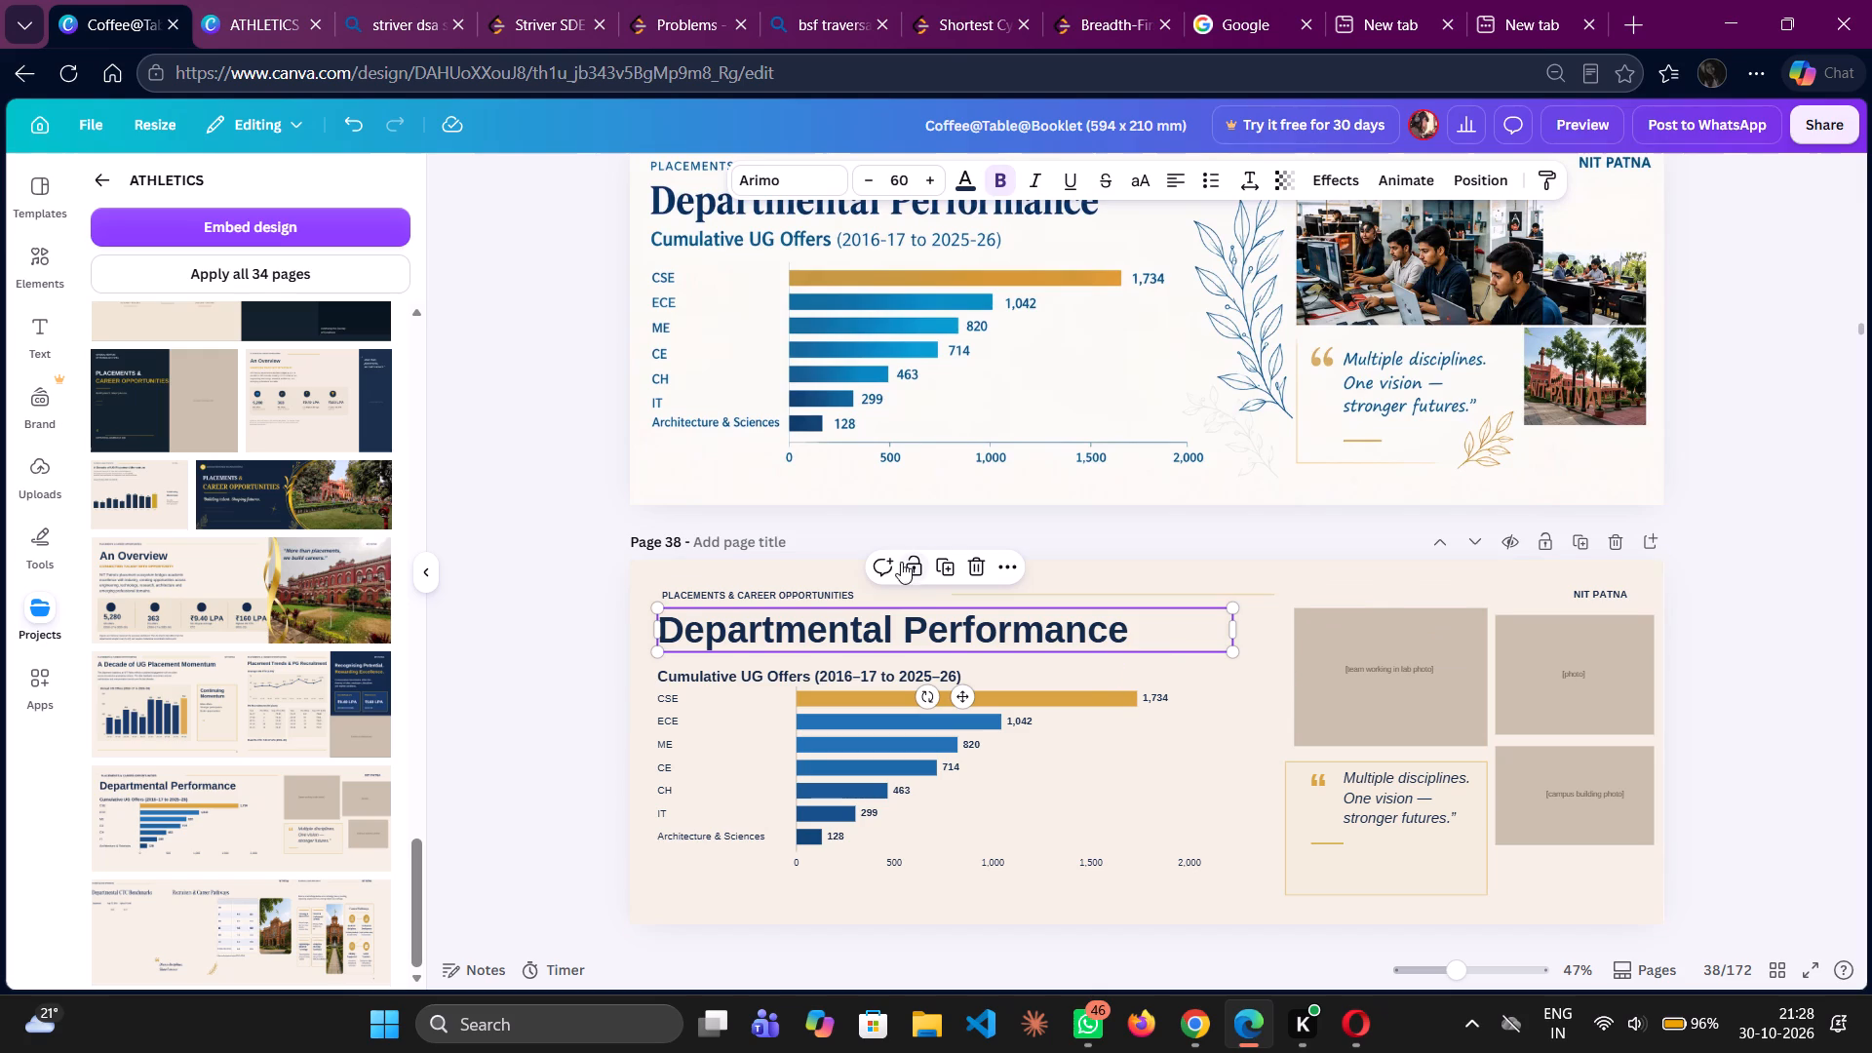
Move the "Cumulative UG Offers (2016–17 to 2025–26)" subtitle on page 38 slightly up toward the heading.
{"action": "scroll", "coordinate": [828, 594], "scroll_direction": "up", "scroll_amount": 1}
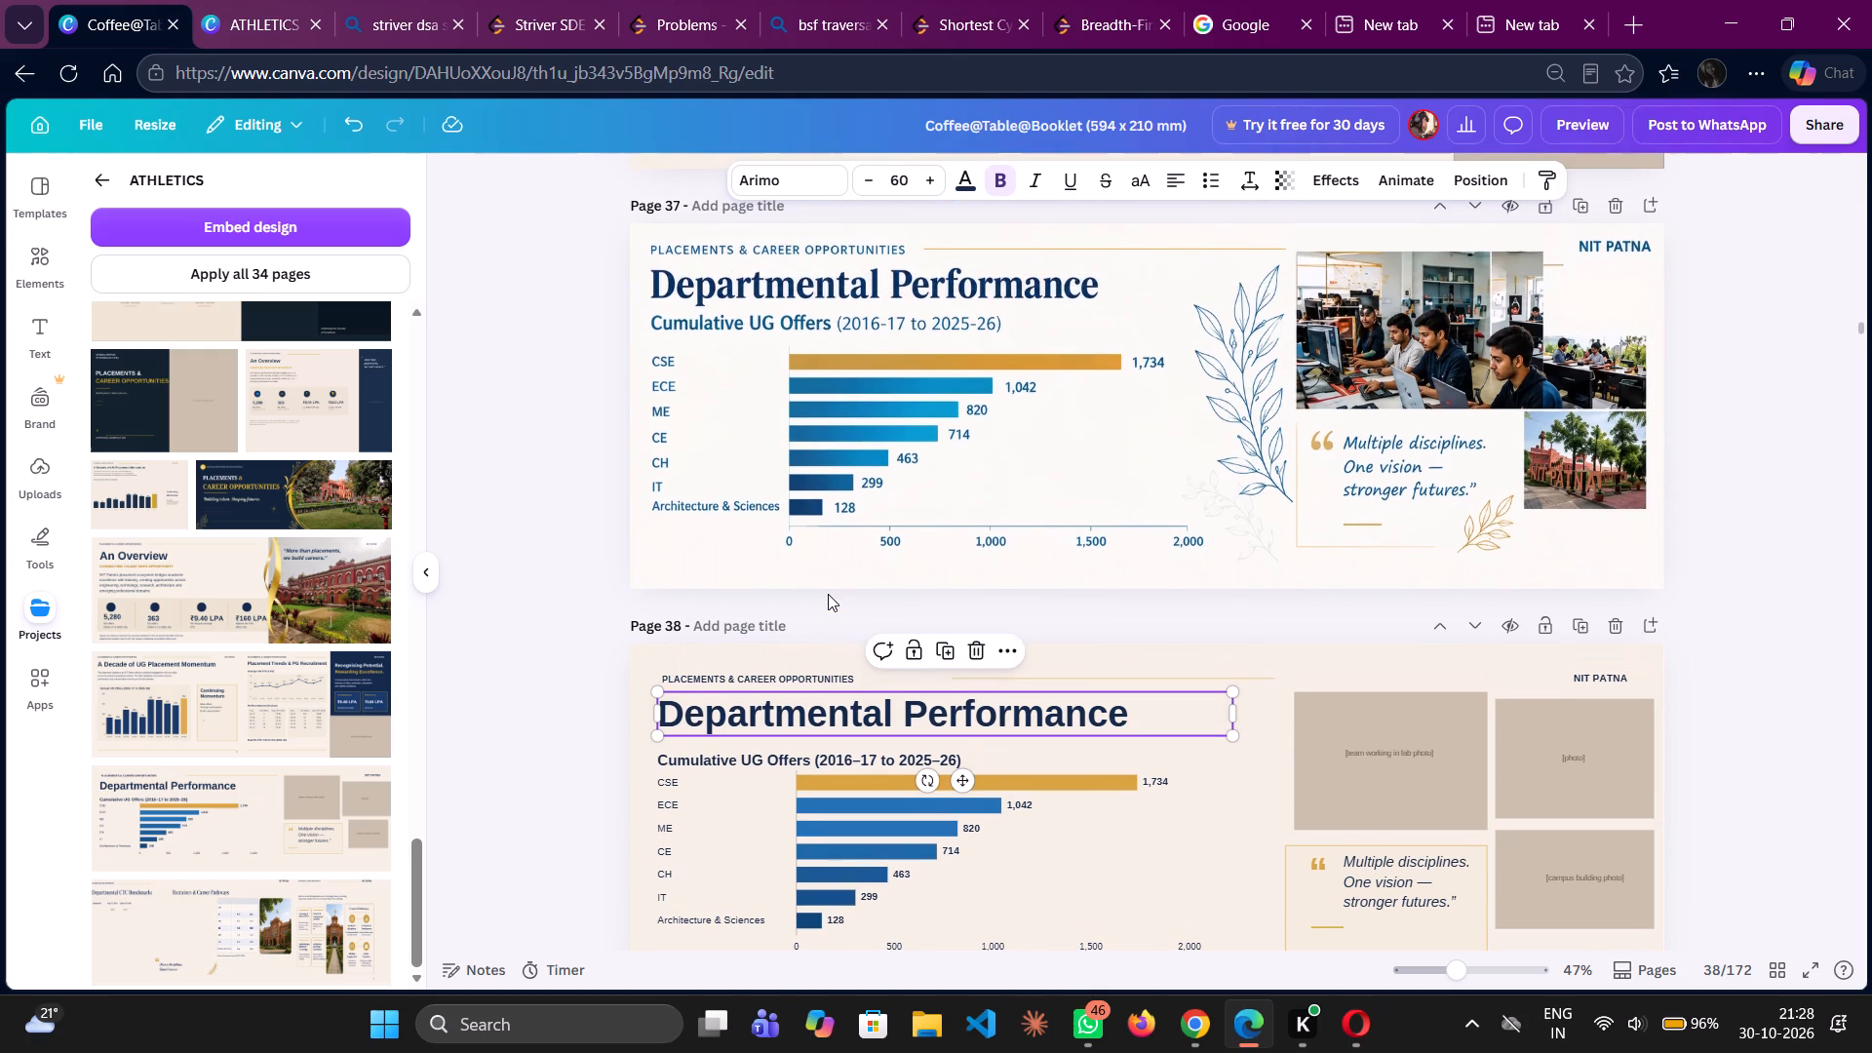
{"action": "left_click_drag", "start_coordinate": [751, 772], "coordinate": [753, 763]}
{"action": "left_click", "coordinate": [753, 763]}
{"action": "left_click_drag", "start_coordinate": [753, 763], "coordinate": [756, 755]}
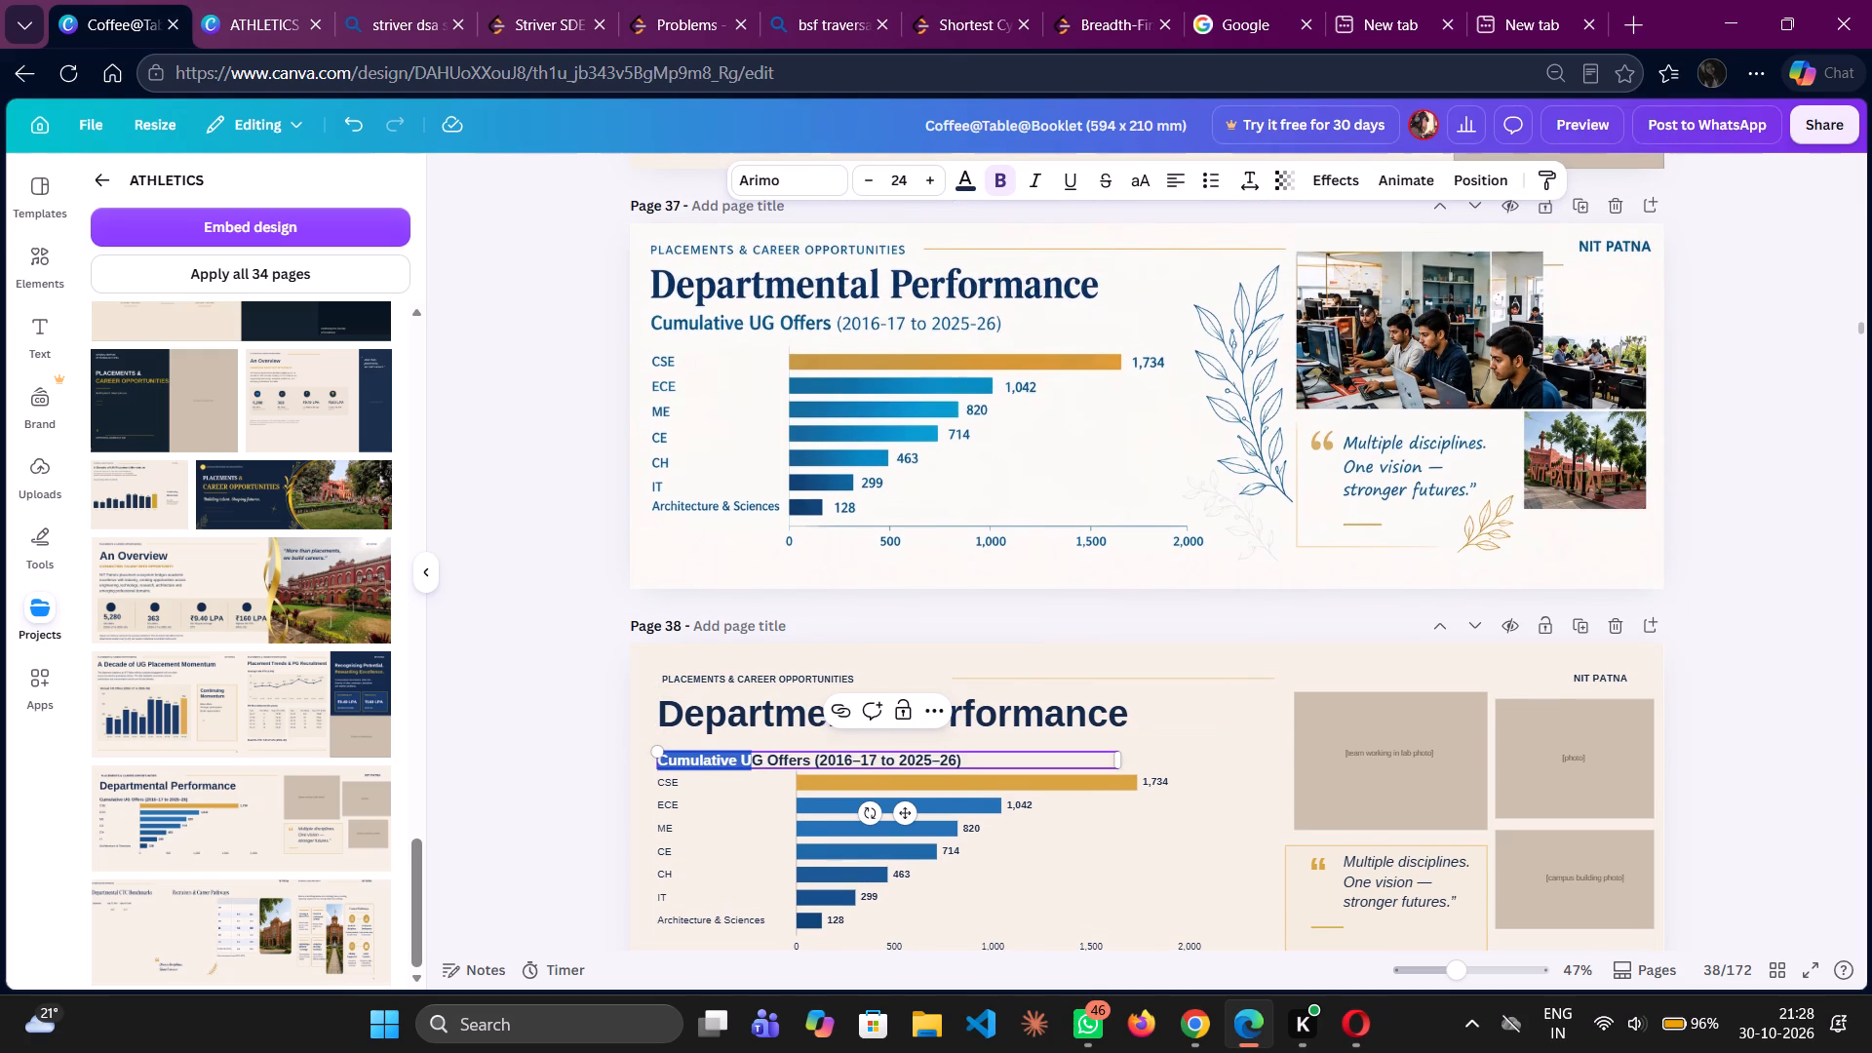
{"action": "left_click", "coordinate": [901, 812]}
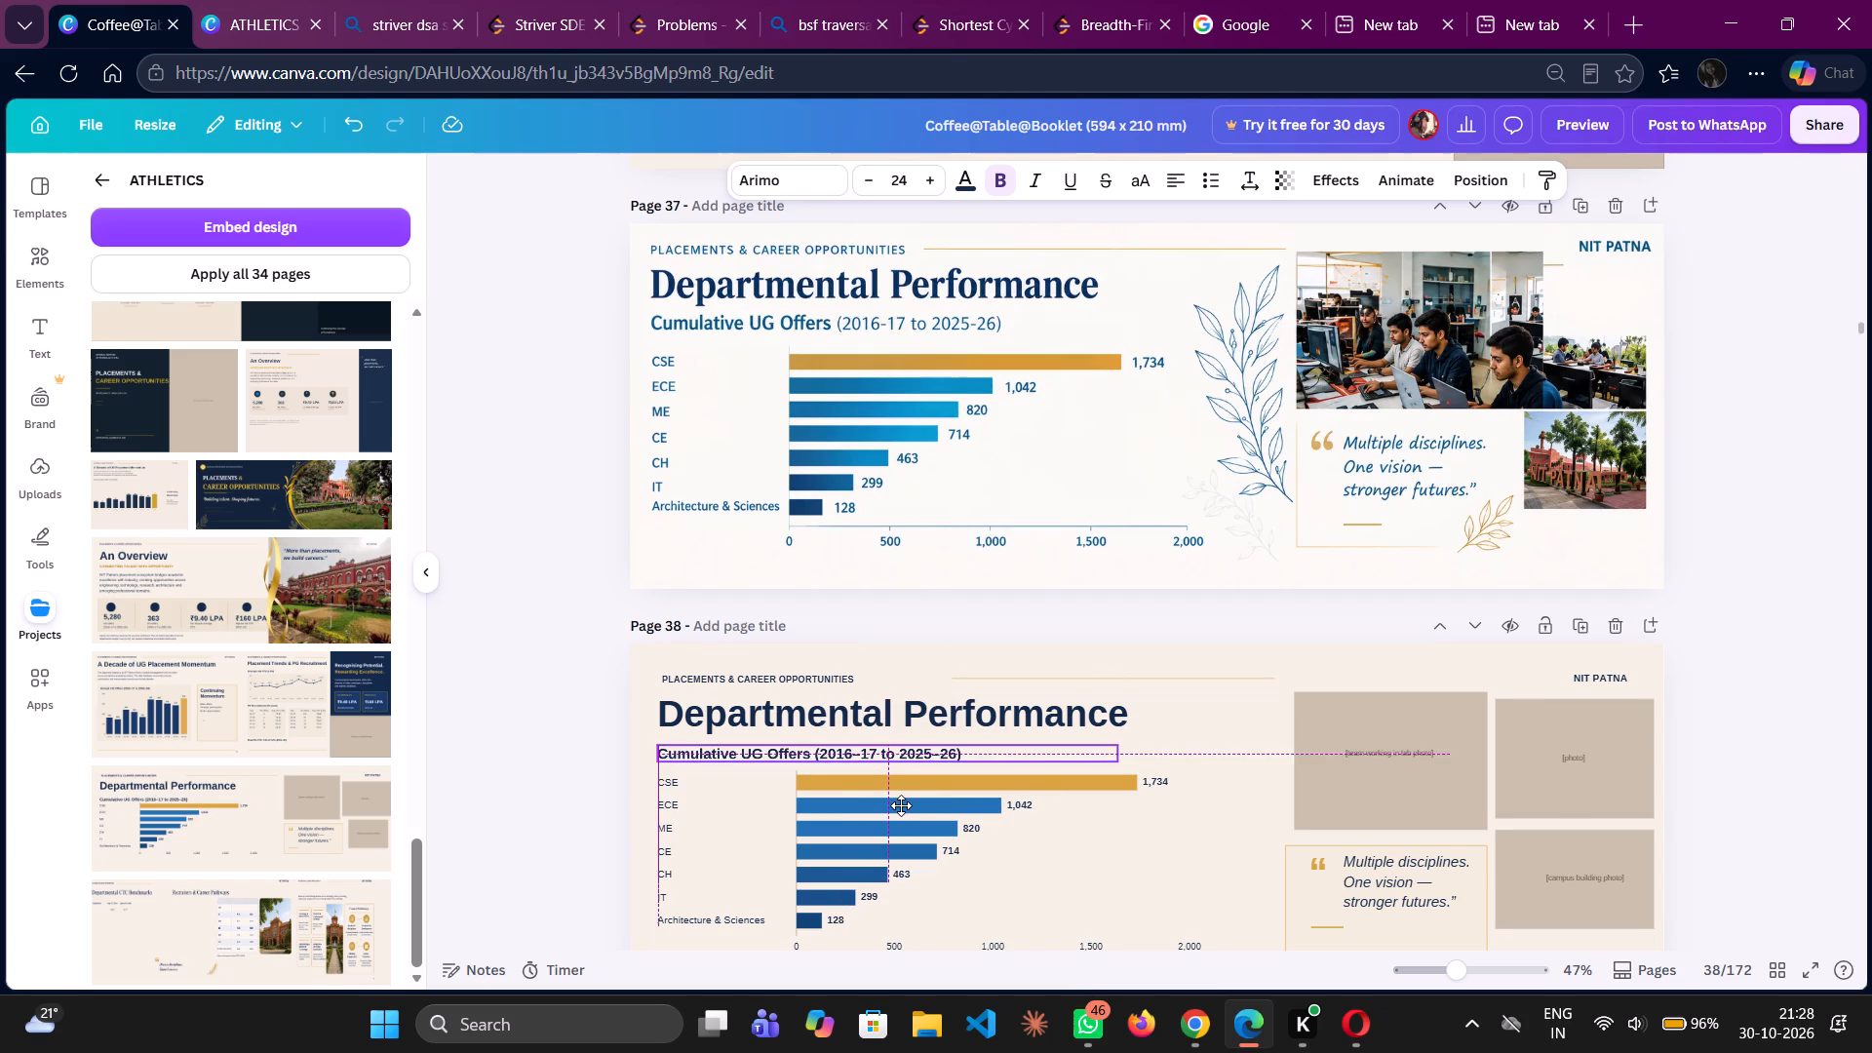
Try Arial MT Pro on the whole Cumulative UG Offers subtitle on page 38, and set its font to Lora.
{"action": "triple_click", "coordinate": [826, 755]}
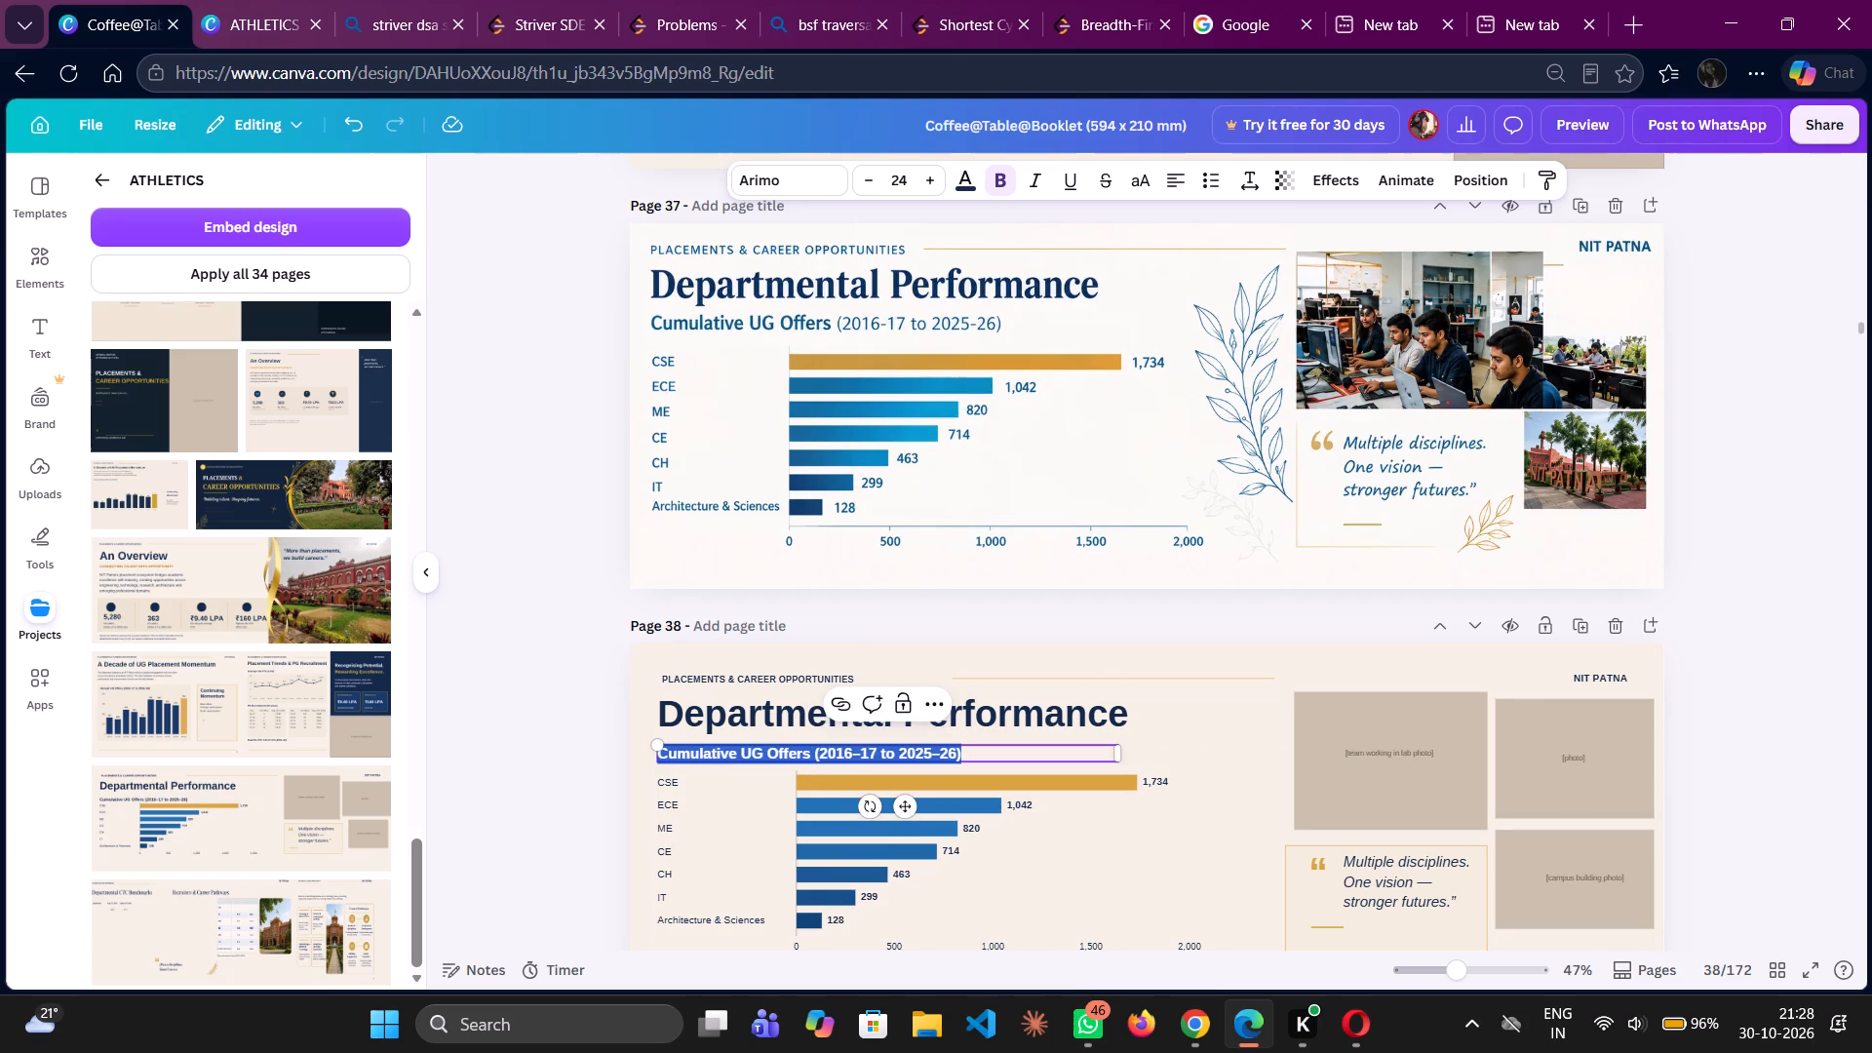
{"action": "left_click", "coordinate": [785, 167]}
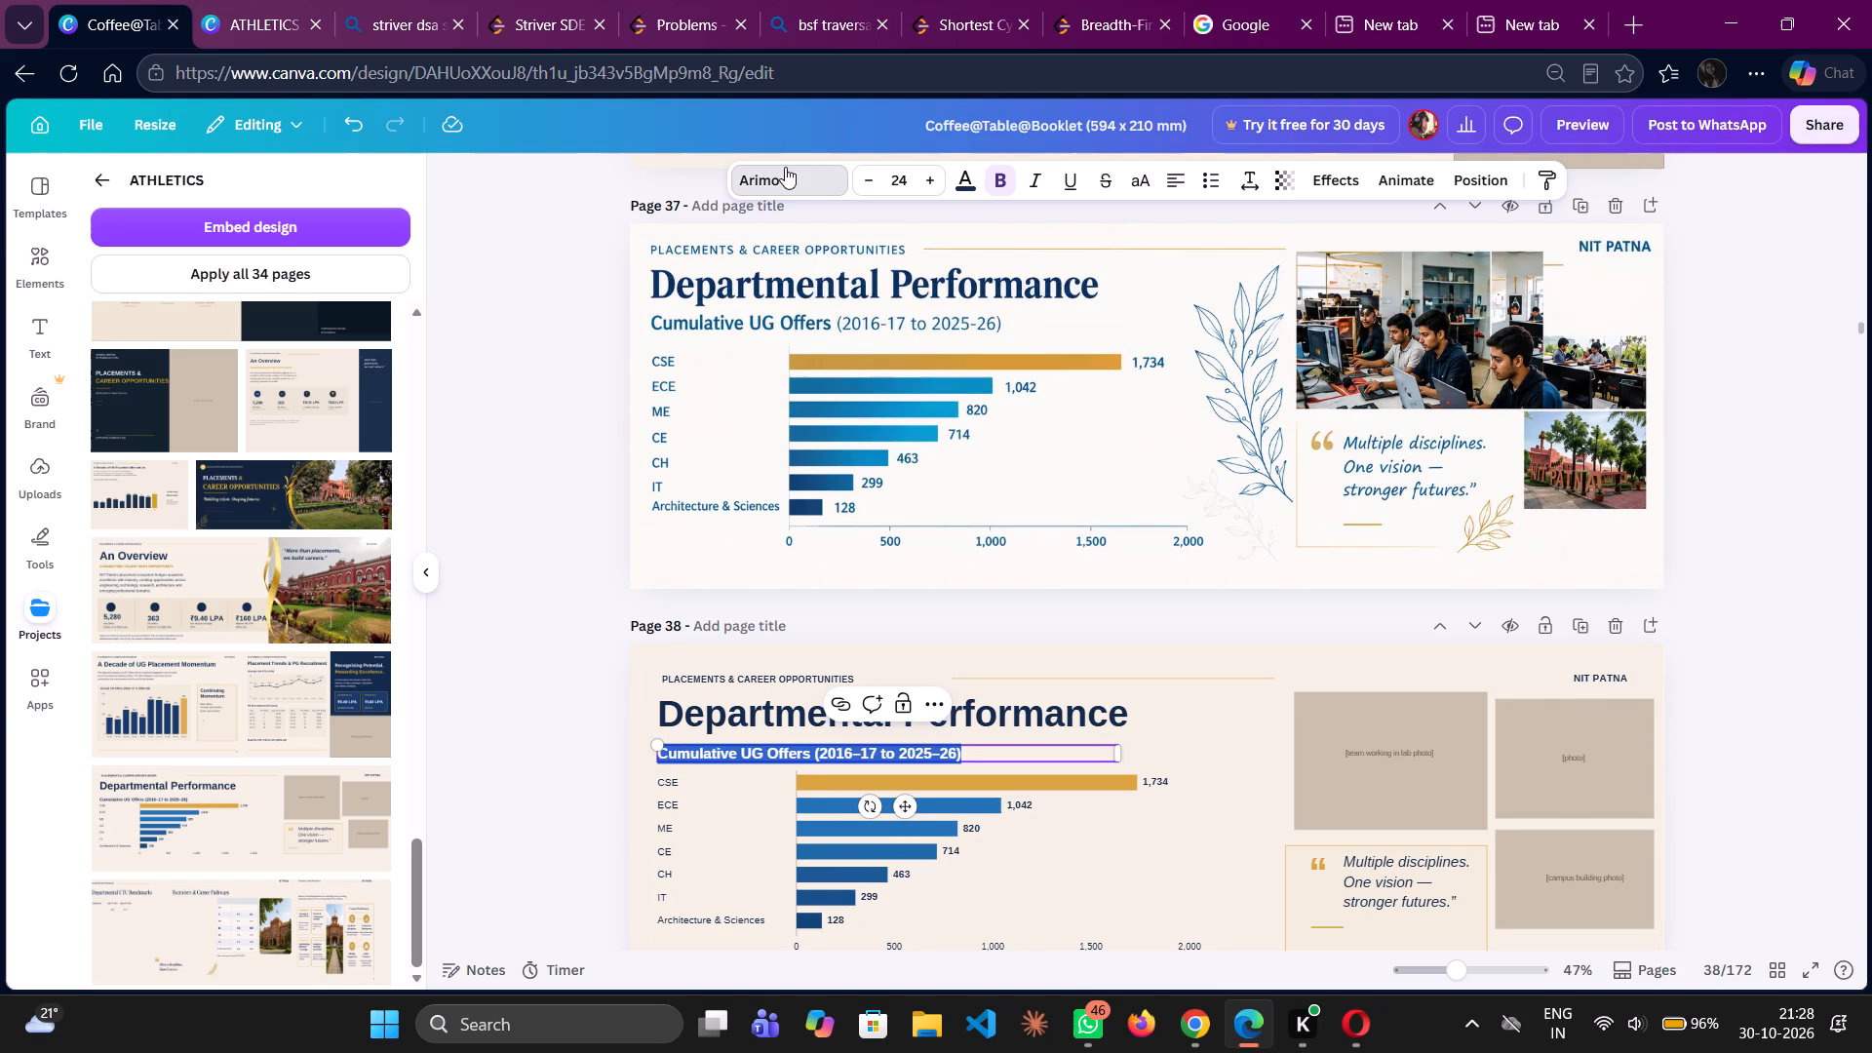
{"action": "left_click", "coordinate": [785, 167]}
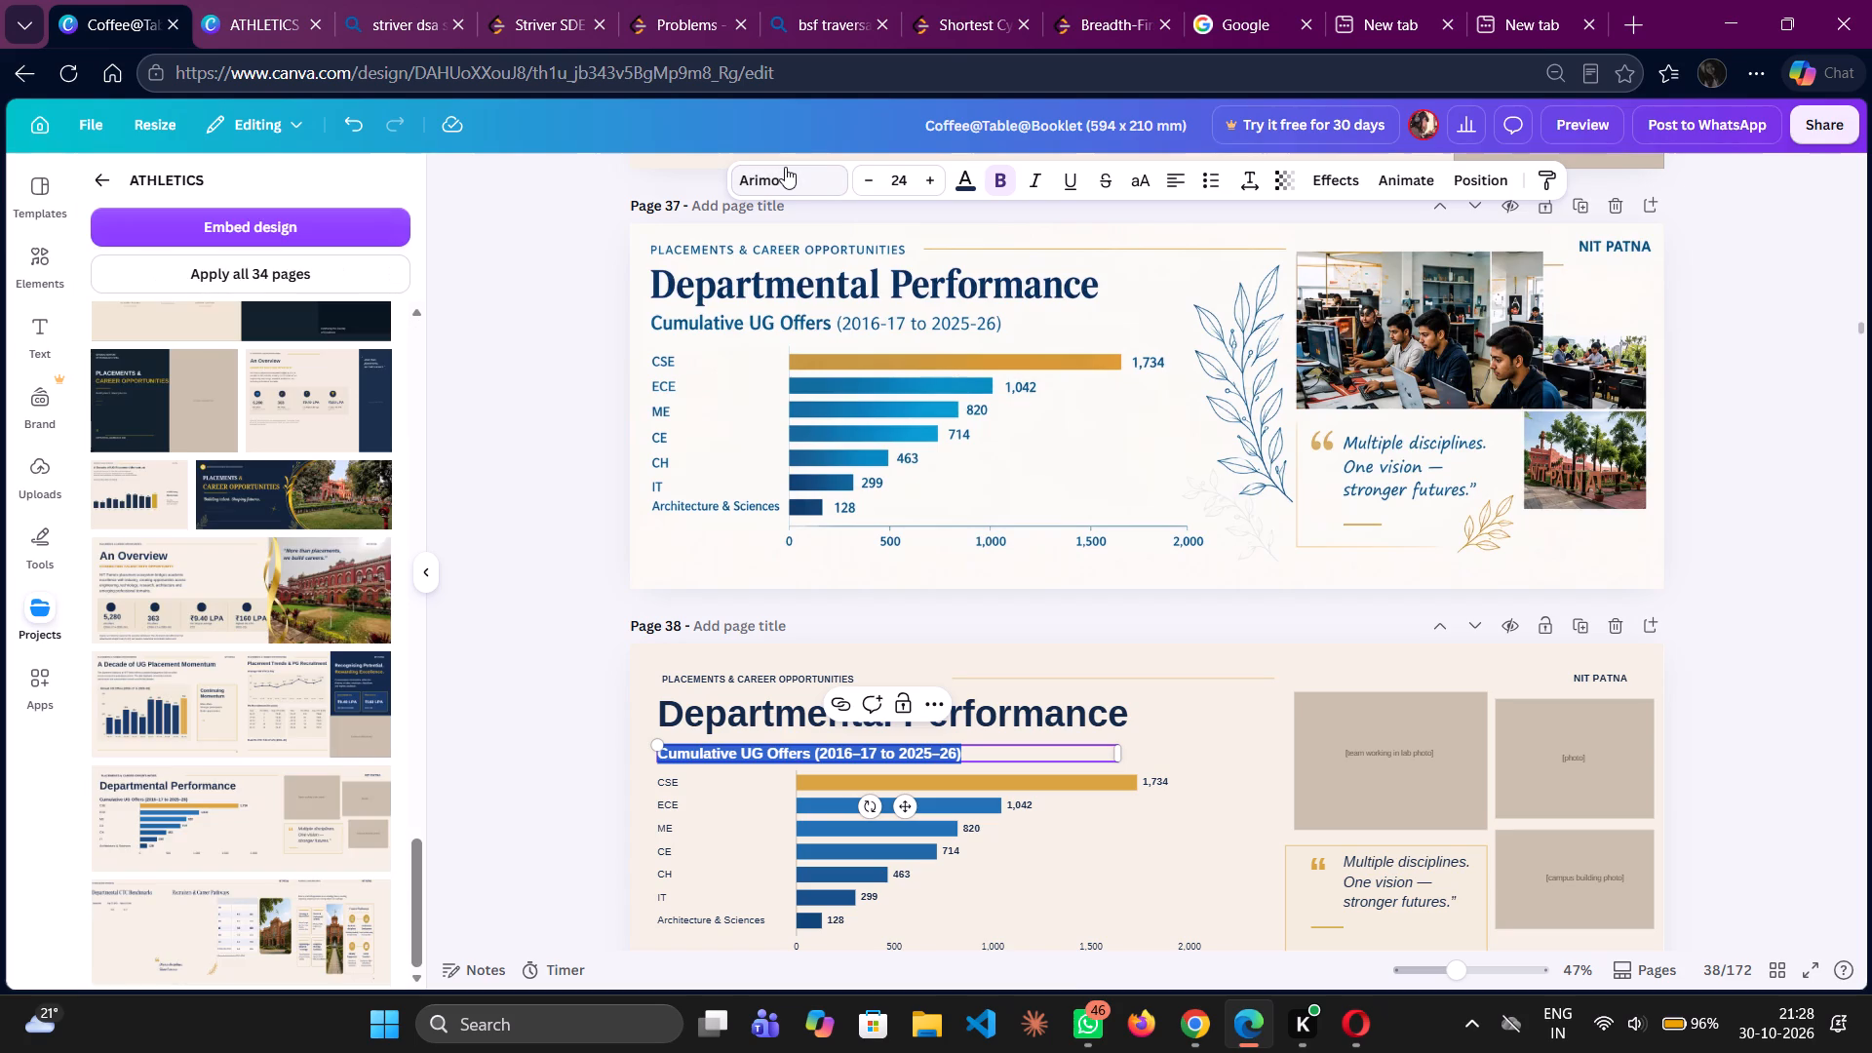
{"action": "left_click", "coordinate": [776, 185]}
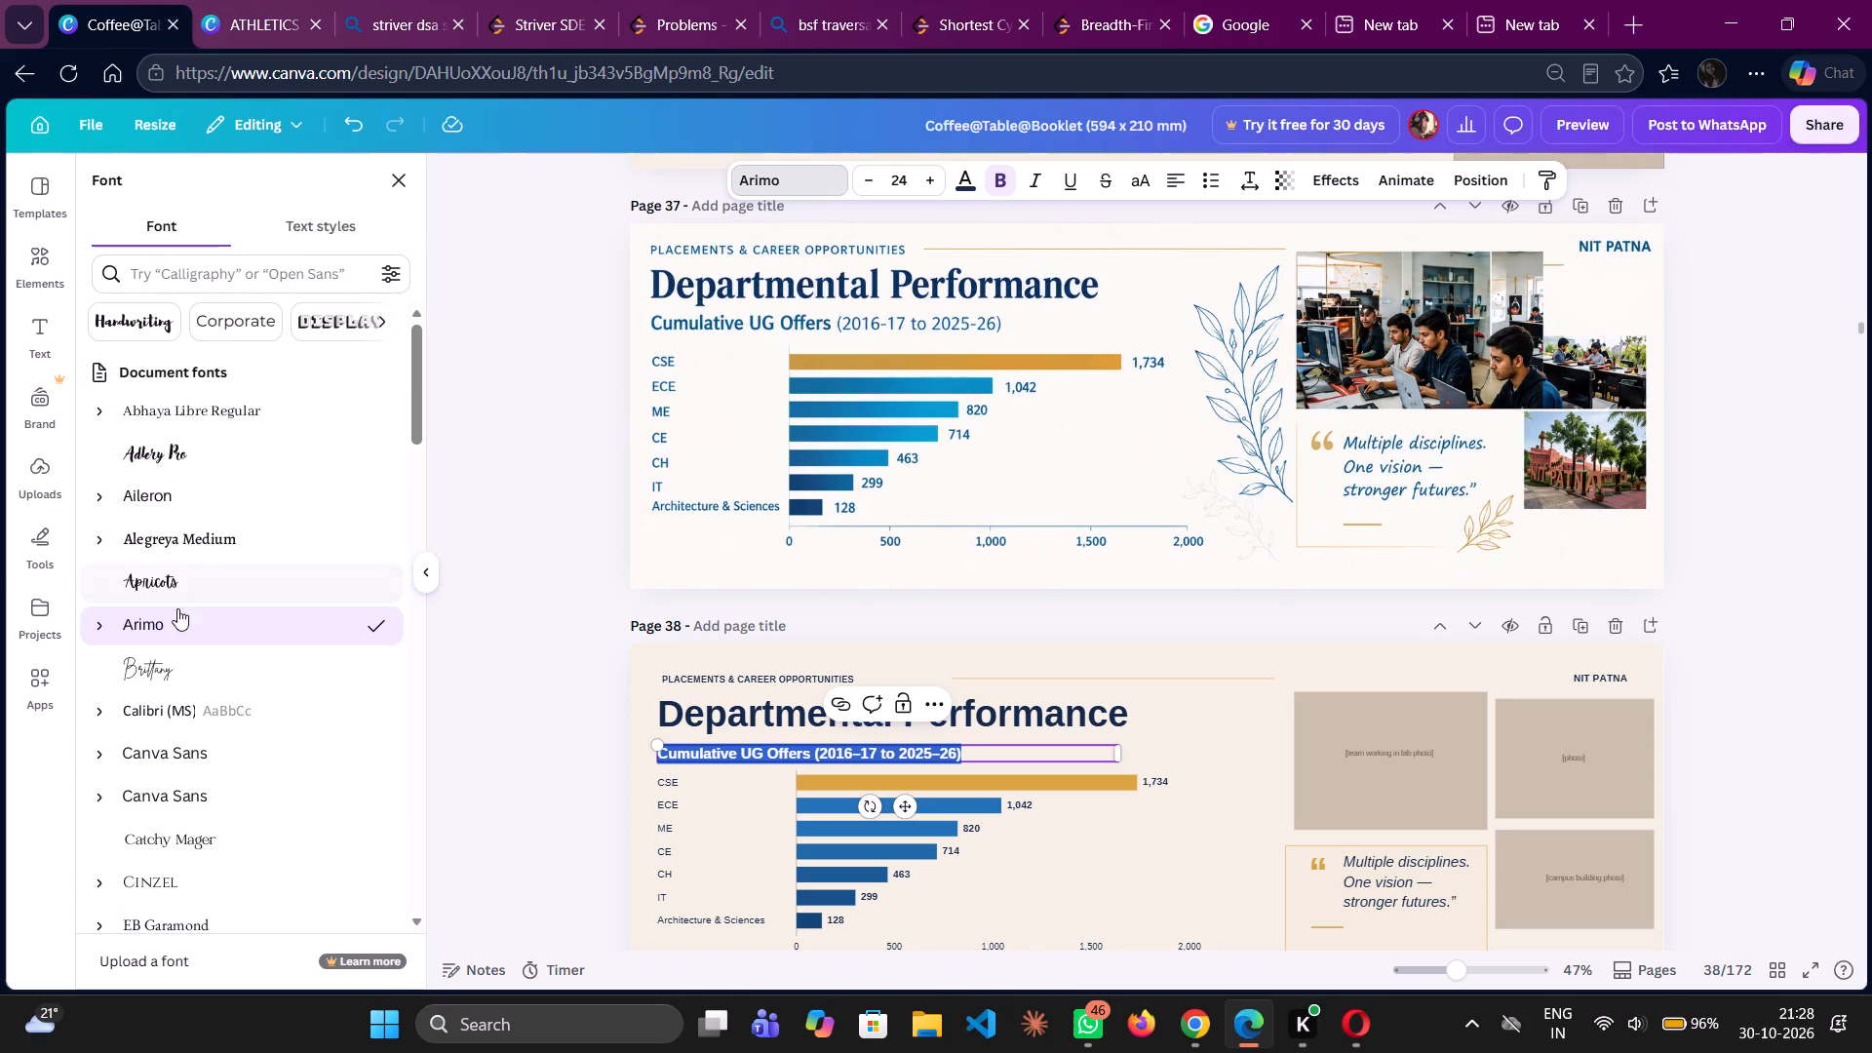
{"action": "scroll", "coordinate": [187, 744], "scroll_direction": "down", "scroll_amount": 2}
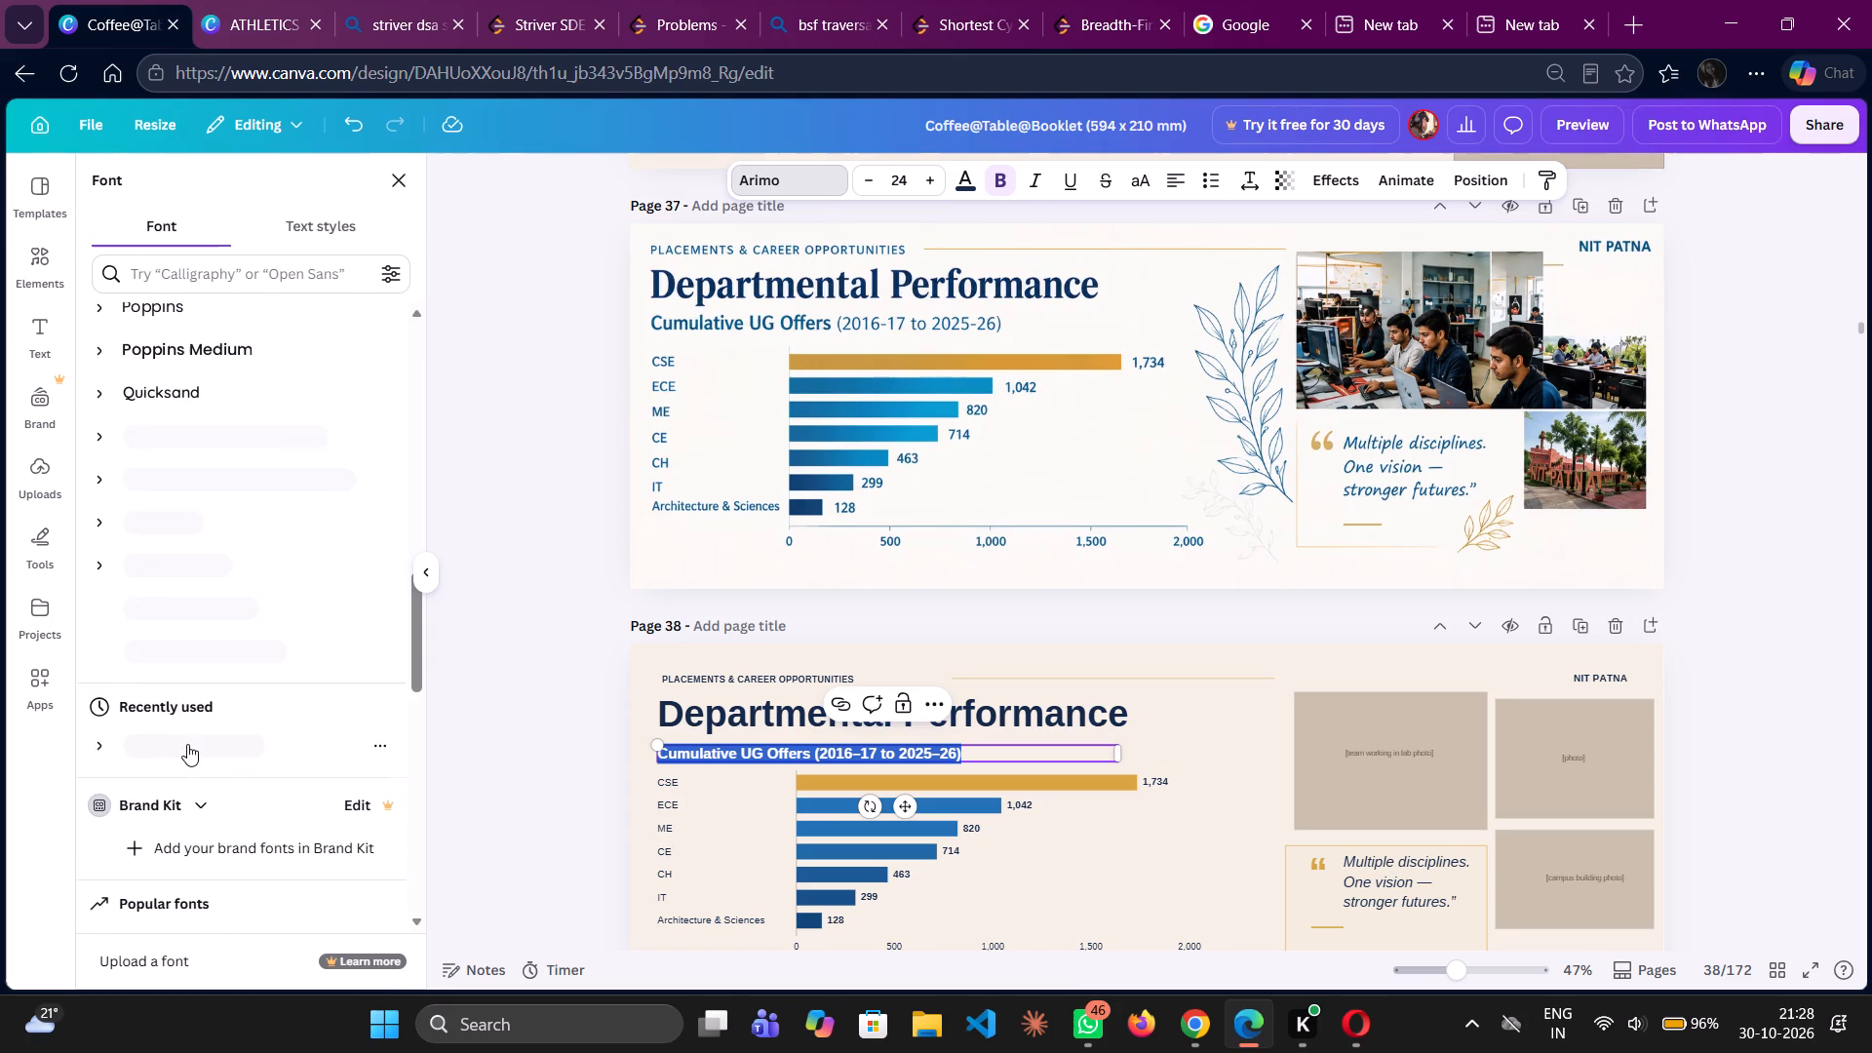
{"action": "scroll", "coordinate": [187, 744], "scroll_direction": "up", "scroll_amount": 1}
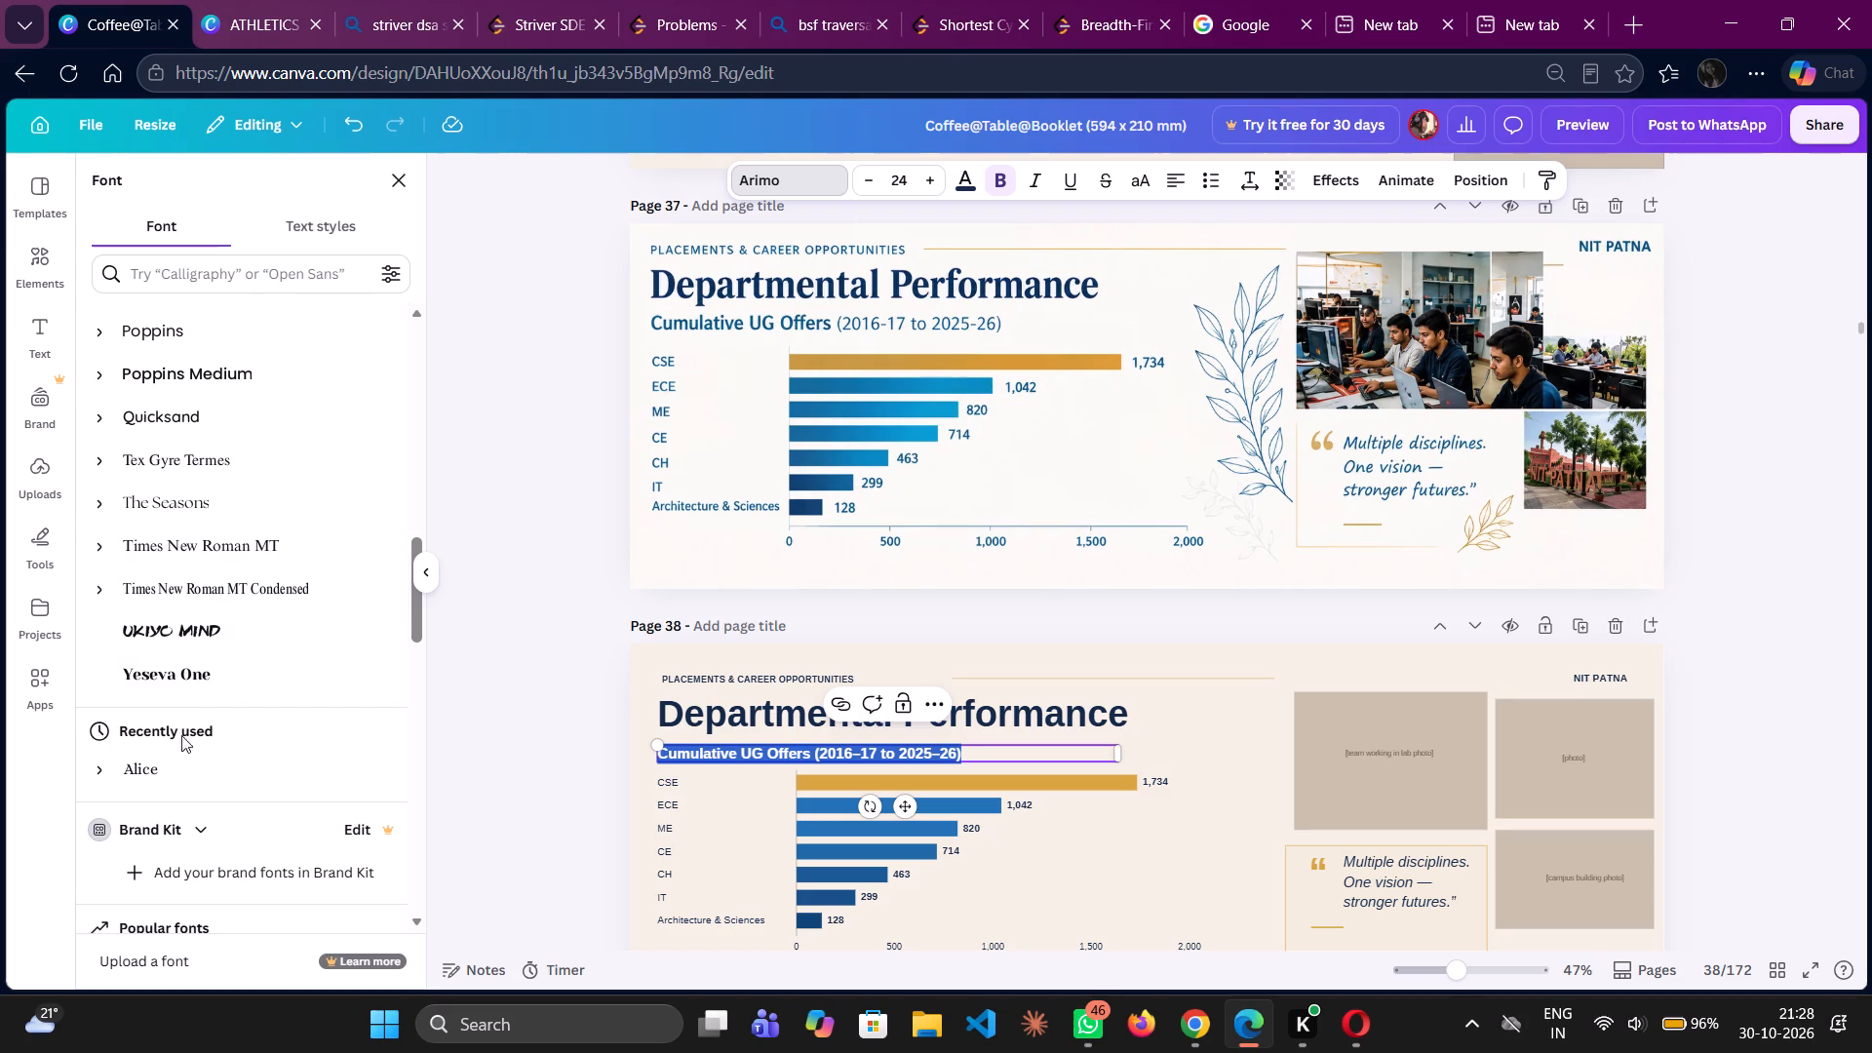
{"action": "scroll", "coordinate": [178, 746], "scroll_direction": "down", "scroll_amount": 5}
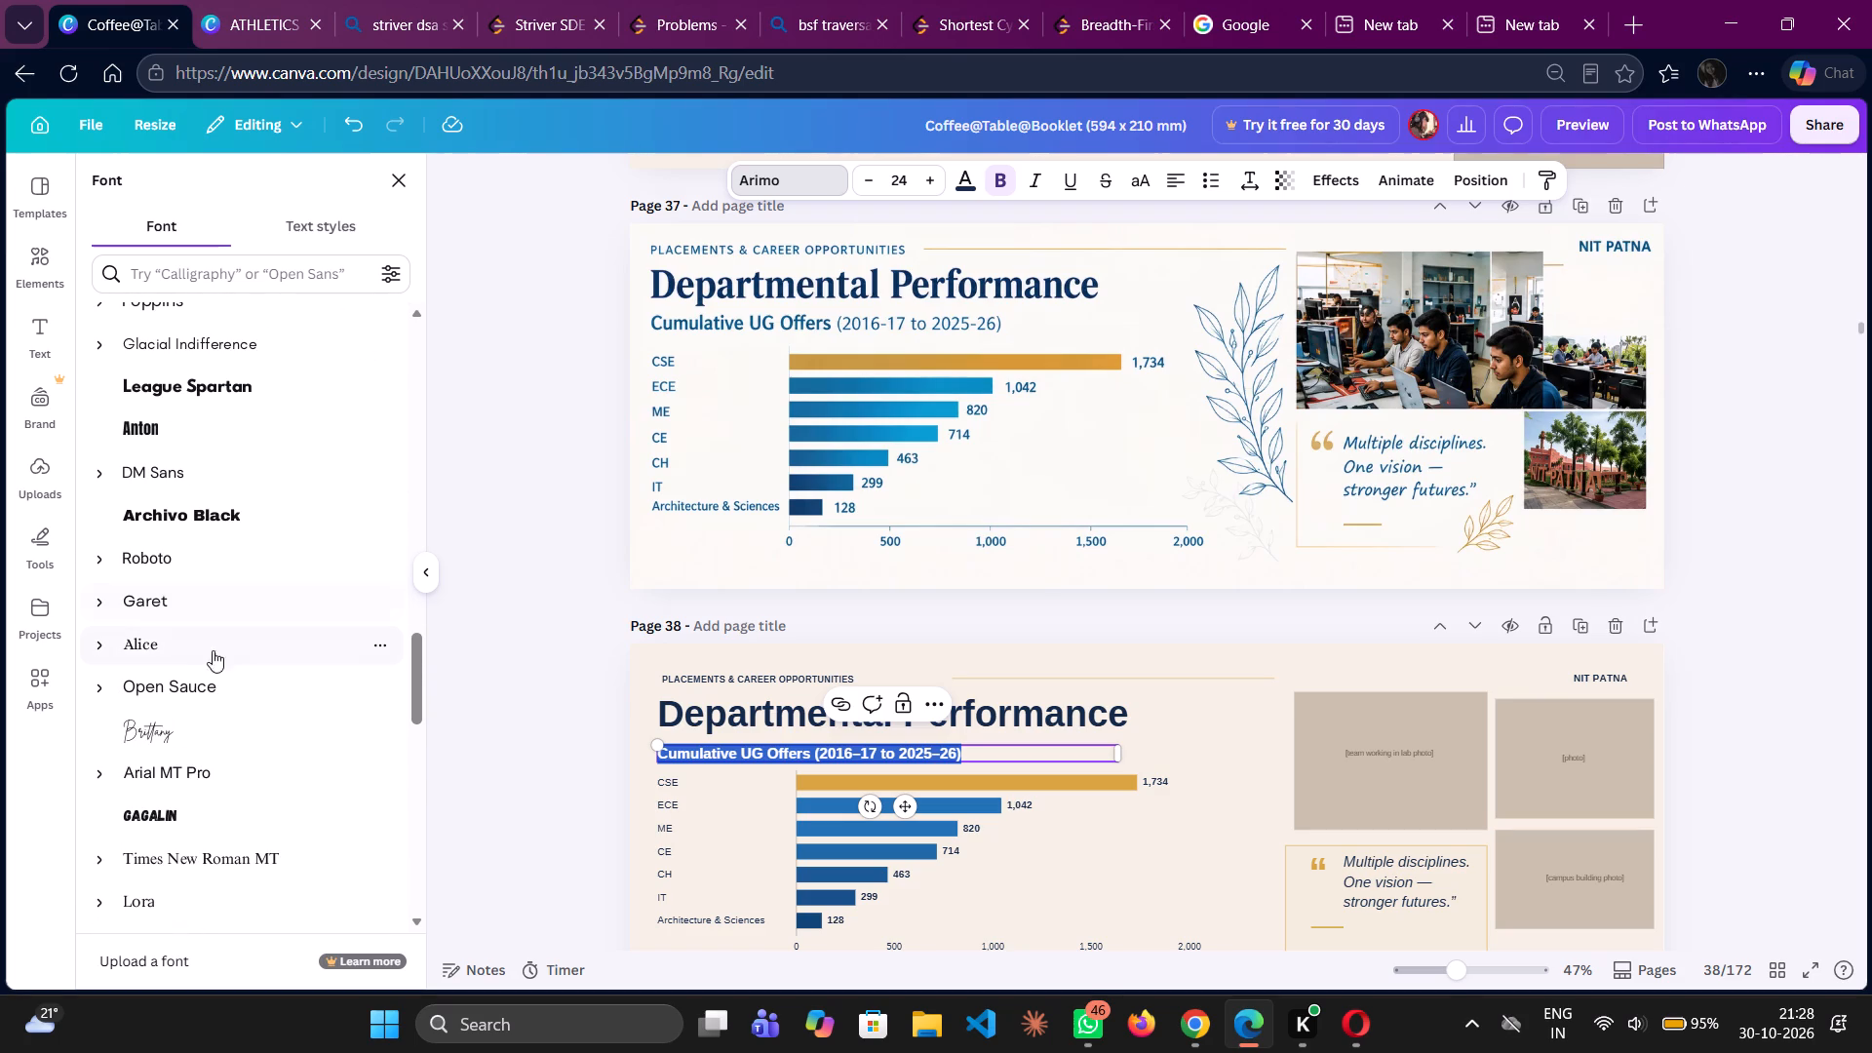
{"action": "left_click", "coordinate": [210, 766]}
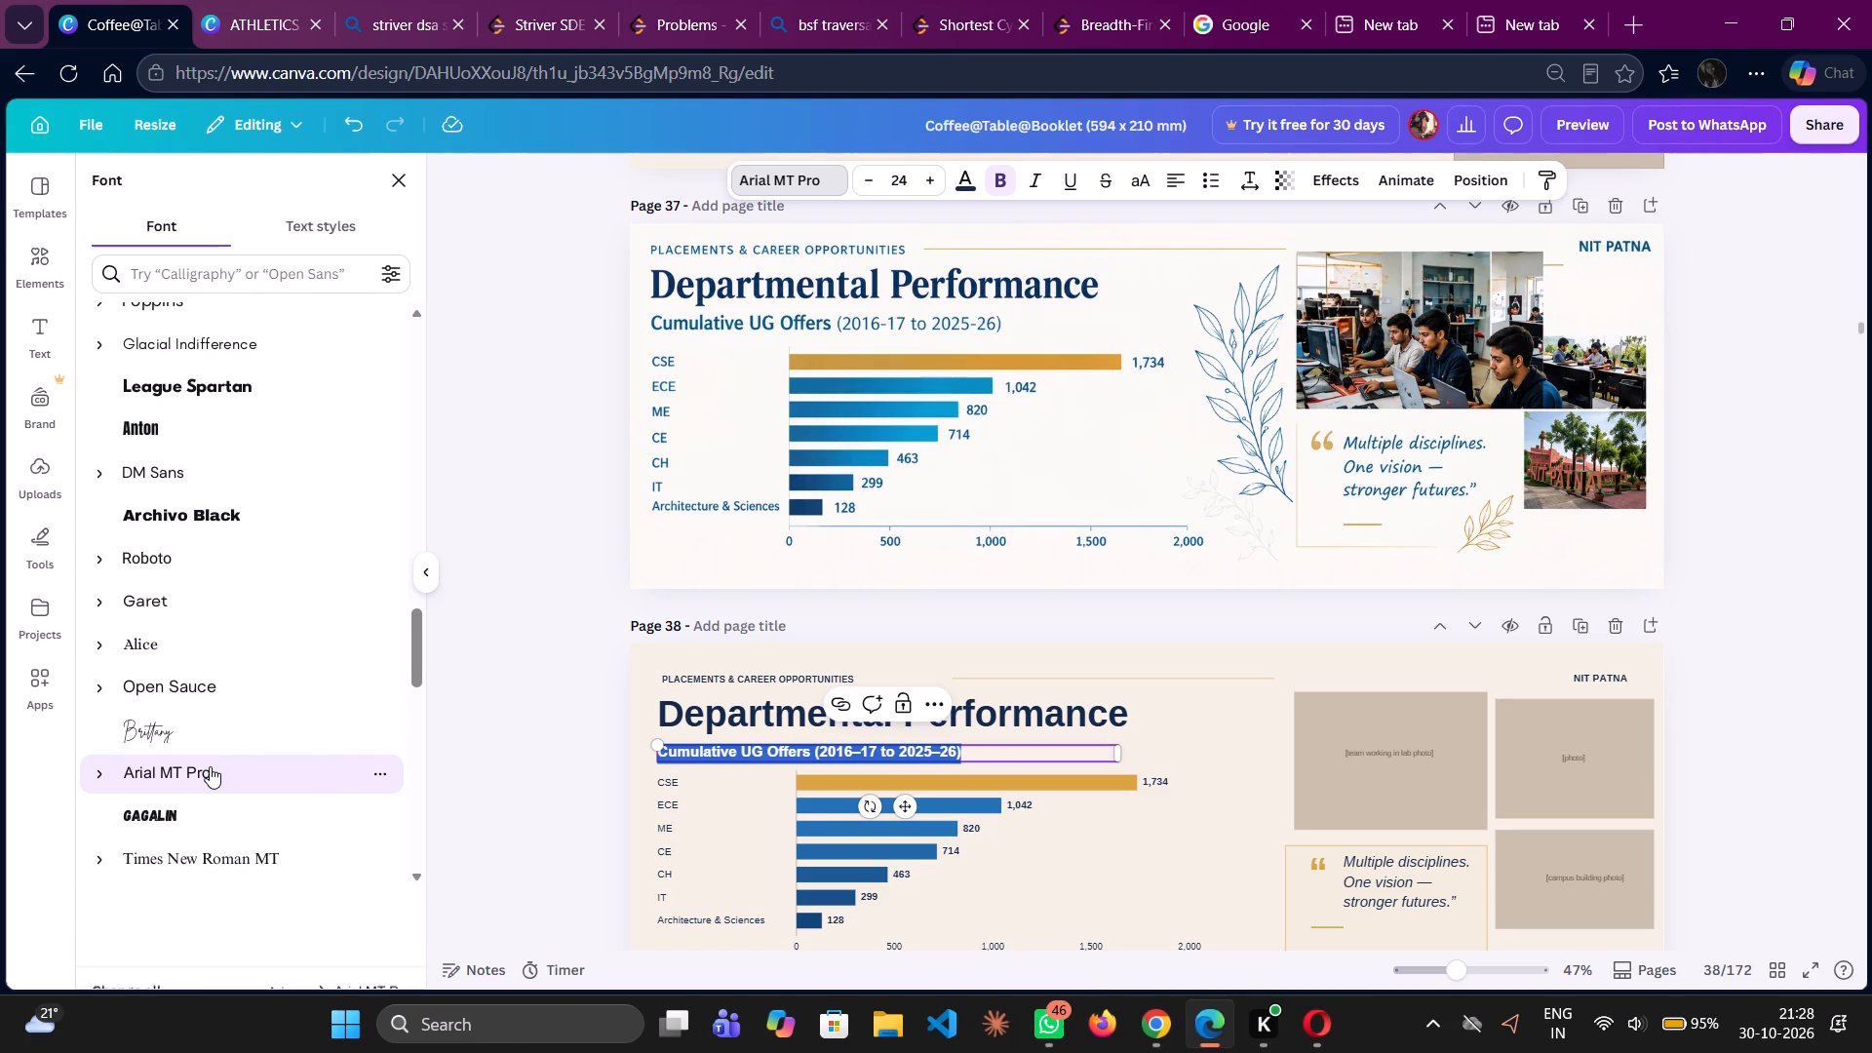
{"action": "scroll", "coordinate": [209, 829], "scroll_direction": "down", "scroll_amount": 1}
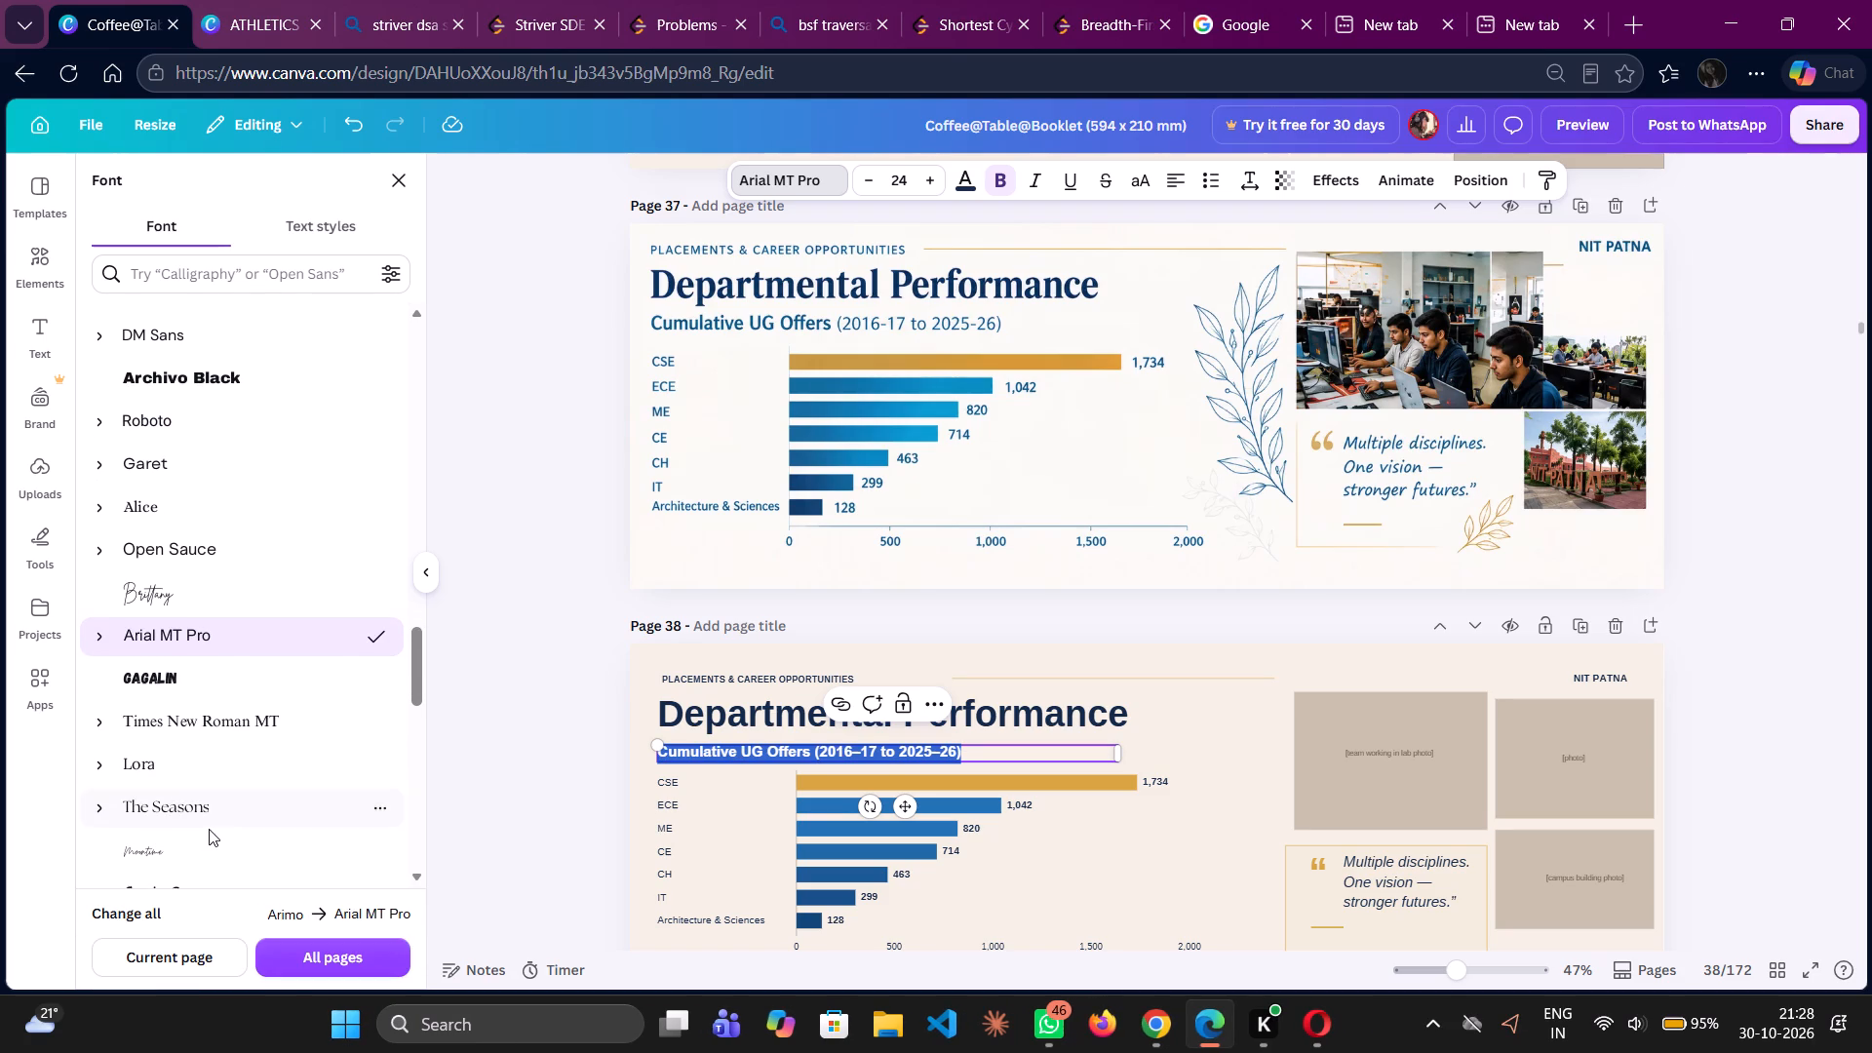
{"action": "scroll", "coordinate": [209, 829], "scroll_direction": "down", "scroll_amount": 1}
{"action": "left_click", "coordinate": [218, 773]}
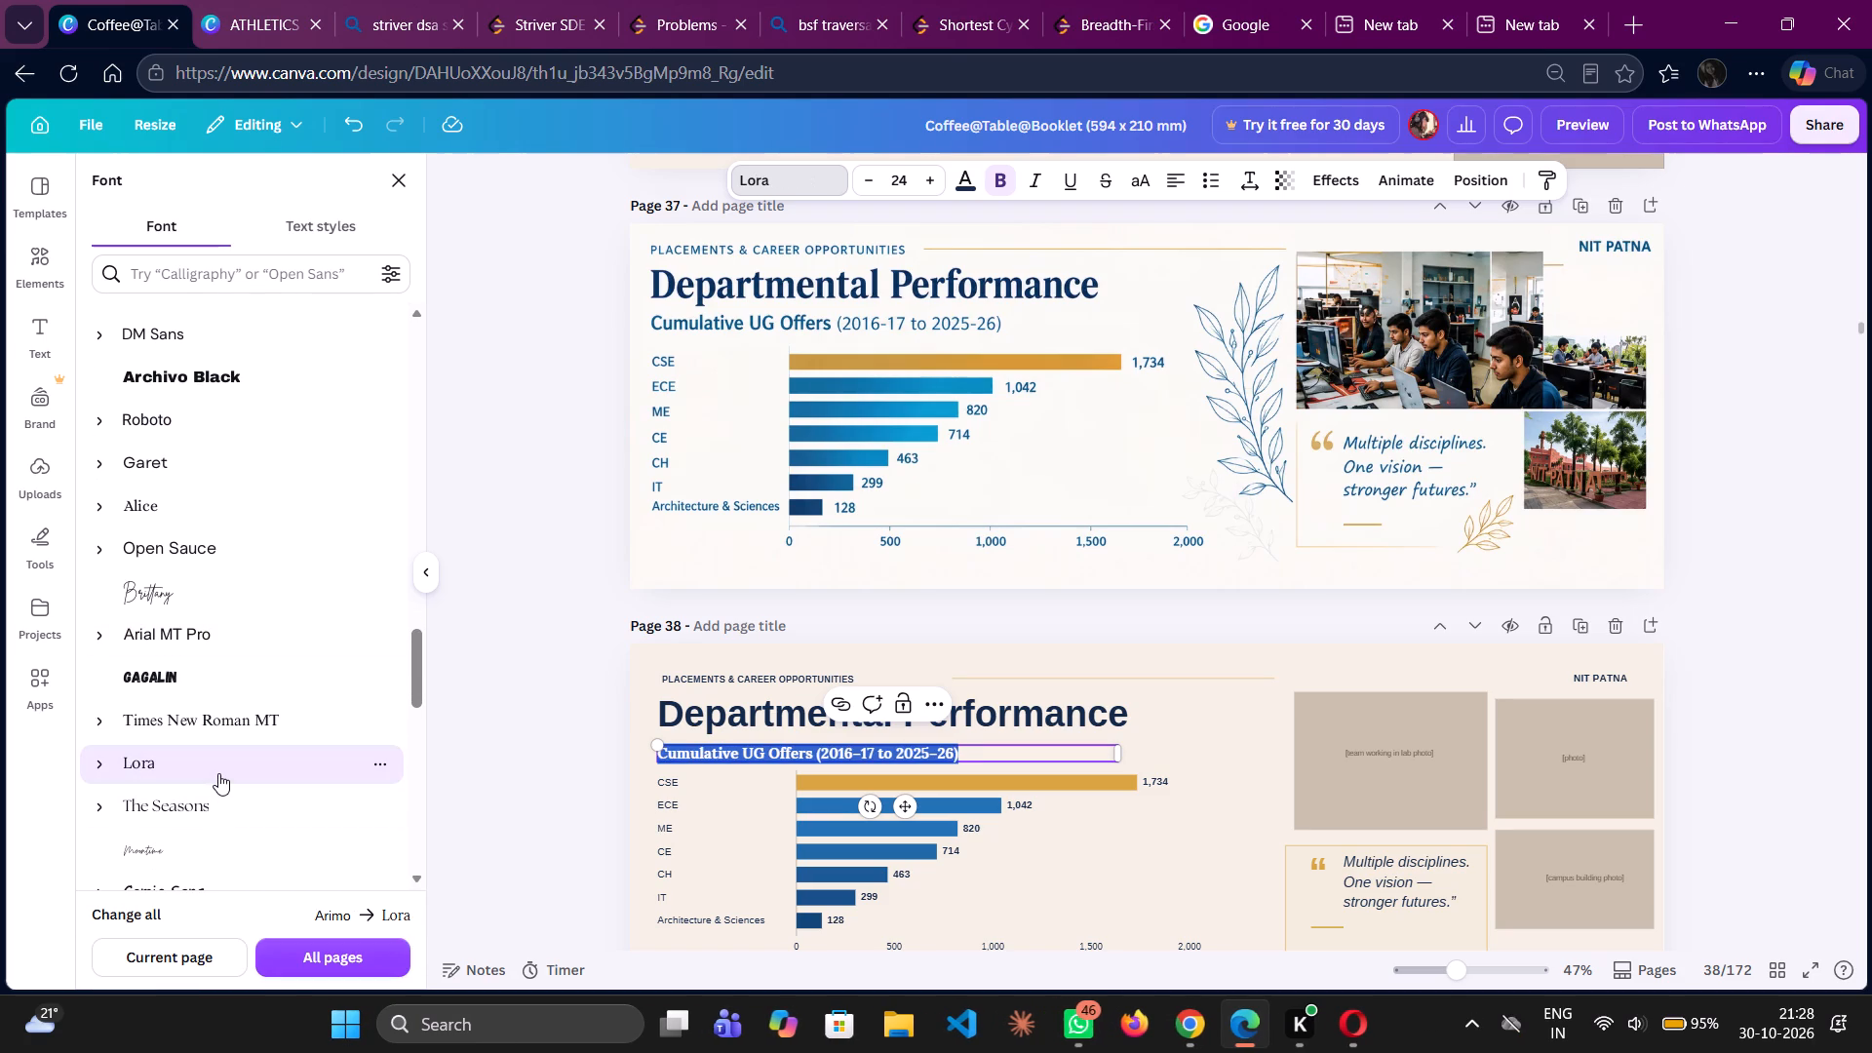
{"action": "left_click", "coordinate": [720, 827]}
Increase the Cumulative UG Offers subtitle's font size to 27.
{"action": "triple_click", "coordinate": [858, 749]}
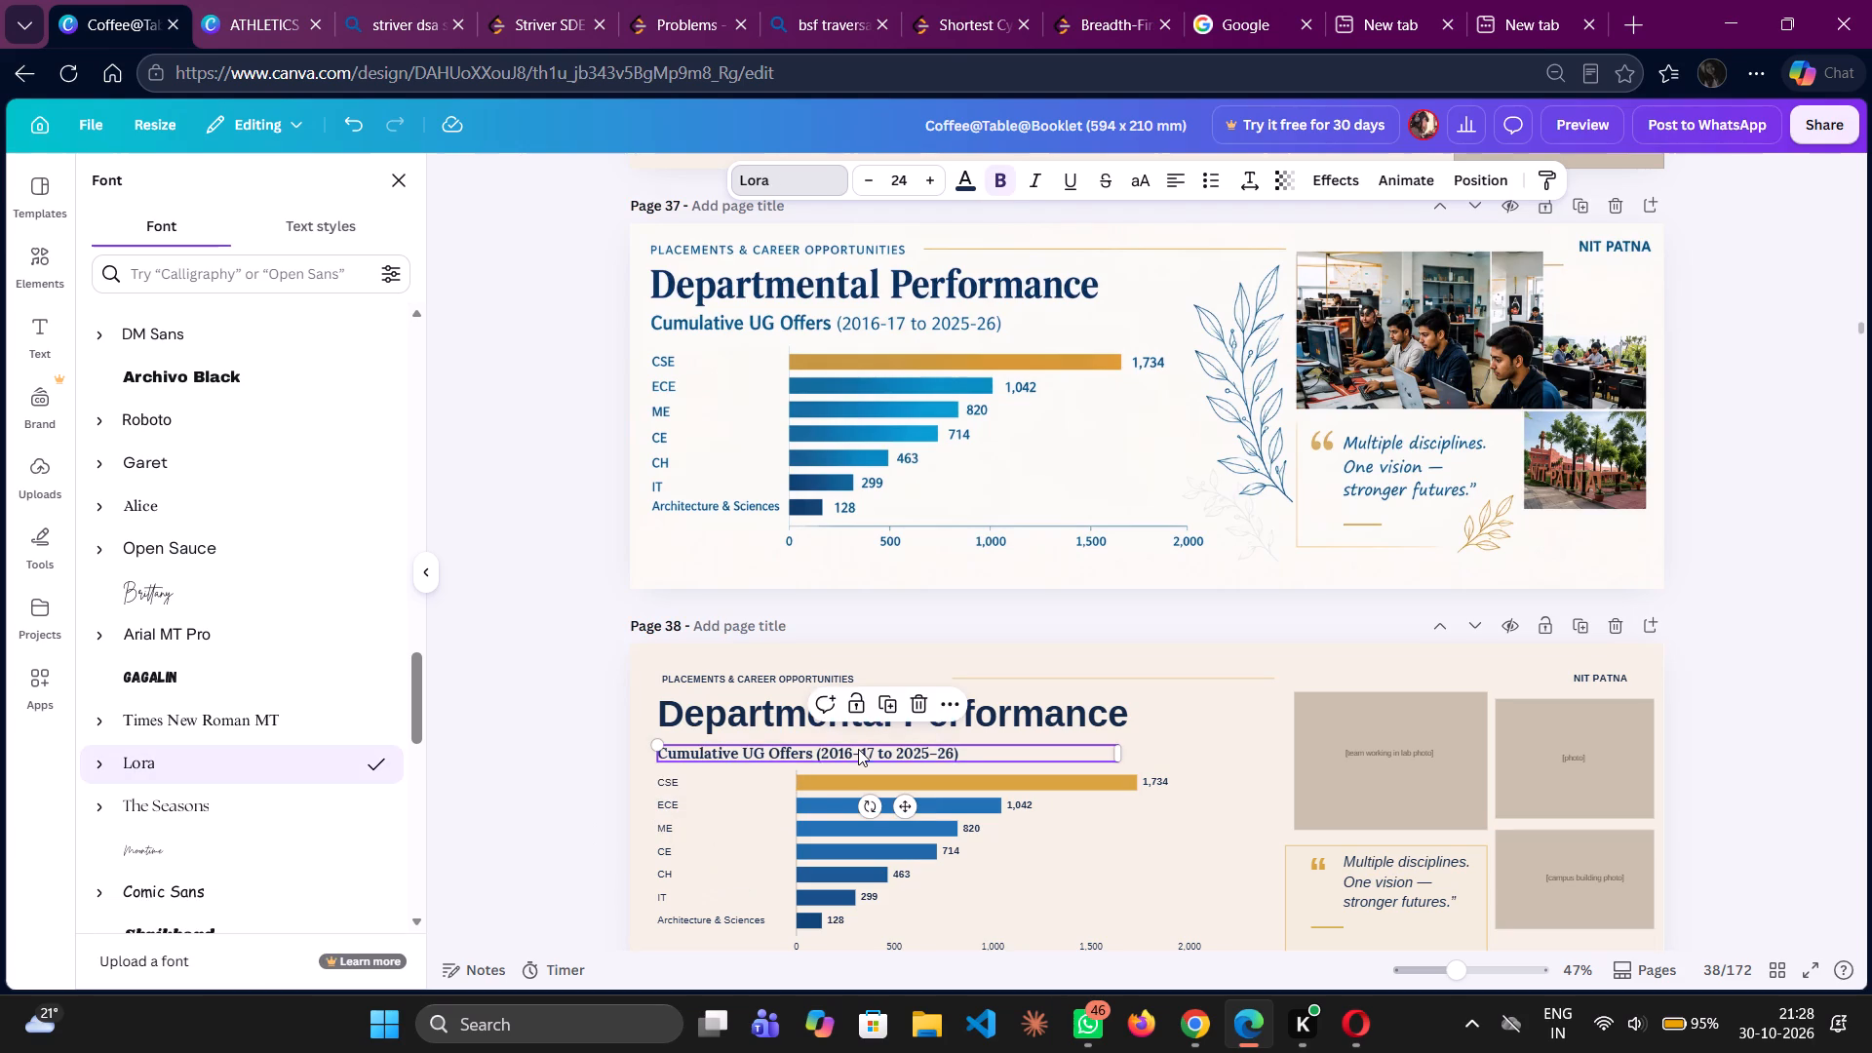
{"action": "triple_click", "coordinate": [917, 180]}
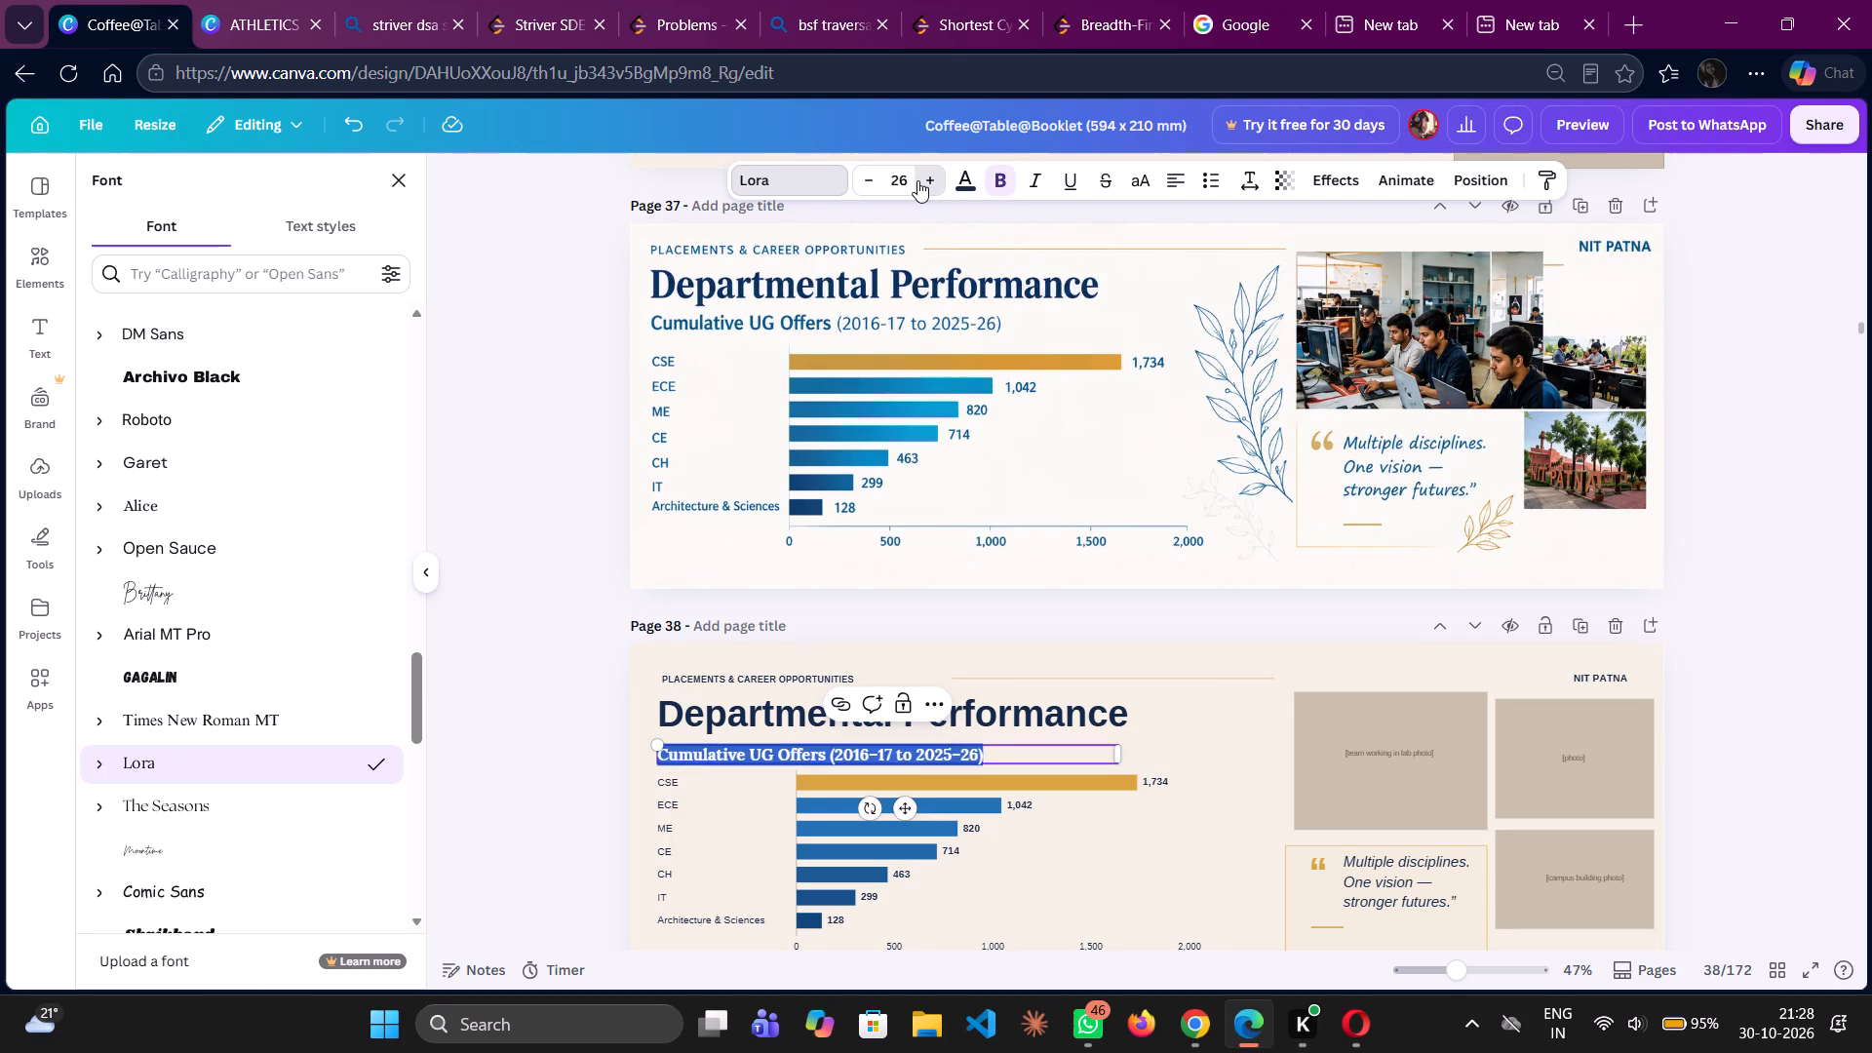
Nudge the Cumulative UG Offers subtitle on page 38 slightly up, closer to the Departmental Performance heading.
{"action": "left_click", "coordinate": [912, 812]}
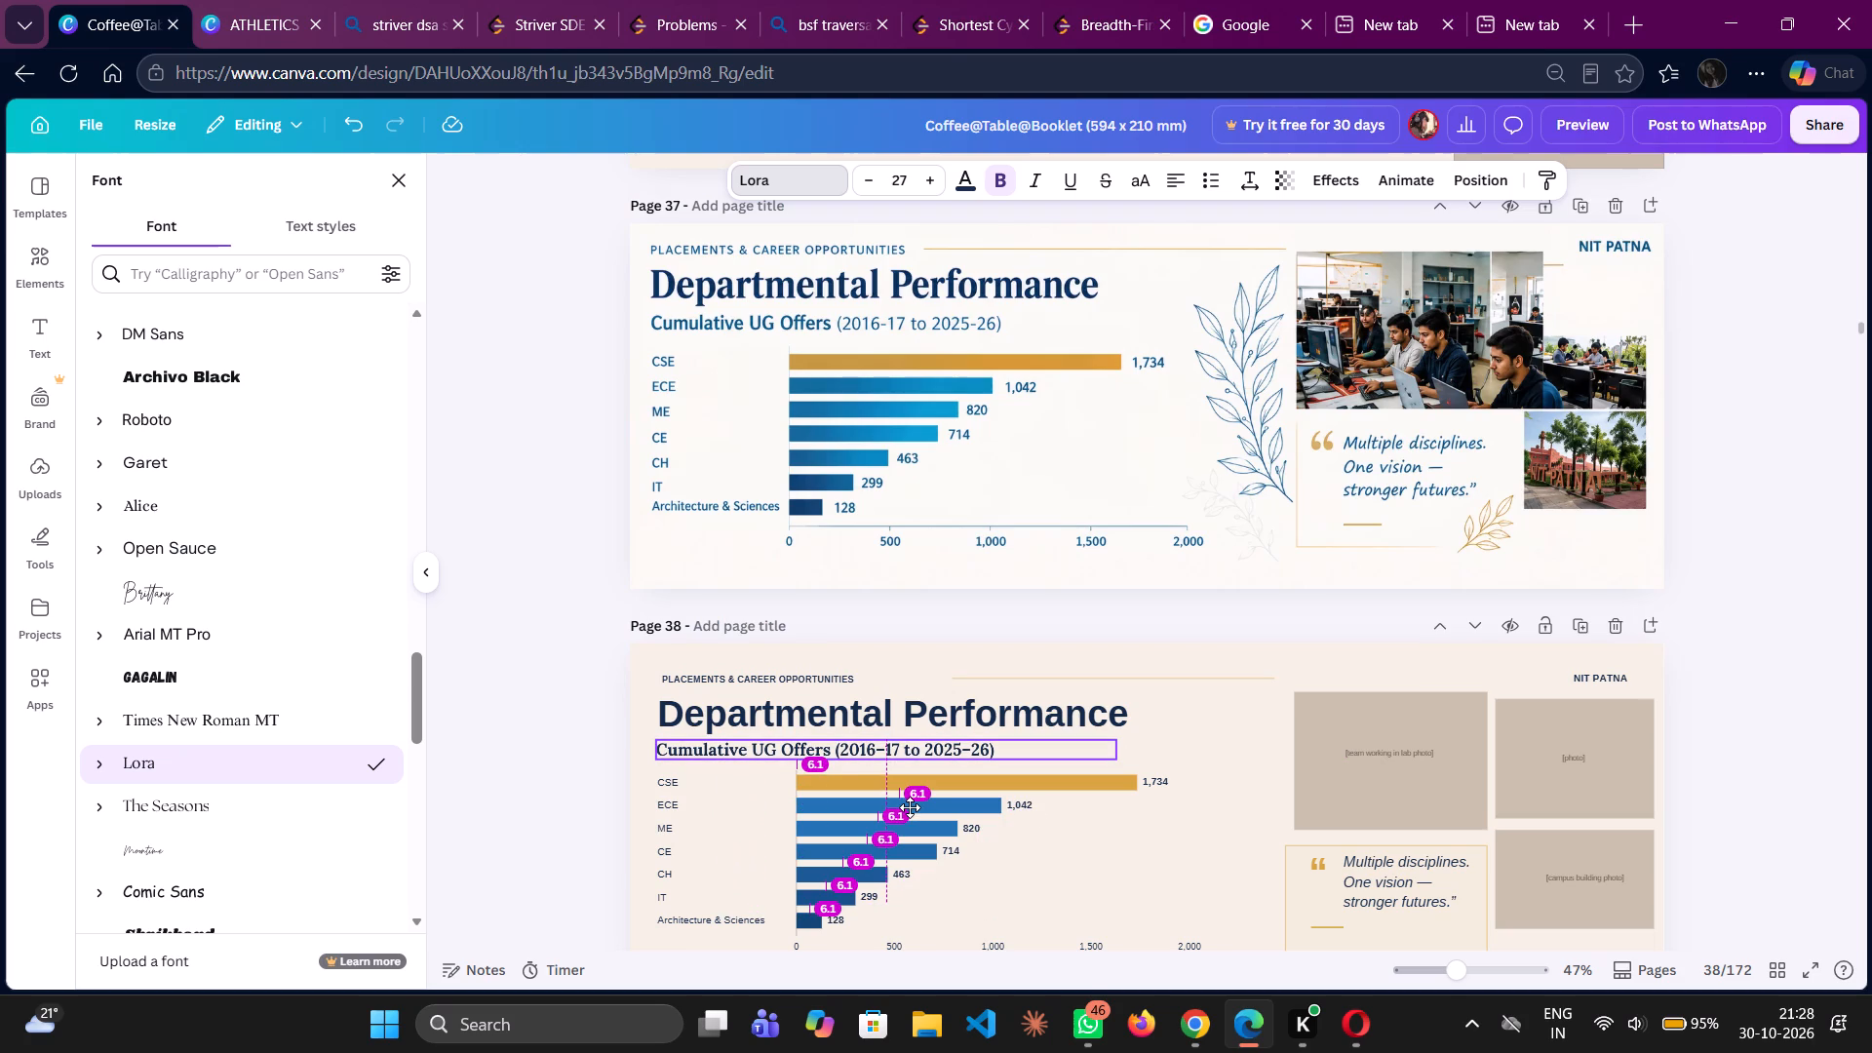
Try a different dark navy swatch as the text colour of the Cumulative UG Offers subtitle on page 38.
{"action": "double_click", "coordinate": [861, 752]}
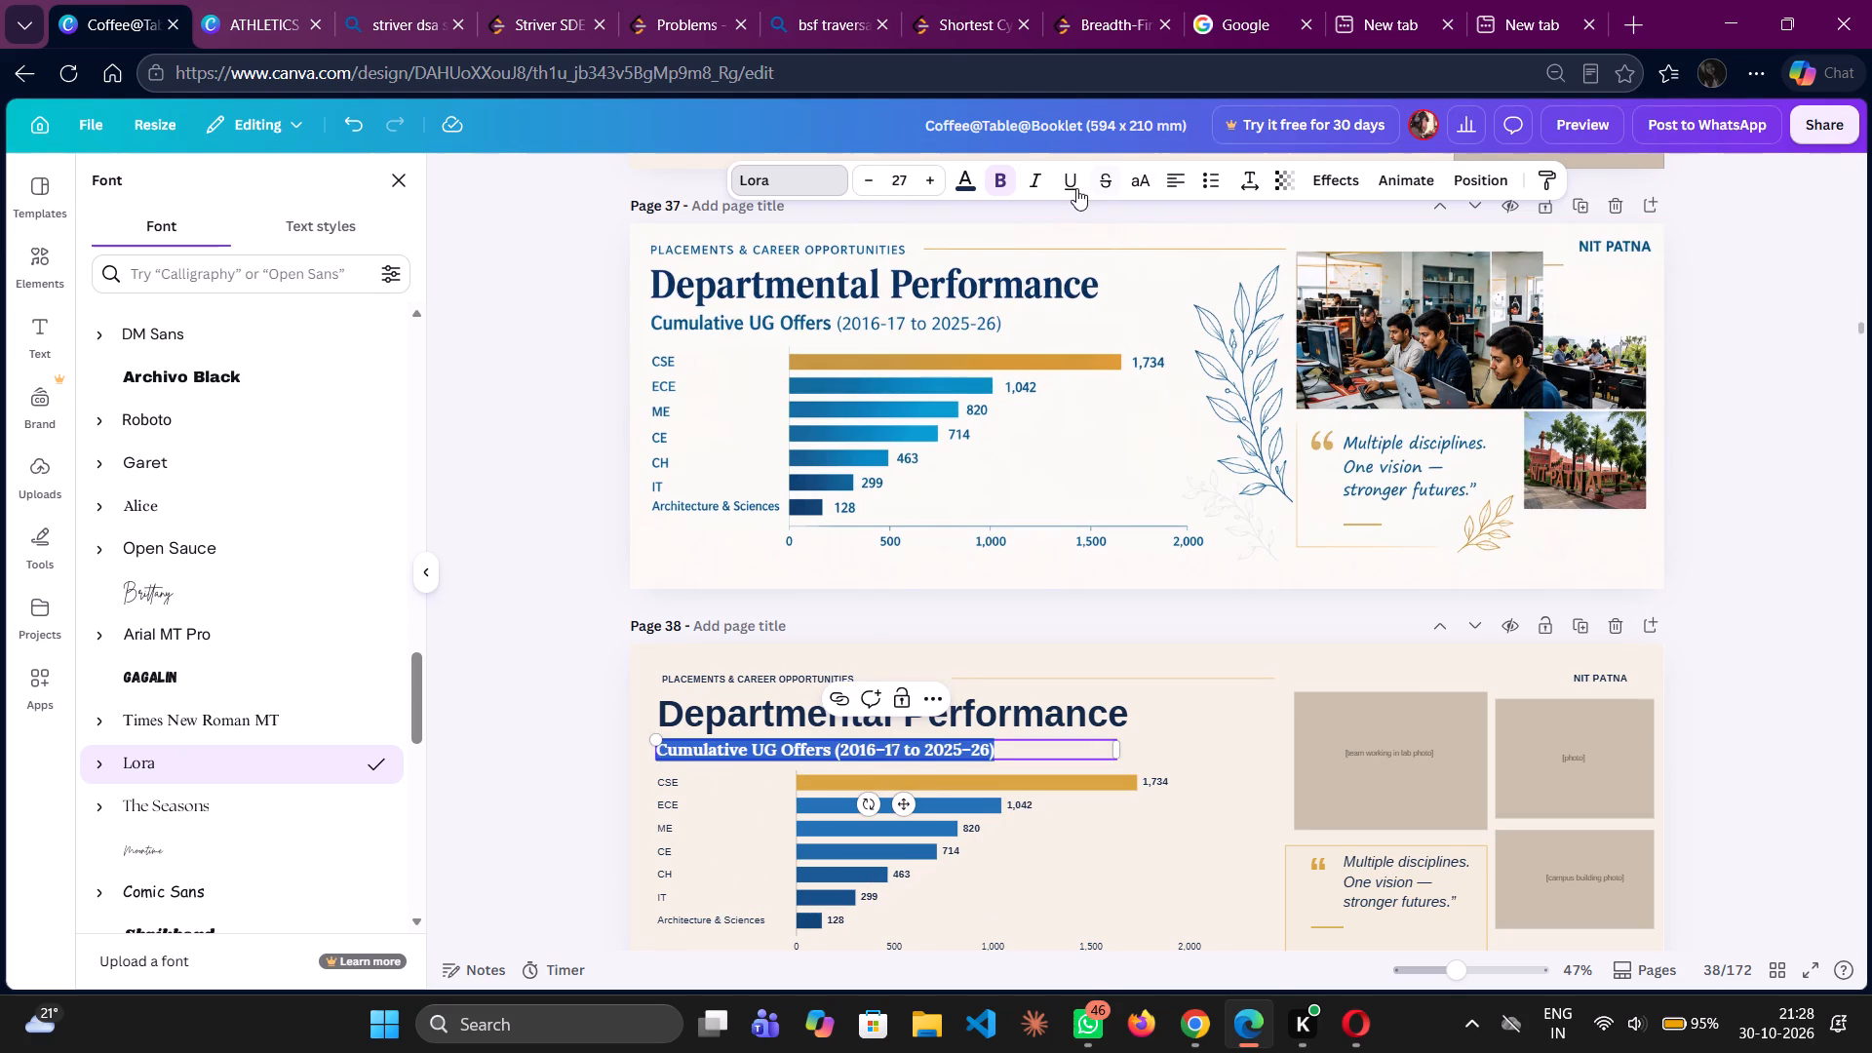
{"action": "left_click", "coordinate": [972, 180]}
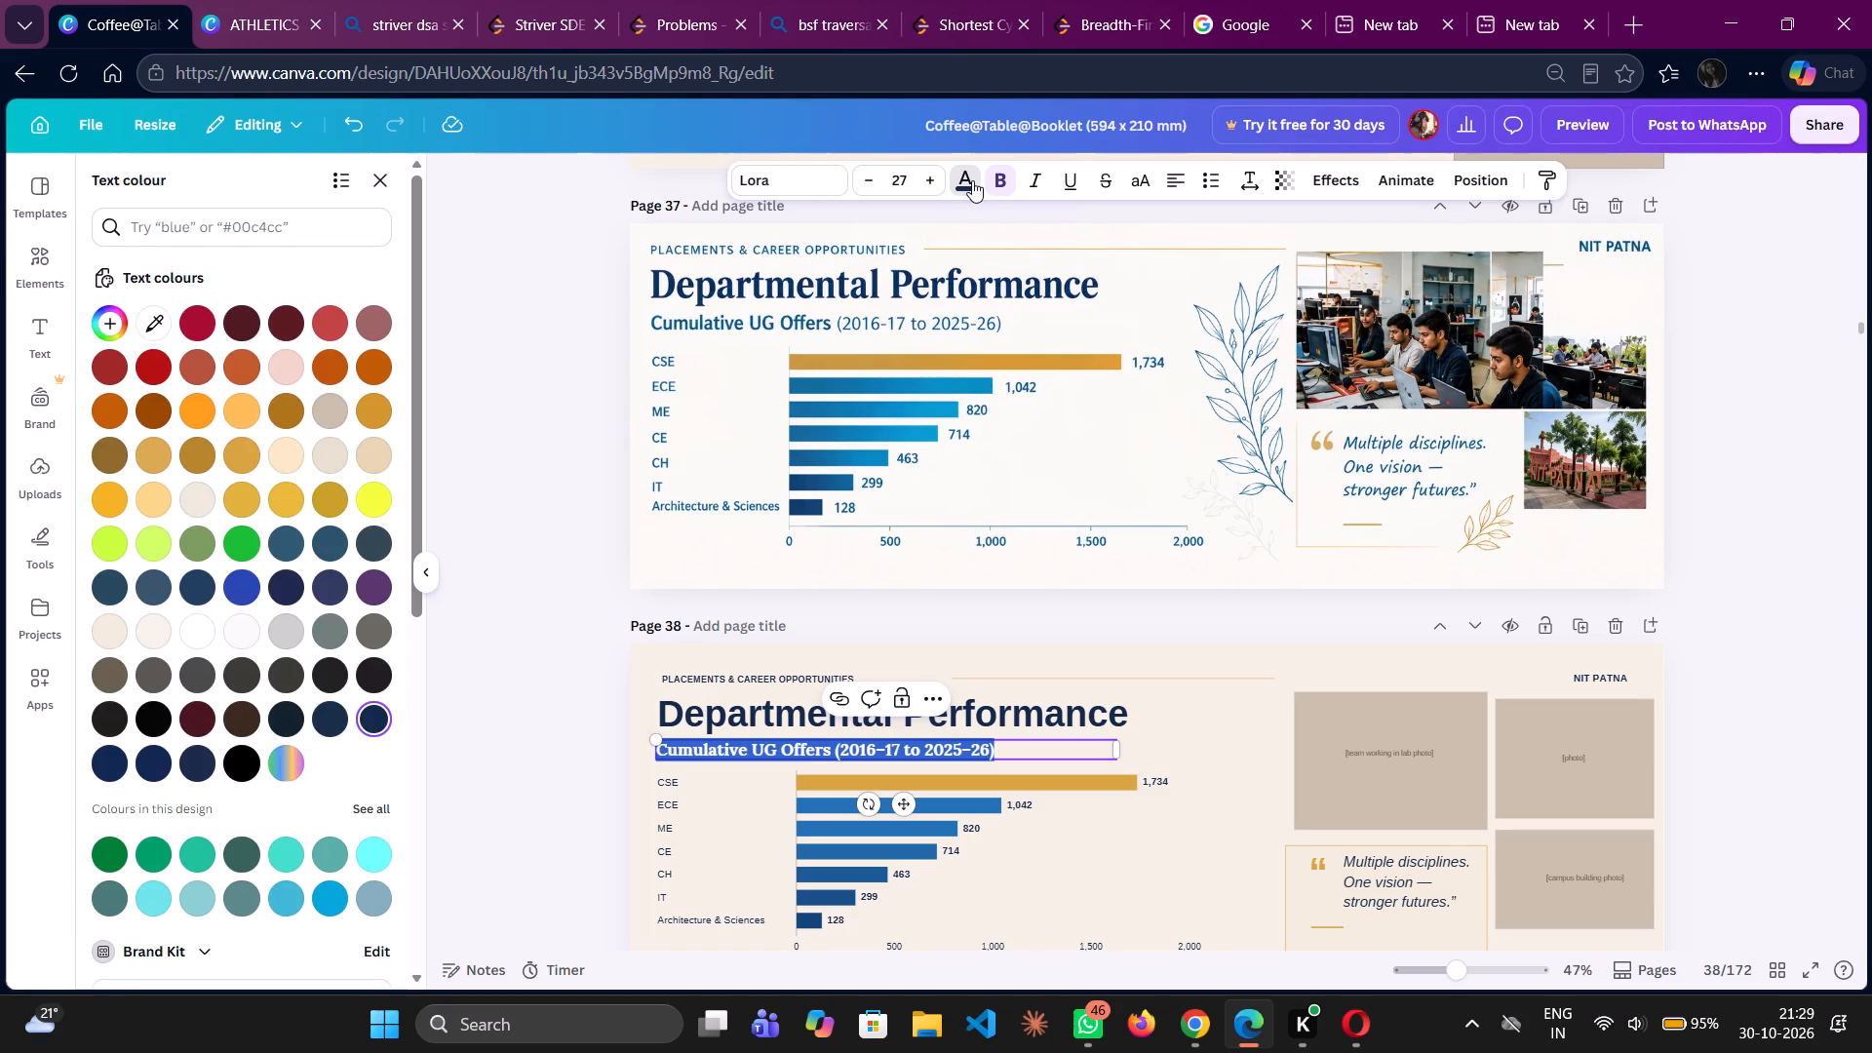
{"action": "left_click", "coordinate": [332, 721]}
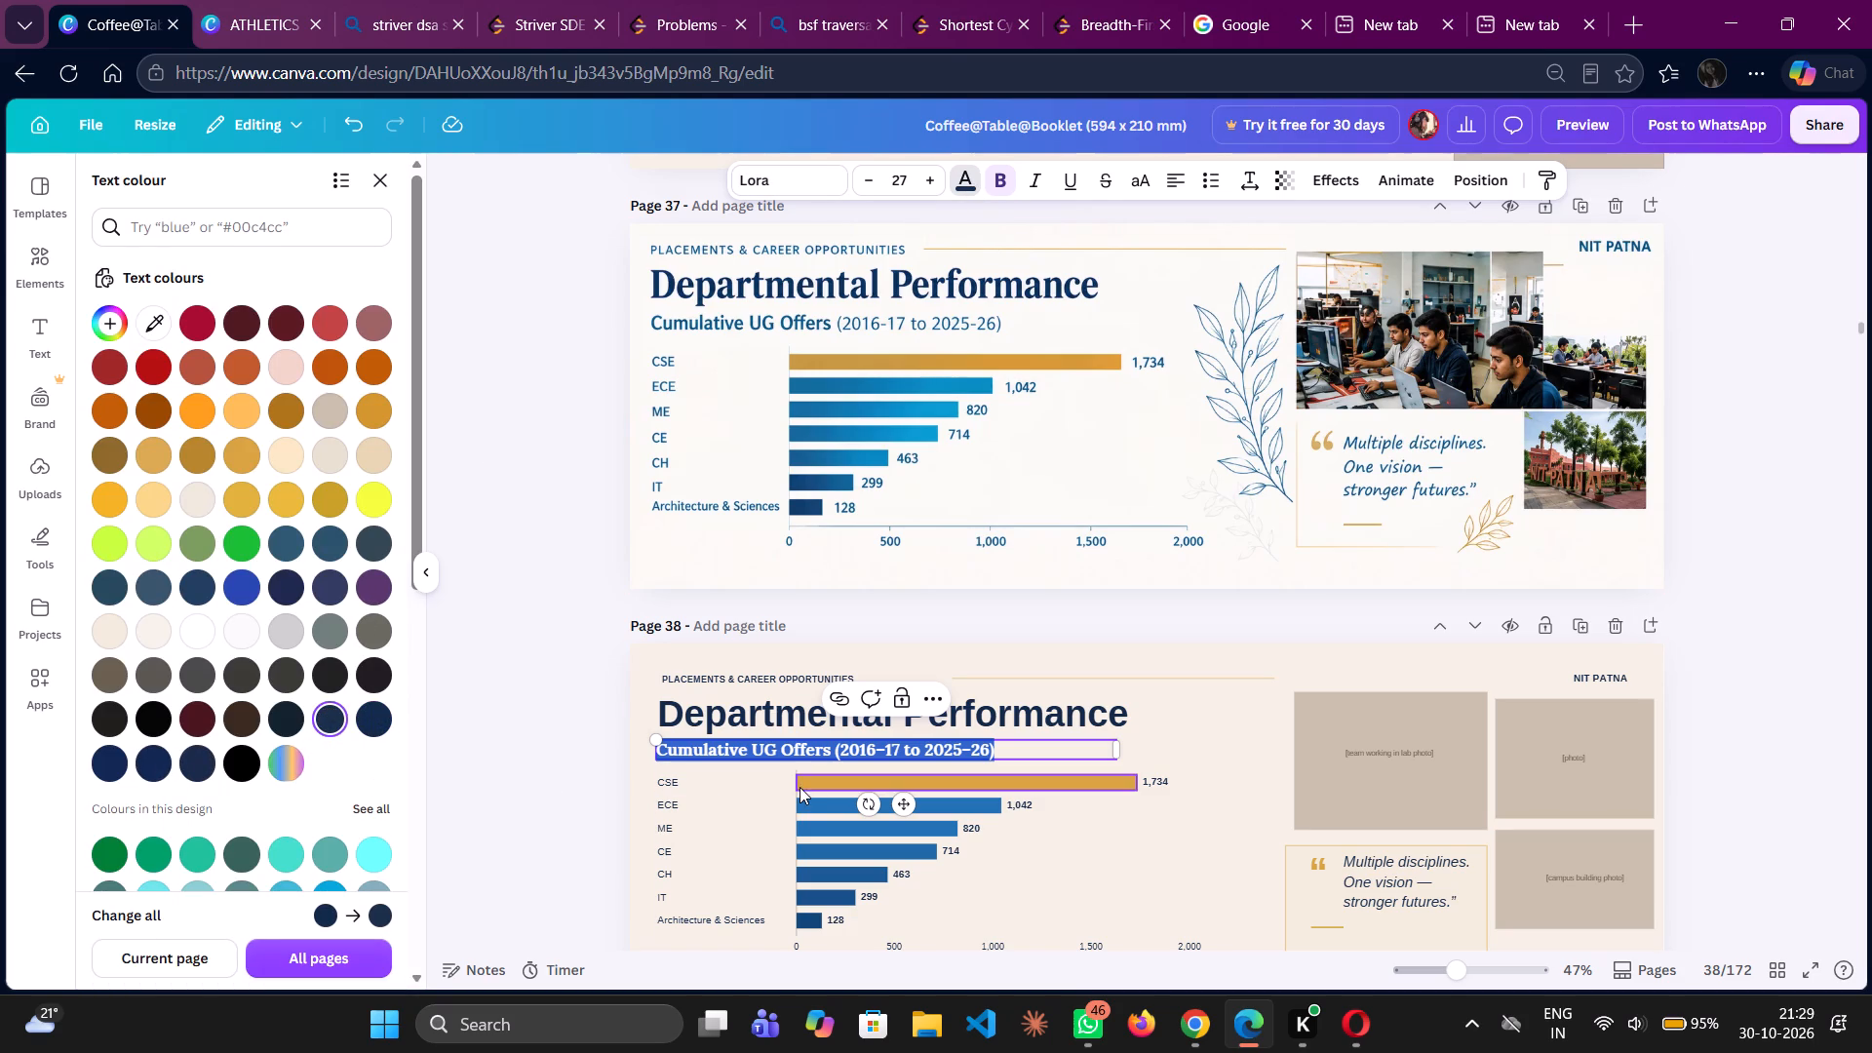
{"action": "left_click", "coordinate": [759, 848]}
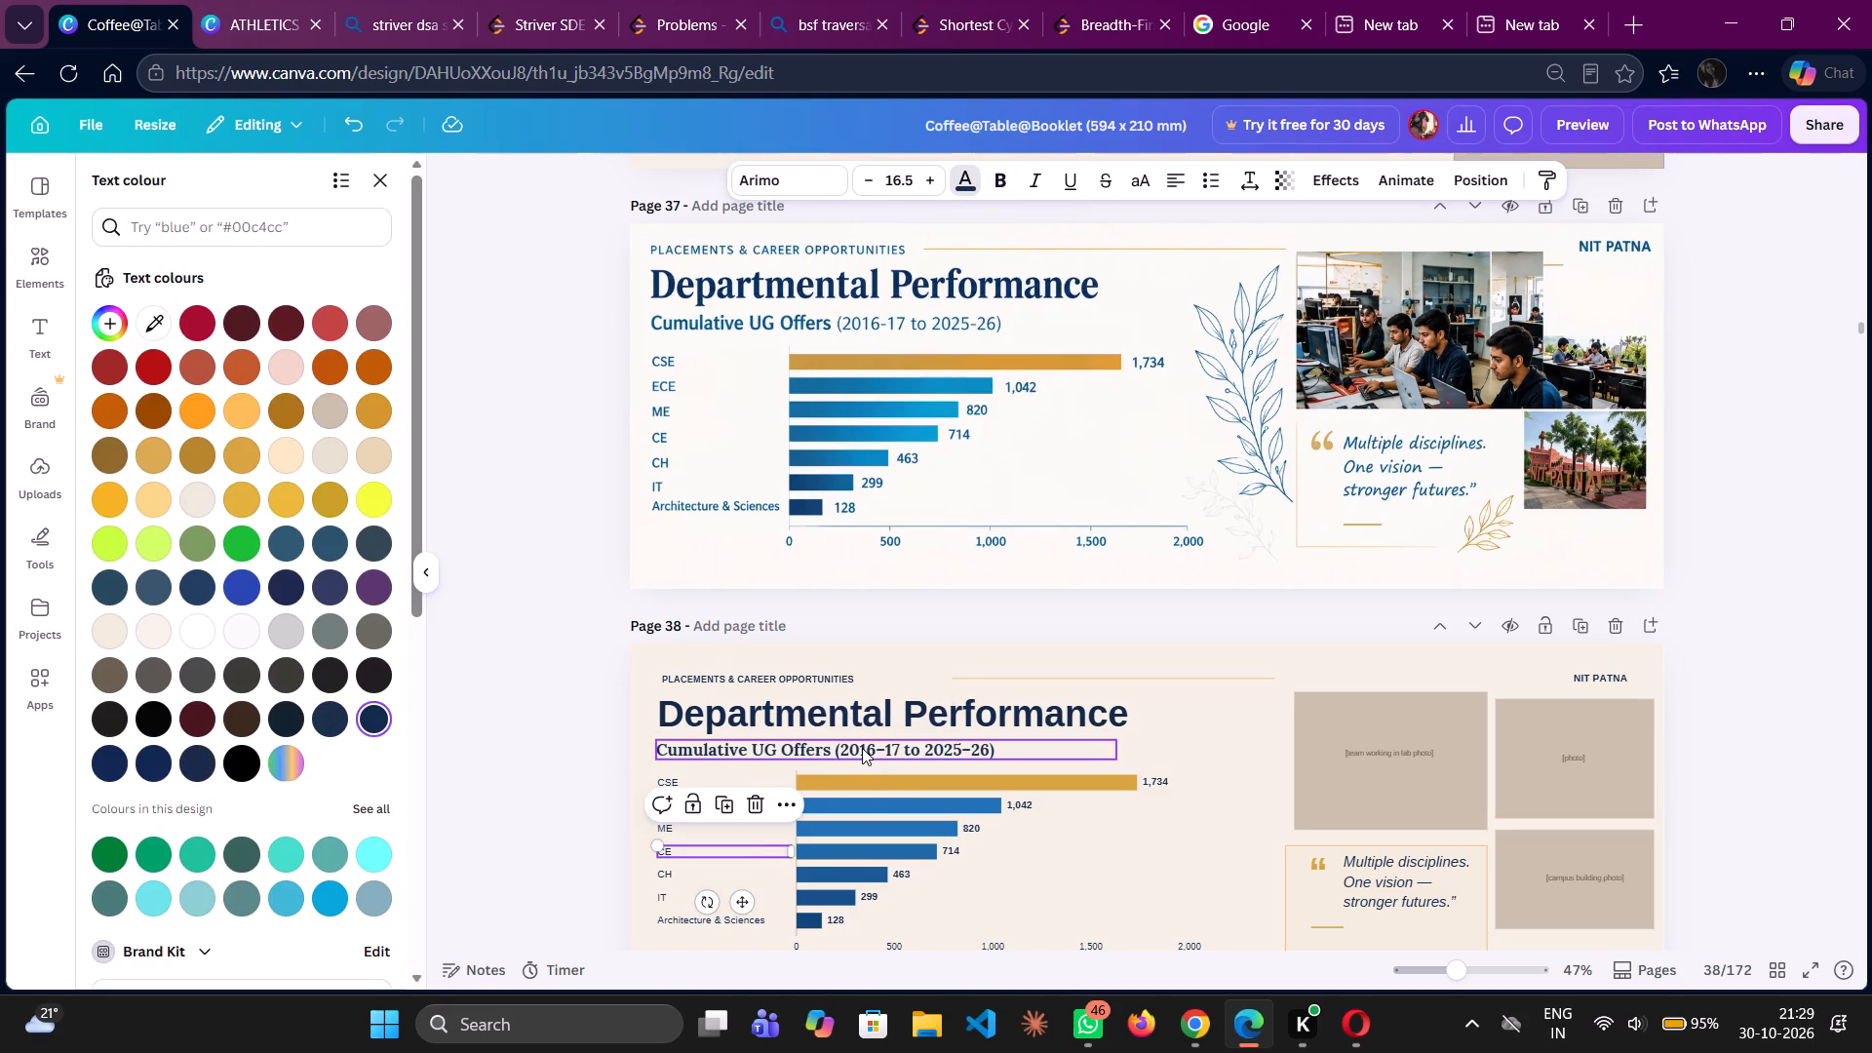
Set the text colour of the whole Cumulative UG Offers subtitle on page 38 to blue #2746b2.
{"action": "triple_click", "coordinate": [862, 748]}
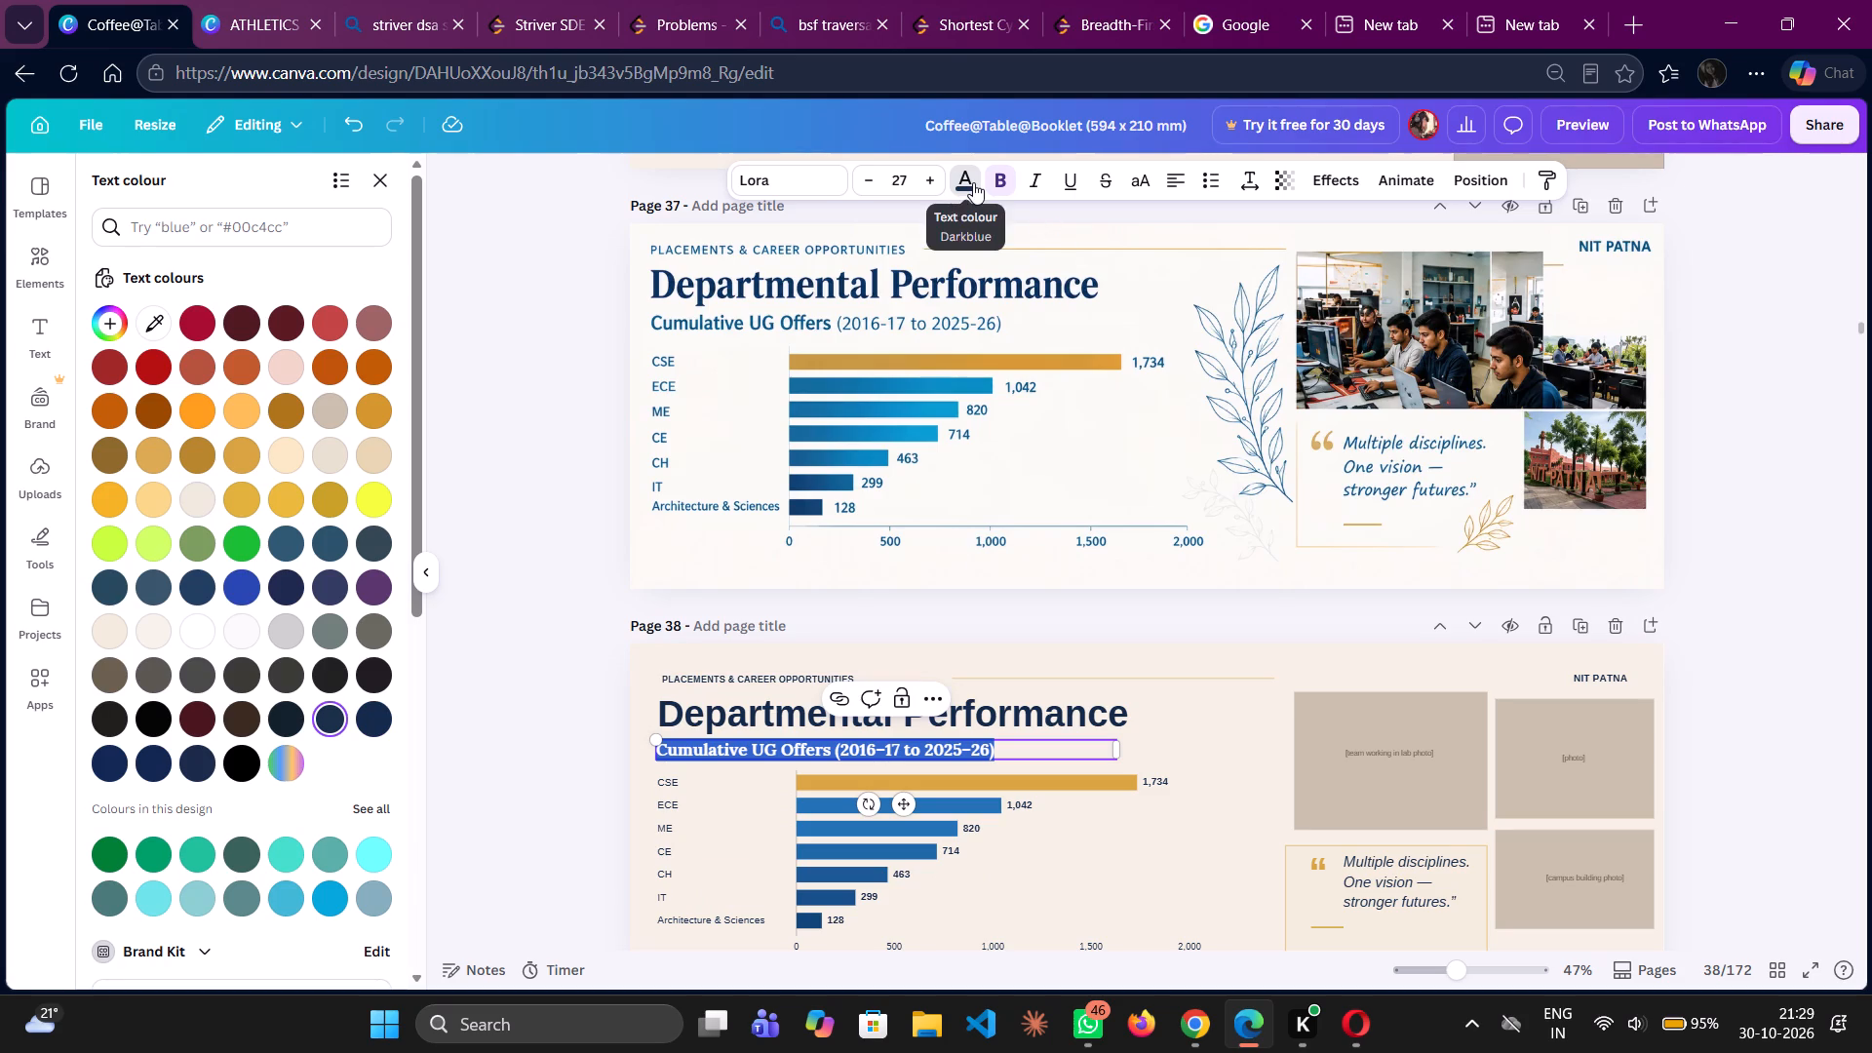
{"action": "left_click", "coordinate": [973, 182]}
{"action": "left_click", "coordinate": [973, 182]}
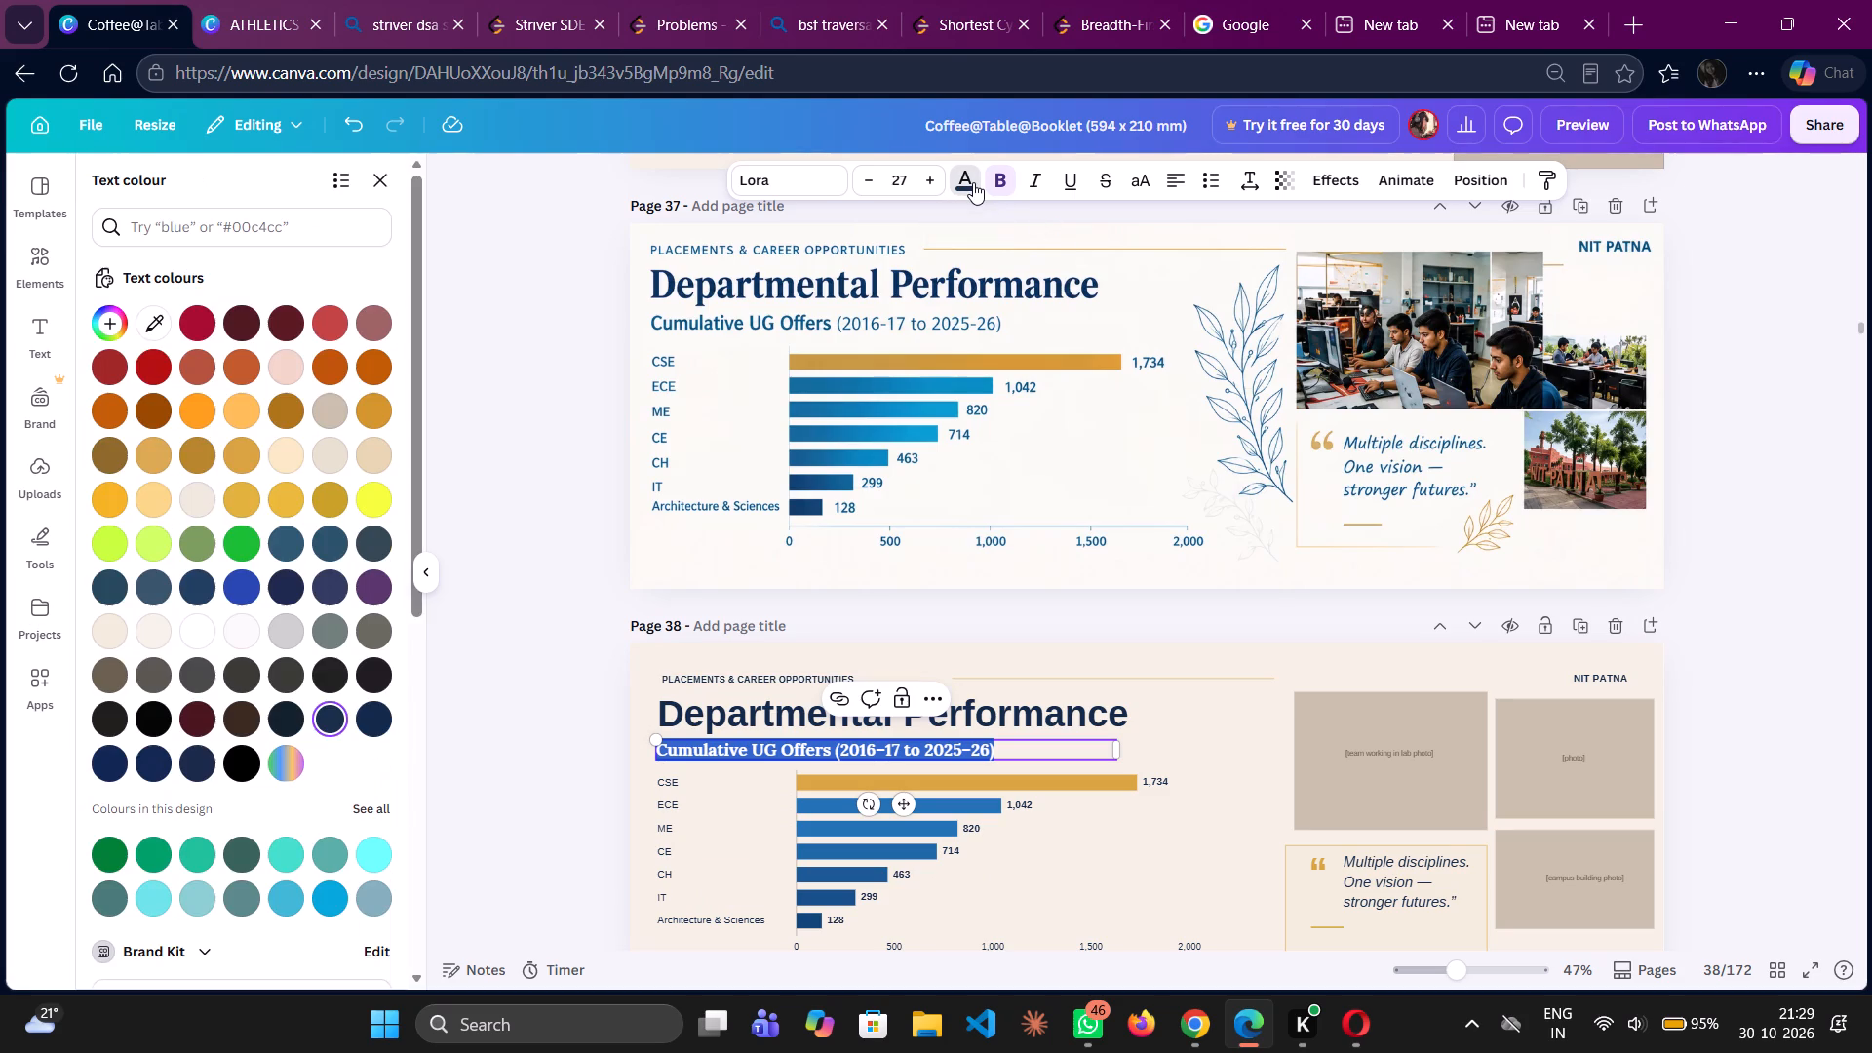
{"action": "left_click", "coordinate": [245, 597]}
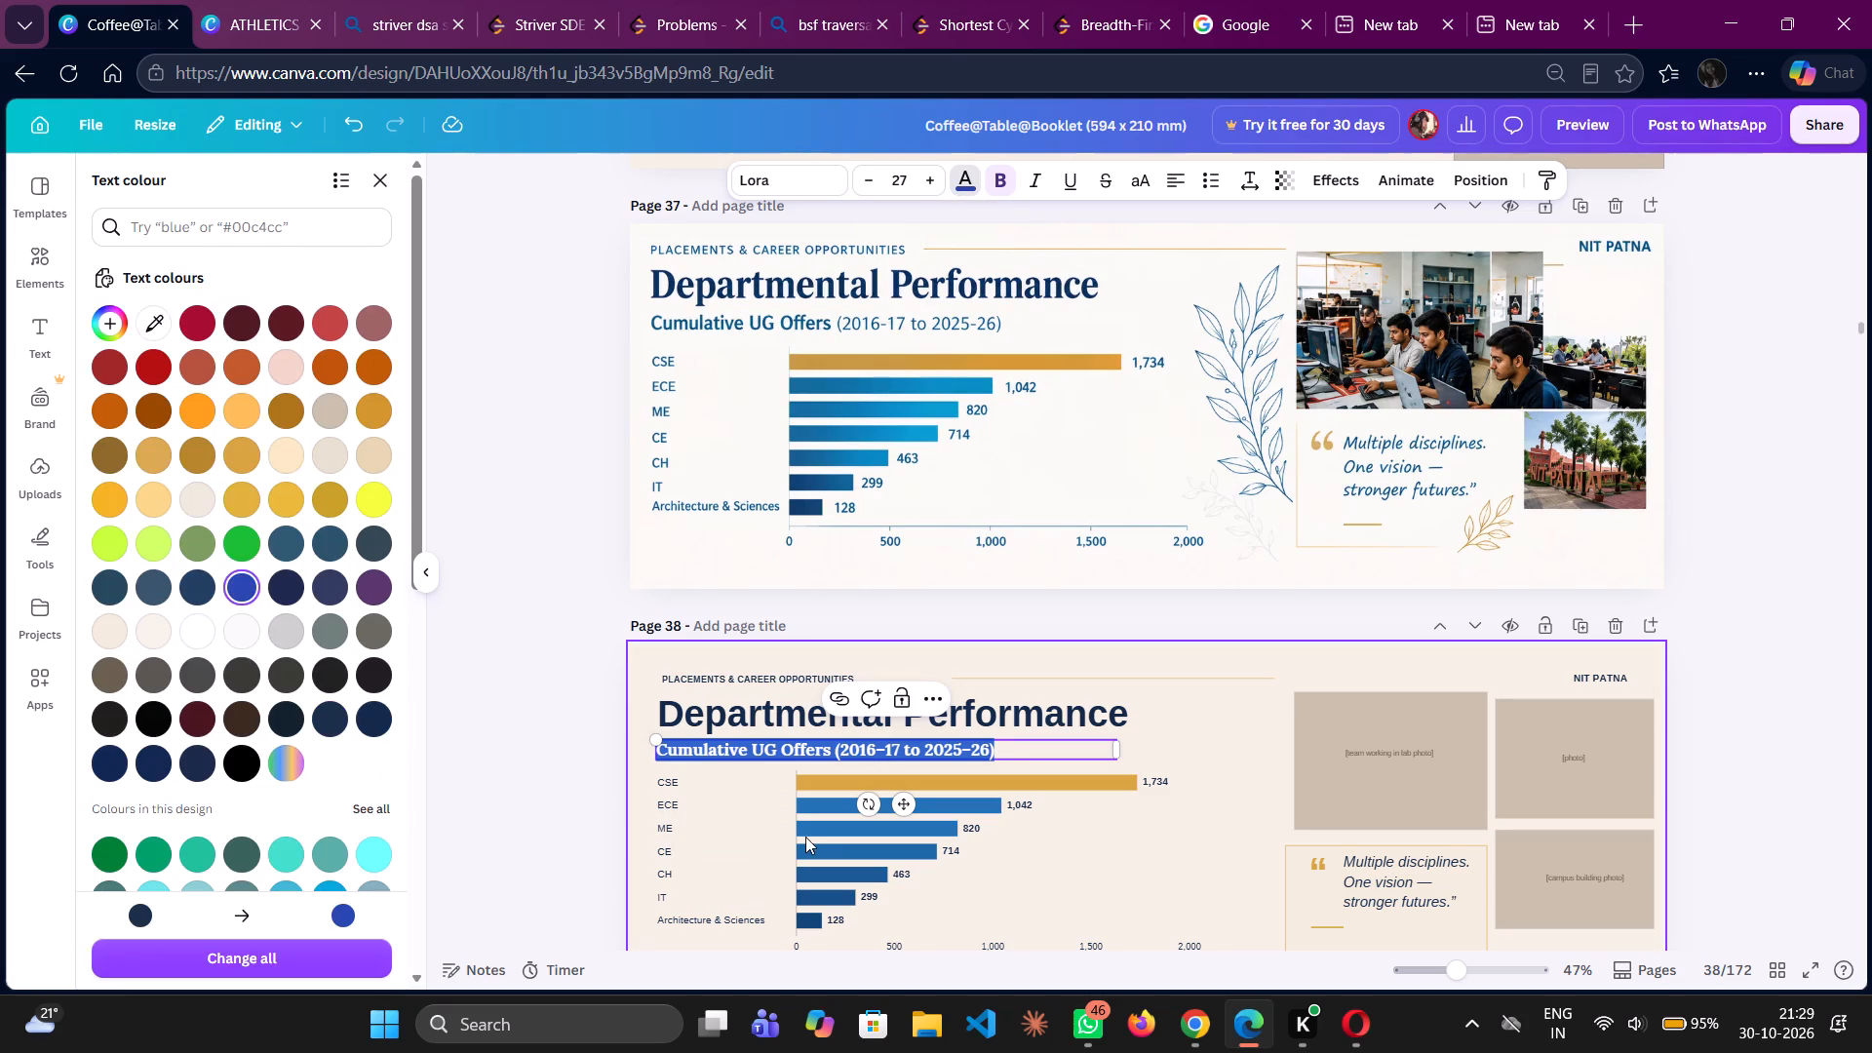
{"action": "left_click", "coordinate": [1003, 891]}
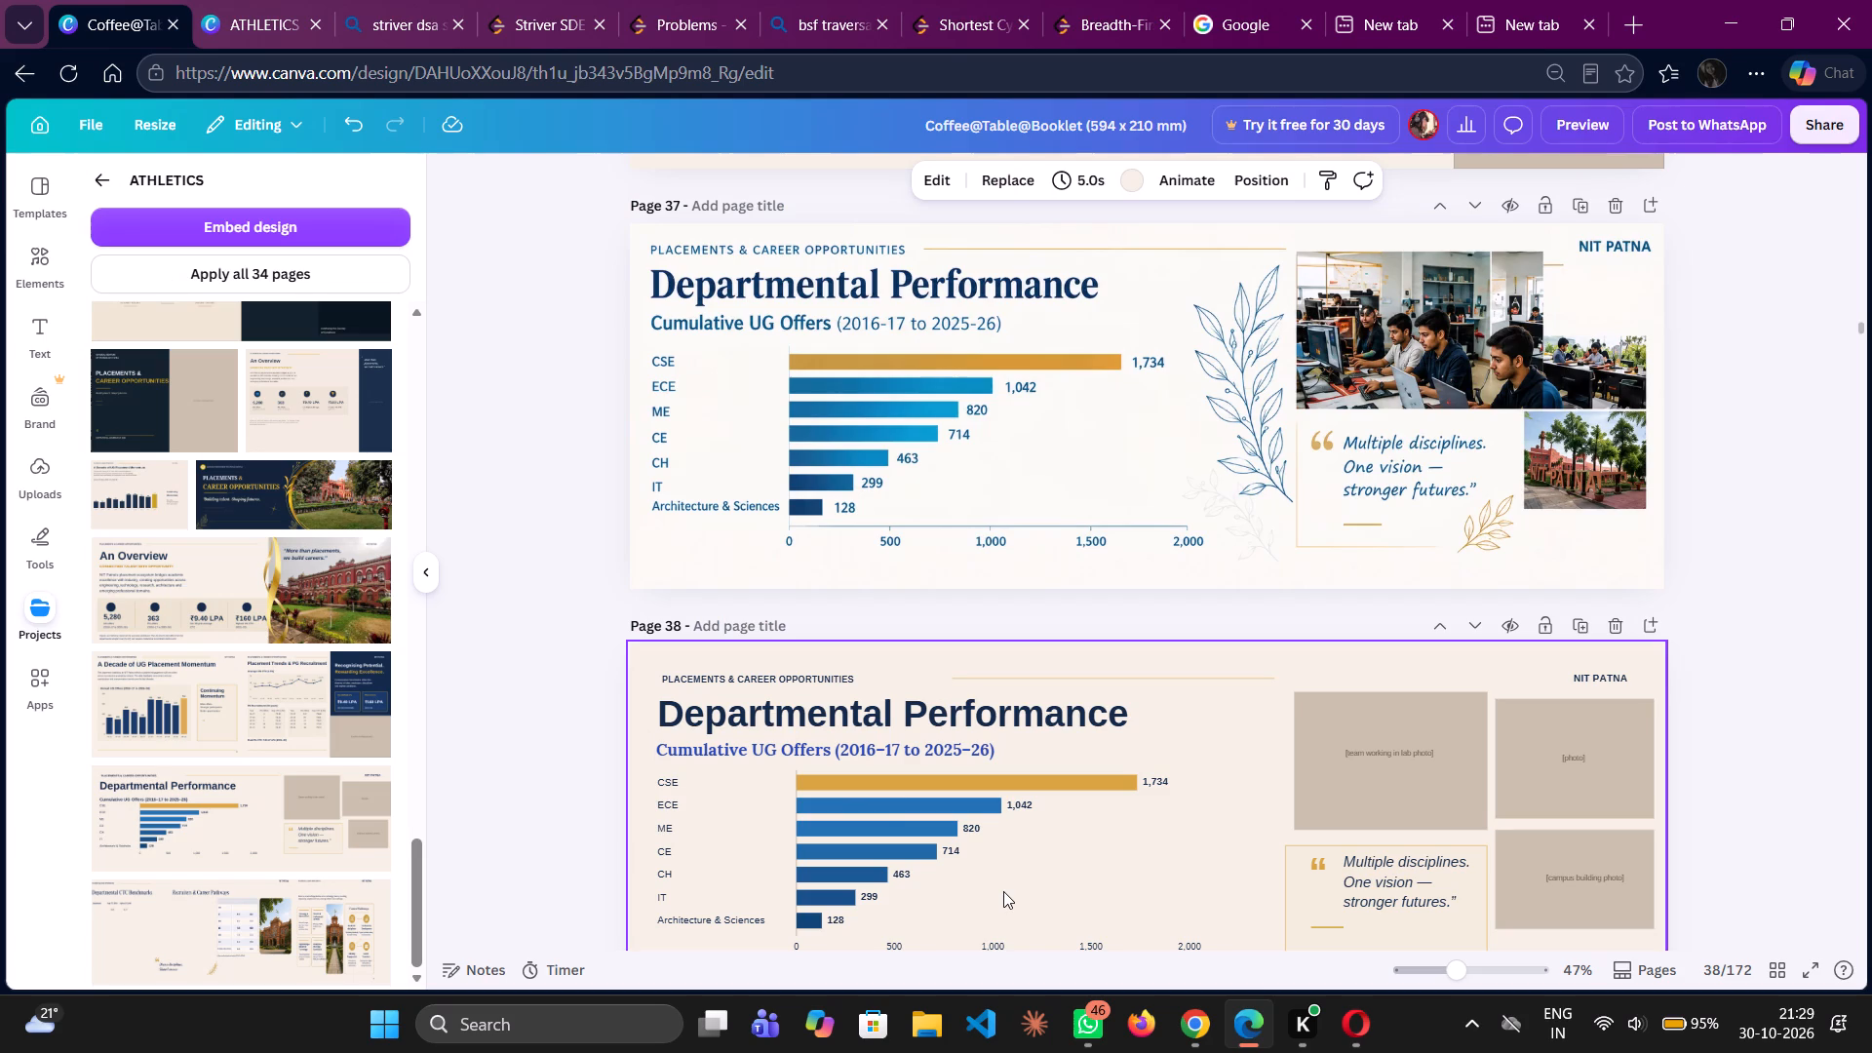
Try Glacial Indifference on the Departmental Performance heading on page 38, and set its font to Noto Serif Ethiopic Condensed.
{"action": "triple_click", "coordinate": [951, 720]}
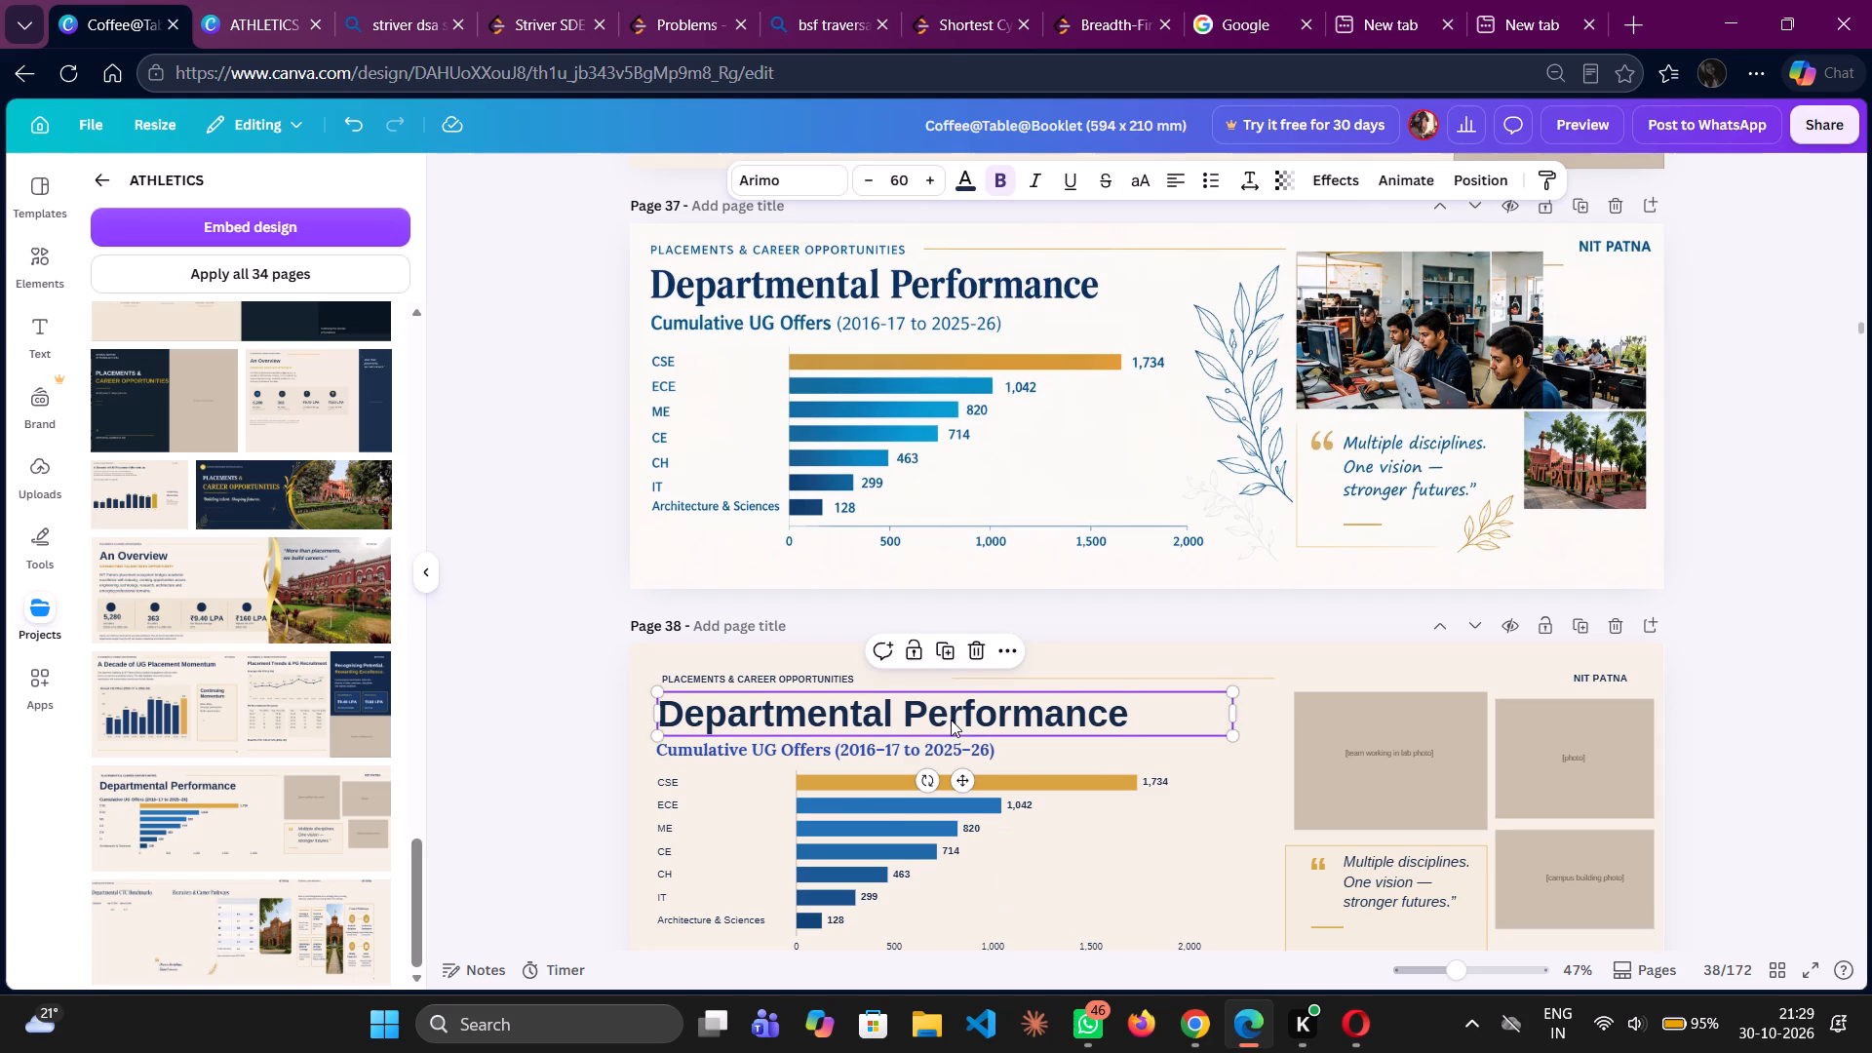
{"action": "left_click", "coordinate": [795, 183]}
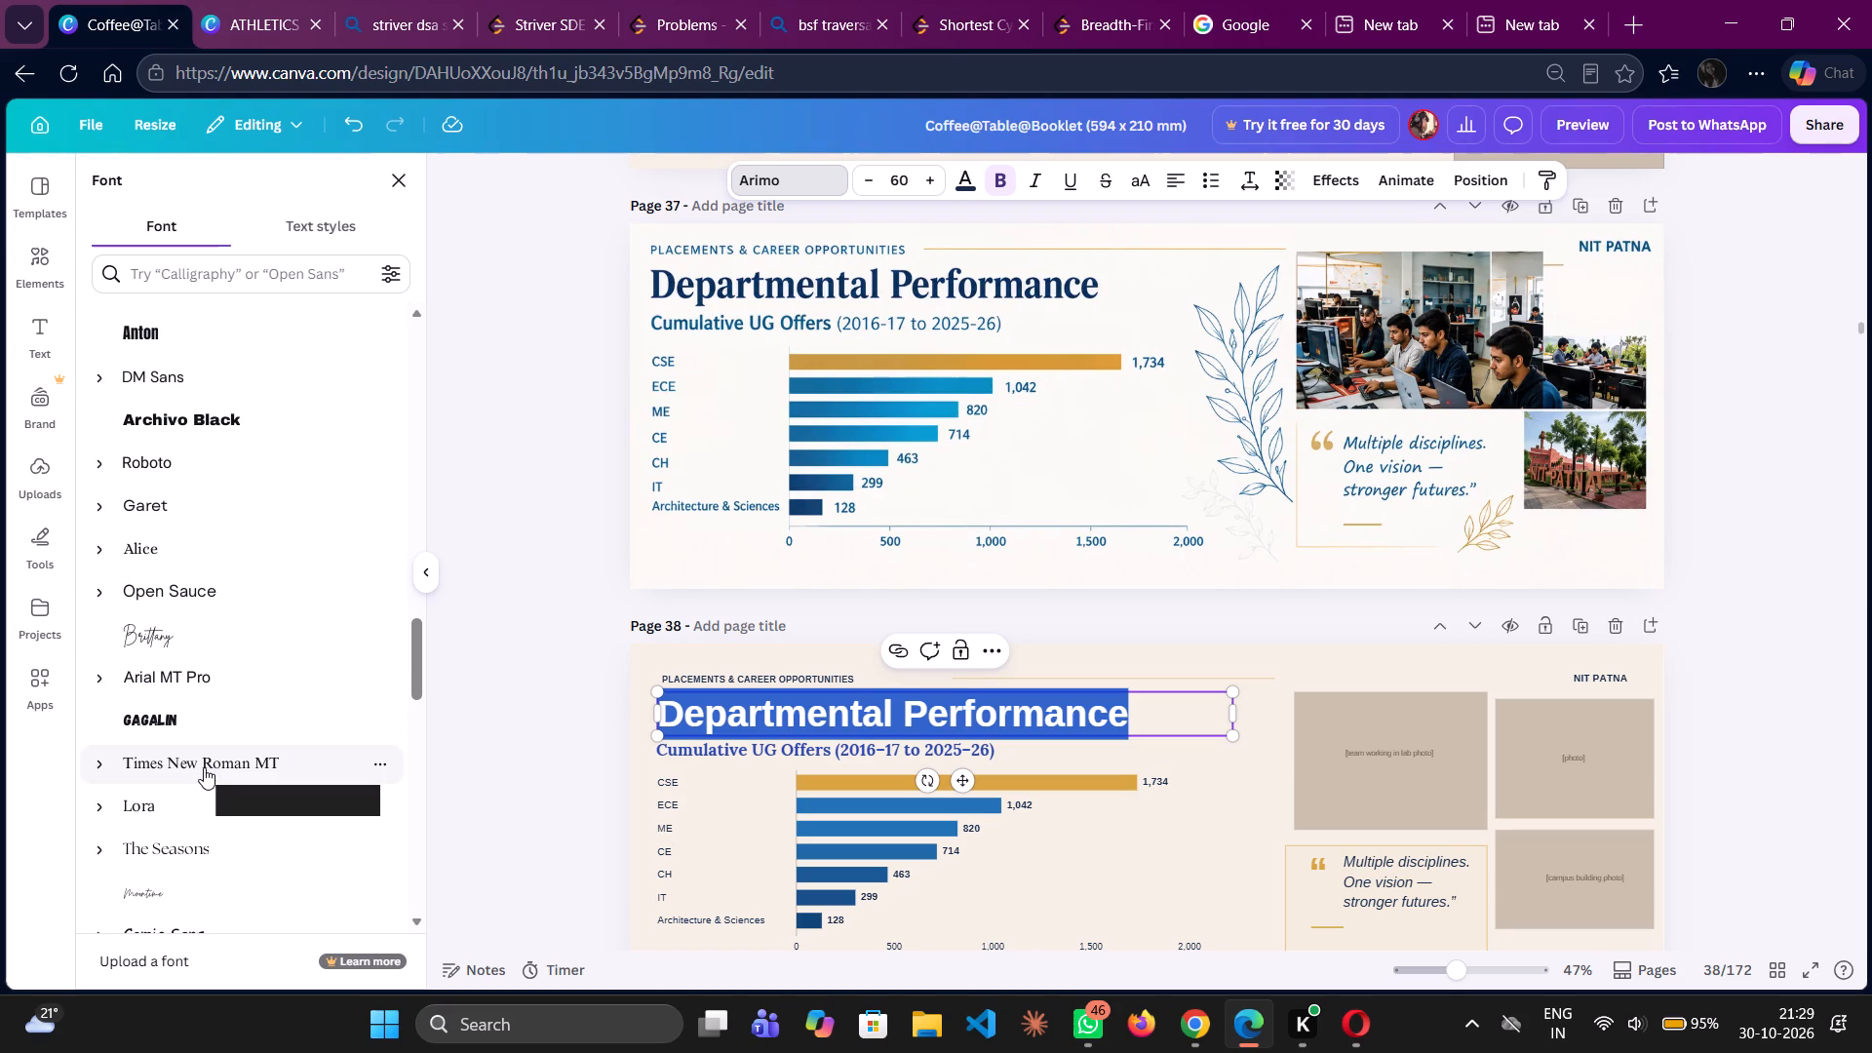
{"action": "scroll", "coordinate": [204, 767], "scroll_direction": "up", "scroll_amount": 4}
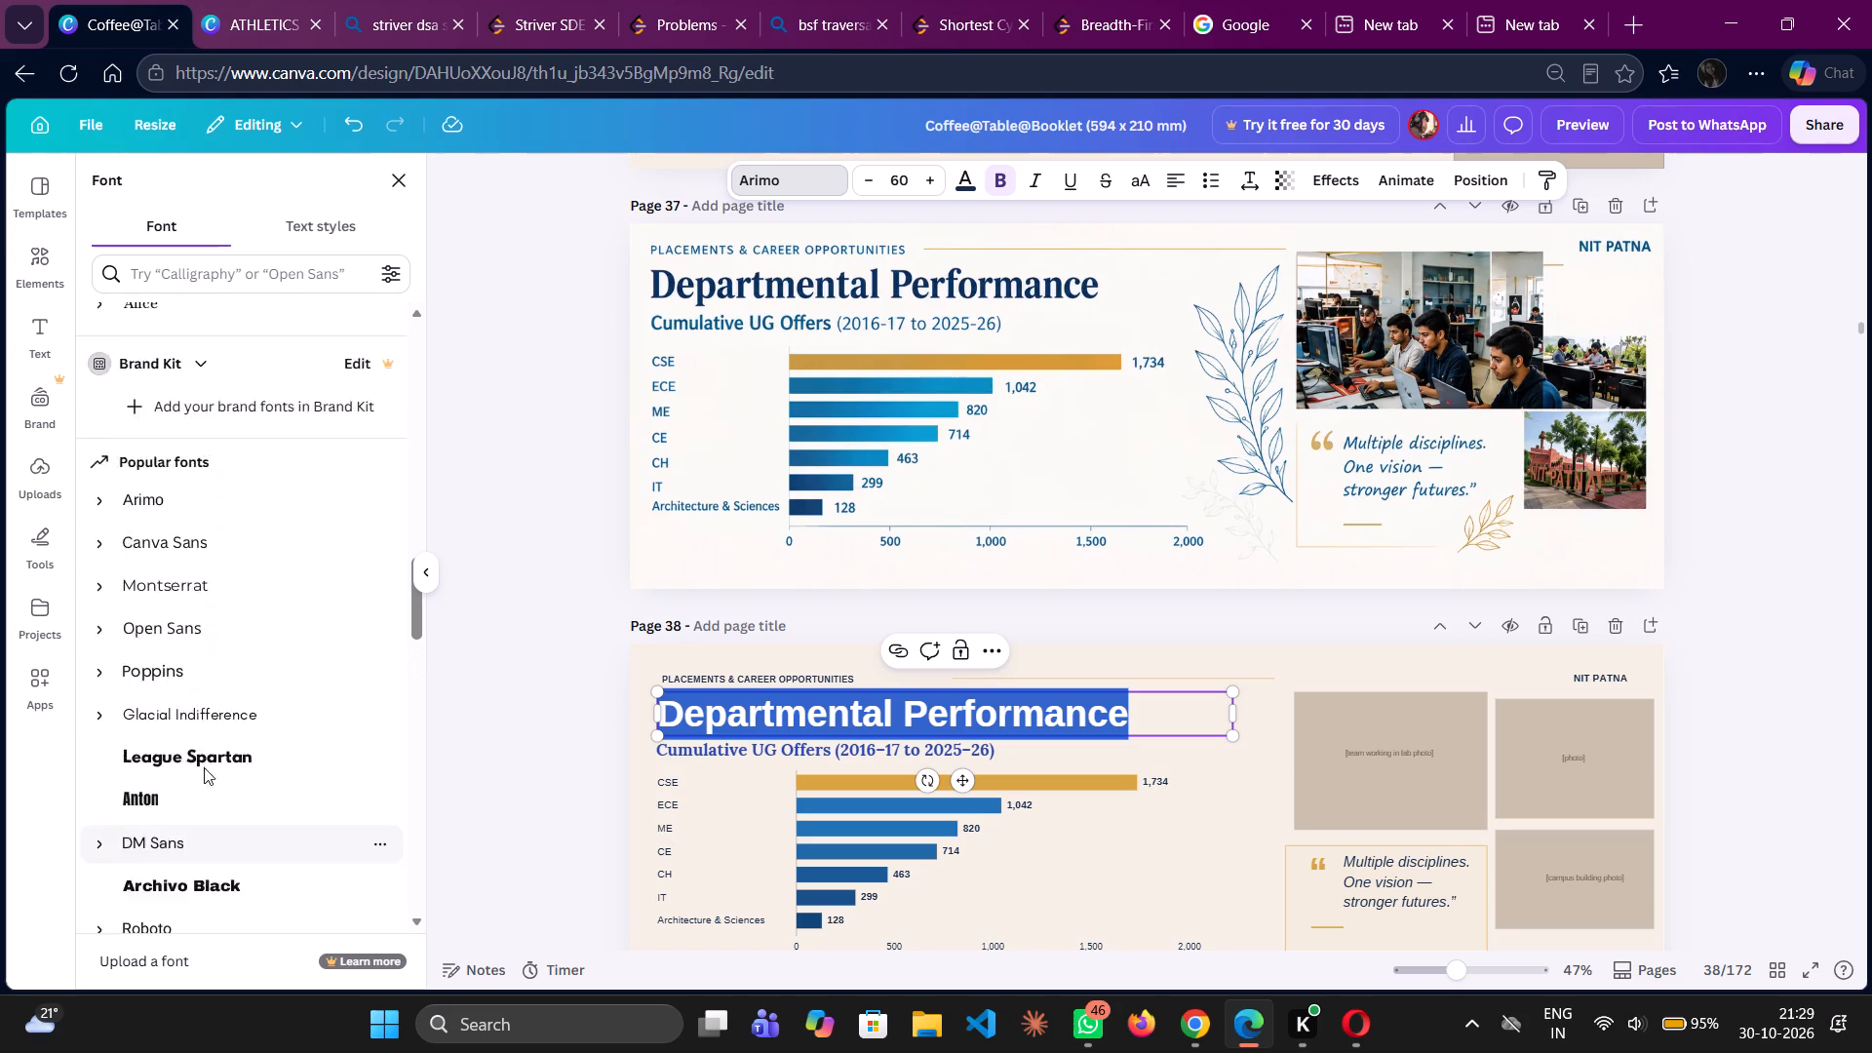
{"action": "left_click", "coordinate": [205, 759]}
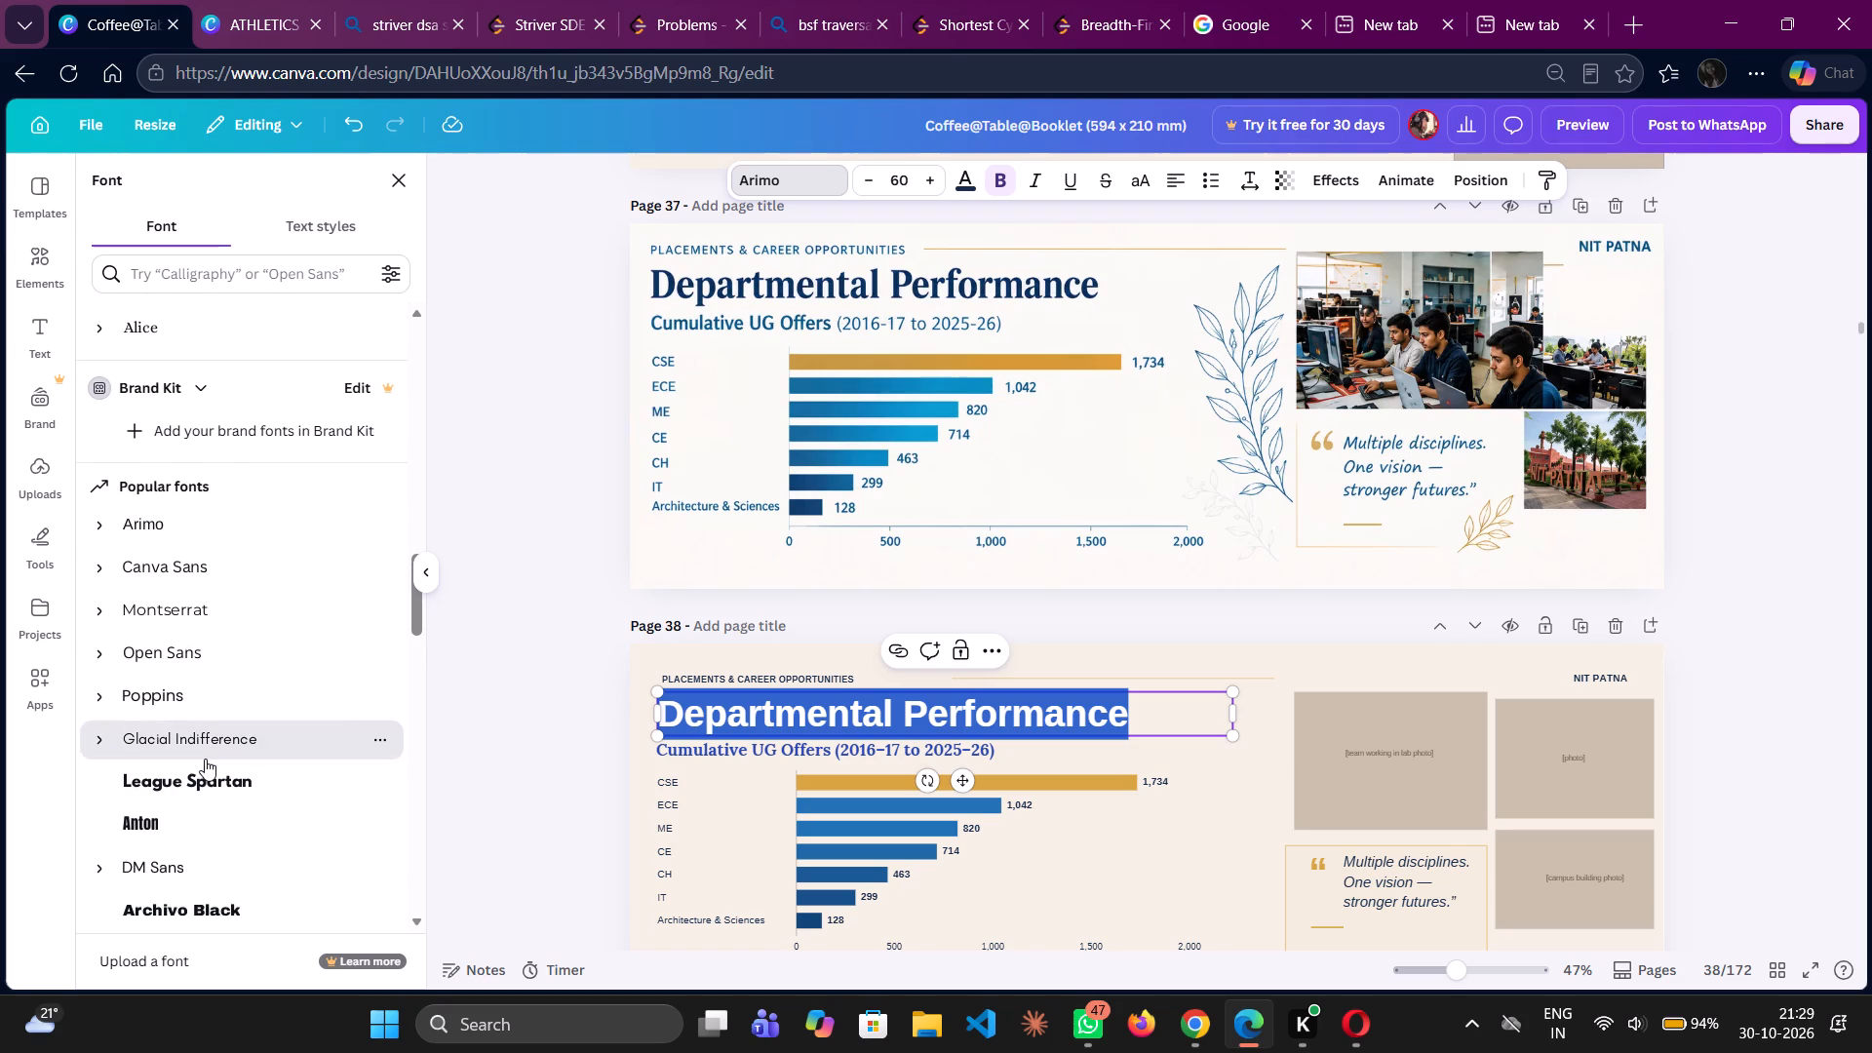
{"action": "scroll", "coordinate": [163, 761], "scroll_direction": "down", "scroll_amount": 1}
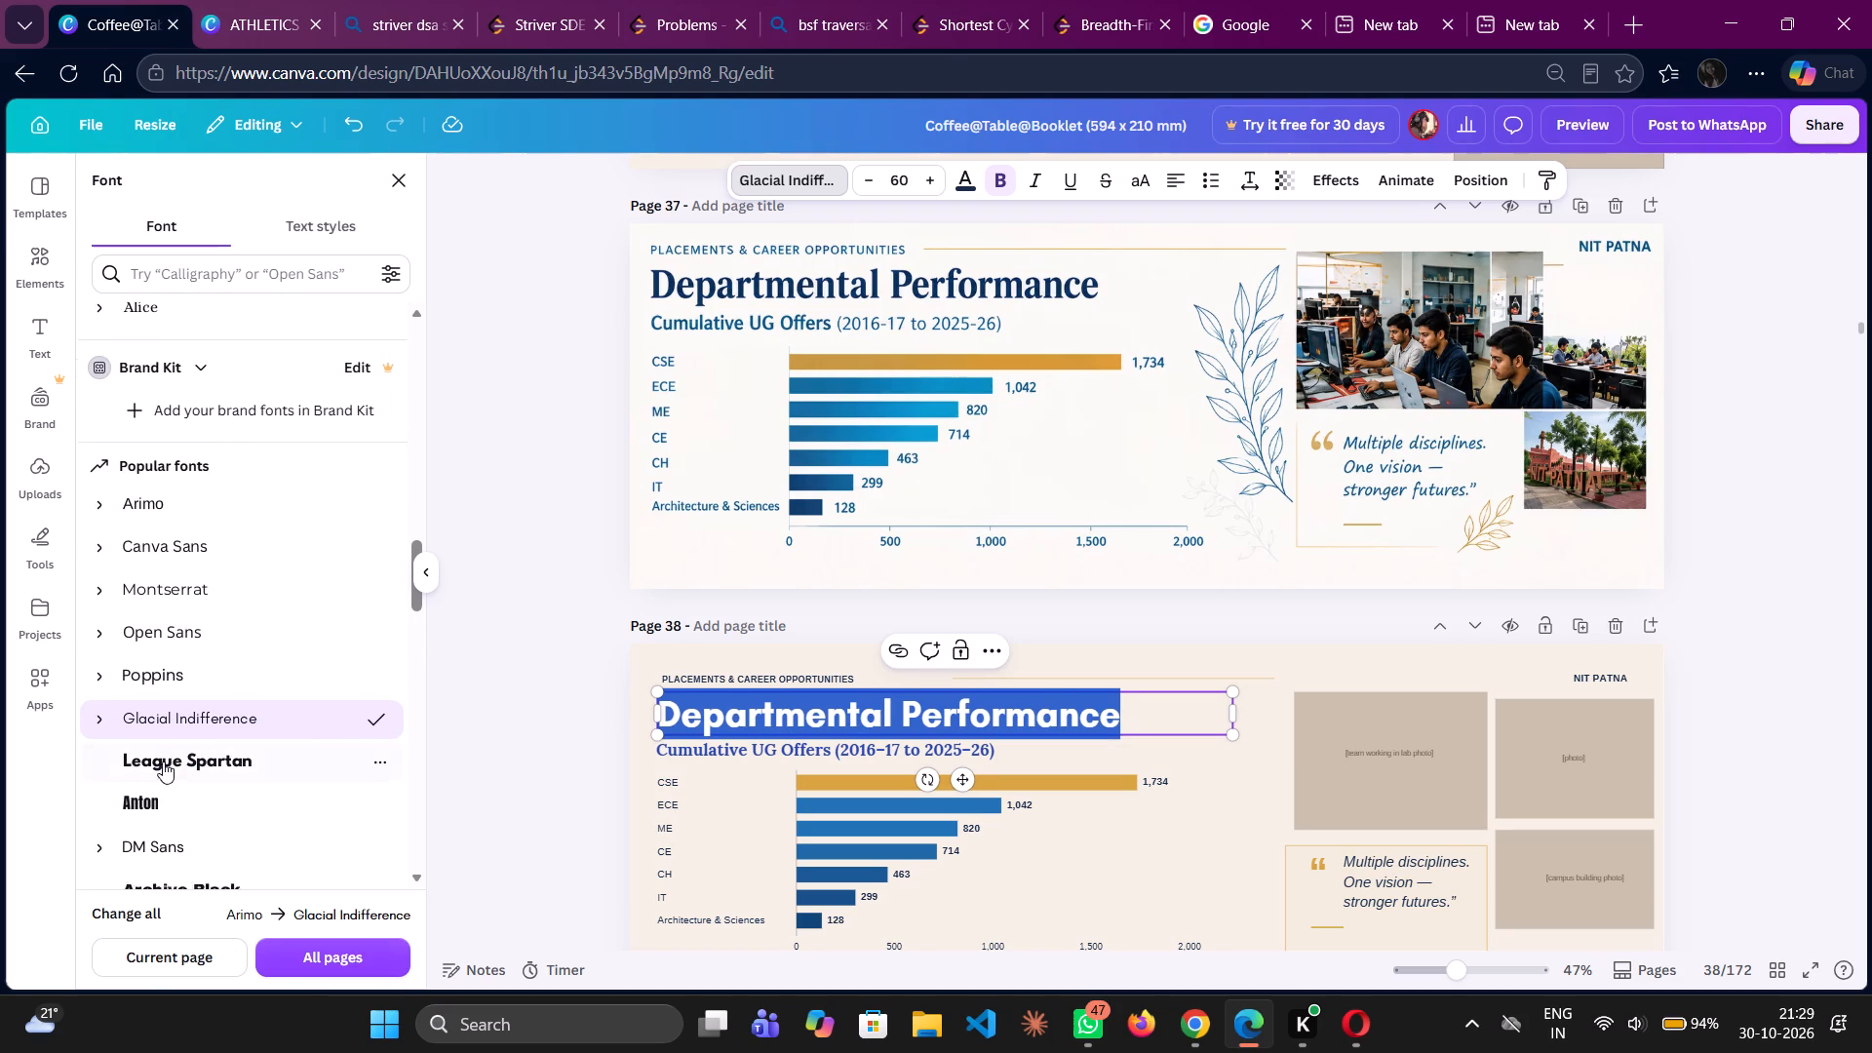
{"action": "scroll", "coordinate": [163, 761], "scroll_direction": "down", "scroll_amount": 1}
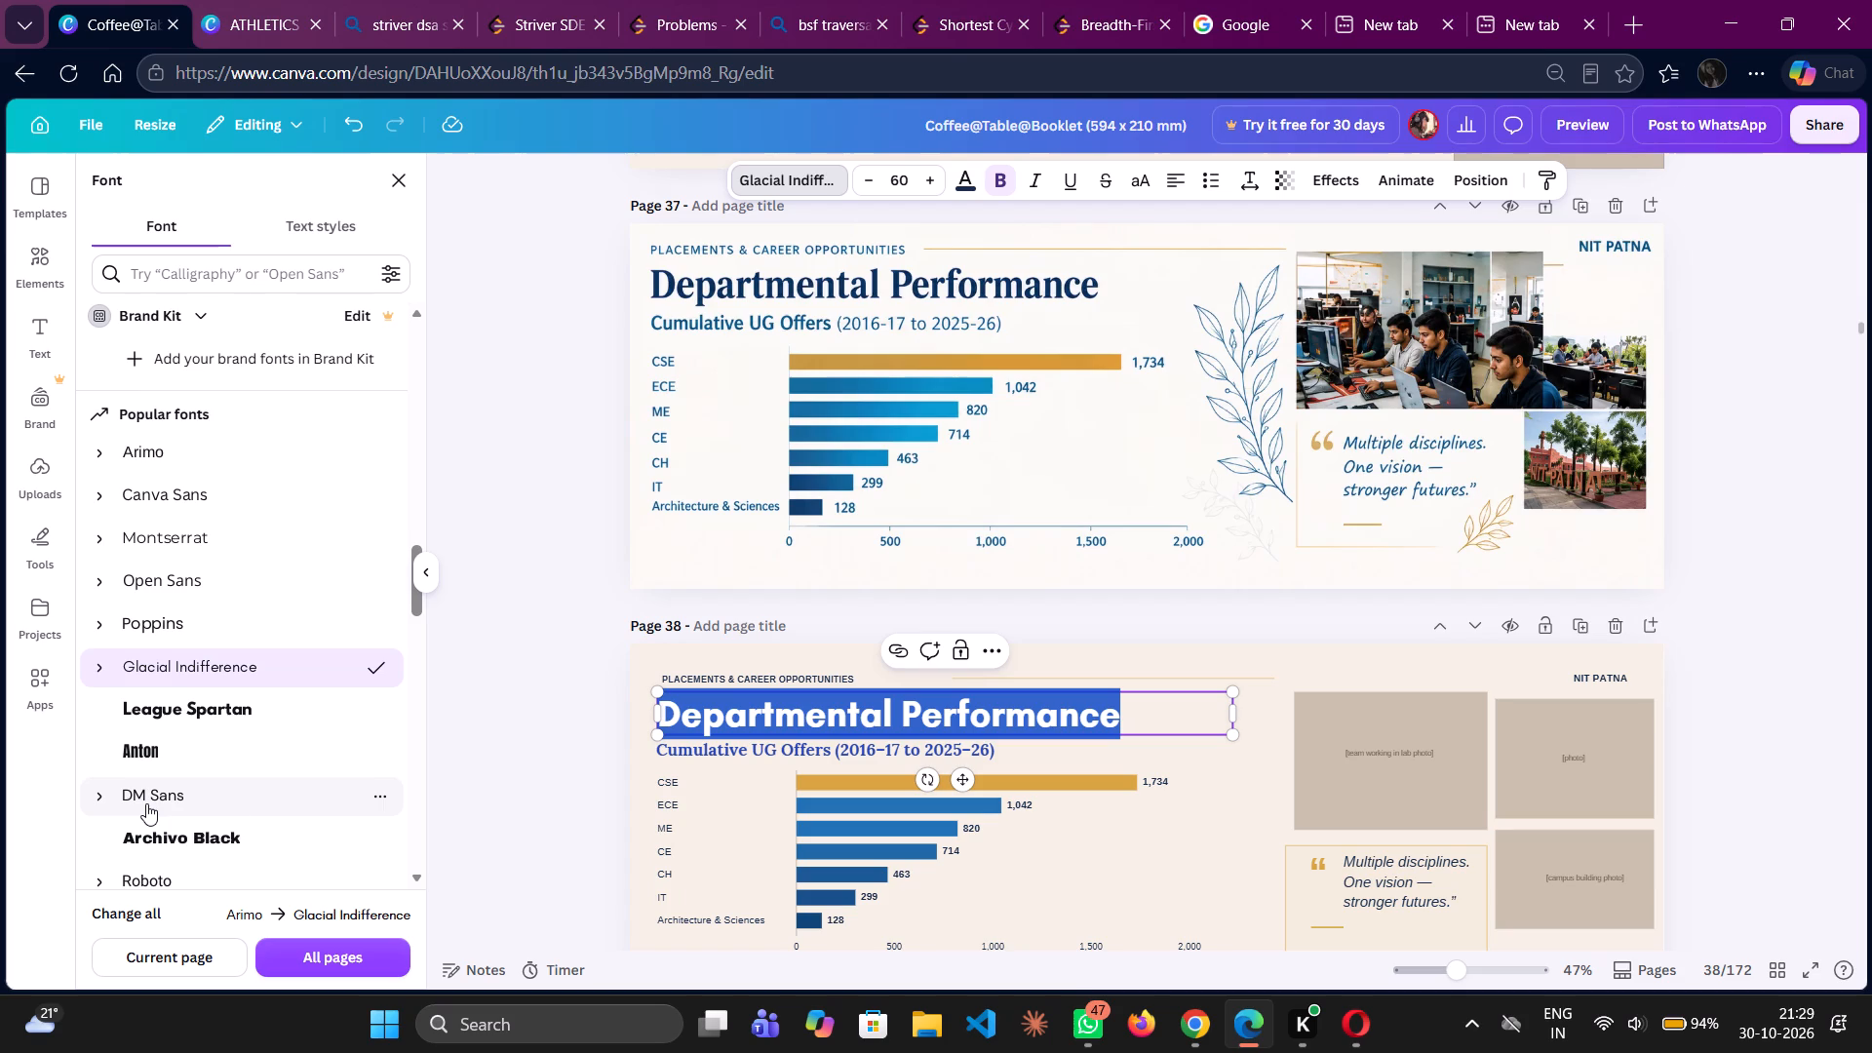
{"action": "scroll", "coordinate": [146, 803], "scroll_direction": "down", "scroll_amount": 2}
{"action": "scroll", "coordinate": [146, 803], "scroll_direction": "up", "scroll_amount": 1}
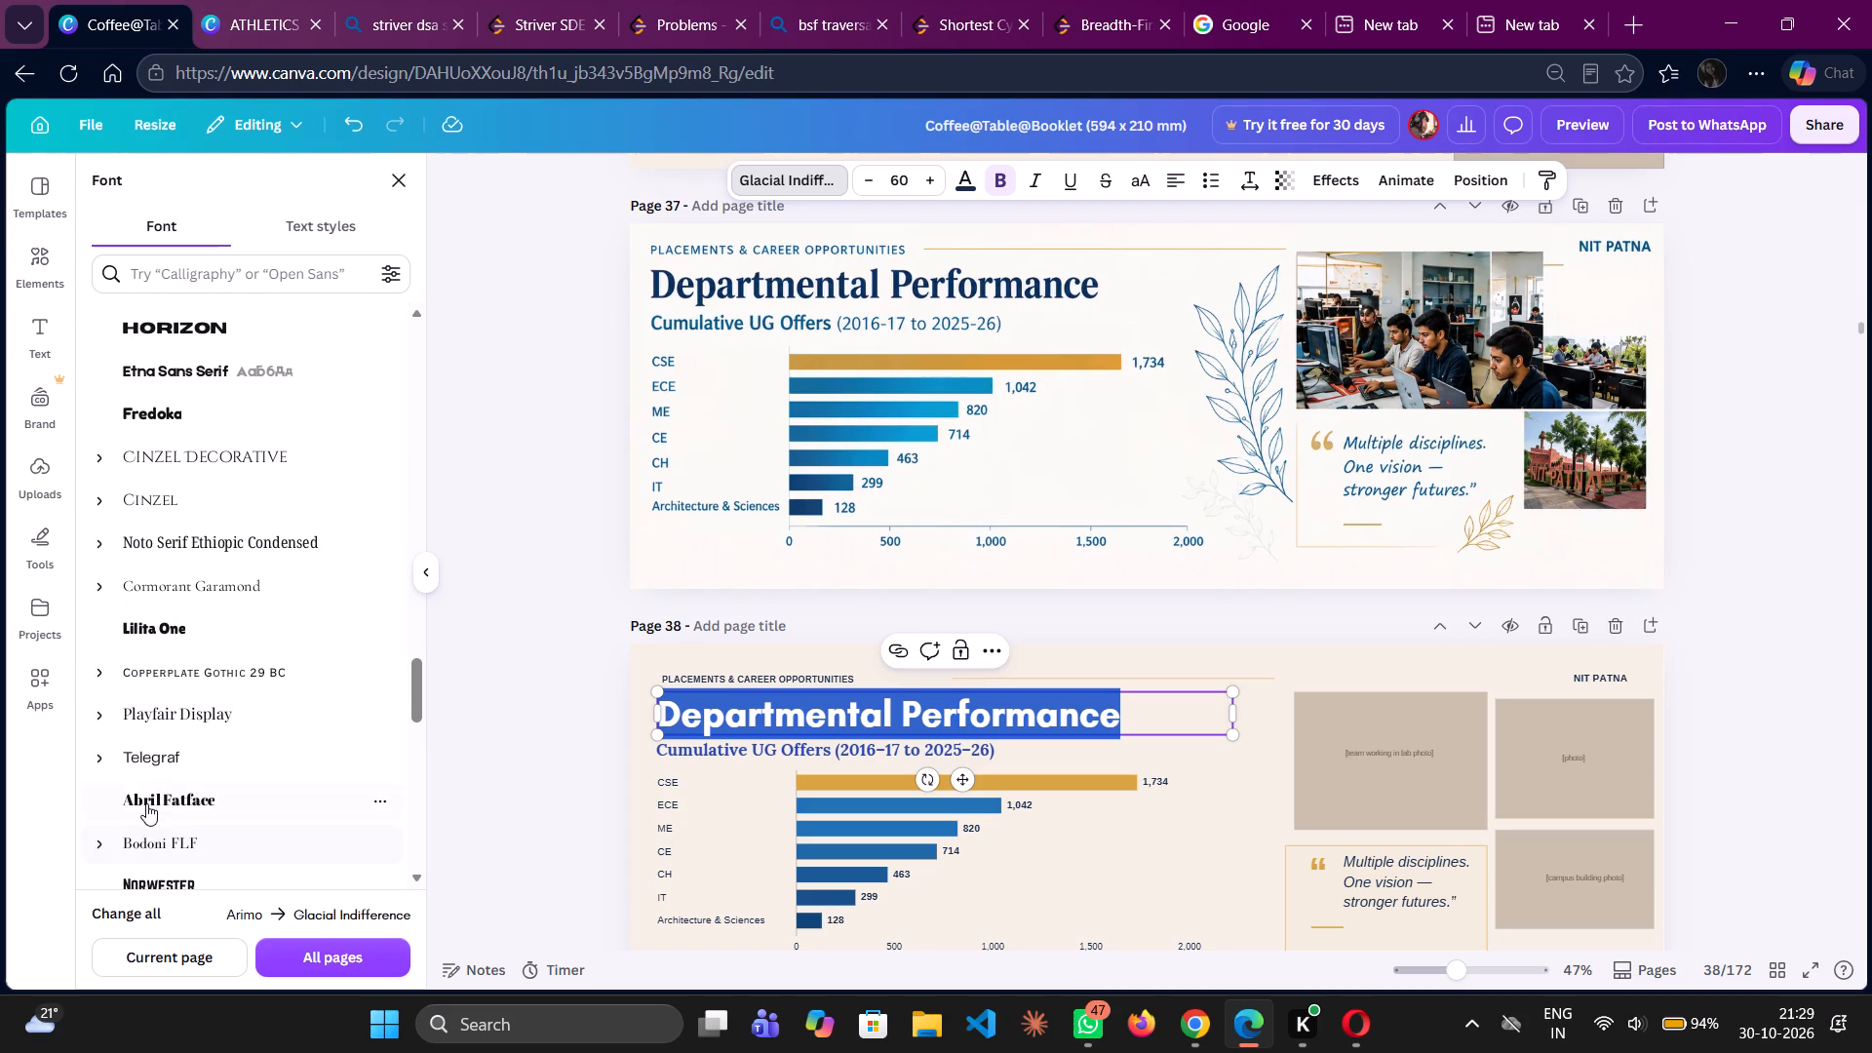
{"action": "scroll", "coordinate": [146, 803], "scroll_direction": "up", "scroll_amount": 1}
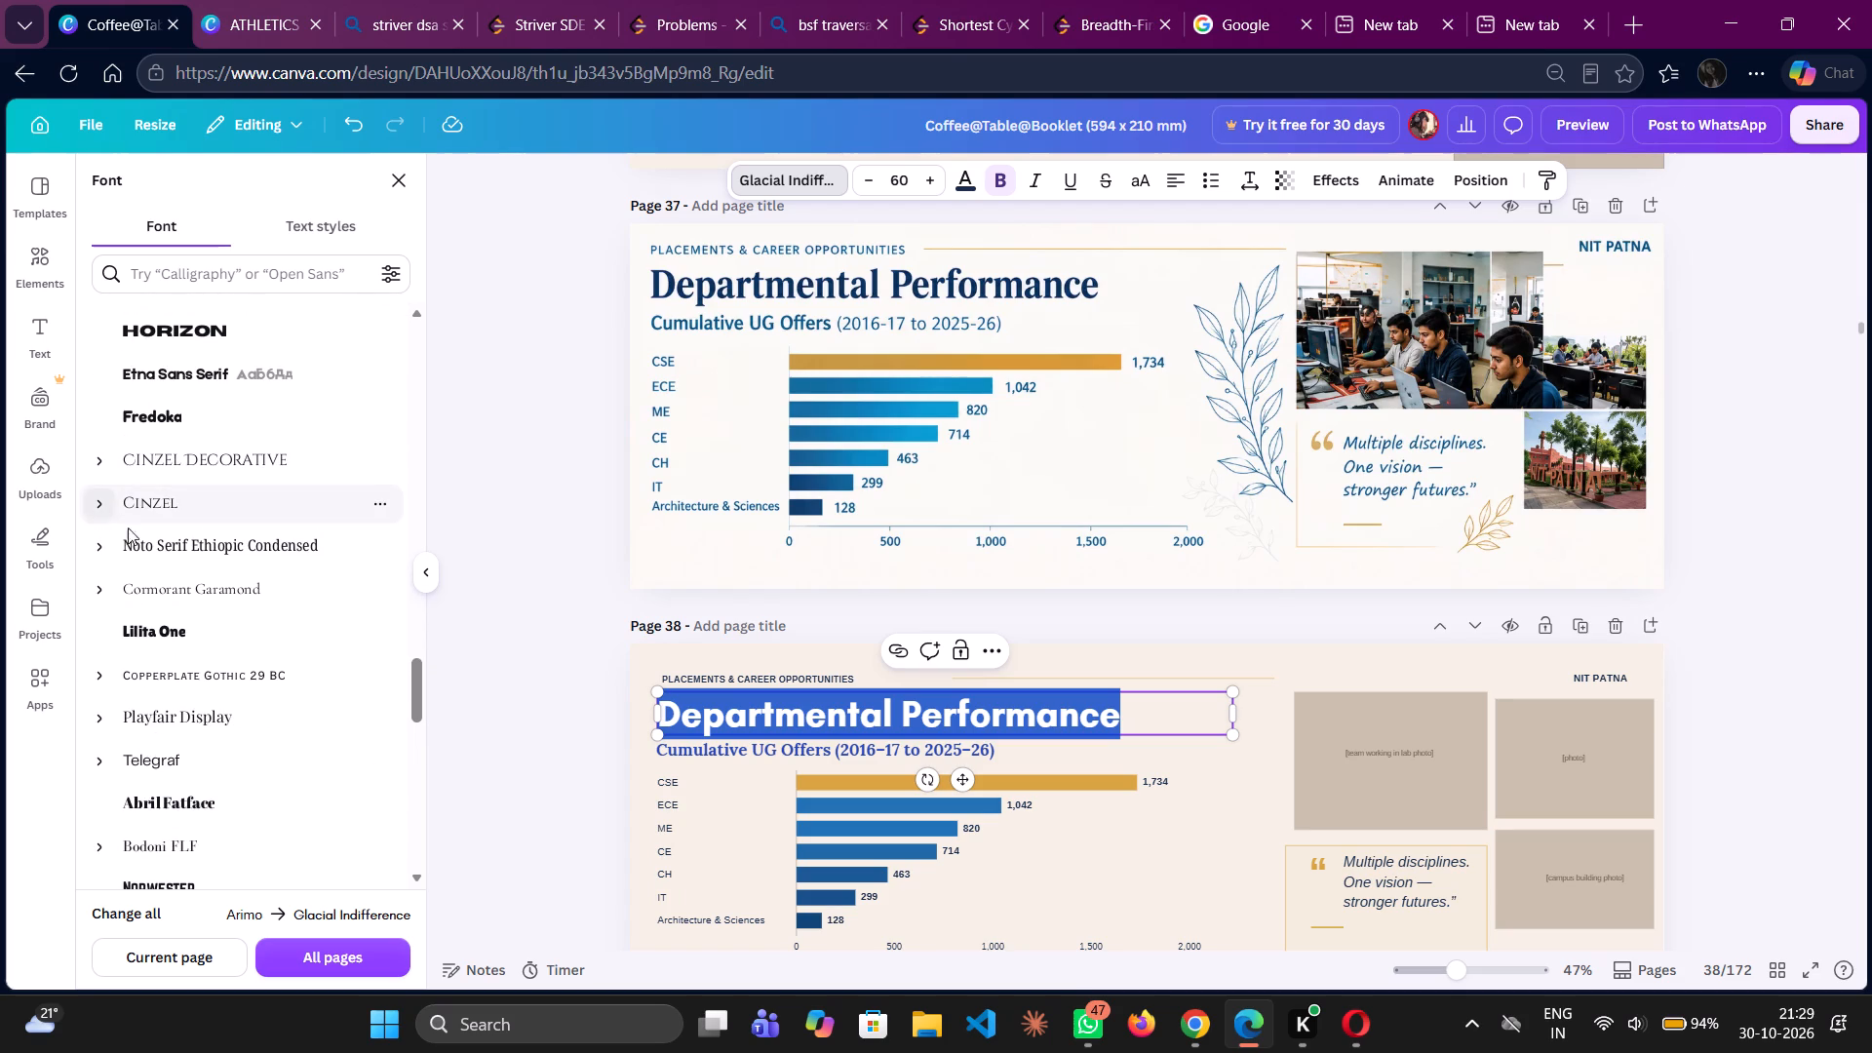
{"action": "left_click", "coordinate": [130, 533]}
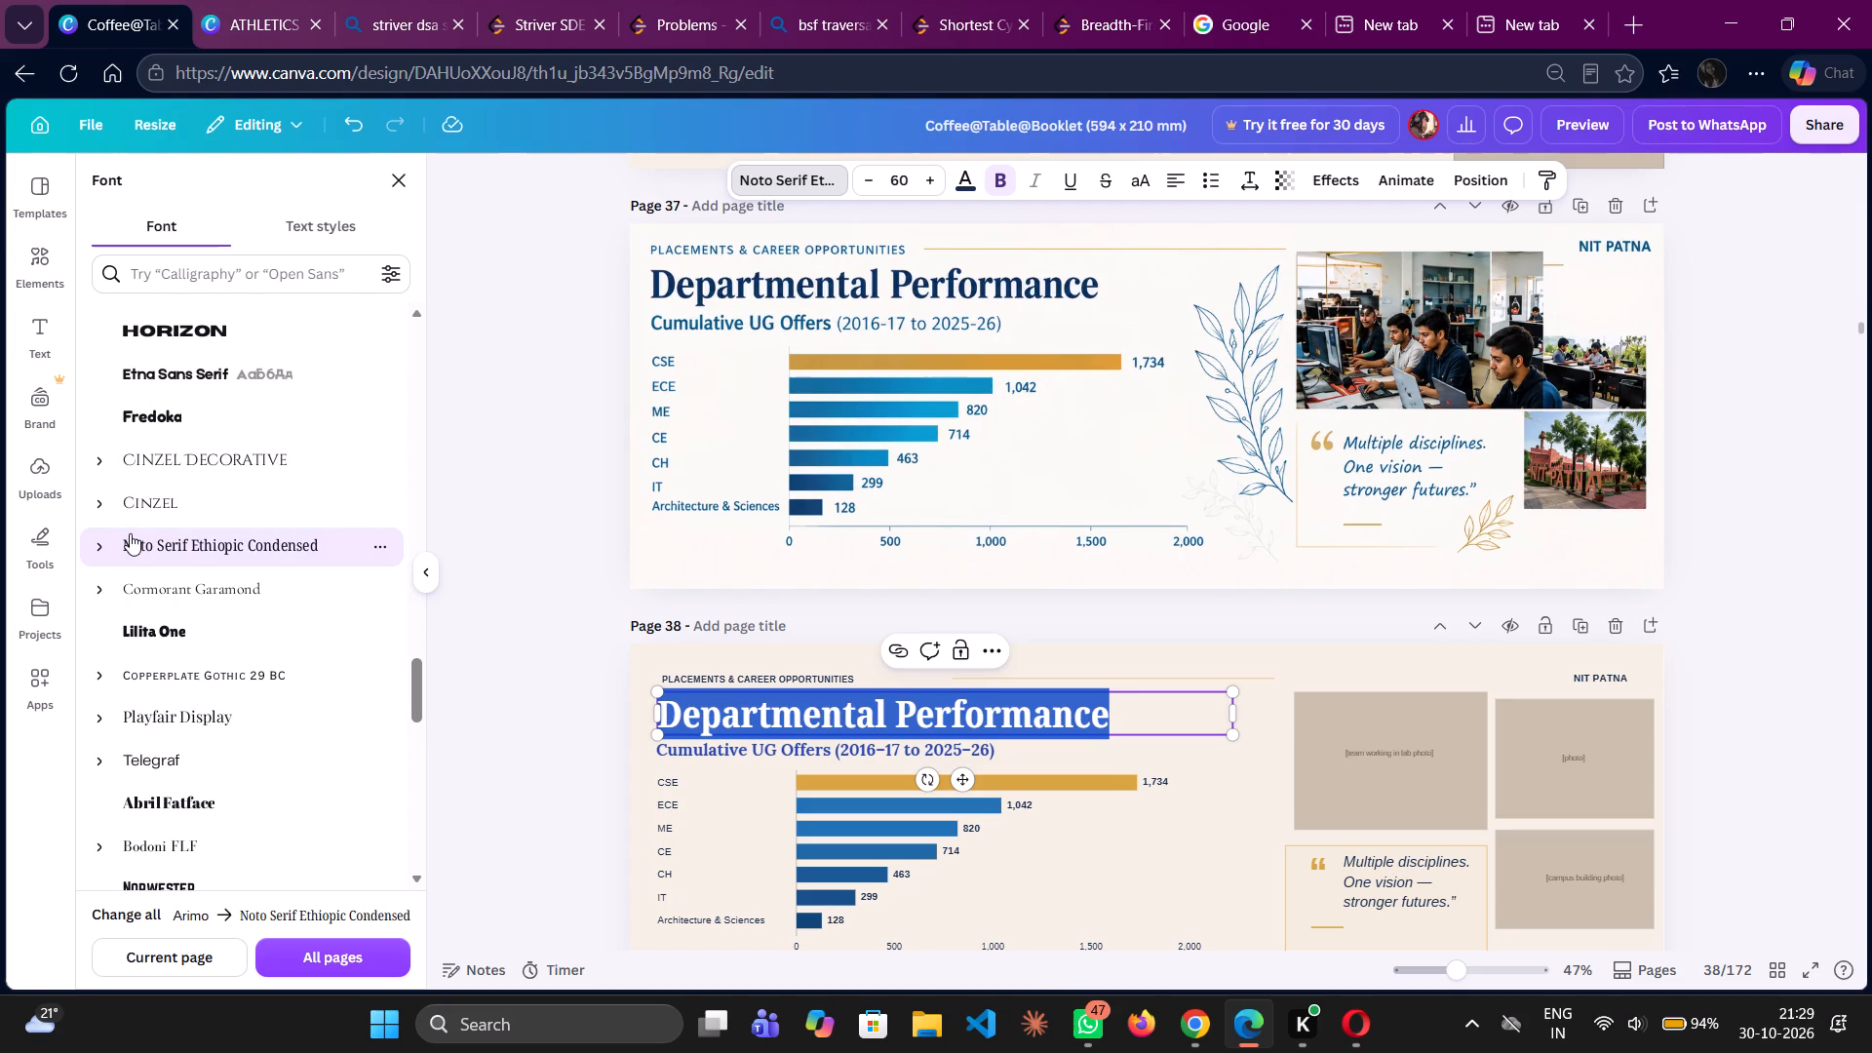
{"action": "left_click", "coordinate": [104, 548]}
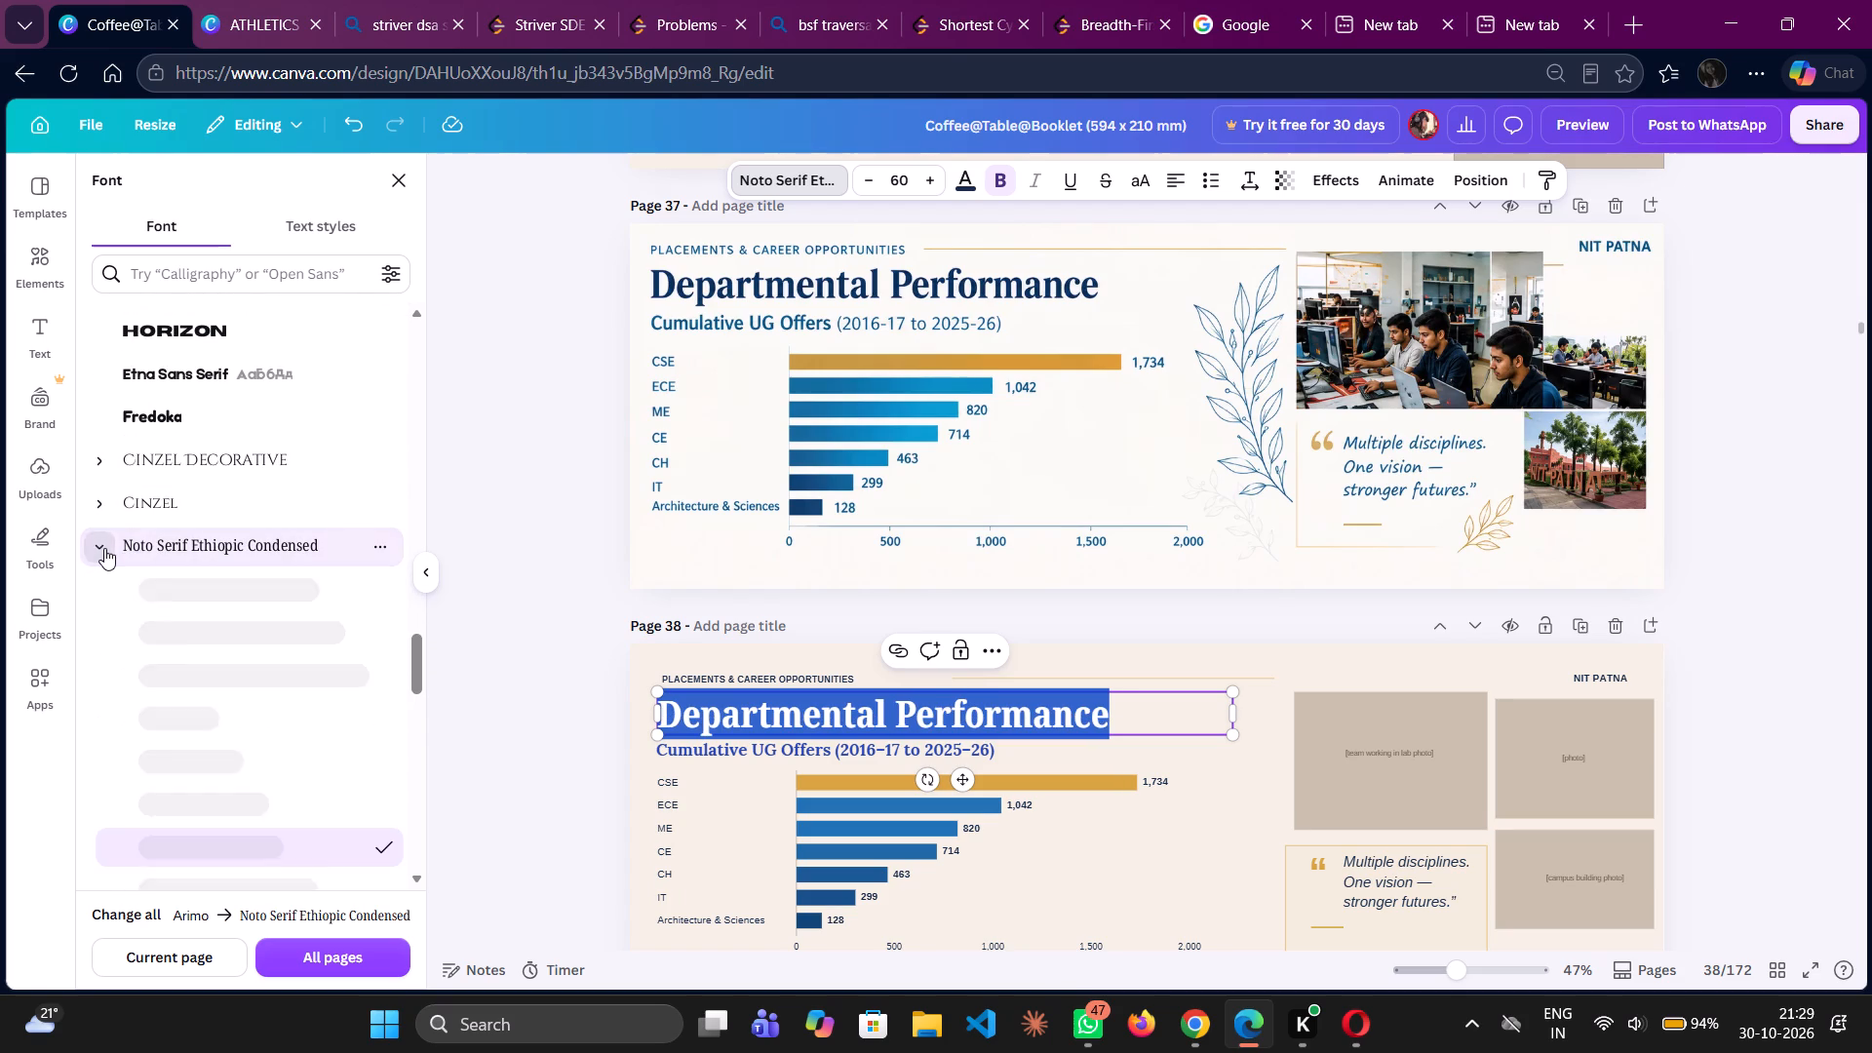
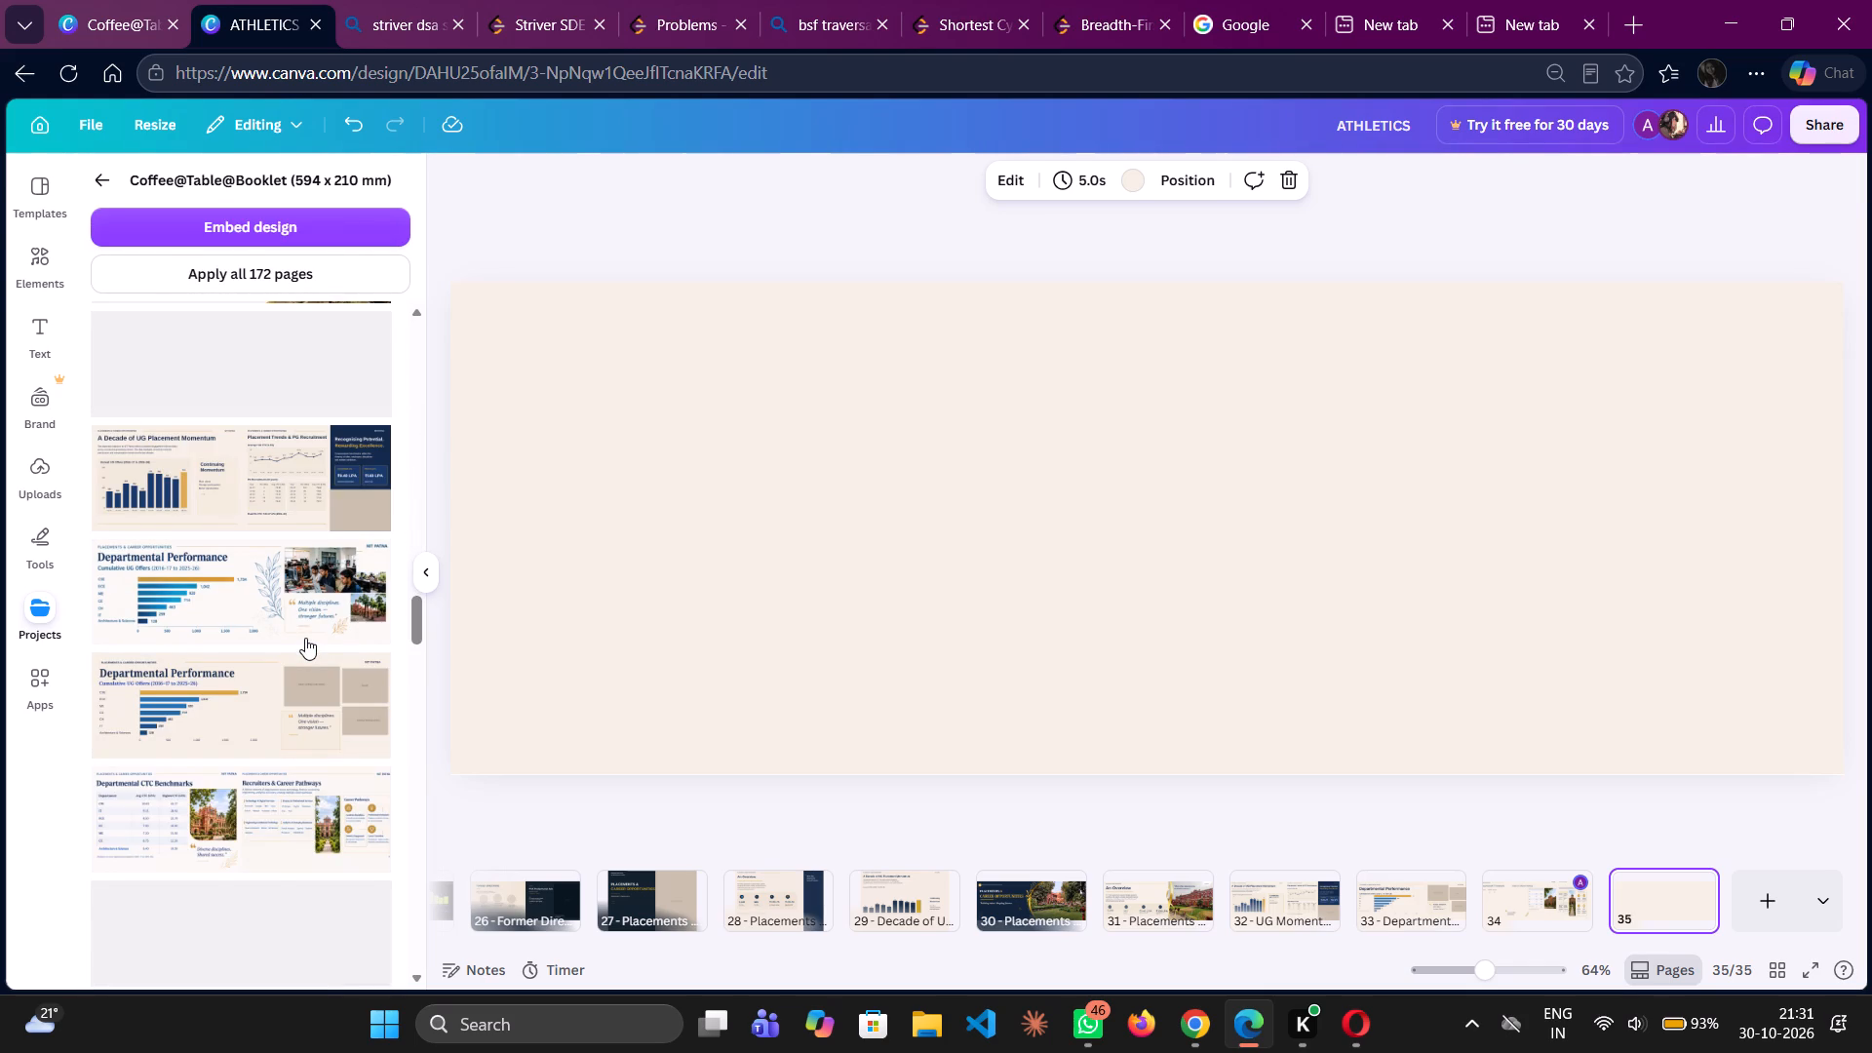
{"action": "scroll", "coordinate": [282, 540], "scroll_direction": "up", "scroll_amount": 1}
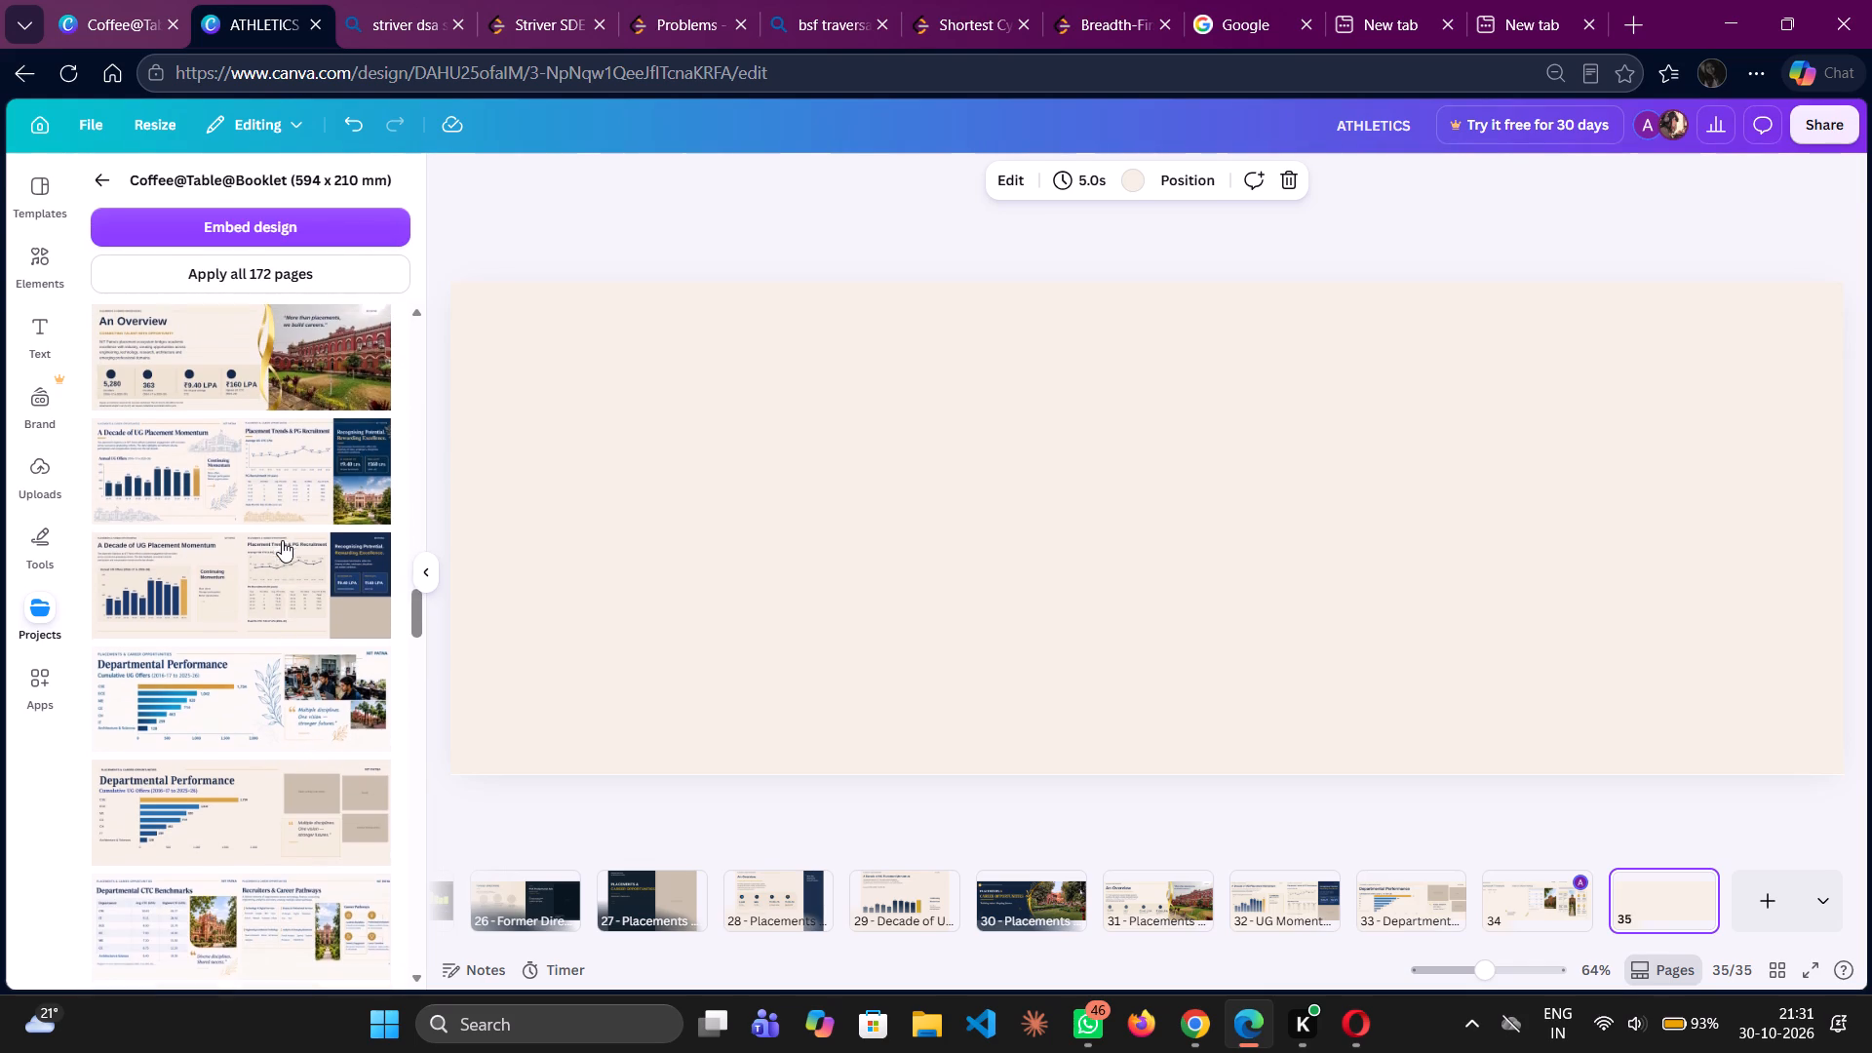
{"action": "scroll", "coordinate": [282, 540], "scroll_direction": "up", "scroll_amount": 2}
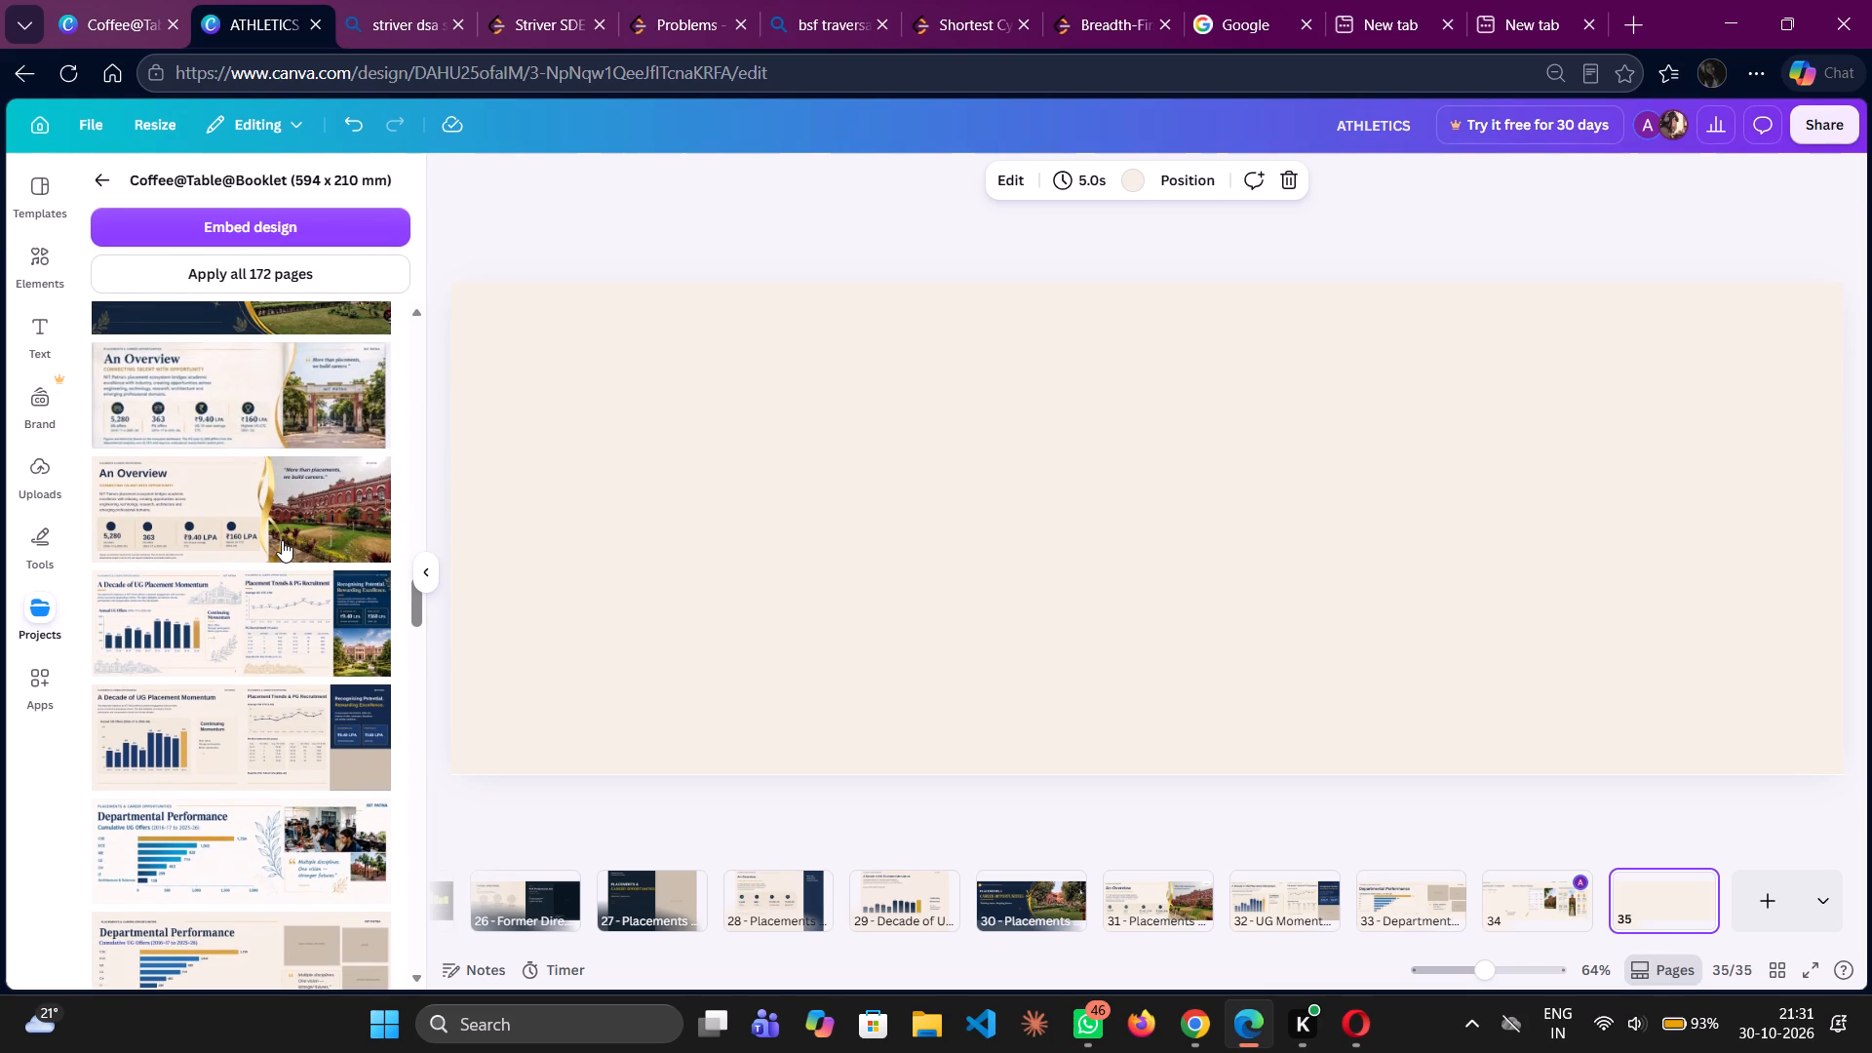
{"action": "scroll", "coordinate": [282, 540], "scroll_direction": "up", "scroll_amount": 1}
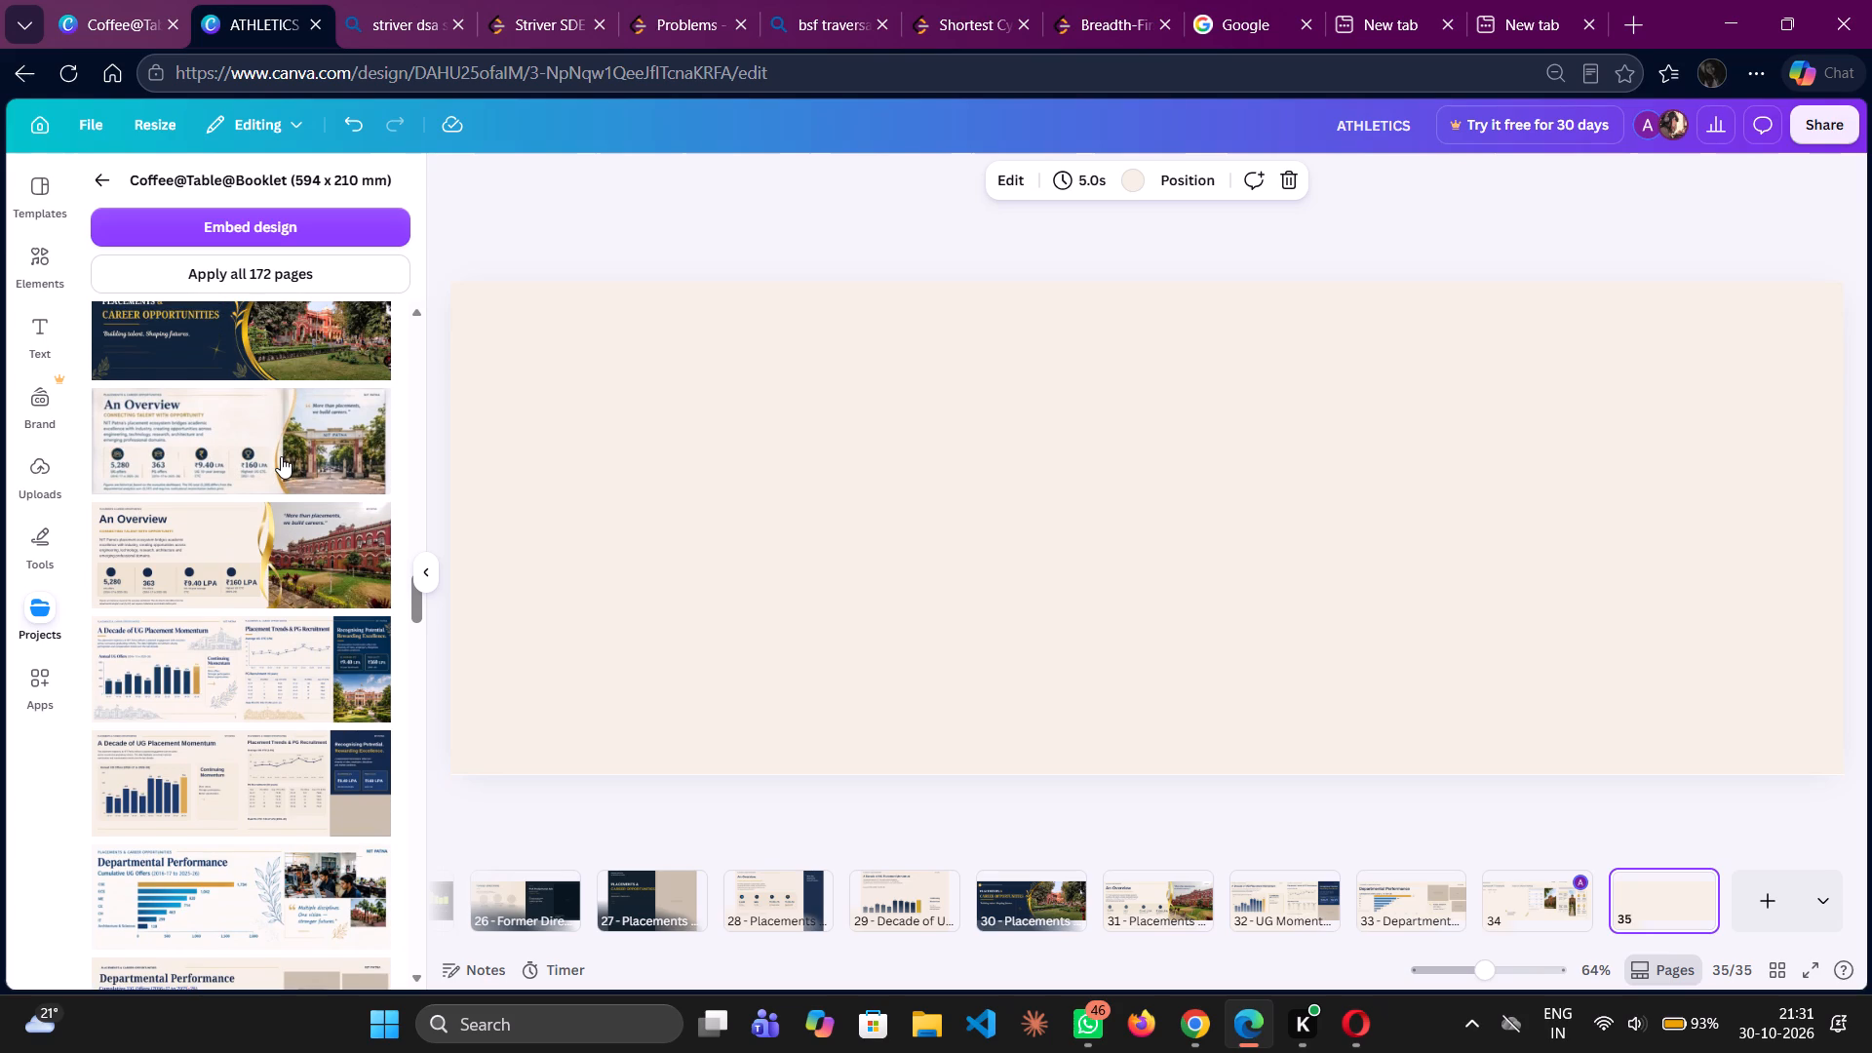
{"action": "left_click", "coordinate": [281, 456]}
{"action": "left_click", "coordinate": [695, 462]}
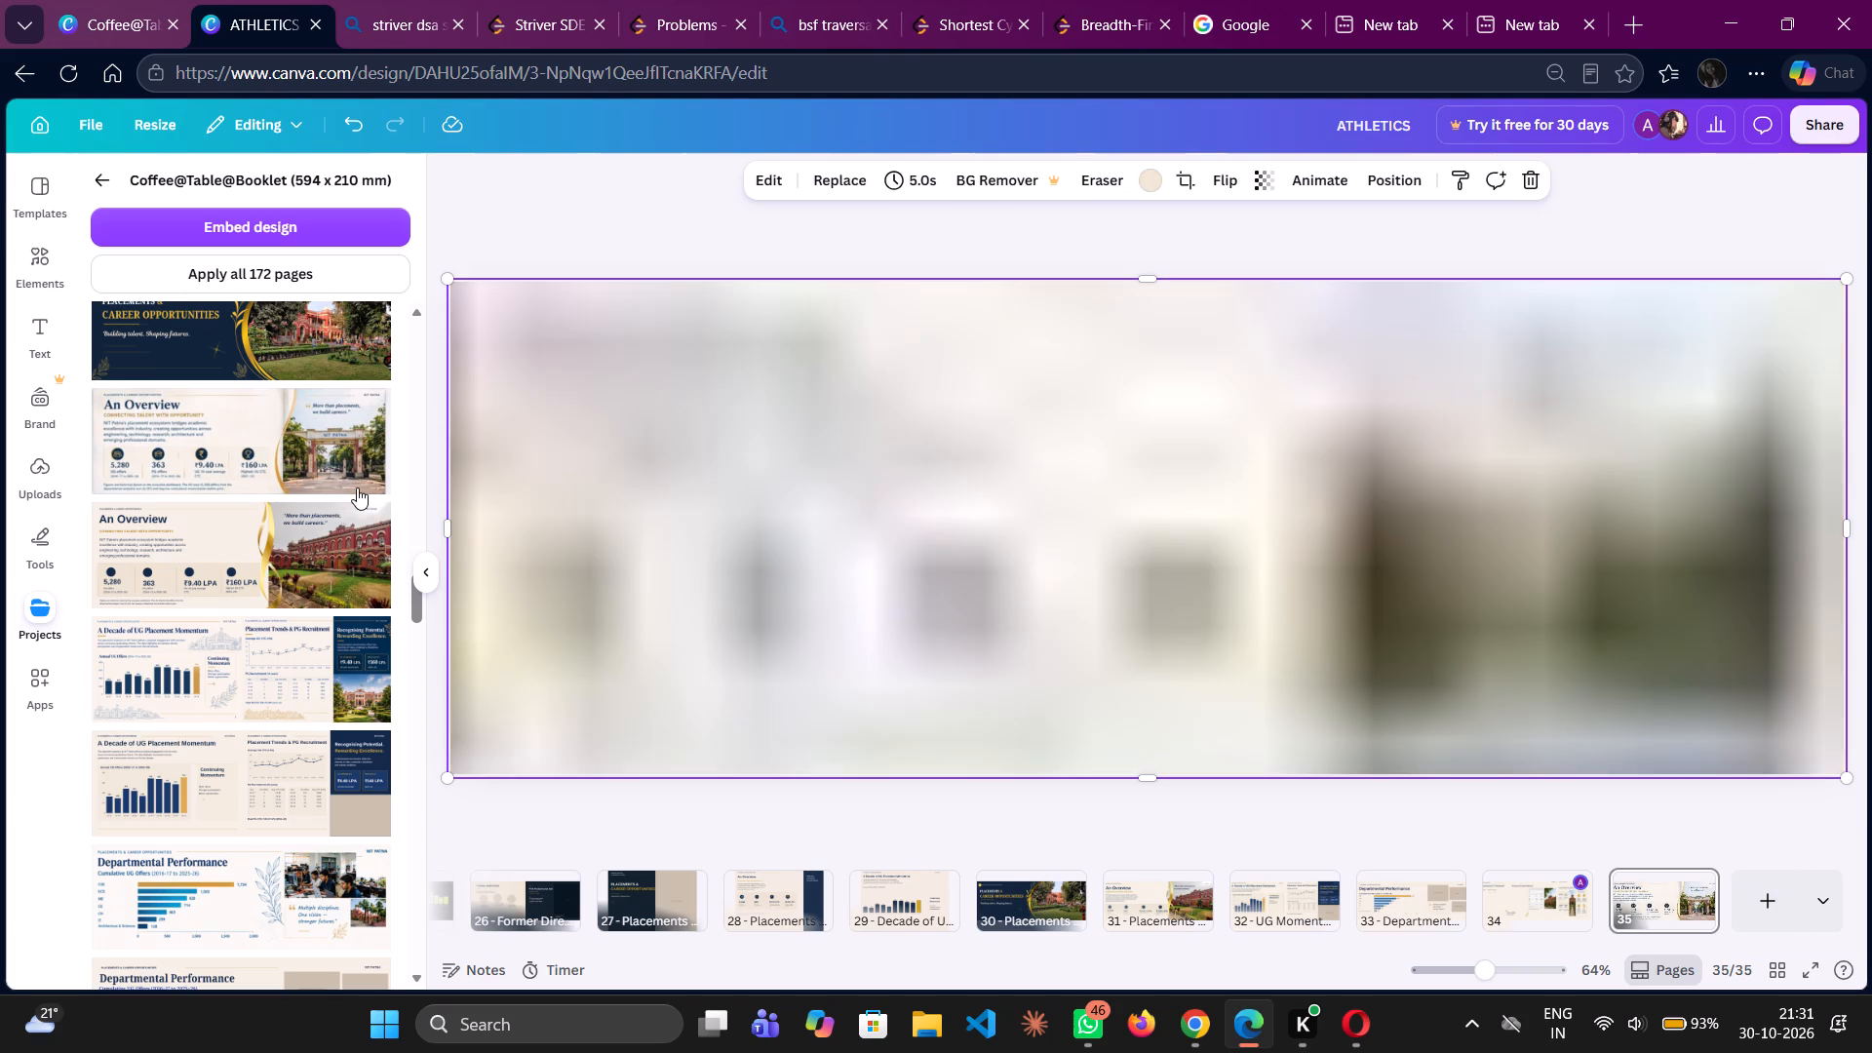
{"action": "left_click", "coordinate": [357, 487]}
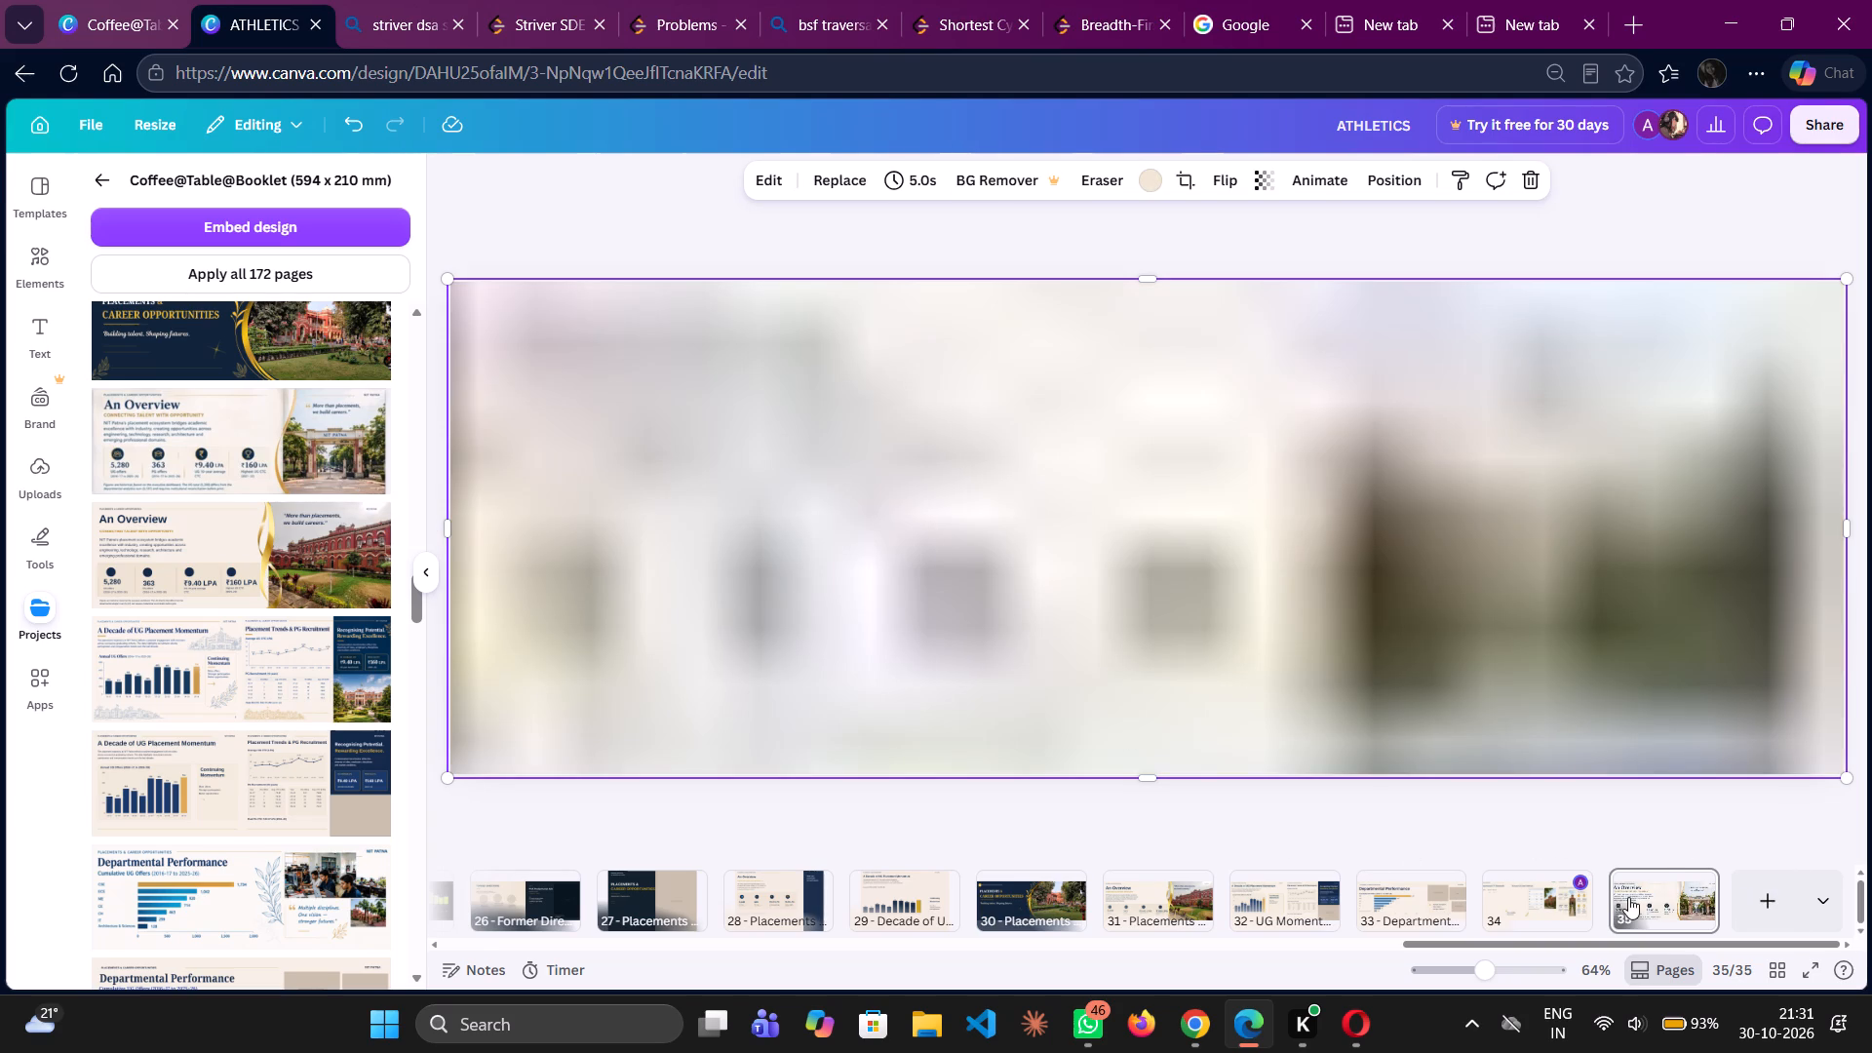
Add page 36 and insert the illustrated A Decade of UG Placement Momentum reference spread from the booklet onto it.
{"action": "left_click", "coordinate": [1753, 904]}
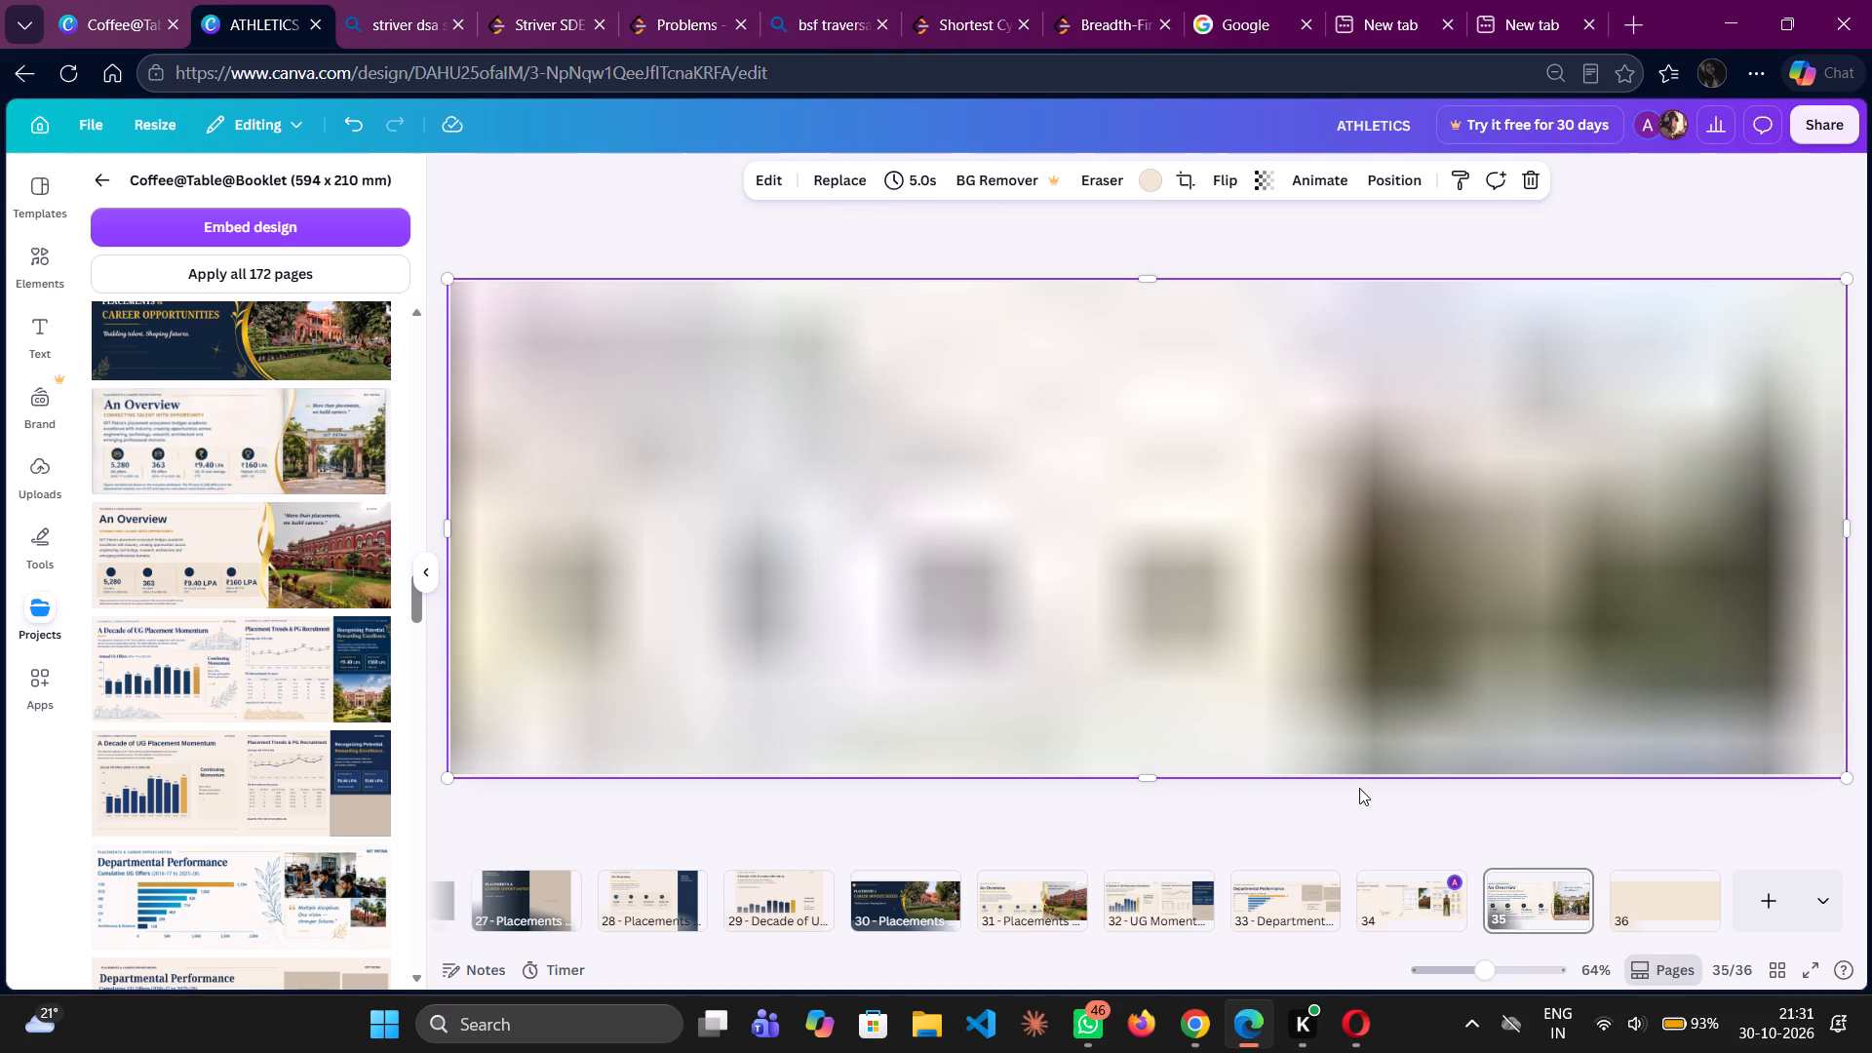
{"action": "left_click", "coordinate": [1635, 891]}
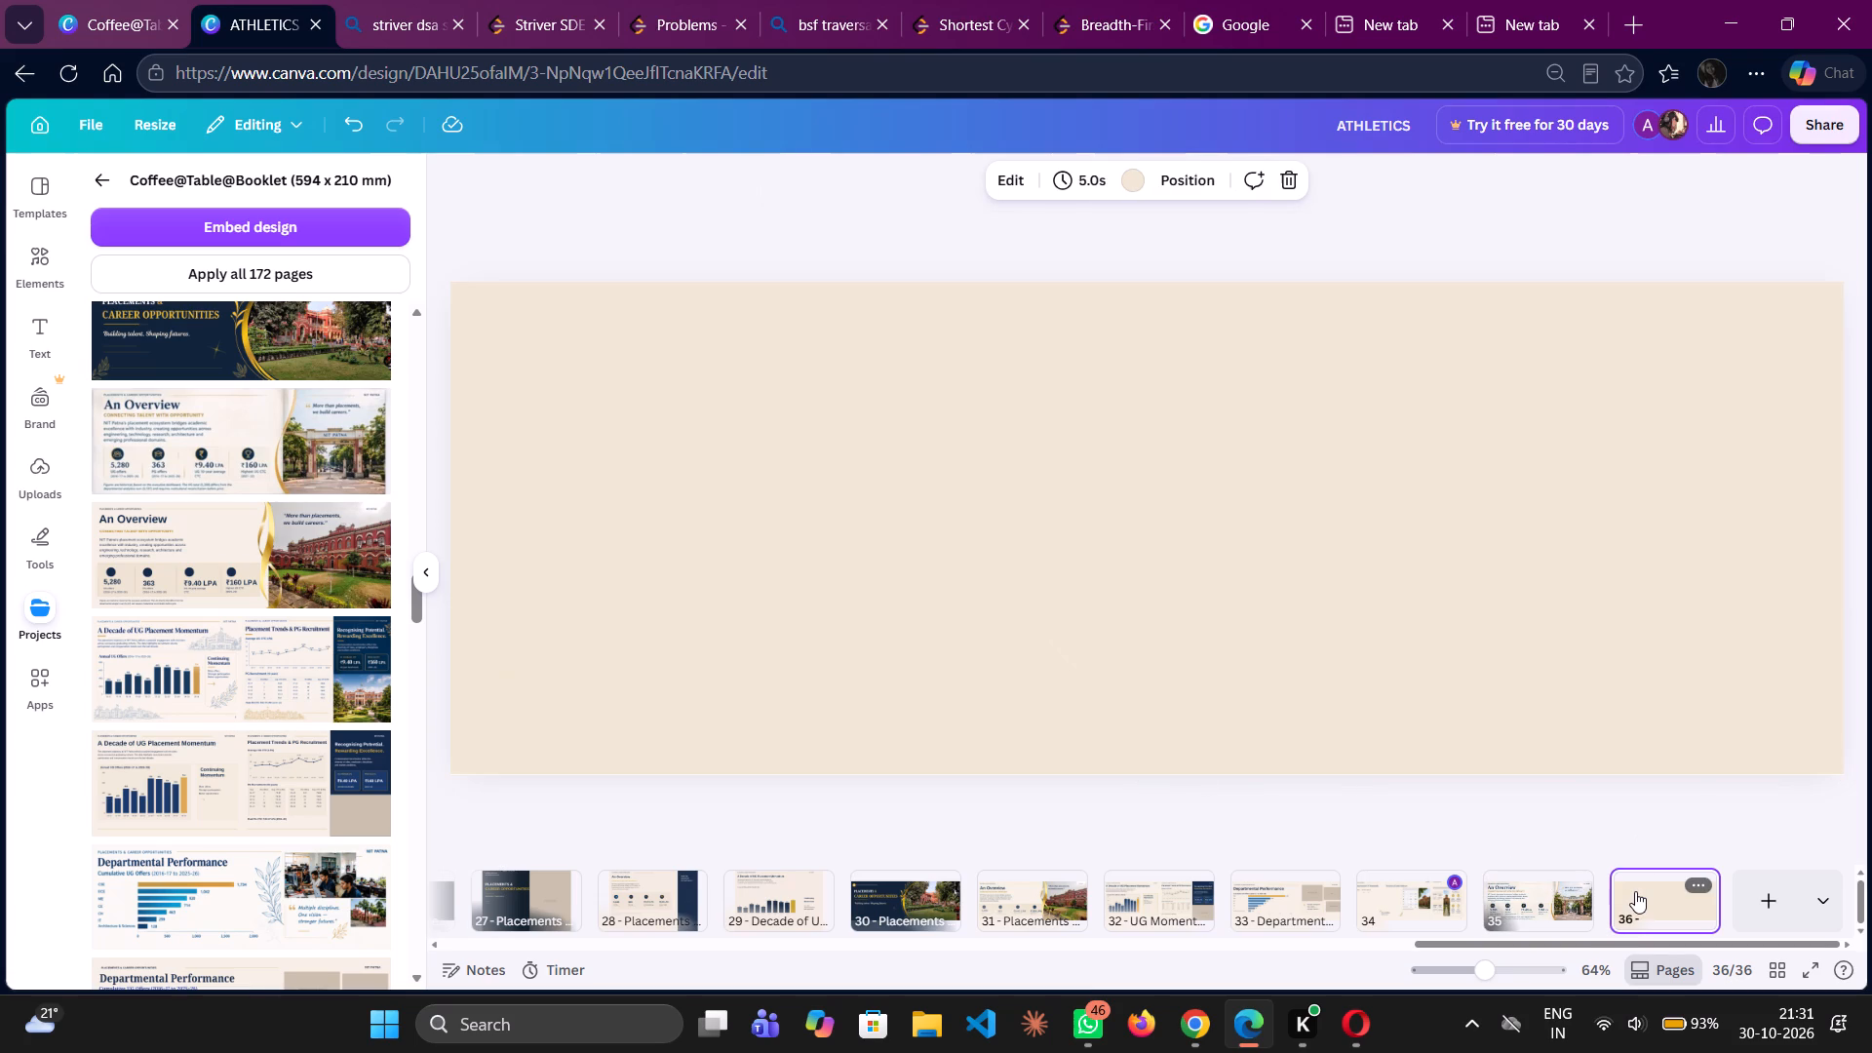
{"action": "left_click", "coordinate": [223, 663]}
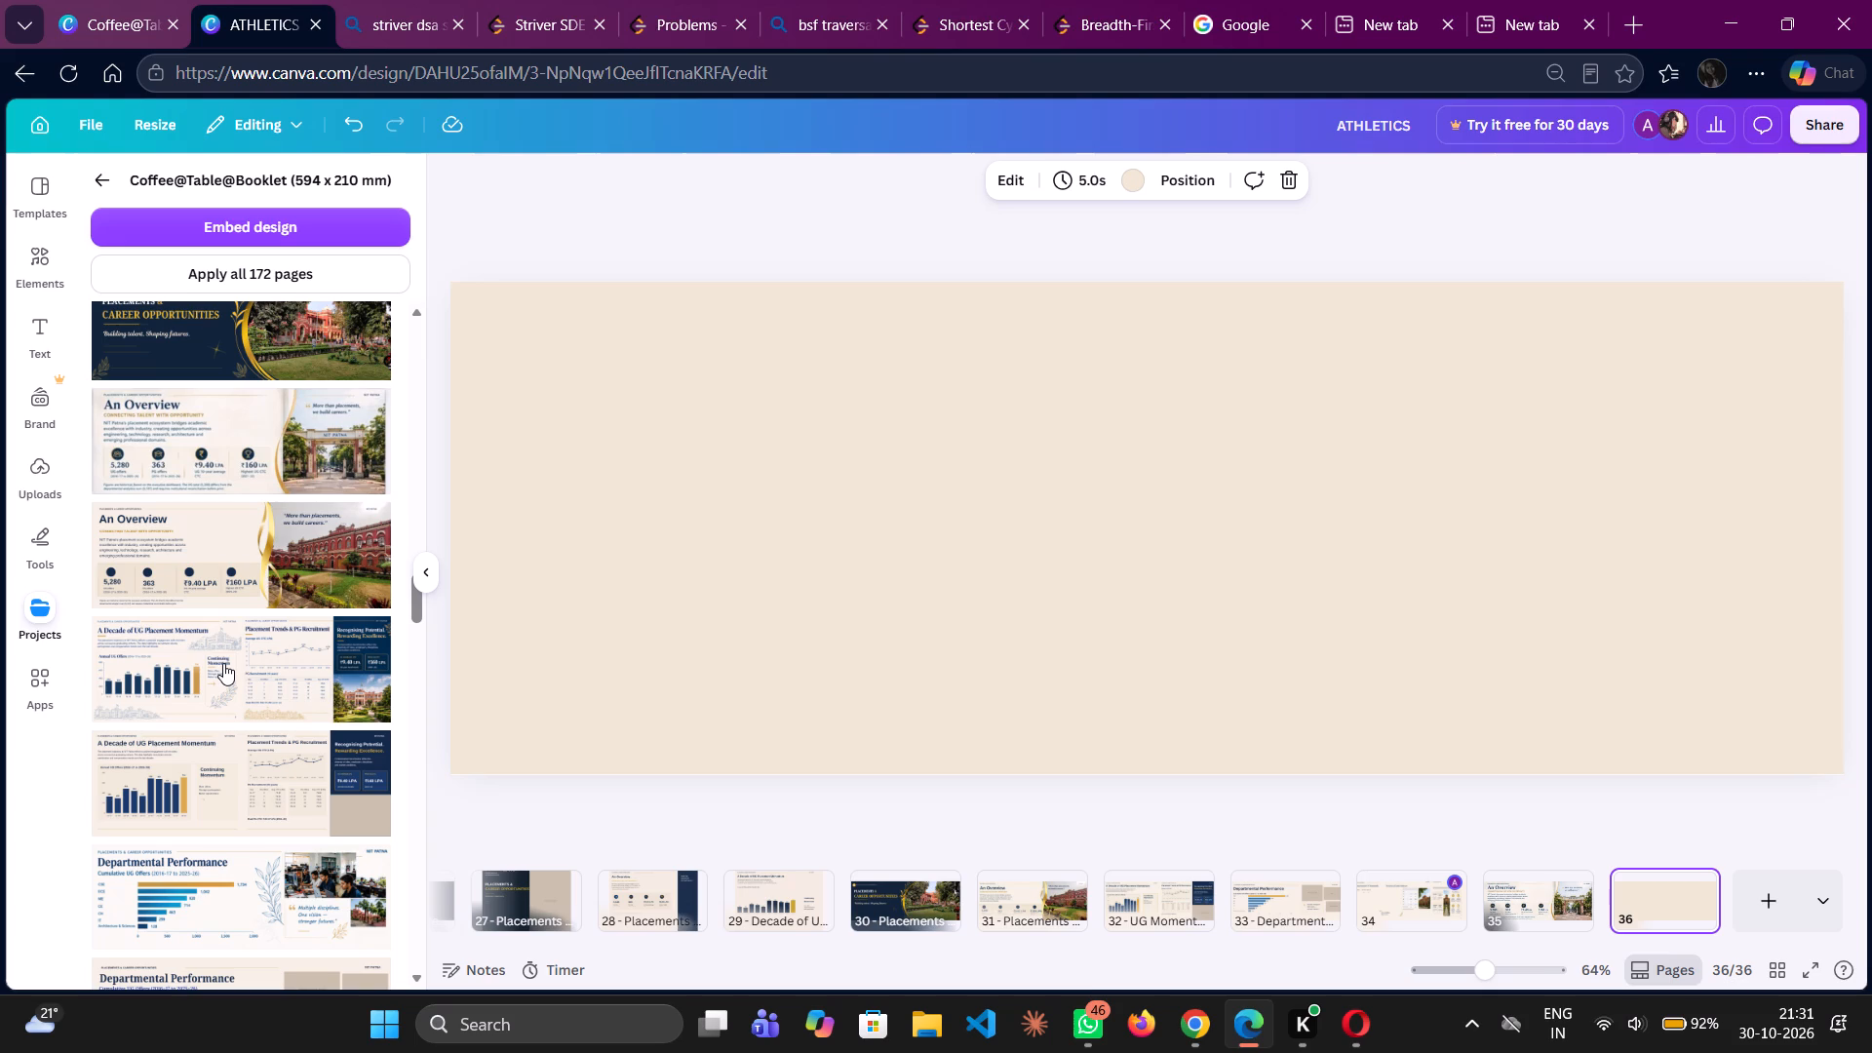
{"action": "left_click", "coordinate": [1053, 561]}
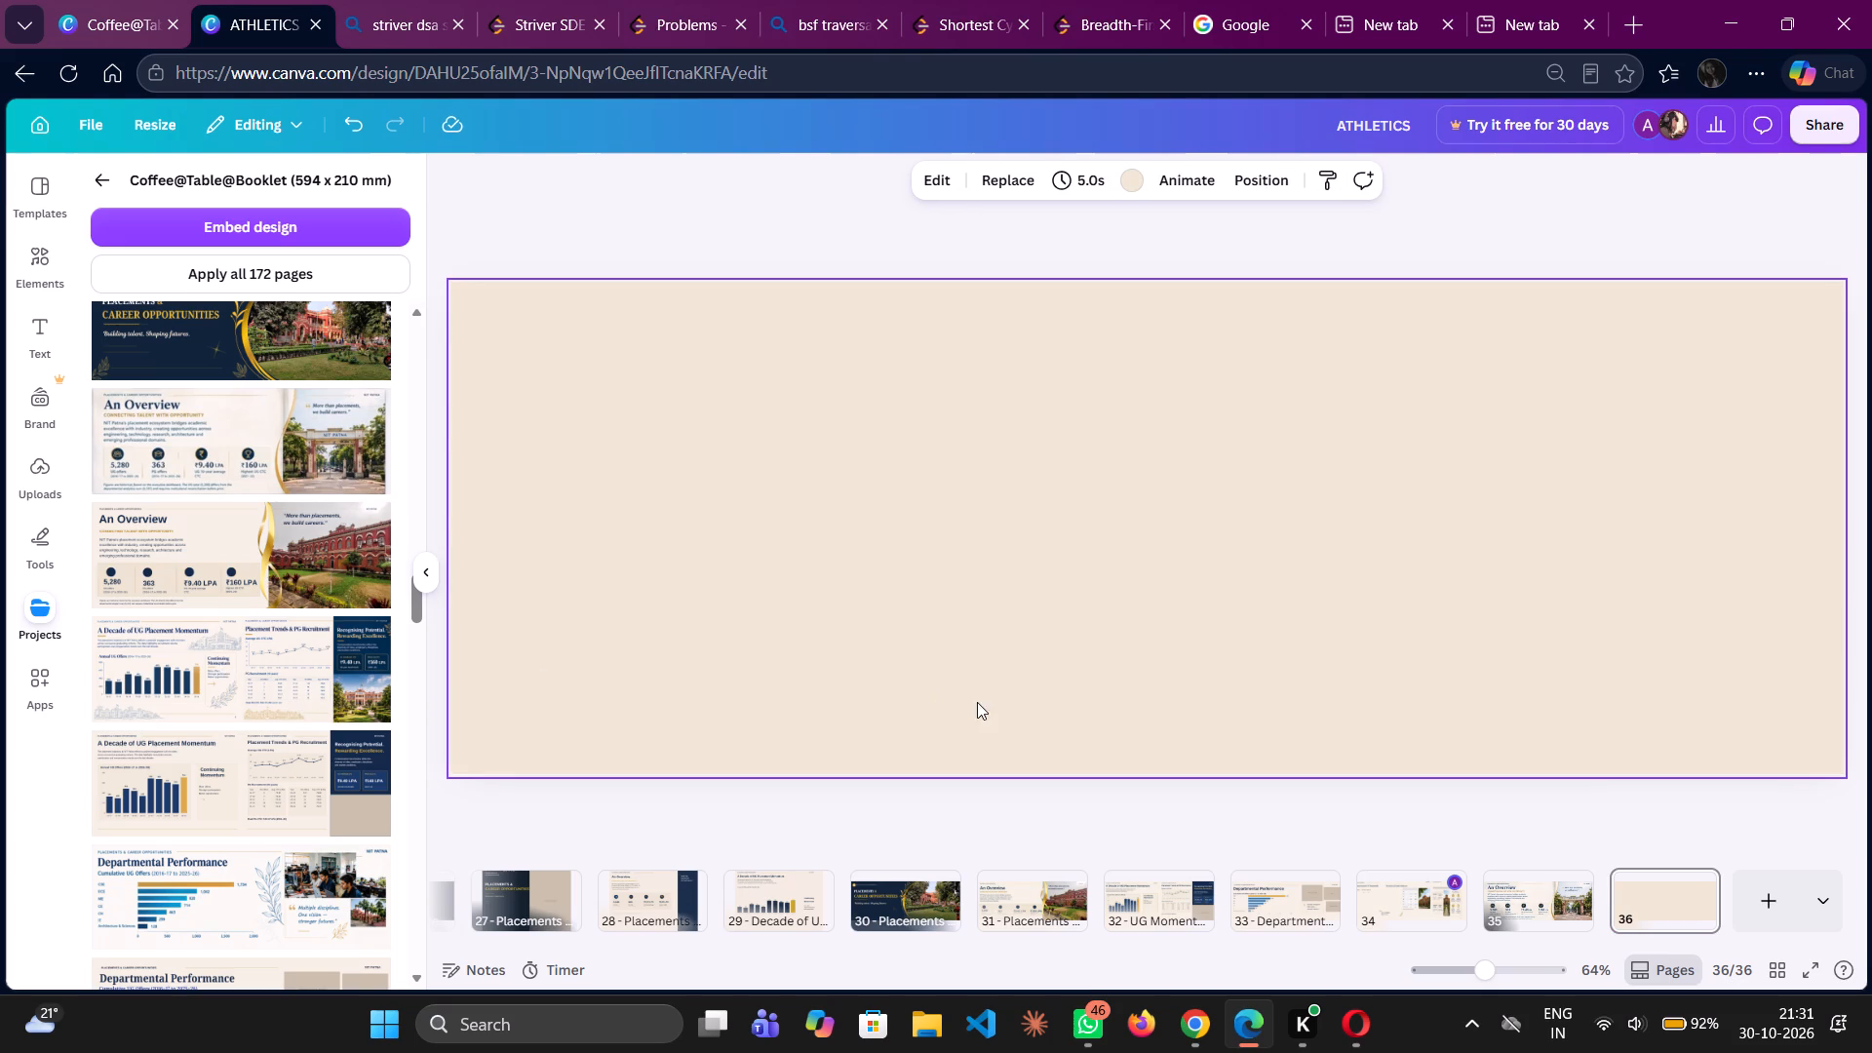
{"action": "left_click", "coordinate": [208, 679]}
{"action": "left_click", "coordinate": [1055, 590]}
{"action": "double_click", "coordinate": [1055, 590]}
{"action": "left_click", "coordinate": [1536, 495]}
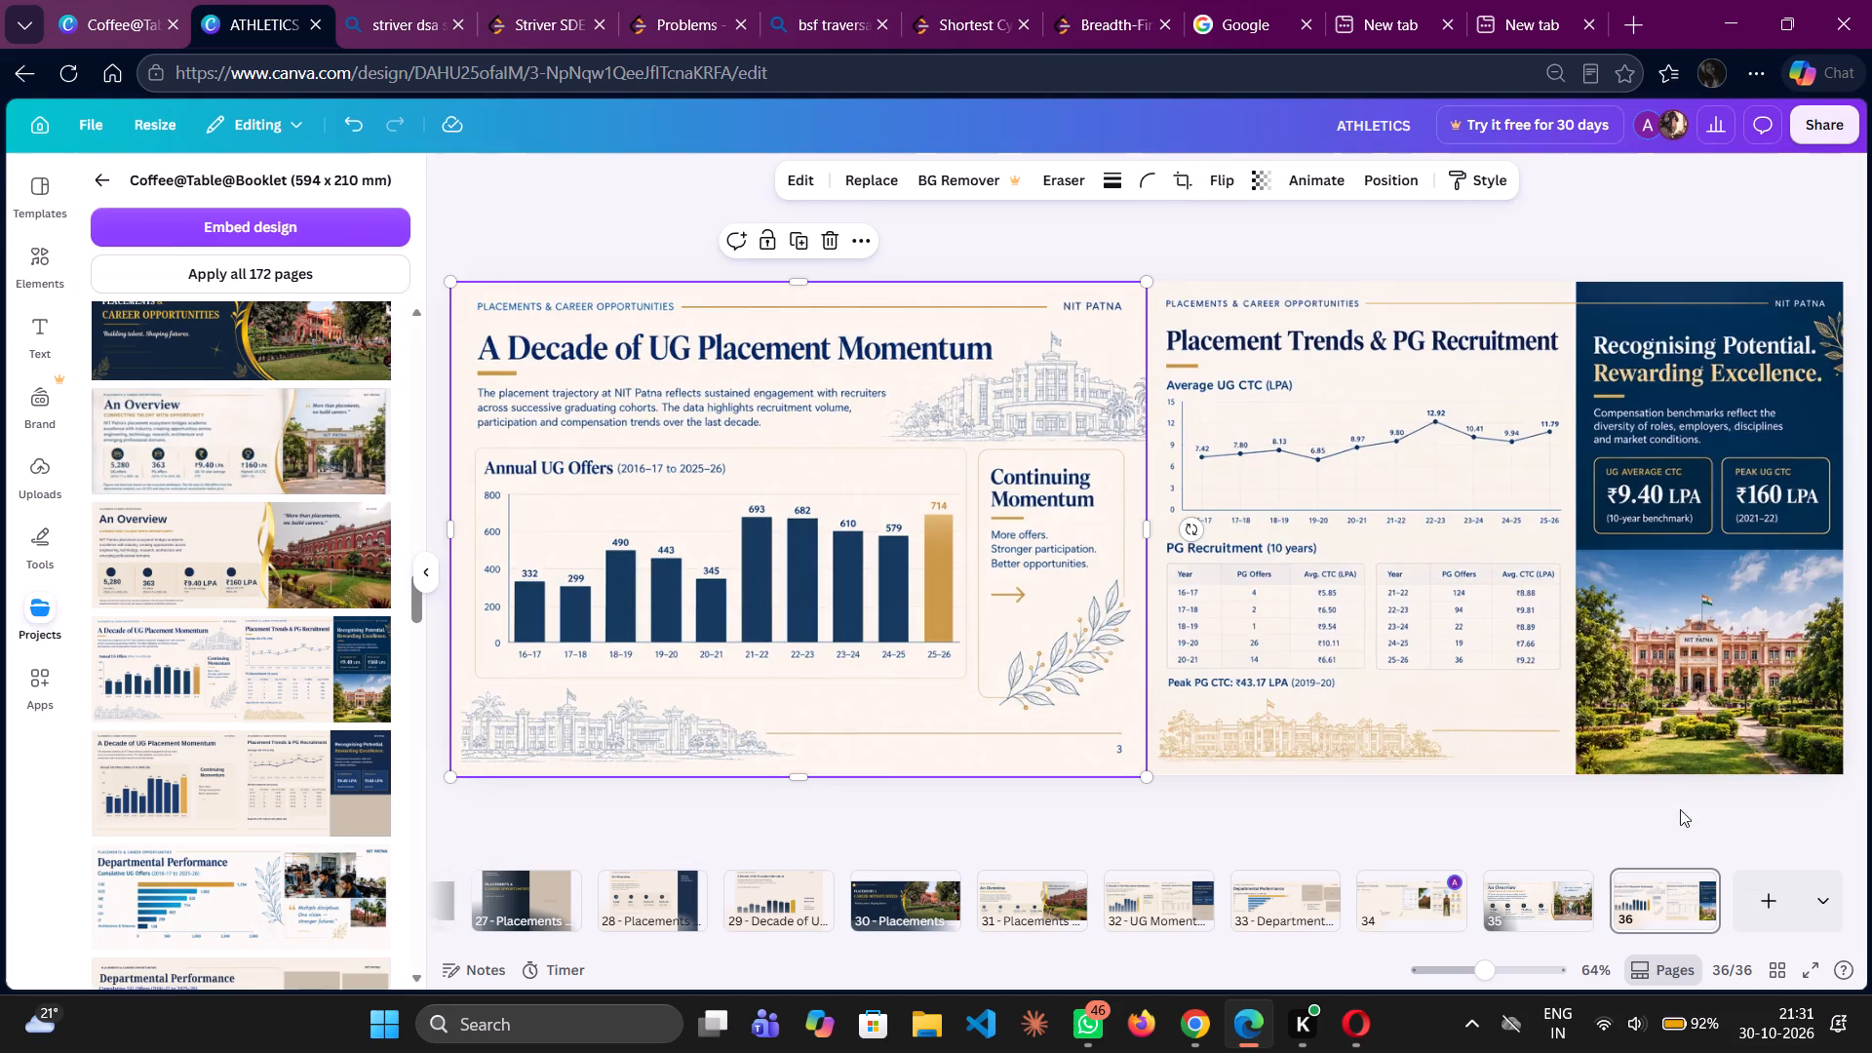
Add page 37 and insert the Departmental Performance reference spread with photos from the booklet onto it.
{"action": "left_click", "coordinate": [1757, 889]}
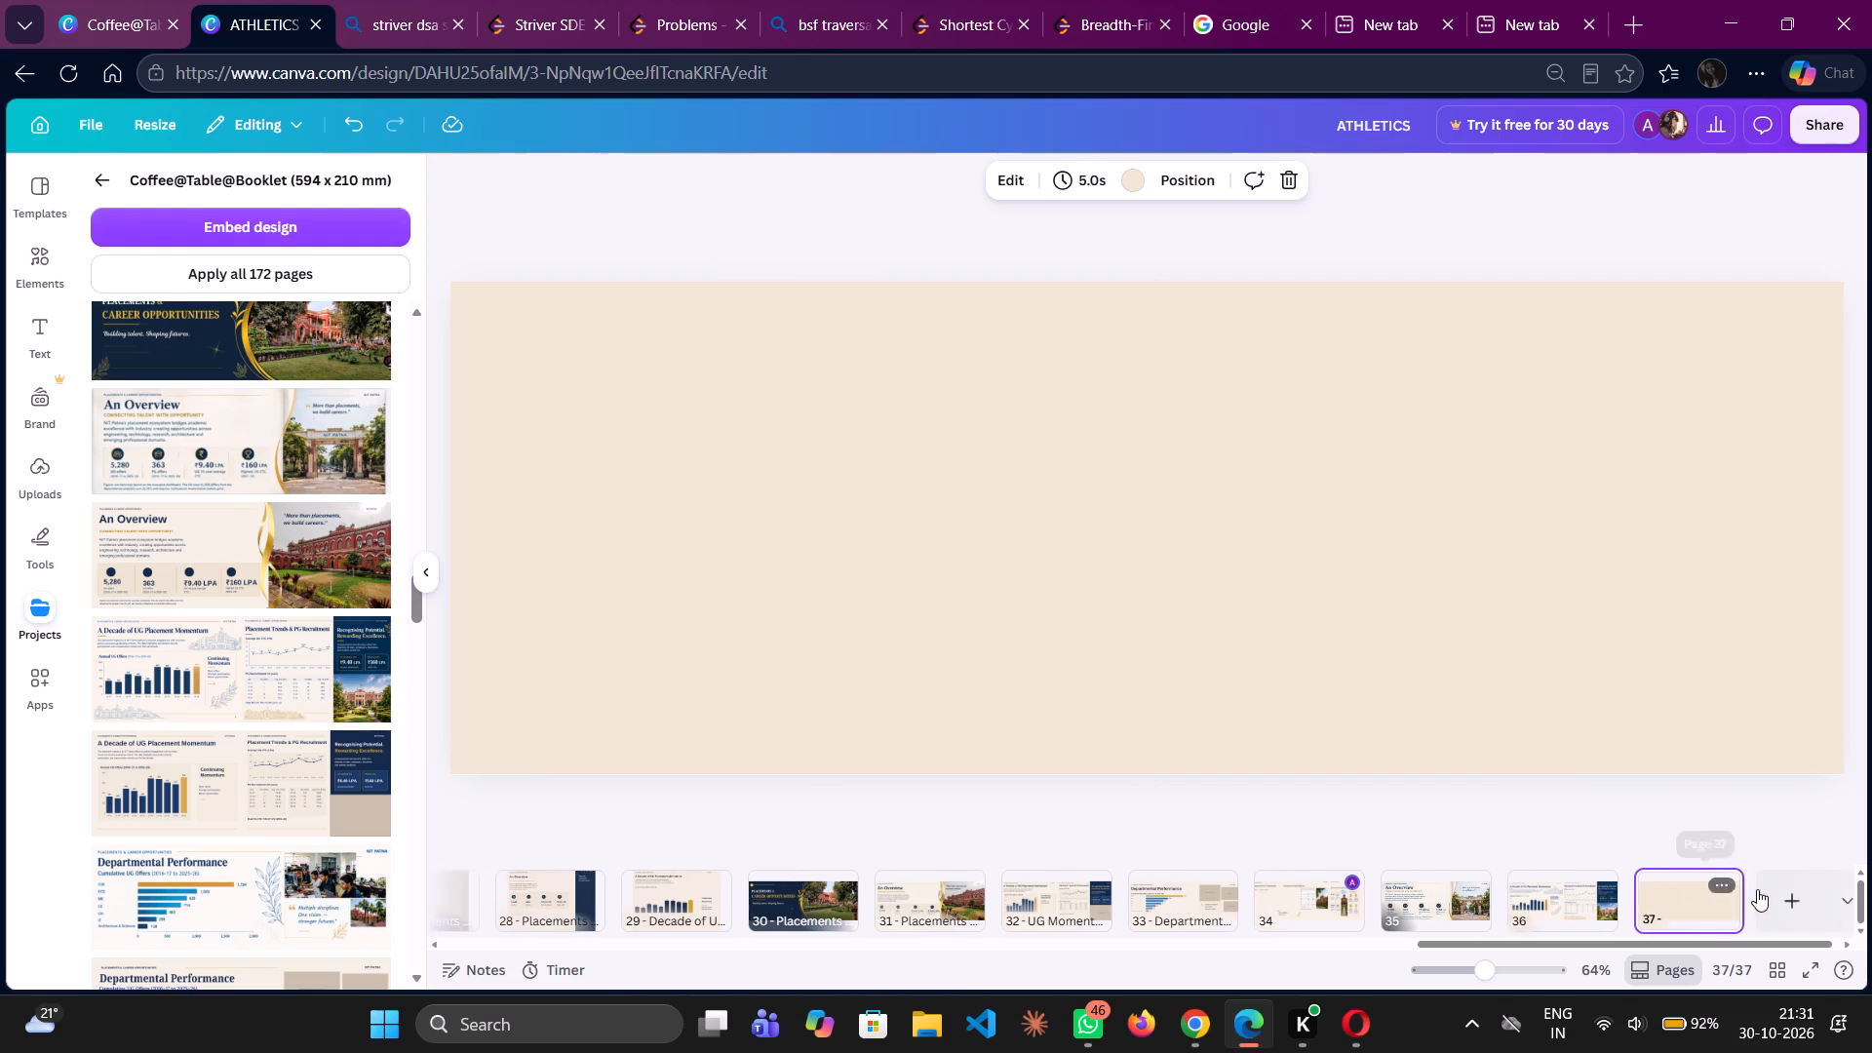
{"action": "scroll", "coordinate": [264, 871], "scroll_direction": "down", "scroll_amount": 1}
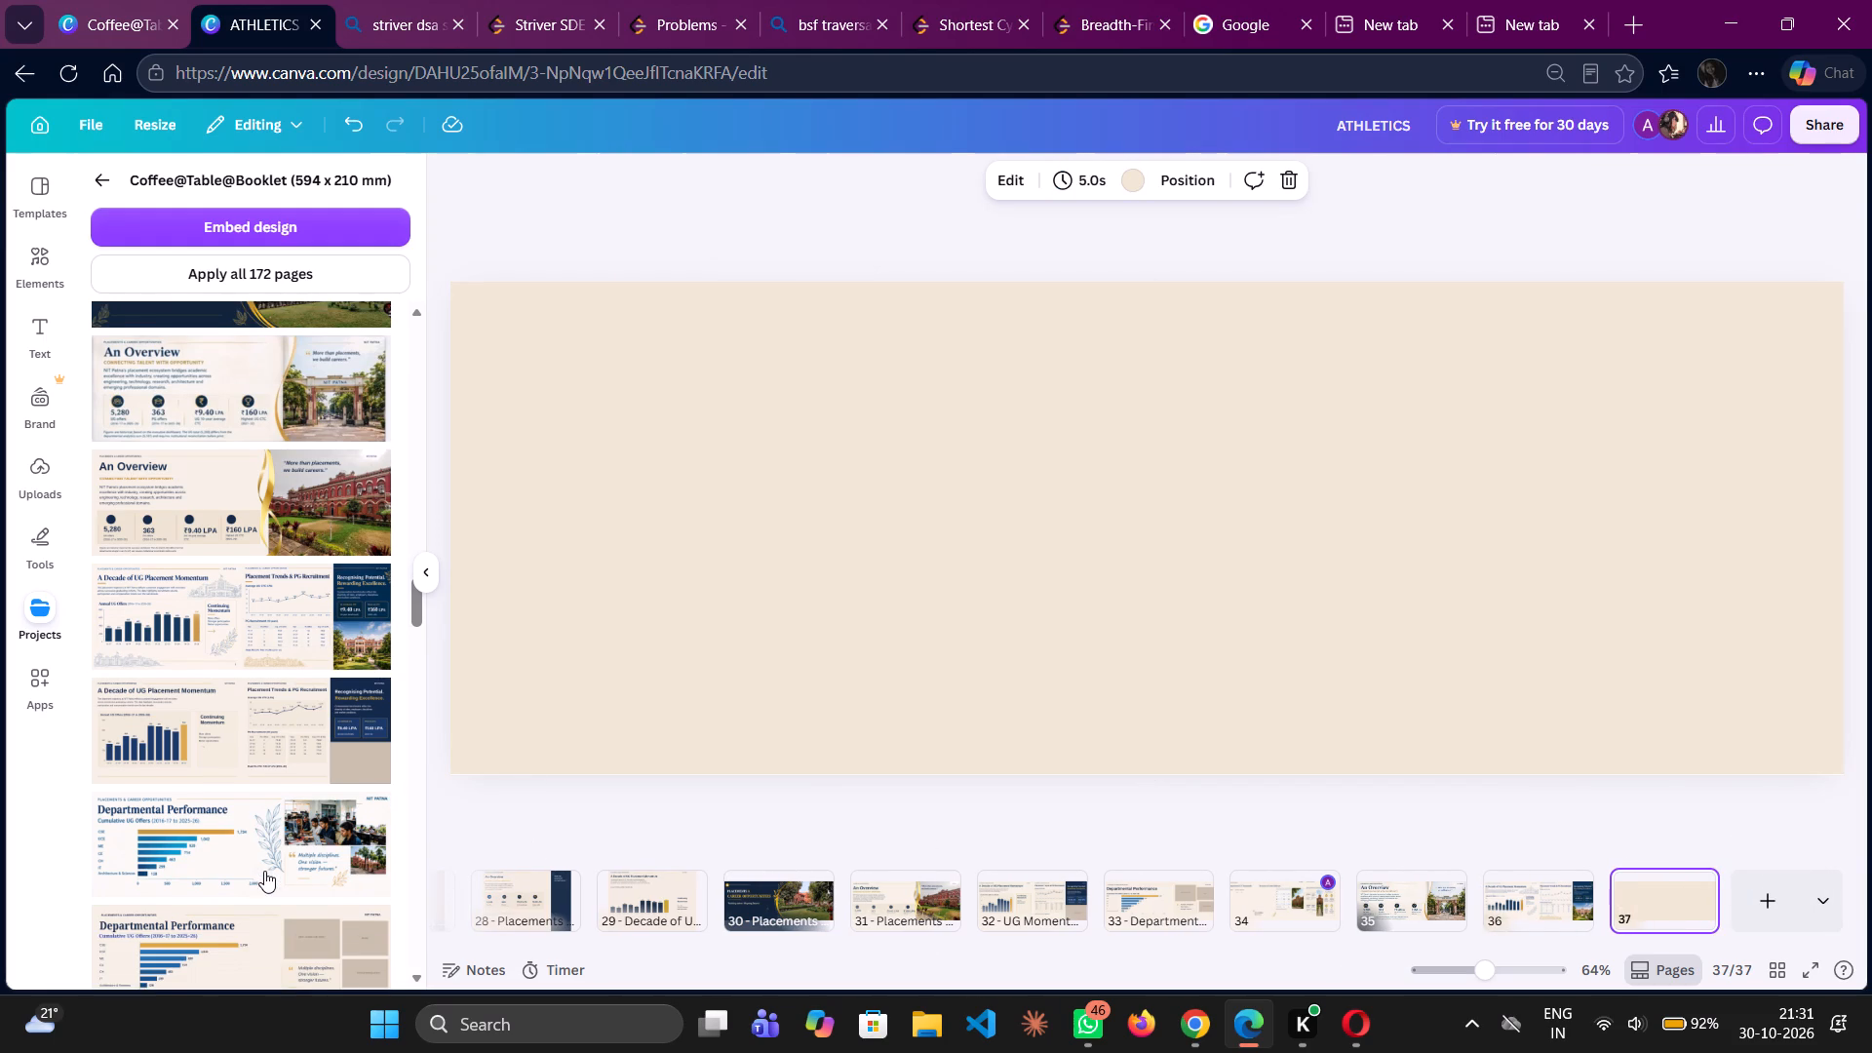
{"action": "left_click", "coordinate": [247, 845]}
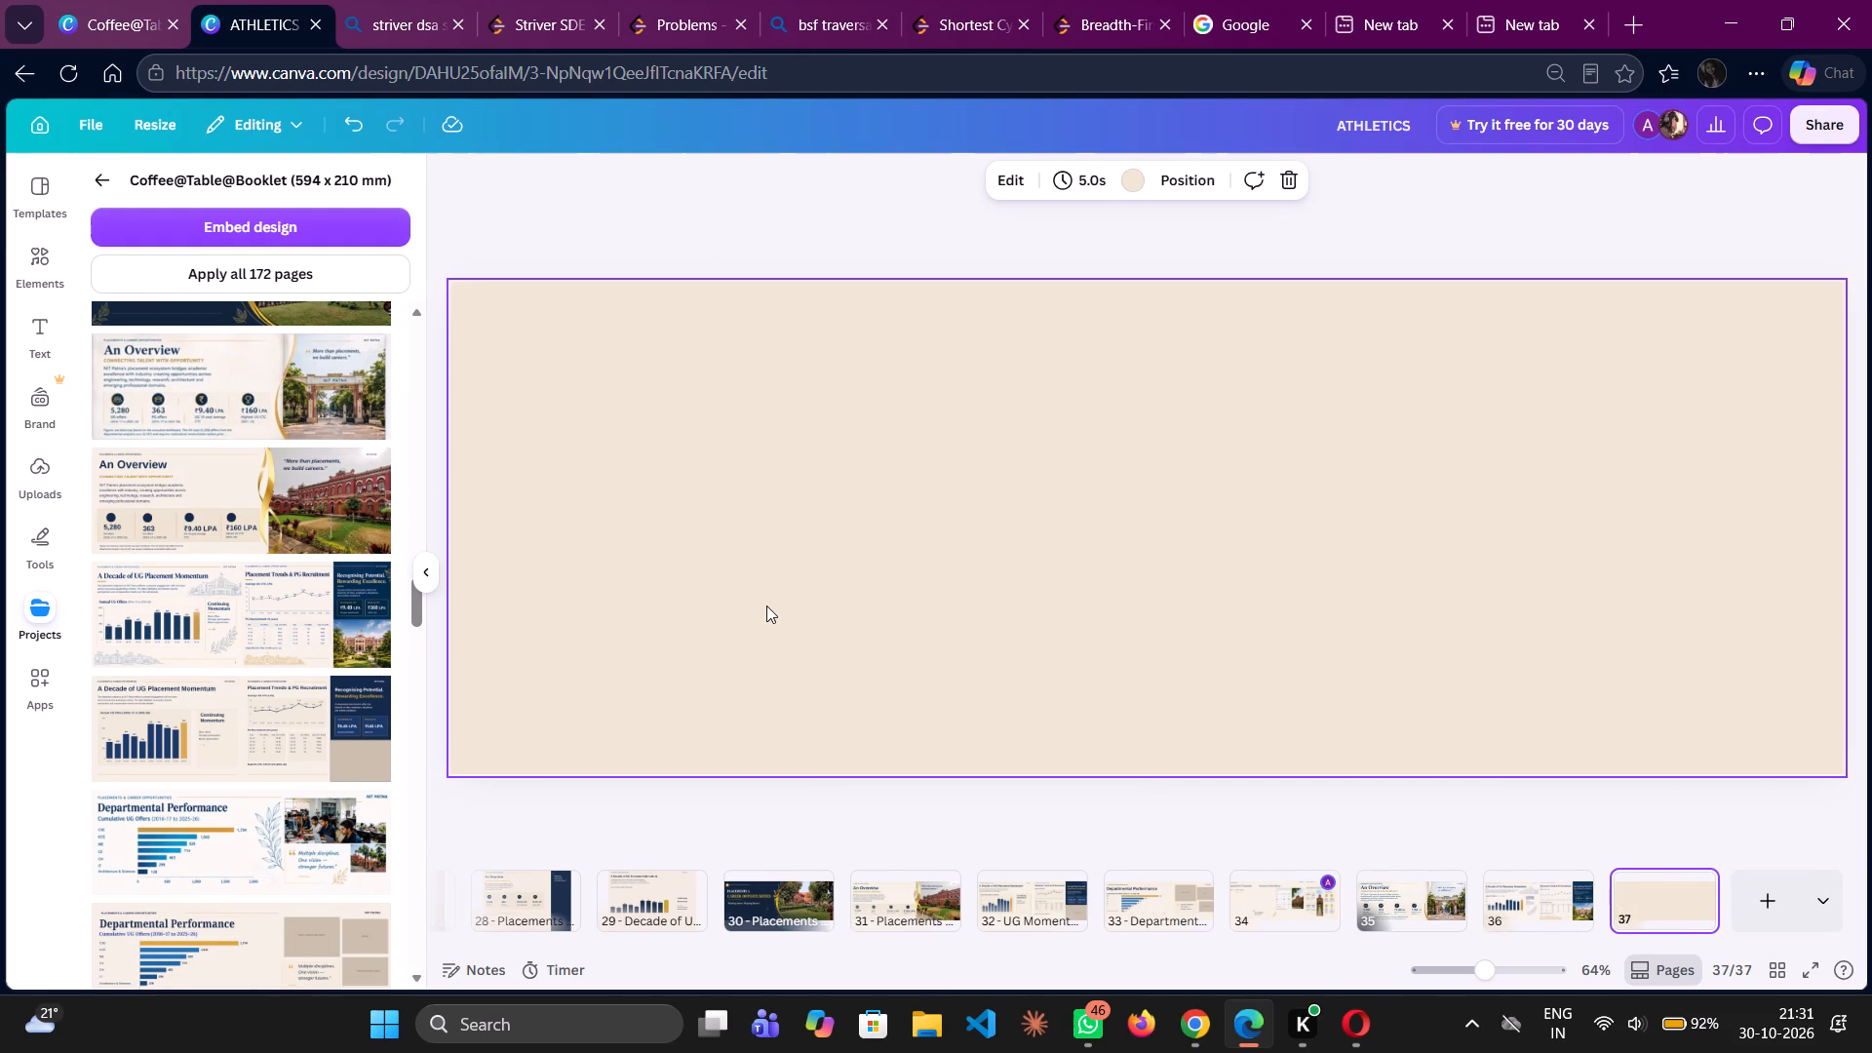
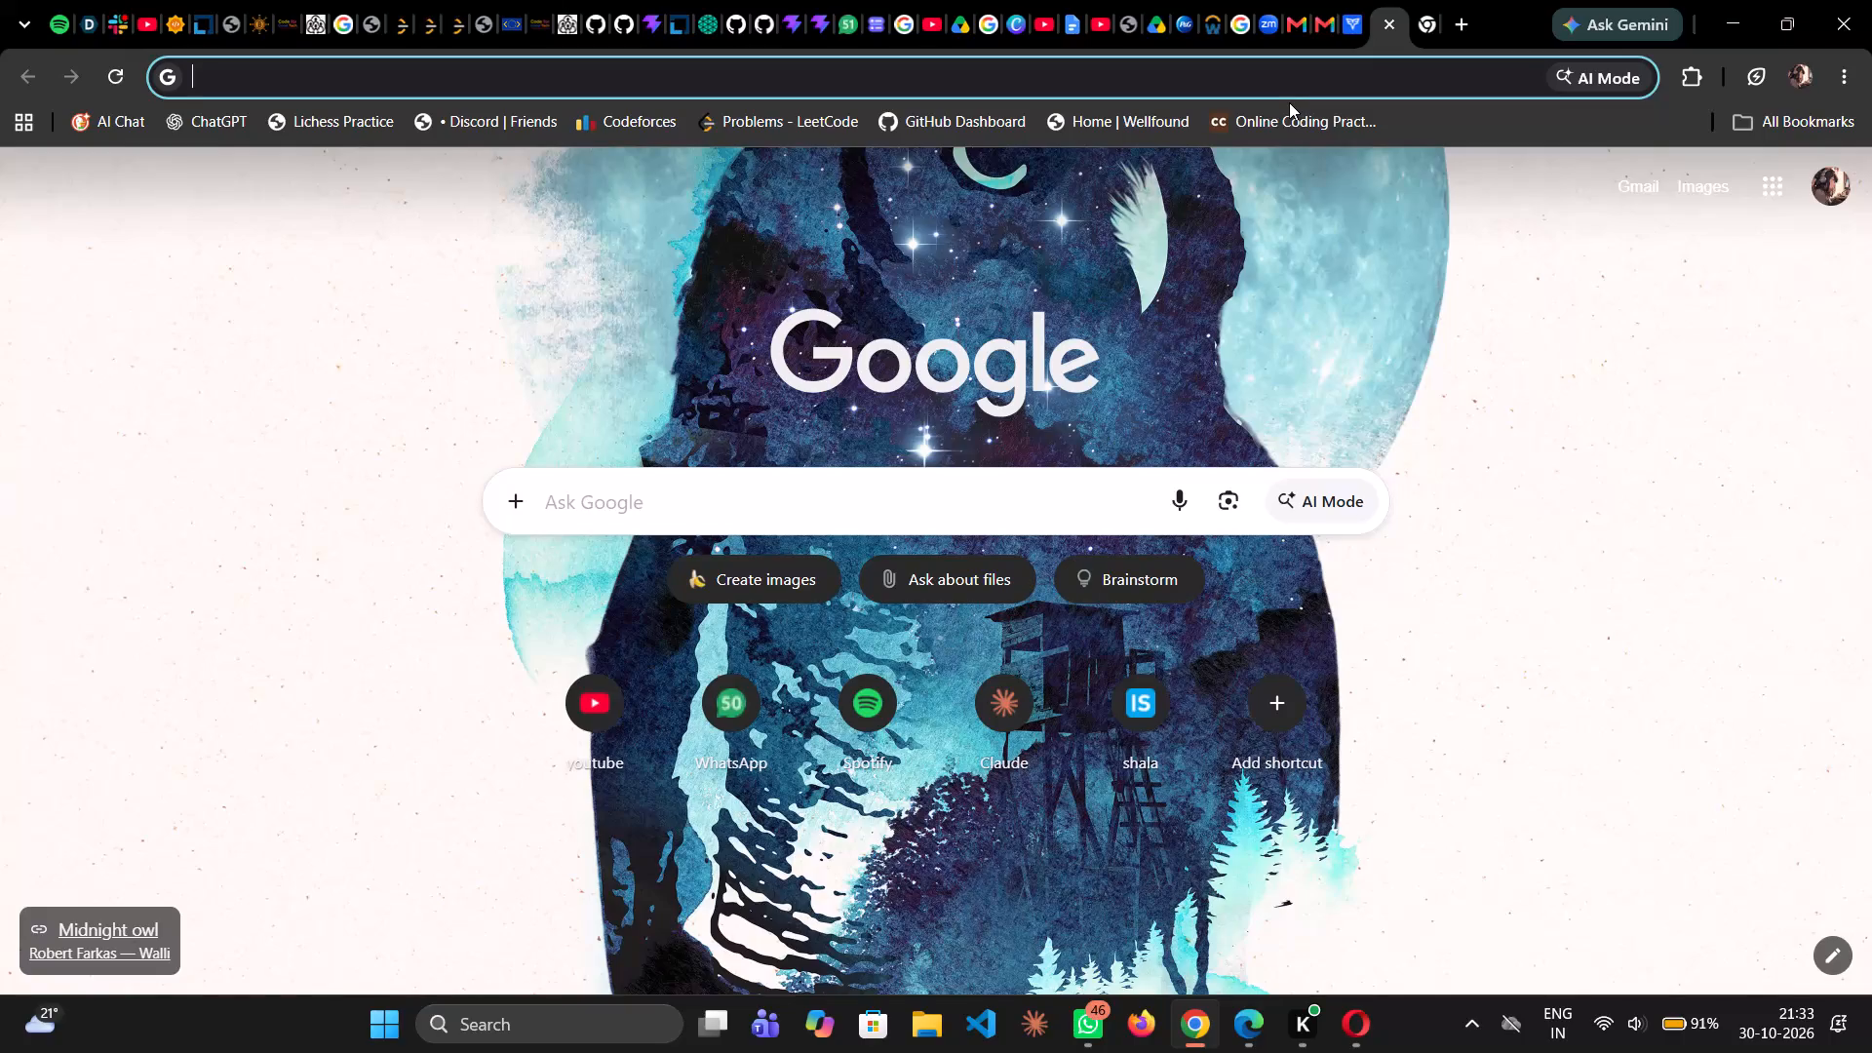
Search Google for "l and t ecc" and read the overview of what the company is.
{"action": "type", "text": "l and t"}
{"action": "key", "text": "space"}
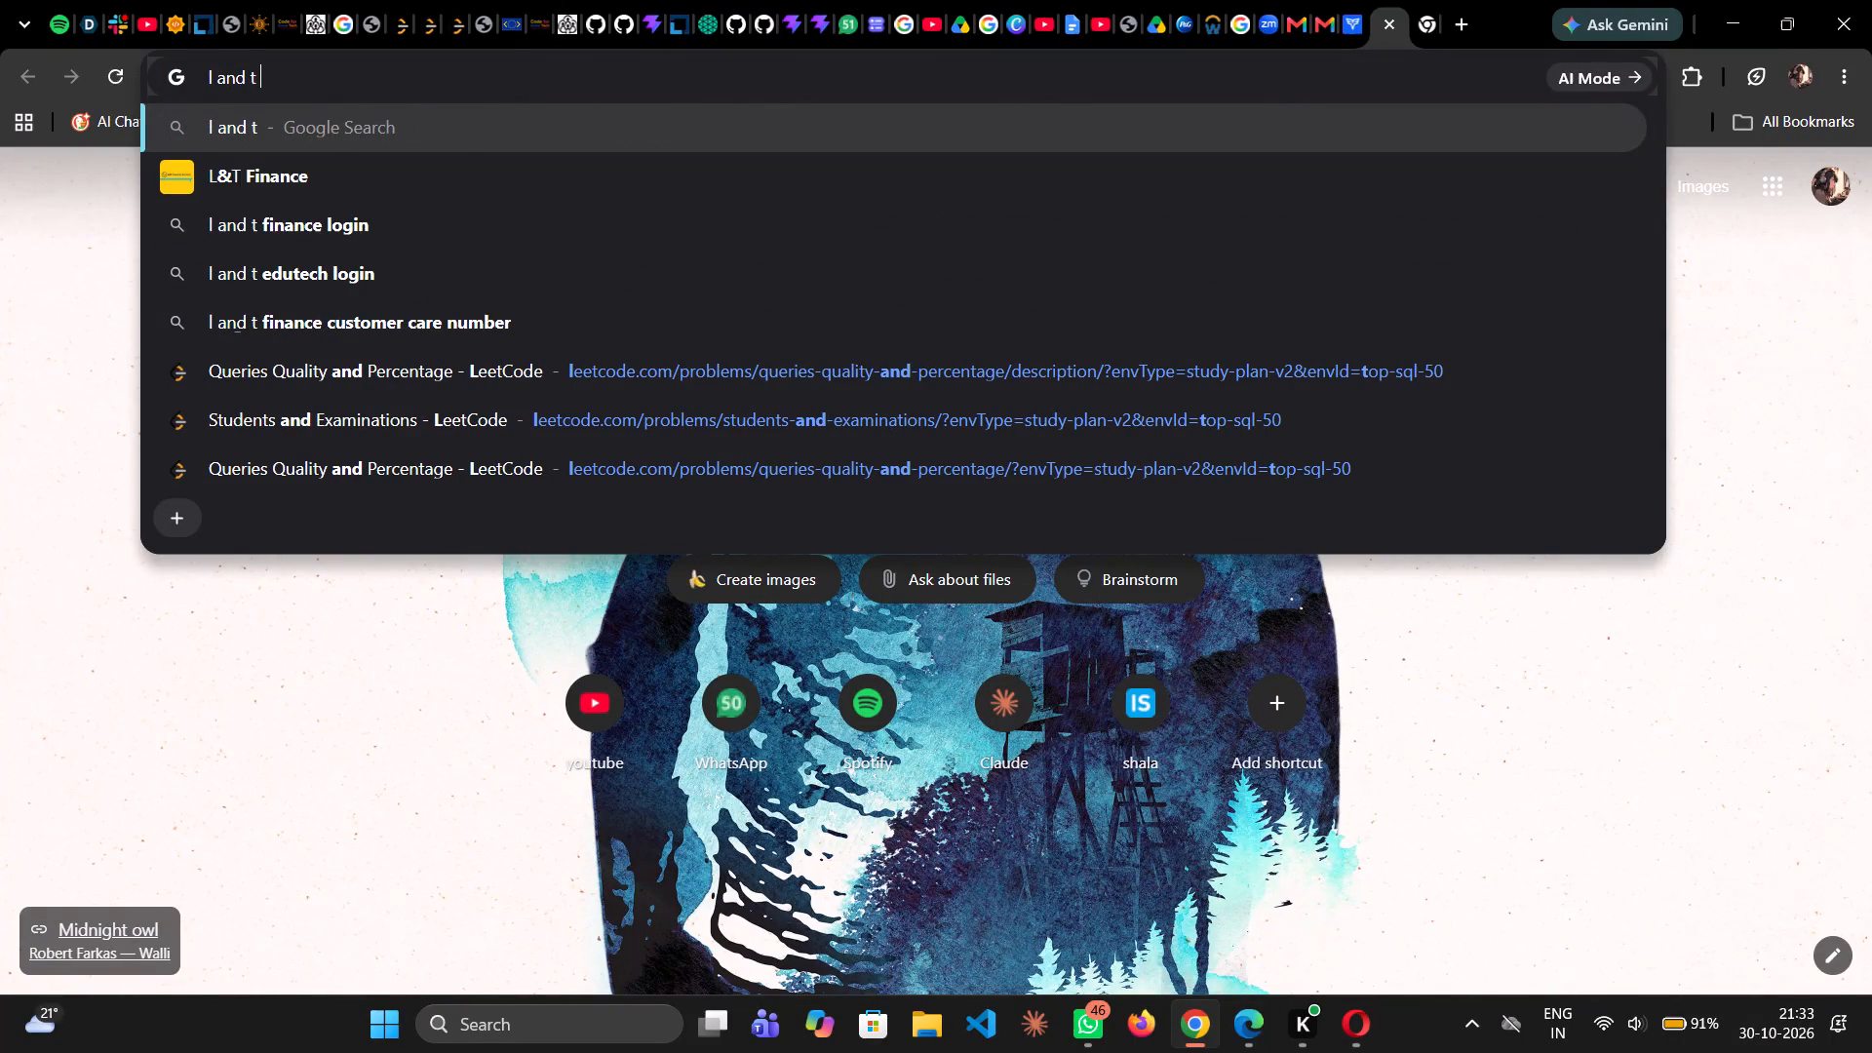
{"action": "type", "text": "ecc"}
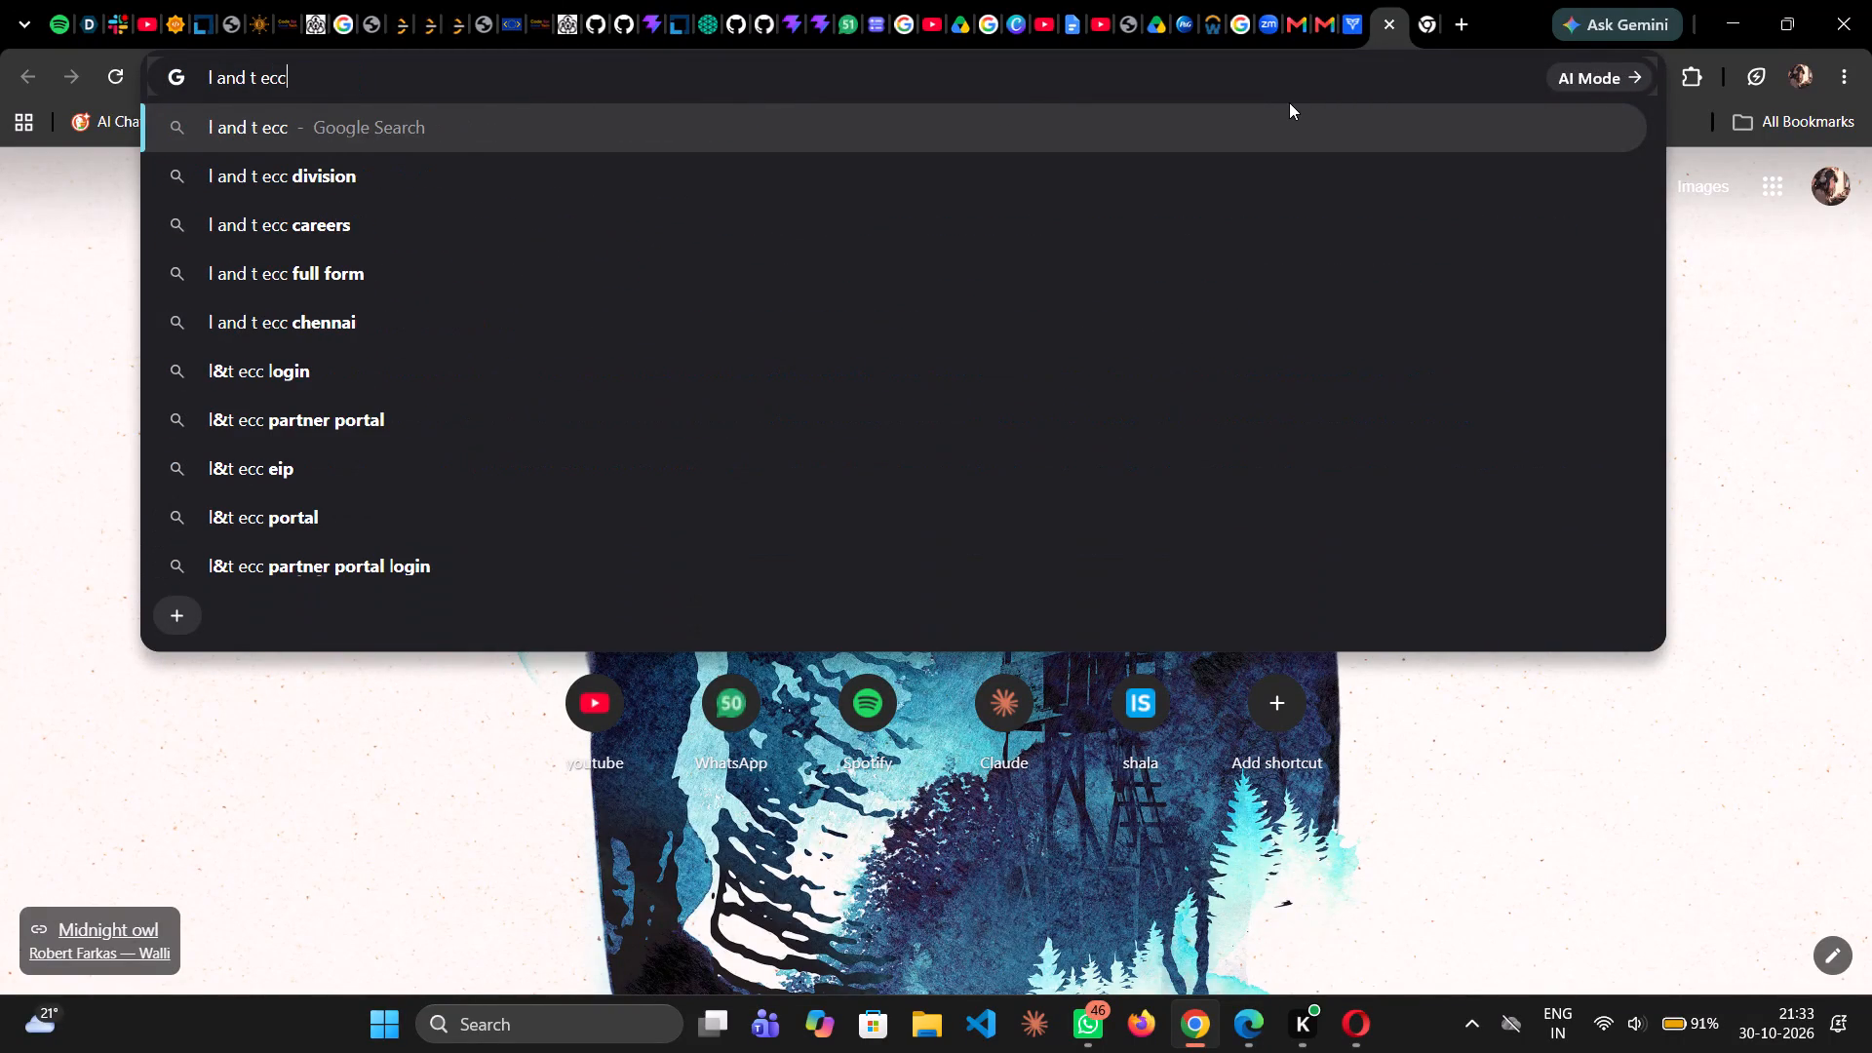
{"action": "key", "text": "Return"}
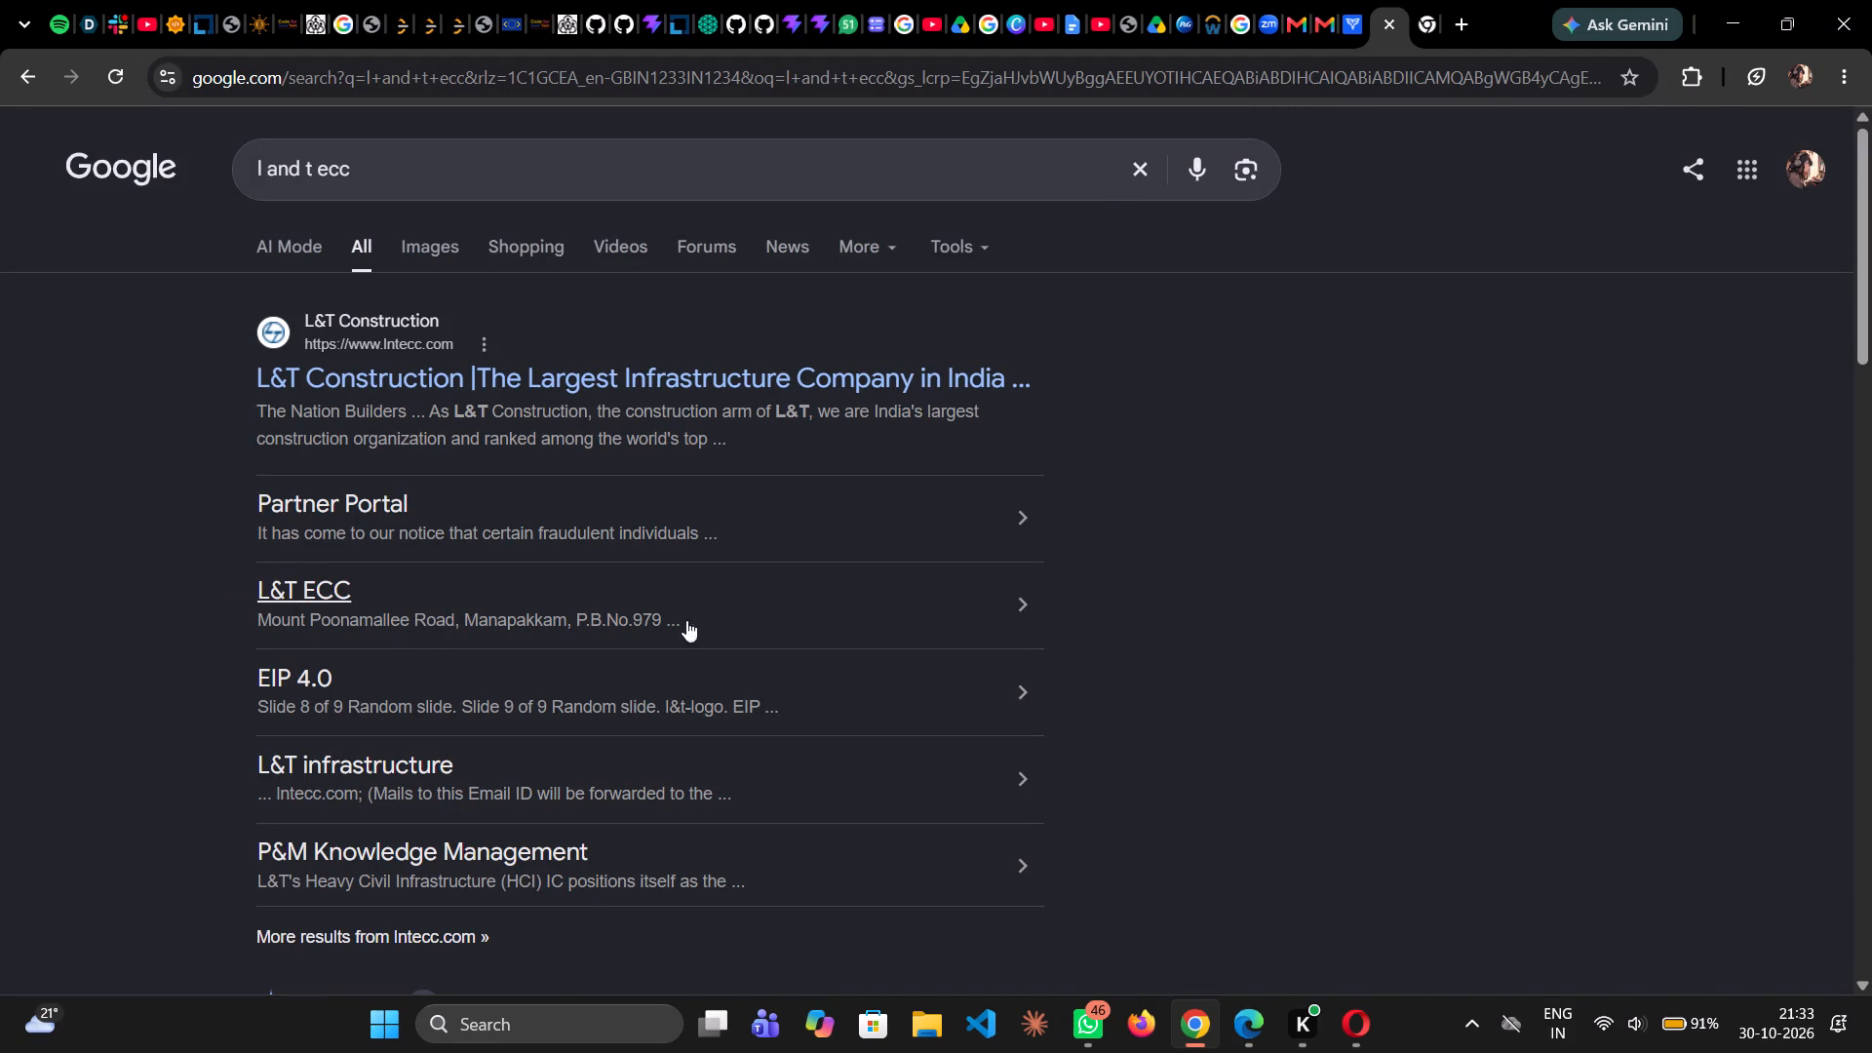
{"action": "scroll", "coordinate": [962, 631], "scroll_direction": "down", "scroll_amount": 1}
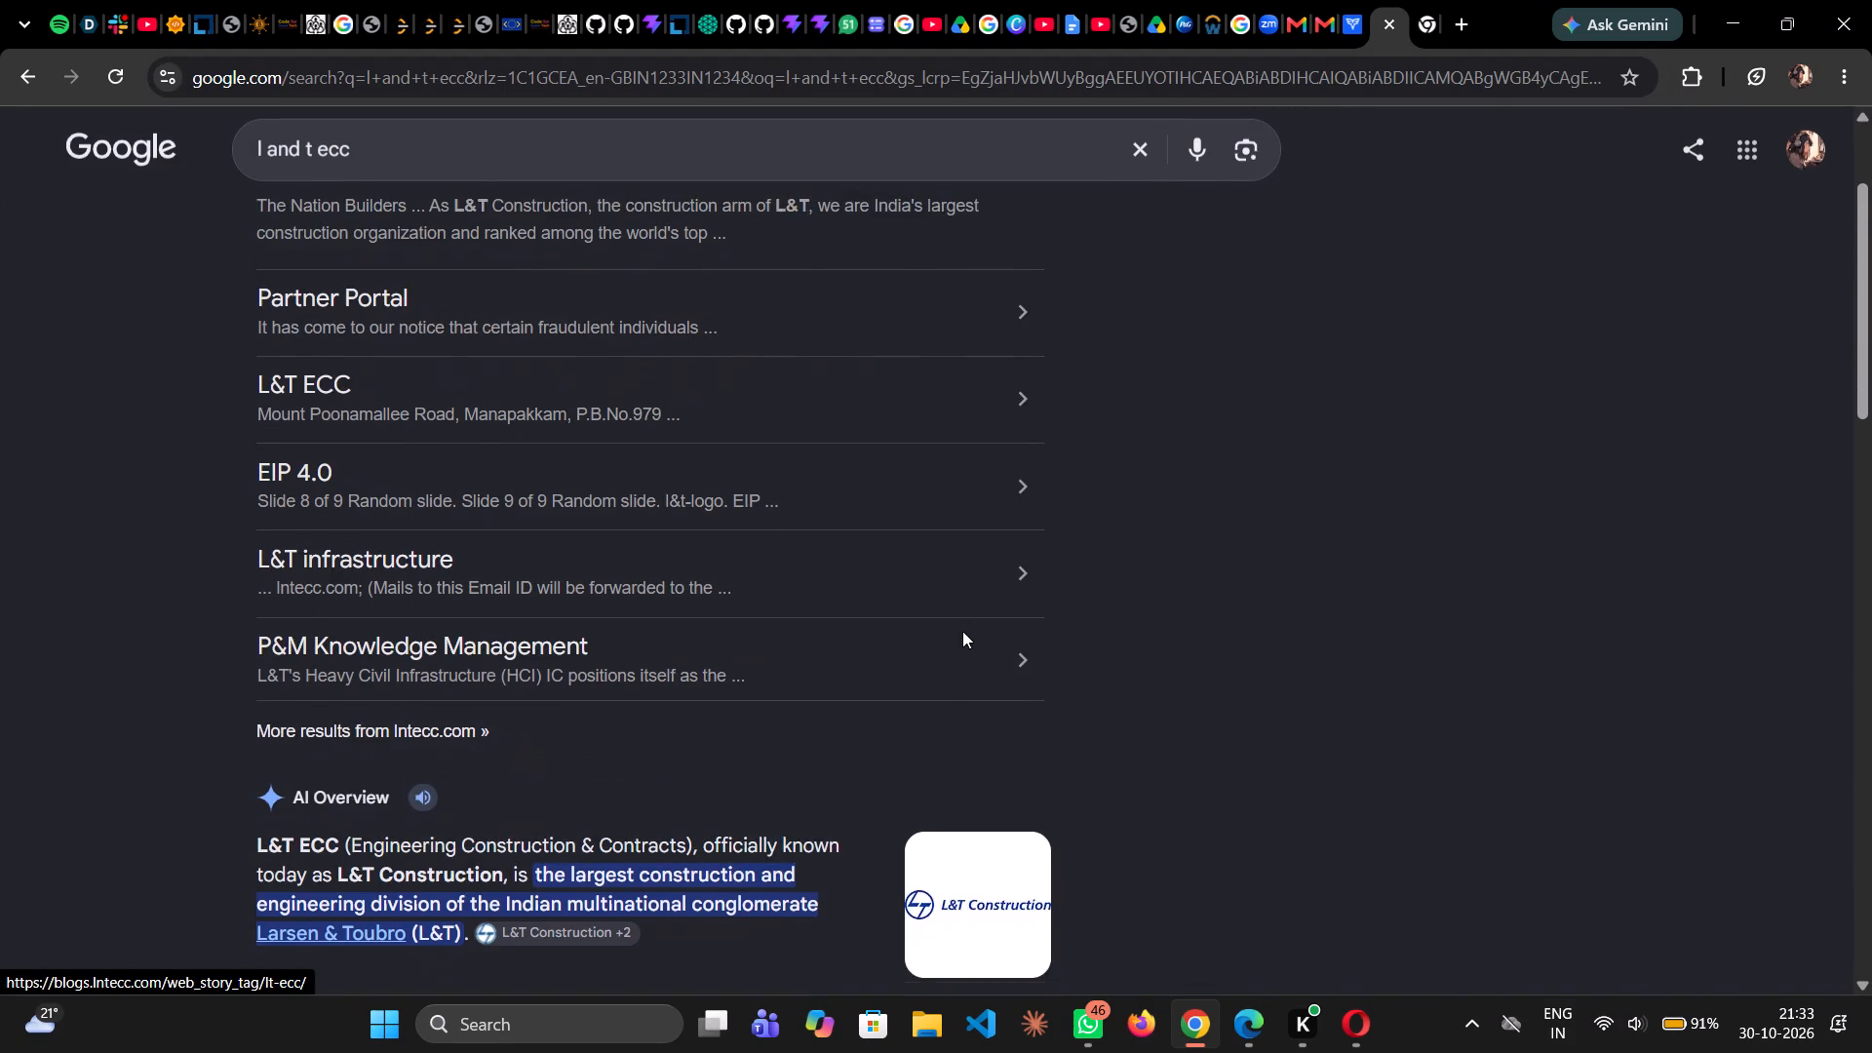
{"action": "scroll", "coordinate": [962, 631], "scroll_direction": "down", "scroll_amount": 2}
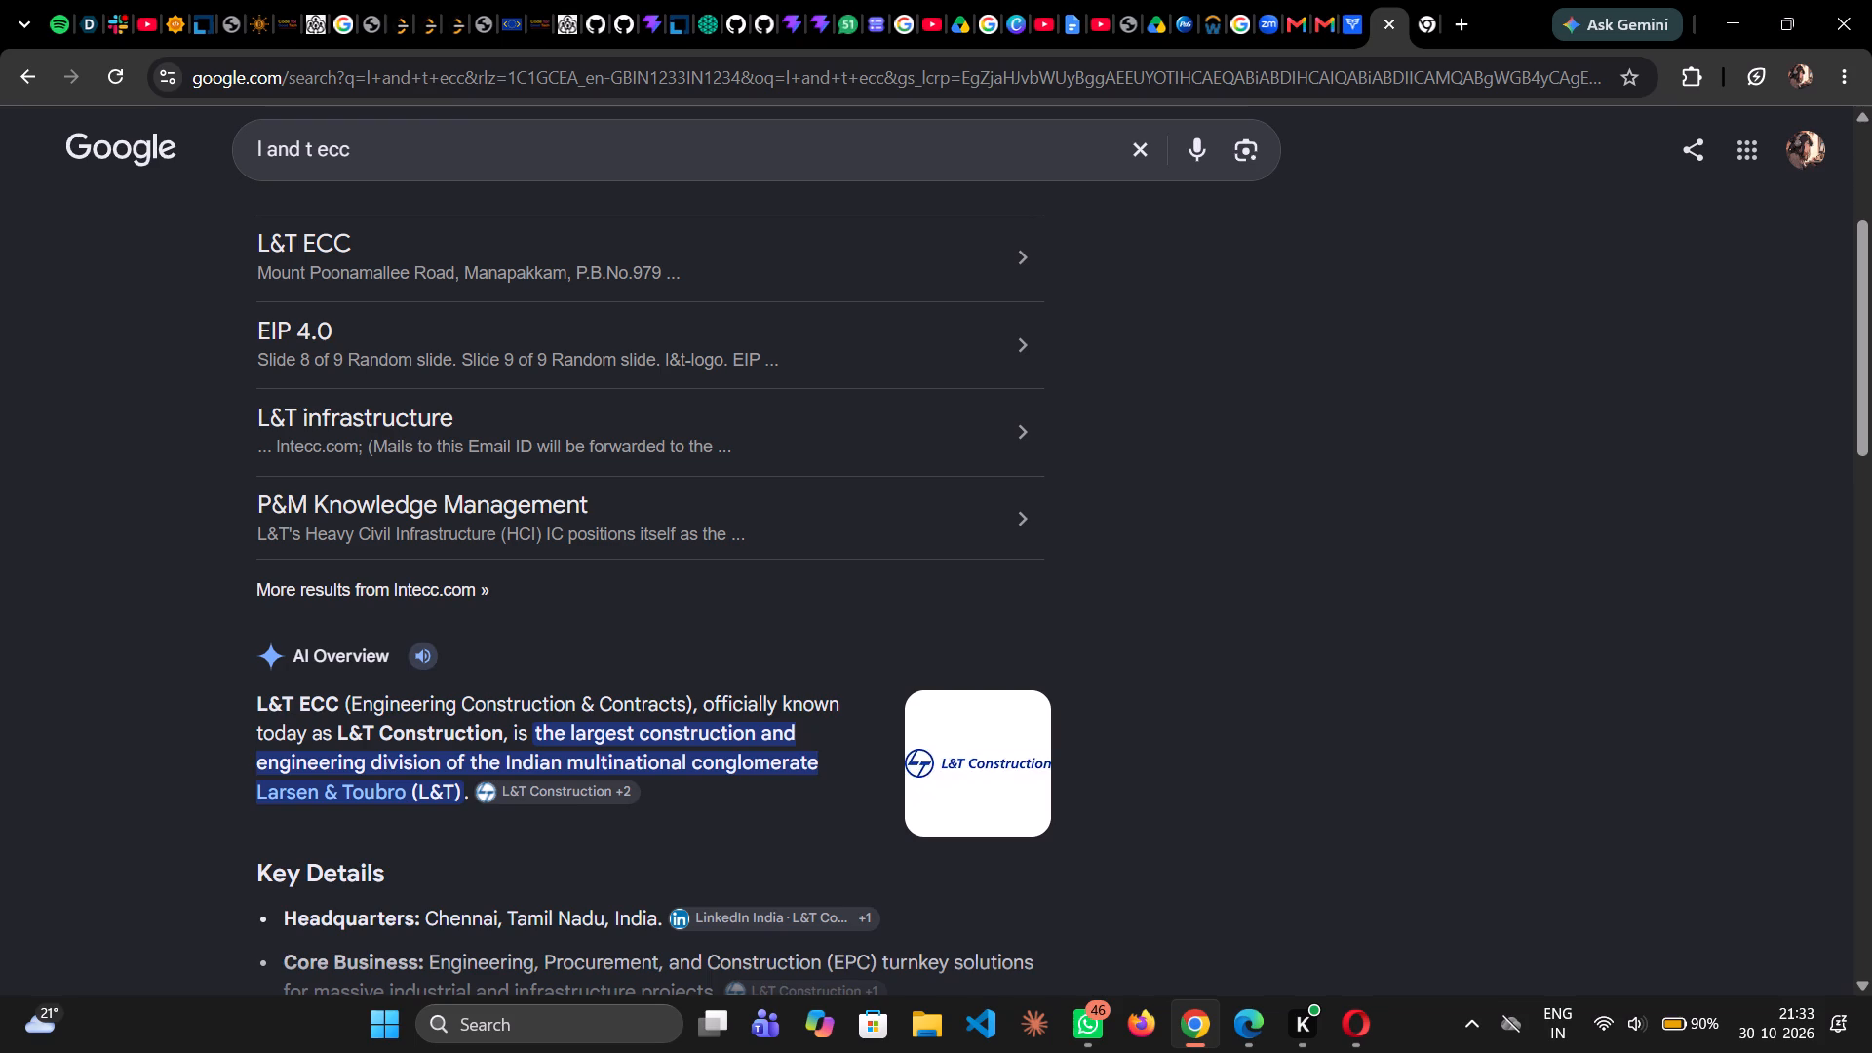
{"action": "left_click_drag", "start_coordinate": [369, 704], "coordinate": [458, 698]}
{"action": "left_click_drag", "start_coordinate": [569, 682], "coordinate": [619, 696]}
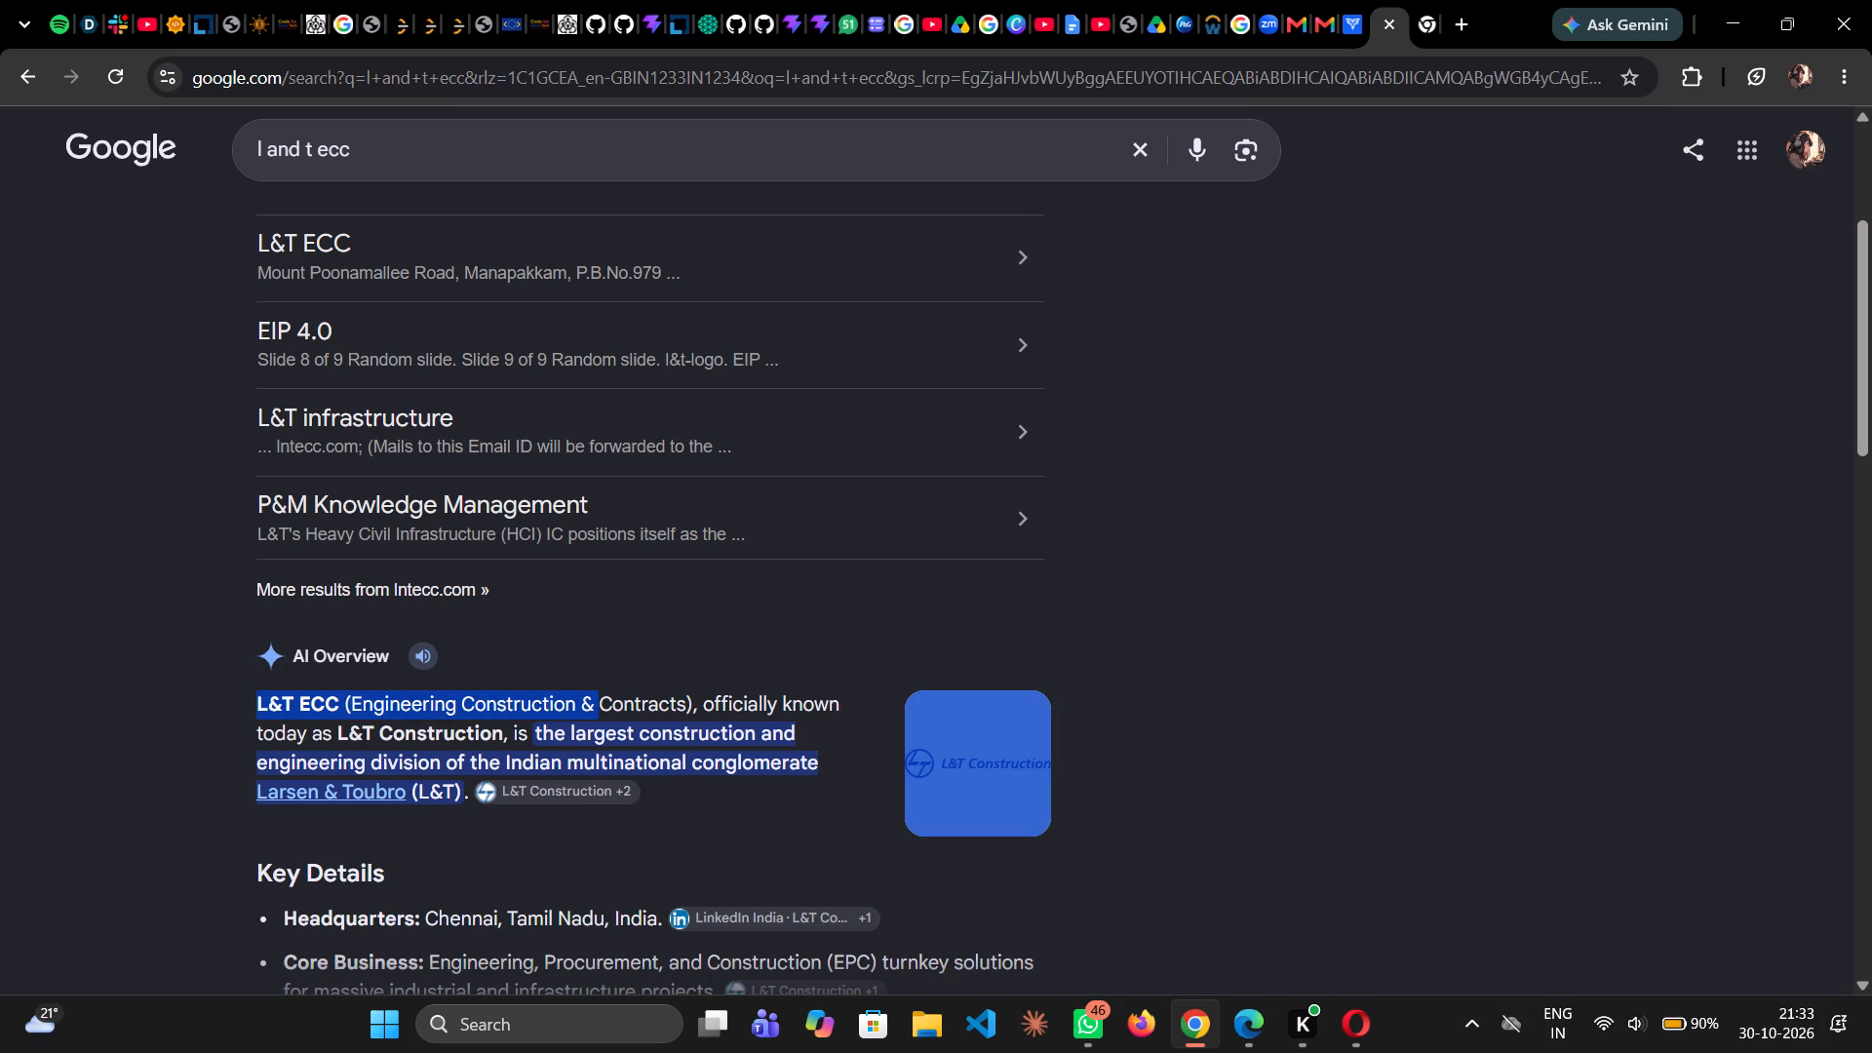
{"action": "left_click_drag", "start_coordinate": [619, 696], "coordinate": [644, 703]}
{"action": "left_click", "coordinate": [644, 703]}
{"action": "scroll", "coordinate": [352, 834], "scroll_direction": "down", "scroll_amount": 1}
Refine the Google search to "l and t ecc nit patna placement" and read the overview of job roles and salary packages.
{"action": "left_click", "coordinate": [560, 148]}
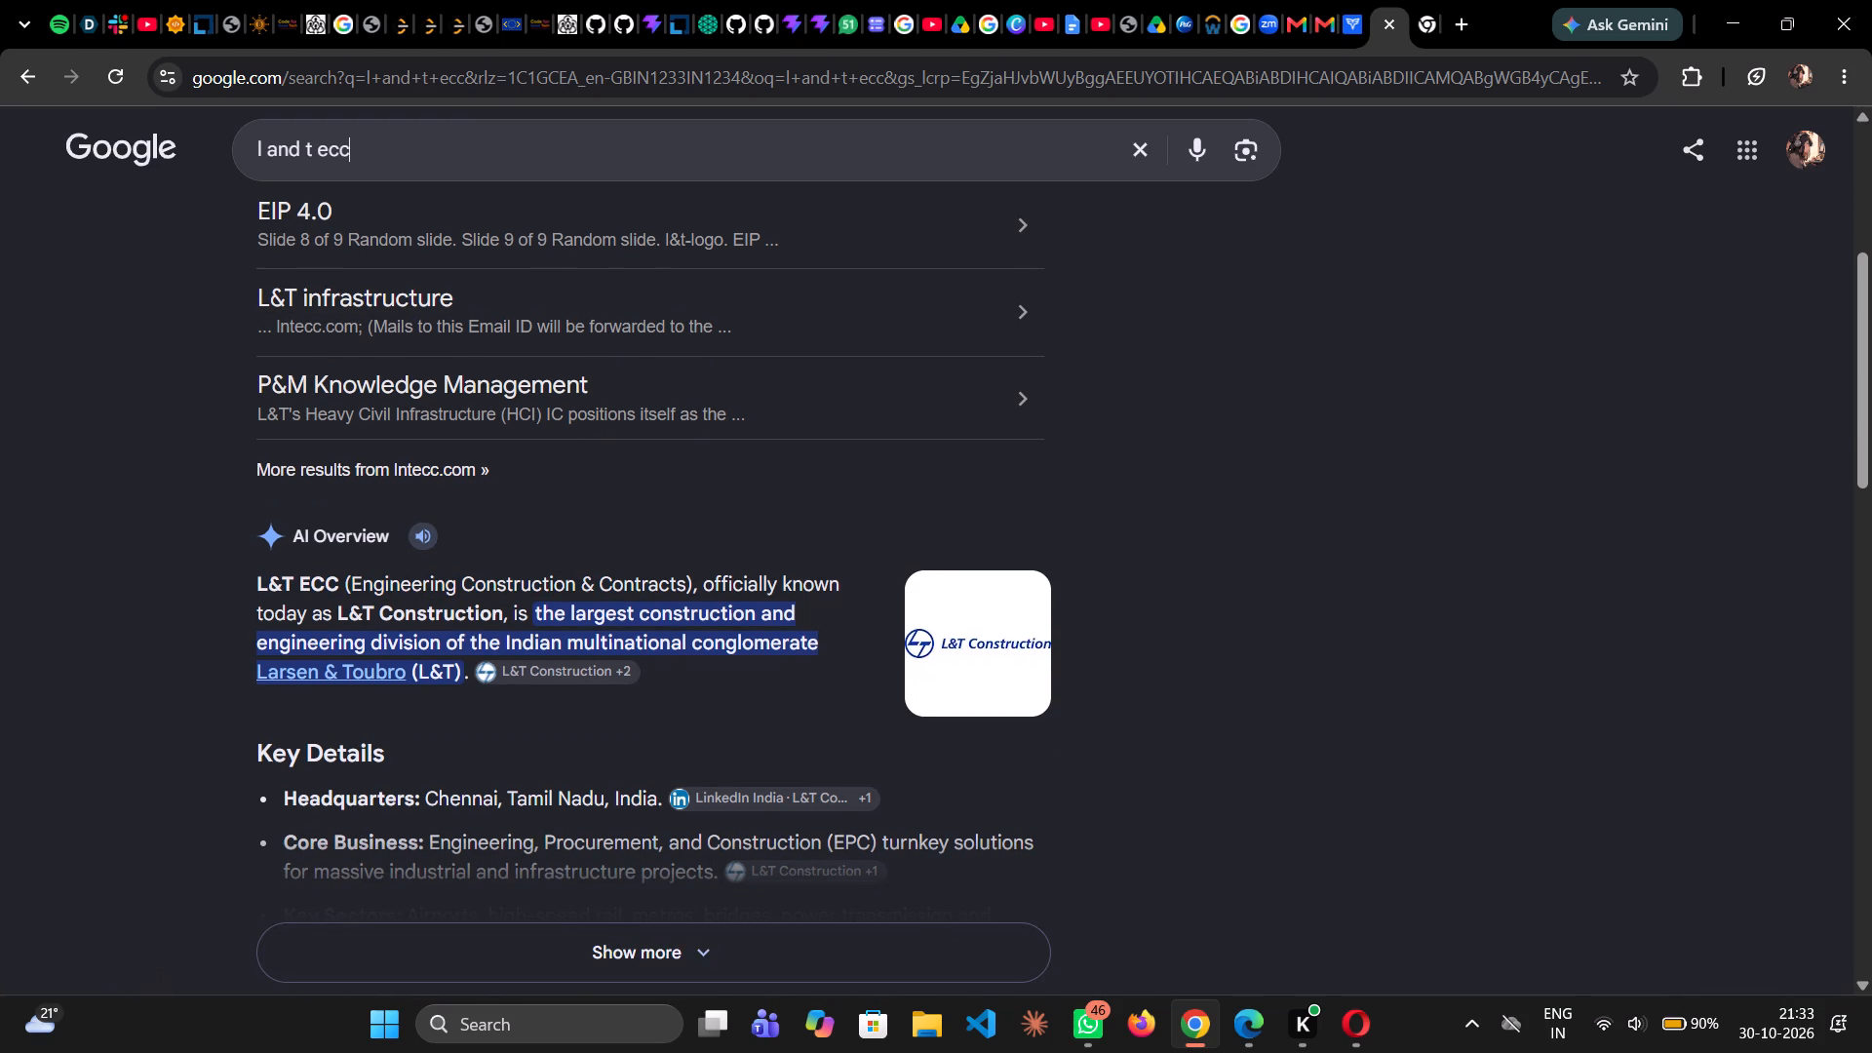
{"action": "key", "text": "space"}
{"action": "type", "text": "nit"}
{"action": "key", "text": "space"}
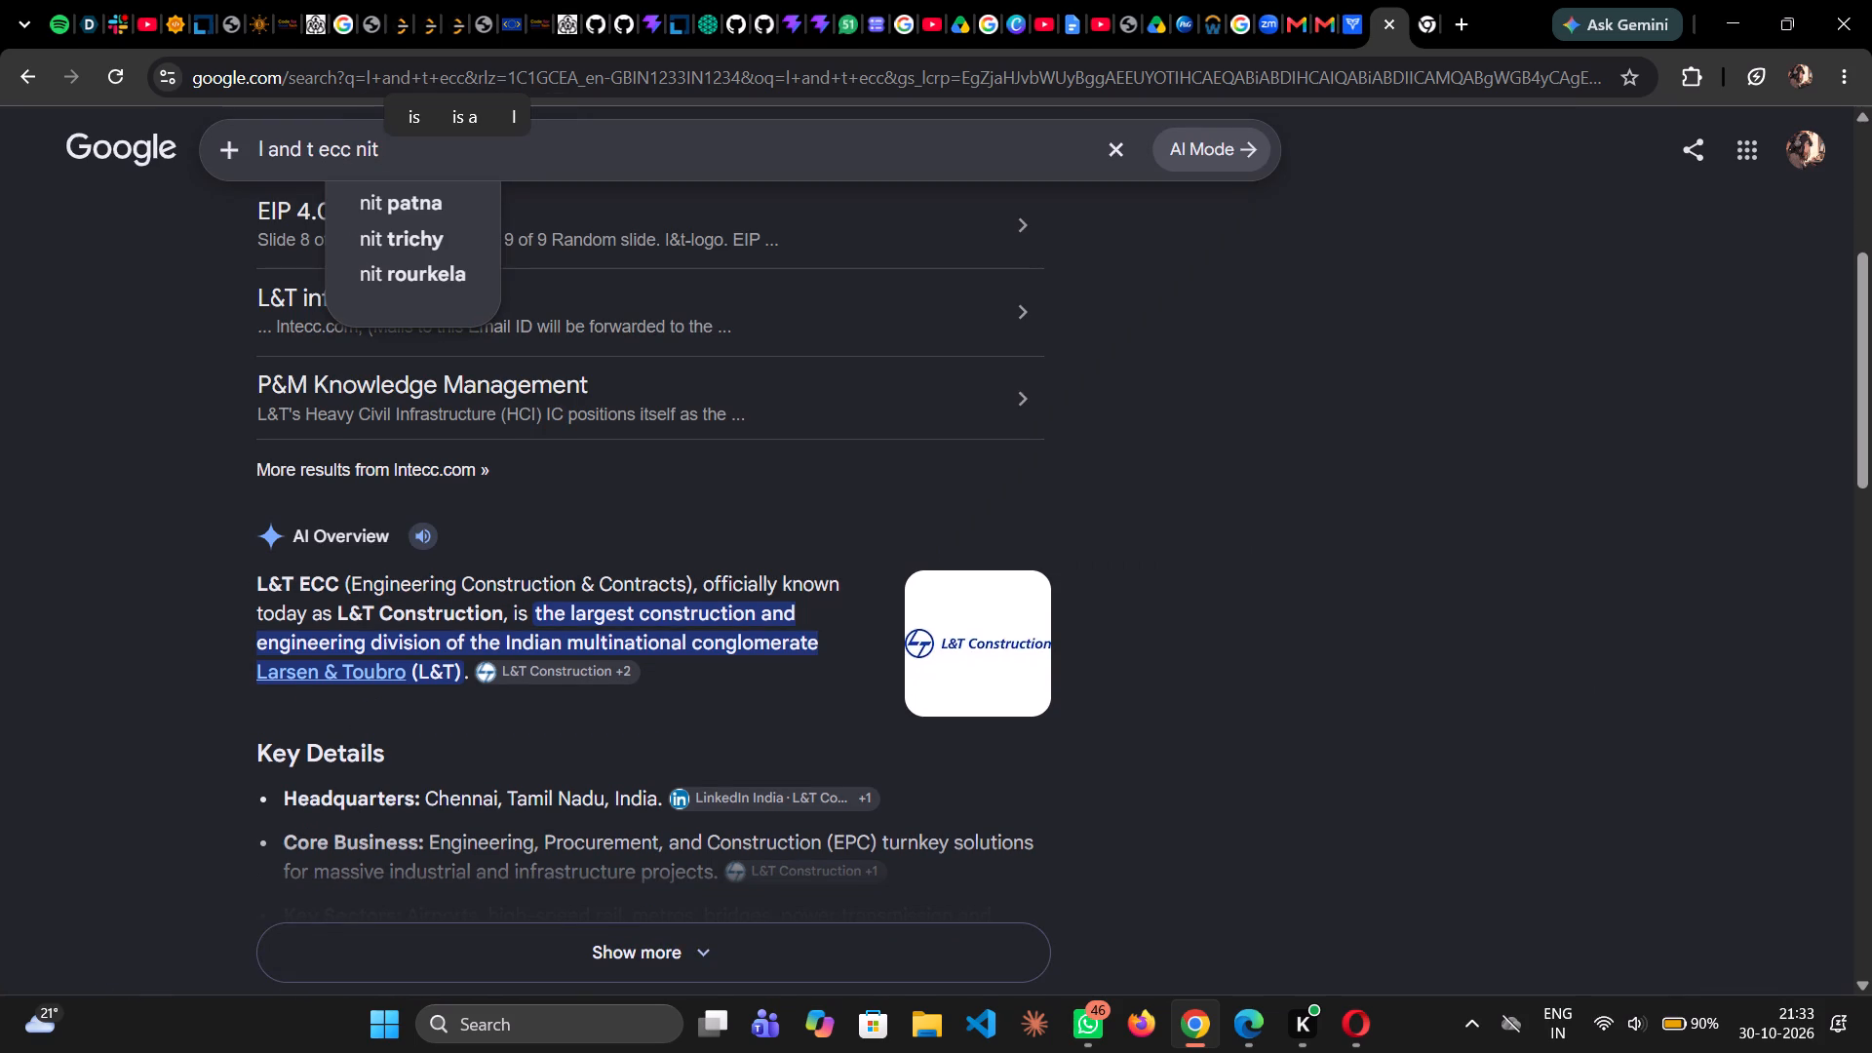
{"action": "type", "text": "pana"}
{"action": "key", "text": "space"}
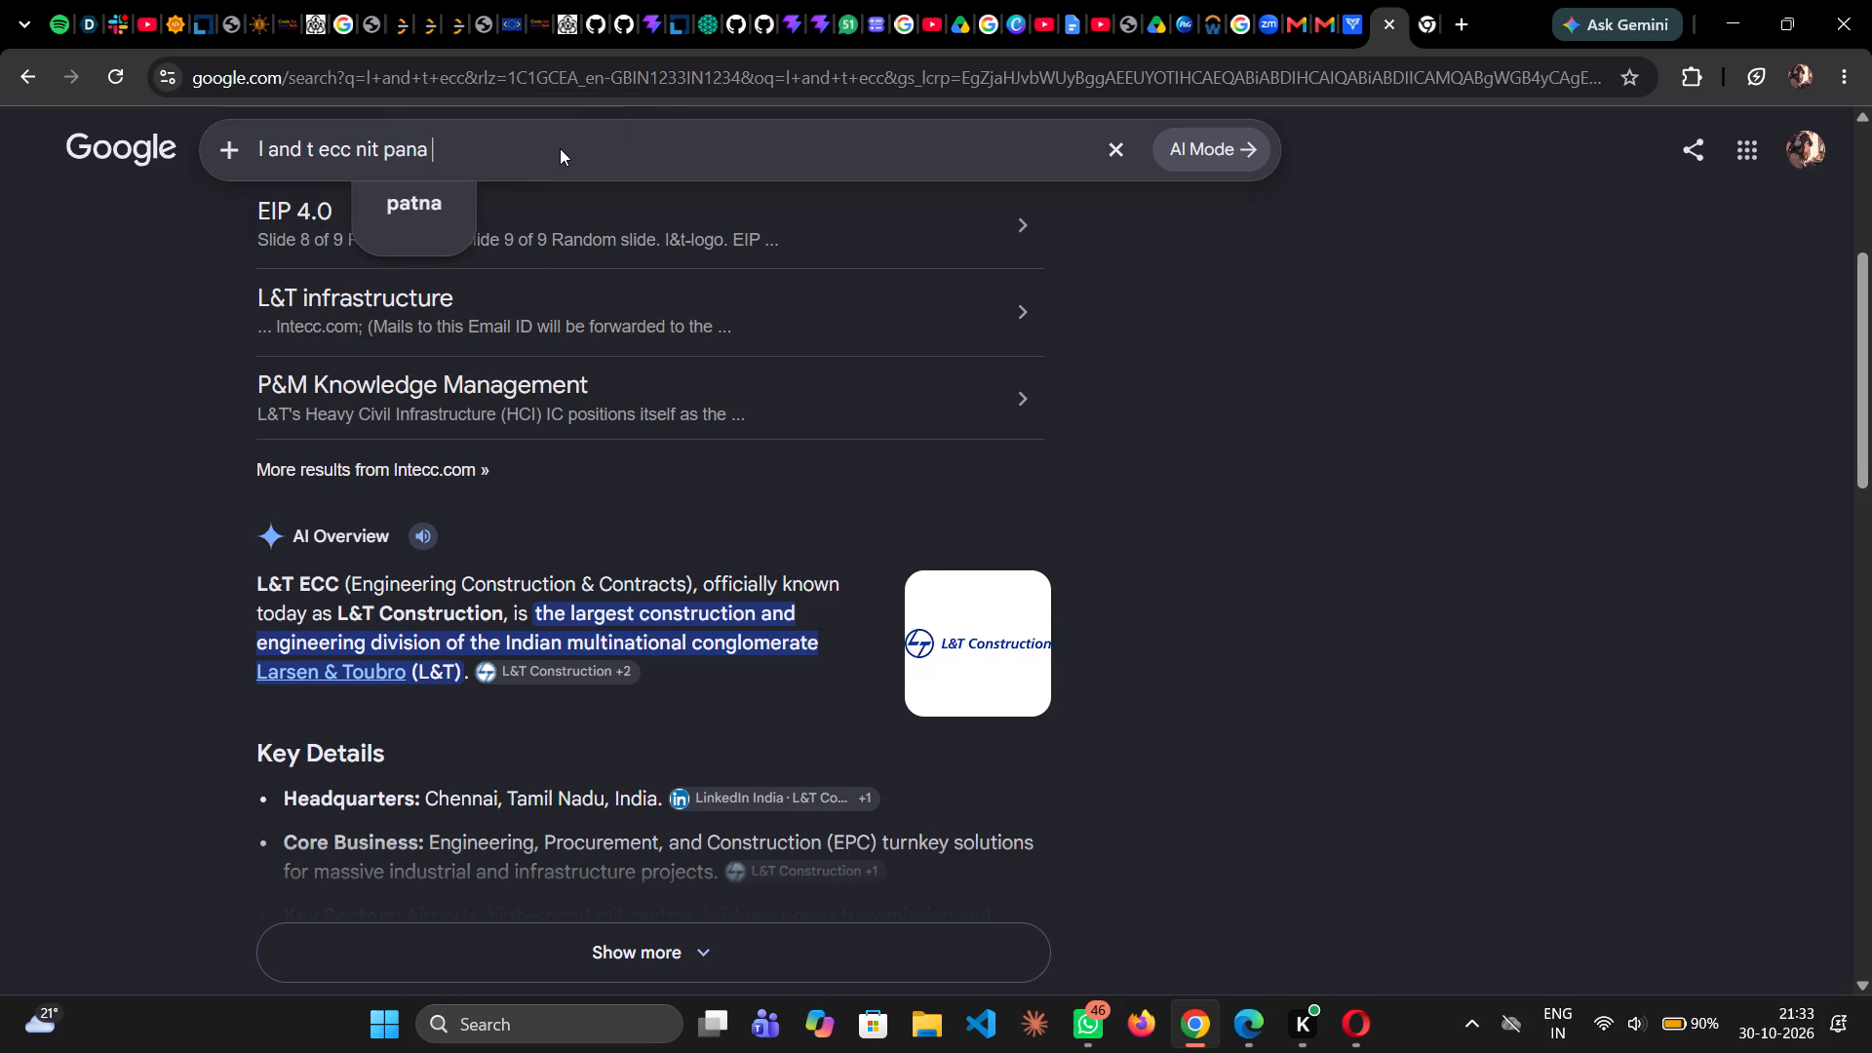
{"action": "key", "text": "BackSpace"}
{"action": "key", "text": "BackSpace"}
{"action": "key", "text": "BackSpace"}
{"action": "type", "text": "tna"}
{"action": "key", "text": "space"}
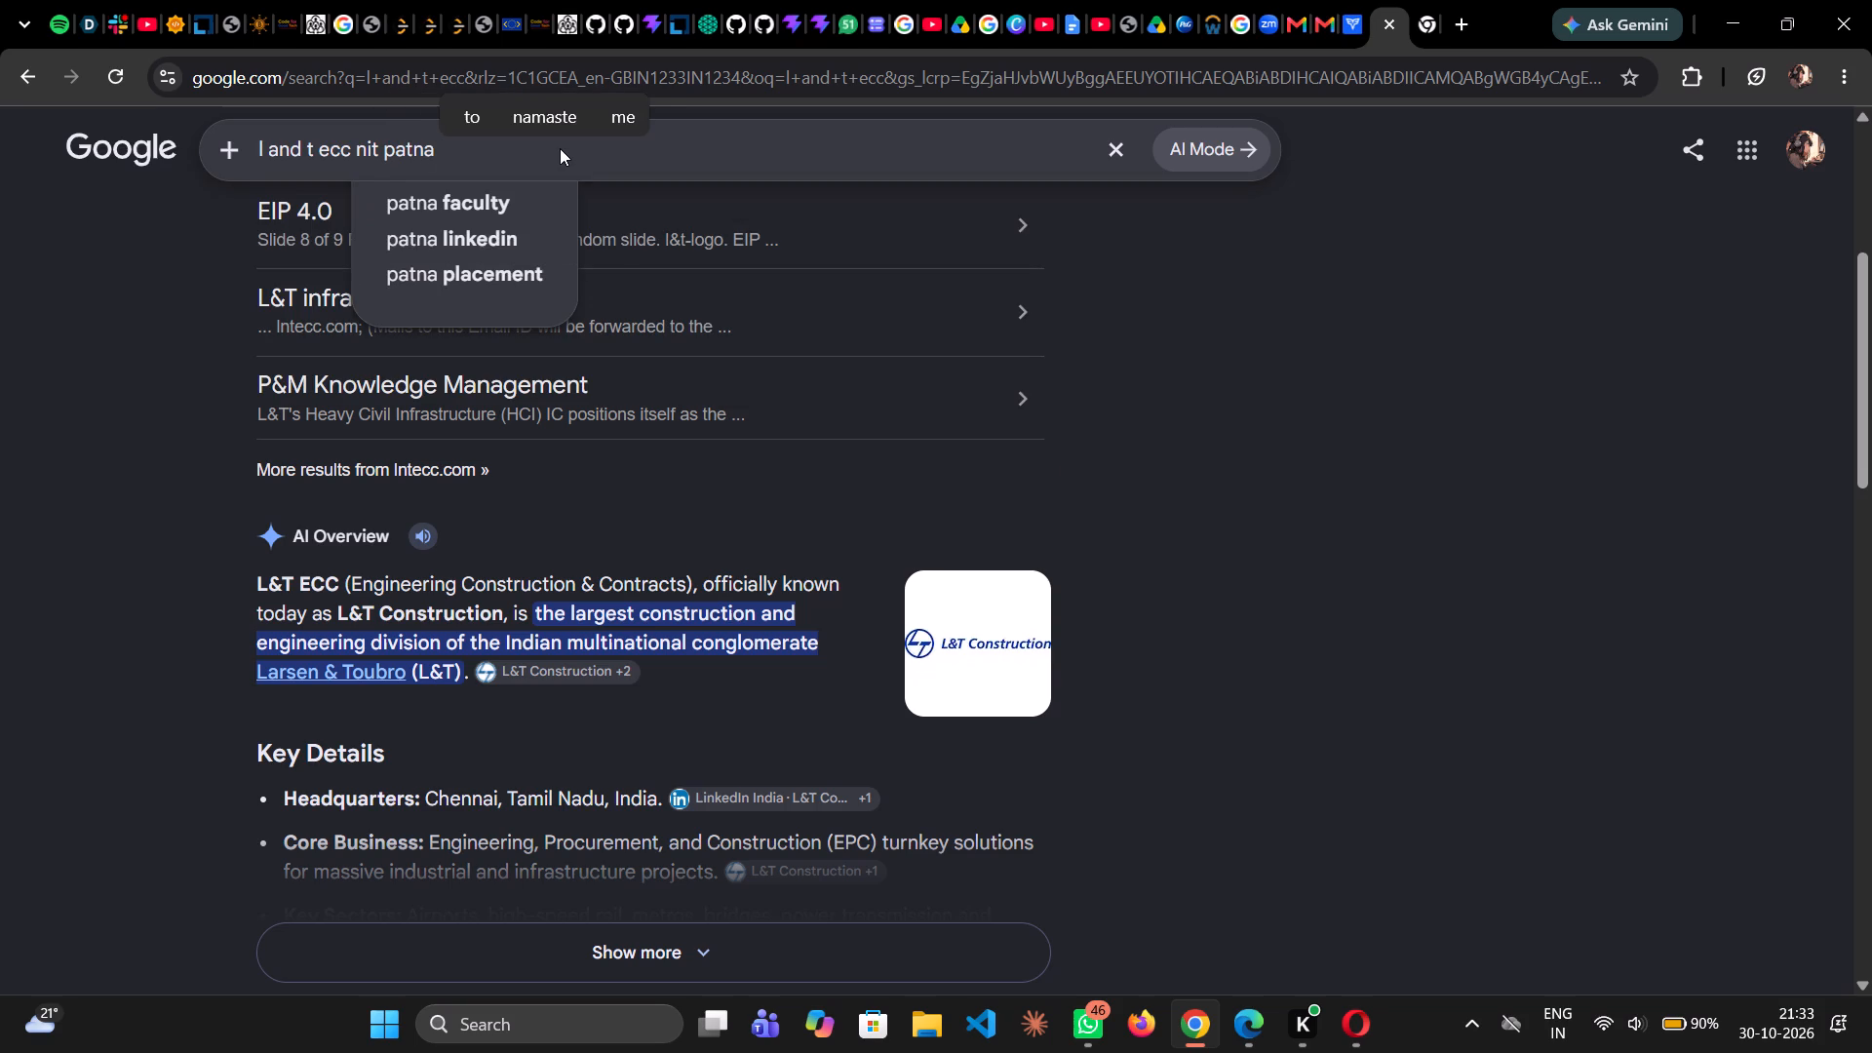
{"action": "type", "text": "pl"}
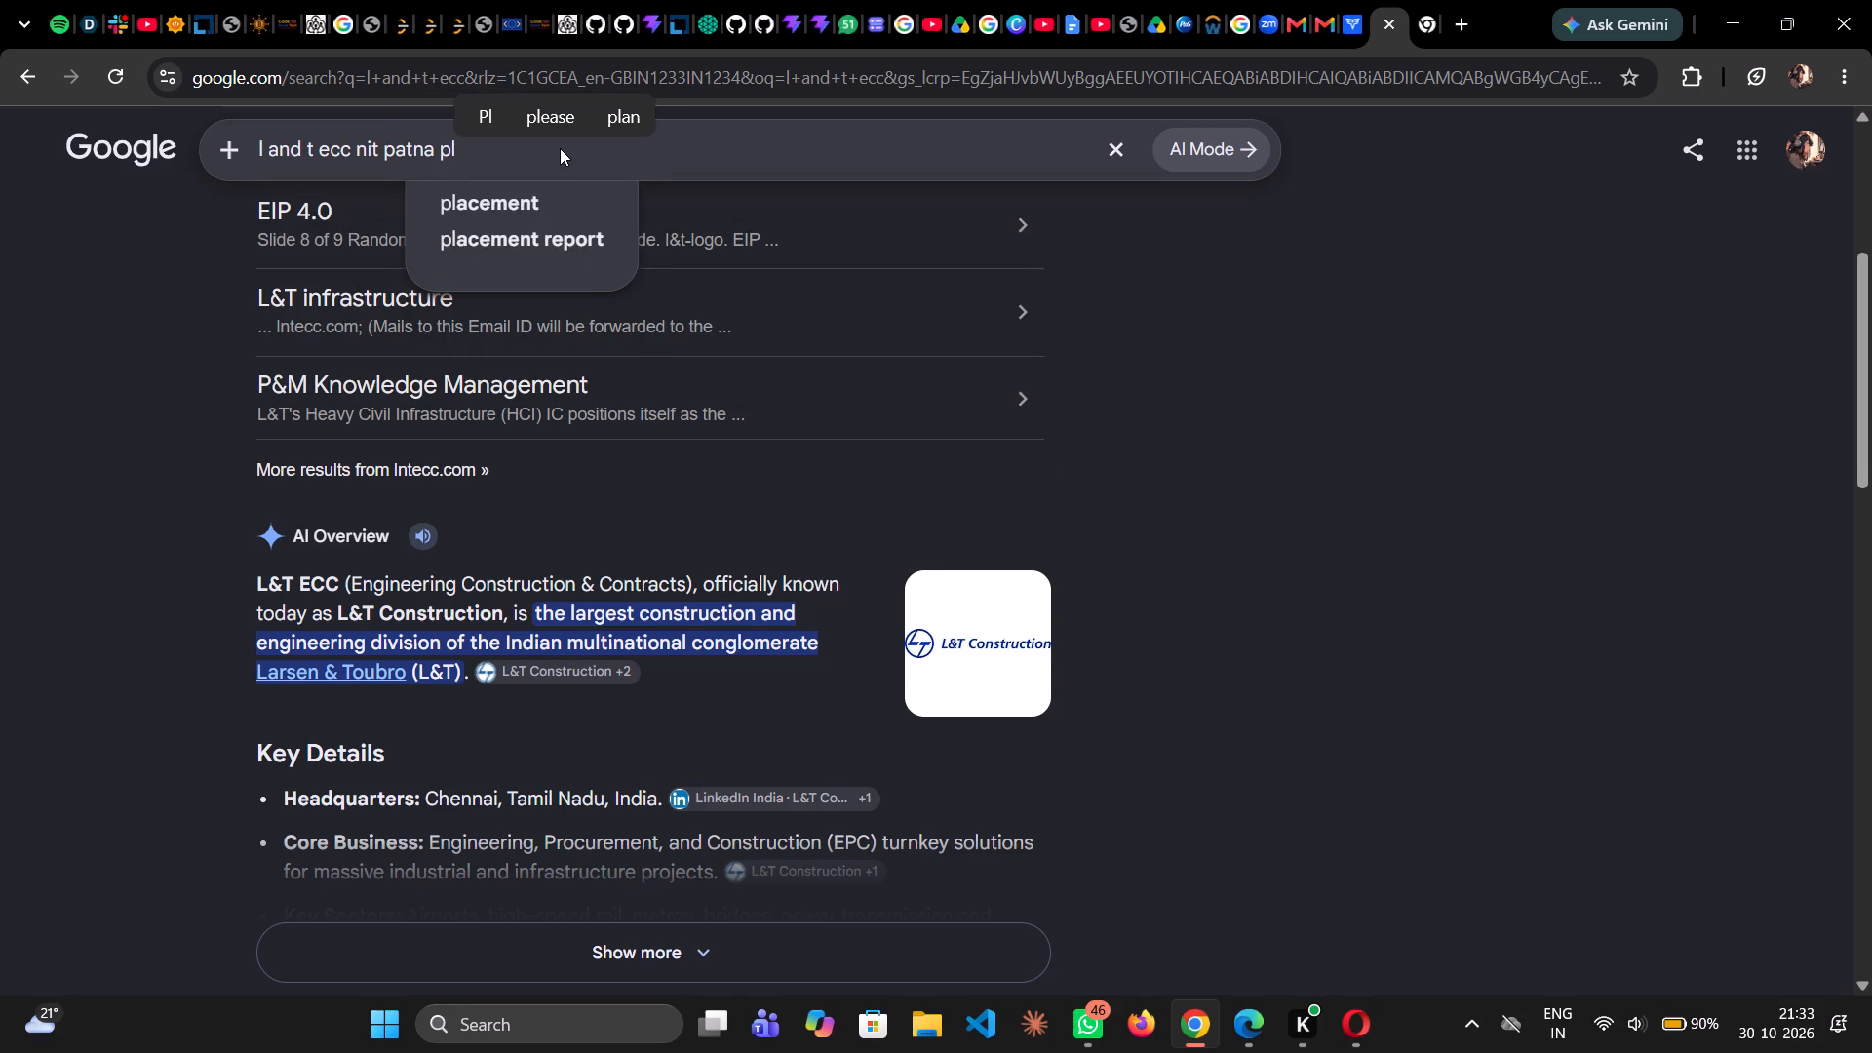
{"action": "left_click", "coordinate": [566, 205]}
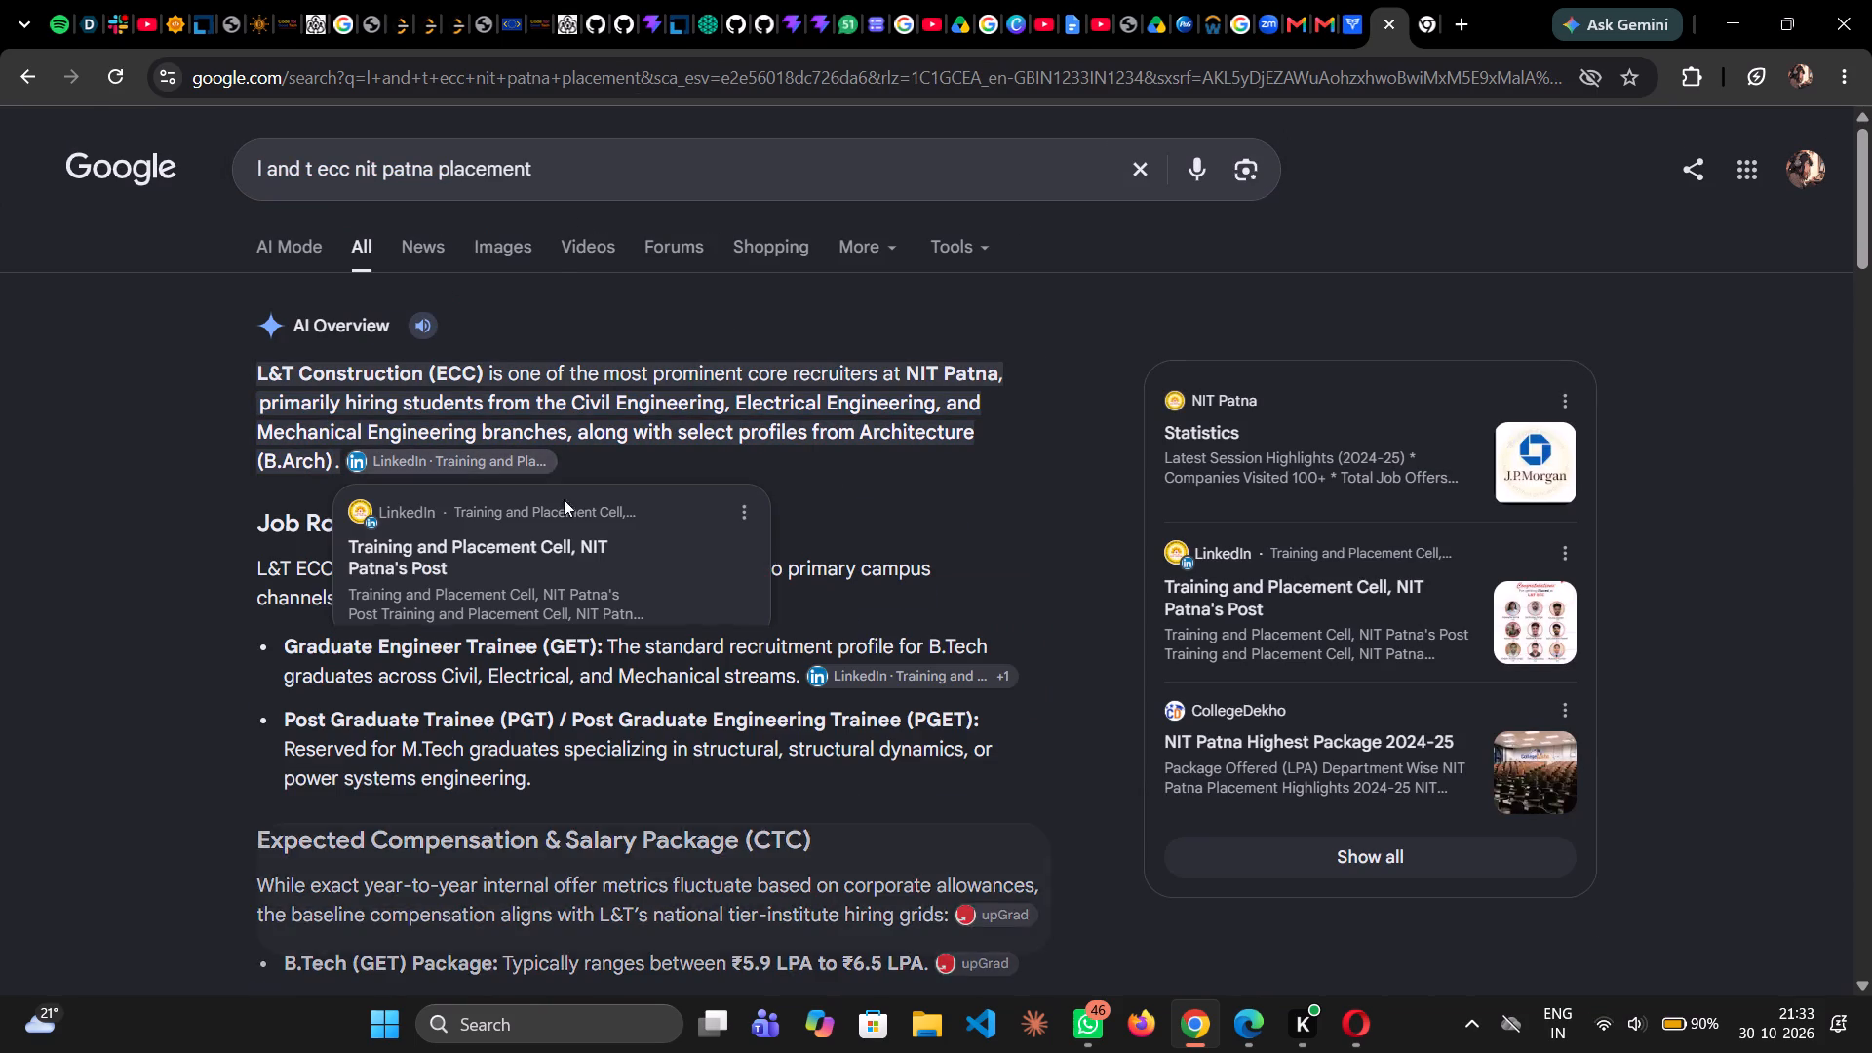
{"action": "scroll", "coordinate": [1080, 584], "scroll_direction": "down", "scroll_amount": 1}
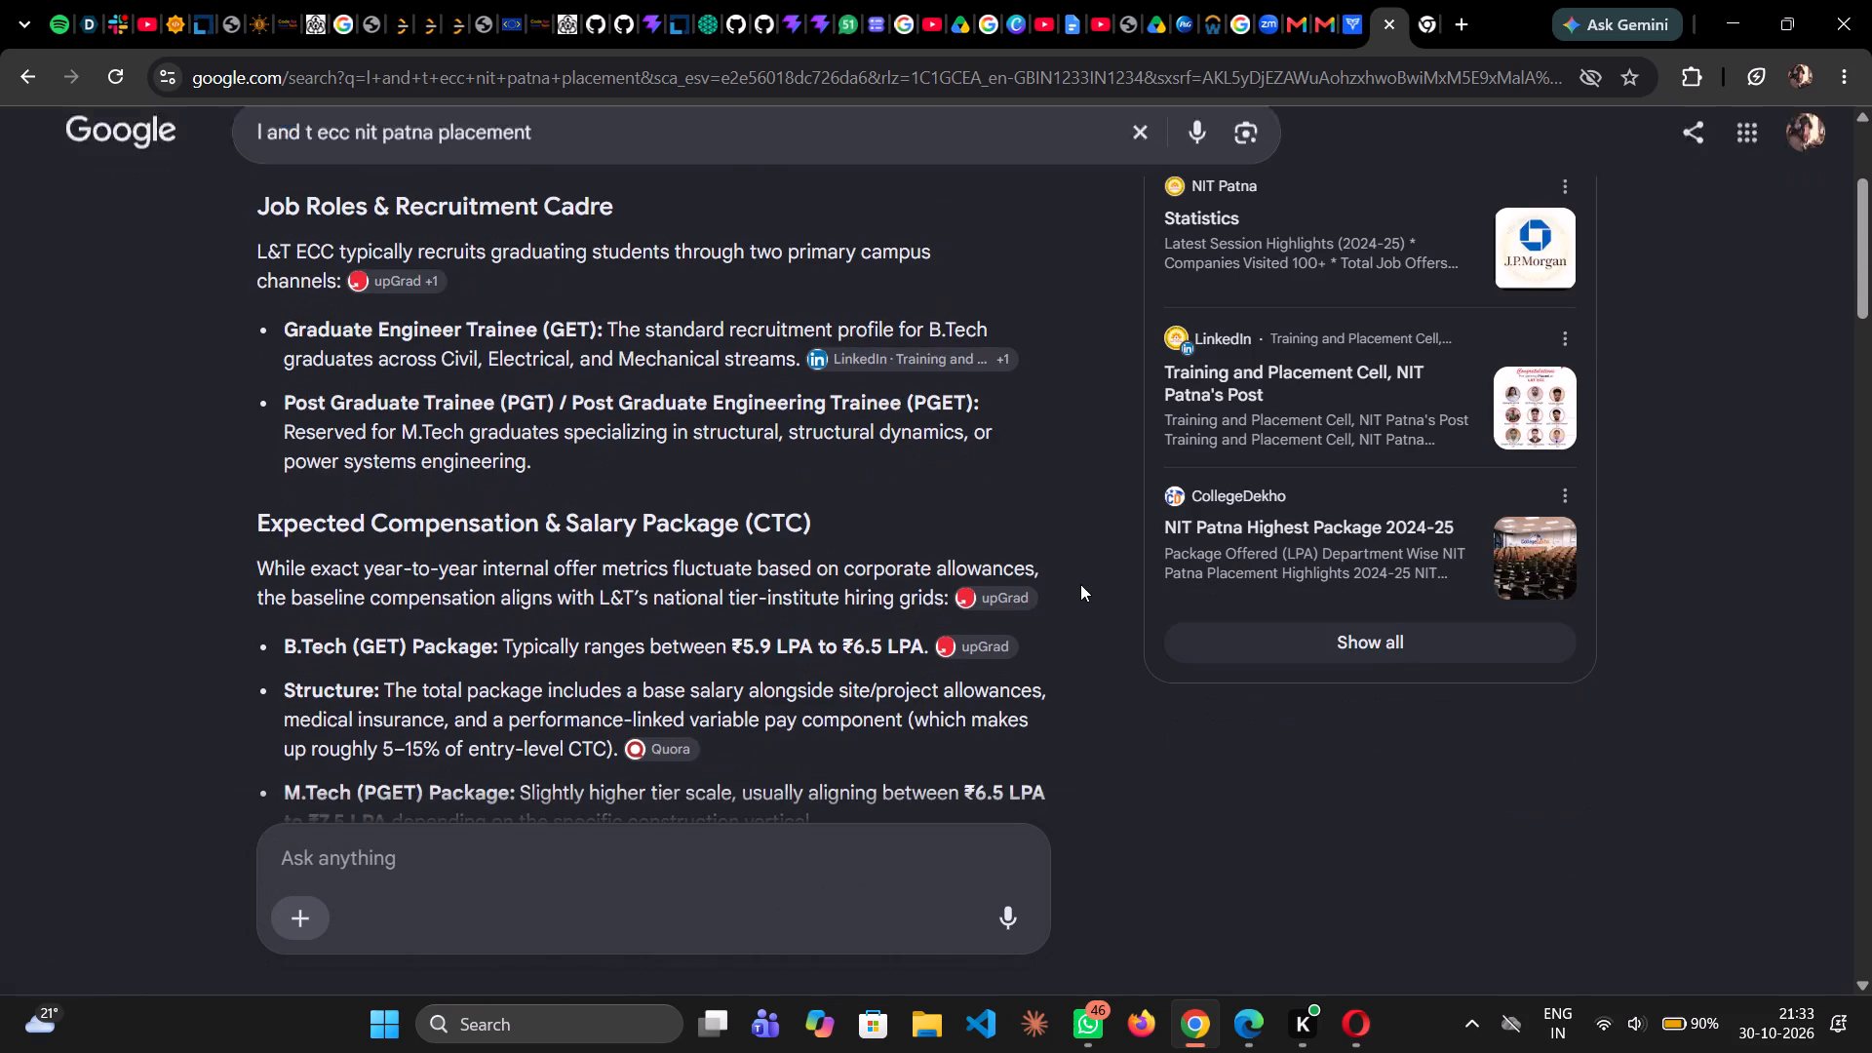
Read the rest of the overview's salary packages and the department-wise placement table for NIT Patna, focusing on Civil Engineering's average package.
{"action": "scroll", "coordinate": [1080, 584], "scroll_direction": "down", "scroll_amount": 2}
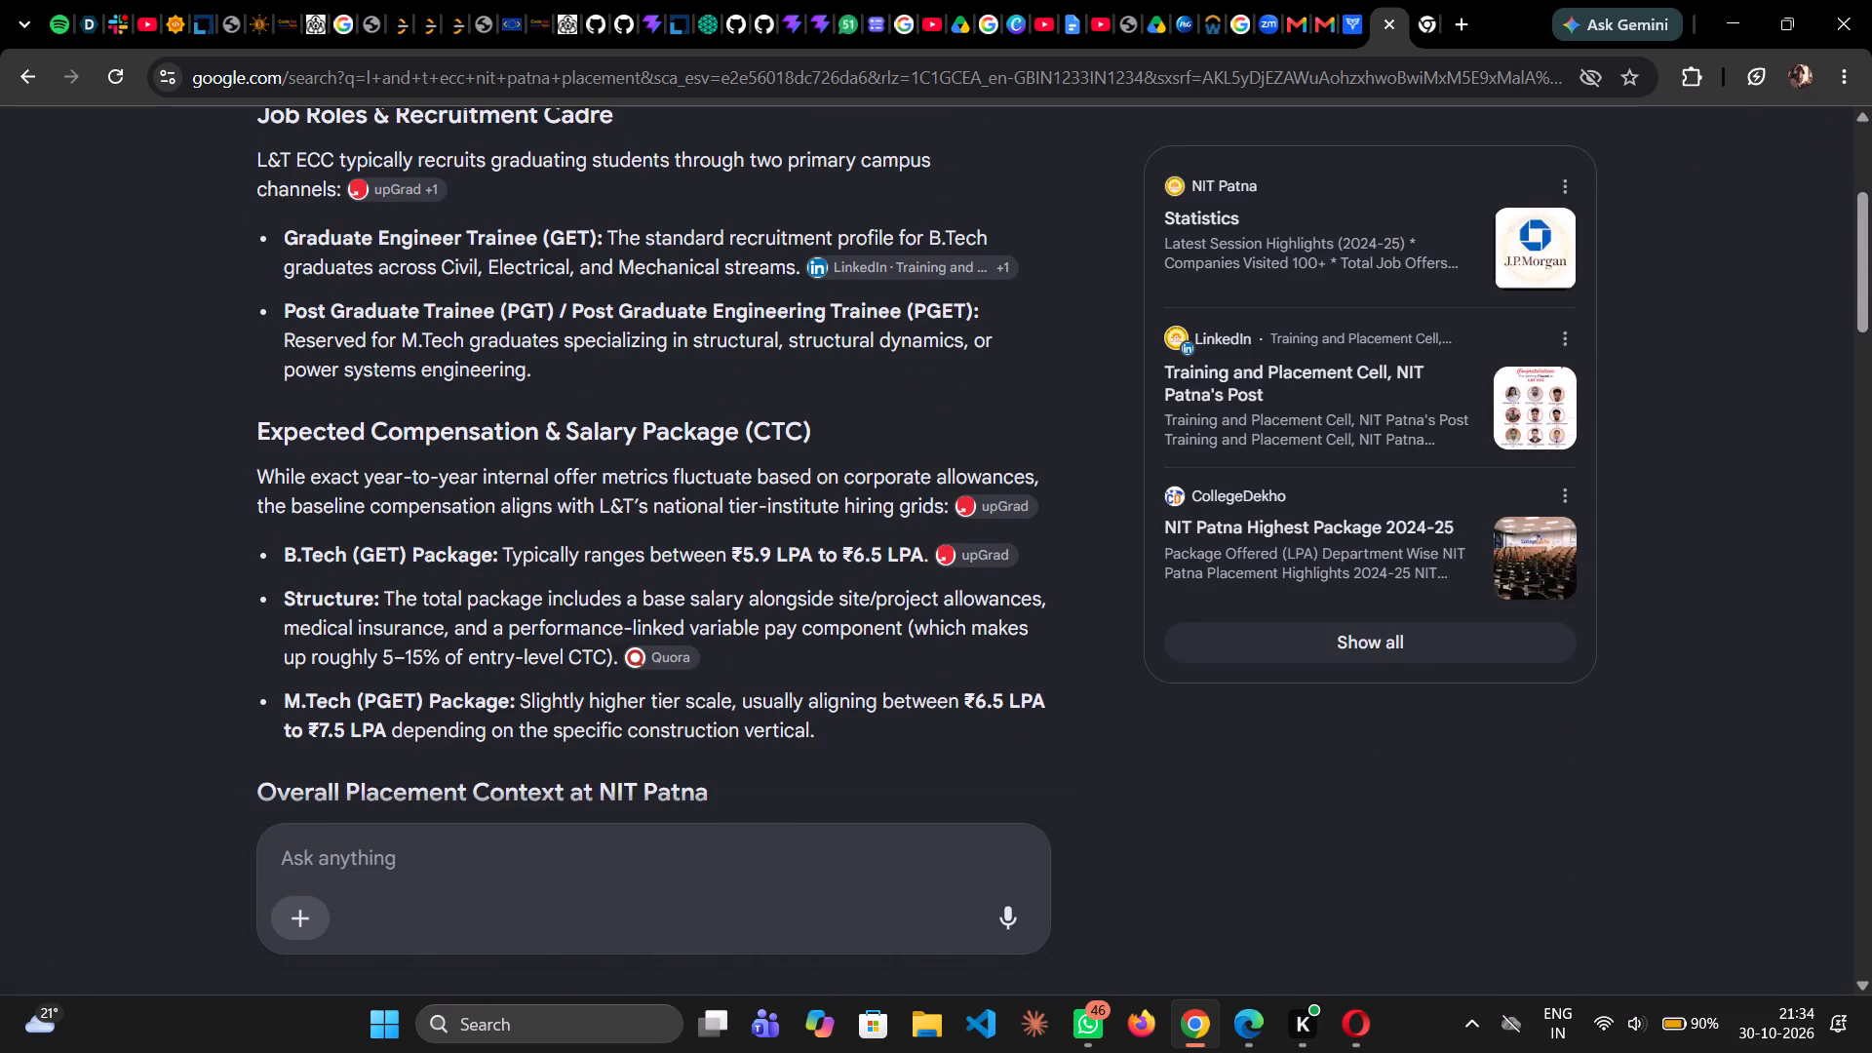
{"action": "scroll", "coordinate": [654, 711], "scroll_direction": "down", "scroll_amount": 1}
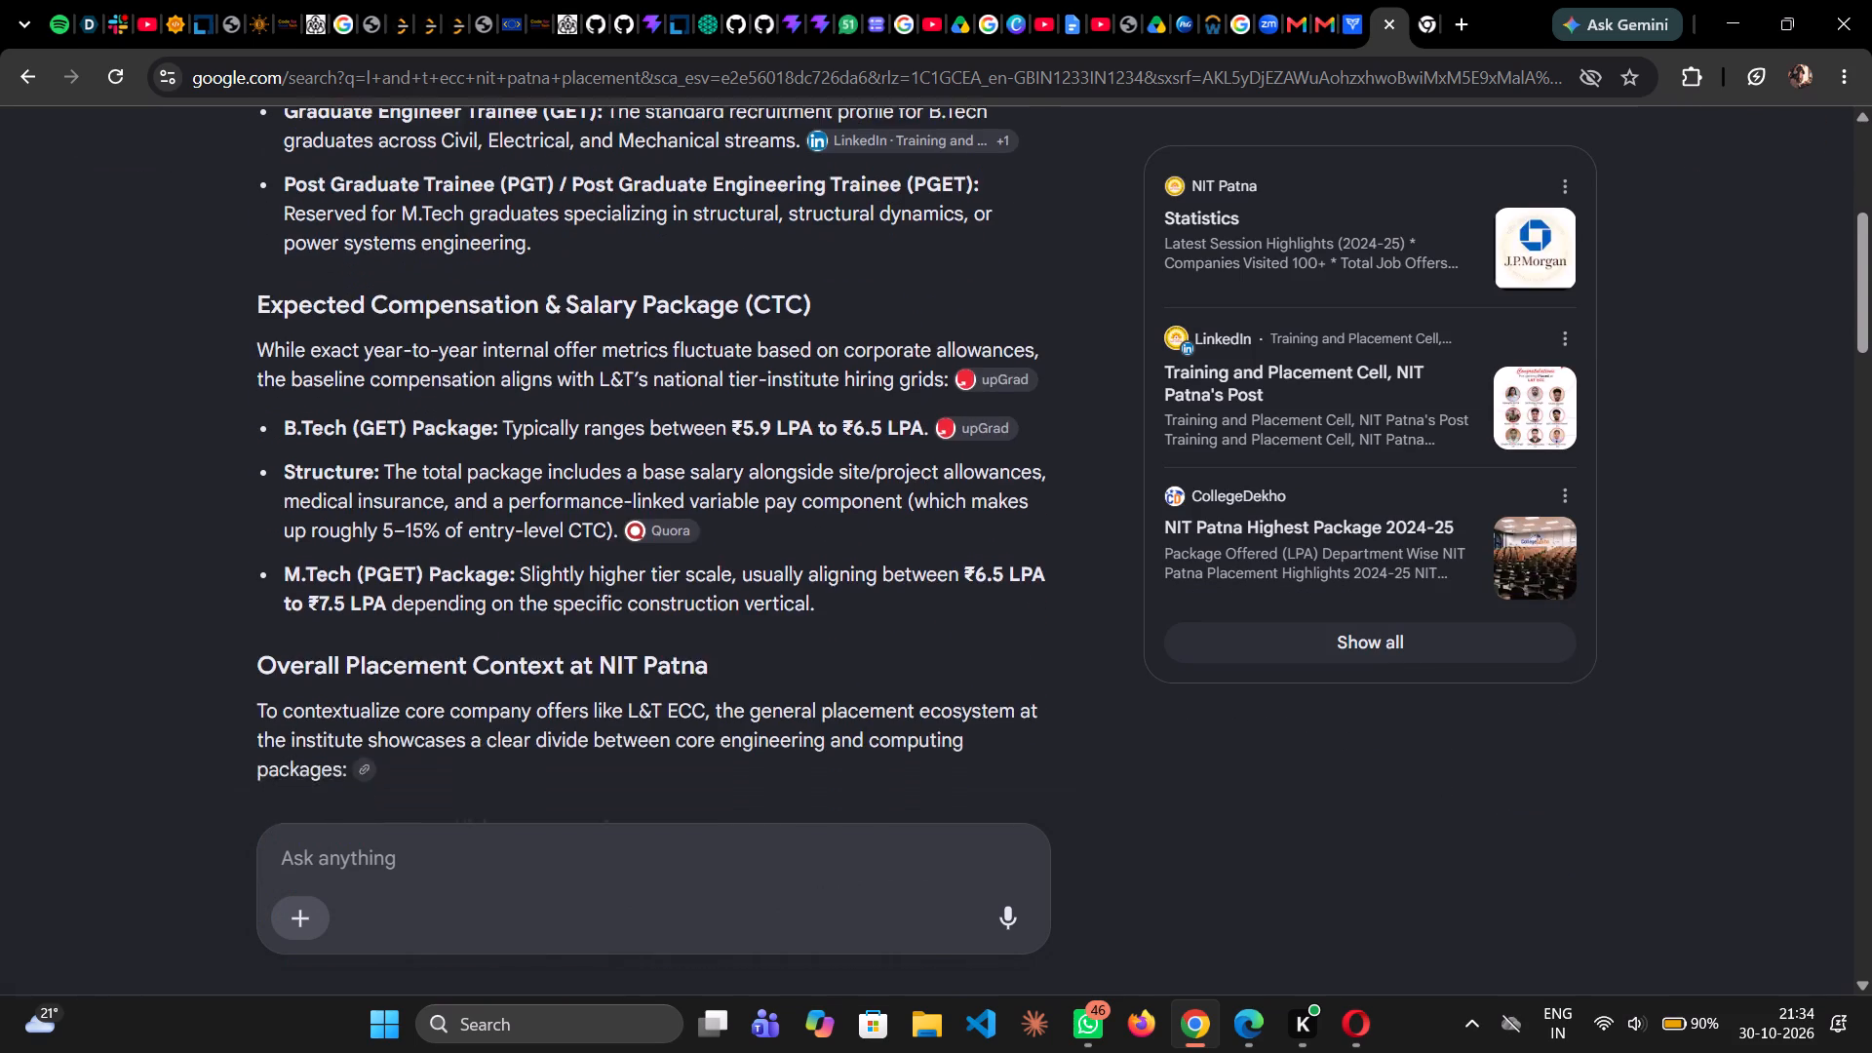
{"action": "scroll", "coordinate": [654, 711], "scroll_direction": "down", "scroll_amount": 1}
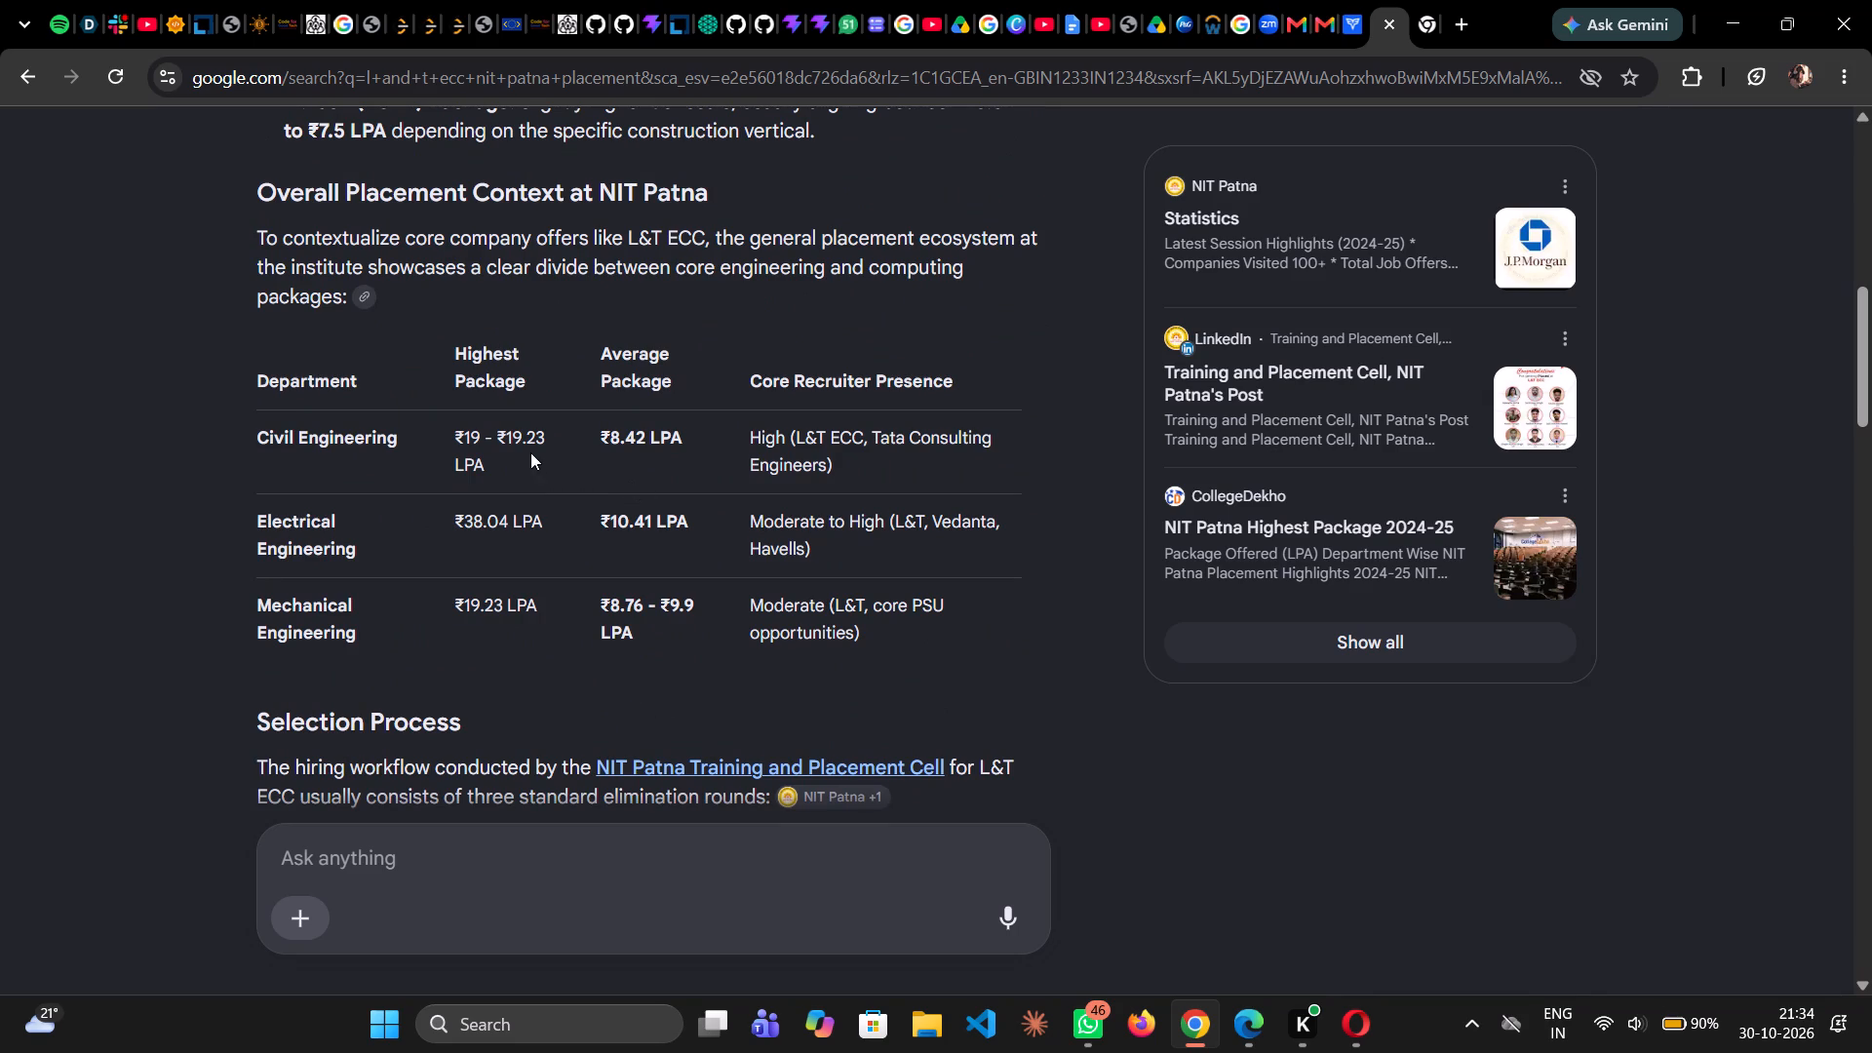
{"action": "left_click_drag", "start_coordinate": [593, 438], "coordinate": [703, 437]}
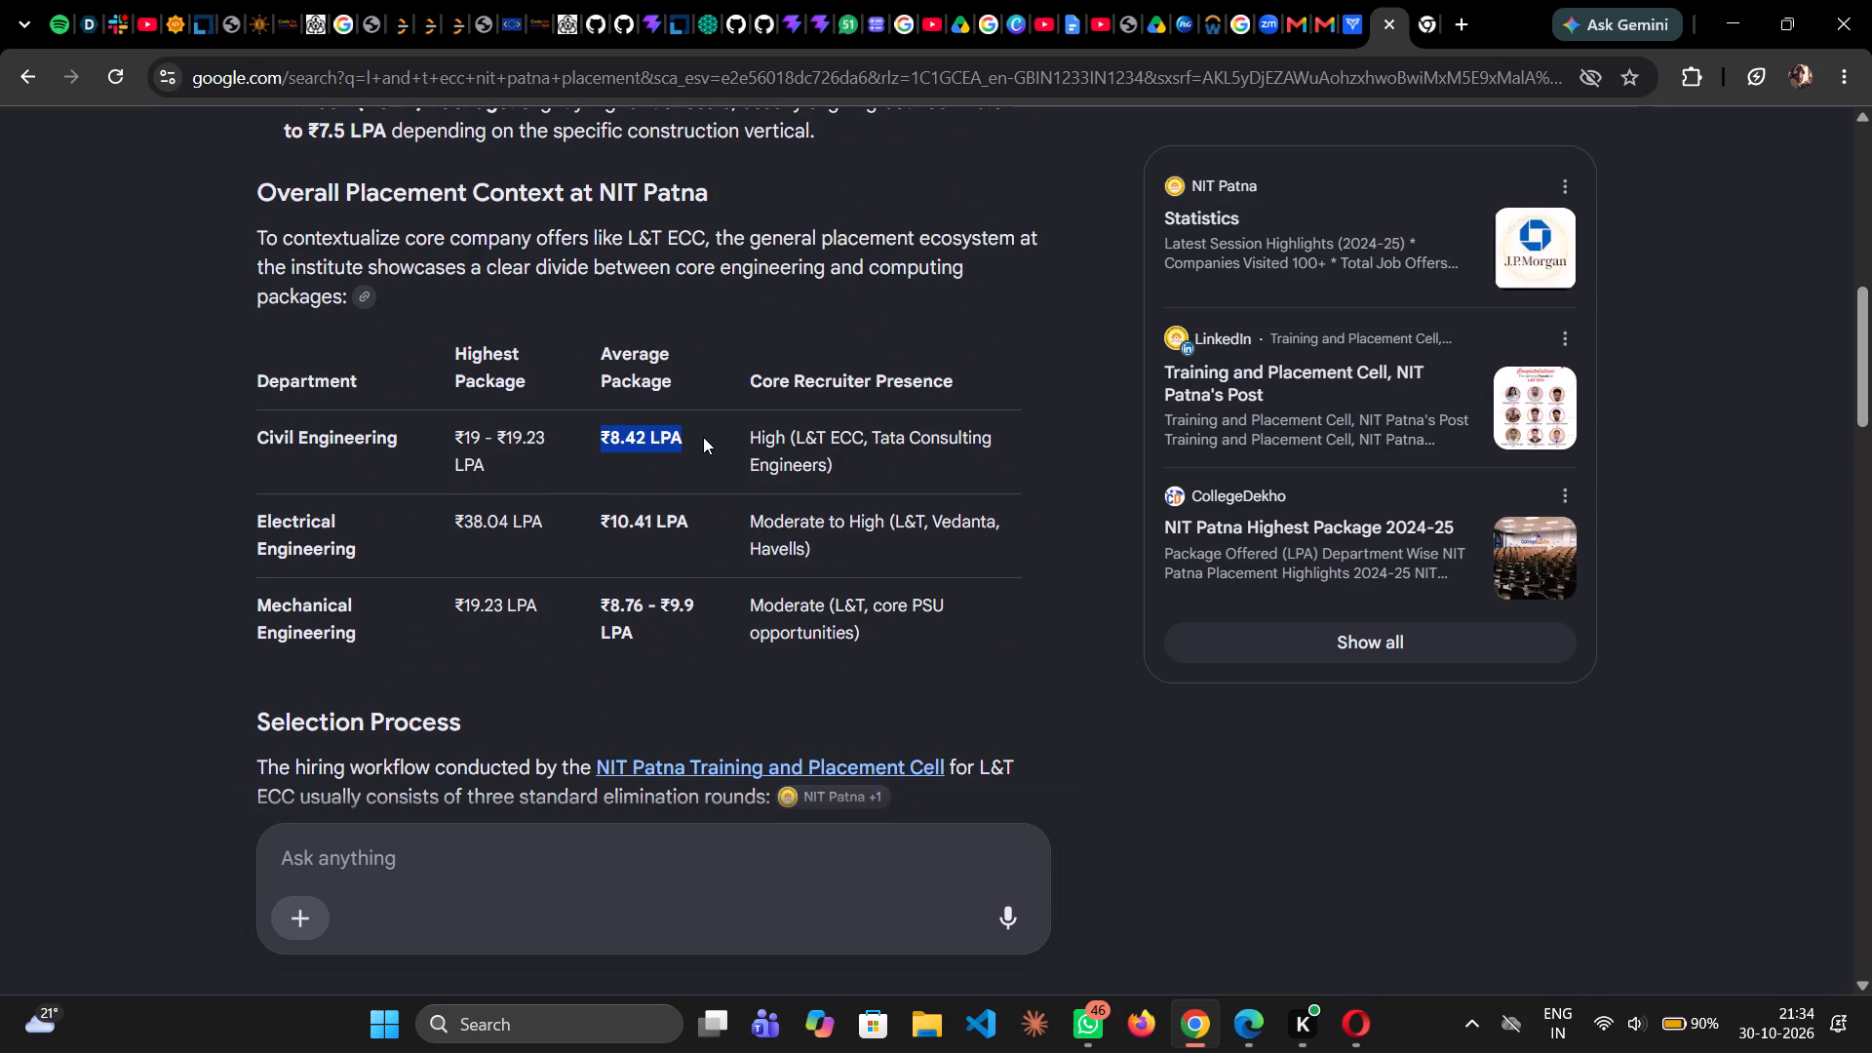
{"action": "left_click", "coordinate": [703, 437]}
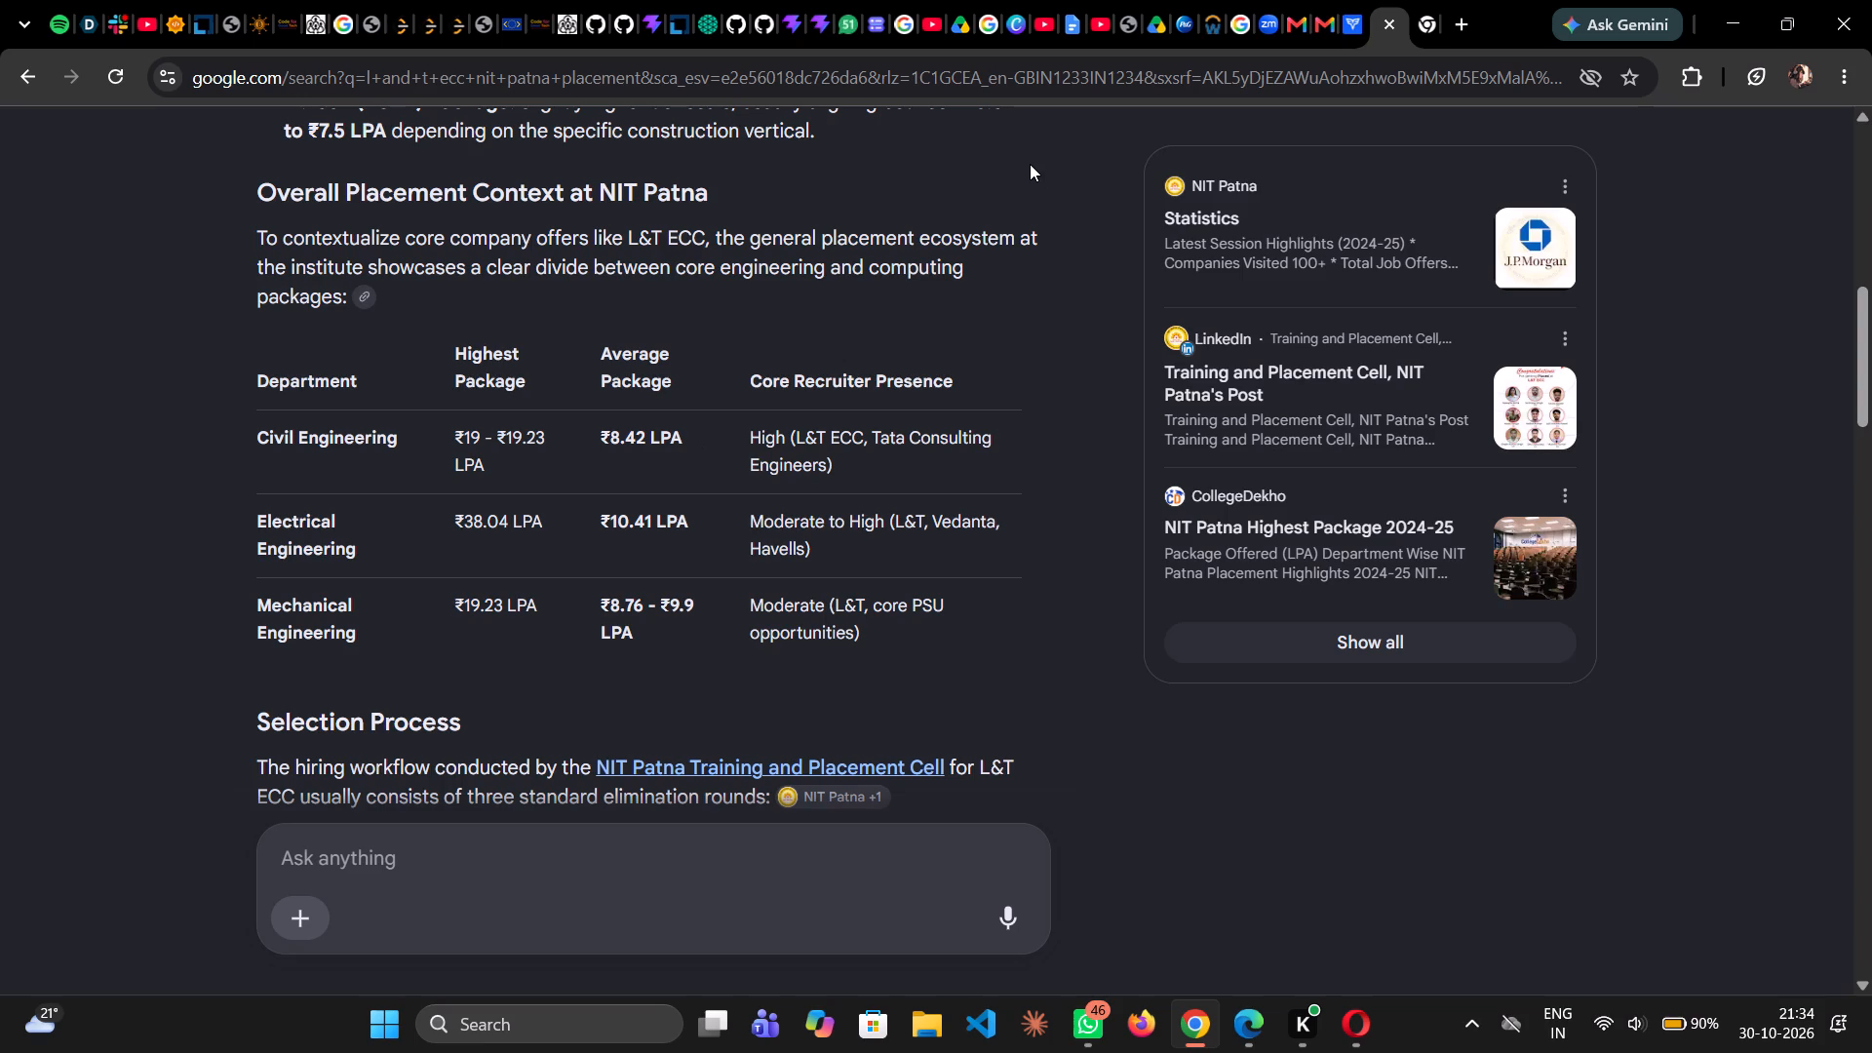
Close the L&T ECC placement search page and bring up the CodeSignal lesson First C++ Program with an Introduction to Comments.
{"action": "left_click", "coordinate": [1390, 19]}
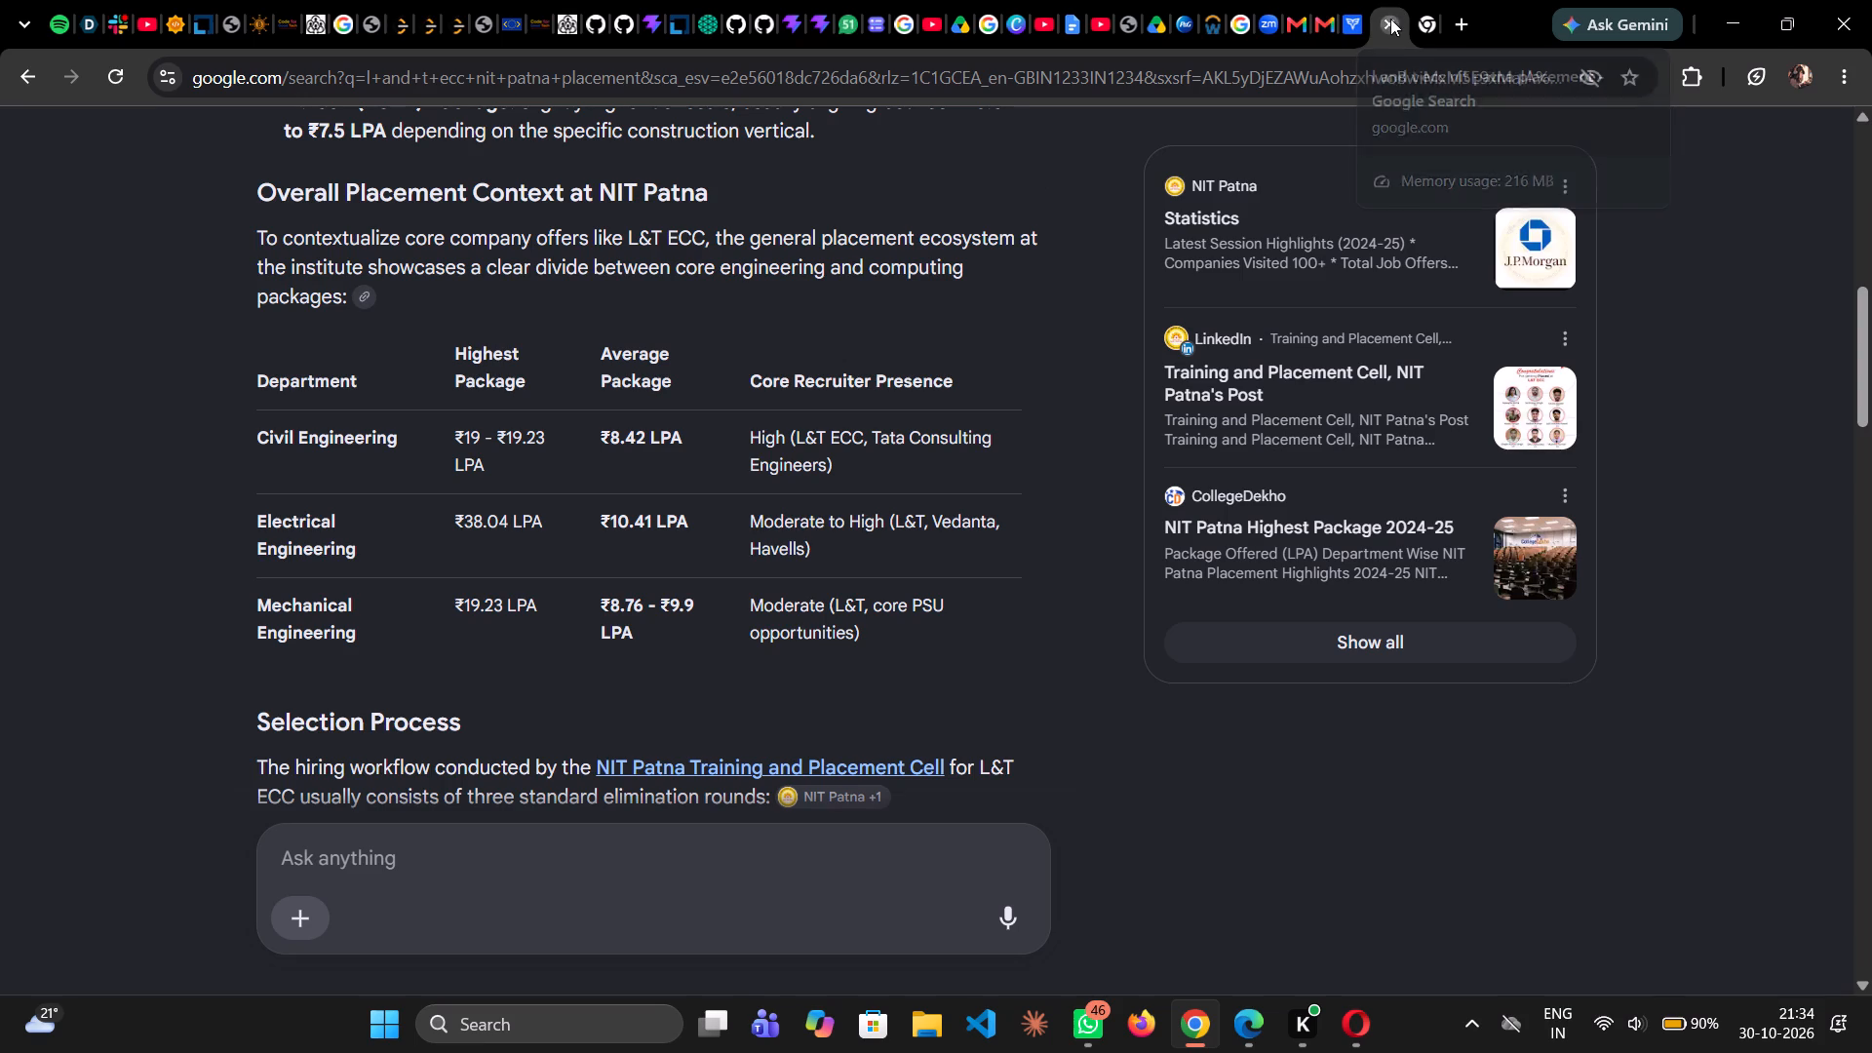
{"action": "left_click", "coordinate": [1349, 9]}
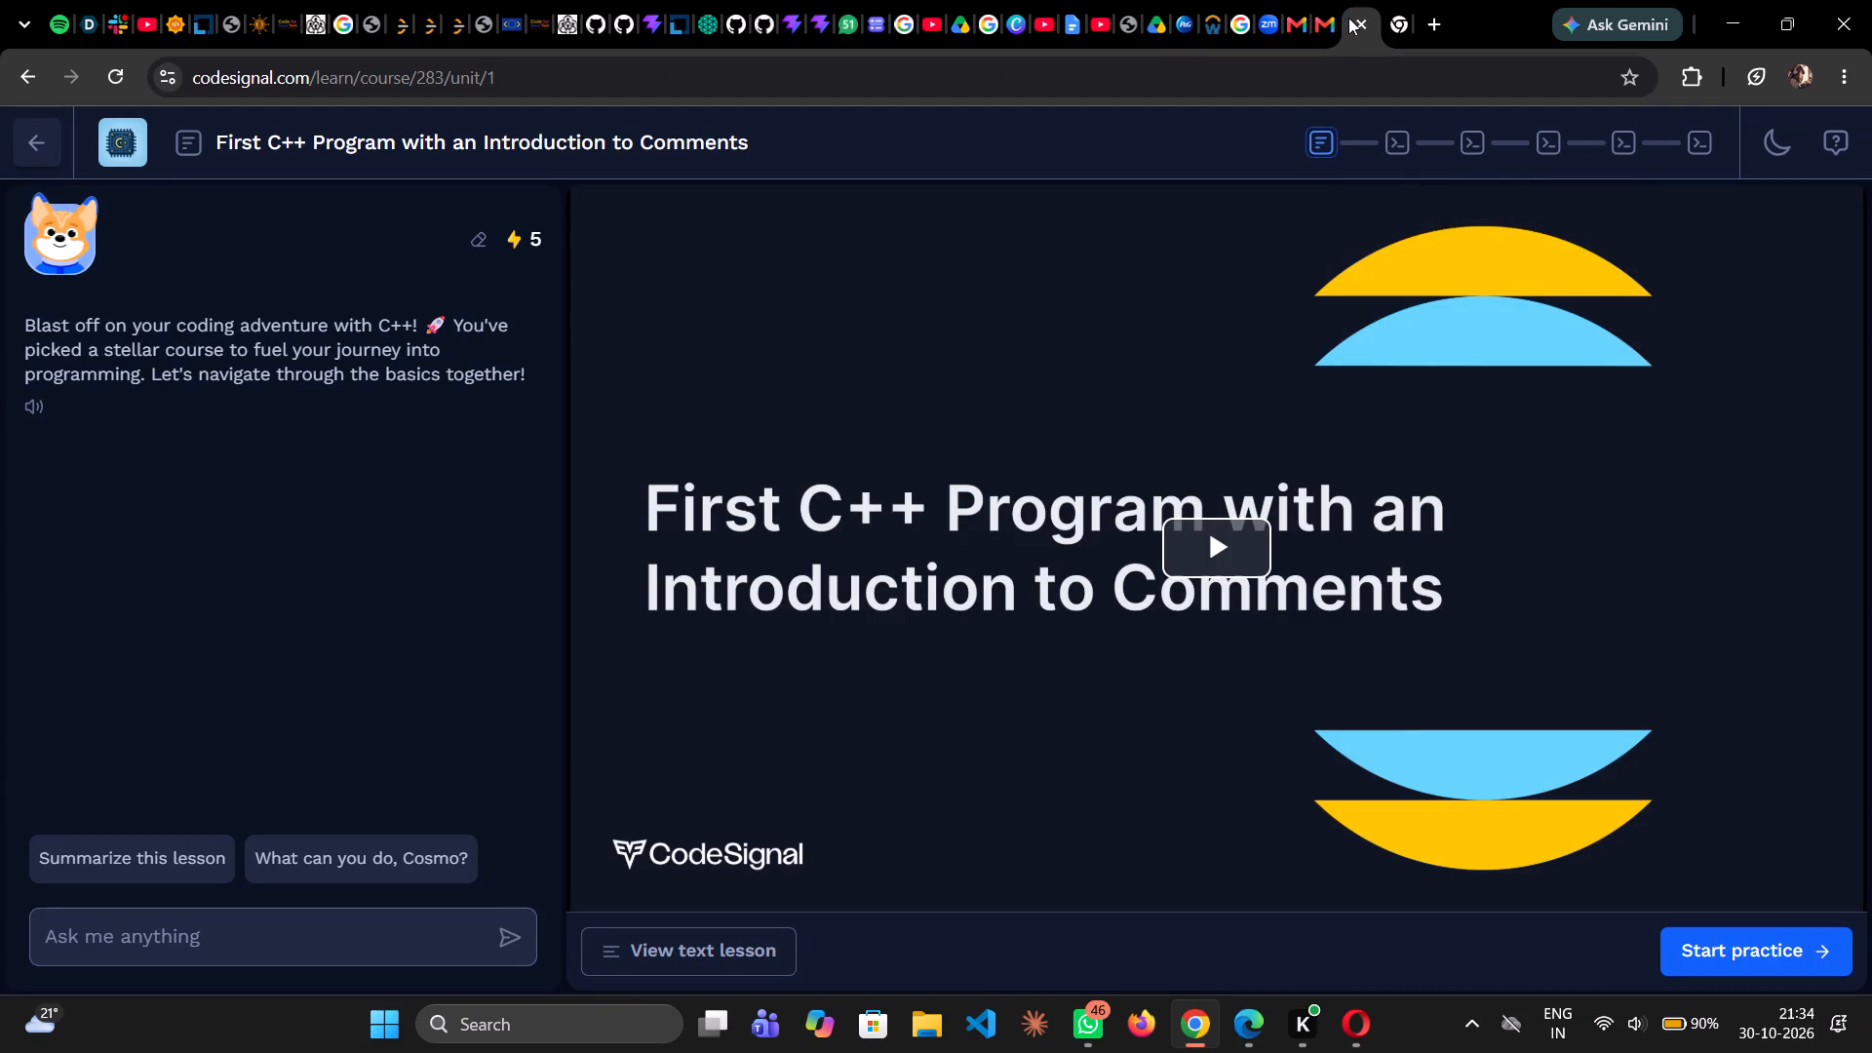
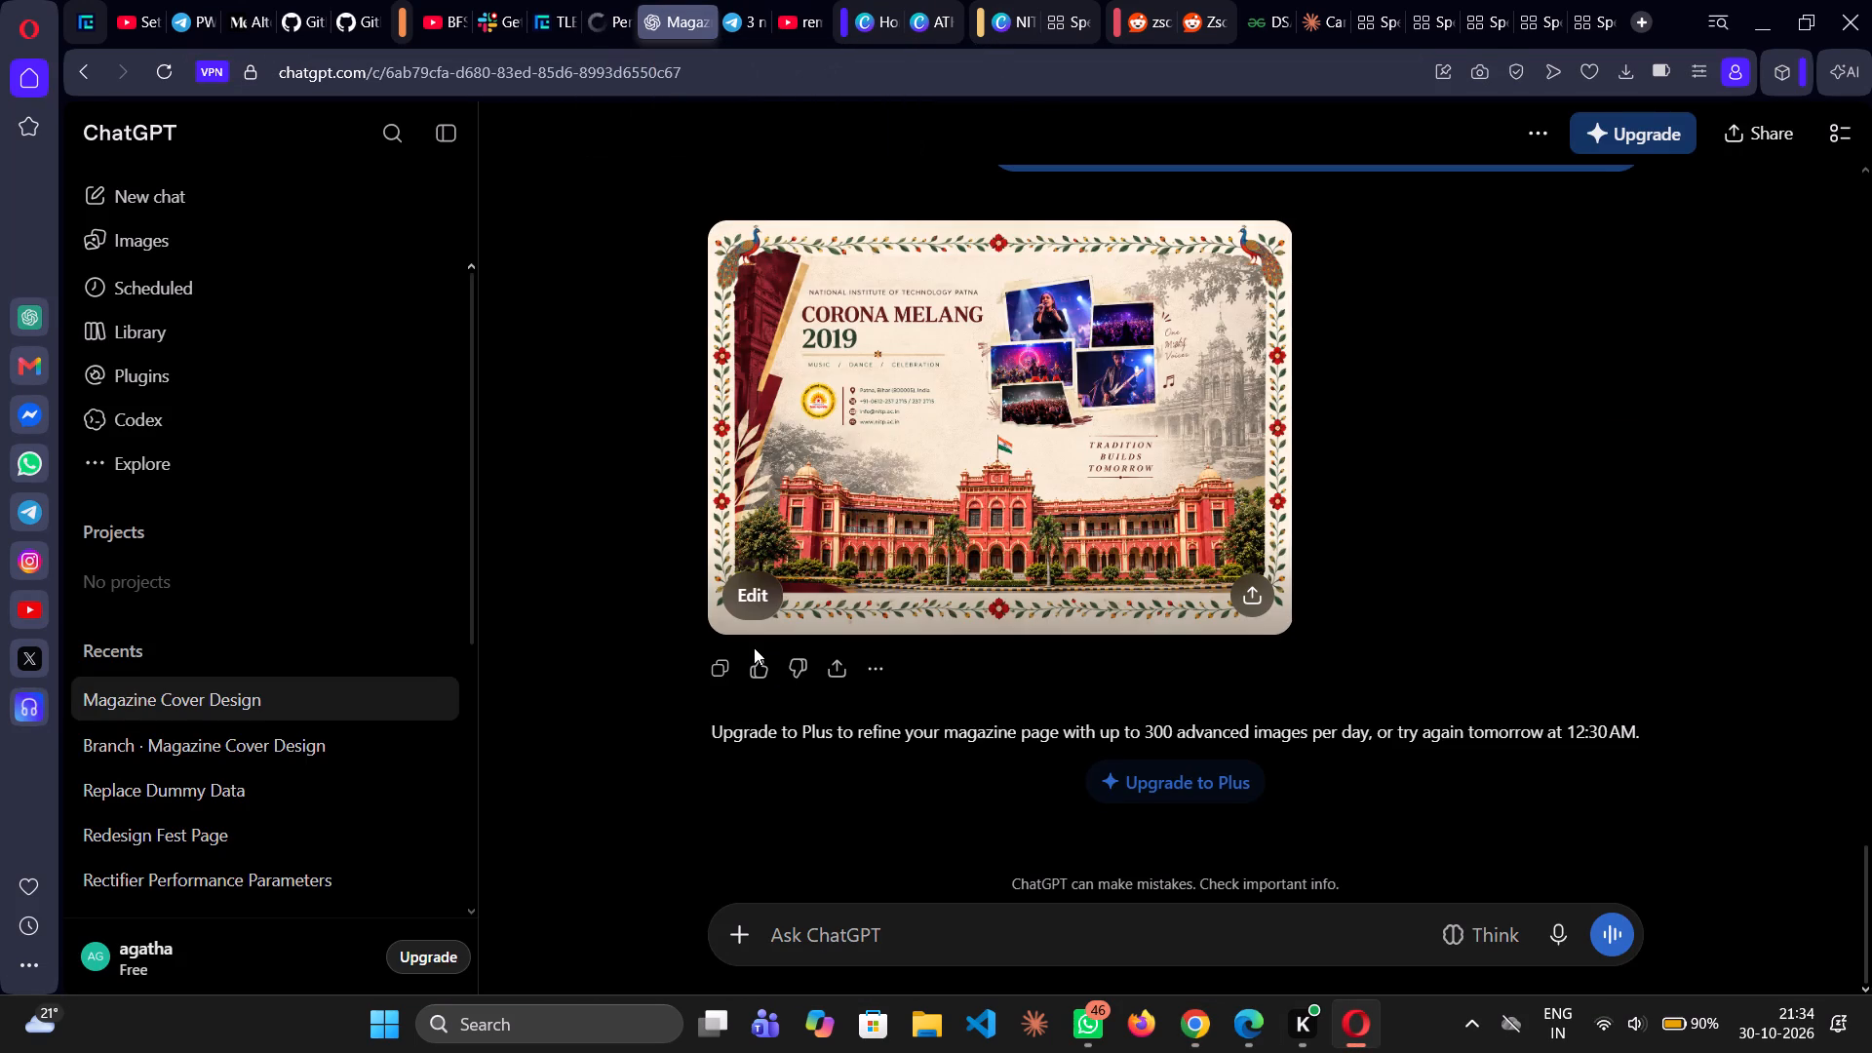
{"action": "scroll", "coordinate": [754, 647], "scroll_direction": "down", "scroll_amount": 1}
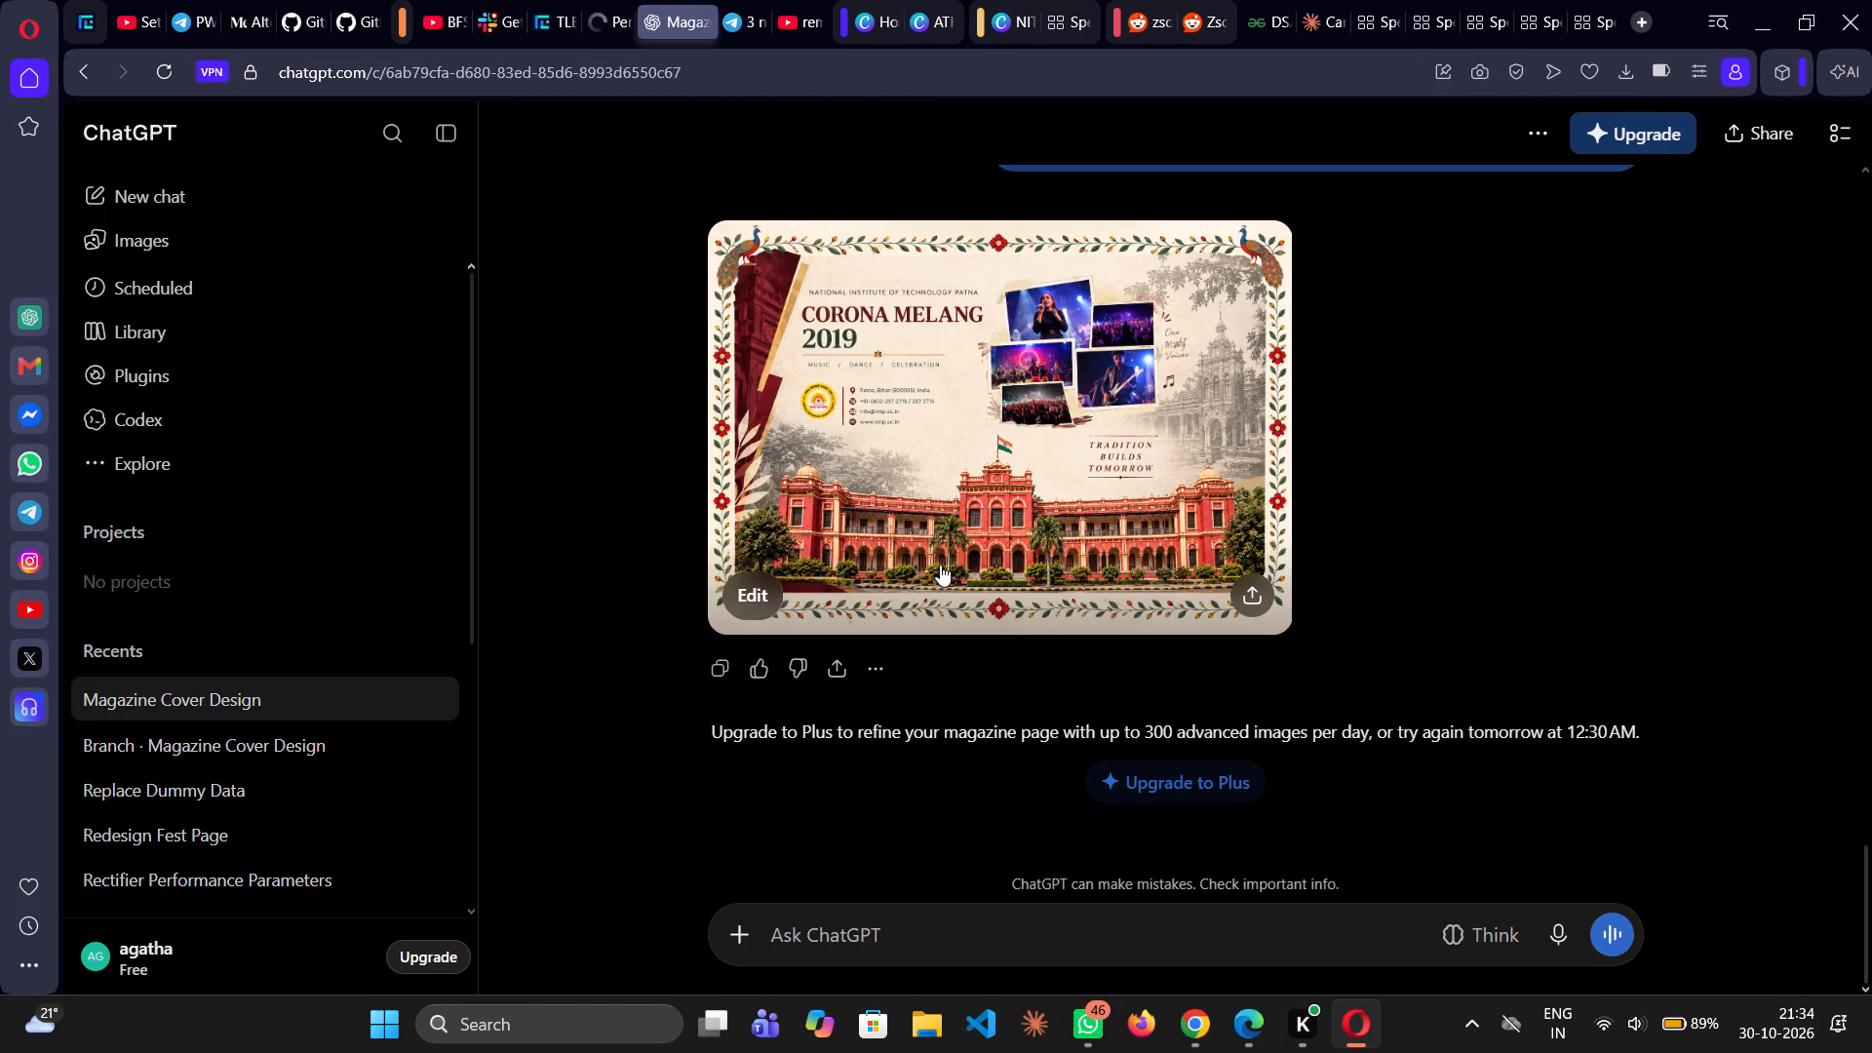
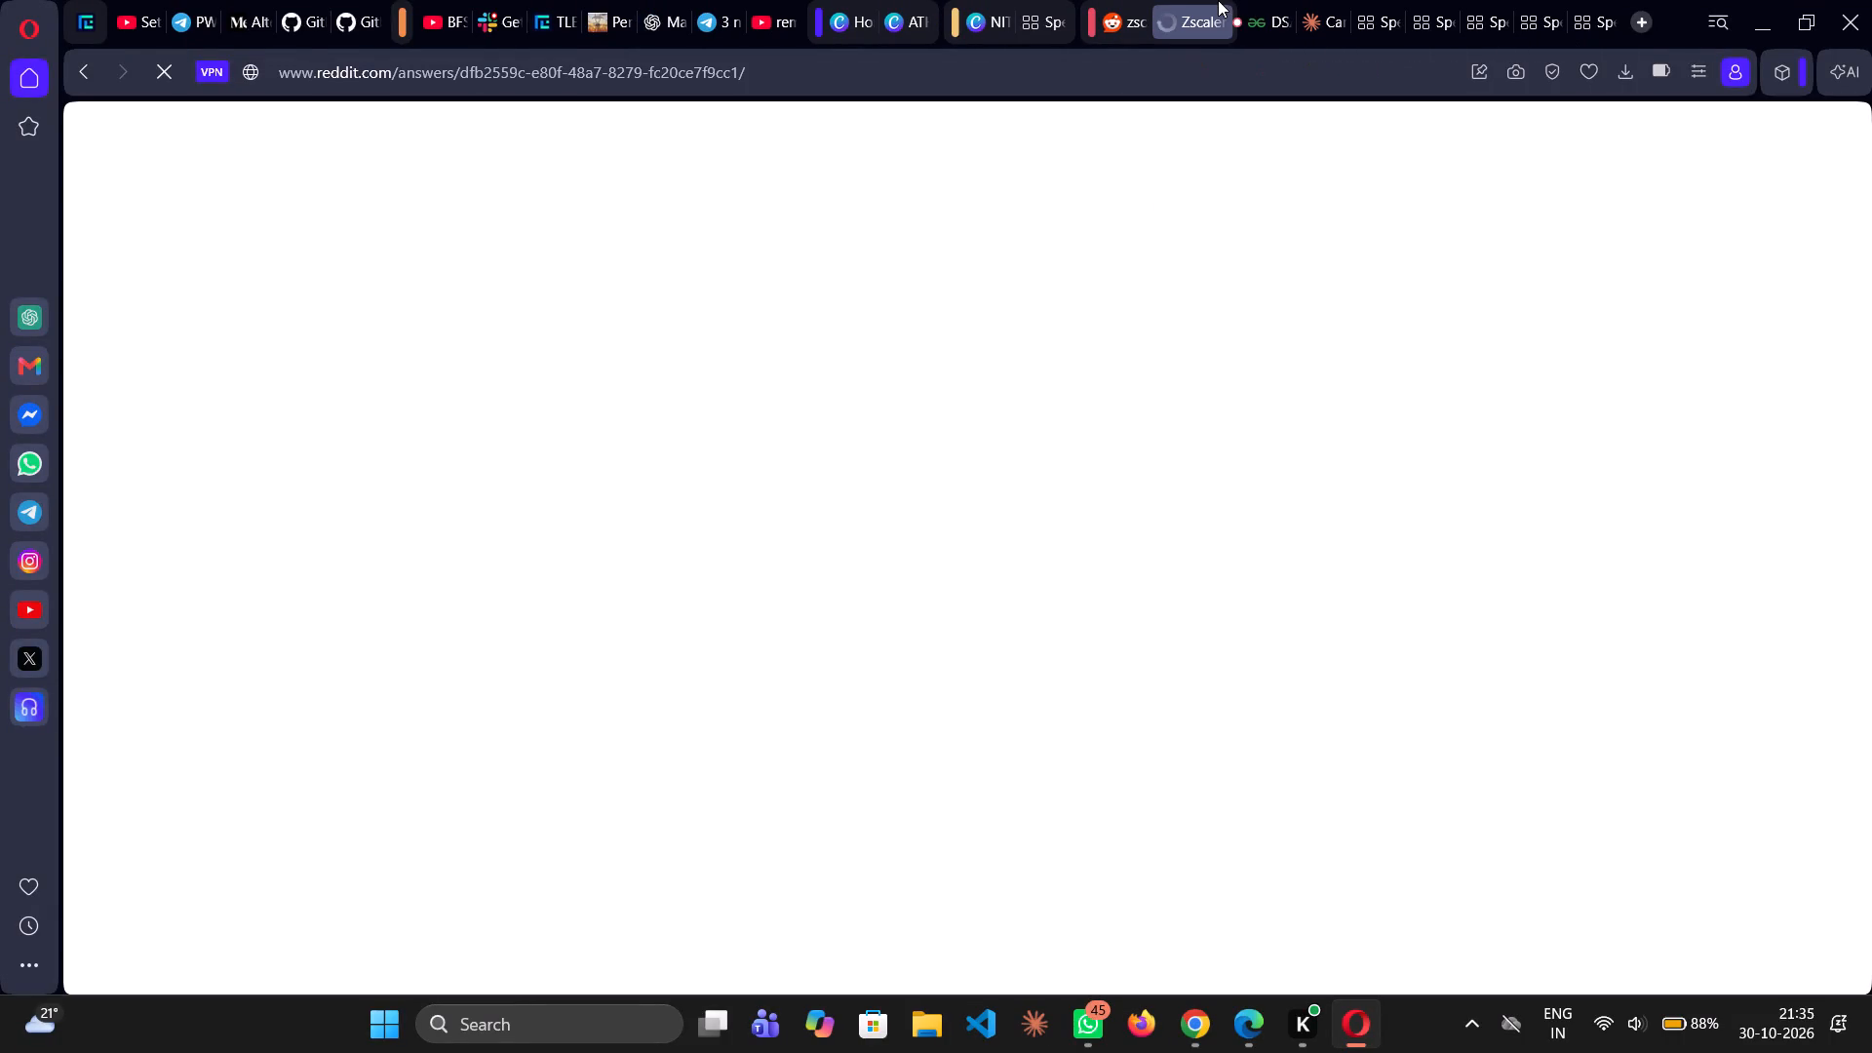
{"action": "left_click", "coordinate": [1218, 0]}
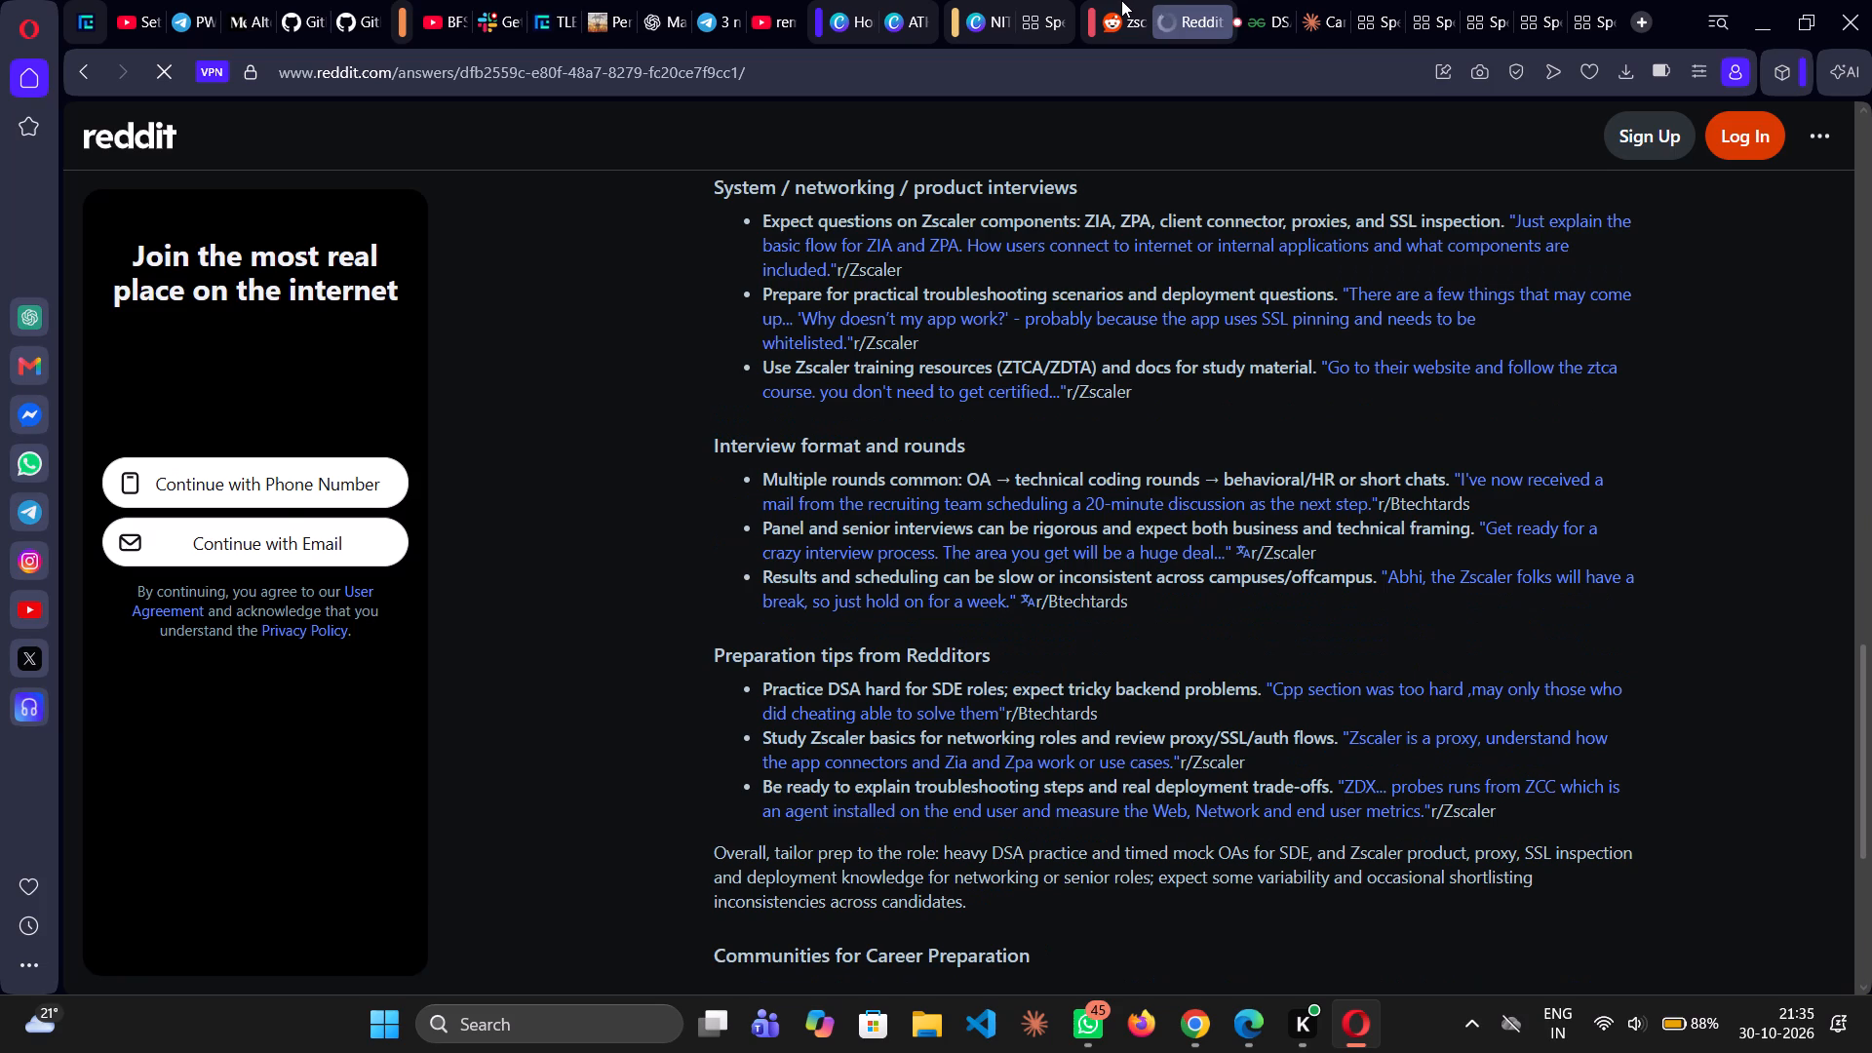
{"action": "left_click", "coordinate": [1121, 0]}
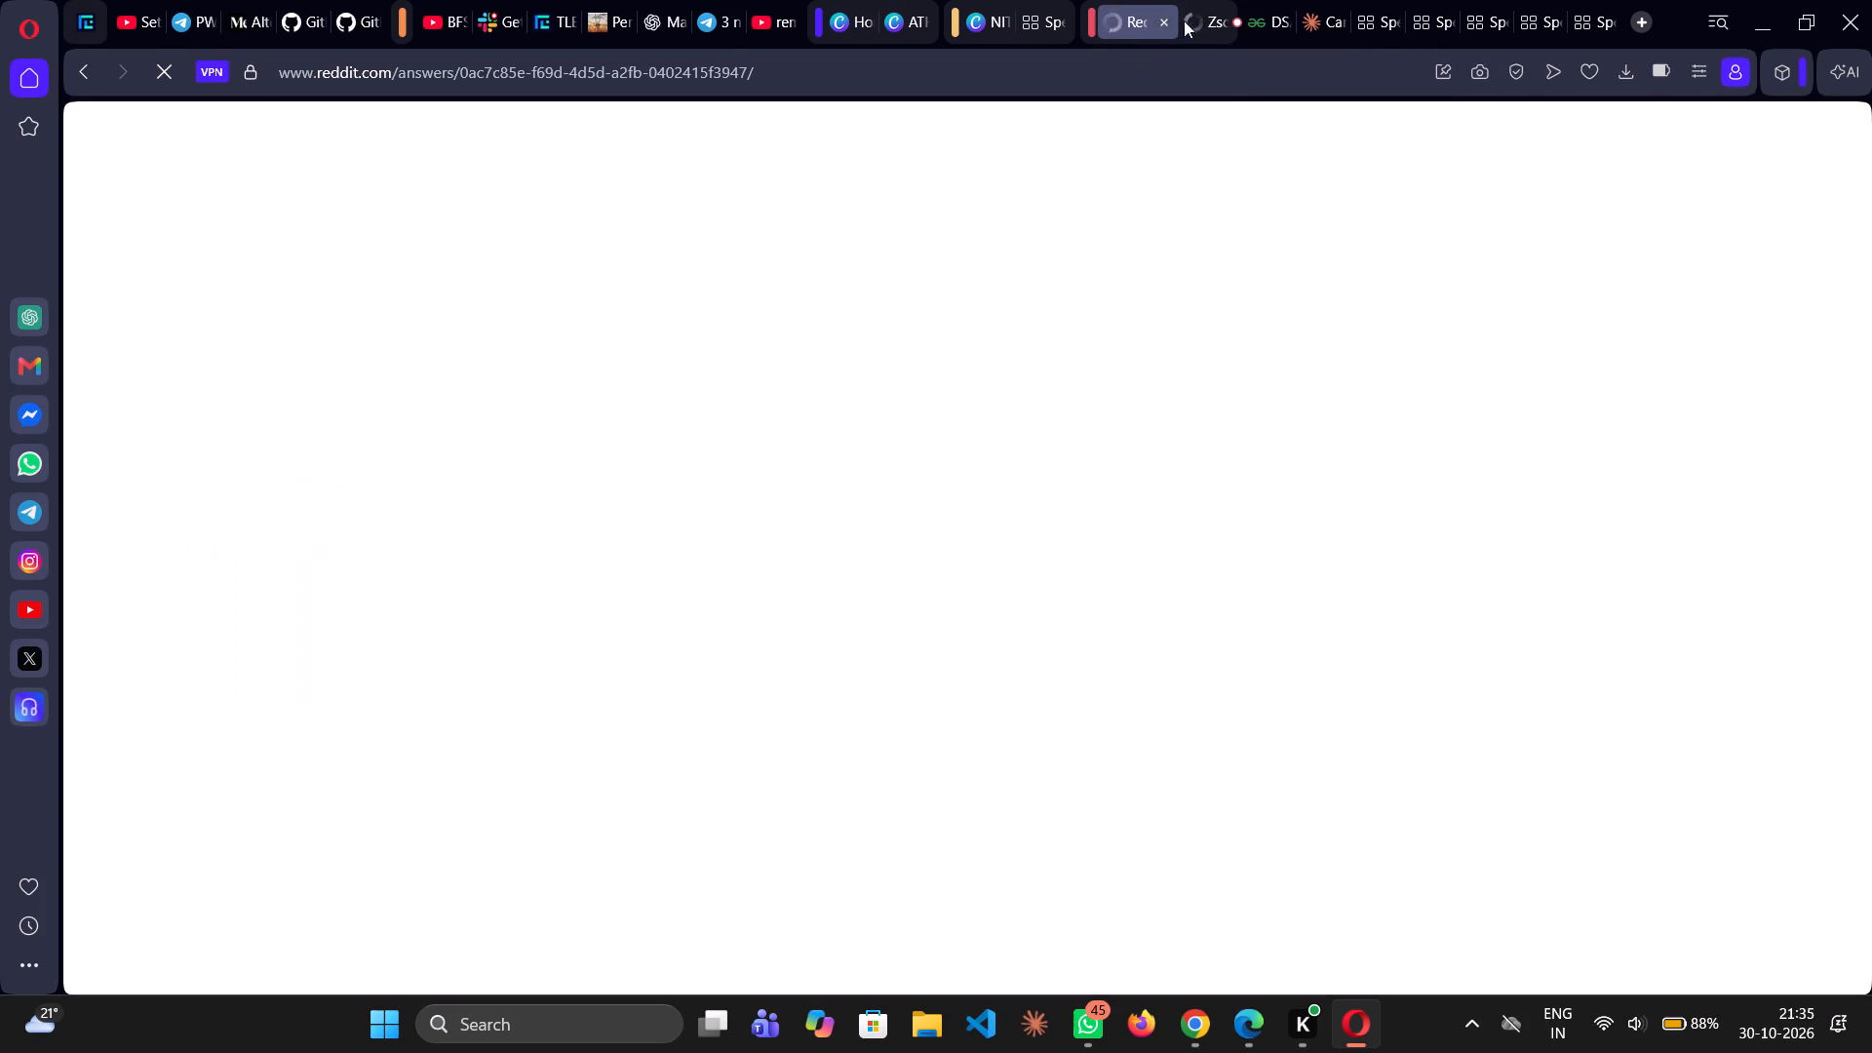
{"action": "left_click", "coordinate": [1165, 19]}
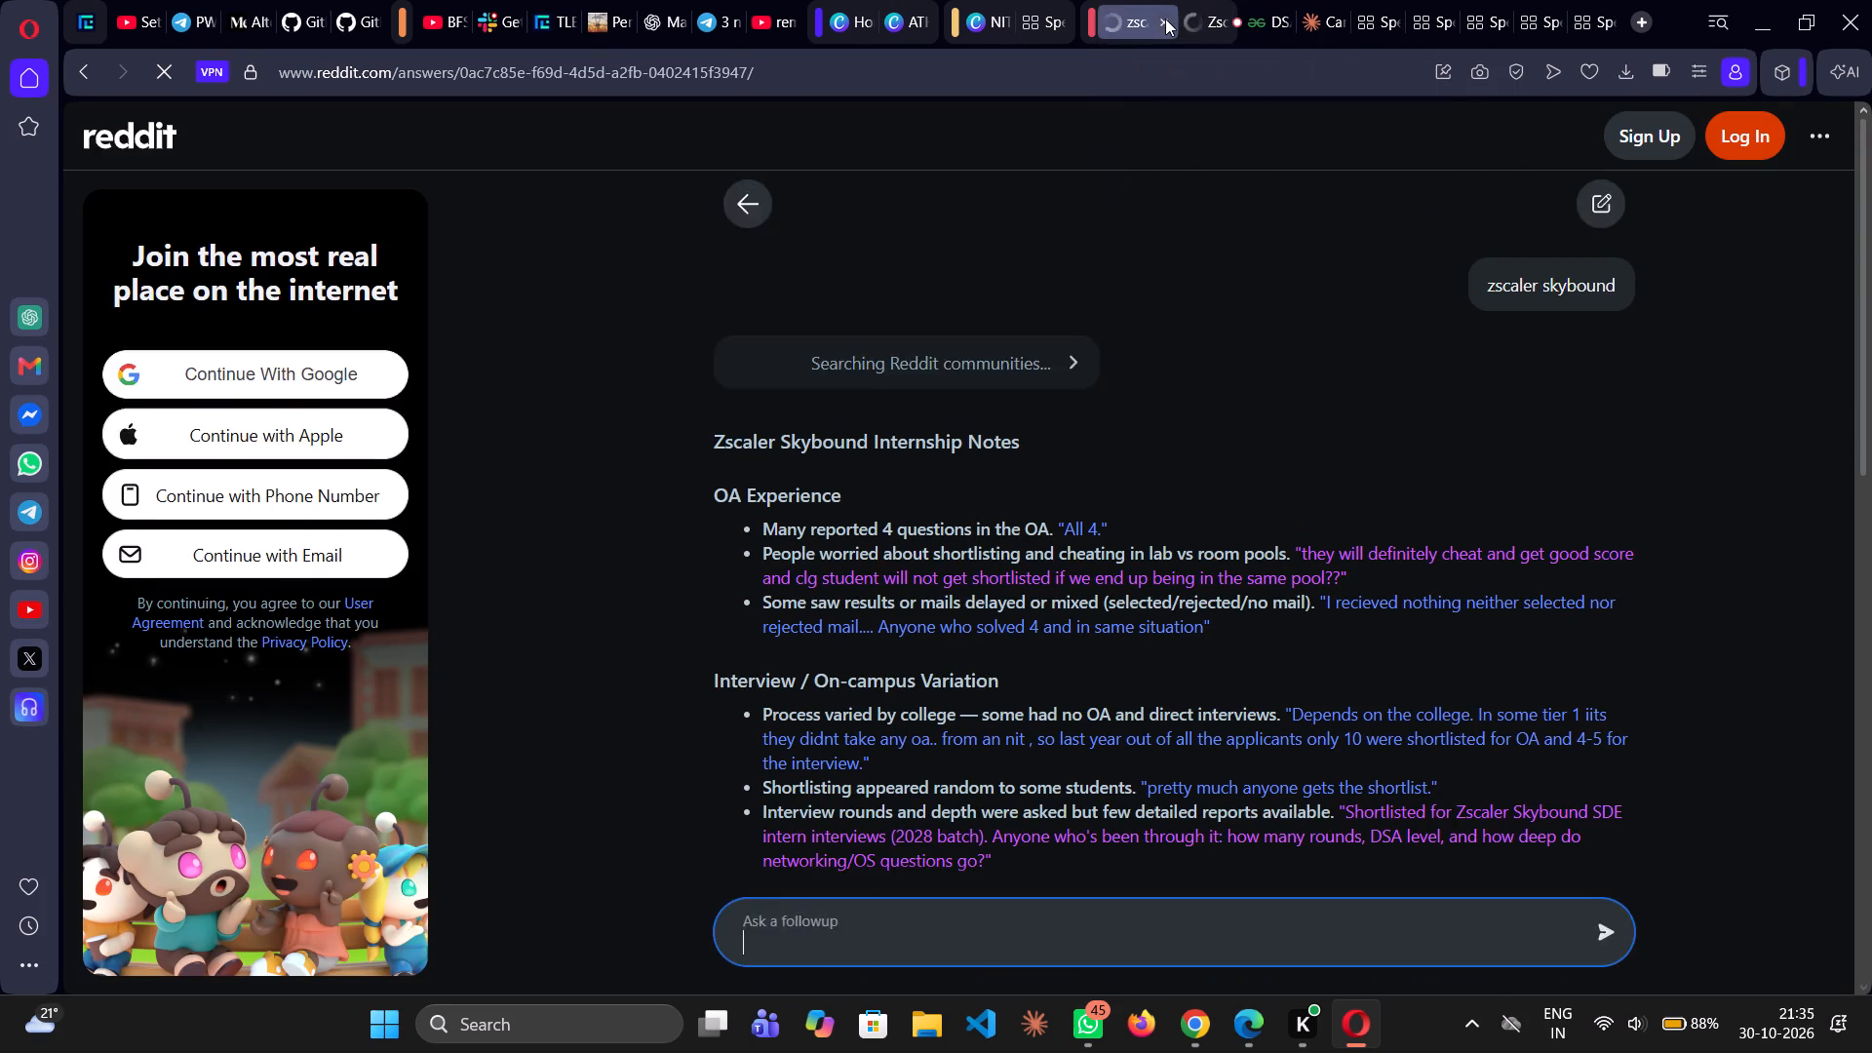
{"action": "left_click", "coordinate": [1142, 19]}
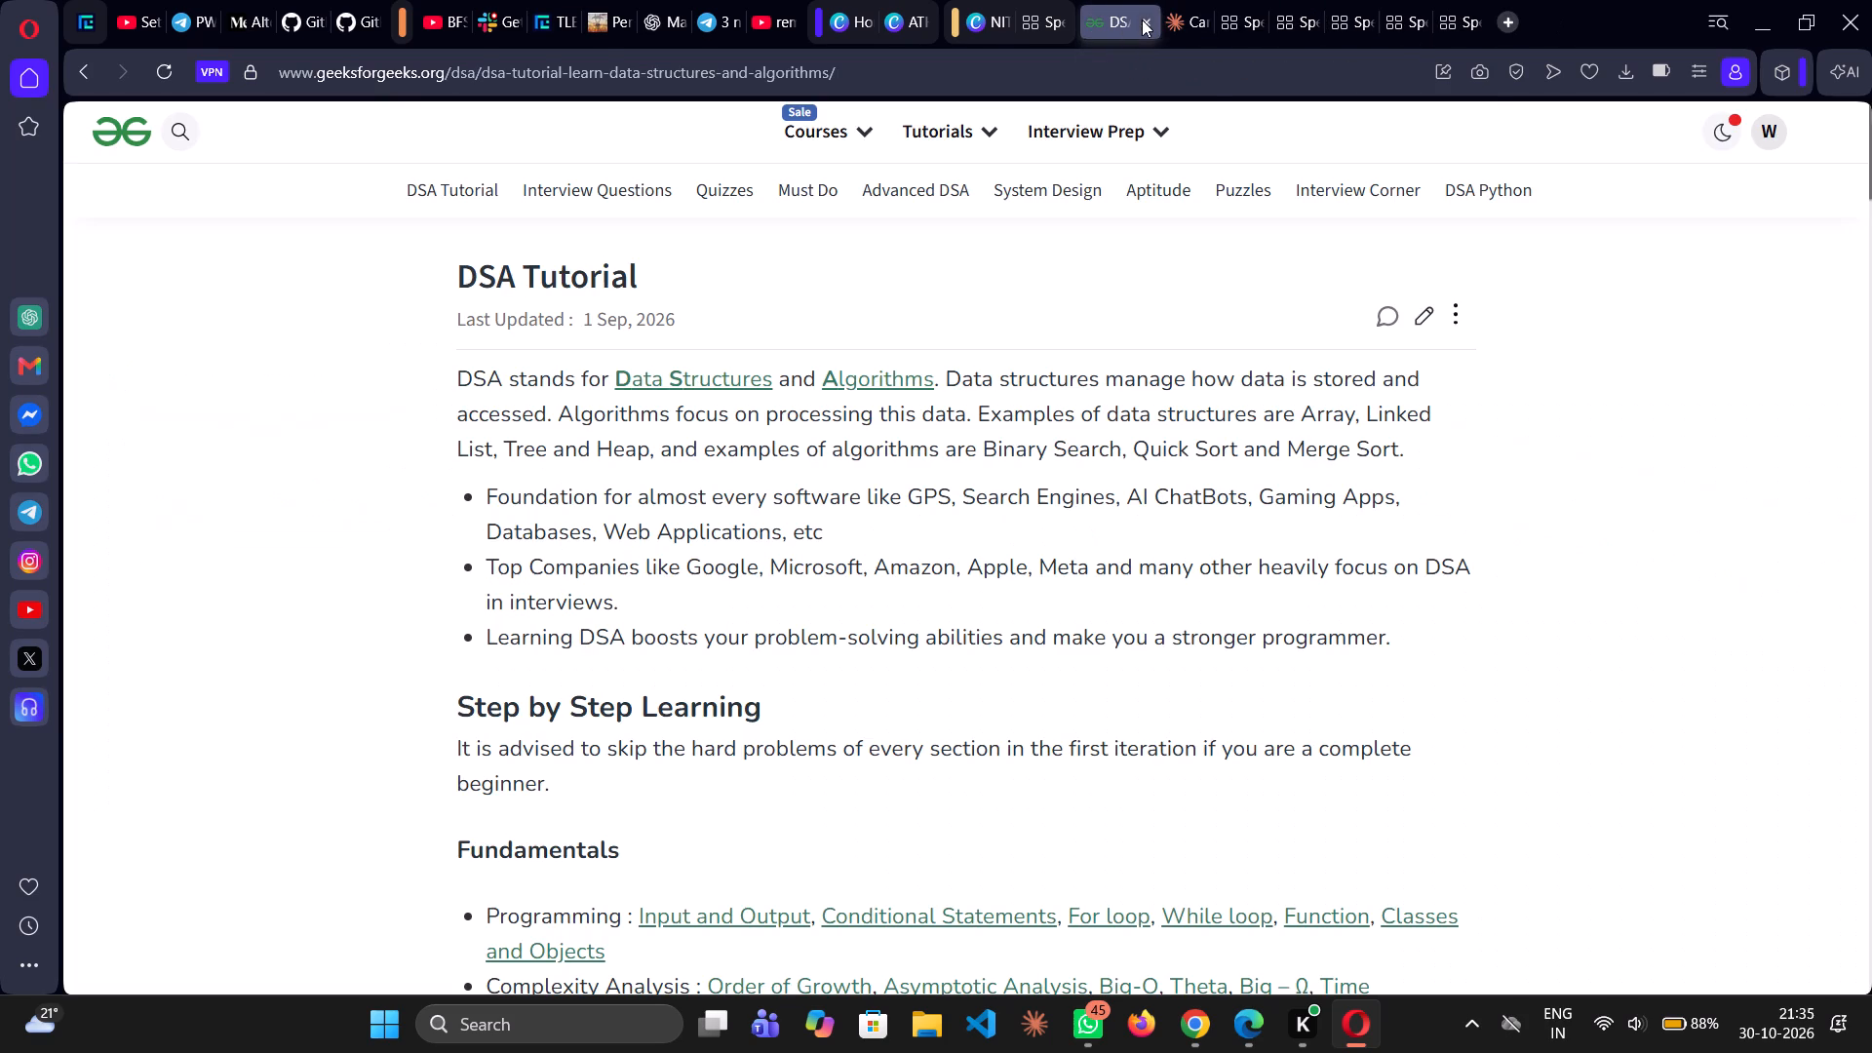
Look over the Claude chat and the two open Canva designs, and close the empty Speed Dial tab beside them.
{"action": "left_click", "coordinate": [1189, 23]}
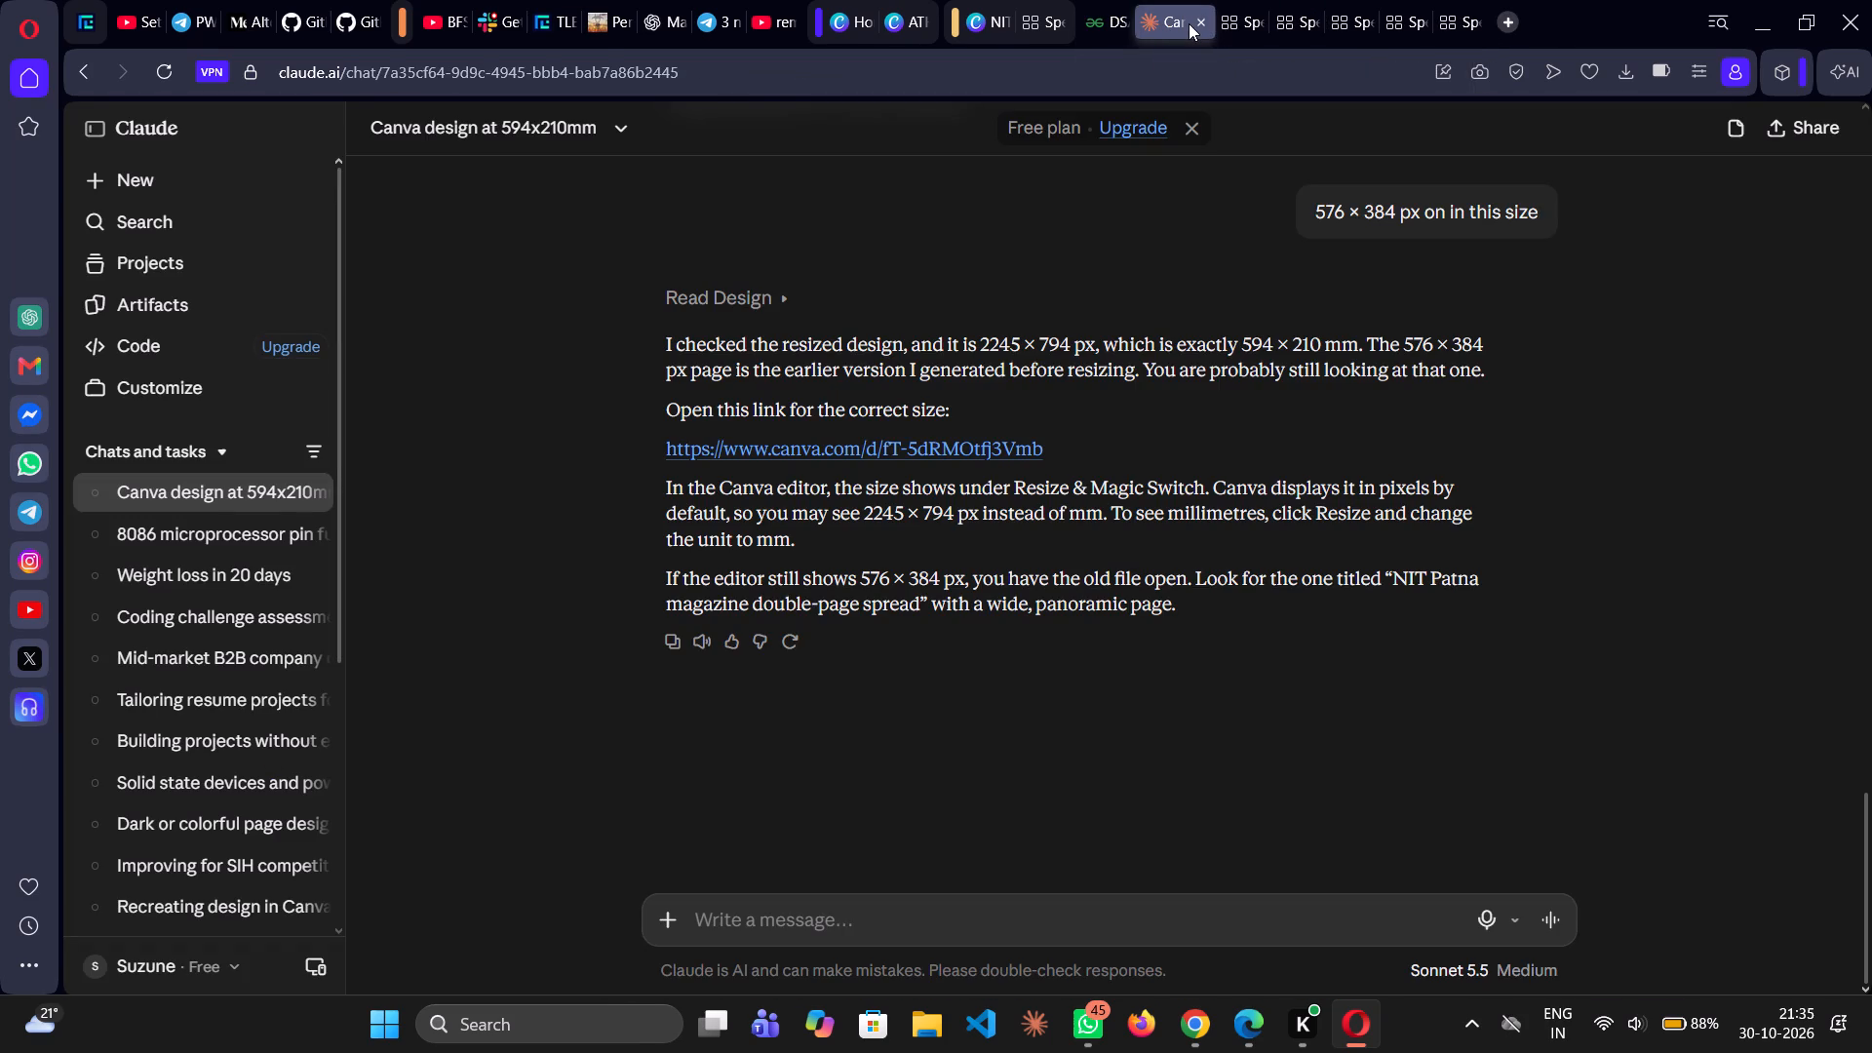
{"action": "left_click", "coordinate": [991, 6]}
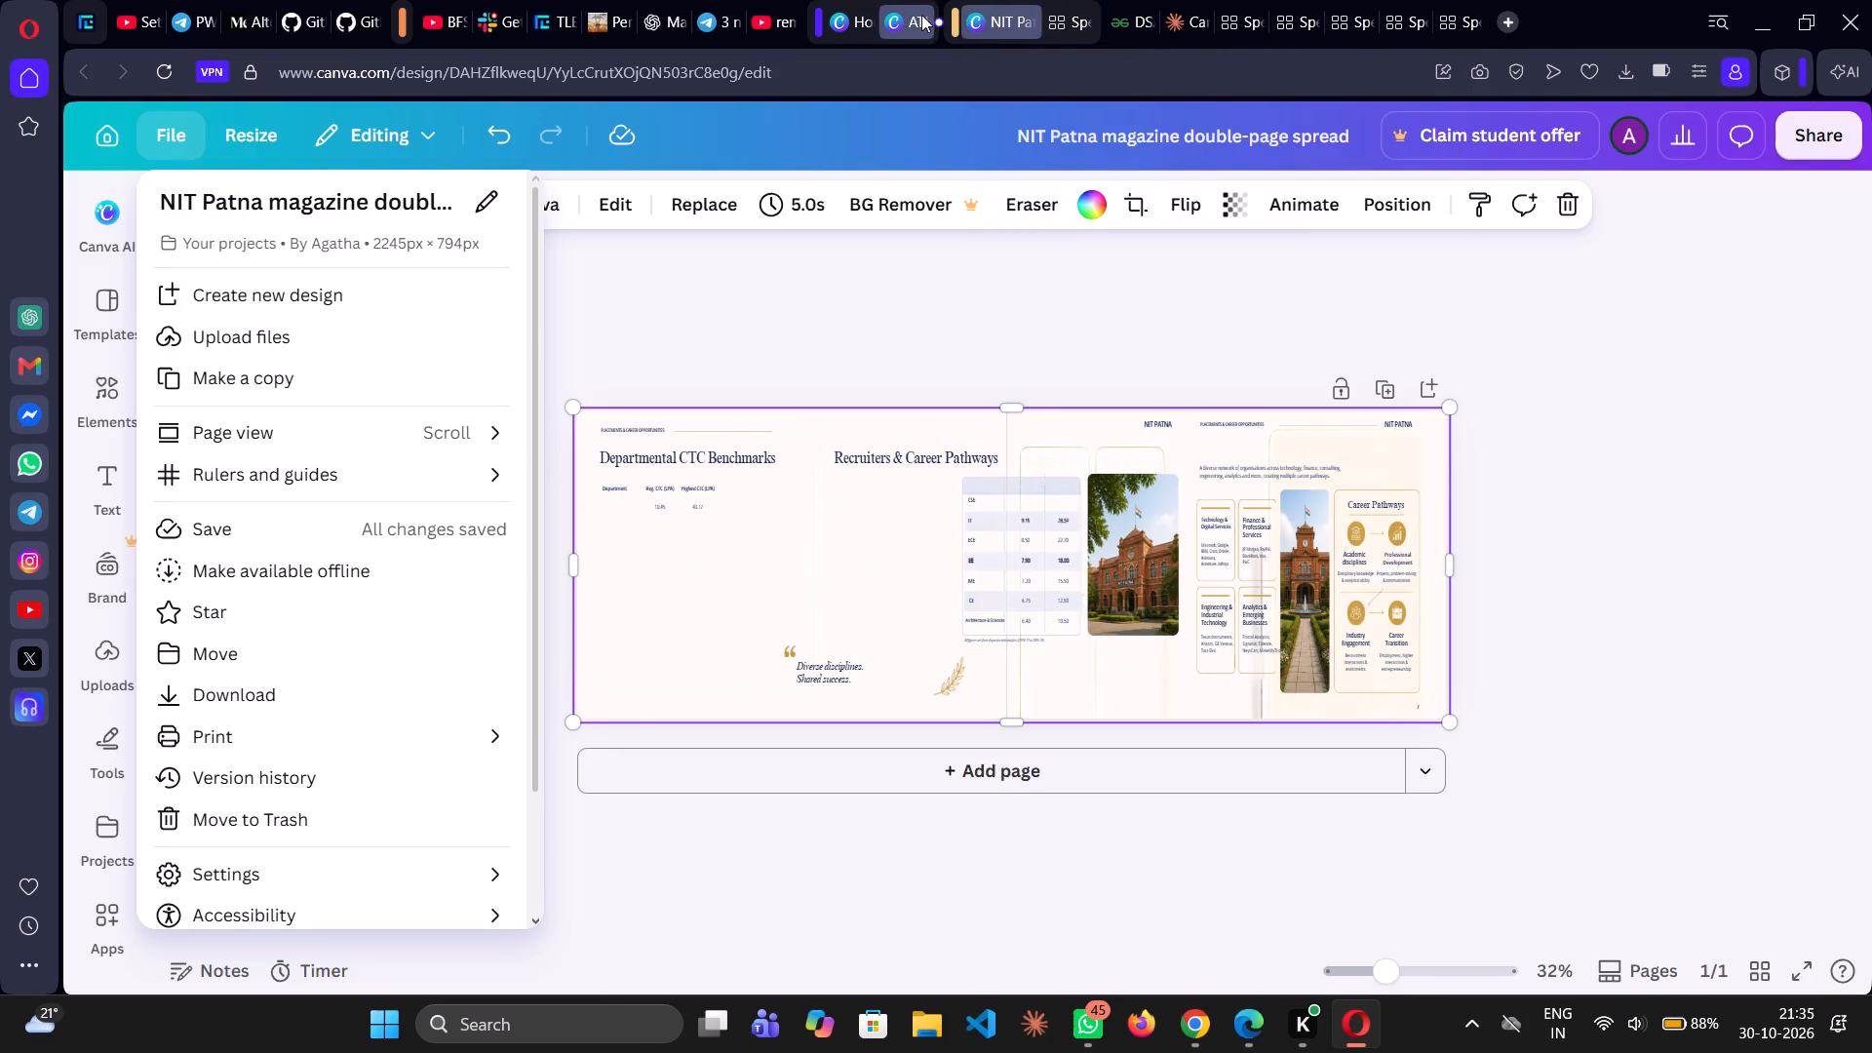
{"action": "left_click", "coordinate": [913, 16]}
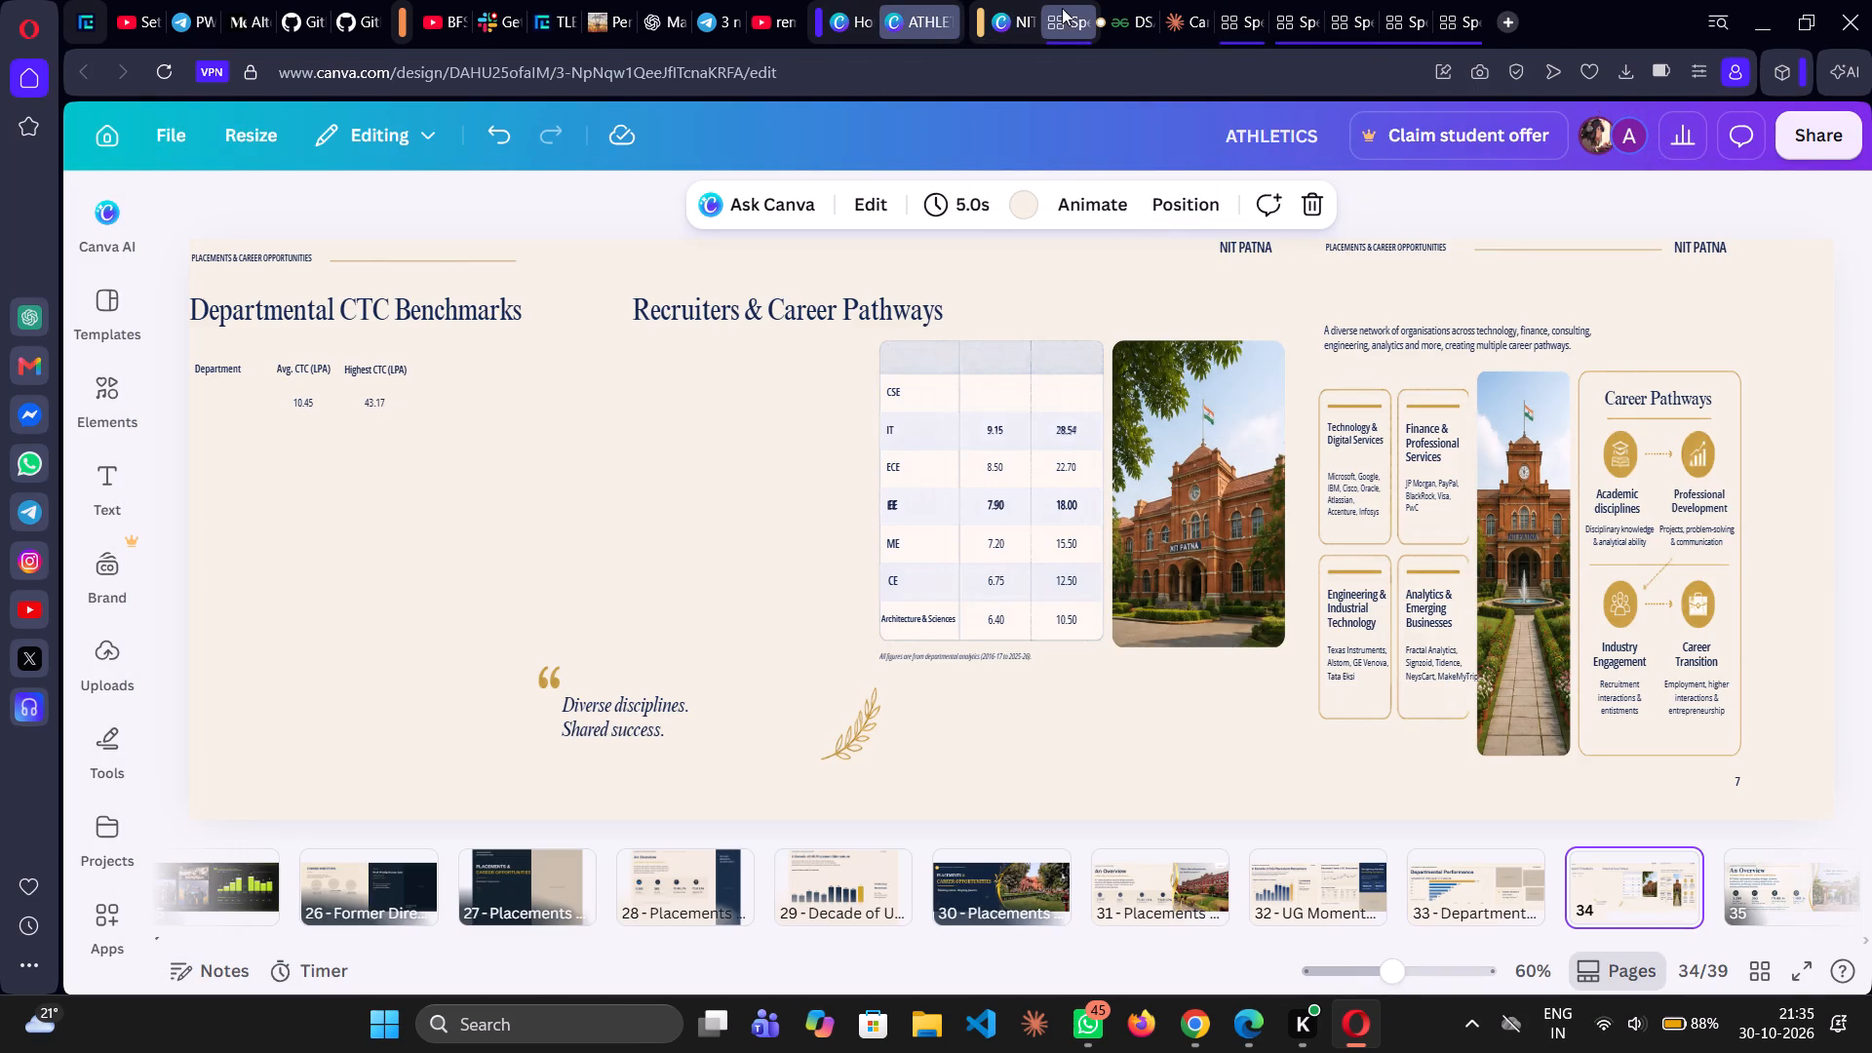
{"action": "left_click", "coordinate": [1070, 8]}
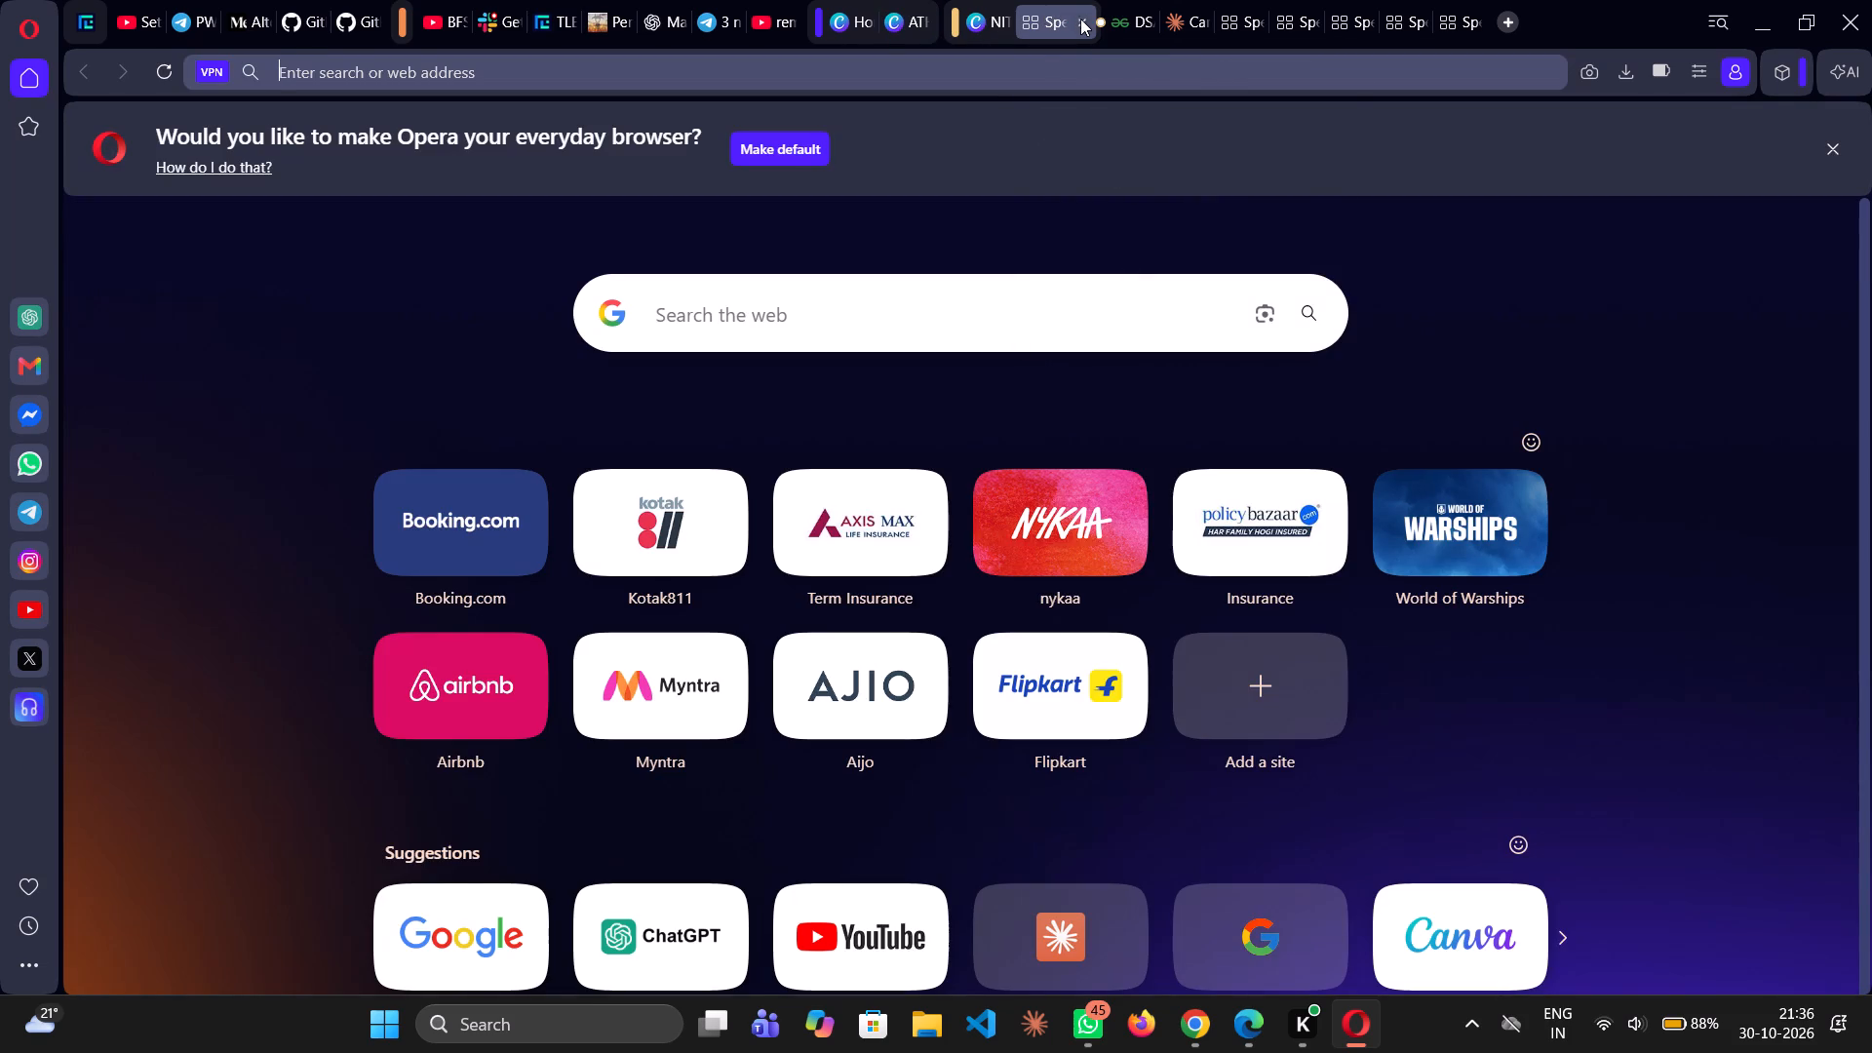
{"action": "left_click", "coordinate": [1080, 23]}
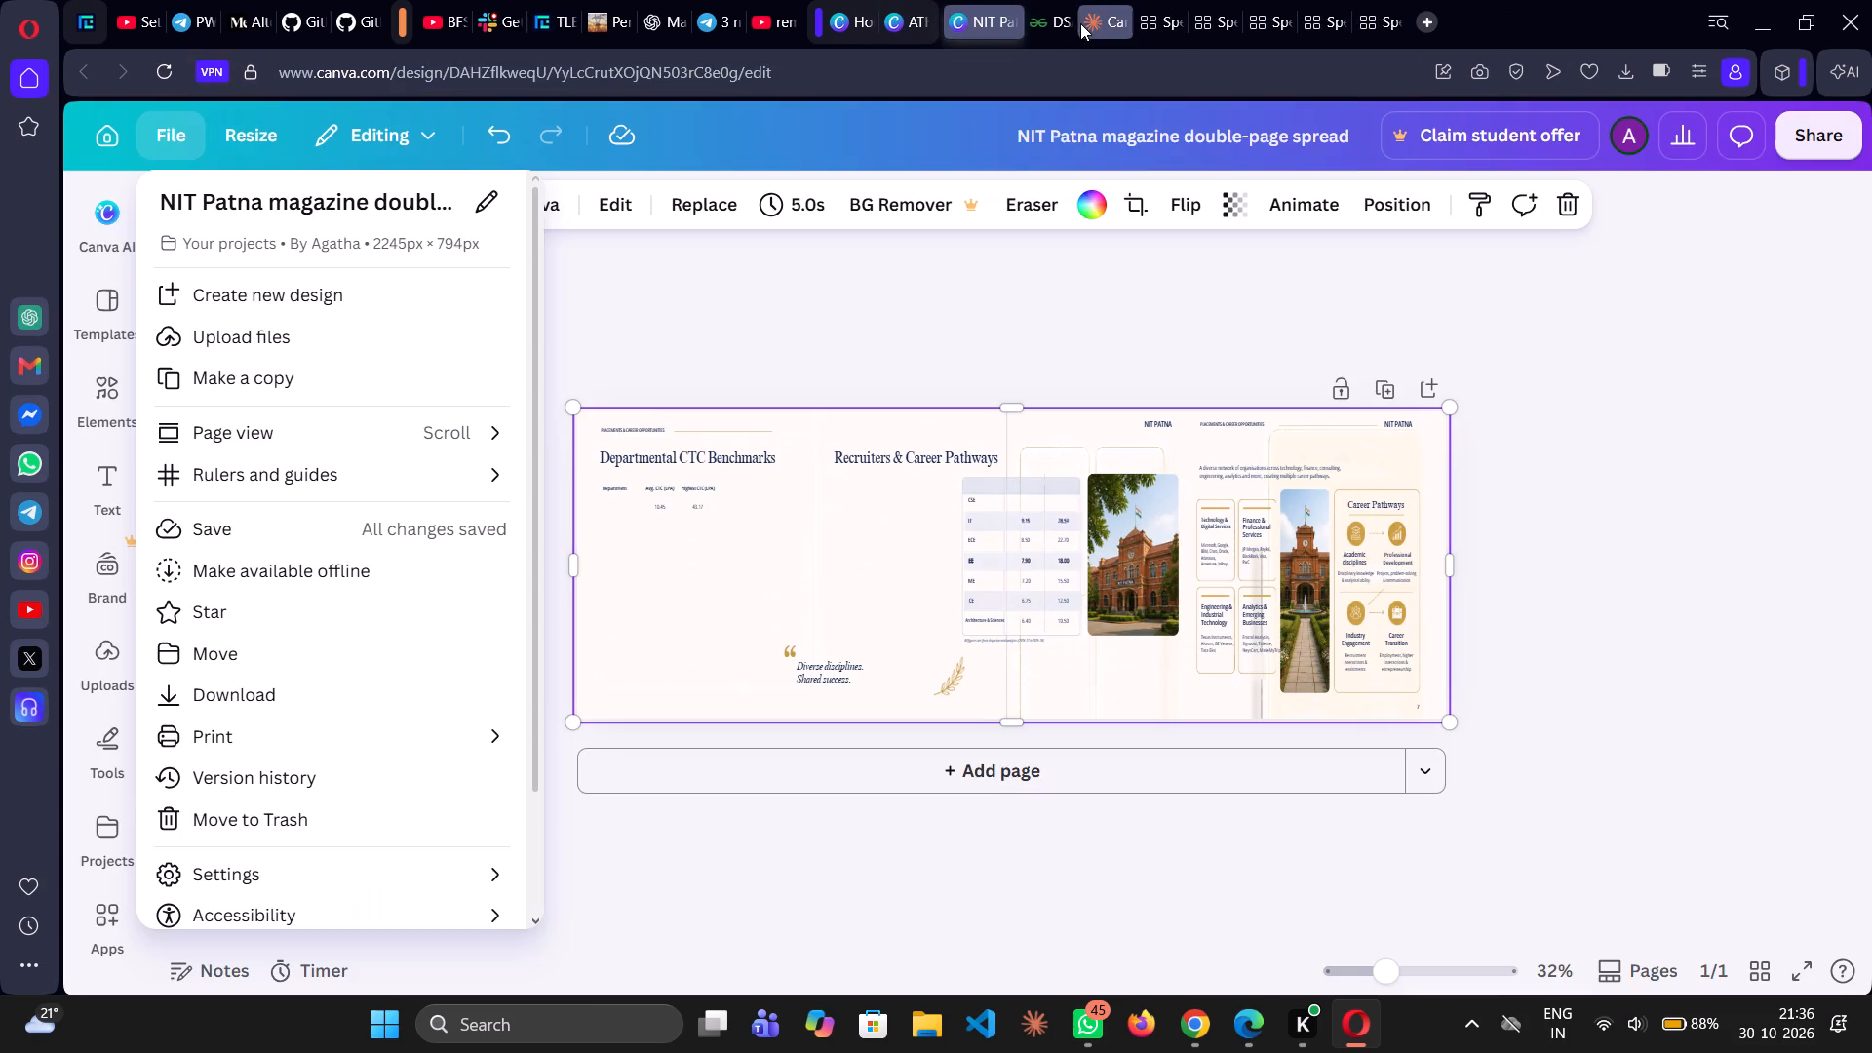
Close the YouTube tab showing the "remote control software for pc" search.
{"action": "left_click", "coordinate": [830, 0]}
{"action": "left_click", "coordinate": [759, 0]}
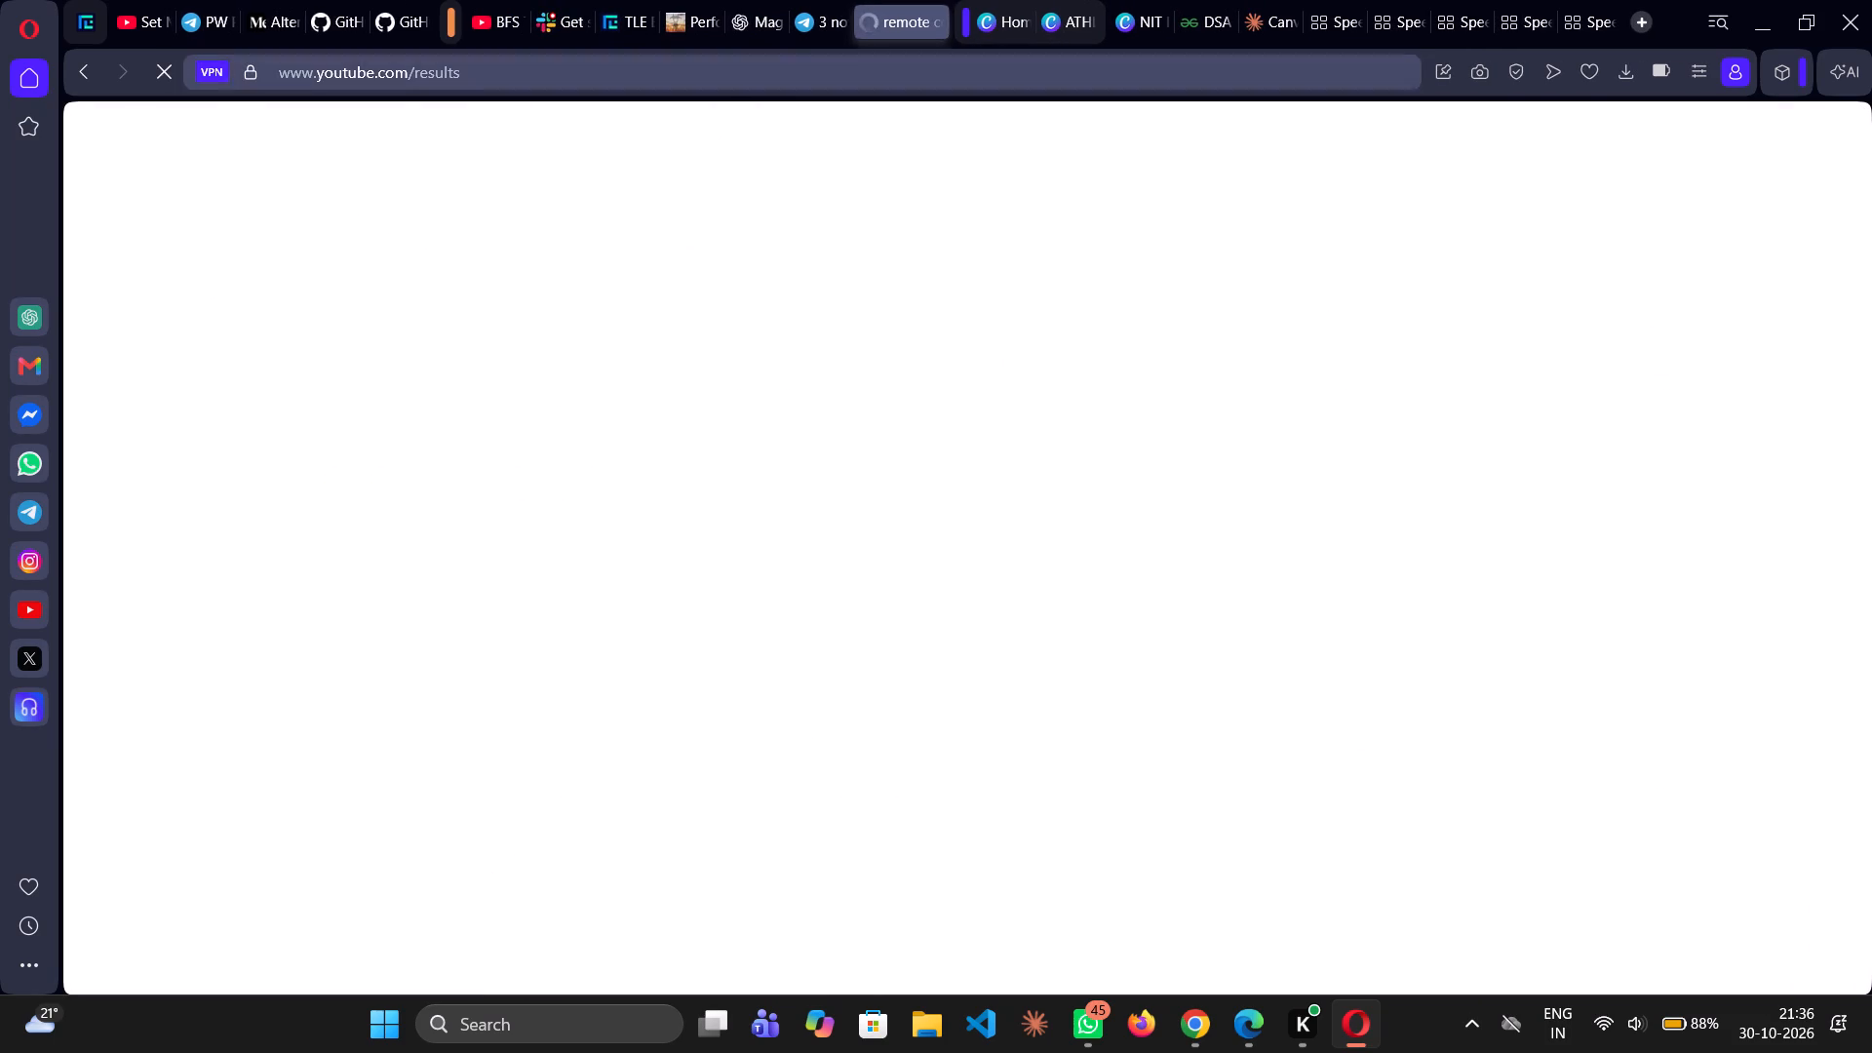
{"action": "left_click", "coordinate": [820, 22]}
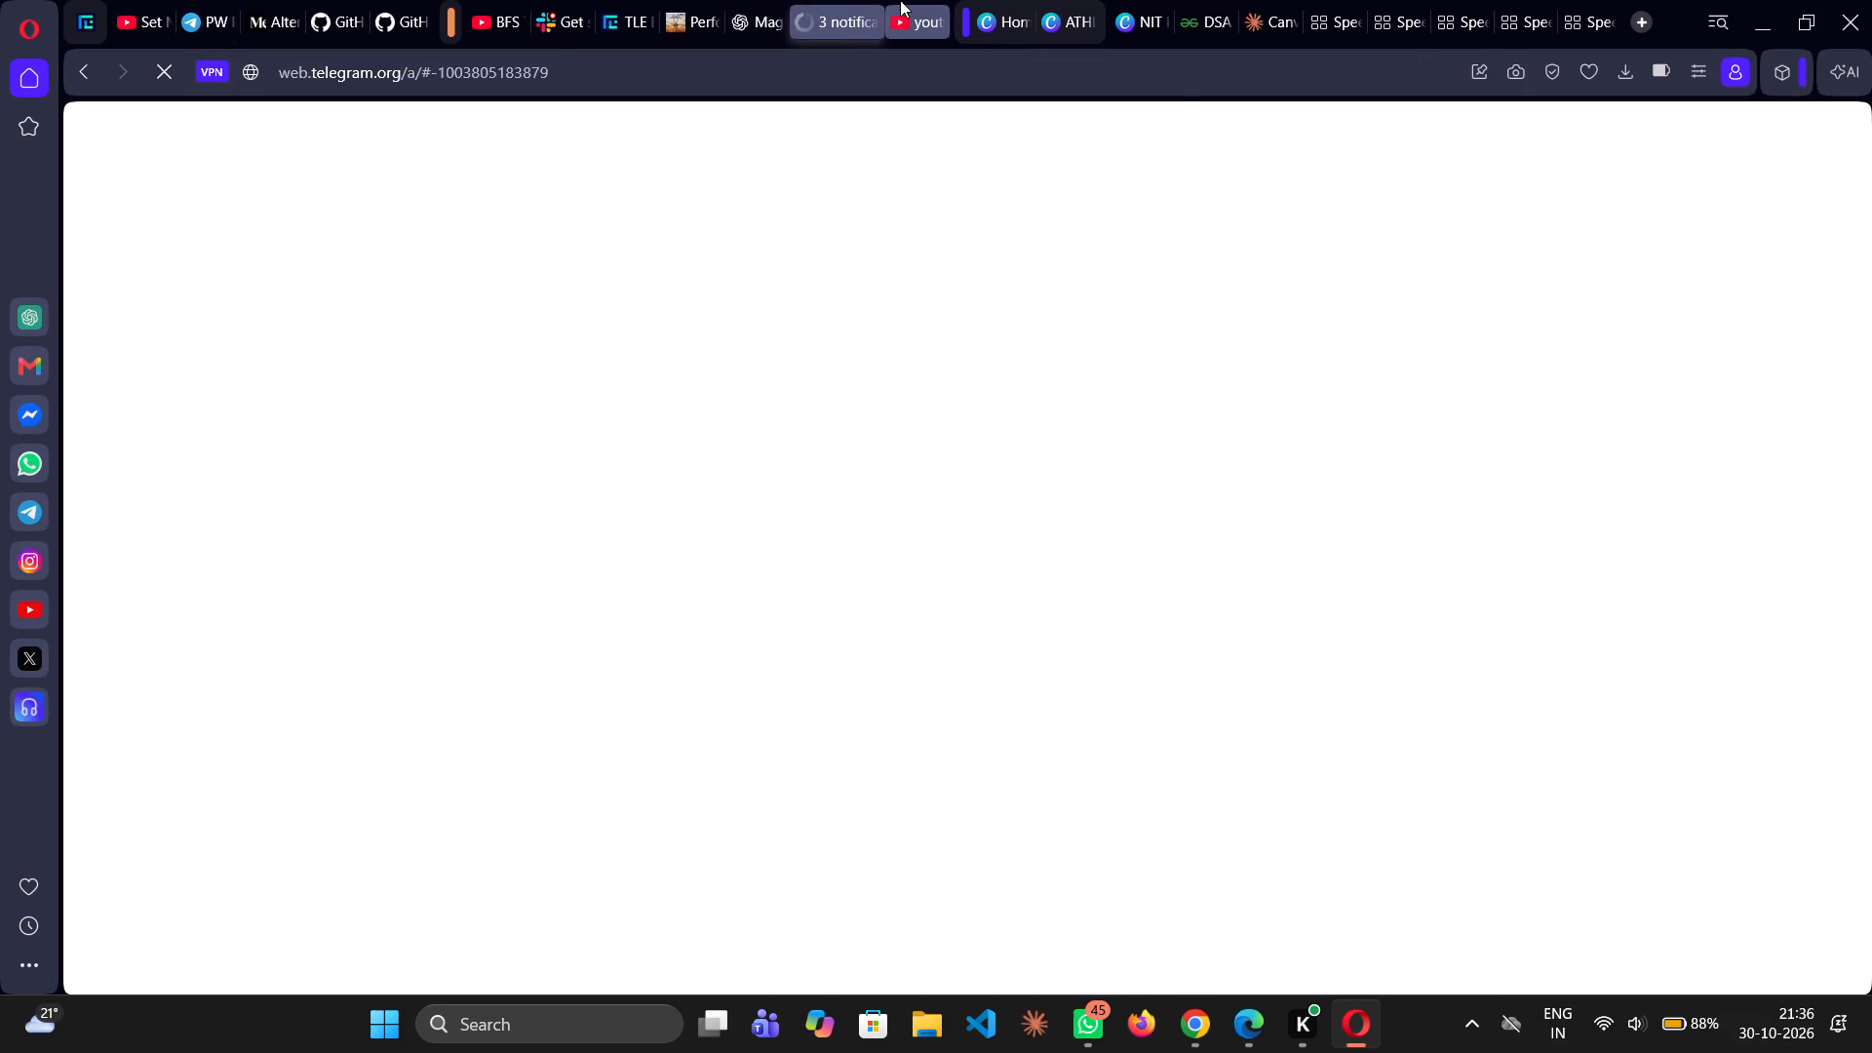
{"action": "left_click", "coordinate": [900, 0]}
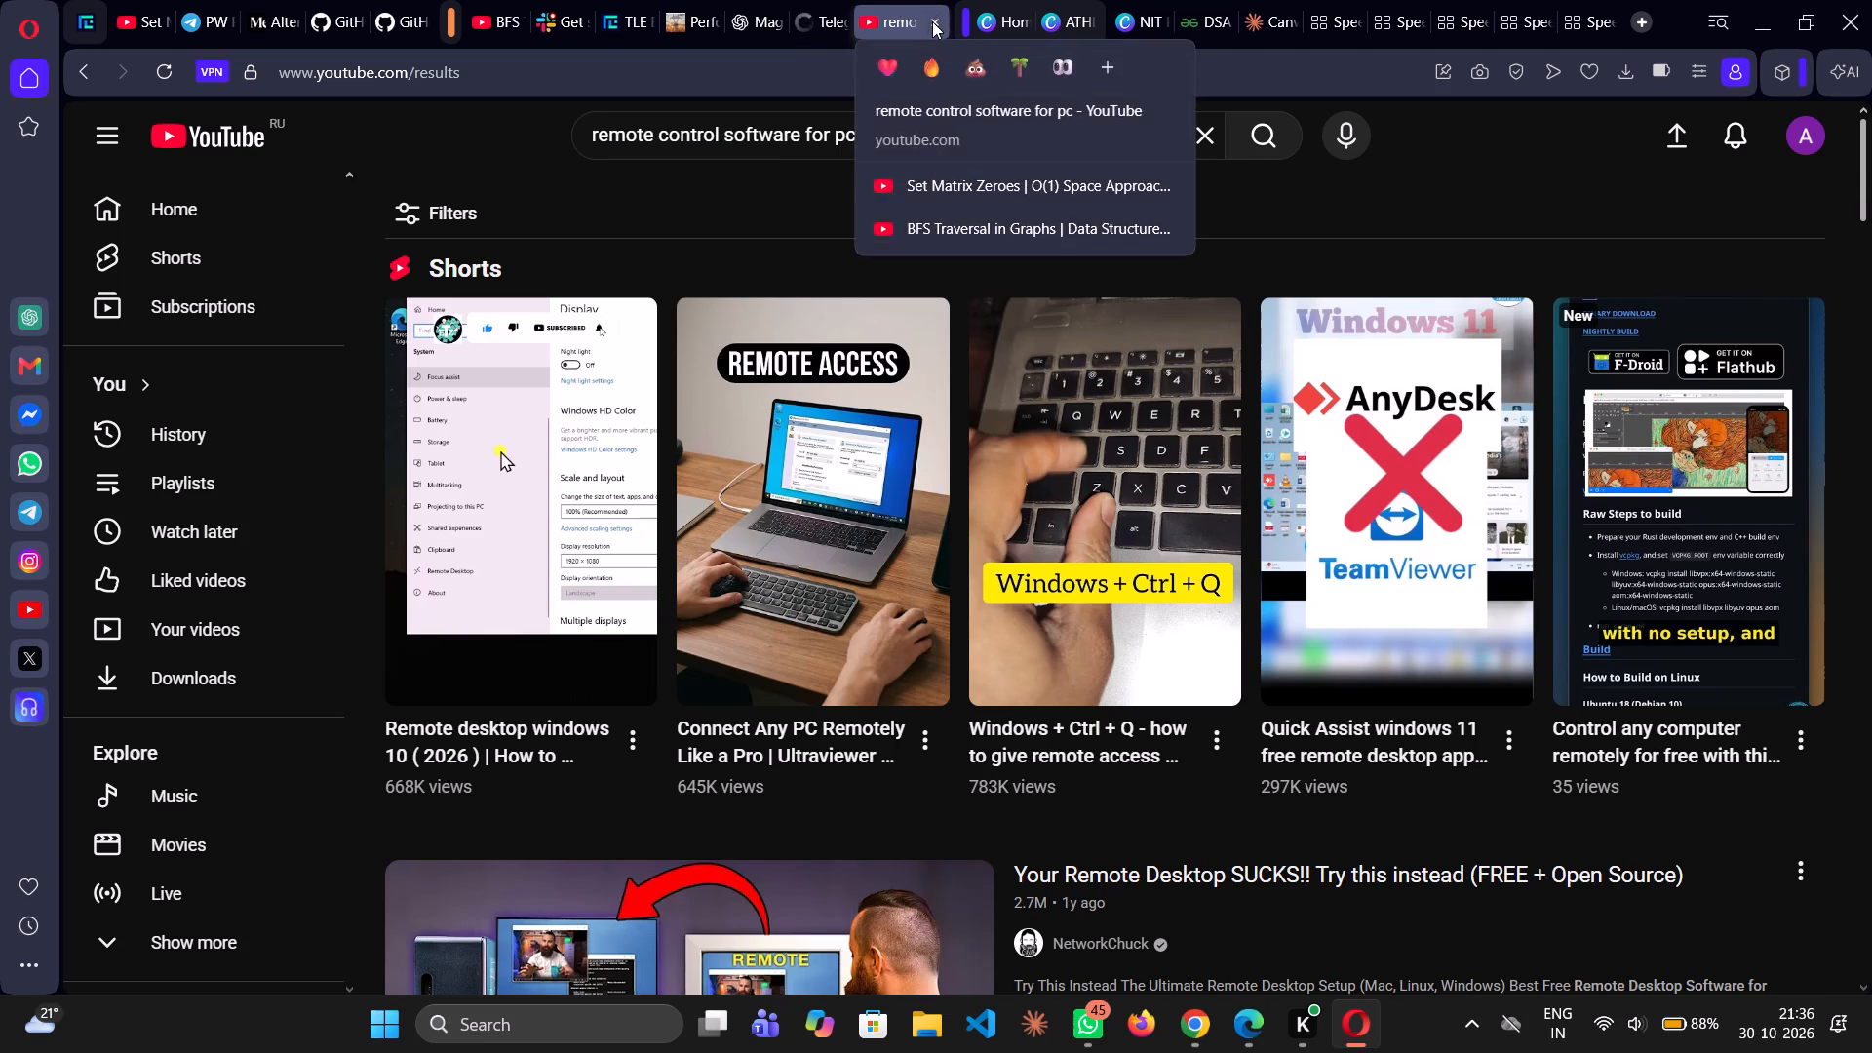
{"action": "left_click", "coordinate": [932, 21]}
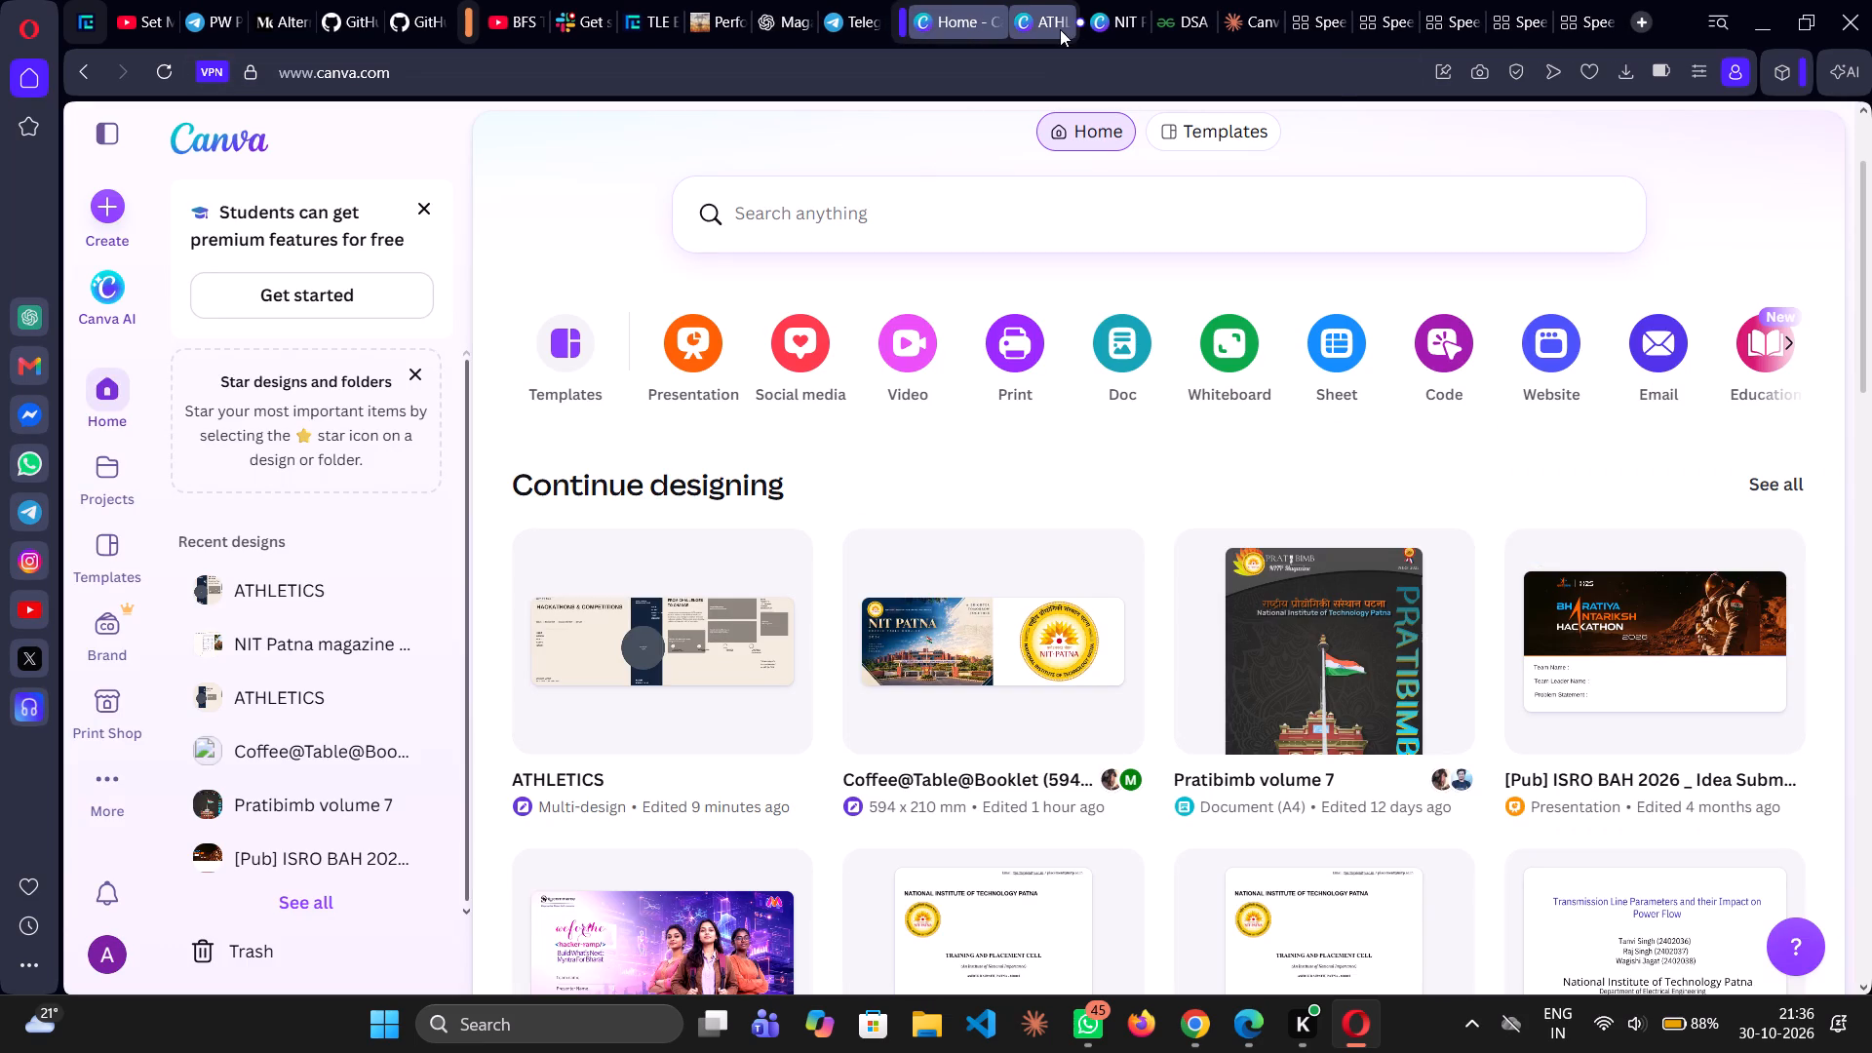
Switch to Microsoft Edge and bring up the Coffee@Table@Booklet (594 x 210 mm) design.
{"action": "left_click", "coordinate": [1136, 3]}
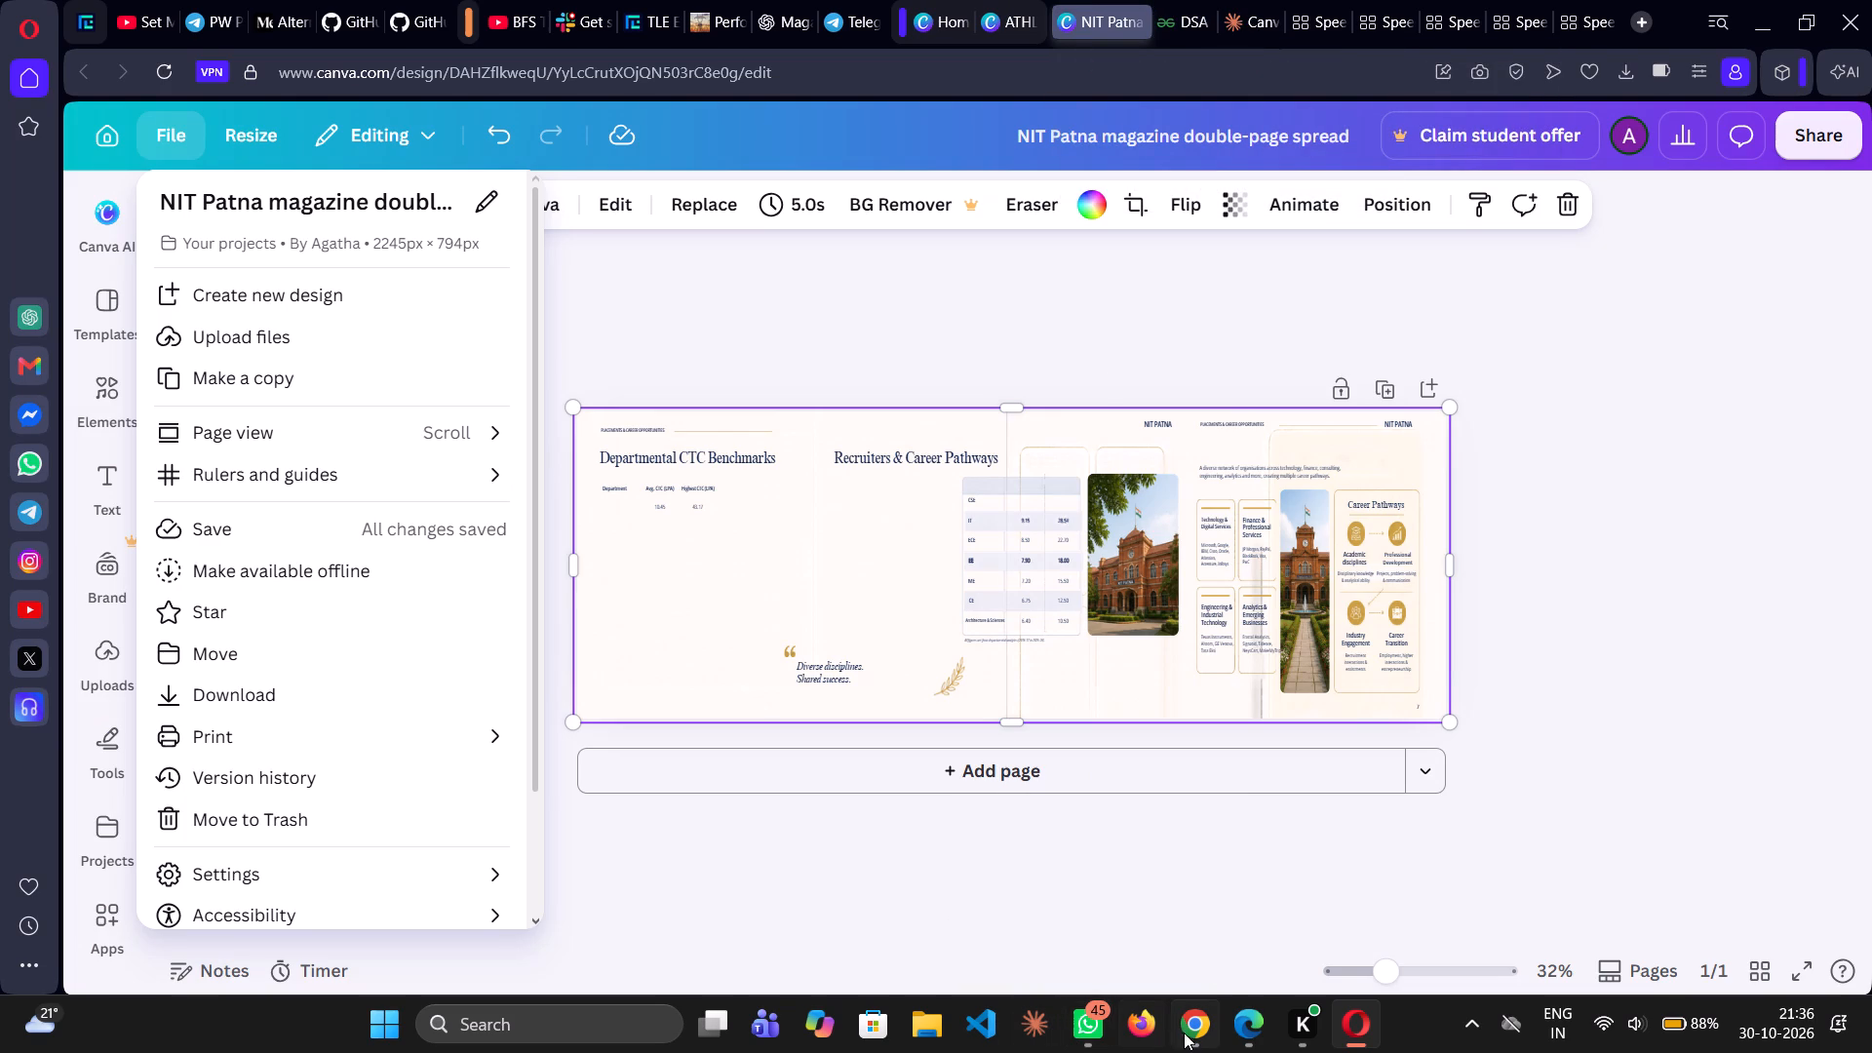
{"action": "left_click", "coordinate": [1222, 1035]}
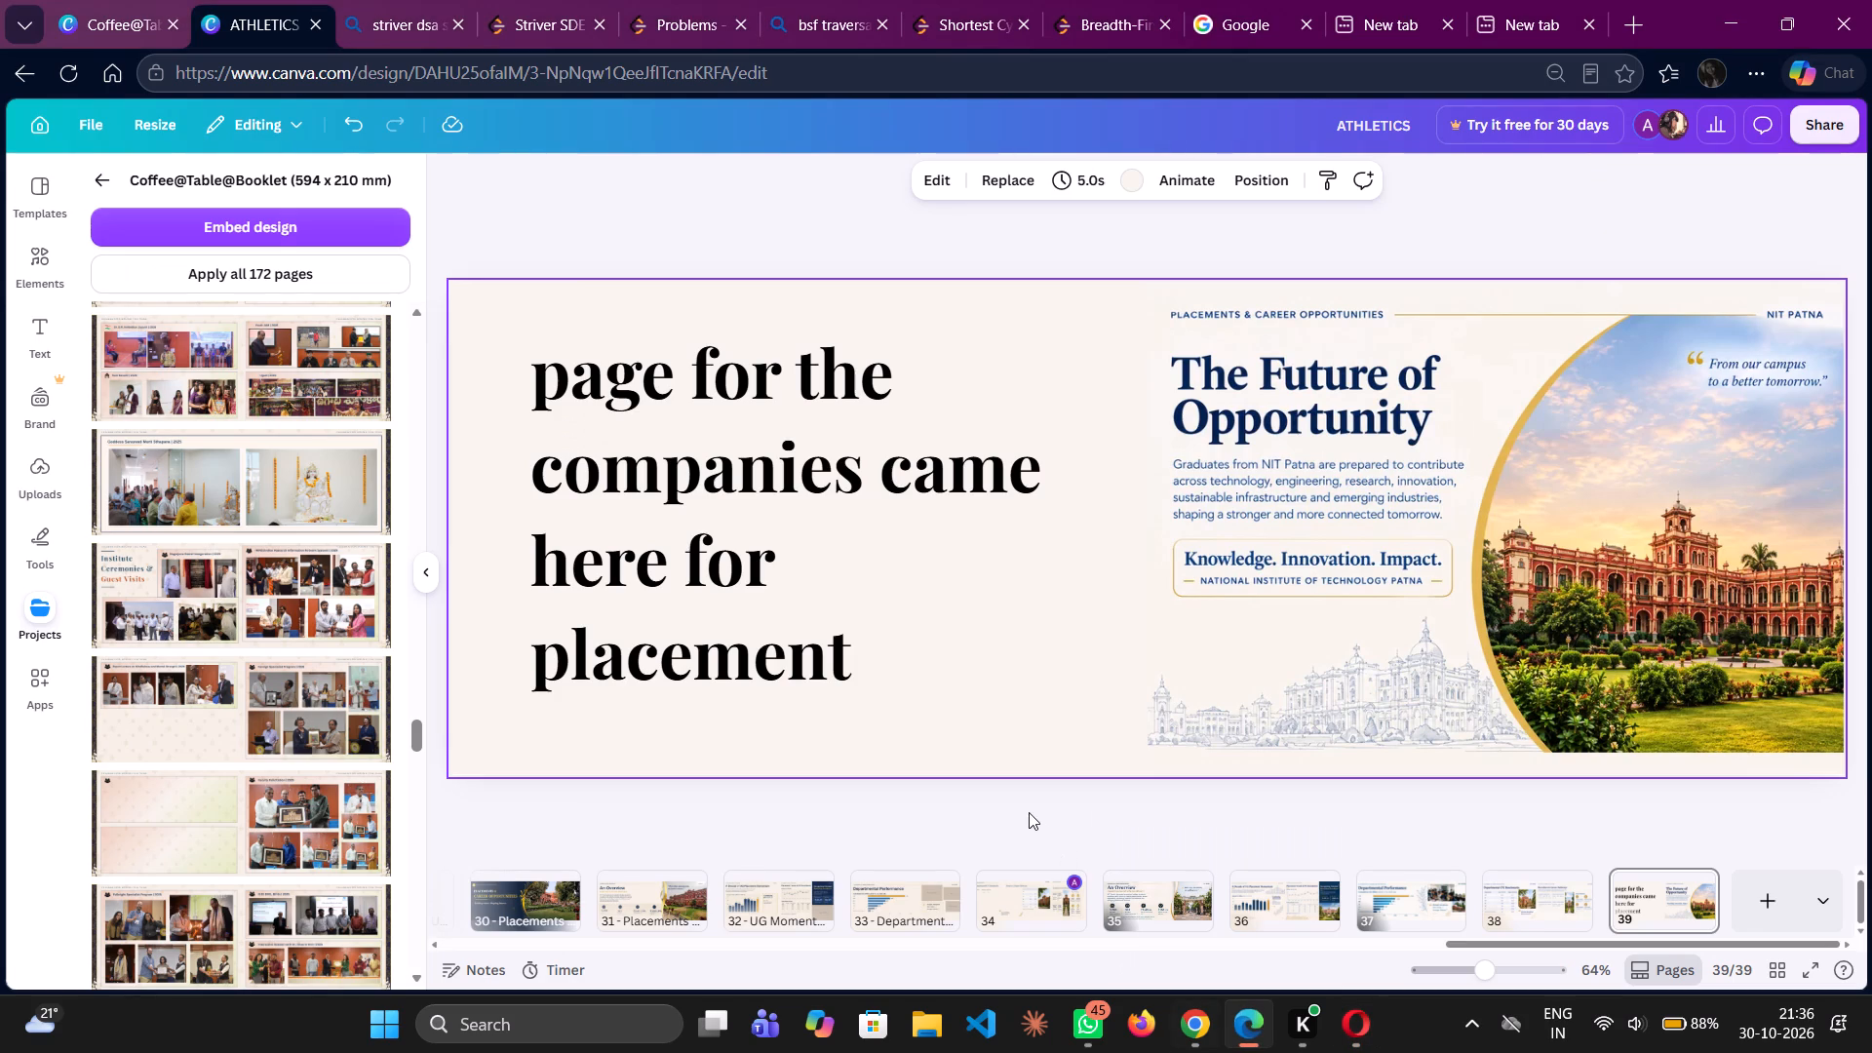
{"action": "scroll", "coordinate": [1029, 812], "scroll_direction": "up", "scroll_amount": 3}
{"action": "scroll", "coordinate": [1029, 812], "scroll_direction": "down", "scroll_amount": 2}
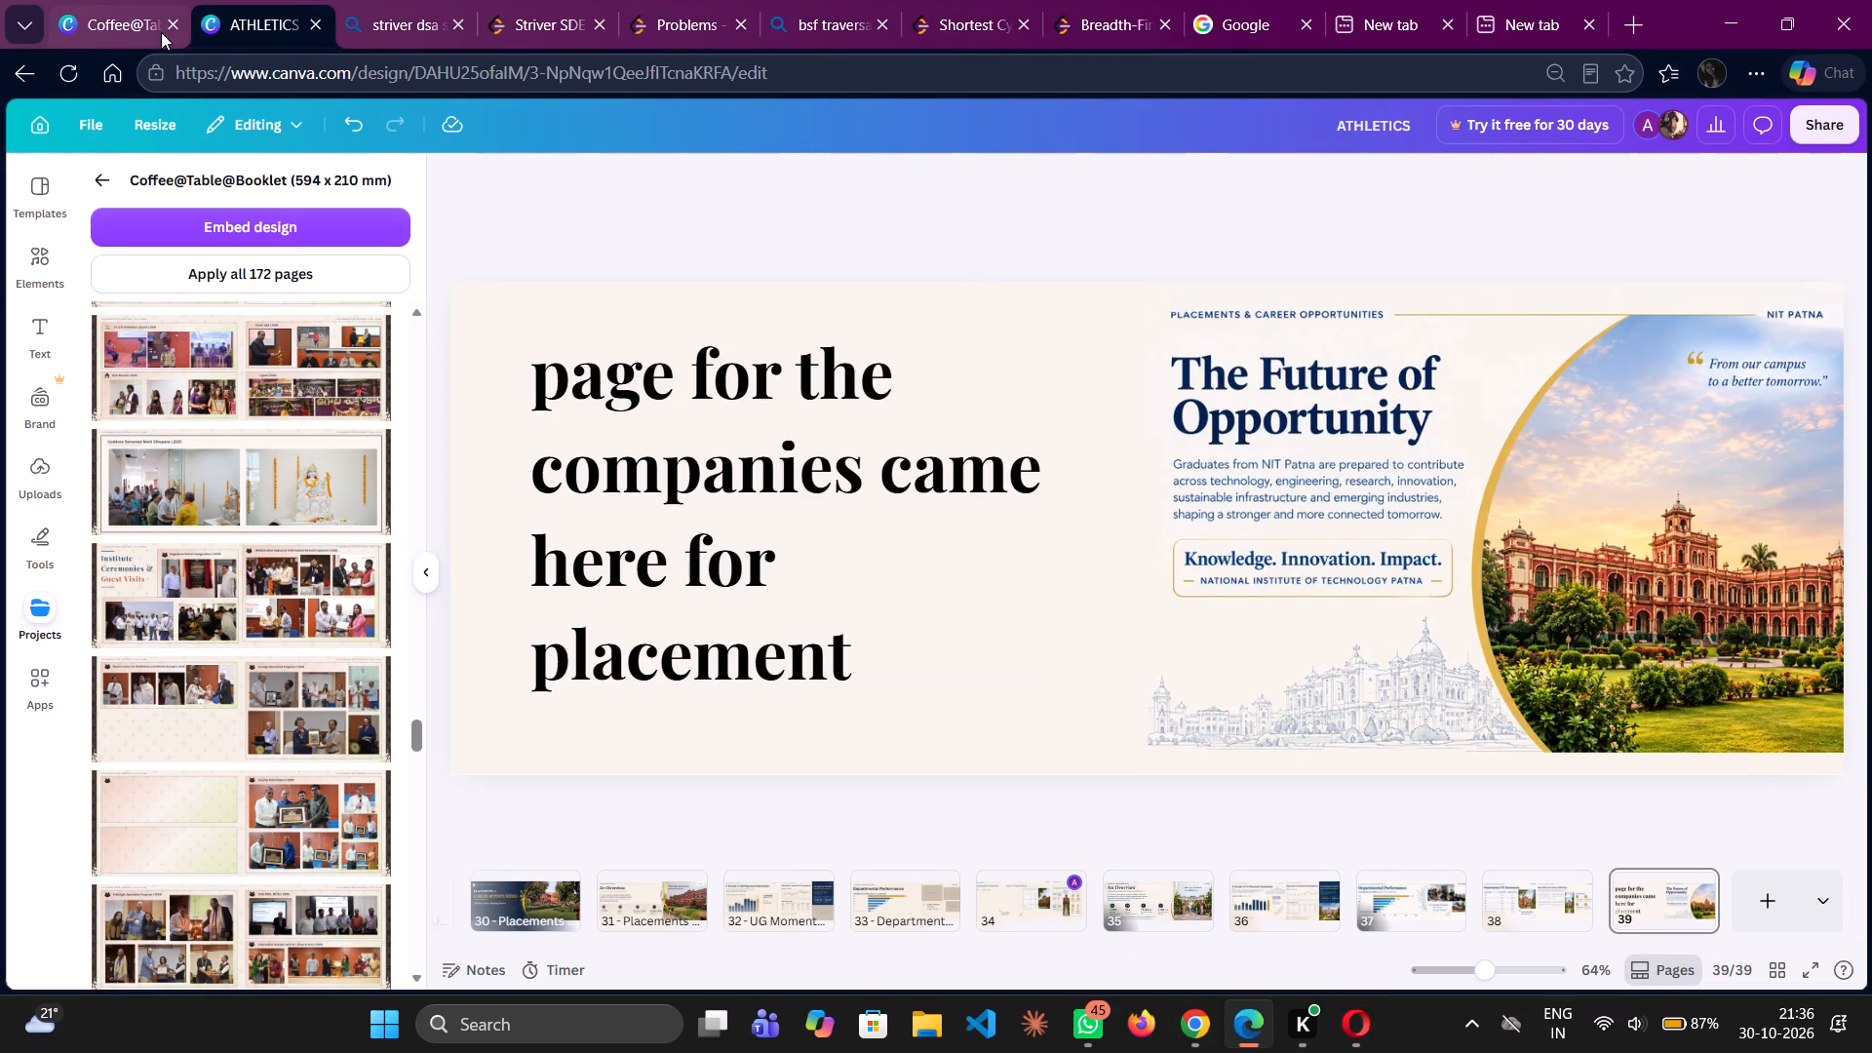
{"action": "left_click", "coordinate": [135, 14]}
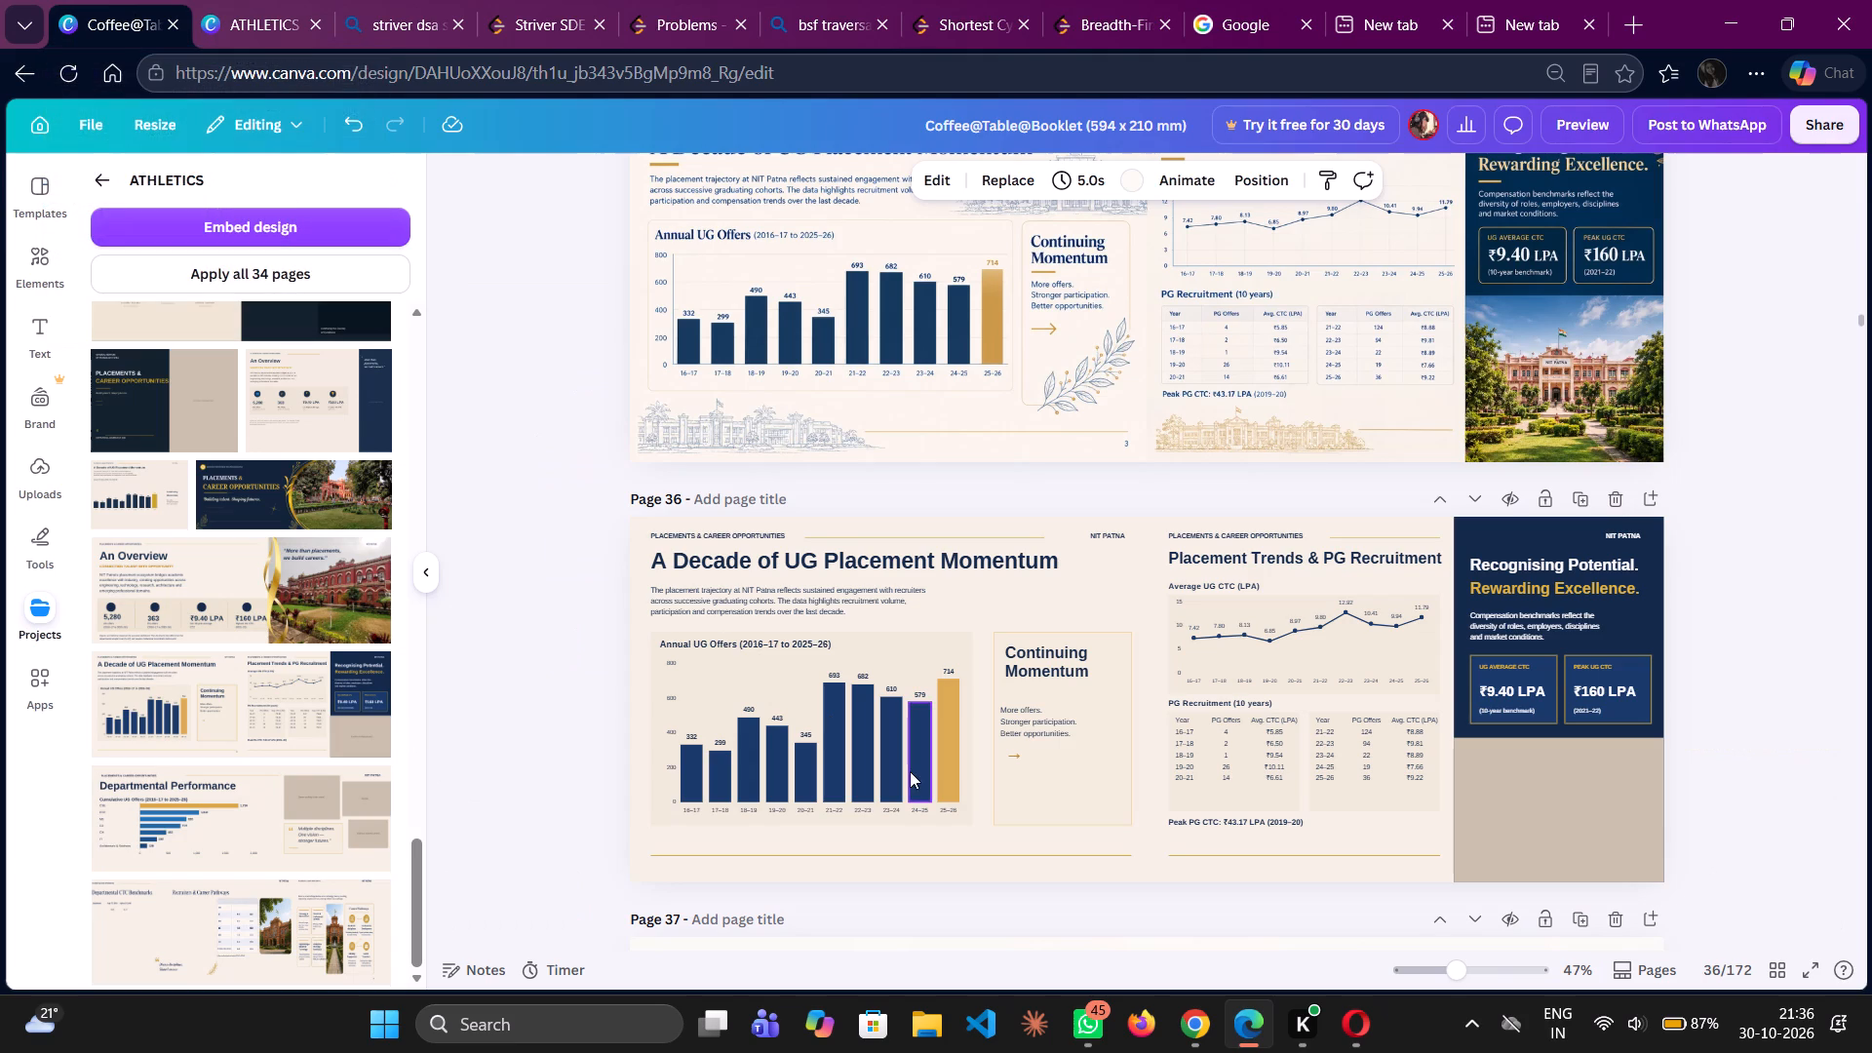
Change the "An Overview" heading on page 34 to the Cinzel font, after trying Noto Serif Ethiopic Condensed and Cinzel Decorative.
{"action": "scroll", "coordinate": [910, 771], "scroll_direction": "up", "scroll_amount": 6}
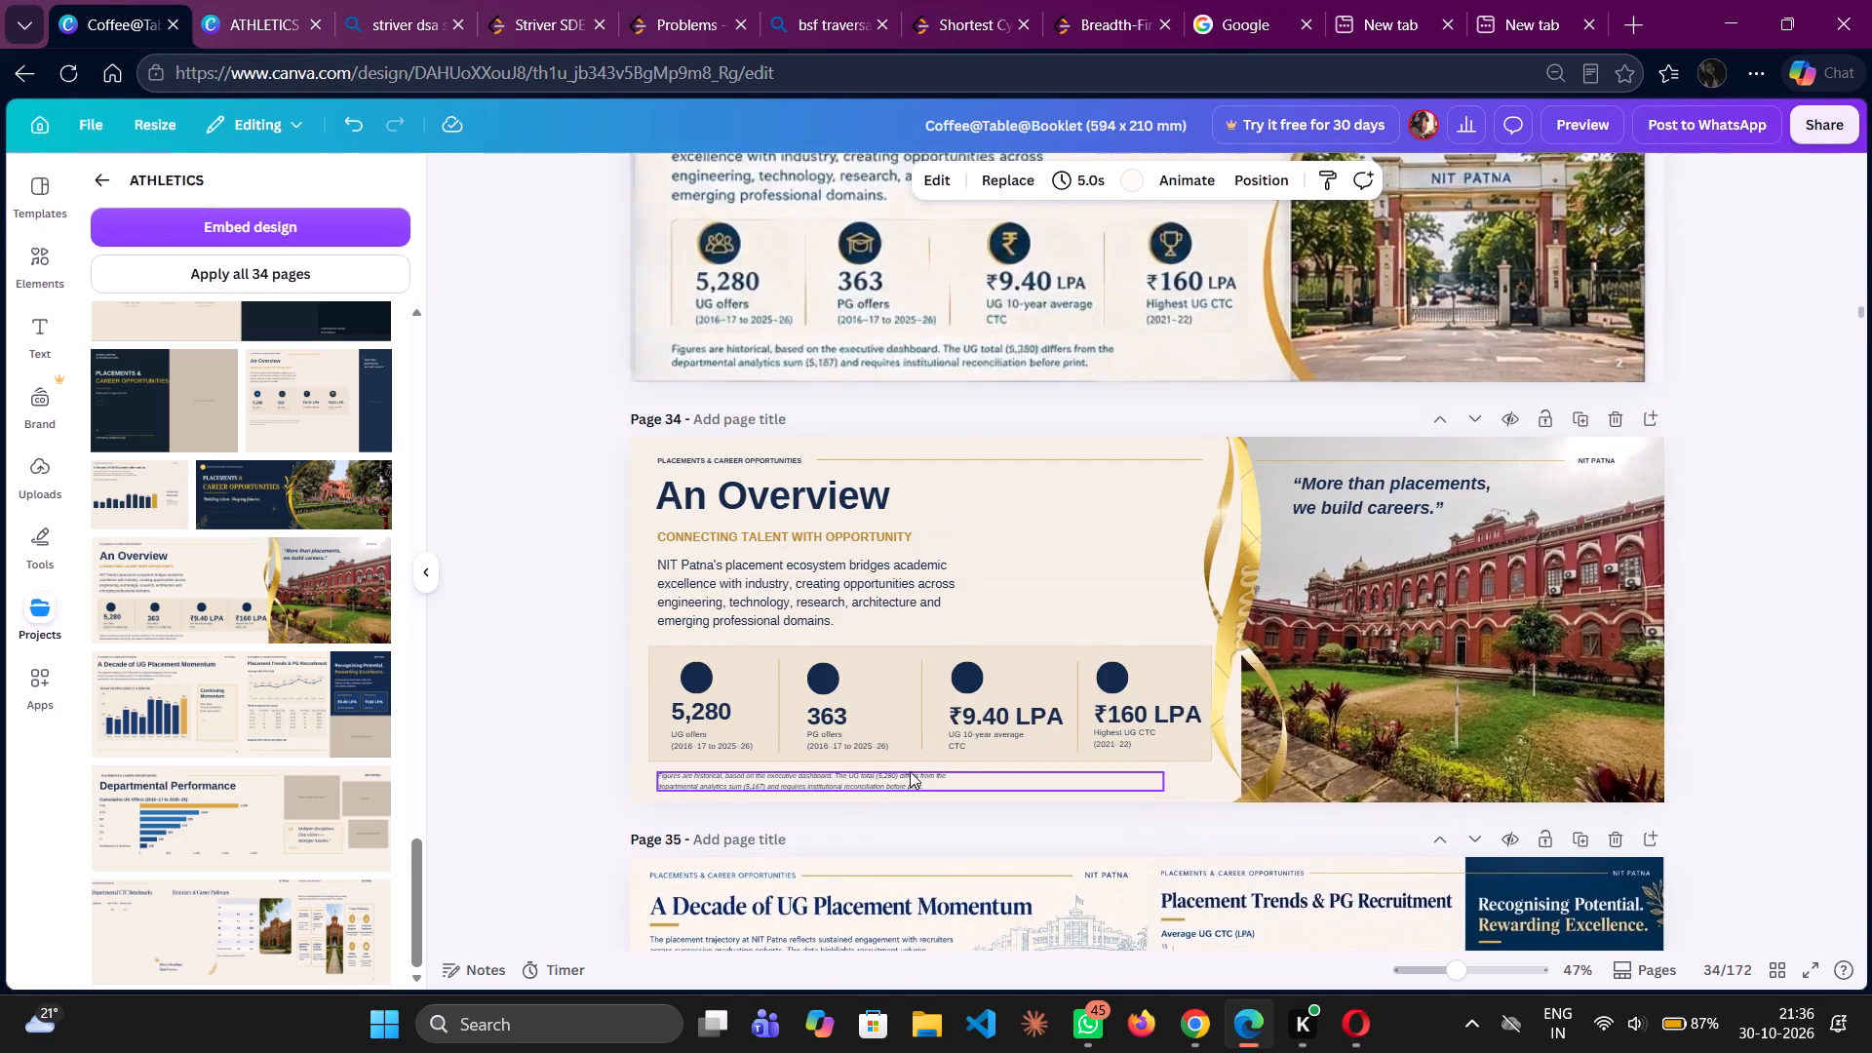
{"action": "scroll", "coordinate": [910, 771], "scroll_direction": "up", "scroll_amount": 3}
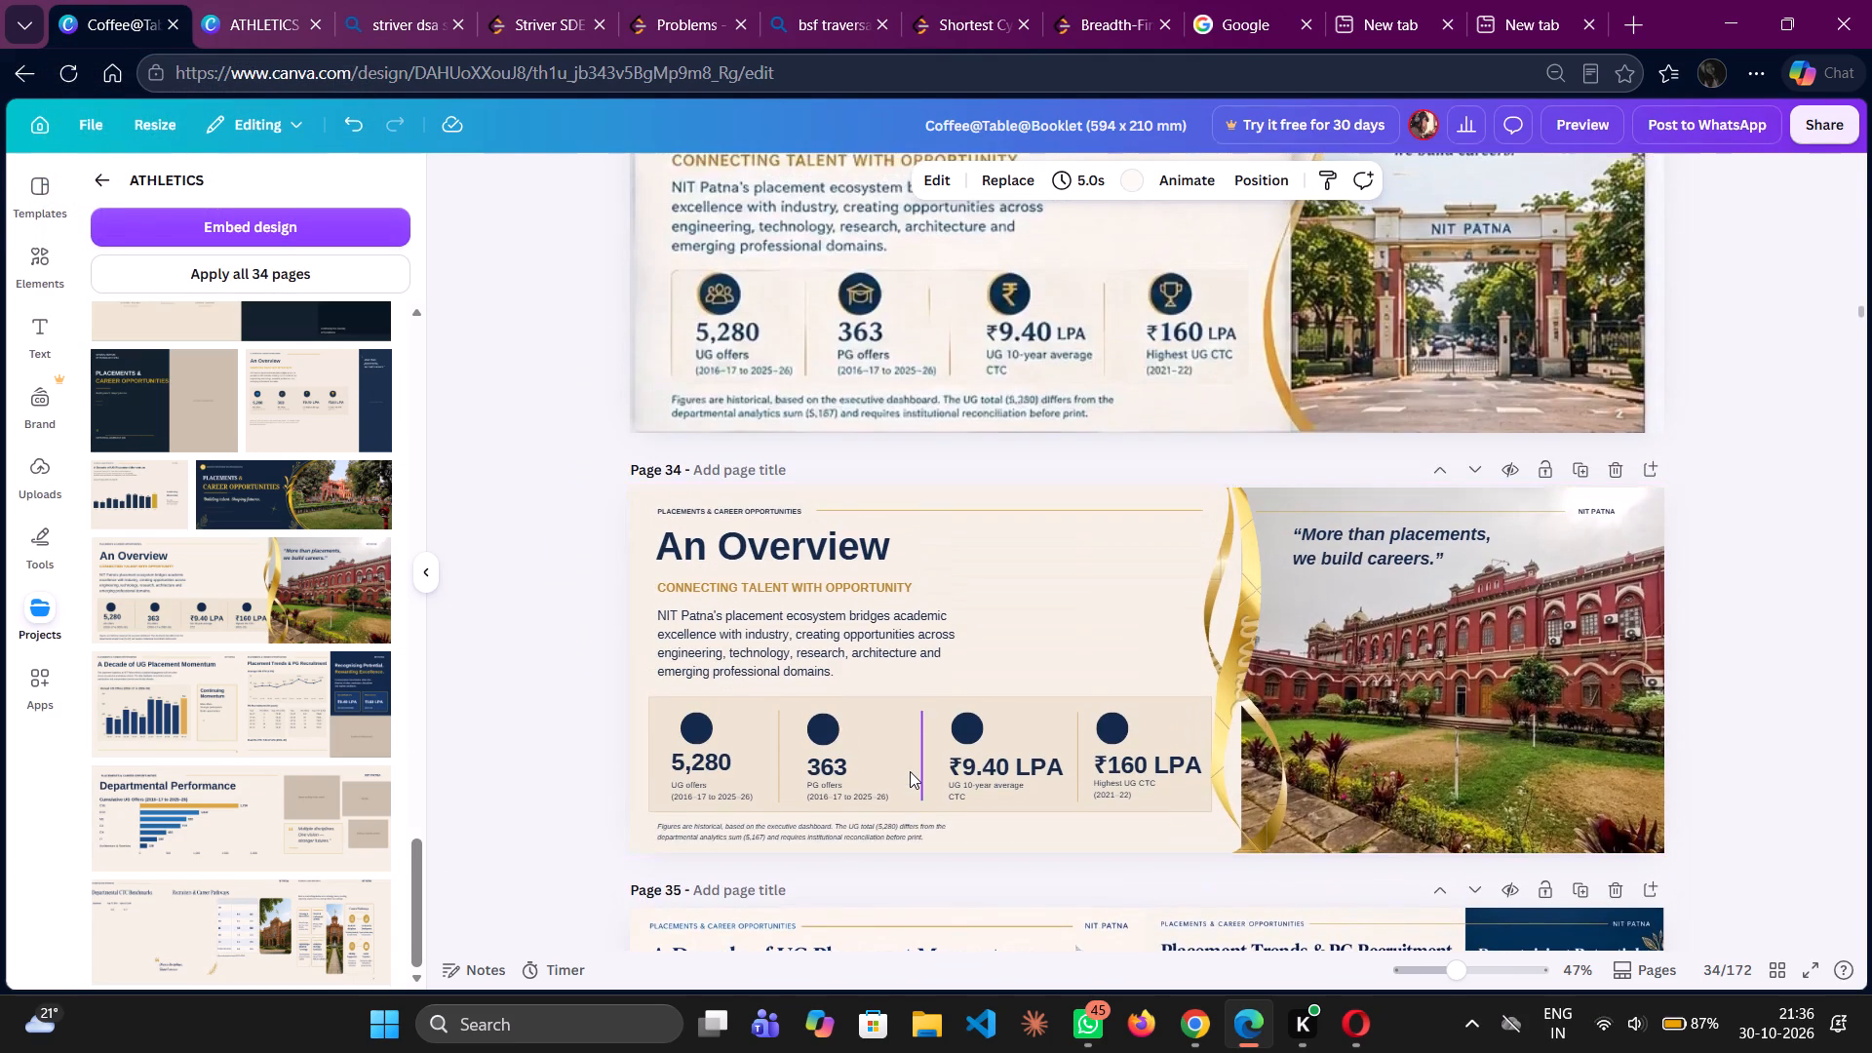
{"action": "scroll", "coordinate": [910, 771], "scroll_direction": "up", "scroll_amount": 1}
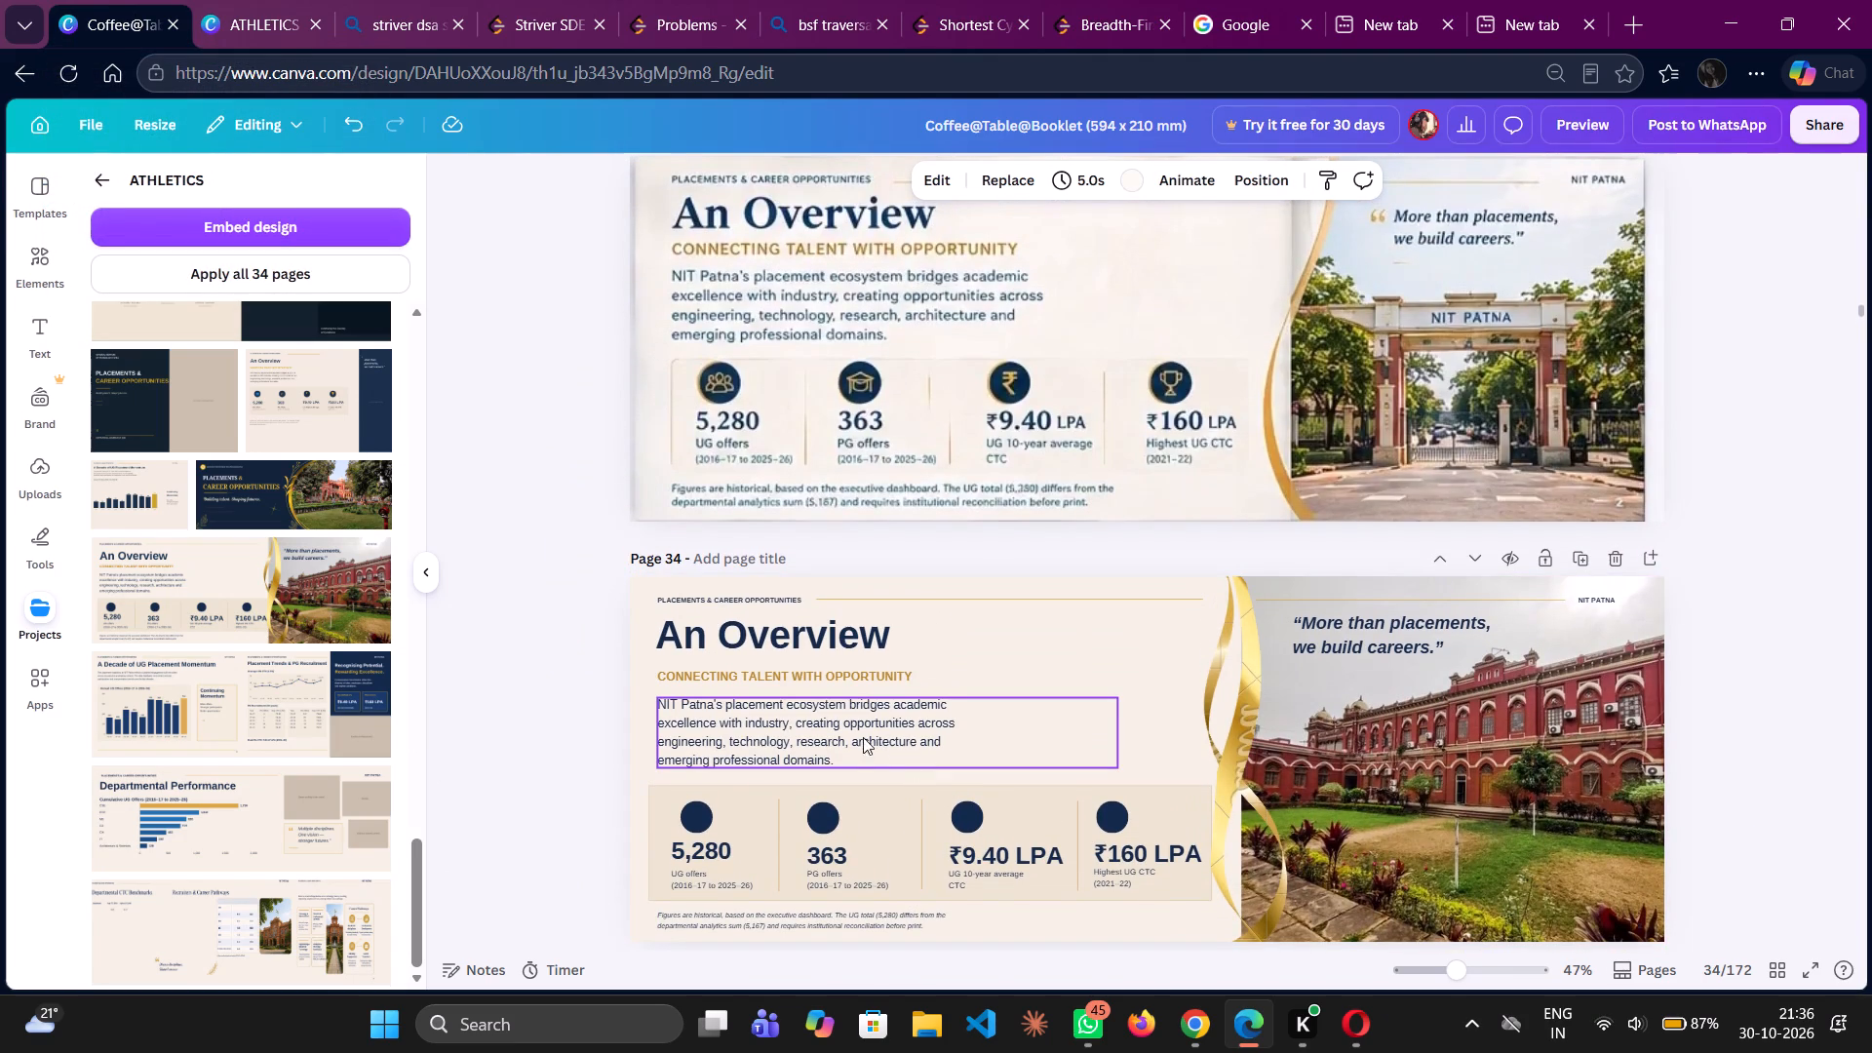
{"action": "left_click", "coordinate": [852, 735]}
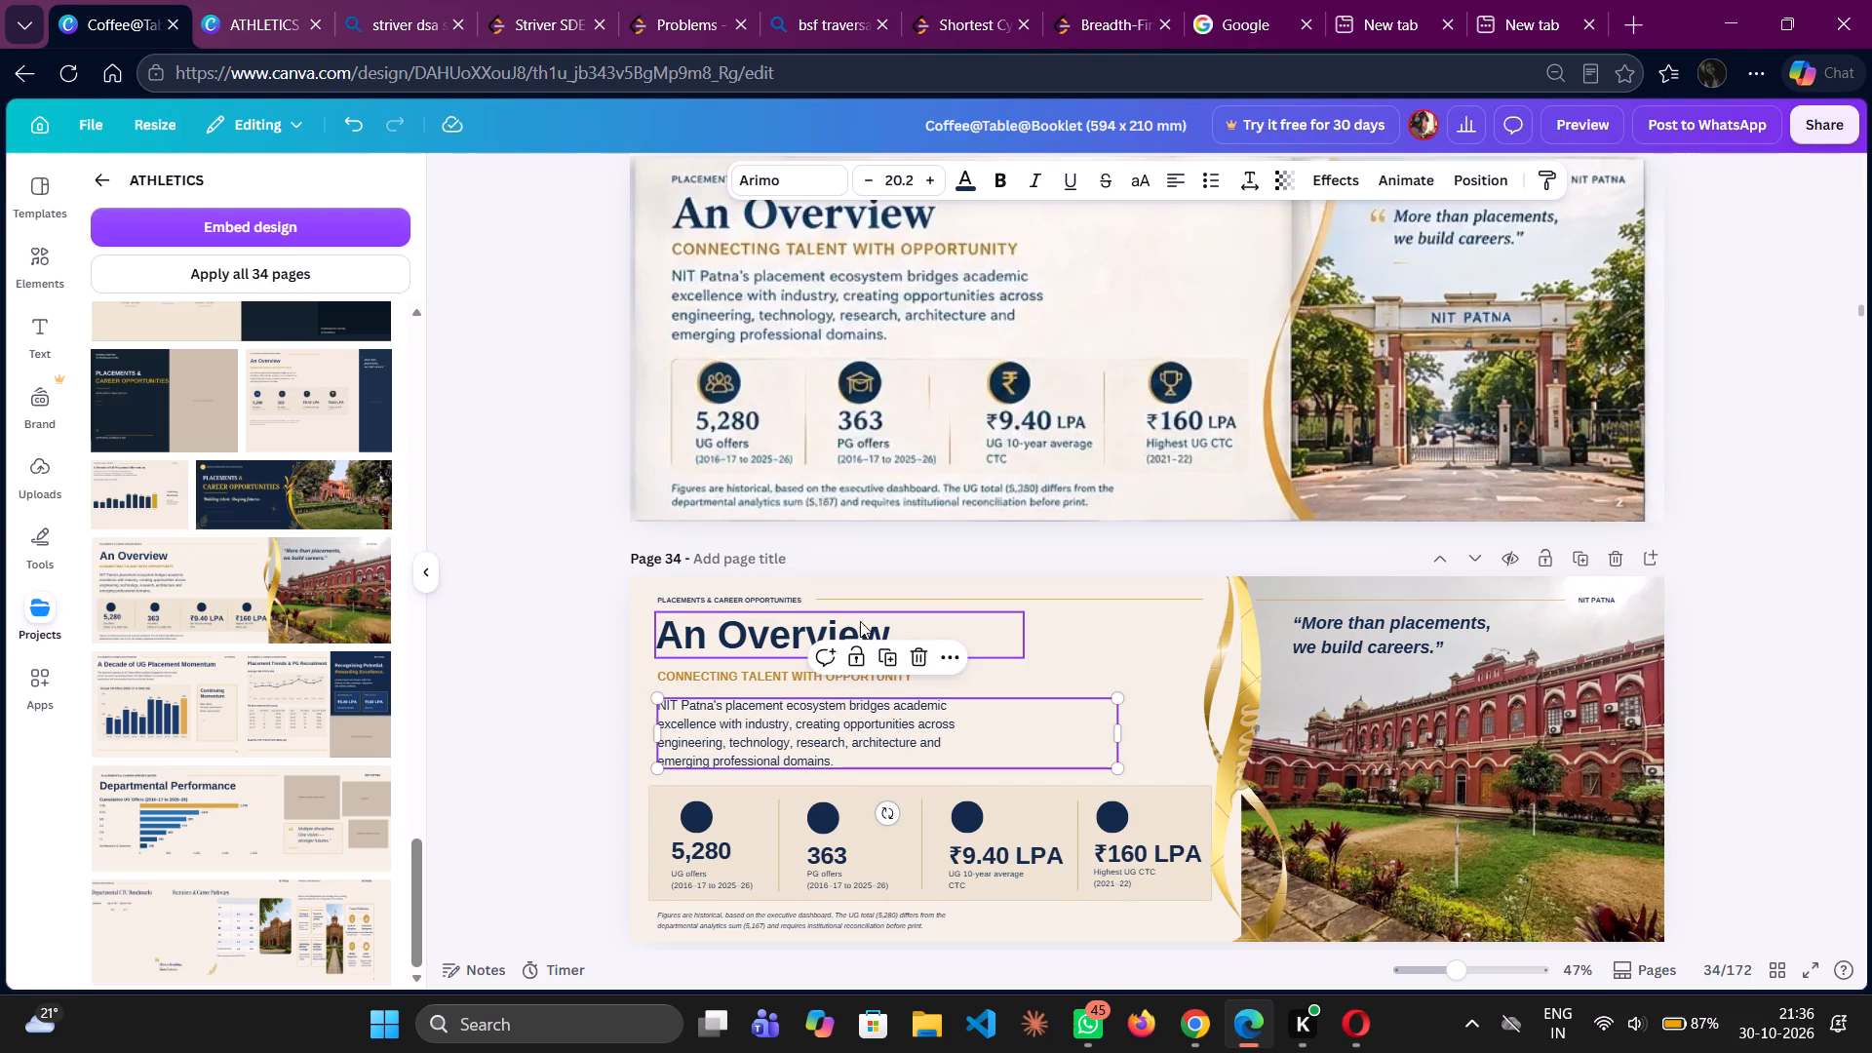
{"action": "double_click", "coordinate": [838, 631]}
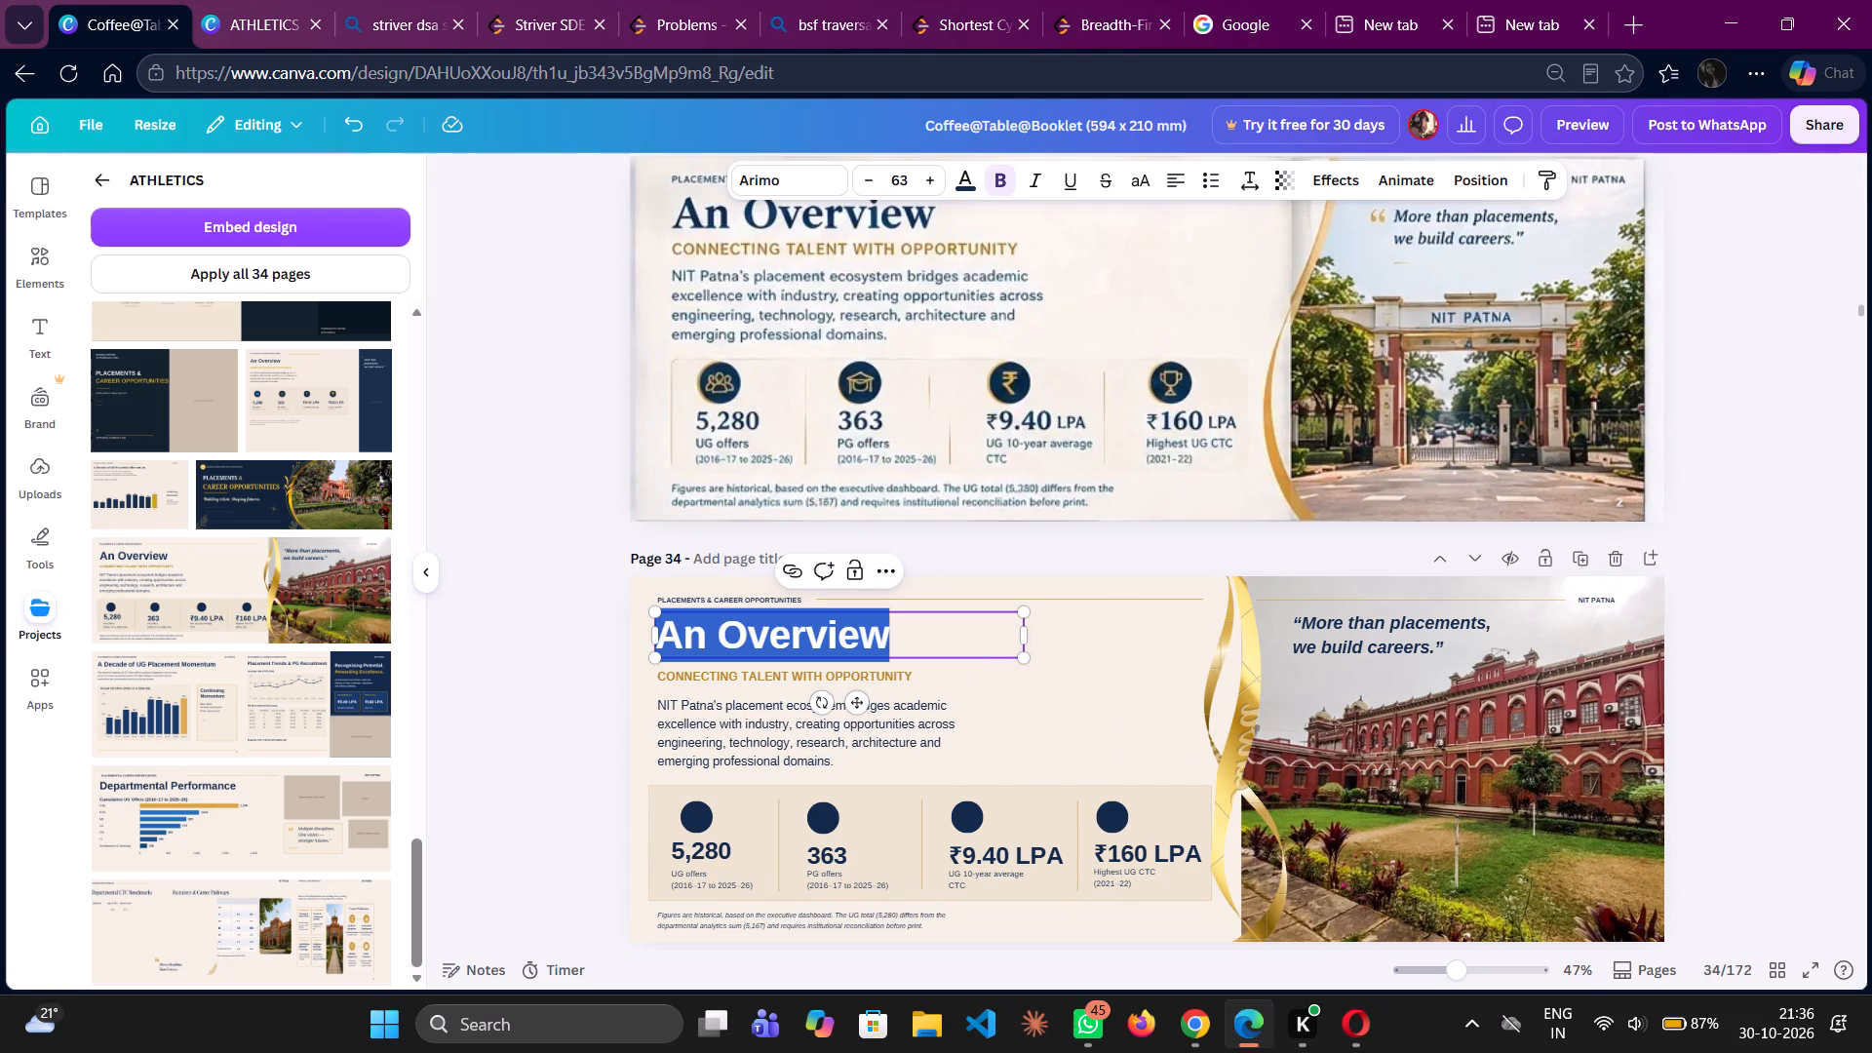
{"action": "left_click", "coordinate": [802, 181]}
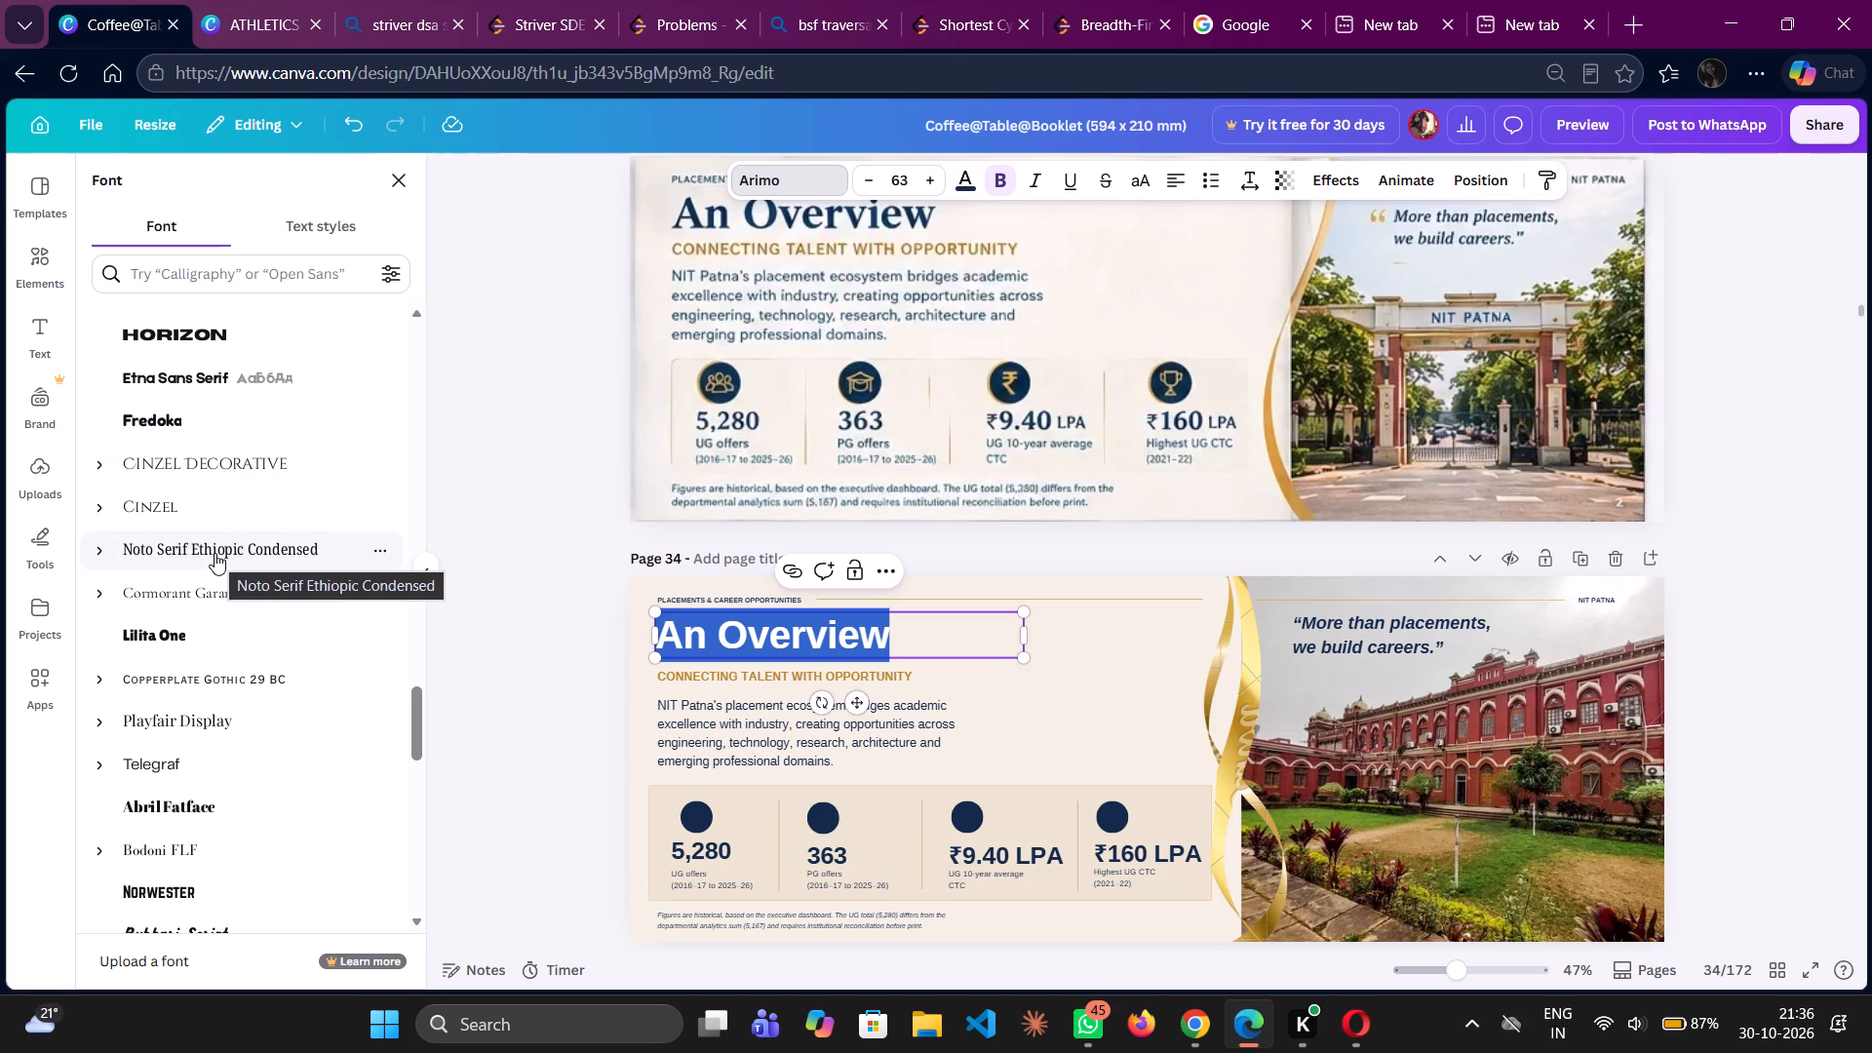
{"action": "left_click", "coordinate": [214, 553]}
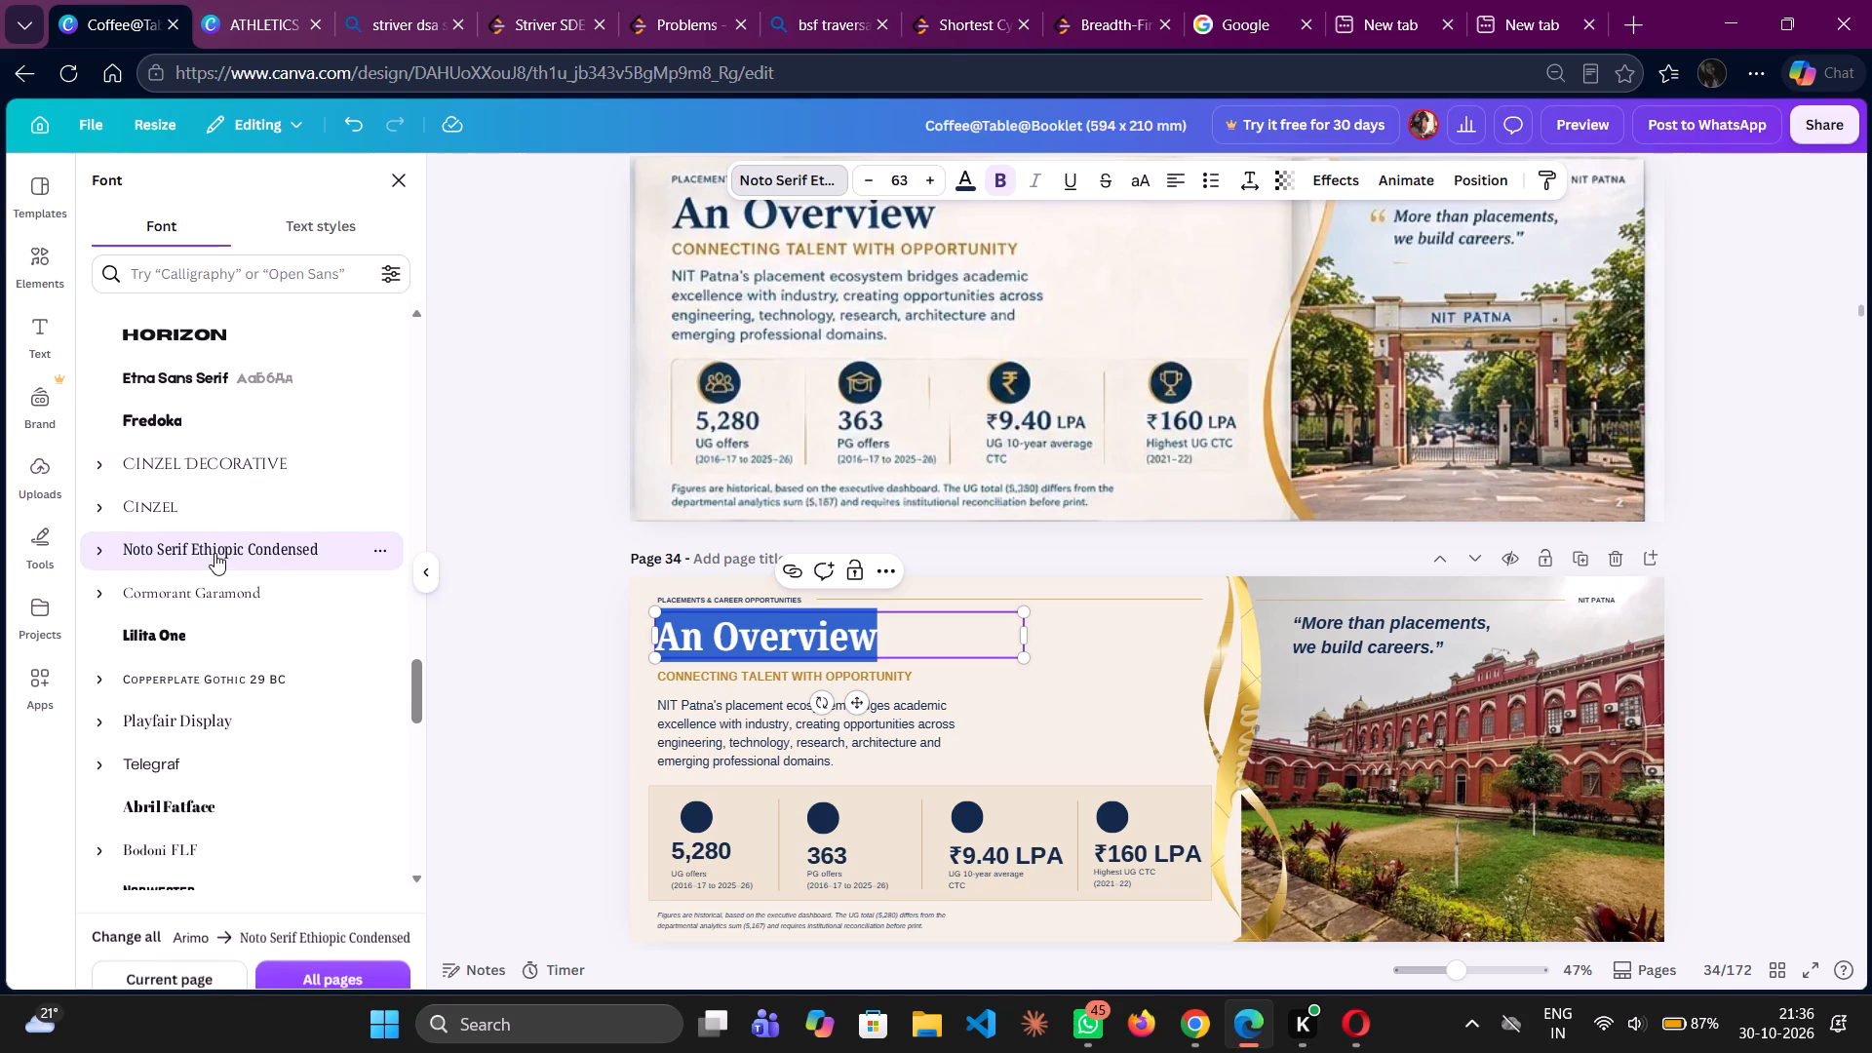
{"action": "left_click", "coordinate": [255, 475]}
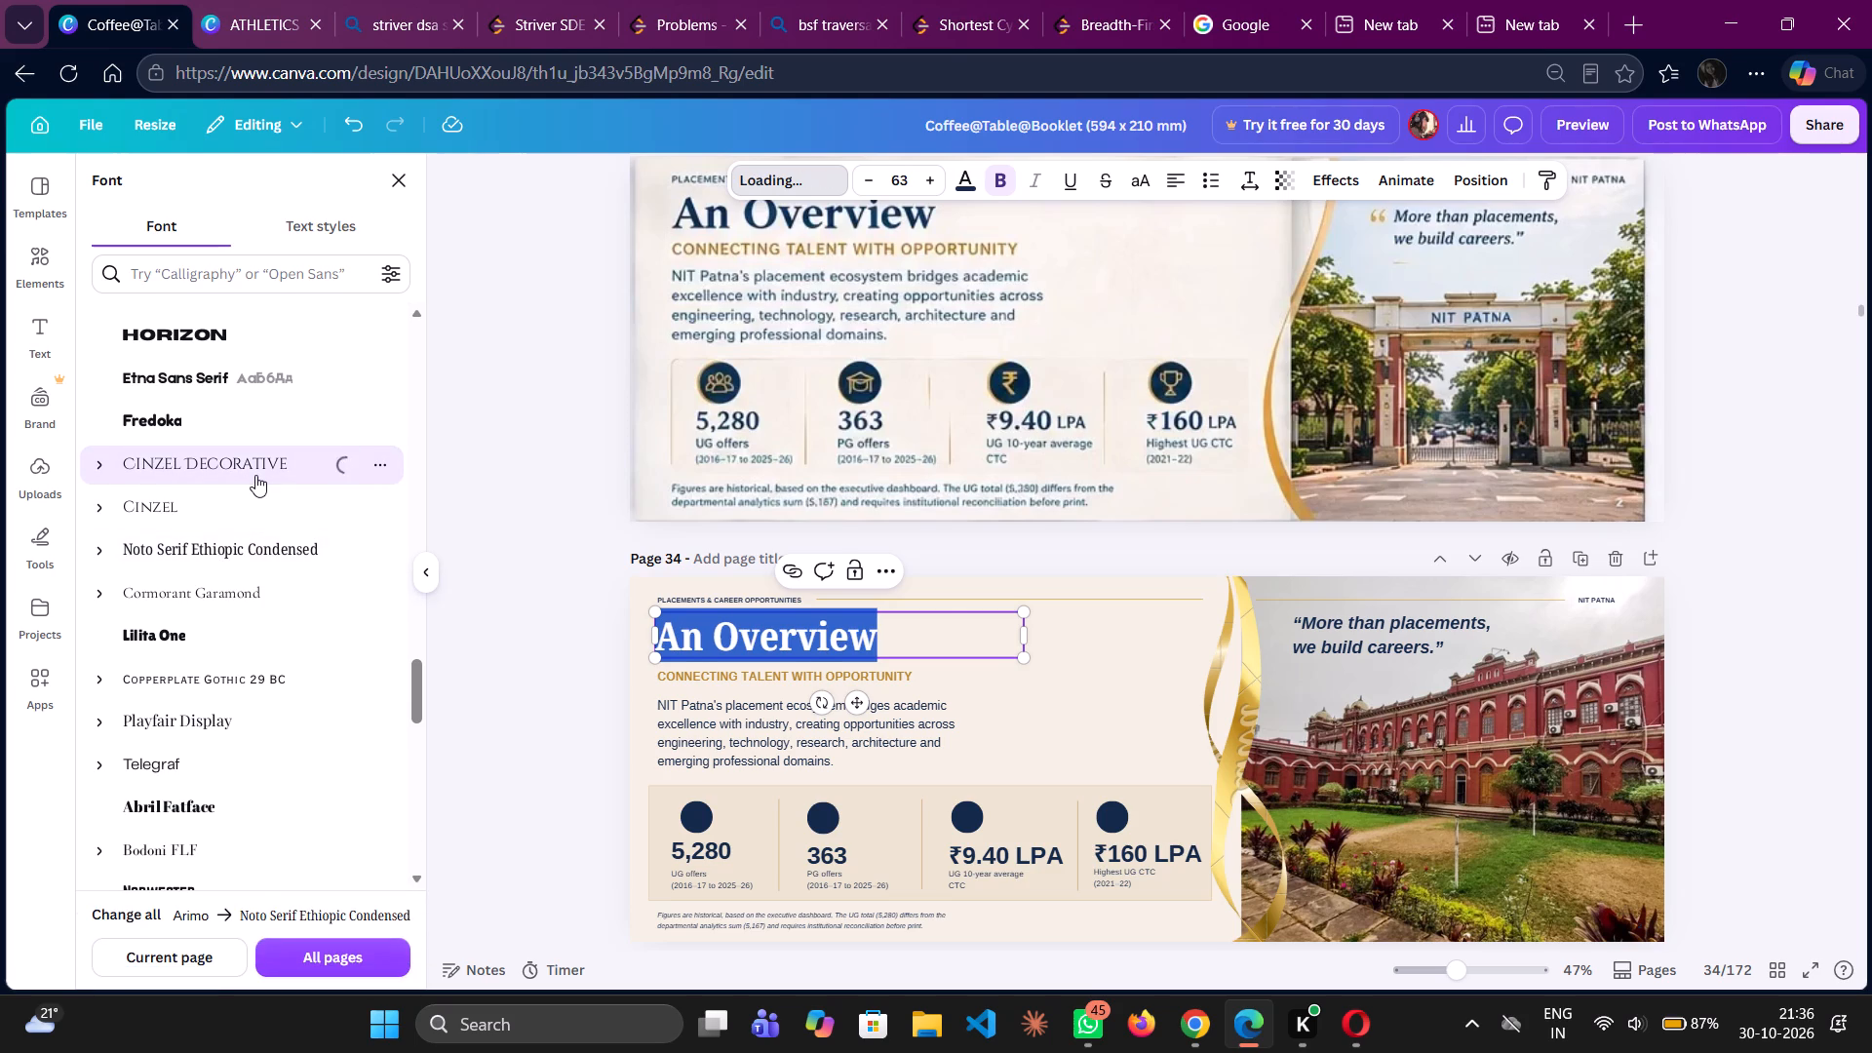
{"action": "left_click", "coordinate": [244, 505]}
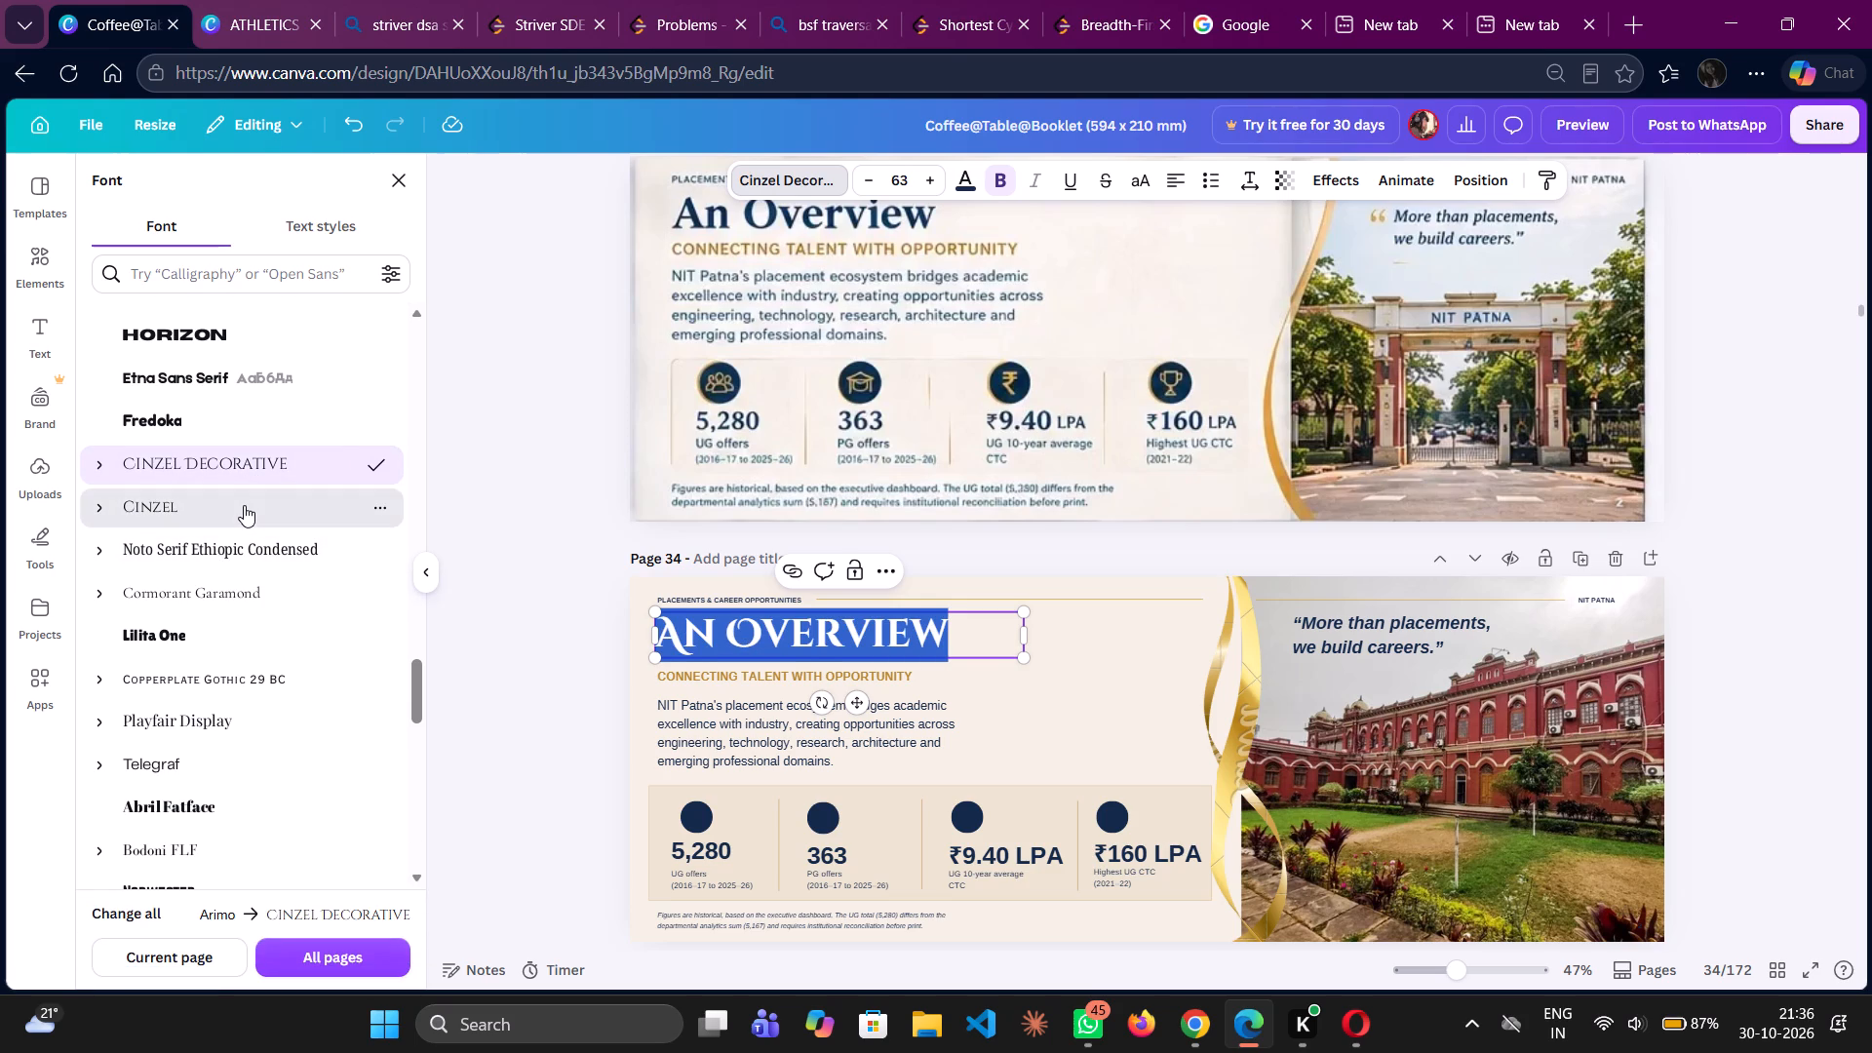
Set the "CONNECTING TALENT WITH OPPORTUNITY" subheading on page 34 in Cormorant Garamond.
{"action": "double_click", "coordinate": [703, 675]}
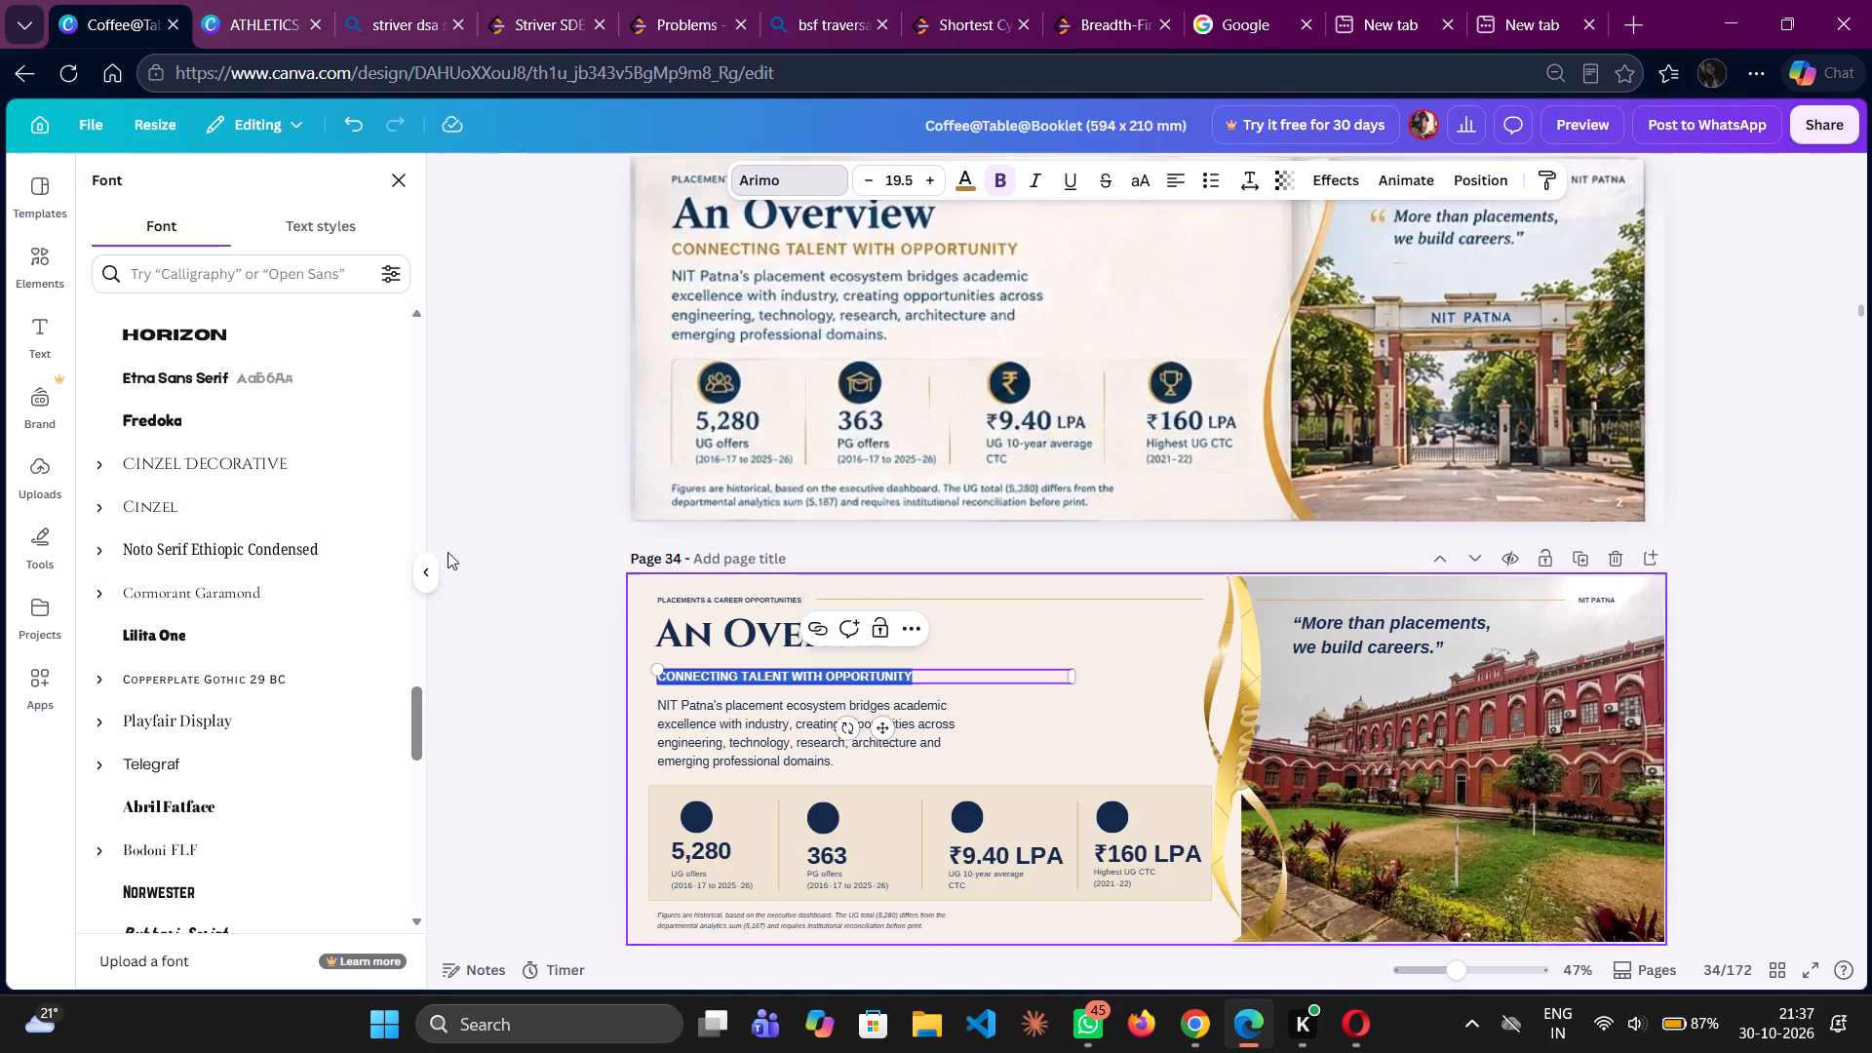
{"action": "left_click", "coordinate": [251, 590]}
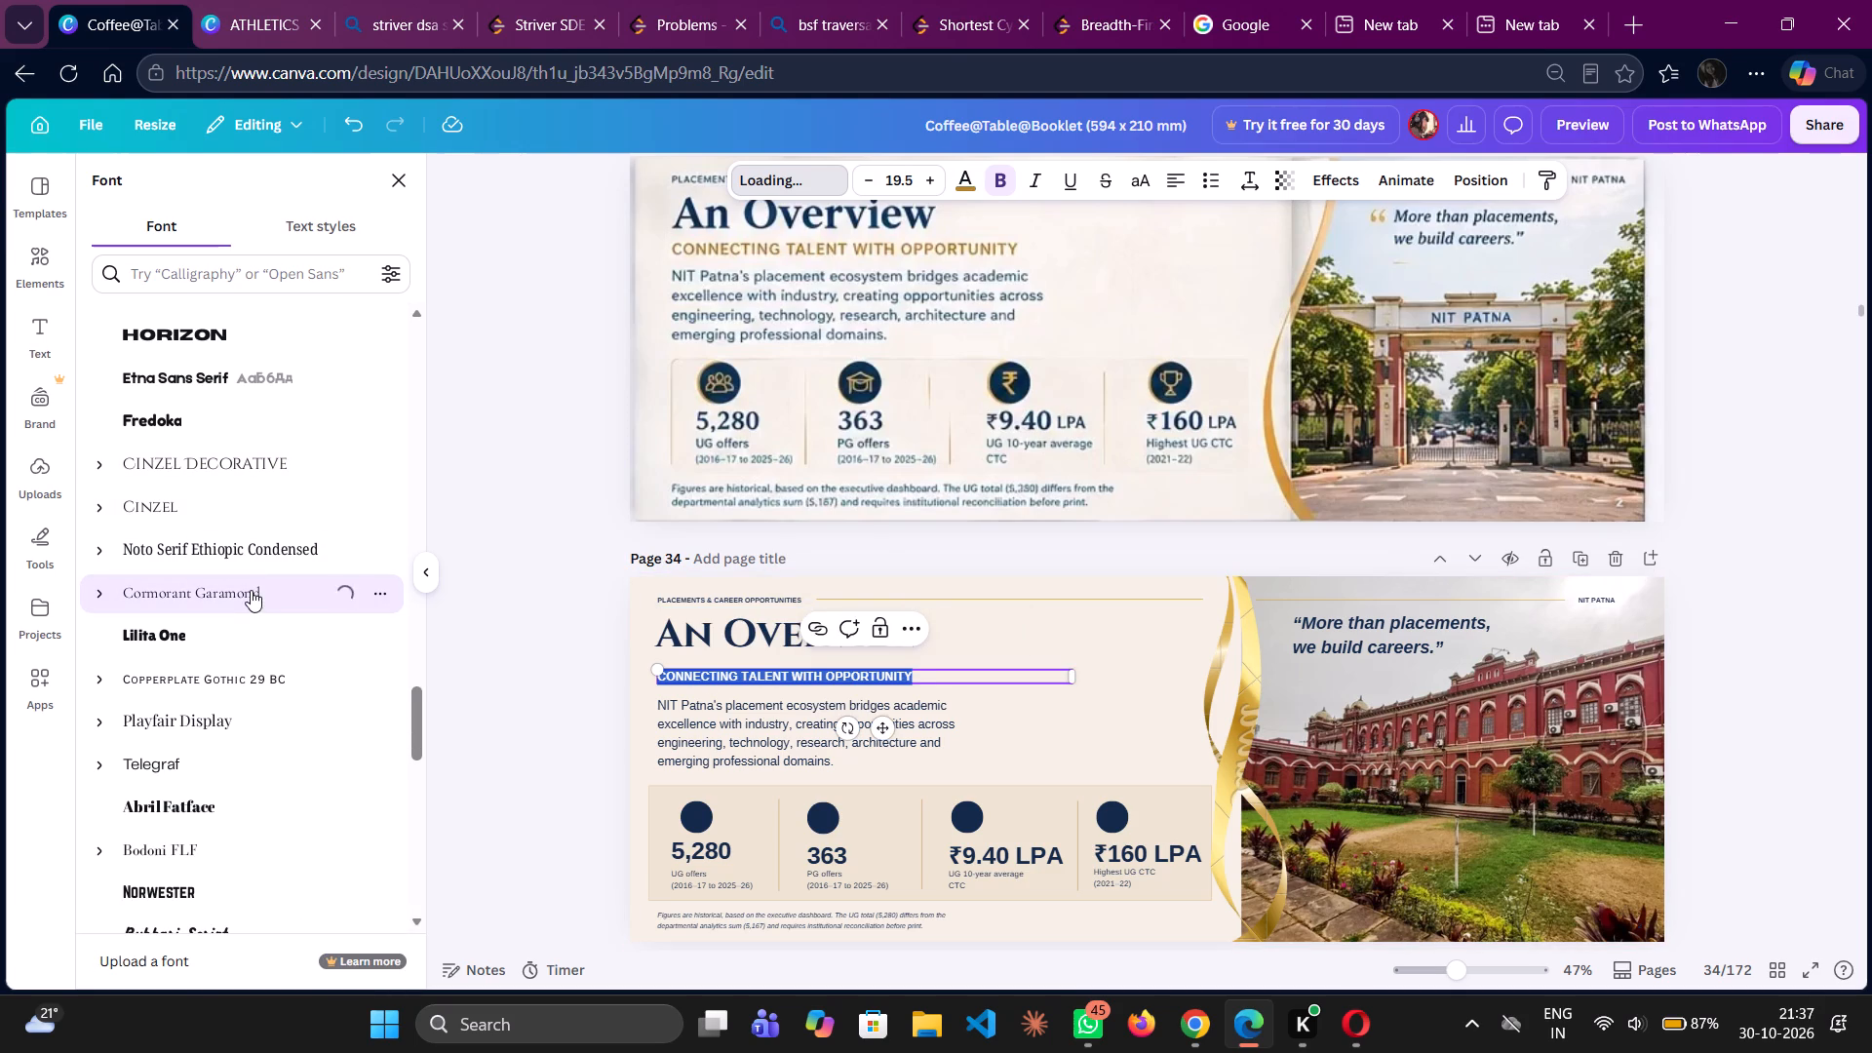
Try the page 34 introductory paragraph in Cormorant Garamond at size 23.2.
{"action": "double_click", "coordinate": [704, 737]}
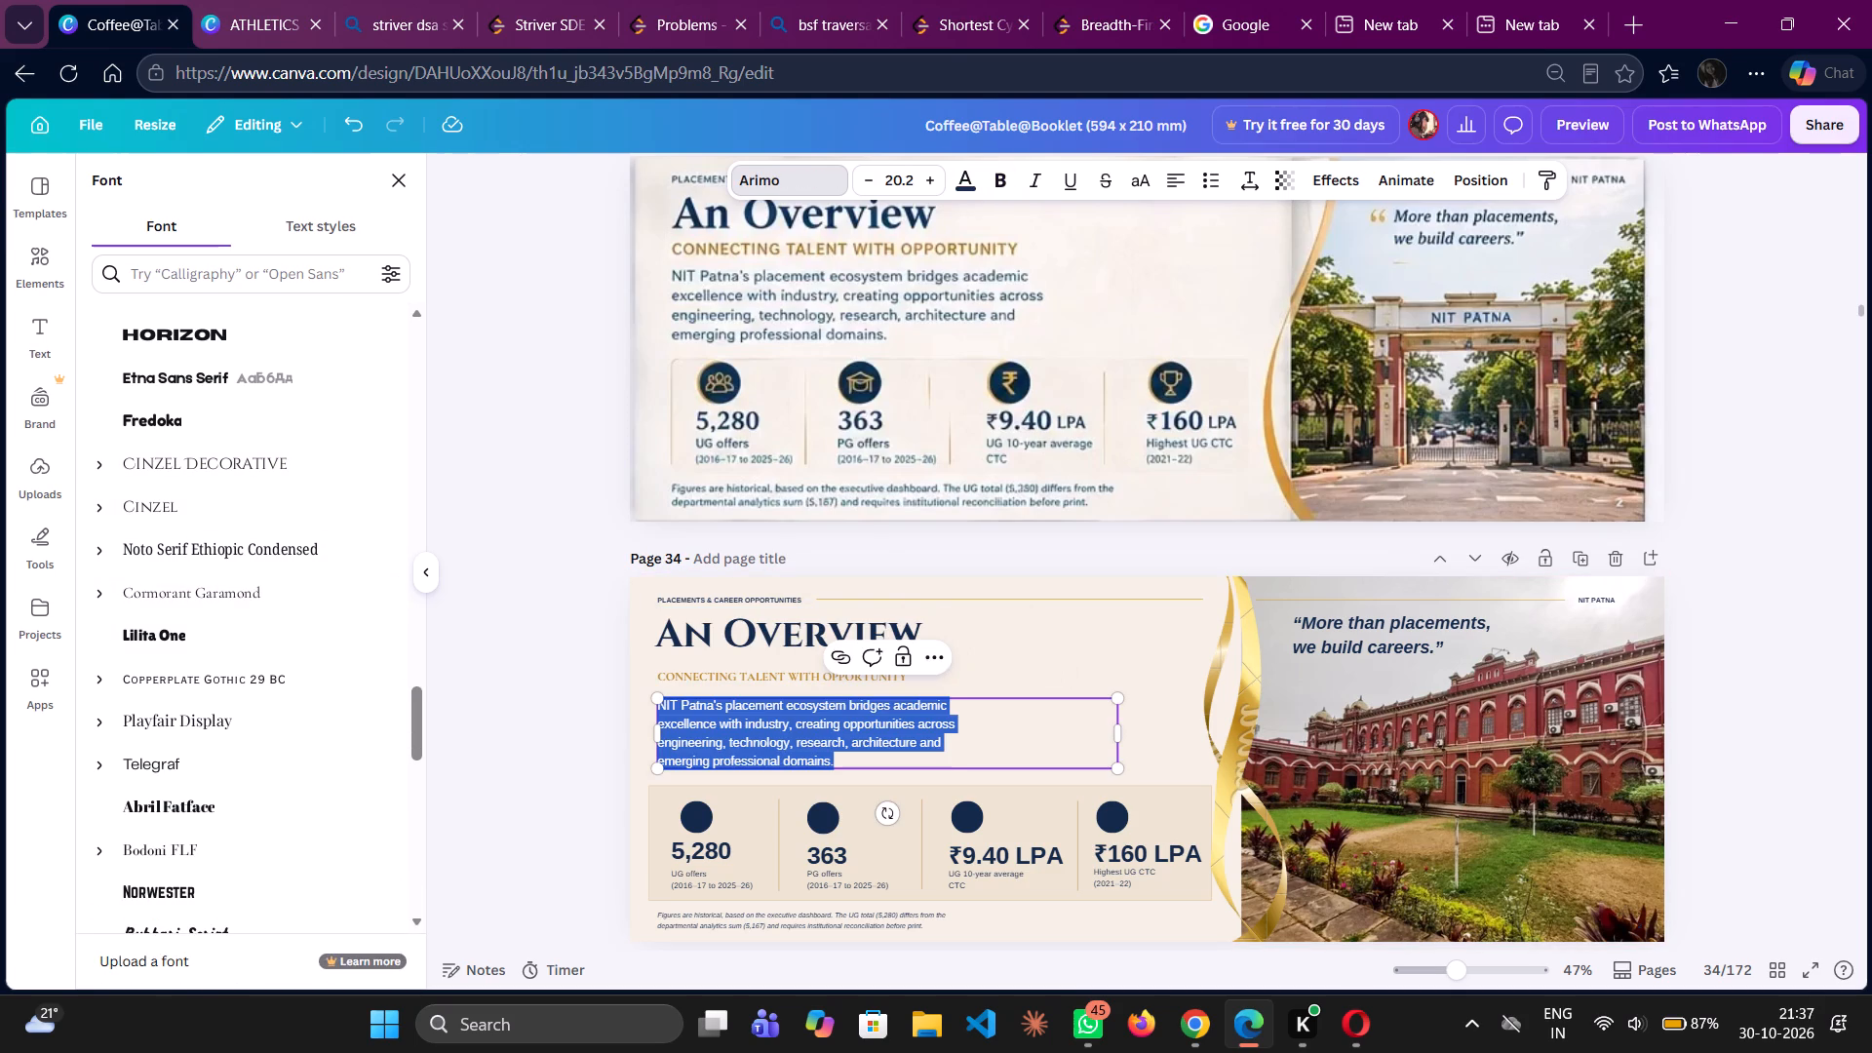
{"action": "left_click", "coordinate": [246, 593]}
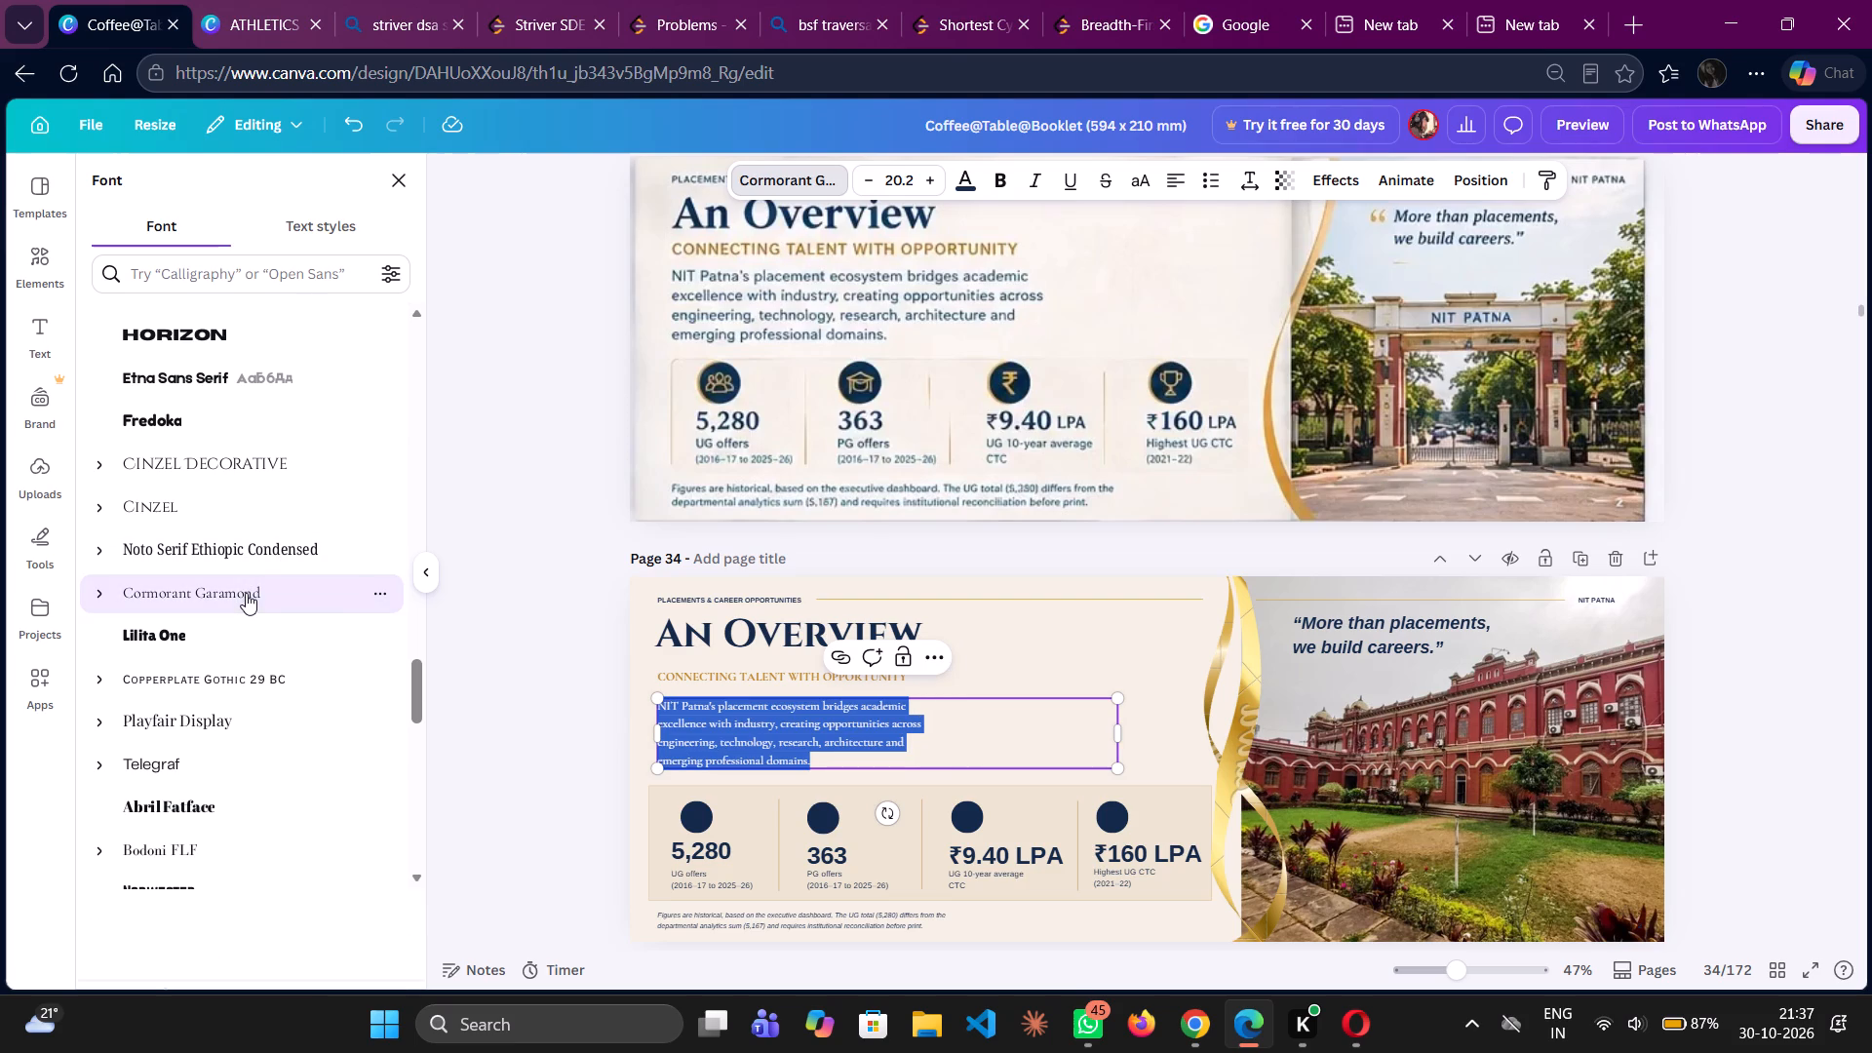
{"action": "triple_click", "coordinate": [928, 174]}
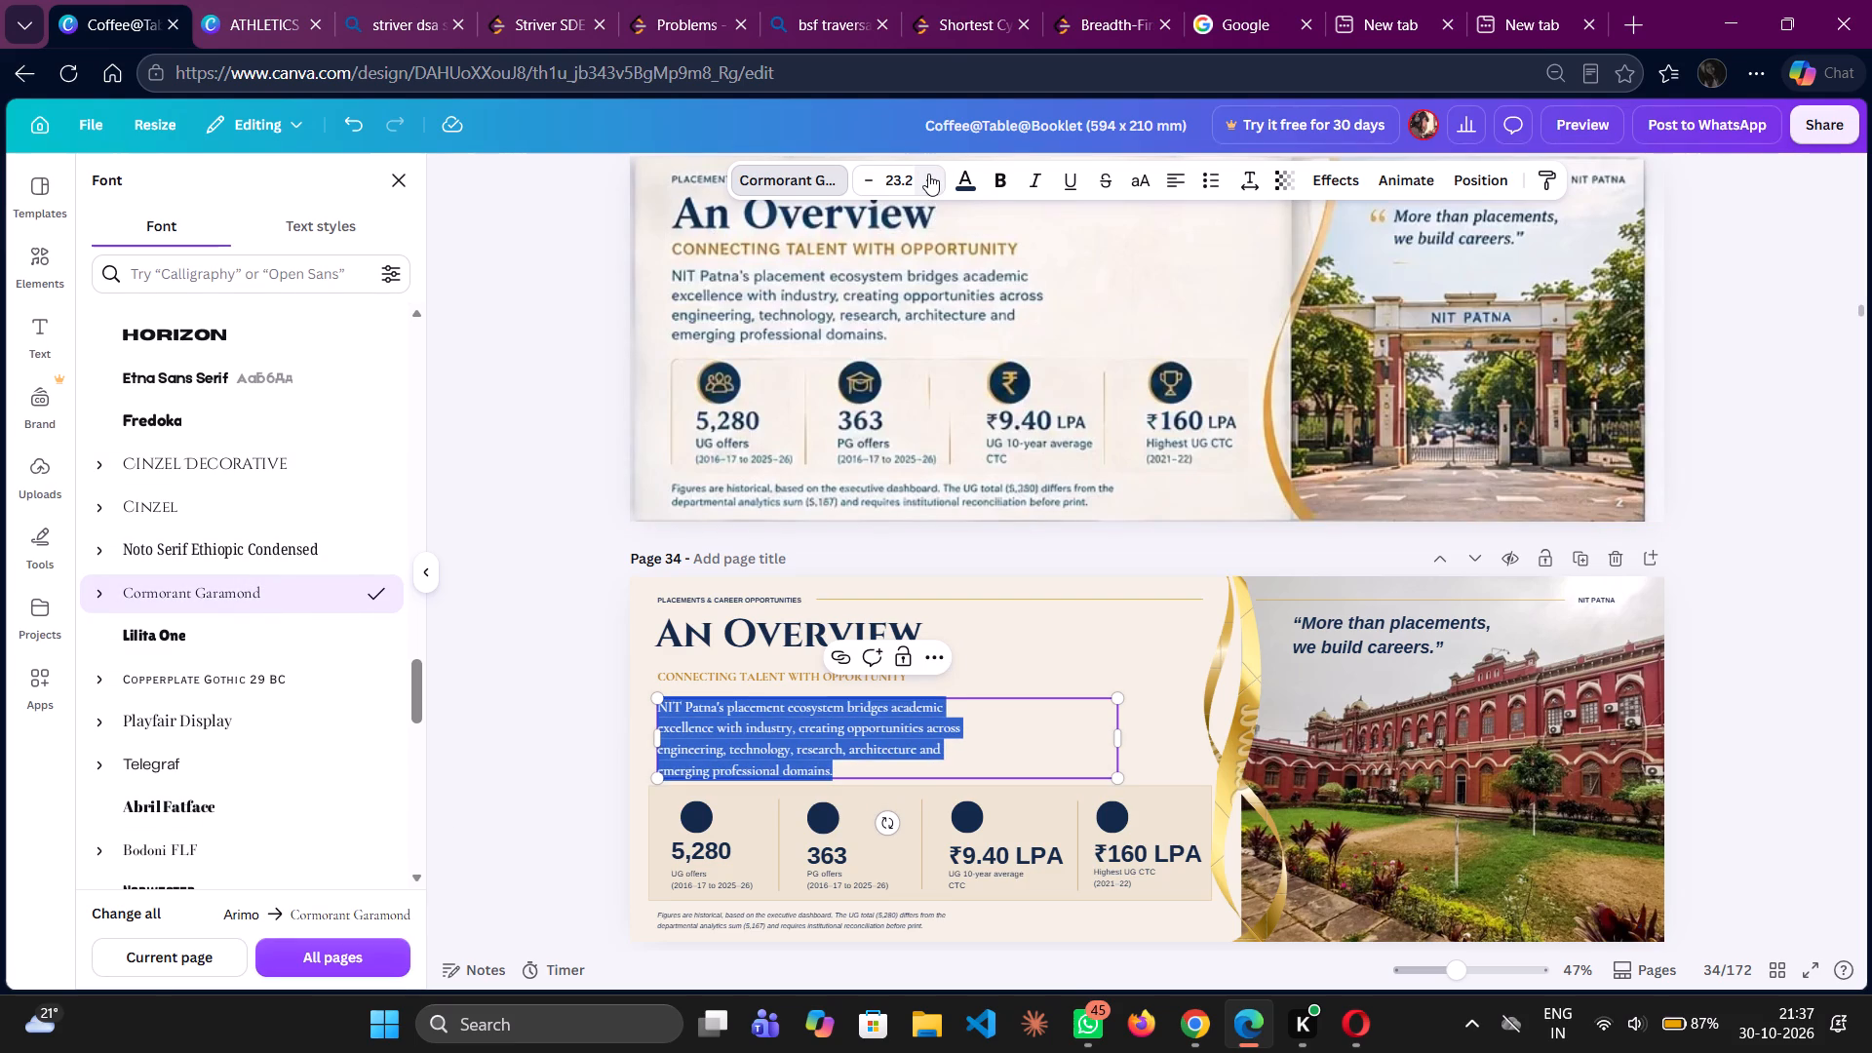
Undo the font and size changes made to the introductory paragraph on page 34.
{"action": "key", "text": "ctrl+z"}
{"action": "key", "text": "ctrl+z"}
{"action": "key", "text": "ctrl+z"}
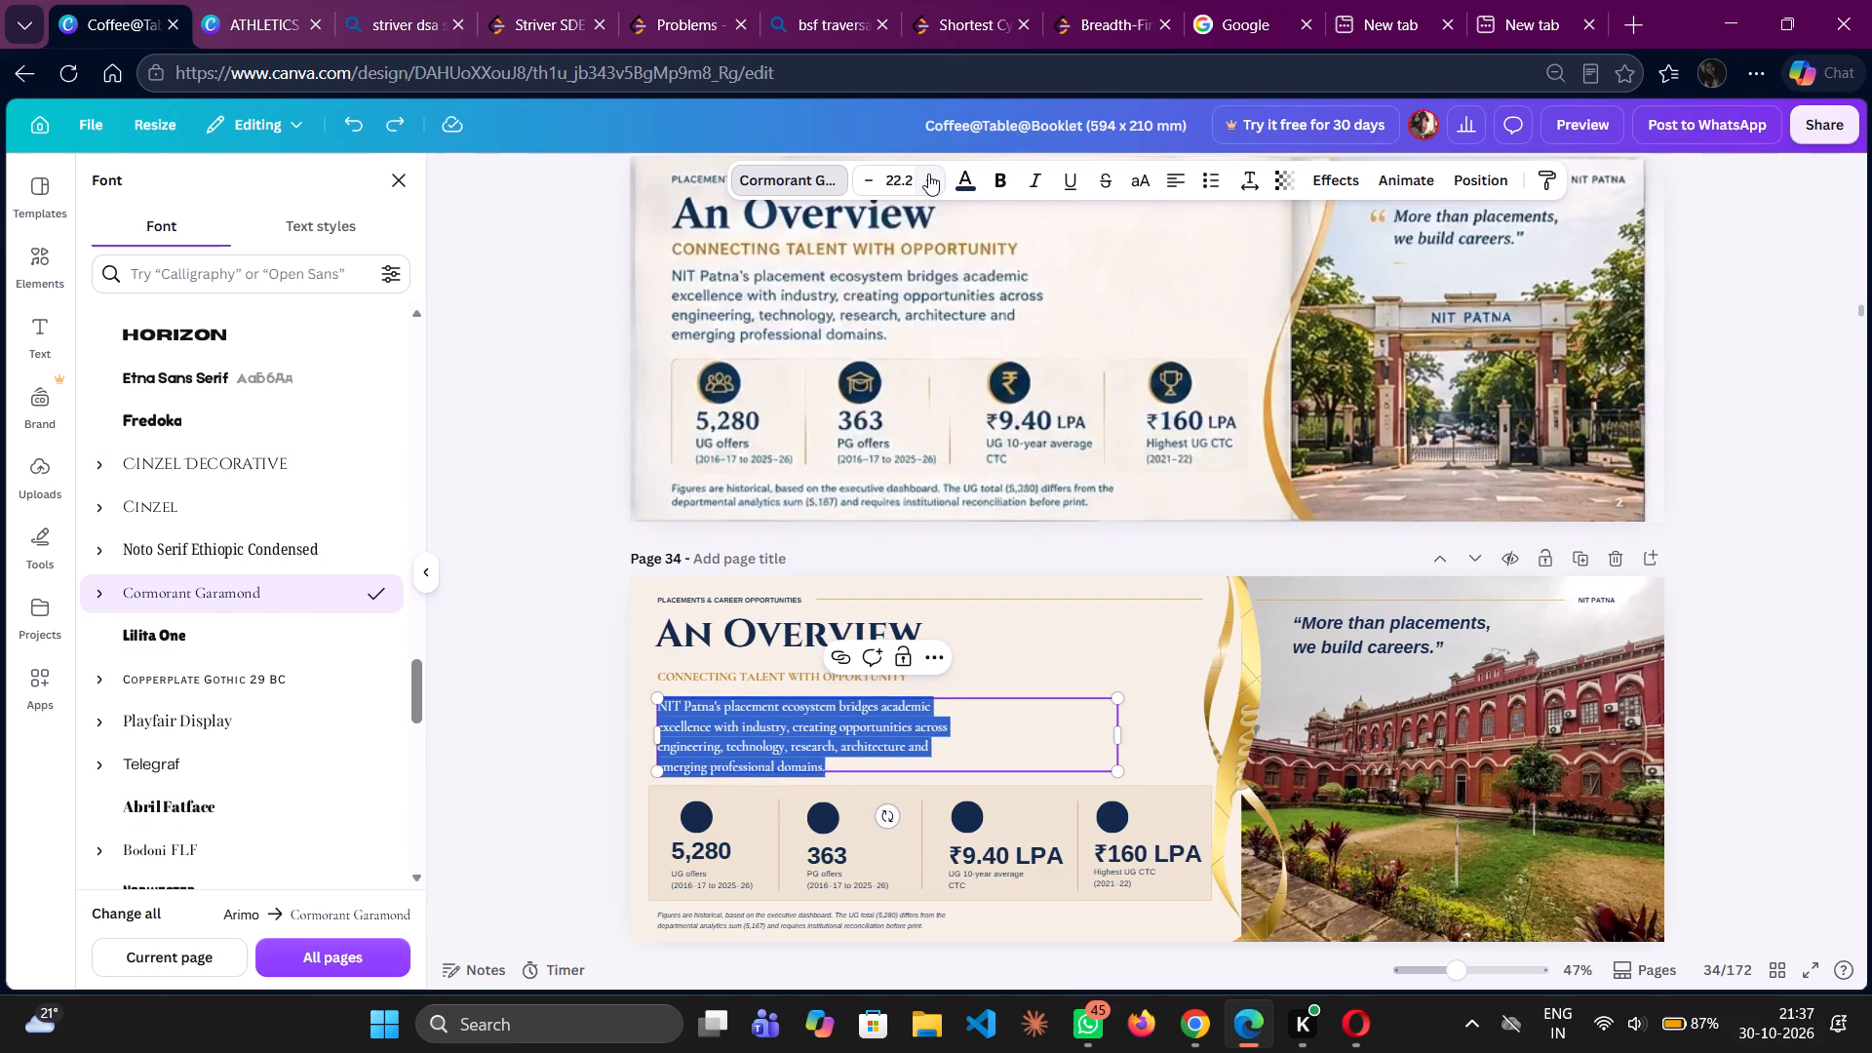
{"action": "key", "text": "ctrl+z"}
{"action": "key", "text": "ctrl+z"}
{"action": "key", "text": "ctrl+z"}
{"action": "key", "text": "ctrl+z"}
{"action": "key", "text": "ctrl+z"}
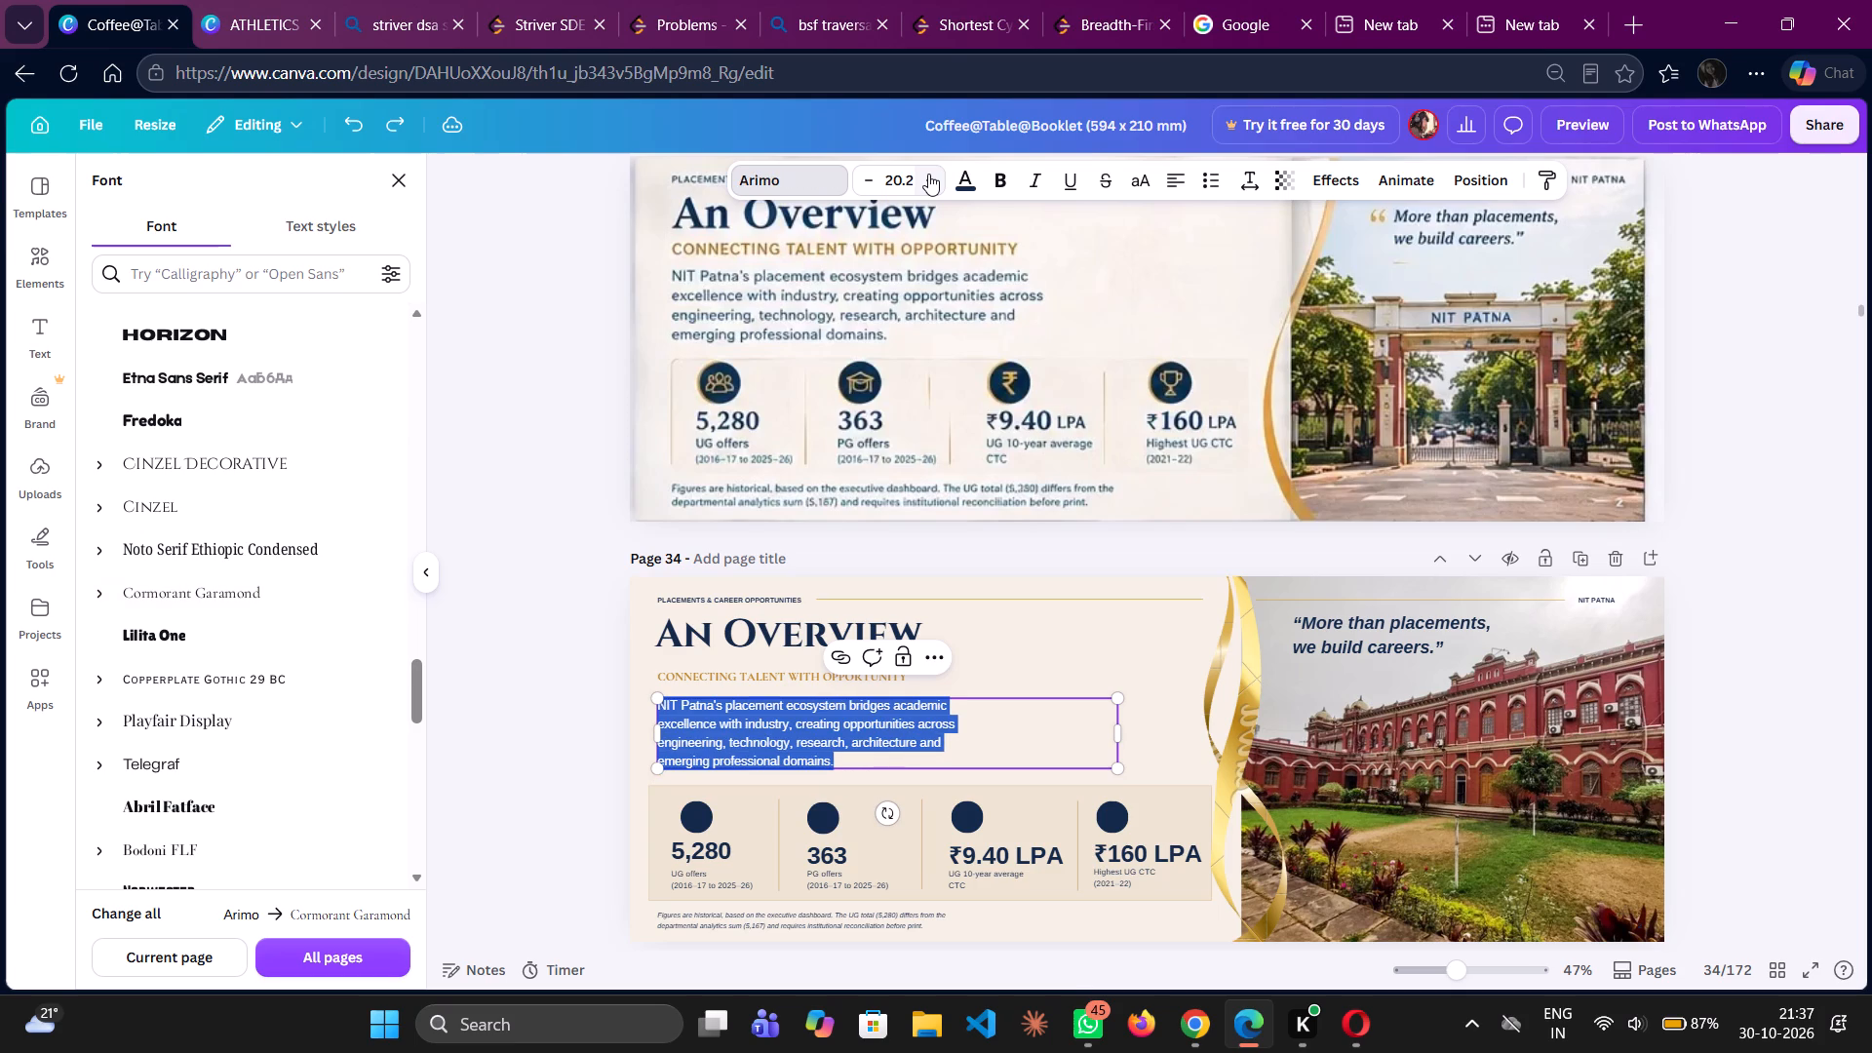
Set the introductory paragraph on page 34 in the Lora font.
{"action": "scroll", "coordinate": [278, 307], "scroll_direction": "up", "scroll_amount": 8}
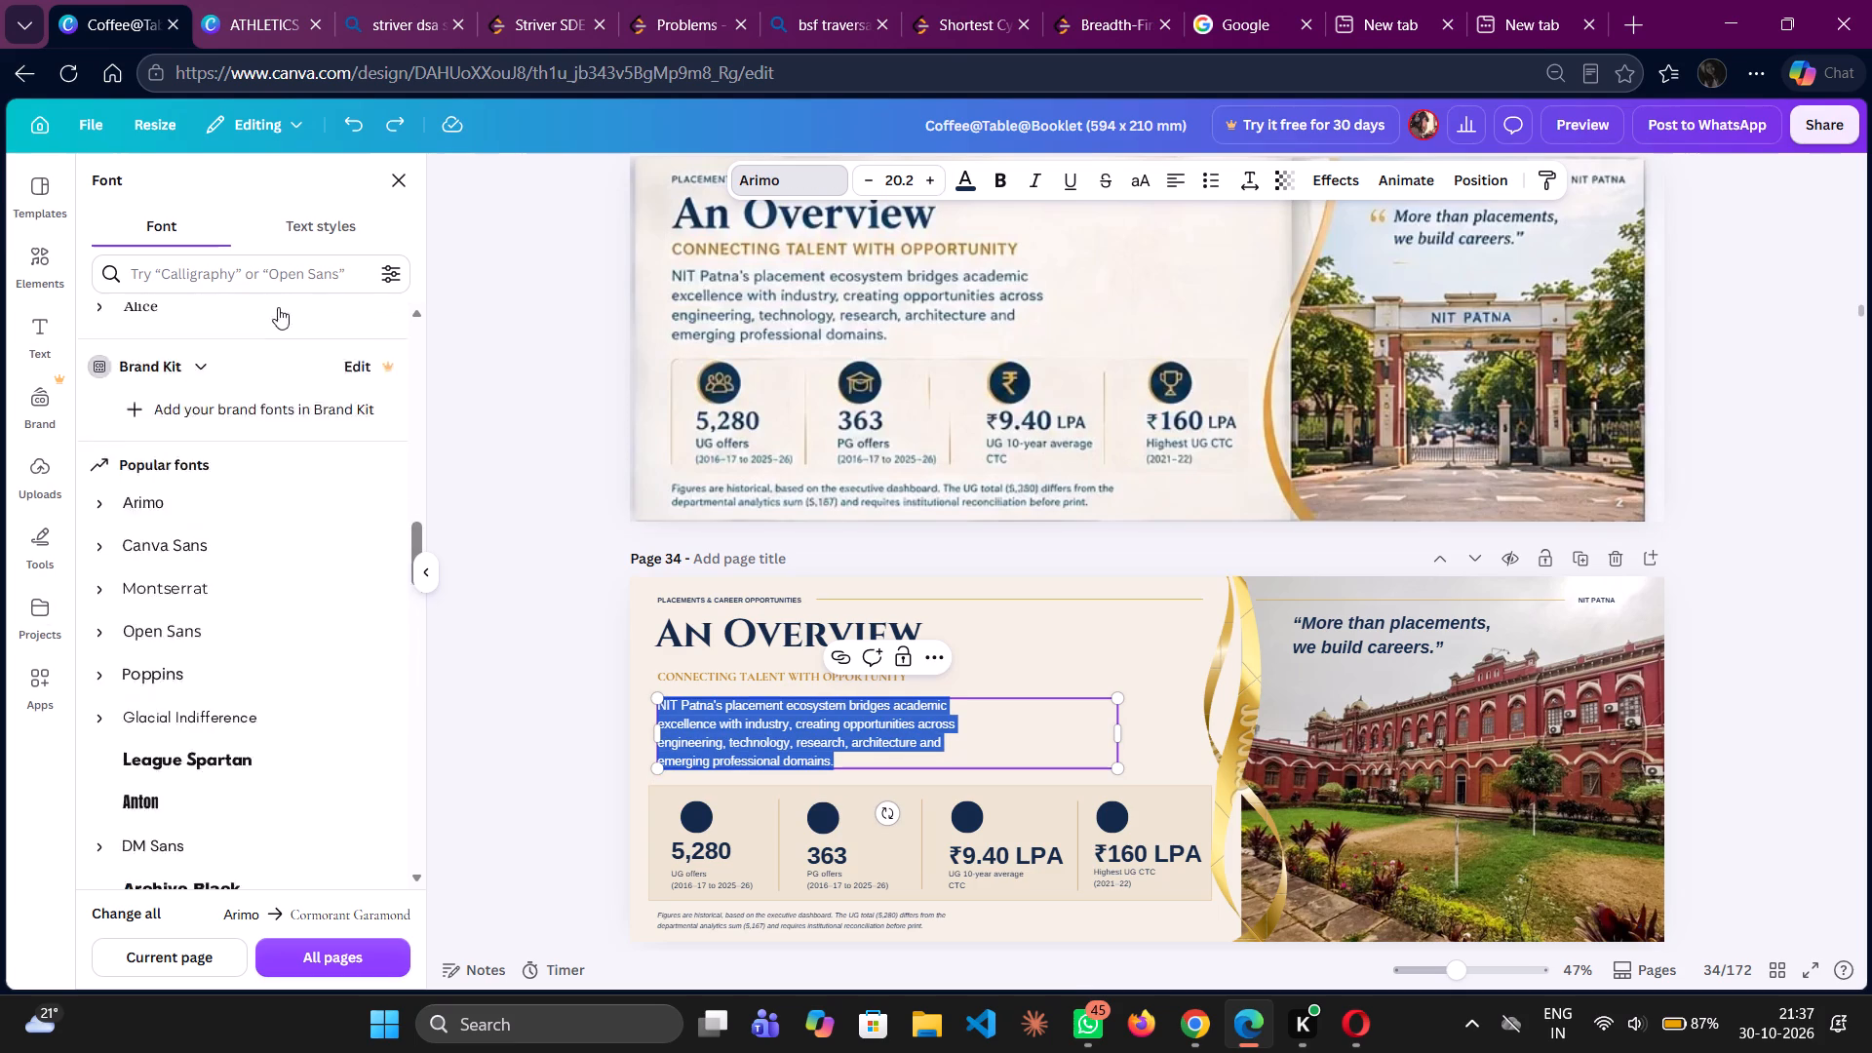
{"action": "scroll", "coordinate": [278, 307], "scroll_direction": "up", "scroll_amount": 9}
{"action": "scroll", "coordinate": [169, 629], "scroll_direction": "down", "scroll_amount": 1}
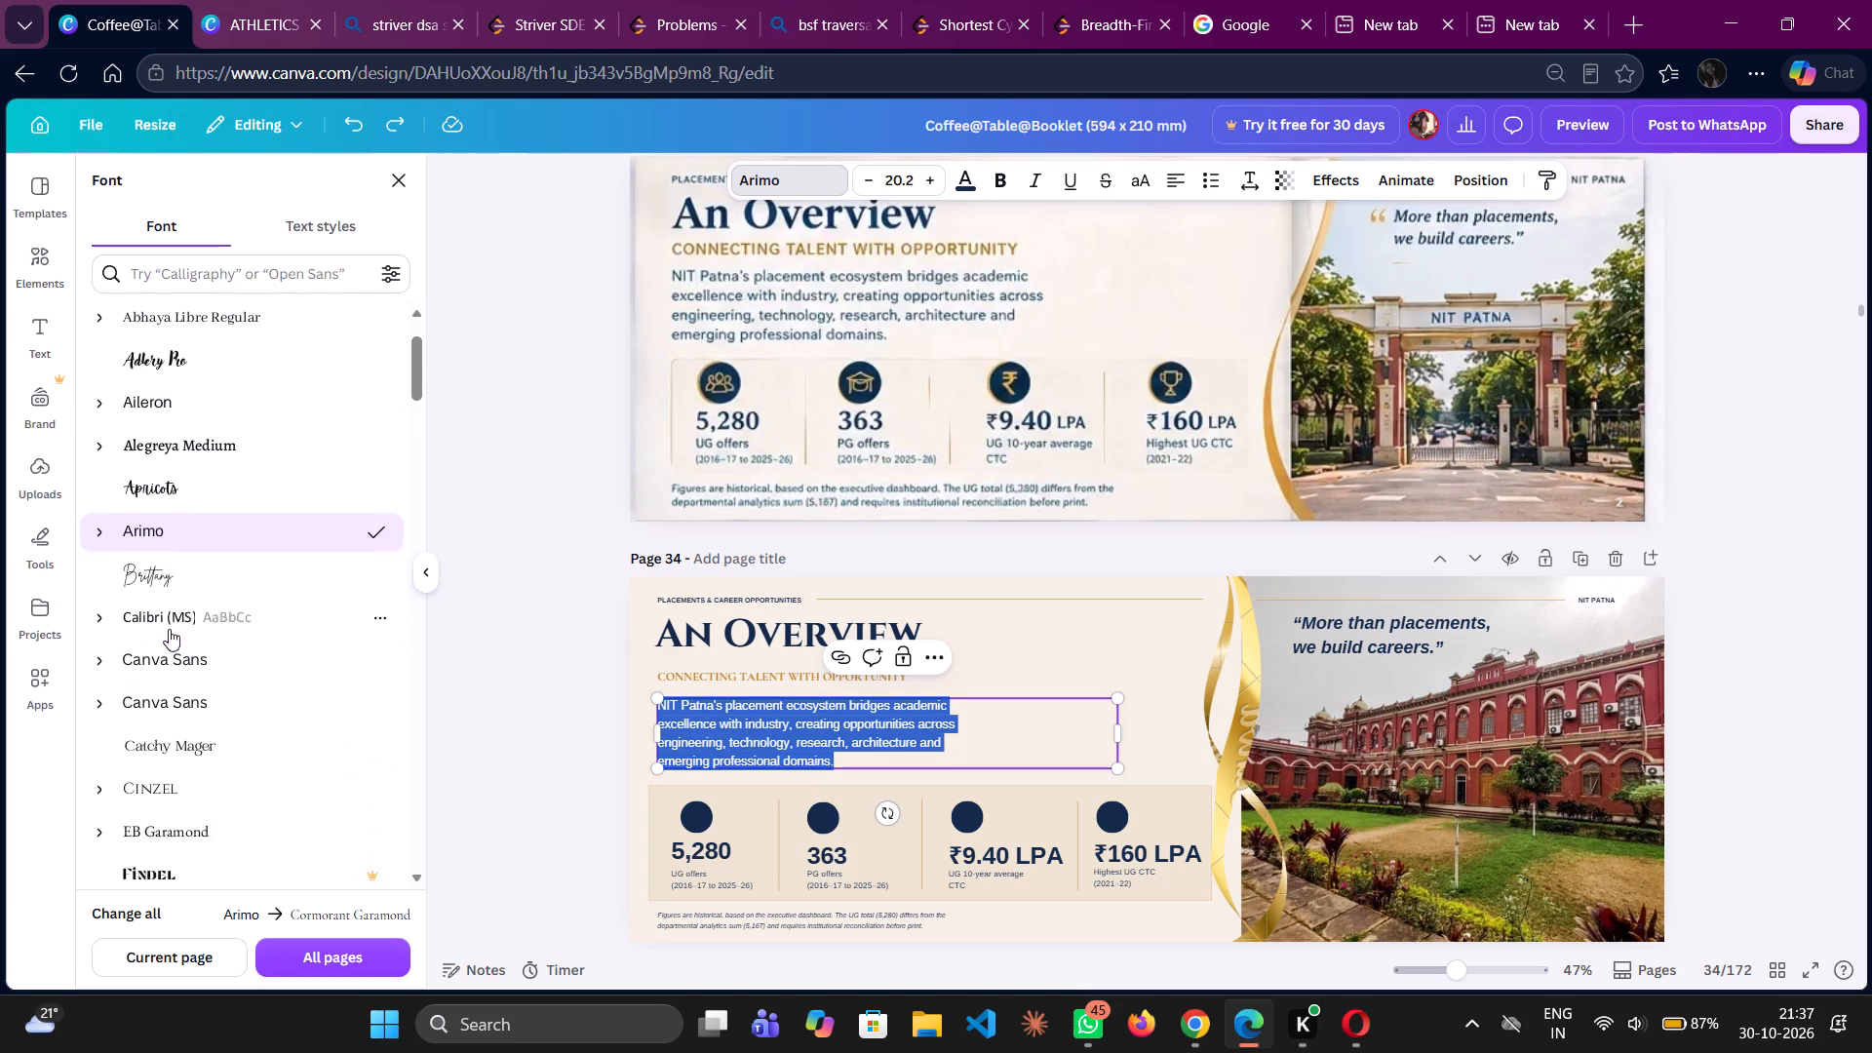
{"action": "scroll", "coordinate": [169, 629], "scroll_direction": "down", "scroll_amount": 4}
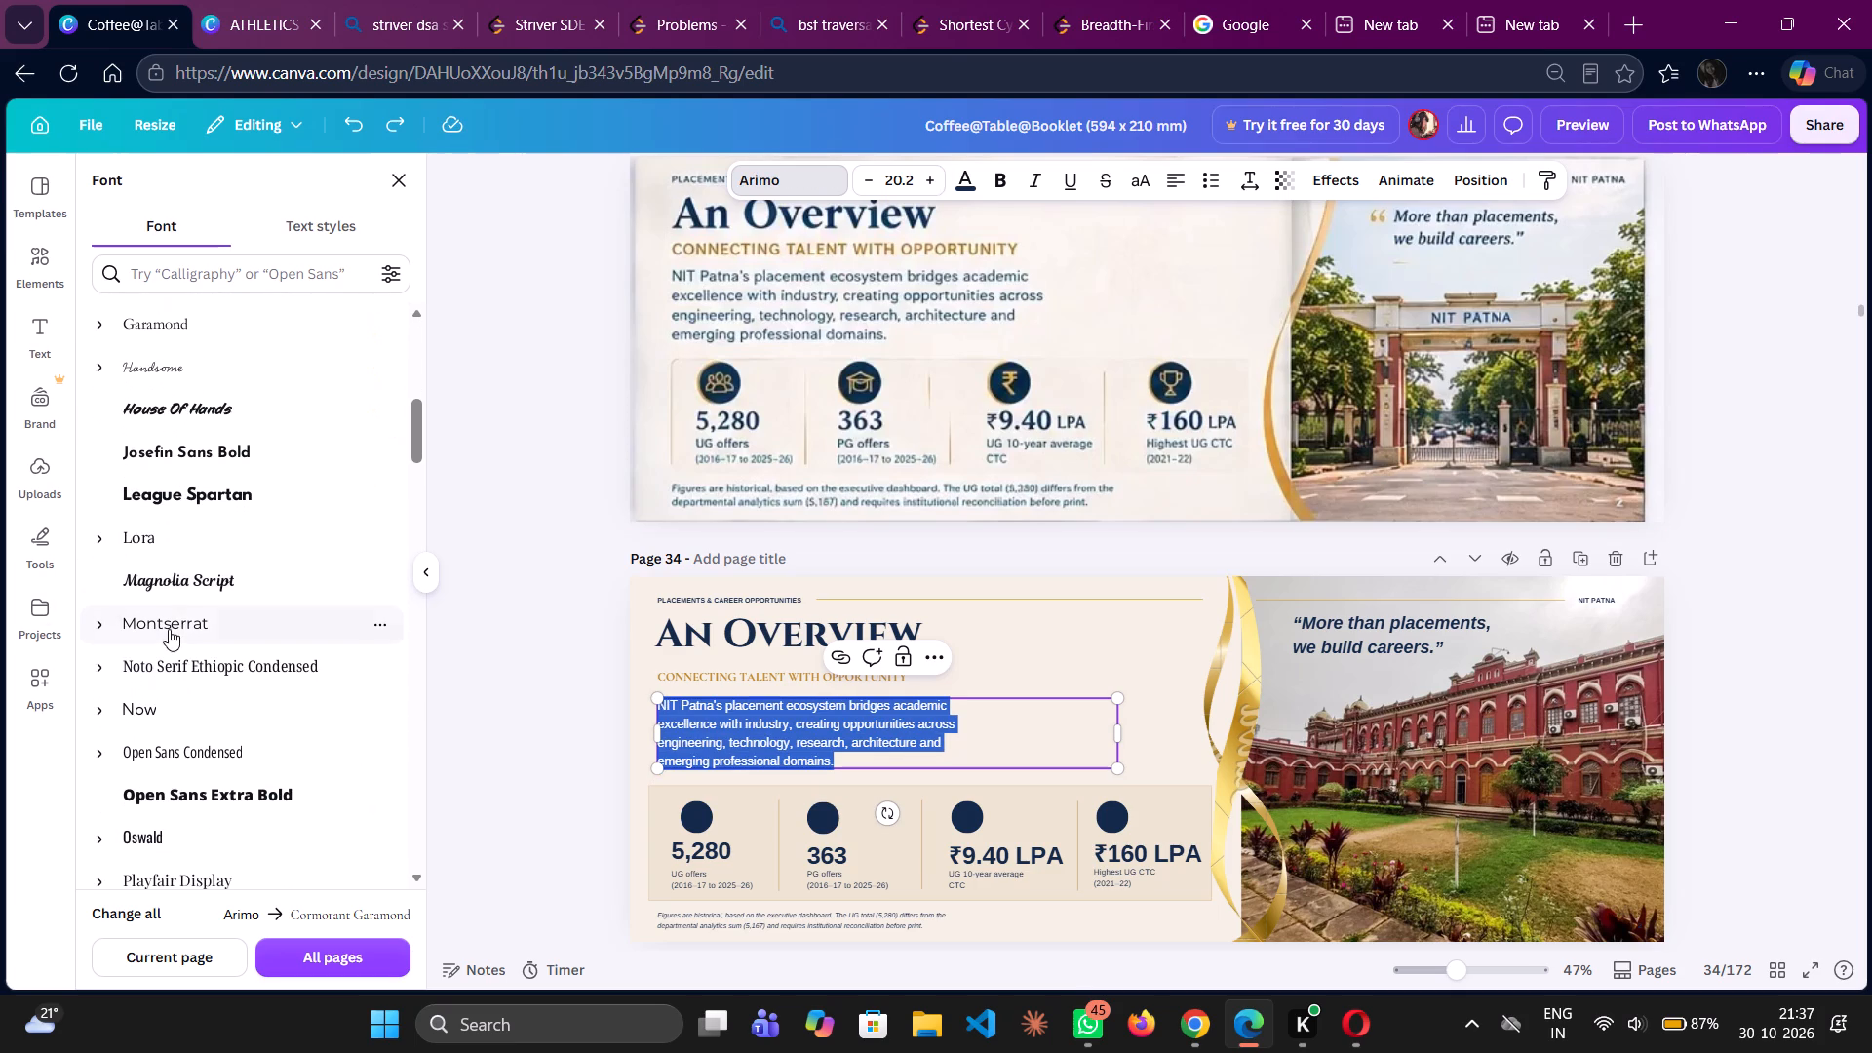
{"action": "left_click", "coordinate": [173, 541]}
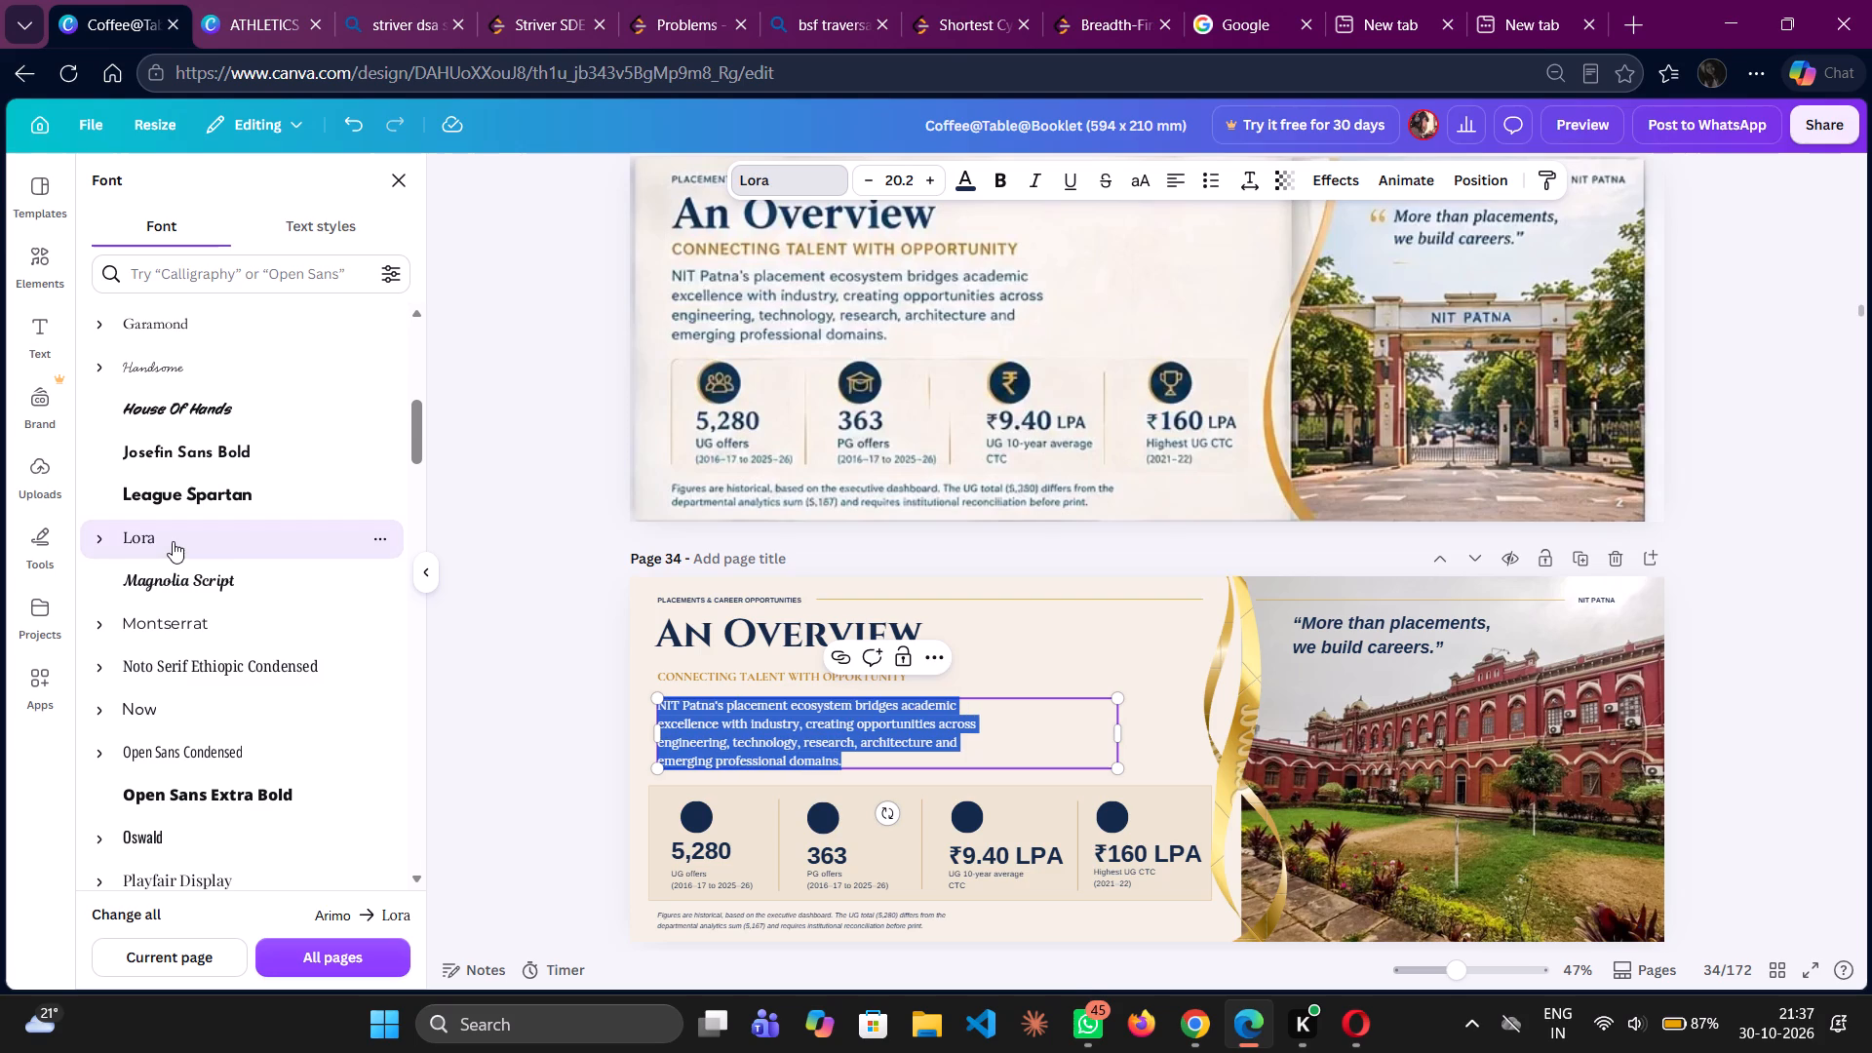
{"action": "left_click", "coordinate": [526, 708]}
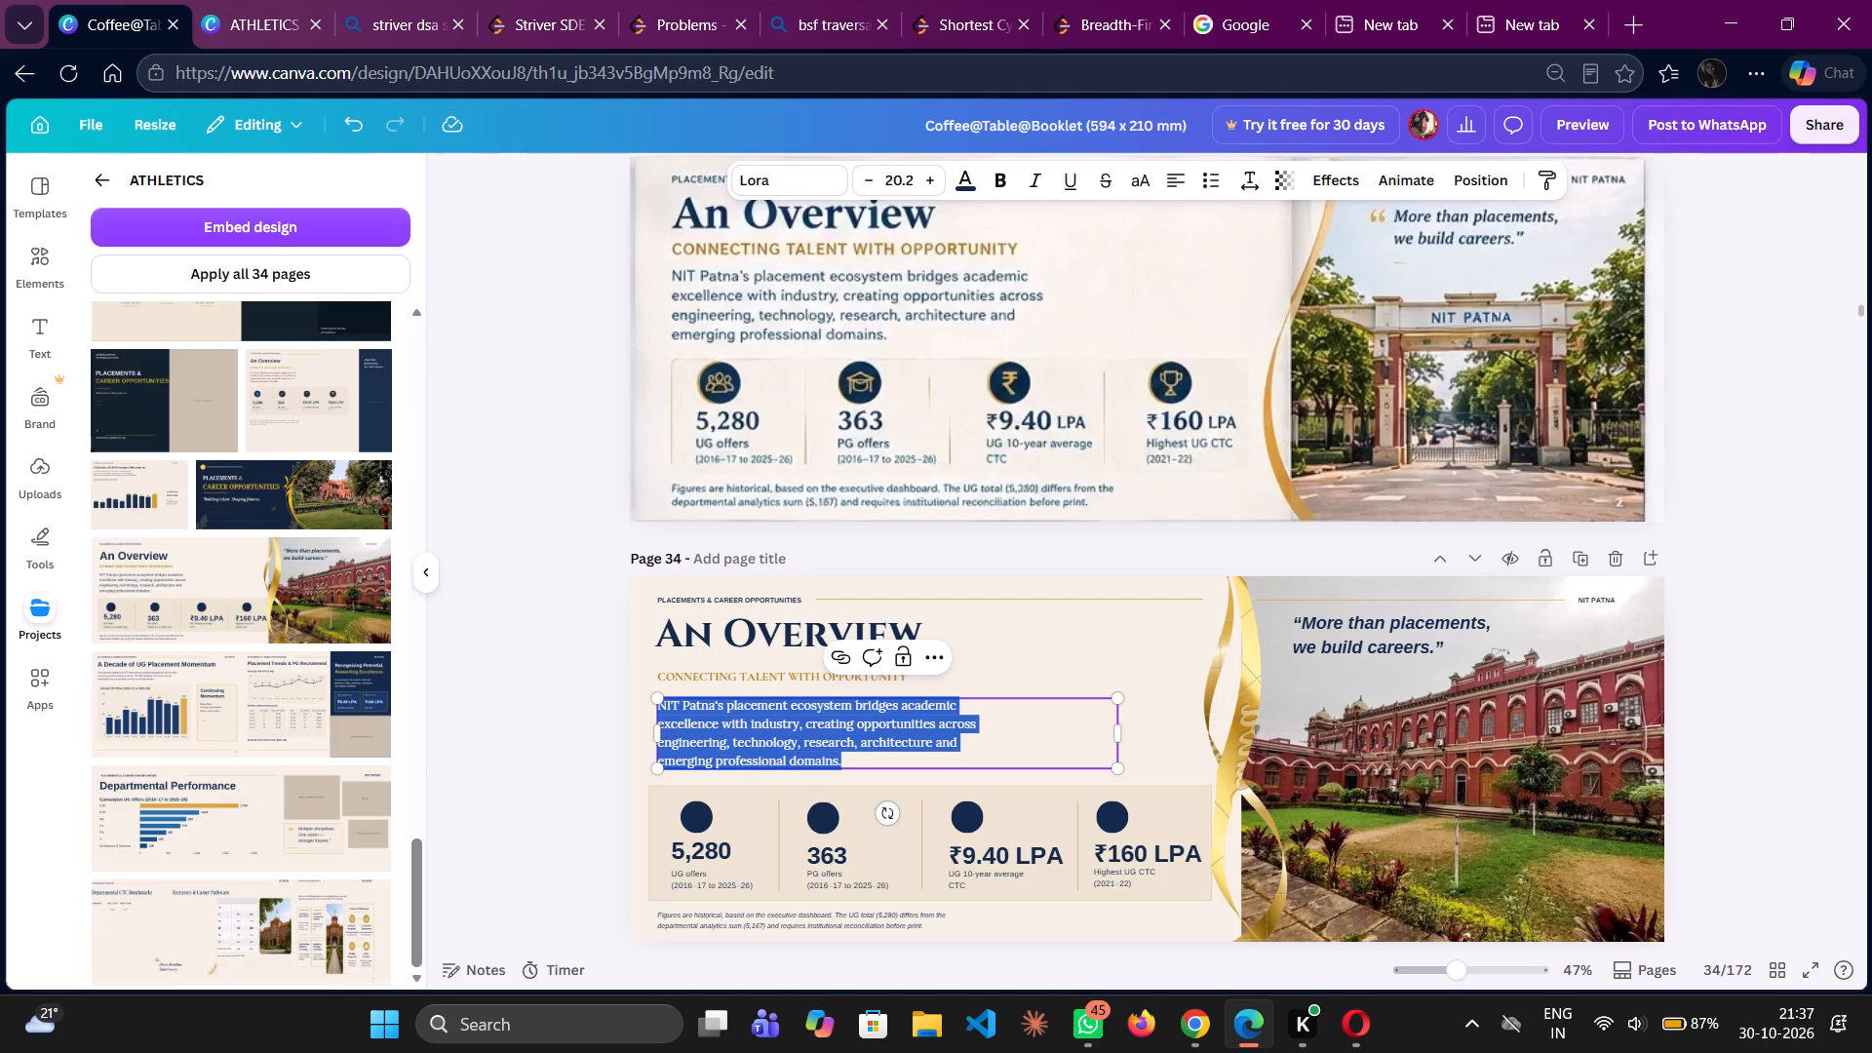
{"action": "left_click", "coordinate": [1106, 654]}
Set the "An Overview" heading on page 34 in Playfair Display at size 67, after trying Noto Serif Ethiopic Condensed.
{"action": "double_click", "coordinate": [850, 628]}
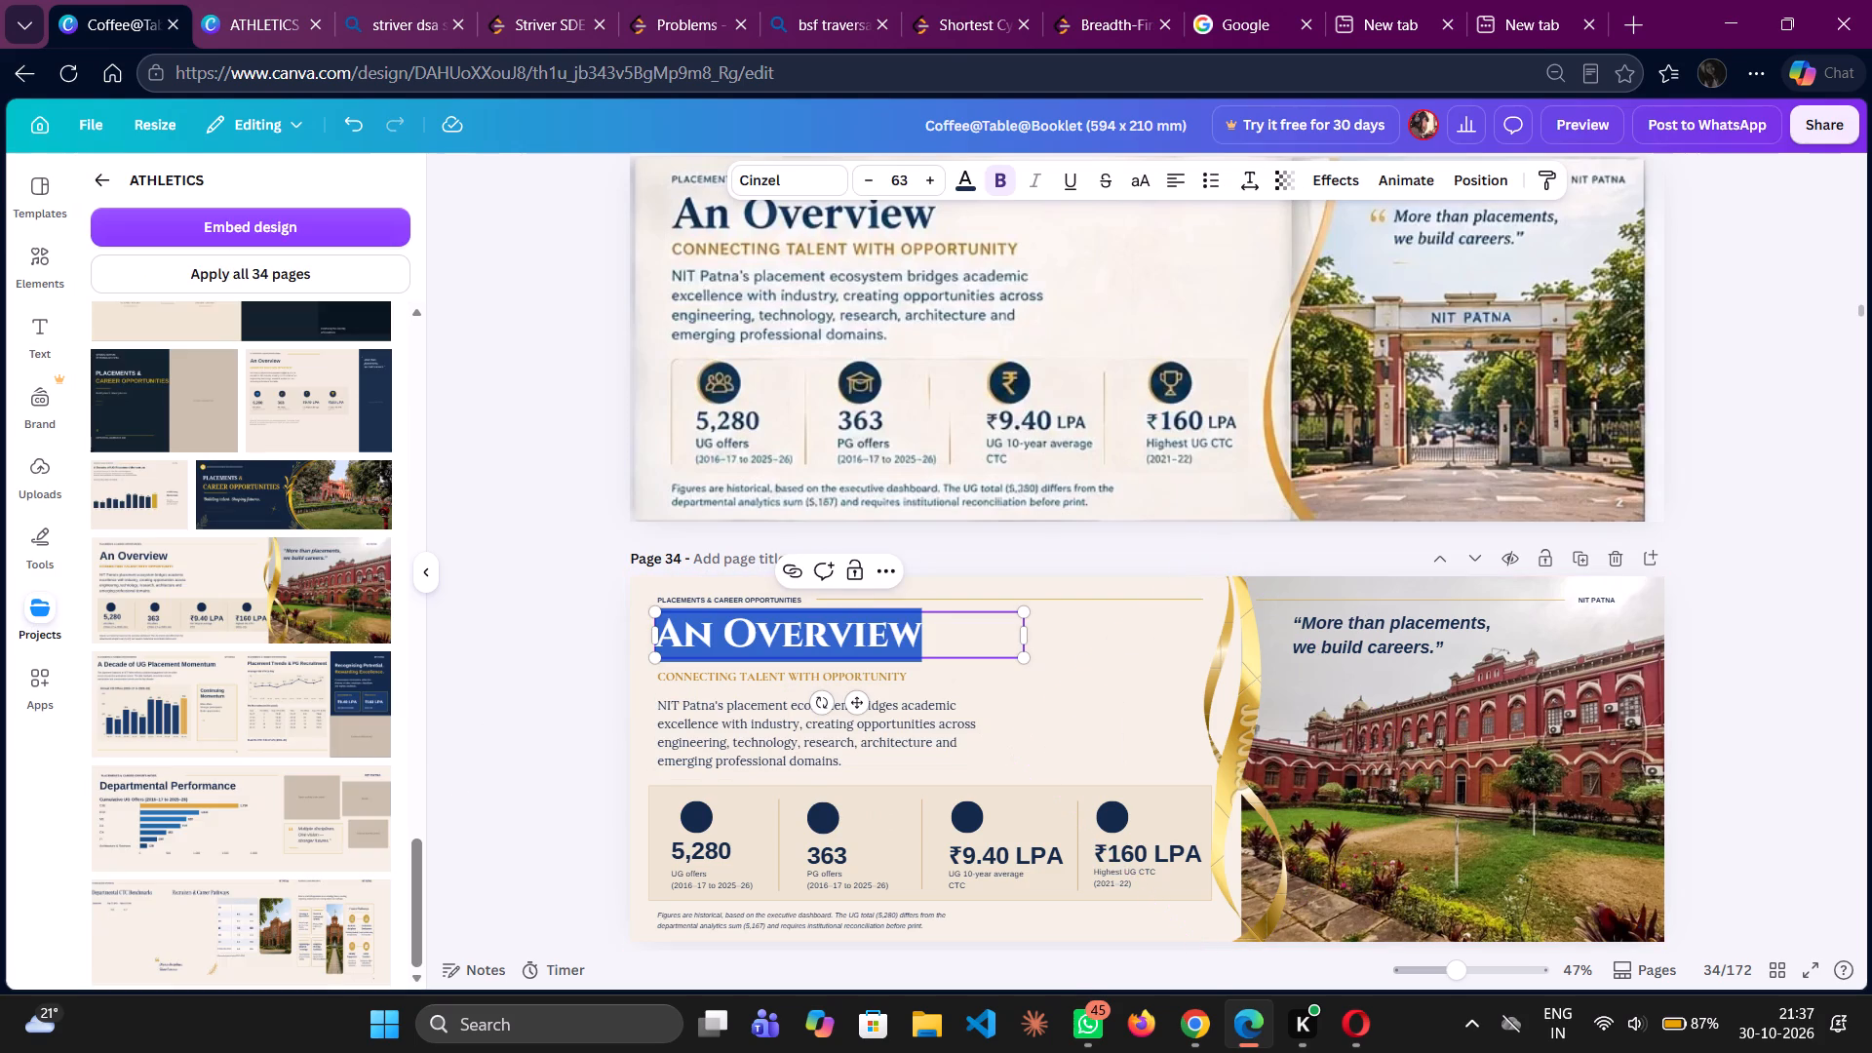
{"action": "left_click", "coordinate": [811, 182]}
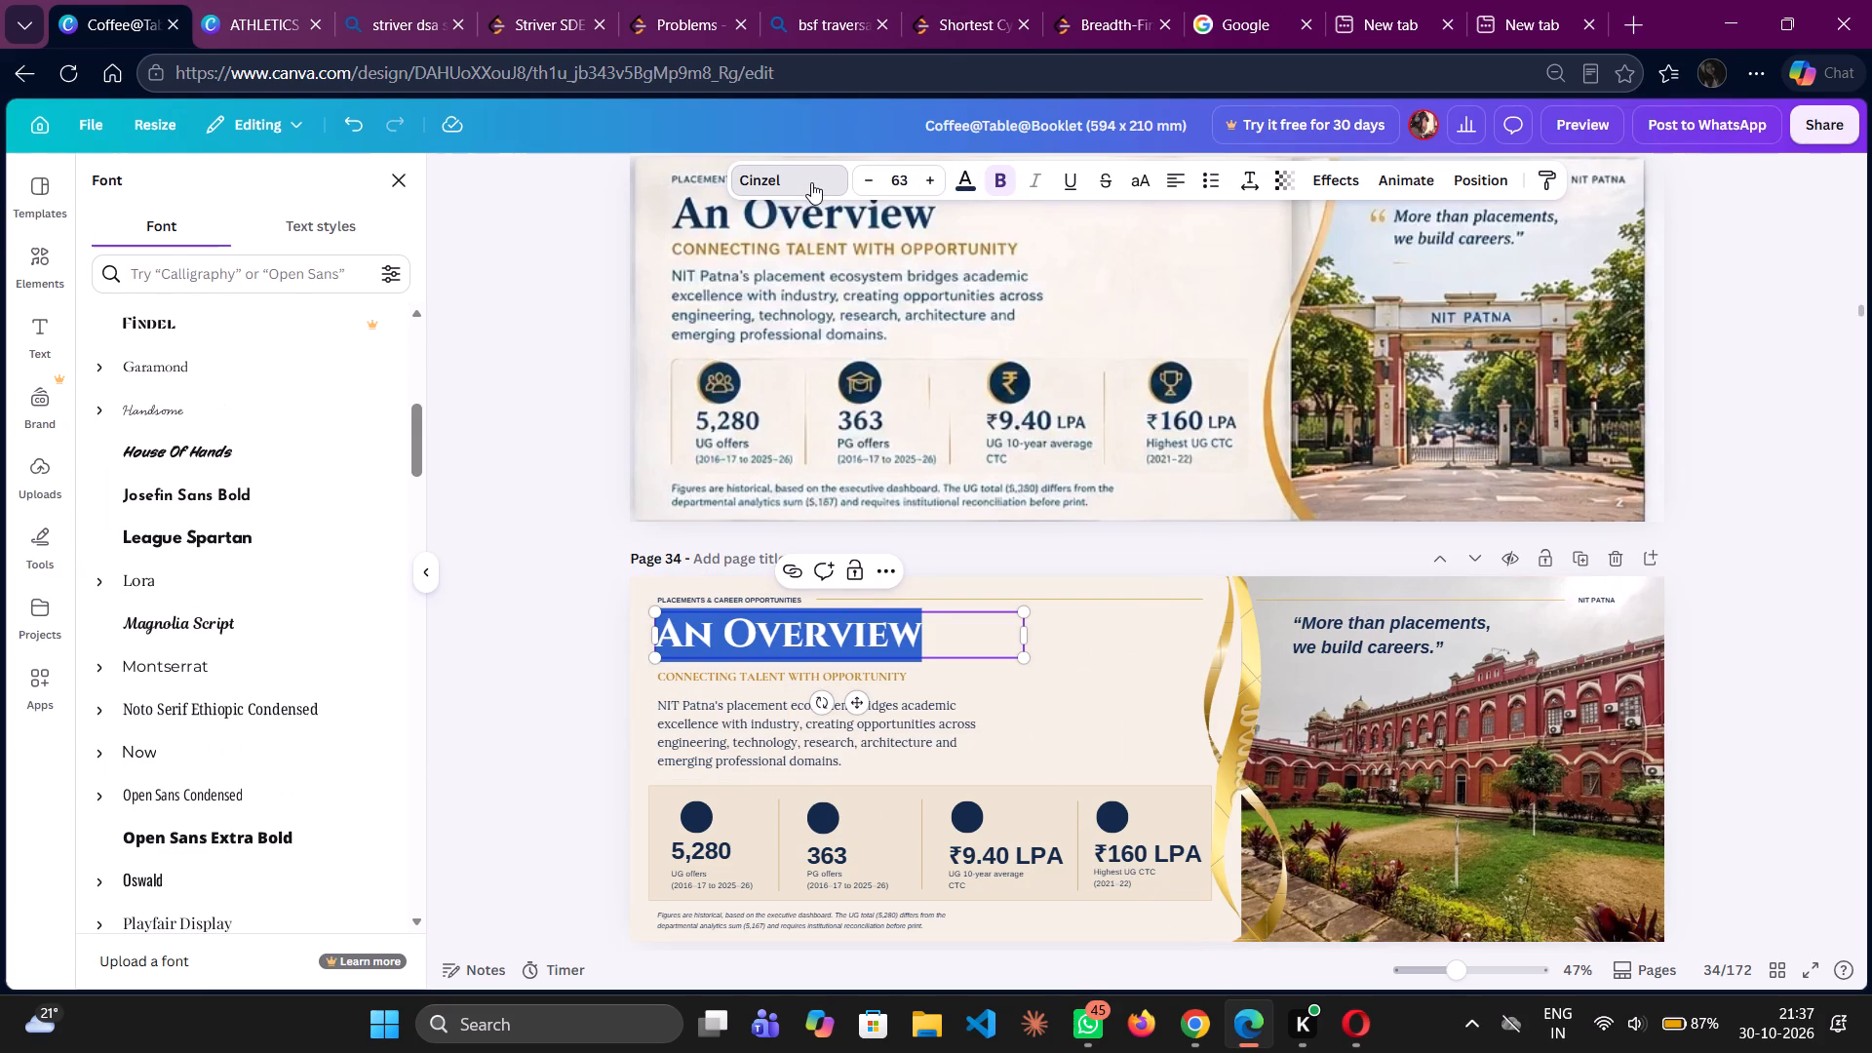
{"action": "left_click", "coordinate": [215, 702]}
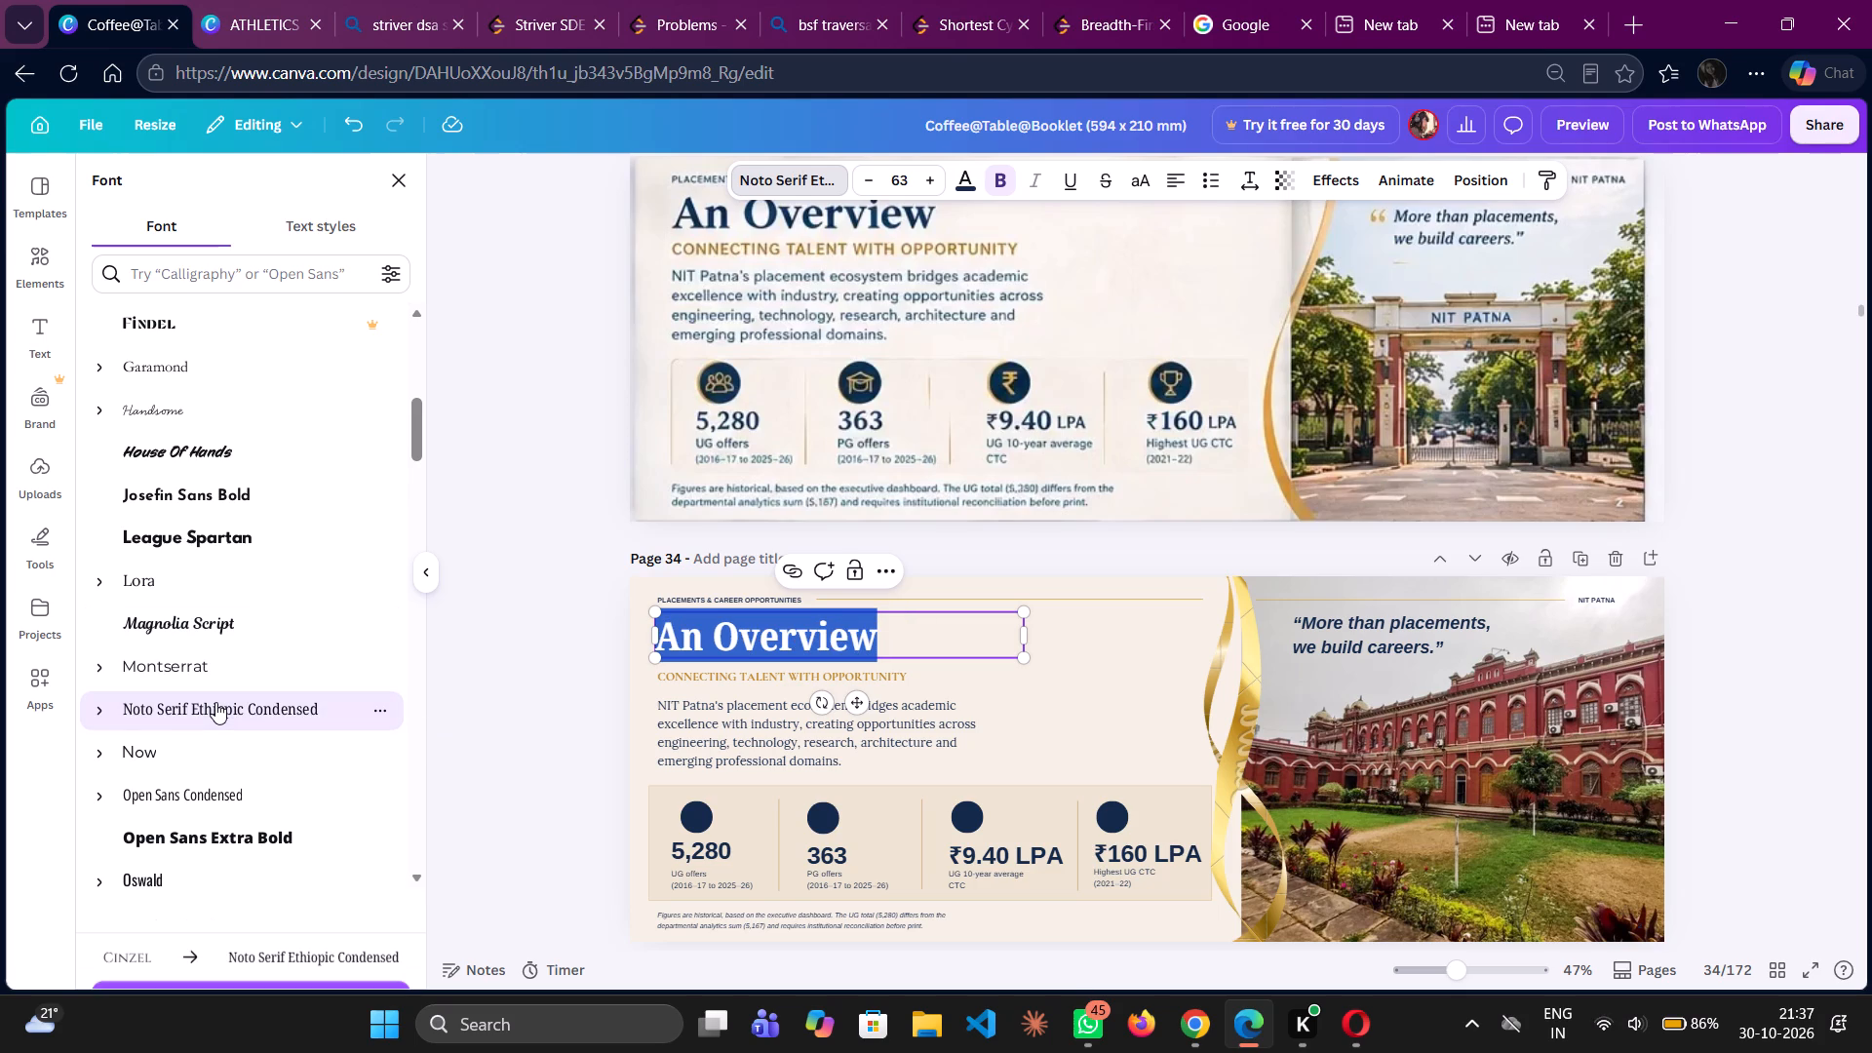
{"action": "scroll", "coordinate": [215, 702], "scroll_direction": "down", "scroll_amount": 2}
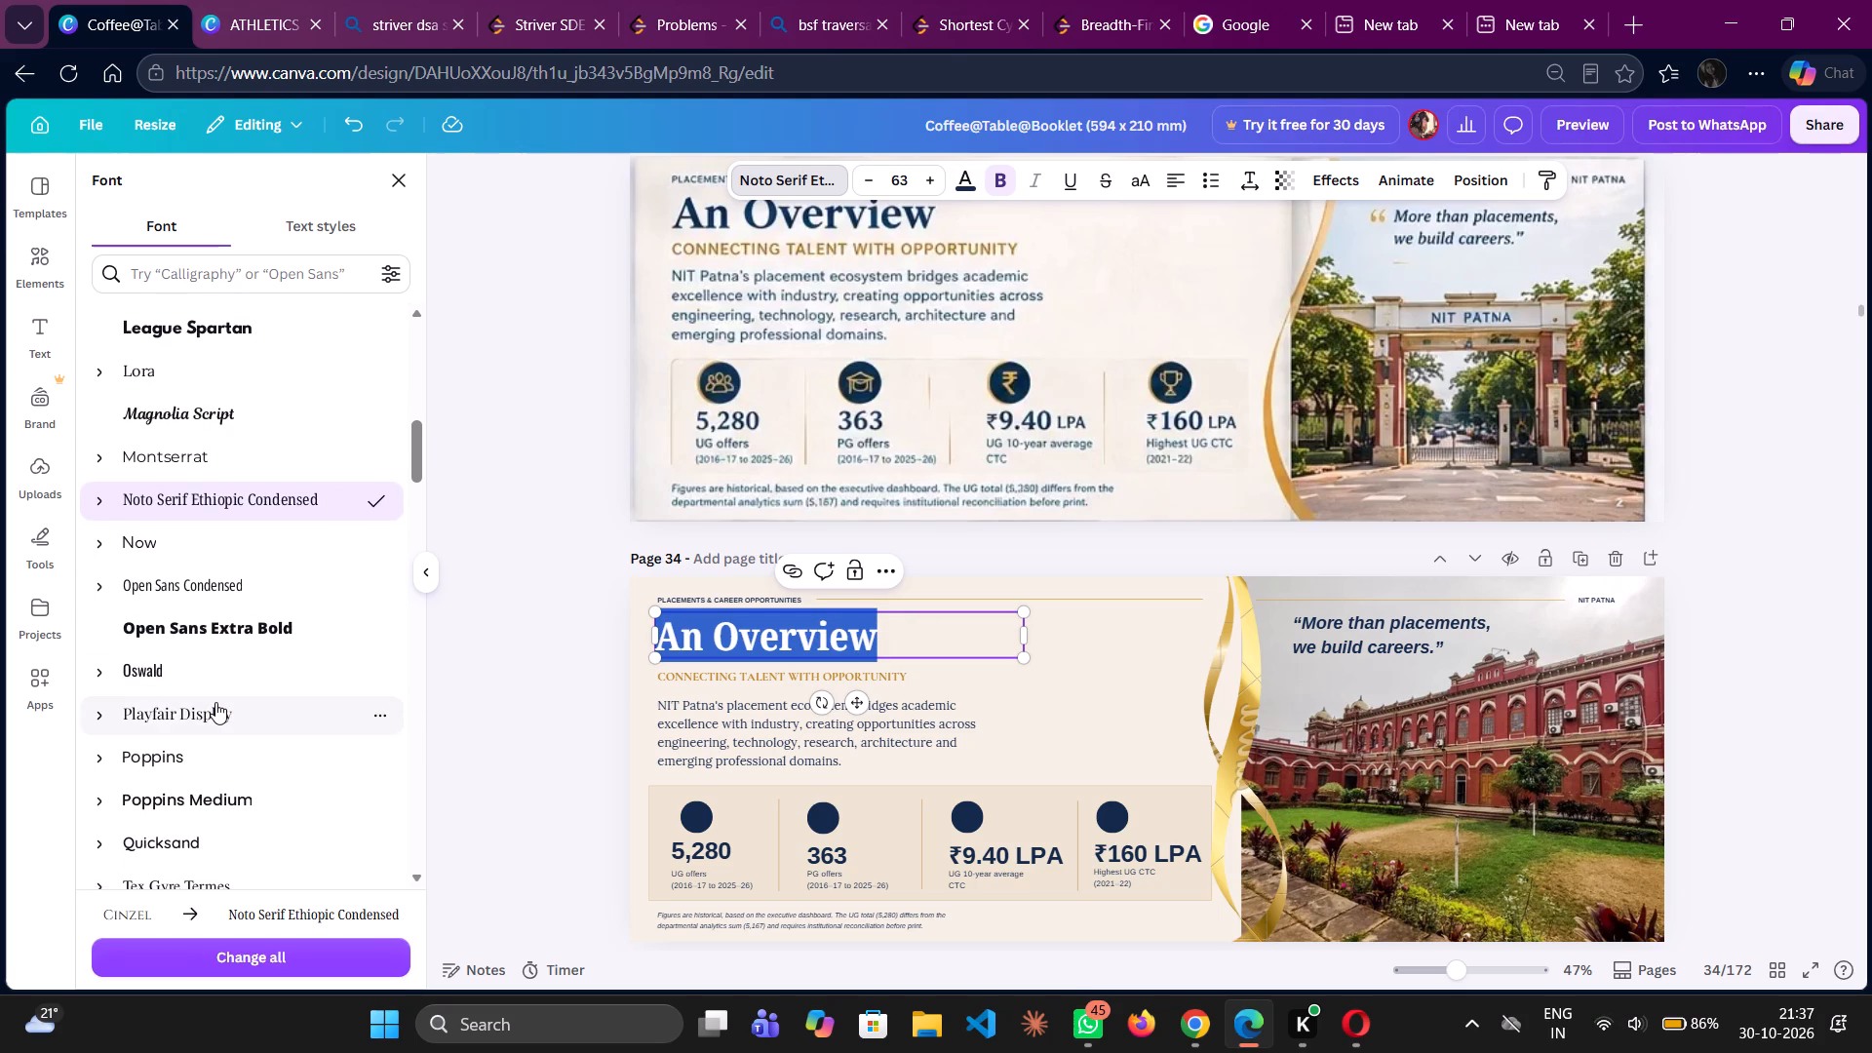
{"action": "left_click", "coordinate": [215, 702]}
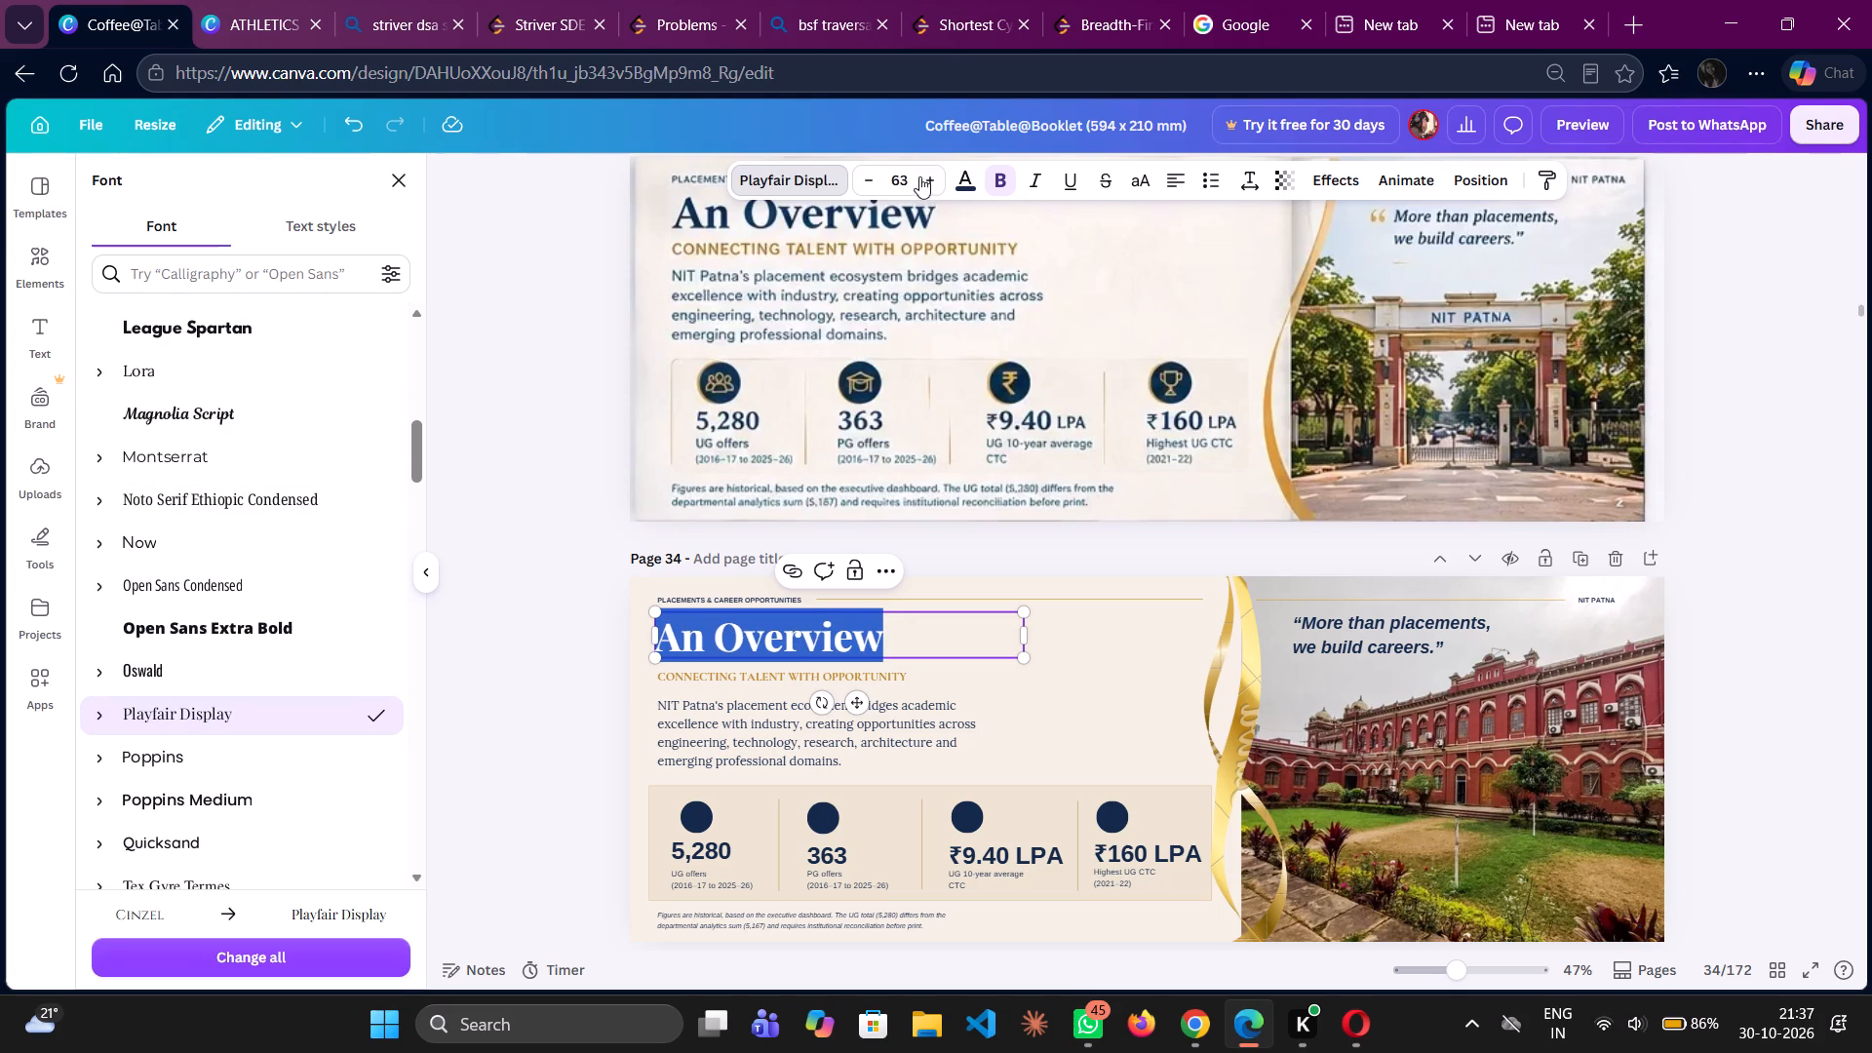
{"action": "triple_click", "coordinate": [924, 178]}
{"action": "left_click", "coordinate": [924, 178]}
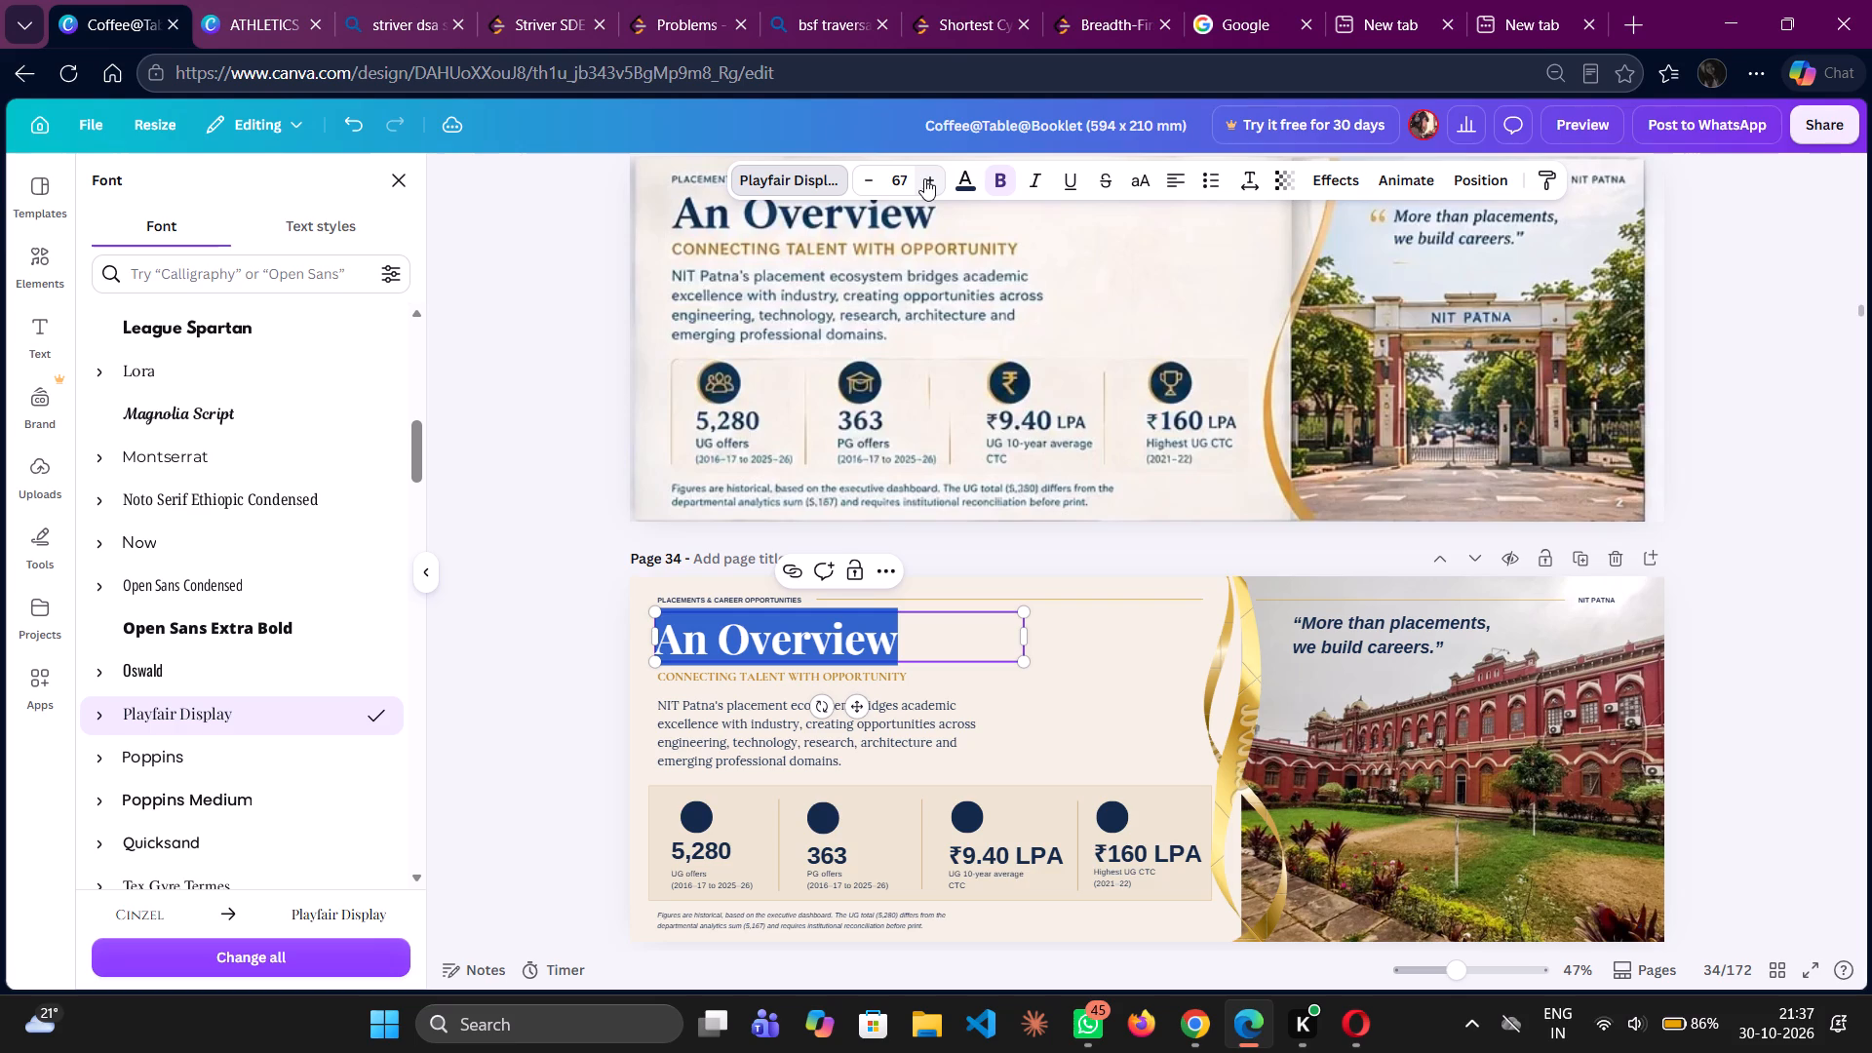
{"action": "left_click", "coordinate": [526, 714]}
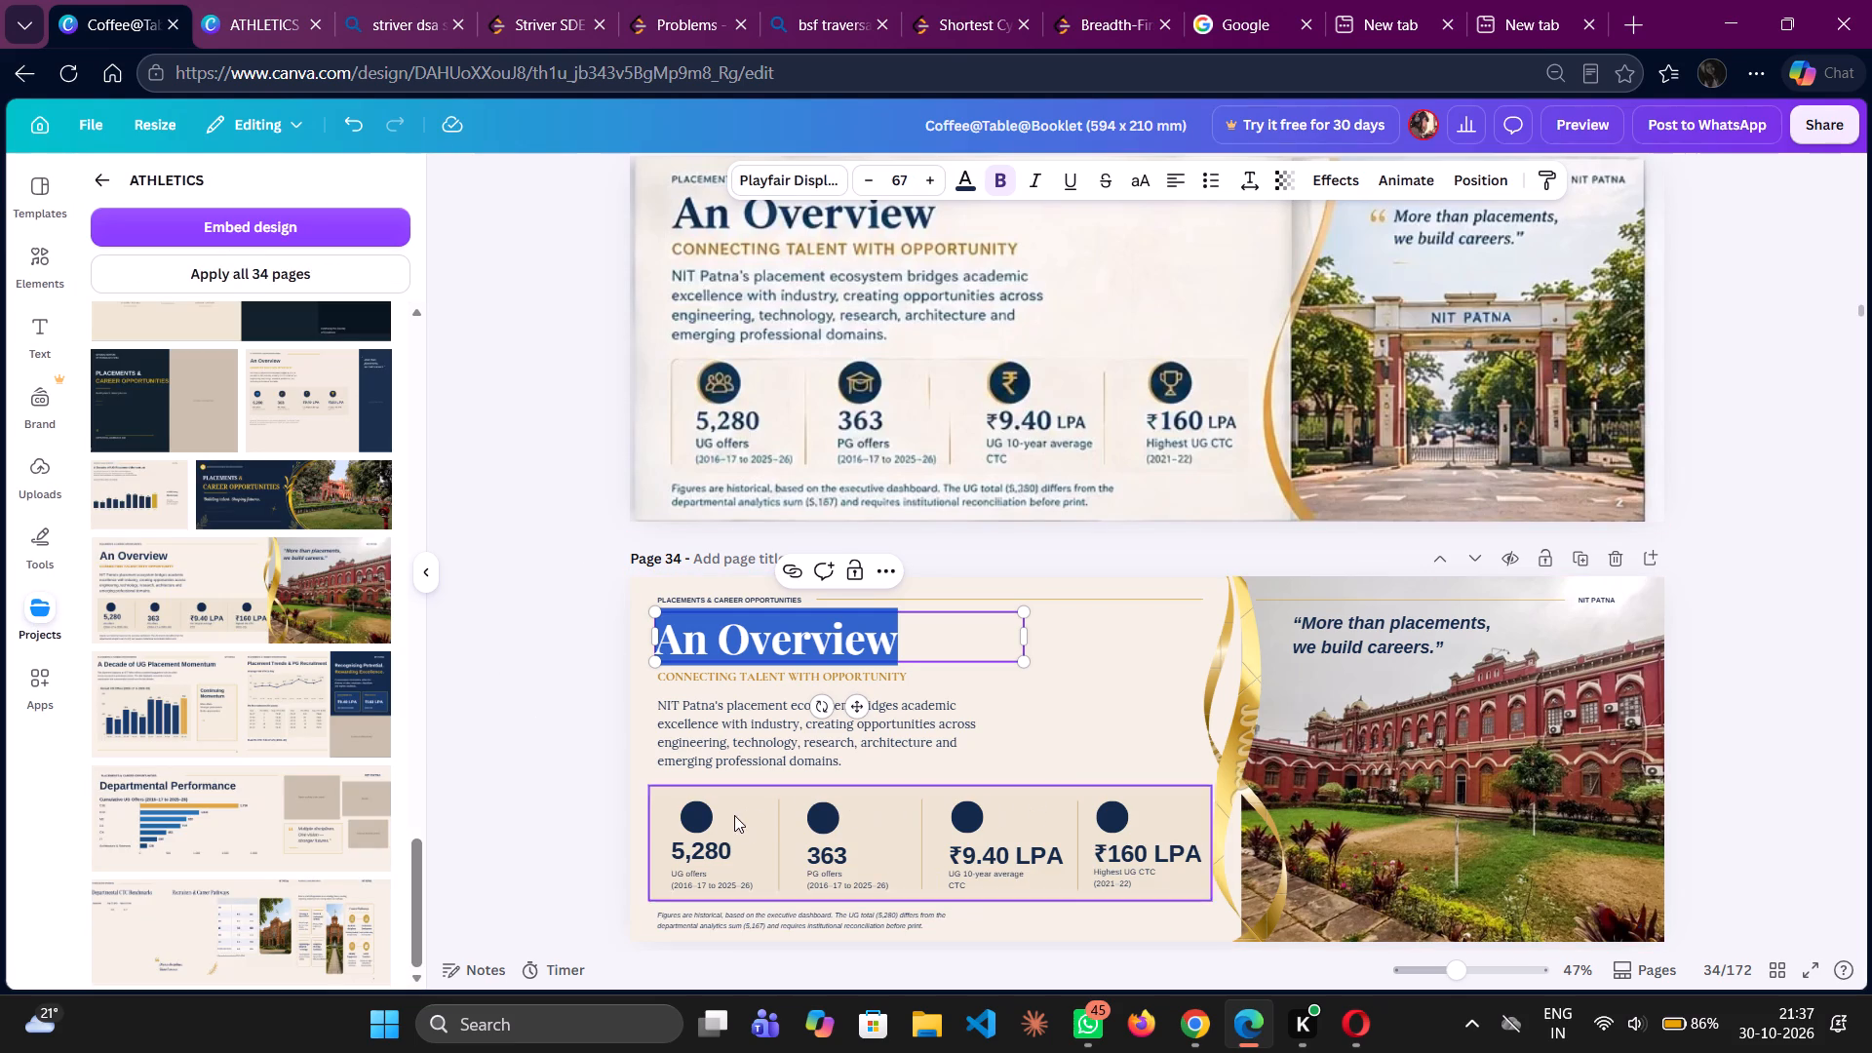
Left-align the navy circles above 5,280, 363 and ₹9.40 LPA with their figures on page 34.
{"action": "left_click_drag", "start_coordinate": [697, 818], "coordinate": [688, 818]}
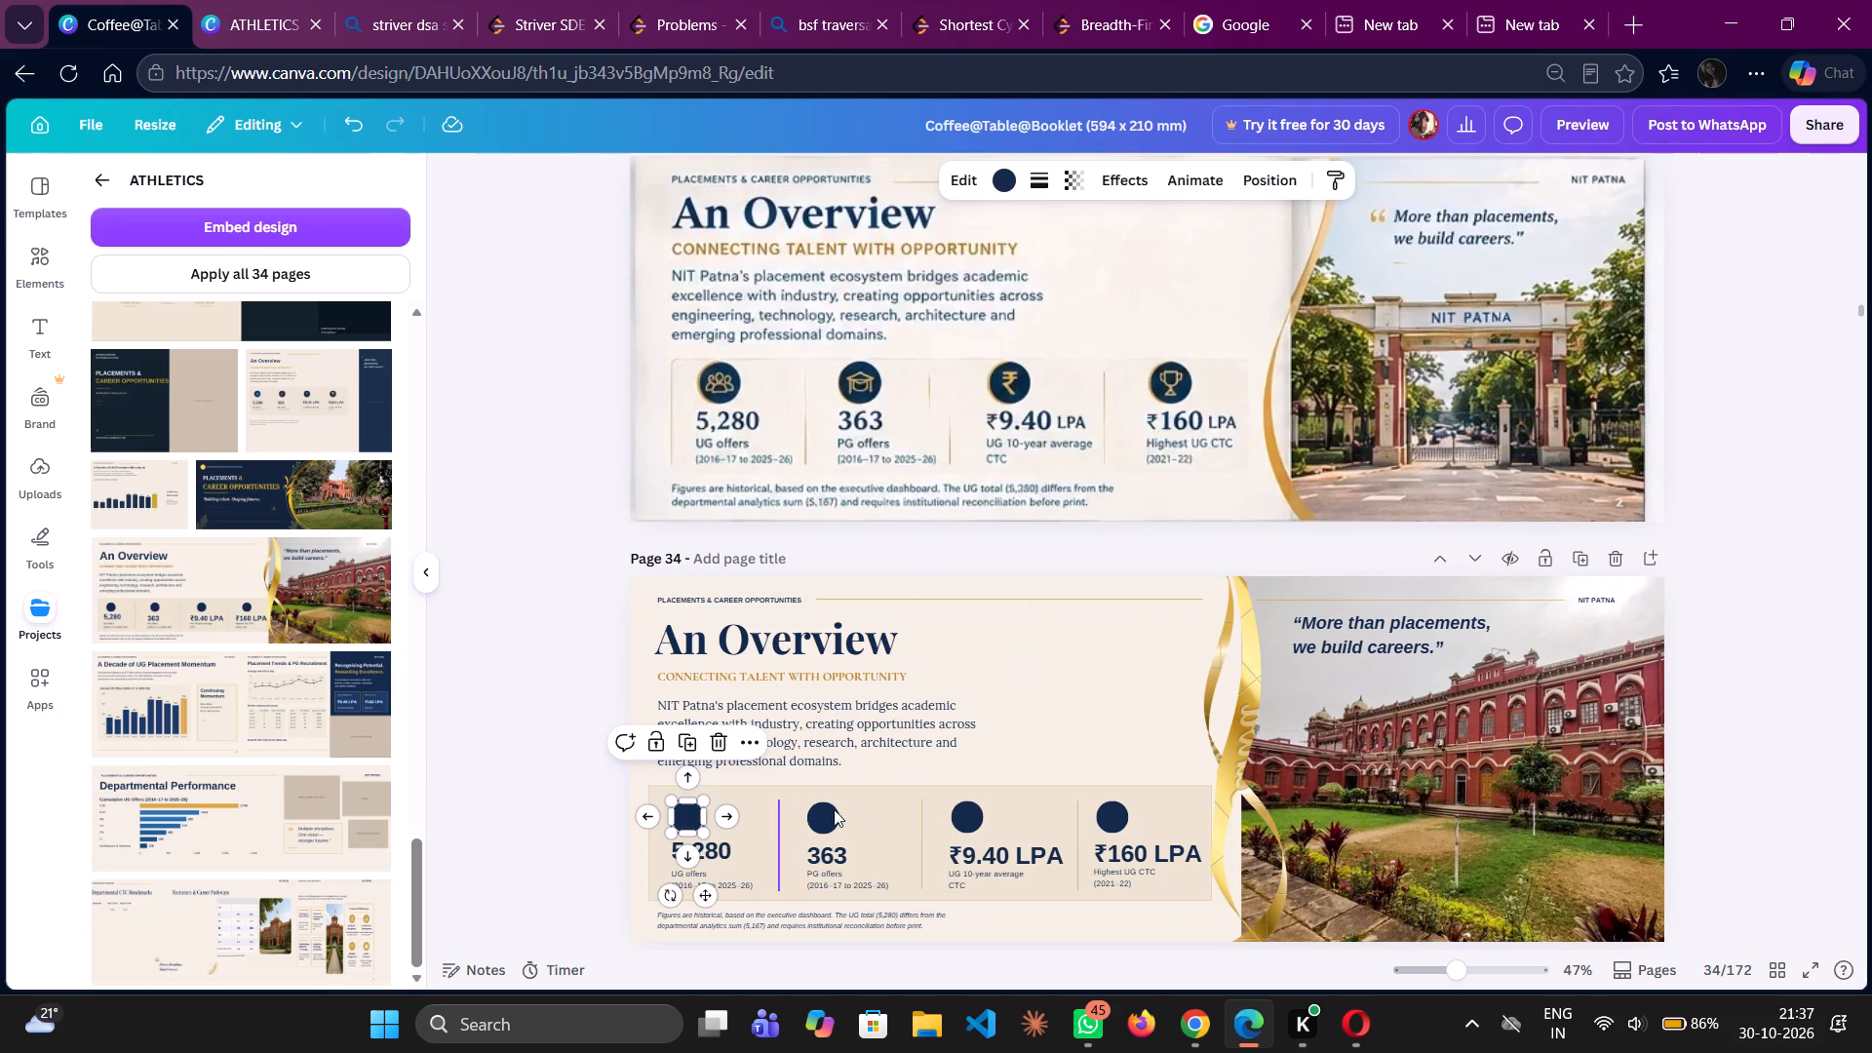
{"action": "left_click", "coordinate": [834, 821]}
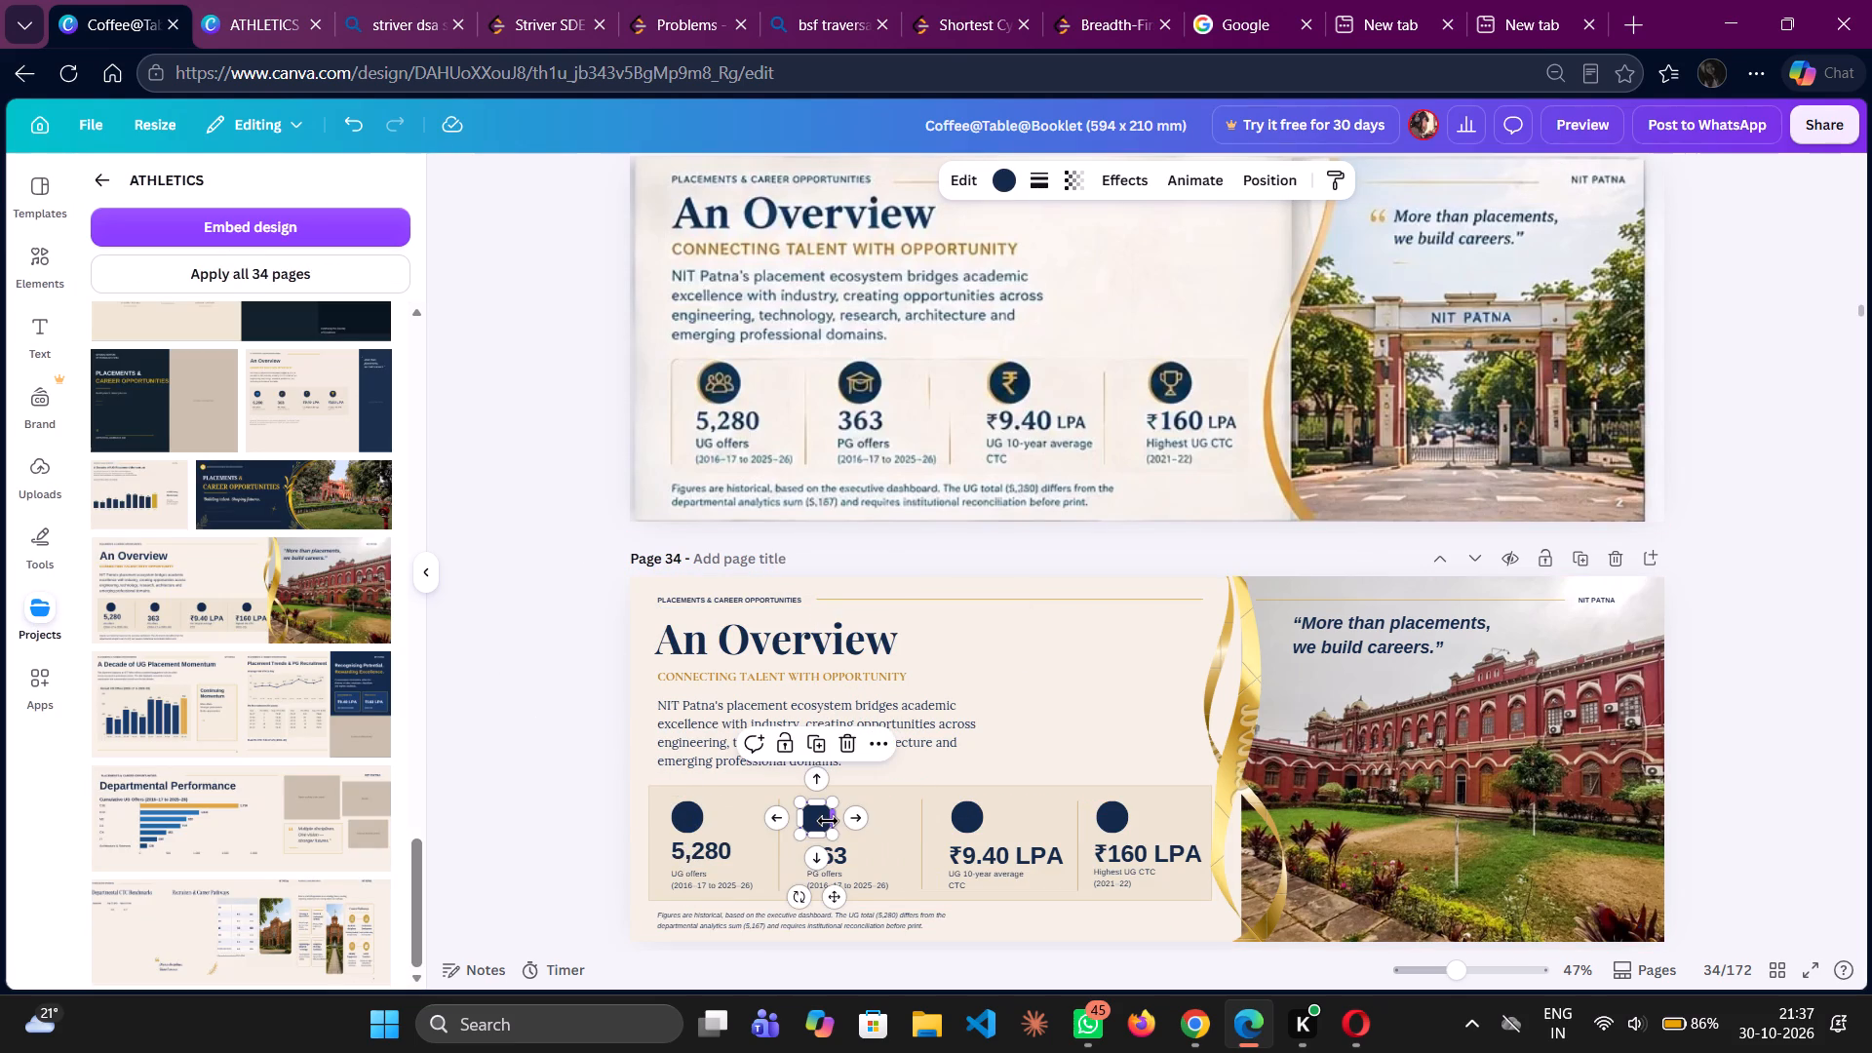
{"action": "triple_click", "coordinate": [828, 821]}
{"action": "left_click", "coordinate": [814, 823]}
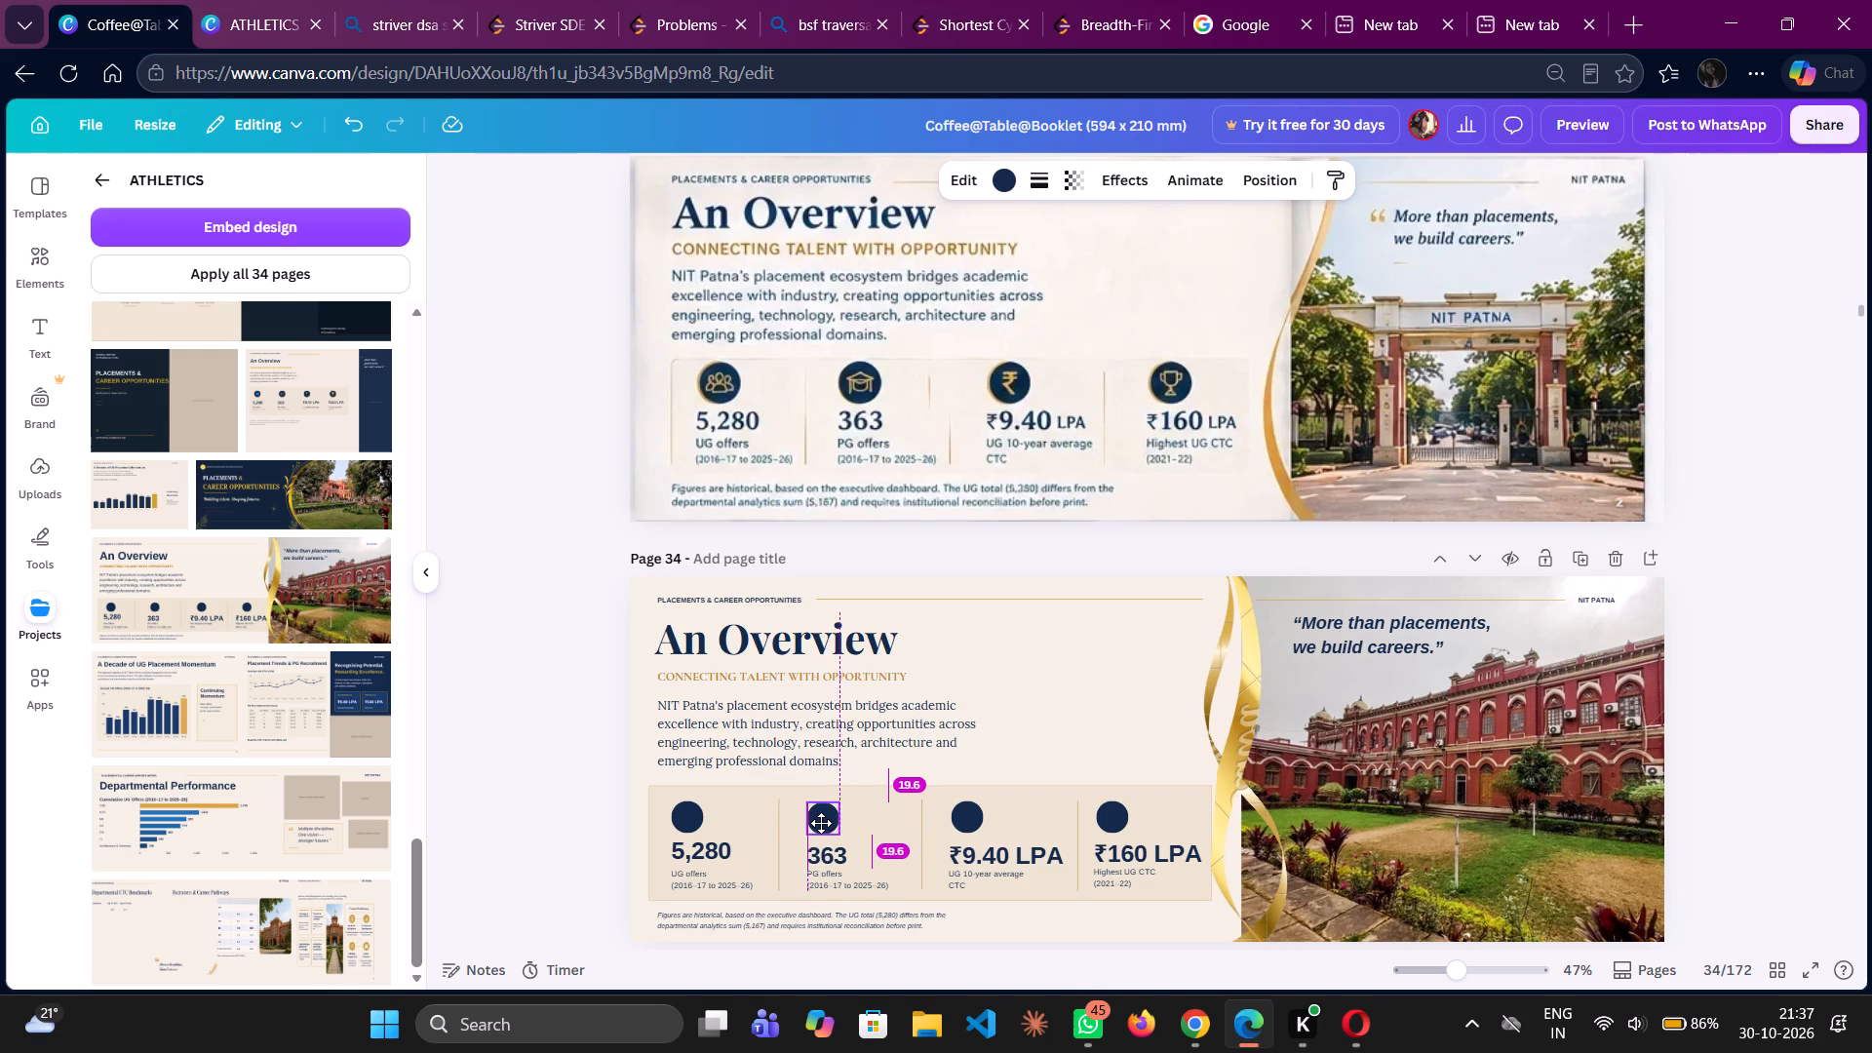
{"action": "left_click", "coordinate": [967, 829]}
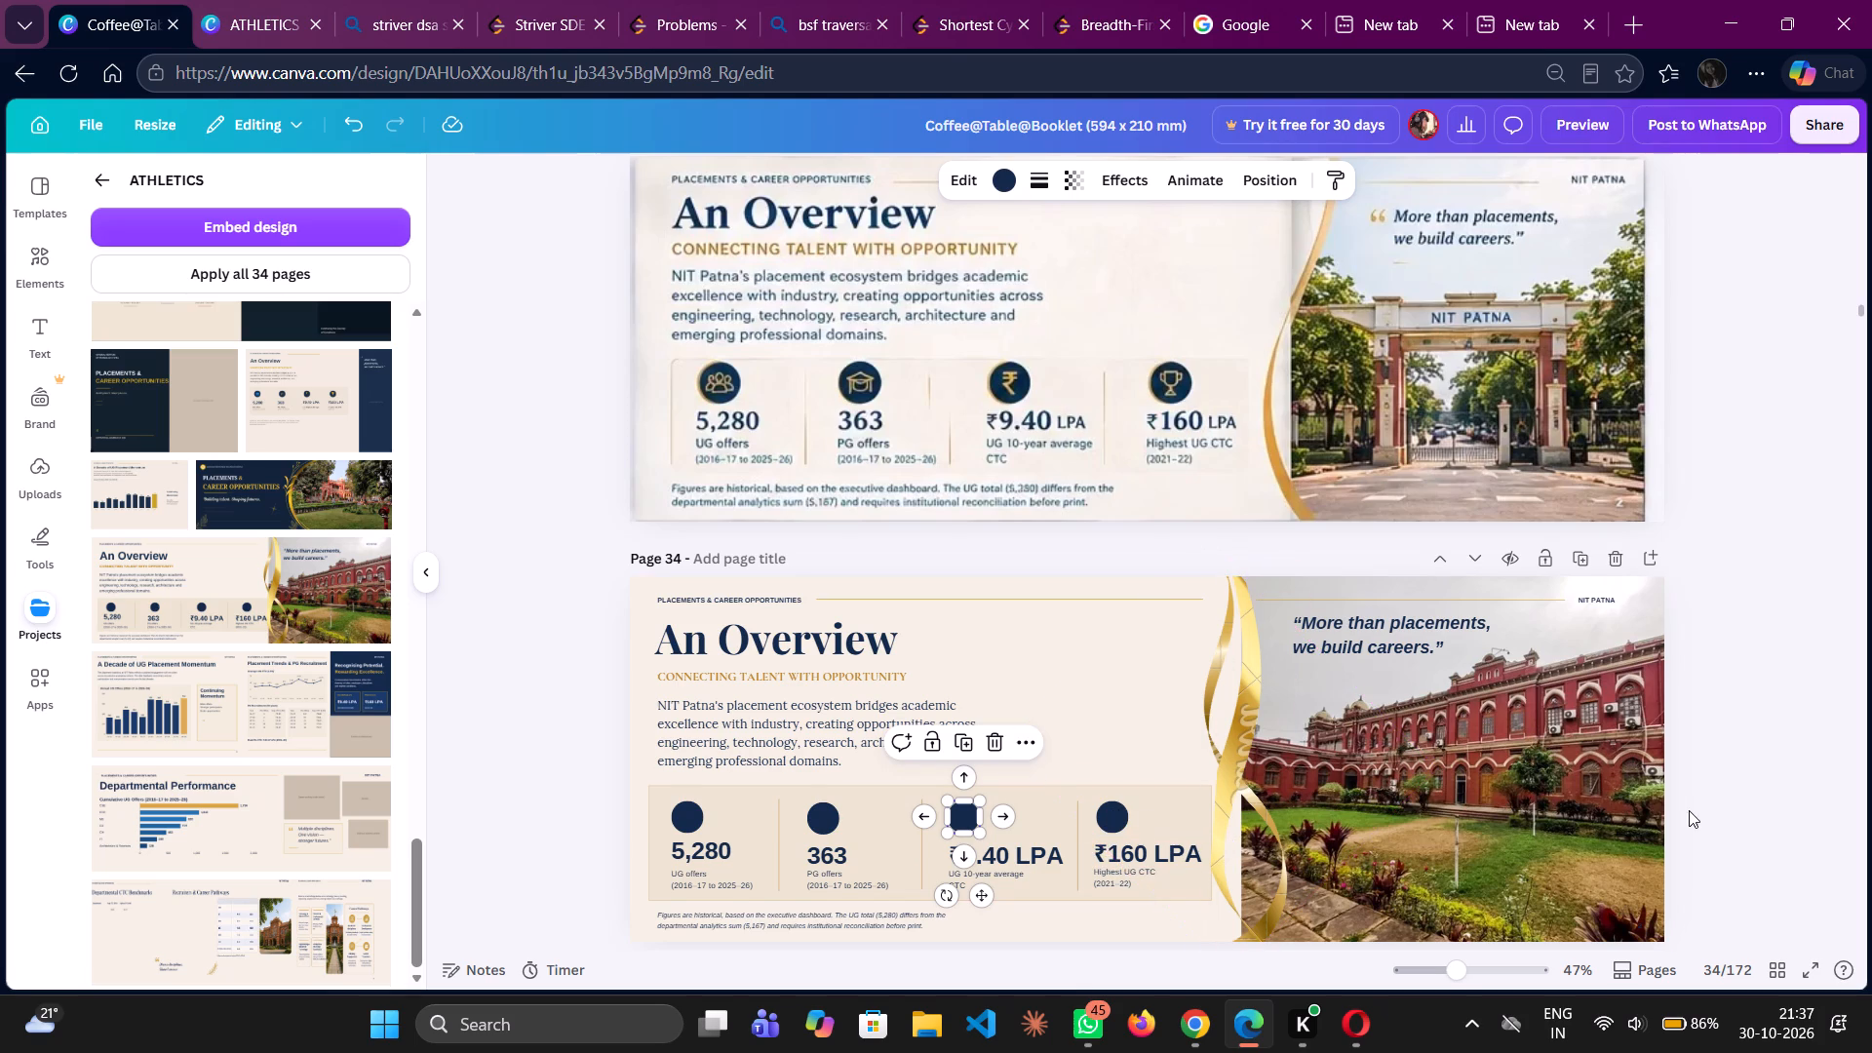
Pick out the navy circle above ₹160 LPA from the layers under the gold ribbon and left-align it with its figure.
{"action": "scroll", "coordinate": [1738, 813], "scroll_direction": "down", "scroll_amount": 1}
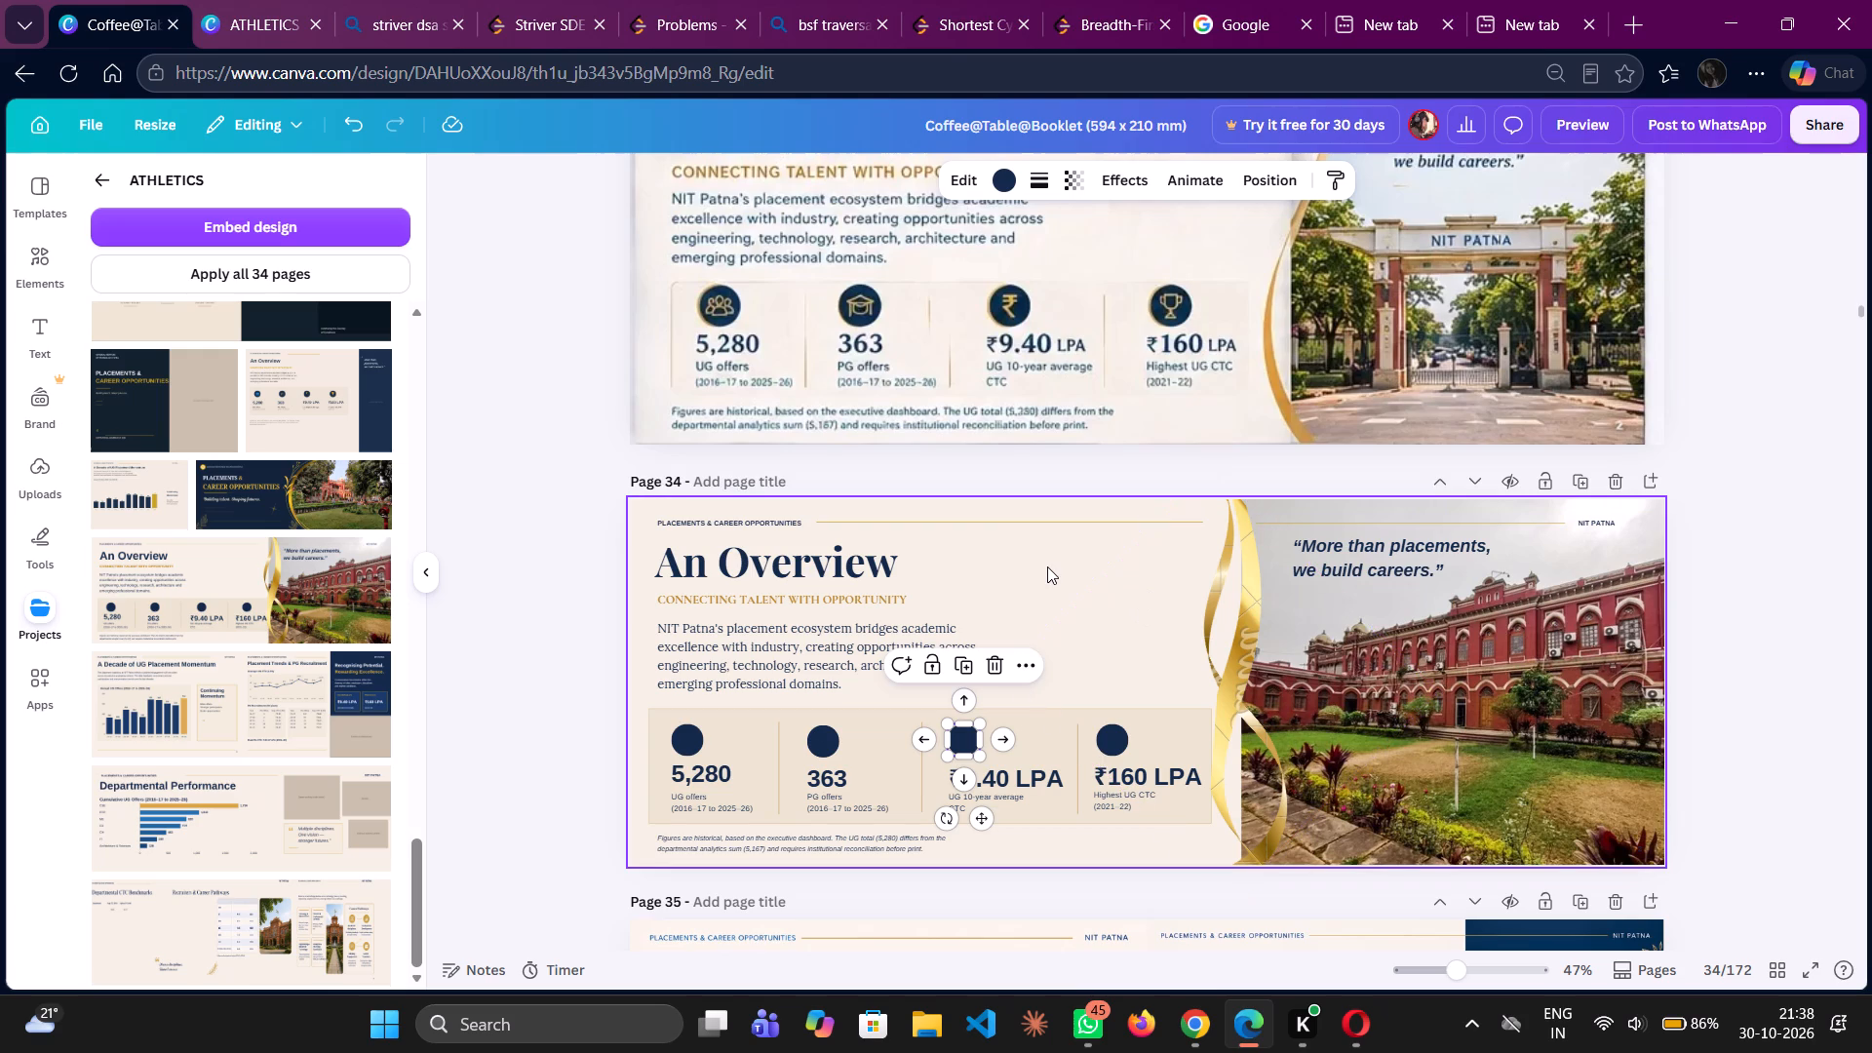
{"action": "left_click", "coordinate": [1113, 736]}
{"action": "right_click", "coordinate": [1113, 736]}
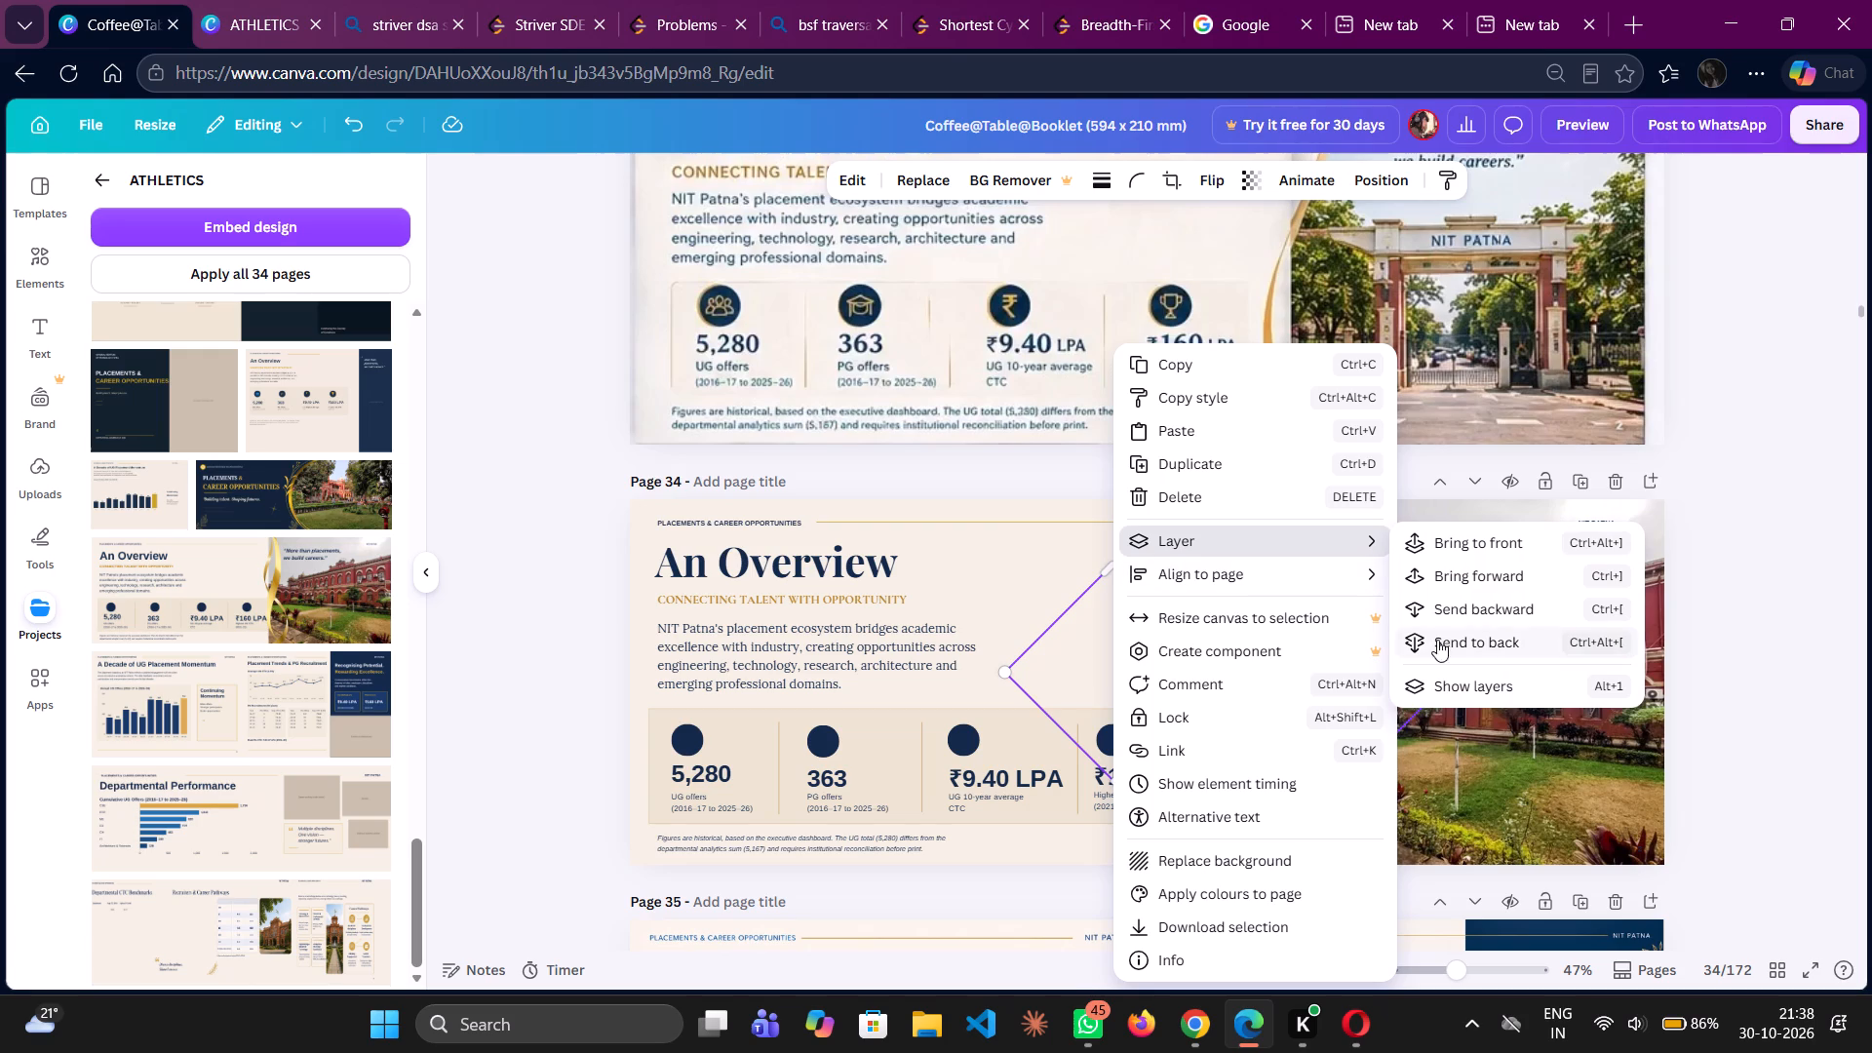
{"action": "left_click", "coordinate": [1444, 694]}
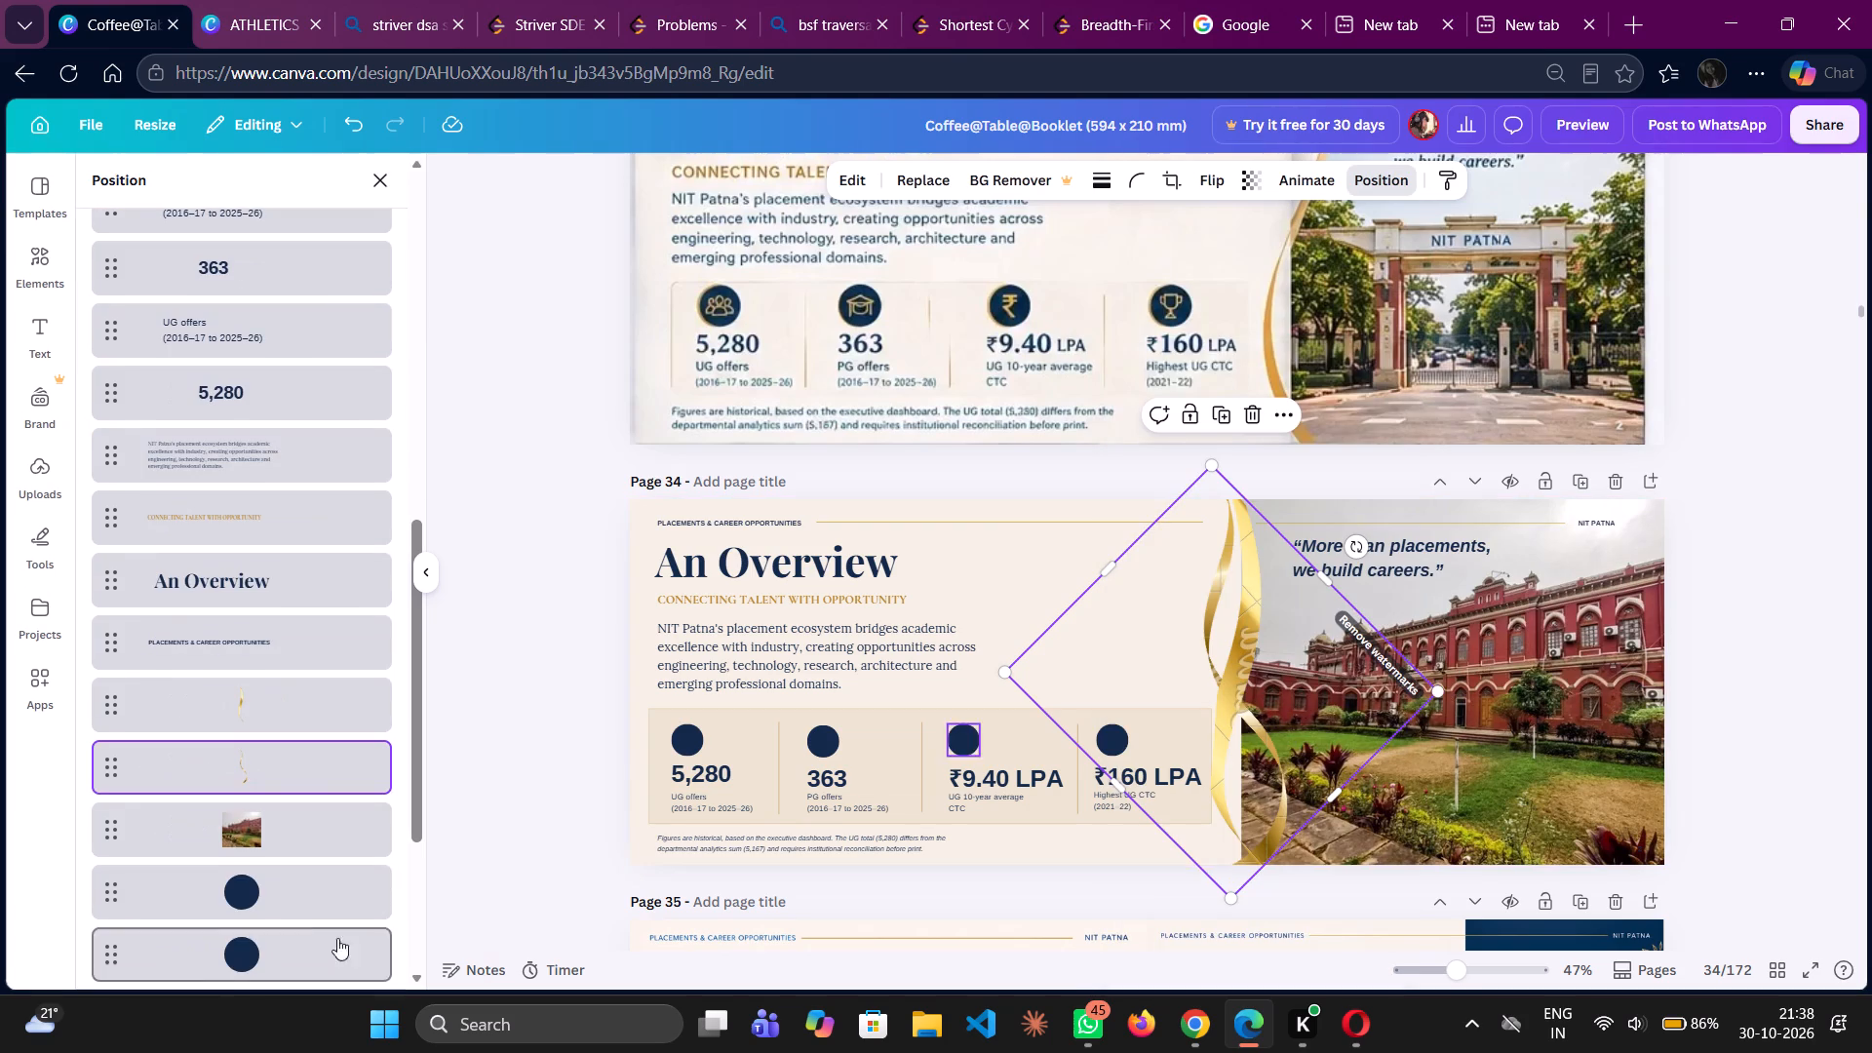
{"action": "left_click", "coordinate": [271, 909]}
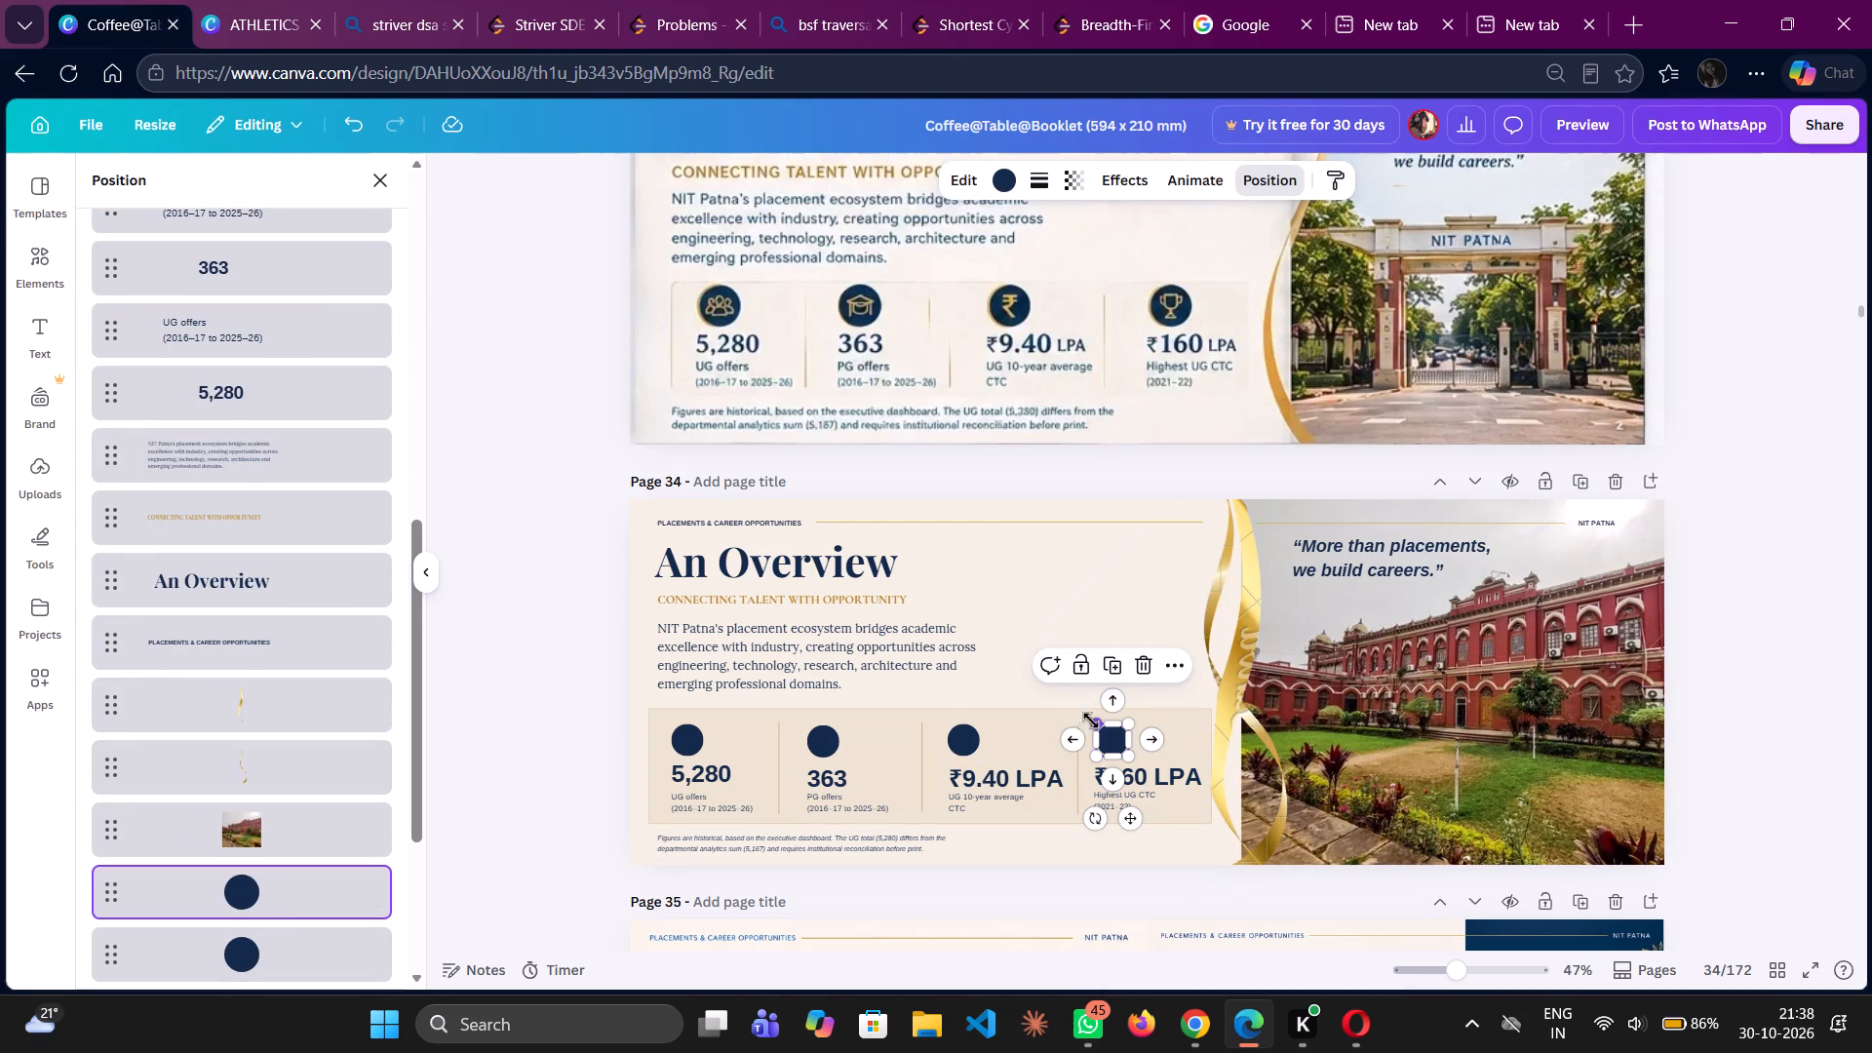
{"action": "left_click", "coordinate": [1109, 734]}
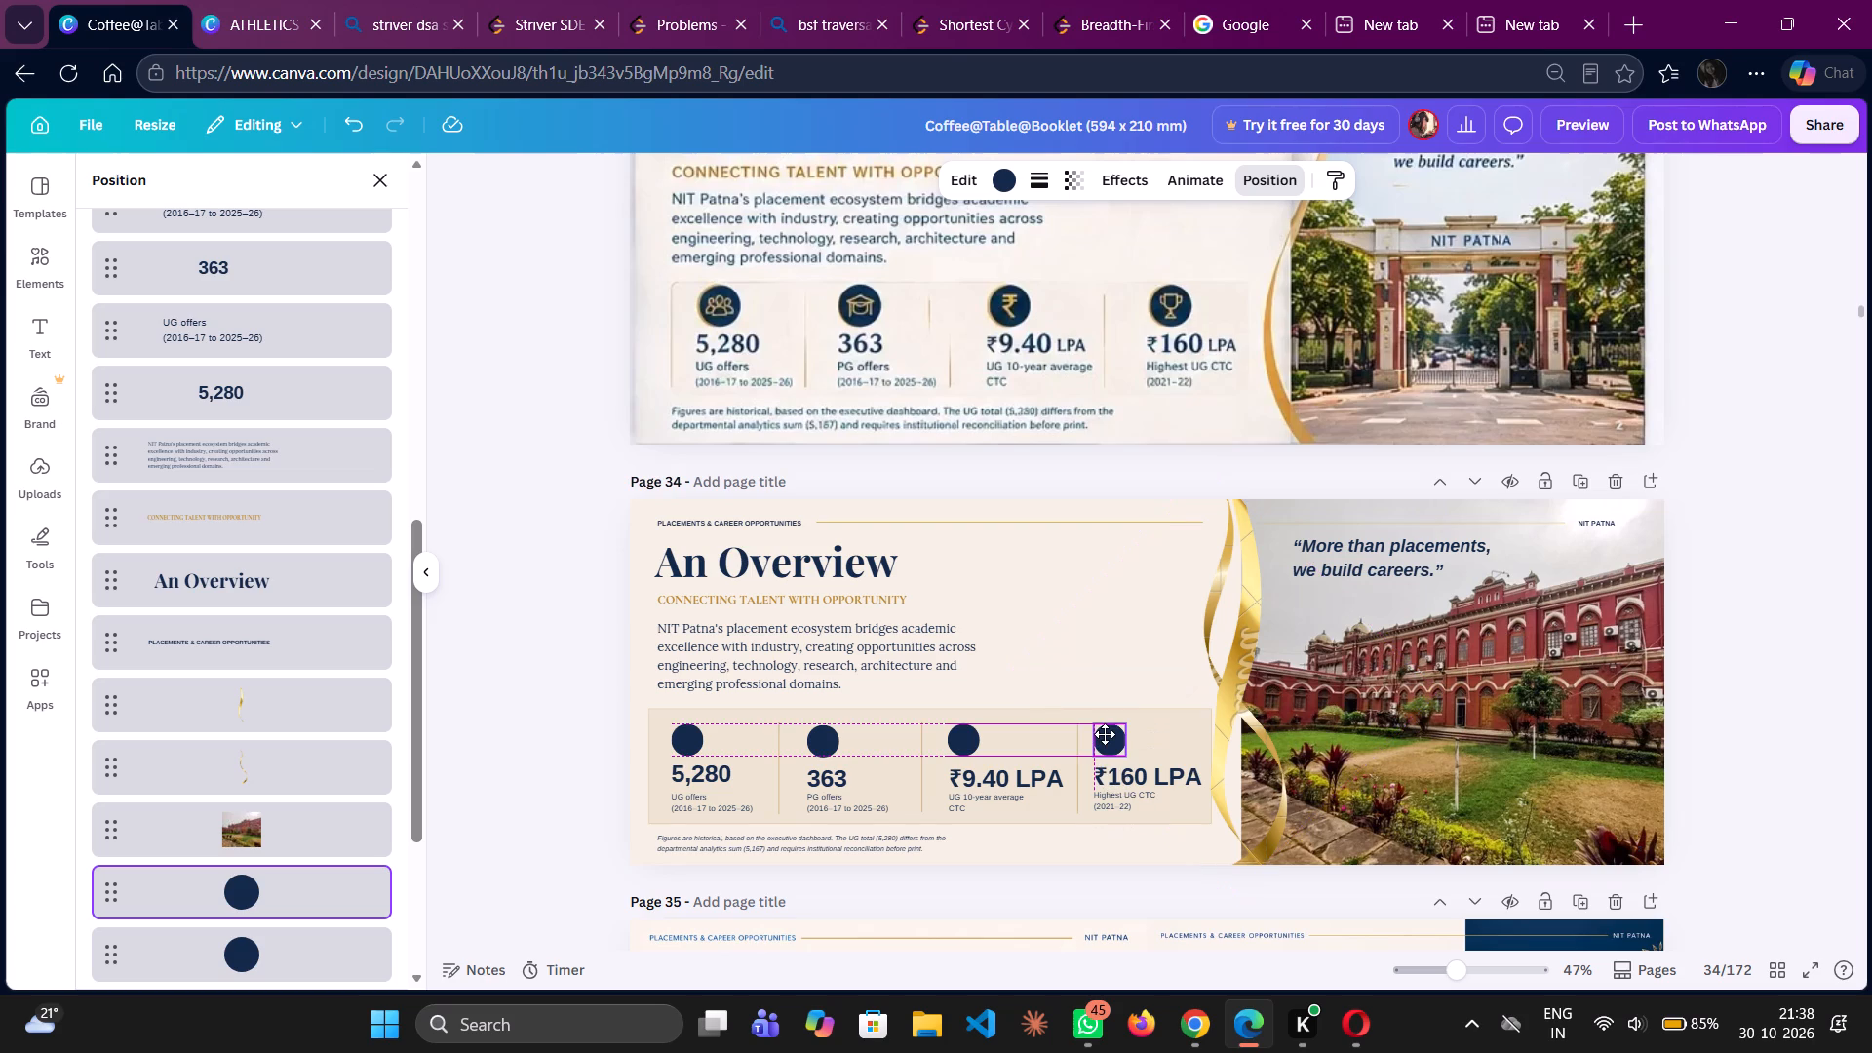
{"action": "left_click", "coordinate": [1023, 603]}
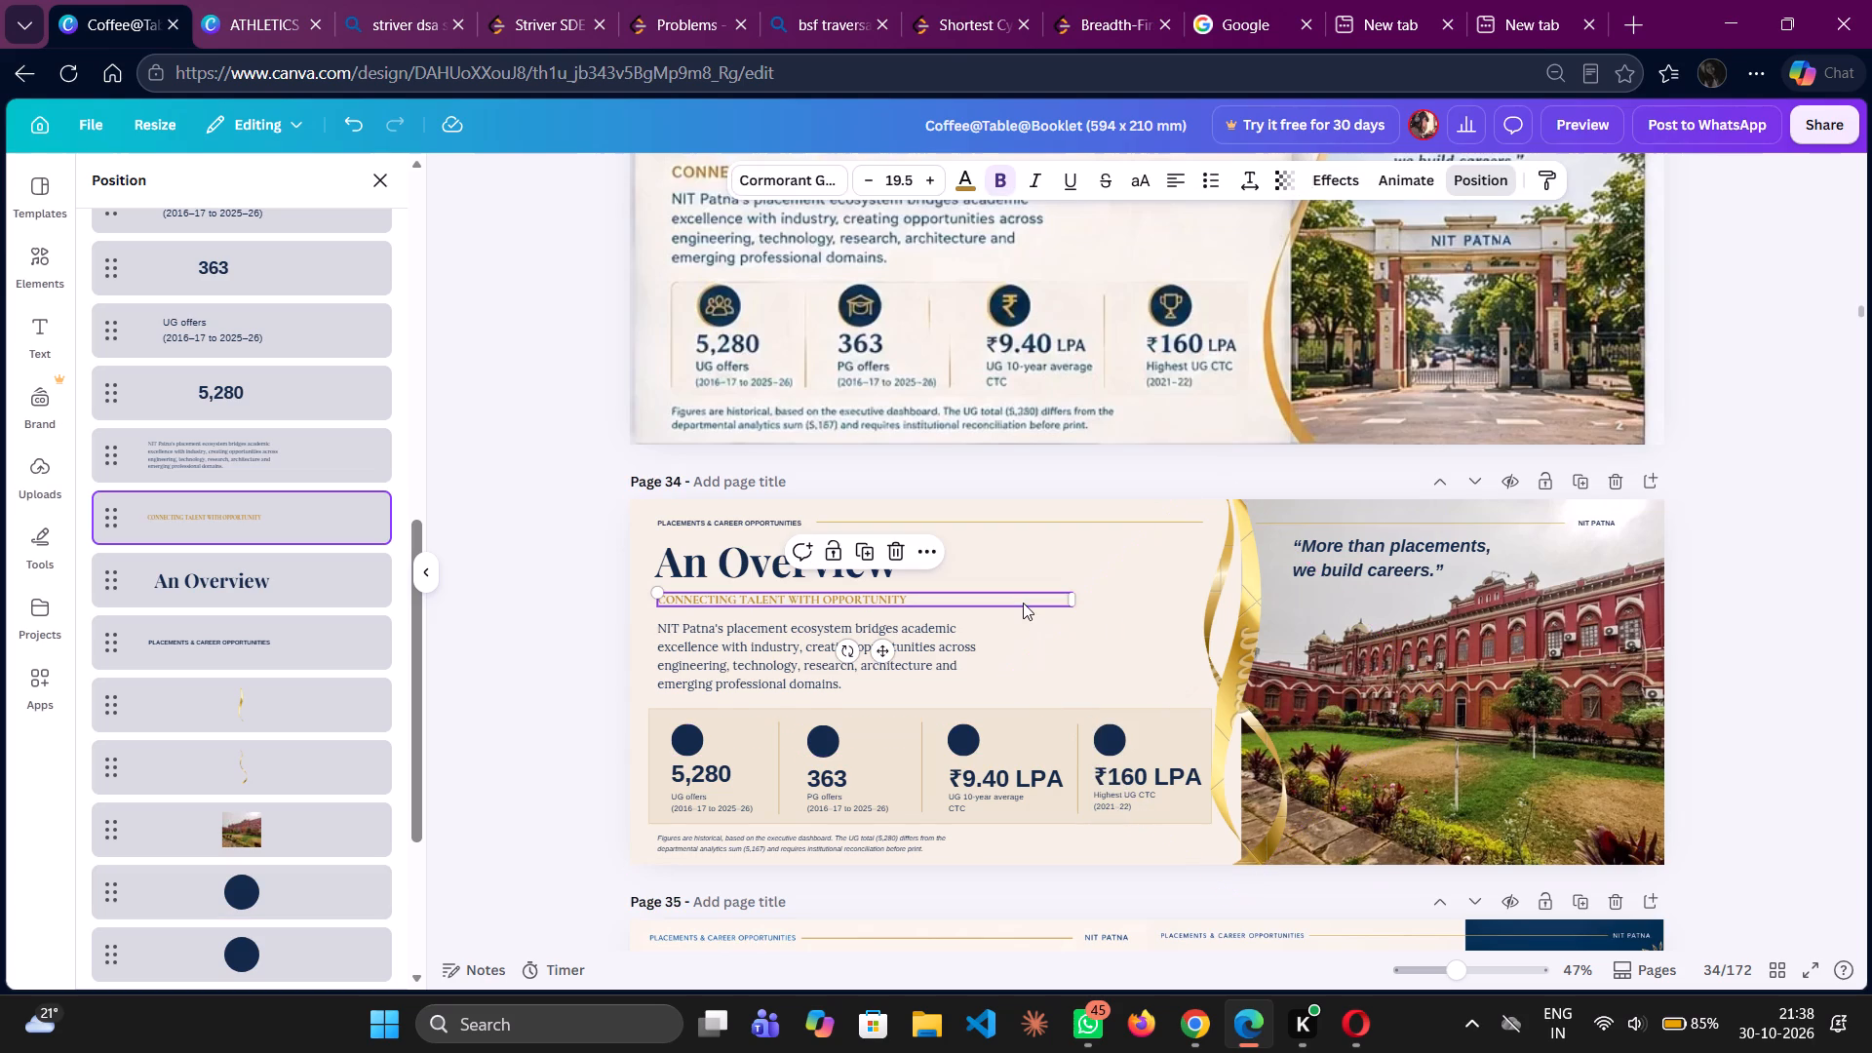
{"action": "left_click", "coordinate": [1078, 578]}
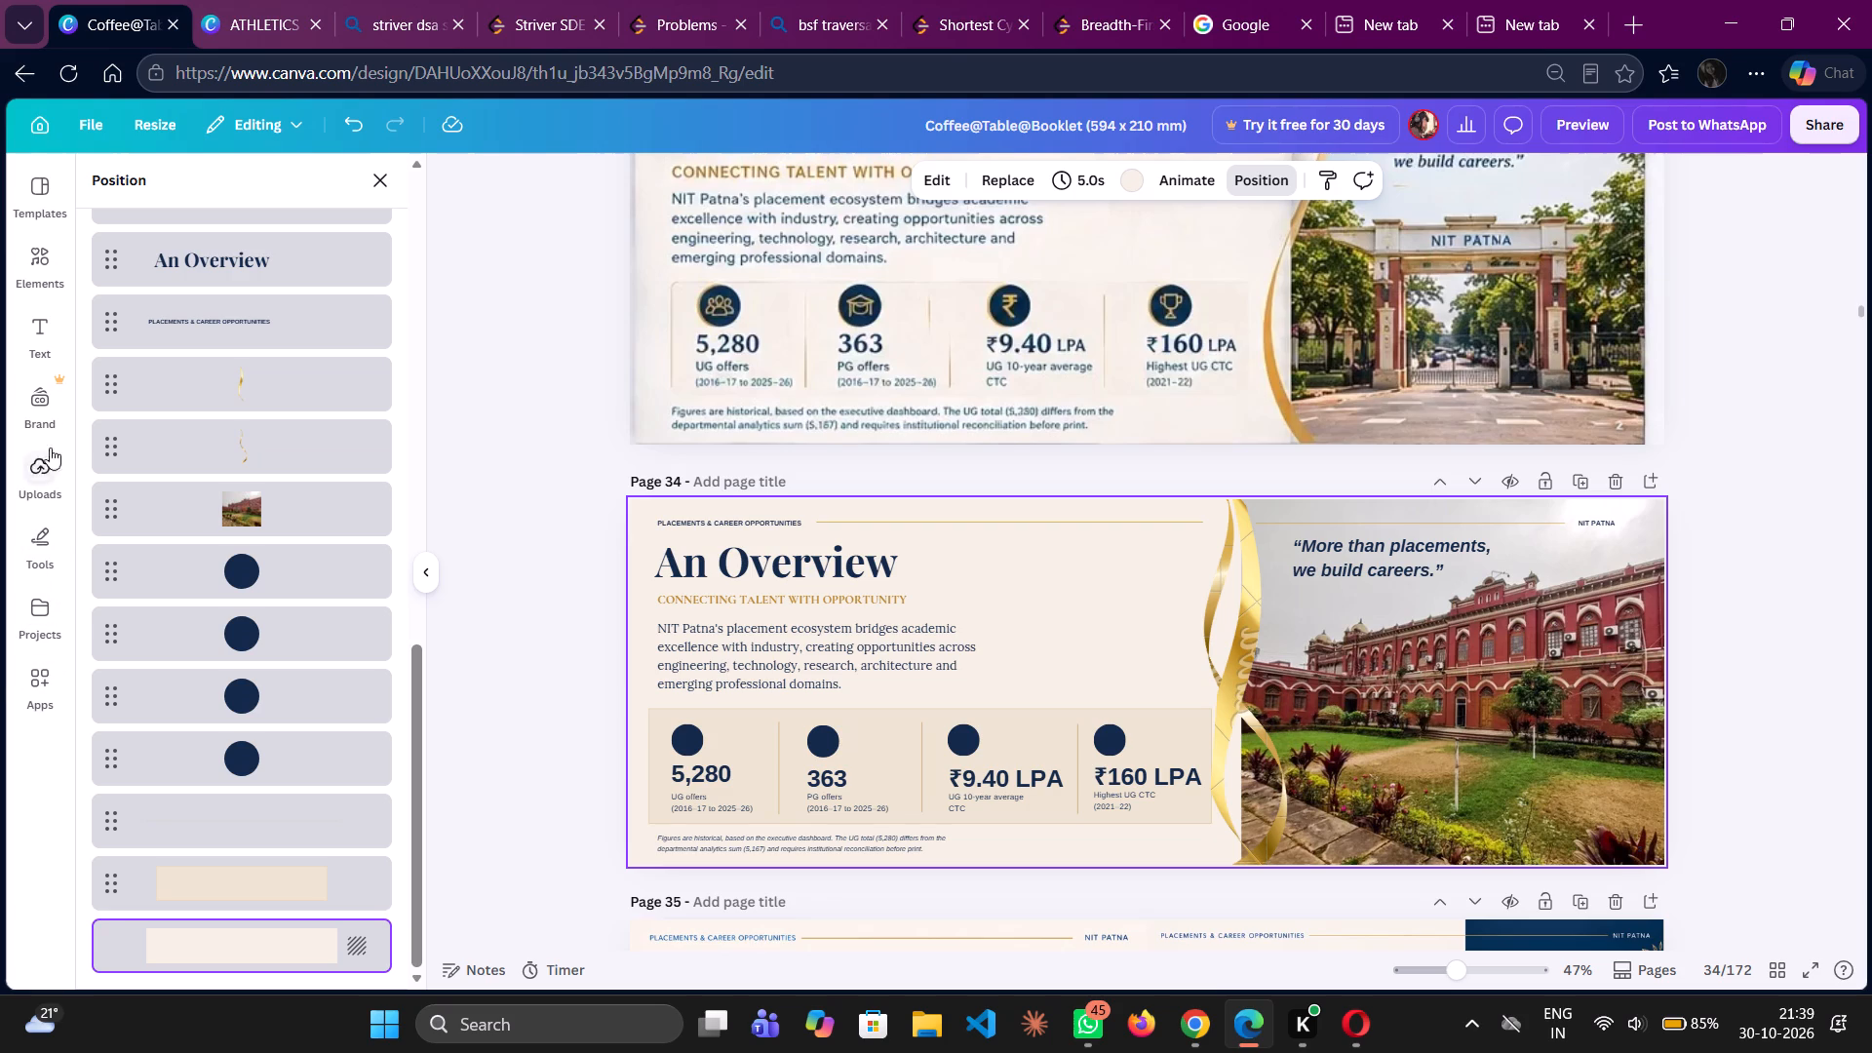
Open the search for design elements.
{"action": "left_click", "coordinate": [48, 273]}
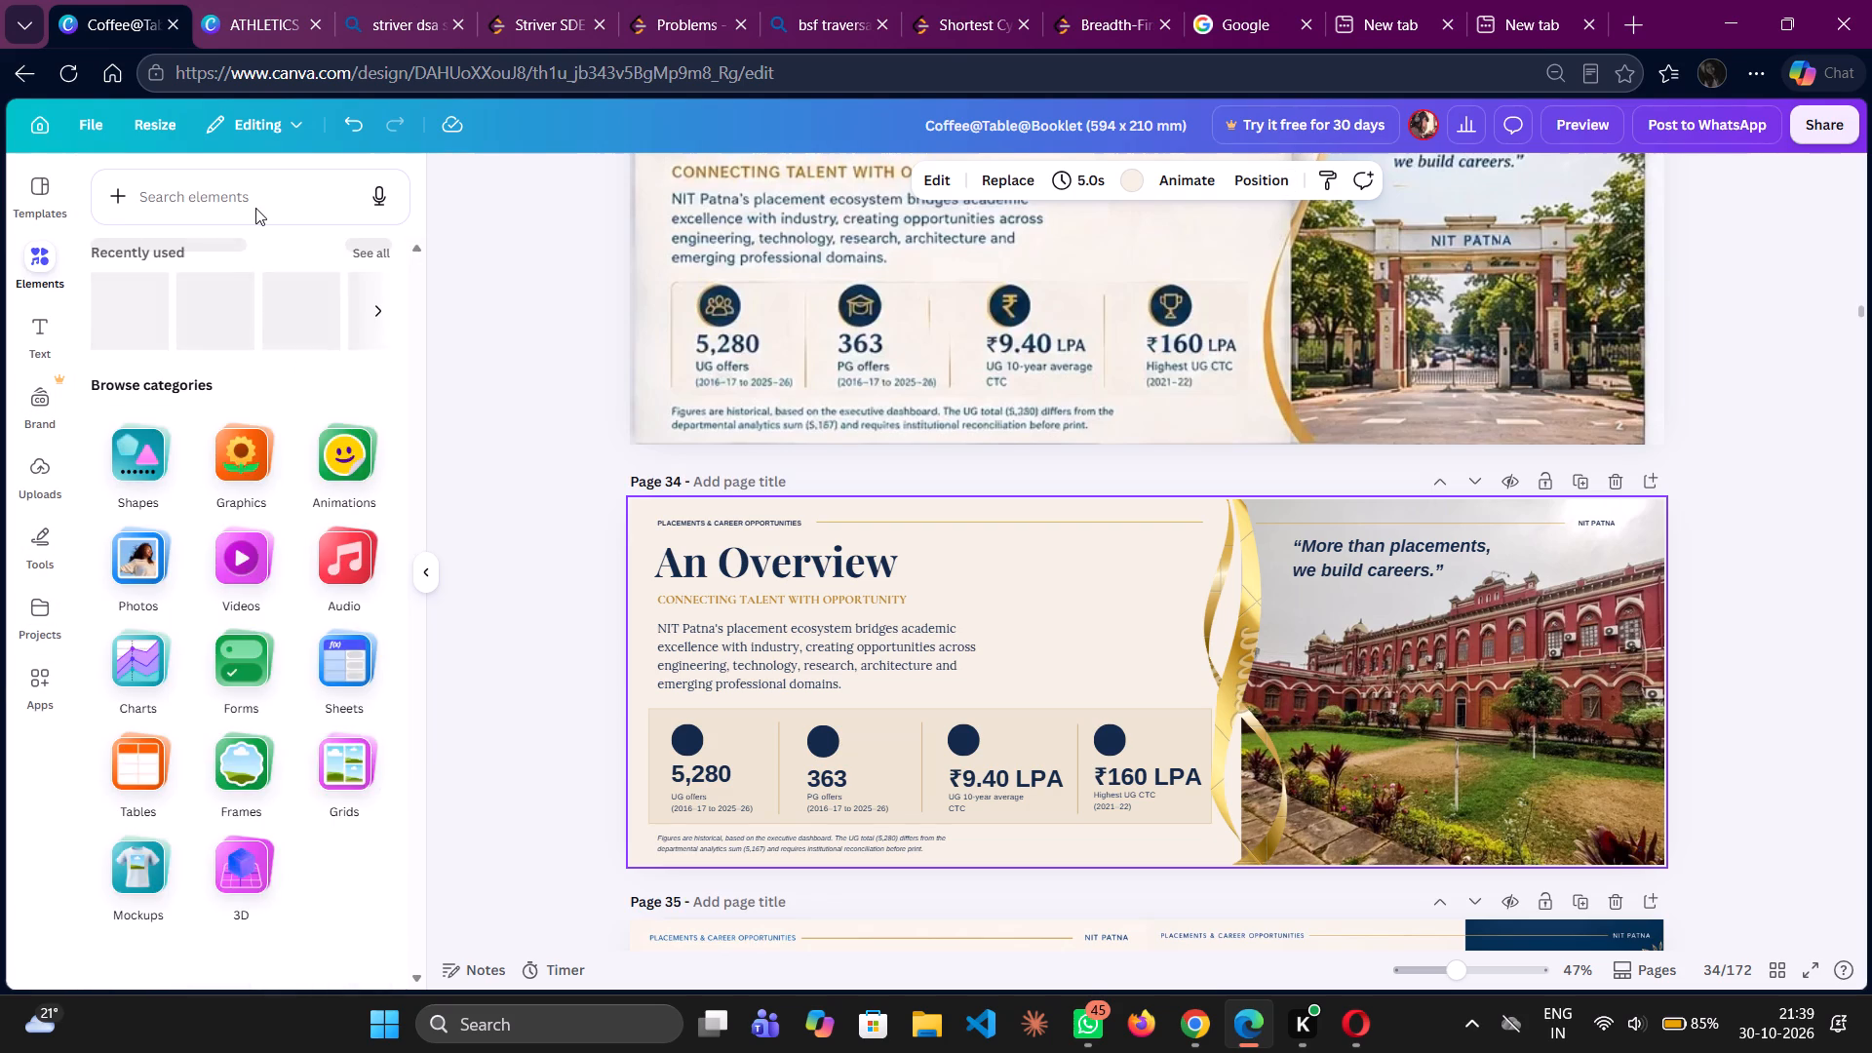
{"action": "left_click", "coordinate": [255, 208]}
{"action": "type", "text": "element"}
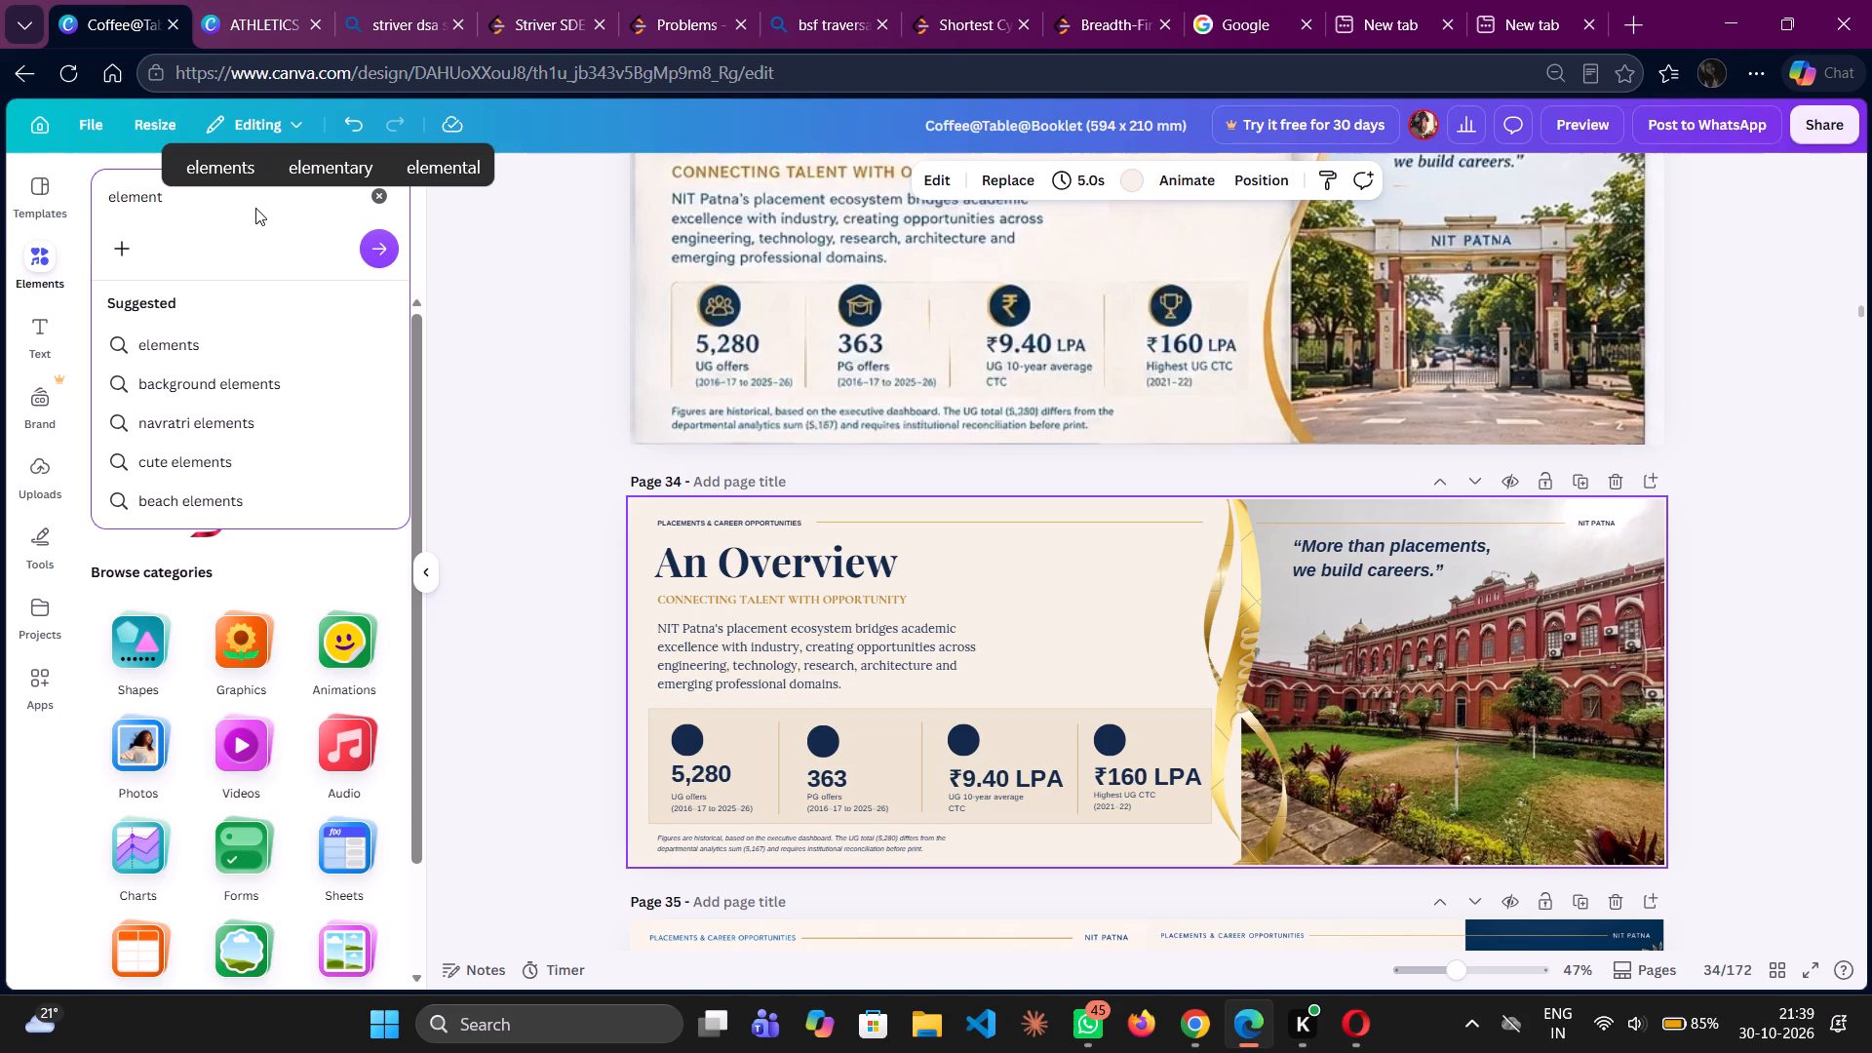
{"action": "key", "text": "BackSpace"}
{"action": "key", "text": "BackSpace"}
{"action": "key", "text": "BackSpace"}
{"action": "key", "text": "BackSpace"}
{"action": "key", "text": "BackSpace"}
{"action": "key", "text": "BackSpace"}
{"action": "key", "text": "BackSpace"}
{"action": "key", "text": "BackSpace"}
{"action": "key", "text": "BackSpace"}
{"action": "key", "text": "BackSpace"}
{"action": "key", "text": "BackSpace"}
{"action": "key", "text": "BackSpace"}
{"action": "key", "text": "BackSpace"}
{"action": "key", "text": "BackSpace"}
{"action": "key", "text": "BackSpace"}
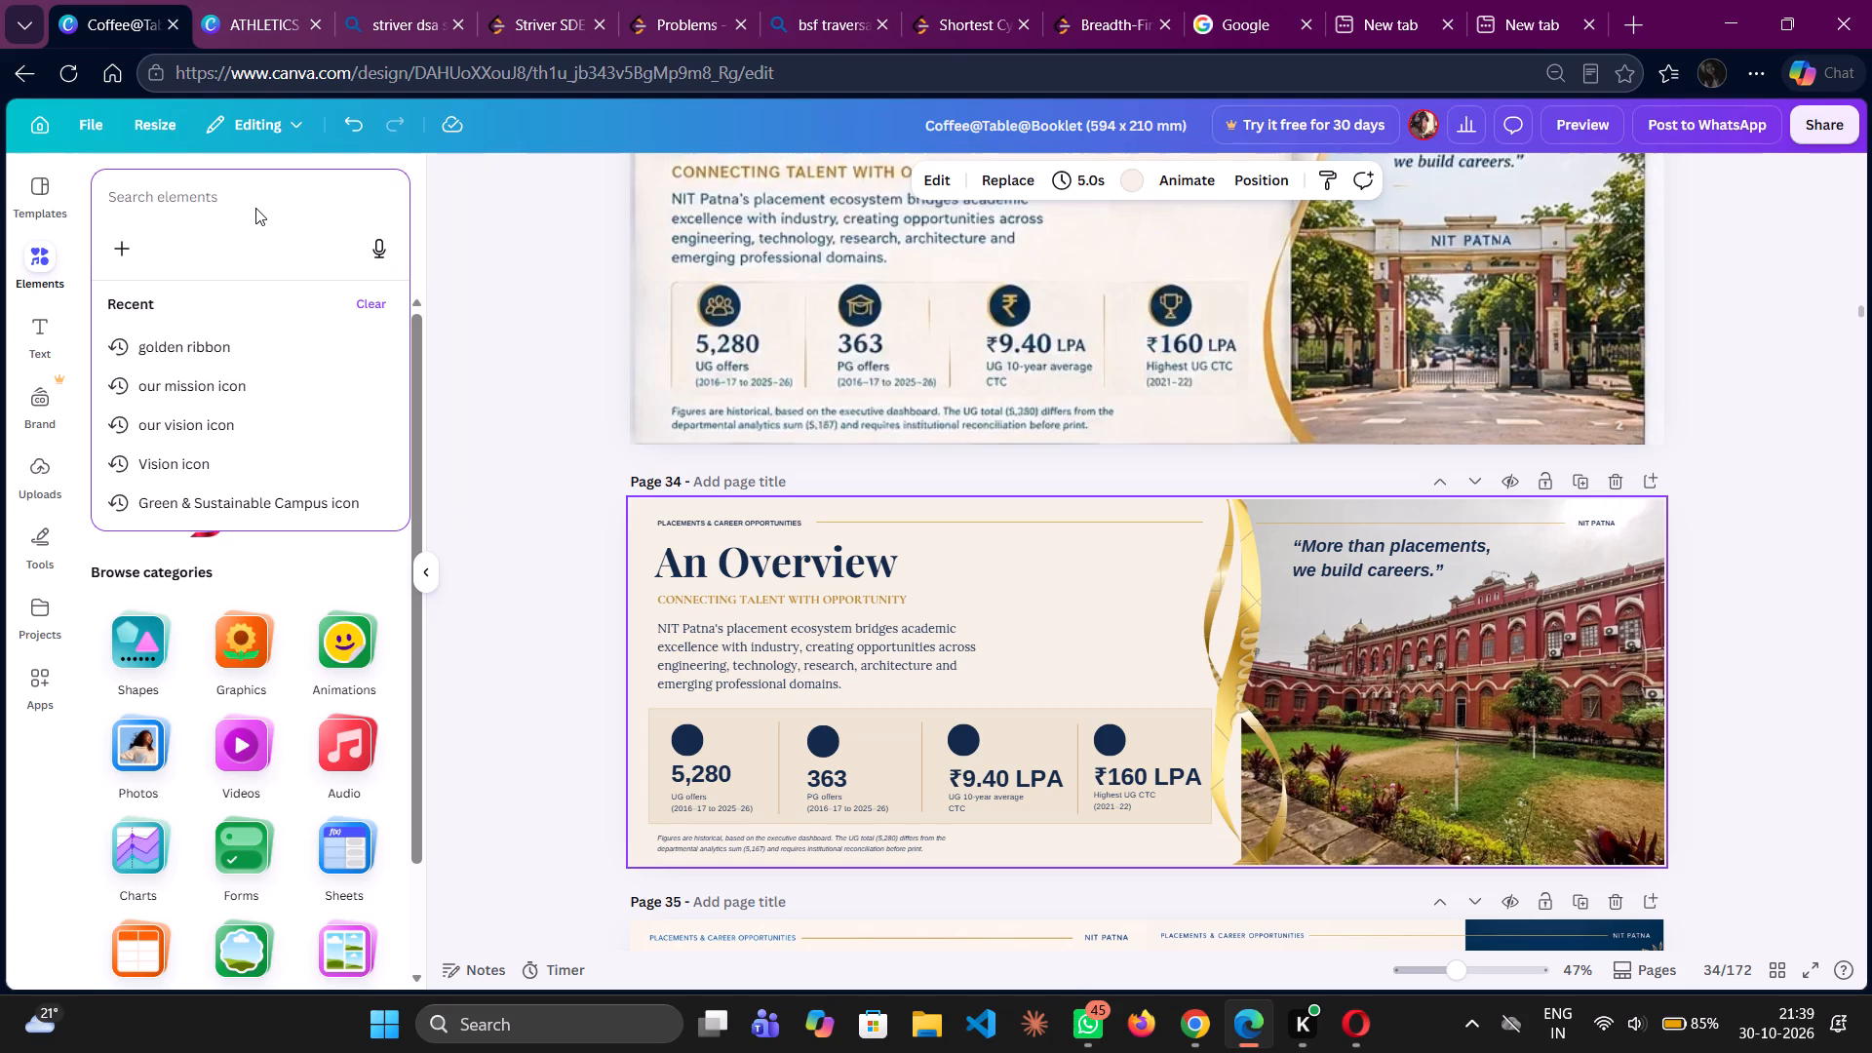
{"action": "type", "text": "trophy"}
{"action": "key", "text": "Return"}
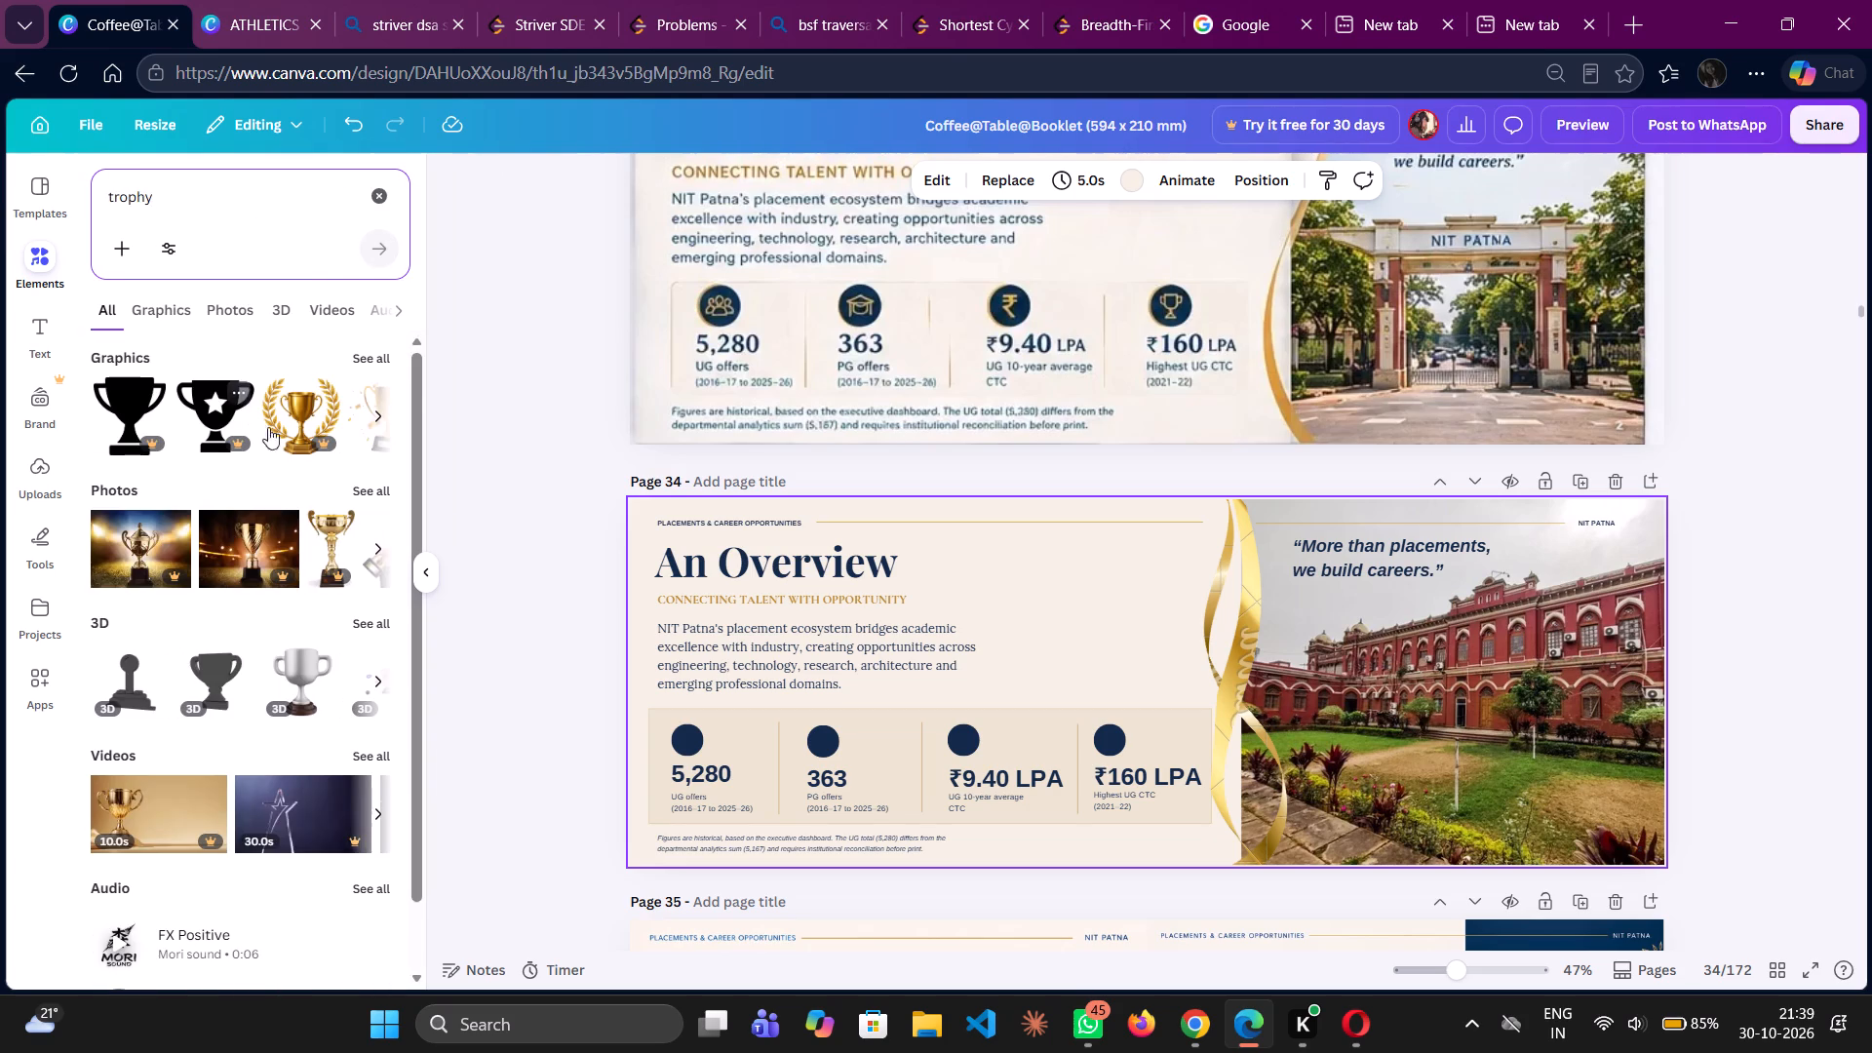
{"action": "left_click", "coordinate": [372, 341]}
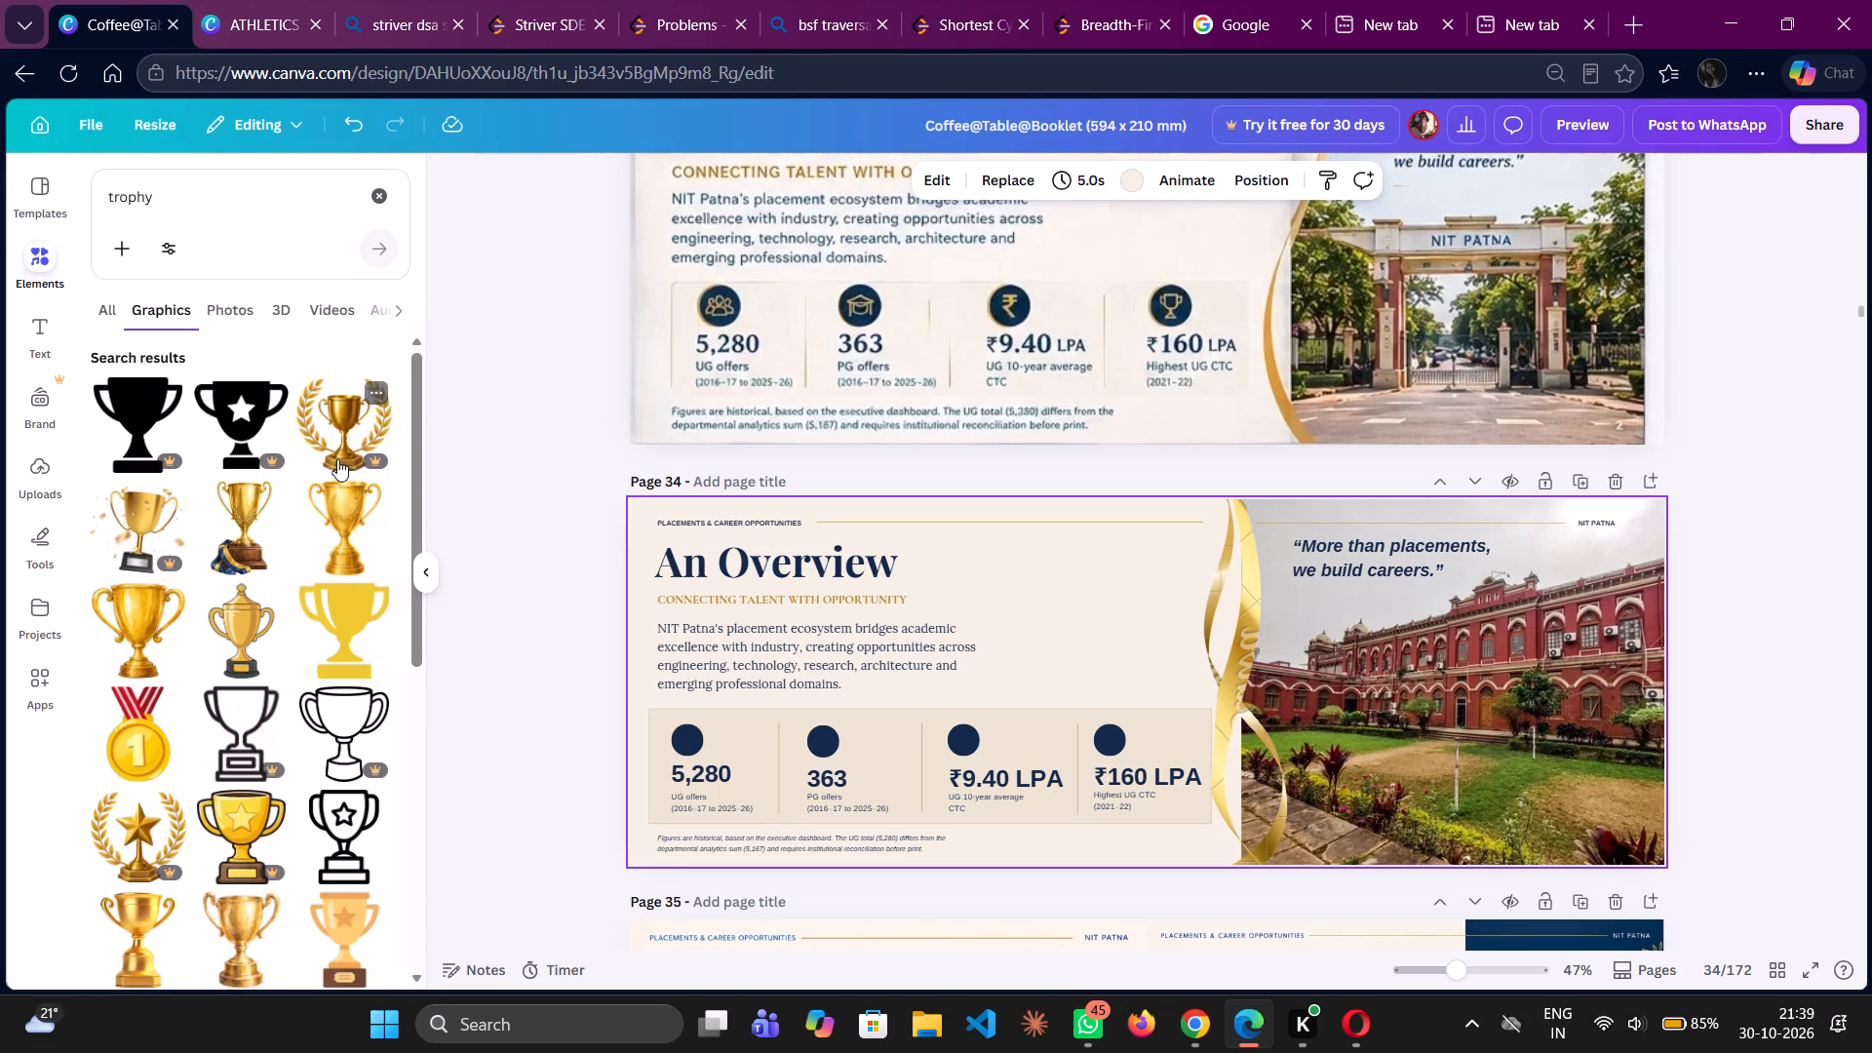
{"action": "scroll", "coordinate": [270, 784], "scroll_direction": "down", "scroll_amount": 1}
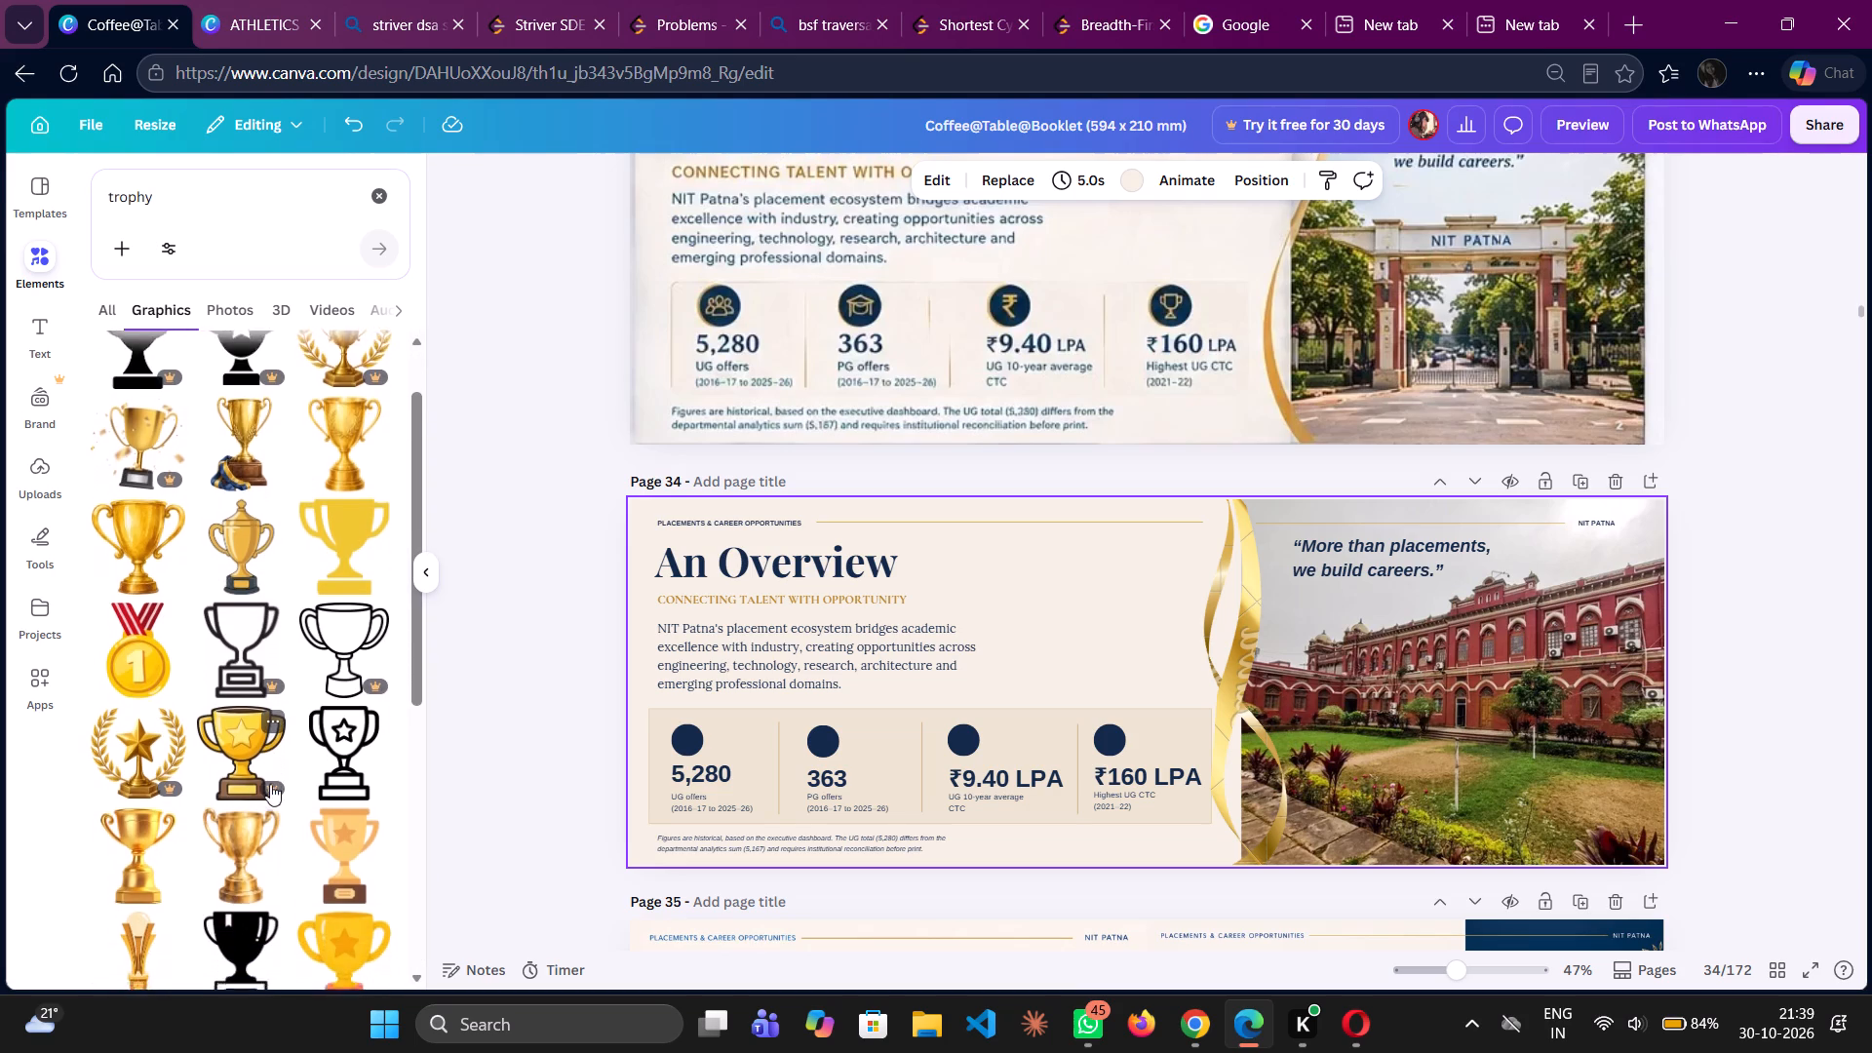
{"action": "scroll", "coordinate": [270, 784], "scroll_direction": "down", "scroll_amount": 2}
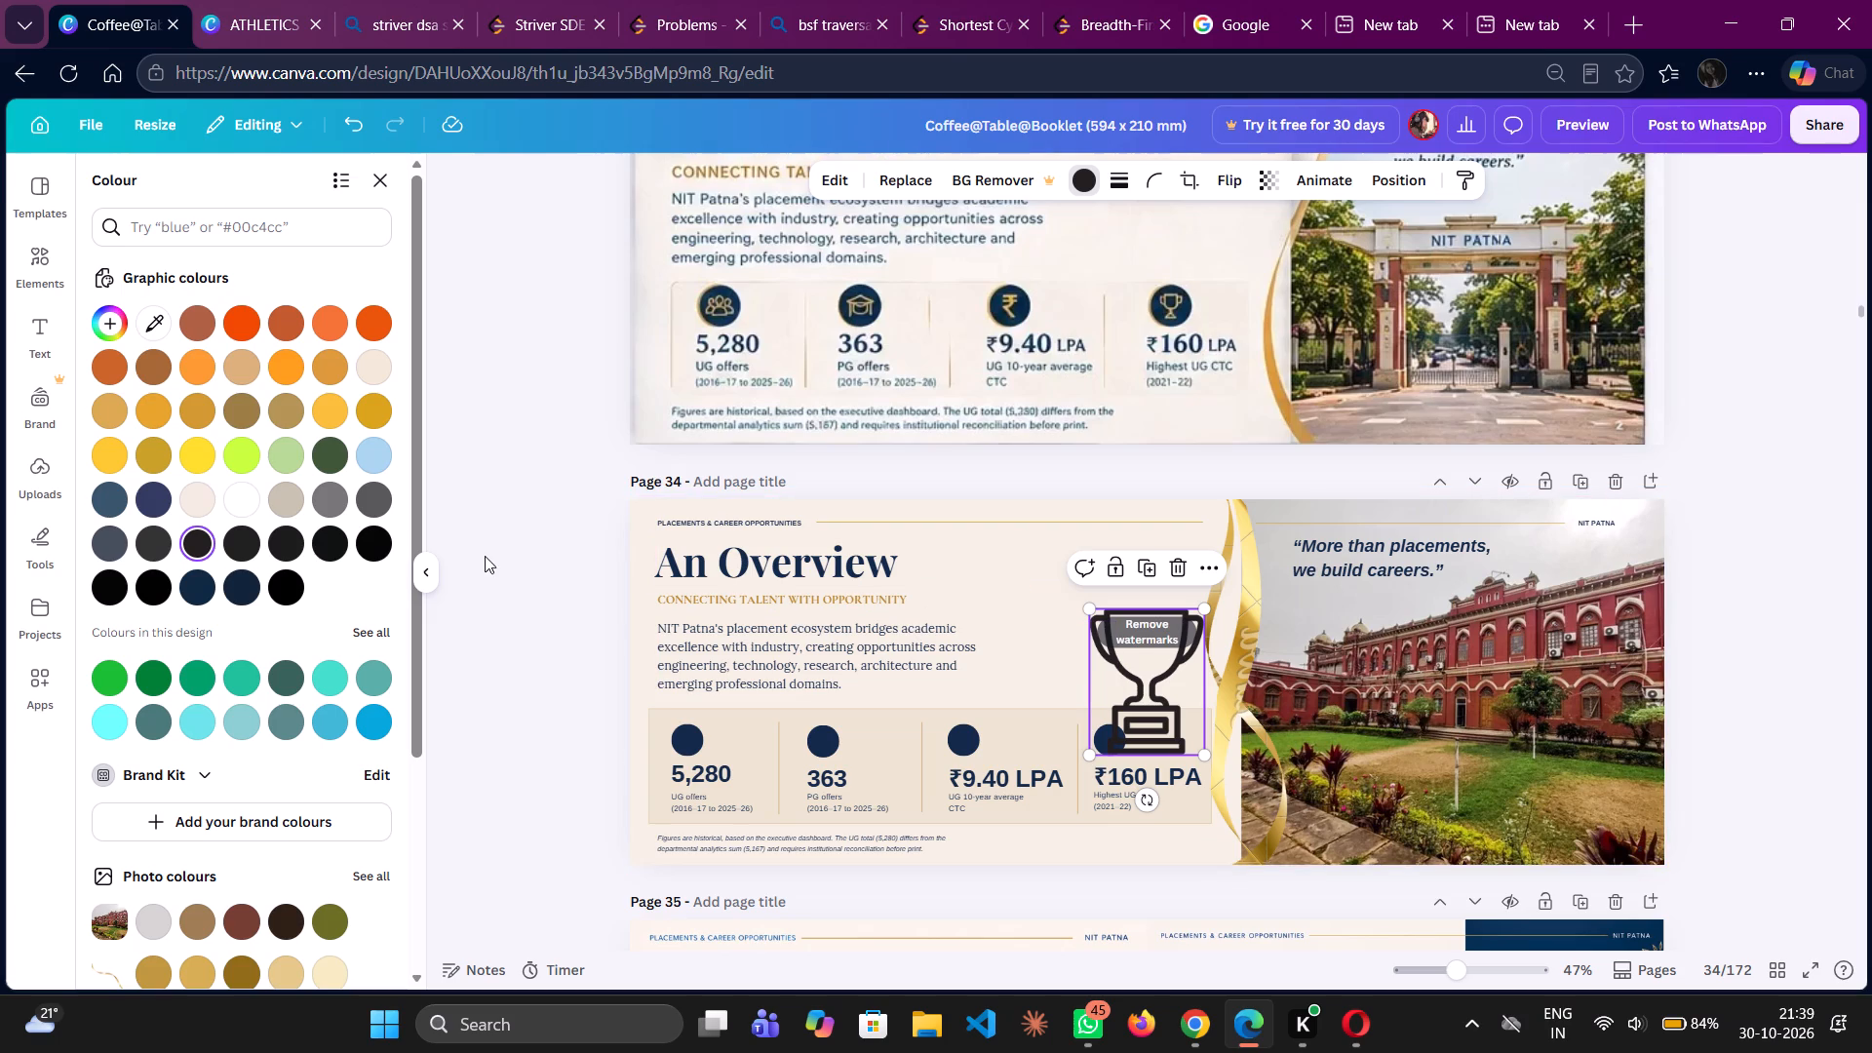
{"action": "left_click", "coordinate": [145, 322]}
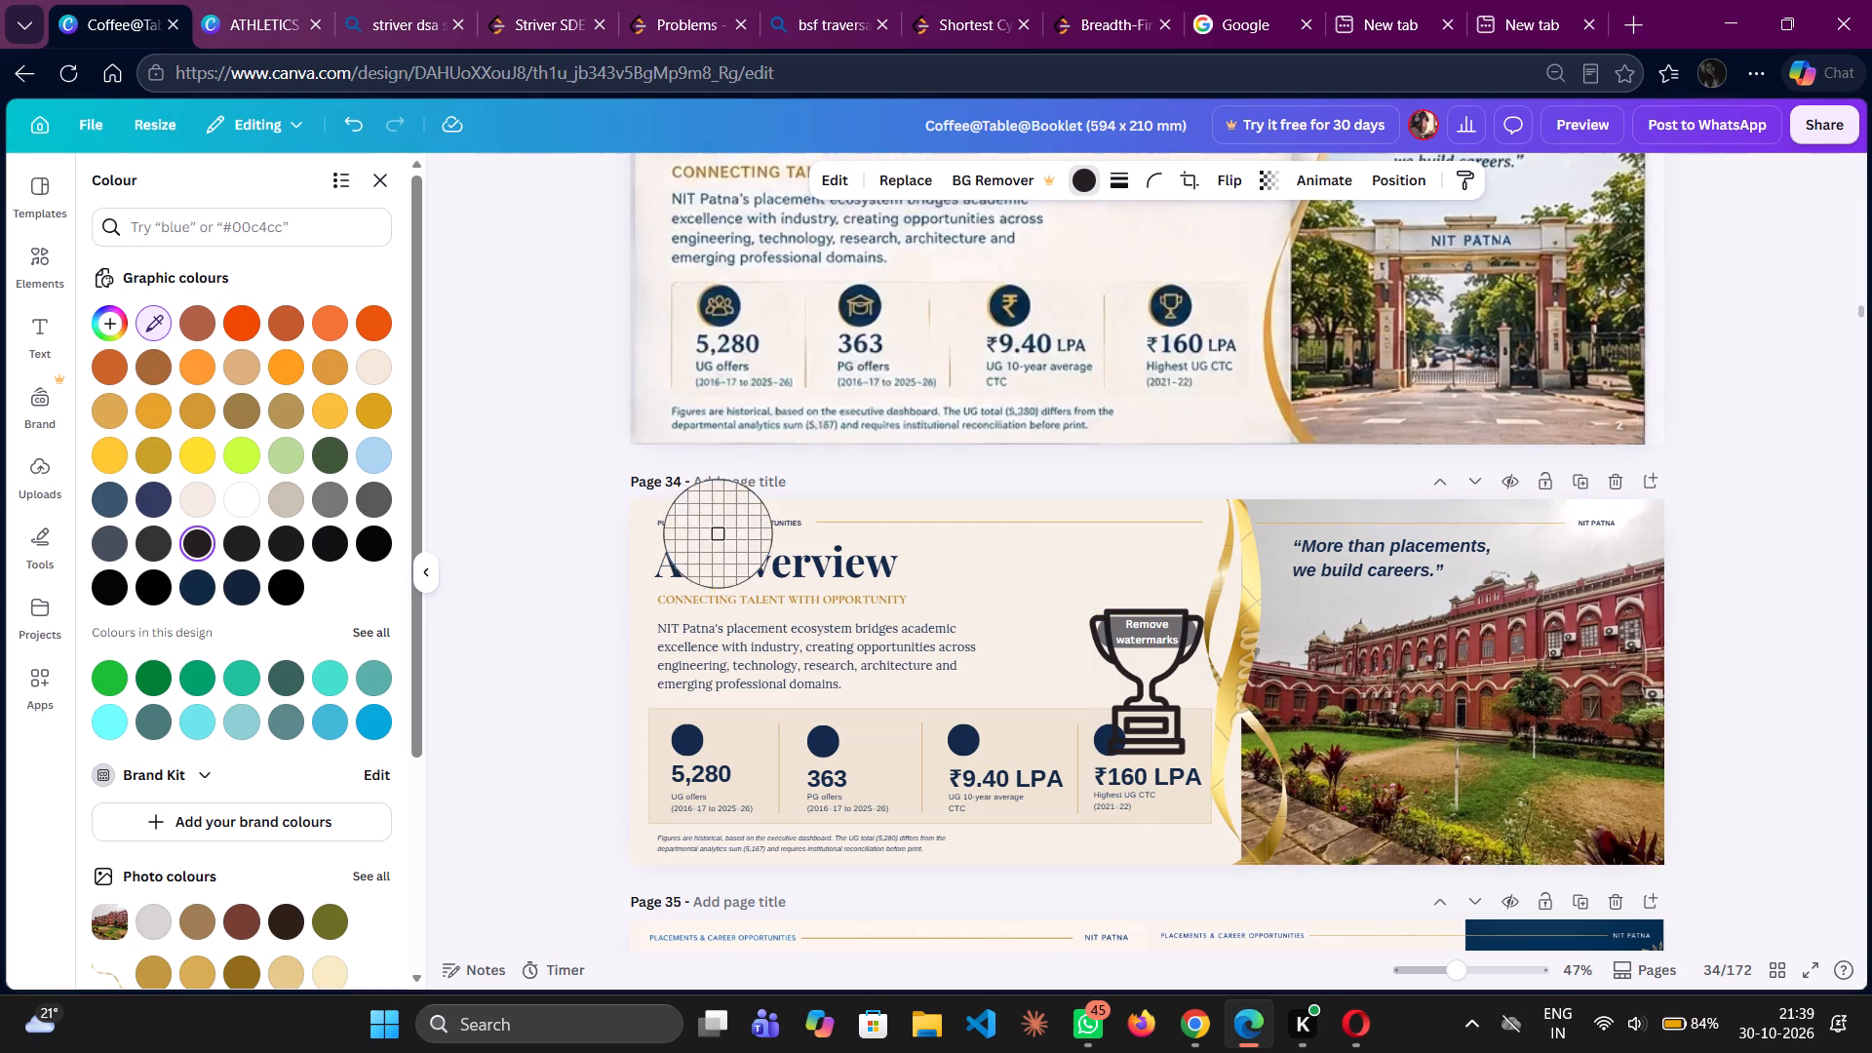
{"action": "left_click", "coordinate": [721, 598]}
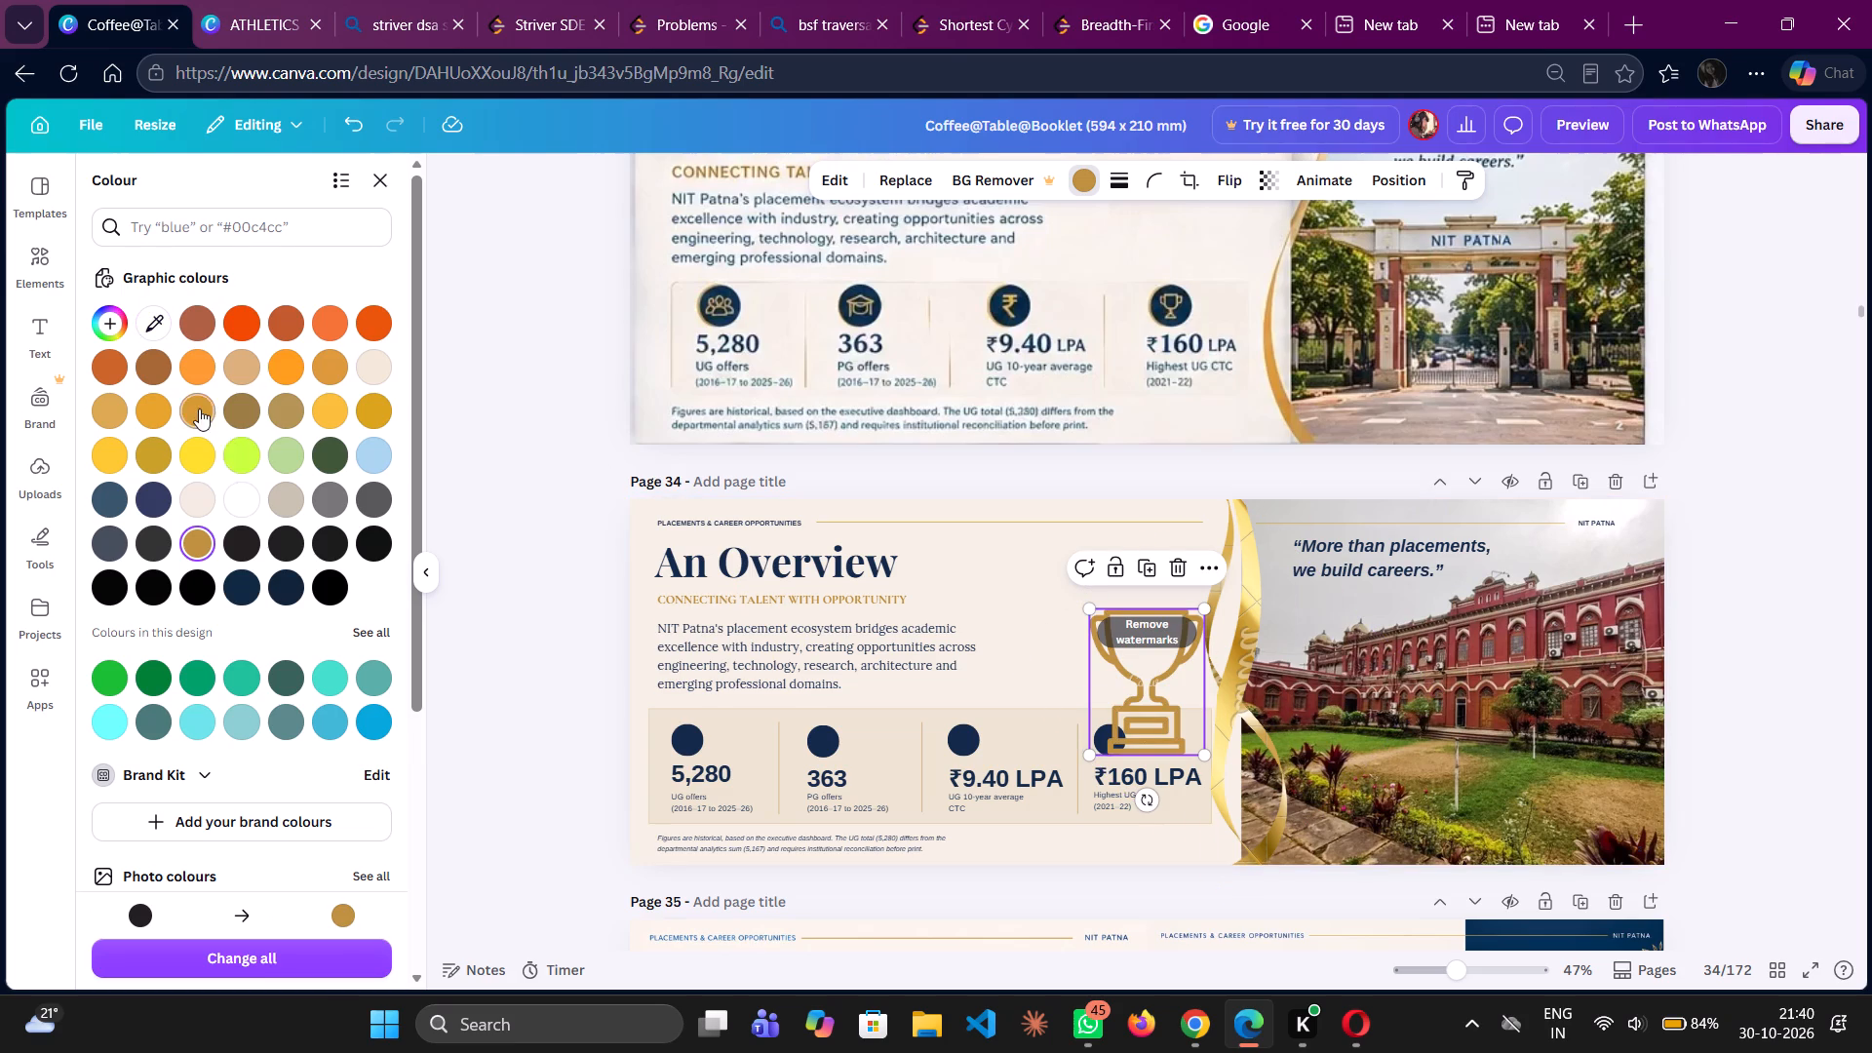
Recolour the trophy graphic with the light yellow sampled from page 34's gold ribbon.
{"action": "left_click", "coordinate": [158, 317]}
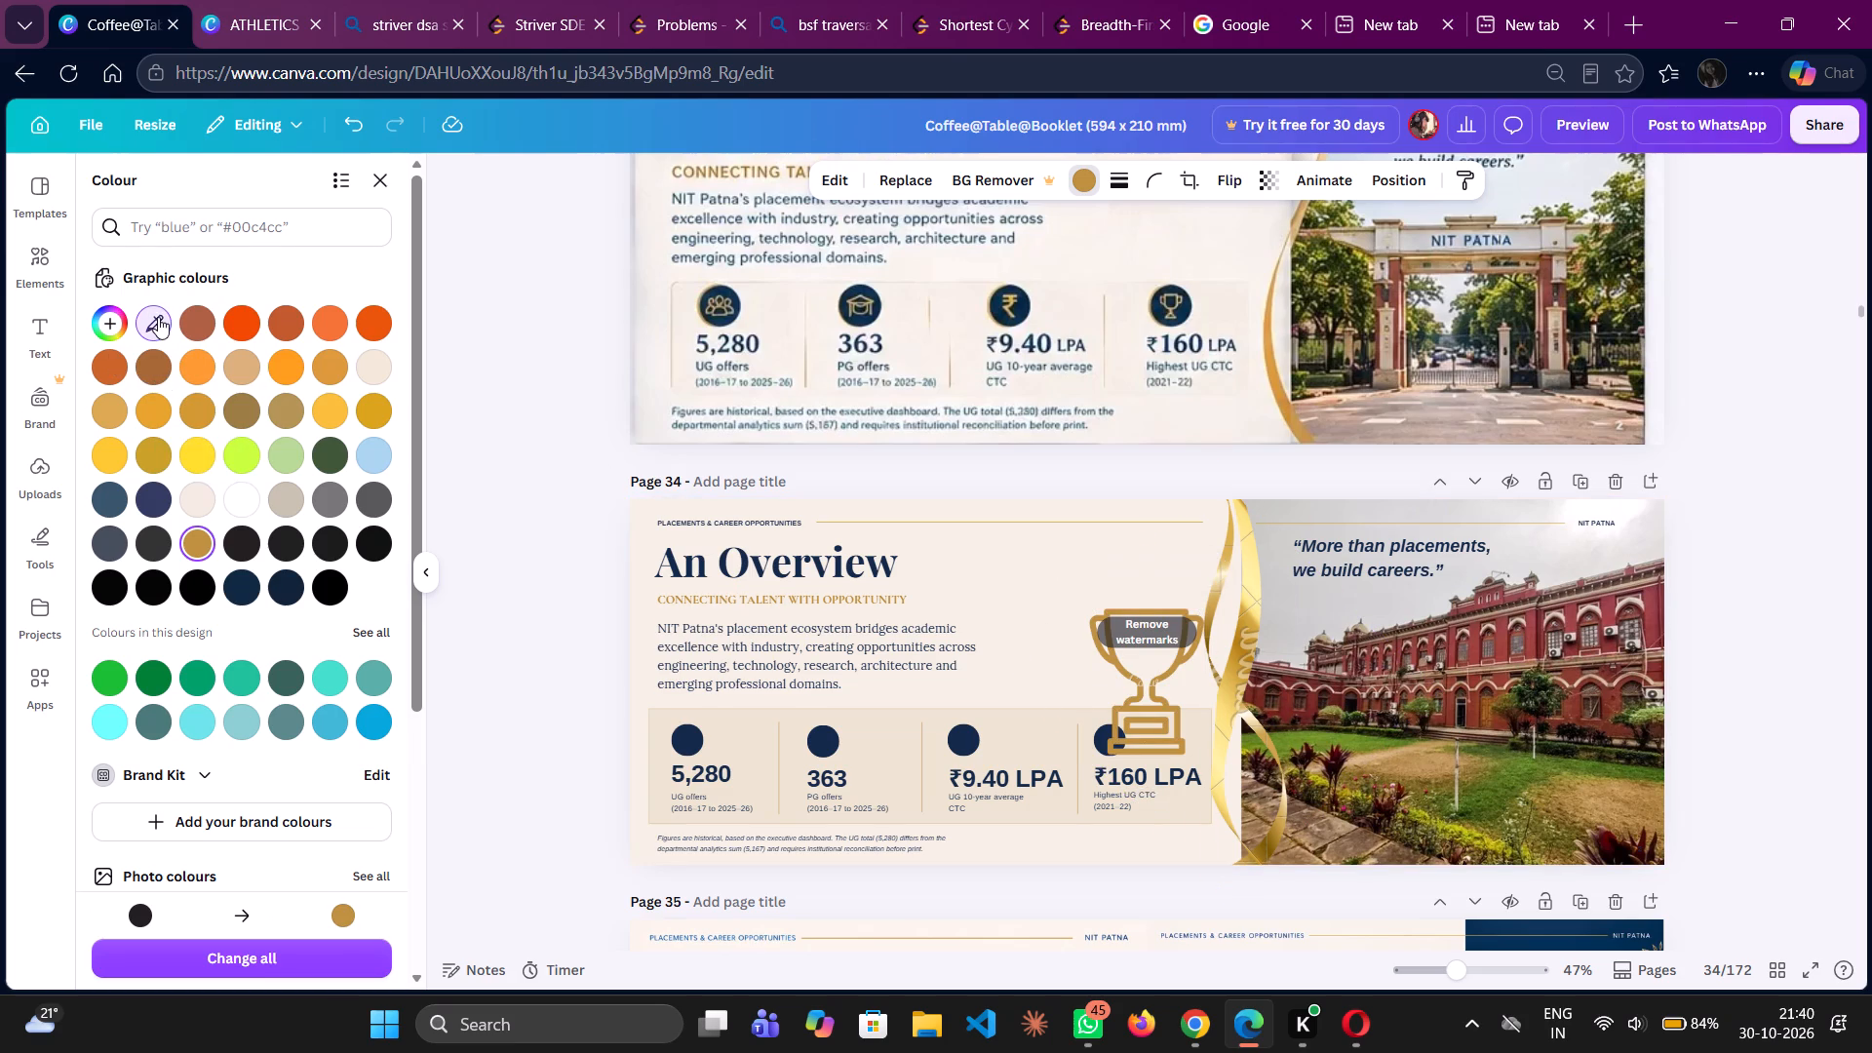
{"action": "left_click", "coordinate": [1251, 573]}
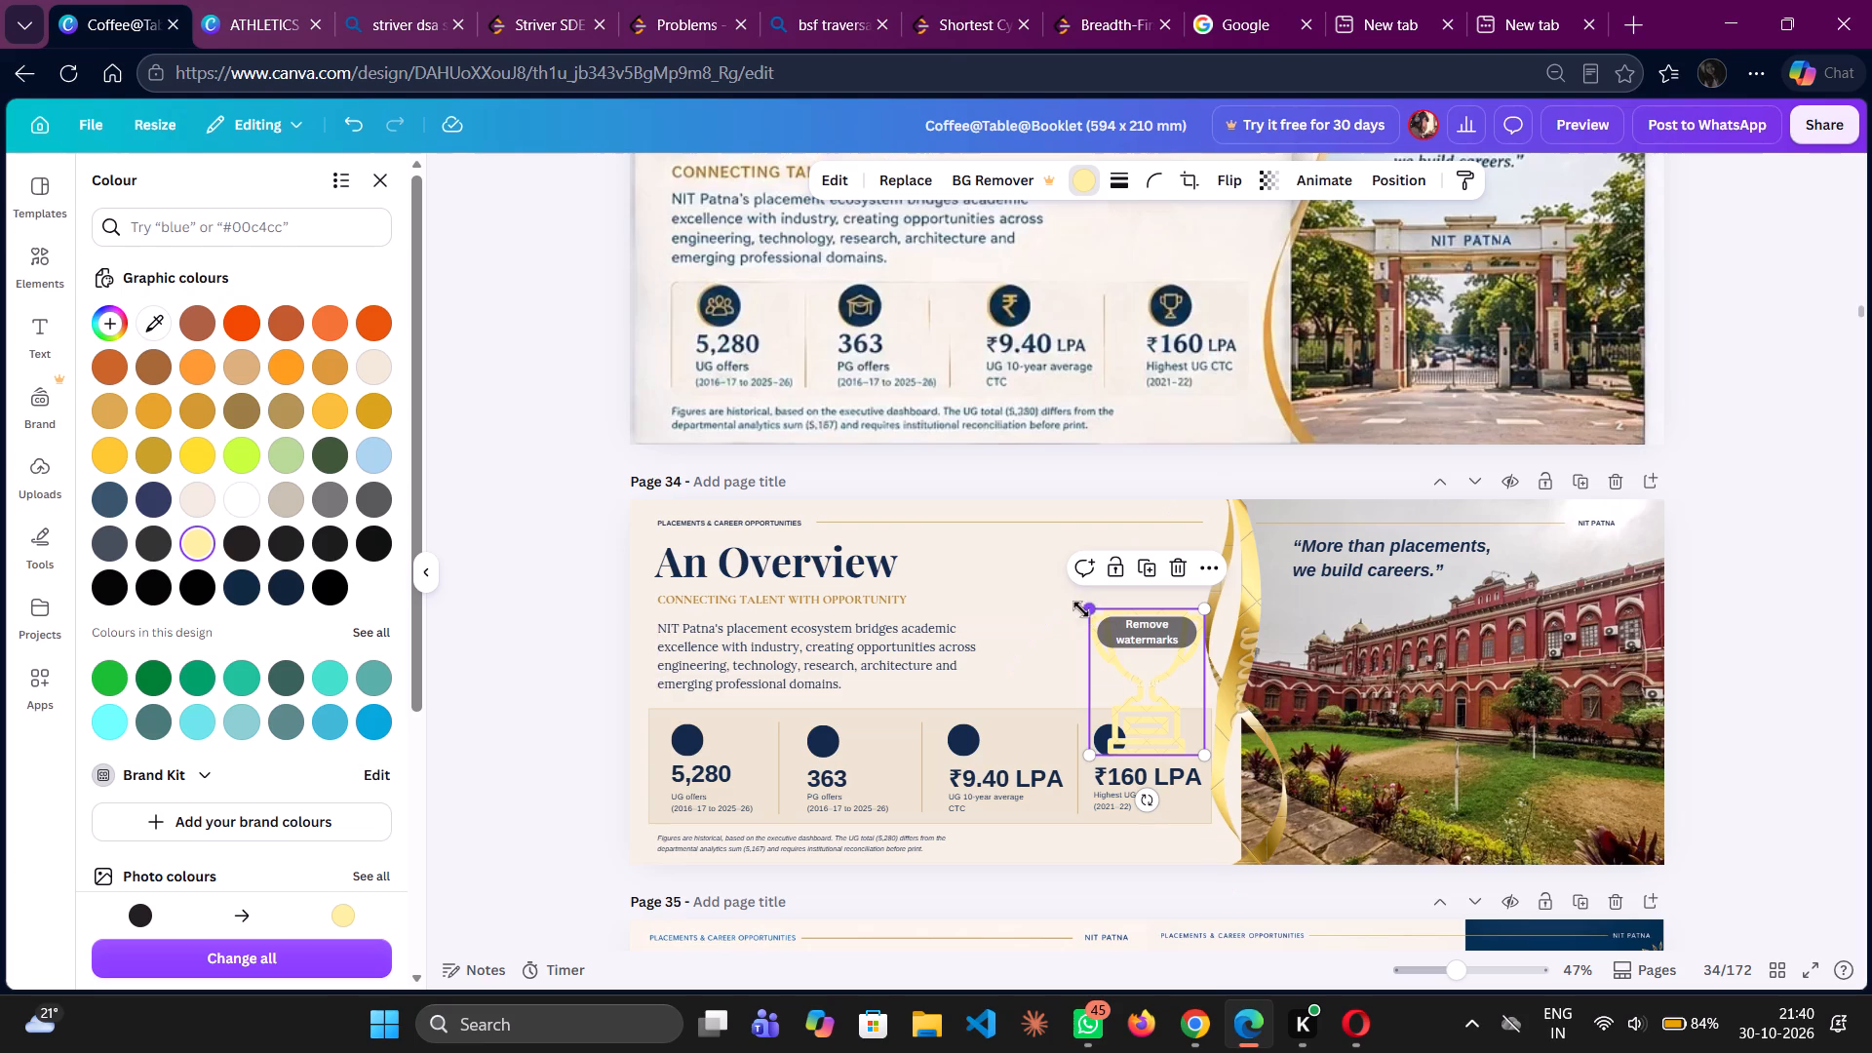
Shrink the trophy graphic and centre it inside the navy circle above ₹160 LPA.
{"action": "left_click_drag", "start_coordinate": [1082, 609], "coordinate": [1159, 726]}
{"action": "left_click_drag", "start_coordinate": [1195, 747], "coordinate": [1141, 749]}
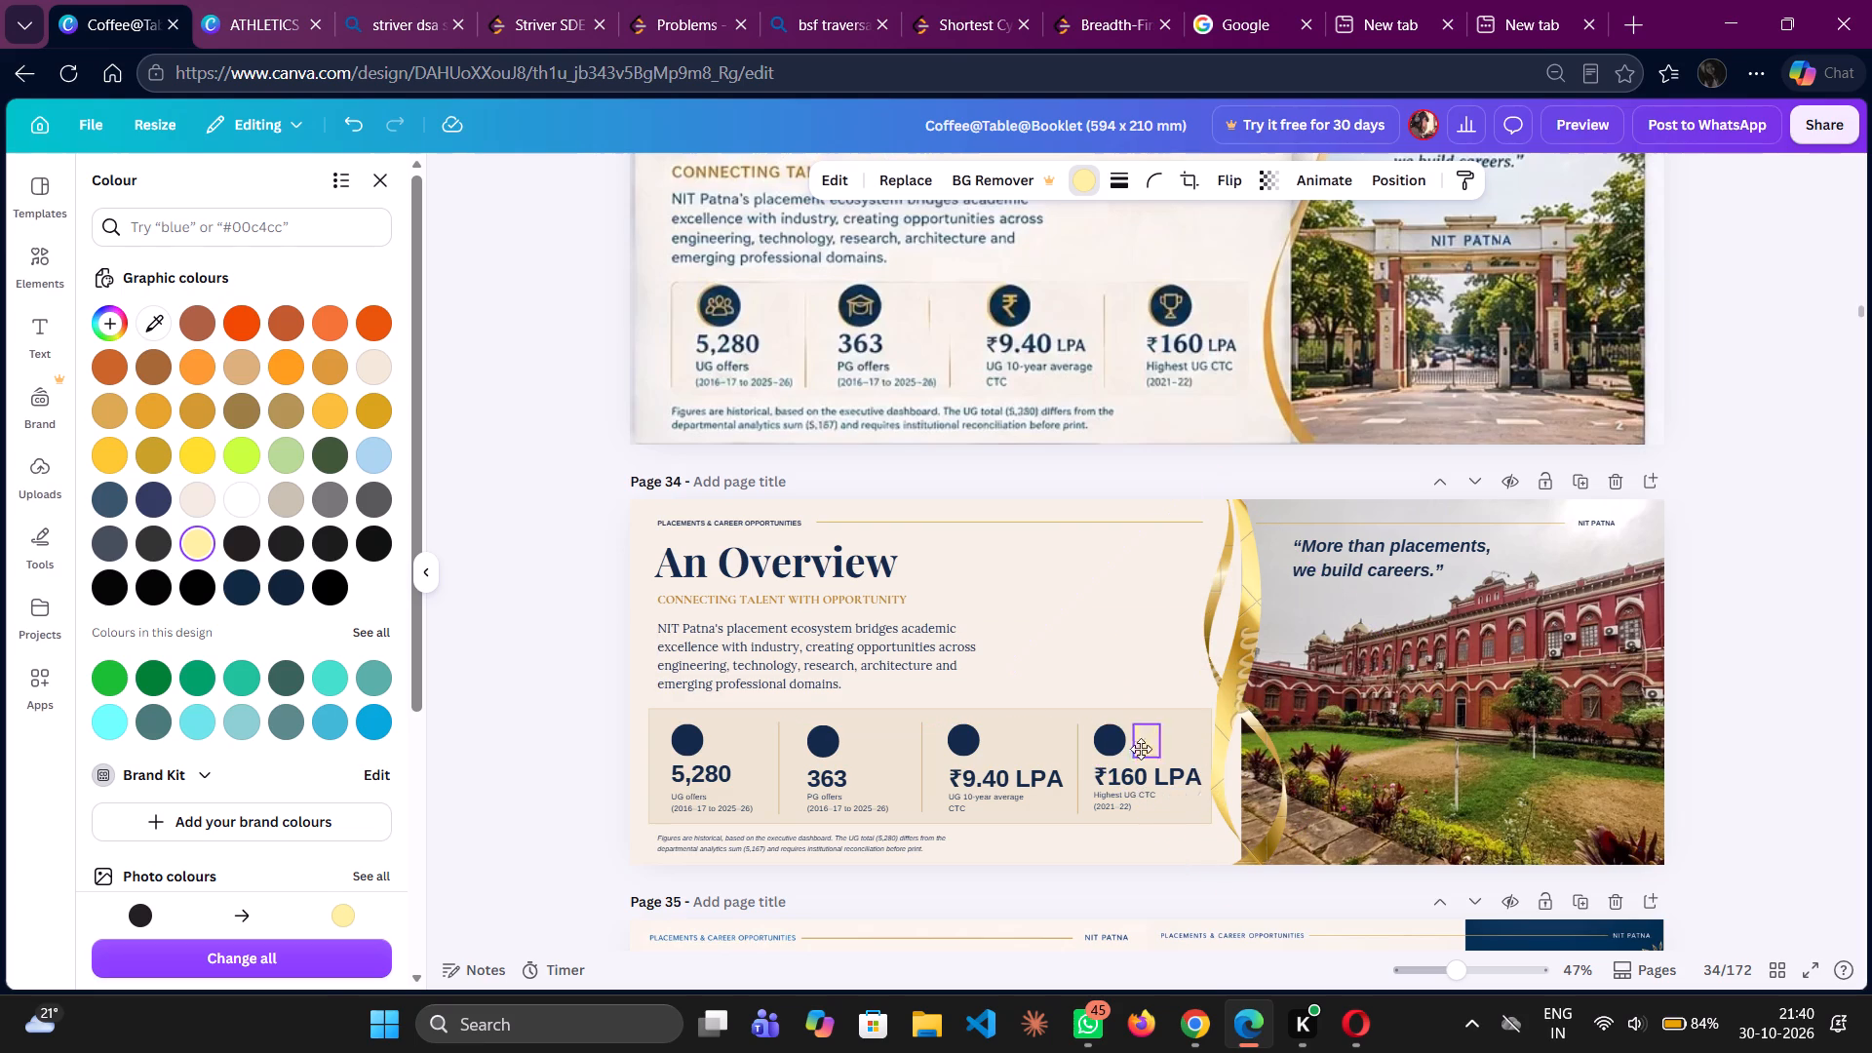
{"action": "left_click_drag", "start_coordinate": [1141, 749], "coordinate": [1116, 747]}
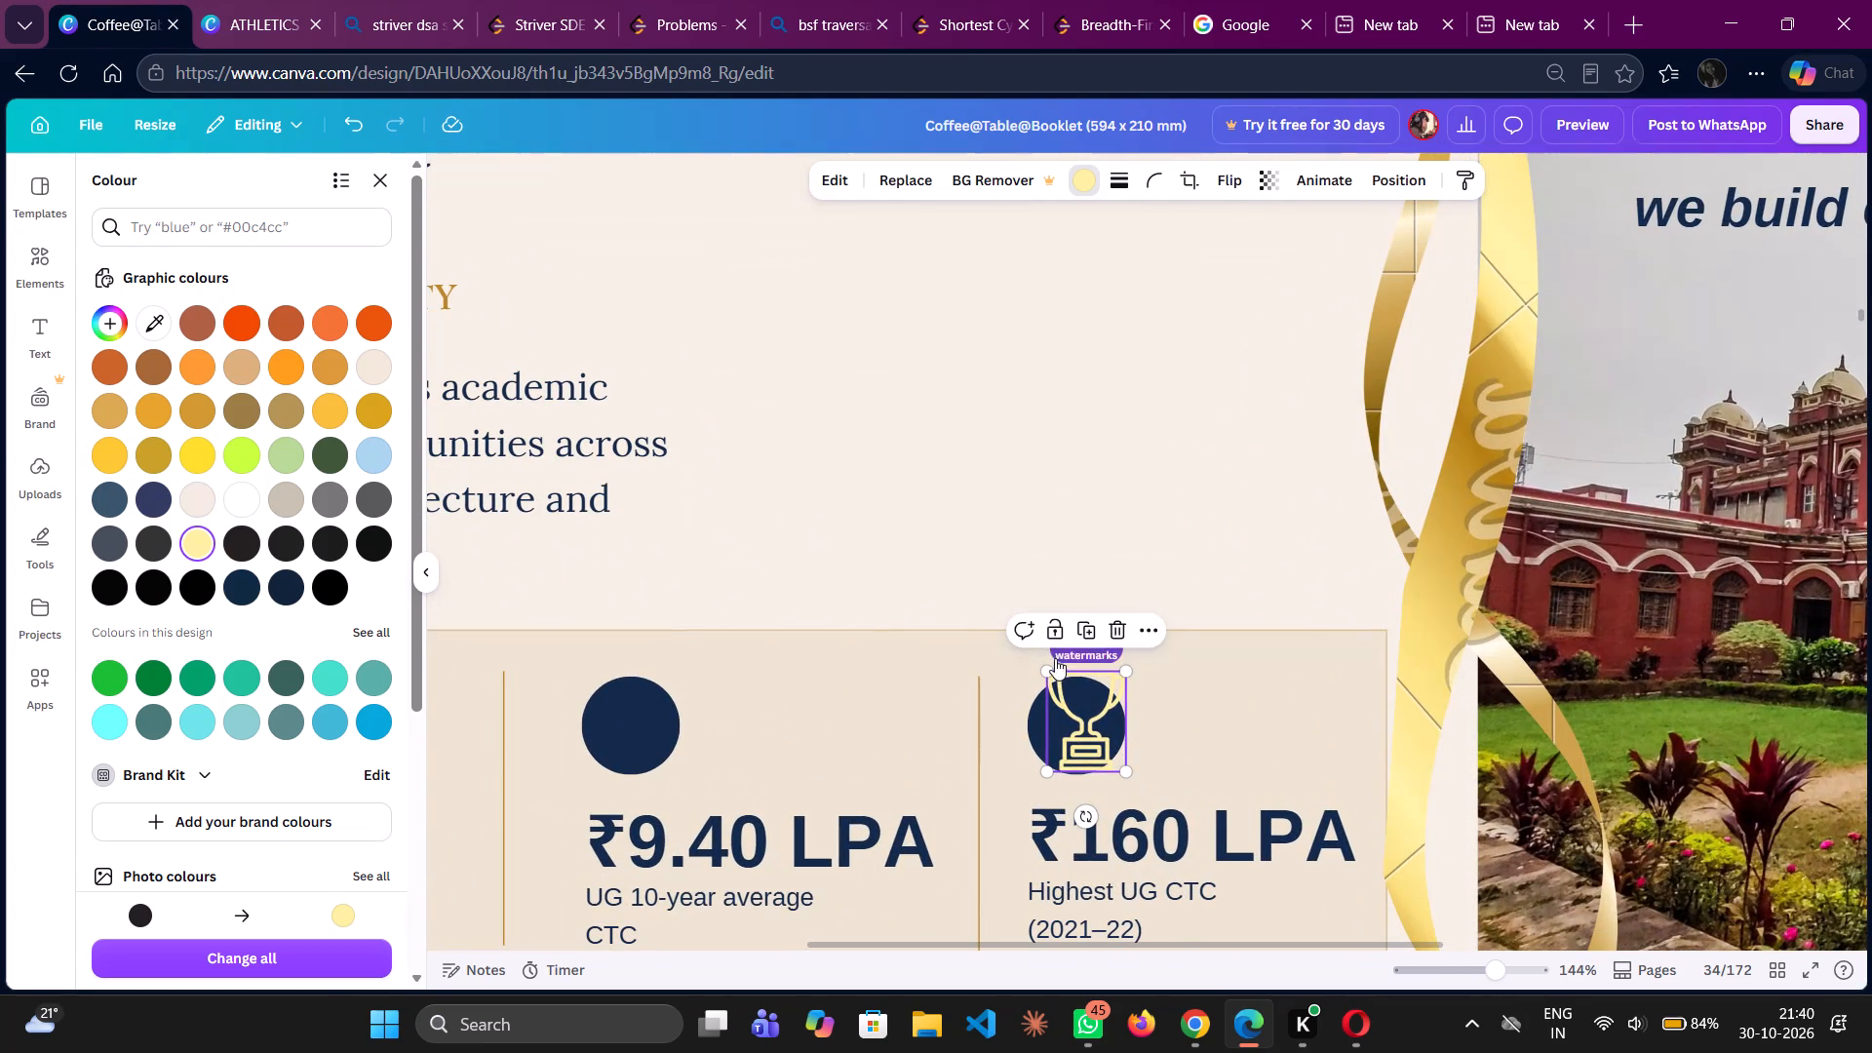
{"action": "left_click_drag", "start_coordinate": [1044, 665], "coordinate": [1070, 683]}
{"action": "left_click_drag", "start_coordinate": [1088, 720], "coordinate": [1070, 713]}
{"action": "left_click", "coordinate": [874, 700]}
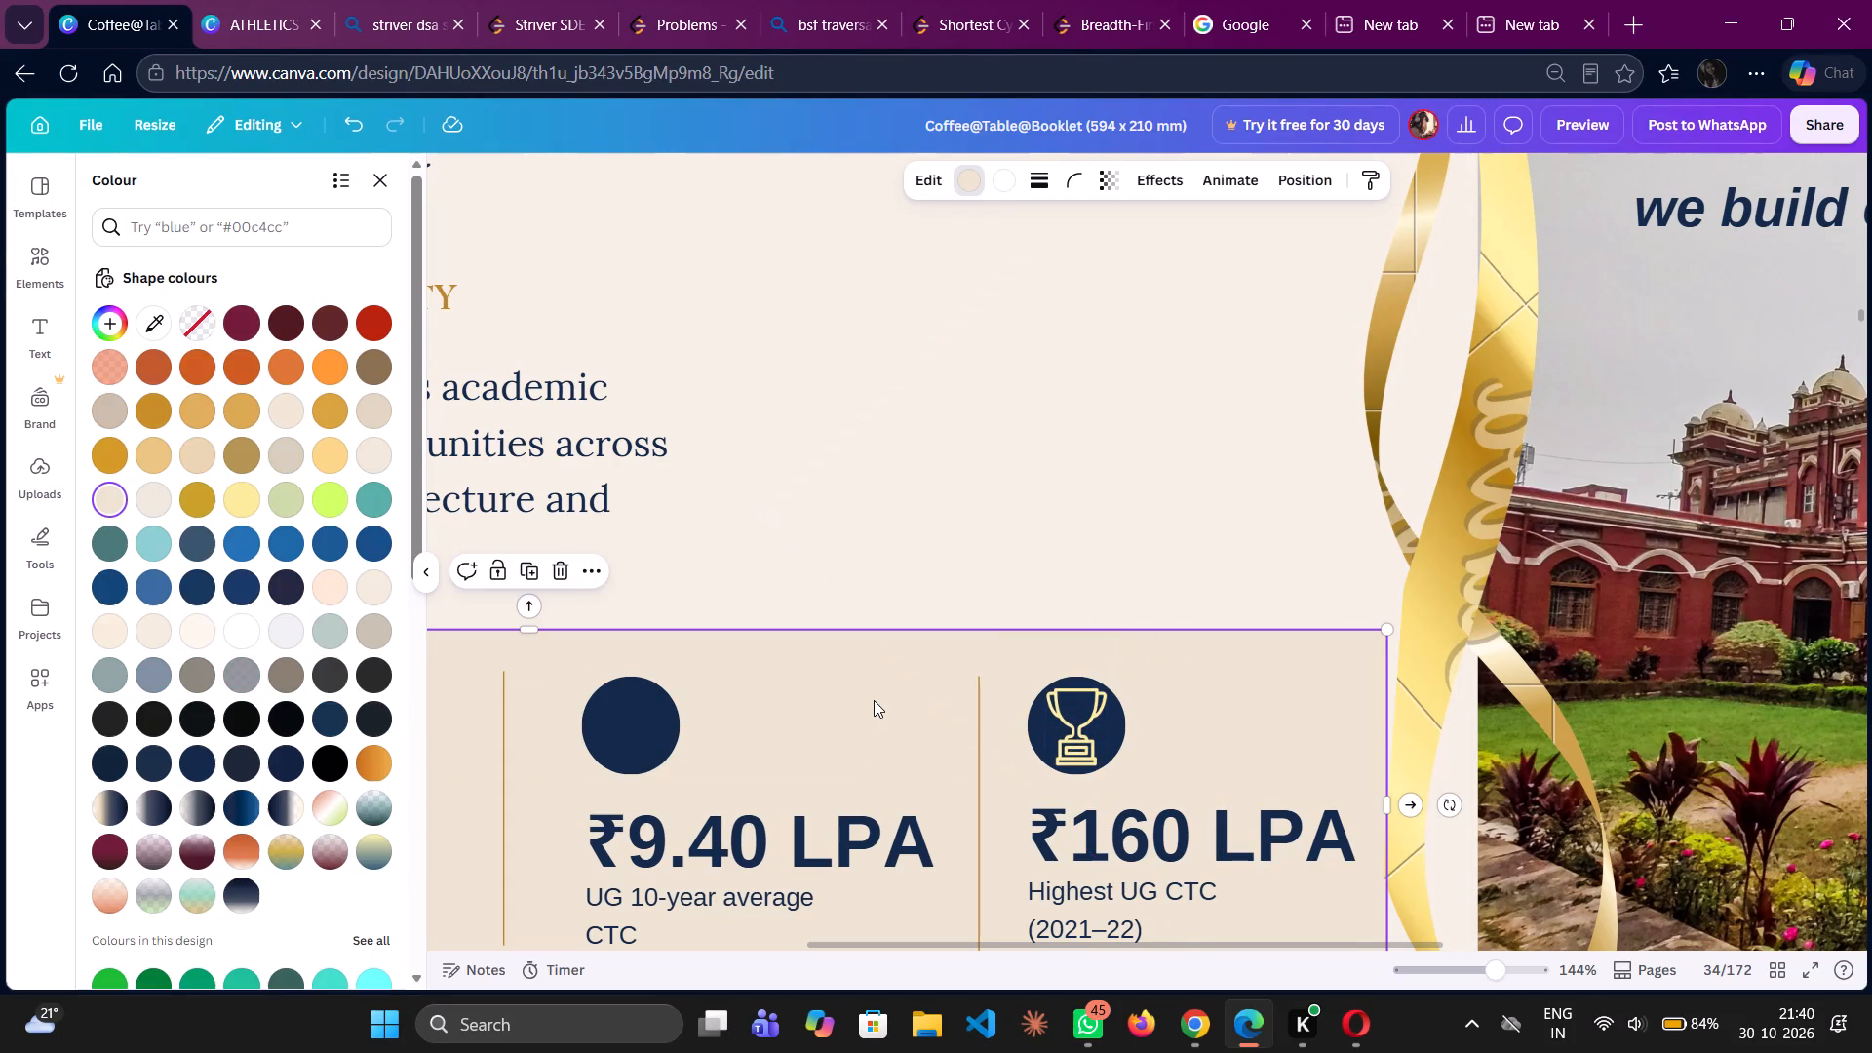
Search the elements for "rupee symbol" and add a plain solid black rupee graphic to page 34.
{"action": "scroll", "coordinate": [1033, 444], "scroll_direction": "right", "scroll_amount": 1}
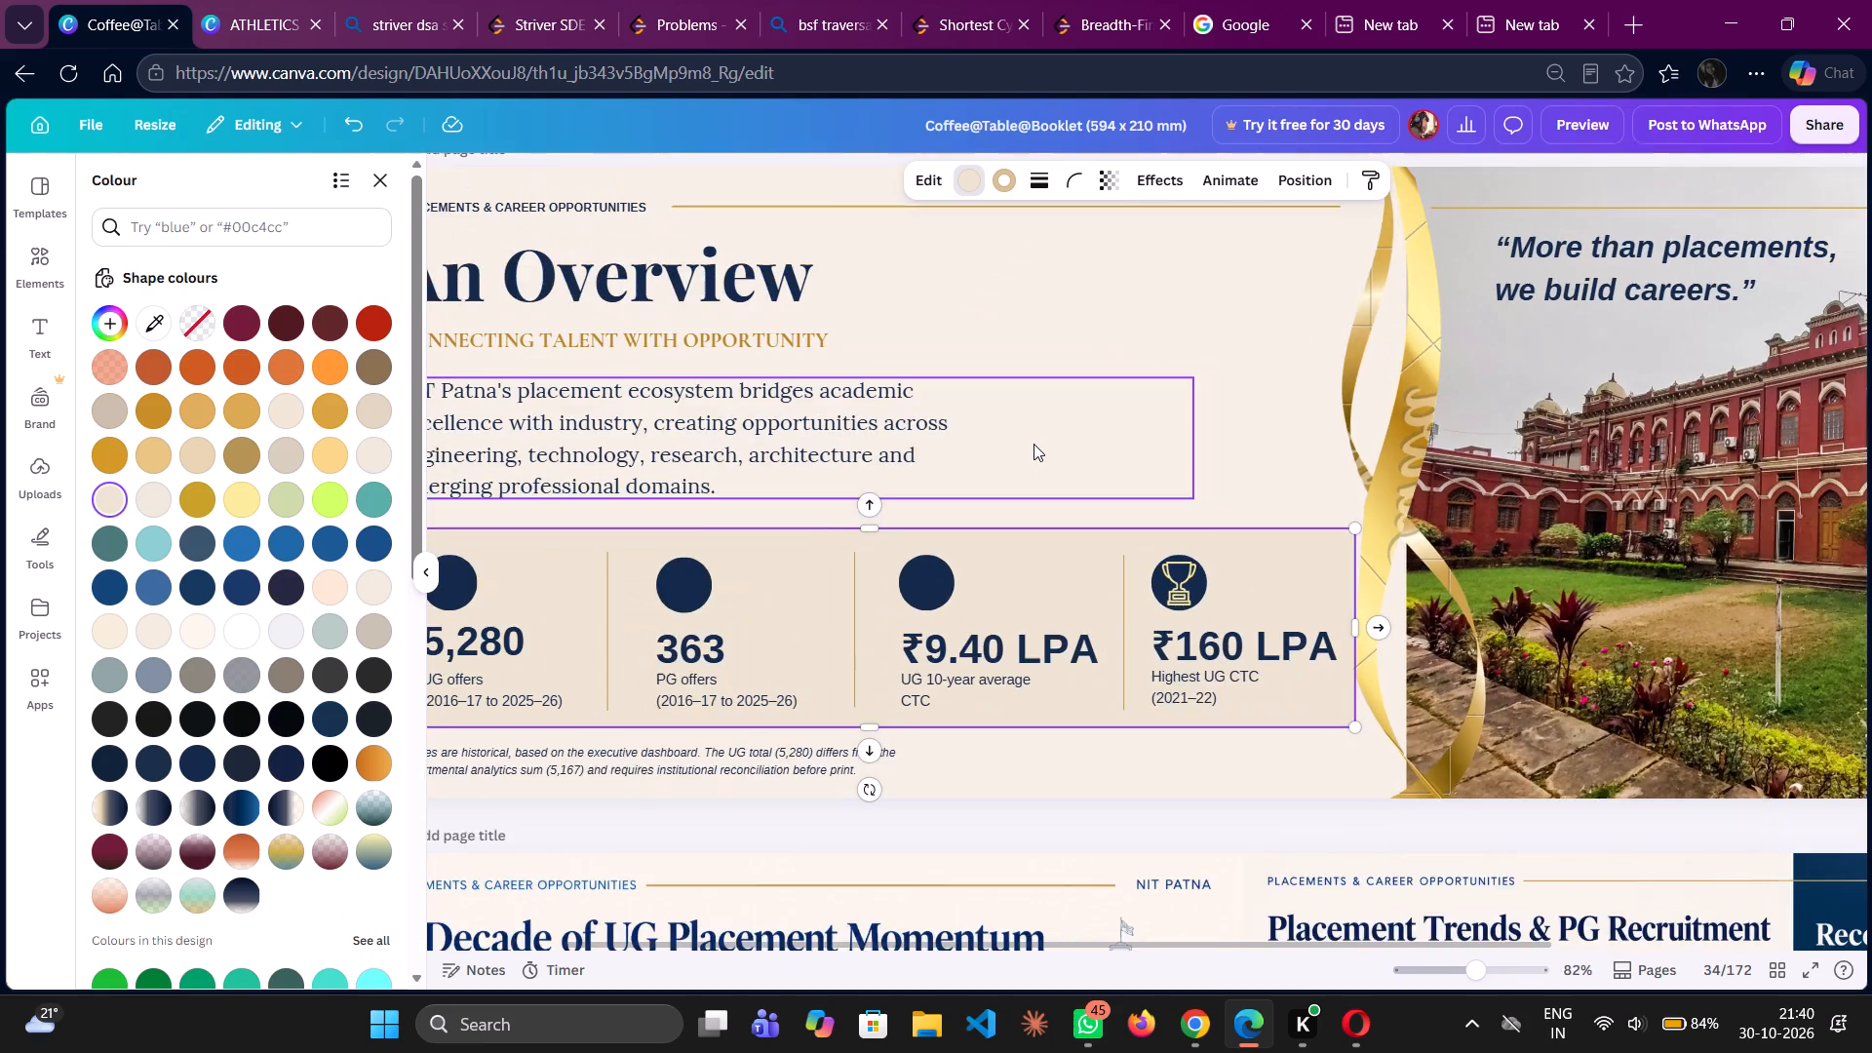
{"action": "scroll", "coordinate": [1033, 444], "scroll_direction": "up", "scroll_amount": 1}
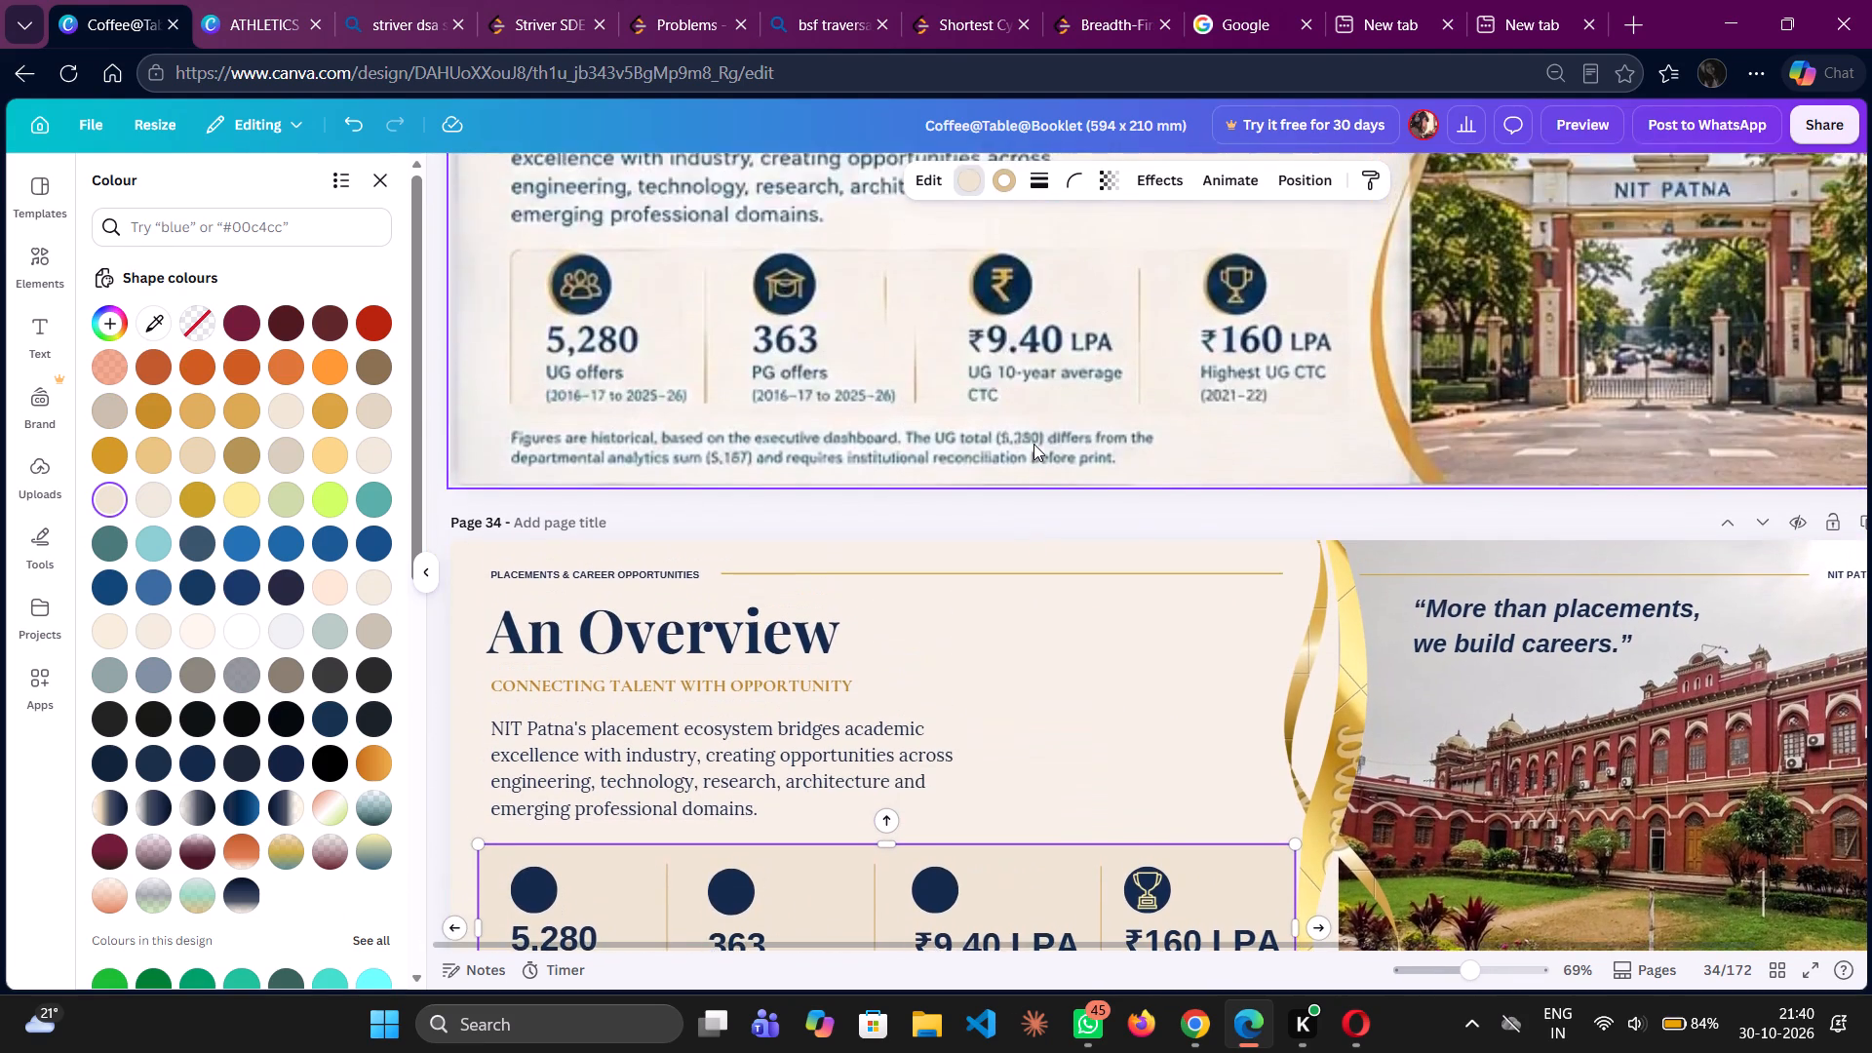
{"action": "scroll", "coordinate": [1033, 444], "scroll_direction": "up", "scroll_amount": 1}
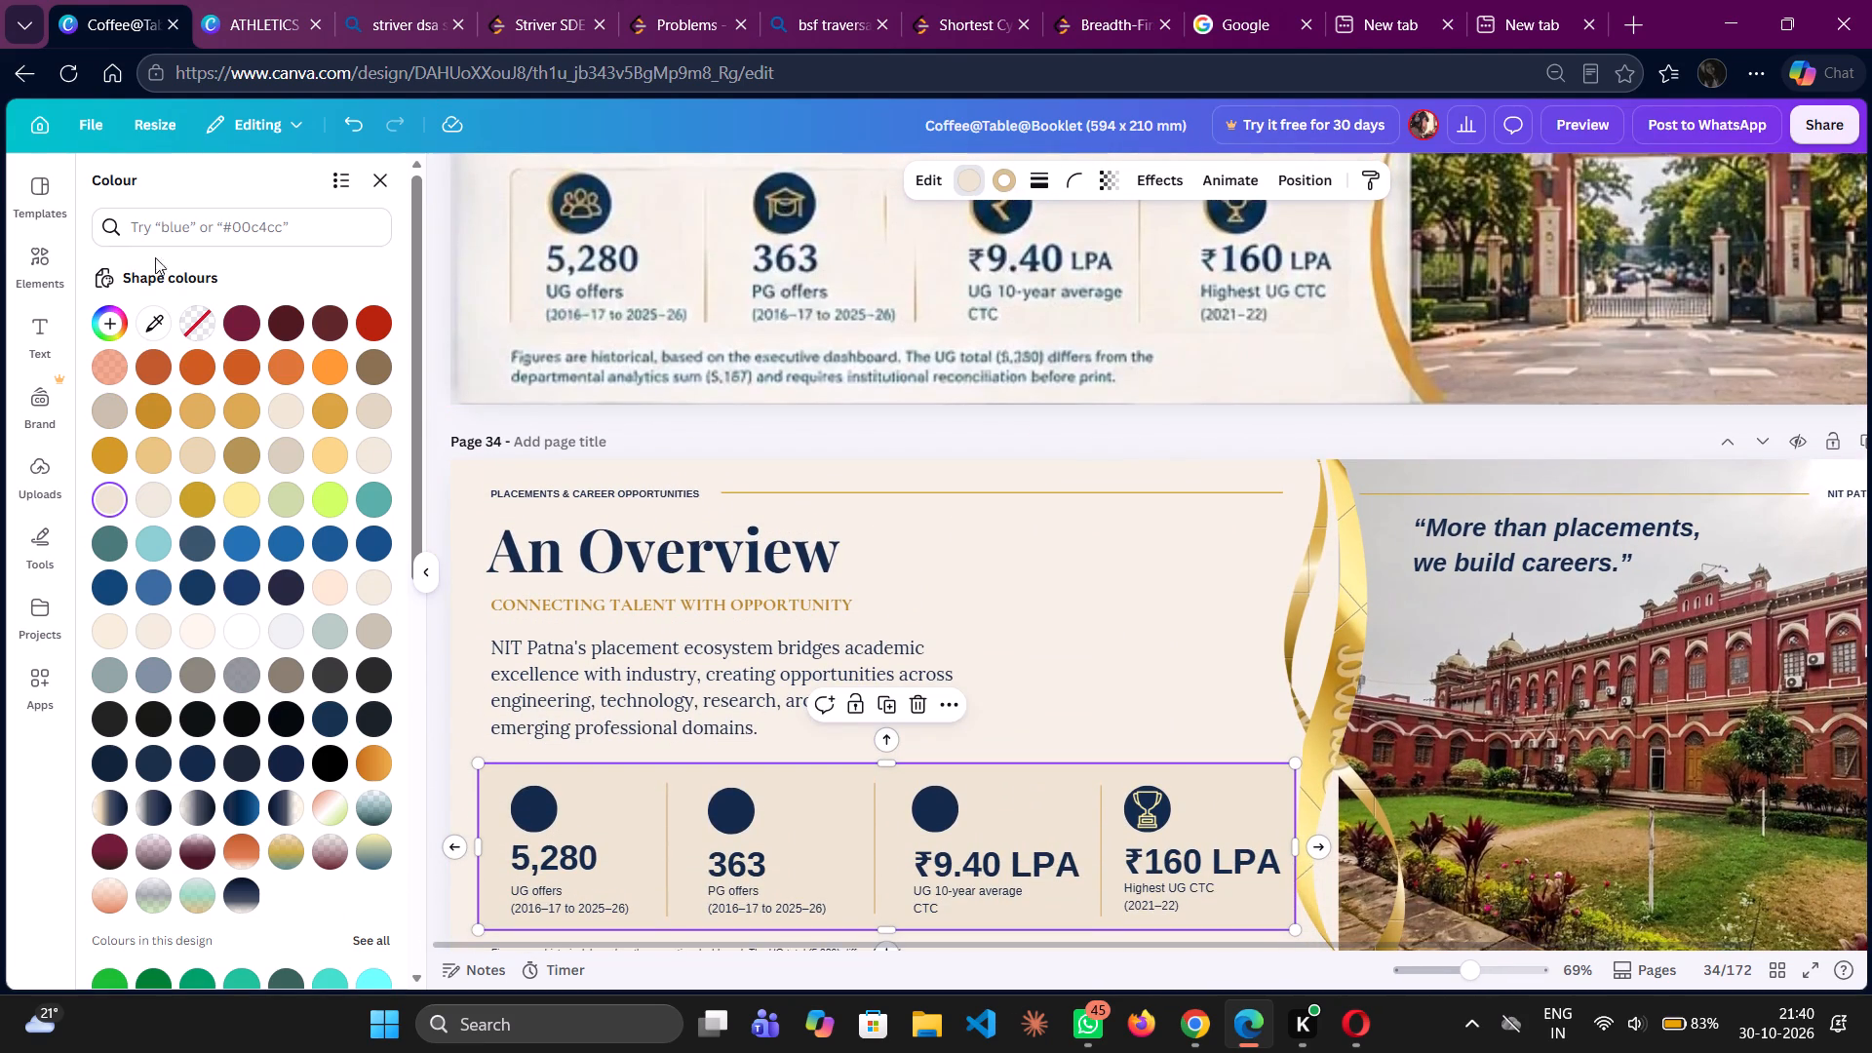
{"action": "left_click", "coordinate": [54, 259]}
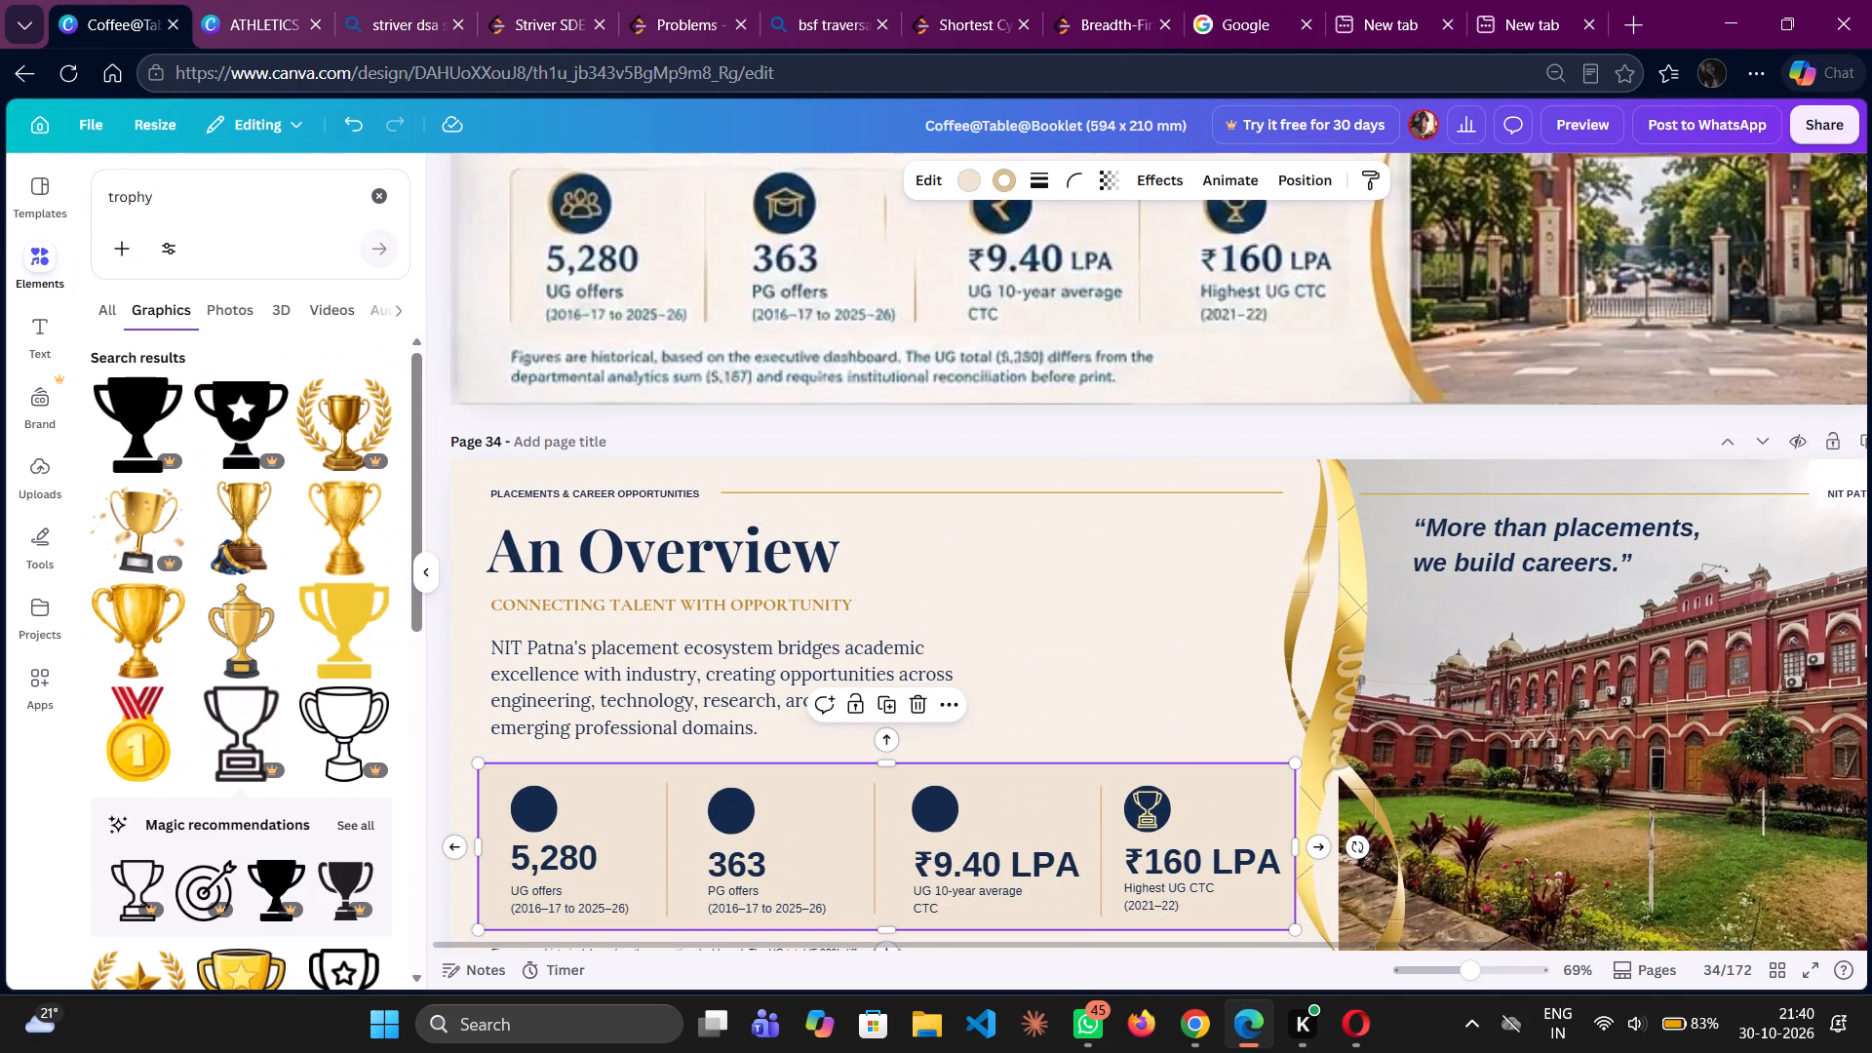
{"action": "left_click_drag", "start_coordinate": [225, 195], "coordinate": [51, 228]}
{"action": "type", "text": "rup"}
{"action": "type", "text": "ee"}
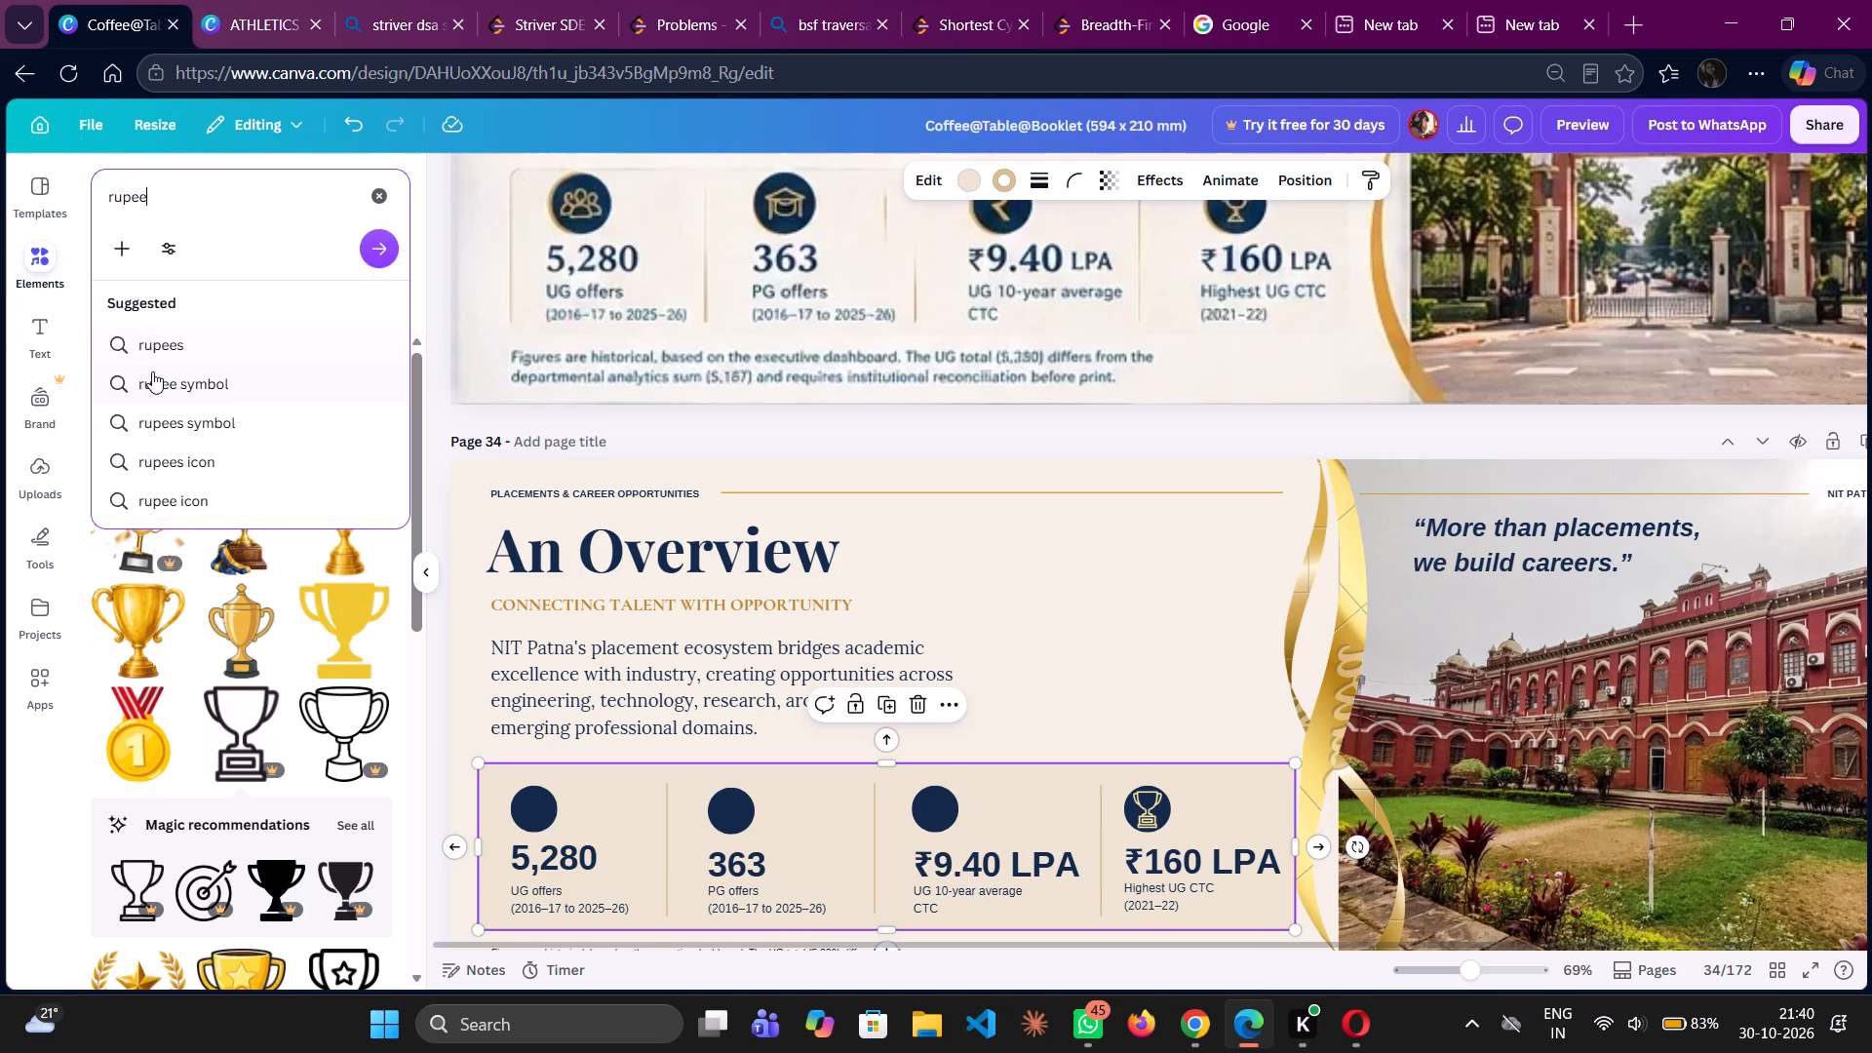
{"action": "left_click", "coordinate": [152, 371]}
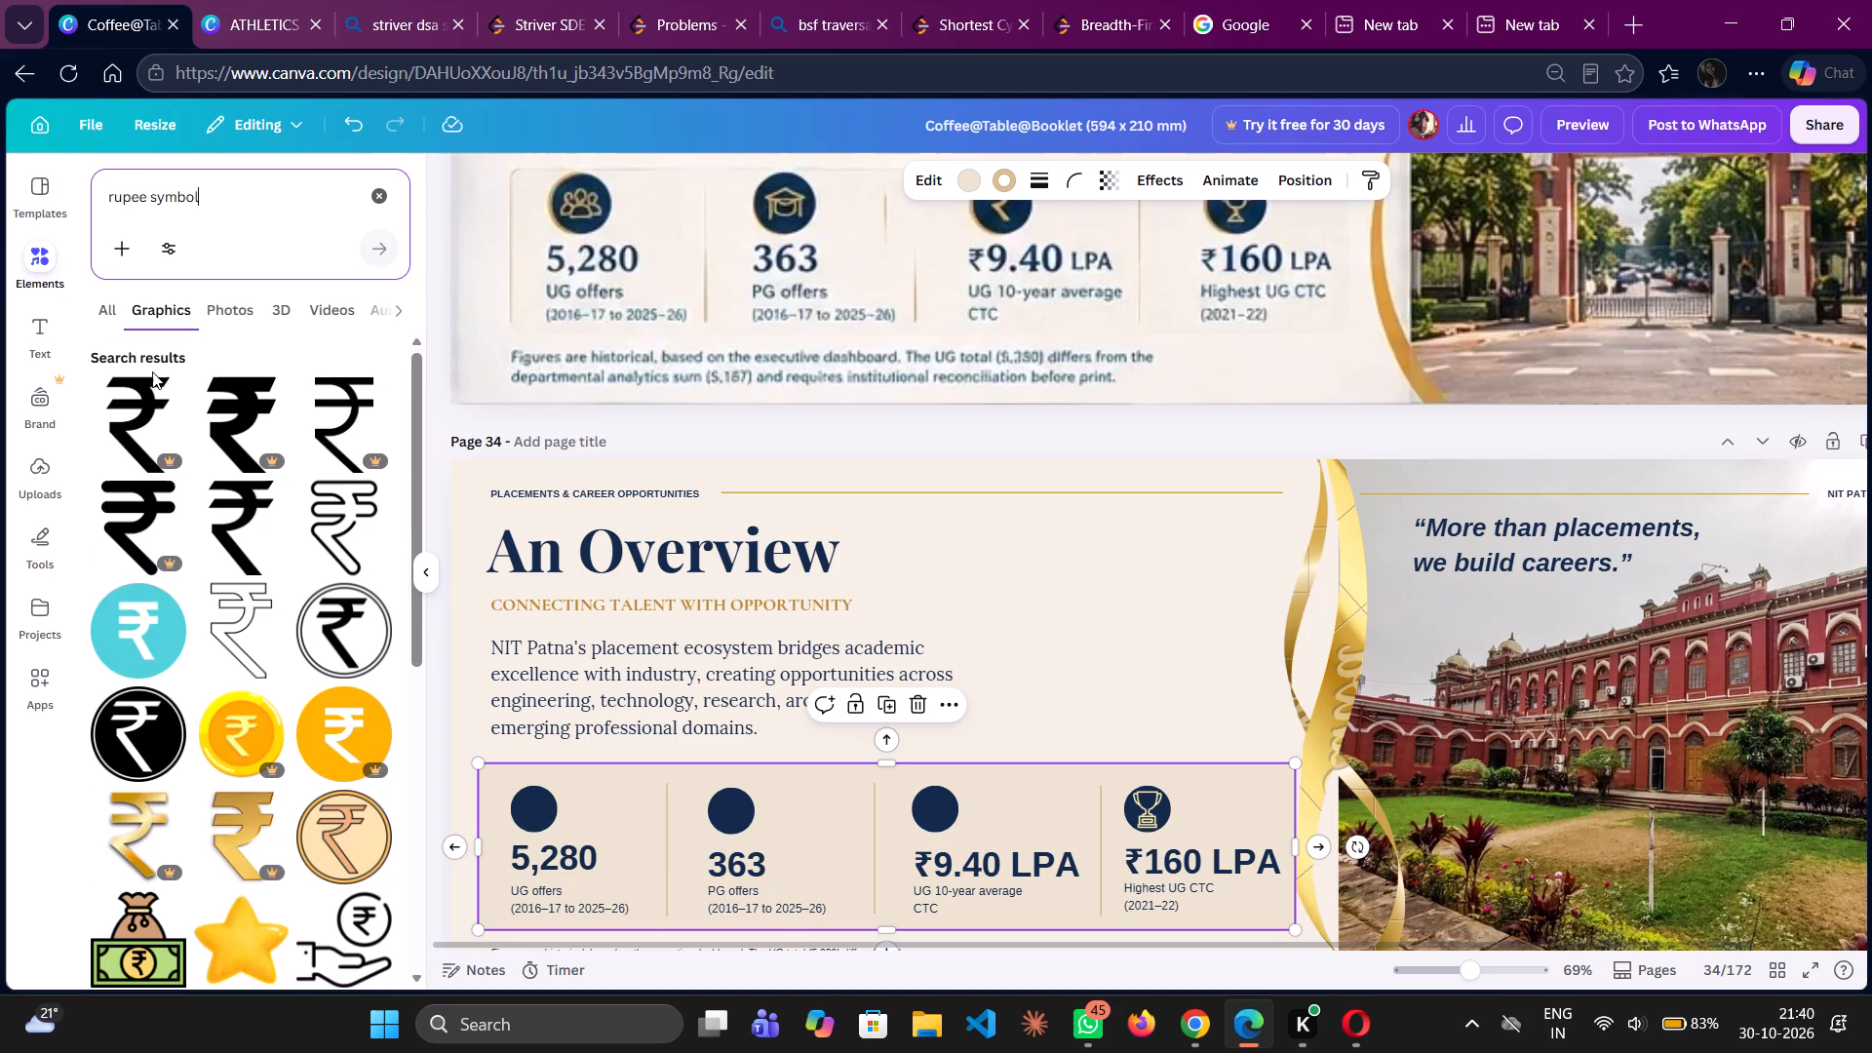
{"action": "left_click", "coordinate": [238, 539]}
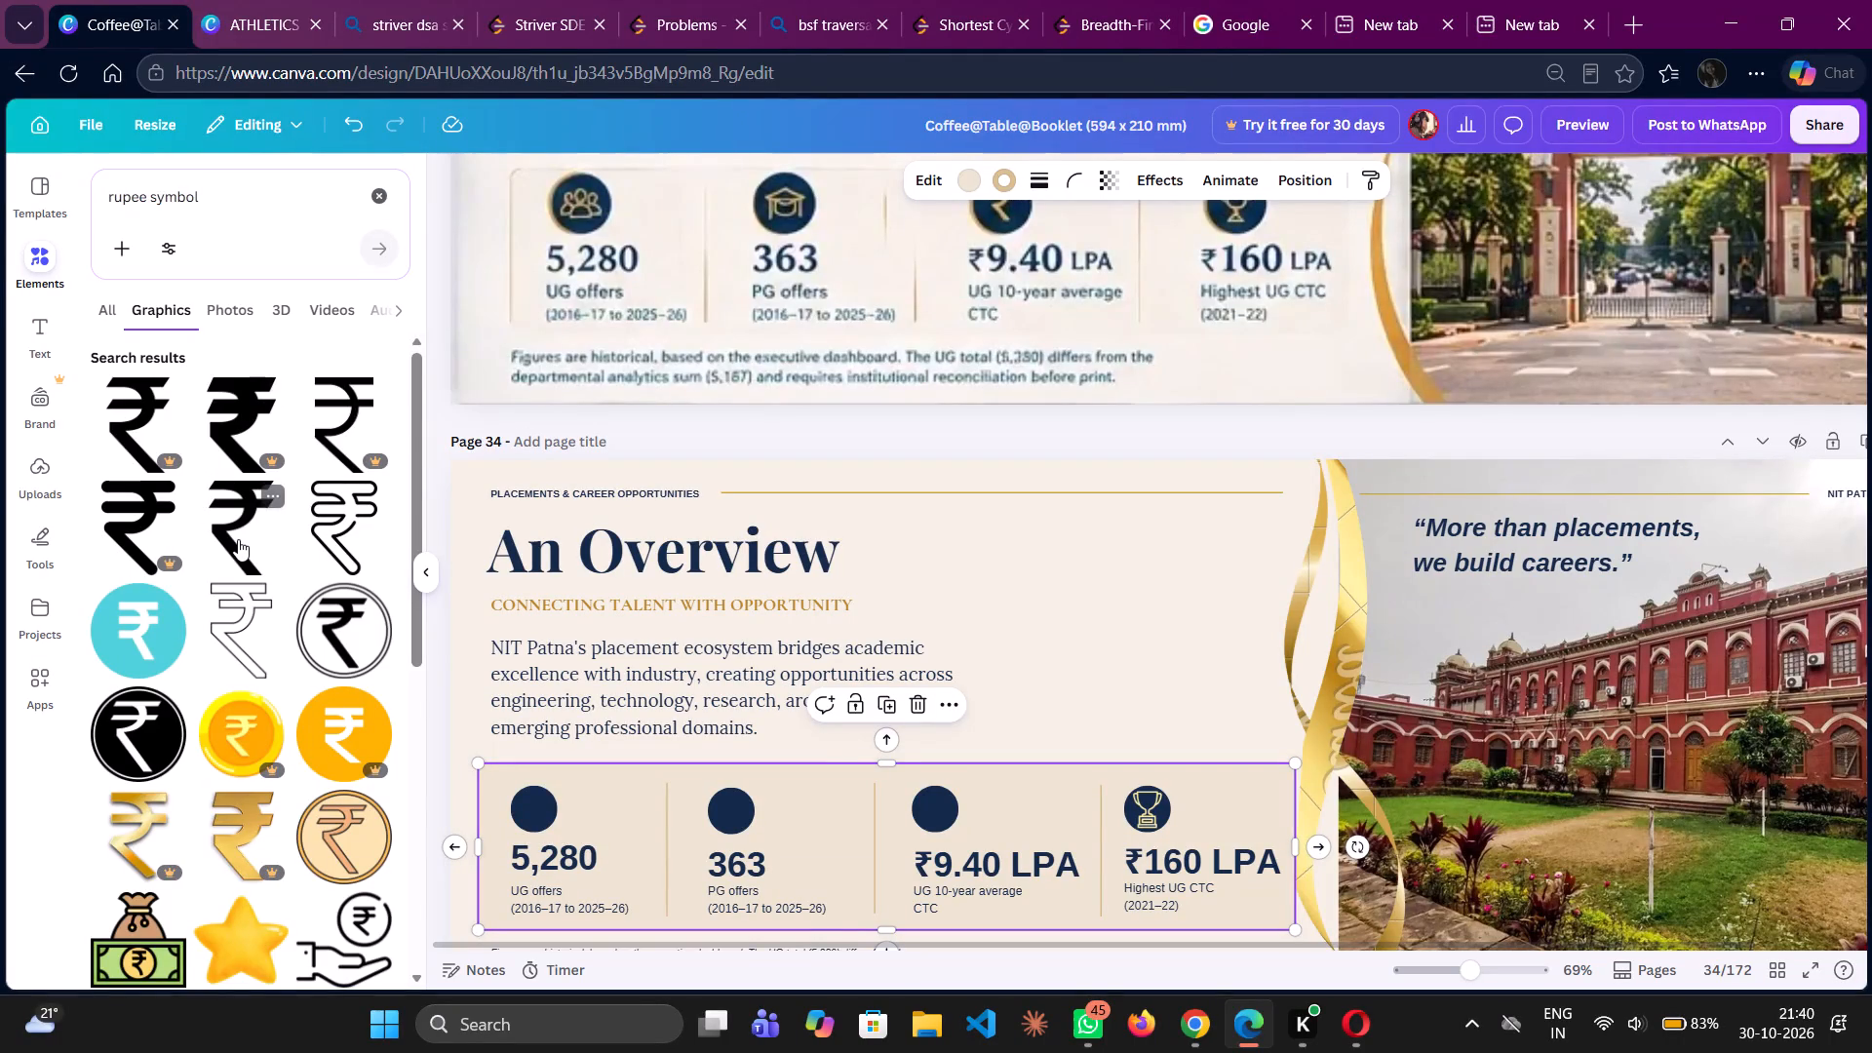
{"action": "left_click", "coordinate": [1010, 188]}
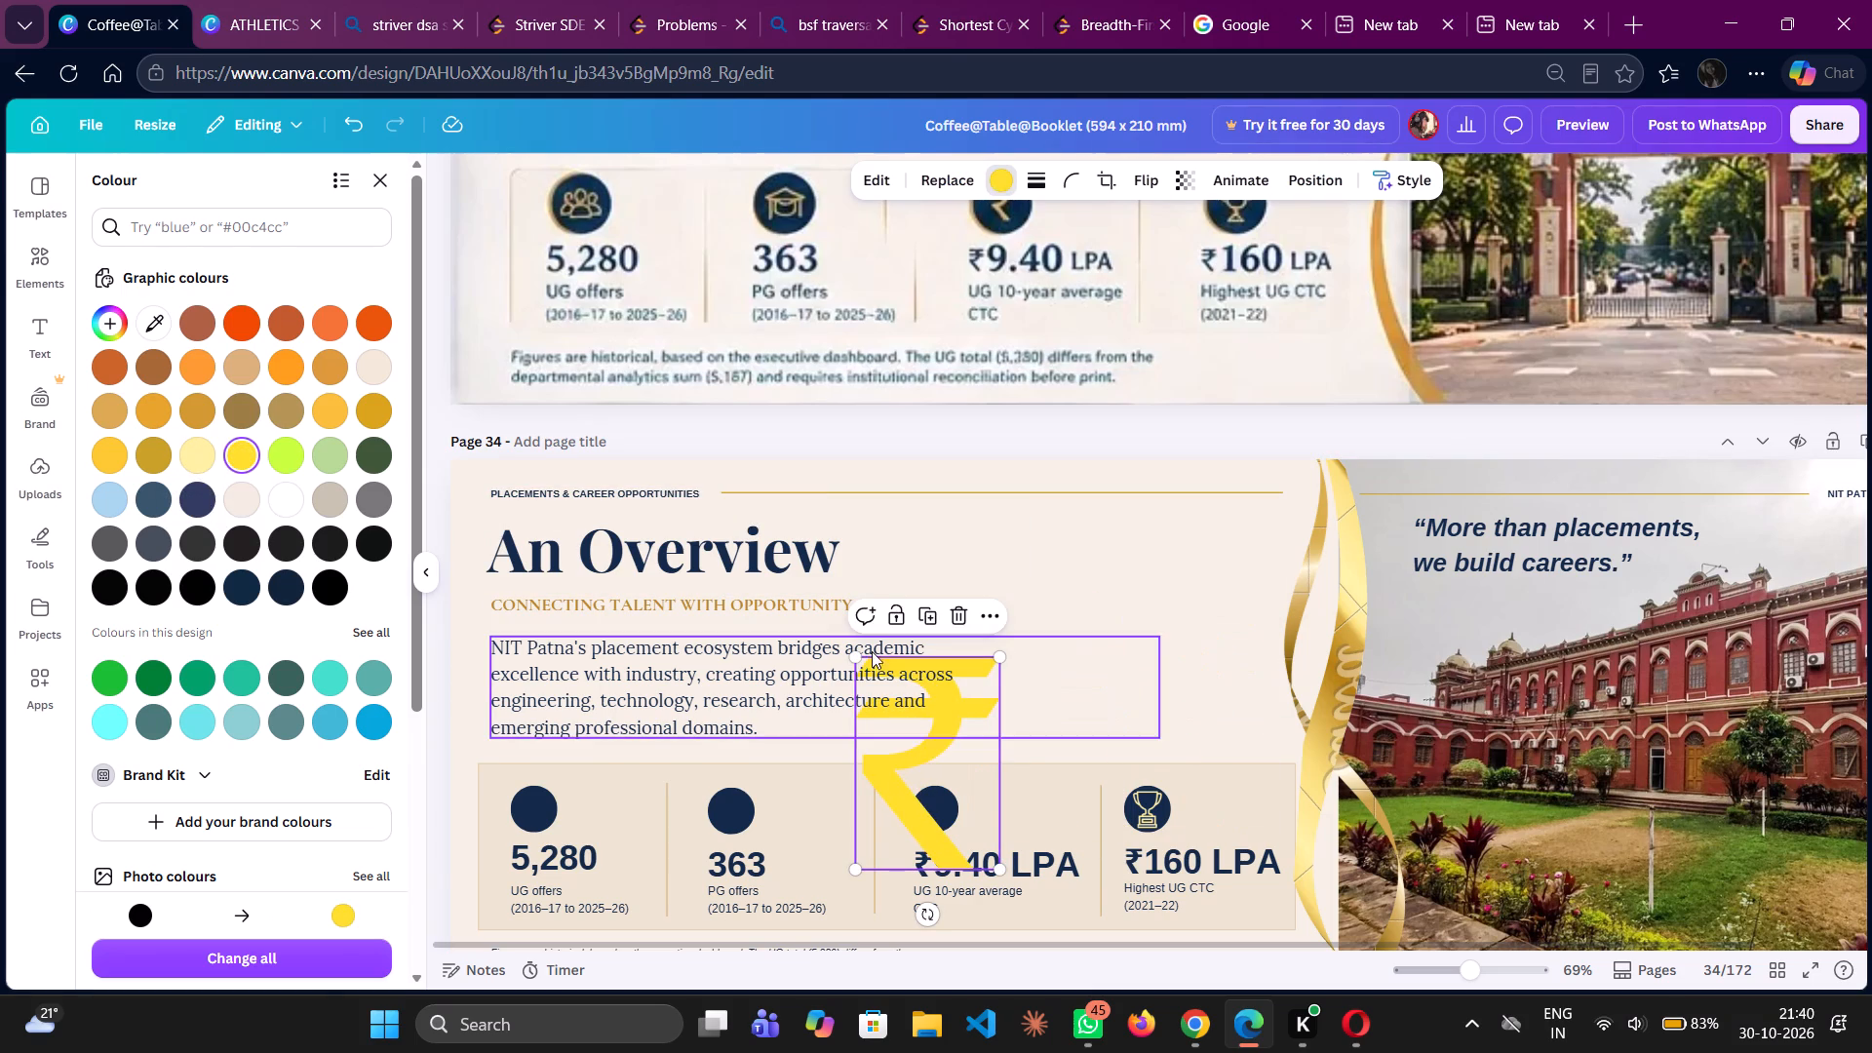
{"action": "left_click_drag", "start_coordinate": [853, 660], "coordinate": [967, 828]}
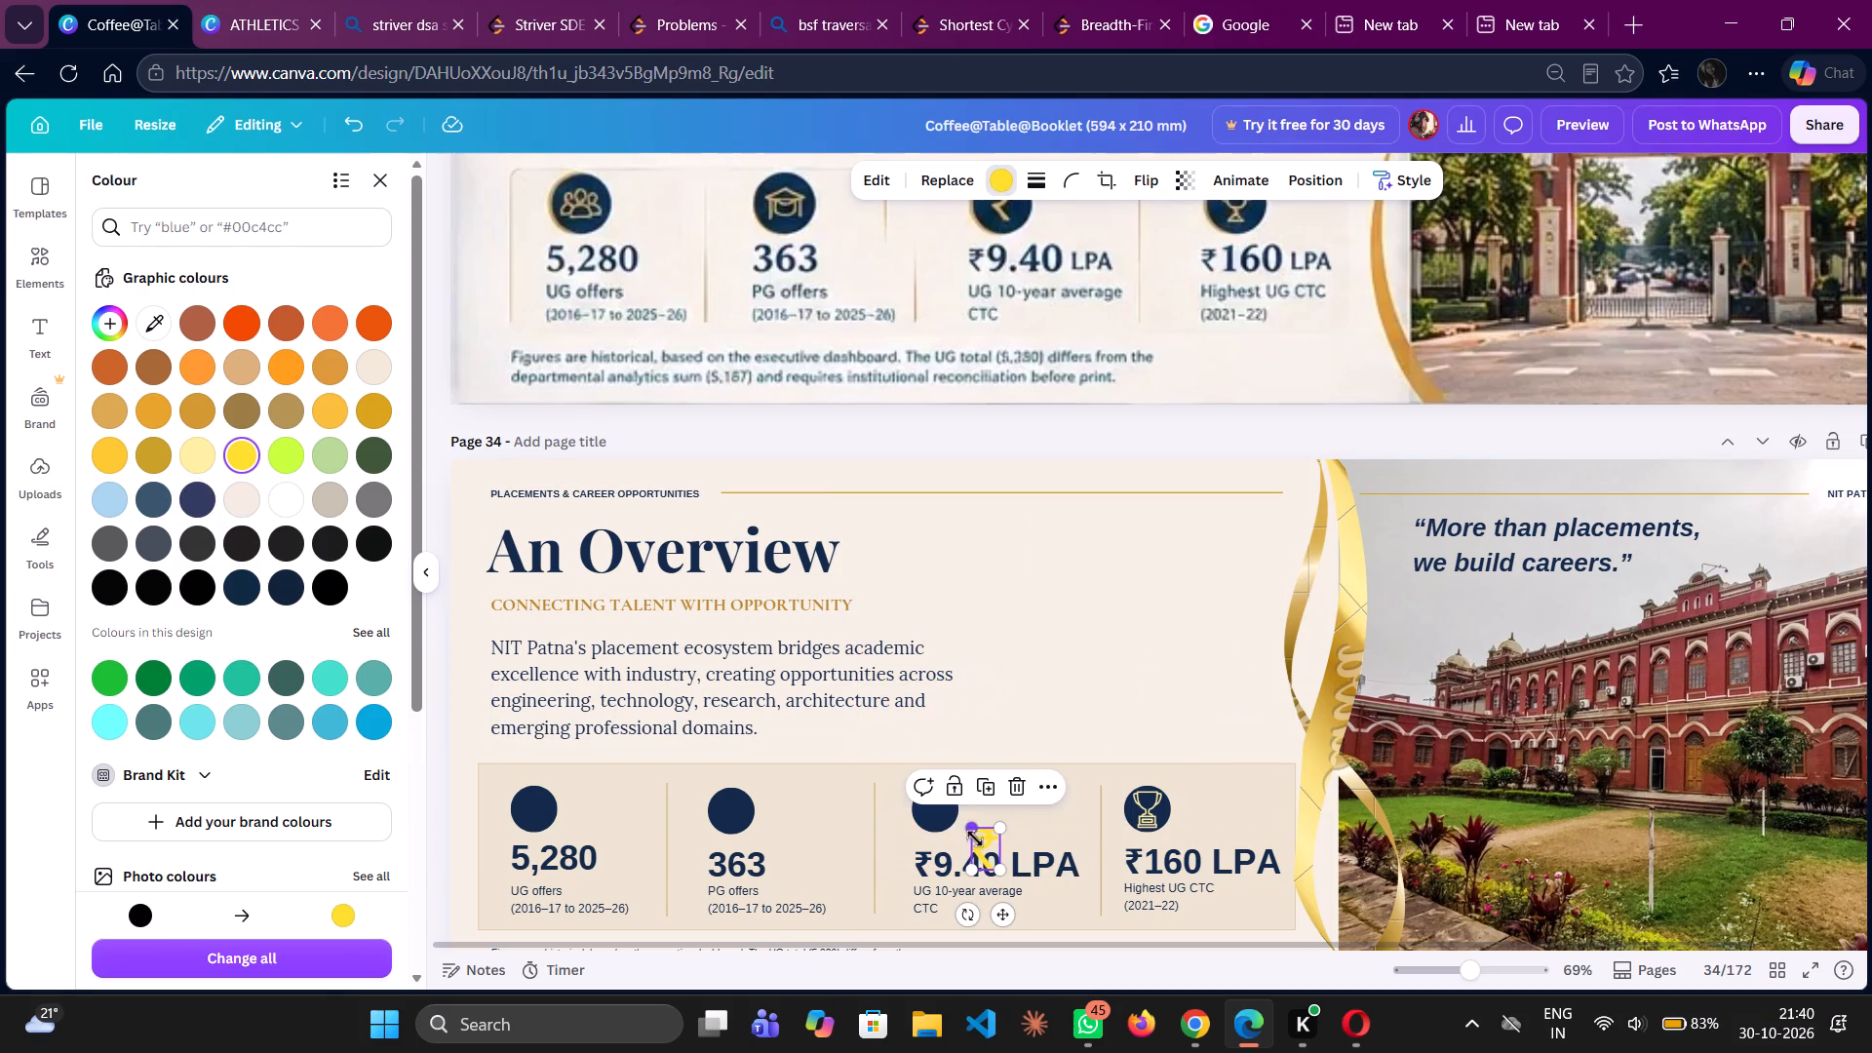
{"action": "left_click_drag", "start_coordinate": [985, 855], "coordinate": [936, 819]}
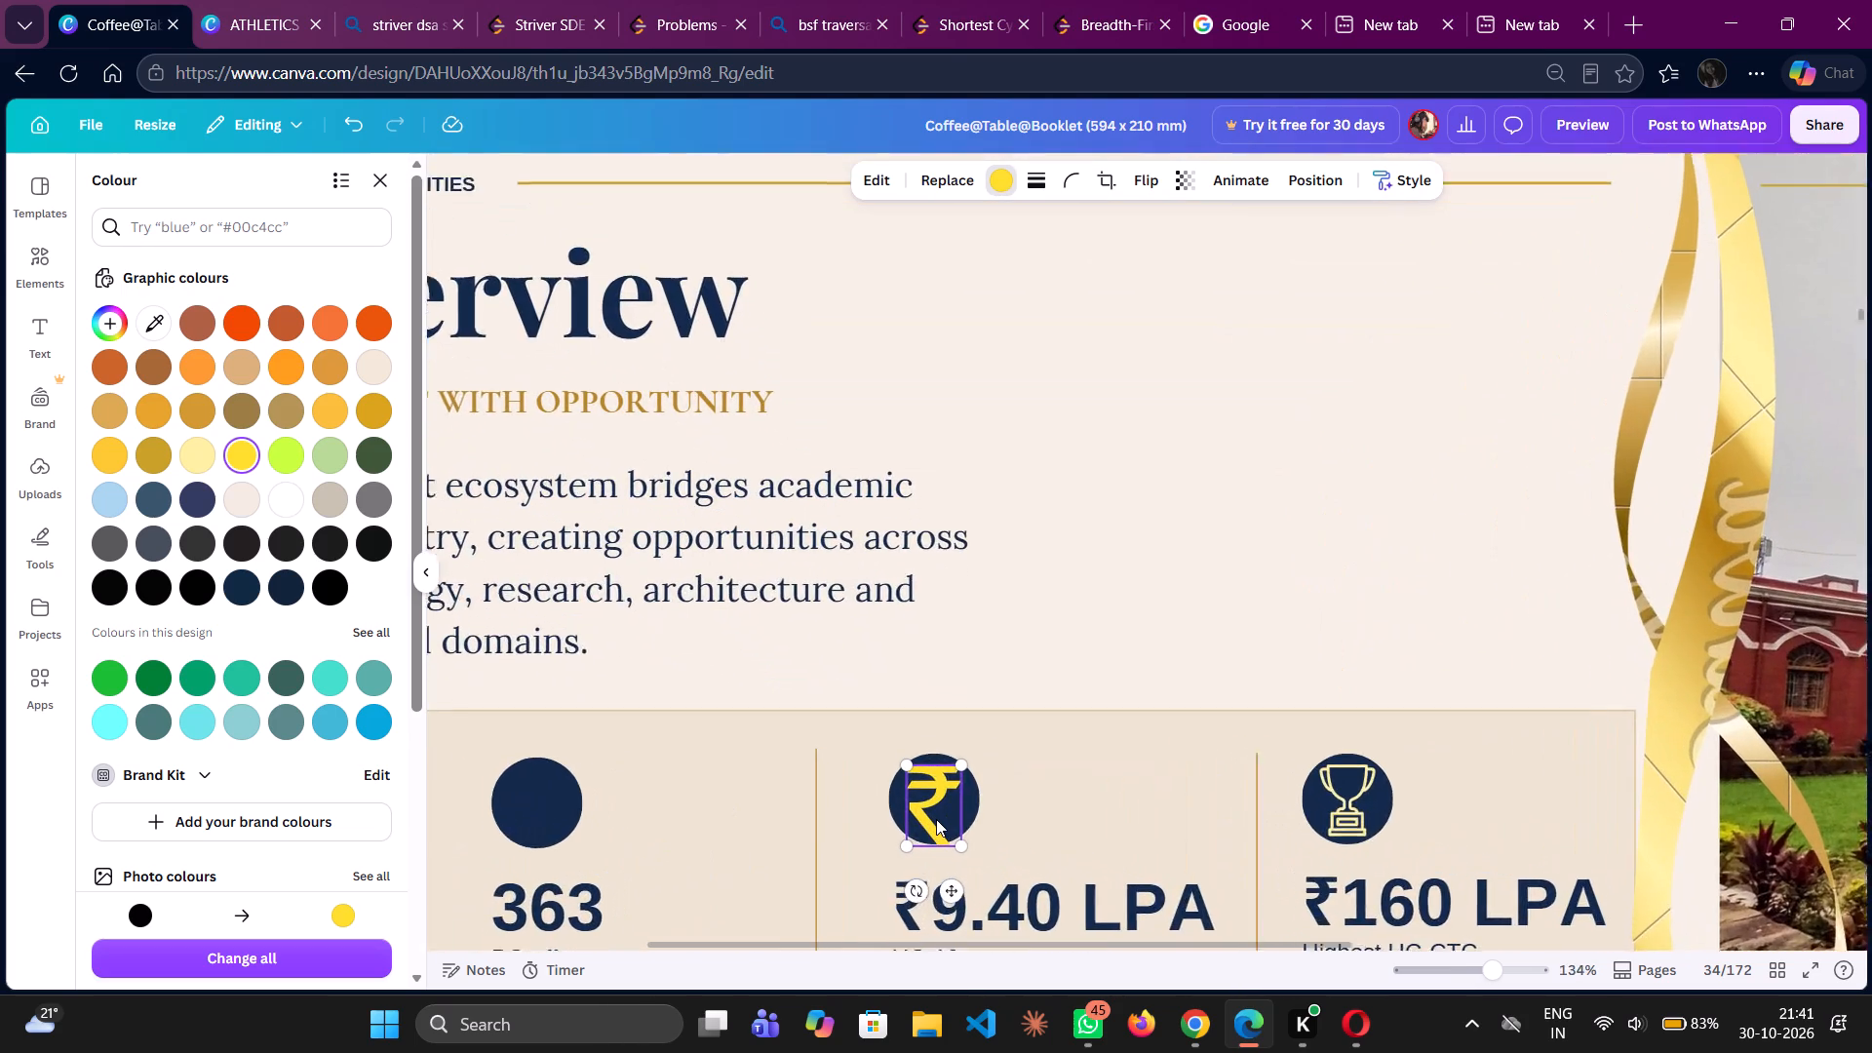
{"action": "left_click", "coordinate": [936, 819]}
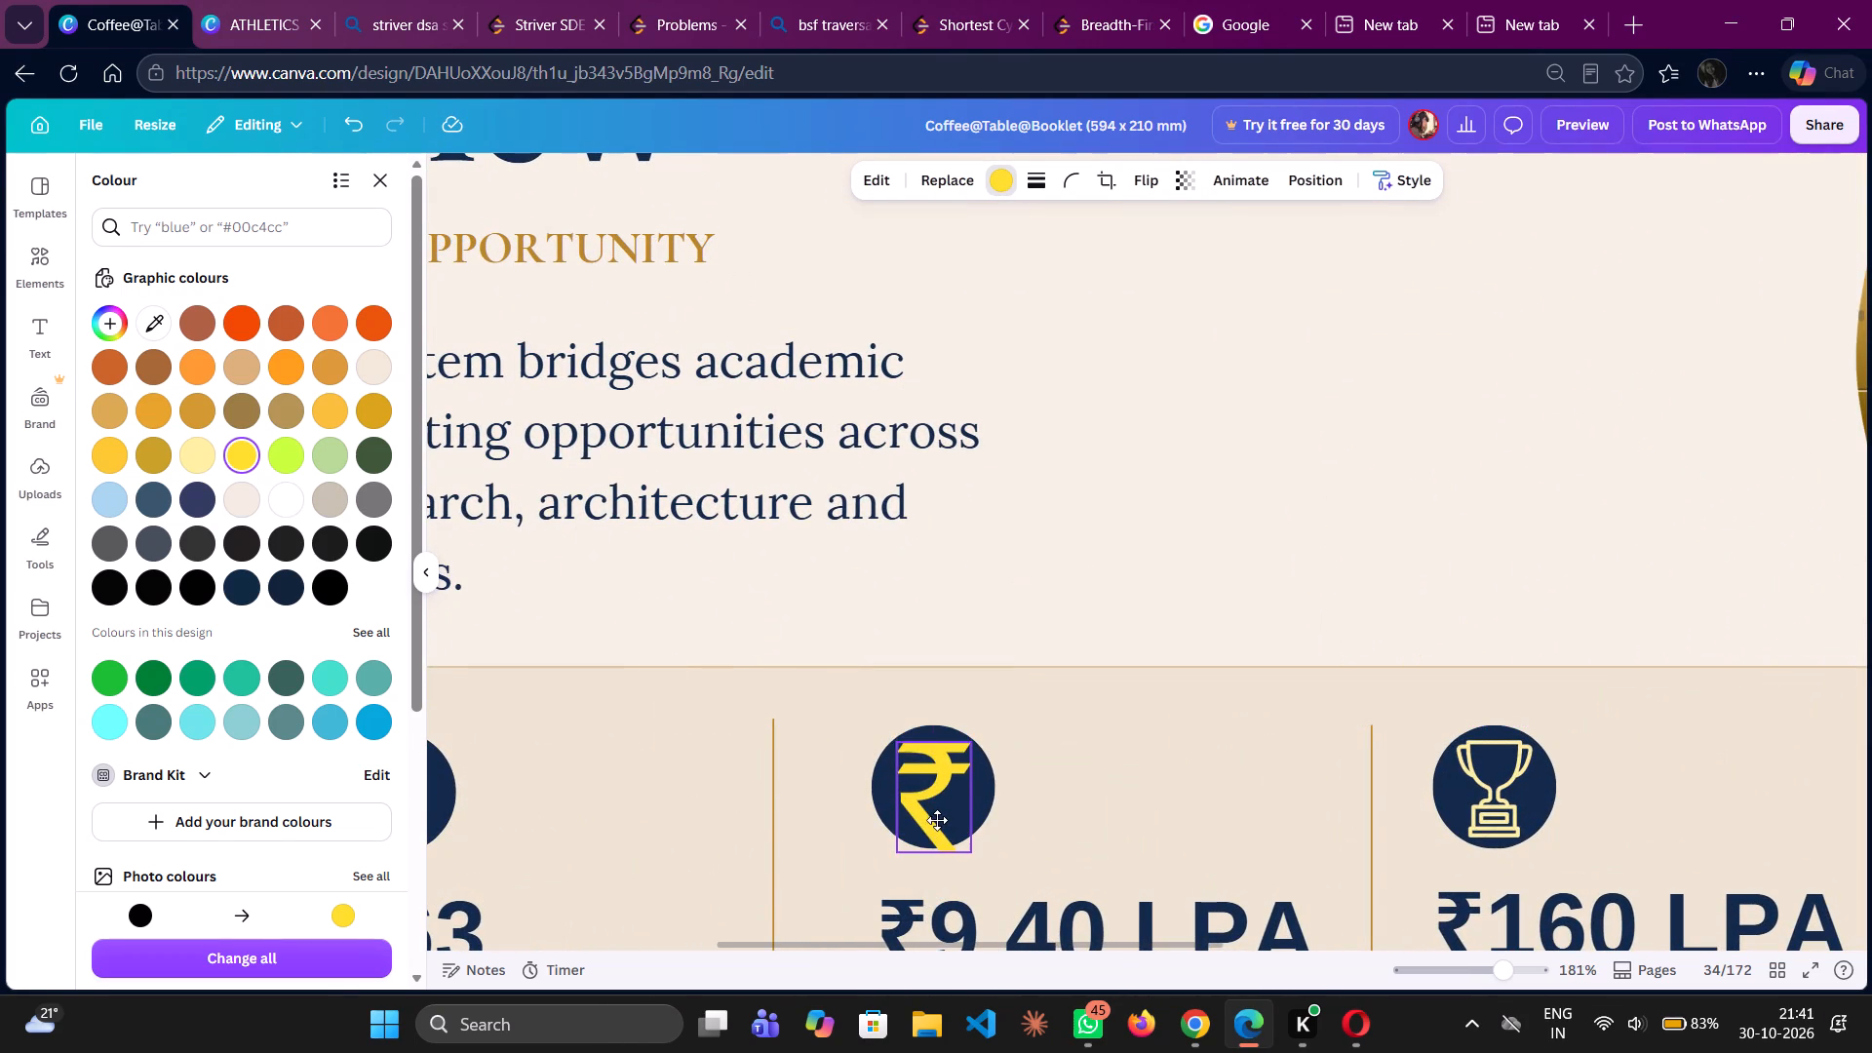
{"action": "left_click_drag", "start_coordinate": [899, 737], "coordinate": [910, 749]}
{"action": "left_click_drag", "start_coordinate": [929, 802], "coordinate": [926, 791]}
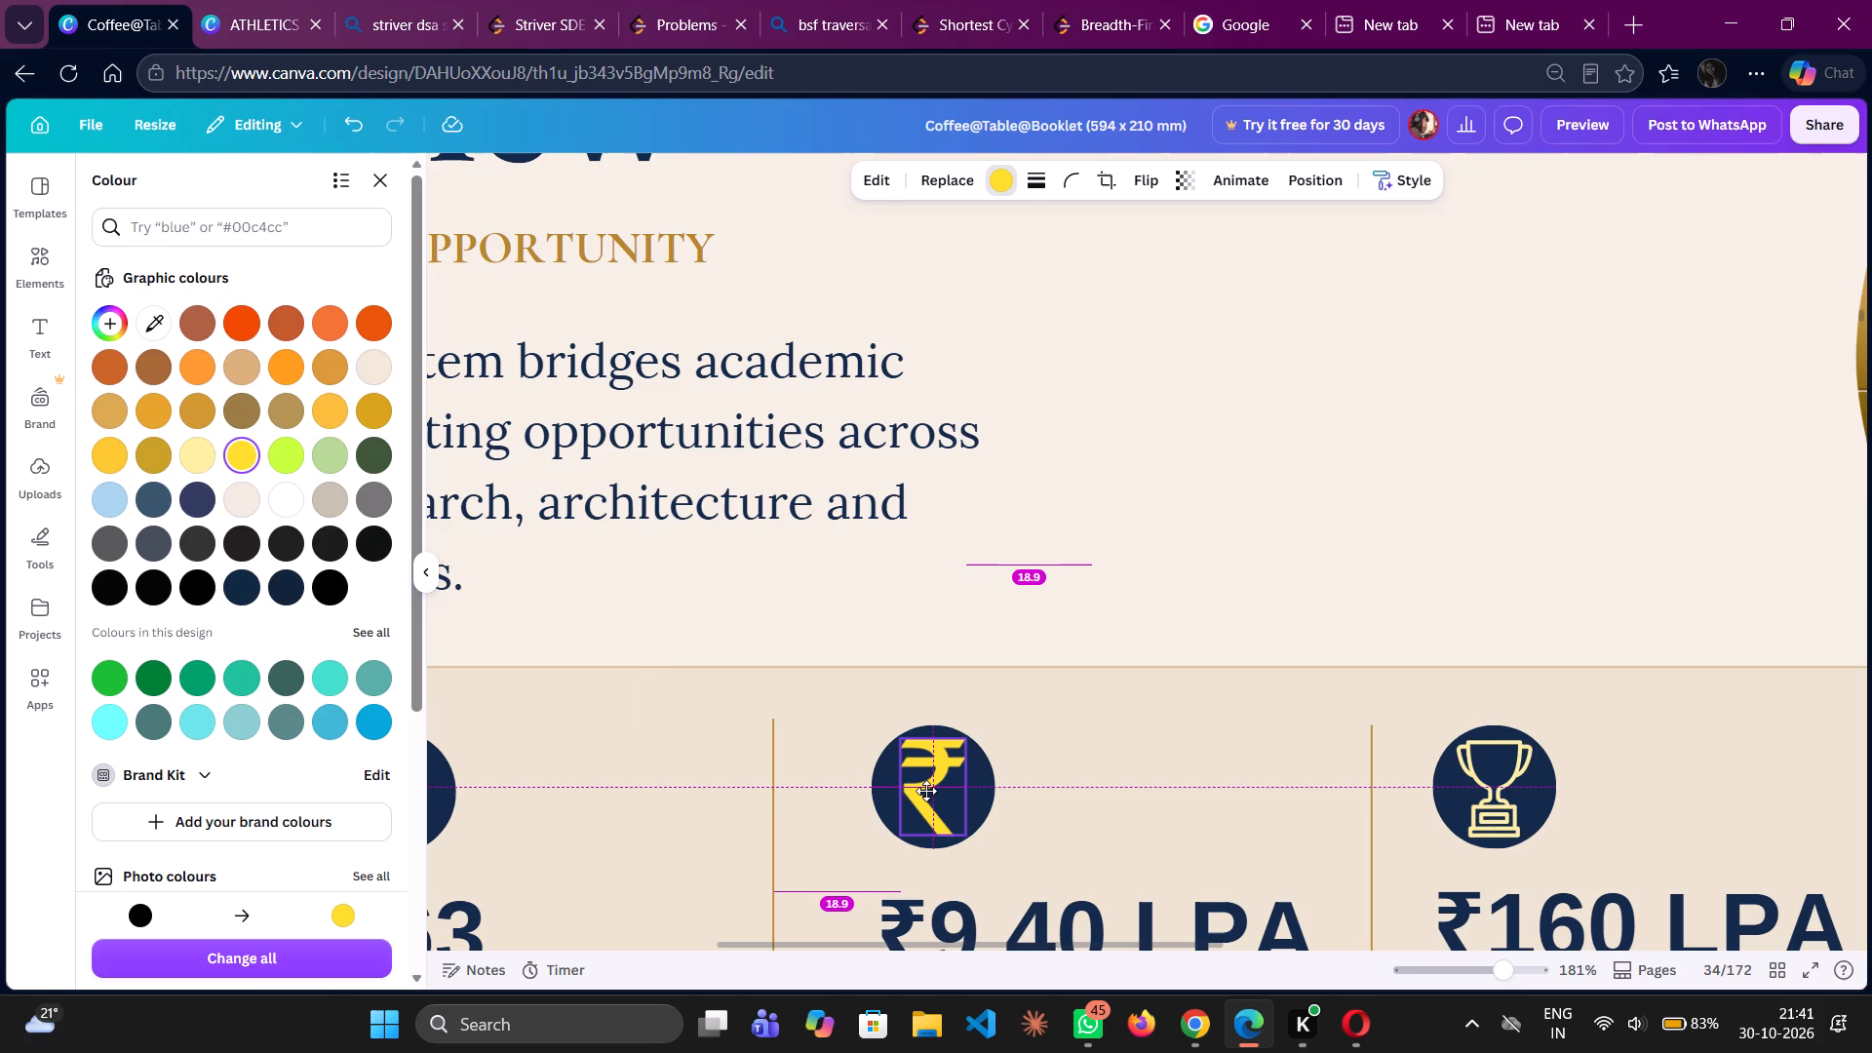
{"action": "left_click_drag", "start_coordinate": [926, 791], "coordinate": [926, 793]}
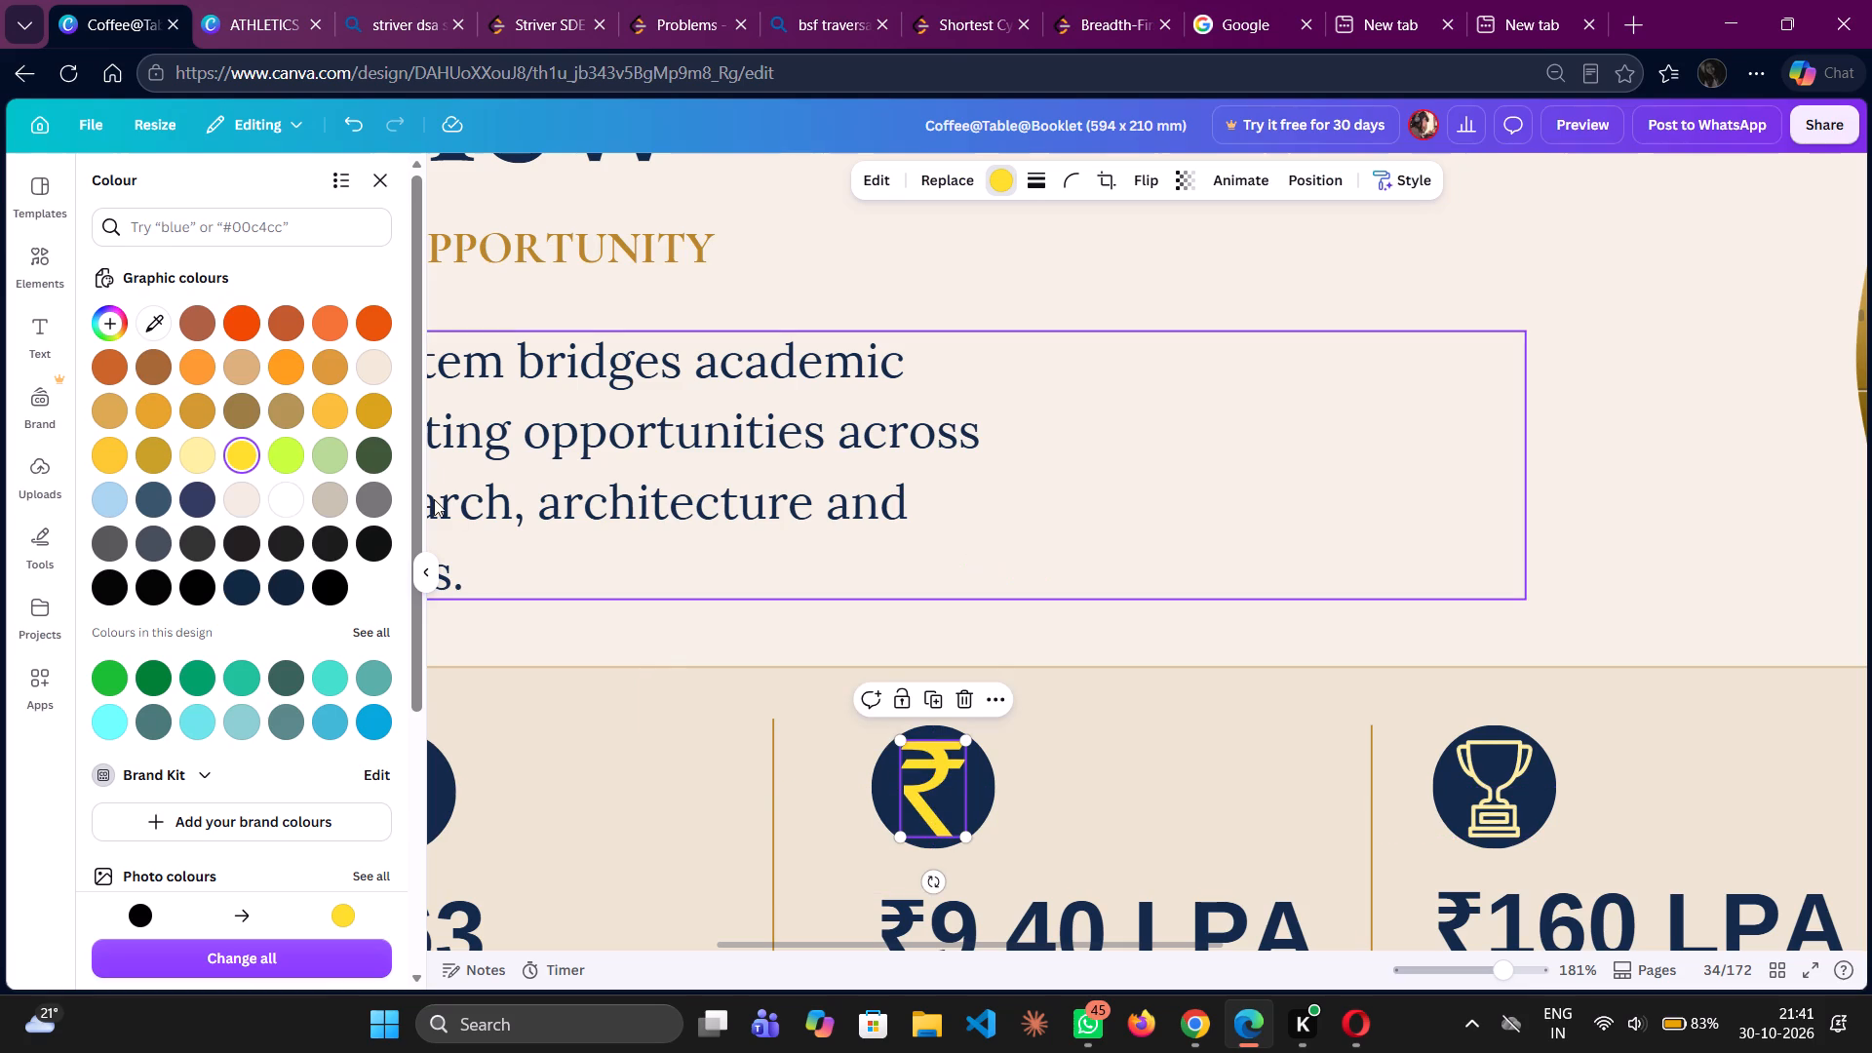
Recolour both the rupee and trophy graphics with the golden orange #fdc830.
{"action": "left_click", "coordinate": [334, 398]}
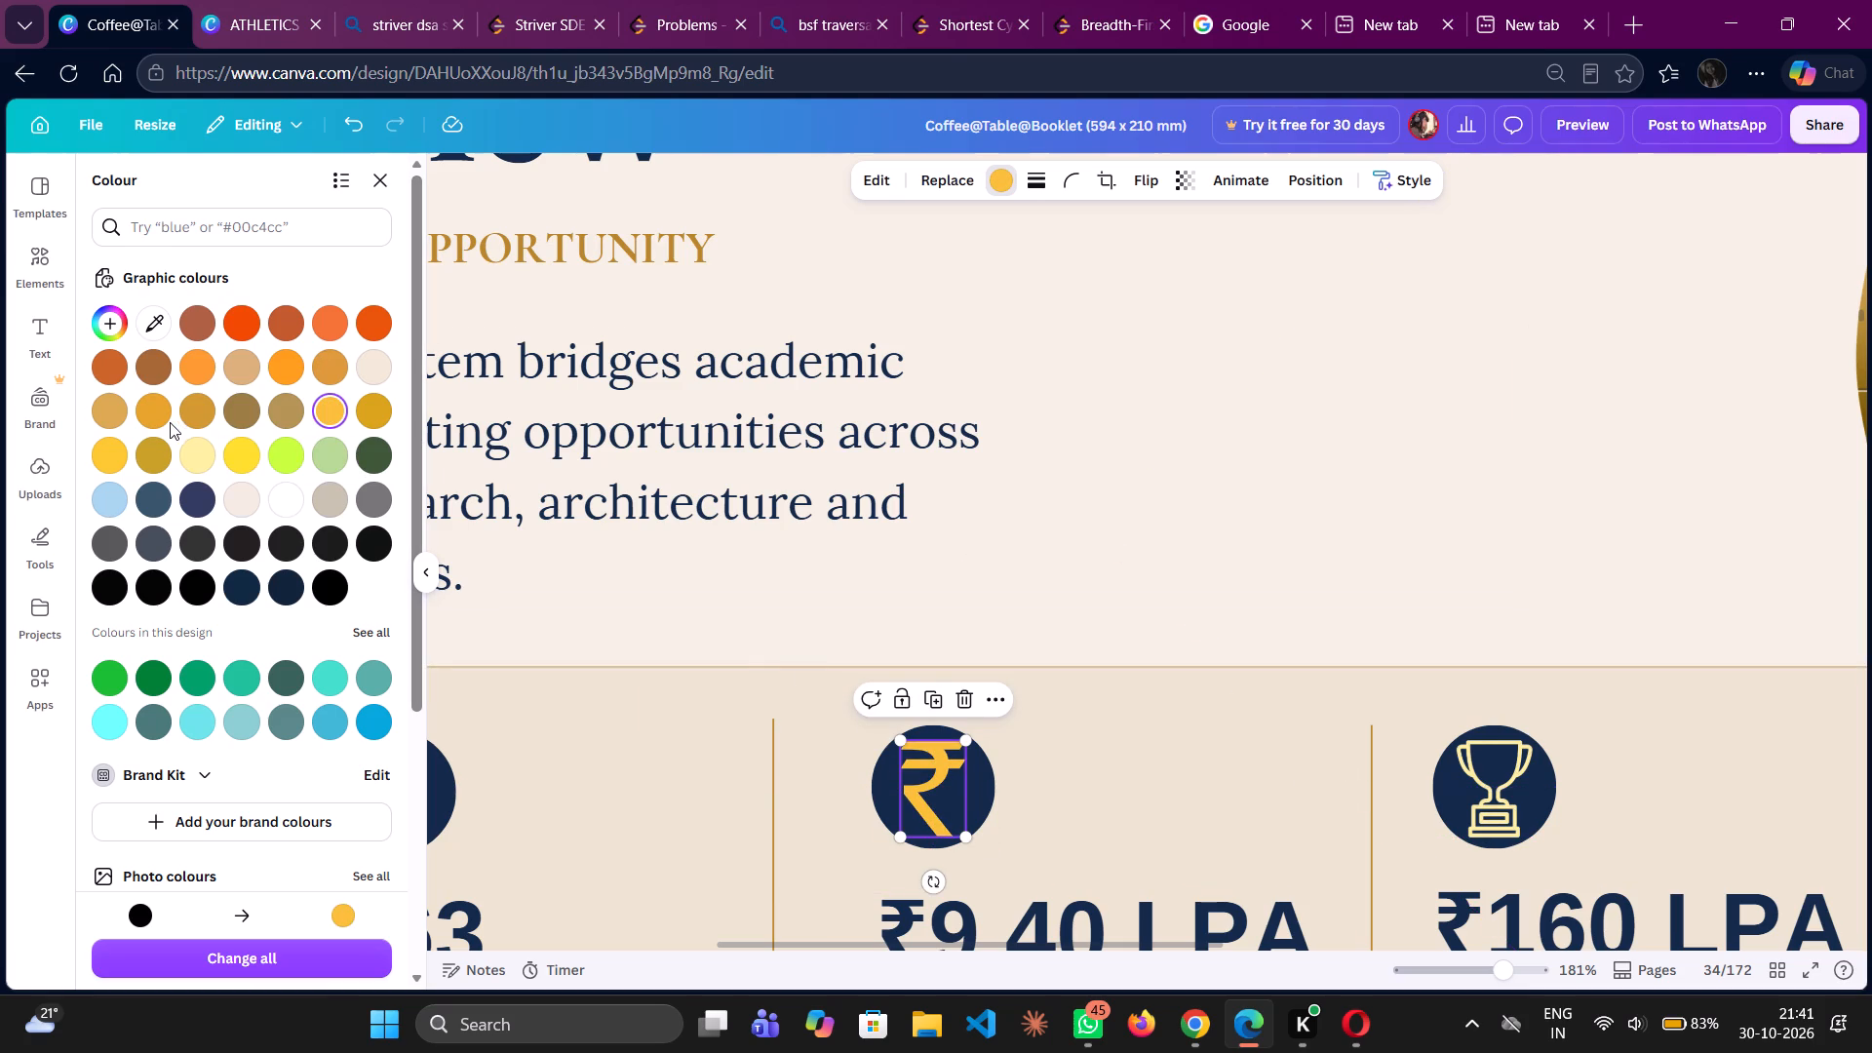
{"action": "left_click", "coordinate": [116, 456]}
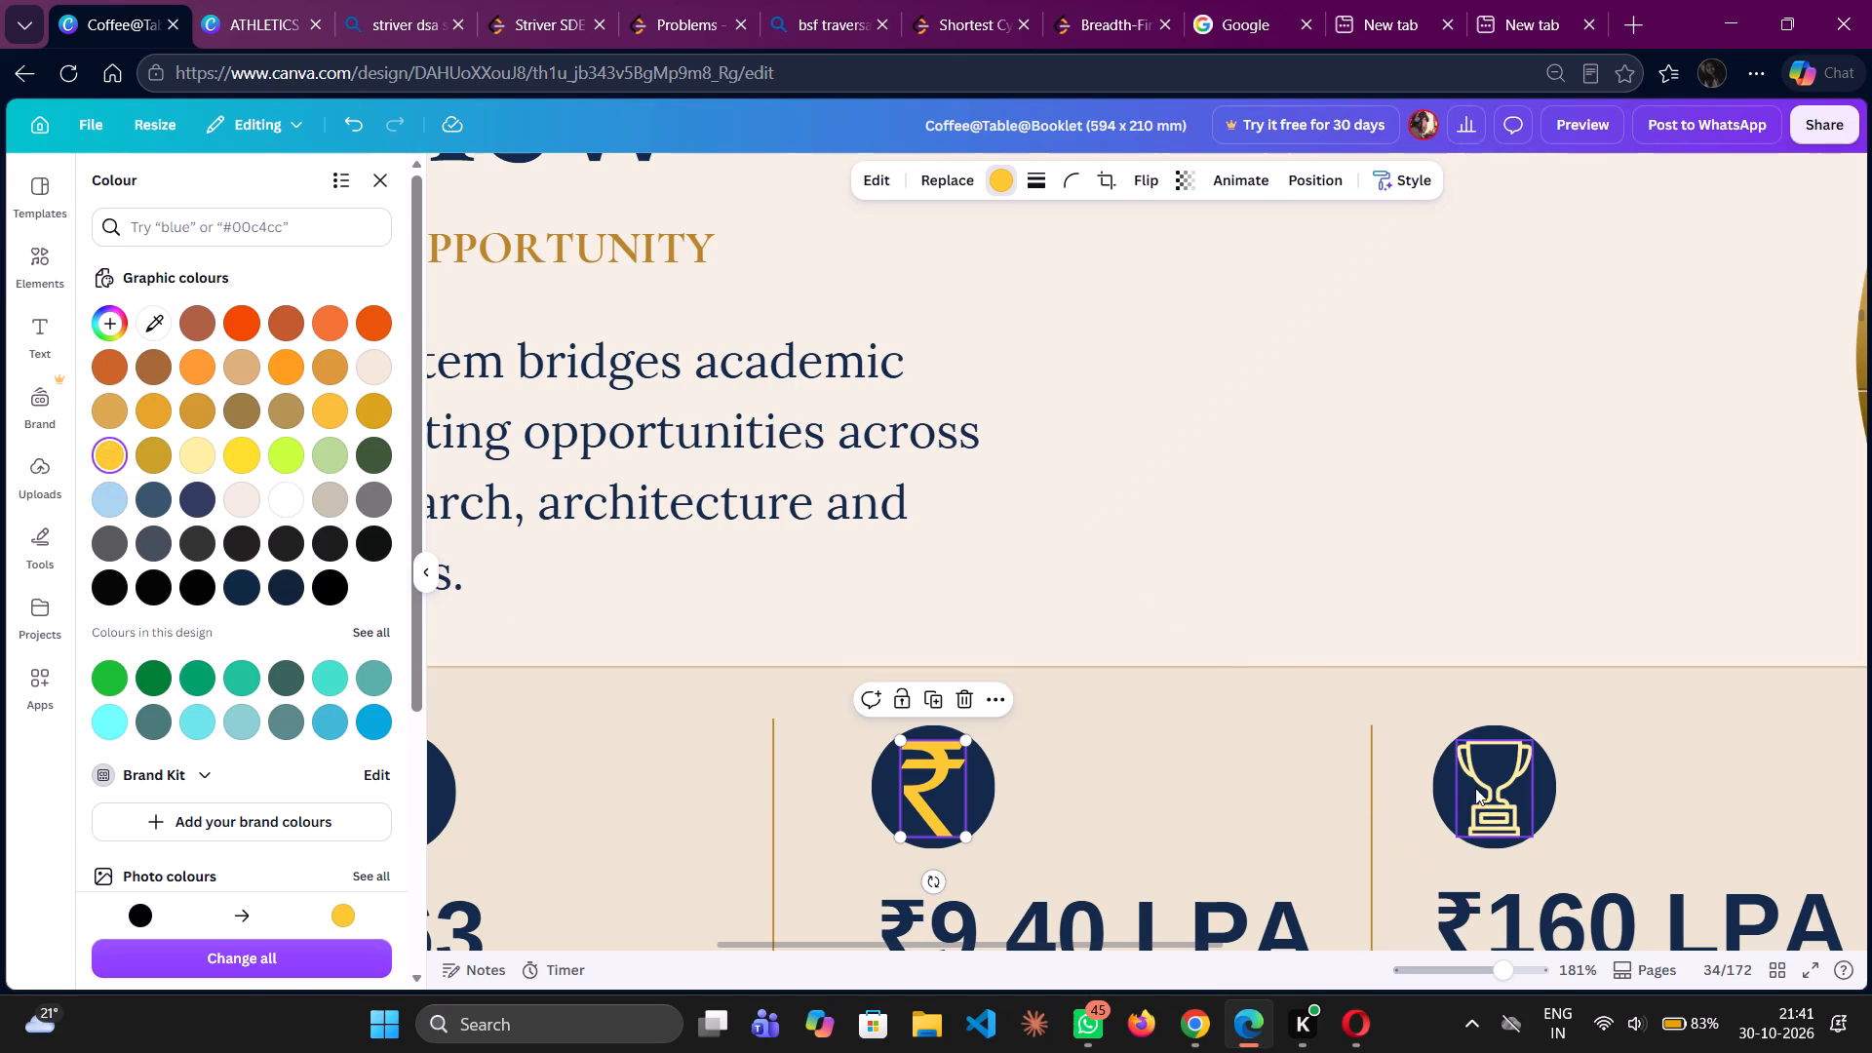
{"action": "left_click", "coordinate": [1501, 796]}
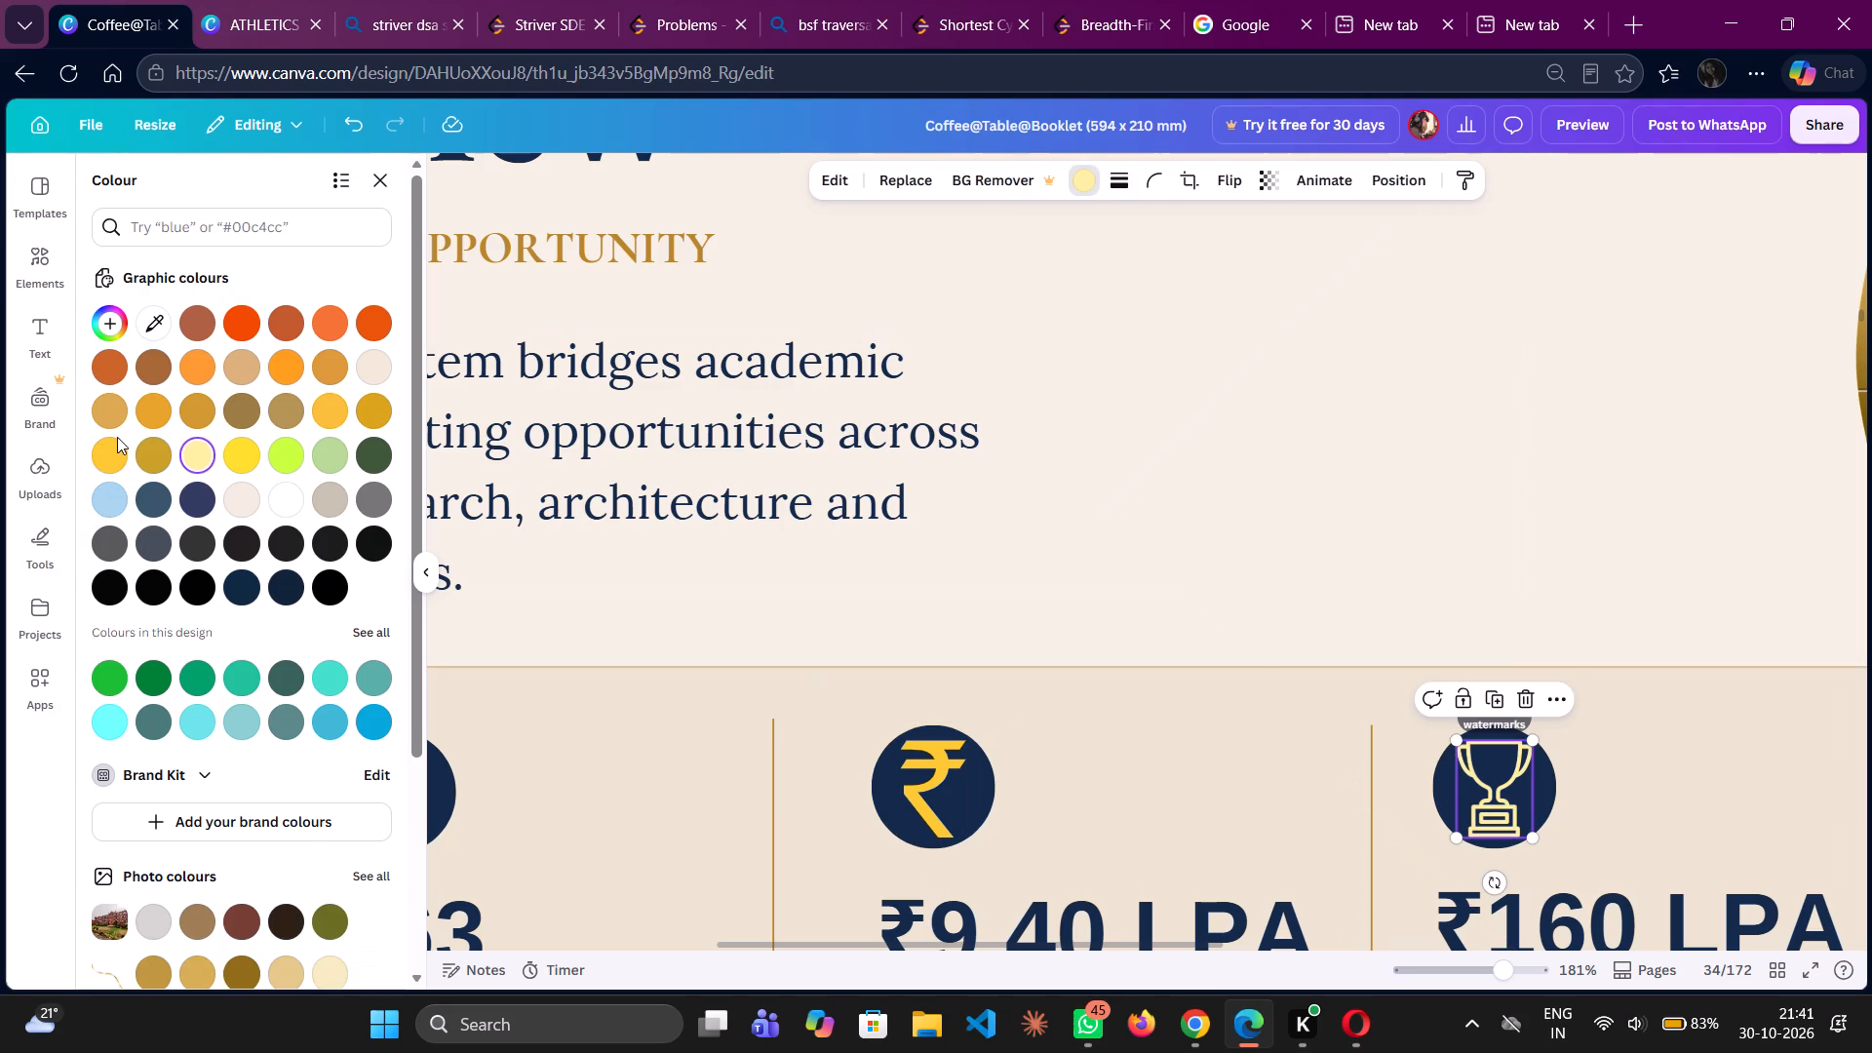
{"action": "left_click", "coordinate": [108, 452]}
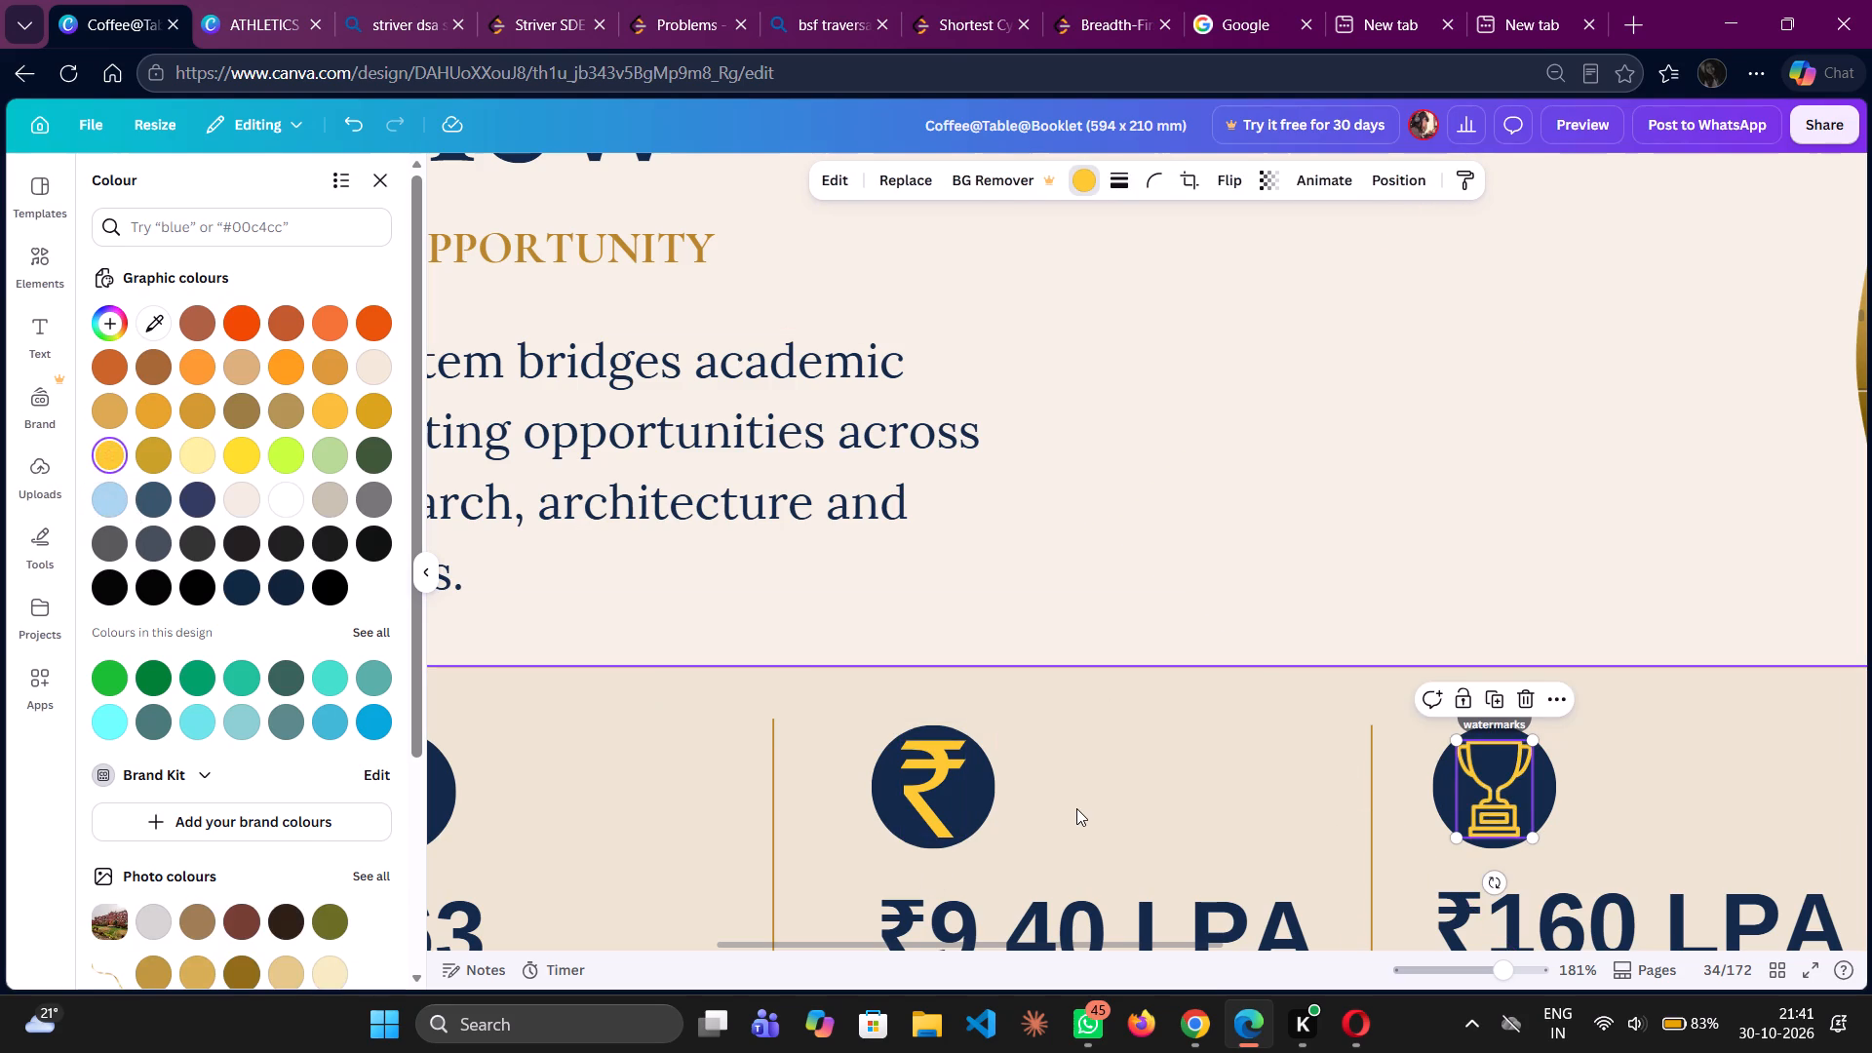
{"action": "left_click", "coordinate": [1076, 808]}
Search the elements for "cap symbol" and add the black outlined graduation cap with a tassel to page 34.
{"action": "scroll", "coordinate": [1076, 808], "scroll_direction": "right", "scroll_amount": 2}
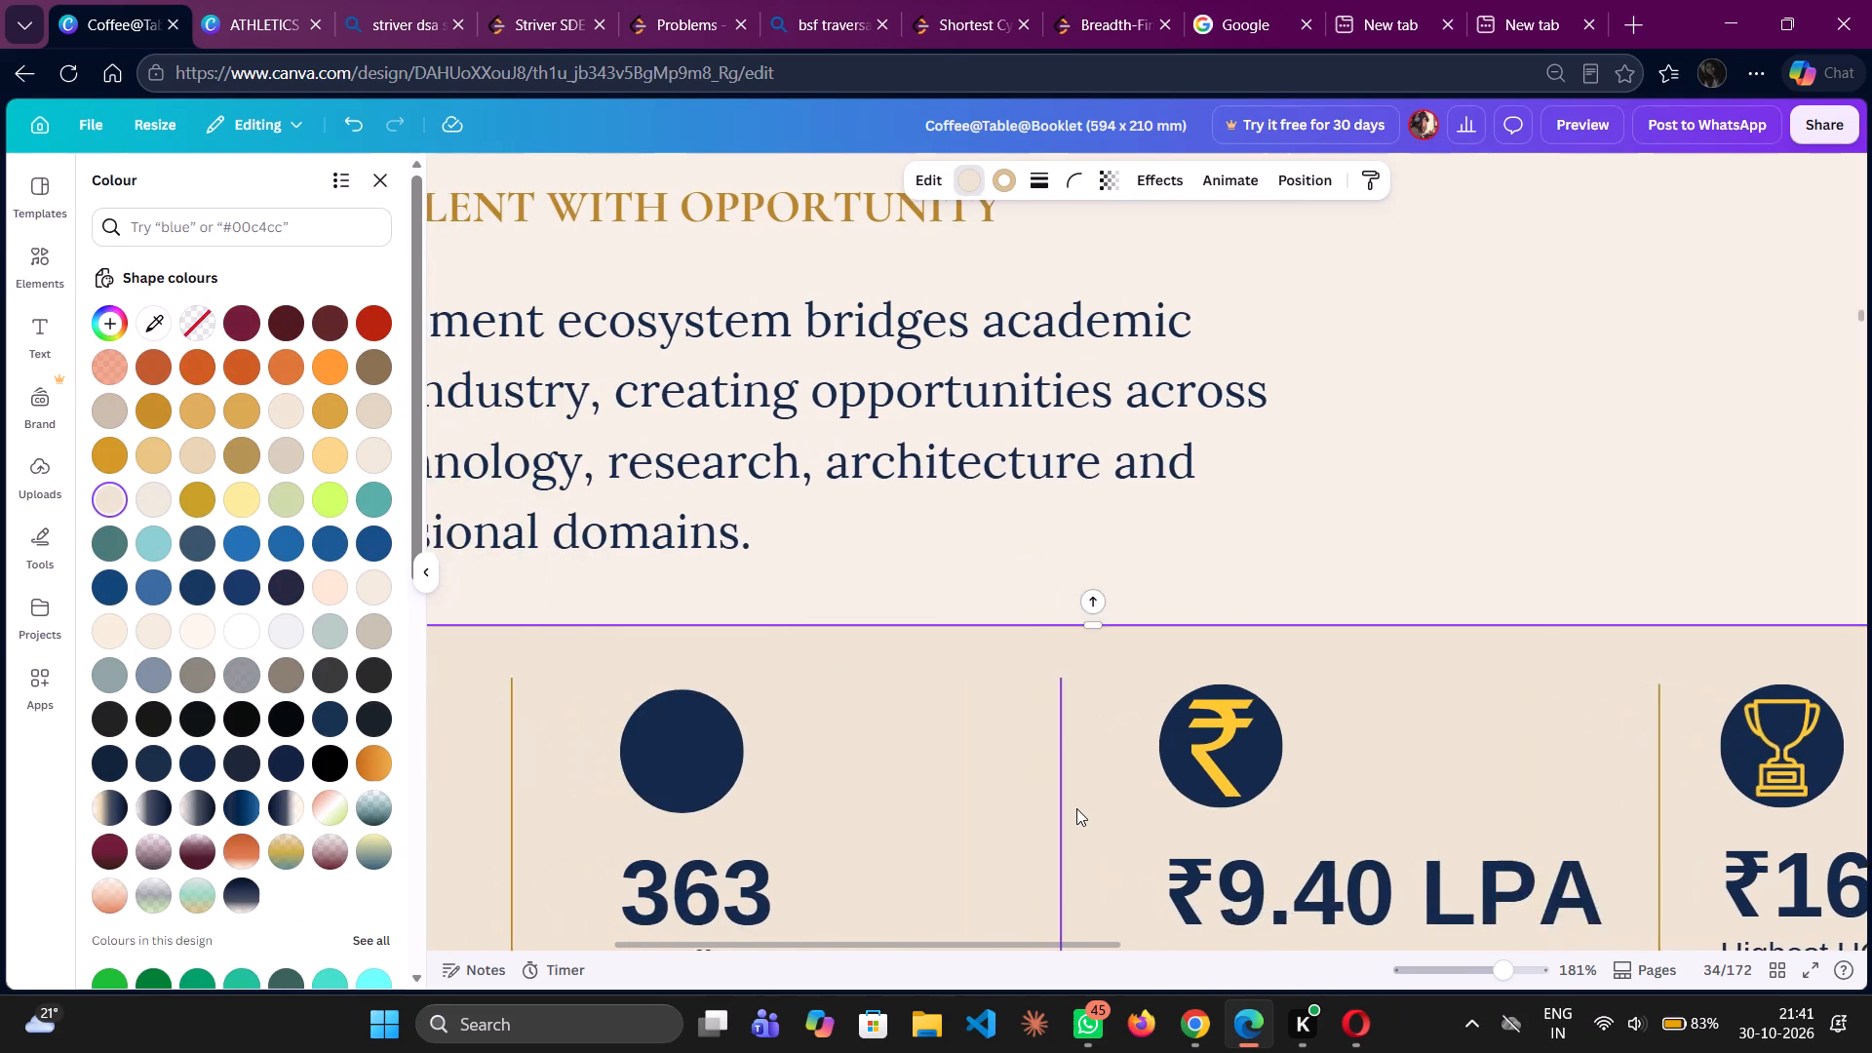
{"action": "scroll", "coordinate": [1076, 808], "scroll_direction": "up", "scroll_amount": 1}
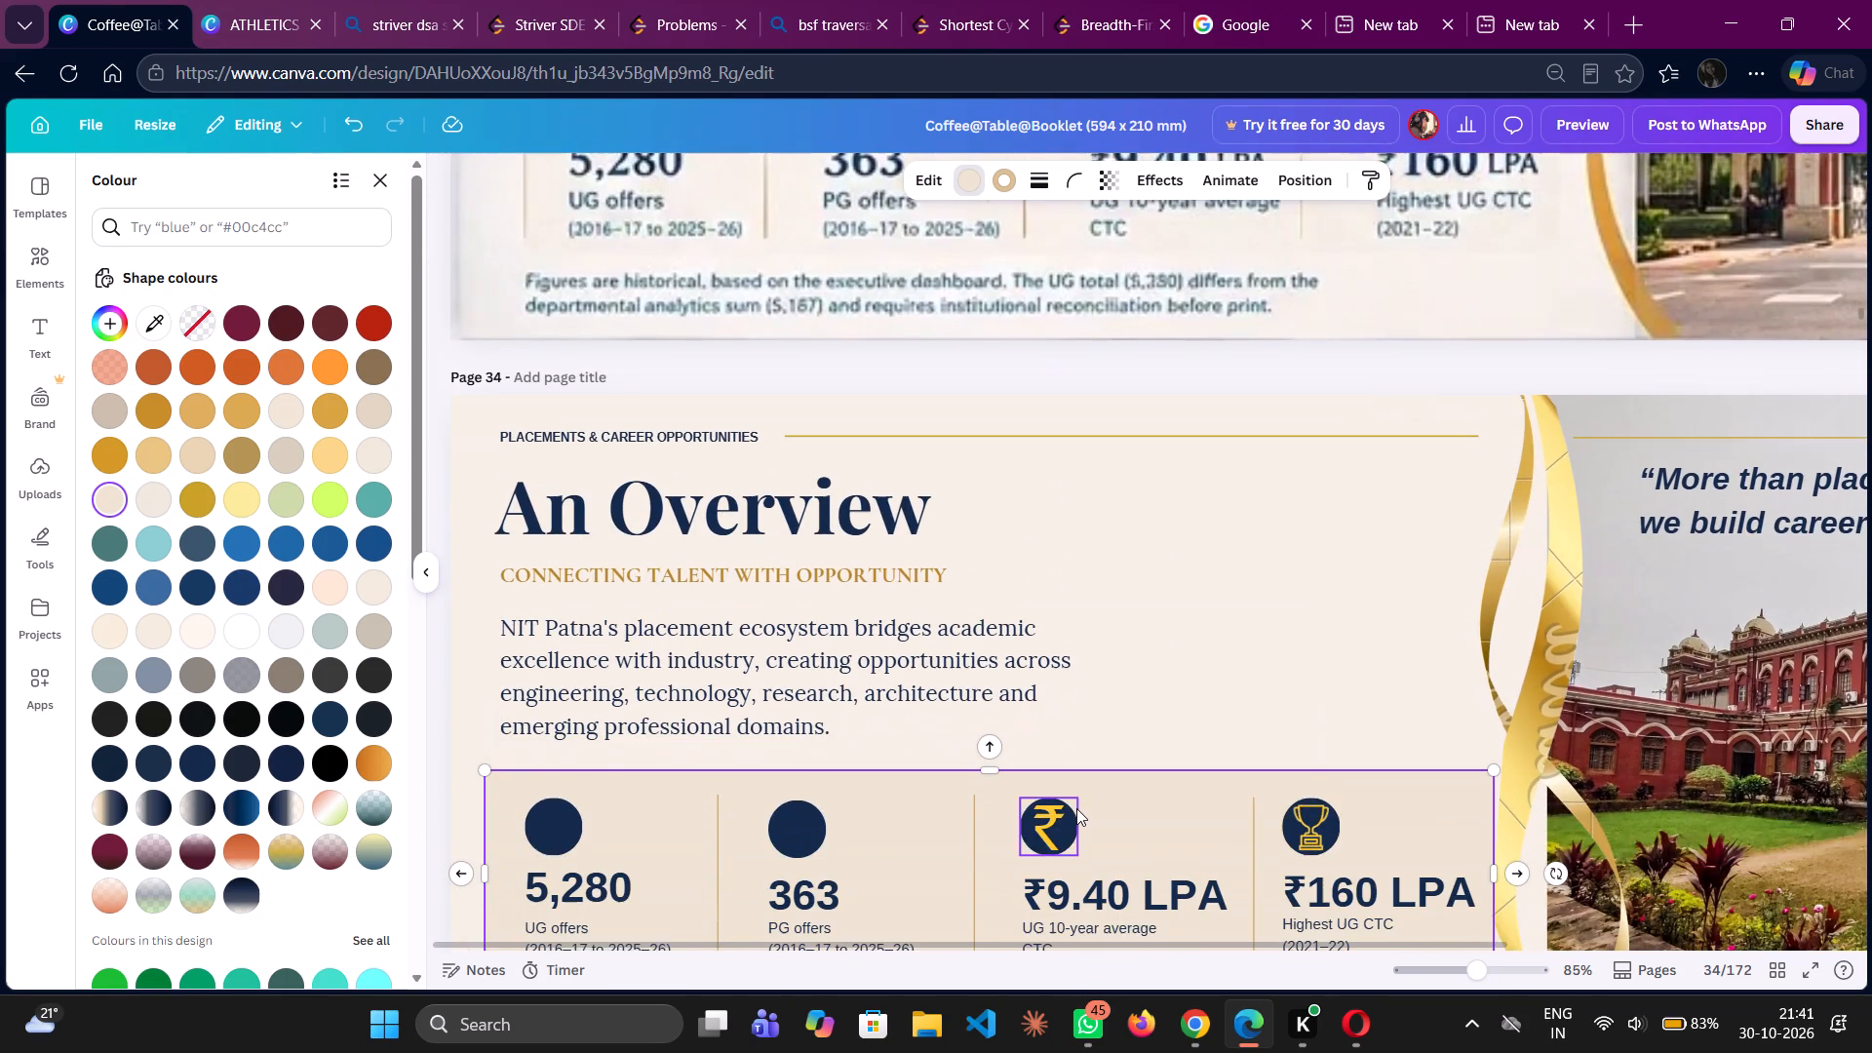
{"action": "scroll", "coordinate": [1076, 808], "scroll_direction": "up", "scroll_amount": 1}
{"action": "left_click", "coordinate": [33, 279]}
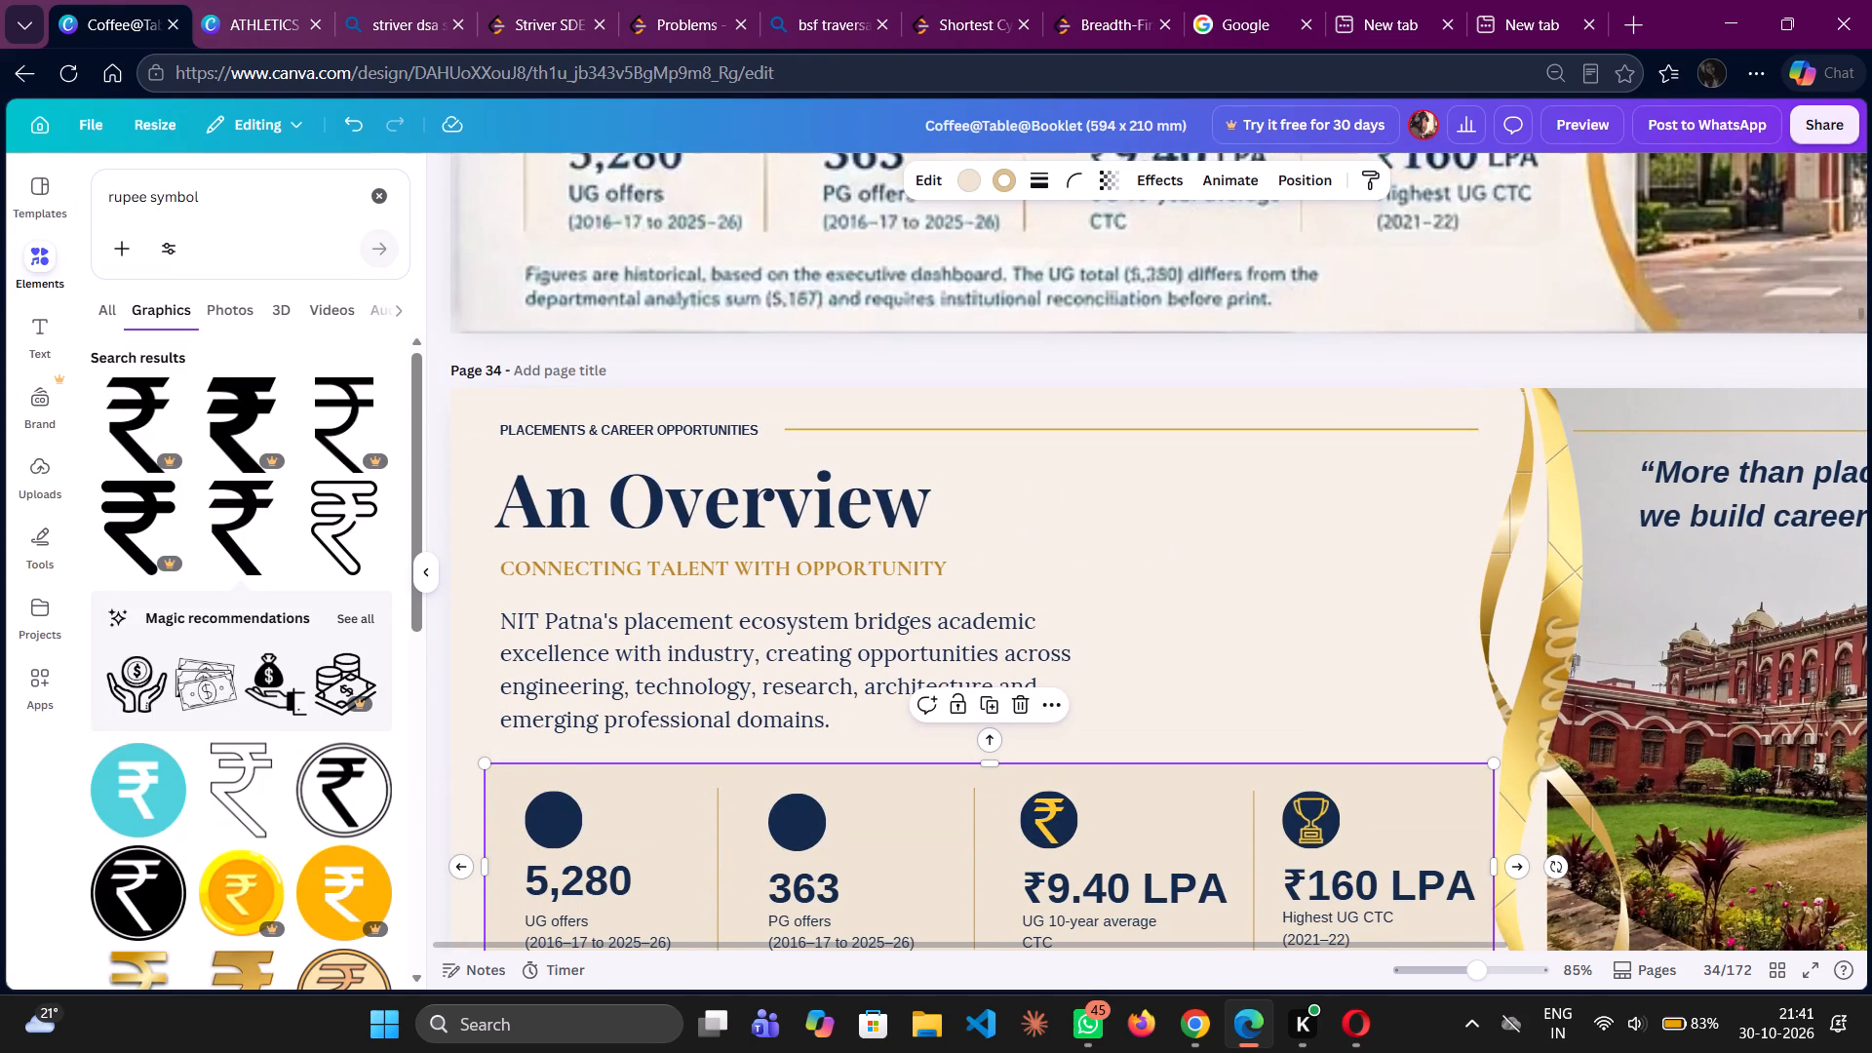
{"action": "left_click_drag", "start_coordinate": [149, 197], "coordinate": [79, 207]}
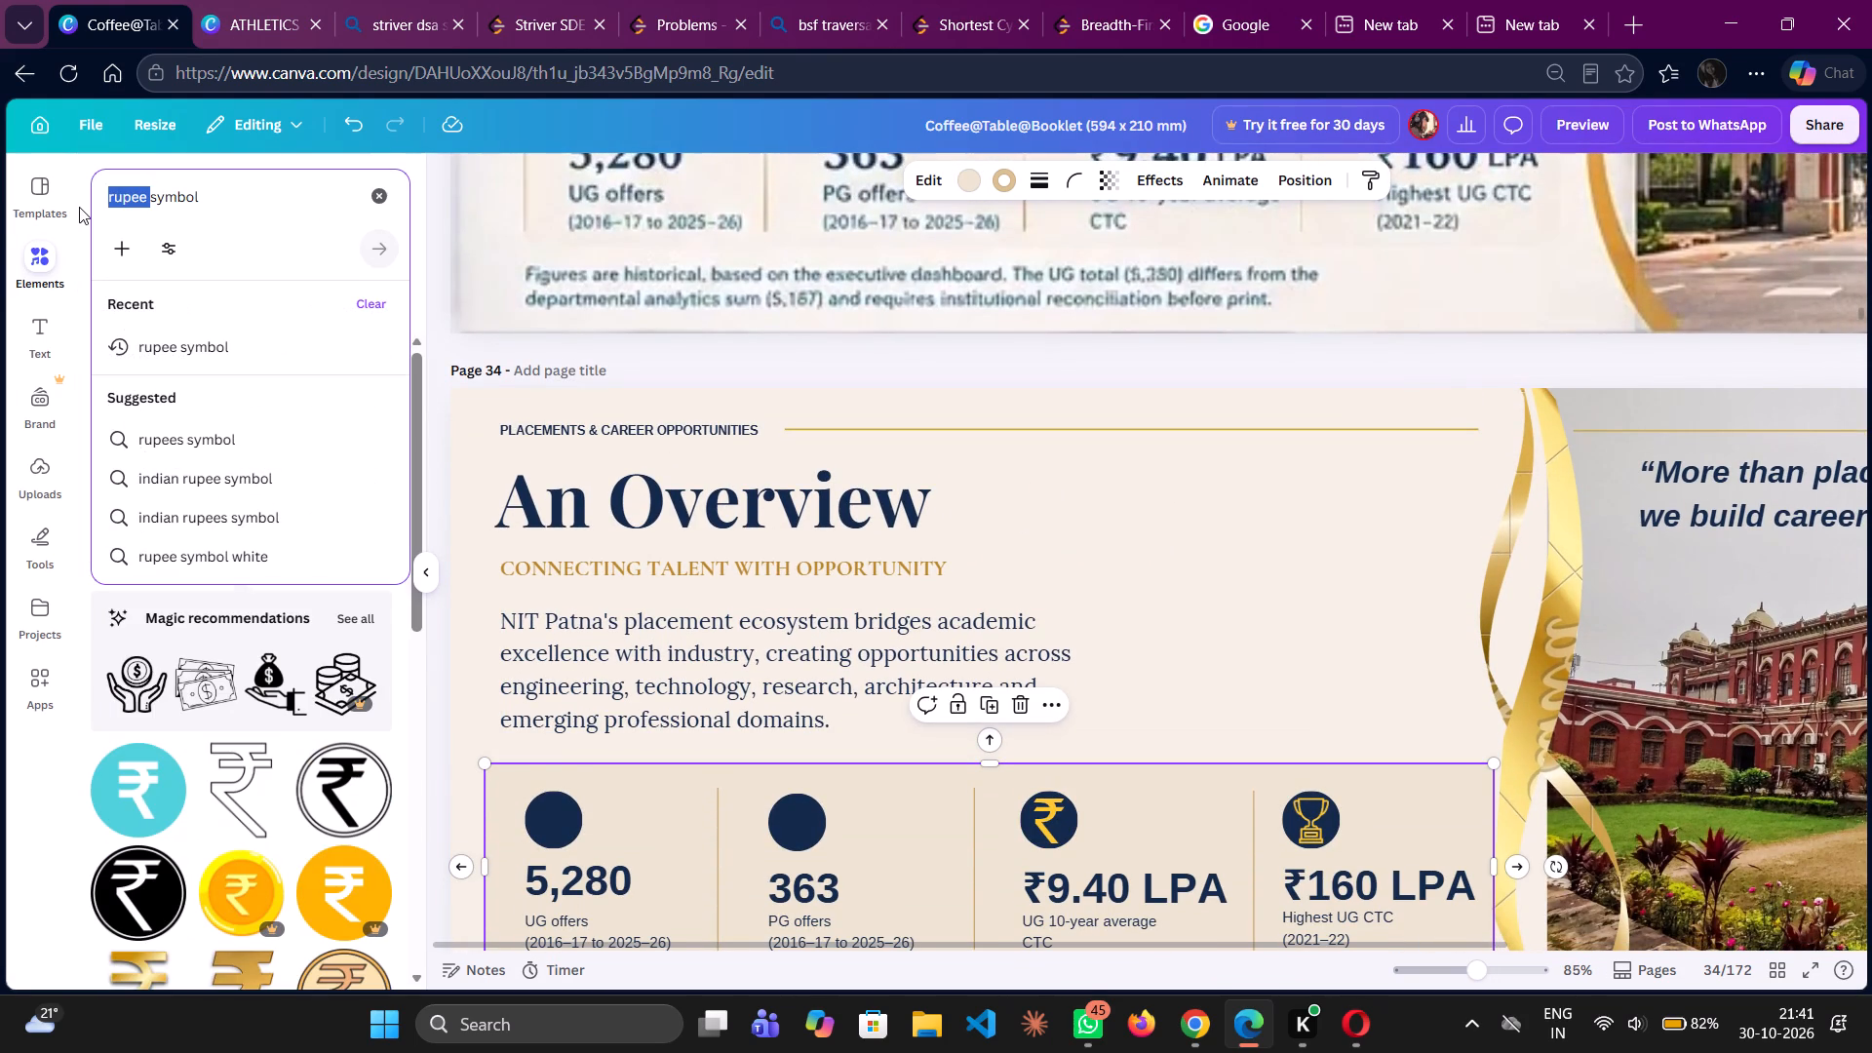
{"action": "key", "text": "BackSpace"}
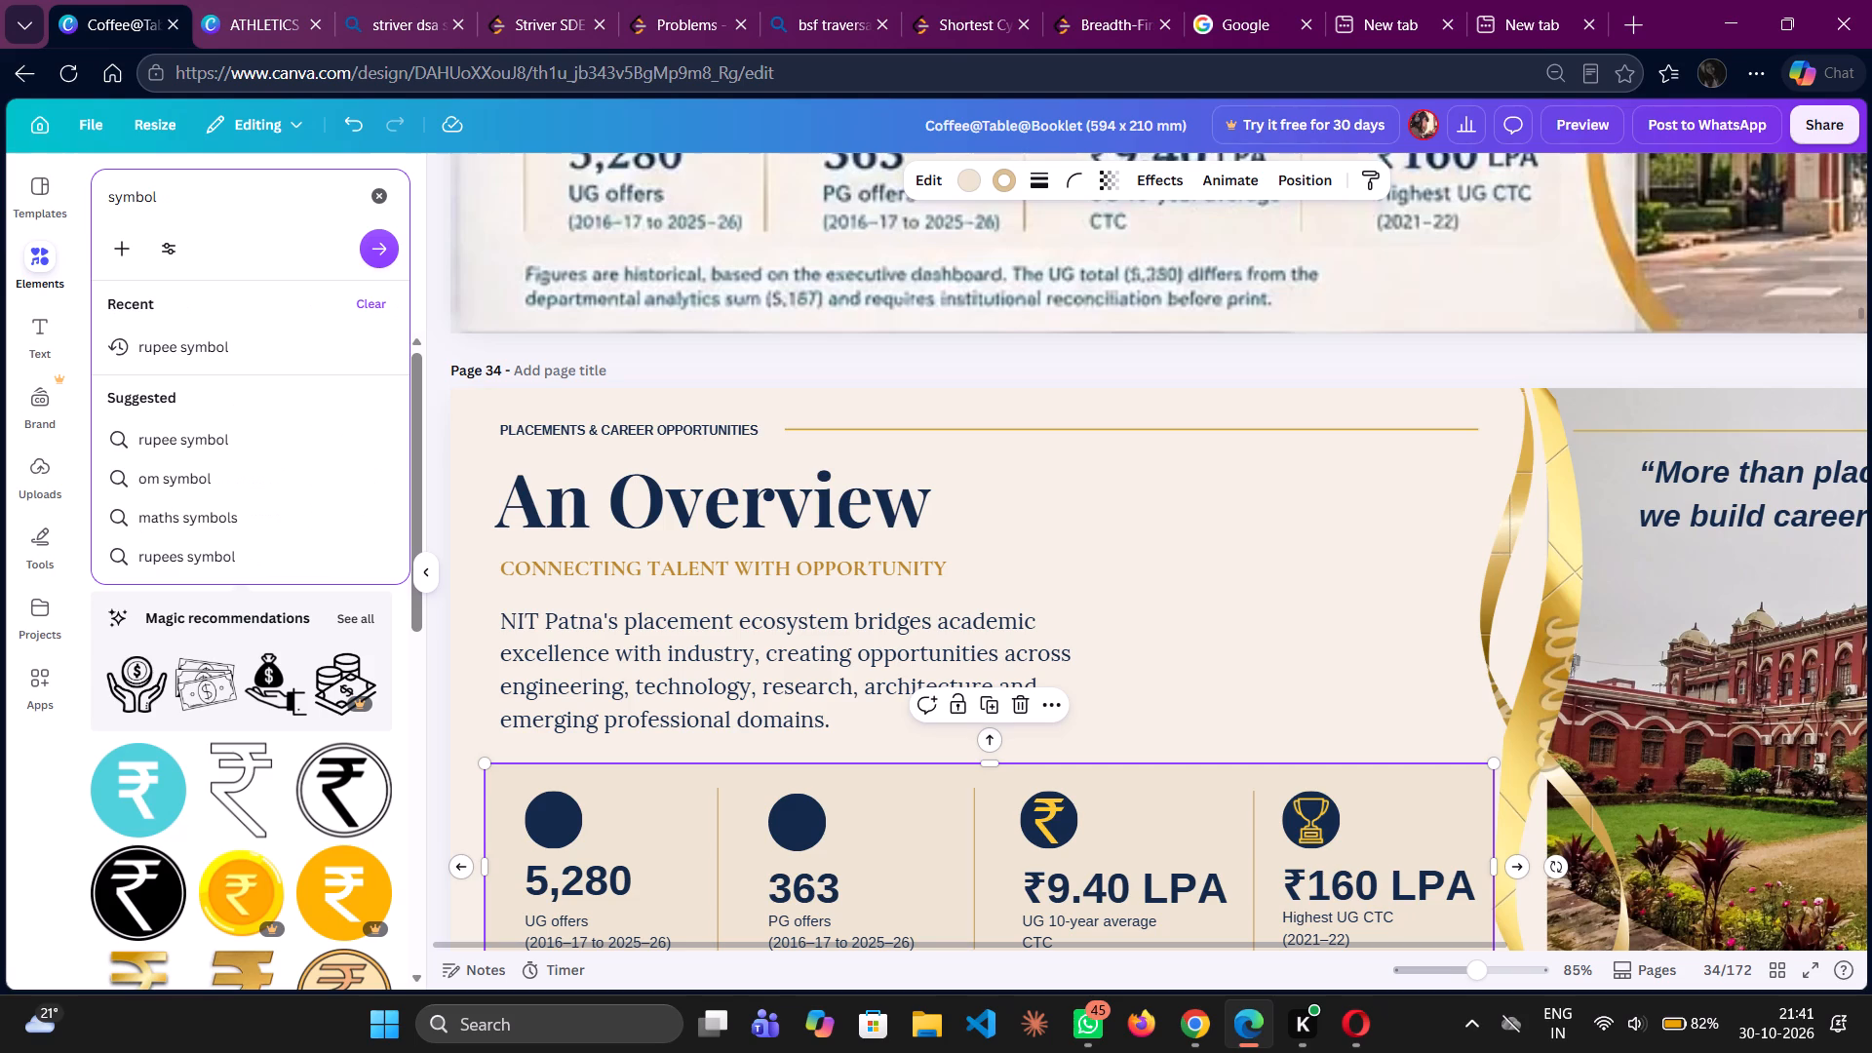
{"action": "key", "text": "Left"}
{"action": "type", "text": "cap"}
{"action": "key", "text": "space"}
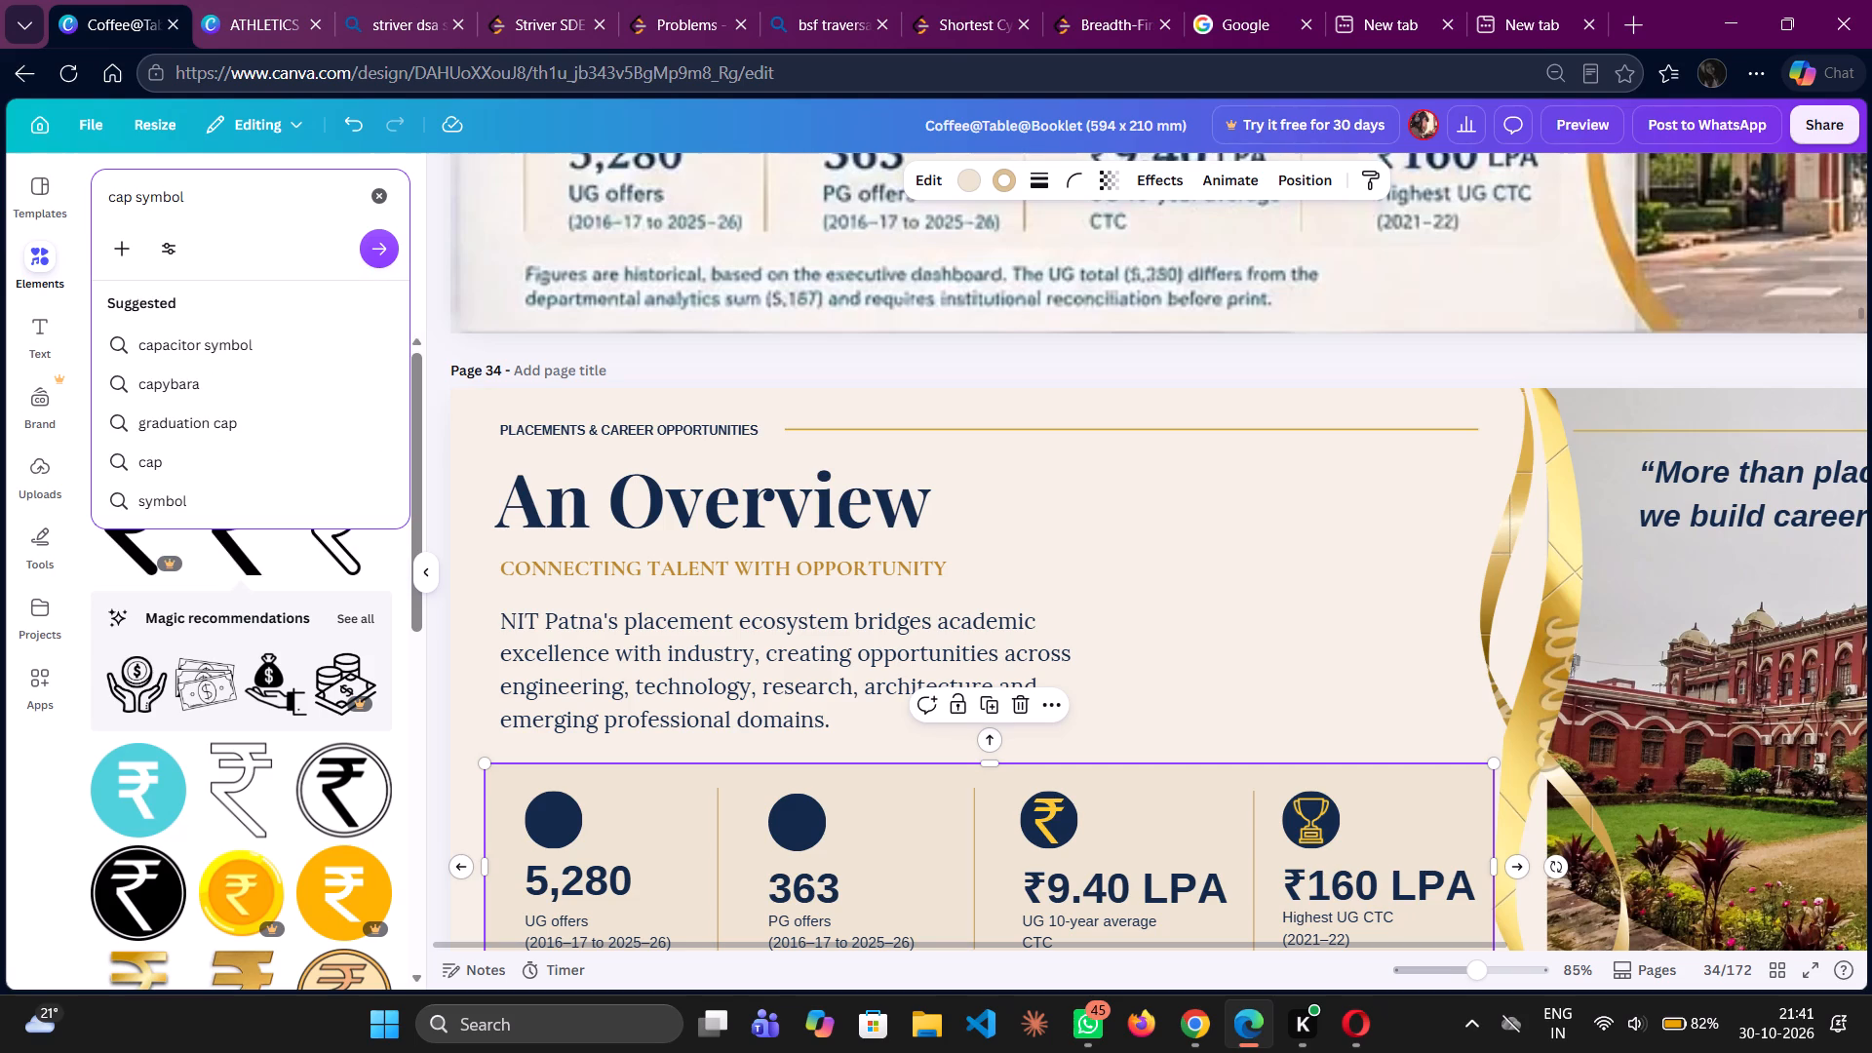
{"action": "key", "text": "Return"}
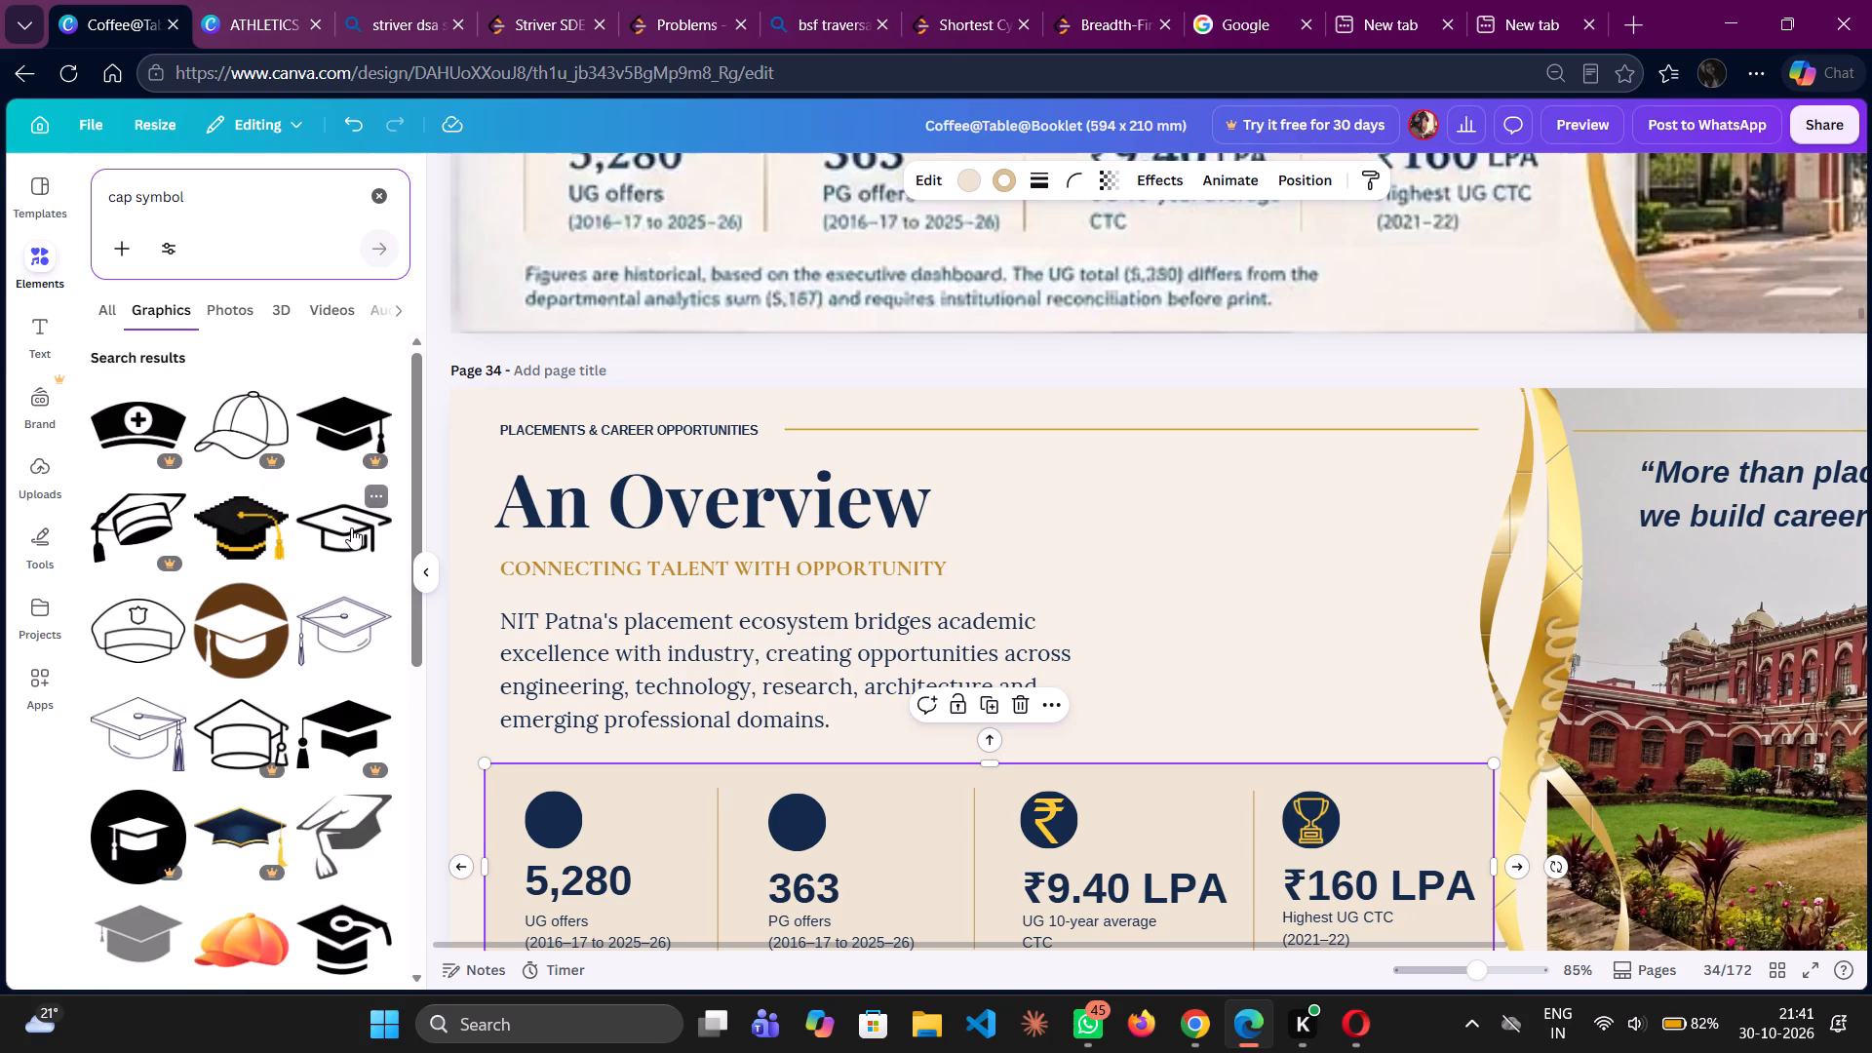
{"action": "scroll", "coordinate": [351, 527], "scroll_direction": "up", "scroll_amount": 1}
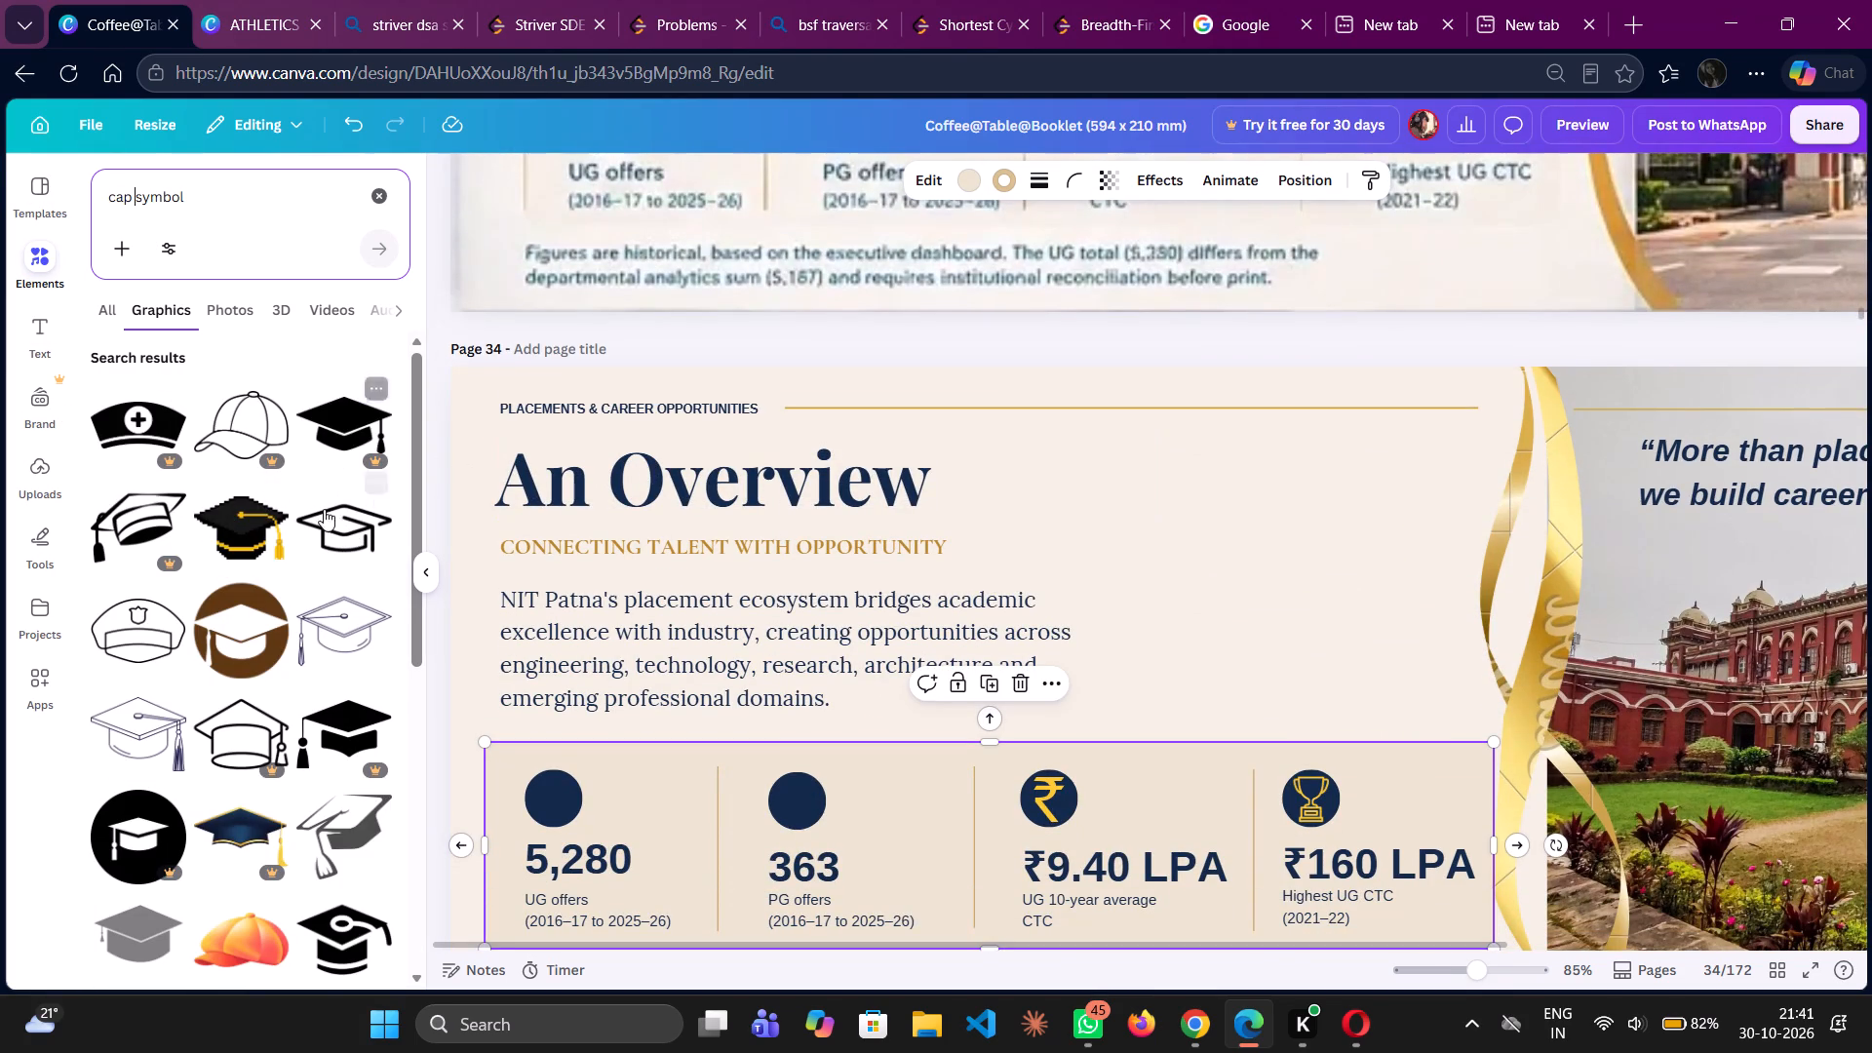
{"action": "left_click", "coordinate": [360, 550]}
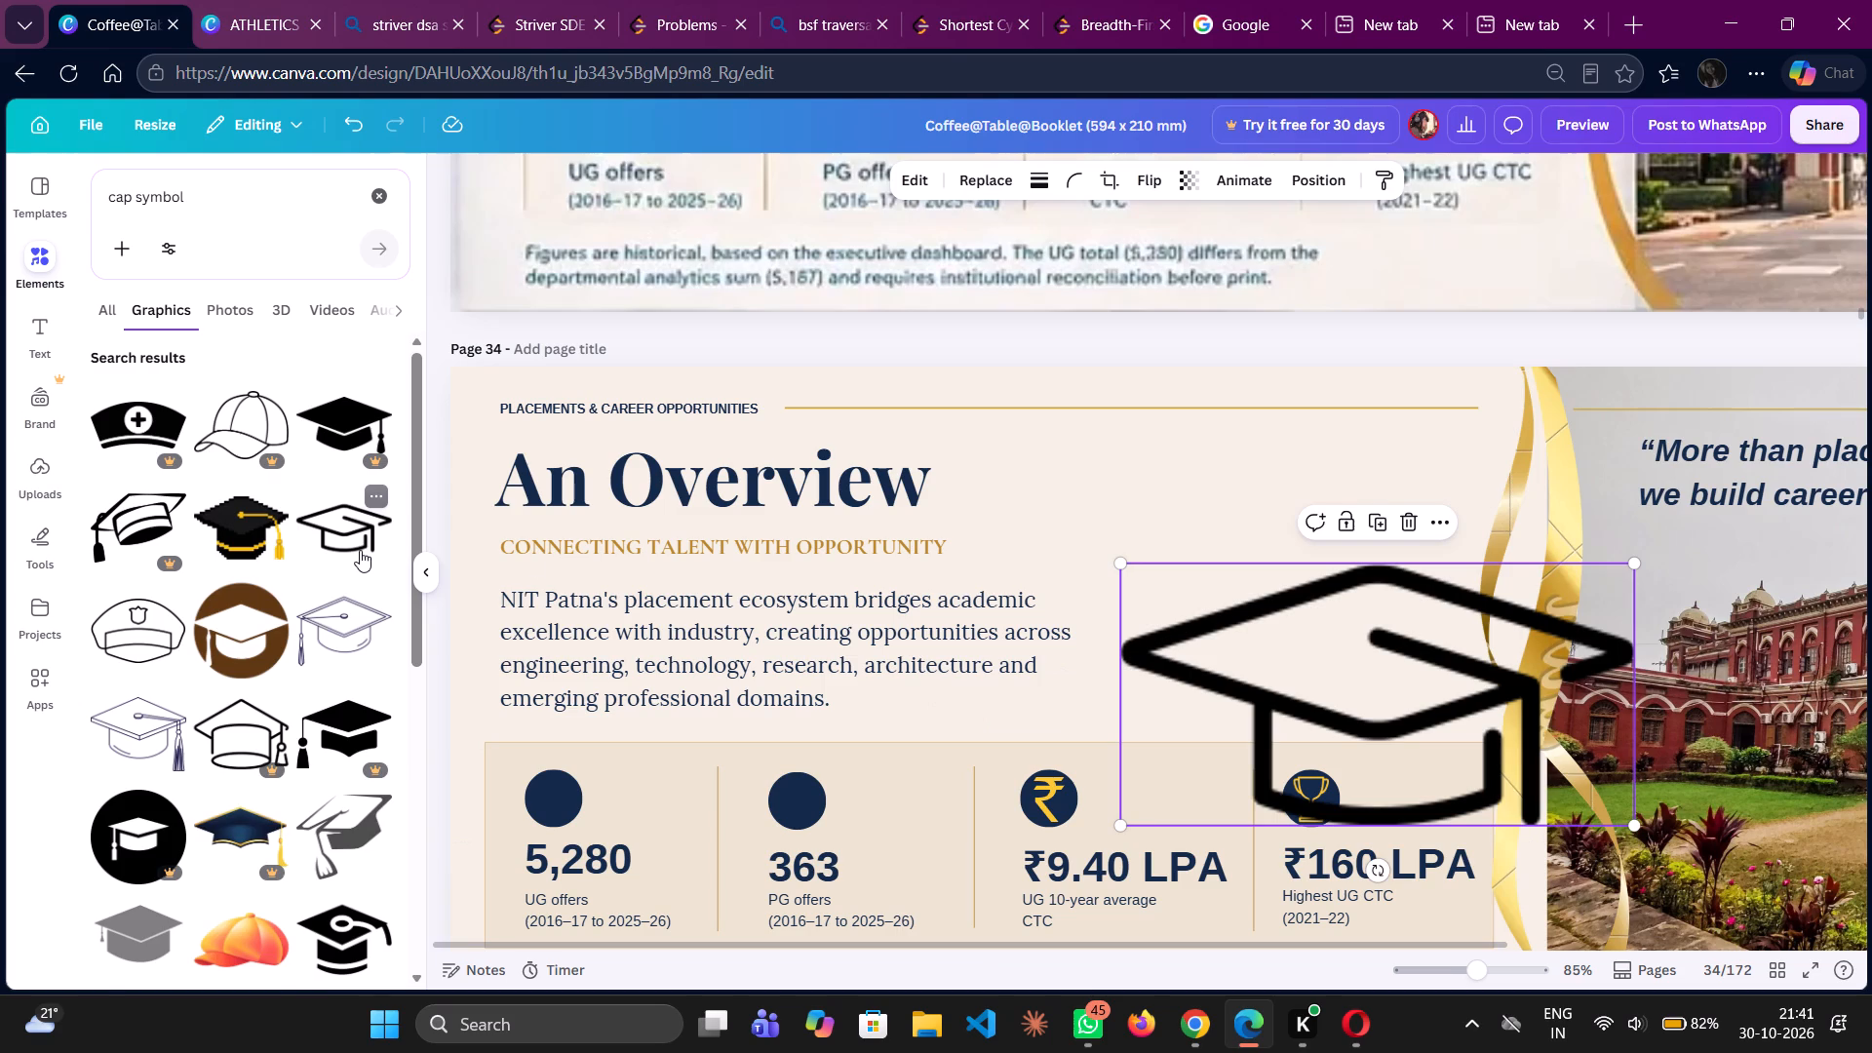
Recolour the outlined graduation cap with the golden orange #fdc830.
{"action": "left_click", "coordinate": [996, 188]}
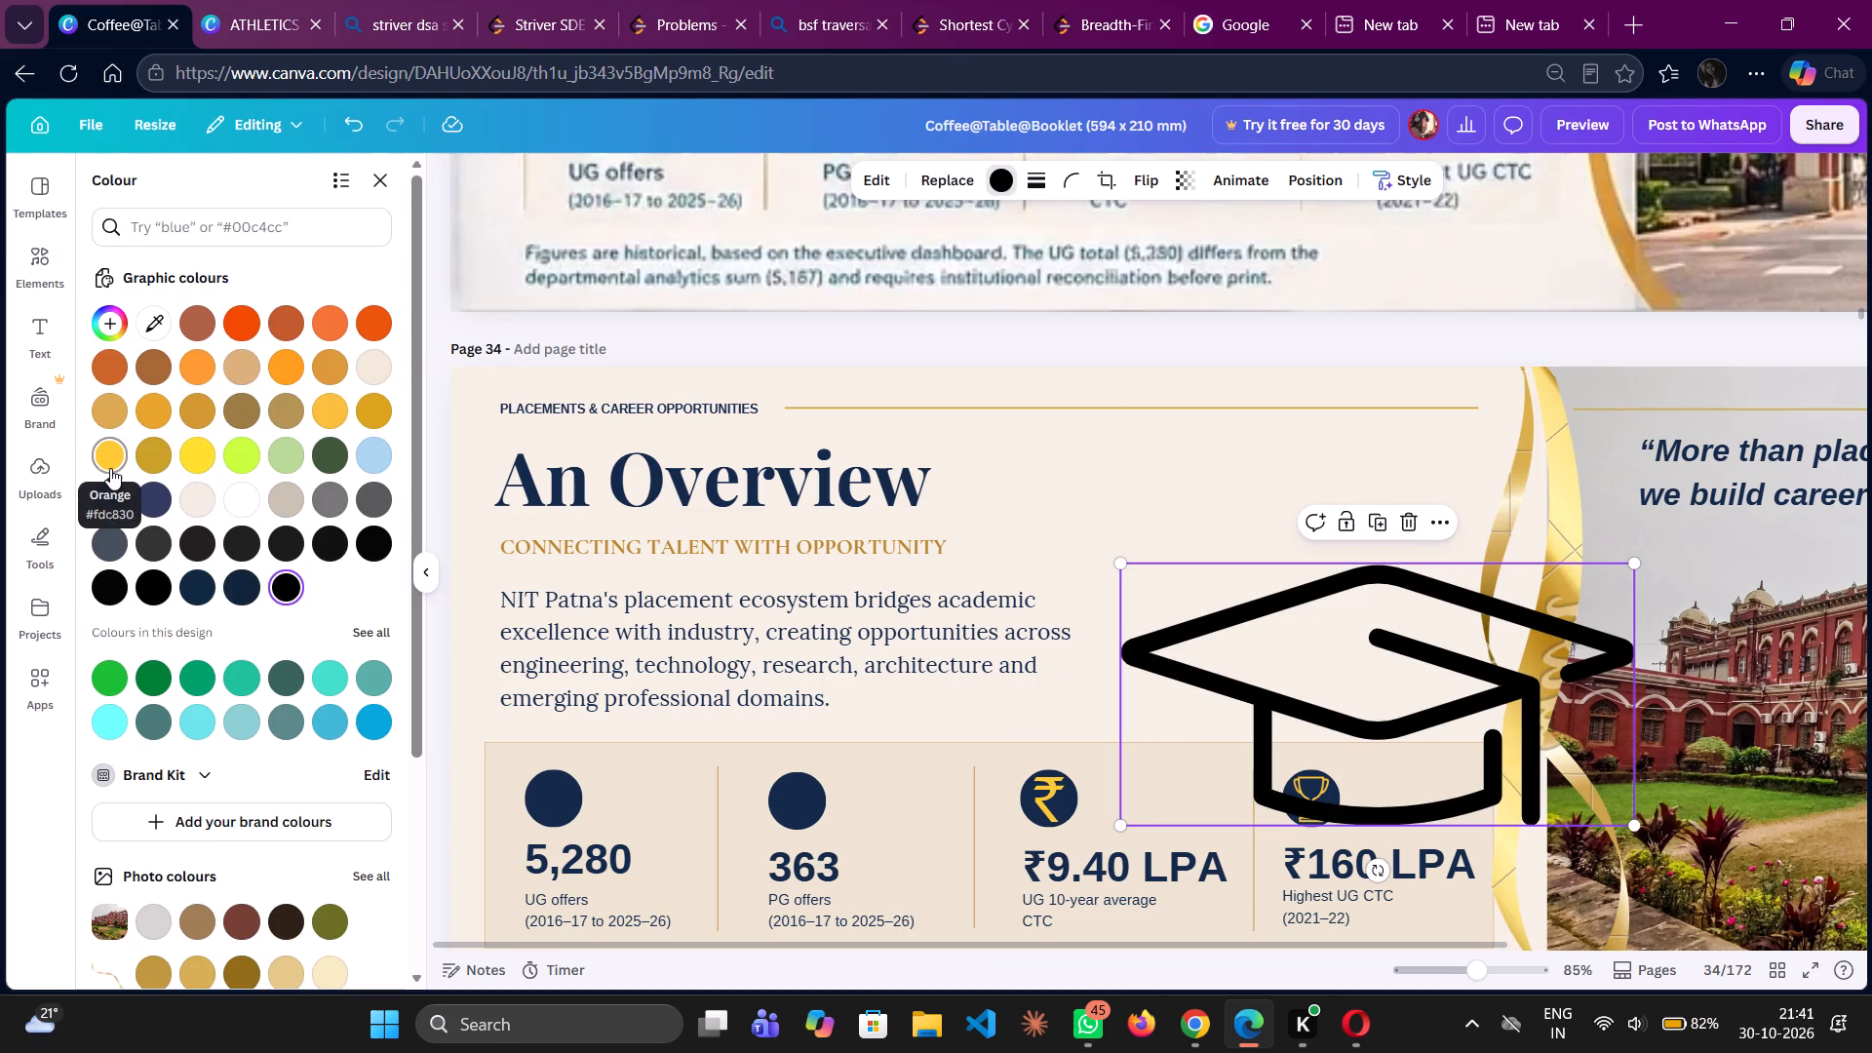
{"action": "left_click", "coordinate": [110, 468]}
Shrink the graduation cap and centre it inside the navy circle above 363 PG offers.
{"action": "left_click_drag", "start_coordinate": [1370, 658], "coordinate": [969, 761]}
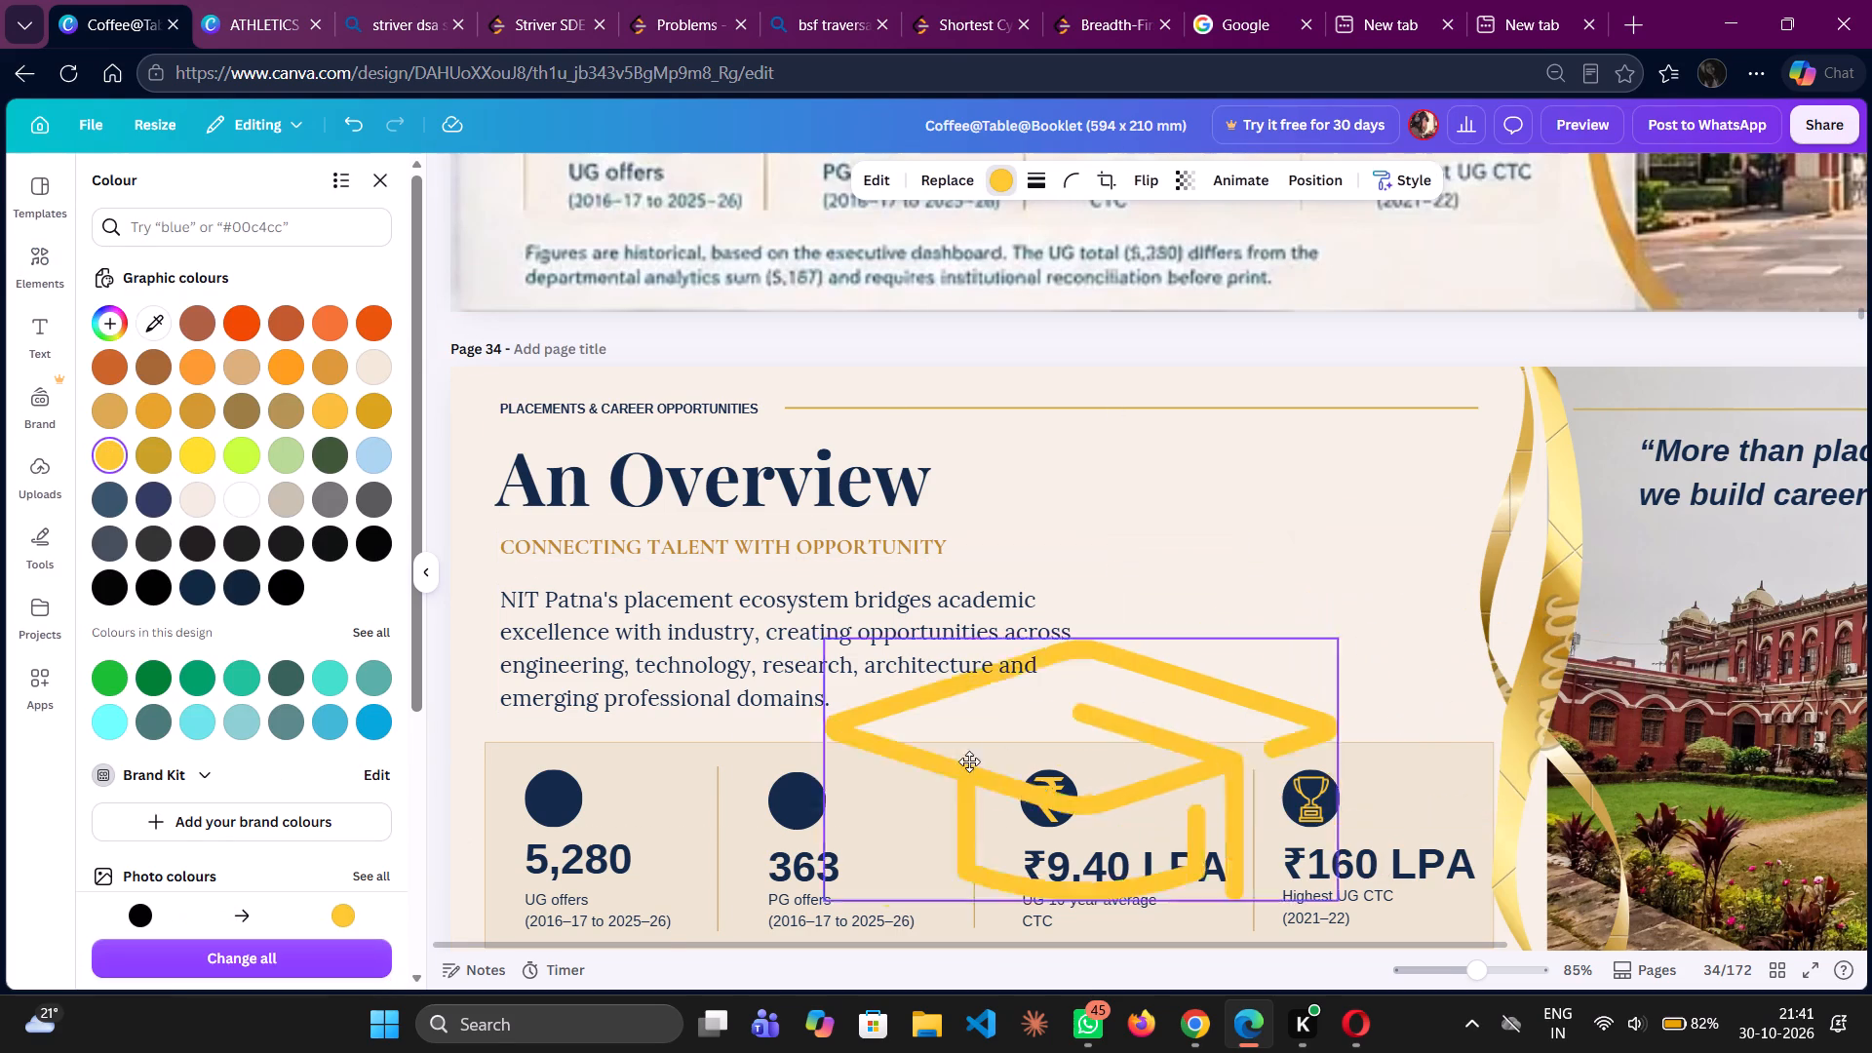
{"action": "left_click_drag", "start_coordinate": [969, 761], "coordinate": [838, 745]}
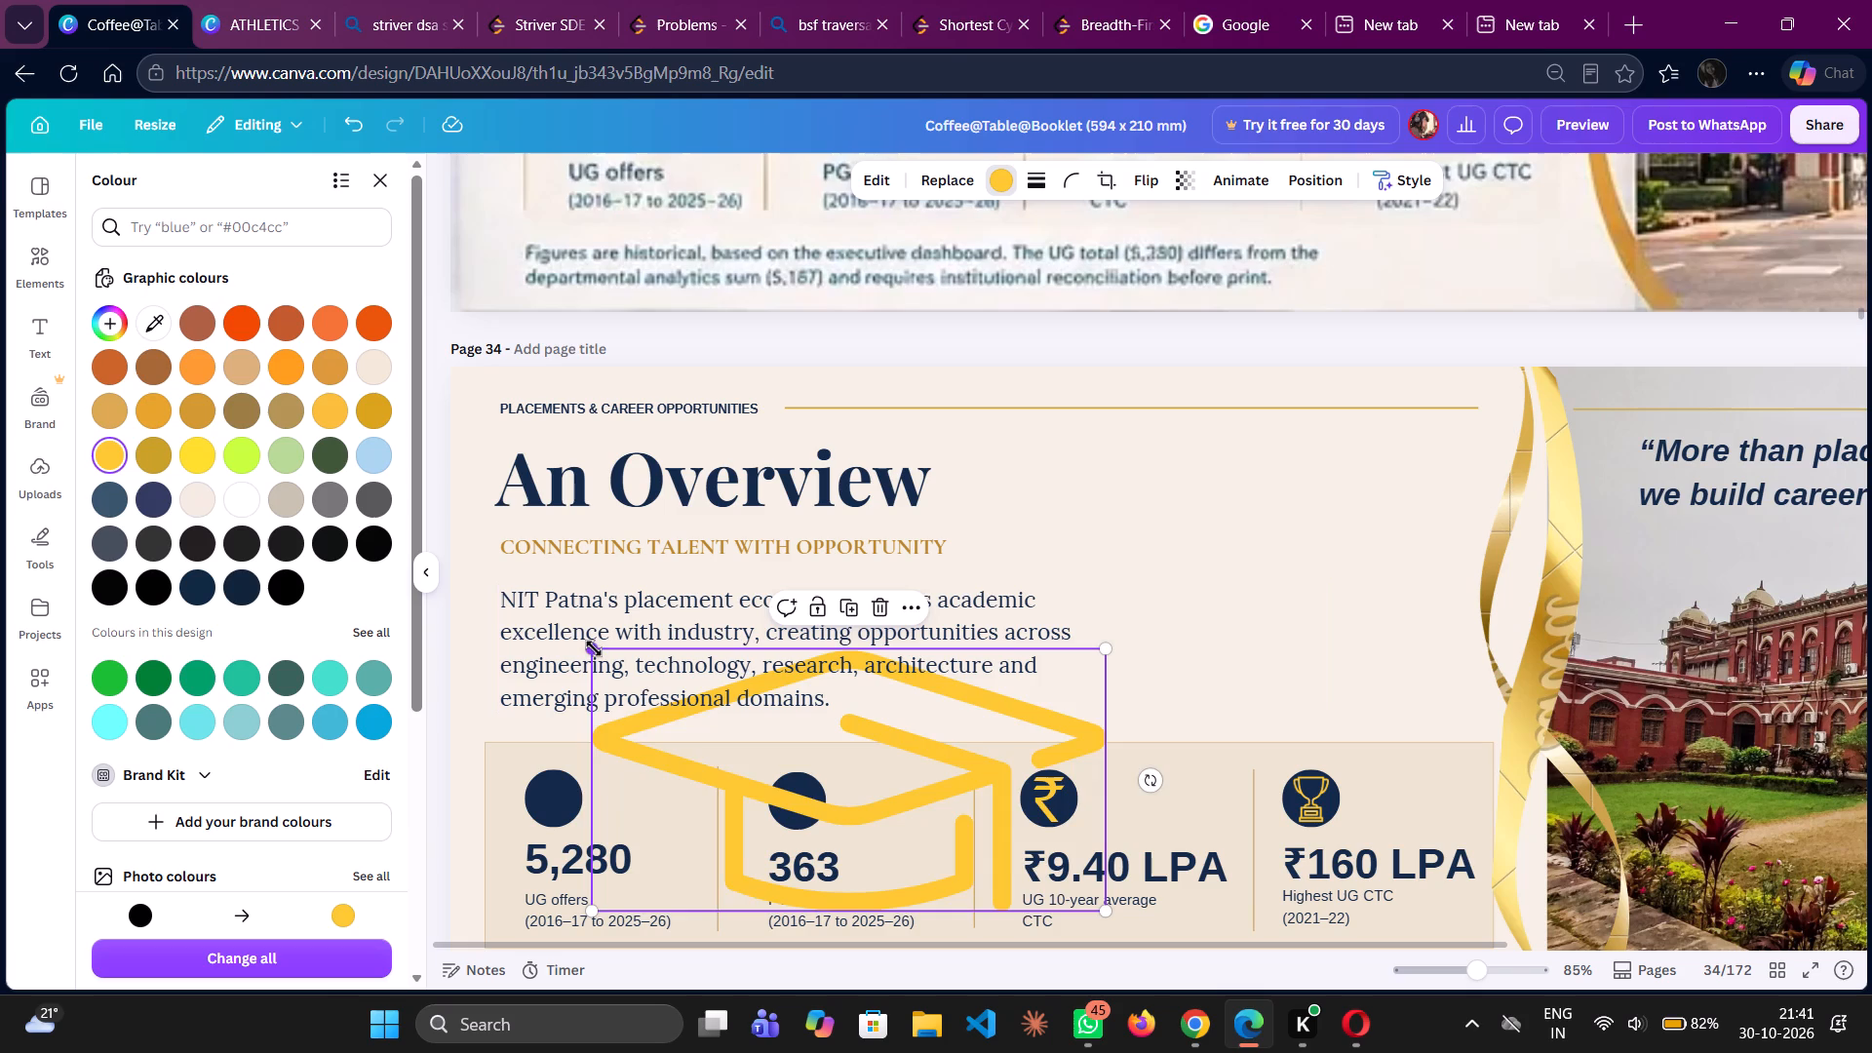
{"action": "left_click_drag", "start_coordinate": [594, 648], "coordinate": [1052, 815]}
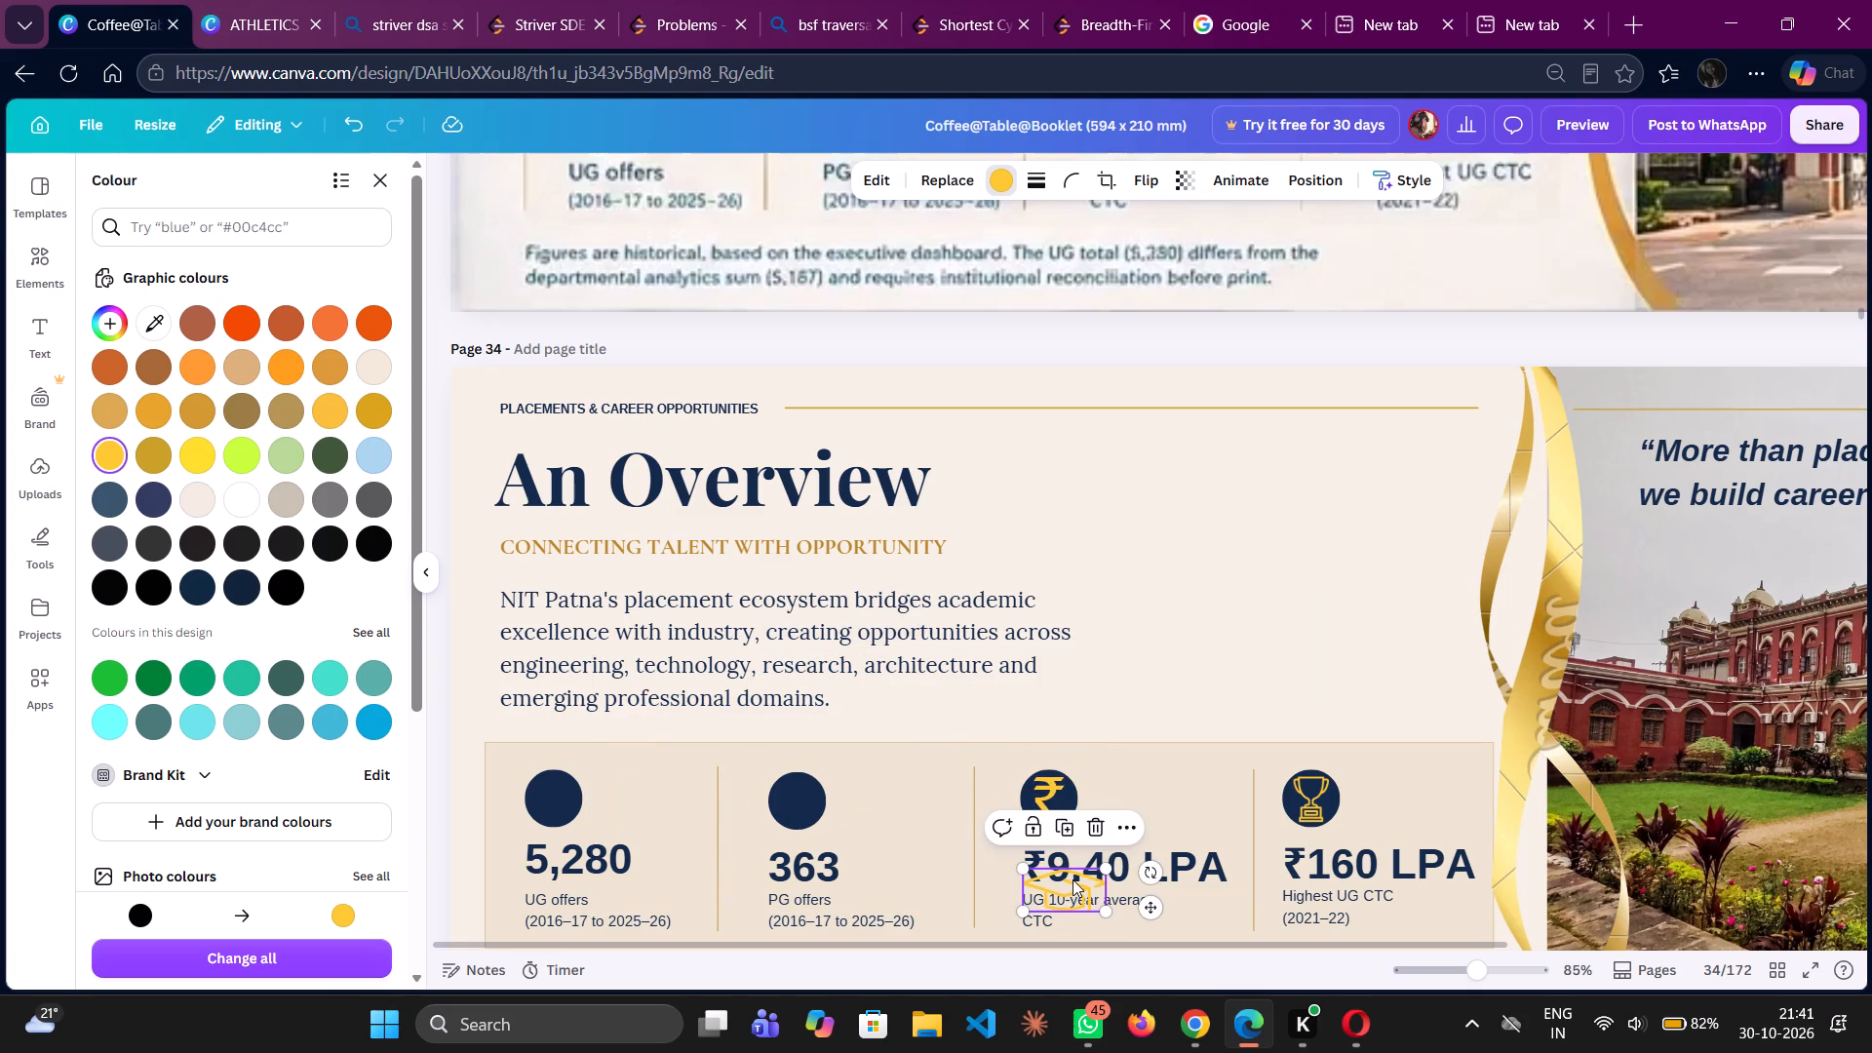
{"action": "left_click_drag", "start_coordinate": [1072, 879], "coordinate": [808, 796]}
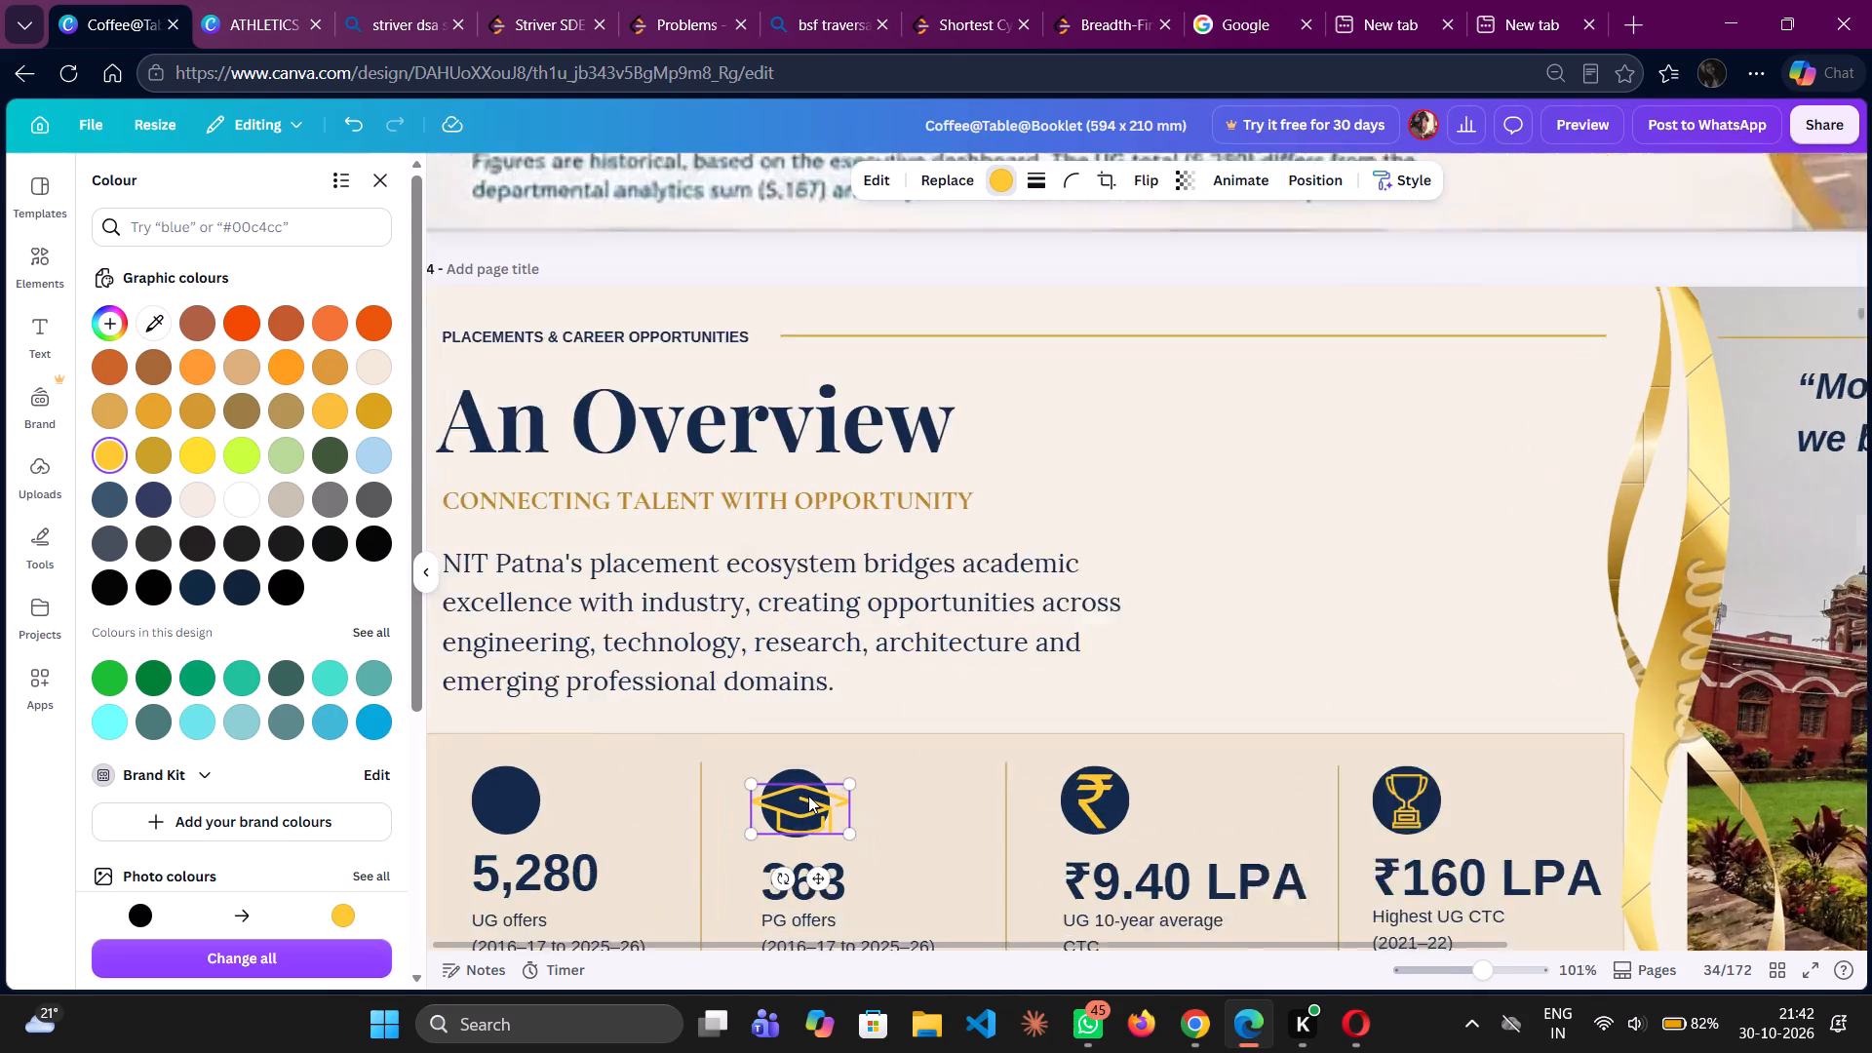
{"action": "left_click_drag", "start_coordinate": [793, 810], "coordinate": [782, 798]}
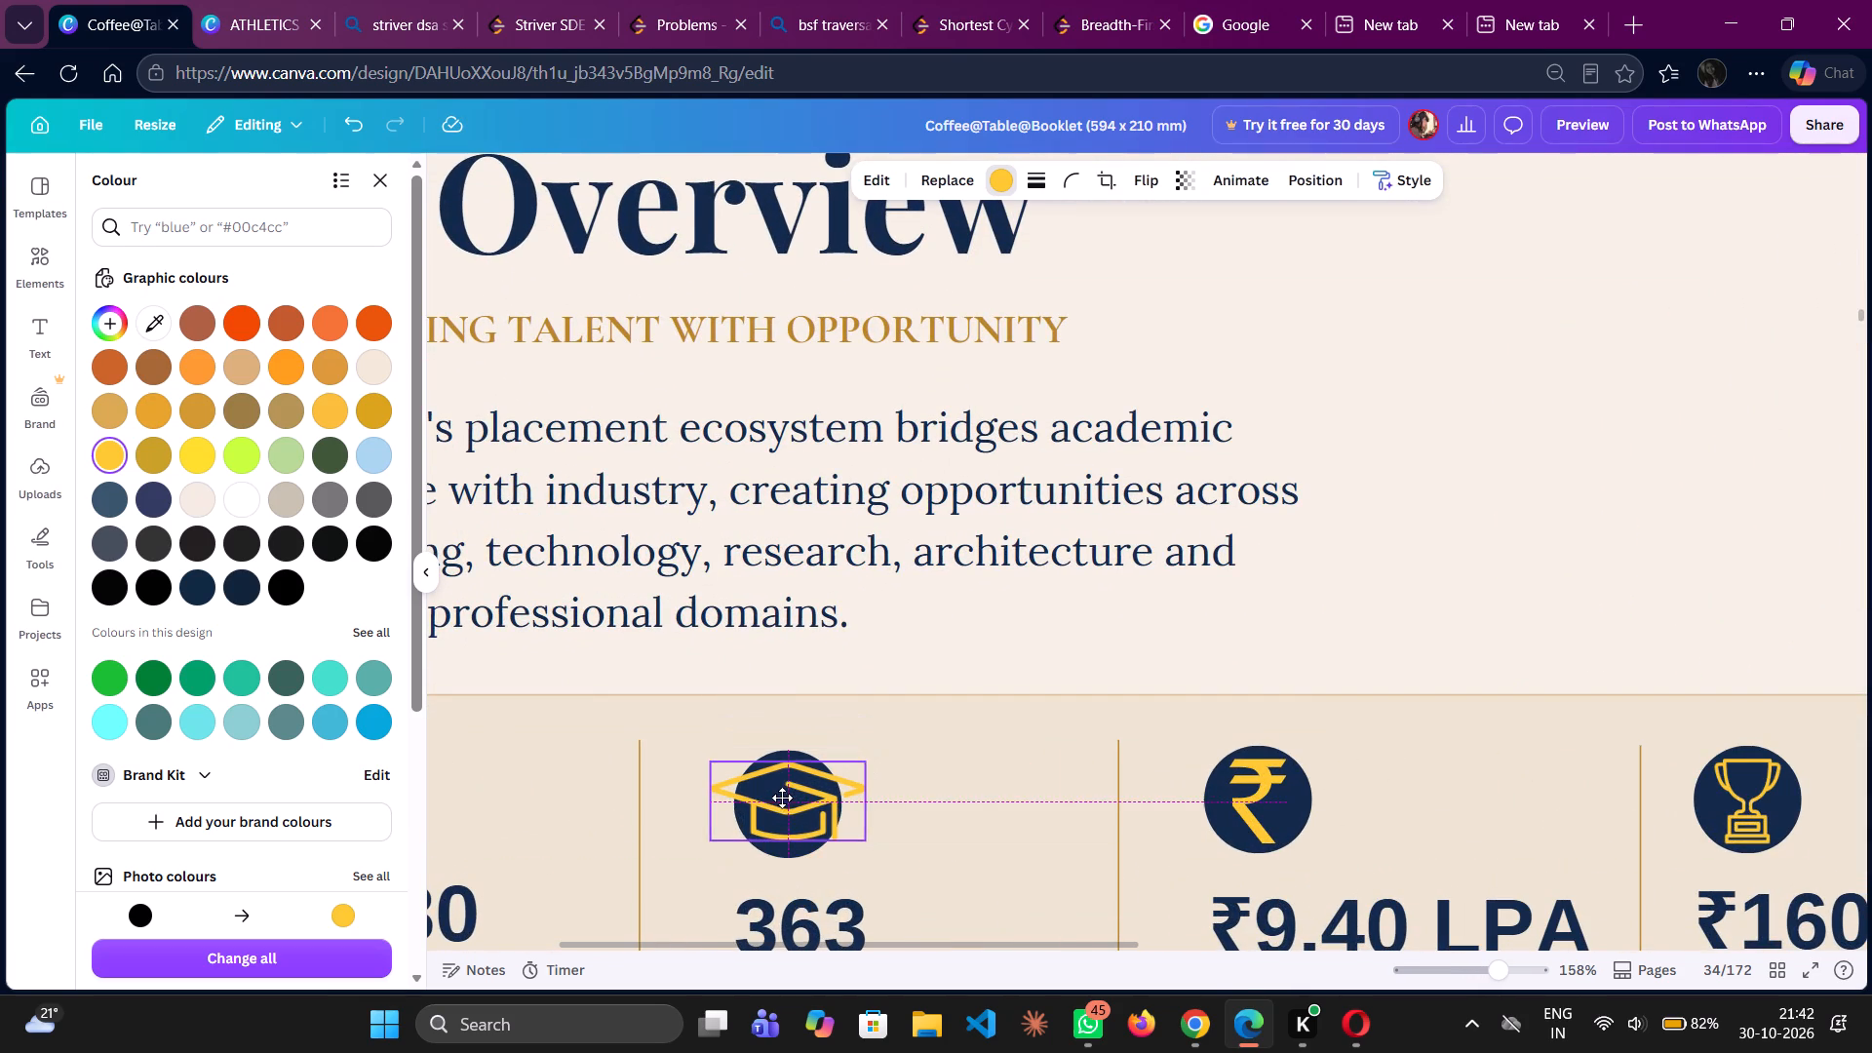
{"action": "left_click_drag", "start_coordinate": [782, 798], "coordinate": [783, 799]}
{"action": "left_click_drag", "start_coordinate": [707, 765], "coordinate": [763, 778]}
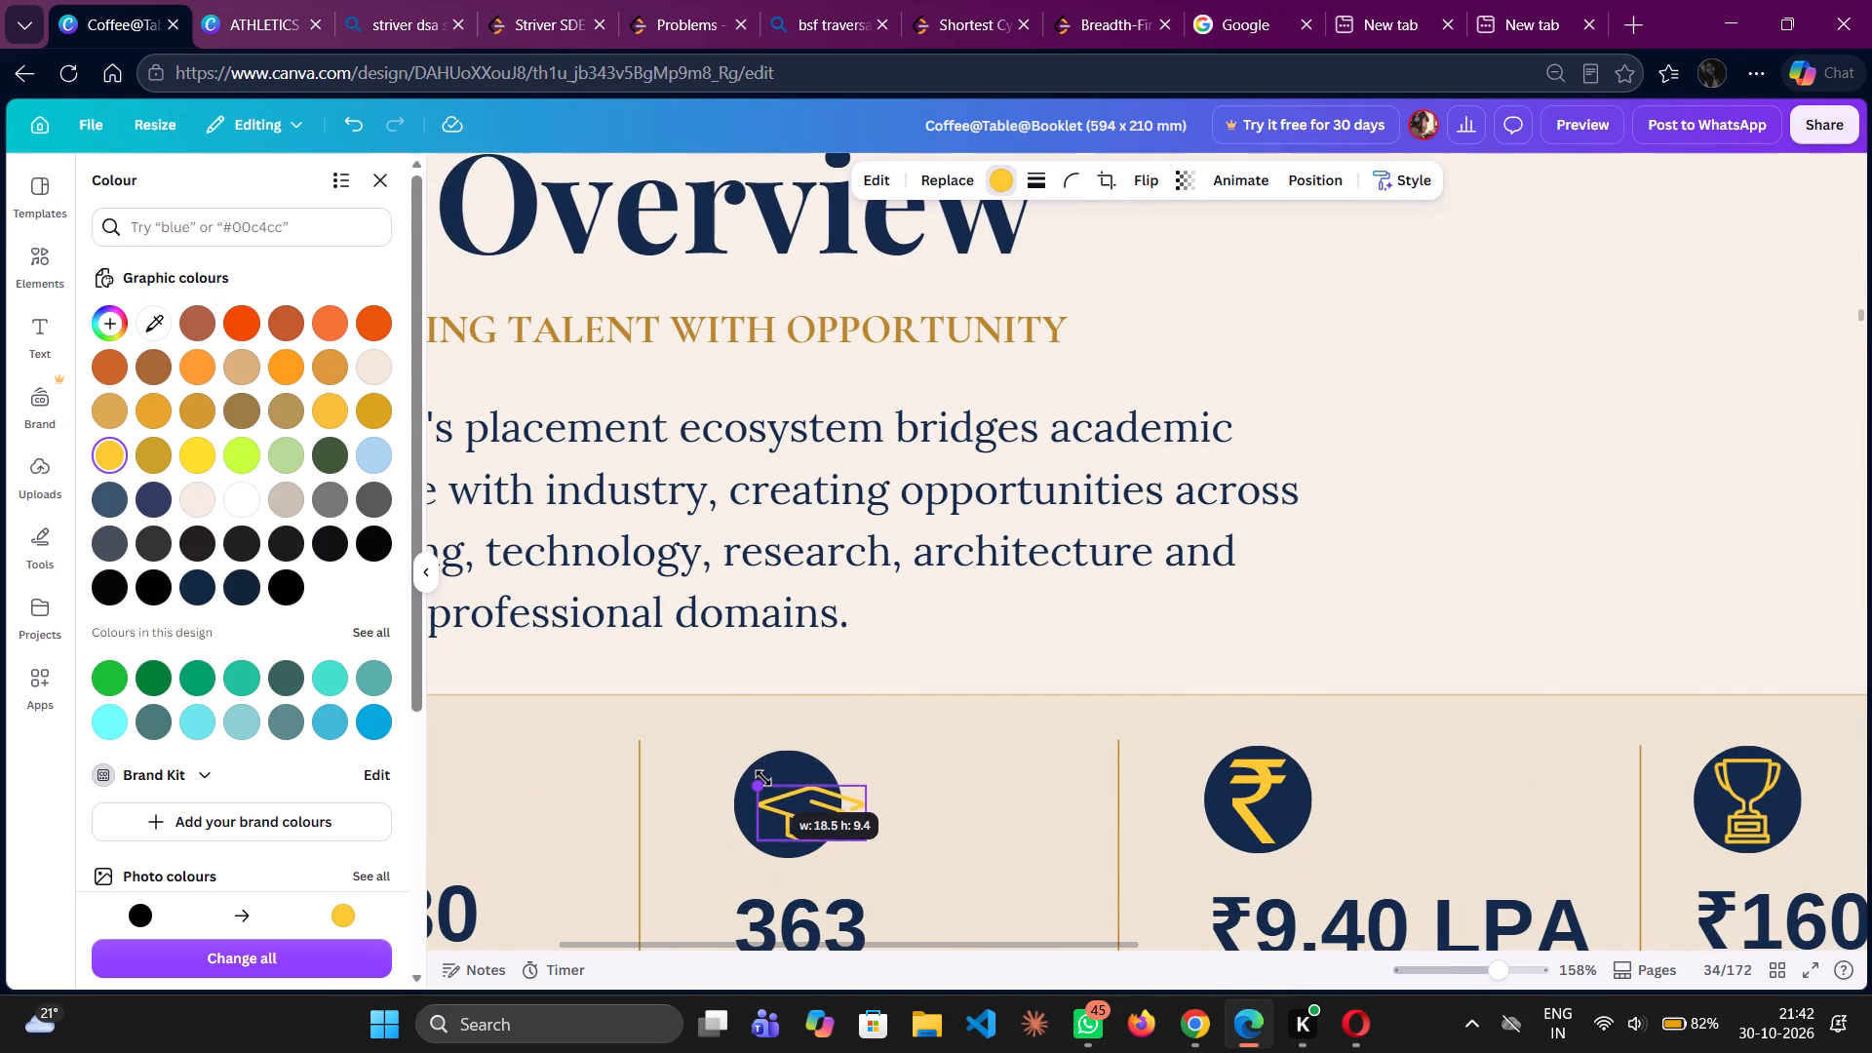
{"action": "left_click_drag", "start_coordinate": [763, 778], "coordinate": [766, 778]}
{"action": "left_click_drag", "start_coordinate": [810, 800], "coordinate": [779, 790]}
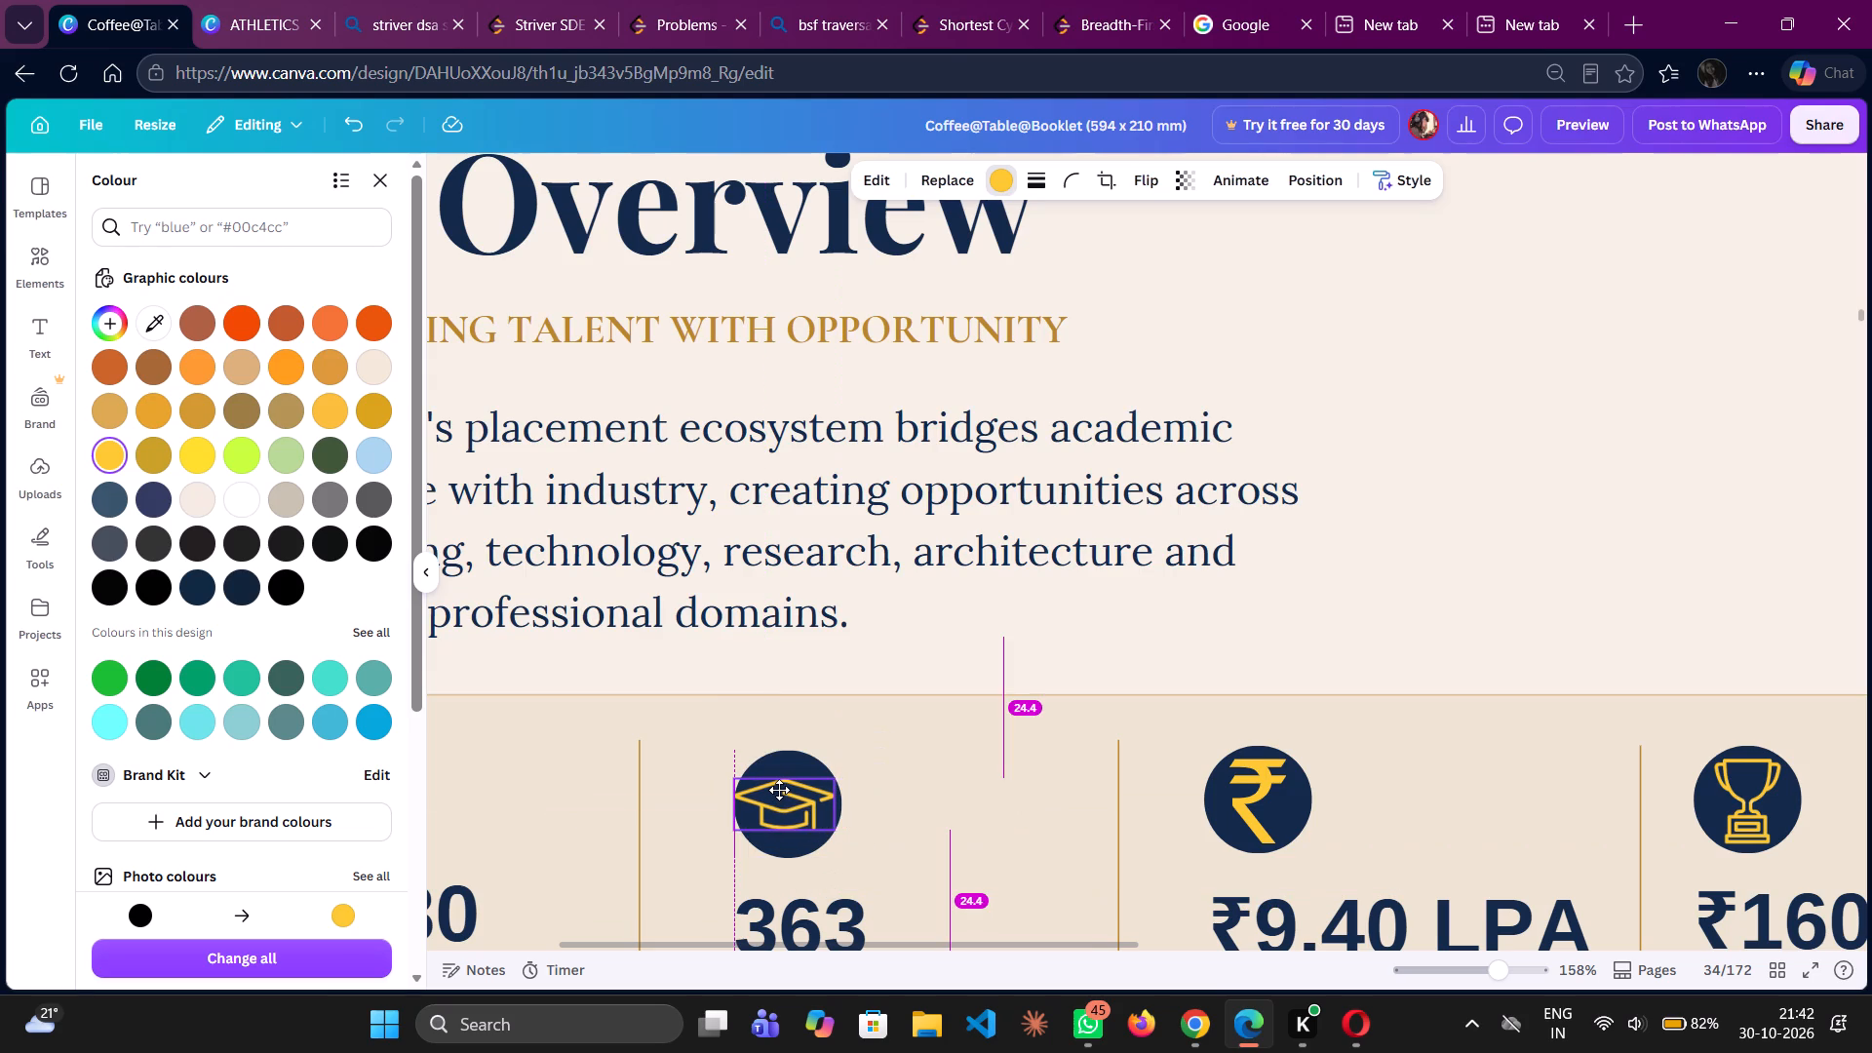
{"action": "left_click_drag", "start_coordinate": [779, 790], "coordinate": [782, 790]}
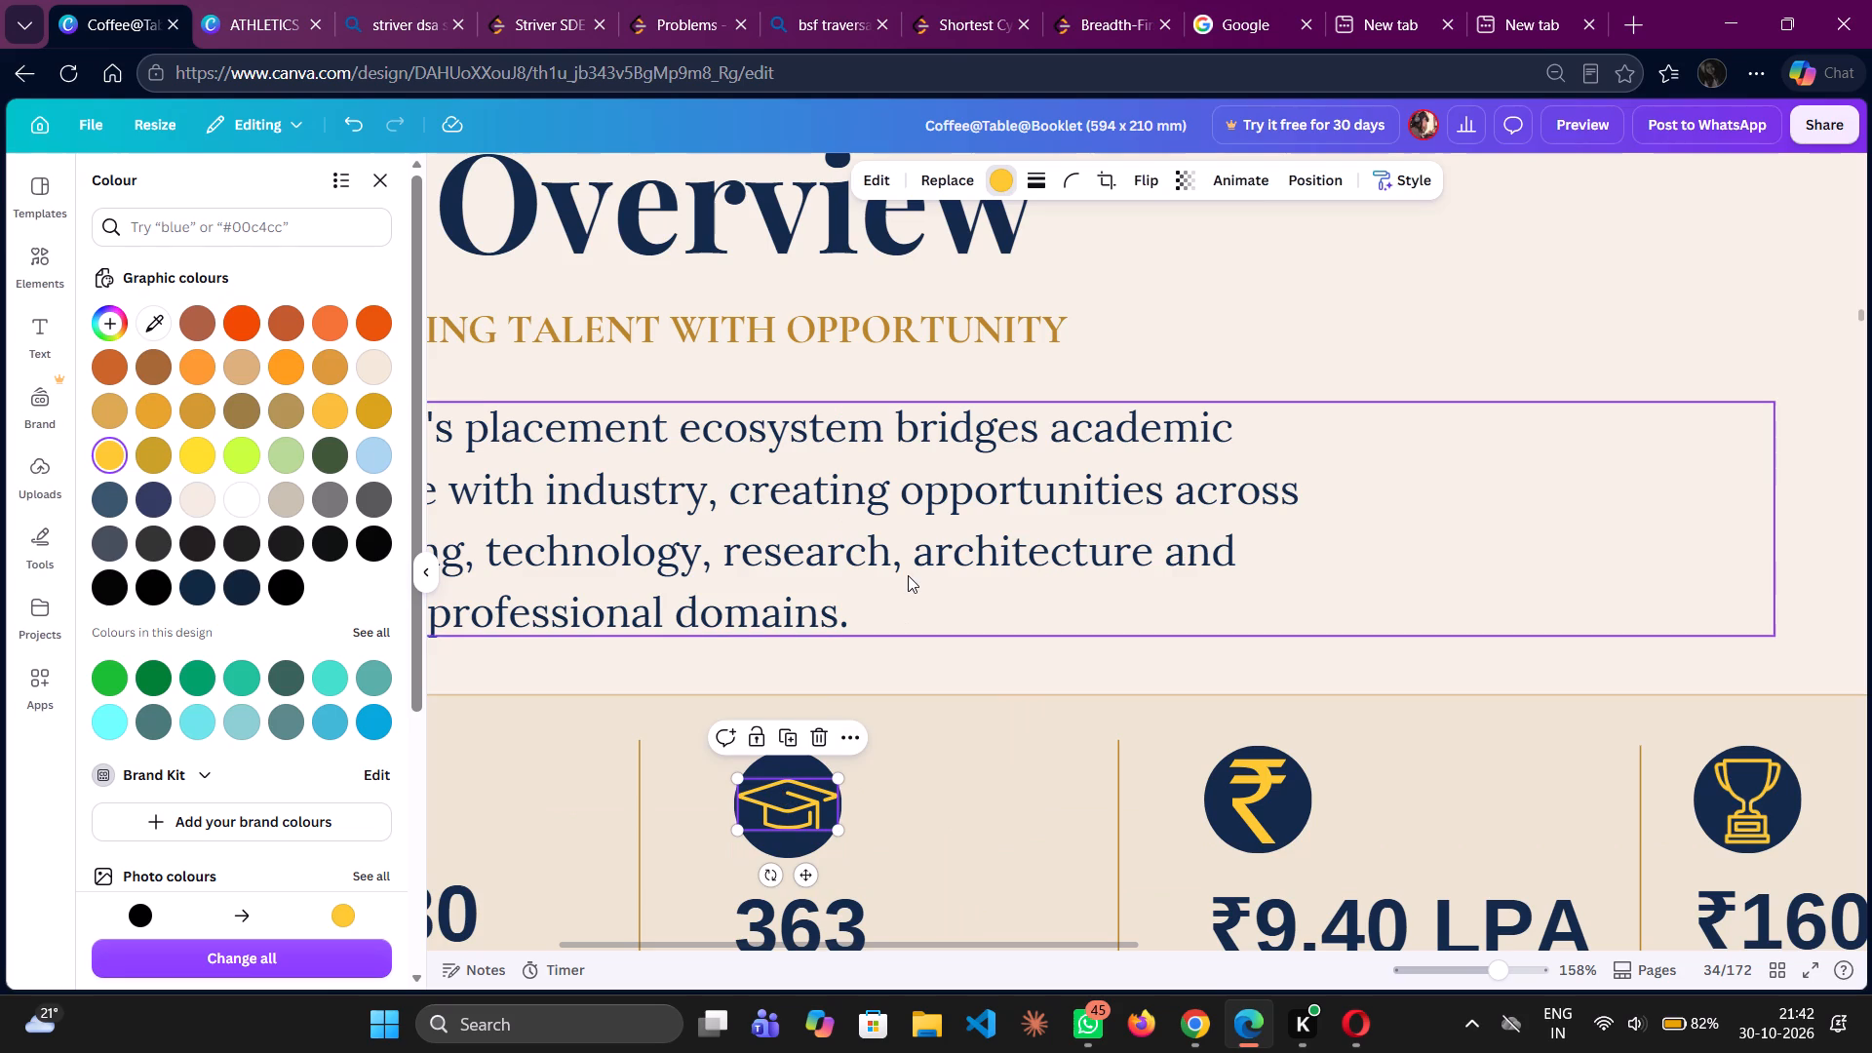
Search the element graphics for "people symbol".
{"action": "scroll", "coordinate": [908, 575], "scroll_direction": "right", "scroll_amount": 1}
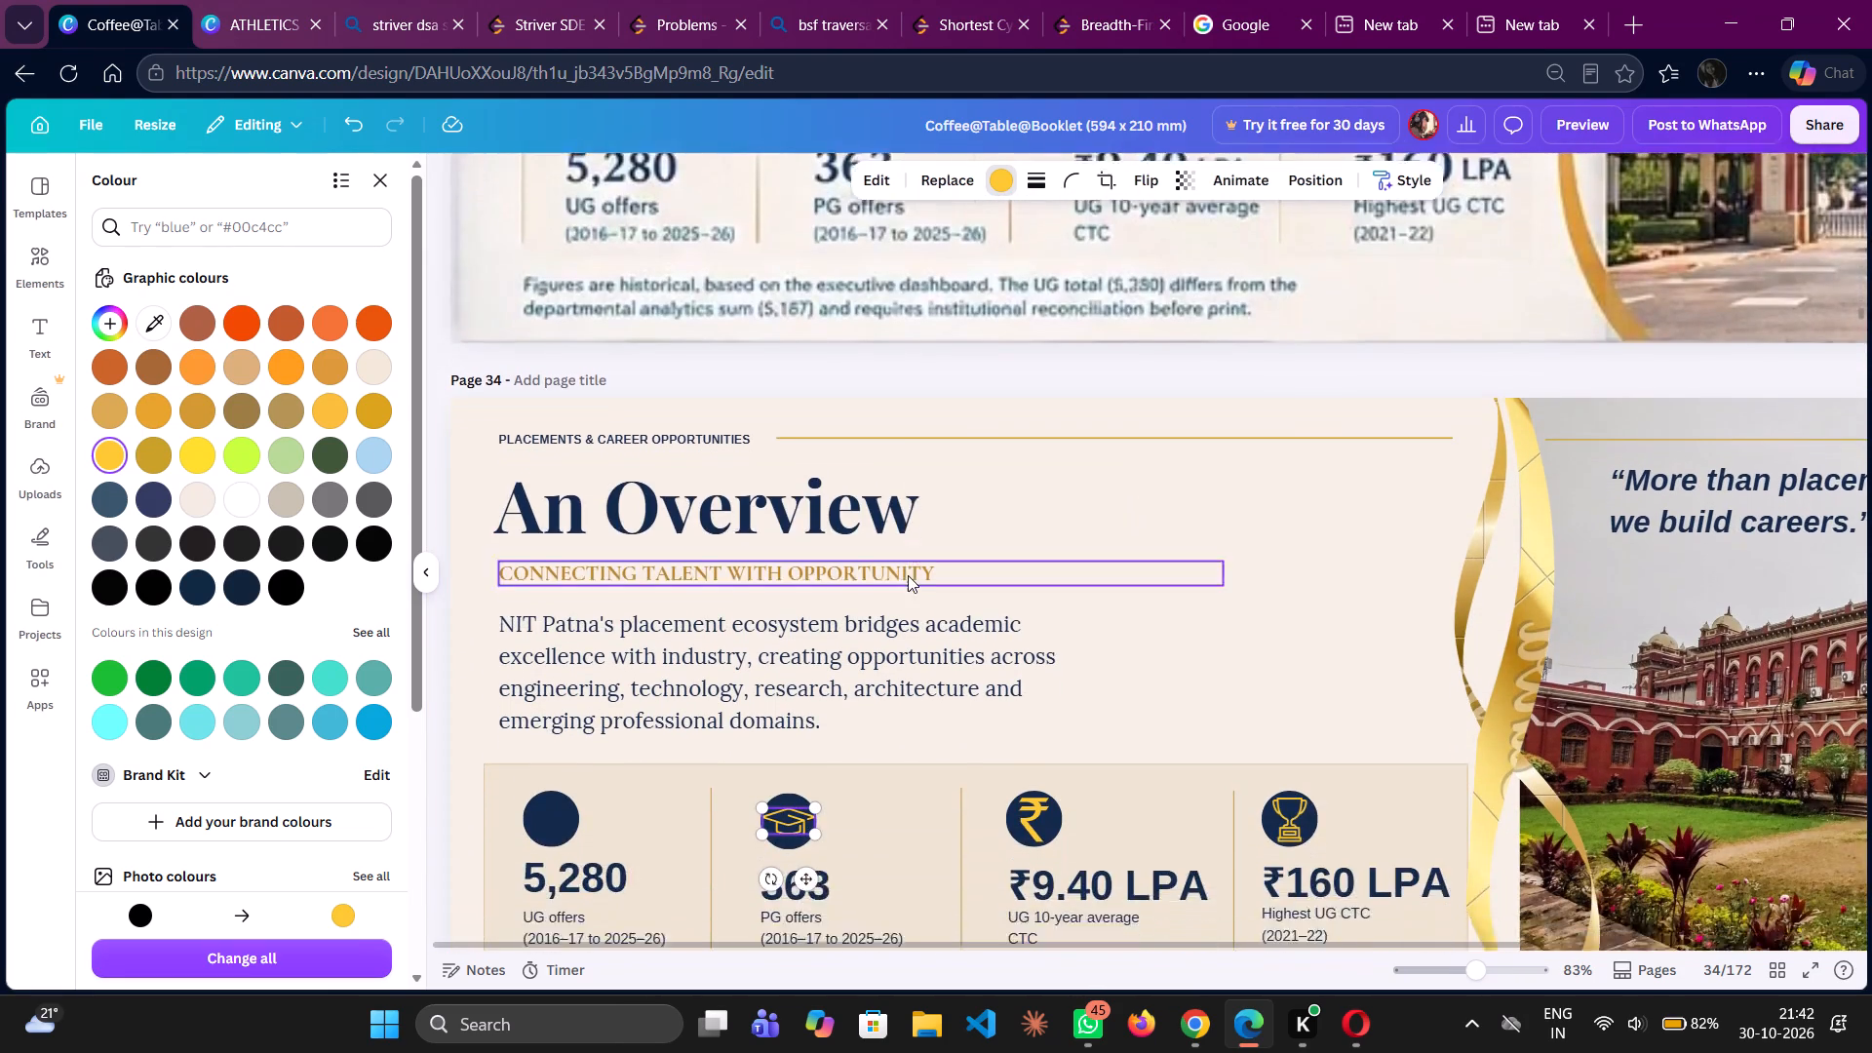
{"action": "scroll", "coordinate": [908, 575], "scroll_direction": "right", "scroll_amount": 1}
{"action": "left_click", "coordinate": [62, 261]}
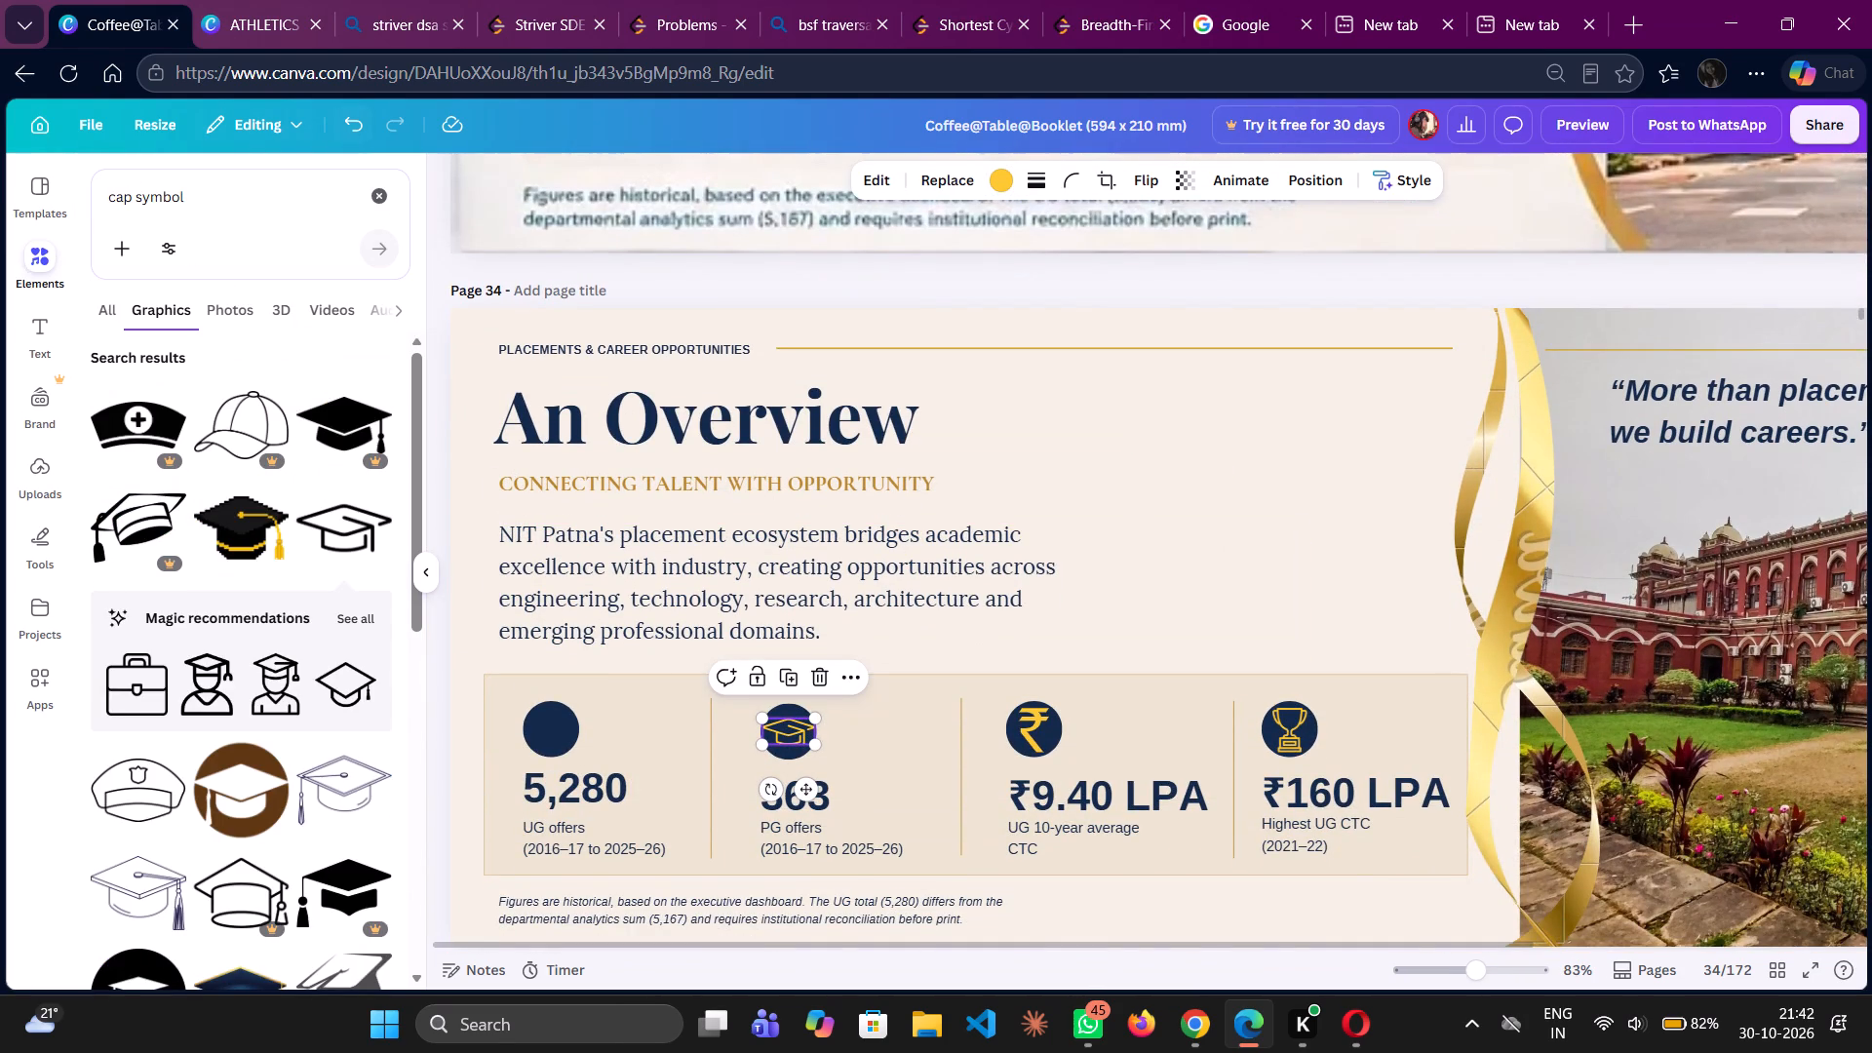
{"action": "left_click_drag", "start_coordinate": [130, 205], "coordinate": [82, 213]}
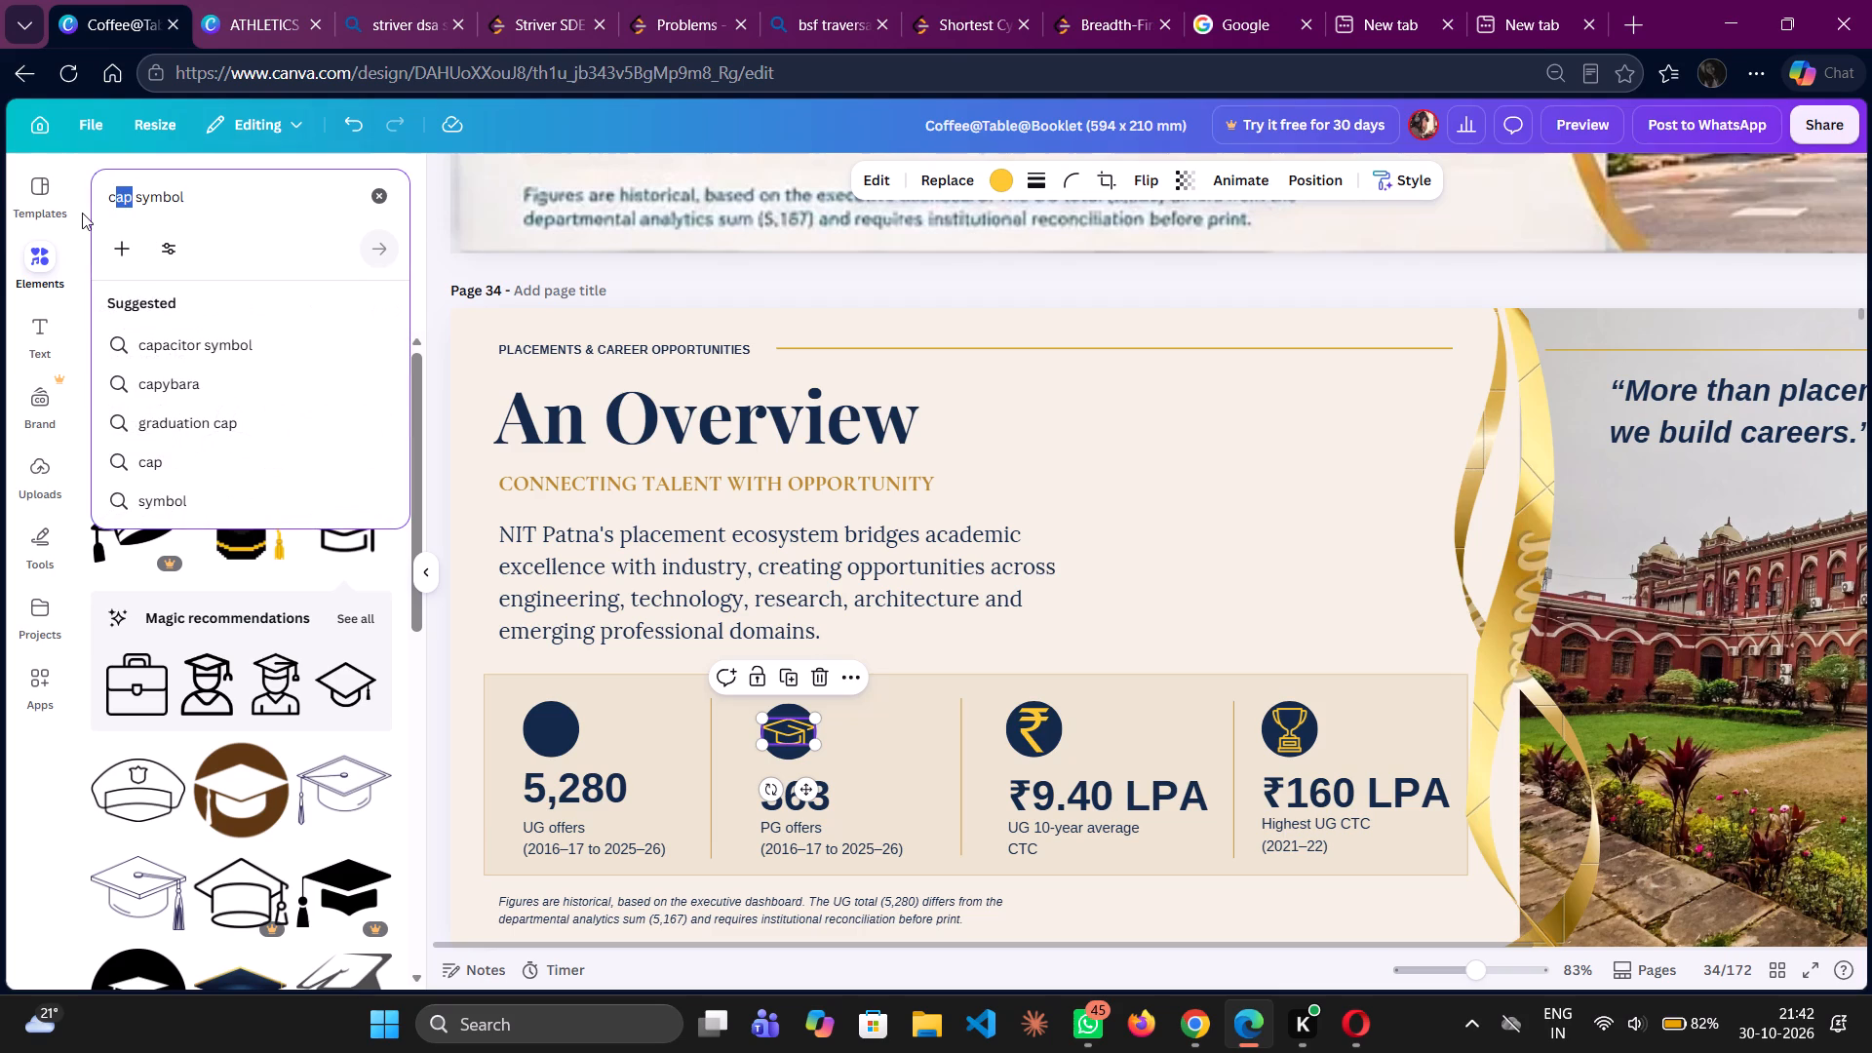
{"action": "key", "text": "p"}
{"action": "type", "text": "oep"}
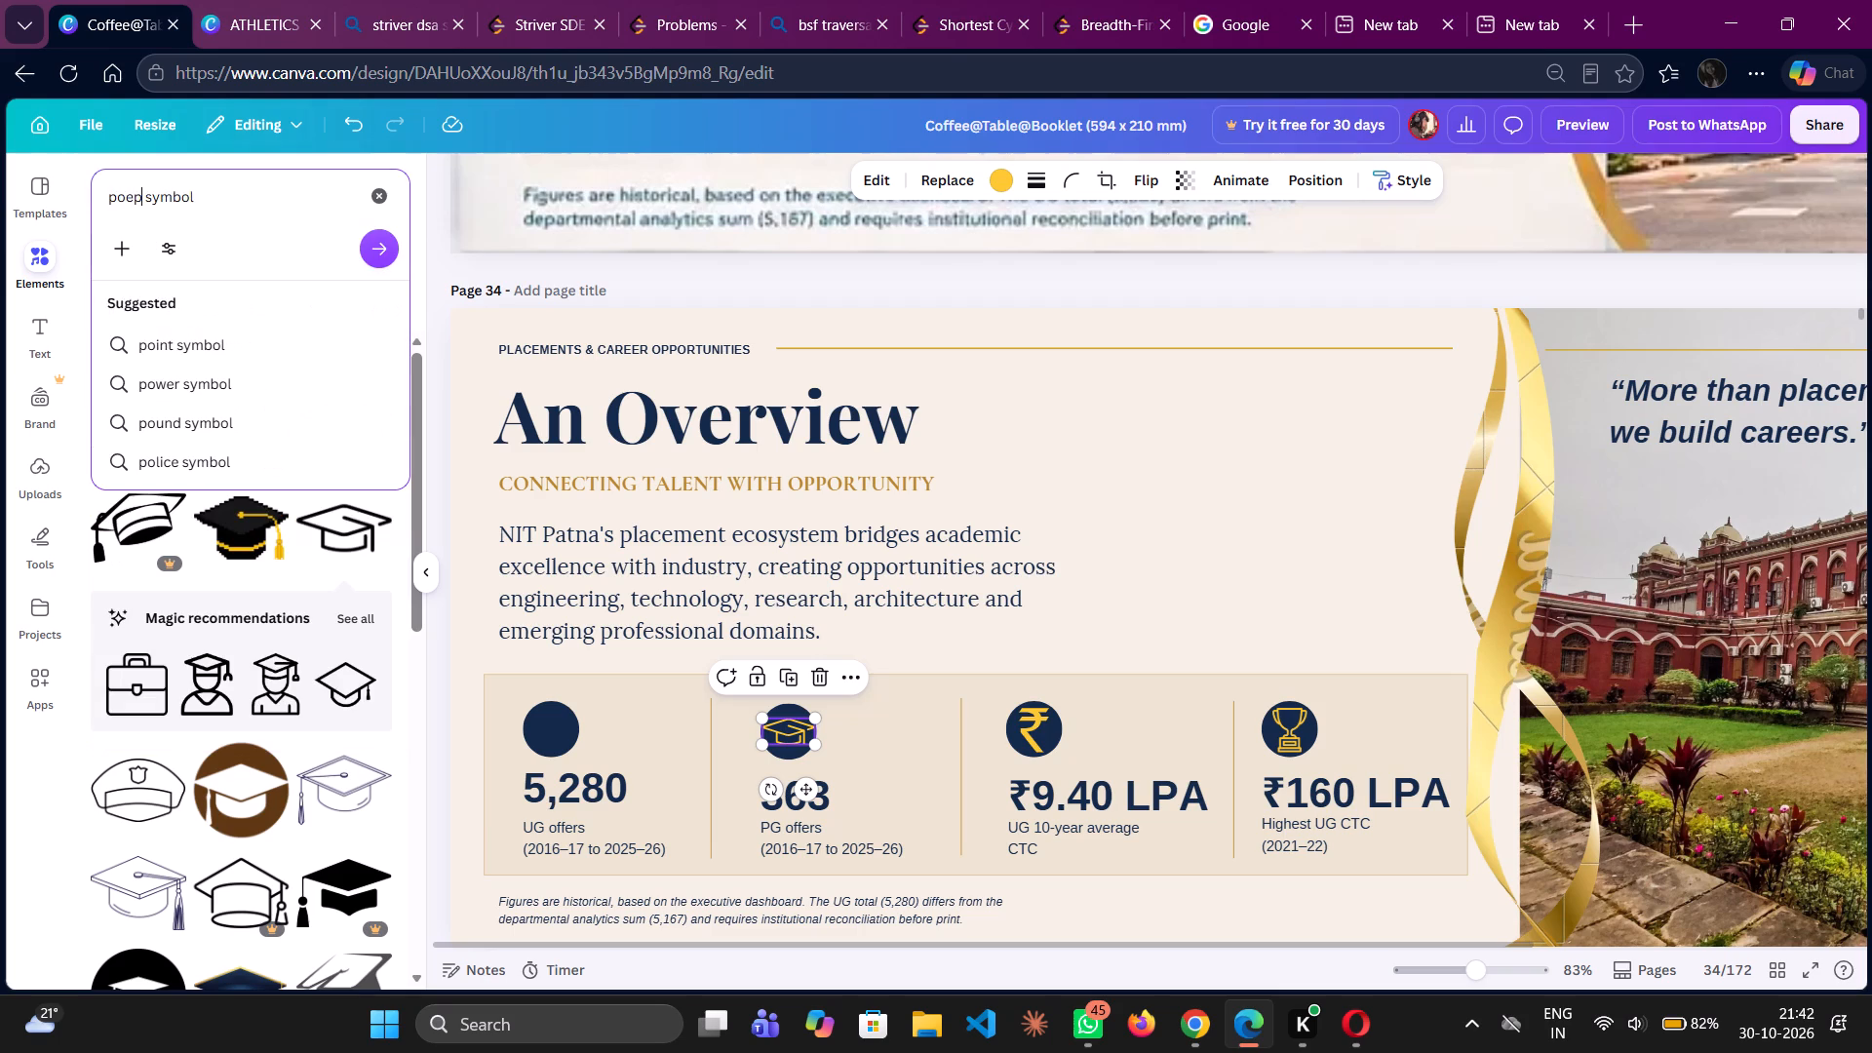
{"action": "key", "text": "BackSpace"}
{"action": "key", "text": "BackSpace"}
{"action": "key", "text": "BackSpace"}
{"action": "type", "text": "ep"}
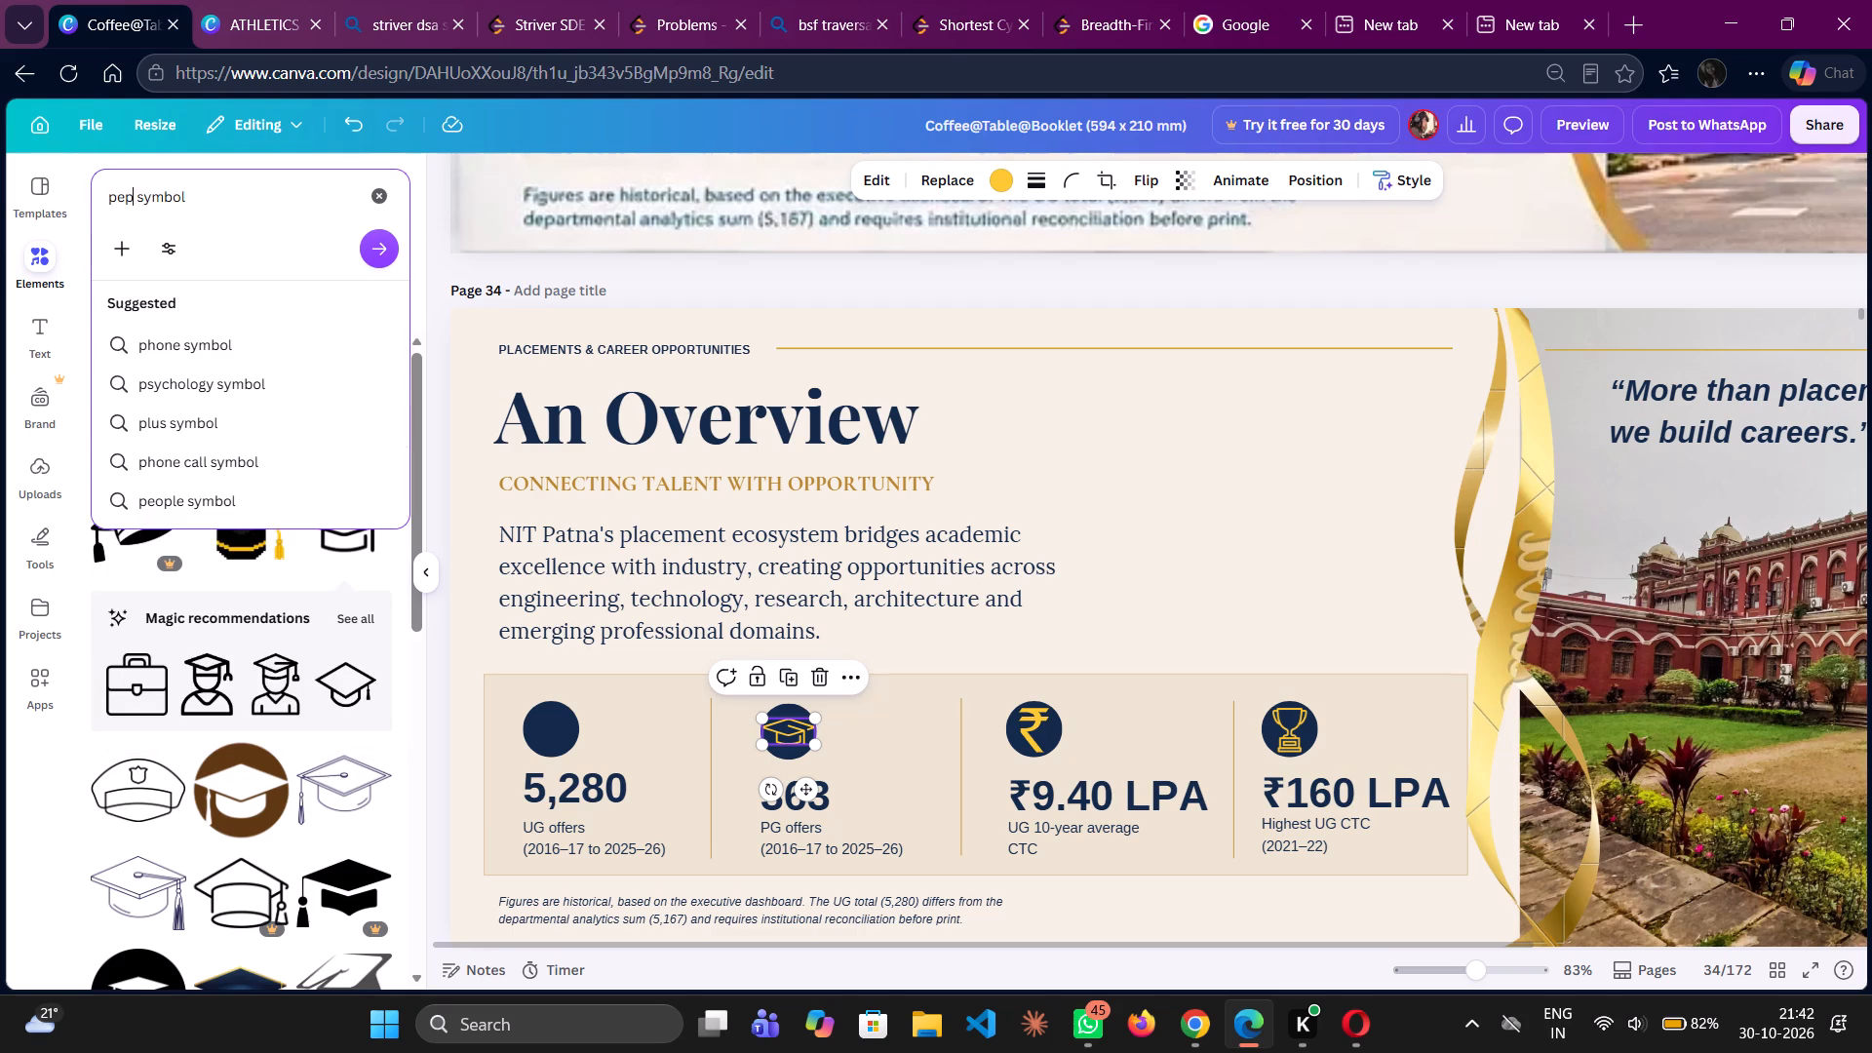
{"action": "key", "text": "BackSpace"}
{"action": "type", "text": "ople"}
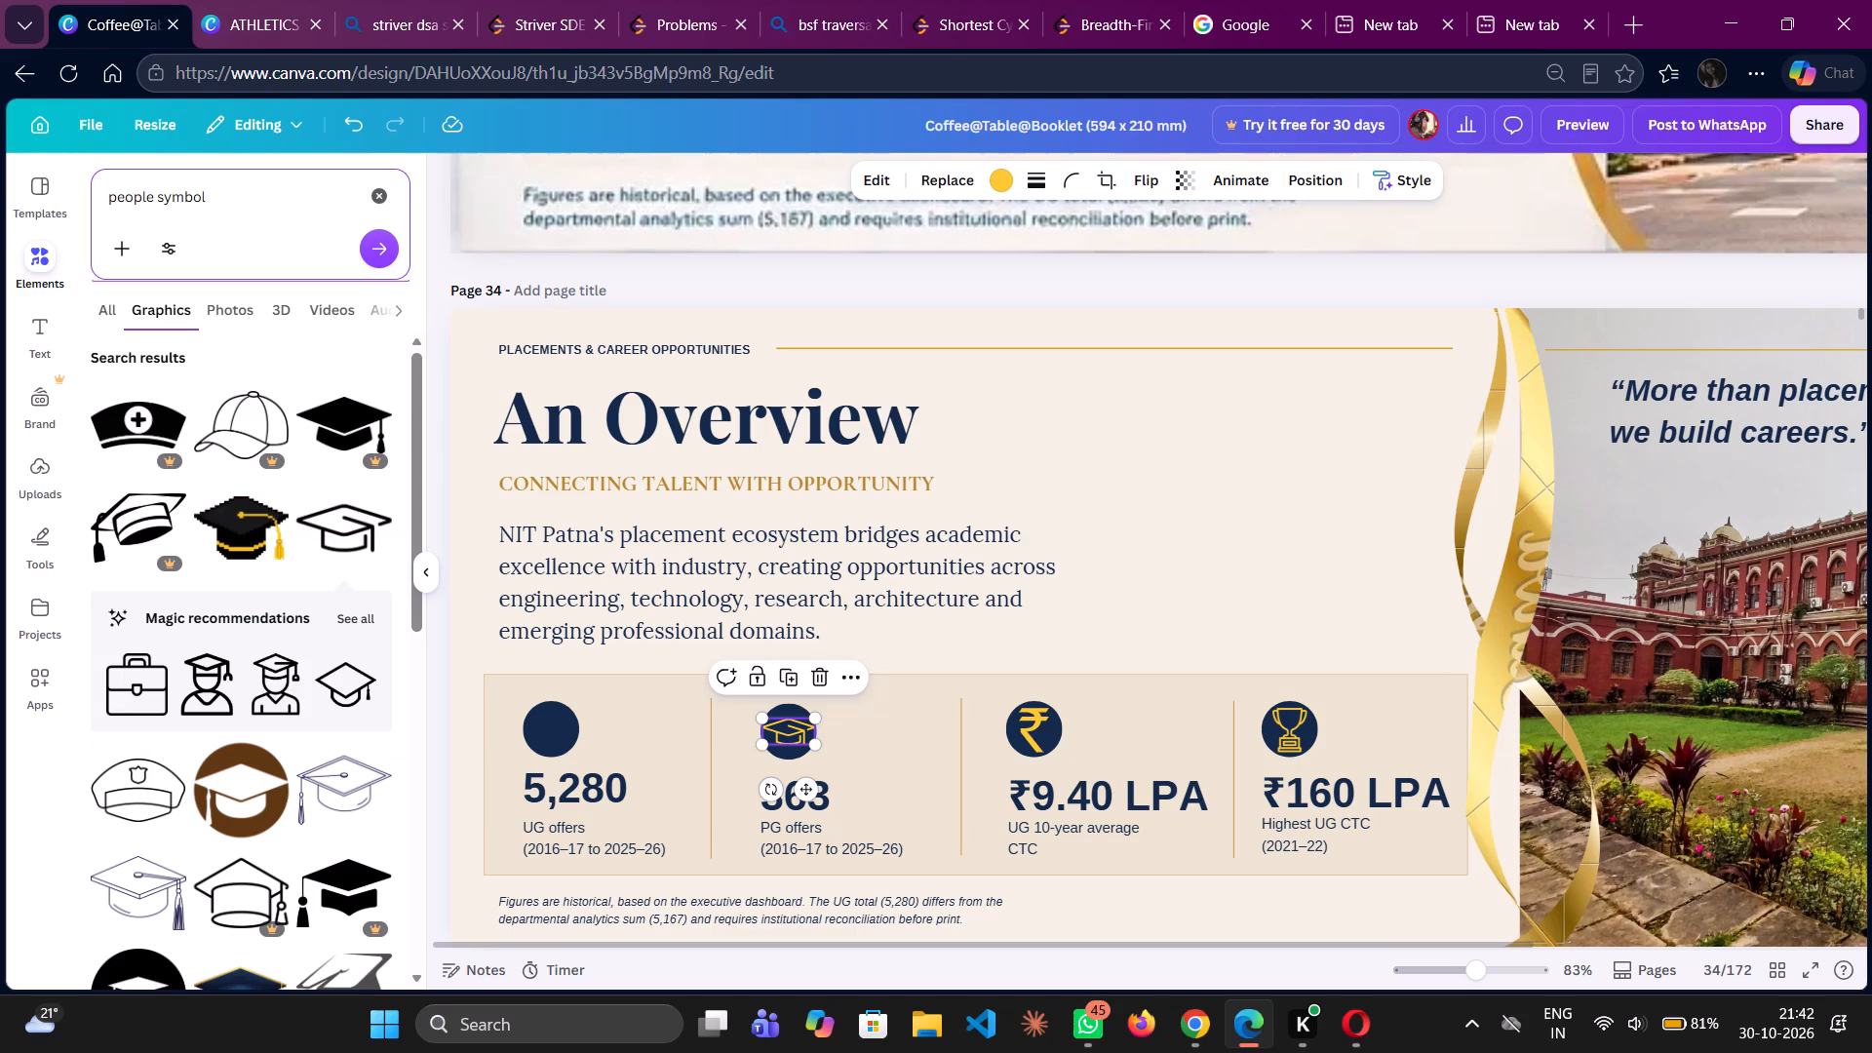
{"action": "key", "text": "Return"}
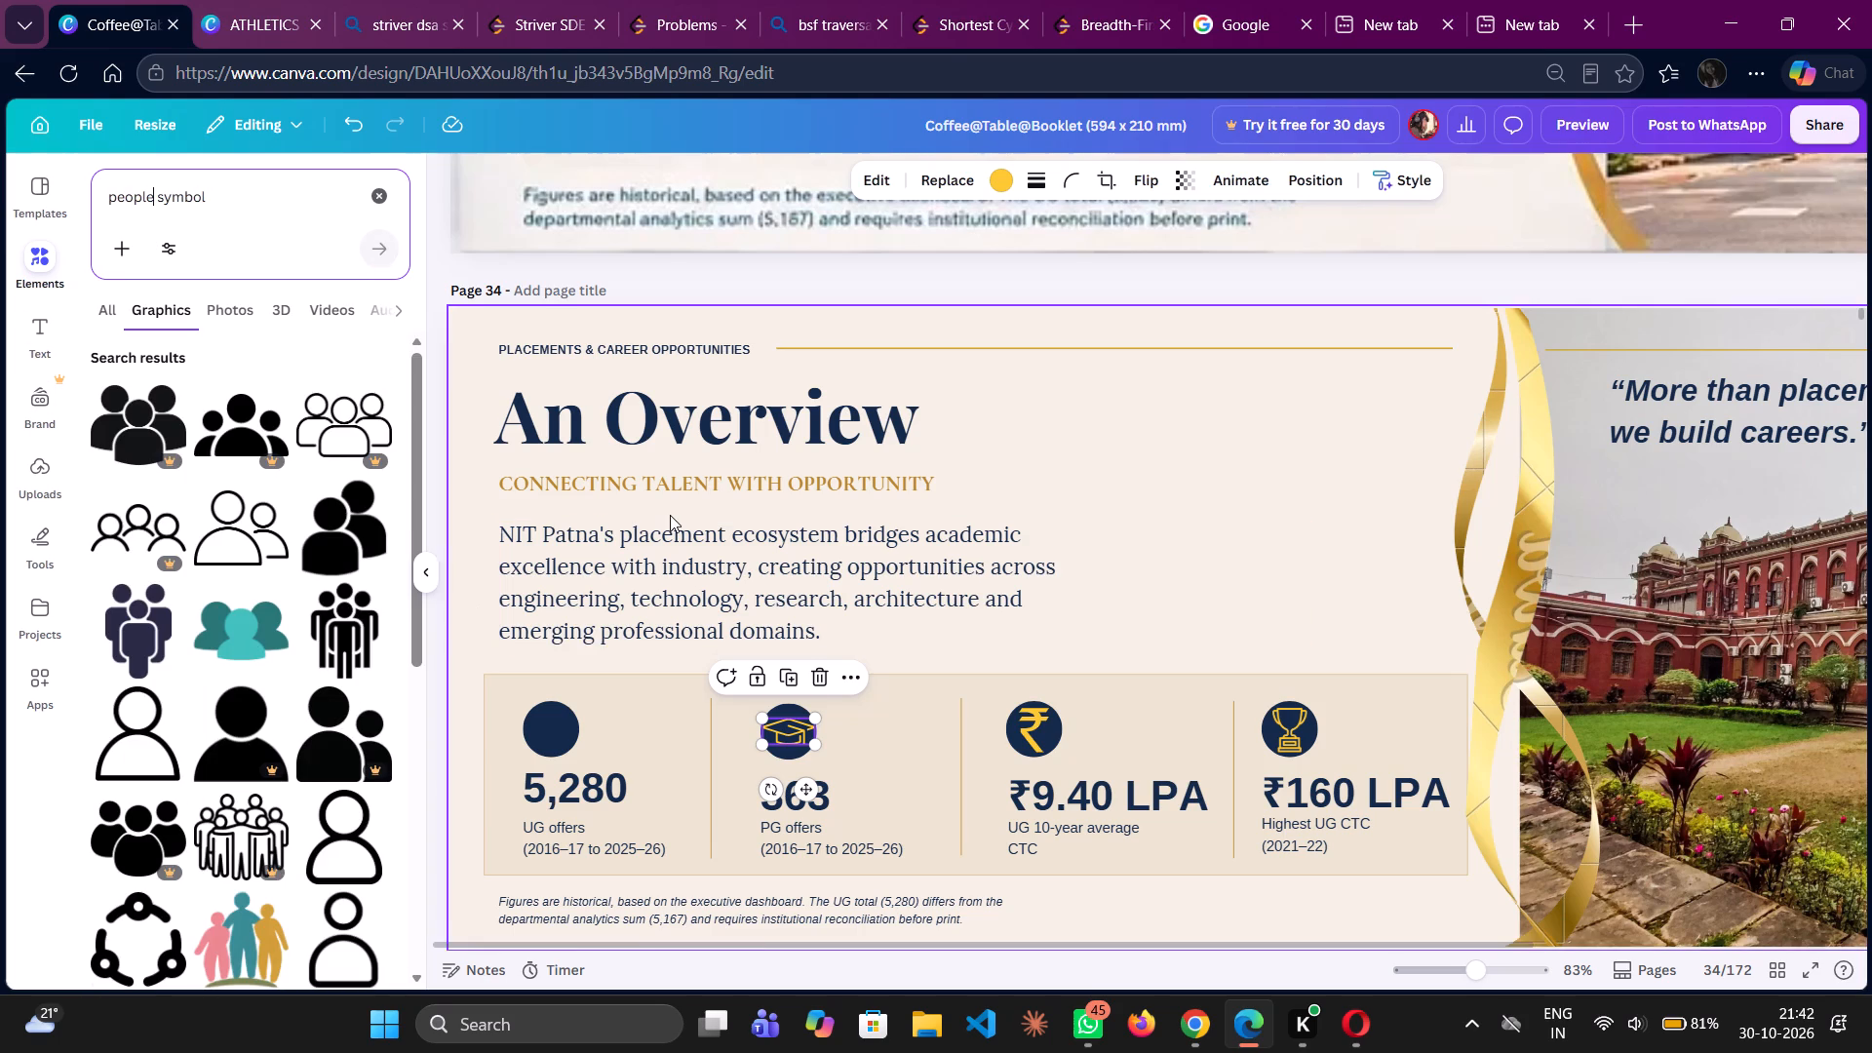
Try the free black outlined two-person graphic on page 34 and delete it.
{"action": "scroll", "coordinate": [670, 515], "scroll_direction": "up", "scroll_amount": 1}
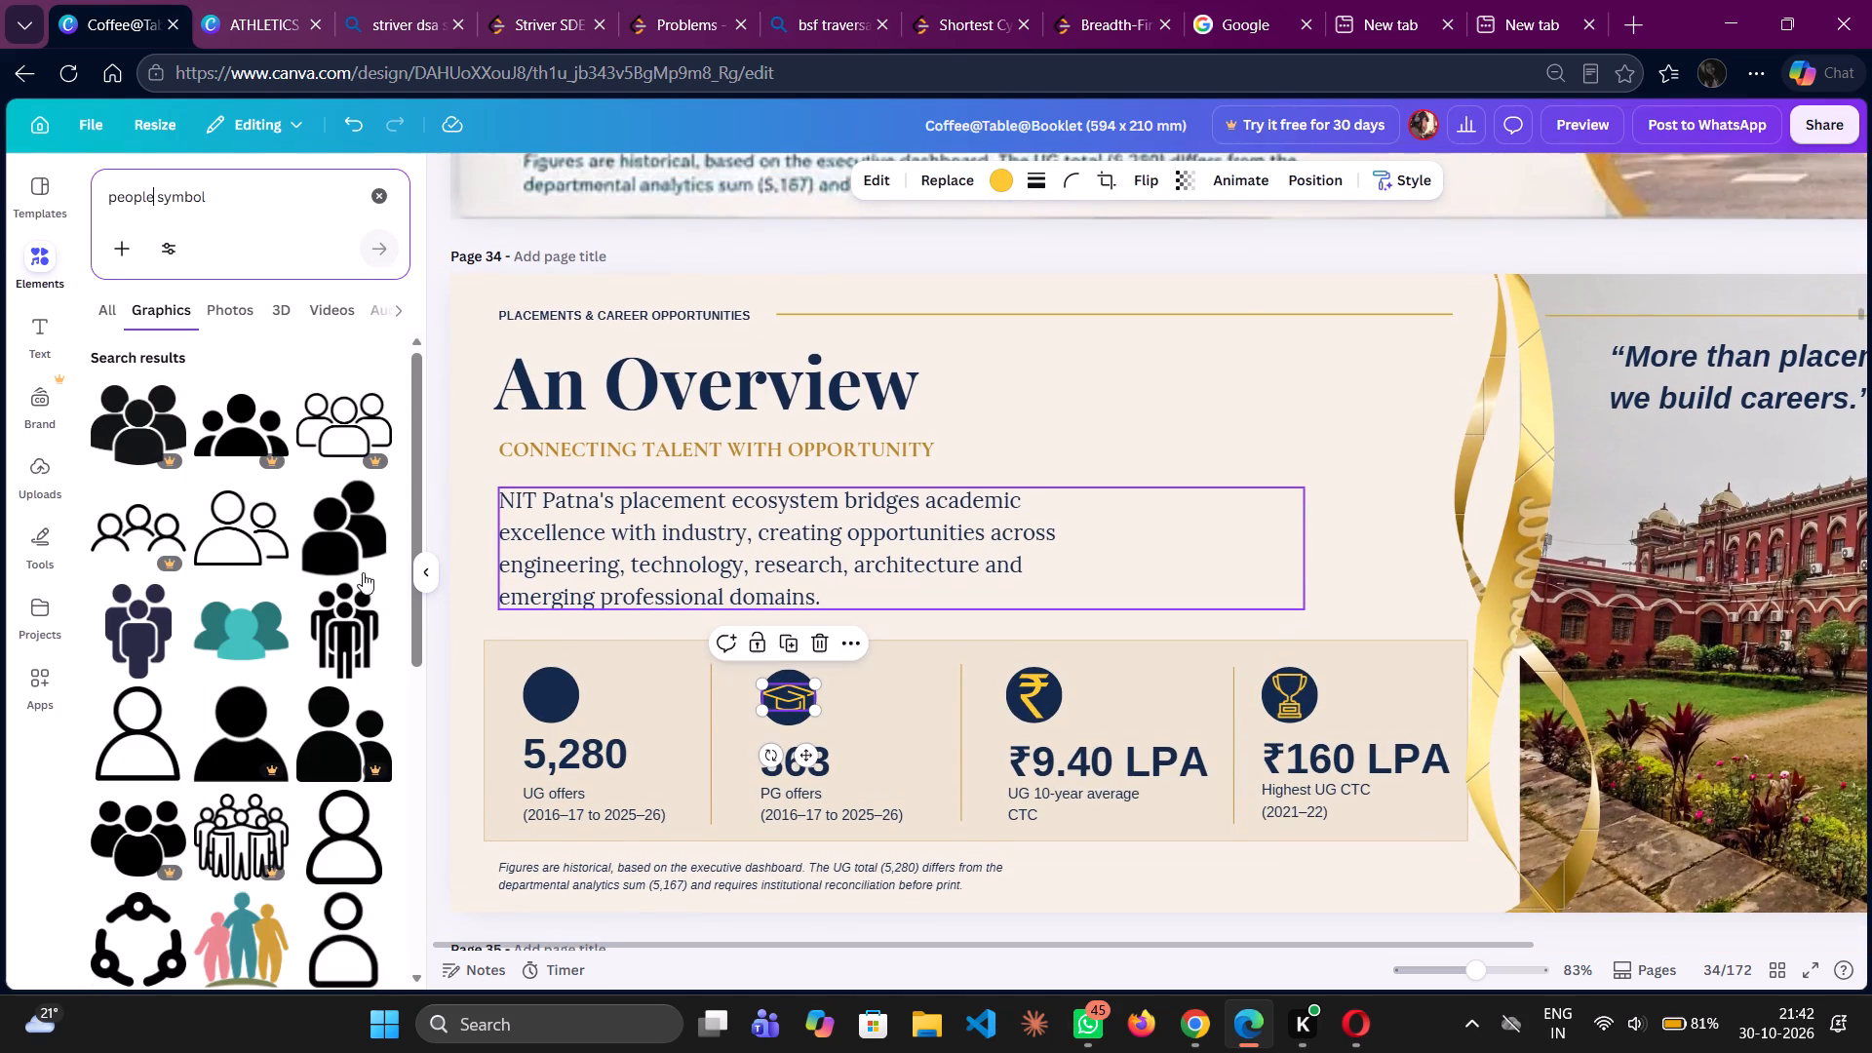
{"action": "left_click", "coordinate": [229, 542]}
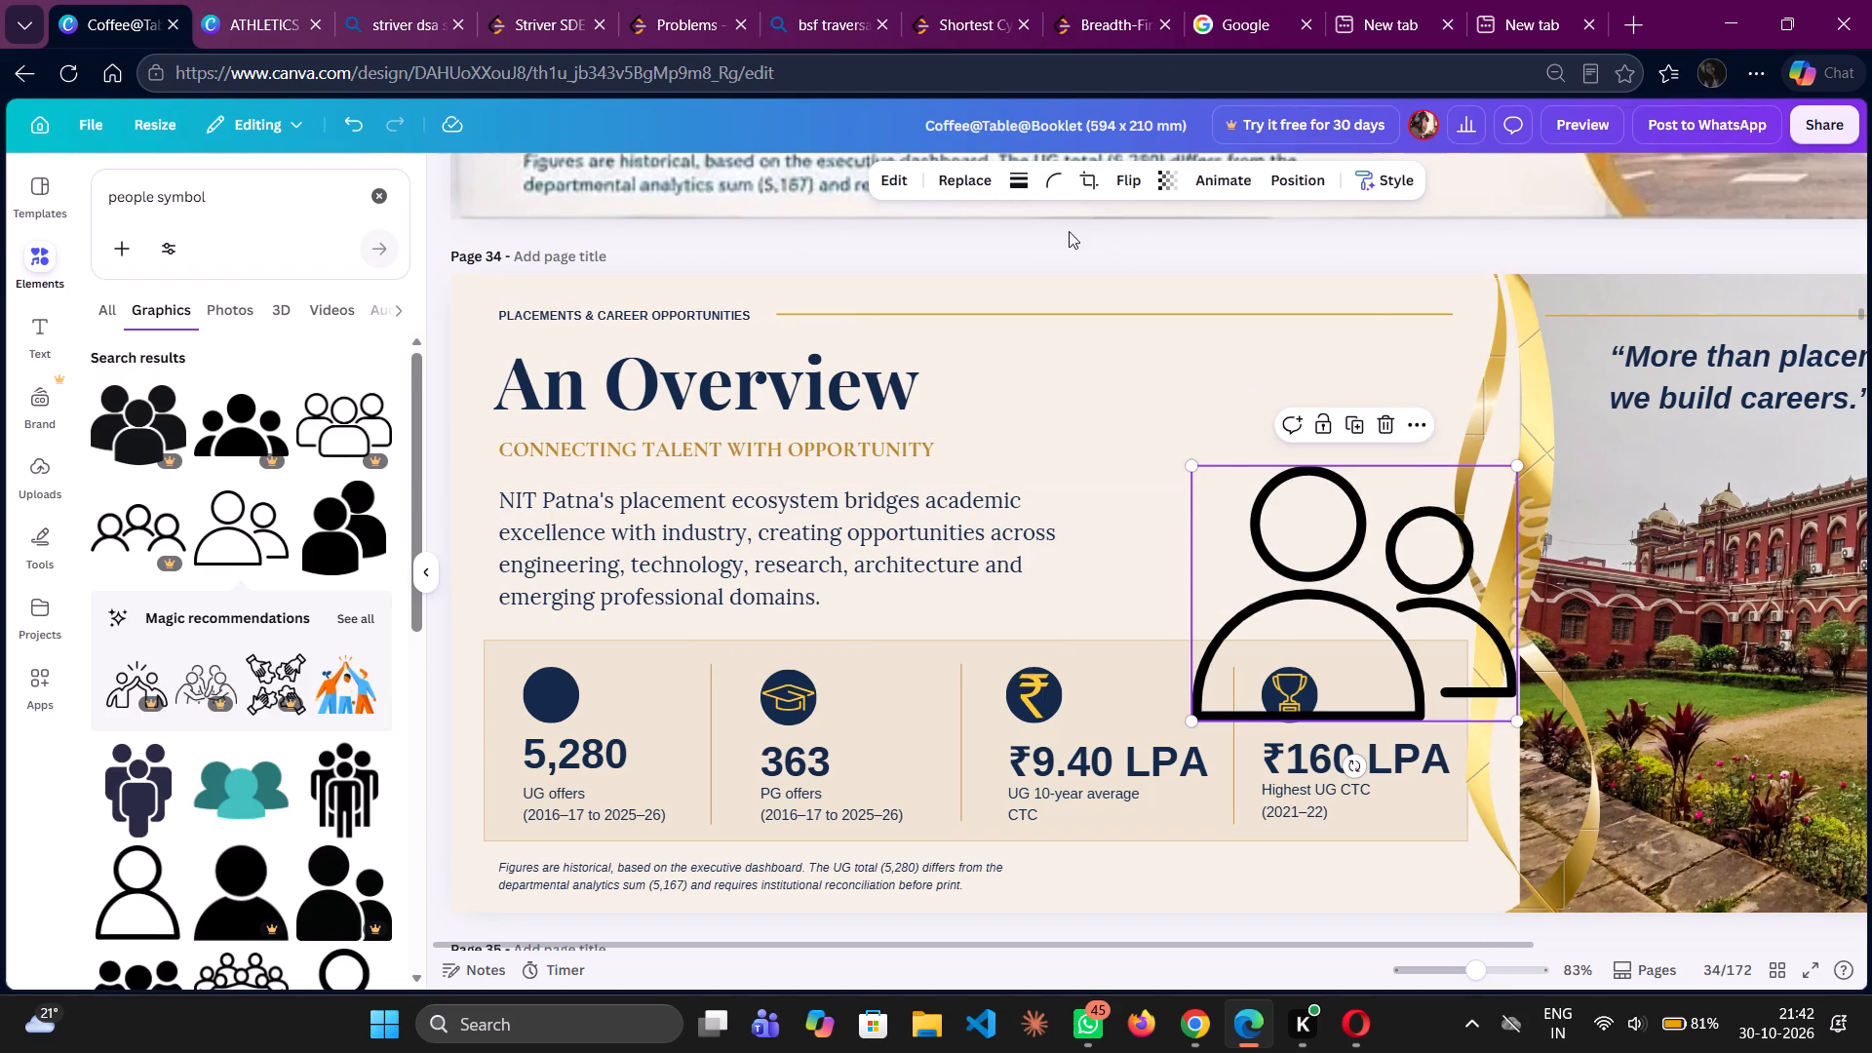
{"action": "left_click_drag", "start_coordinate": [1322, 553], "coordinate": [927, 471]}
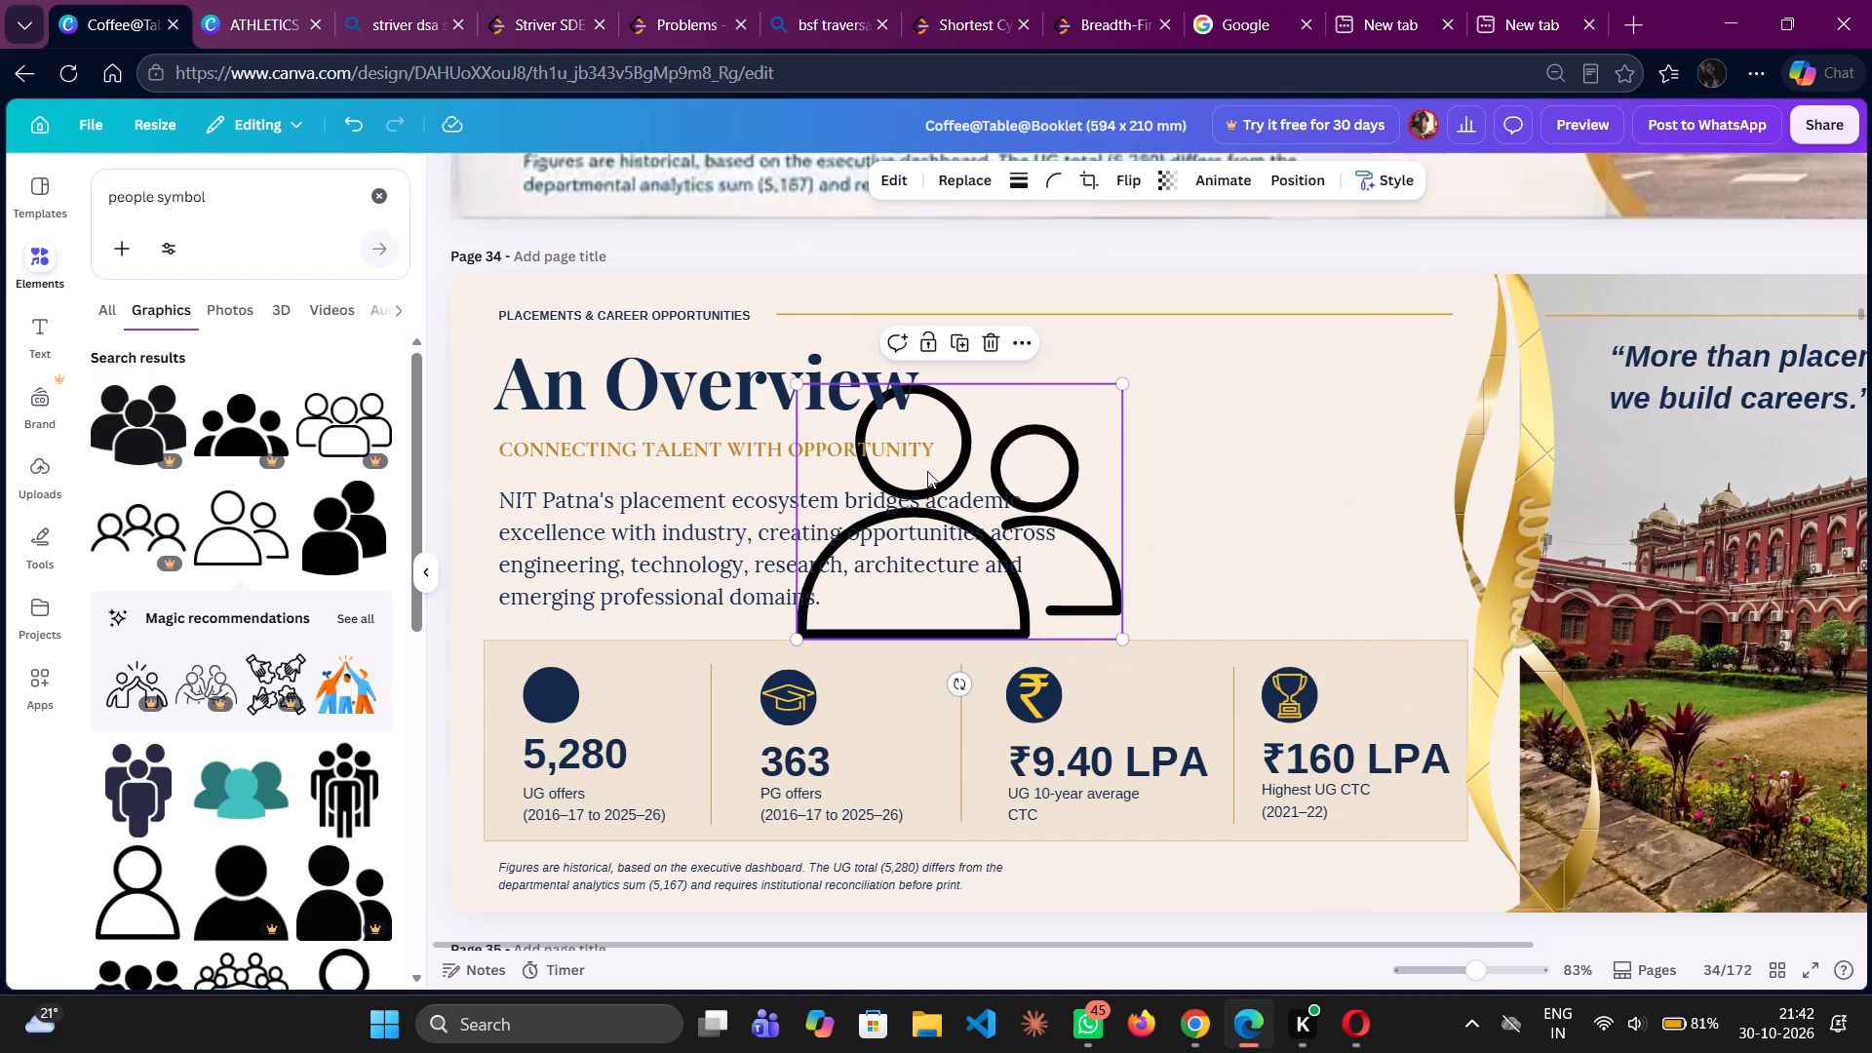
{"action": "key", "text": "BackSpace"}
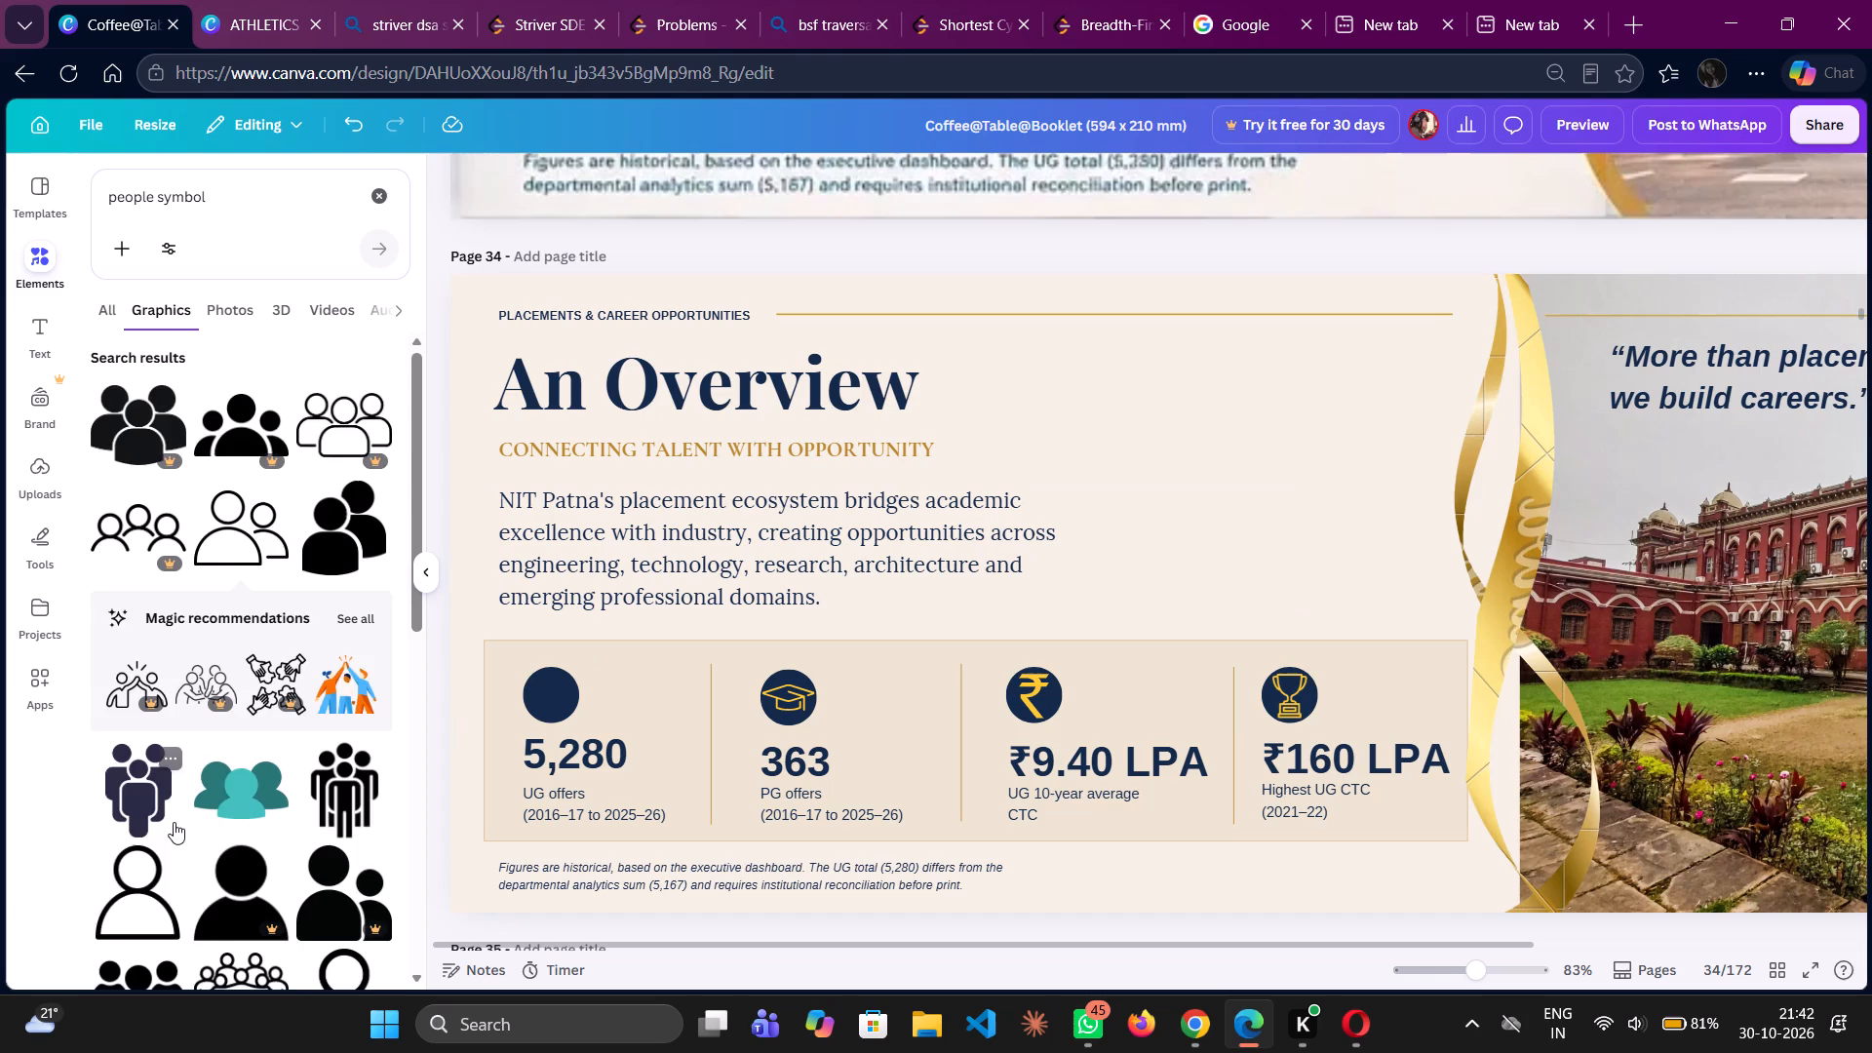
Look through the people symbol graphics for a group icon suited to the empty circle above 5,280 UG offers.
{"action": "scroll", "coordinate": [174, 822], "scroll_direction": "down", "scroll_amount": 1}
{"action": "scroll", "coordinate": [253, 875], "scroll_direction": "down", "scroll_amount": 1}
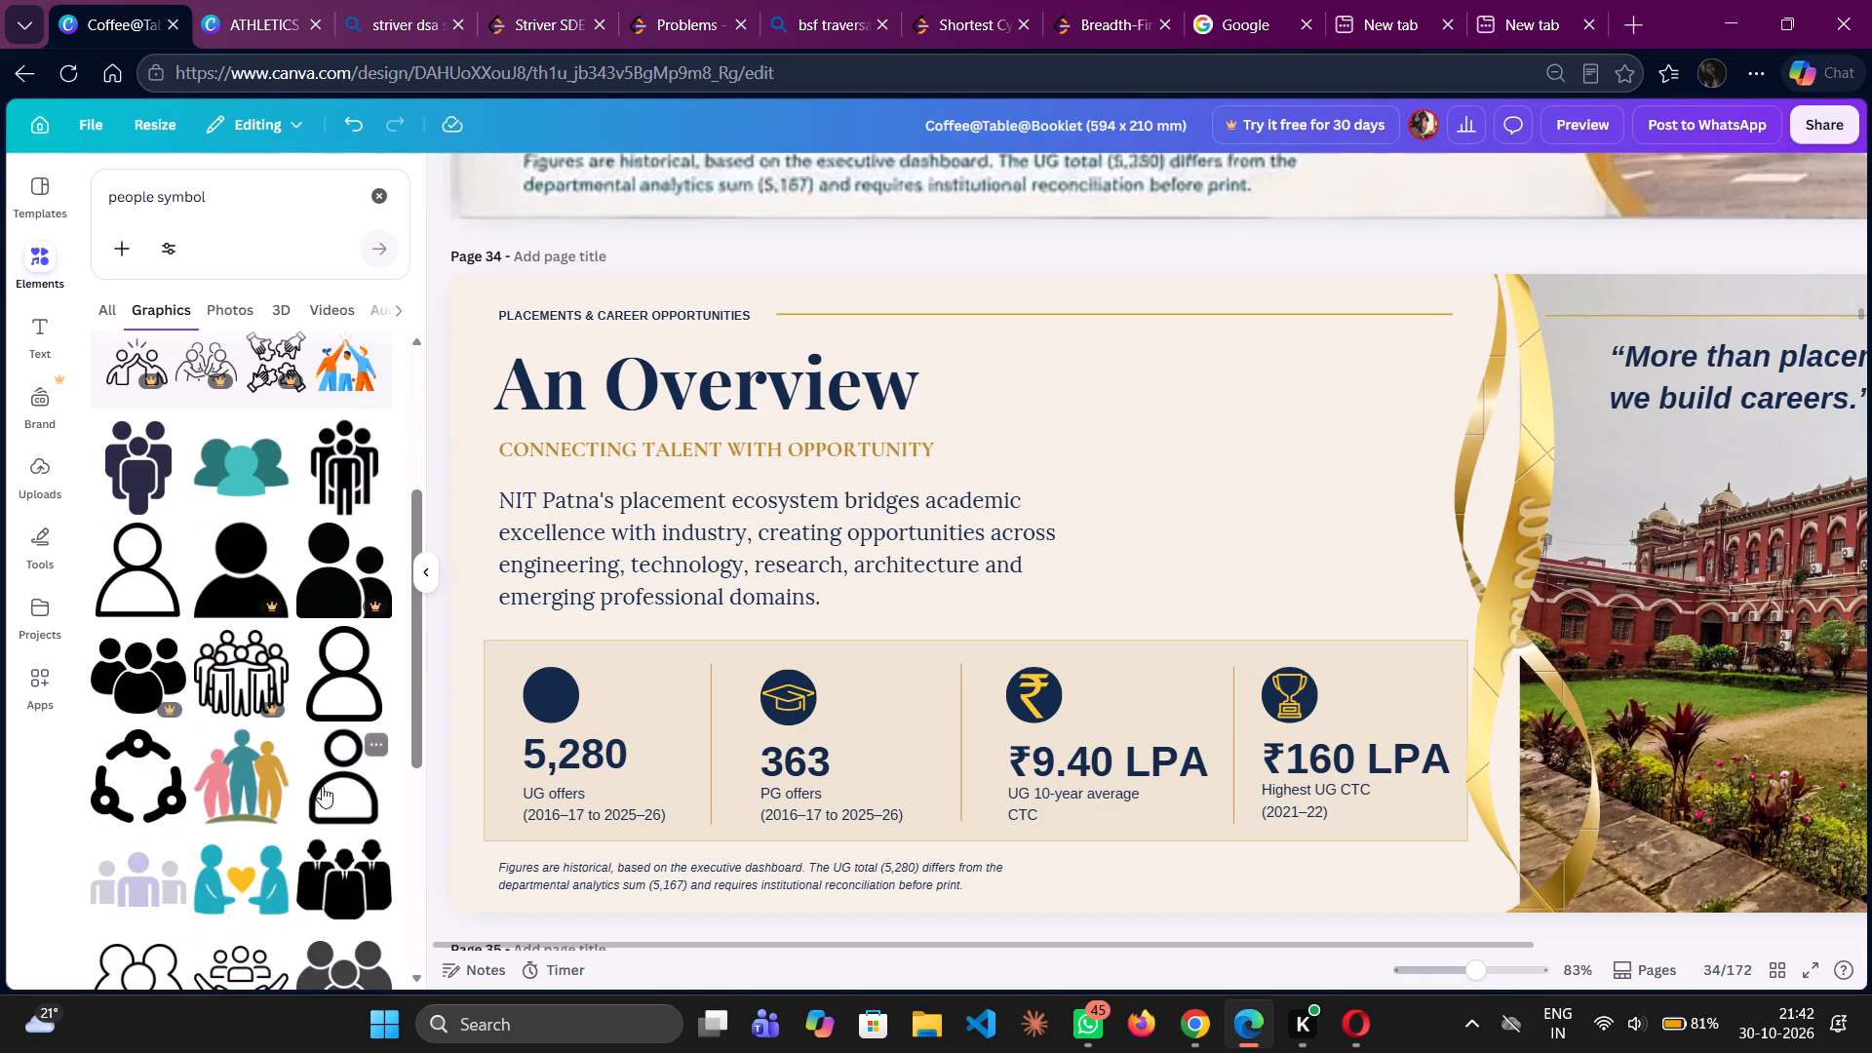
{"action": "scroll", "coordinate": [300, 803], "scroll_direction": "down", "scroll_amount": 1}
{"action": "scroll", "coordinate": [125, 841], "scroll_direction": "down", "scroll_amount": 1}
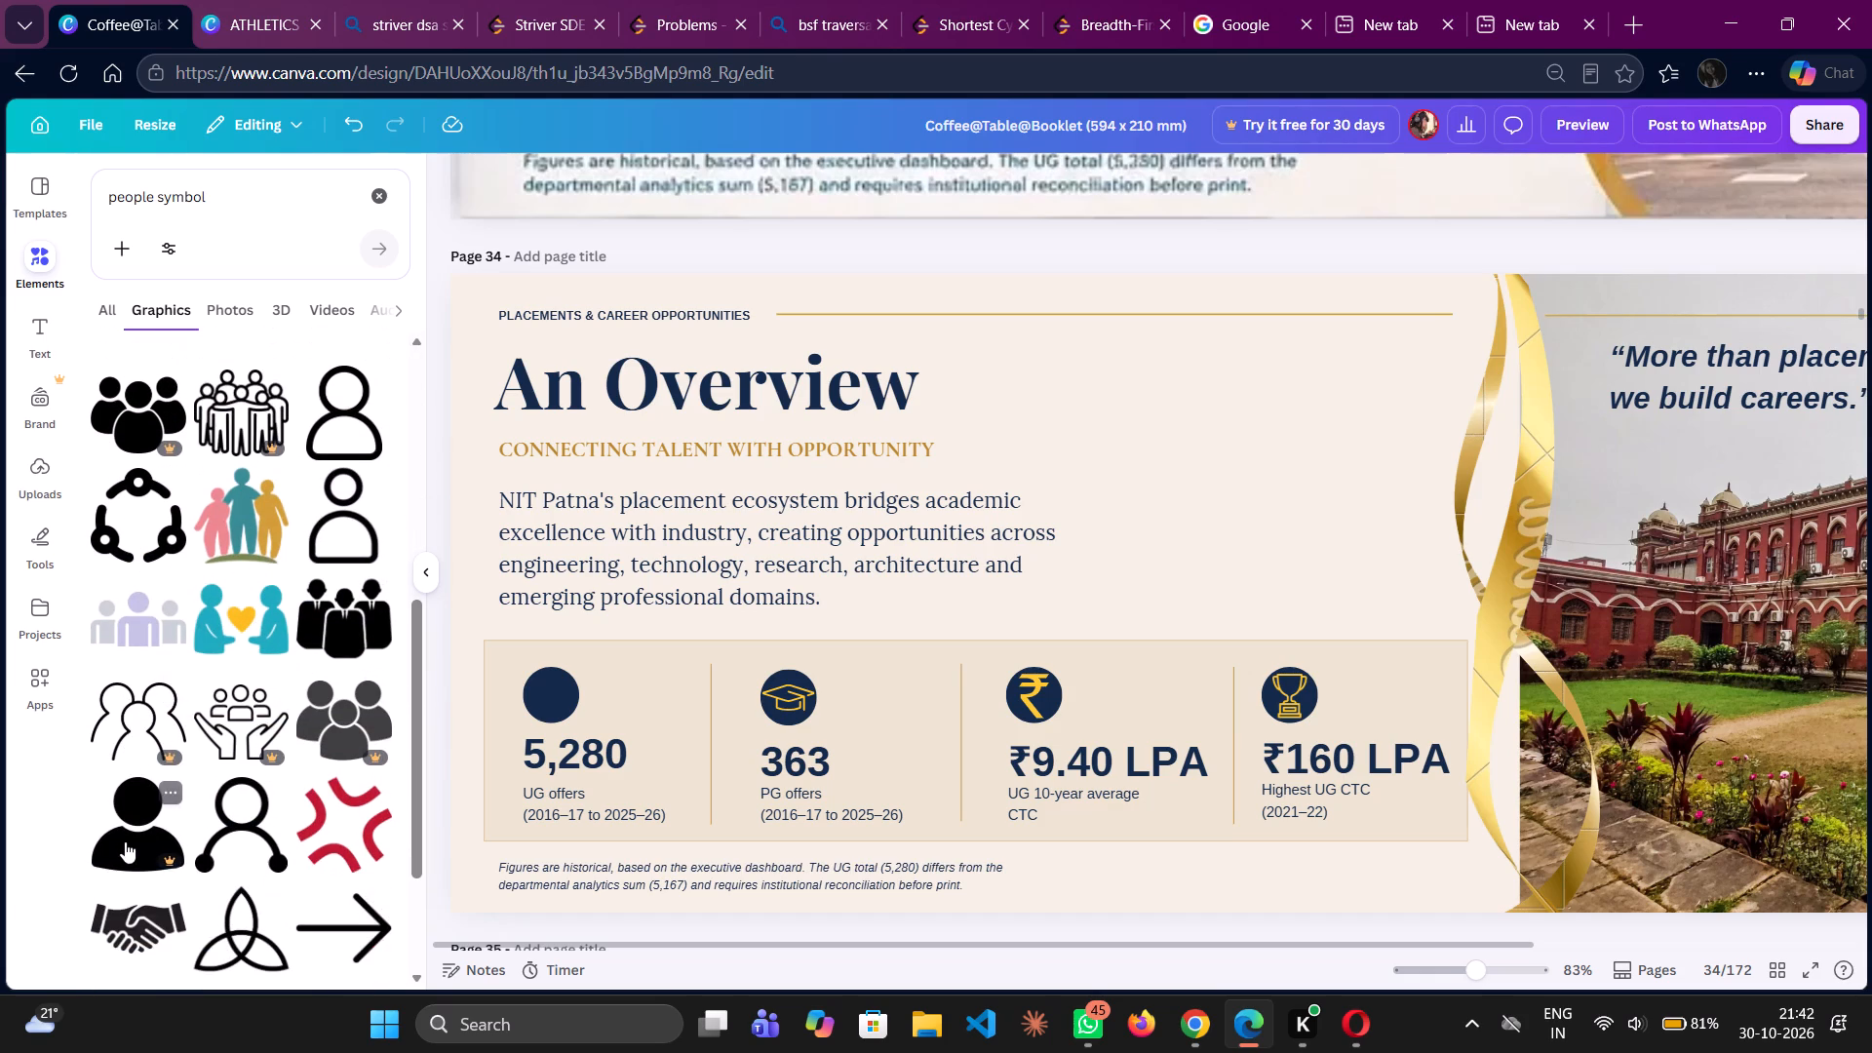
{"action": "scroll", "coordinate": [125, 841], "scroll_direction": "down", "scroll_amount": 3}
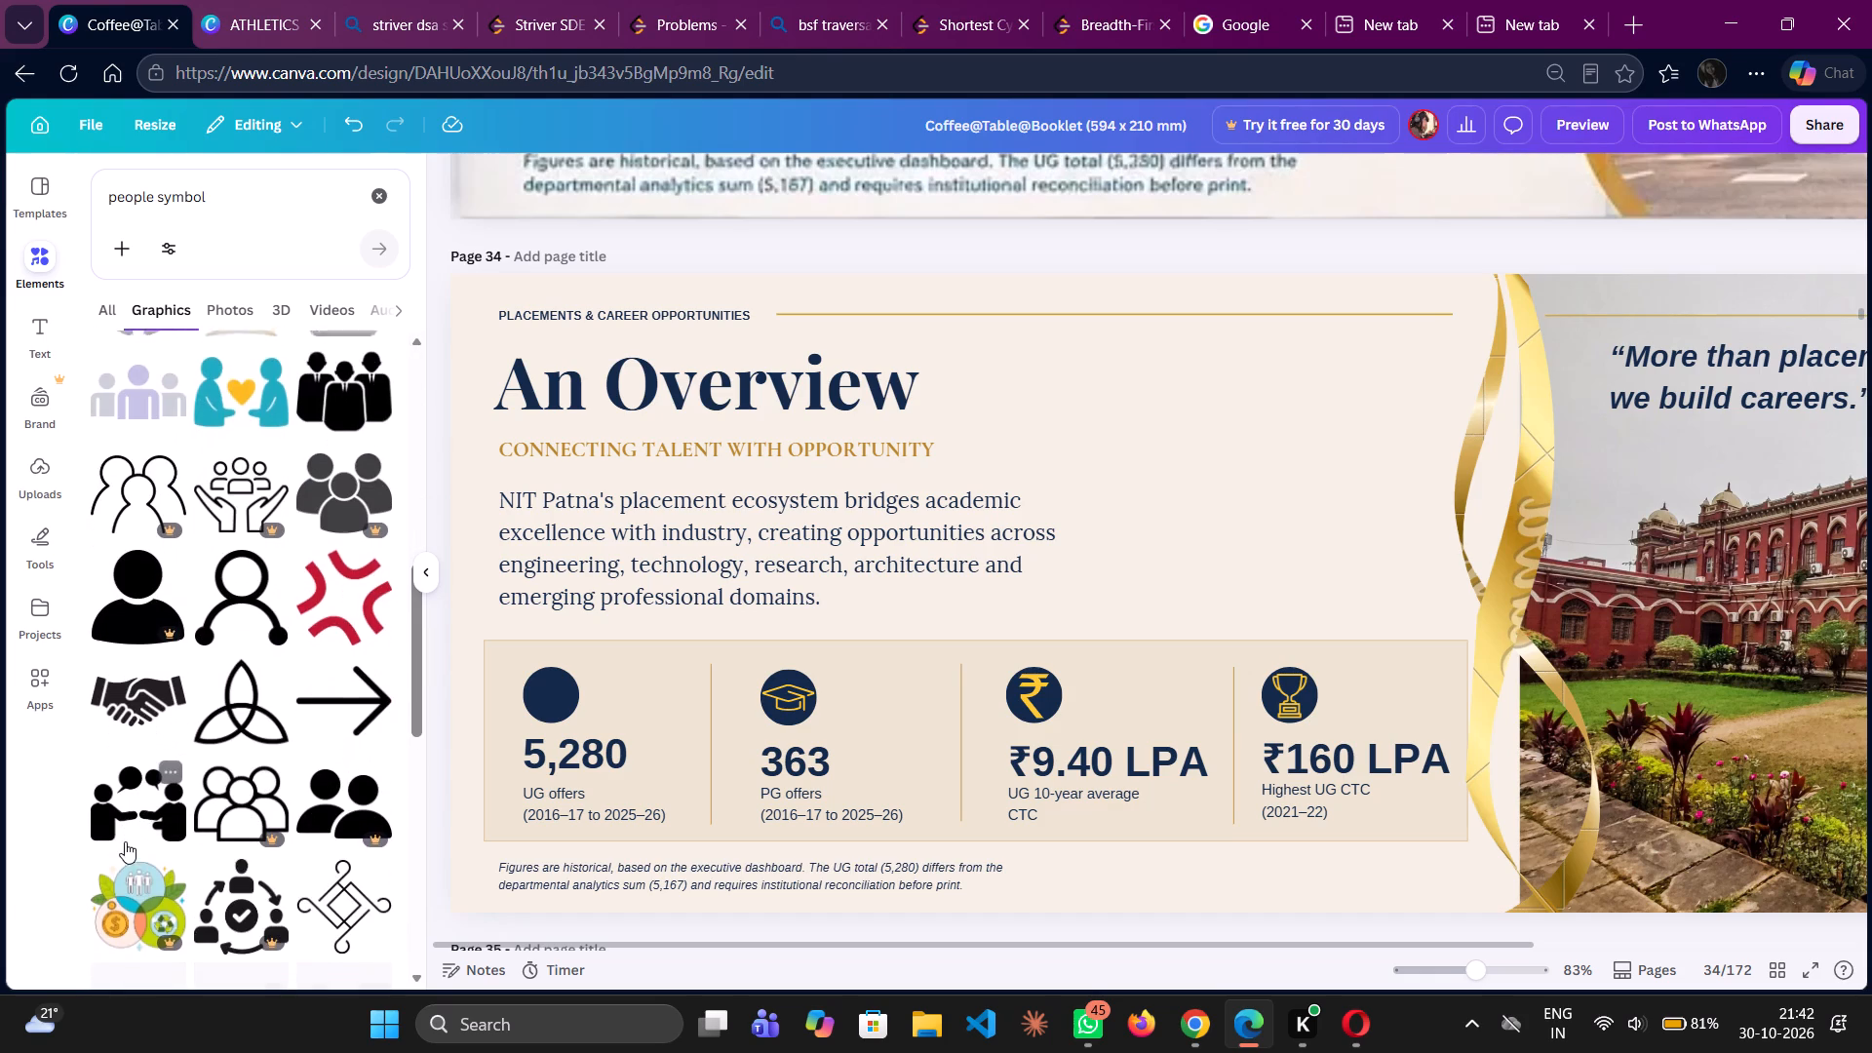
{"action": "scroll", "coordinate": [125, 841], "scroll_direction": "down", "scroll_amount": 4}
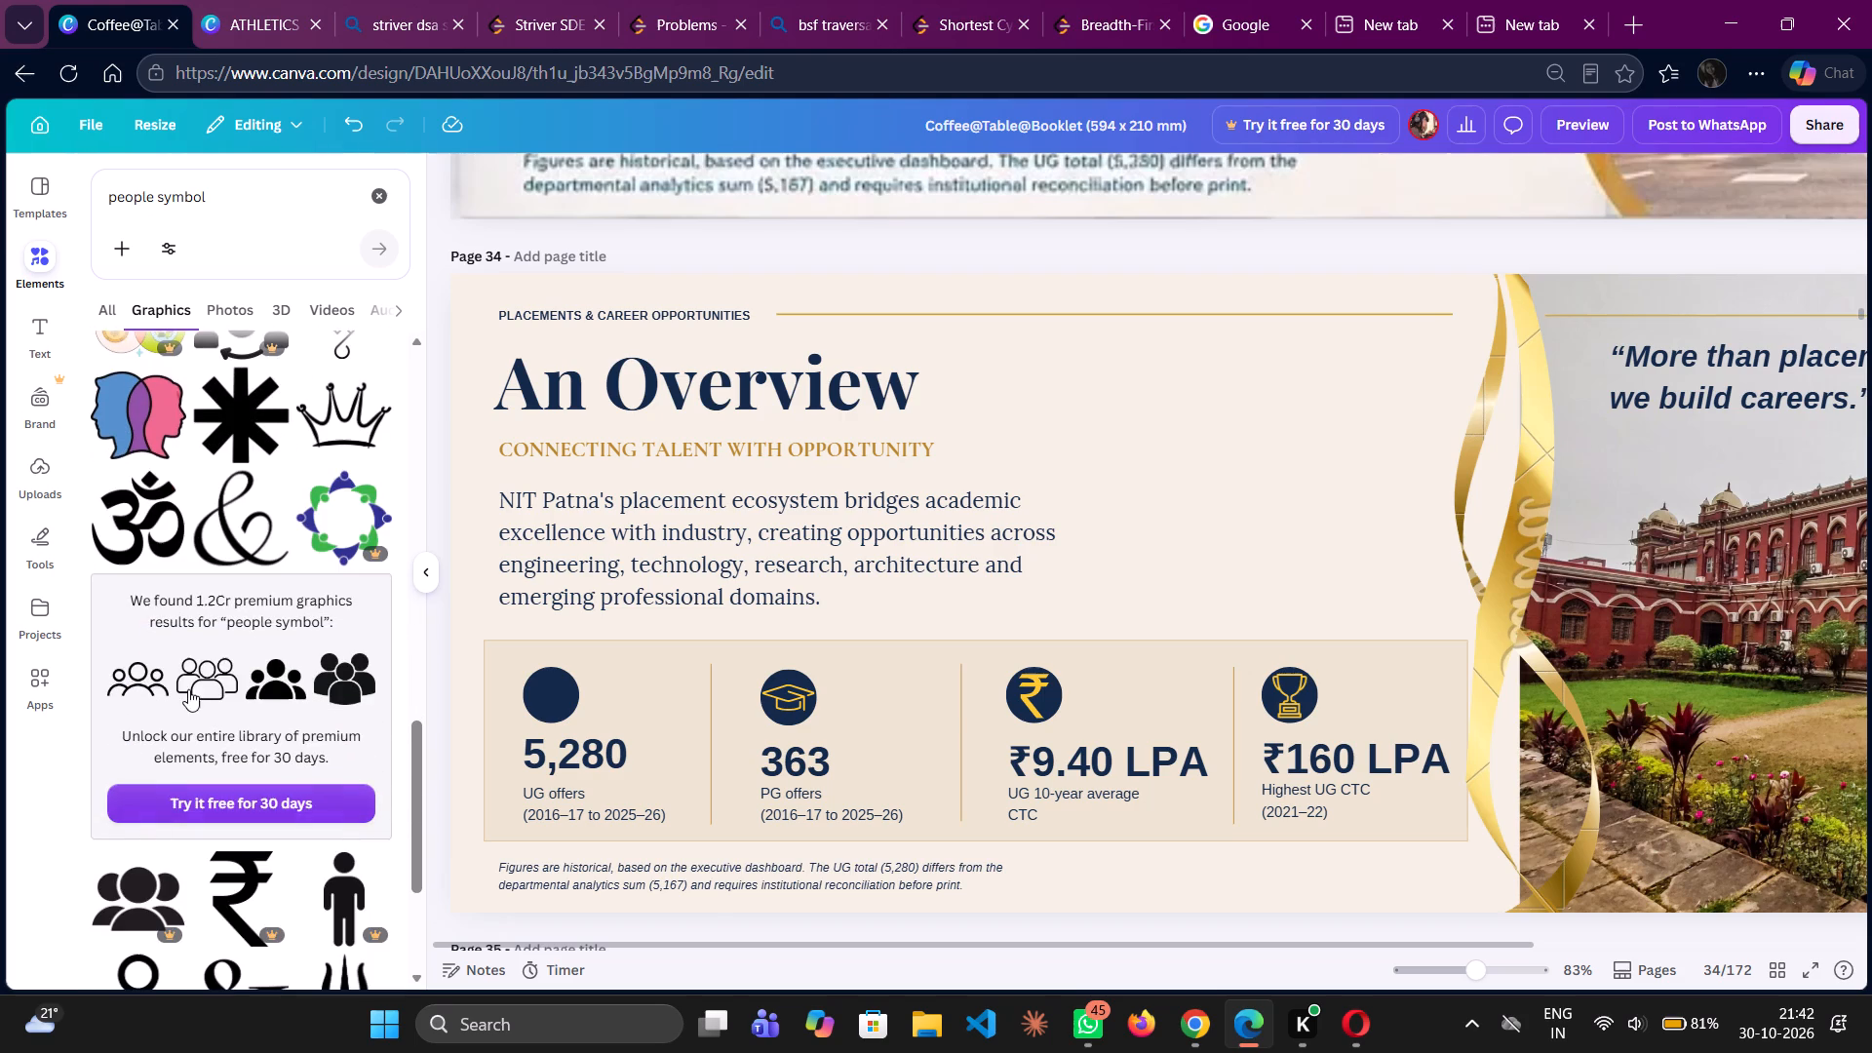
{"action": "scroll", "coordinate": [192, 669], "scroll_direction": "down", "scroll_amount": 4}
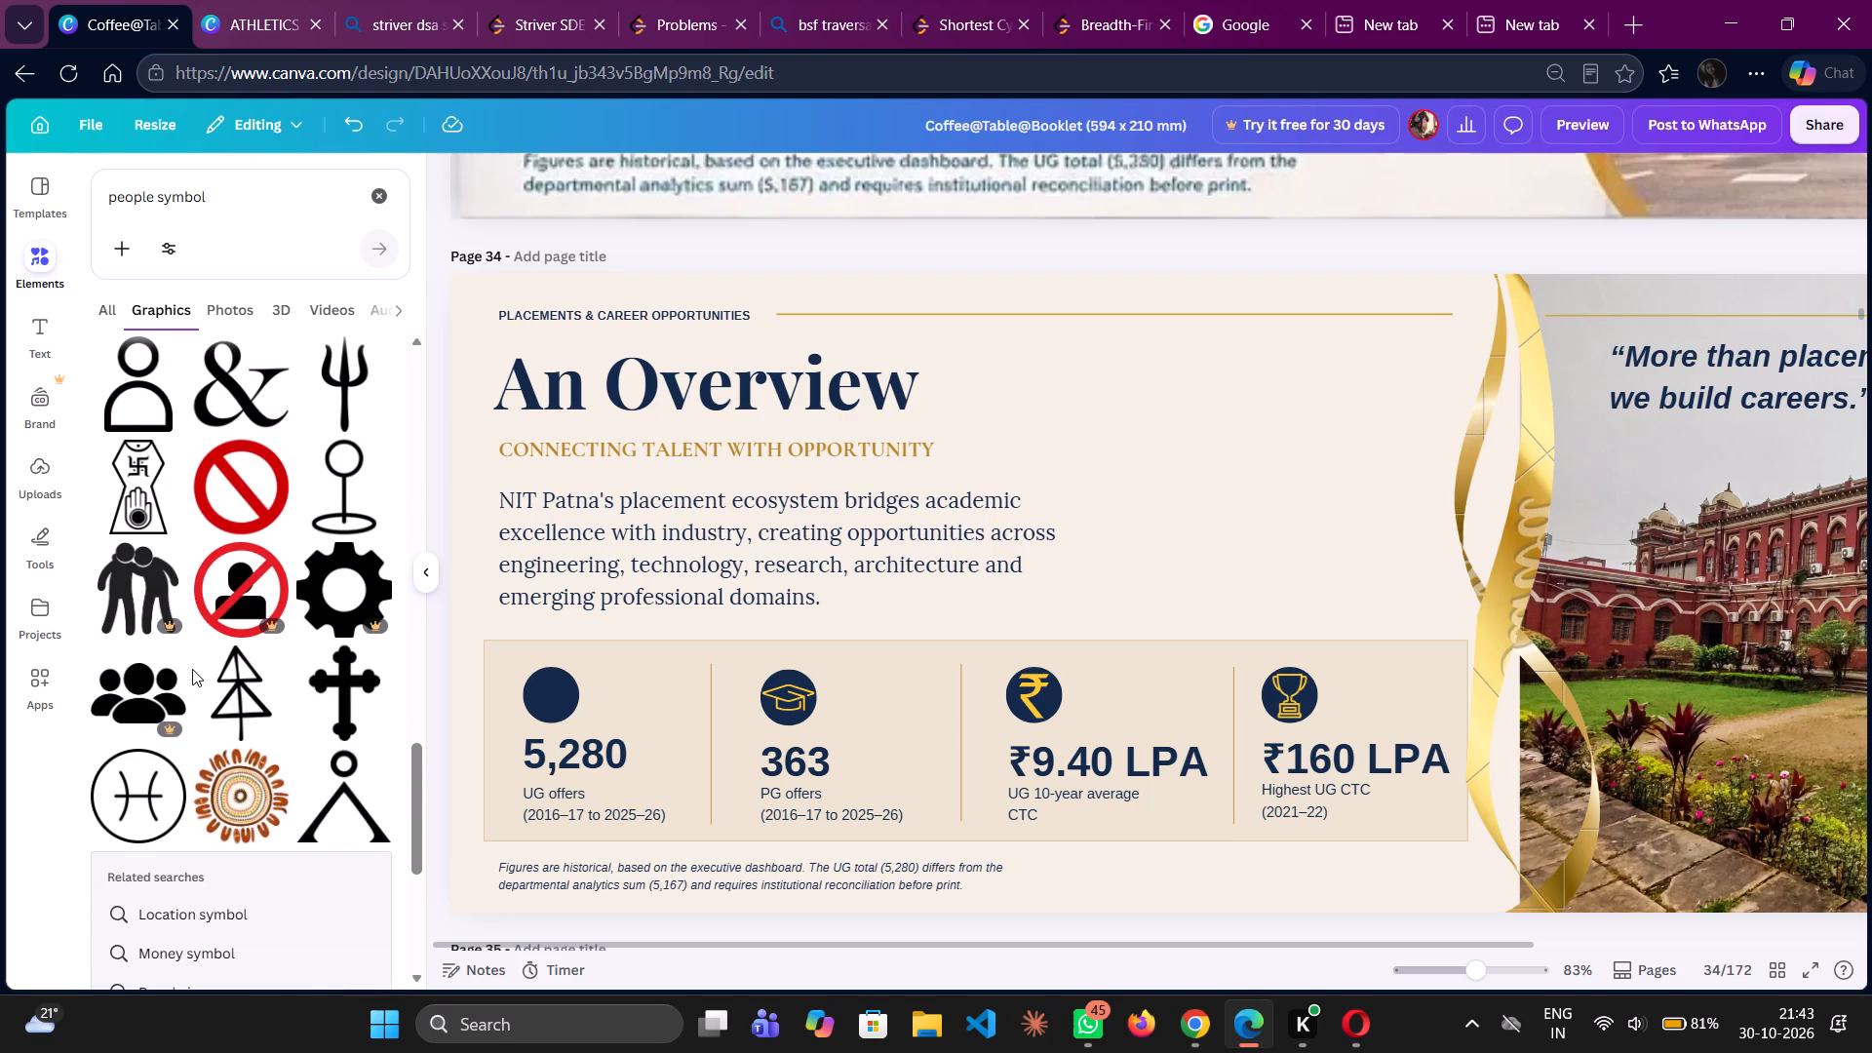
{"action": "scroll", "coordinate": [192, 669], "scroll_direction": "down", "scroll_amount": 5}
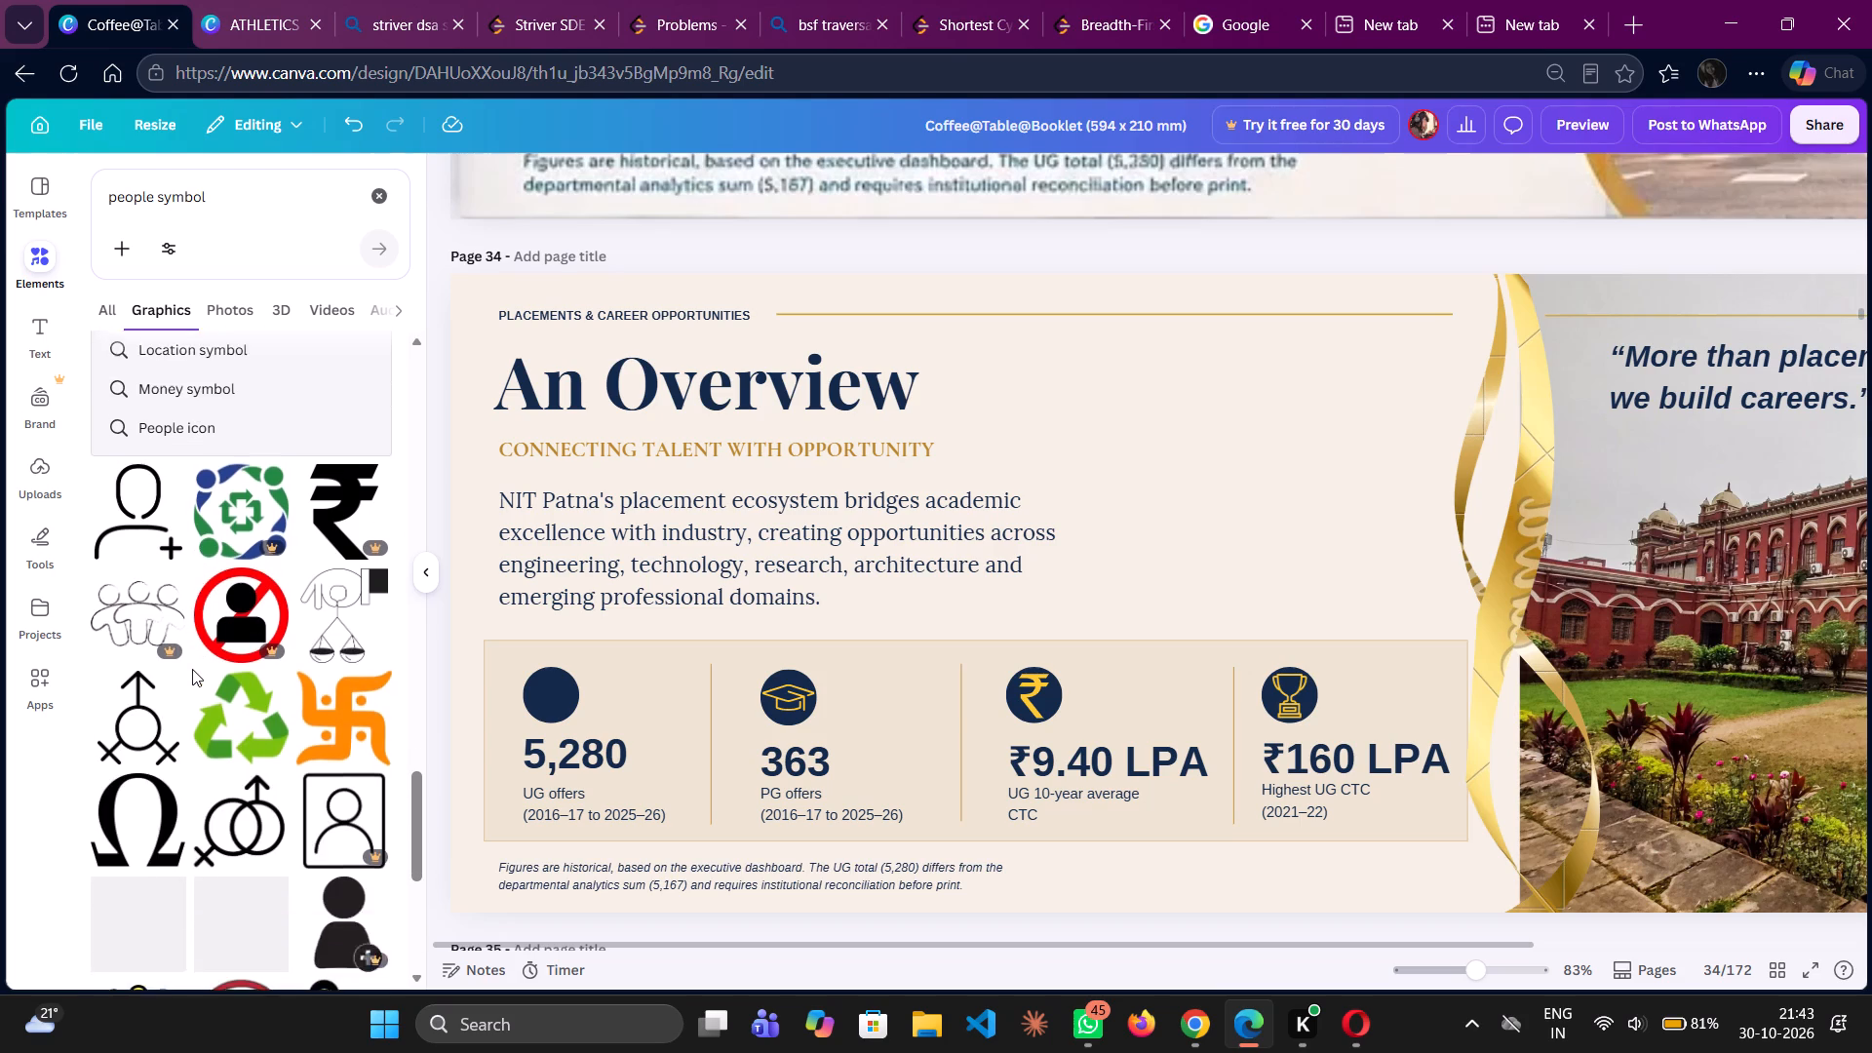
{"action": "scroll", "coordinate": [192, 669], "scroll_direction": "down", "scroll_amount": 4}
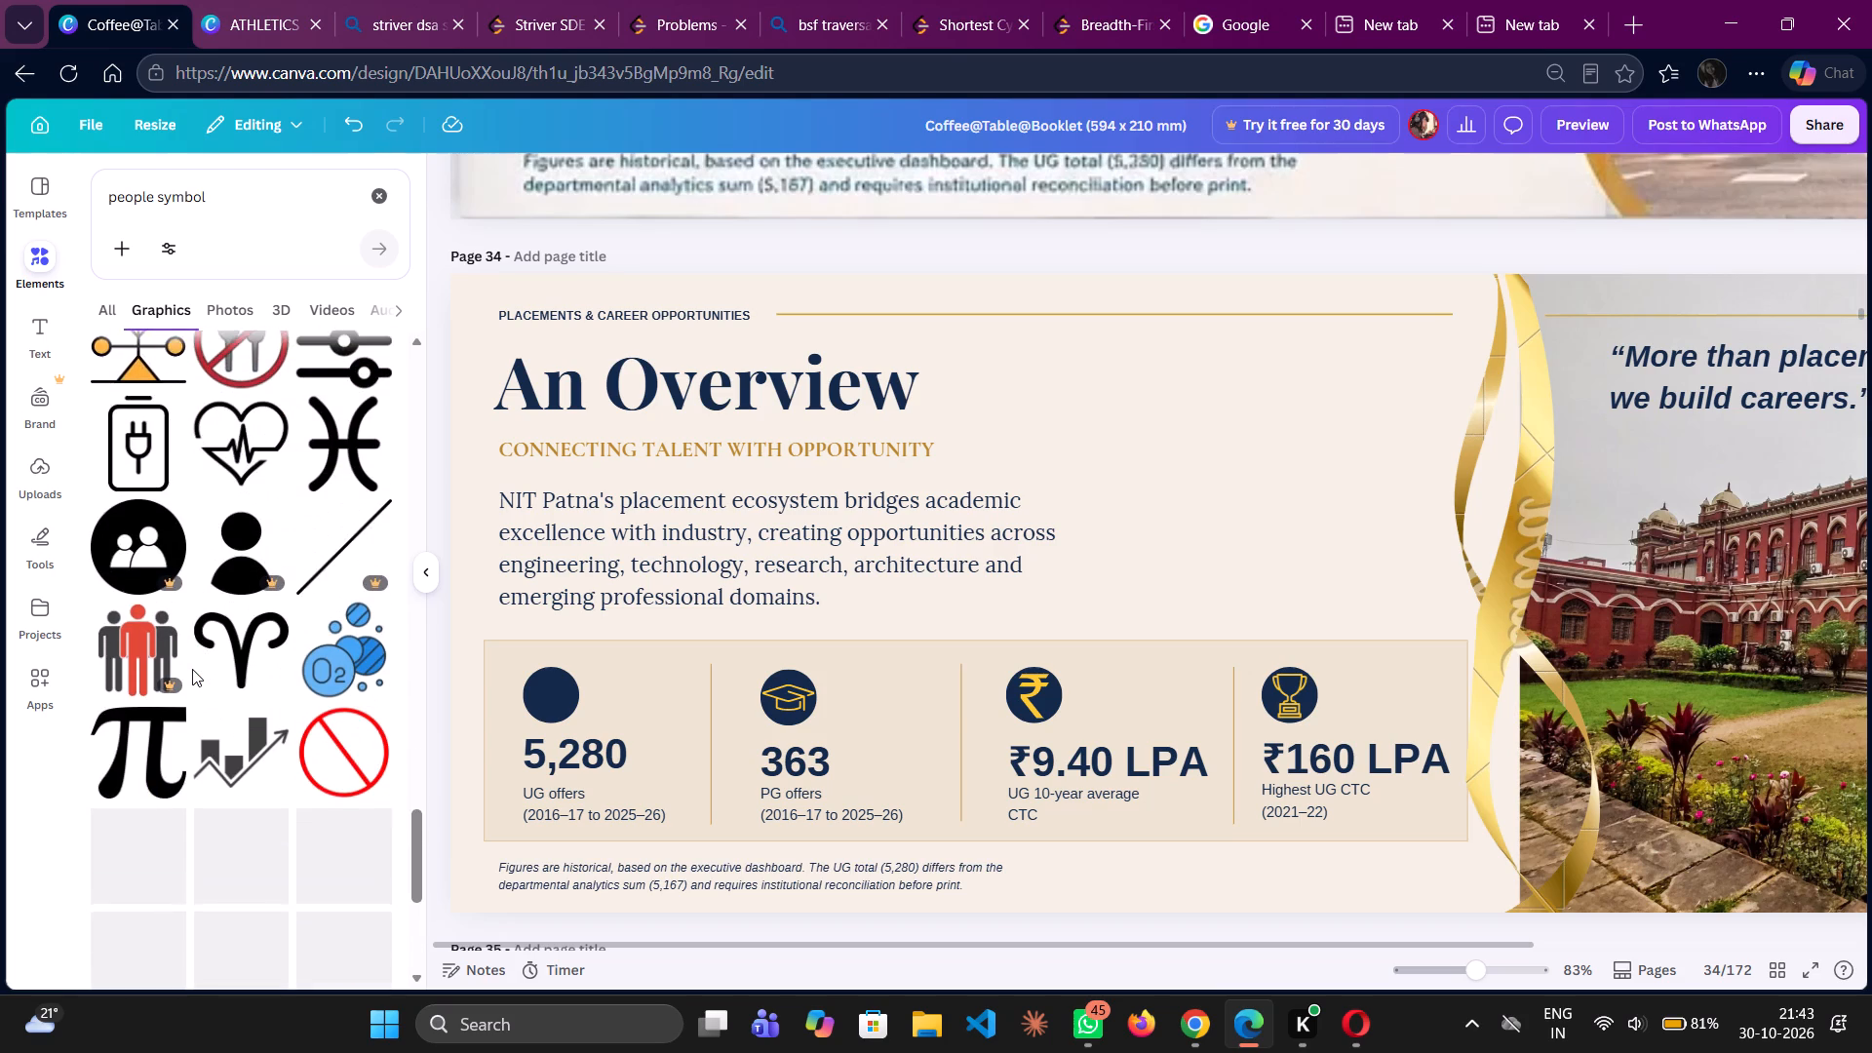
{"action": "scroll", "coordinate": [192, 669], "scroll_direction": "down", "scroll_amount": 2}
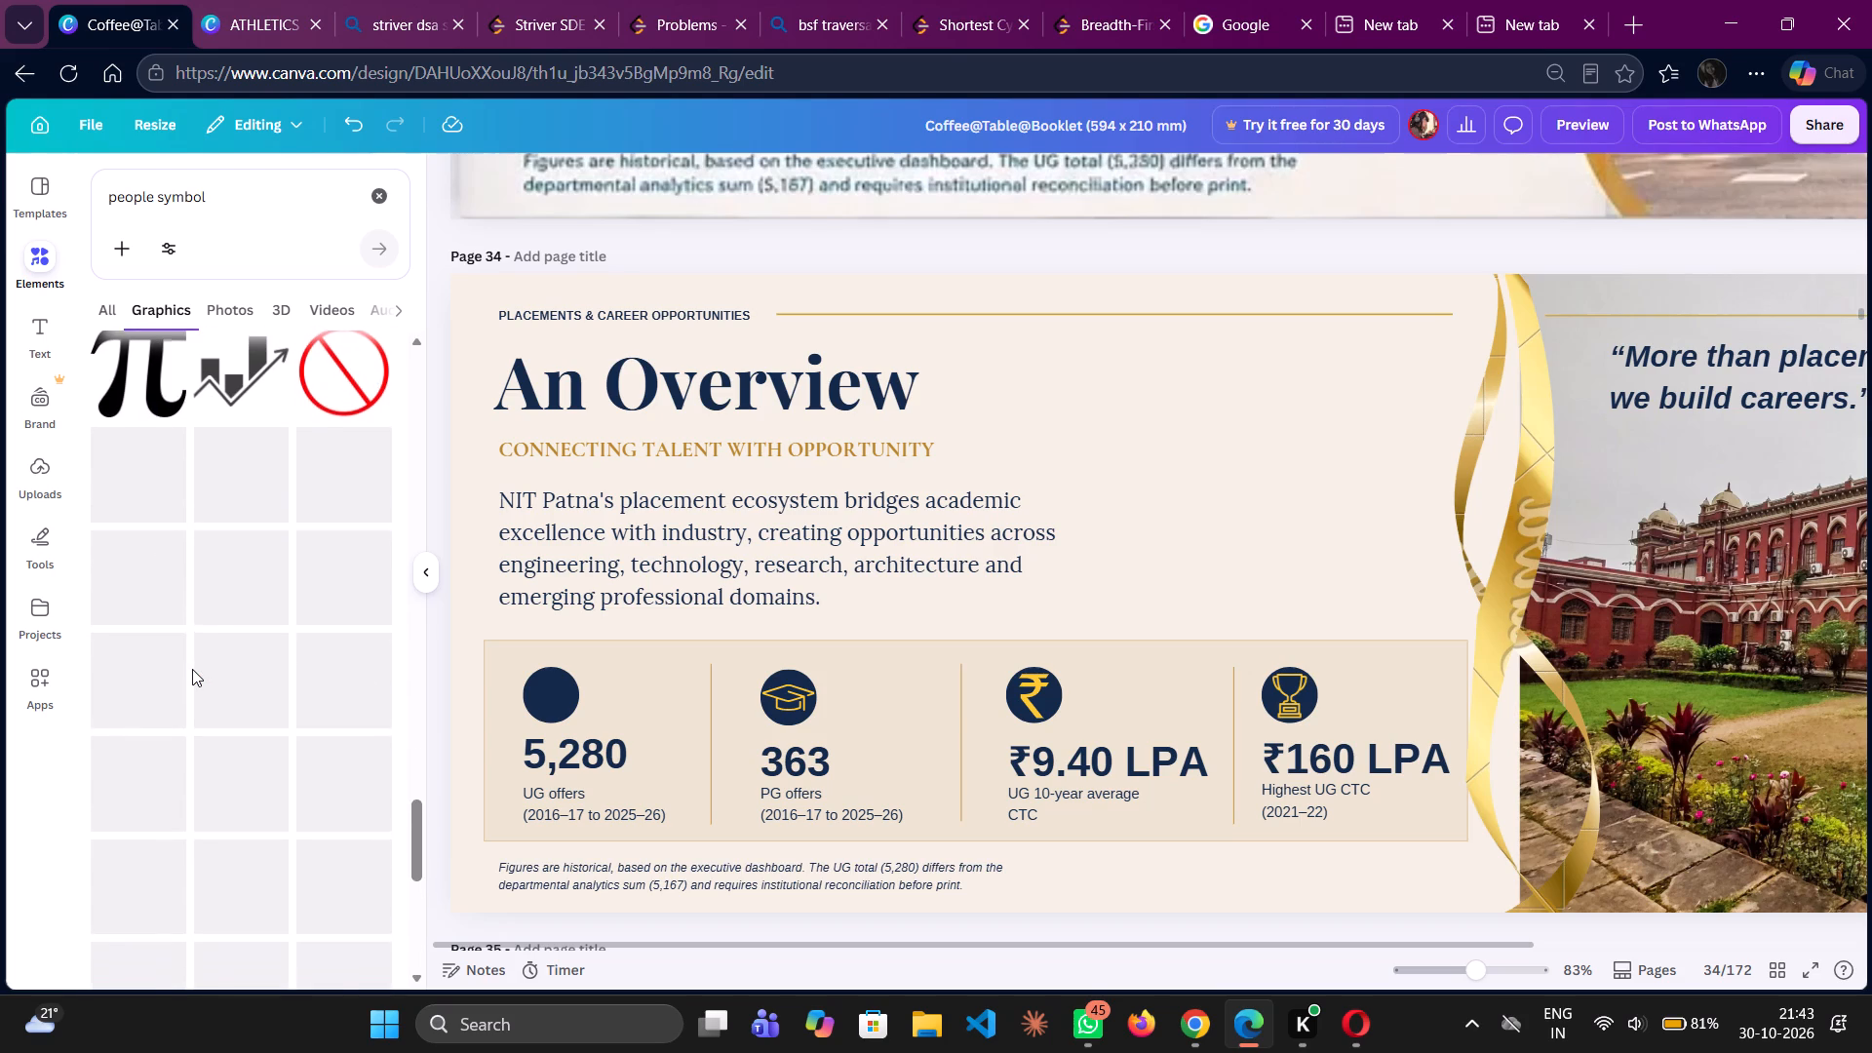
{"action": "scroll", "coordinate": [192, 669], "scroll_direction": "down", "scroll_amount": 1}
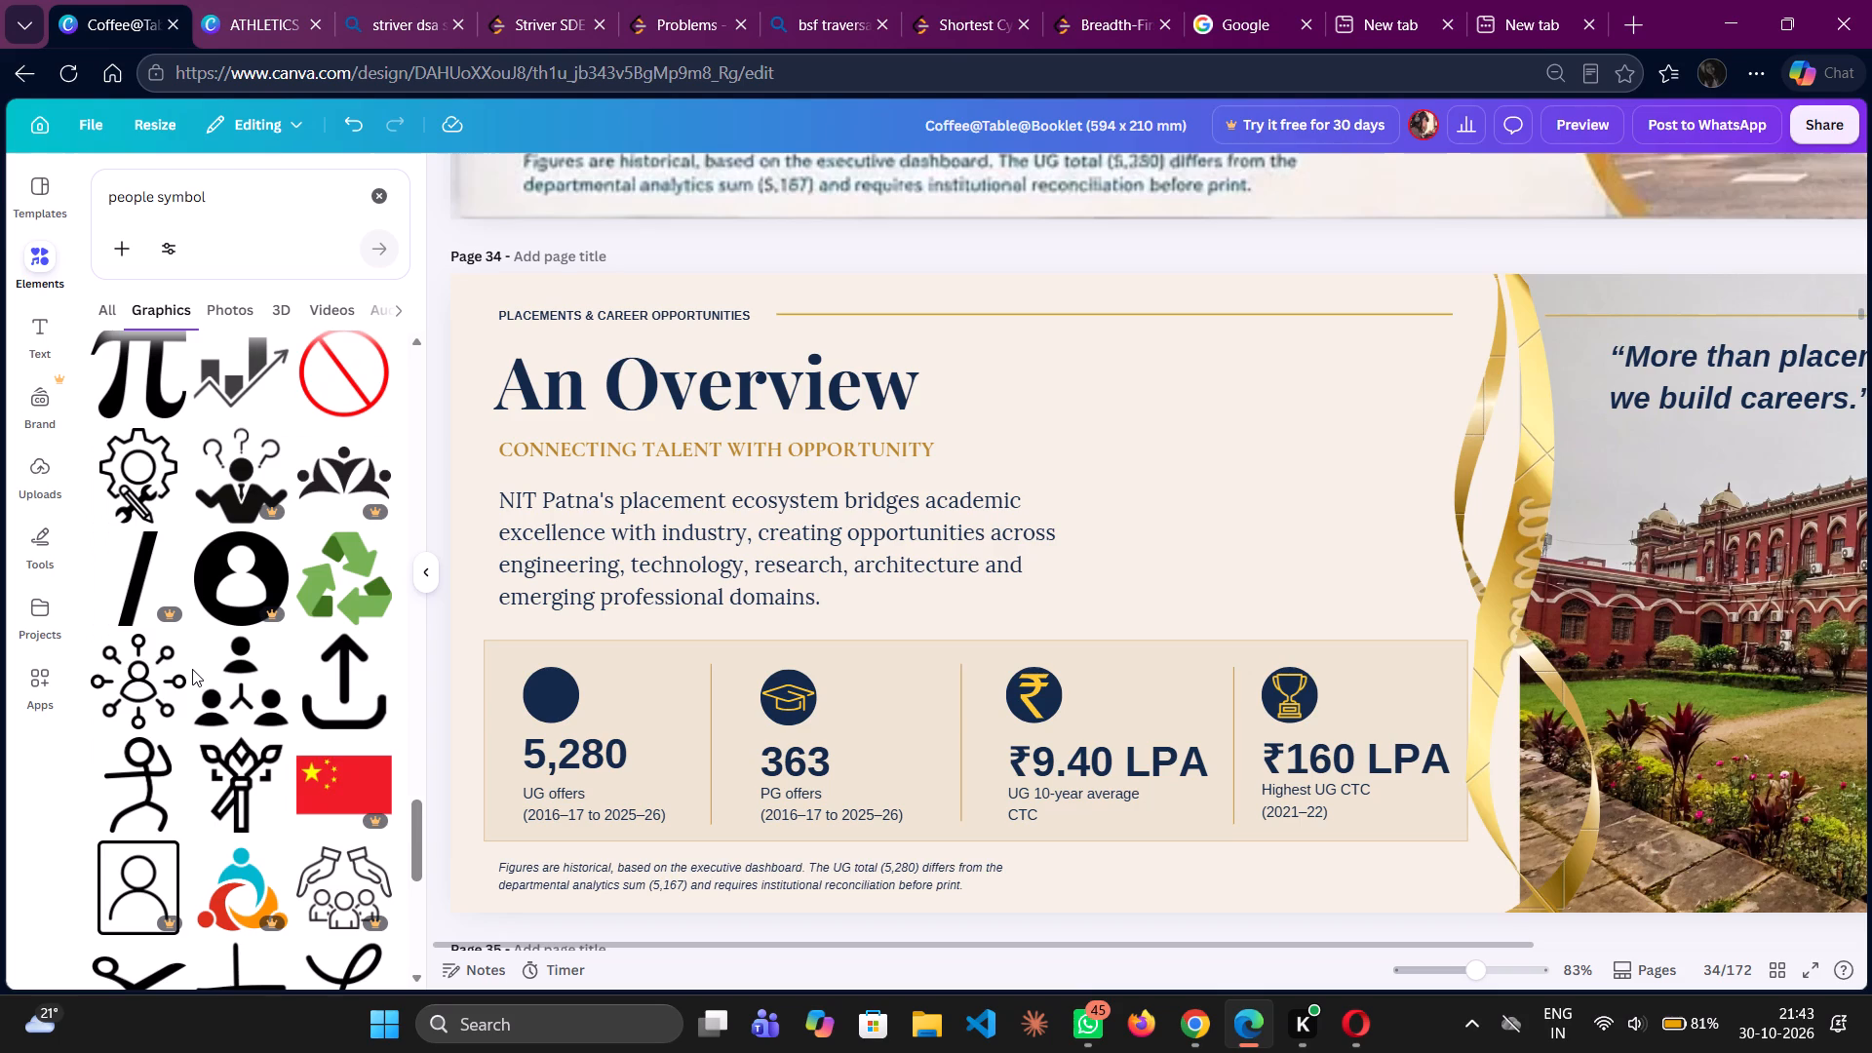
{"action": "scroll", "coordinate": [221, 871], "scroll_direction": "down", "scroll_amount": 2}
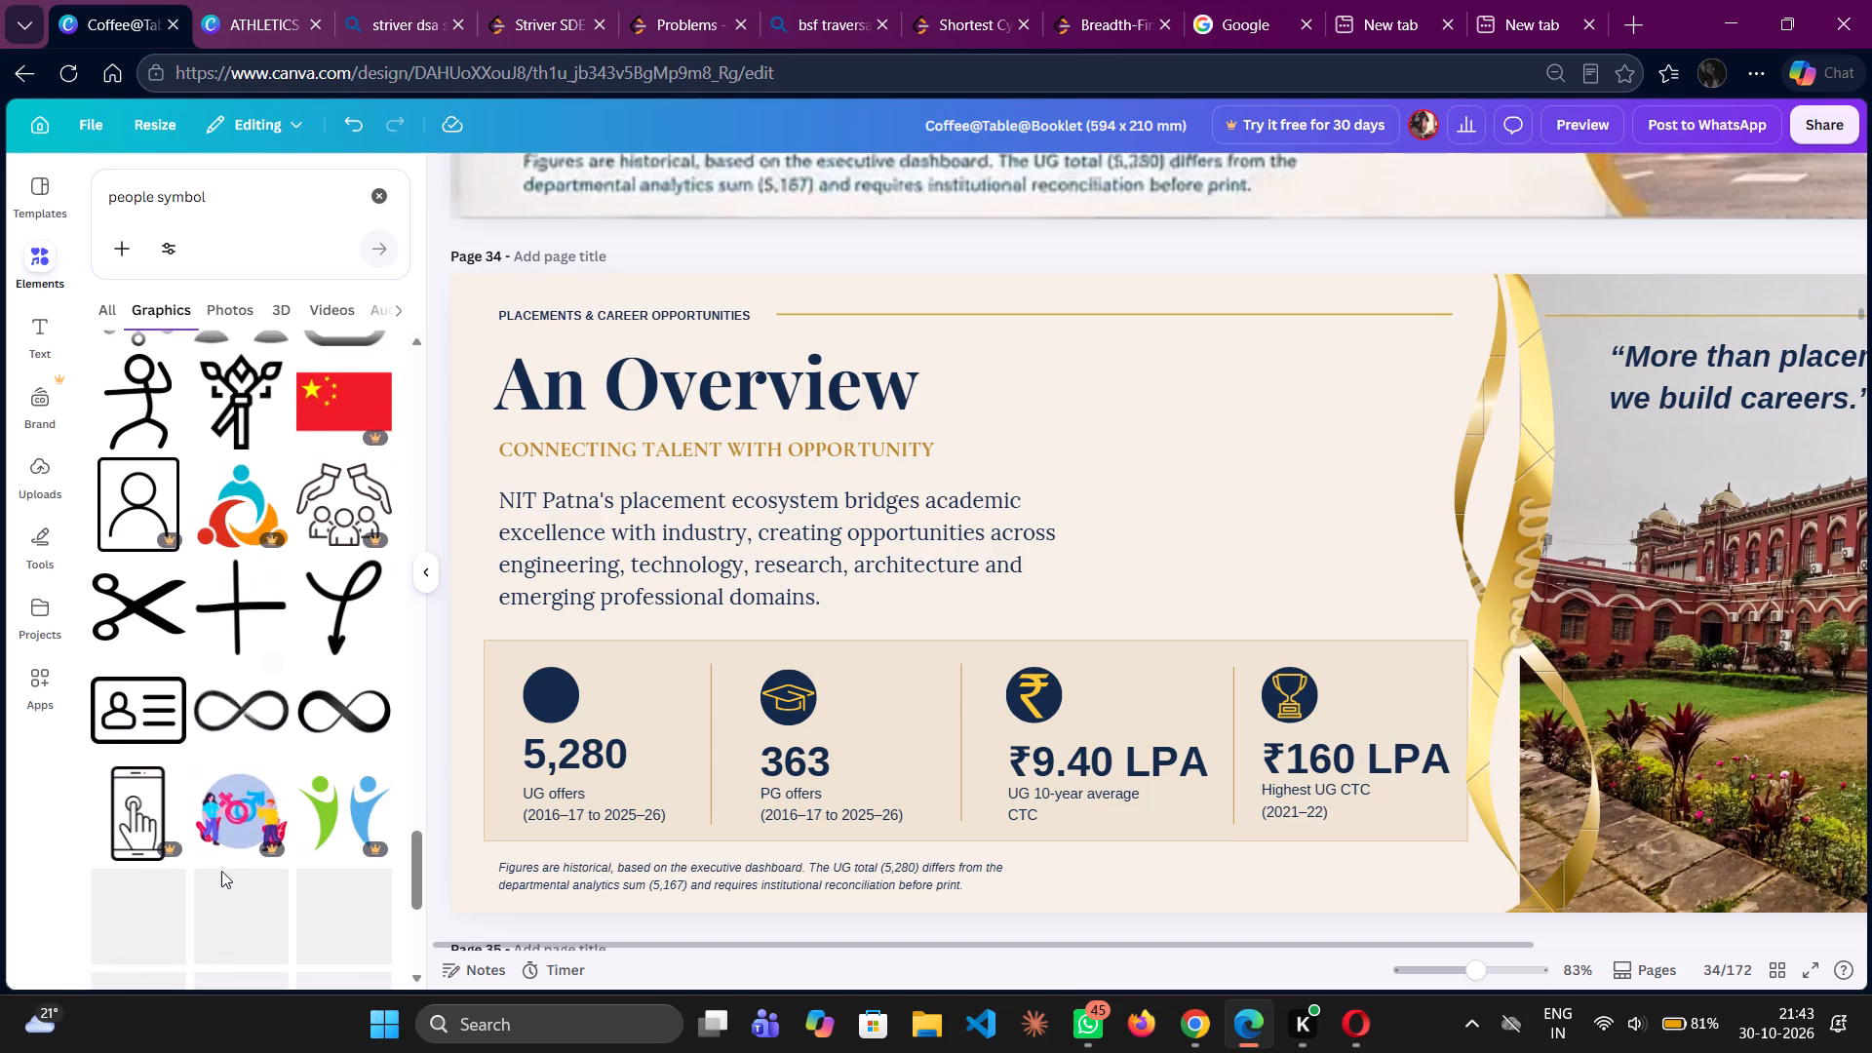
{"action": "scroll", "coordinate": [221, 871], "scroll_direction": "down", "scroll_amount": 5}
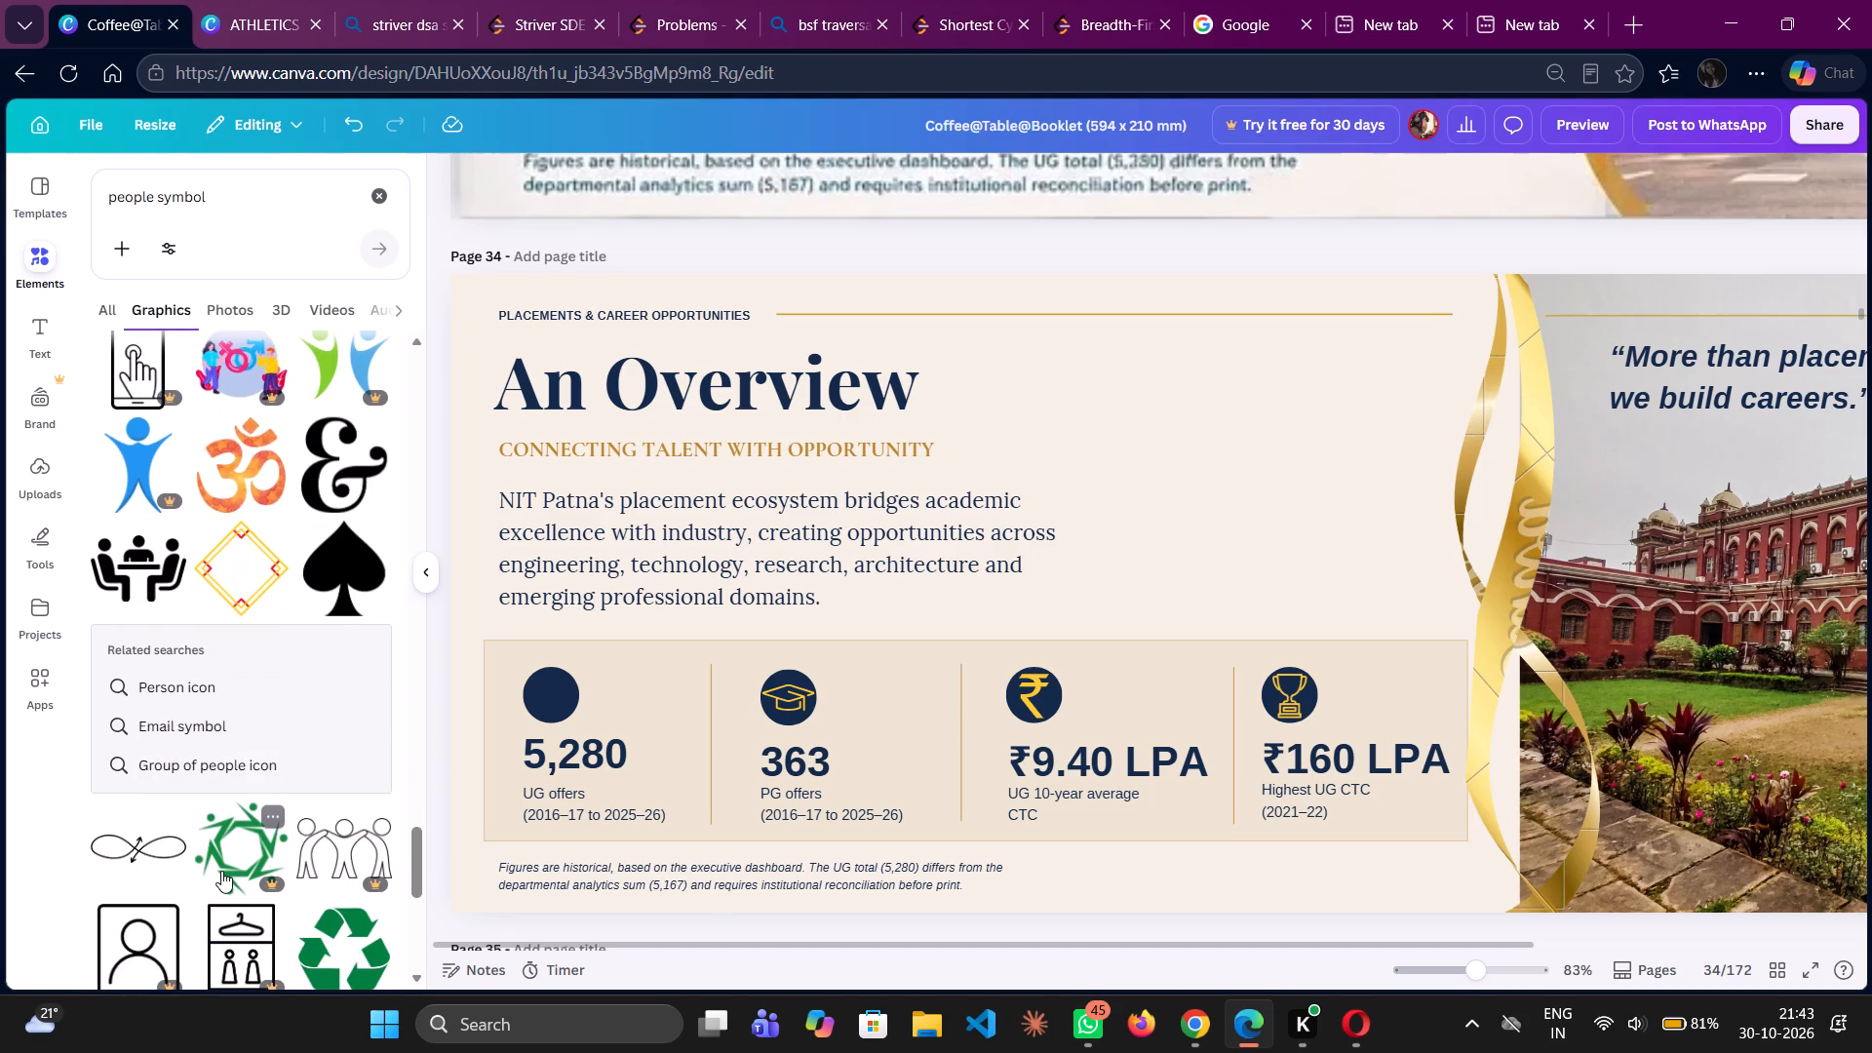
{"action": "scroll", "coordinate": [221, 871], "scroll_direction": "down", "scroll_amount": 3}
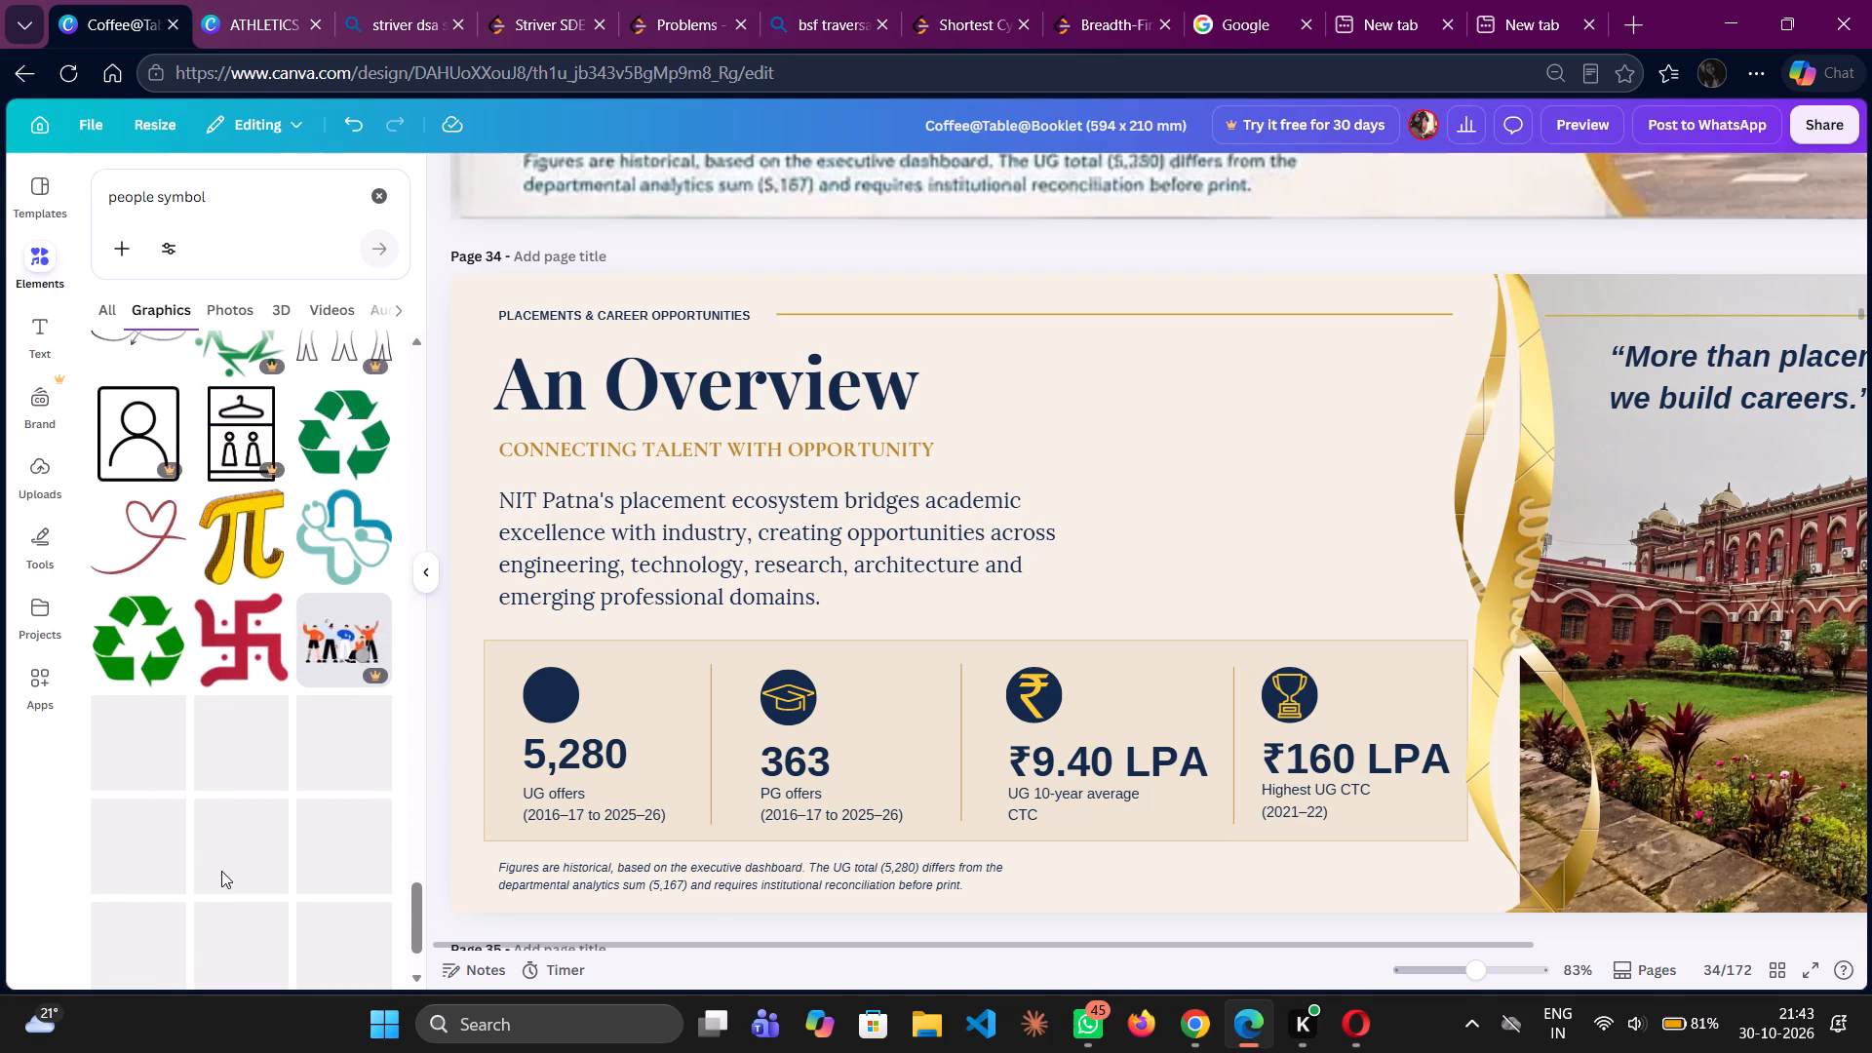
{"action": "scroll", "coordinate": [221, 871], "scroll_direction": "down", "scroll_amount": 3}
{"action": "scroll", "coordinate": [276, 725], "scroll_direction": "down", "scroll_amount": 3}
{"action": "scroll", "coordinate": [276, 725], "scroll_direction": "up", "scroll_amount": 2}
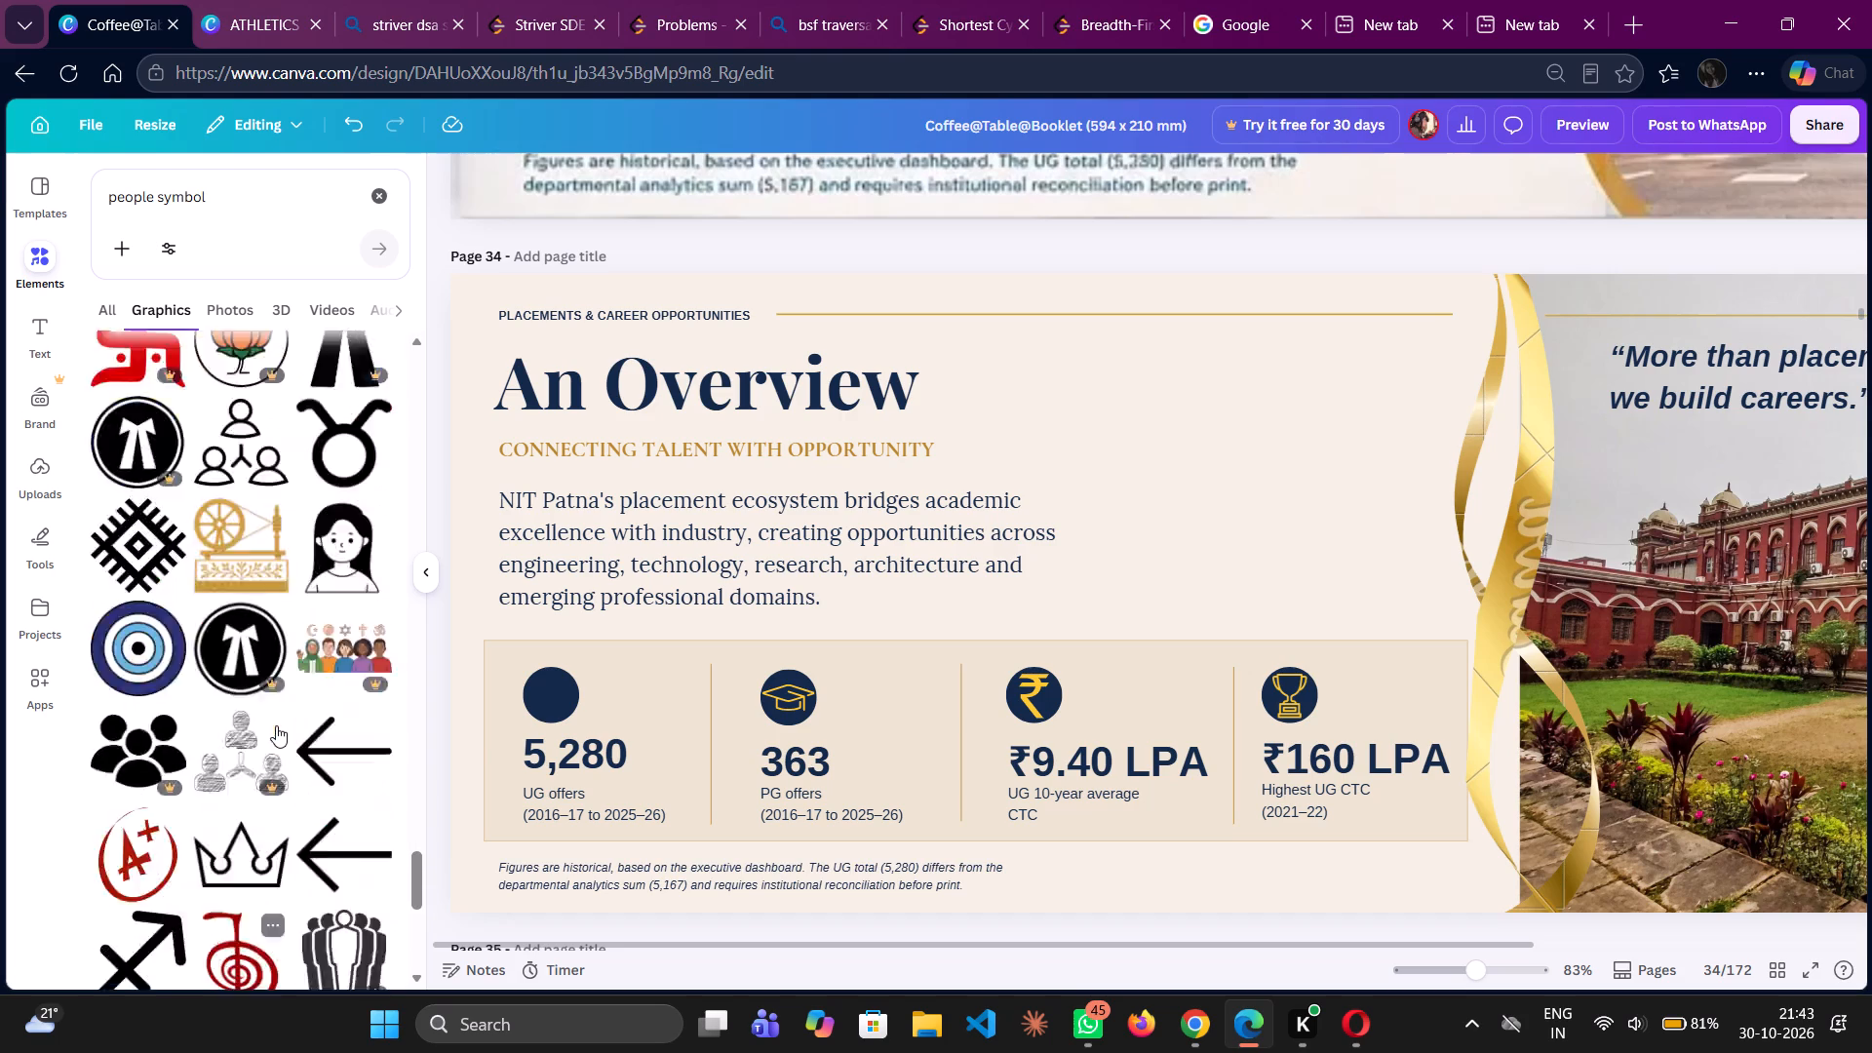
Add the premium black outlined graphic of three separate people to page 34.
{"action": "scroll", "coordinate": [276, 725], "scroll_direction": "up", "scroll_amount": 12}
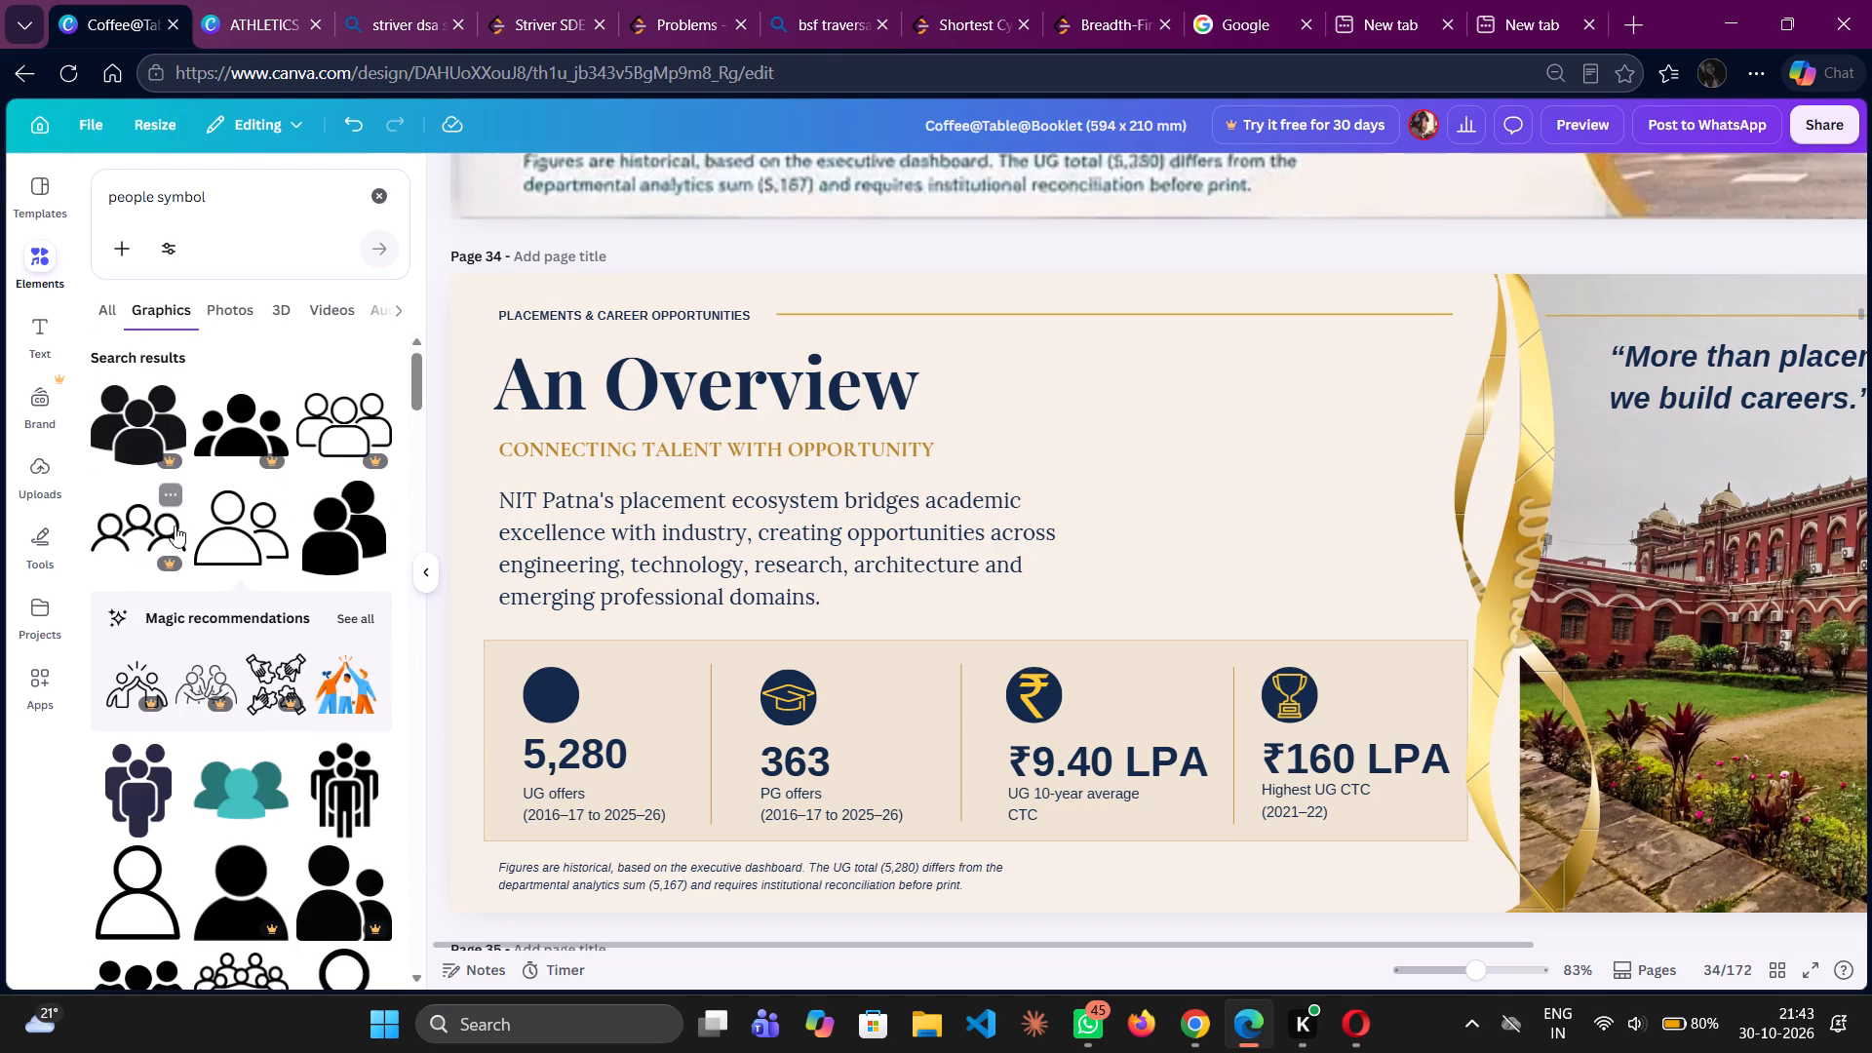
{"action": "left_click", "coordinate": [161, 528]}
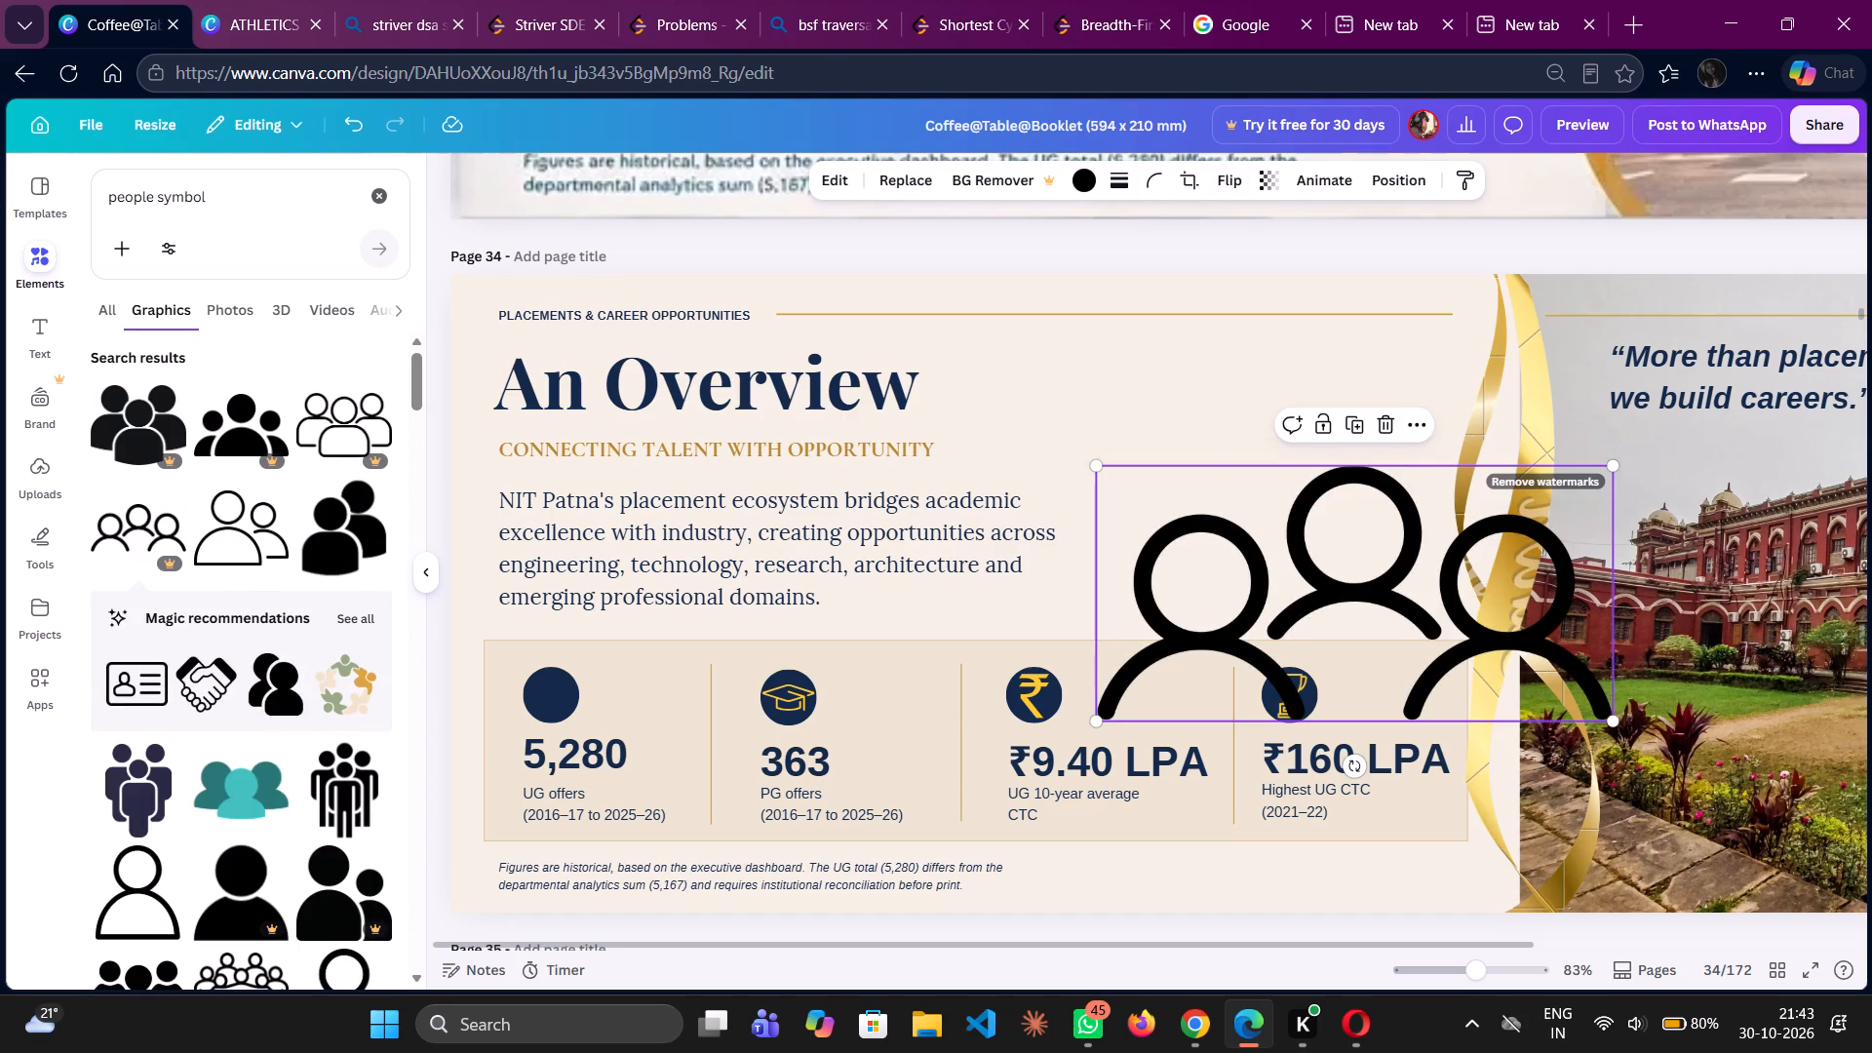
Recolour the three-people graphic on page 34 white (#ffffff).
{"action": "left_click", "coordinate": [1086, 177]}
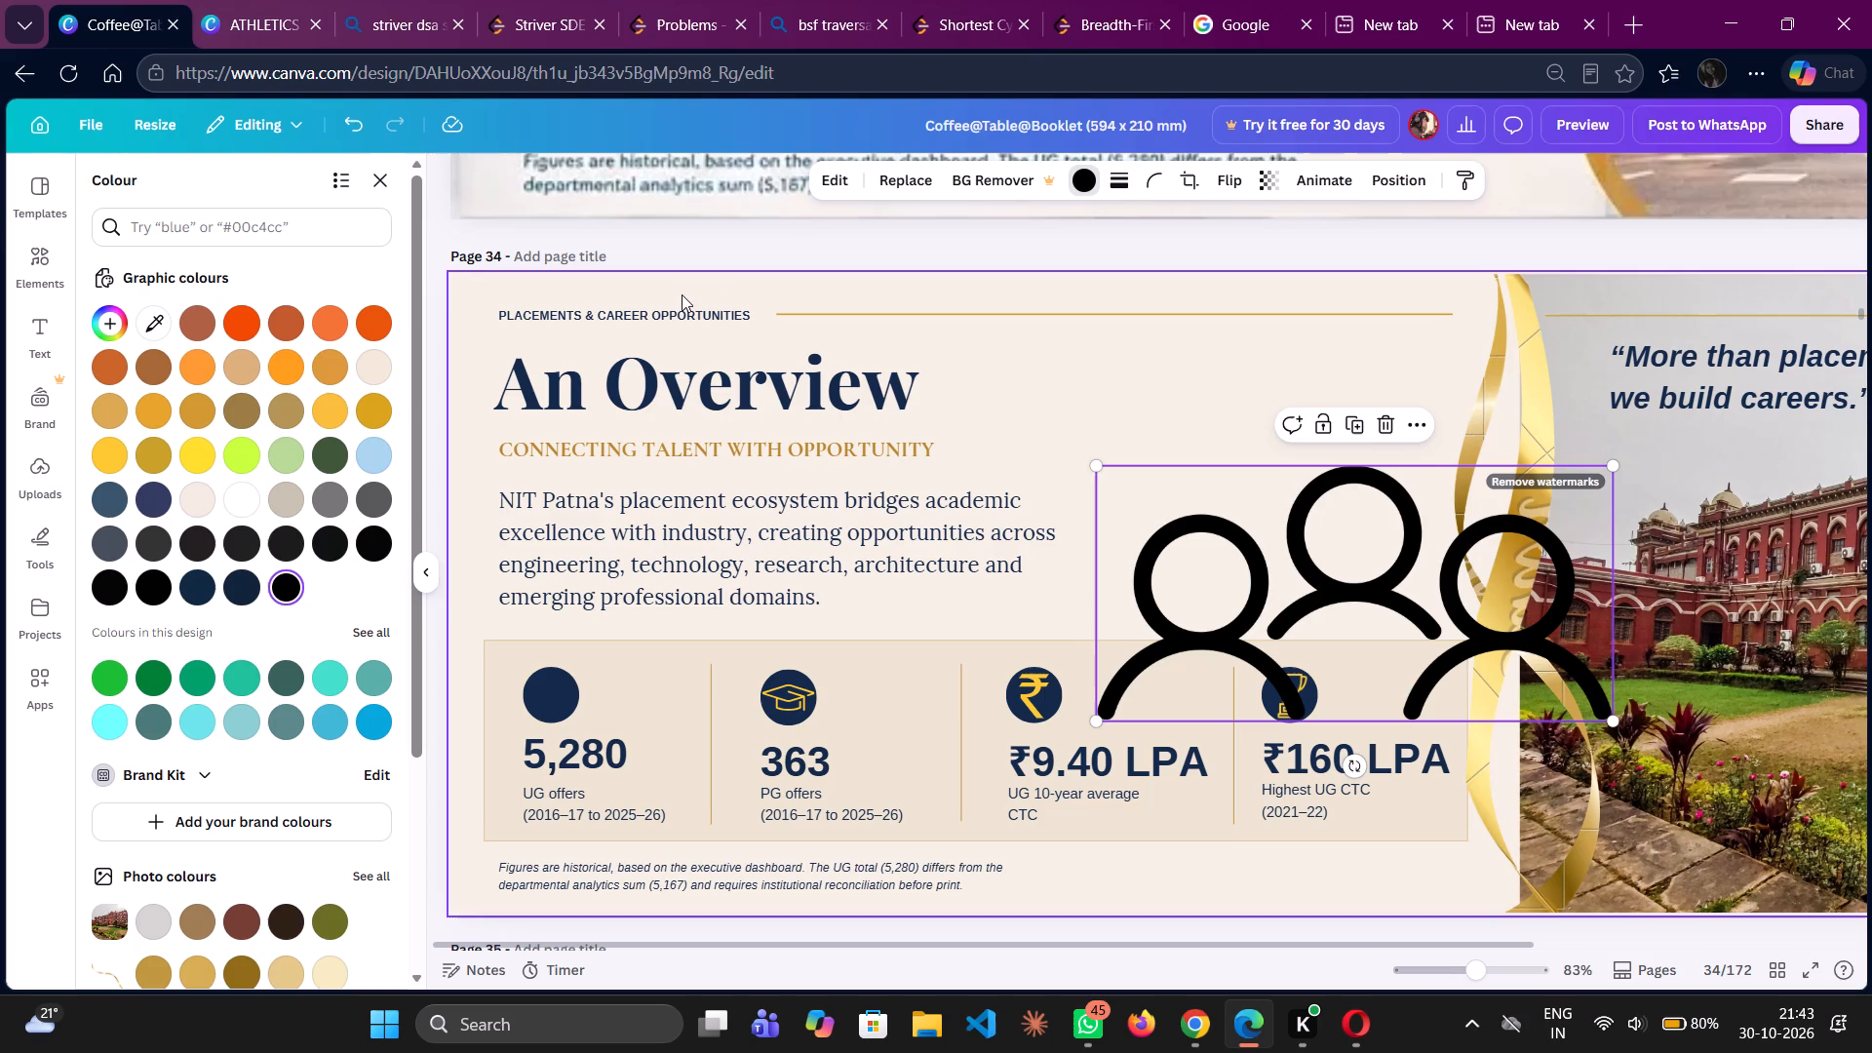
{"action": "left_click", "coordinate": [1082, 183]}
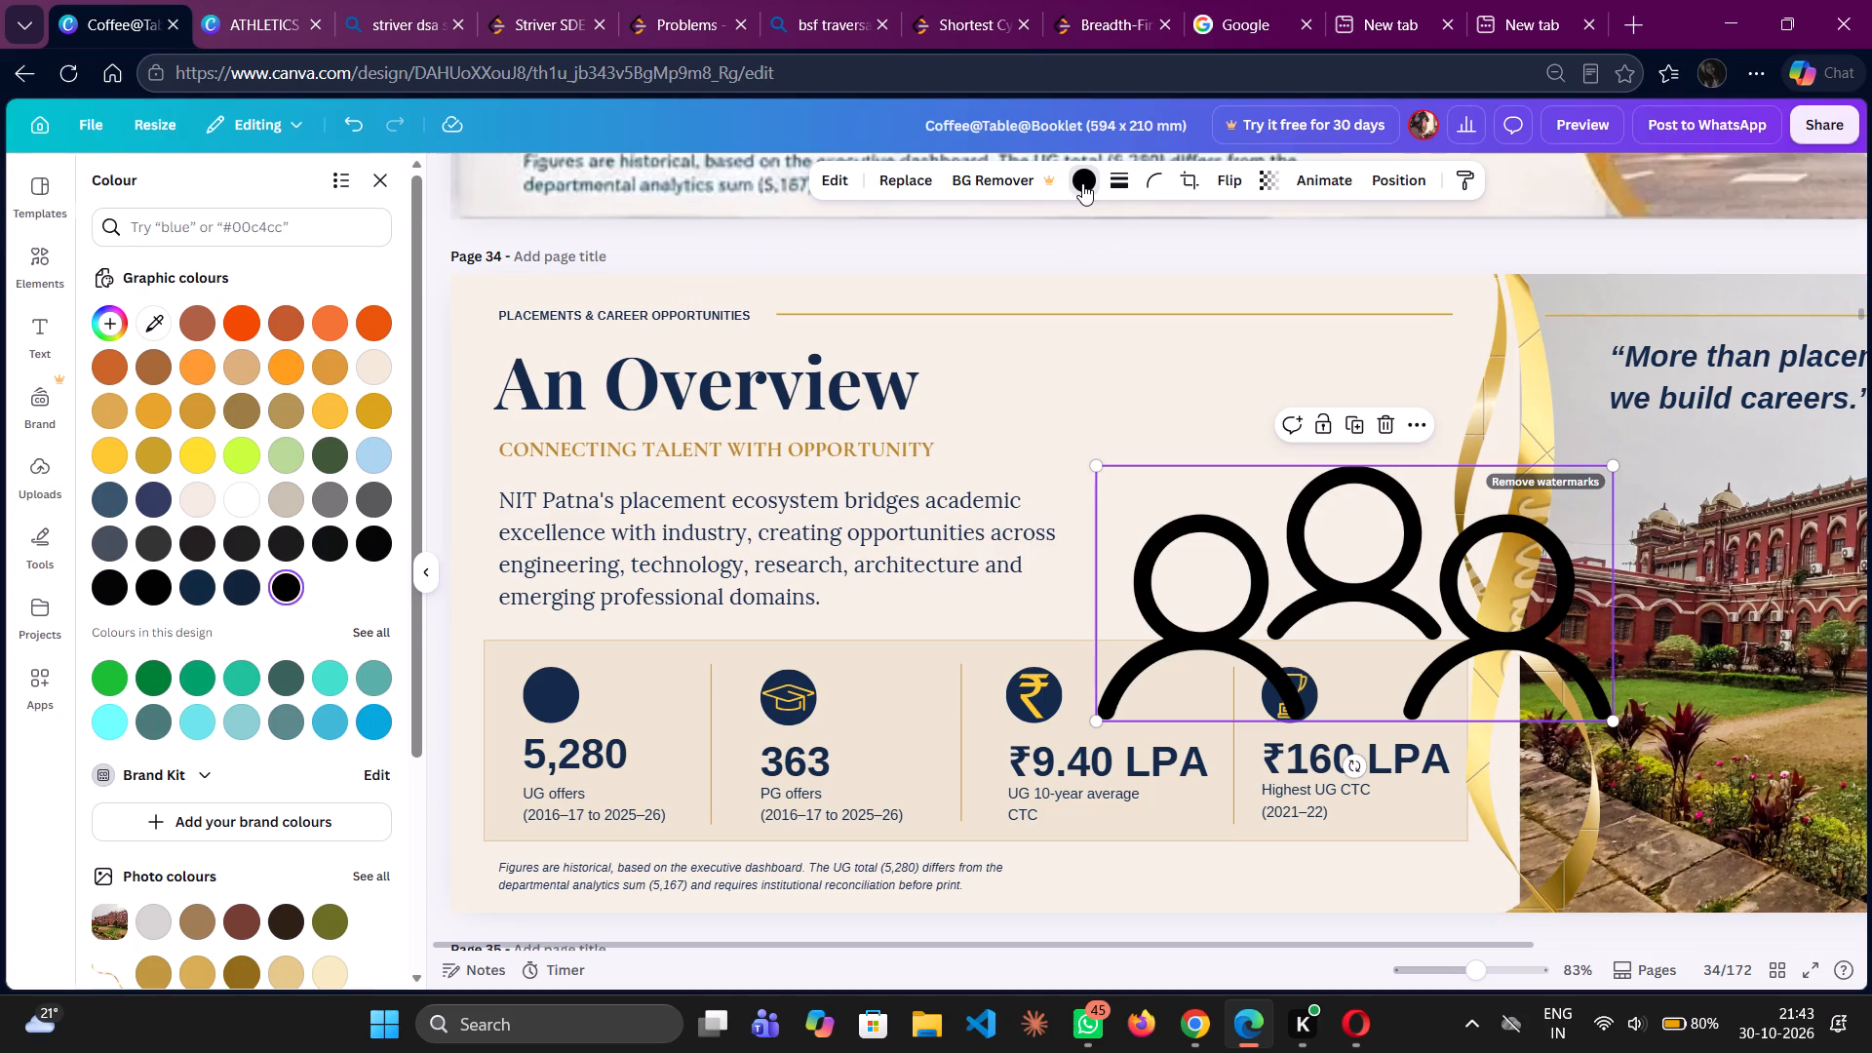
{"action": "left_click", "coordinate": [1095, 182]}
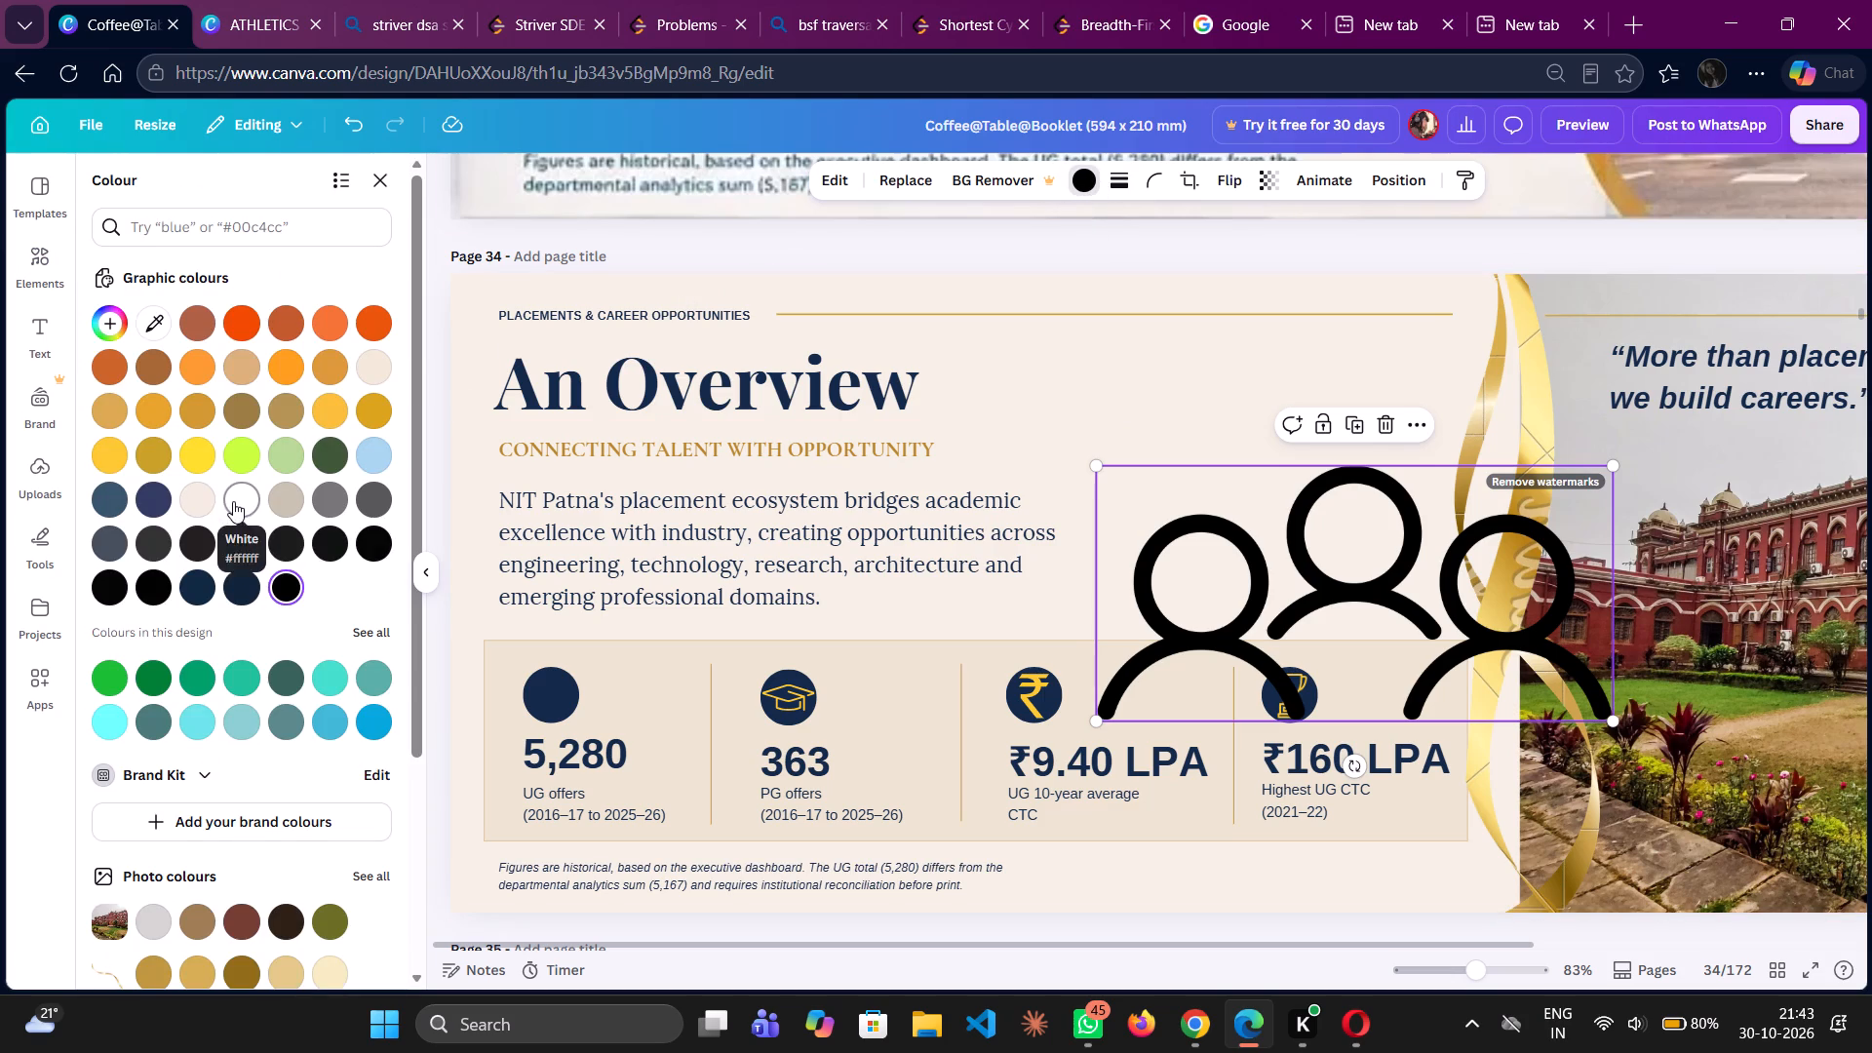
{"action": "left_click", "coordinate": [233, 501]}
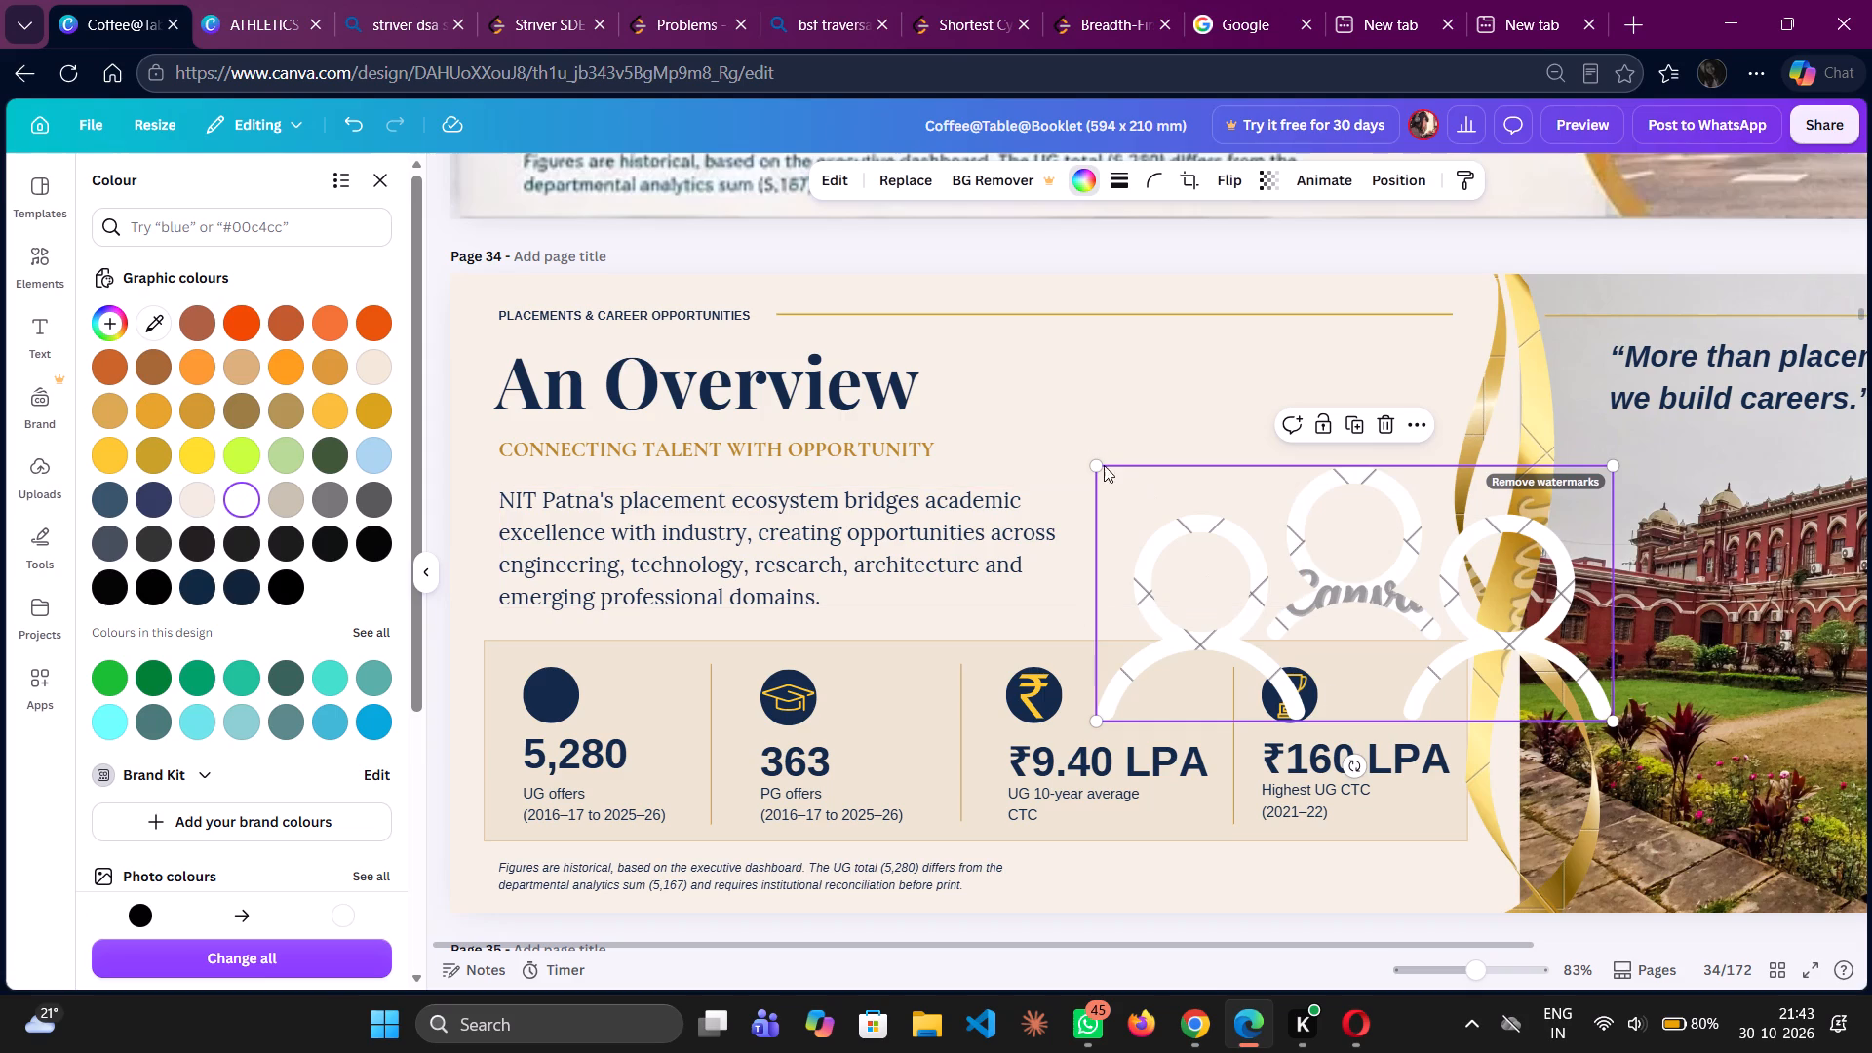
Shrink the three-people graphic and centre it inside the empty navy circle above 5,280 UG offers.
{"action": "left_click_drag", "start_coordinate": [1091, 459], "coordinate": [1542, 636]}
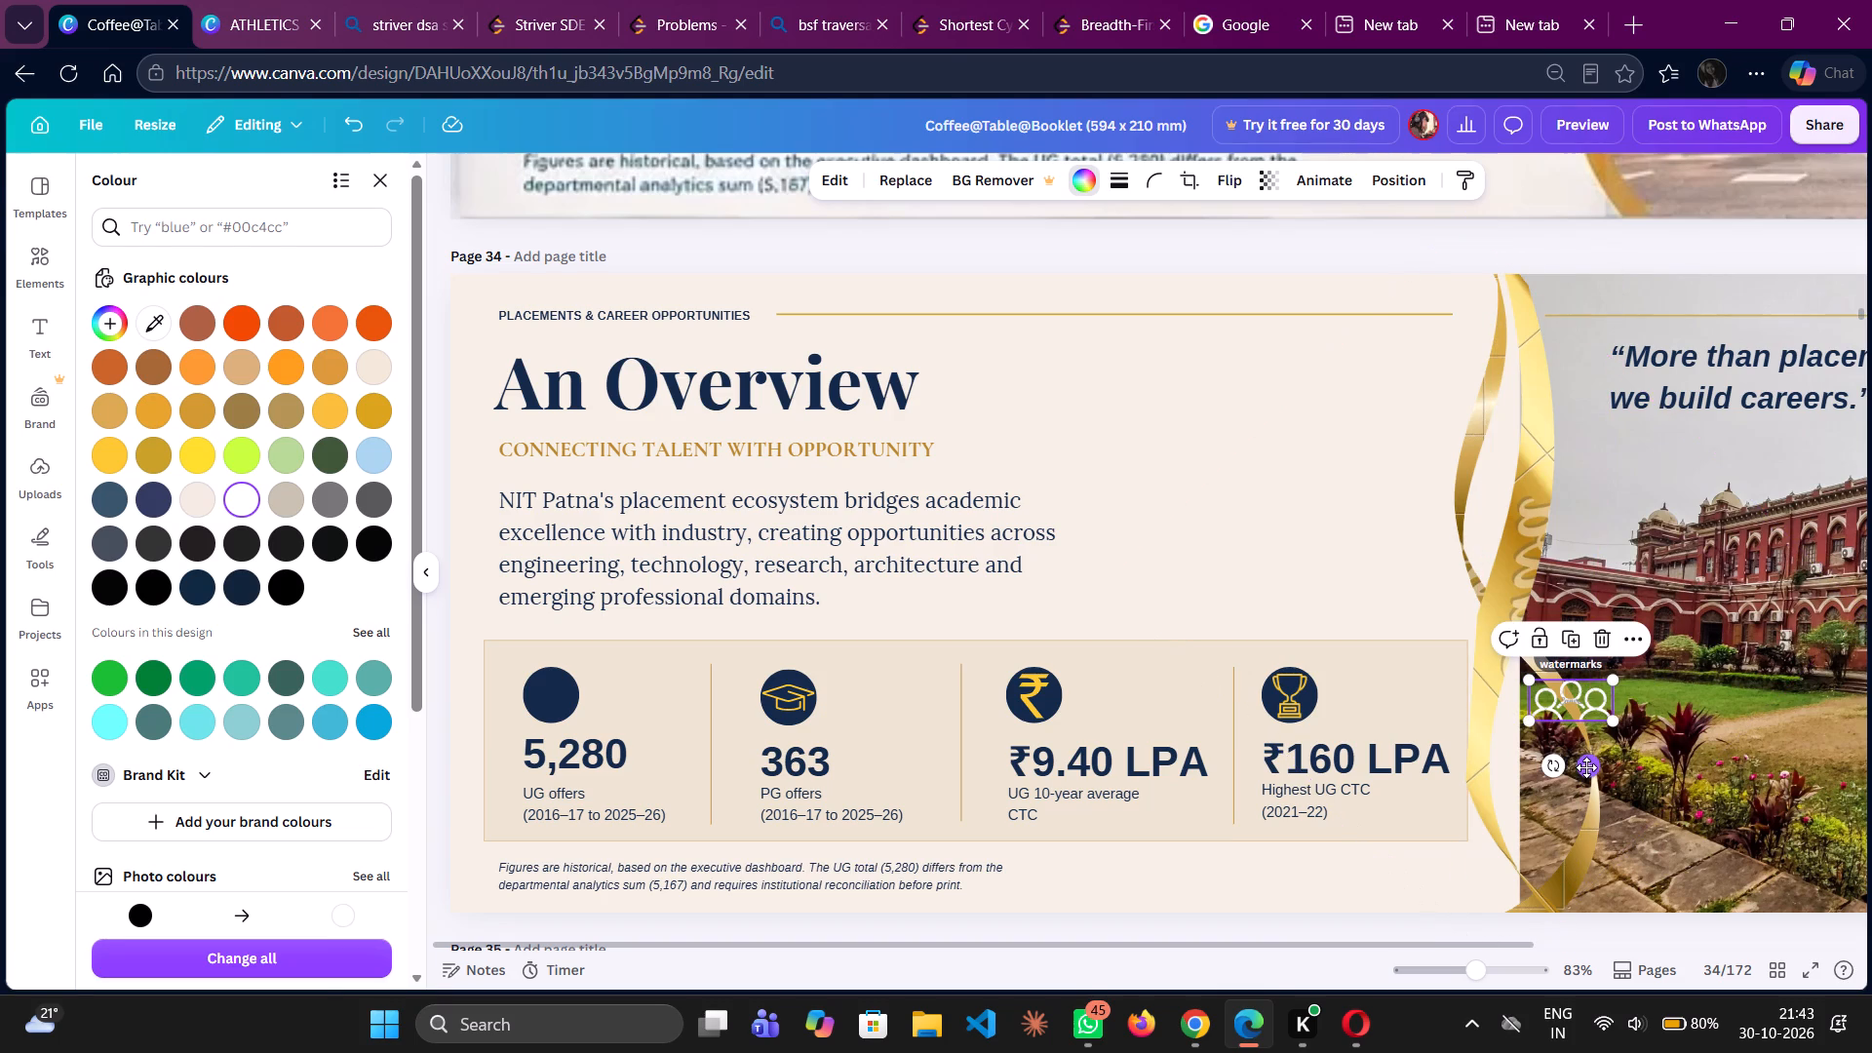
{"action": "left_click_drag", "start_coordinate": [1586, 767], "coordinate": [568, 759]}
{"action": "scroll", "coordinate": [568, 759], "scroll_direction": "right", "scroll_amount": 1}
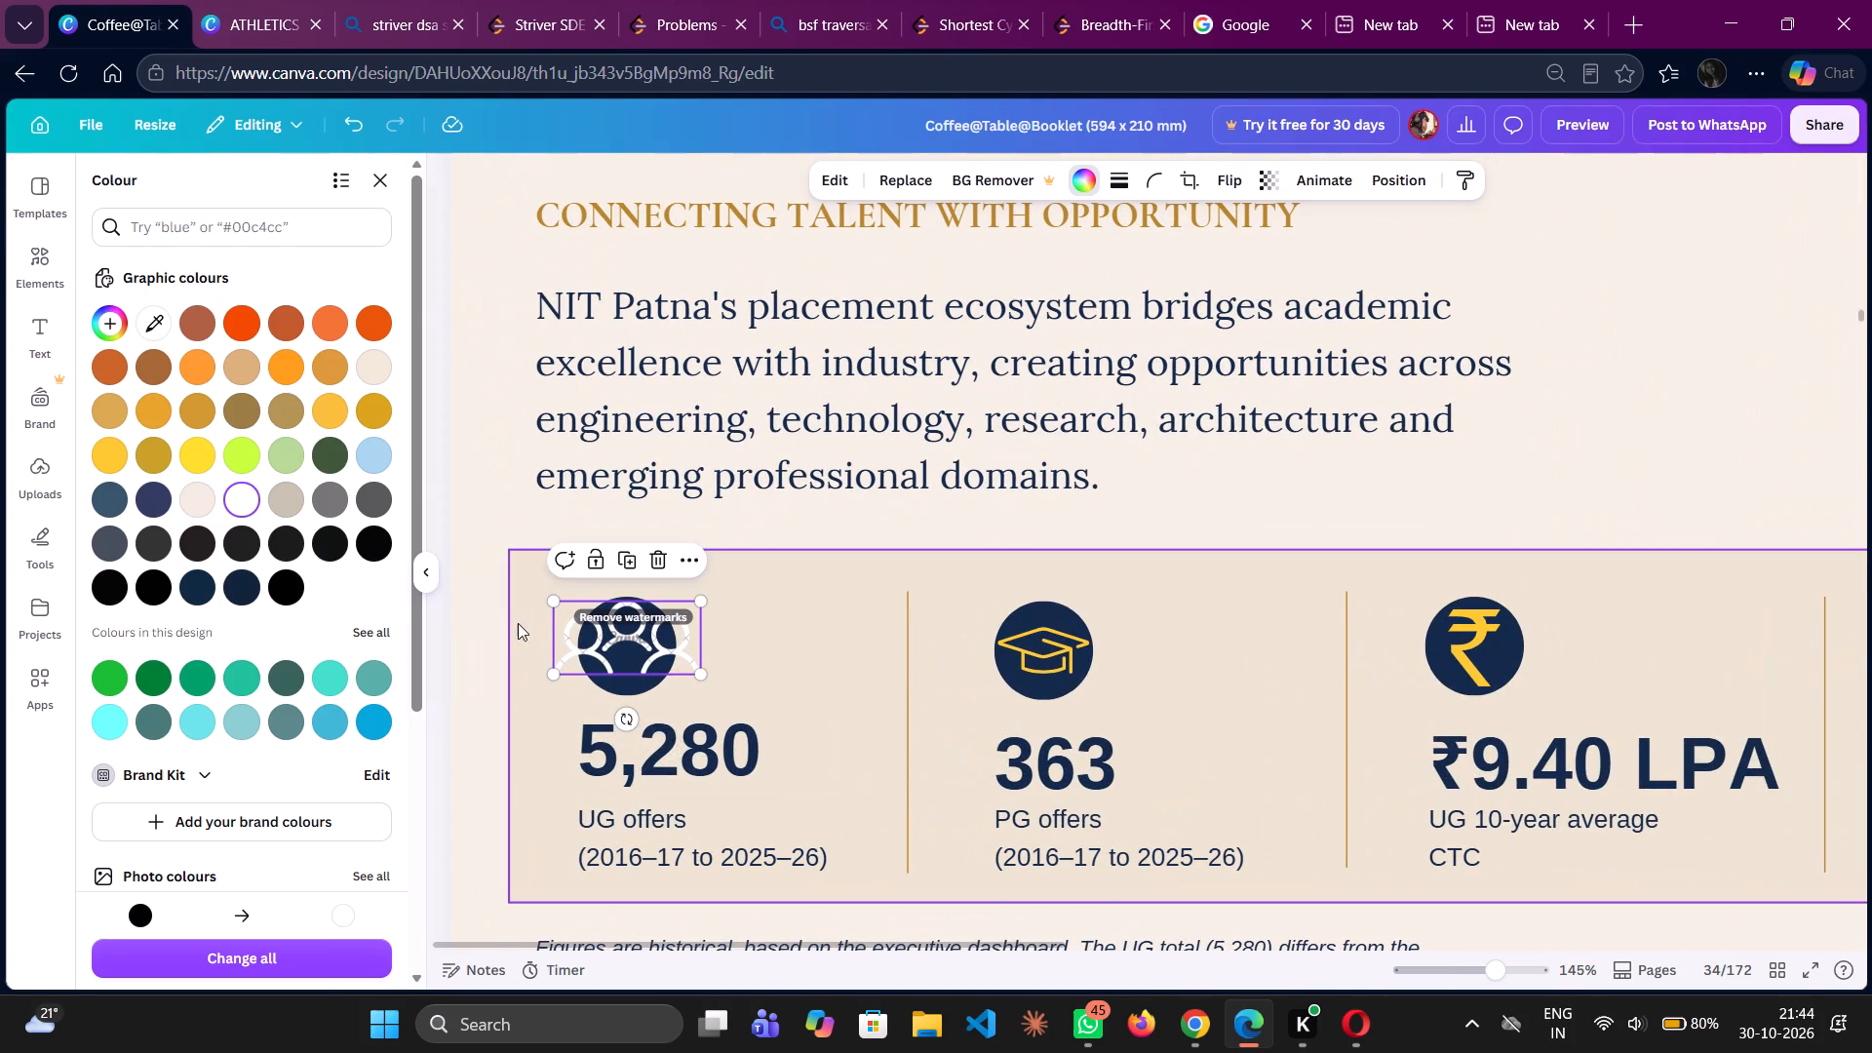
{"action": "left_click_drag", "start_coordinate": [556, 602], "coordinate": [609, 615]}
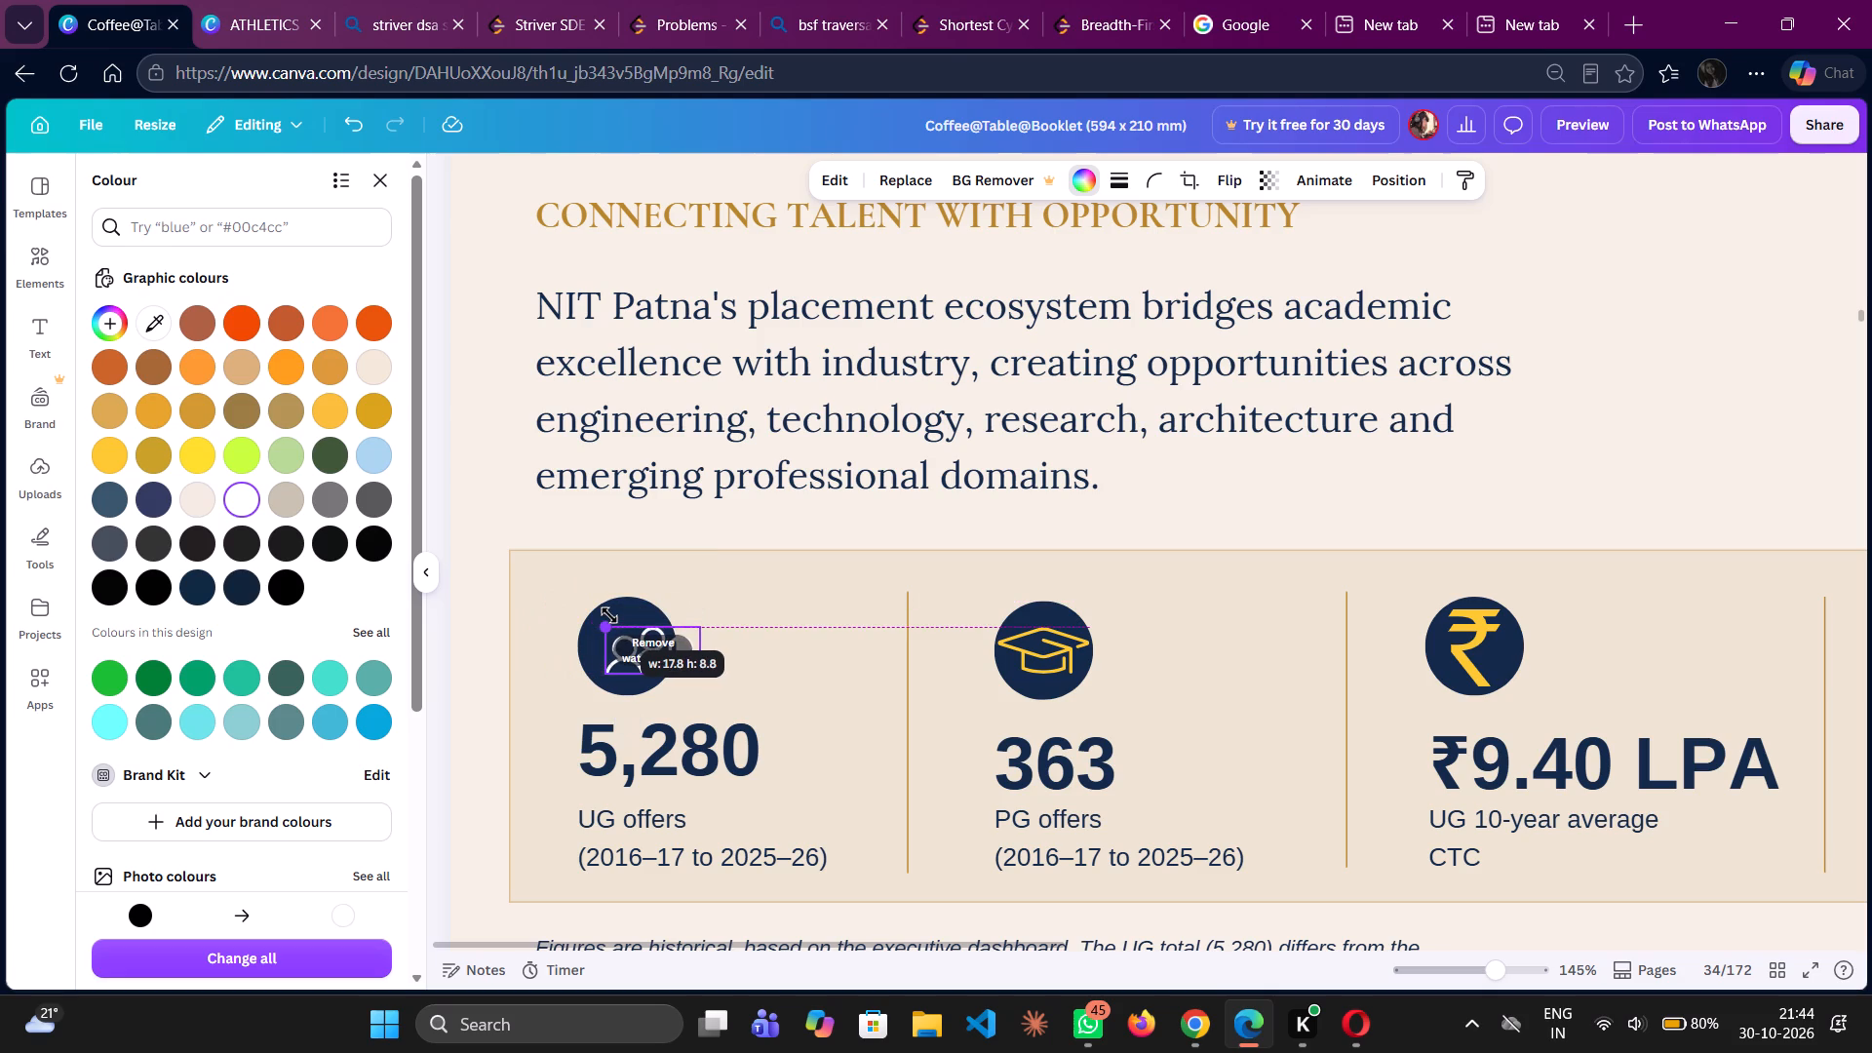
{"action": "left_click_drag", "start_coordinate": [609, 615], "coordinate": [602, 613]}
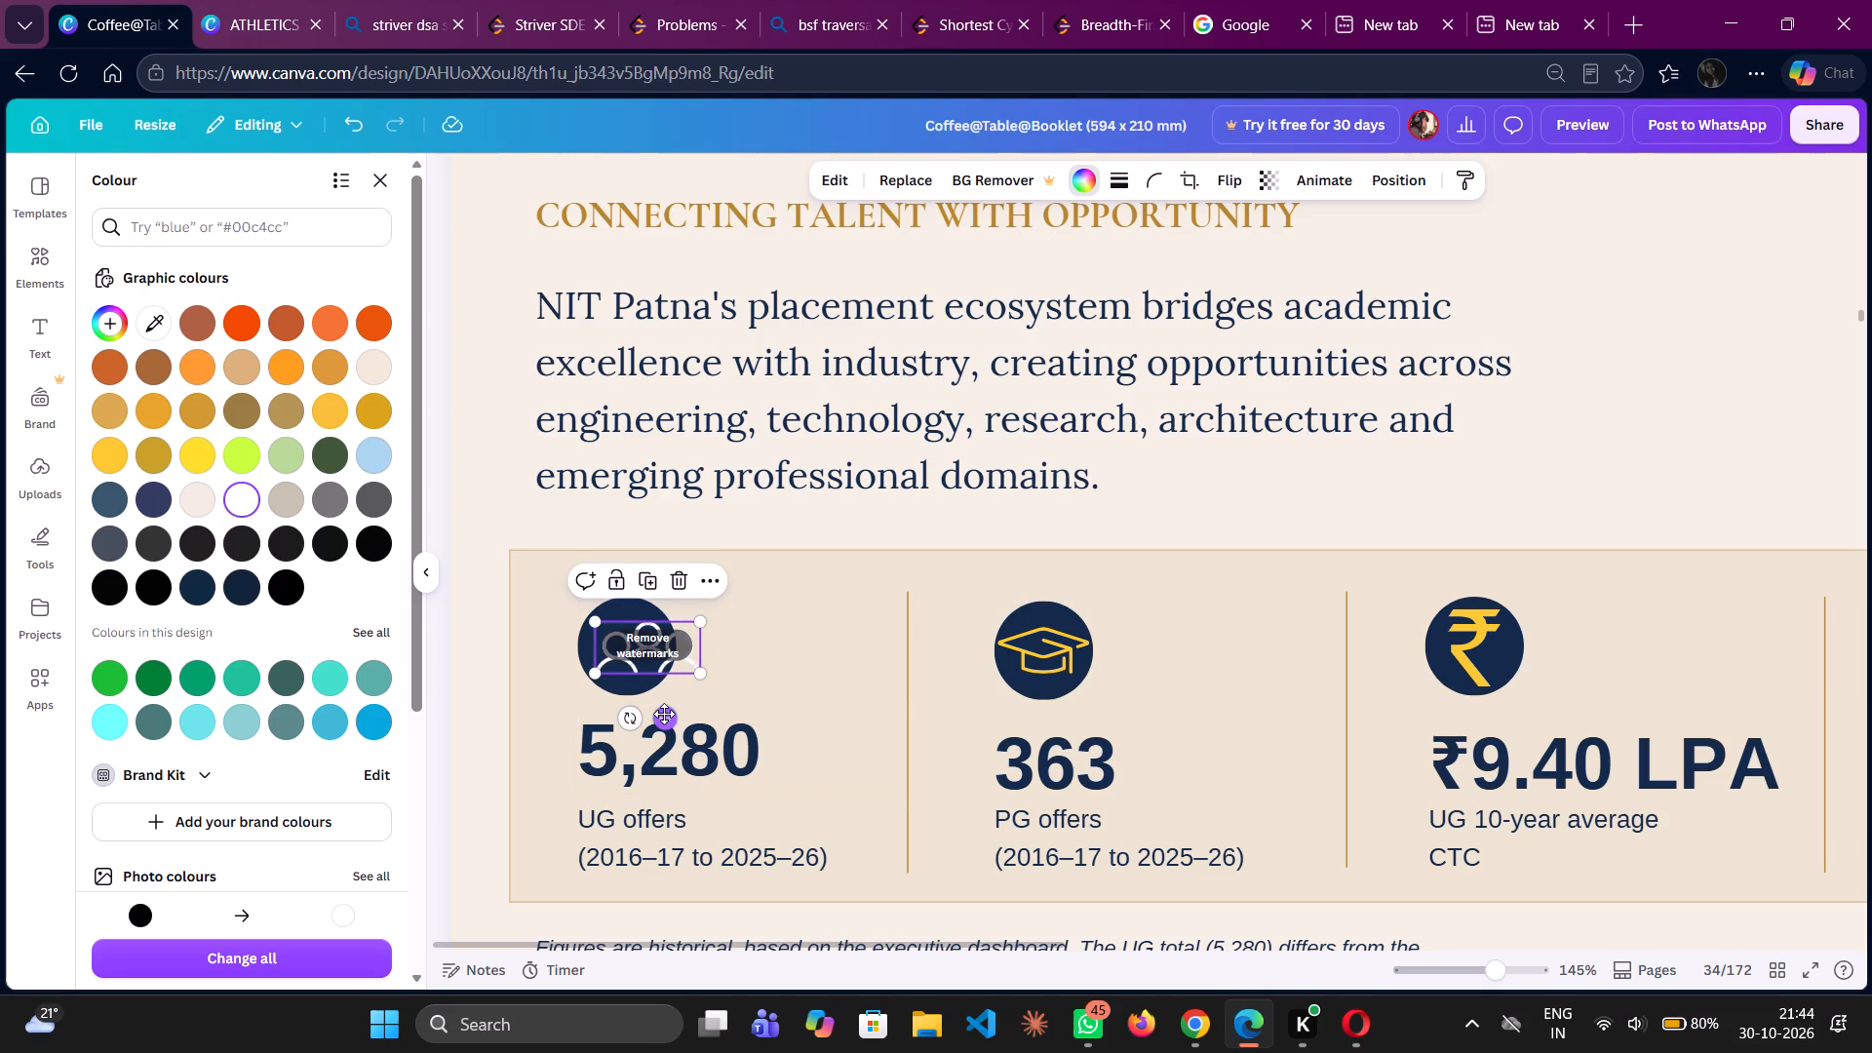
{"action": "left_click_drag", "start_coordinate": [657, 712], "coordinate": [641, 701]}
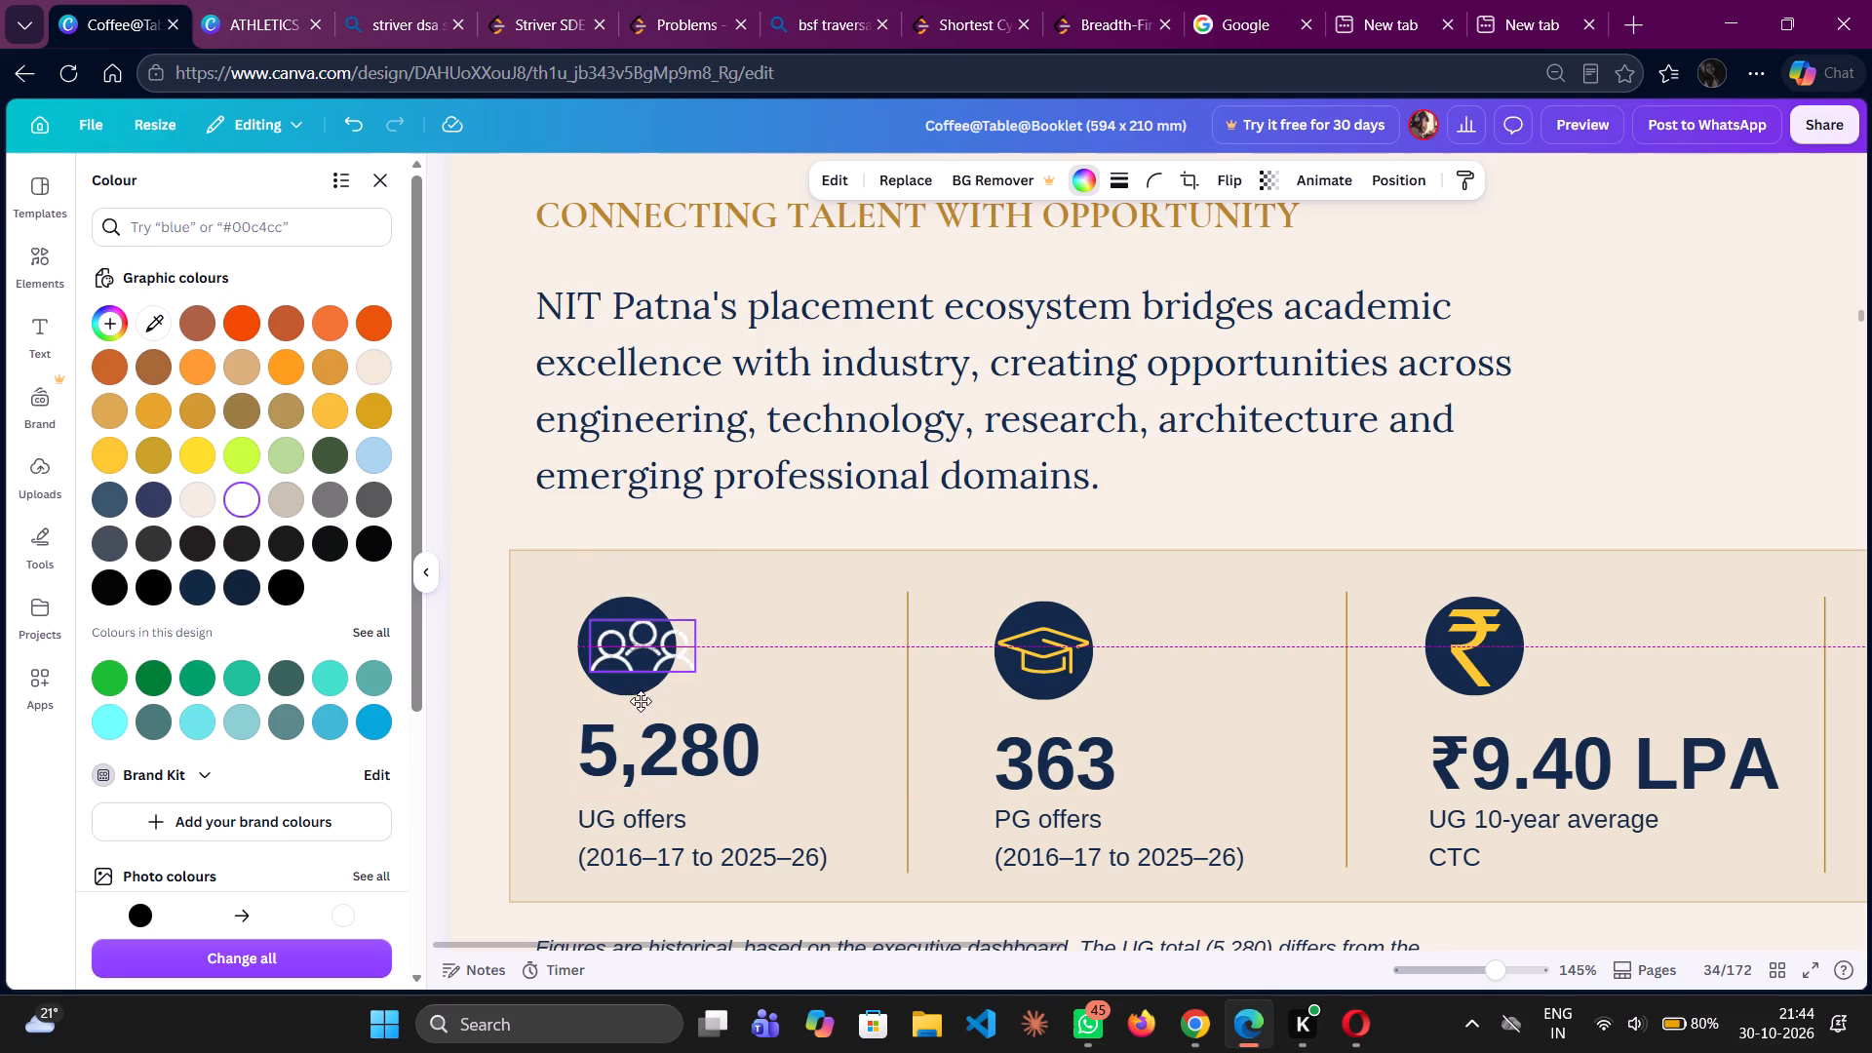
{"action": "left_click_drag", "start_coordinate": [641, 701], "coordinate": [641, 707]}
{"action": "left_click_drag", "start_coordinate": [576, 623], "coordinate": [595, 634]}
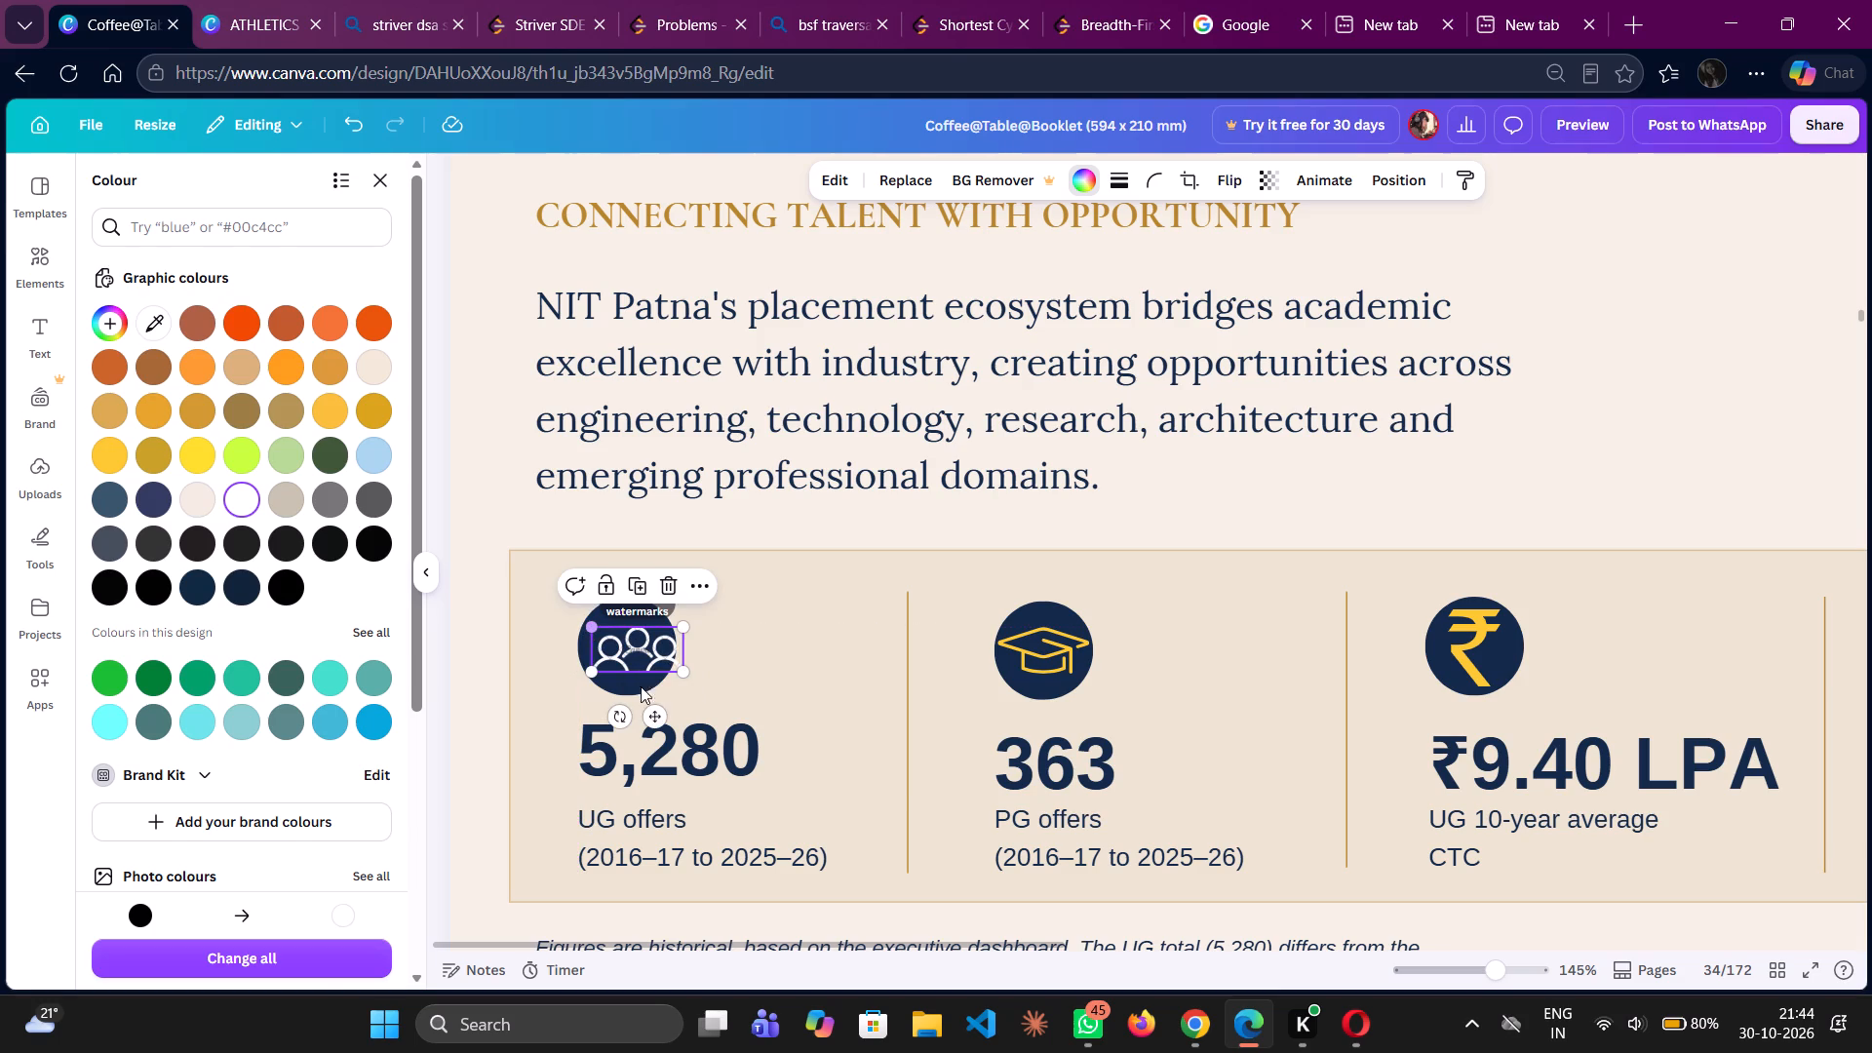
{"action": "left_click_drag", "start_coordinate": [657, 710], "coordinate": [648, 702]}
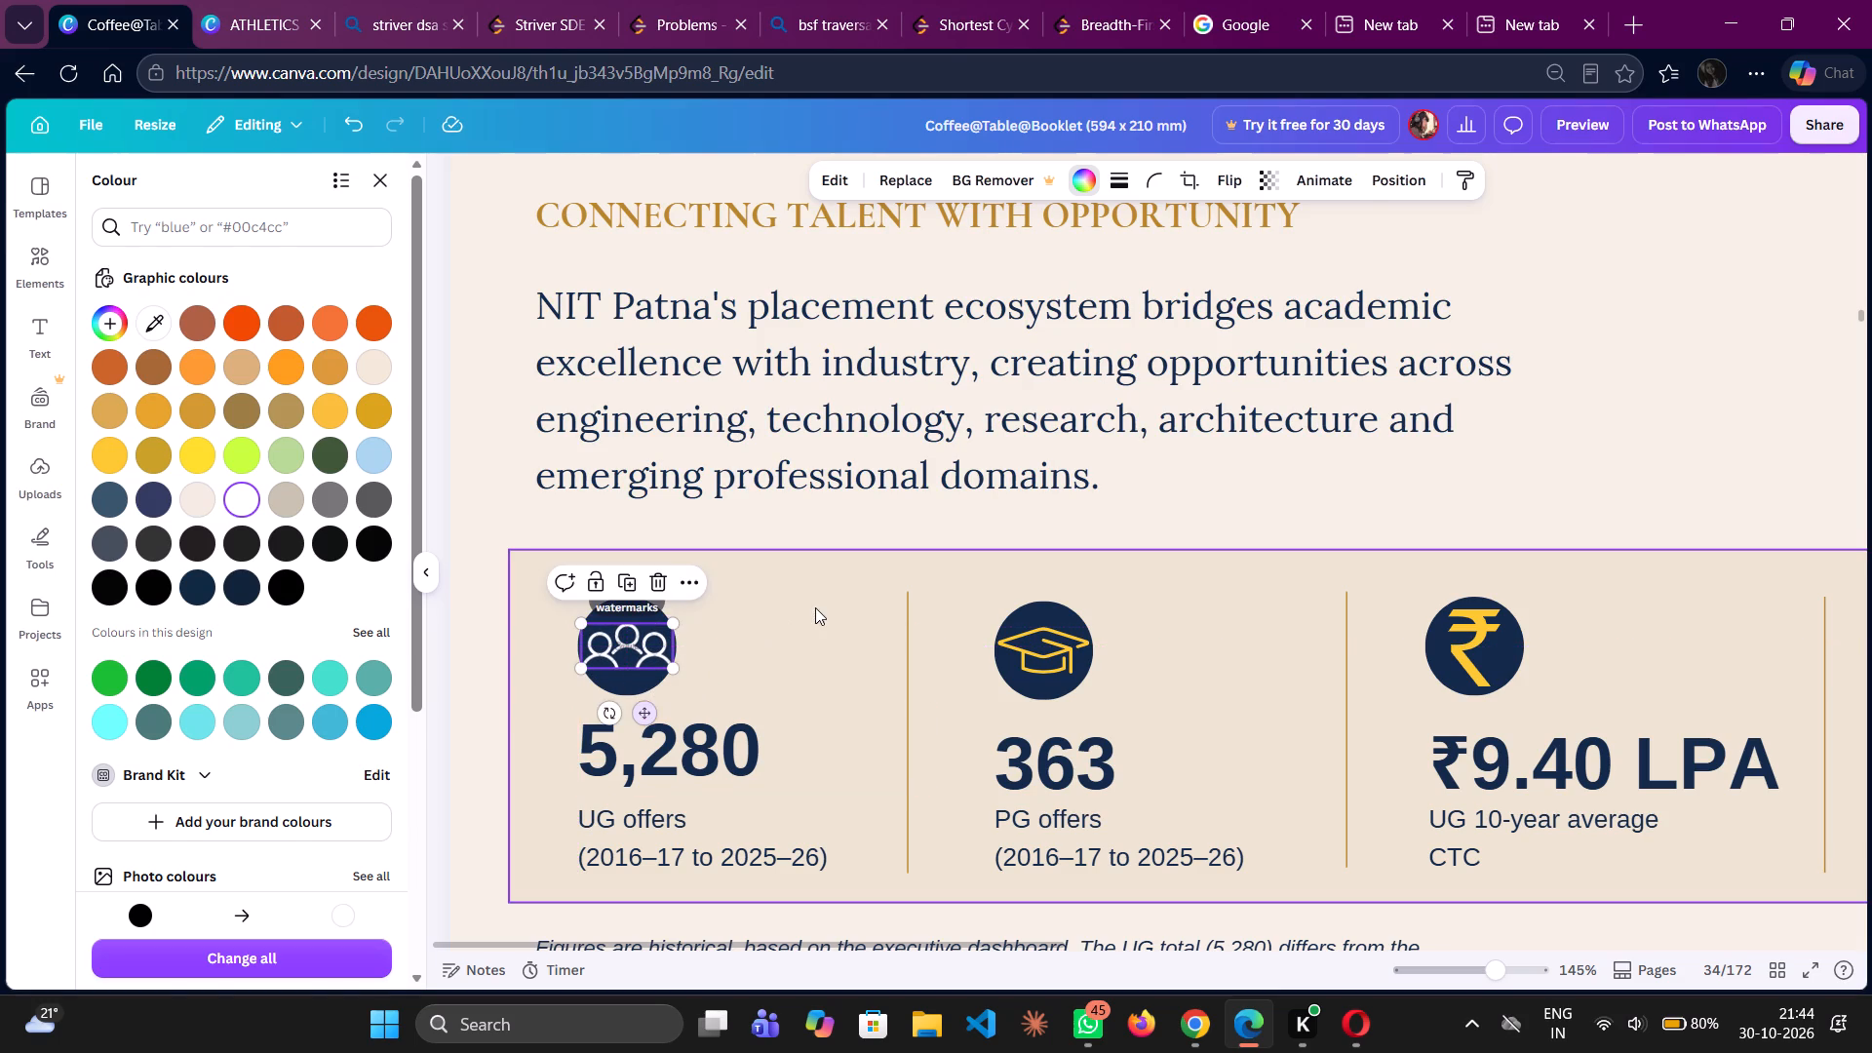
{"action": "left_click", "coordinate": [815, 607]}
Recolour the three-people icon above 5,280 UG offers to the golden orange #fdc830.
{"action": "left_click", "coordinate": [643, 648]}
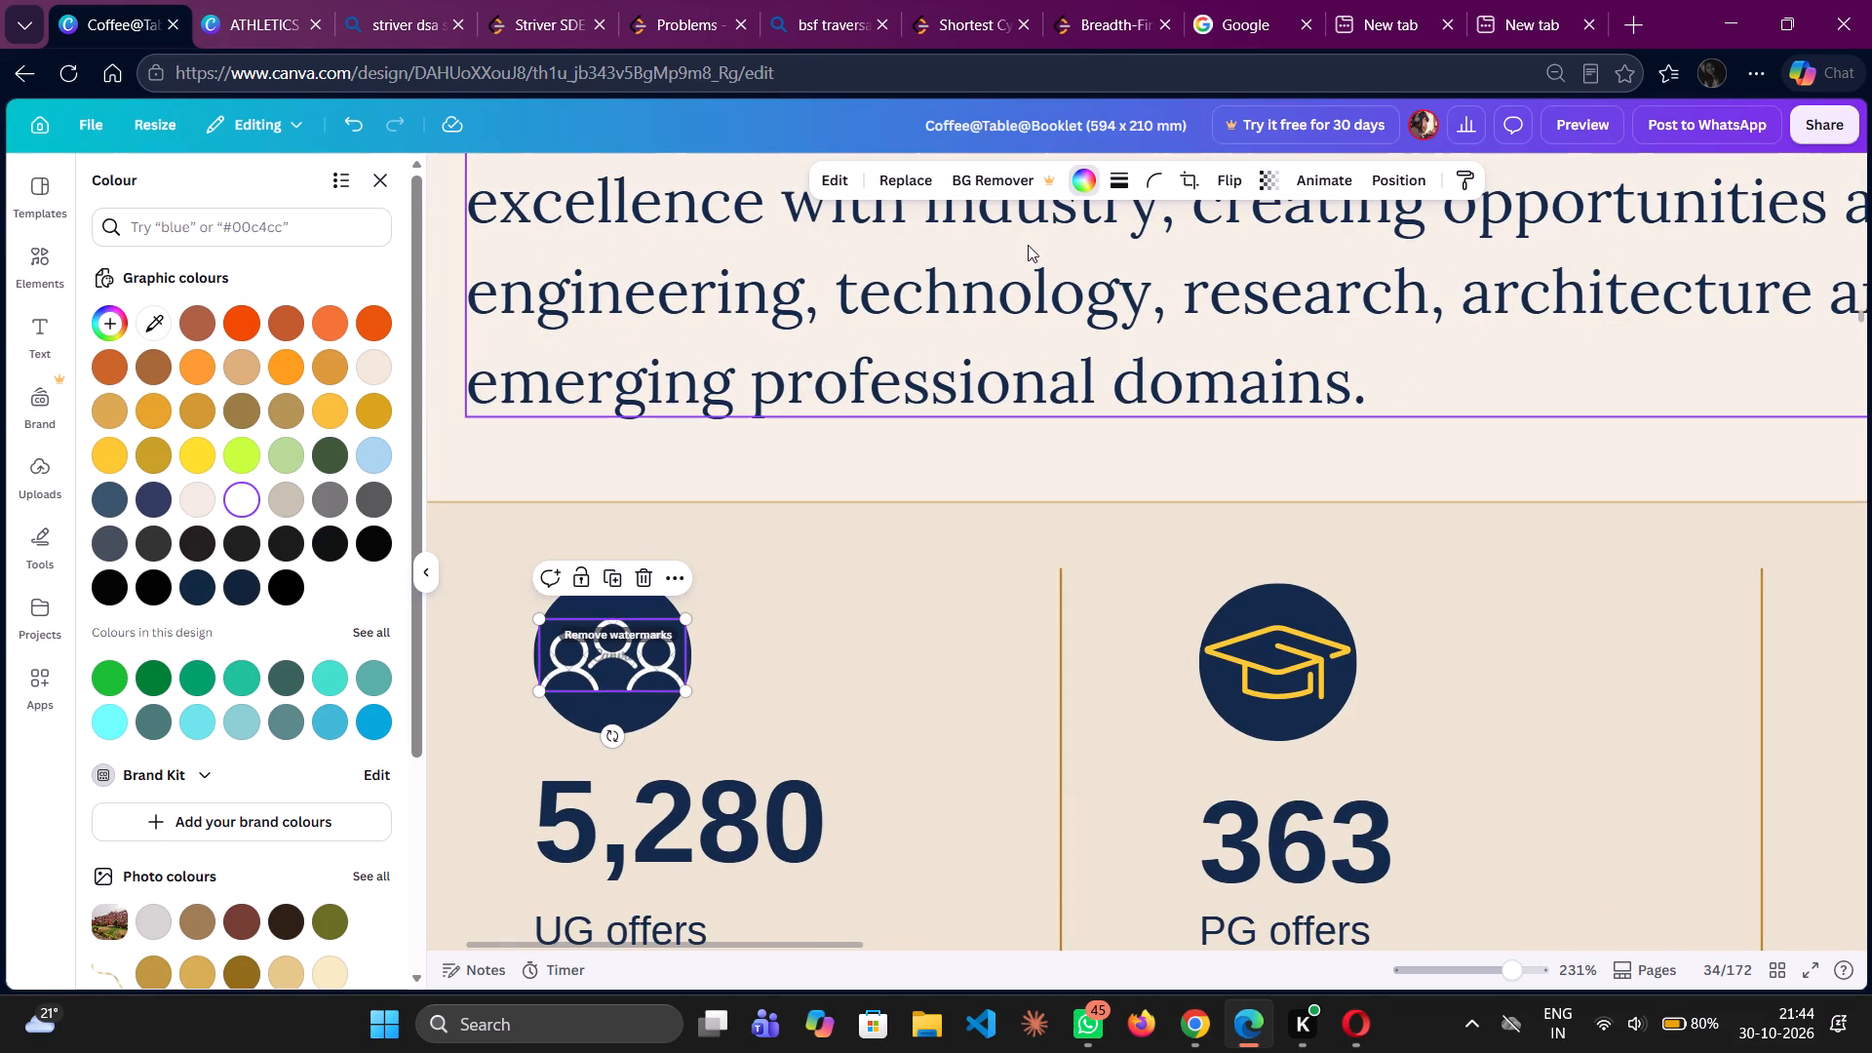
{"action": "left_click", "coordinate": [1094, 184]}
{"action": "left_click", "coordinate": [1094, 184]}
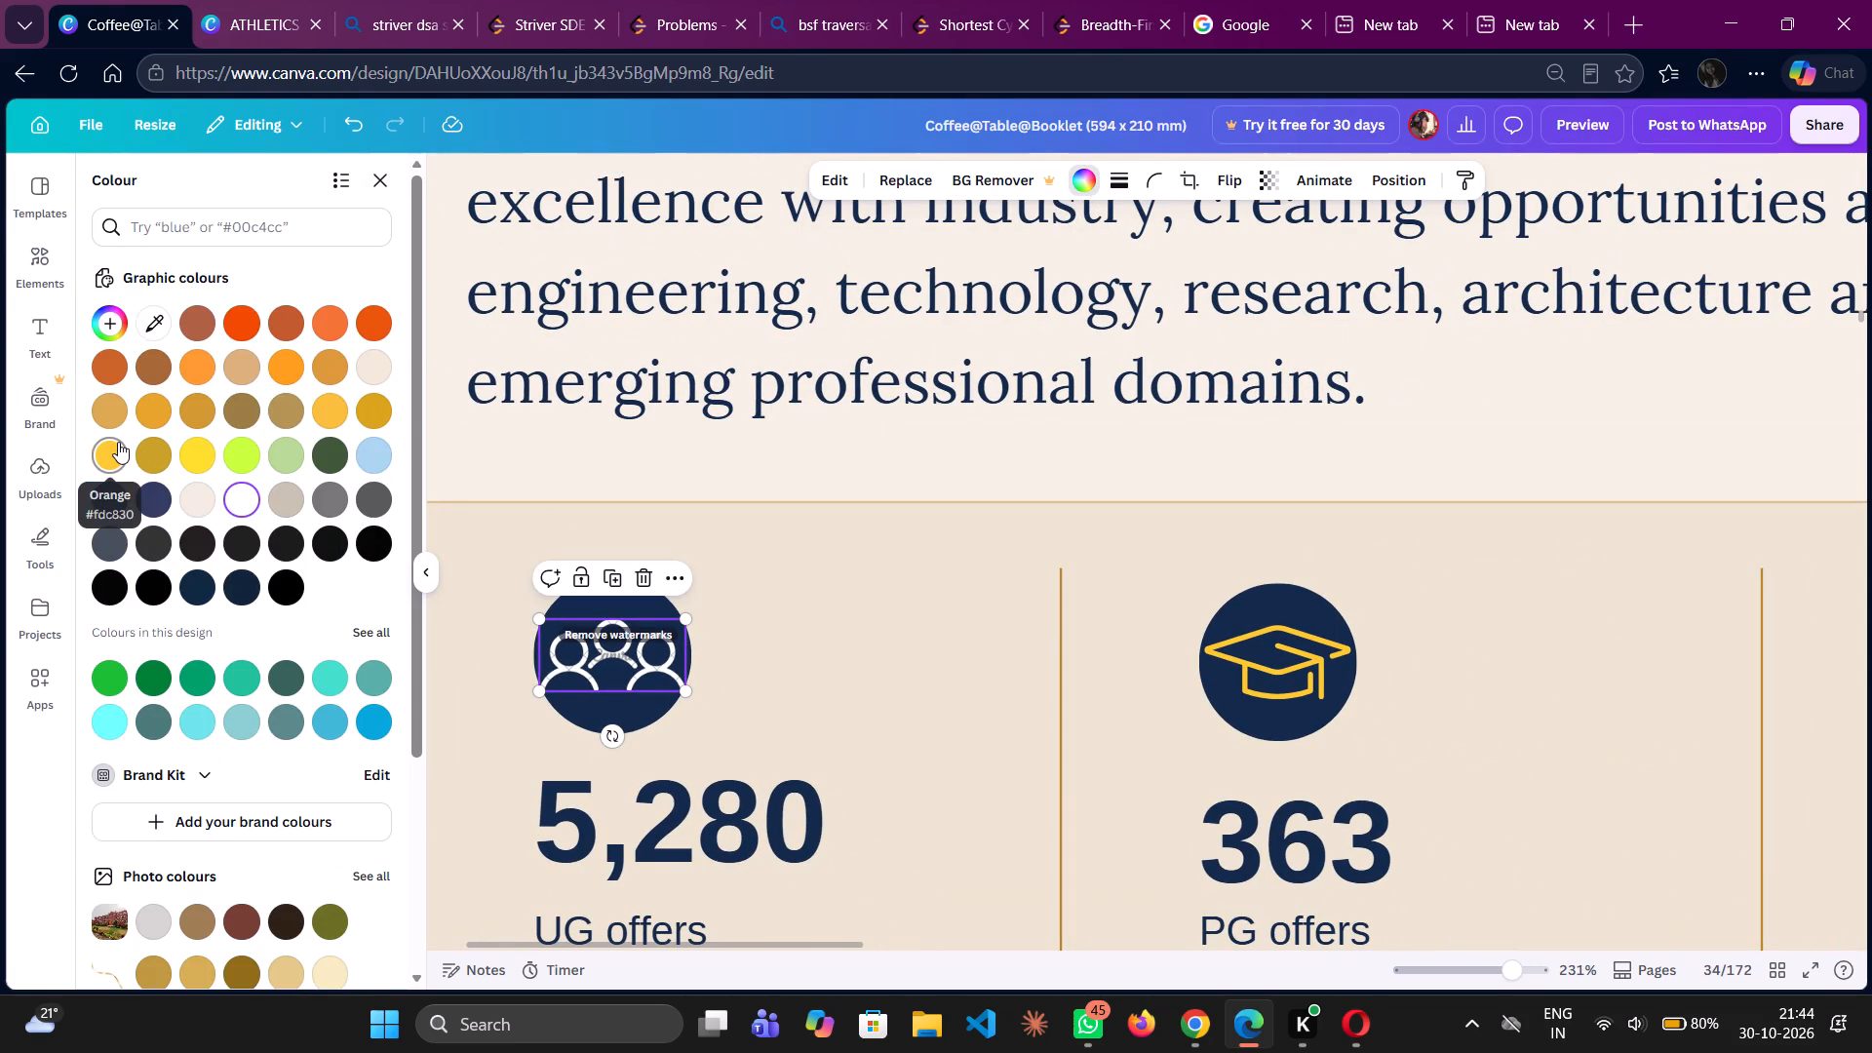
{"action": "left_click", "coordinate": [118, 442]}
{"action": "left_click", "coordinate": [910, 632]}
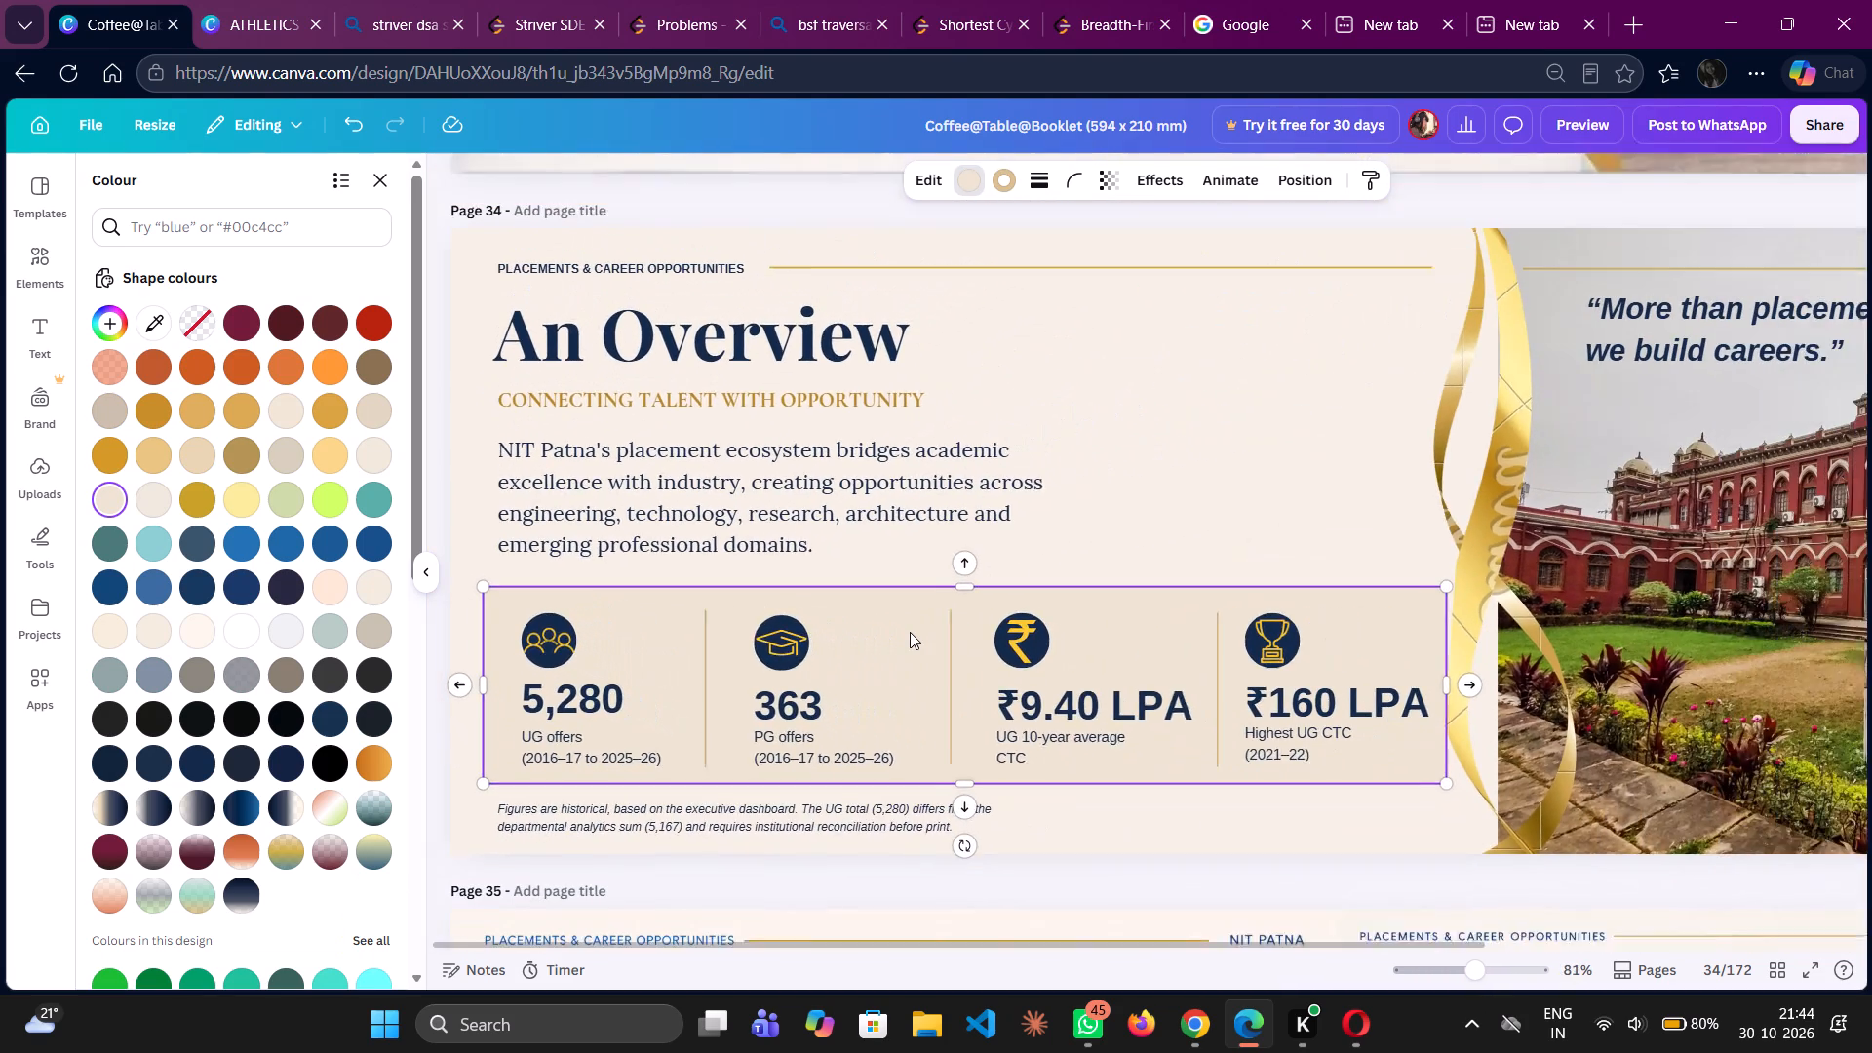
Compare page 34's overview with the reference on page 33, checking the icons, gold ribbon graphics and heading.
{"action": "scroll", "coordinate": [910, 632], "scroll_direction": "up", "scroll_amount": 1}
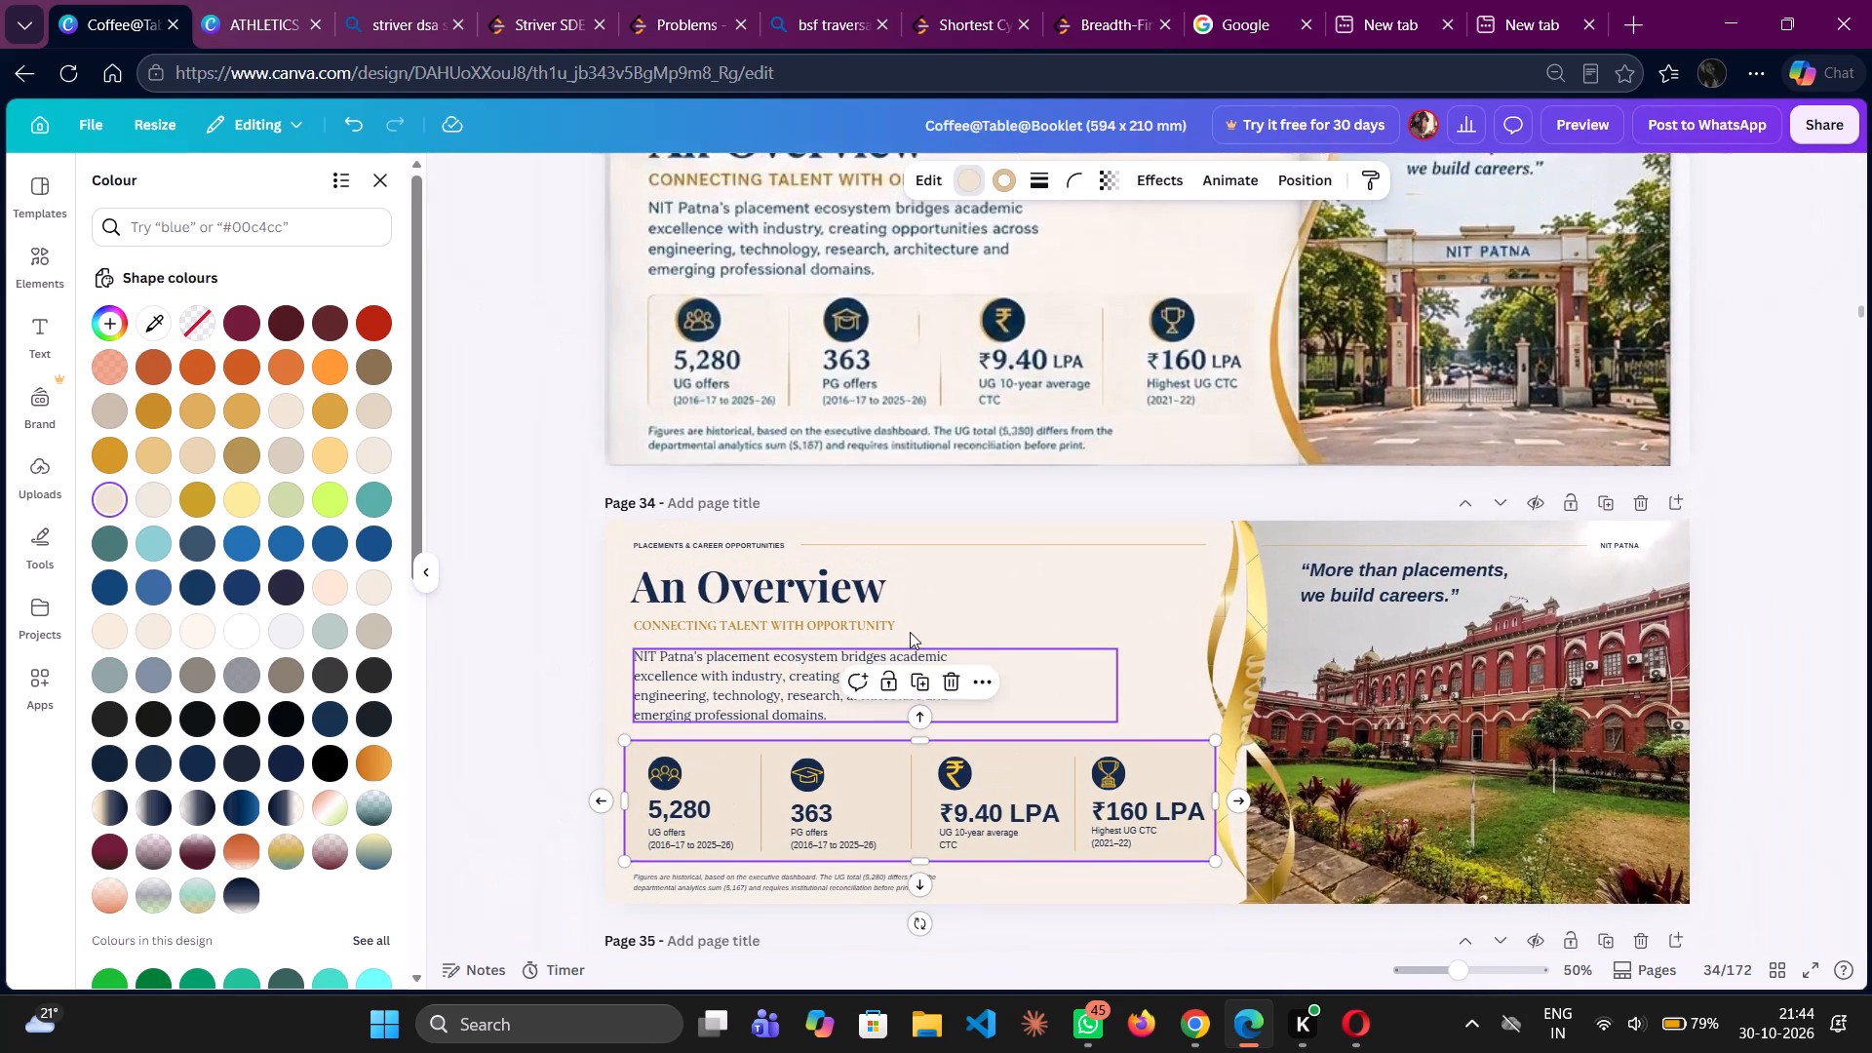
{"action": "scroll", "coordinate": [910, 632], "scroll_direction": "up", "scroll_amount": 2}
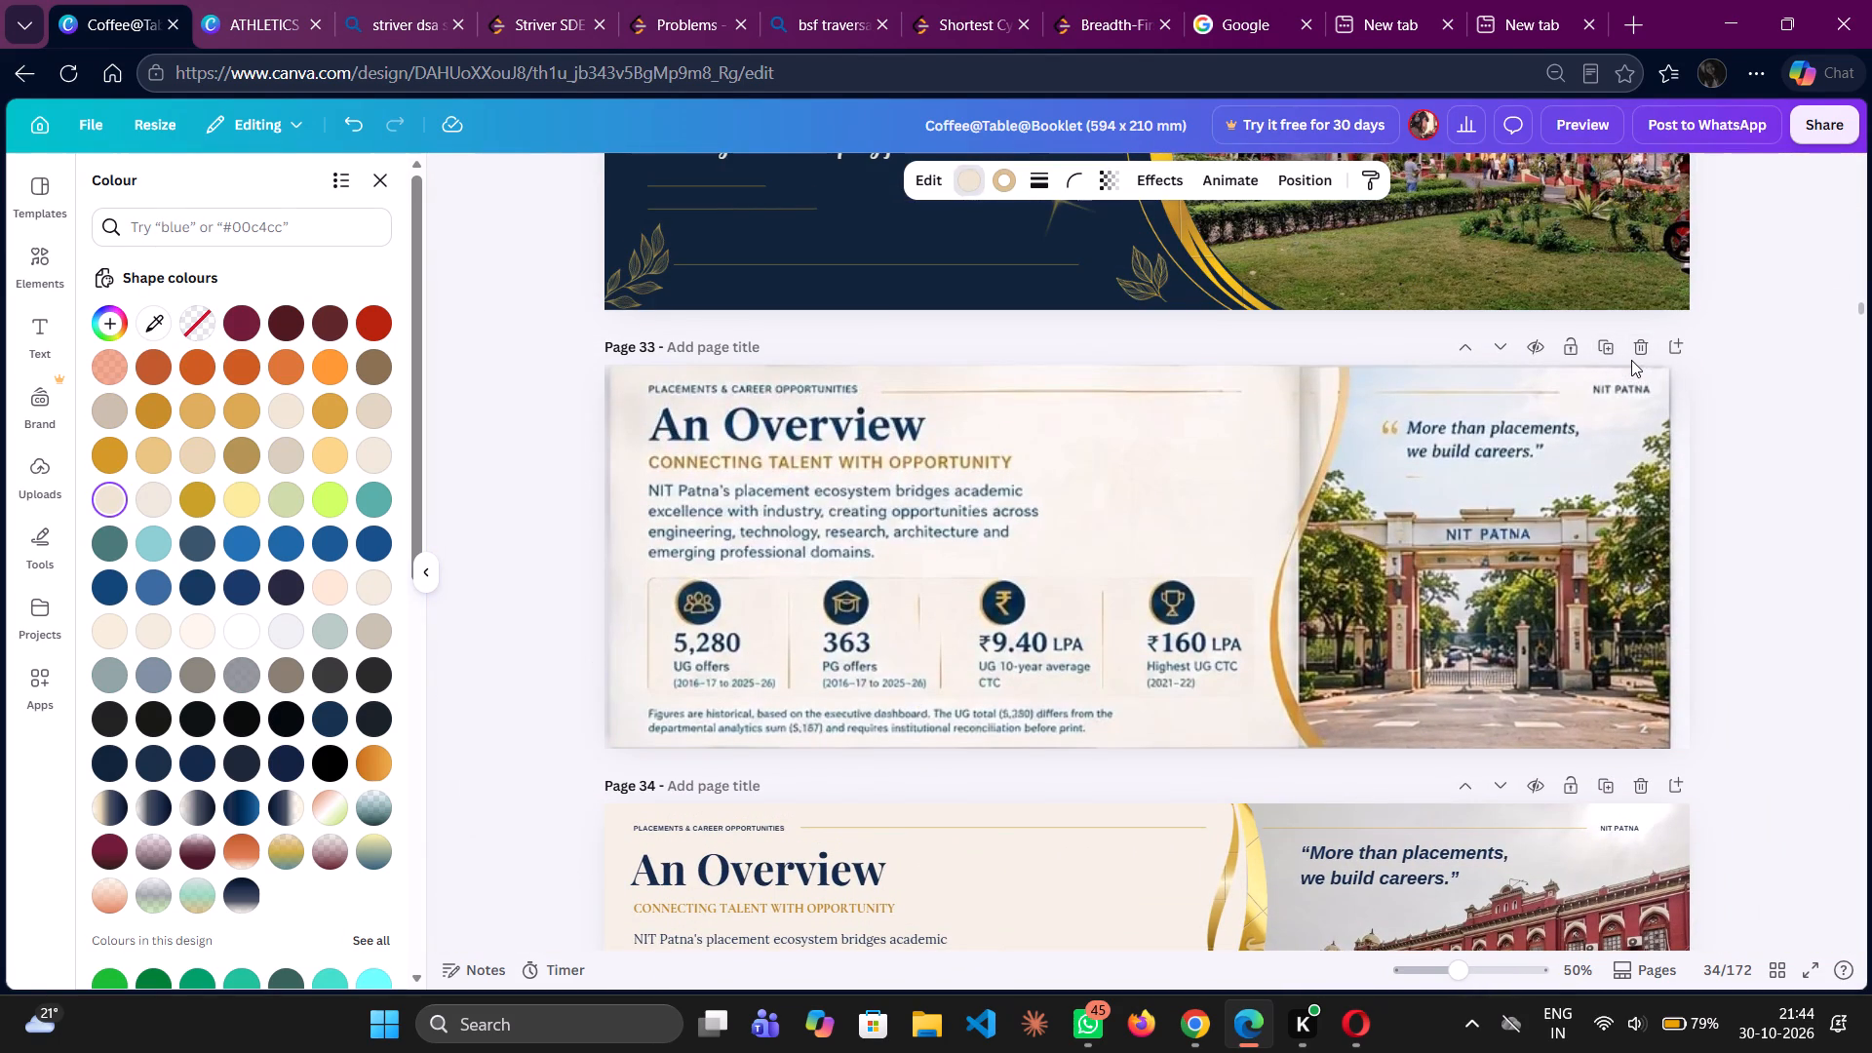
{"action": "scroll", "coordinate": [1631, 360], "scroll_direction": "down", "scroll_amount": 2}
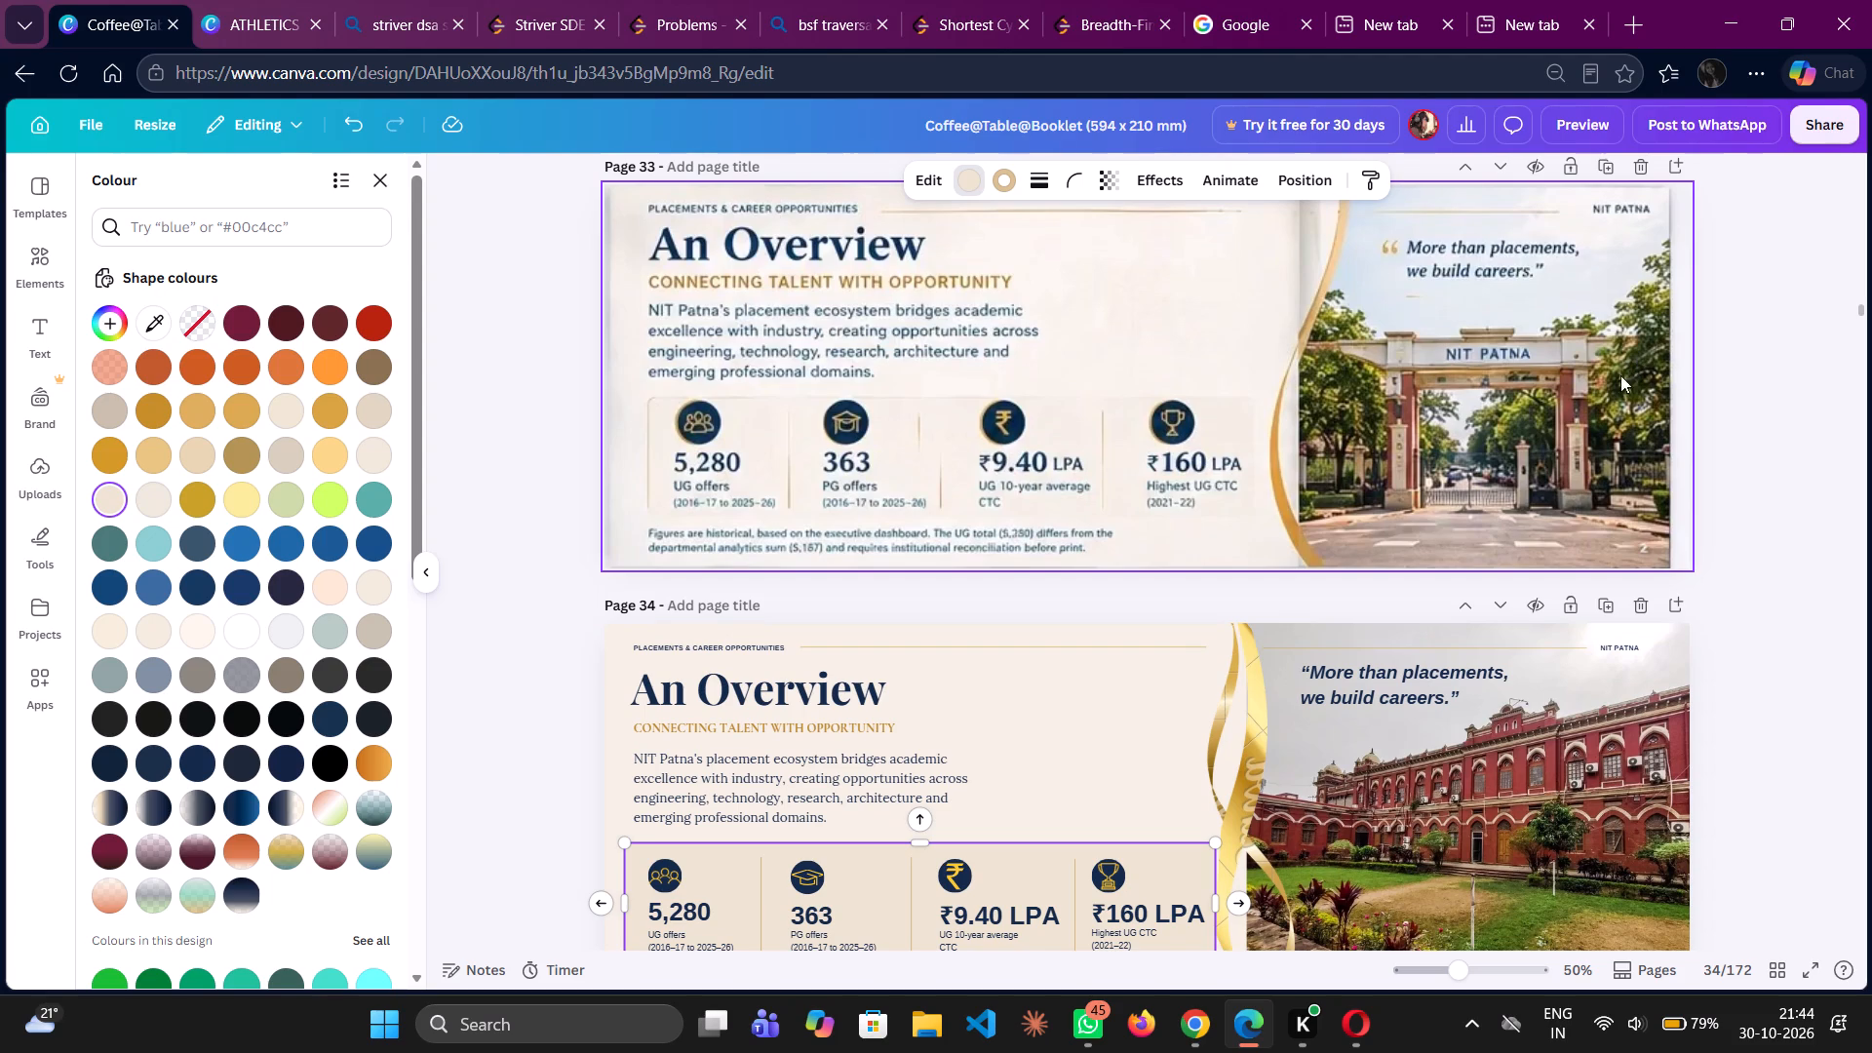
{"action": "scroll", "coordinate": [1371, 560], "scroll_direction": "up", "scroll_amount": 3}
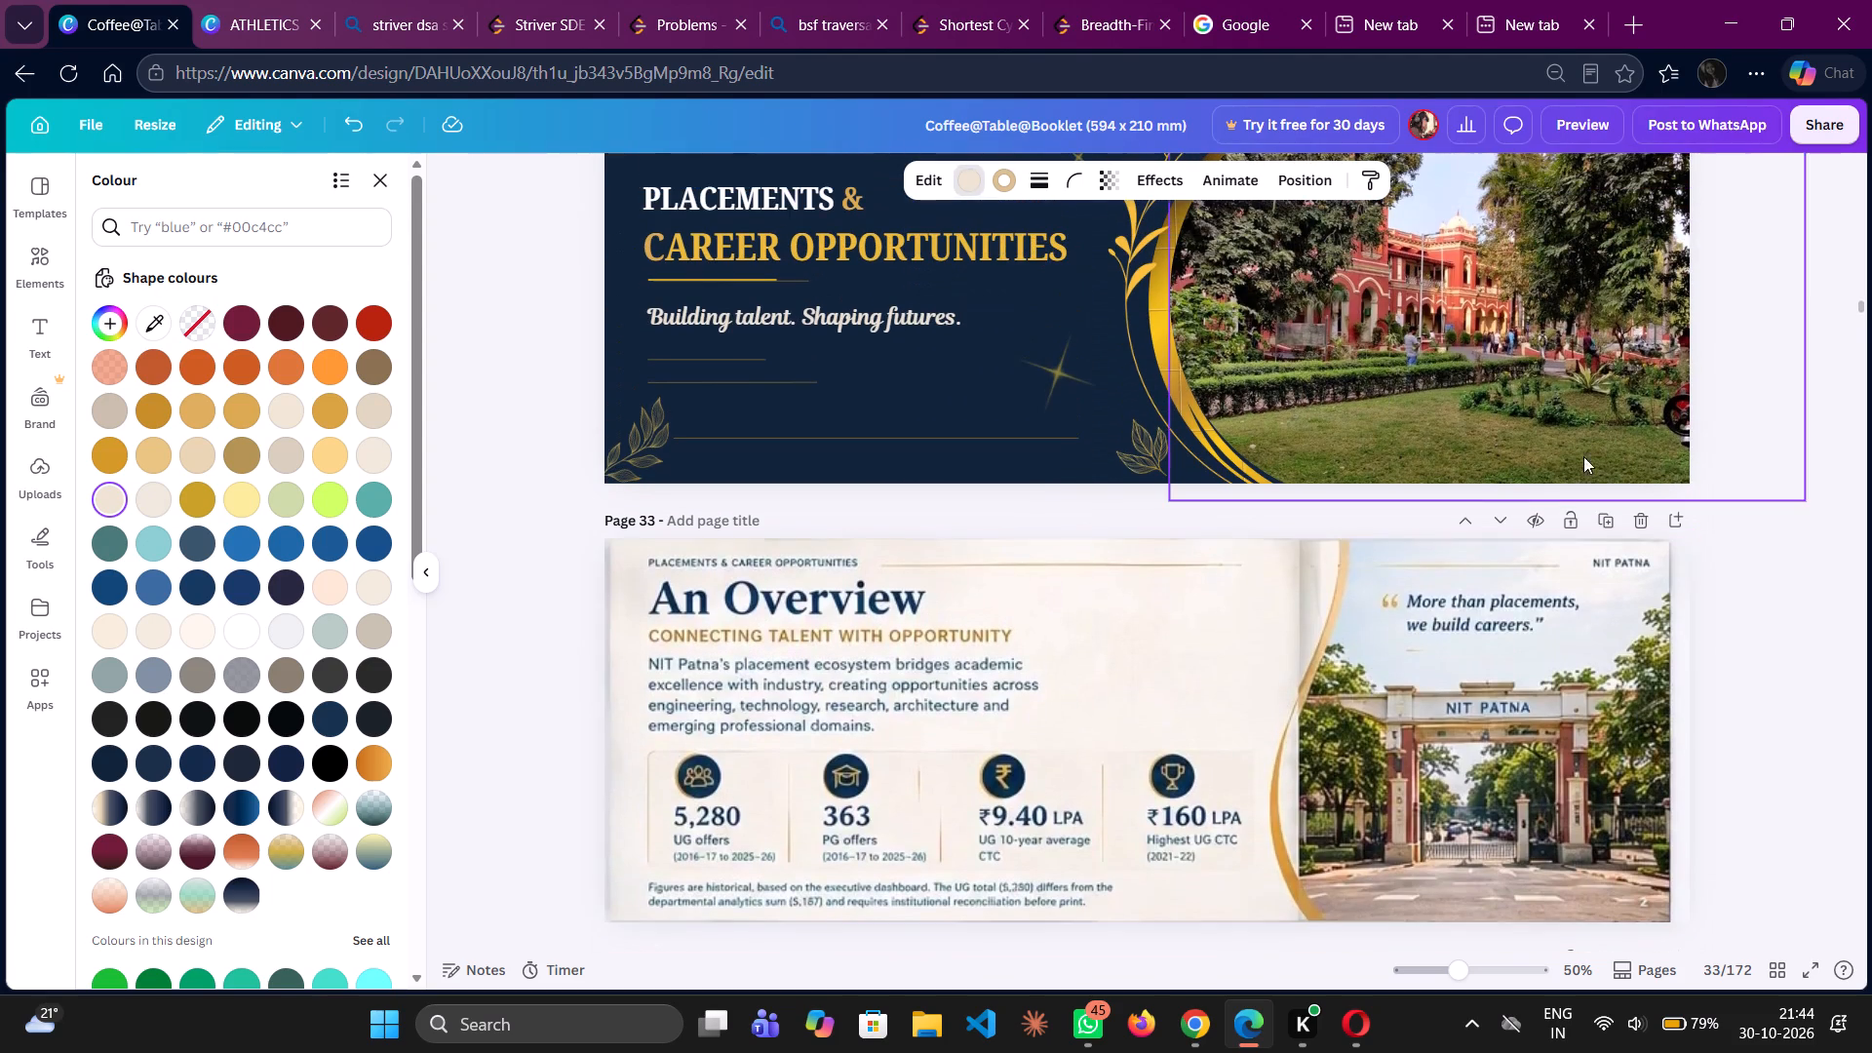
{"action": "scroll", "coordinate": [1590, 584], "scroll_direction": "down", "scroll_amount": 3}
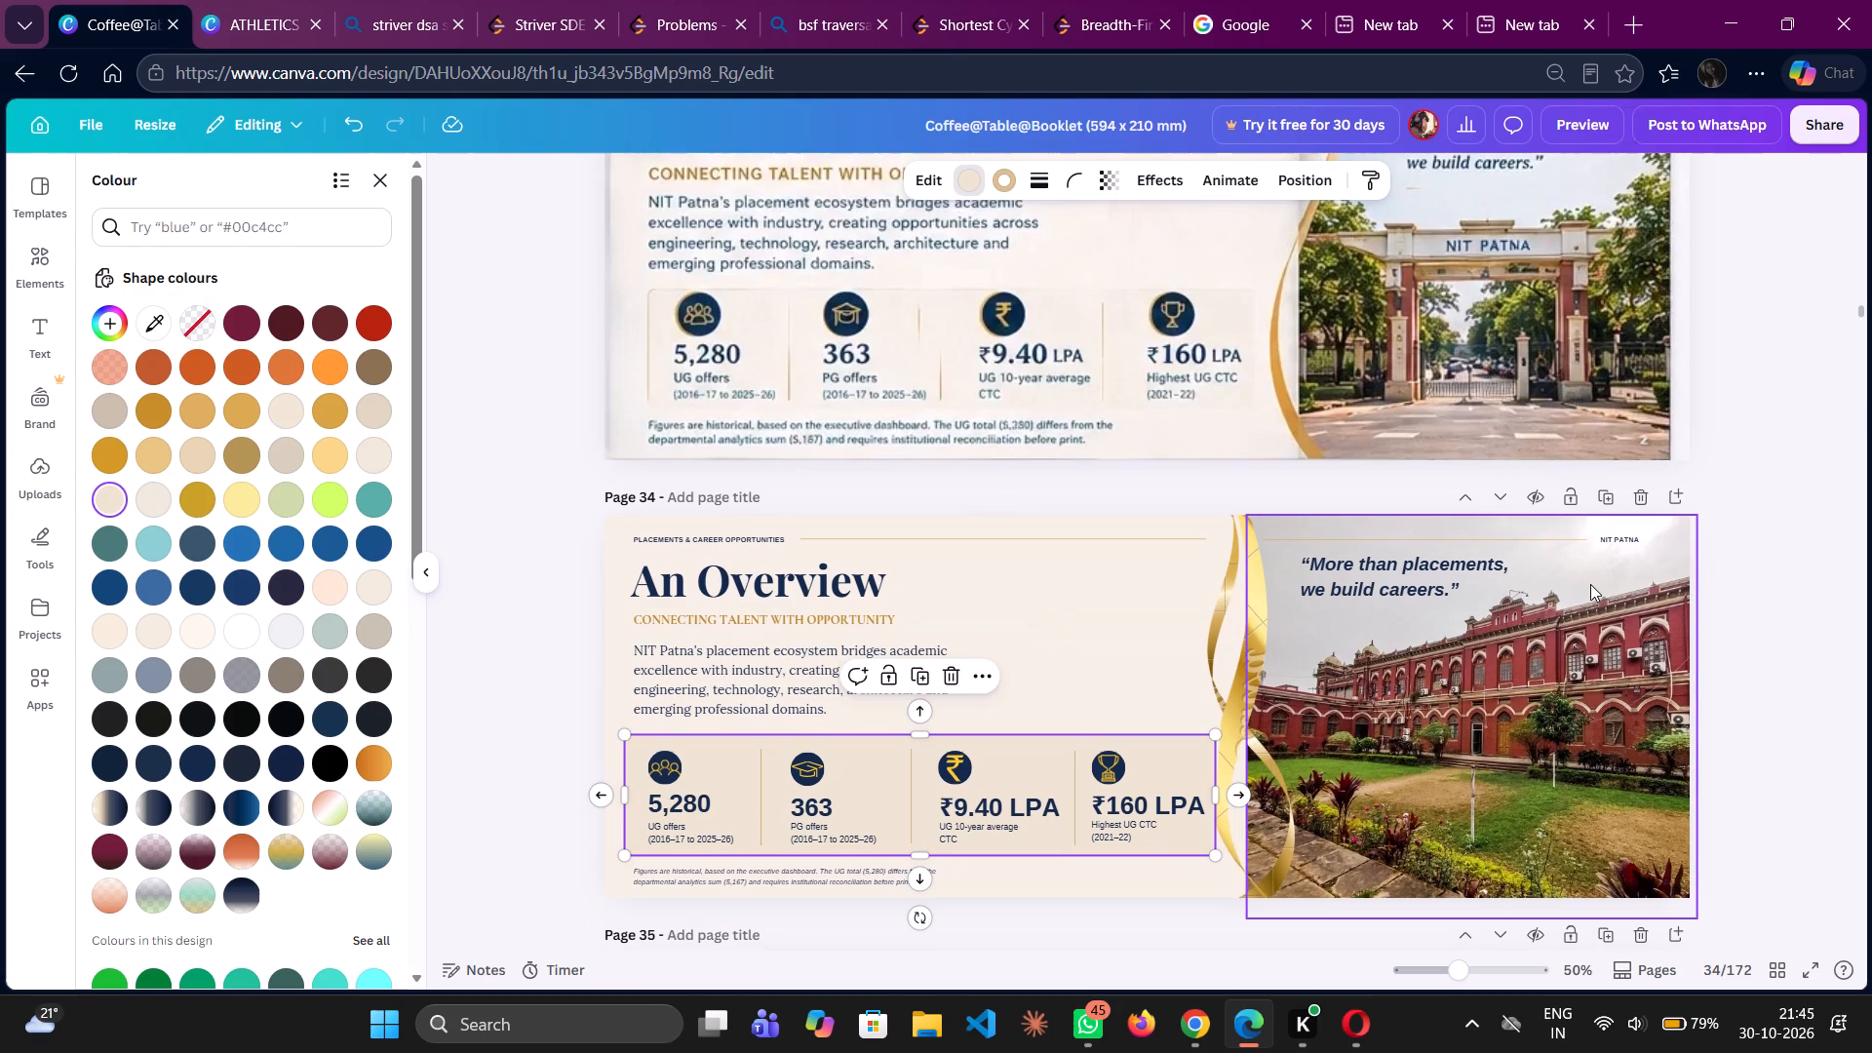
{"action": "left_click", "coordinate": [1229, 760]}
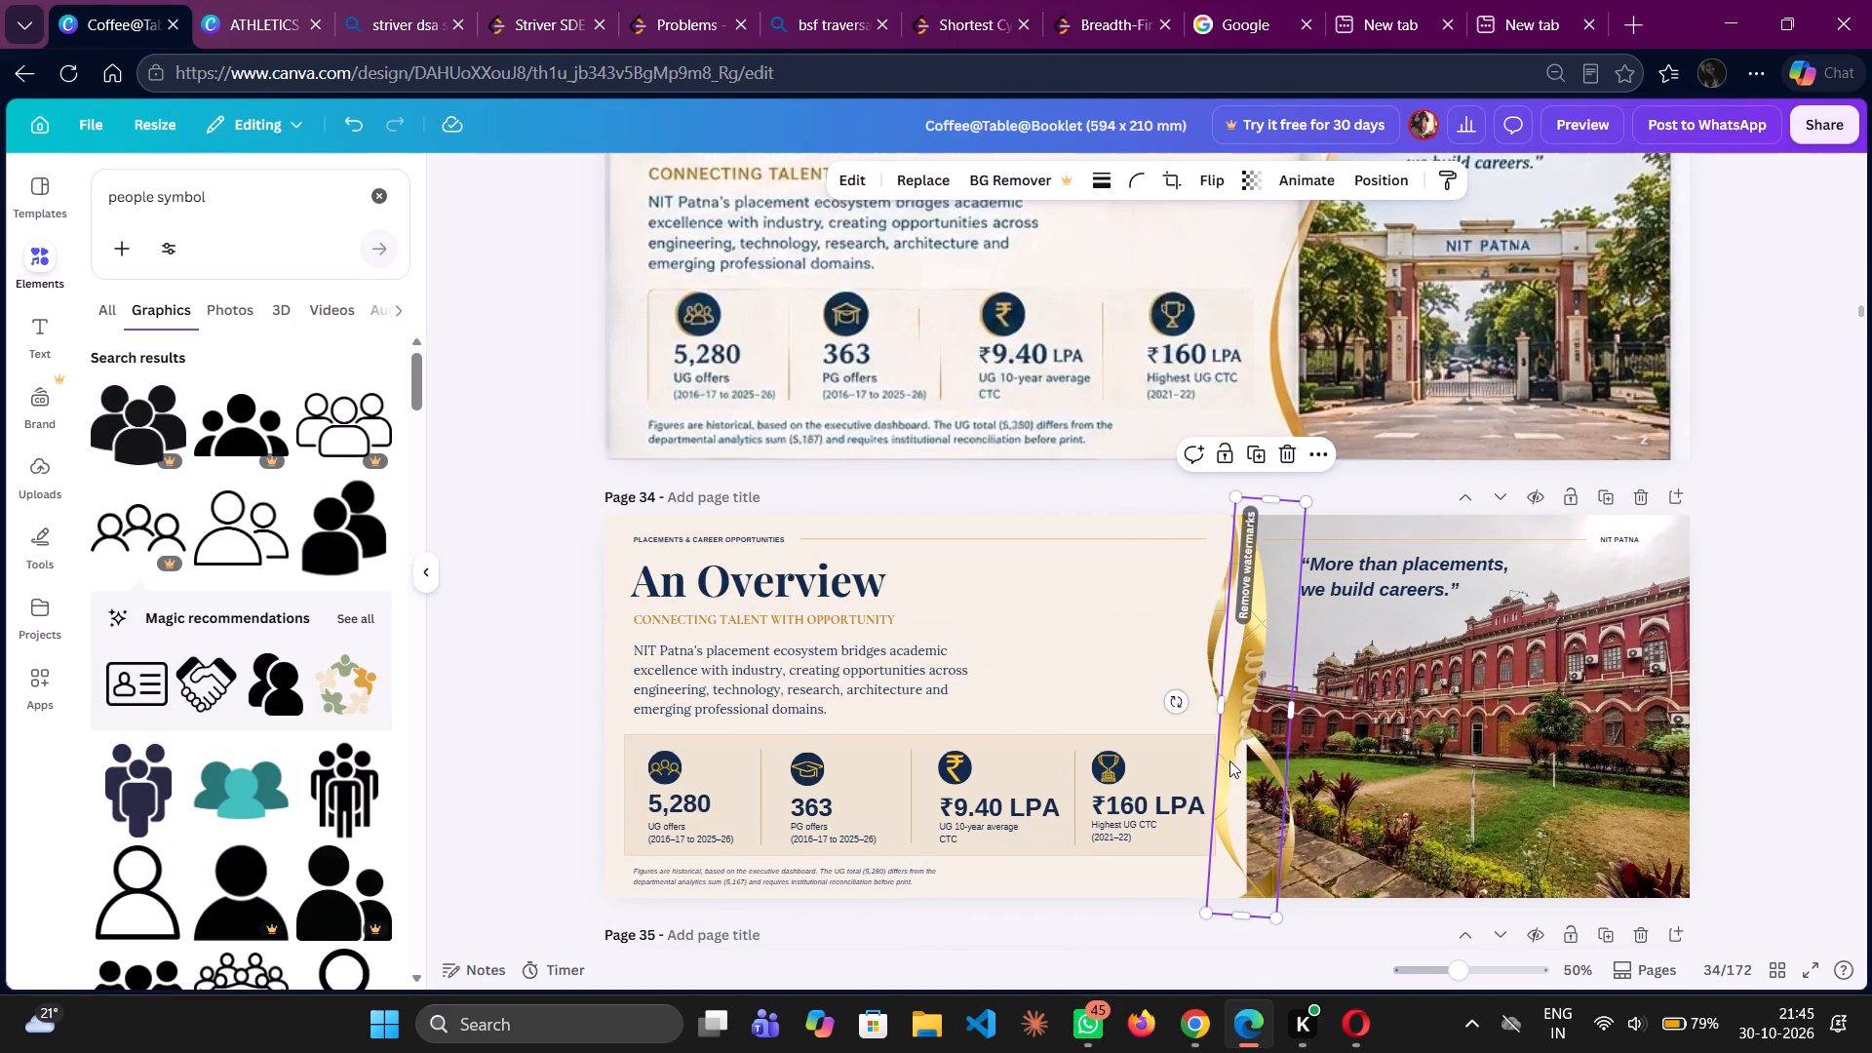
{"action": "left_click", "coordinate": [1207, 671]}
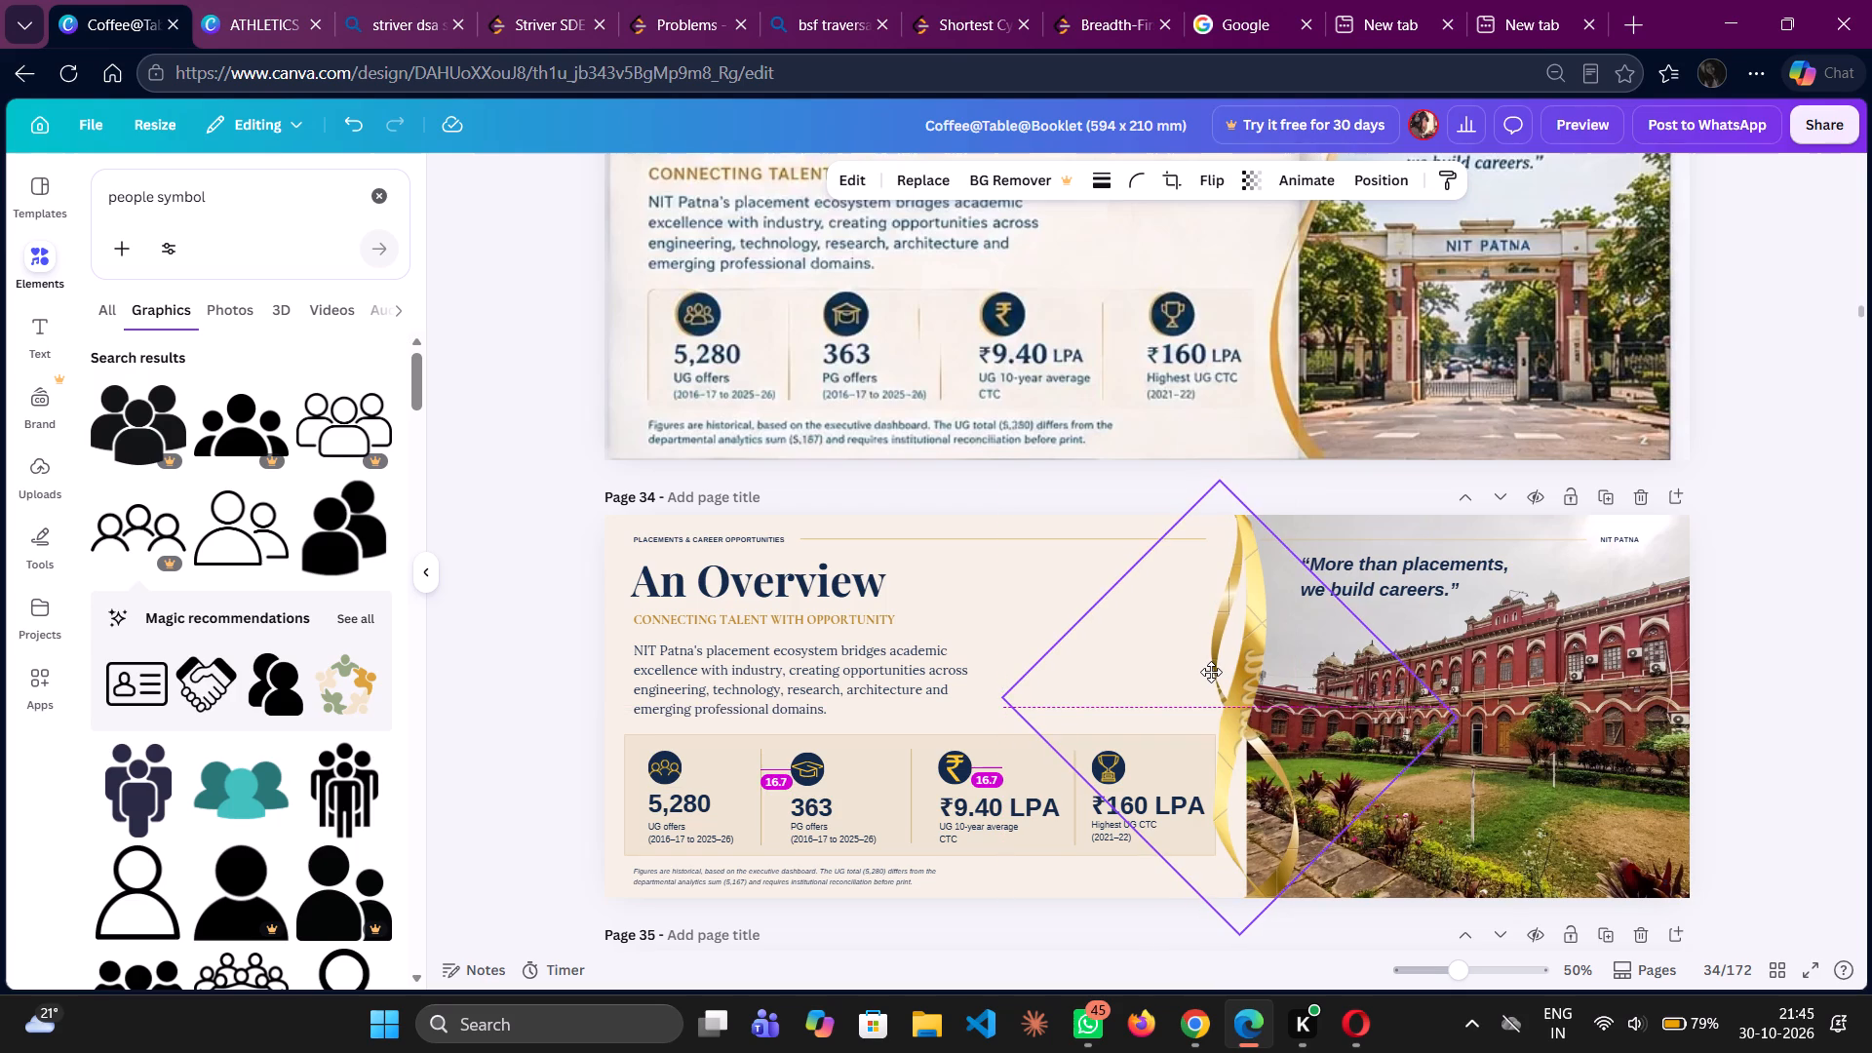
{"action": "left_click", "coordinate": [1094, 954]}
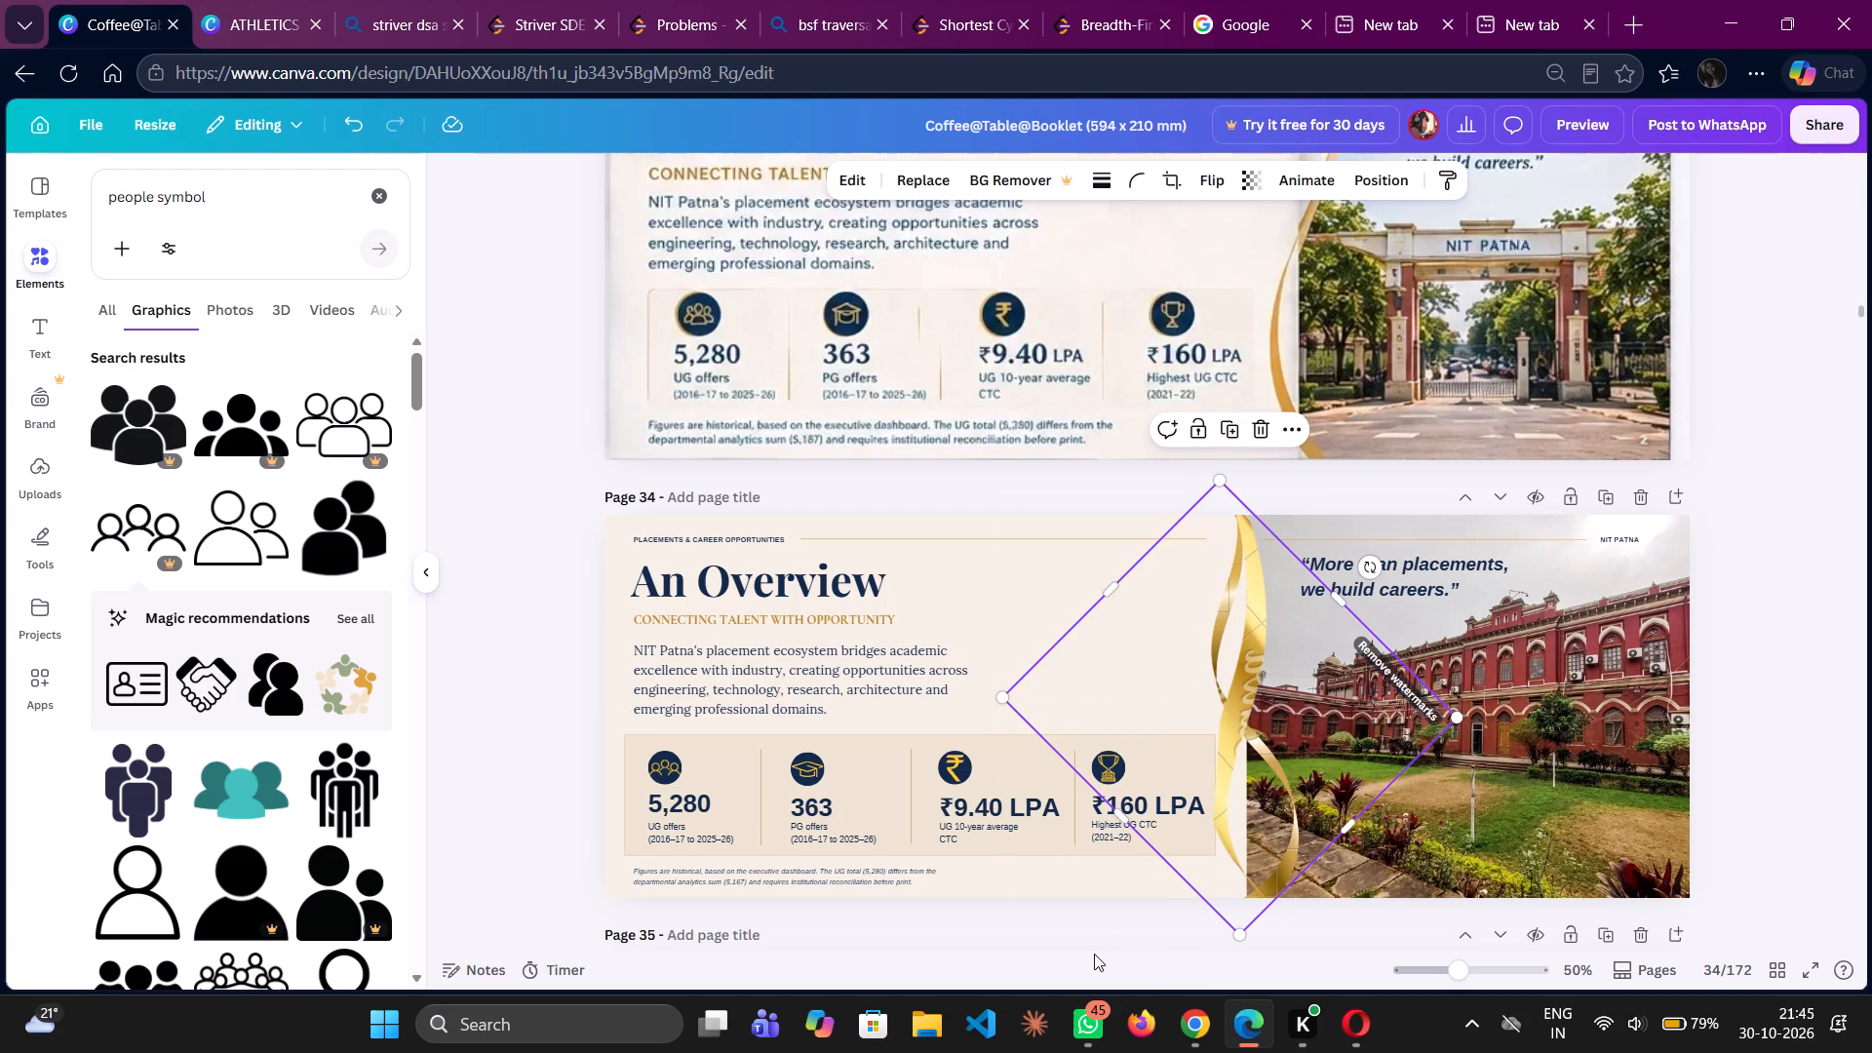
{"action": "left_click", "coordinate": [1006, 584]}
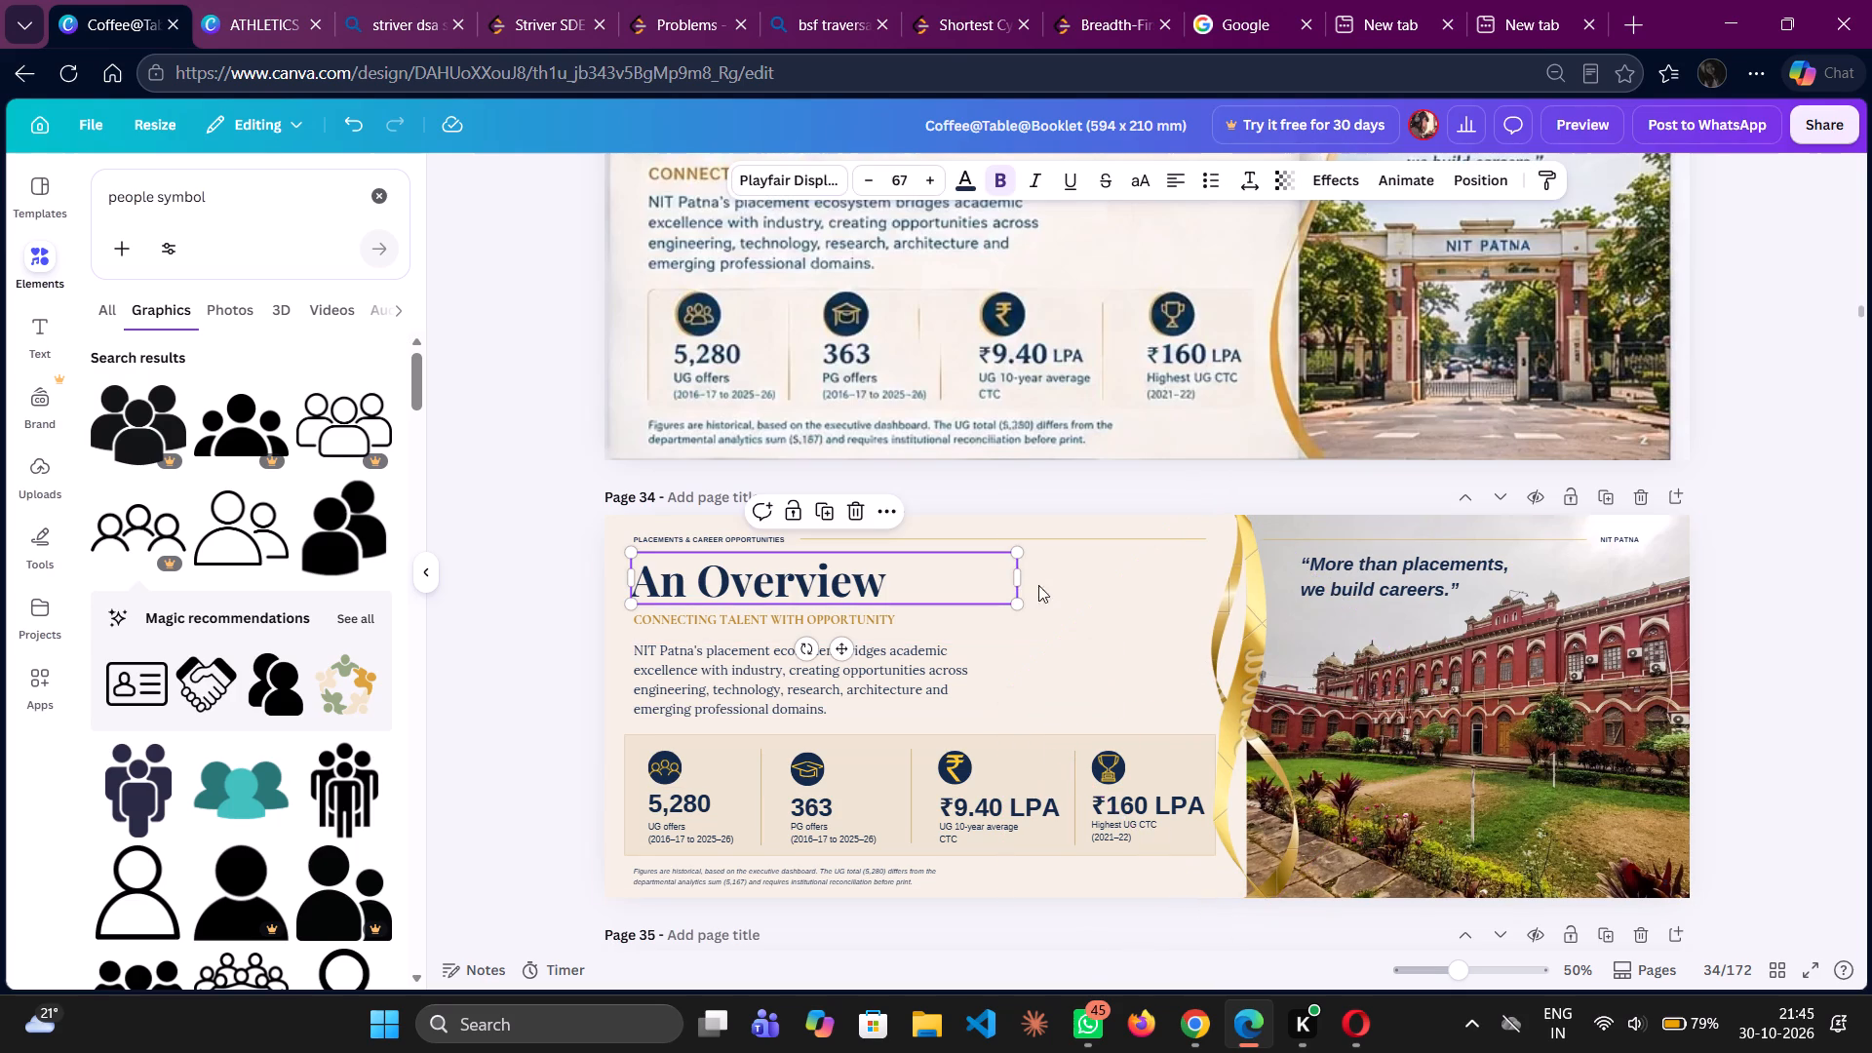
{"action": "left_click", "coordinate": [1043, 588]}
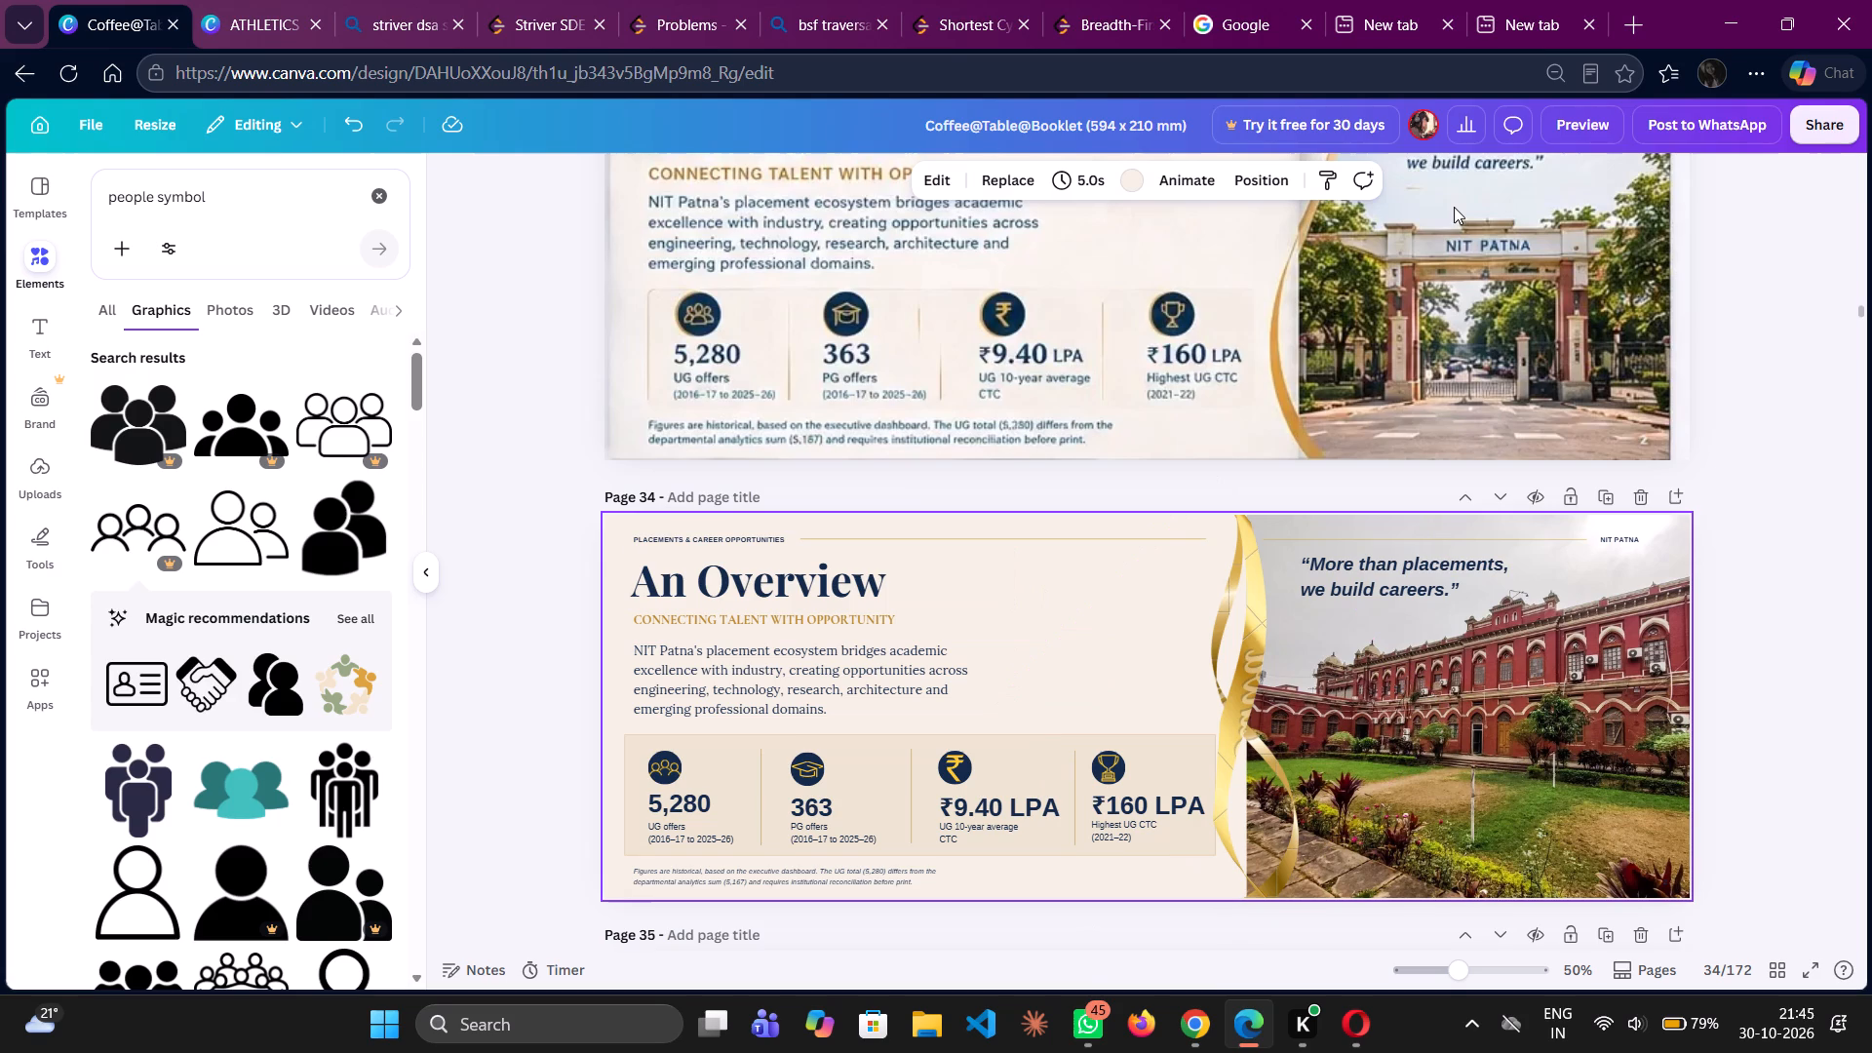
Delete page 33, the reference version of An Overview with the NIT Patna gate photo.
{"action": "scroll", "coordinate": [1454, 207], "scroll_direction": "up", "scroll_amount": 1}
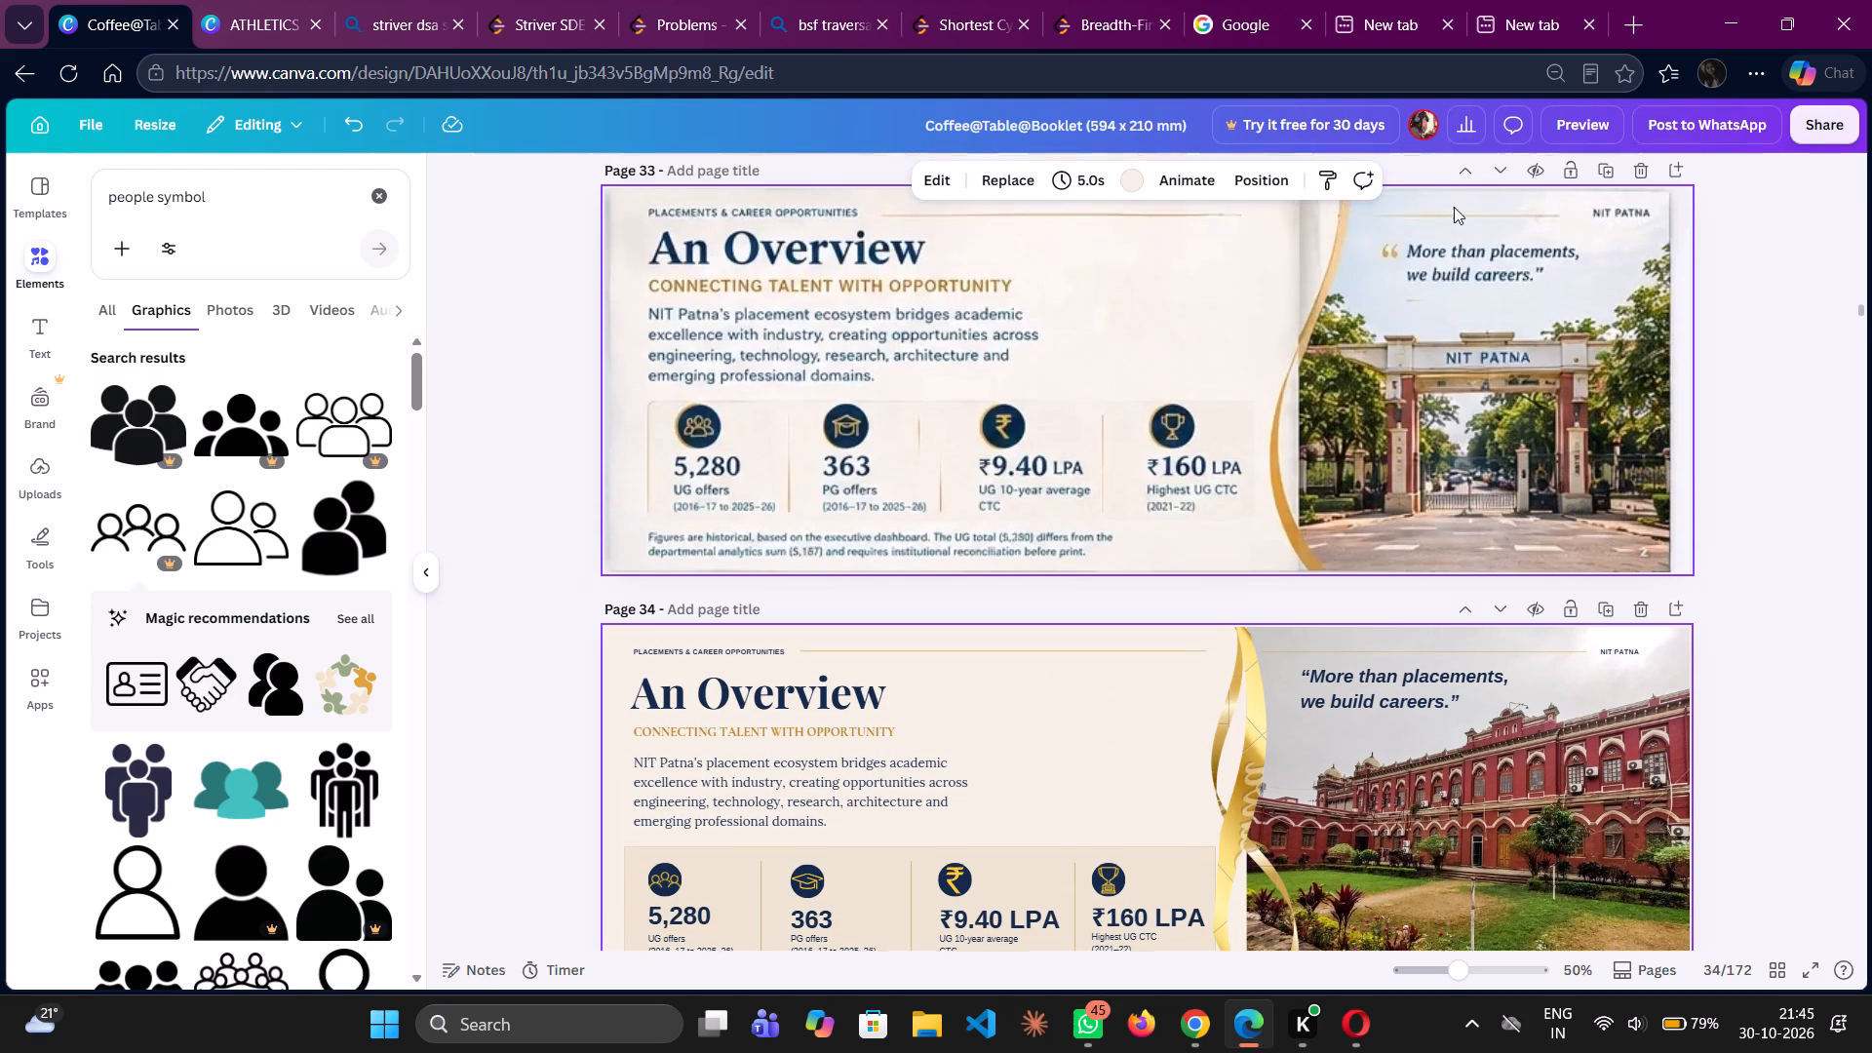
{"action": "scroll", "coordinate": [1454, 207], "scroll_direction": "up", "scroll_amount": 1}
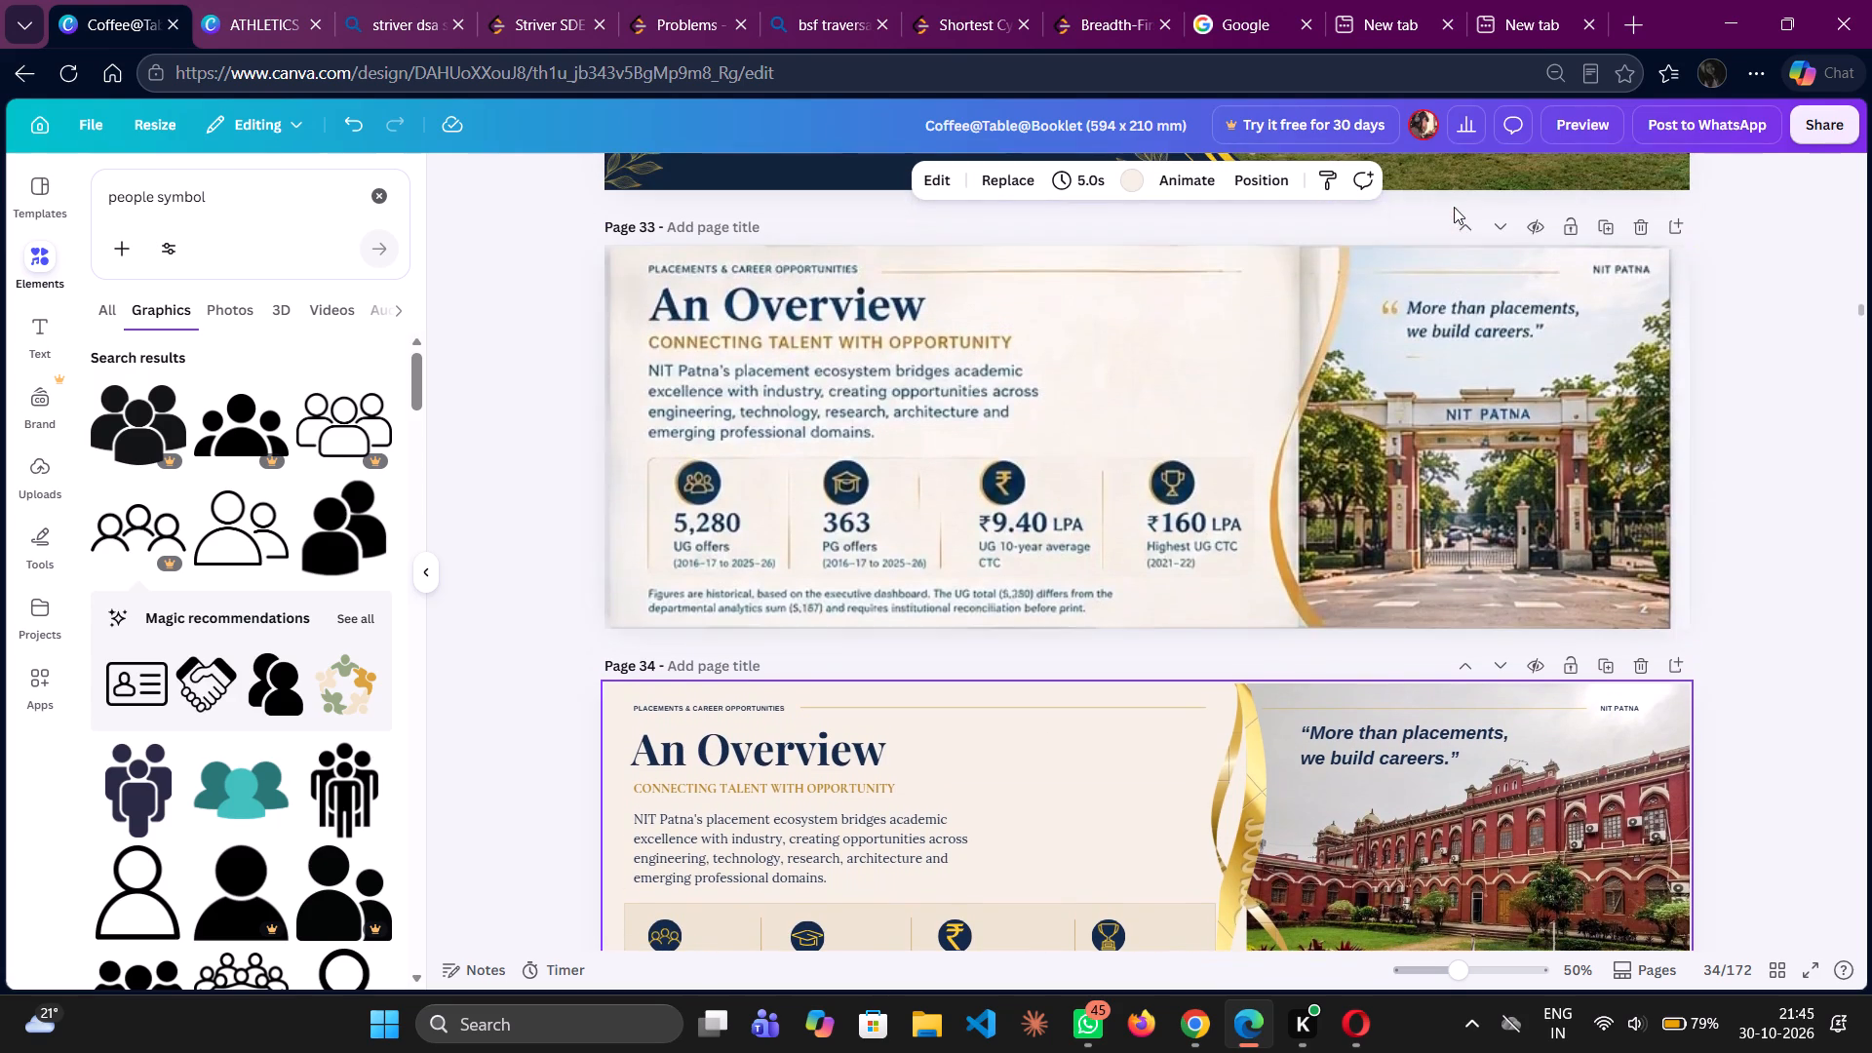
{"action": "scroll", "coordinate": [1652, 235], "scroll_direction": "down", "scroll_amount": 1}
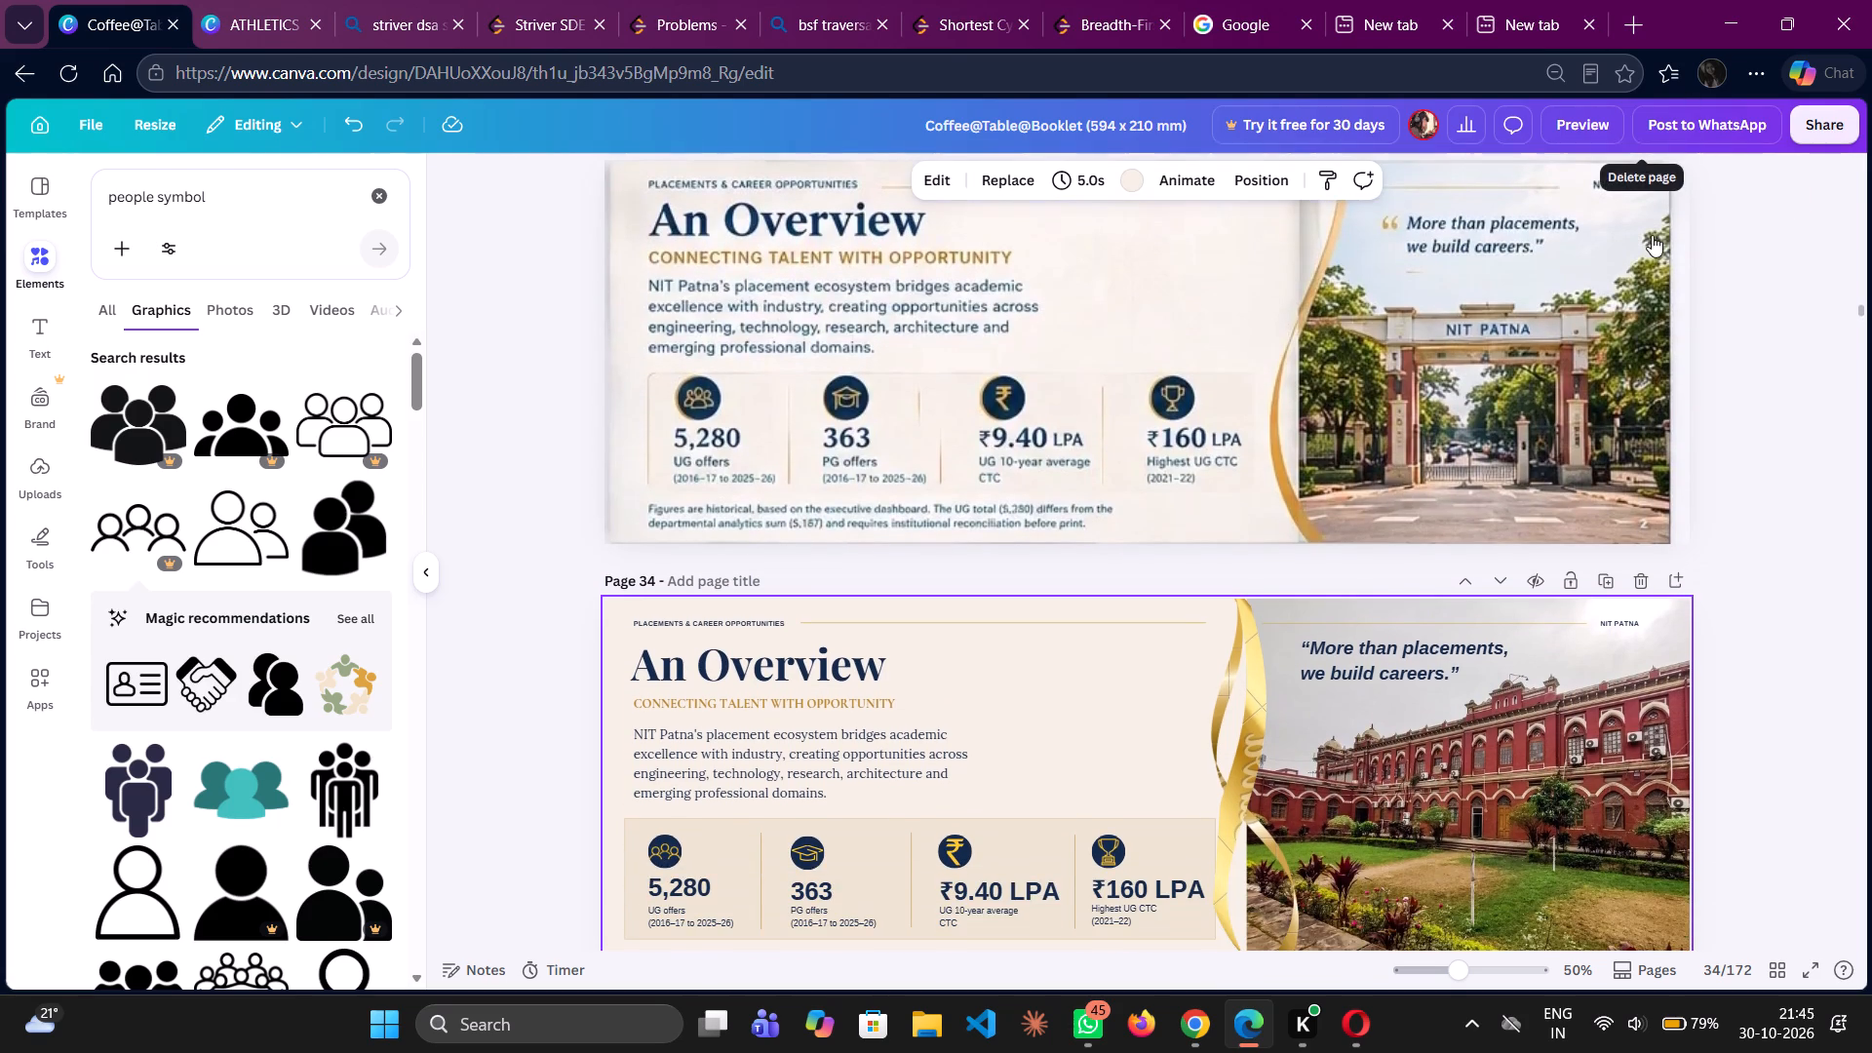
{"action": "scroll", "coordinate": [1652, 235], "scroll_direction": "down", "scroll_amount": 1}
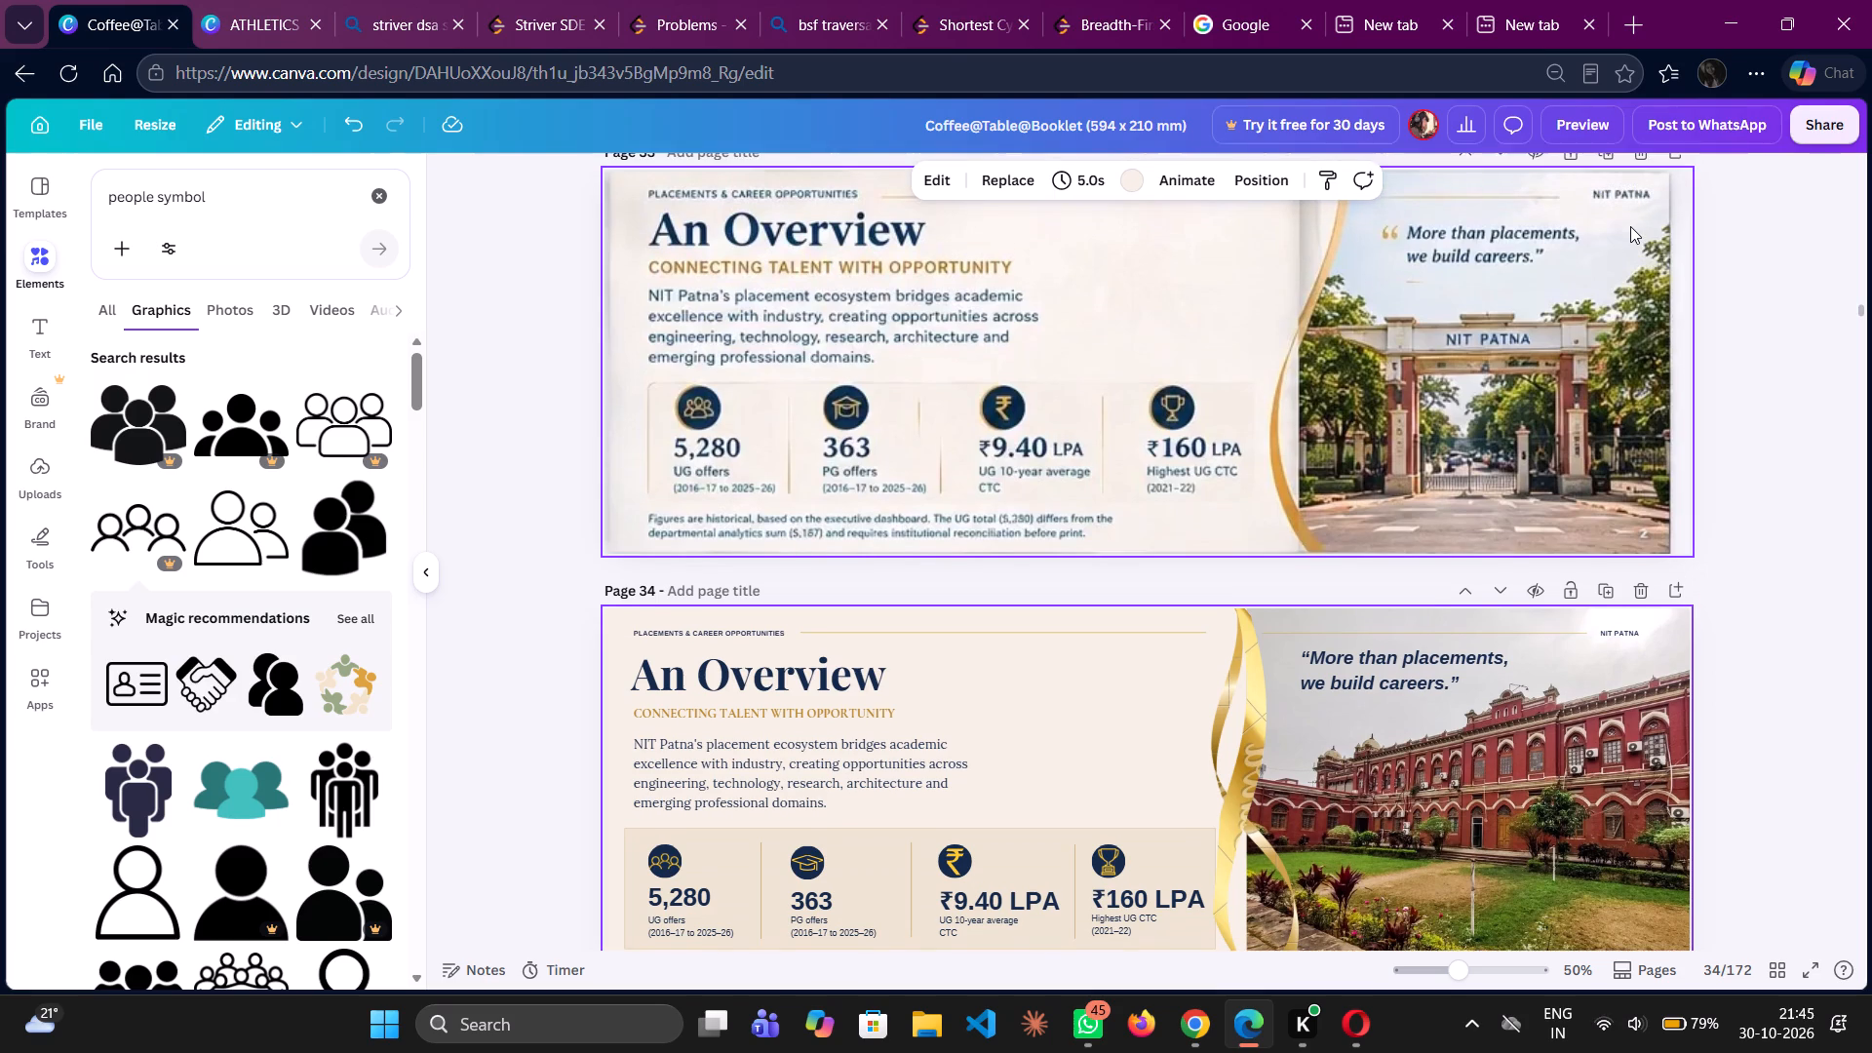
{"action": "scroll", "coordinate": [1630, 226], "scroll_direction": "up", "scroll_amount": 2}
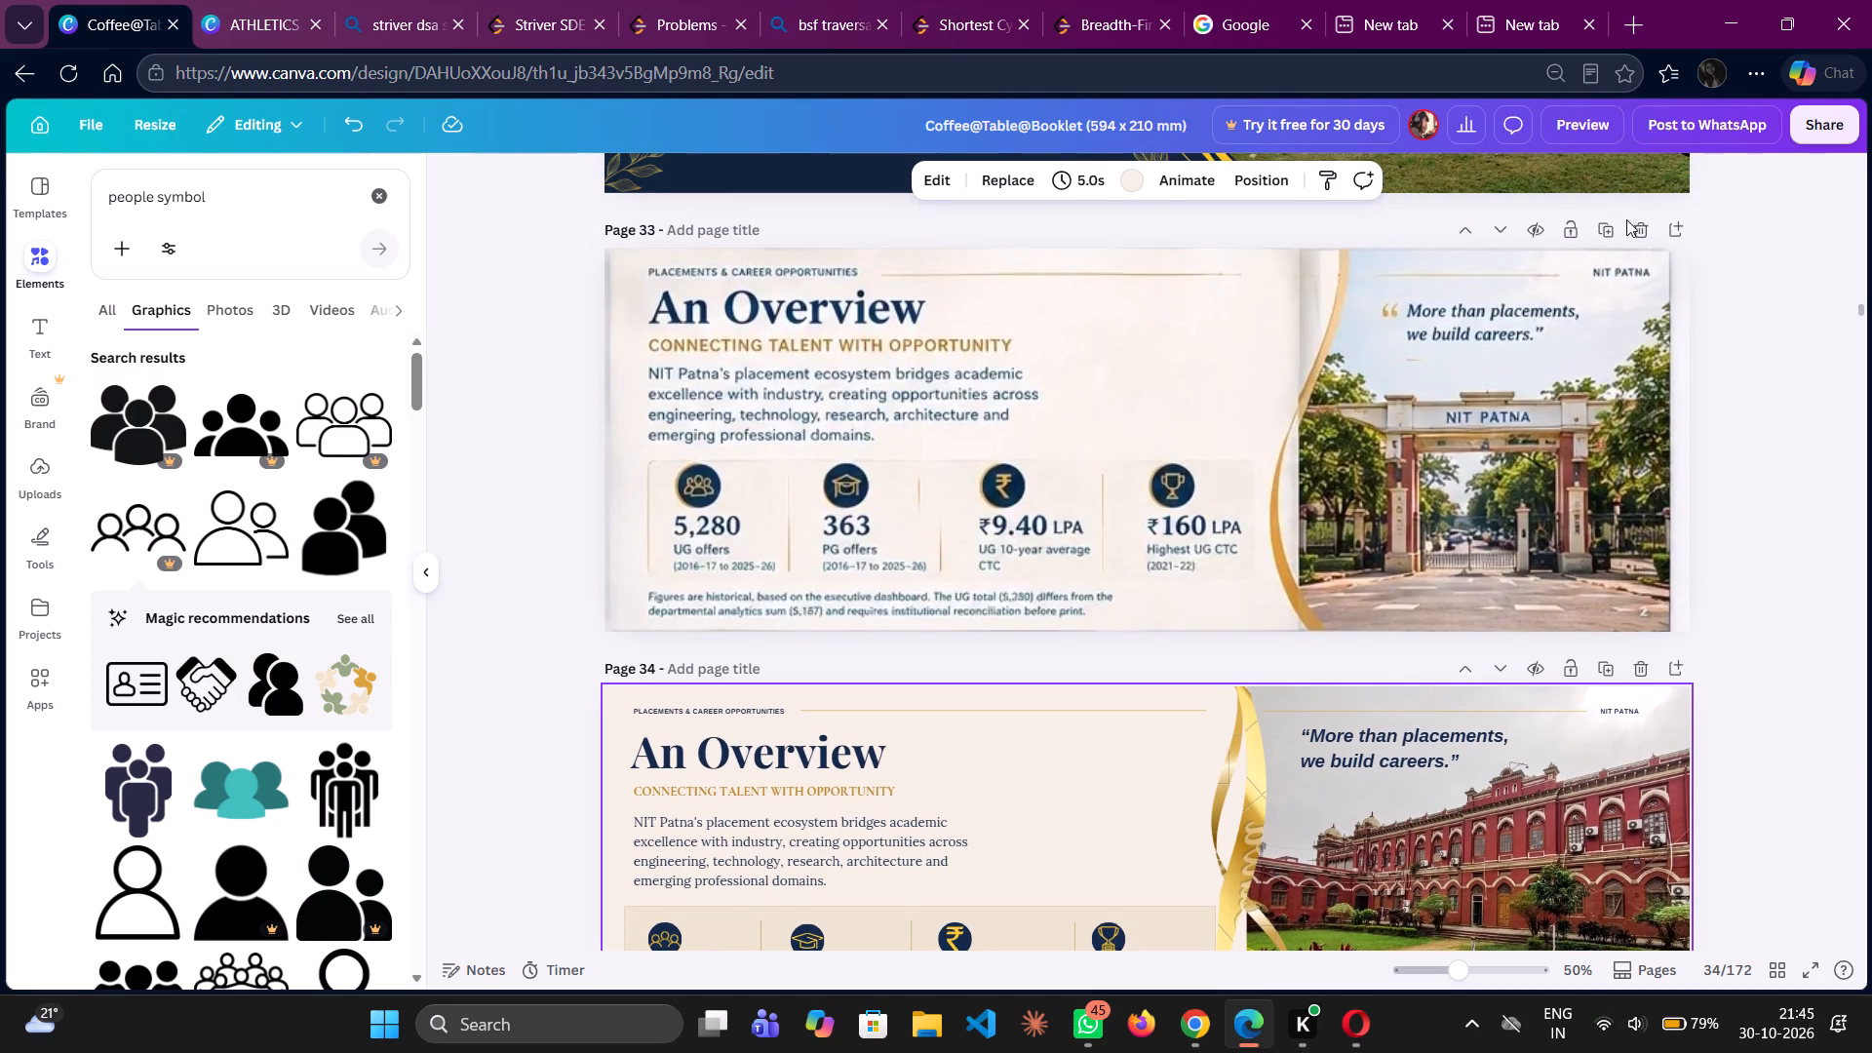
{"action": "left_click", "coordinate": [1637, 225]}
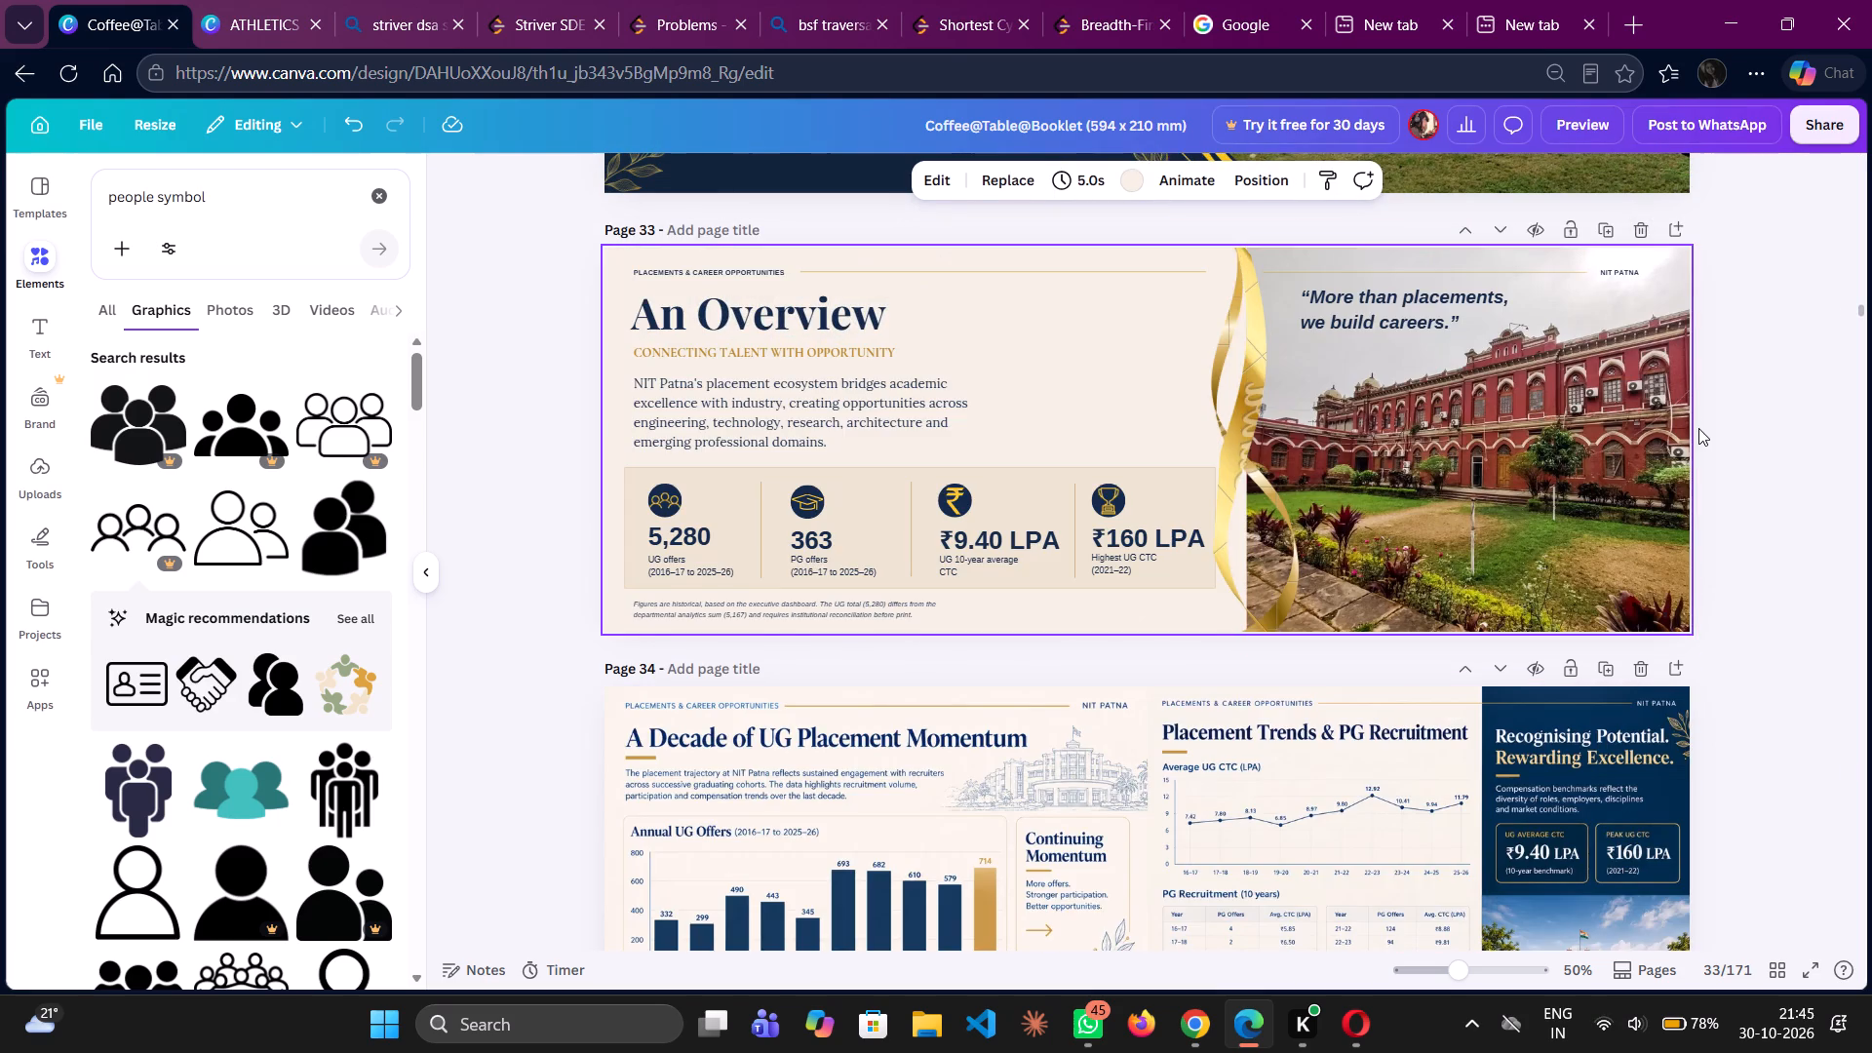
Compare the A Decade of UG Placement Momentum reference on page 34 with its recreation on page 35.
{"action": "scroll", "coordinate": [1698, 428], "scroll_direction": "down", "scroll_amount": 4}
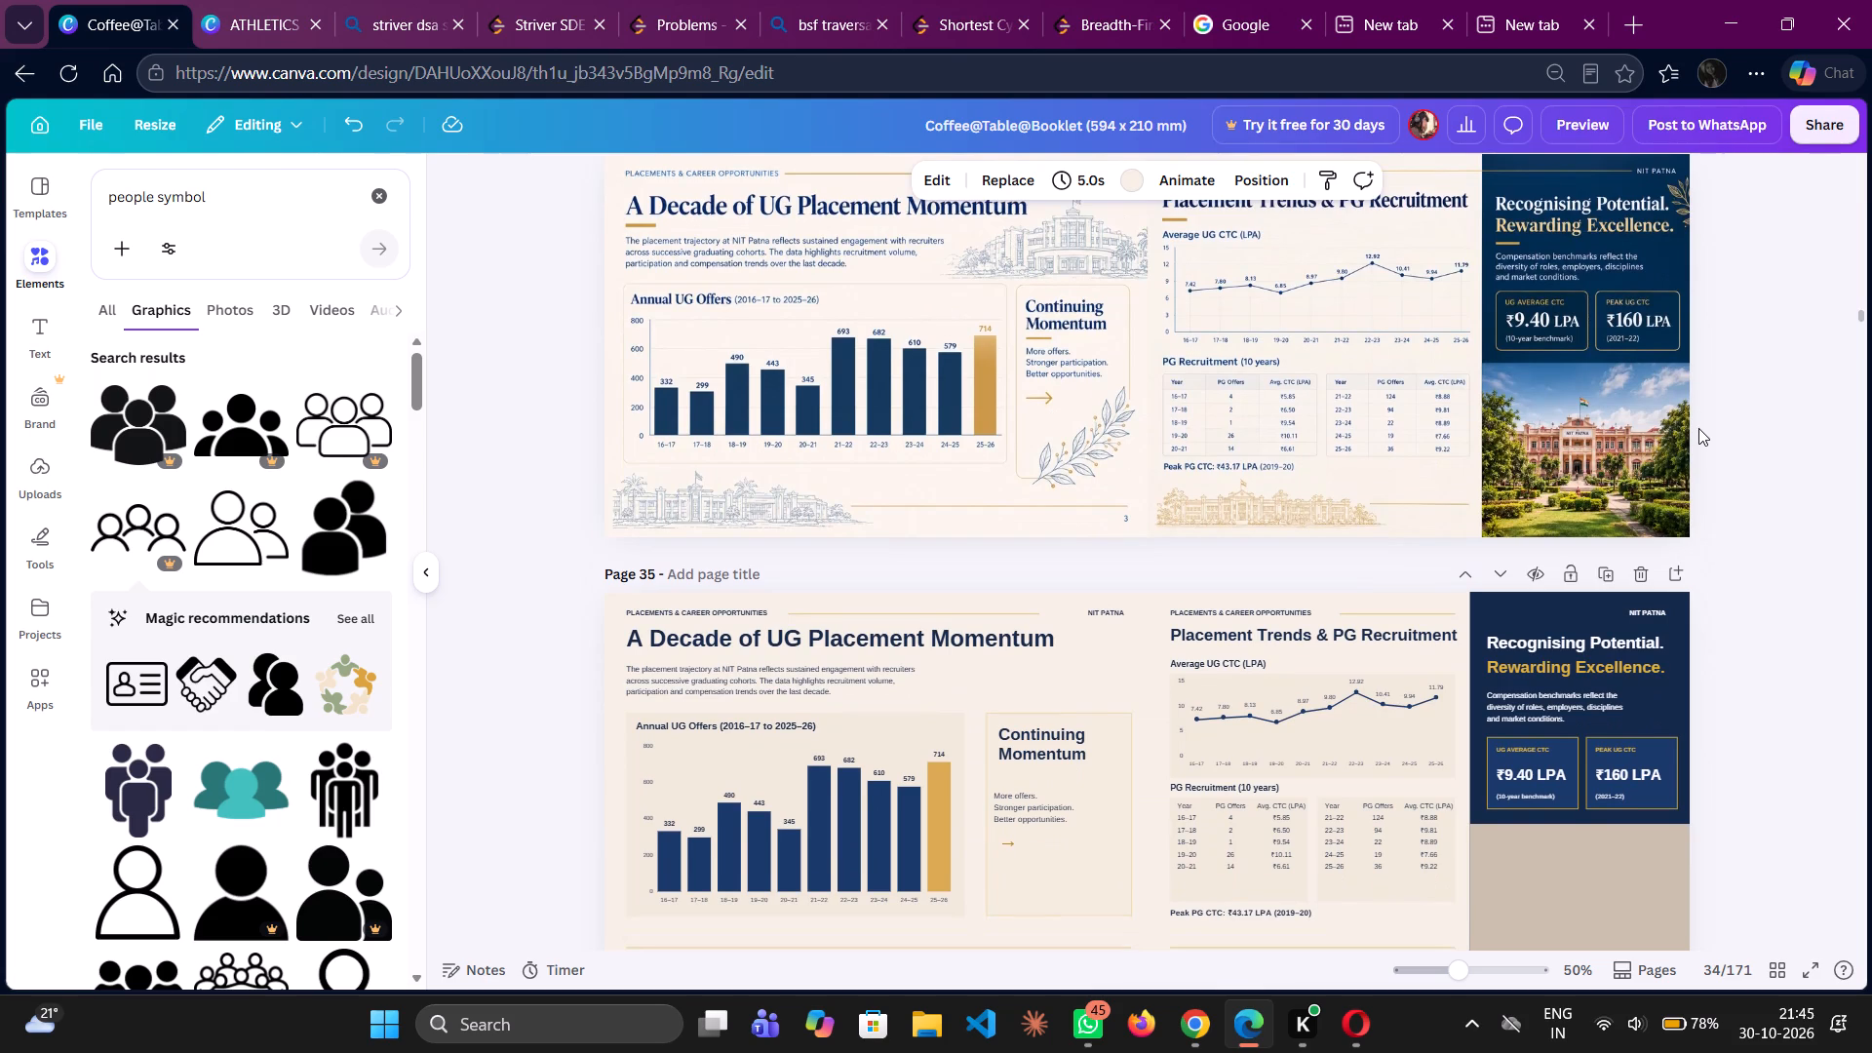
{"action": "scroll", "coordinate": [1698, 428], "scroll_direction": "down", "scroll_amount": 1}
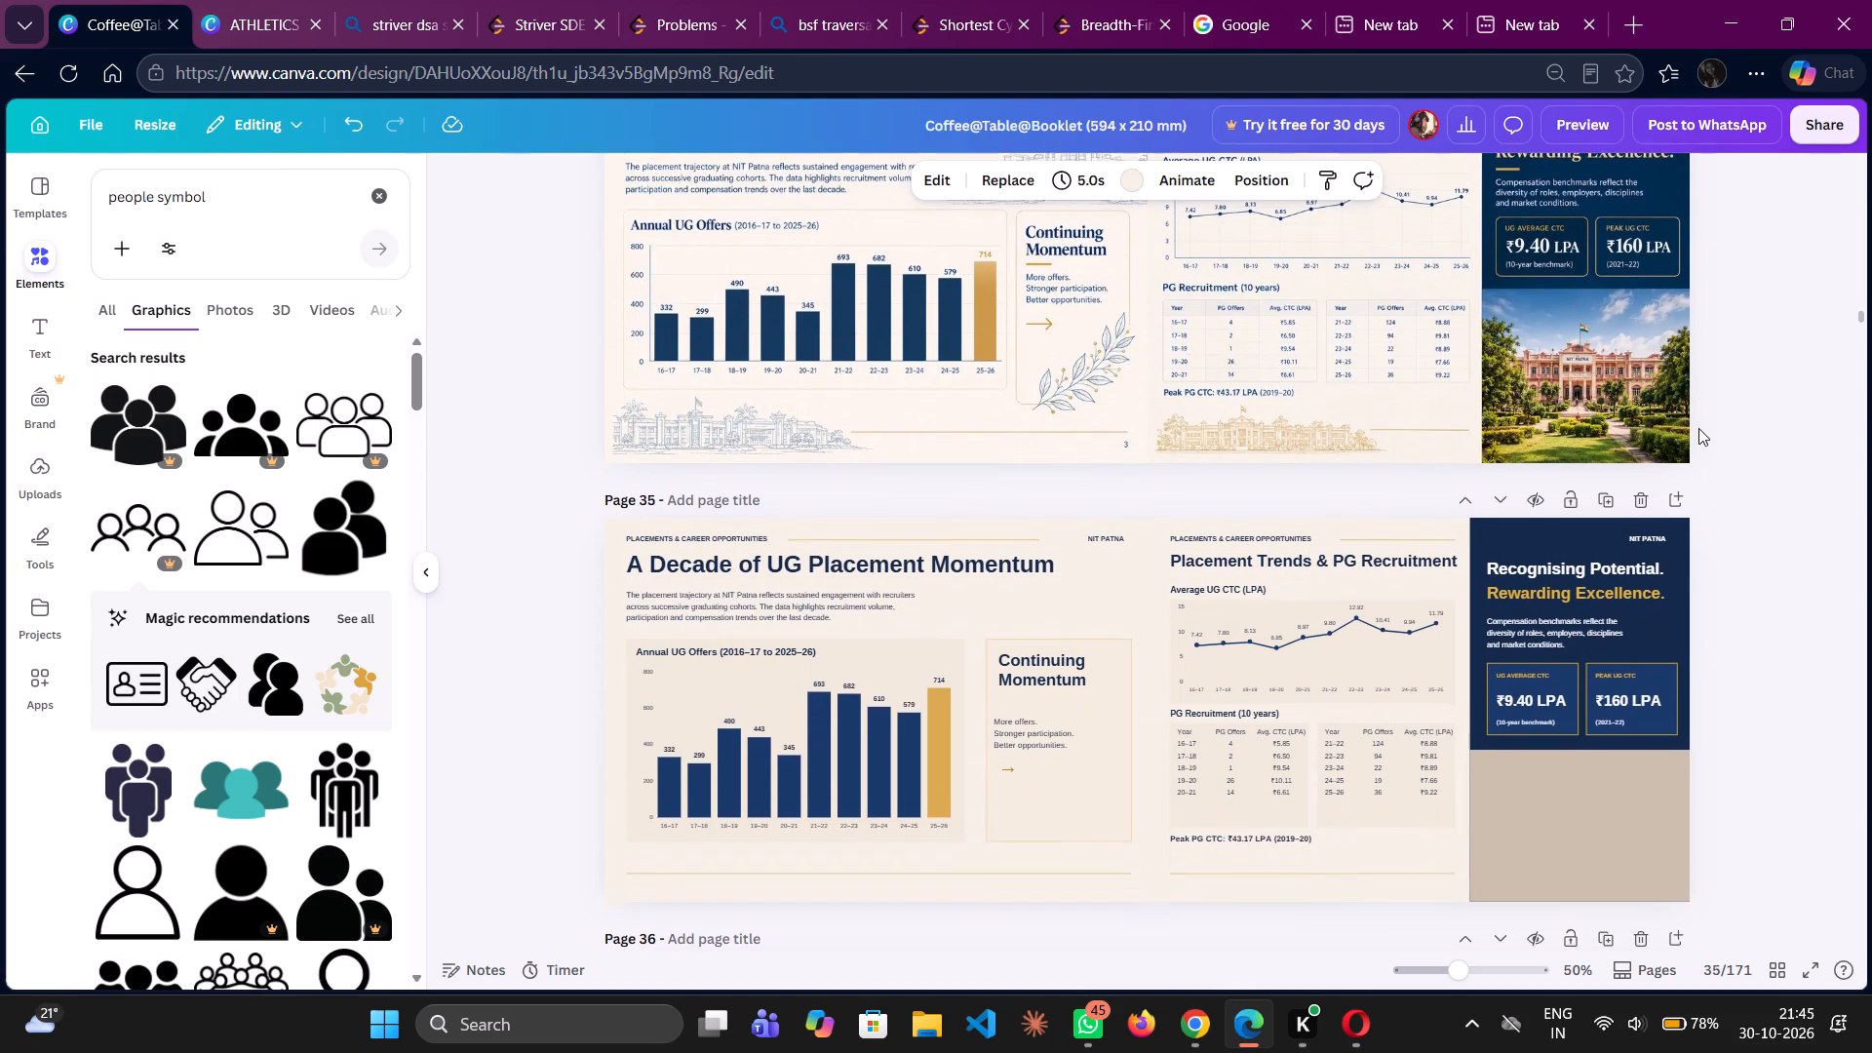
{"action": "scroll", "coordinate": [1698, 428], "scroll_direction": "up", "scroll_amount": 1}
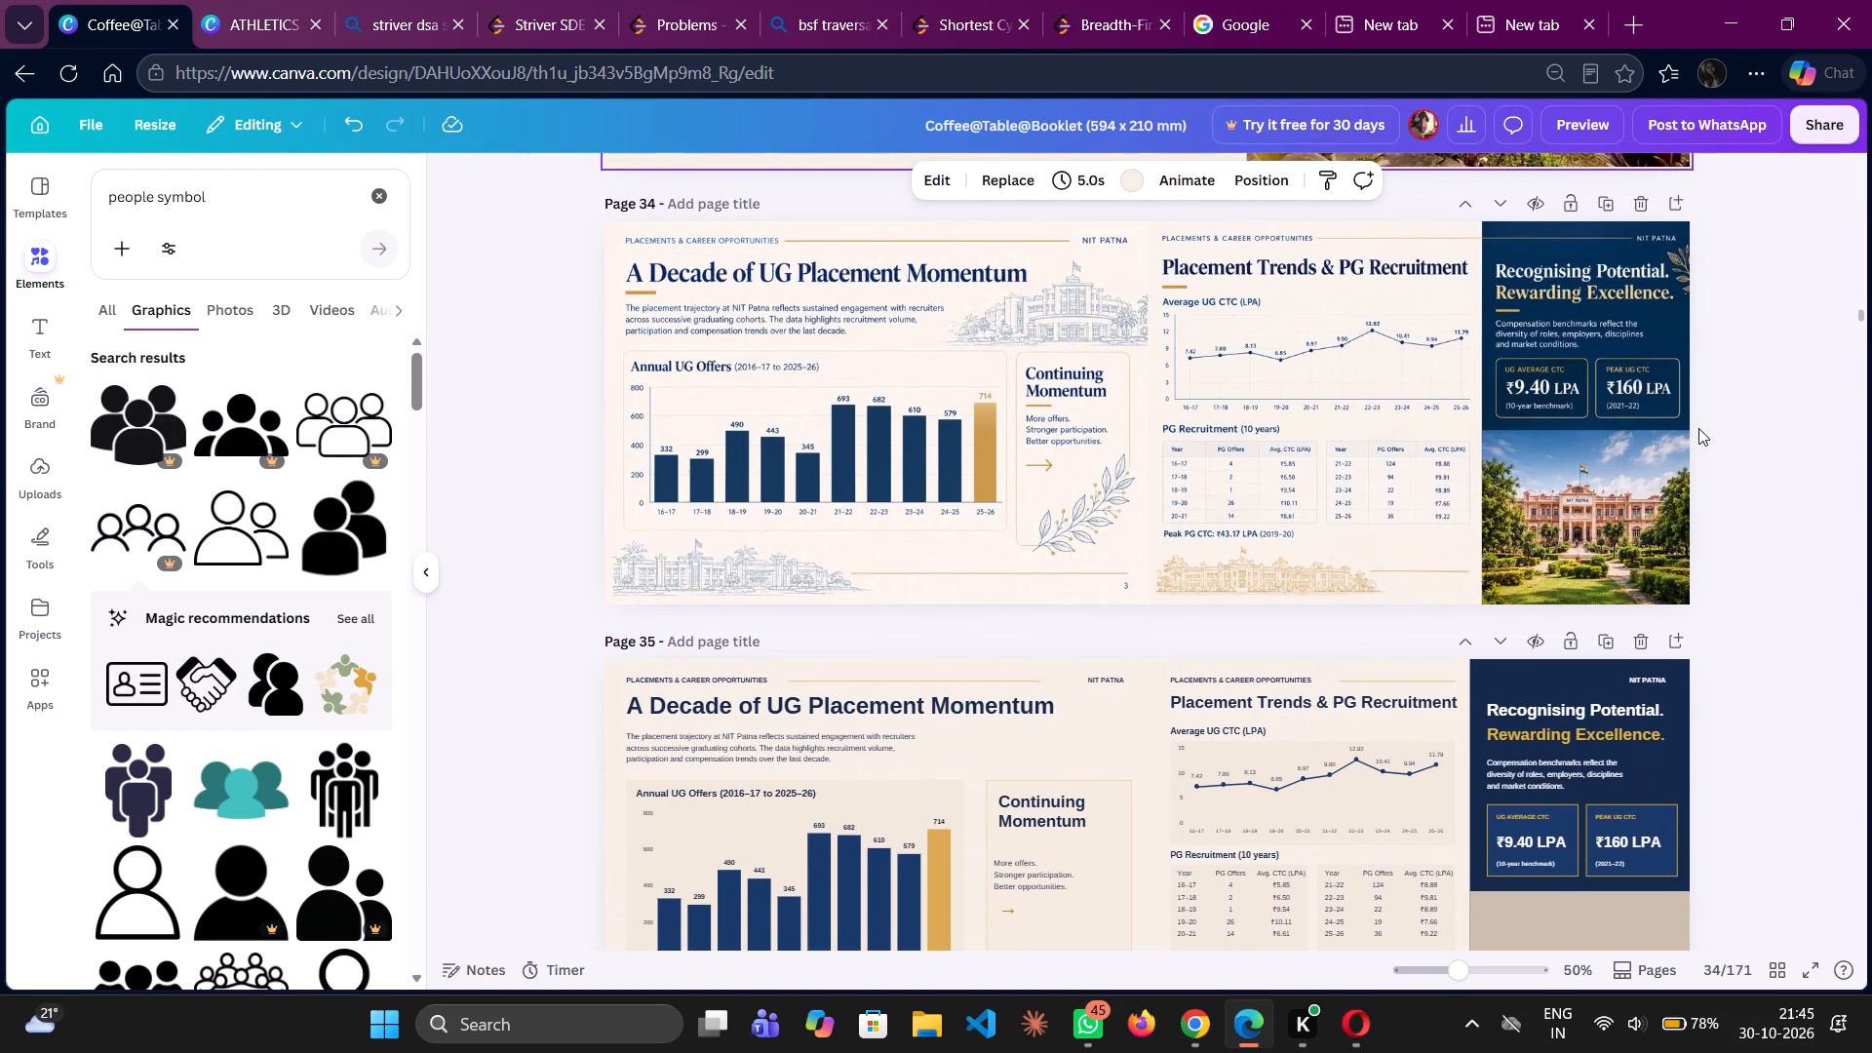
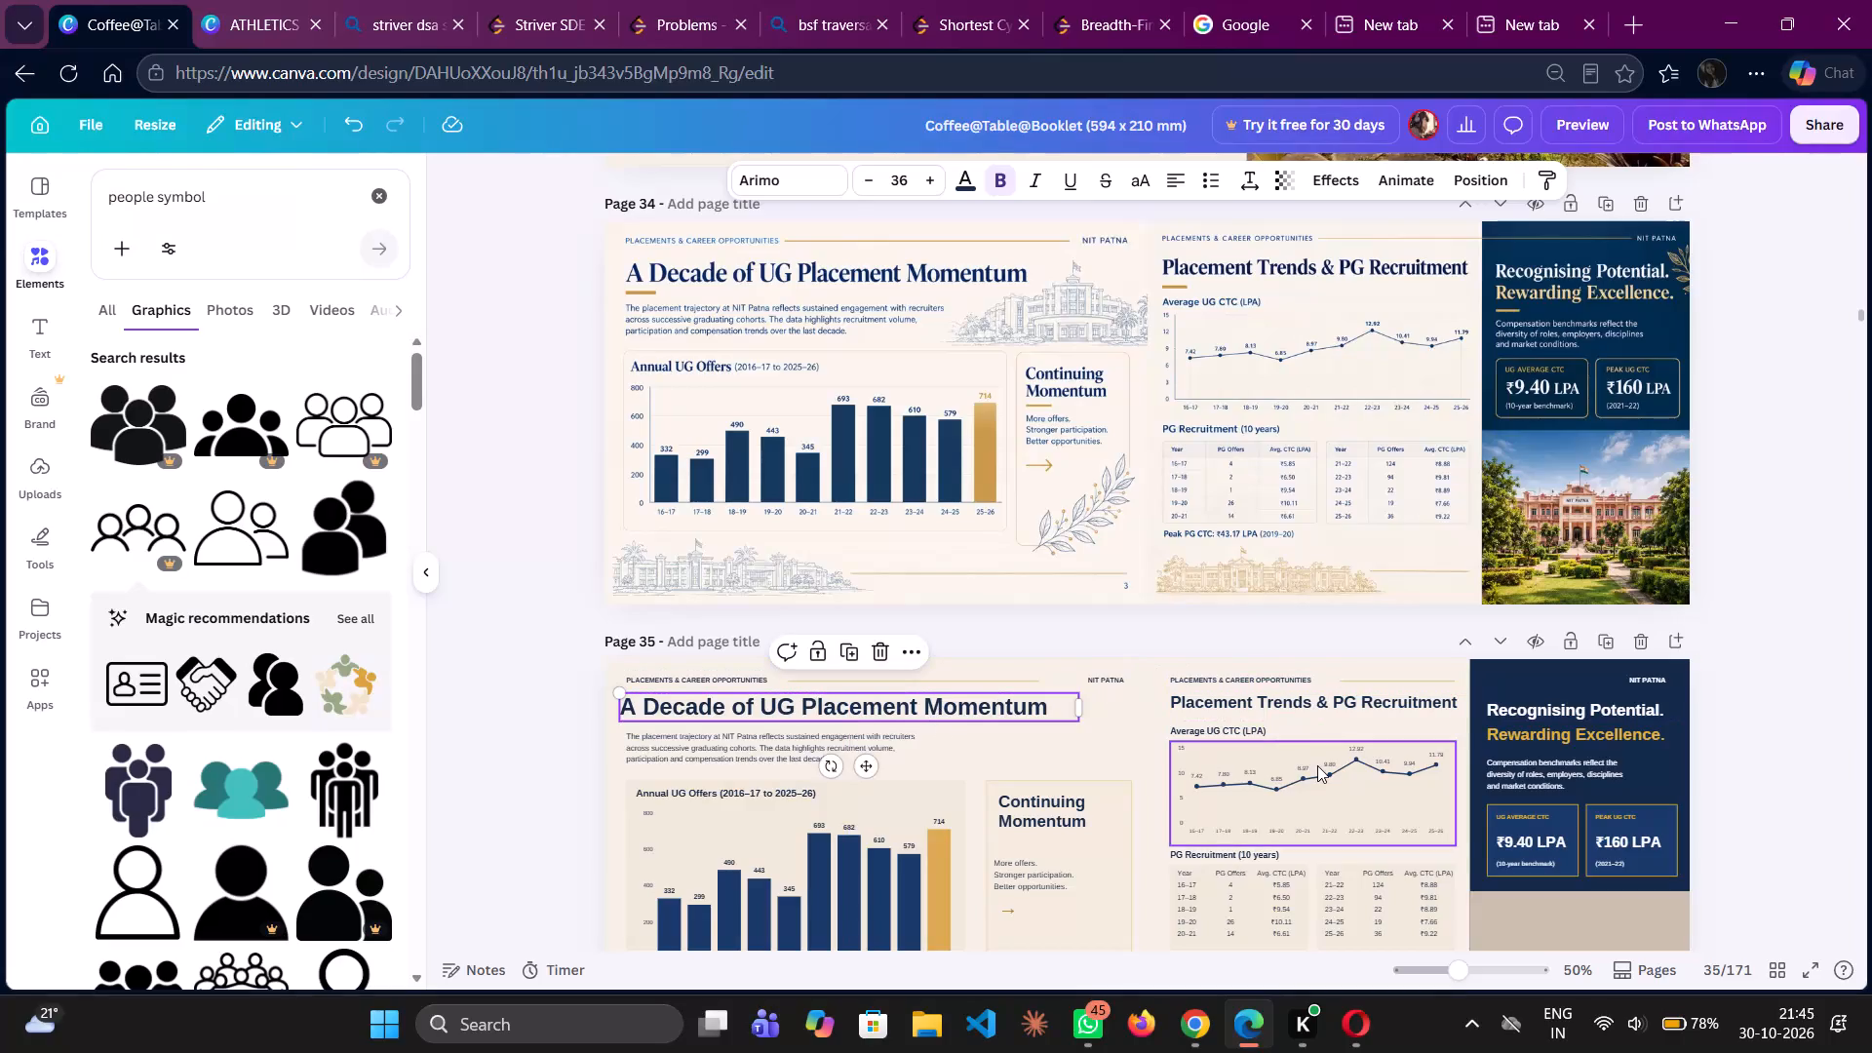
Search the graphics library for "leaves blue" to find a branch for page 35's Continuing Momentum box.
{"action": "scroll", "coordinate": [1317, 765], "scroll_direction": "down", "scroll_amount": 1}
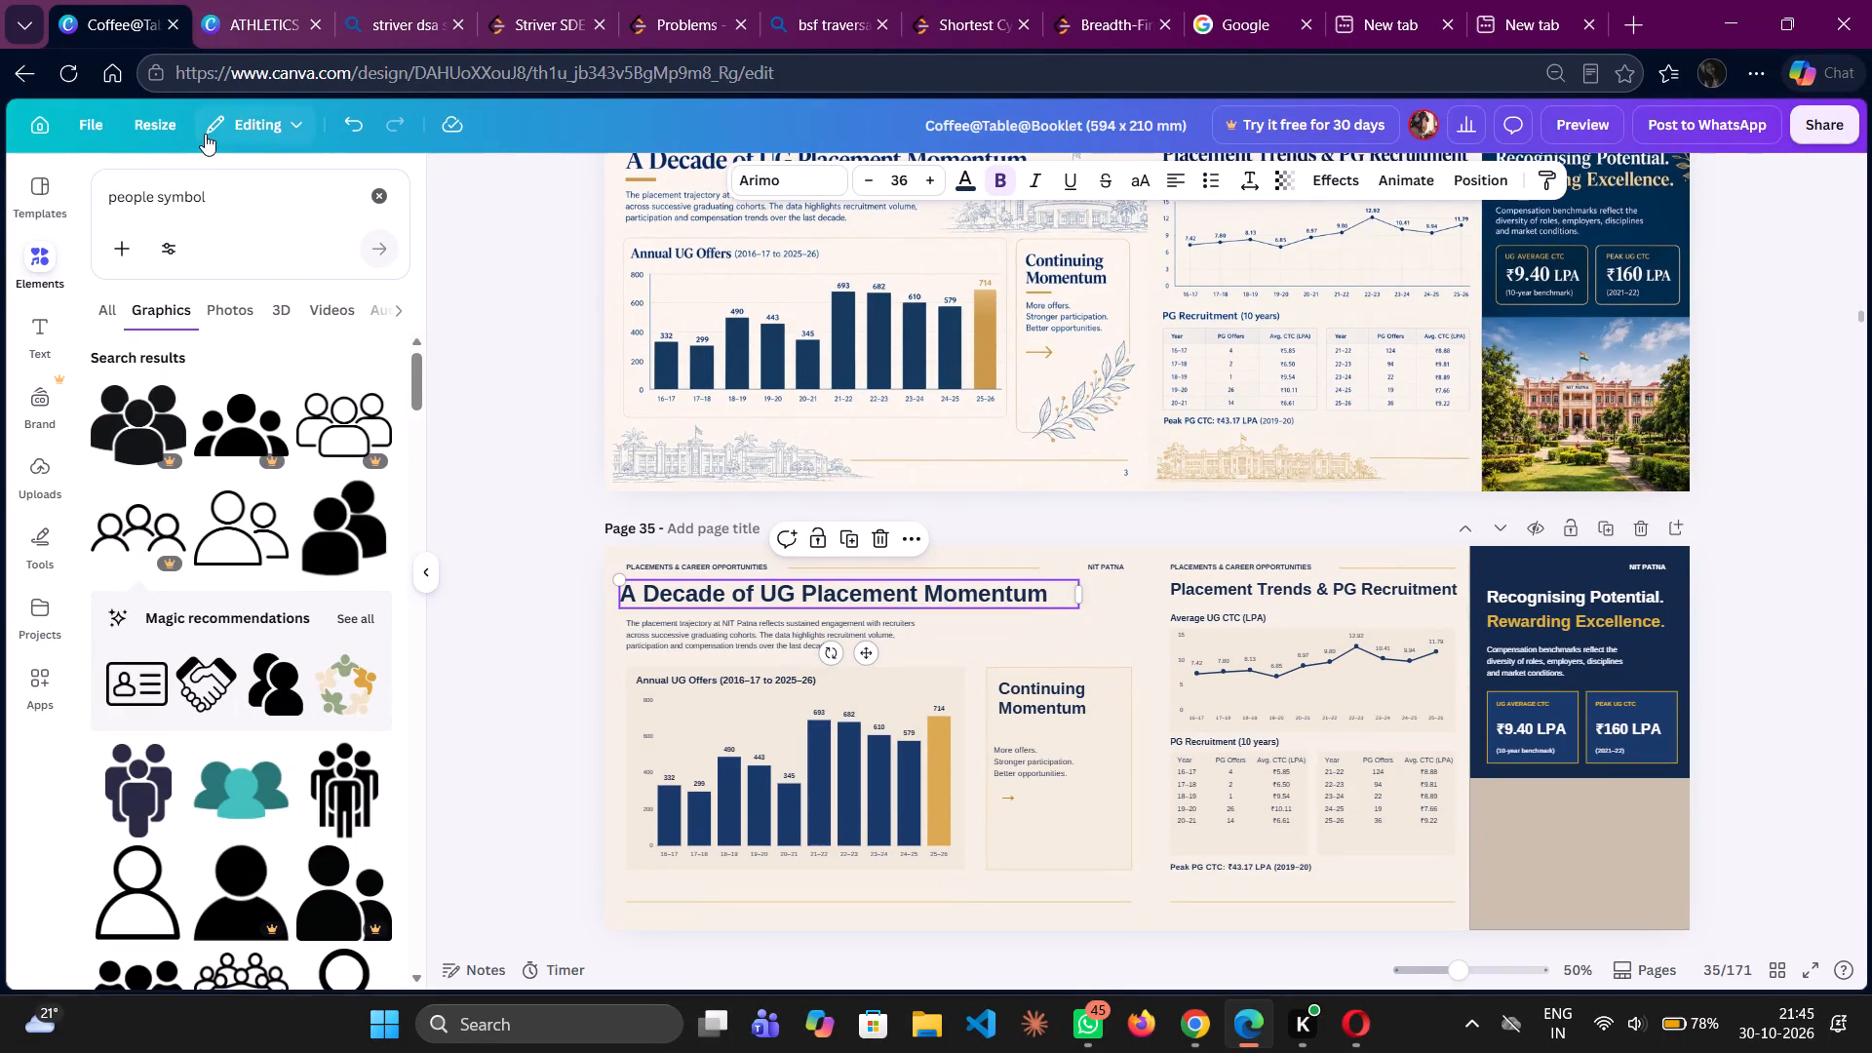
{"action": "left_click_drag", "start_coordinate": [217, 202], "coordinate": [0, 212]}
{"action": "type", "text": "leaves"}
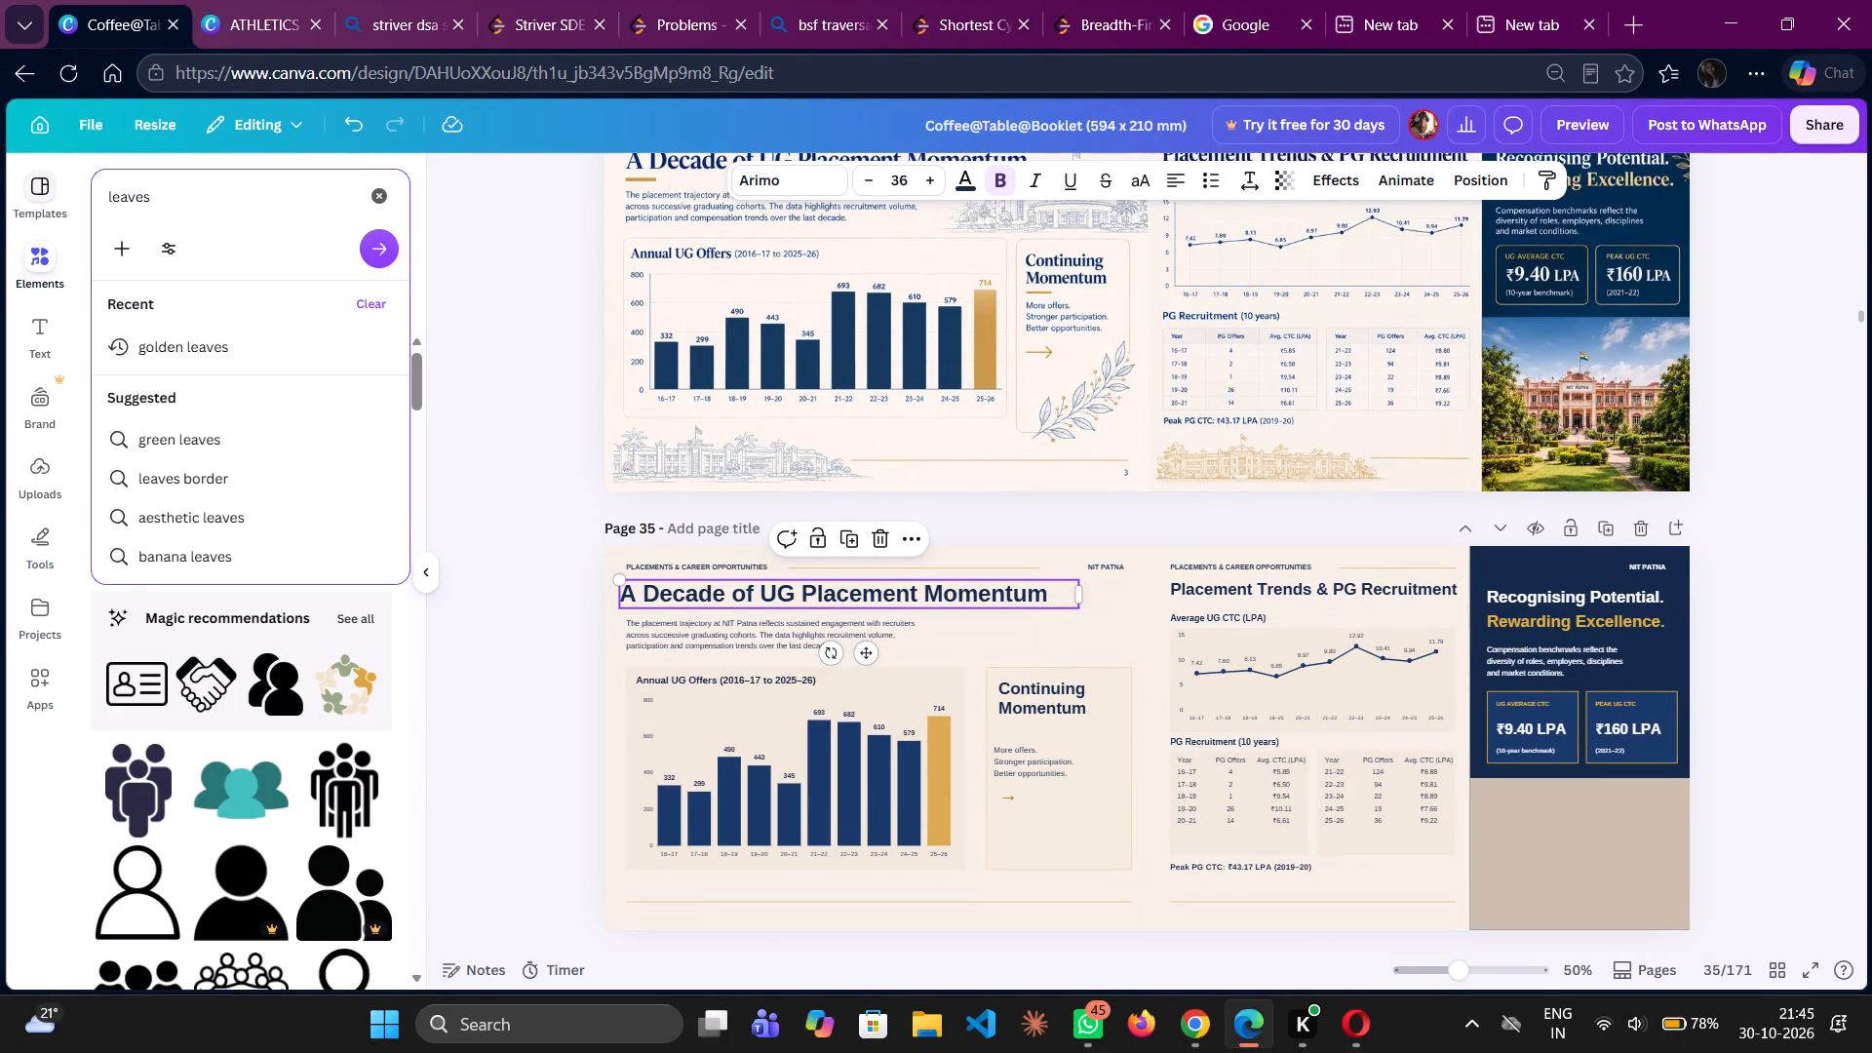
{"action": "key", "text": "space"}
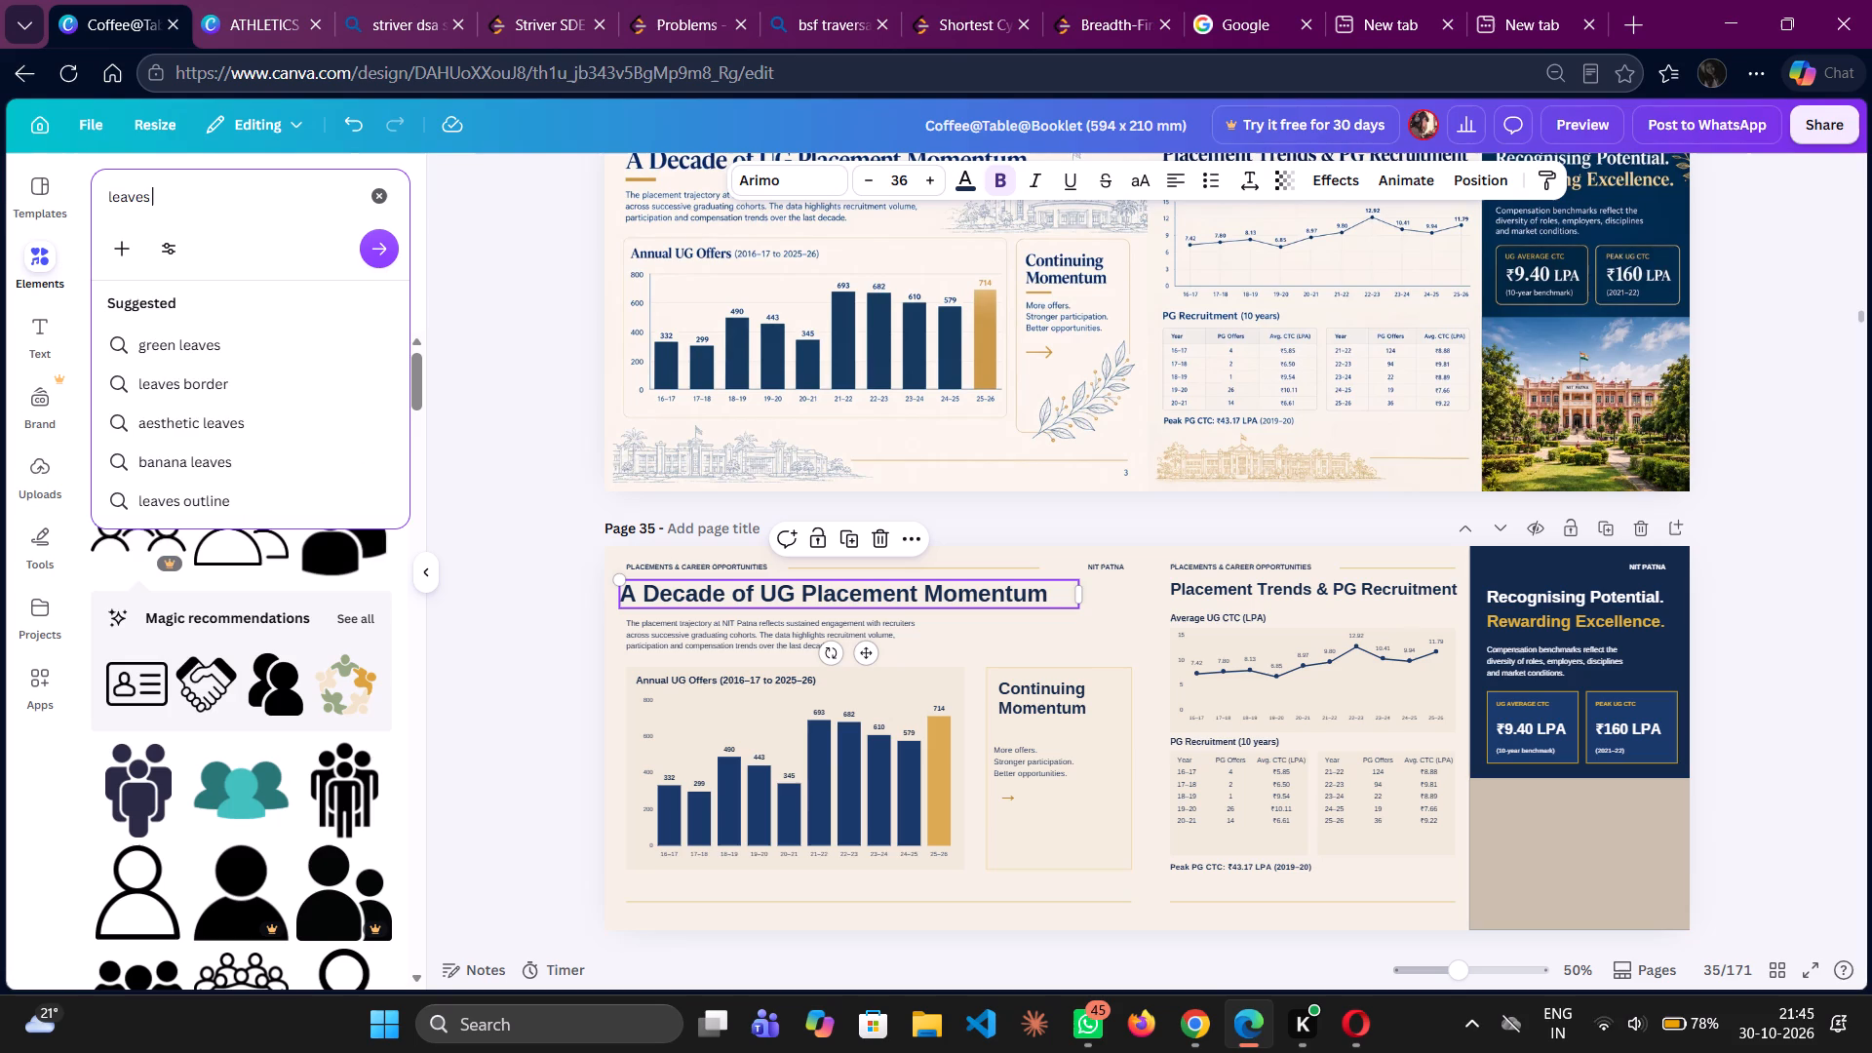
{"action": "type", "text": "bi"}
{"action": "key", "text": "BackSpace"}
{"action": "type", "text": "ul"}
{"action": "key", "text": "BackSpace"}
{"action": "key", "text": "BackSpace"}
{"action": "type", "text": "lue"}
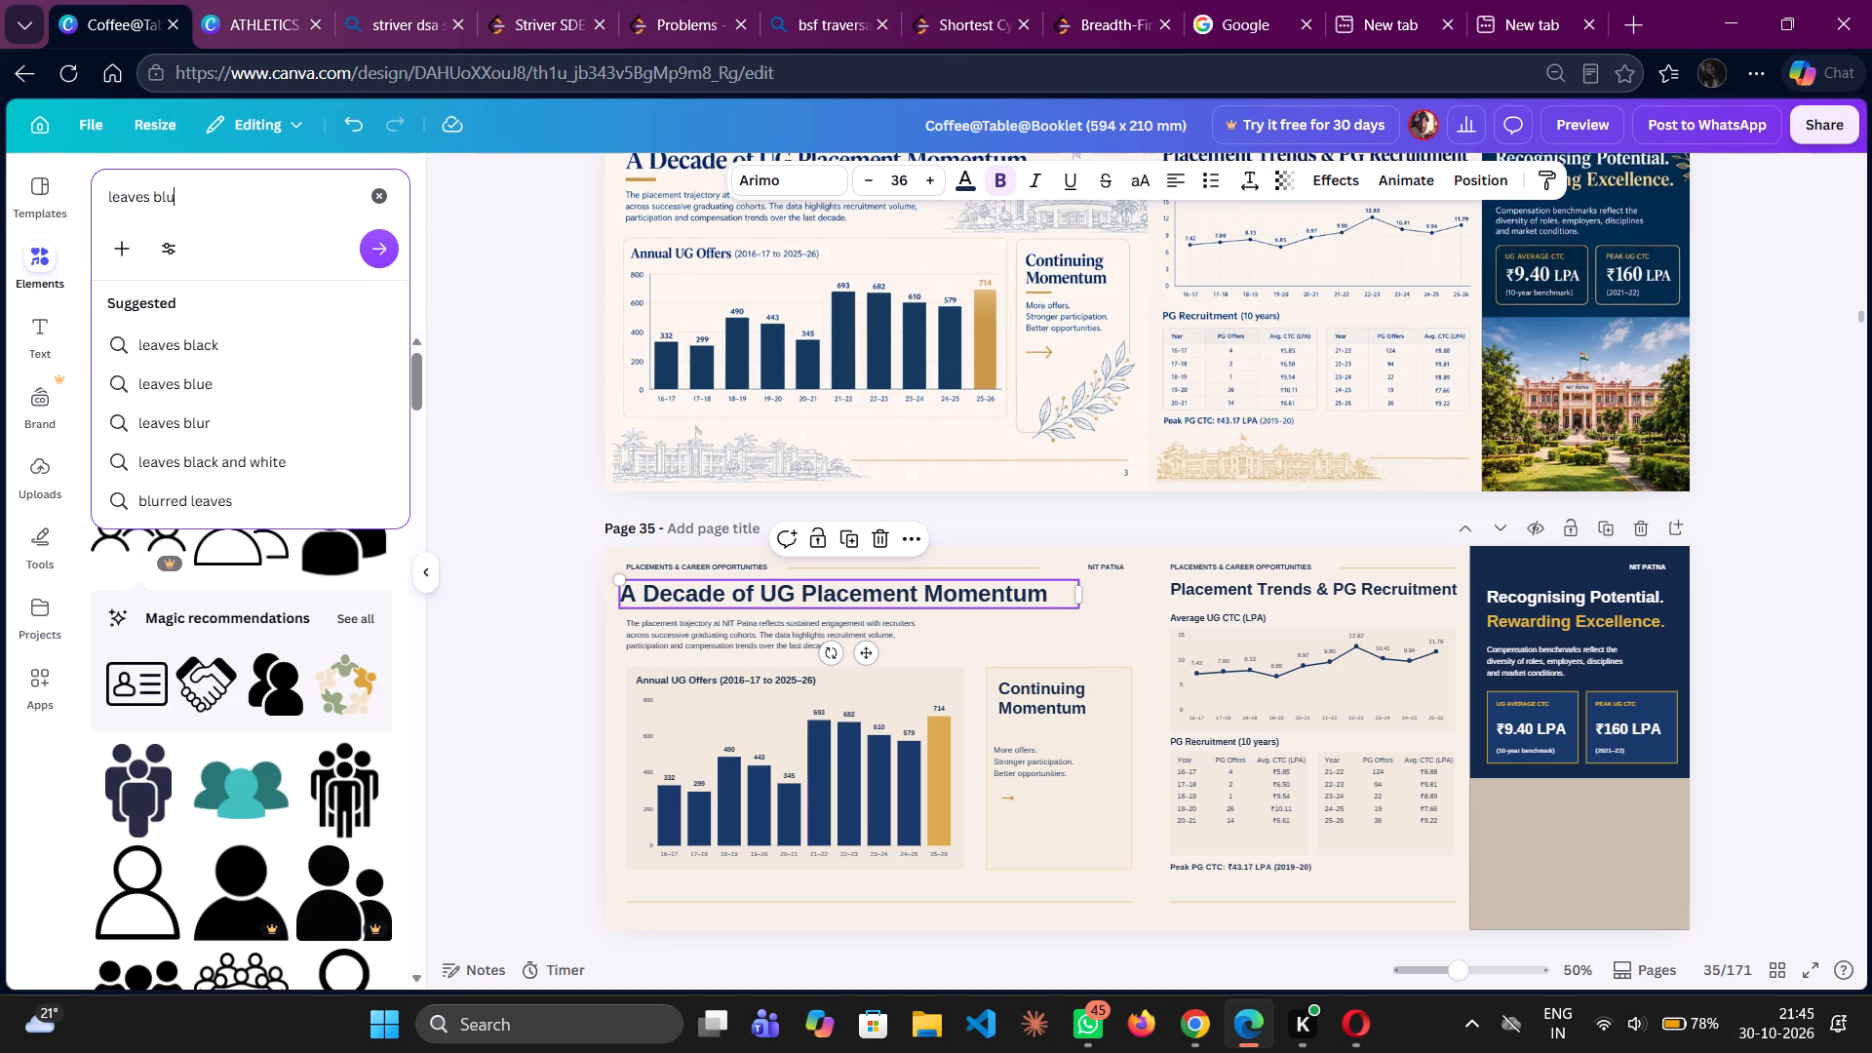
{"action": "key", "text": "space"}
{"action": "key", "text": "Return"}
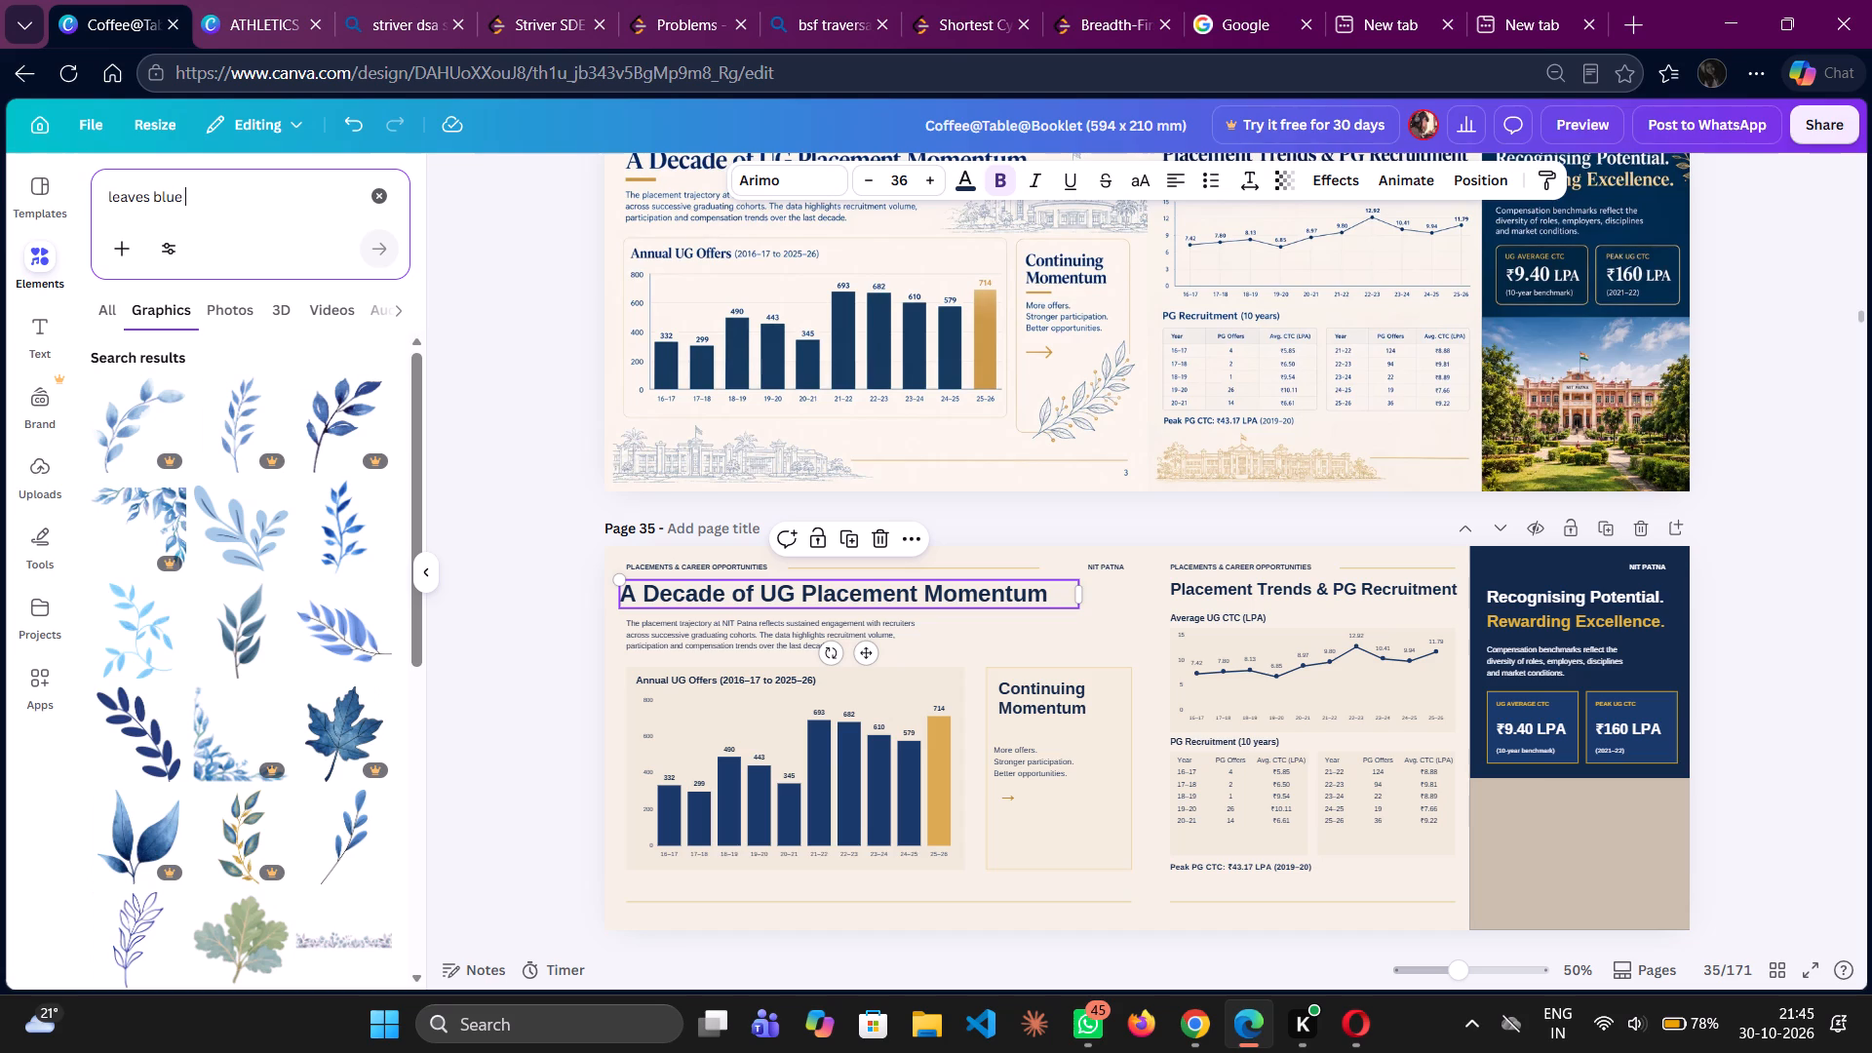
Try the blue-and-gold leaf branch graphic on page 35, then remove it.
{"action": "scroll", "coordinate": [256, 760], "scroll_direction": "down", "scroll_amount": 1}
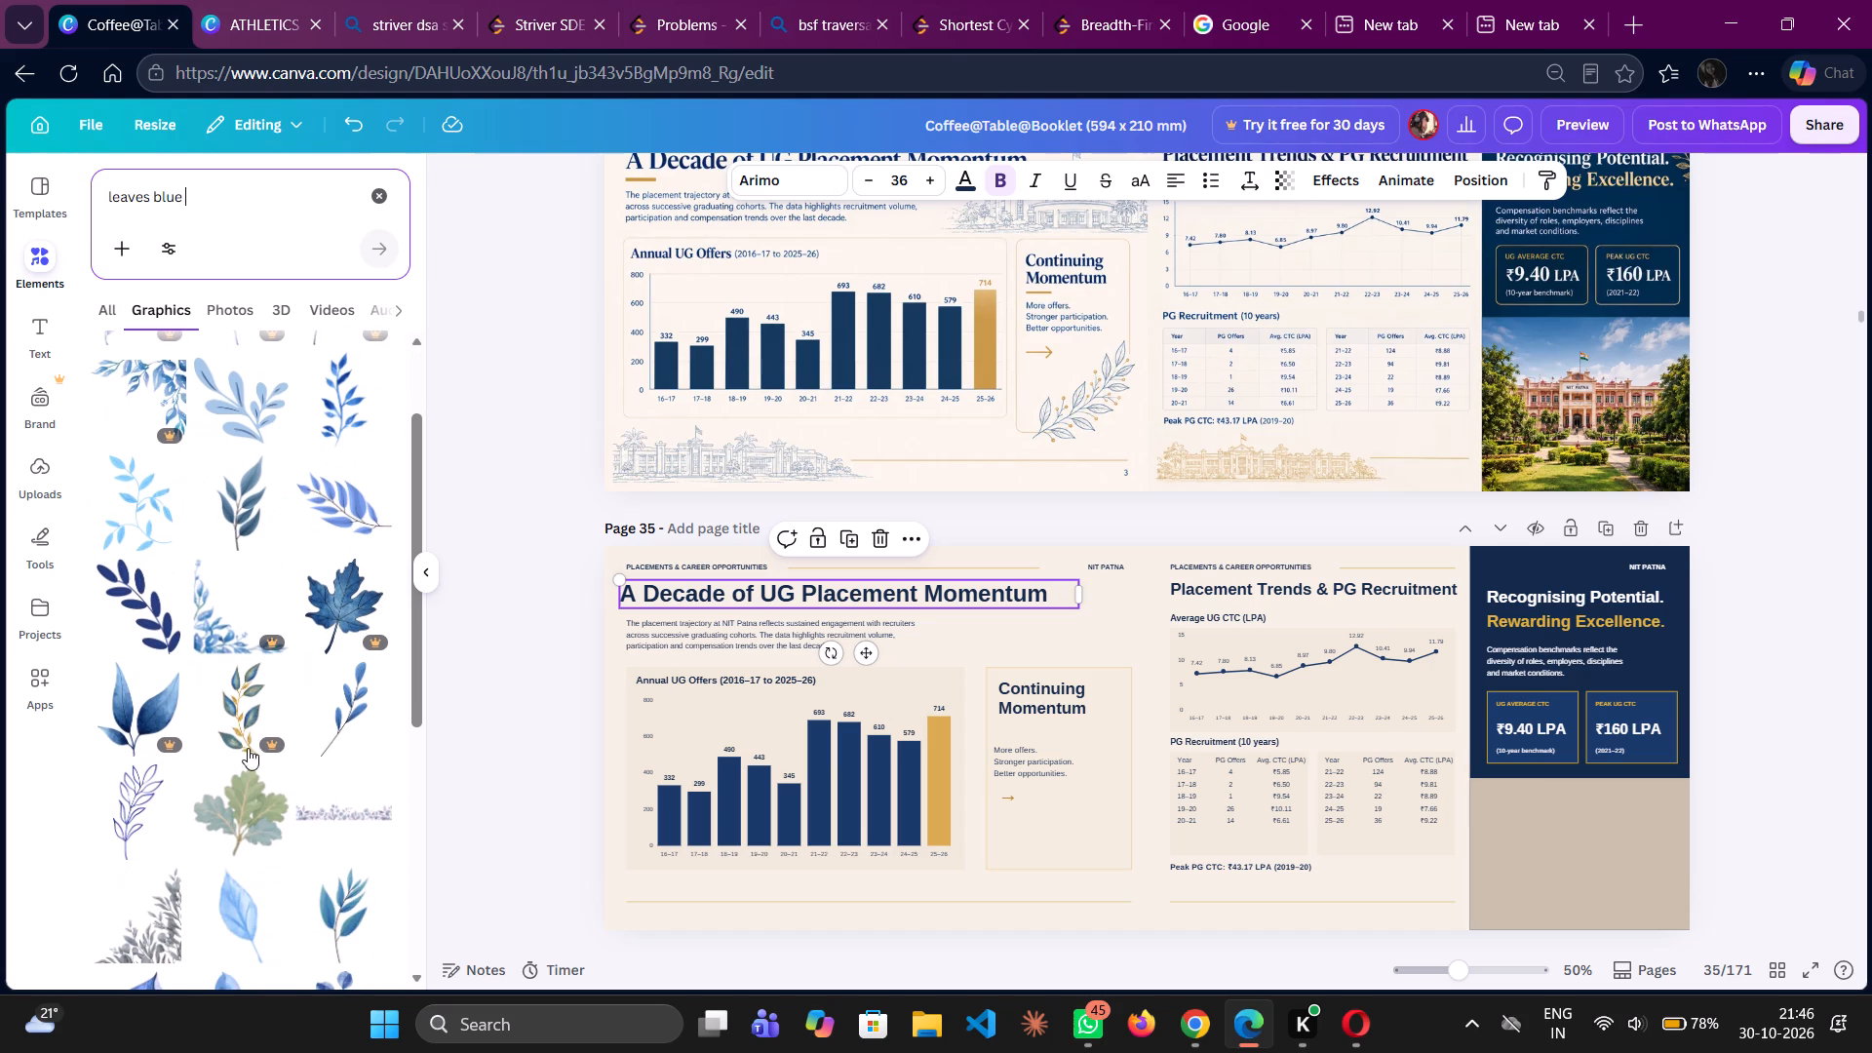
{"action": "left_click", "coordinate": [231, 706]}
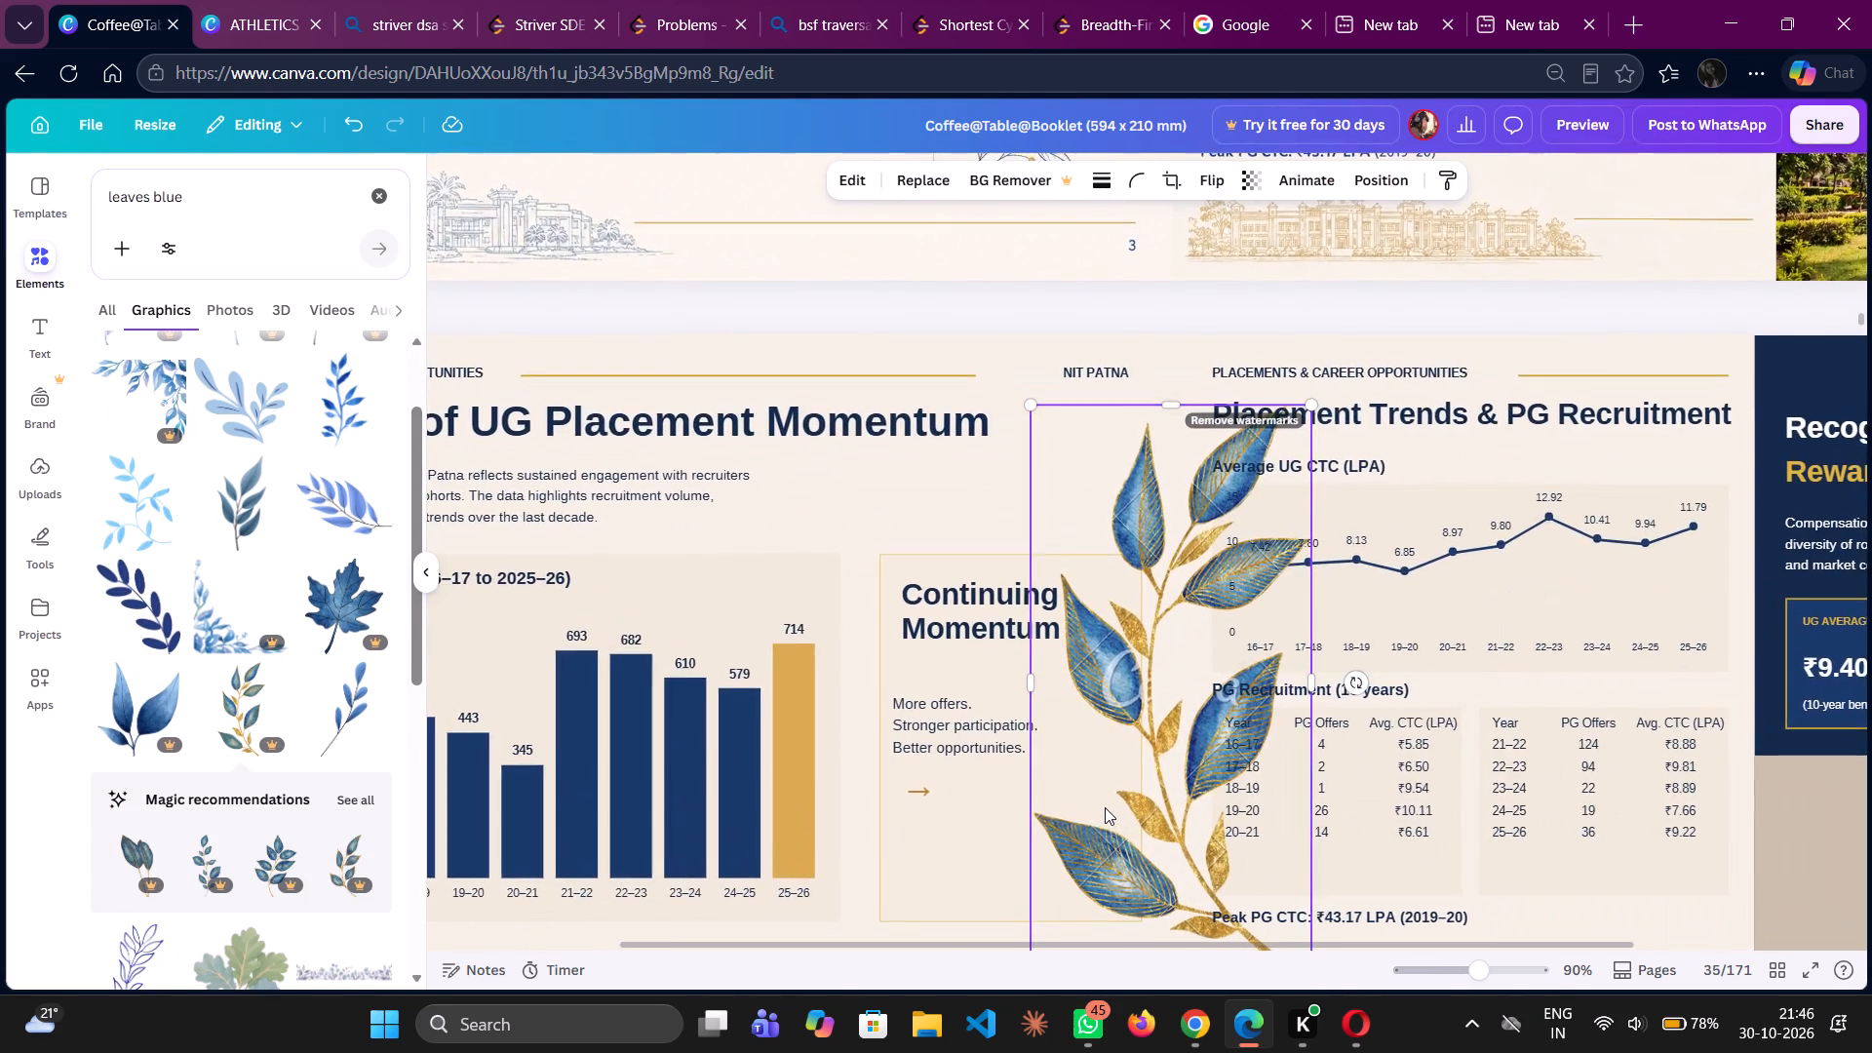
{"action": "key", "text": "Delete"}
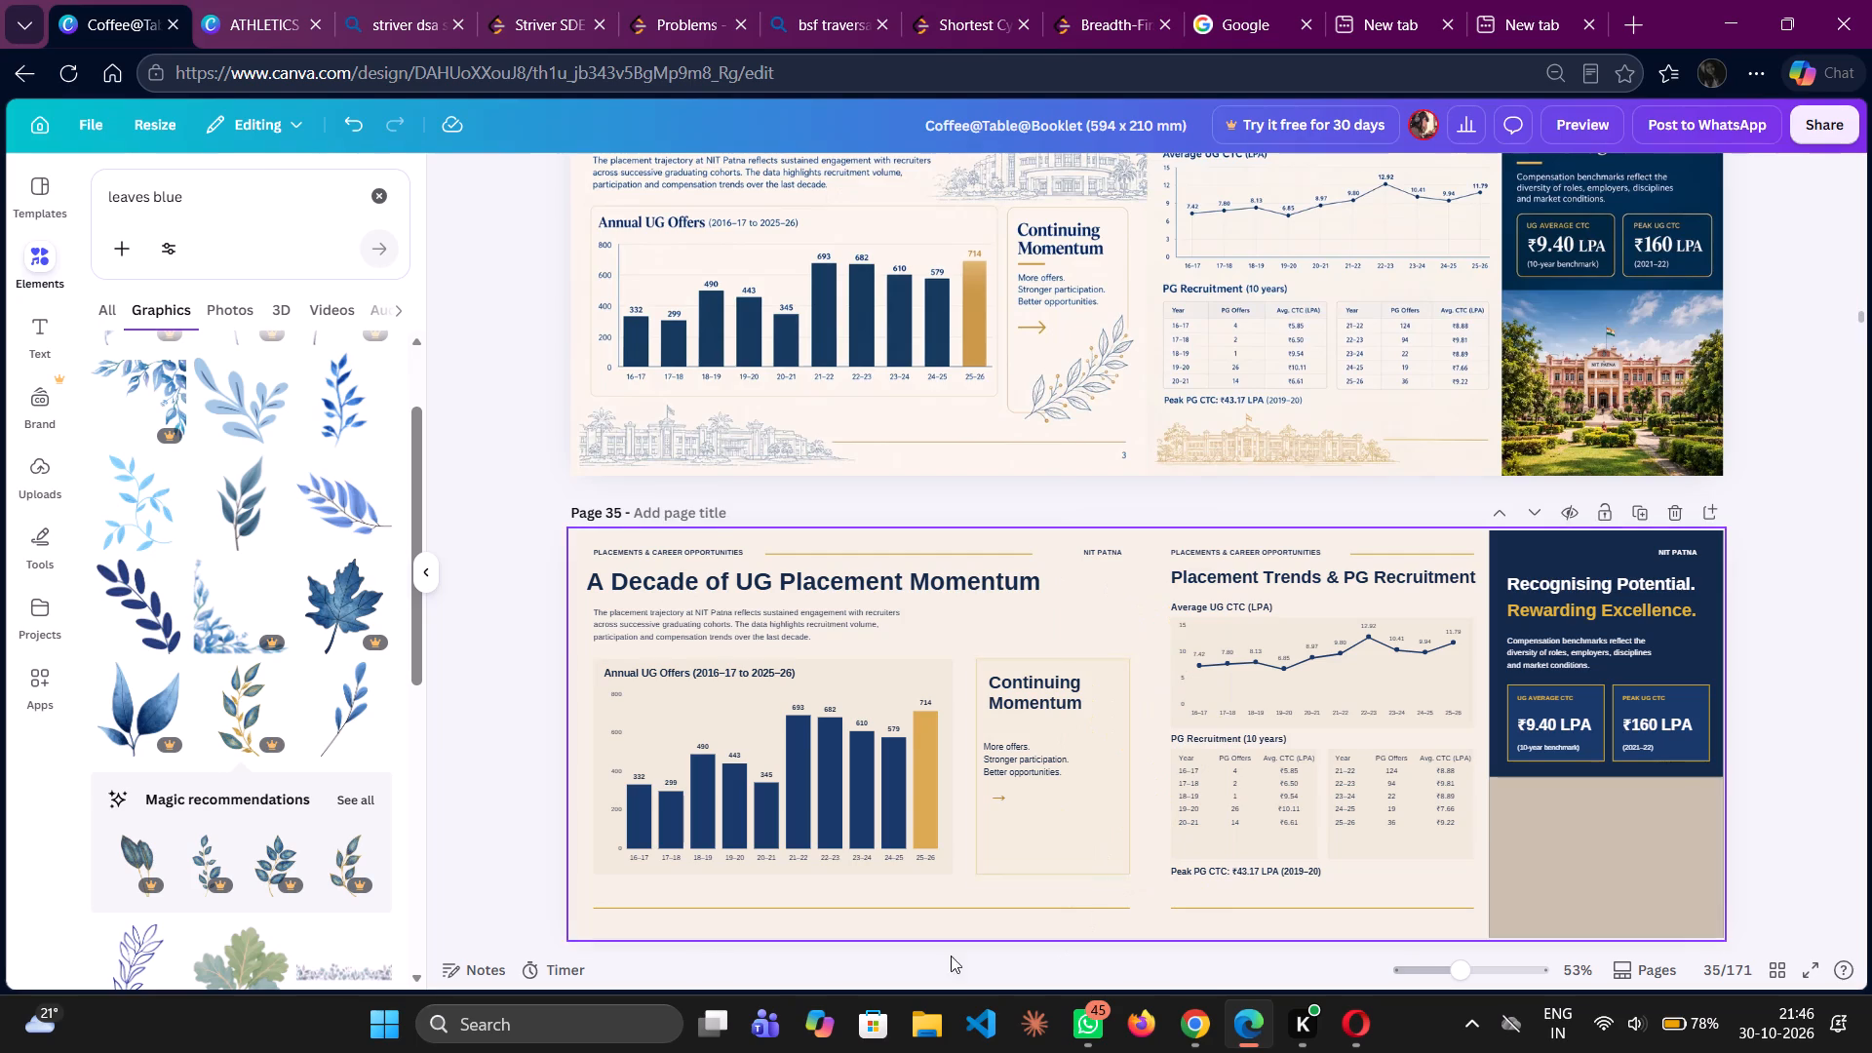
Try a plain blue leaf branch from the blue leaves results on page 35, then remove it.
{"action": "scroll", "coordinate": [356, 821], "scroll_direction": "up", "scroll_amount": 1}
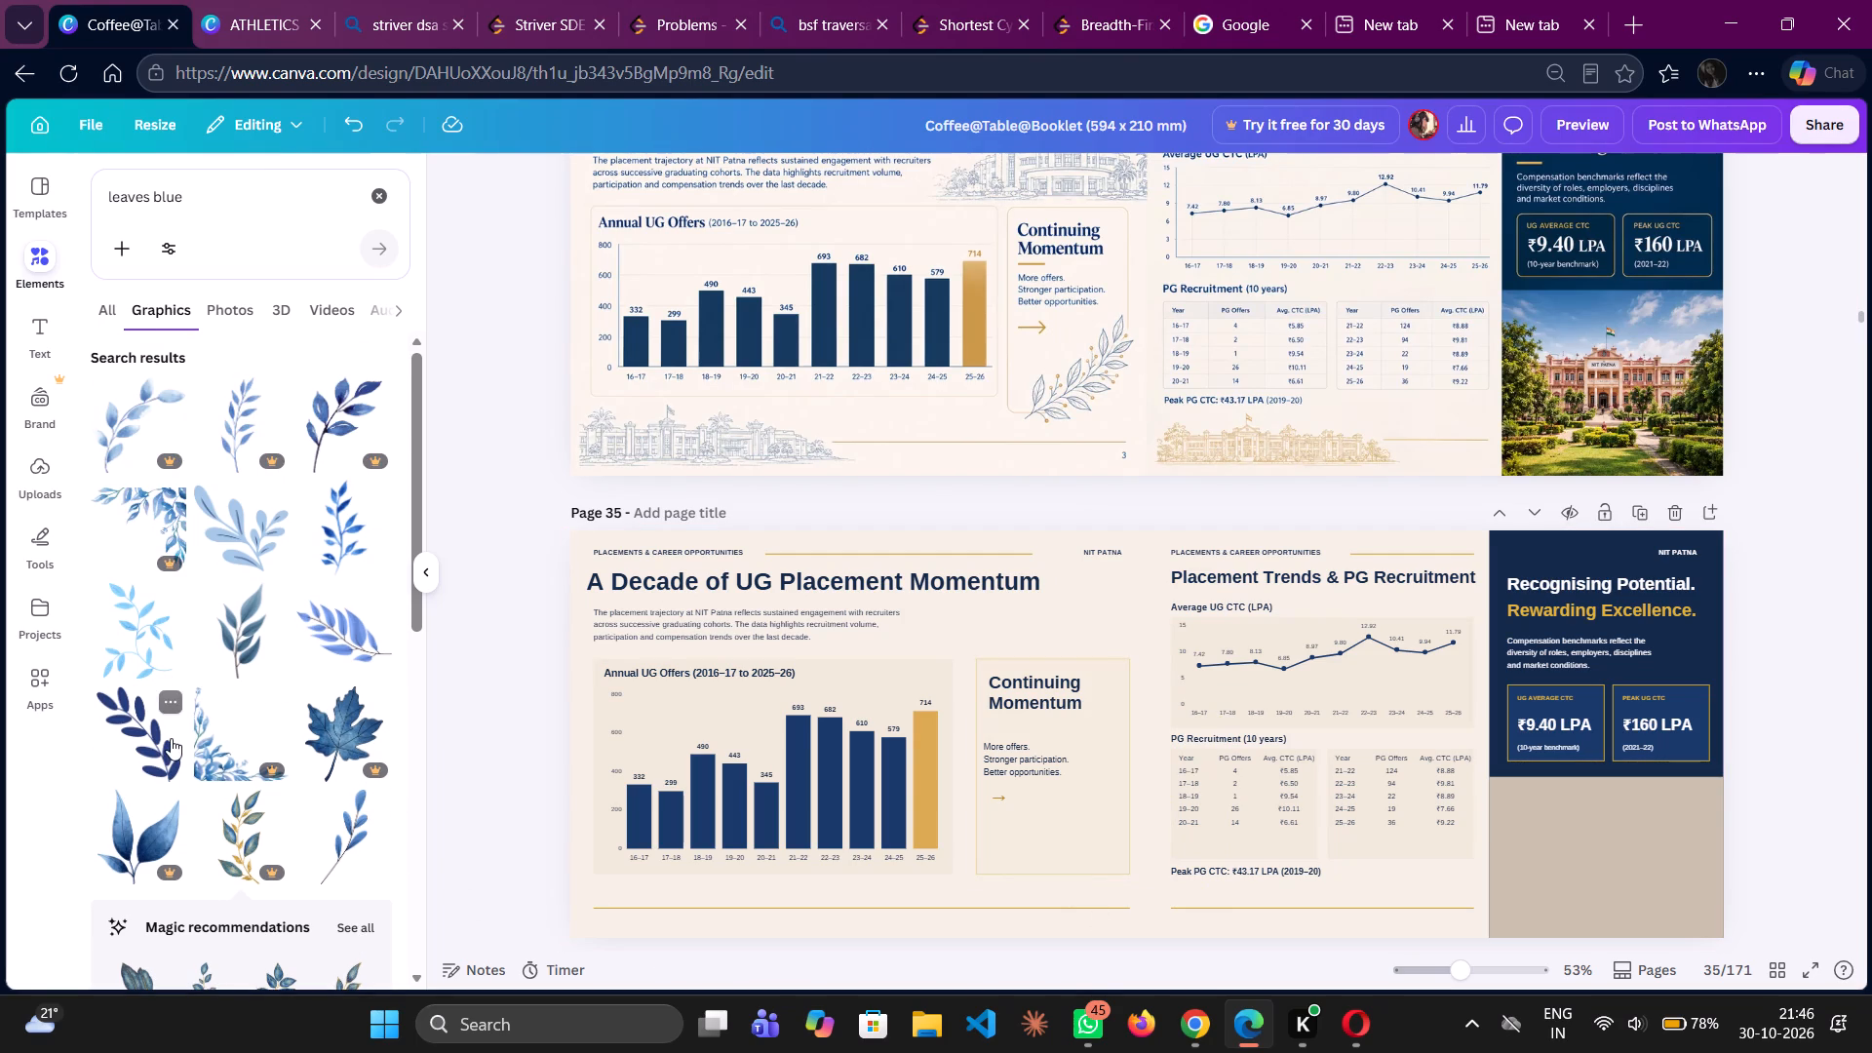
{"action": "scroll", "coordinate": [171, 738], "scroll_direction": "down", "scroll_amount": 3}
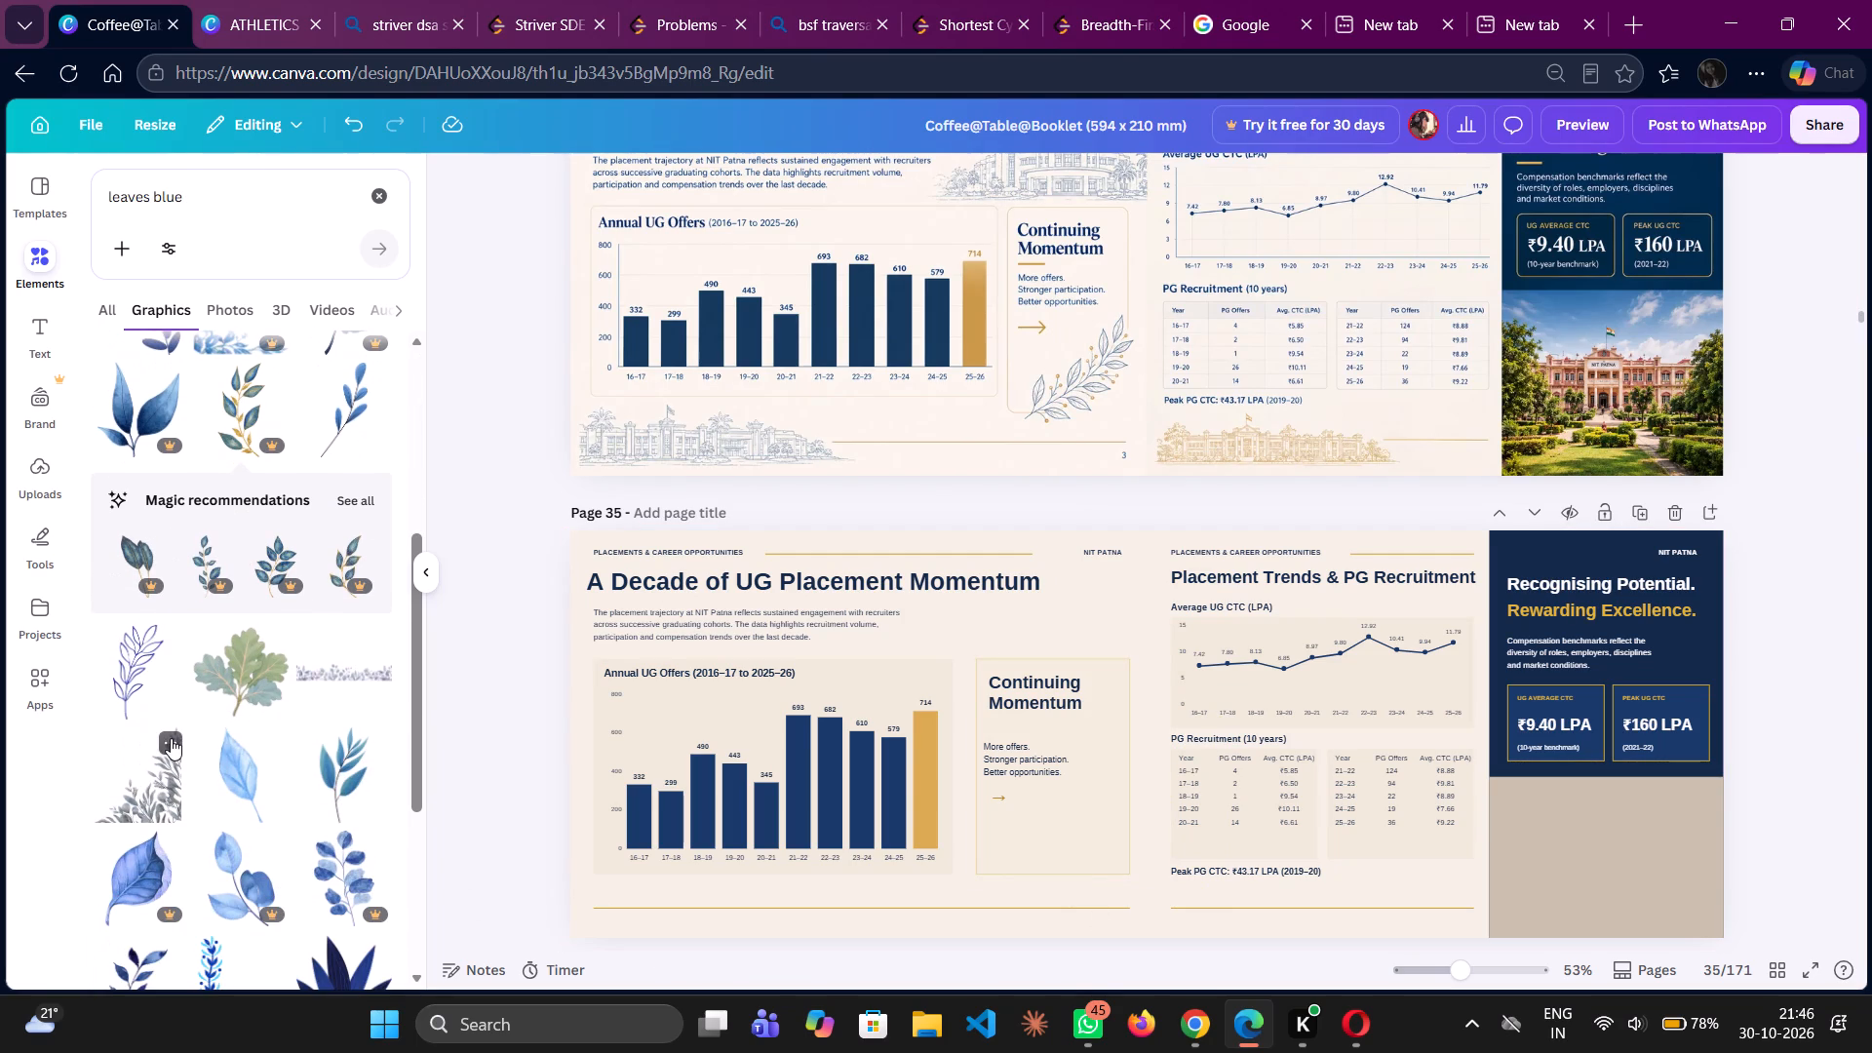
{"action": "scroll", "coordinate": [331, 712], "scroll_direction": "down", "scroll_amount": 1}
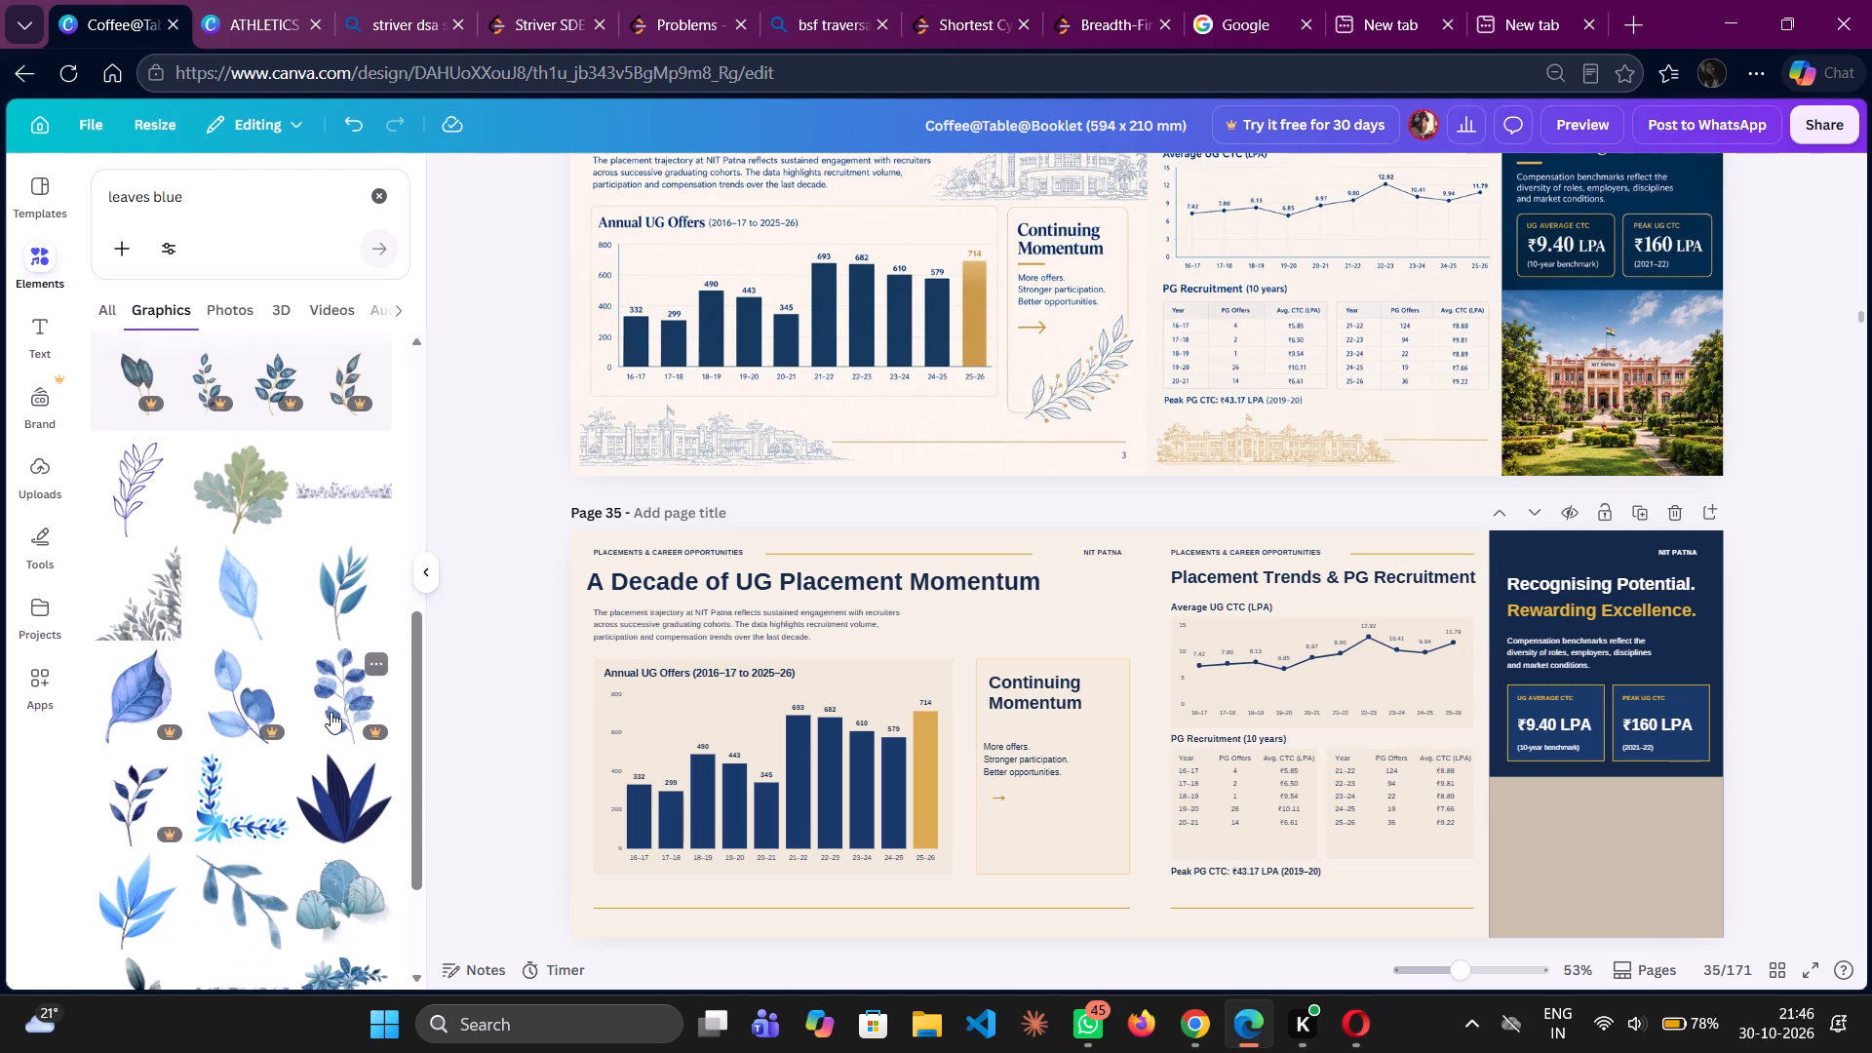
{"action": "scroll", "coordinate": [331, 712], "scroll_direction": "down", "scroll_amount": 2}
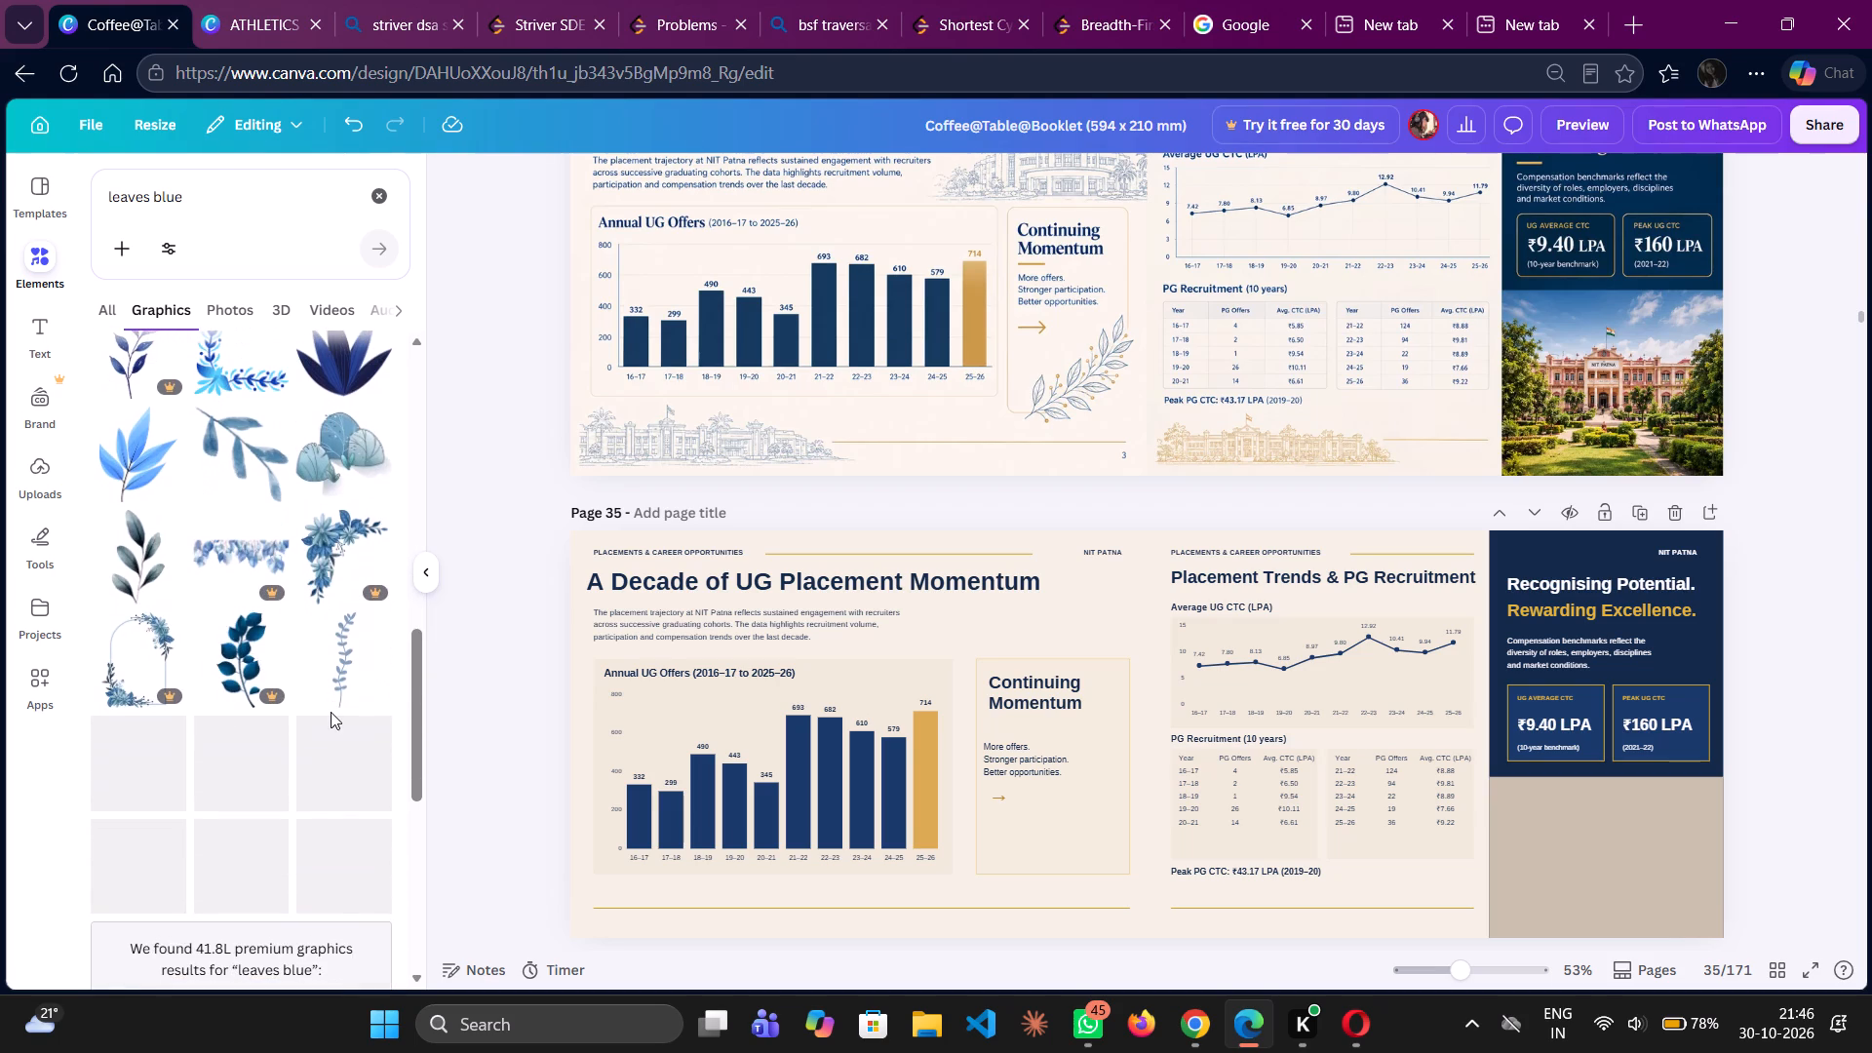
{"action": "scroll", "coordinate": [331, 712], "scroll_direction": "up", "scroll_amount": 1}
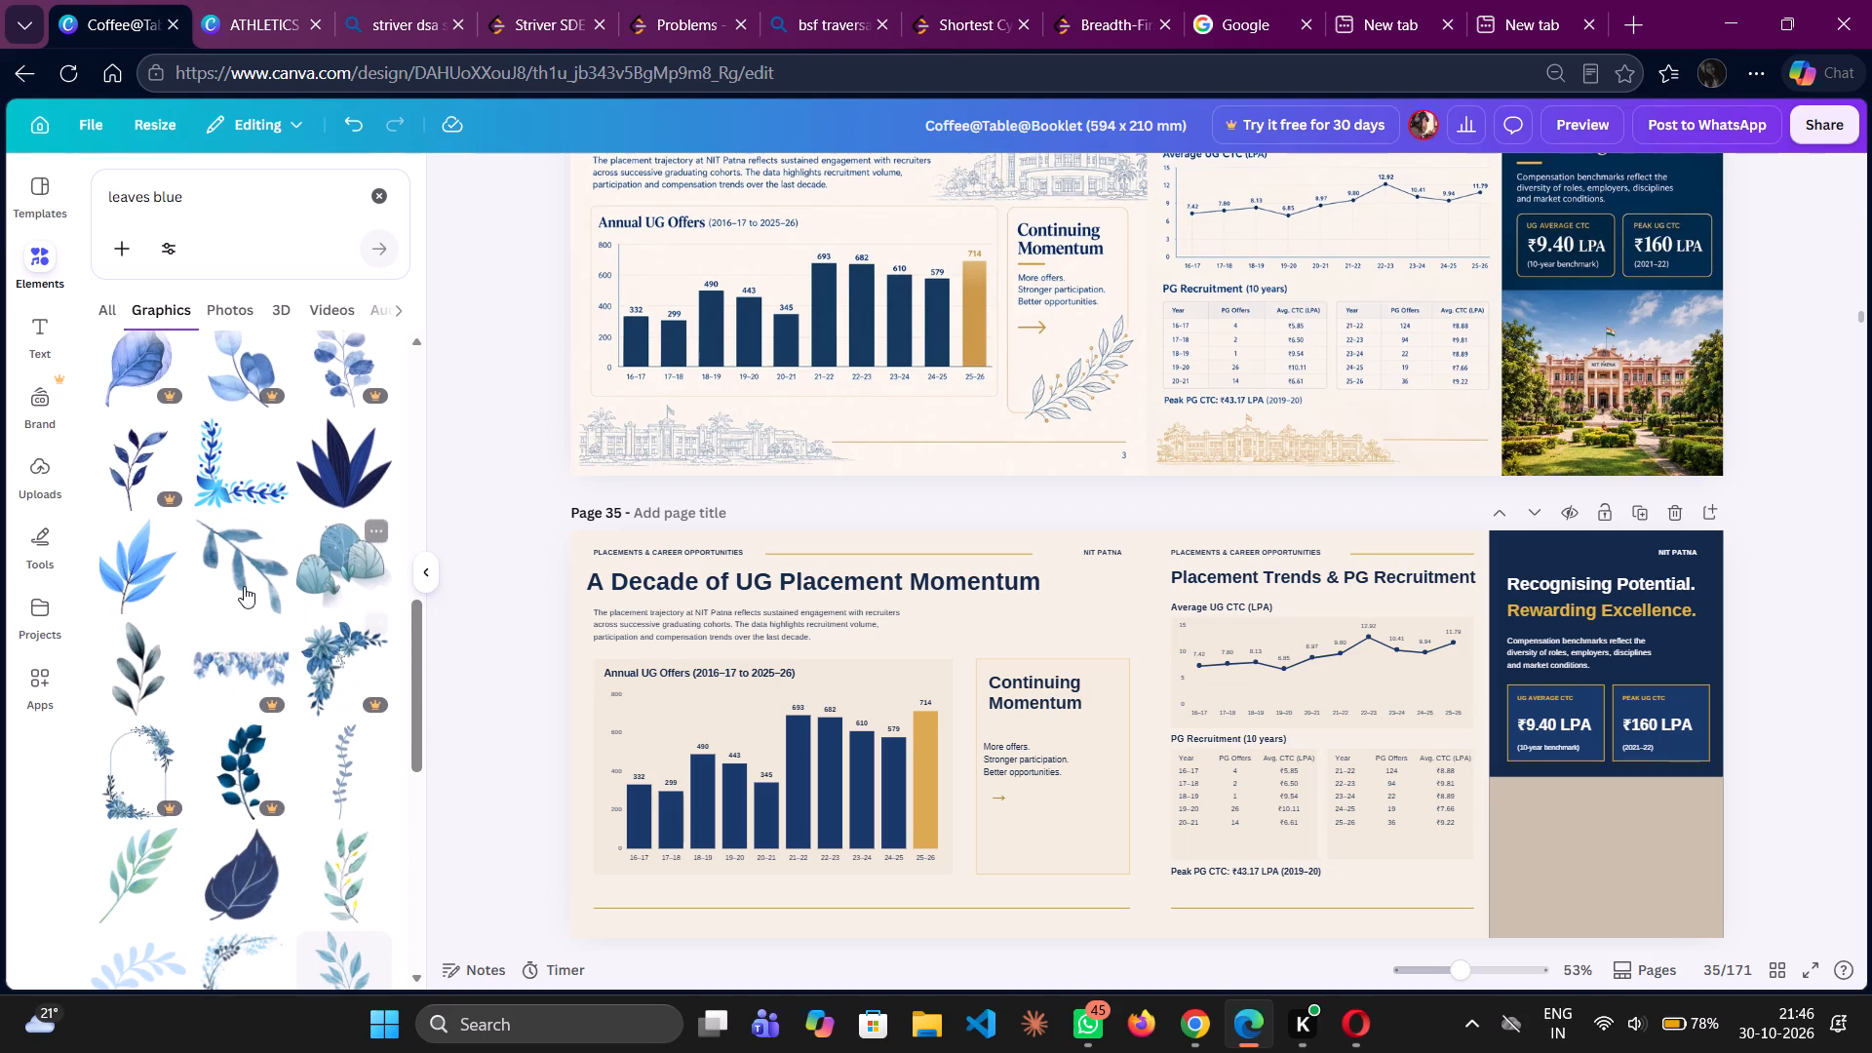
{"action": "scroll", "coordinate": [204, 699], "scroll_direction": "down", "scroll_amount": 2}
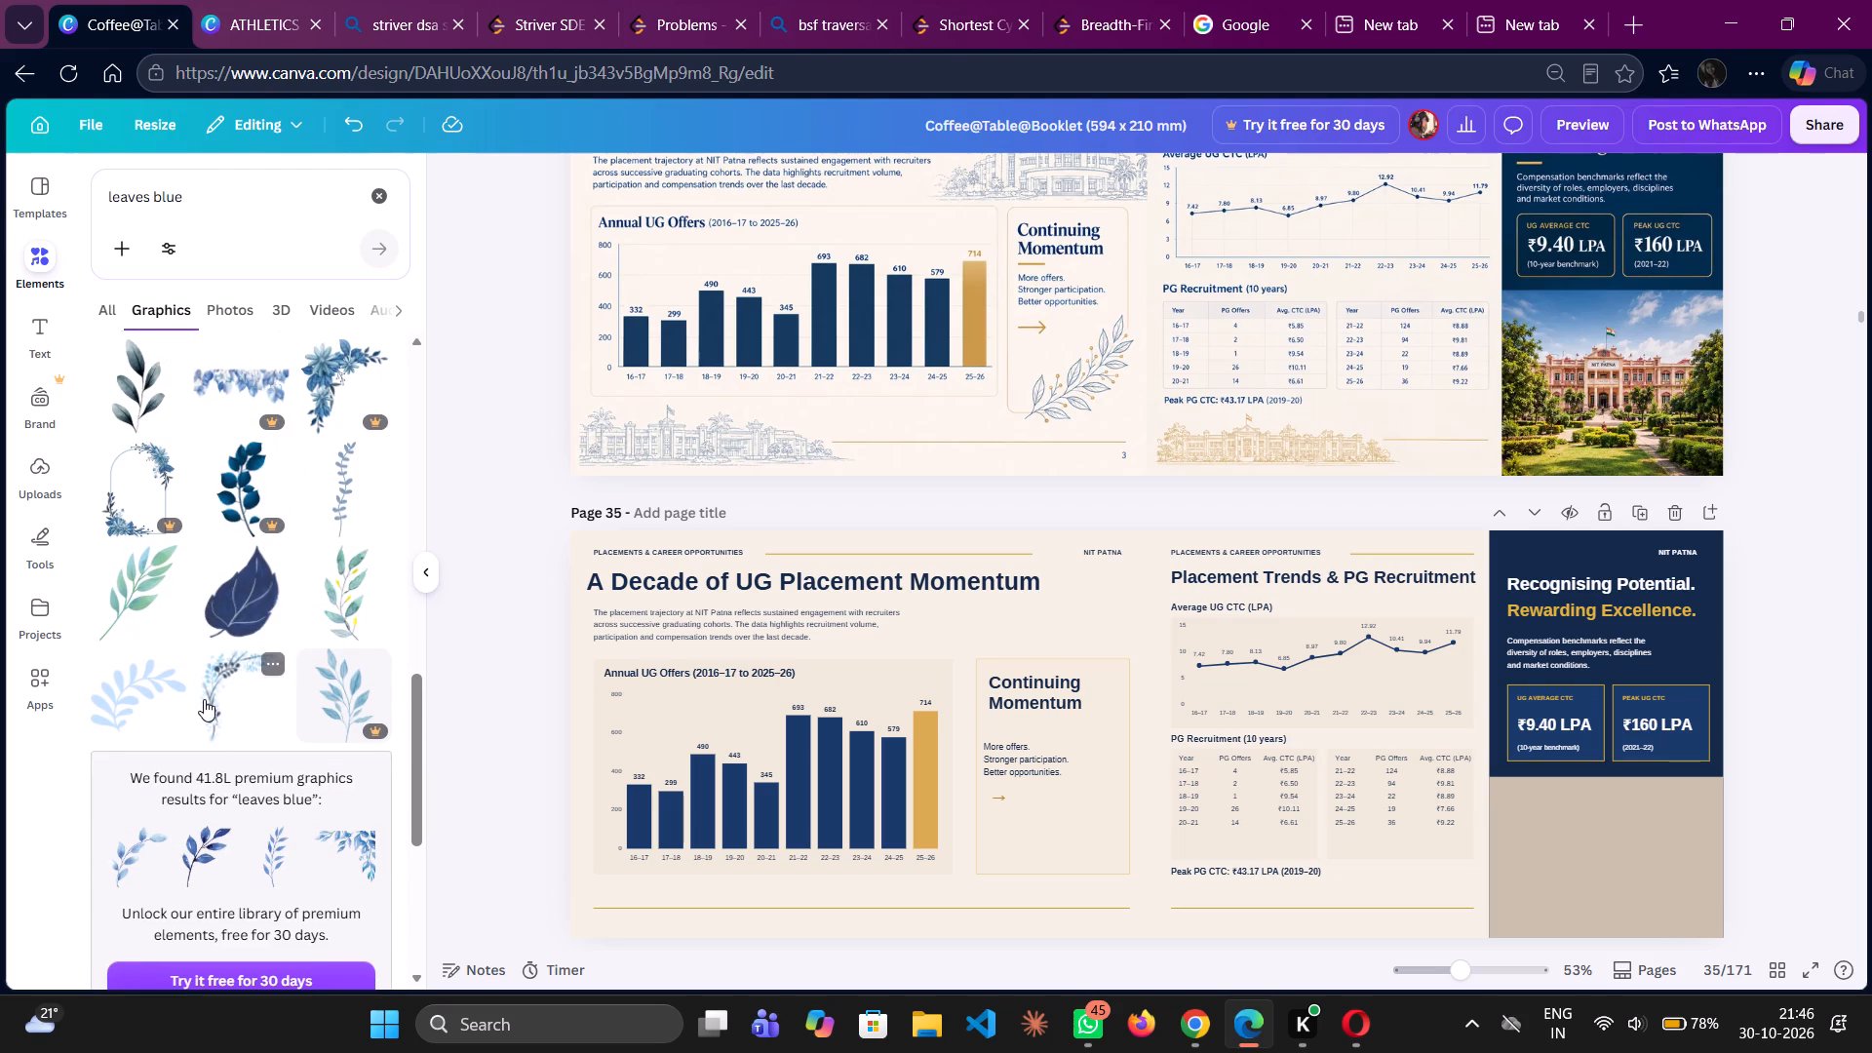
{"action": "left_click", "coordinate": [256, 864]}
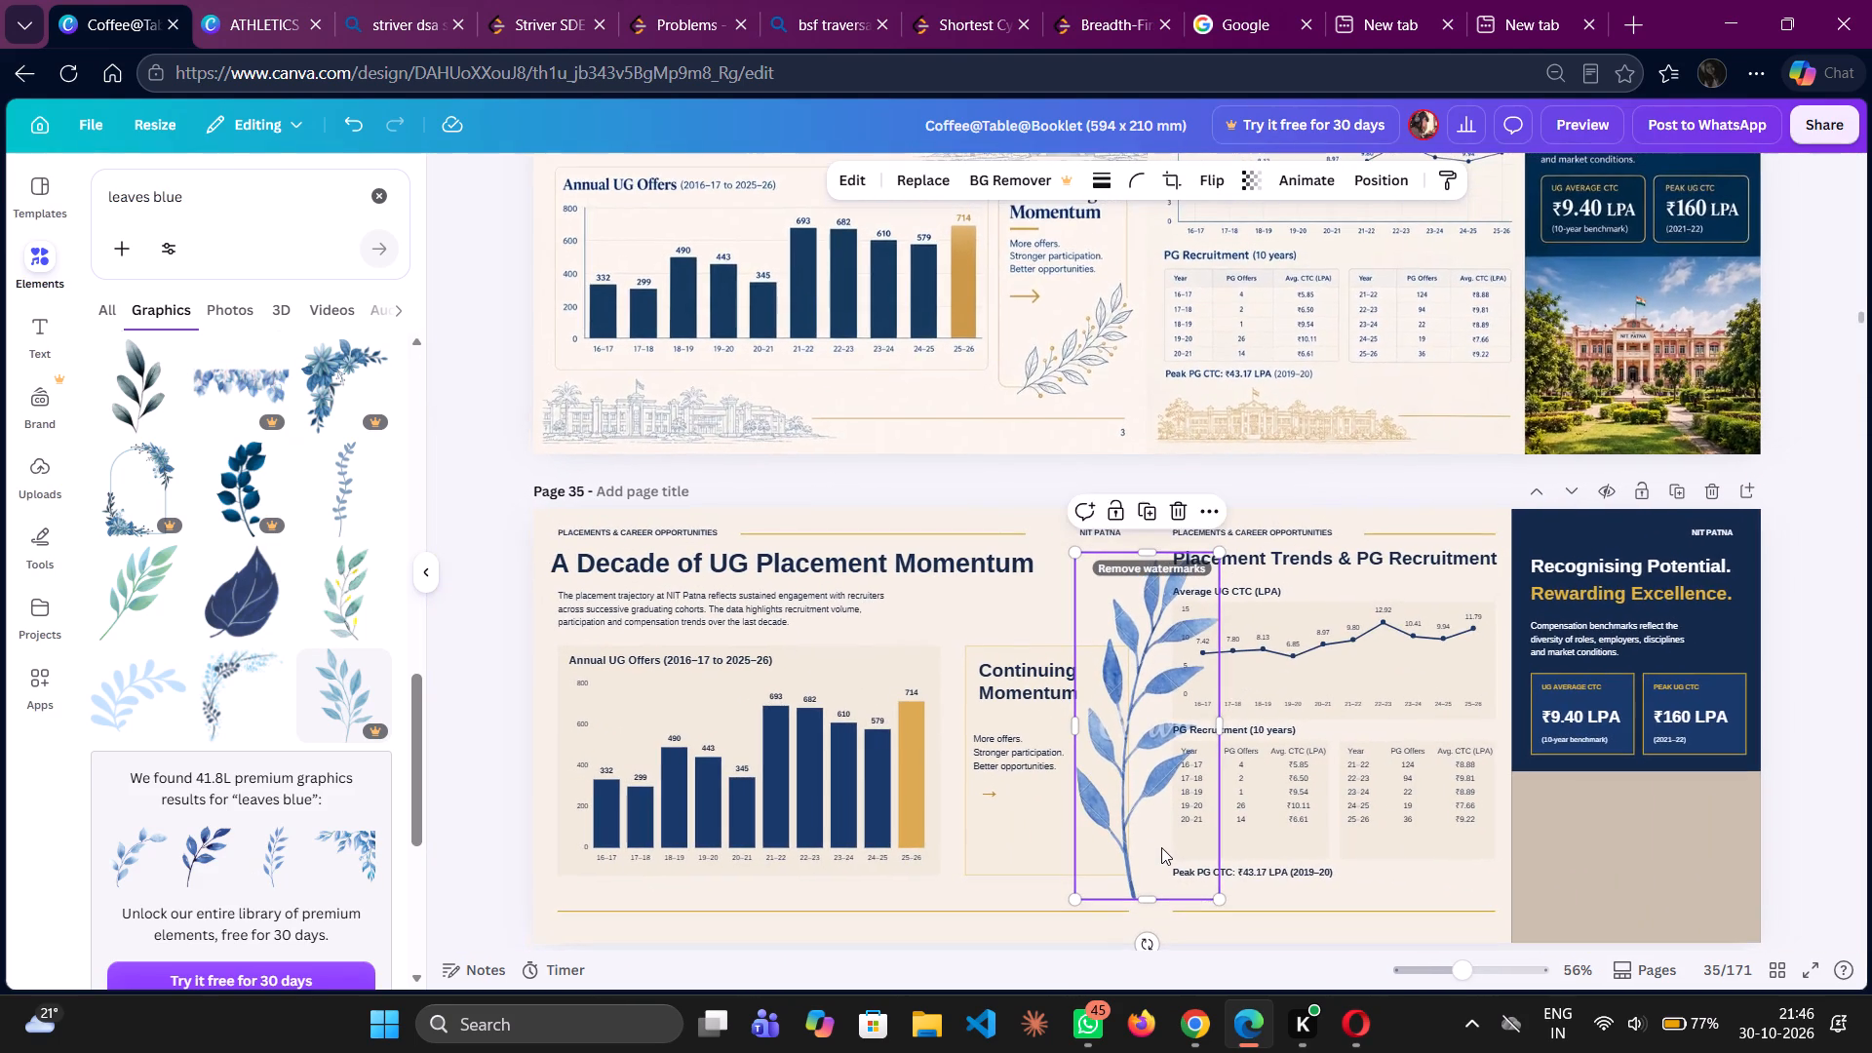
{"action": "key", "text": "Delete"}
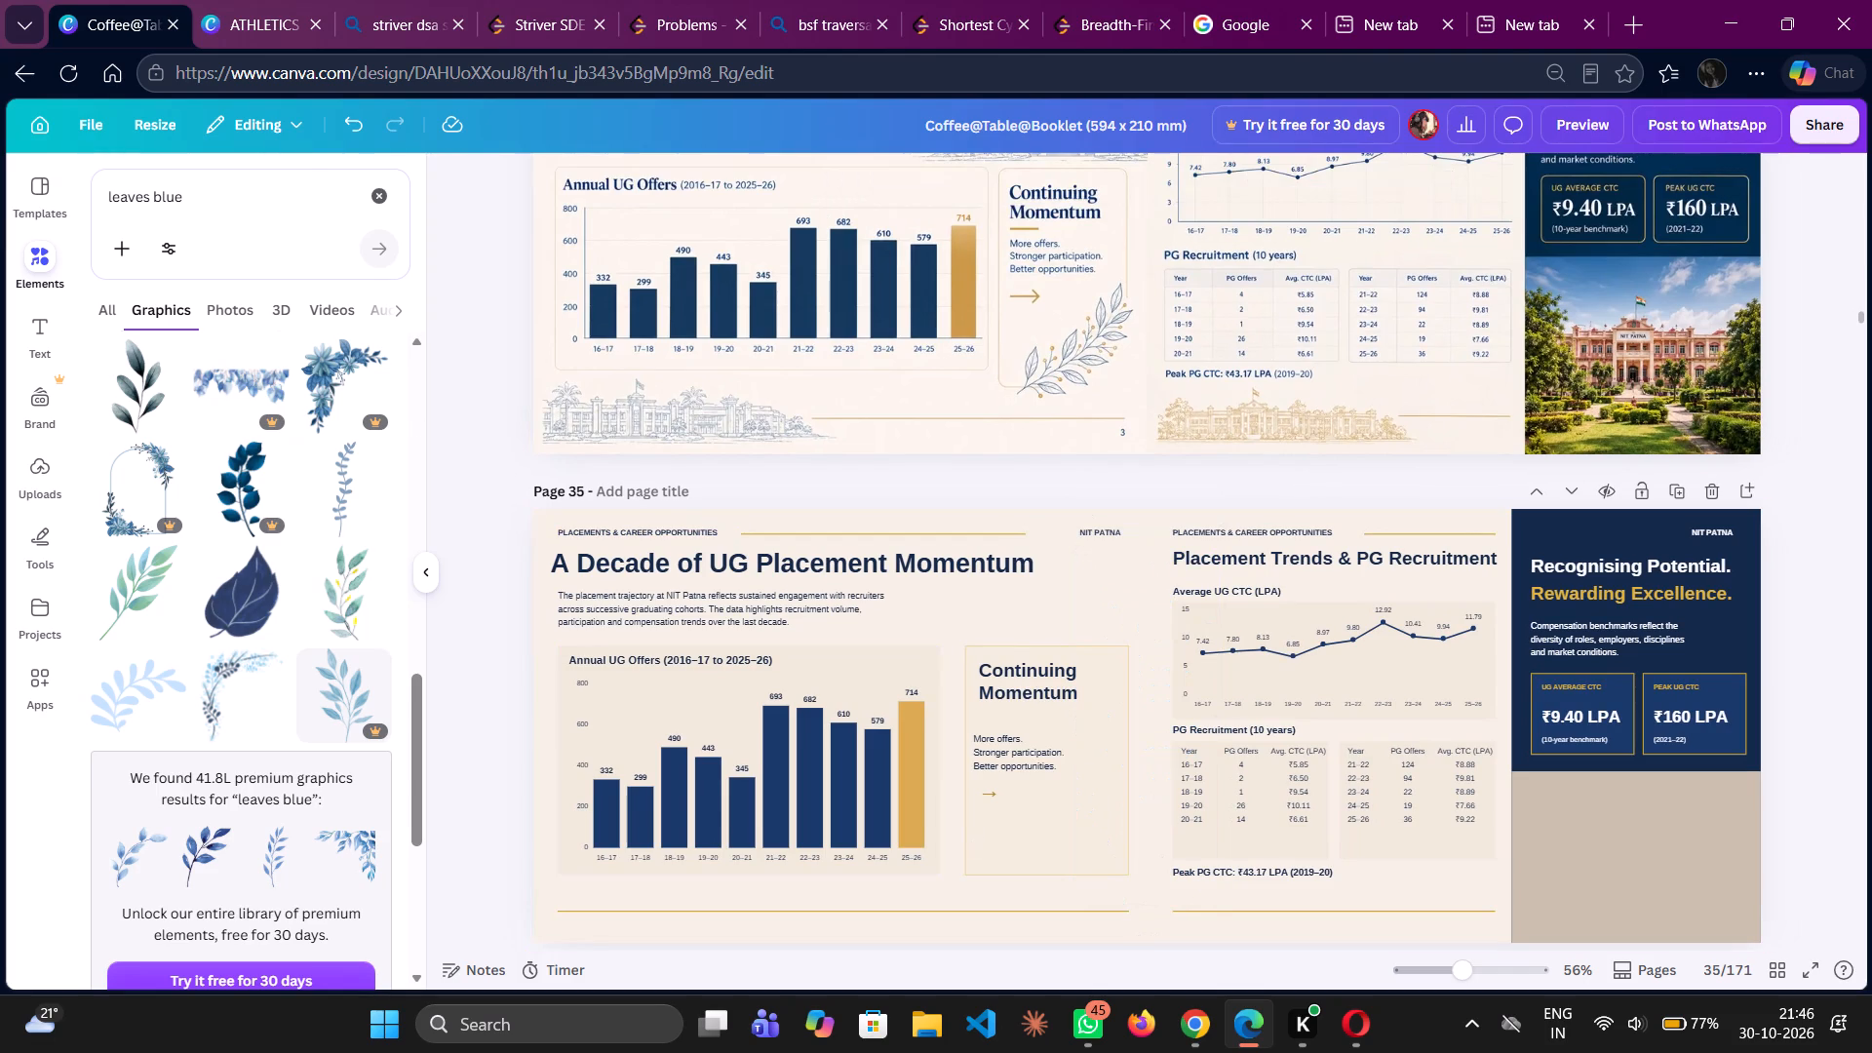
Extend the graphics search to "leaves blue and yellow".
{"action": "left_click", "coordinate": [216, 201]}
{"action": "type", "text": "nad yellow"}
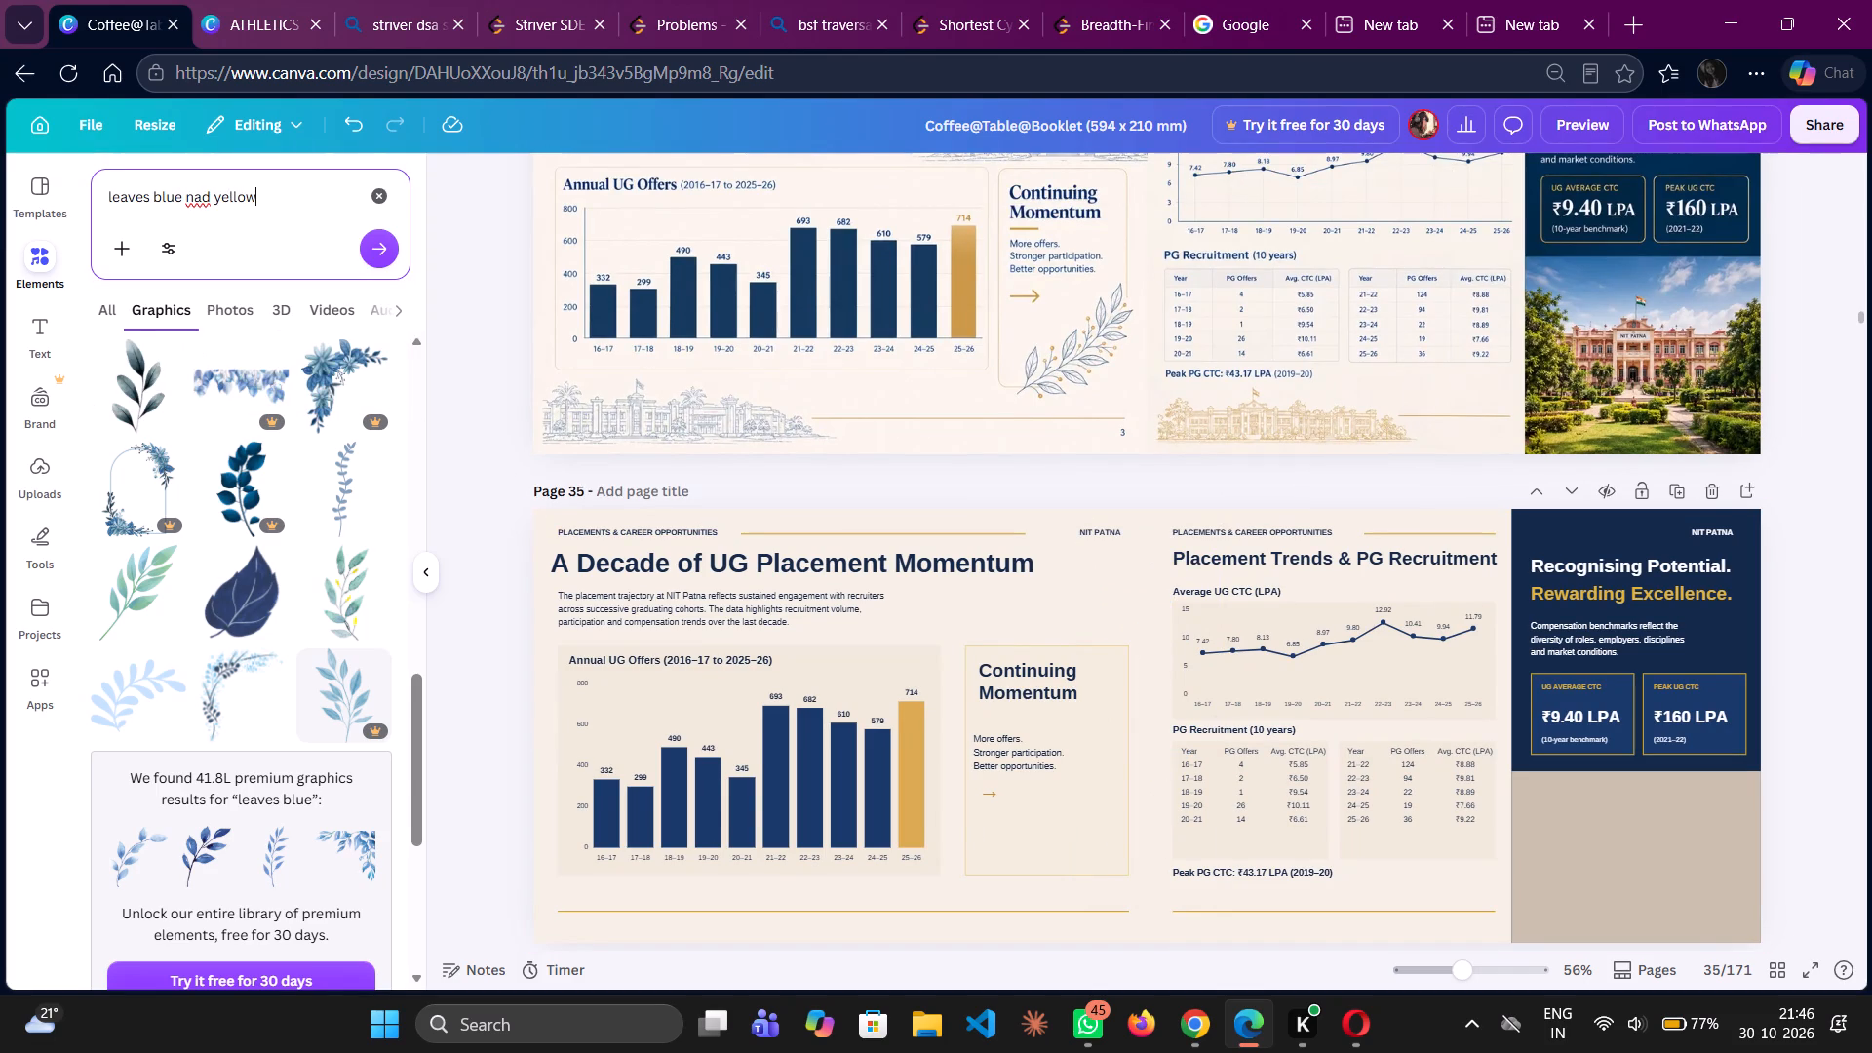
{"action": "key", "text": "Return"}
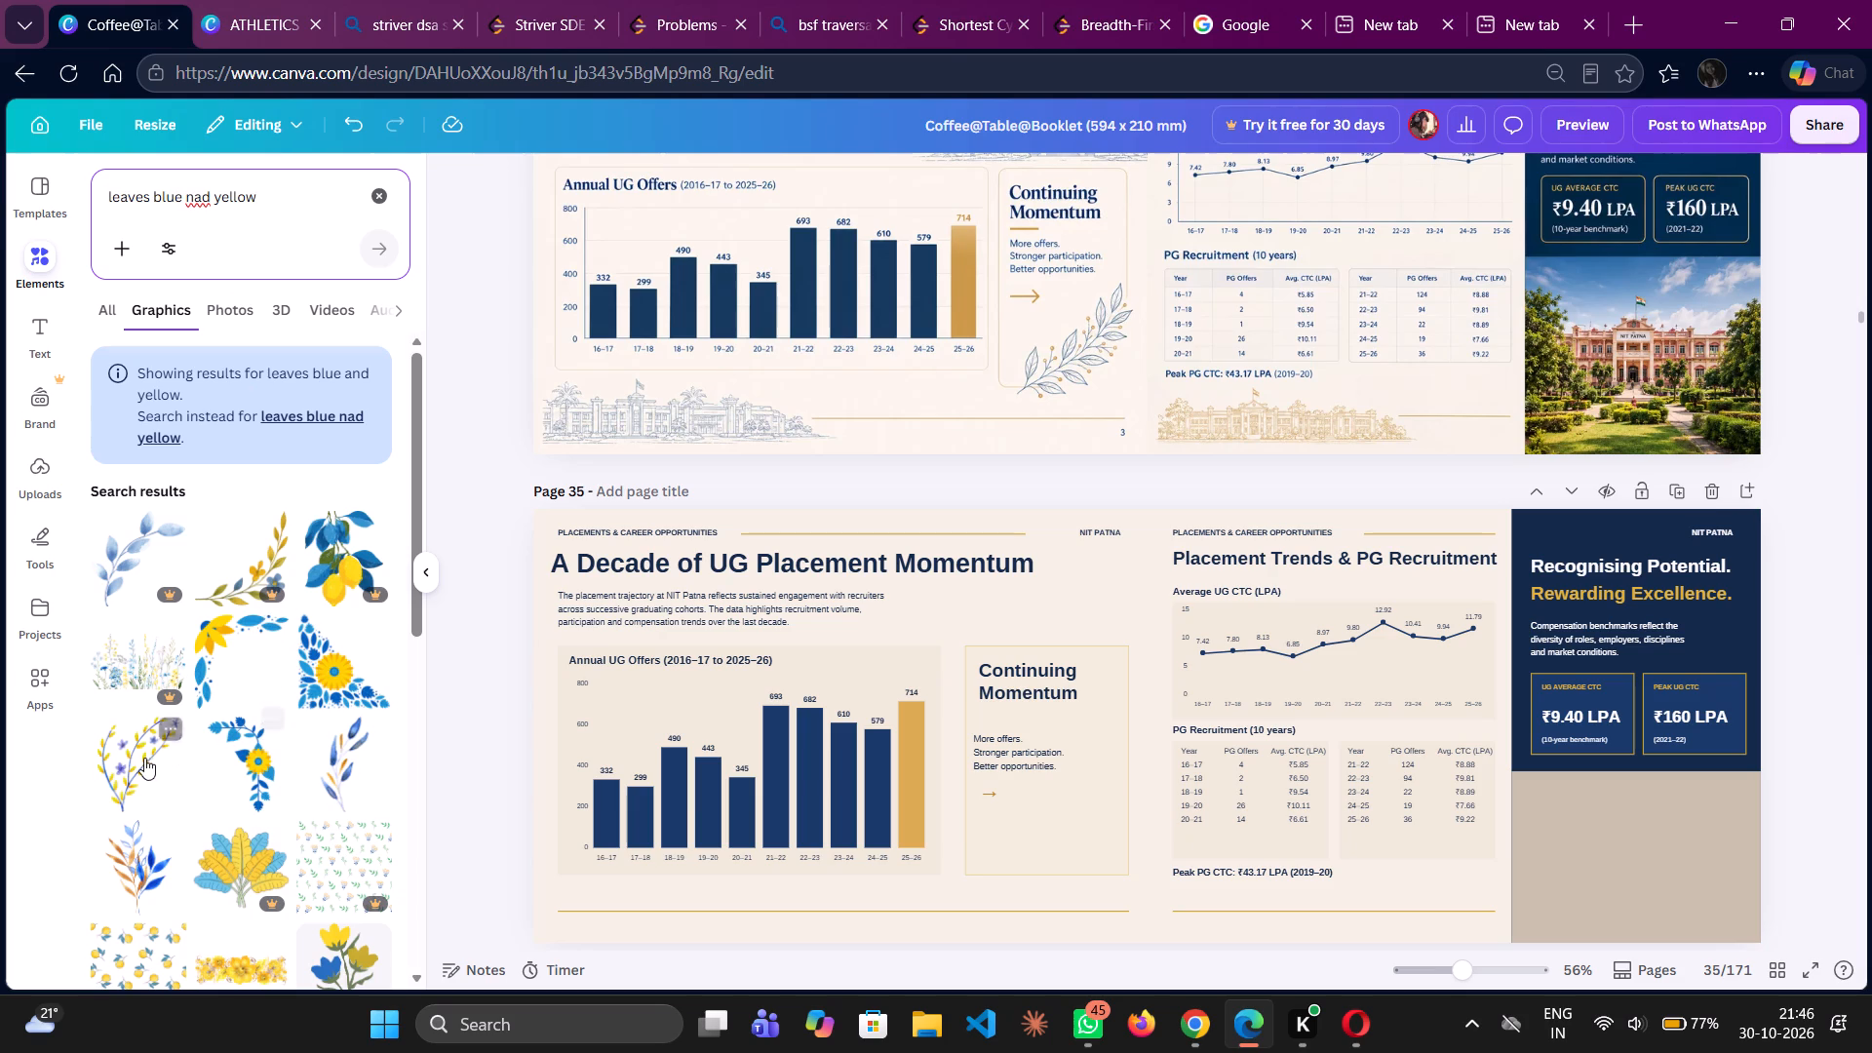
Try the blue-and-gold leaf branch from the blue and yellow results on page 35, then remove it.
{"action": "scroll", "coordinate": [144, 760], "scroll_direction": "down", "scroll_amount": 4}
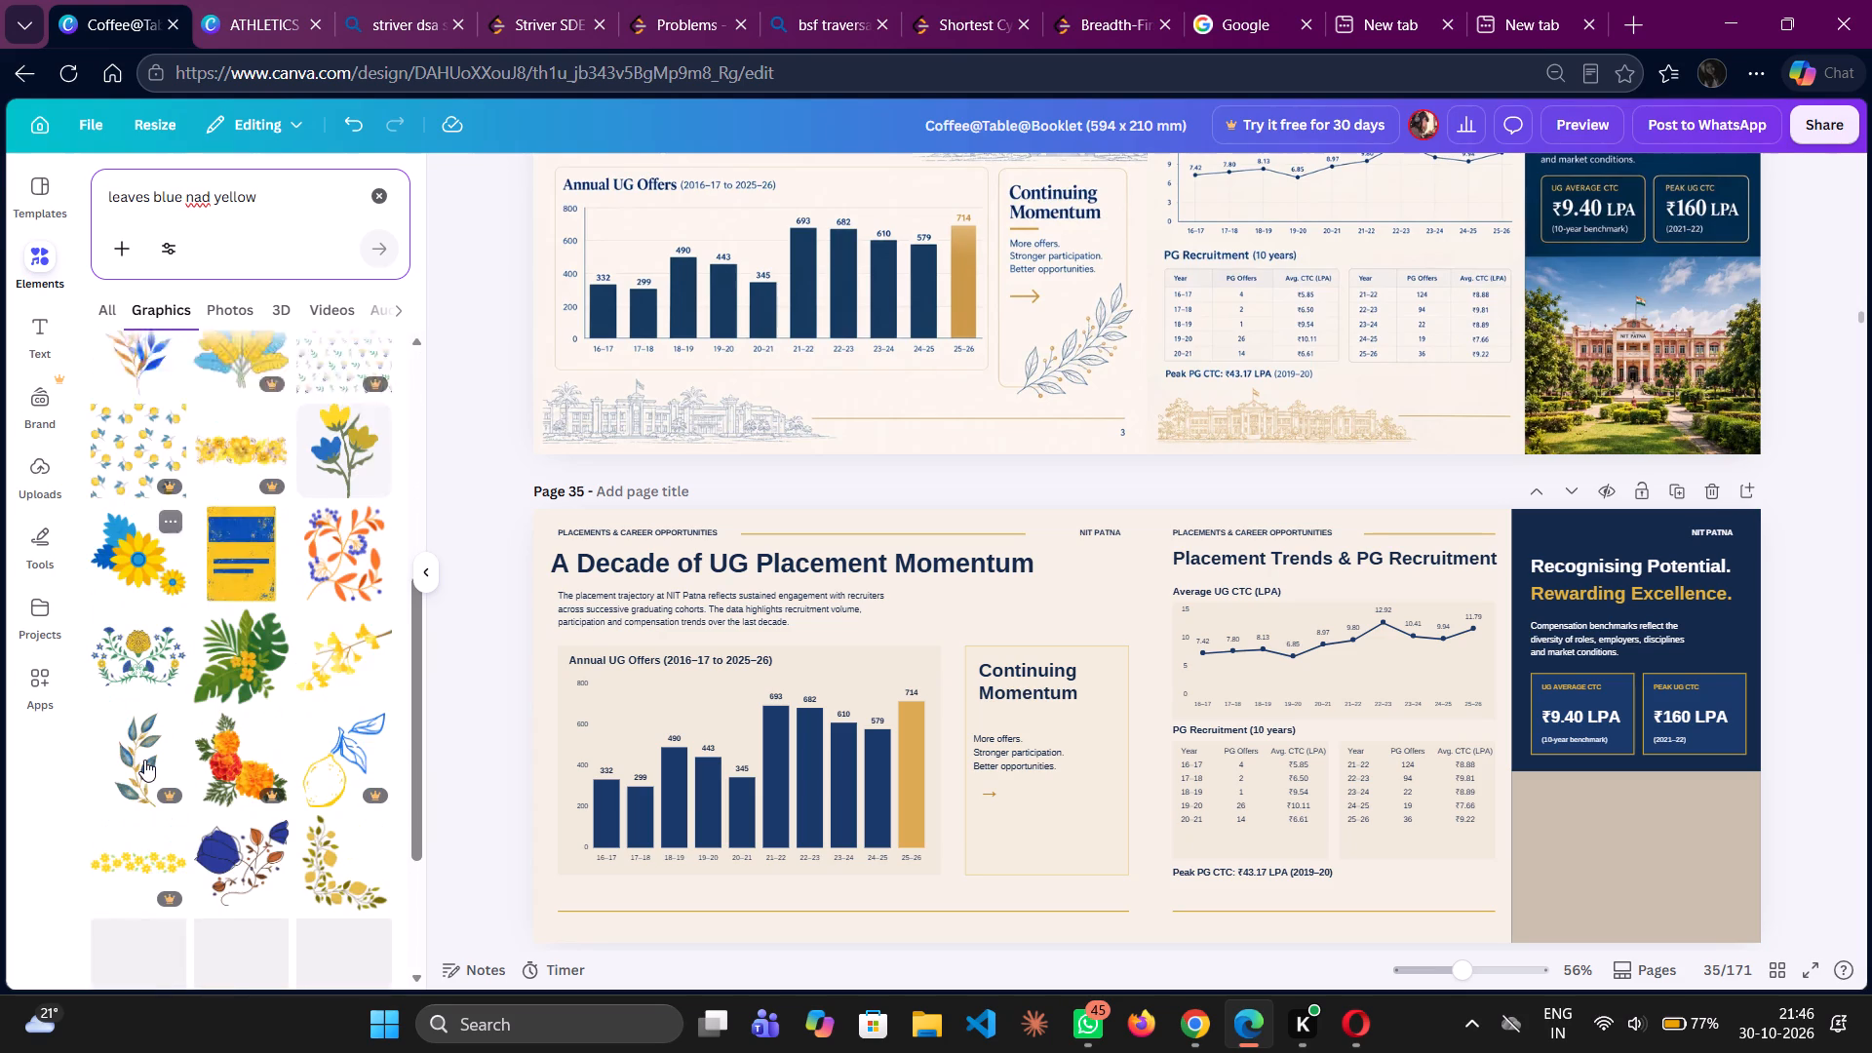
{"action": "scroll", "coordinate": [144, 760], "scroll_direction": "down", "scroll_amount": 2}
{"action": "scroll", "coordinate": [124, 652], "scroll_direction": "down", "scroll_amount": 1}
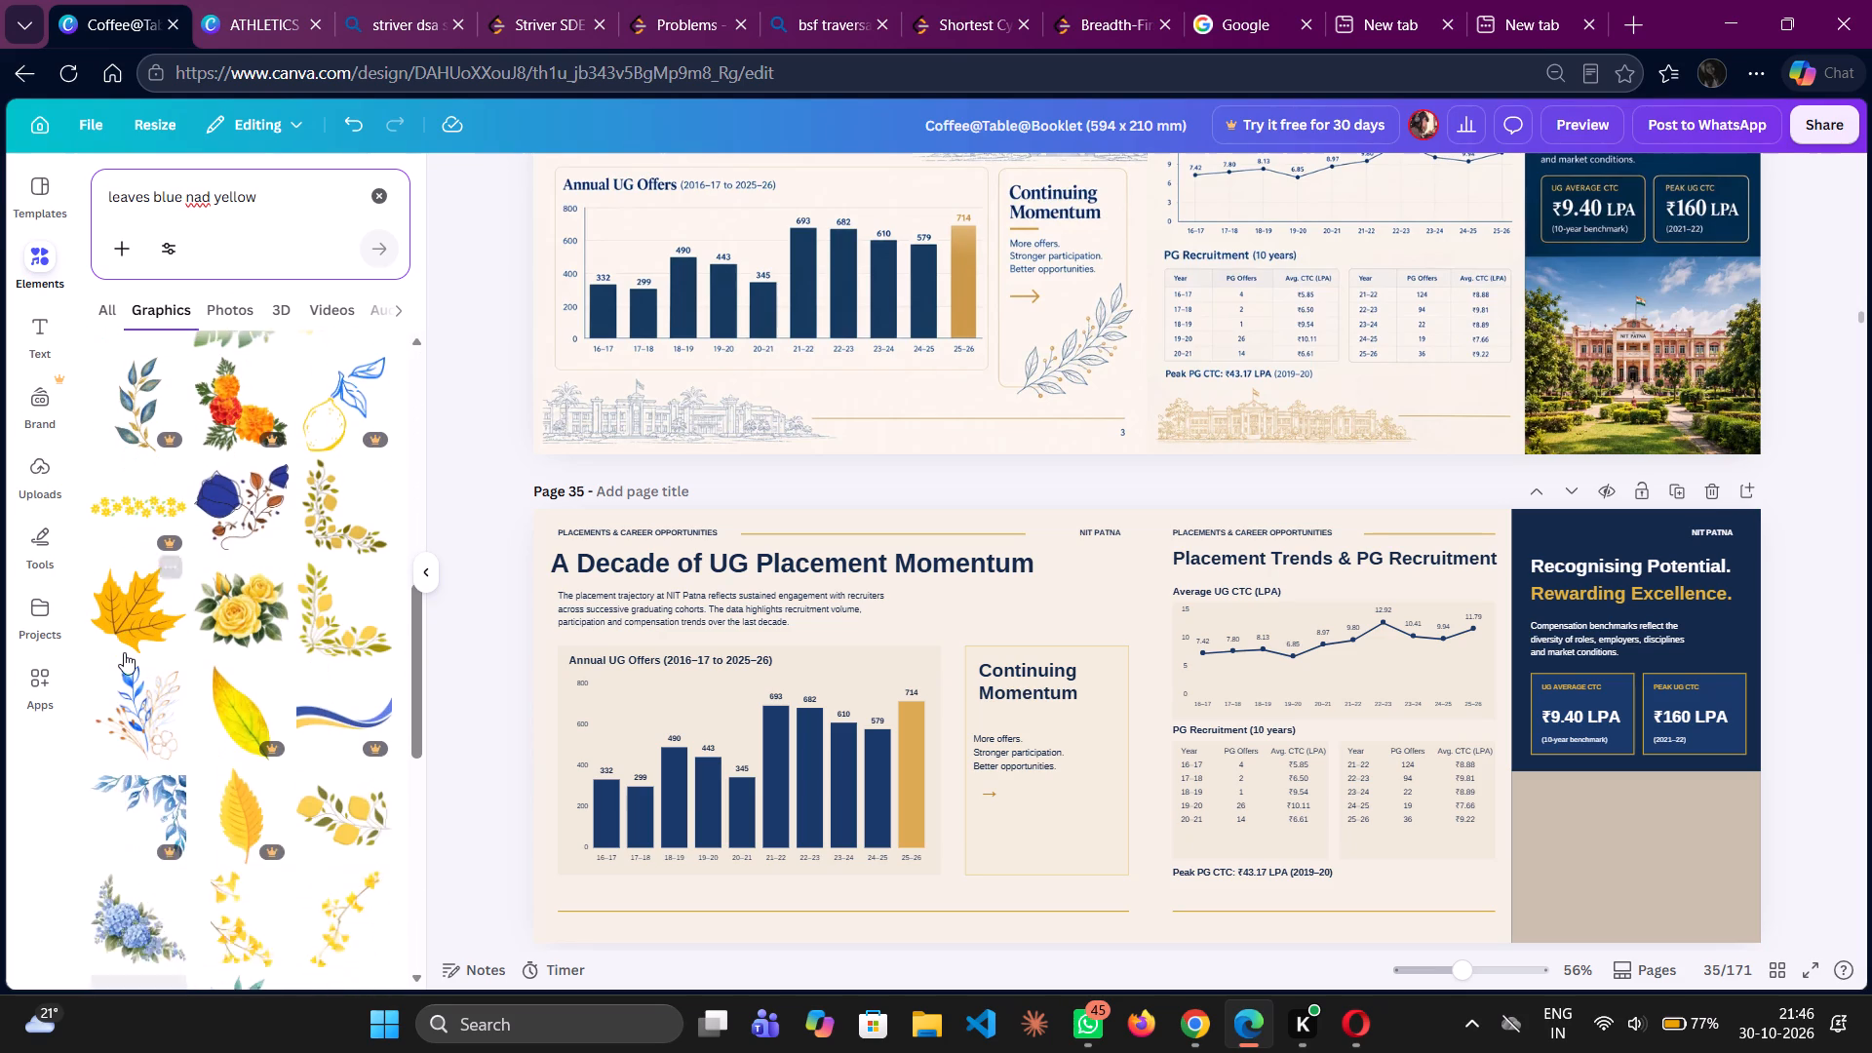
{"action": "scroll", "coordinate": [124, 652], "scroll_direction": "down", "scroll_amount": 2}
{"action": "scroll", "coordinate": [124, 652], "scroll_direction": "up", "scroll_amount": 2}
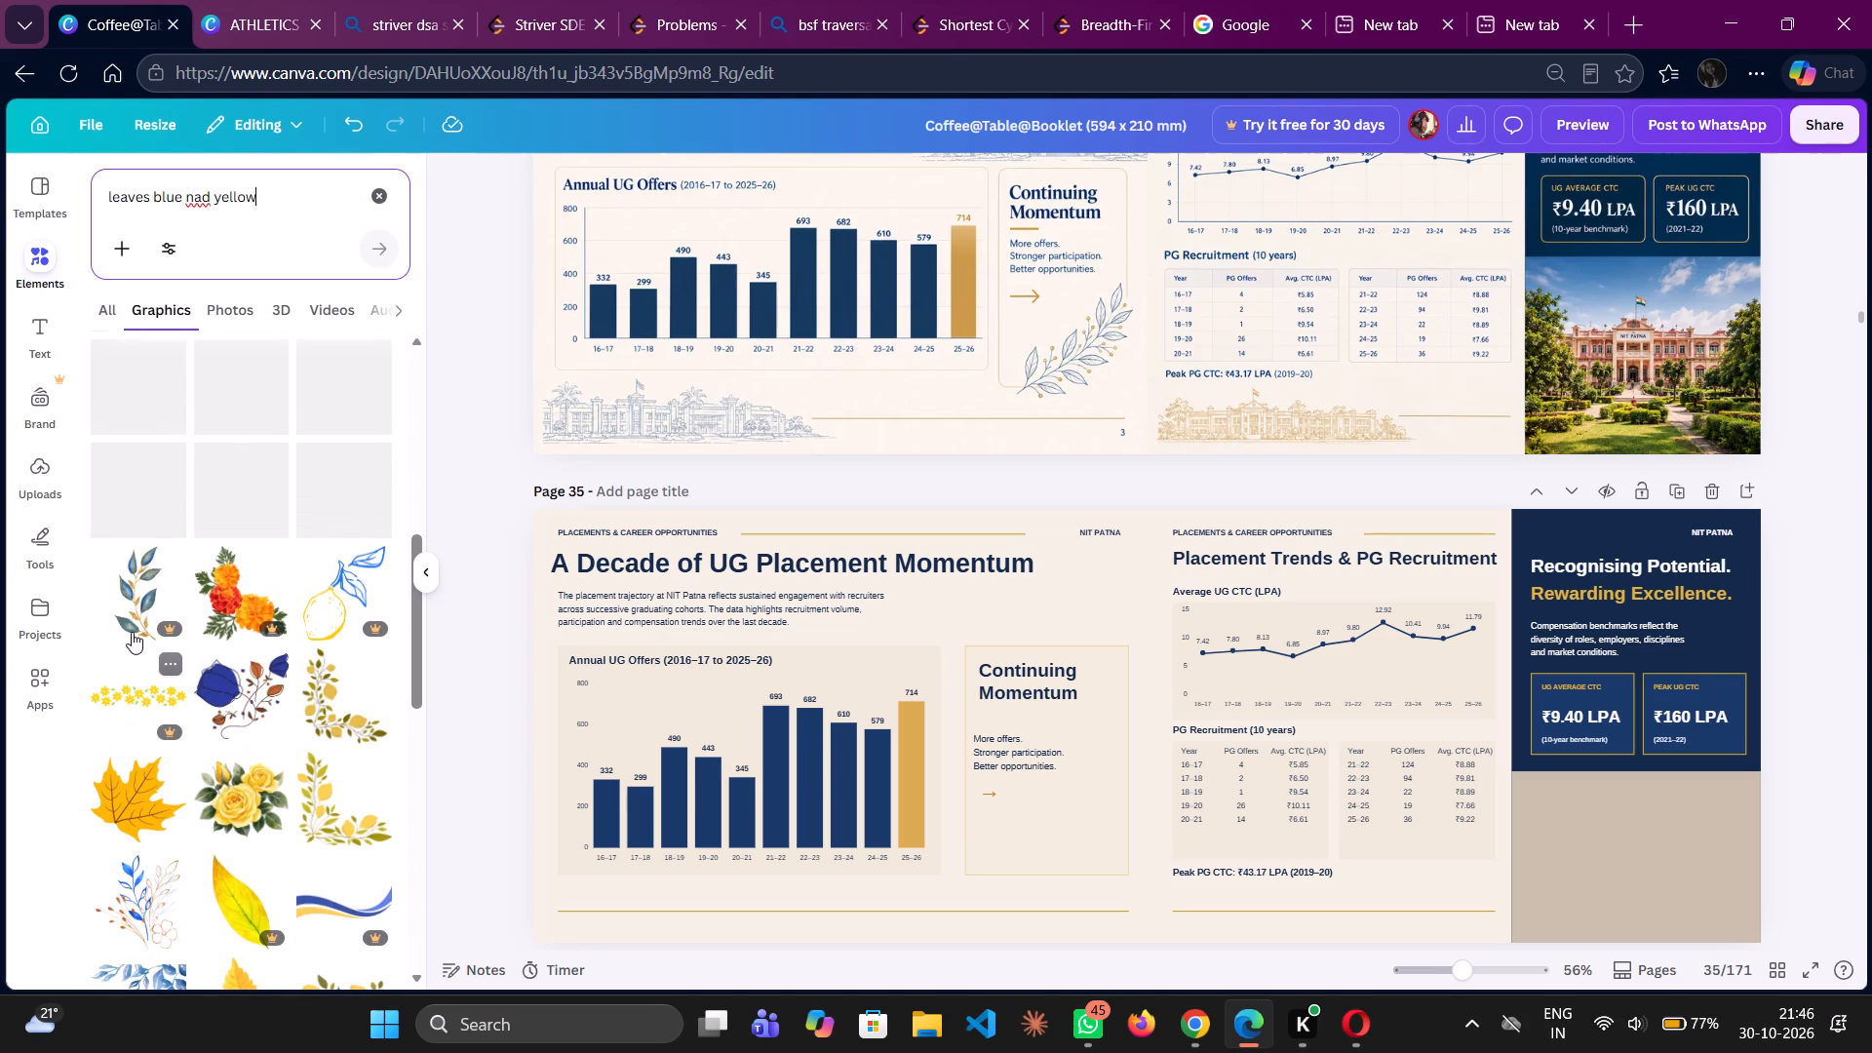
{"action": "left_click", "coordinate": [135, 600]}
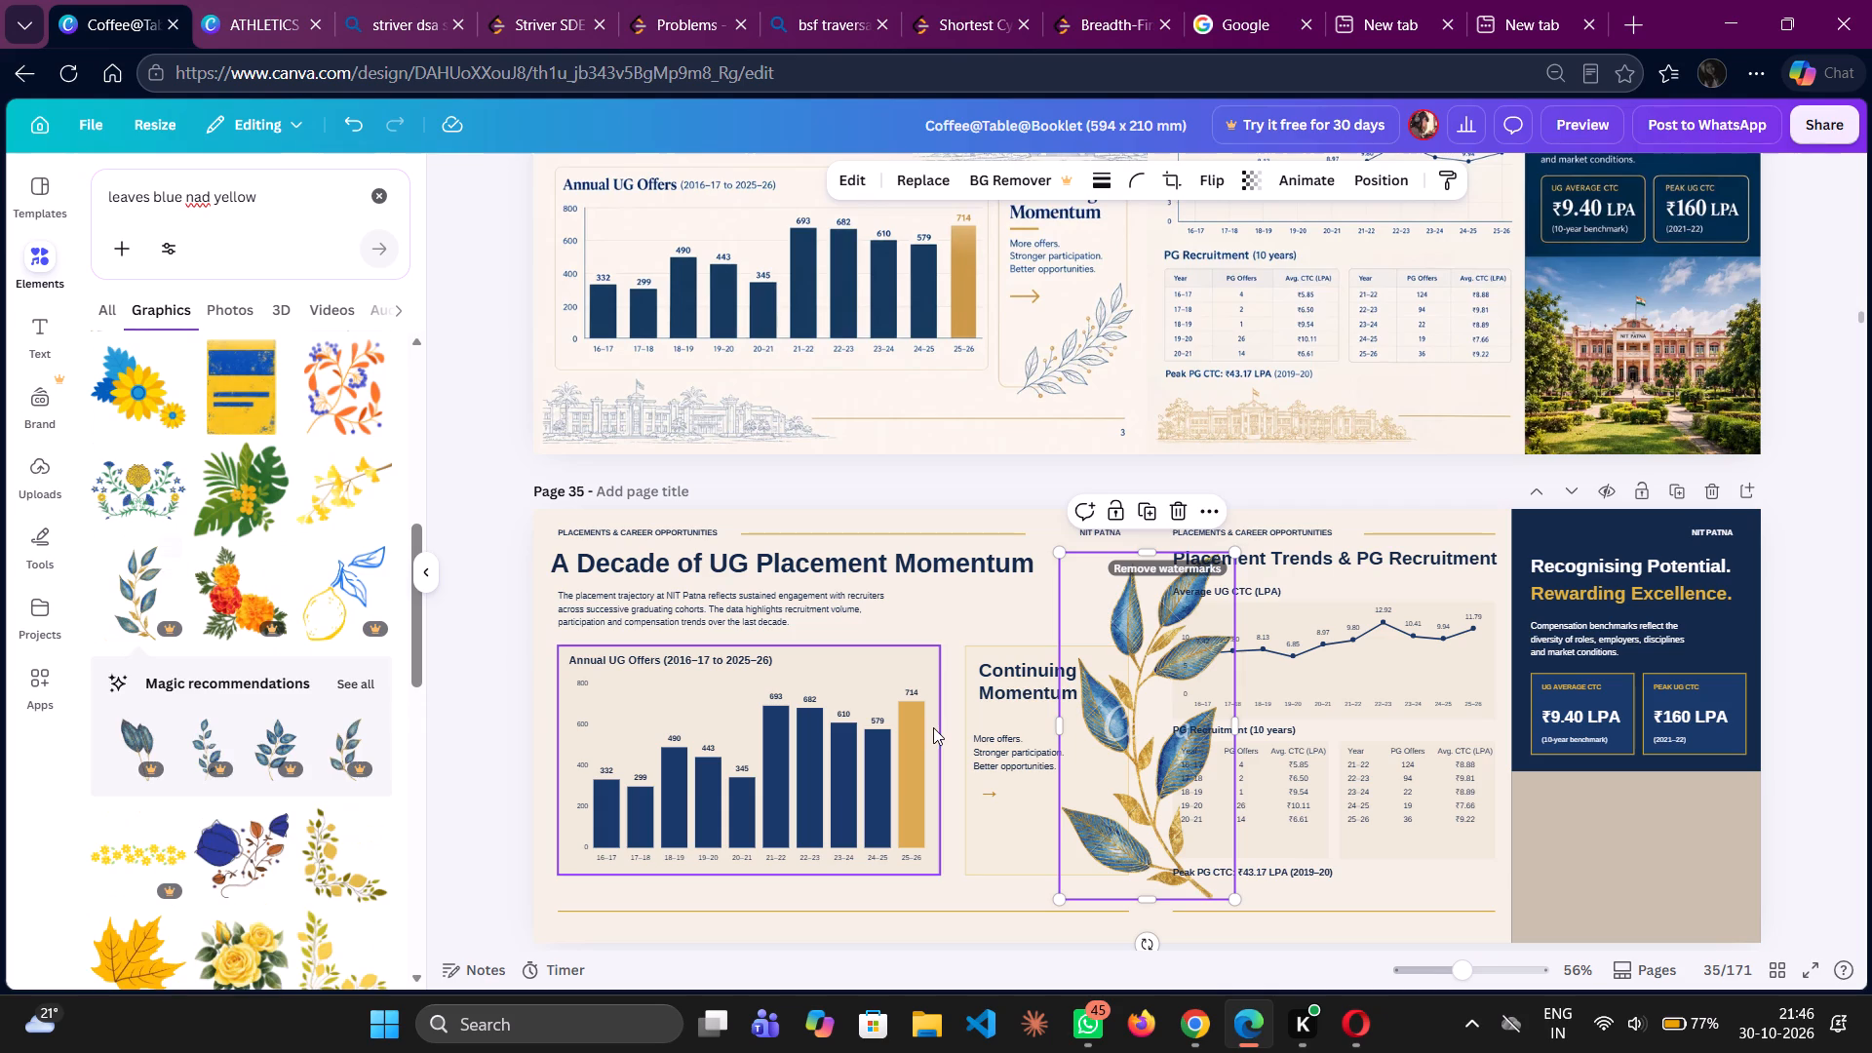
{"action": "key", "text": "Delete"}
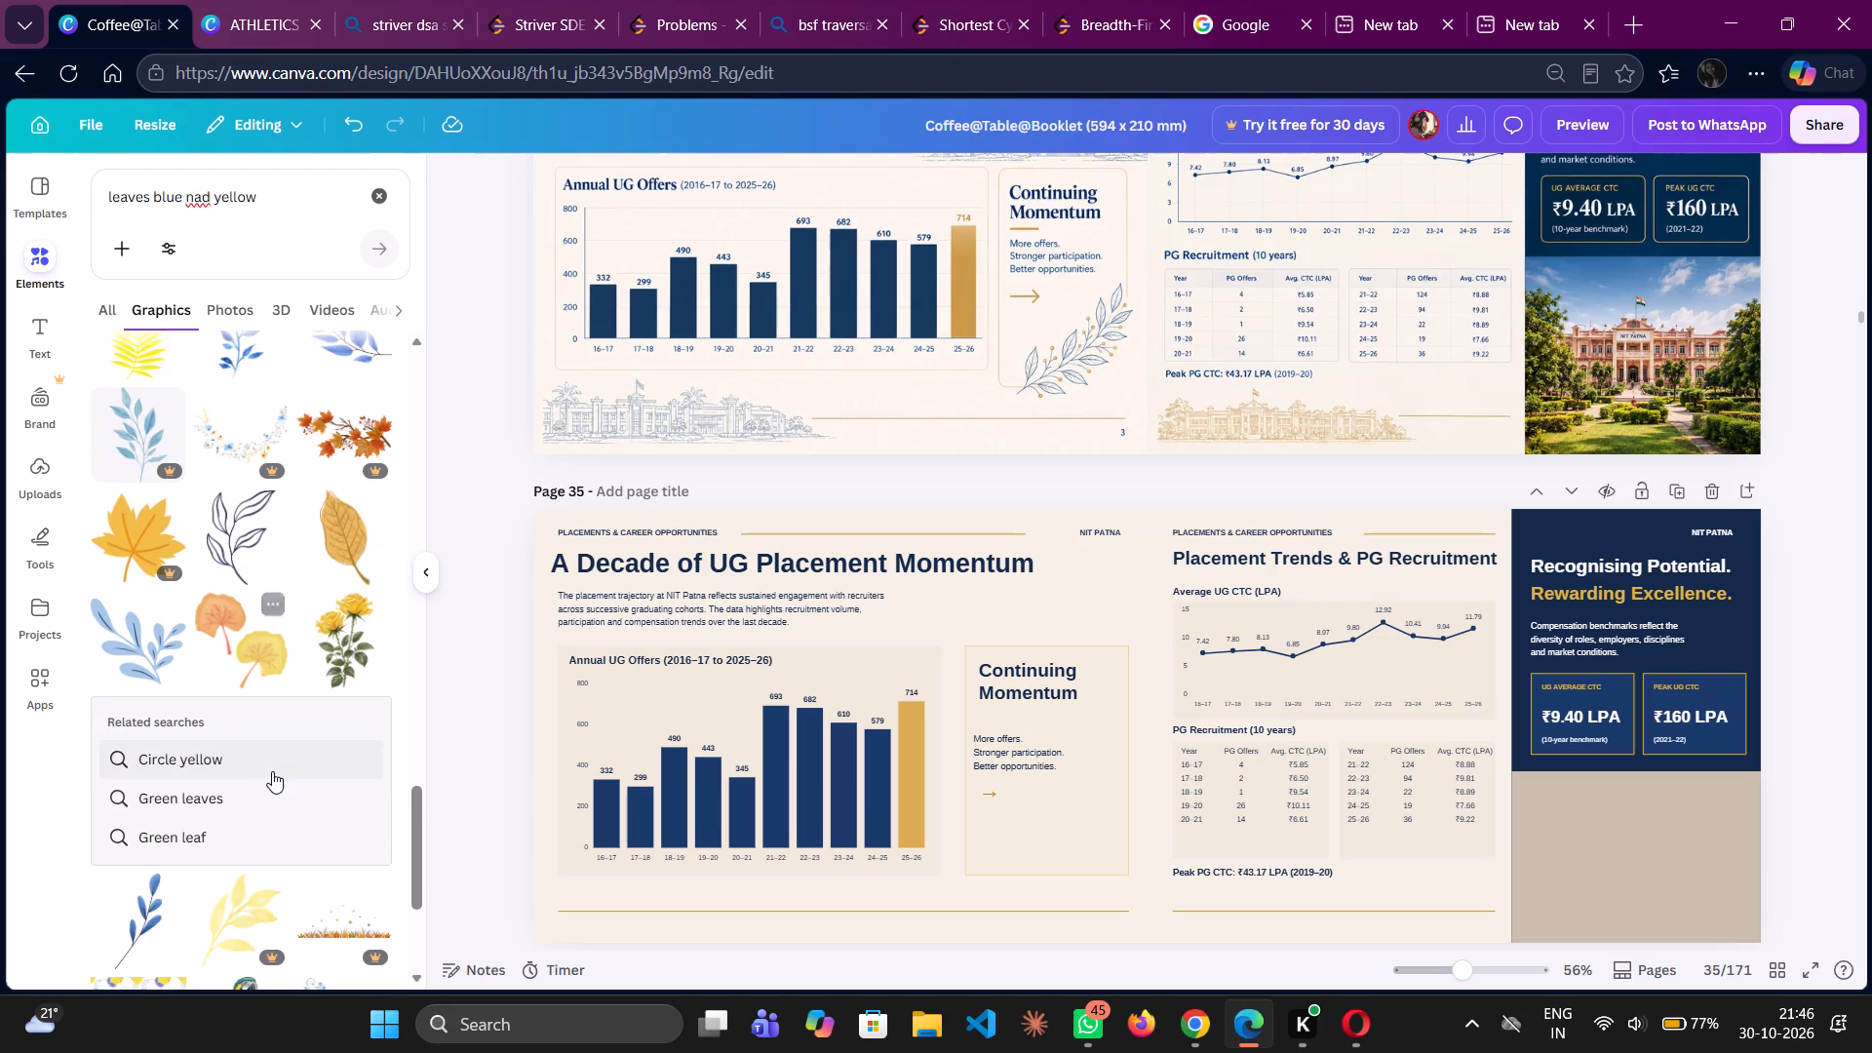
{"action": "scroll", "coordinate": [272, 771], "scroll_direction": "down", "scroll_amount": 2}
{"action": "scroll", "coordinate": [936, 464], "scroll_direction": "up", "scroll_amount": 1}
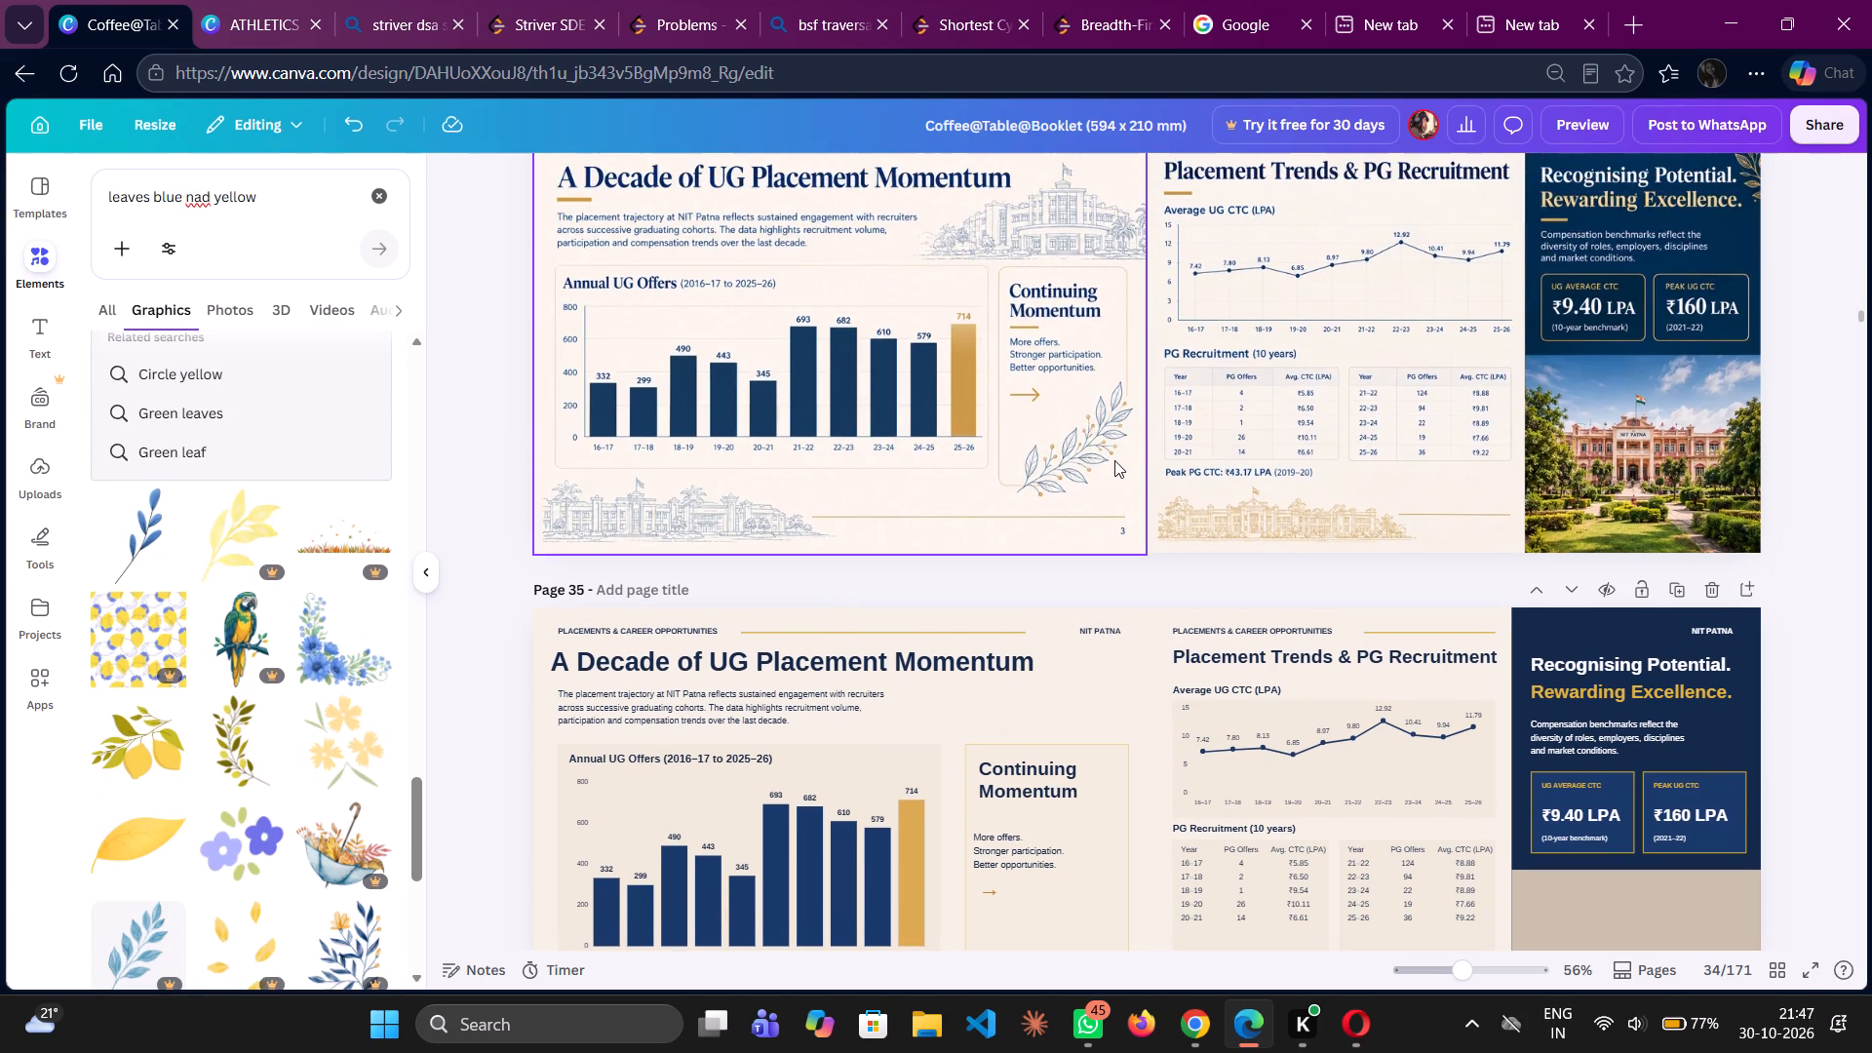
Snip the leaf branch beneath Continuing Momentum on page 34 and copy the capture to the clipboard only.
{"action": "key", "text": "Print"}
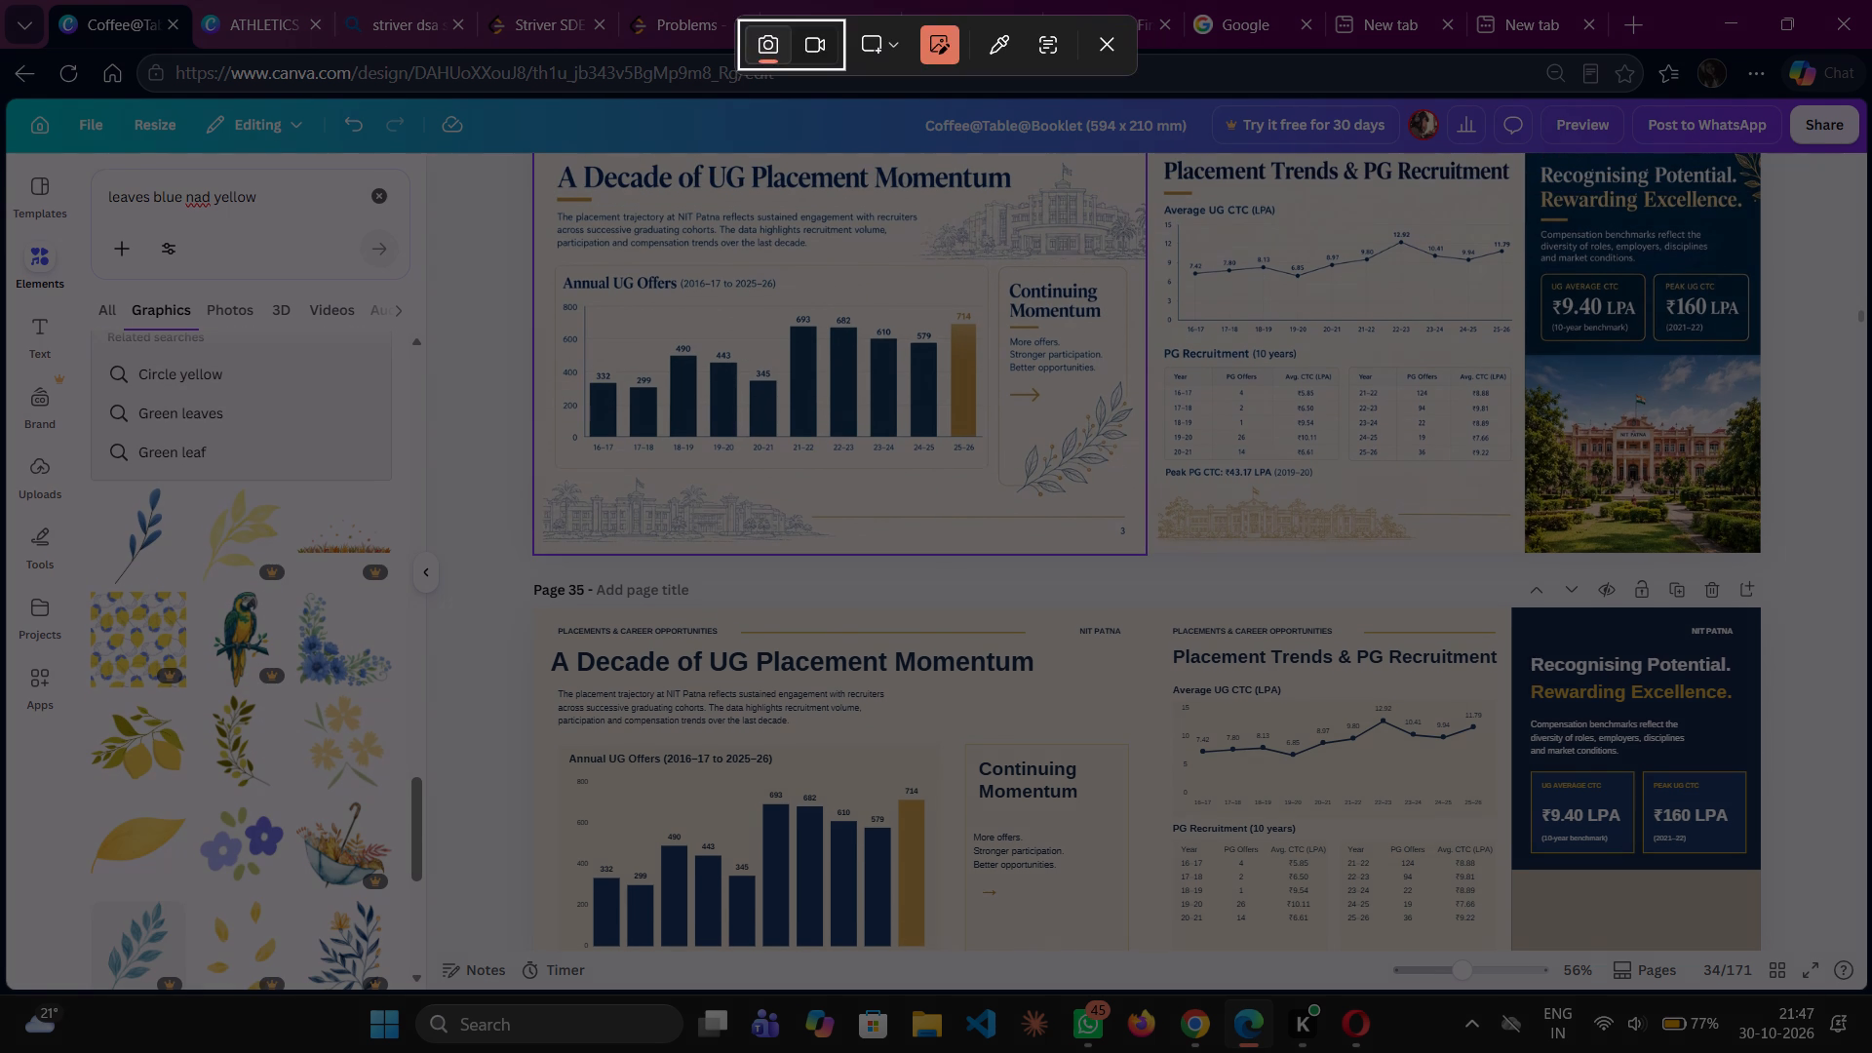
{"action": "left_click_drag", "start_coordinate": [1132, 372], "coordinate": [1132, 377]}
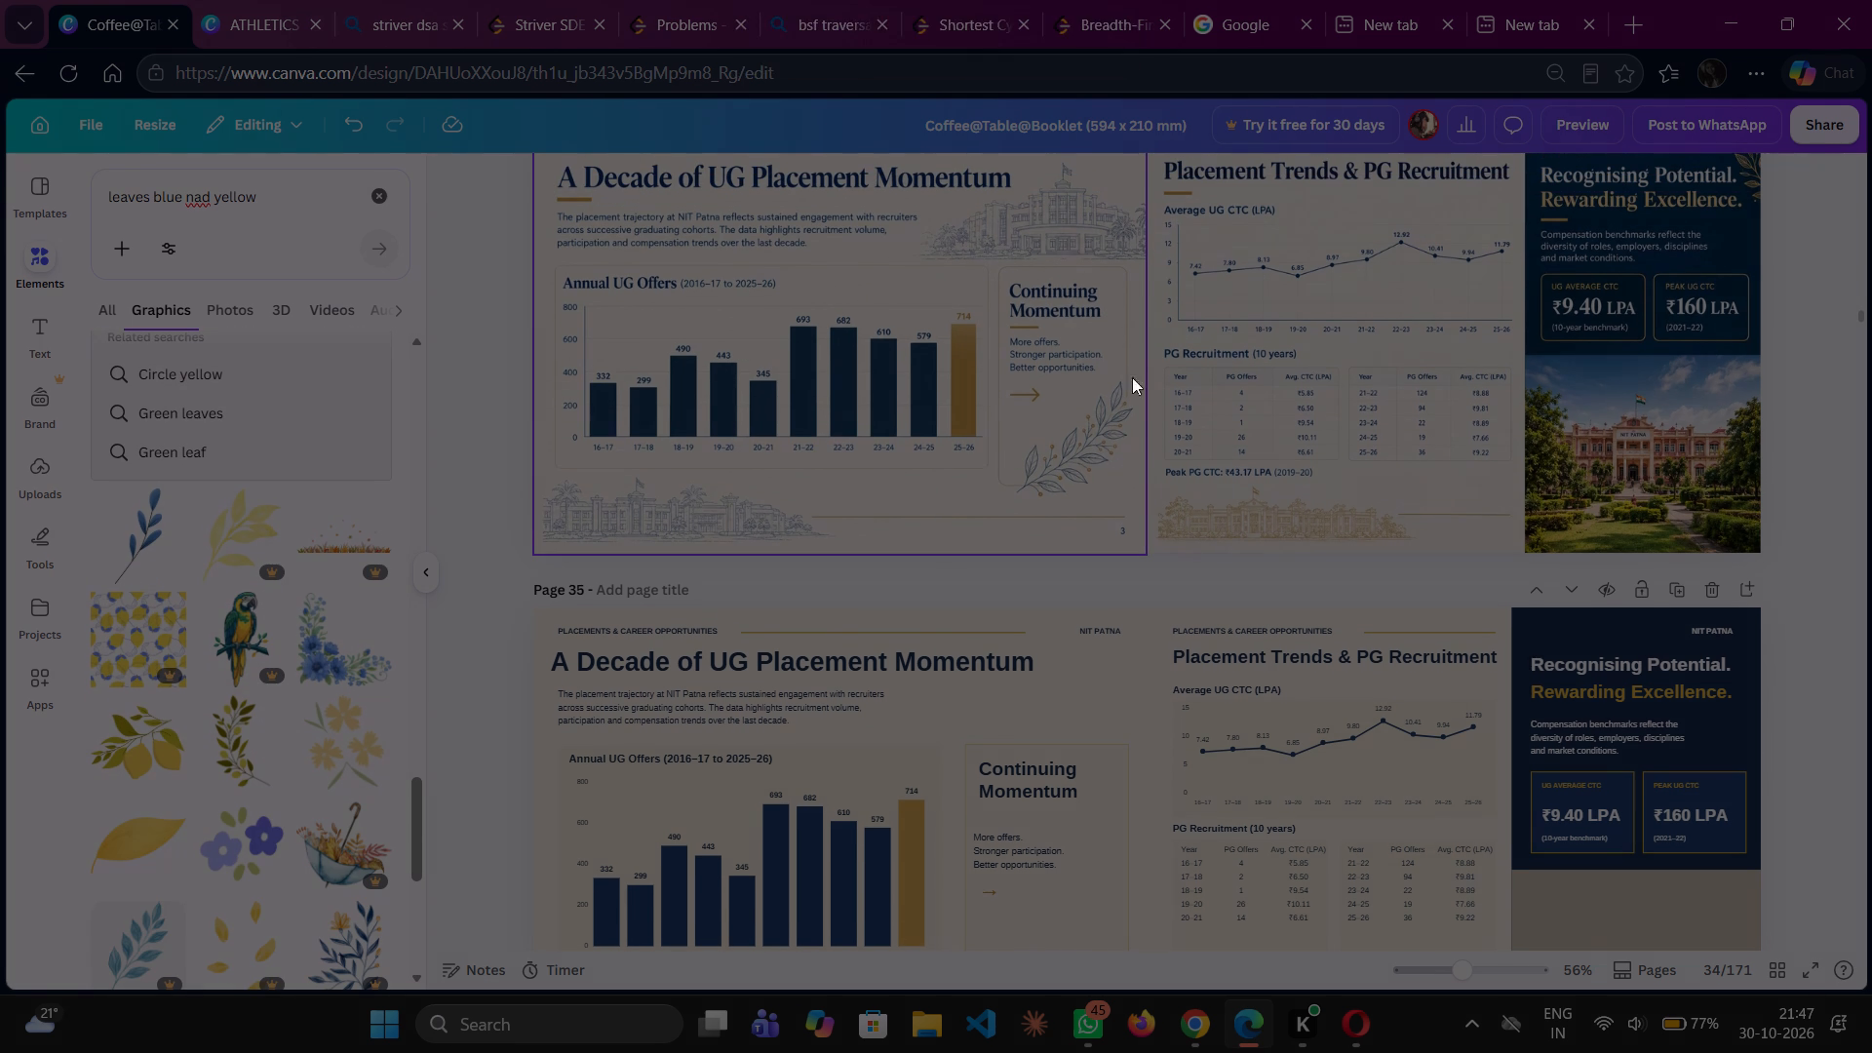
{"action": "left_click_drag", "start_coordinate": [1132, 377], "coordinate": [999, 520]}
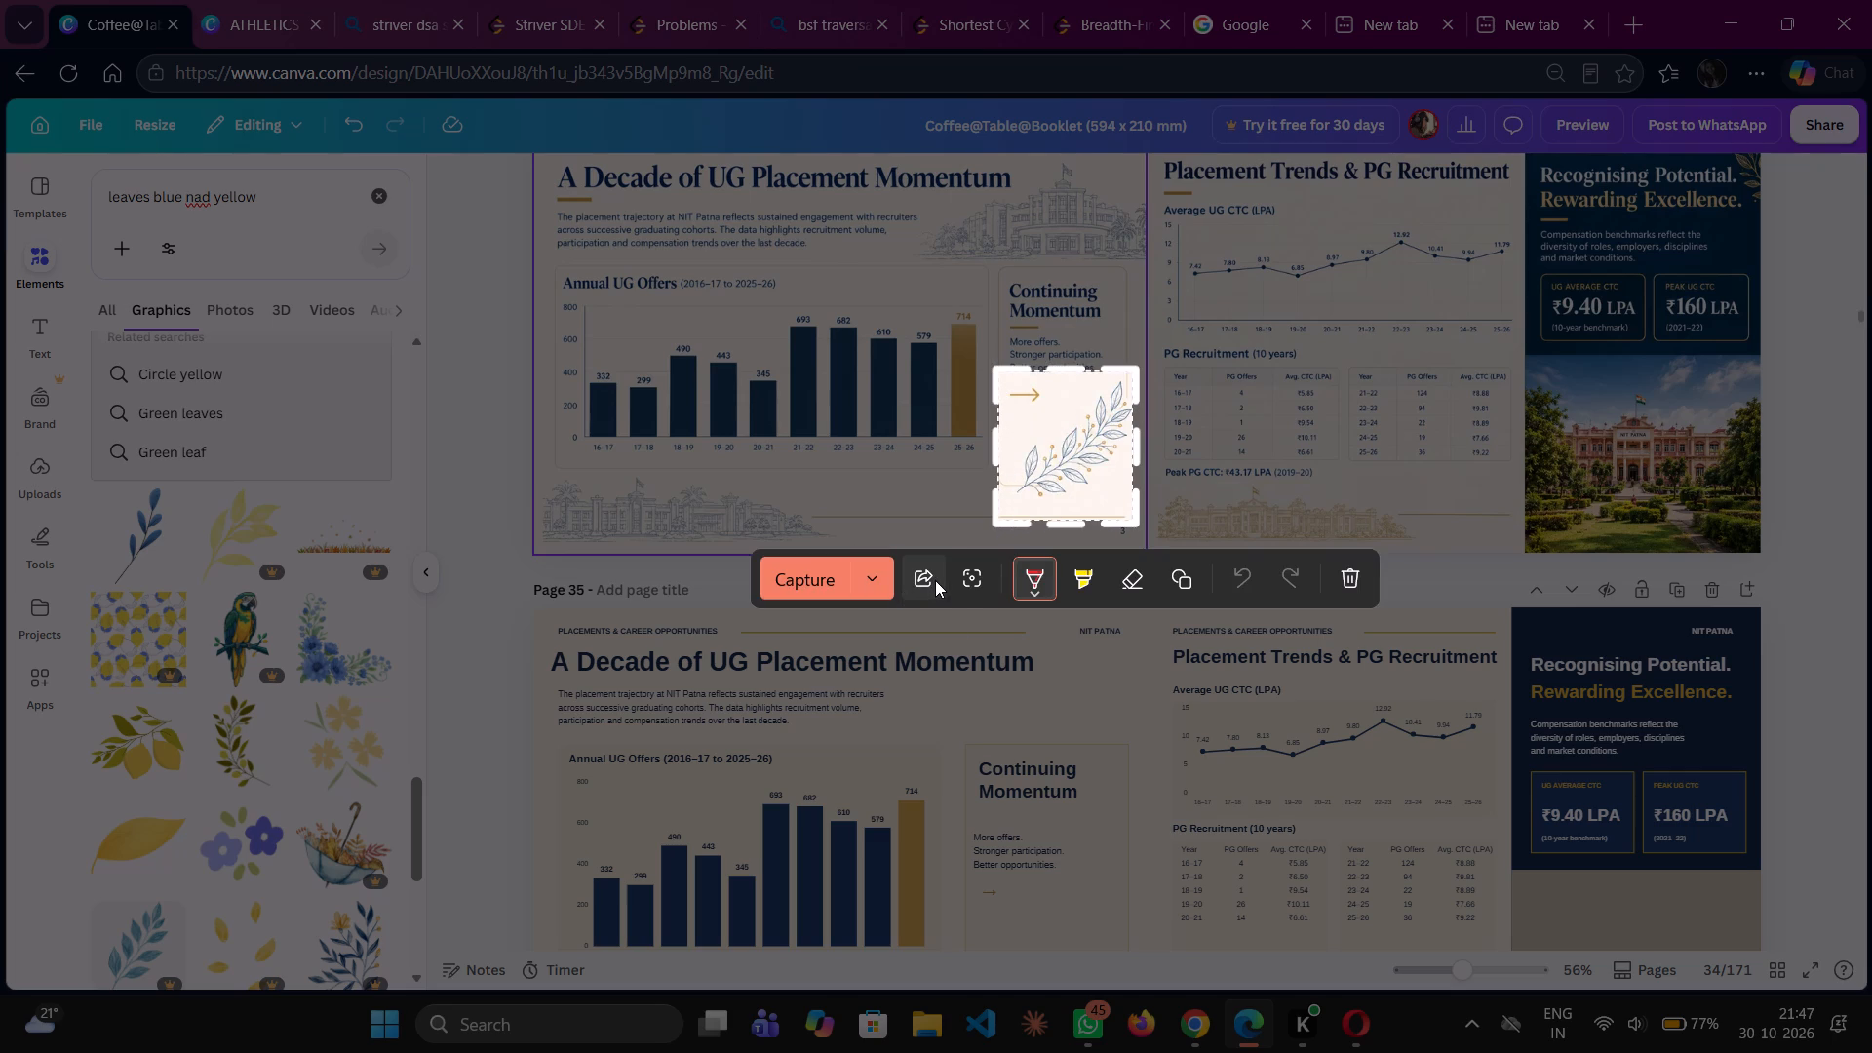
{"action": "left_click", "coordinate": [885, 571]}
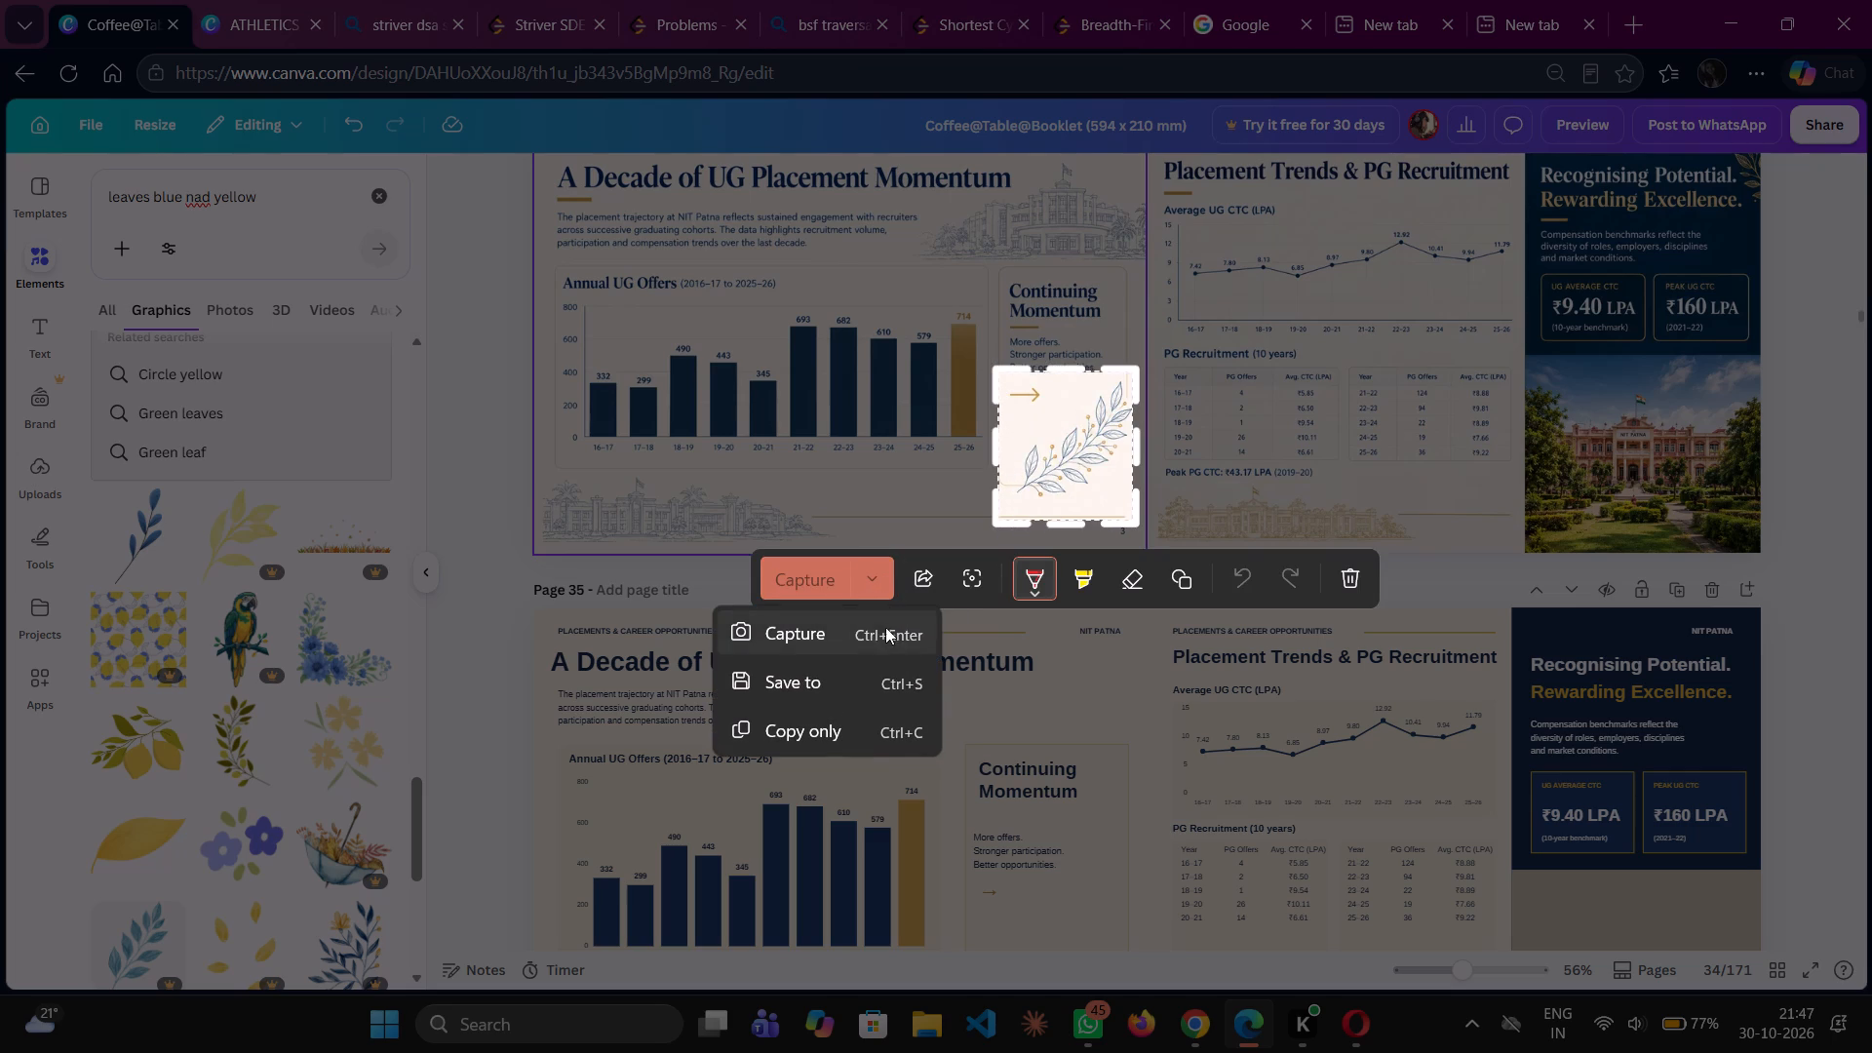
{"action": "left_click", "coordinate": [902, 721]}
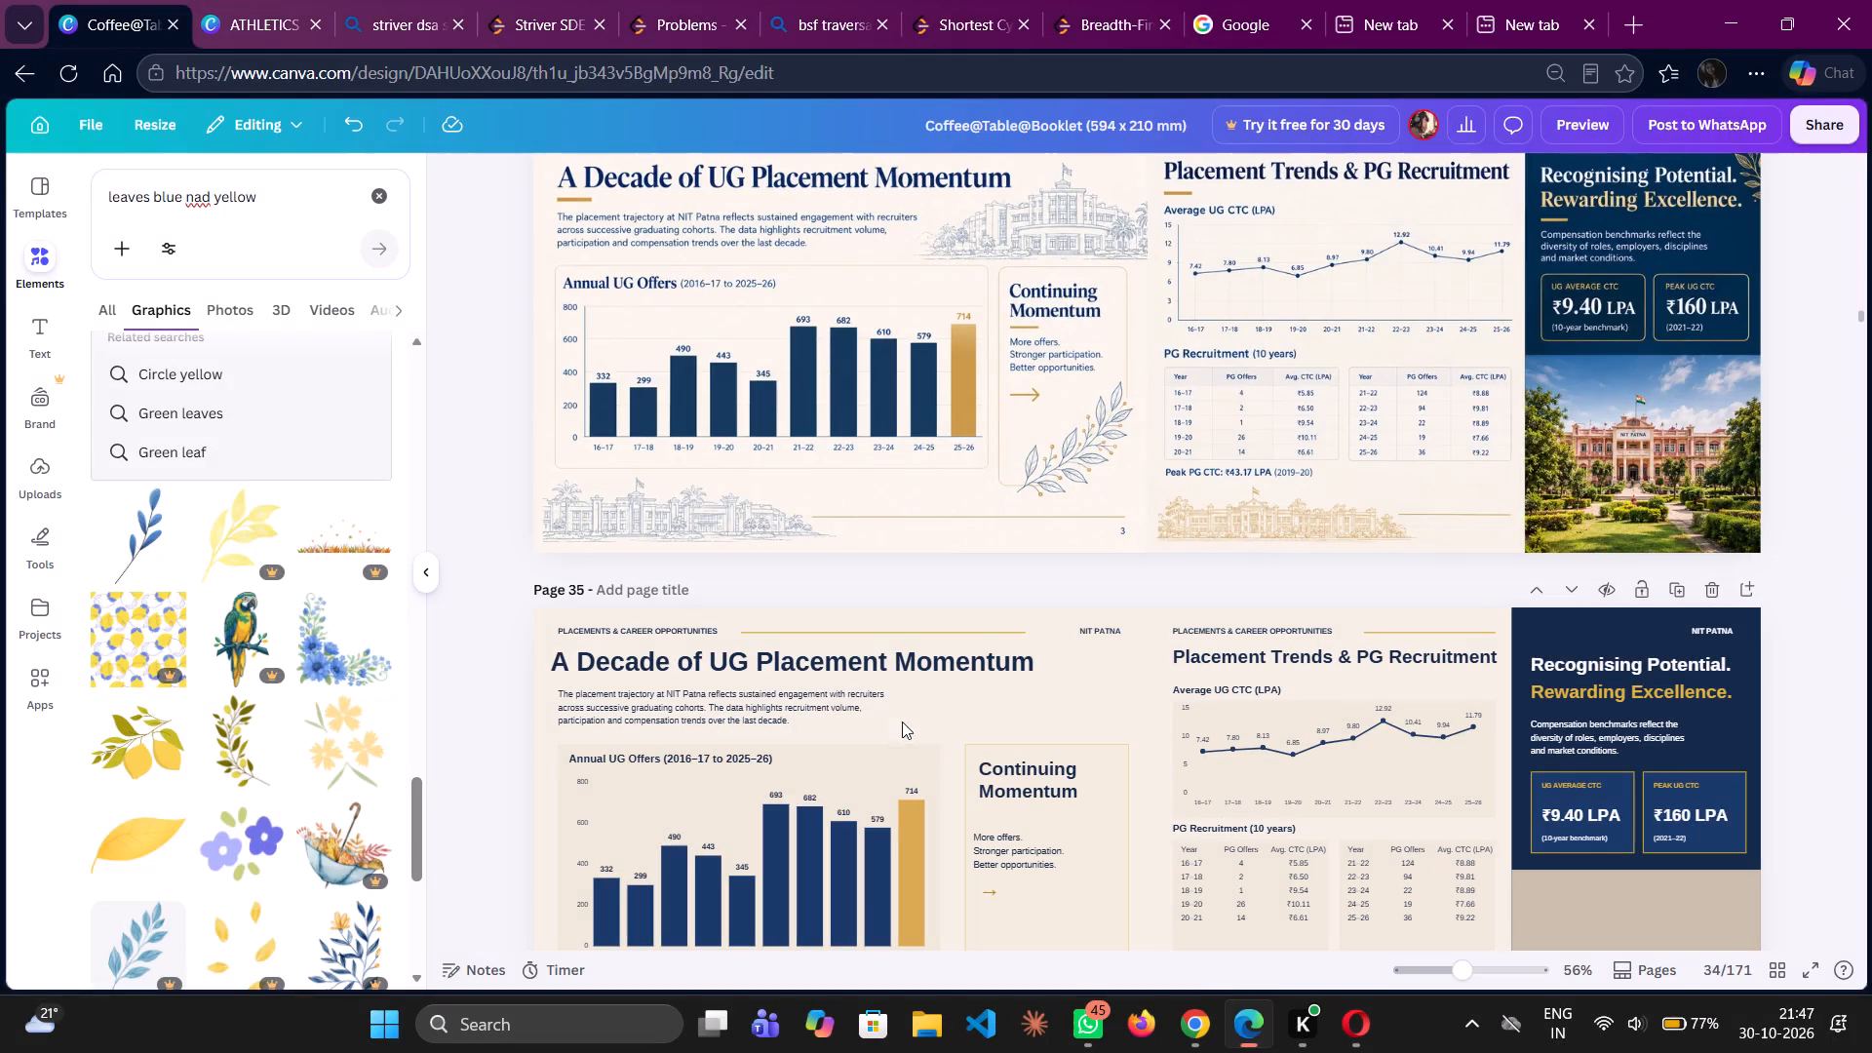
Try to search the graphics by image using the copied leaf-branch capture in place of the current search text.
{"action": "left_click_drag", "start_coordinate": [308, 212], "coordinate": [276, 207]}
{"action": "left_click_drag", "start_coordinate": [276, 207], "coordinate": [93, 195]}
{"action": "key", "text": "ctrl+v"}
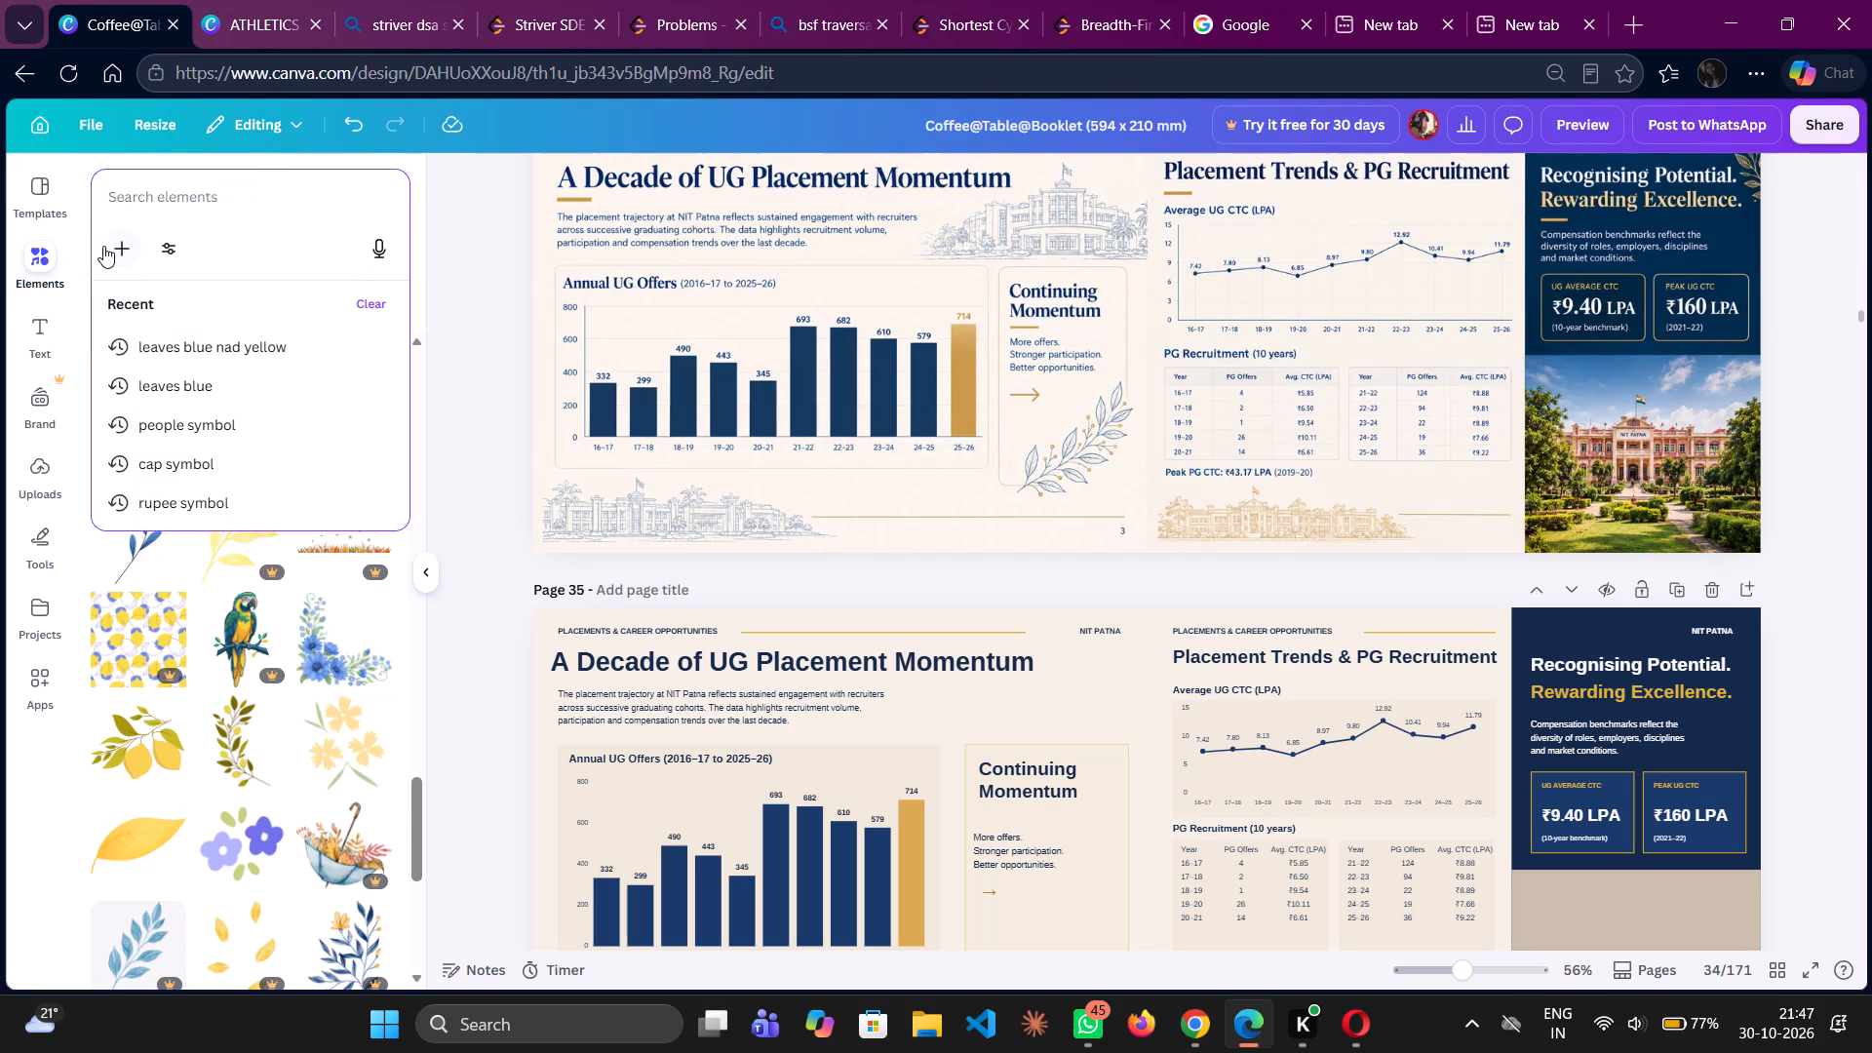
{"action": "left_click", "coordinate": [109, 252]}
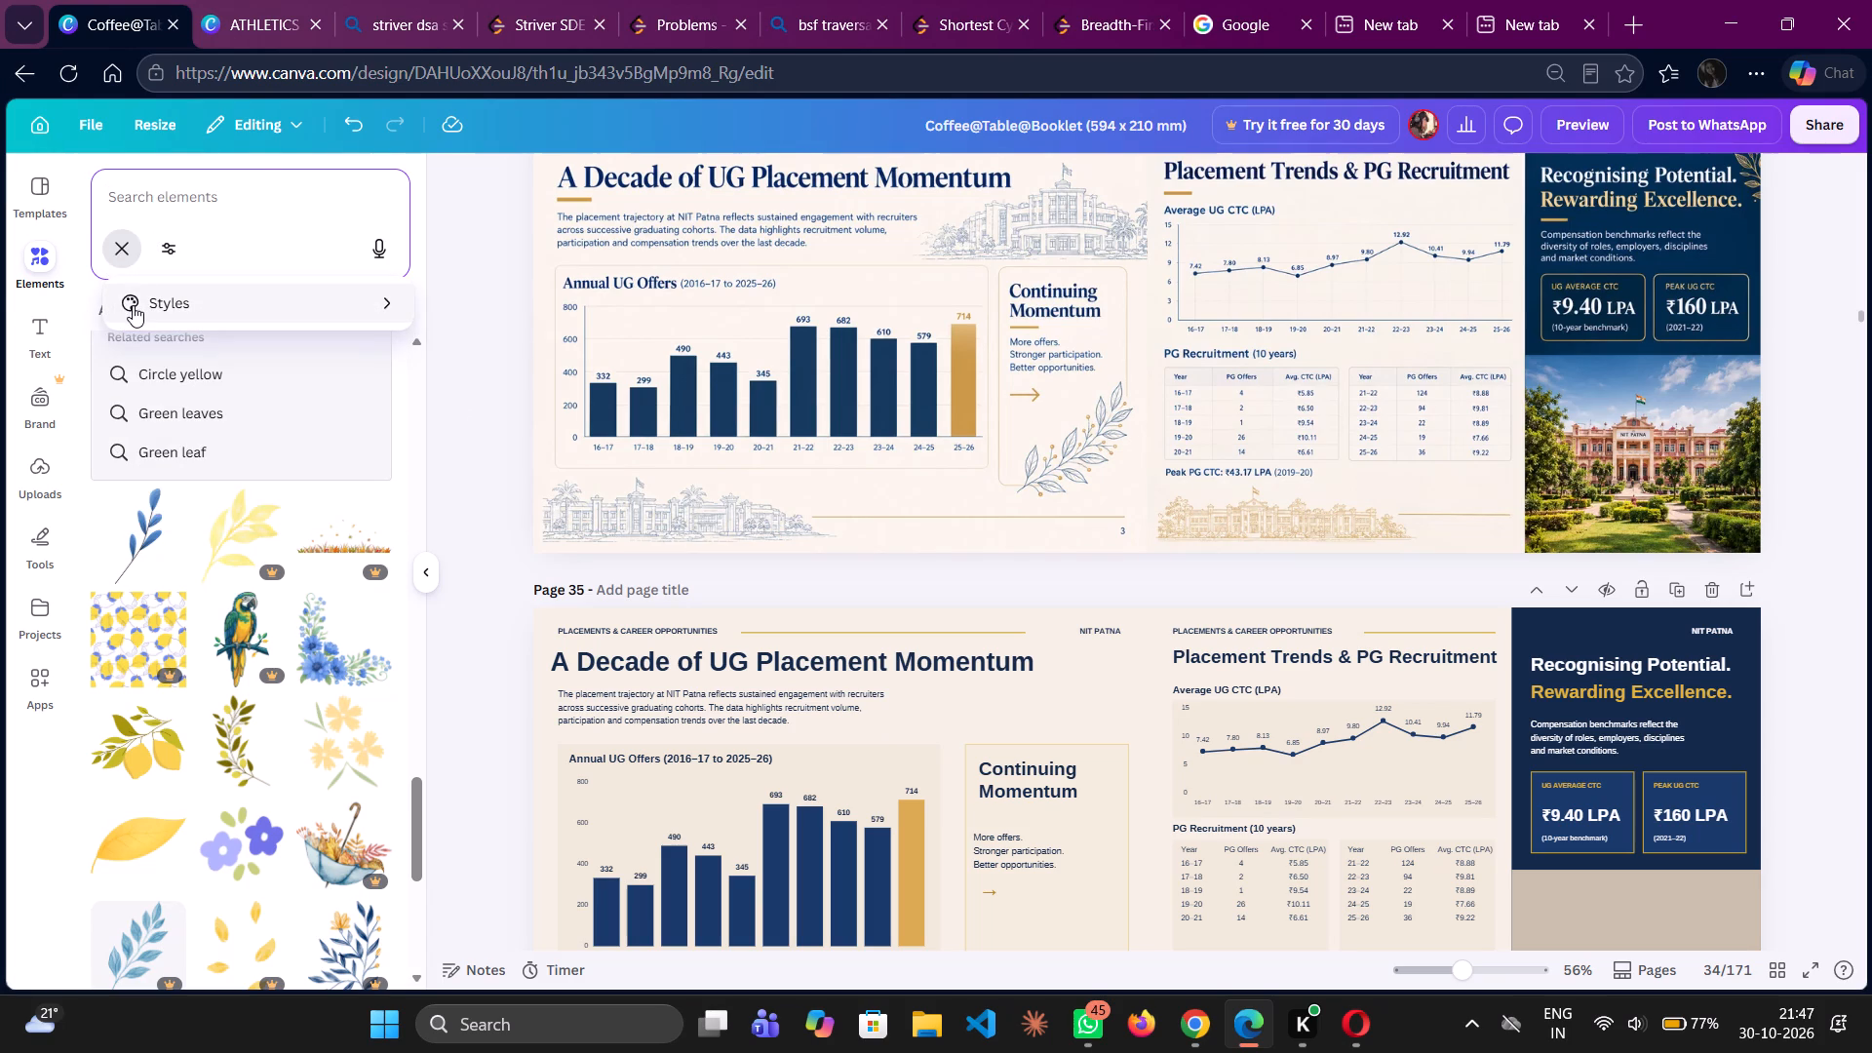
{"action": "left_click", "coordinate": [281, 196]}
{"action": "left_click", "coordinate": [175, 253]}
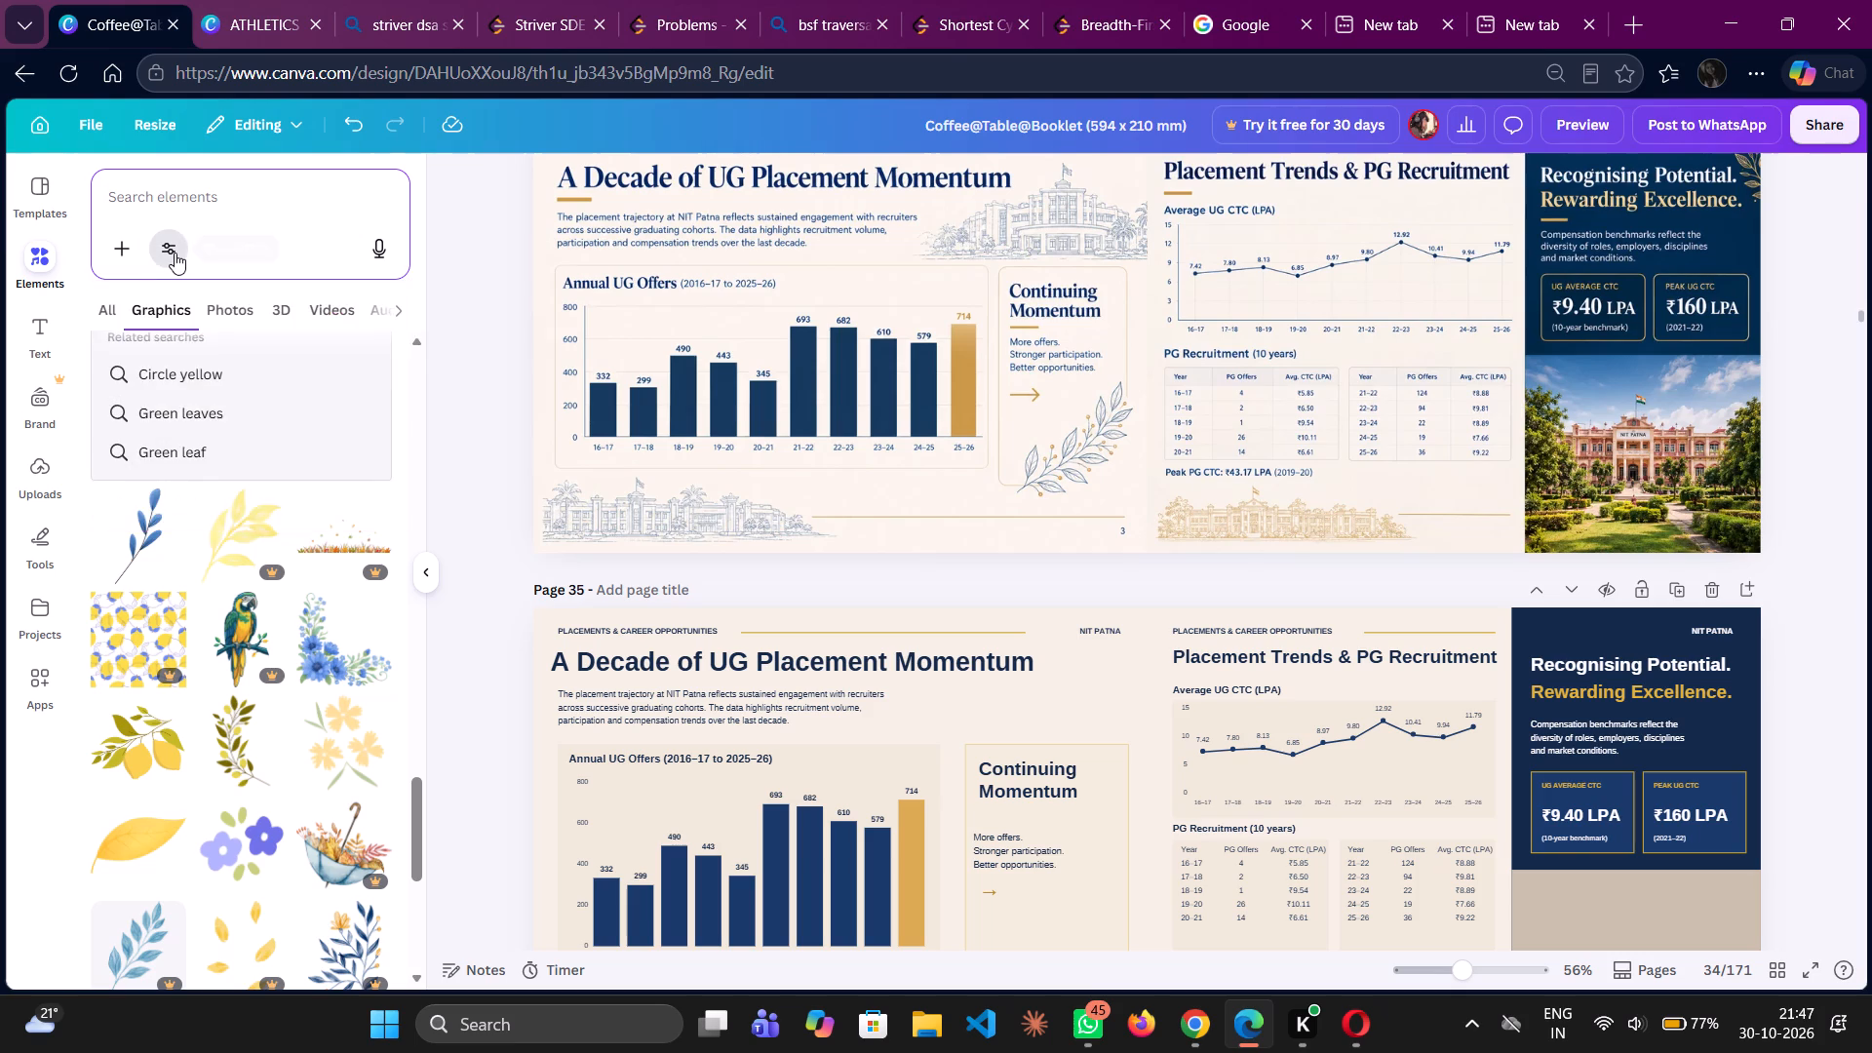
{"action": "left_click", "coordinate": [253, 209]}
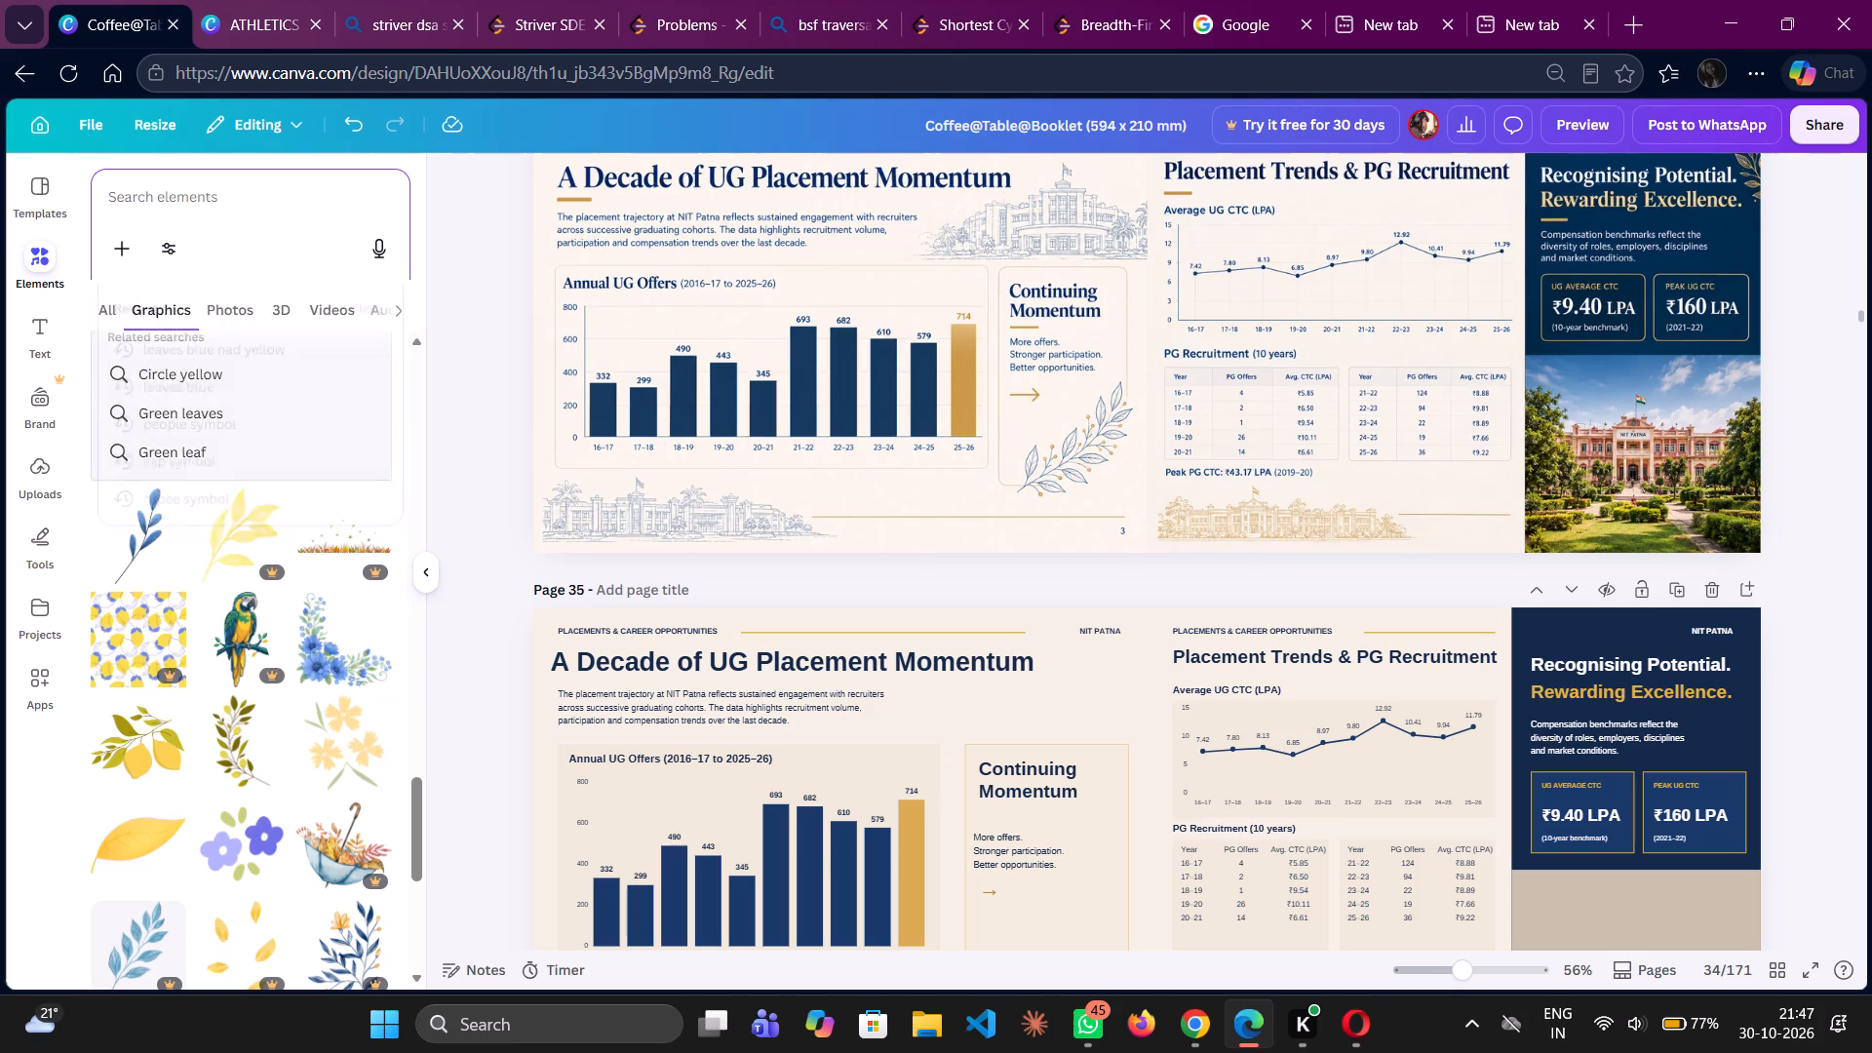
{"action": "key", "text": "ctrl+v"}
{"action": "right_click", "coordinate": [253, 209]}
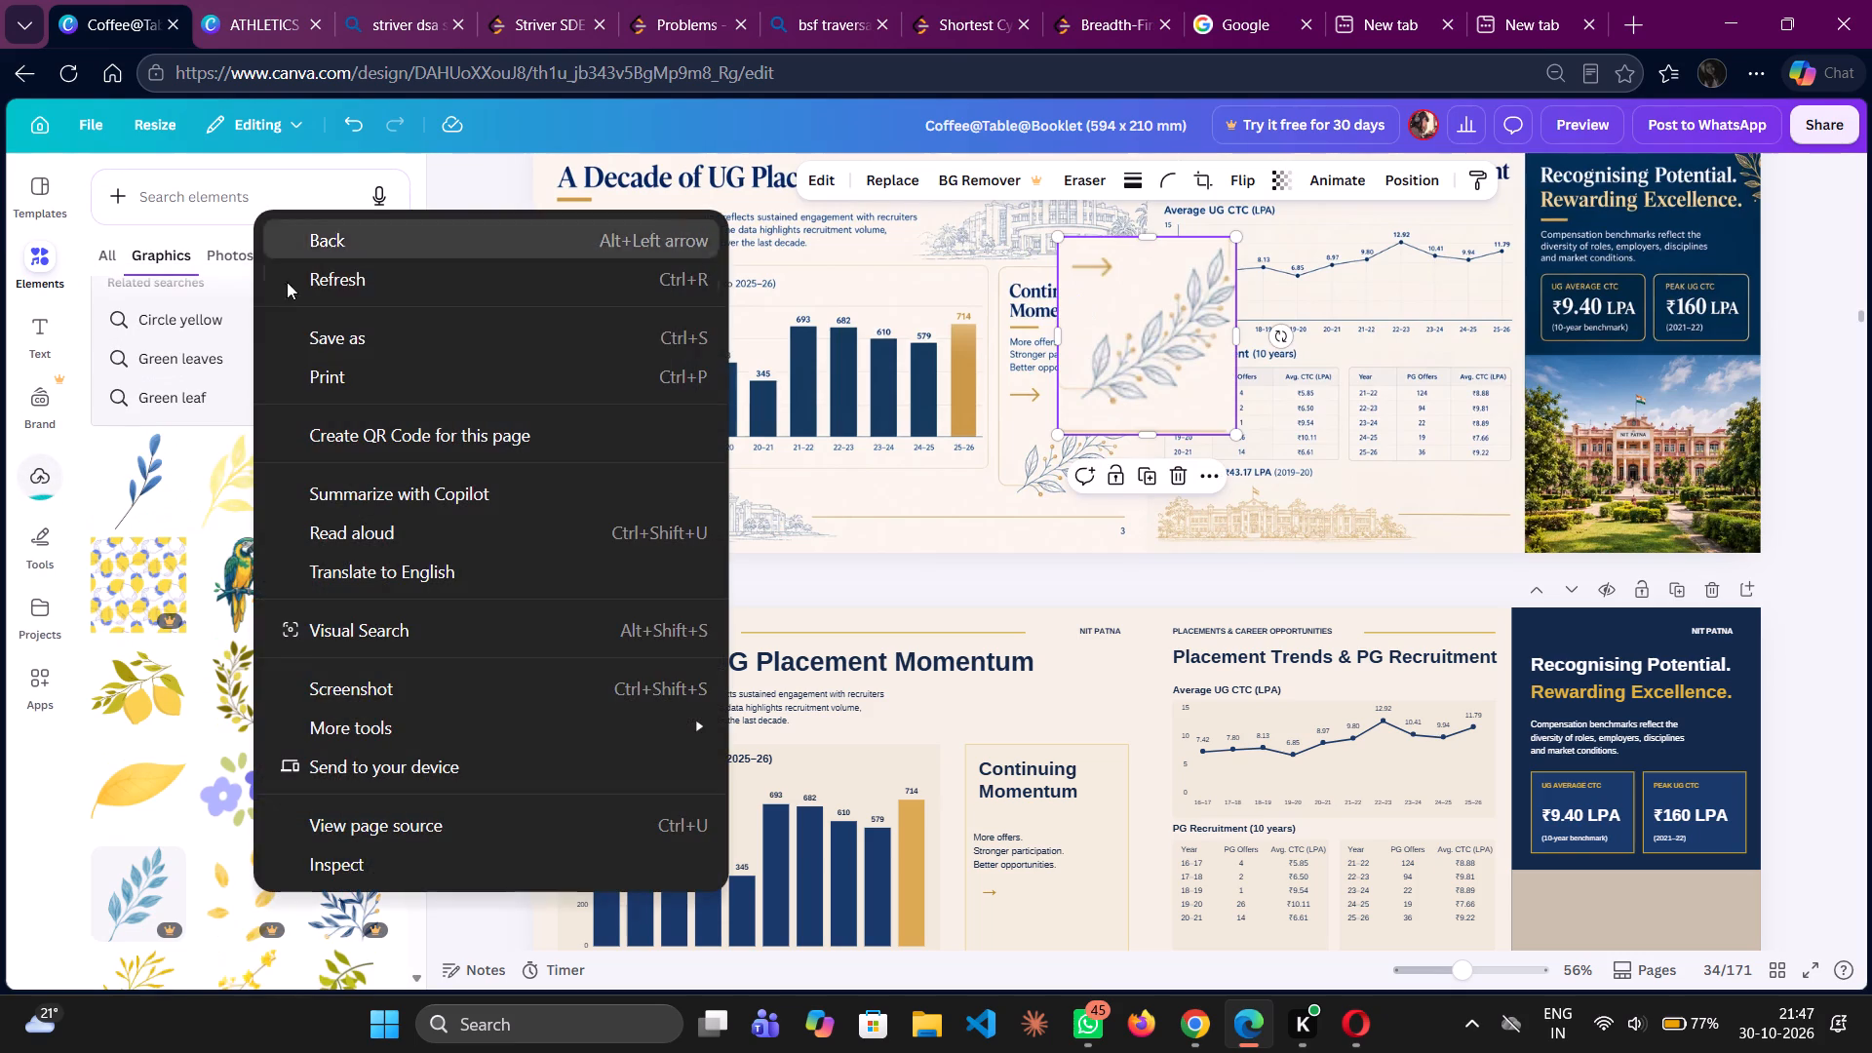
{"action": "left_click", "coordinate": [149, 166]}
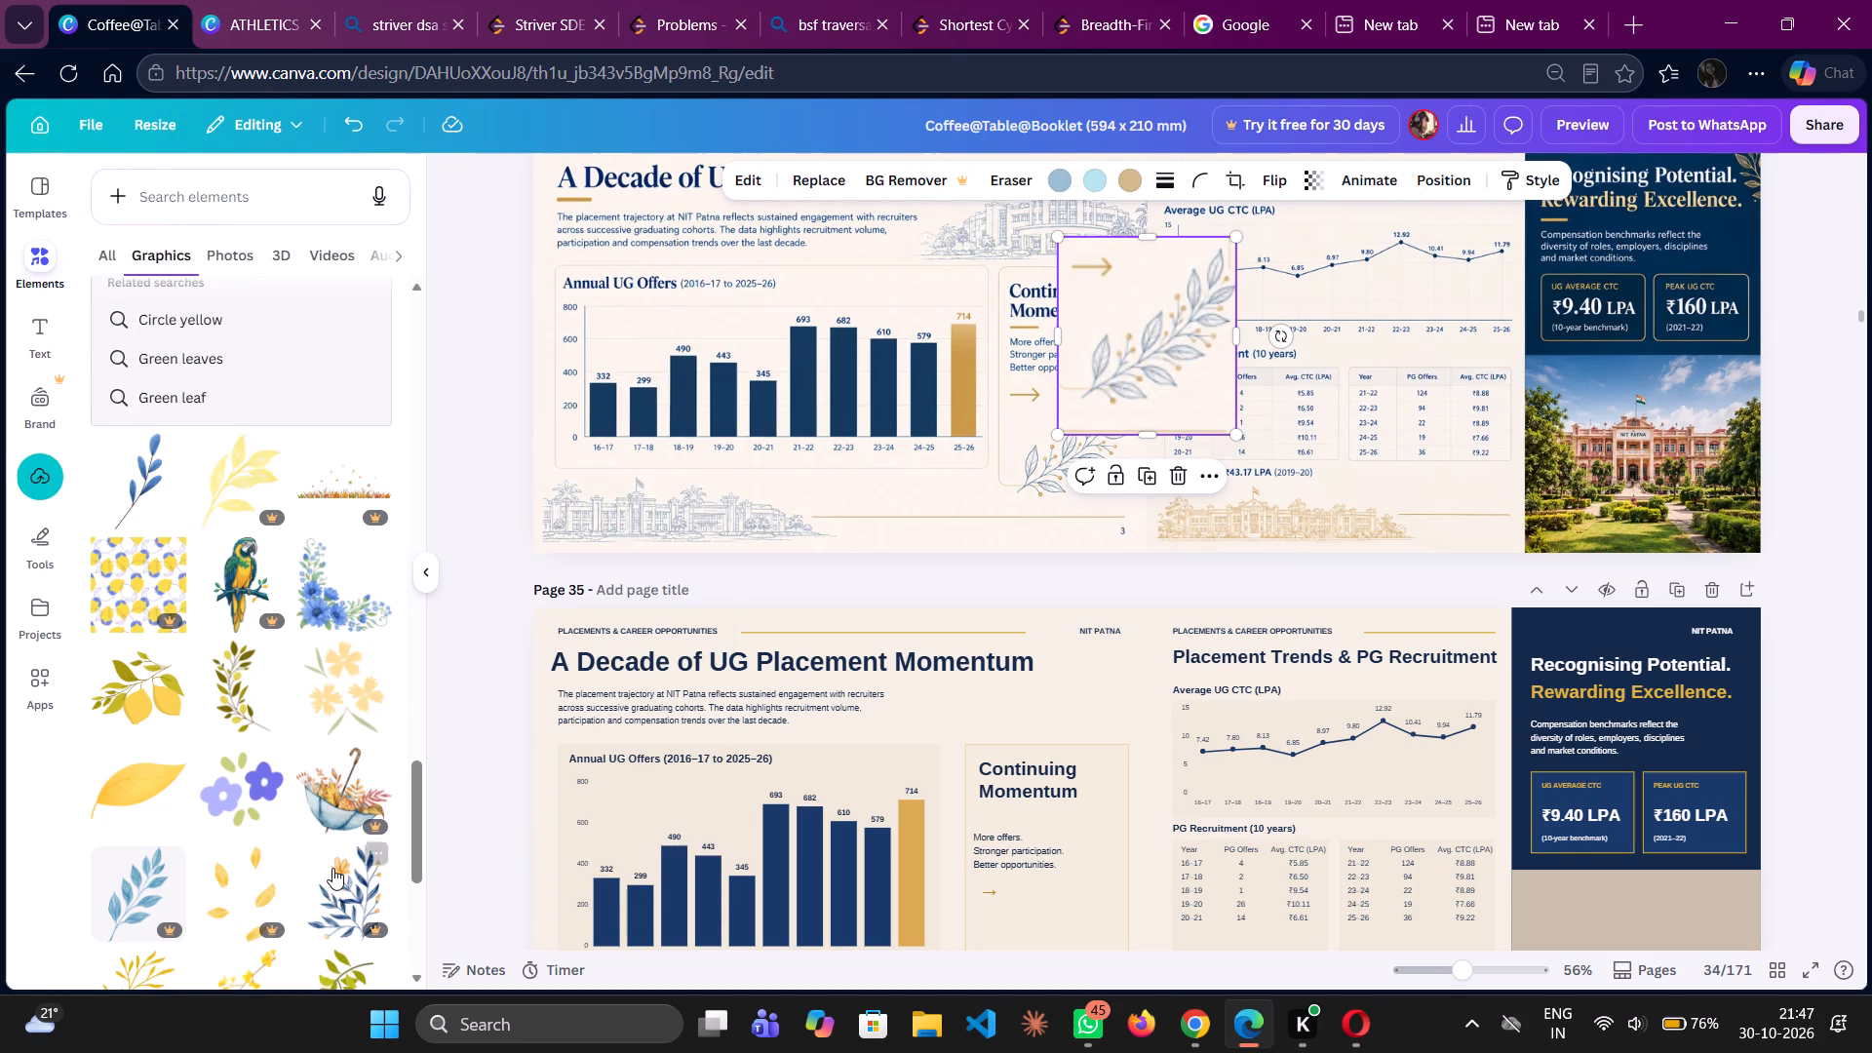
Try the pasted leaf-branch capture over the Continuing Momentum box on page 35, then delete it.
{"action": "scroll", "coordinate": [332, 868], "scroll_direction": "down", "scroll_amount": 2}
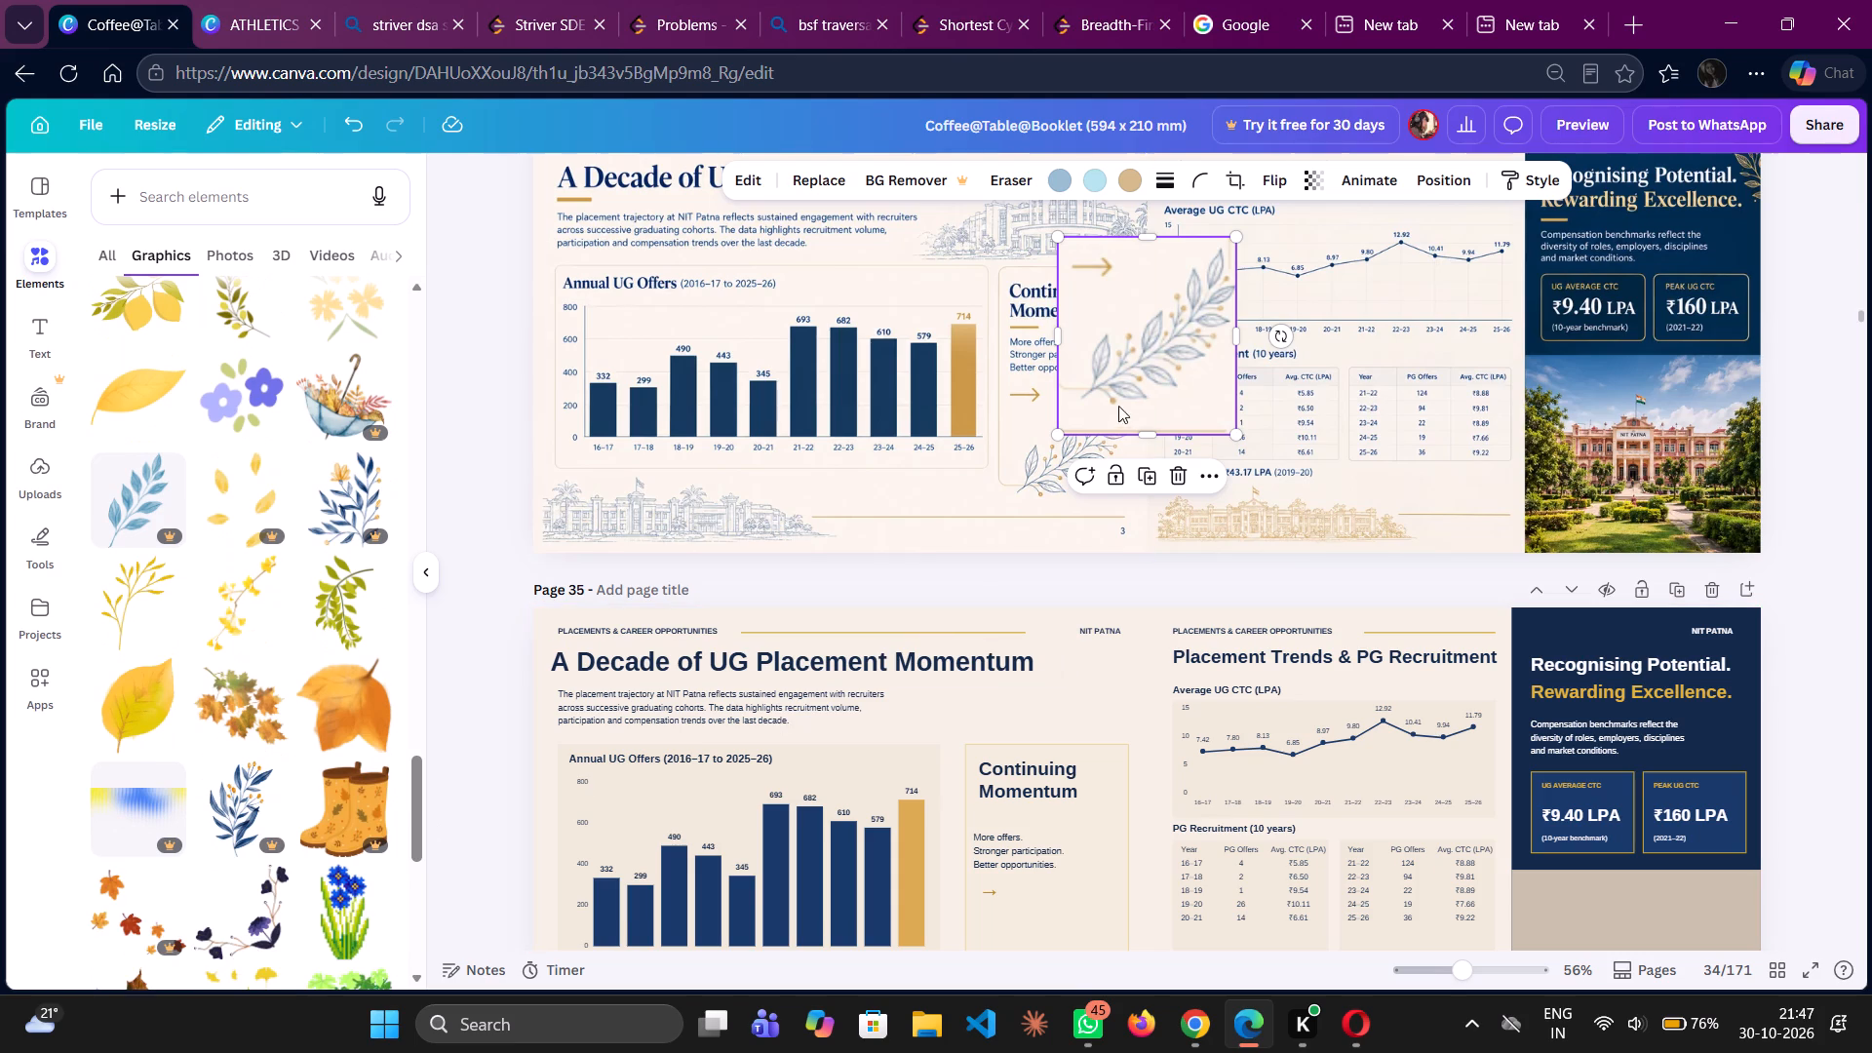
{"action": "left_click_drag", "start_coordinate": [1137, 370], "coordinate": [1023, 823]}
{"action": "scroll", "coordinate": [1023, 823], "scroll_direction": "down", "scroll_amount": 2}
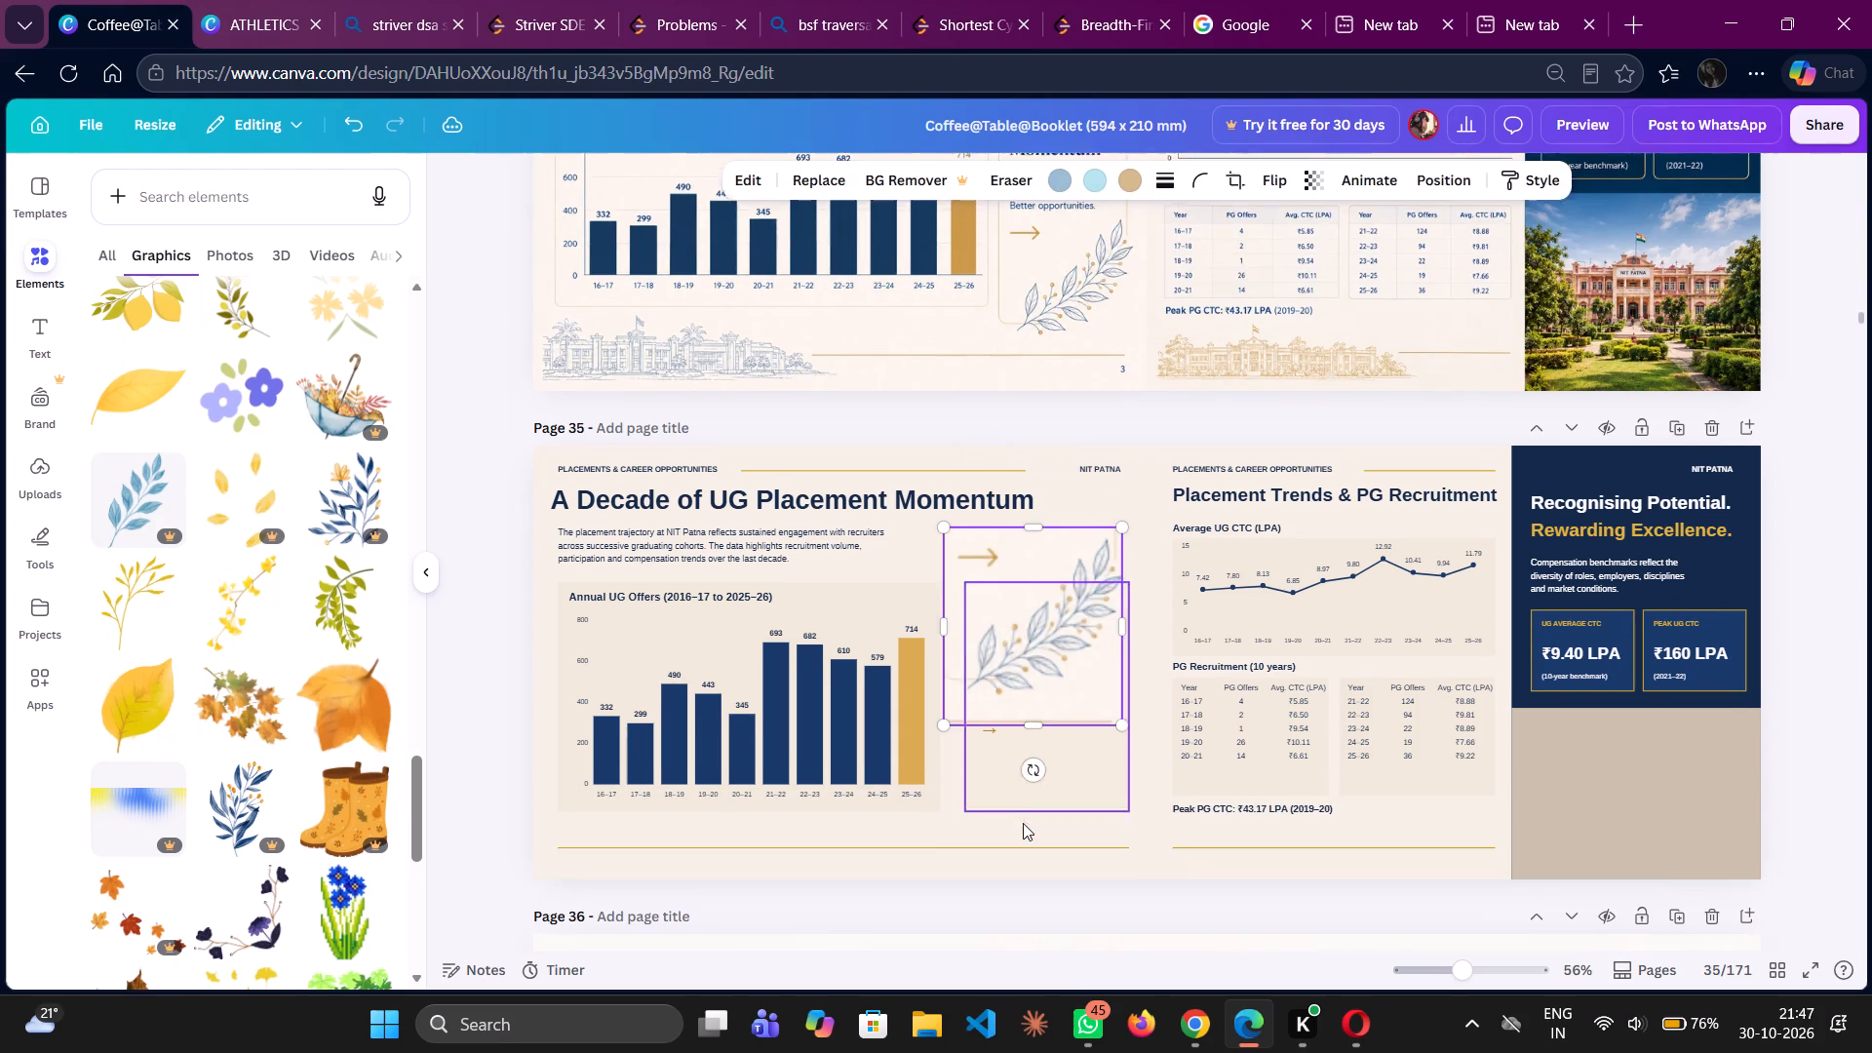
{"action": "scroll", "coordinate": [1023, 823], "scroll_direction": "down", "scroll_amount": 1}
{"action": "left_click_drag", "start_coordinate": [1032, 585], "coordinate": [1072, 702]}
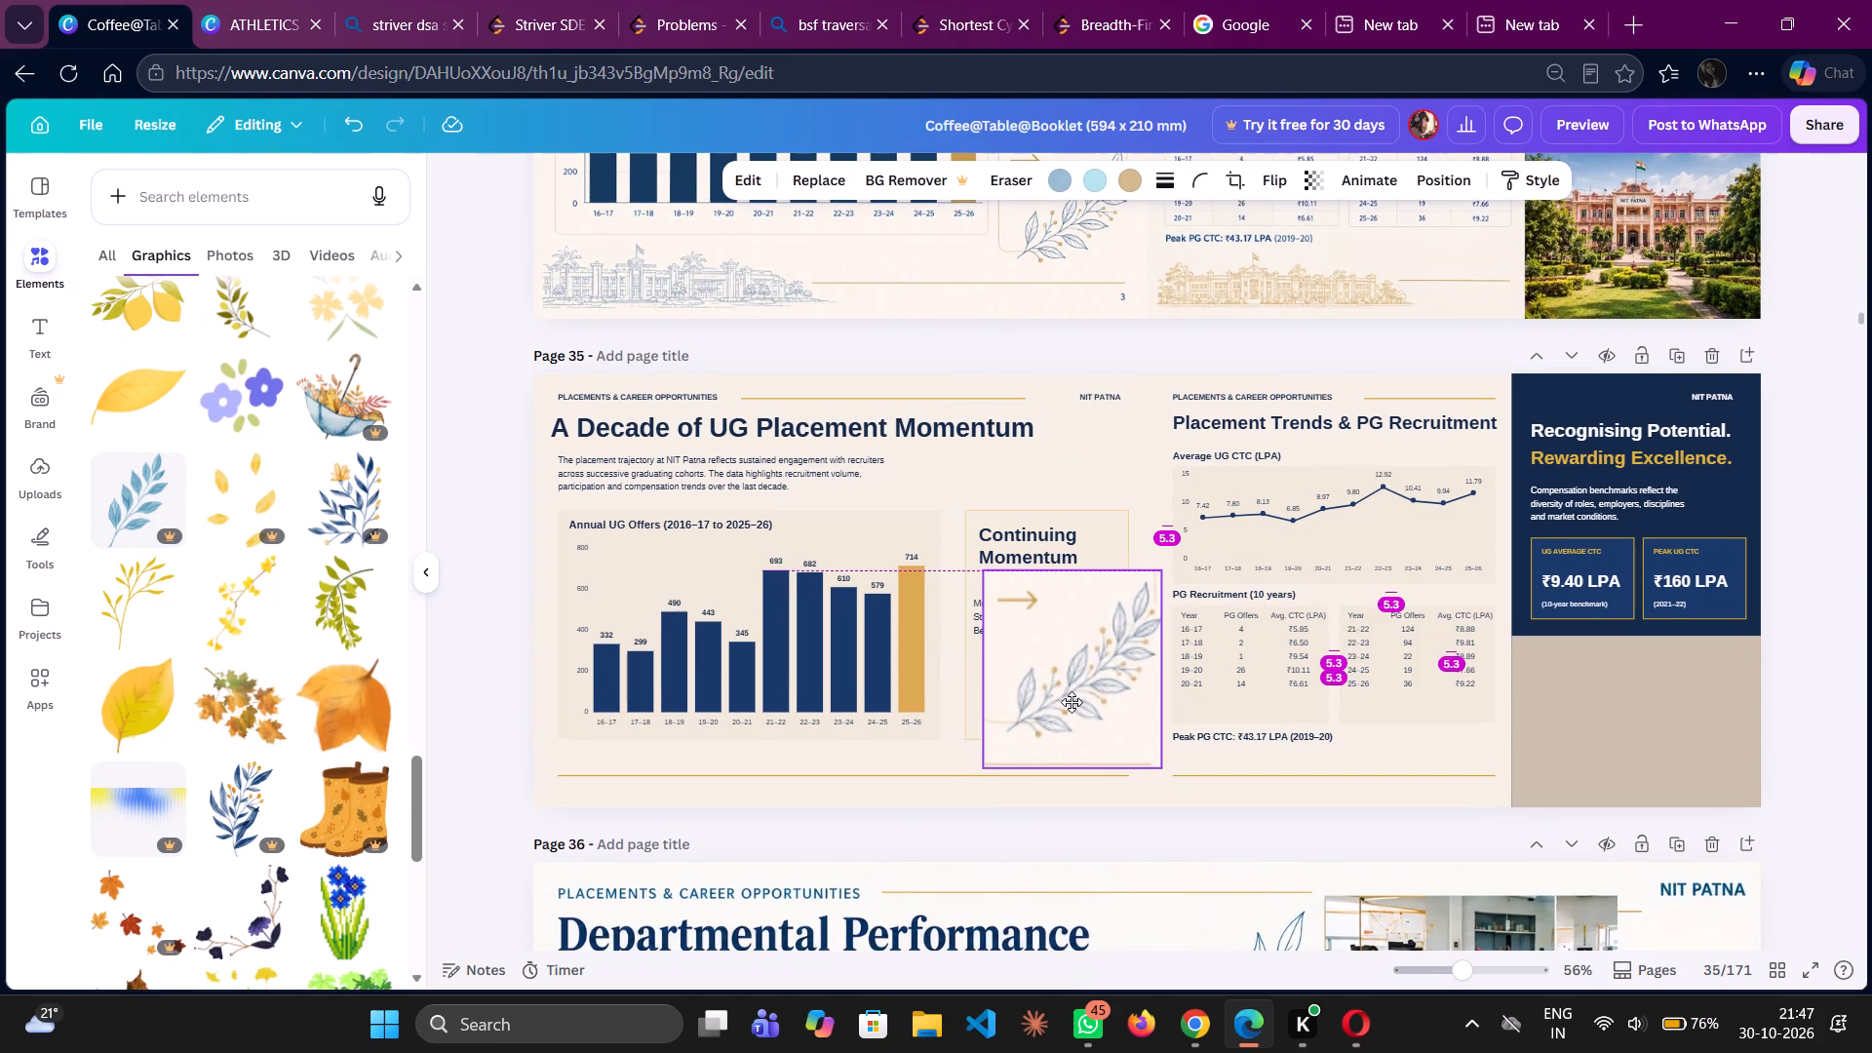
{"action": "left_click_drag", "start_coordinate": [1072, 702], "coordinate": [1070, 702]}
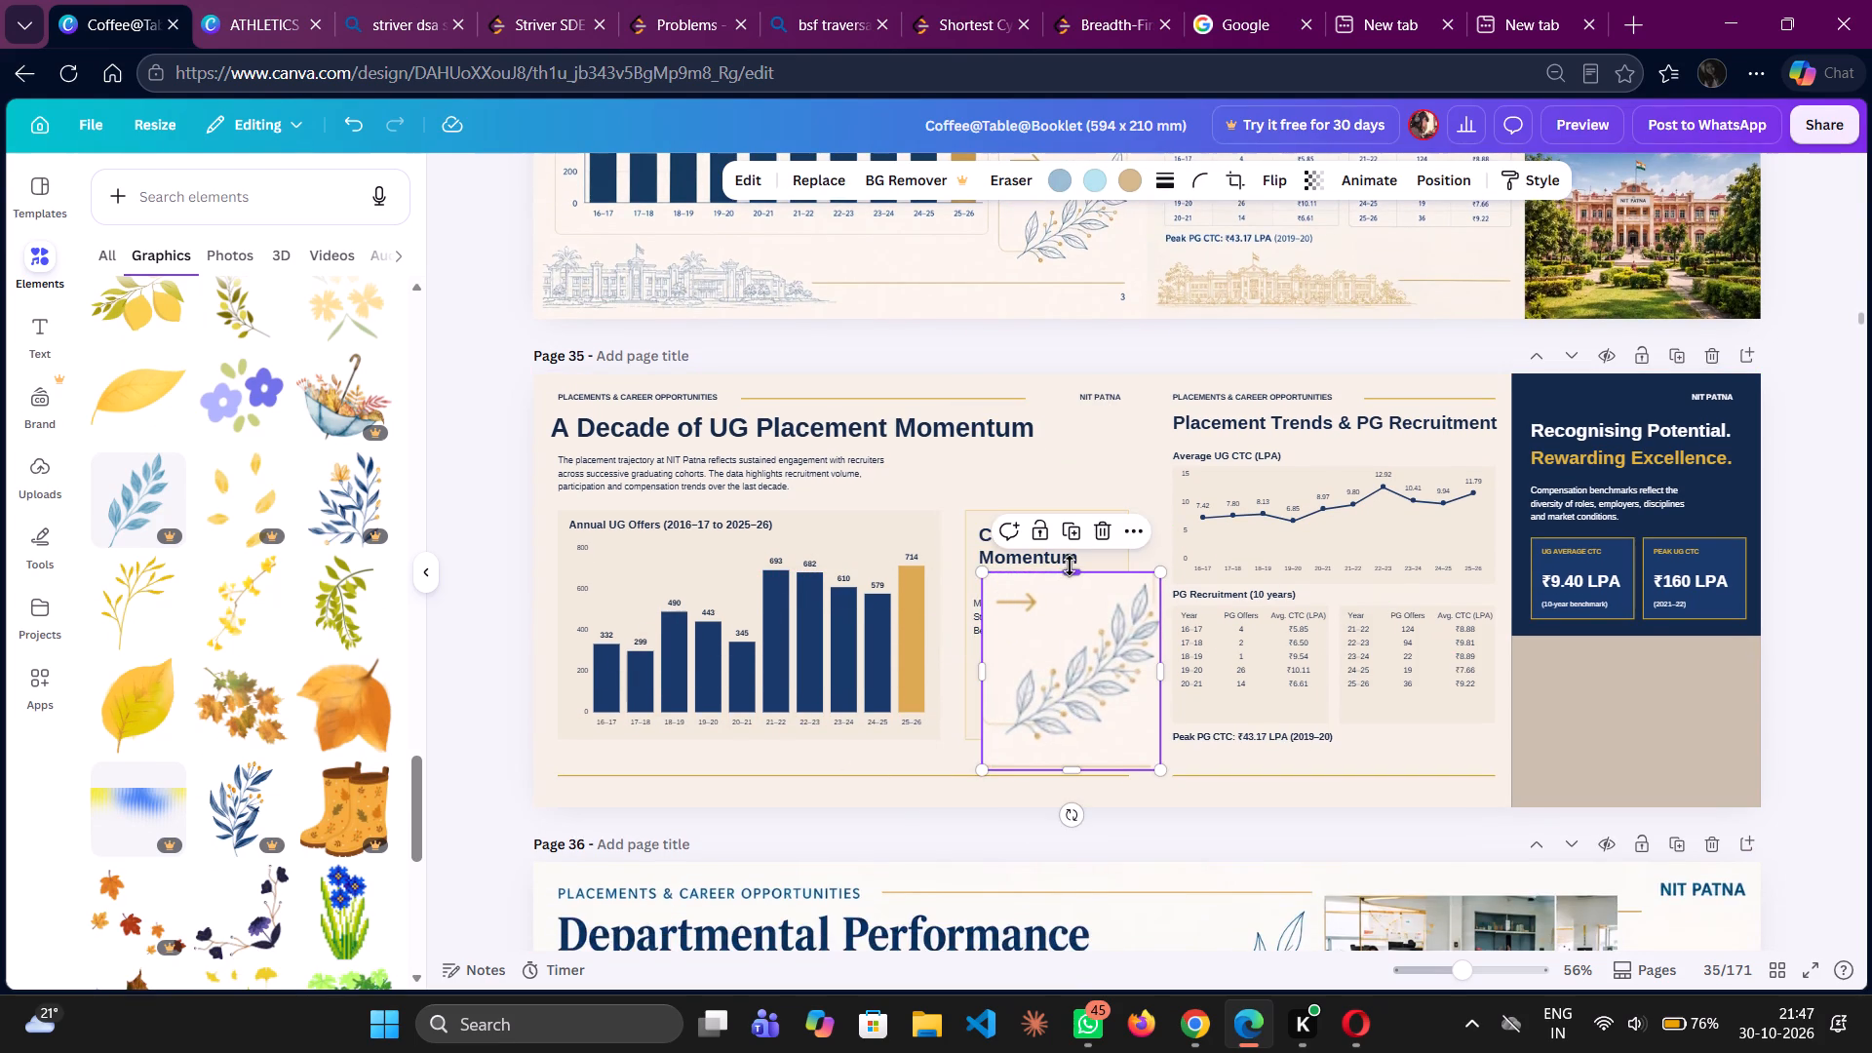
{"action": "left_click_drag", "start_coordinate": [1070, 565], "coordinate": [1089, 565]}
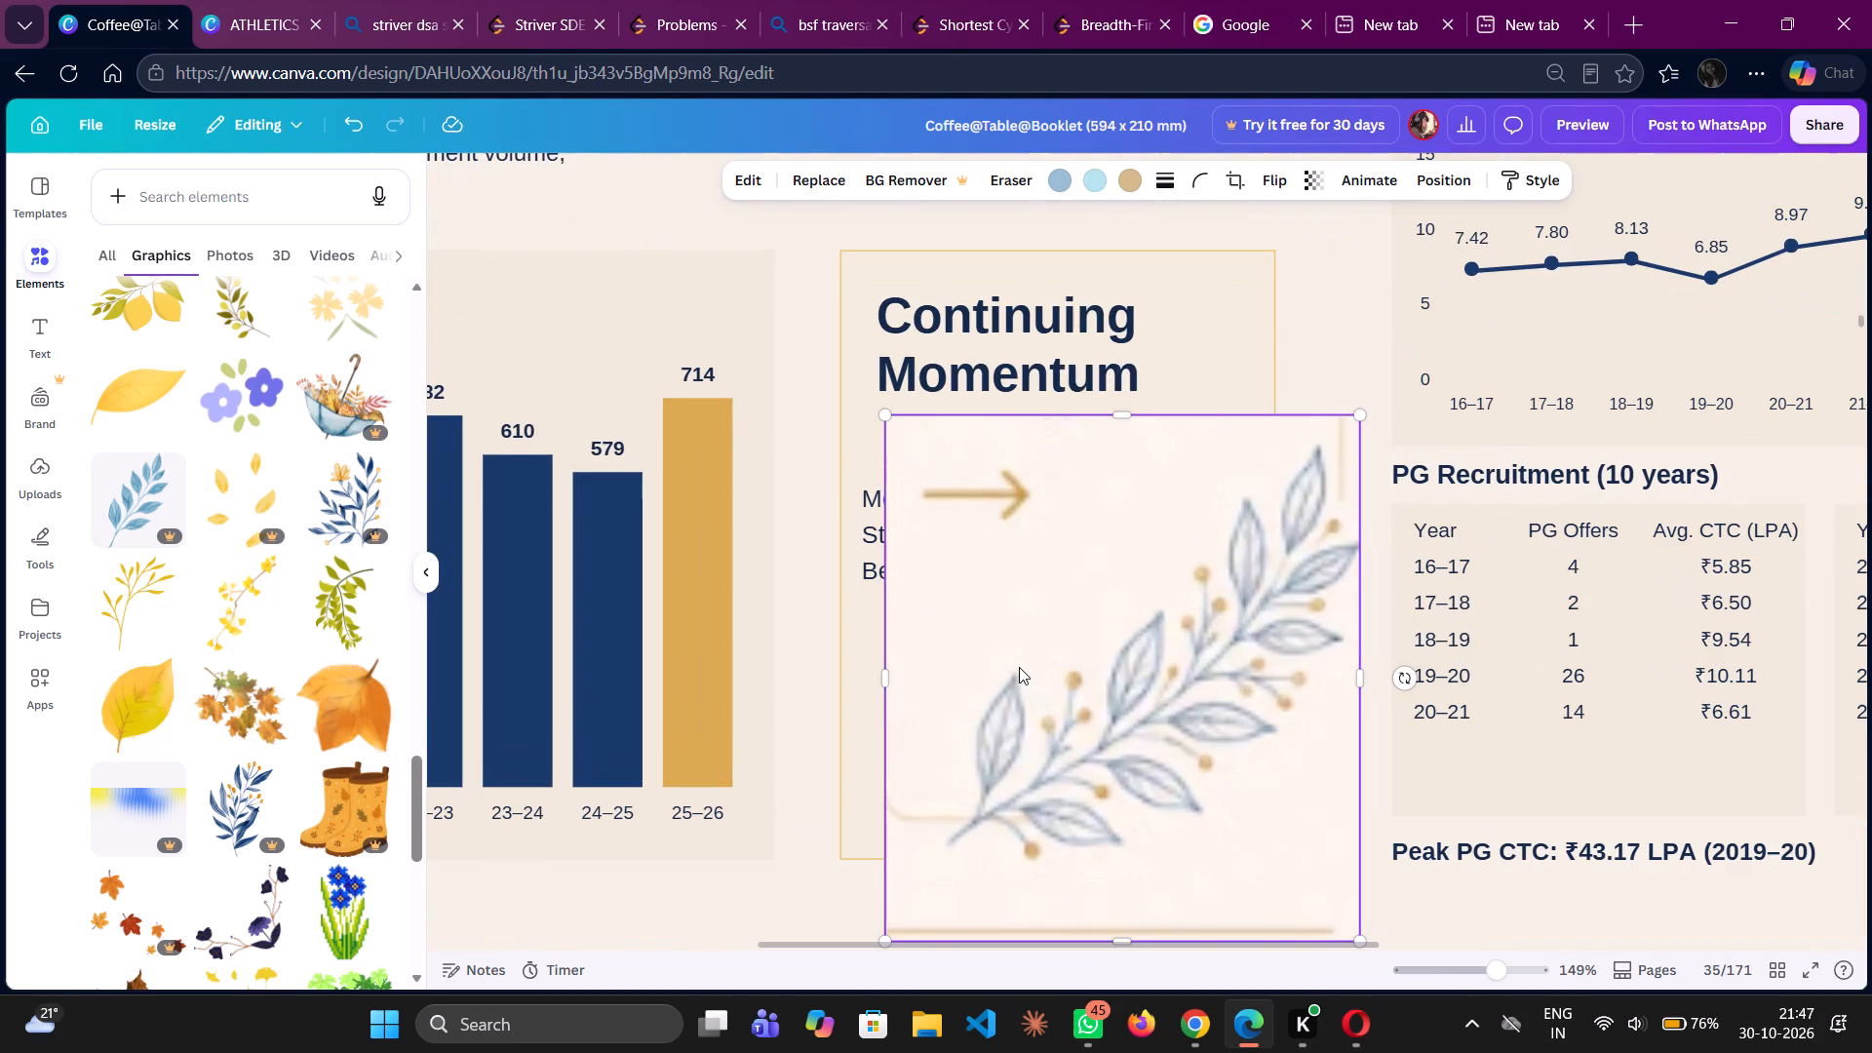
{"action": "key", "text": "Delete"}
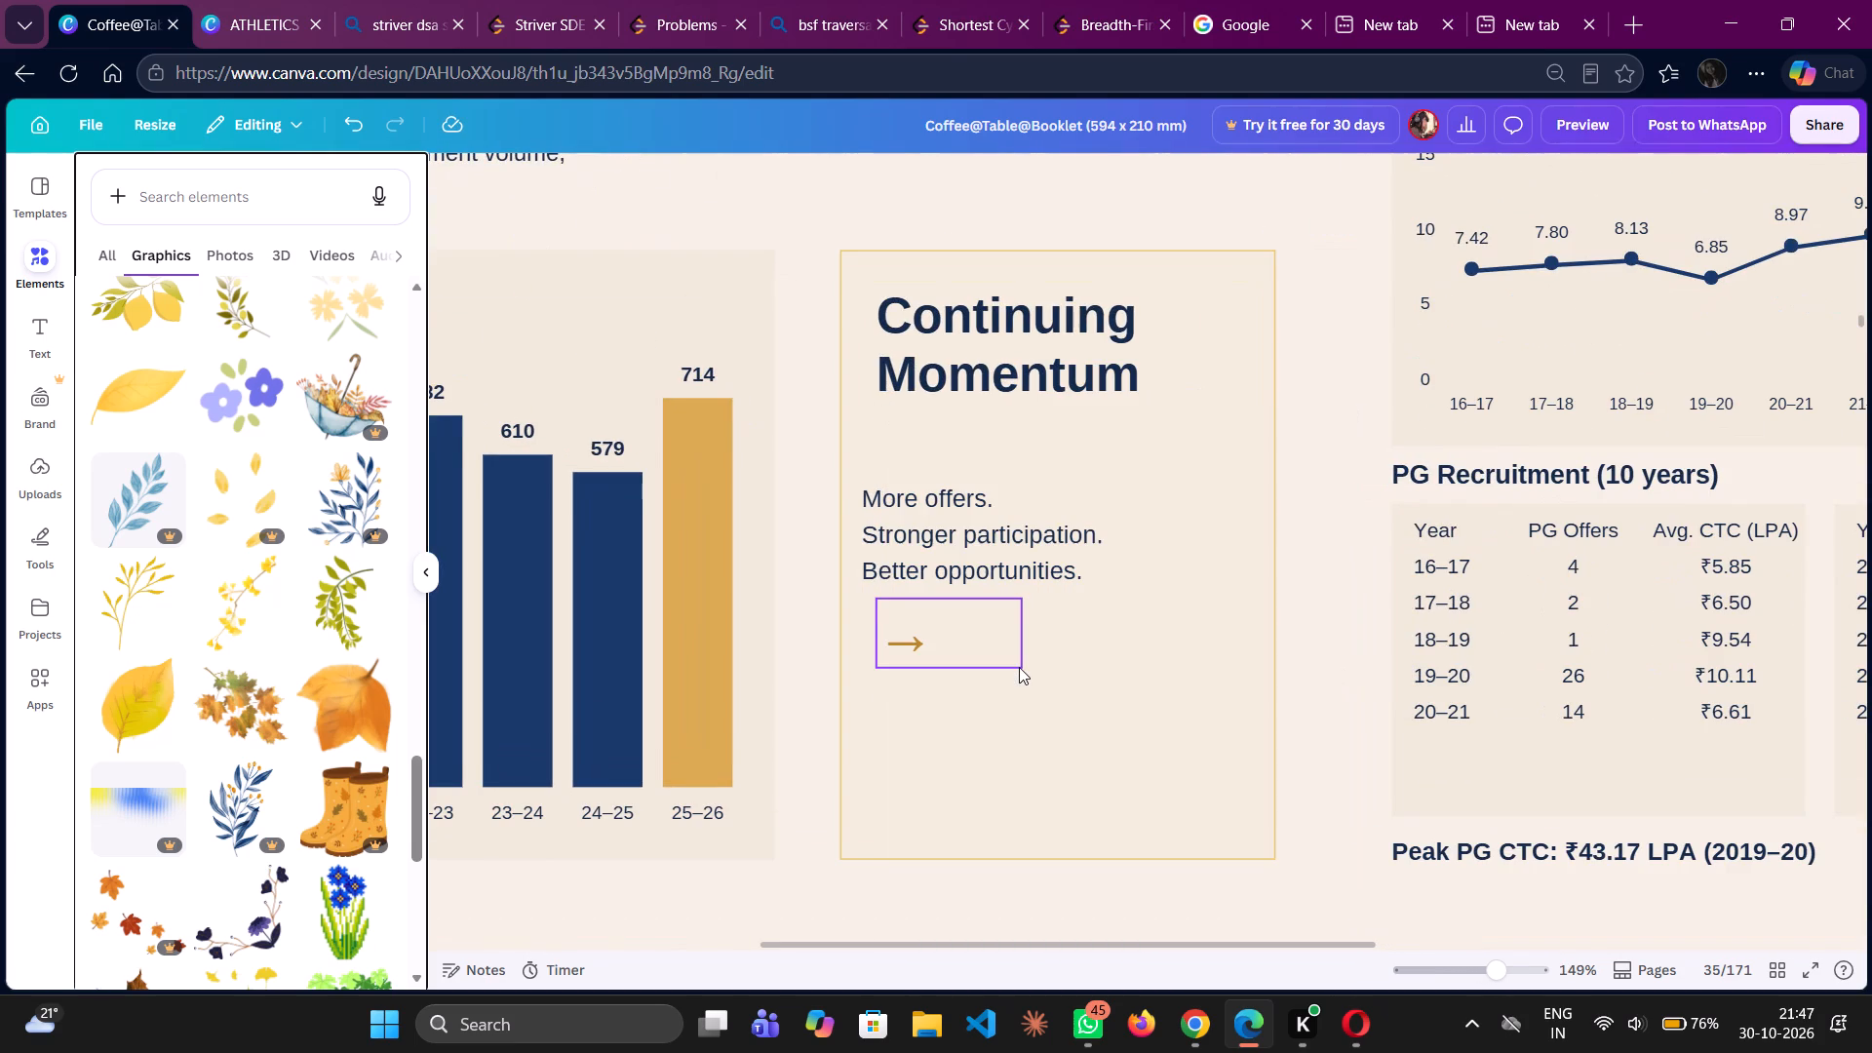
Look through the blue and yellow leaf results again for a matching branch, and rerun that recent search.
{"action": "scroll", "coordinate": [1019, 667], "scroll_direction": "right", "scroll_amount": 1}
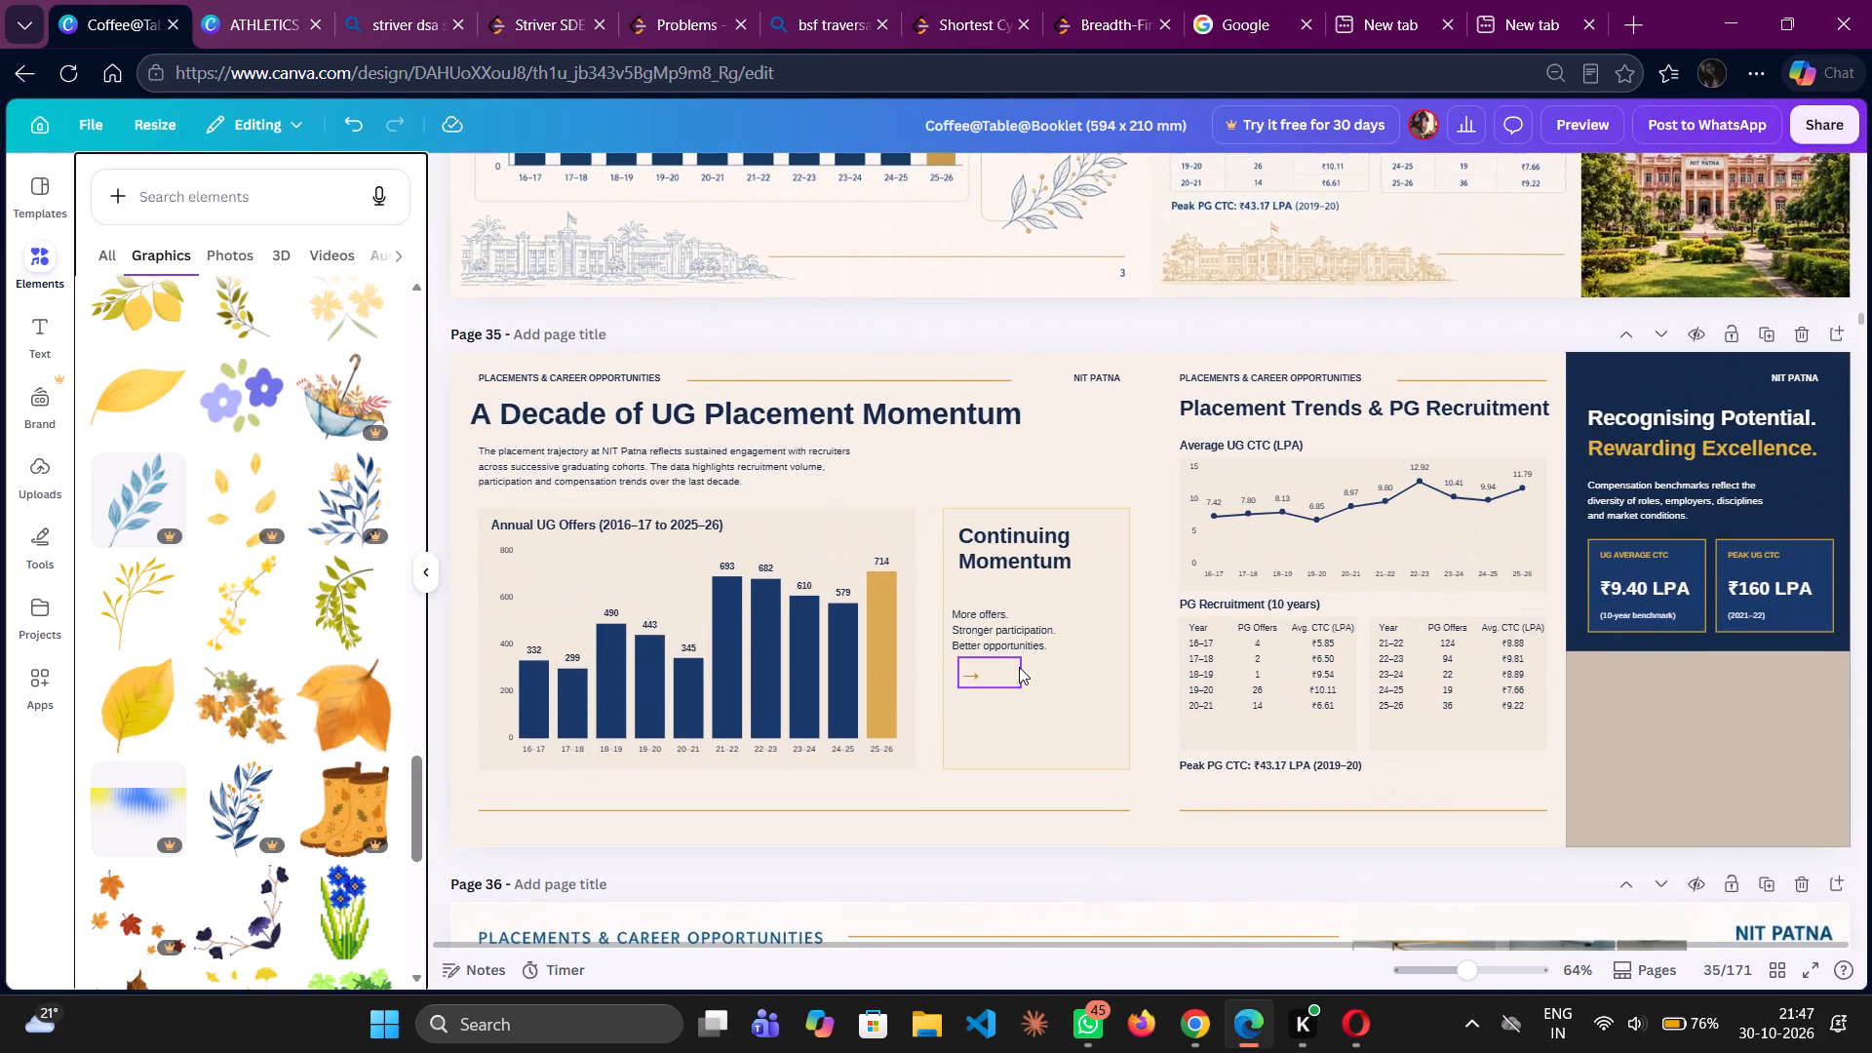
{"action": "scroll", "coordinate": [373, 651], "scroll_direction": "down", "scroll_amount": 2}
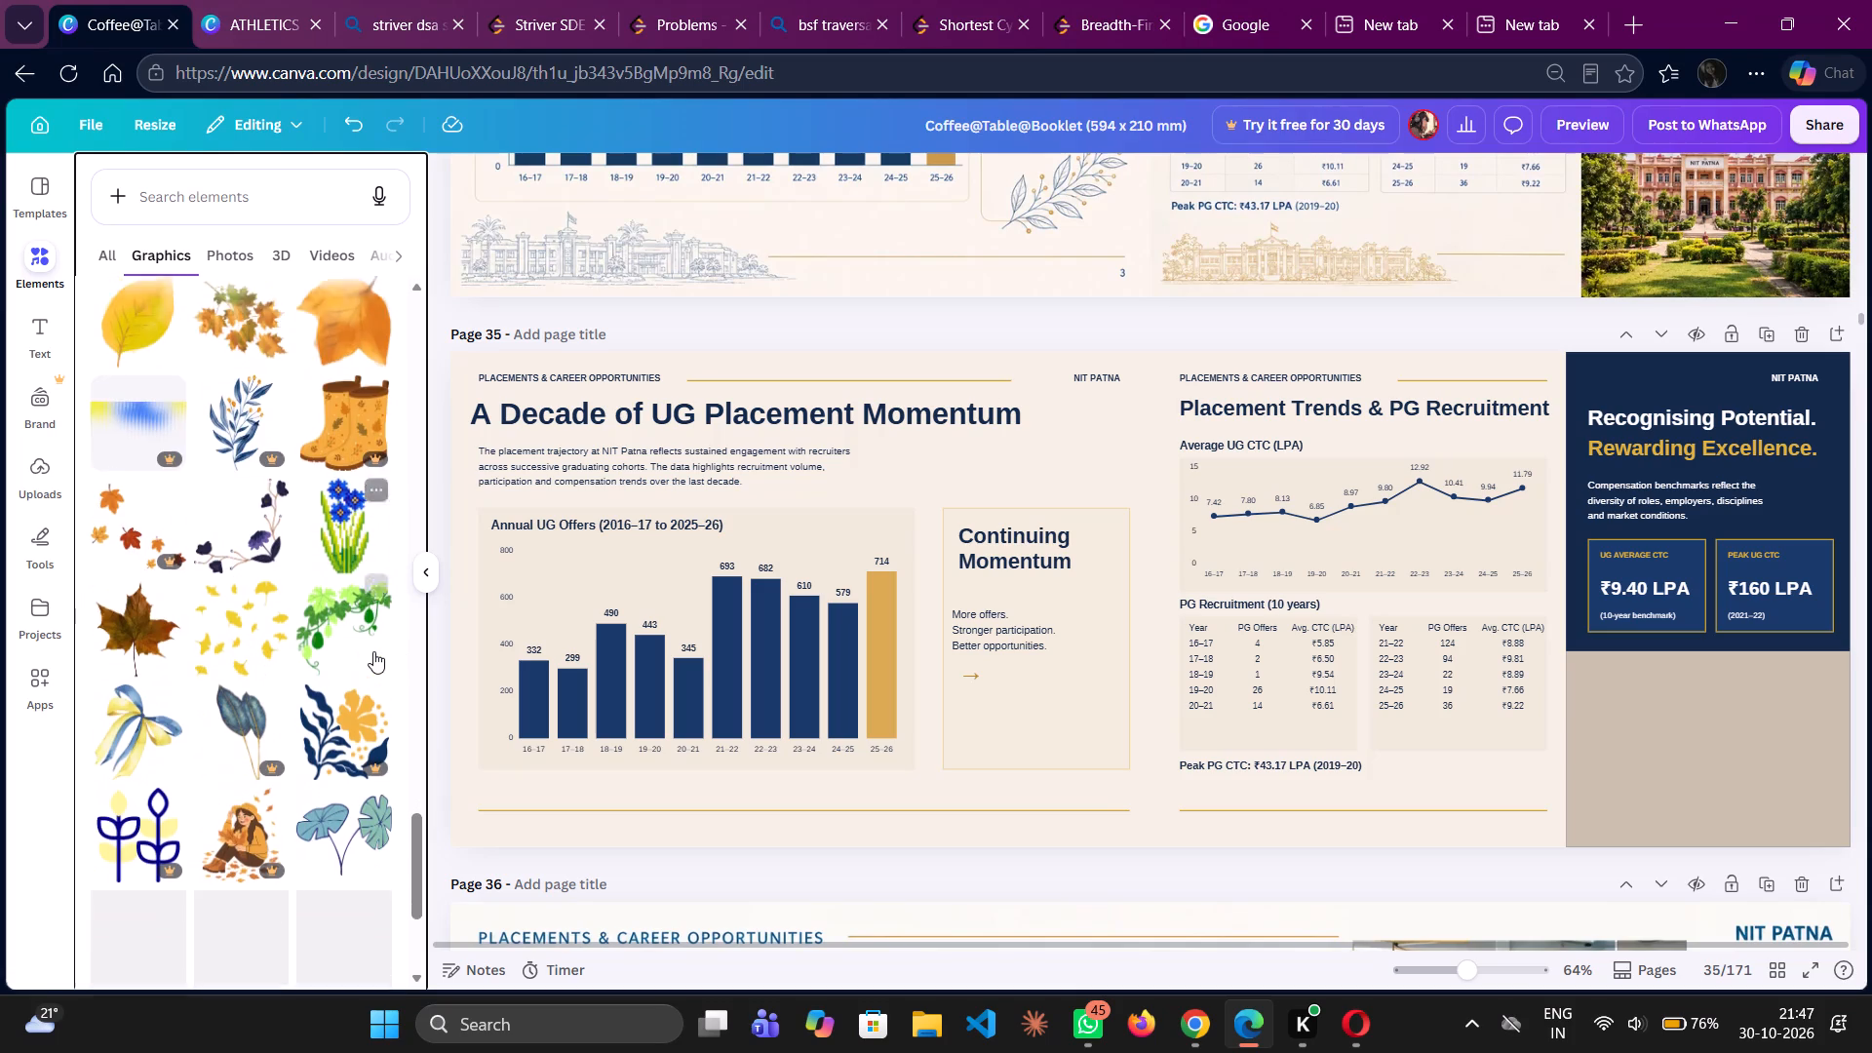
{"action": "scroll", "coordinate": [373, 651], "scroll_direction": "down", "scroll_amount": 1}
{"action": "scroll", "coordinate": [373, 651], "scroll_direction": "up", "scroll_amount": 6}
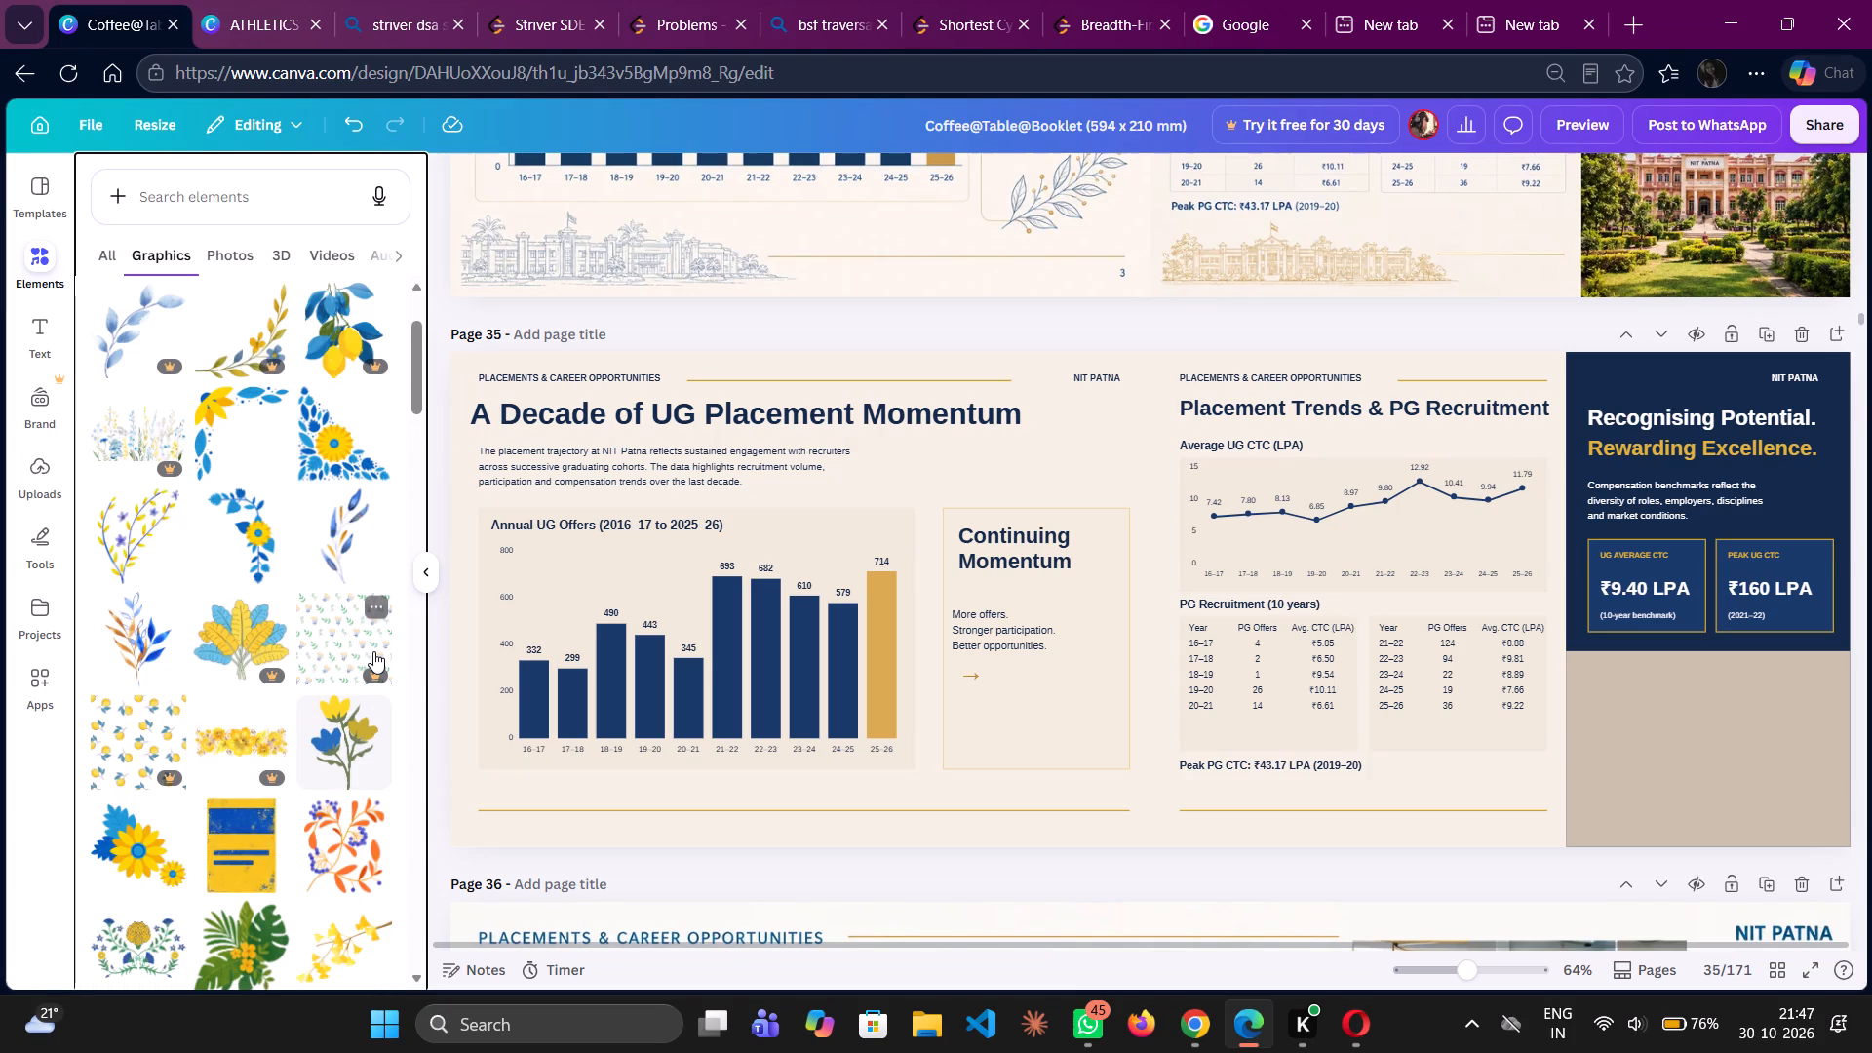
{"action": "scroll", "coordinate": [242, 561], "scroll_direction": "up", "scroll_amount": 1}
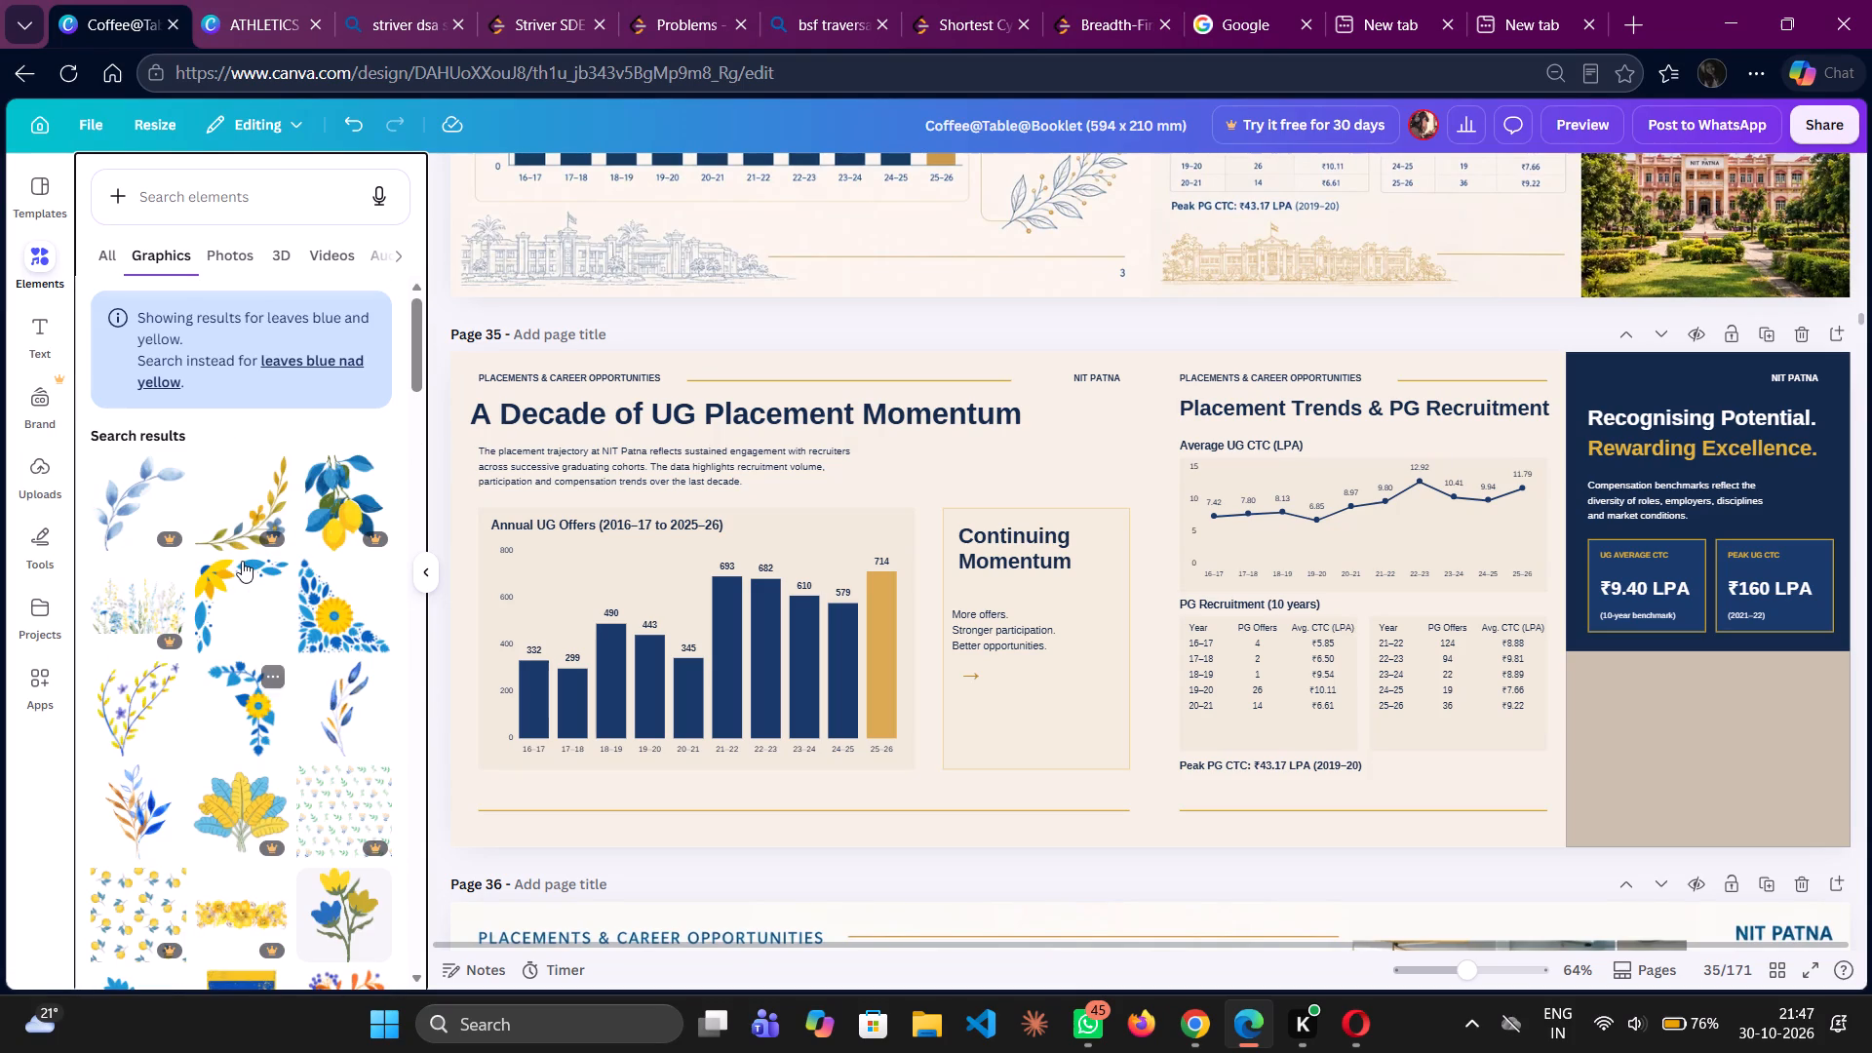
{"action": "scroll", "coordinate": [242, 561], "scroll_direction": "up", "scroll_amount": 1}
{"action": "scroll", "coordinate": [243, 385], "scroll_direction": "up", "scroll_amount": 2}
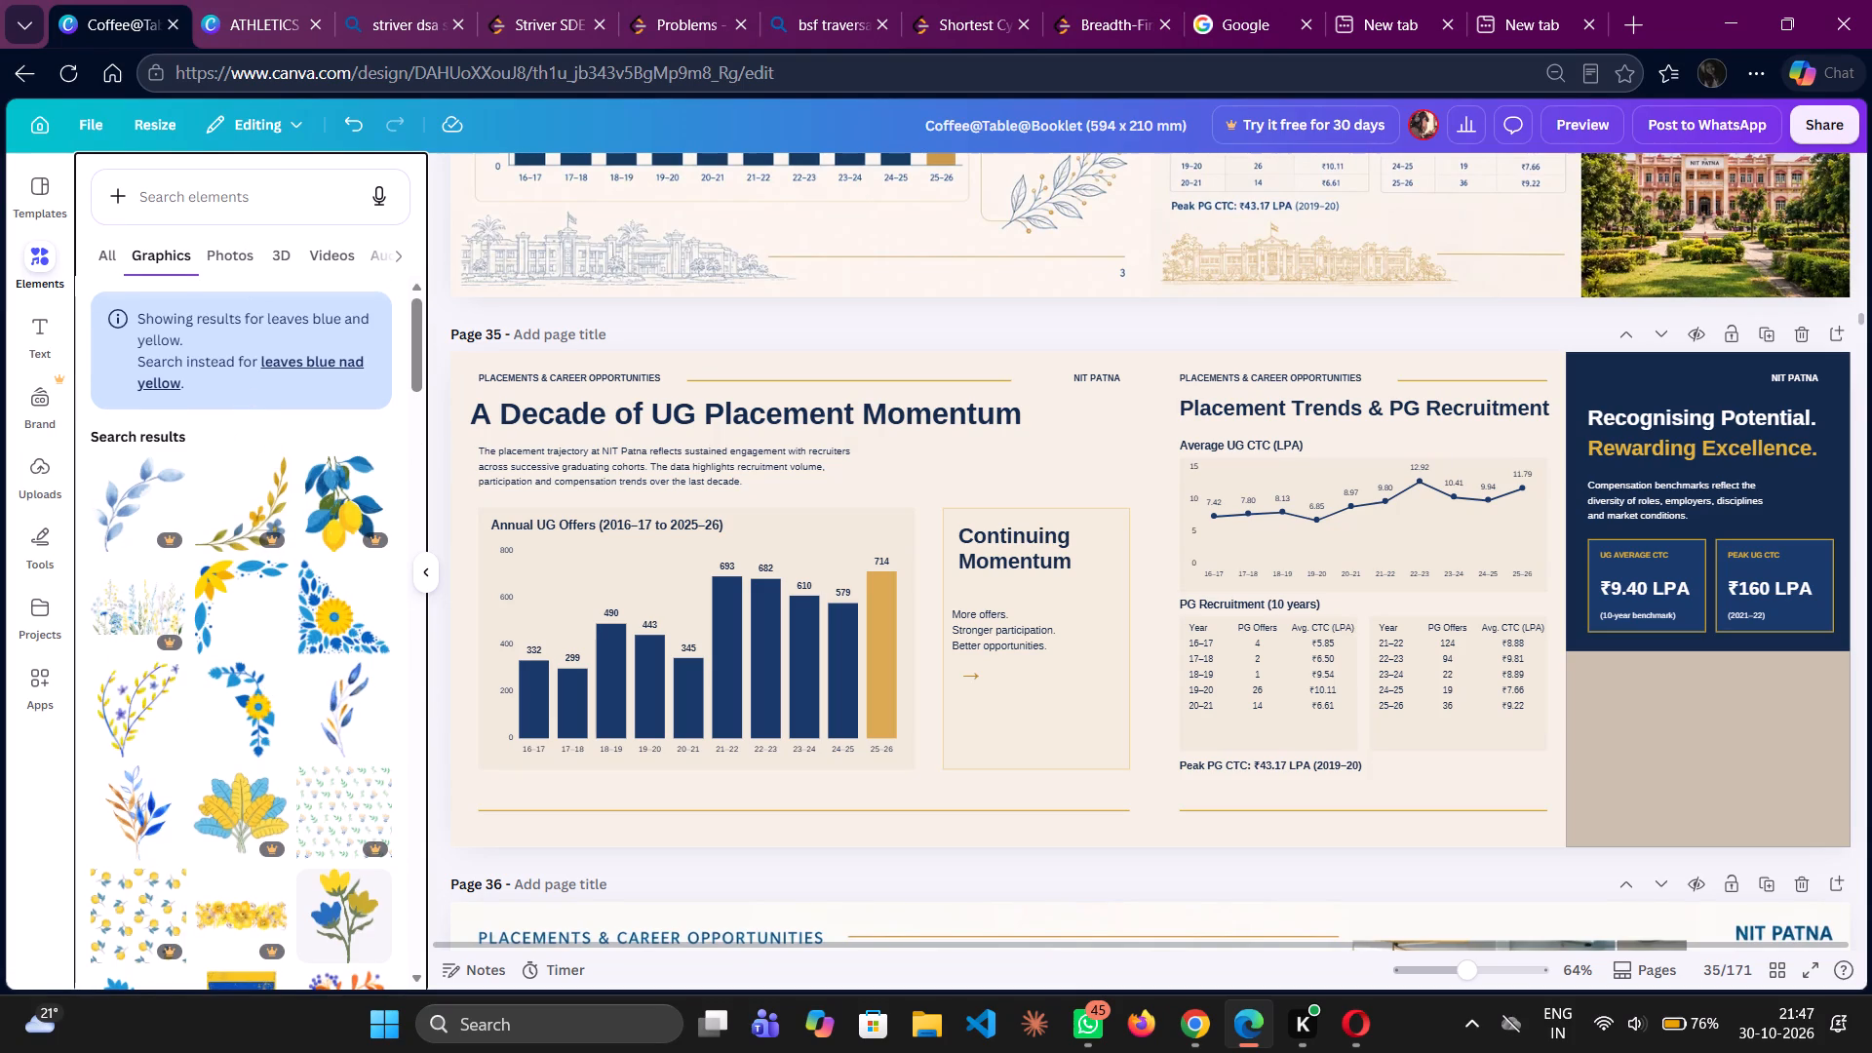
{"action": "left_click", "coordinate": [240, 197]}
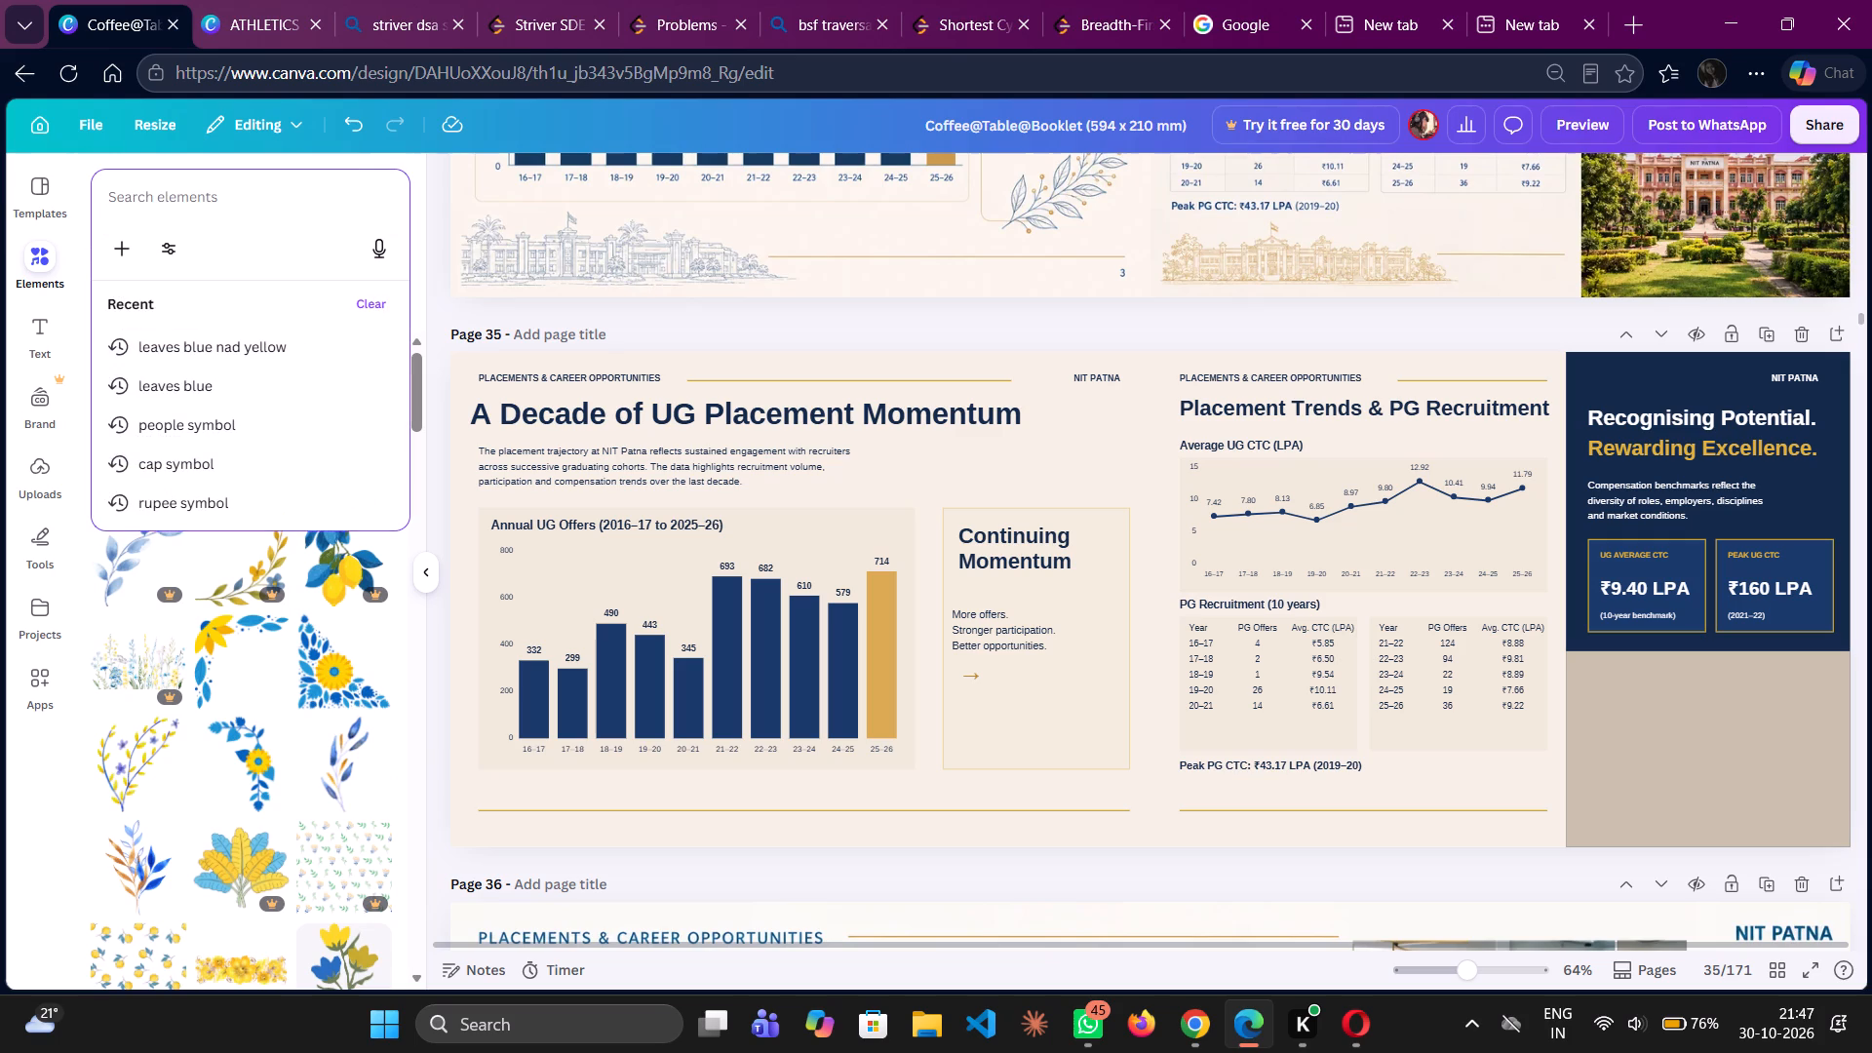
{"action": "left_click", "coordinate": [242, 346]}
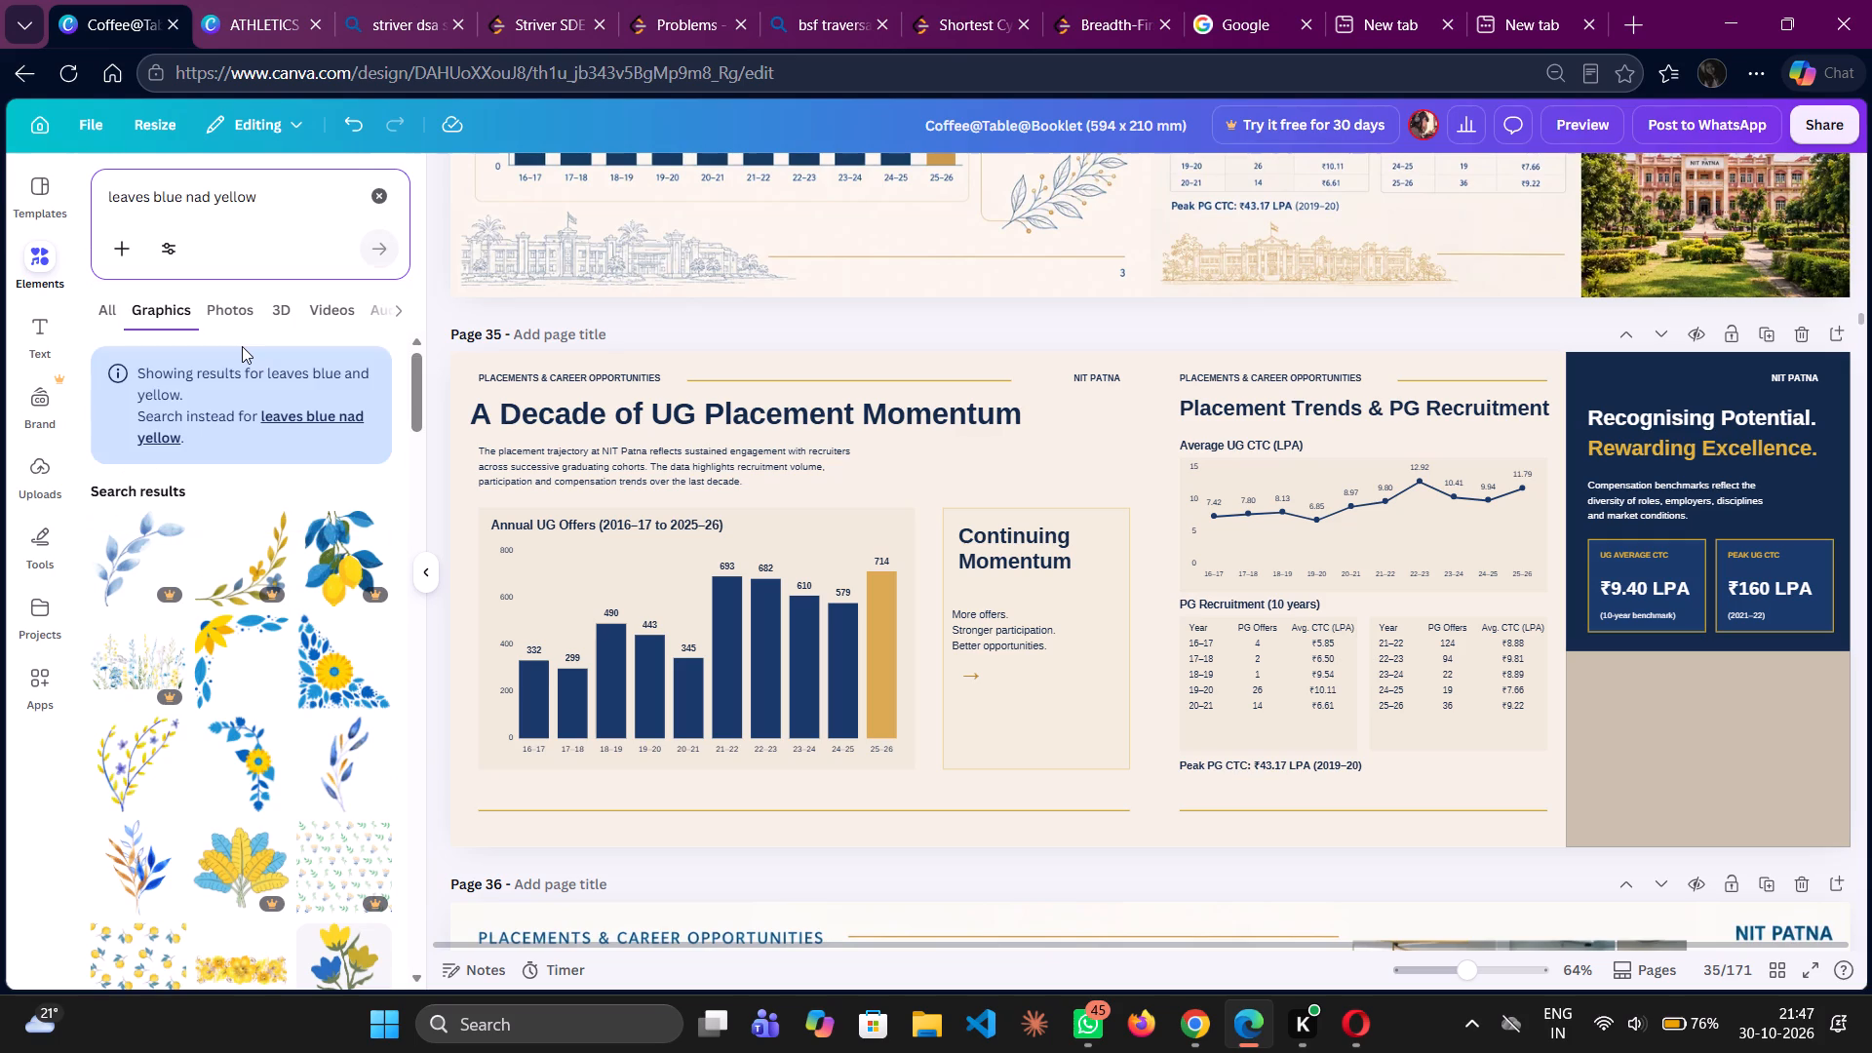
{"action": "key", "text": "Return"}
{"action": "key", "text": "Return"}
Shorten the graphics search to "leaves blue".
{"action": "left_click_drag", "start_coordinate": [255, 195], "coordinate": [222, 198]}
{"action": "left_click_drag", "start_coordinate": [222, 198], "coordinate": [190, 201]}
{"action": "key", "text": "BackSpace"}
{"action": "key", "text": "BackSpace"}
{"action": "key", "text": "Return"}
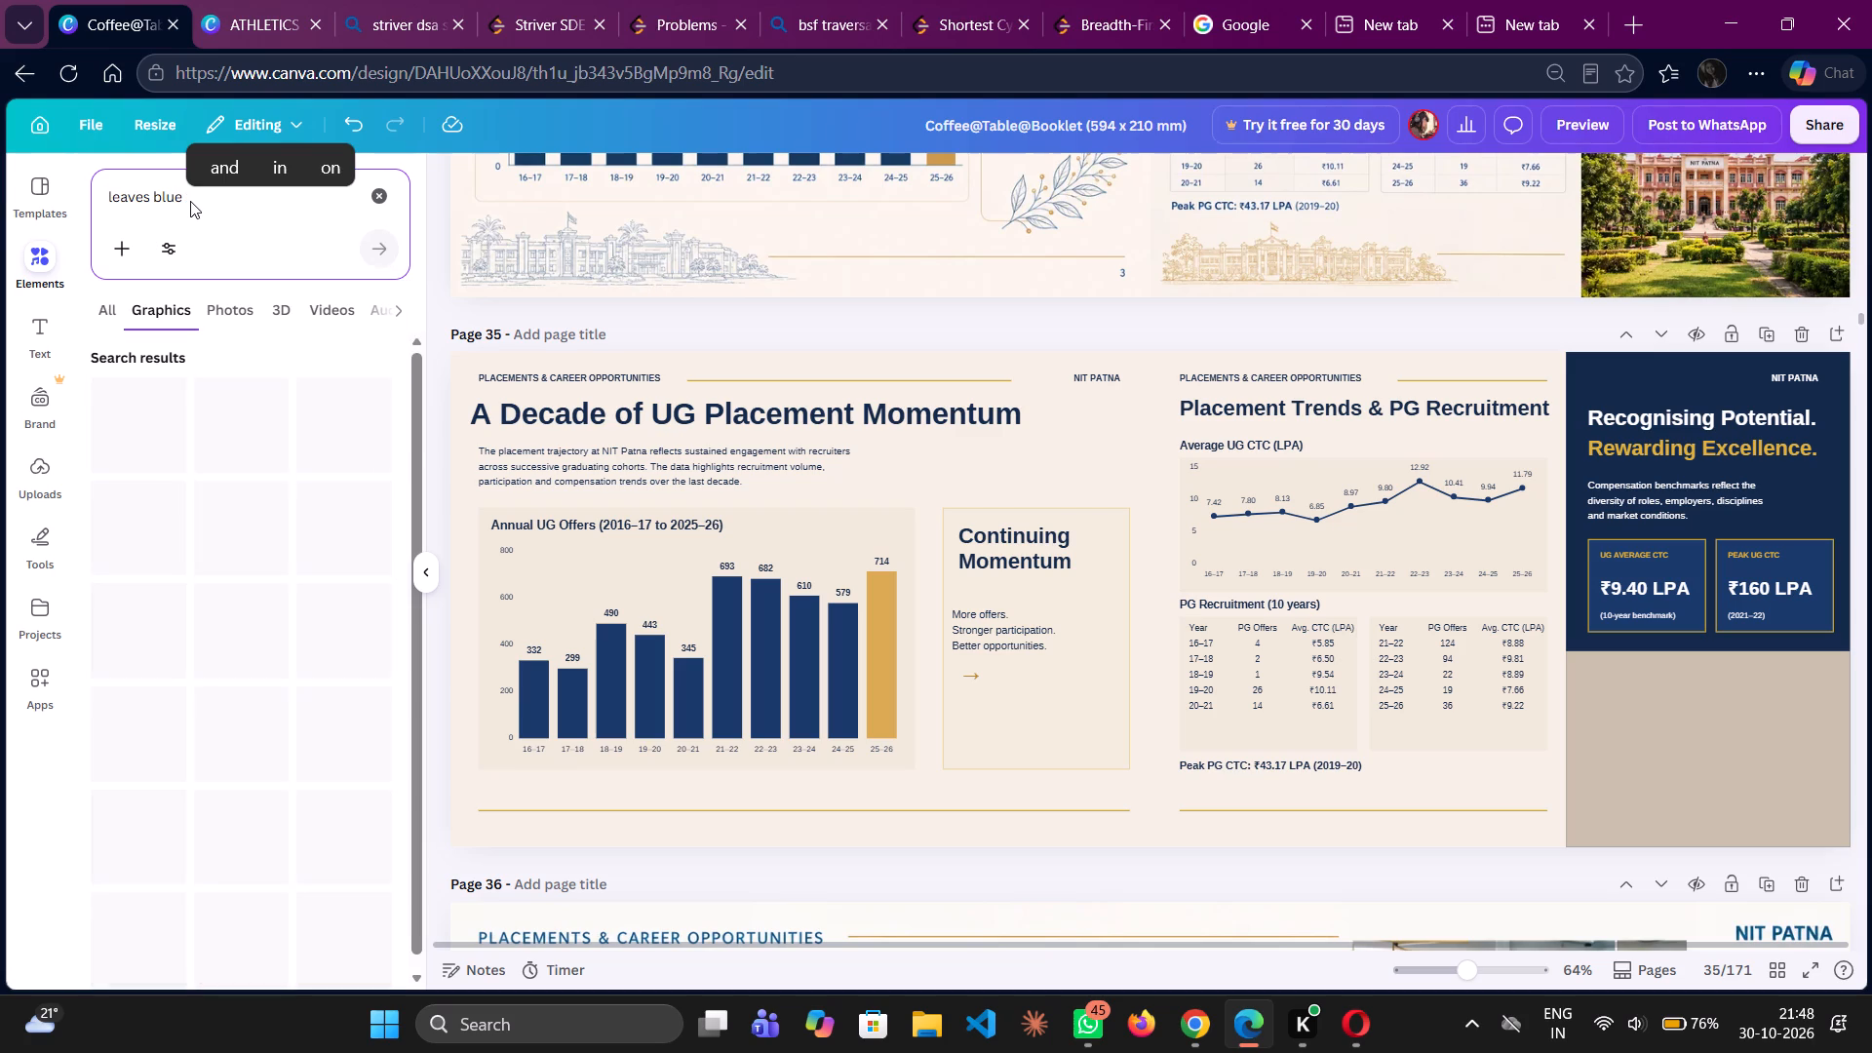
Find the dark outlined leaf sprig among the blue leaf graphics and add it to page 35.
{"action": "scroll", "coordinate": [187, 745], "scroll_direction": "down", "scroll_amount": 2}
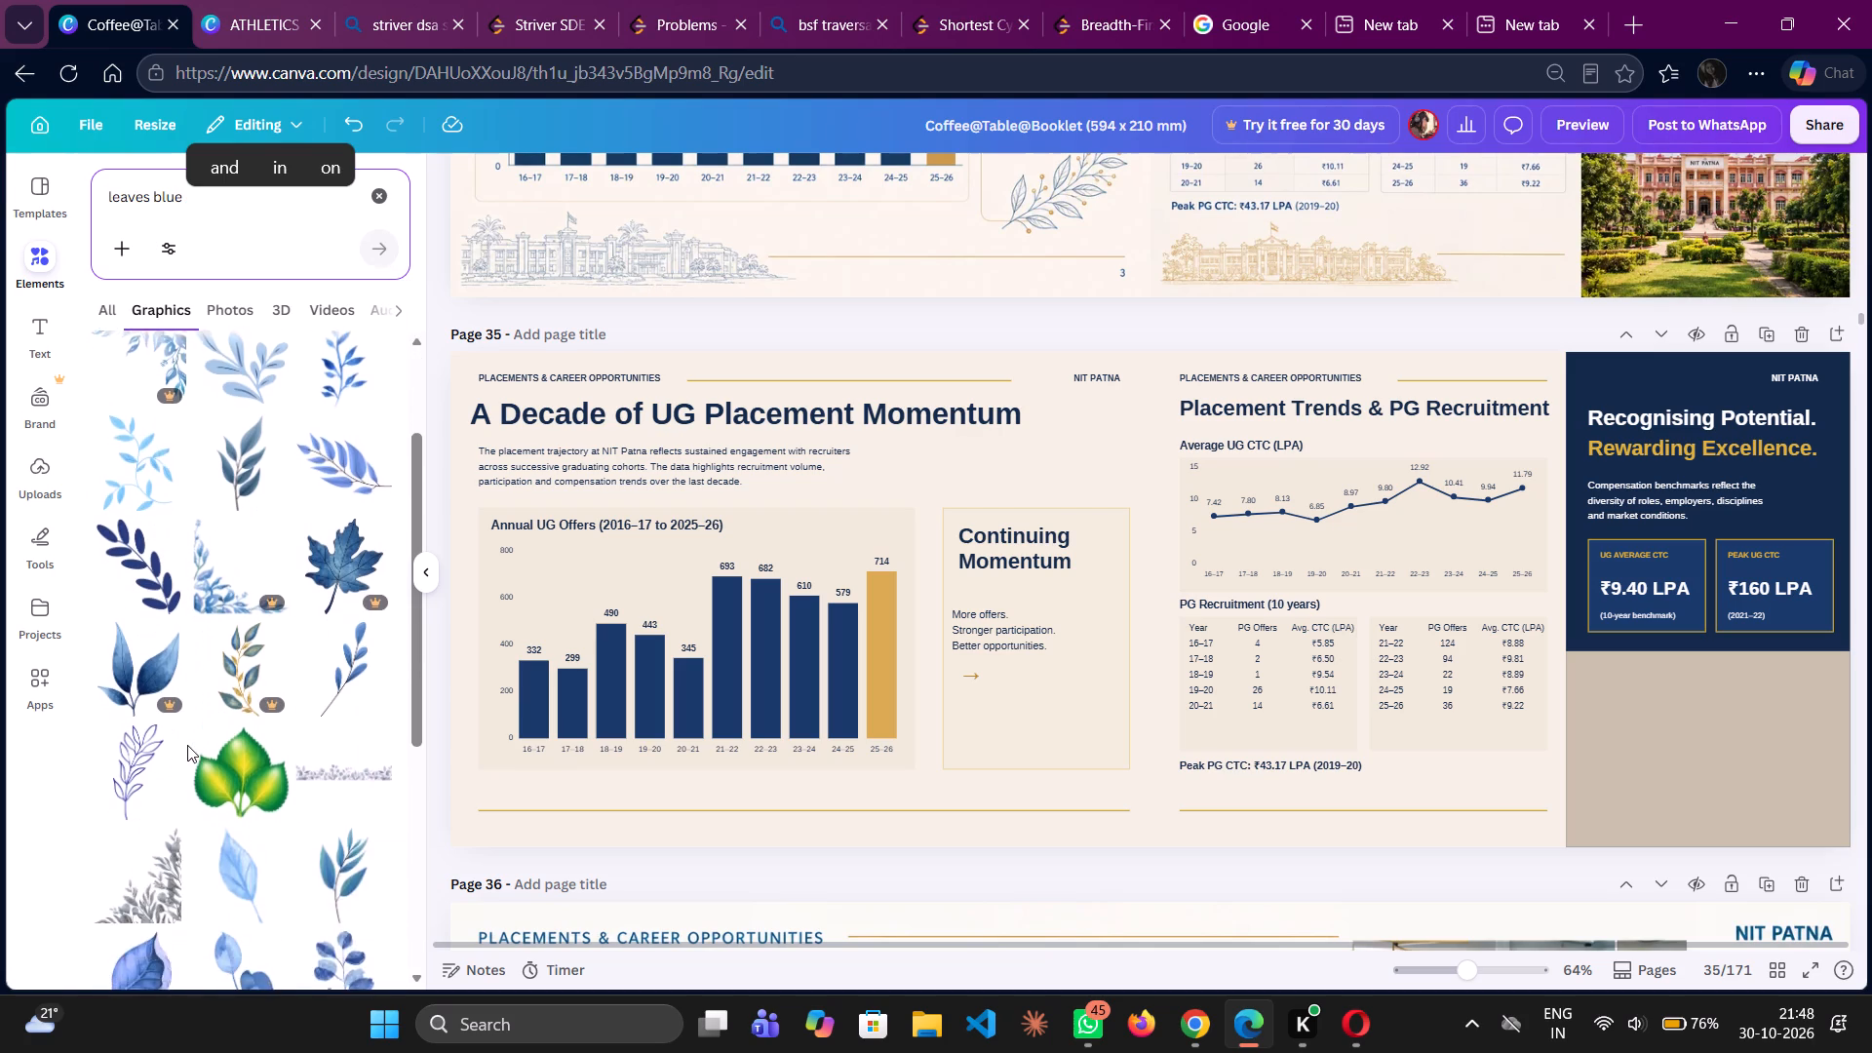
{"action": "scroll", "coordinate": [187, 745], "scroll_direction": "down", "scroll_amount": 5}
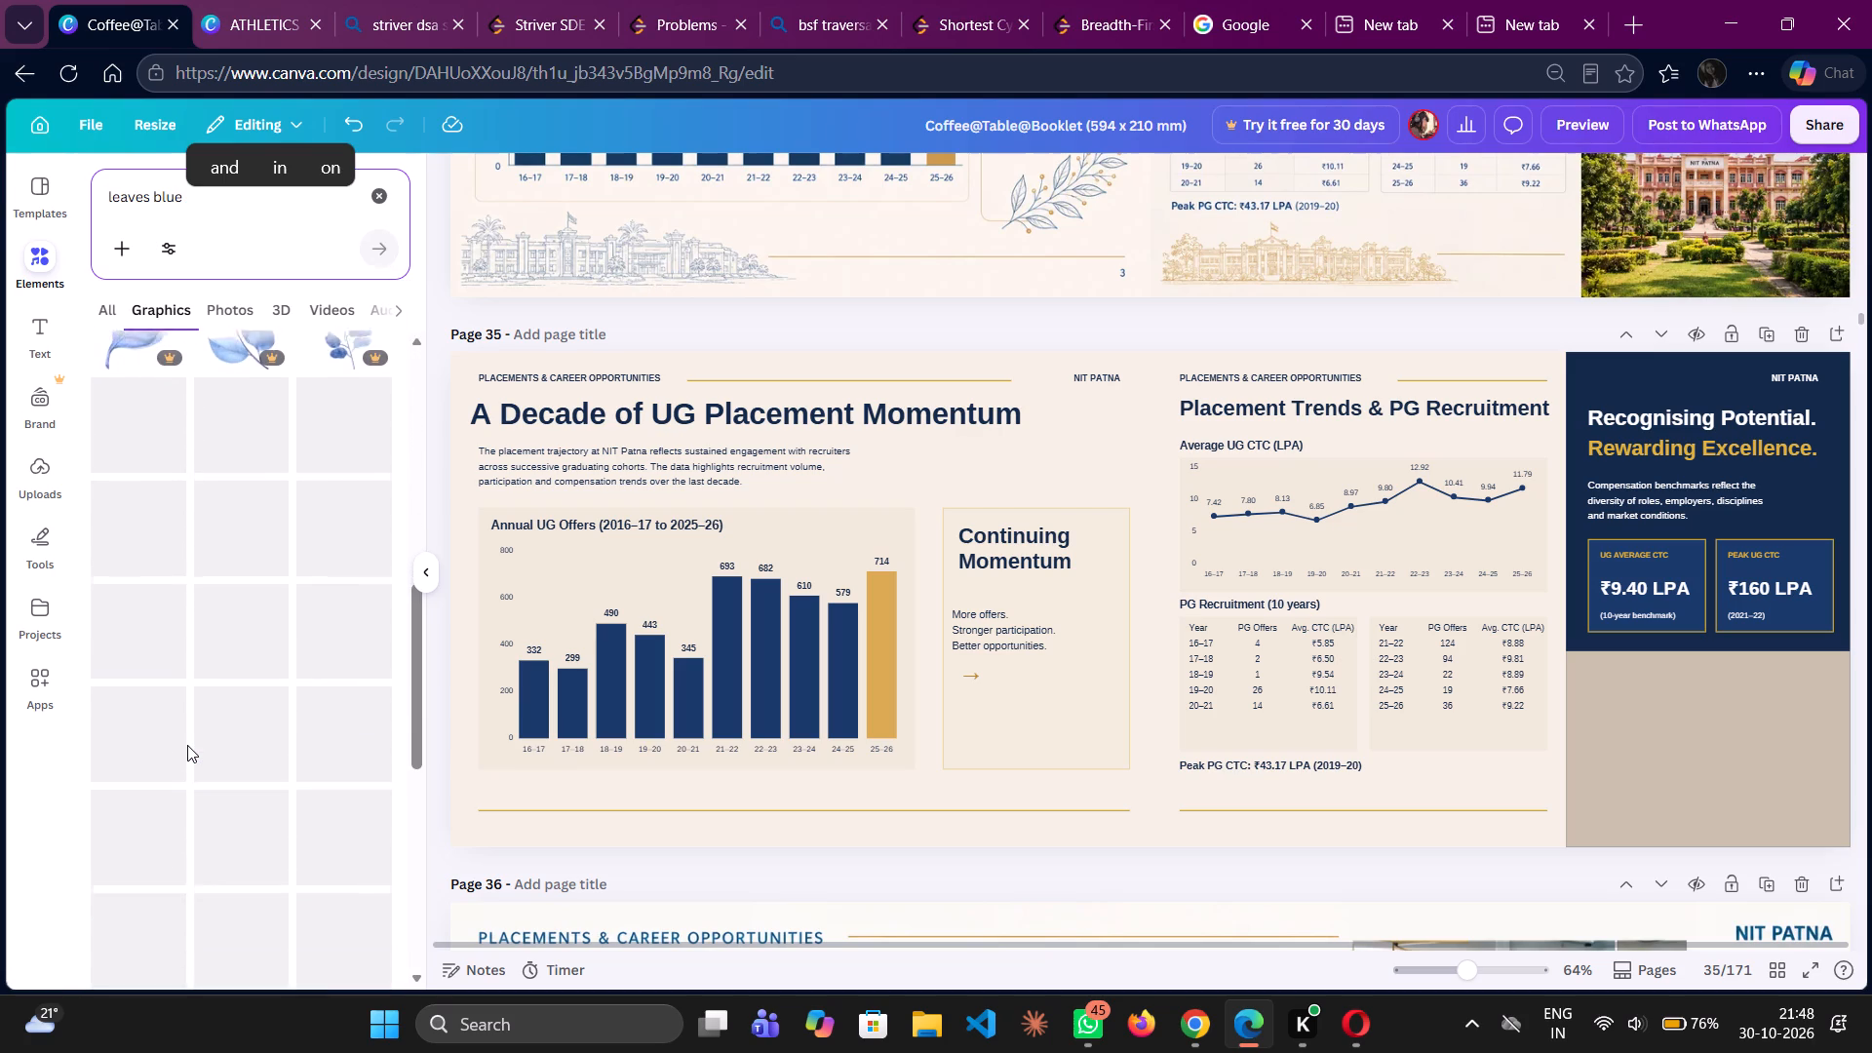
{"action": "scroll", "coordinate": [187, 745], "scroll_direction": "down", "scroll_amount": 1}
{"action": "scroll", "coordinate": [224, 543], "scroll_direction": "down", "scroll_amount": 1}
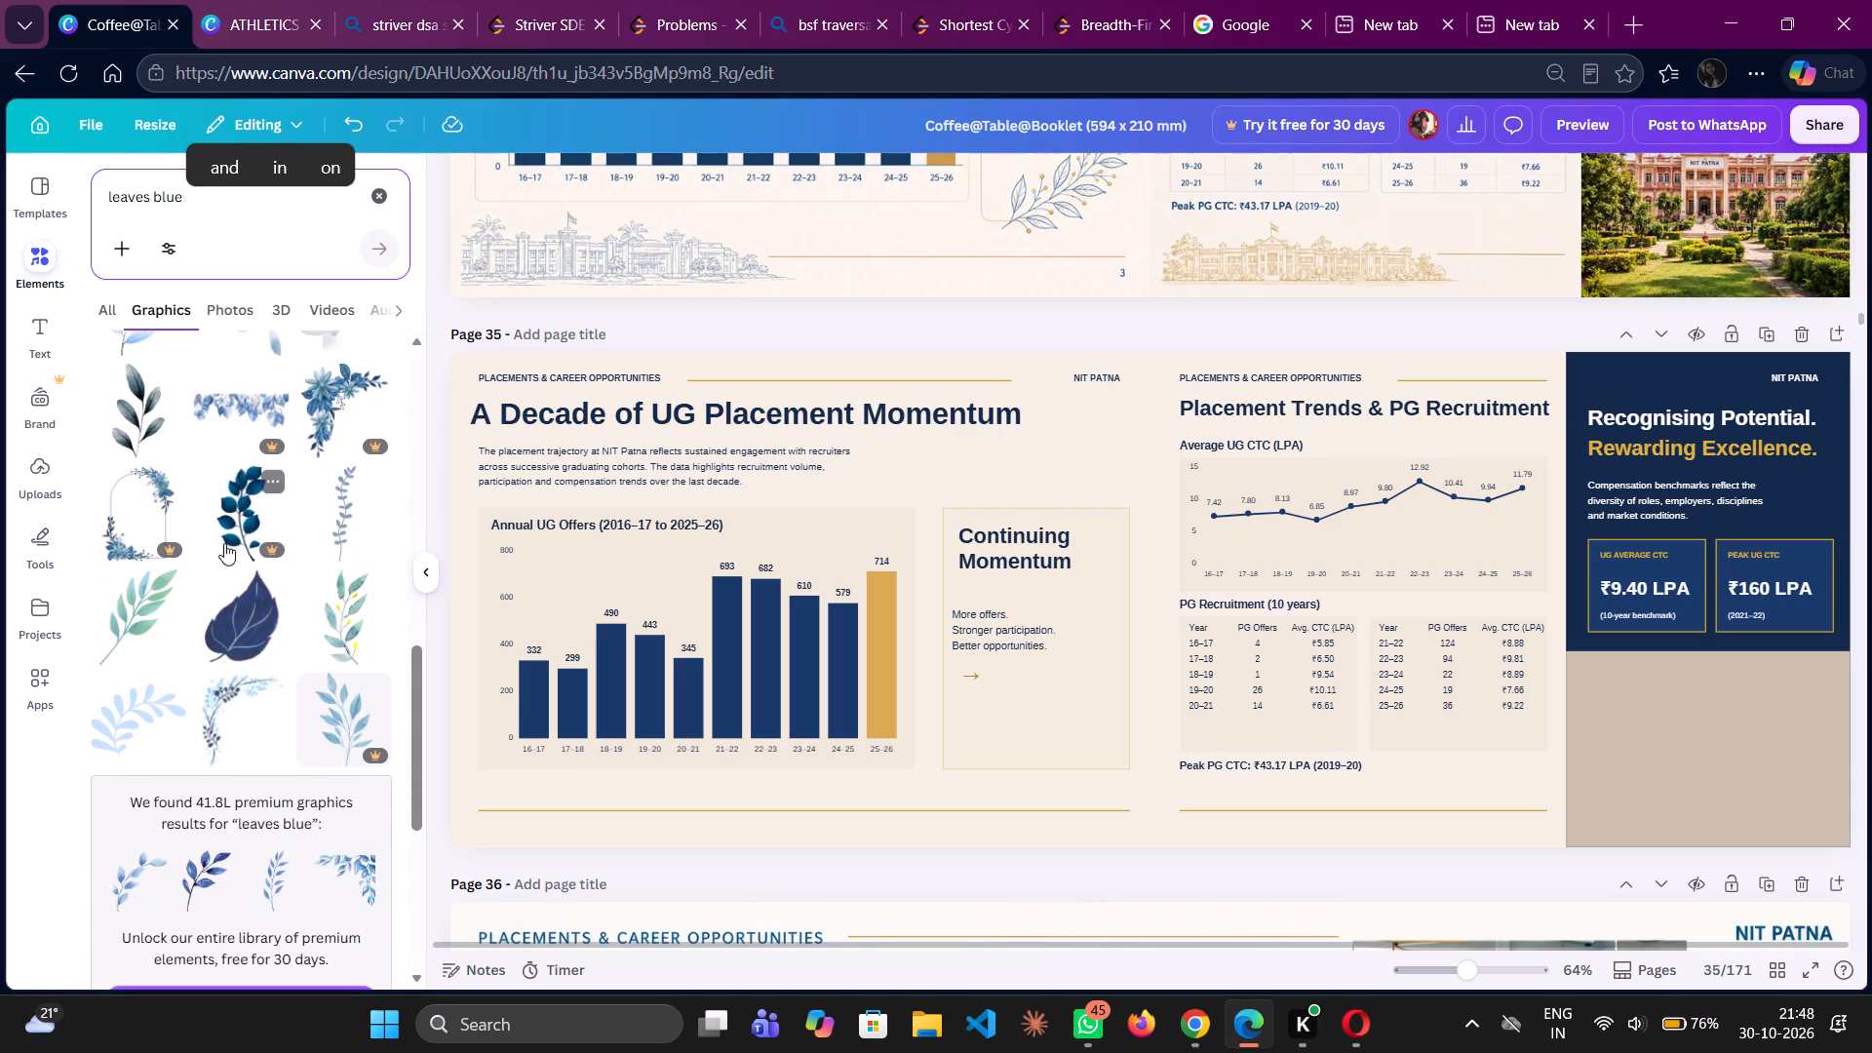
{"action": "scroll", "coordinate": [224, 543], "scroll_direction": "down", "scroll_amount": 1}
{"action": "scroll", "coordinate": [275, 707], "scroll_direction": "down", "scroll_amount": 3}
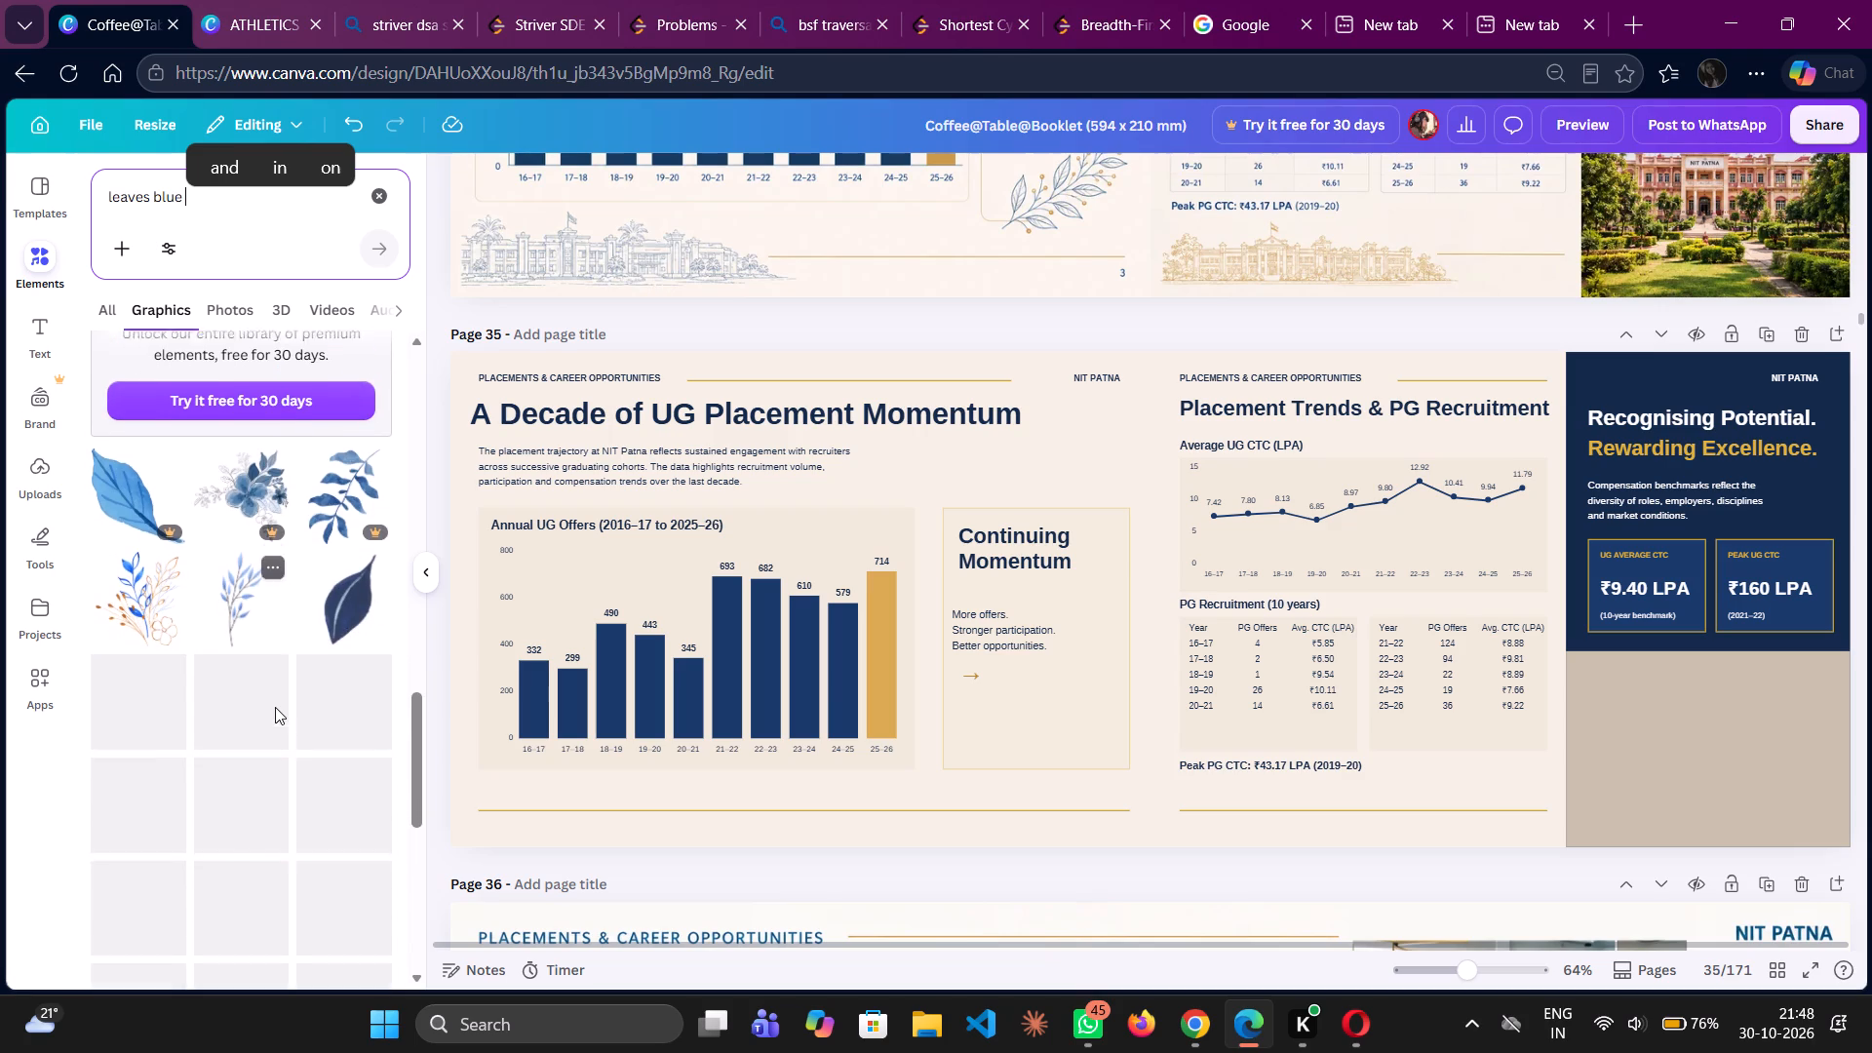
{"action": "scroll", "coordinate": [275, 707], "scroll_direction": "down", "scroll_amount": 2}
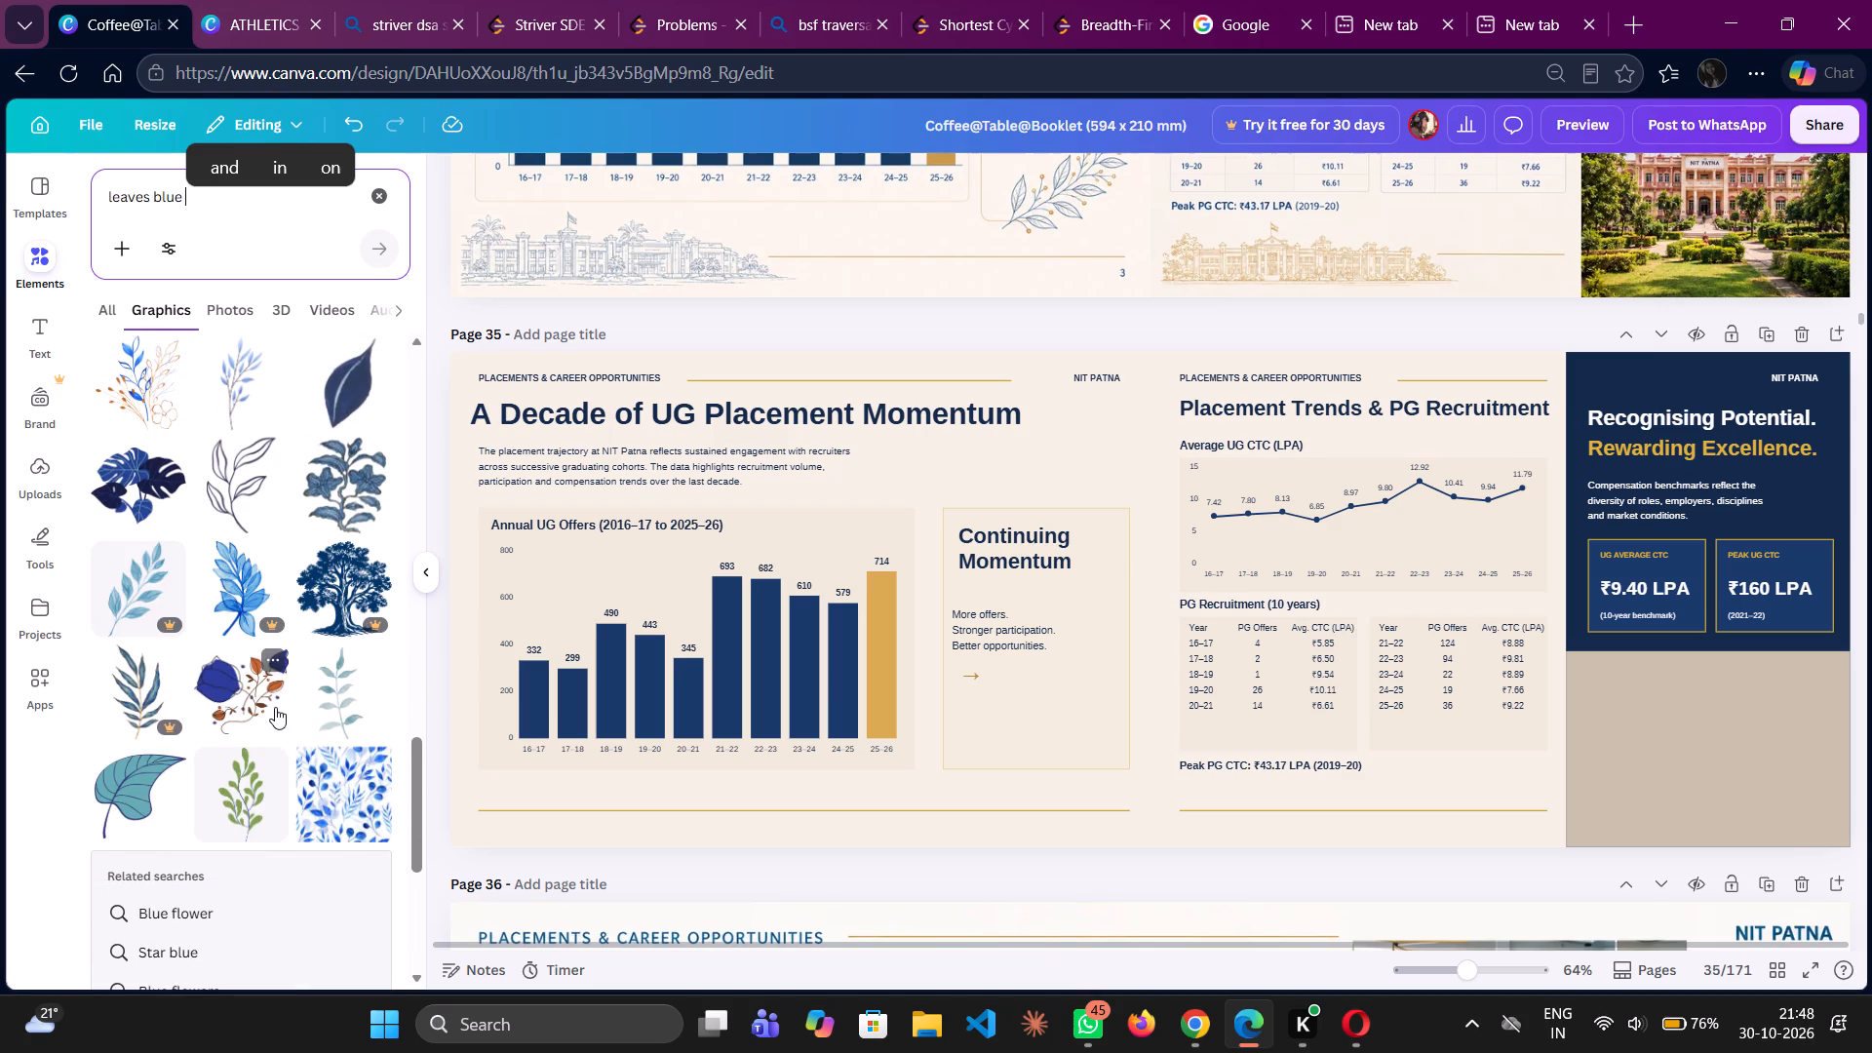
{"action": "left_click", "coordinate": [250, 493]}
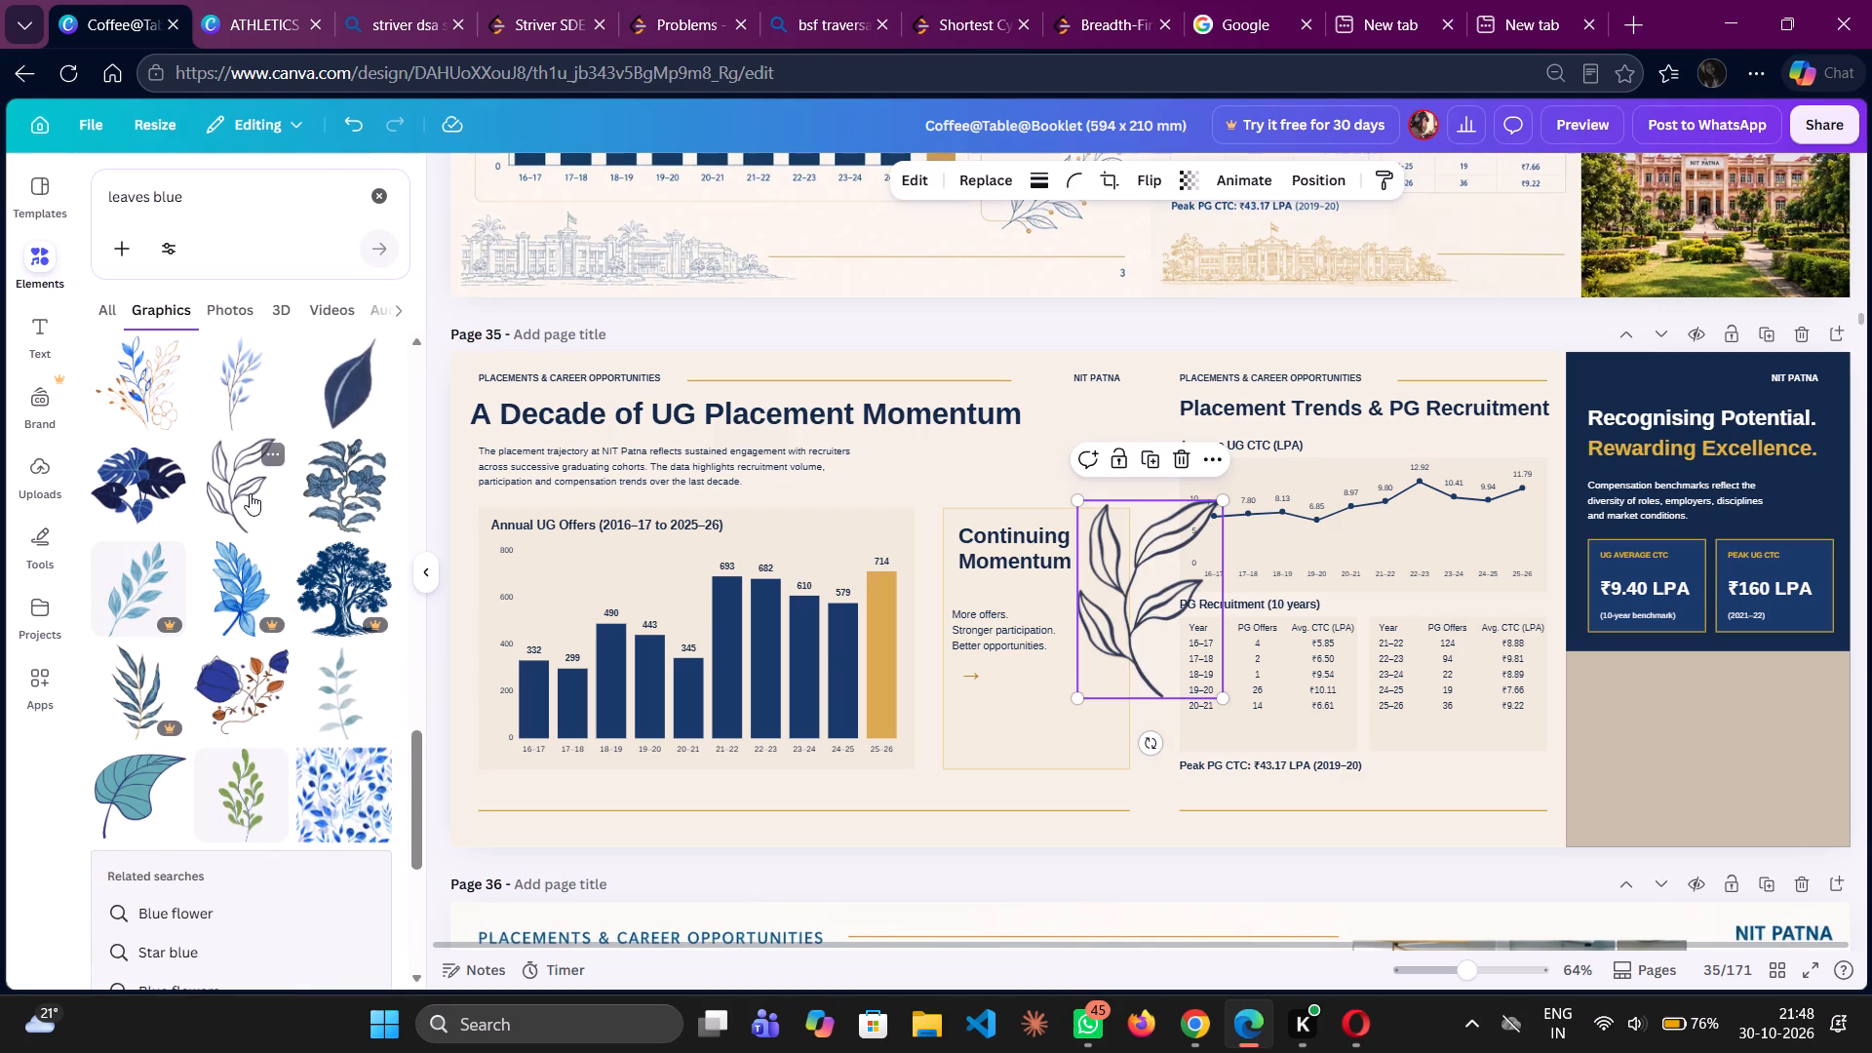
Flip the outlined leaf sprig horizontally and rotate it clockwise so its stem points toward the lower left.
{"action": "left_click", "coordinate": [1157, 745]}
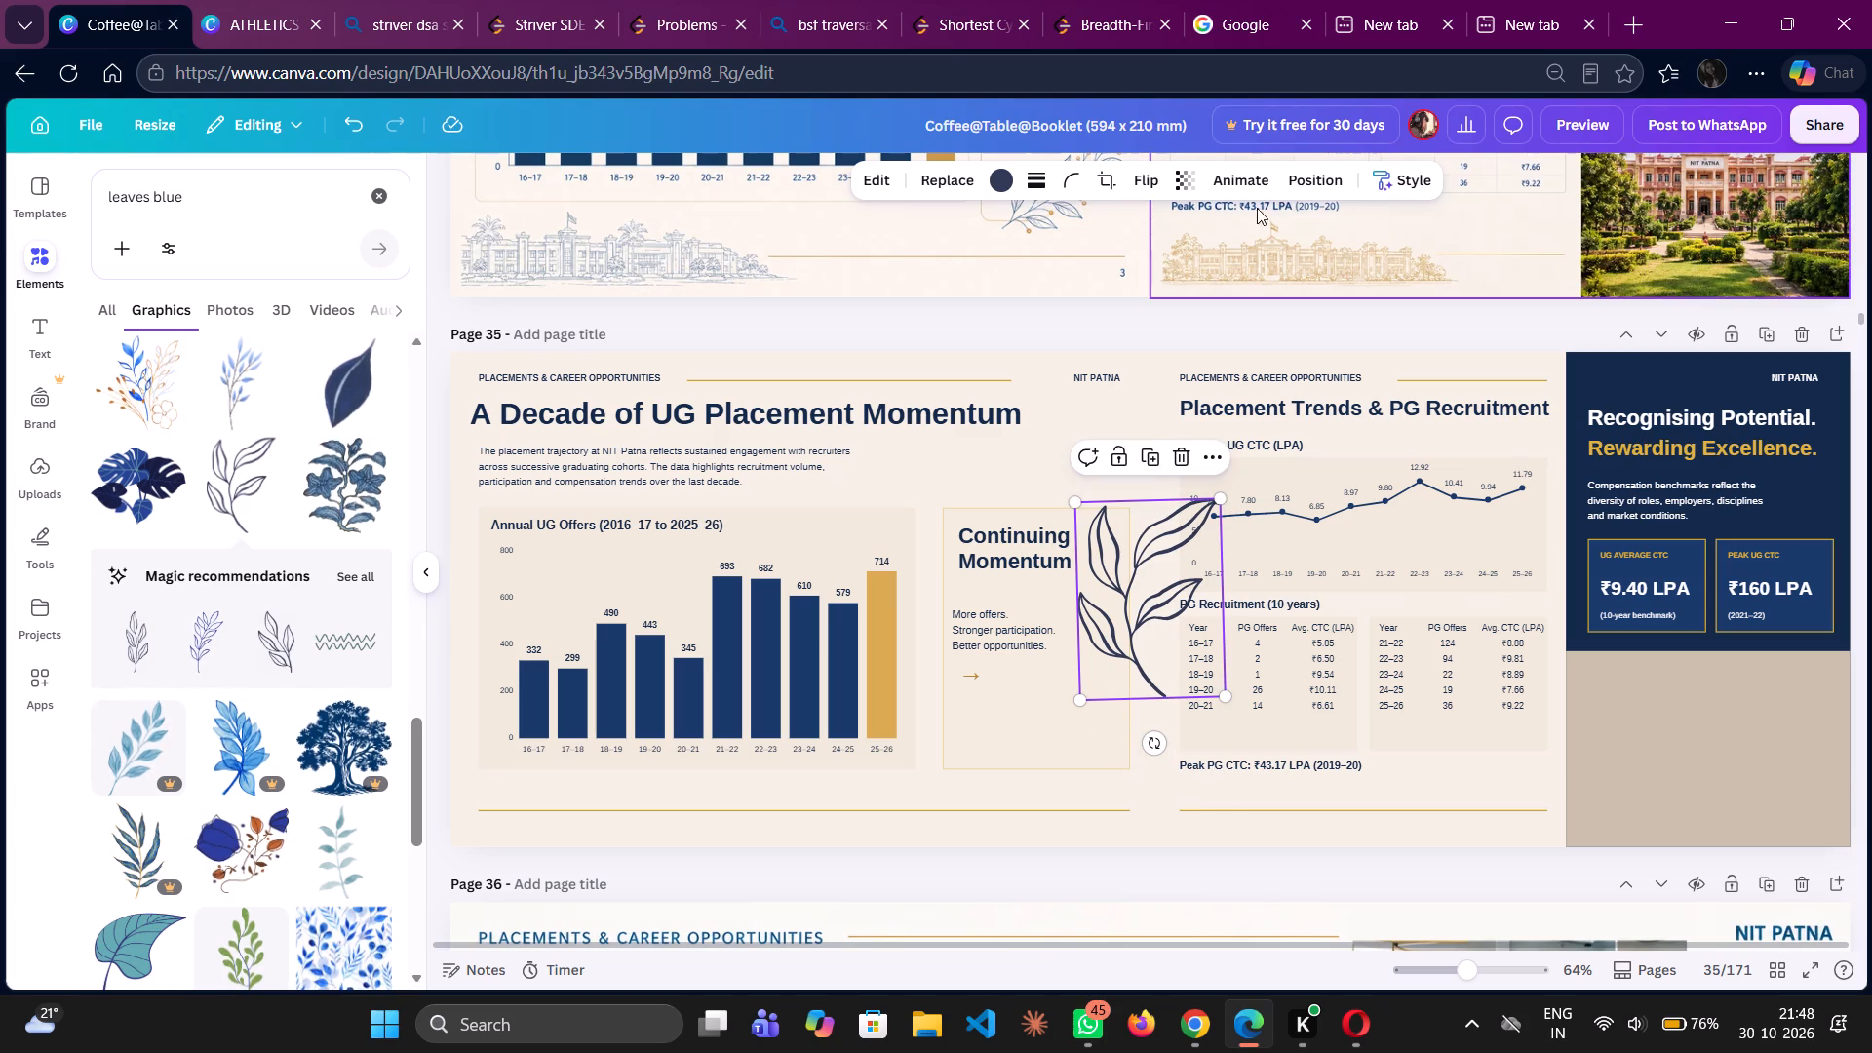
{"action": "left_click", "coordinate": [1149, 179]}
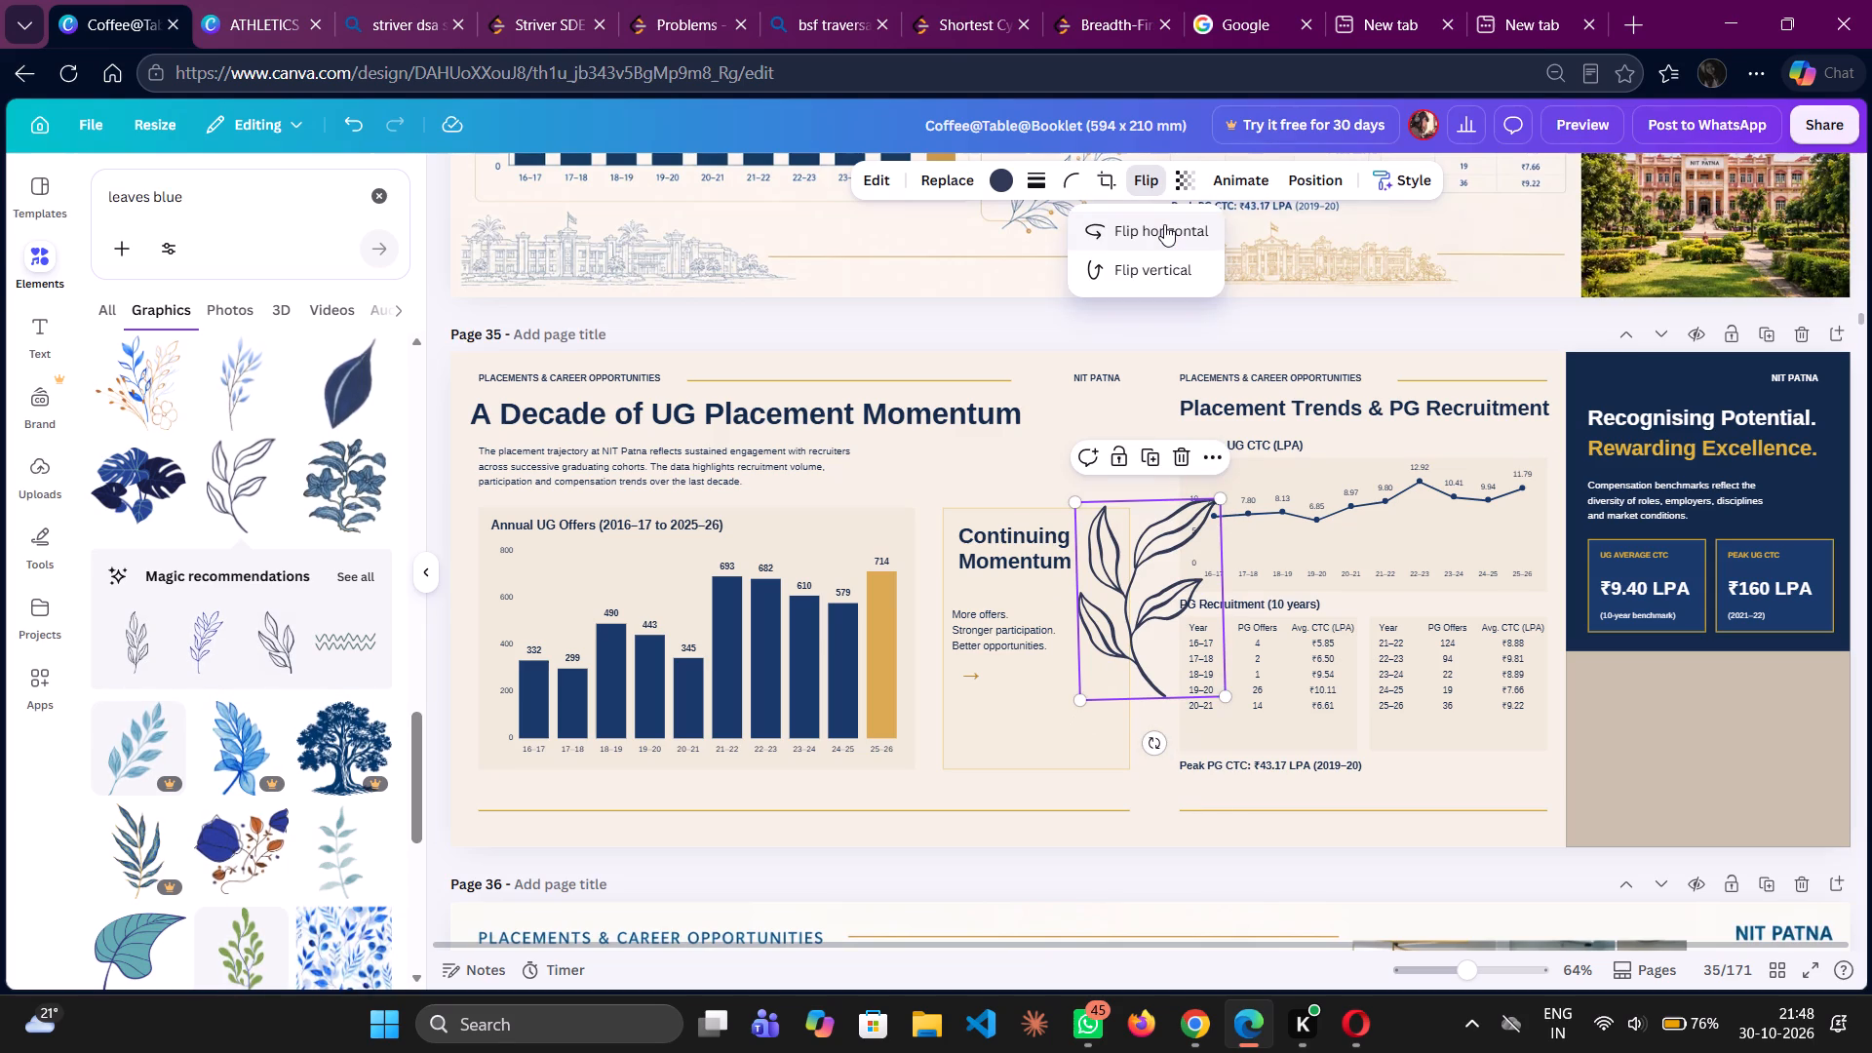
{"action": "left_click", "coordinate": [1164, 224]}
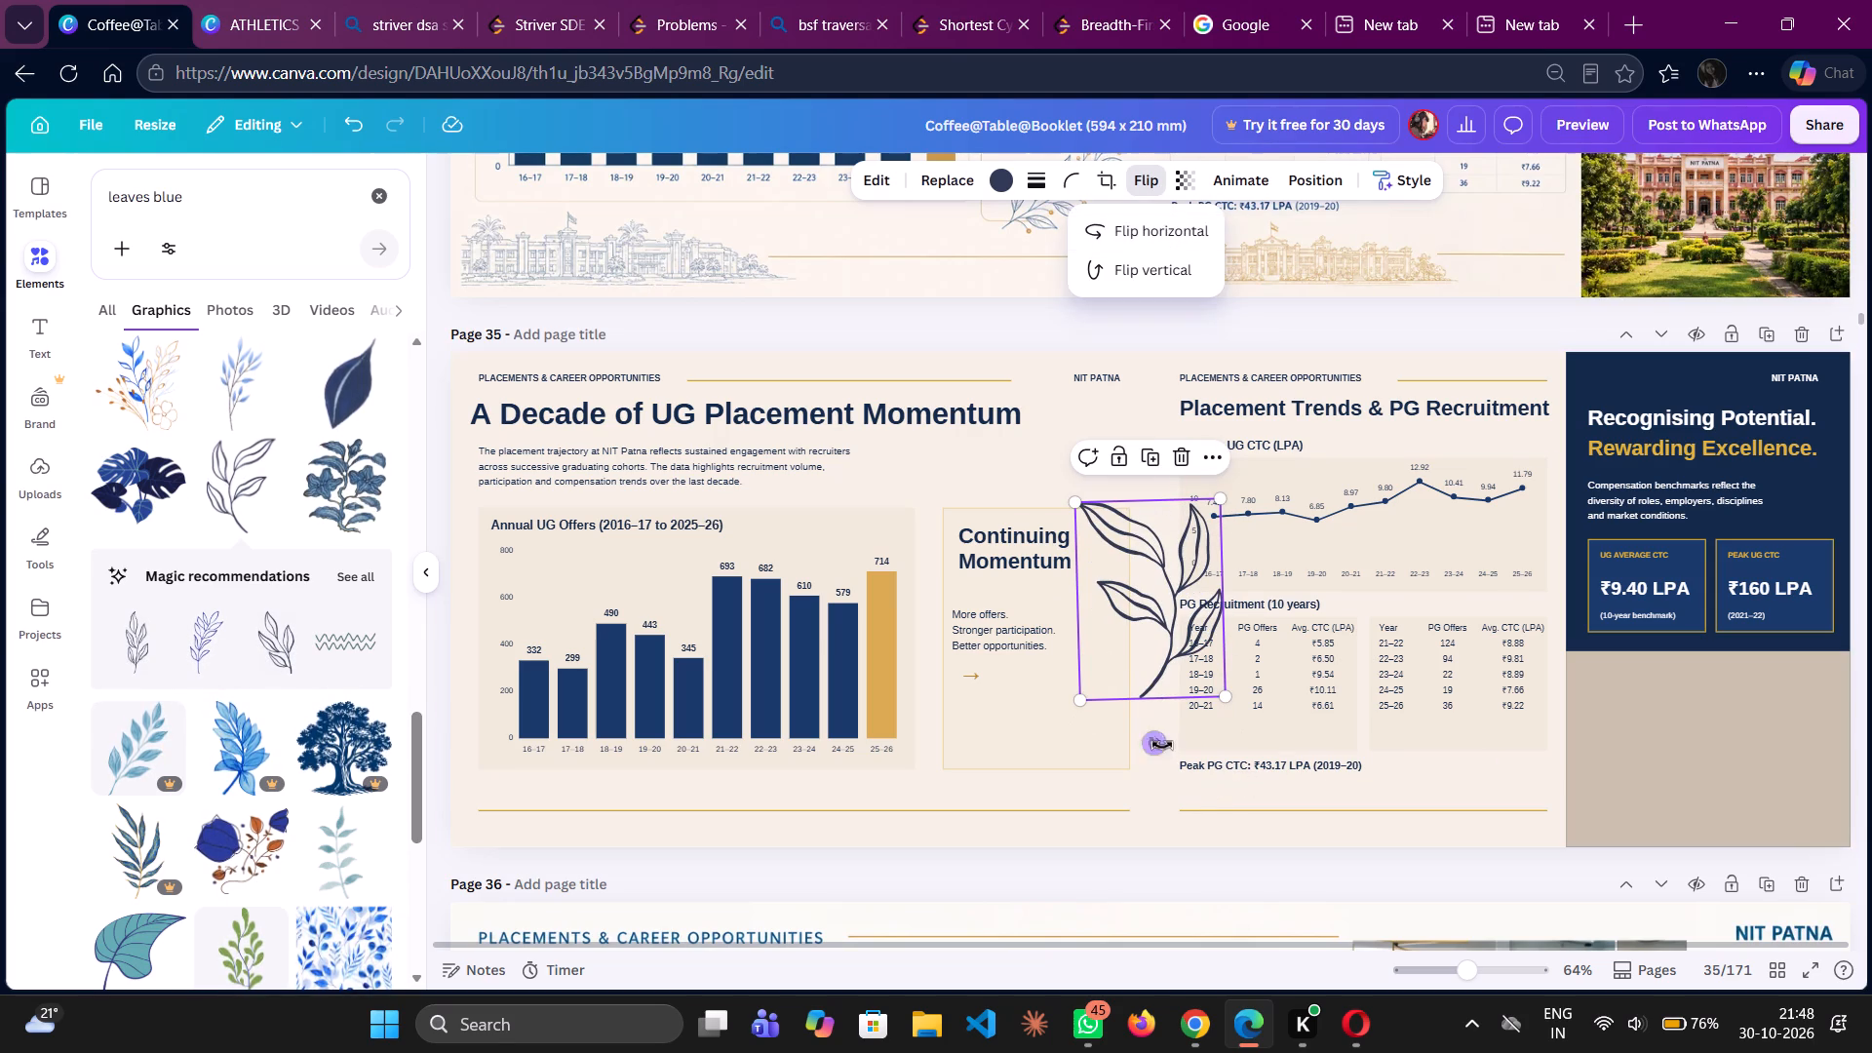
{"action": "left_click_drag", "start_coordinate": [1162, 745], "coordinate": [1039, 700]}
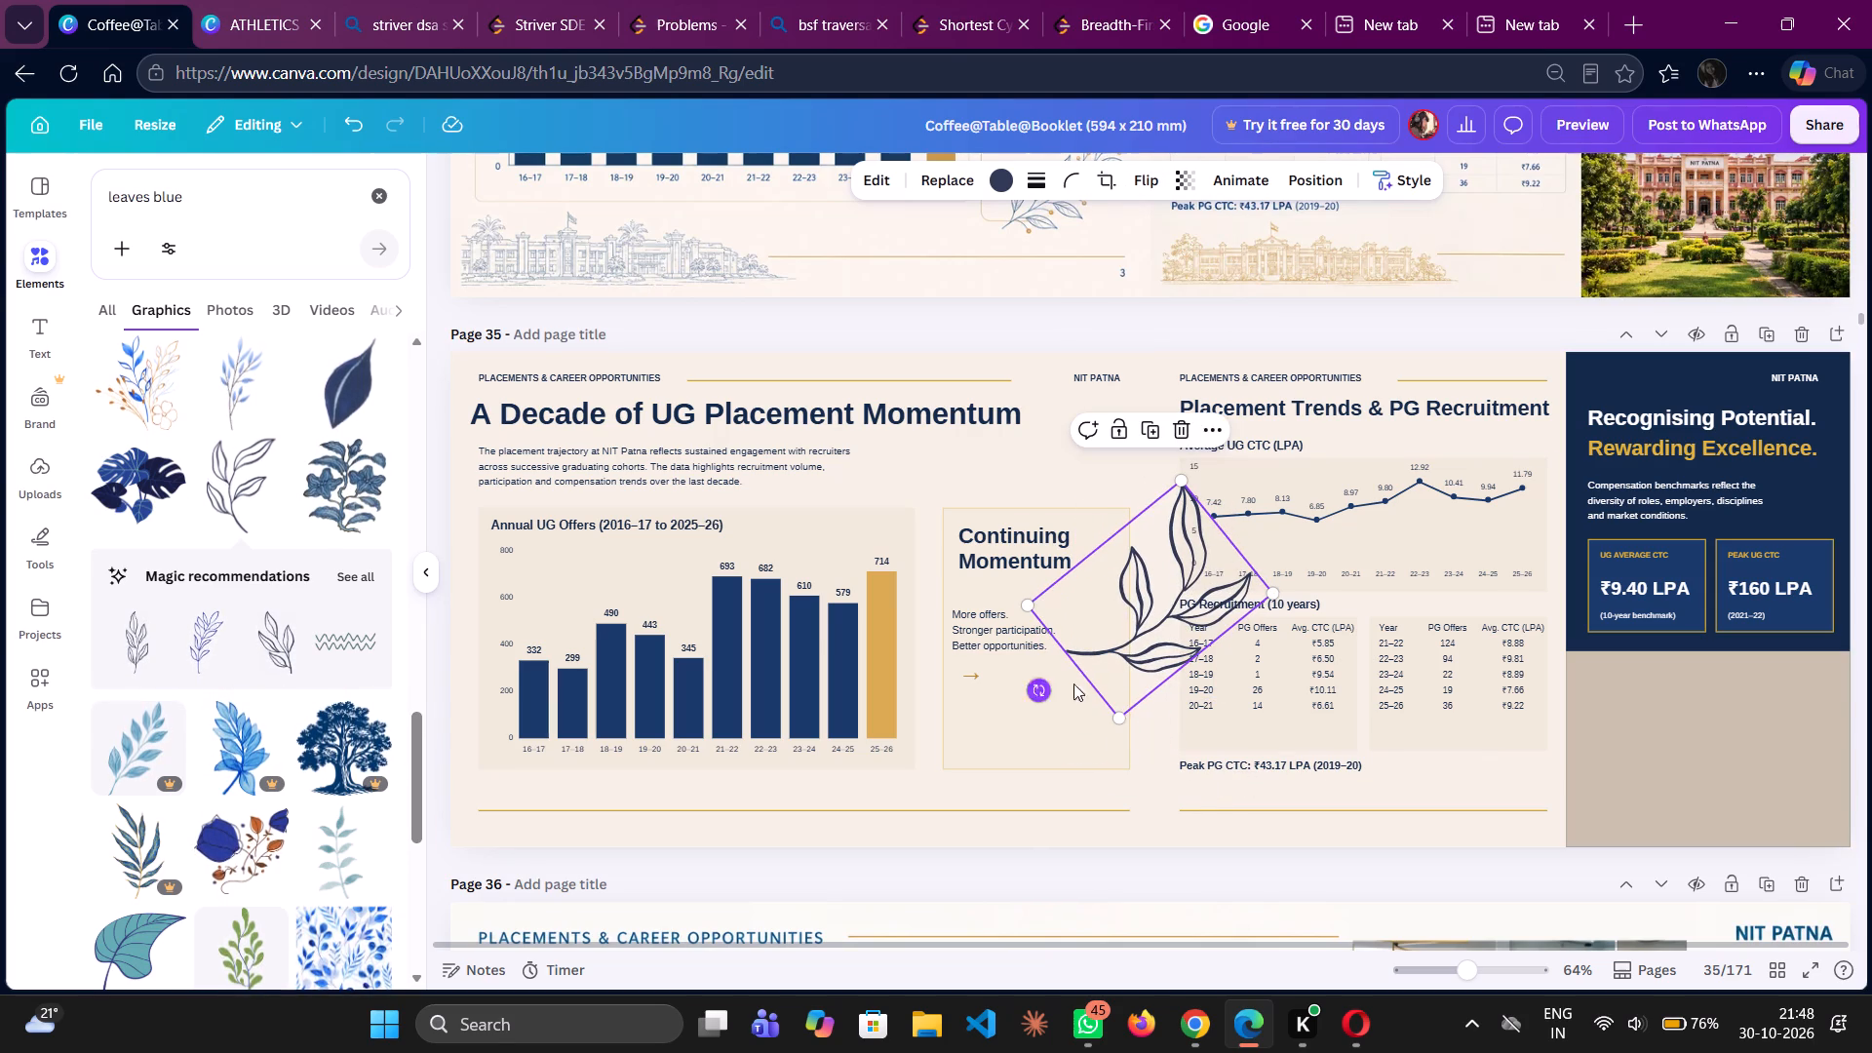
Shrink the leaf sprig and place it over the lower-right corner of page 35's Continuing Momentum box.
{"action": "left_click_drag", "start_coordinate": [1163, 643], "coordinate": [1097, 751]}
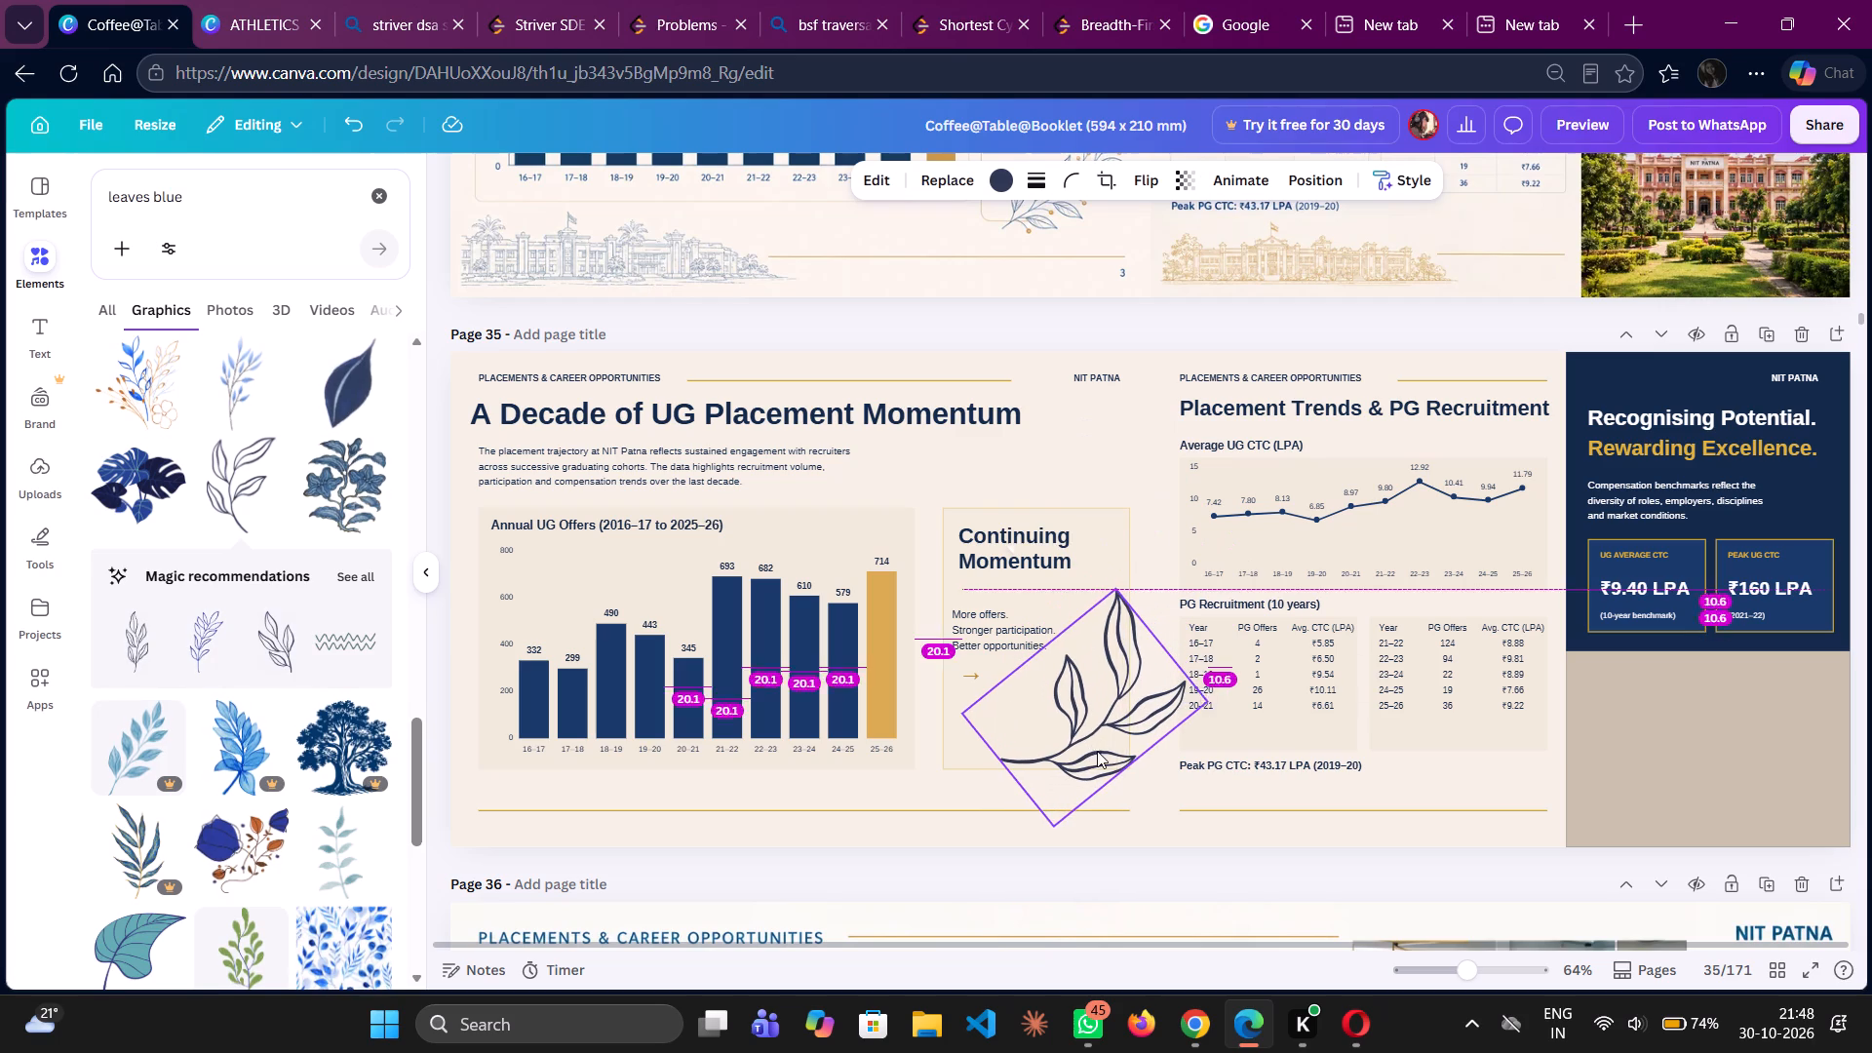
{"action": "left_click_drag", "start_coordinate": [1119, 586], "coordinate": [1090, 730]}
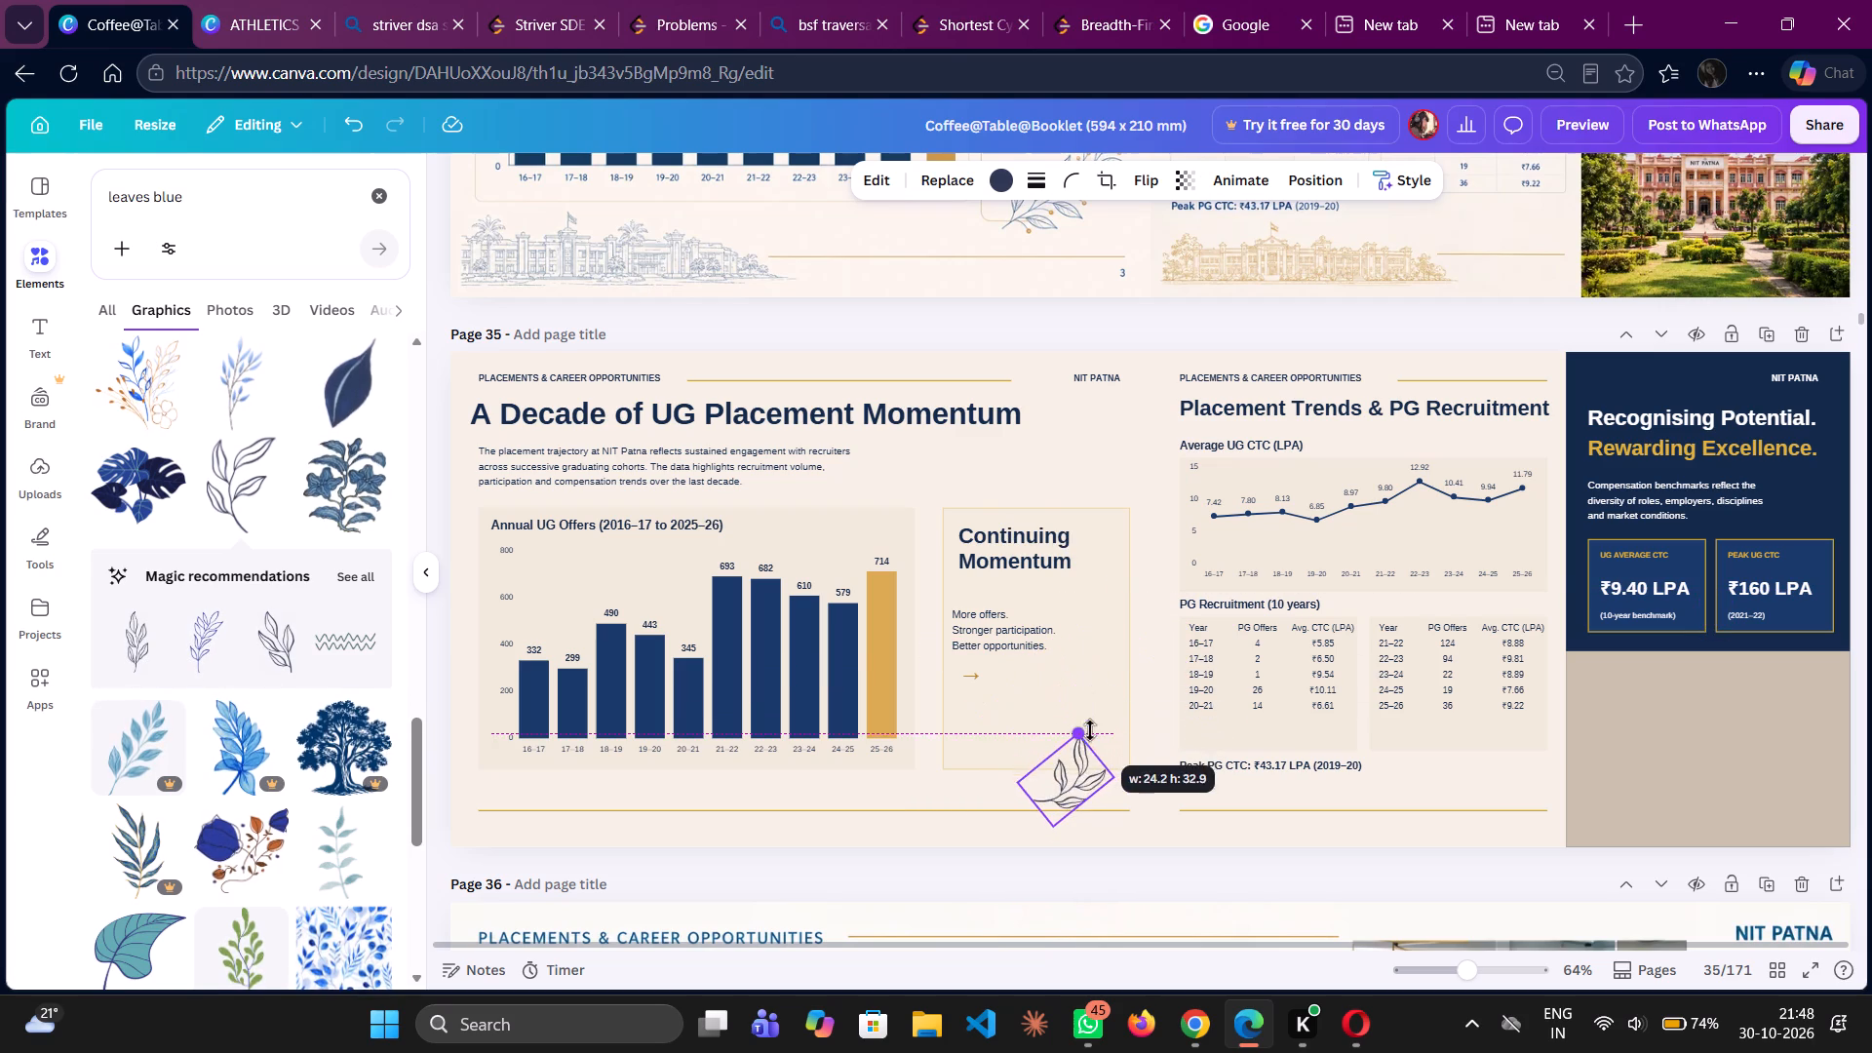
{"action": "left_click_drag", "start_coordinate": [1090, 730], "coordinate": [1087, 751]}
{"action": "left_click_drag", "start_coordinate": [1062, 806], "coordinate": [1112, 768]}
{"action": "left_click", "coordinate": [1134, 568]}
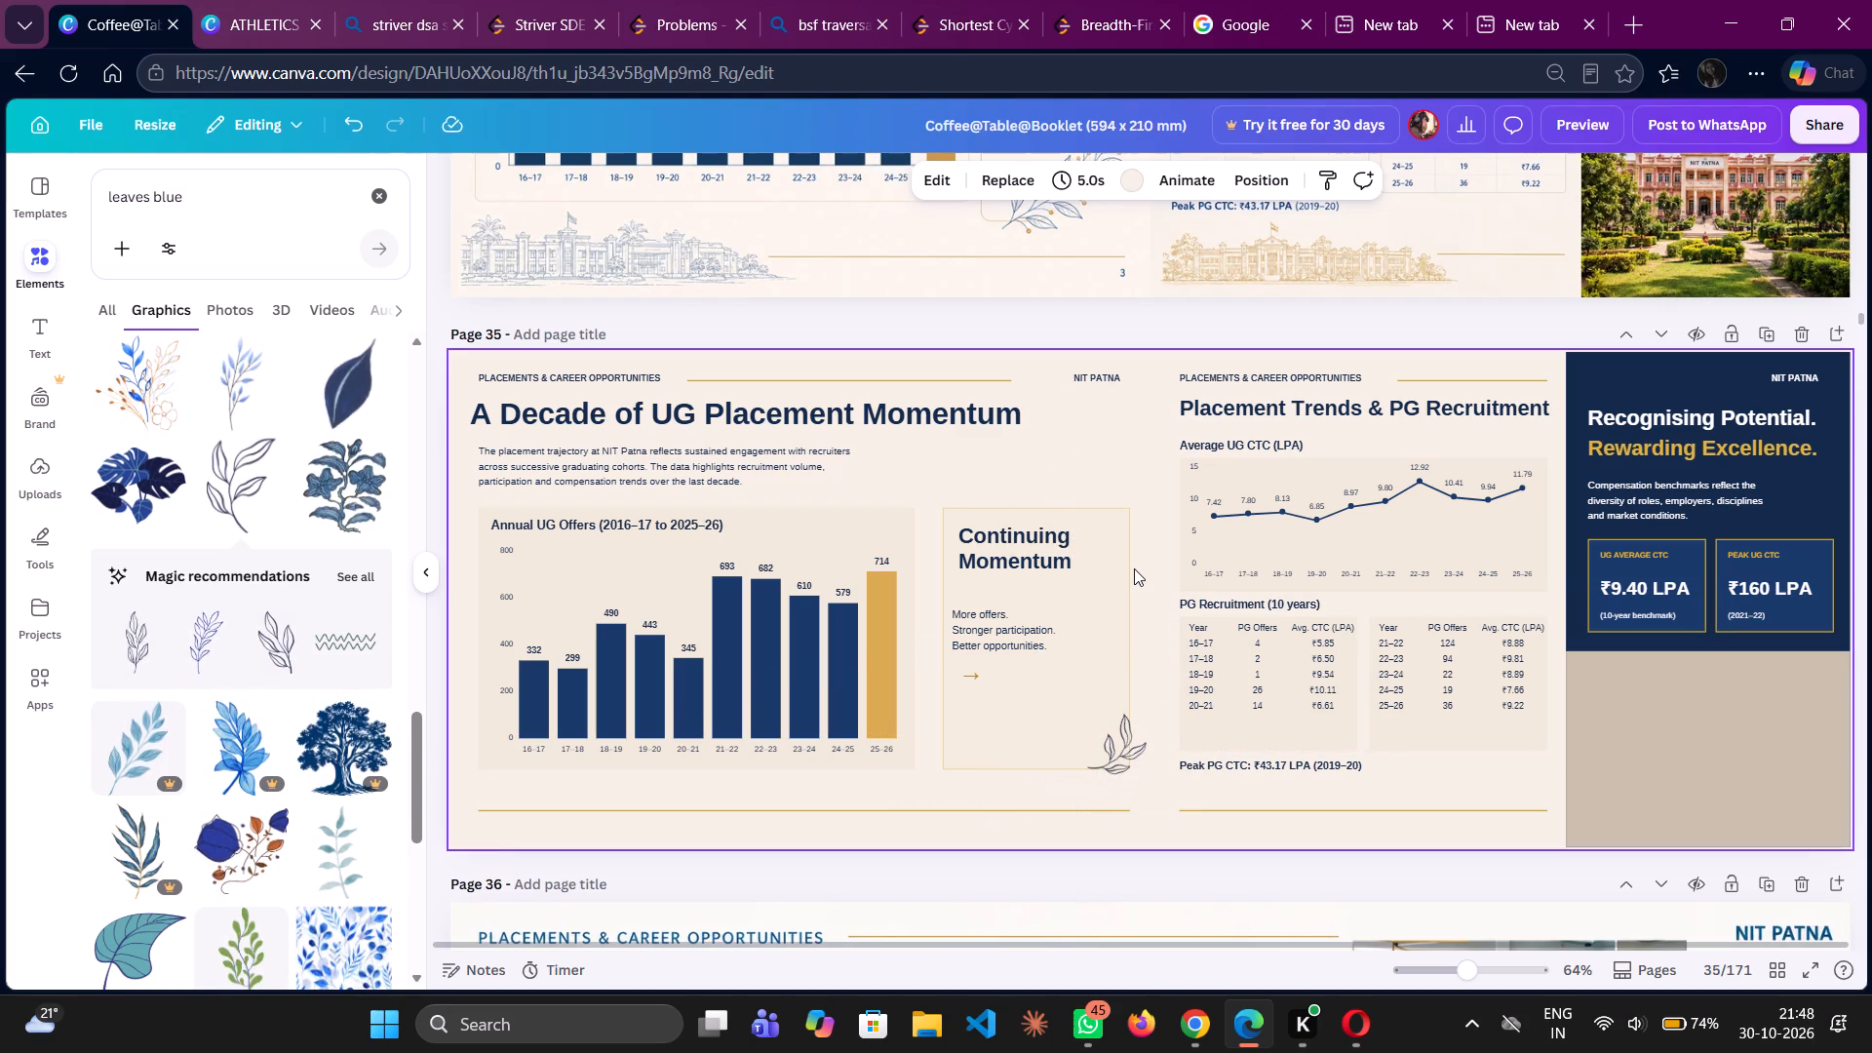
Find the pale beige watercolour leaf branch further down the blue leaf graphics and add it to page 35.
{"action": "scroll", "coordinate": [281, 889], "scroll_direction": "down", "scroll_amount": 2}
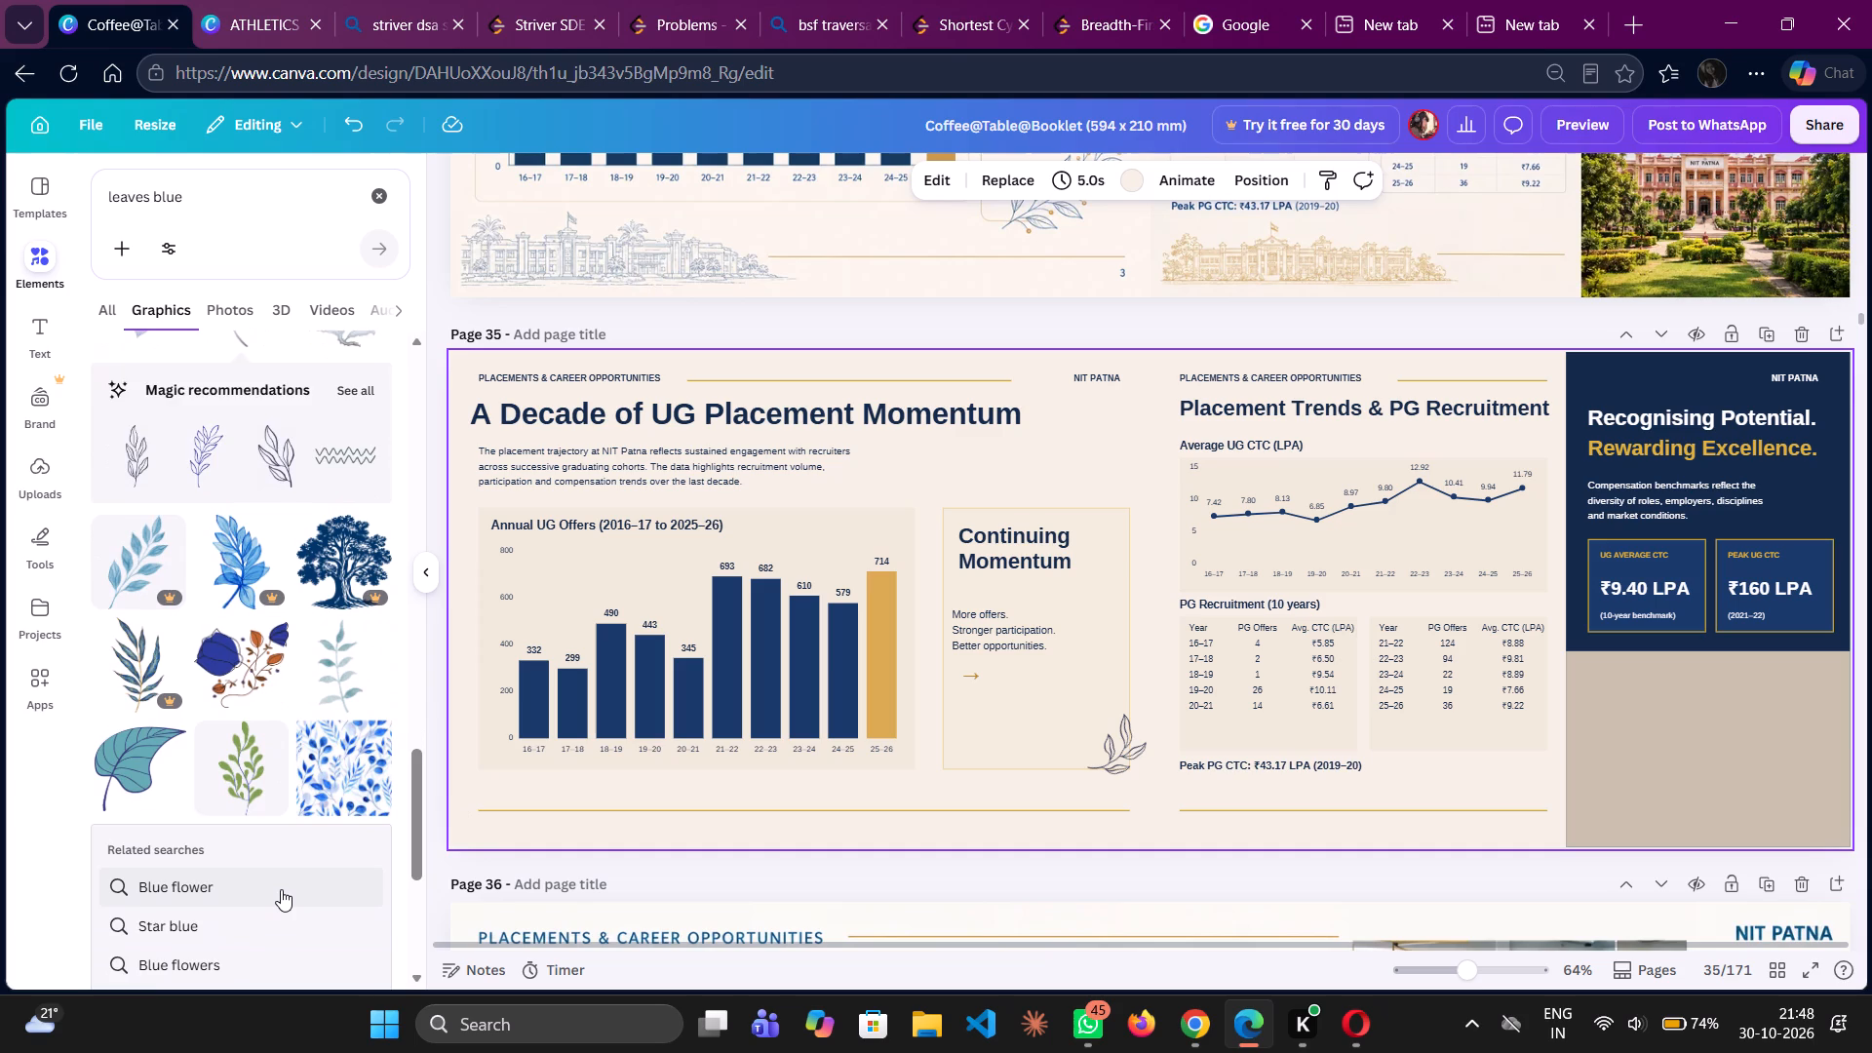
{"action": "scroll", "coordinate": [281, 889], "scroll_direction": "down", "scroll_amount": 2}
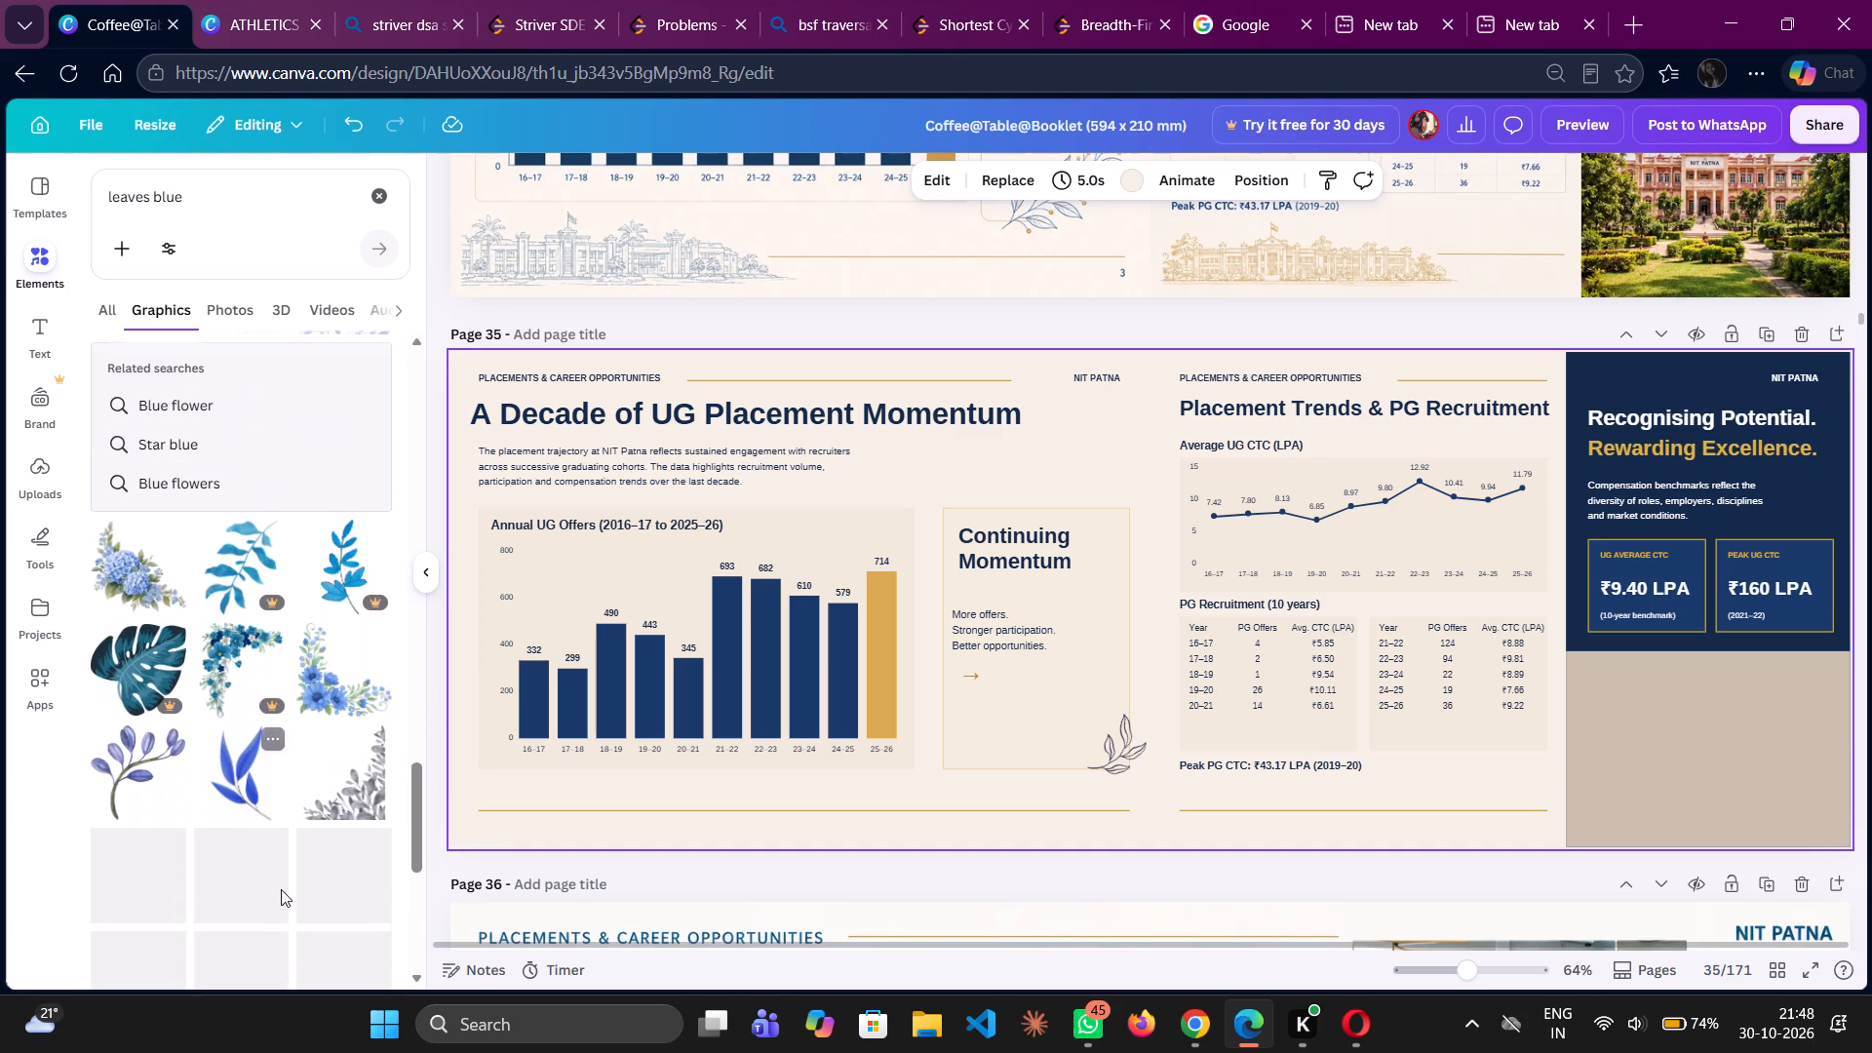
{"action": "scroll", "coordinate": [281, 889], "scroll_direction": "down", "scroll_amount": 2}
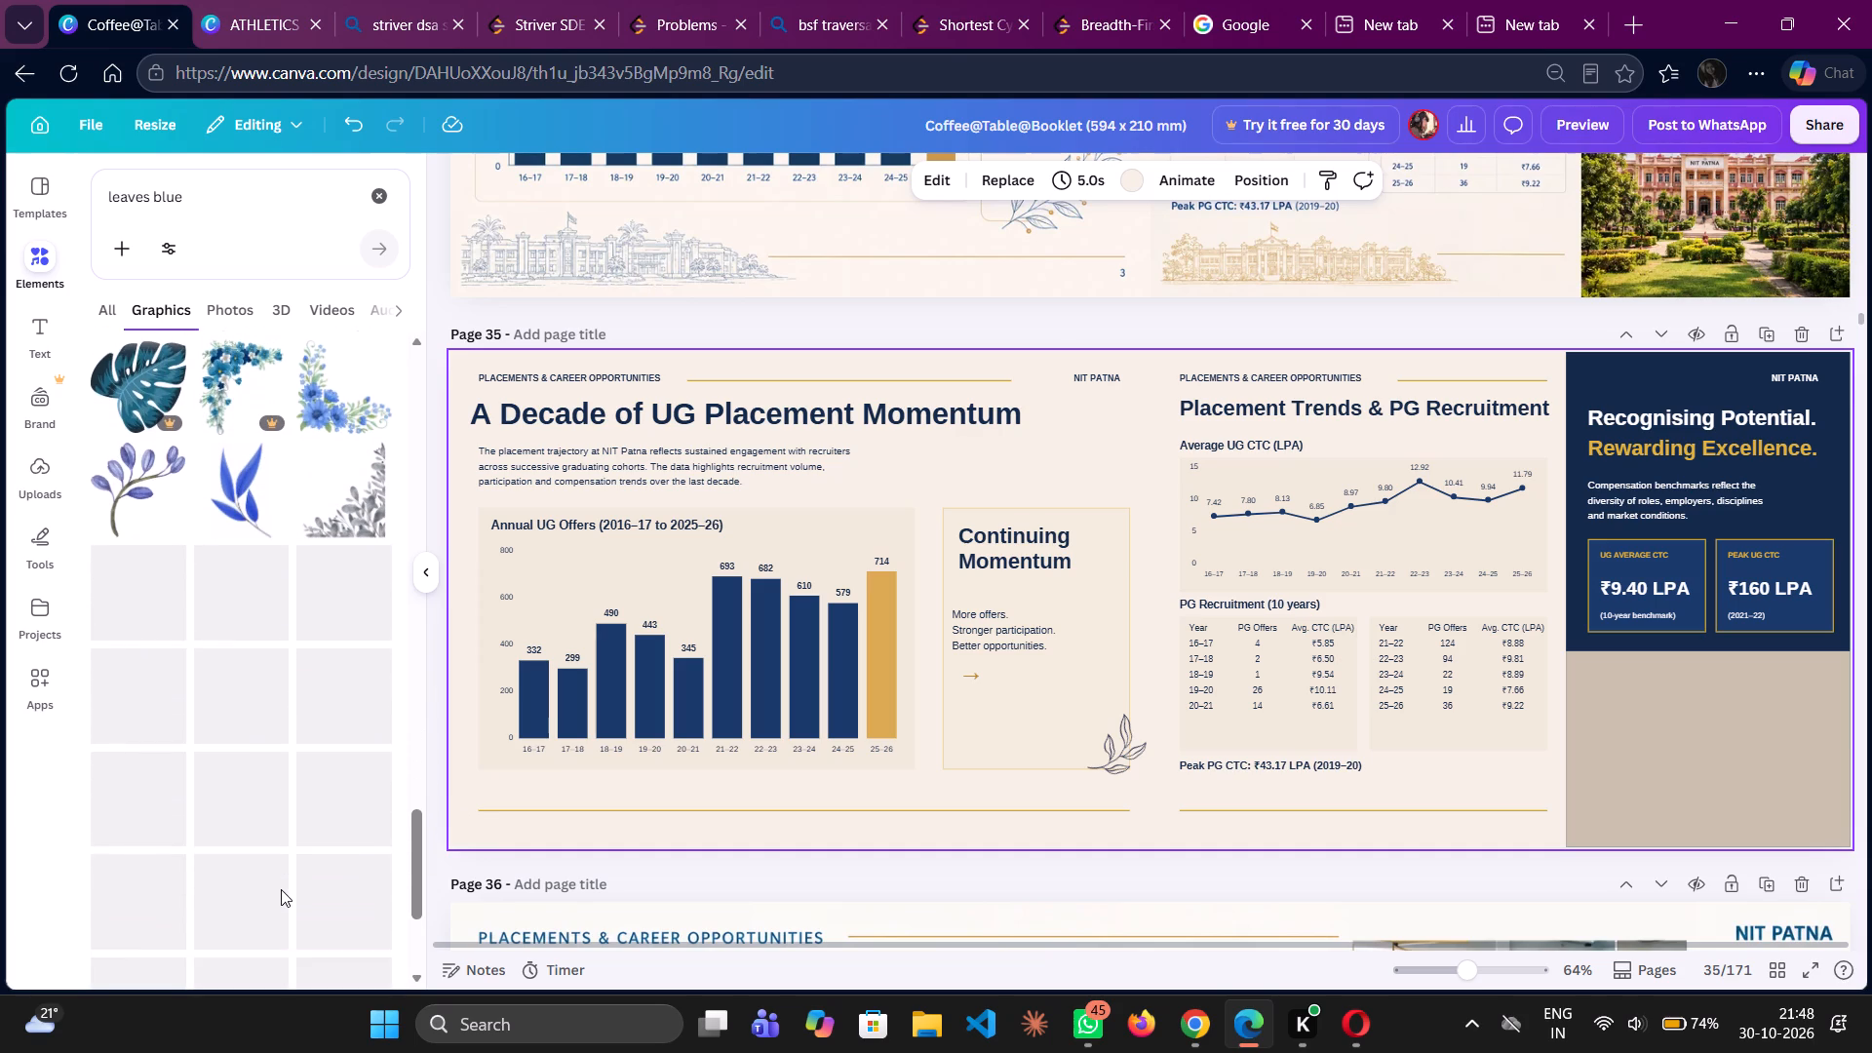
{"action": "scroll", "coordinate": [281, 889], "scroll_direction": "down", "scroll_amount": 1}
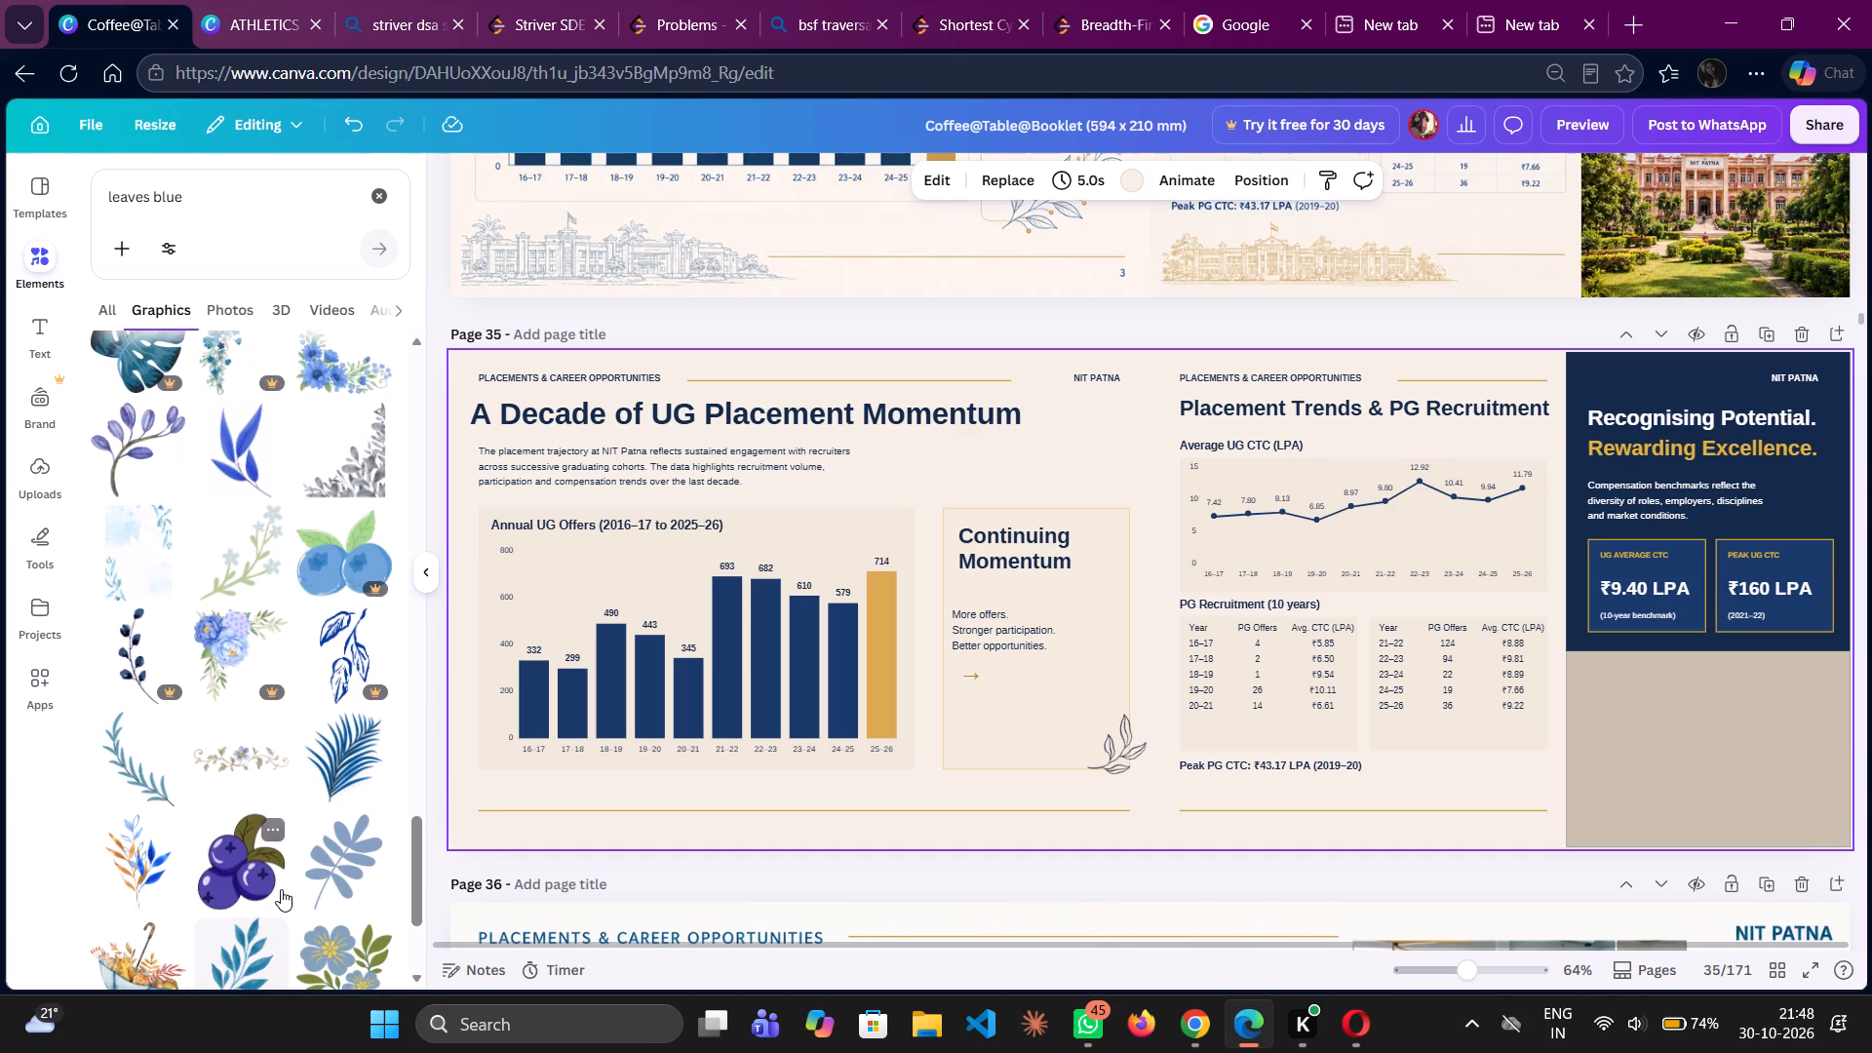
{"action": "scroll", "coordinate": [187, 892], "scroll_direction": "down", "scroll_amount": 1}
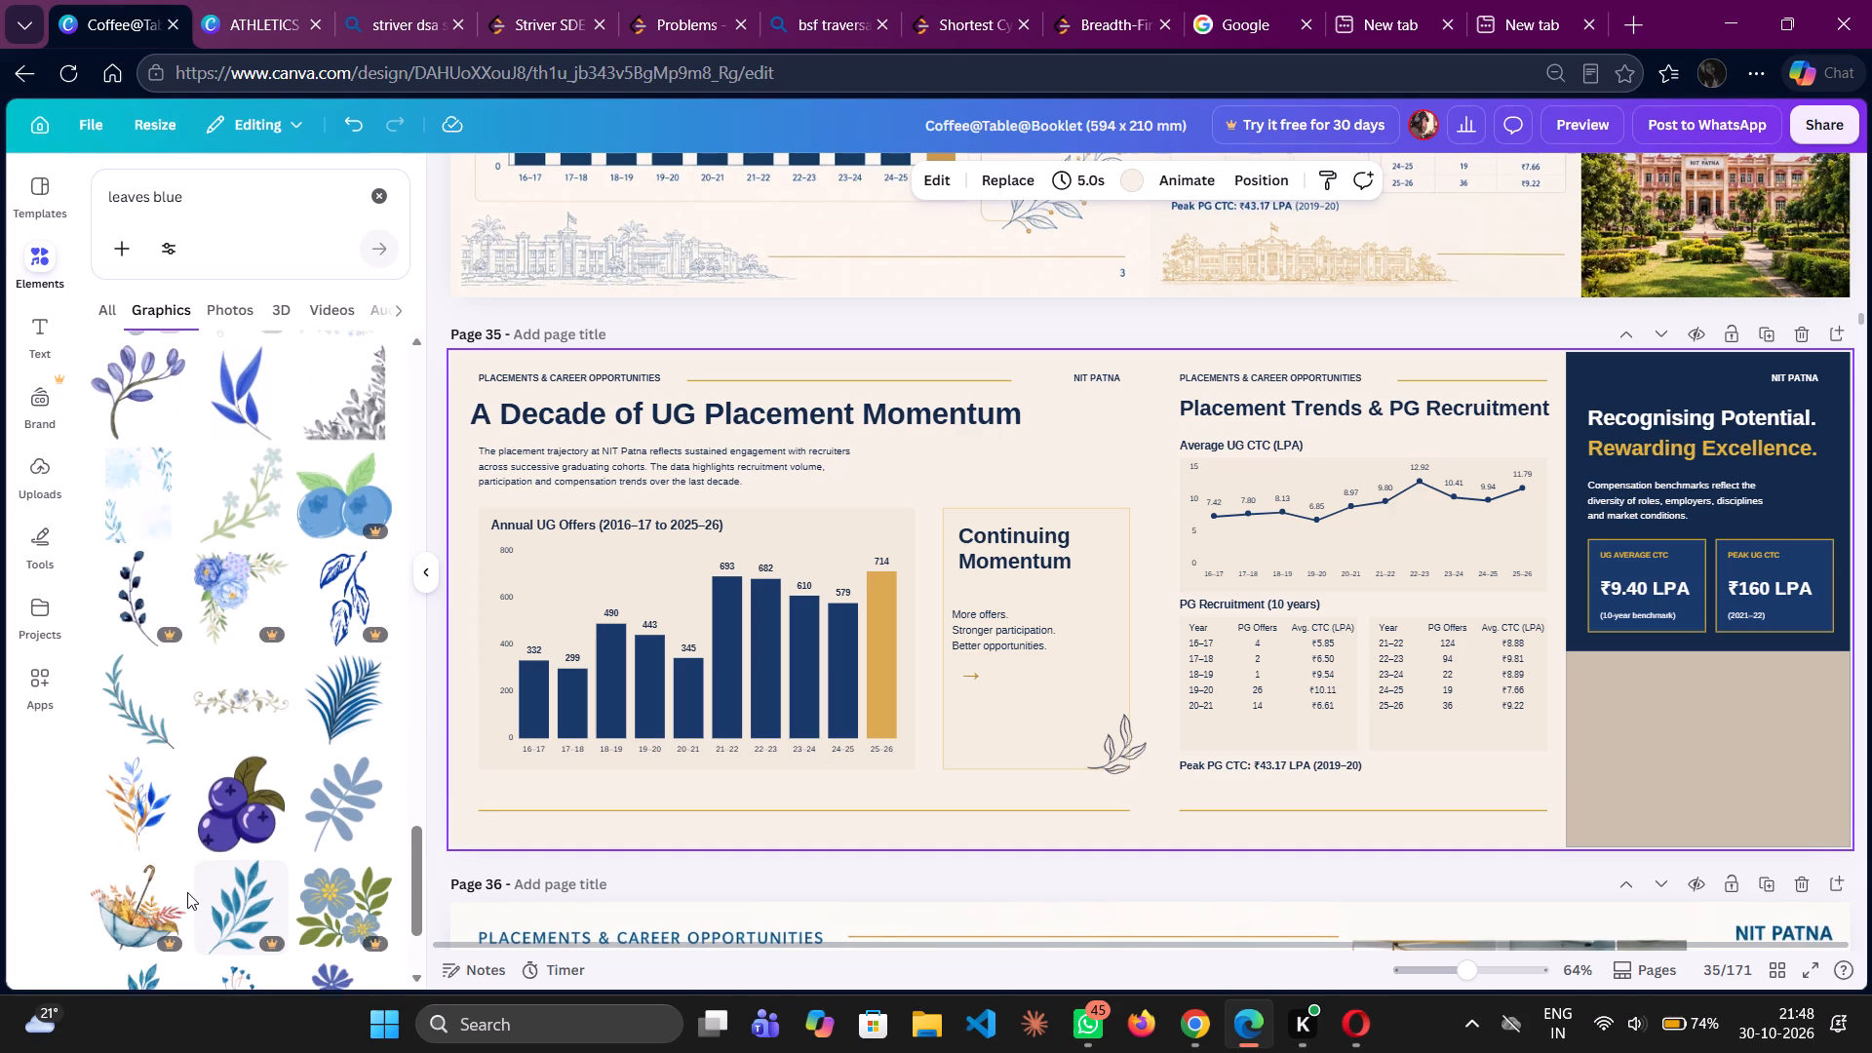
{"action": "scroll", "coordinate": [187, 892], "scroll_direction": "down", "scroll_amount": 3}
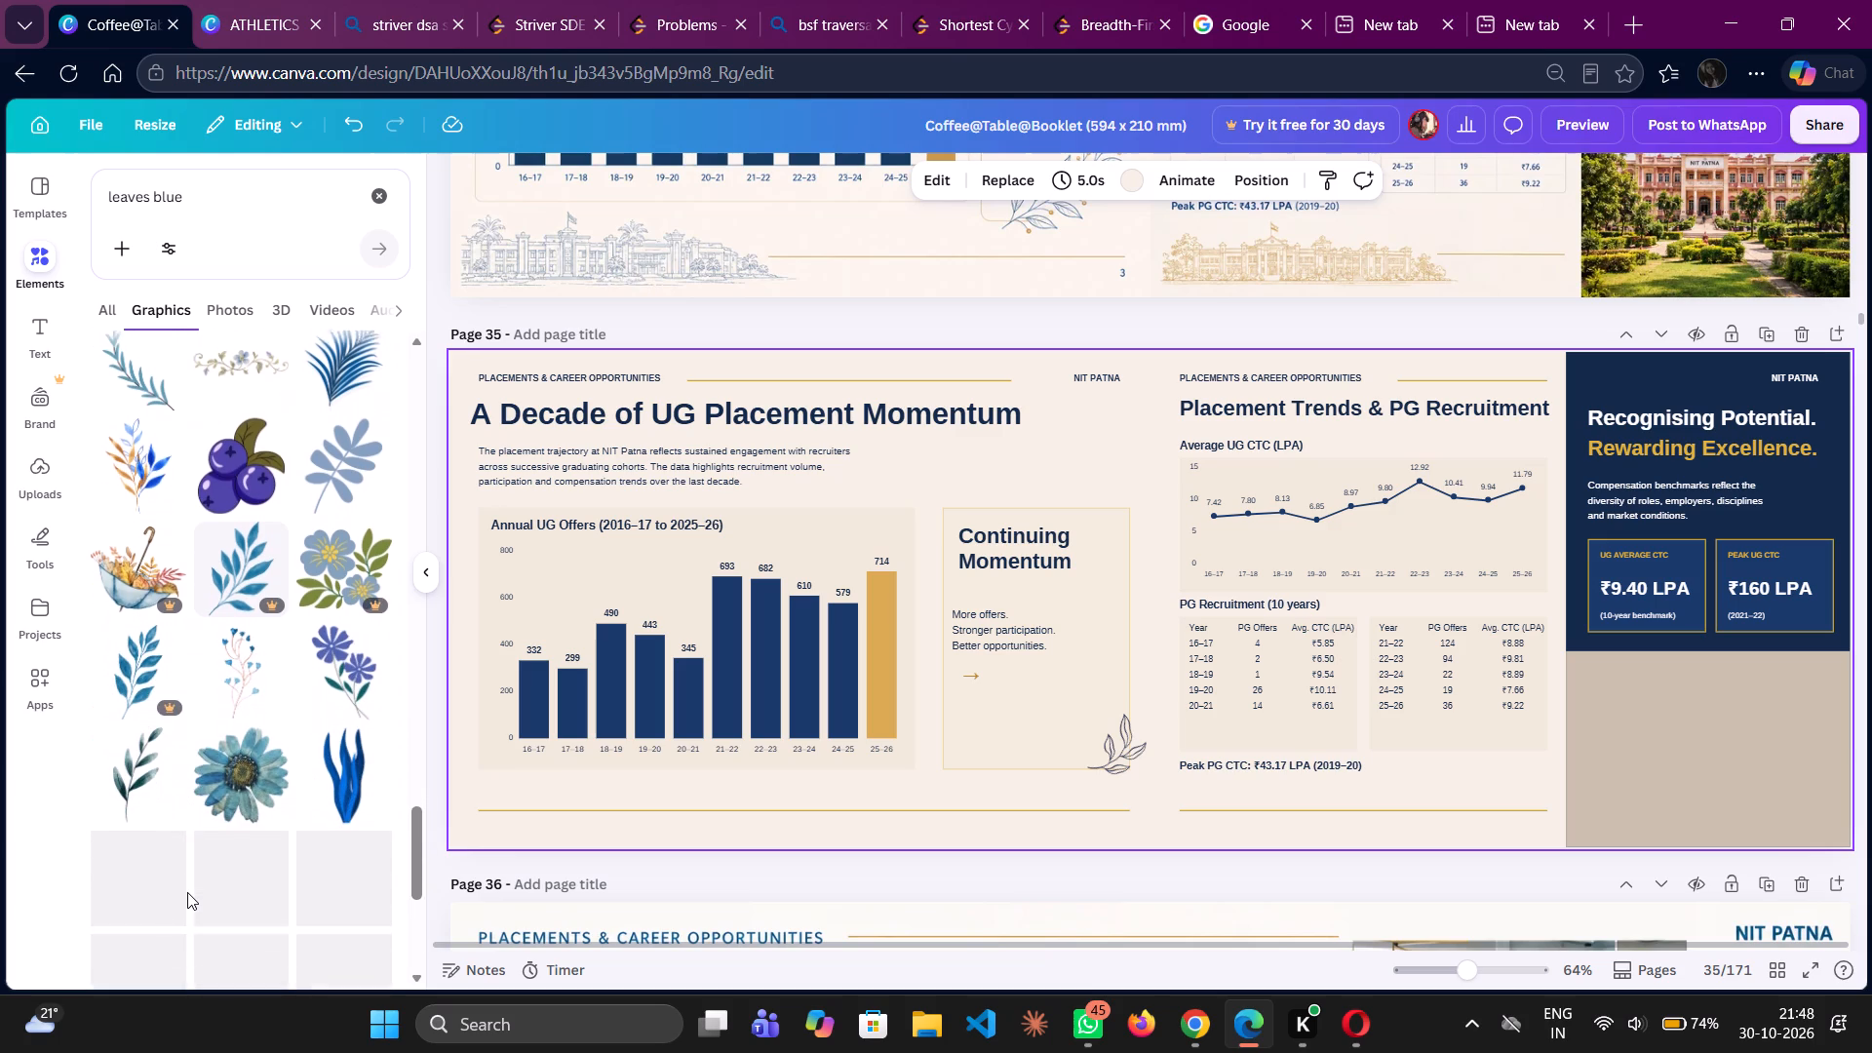
{"action": "scroll", "coordinate": [187, 892], "scroll_direction": "down", "scroll_amount": 2}
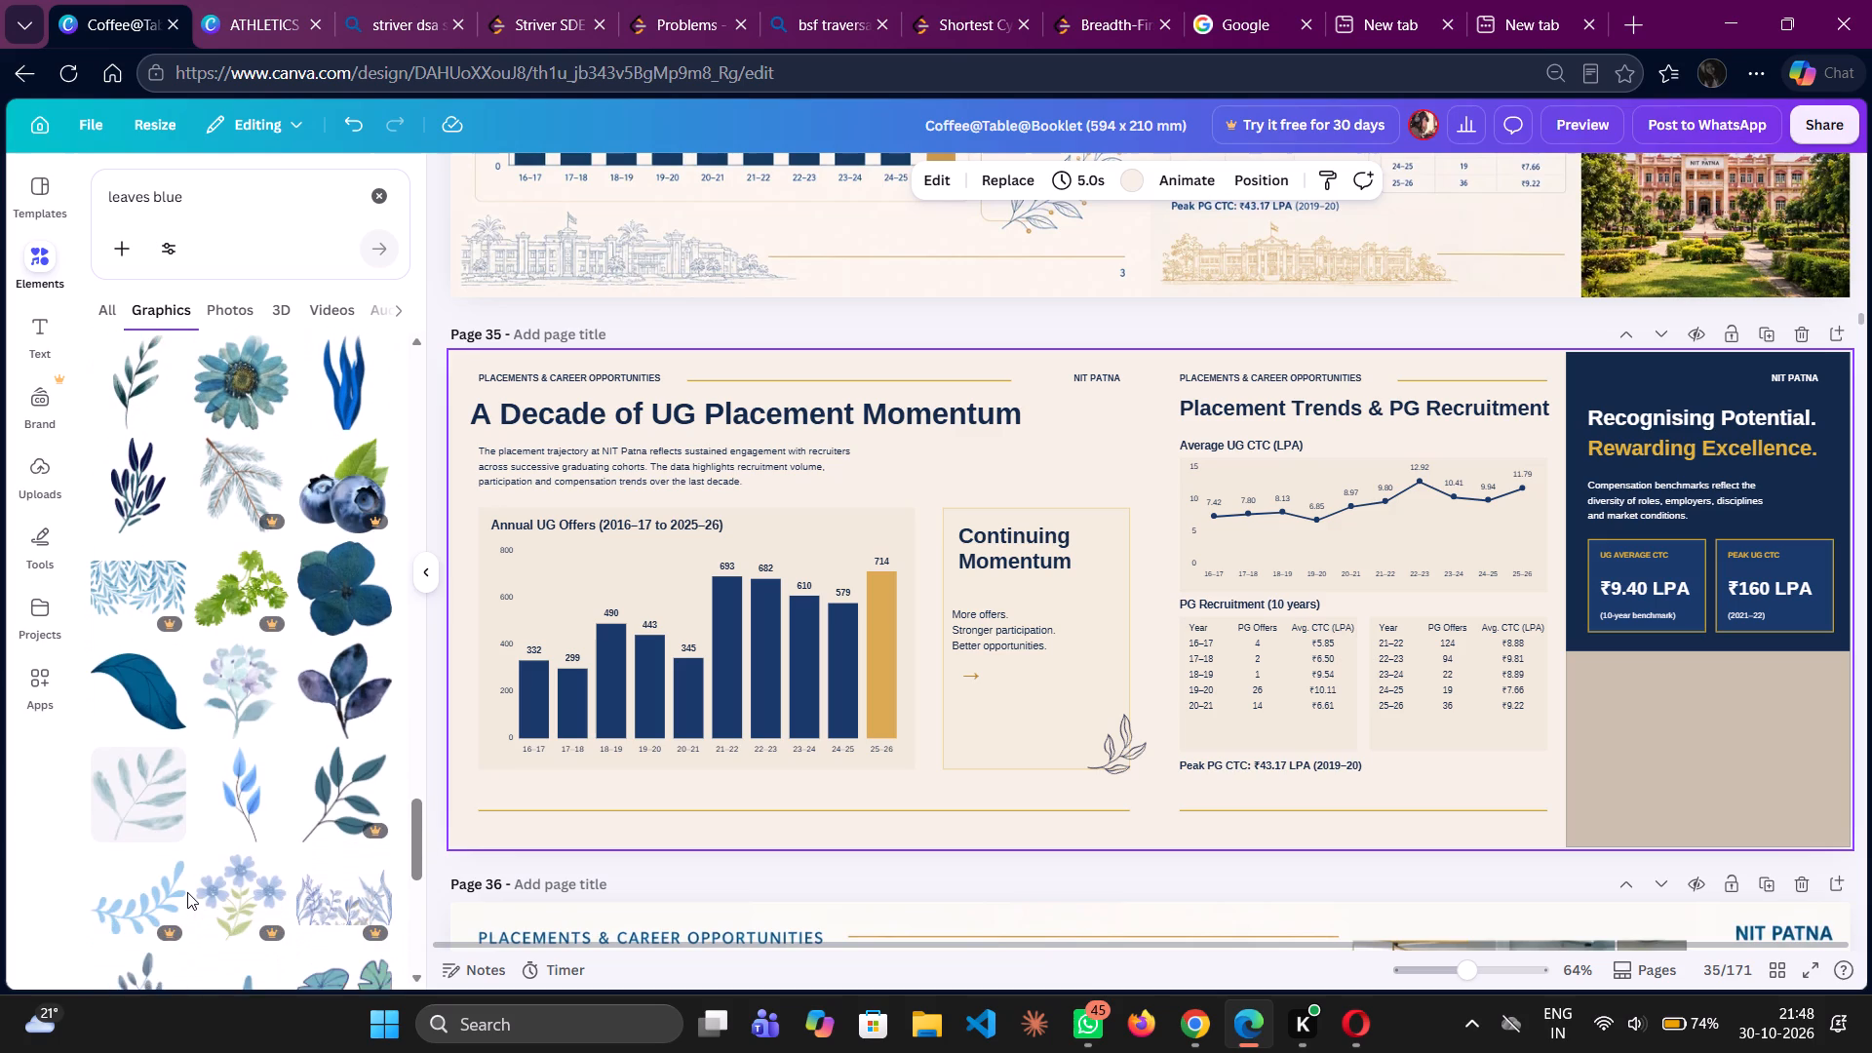
{"action": "scroll", "coordinate": [187, 892], "scroll_direction": "down", "scroll_amount": 3}
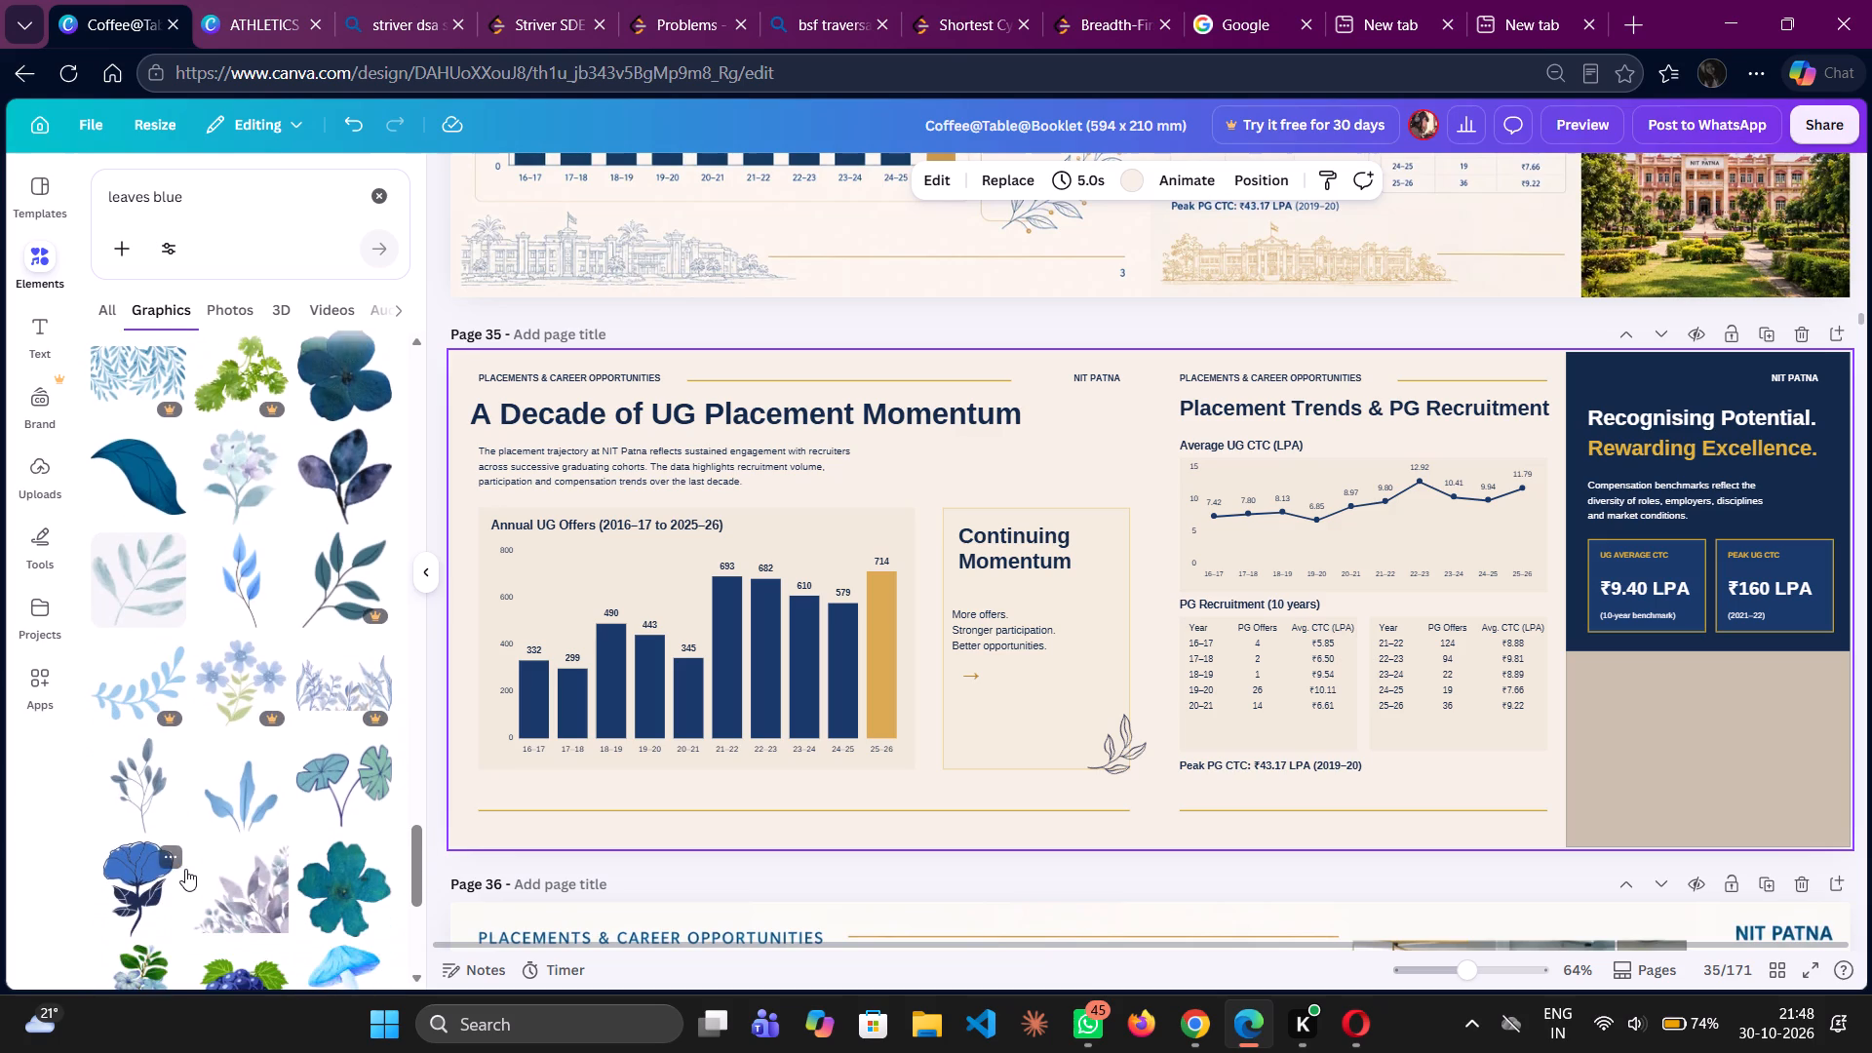
{"action": "scroll", "coordinate": [185, 869], "scroll_direction": "down", "scroll_amount": 3}
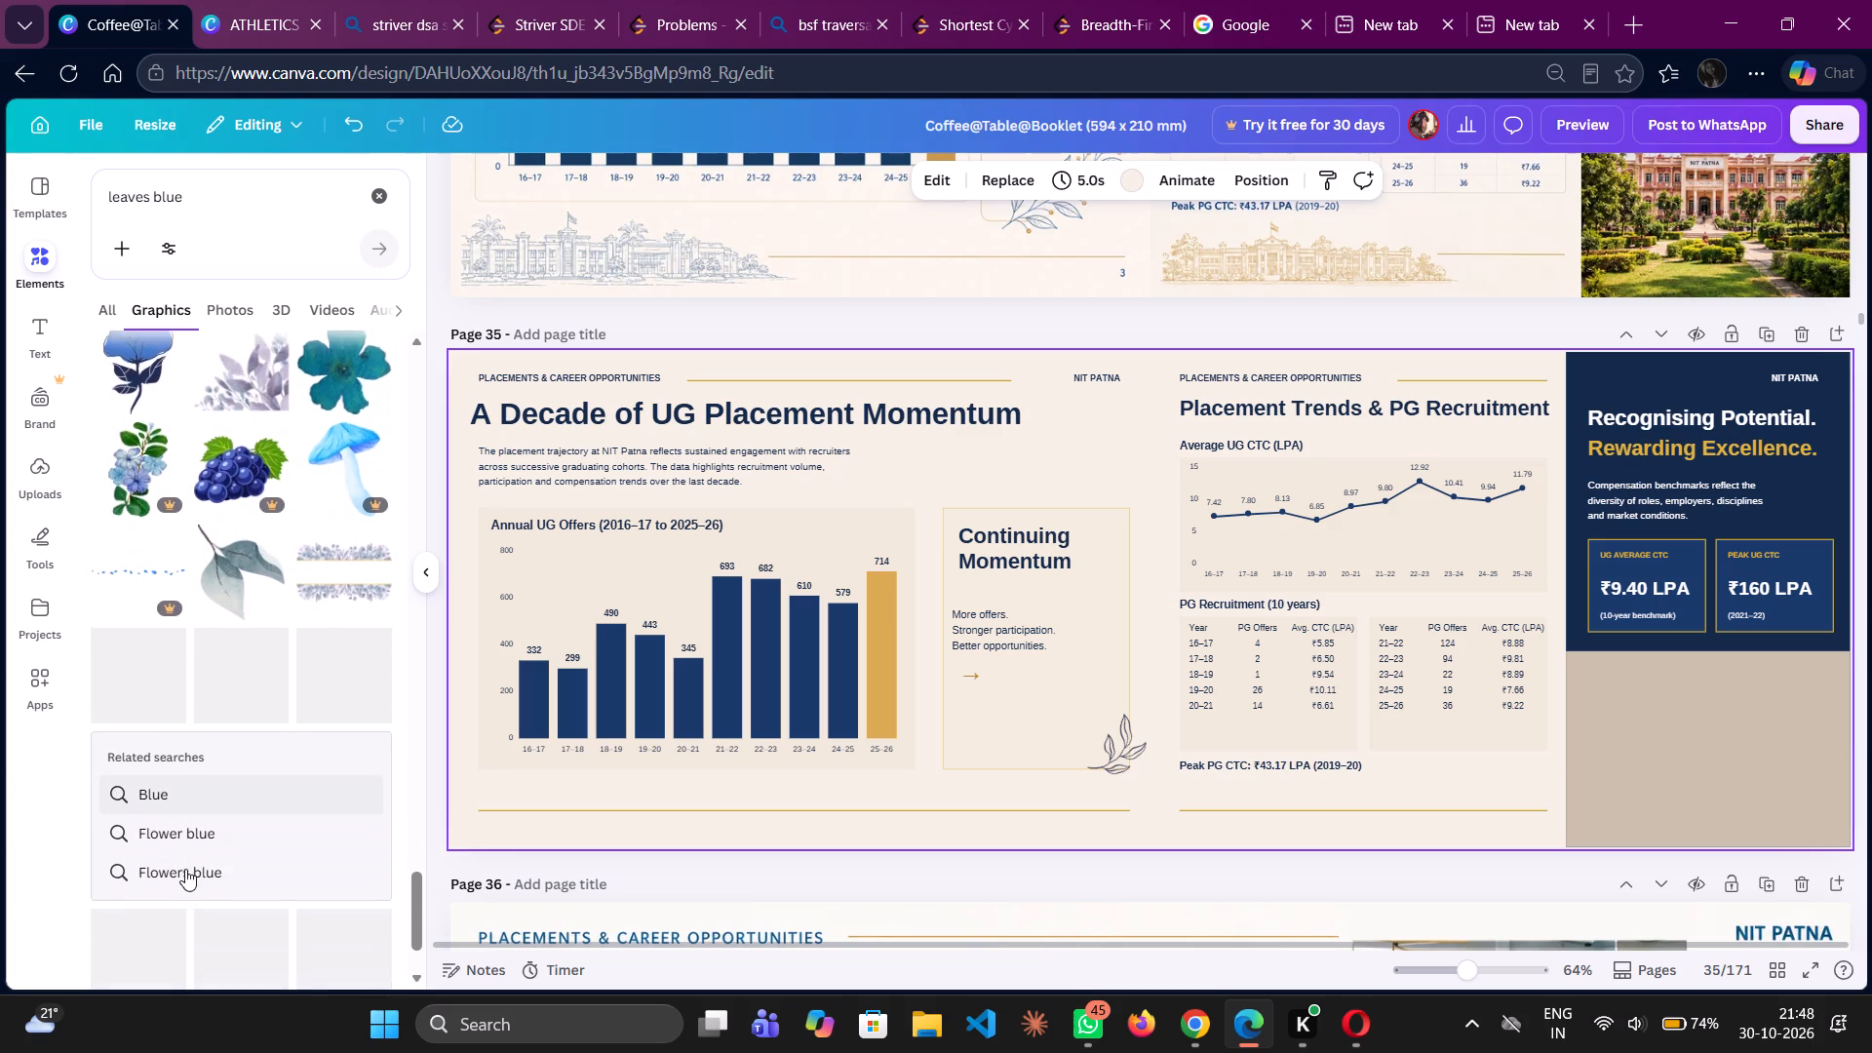
{"action": "scroll", "coordinate": [185, 869], "scroll_direction": "down", "scroll_amount": 2}
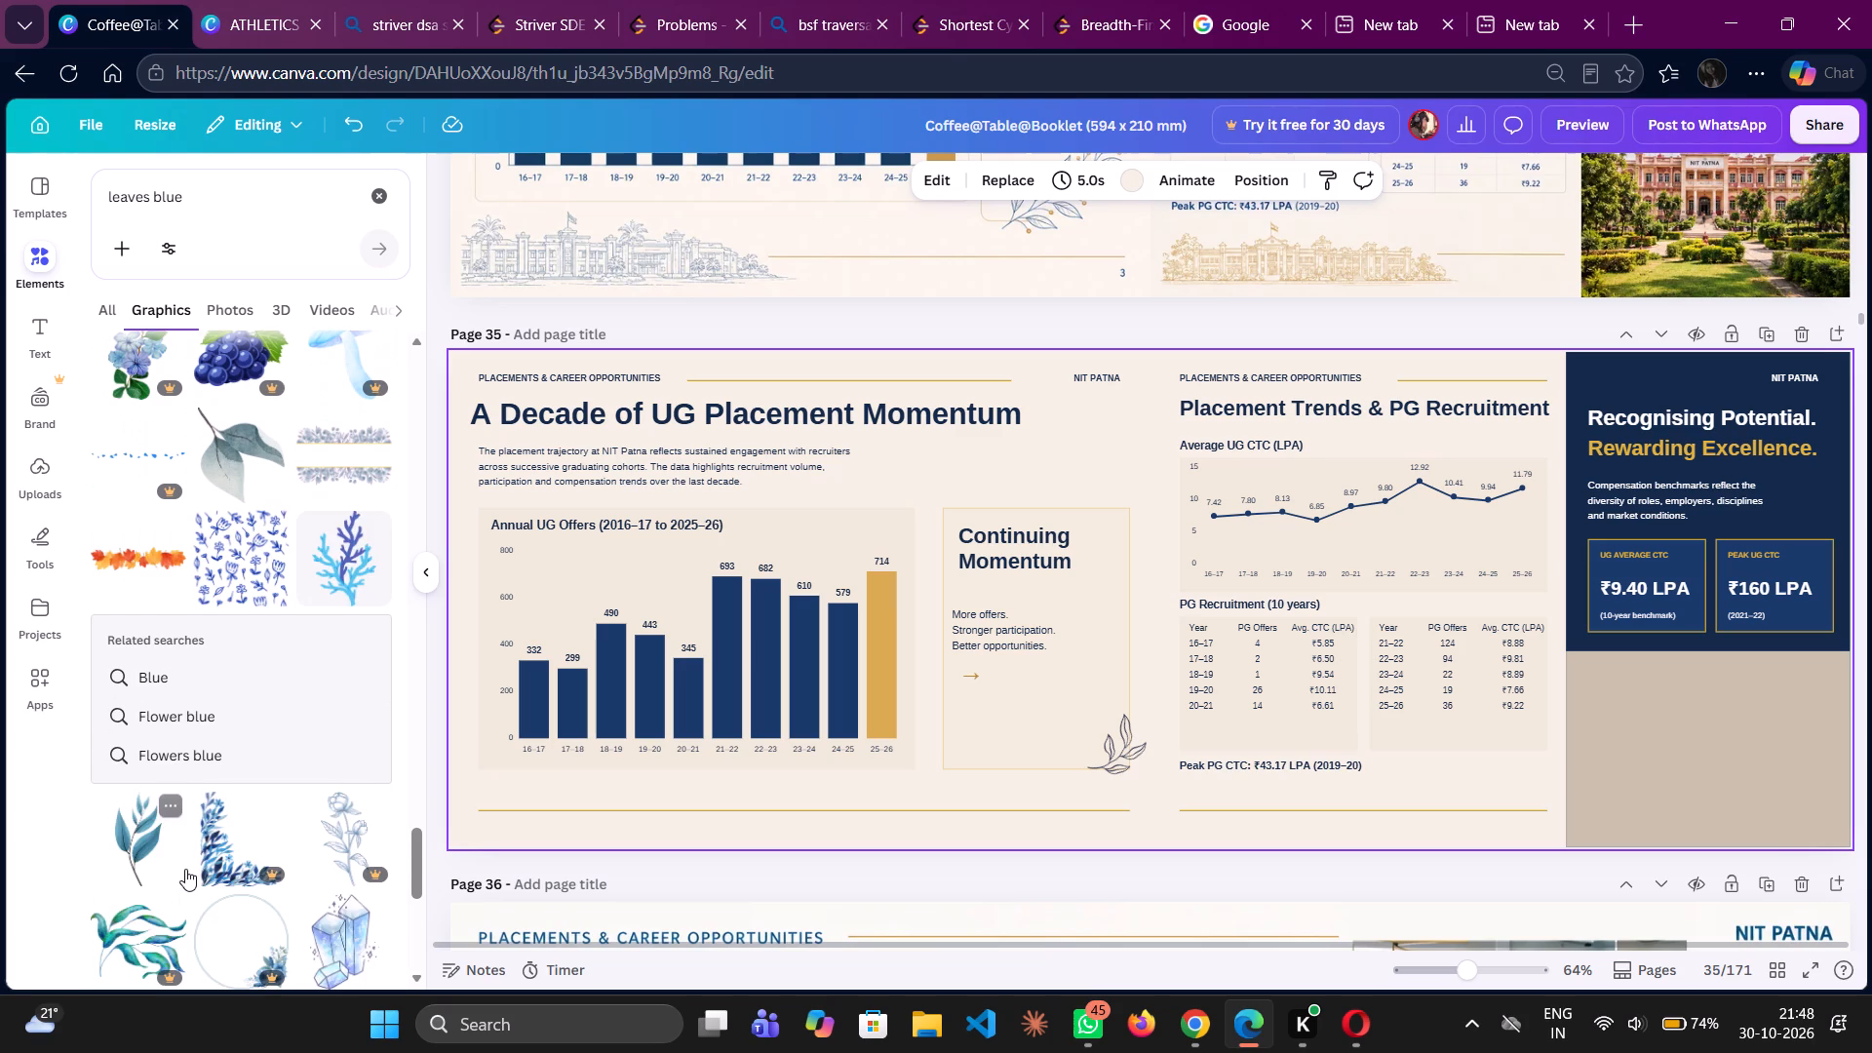
{"action": "scroll", "coordinate": [185, 869], "scroll_direction": "down", "scroll_amount": 2}
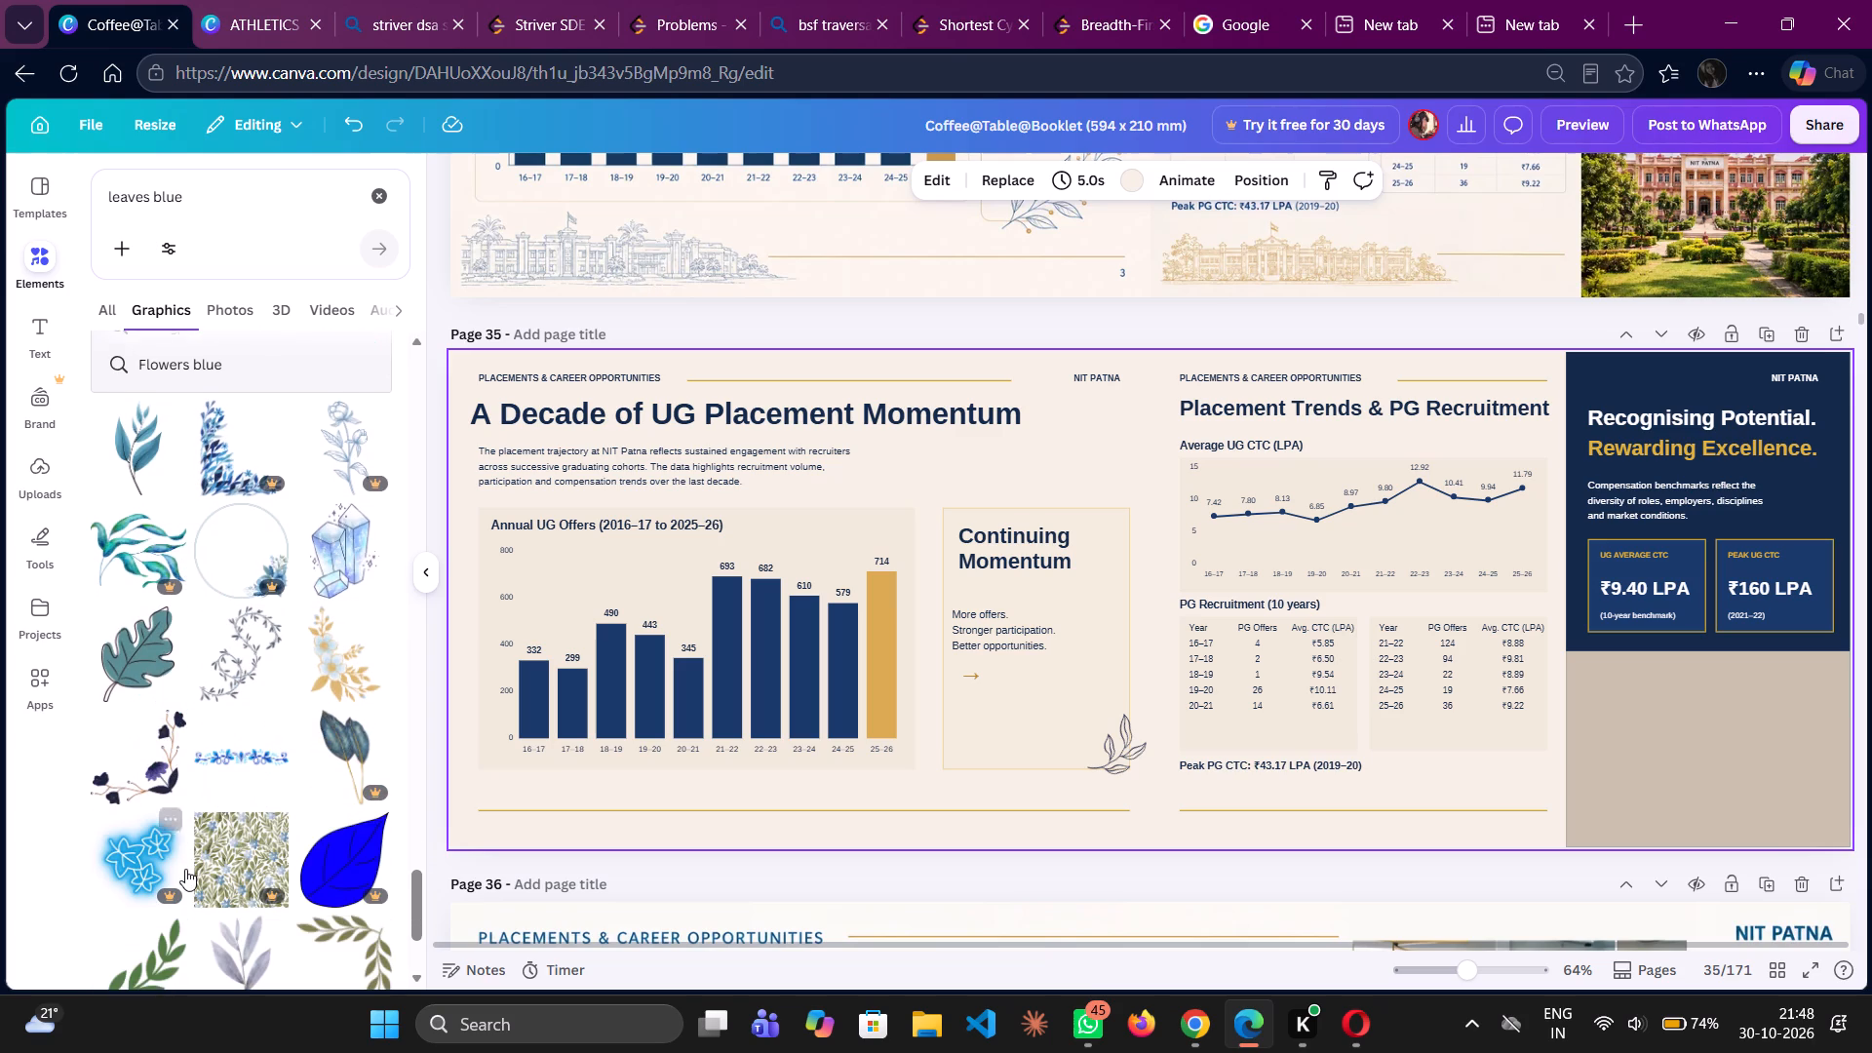
{"action": "scroll", "coordinate": [185, 869], "scroll_direction": "down", "scroll_amount": 4}
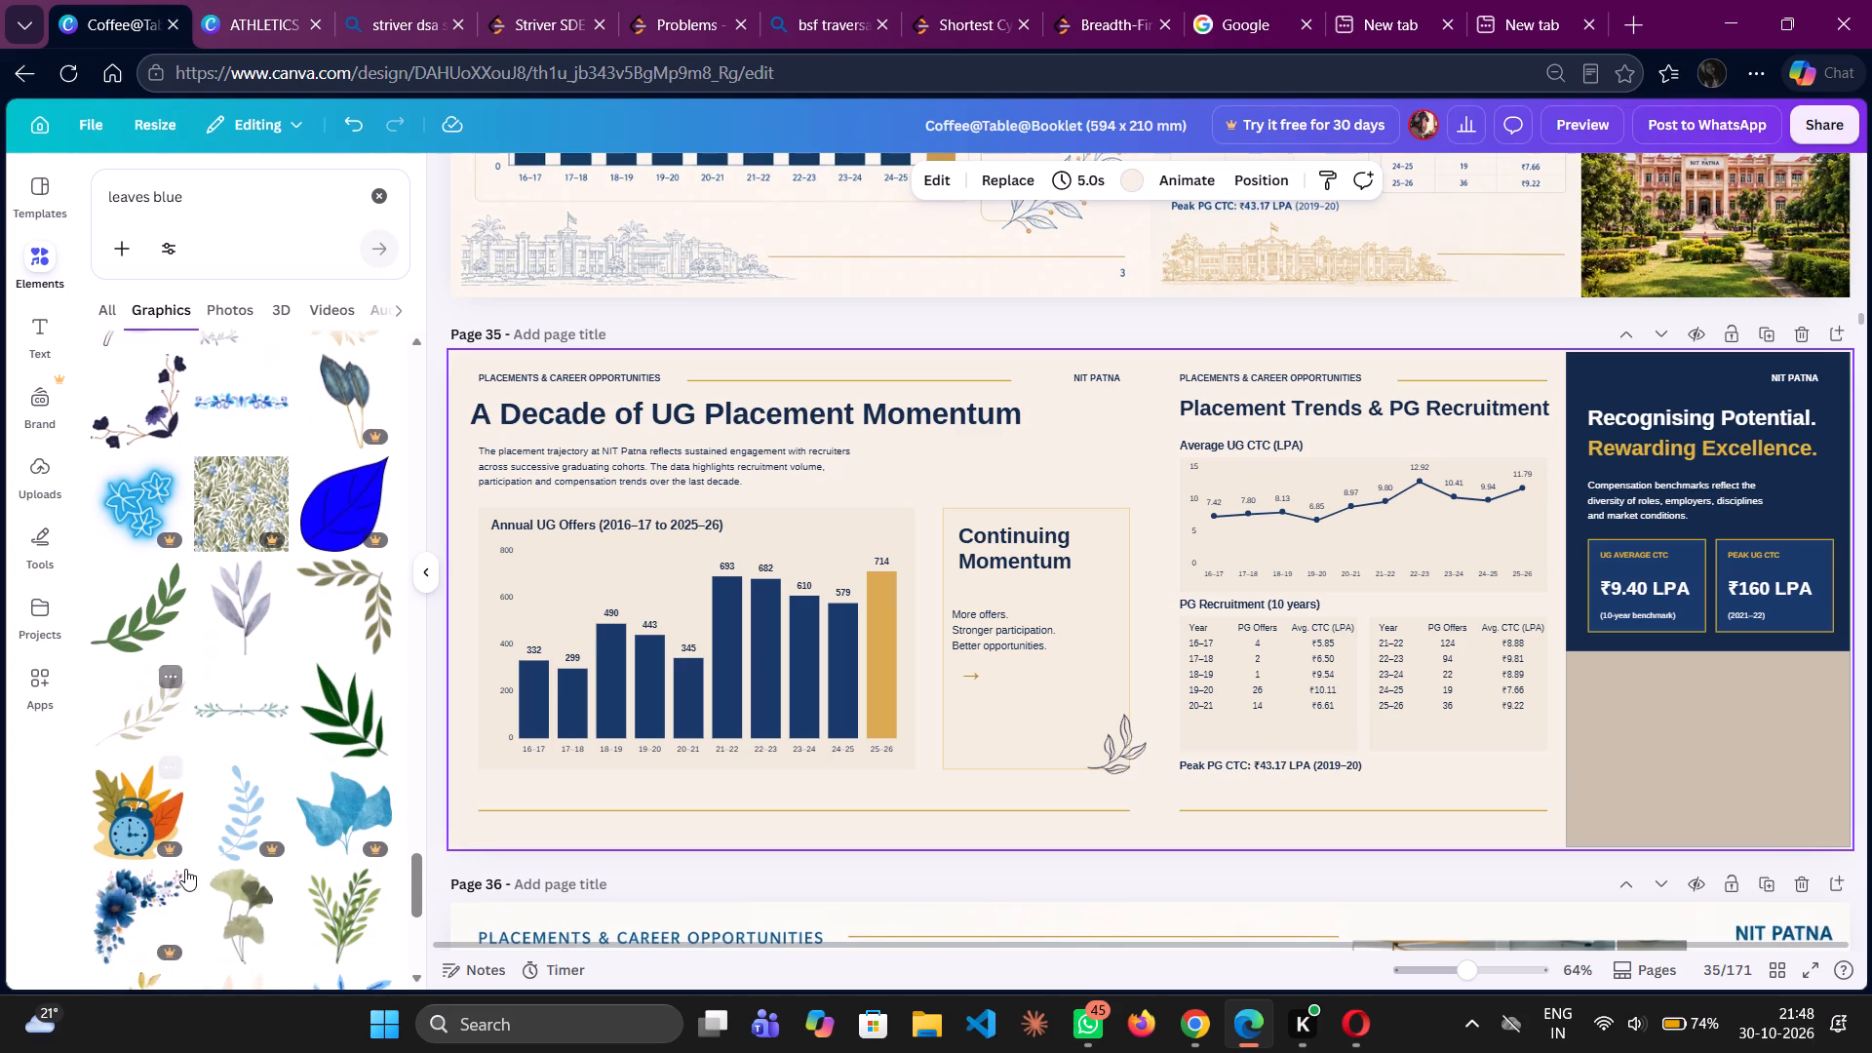
{"action": "scroll", "coordinate": [185, 869], "scroll_direction": "down", "scroll_amount": 1}
{"action": "left_click", "coordinate": [165, 700]}
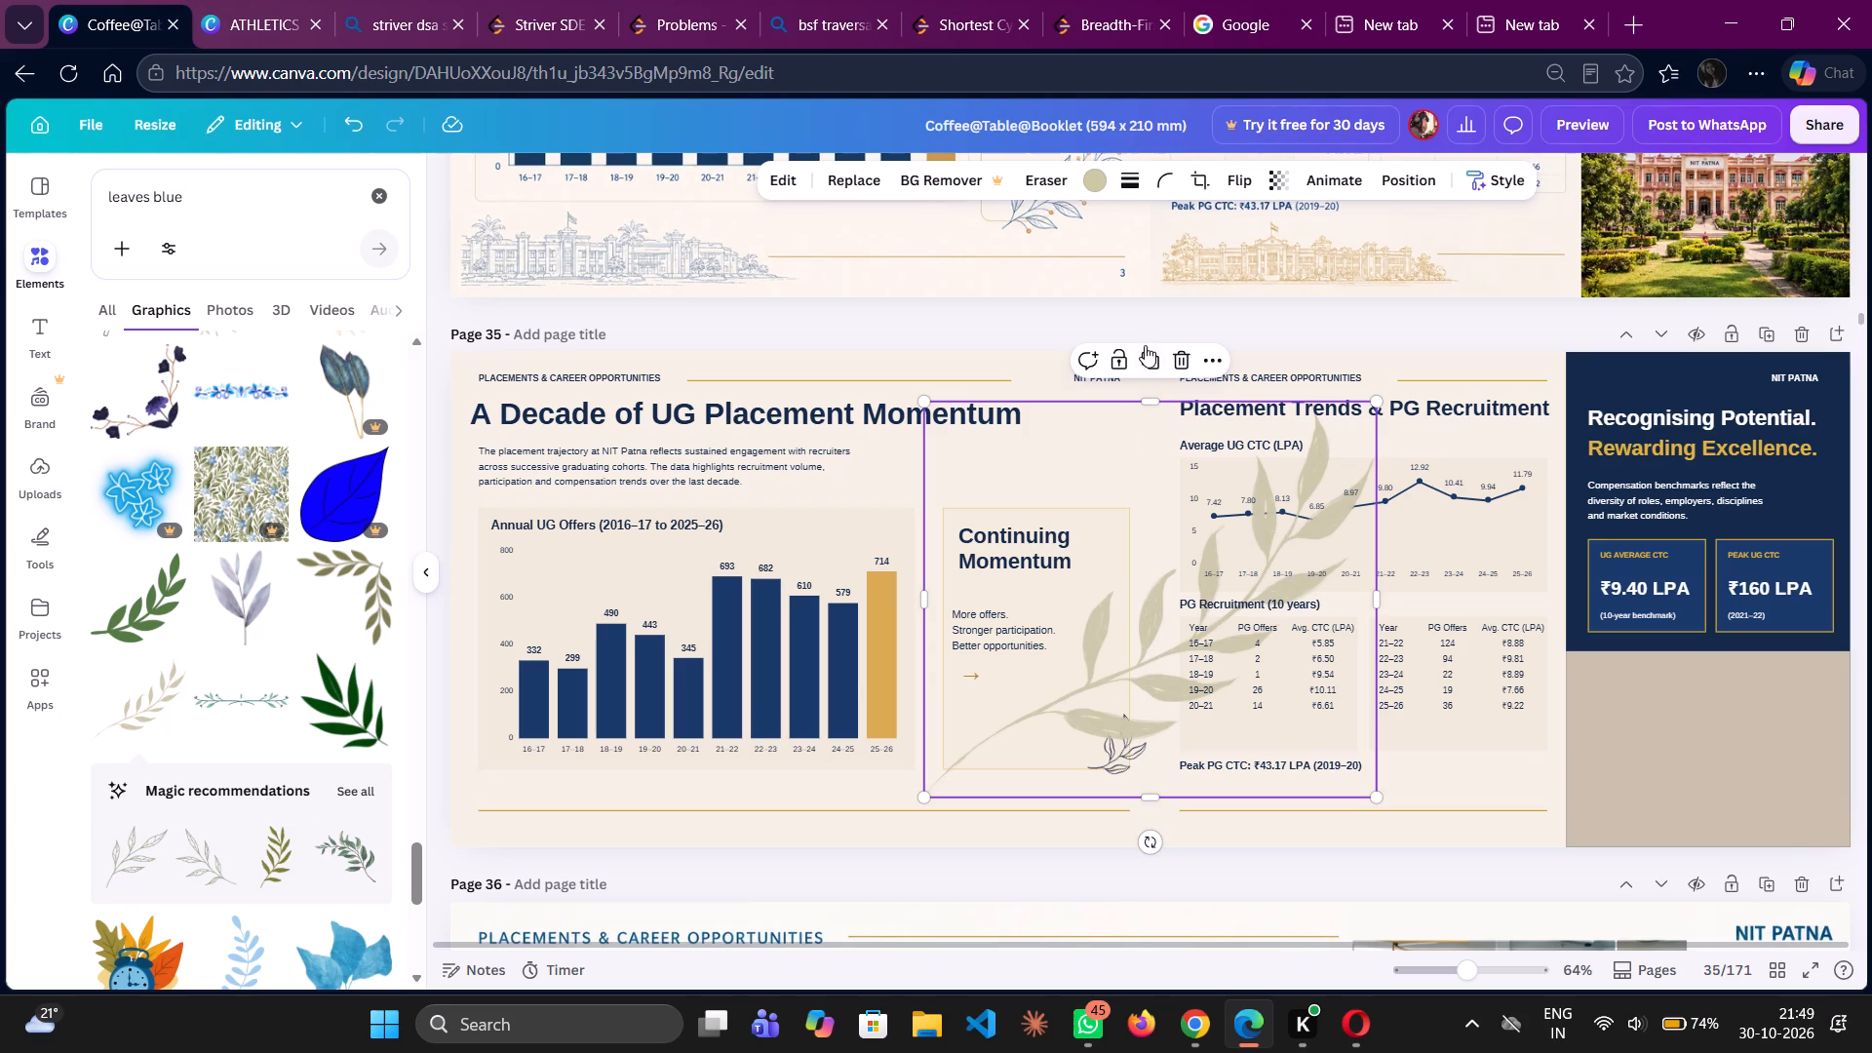
Recolour the beige leaf branch slate blue using a colour from this design.
{"action": "left_click", "coordinate": [1105, 190]}
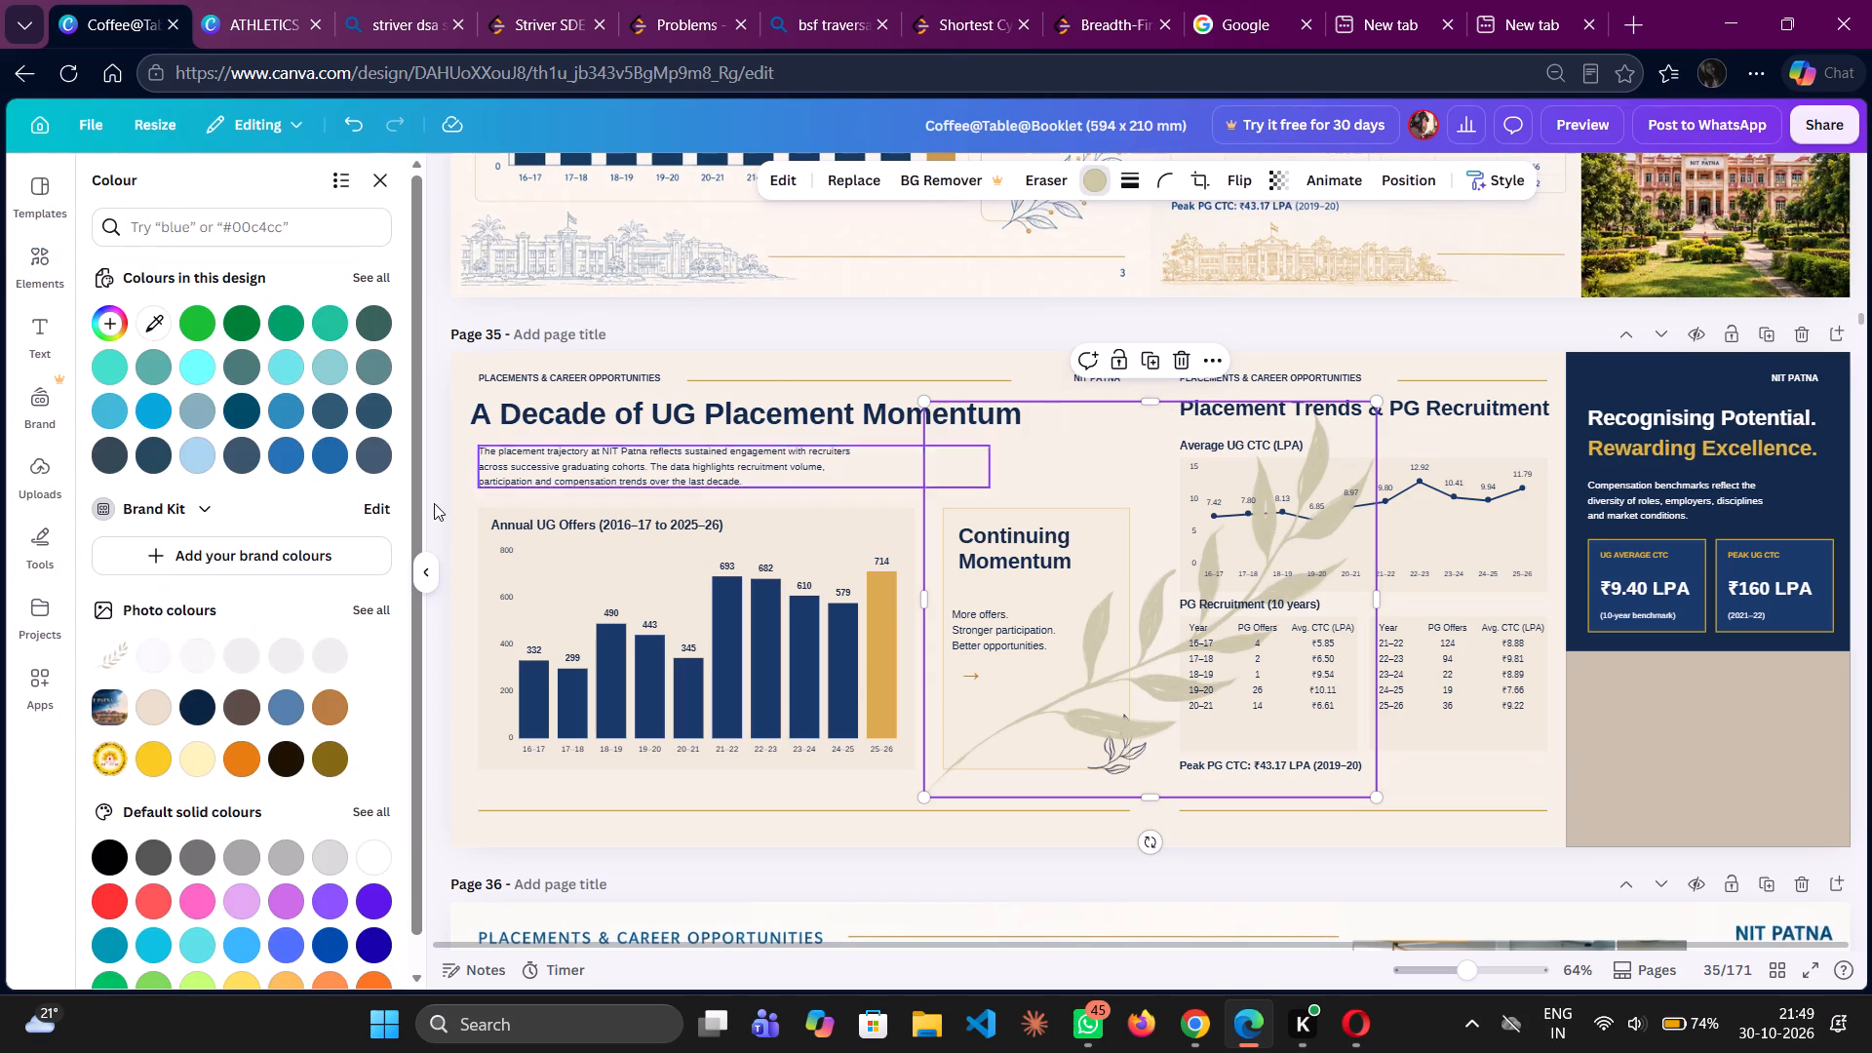
{"action": "left_click", "coordinate": [337, 423]}
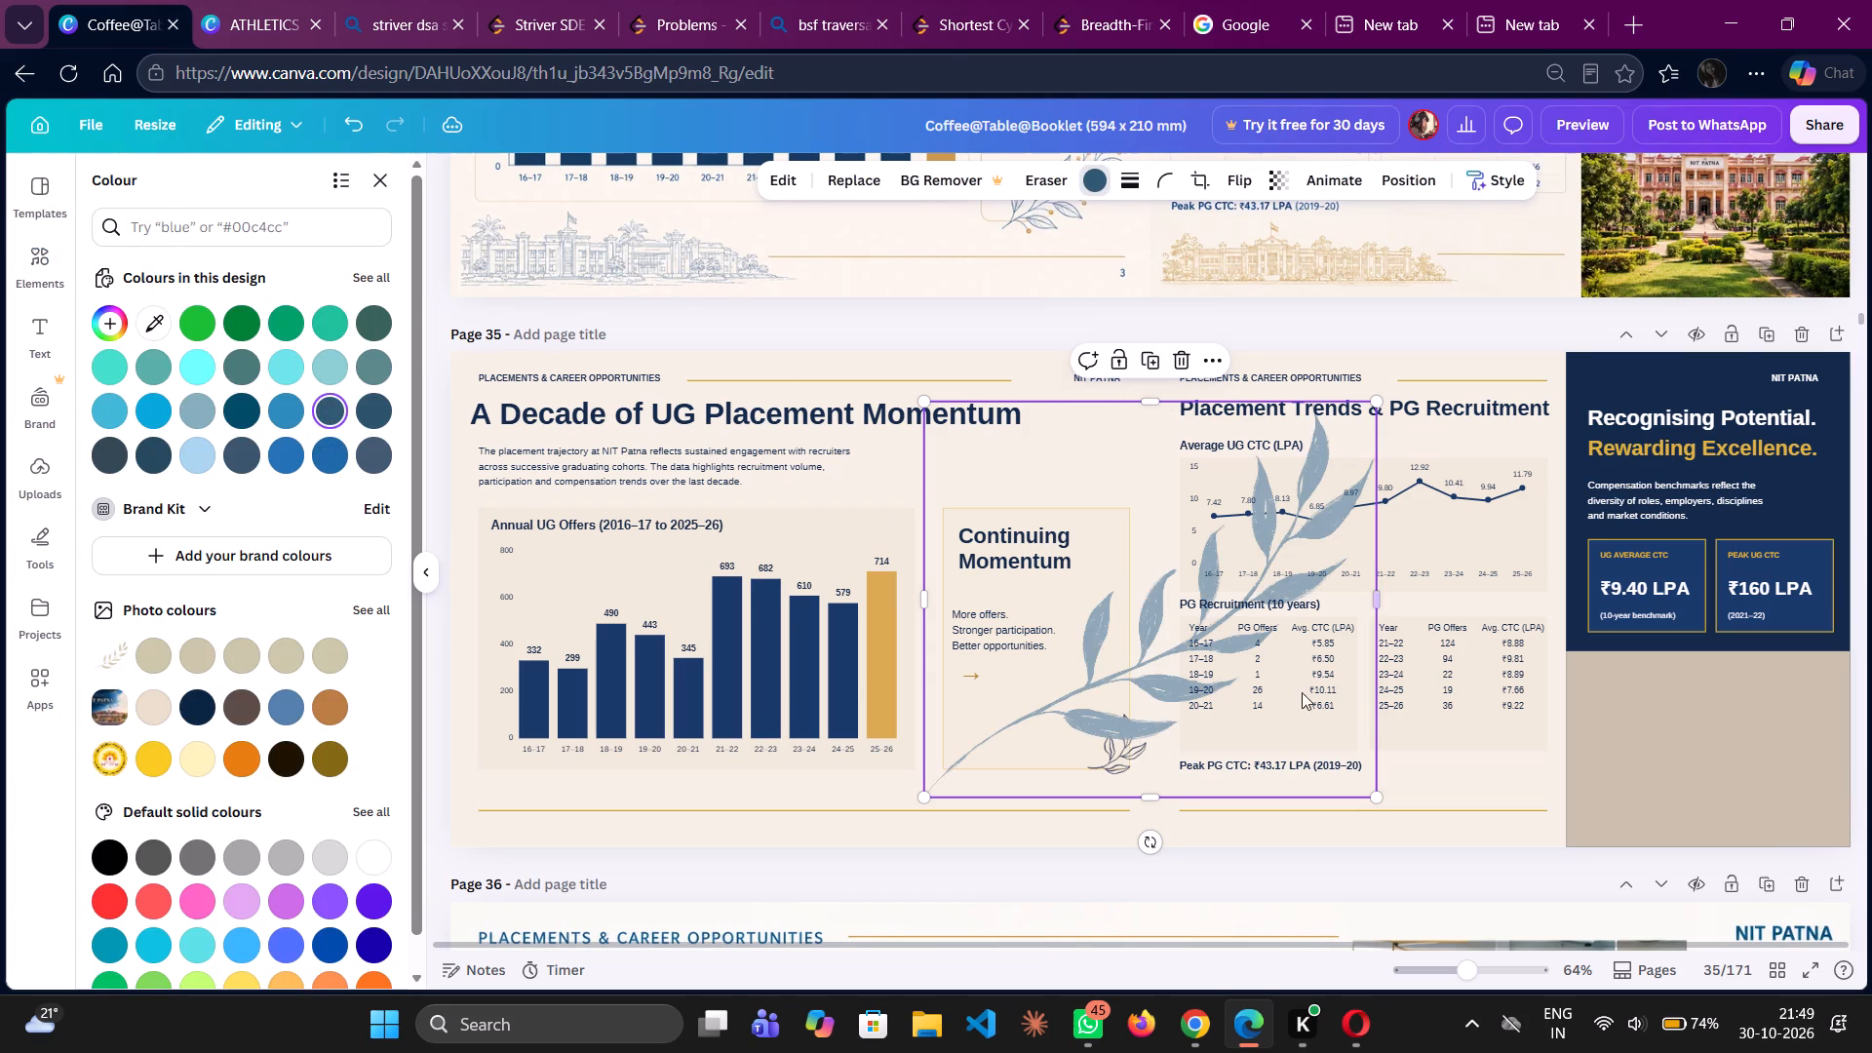
Move the slate-blue branch clear of the Continuing Momentum box's corner and delete the old outlined leaf sprig there.
{"action": "left_click_drag", "start_coordinate": [1169, 648], "coordinate": [972, 621]}
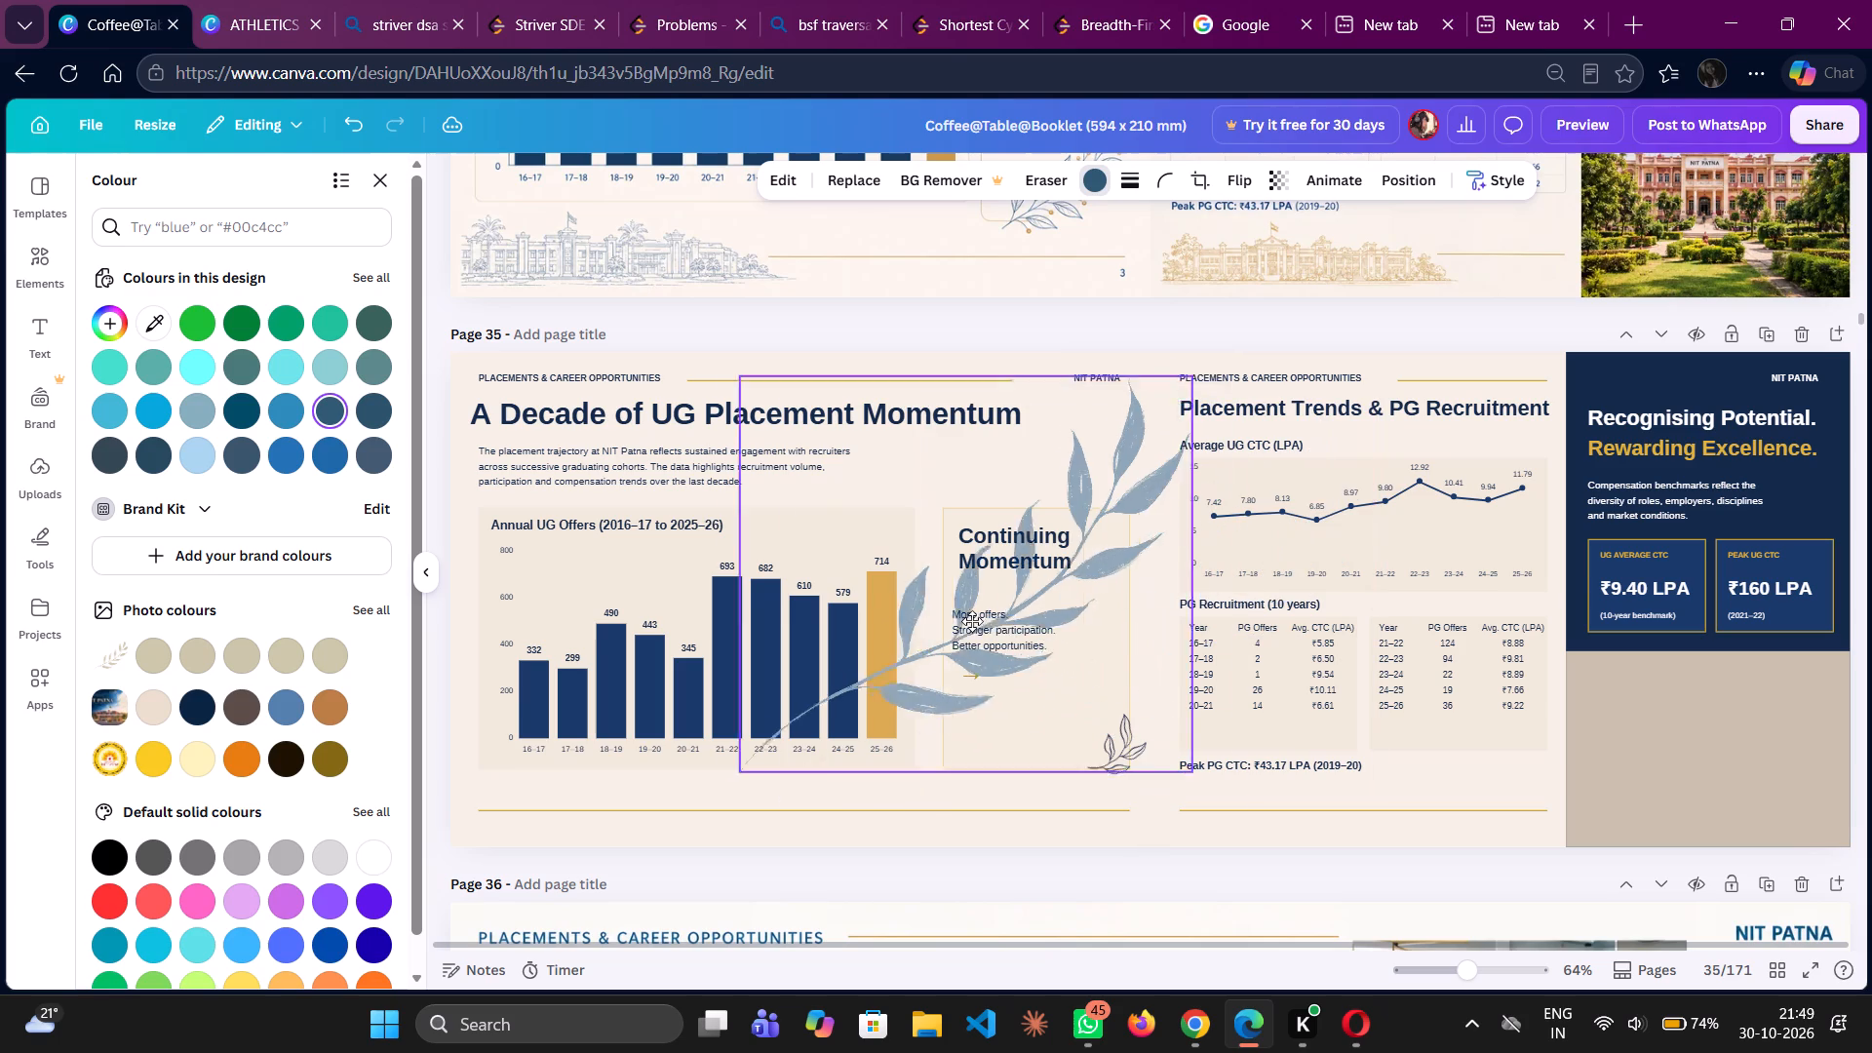
{"action": "left_click_drag", "start_coordinate": [972, 621], "coordinate": [949, 631]}
{"action": "left_click_drag", "start_coordinate": [1028, 696], "coordinate": [922, 673]}
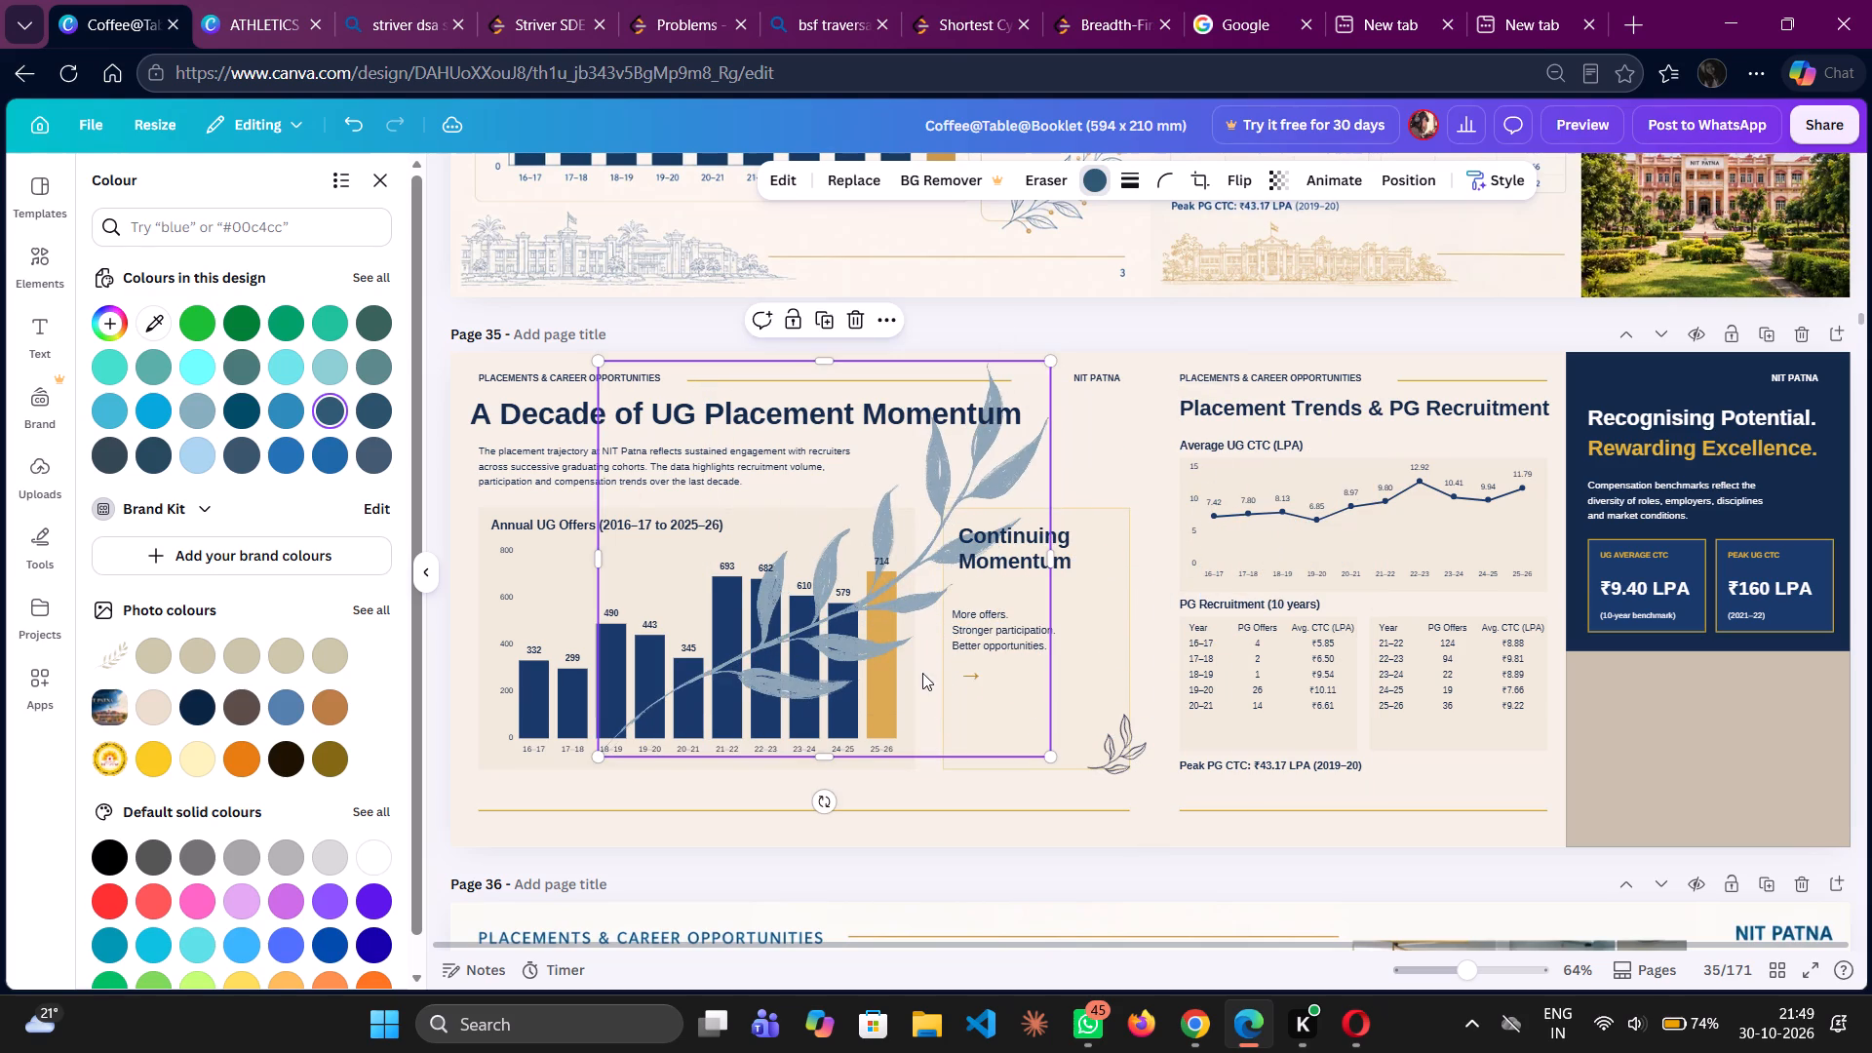
{"action": "left_click", "coordinate": [1123, 768]}
{"action": "key", "text": "BackSpace"}
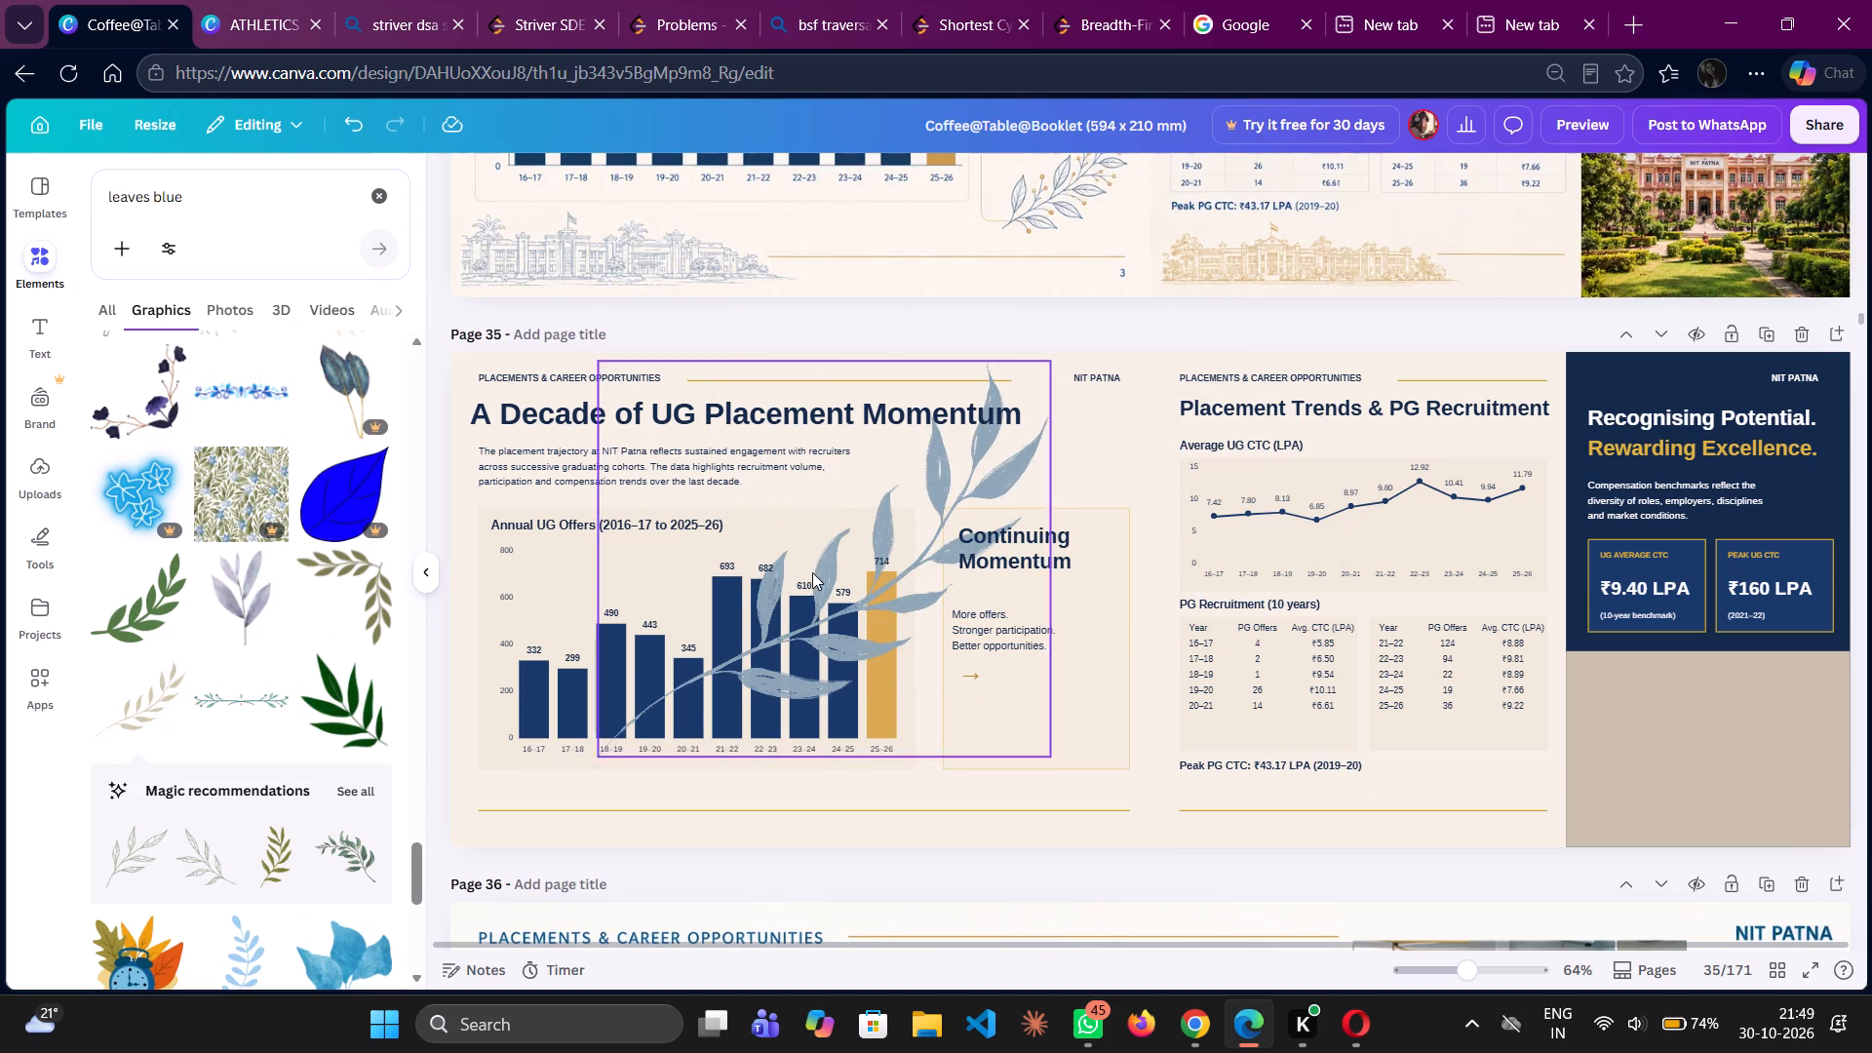
Shrink the slate-blue branch, crop its left edge to about 35.3 by 38.3, and place it over the Continuing Momentum box's lower-right corner.
{"action": "left_click_drag", "start_coordinate": [744, 533], "coordinate": [778, 554]}
{"action": "left_click_drag", "start_coordinate": [820, 609], "coordinate": [912, 664]}
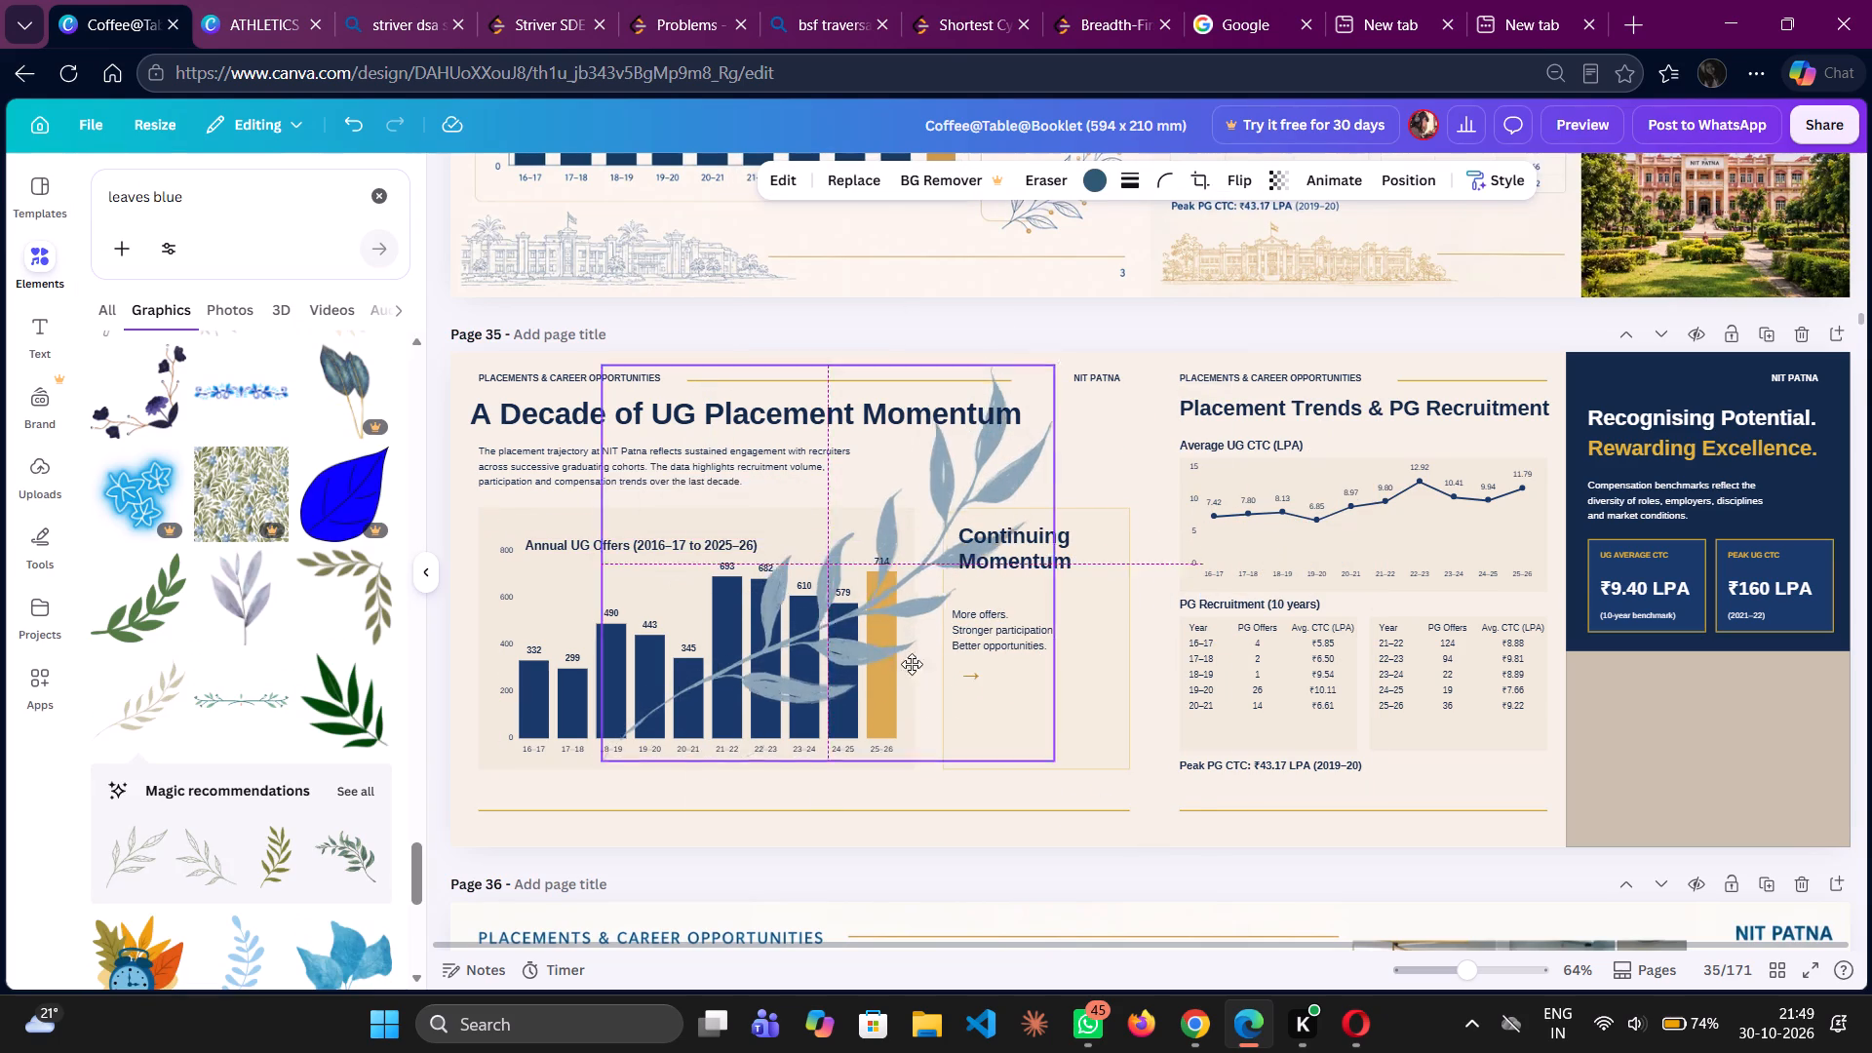
{"action": "left_click_drag", "start_coordinate": [912, 664], "coordinate": [972, 700]}
{"action": "left_click_drag", "start_coordinate": [1196, 448], "coordinate": [1075, 593]}
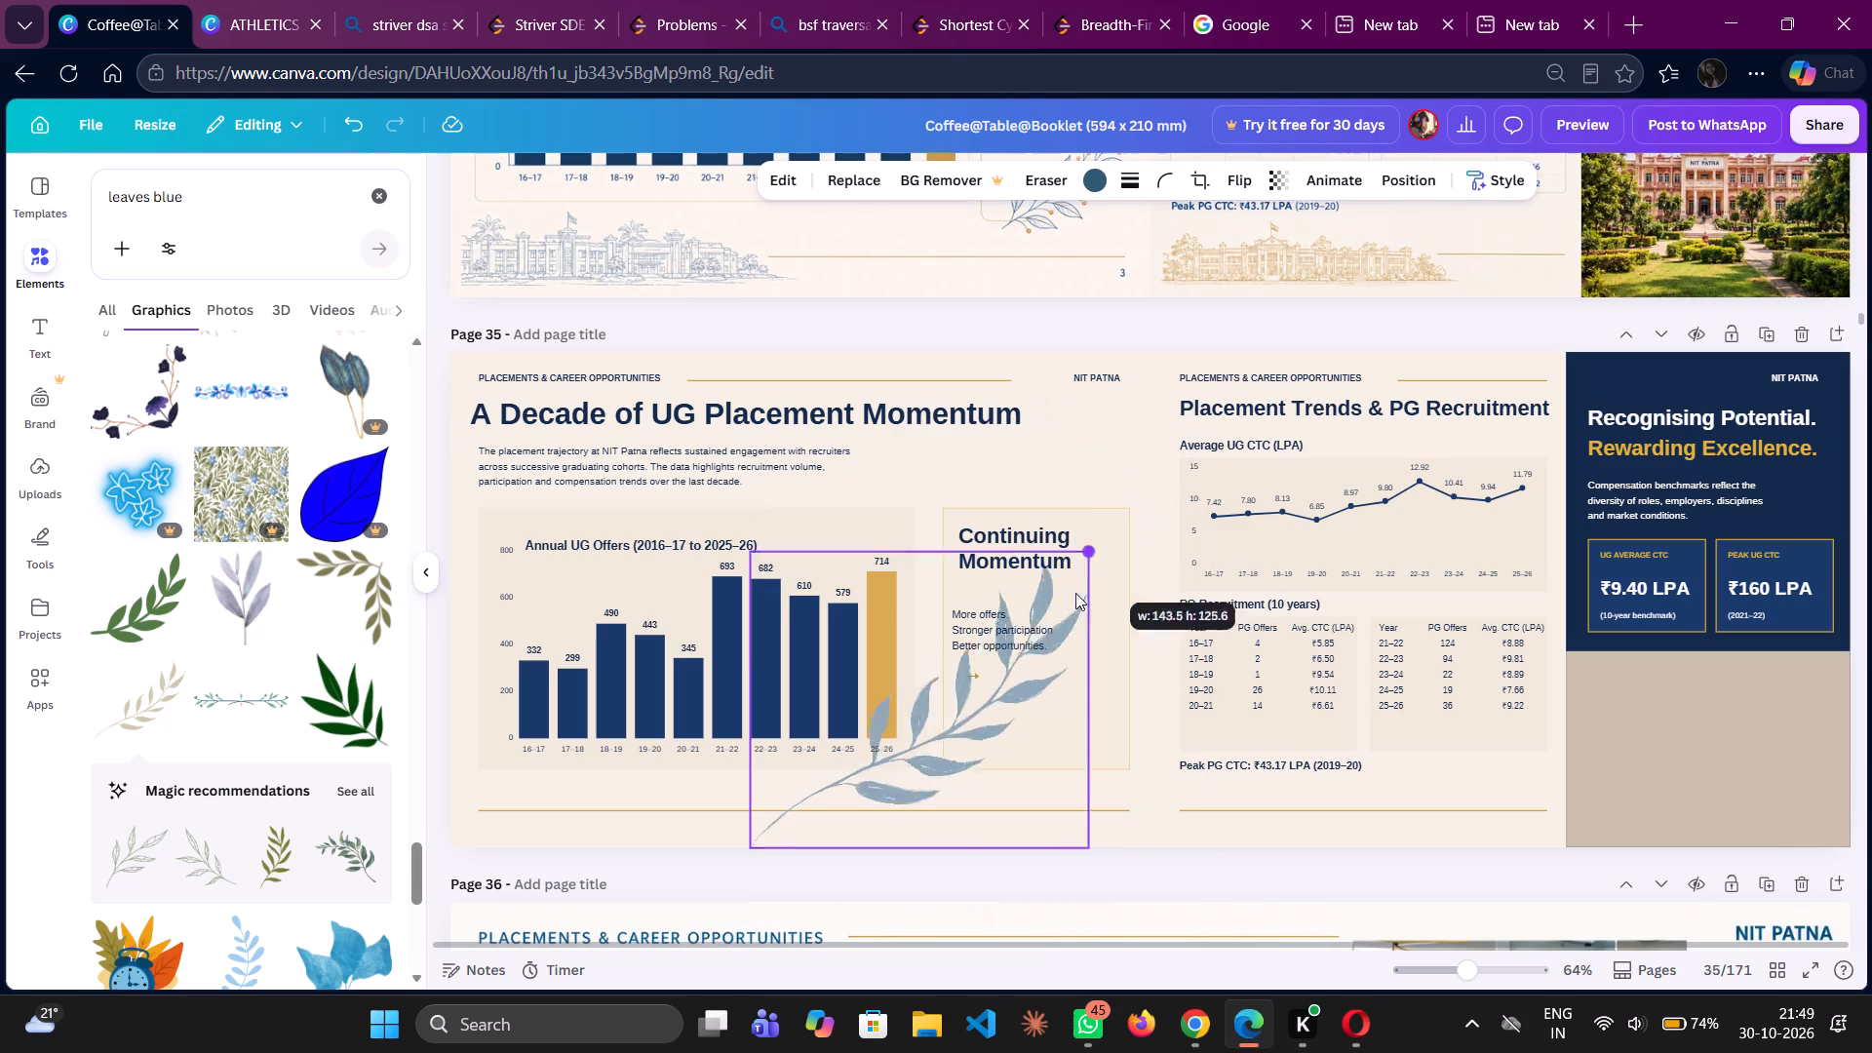
{"action": "left_click_drag", "start_coordinate": [1075, 593], "coordinate": [863, 756]}
{"action": "left_click_drag", "start_coordinate": [818, 795], "coordinate": [1111, 744]}
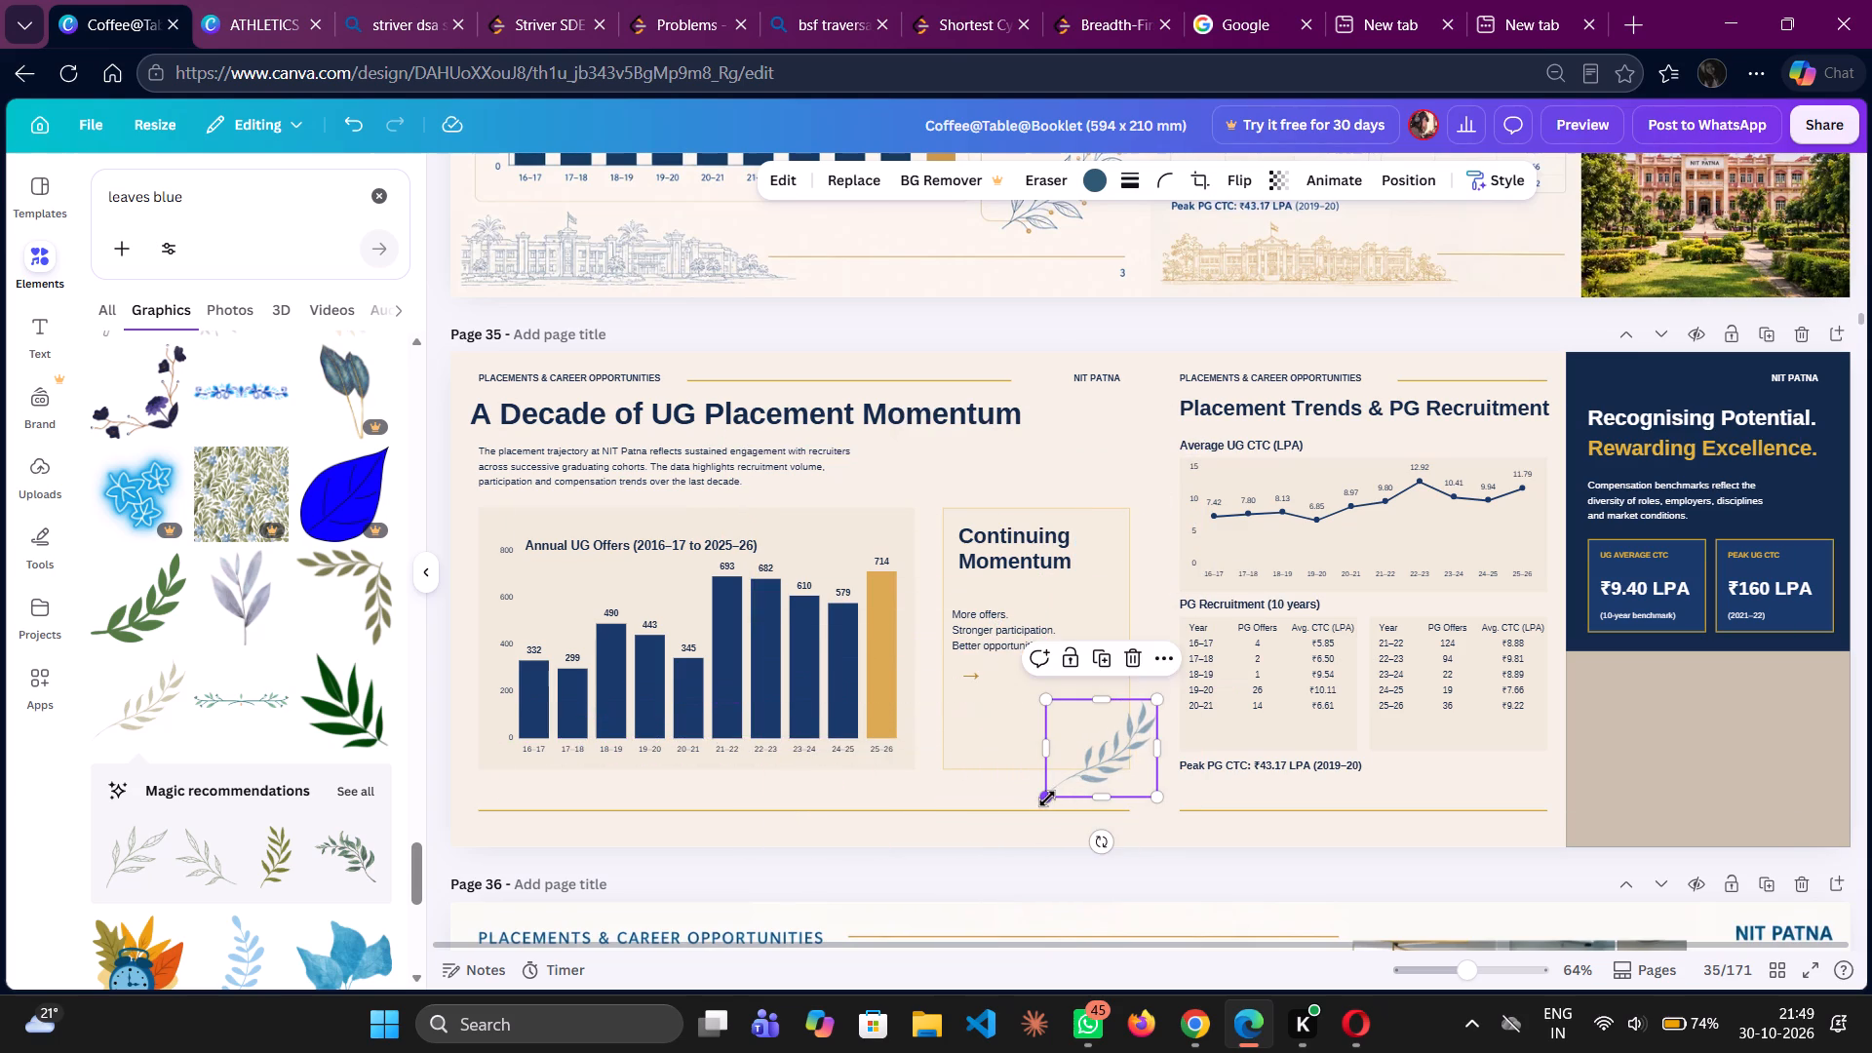
{"action": "left_click_drag", "start_coordinate": [1047, 799], "coordinate": [1057, 793]}
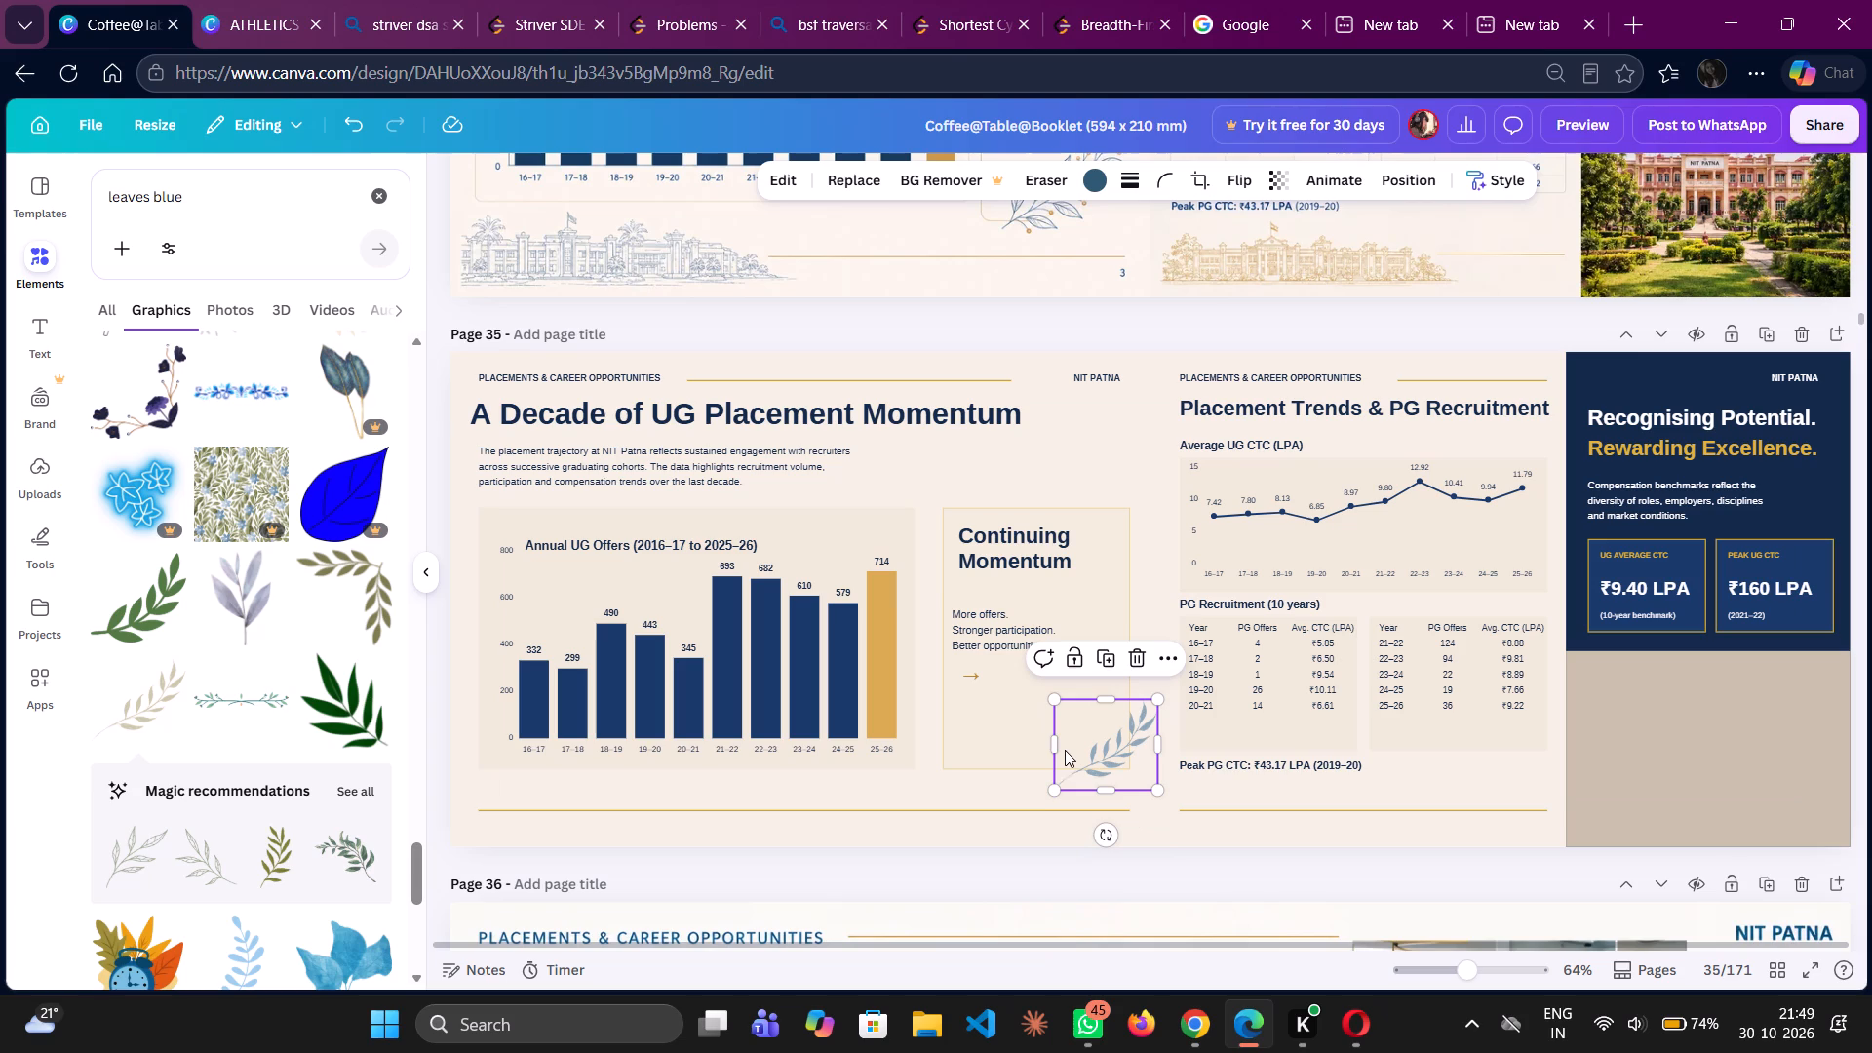
{"action": "left_click_drag", "start_coordinate": [1056, 747], "coordinate": [1077, 747]}
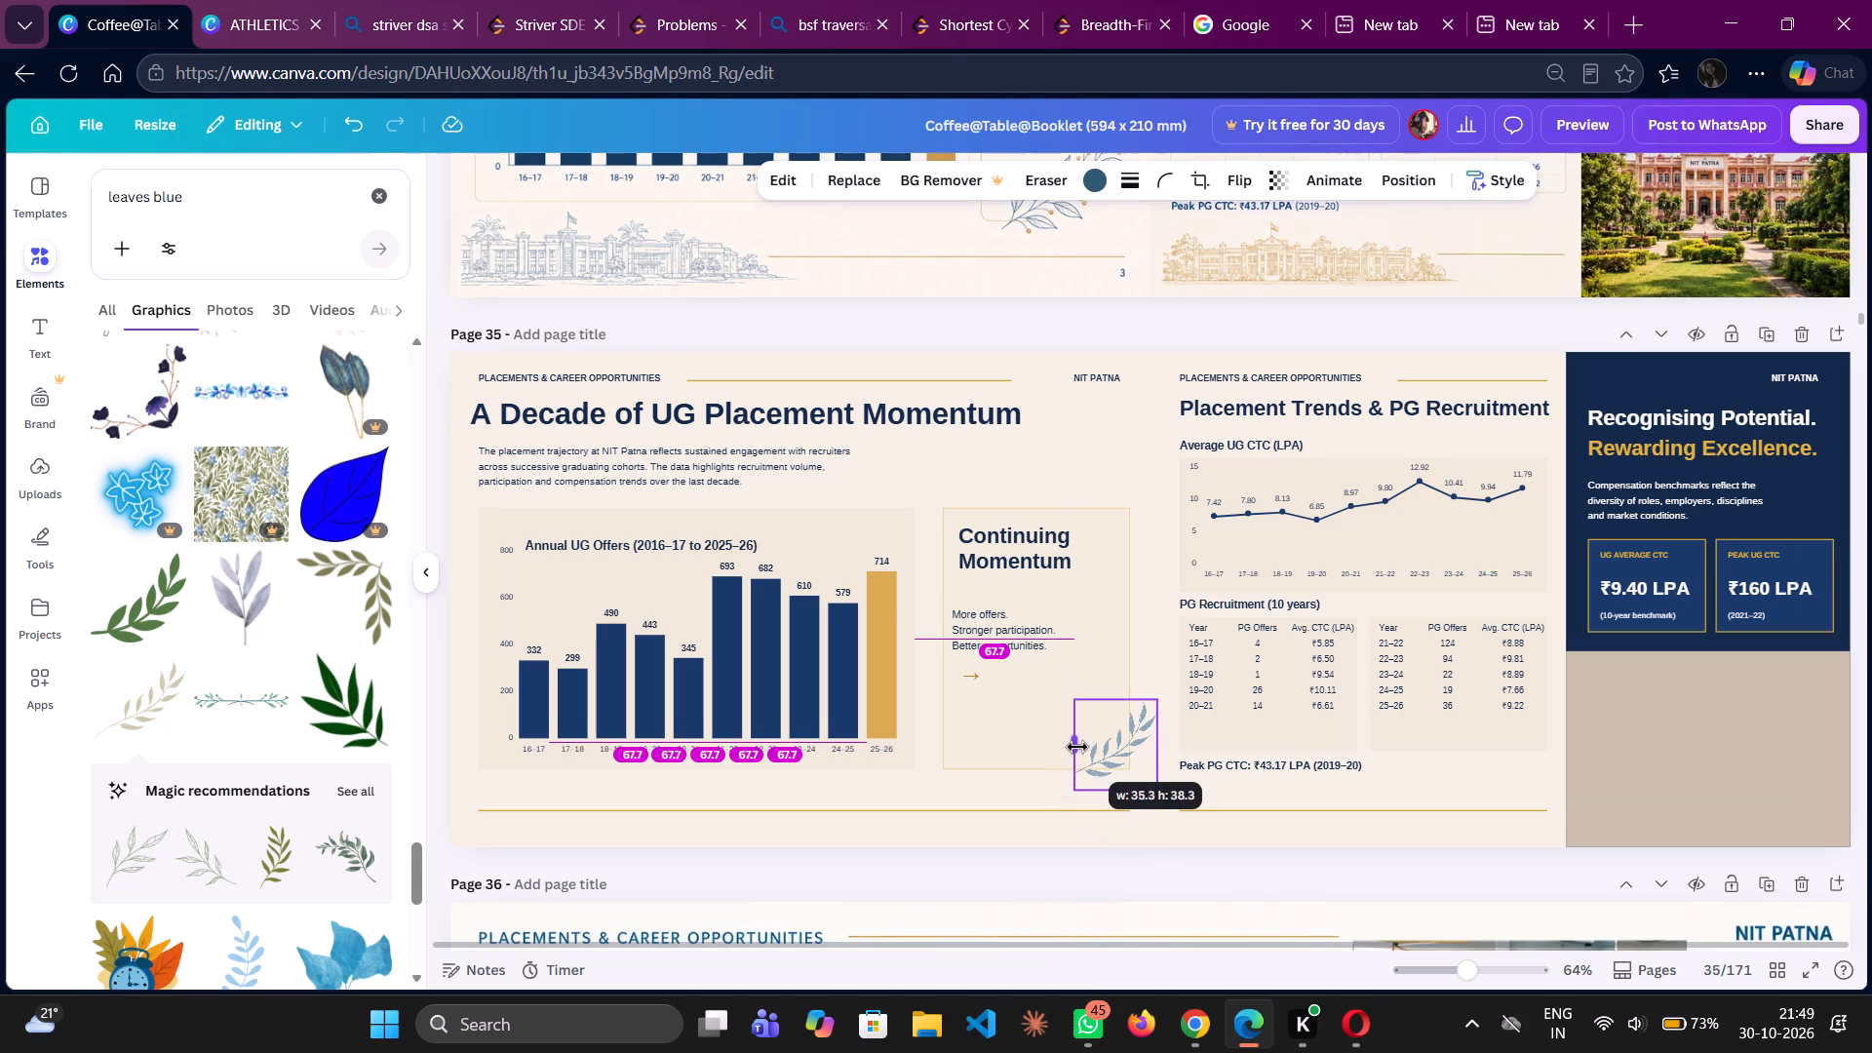
{"action": "left_click", "coordinate": [1126, 752]}
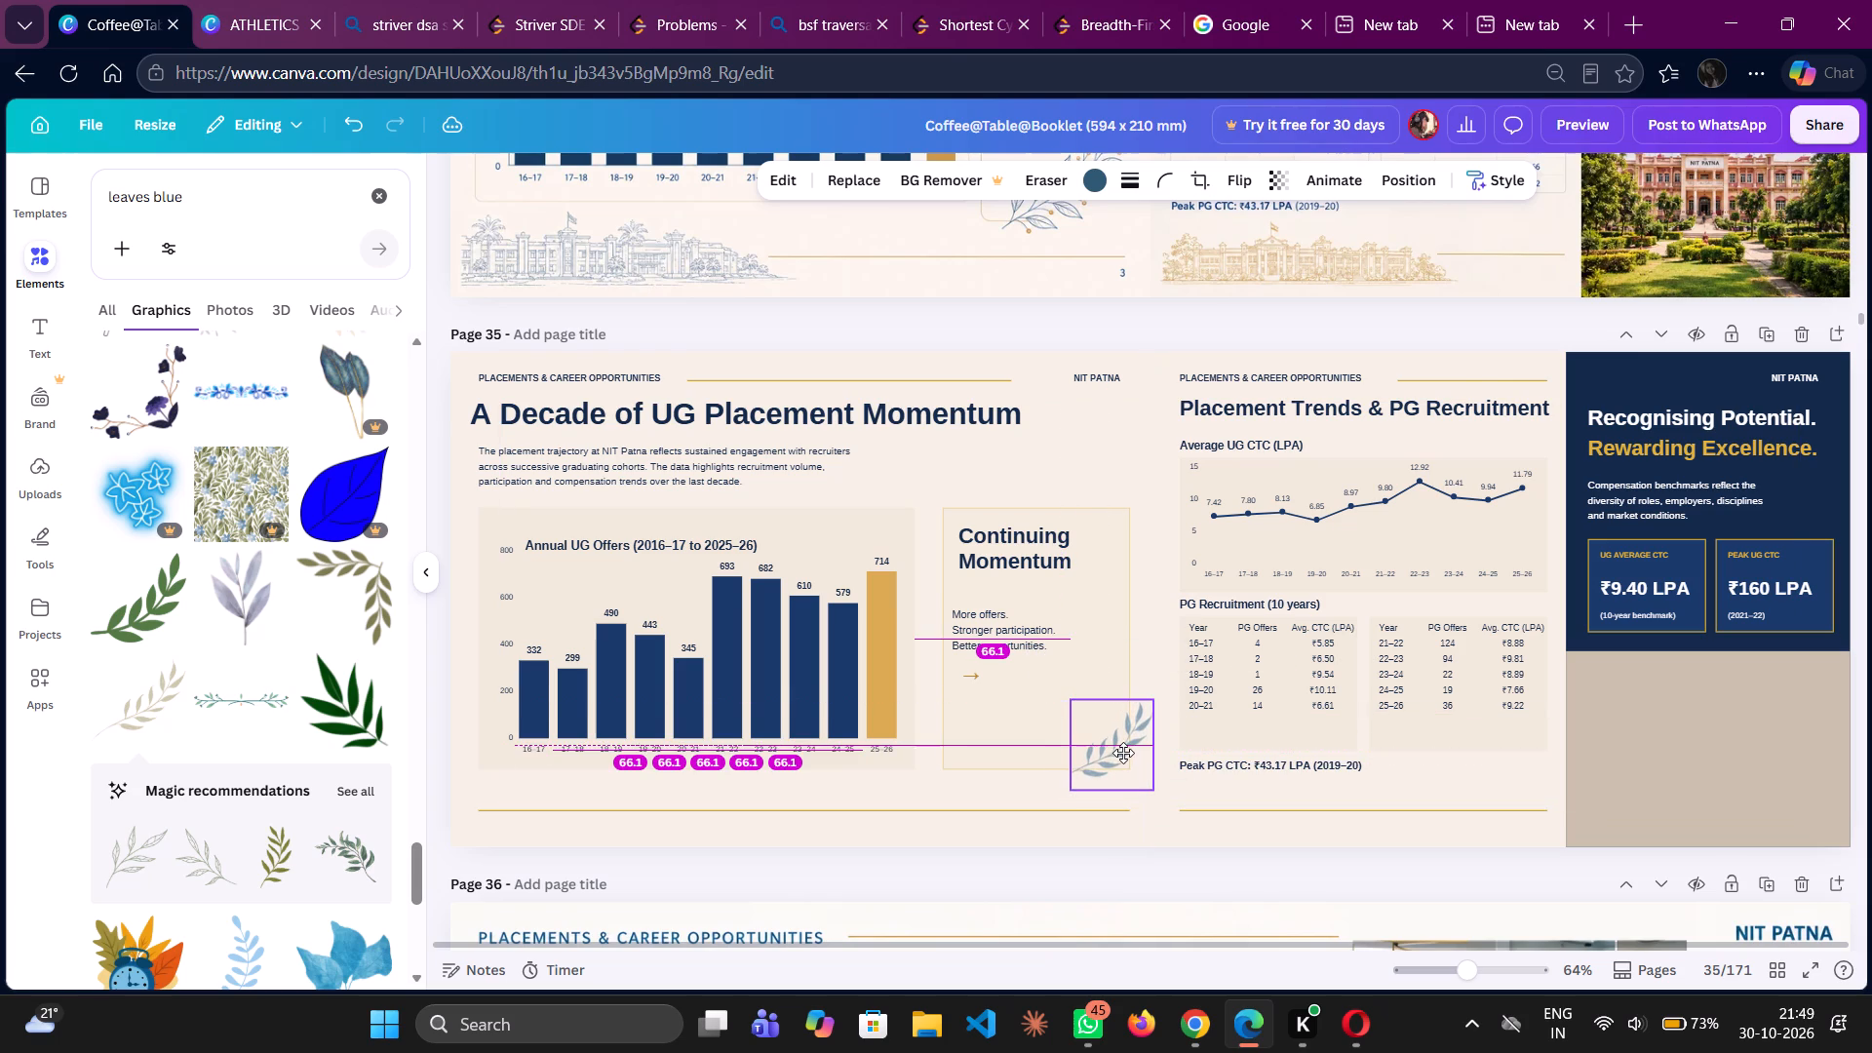
{"action": "left_click", "coordinate": [942, 782]}
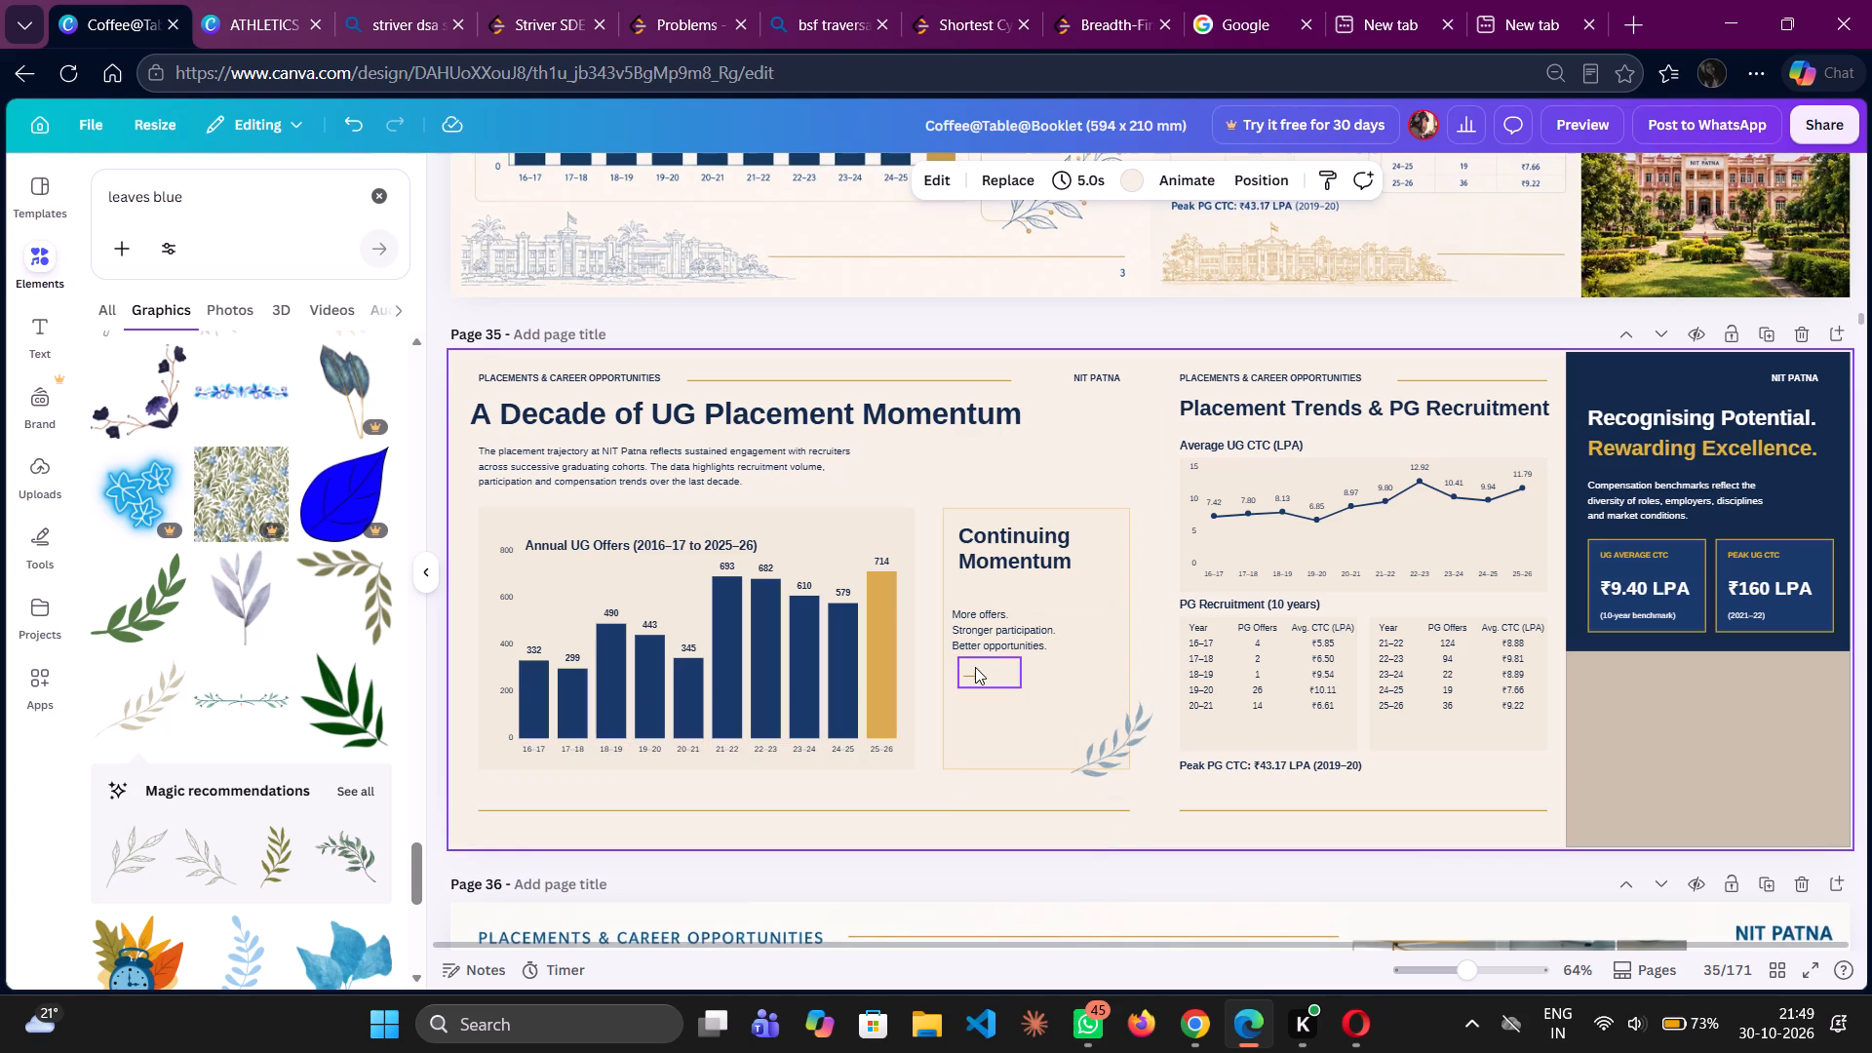
Find the gold outlined leaf branch further down the leaf graphics and add it to page 35.
{"action": "left_click", "coordinate": [988, 643]}
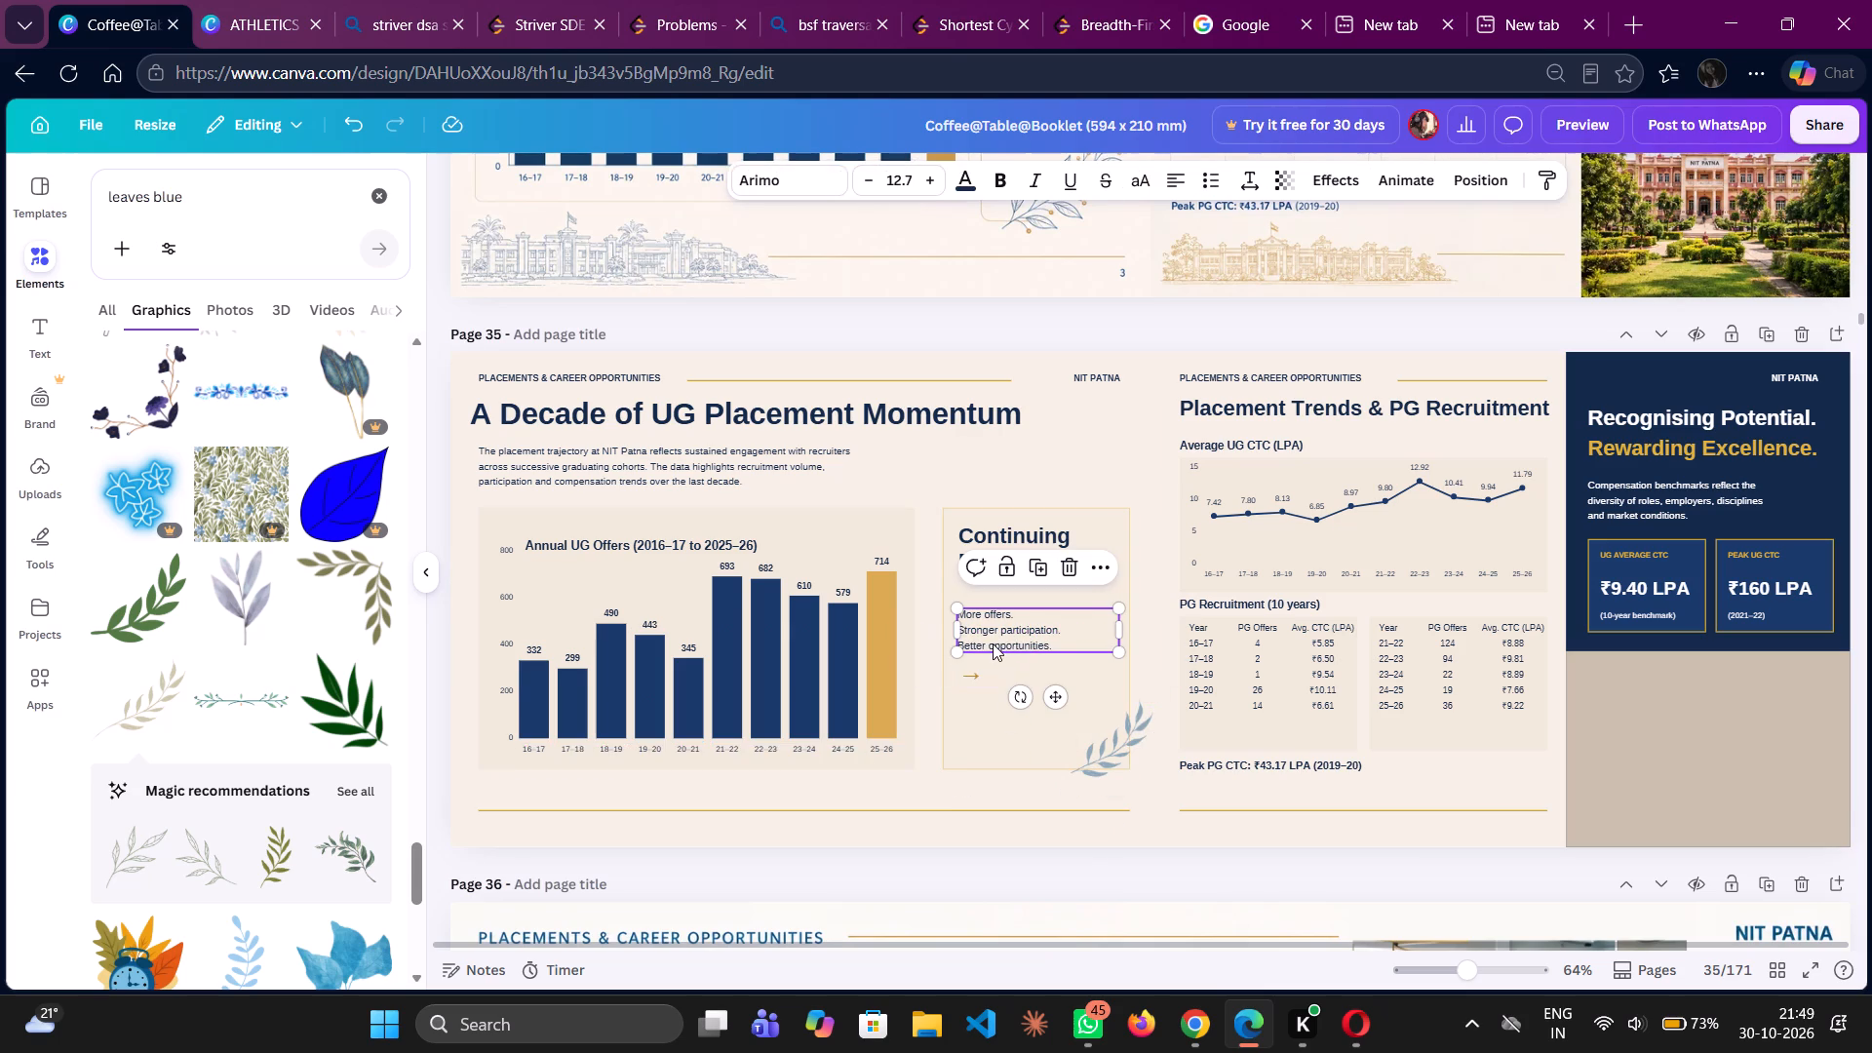
{"action": "scroll", "coordinate": [933, 710], "scroll_direction": "up", "scroll_amount": 1}
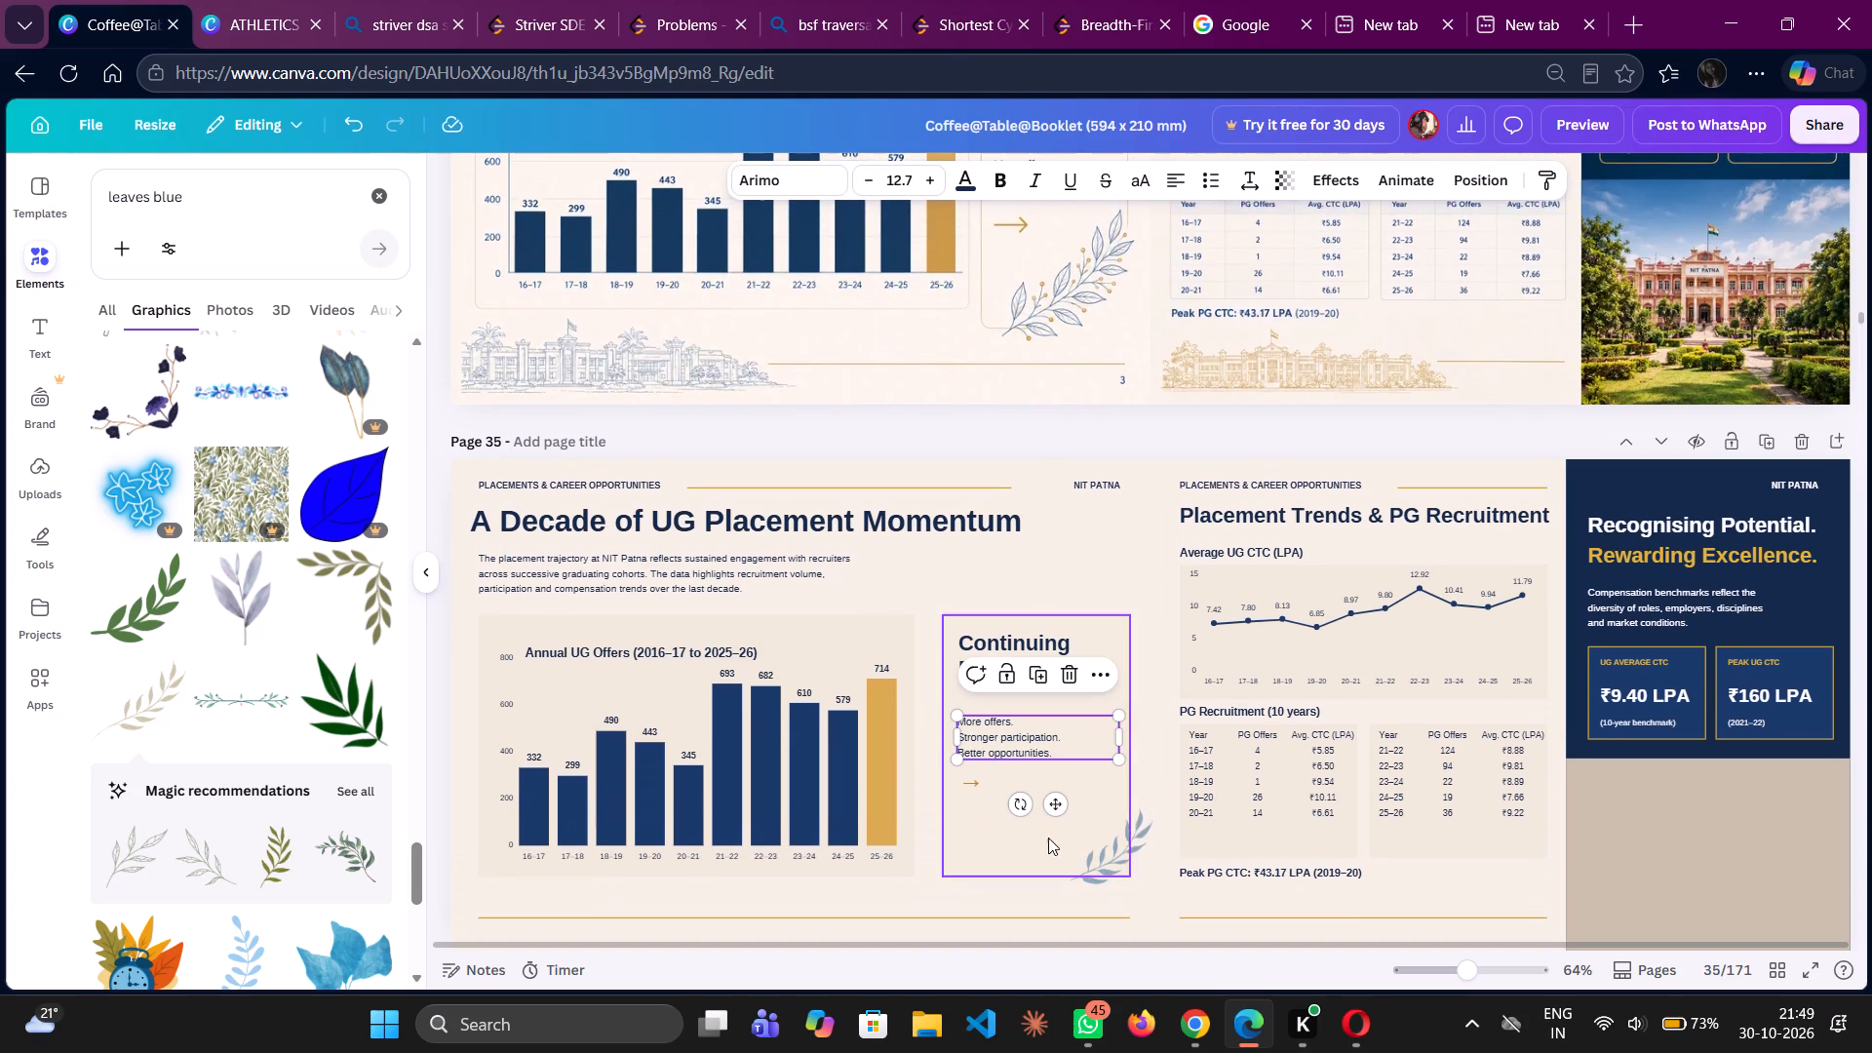
{"action": "left_click", "coordinate": [1101, 857]}
{"action": "scroll", "coordinate": [223, 729], "scroll_direction": "down", "scroll_amount": 3}
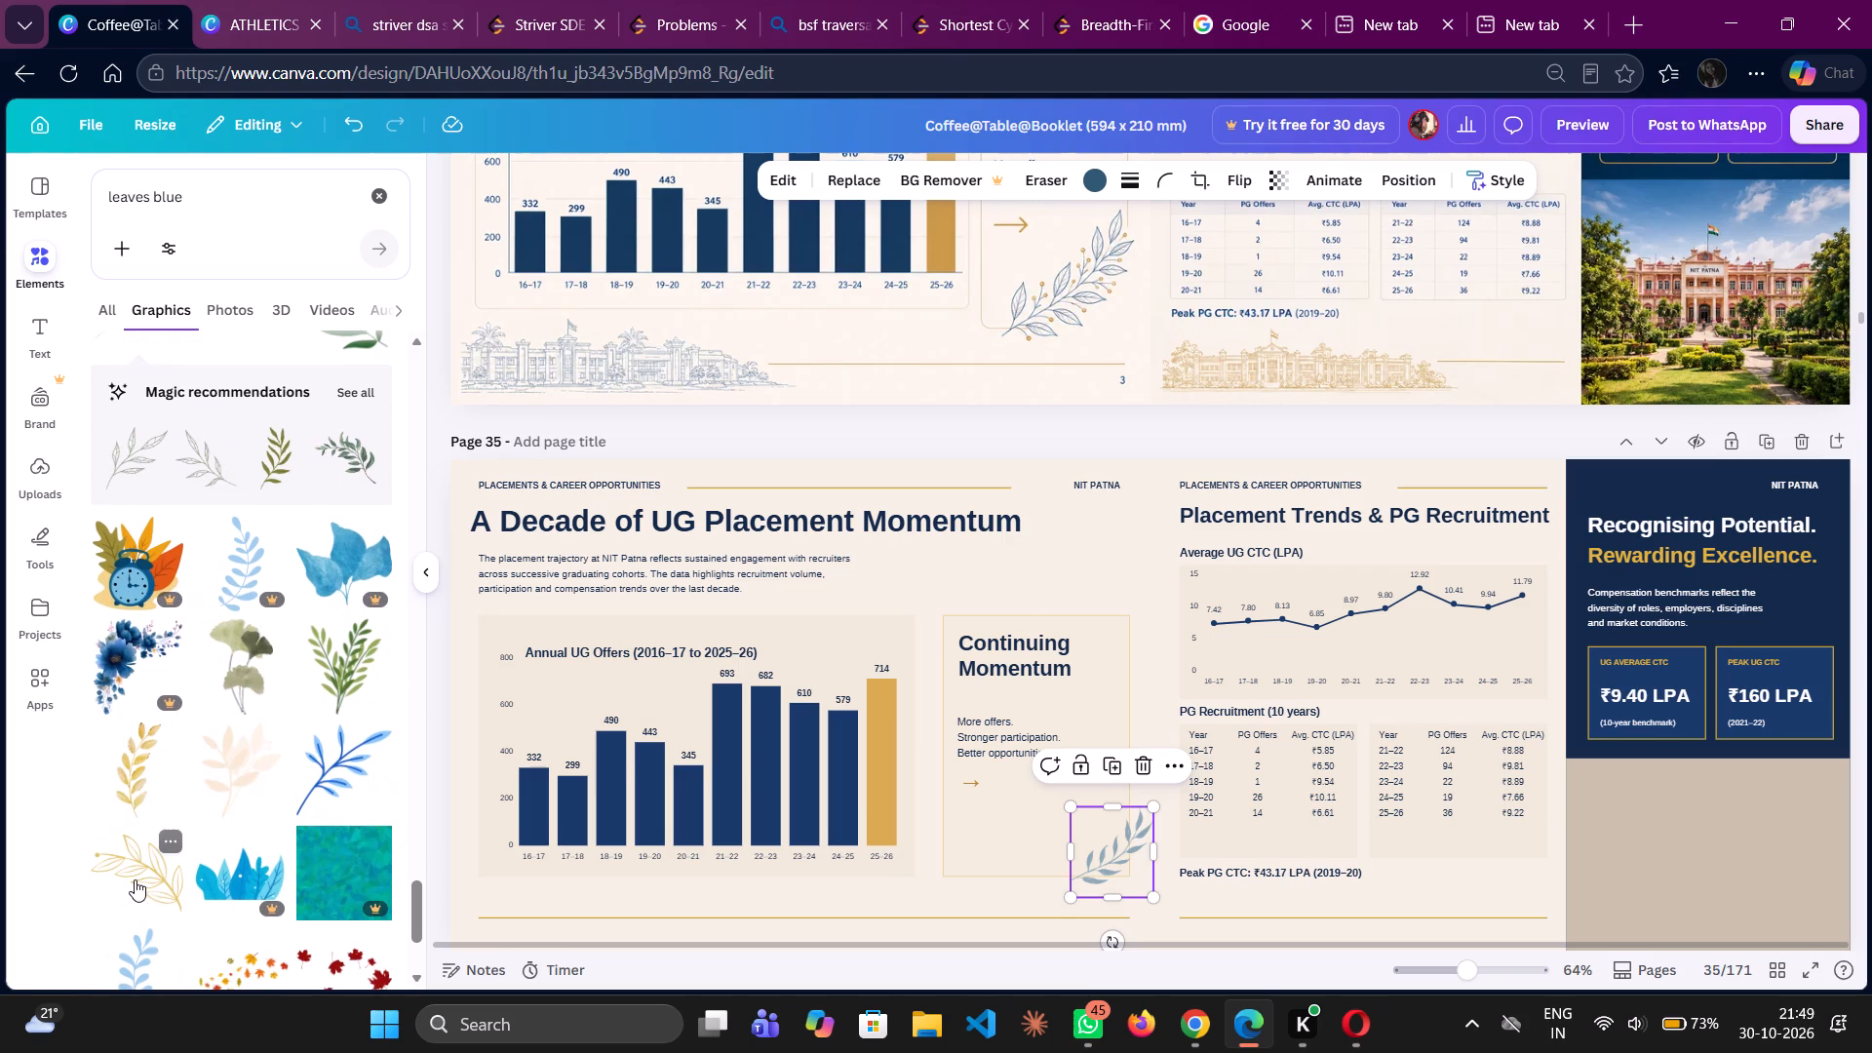
{"action": "left_click", "coordinate": [135, 879]}
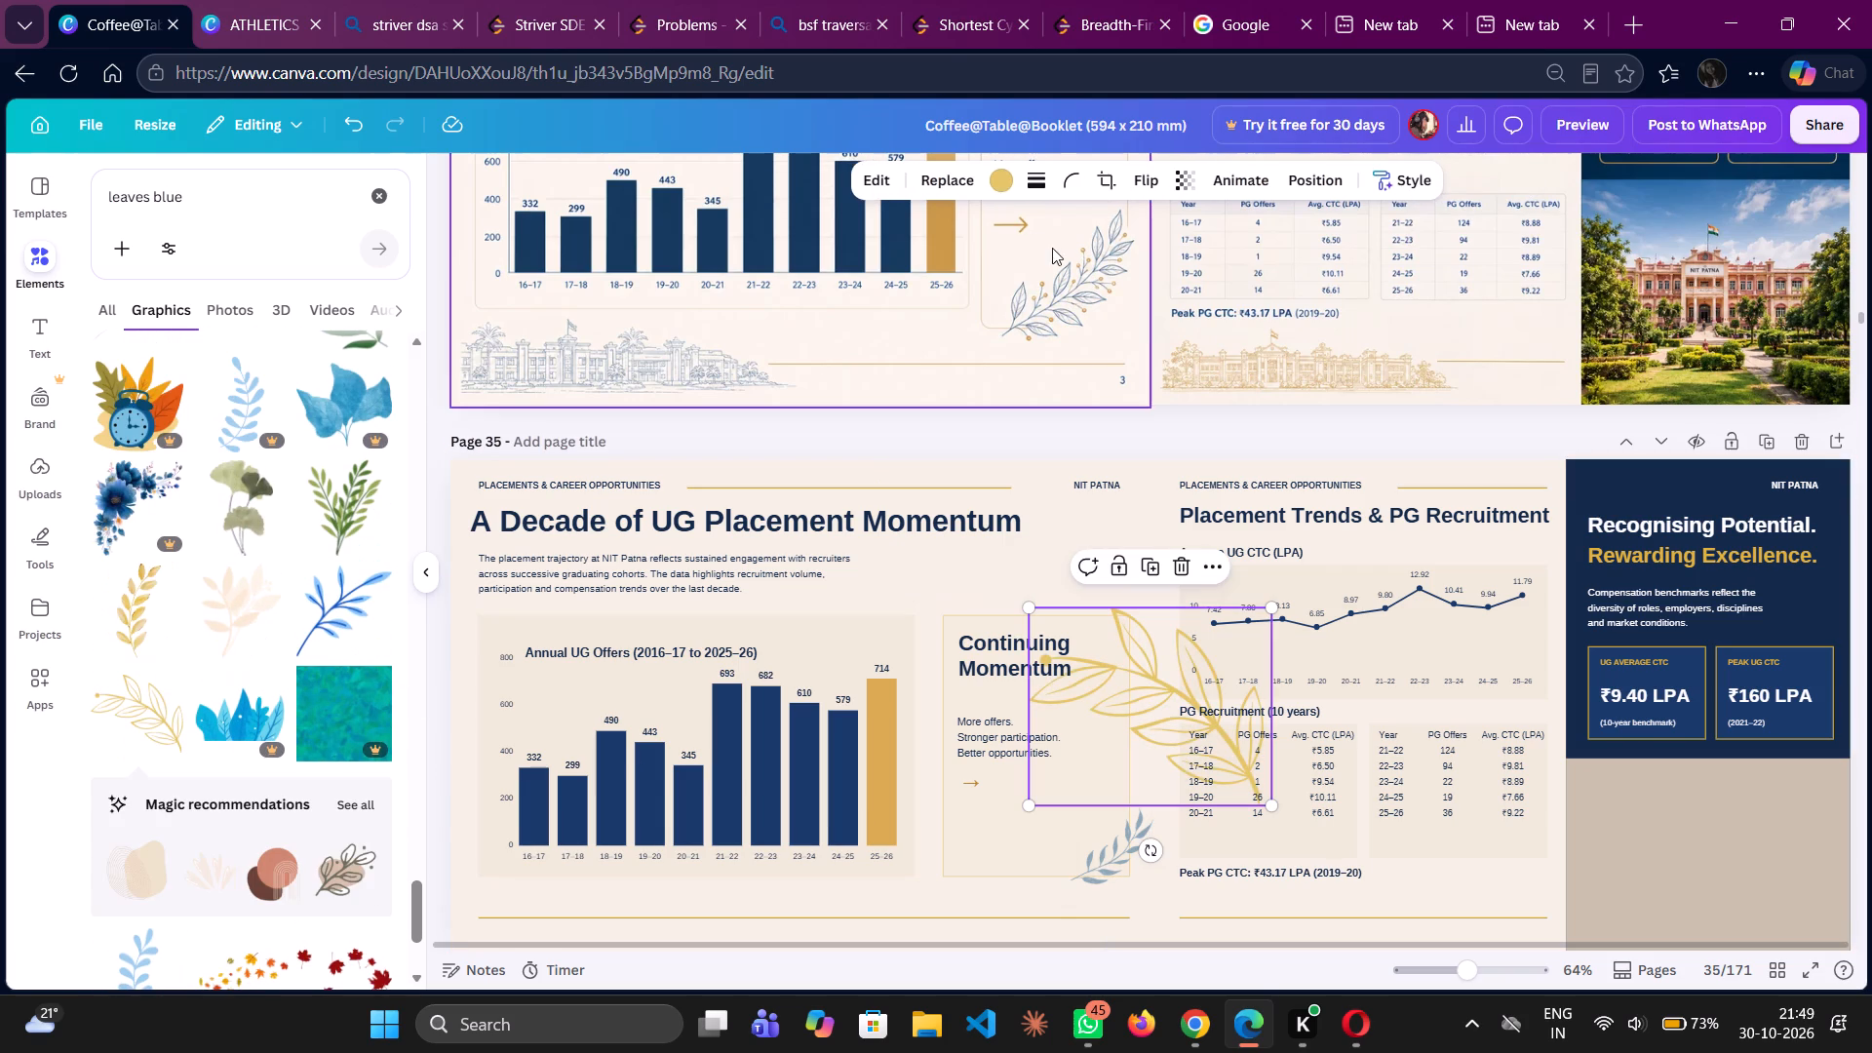
Recolour the gold outlined leaf branch to the dark slate blue among the graphic colours.
{"action": "left_click", "coordinate": [1003, 183]}
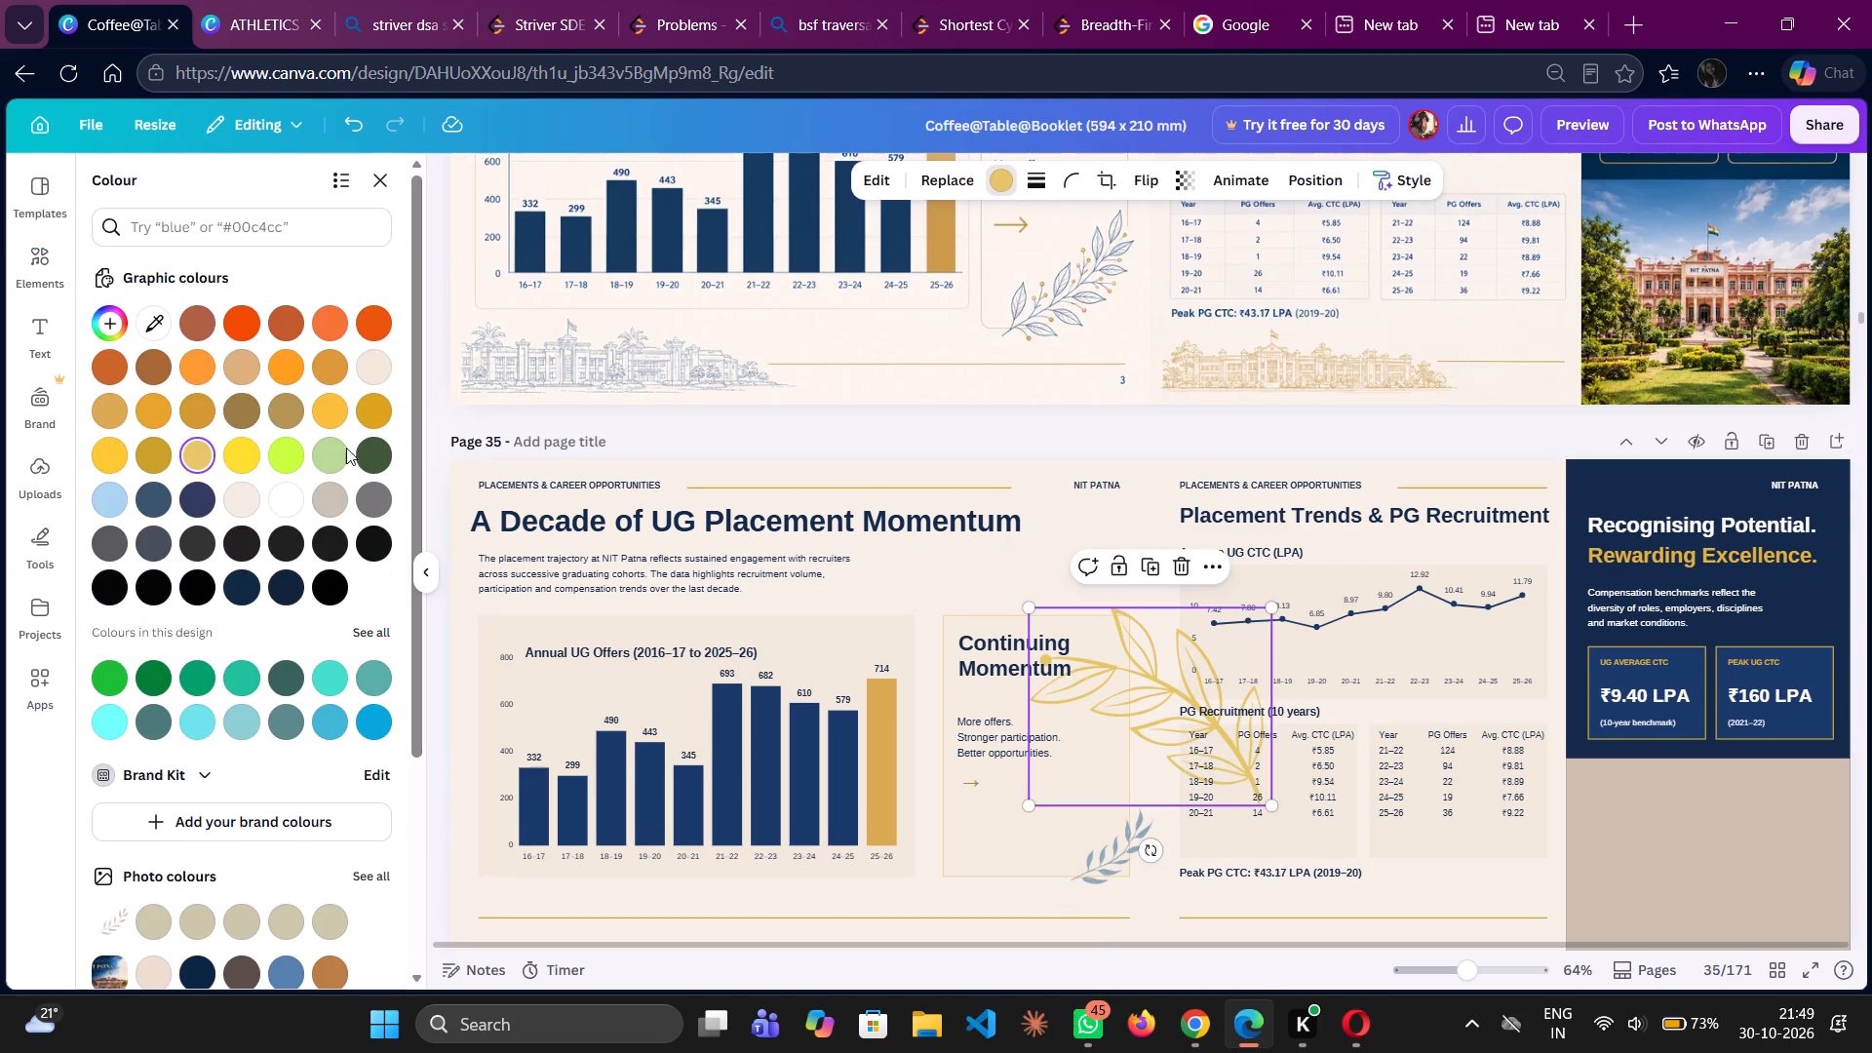
{"action": "left_click", "coordinate": [197, 503]}
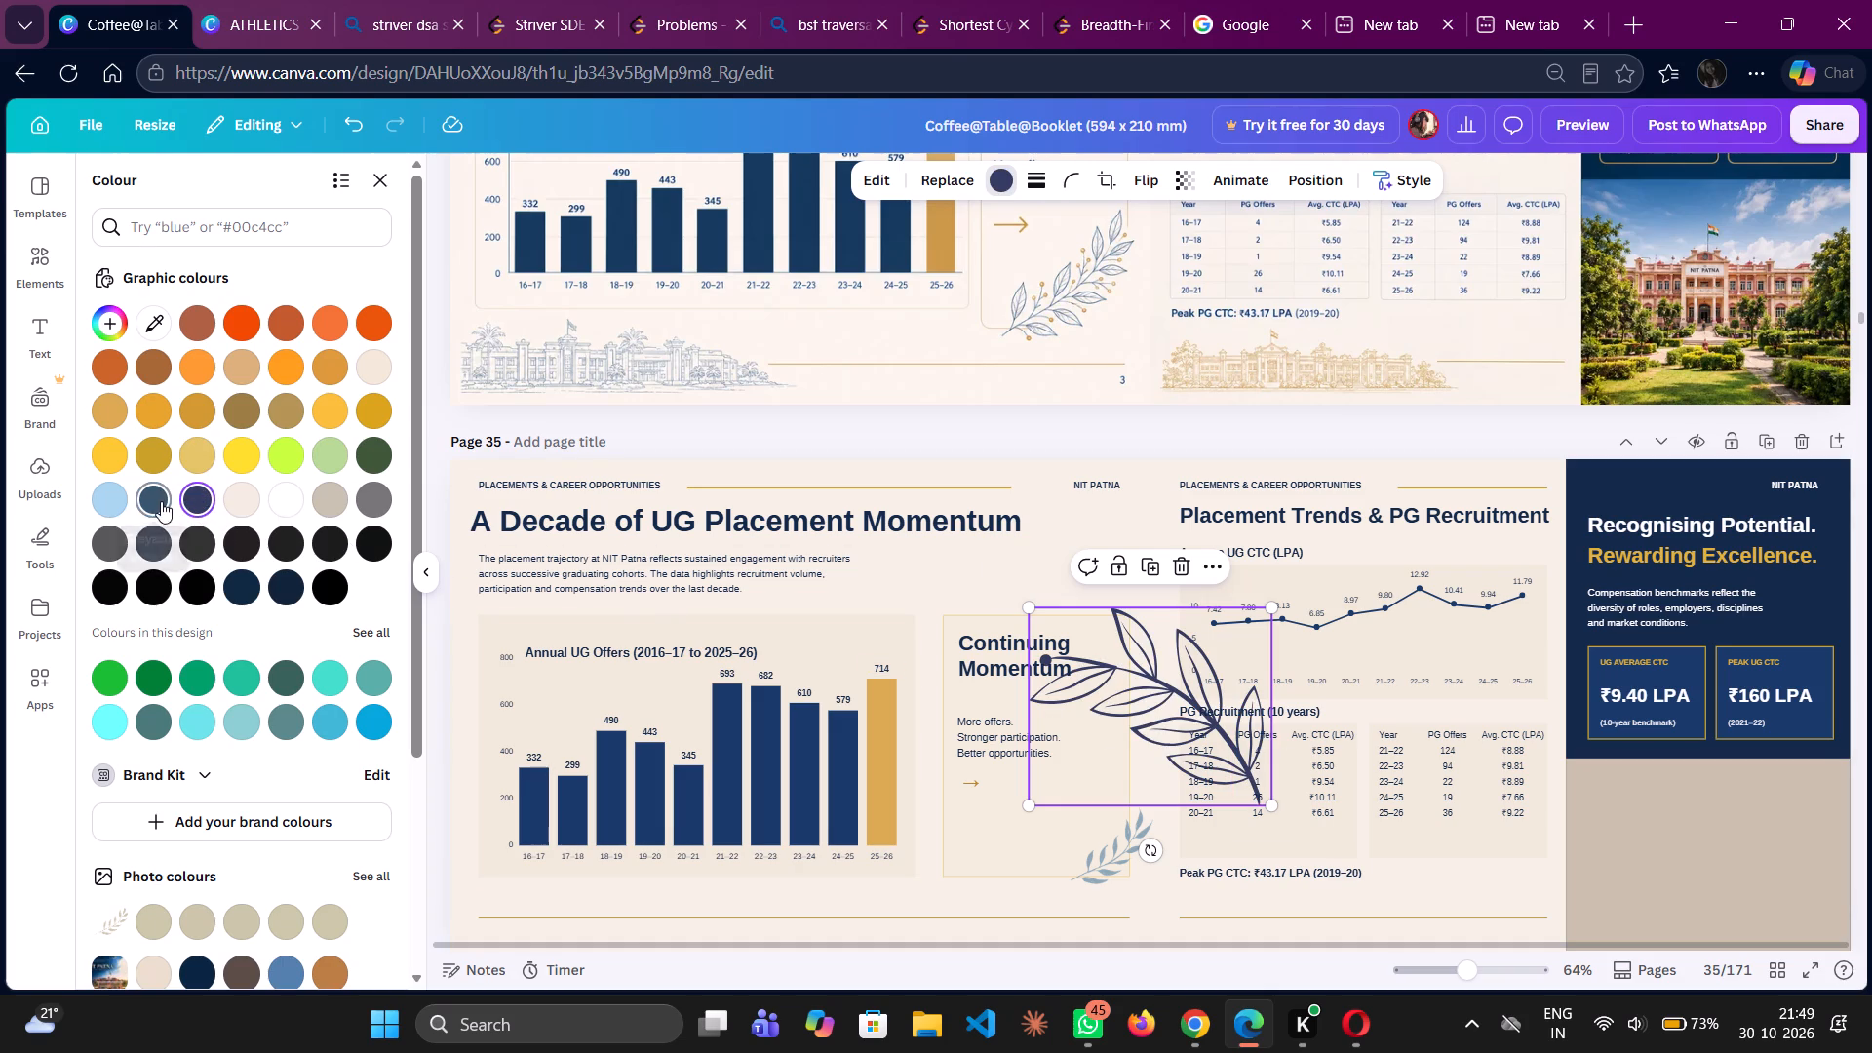
{"action": "left_click", "coordinate": [161, 501]}
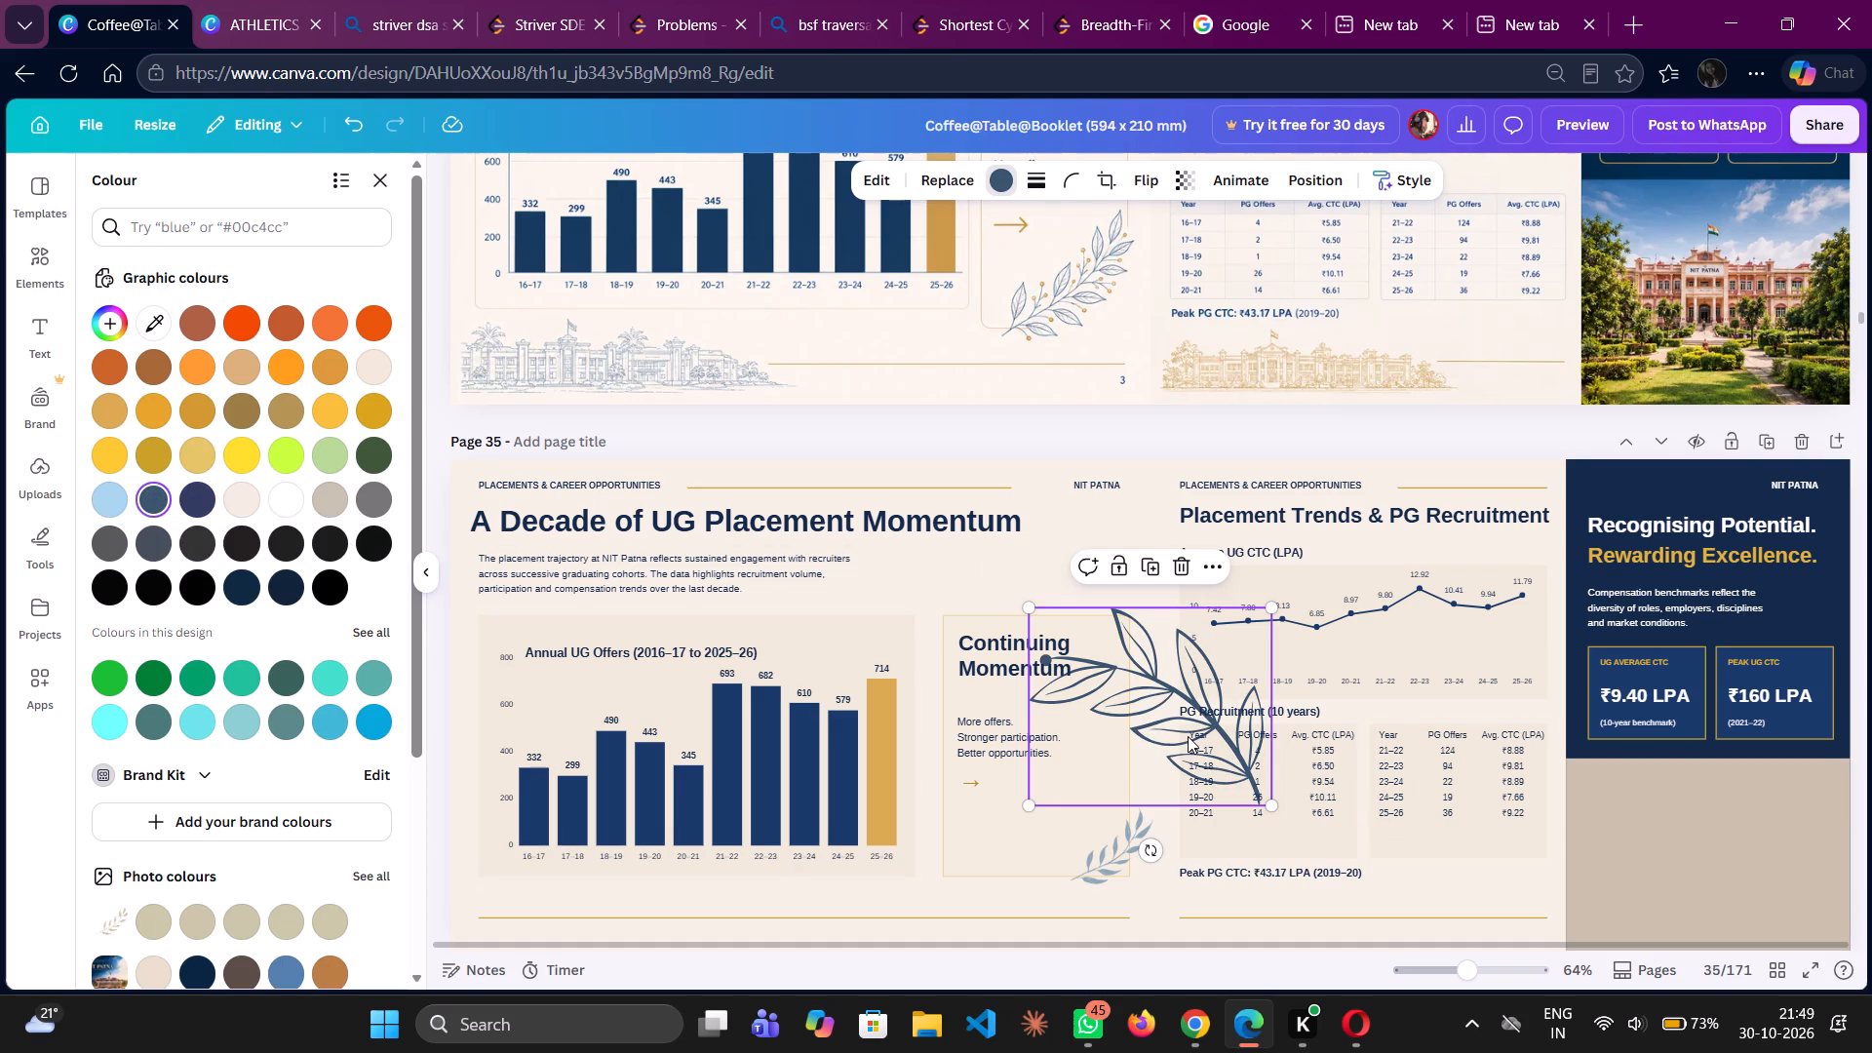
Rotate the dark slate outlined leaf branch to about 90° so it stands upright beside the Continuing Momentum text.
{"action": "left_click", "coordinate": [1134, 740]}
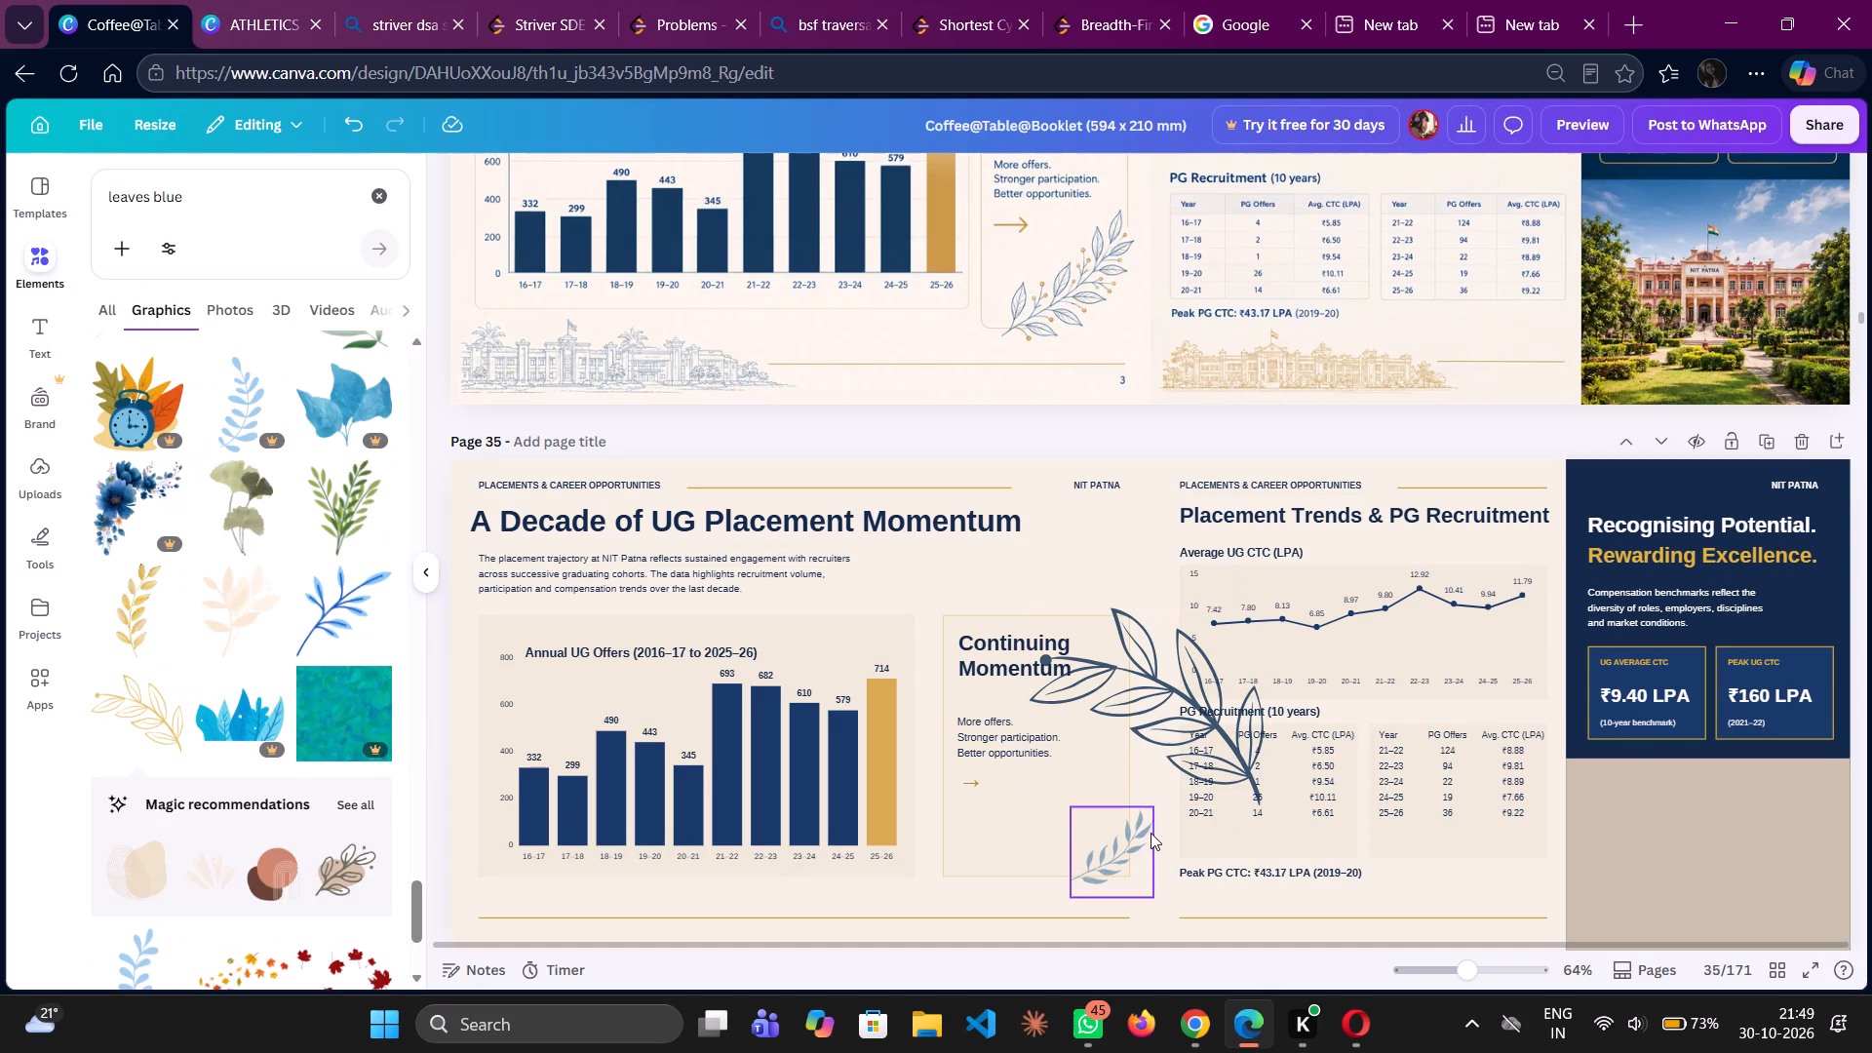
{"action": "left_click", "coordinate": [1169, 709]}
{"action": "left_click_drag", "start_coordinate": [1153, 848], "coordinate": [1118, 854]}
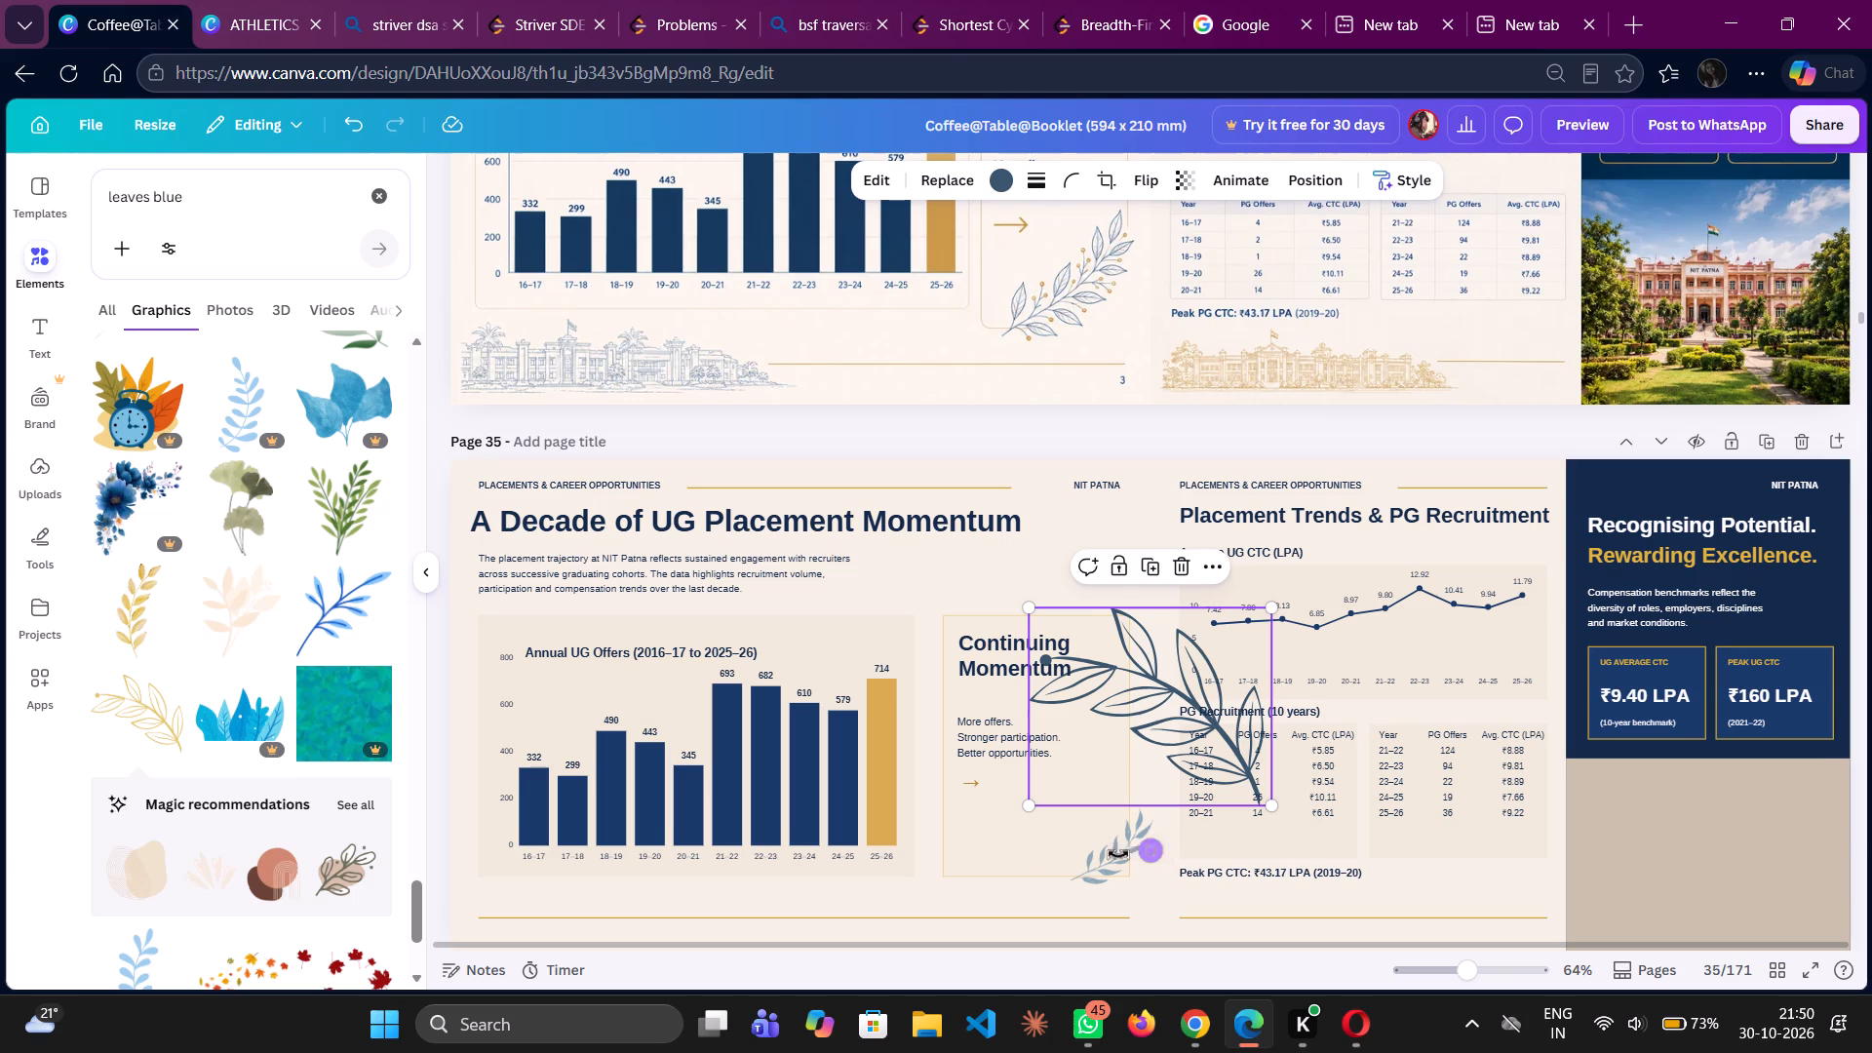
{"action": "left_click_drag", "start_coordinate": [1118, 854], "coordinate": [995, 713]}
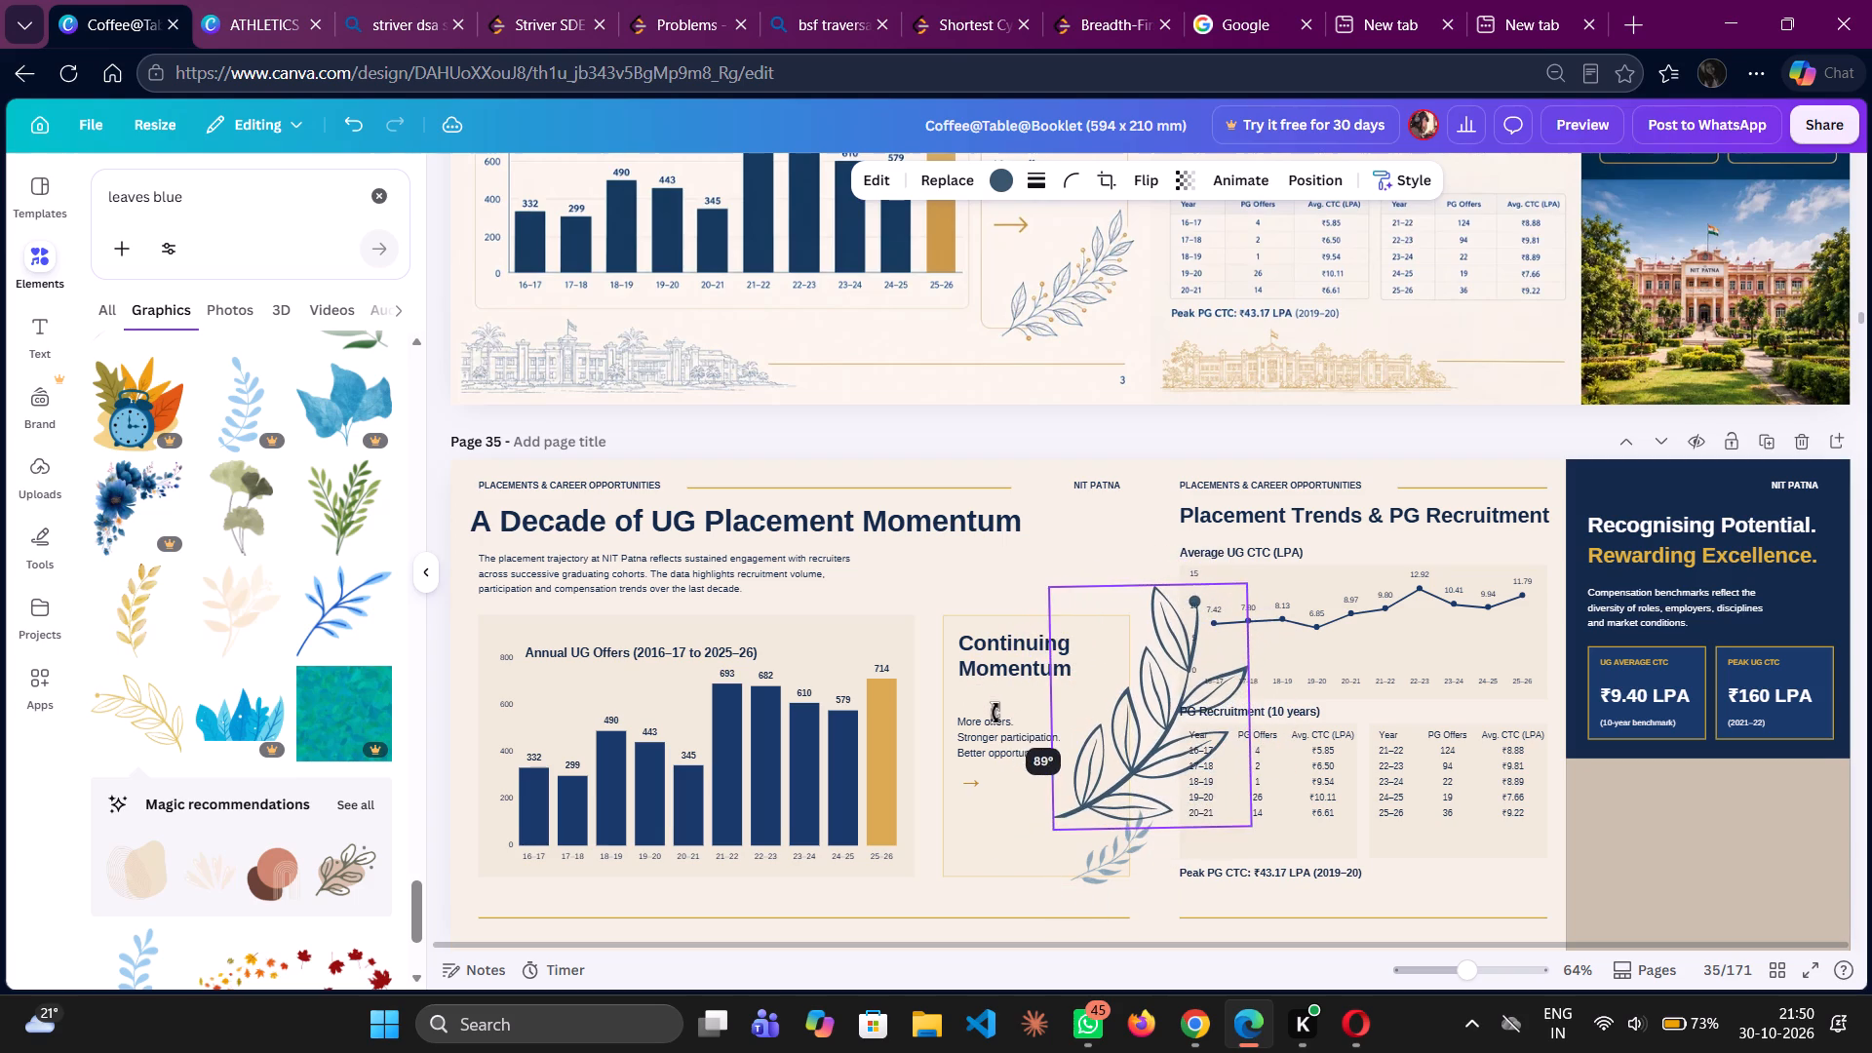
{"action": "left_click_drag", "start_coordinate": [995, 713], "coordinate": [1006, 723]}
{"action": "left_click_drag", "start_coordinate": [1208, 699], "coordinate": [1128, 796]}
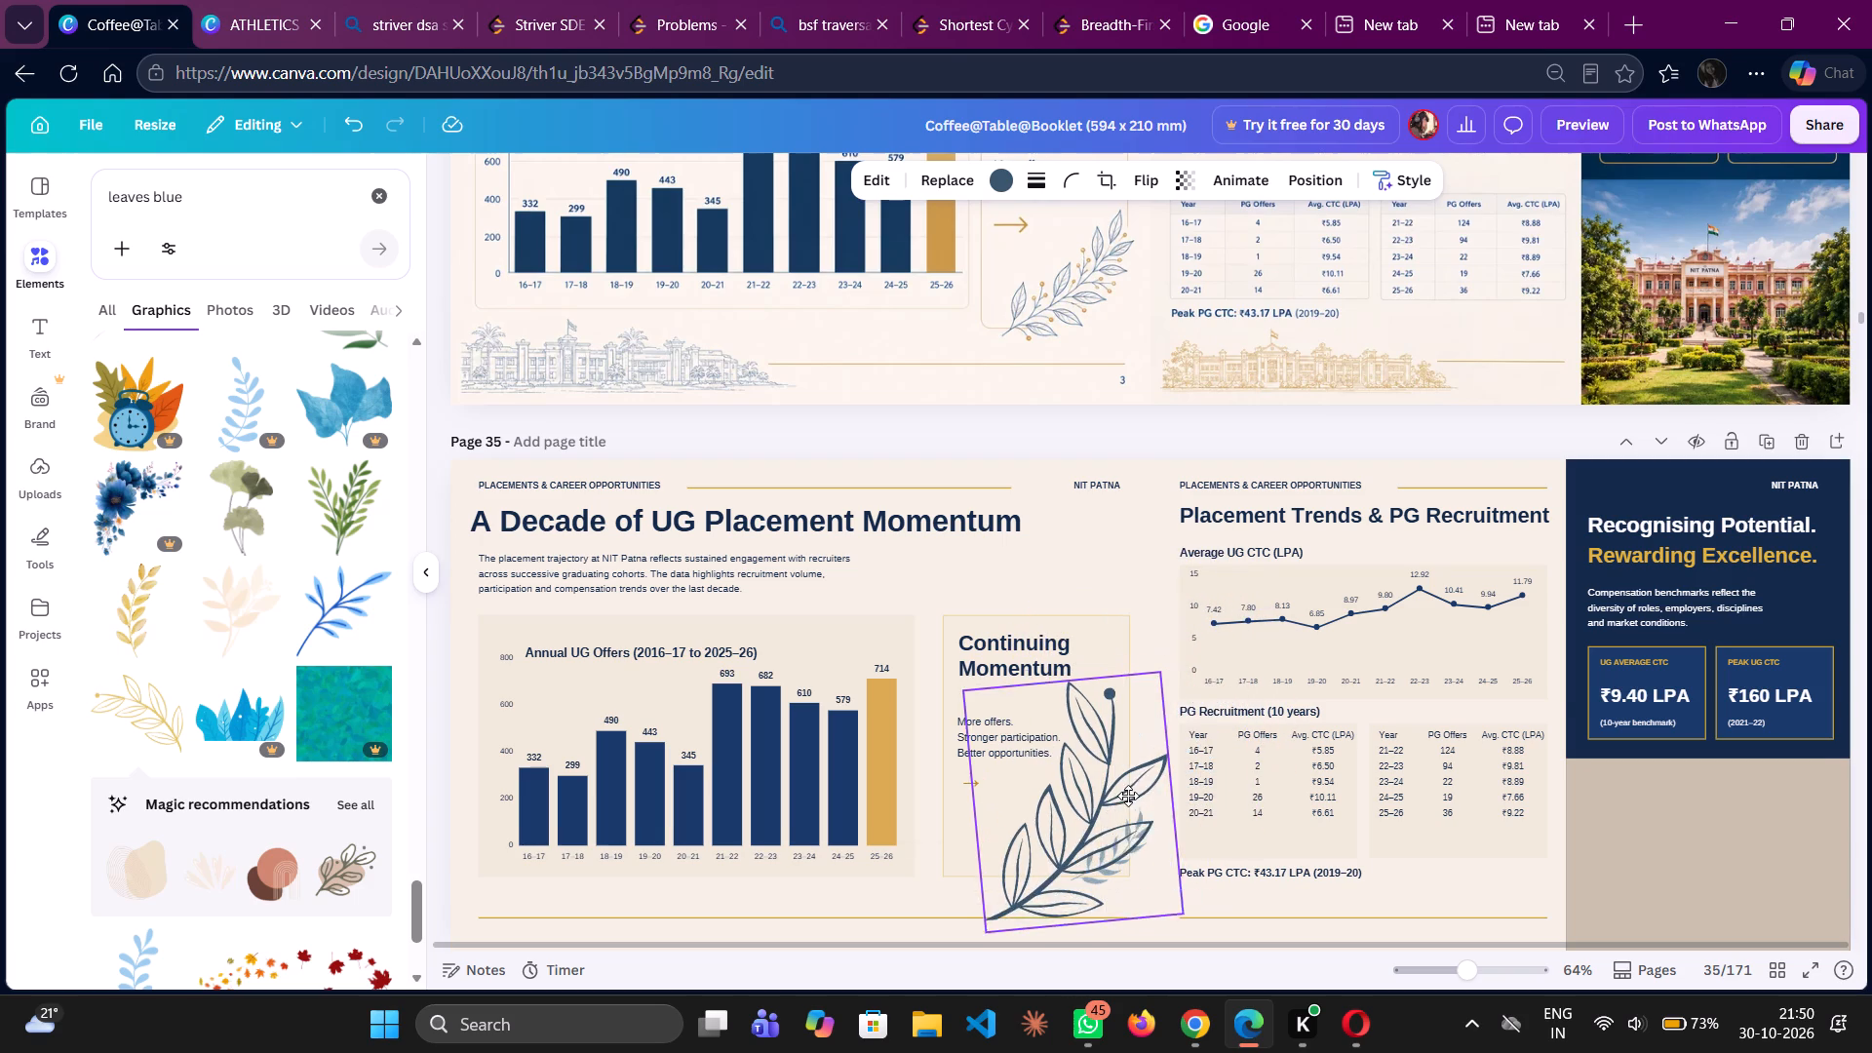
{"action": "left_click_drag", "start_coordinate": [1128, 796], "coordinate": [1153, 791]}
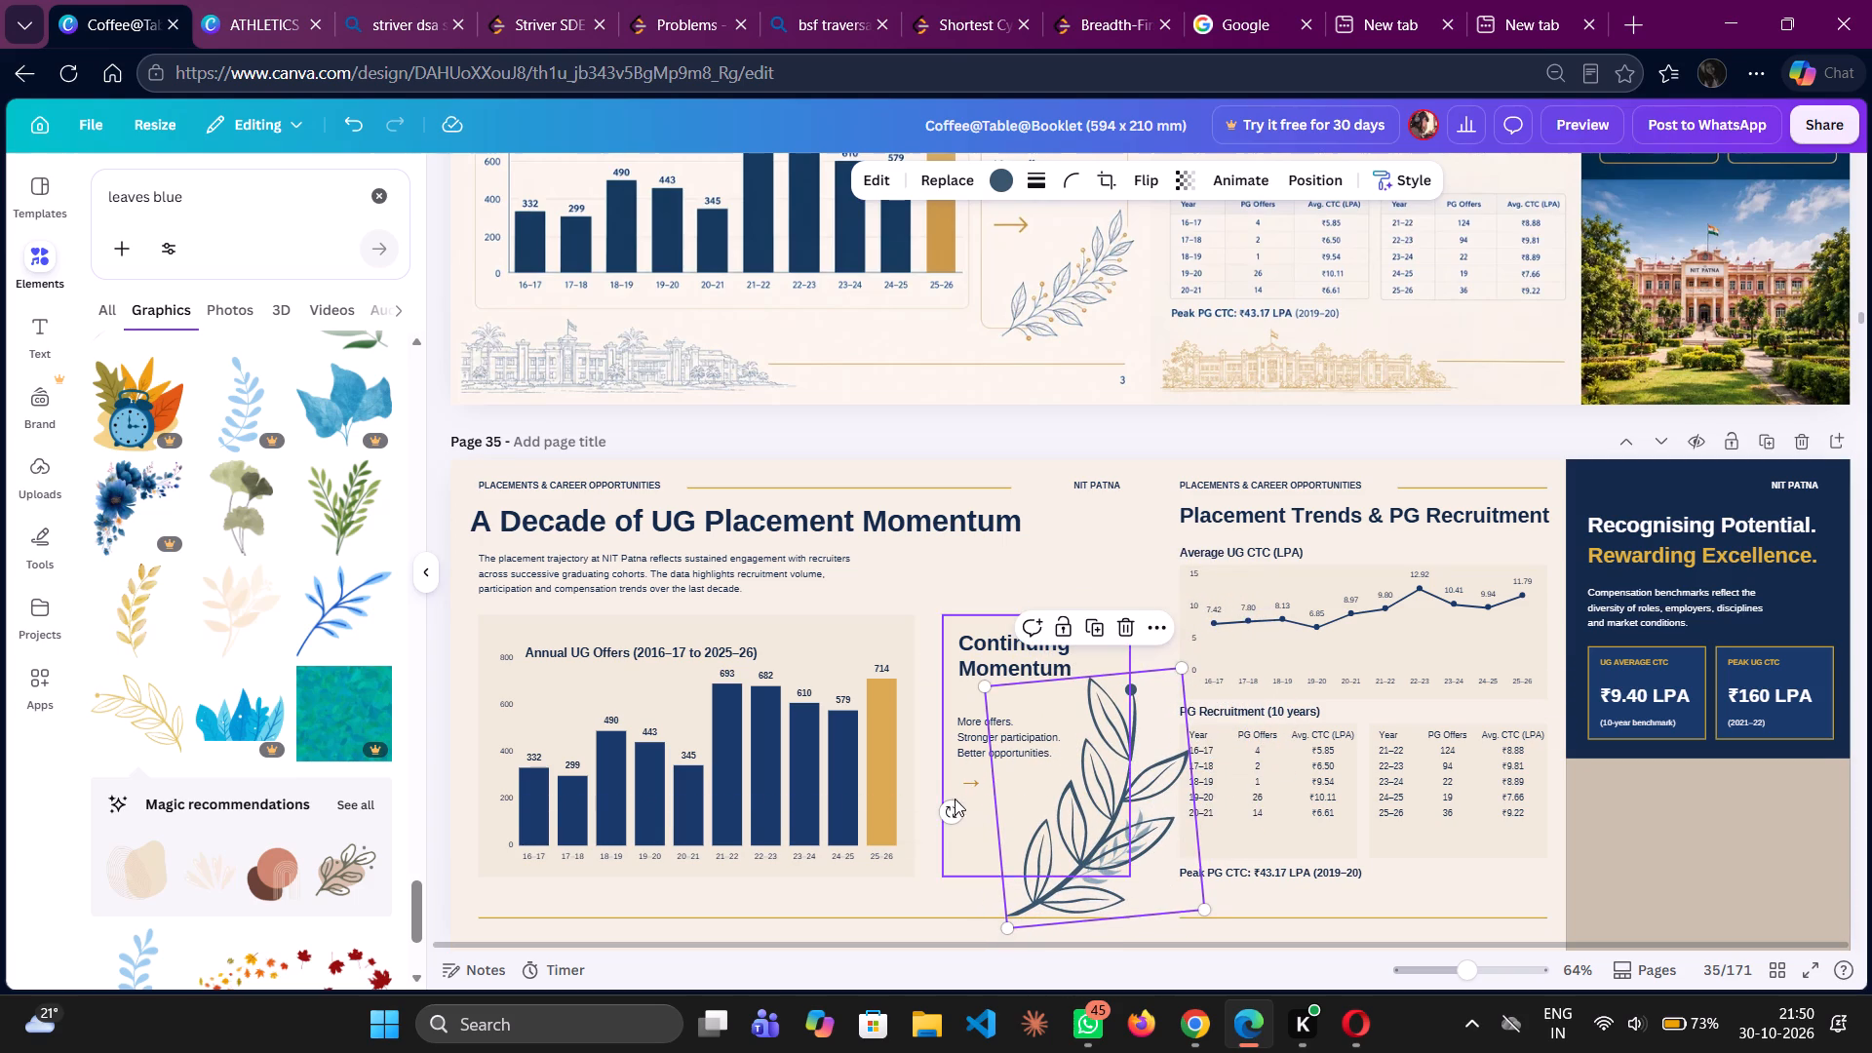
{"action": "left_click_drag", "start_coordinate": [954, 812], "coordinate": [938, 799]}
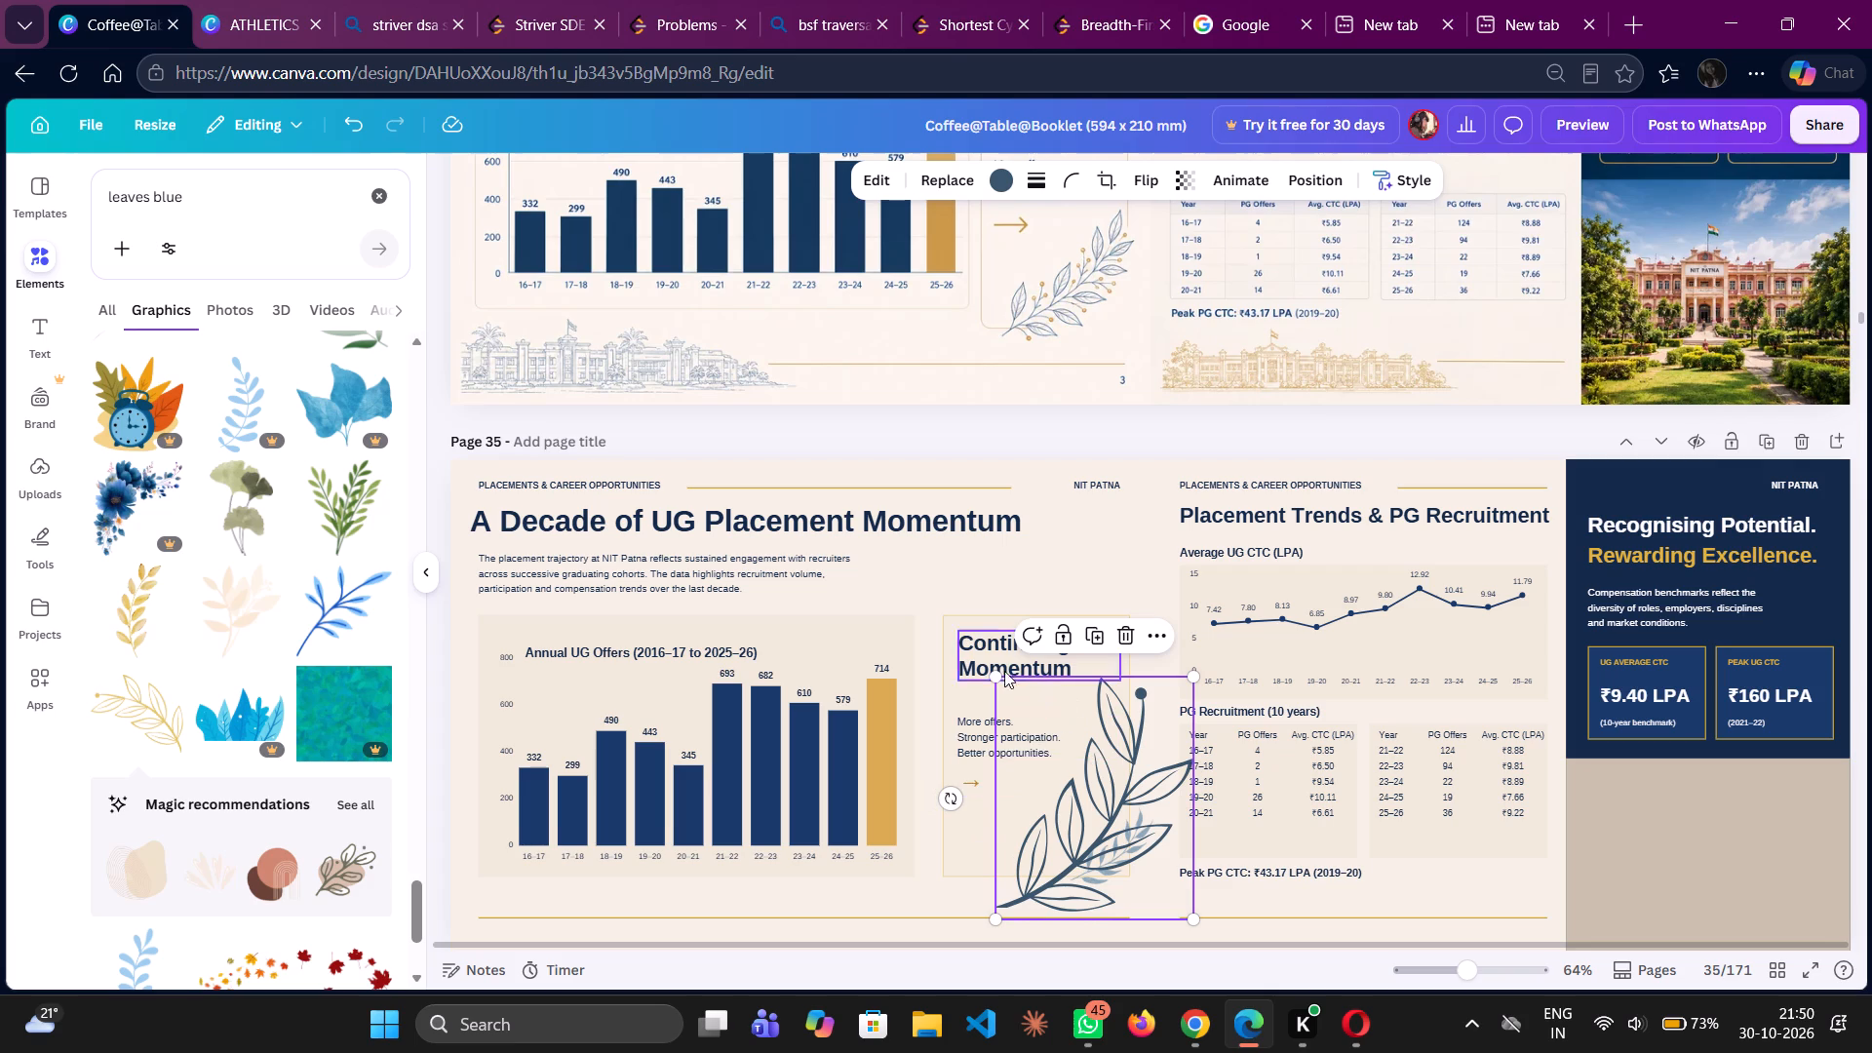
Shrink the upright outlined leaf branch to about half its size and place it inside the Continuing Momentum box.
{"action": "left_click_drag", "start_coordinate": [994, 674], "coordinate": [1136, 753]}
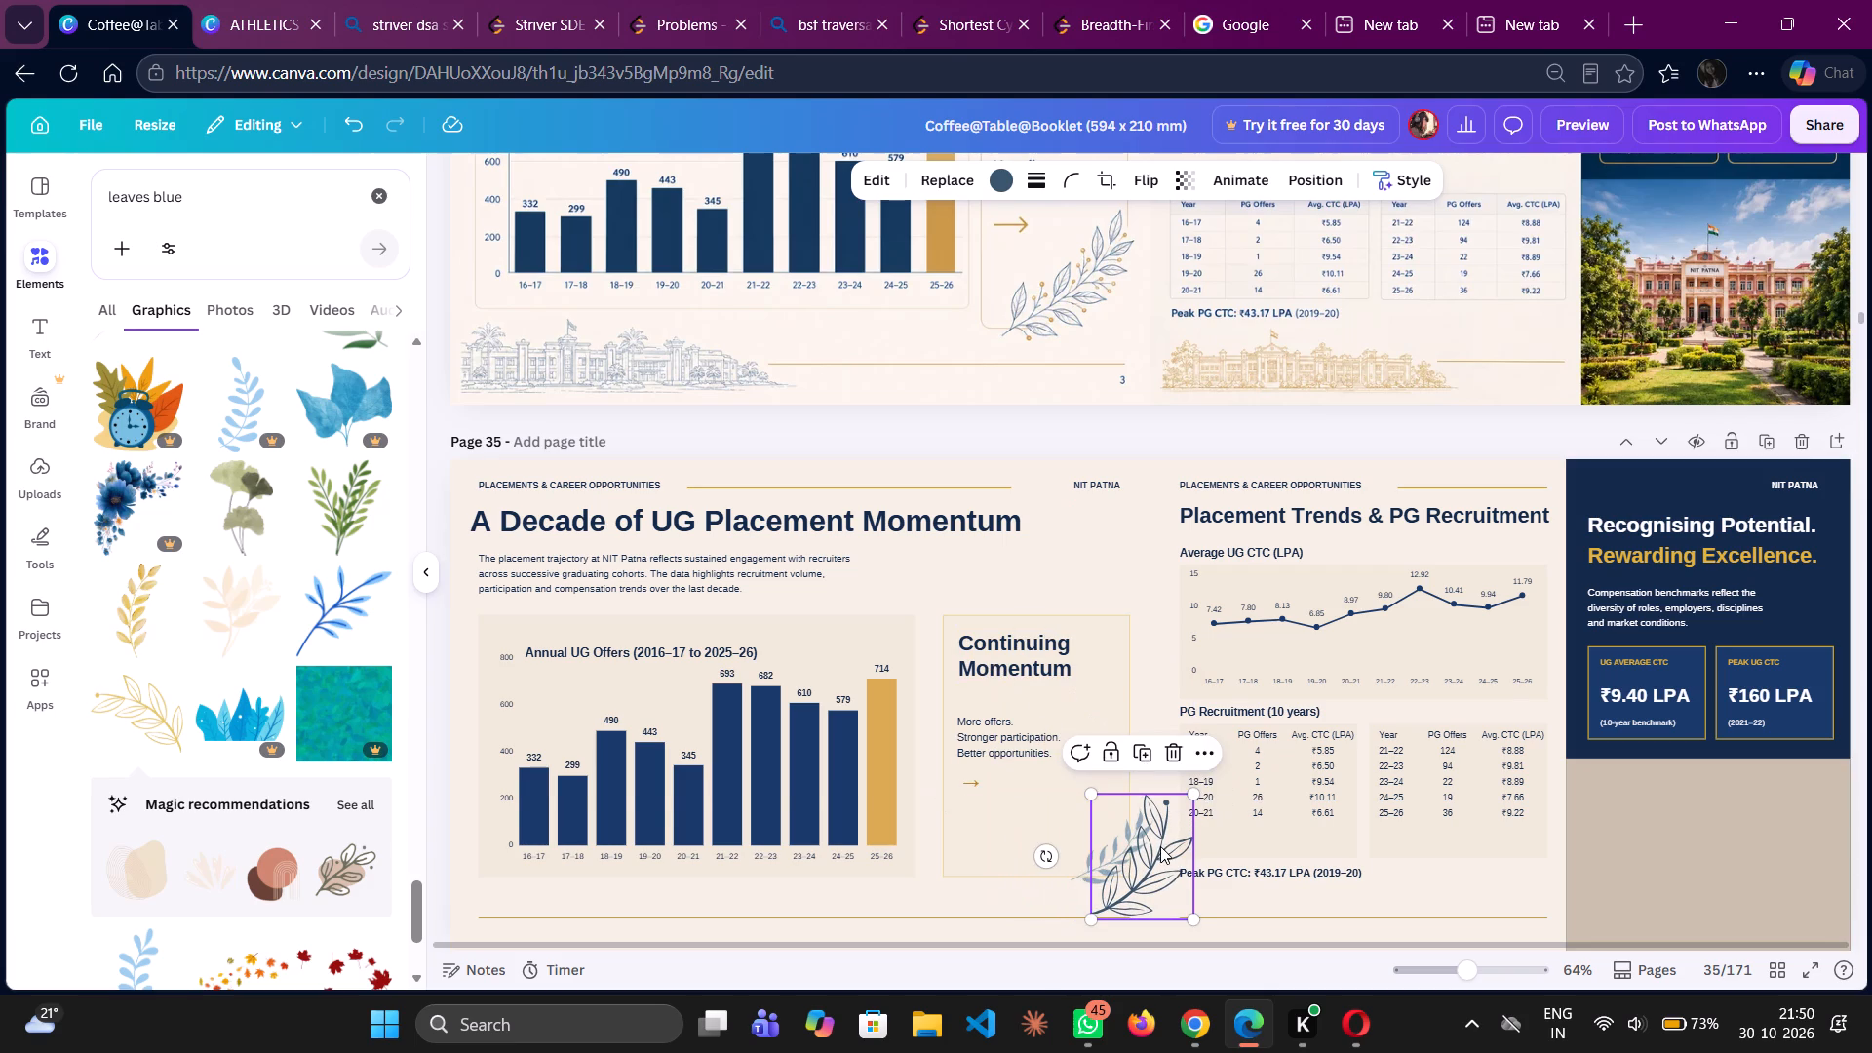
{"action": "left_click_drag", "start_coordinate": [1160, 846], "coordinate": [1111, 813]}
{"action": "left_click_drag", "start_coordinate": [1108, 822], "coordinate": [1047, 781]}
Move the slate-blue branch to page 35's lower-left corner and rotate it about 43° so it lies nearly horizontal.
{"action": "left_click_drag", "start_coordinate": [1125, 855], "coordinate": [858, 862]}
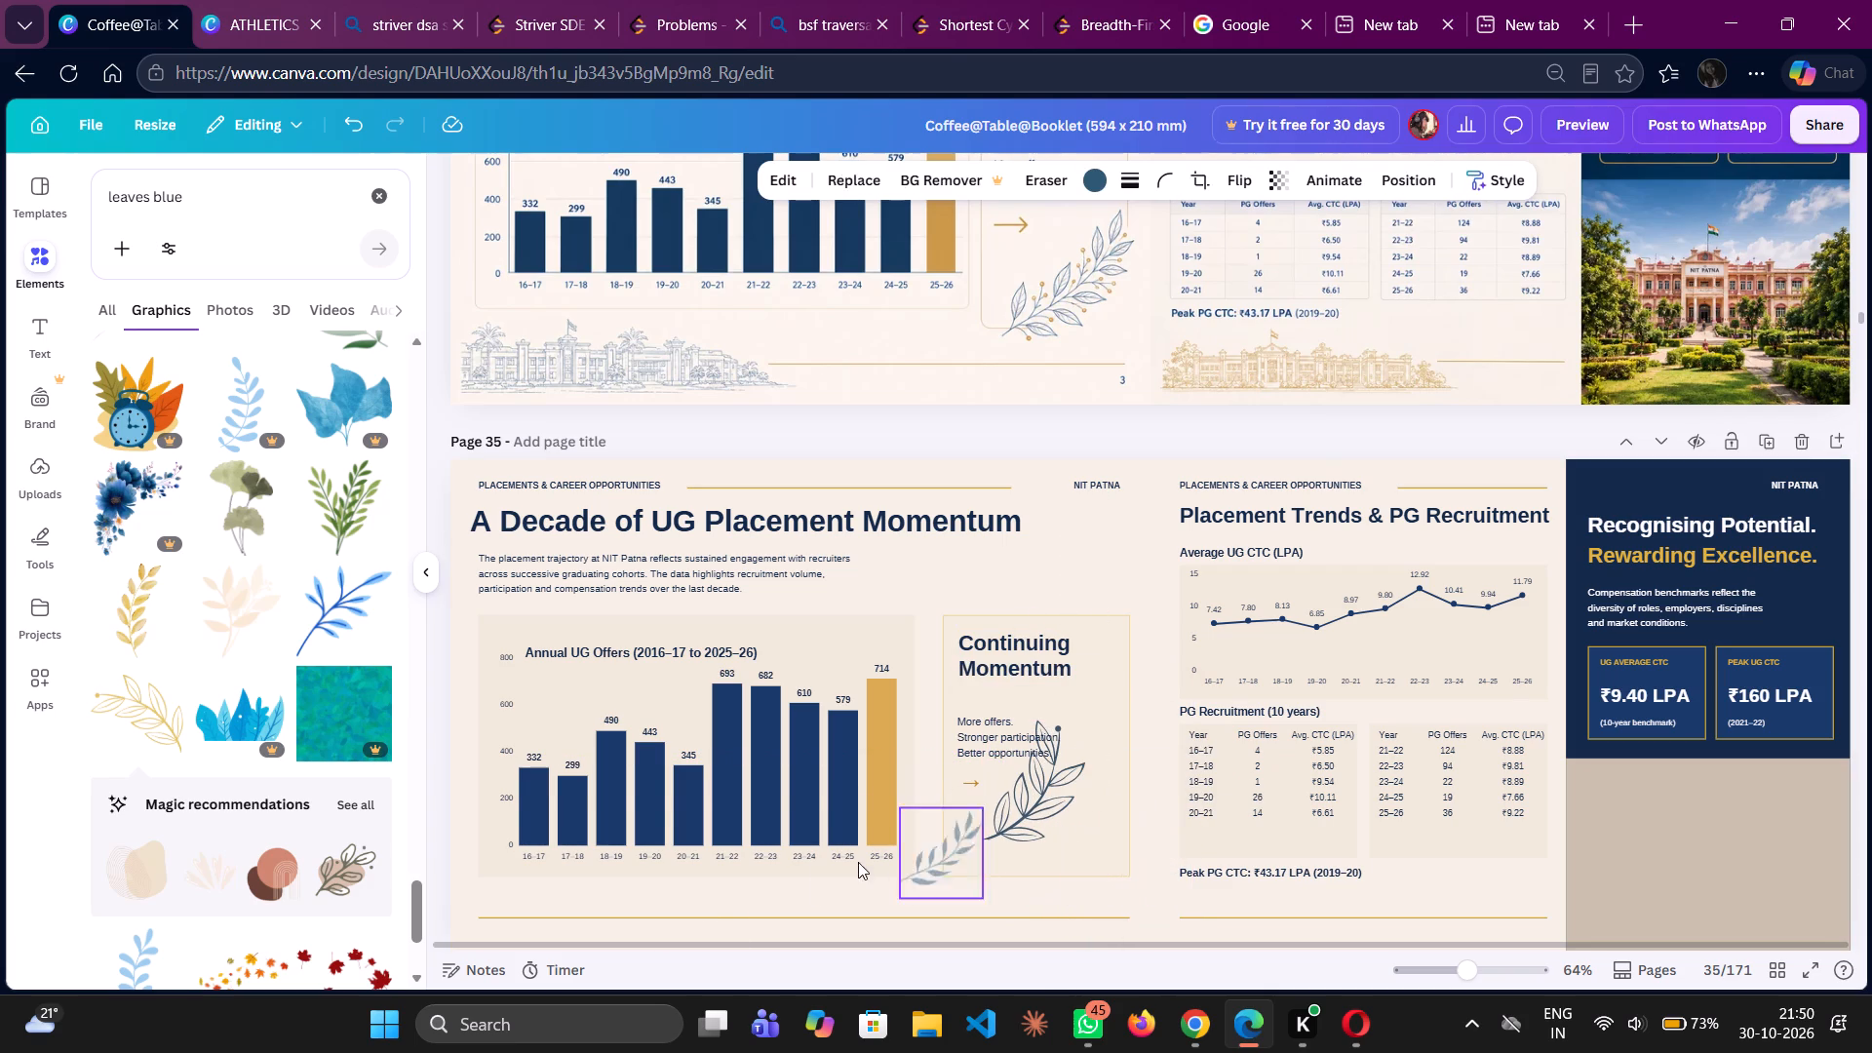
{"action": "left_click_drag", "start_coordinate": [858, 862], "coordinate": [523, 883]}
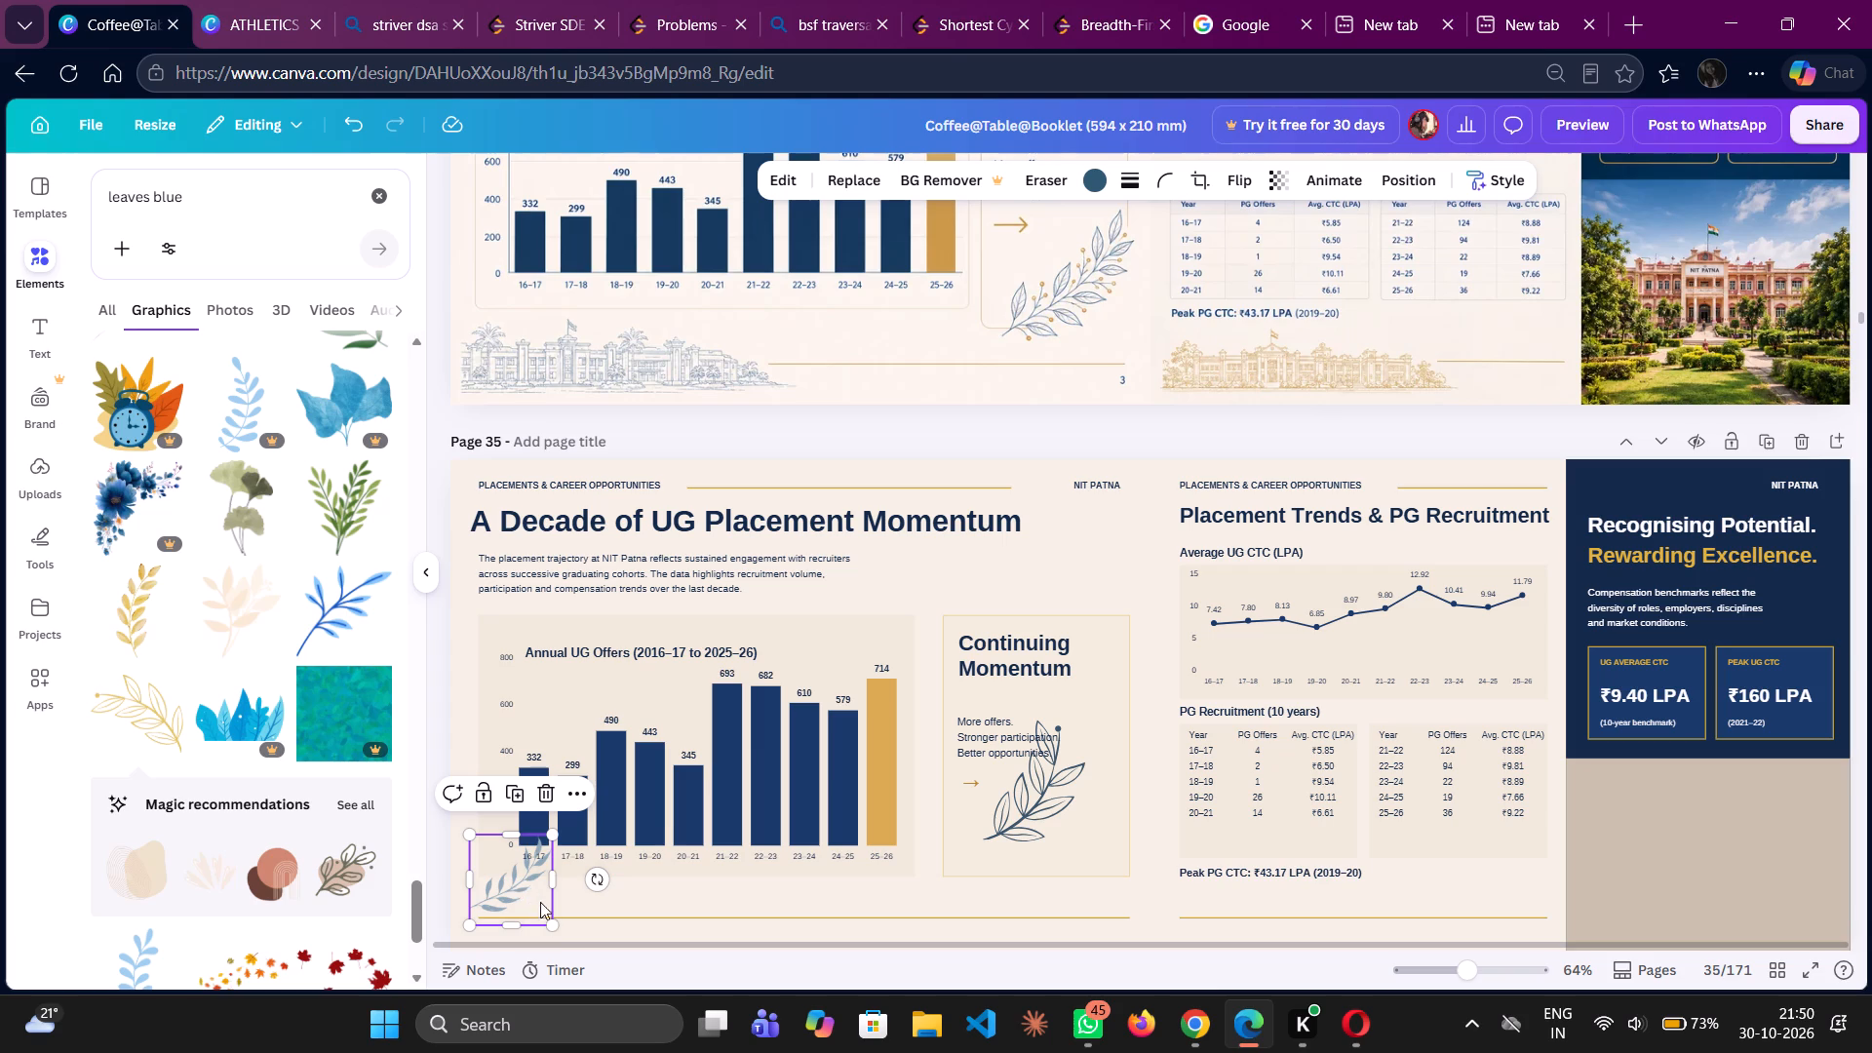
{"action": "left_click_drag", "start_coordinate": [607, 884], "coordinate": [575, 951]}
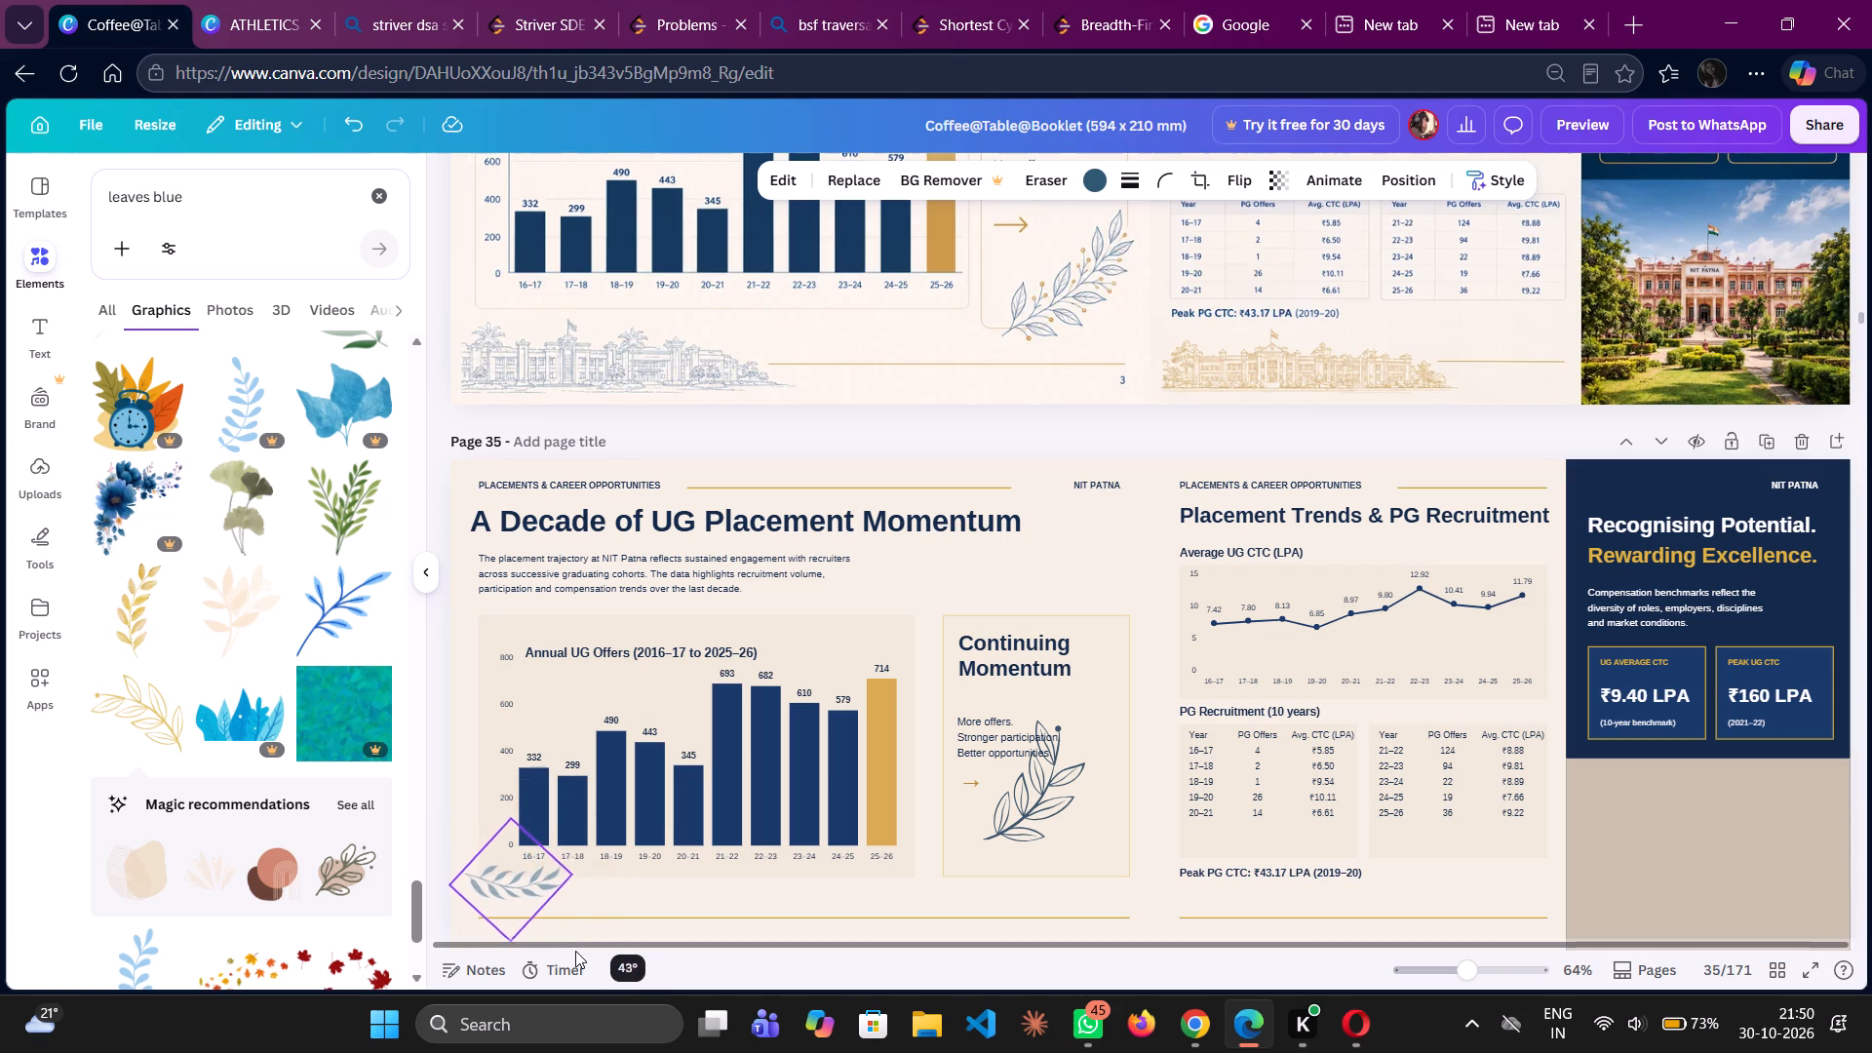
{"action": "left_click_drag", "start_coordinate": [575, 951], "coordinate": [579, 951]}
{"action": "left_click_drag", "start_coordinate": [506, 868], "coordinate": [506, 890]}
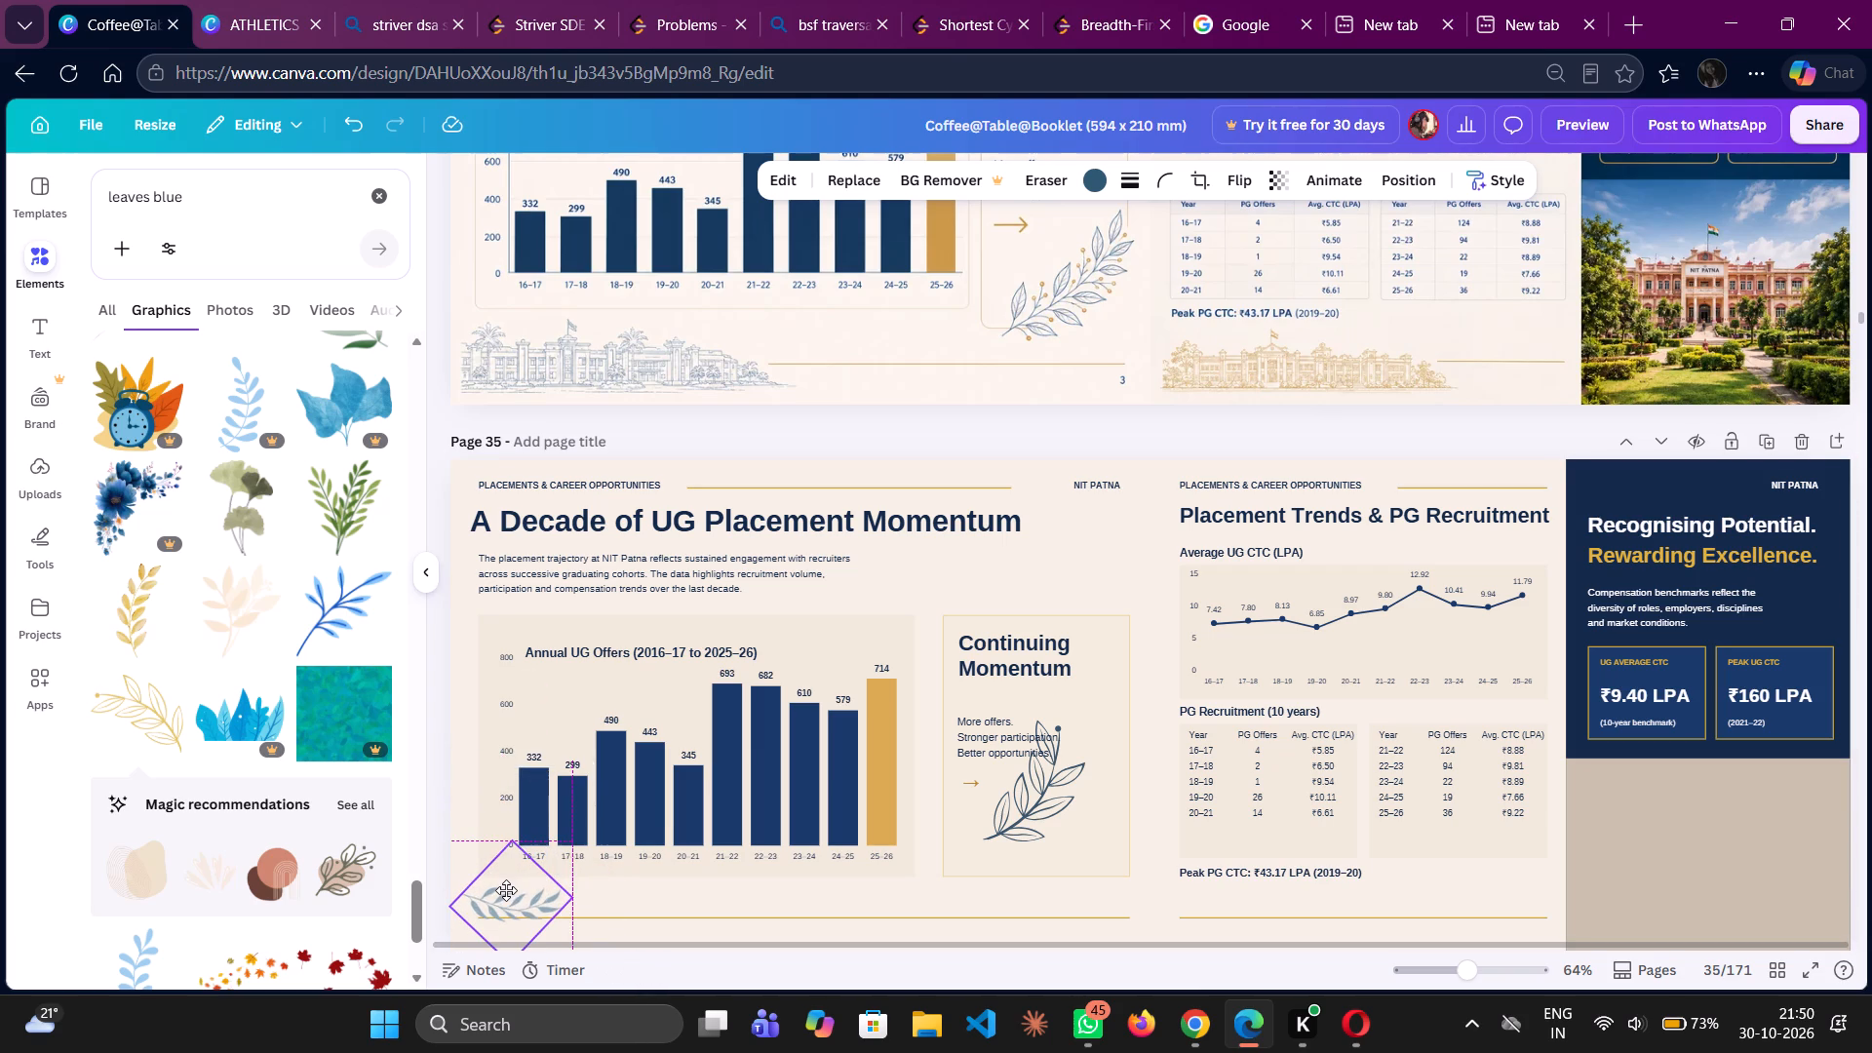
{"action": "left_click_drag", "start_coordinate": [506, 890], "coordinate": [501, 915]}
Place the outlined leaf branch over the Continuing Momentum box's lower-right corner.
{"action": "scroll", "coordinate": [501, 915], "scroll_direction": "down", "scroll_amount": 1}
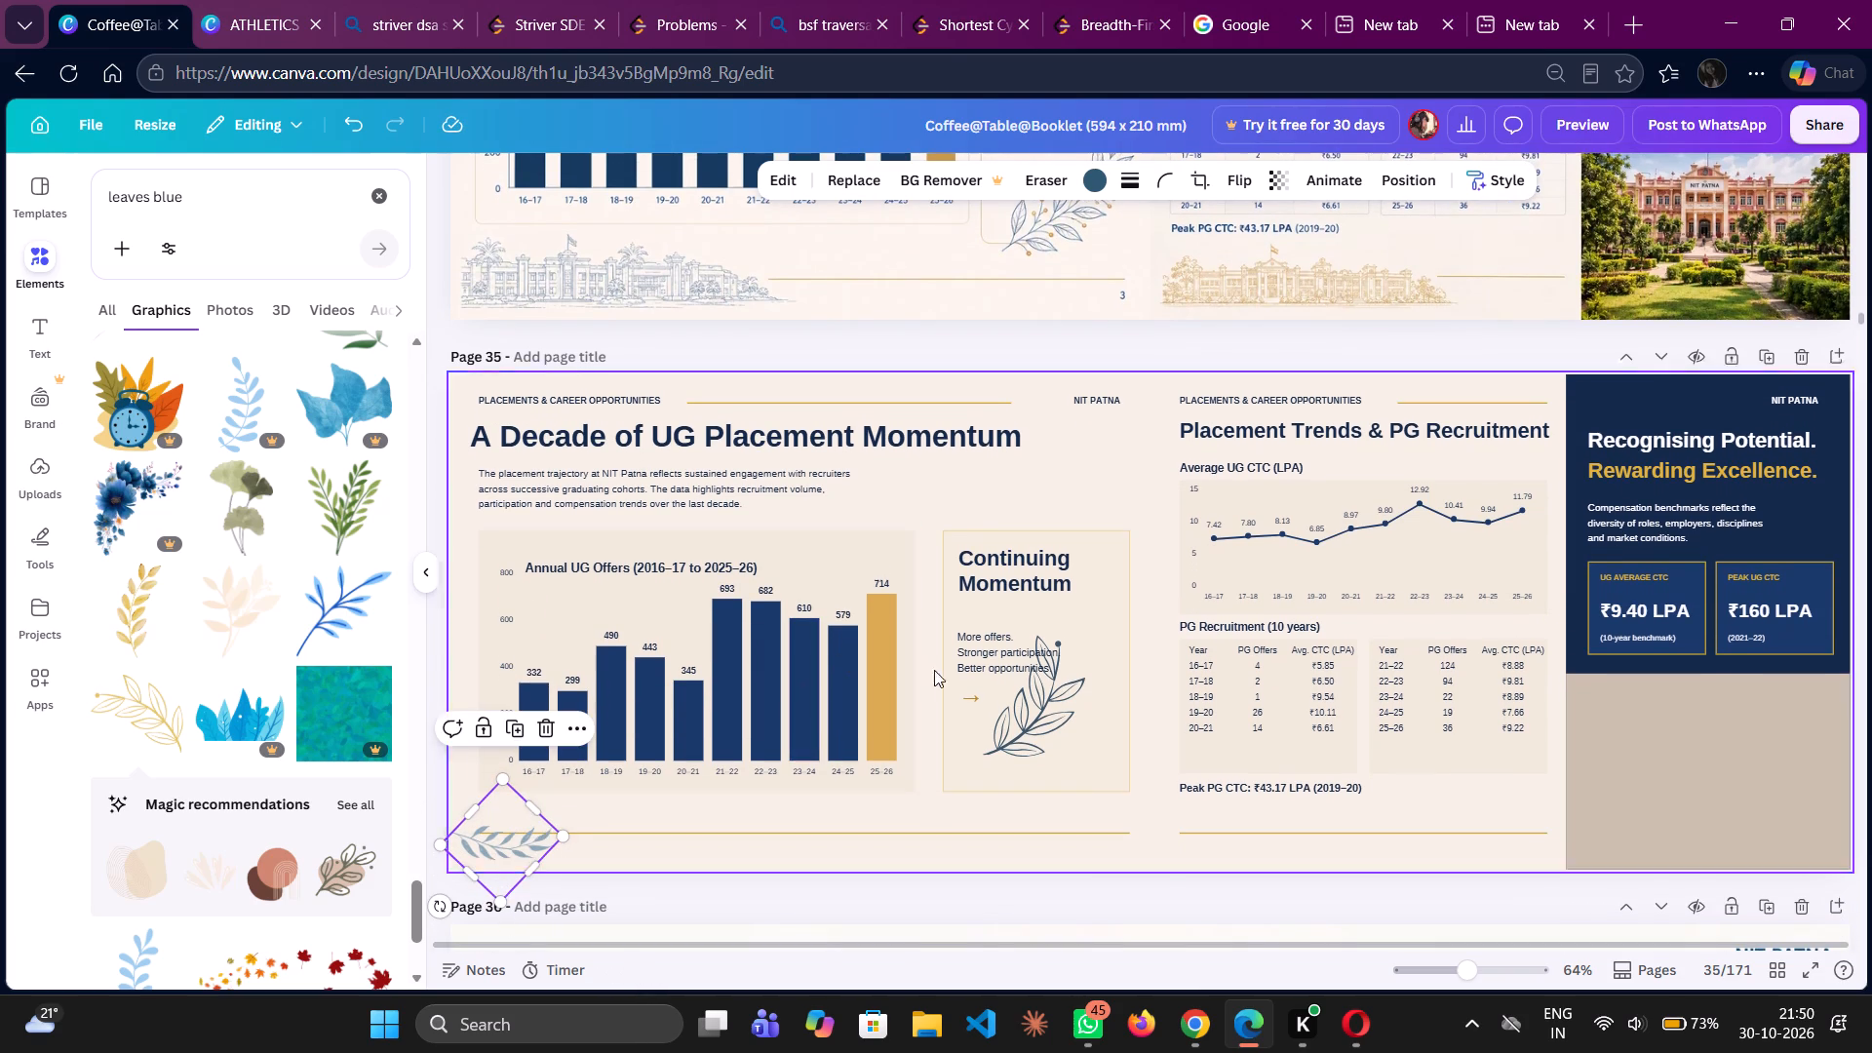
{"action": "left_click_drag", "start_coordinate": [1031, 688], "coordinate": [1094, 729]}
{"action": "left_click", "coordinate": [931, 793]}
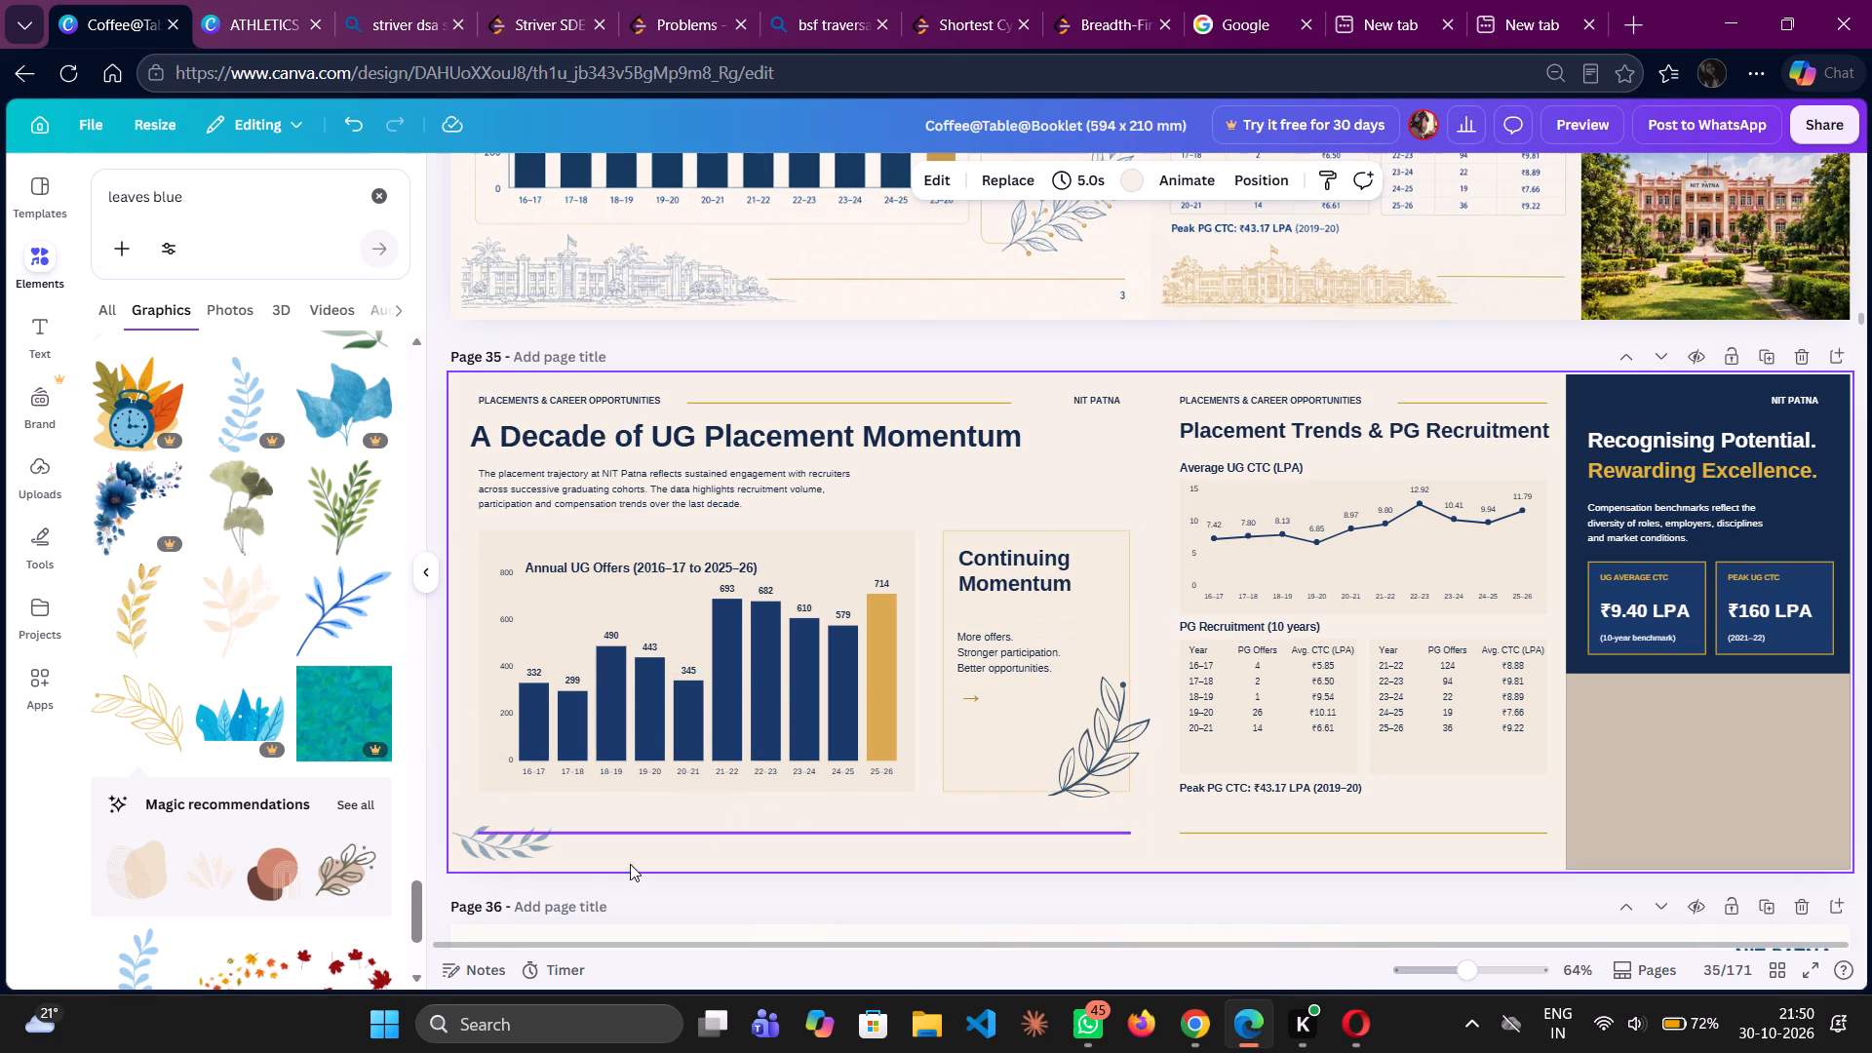
Rotate the slate-blue branch back to its original angle and place it on the Continuing Momentum box's lower-right corner, moving the outlined branch aside.
{"action": "left_click_drag", "start_coordinate": [505, 848], "coordinate": [1218, 726]}
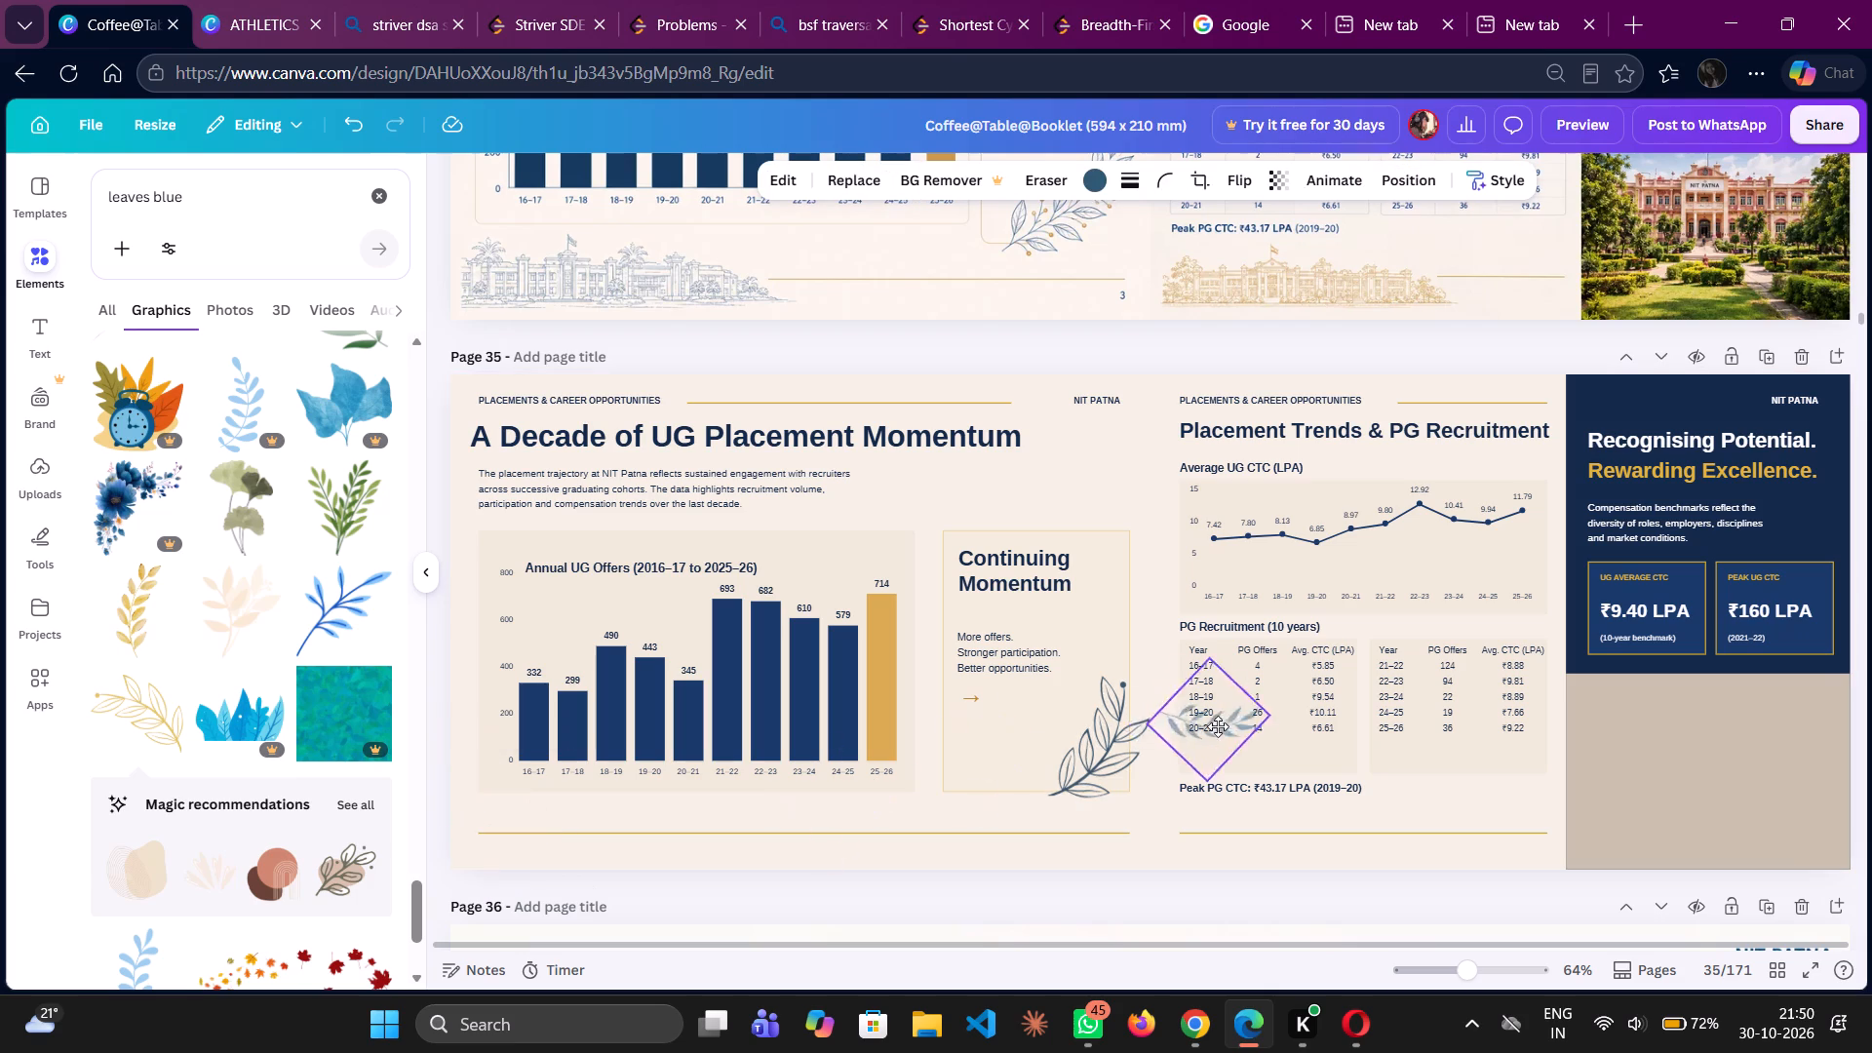
{"action": "left_click_drag", "start_coordinate": [1218, 726], "coordinate": [1062, 746]}
{"action": "left_click_drag", "start_coordinate": [989, 803], "coordinate": [1034, 822]}
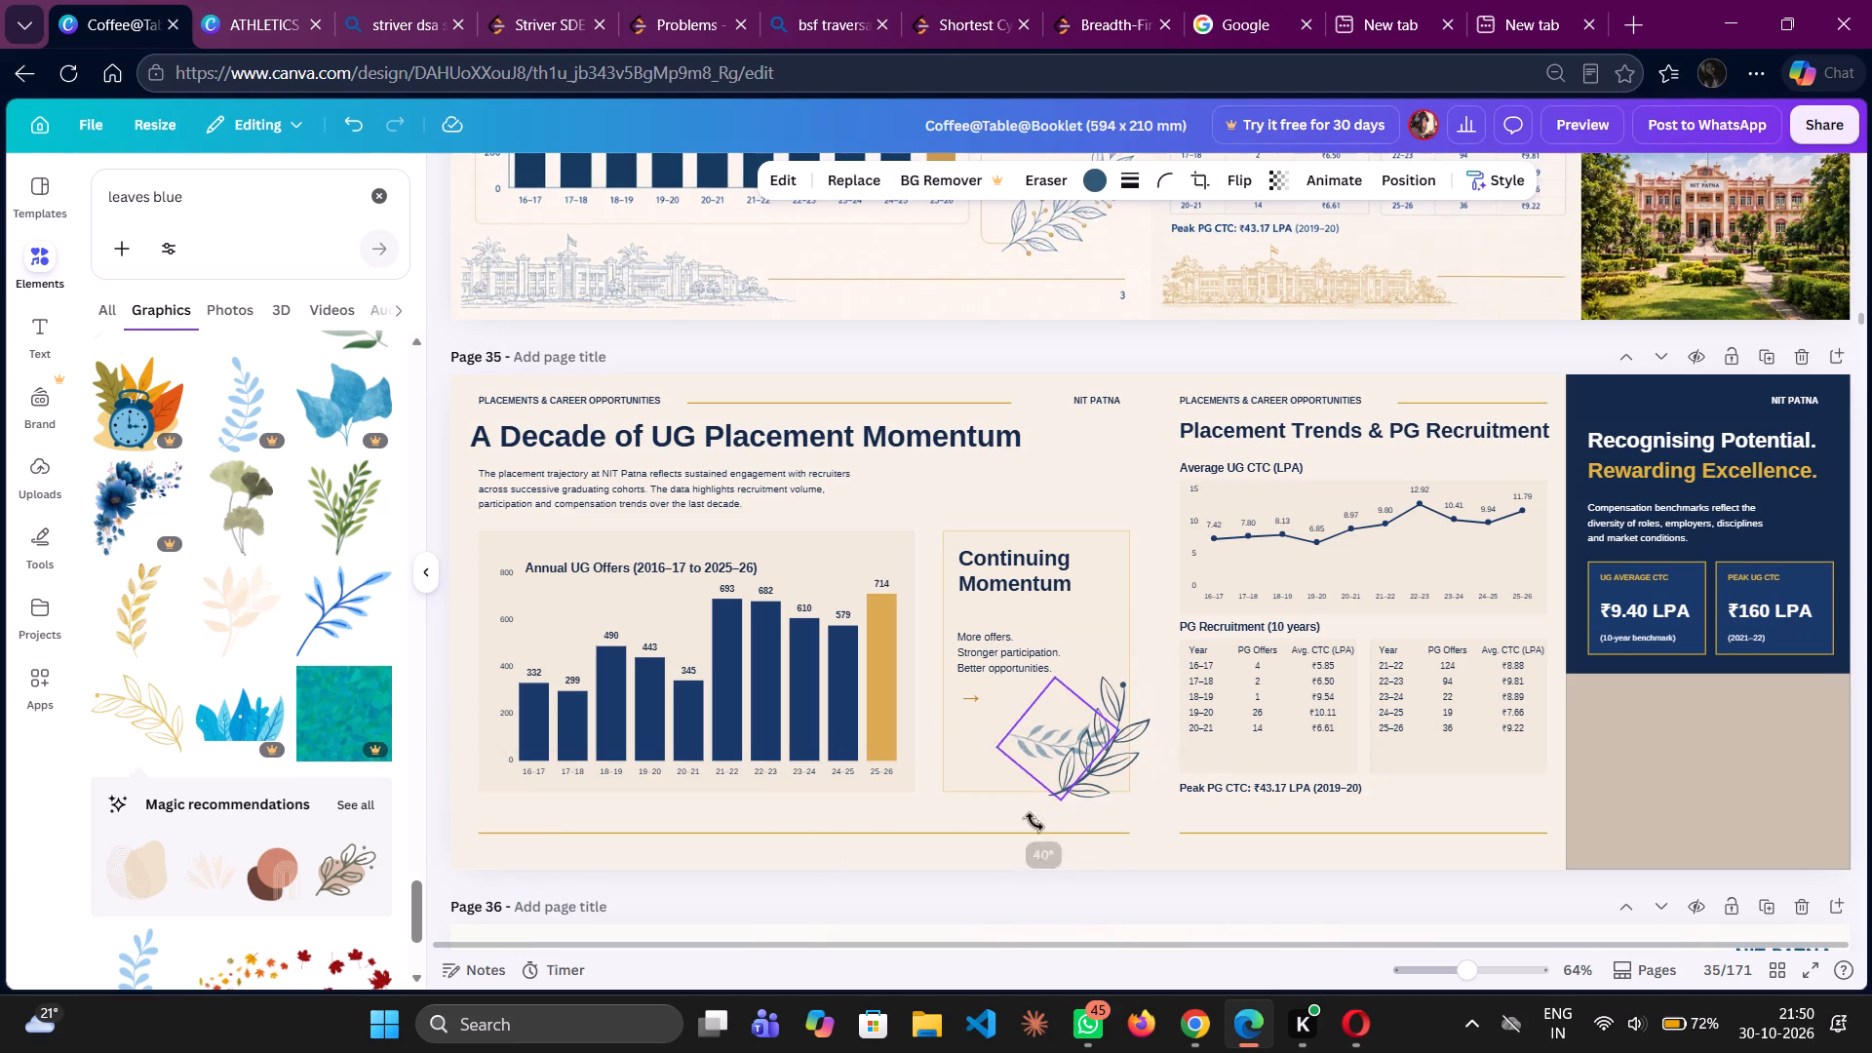
{"action": "left_click_drag", "start_coordinate": [1034, 822], "coordinate": [1064, 823]}
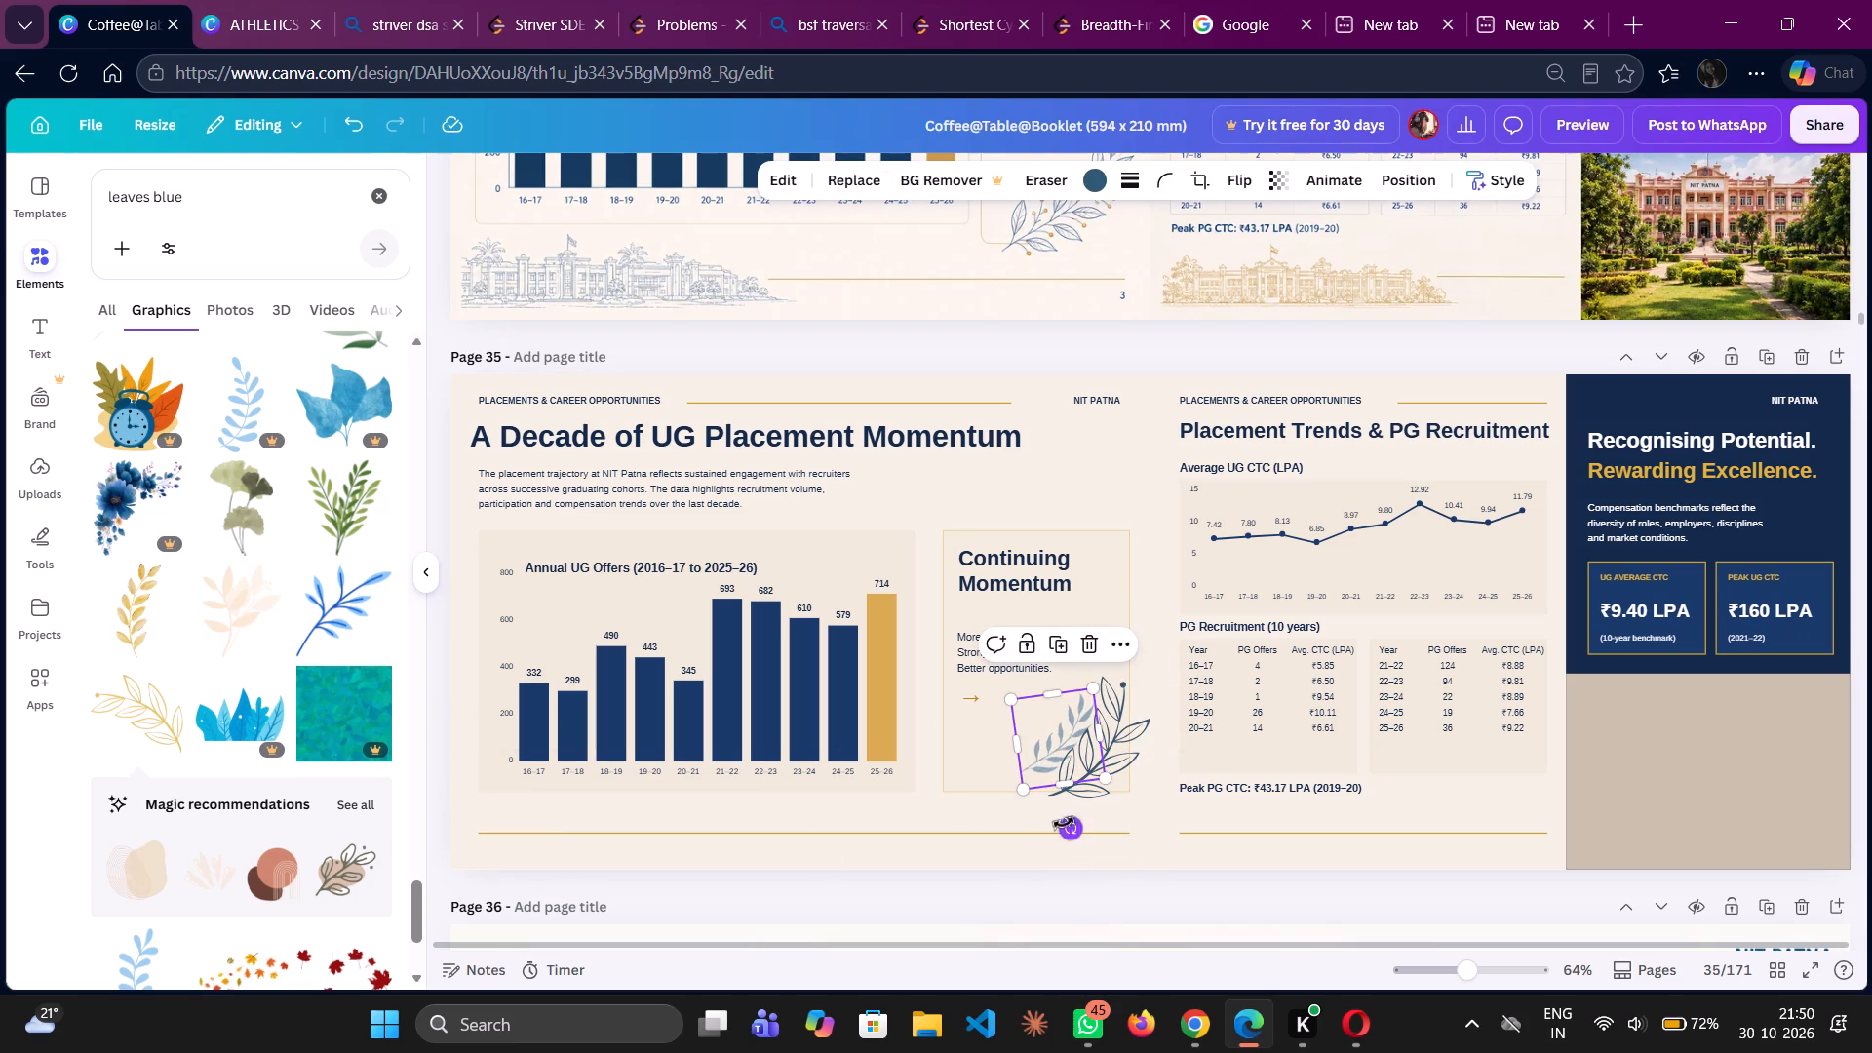
{"action": "left_click_drag", "start_coordinate": [1122, 727], "coordinate": [1260, 680]}
{"action": "left_click_drag", "start_coordinate": [1064, 722], "coordinate": [1113, 742]}
Delete the dark slate outlined leaf branch lying over the PG Recruitment table.
{"action": "left_click", "coordinate": [1237, 720]}
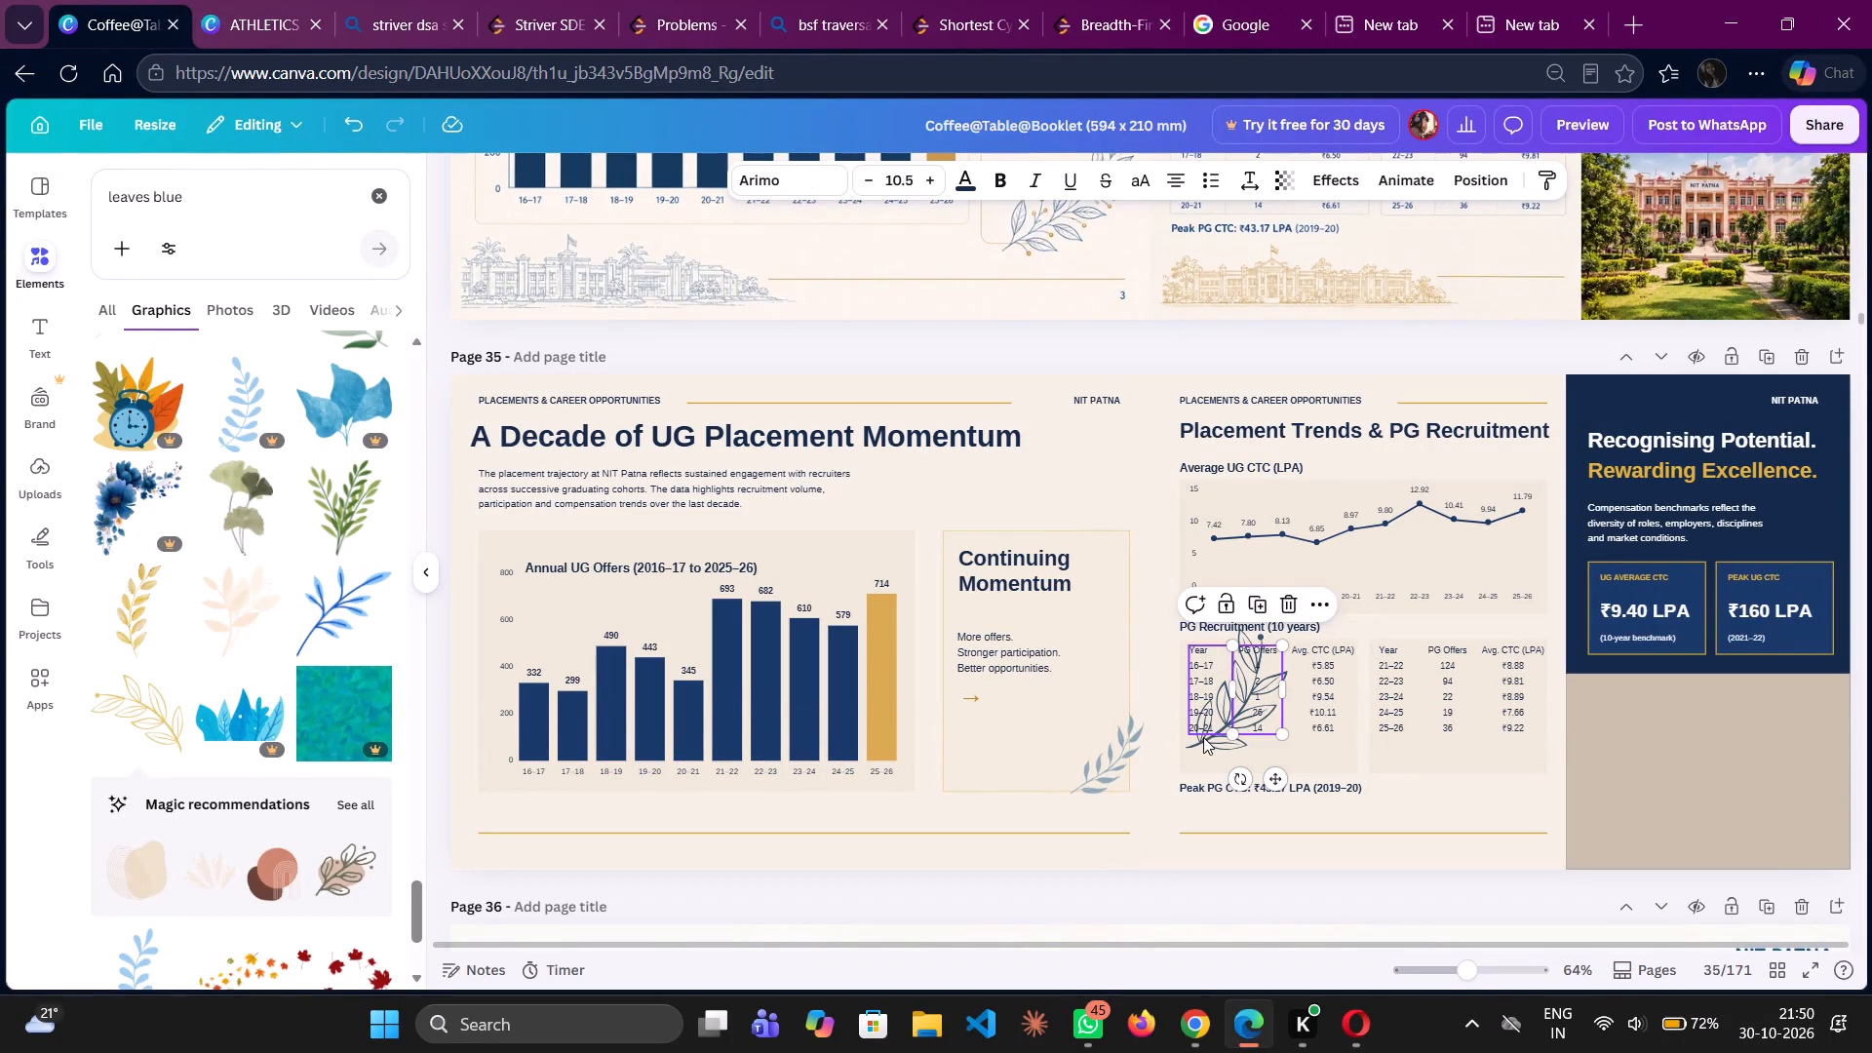
{"action": "left_click_drag", "start_coordinate": [1203, 737], "coordinate": [1050, 771]}
{"action": "key", "text": "BackSpace"}
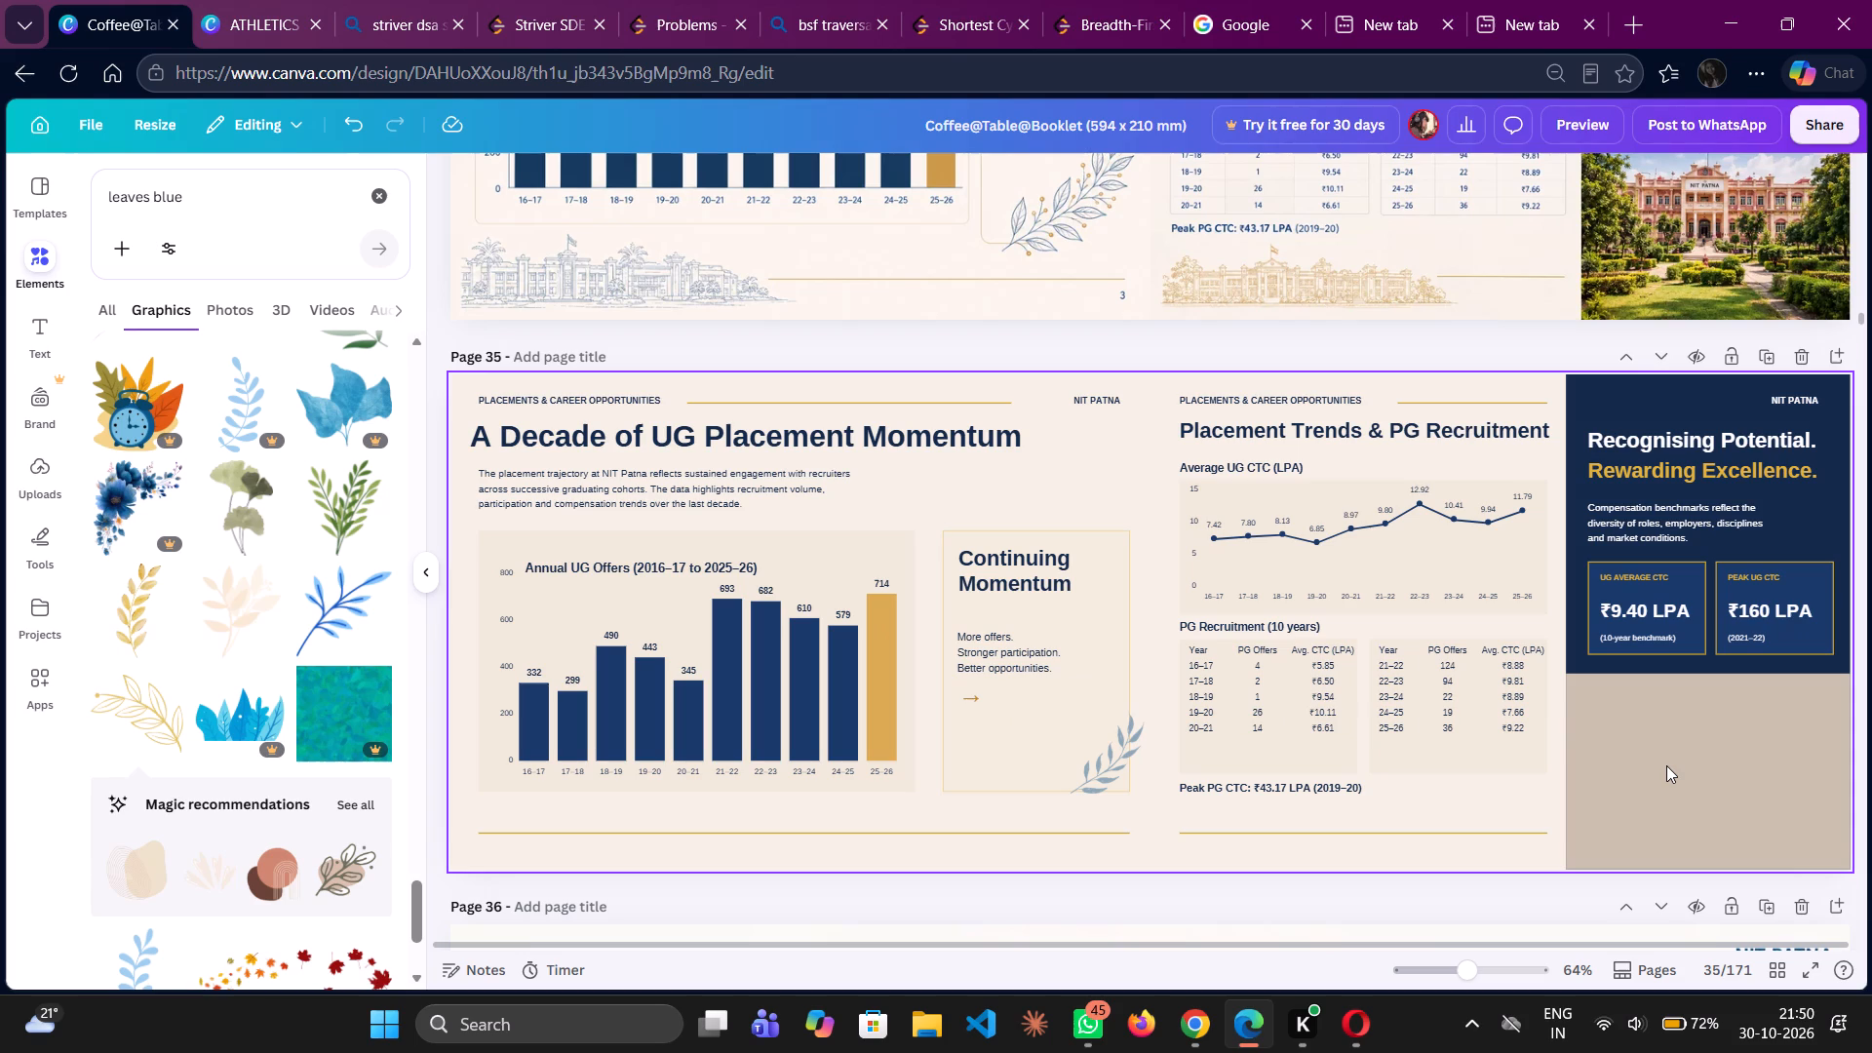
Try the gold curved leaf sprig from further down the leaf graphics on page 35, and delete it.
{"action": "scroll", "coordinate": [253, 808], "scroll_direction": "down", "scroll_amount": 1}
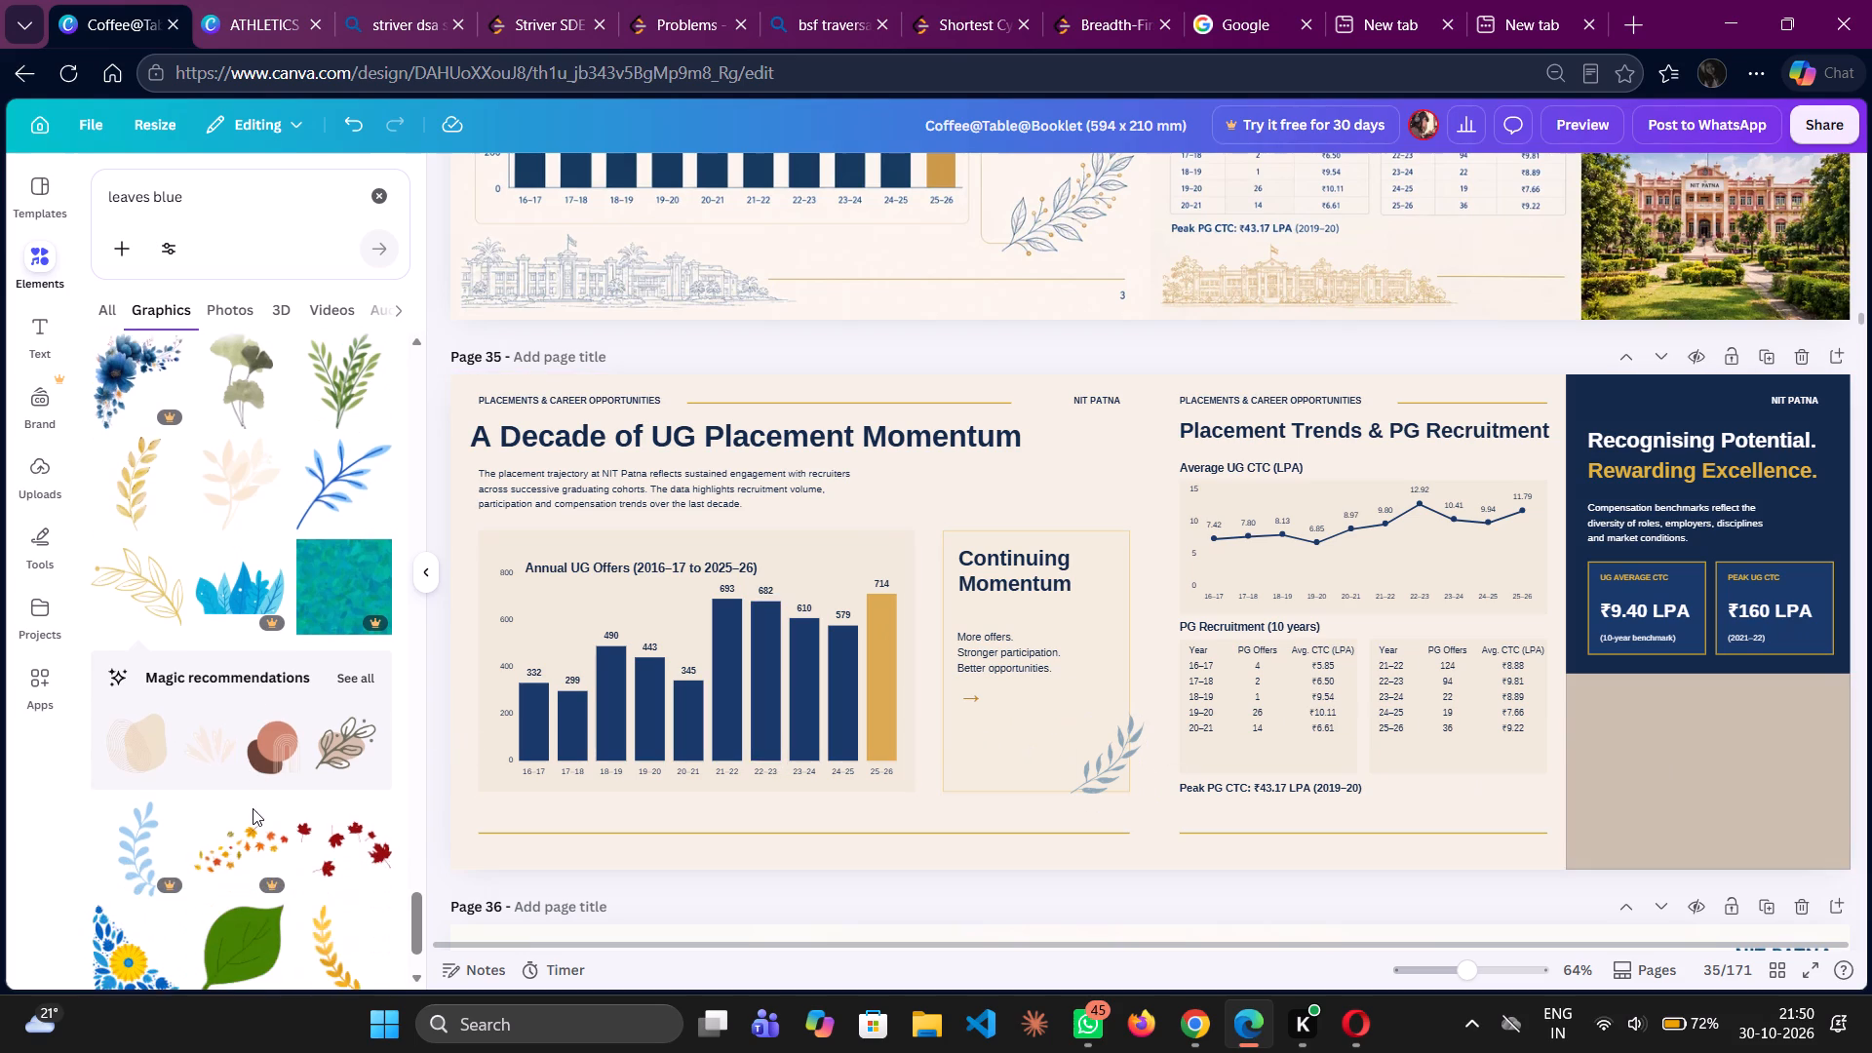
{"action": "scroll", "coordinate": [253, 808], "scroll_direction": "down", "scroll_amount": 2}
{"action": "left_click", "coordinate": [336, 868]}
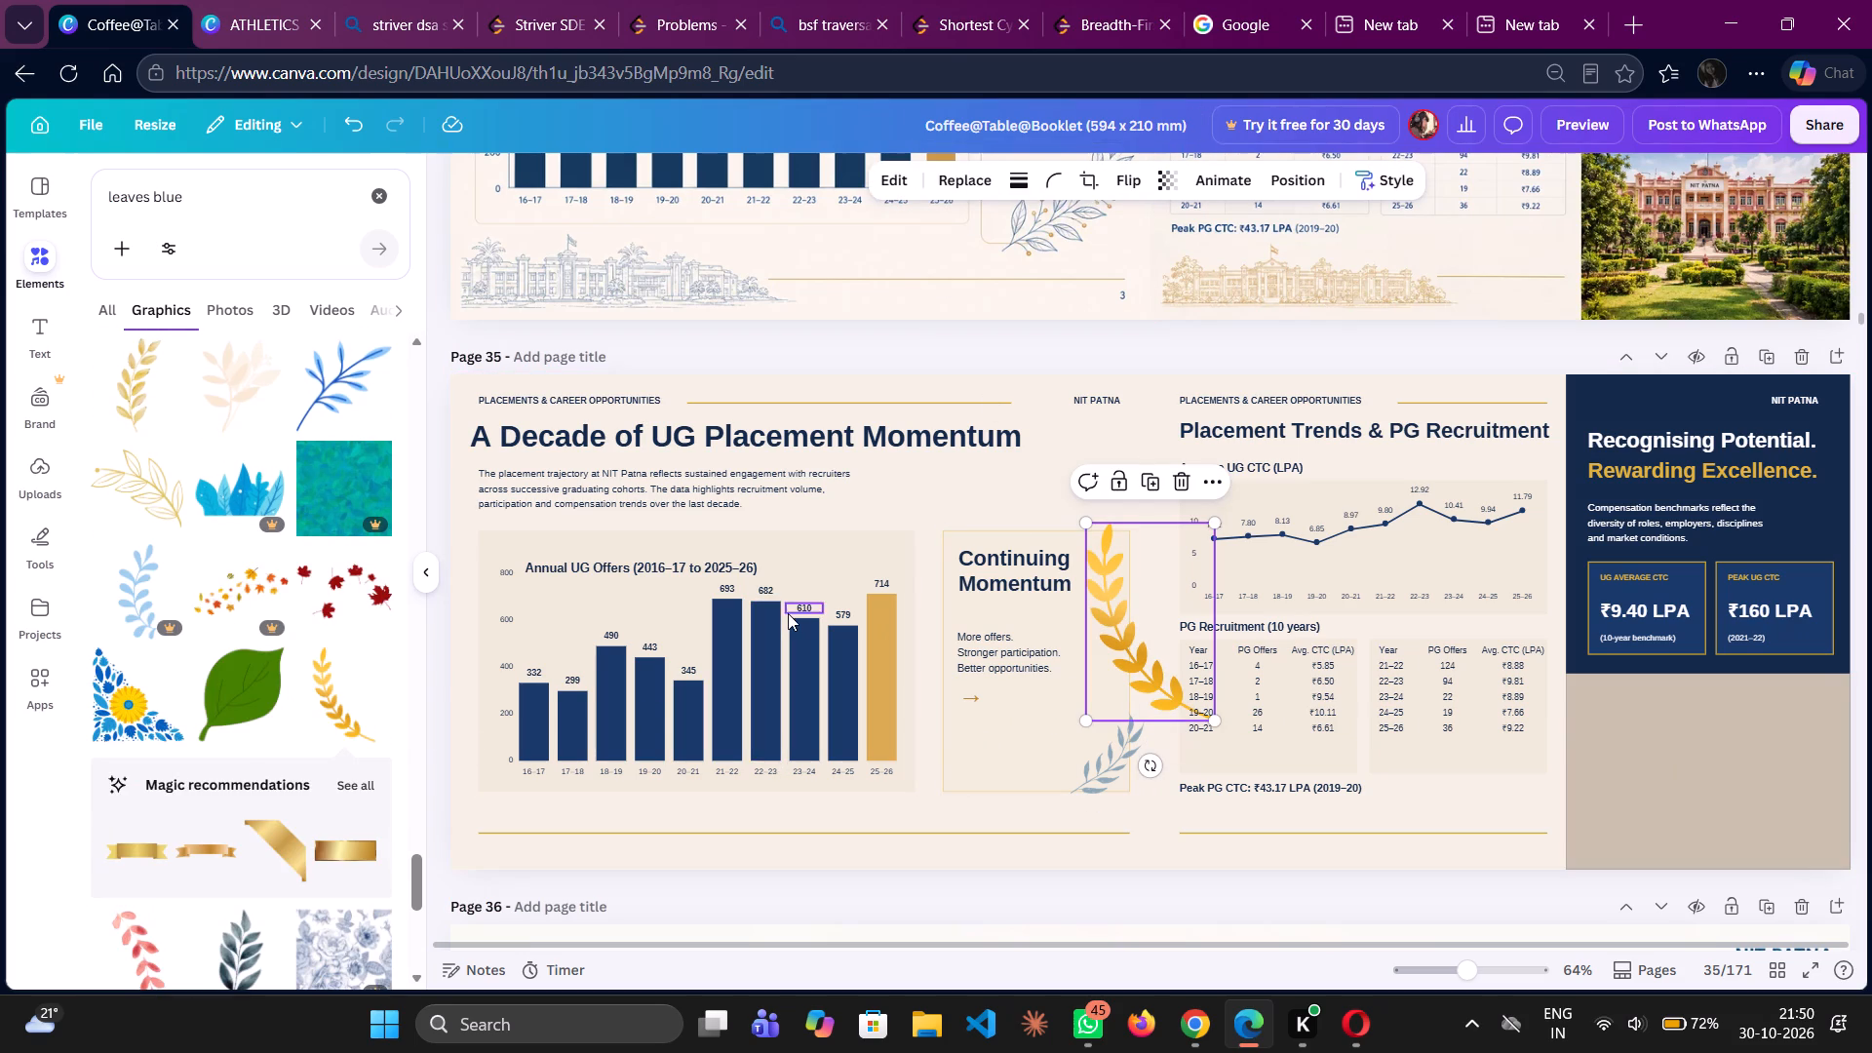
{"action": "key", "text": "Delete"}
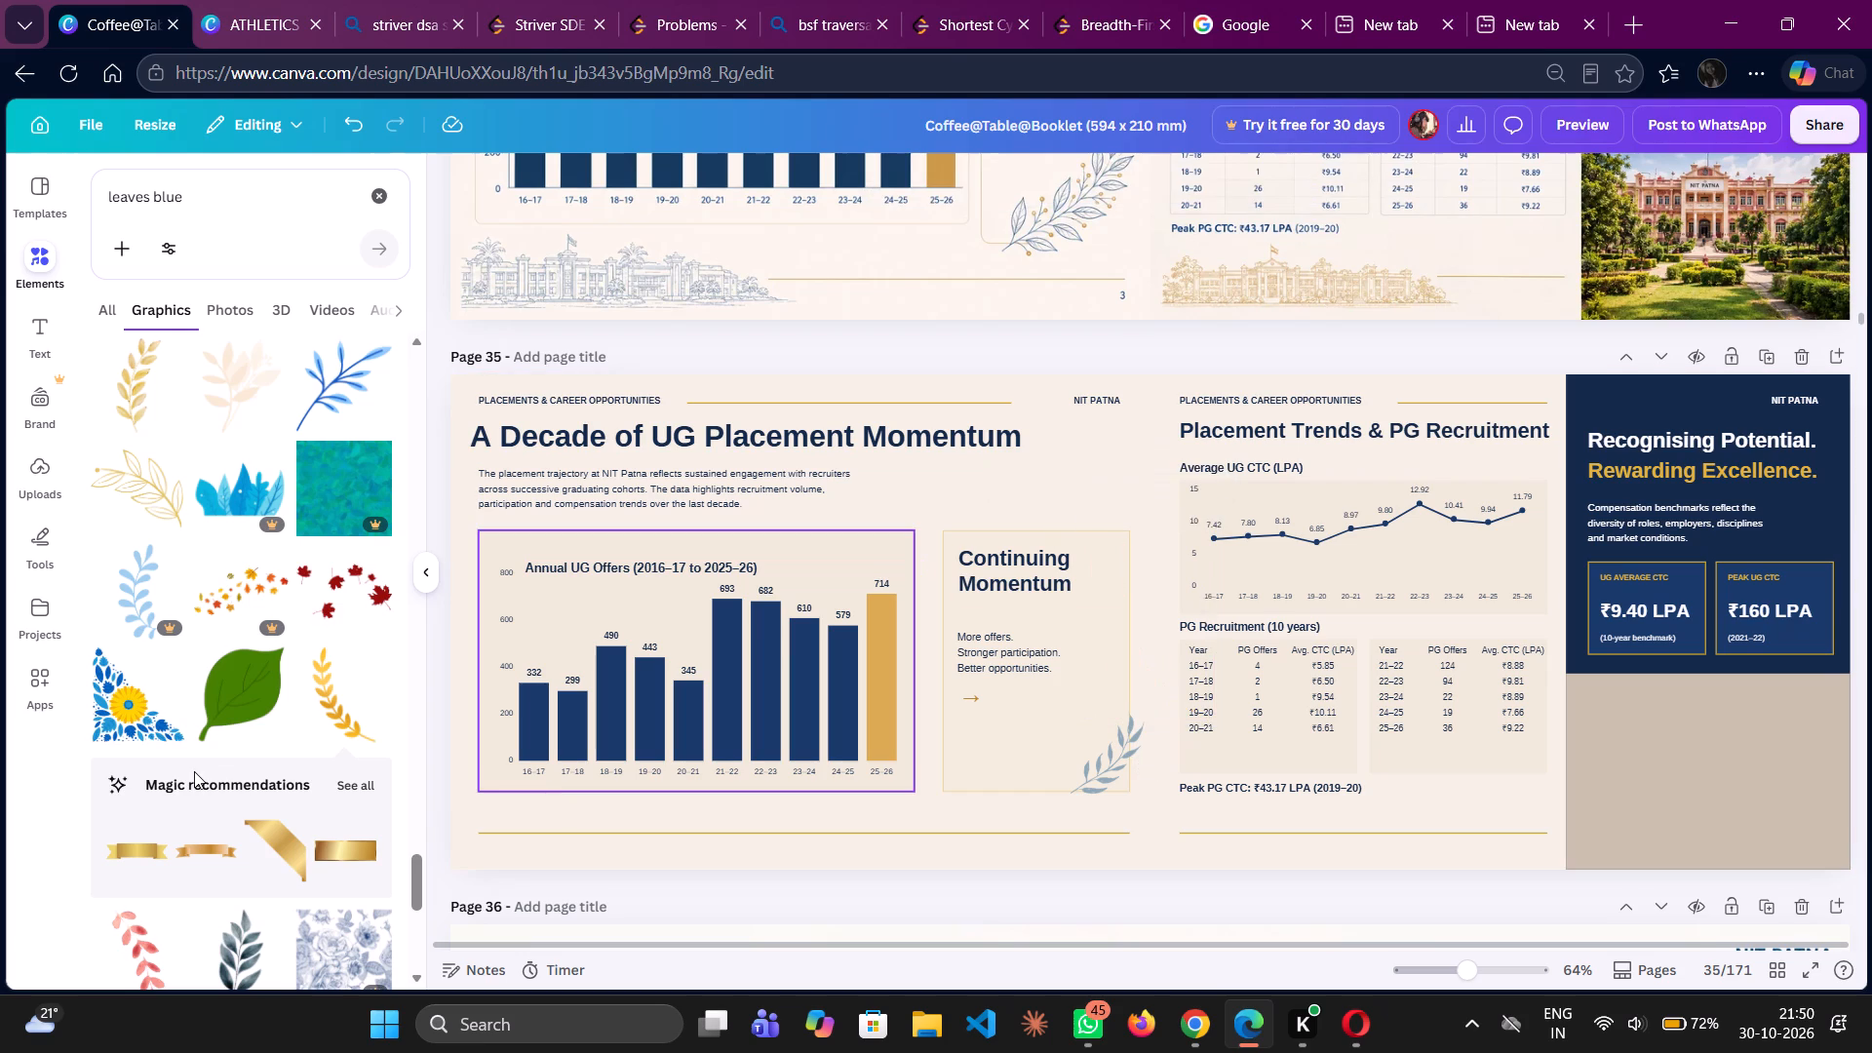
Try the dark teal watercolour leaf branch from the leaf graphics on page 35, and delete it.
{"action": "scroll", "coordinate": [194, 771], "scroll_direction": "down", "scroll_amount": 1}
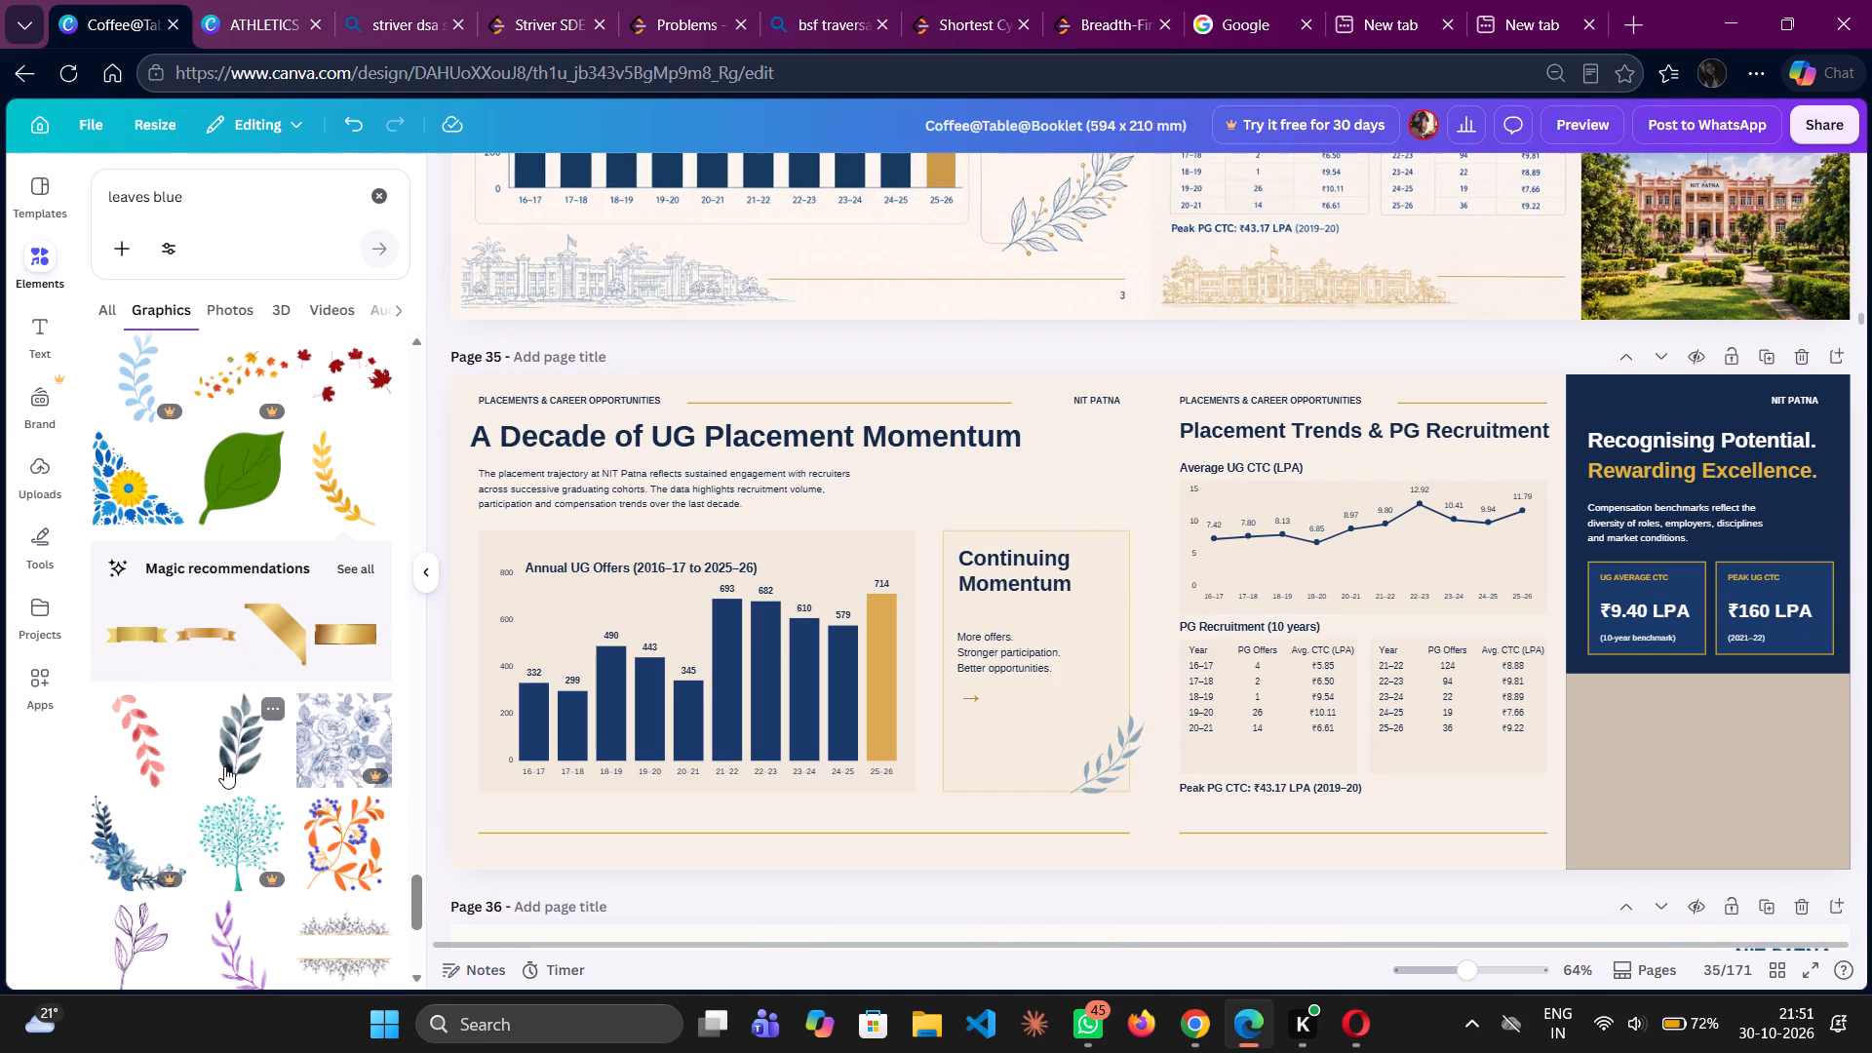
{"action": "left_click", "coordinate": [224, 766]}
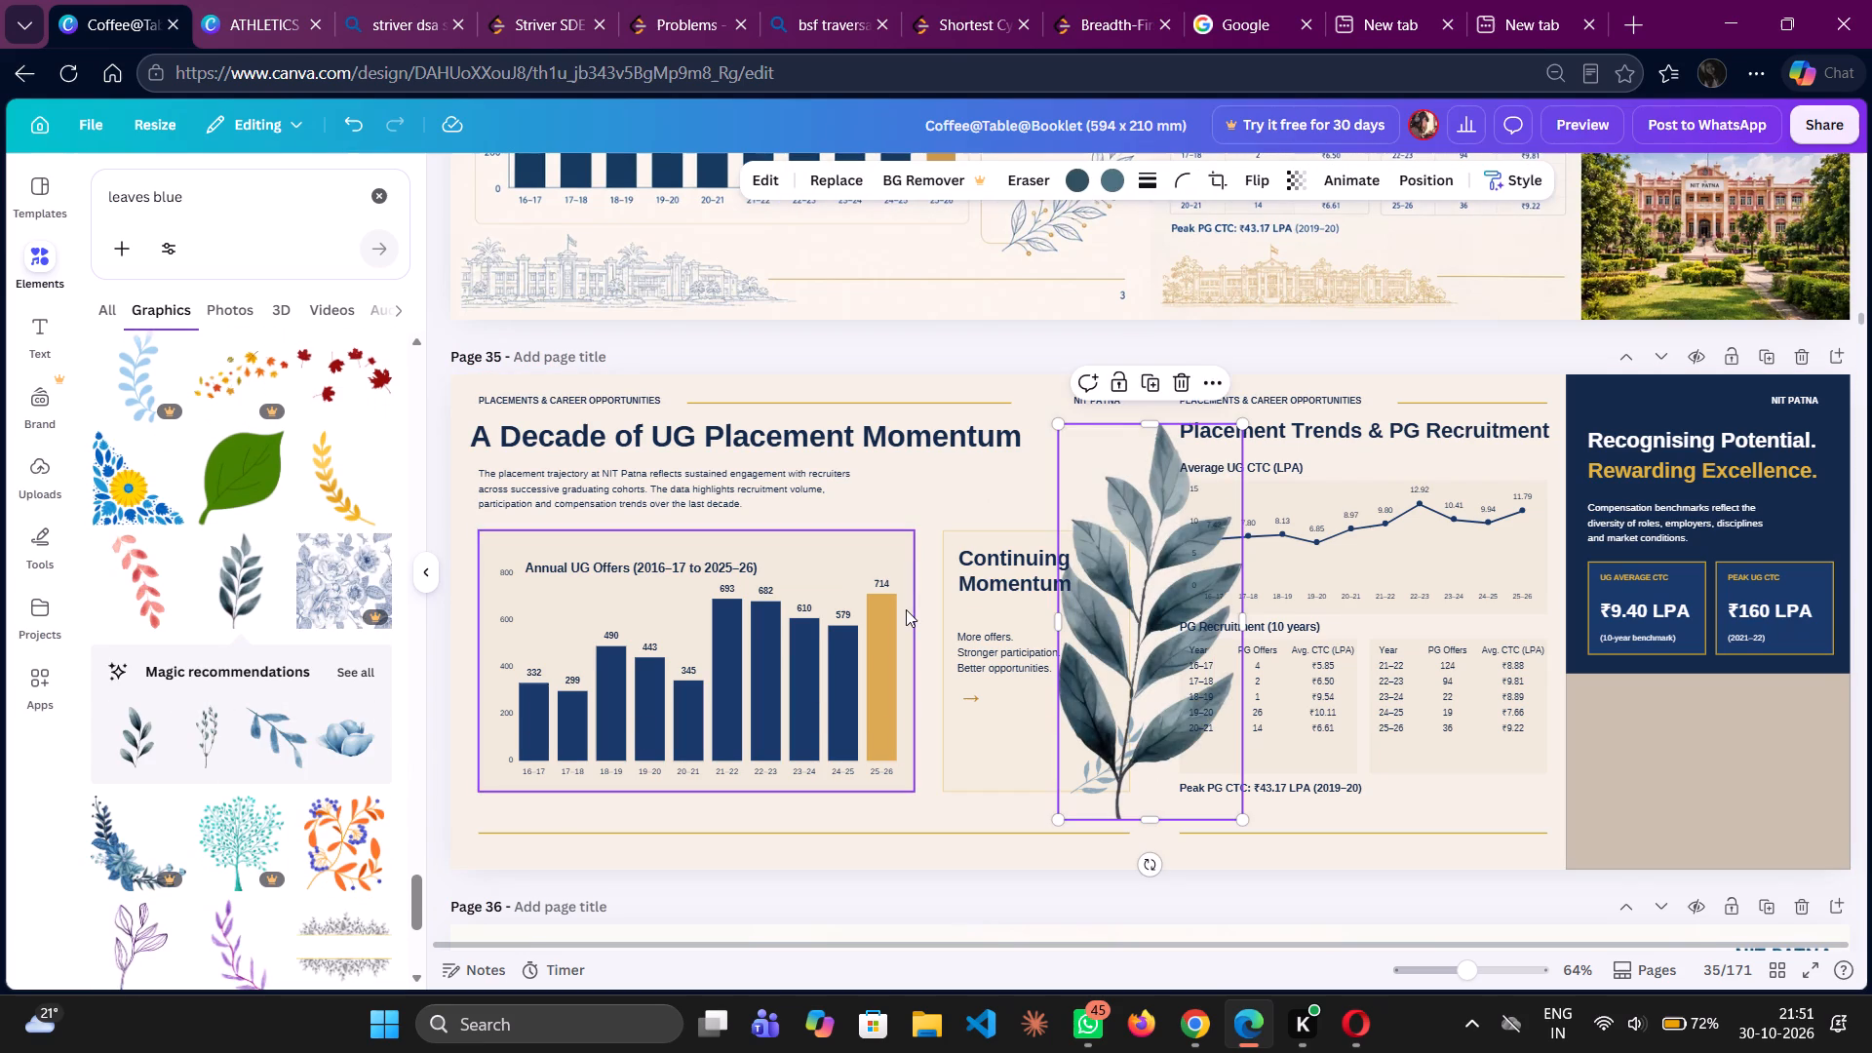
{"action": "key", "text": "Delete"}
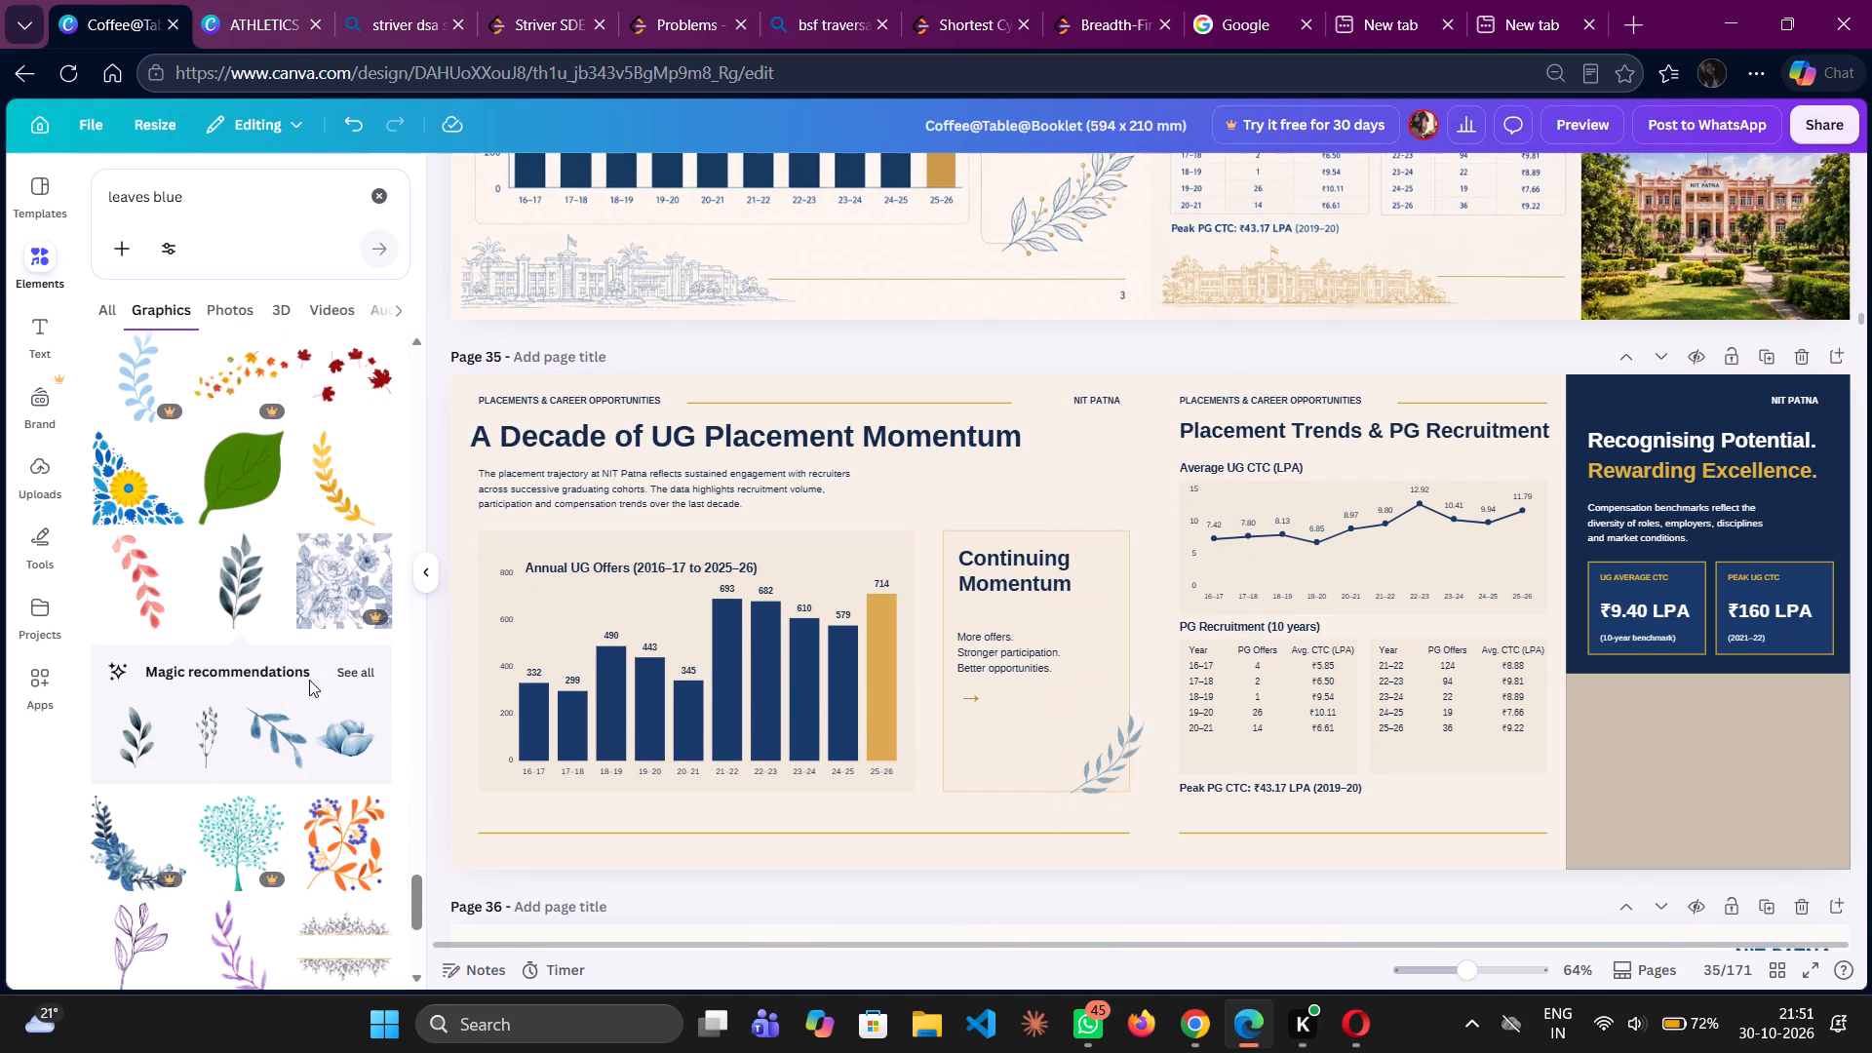
Browse all recommendations for the watercolour leaf branch and add a thin black outlined leaf branch with many leaves to page 35.
{"action": "left_click", "coordinate": [361, 677]}
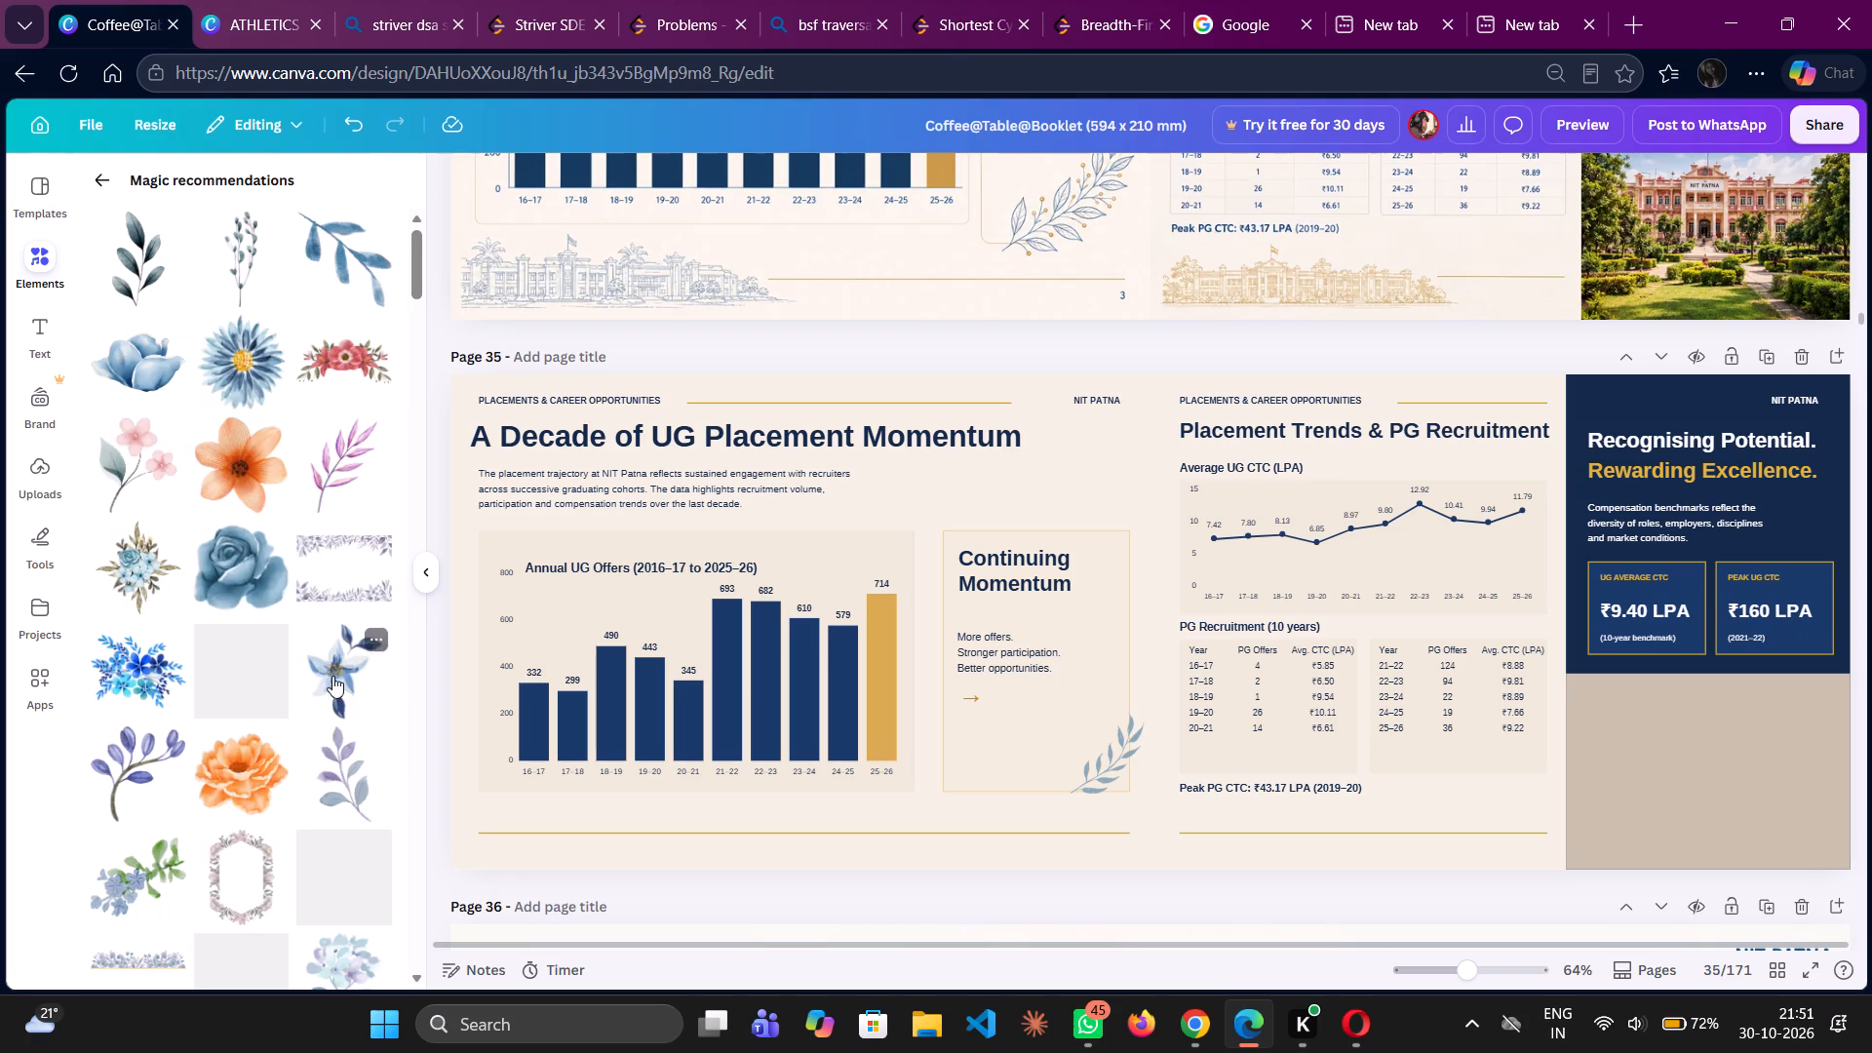
{"action": "scroll", "coordinate": [283, 753], "scroll_direction": "down", "scroll_amount": 2}
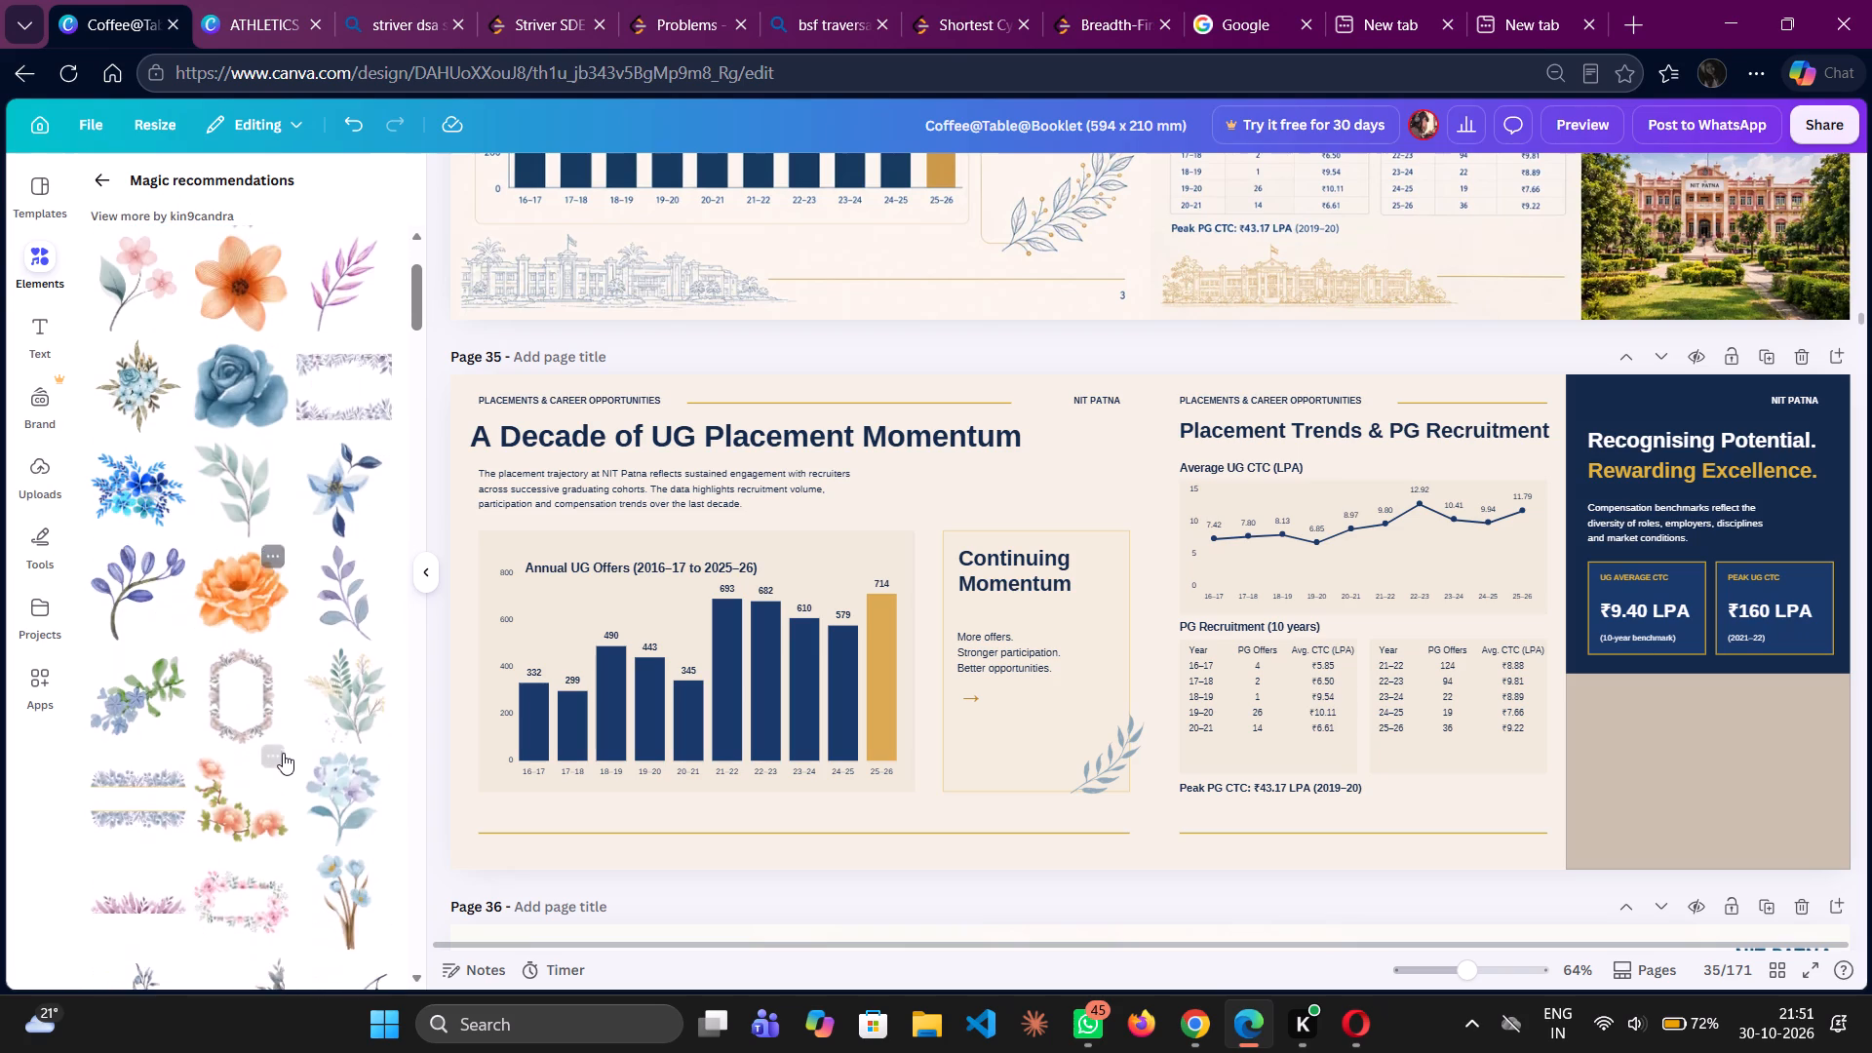
{"action": "scroll", "coordinate": [283, 753], "scroll_direction": "down", "scroll_amount": 5}
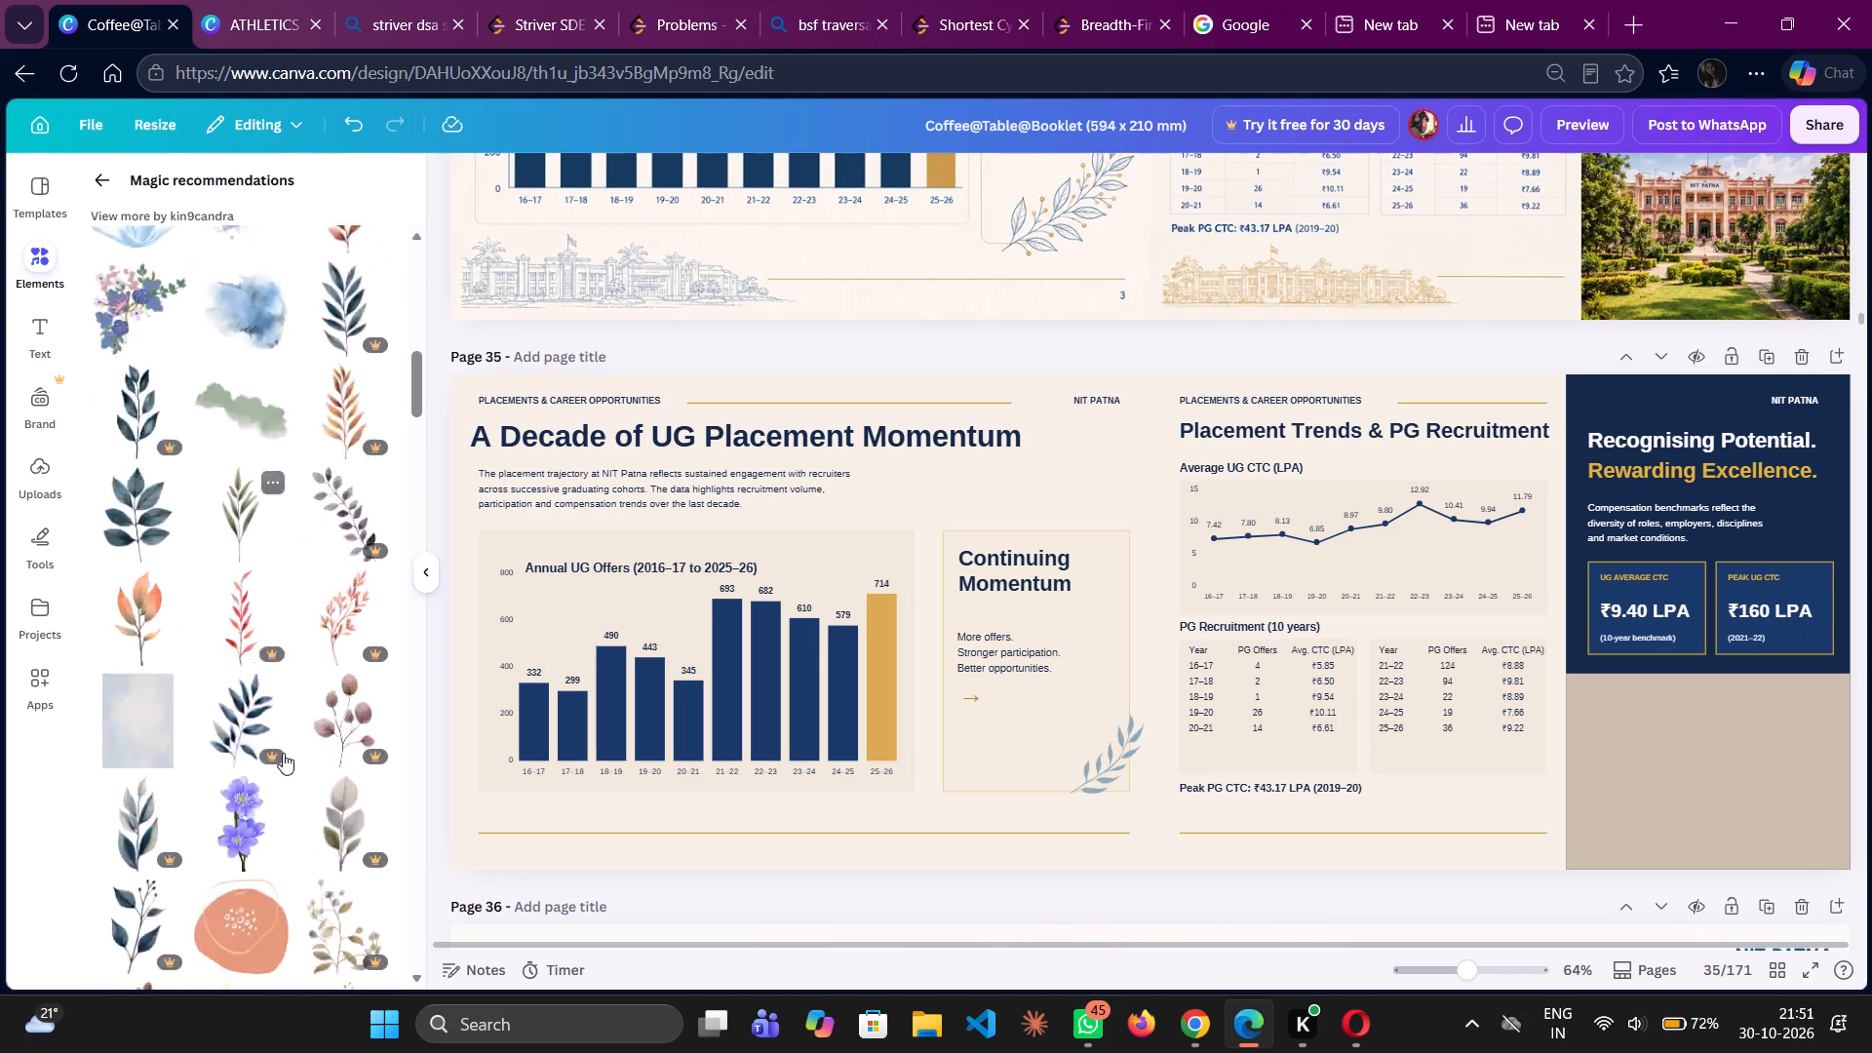
{"action": "scroll", "coordinate": [283, 753], "scroll_direction": "down", "scroll_amount": 6}
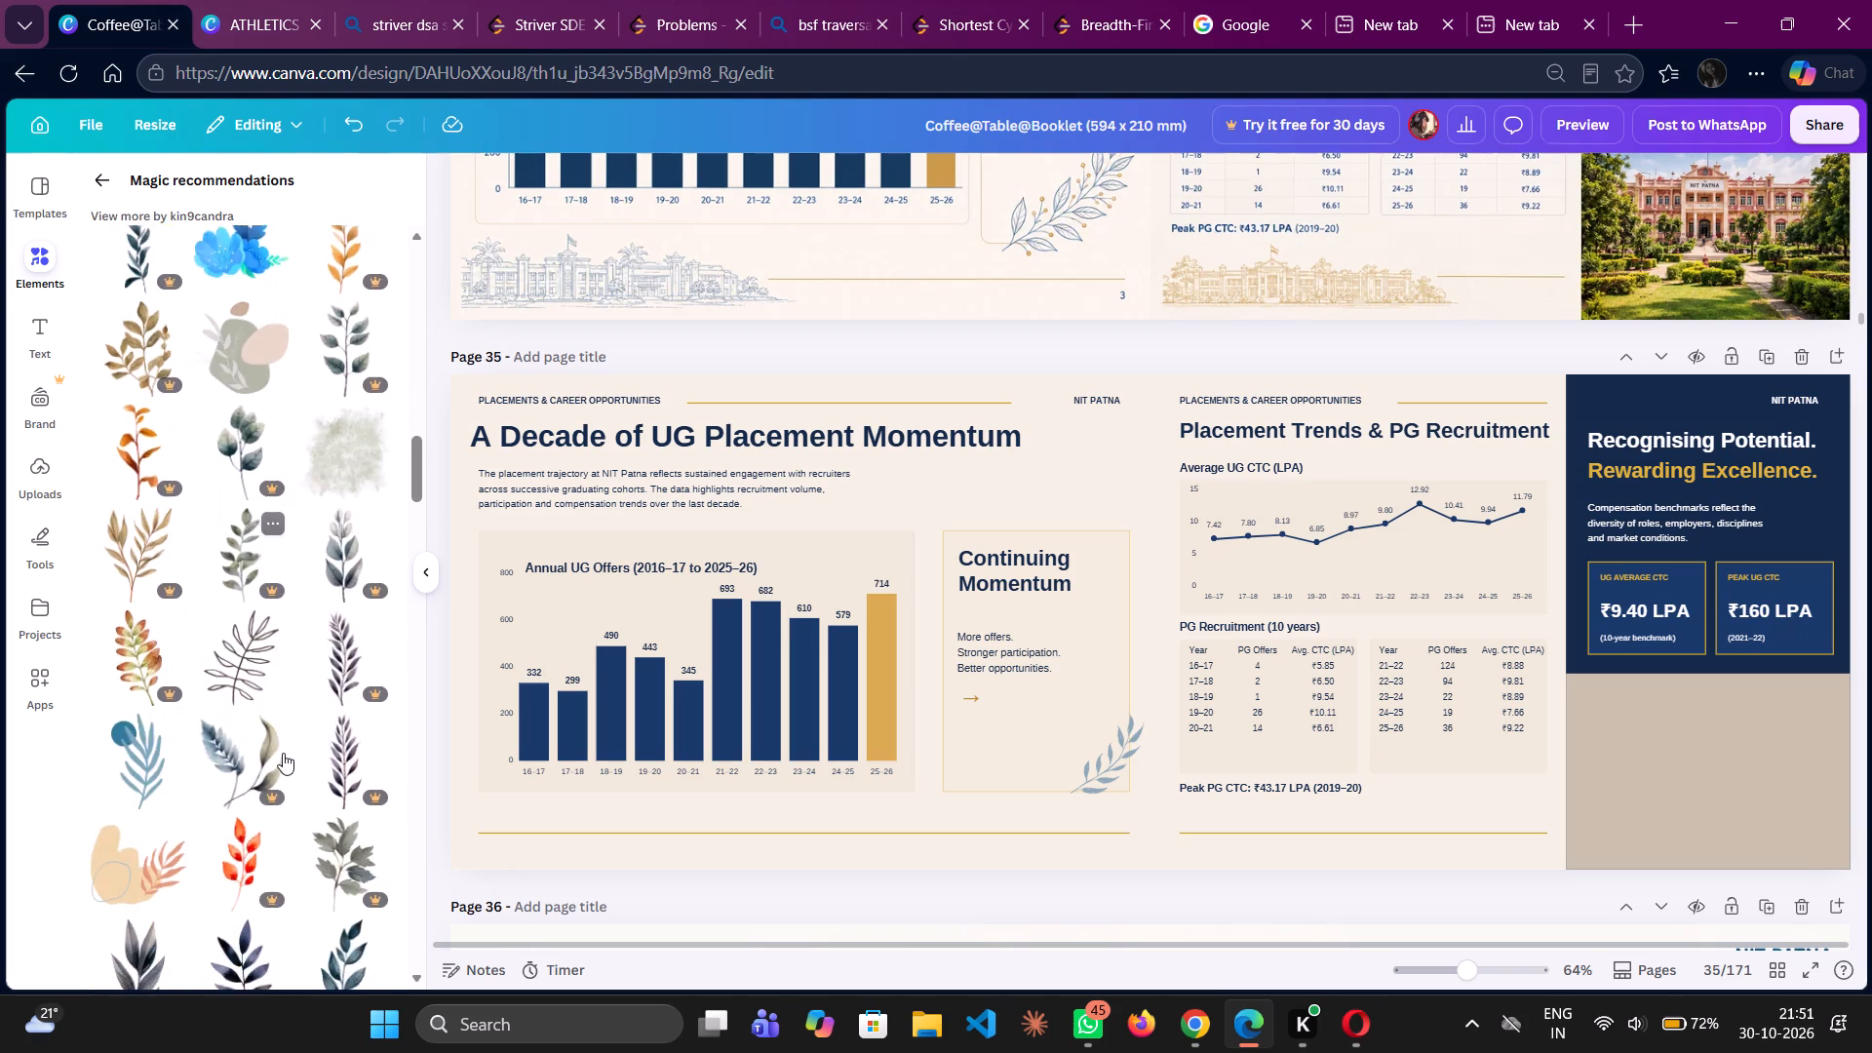
{"action": "scroll", "coordinate": [283, 753], "scroll_direction": "down", "scroll_amount": 4}
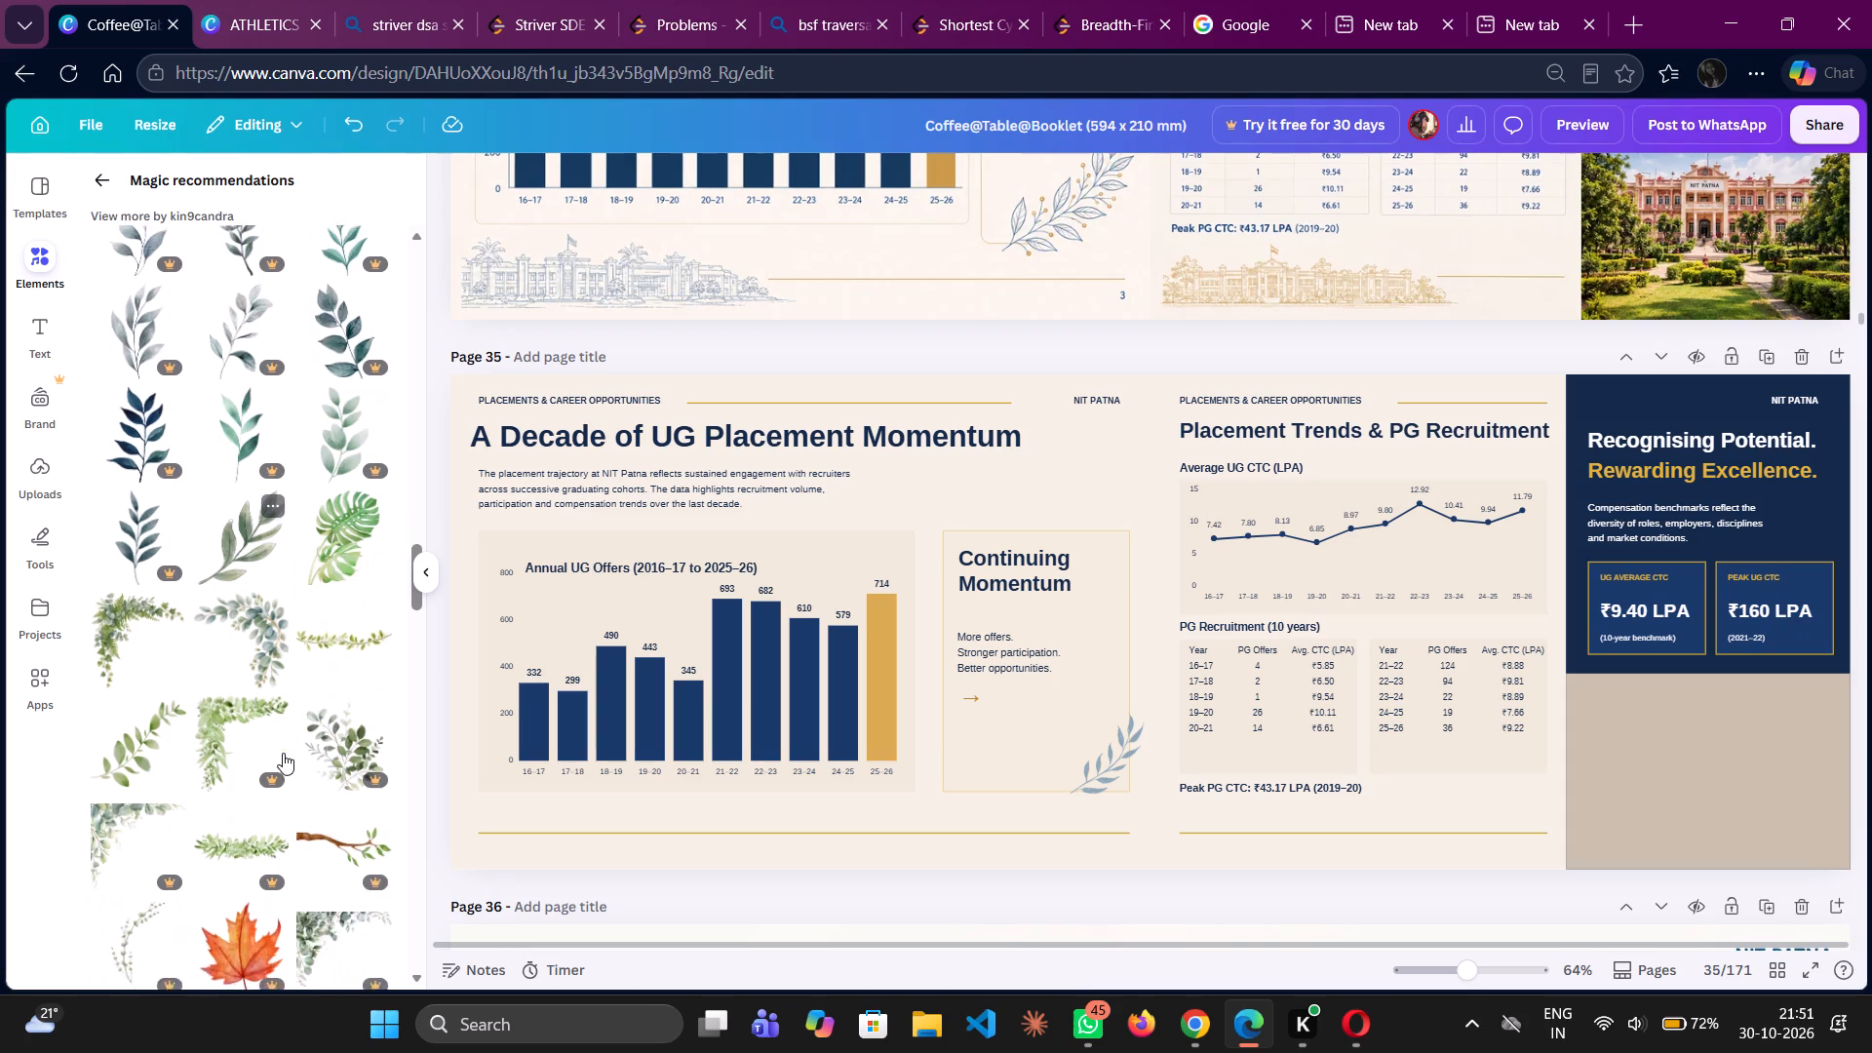
{"action": "scroll", "coordinate": [283, 753], "scroll_direction": "down", "scroll_amount": 1}
{"action": "scroll", "coordinate": [283, 753], "scroll_direction": "up", "scroll_amount": 1}
{"action": "scroll", "coordinate": [283, 753], "scroll_direction": "down", "scroll_amount": 1}
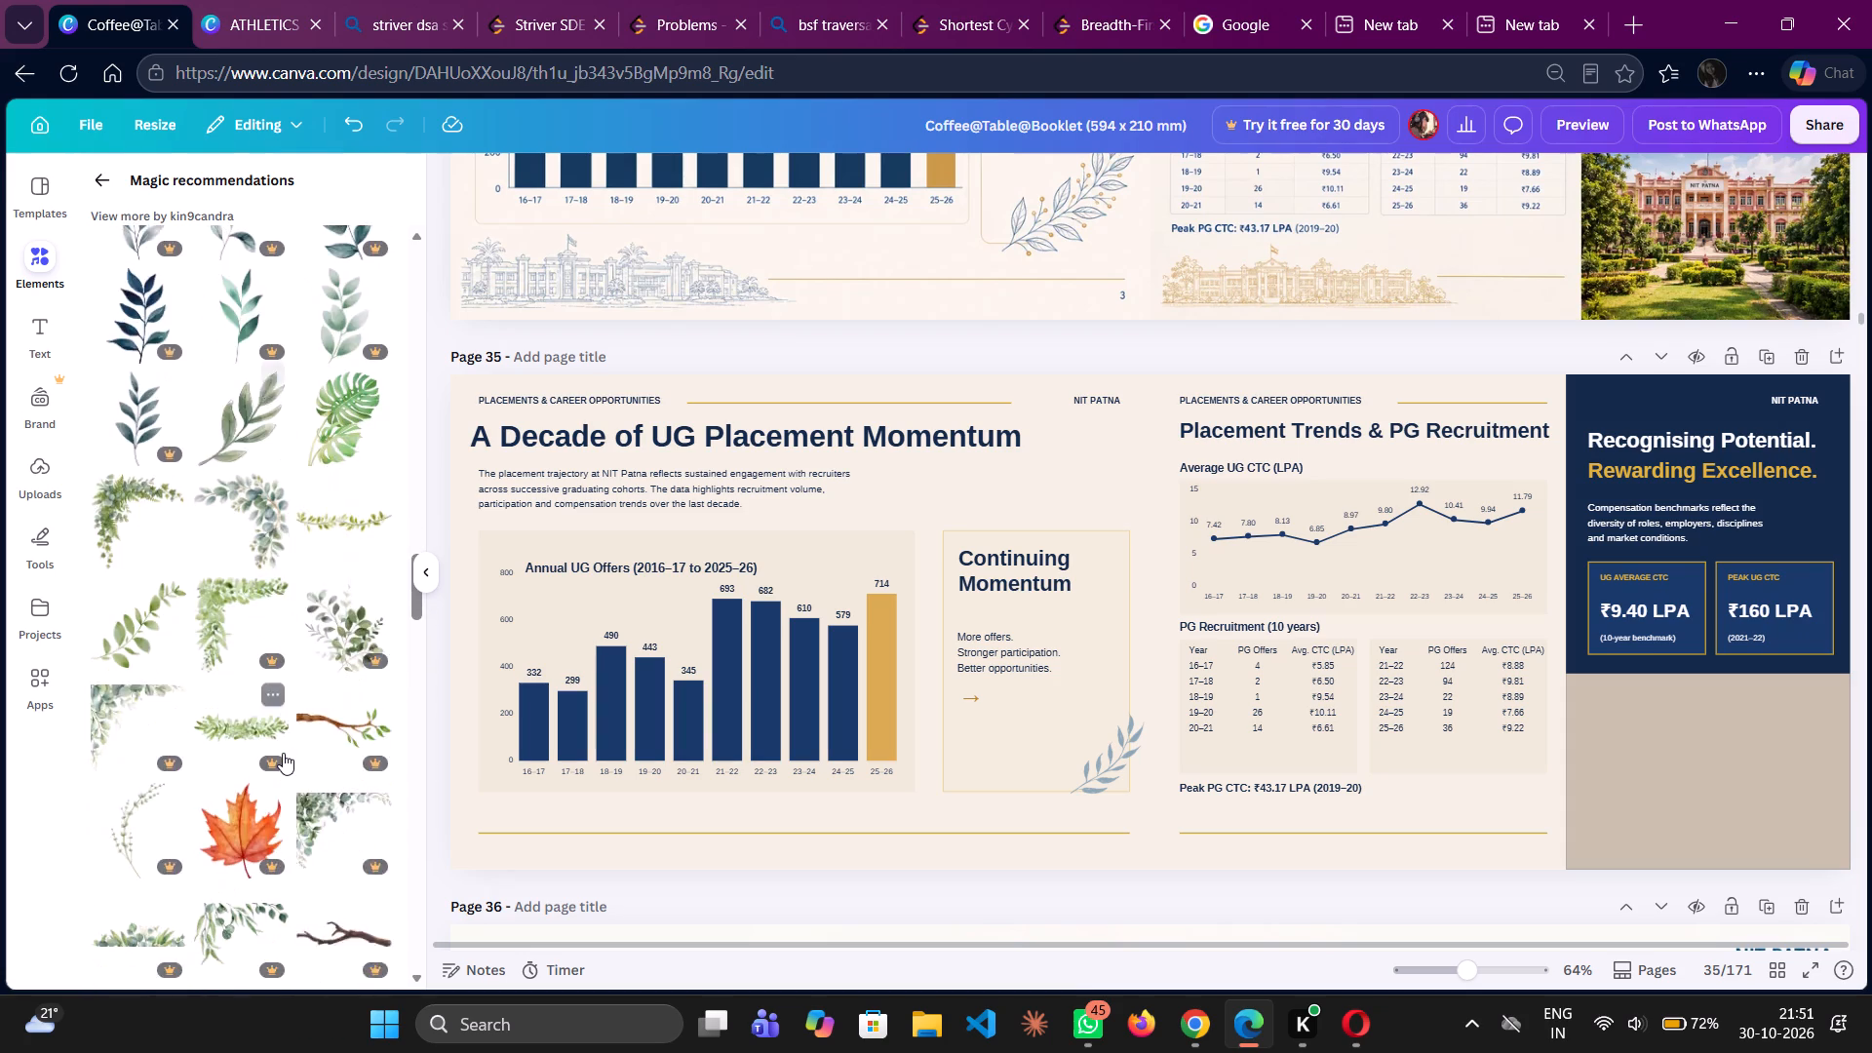
{"action": "scroll", "coordinate": [283, 753], "scroll_direction": "down", "scroll_amount": 3}
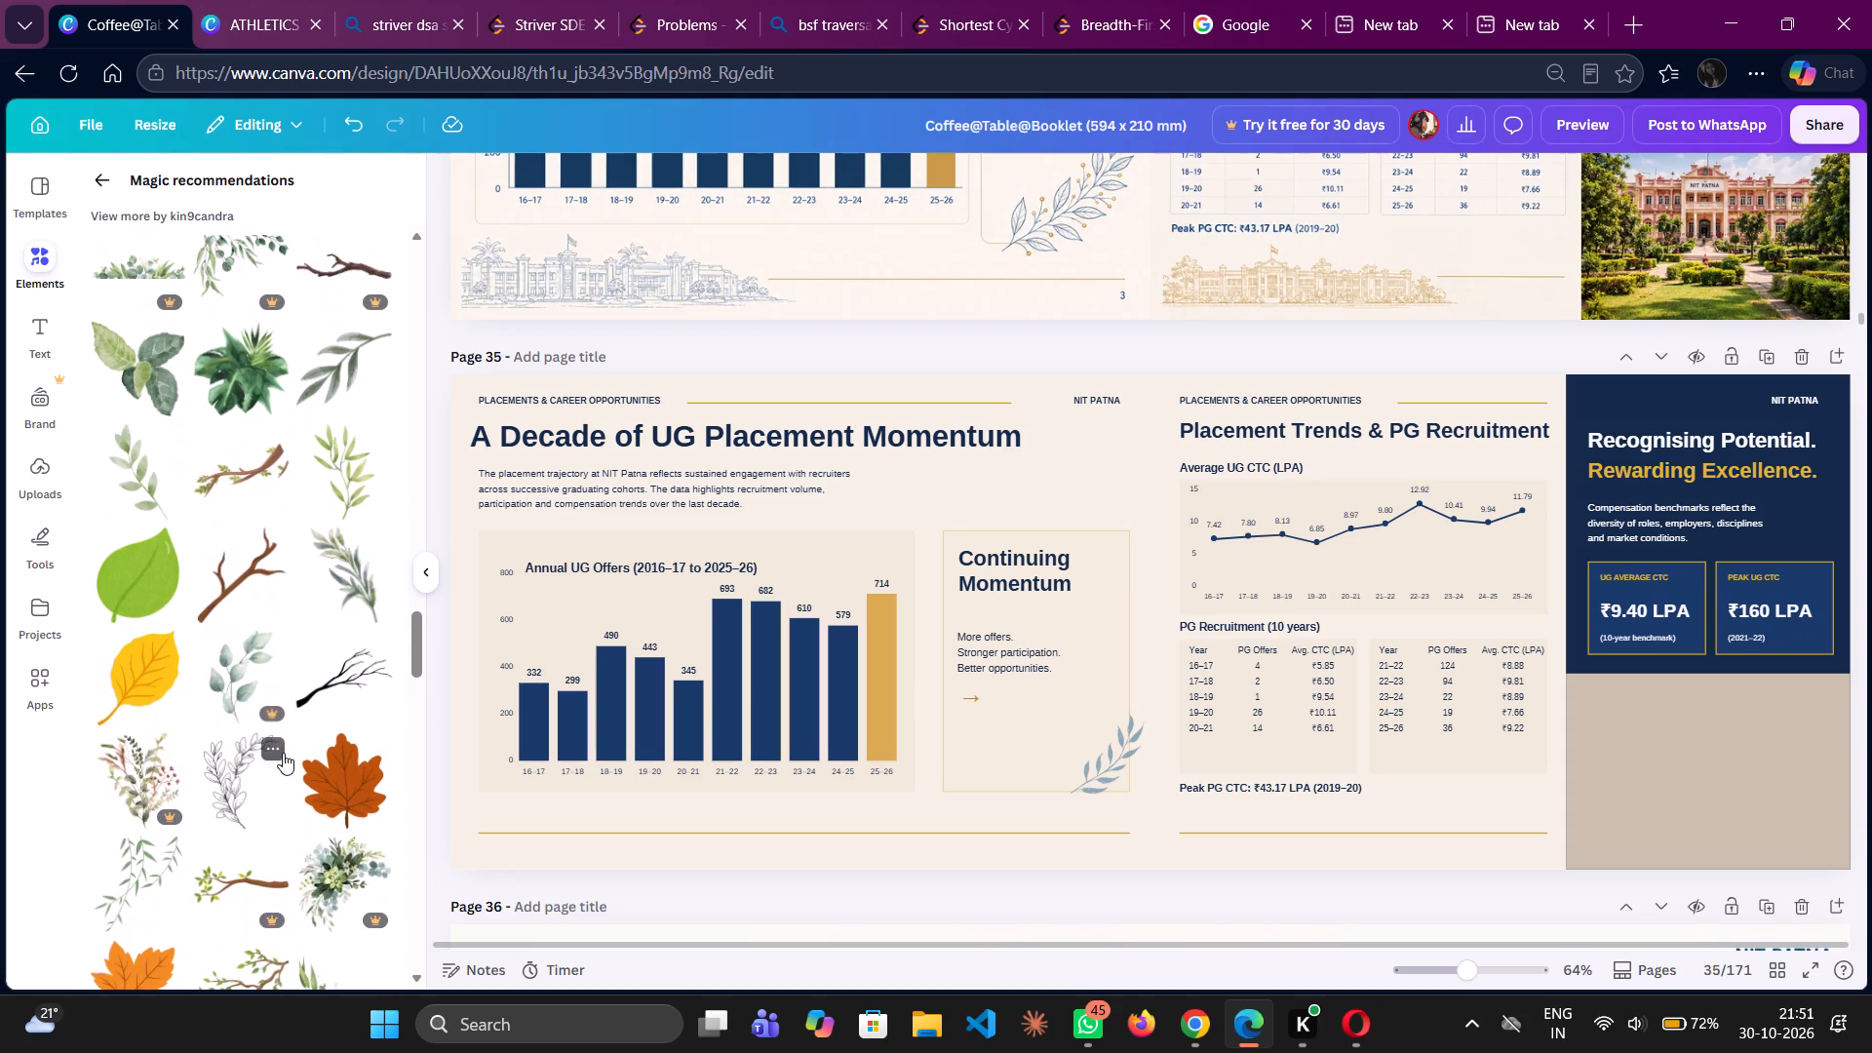
{"action": "scroll", "coordinate": [283, 753], "scroll_direction": "down", "scroll_amount": 6}
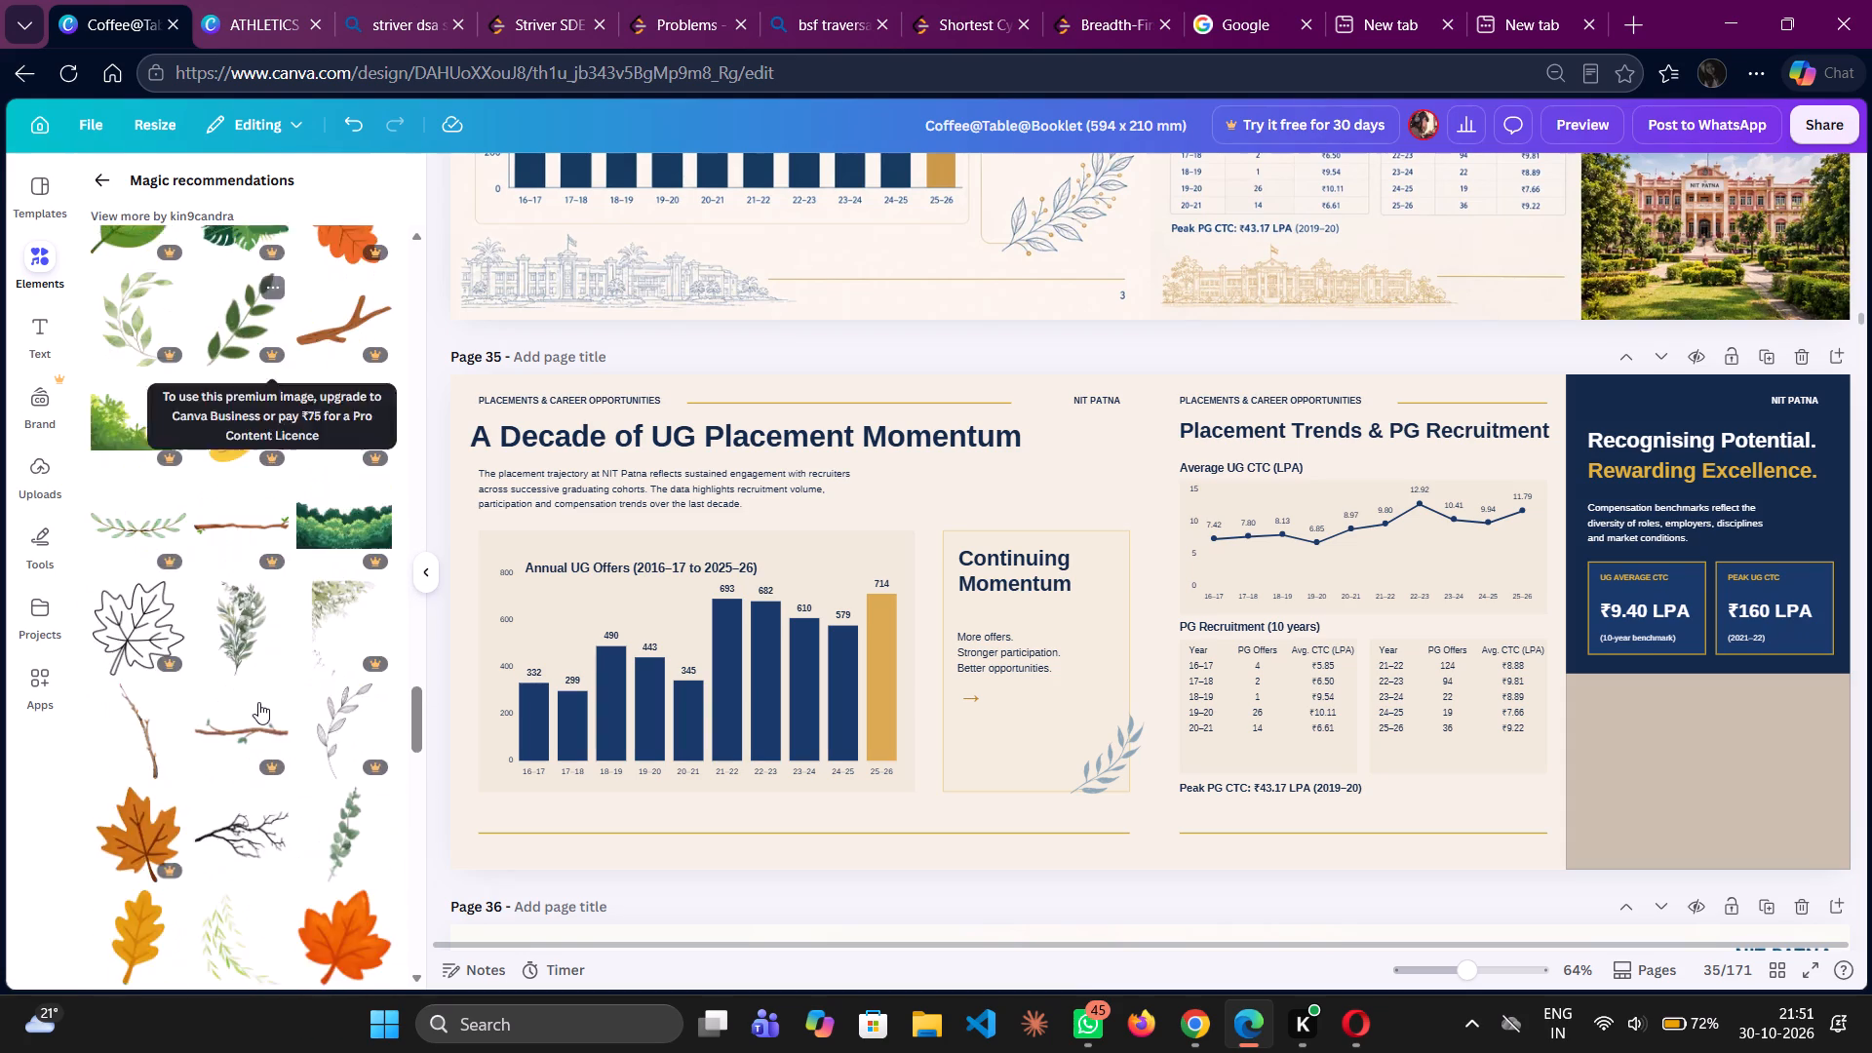
{"action": "scroll", "coordinate": [258, 702], "scroll_direction": "down", "scroll_amount": 5}
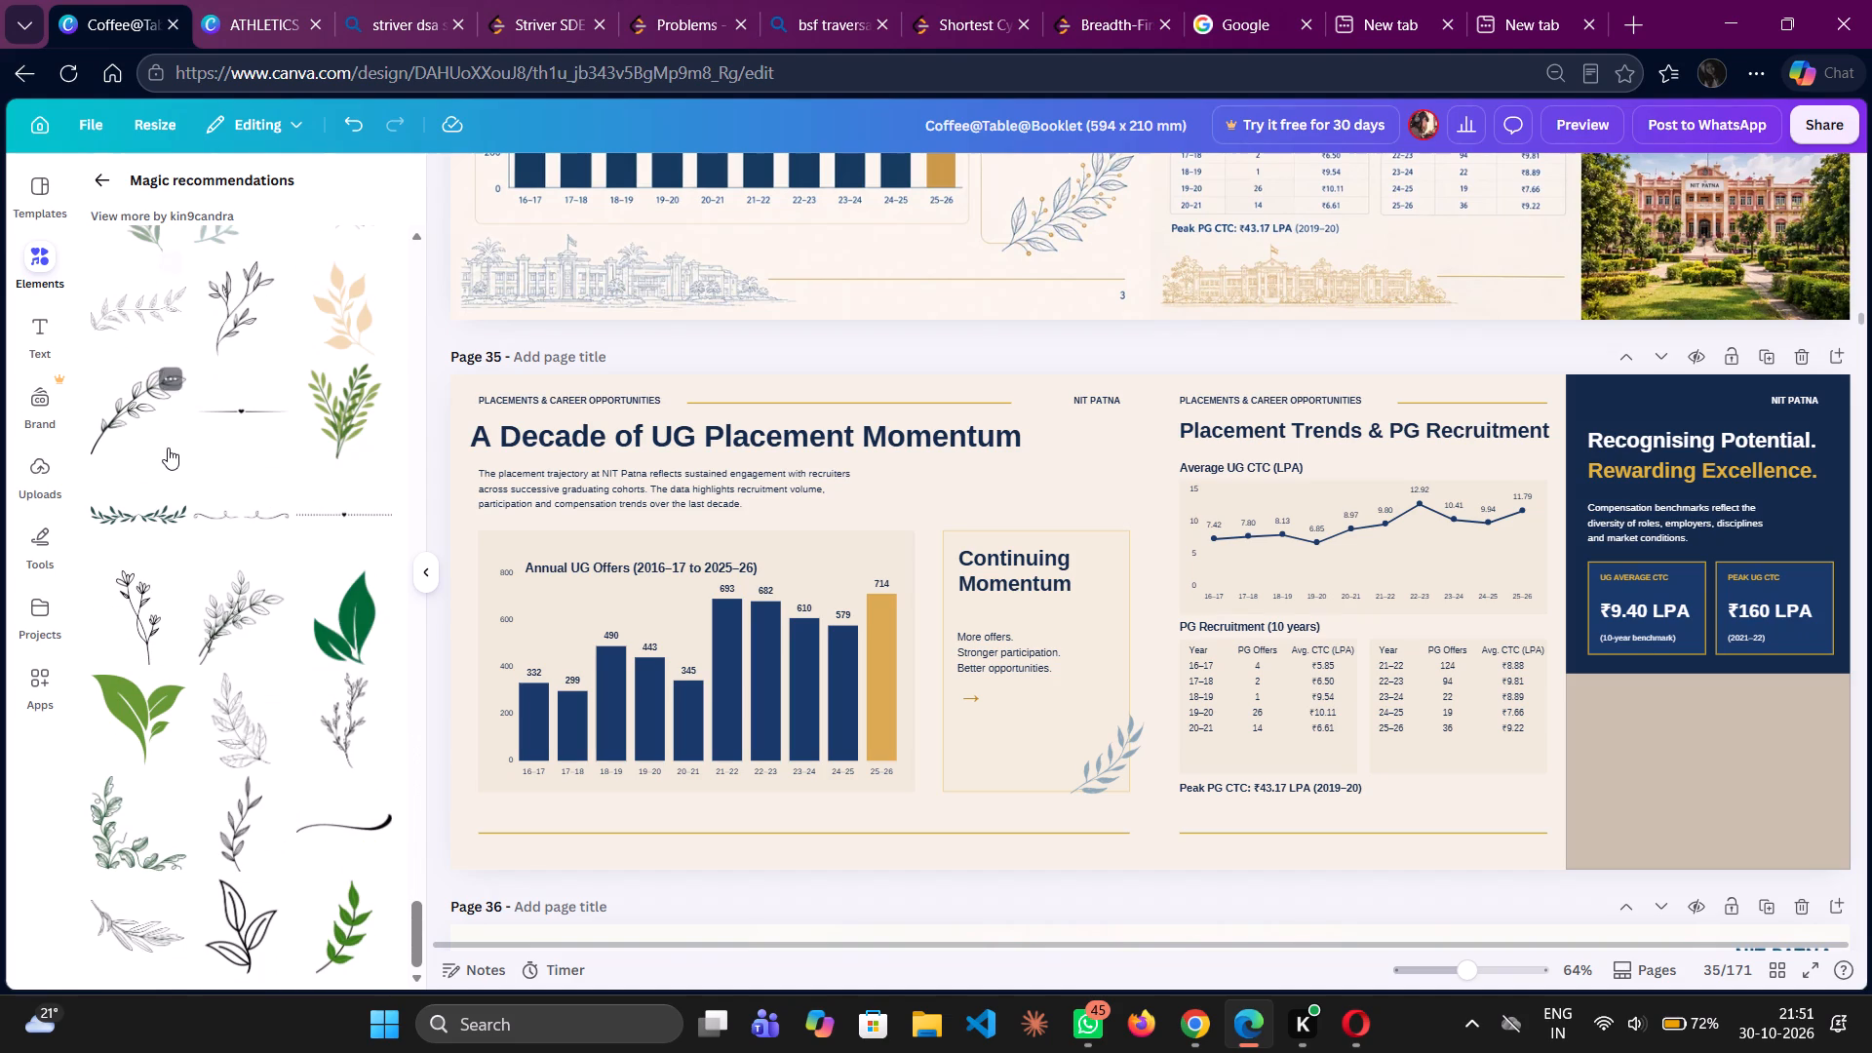
{"action": "left_click", "coordinate": [246, 732]}
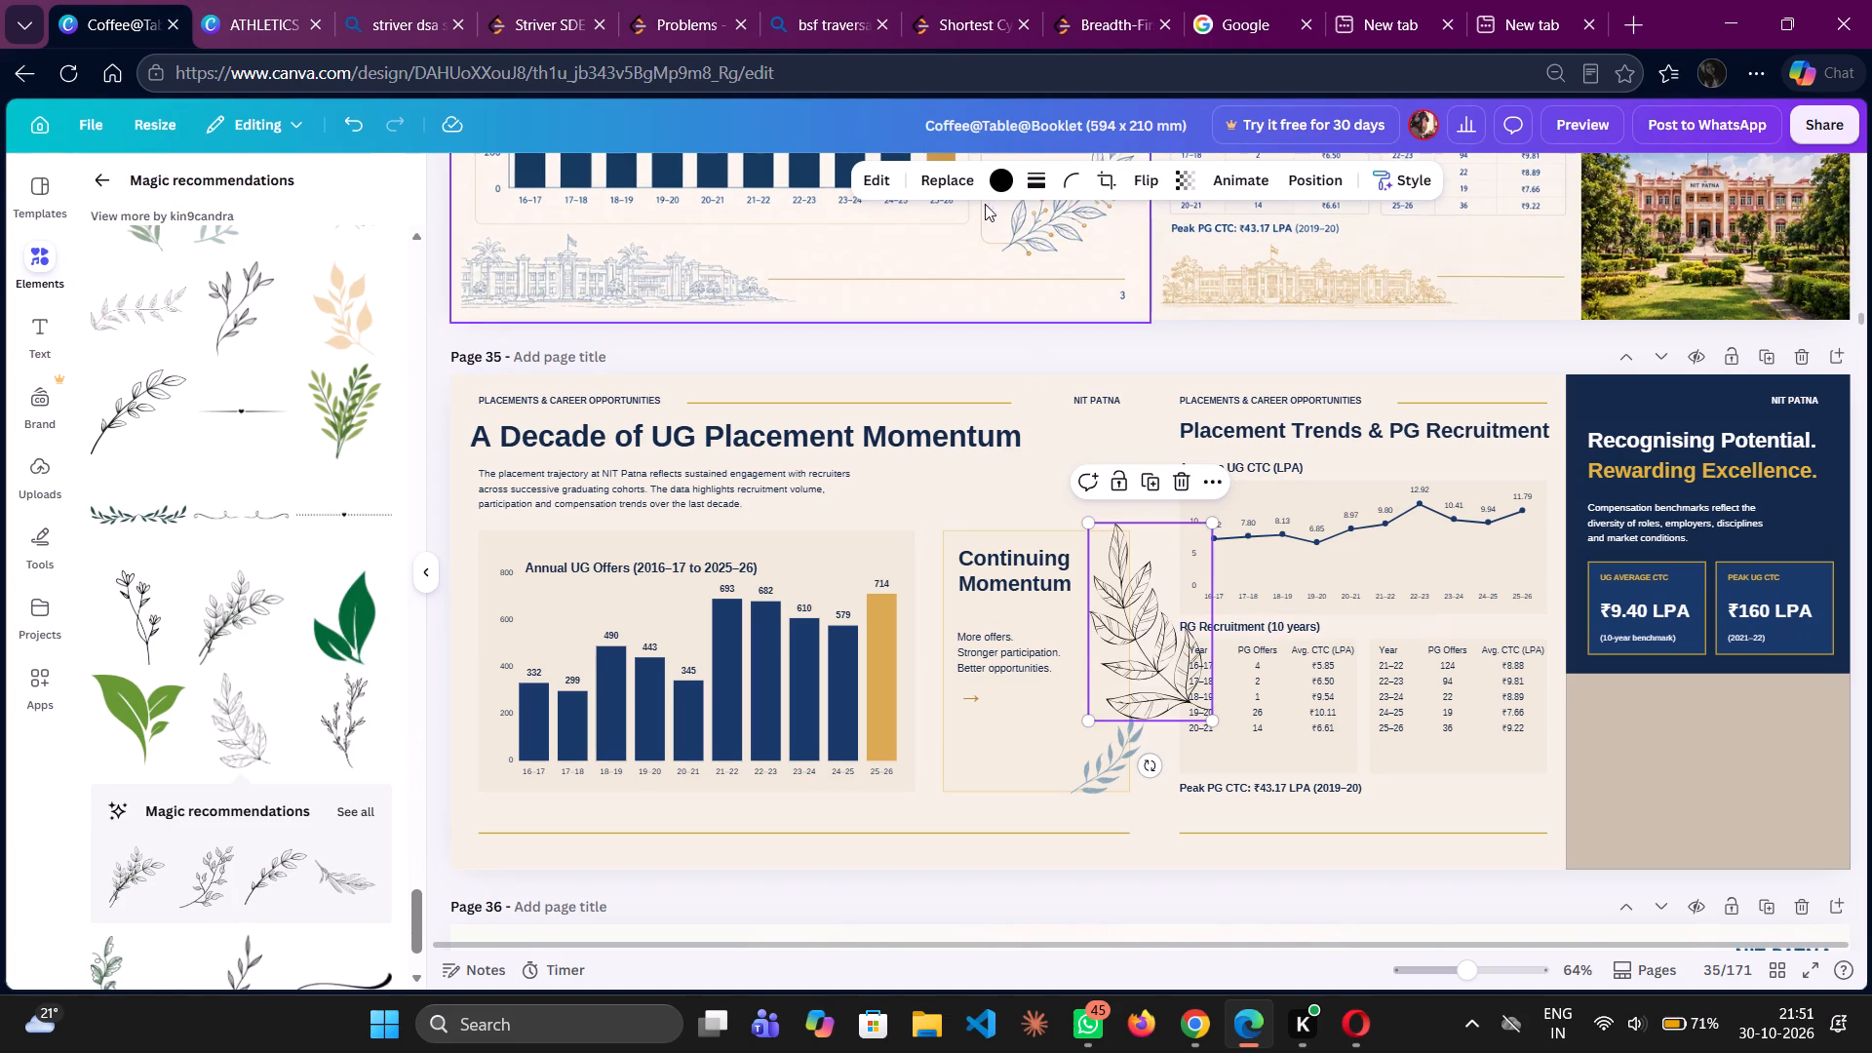
Recolour the black outlined leaf branch on page 35 to the dark slate blue and flip it horizontally.
{"action": "left_click", "coordinate": [1010, 168]}
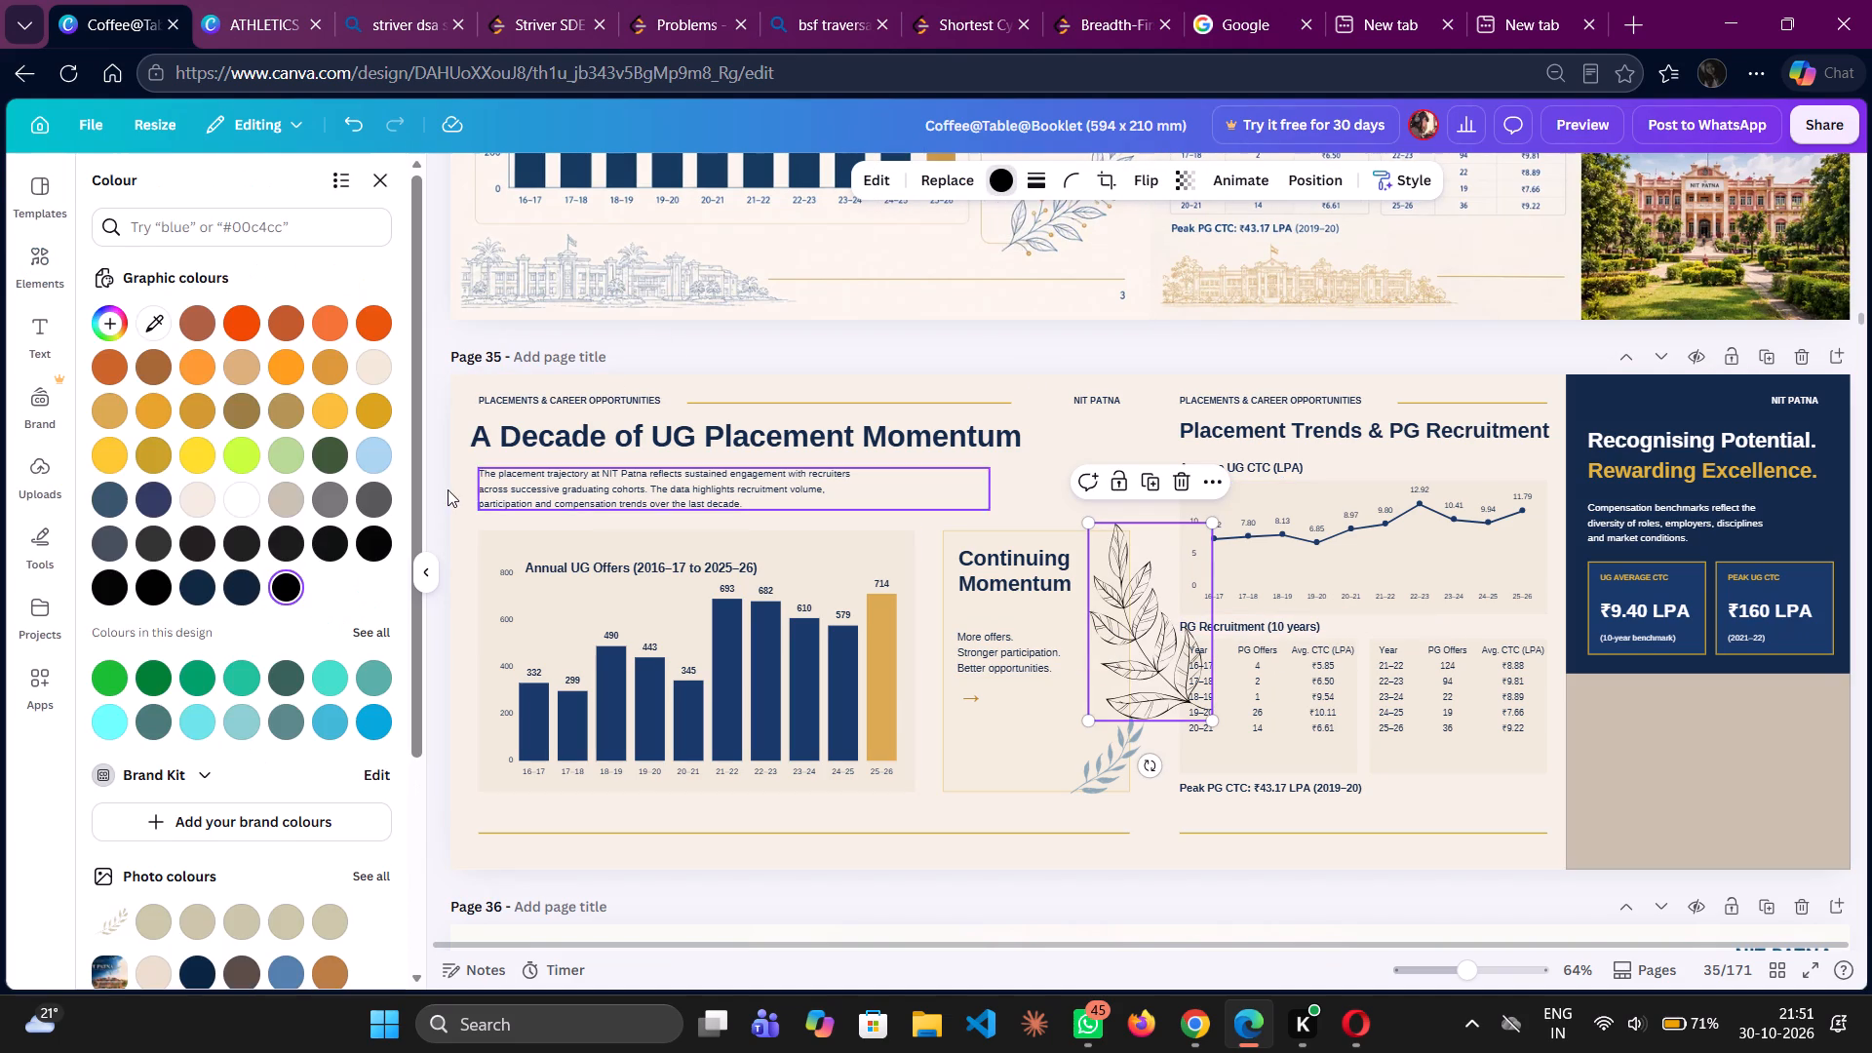
{"action": "left_click", "coordinate": [106, 490]}
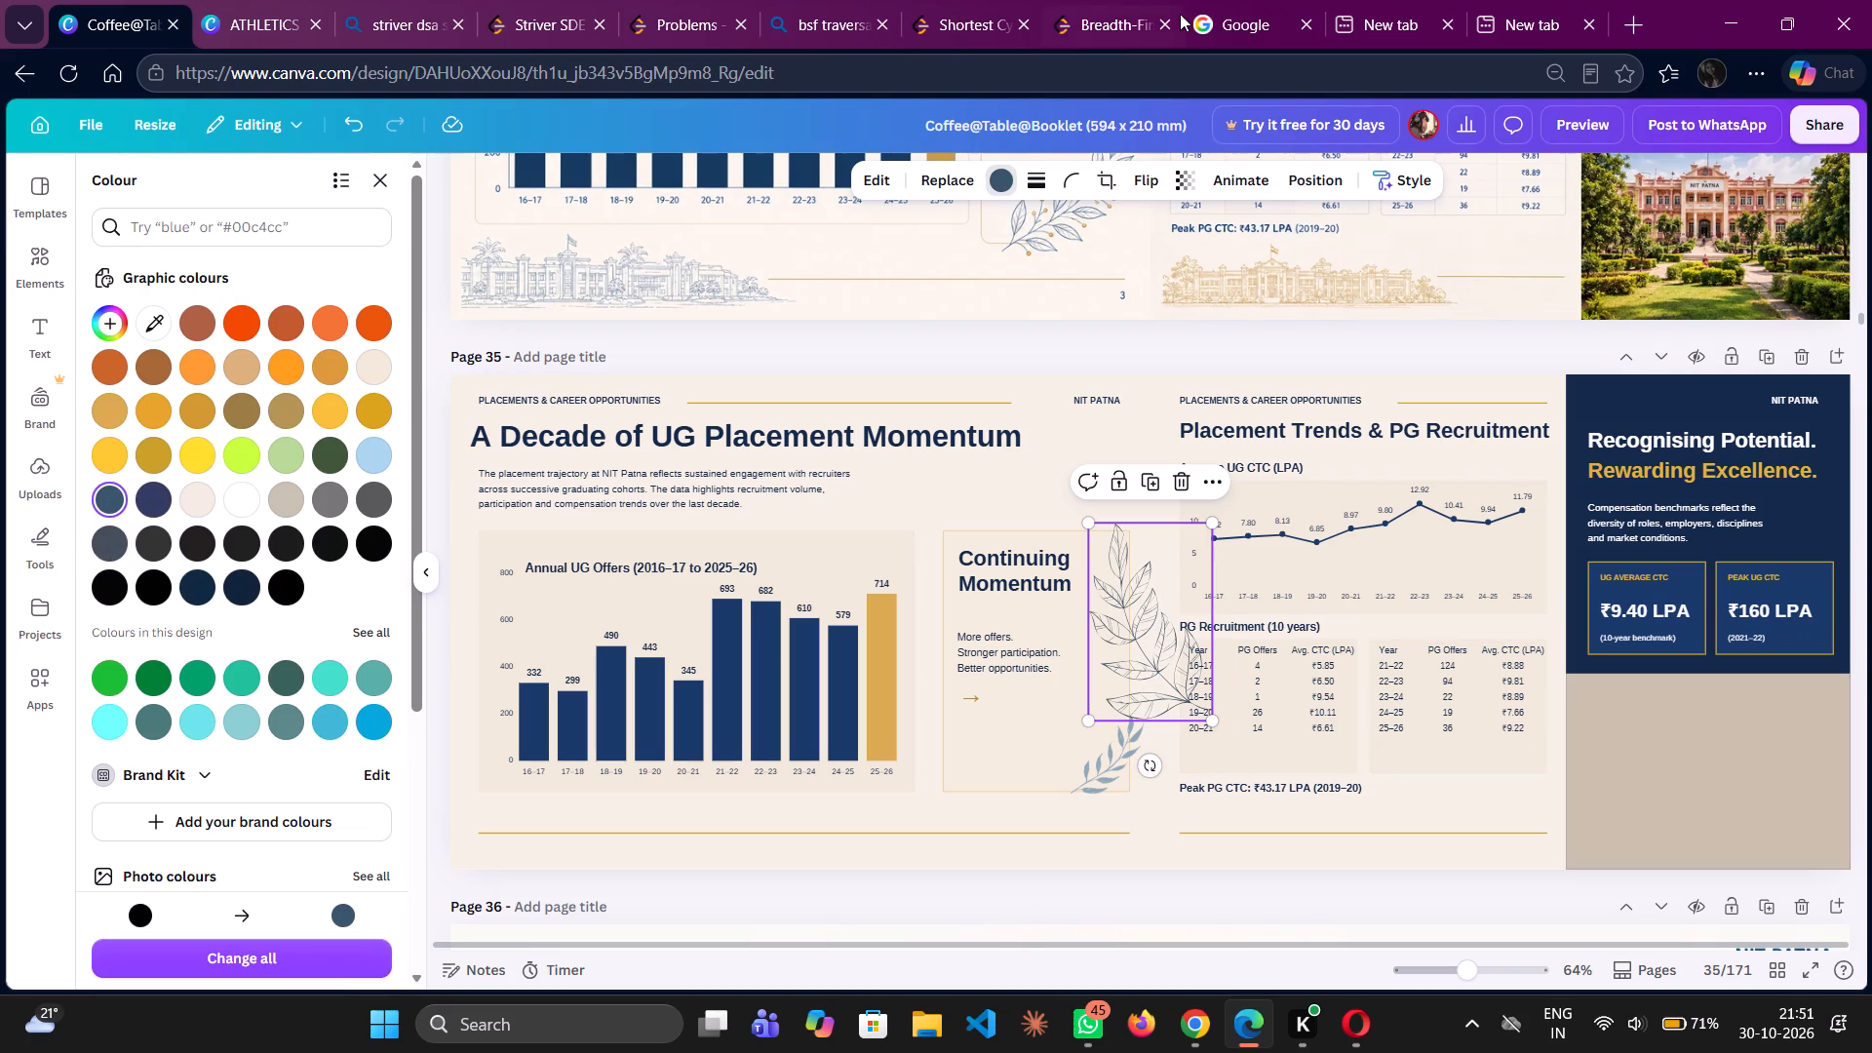
{"action": "left_click", "coordinate": [1146, 182]}
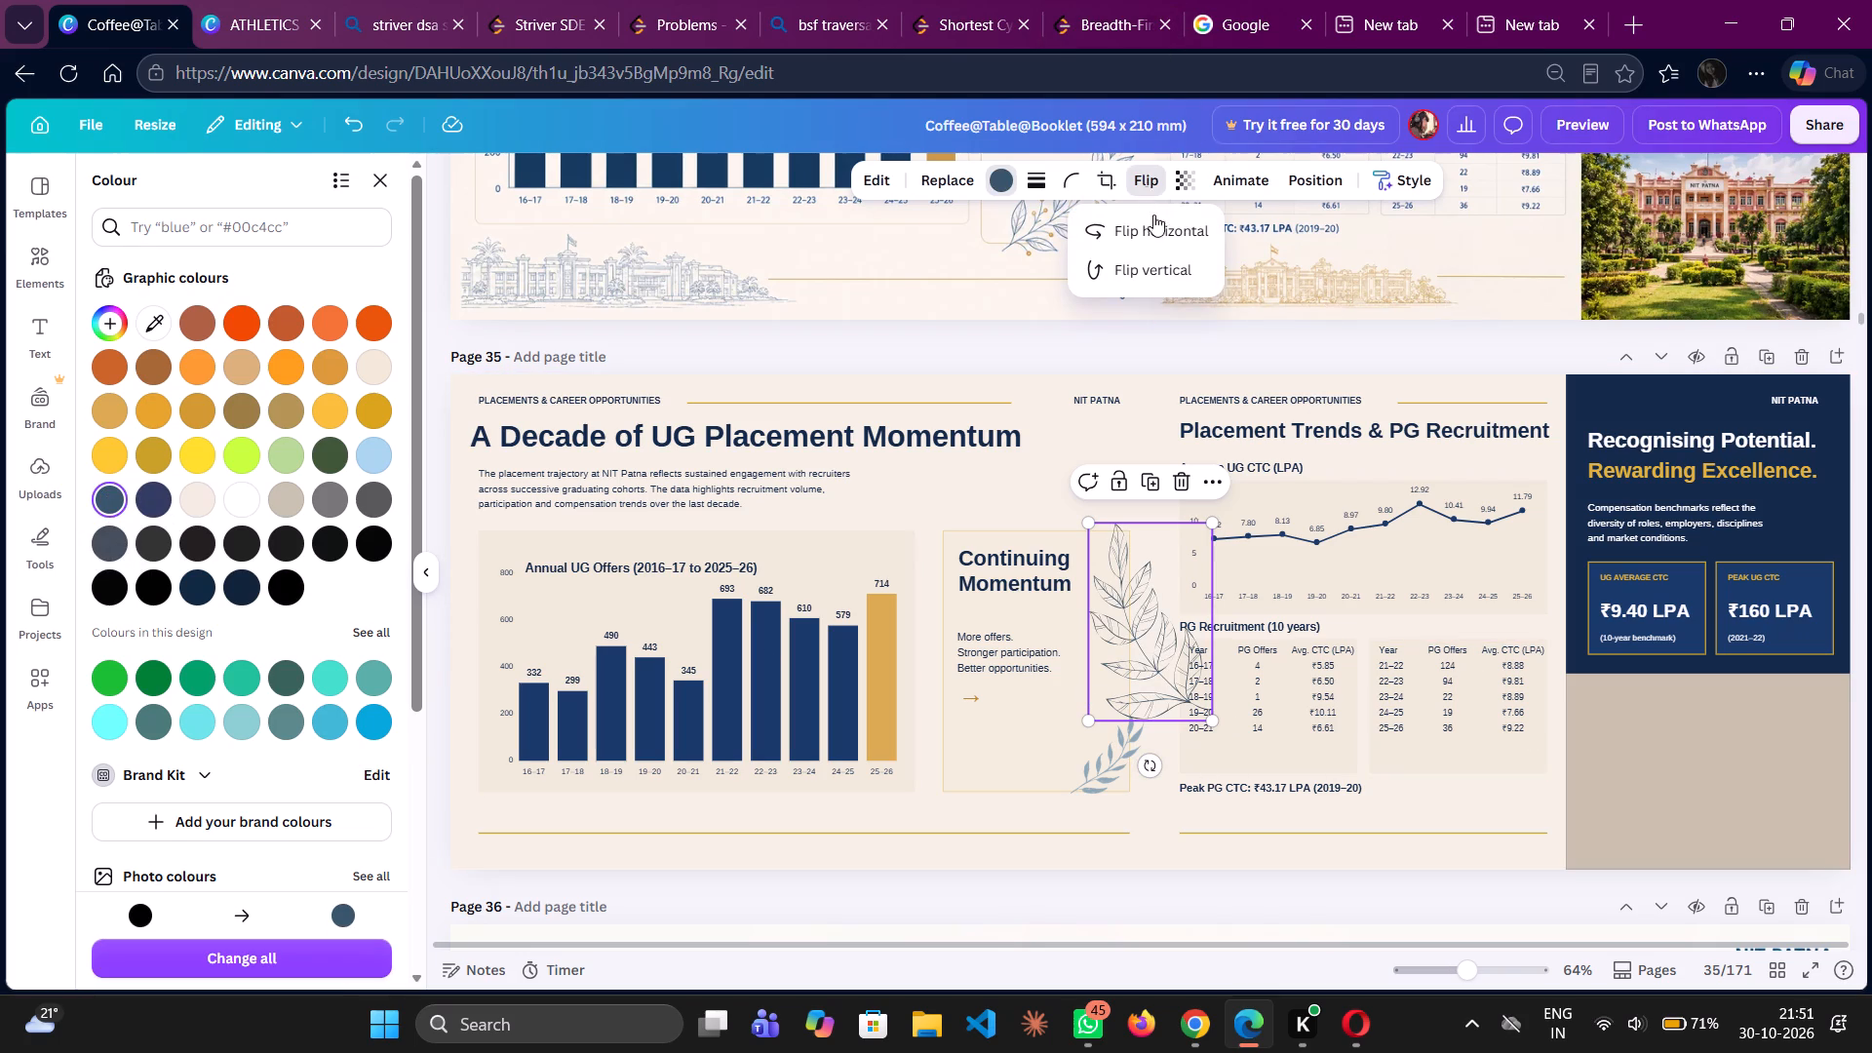
{"action": "left_click", "coordinate": [1155, 226]}
Move the outlined branch into the Continuing Momentum box and tilt it clockwise, setting the blue watercolour branch aside over the PG Recruitment table.
{"action": "left_click_drag", "start_coordinate": [1173, 621], "coordinate": [1167, 652]}
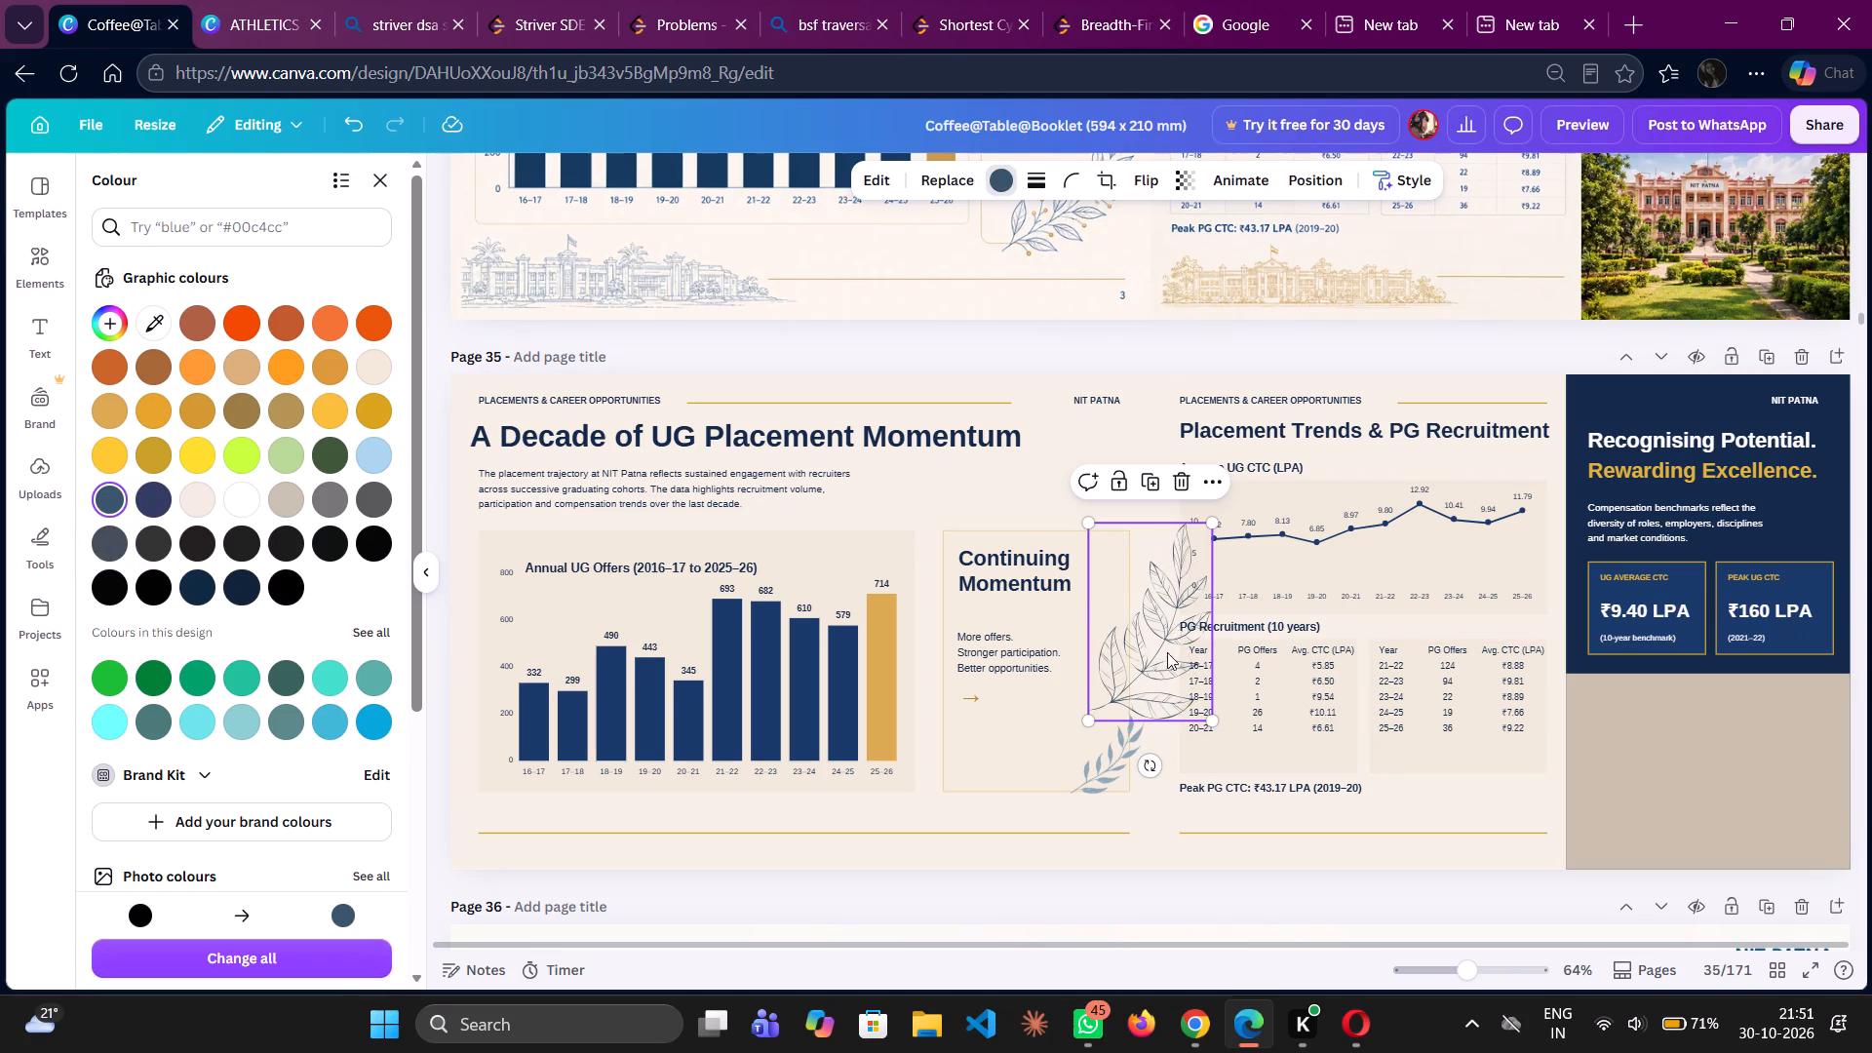
{"action": "left_click_drag", "start_coordinate": [1167, 652], "coordinate": [1108, 715]}
{"action": "left_click_drag", "start_coordinate": [1113, 740], "coordinate": [1055, 734]}
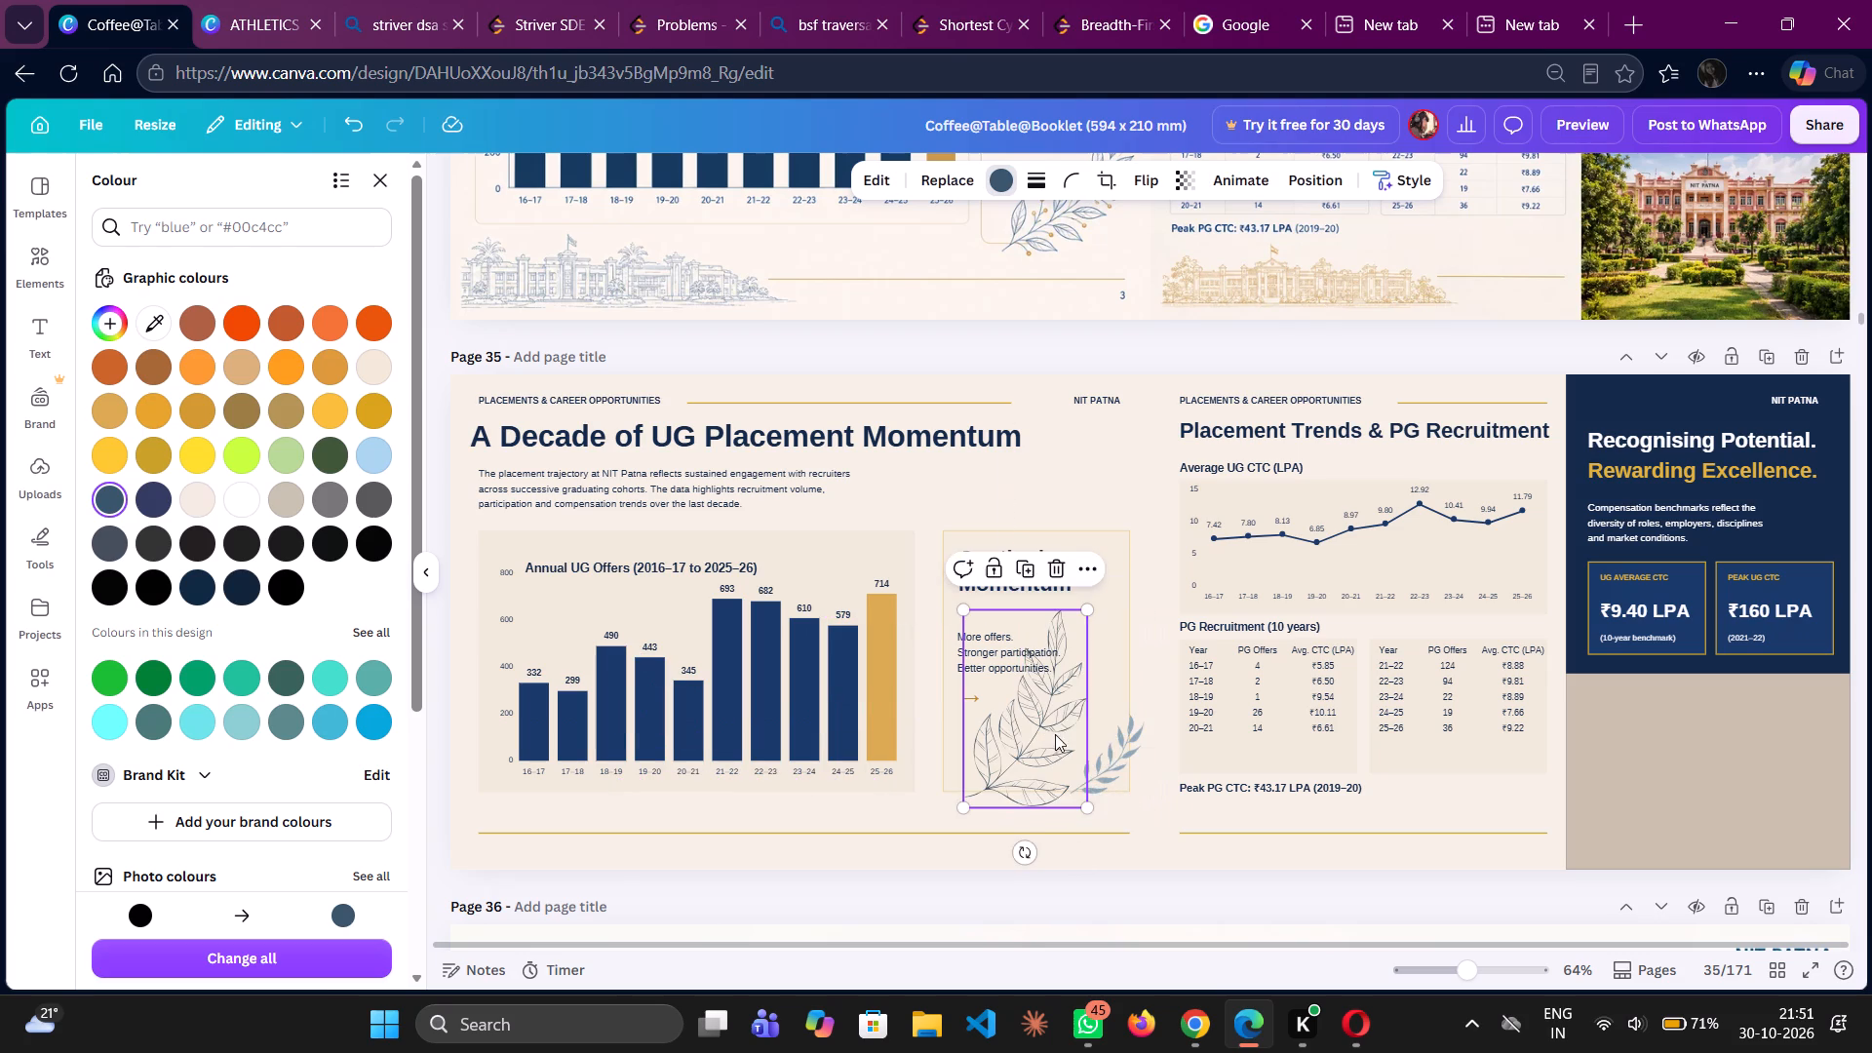
{"action": "left_click_drag", "start_coordinate": [1118, 760], "coordinate": [1278, 721]}
{"action": "left_click_drag", "start_coordinate": [1040, 734], "coordinate": [1050, 734]}
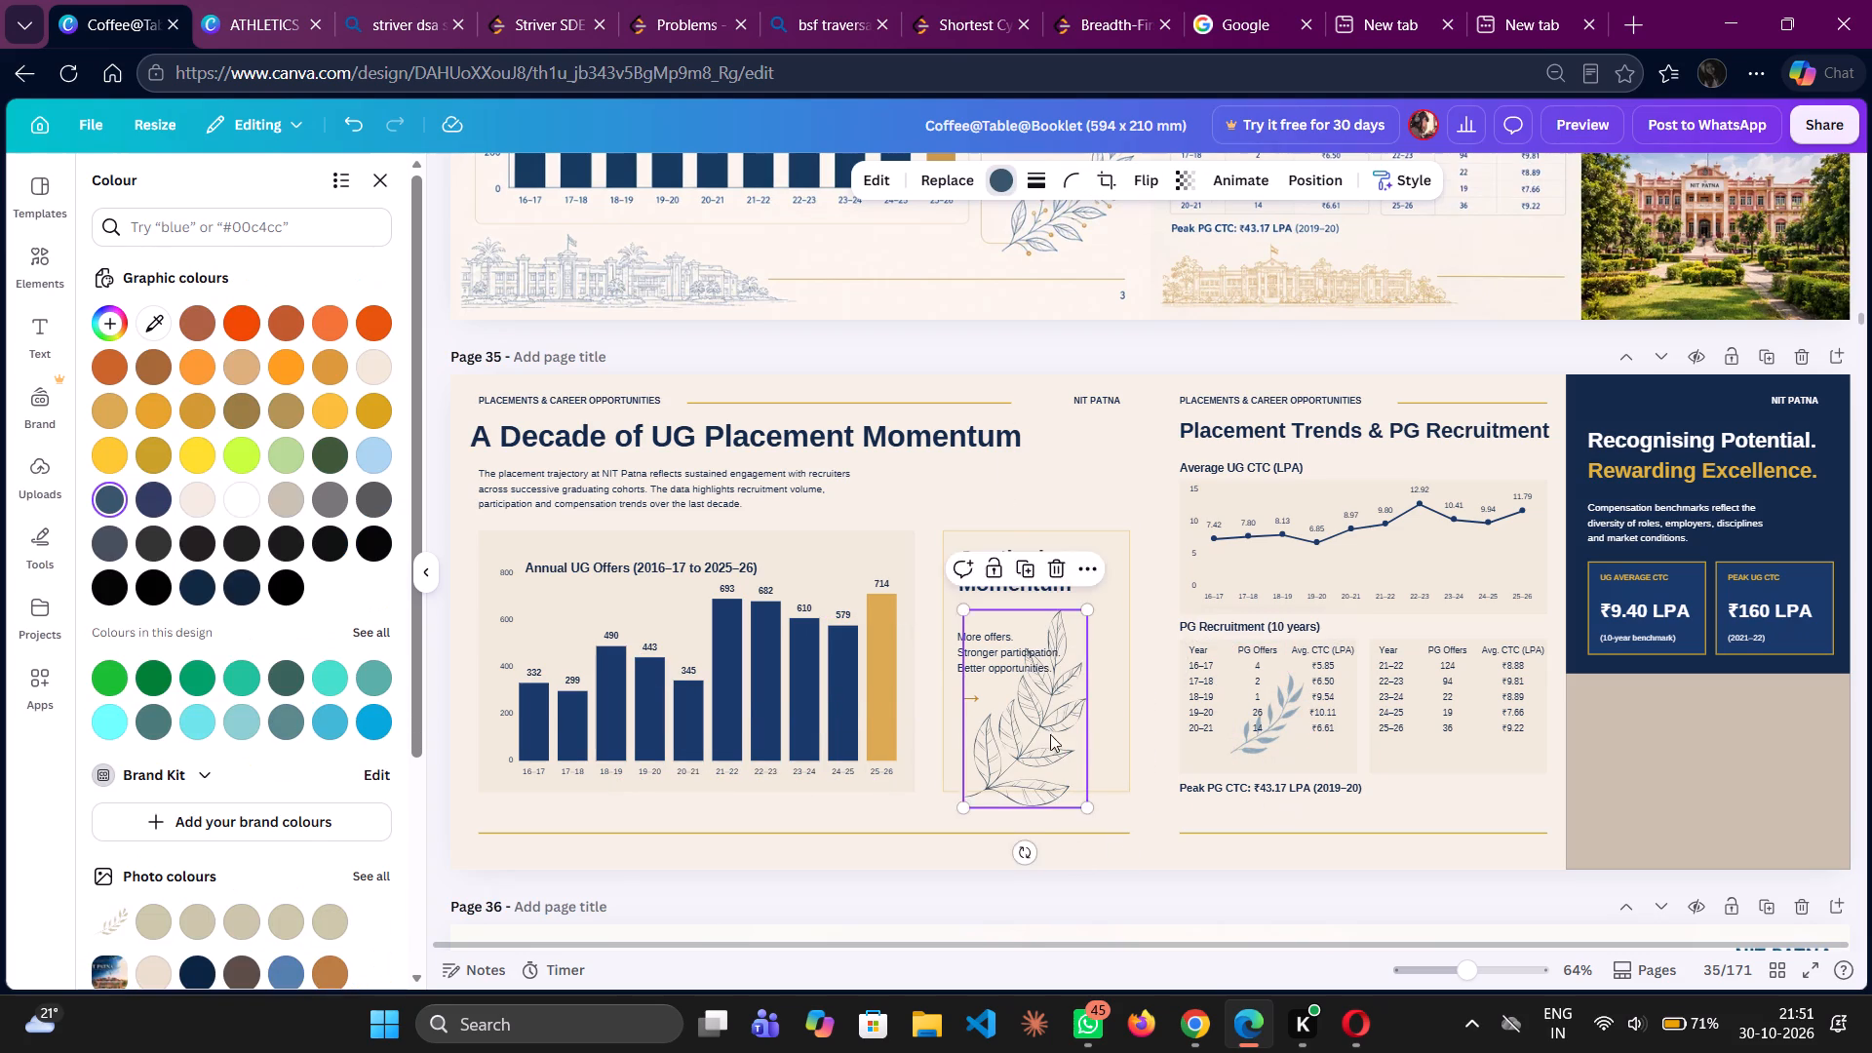
{"action": "left_click_drag", "start_coordinate": [1050, 734], "coordinate": [1104, 741]}
{"action": "left_click_drag", "start_coordinate": [1094, 861], "coordinate": [1073, 863]}
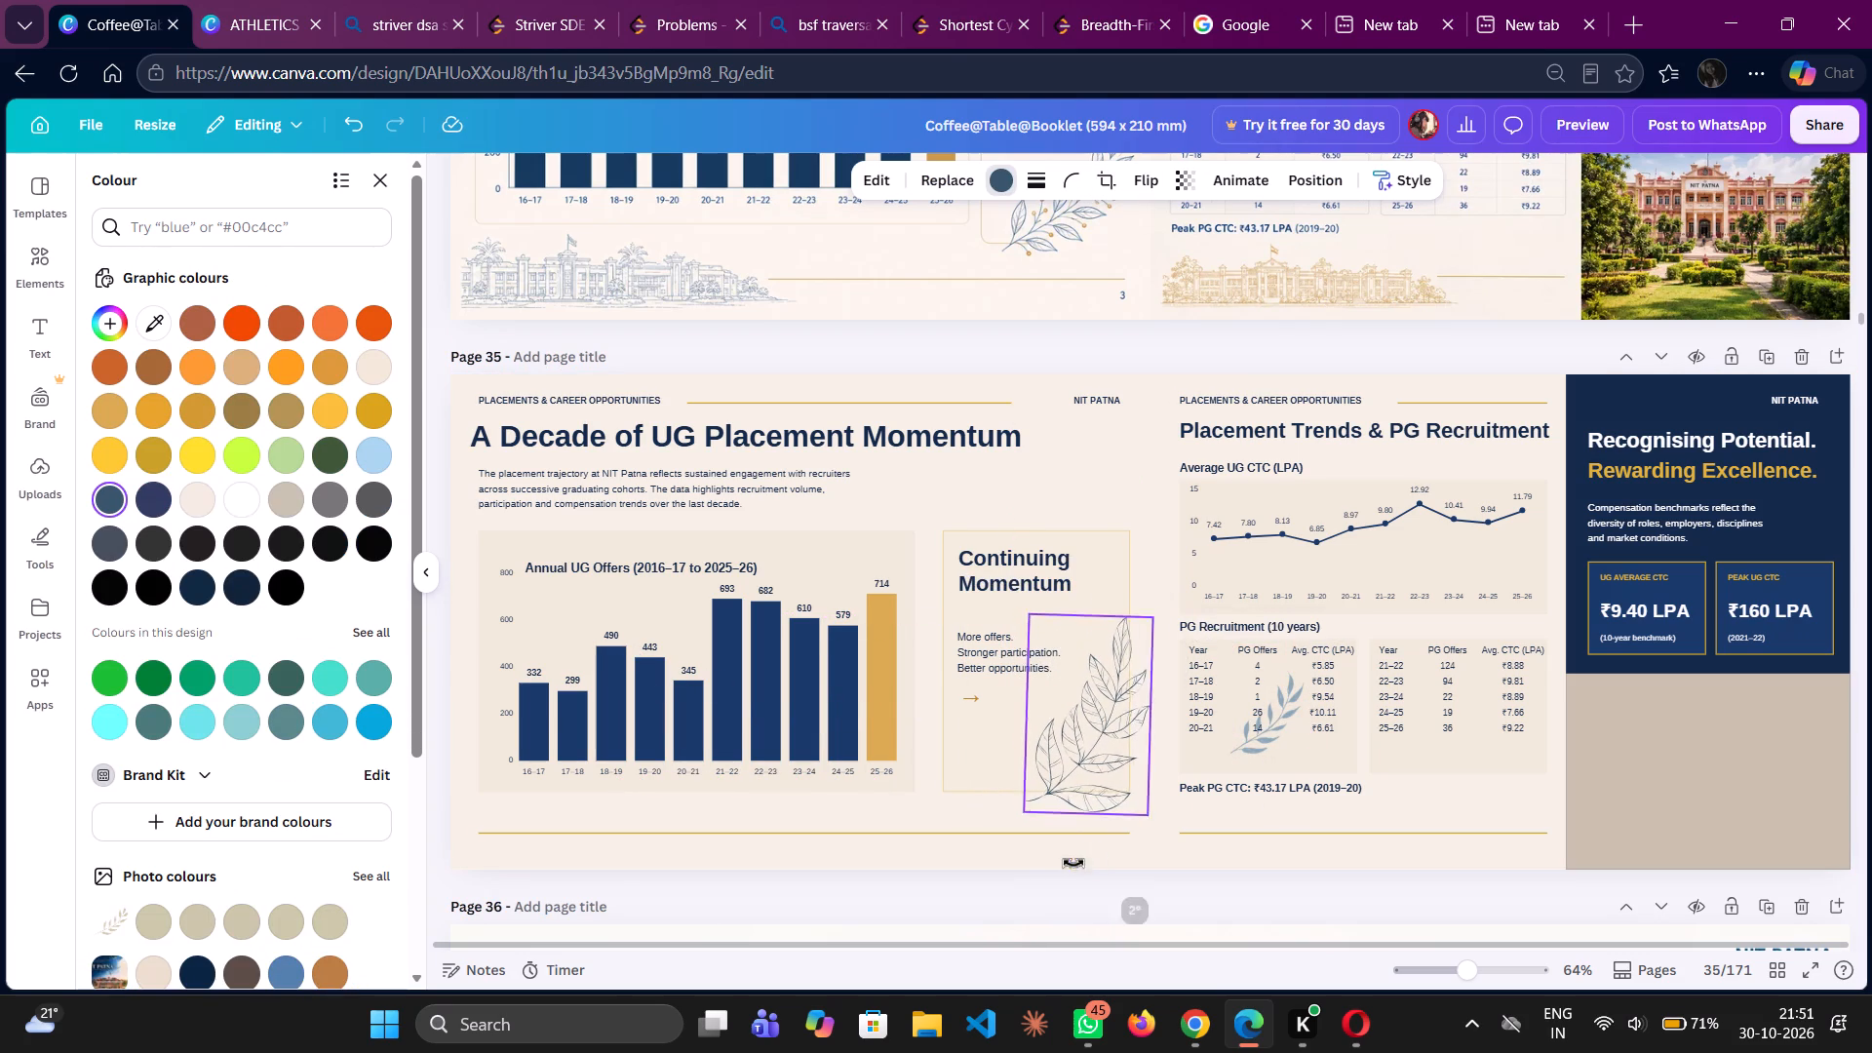
{"action": "left_click_drag", "start_coordinate": [1073, 863], "coordinate": [1049, 847]}
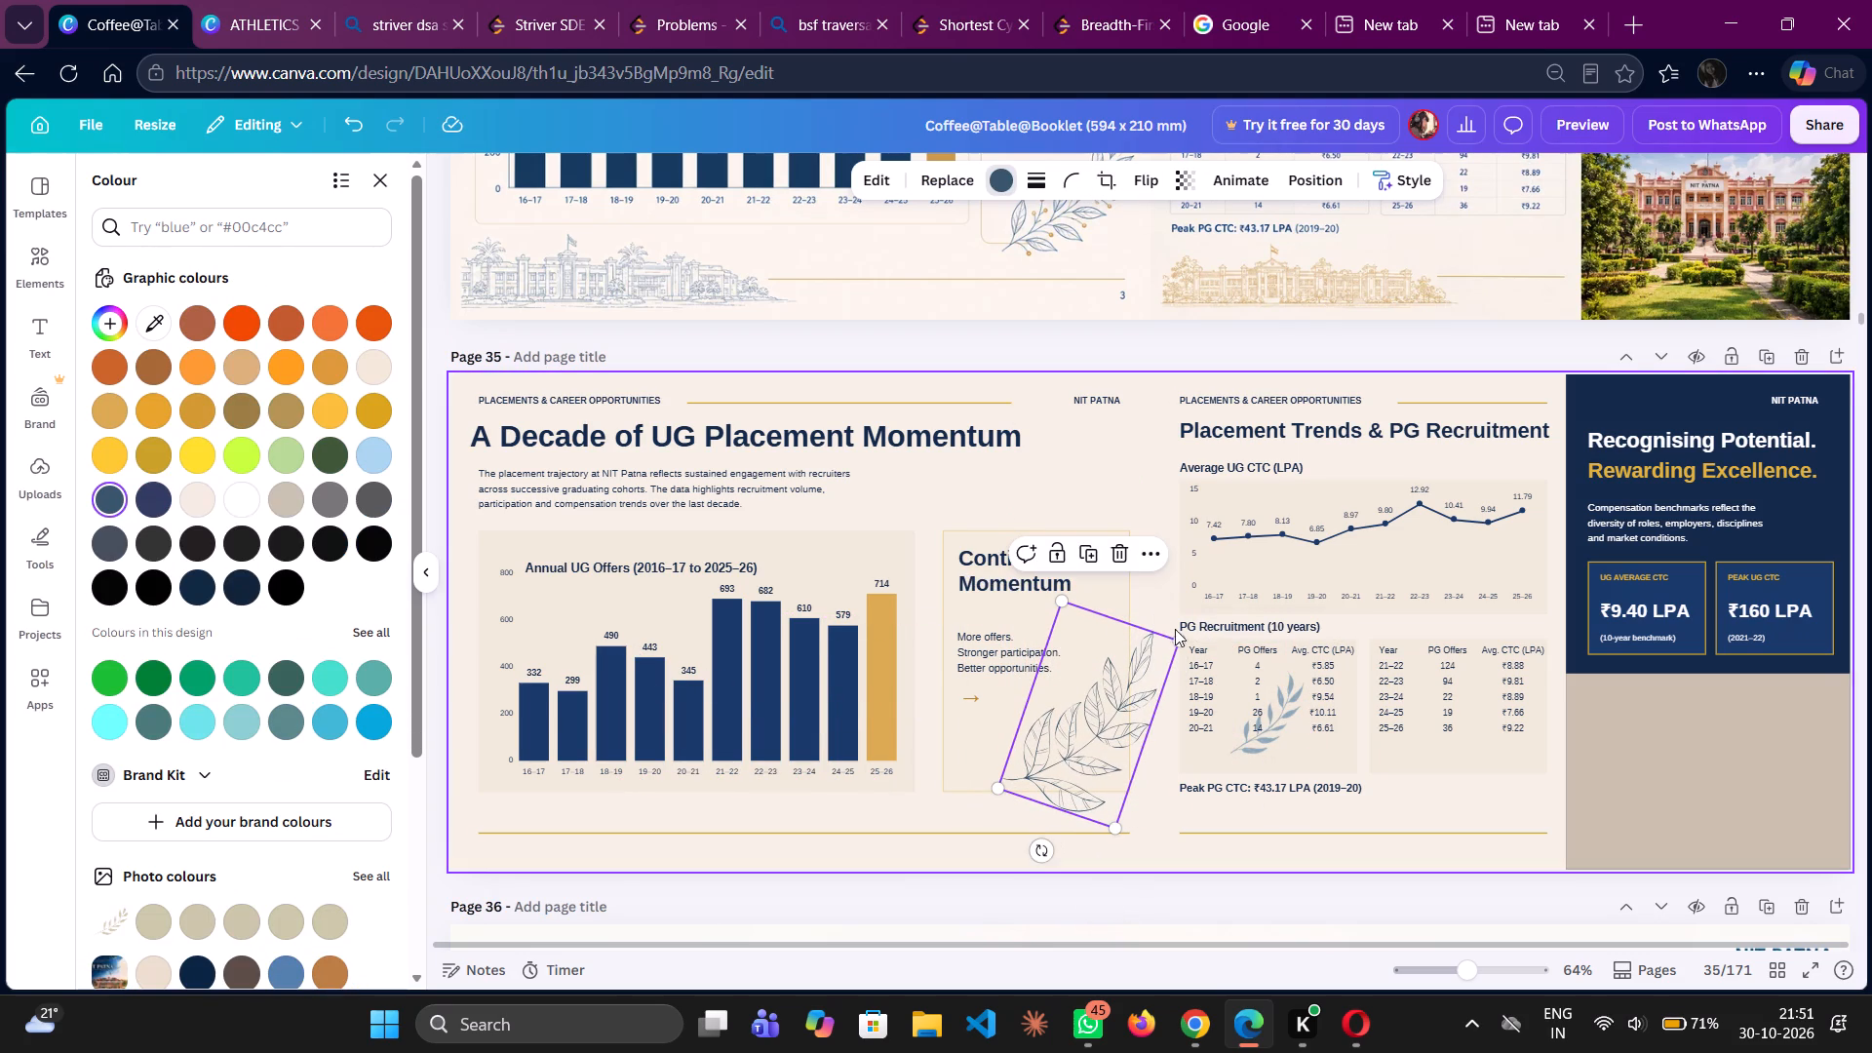
Shrink the outlined branch and place it across the lower-right corner of the Continuing Momentum box.
{"action": "left_click", "coordinate": [1183, 636]}
{"action": "left_click_drag", "start_coordinate": [1183, 641], "coordinate": [1150, 691]}
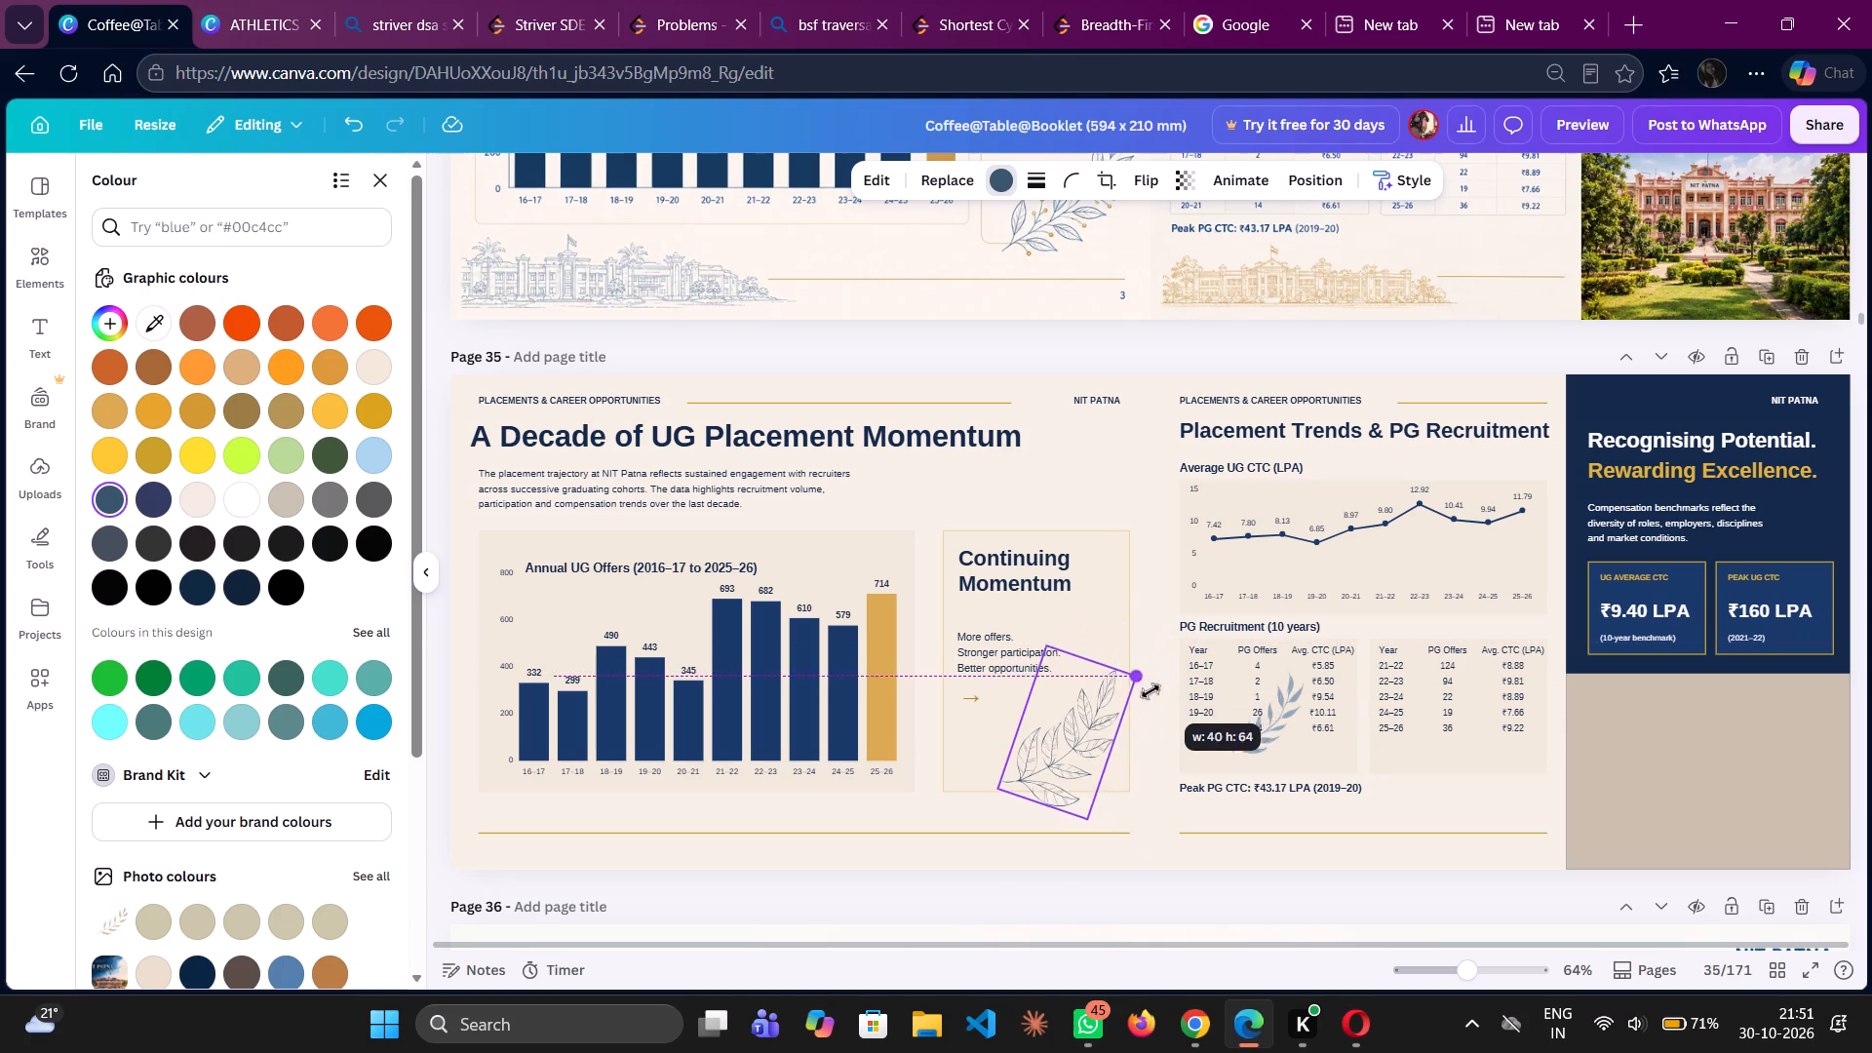
{"action": "left_click_drag", "start_coordinate": [1150, 691], "coordinate": [1130, 723]}
{"action": "left_click_drag", "start_coordinate": [1047, 755], "coordinate": [1110, 752]}
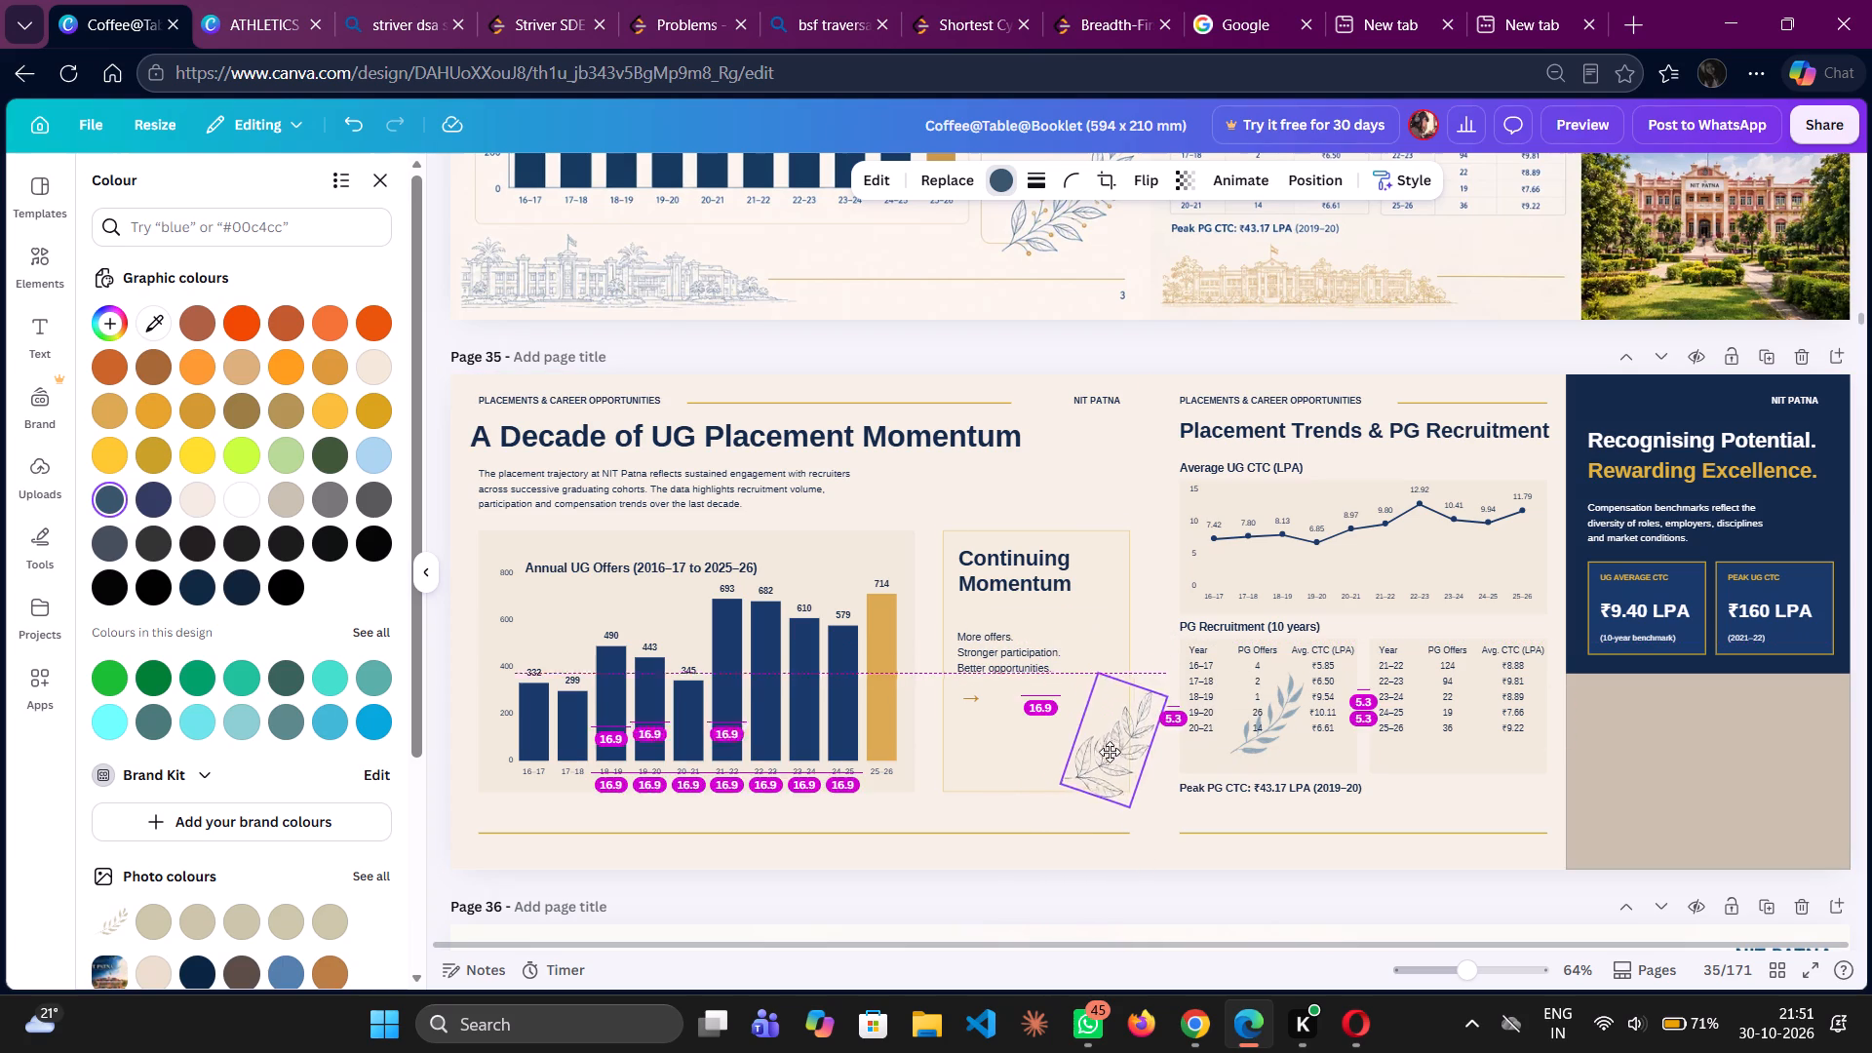
{"action": "left_click_drag", "start_coordinate": [1110, 752], "coordinate": [1102, 755]}
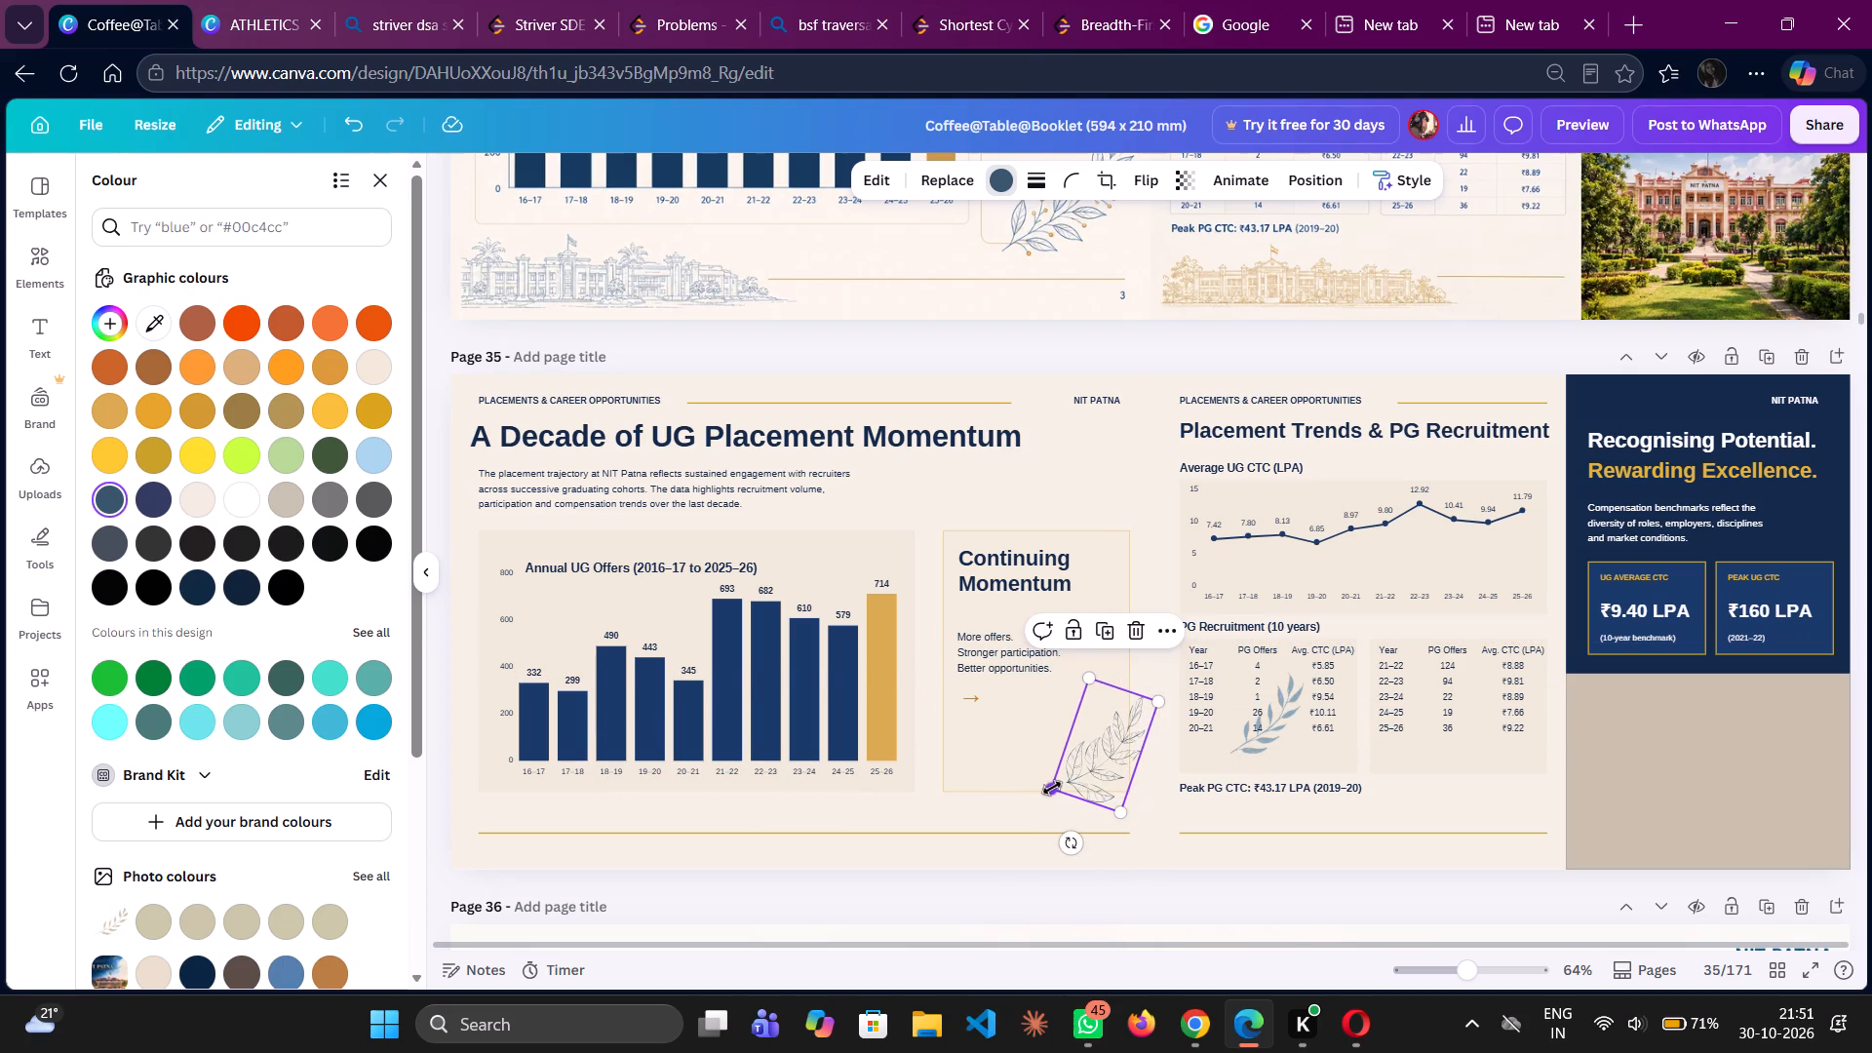
{"action": "left_click_drag", "start_coordinate": [1052, 788], "coordinate": [1037, 789]}
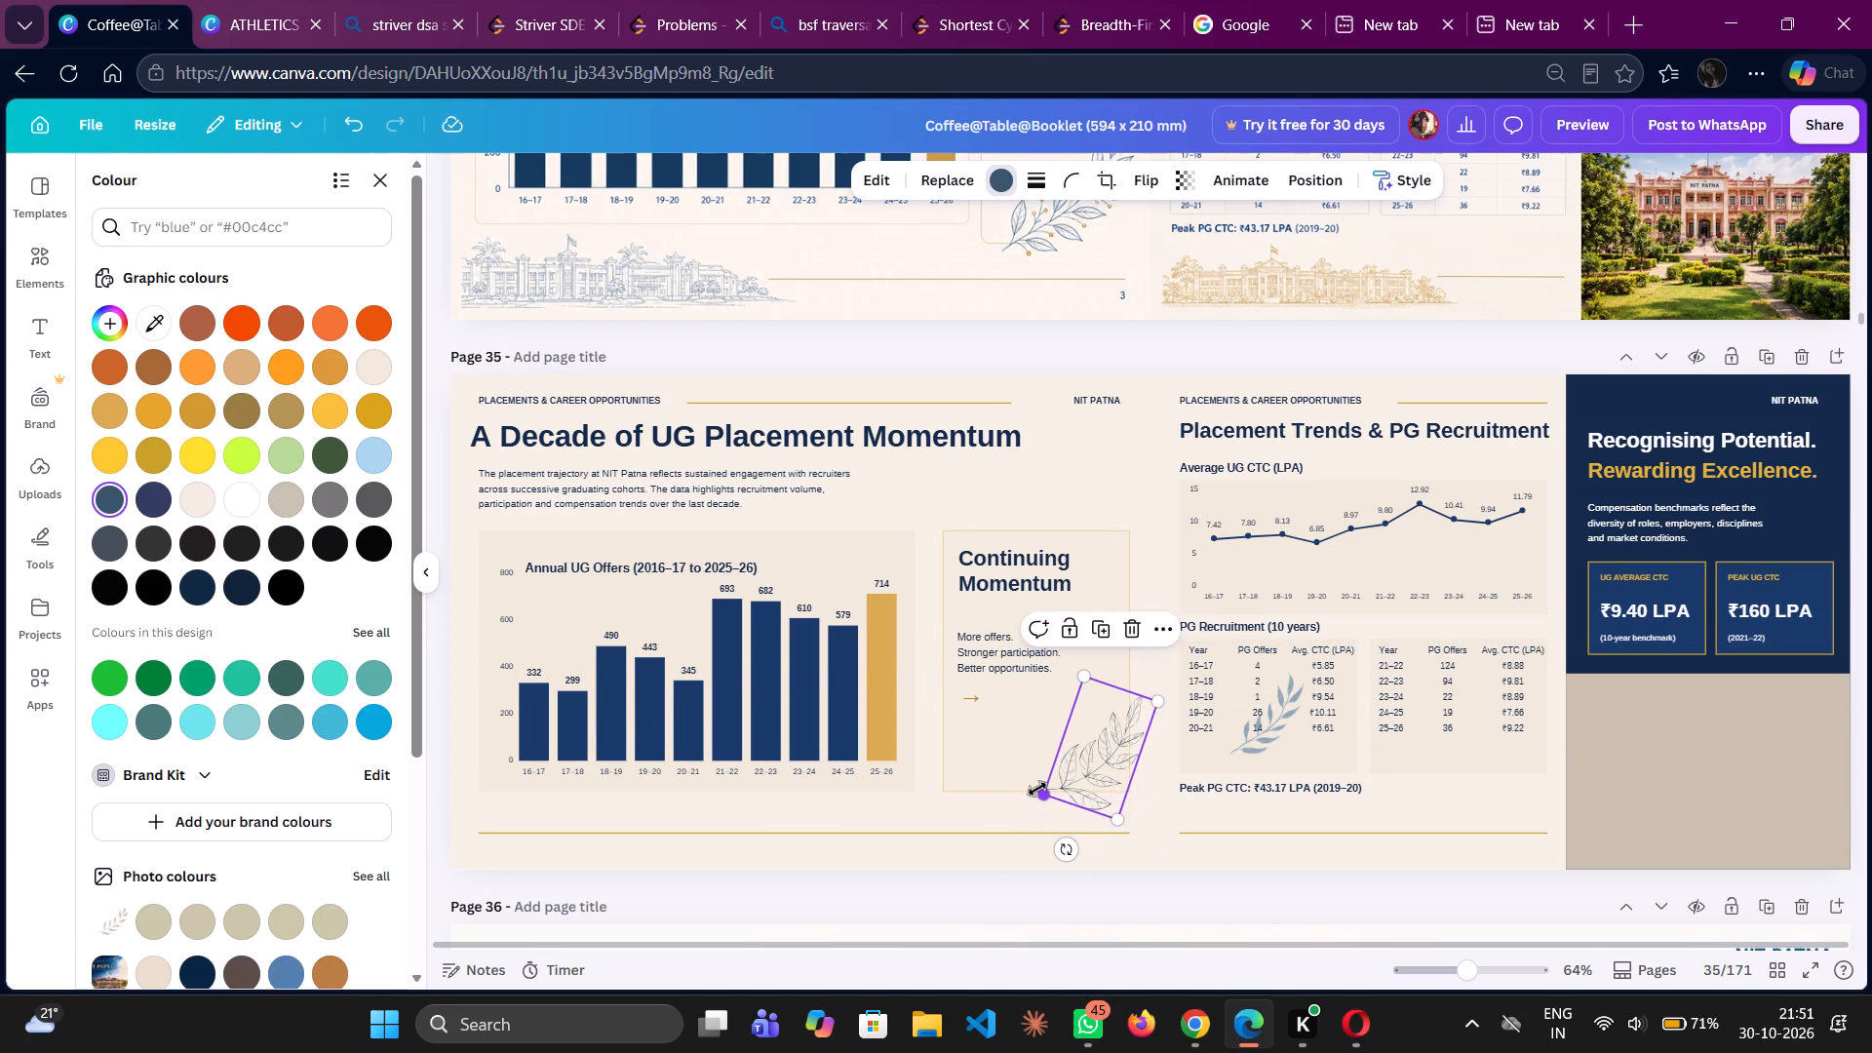
{"action": "left_click", "coordinate": [956, 795]}
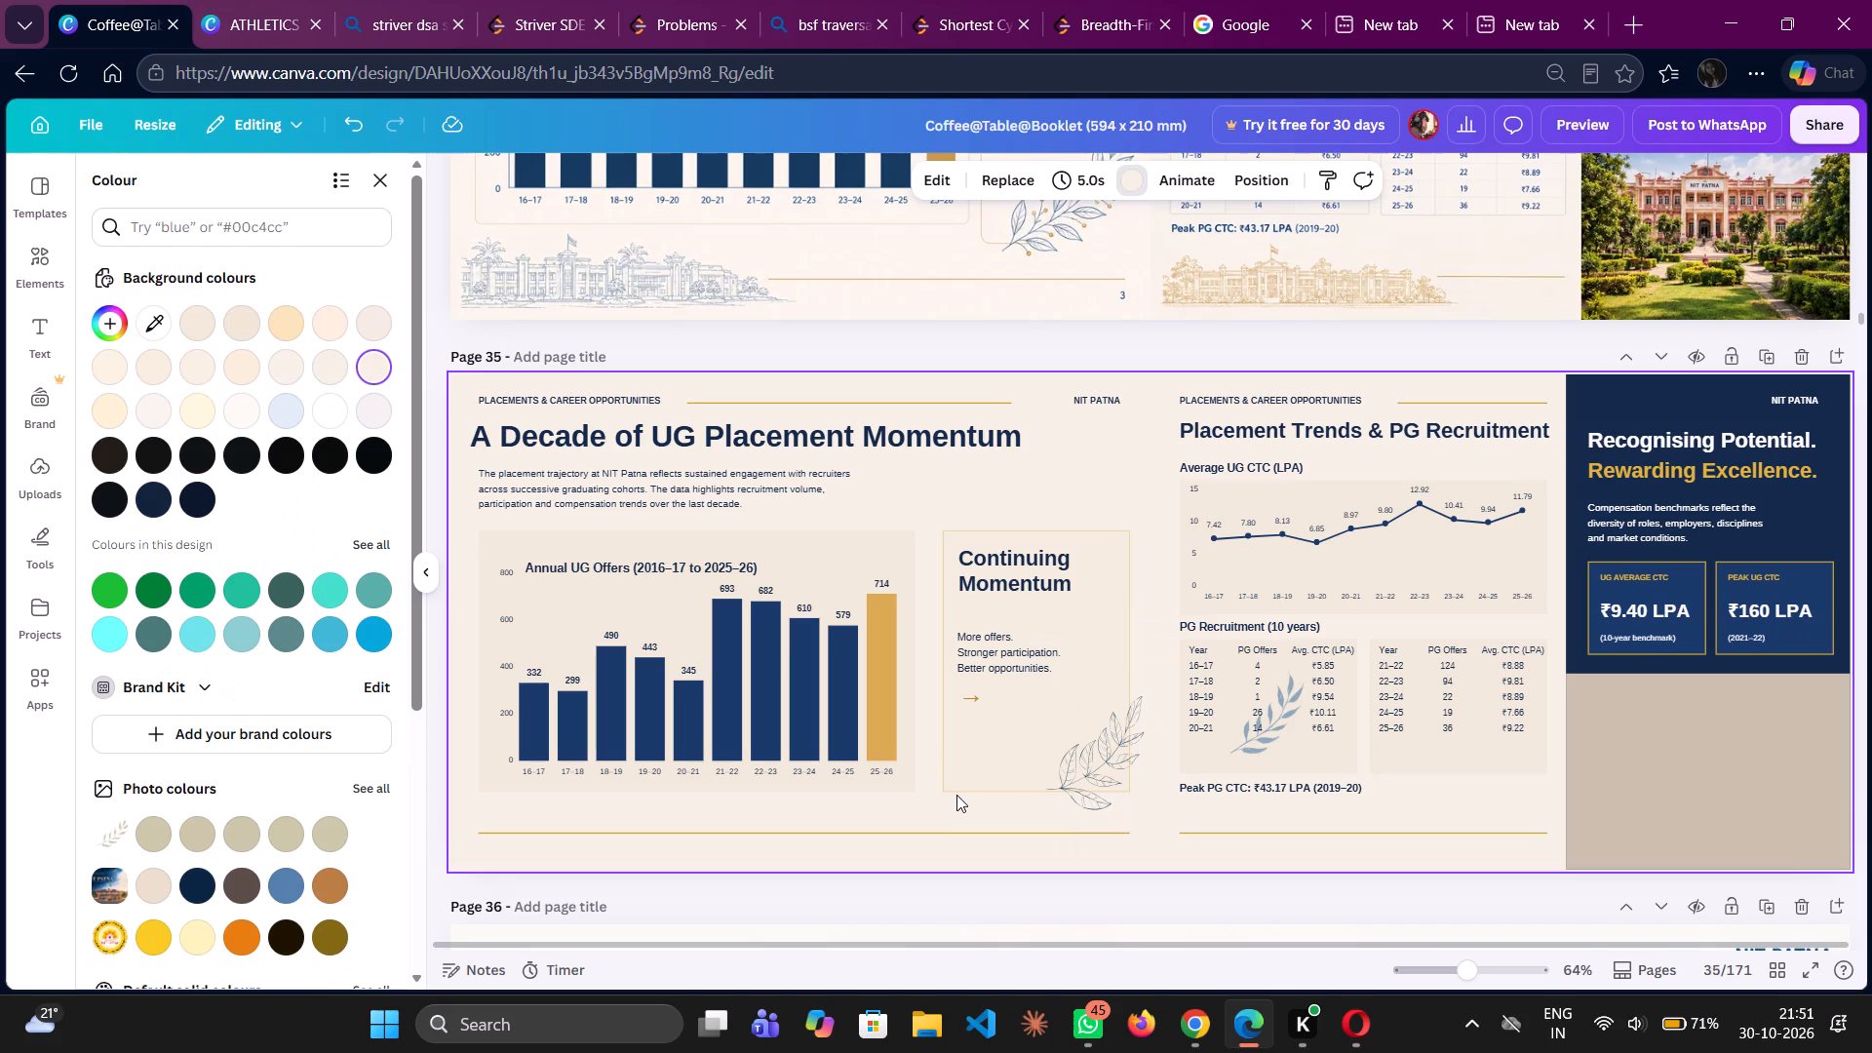
Move the blue watercolour branch from the PG Recruitment table onto the outlined branch at the box corner and rotate it clockwise to match.
{"action": "double_click", "coordinate": [1250, 726]}
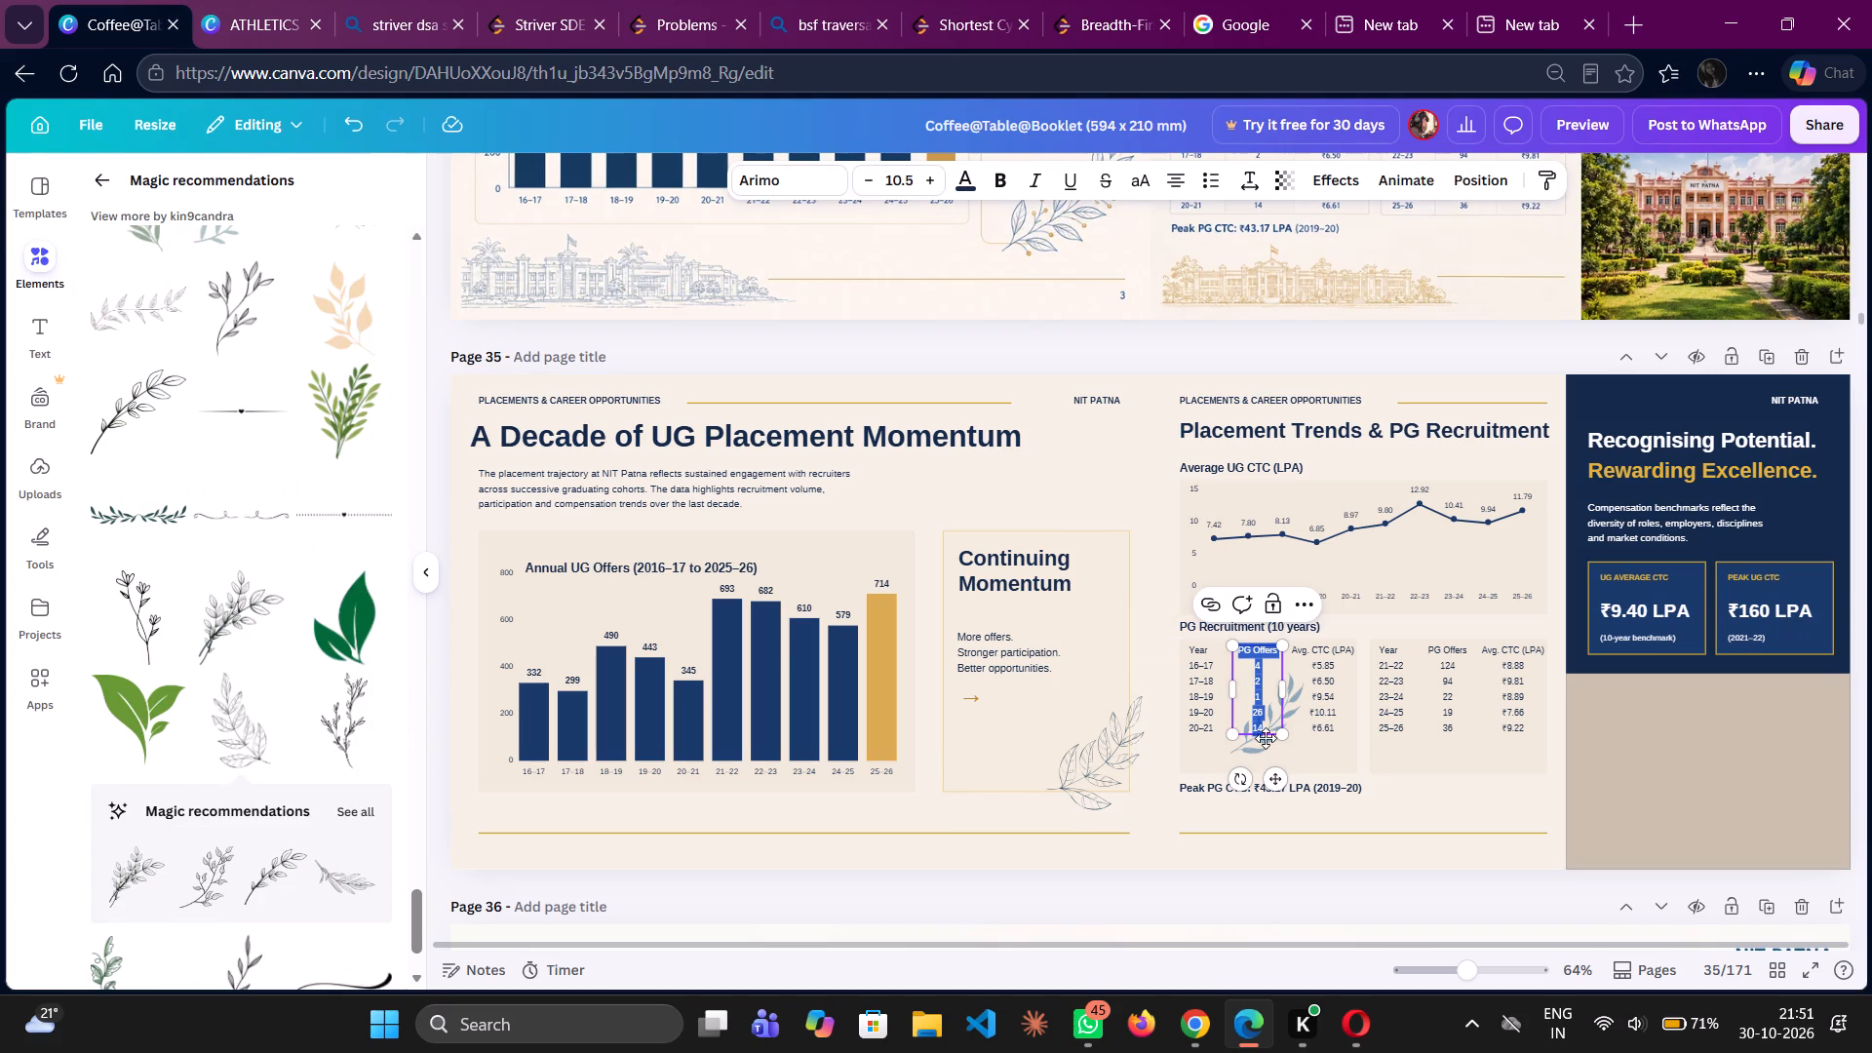
{"action": "left_click", "coordinate": [1270, 748]}
{"action": "left_click_drag", "start_coordinate": [1270, 748], "coordinate": [1131, 787]}
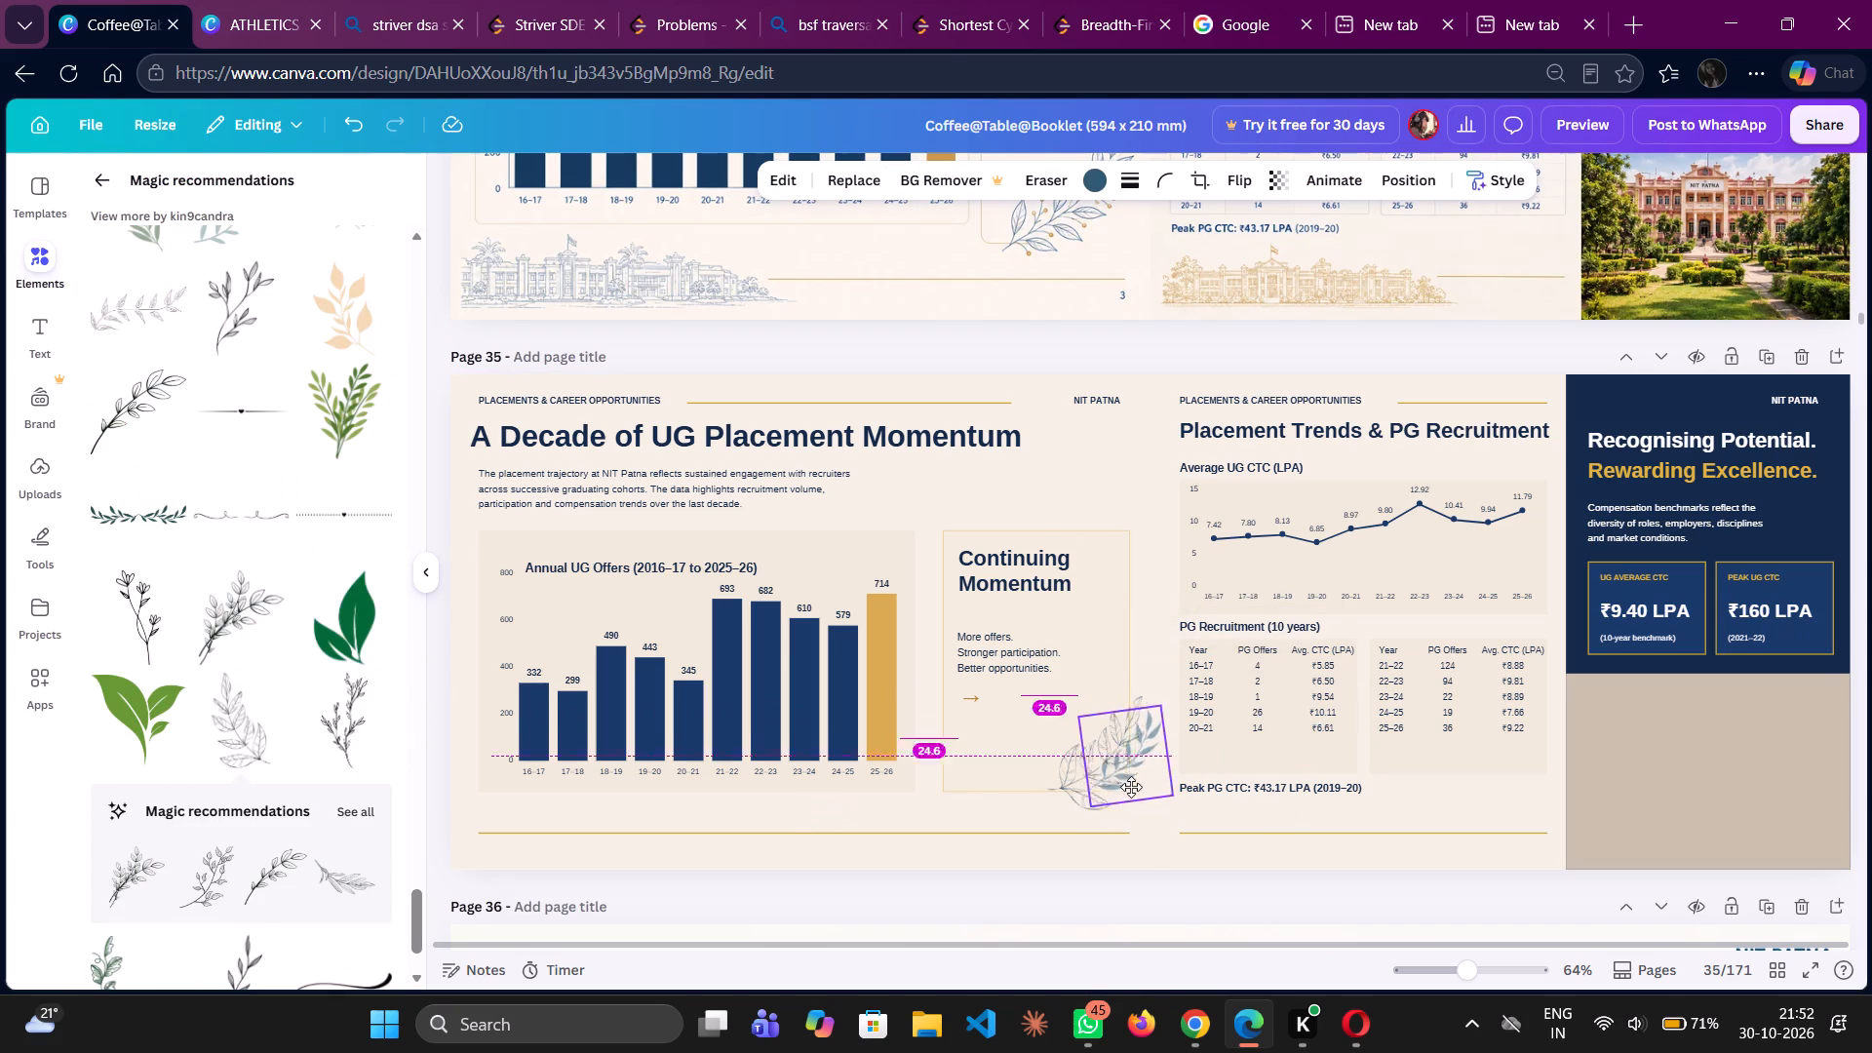
{"action": "left_click_drag", "start_coordinate": [1131, 787], "coordinate": [1072, 783]}
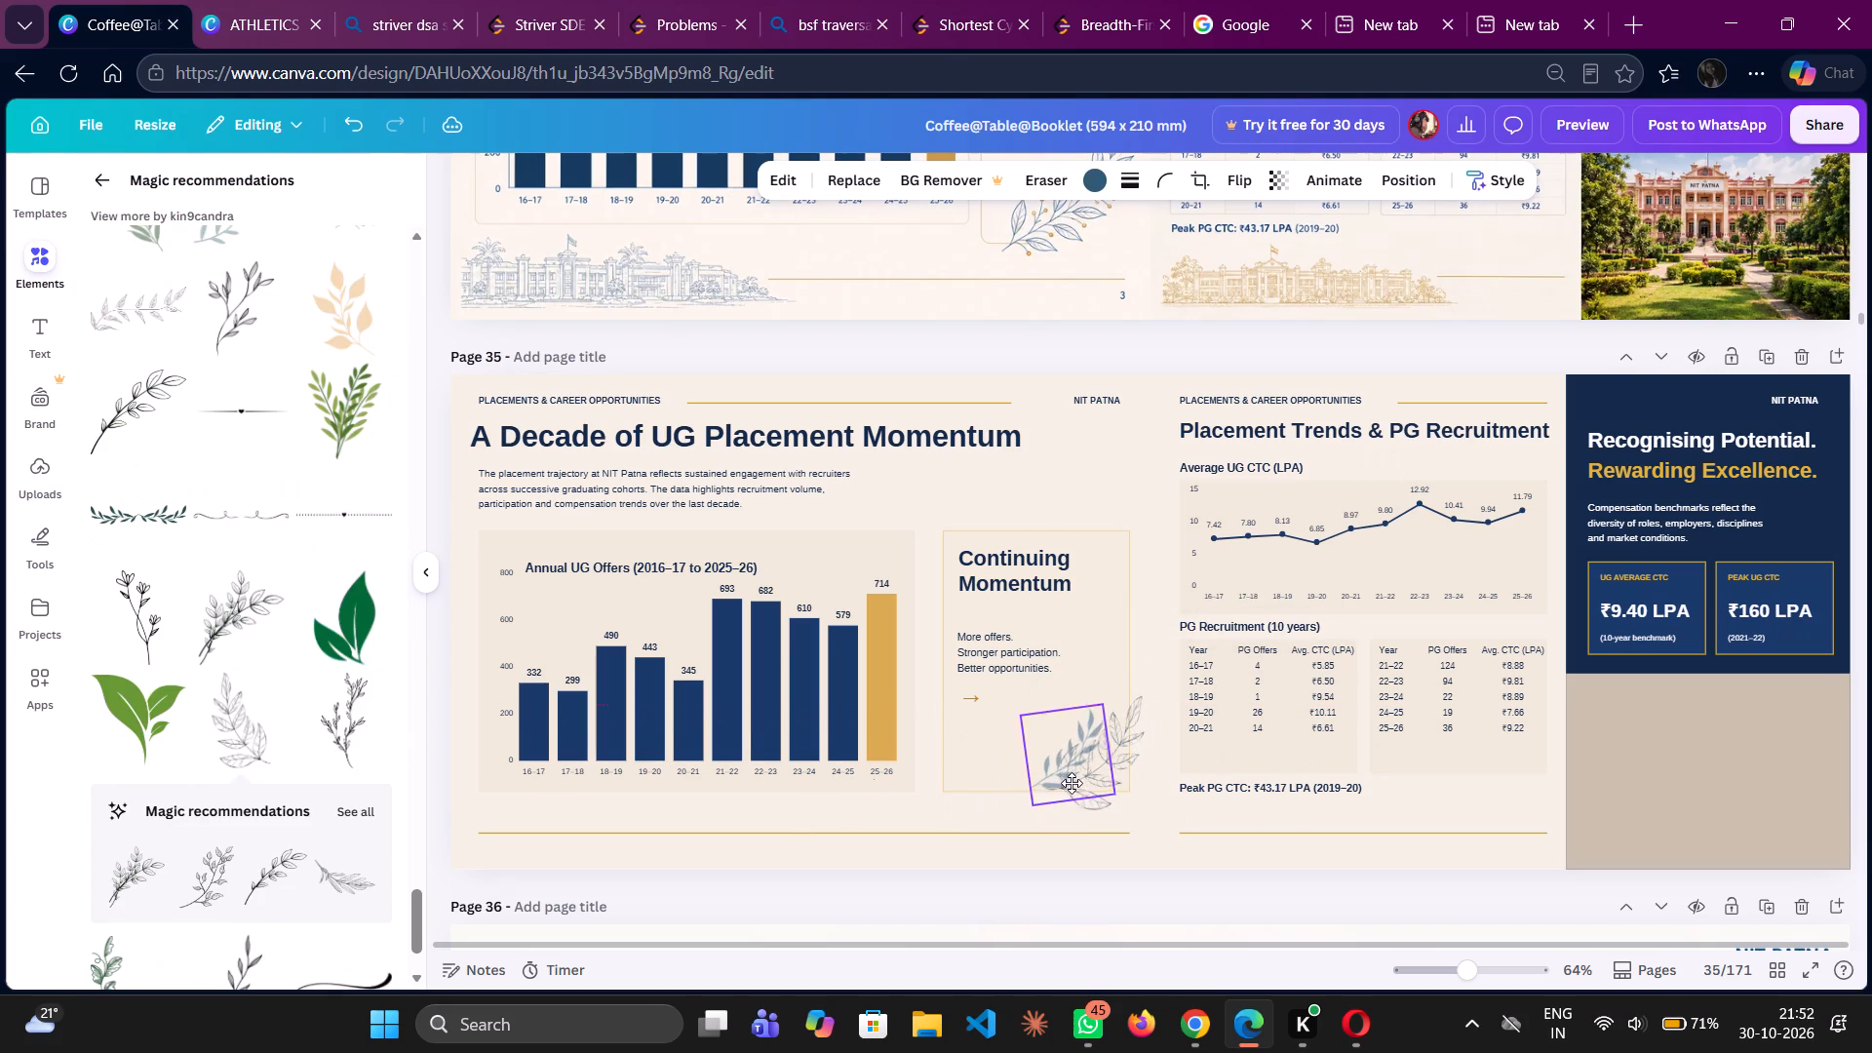
{"action": "left_click_drag", "start_coordinate": [1072, 783], "coordinate": [1136, 786]}
{"action": "left_click_drag", "start_coordinate": [1145, 854], "coordinate": [1127, 861]}
{"action": "left_click_drag", "start_coordinate": [1140, 781], "coordinate": [1120, 786]}
{"action": "left_click_drag", "start_coordinate": [1139, 772], "coordinate": [1134, 780]}
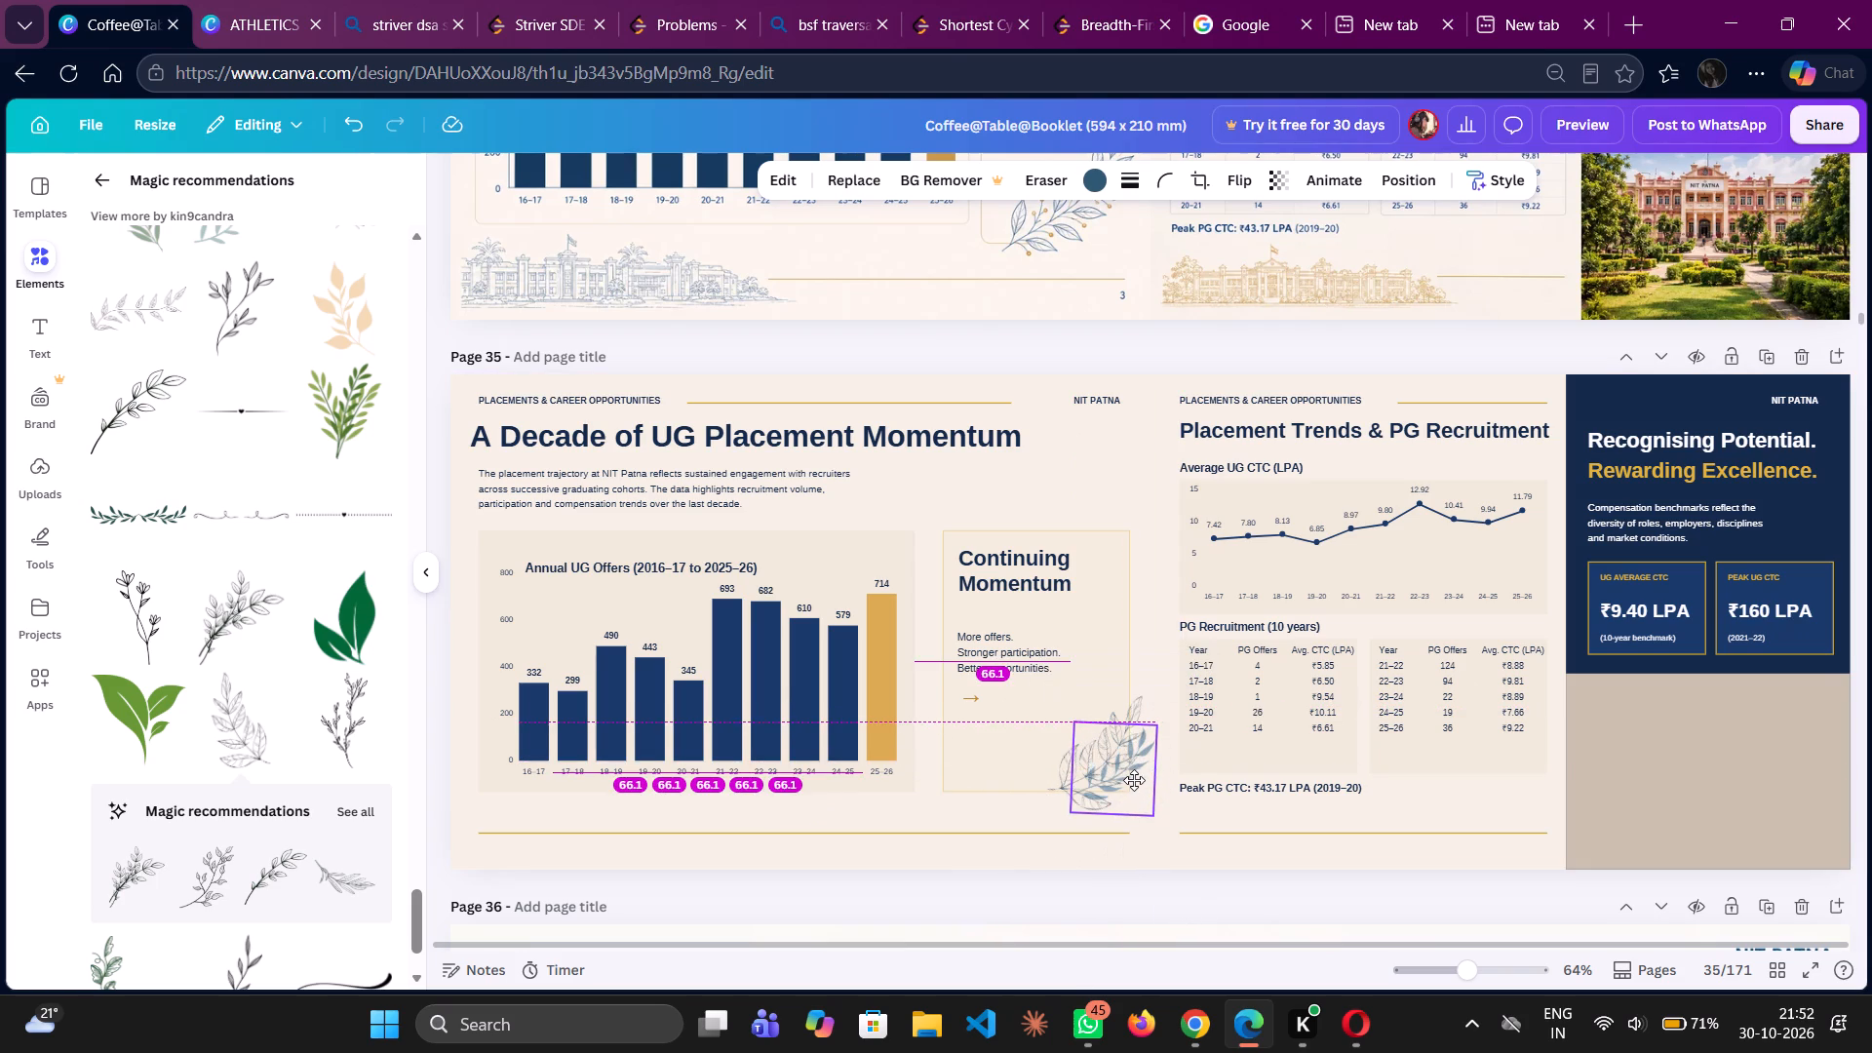
{"action": "left_click_drag", "start_coordinate": [1134, 780], "coordinate": [1130, 776]}
{"action": "left_click_drag", "start_coordinate": [1103, 853], "coordinate": [1094, 857]}
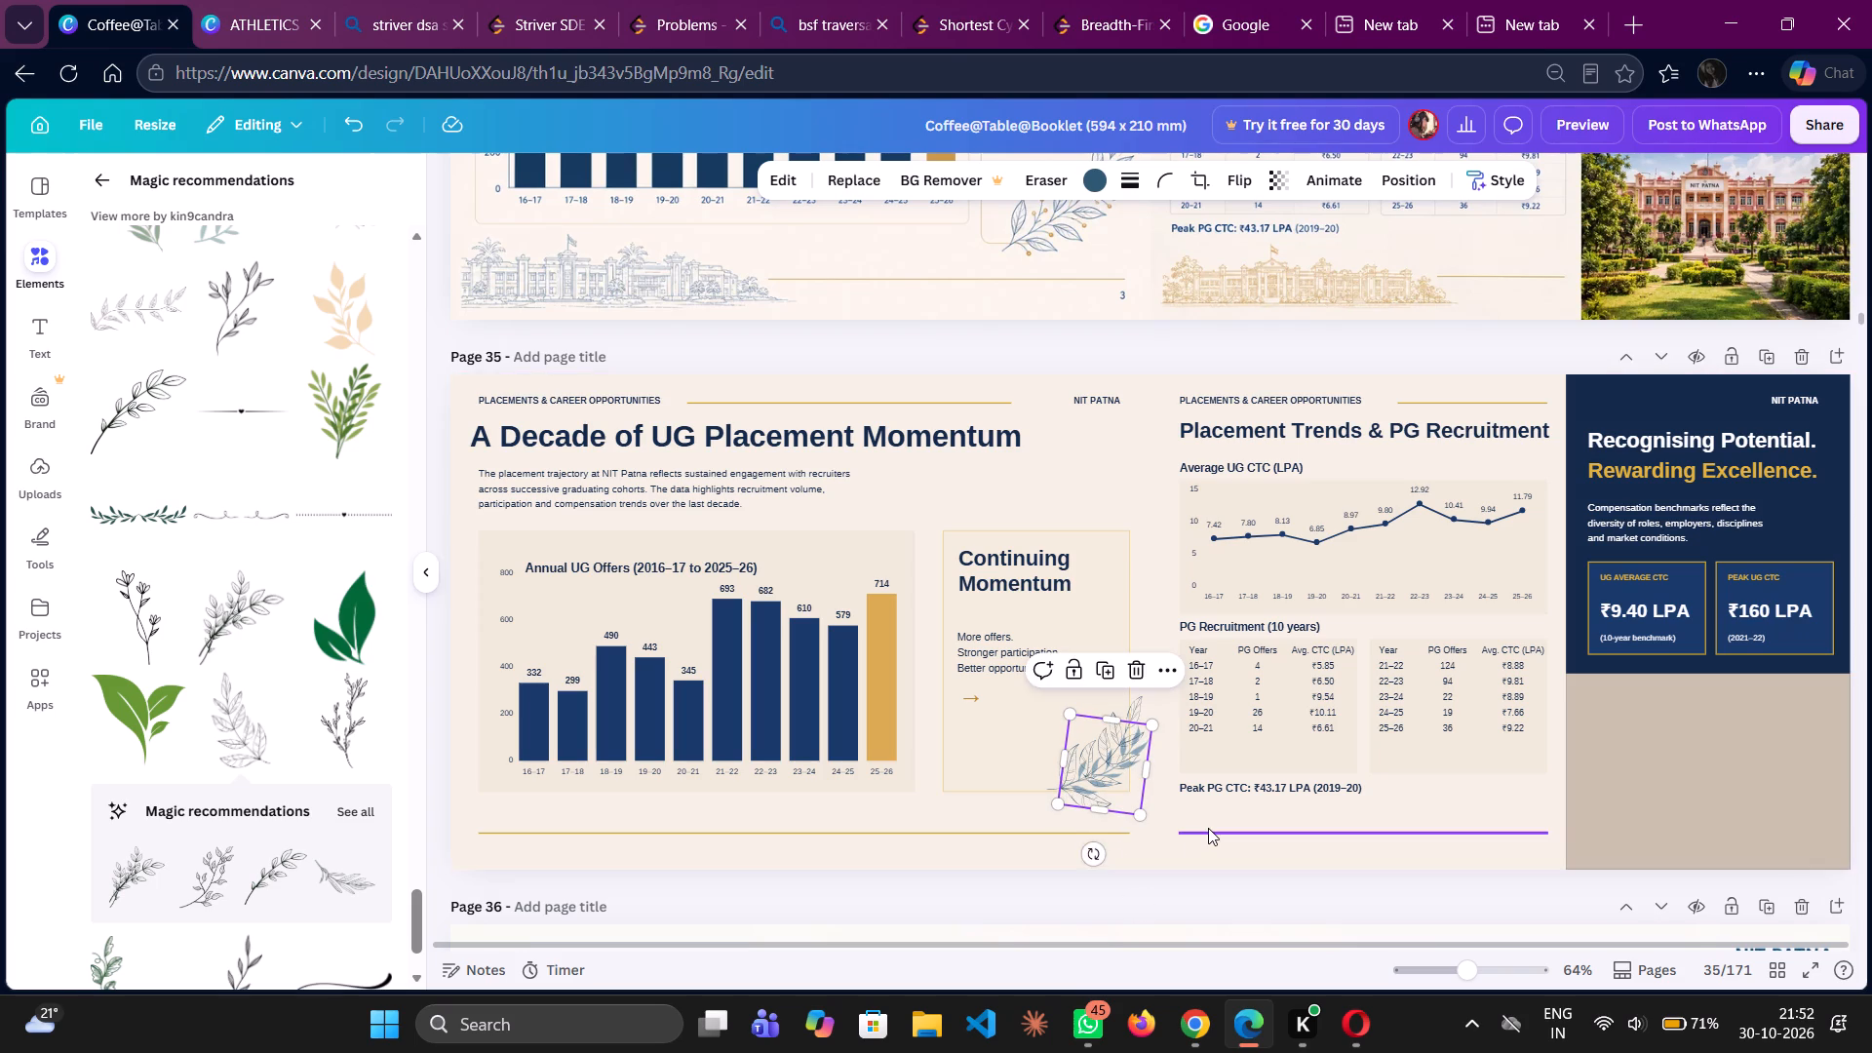
{"action": "left_click", "coordinate": [1208, 828]}
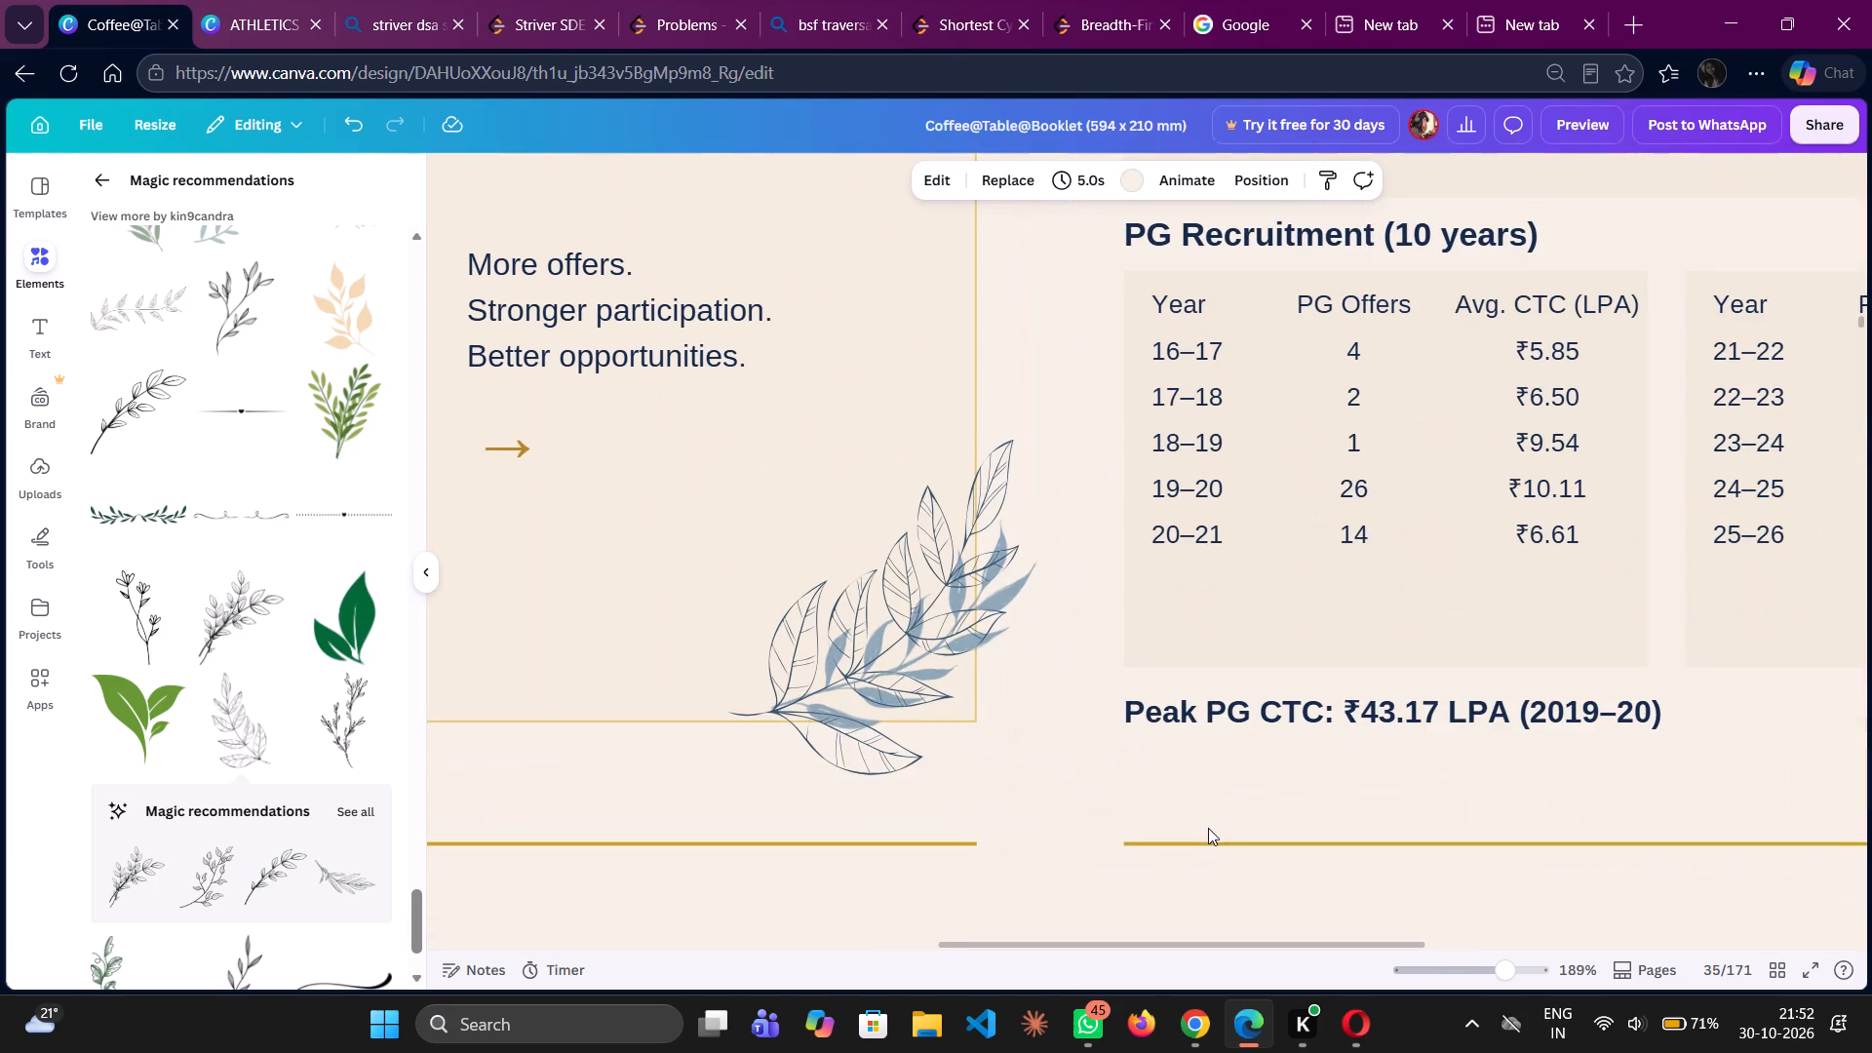
Extend the cropped frame of the blue watercolour branch to about 48.3 by 47.2, so more of its leaves show.
{"action": "left_click", "coordinate": [976, 633]}
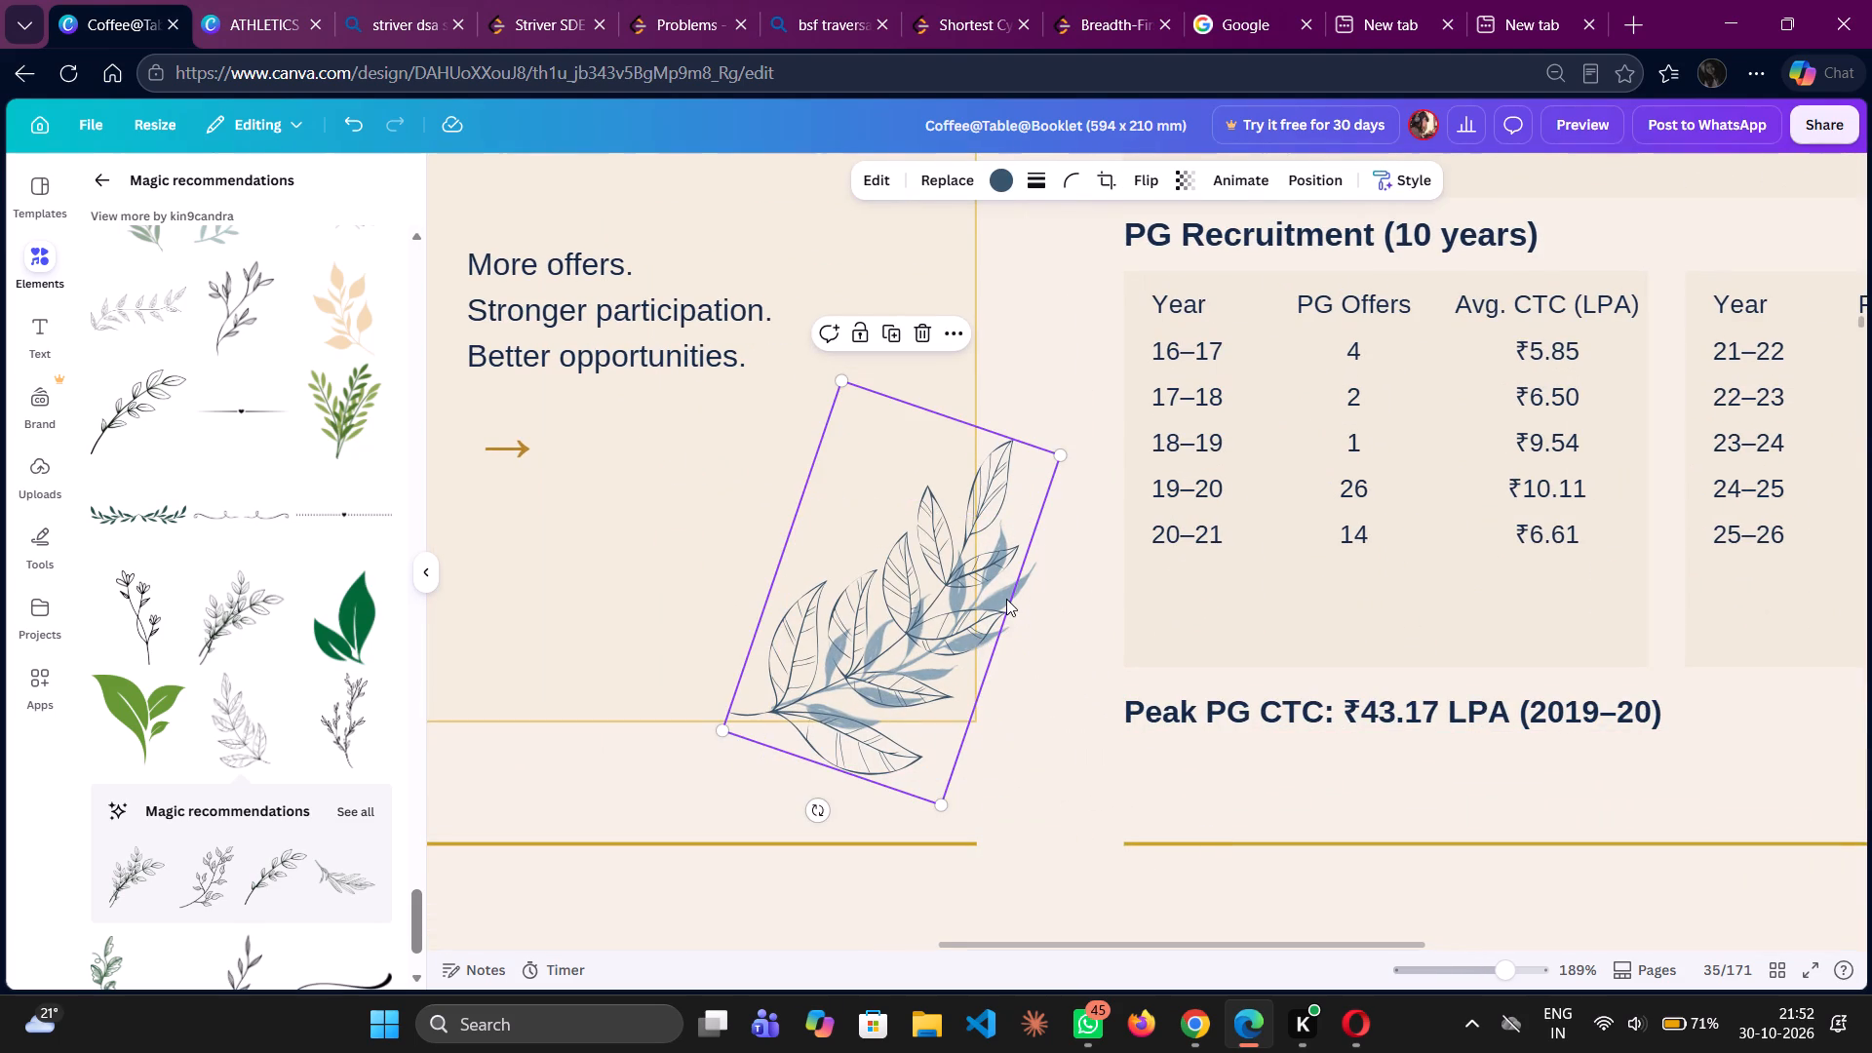
{"action": "left_click", "coordinate": [1006, 599]}
{"action": "left_click", "coordinate": [1029, 593]}
{"action": "left_click_drag", "start_coordinate": [1029, 593], "coordinate": [1218, 721]}
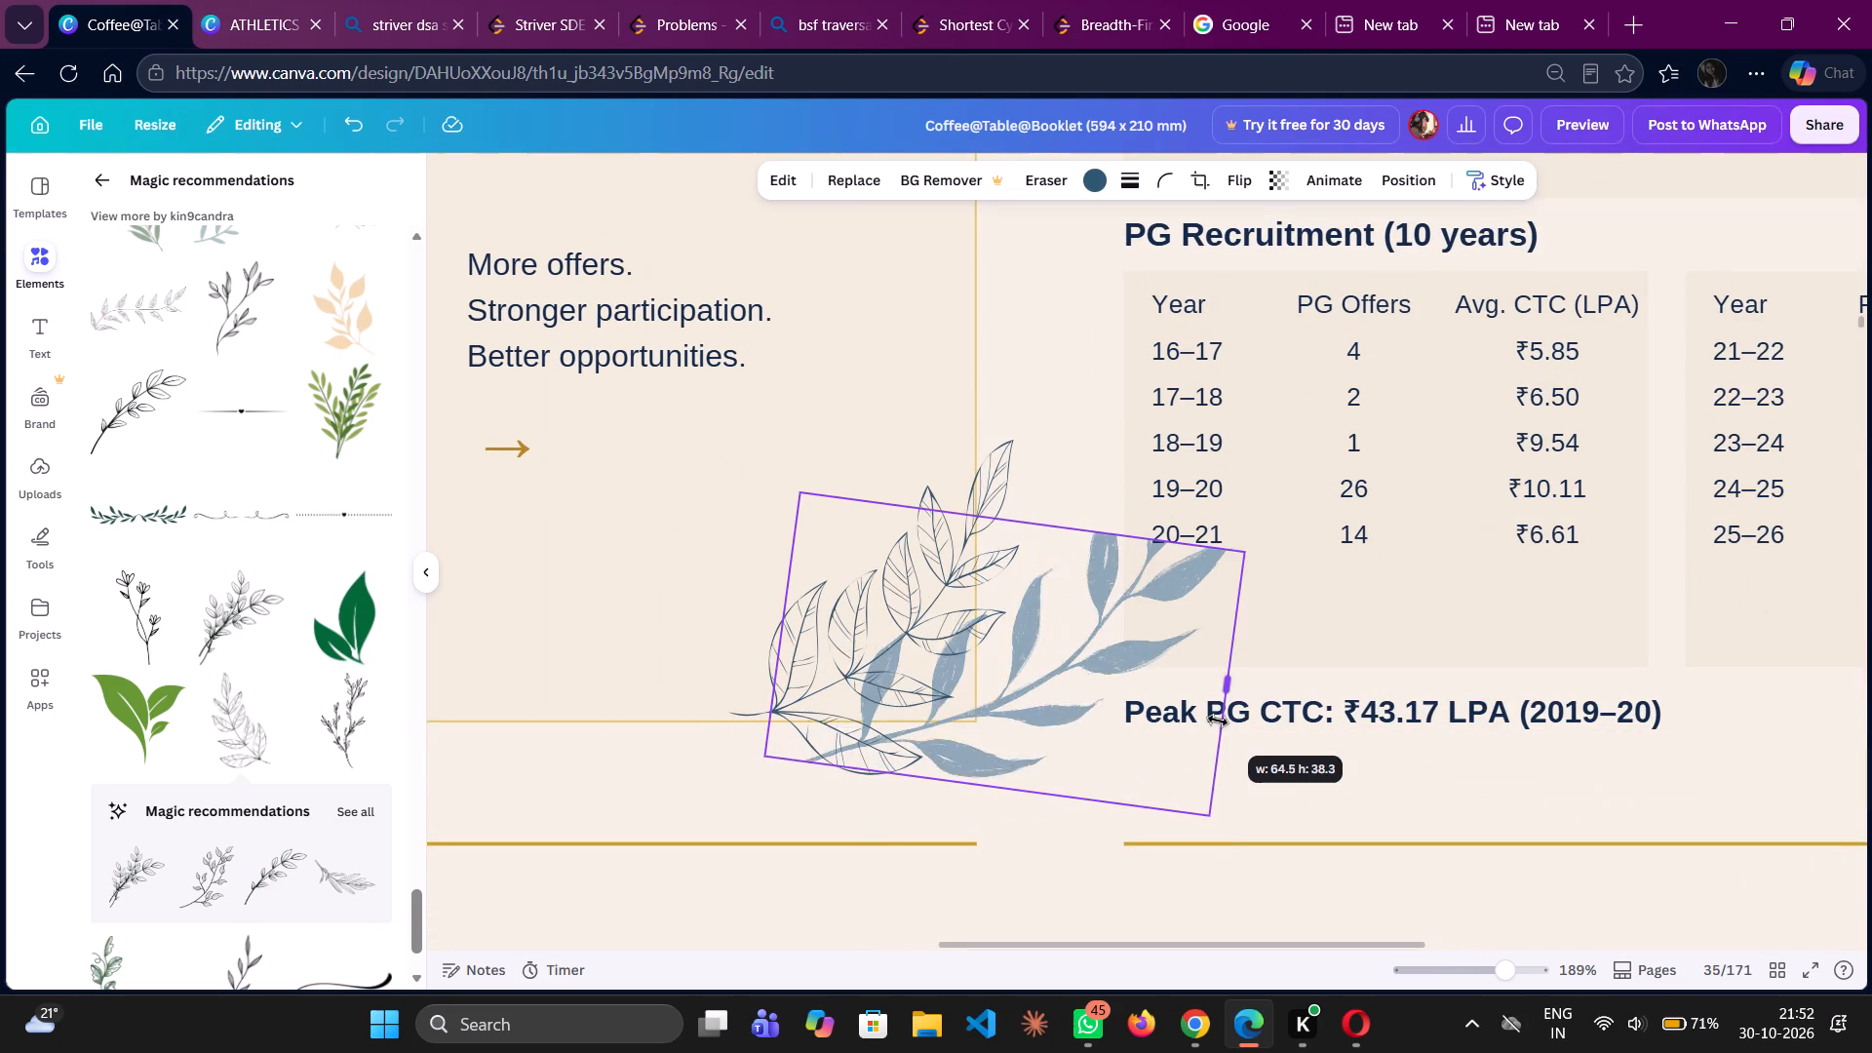
{"action": "left_click_drag", "start_coordinate": [1218, 721], "coordinate": [1128, 664]}
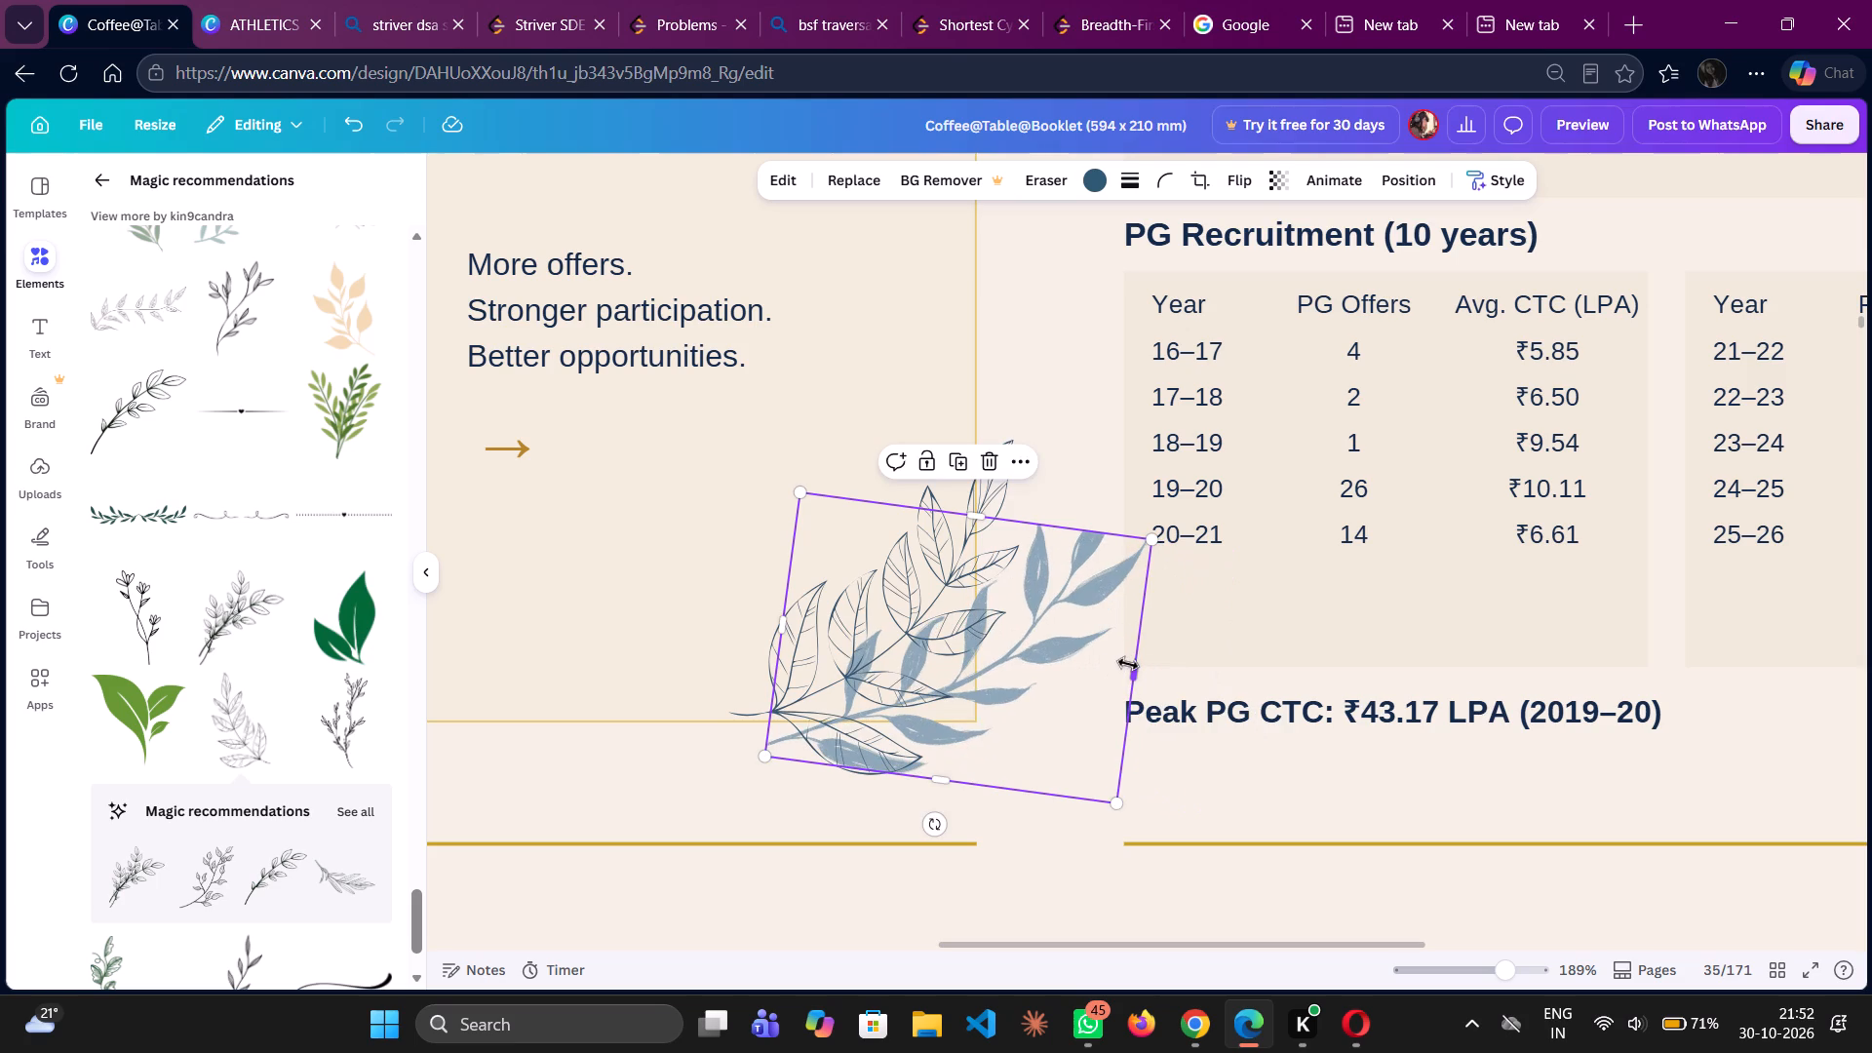
{"action": "left_click_drag", "start_coordinate": [1143, 674], "coordinate": [1073, 674]}
{"action": "left_click_drag", "start_coordinate": [1137, 675], "coordinate": [1030, 667]}
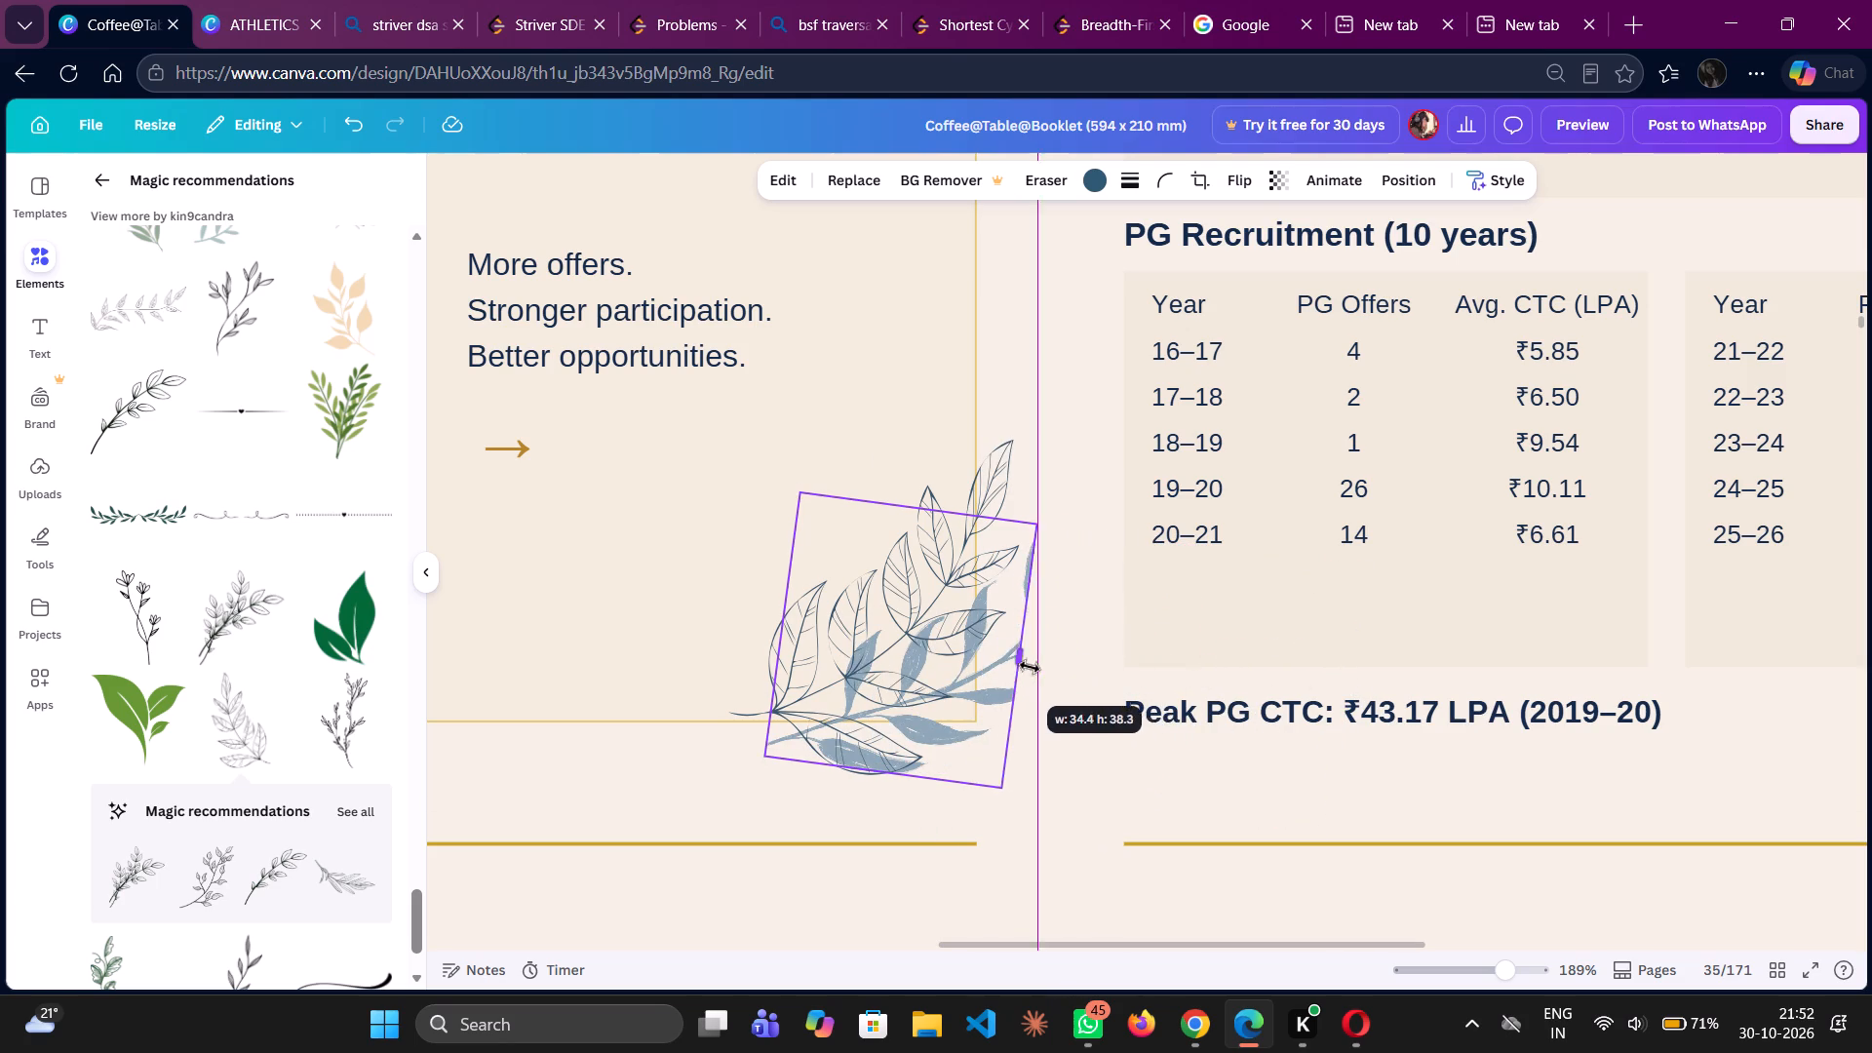
{"action": "left_click_drag", "start_coordinate": [1030, 667], "coordinate": [1121, 663]}
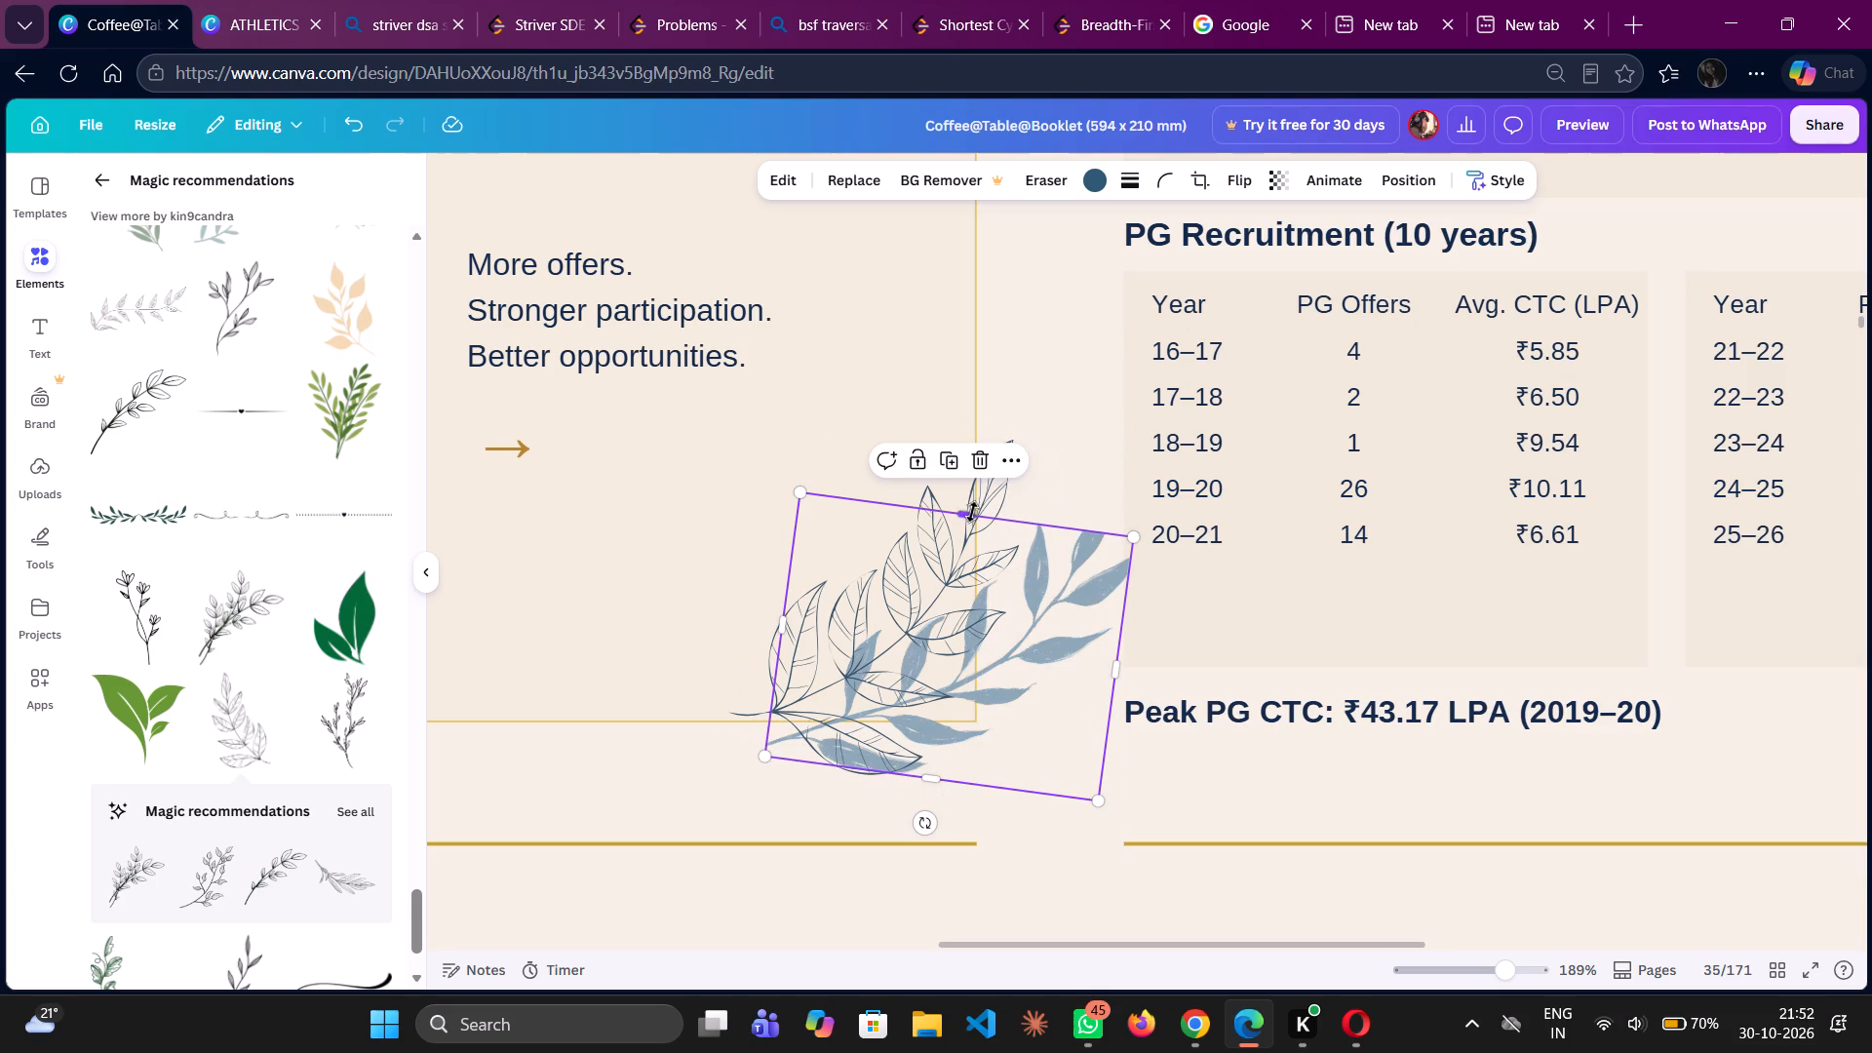
{"action": "left_click_drag", "start_coordinate": [972, 512], "coordinate": [992, 451]}
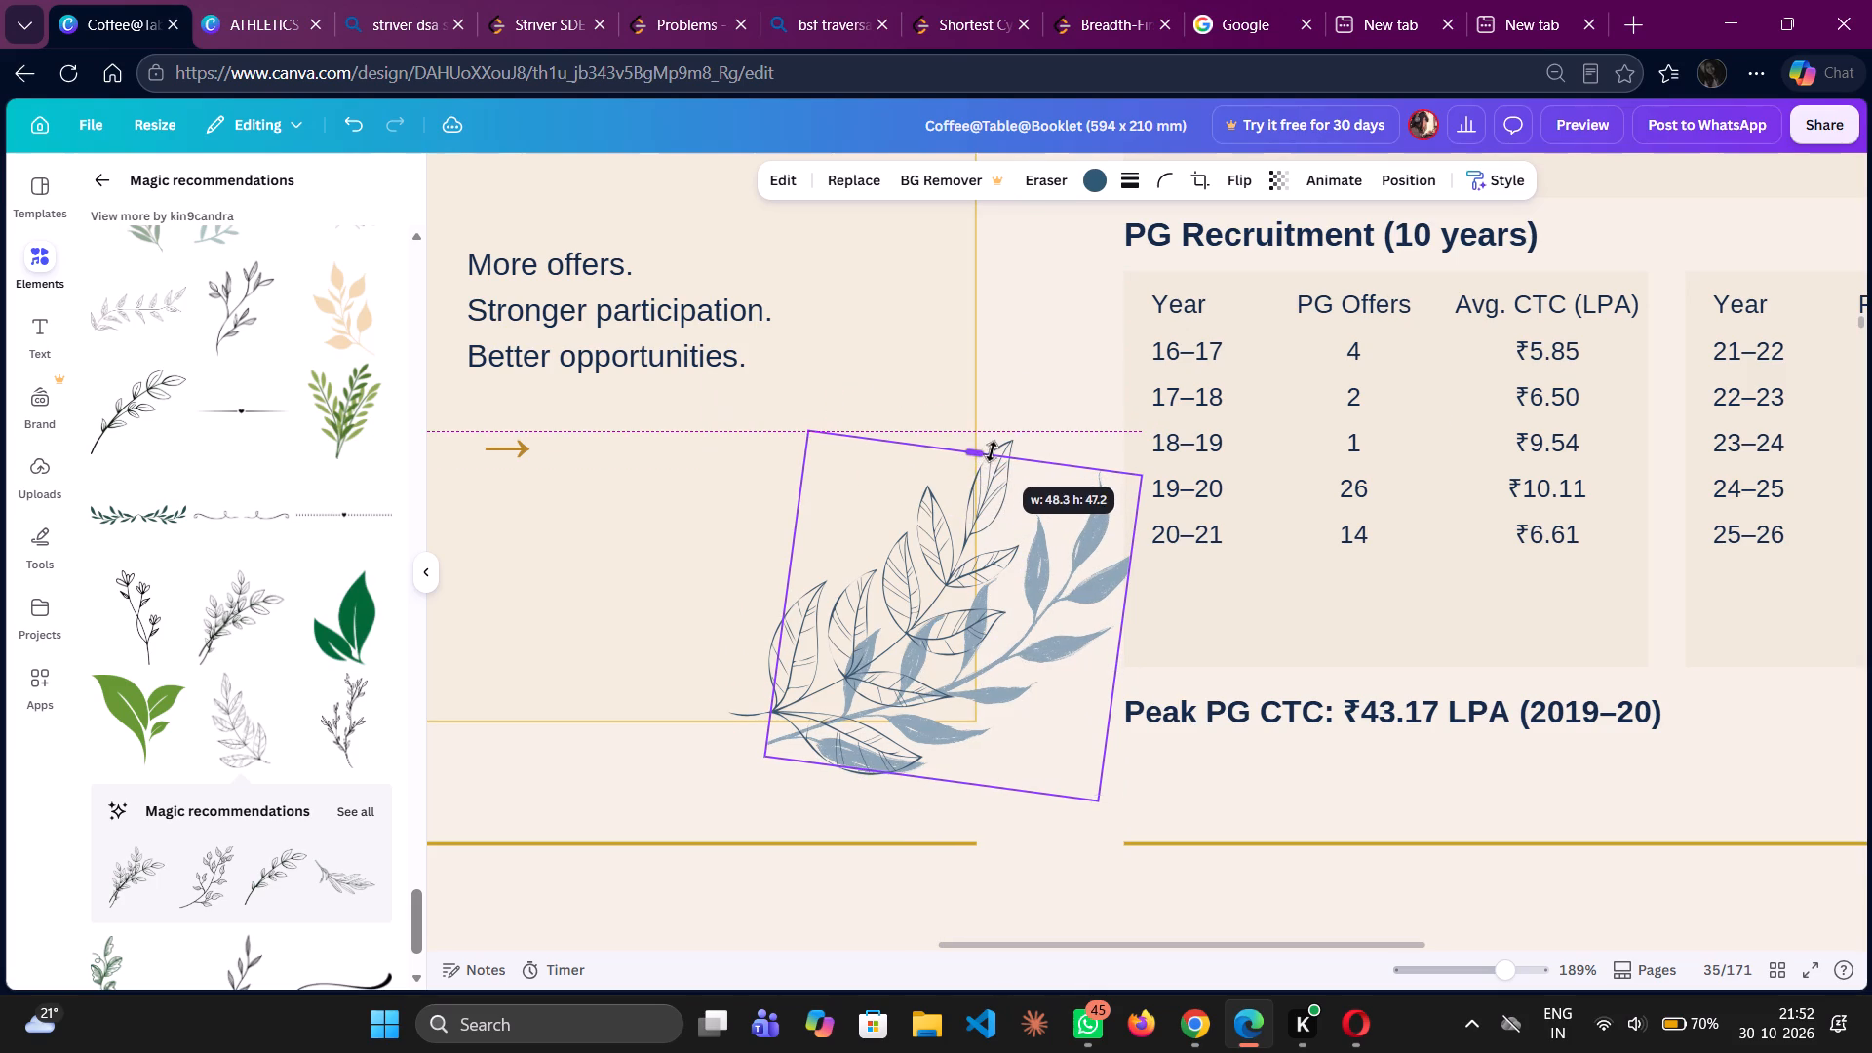
Shrink the blue watercolour branch to a small sprig and place it just below the outlined branch, over the end of the gold line.
{"action": "left_click_drag", "start_coordinate": [1018, 695], "coordinate": [1211, 631]}
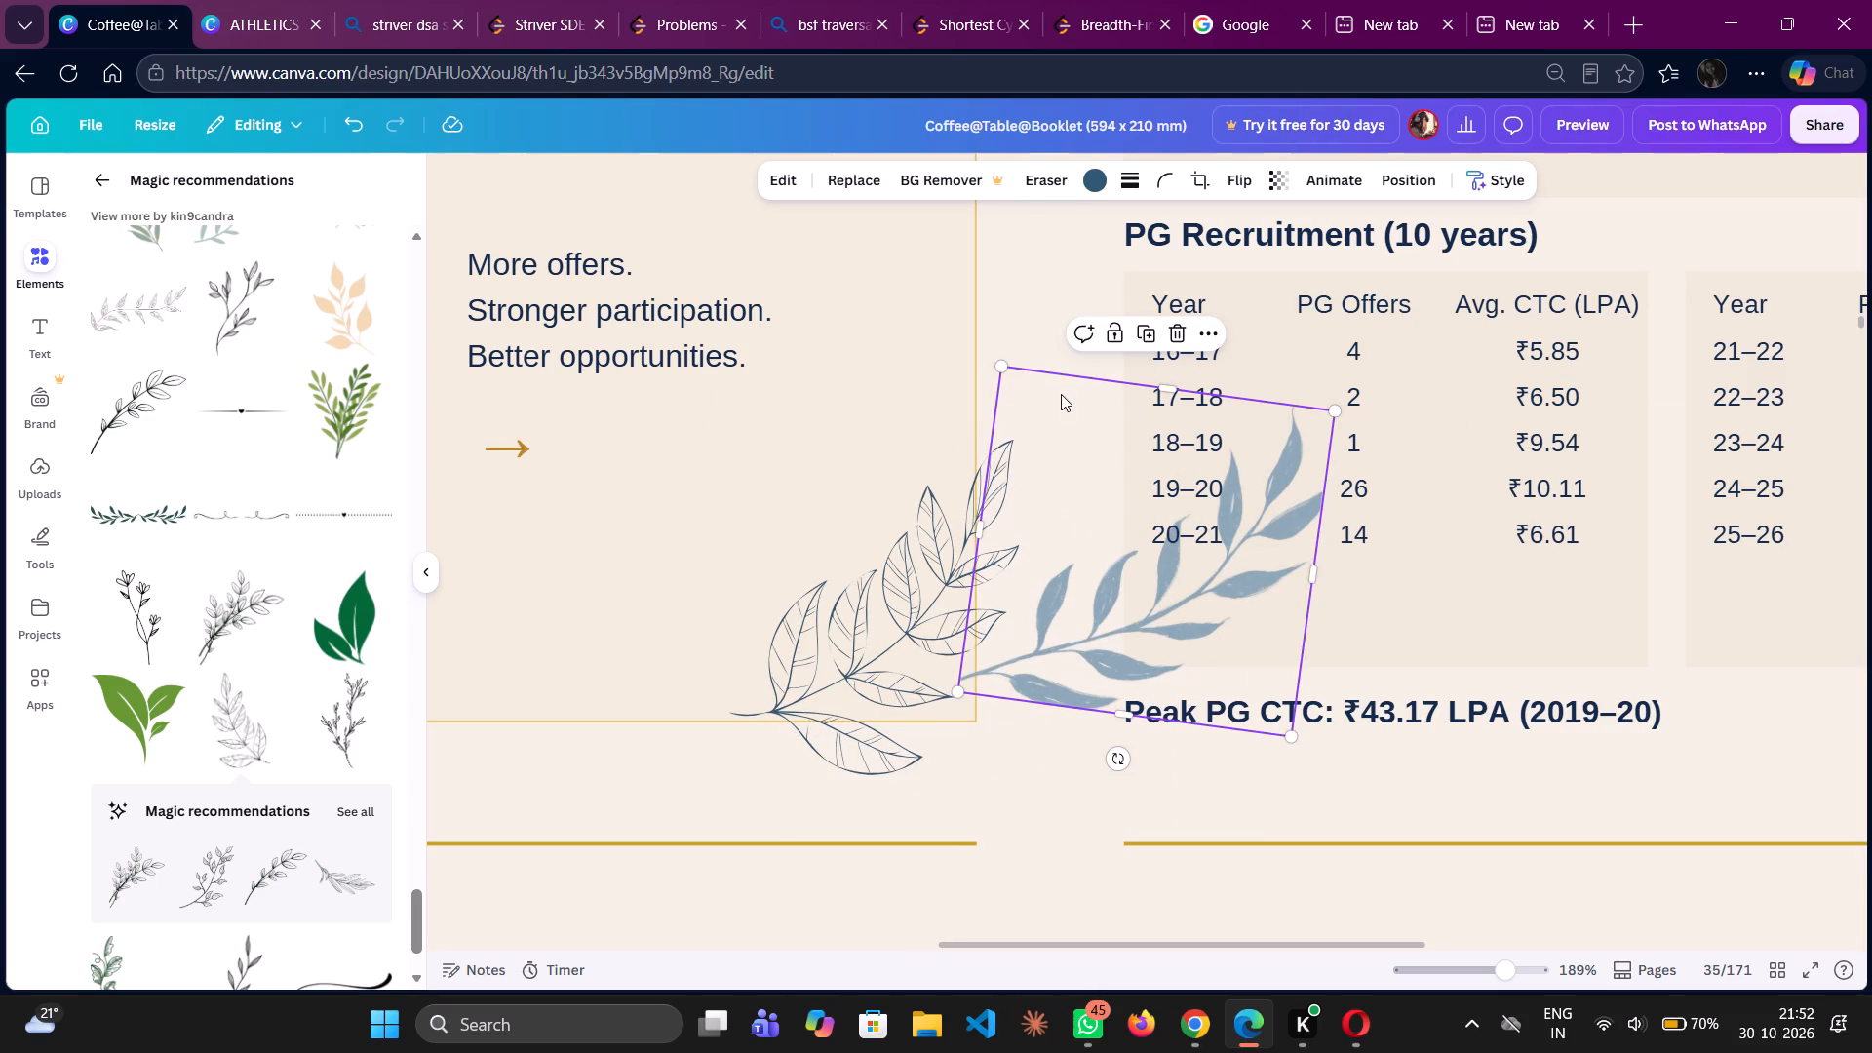
{"action": "left_click_drag", "start_coordinate": [1003, 368], "coordinate": [1197, 530]}
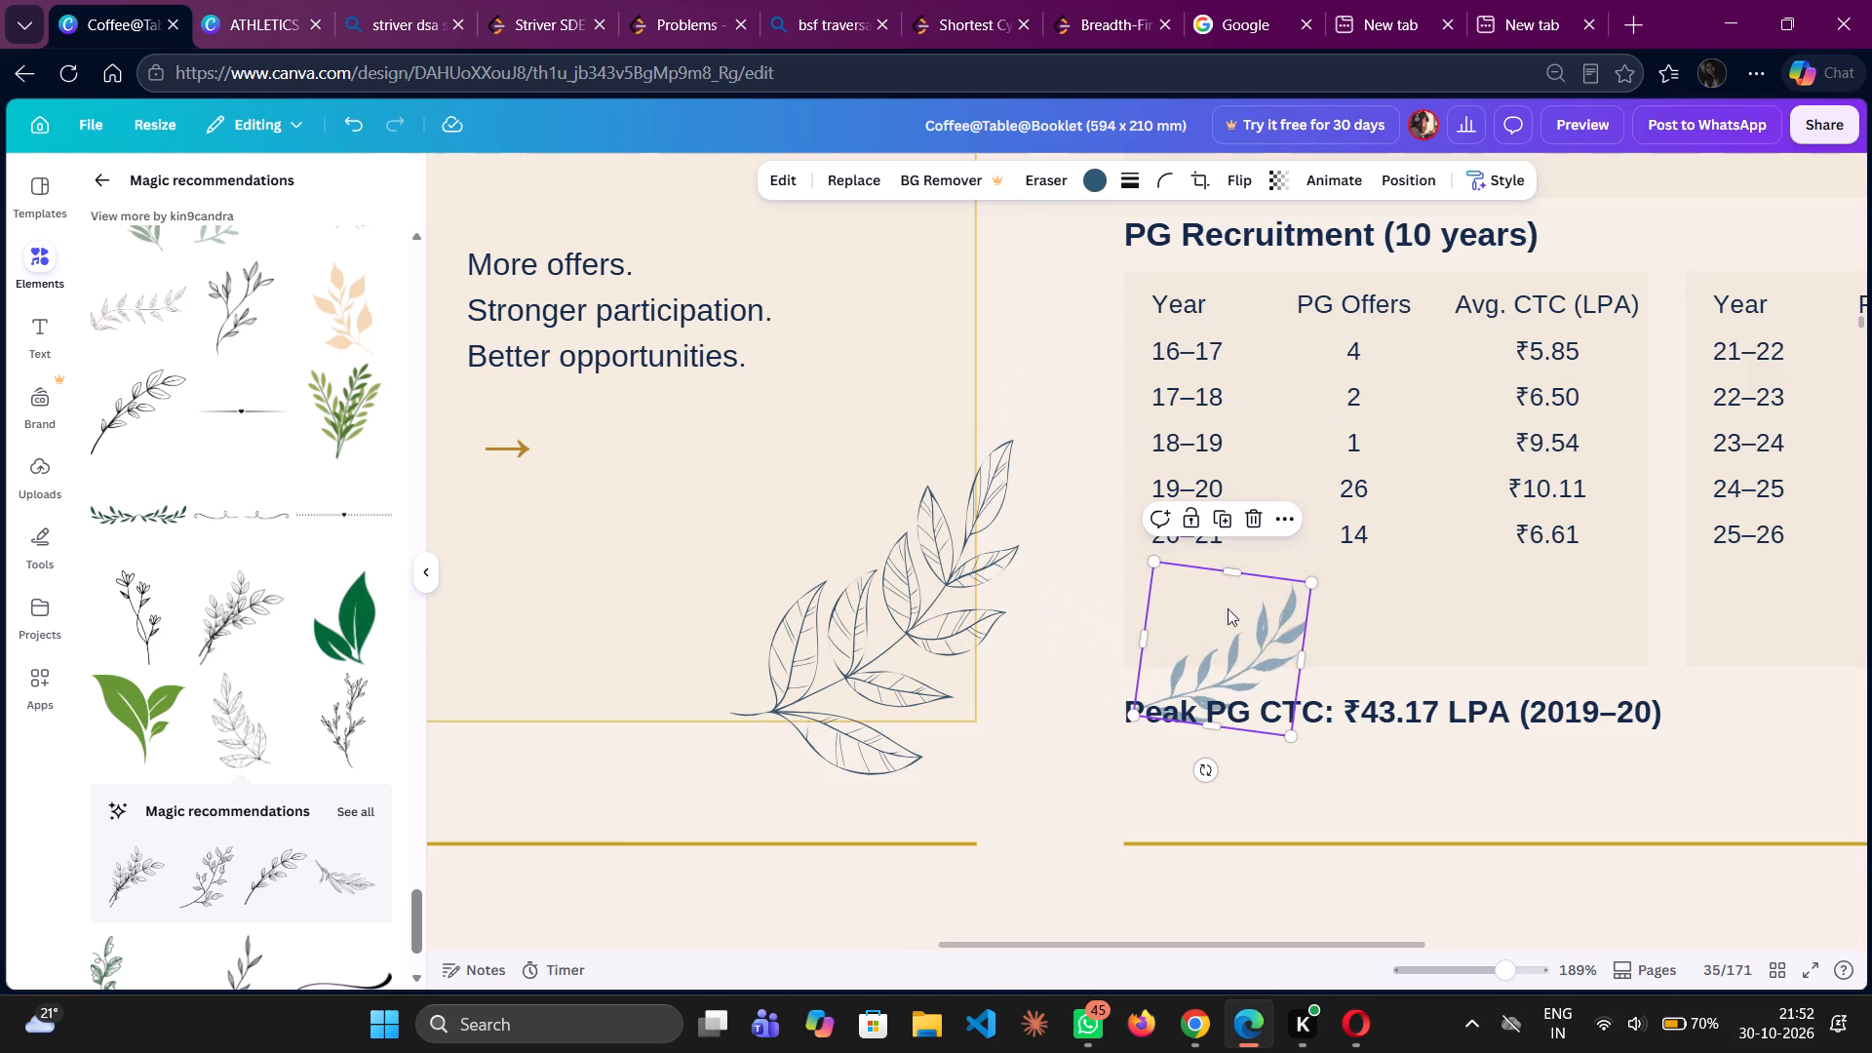
{"action": "left_click_drag", "start_coordinate": [1245, 654], "coordinate": [979, 781]}
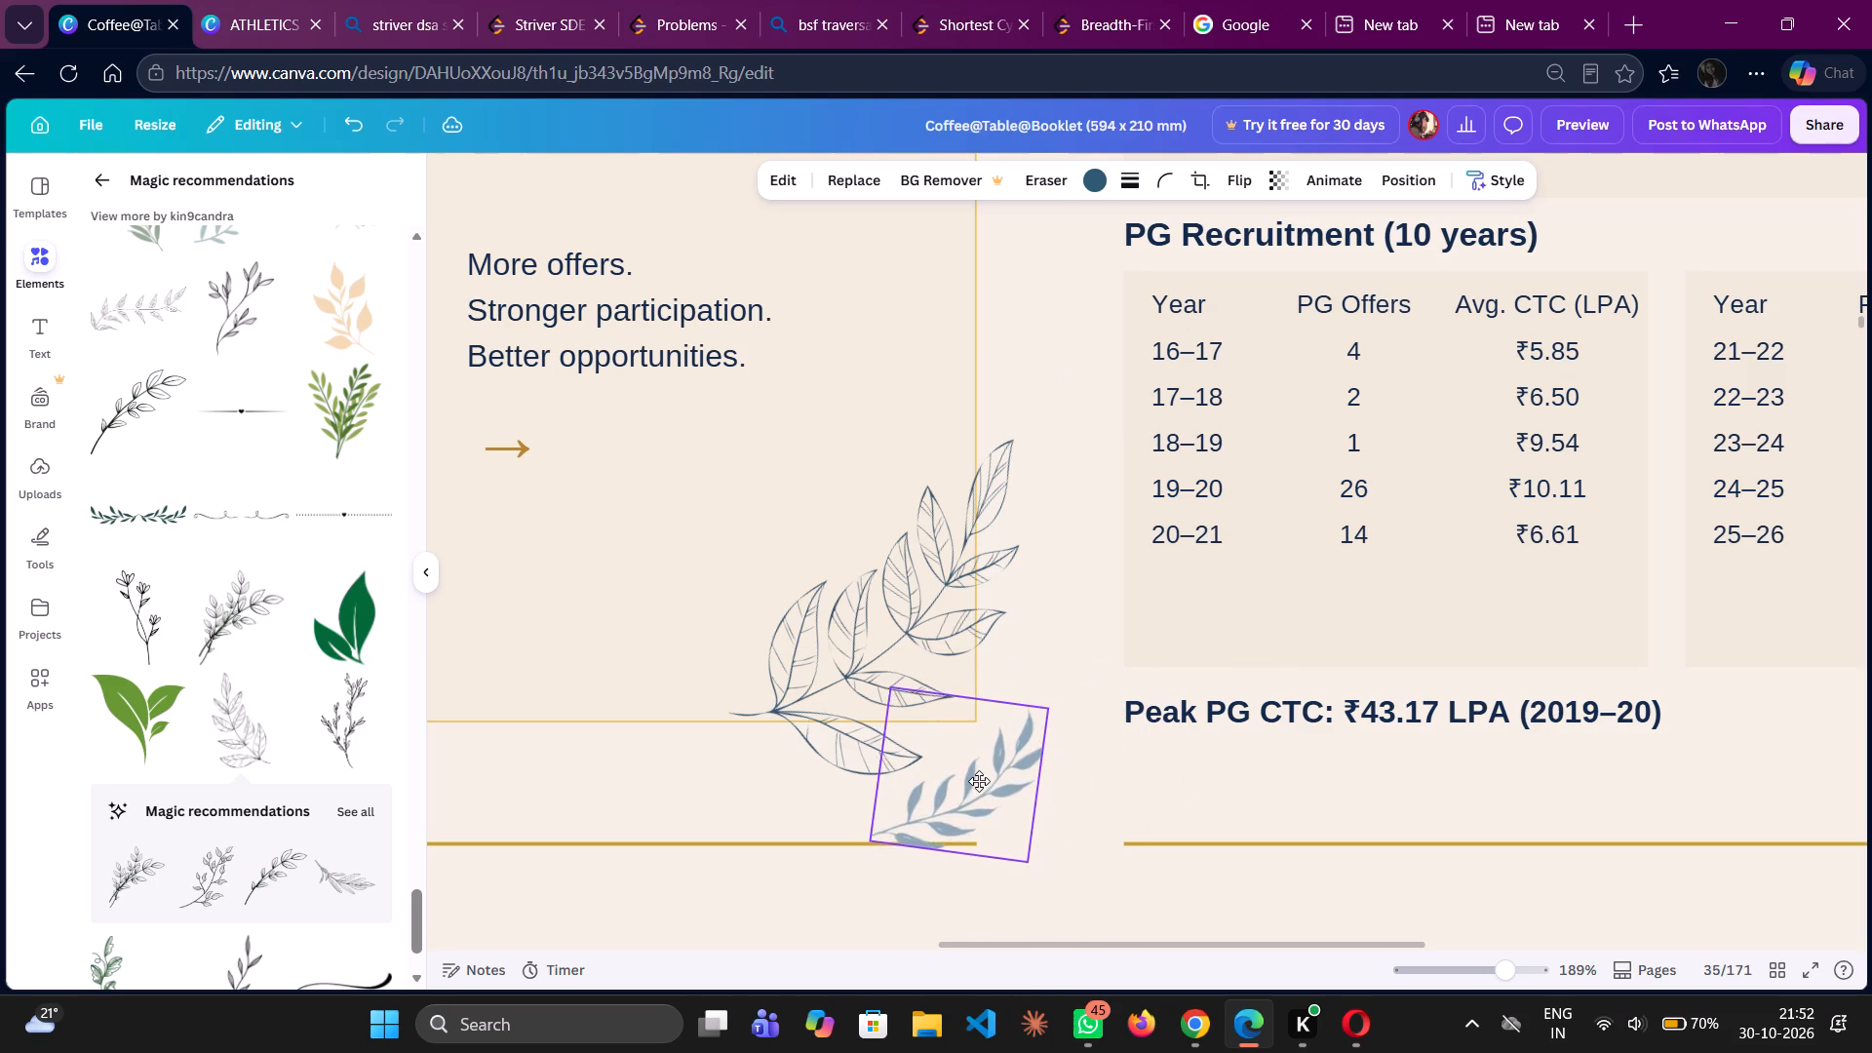
{"action": "left_click_drag", "start_coordinate": [979, 781], "coordinate": [969, 784]}
{"action": "left_click", "coordinate": [1187, 816]}
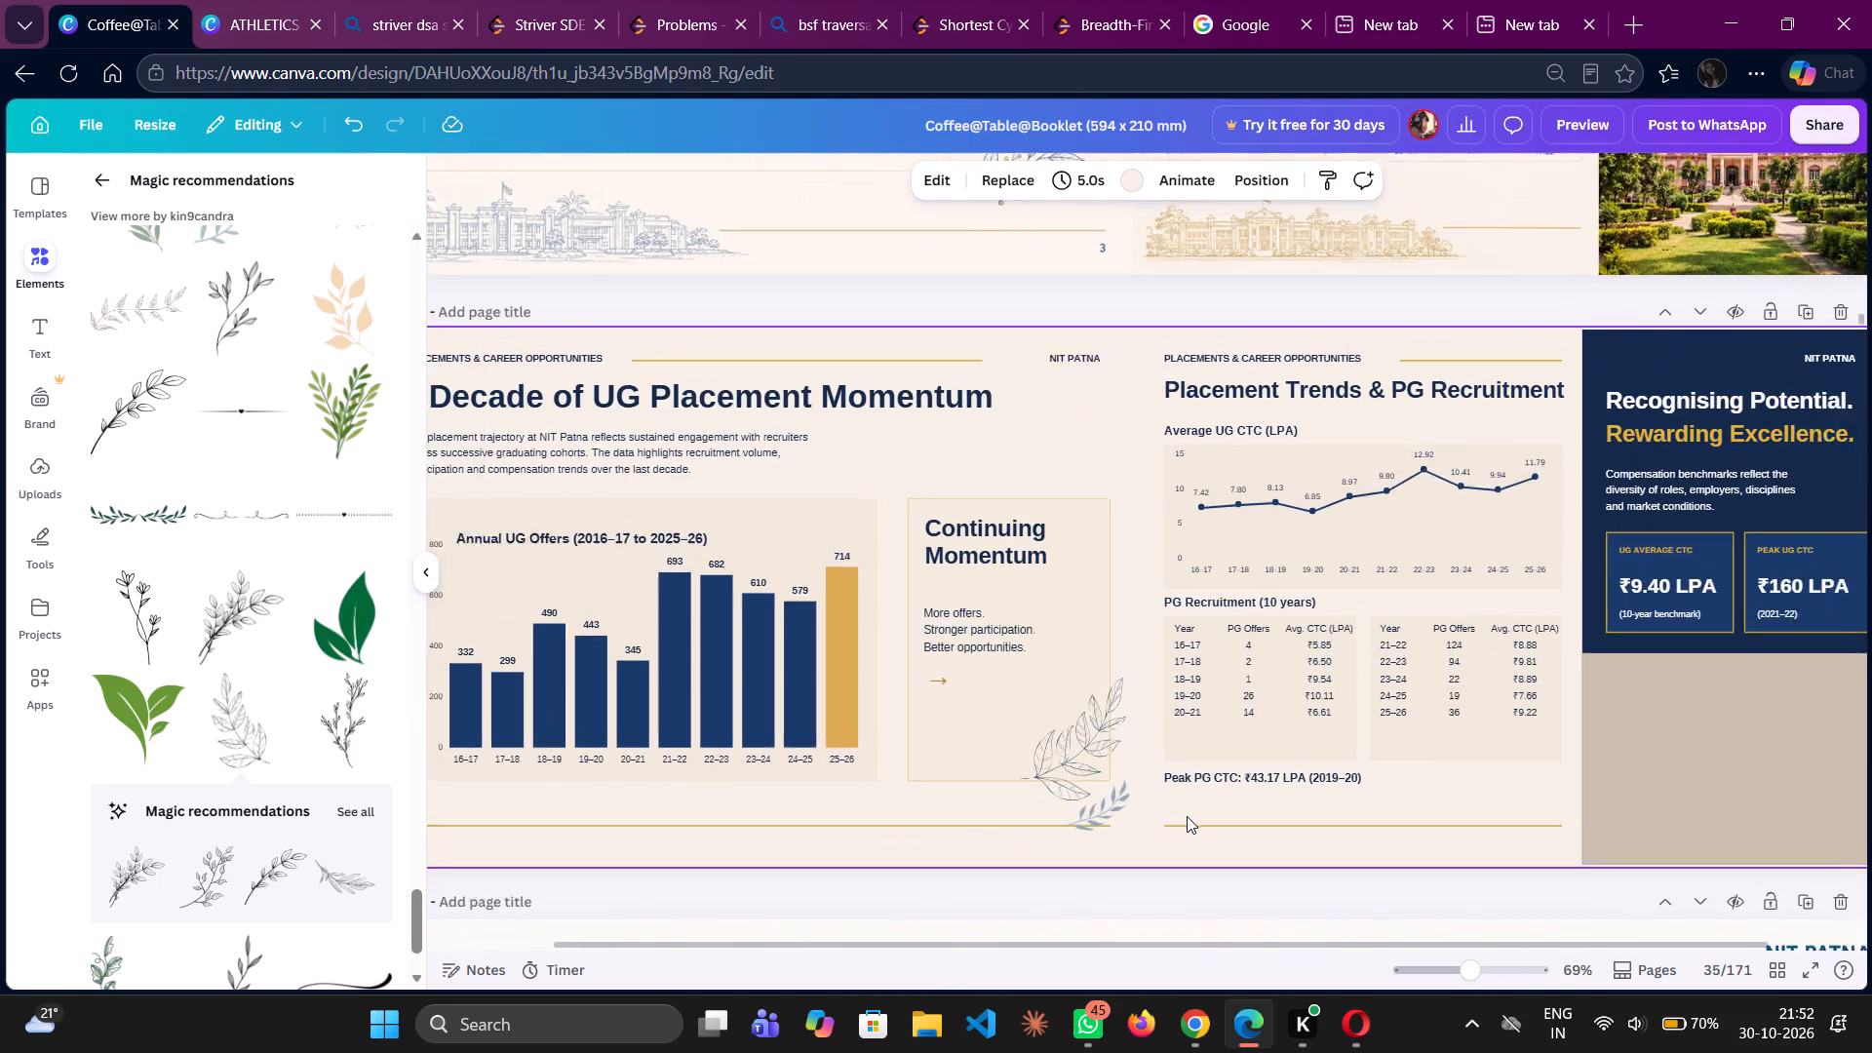
Look through the recommended leaf and floral graphics for artwork that suits page 35.
{"action": "scroll", "coordinate": [1187, 816], "scroll_direction": "right", "scroll_amount": 1}
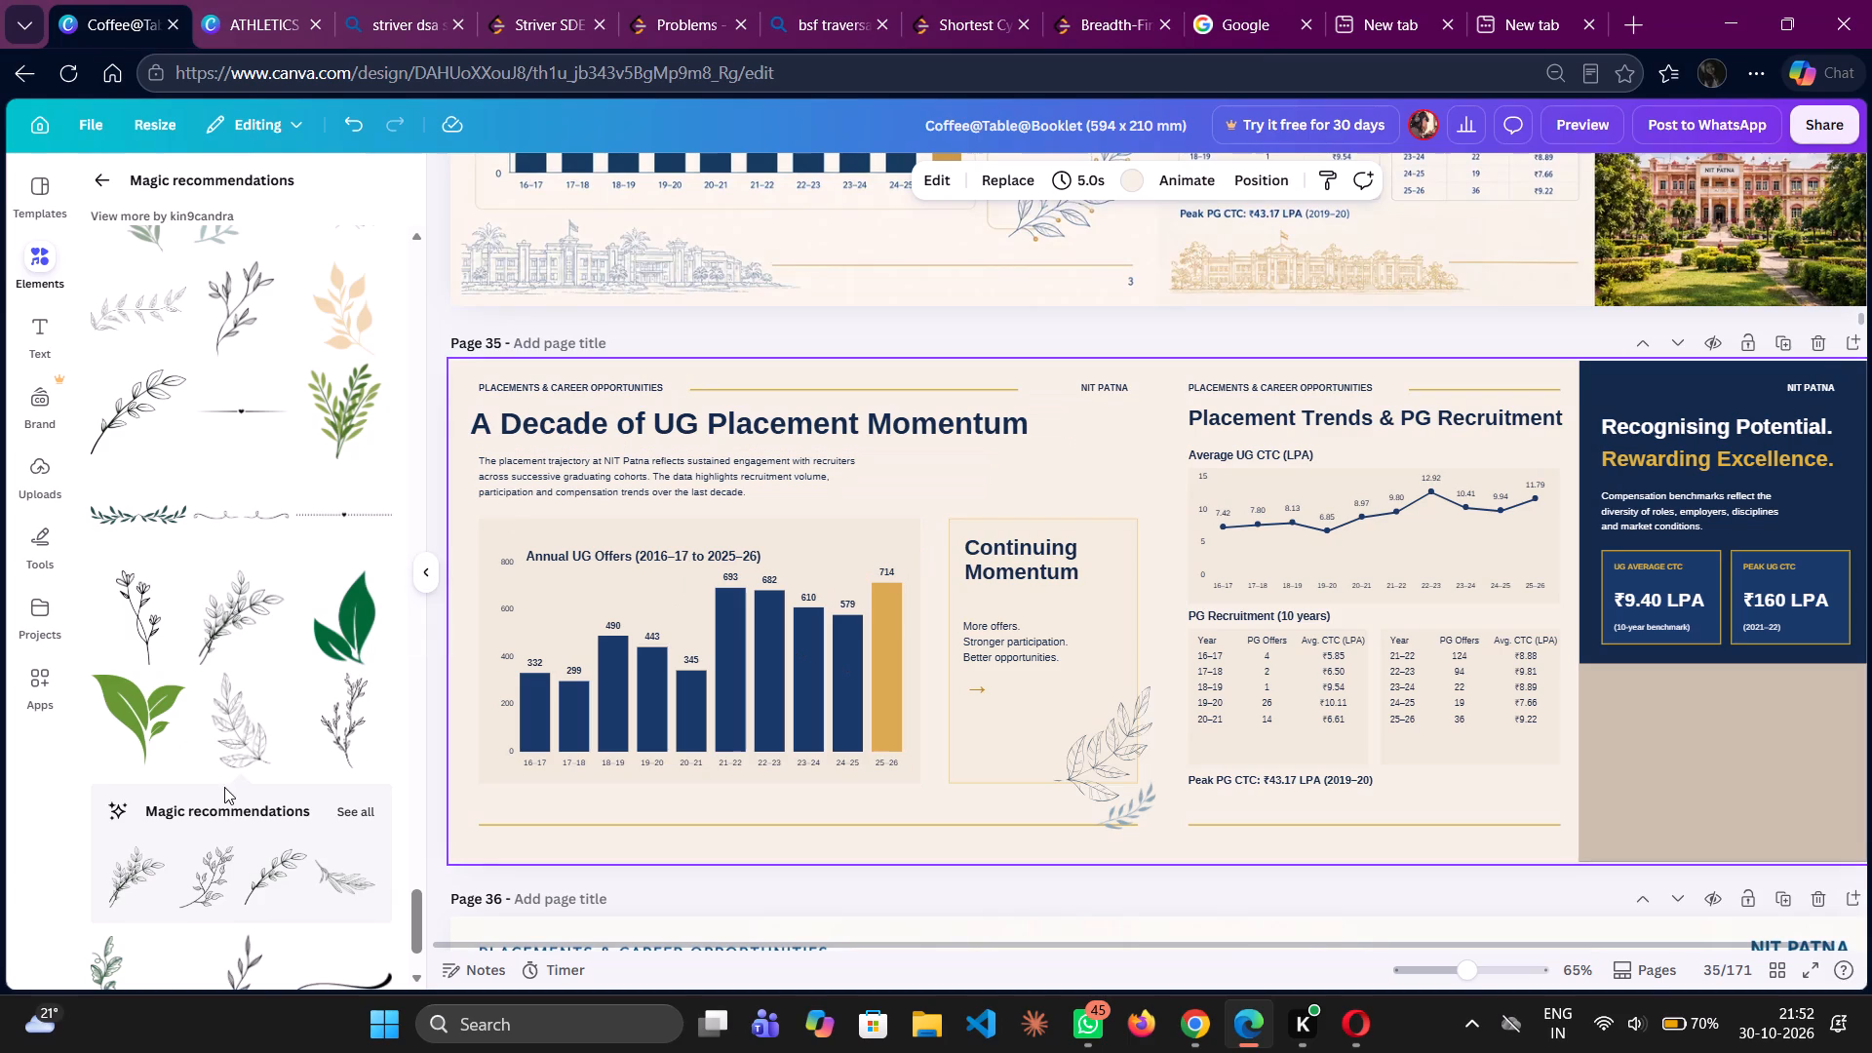
{"action": "scroll", "coordinate": [224, 787], "scroll_direction": "down", "scroll_amount": 2}
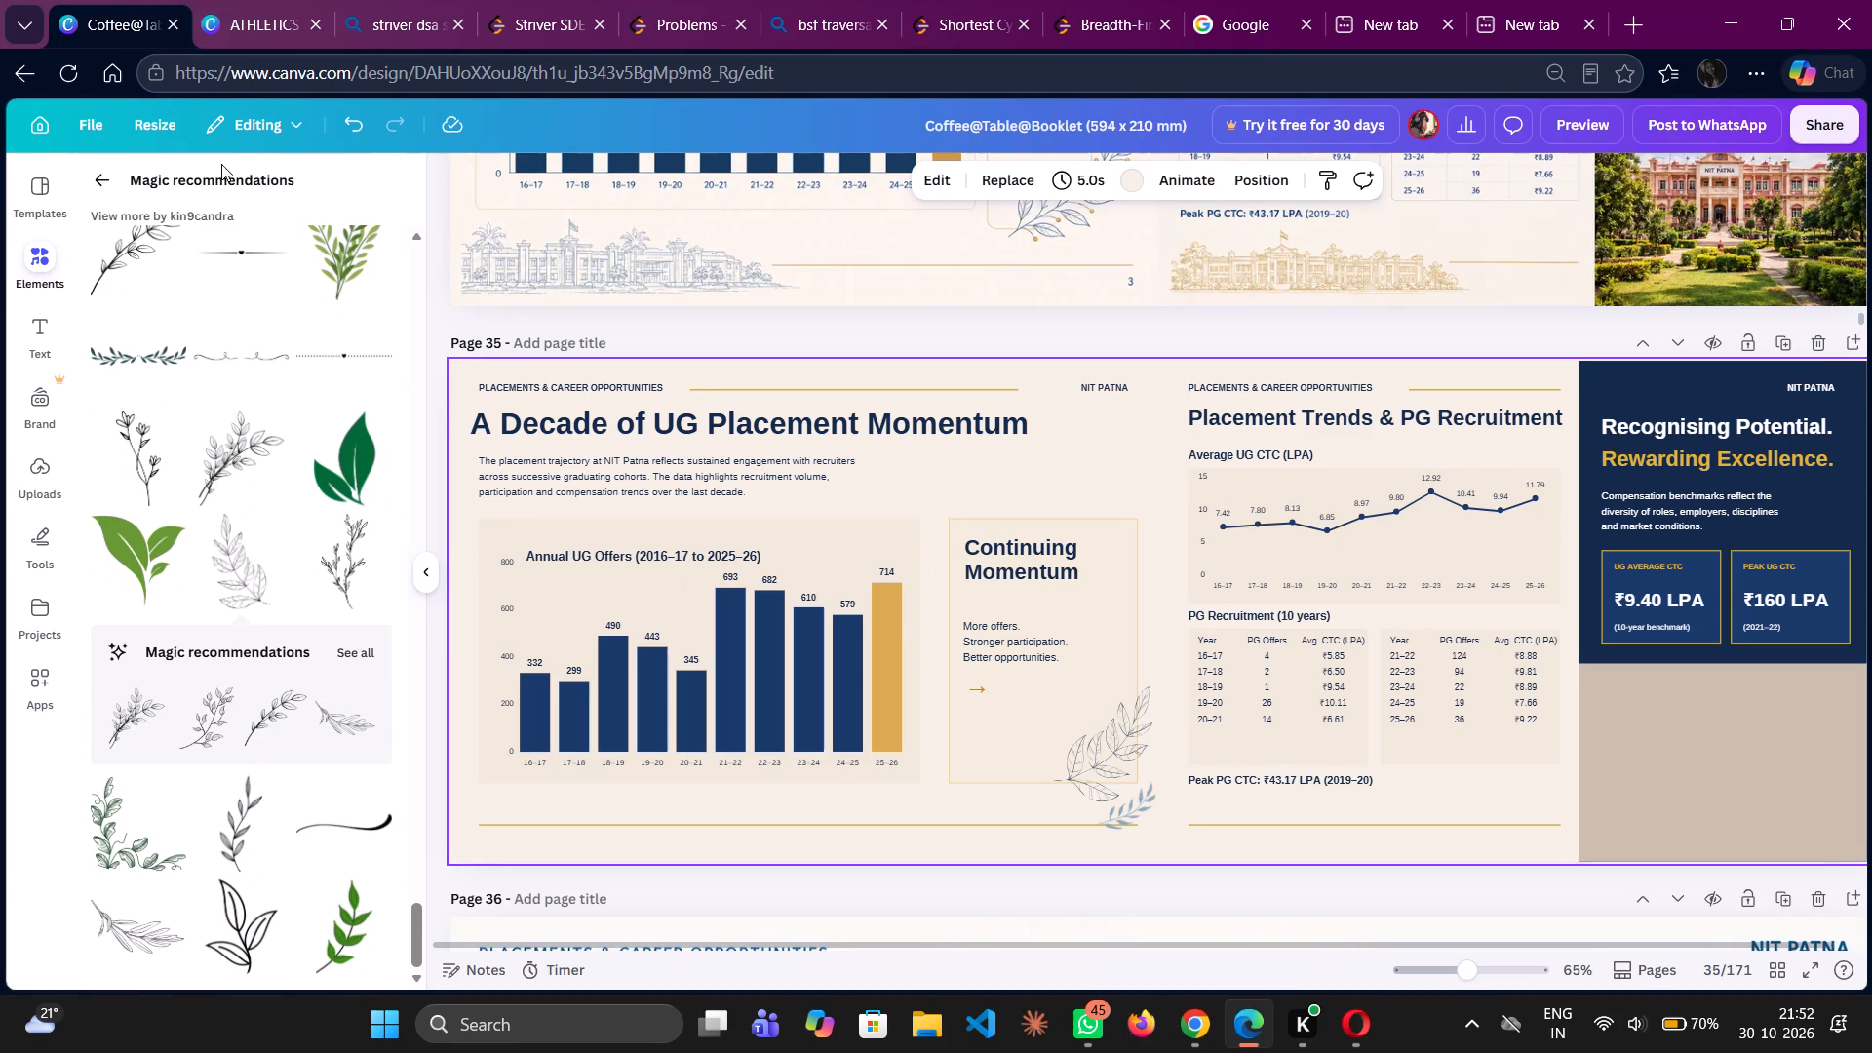
{"action": "scroll", "coordinate": [90, 279], "scroll_direction": "up", "scroll_amount": 17}
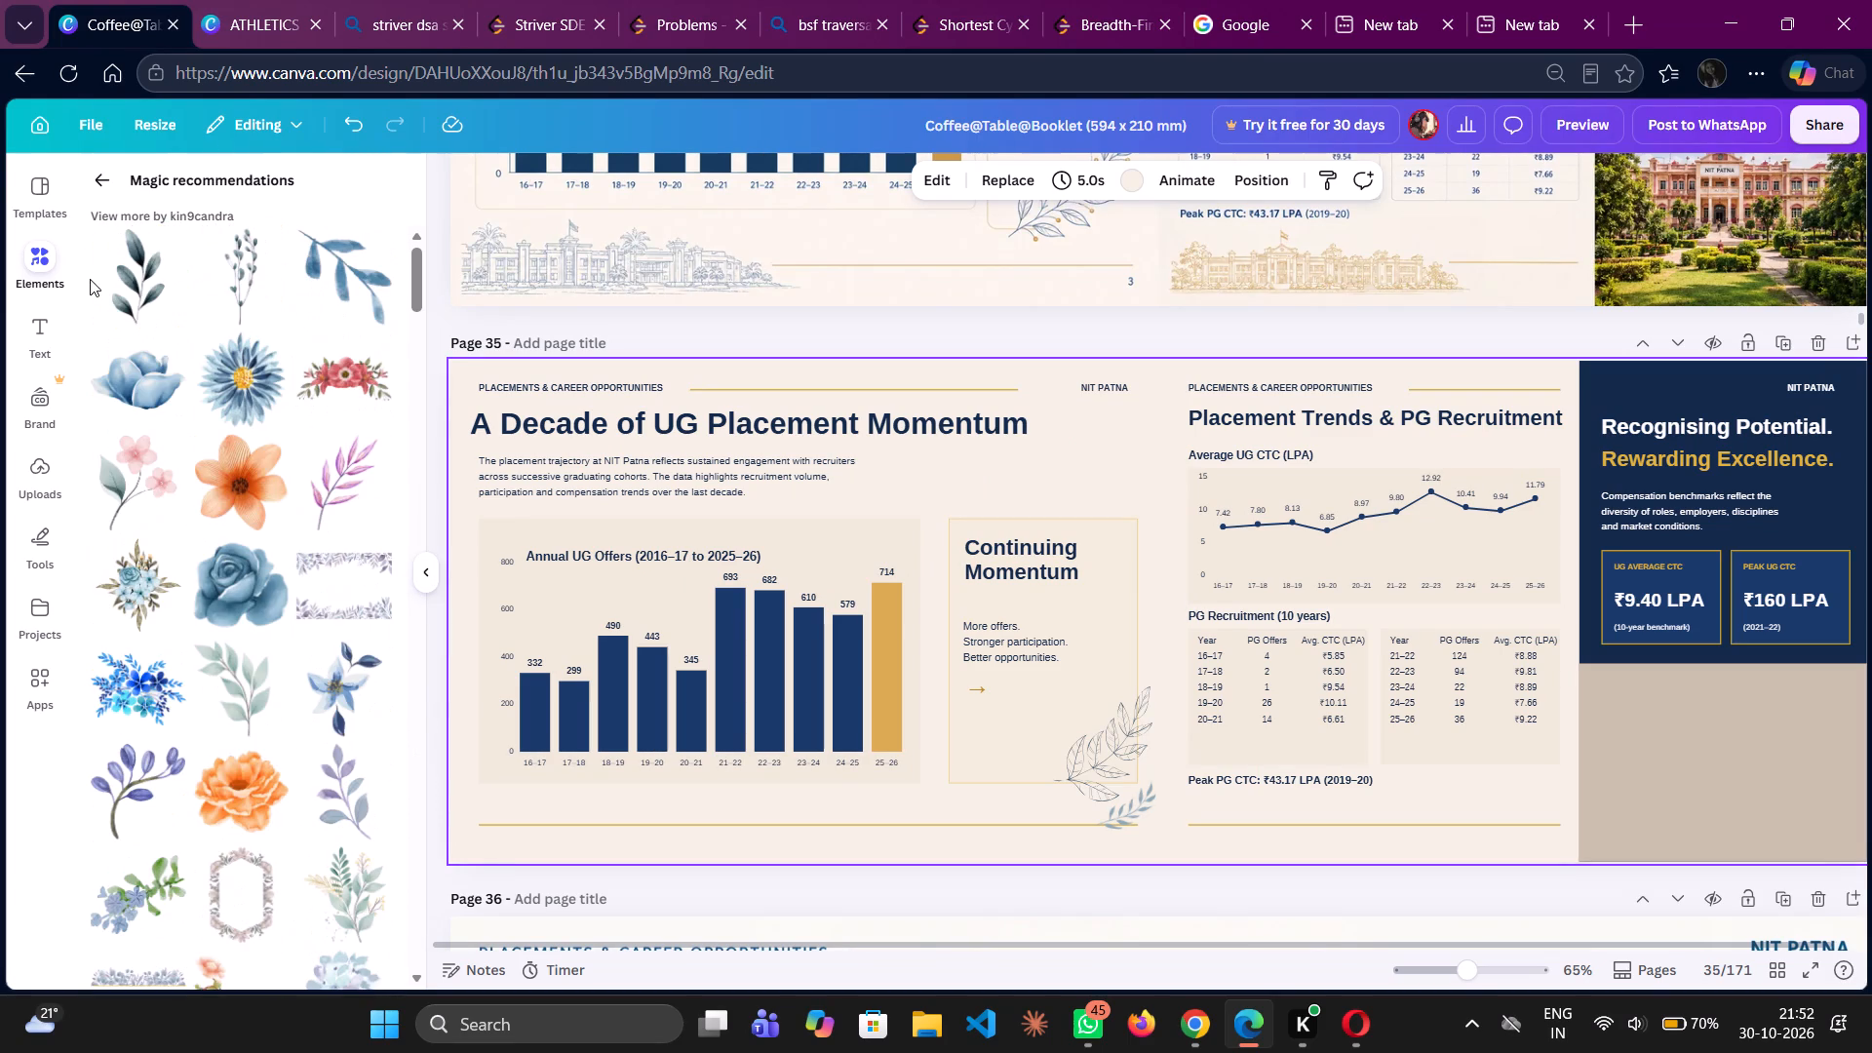
{"action": "scroll", "coordinate": [90, 279], "scroll_direction": "up", "scroll_amount": 1}
{"action": "scroll", "coordinate": [572, 122], "scroll_direction": "up", "scroll_amount": 3}
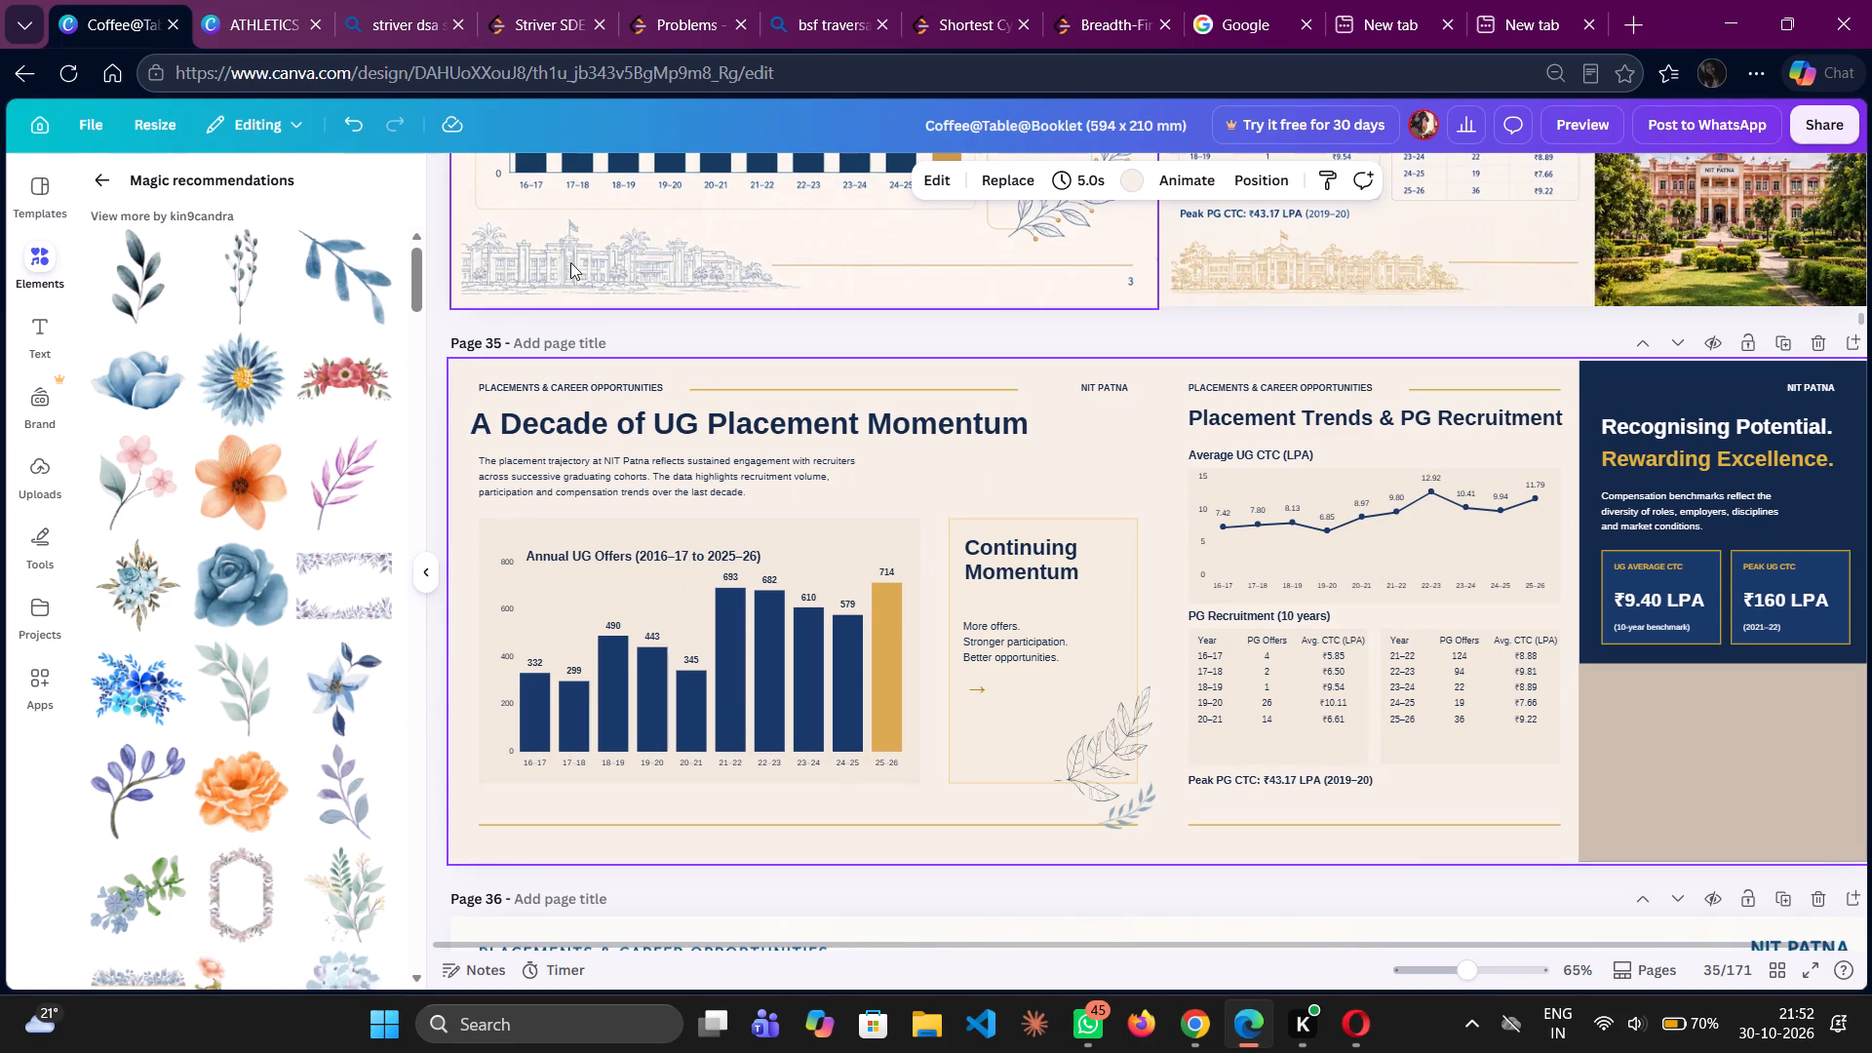
{"action": "scroll", "coordinate": [811, 339], "scroll_direction": "up", "scroll_amount": 2}
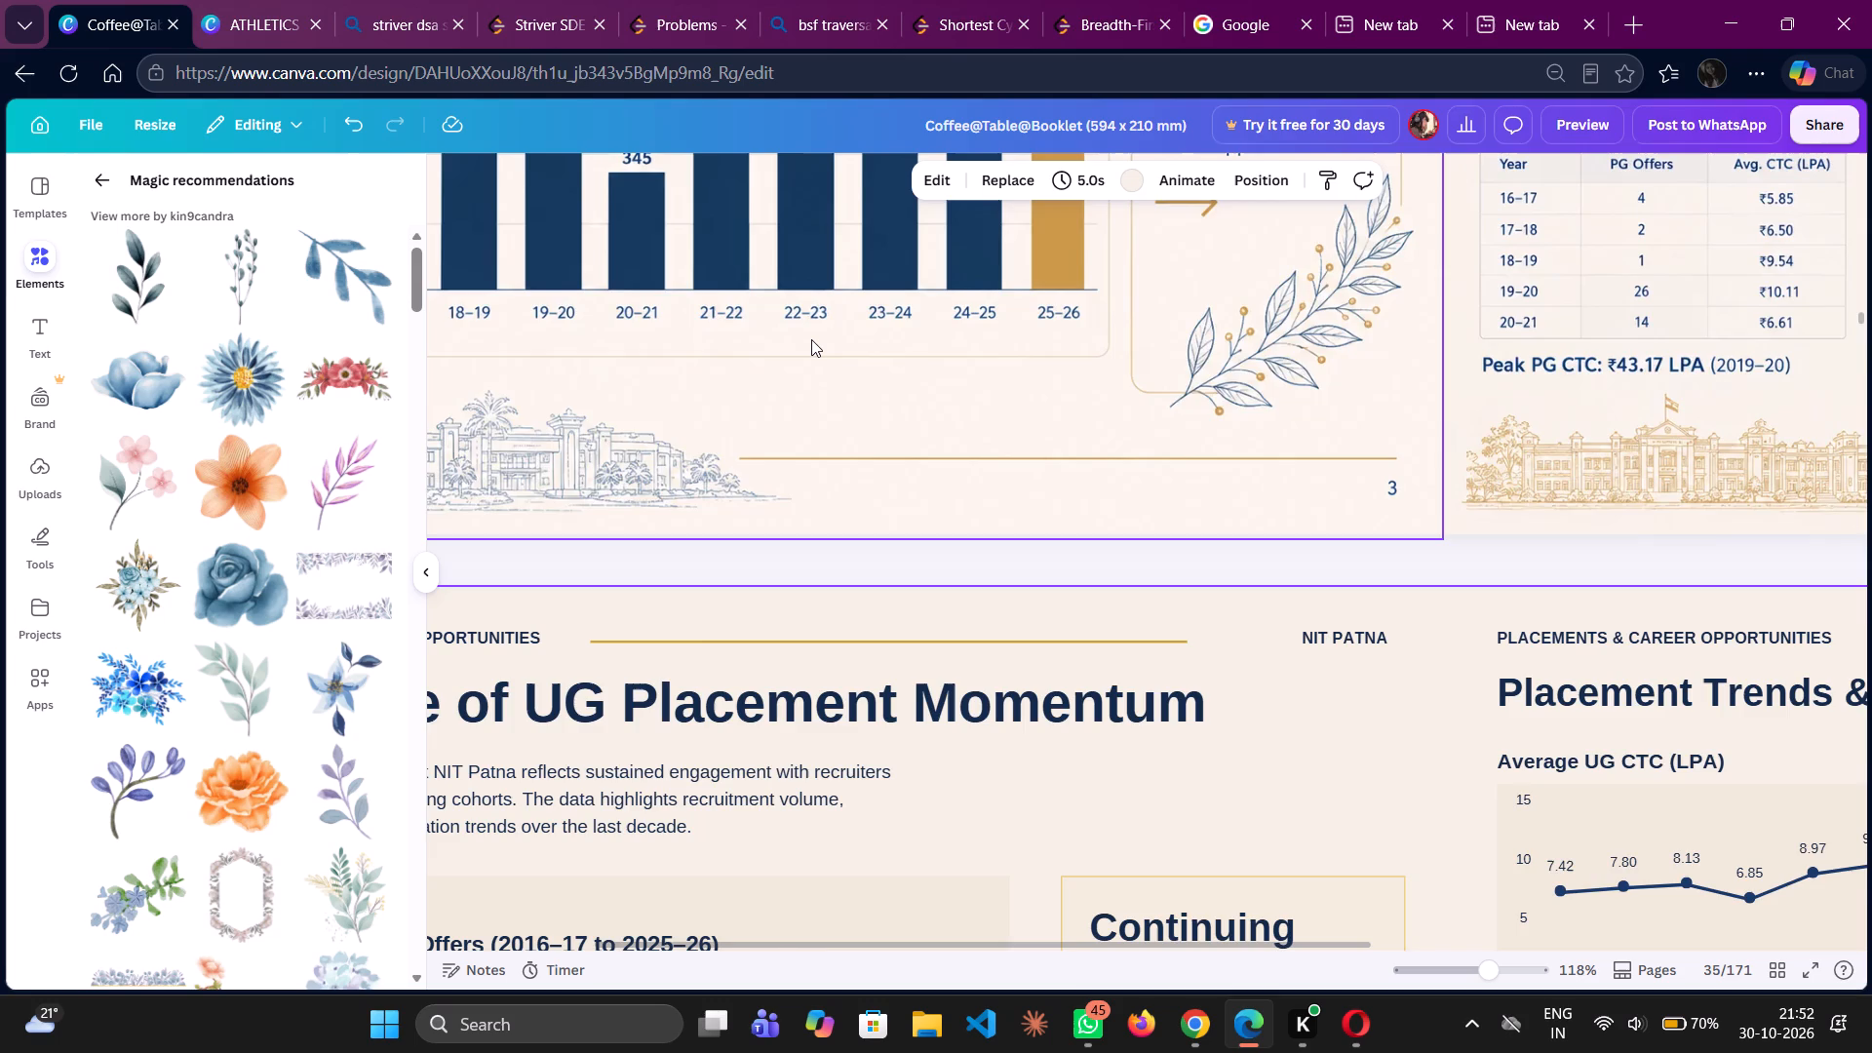
{"action": "scroll", "coordinate": [811, 339], "scroll_direction": "right", "scroll_amount": 2}
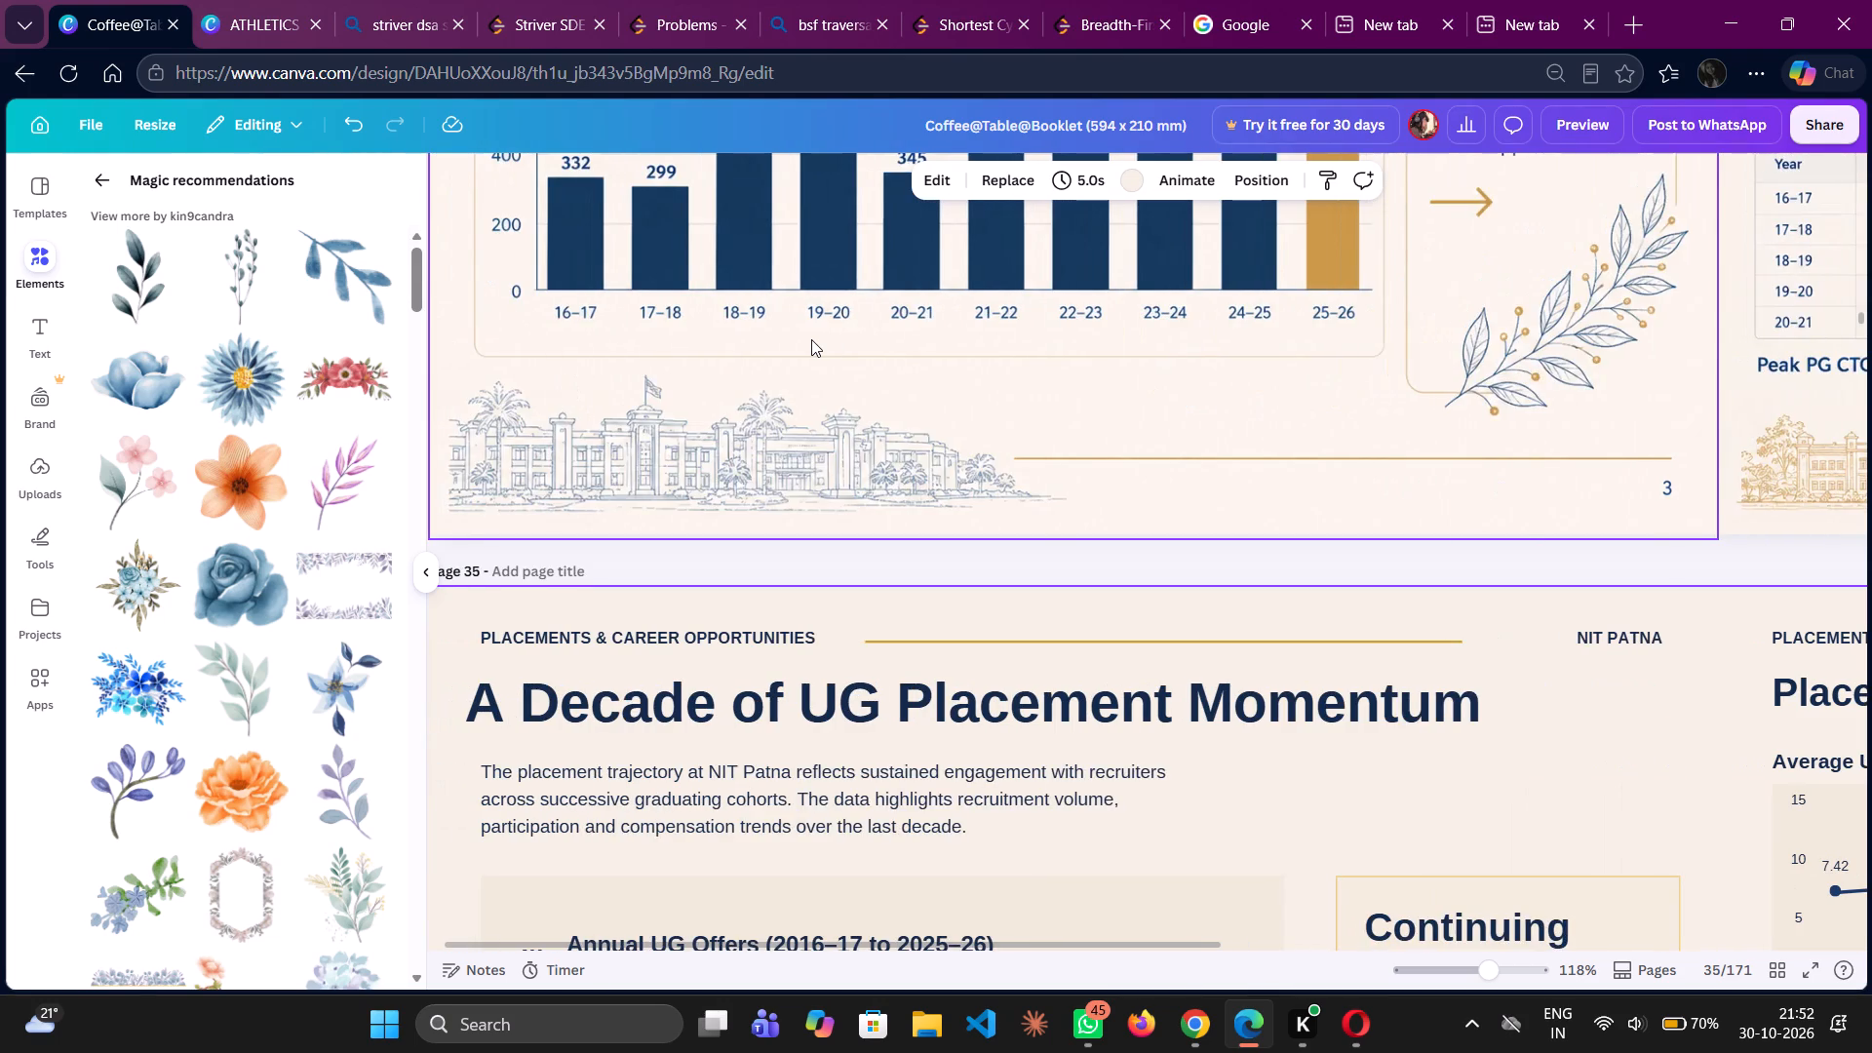
{"action": "scroll", "coordinate": [811, 339], "scroll_direction": "right", "scroll_amount": 1}
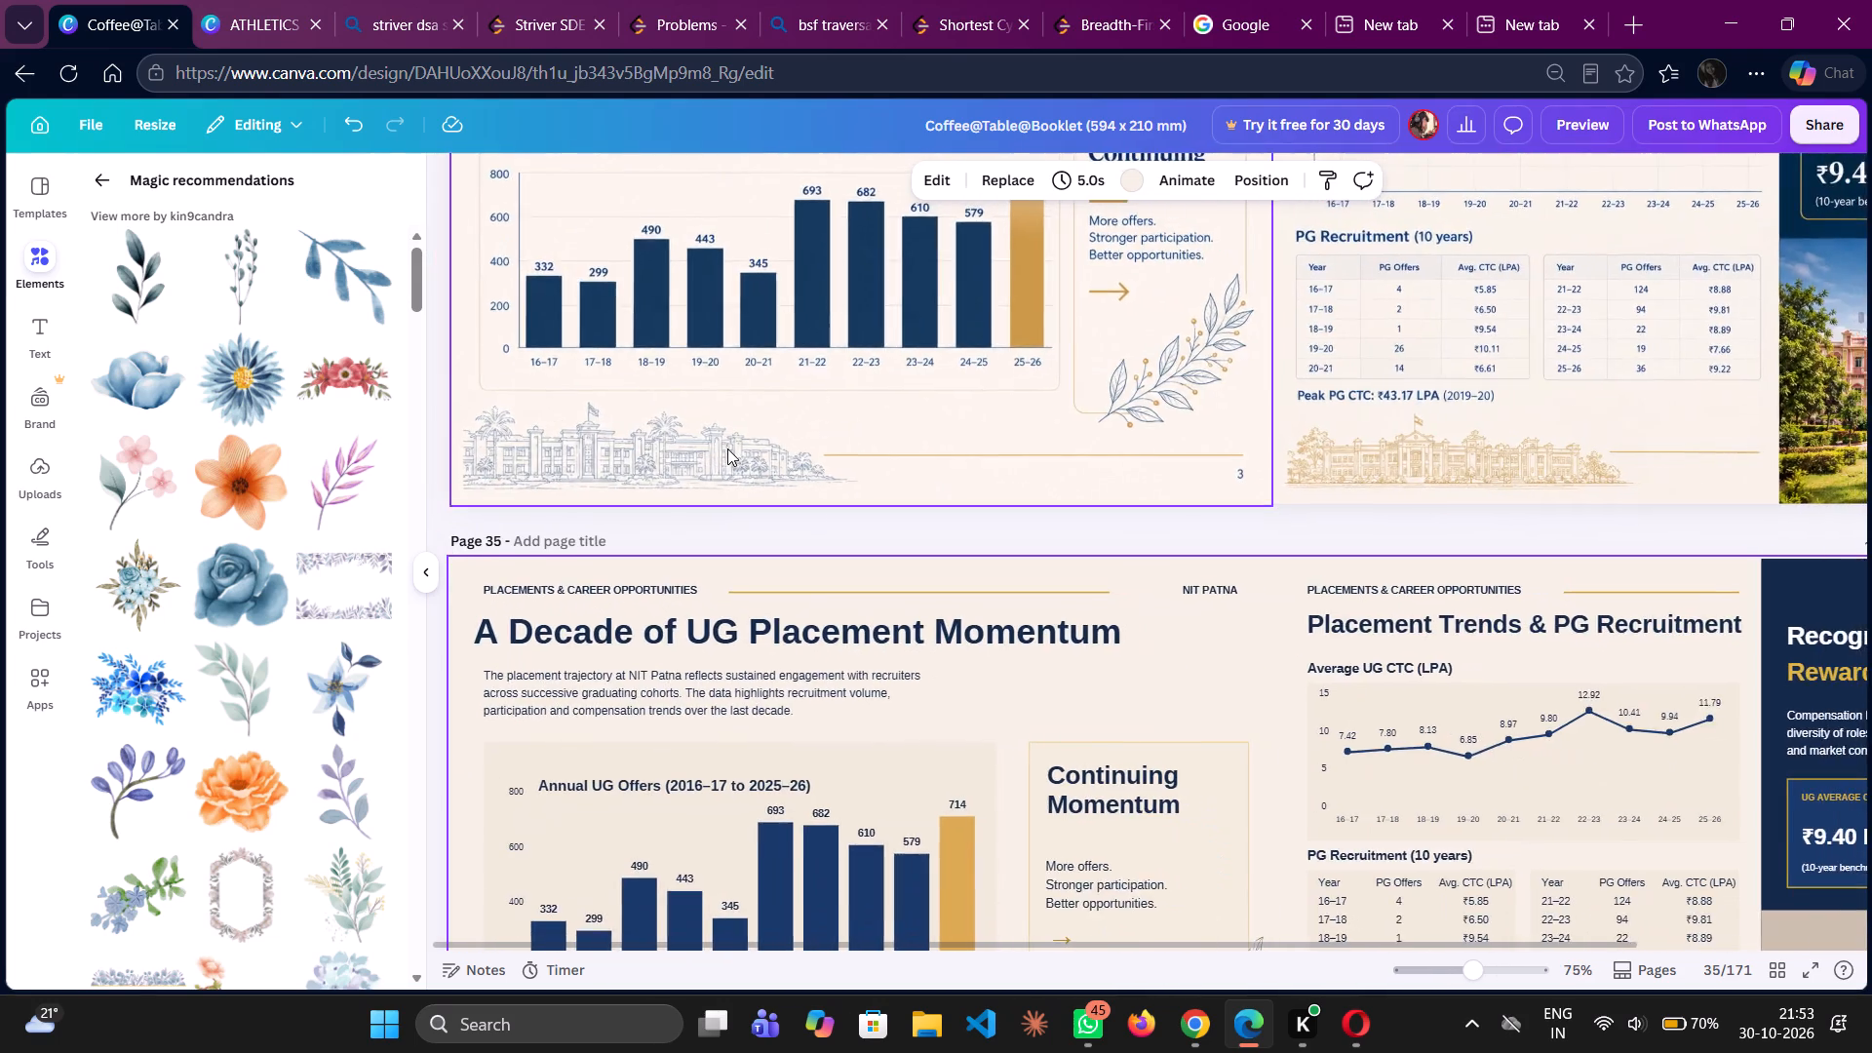
{"action": "scroll", "coordinate": [727, 448], "scroll_direction": "up", "scroll_amount": 14}
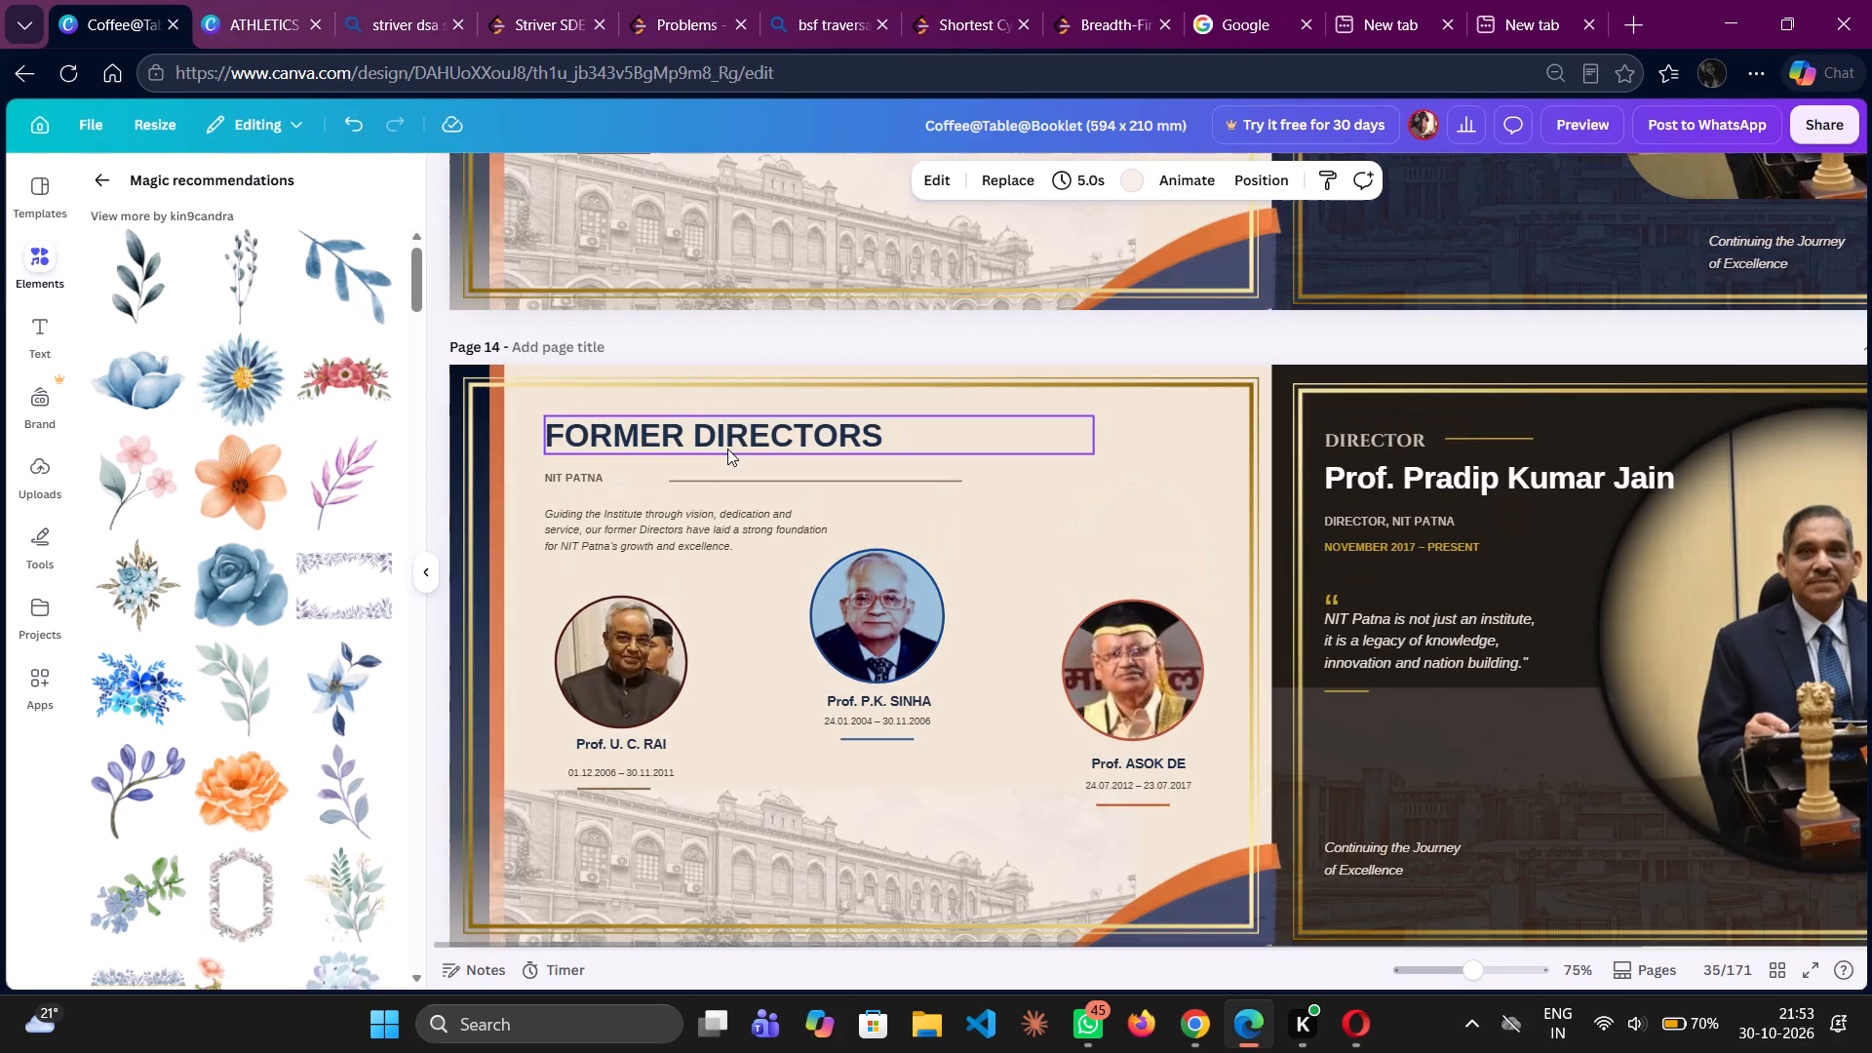
{"action": "scroll", "coordinate": [727, 448], "scroll_direction": "up", "scroll_amount": 8}
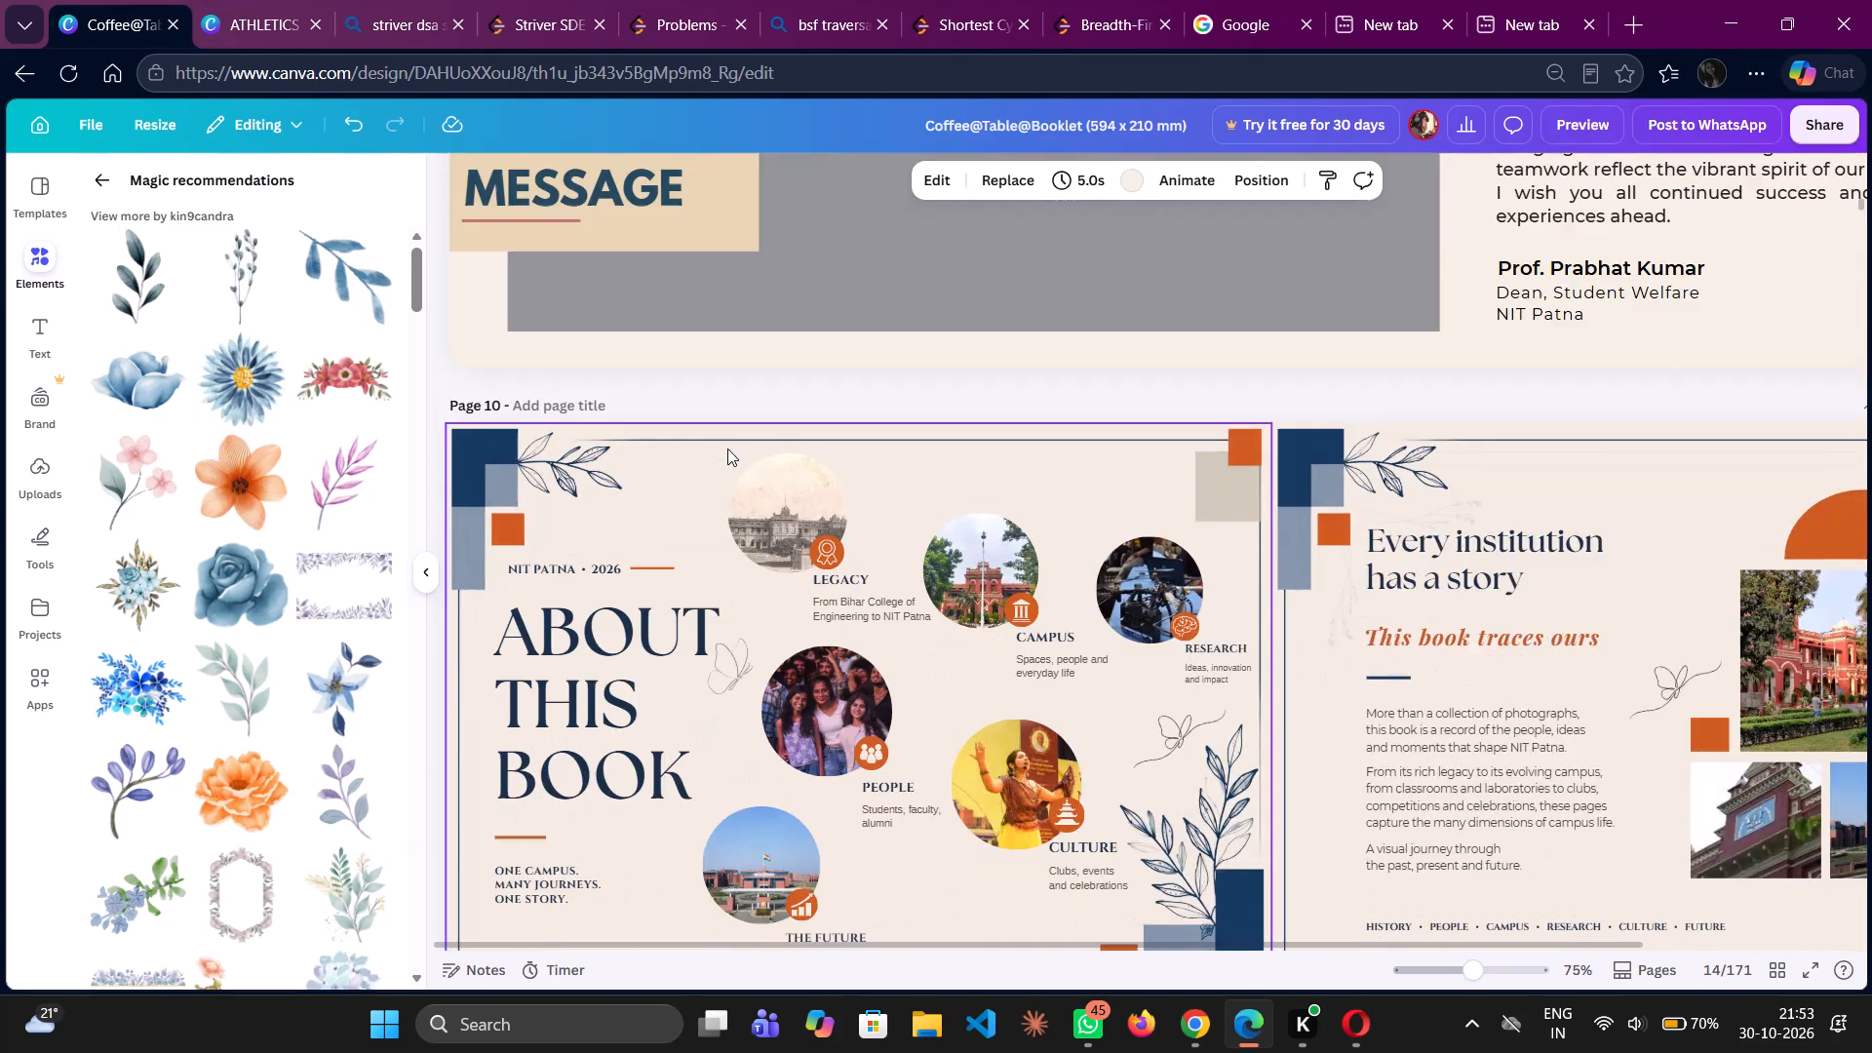
{"action": "scroll", "coordinate": [727, 448], "scroll_direction": "up", "scroll_amount": 10}
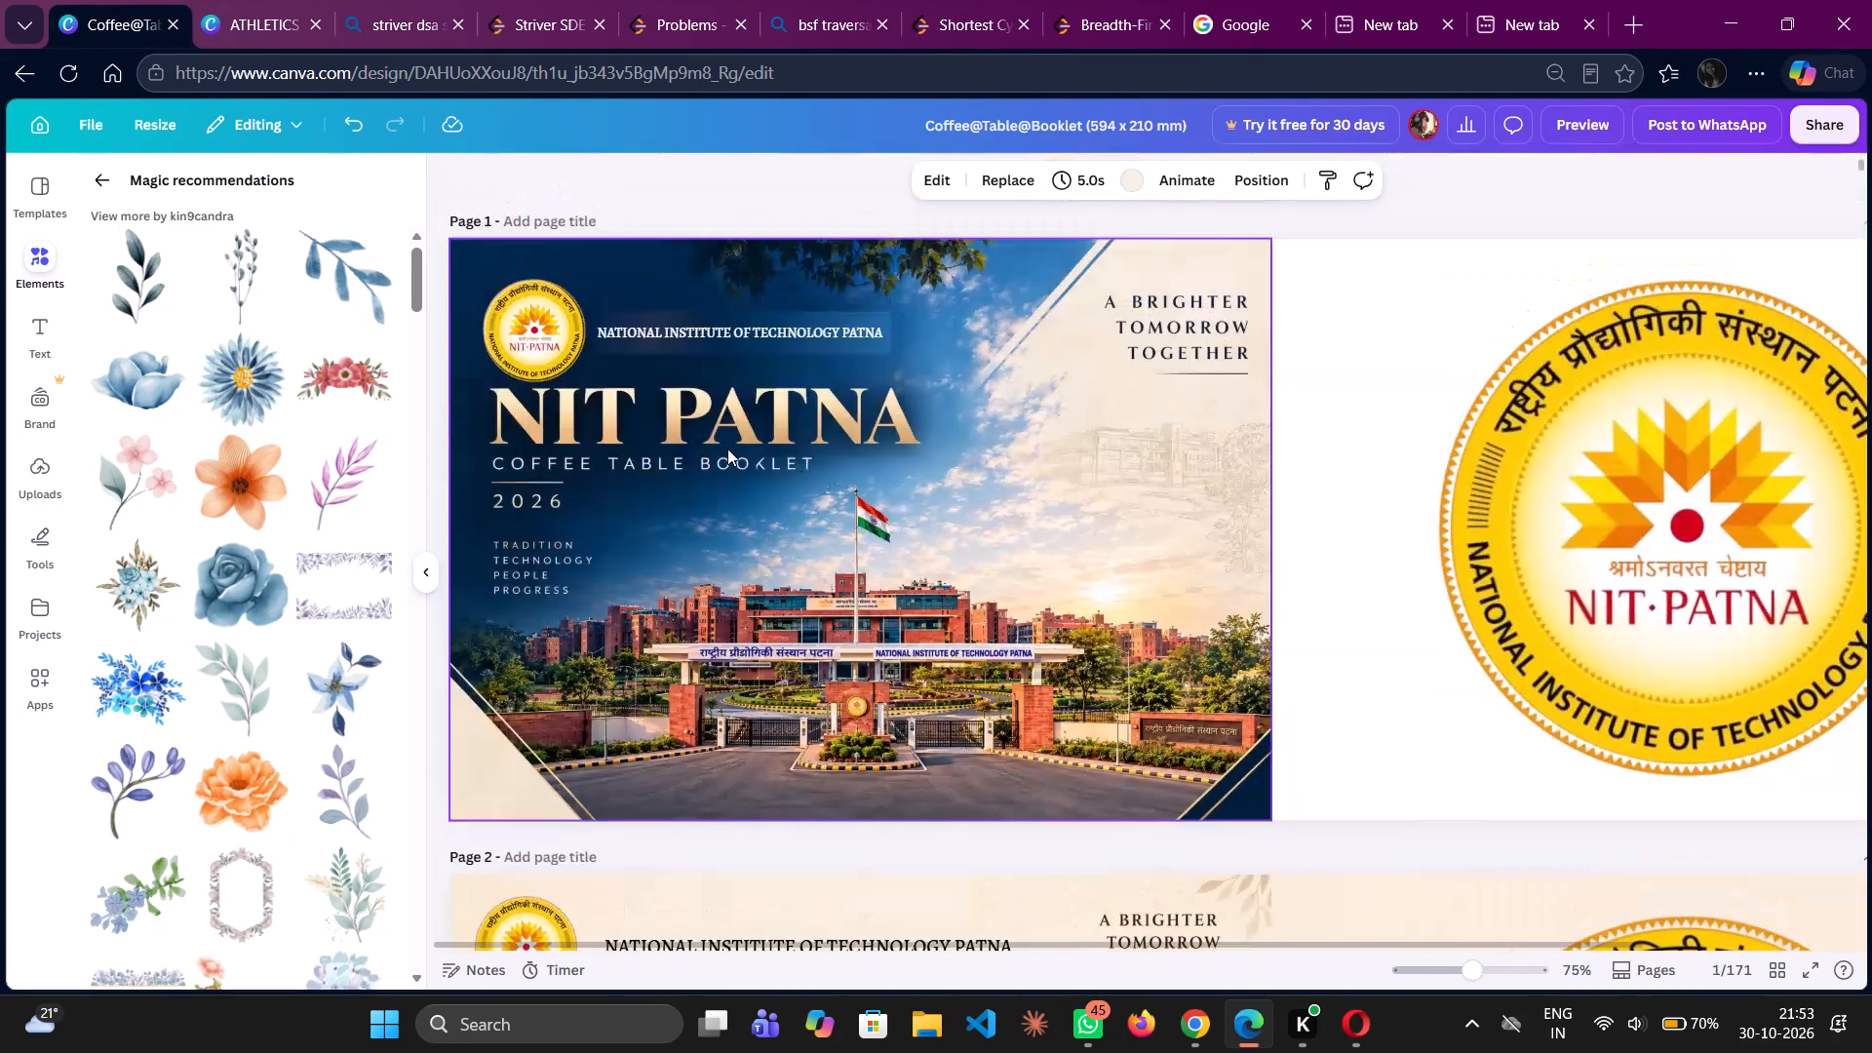
{"action": "scroll", "coordinate": [727, 448], "scroll_direction": "down", "scroll_amount": 5}
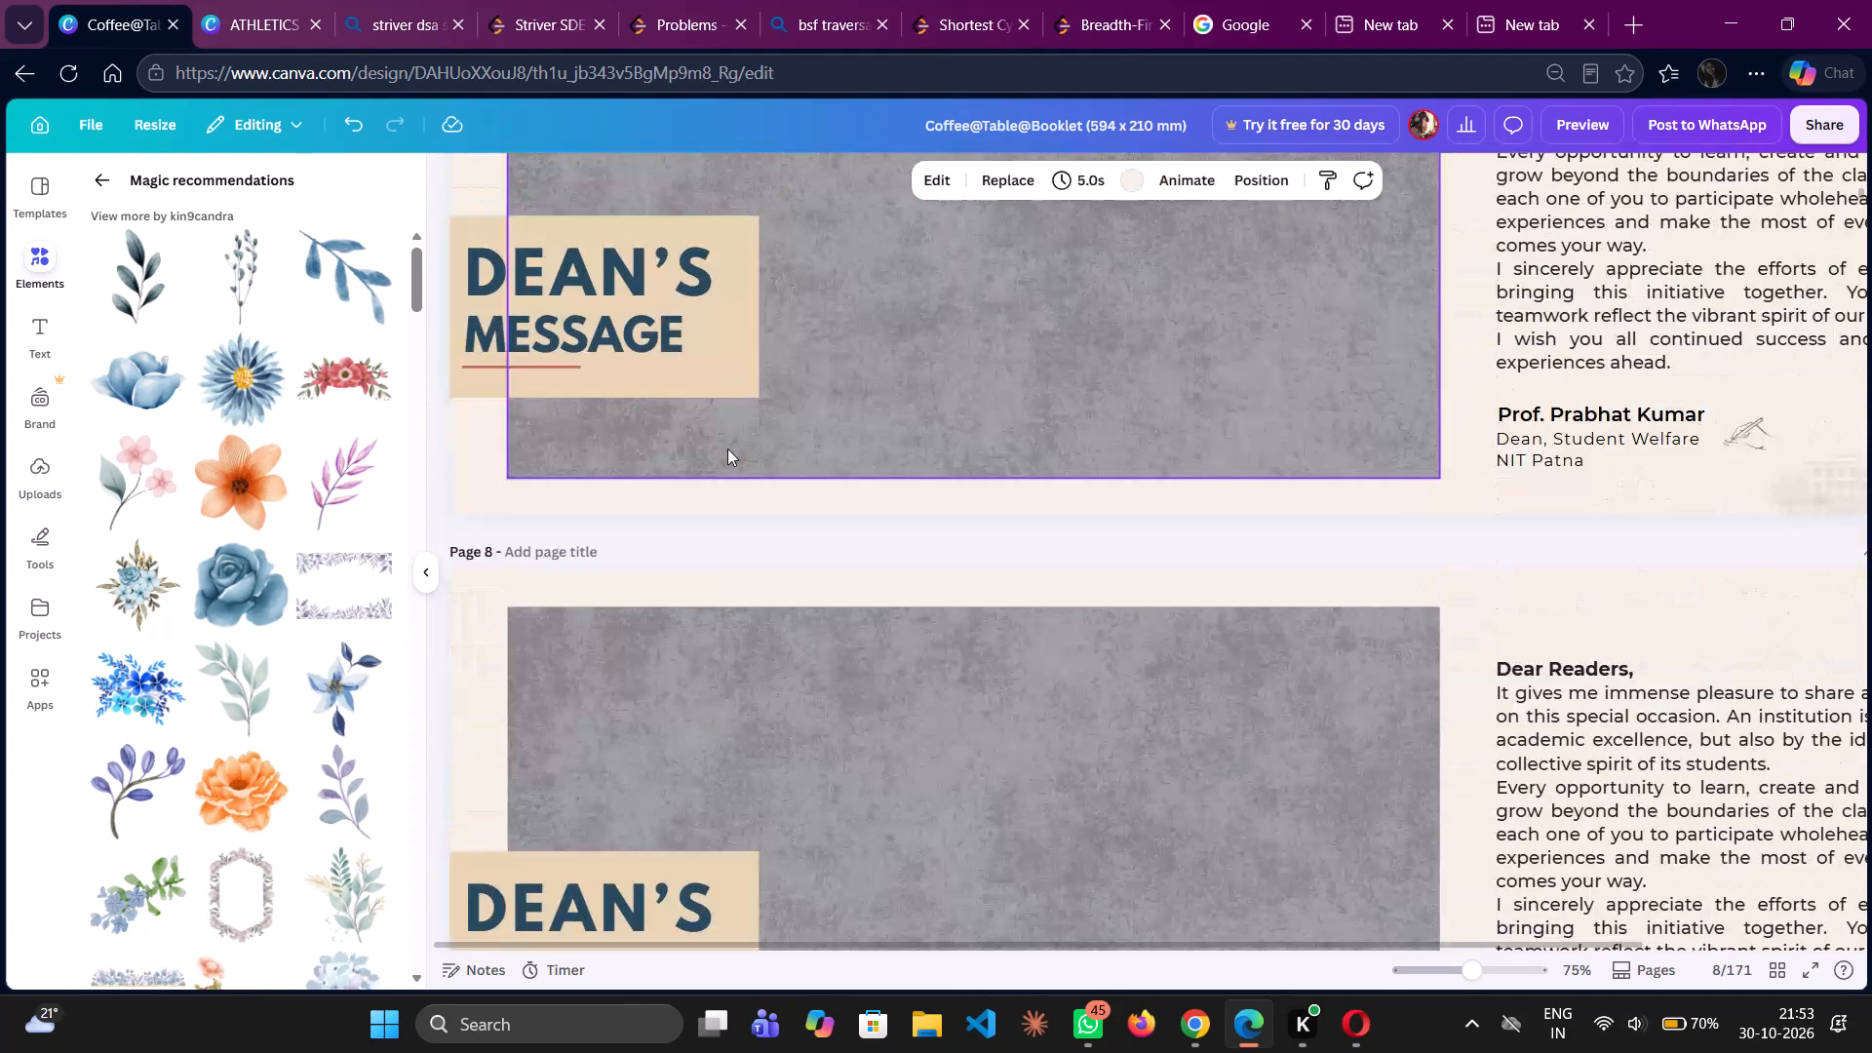
{"action": "scroll", "coordinate": [1438, 451], "scroll_direction": "down", "scroll_amount": 10}
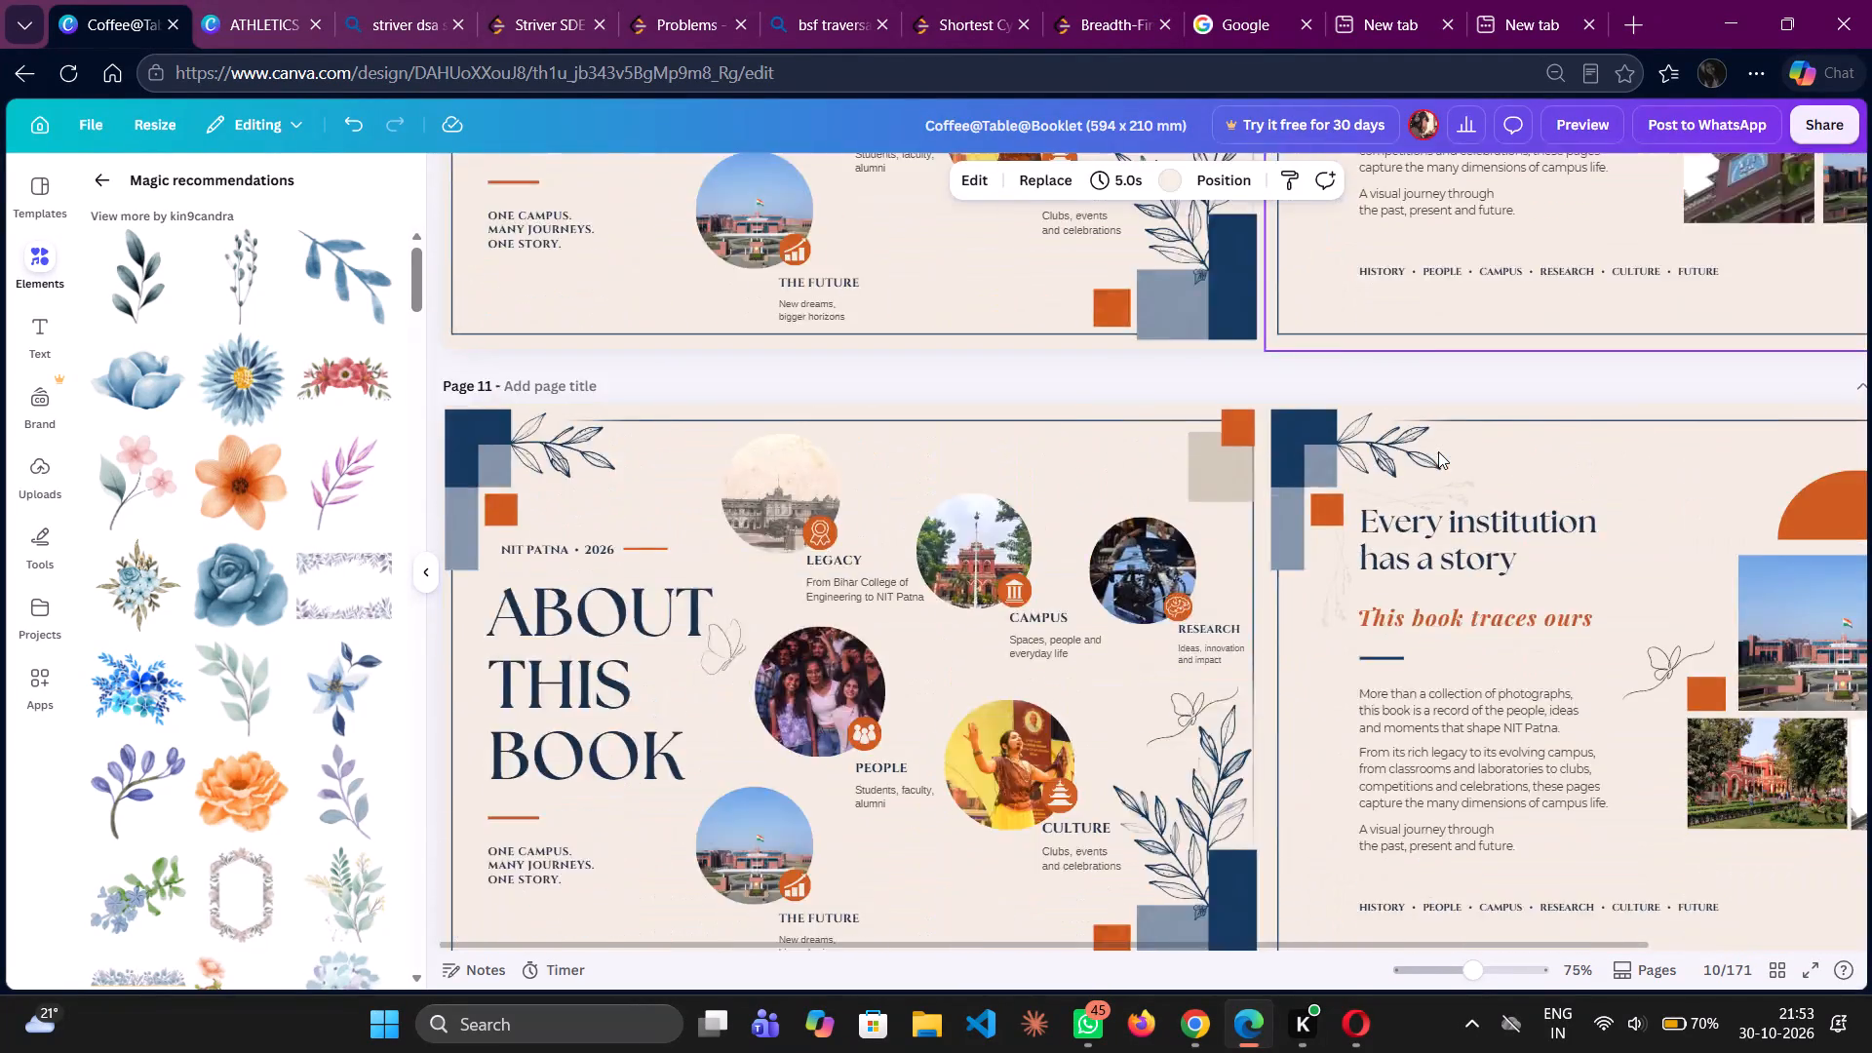
{"action": "scroll", "coordinate": [1438, 451], "scroll_direction": "down", "scroll_amount": 10}
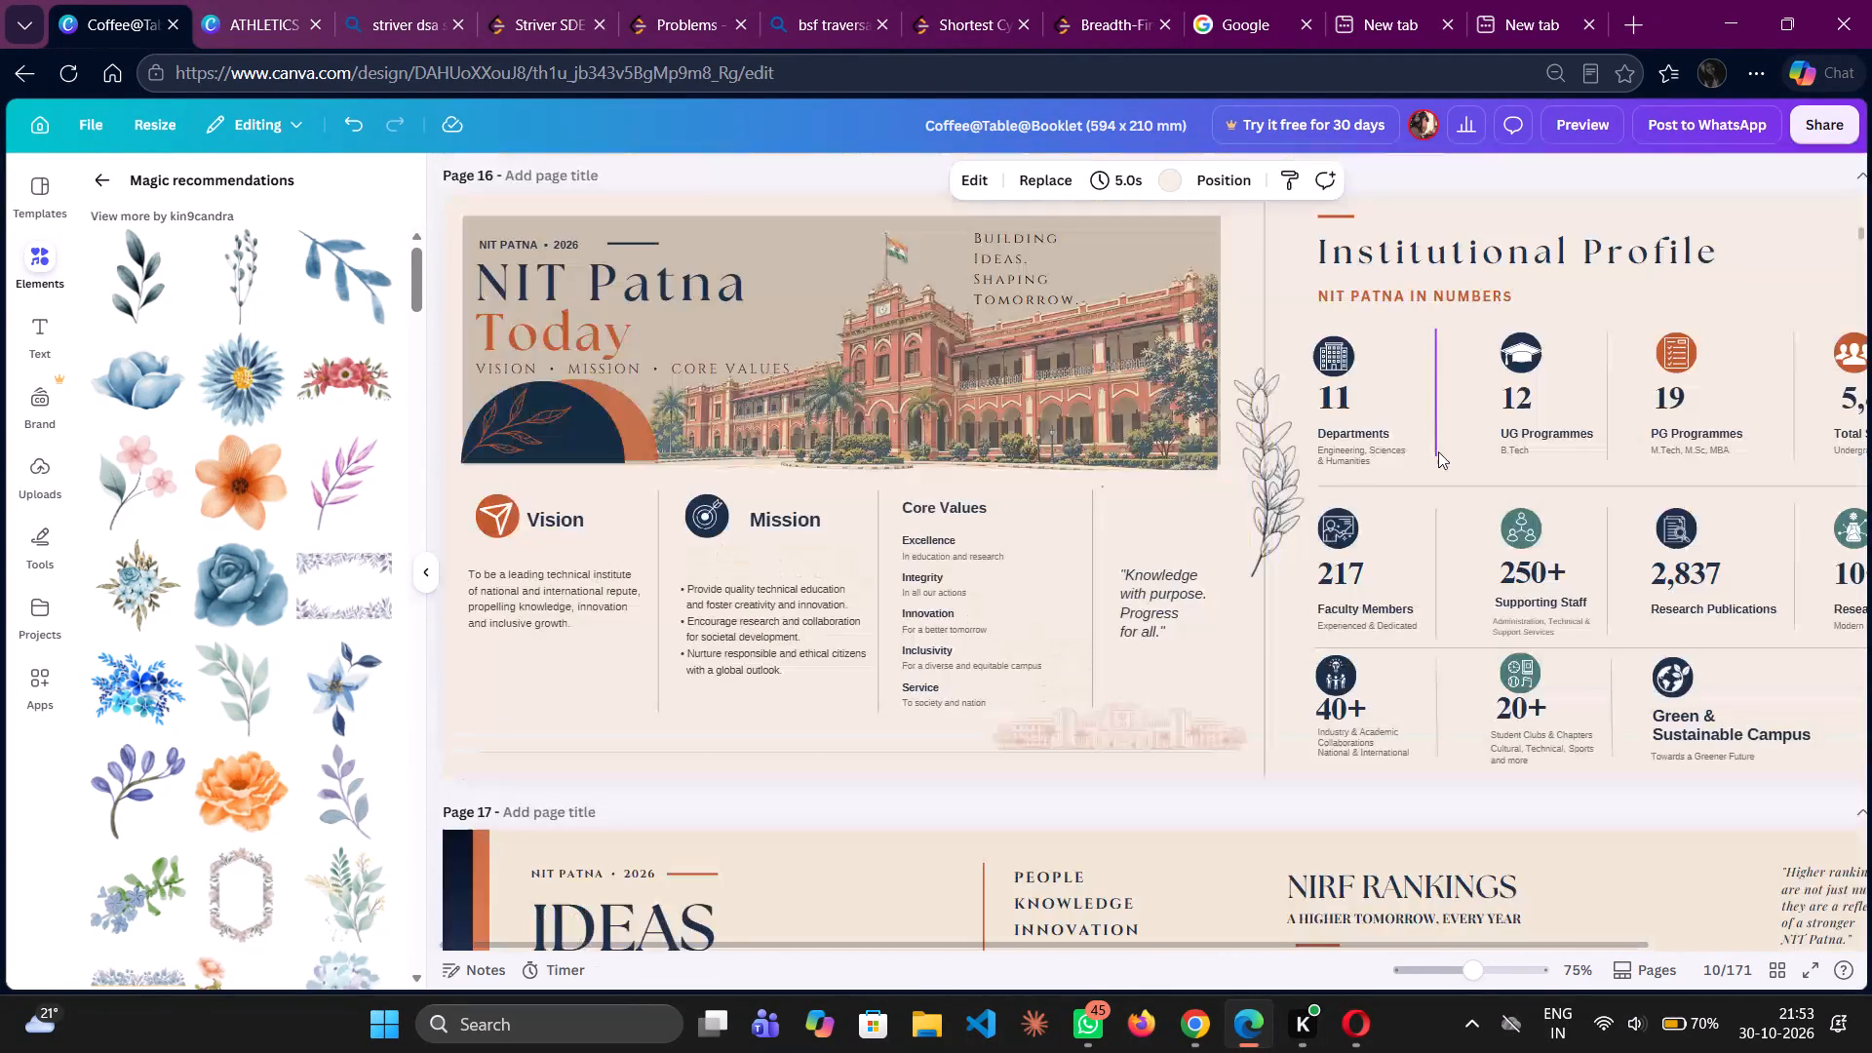
{"action": "scroll", "coordinate": [1438, 451], "scroll_direction": "down", "scroll_amount": 4}
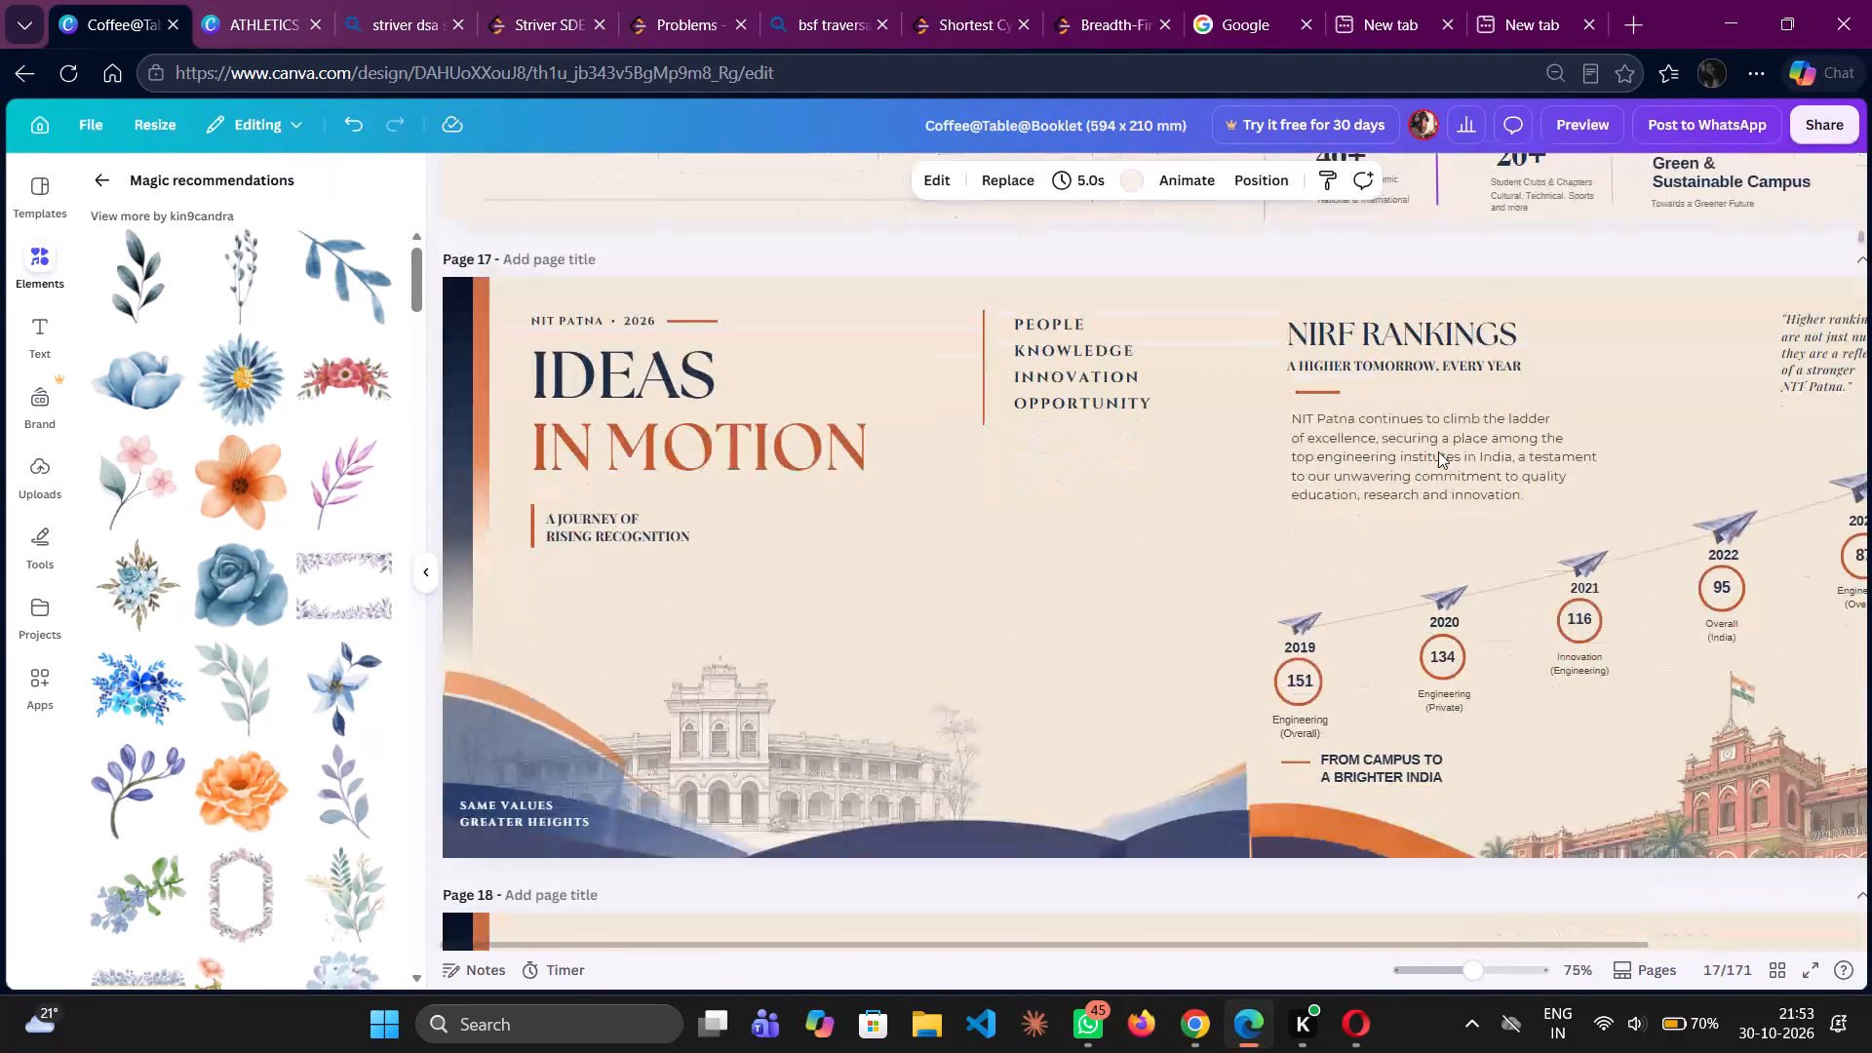
{"action": "scroll", "coordinate": [1438, 451], "scroll_direction": "down", "scroll_amount": 5}
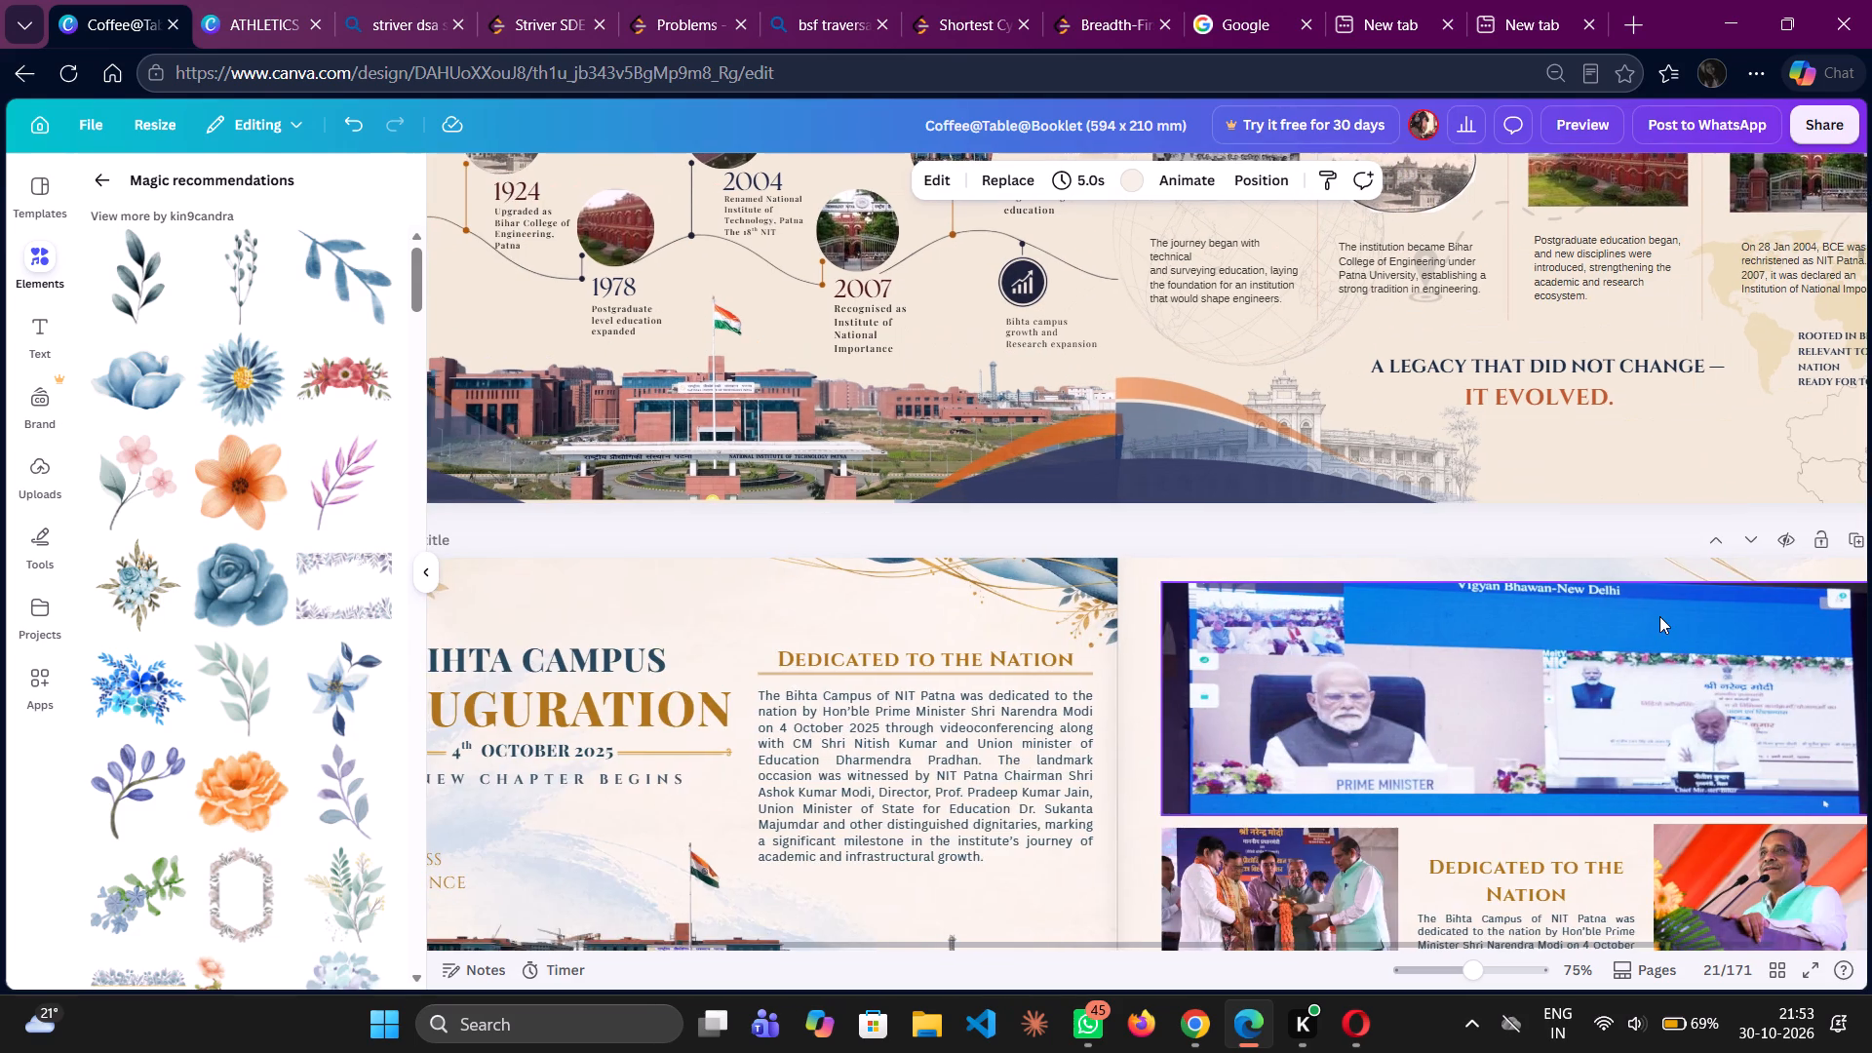
{"action": "scroll", "coordinate": [1659, 616], "scroll_direction": "up", "scroll_amount": 2}
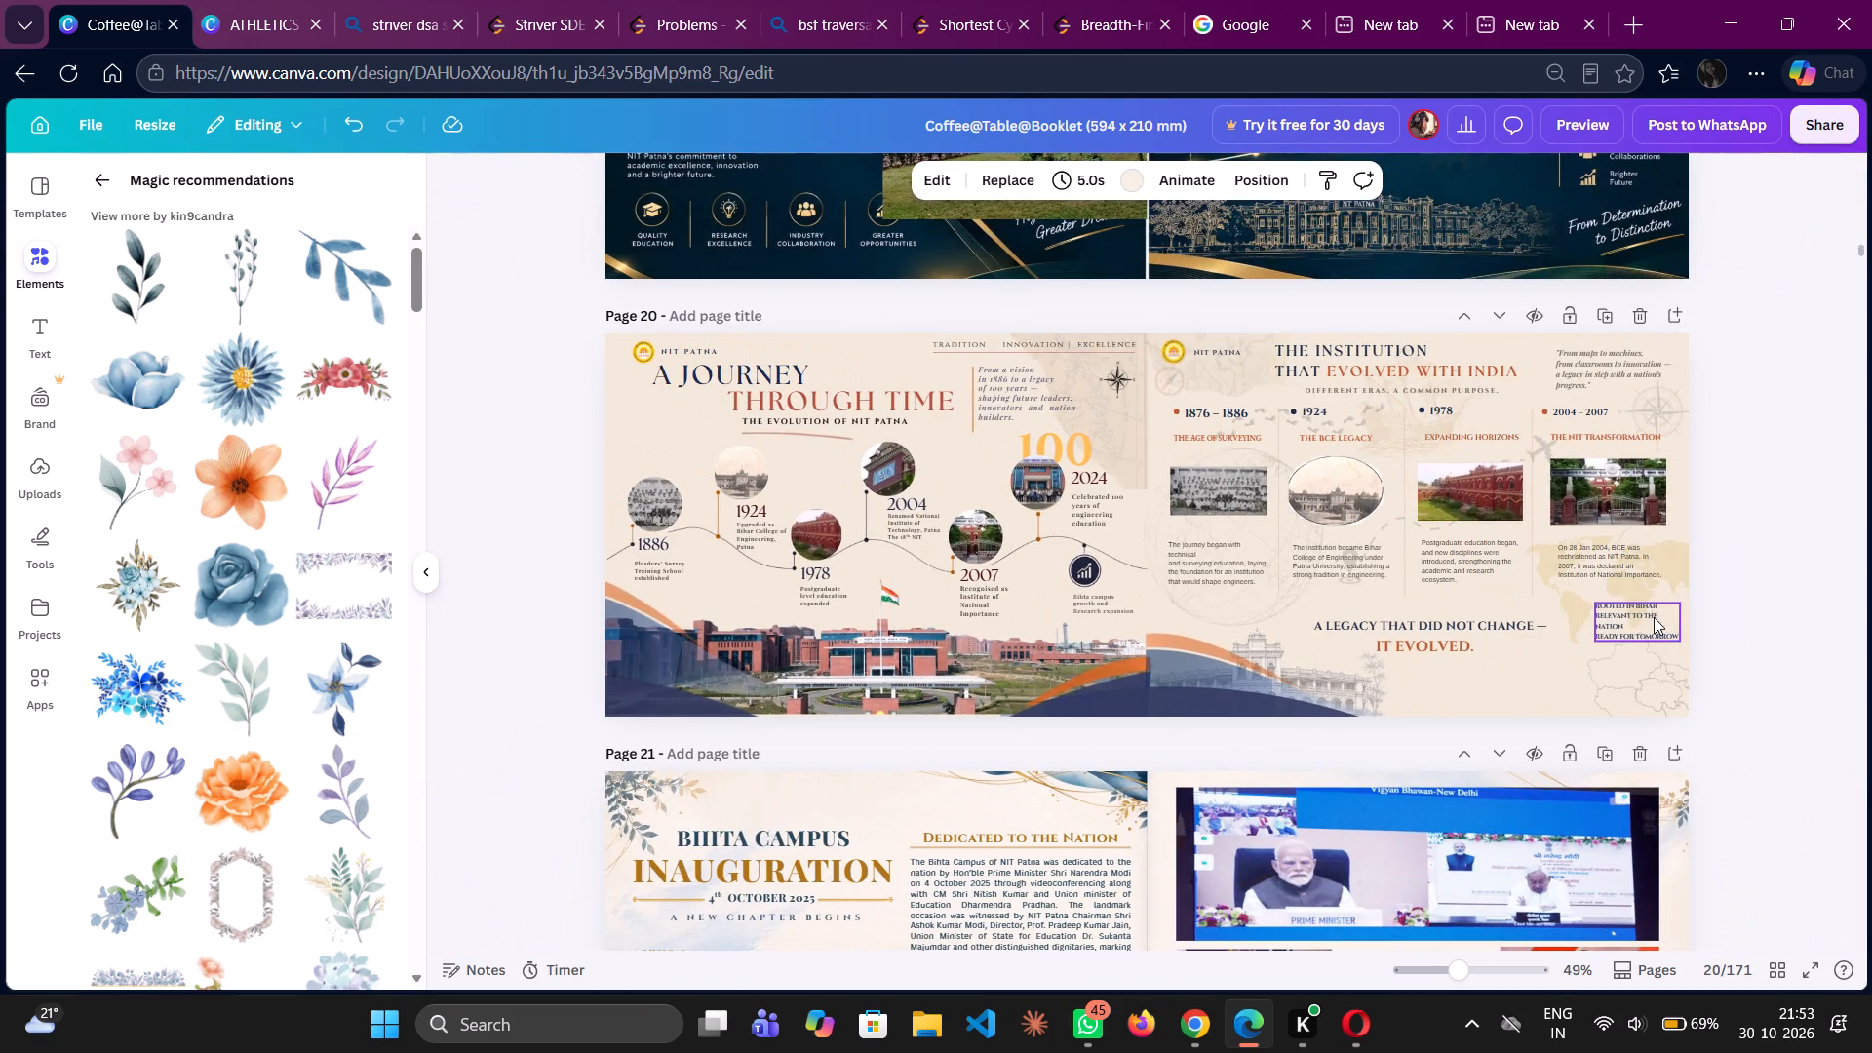
{"action": "scroll", "coordinate": [910, 773], "scroll_direction": "down", "scroll_amount": 1}
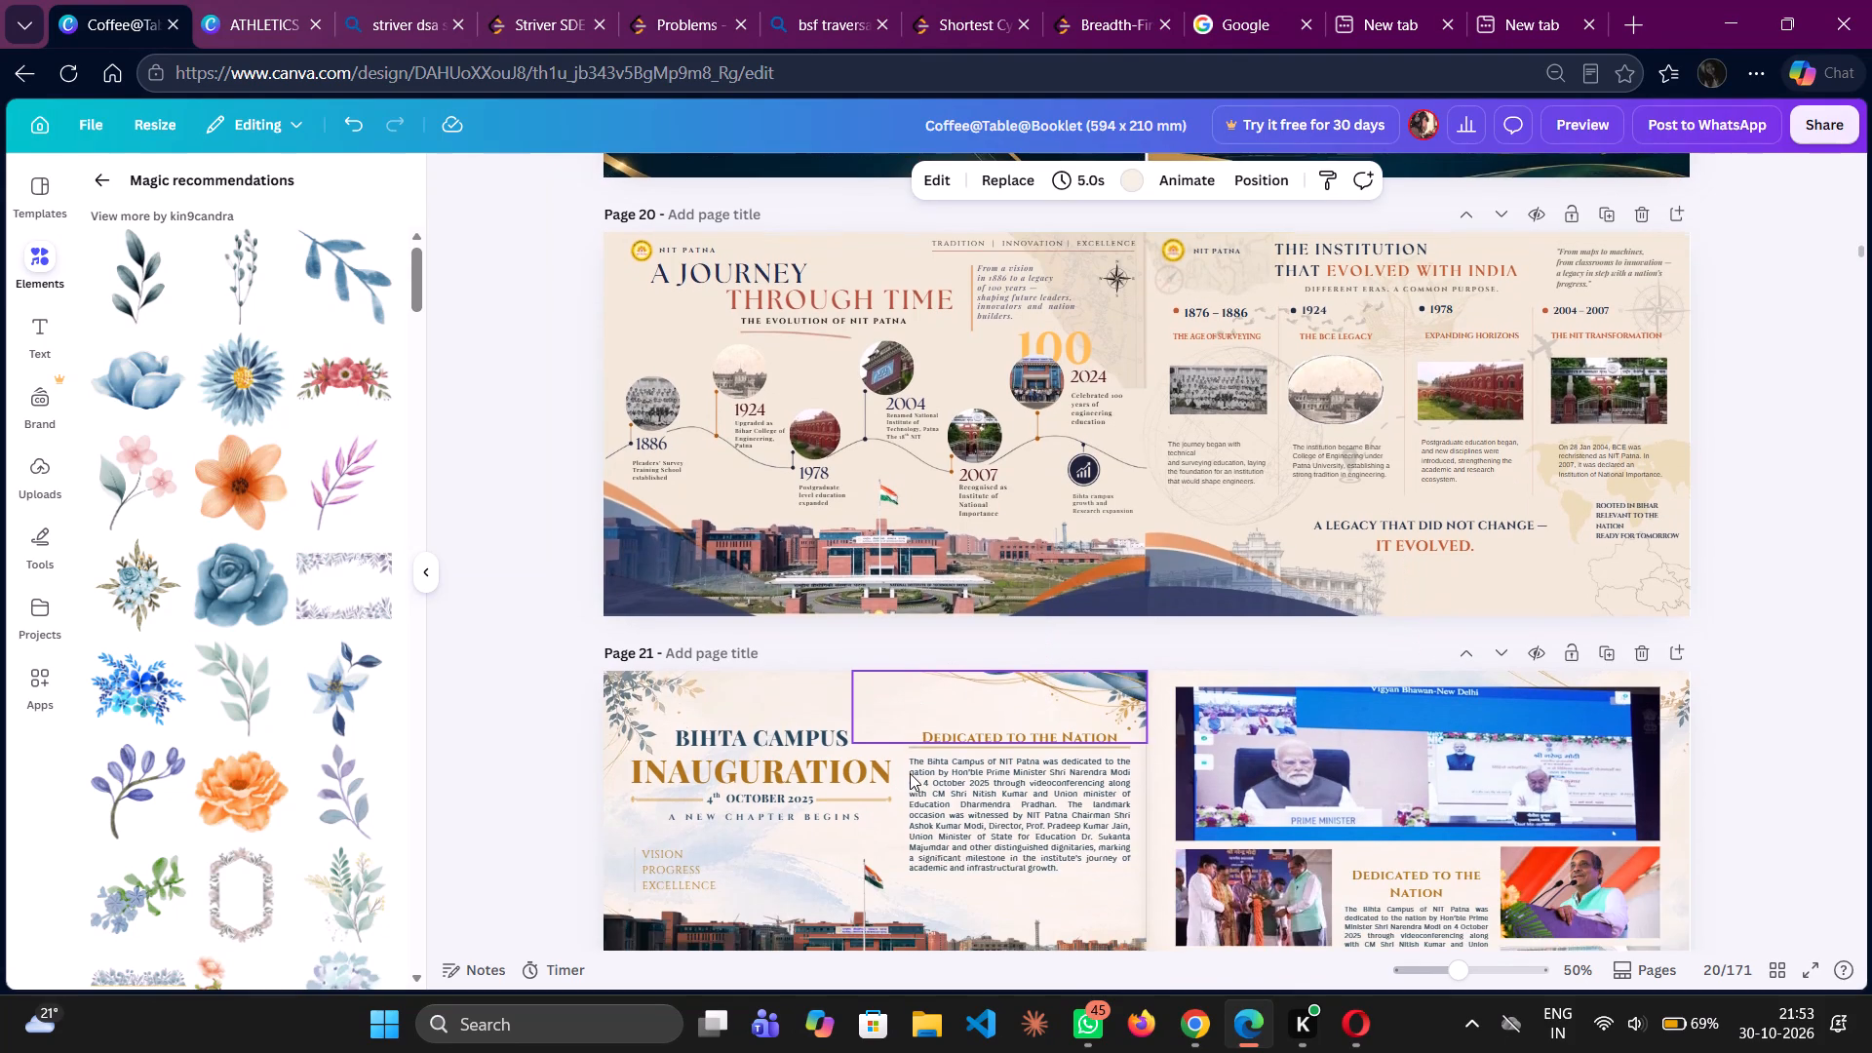
{"action": "scroll", "coordinate": [910, 773], "scroll_direction": "down", "scroll_amount": 1}
{"action": "scroll", "coordinate": [1054, 407], "scroll_direction": "down", "scroll_amount": 2}
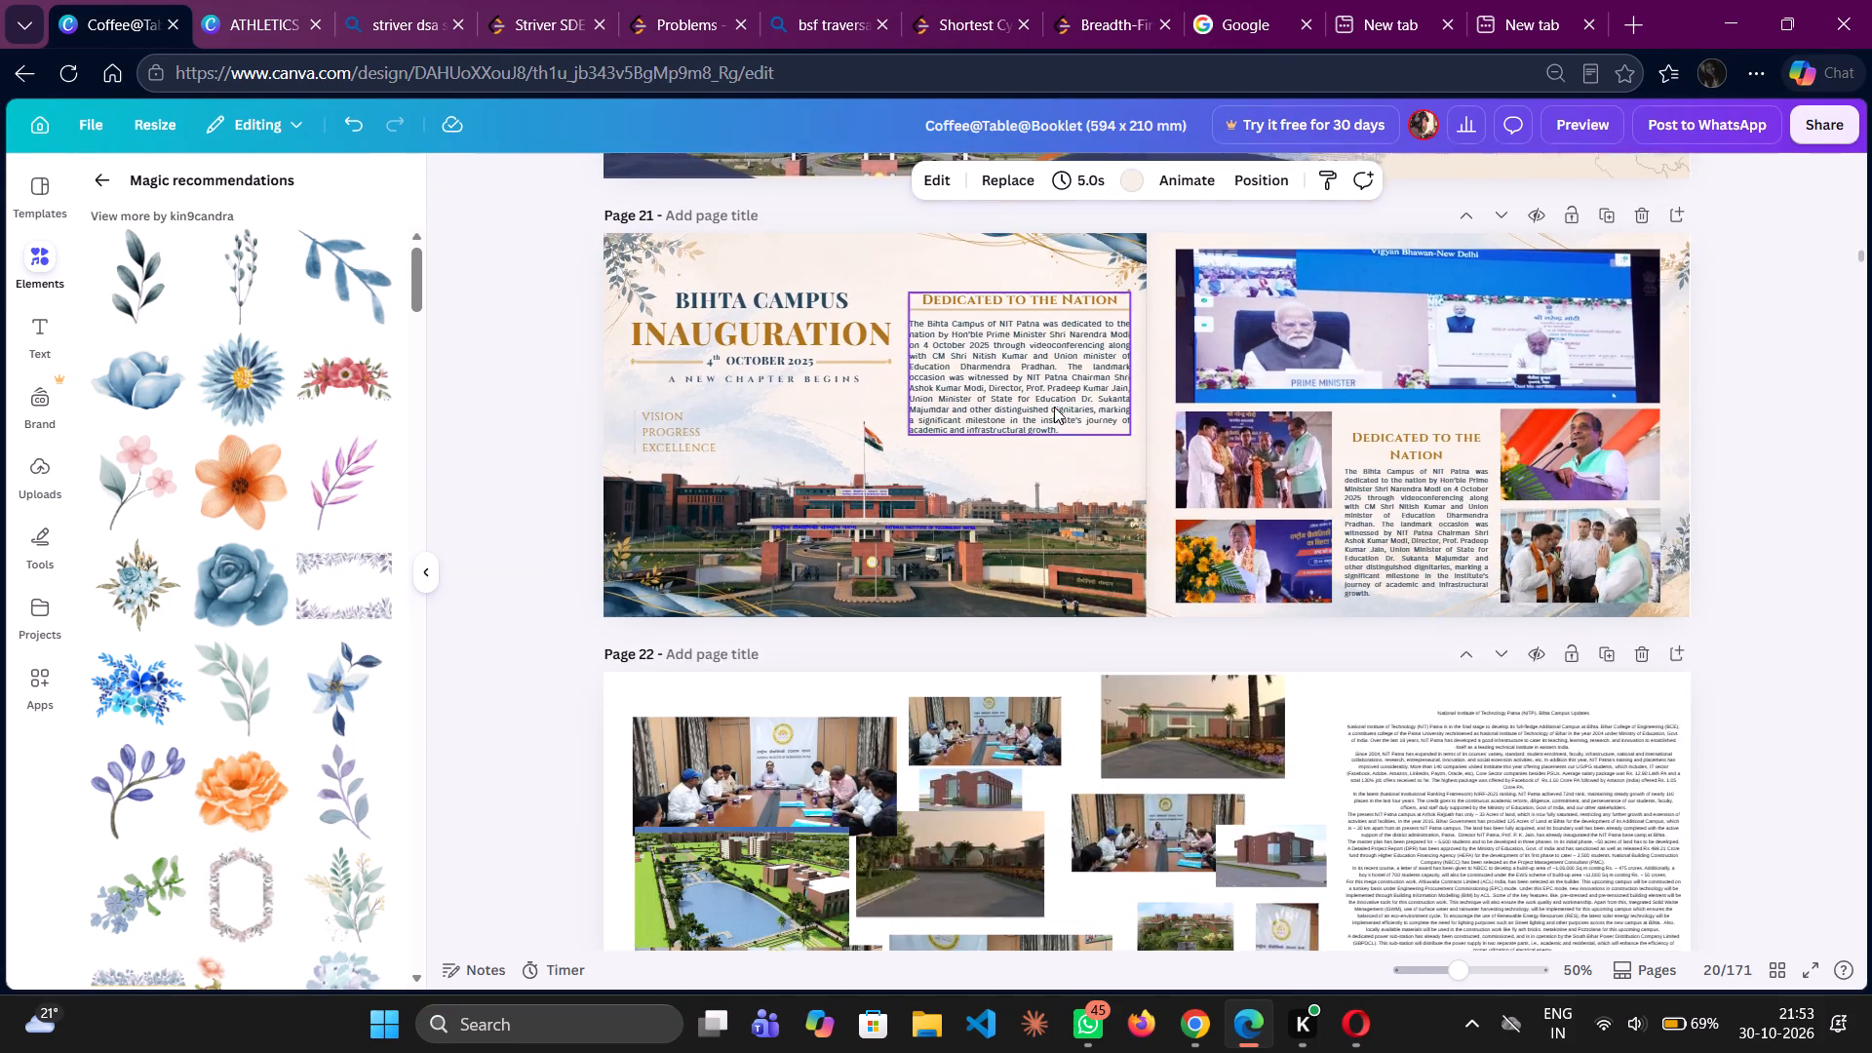
{"action": "scroll", "coordinate": [1054, 407], "scroll_direction": "down", "scroll_amount": 9}
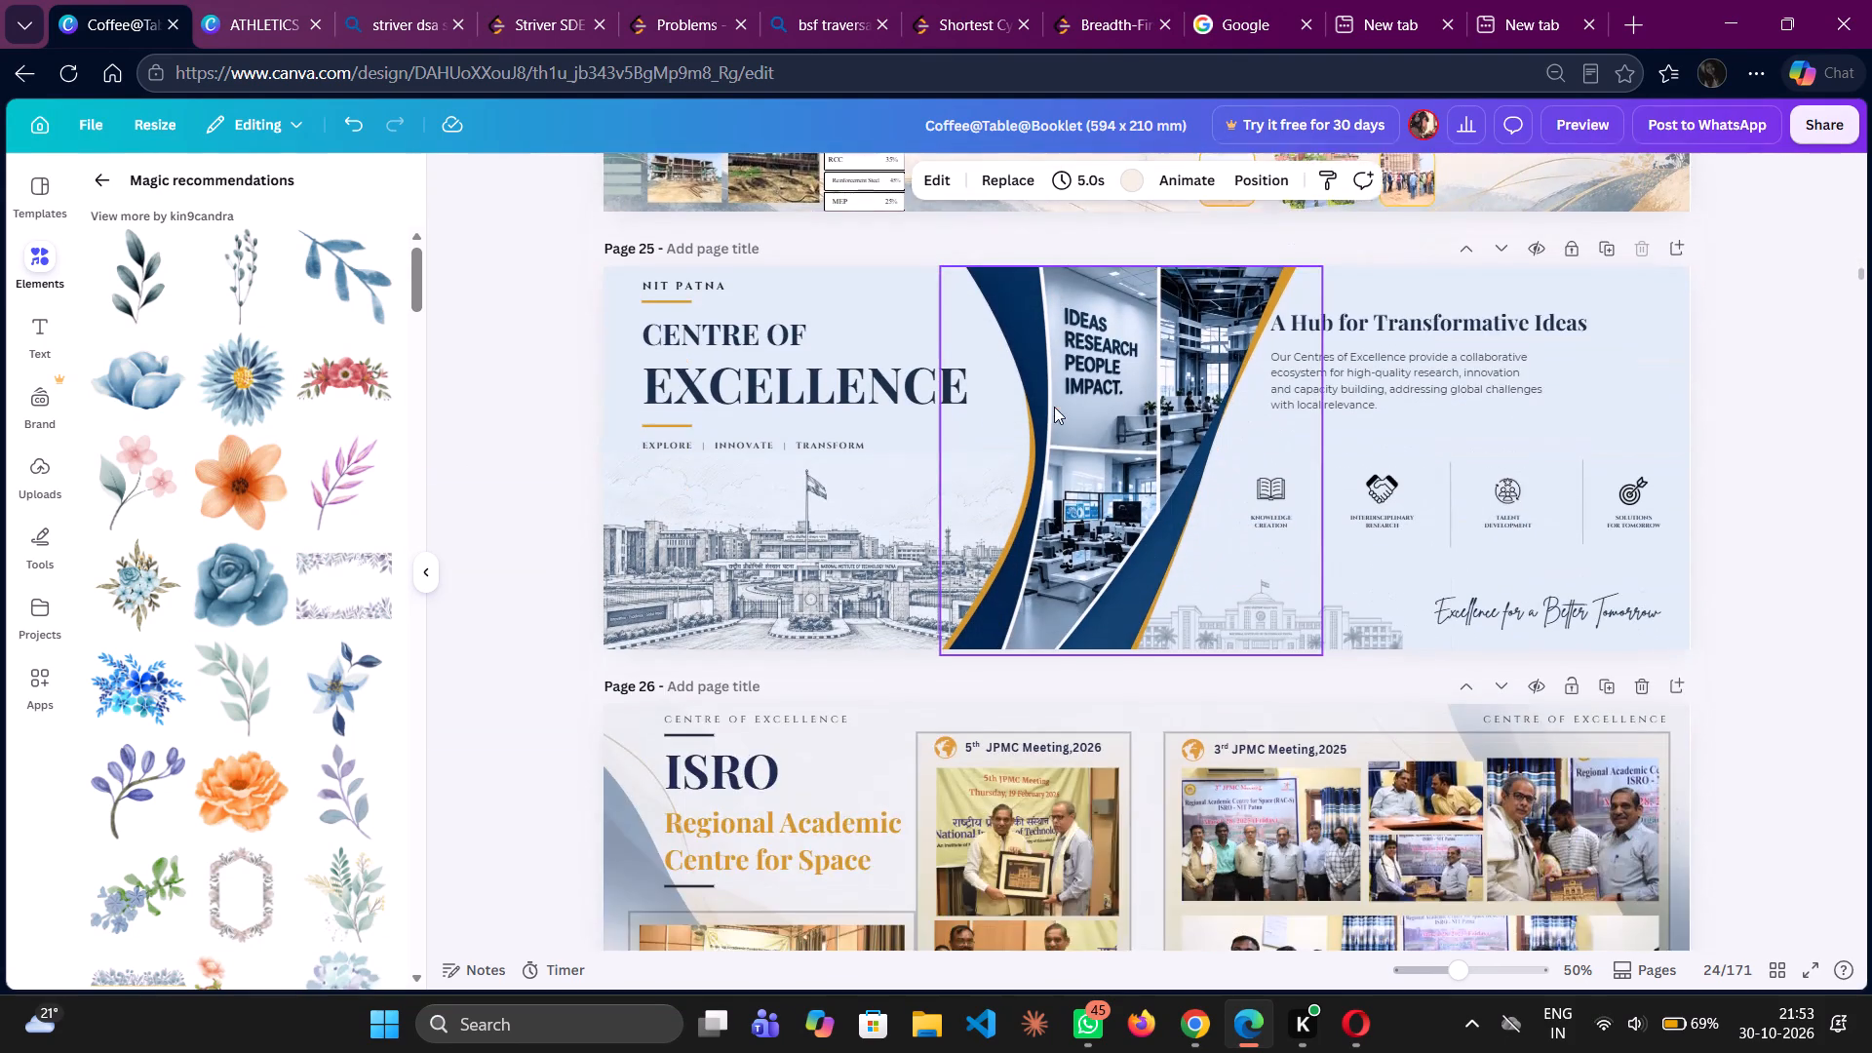
{"action": "scroll", "coordinate": [1054, 407], "scroll_direction": "down", "scroll_amount": 6}
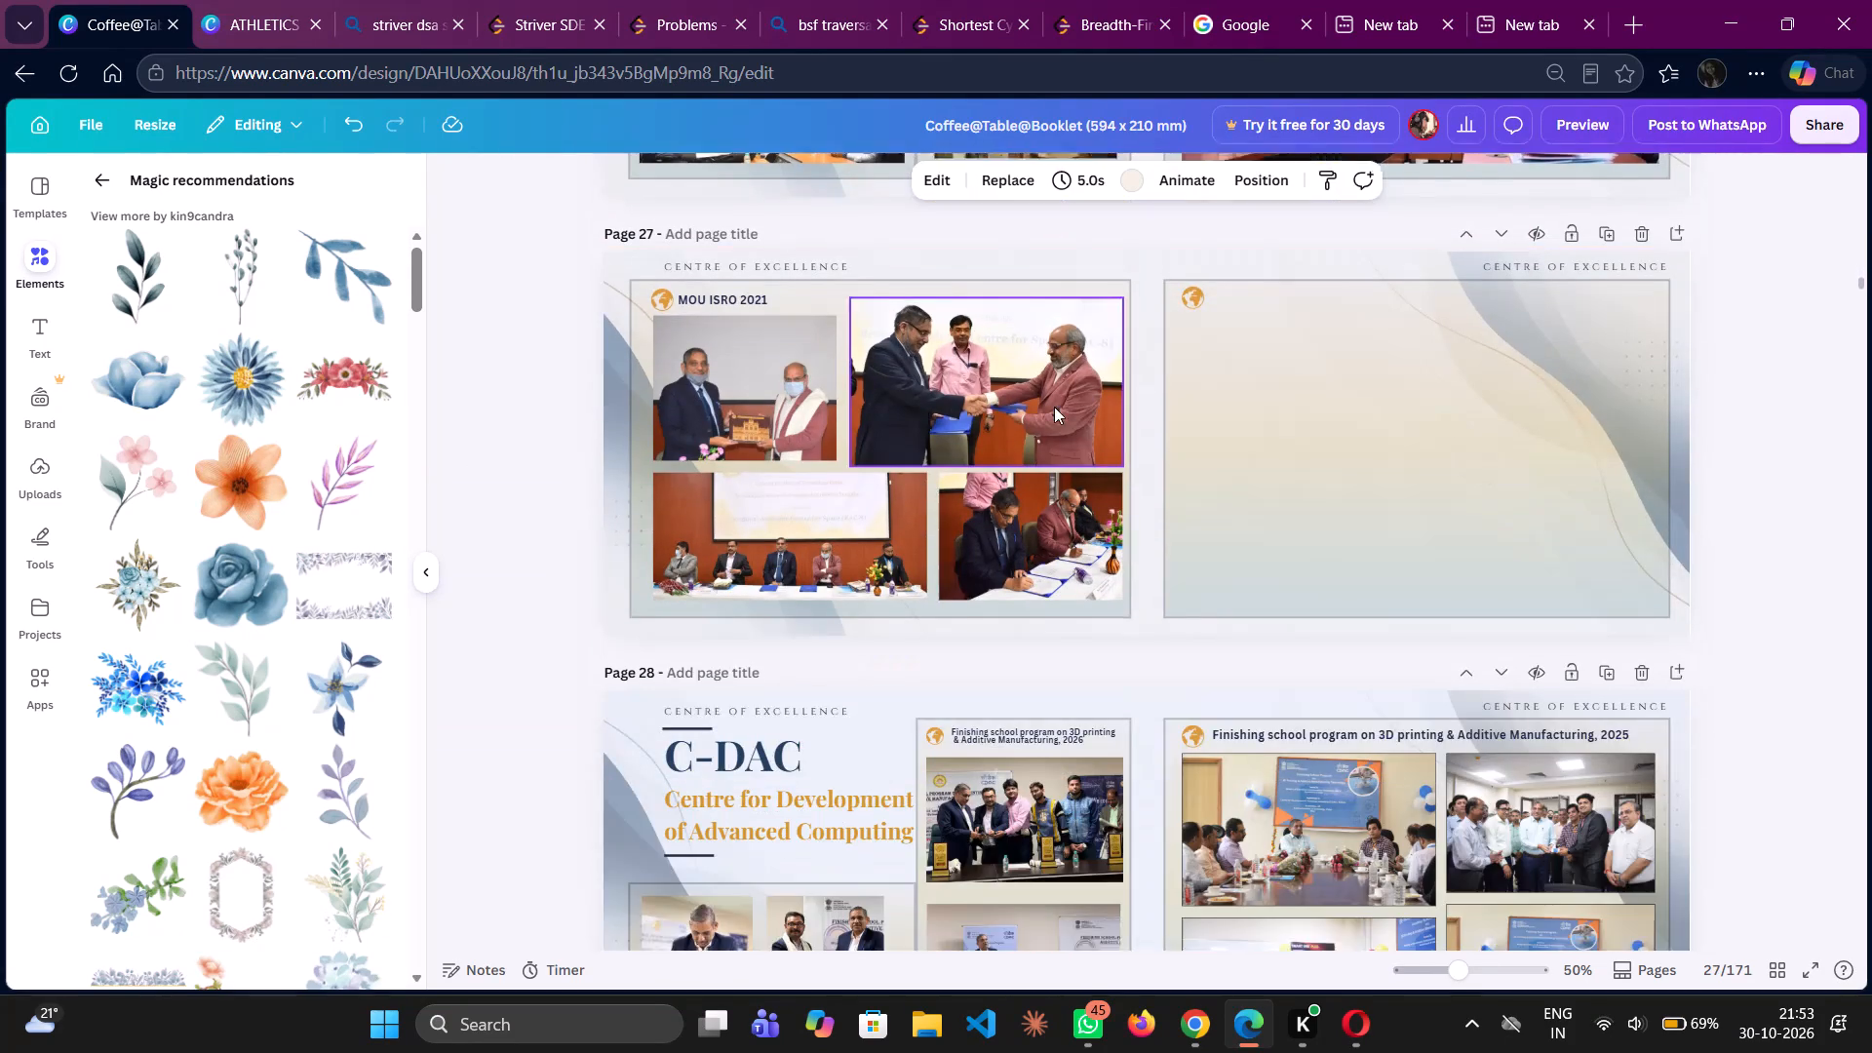
{"action": "scroll", "coordinate": [1054, 407], "scroll_direction": "down", "scroll_amount": 6}
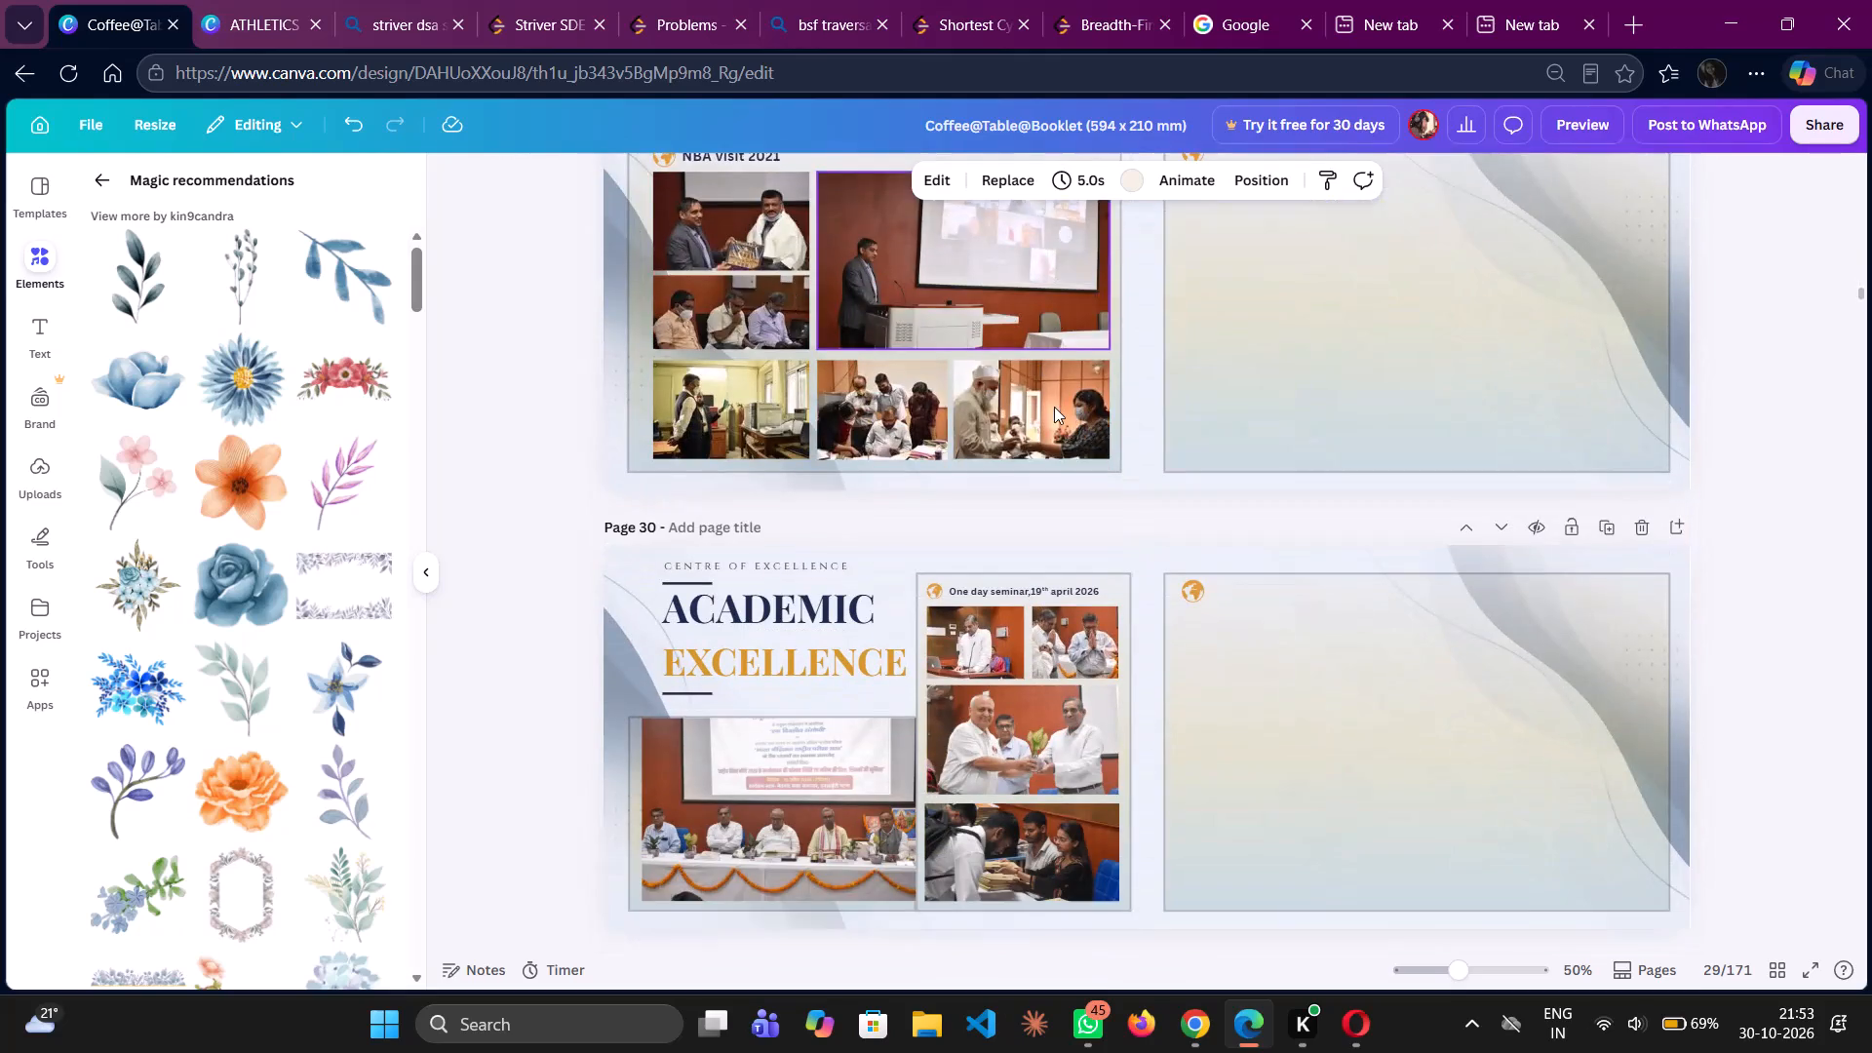
{"action": "scroll", "coordinate": [1054, 407], "scroll_direction": "down", "scroll_amount": 2}
{"action": "scroll", "coordinate": [1082, 501], "scroll_direction": "up", "scroll_amount": 2}
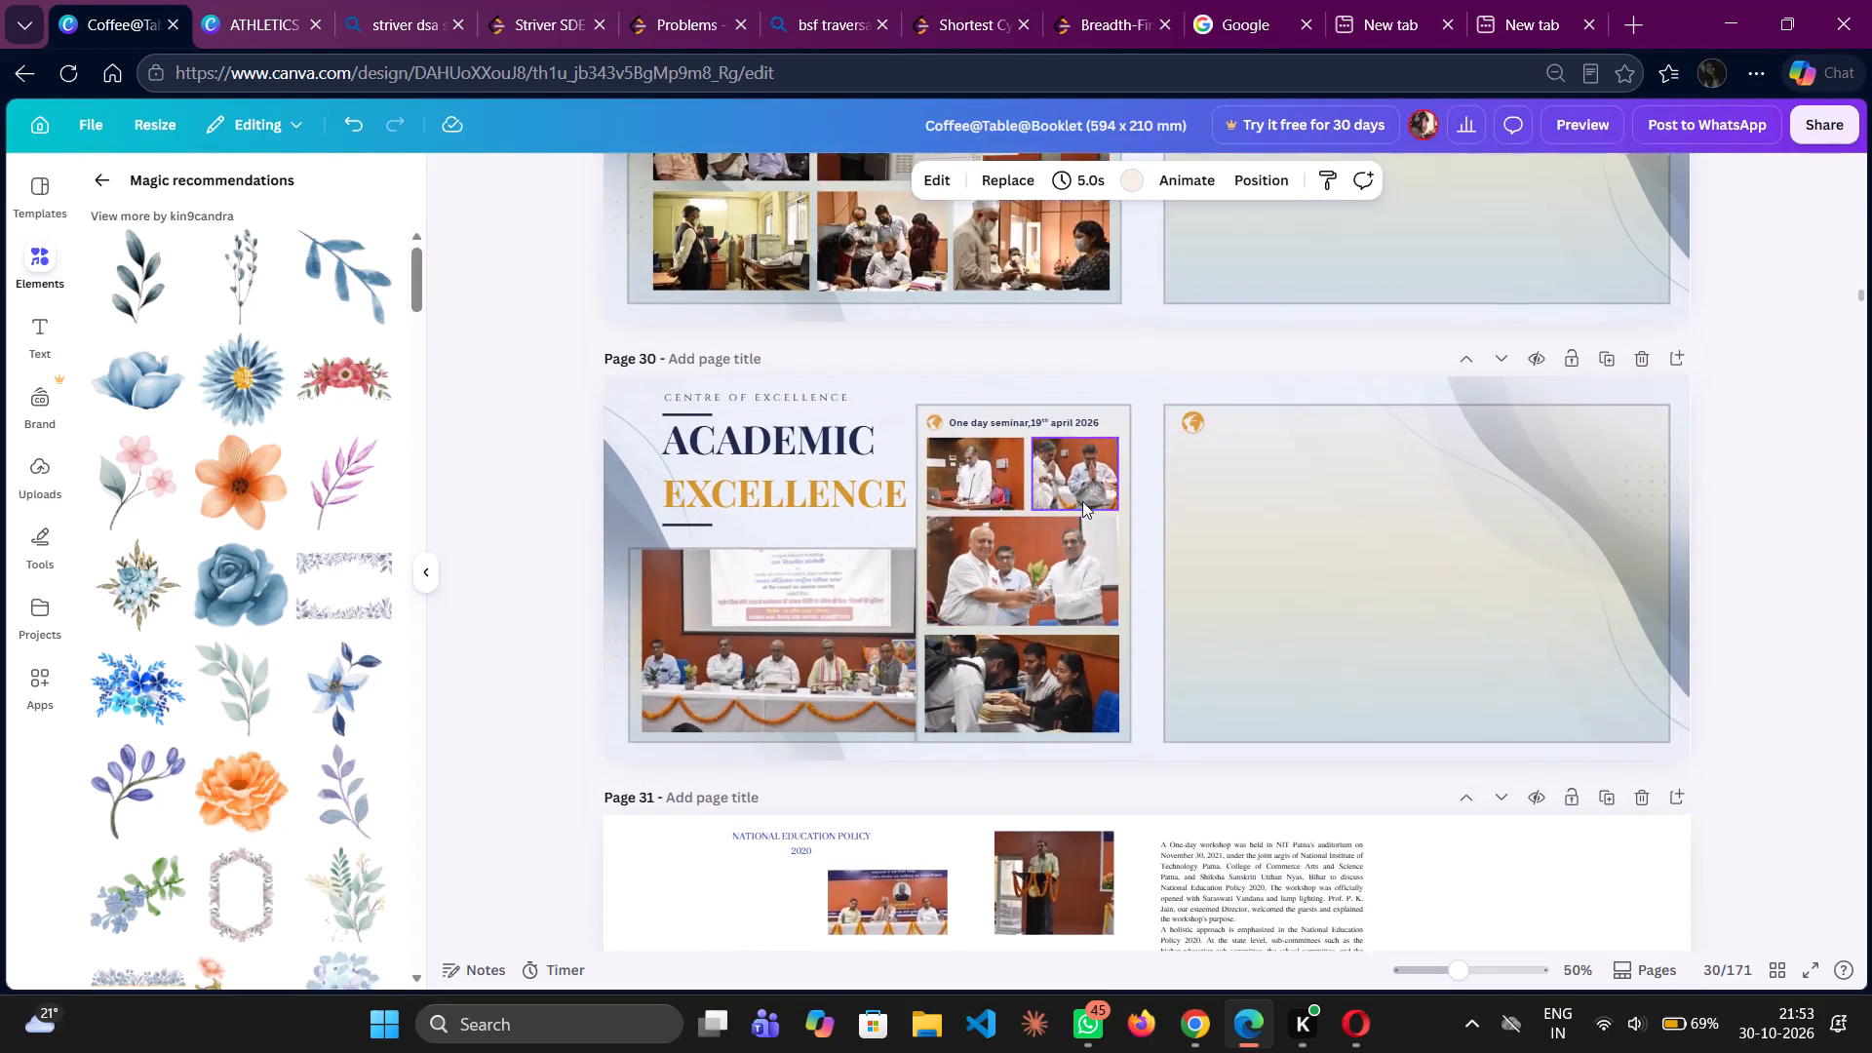
{"action": "scroll", "coordinate": [1082, 501], "scroll_direction": "up", "scroll_amount": 3}
{"action": "scroll", "coordinate": [1082, 501], "scroll_direction": "down", "scroll_amount": 4}
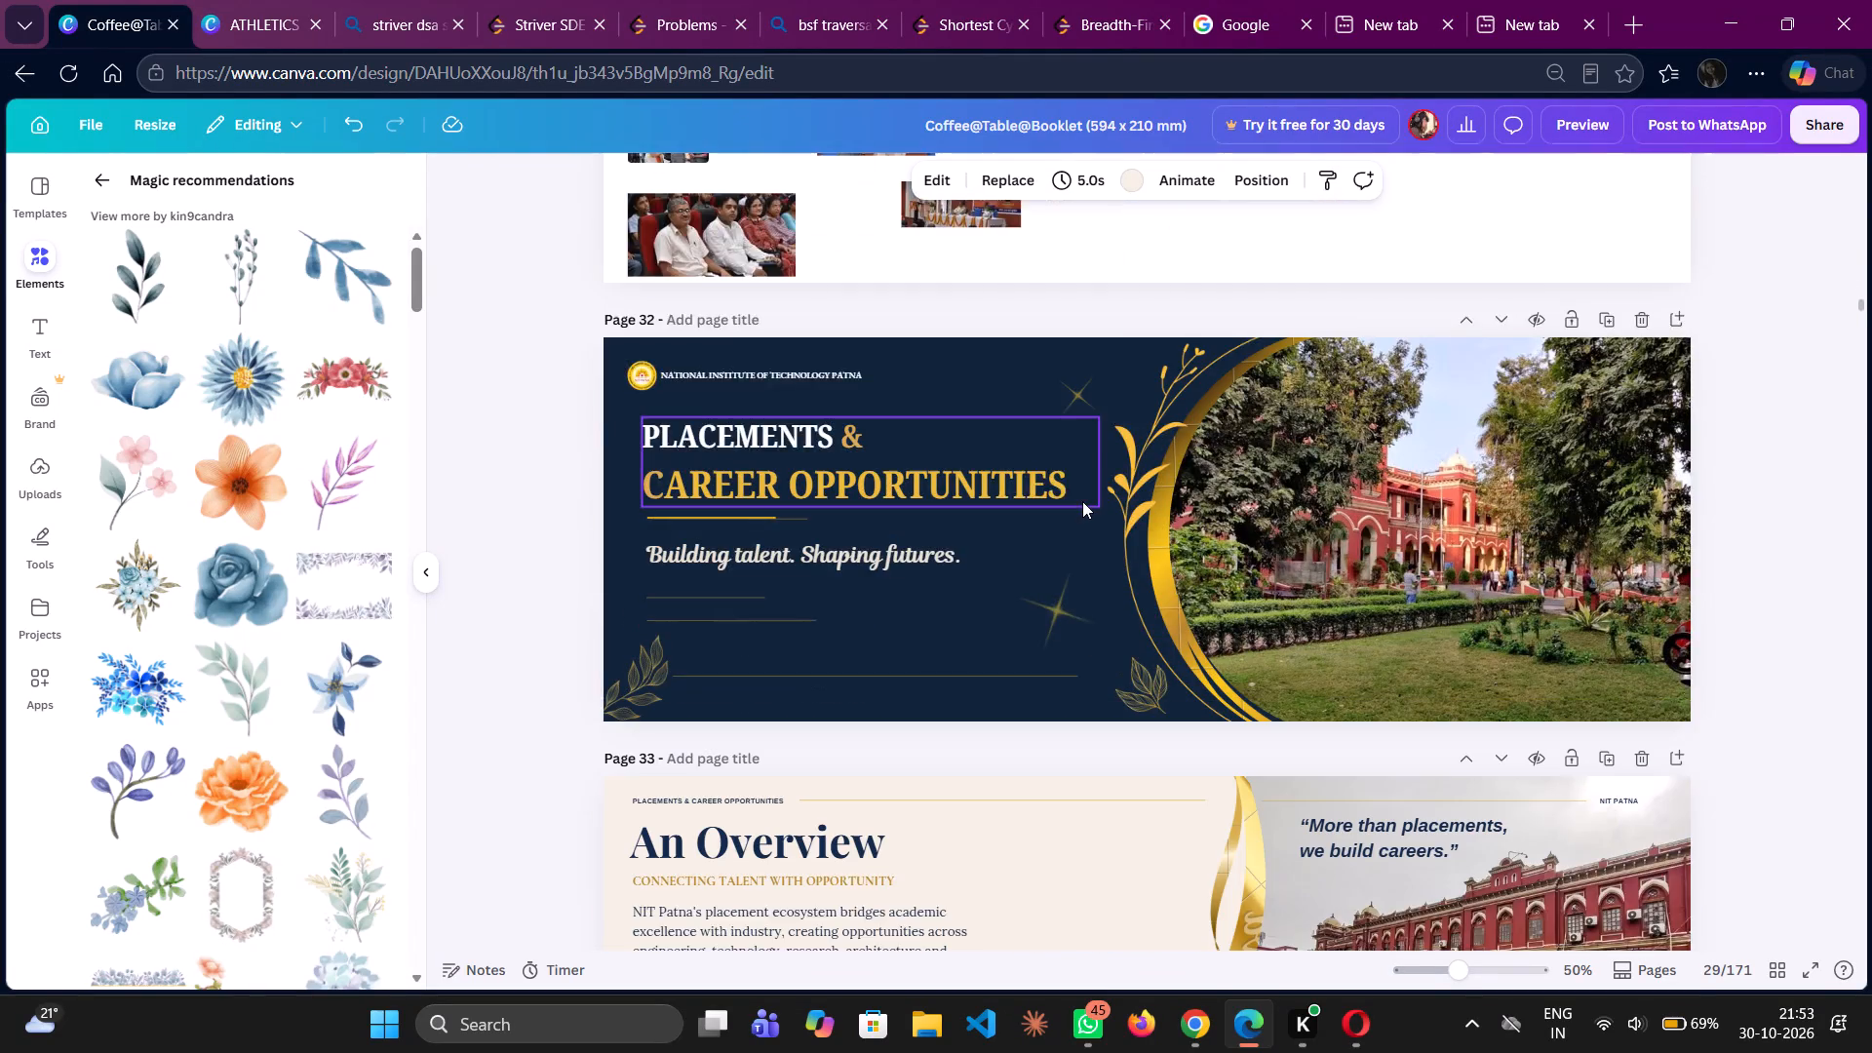
{"action": "scroll", "coordinate": [1082, 501], "scroll_direction": "down", "scroll_amount": 3}
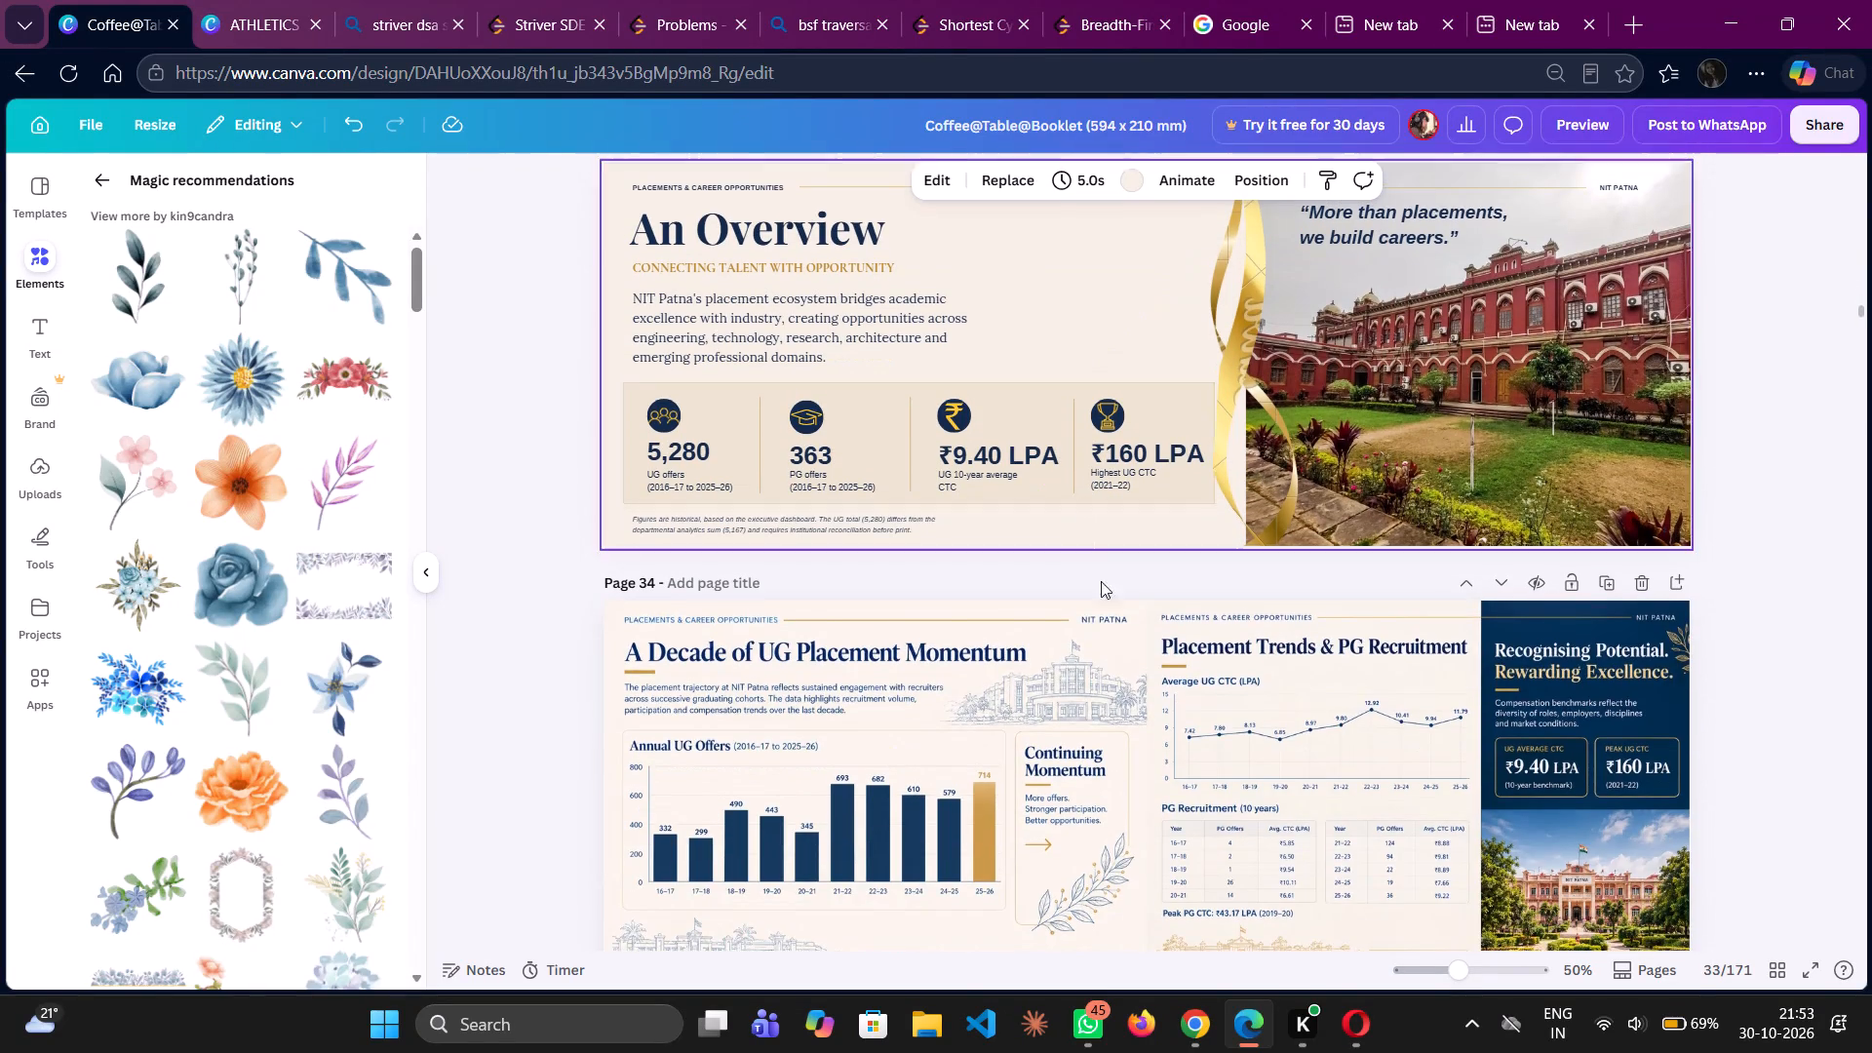
{"action": "scroll", "coordinate": [1332, 715], "scroll_direction": "down", "scroll_amount": 2}
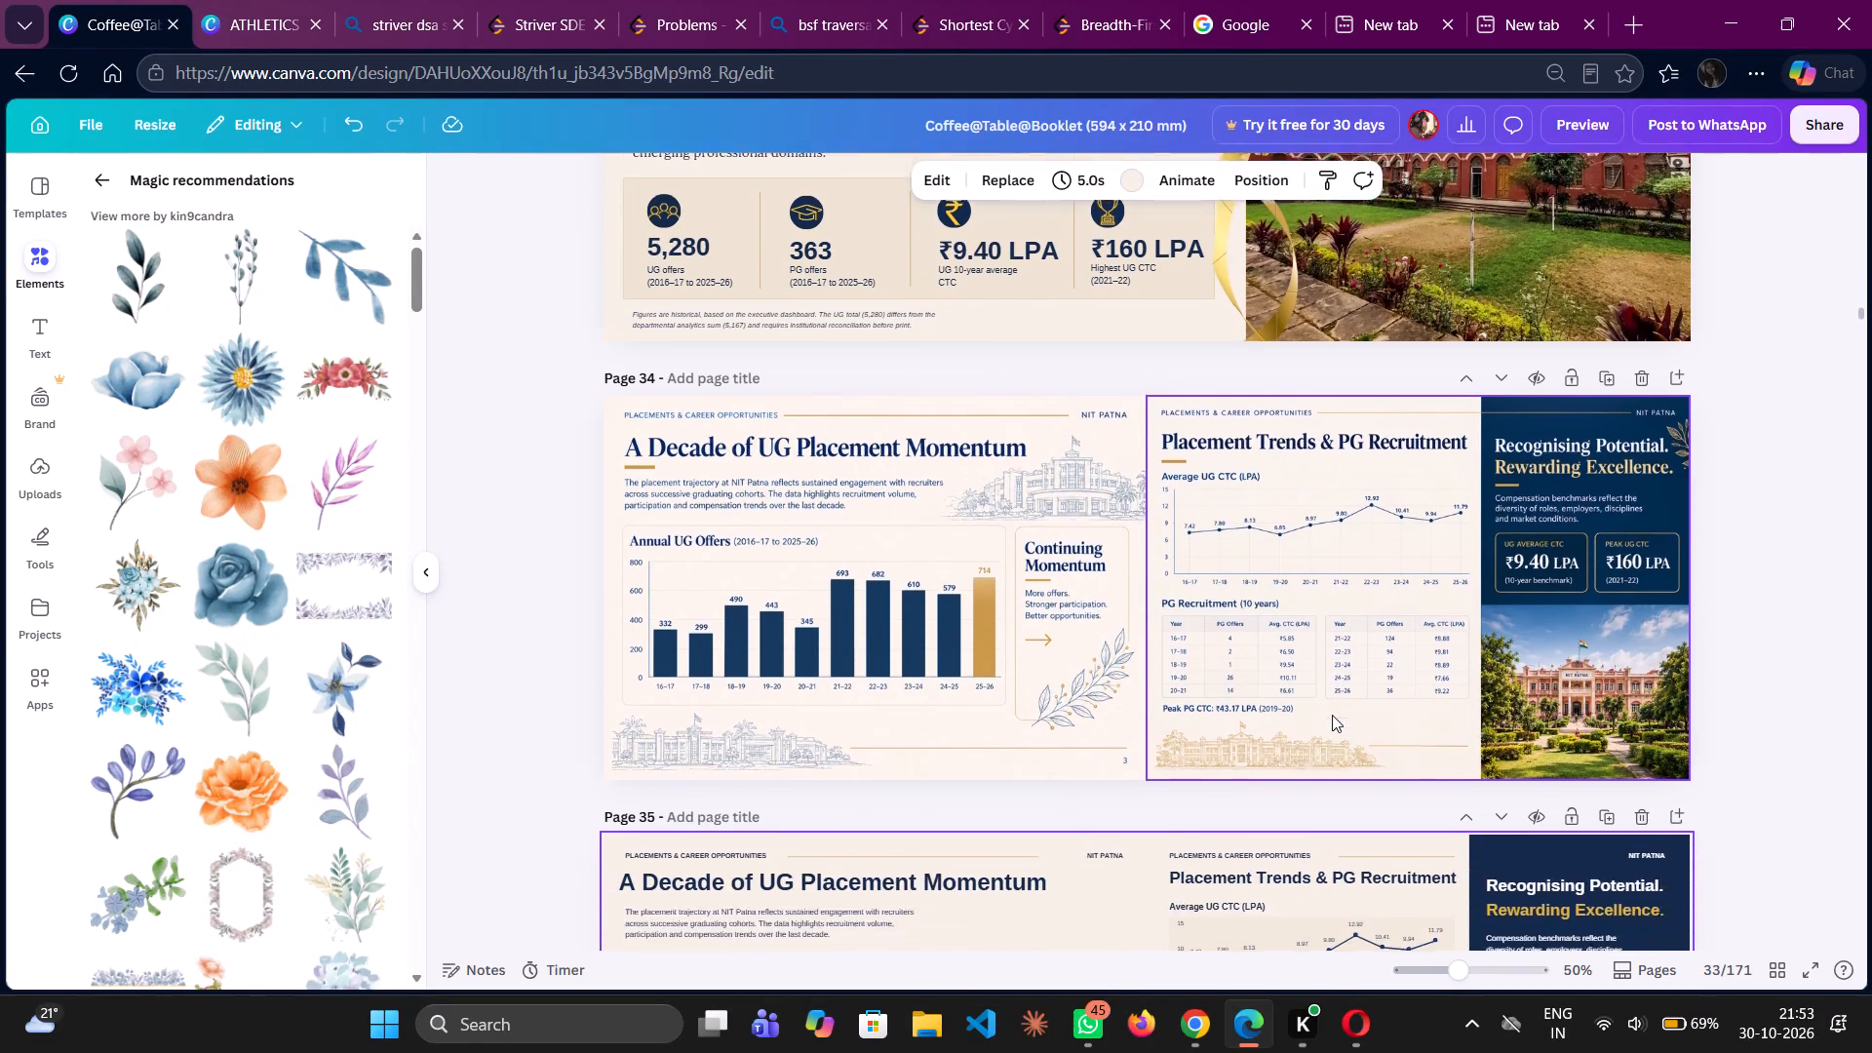
{"action": "scroll", "coordinate": [1332, 715], "scroll_direction": "down", "scroll_amount": 2}
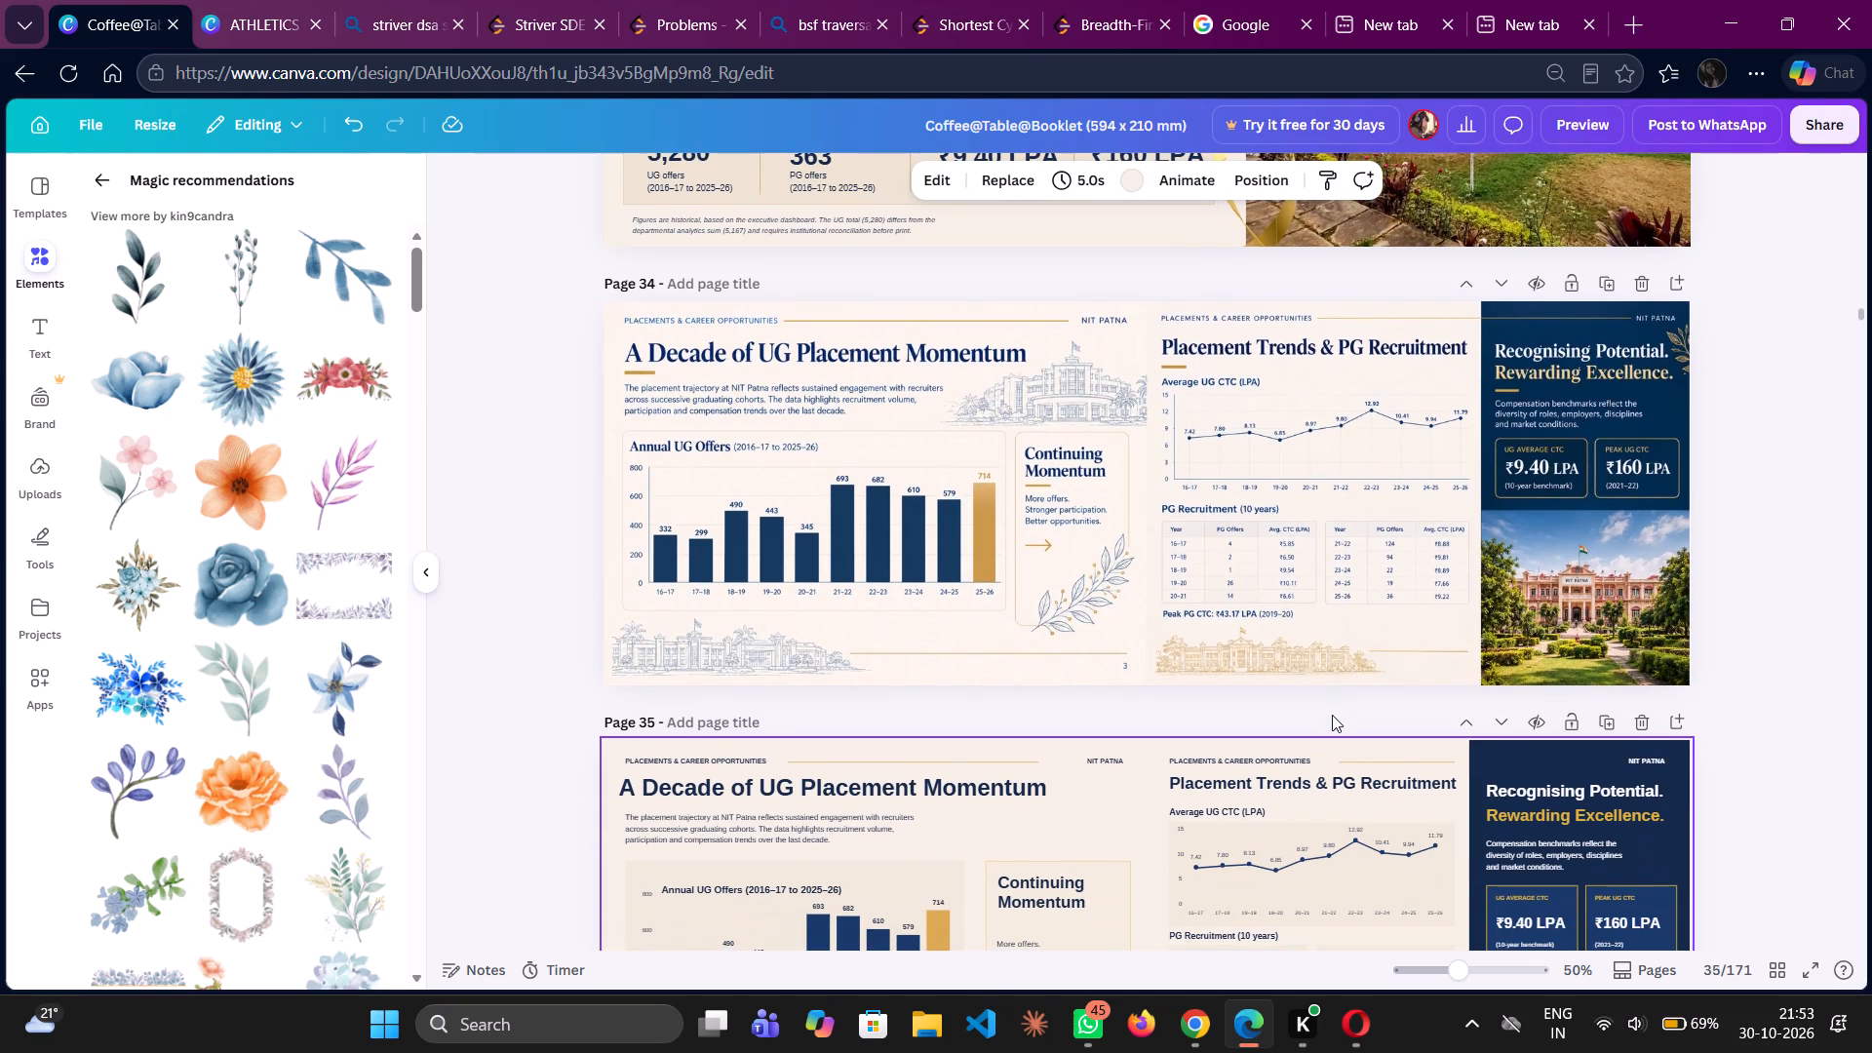
{"action": "scroll", "coordinate": [1332, 715], "scroll_direction": "down", "scroll_amount": 2}
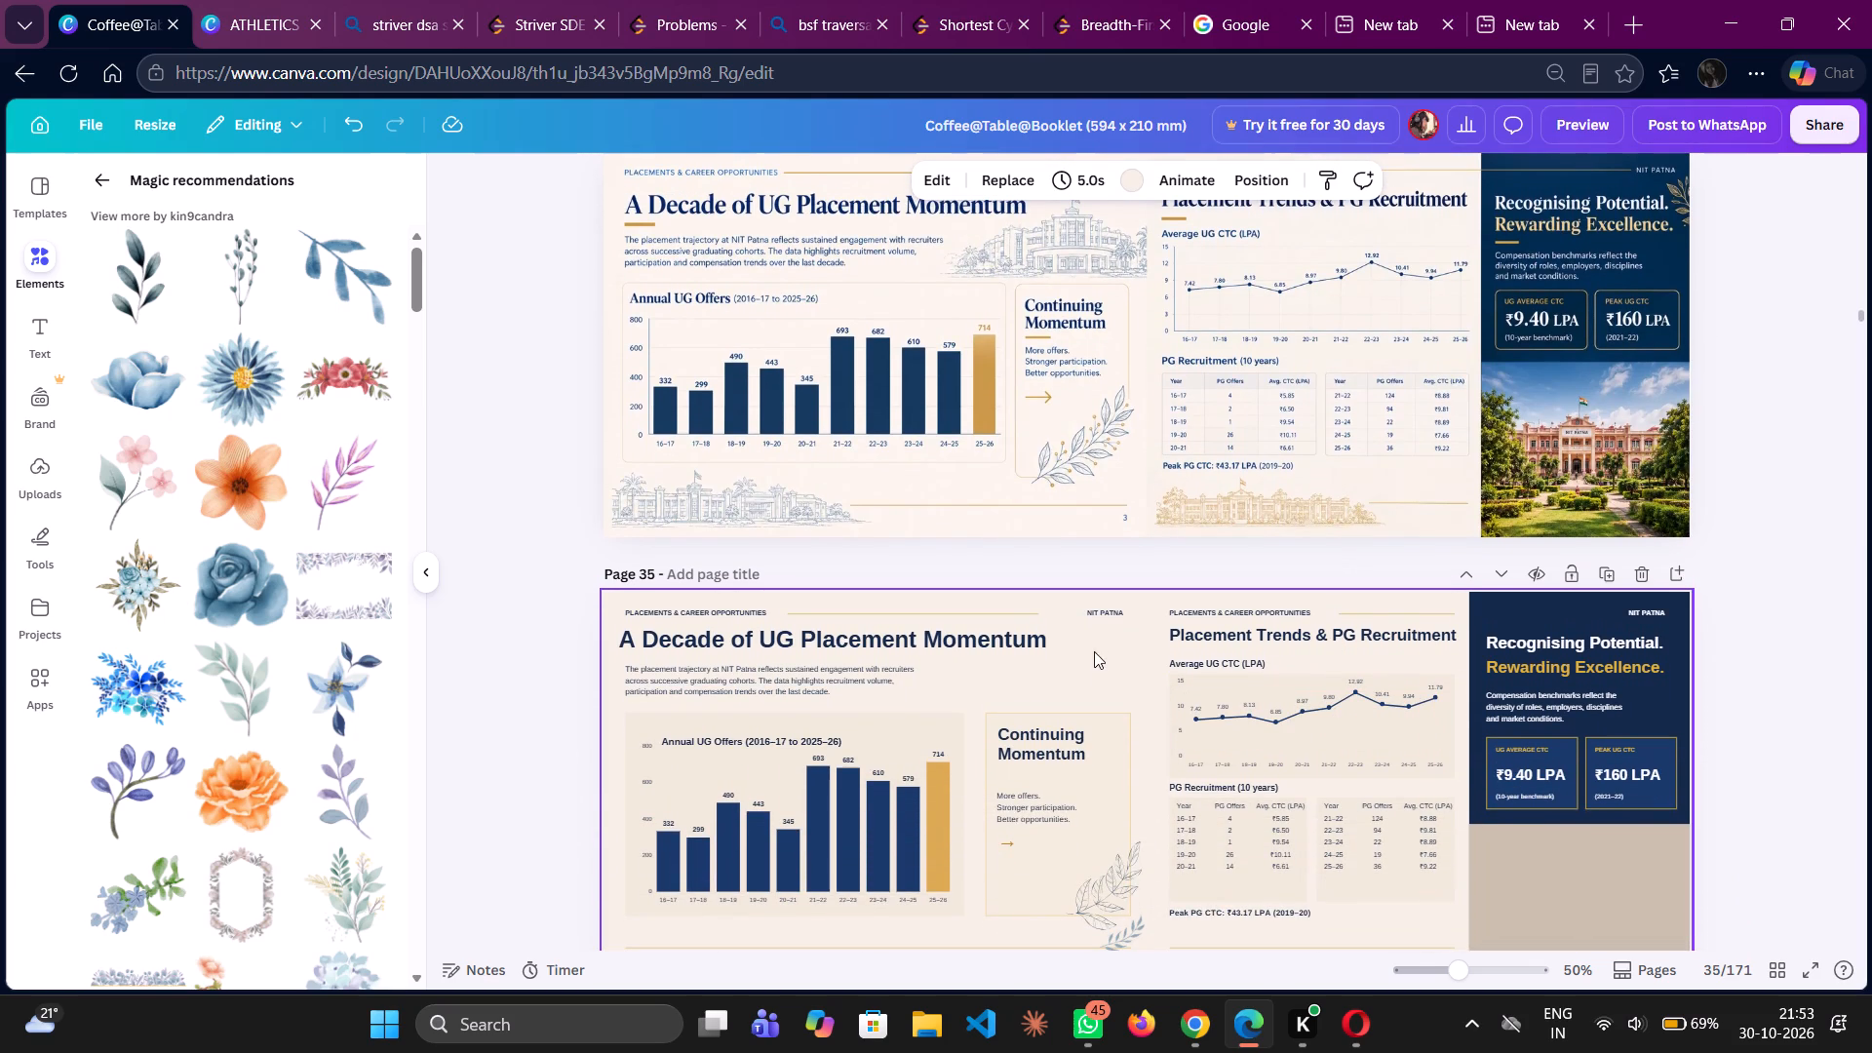
Set page 35's background to the light cream colour sampled from reference page 34, just below its bar chart.
{"action": "left_click", "coordinate": [1099, 678]}
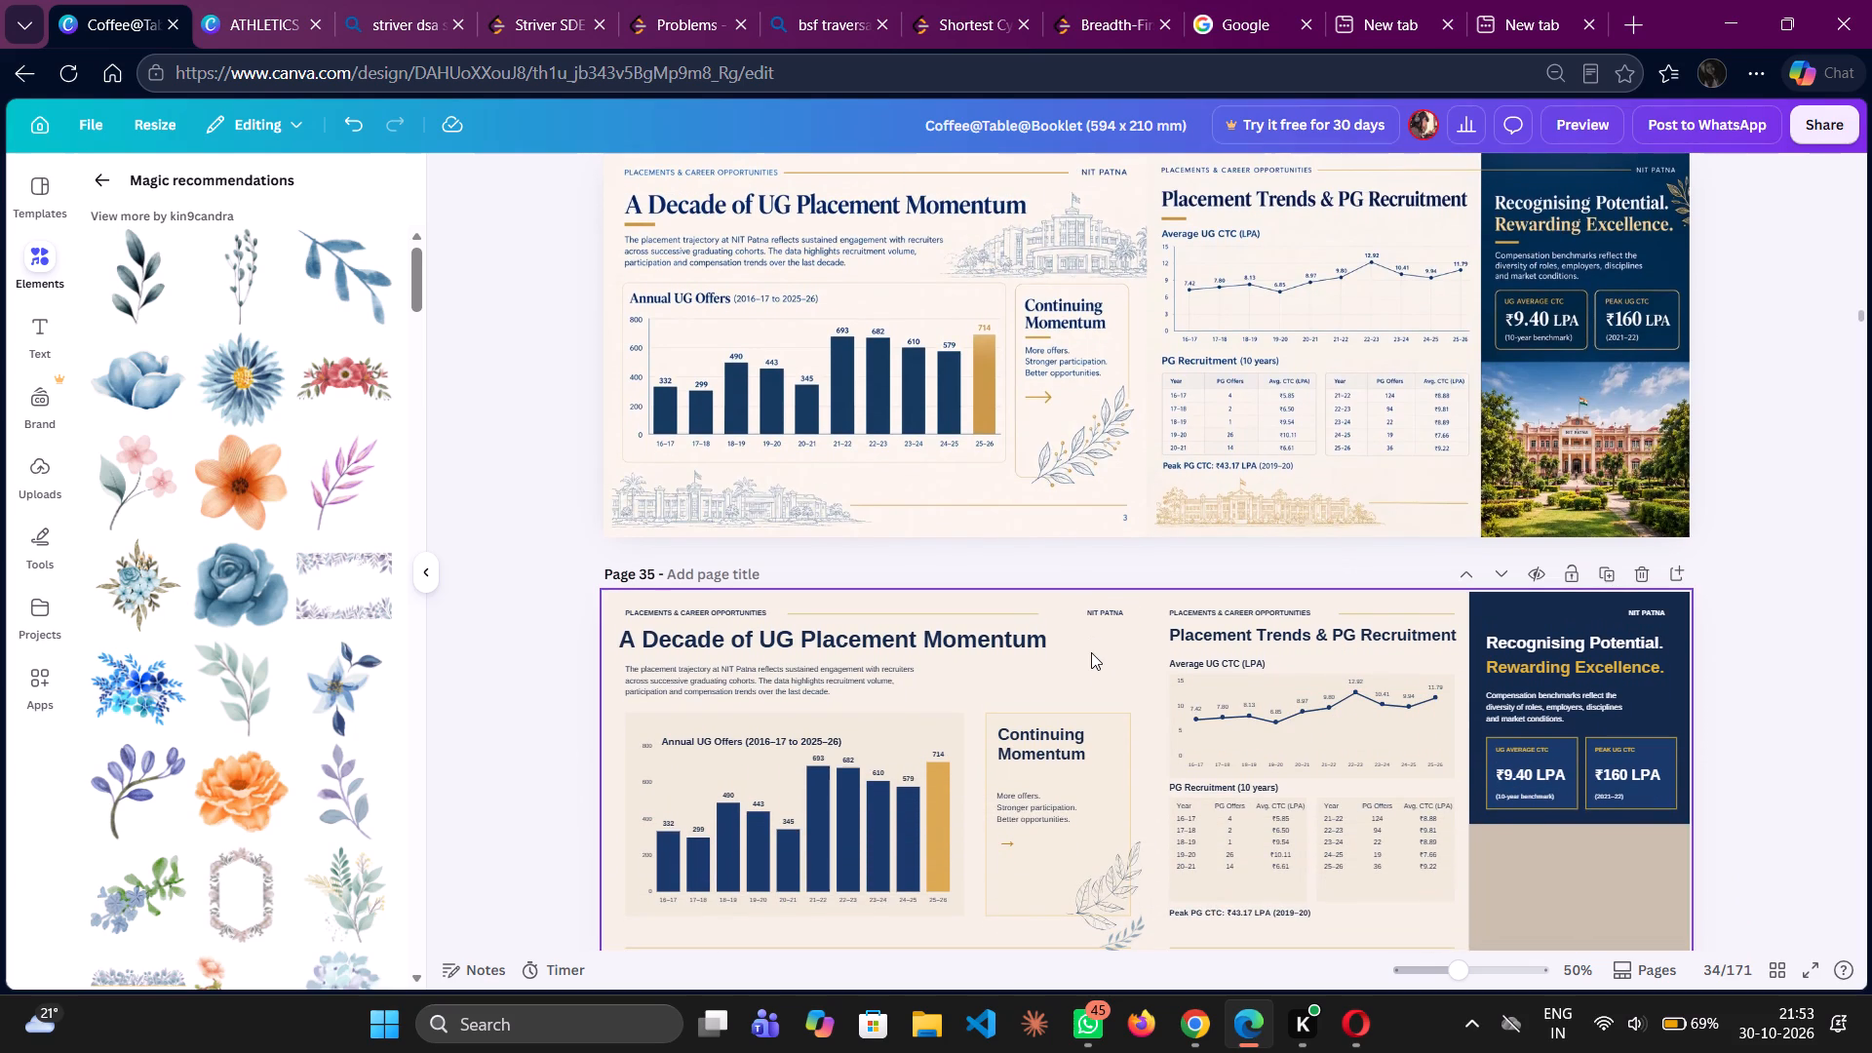
{"action": "left_click", "coordinate": [1091, 656]}
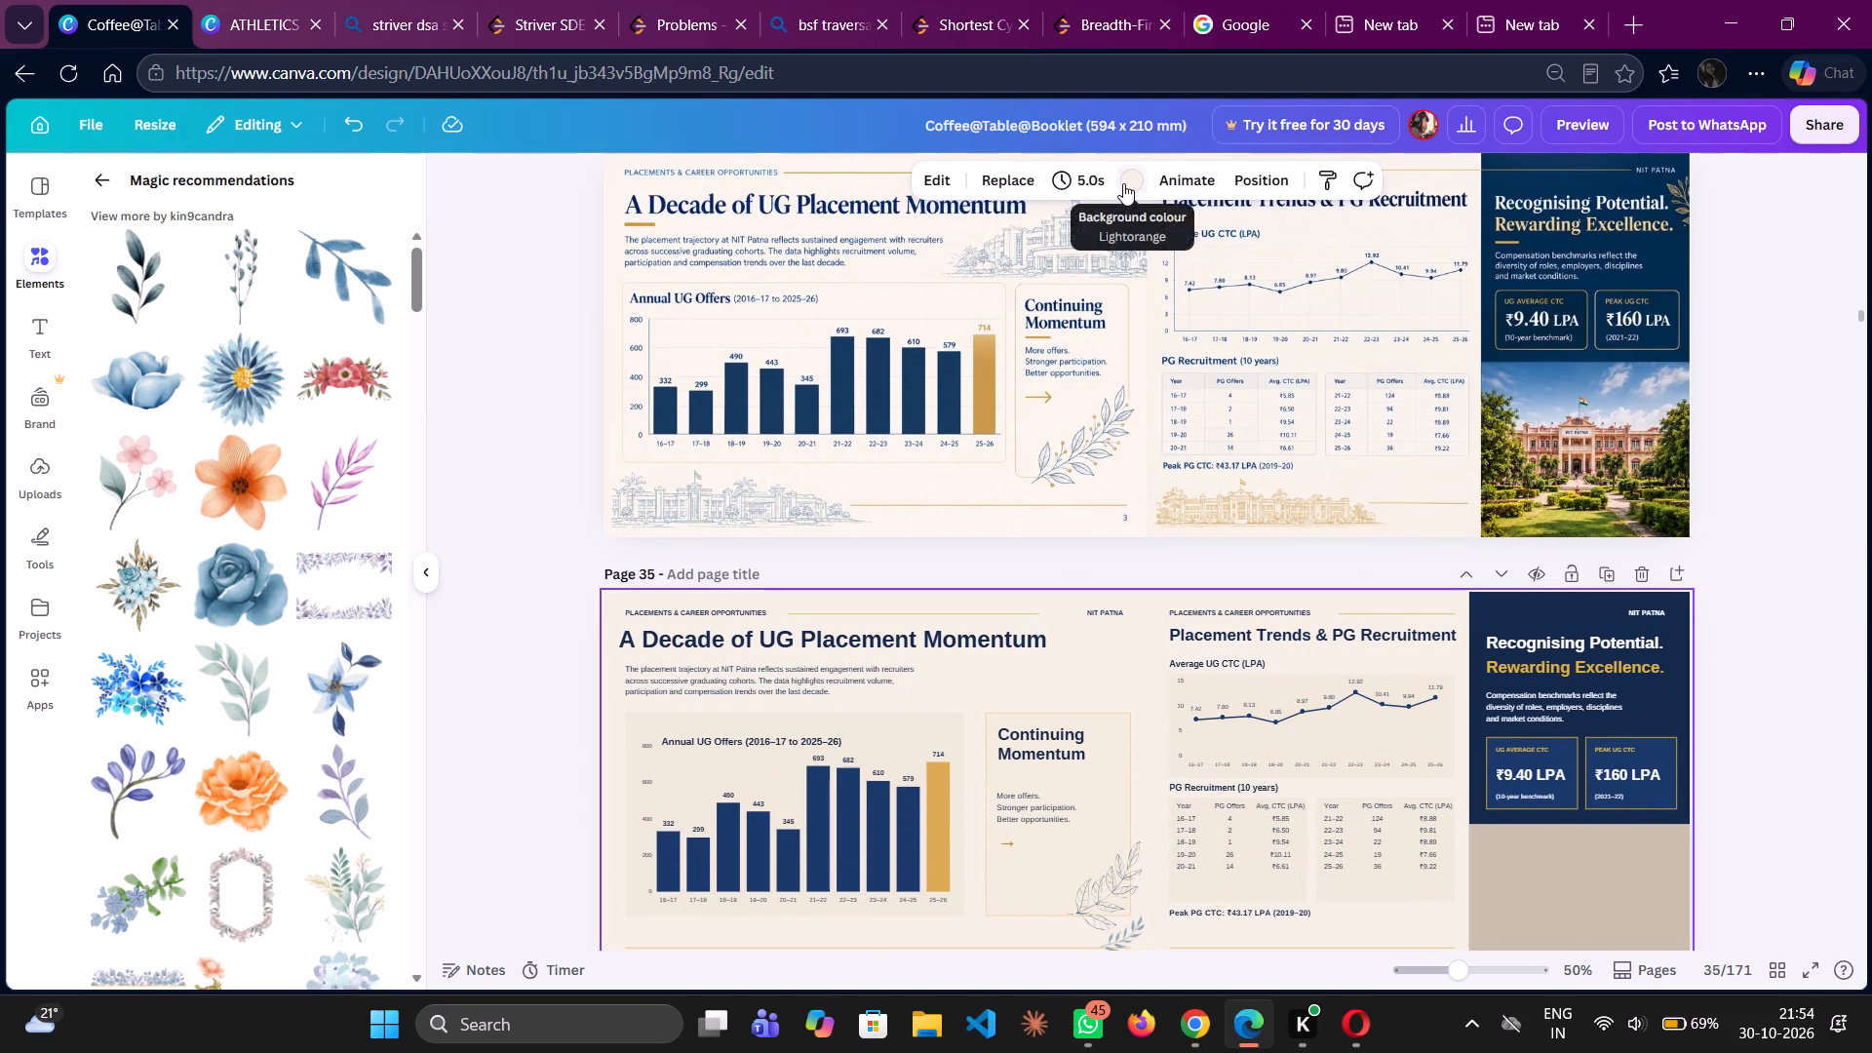
{"action": "left_click", "coordinate": [1123, 183]}
{"action": "left_click", "coordinate": [154, 319]}
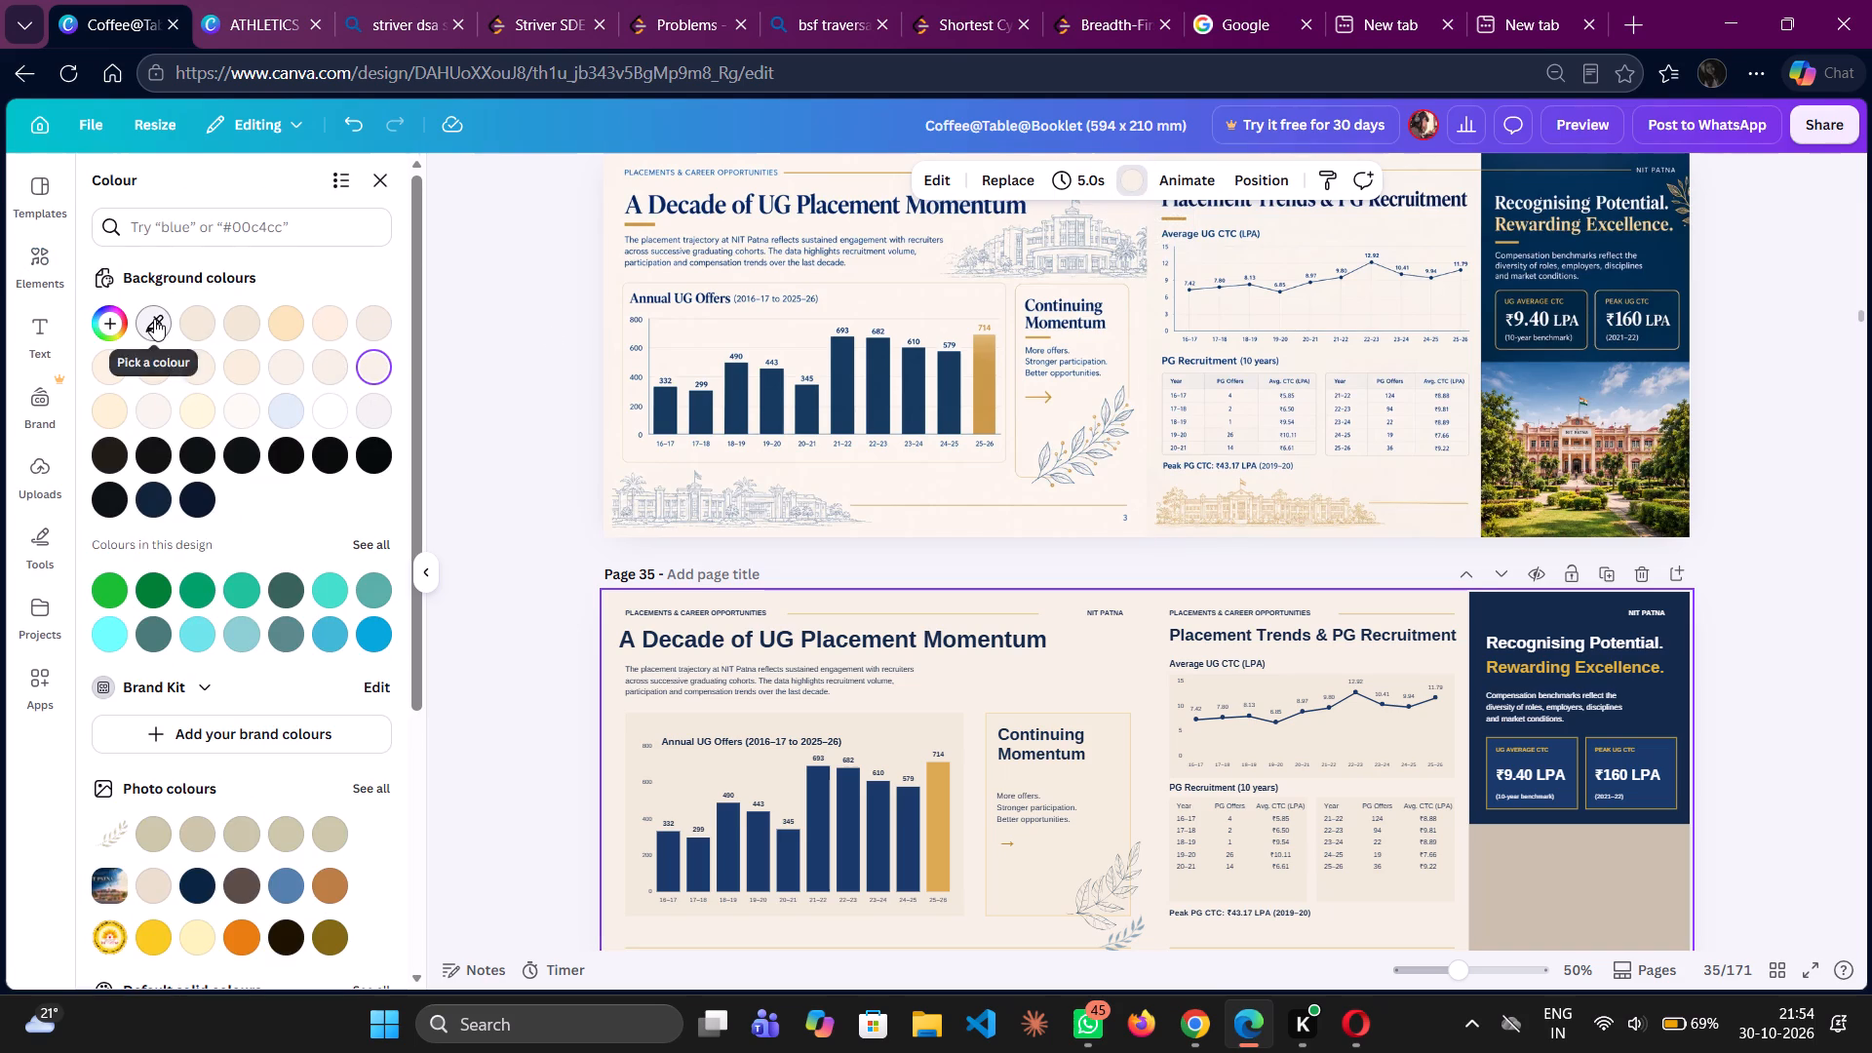
{"action": "left_click", "coordinate": [865, 480]}
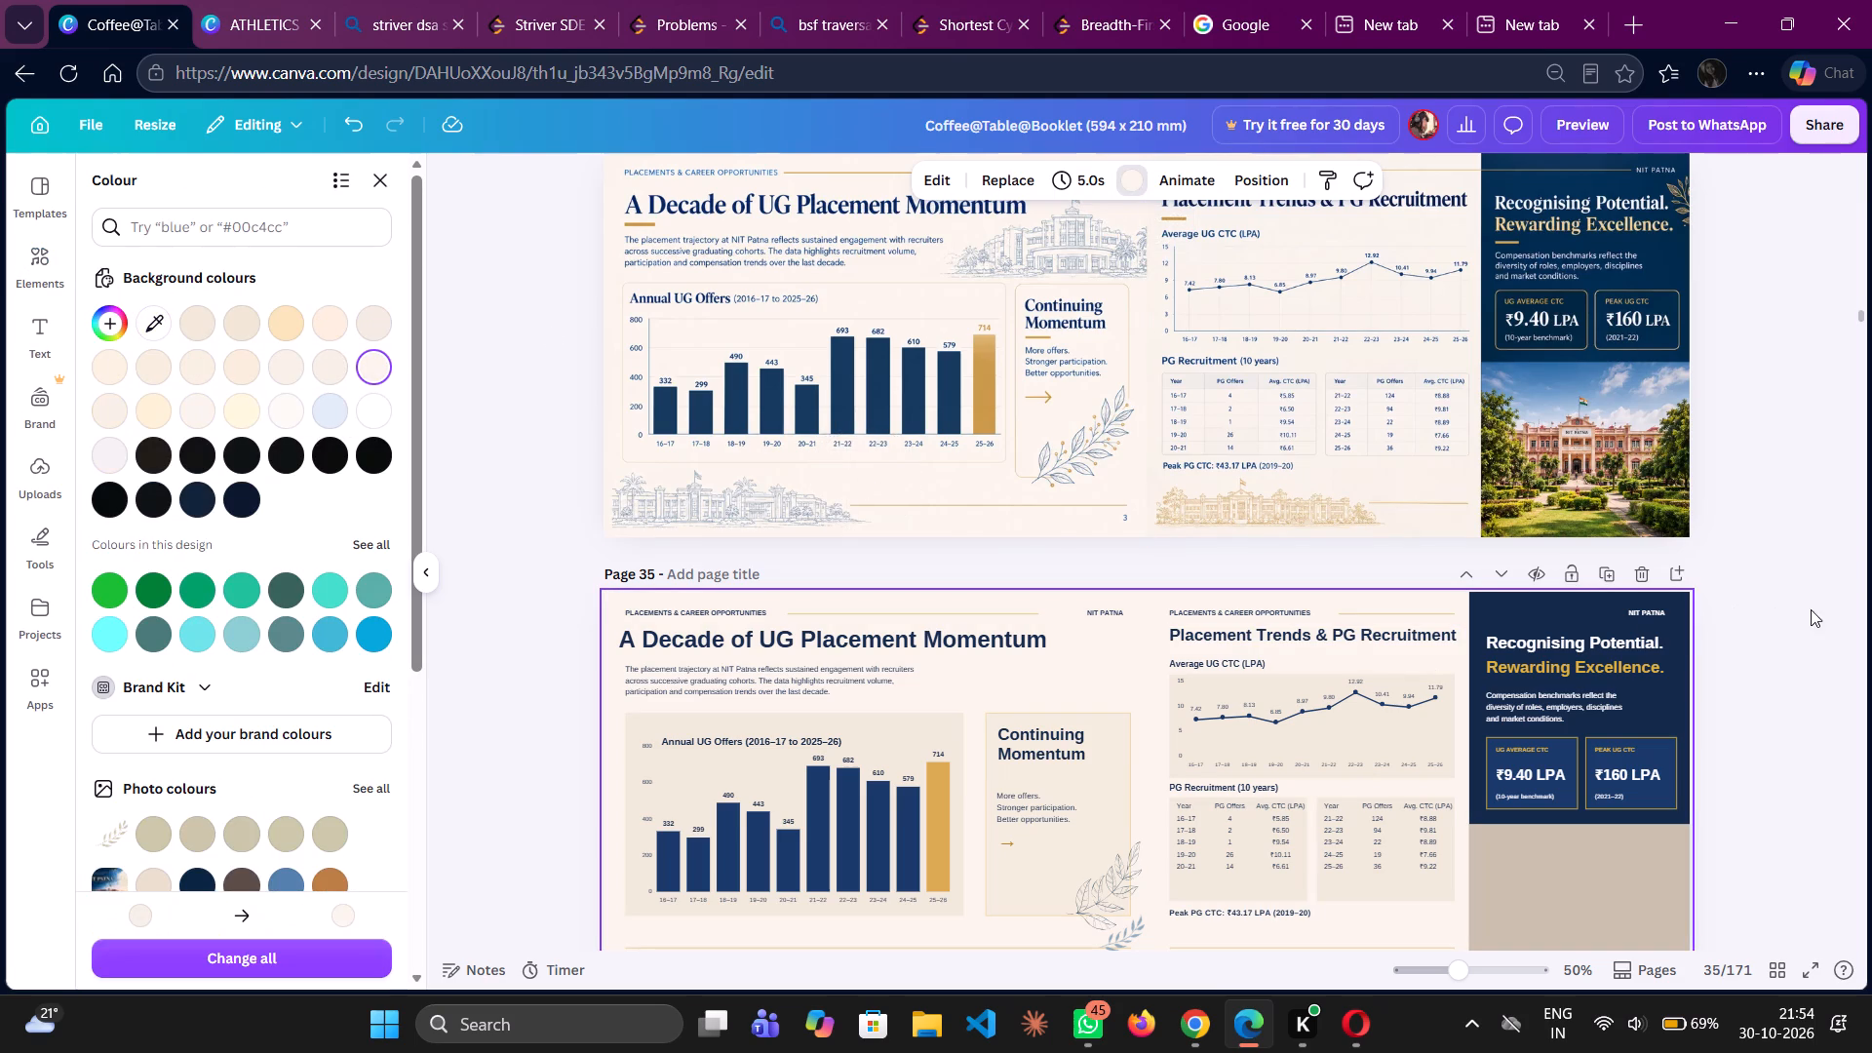
Fill the Average UG CTC line chart's panel on page 35 with the cream sampled from page 34's line chart area.
{"action": "left_click", "coordinate": [1381, 741]}
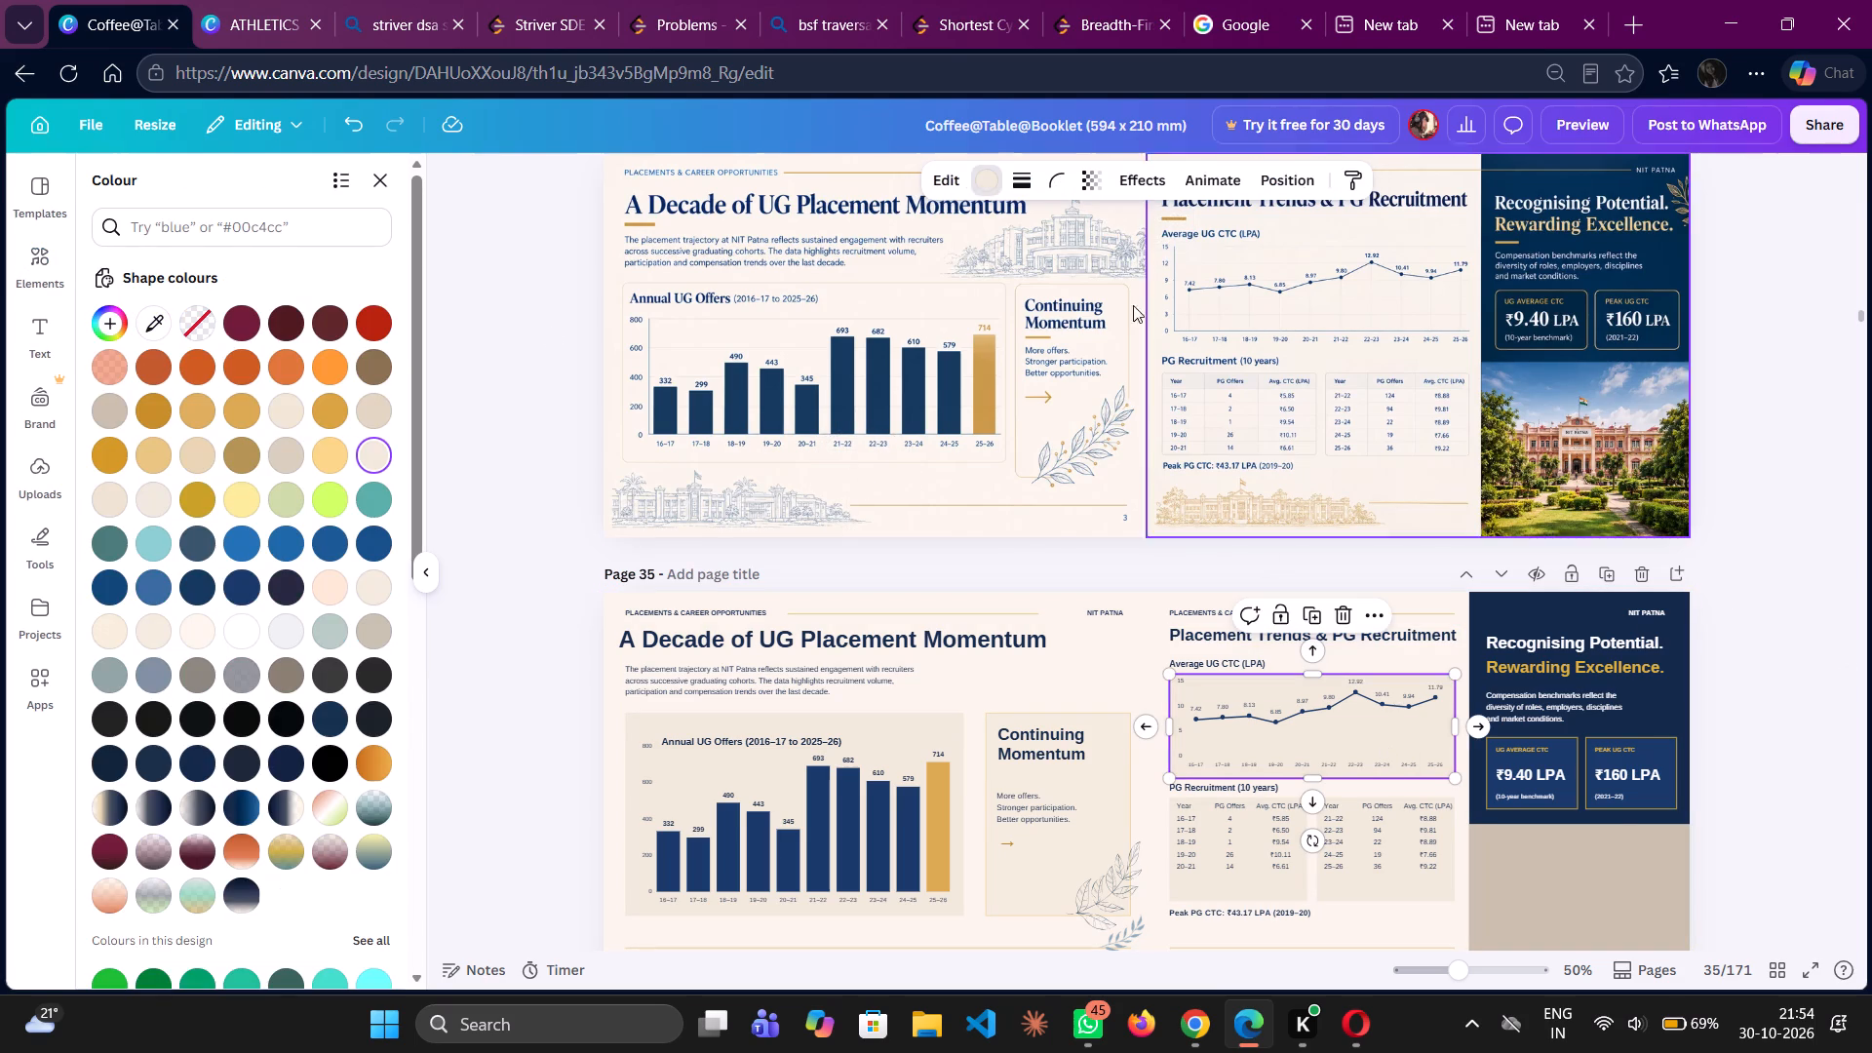
{"action": "left_click", "coordinate": [984, 188]}
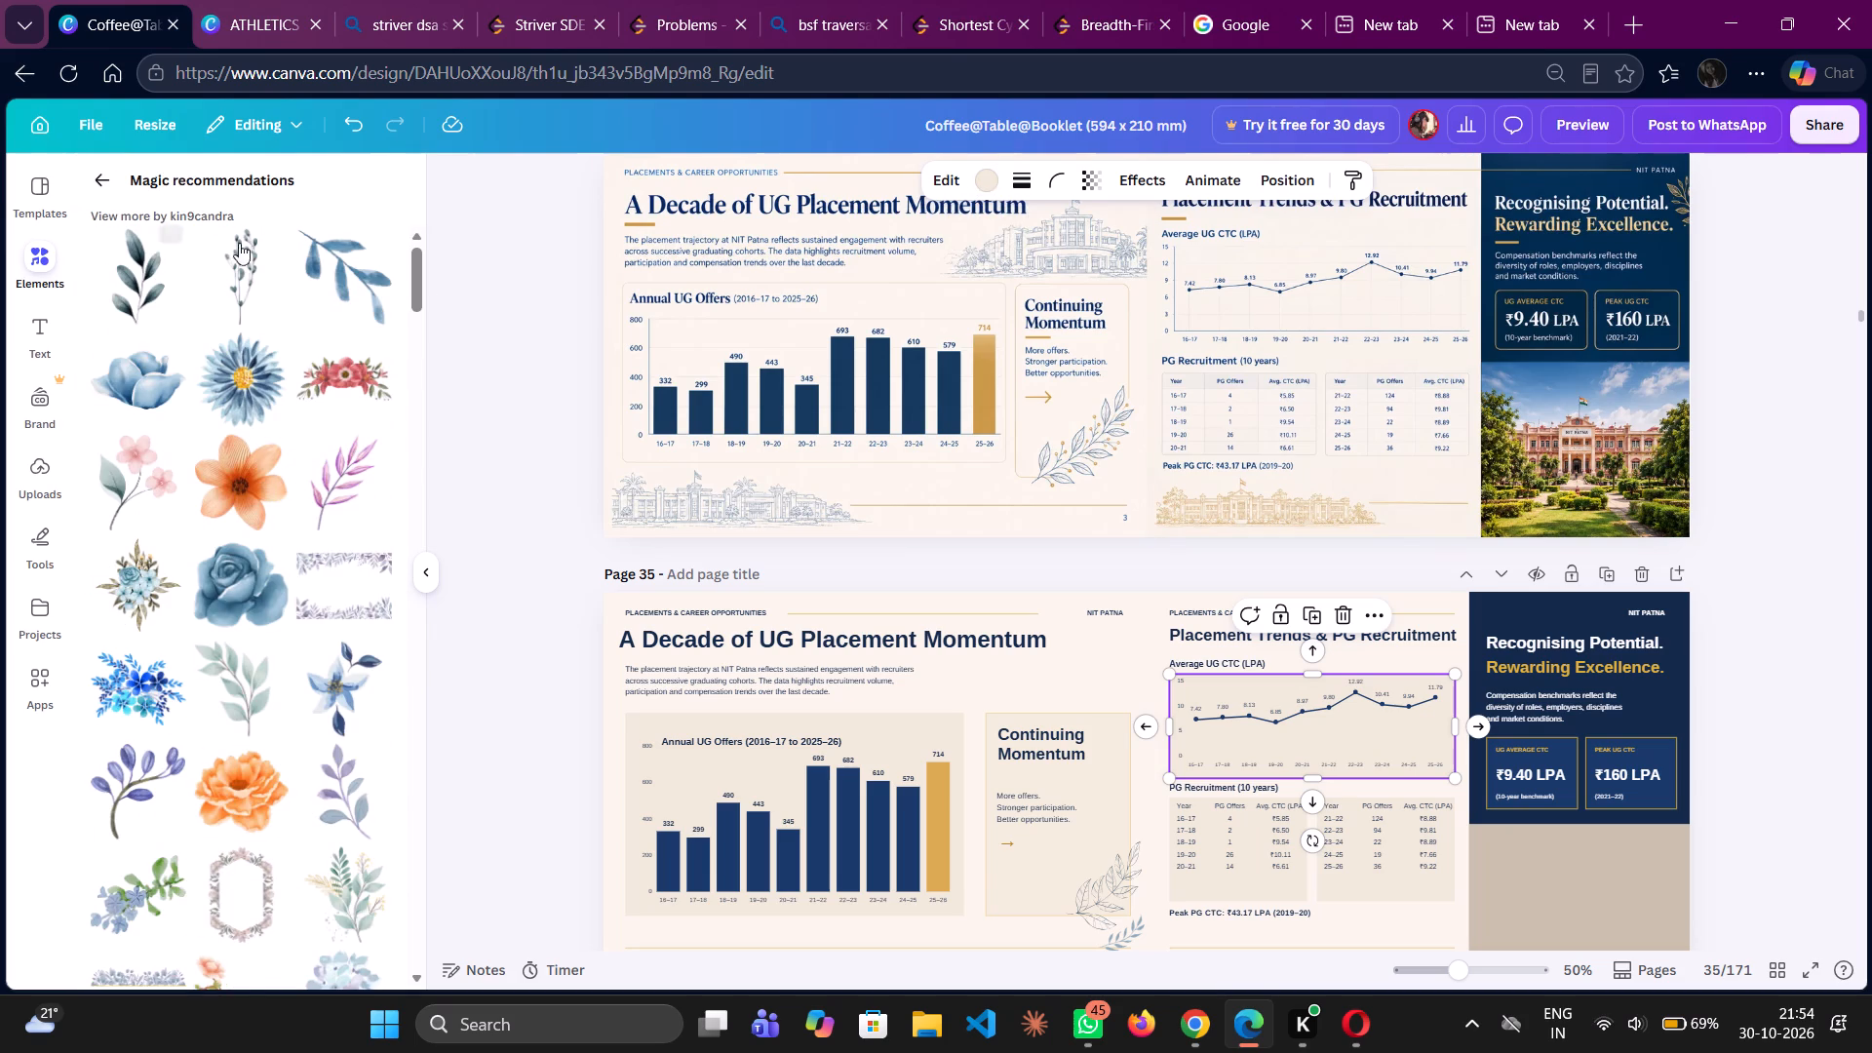
{"action": "left_click", "coordinate": [983, 179]}
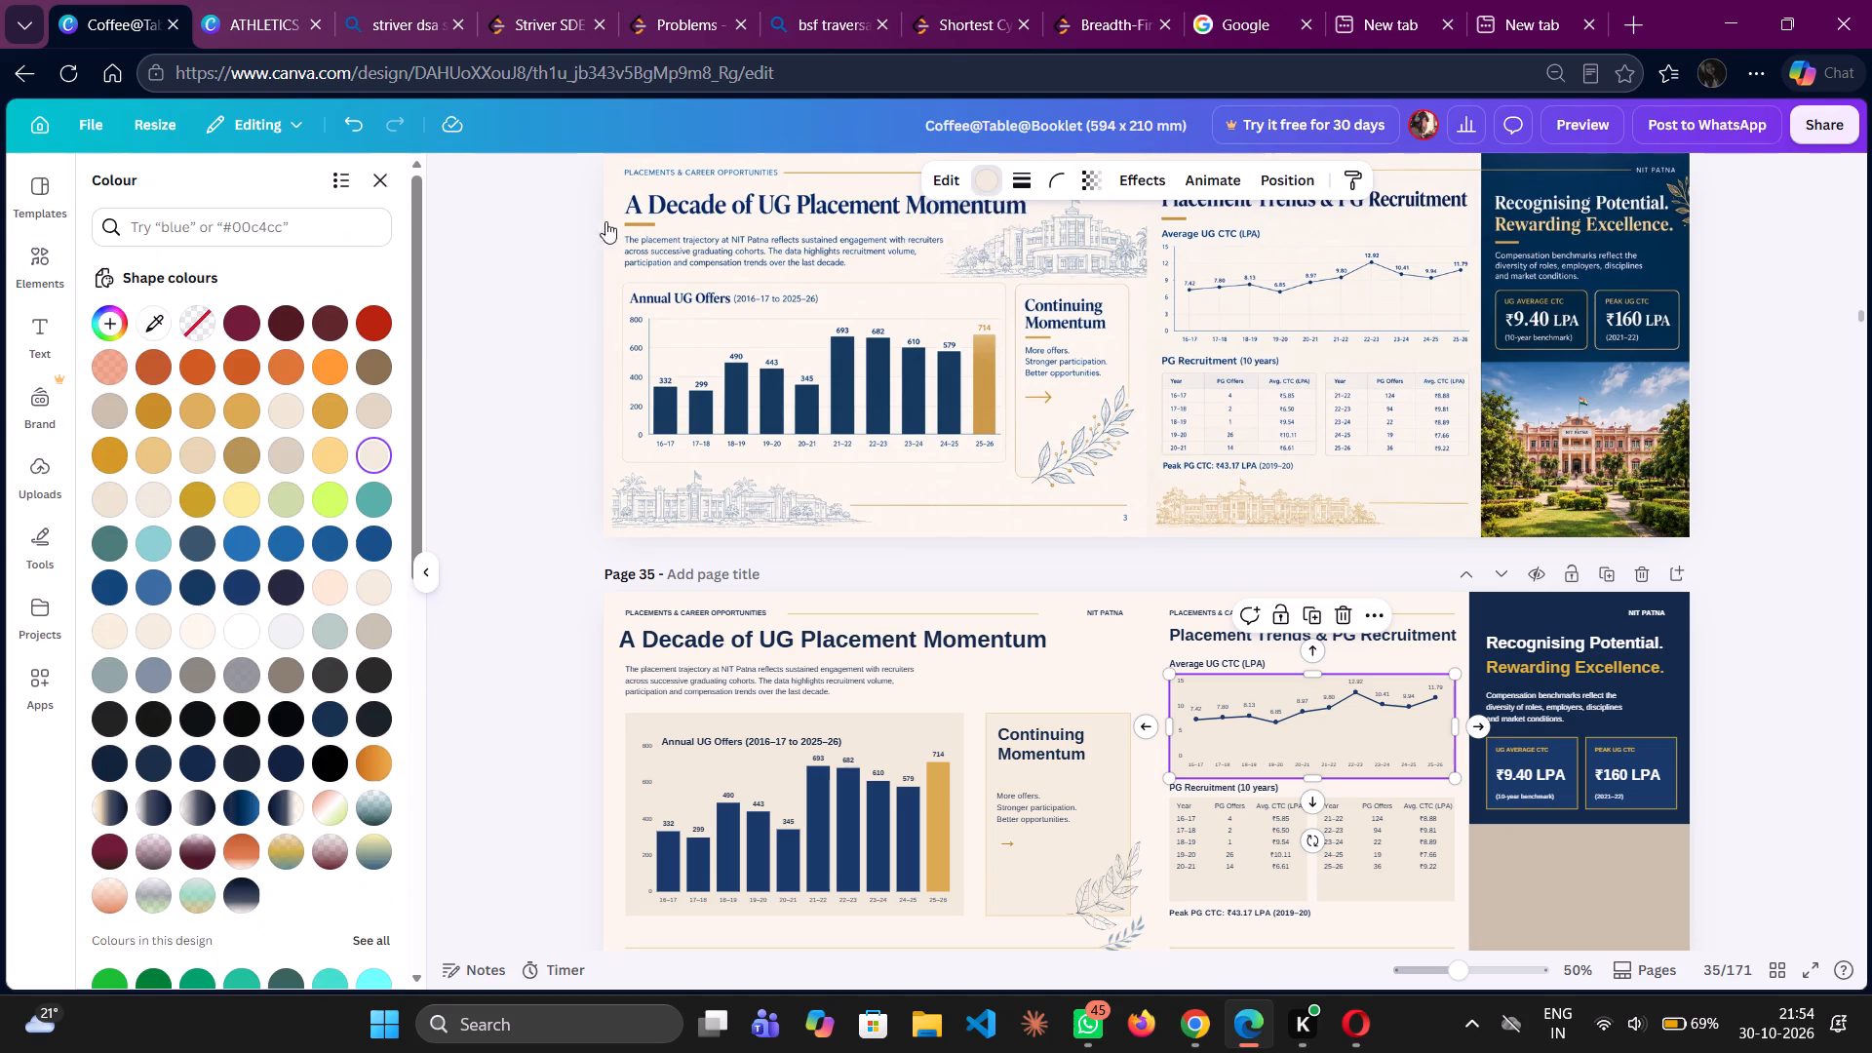
{"action": "left_click", "coordinate": [161, 319]}
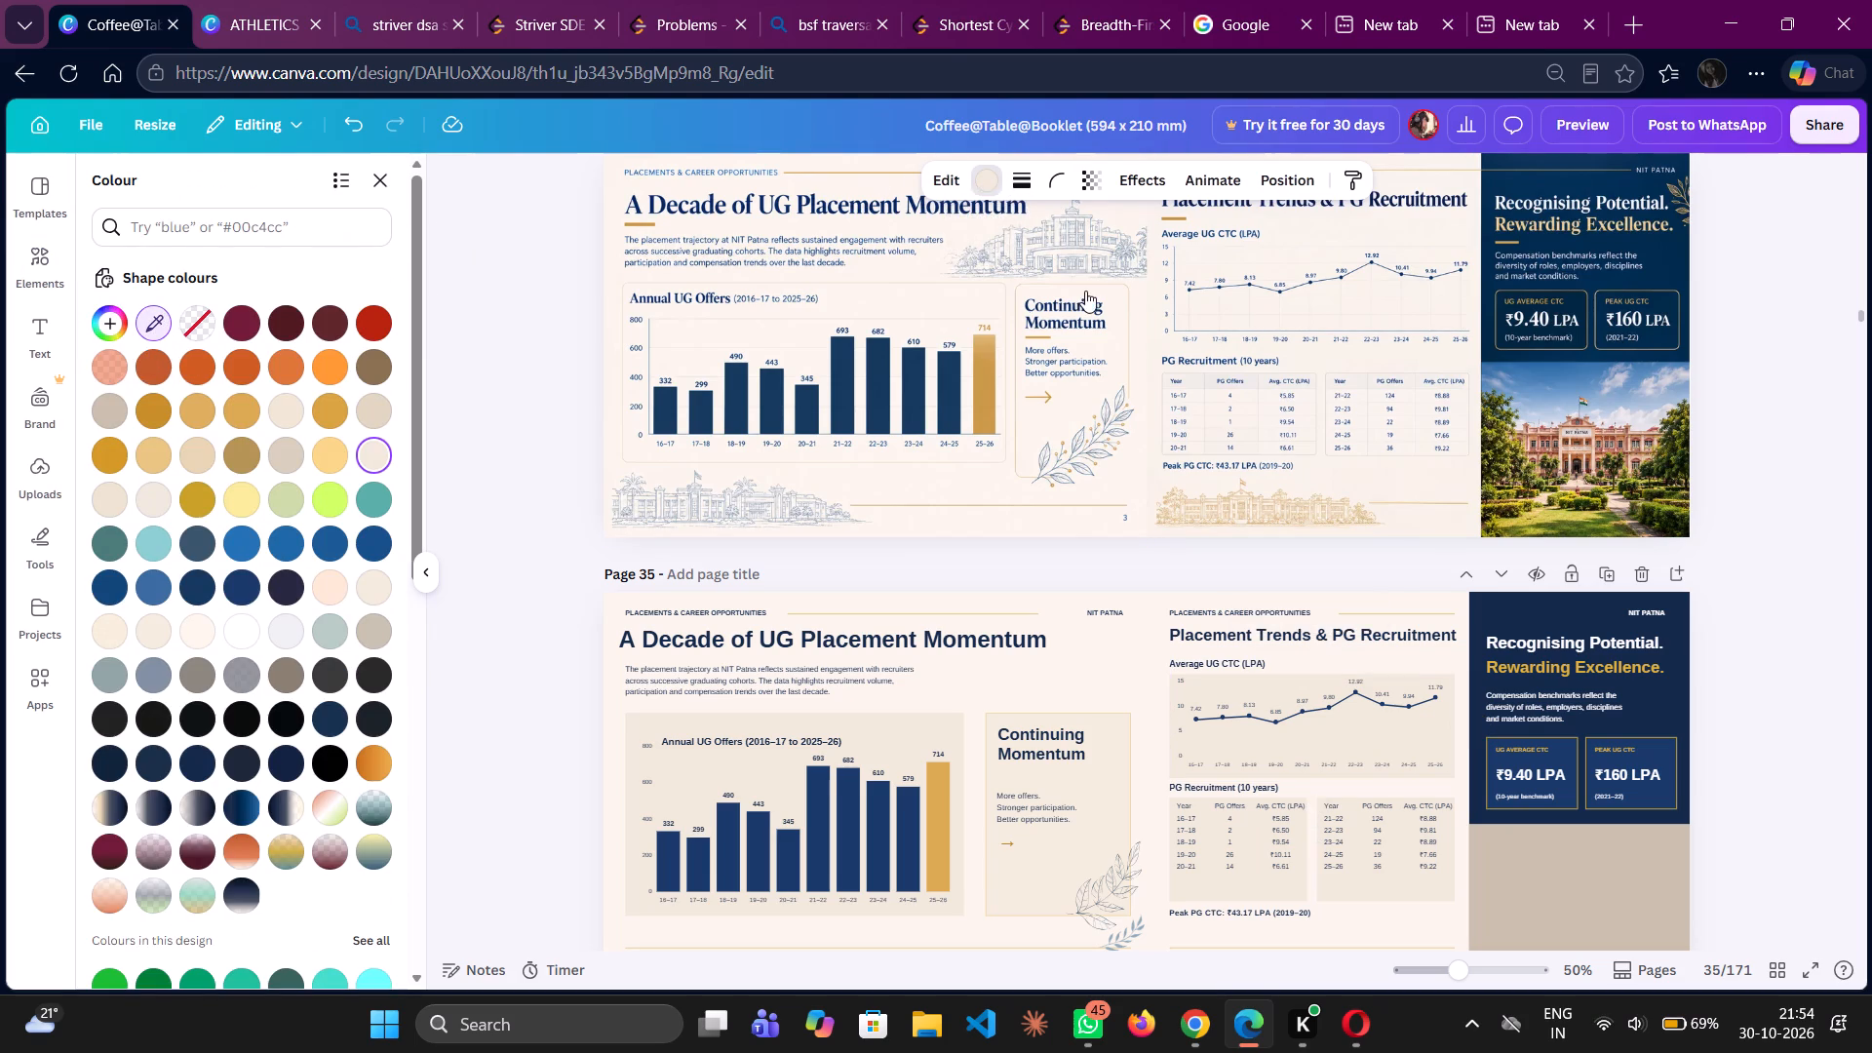
{"action": "left_click", "coordinate": [1368, 295]}
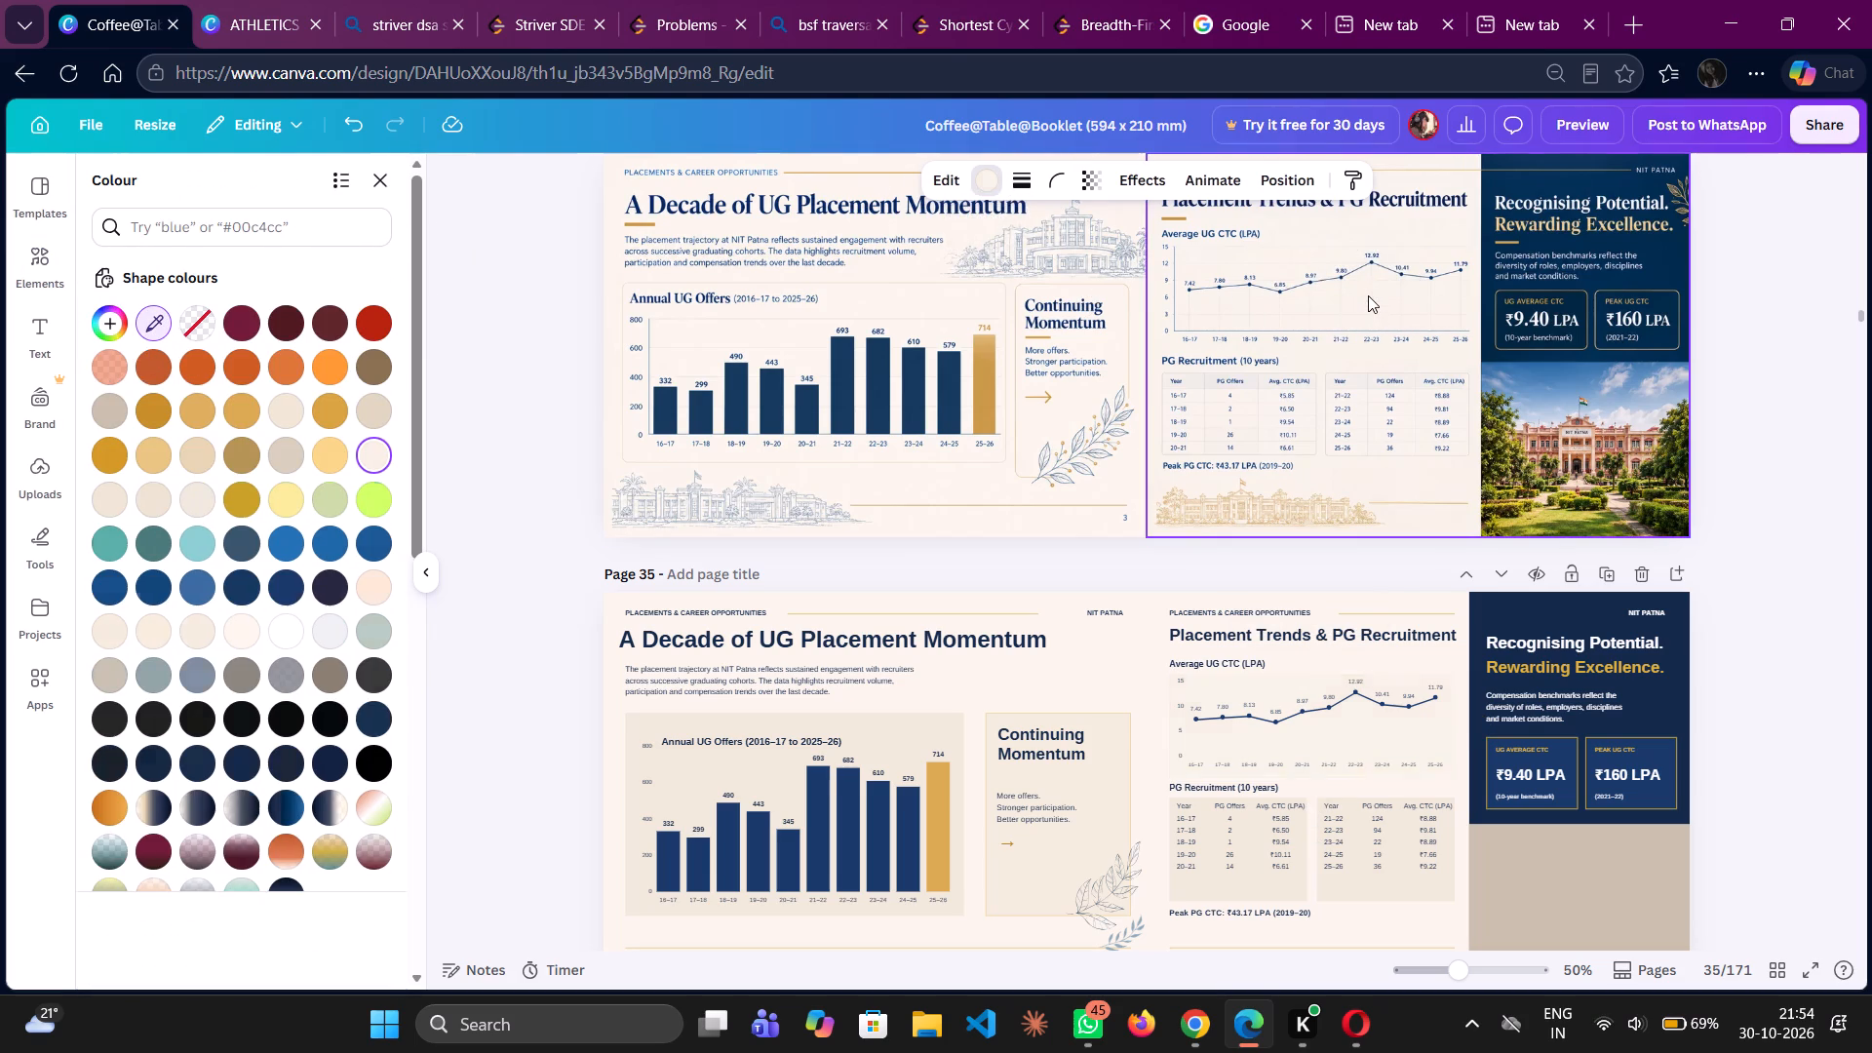
{"action": "left_click", "coordinate": [1123, 700]}
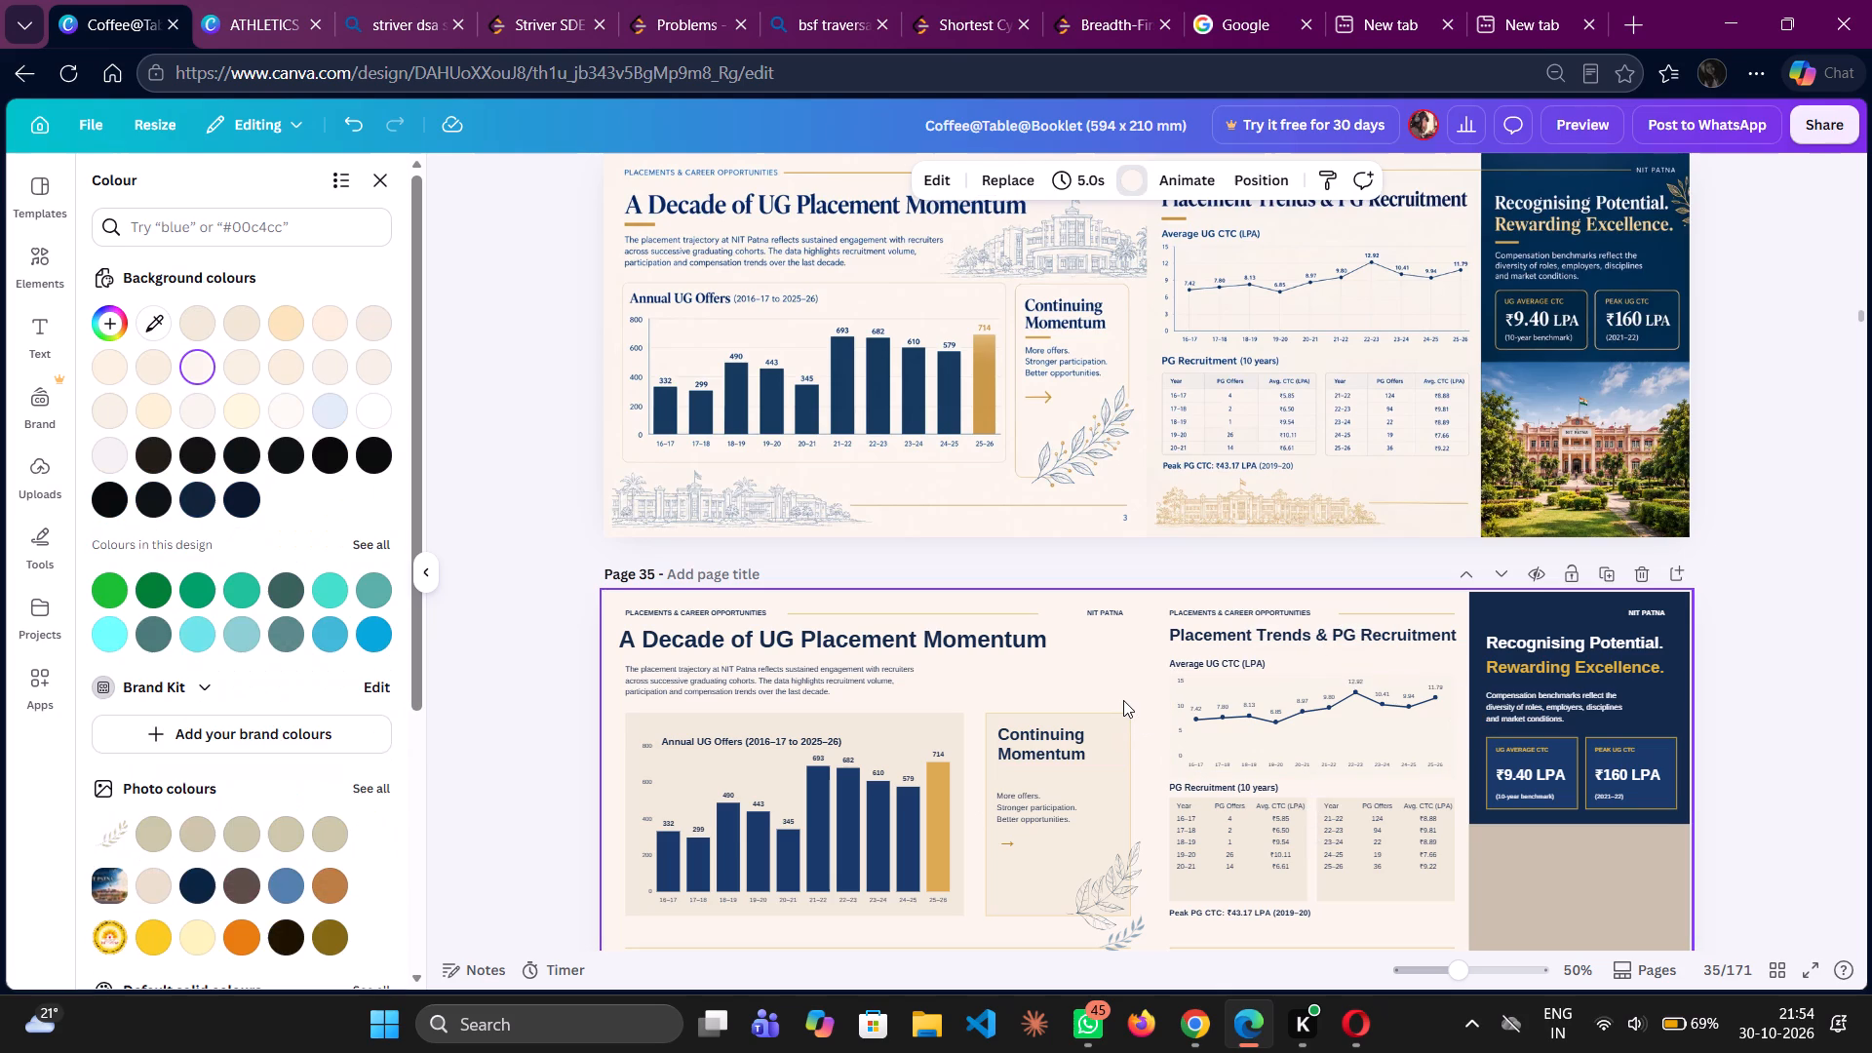
Fill both PG Recruitment table panels on page 35 with the light cream sampled from the line chart panel above them.
{"action": "left_click", "coordinate": [1252, 864]}
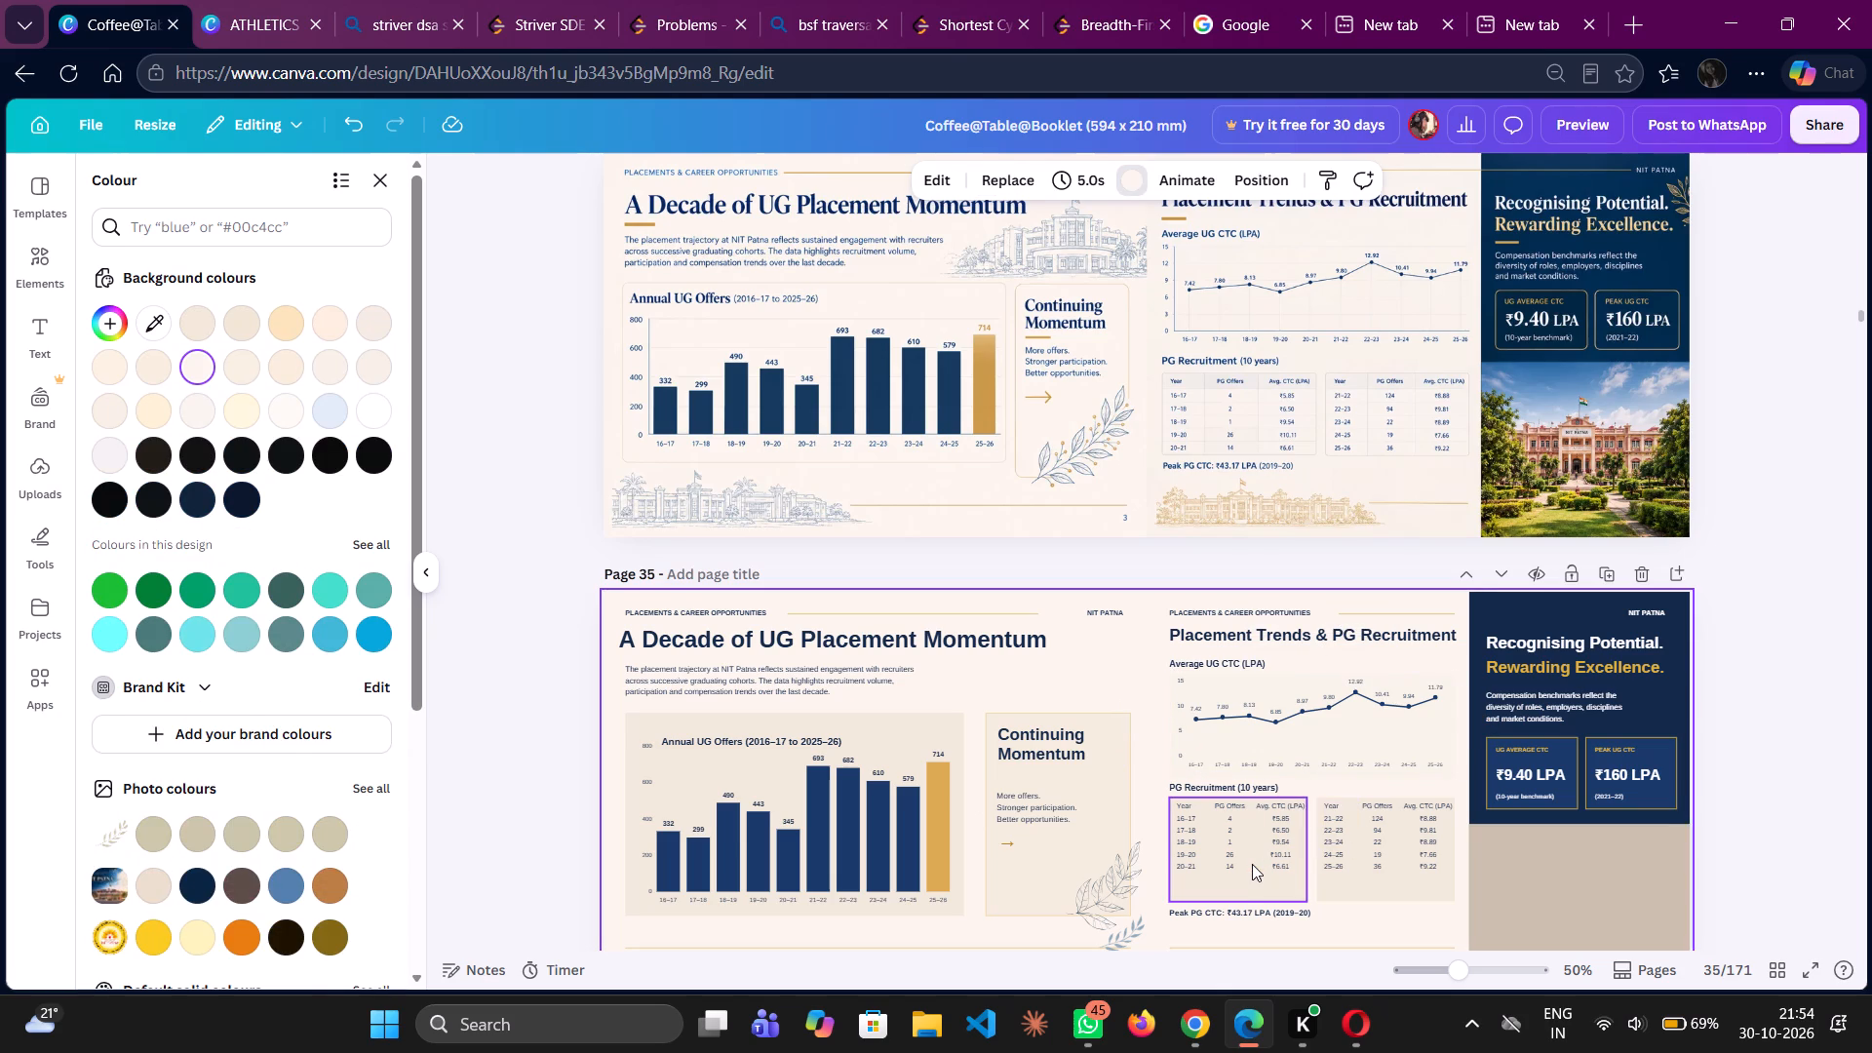
{"action": "left_click", "coordinate": [988, 181]}
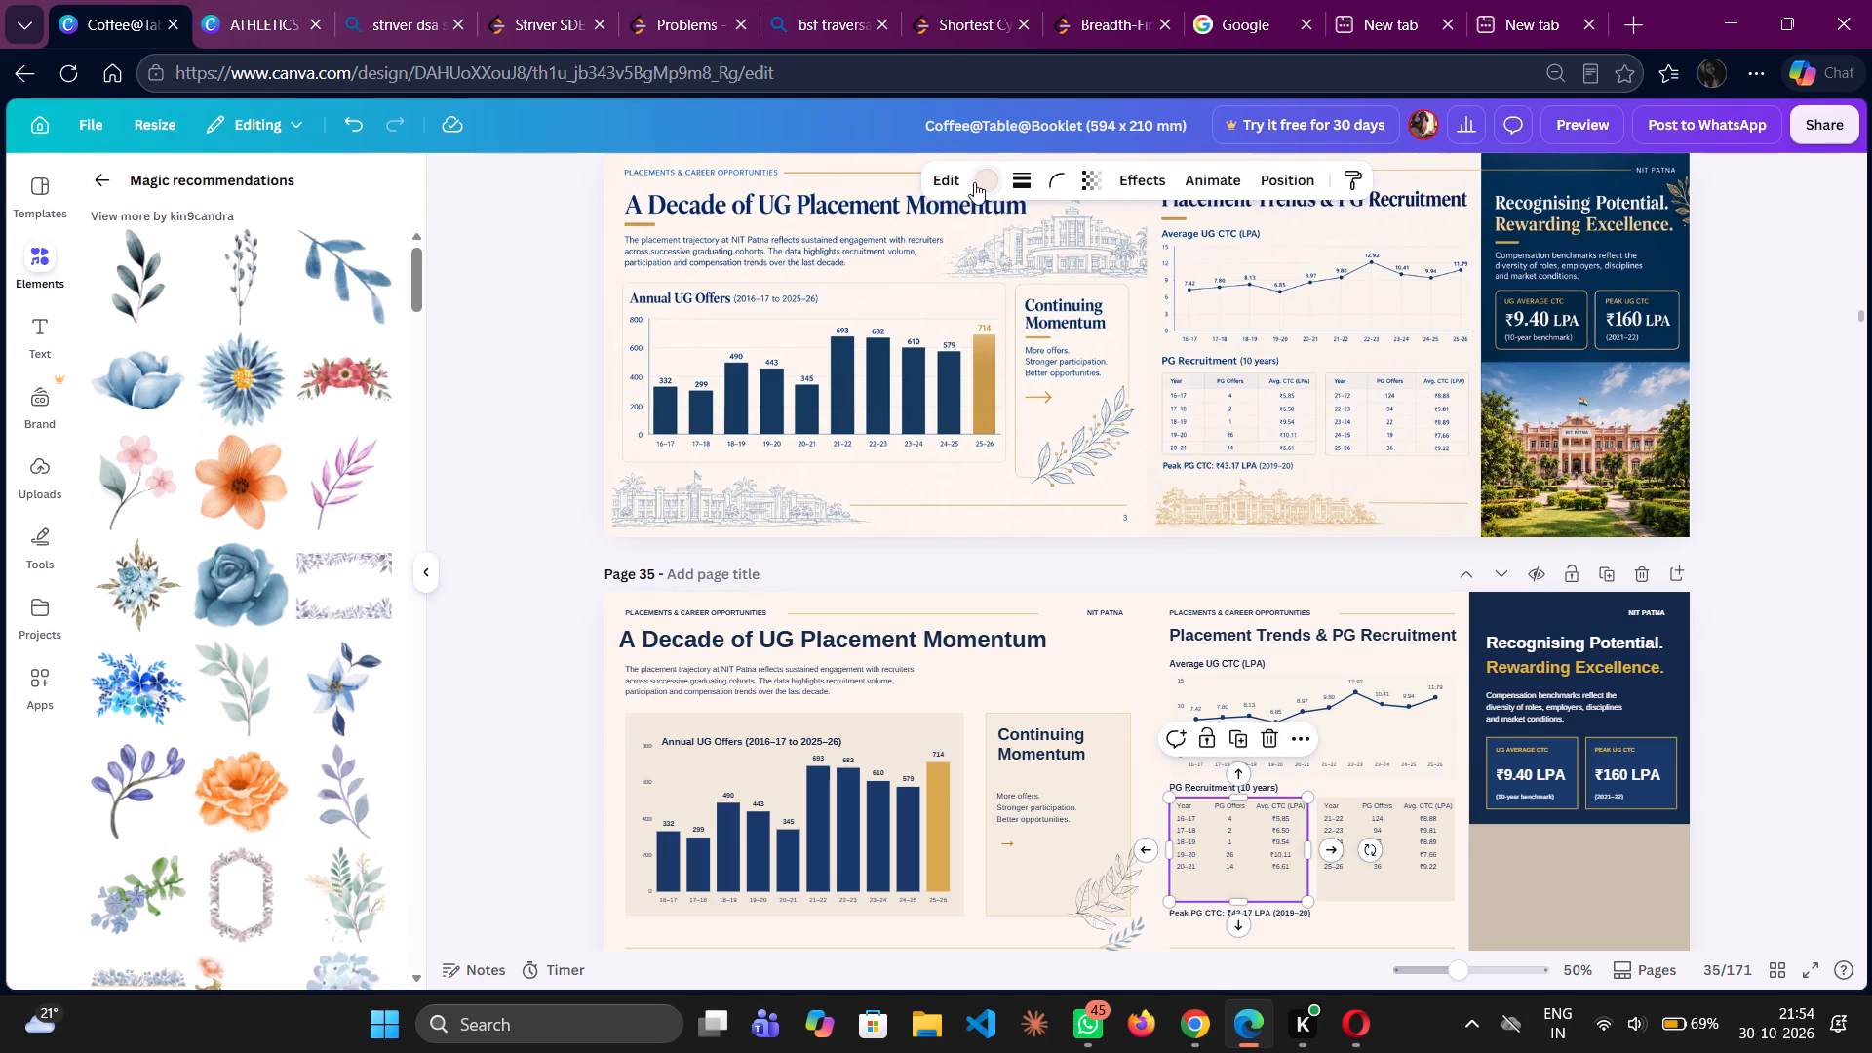
{"action": "left_click", "coordinate": [984, 176]}
{"action": "left_click", "coordinate": [153, 316]}
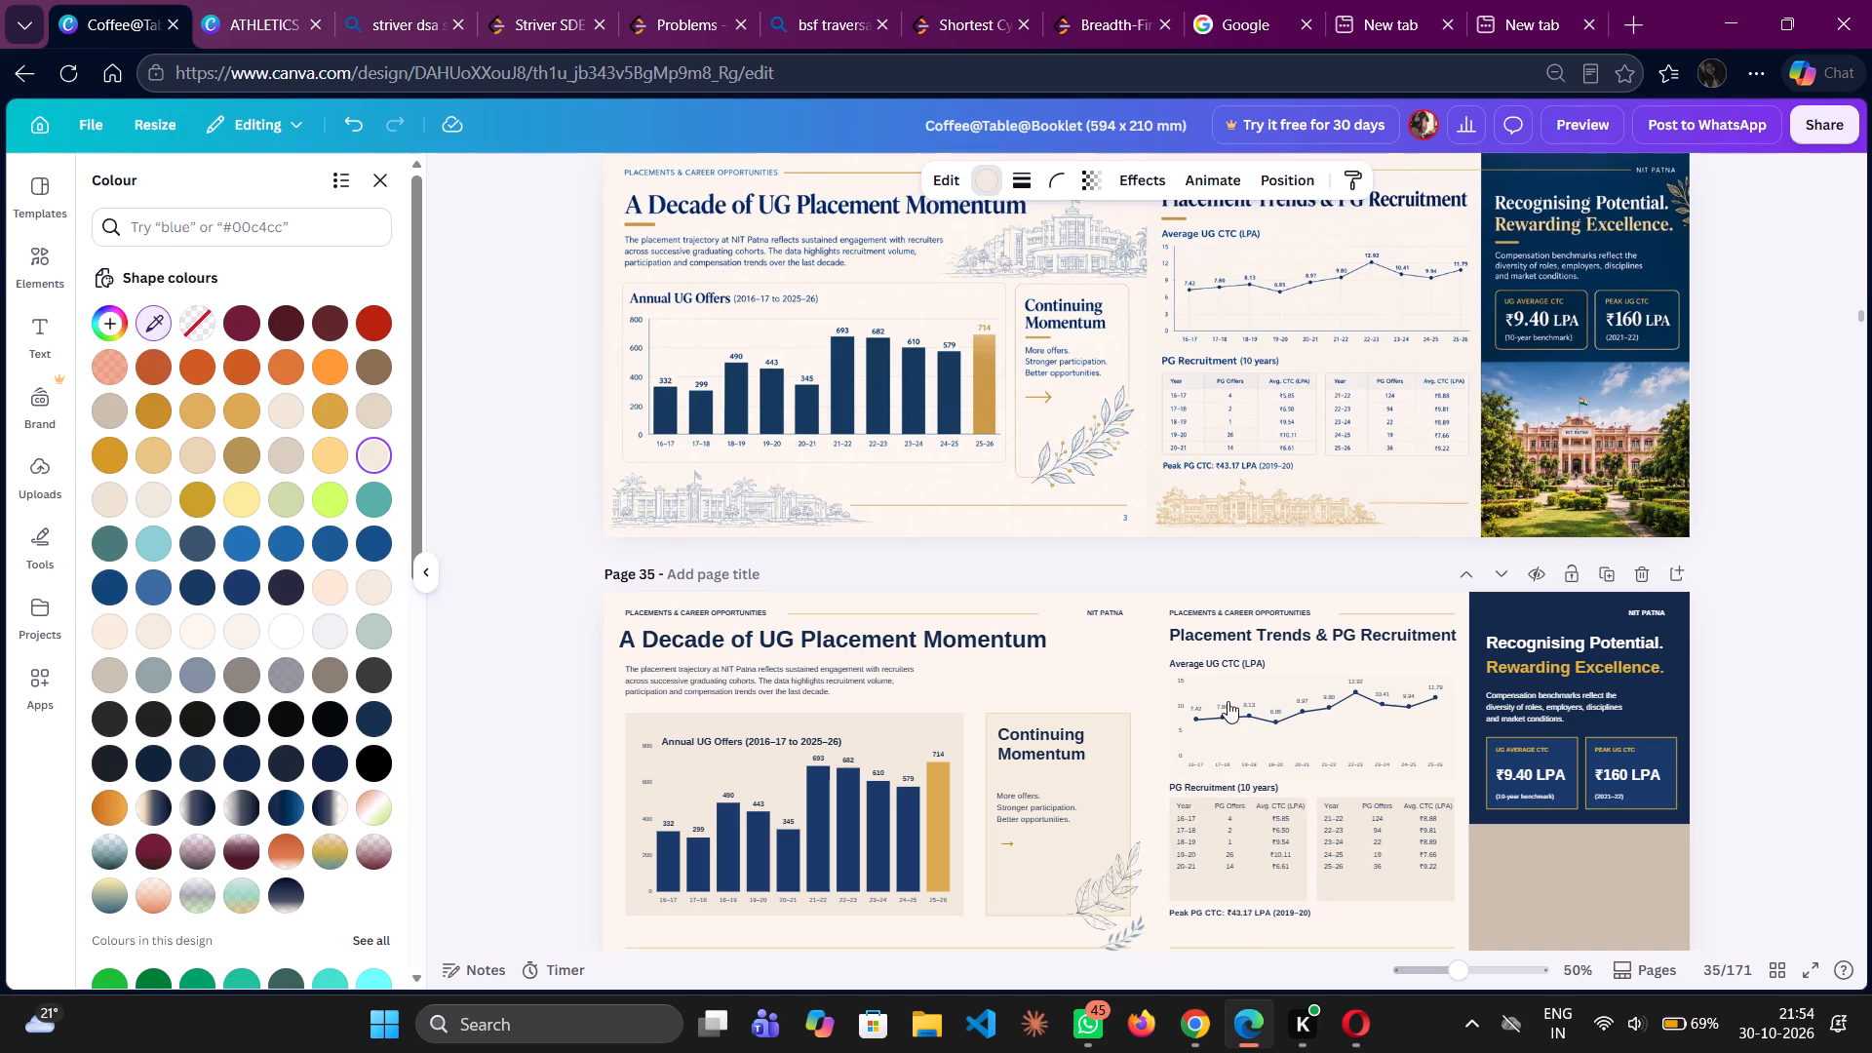
{"action": "left_click", "coordinate": [1272, 735]}
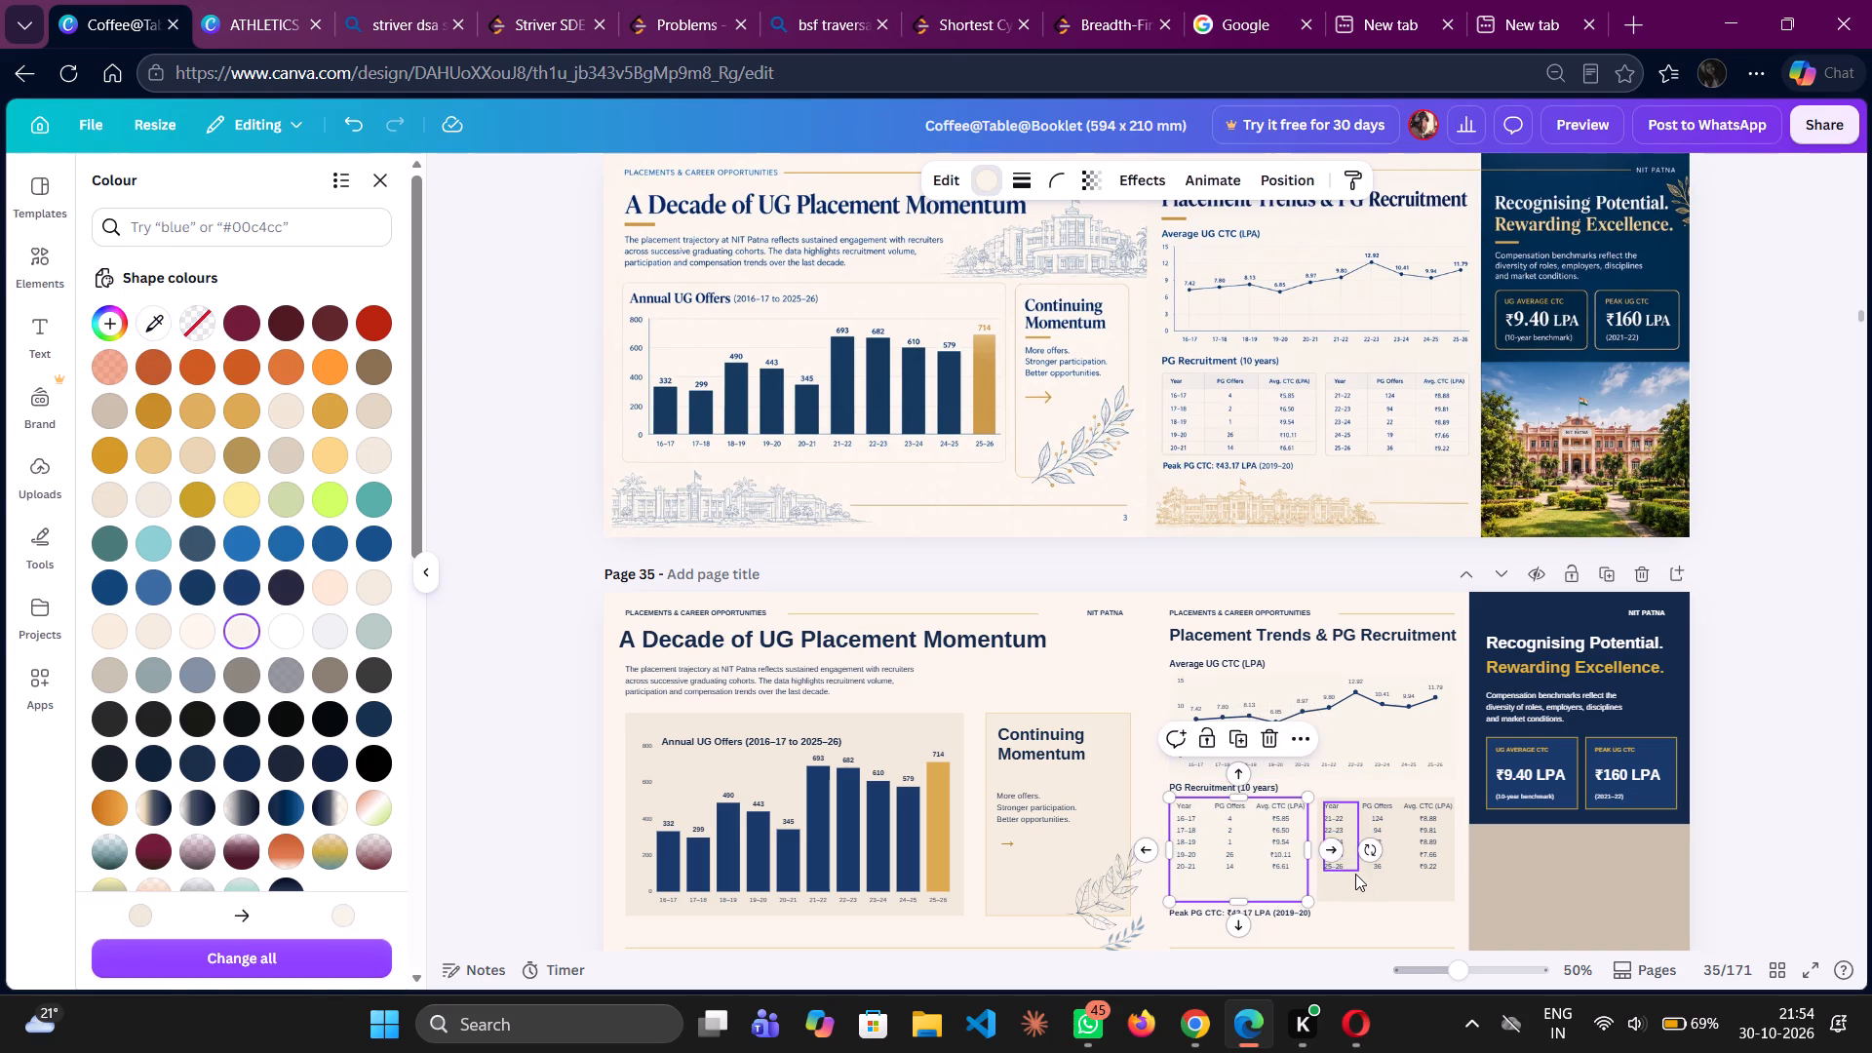
{"action": "left_click", "coordinate": [1355, 874]}
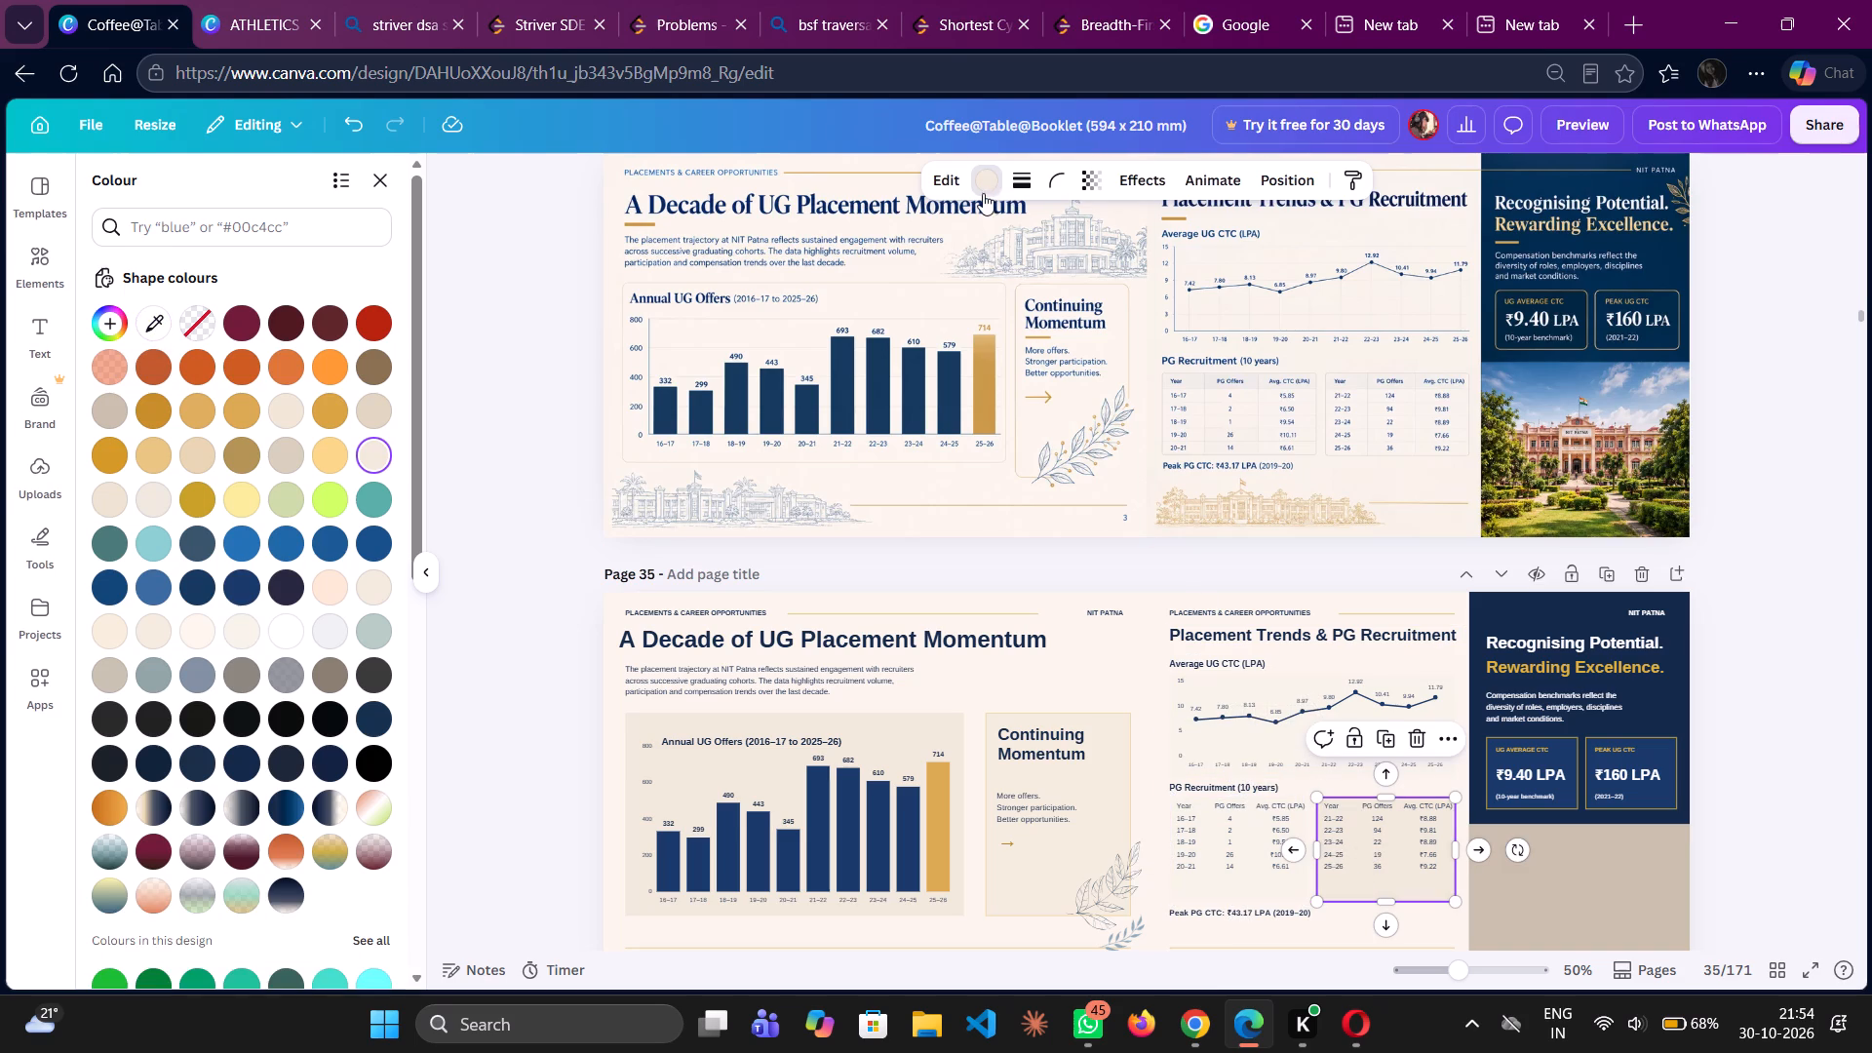
{"action": "left_click", "coordinate": [162, 331]}
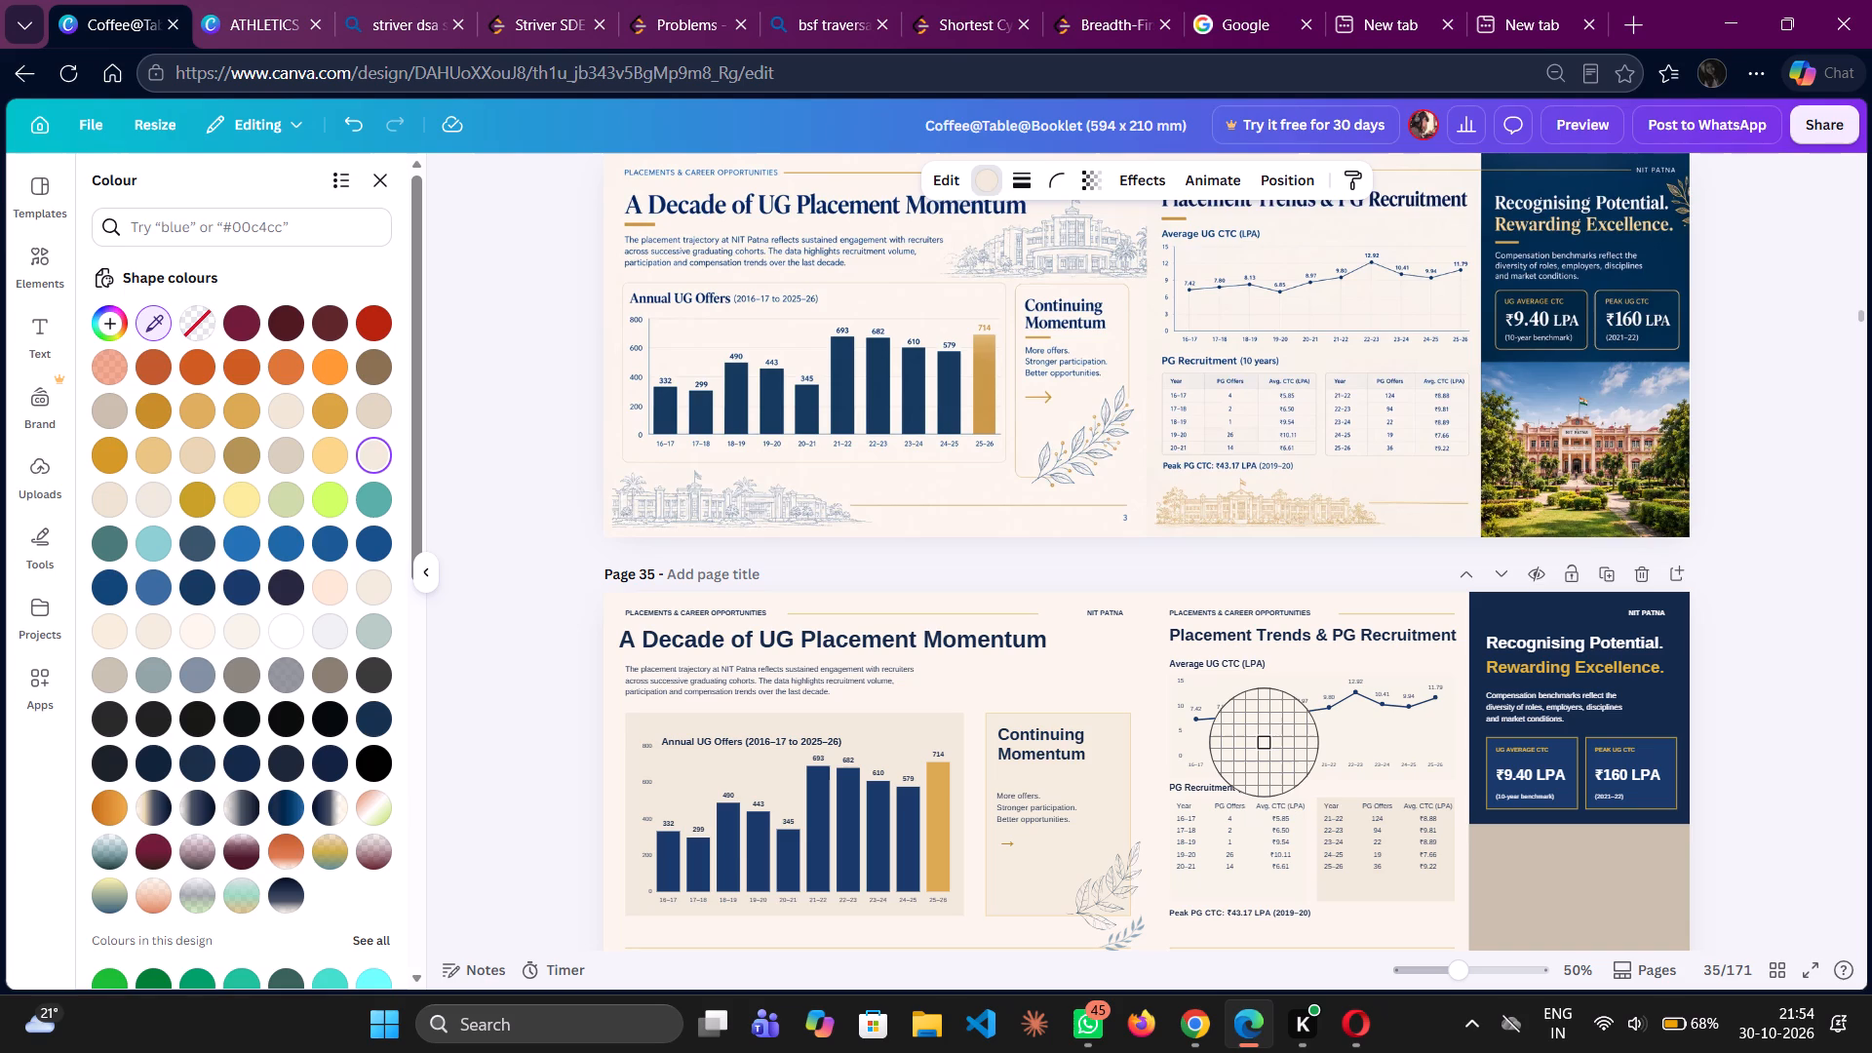
{"action": "left_click", "coordinate": [1263, 739]}
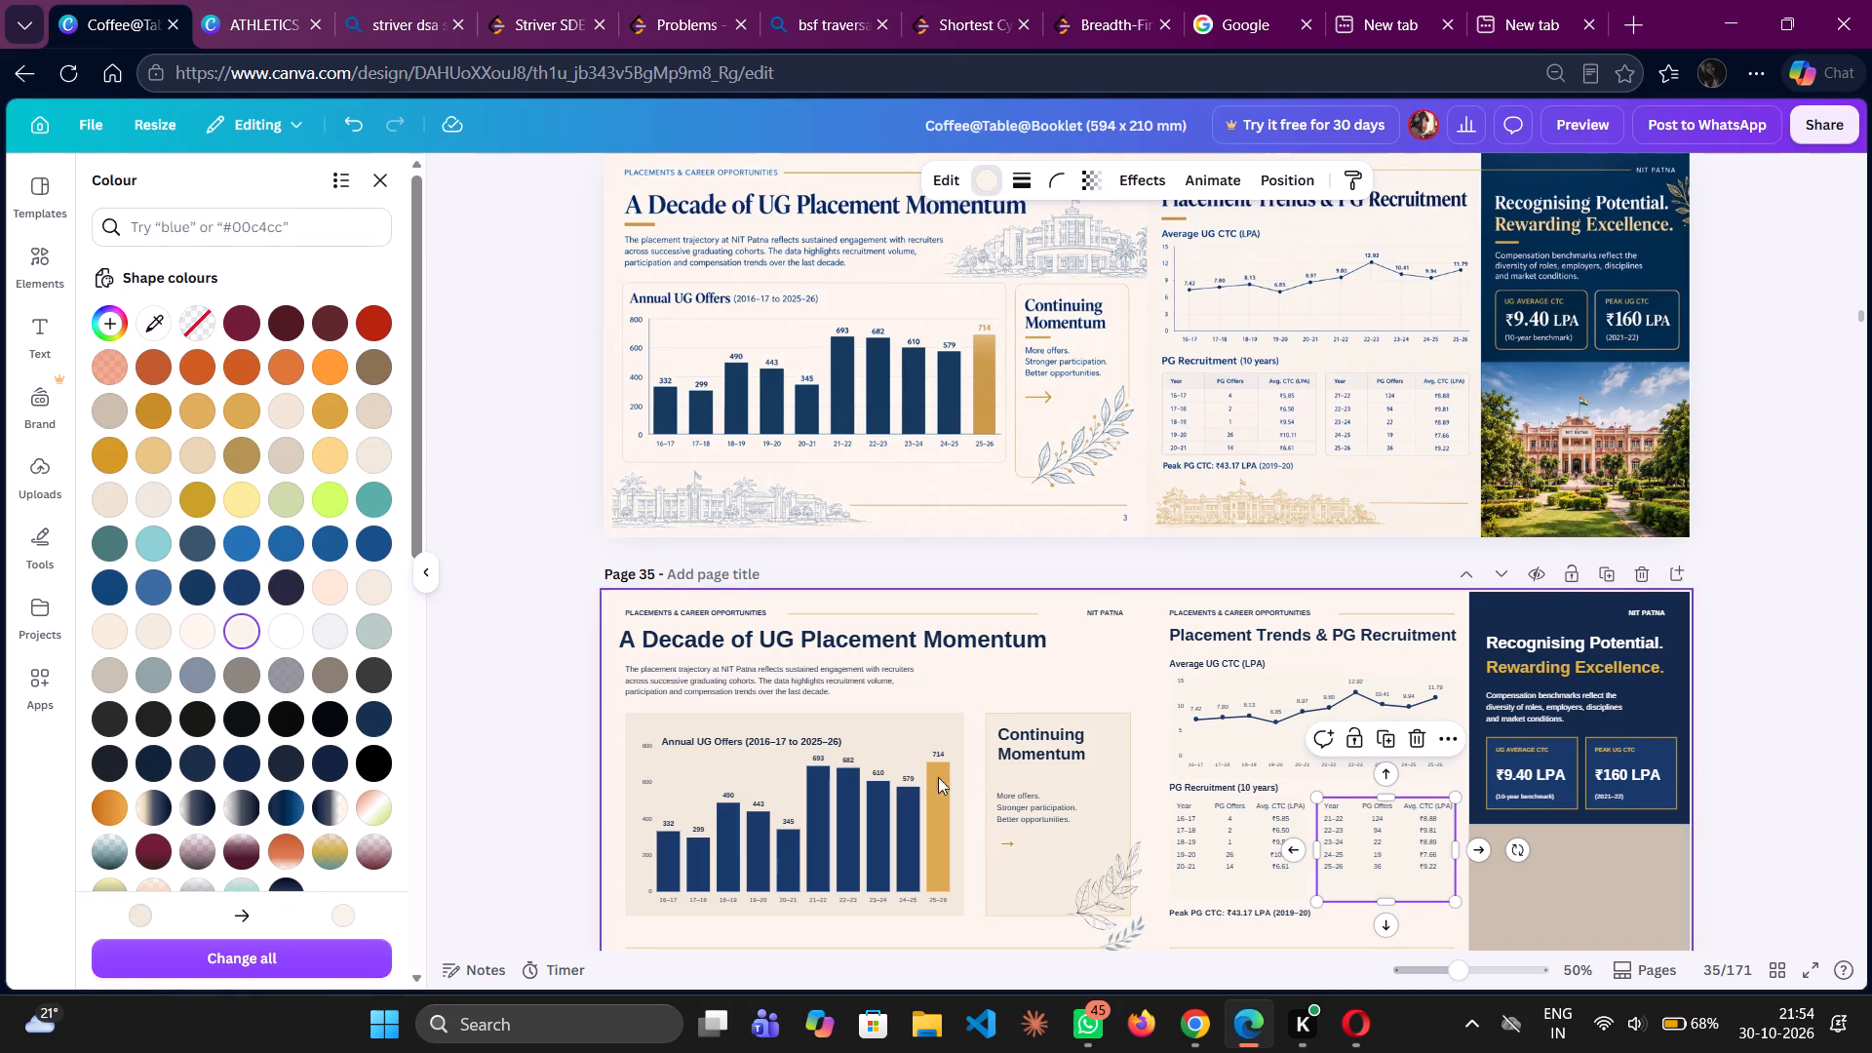
Fill page 35's Annual UG Offers chart panel with the cream sampled from the bar chart area on page 34.
{"action": "left_click", "coordinate": [887, 757]}
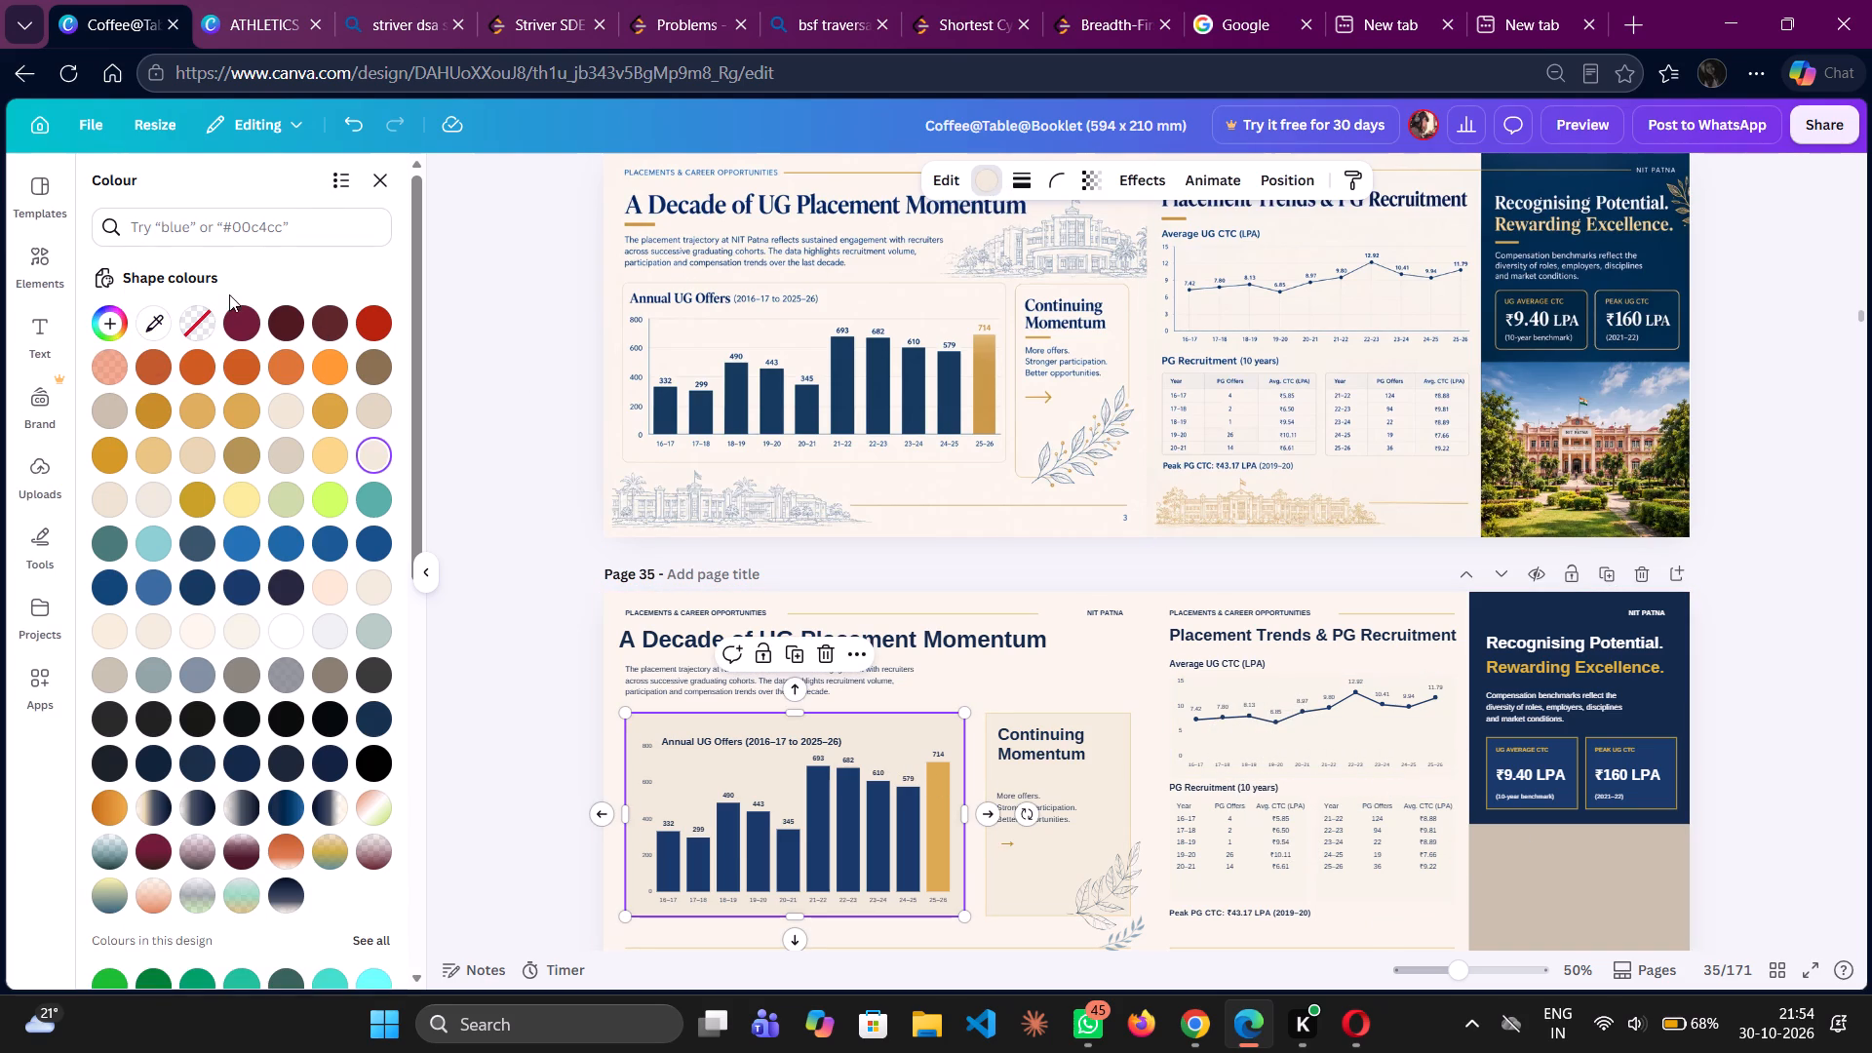
{"action": "left_click", "coordinate": [157, 328]}
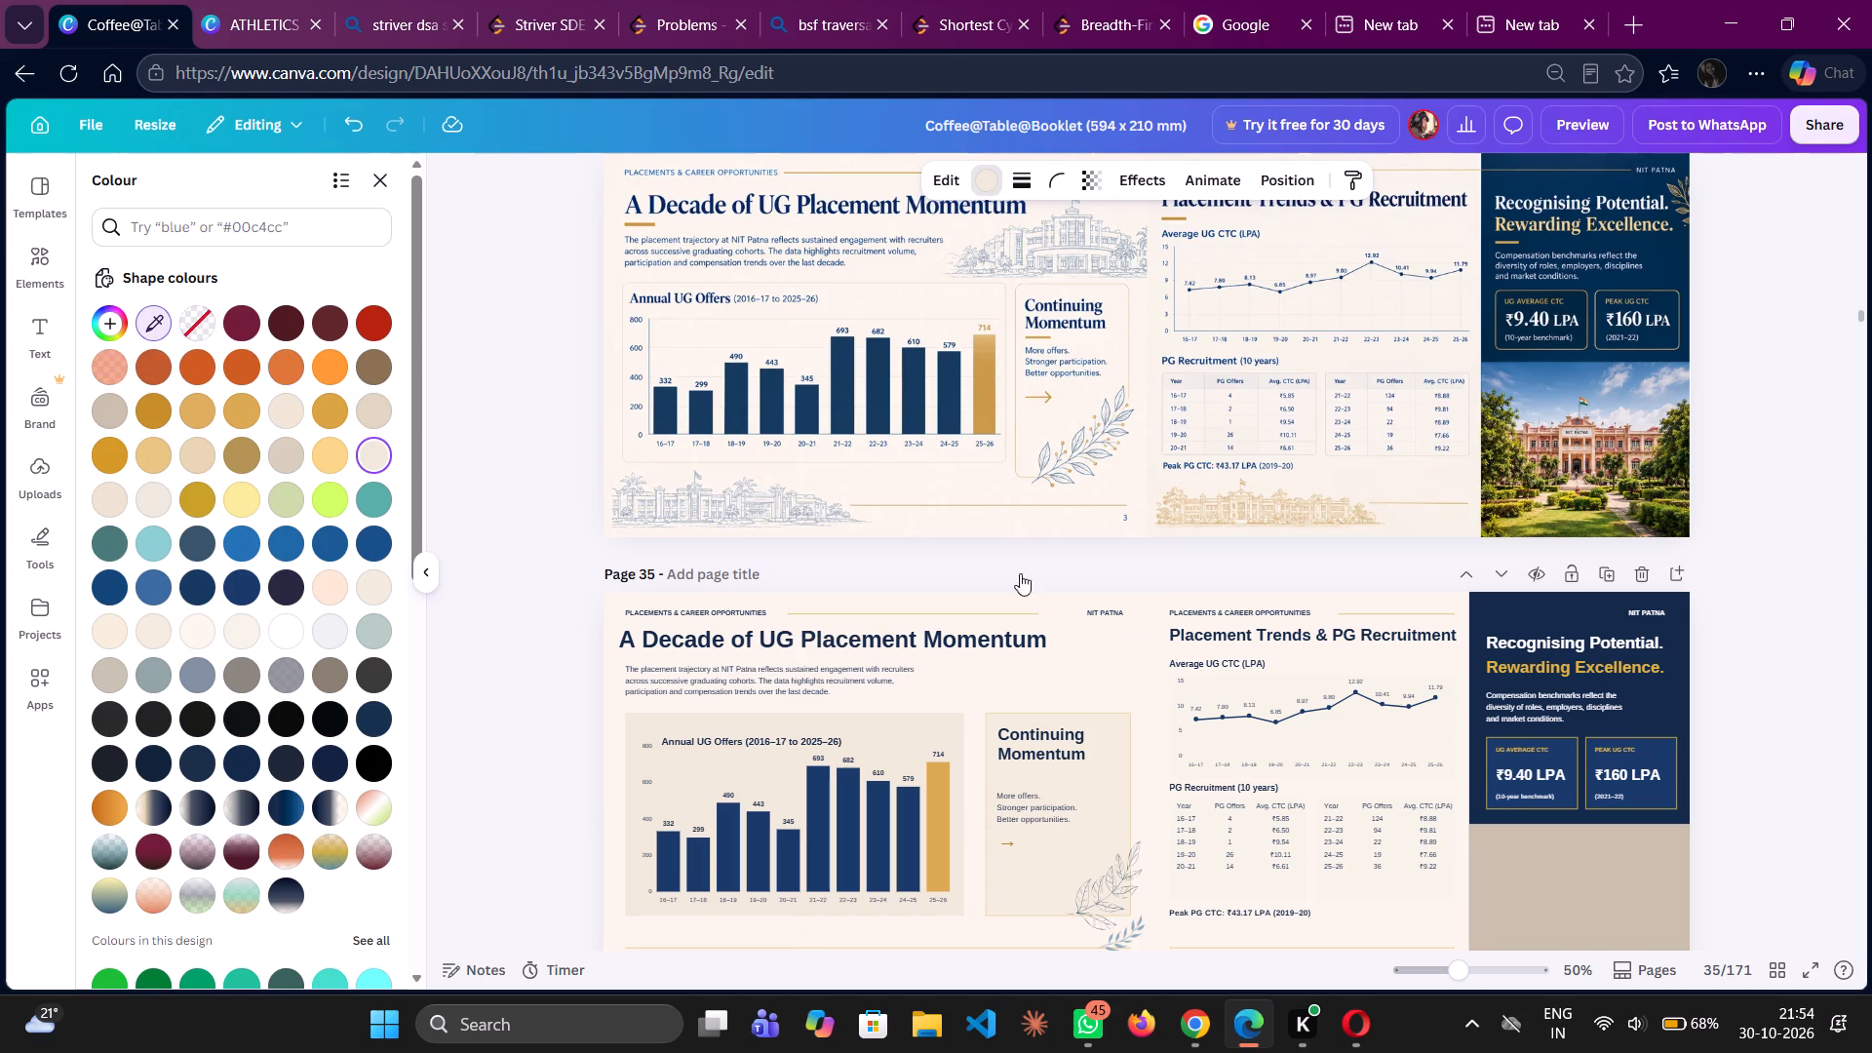
{"action": "left_click", "coordinate": [695, 355]}
{"action": "left_click", "coordinate": [1081, 666]}
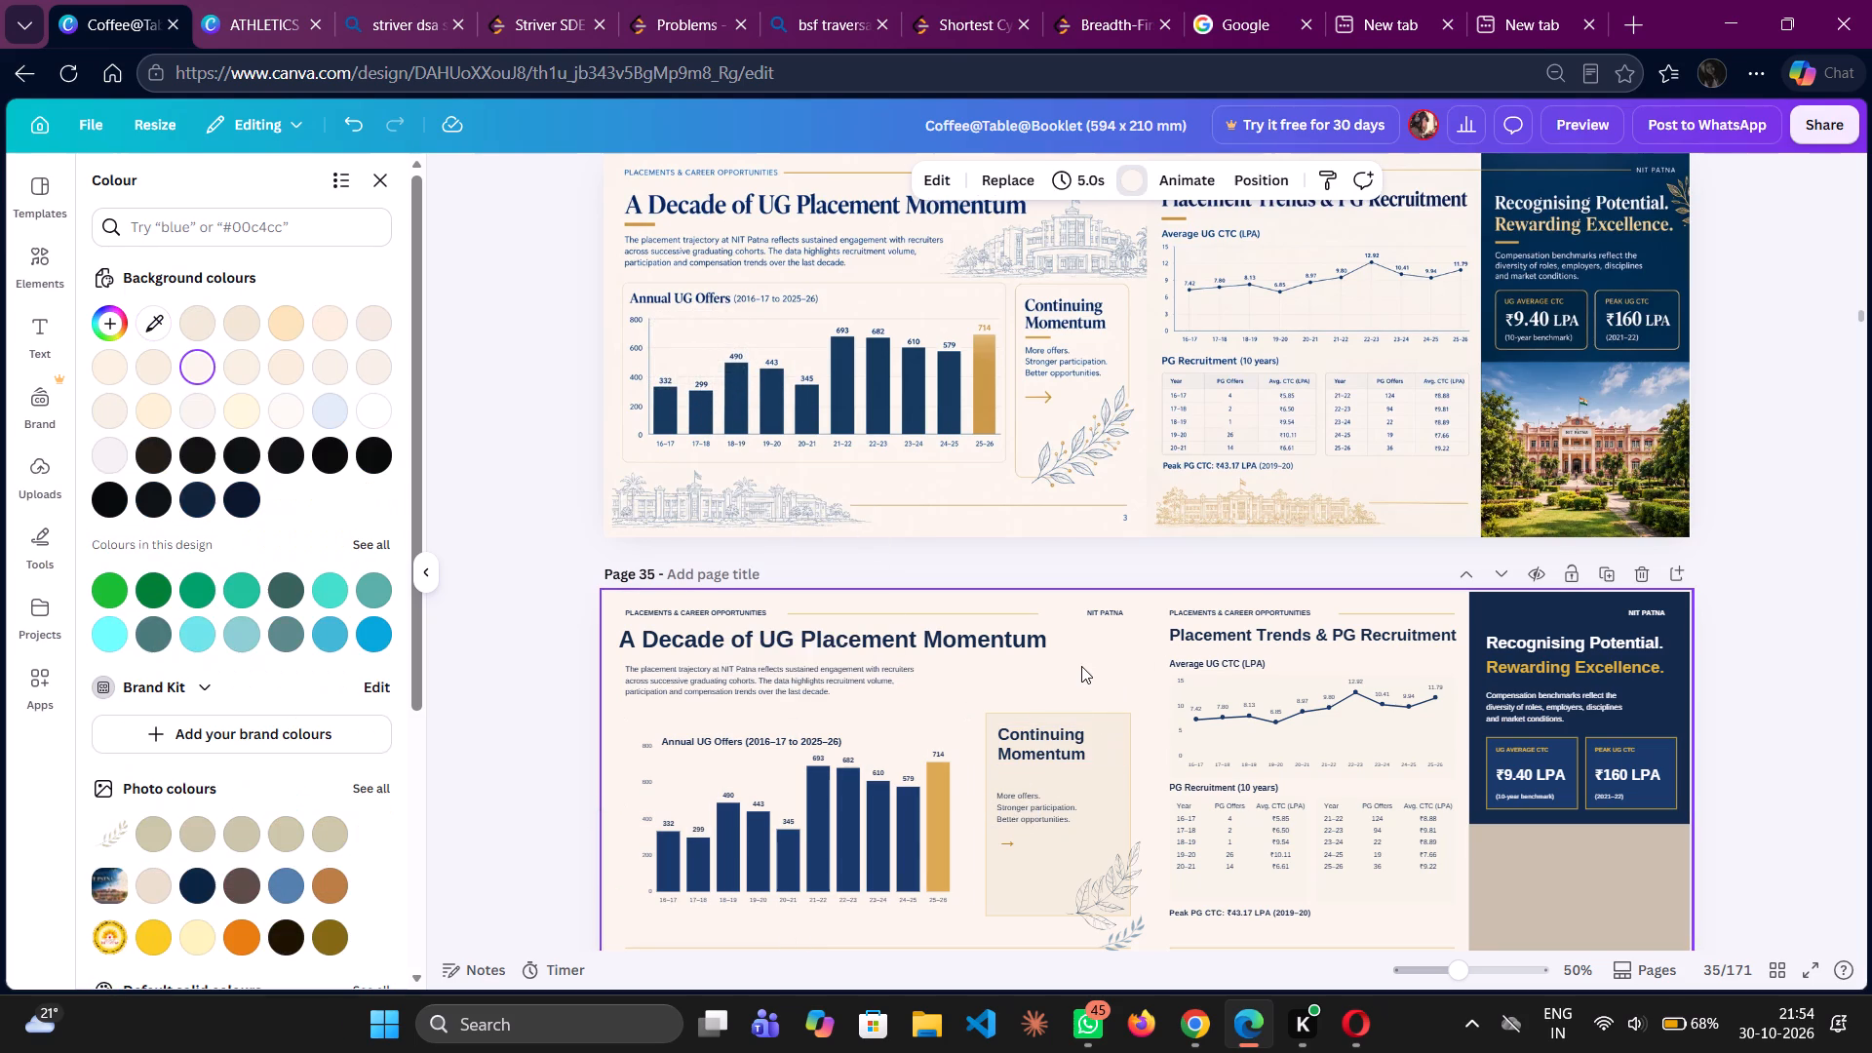
Give the Annual UG Offers chart panel a solid border of weight 1 in pastel orange #f7dc9b.
{"action": "left_click", "coordinate": [737, 770]}
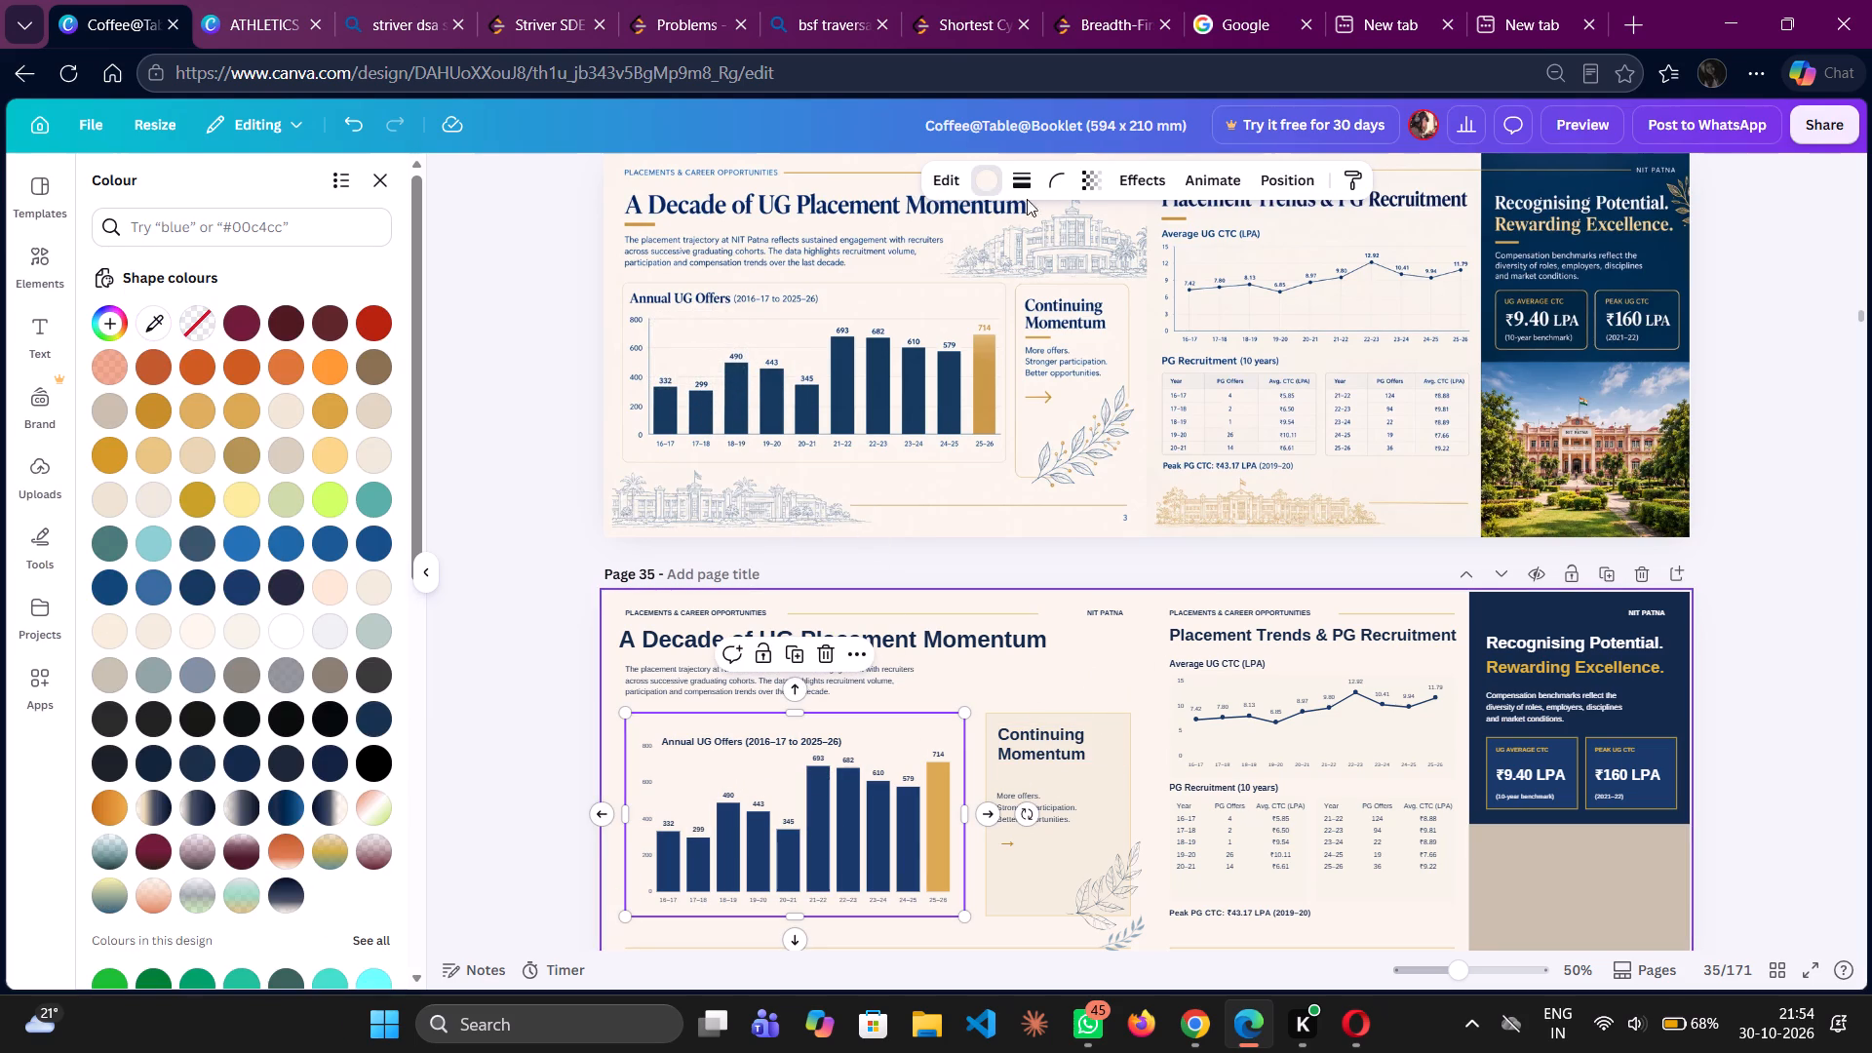
{"action": "left_click", "coordinate": [1015, 191]}
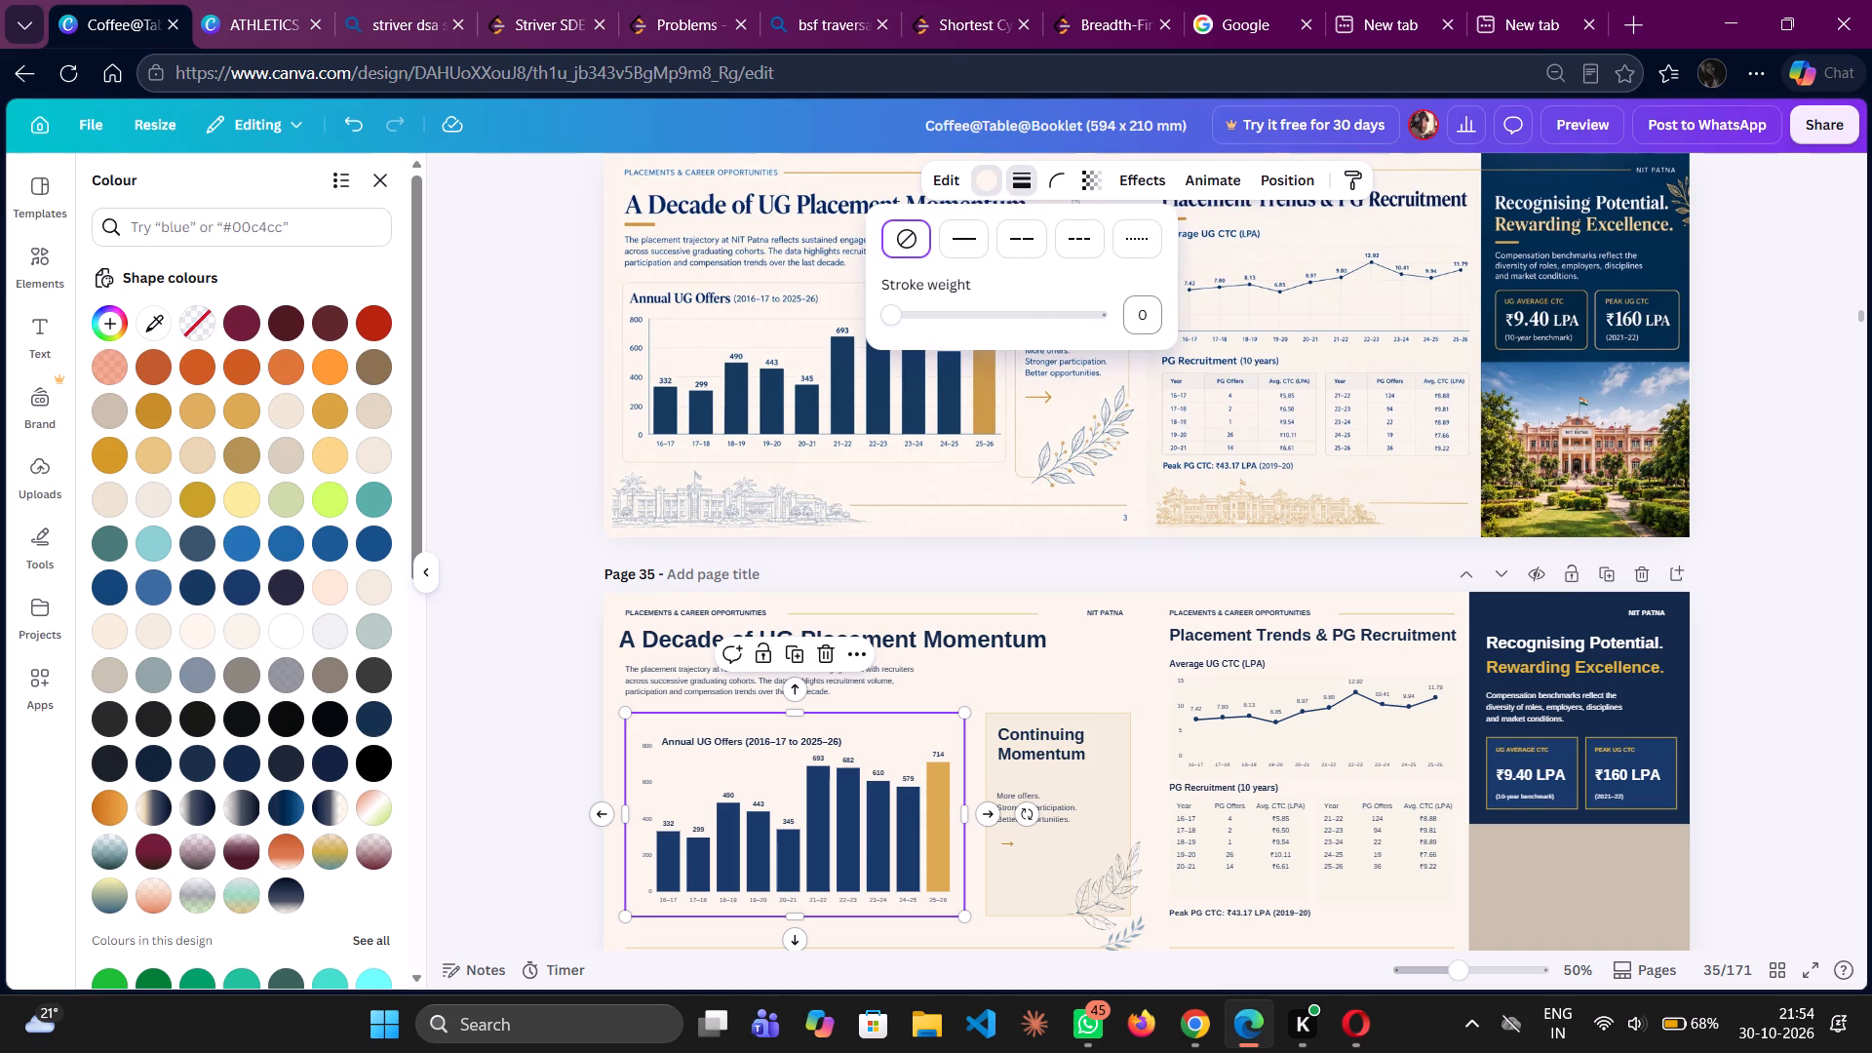
{"action": "left_click", "coordinate": [1142, 317]}
{"action": "key", "text": "1"}
{"action": "left_click", "coordinate": [1109, 281]}
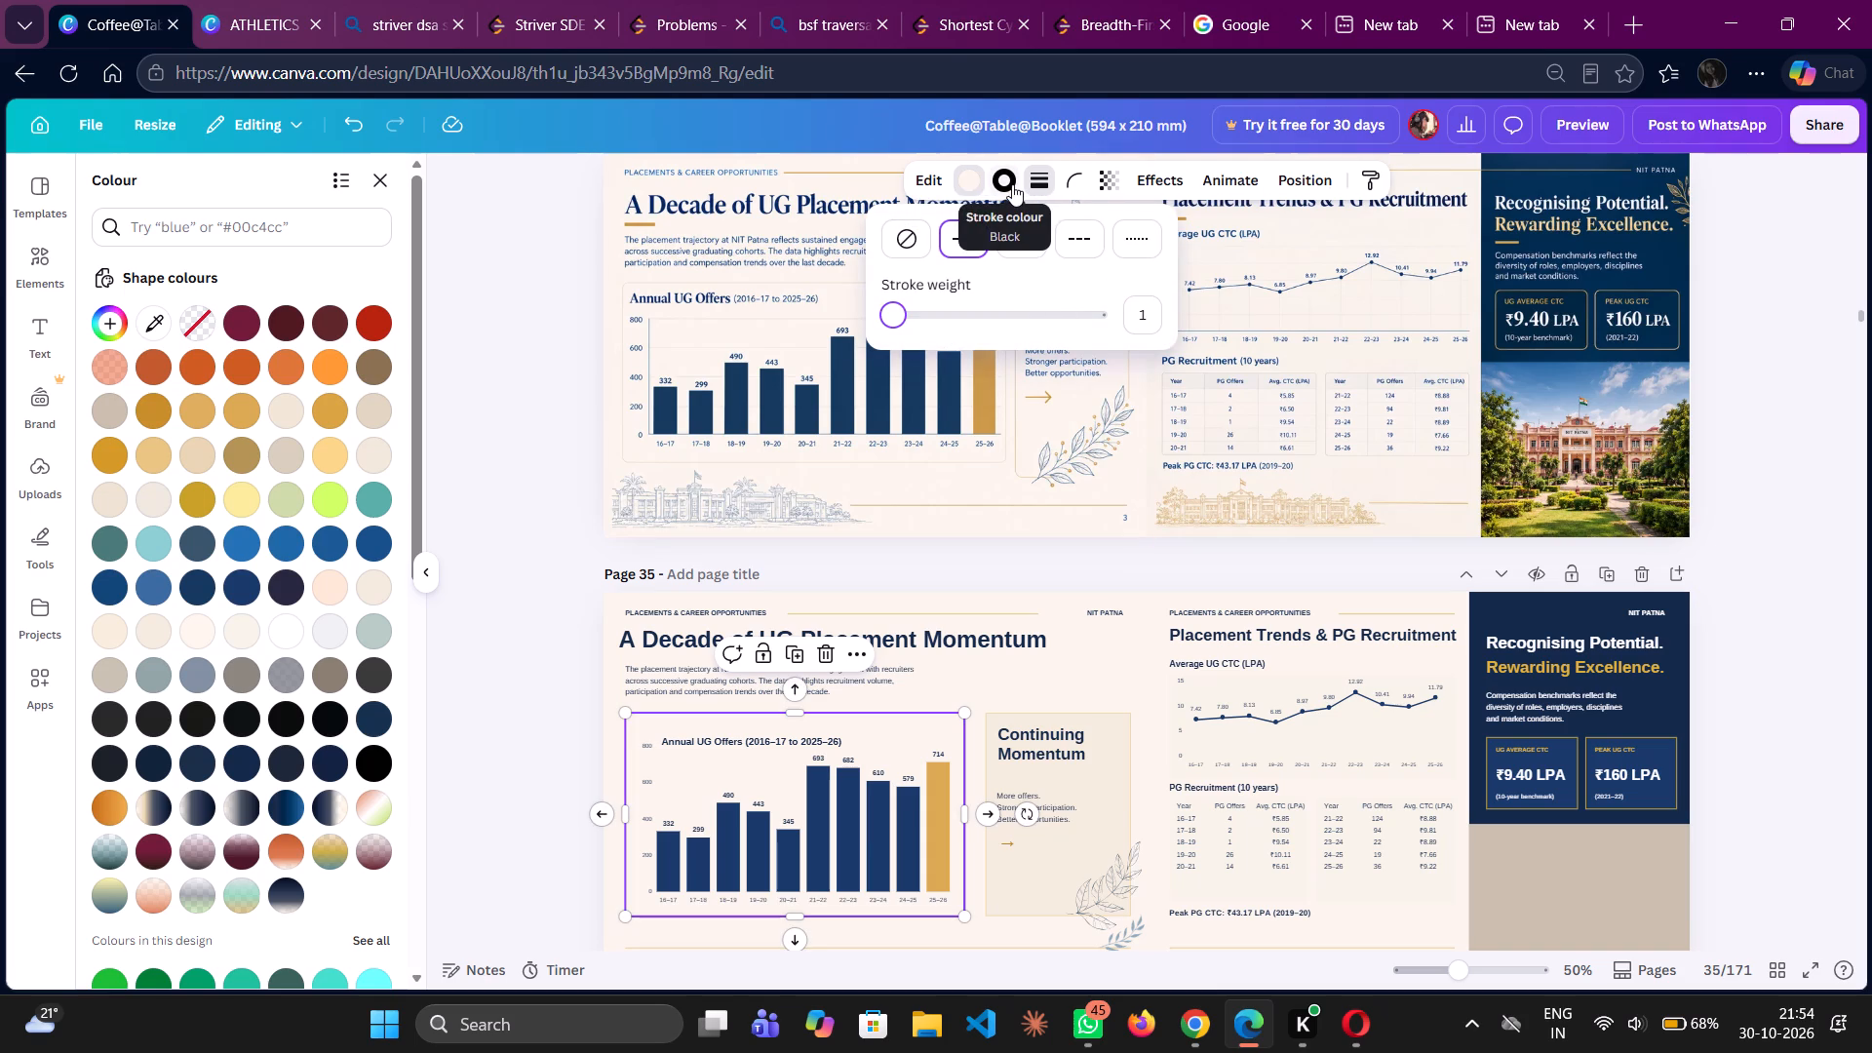
{"action": "left_click", "coordinate": [1012, 184]}
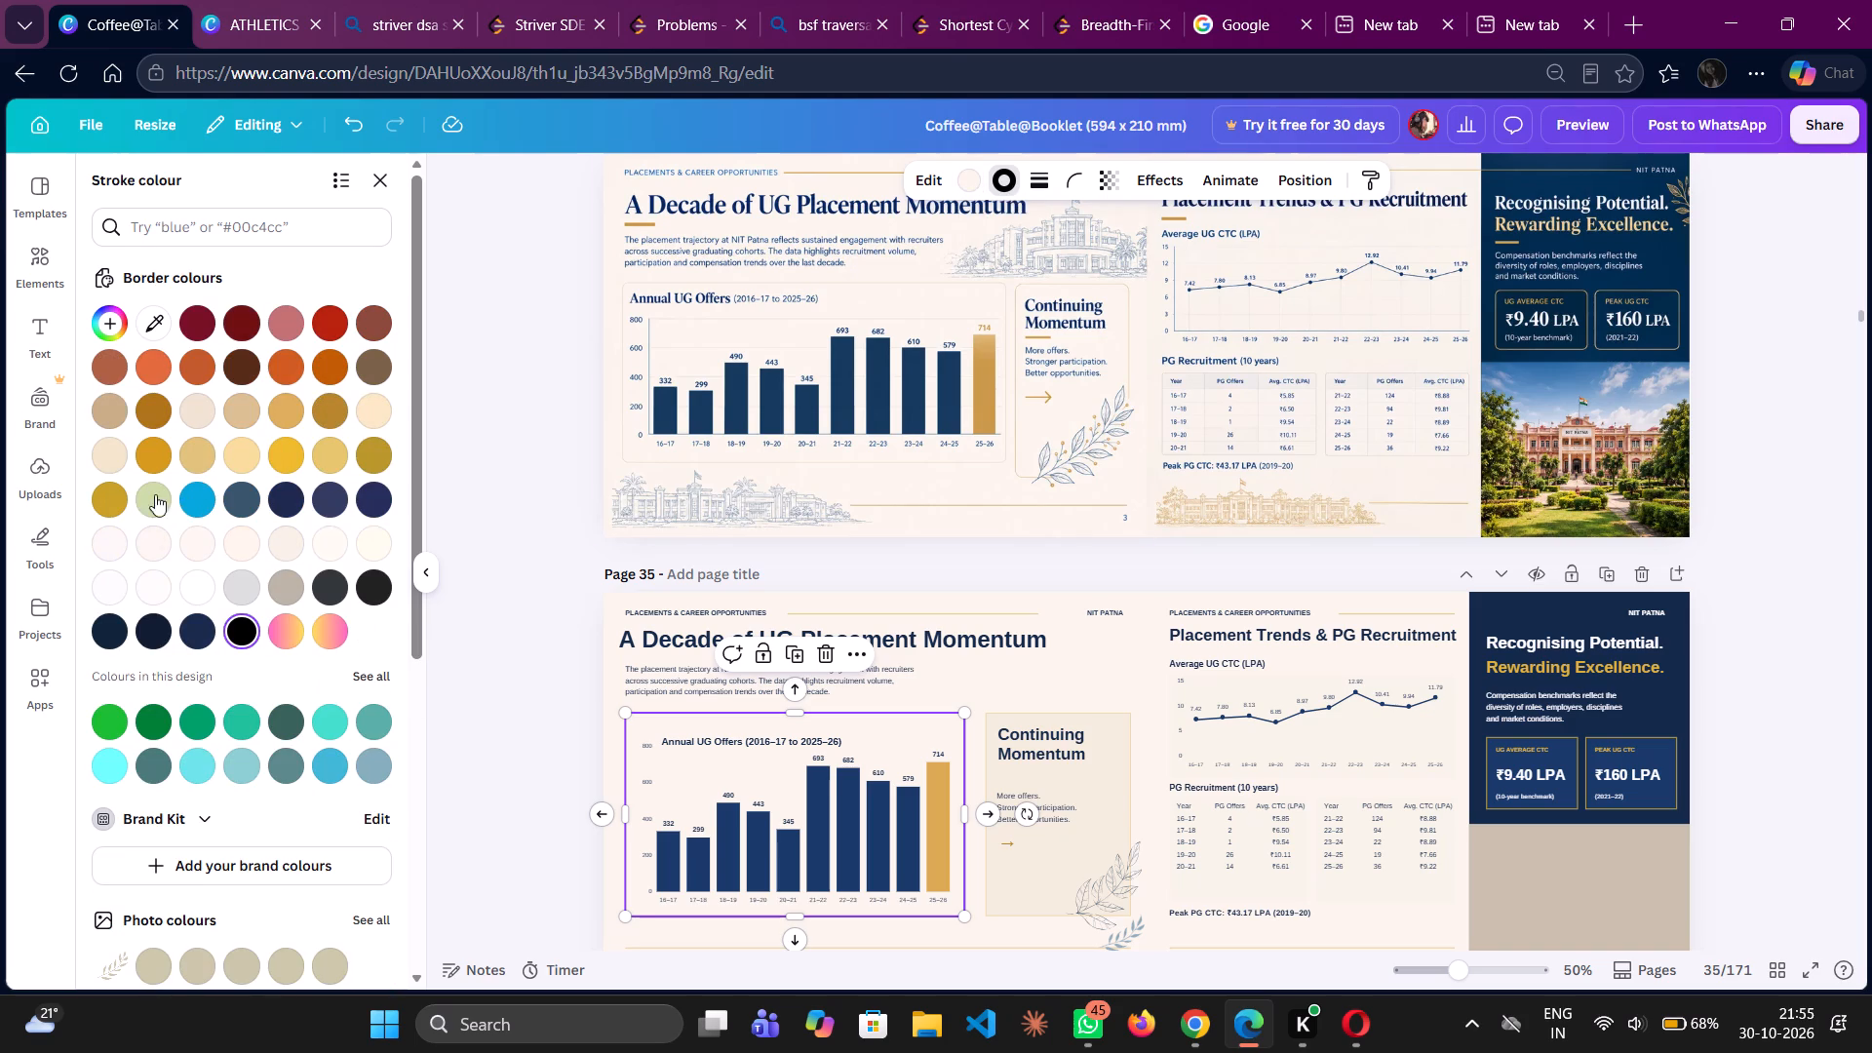
{"action": "left_click", "coordinate": [240, 448]}
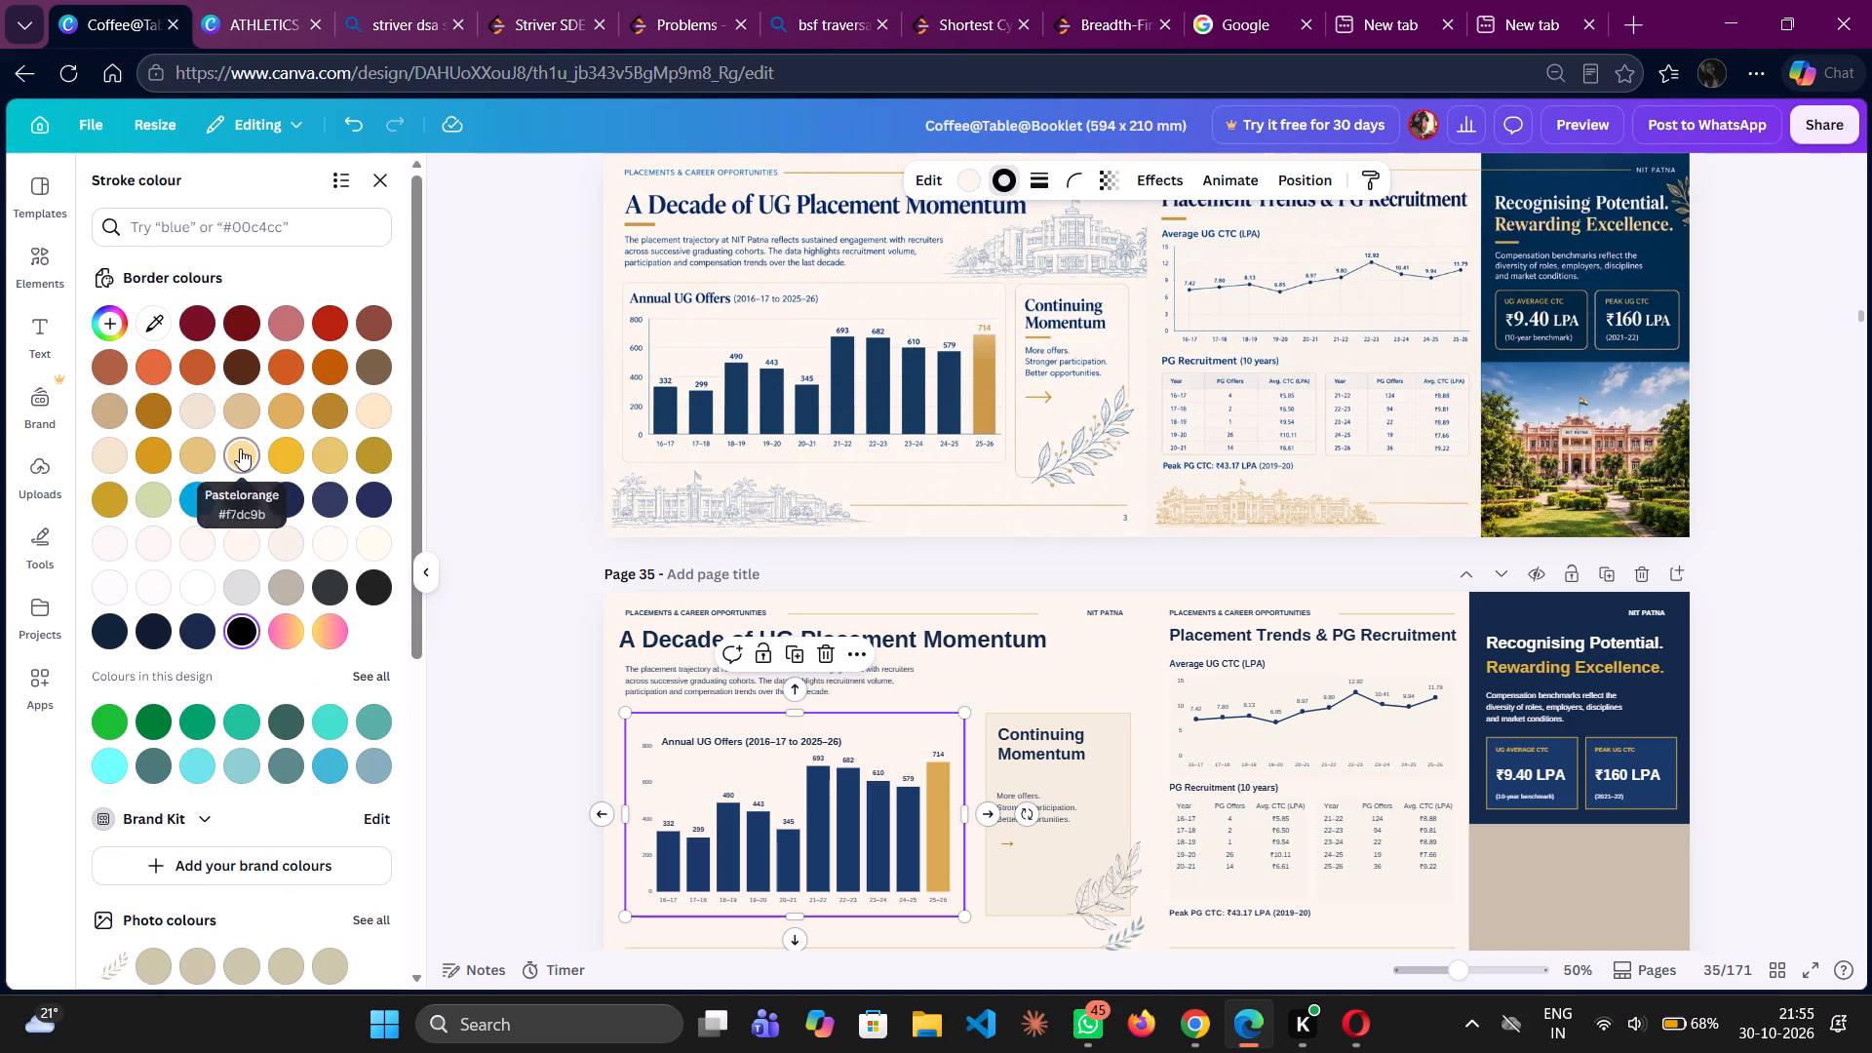
{"action": "left_click", "coordinate": [1041, 681]}
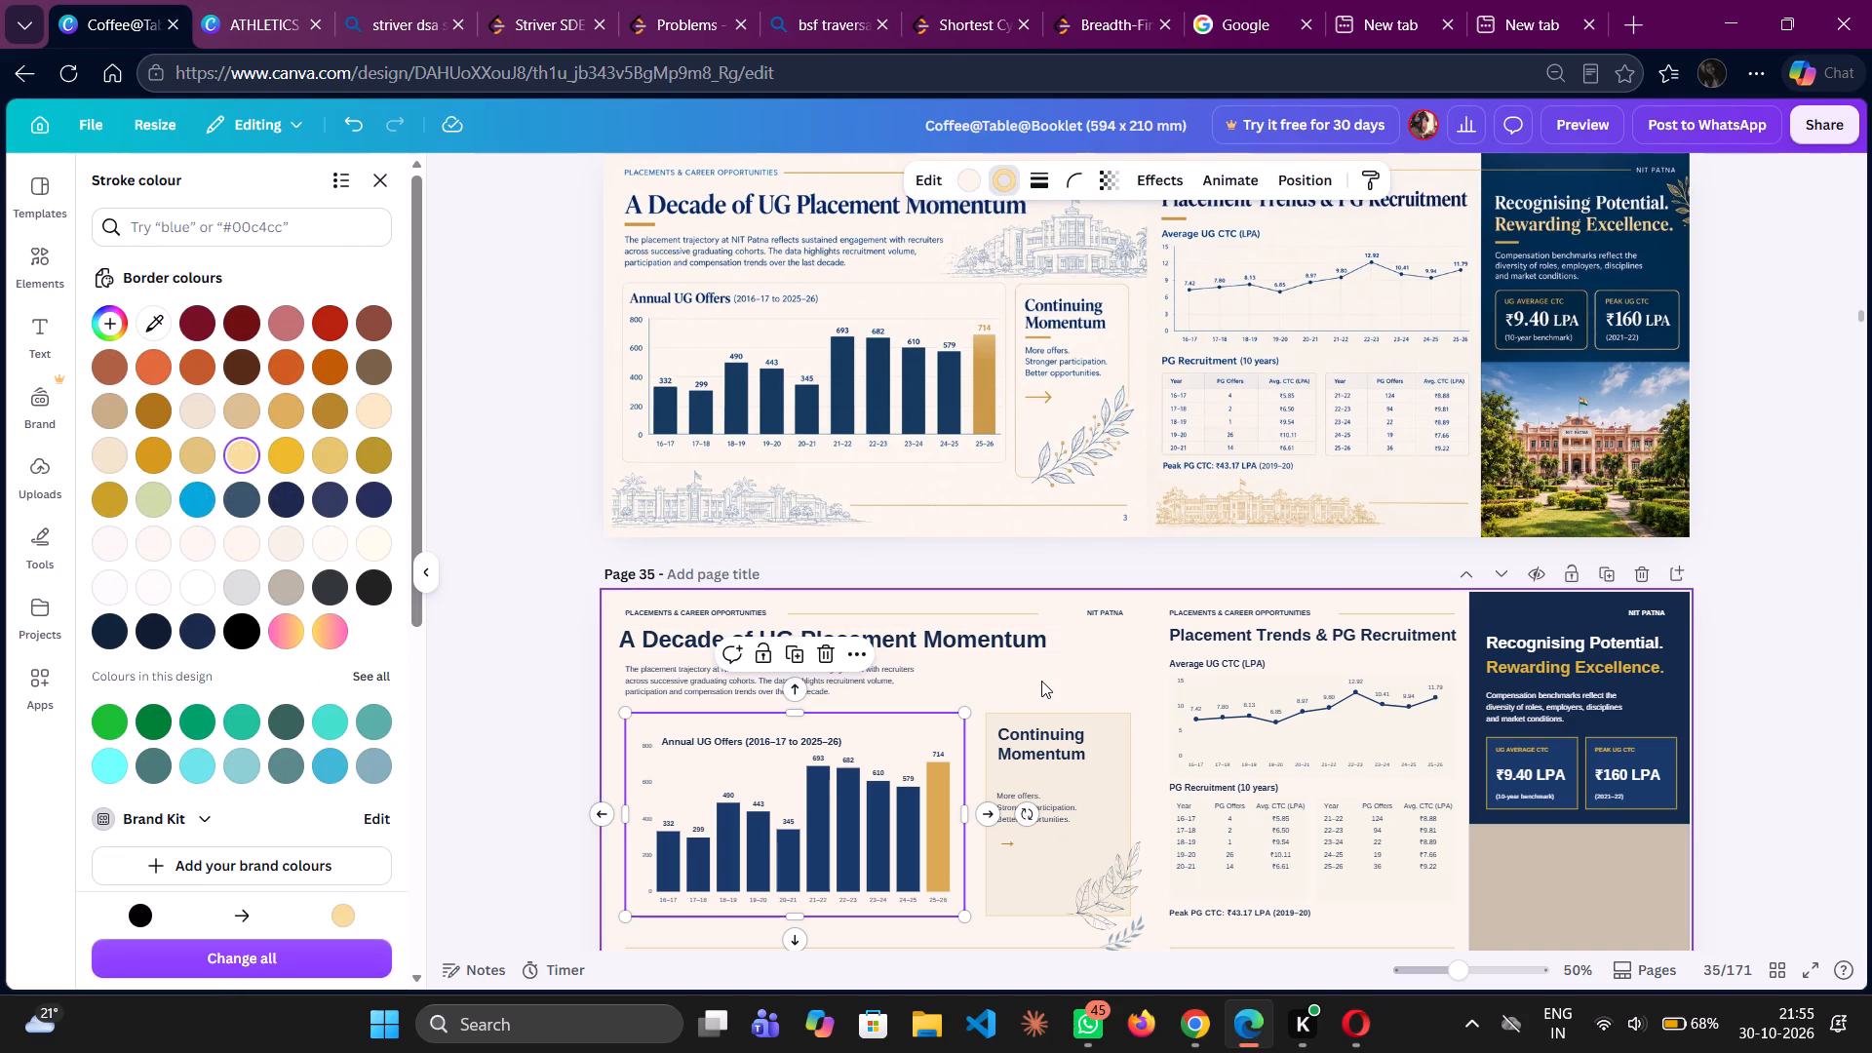
Fill page 35's Continuing Momentum panel with the light cream sampled from the neighbouring Annual UG Offers chart panel.
{"action": "left_click", "coordinate": [1036, 872]}
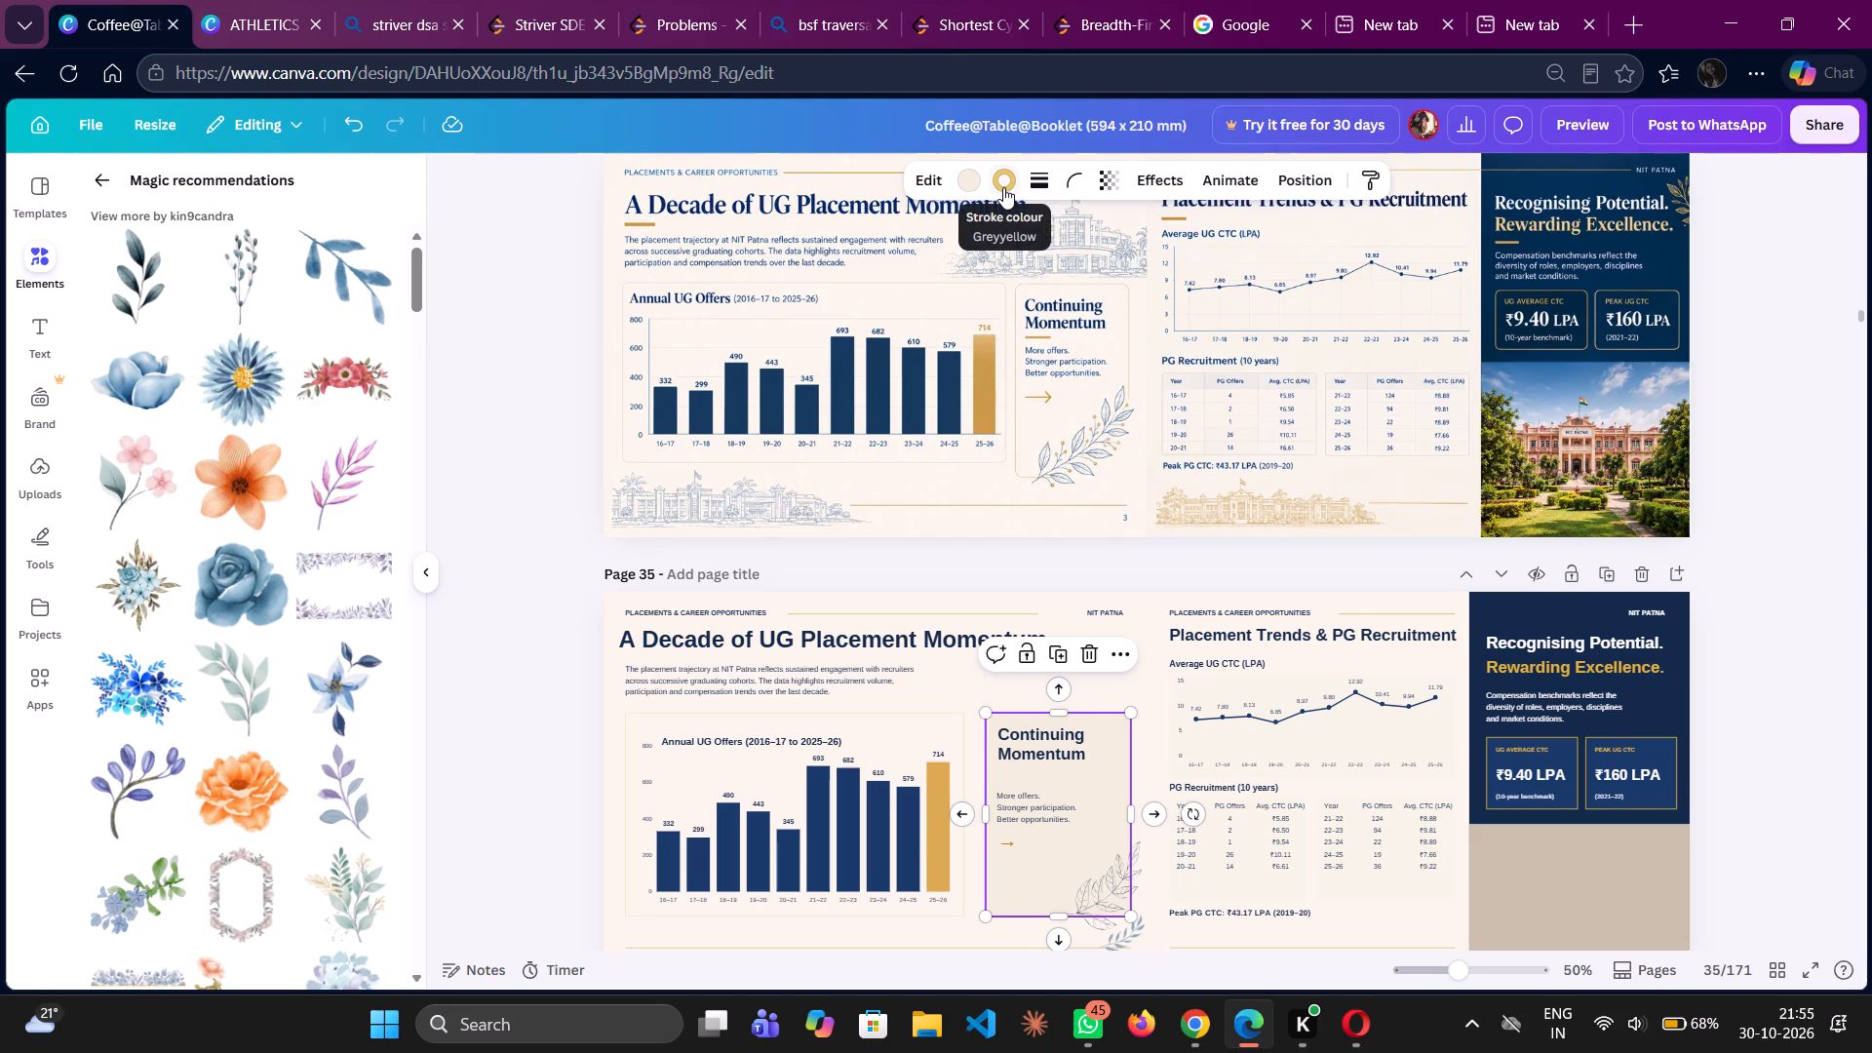
{"action": "left_click", "coordinate": [967, 187]}
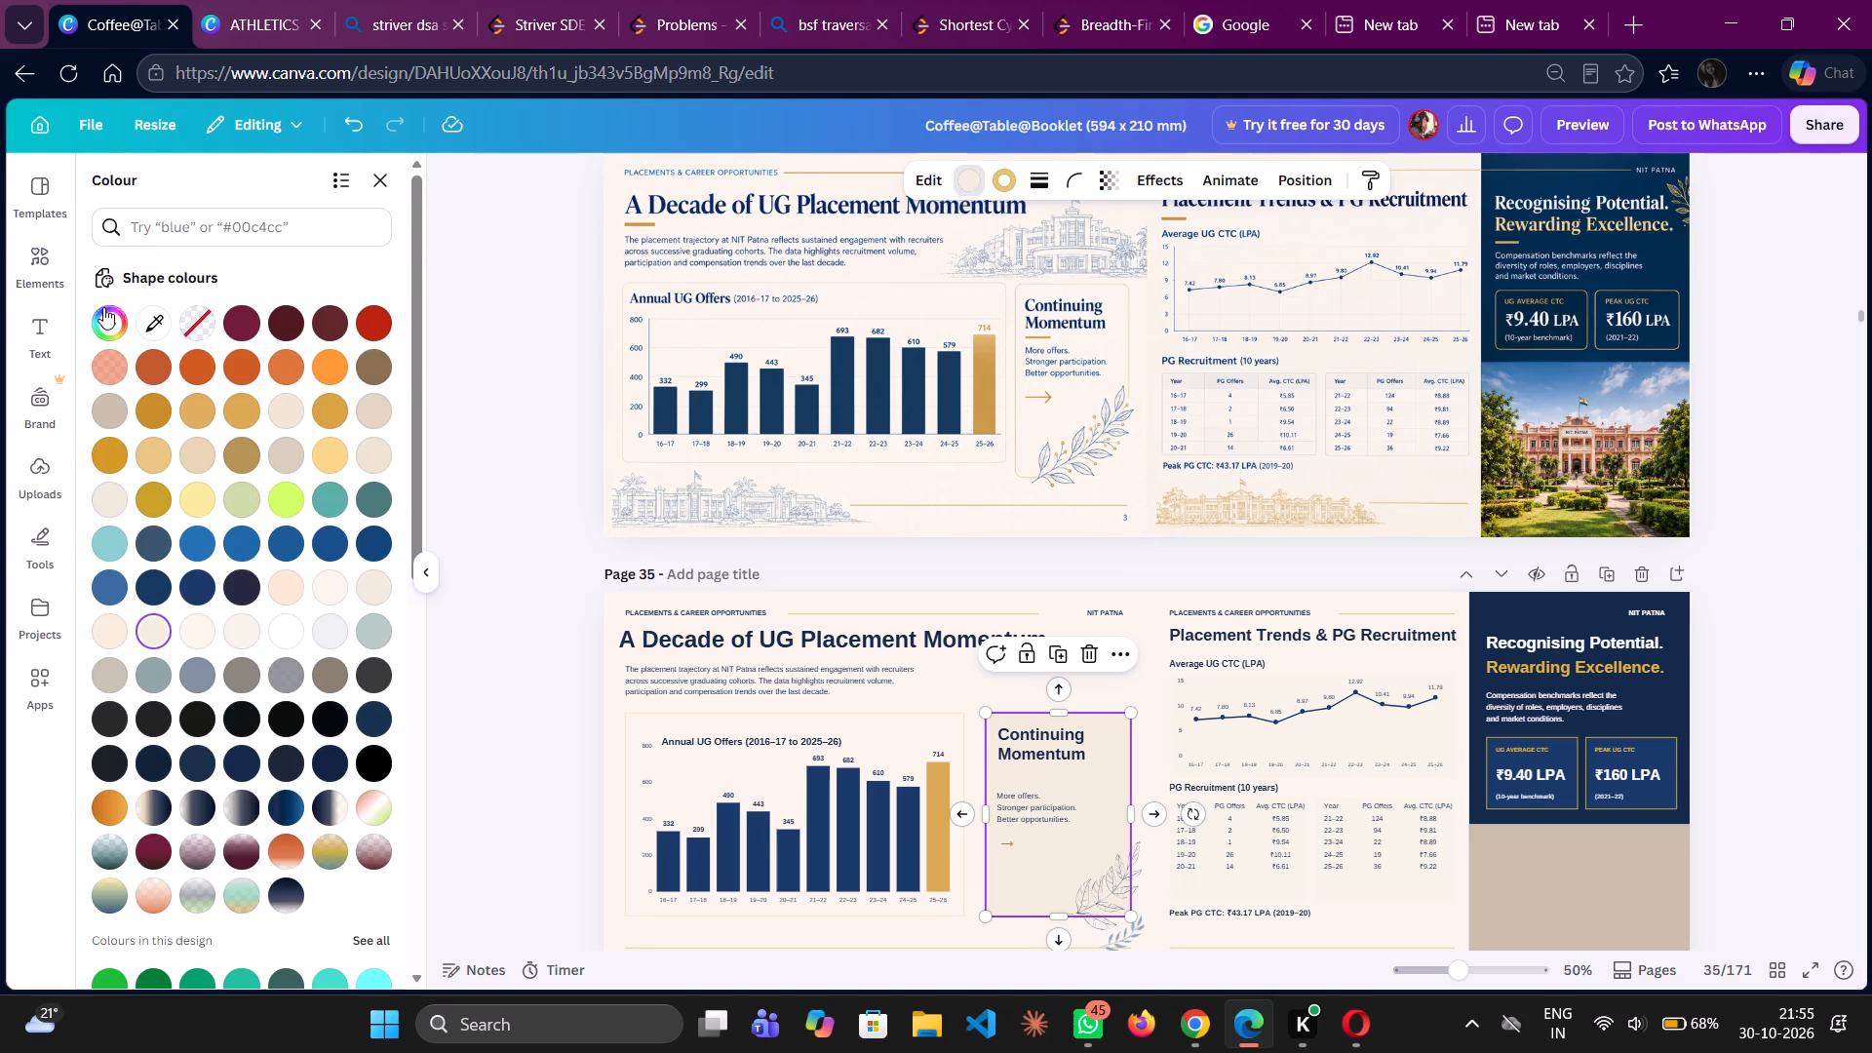
{"action": "left_click", "coordinate": [149, 325]}
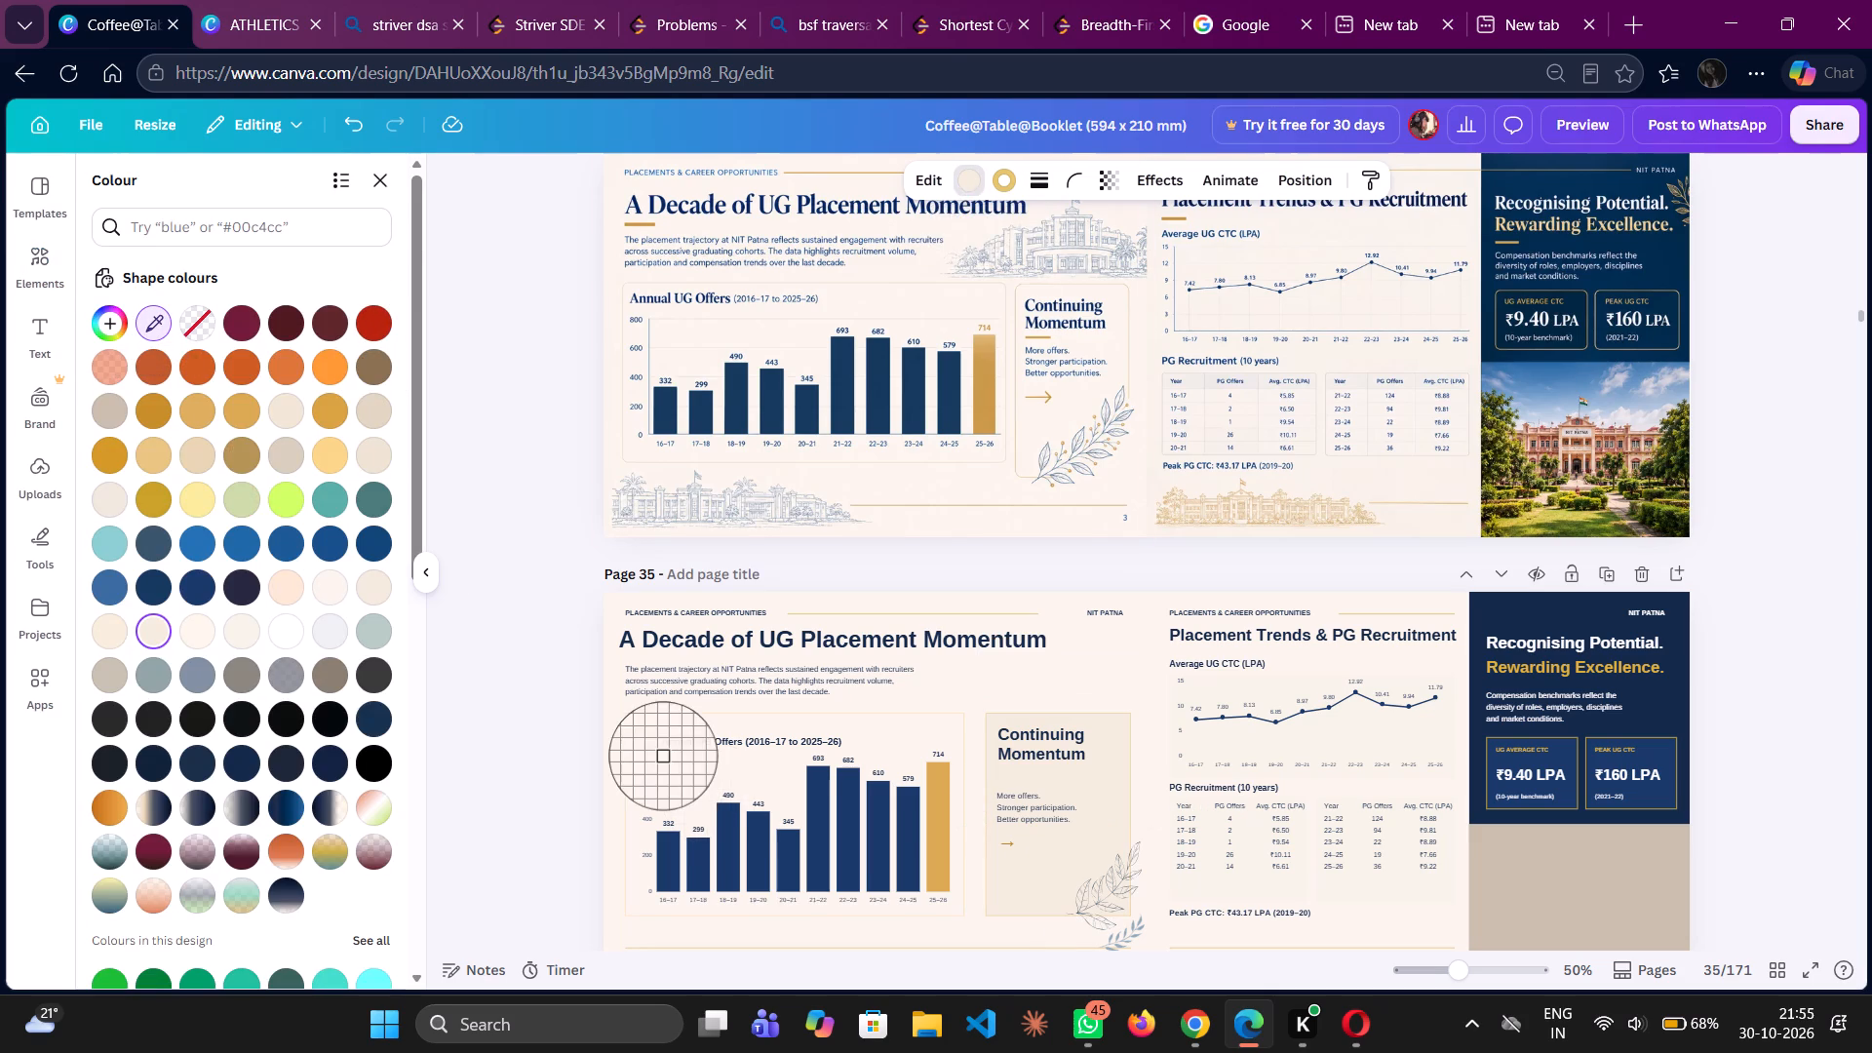
{"action": "left_click", "coordinate": [691, 773]}
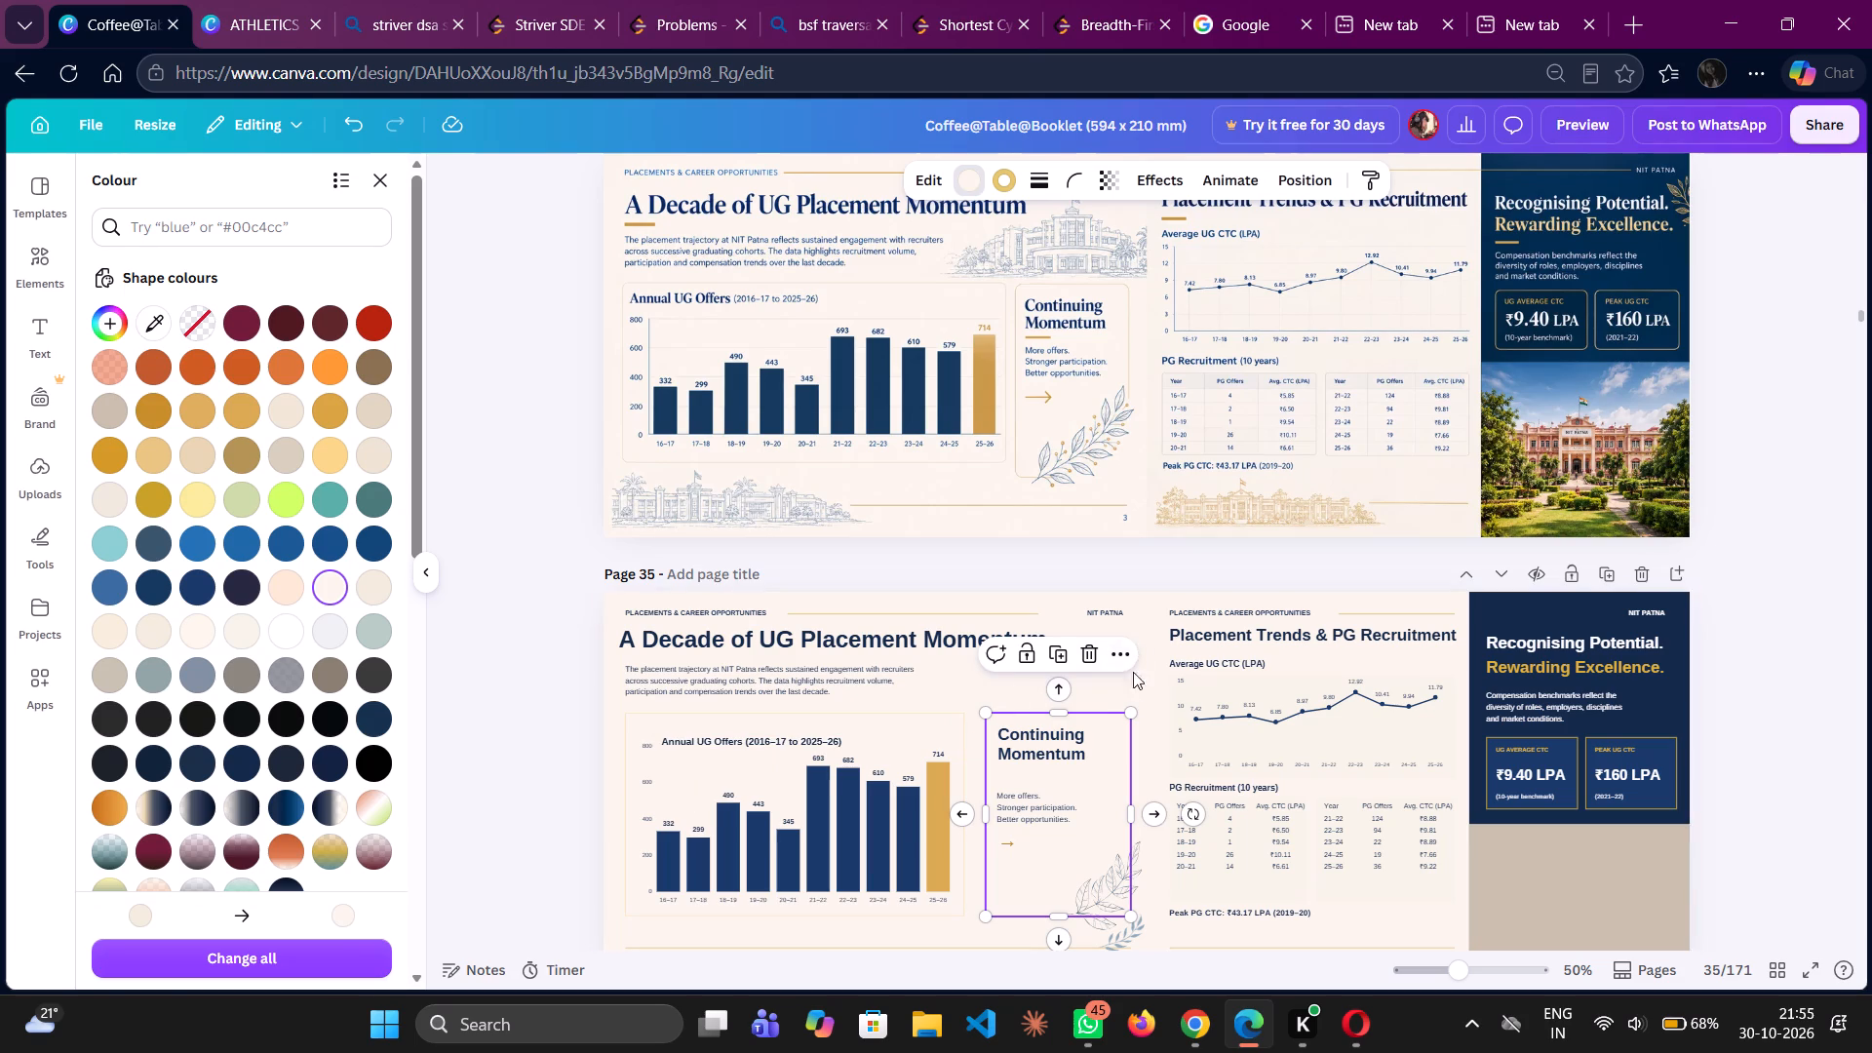
{"action": "left_click", "coordinate": [1134, 698]}
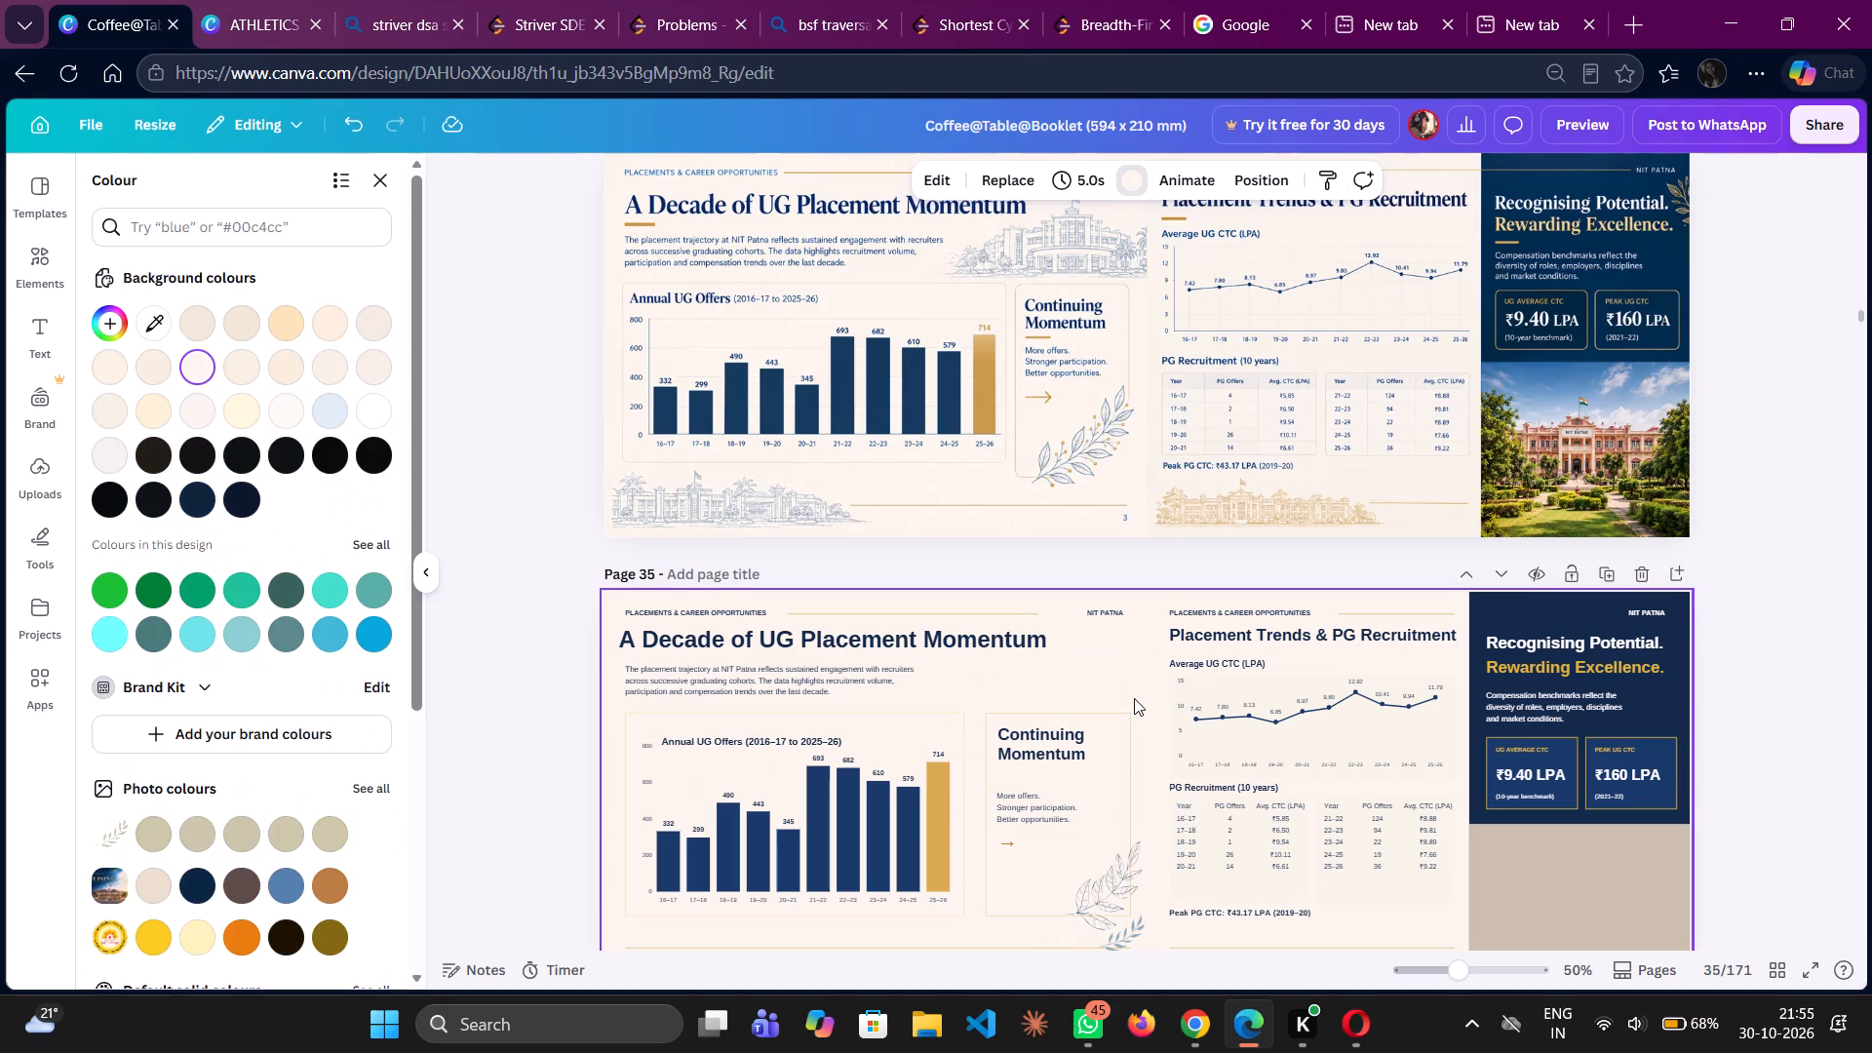
Round the corners of page 35's UG Average CTC and Peak UG CTC boxes to 20.
{"action": "scroll", "coordinate": [1340, 682], "scroll_direction": "down", "scroll_amount": 1}
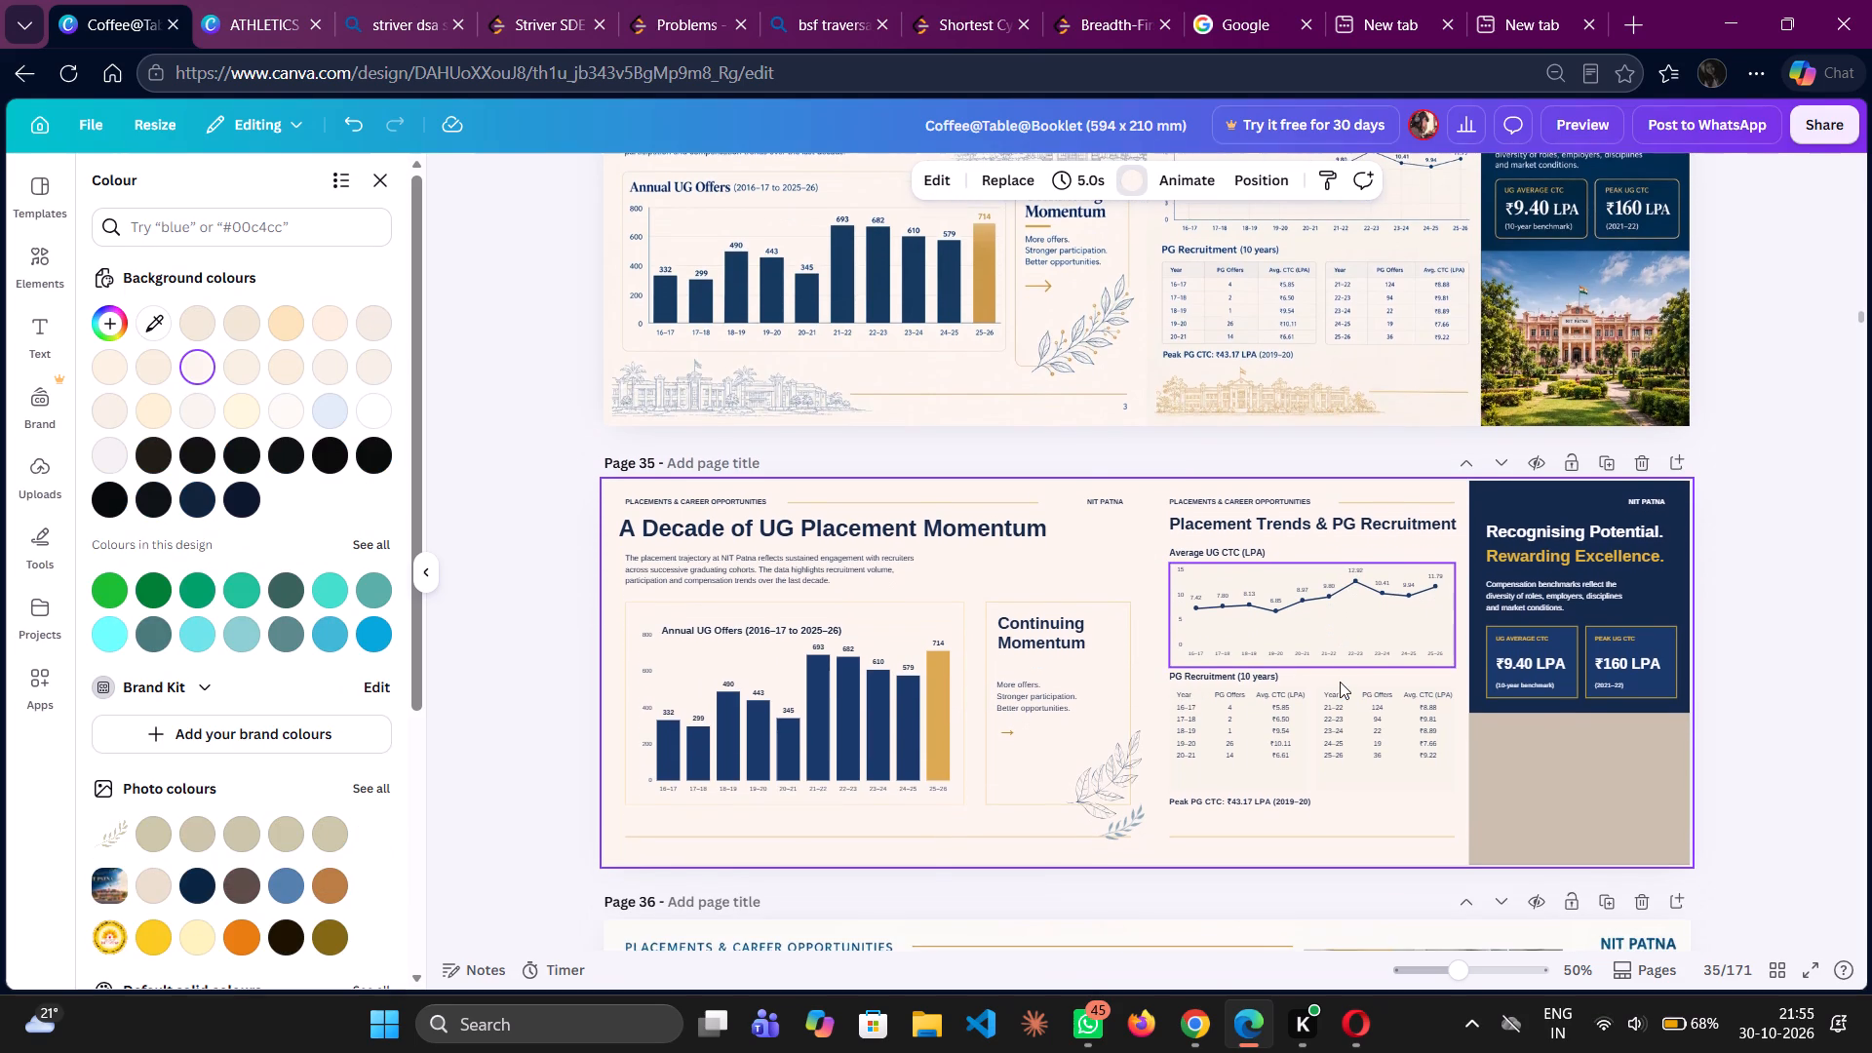
{"action": "scroll", "coordinate": [1340, 682], "scroll_direction": "down", "scroll_amount": 1}
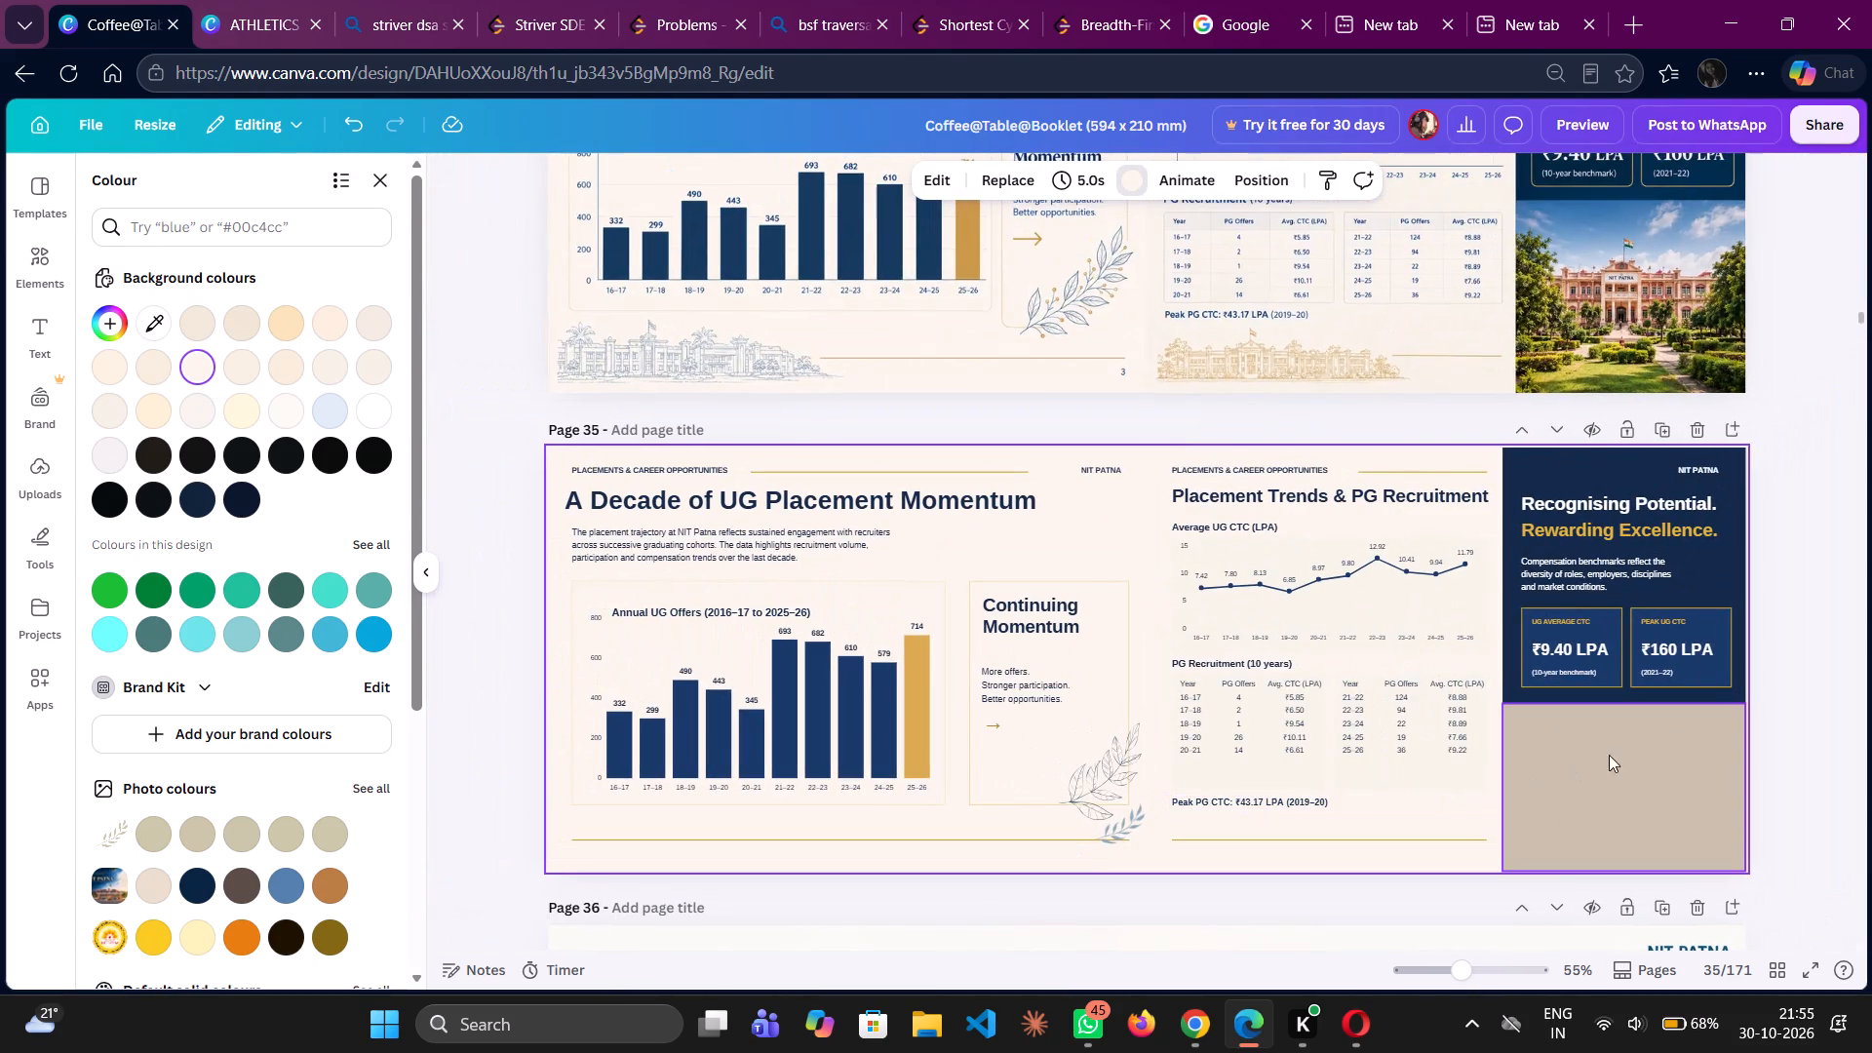
{"action": "scroll", "coordinate": [1672, 741], "scroll_direction": "up", "scroll_amount": 1}
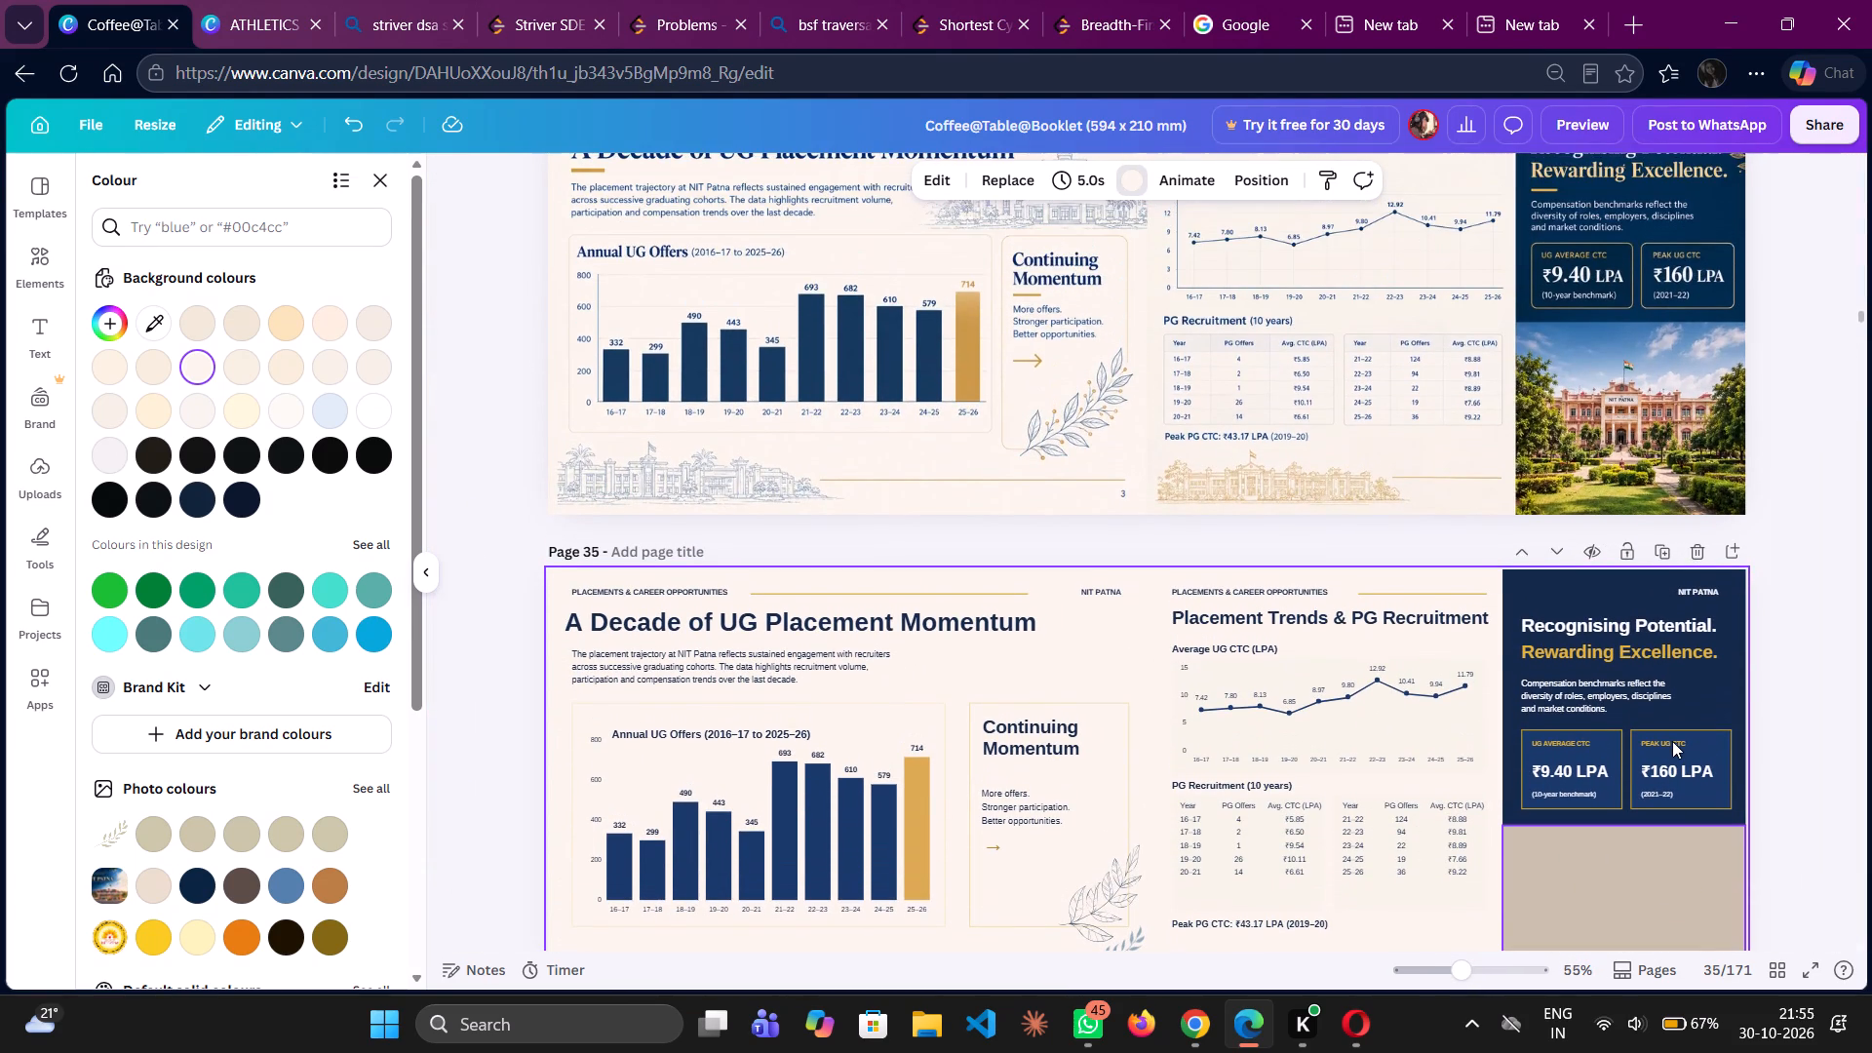
{"action": "scroll", "coordinate": [1672, 741], "scroll_direction": "up", "scroll_amount": 1}
{"action": "left_click", "coordinate": [1556, 736]}
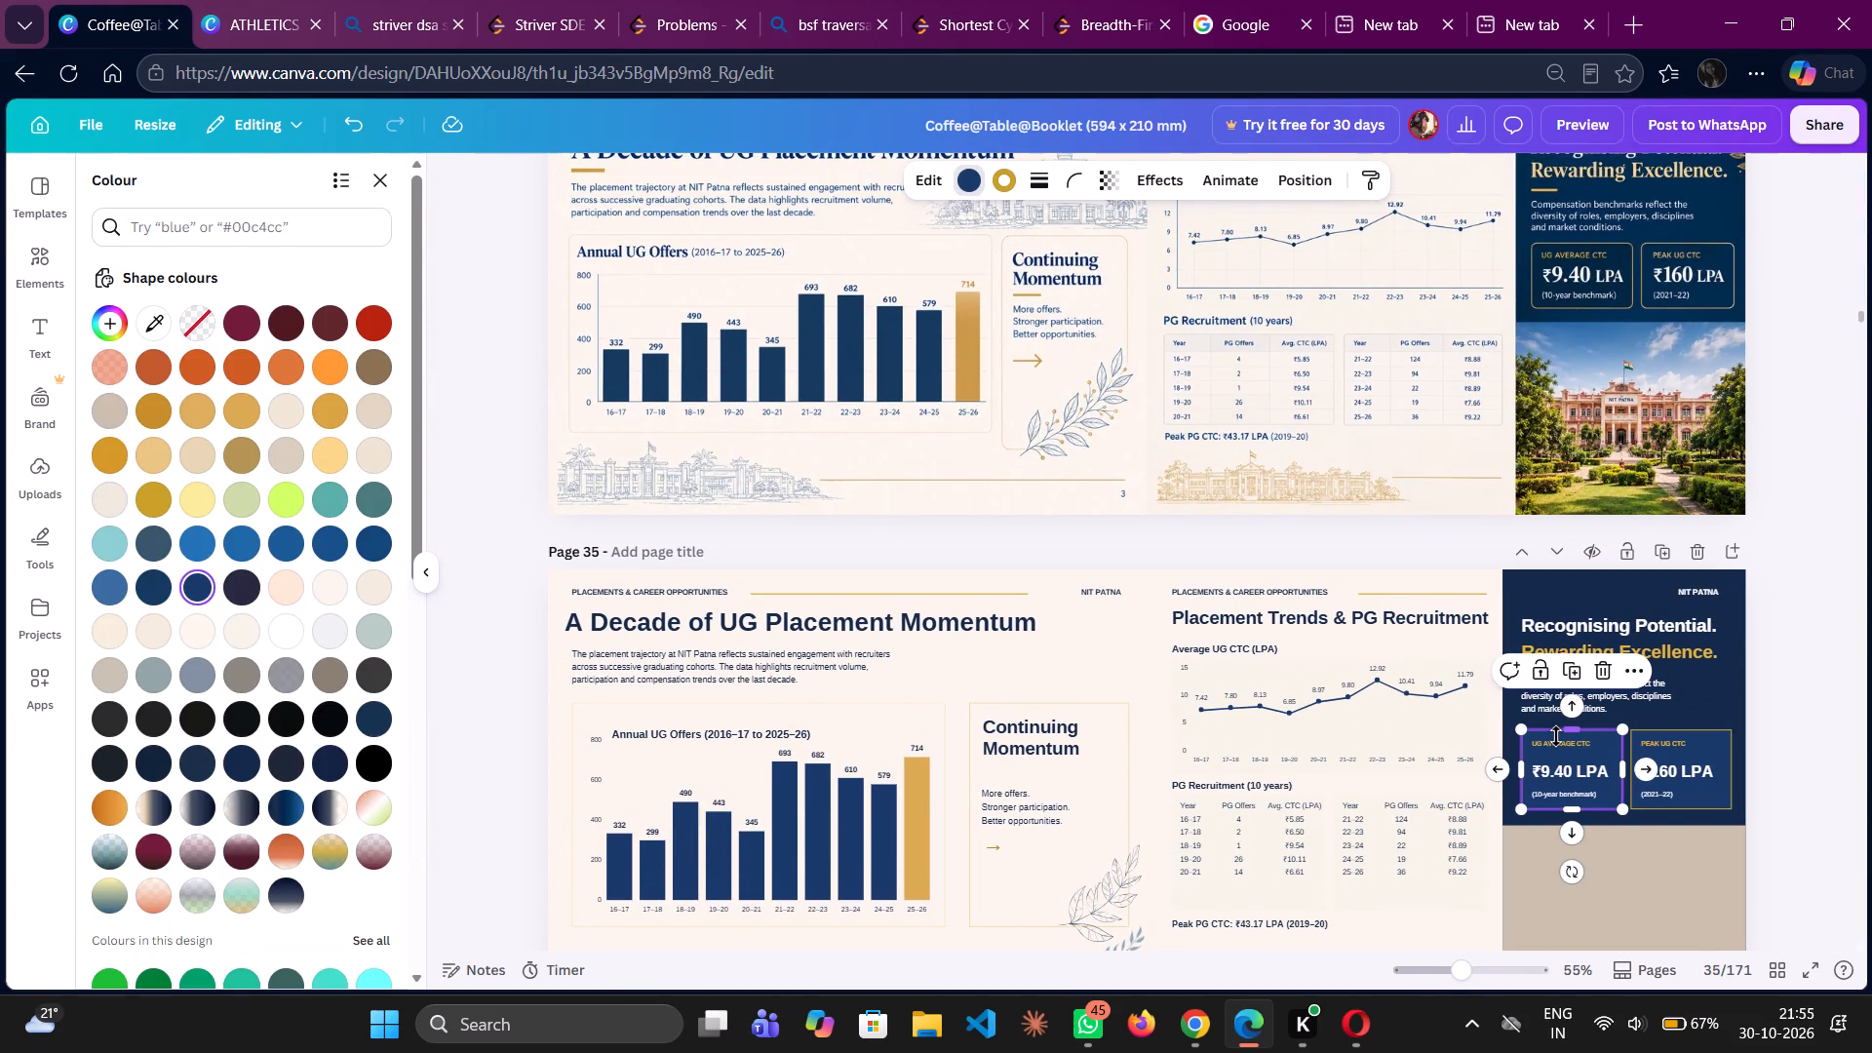
{"action": "left_click", "coordinate": [1076, 182]}
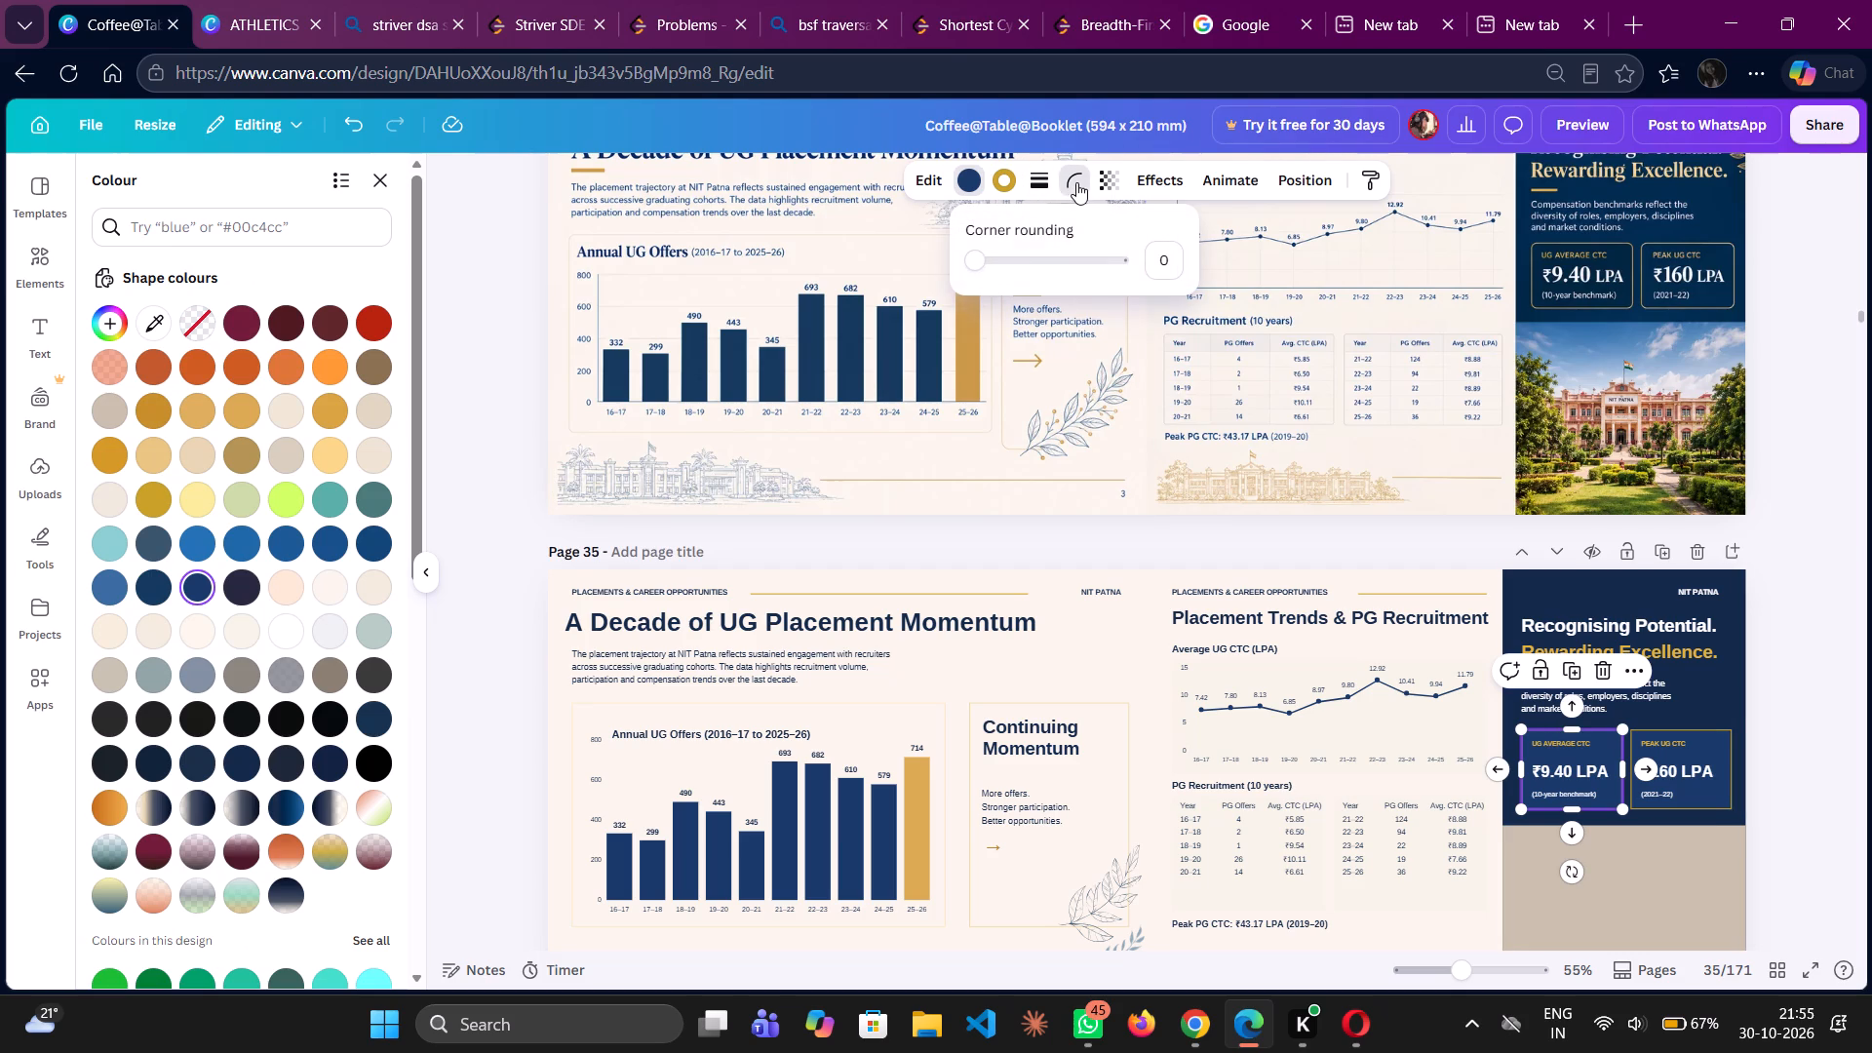
{"action": "left_click_drag", "start_coordinate": [977, 265], "coordinate": [1003, 265]}
{"action": "left_click", "coordinate": [1709, 749]}
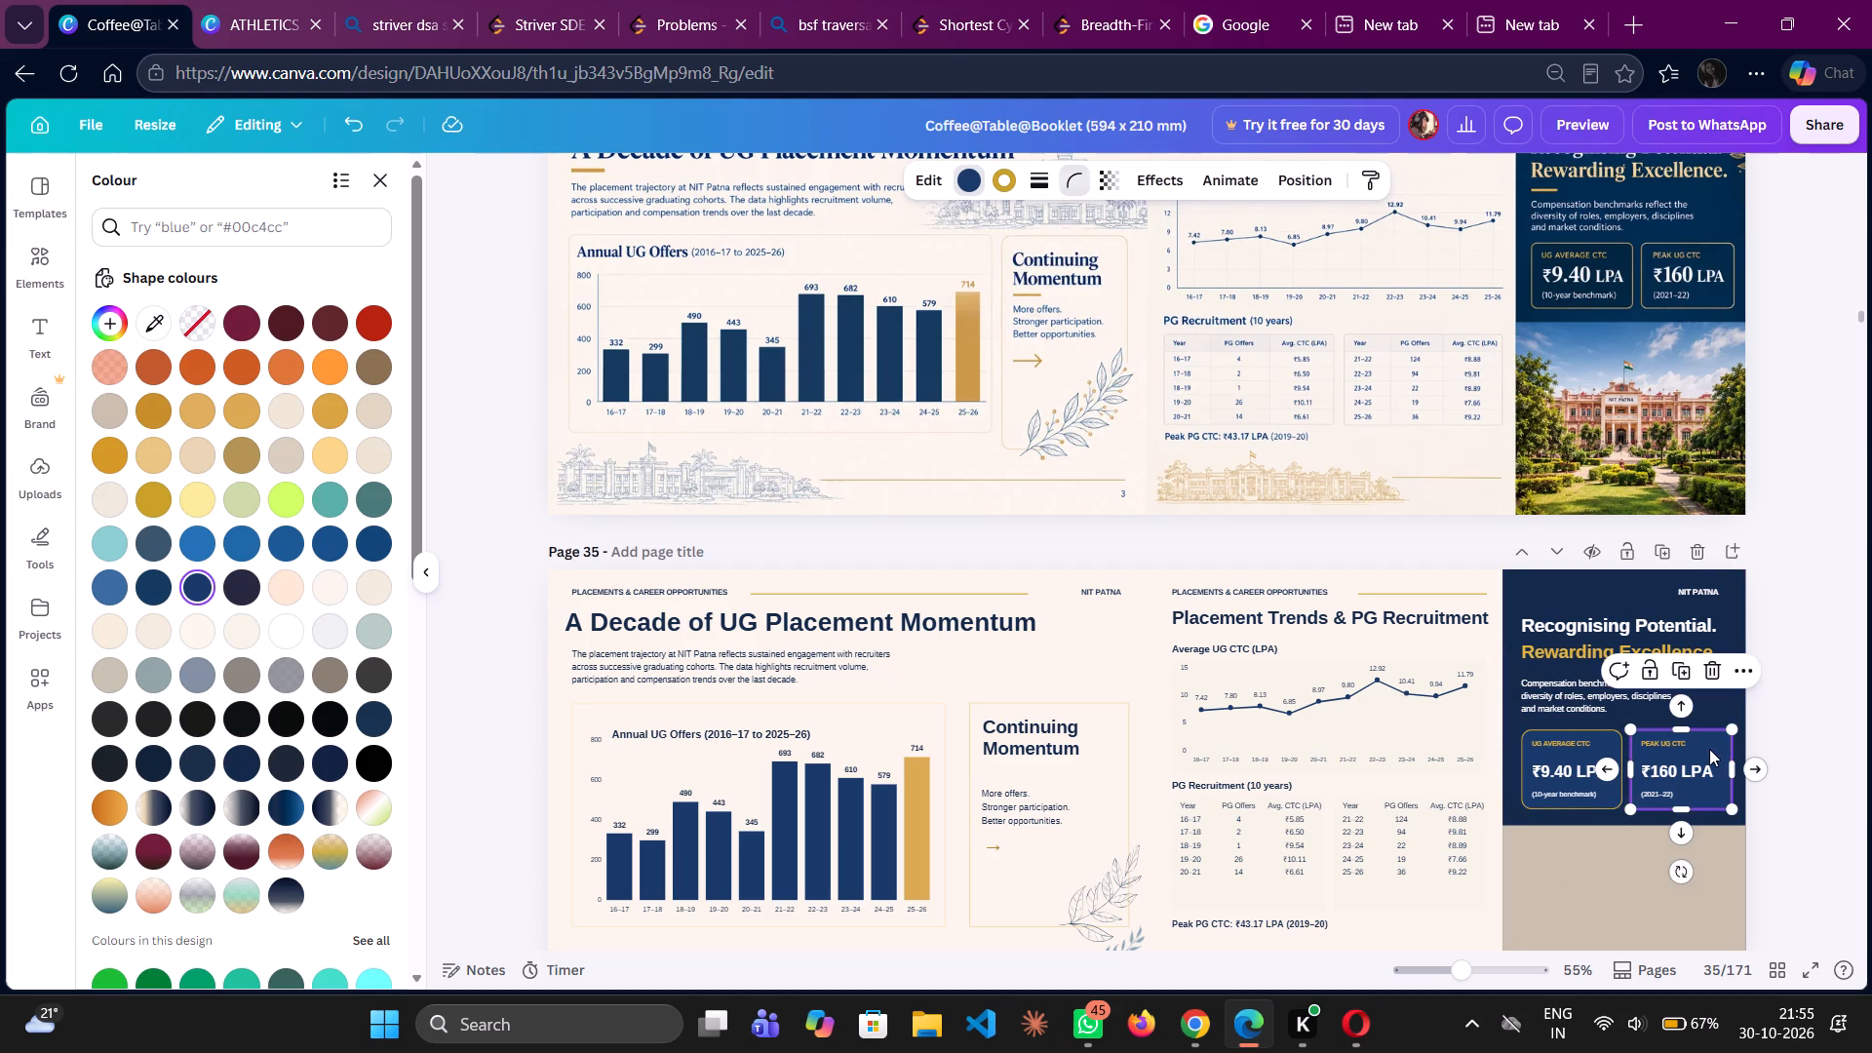
{"action": "left_click", "coordinate": [1059, 182]}
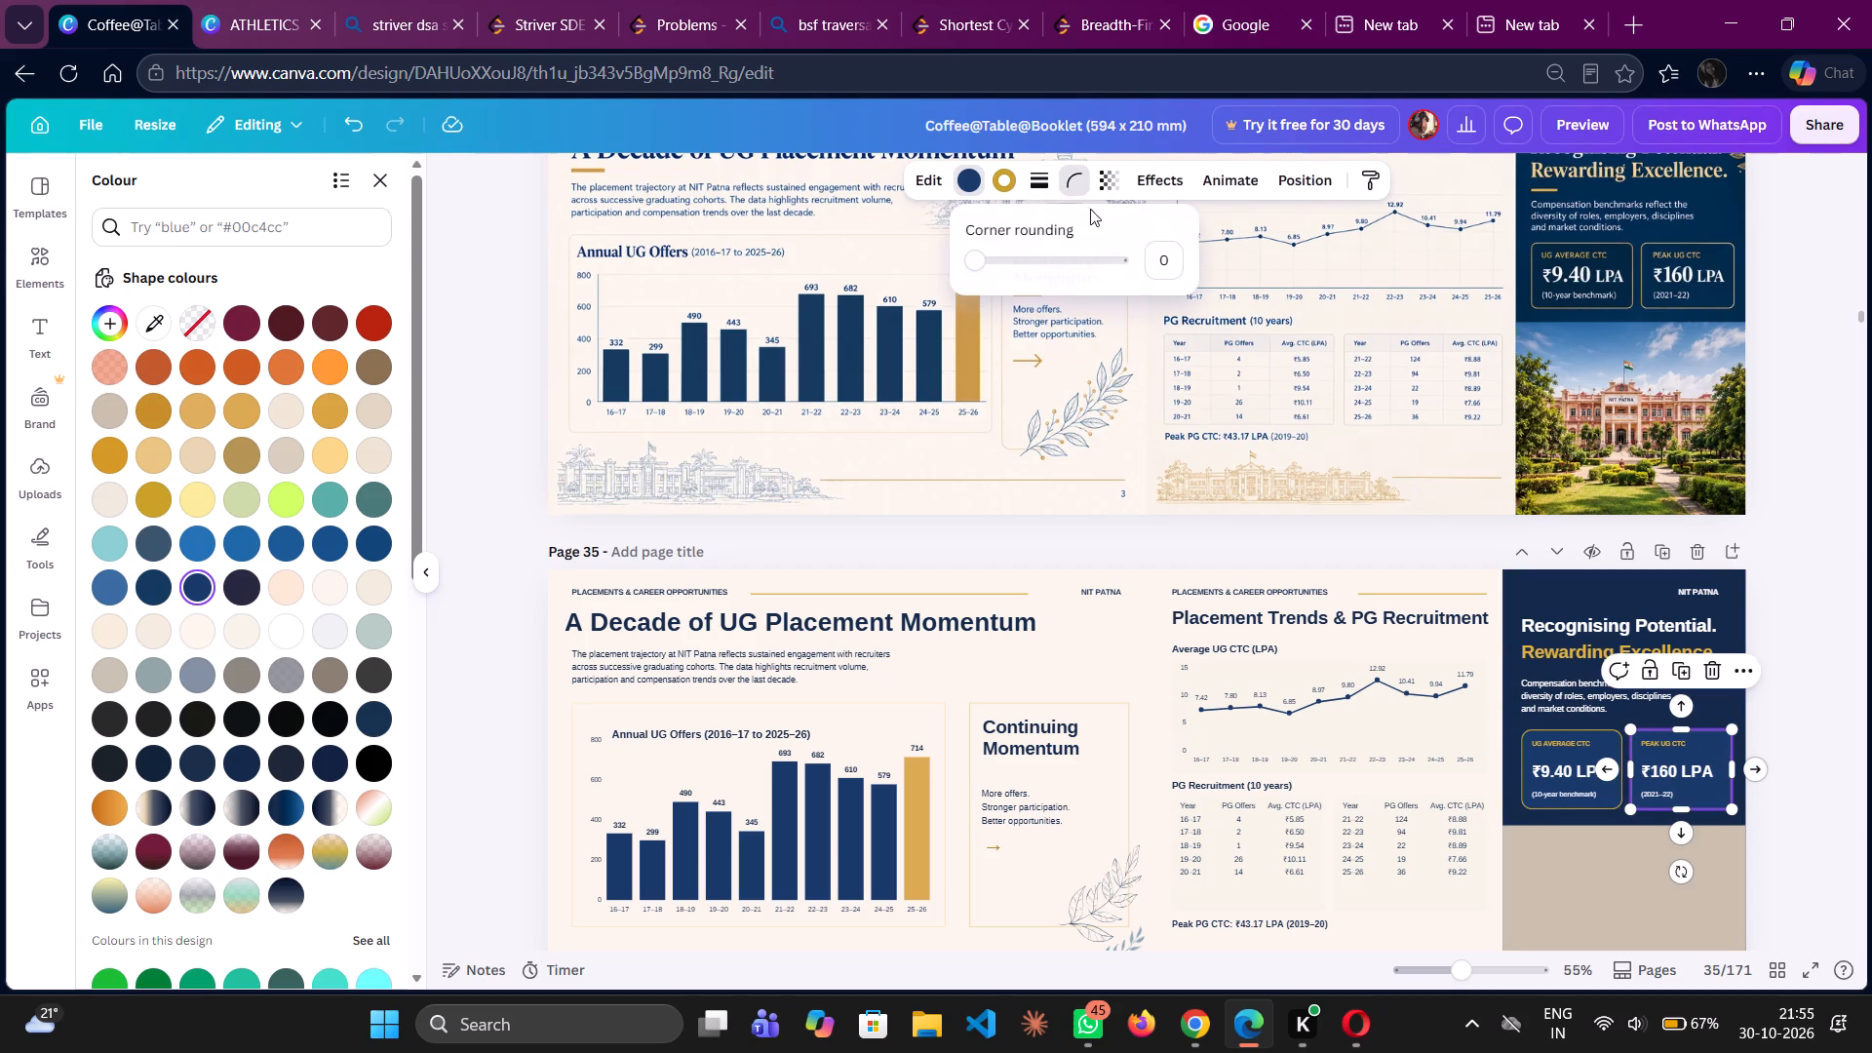
{"action": "left_click", "coordinate": [1166, 256]}
{"action": "type", "text": "20"}
{"action": "key", "text": "Return"}
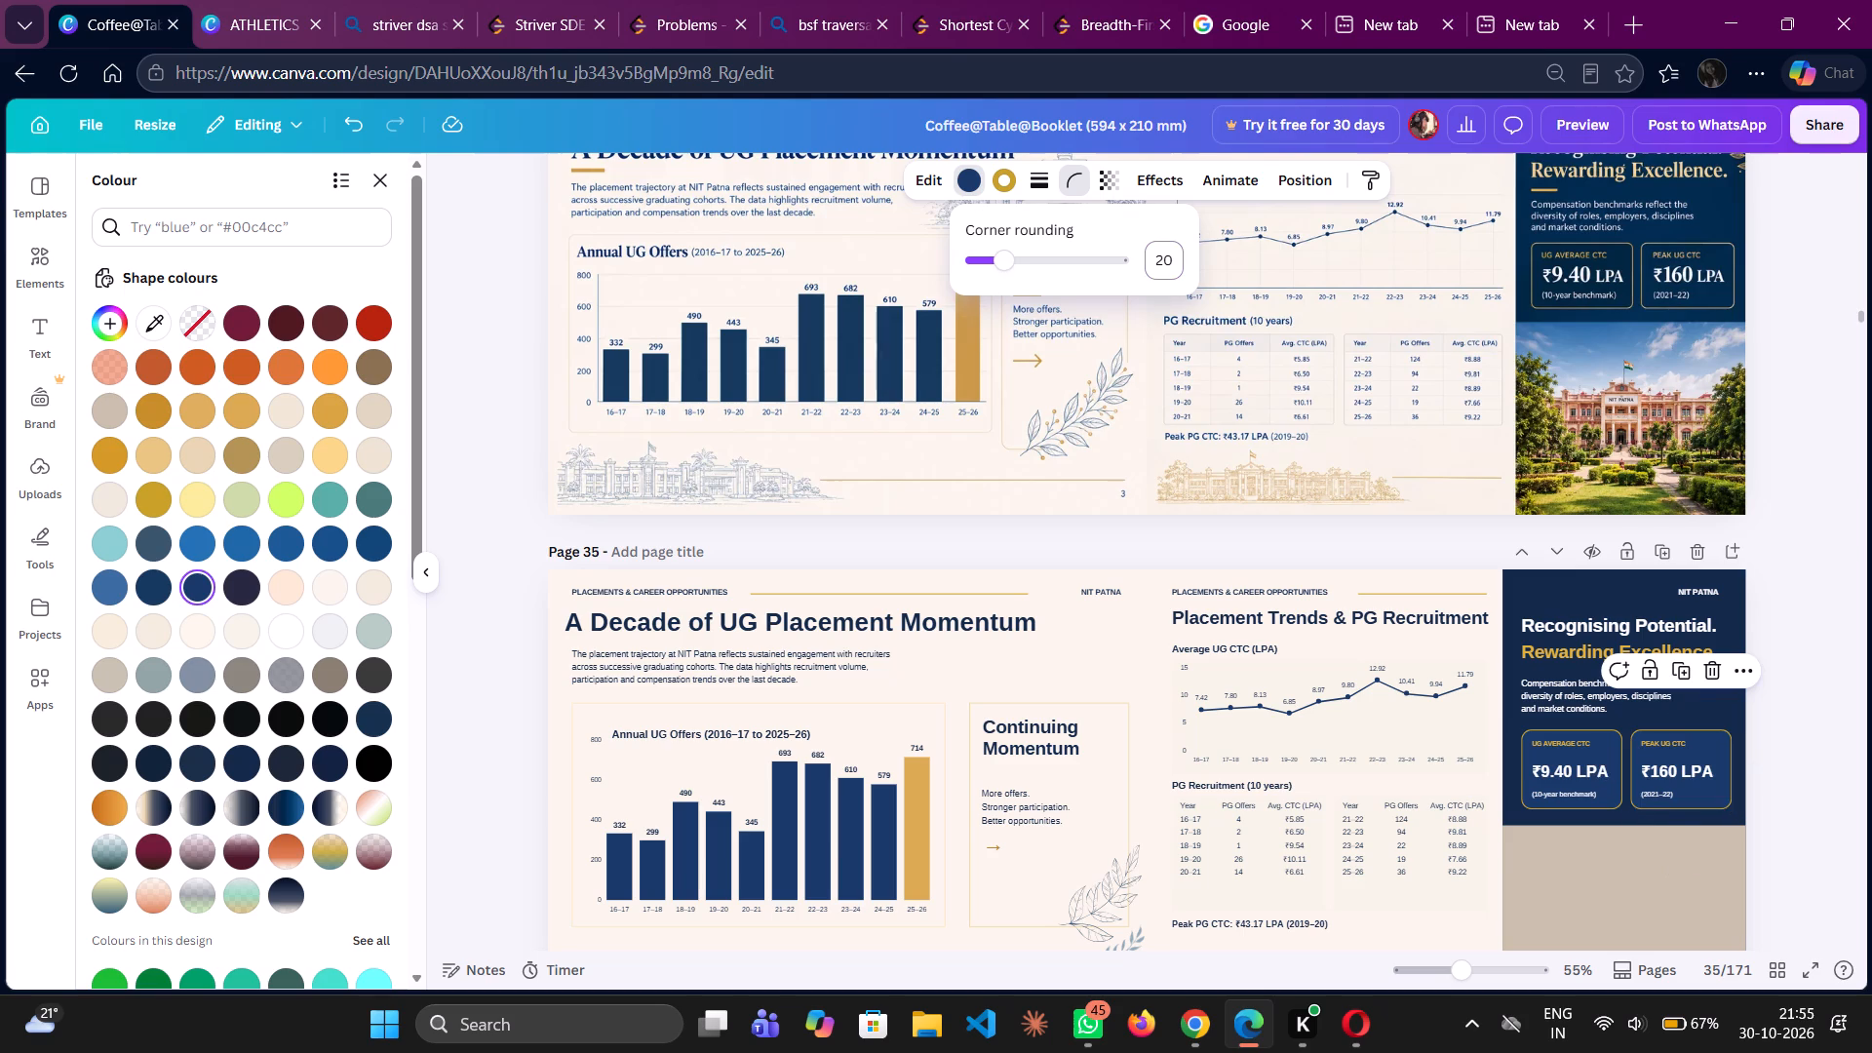
Look through the photos in the Desktop's coffeeBooklet folder in File Explorer for one suited to page 35's beige placeholder block.
{"action": "left_click", "coordinate": [1575, 885]}
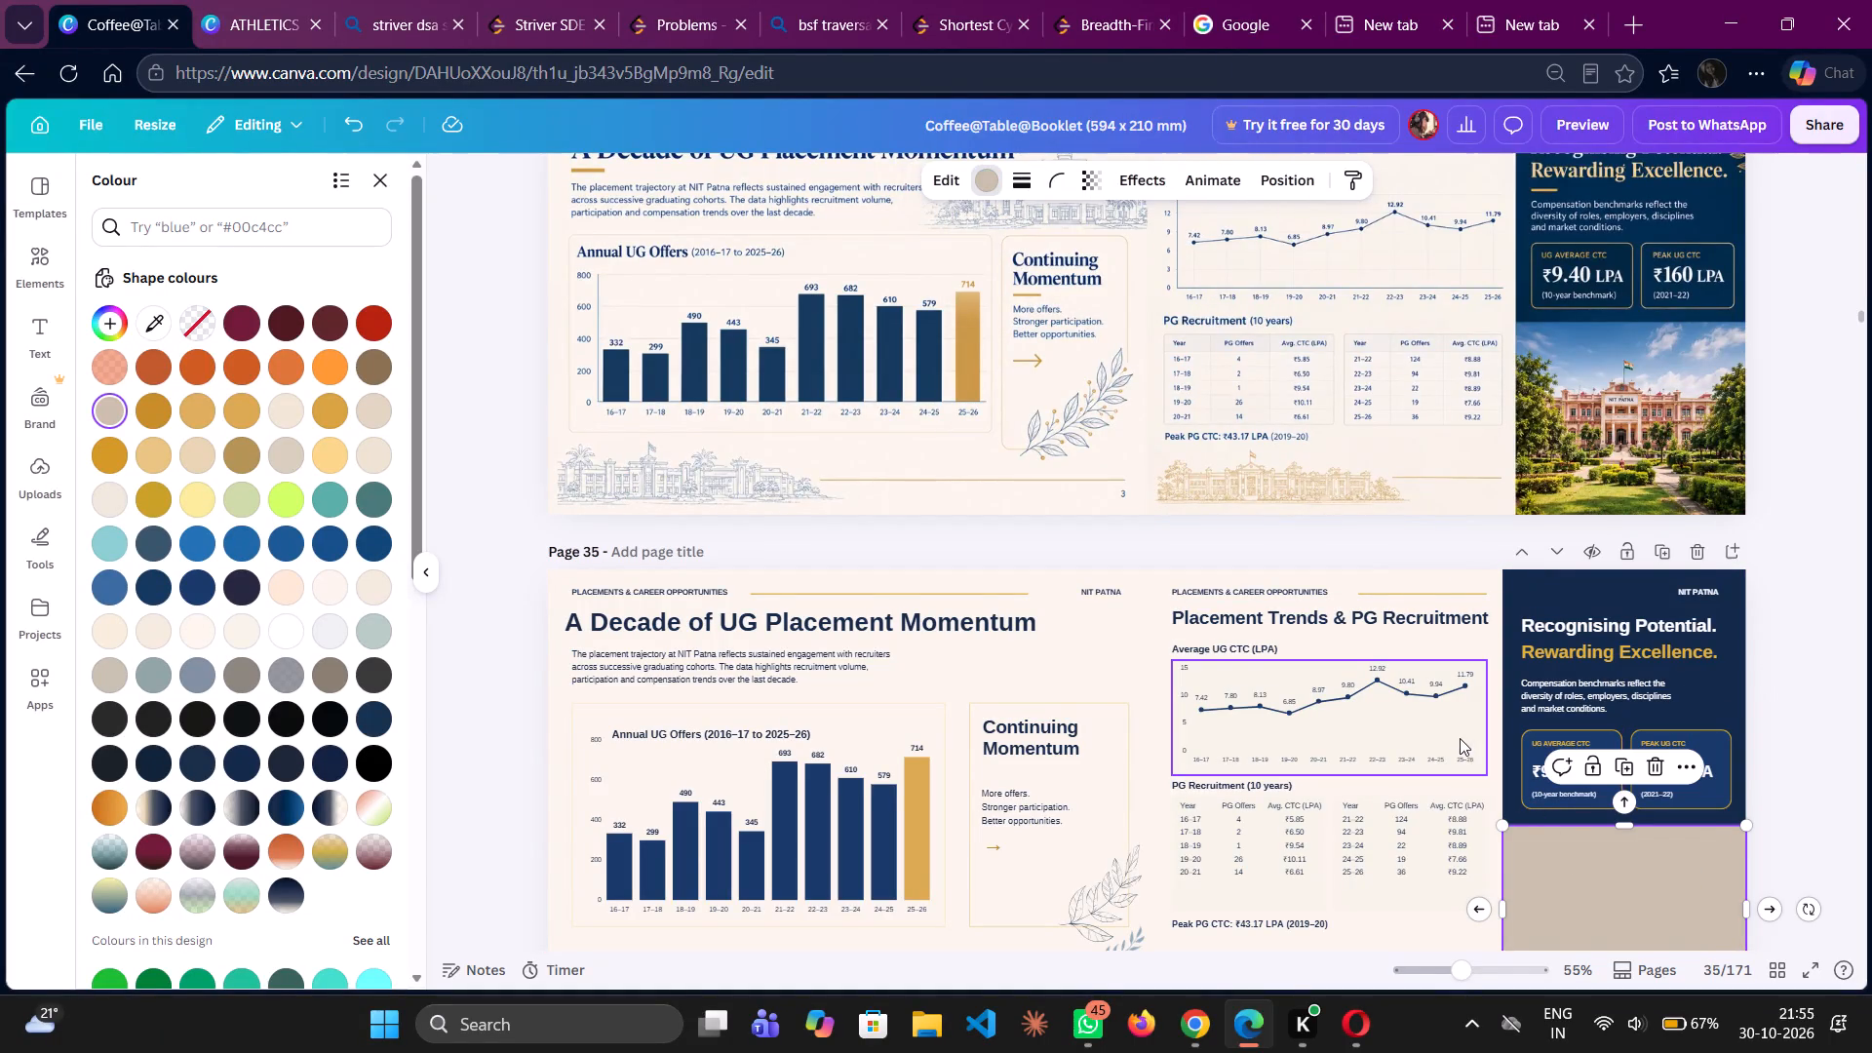
{"action": "scroll", "coordinate": [1460, 738], "scroll_direction": "down", "scroll_amount": 2}
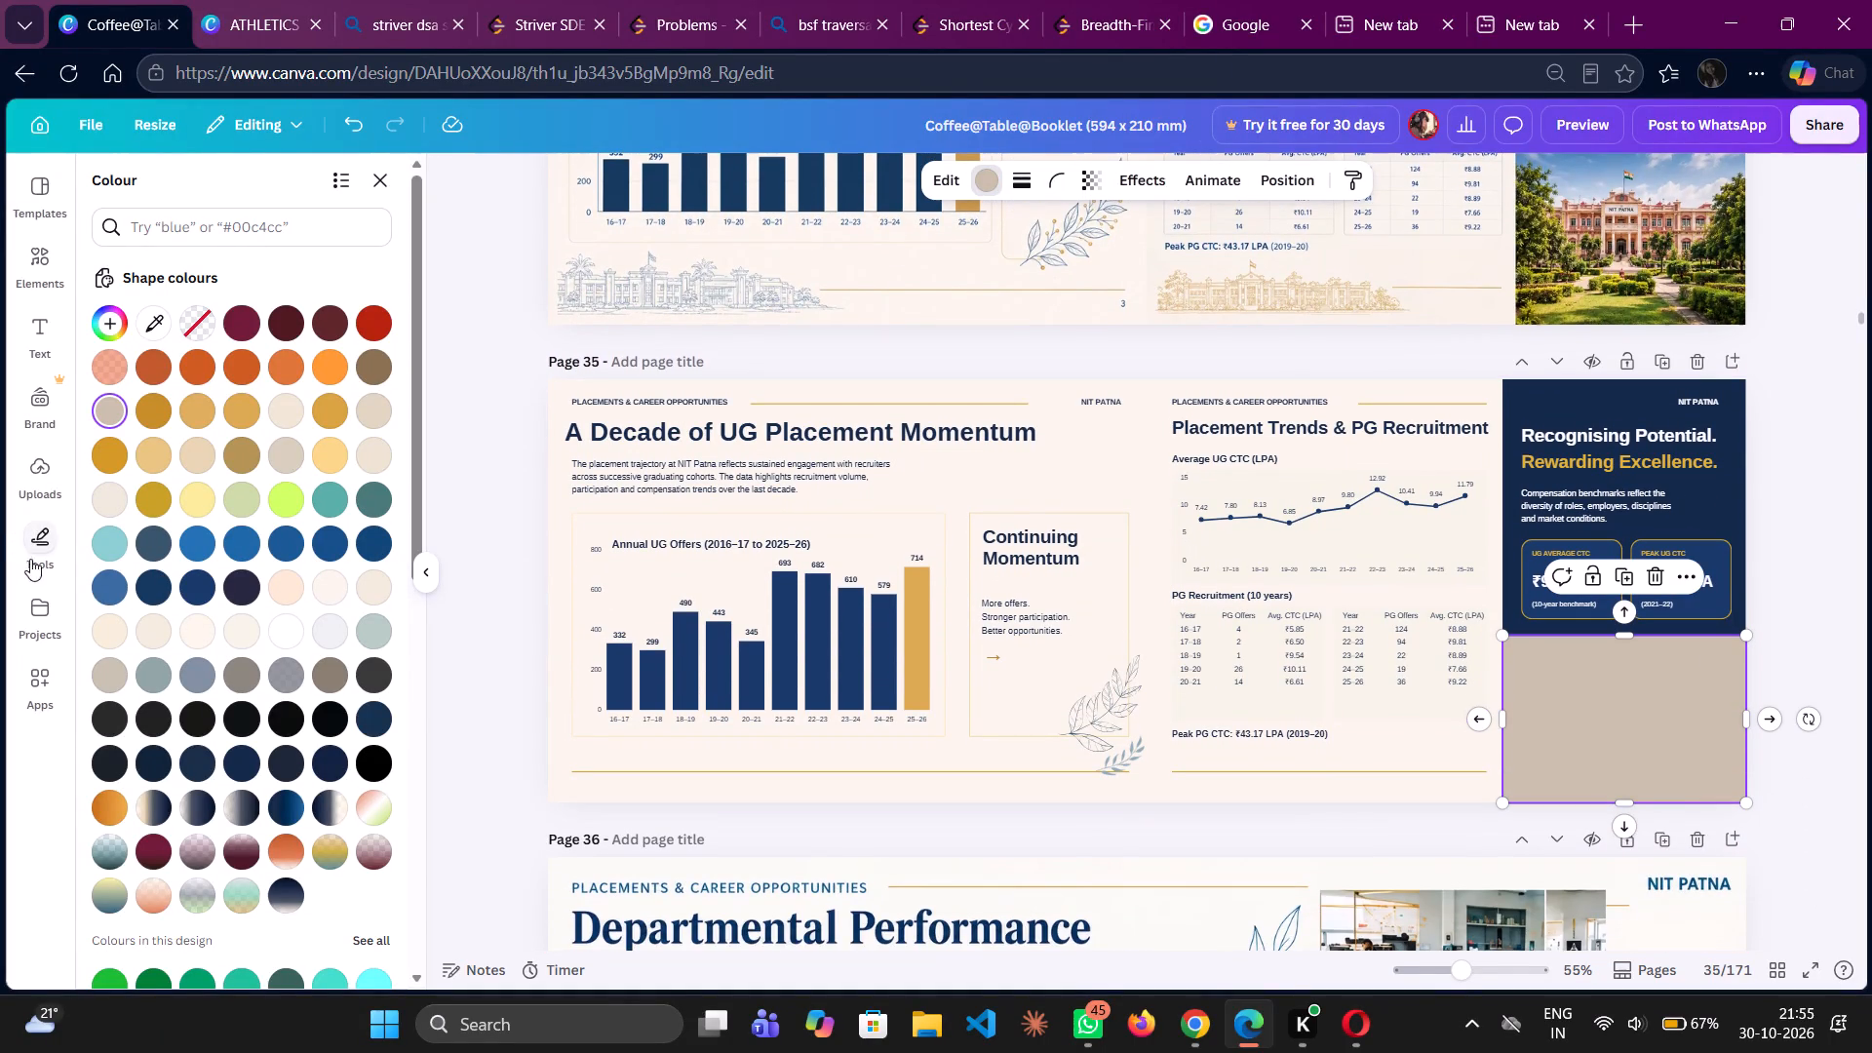
{"action": "left_click", "coordinate": [931, 1034]}
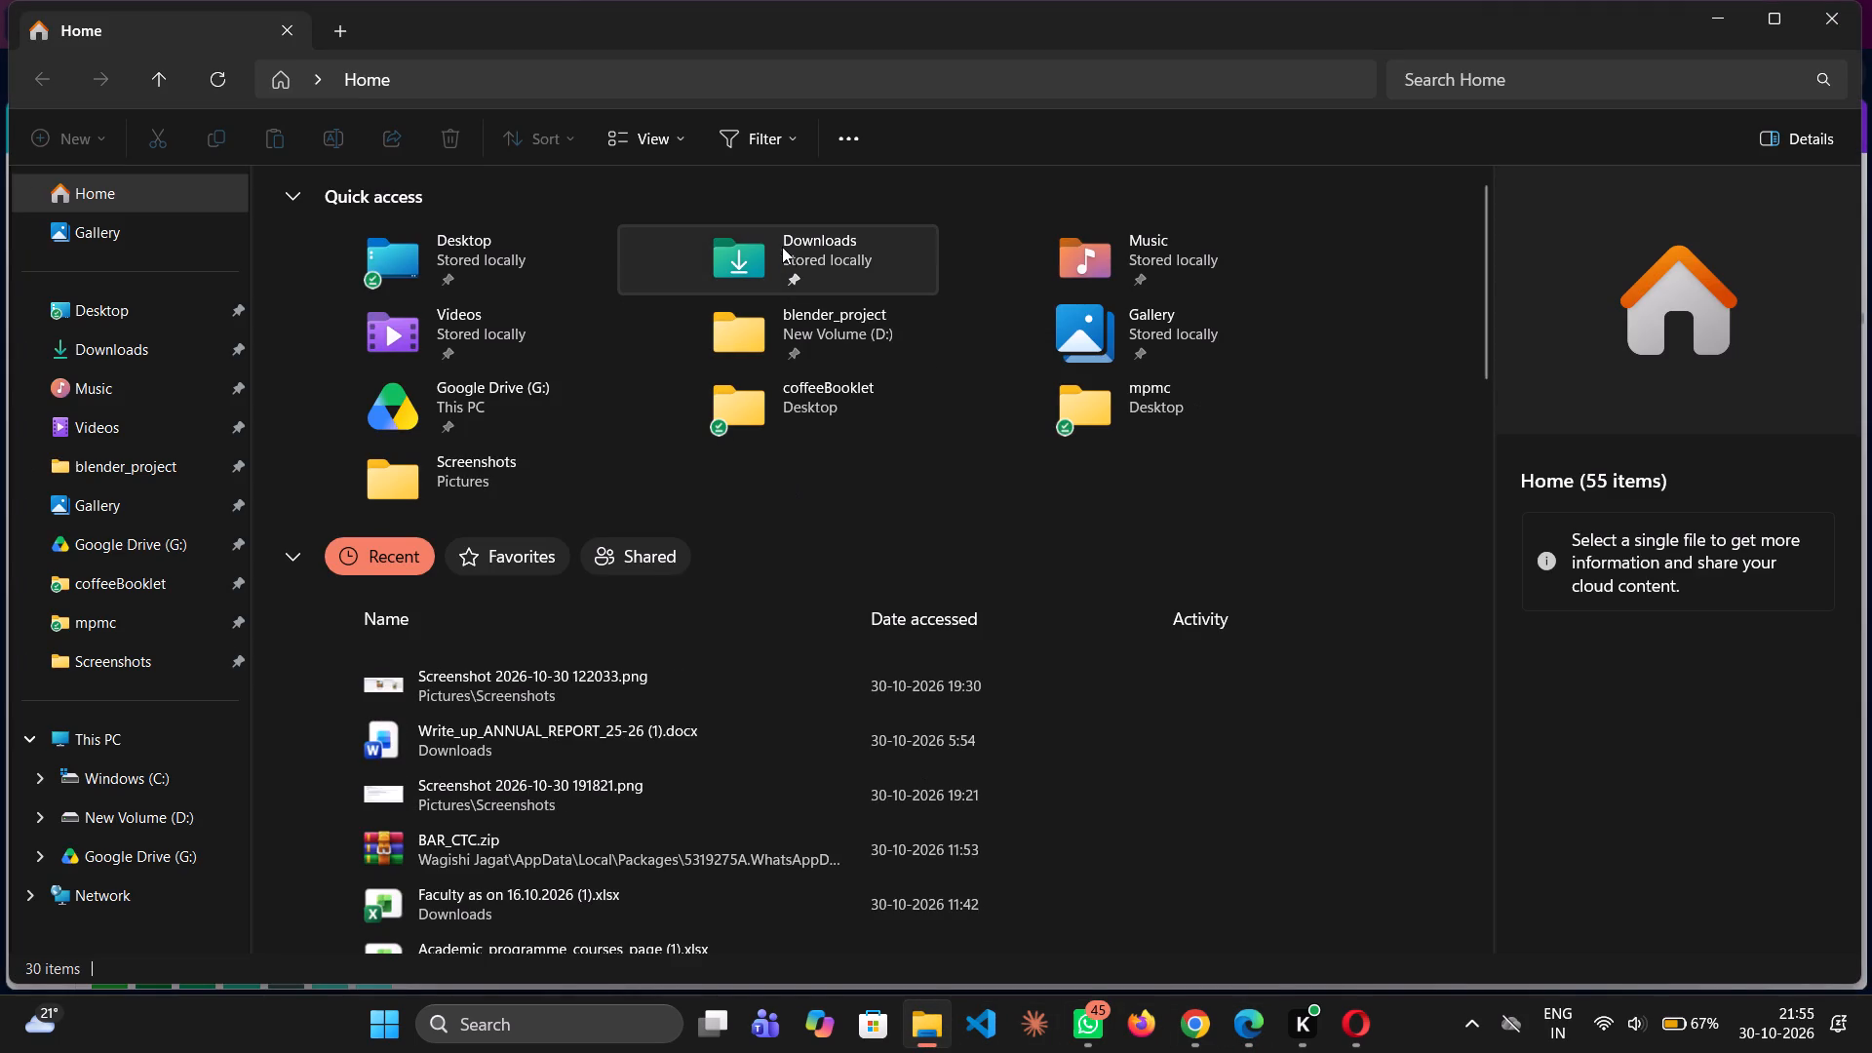
{"action": "double_click", "coordinate": [374, 264]}
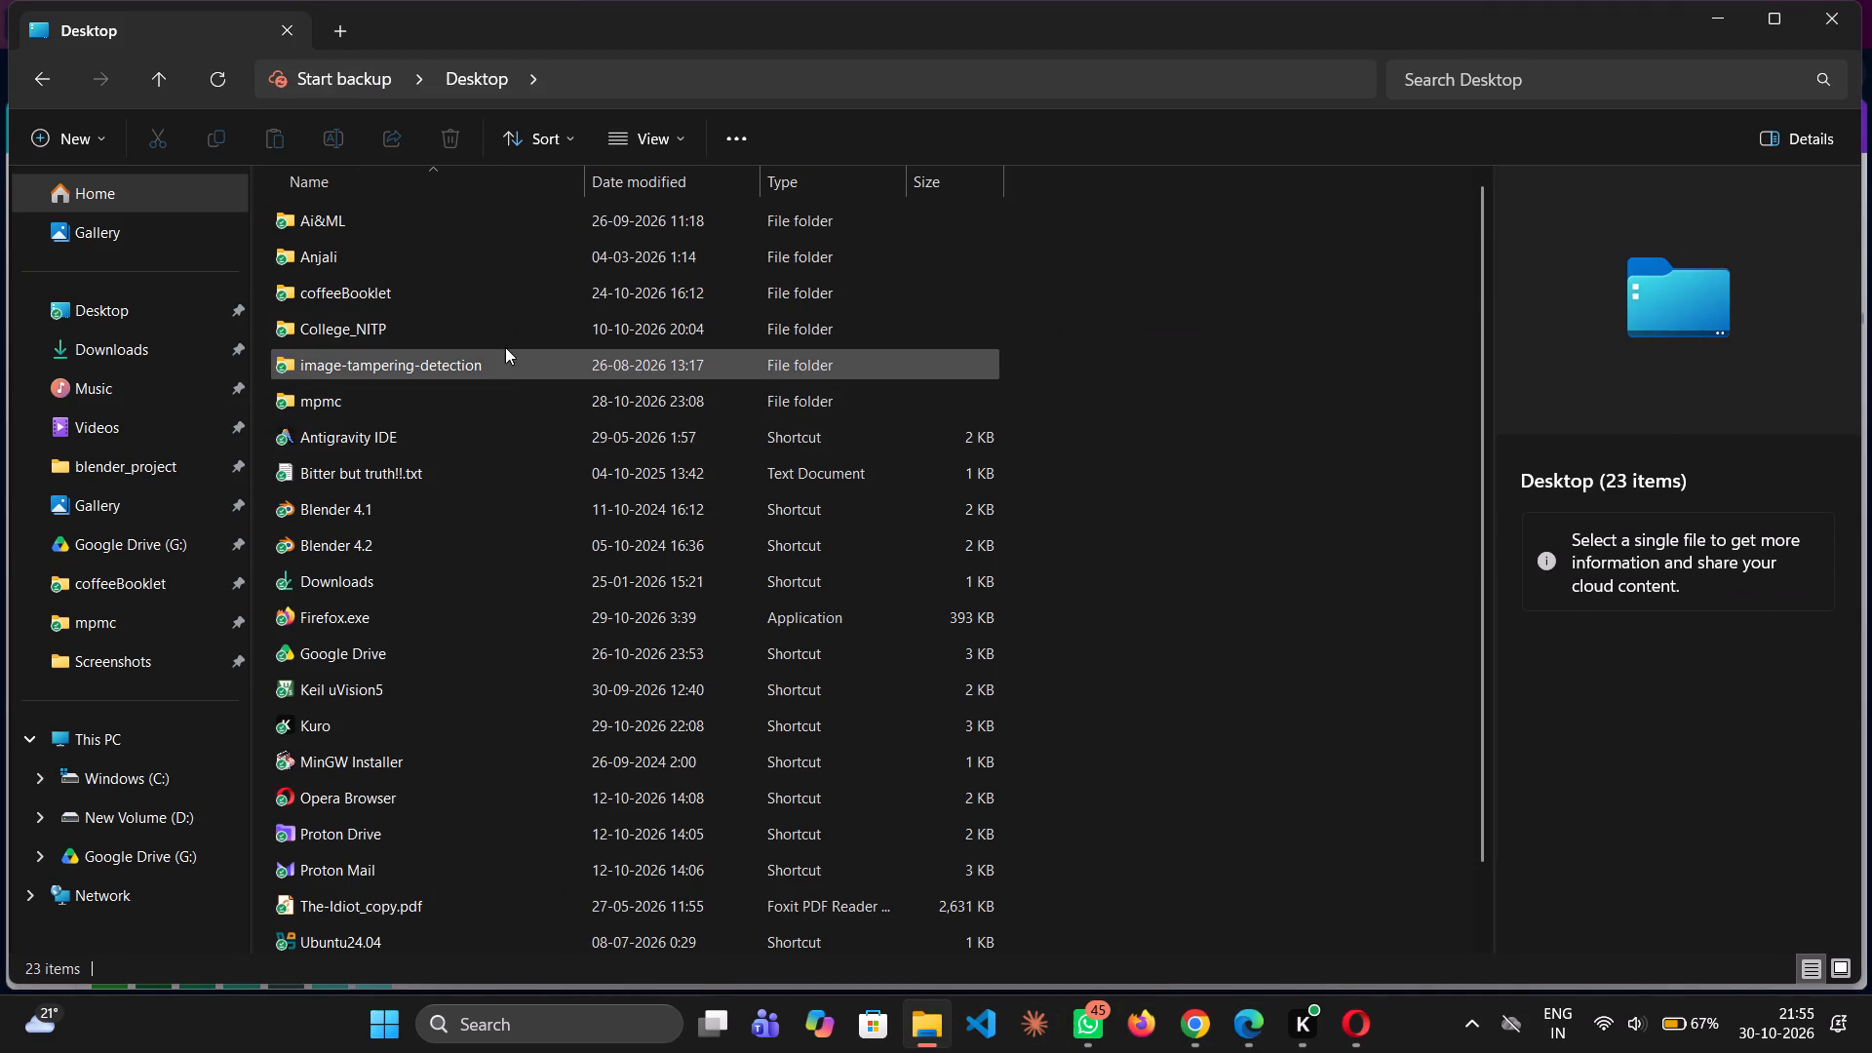
{"action": "left_click", "coordinate": [514, 332]}
{"action": "double_click", "coordinate": [514, 332]}
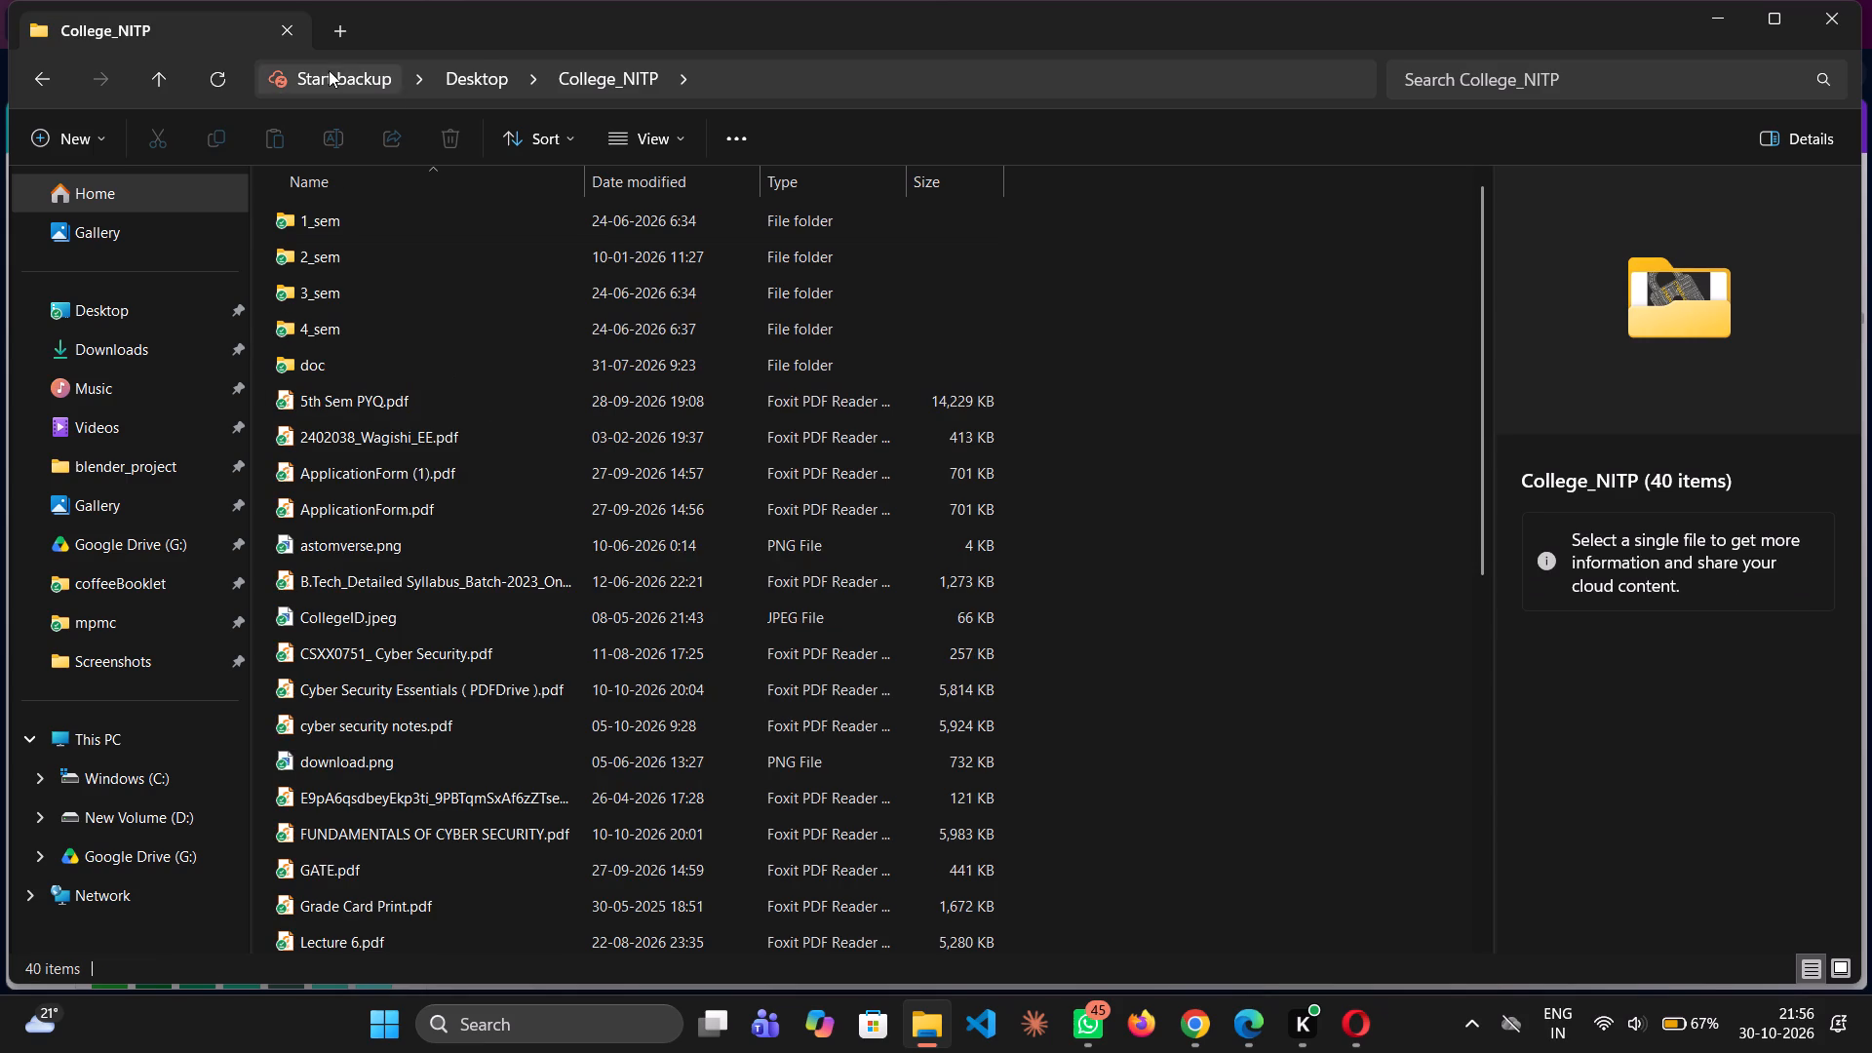
{"action": "left_click", "coordinate": [489, 88]}
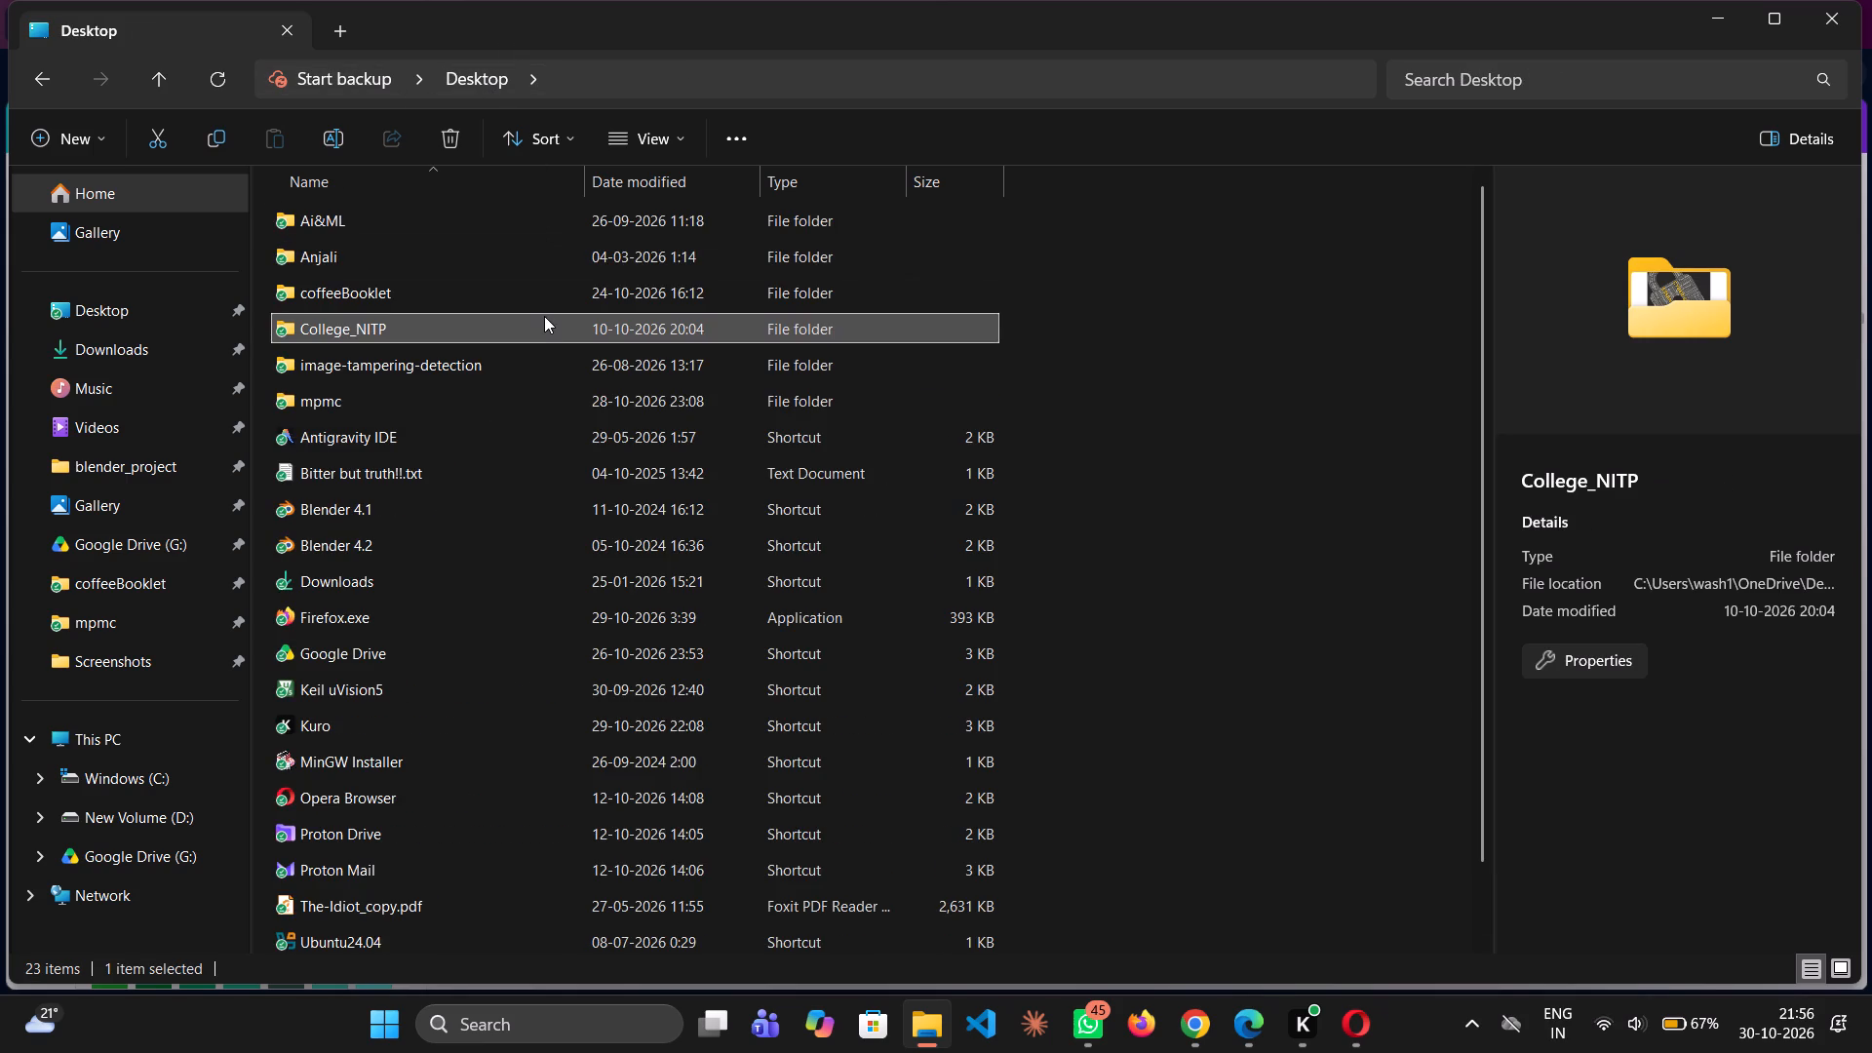
{"action": "left_click", "coordinate": [551, 293]}
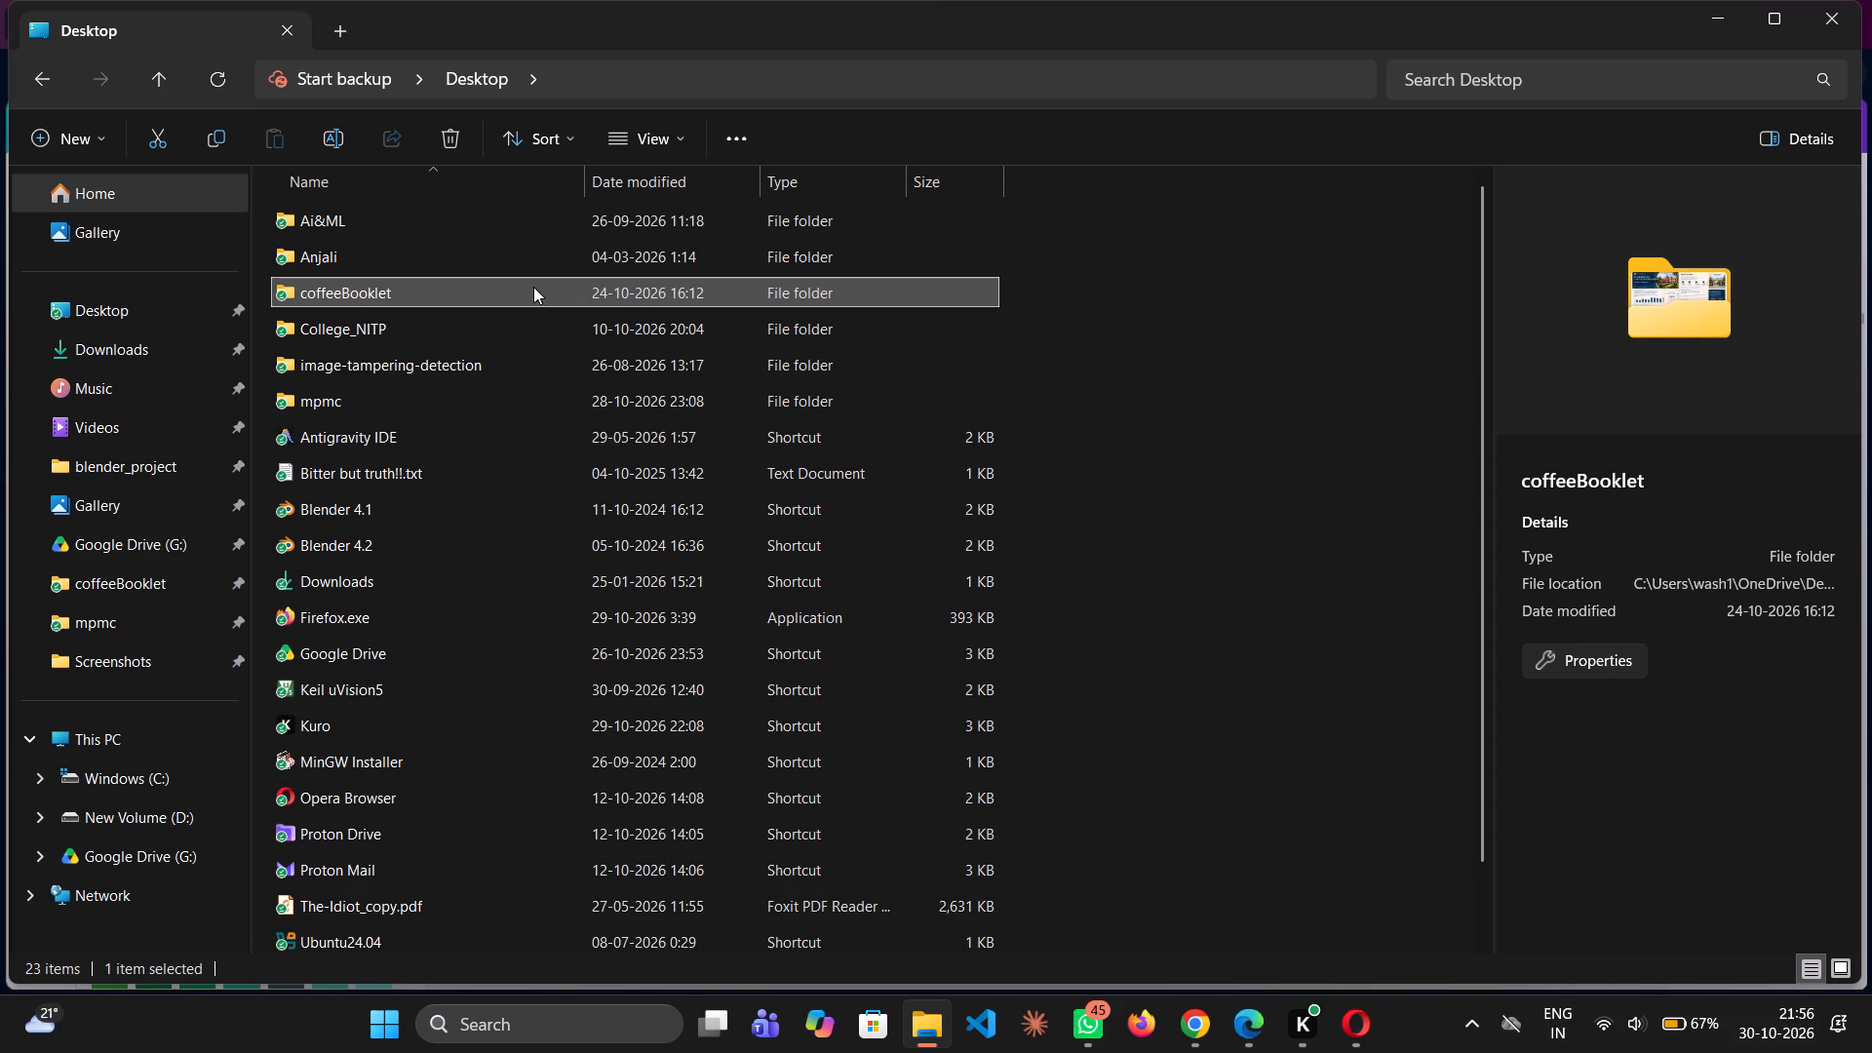
{"action": "double_click", "coordinate": [533, 287]}
{"action": "left_click", "coordinate": [496, 355]}
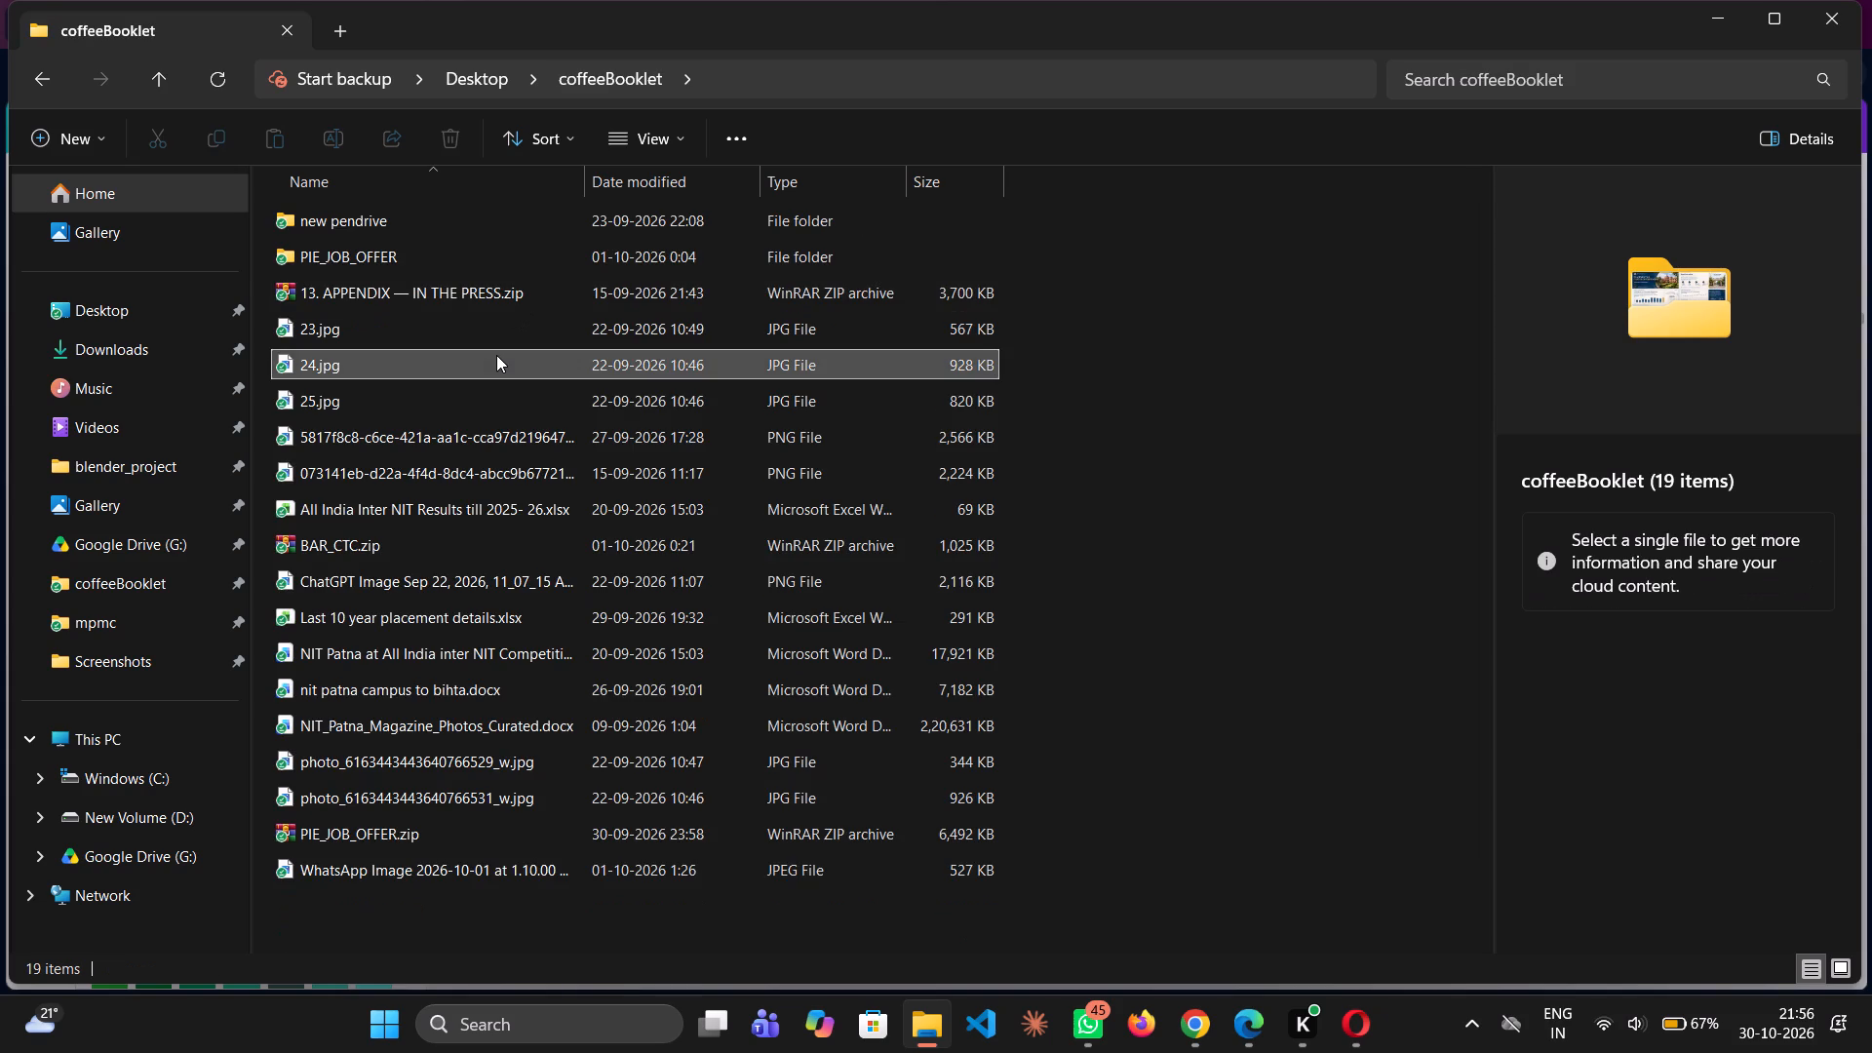
{"action": "left_click", "coordinate": [487, 392]}
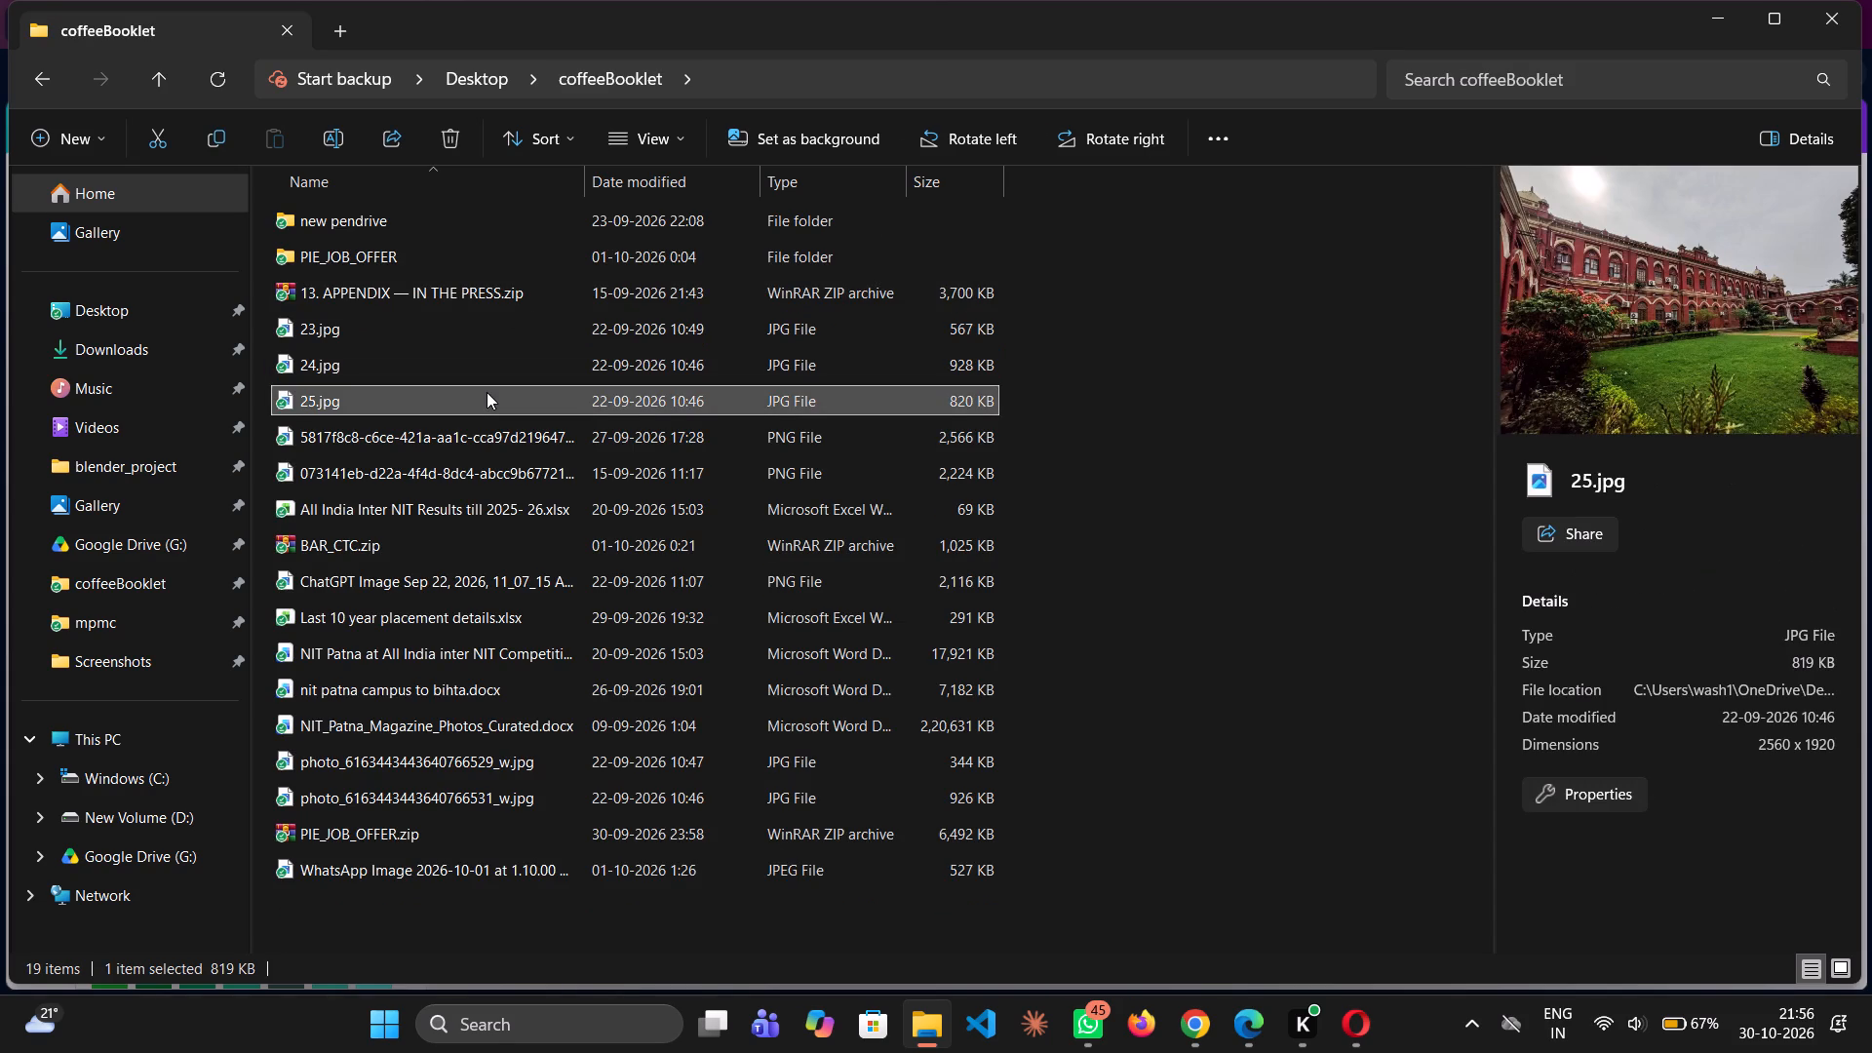
{"action": "left_click", "coordinate": [472, 331]}
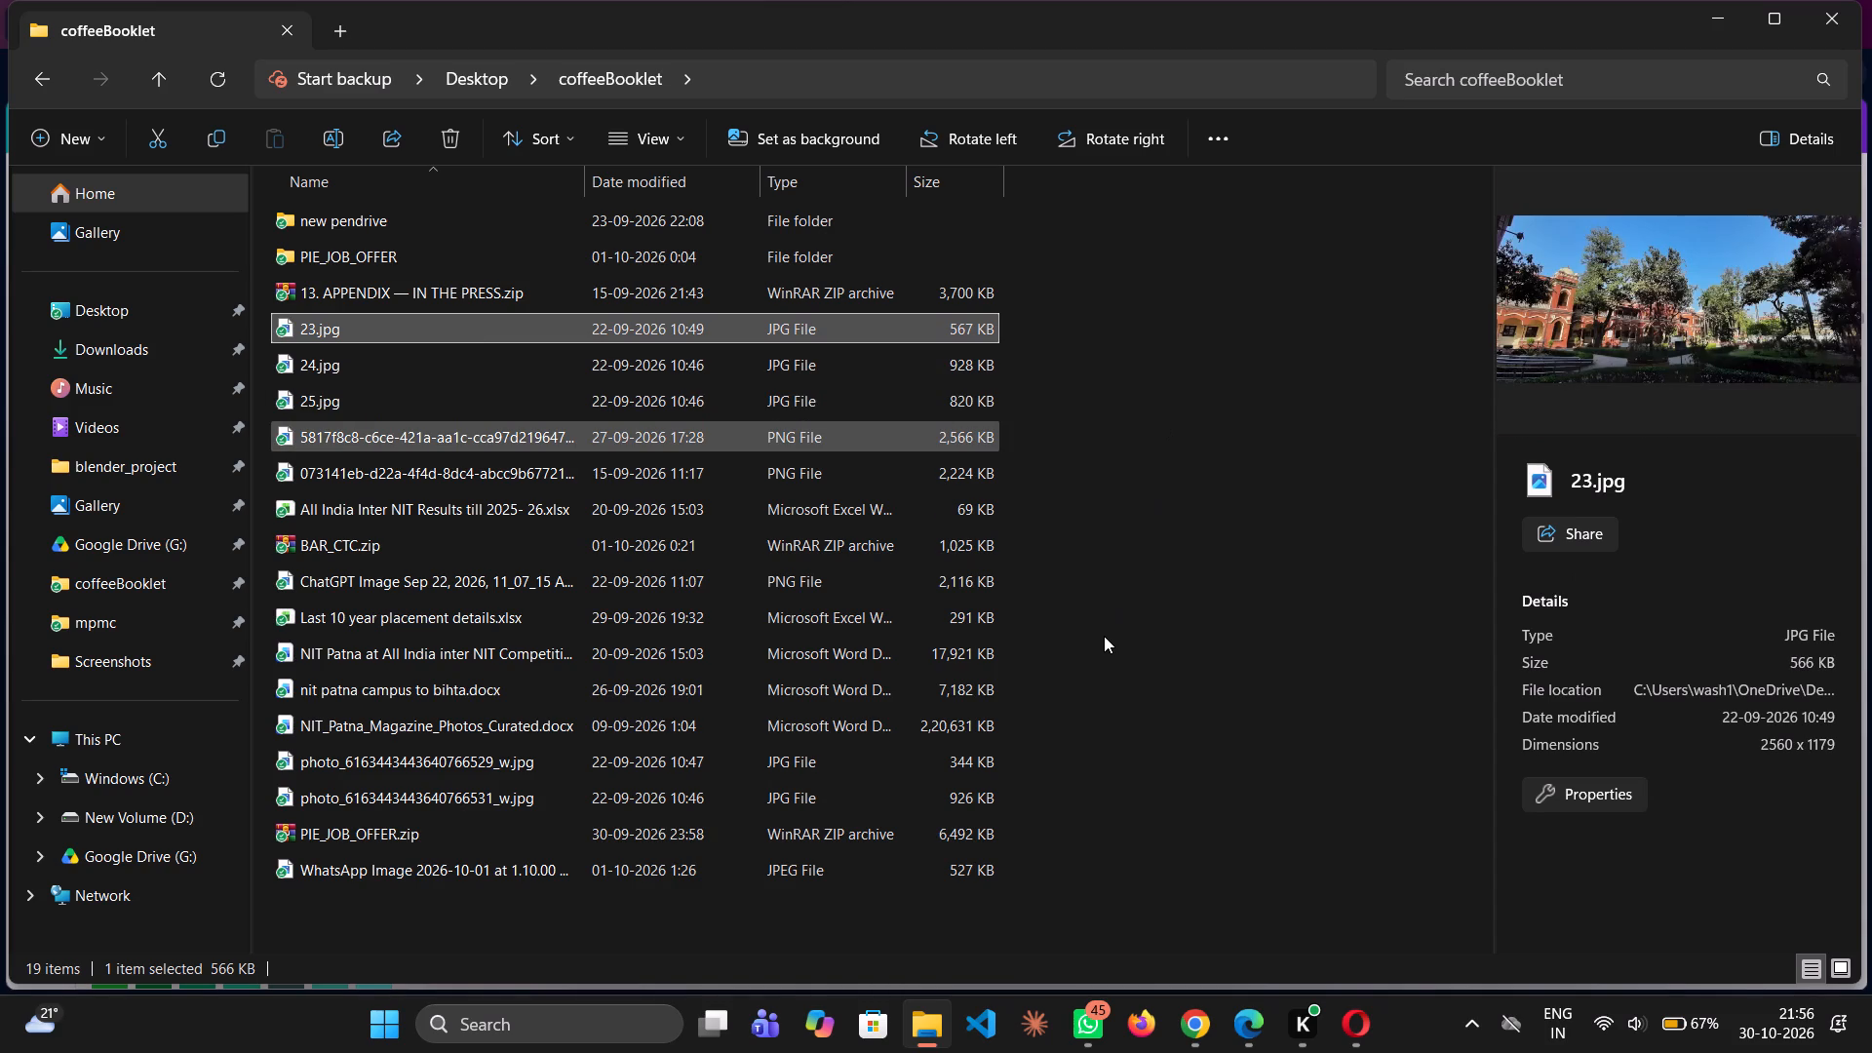
{"action": "scroll", "coordinate": [1104, 636], "scroll_direction": "down", "scroll_amount": 1}
{"action": "left_click", "coordinate": [560, 785]}
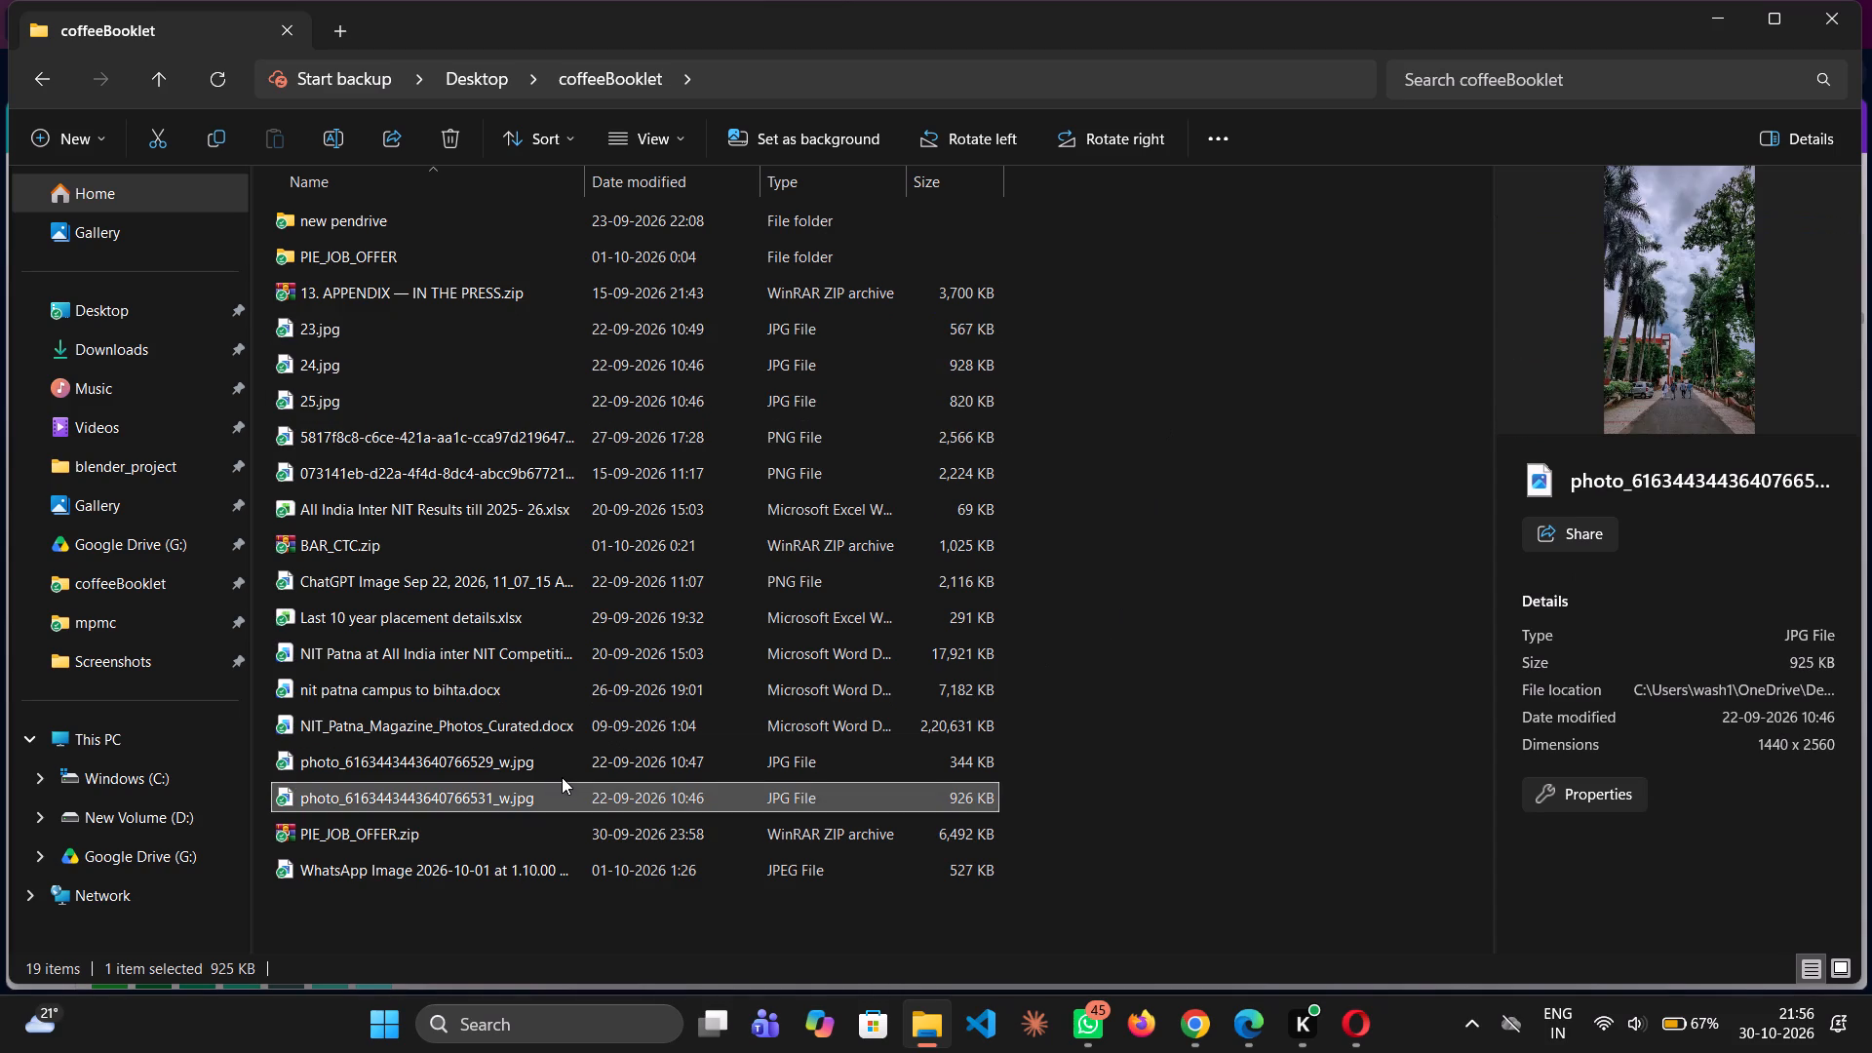
{"action": "left_click", "coordinate": [559, 764]}
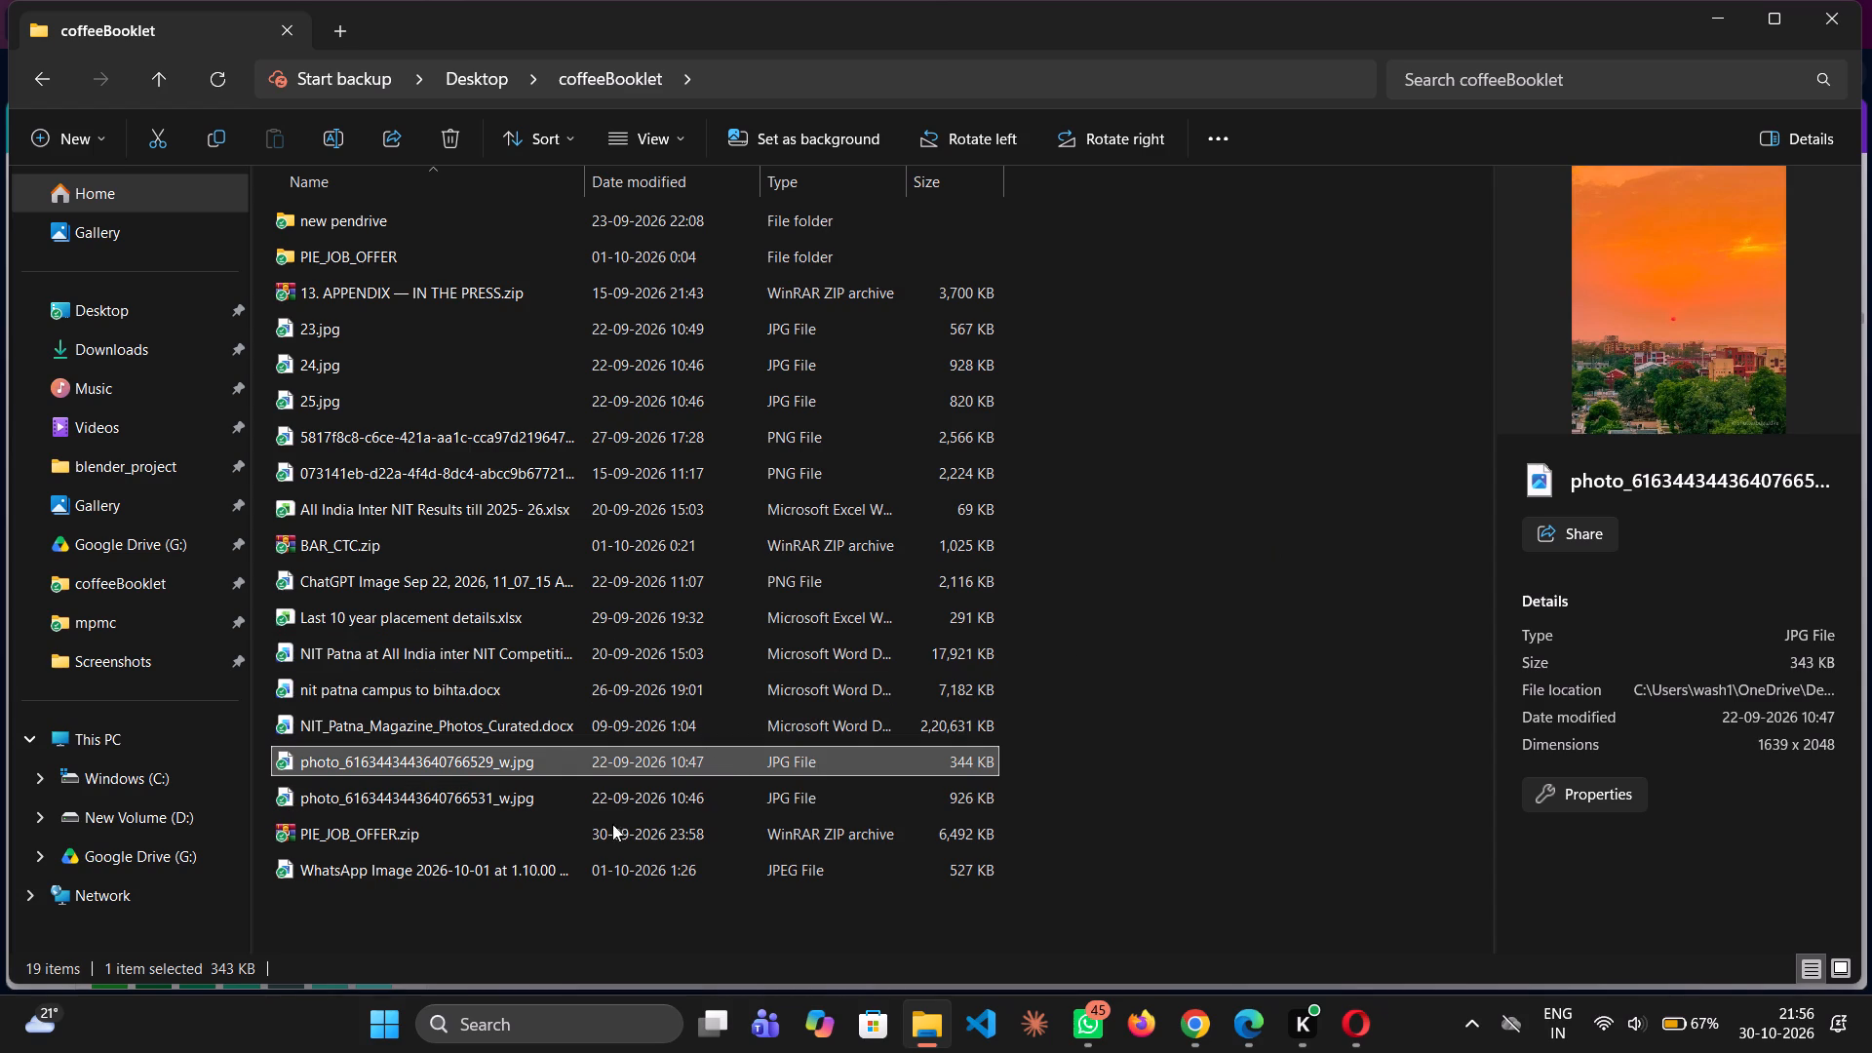
{"action": "left_click", "coordinate": [604, 870]}
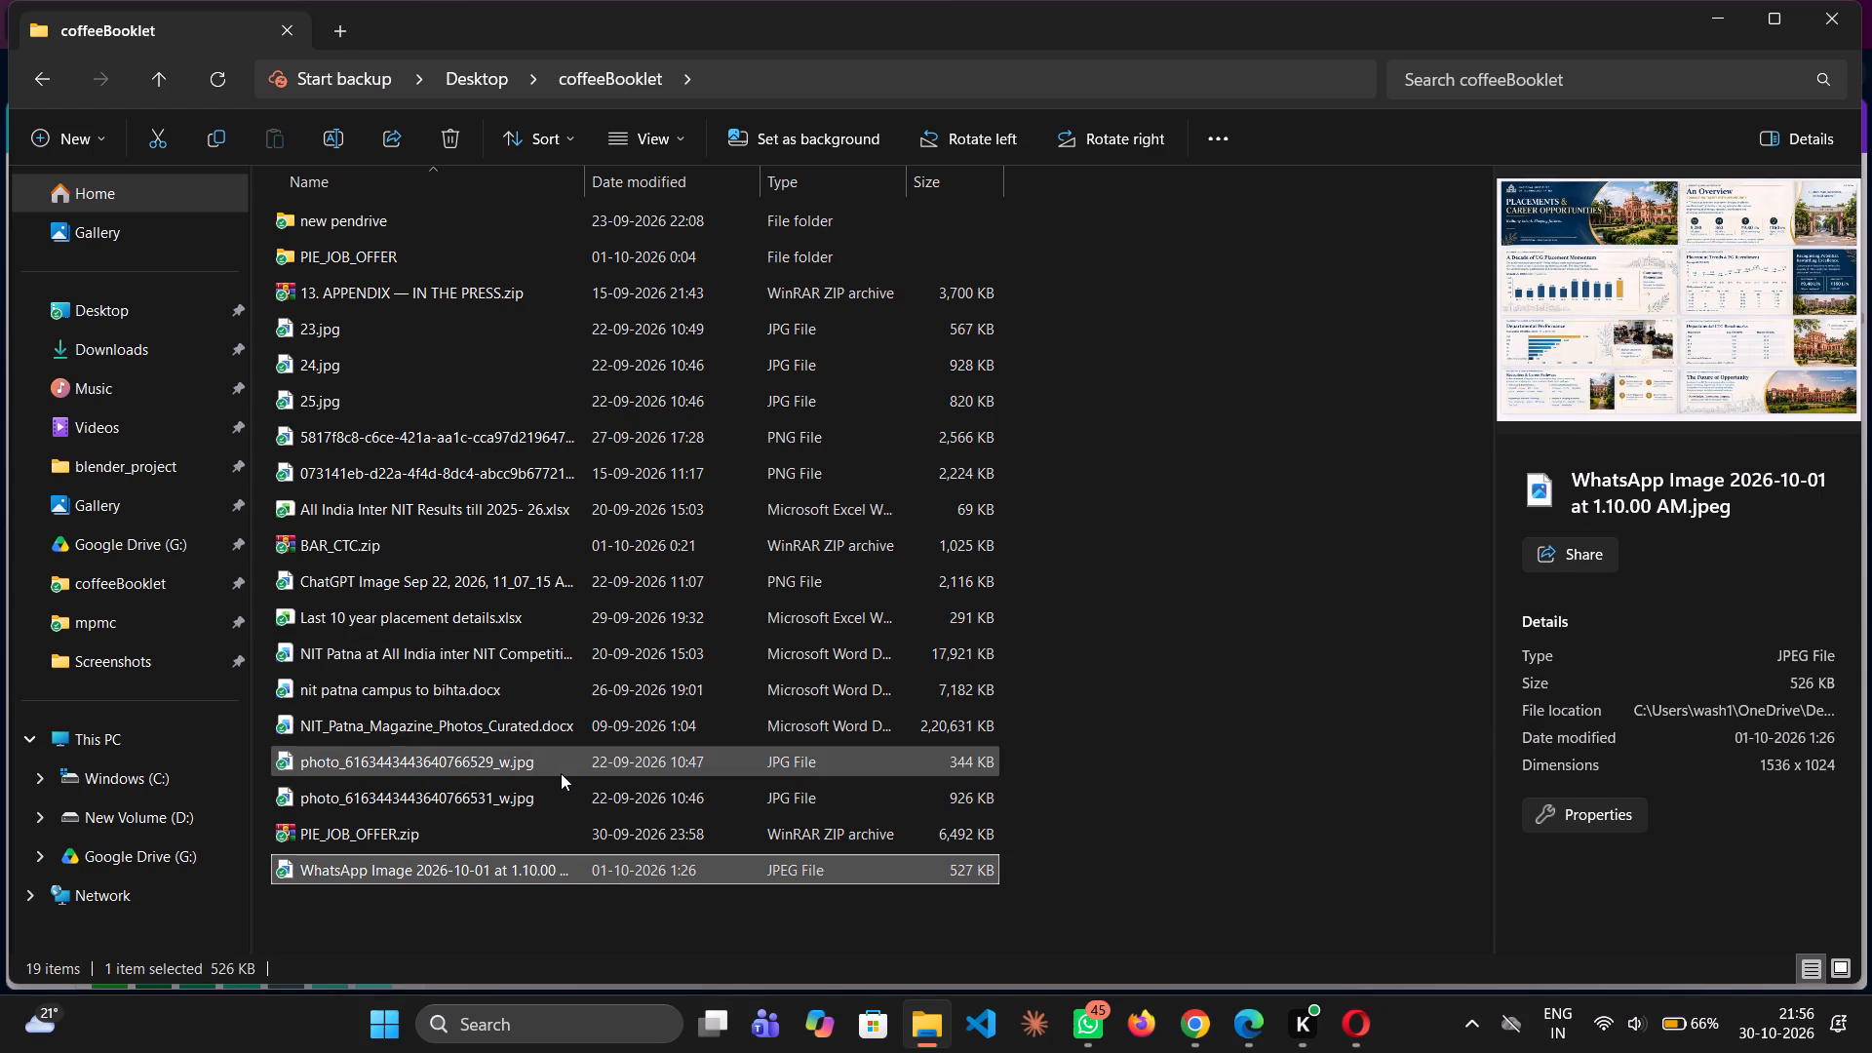
{"action": "left_click", "coordinate": [559, 772]}
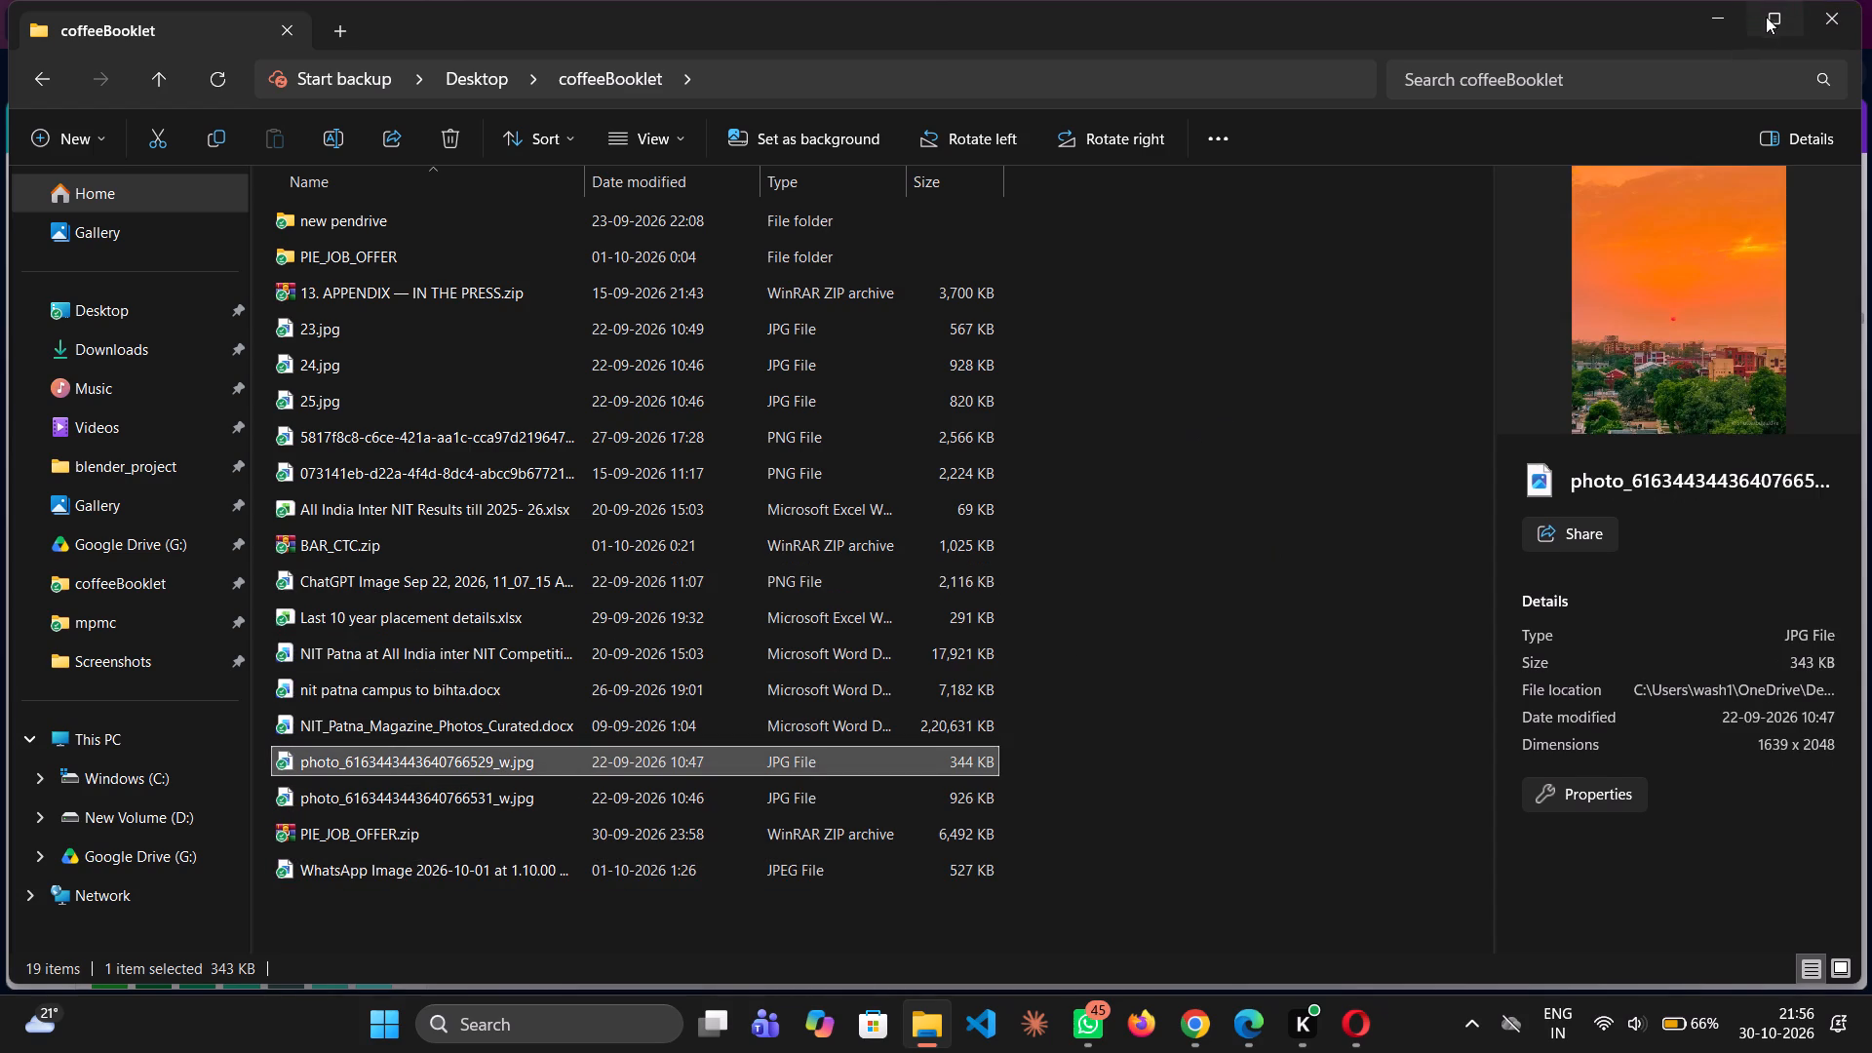
{"action": "left_click", "coordinate": [1742, 9]}
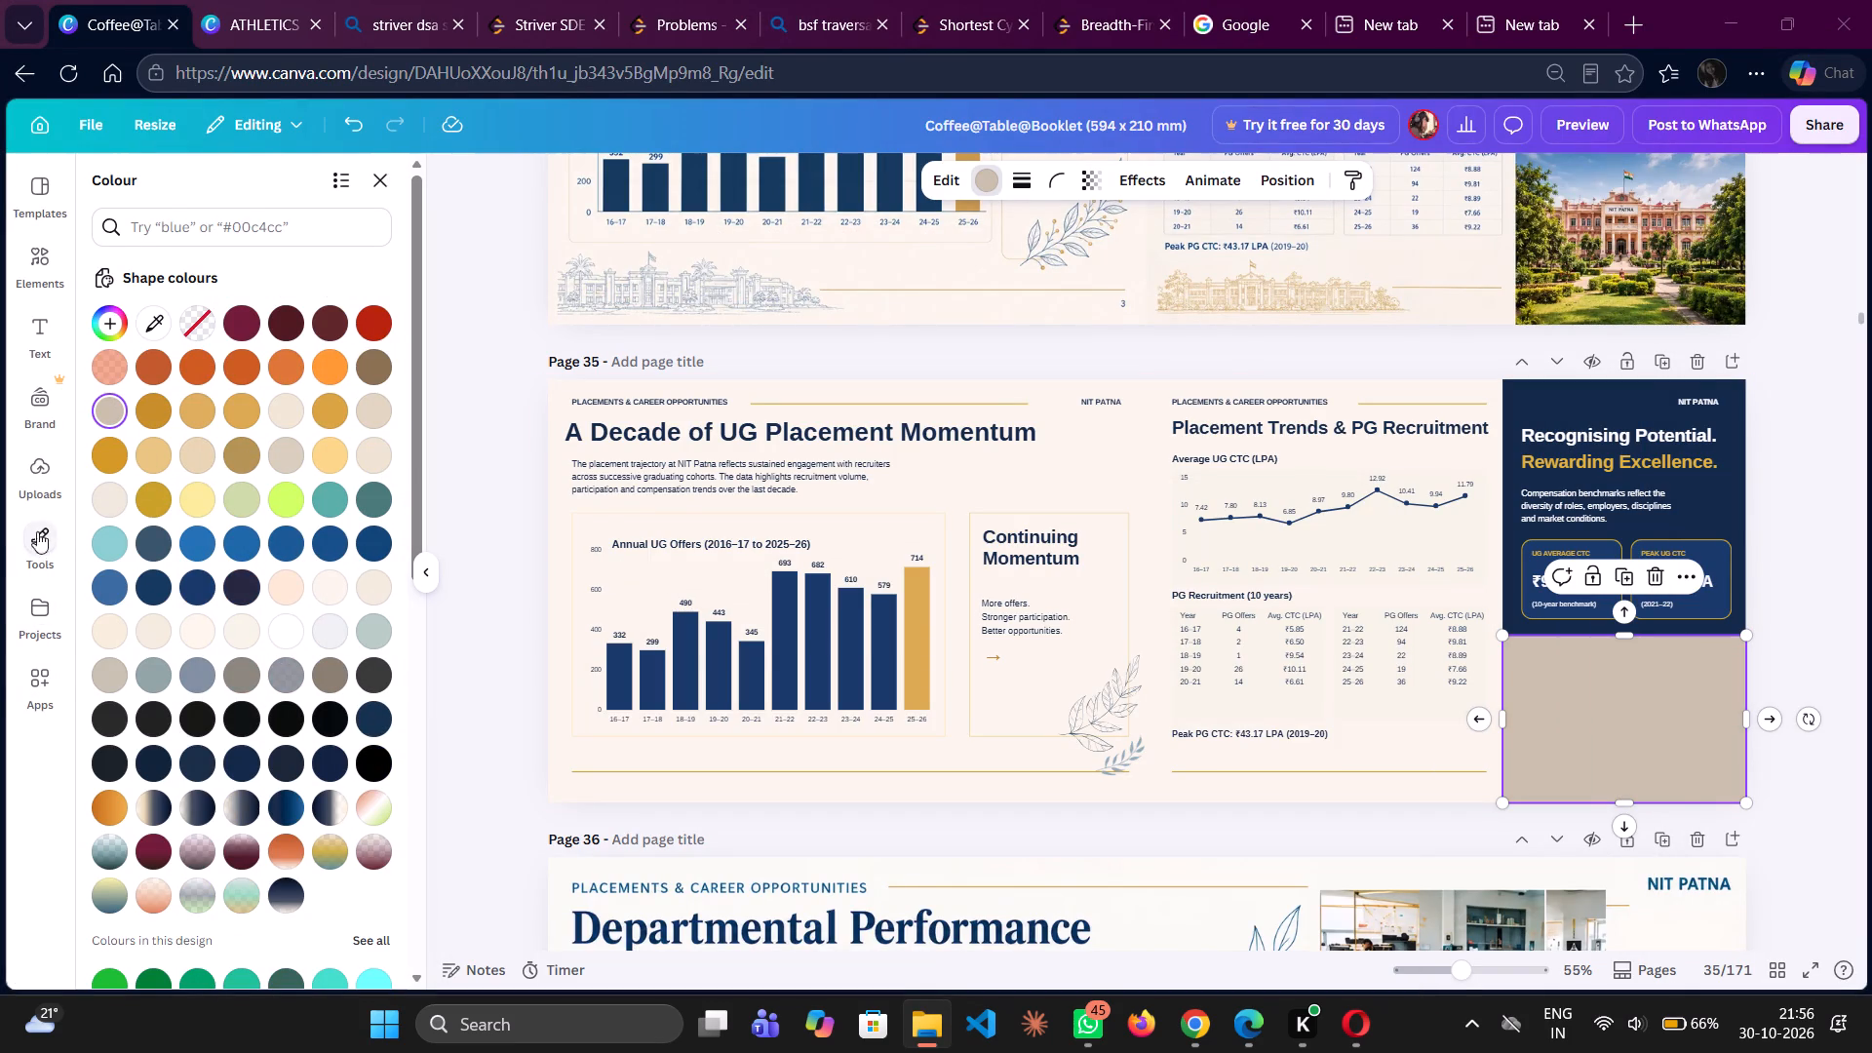
{"action": "left_click", "coordinate": [39, 487]}
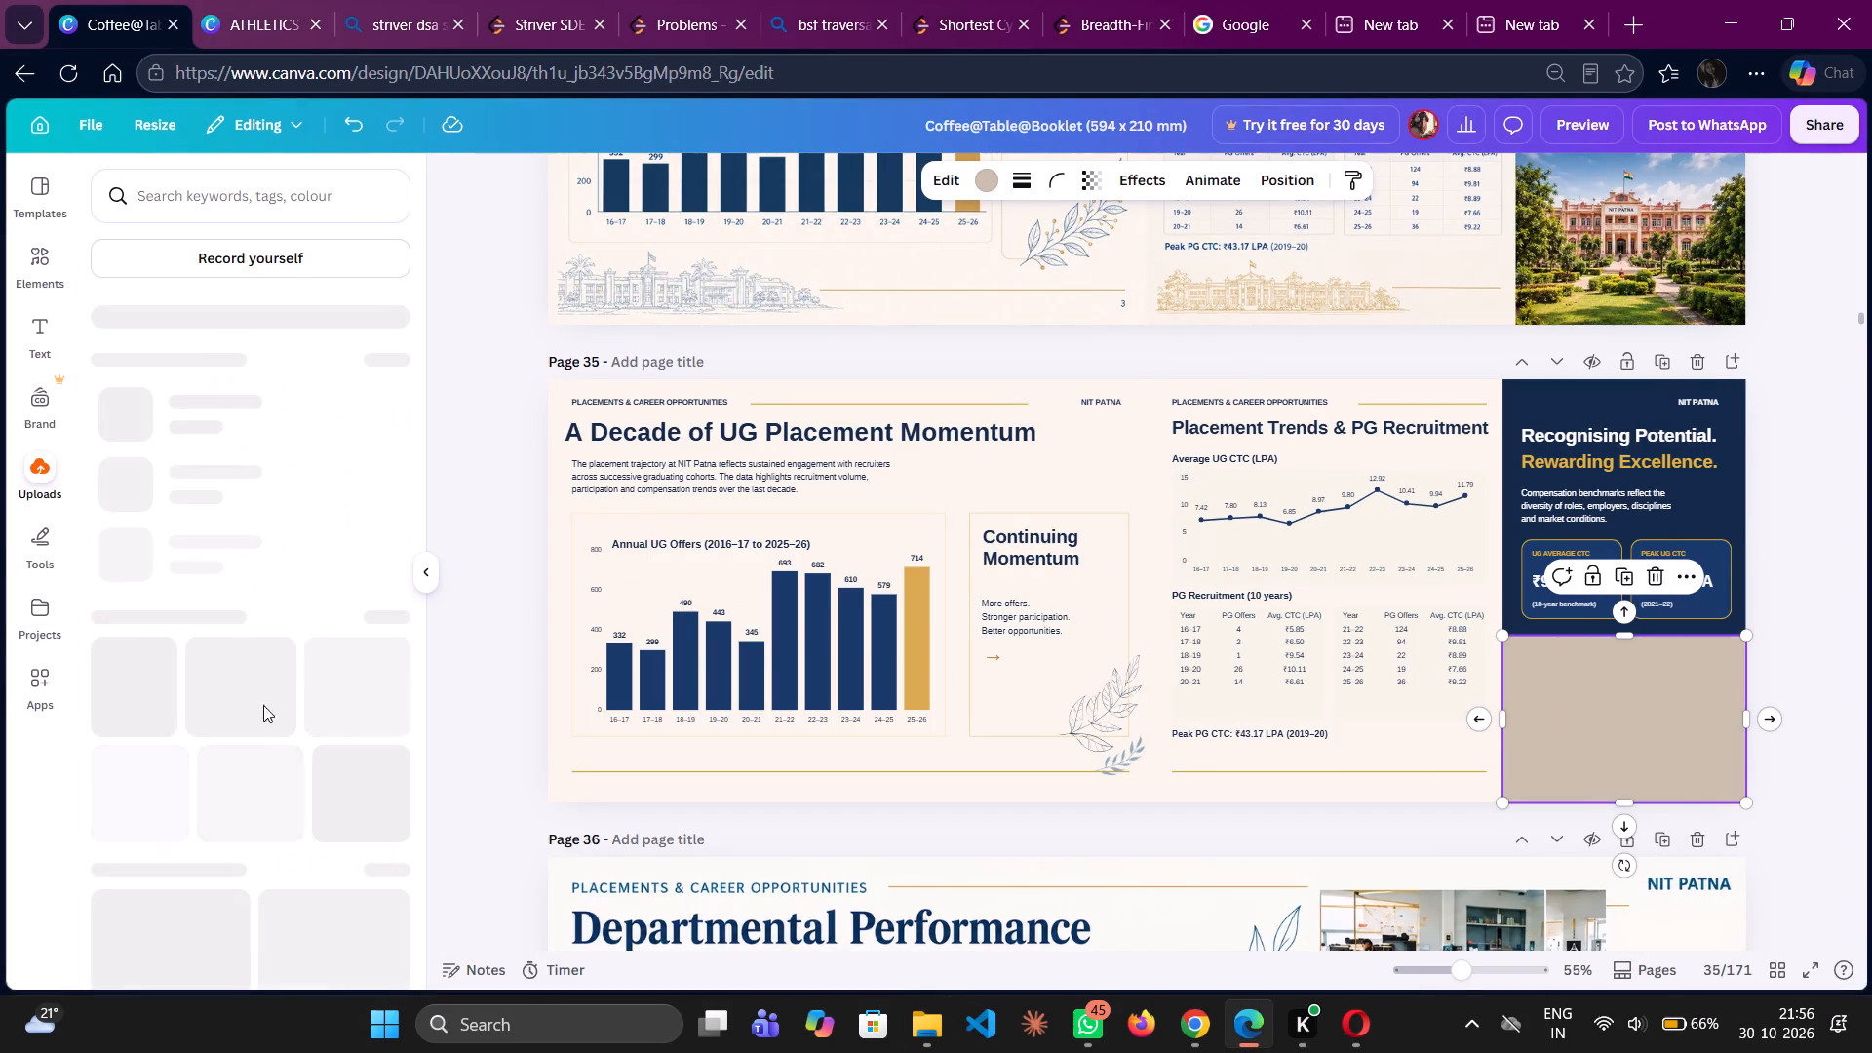
{"action": "scroll", "coordinate": [291, 737], "scroll_direction": "up", "scroll_amount": 1}
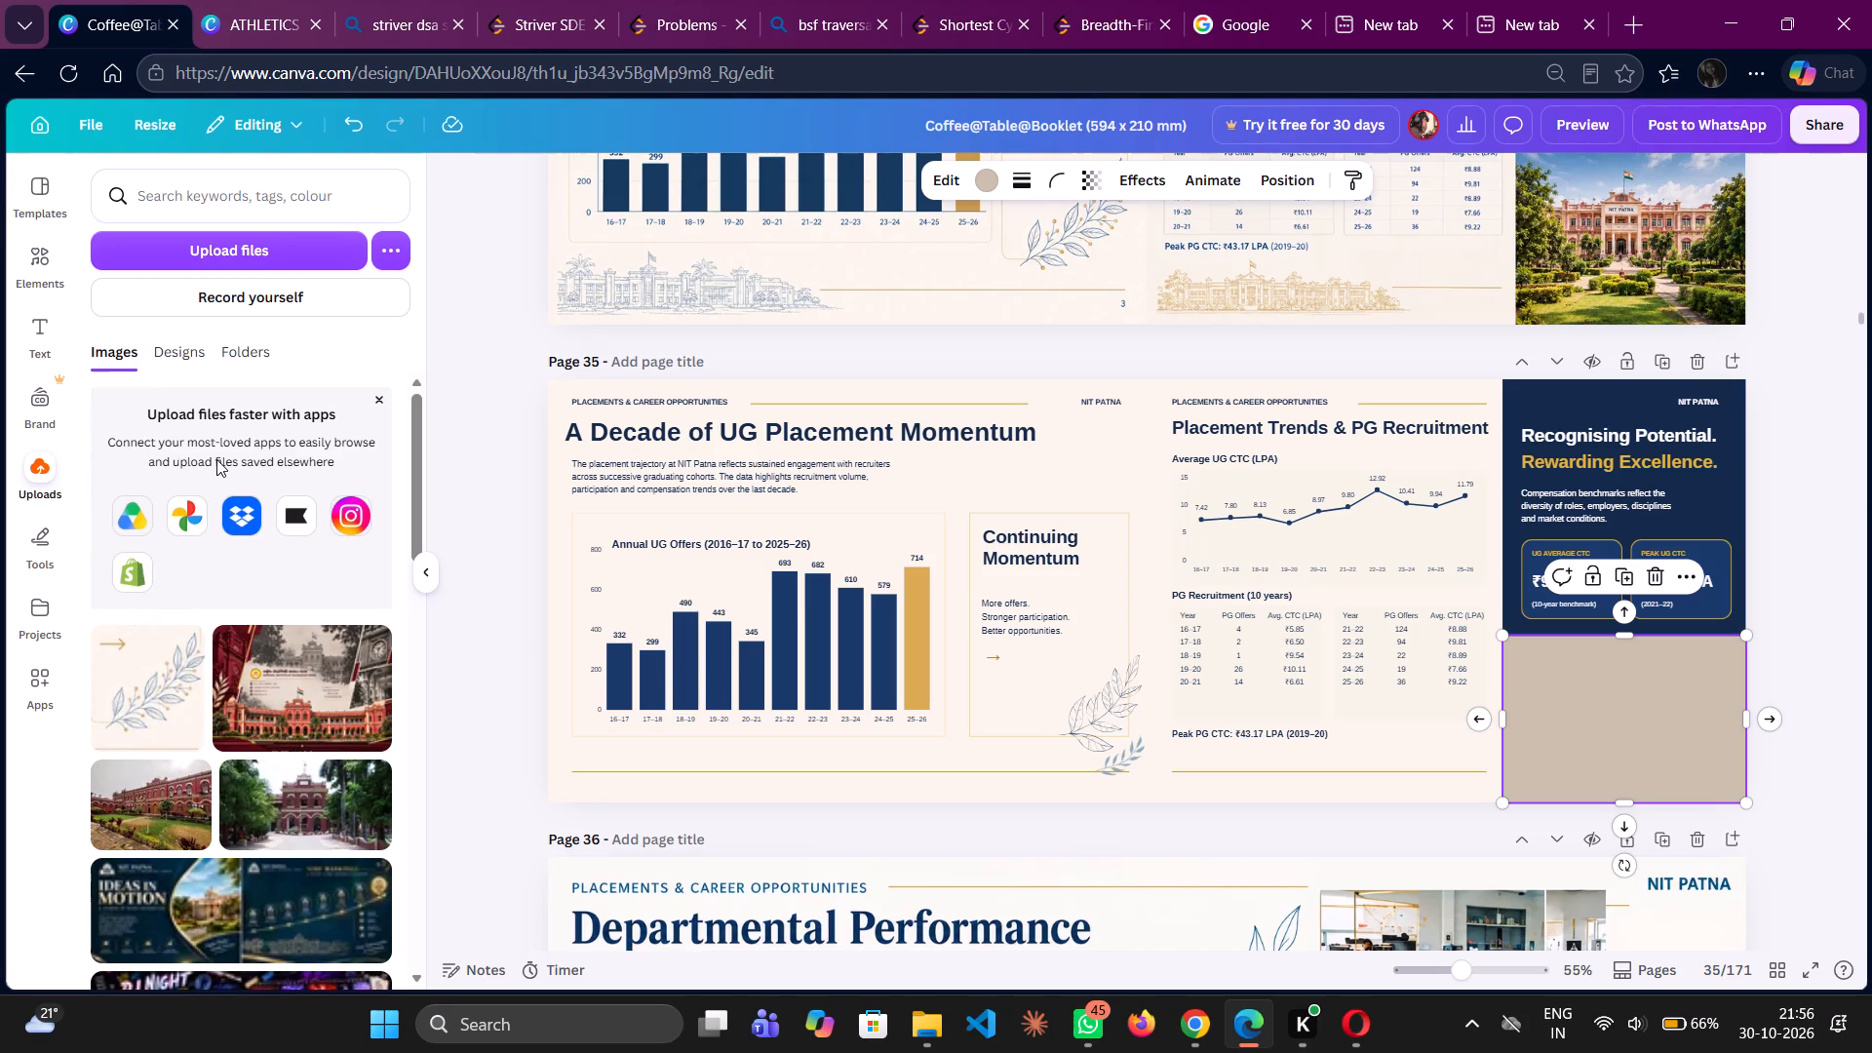
{"action": "left_click", "coordinate": [227, 244]}
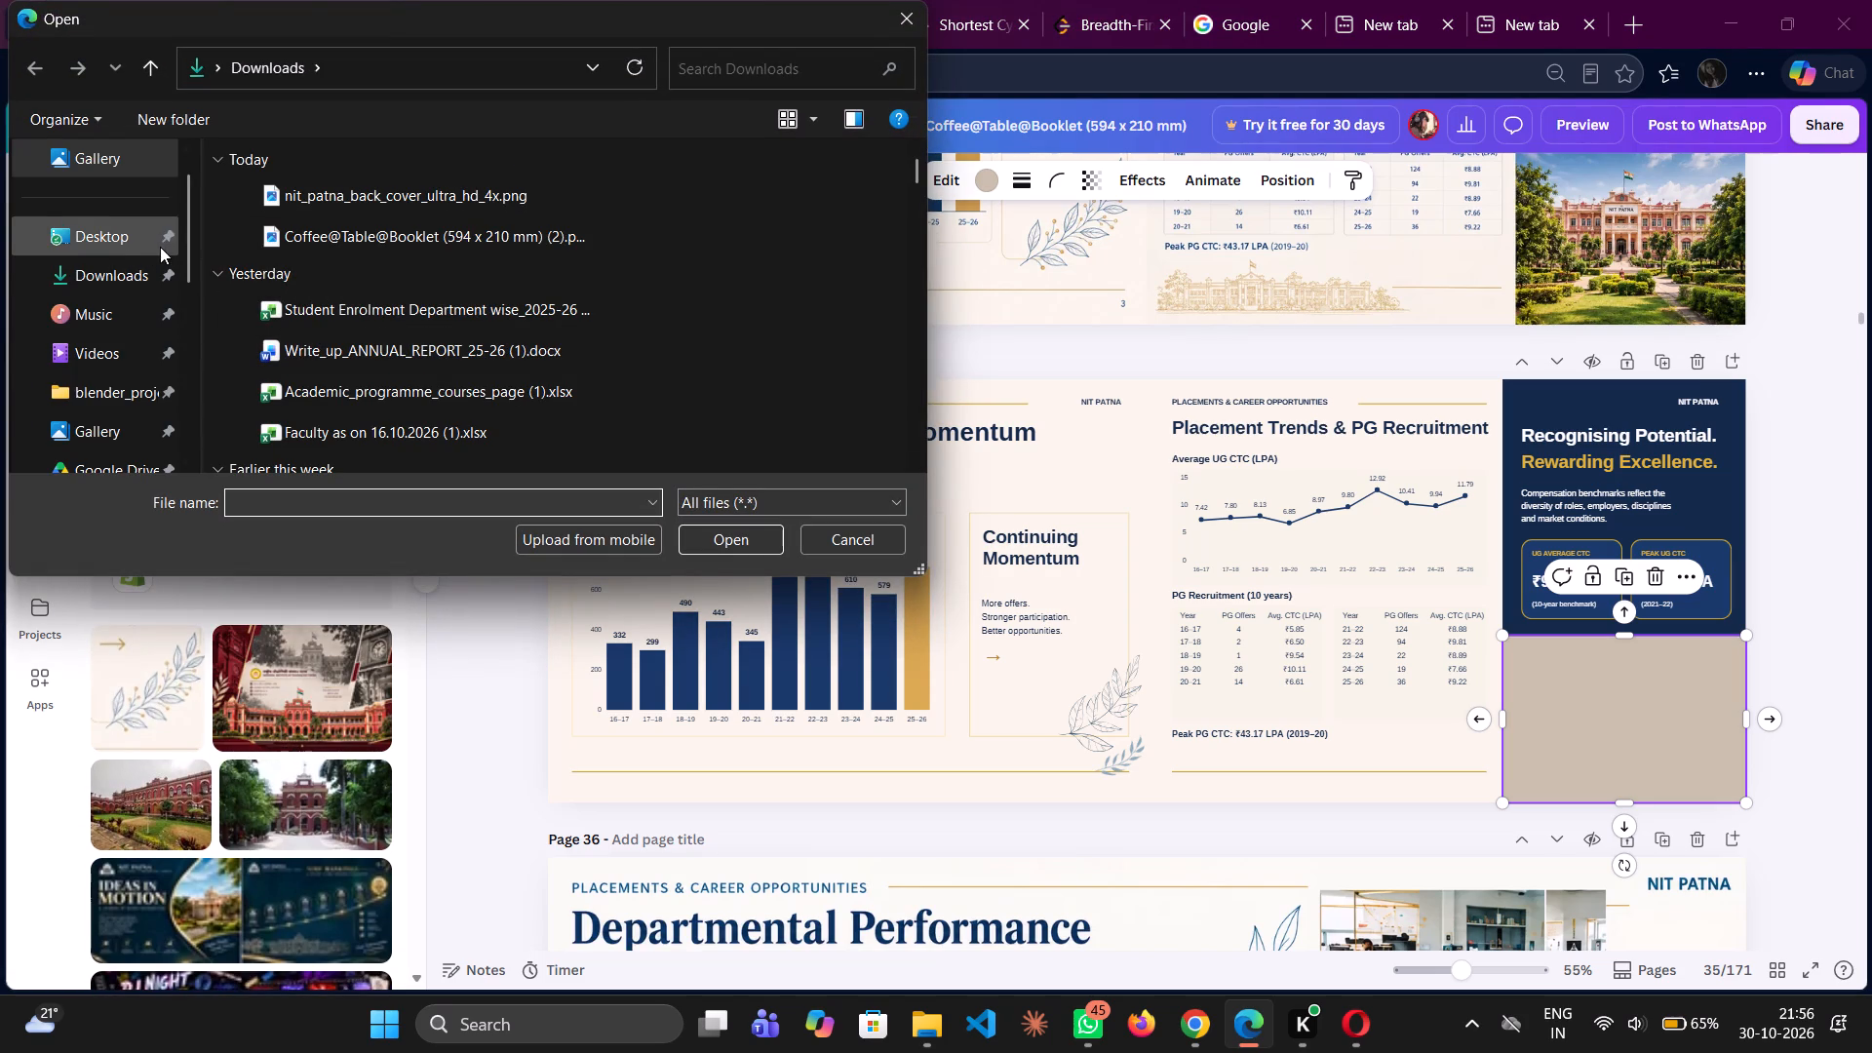
{"action": "left_click", "coordinate": [108, 229]}
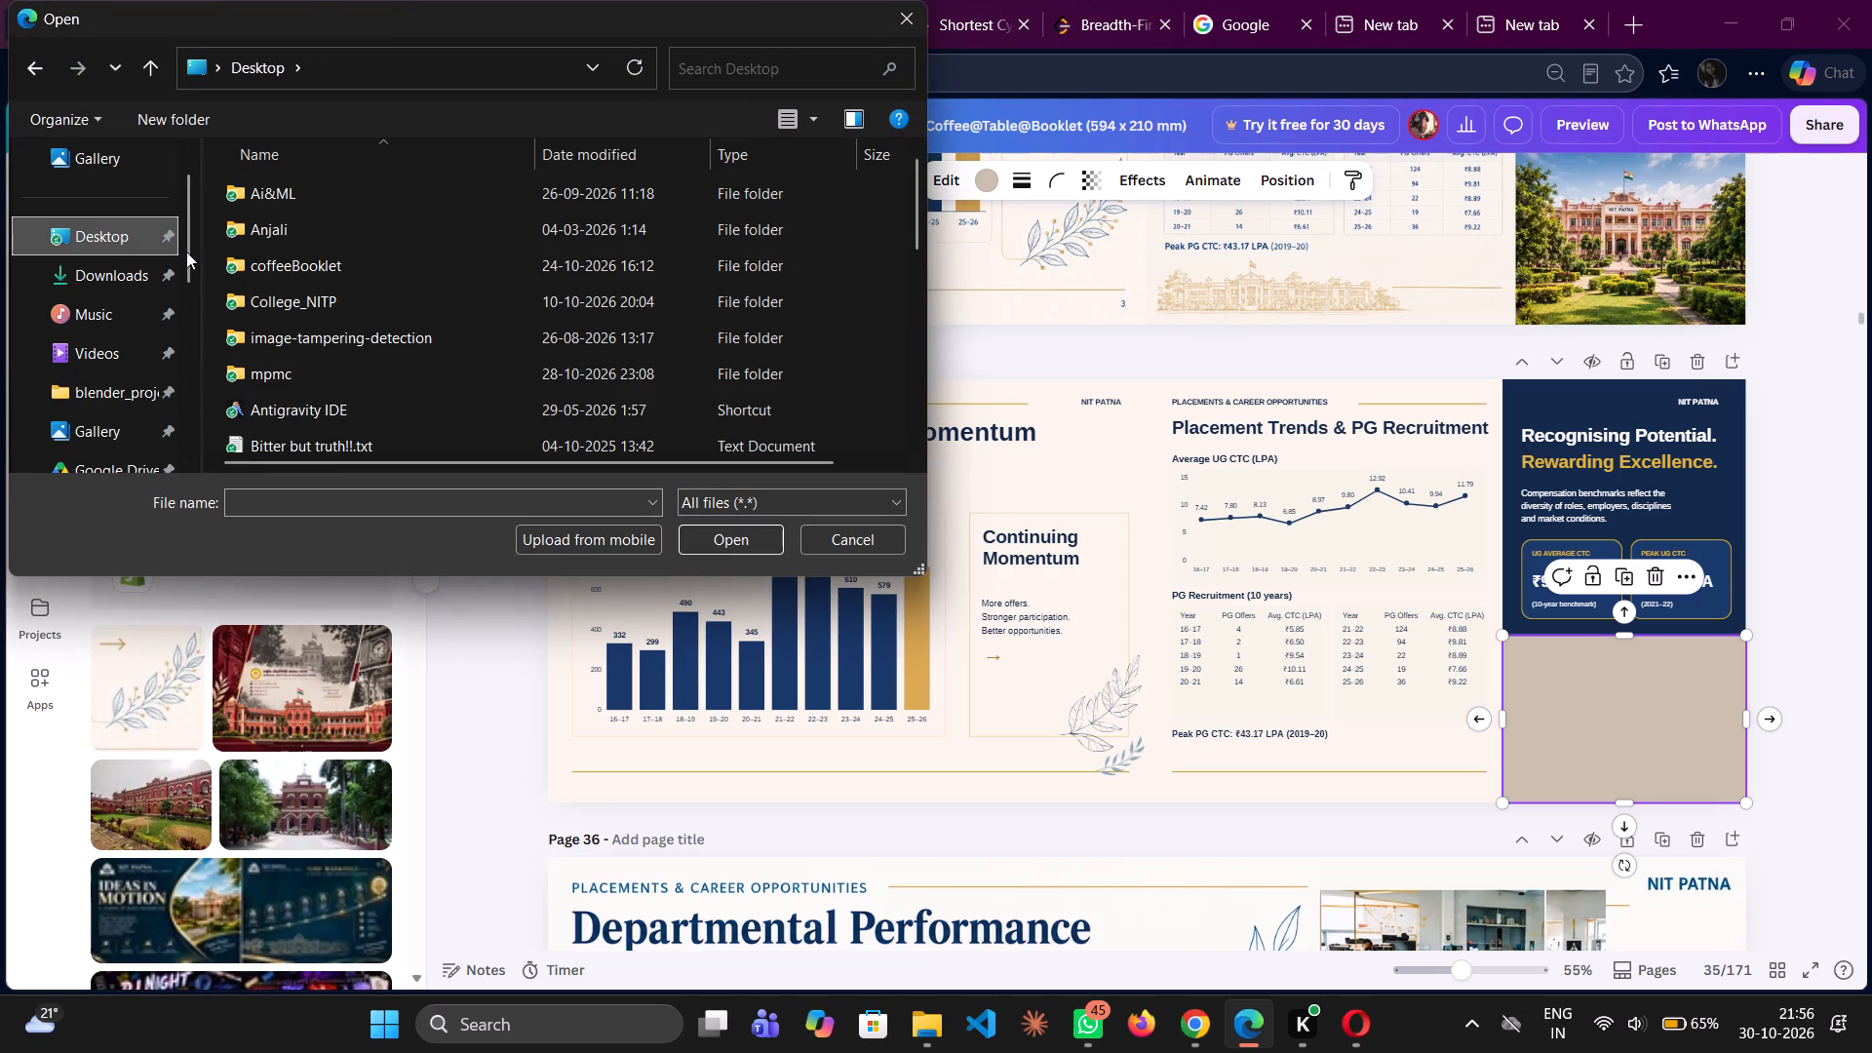
{"action": "double_click", "coordinate": [329, 271]}
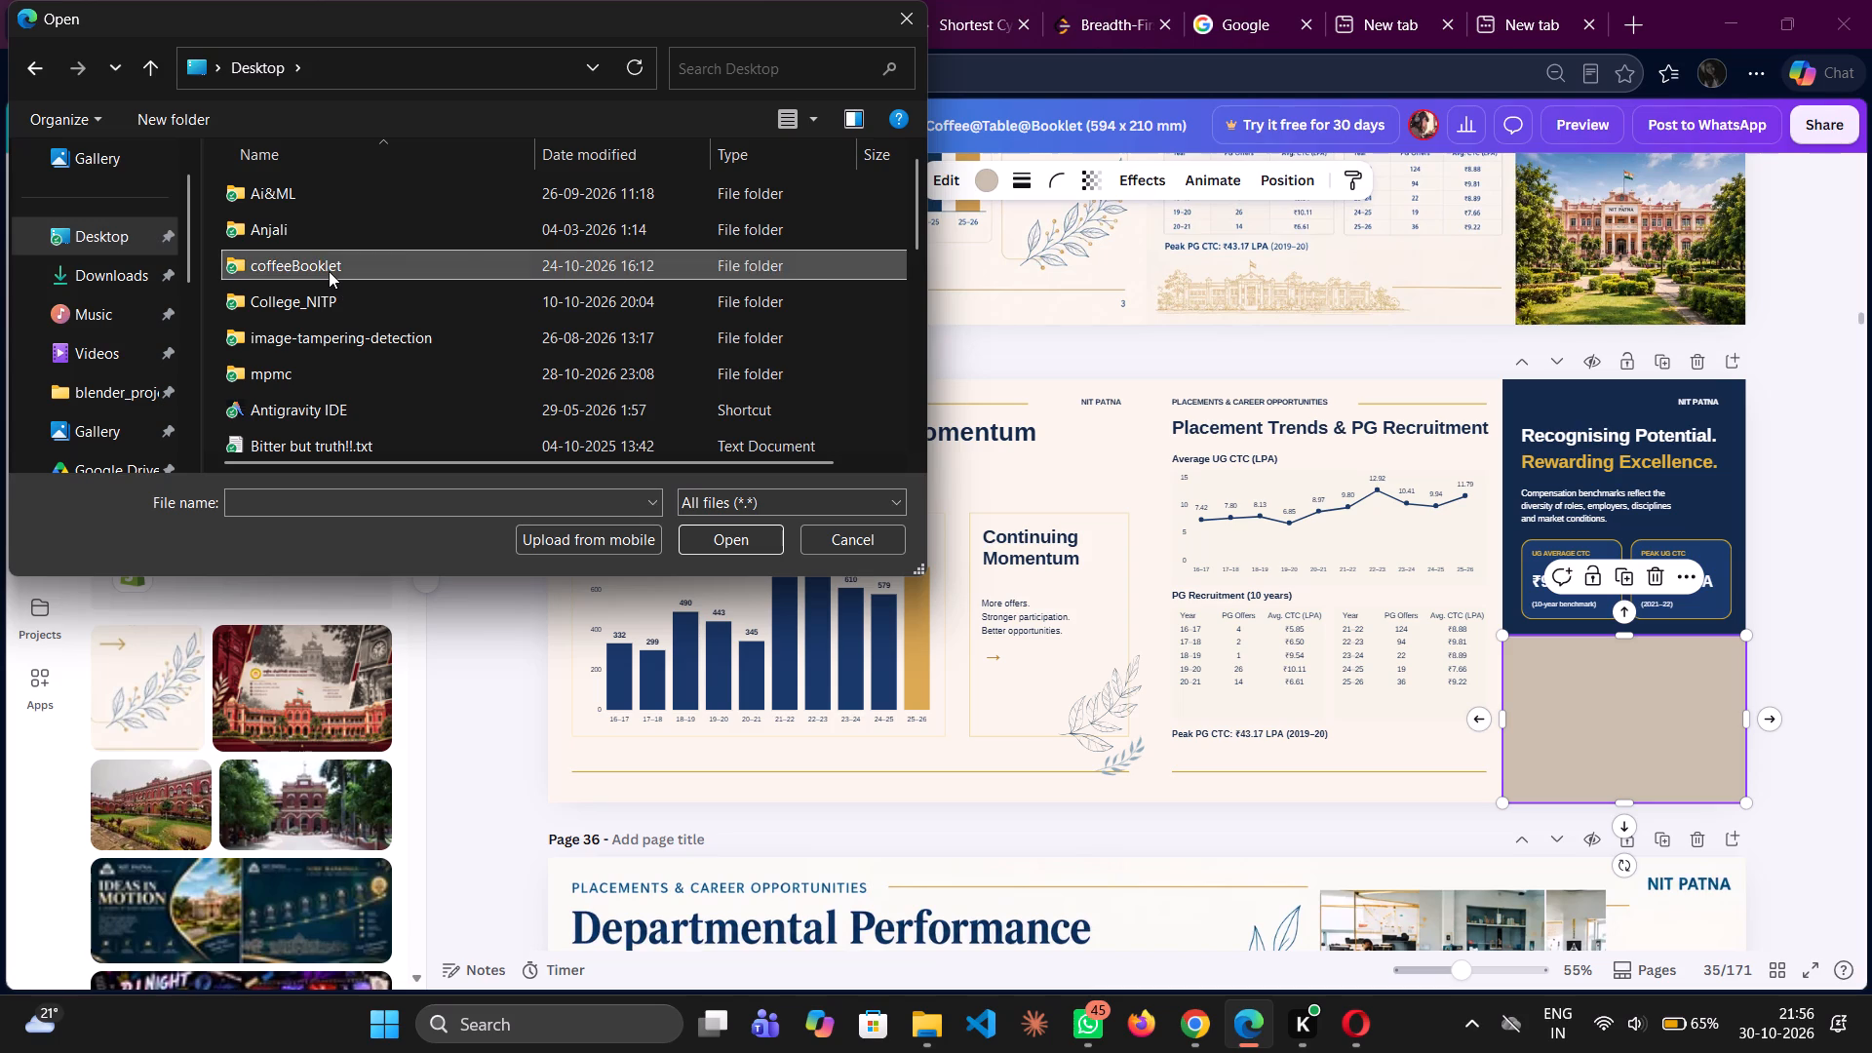
{"action": "scroll", "coordinate": [405, 357], "scroll_direction": "down", "scroll_amount": 6}
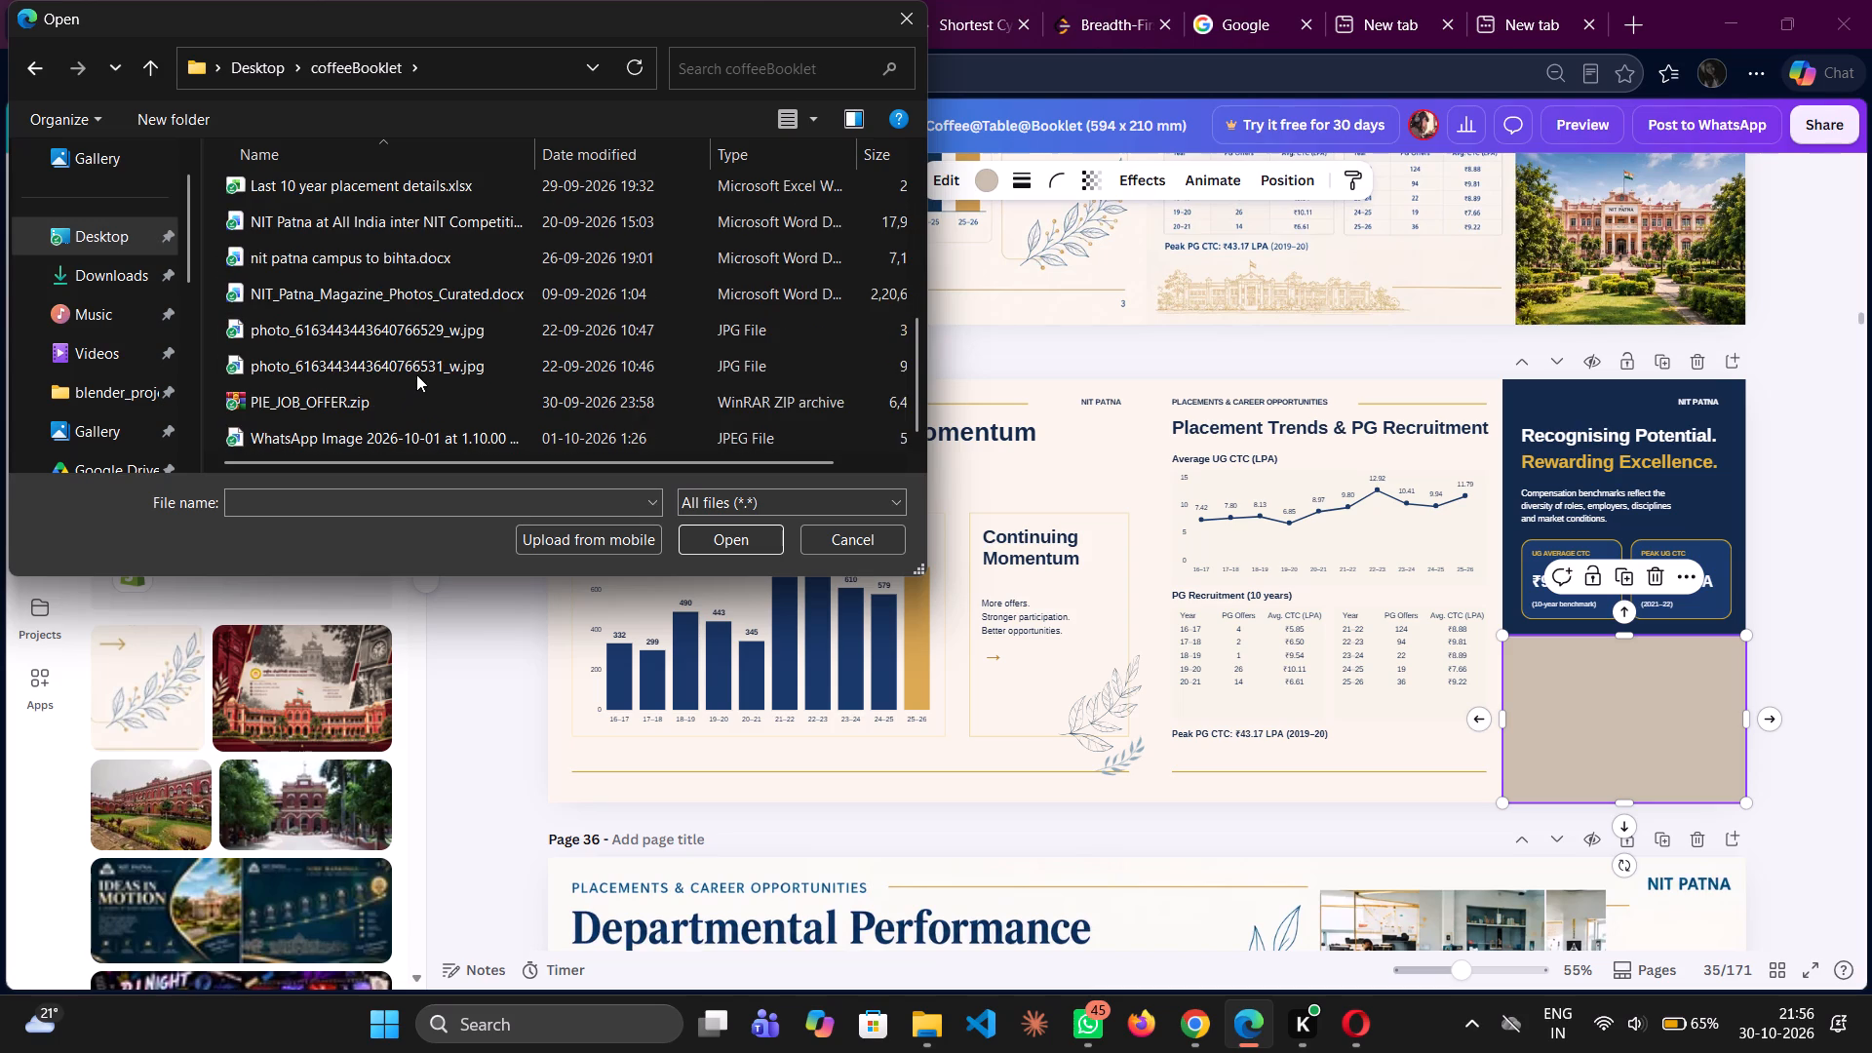
{"action": "left_click", "coordinate": [418, 372]}
{"action": "double_click", "coordinate": [418, 372]}
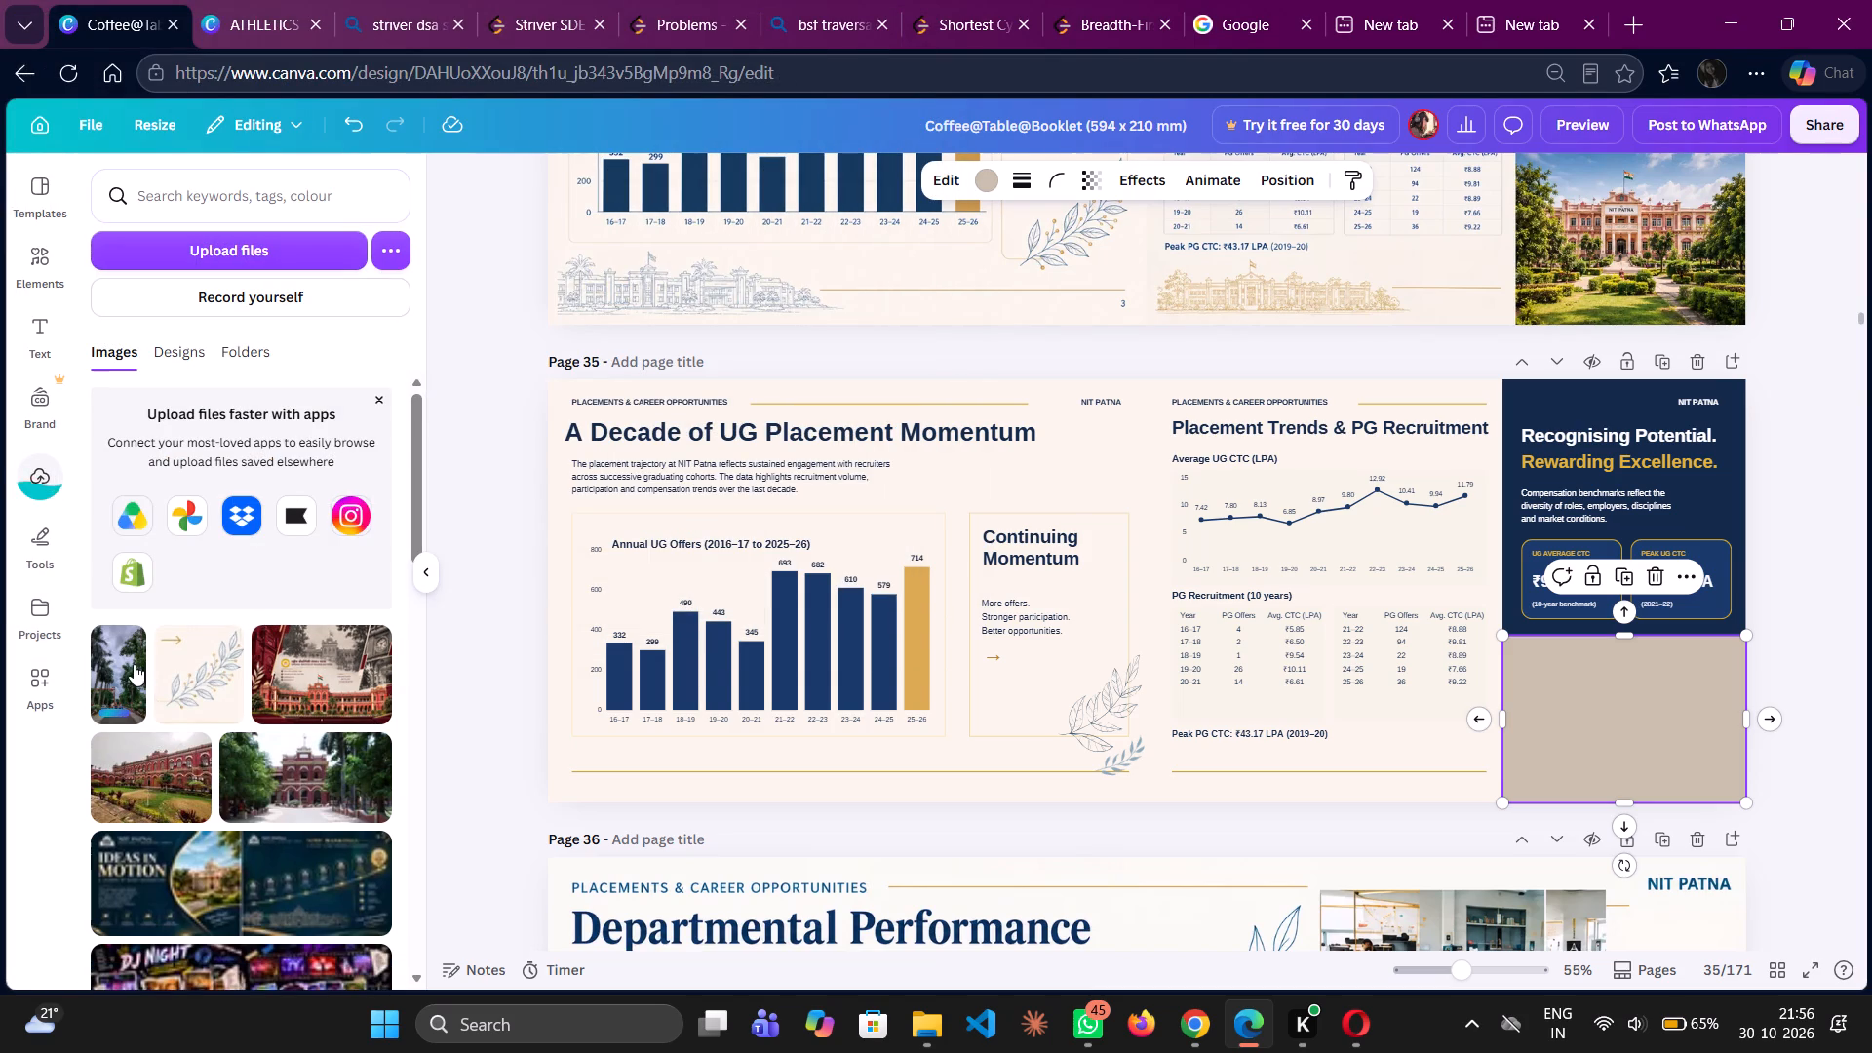
{"action": "left_click", "coordinate": [275, 238]}
{"action": "scroll", "coordinate": [727, 317], "scroll_direction": "down", "scroll_amount": 8}
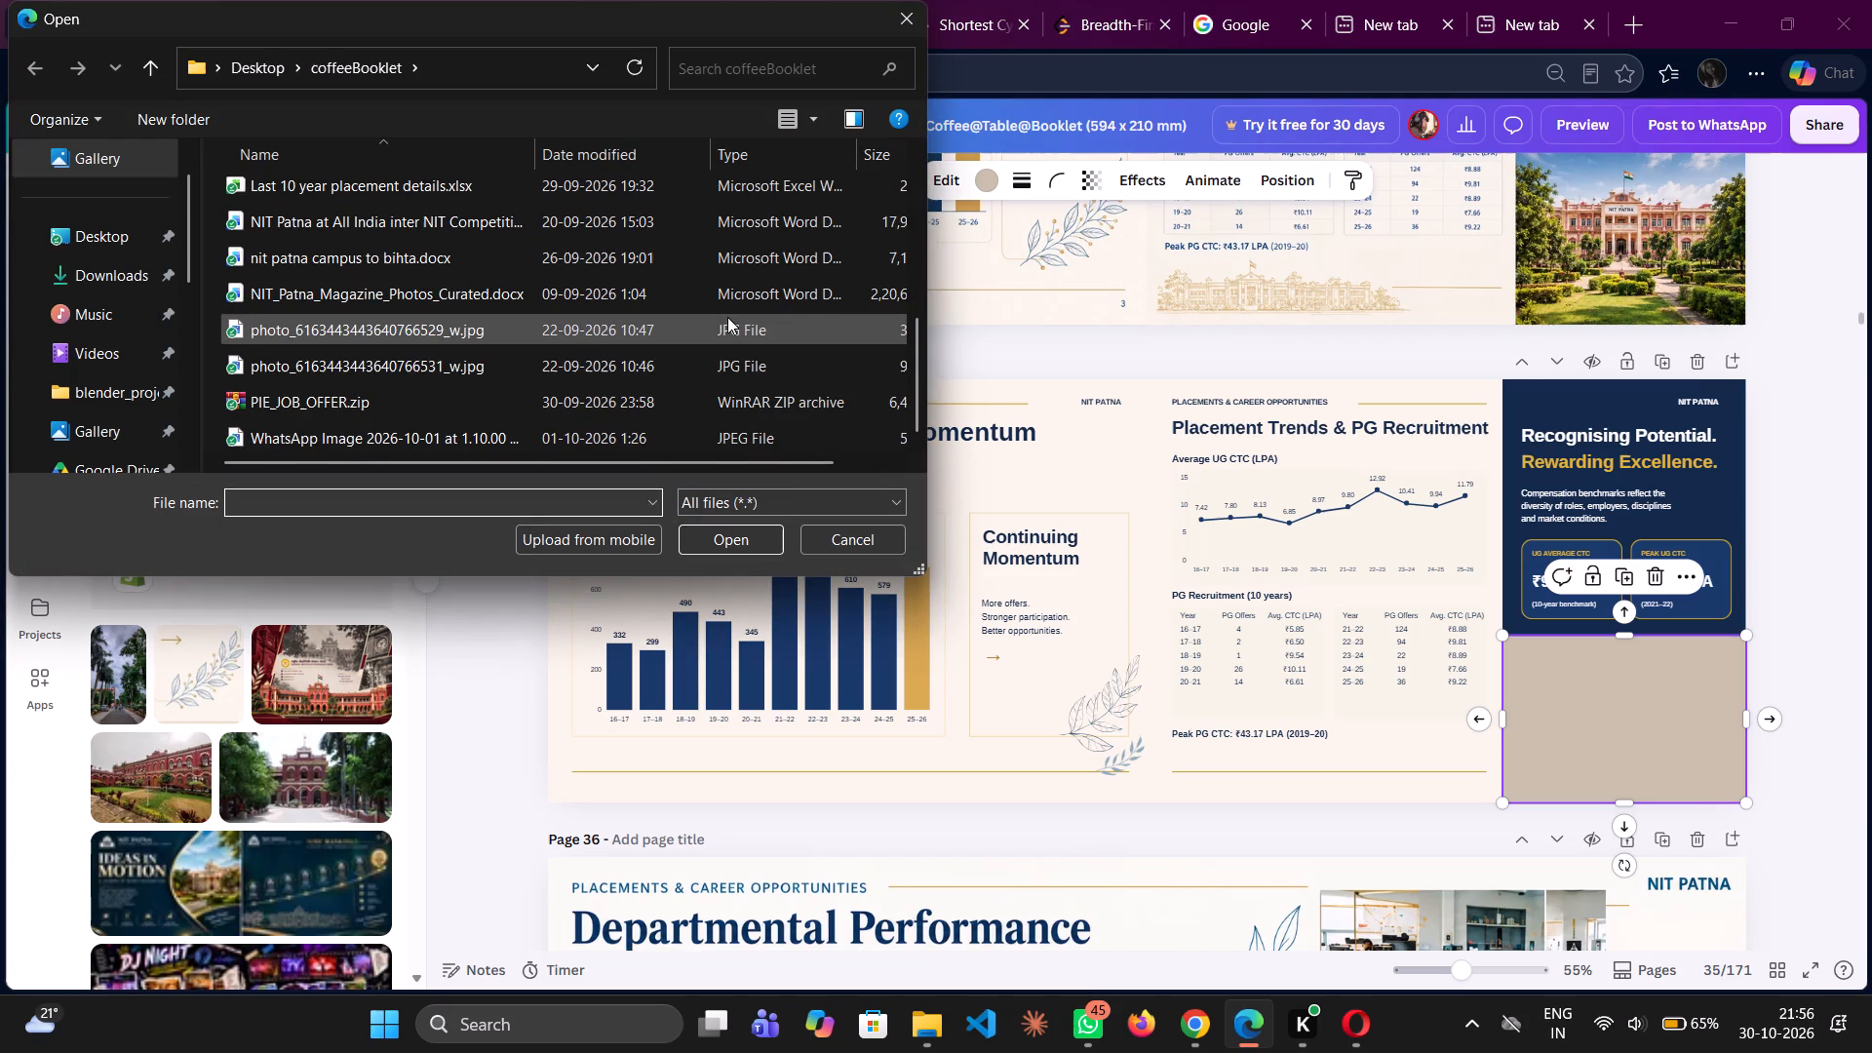
{"action": "double_click", "coordinate": [562, 331]}
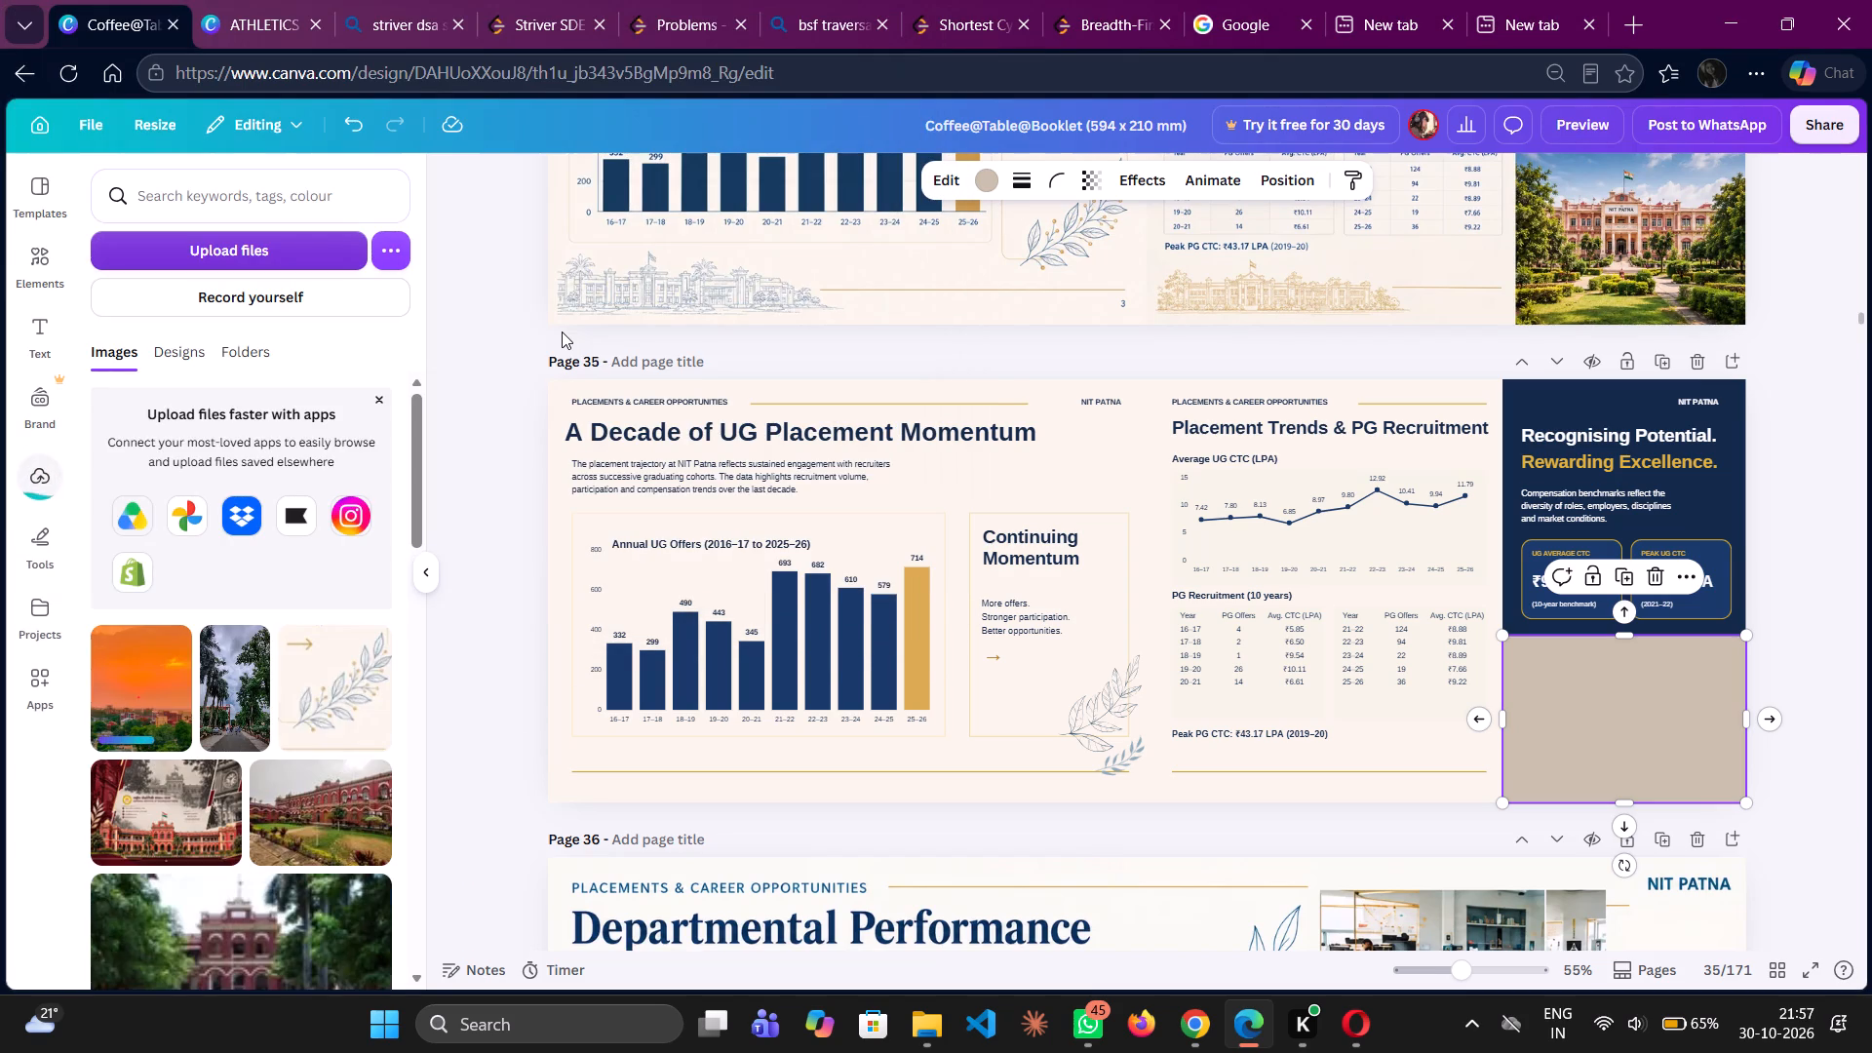
Add the uploaded sunset photo to page 35 and move it over the beige placeholder block.
{"action": "left_click", "coordinate": [161, 698]}
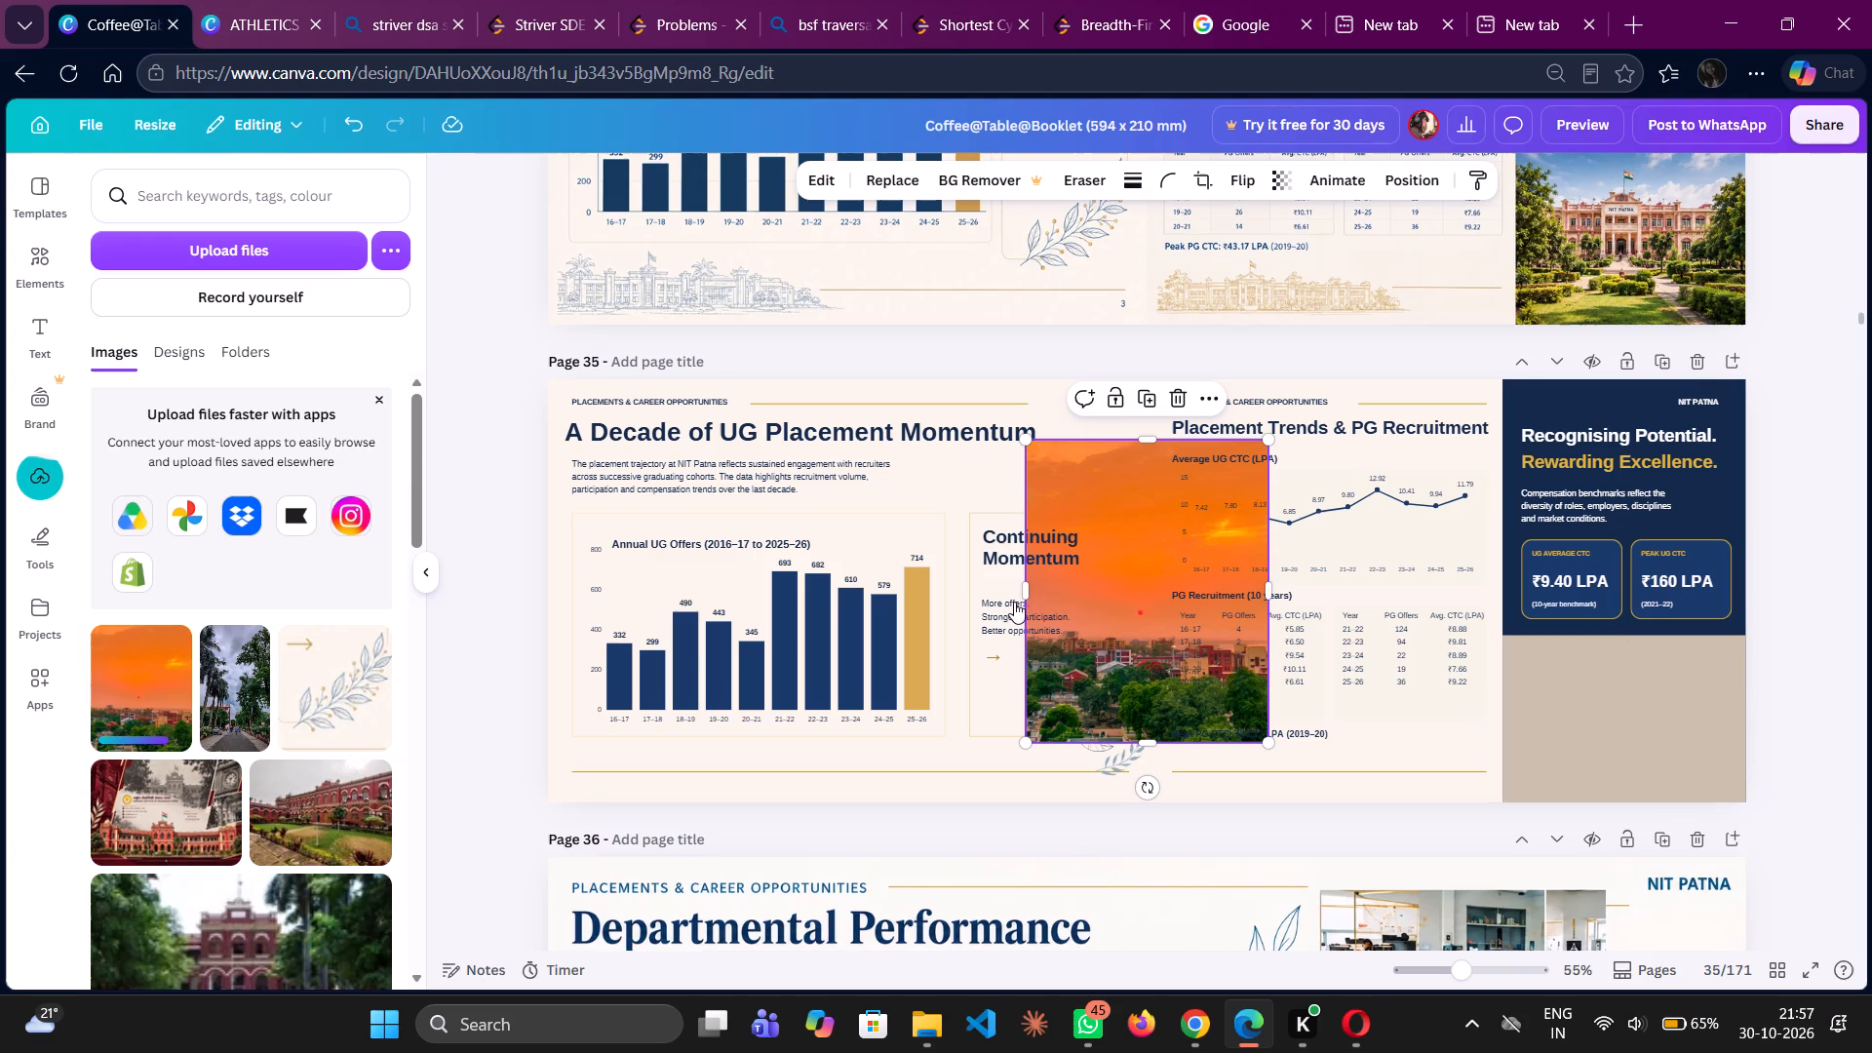
{"action": "left_click_drag", "start_coordinate": [1108, 592], "coordinate": [1579, 648]}
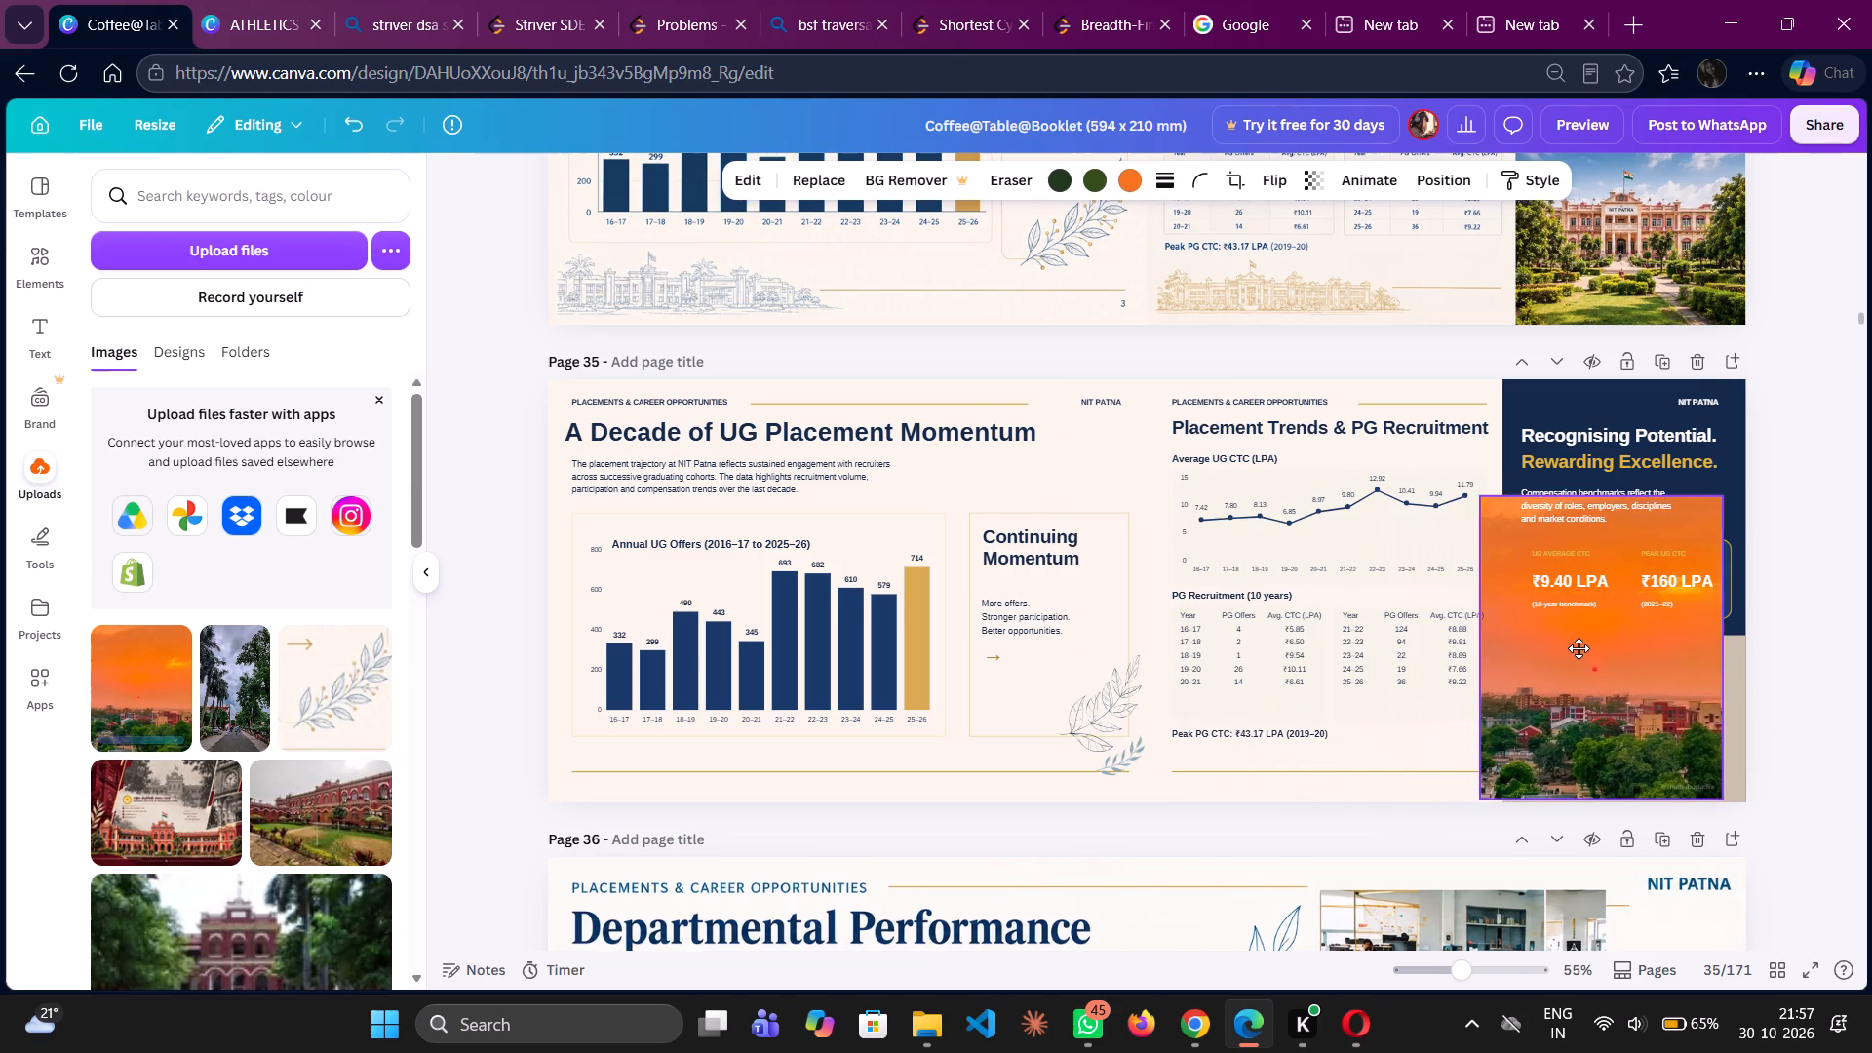
{"action": "left_click_drag", "start_coordinate": [1579, 648], "coordinate": [1579, 647]}
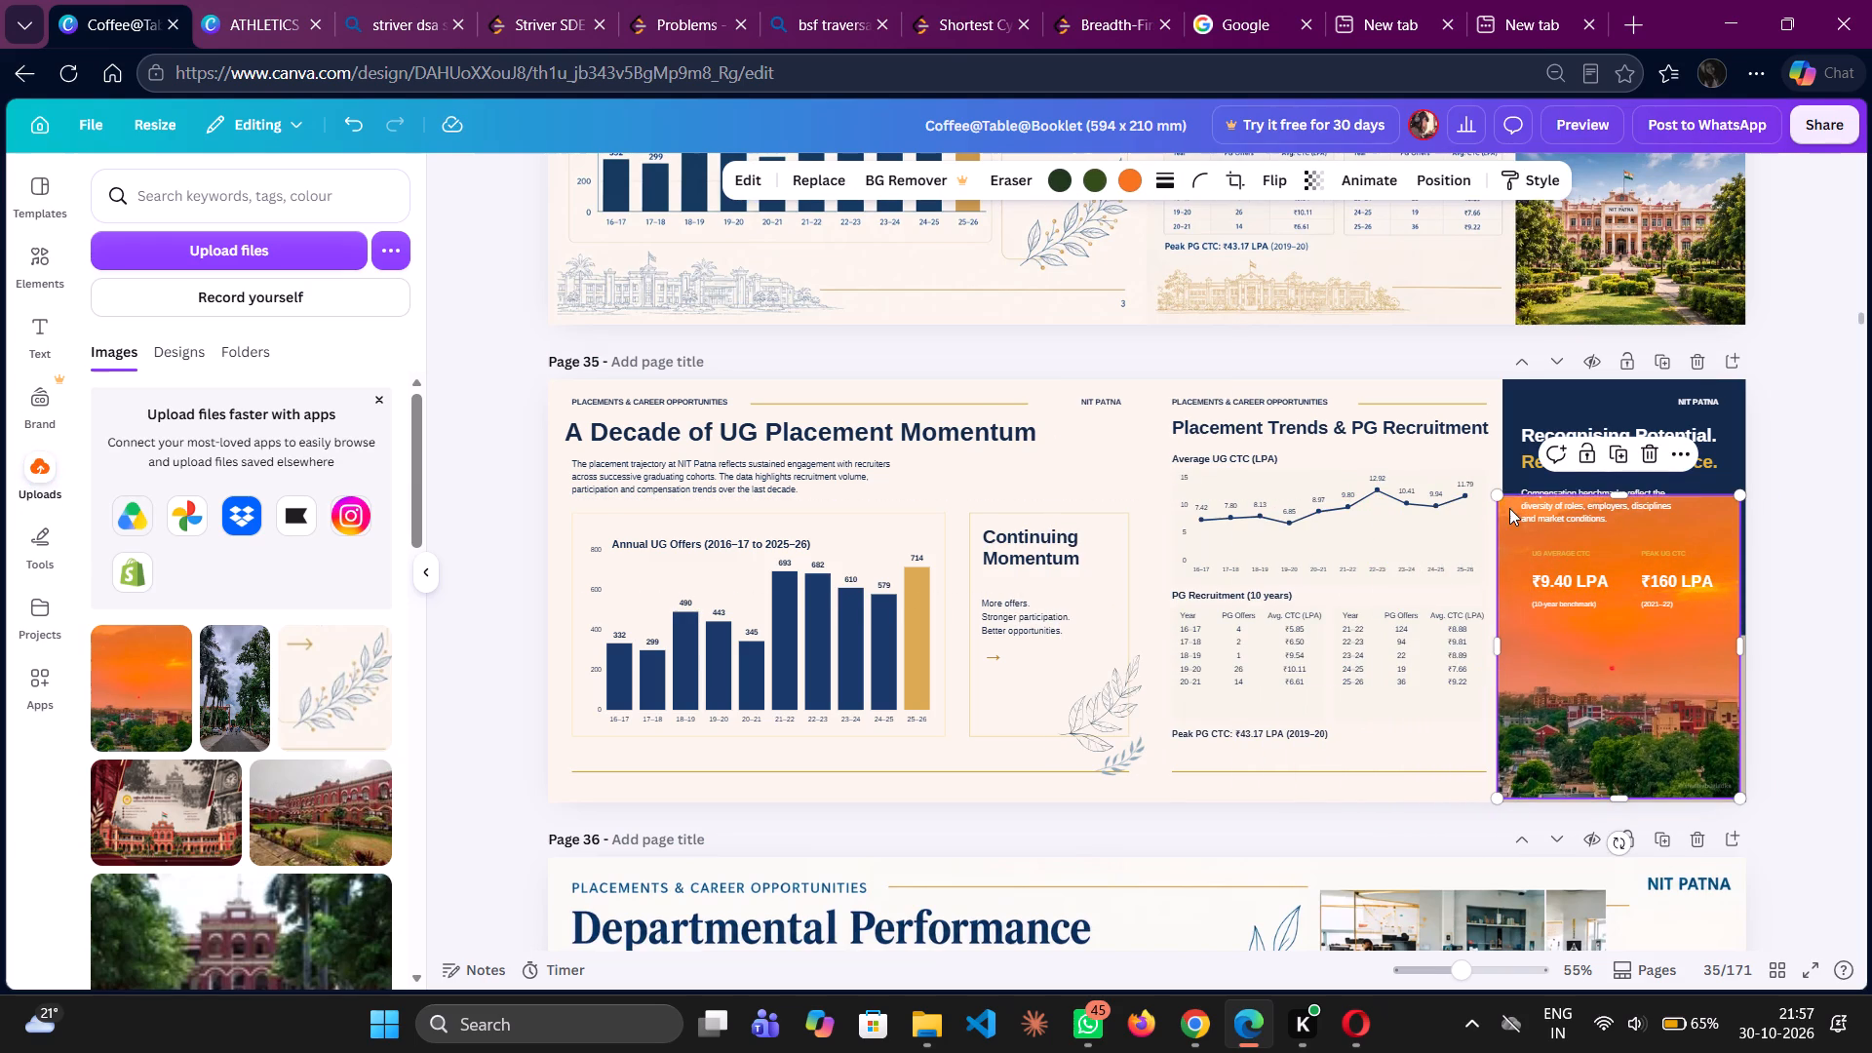
Resize, crop and reposition the sunset photo so it covers the beige block below page 35's navy panel.
{"action": "left_click_drag", "start_coordinate": [1498, 499], "coordinate": [1596, 645]}
{"action": "left_click_drag", "start_coordinate": [1610, 723], "coordinate": [1523, 723]}
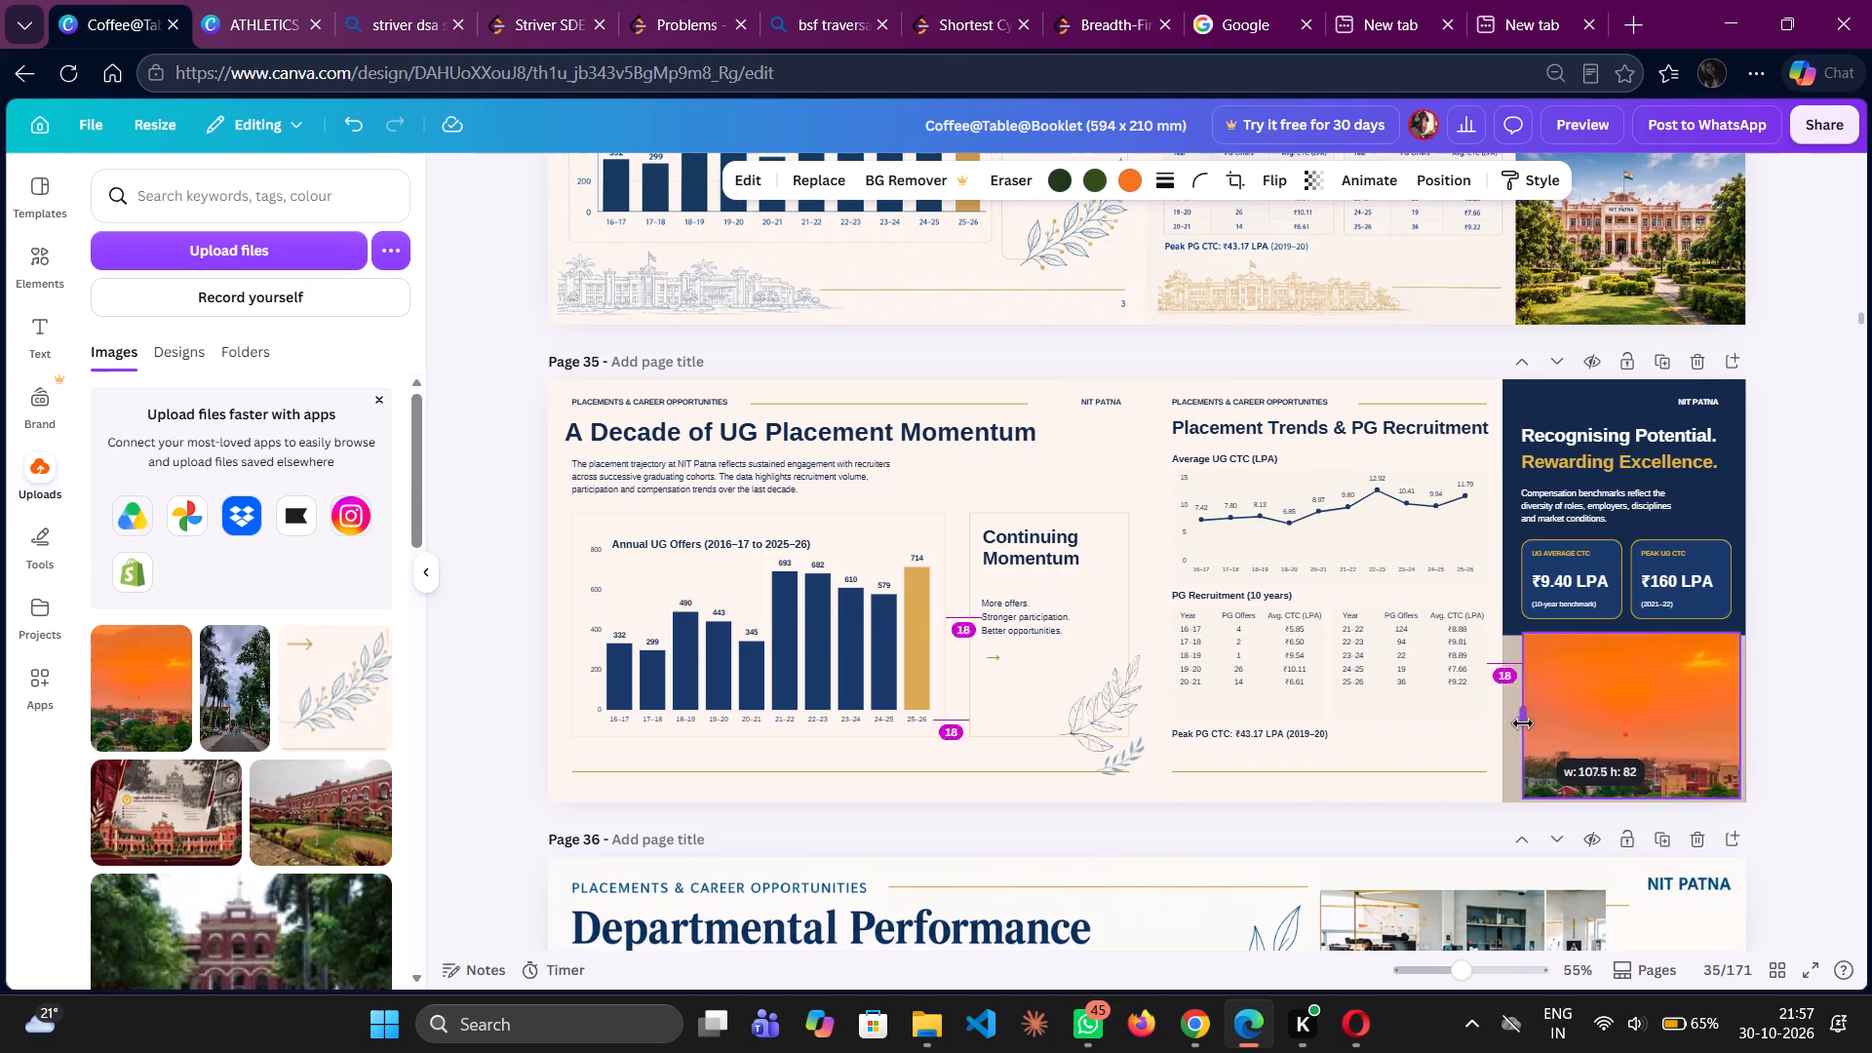
{"action": "left_click_drag", "start_coordinate": [1523, 723], "coordinate": [1505, 722]}
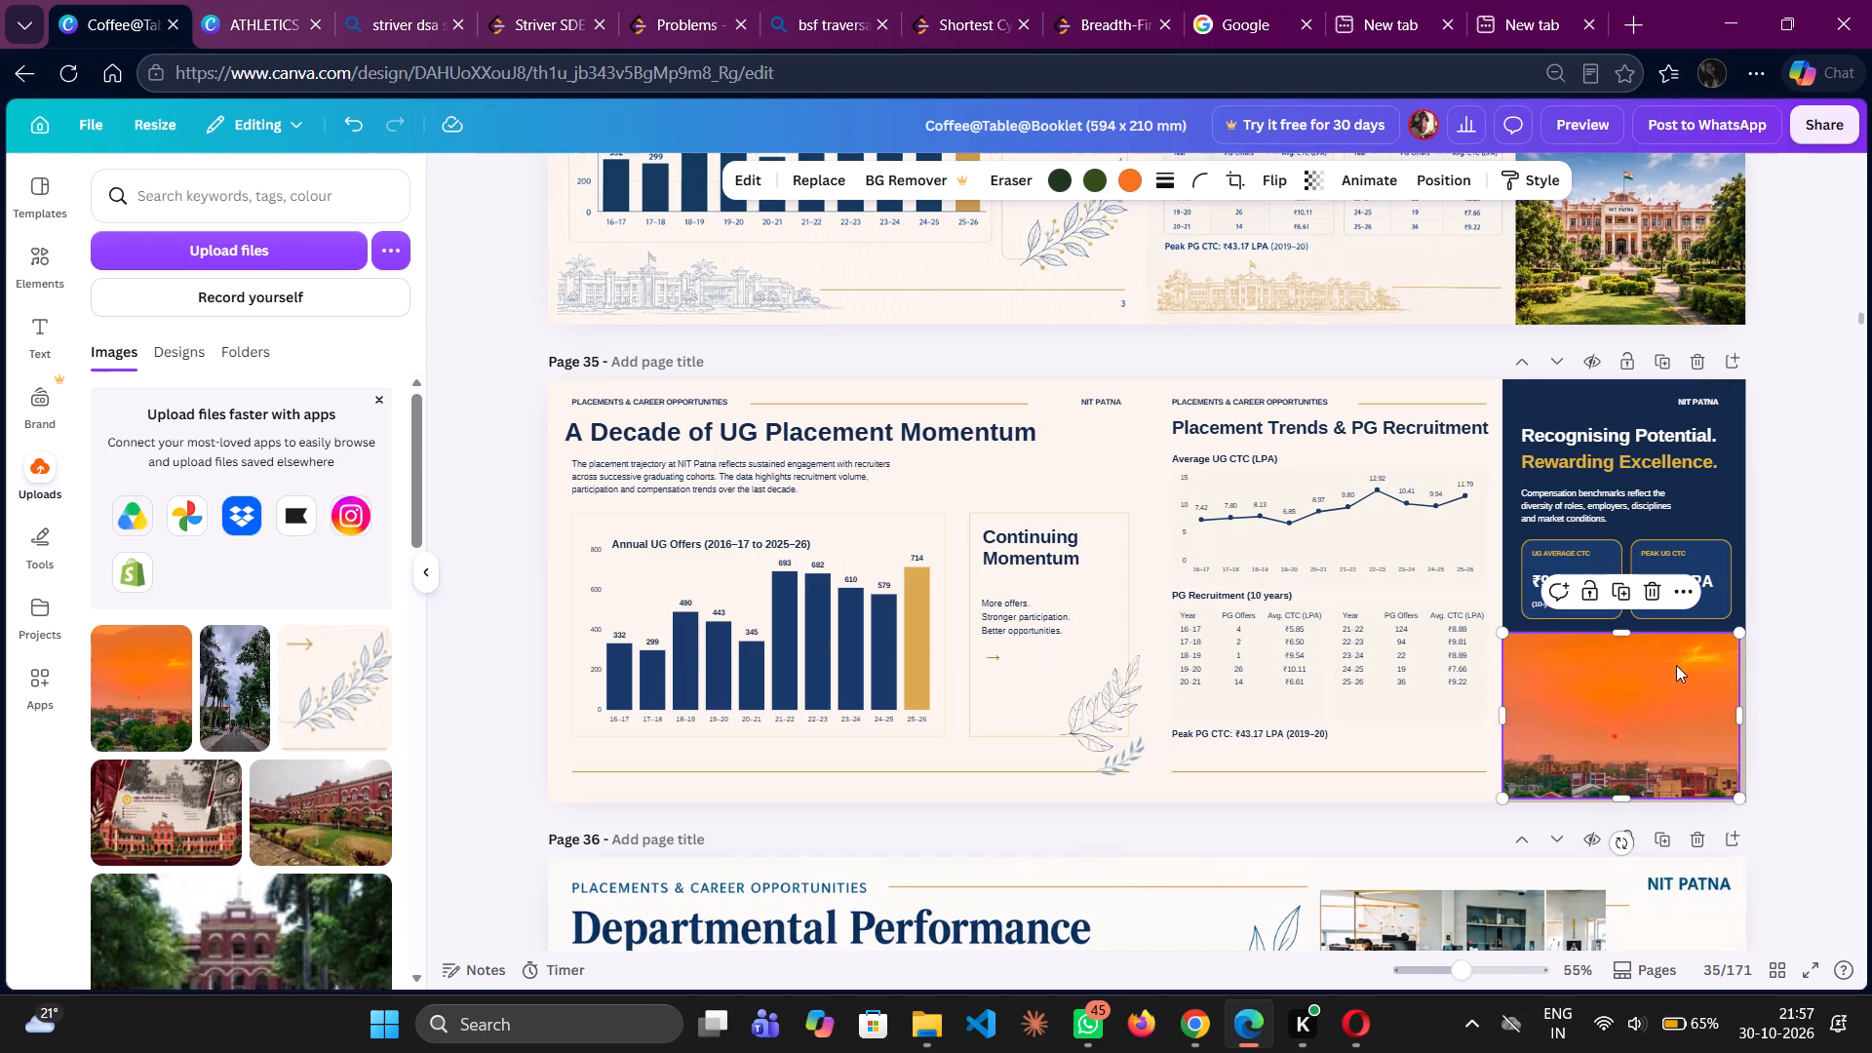
{"action": "left_click_drag", "start_coordinate": [1618, 633], "coordinate": [1631, 702]}
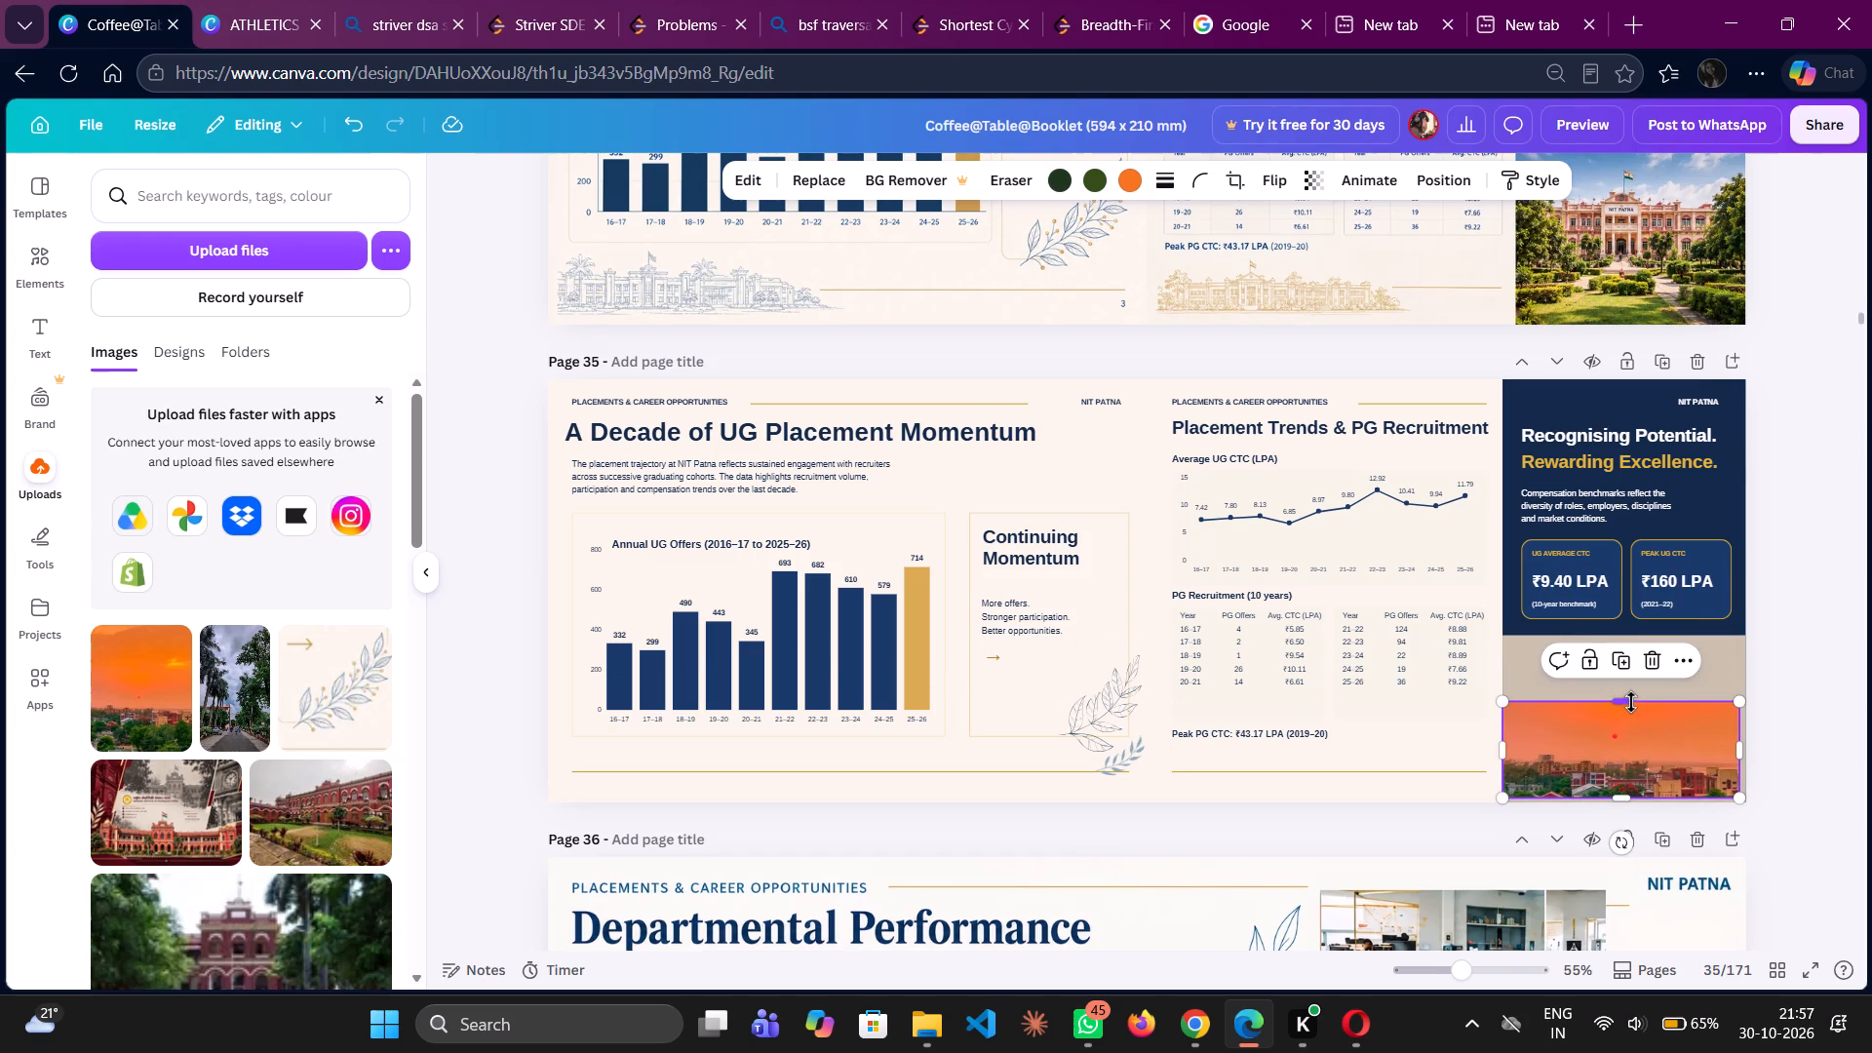
{"action": "left_click_drag", "start_coordinate": [1636, 748], "coordinate": [1638, 683]}
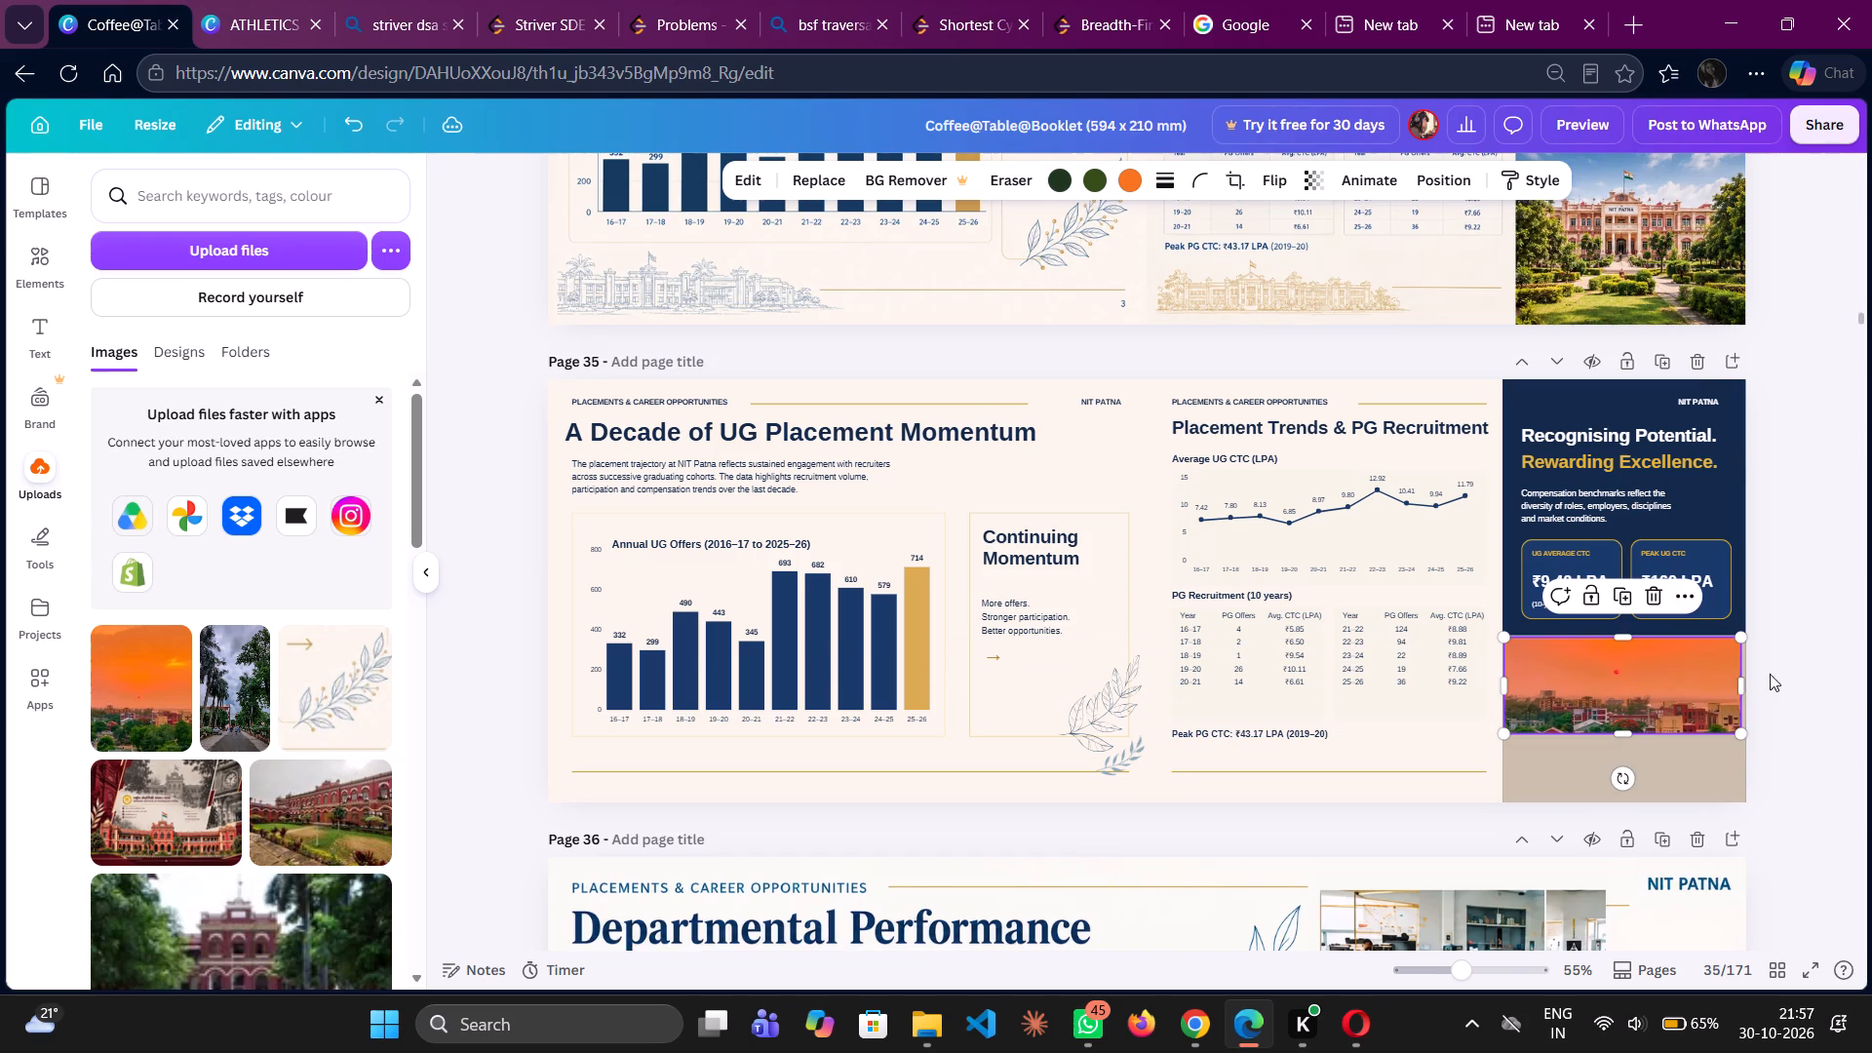
{"action": "left_click_drag", "start_coordinate": [1743, 677], "coordinate": [1752, 679]}
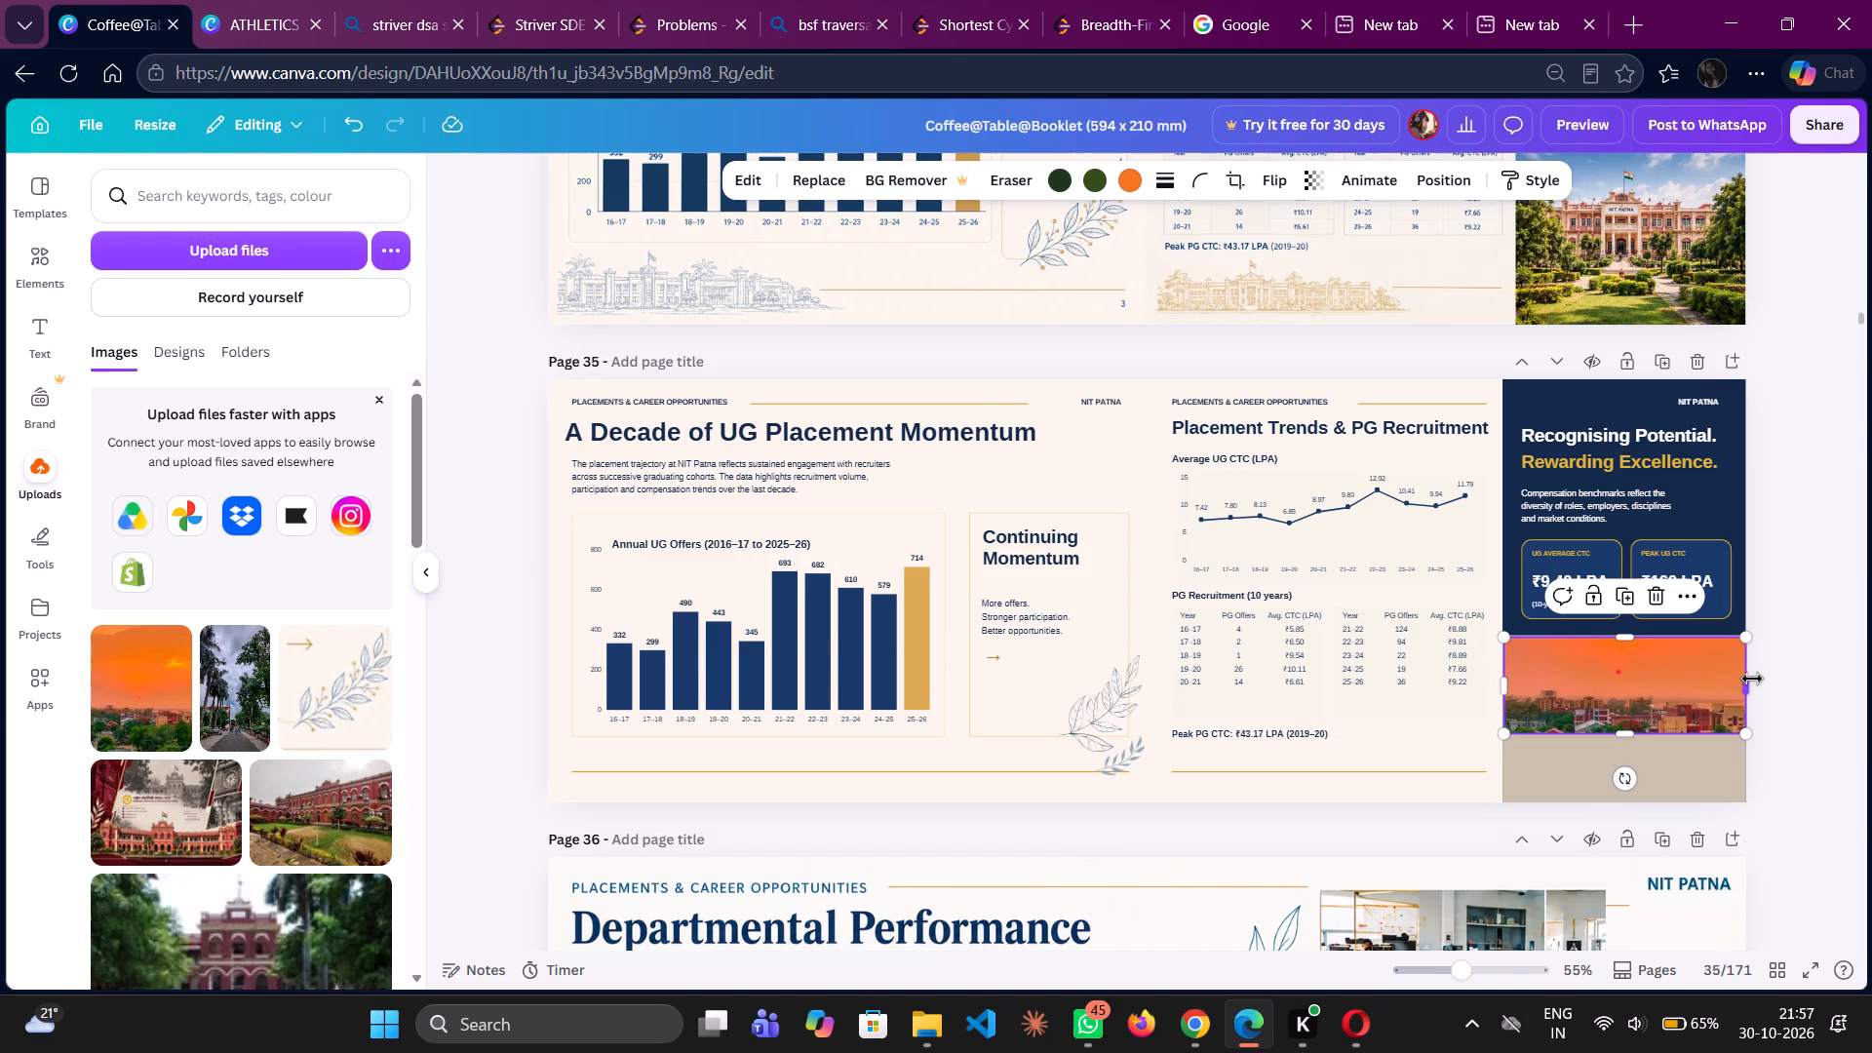
{"action": "left_click_drag", "start_coordinate": [1629, 733], "coordinate": [1633, 767]}
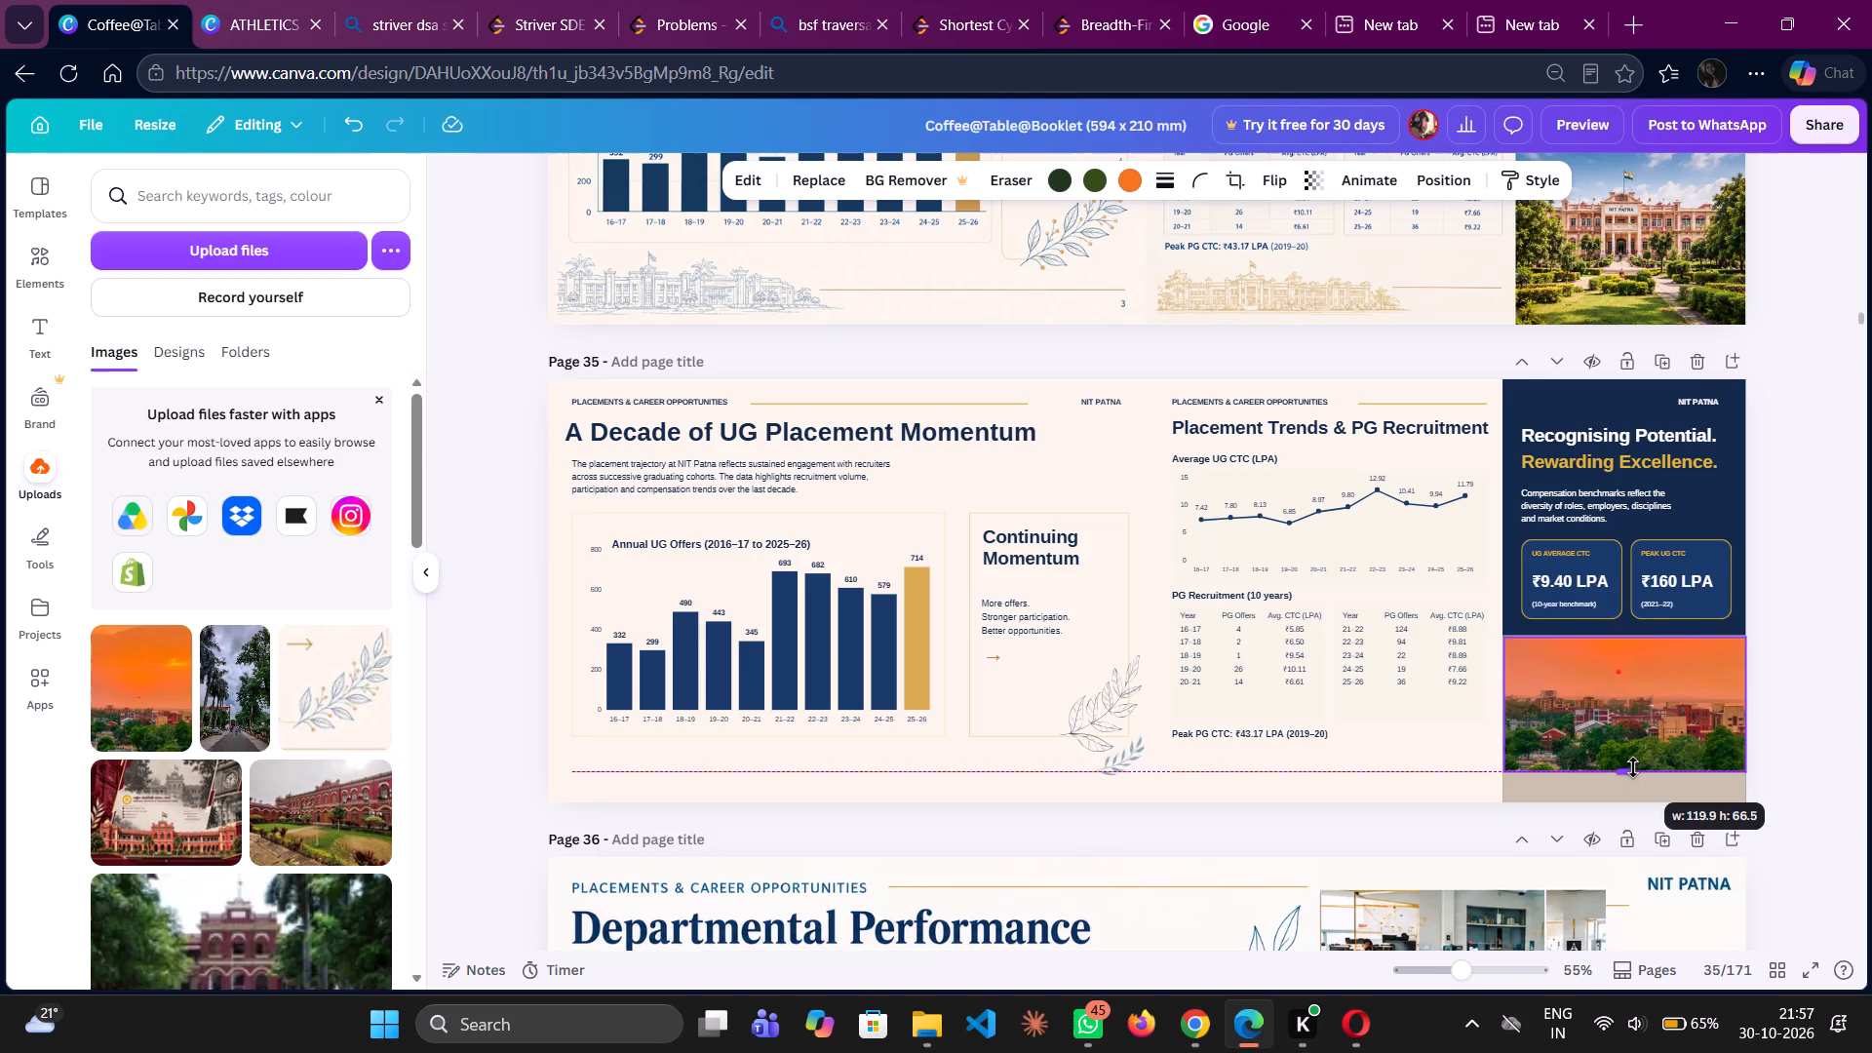
{"action": "left_click_drag", "start_coordinate": [1646, 707], "coordinate": [1647, 739]}
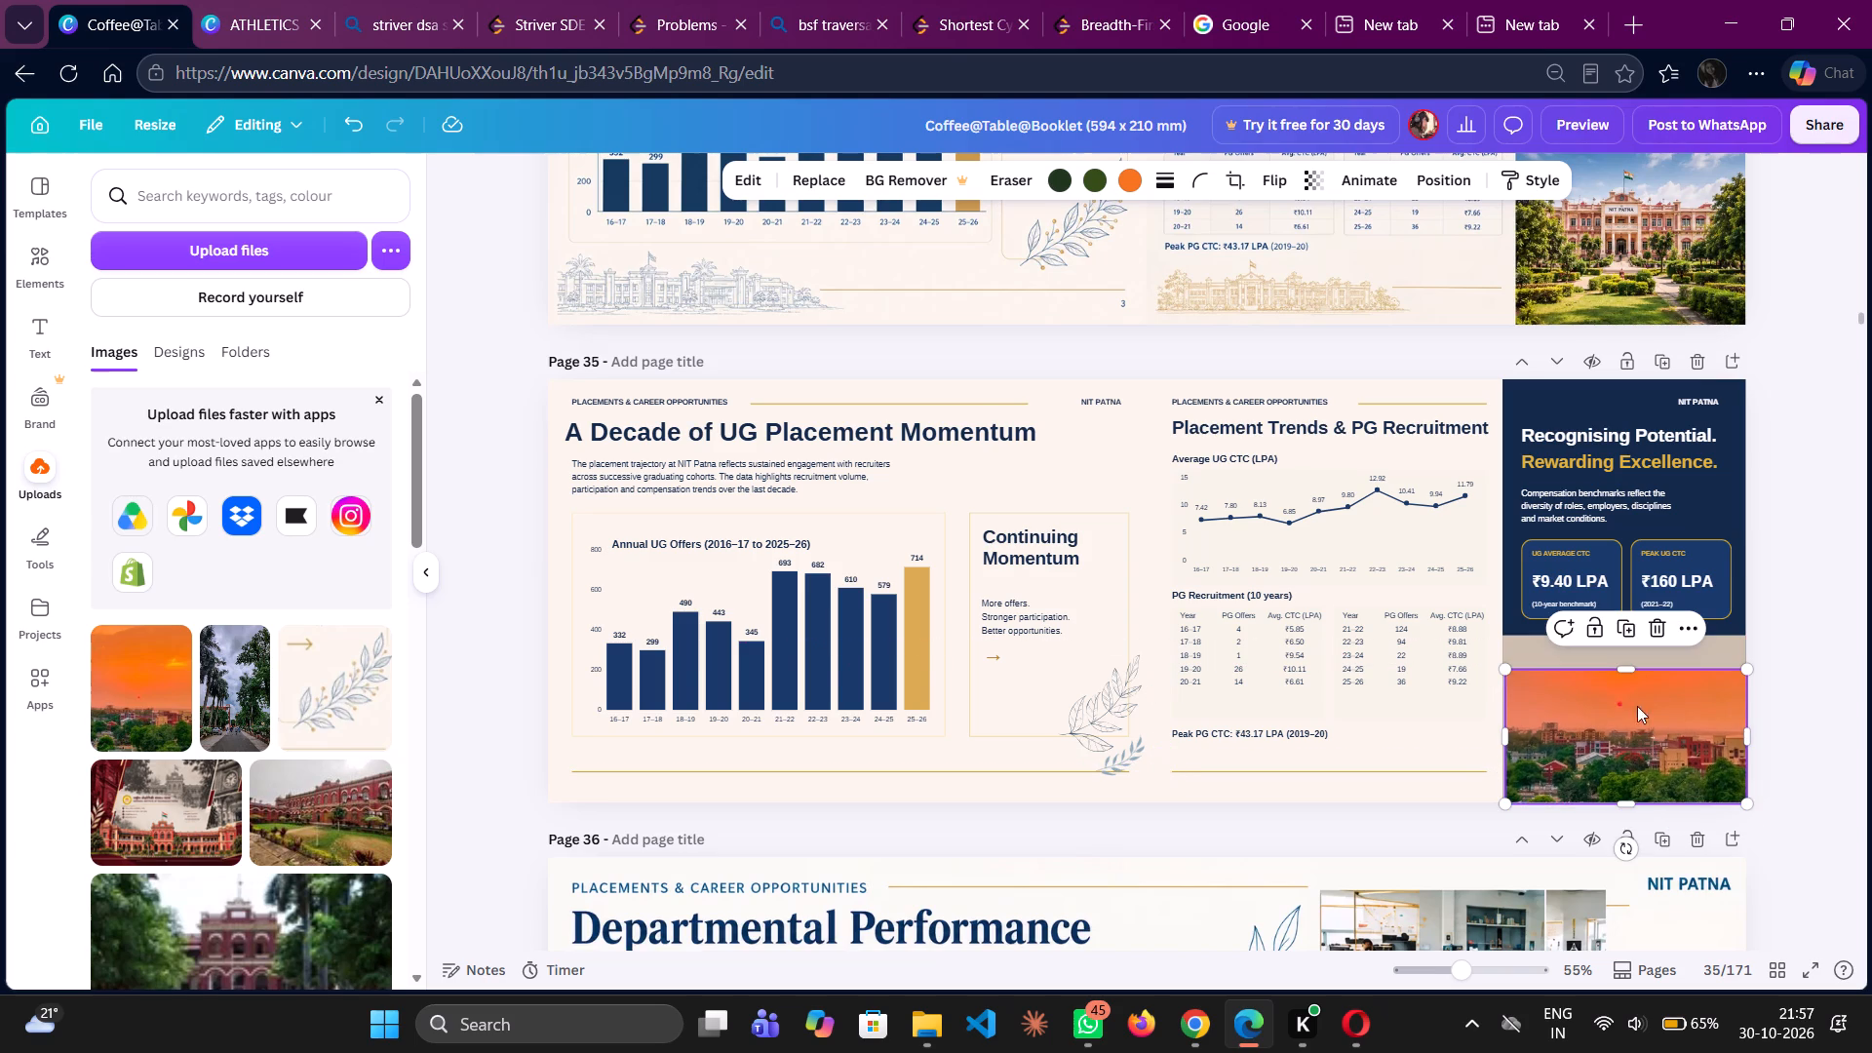
{"action": "left_click_drag", "start_coordinate": [1624, 668], "coordinate": [1616, 636]}
{"action": "left_click", "coordinate": [1803, 757]}
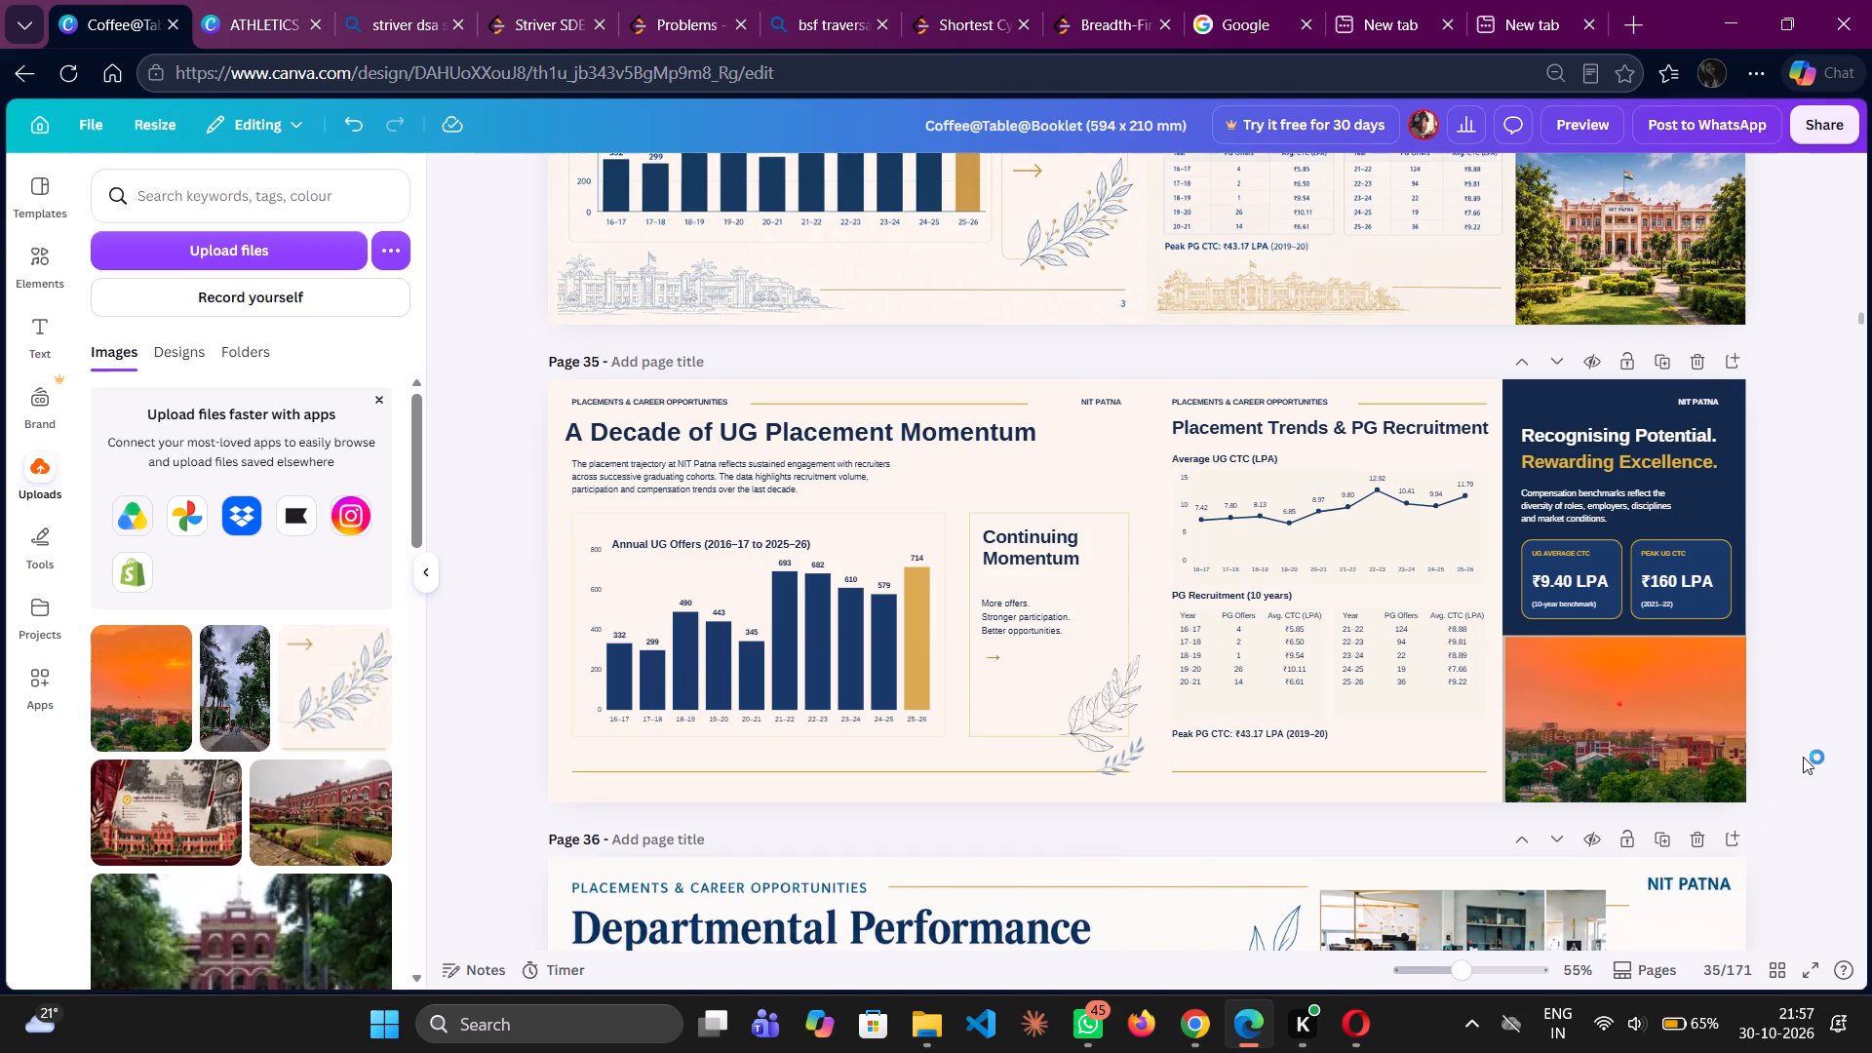
{"action": "left_click", "coordinate": [1665, 732]}
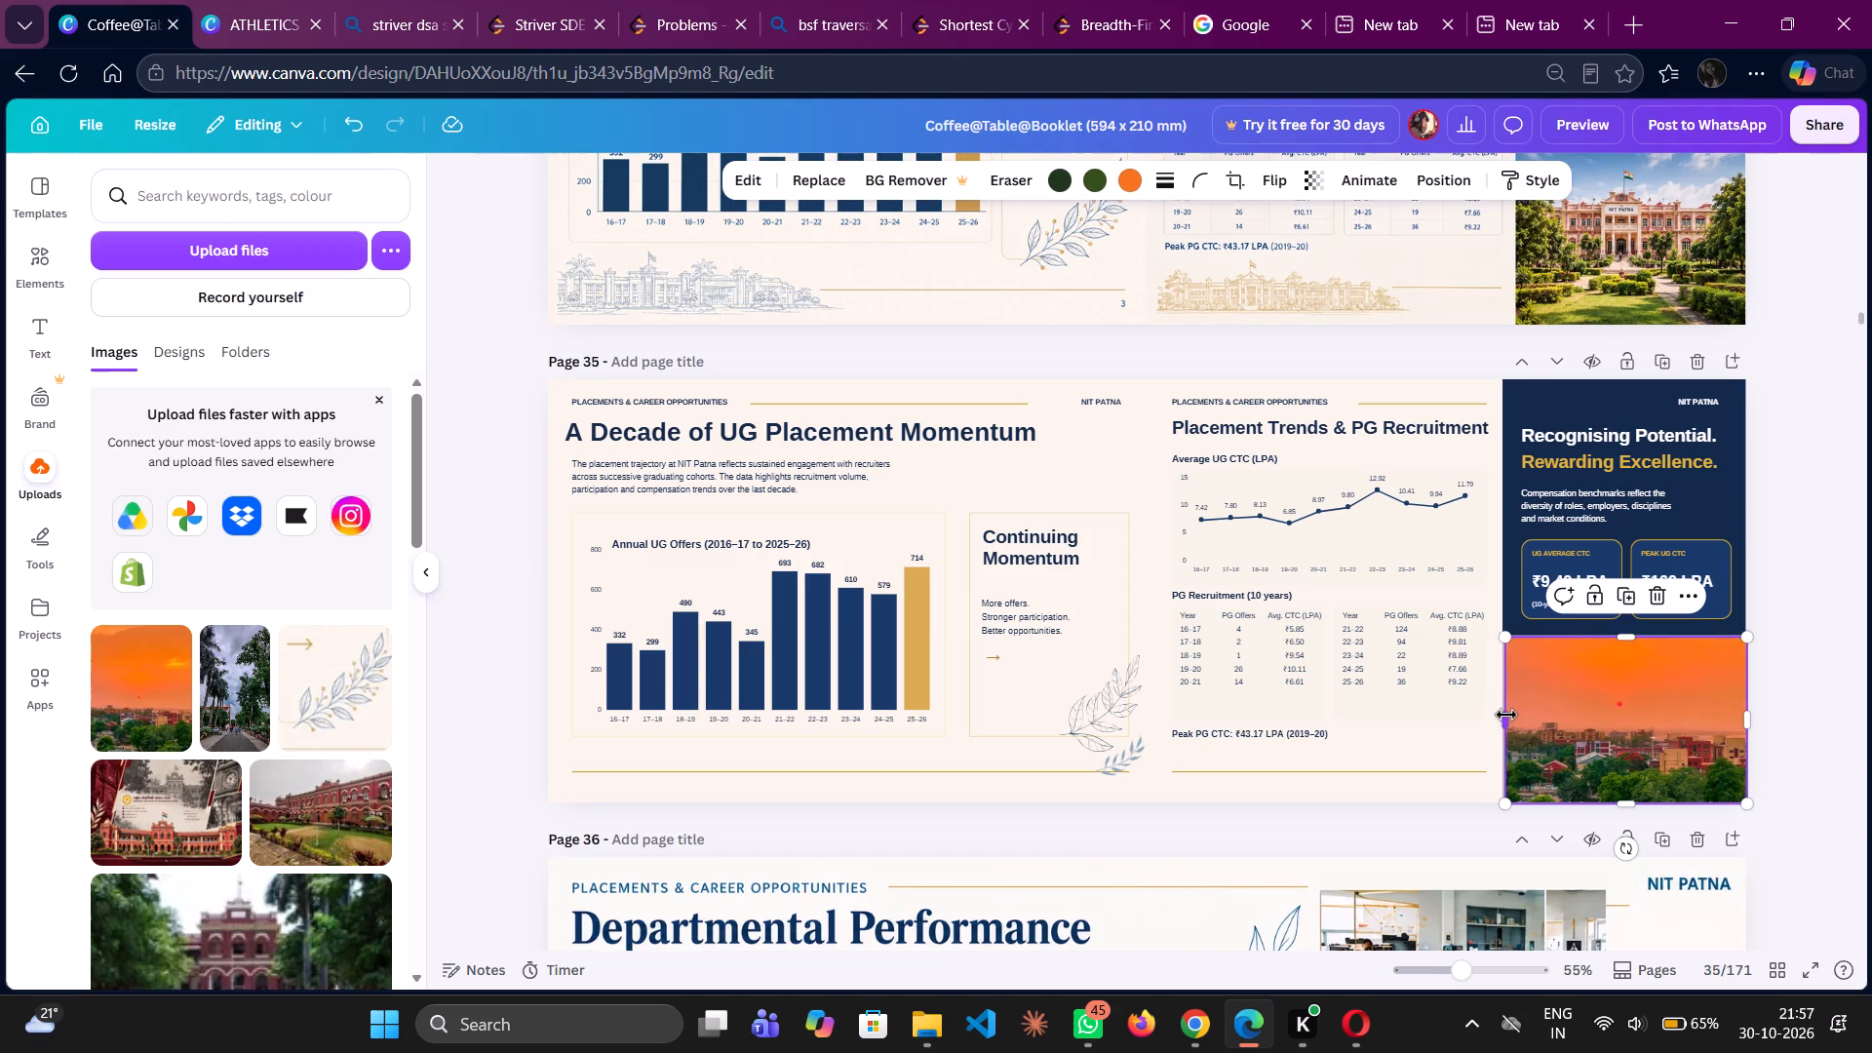
{"action": "left_click", "coordinate": [1506, 715]}
{"action": "left_click", "coordinate": [1807, 686]}
Look through pages 36 to 41 to review the remaining placement pages.
{"action": "scroll", "coordinate": [1807, 686], "scroll_direction": "down", "scroll_amount": 3}
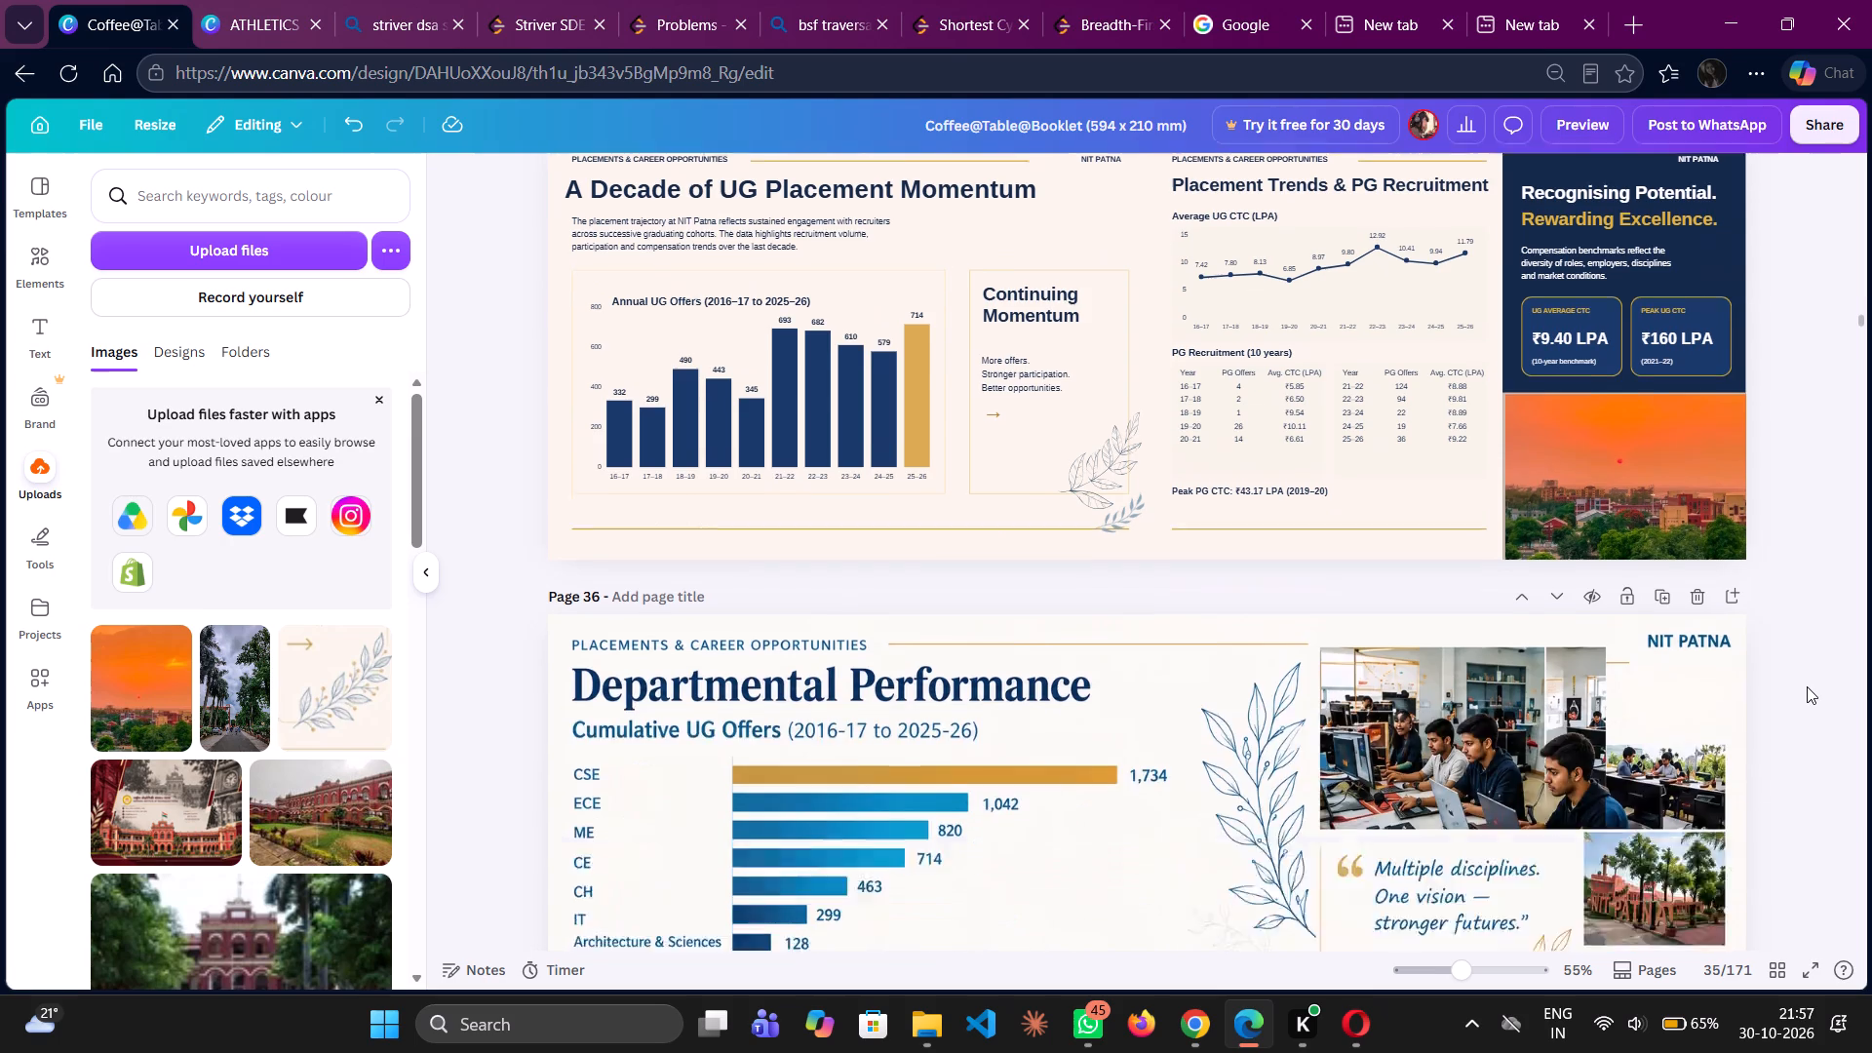
{"action": "scroll", "coordinate": [1807, 686], "scroll_direction": "down", "scroll_amount": 4}
{"action": "scroll", "coordinate": [1544, 728], "scroll_direction": "down", "scroll_amount": 1}
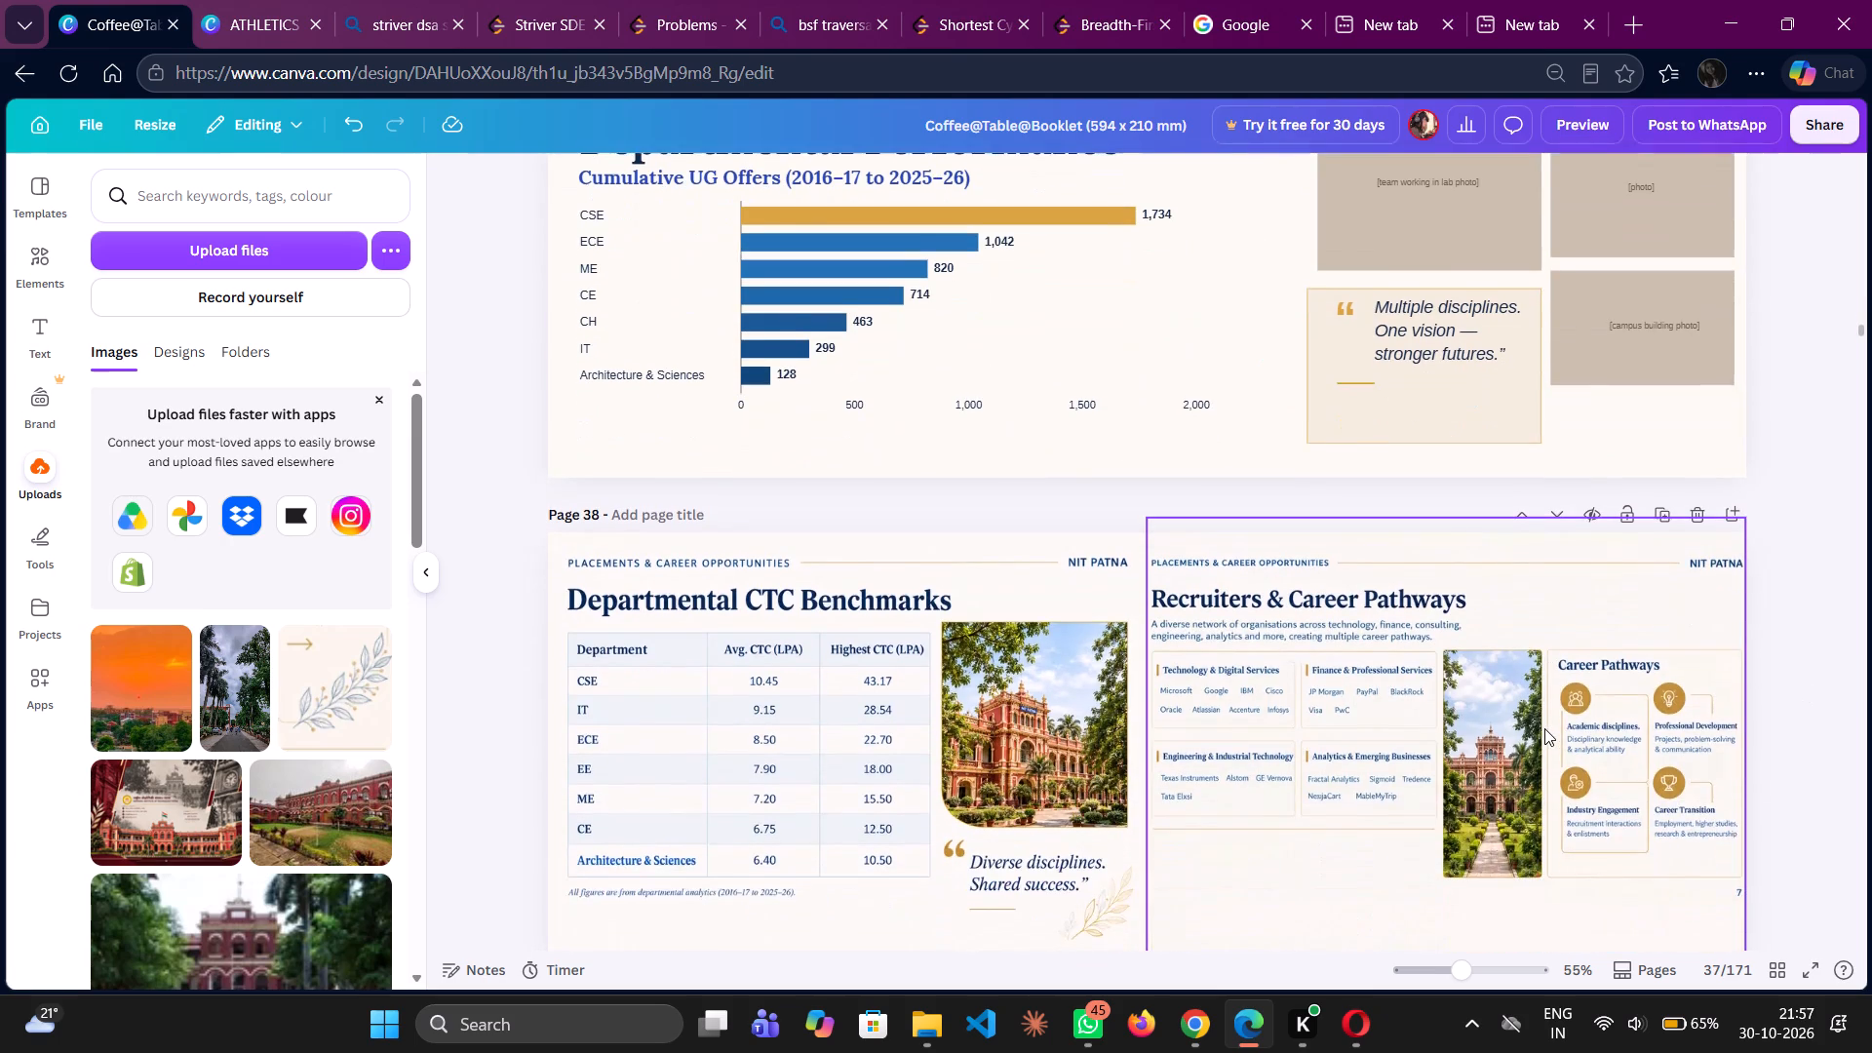
{"action": "scroll", "coordinate": [1544, 728], "scroll_direction": "down", "scroll_amount": 4}
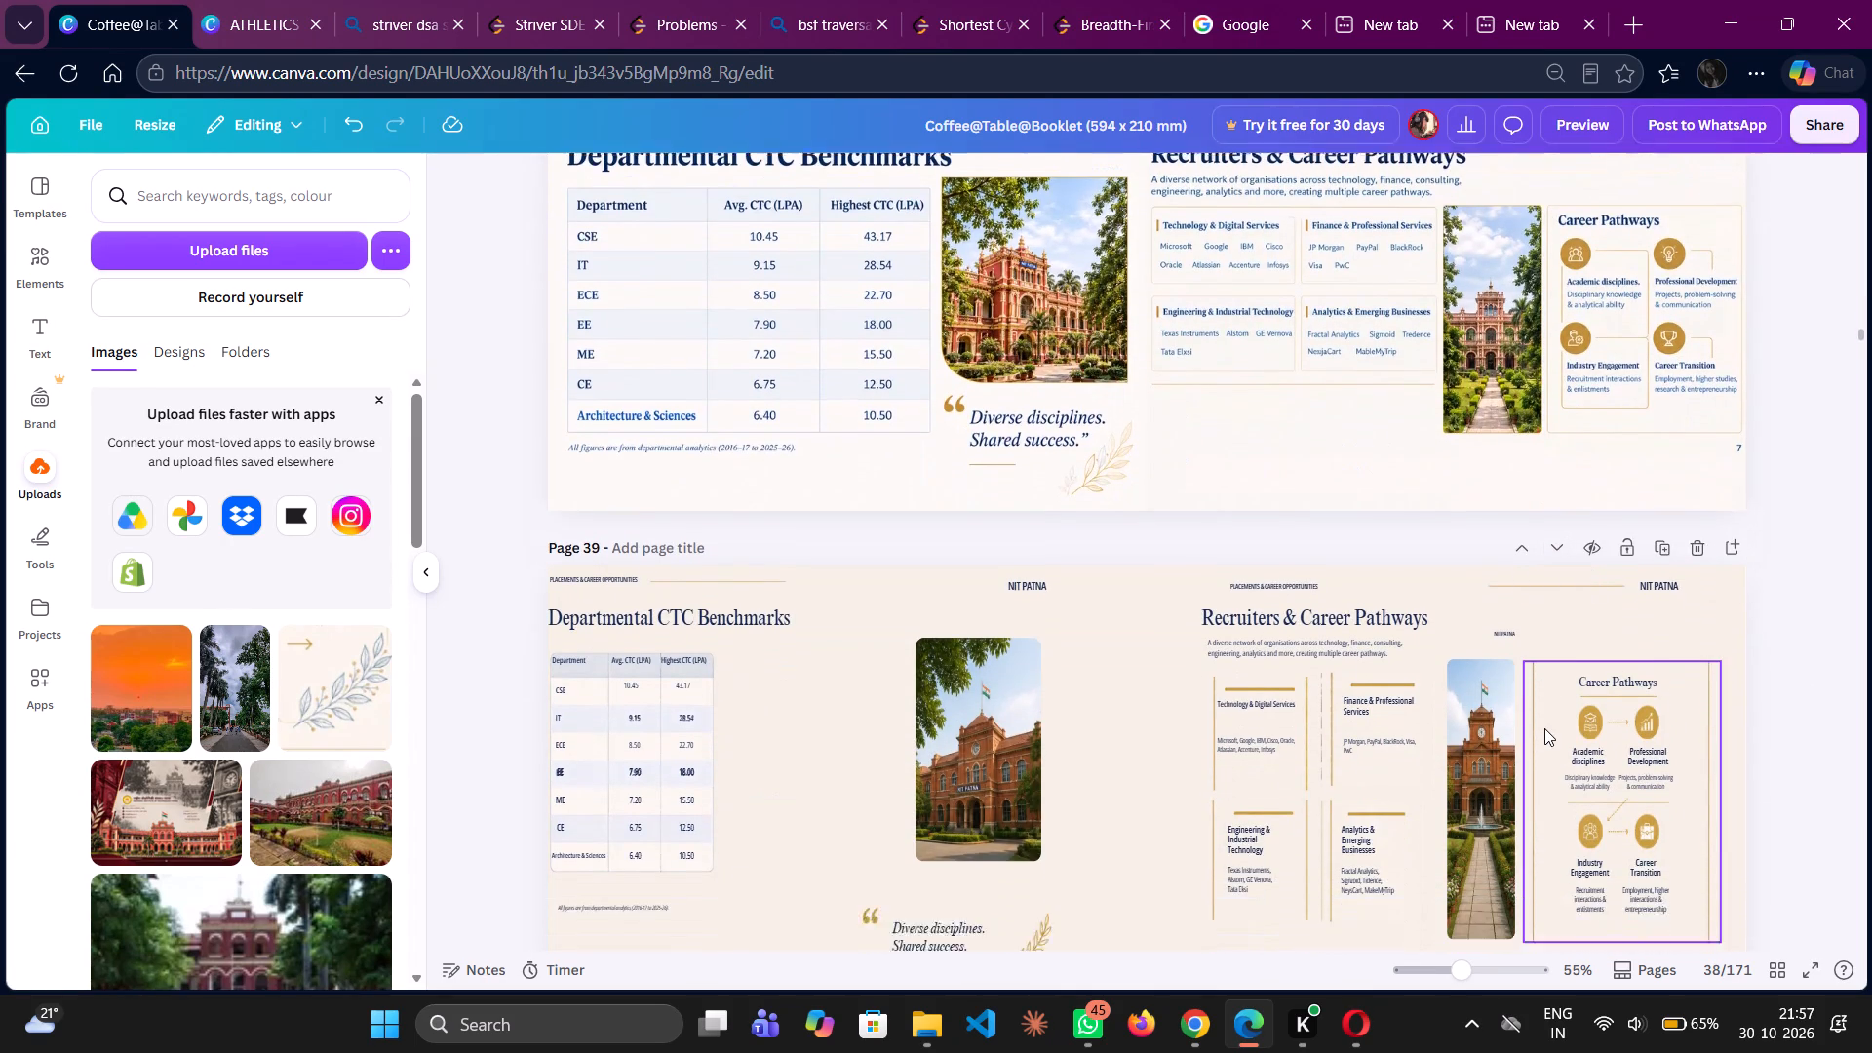
{"action": "scroll", "coordinate": [1544, 728], "scroll_direction": "down", "scroll_amount": 5}
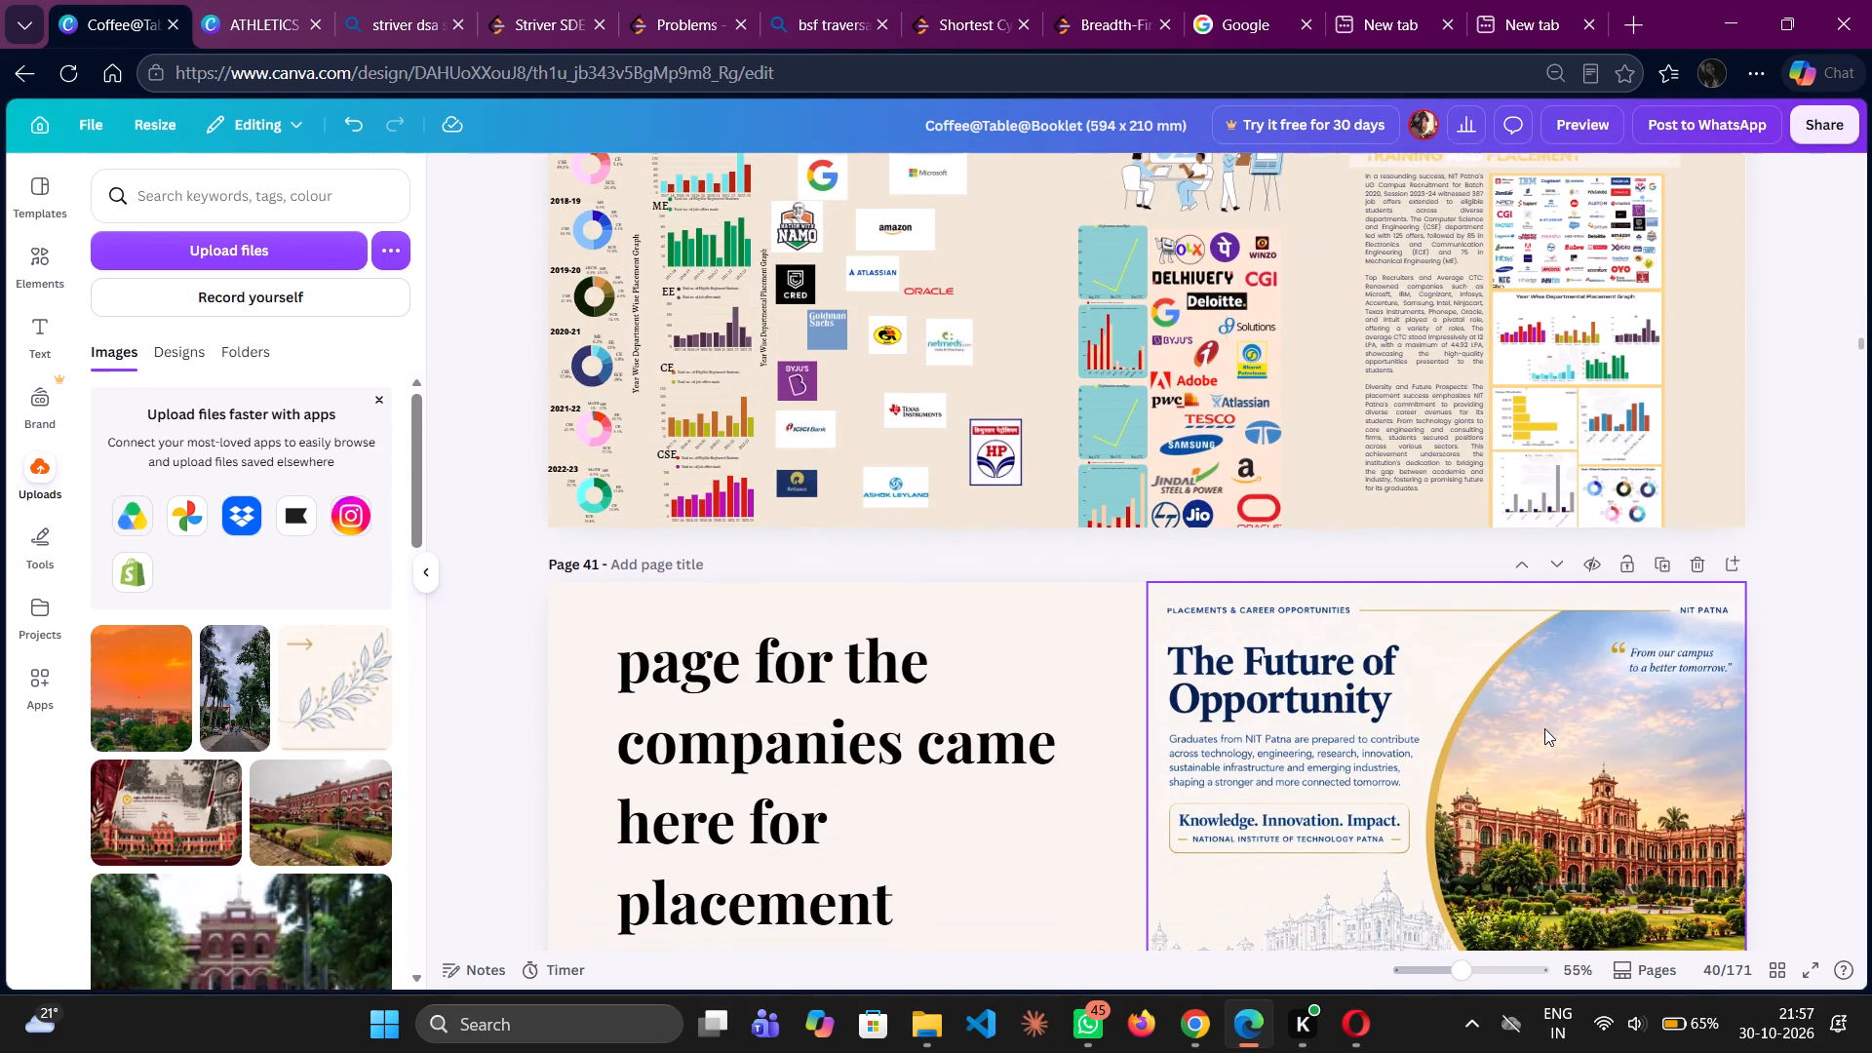
{"action": "scroll", "coordinate": [1544, 728], "scroll_direction": "down", "scroll_amount": 3}
{"action": "scroll", "coordinate": [1544, 728], "scroll_direction": "up", "scroll_amount": 1}
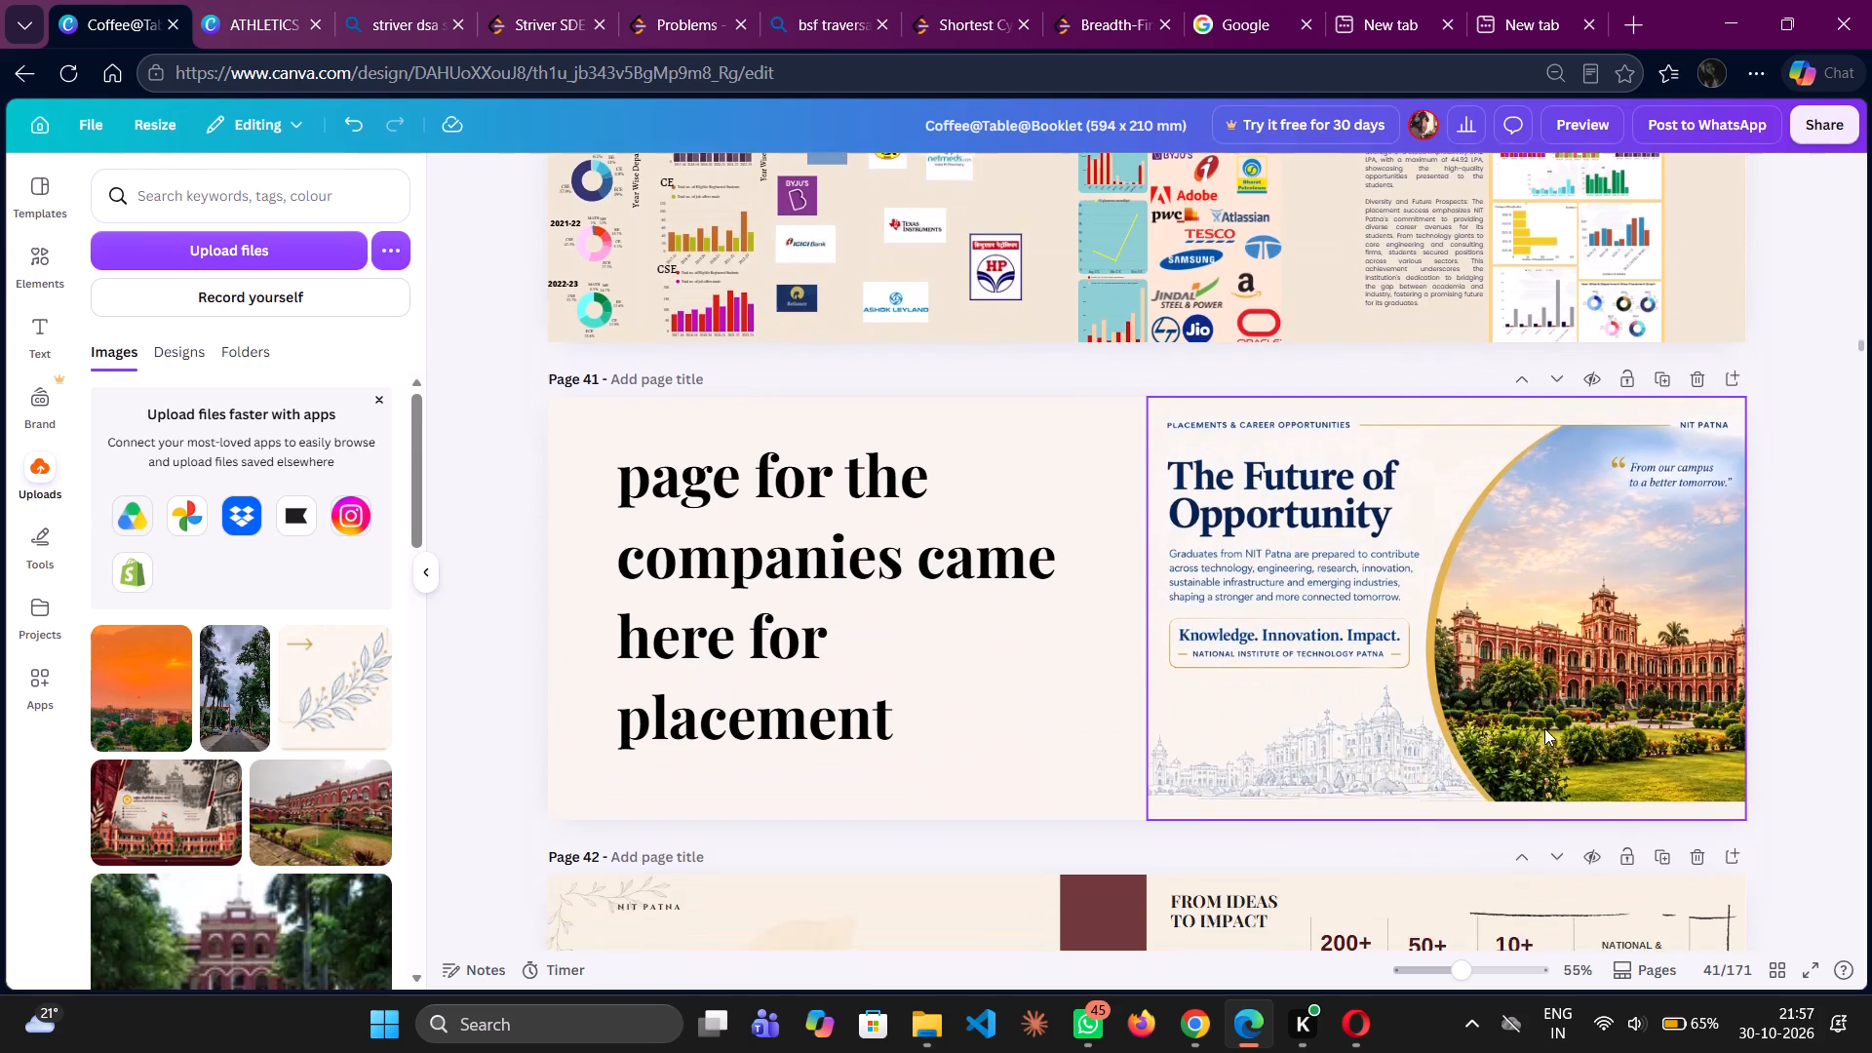
Delete the opening "In a resounding success" paragraph from page 40's Training and Placement text.
{"action": "scroll", "coordinate": [1544, 728], "scroll_direction": "up", "scroll_amount": 4}
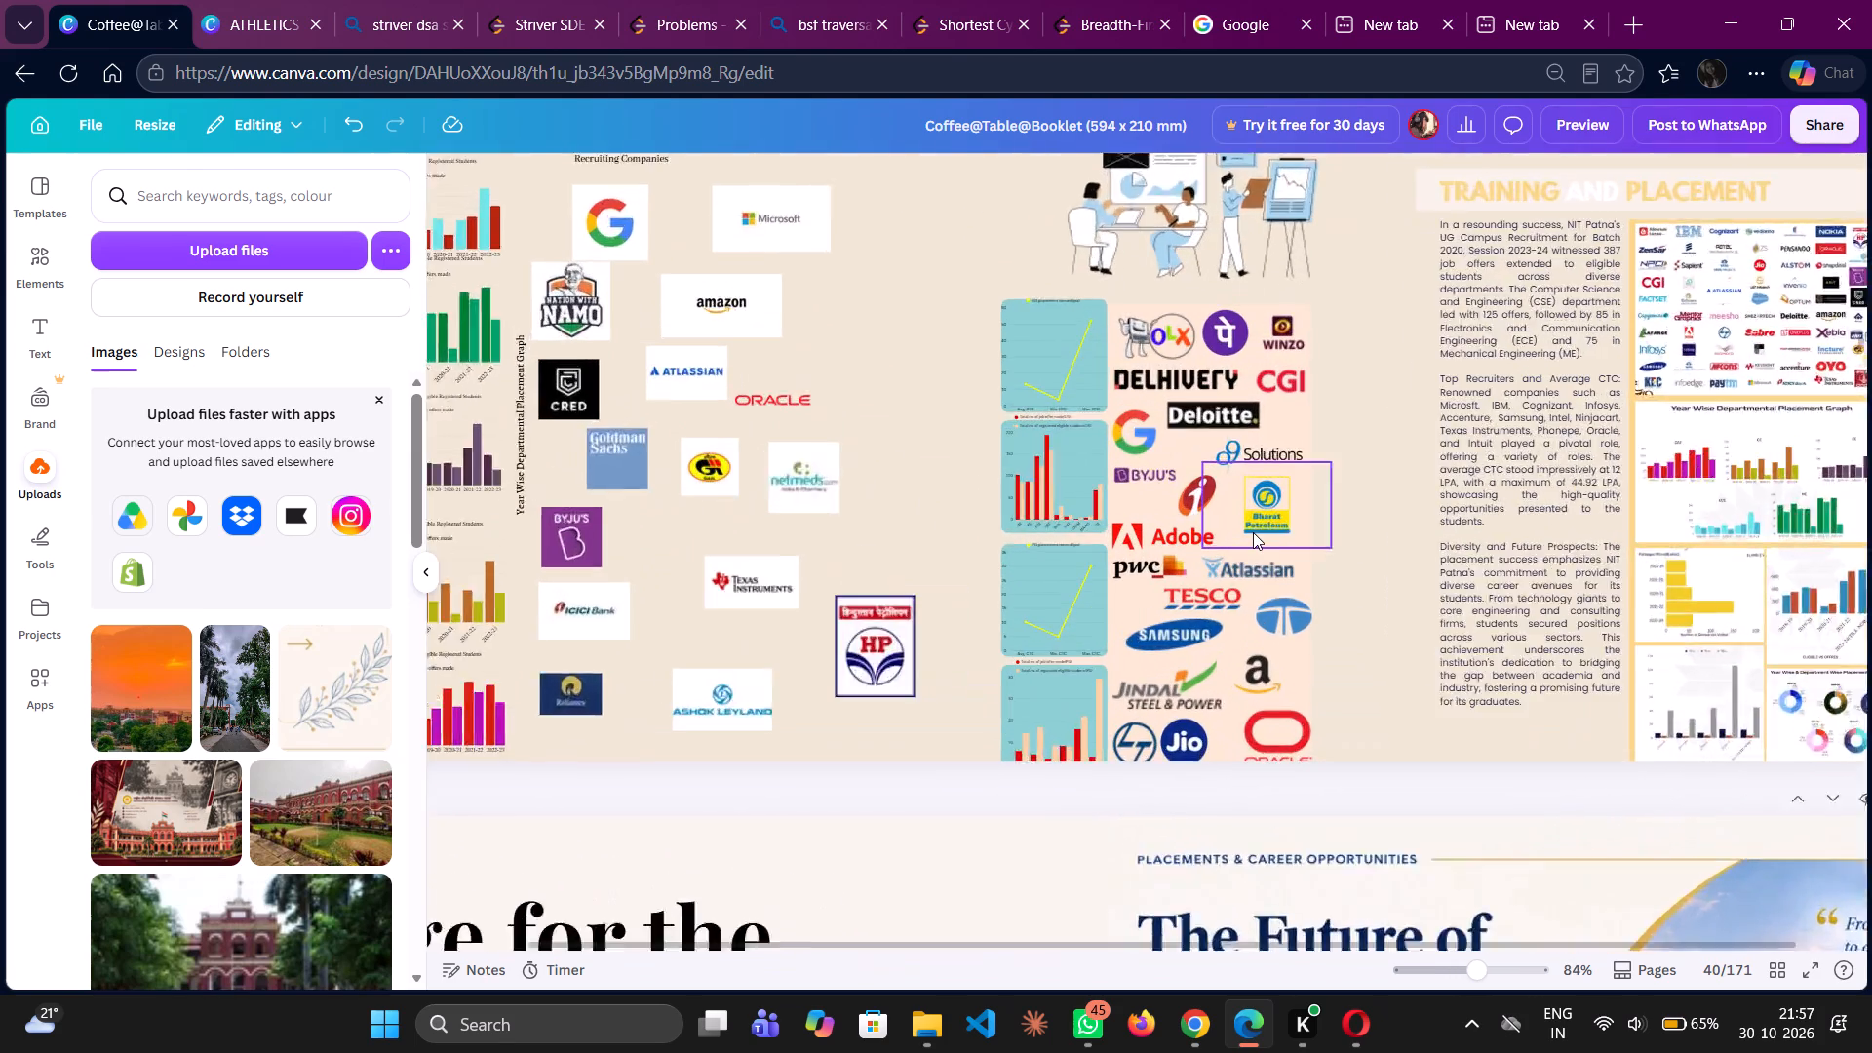
{"action": "scroll", "coordinate": [1253, 532], "scroll_direction": "left", "scroll_amount": 4}
{"action": "scroll", "coordinate": [1253, 532], "scroll_direction": "up", "scroll_amount": 1}
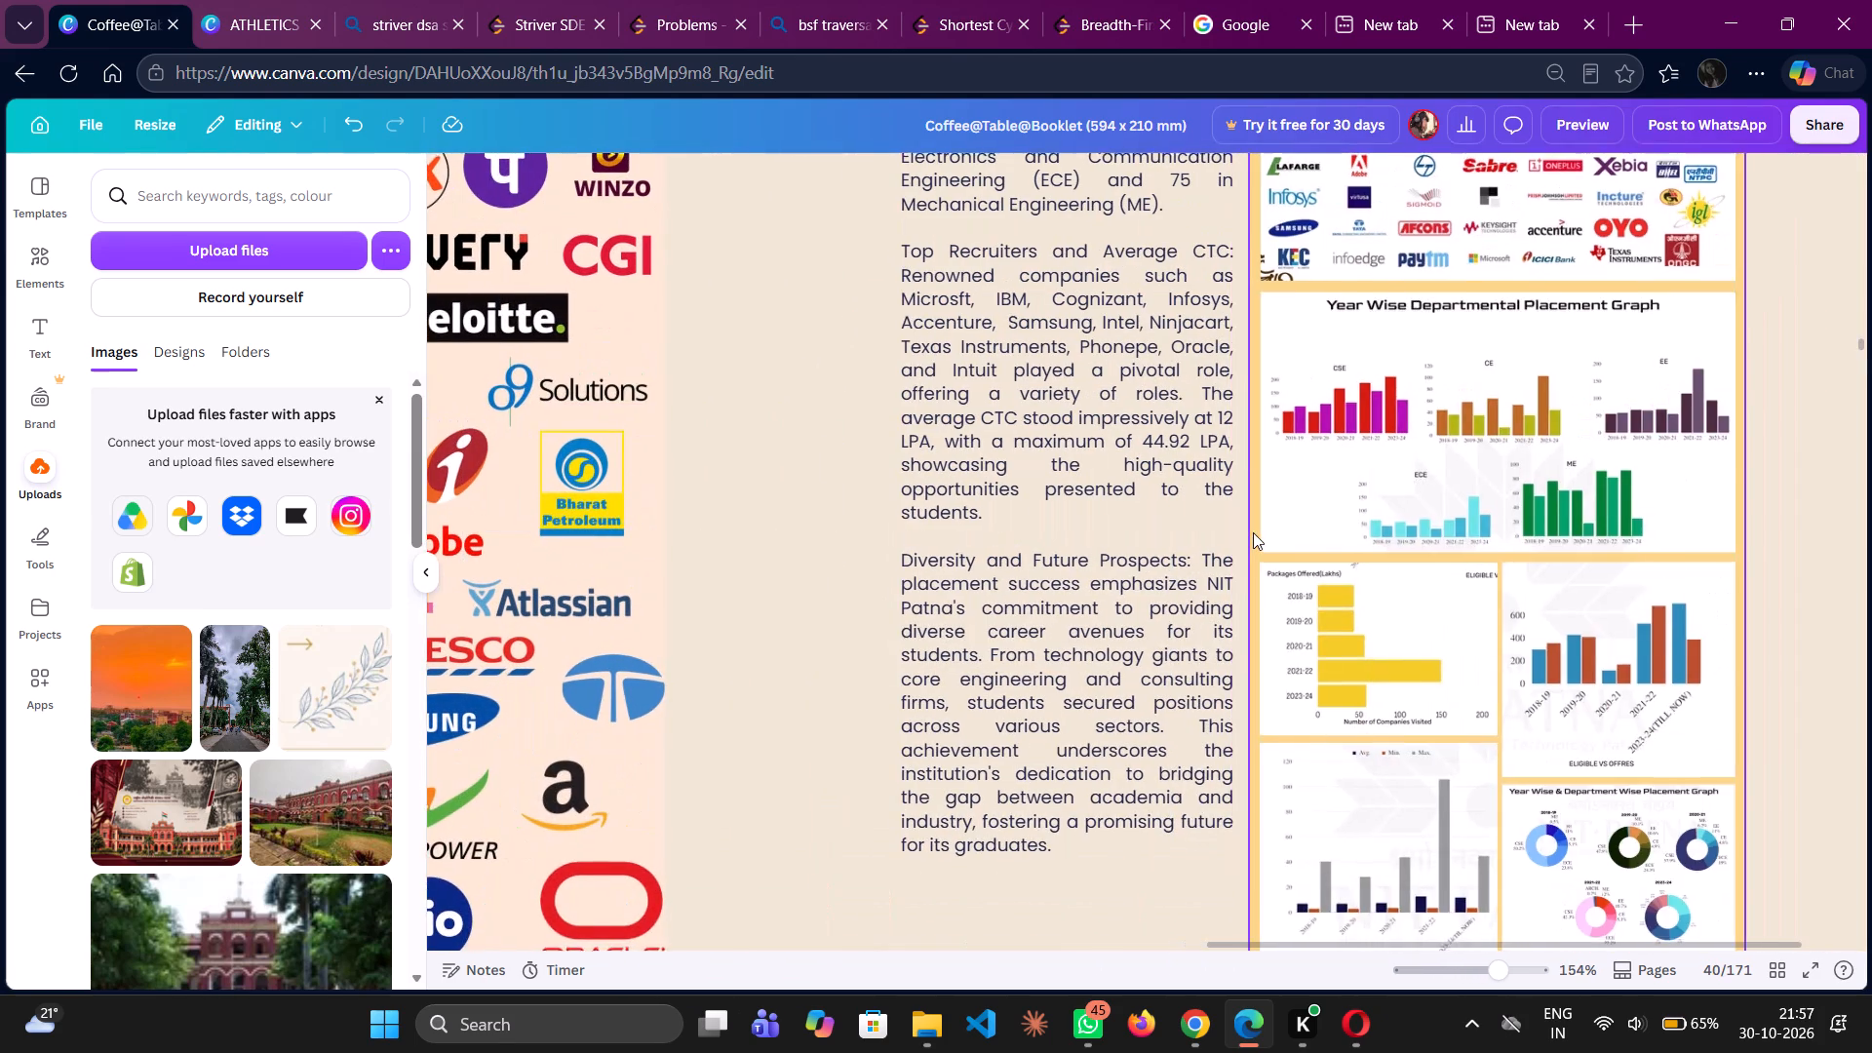
{"action": "scroll", "coordinate": [1253, 532], "scroll_direction": "up", "scroll_amount": 2}
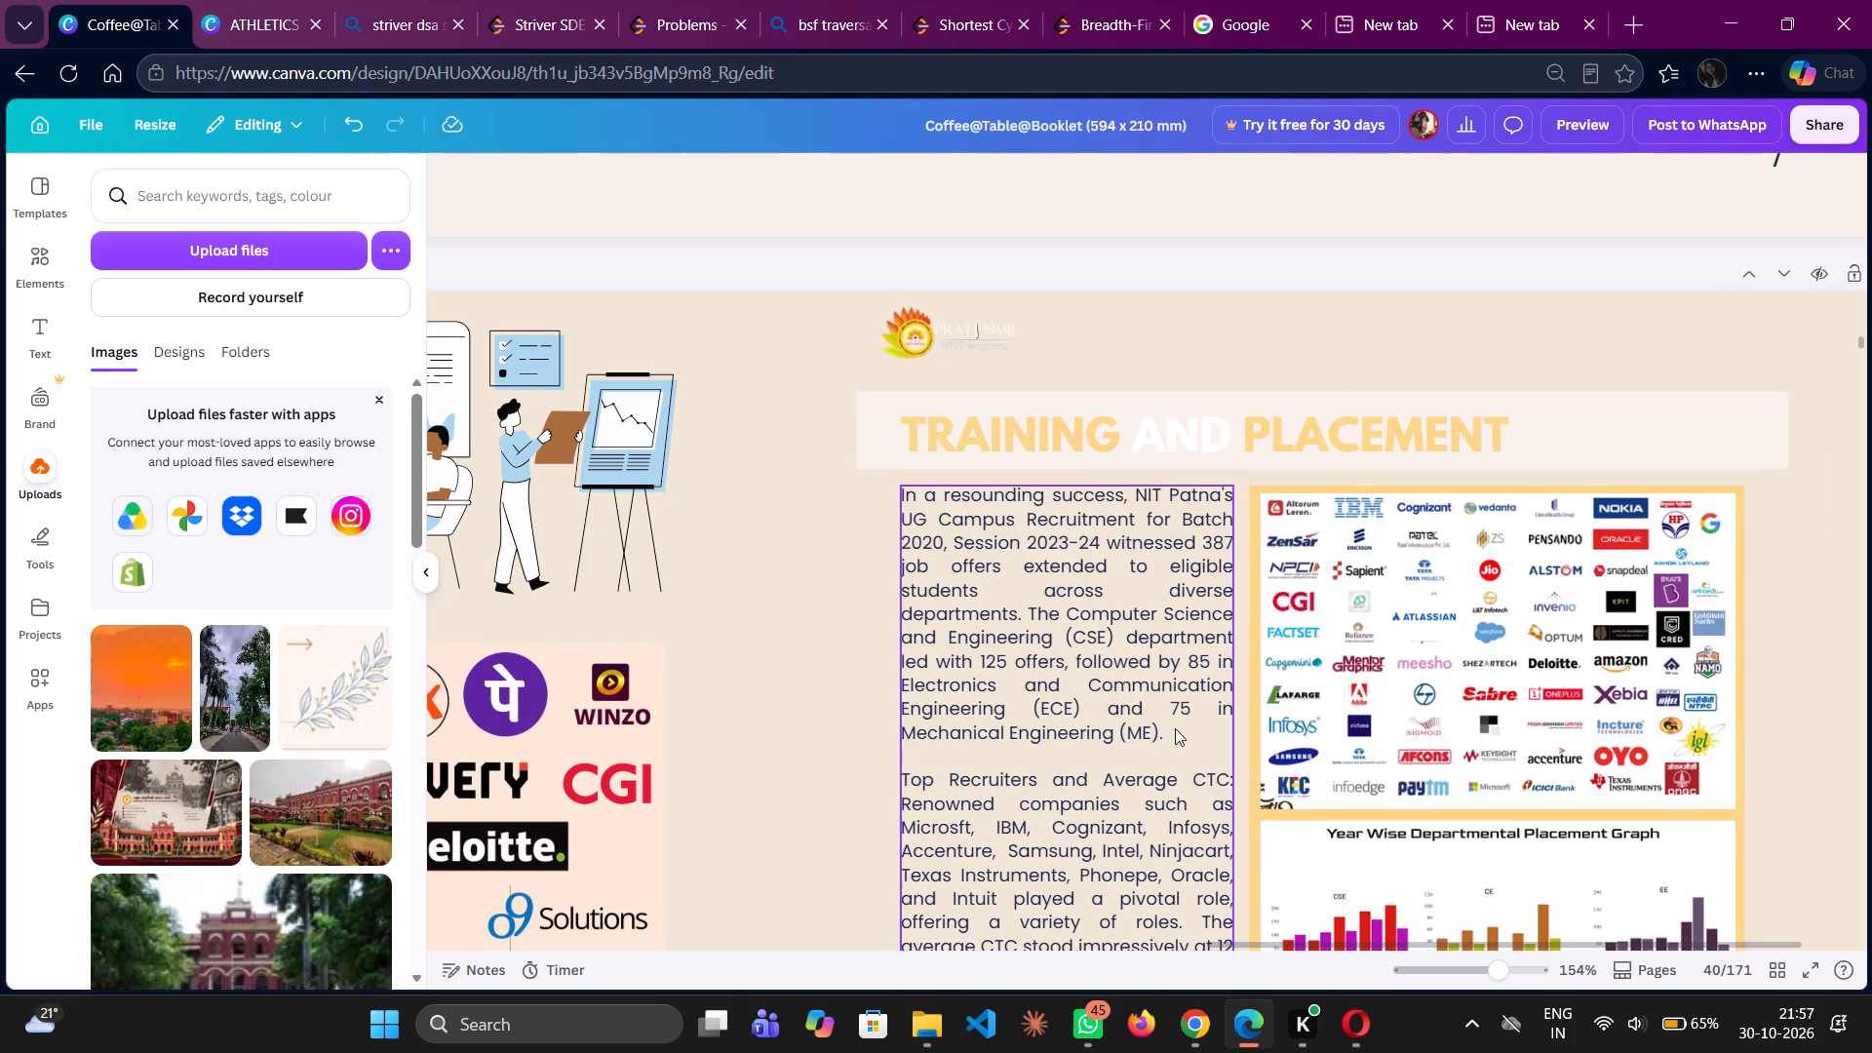
{"action": "scroll", "coordinate": [1175, 728], "scroll_direction": "down", "scroll_amount": 1}
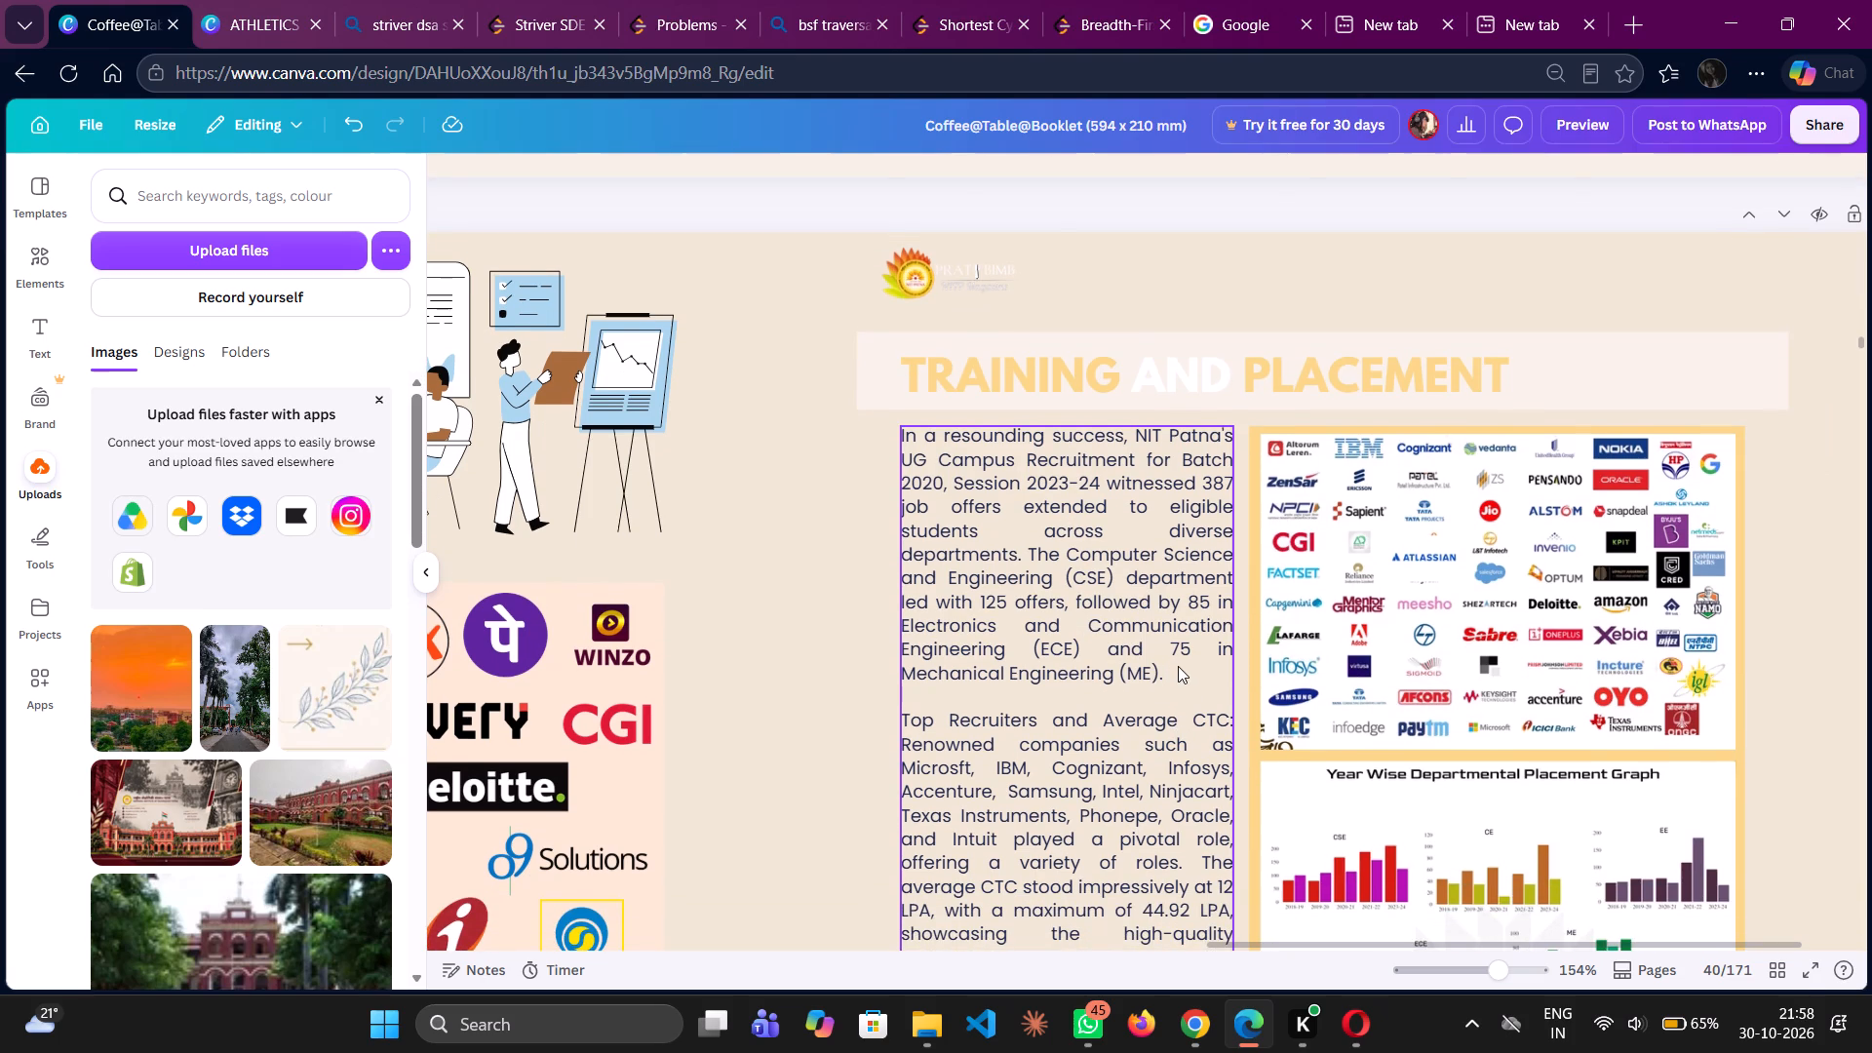
{"action": "double_click", "coordinate": [1178, 666]}
{"action": "left_click", "coordinate": [1178, 666]}
{"action": "left_click_drag", "start_coordinate": [1178, 666], "coordinate": [899, 435]}
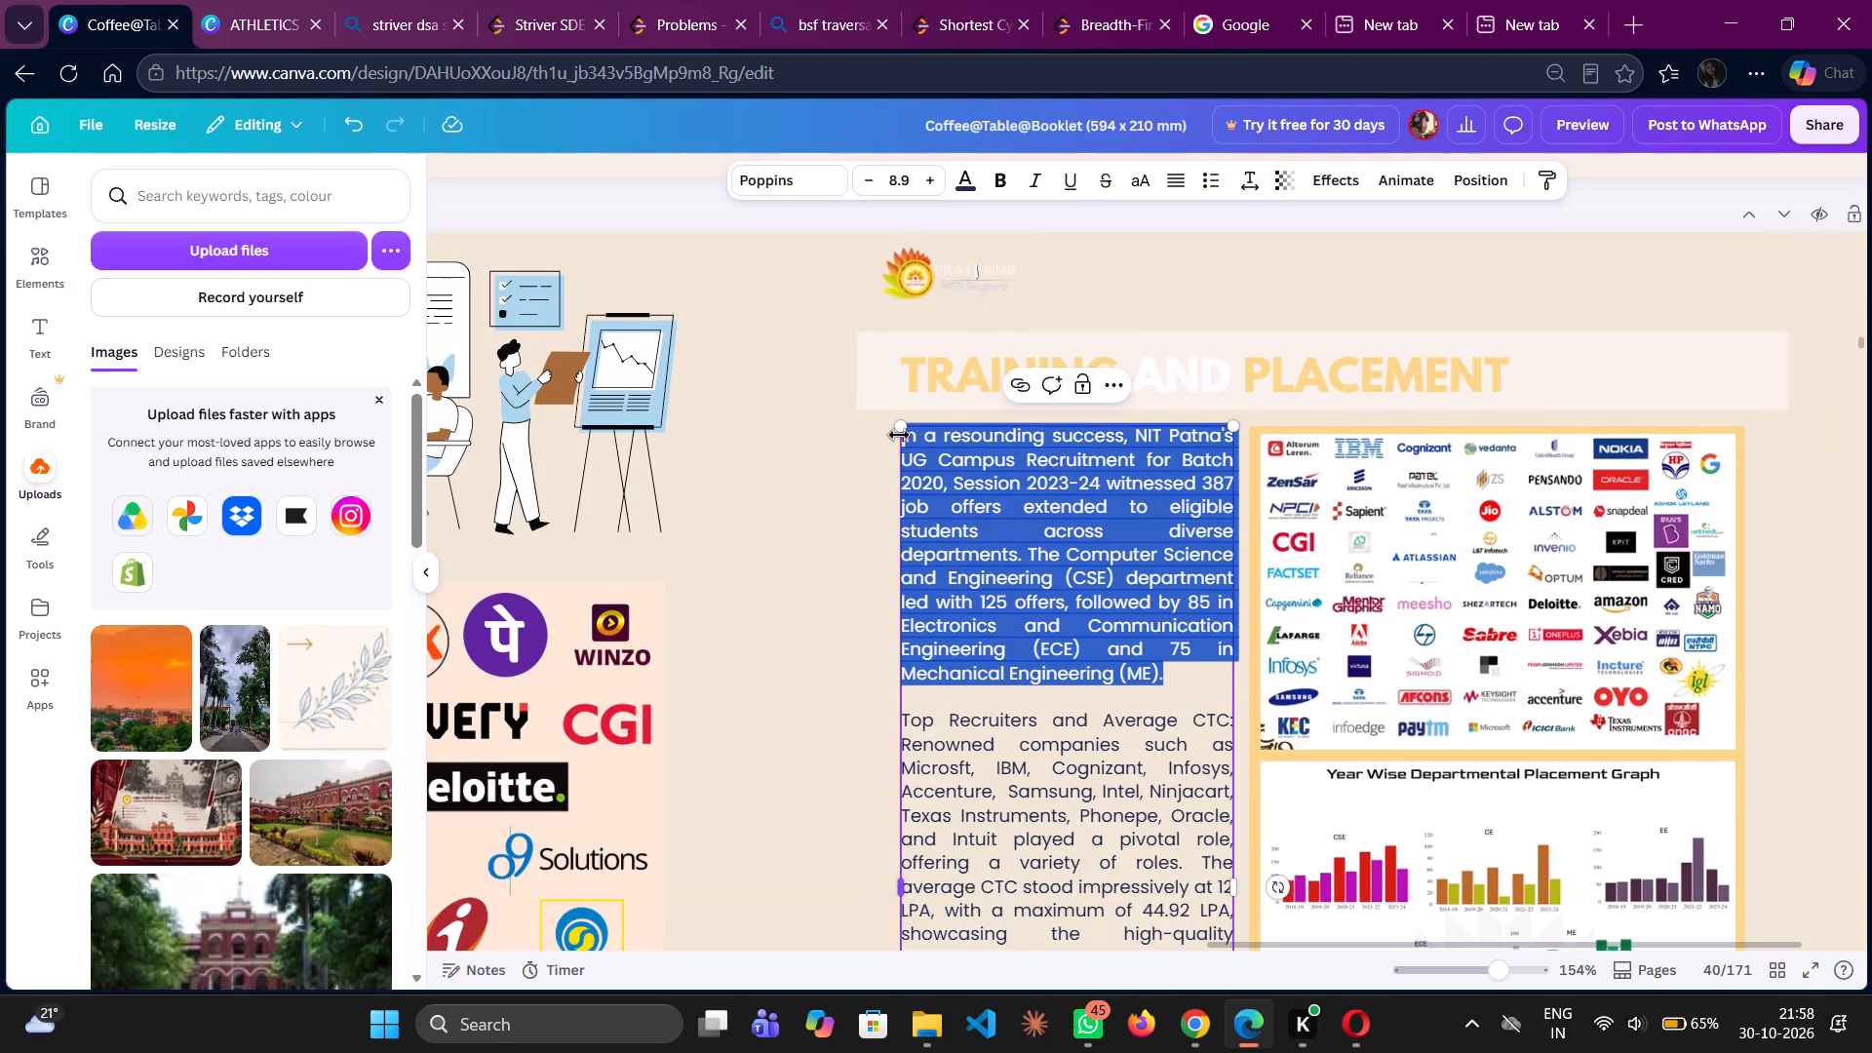
{"action": "key", "text": "BackSpace"}
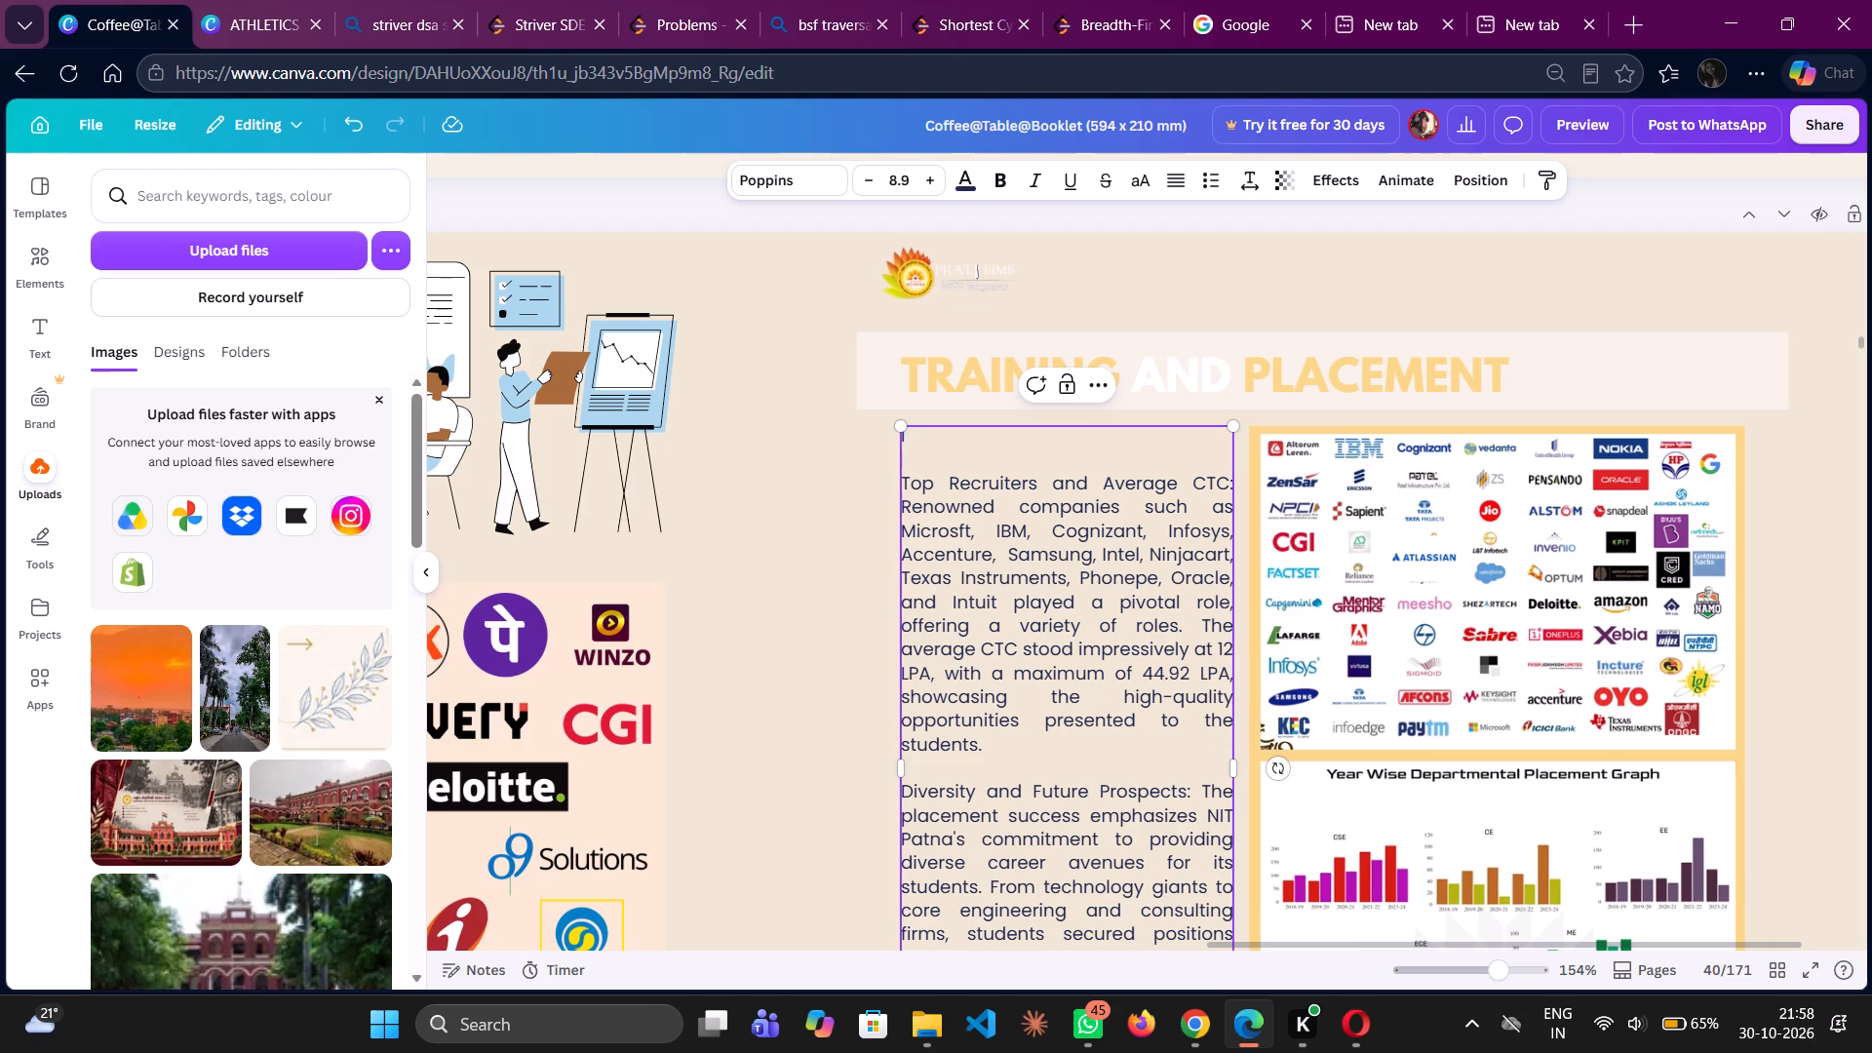
{"action": "scroll", "coordinate": [1029, 691], "scroll_direction": "down", "scroll_amount": 2}
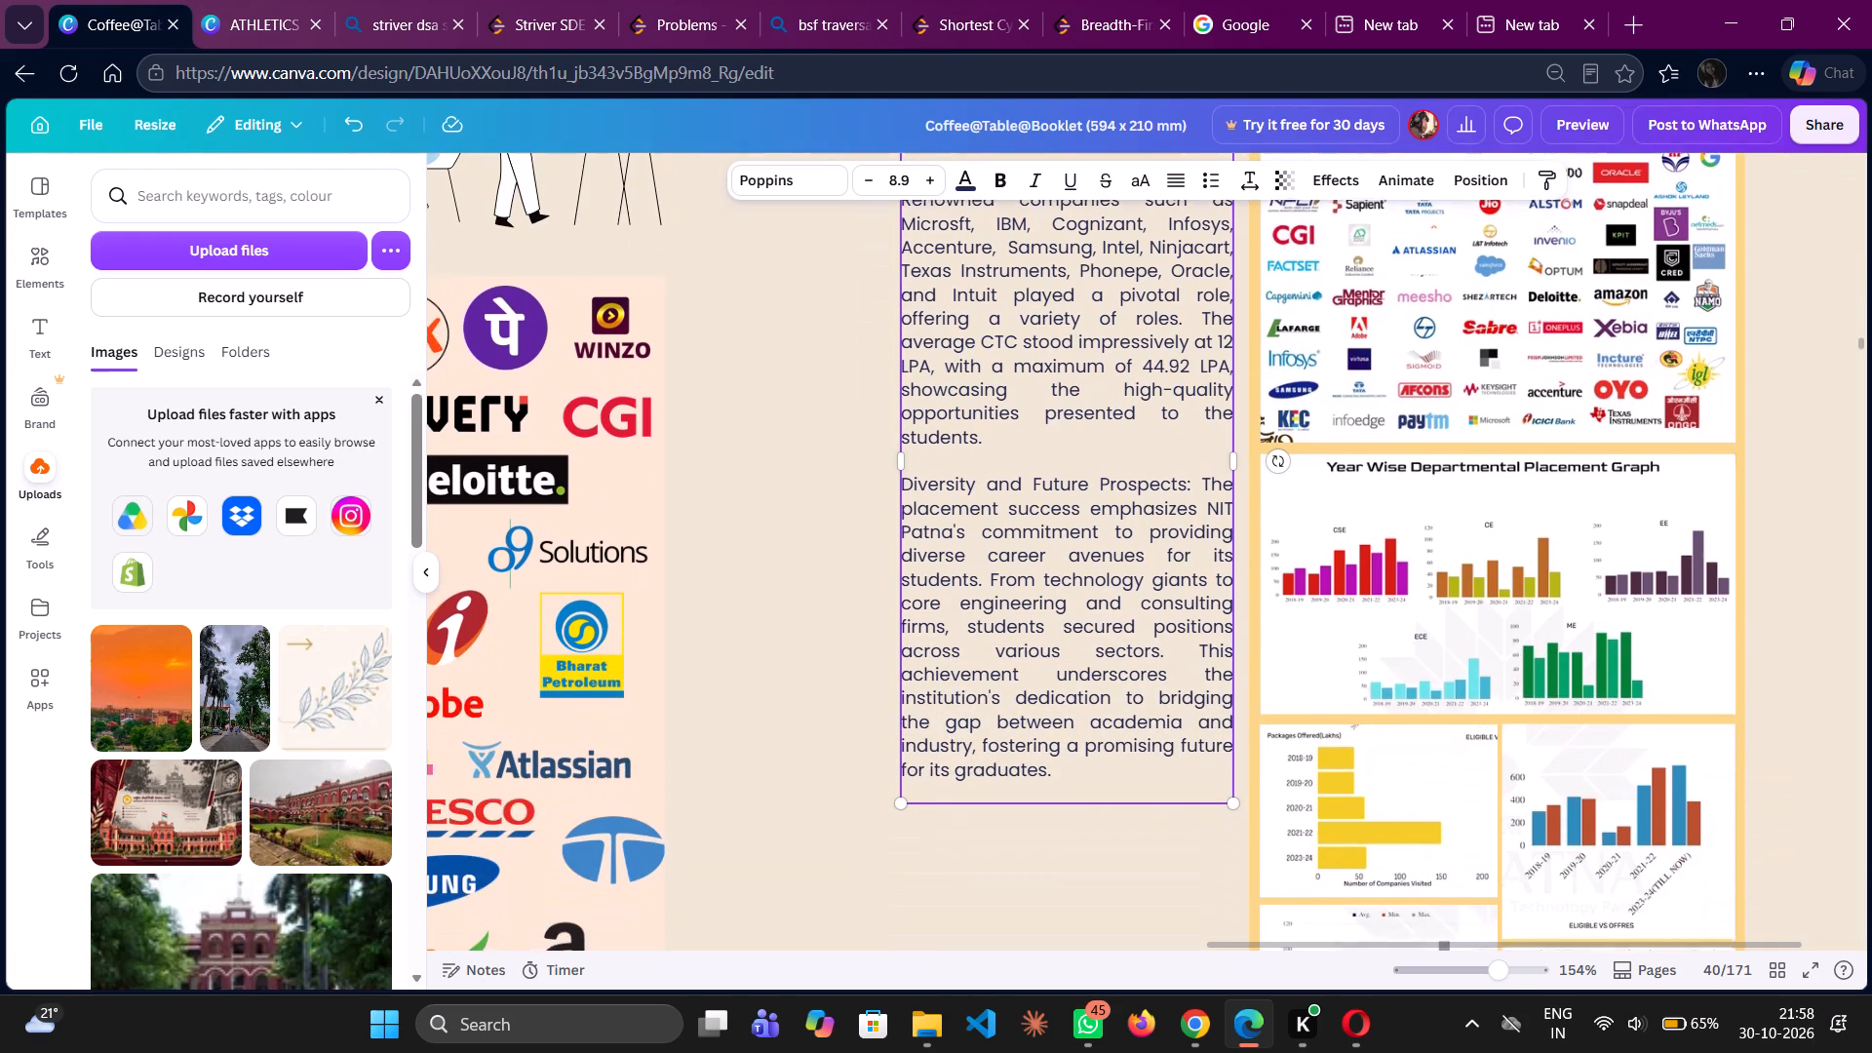
{"action": "scroll", "coordinate": [1029, 691], "scroll_direction": "down", "scroll_amount": 1}
{"action": "left_click", "coordinate": [768, 799]}
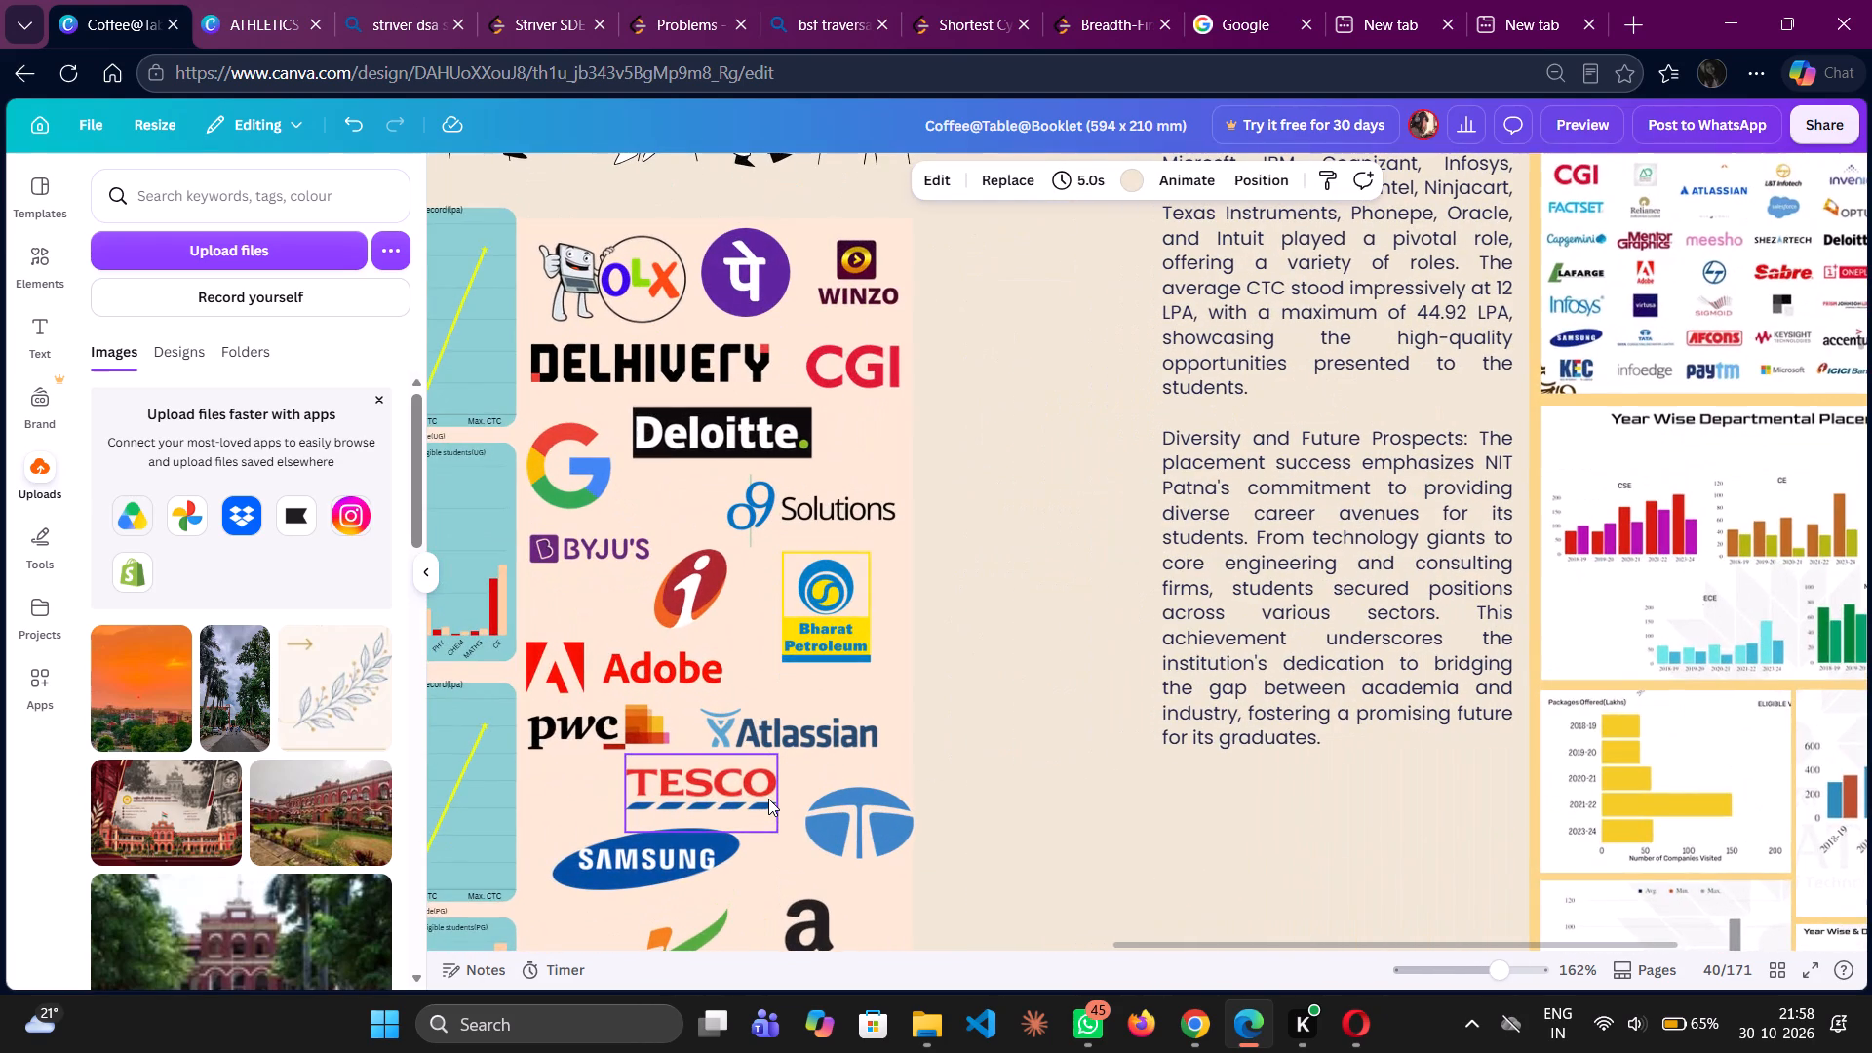
Examine page 40's charts and recruiter logos, and look through the following pages up to page 46.
{"action": "scroll", "coordinate": [768, 799], "scroll_direction": "right", "scroll_amount": 1}
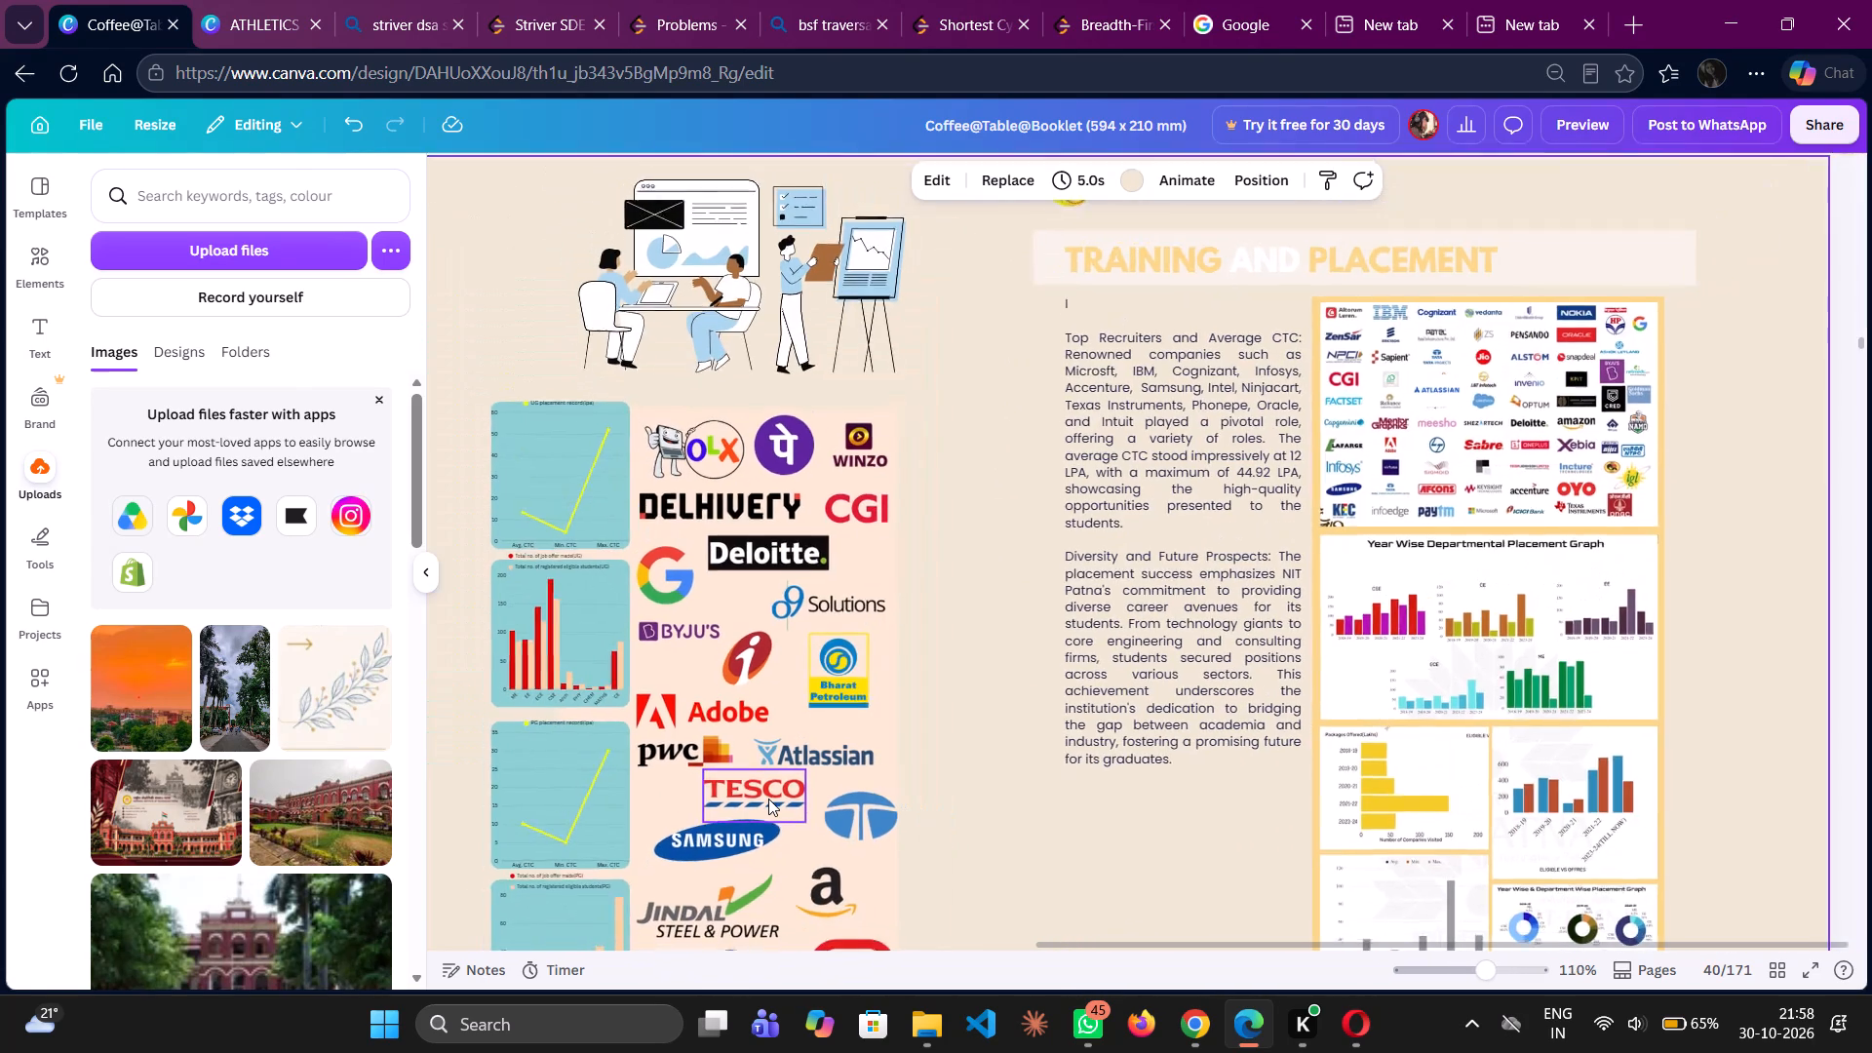
{"action": "scroll", "coordinate": [768, 799], "scroll_direction": "right", "scroll_amount": 1}
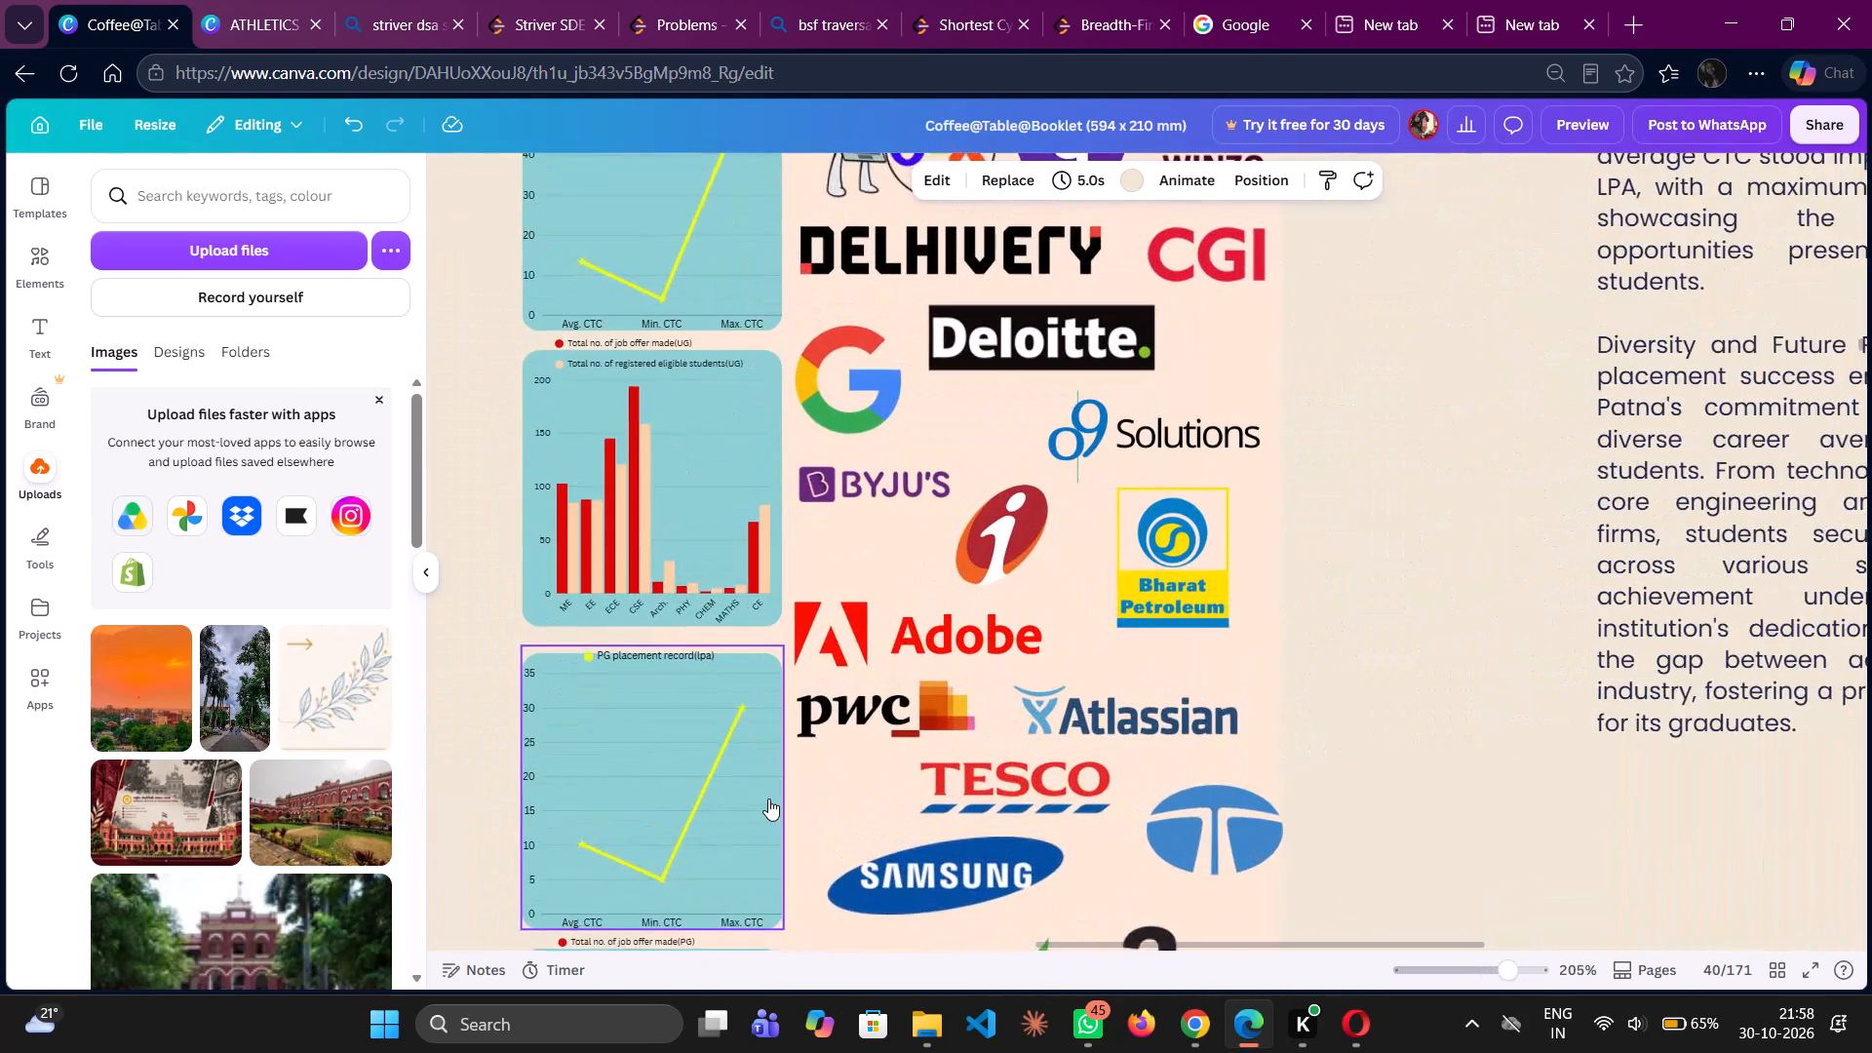
{"action": "scroll", "coordinate": [768, 799], "scroll_direction": "right", "scroll_amount": 1}
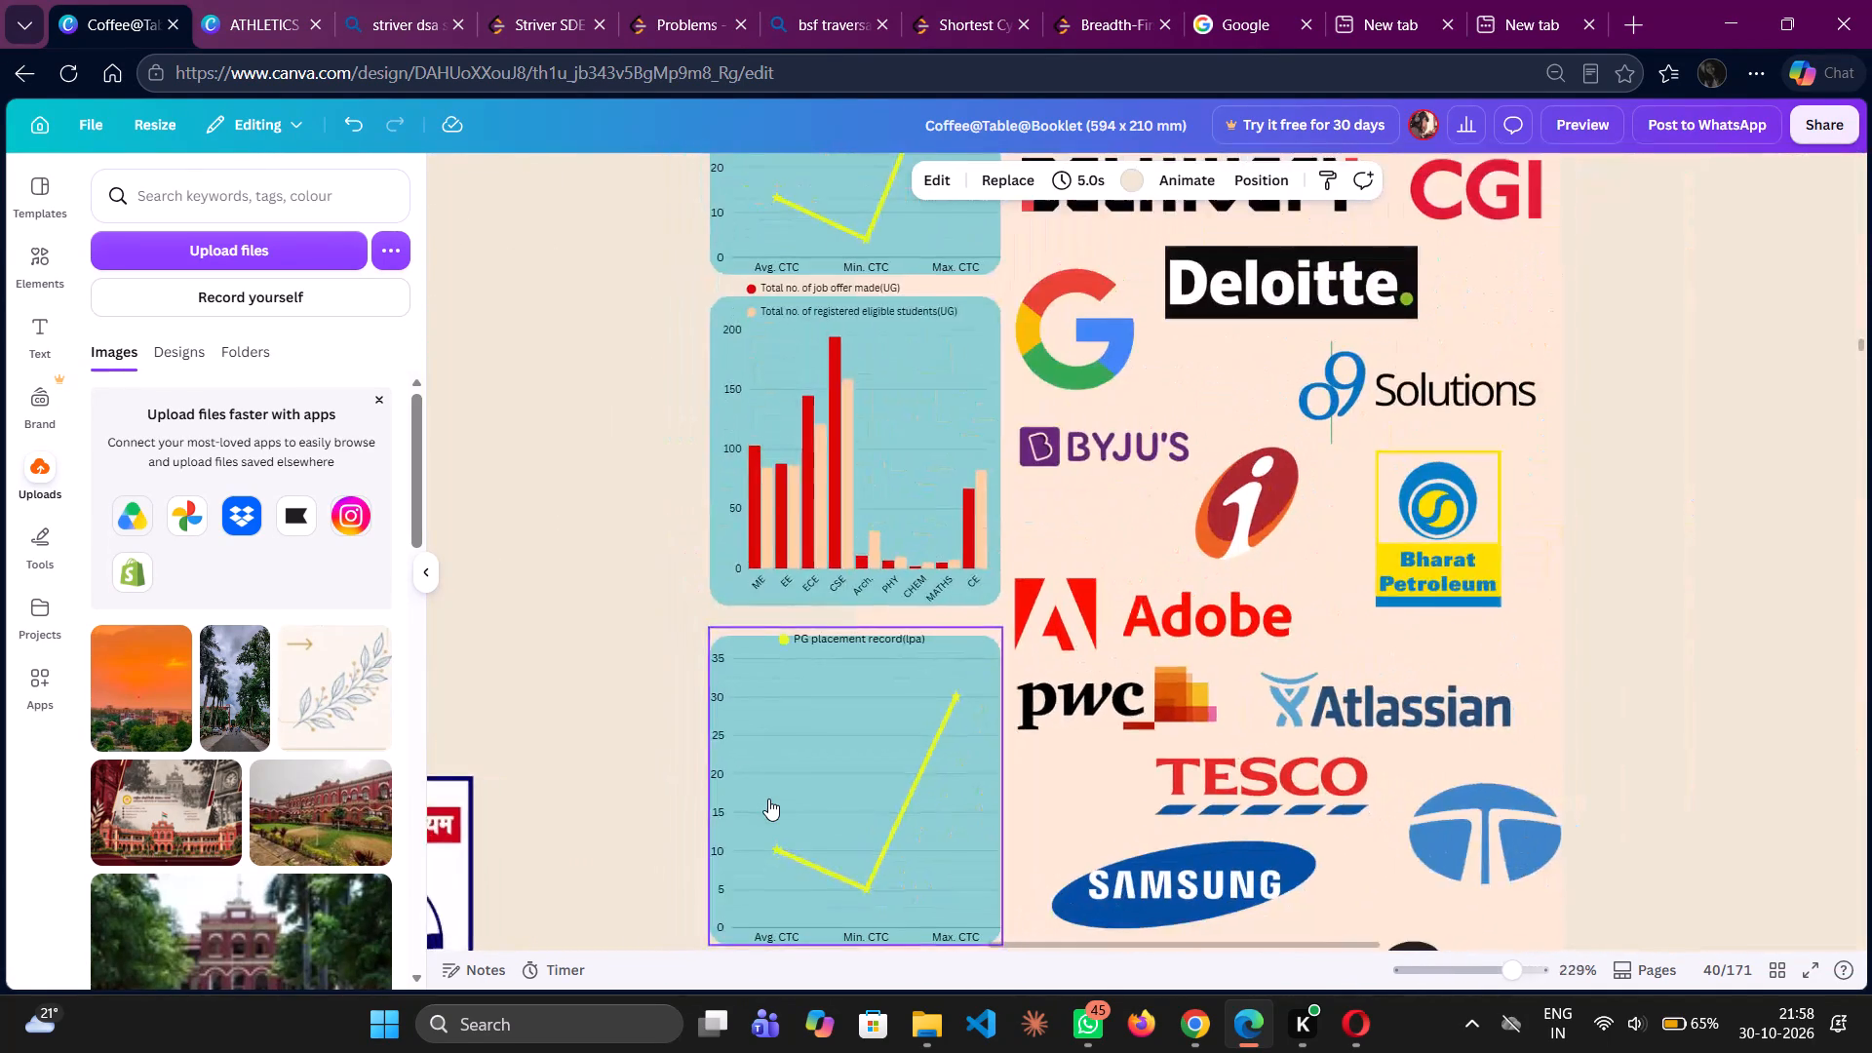
{"action": "scroll", "coordinate": [768, 799], "scroll_direction": "down", "scroll_amount": 1}
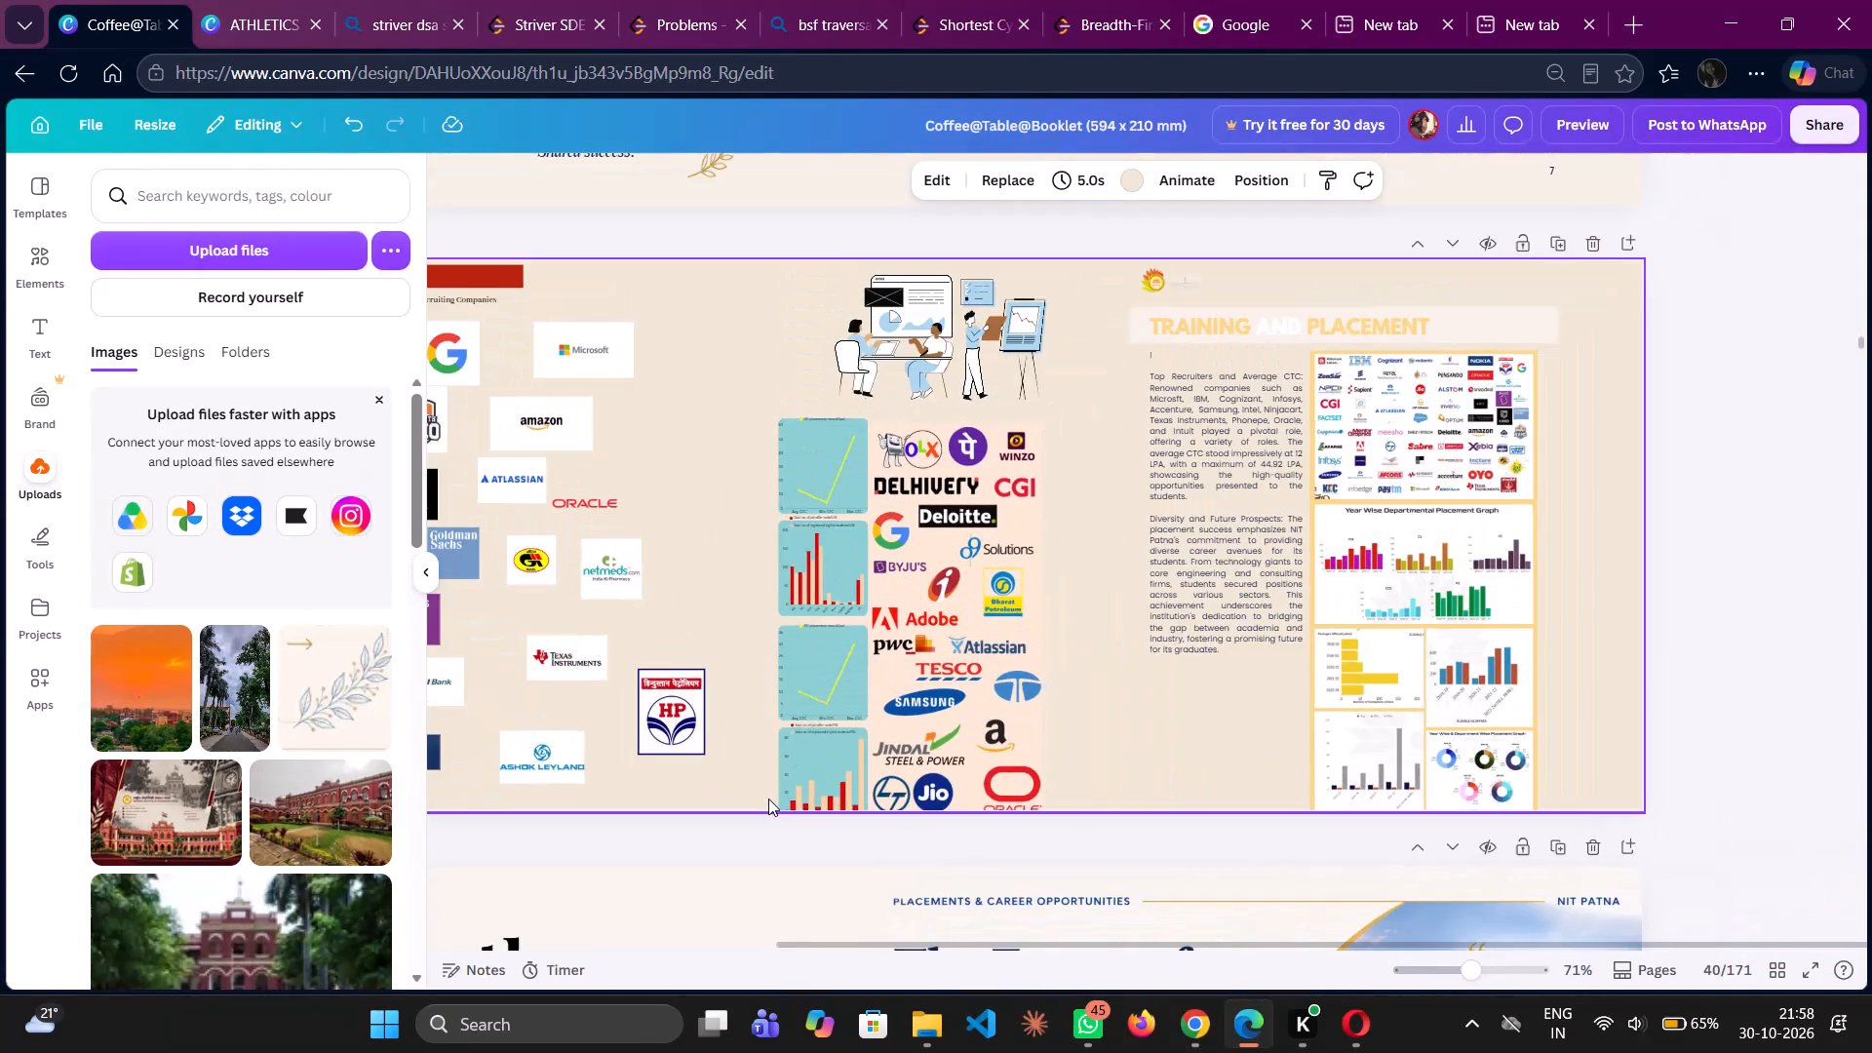
{"action": "scroll", "coordinate": [768, 799], "scroll_direction": "down", "scroll_amount": 2}
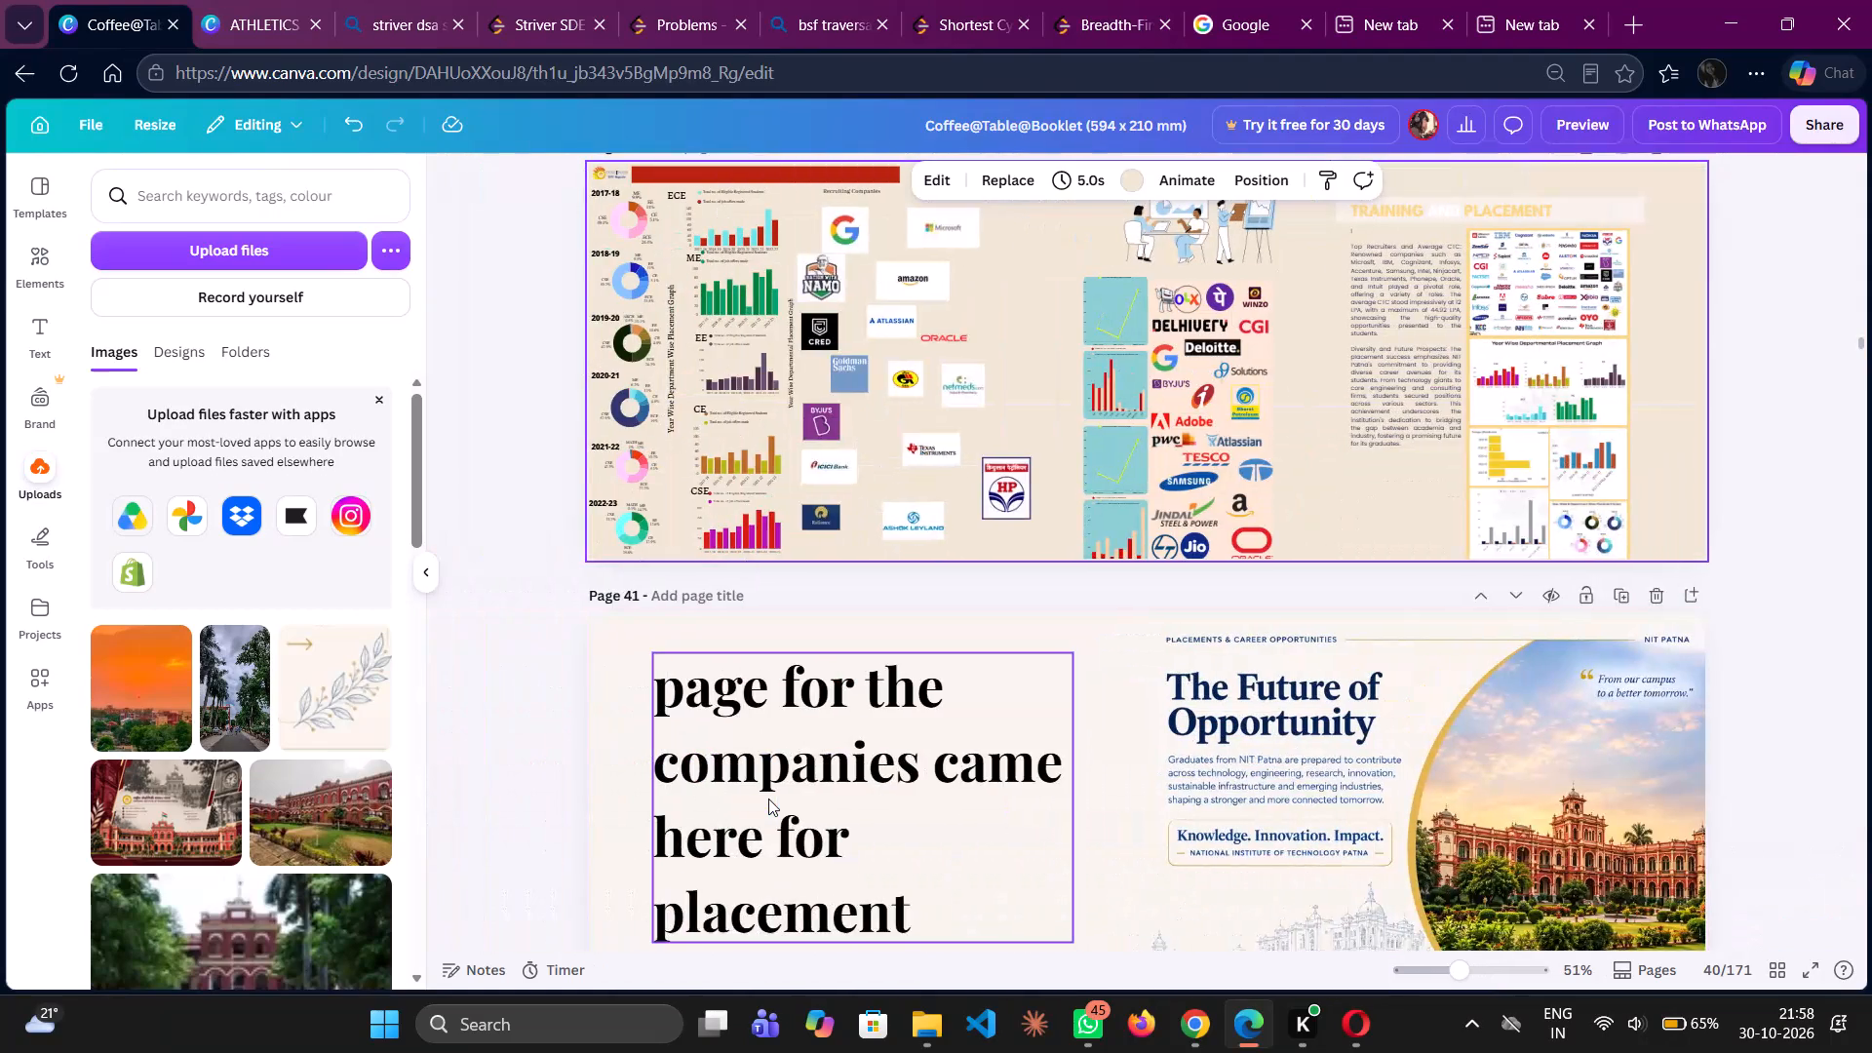
{"action": "scroll", "coordinate": [768, 799], "scroll_direction": "down", "scroll_amount": 2}
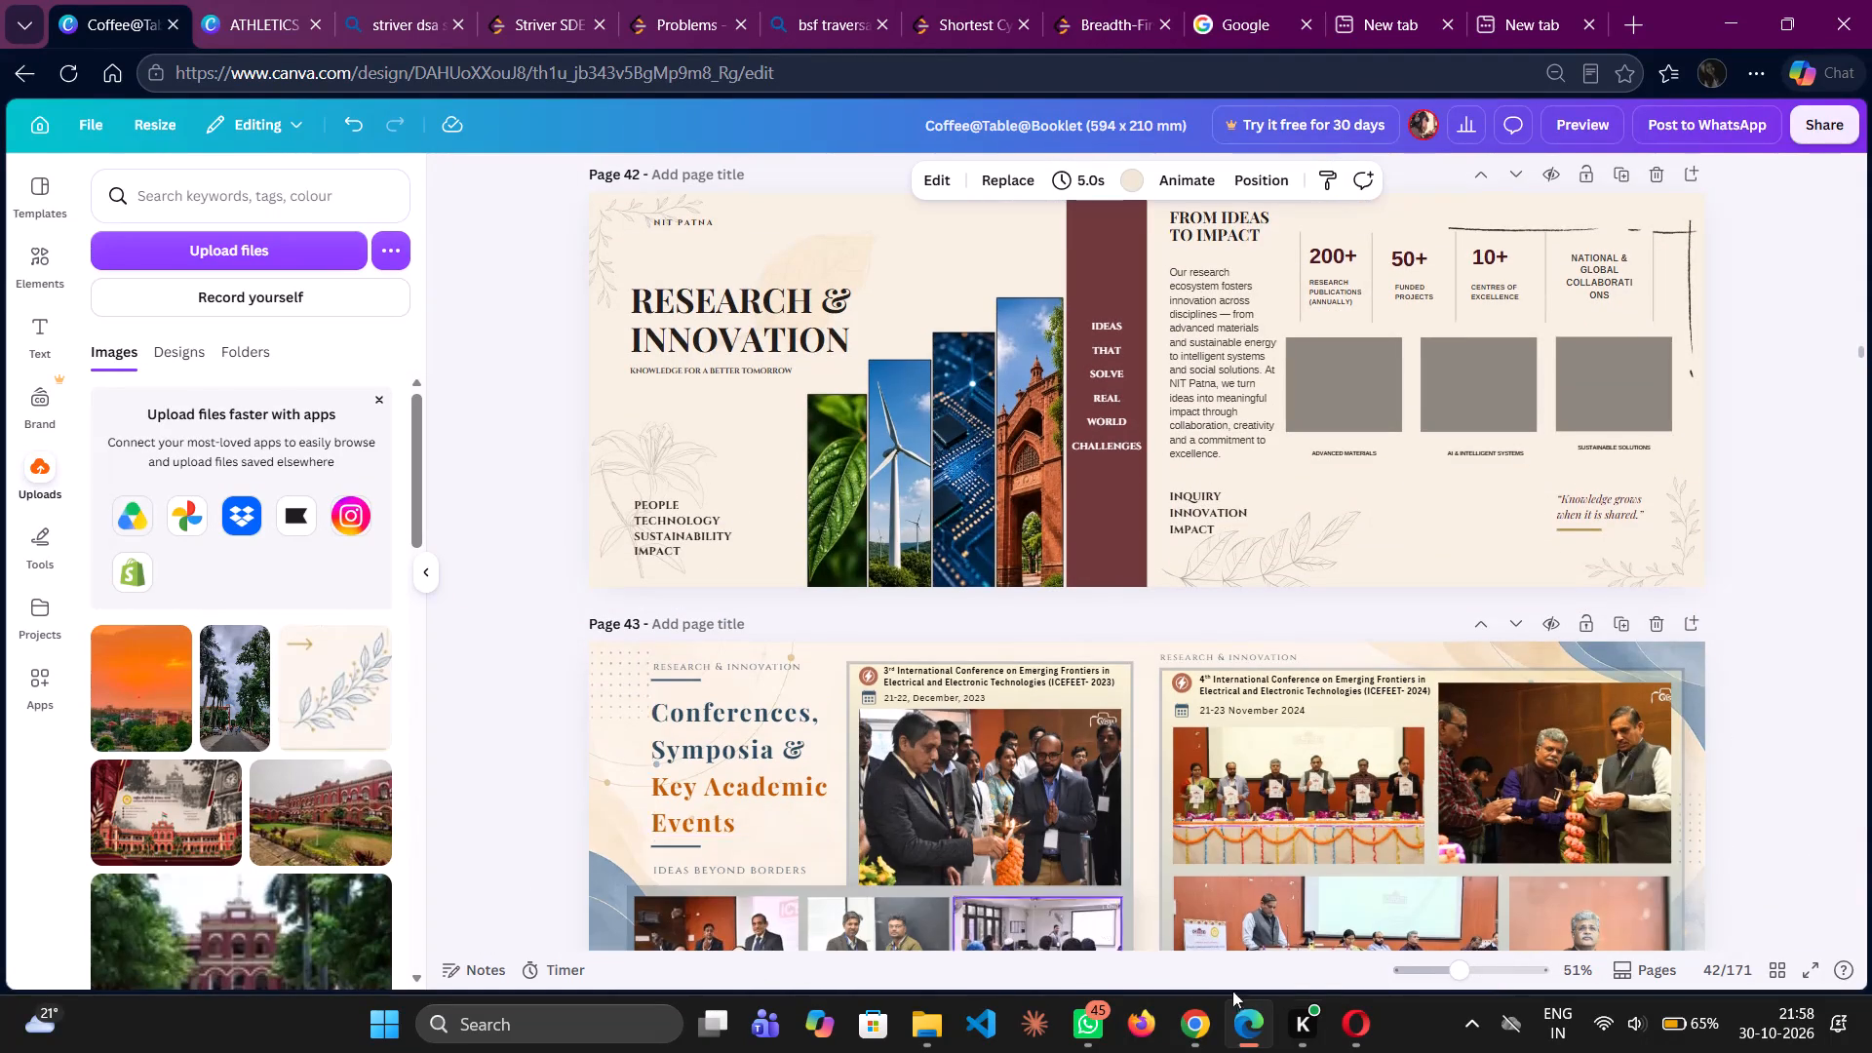
{"action": "scroll", "coordinate": [1158, 849], "scroll_direction": "down", "scroll_amount": 2}
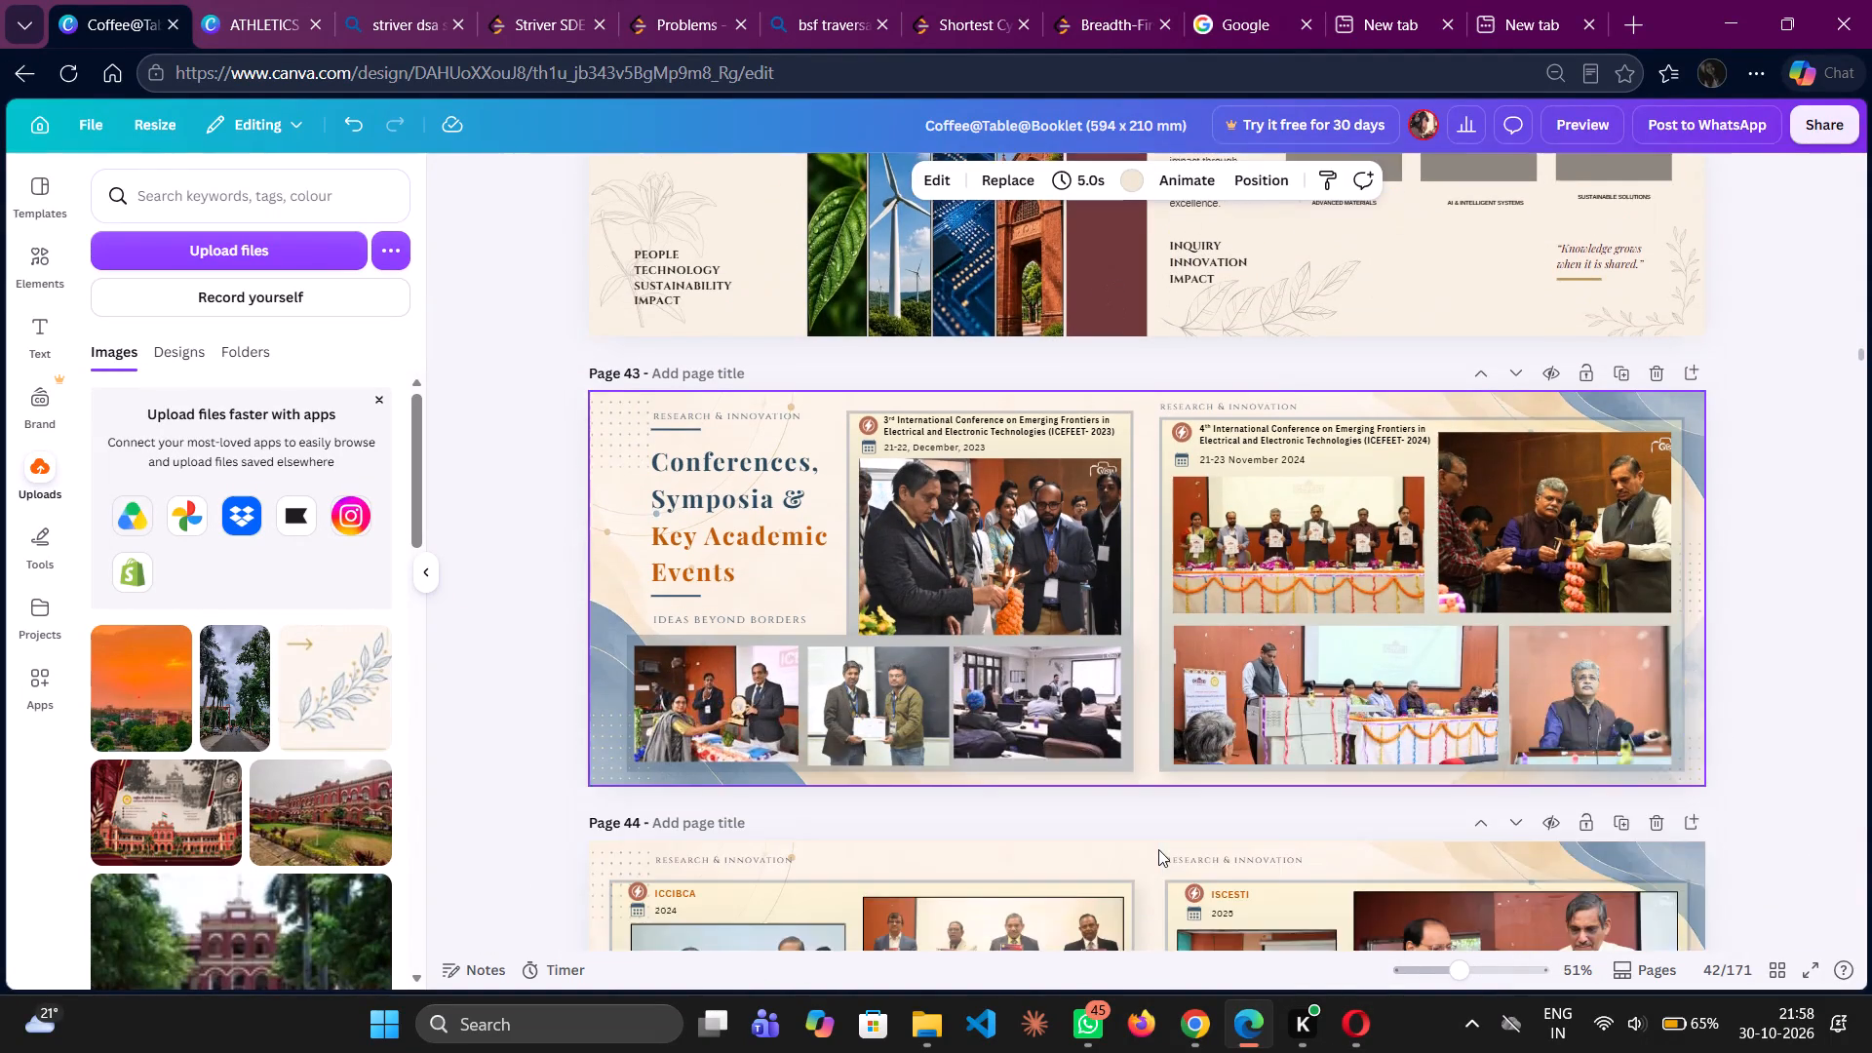
{"action": "scroll", "coordinate": [1158, 849], "scroll_direction": "down", "scroll_amount": 4}
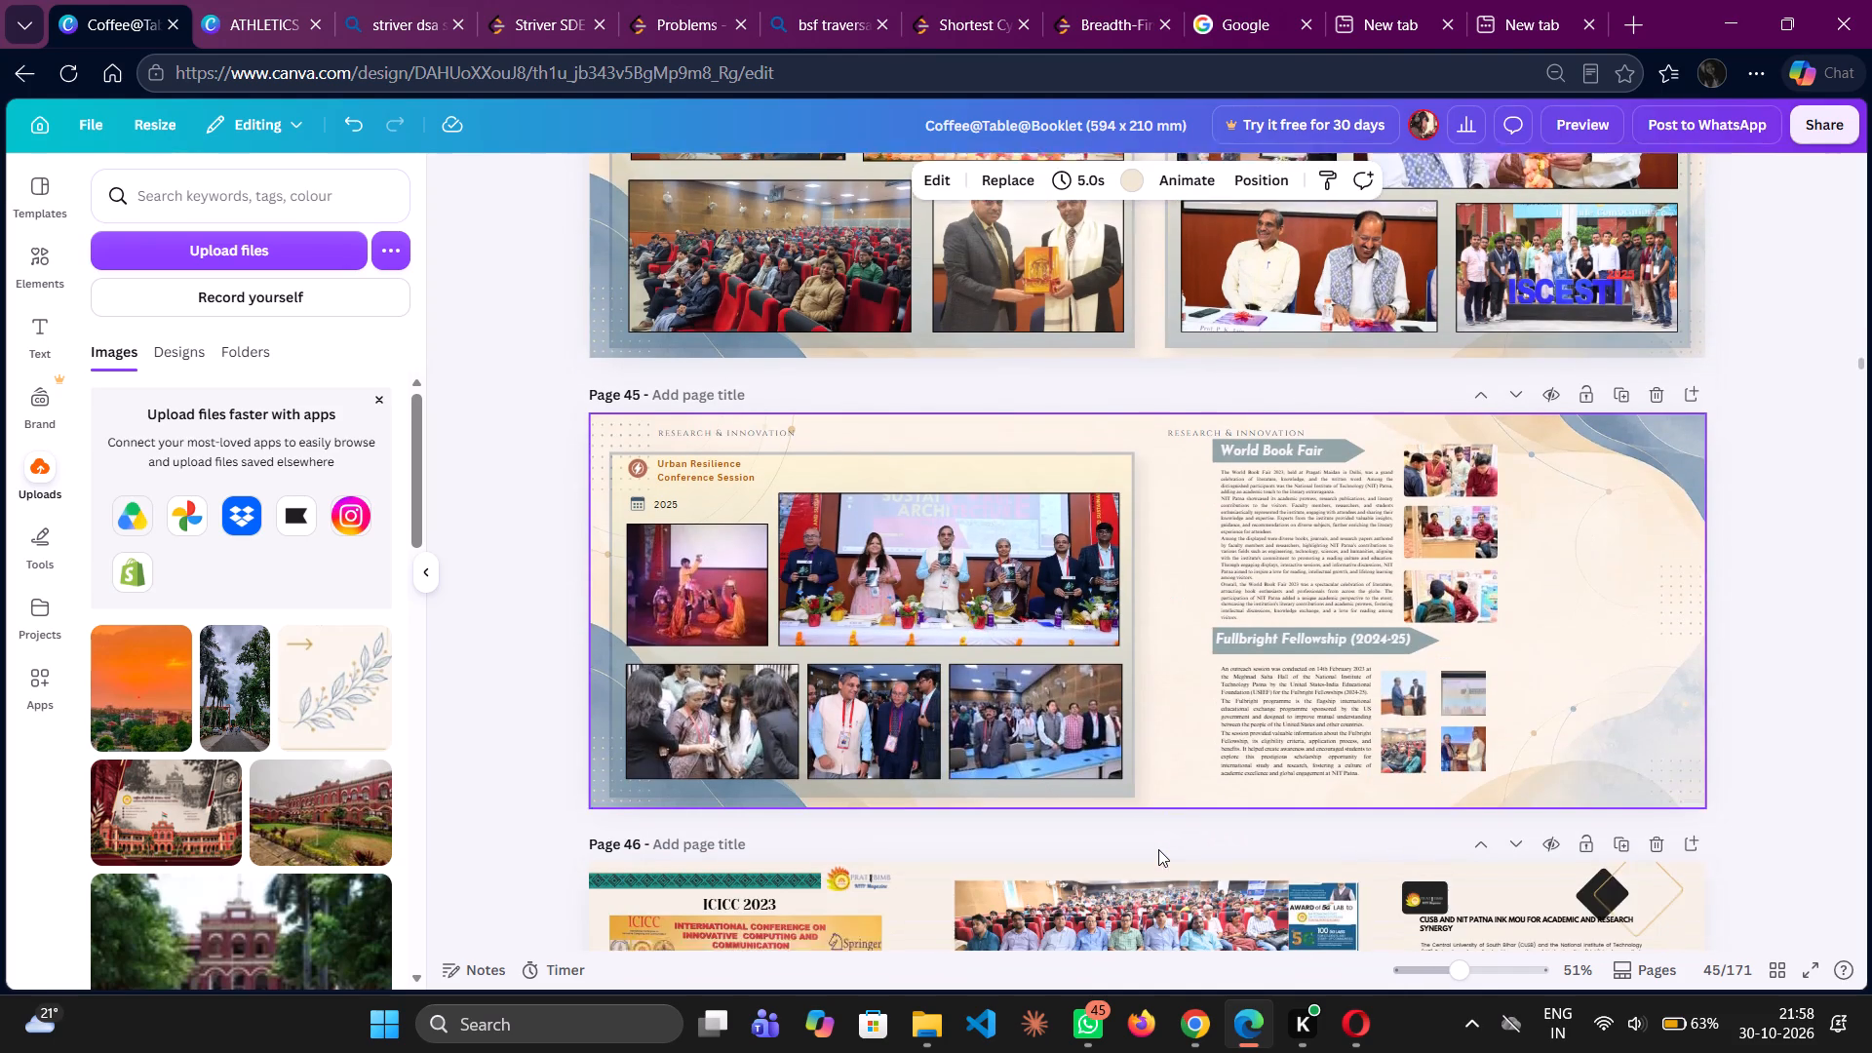
{"action": "scroll", "coordinate": [1158, 849], "scroll_direction": "down", "scroll_amount": 3}
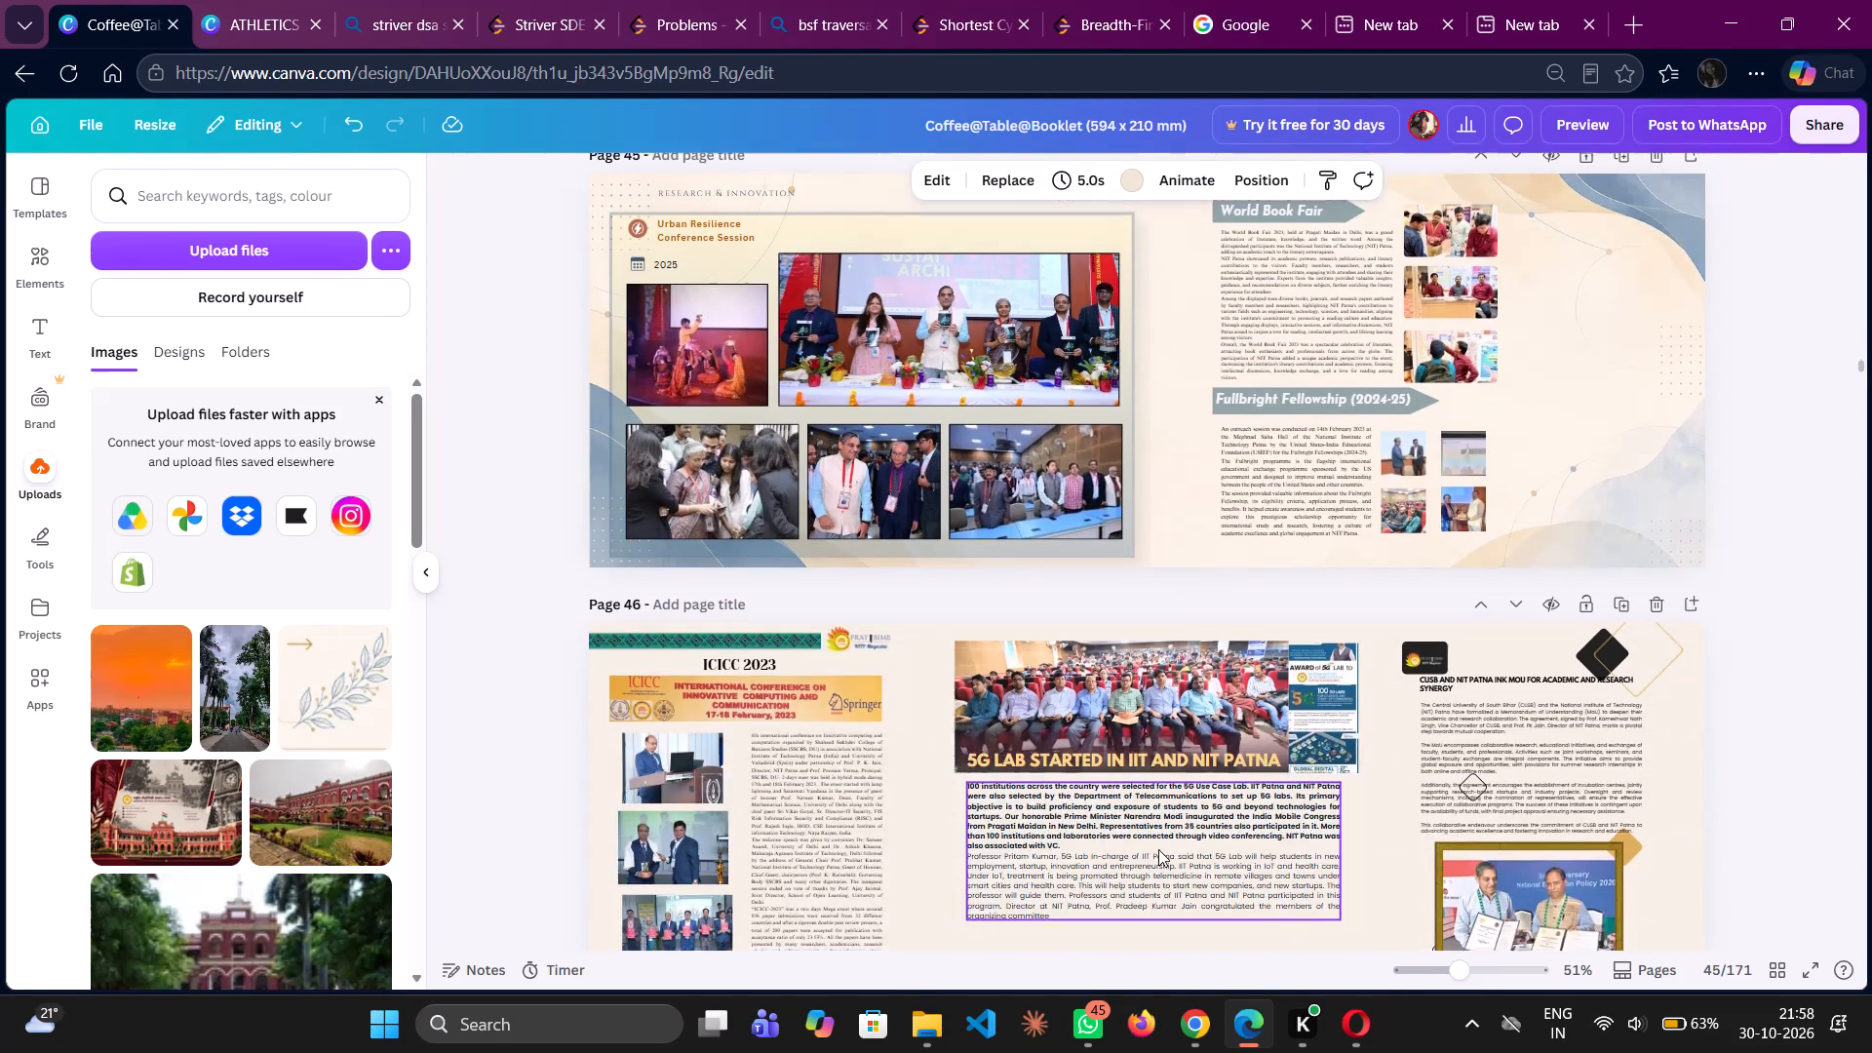
Look through pages 46 to 56 to review the conference, research and innovation spreads.
{"action": "scroll", "coordinate": [1158, 849], "scroll_direction": "down", "scroll_amount": 2}
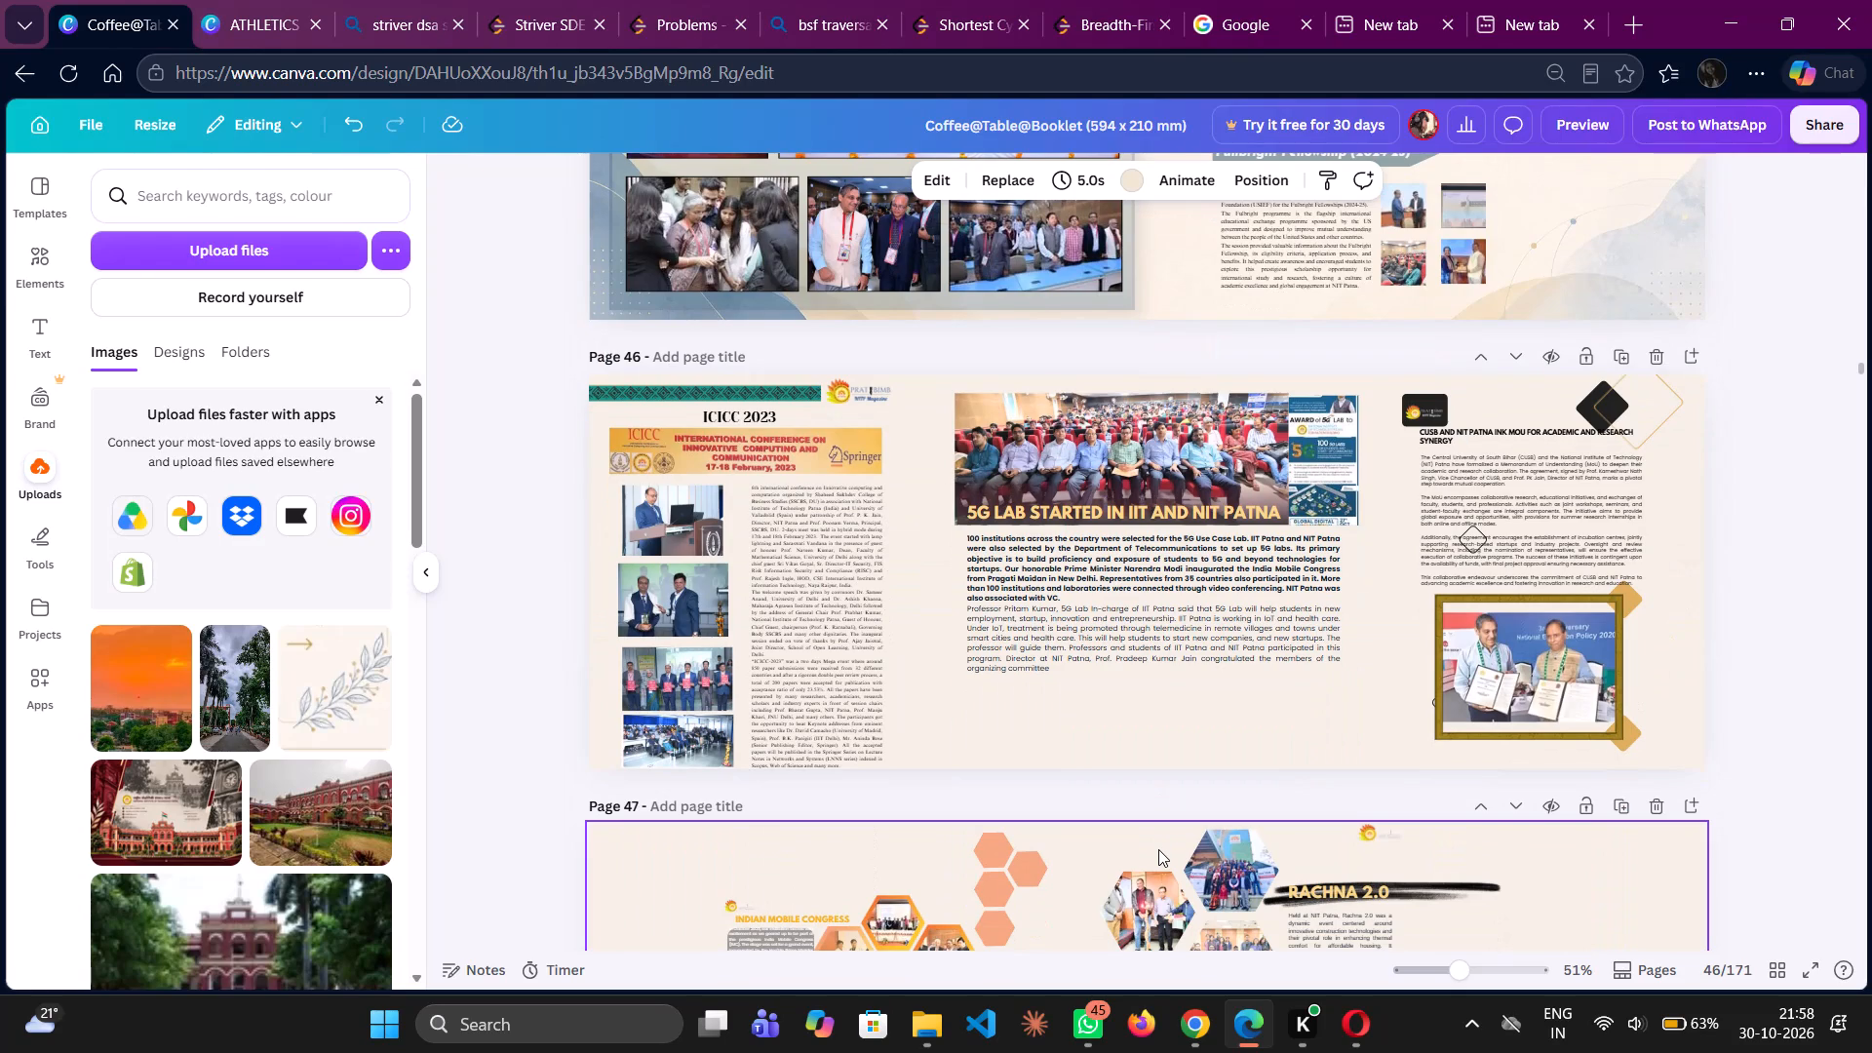
{"action": "scroll", "coordinate": [1323, 859], "scroll_direction": "down", "scroll_amount": 2}
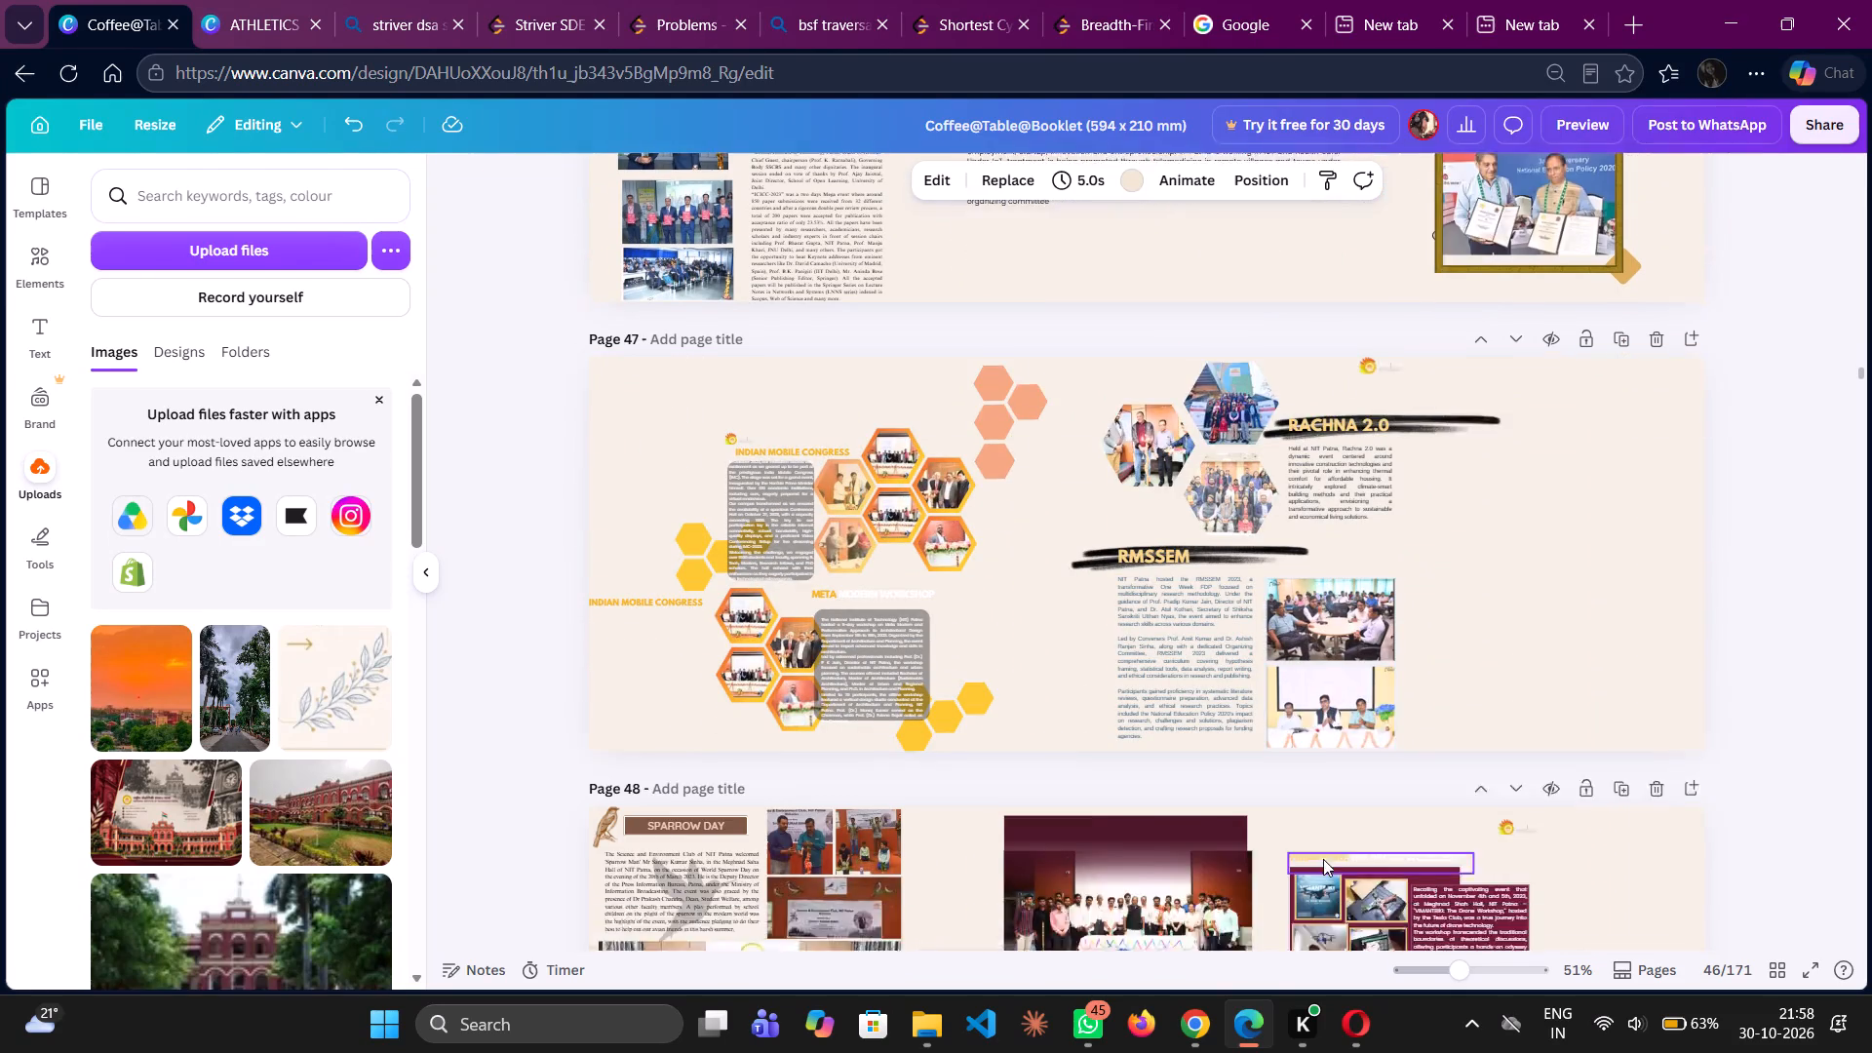
{"action": "scroll", "coordinate": [1323, 859], "scroll_direction": "down", "scroll_amount": 6}
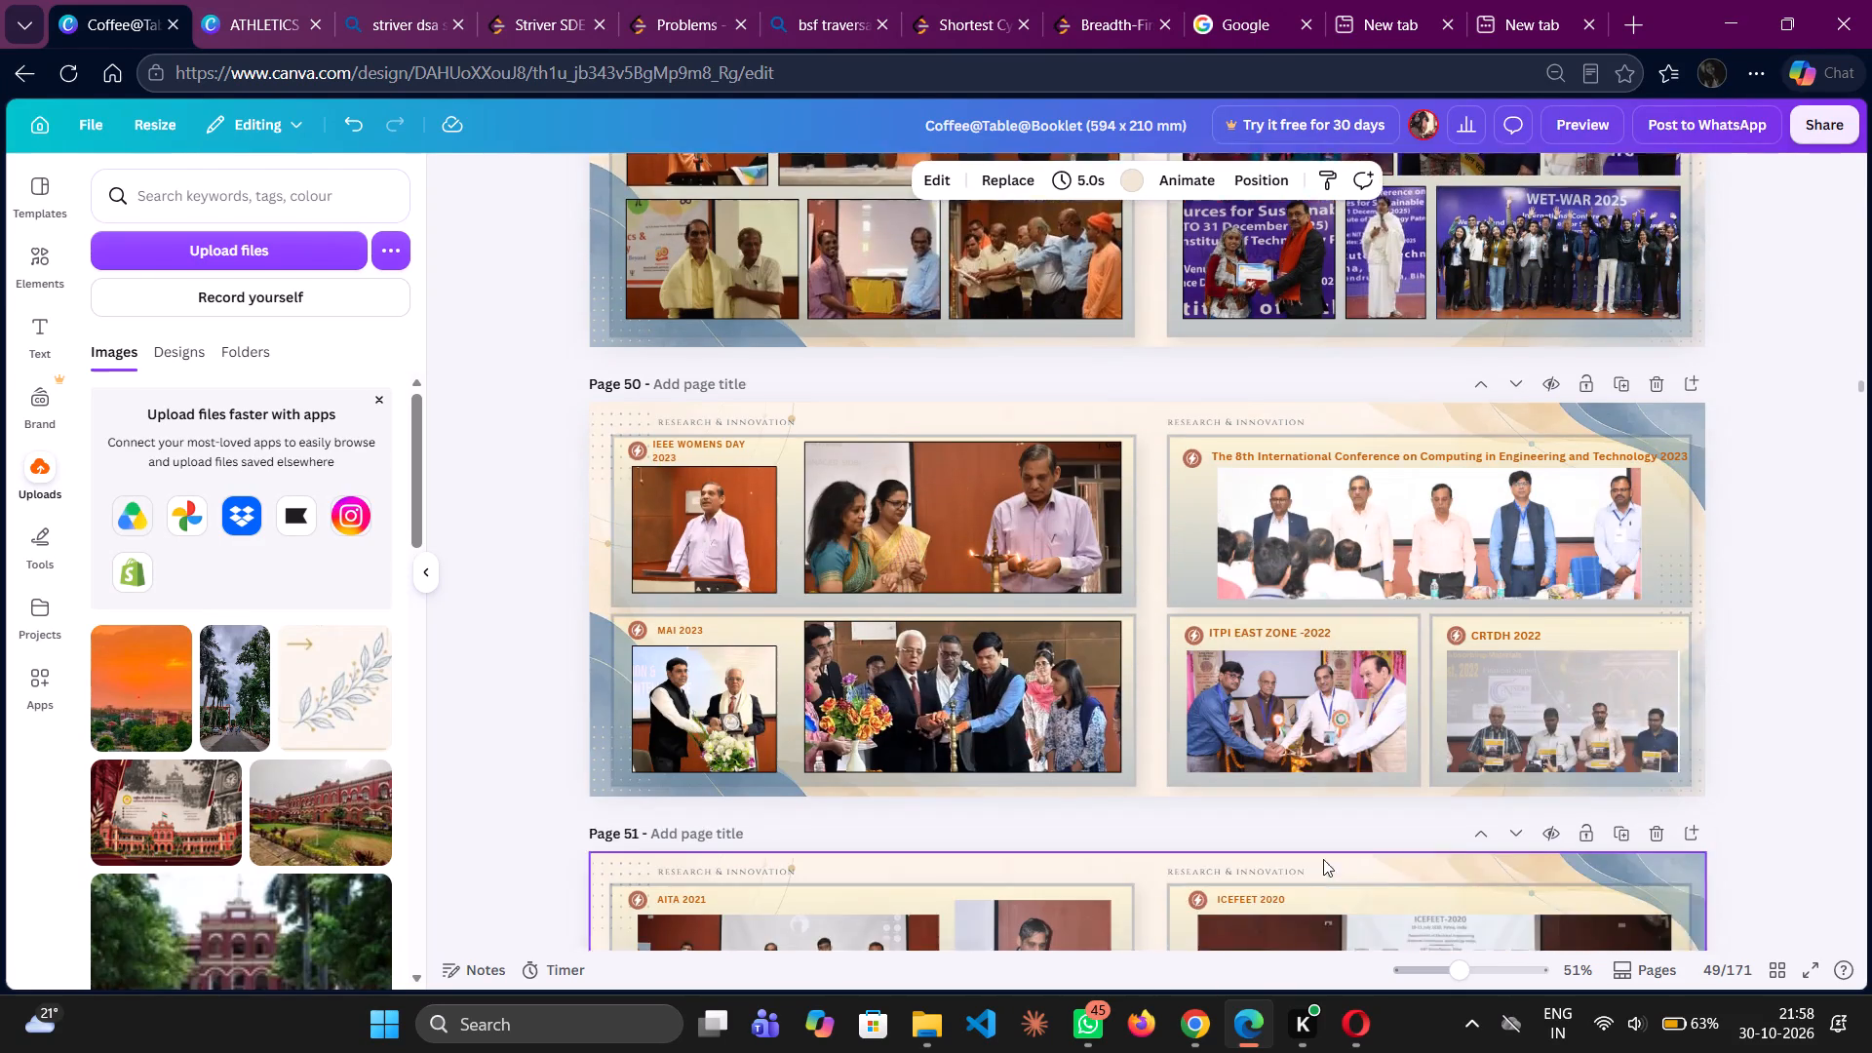
{"action": "scroll", "coordinate": [1323, 859], "scroll_direction": "down", "scroll_amount": 6}
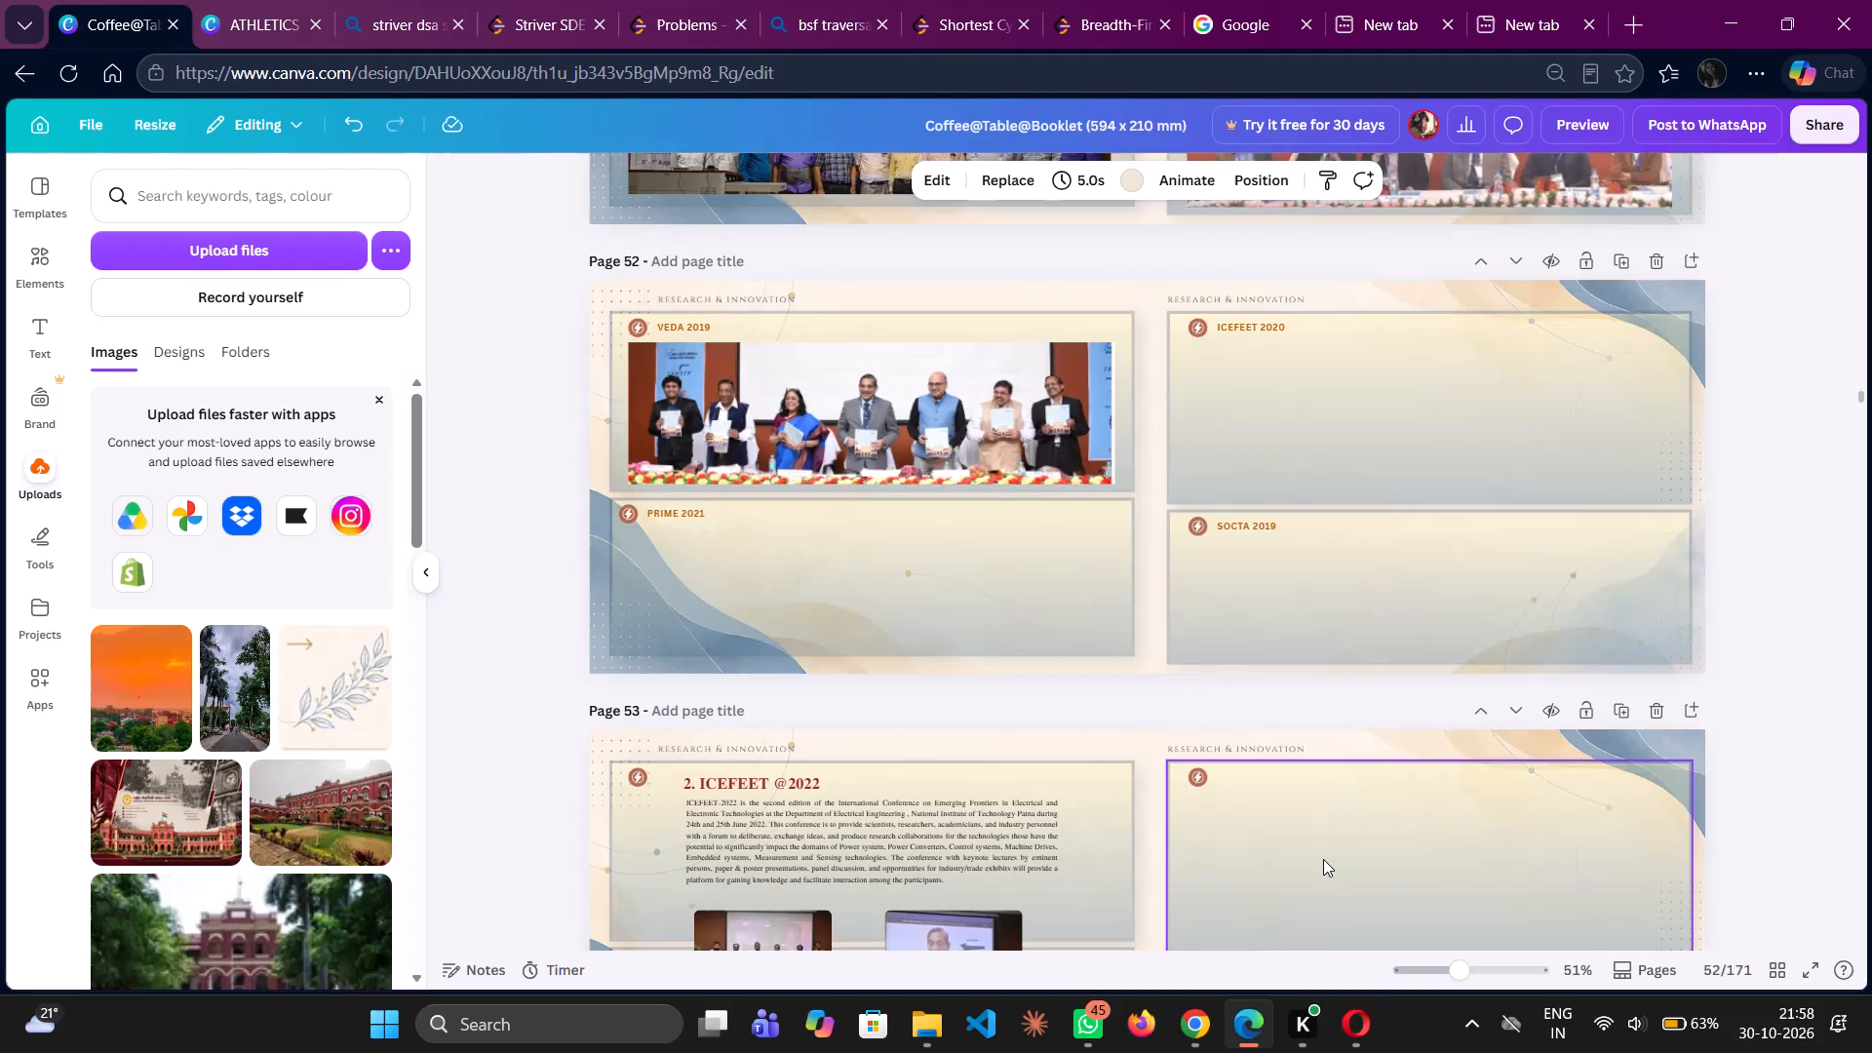
{"action": "scroll", "coordinate": [1323, 859], "scroll_direction": "down", "scroll_amount": 6}
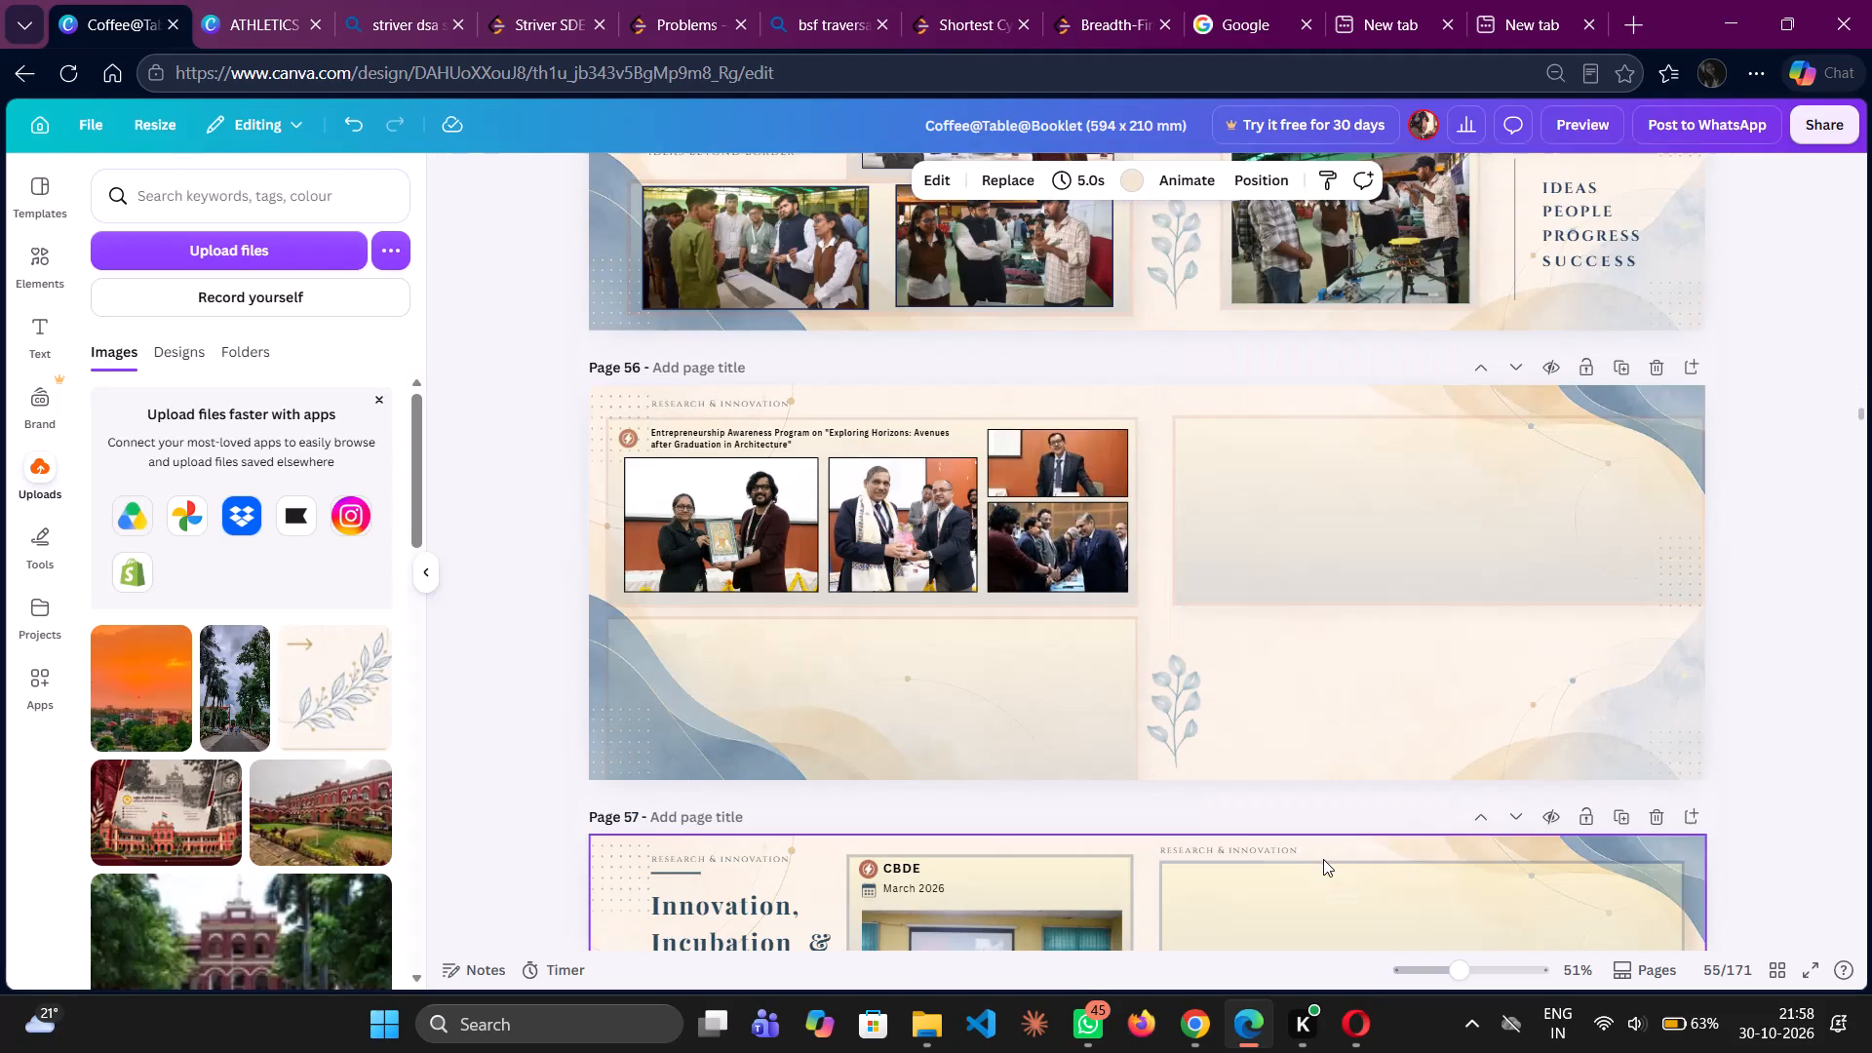
Move the blue leaf sprig on page 56 slightly down so it sits on the page's bottom edge.
{"action": "scroll", "coordinate": [1323, 859], "scroll_direction": "down", "scroll_amount": 3}
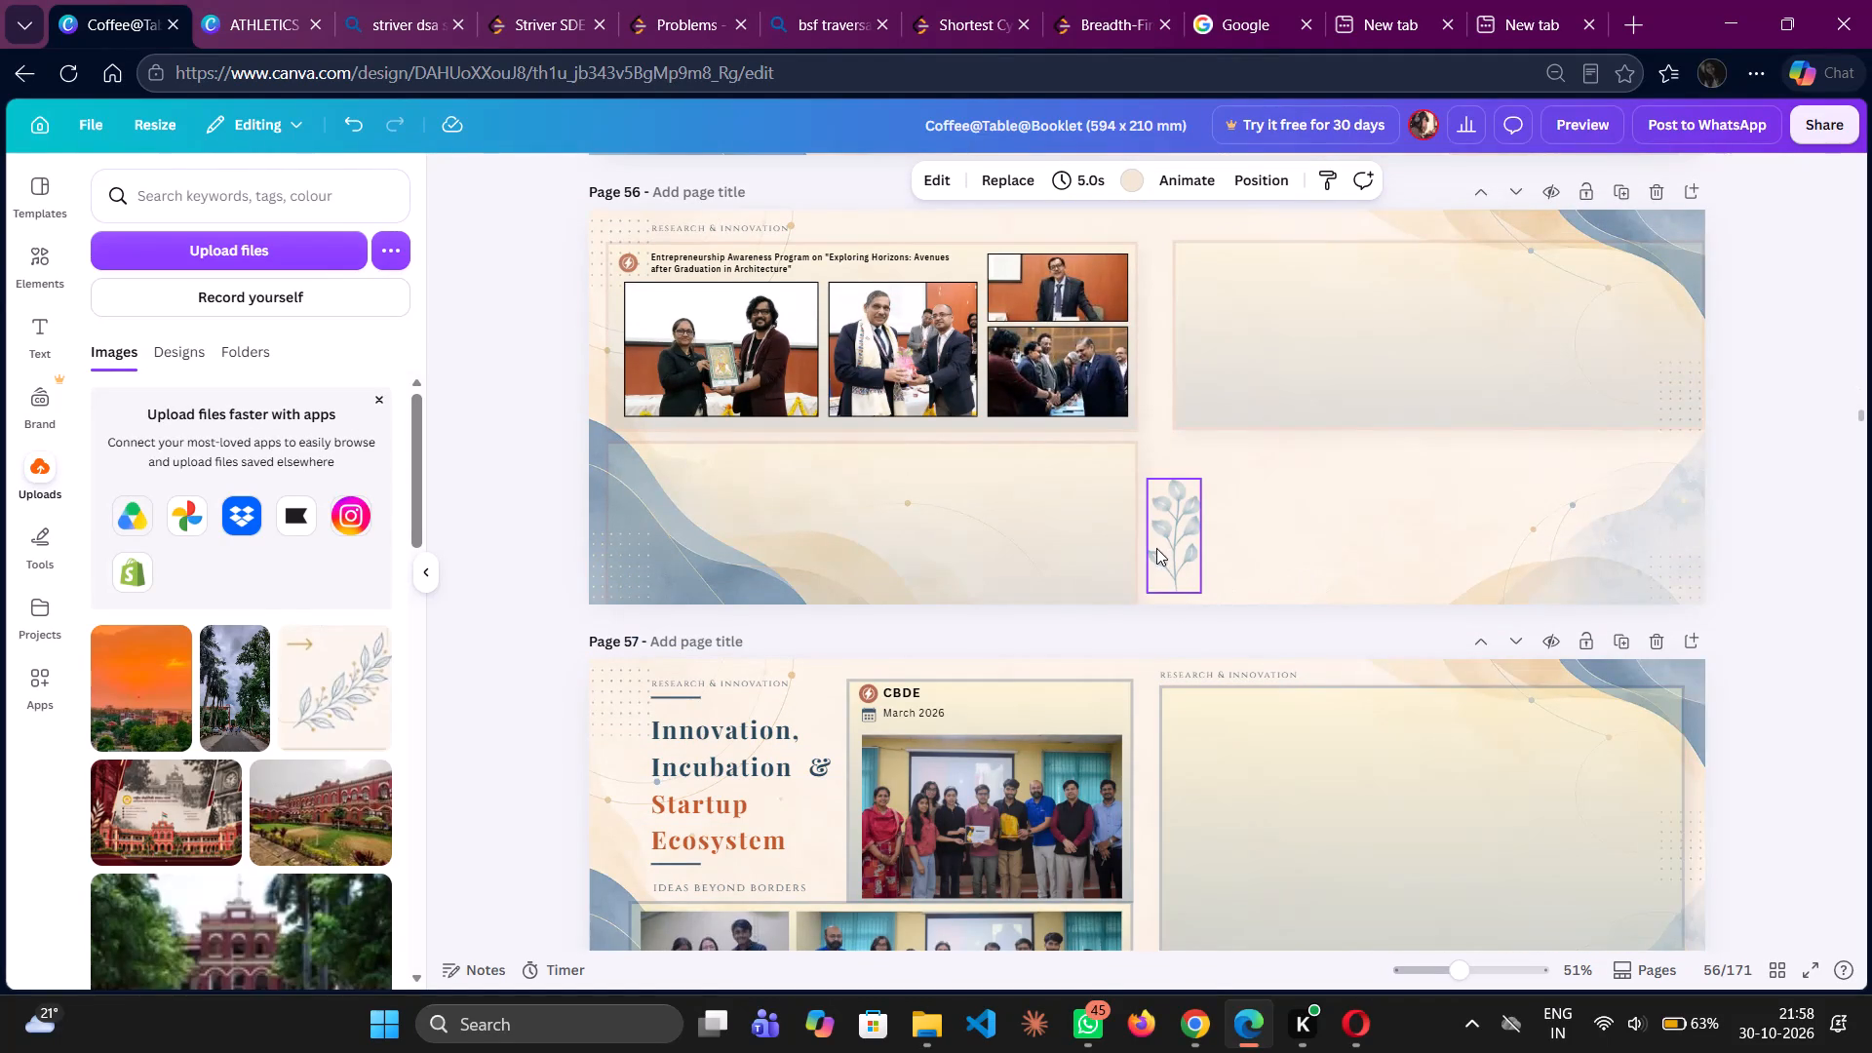
{"action": "left_click_drag", "start_coordinate": [1158, 551], "coordinate": [1154, 560]}
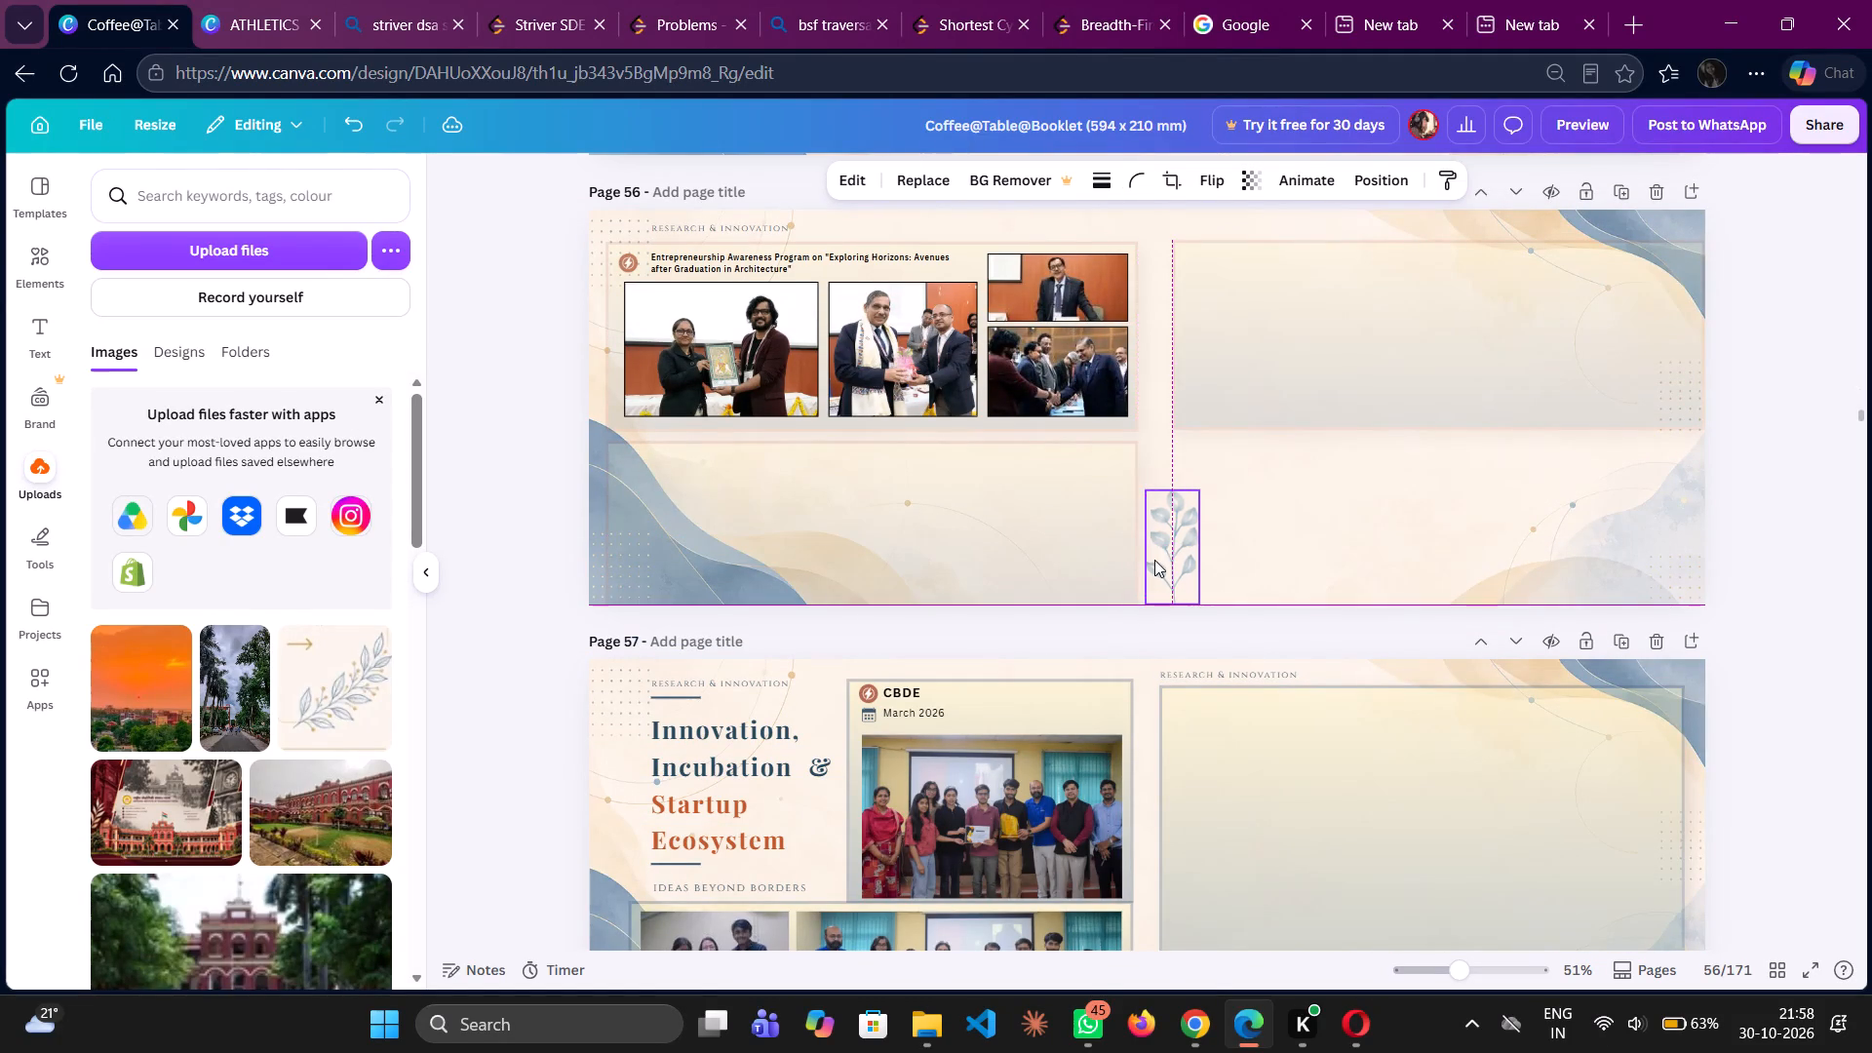
Look through pages 57 to 69 and examine the beige photo placeholders beside page 69's Events at a Glance list.
{"action": "scroll", "coordinate": [1448, 979], "scroll_direction": "down", "scroll_amount": 3}
{"action": "scroll", "coordinate": [1459, 601], "scroll_direction": "down", "scroll_amount": 3}
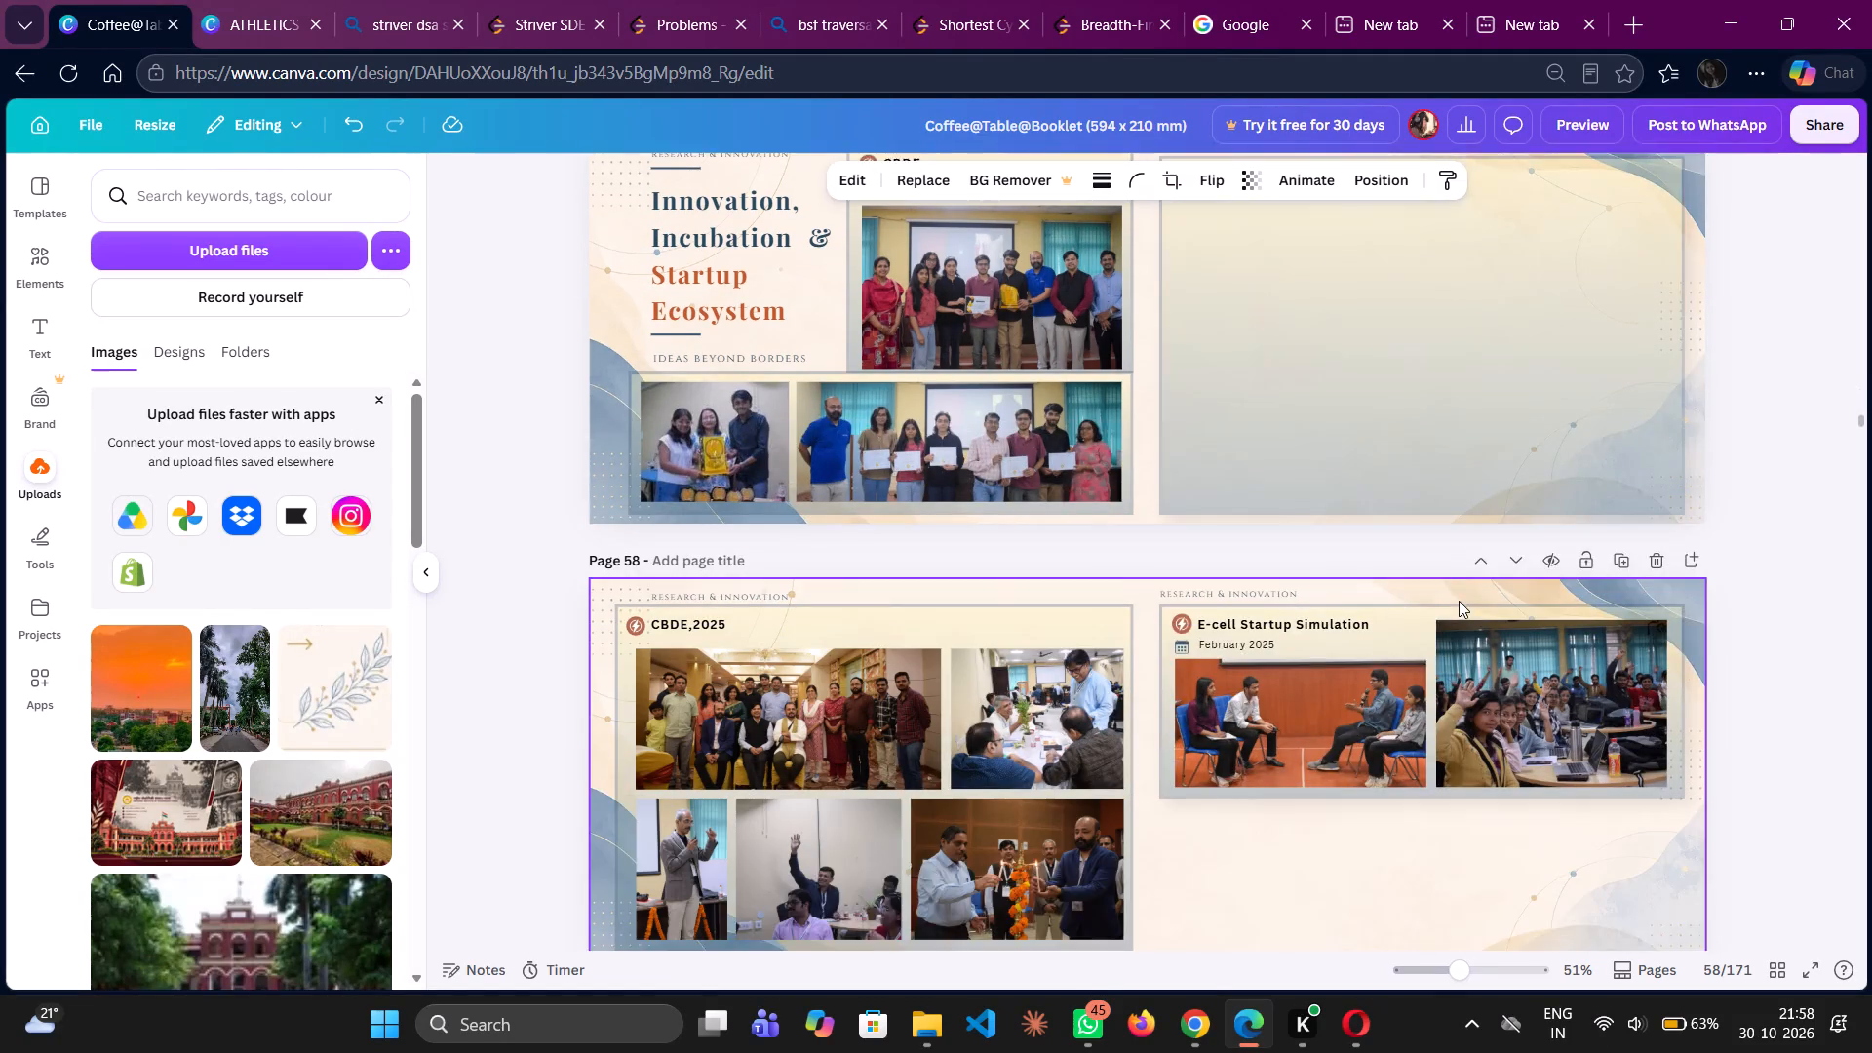
{"action": "scroll", "coordinate": [1459, 601], "scroll_direction": "down", "scroll_amount": 9}
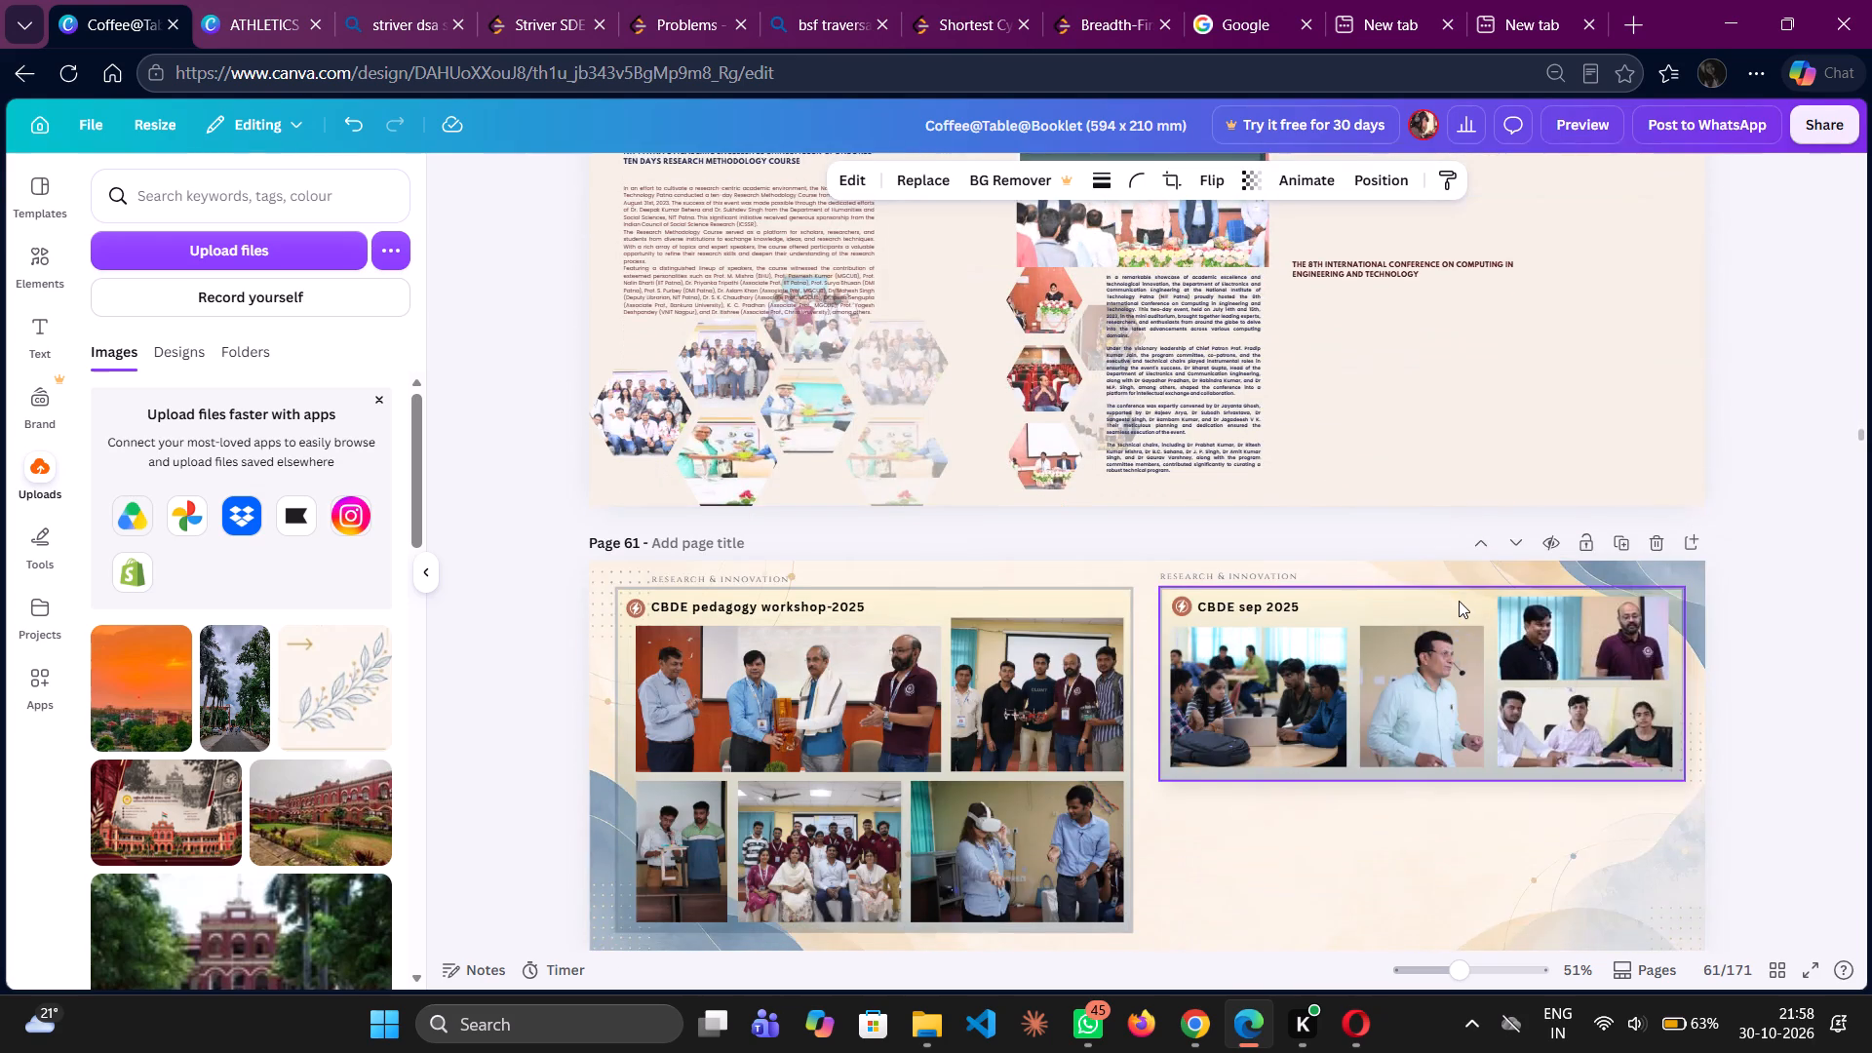
{"action": "scroll", "coordinate": [1459, 601], "scroll_direction": "down", "scroll_amount": 7}
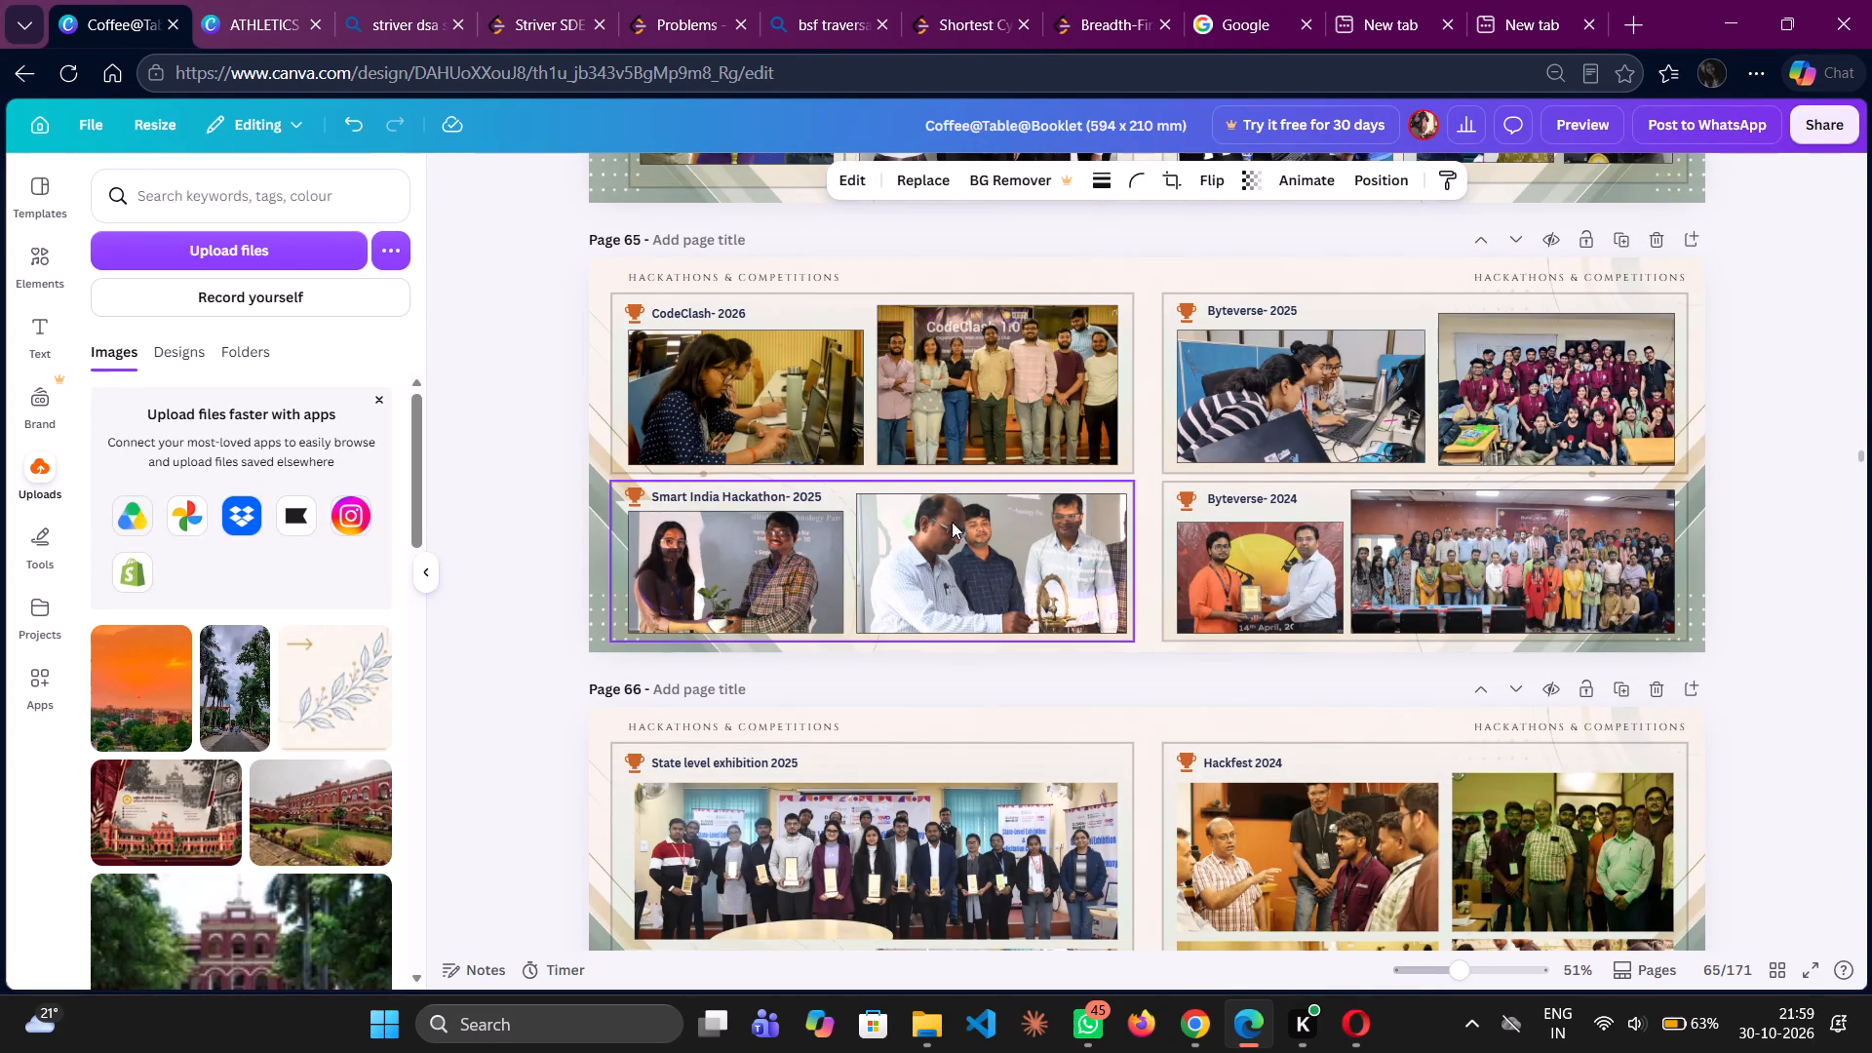
{"action": "scroll", "coordinate": [1278, 426], "scroll_direction": "down", "scroll_amount": 4}
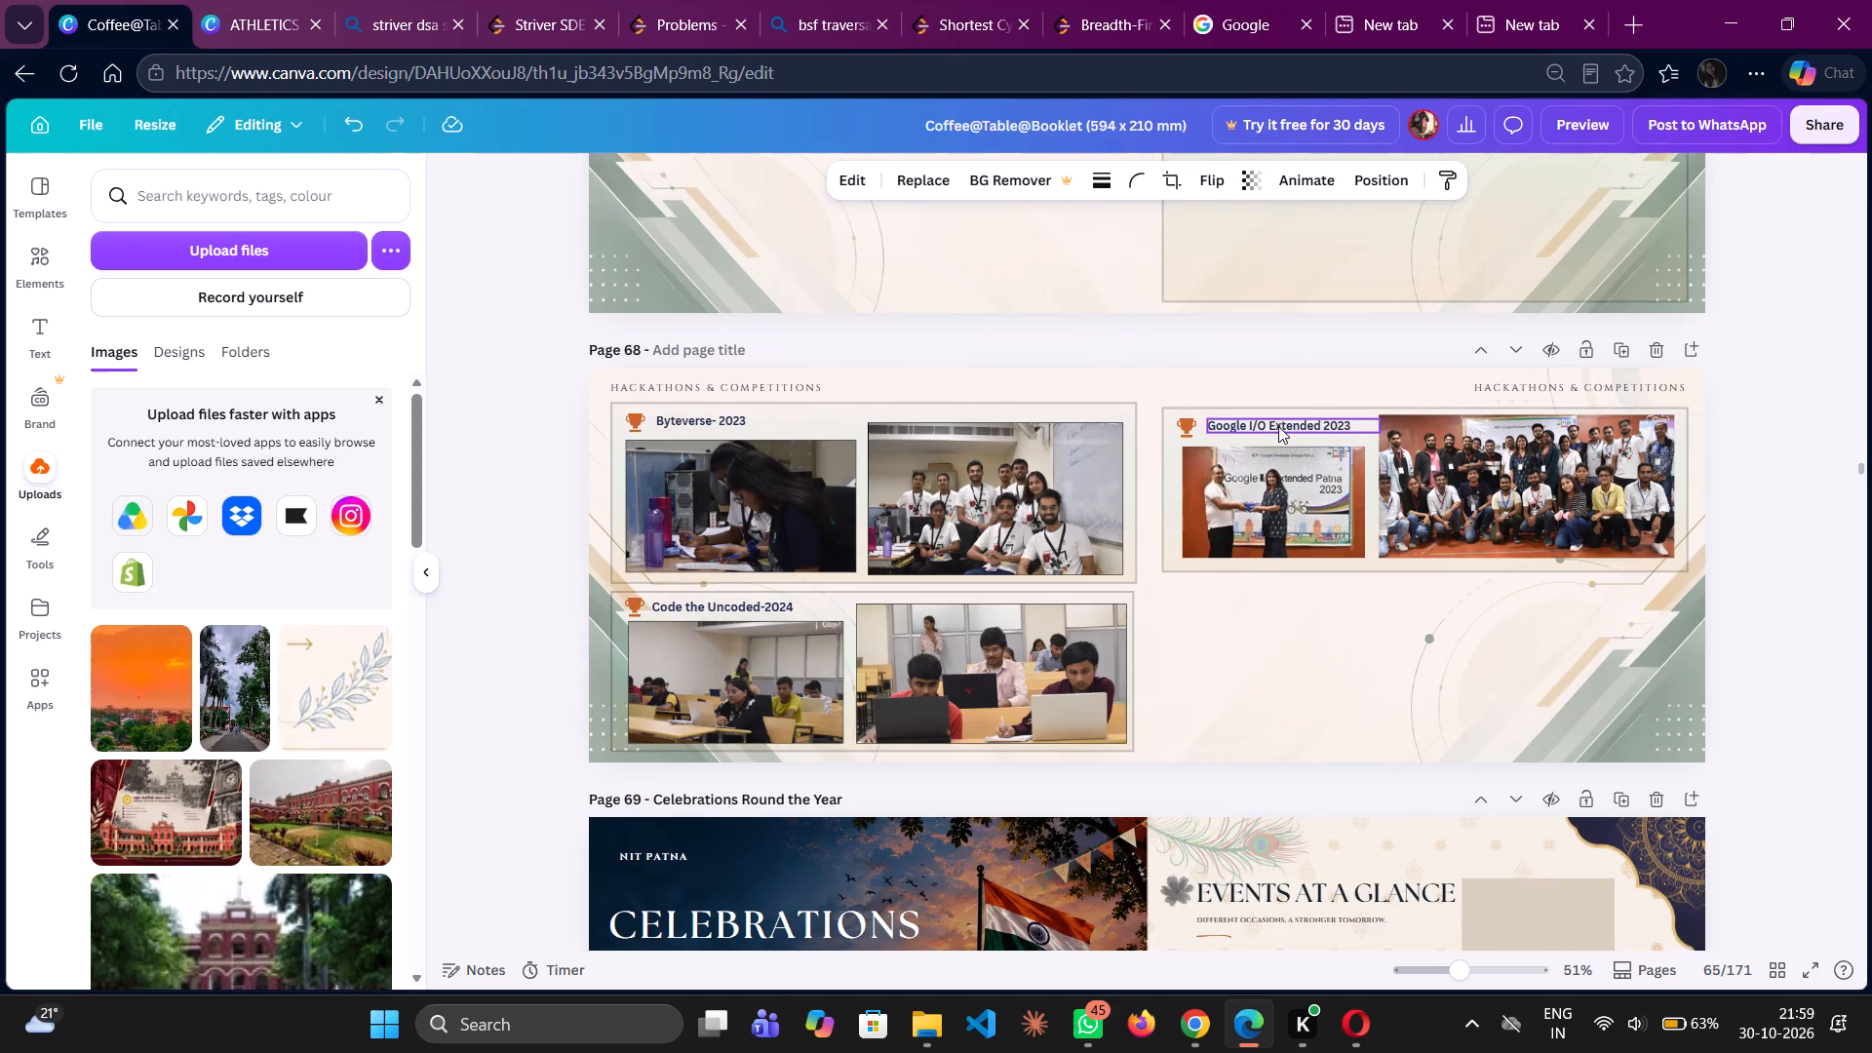
{"action": "scroll", "coordinate": [1265, 686], "scroll_direction": "down", "scroll_amount": 2}
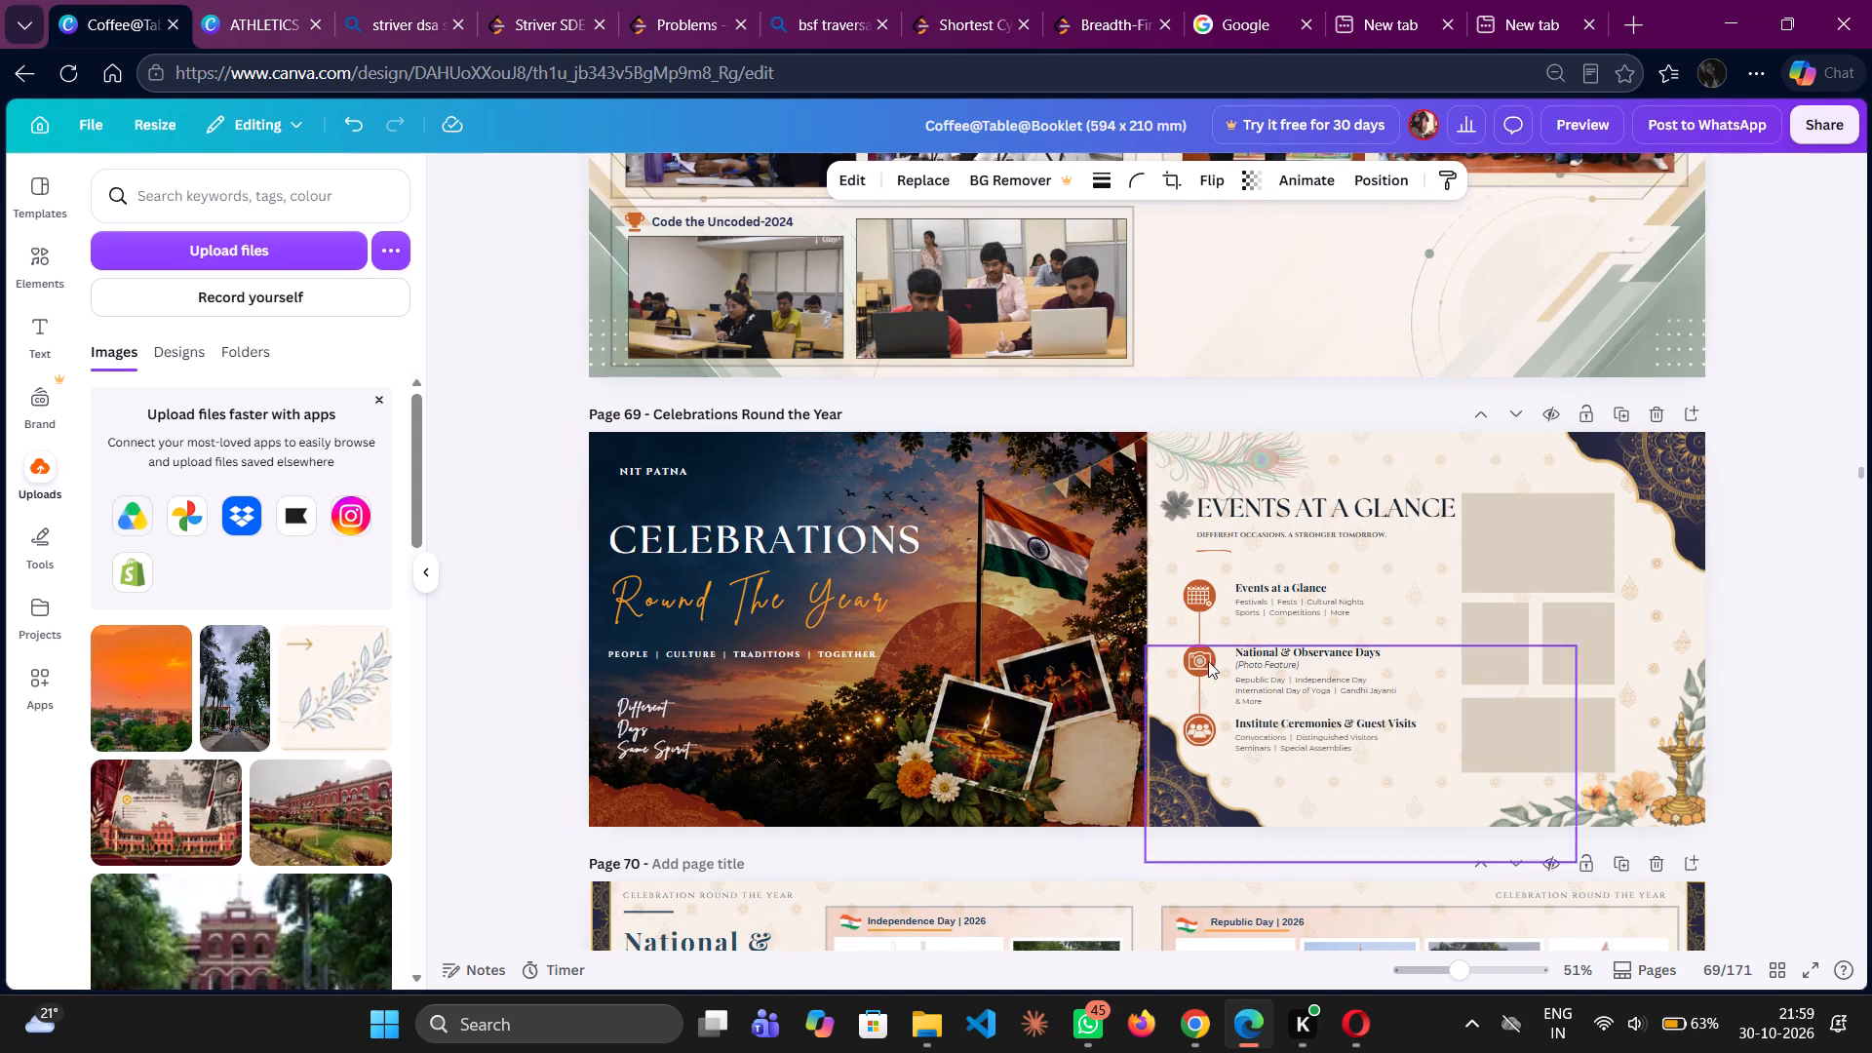
{"action": "left_click", "coordinate": [1516, 661]}
{"action": "left_click", "coordinate": [1533, 644]}
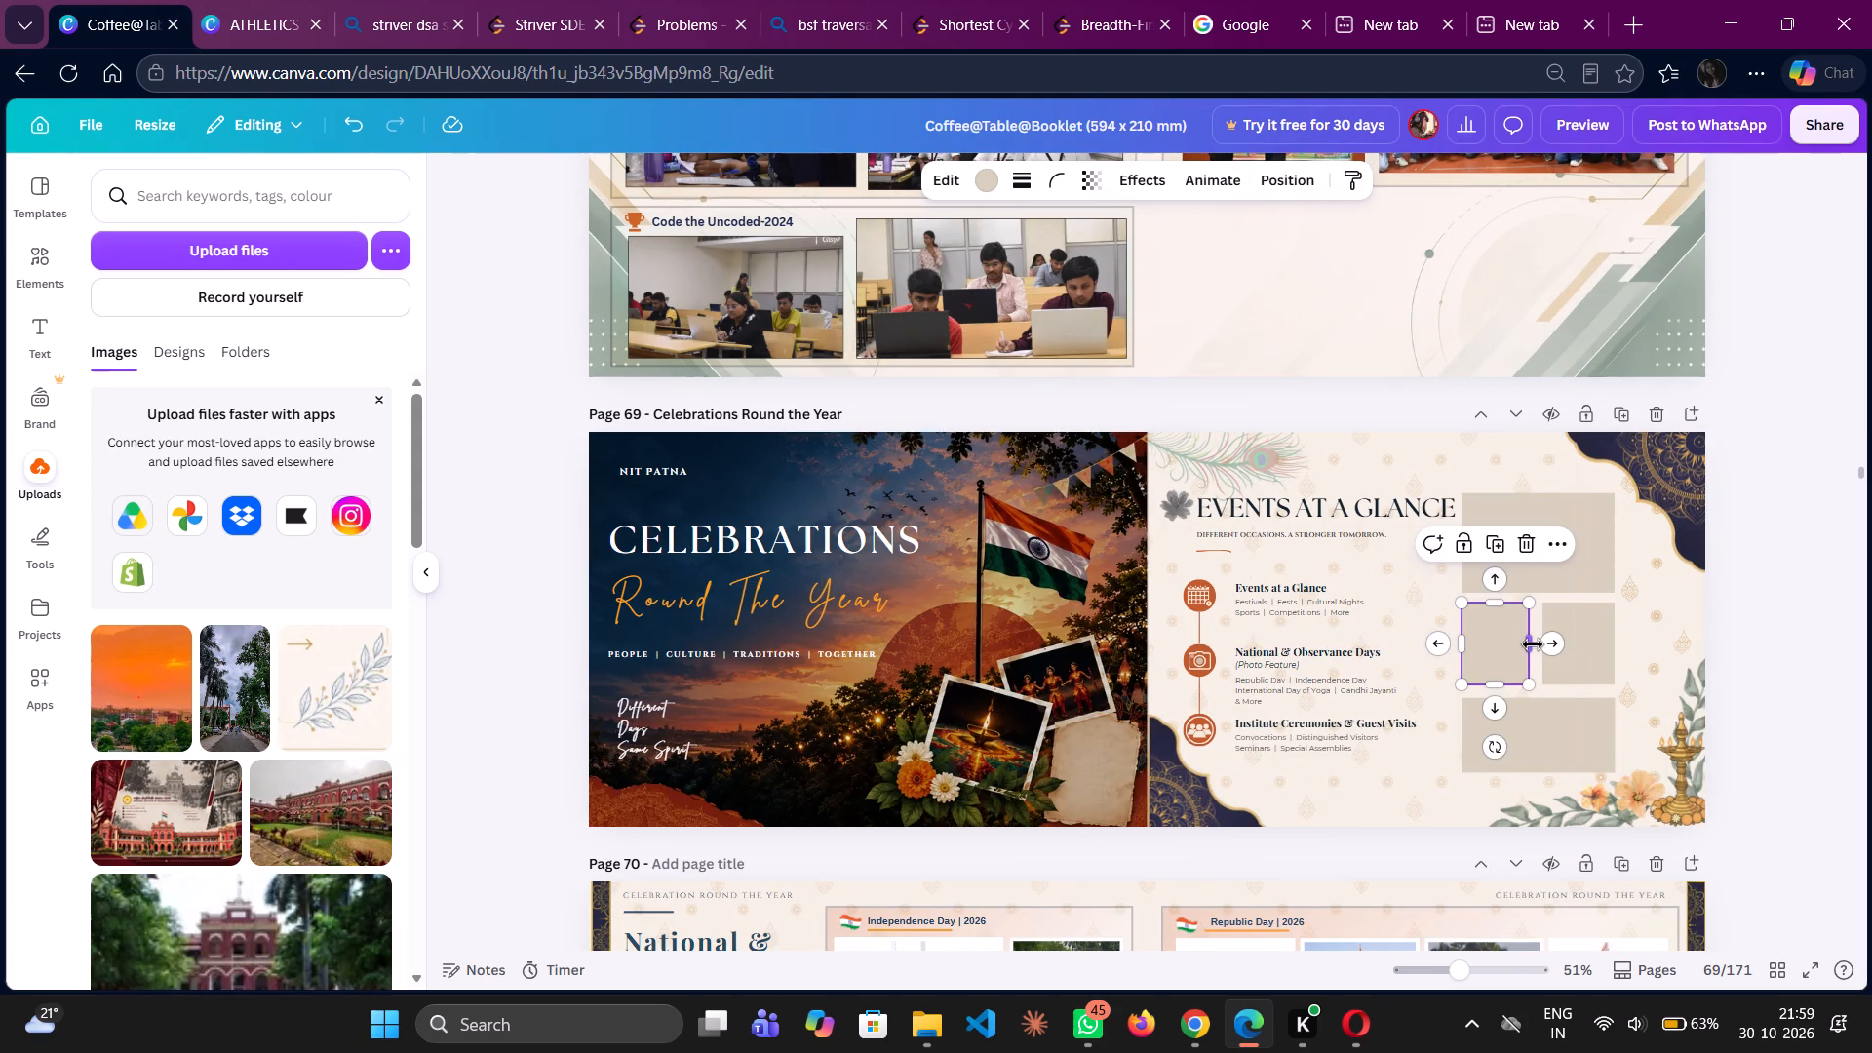
{"action": "left_click", "coordinate": [1660, 641]}
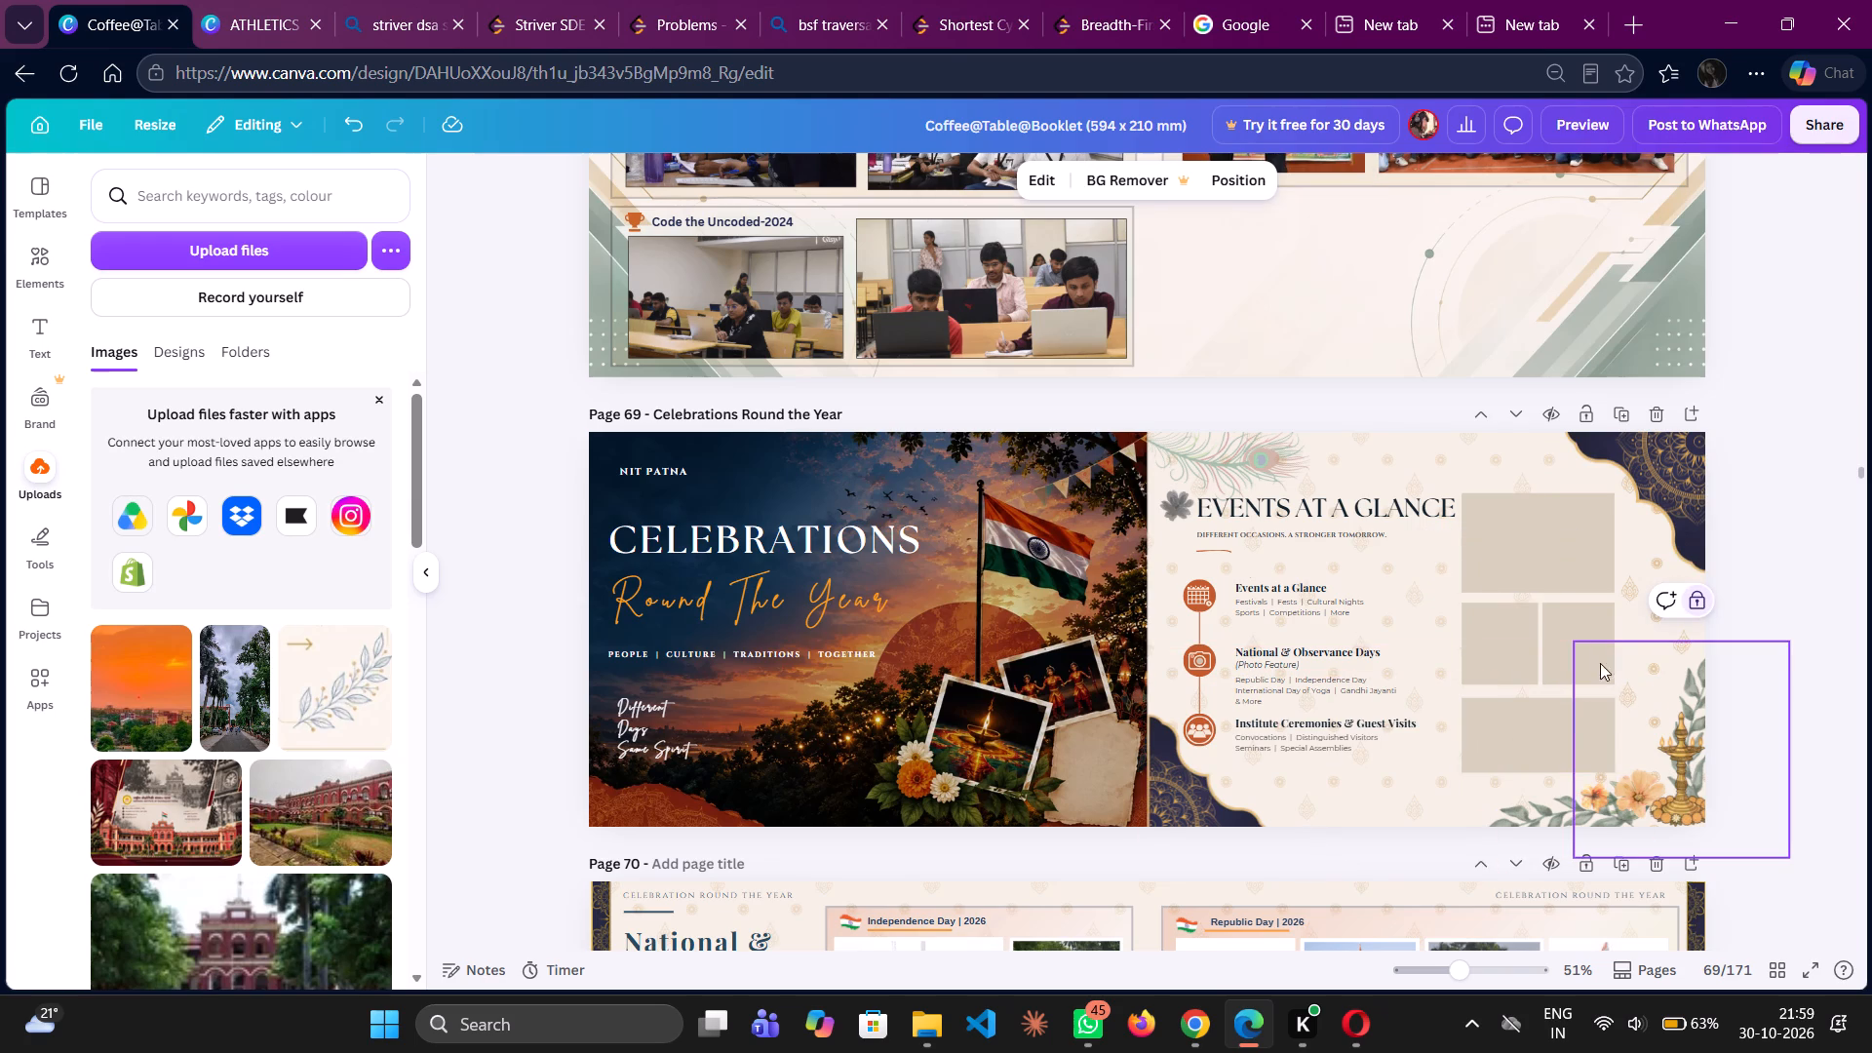
{"action": "left_click", "coordinate": [1764, 737]}
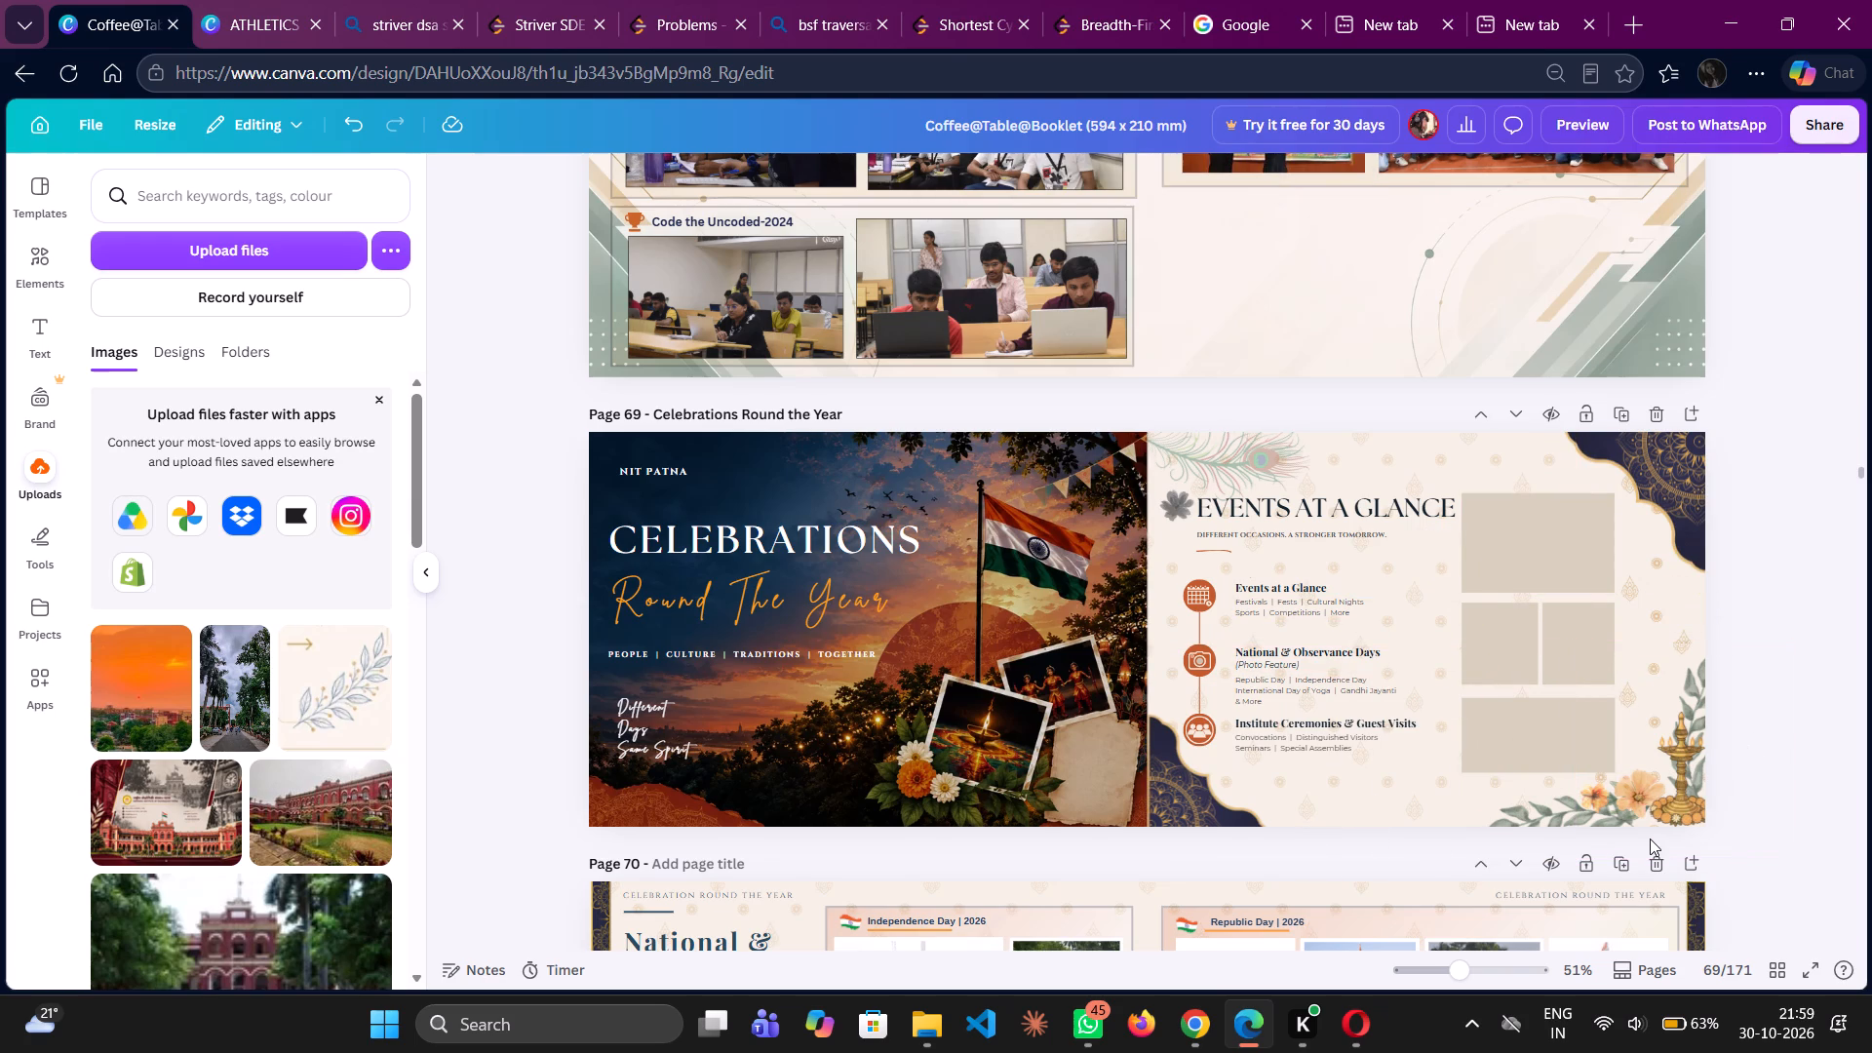
Look through pages 70 to 80 to review the national days, celebrations and institute ceremonies spreads.
{"action": "scroll", "coordinate": [1650, 838], "scroll_direction": "down", "scroll_amount": 3}
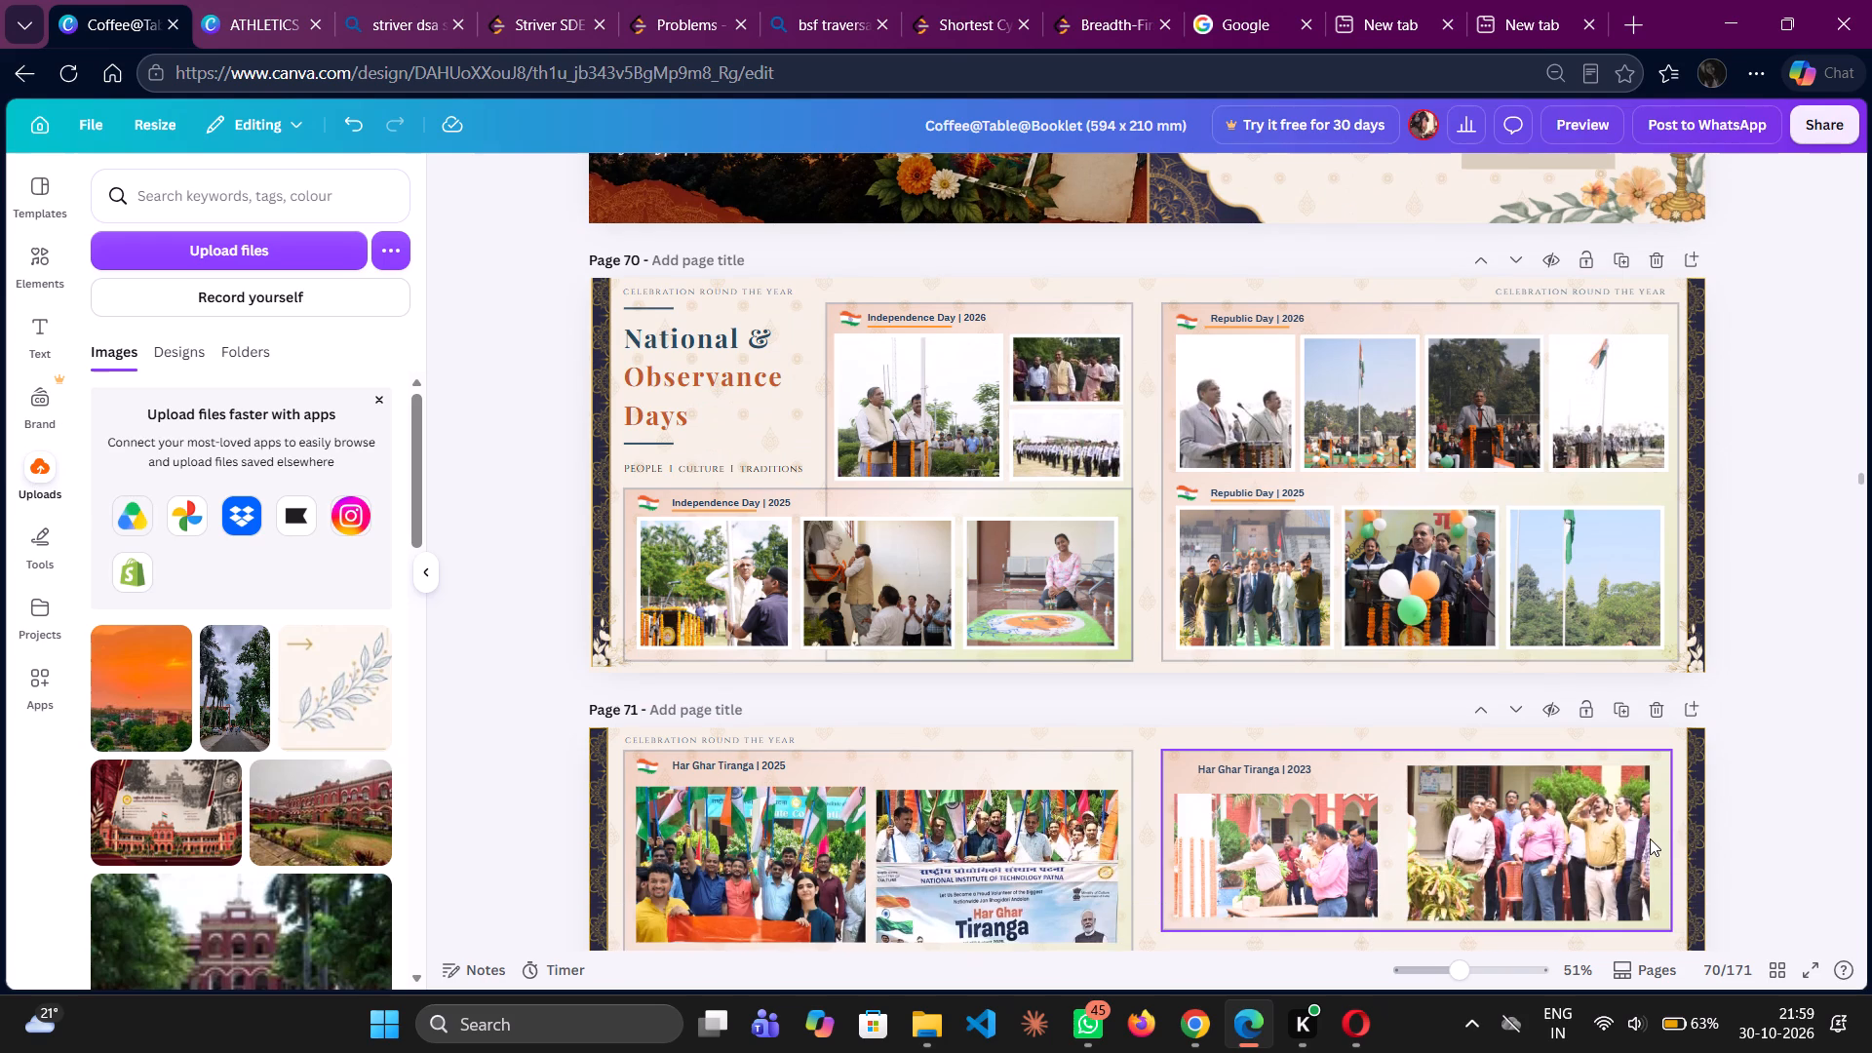
{"action": "scroll", "coordinate": [1650, 838], "scroll_direction": "down", "scroll_amount": 4}
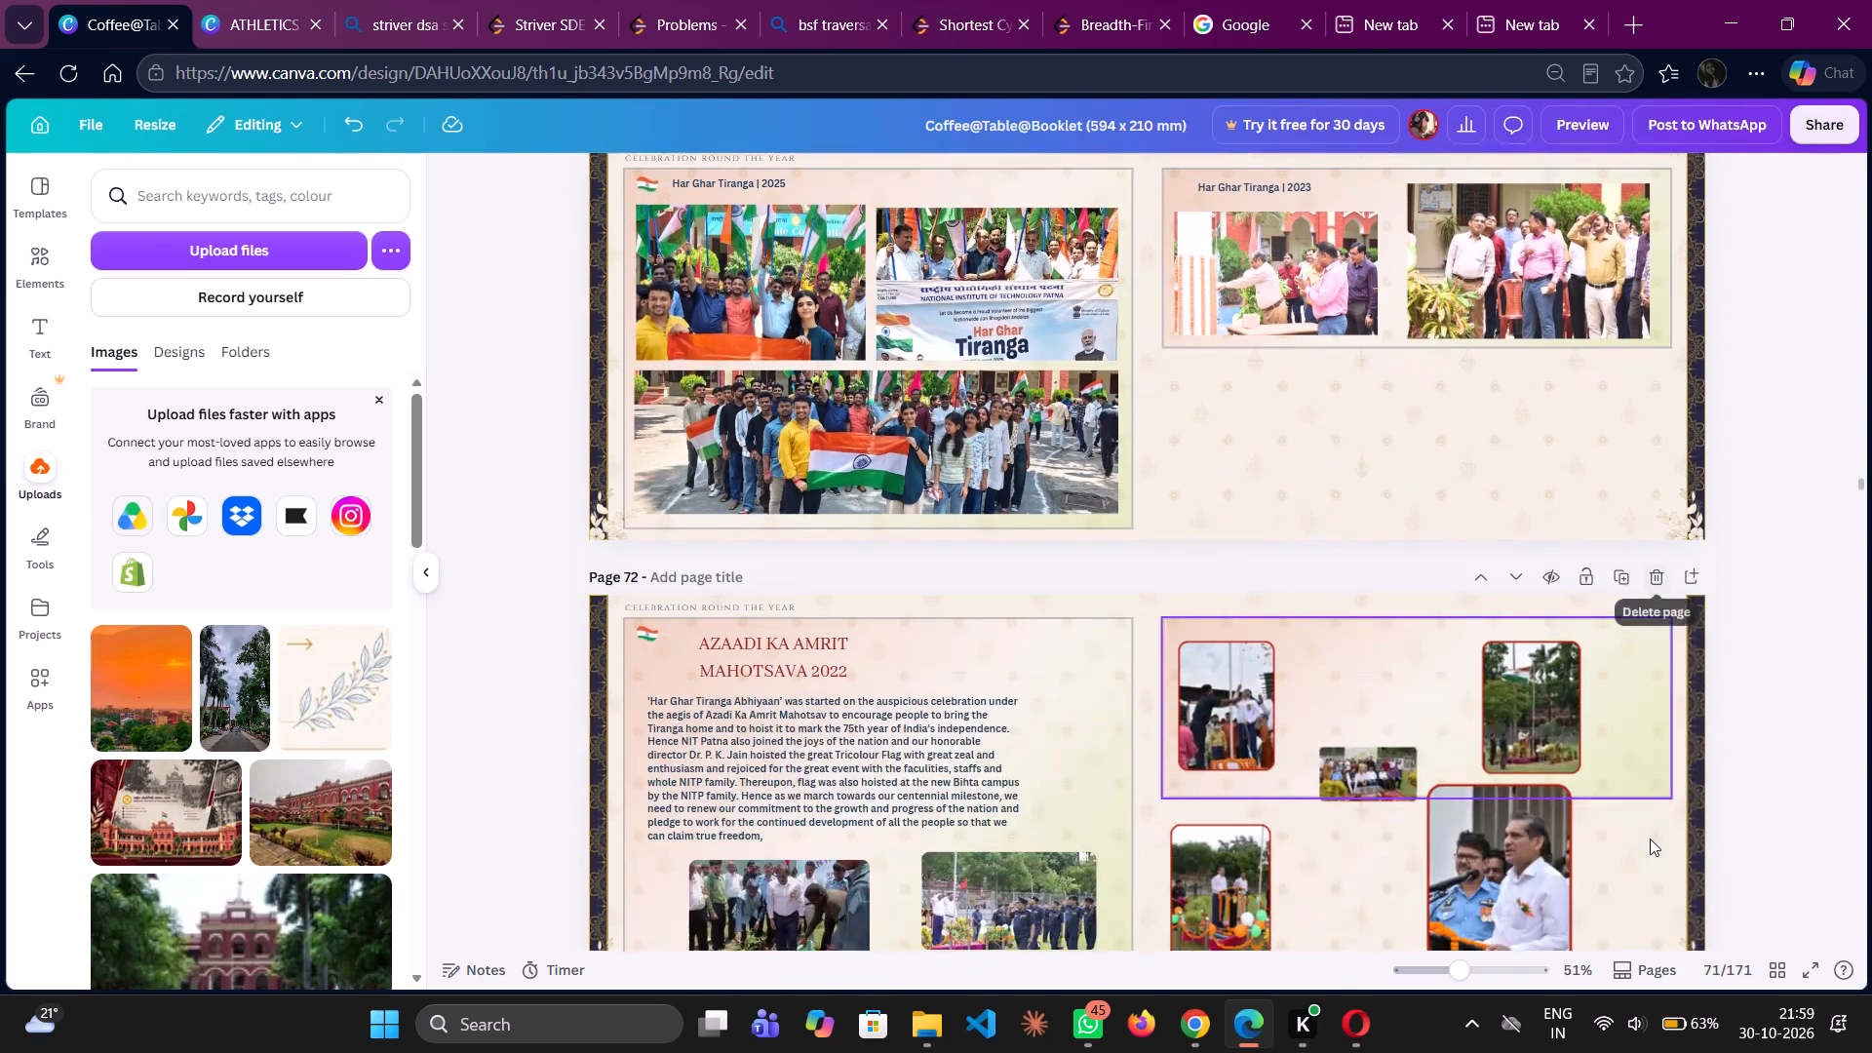
{"action": "scroll", "coordinate": [1650, 838], "scroll_direction": "down", "scroll_amount": 6}
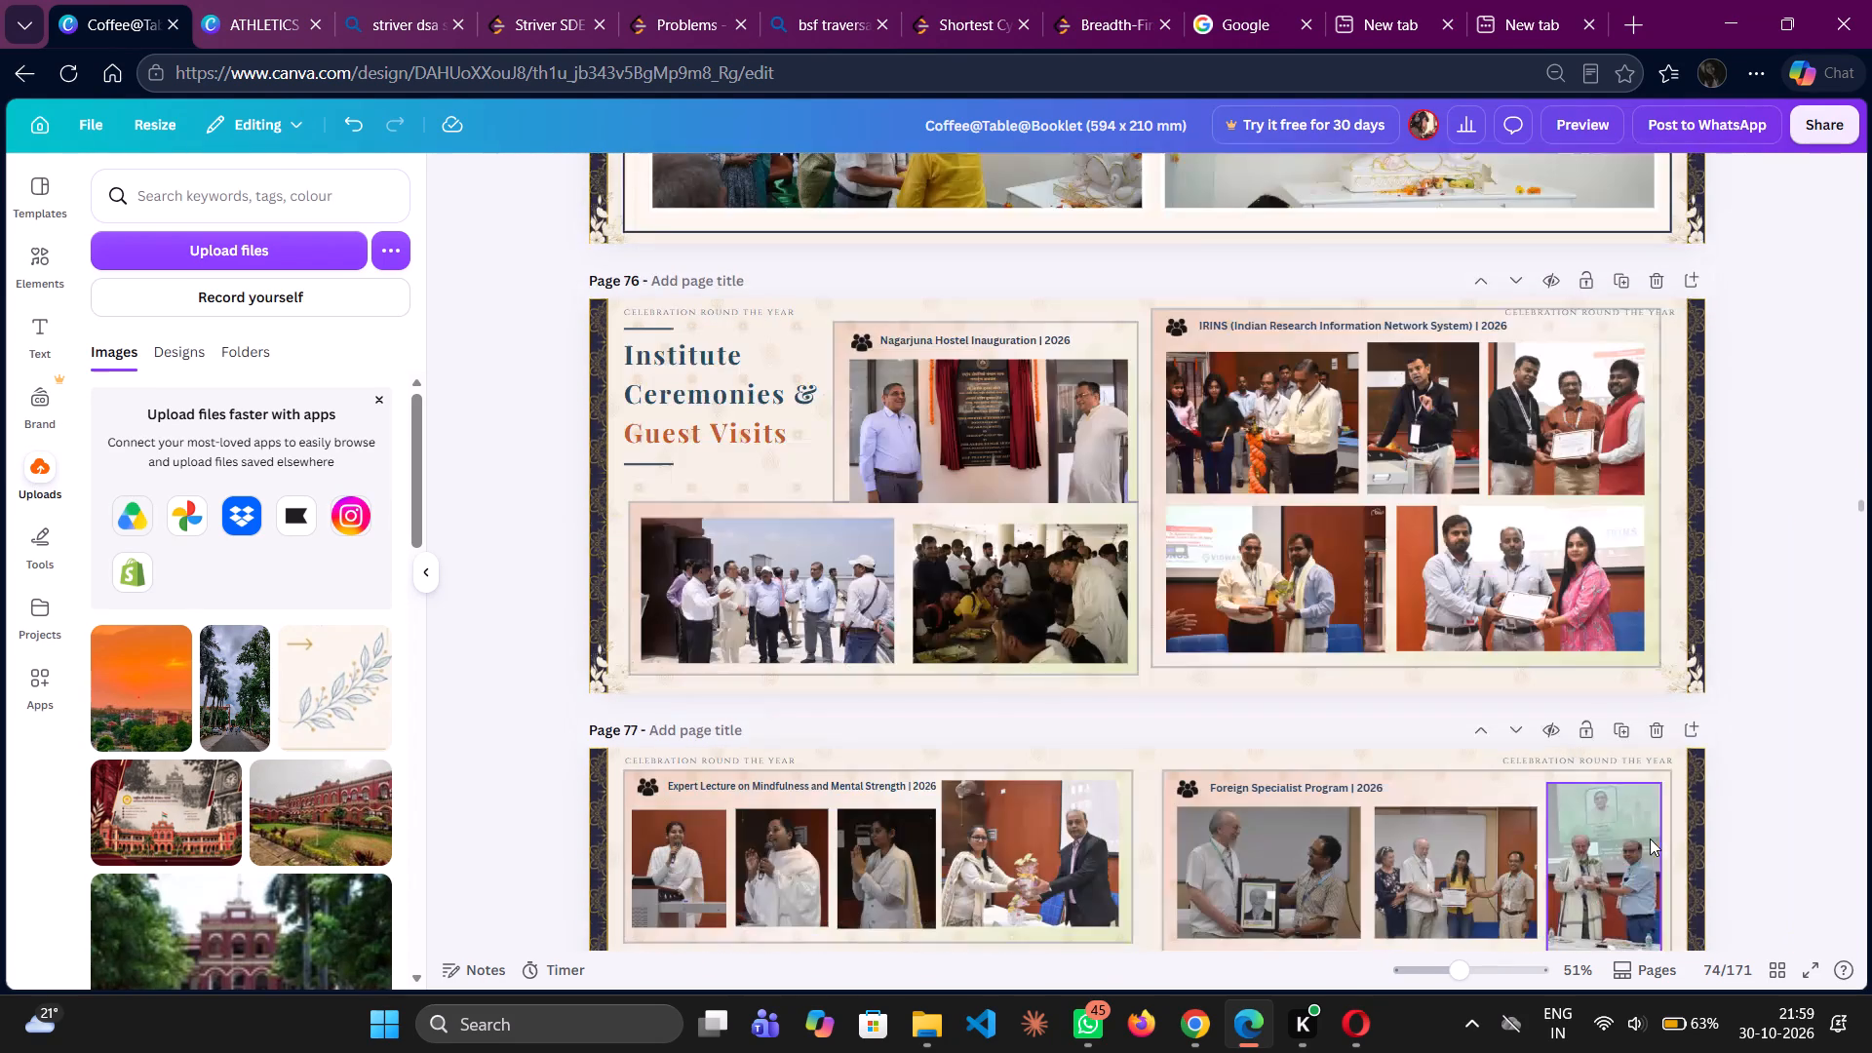
{"action": "scroll", "coordinate": [1337, 483], "scroll_direction": "up", "scroll_amount": 3}
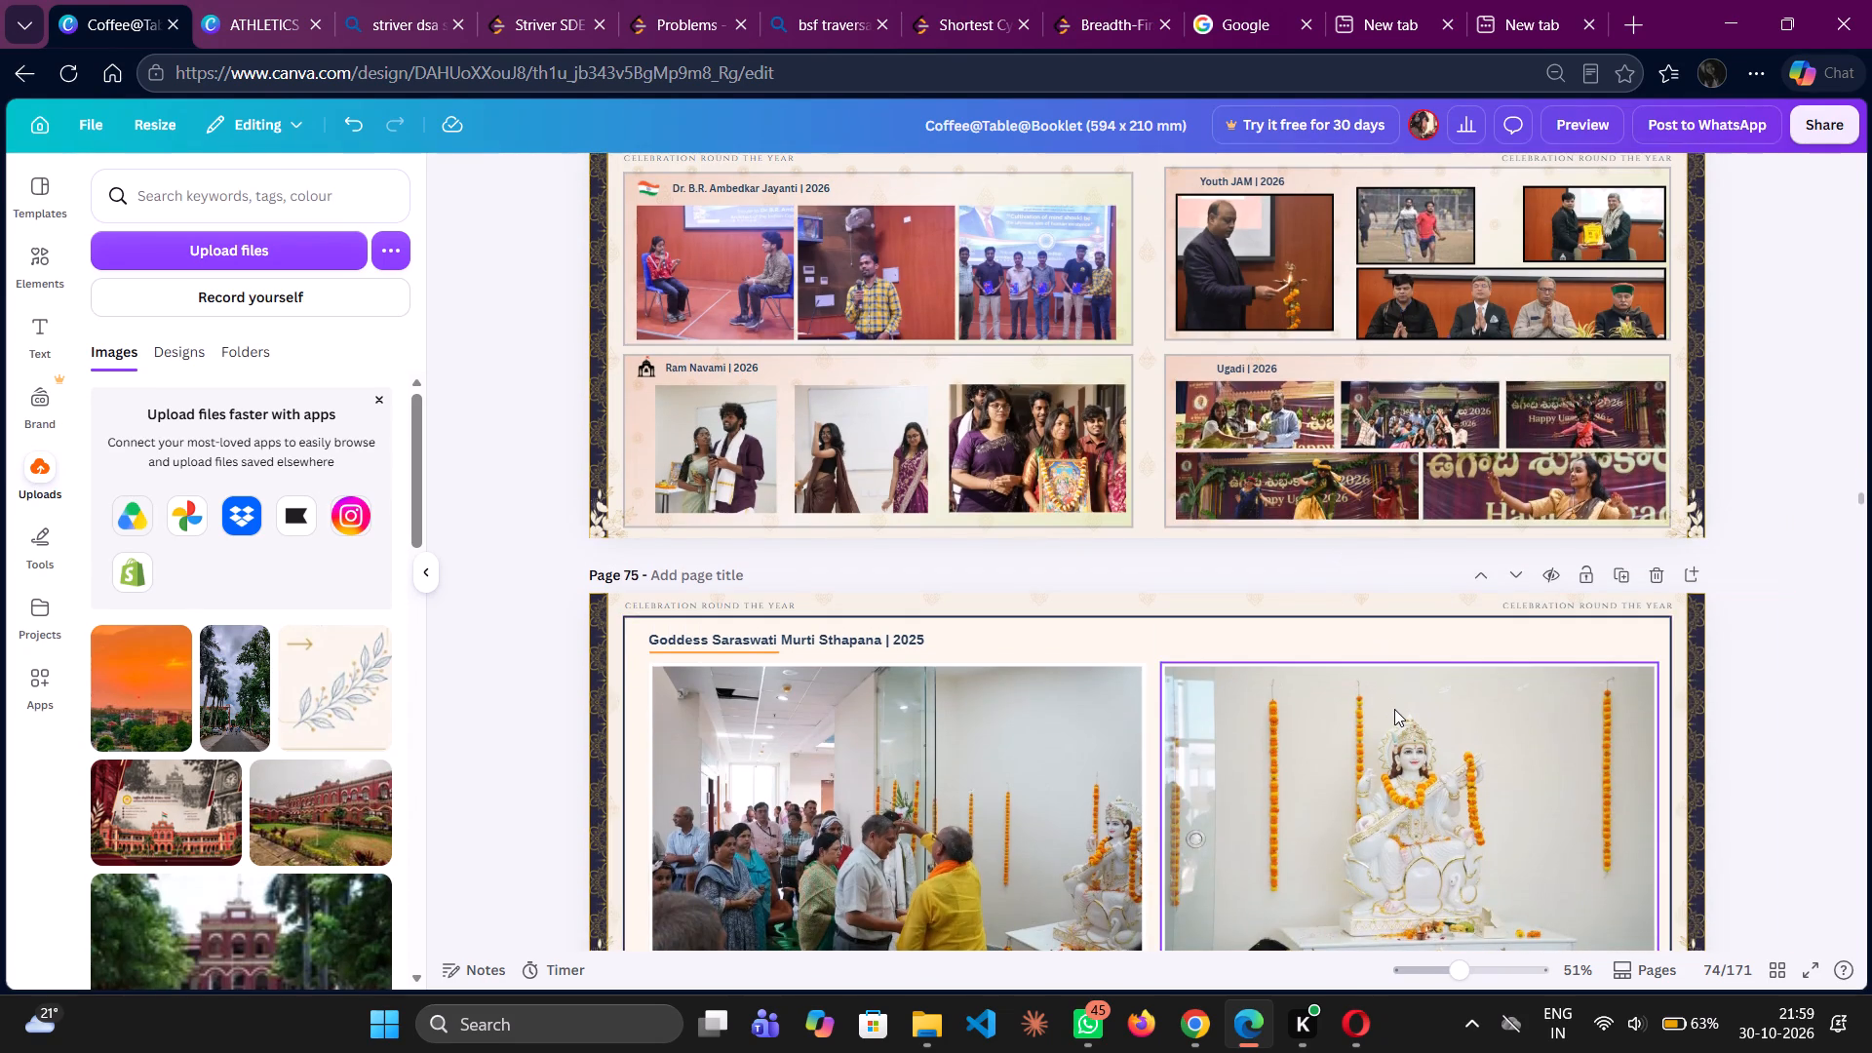
{"action": "left_click", "coordinate": [1394, 709]}
{"action": "scroll", "coordinate": [1394, 709], "scroll_direction": "down", "scroll_amount": 1}
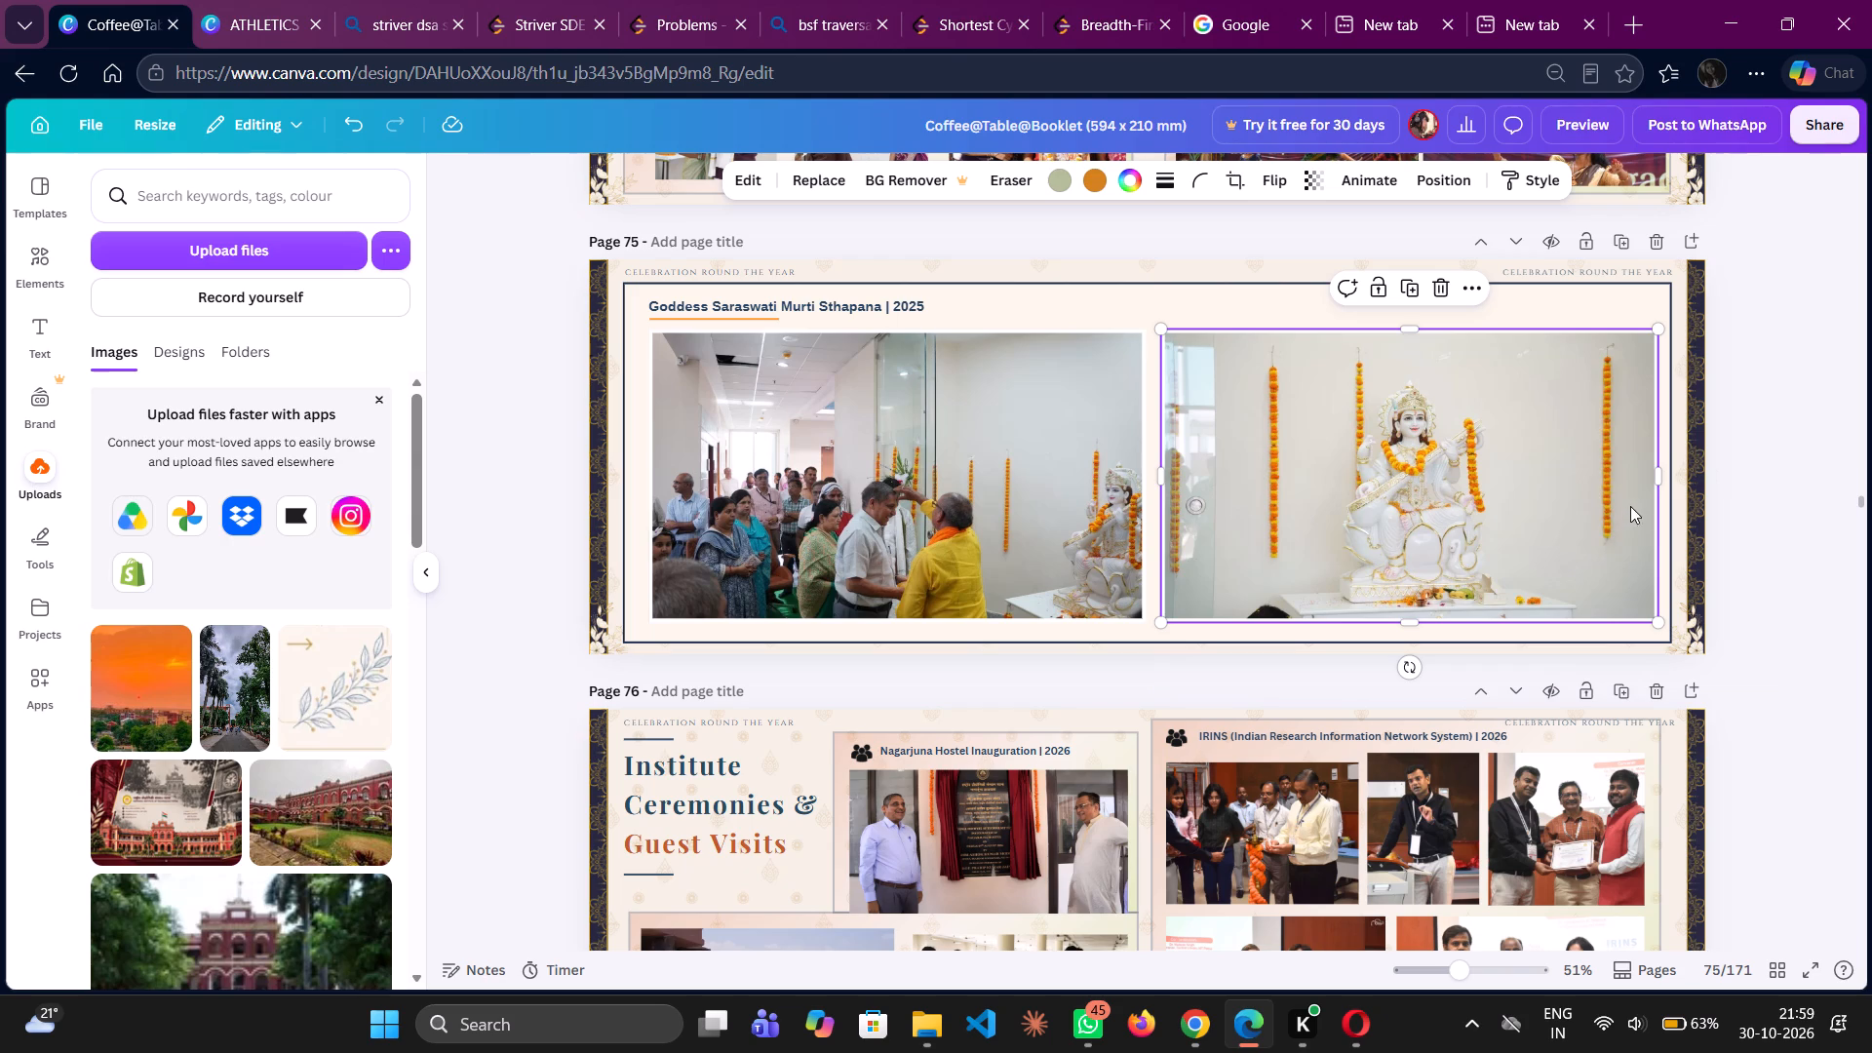
{"action": "scroll", "coordinate": [1060, 364], "scroll_direction": "down", "scroll_amount": 4}
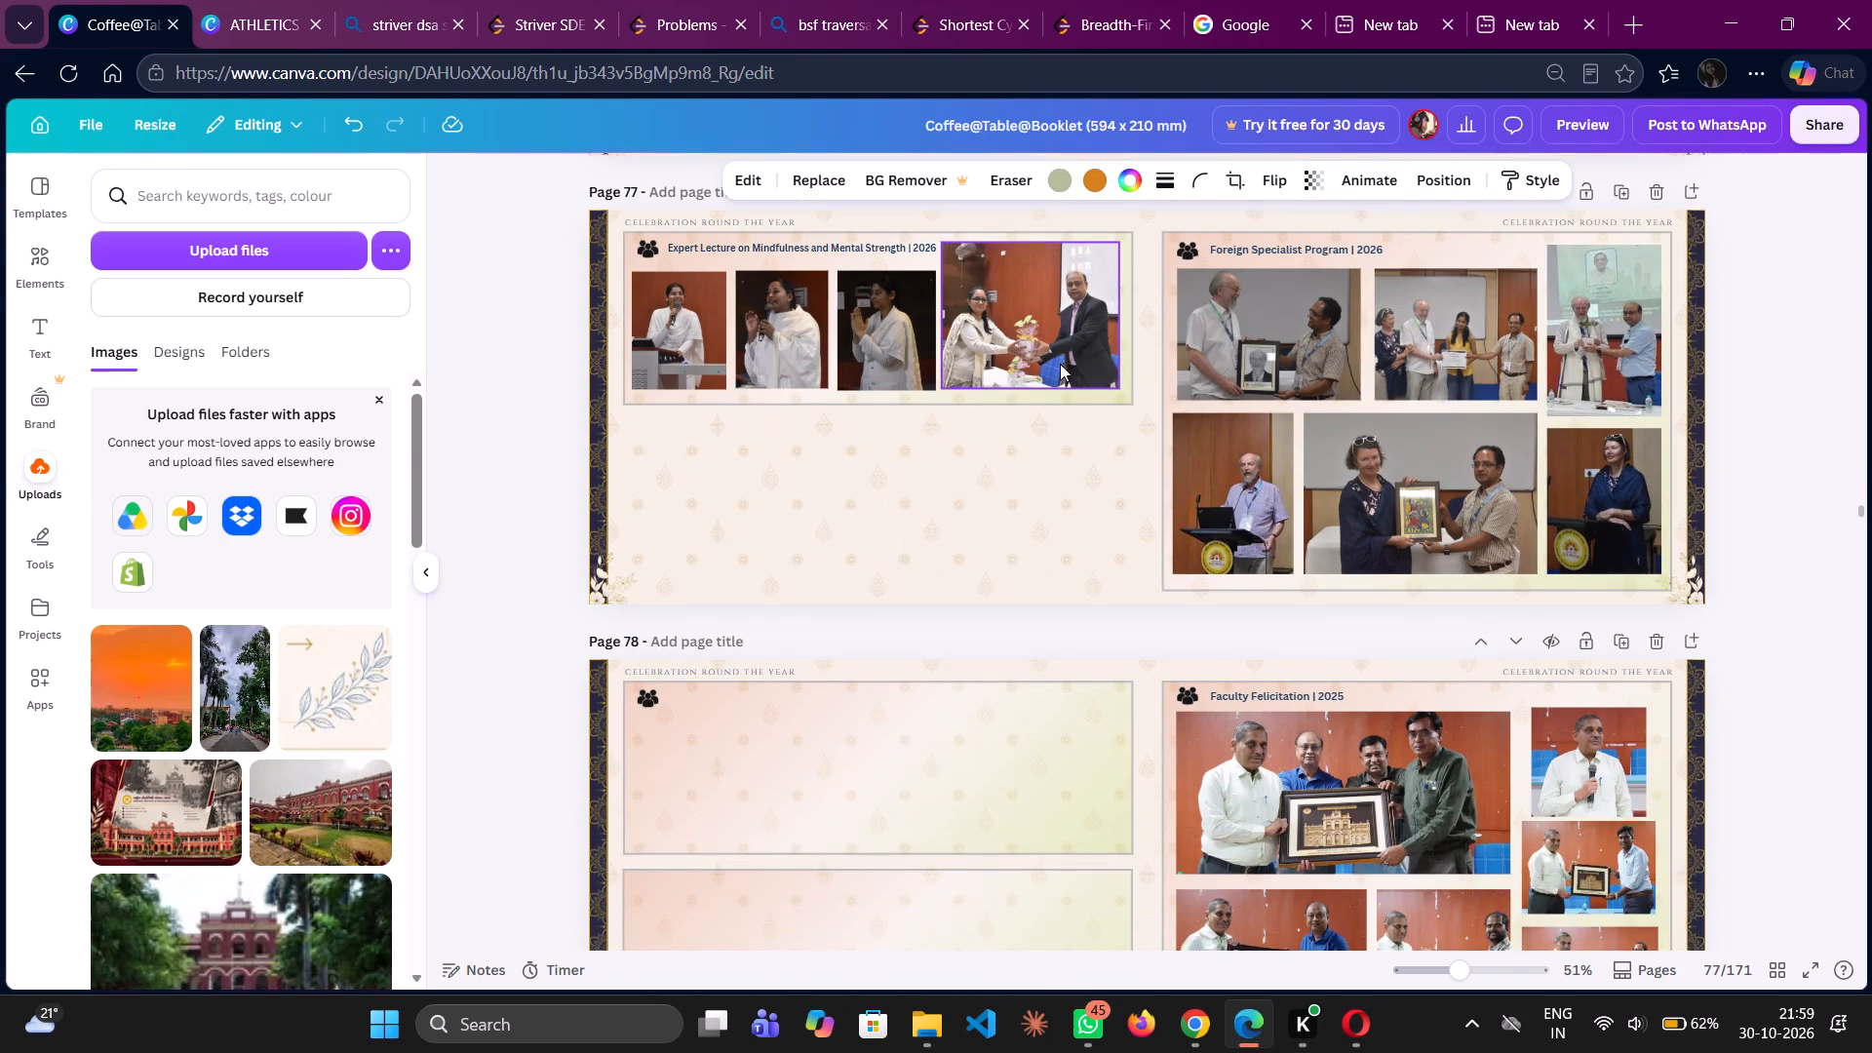
{"action": "scroll", "coordinate": [1060, 364], "scroll_direction": "down", "scroll_amount": 6}
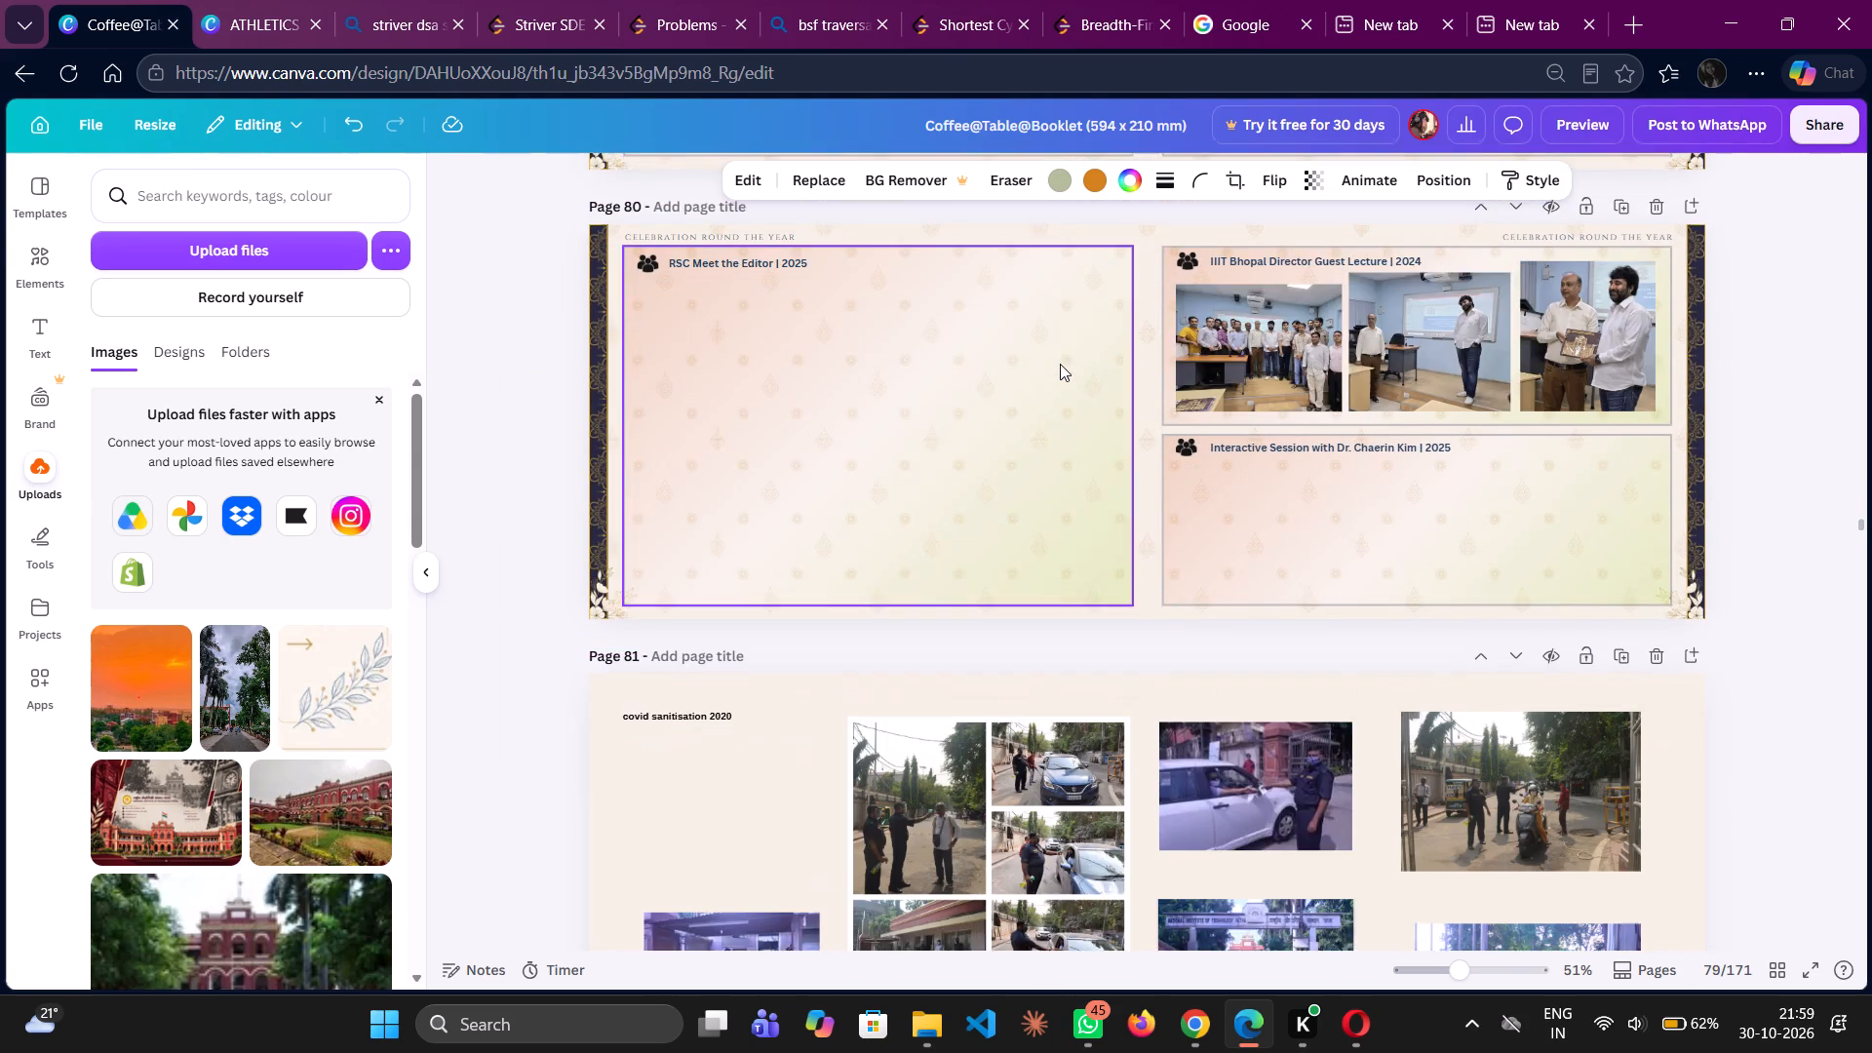
{"action": "scroll", "coordinate": [1060, 364], "scroll_direction": "down", "scroll_amount": 2}
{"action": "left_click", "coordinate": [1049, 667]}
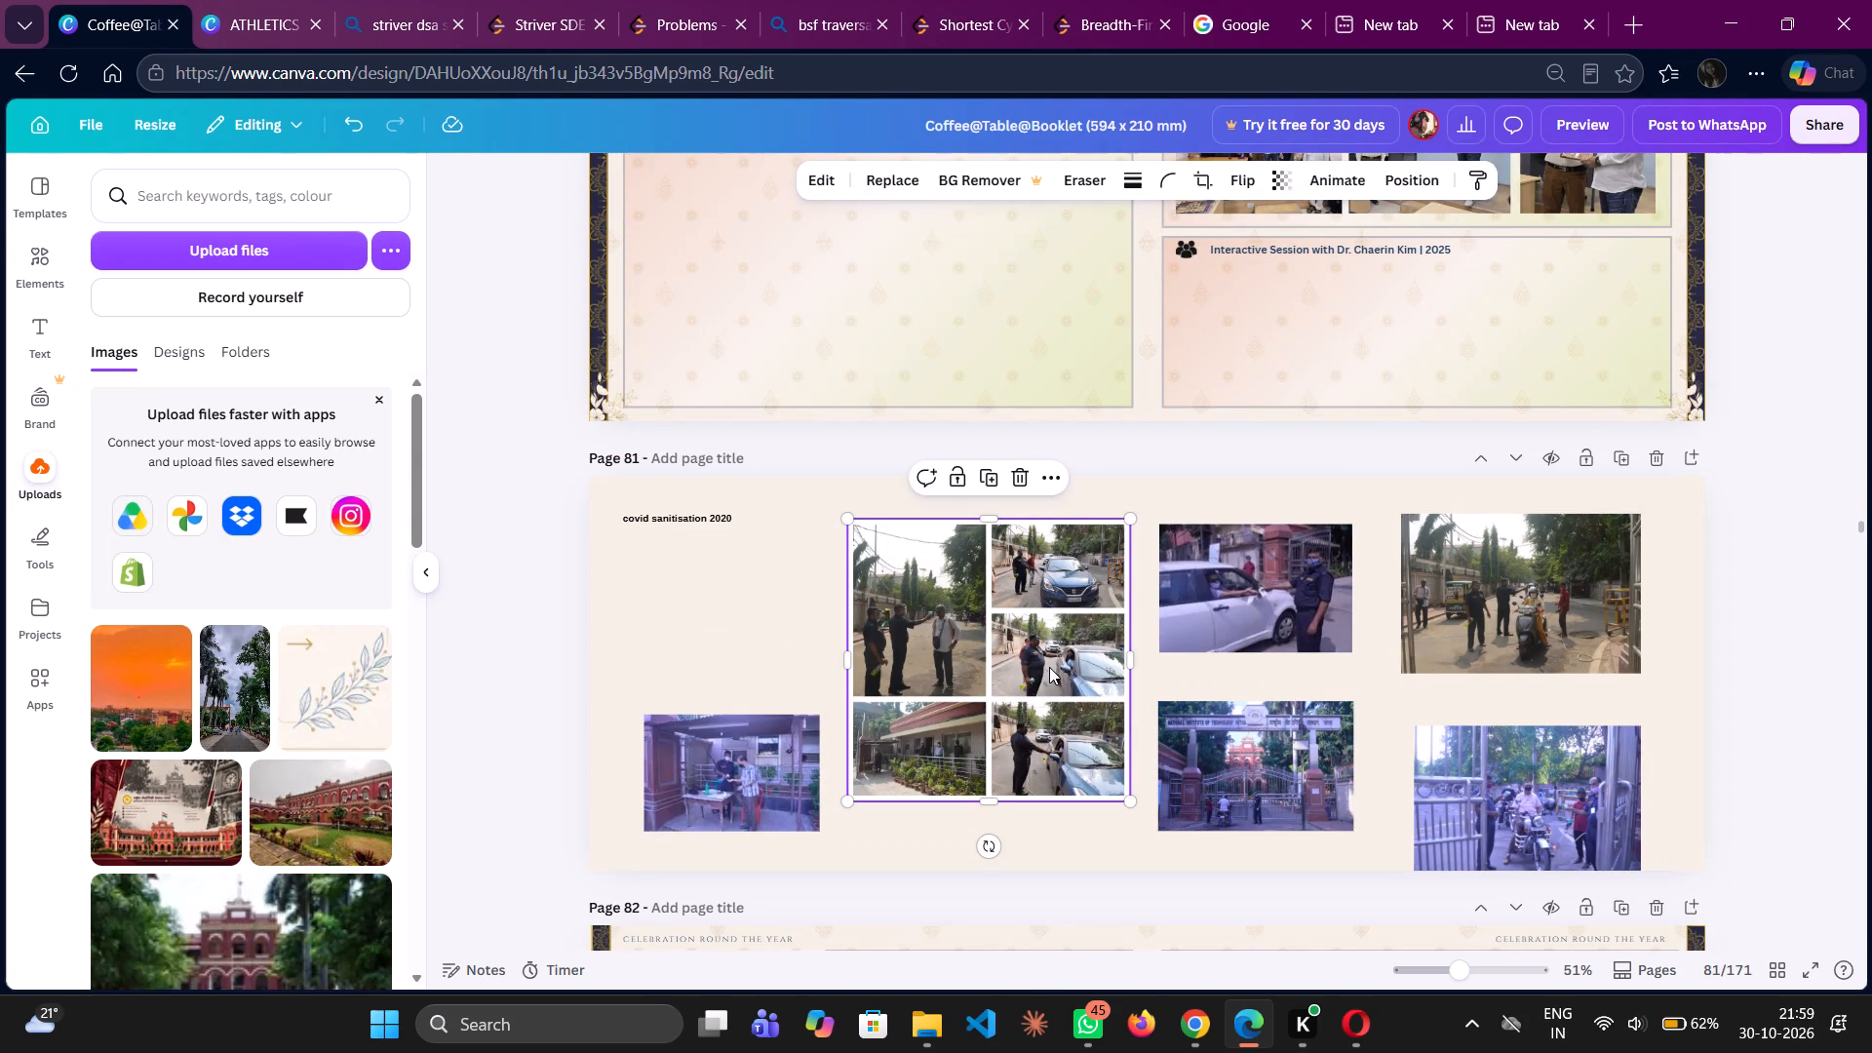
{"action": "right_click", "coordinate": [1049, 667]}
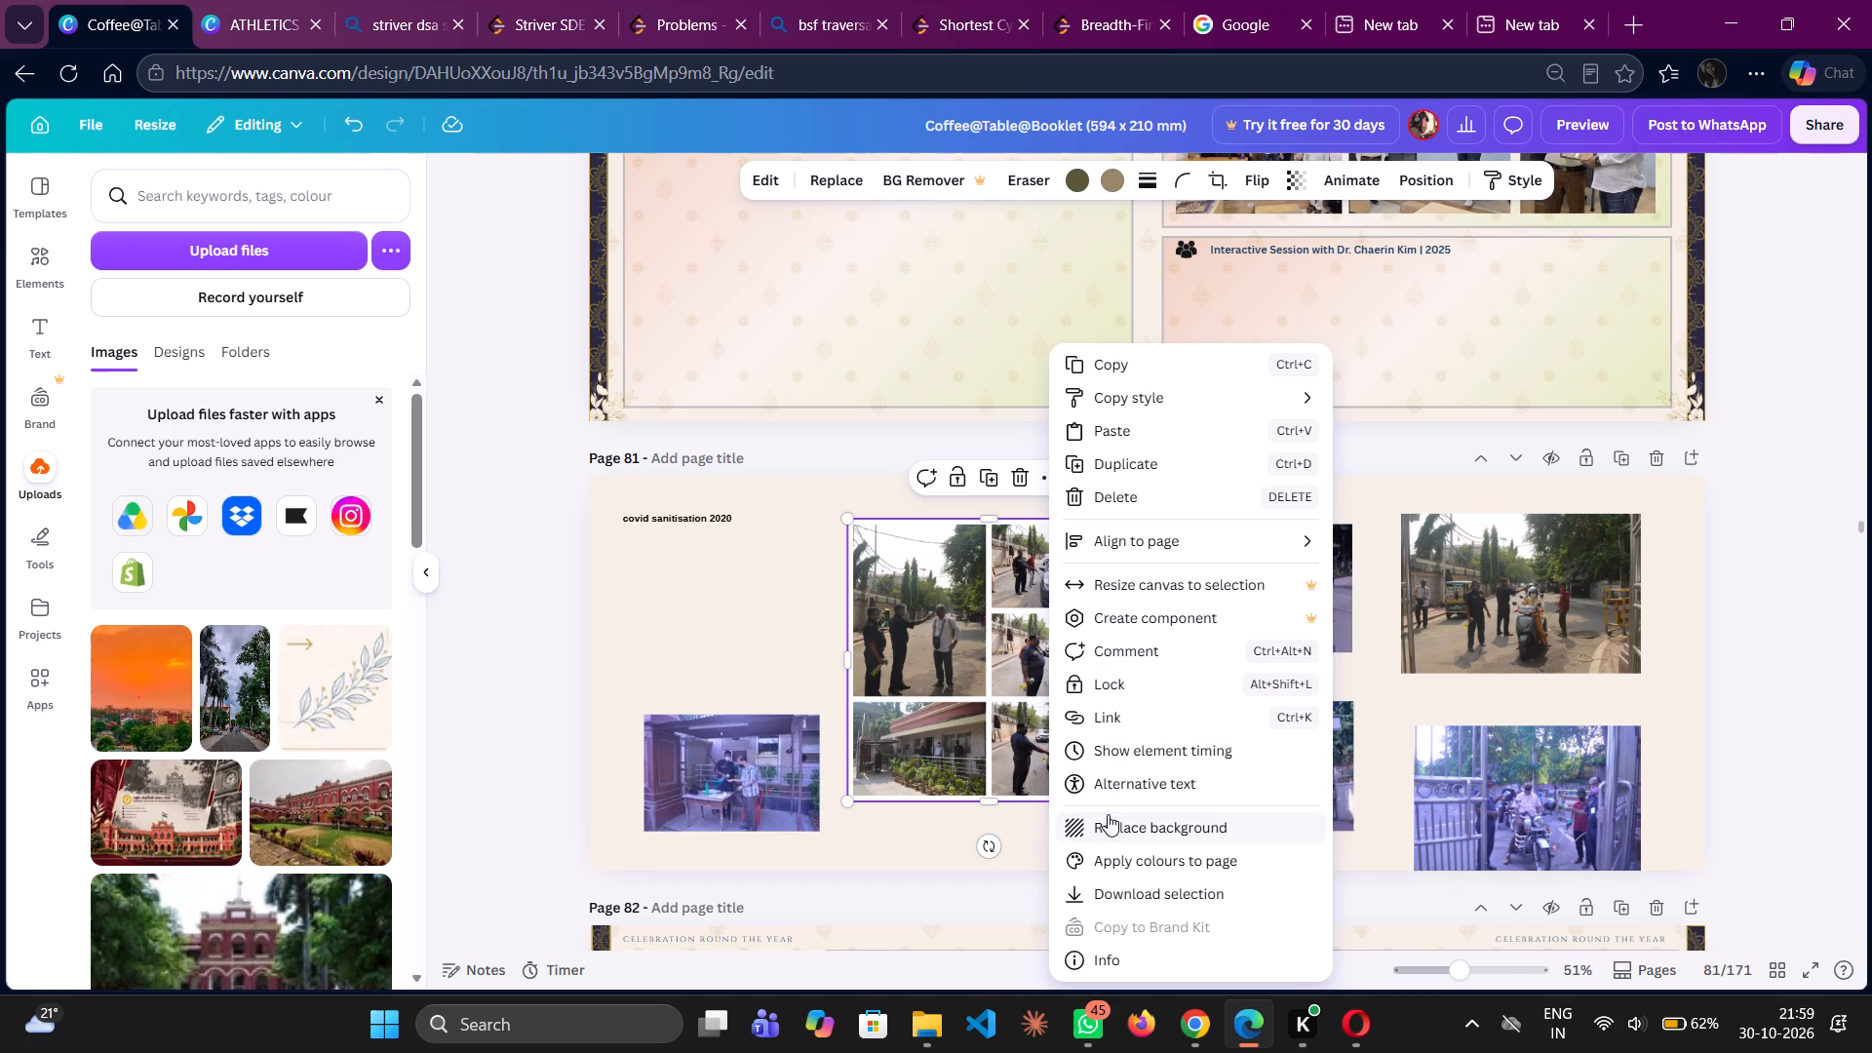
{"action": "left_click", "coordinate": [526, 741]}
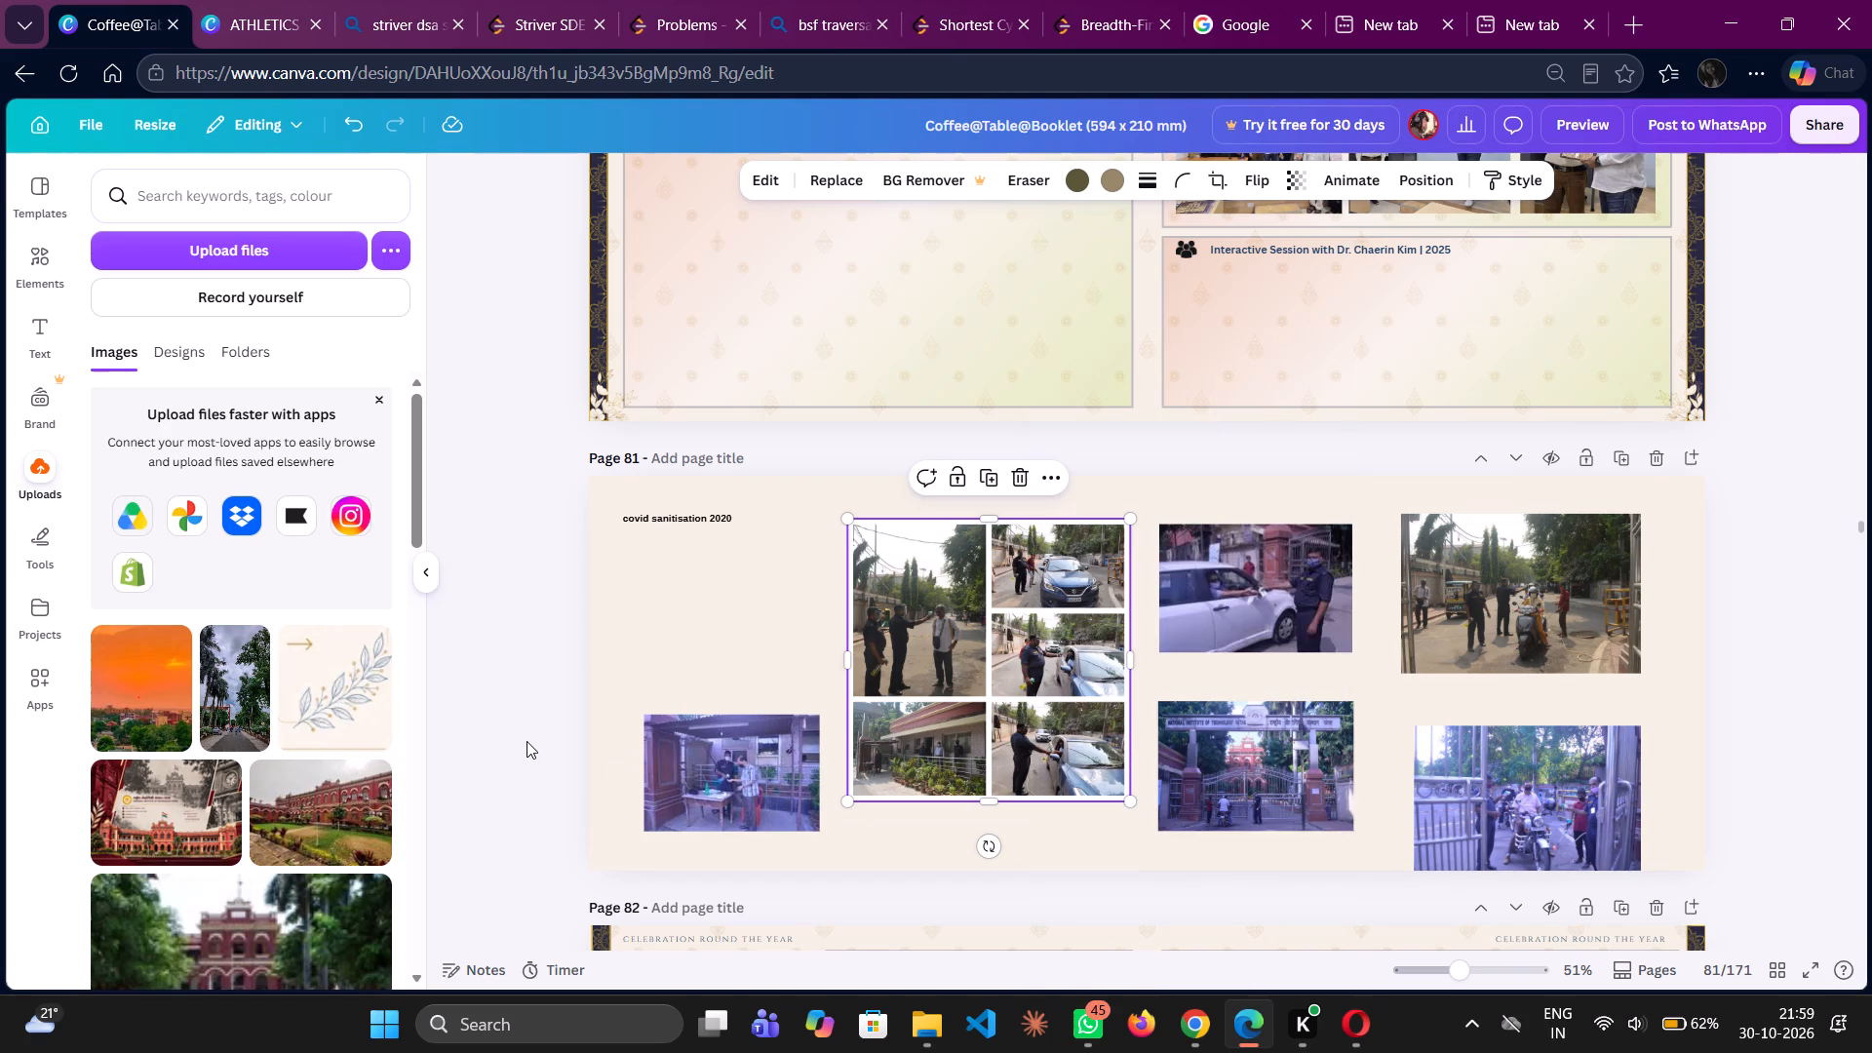
Compare the celebration spreads on pages 82 to 85 with the earlier ones on pages 75 to 81.
{"action": "scroll", "coordinate": [953, 788], "scroll_direction": "down", "scroll_amount": 3}
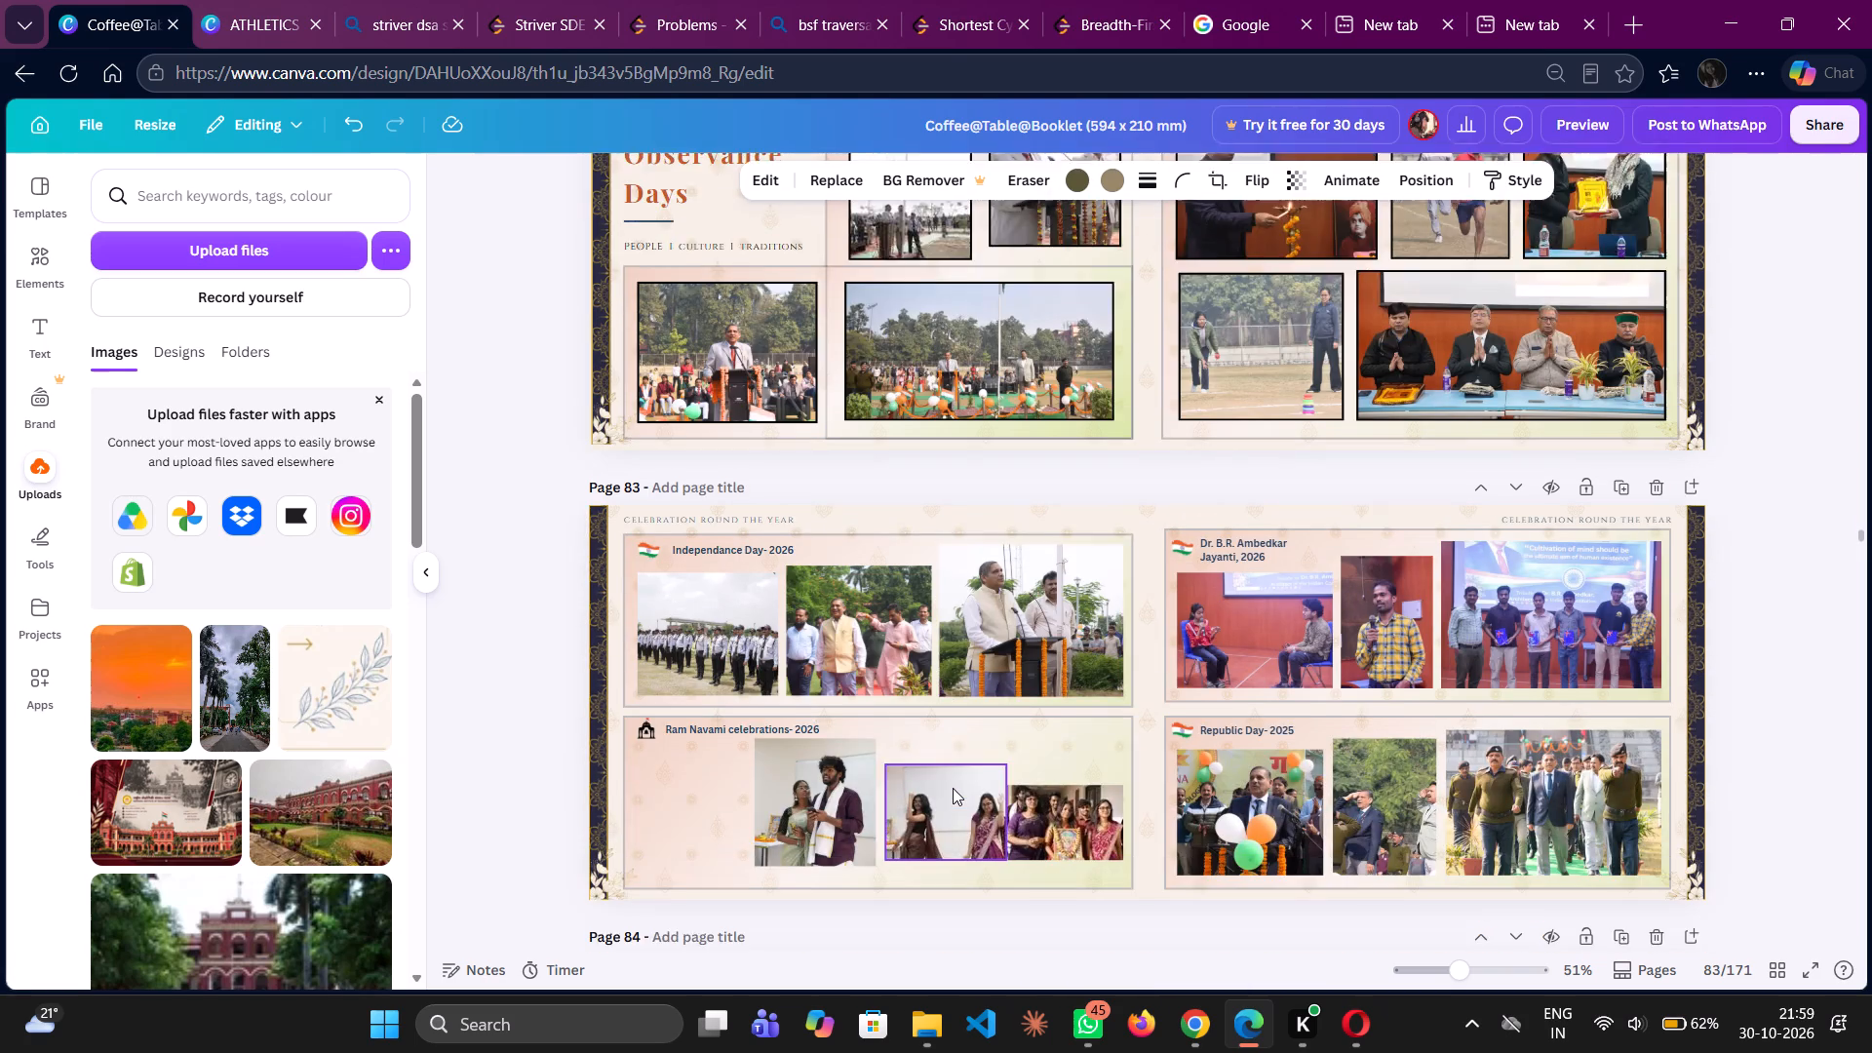
{"action": "scroll", "coordinate": [953, 788], "scroll_direction": "down", "scroll_amount": 1}
{"action": "scroll", "coordinate": [953, 788], "scroll_direction": "up", "scroll_amount": 6}
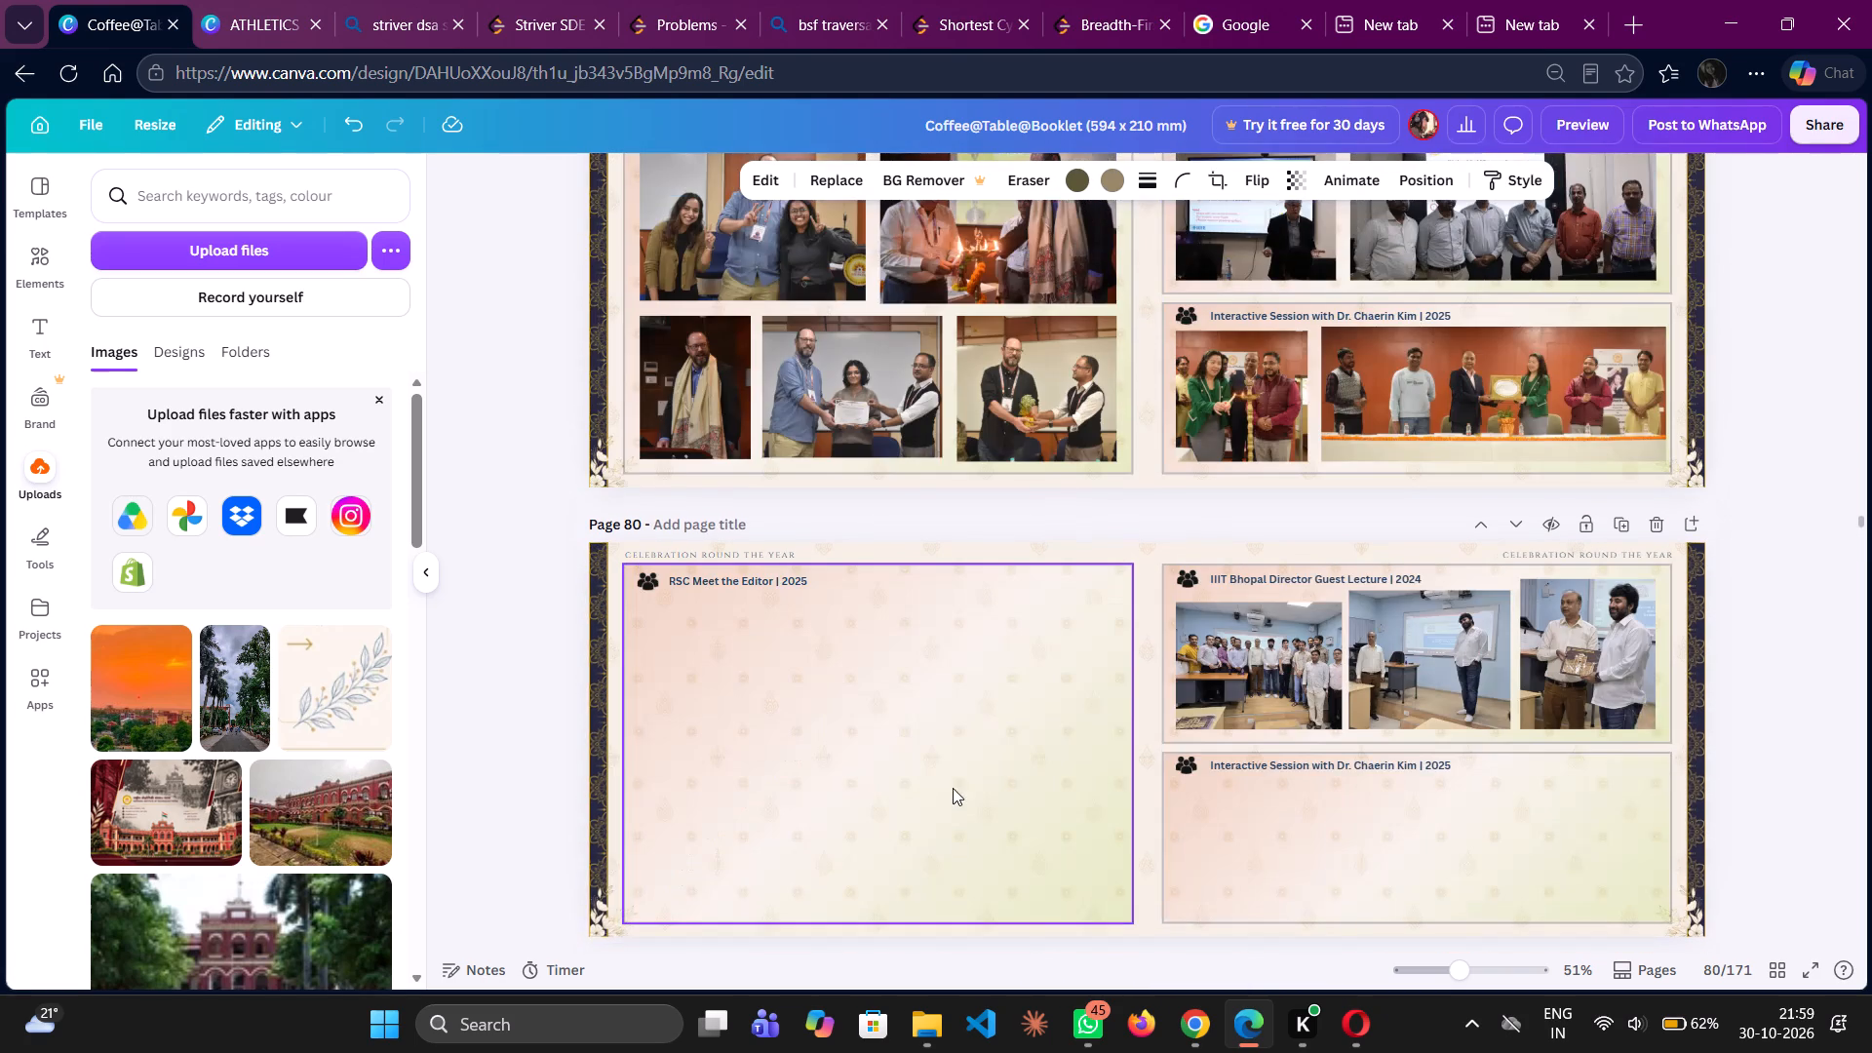
{"action": "scroll", "coordinate": [1072, 734], "scroll_direction": "down", "scroll_amount": 3}
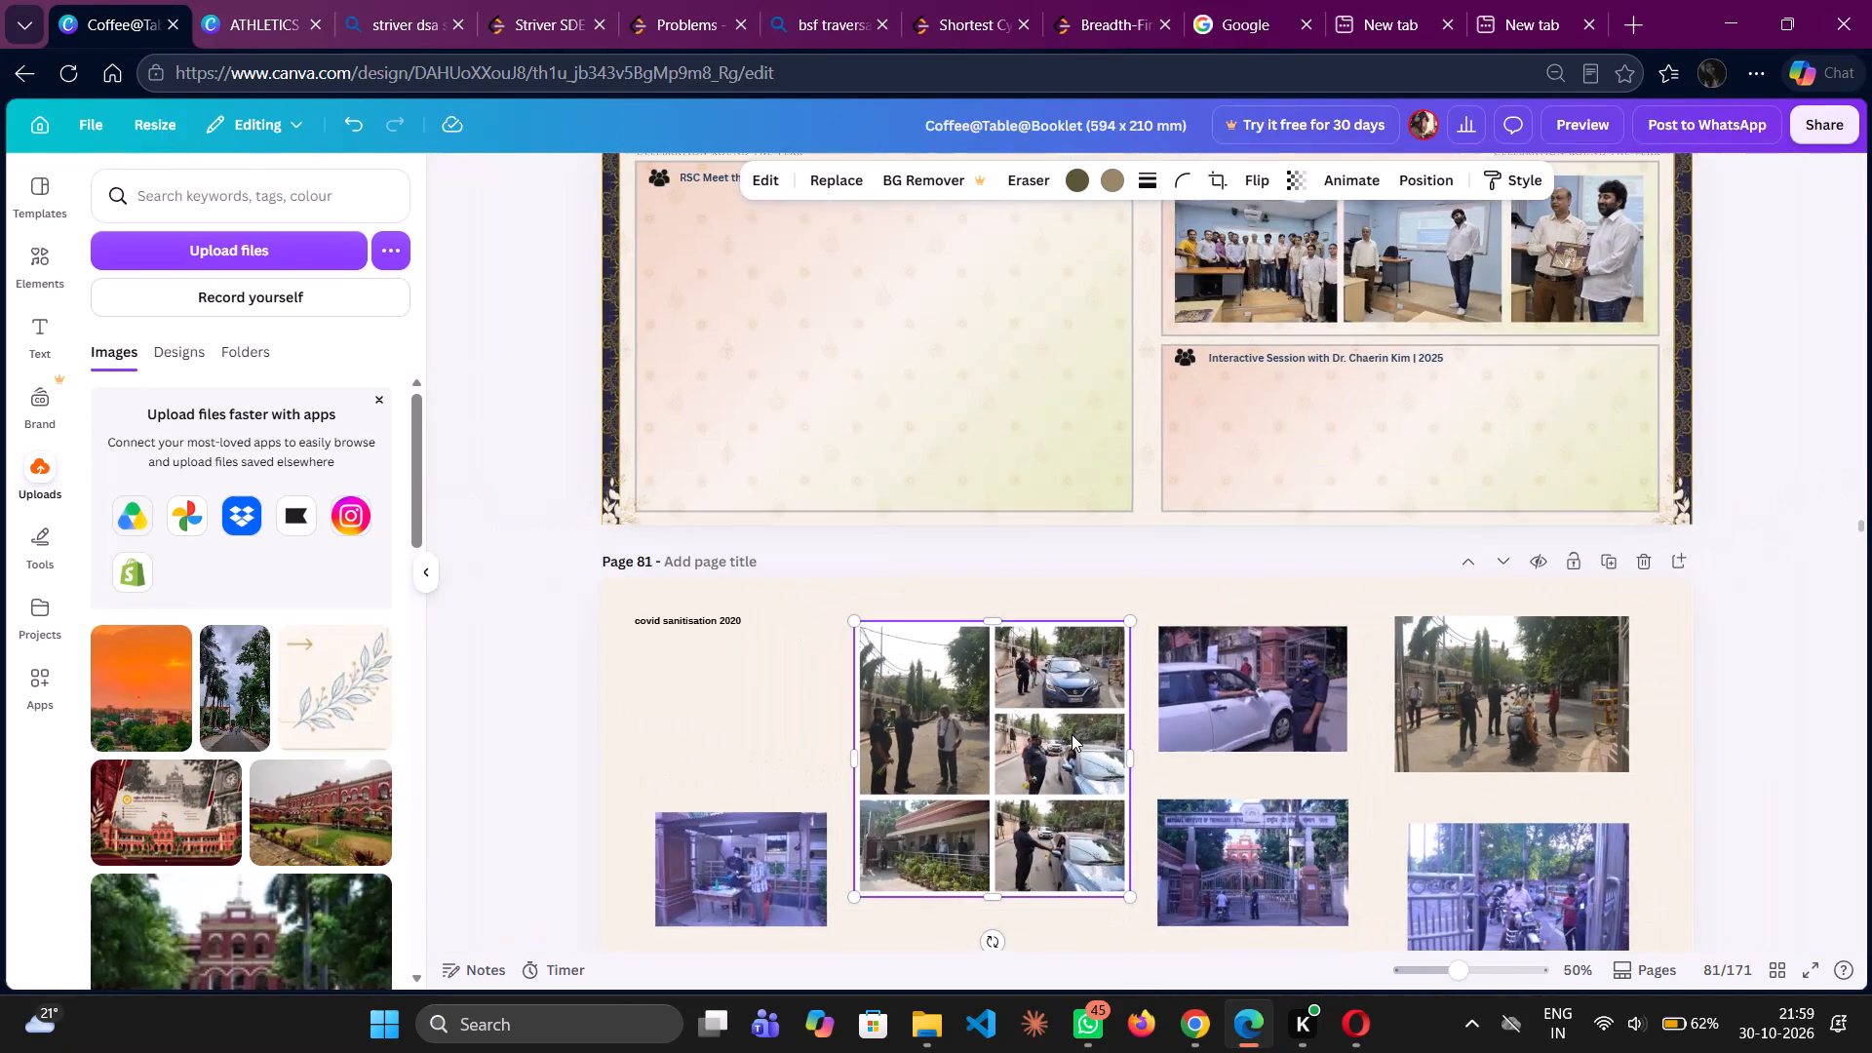
{"action": "scroll", "coordinate": [1072, 734], "scroll_direction": "down", "scroll_amount": 5}
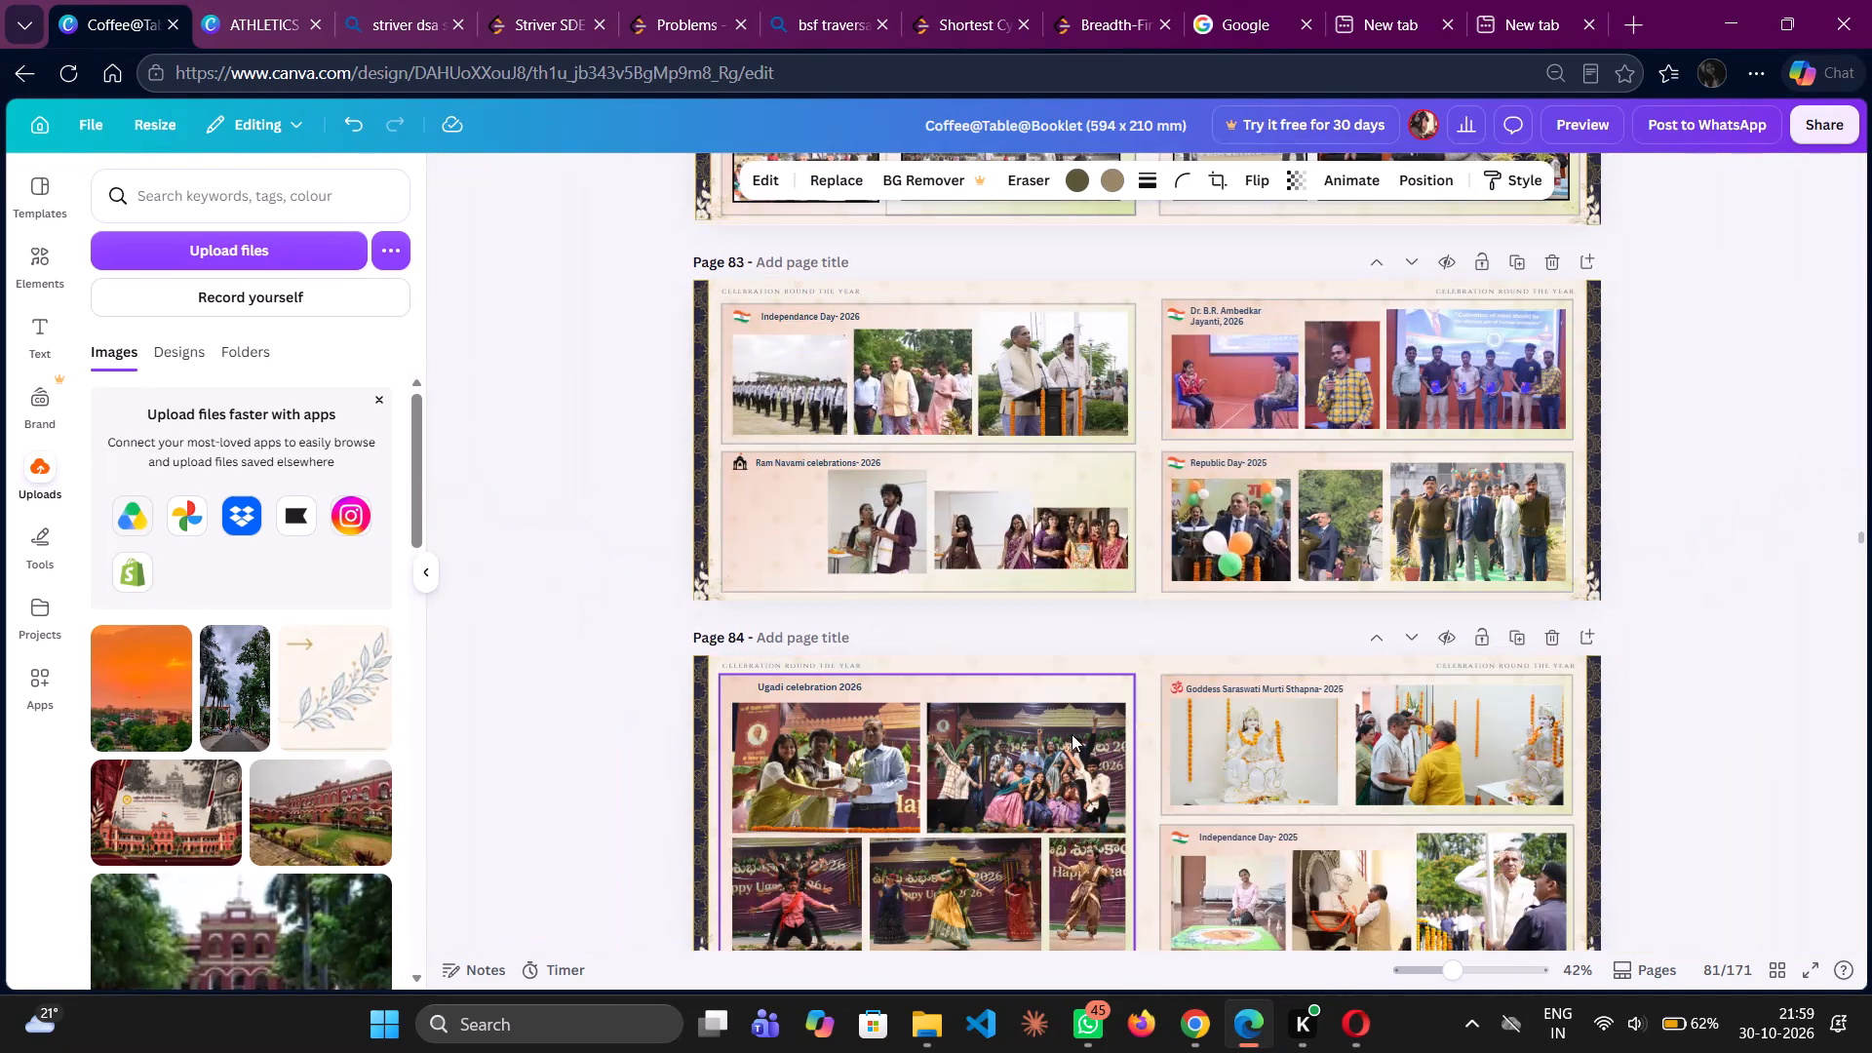
{"action": "scroll", "coordinate": [1072, 734], "scroll_direction": "down", "scroll_amount": 2}
{"action": "scroll", "coordinate": [1072, 734], "scroll_direction": "up", "scroll_amount": 1}
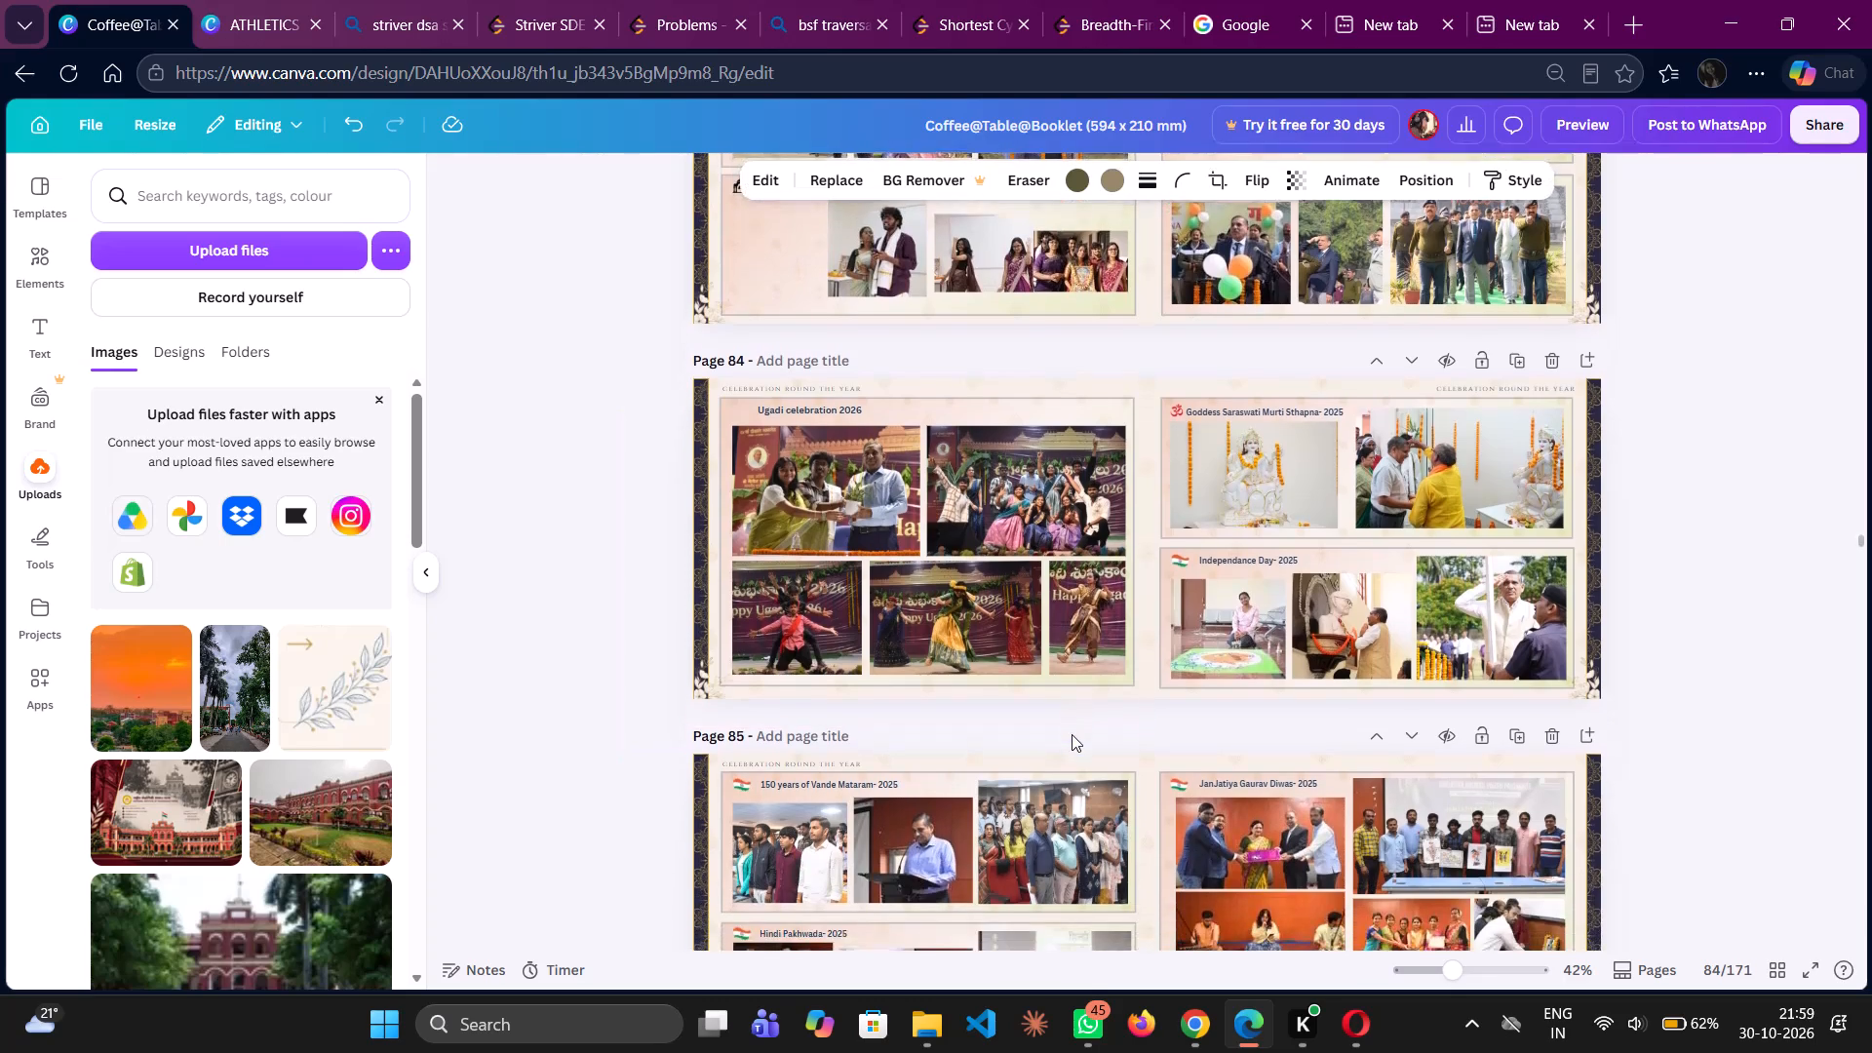
{"action": "scroll", "coordinate": [1072, 734], "scroll_direction": "up", "scroll_amount": 4}
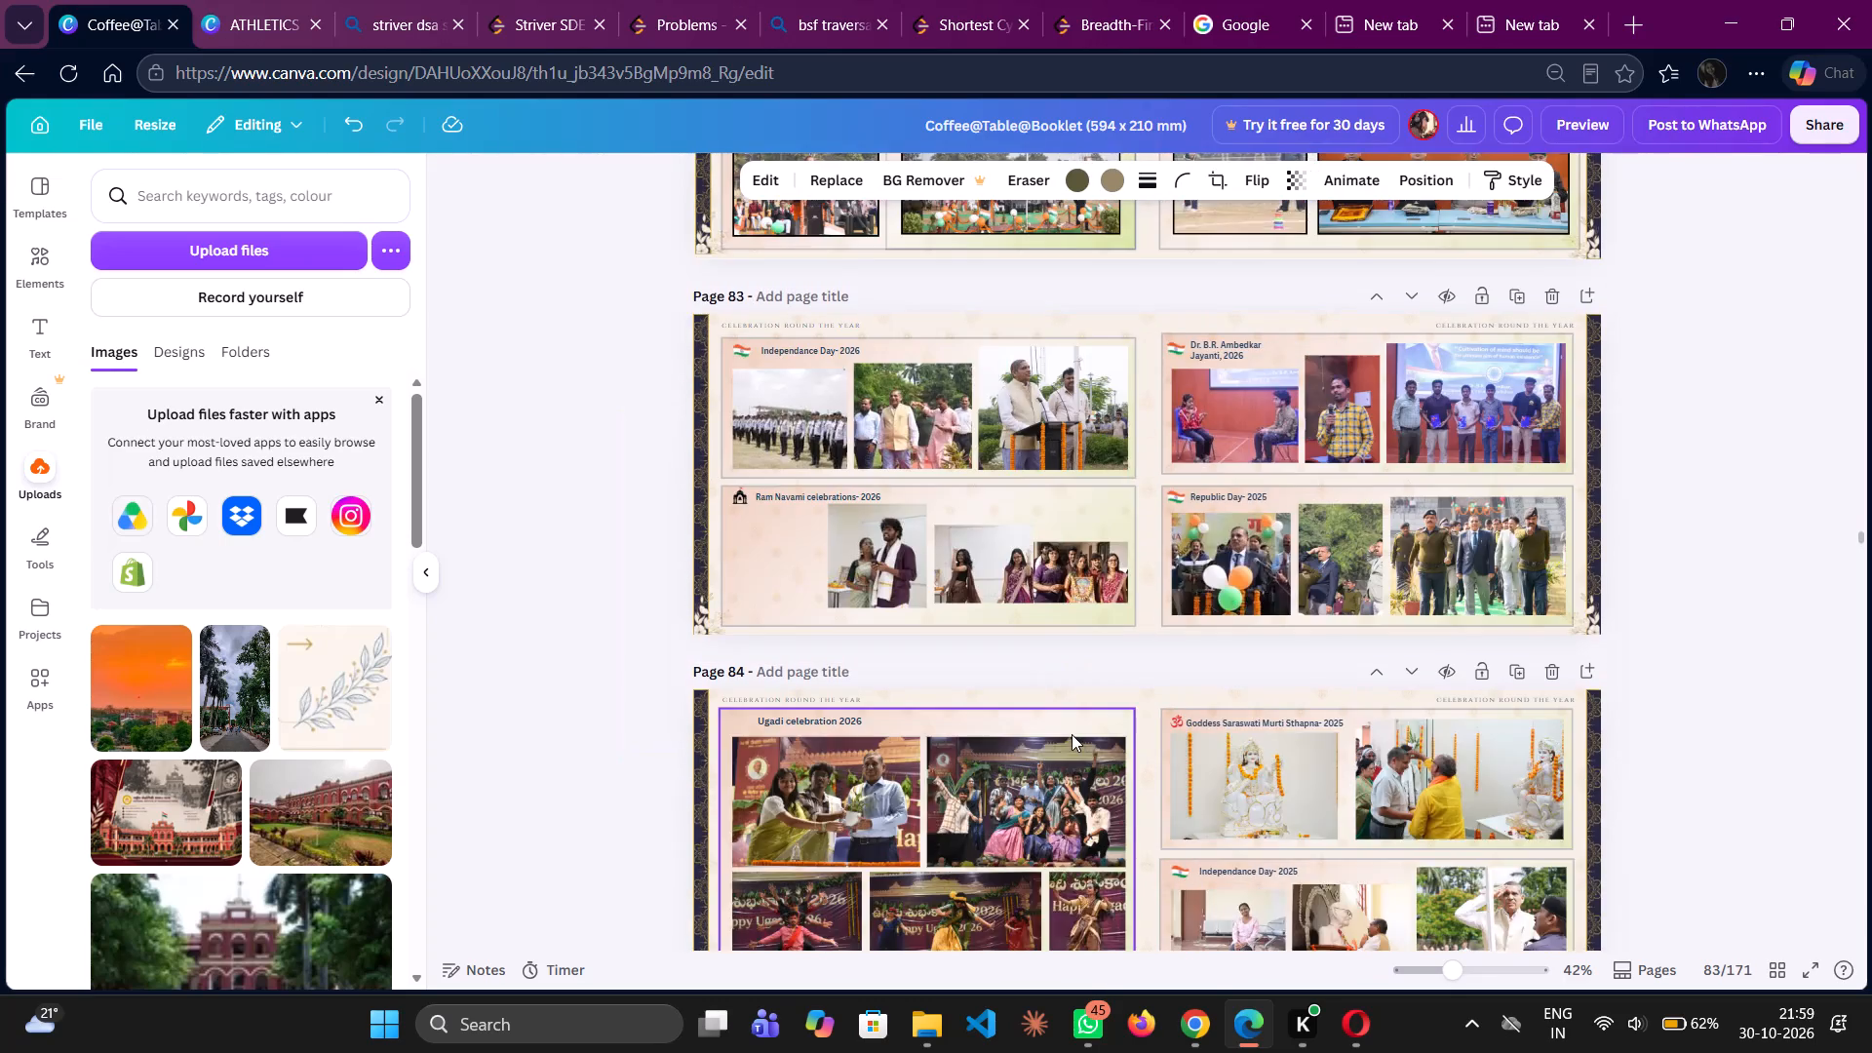
{"action": "scroll", "coordinate": [1072, 734], "scroll_direction": "up", "scroll_amount": 8}
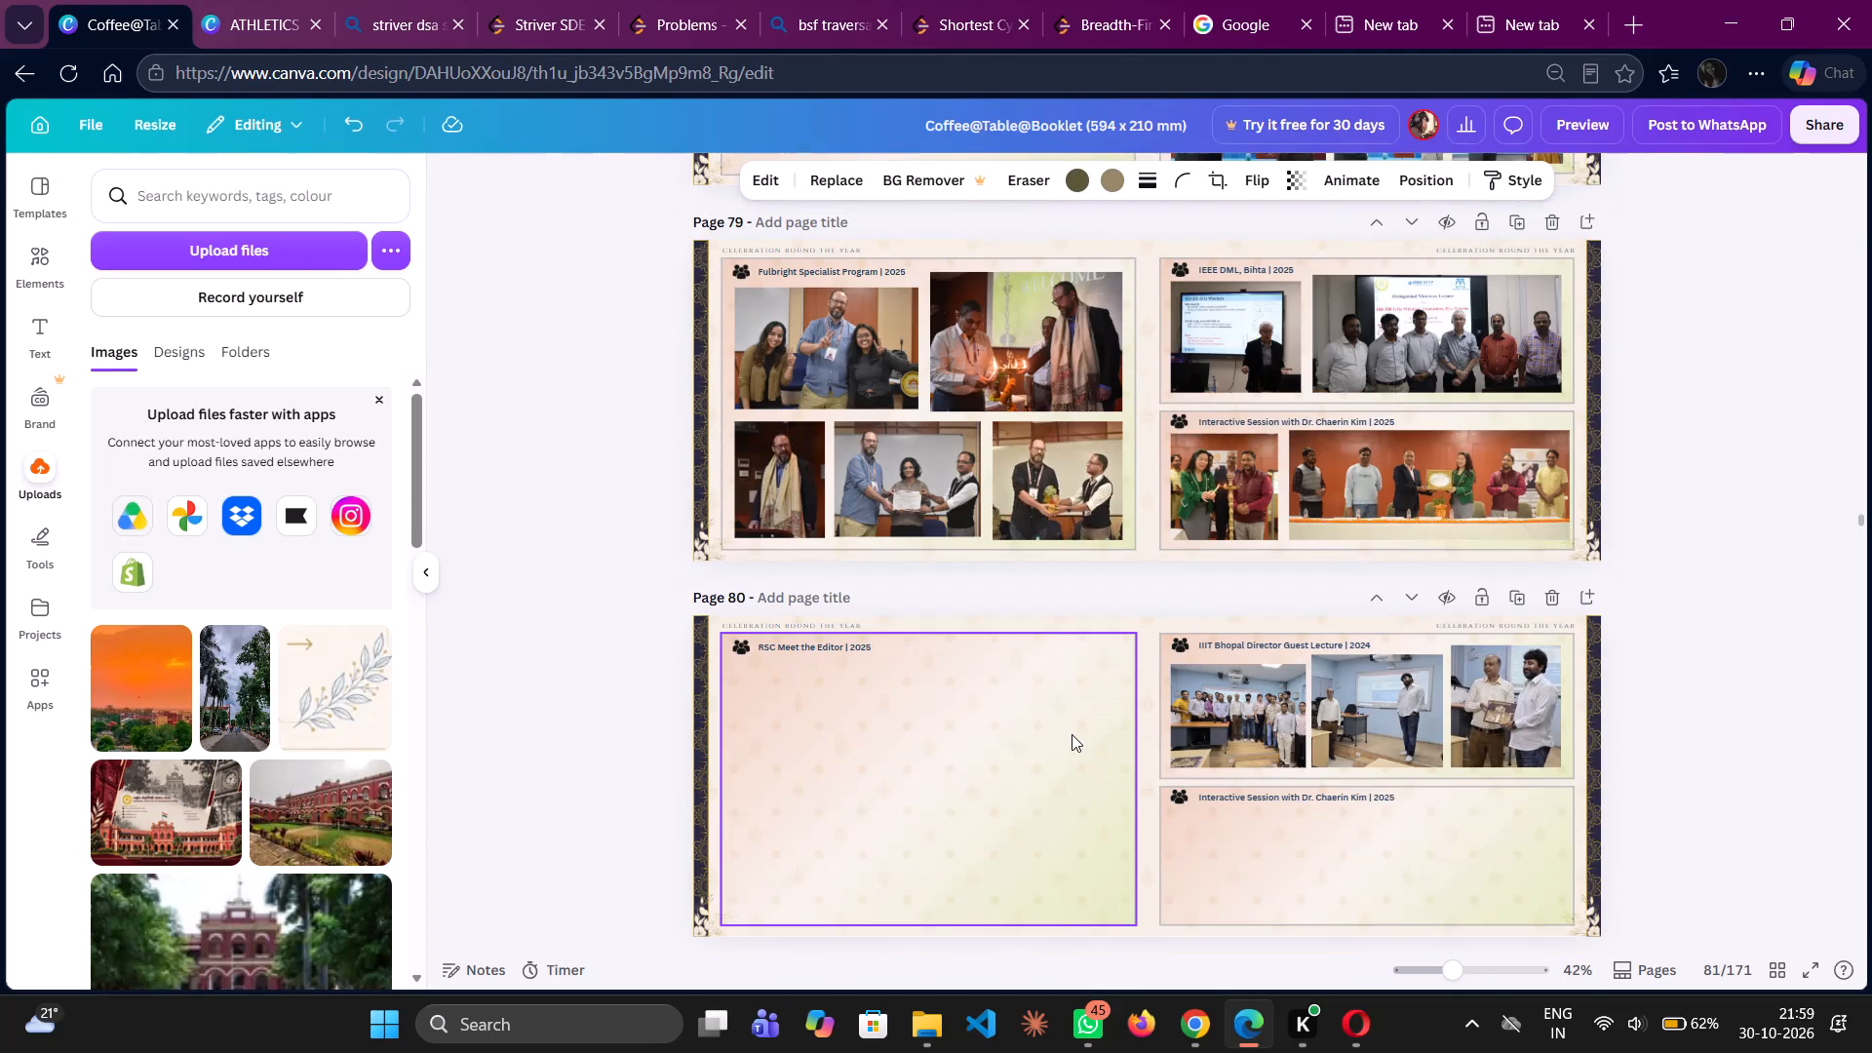
{"action": "scroll", "coordinate": [1072, 734], "scroll_direction": "up", "scroll_amount": 6}
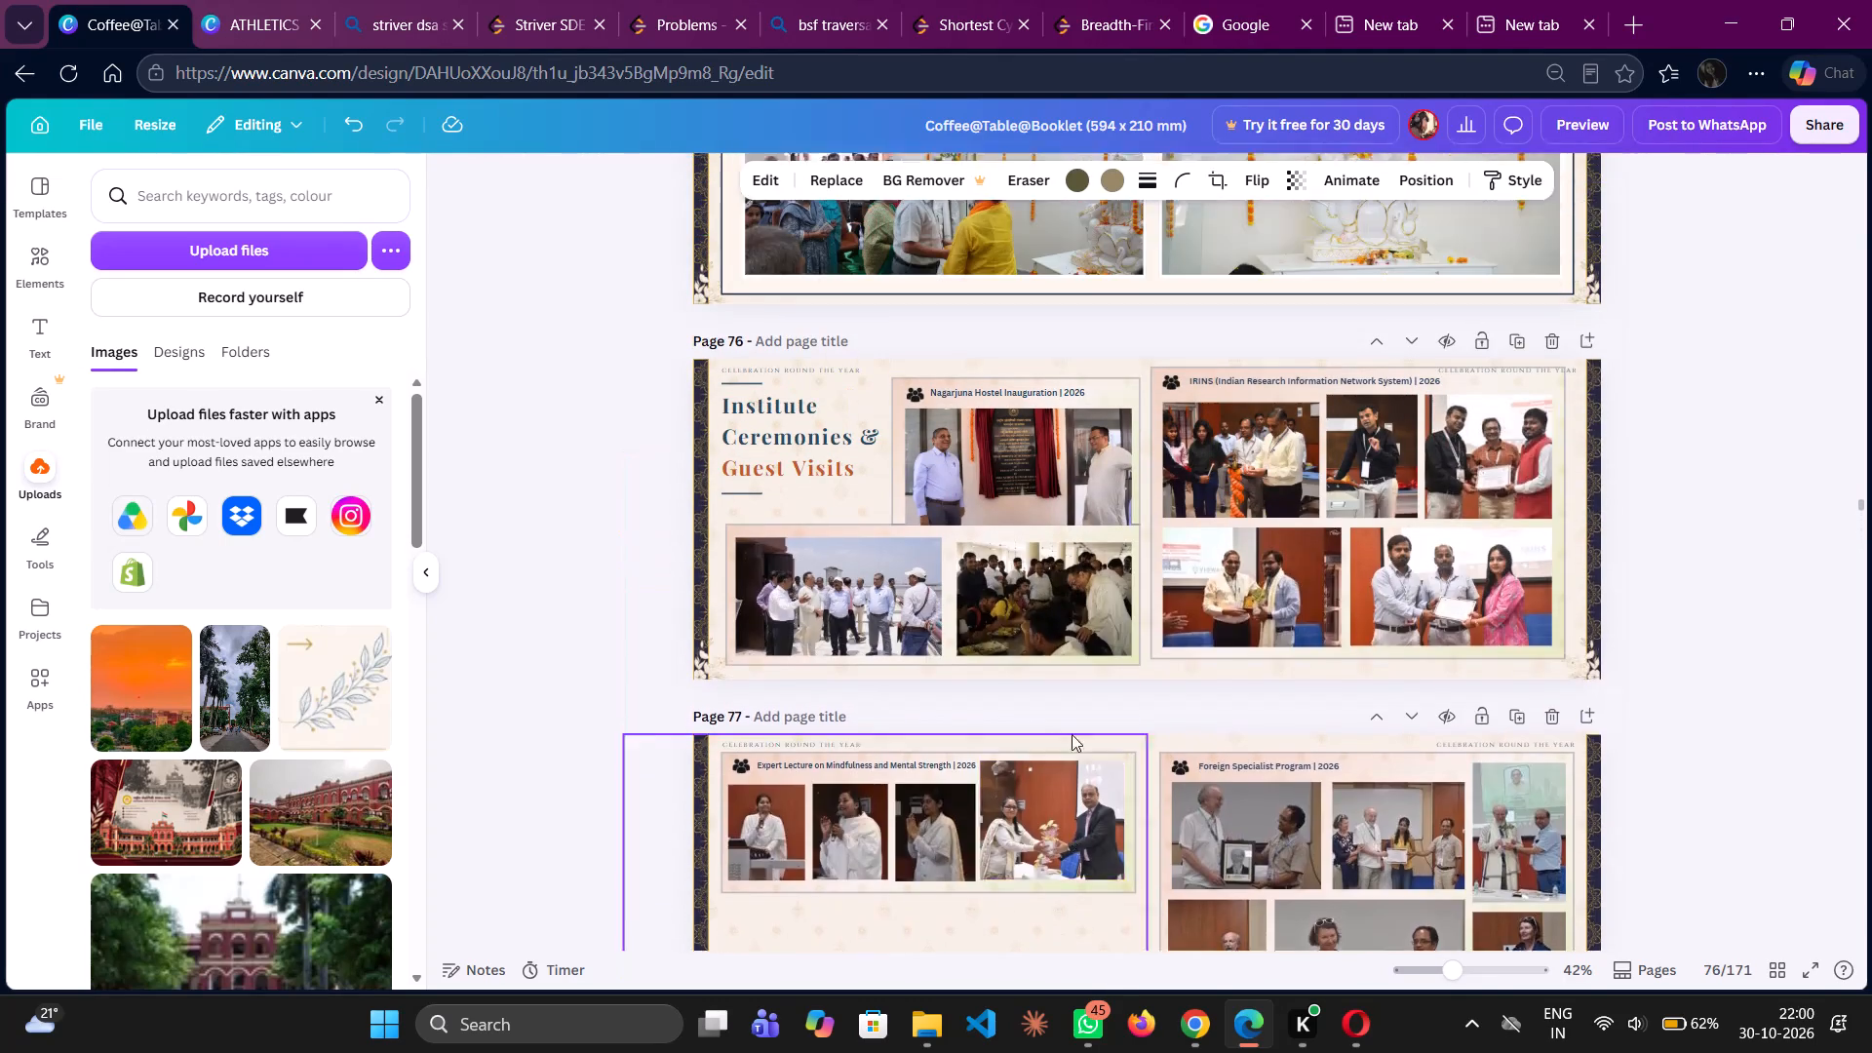
{"action": "scroll", "coordinate": [1072, 734], "scroll_direction": "up", "scroll_amount": 3}
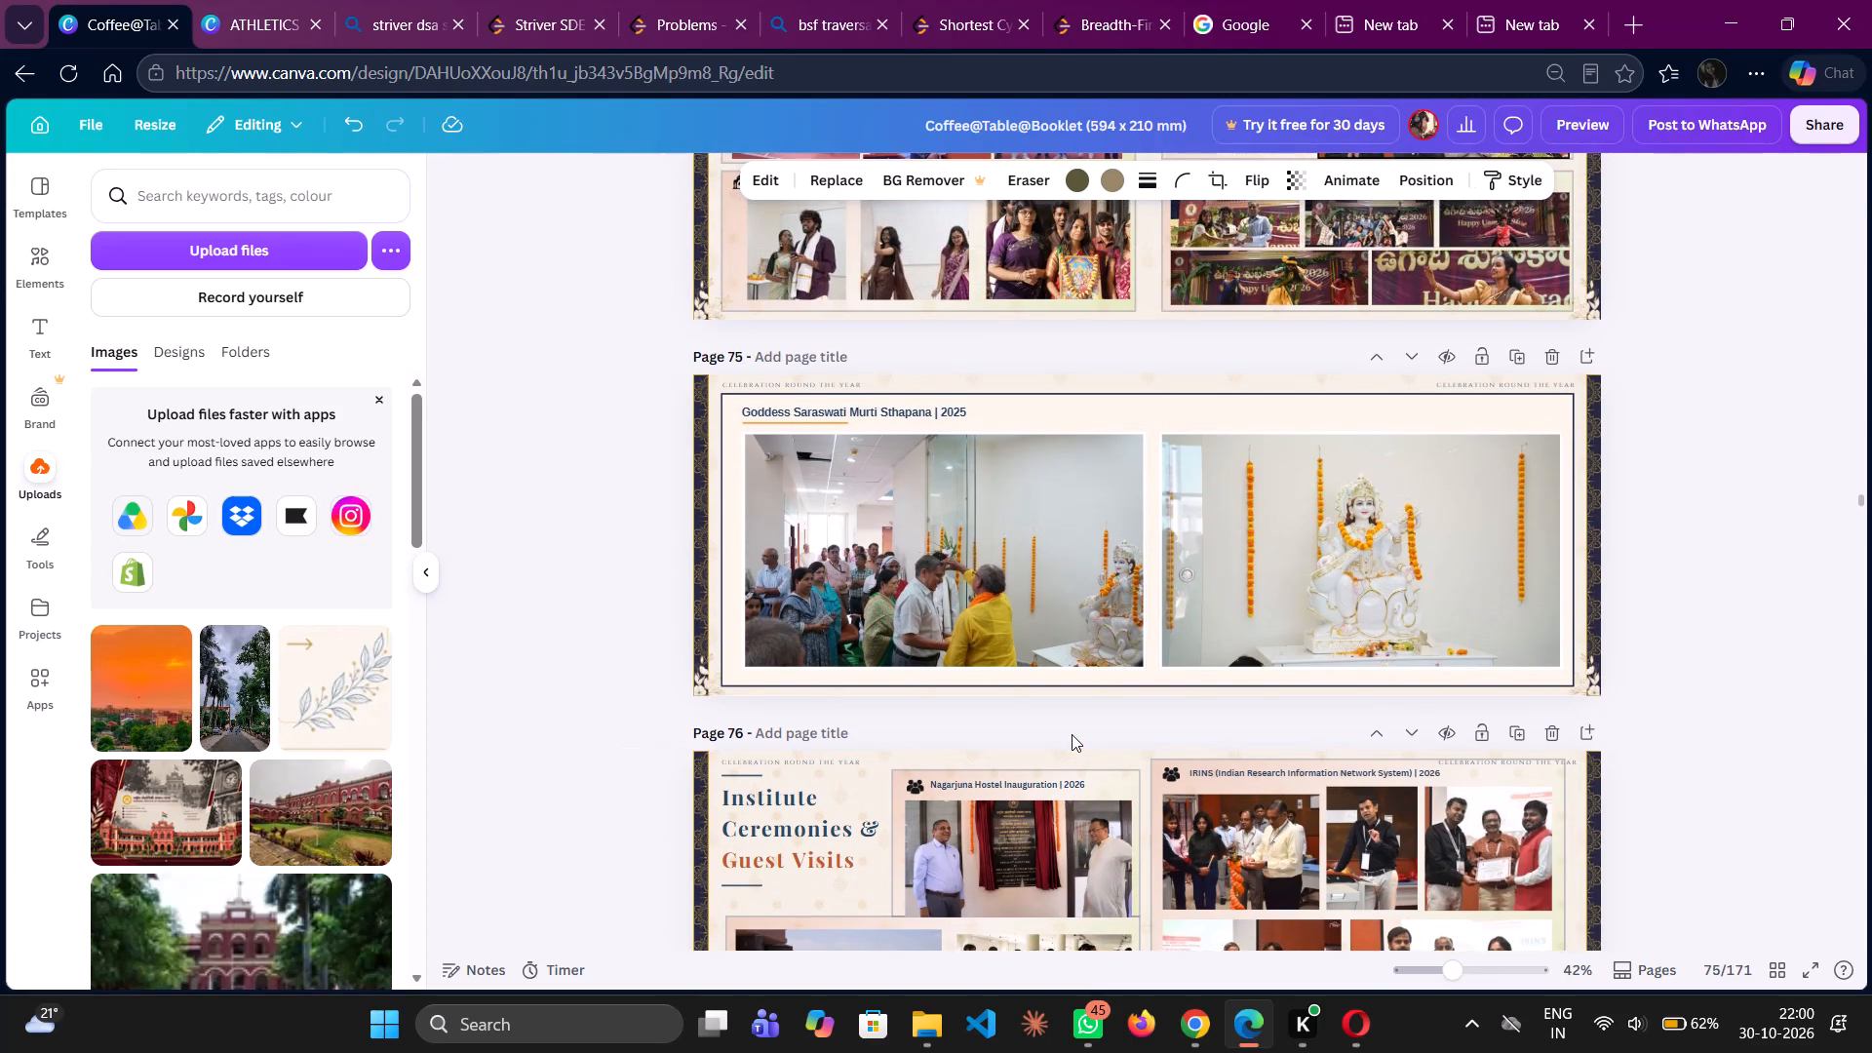
{"action": "scroll", "coordinate": [1072, 734], "scroll_direction": "down", "scroll_amount": 10}
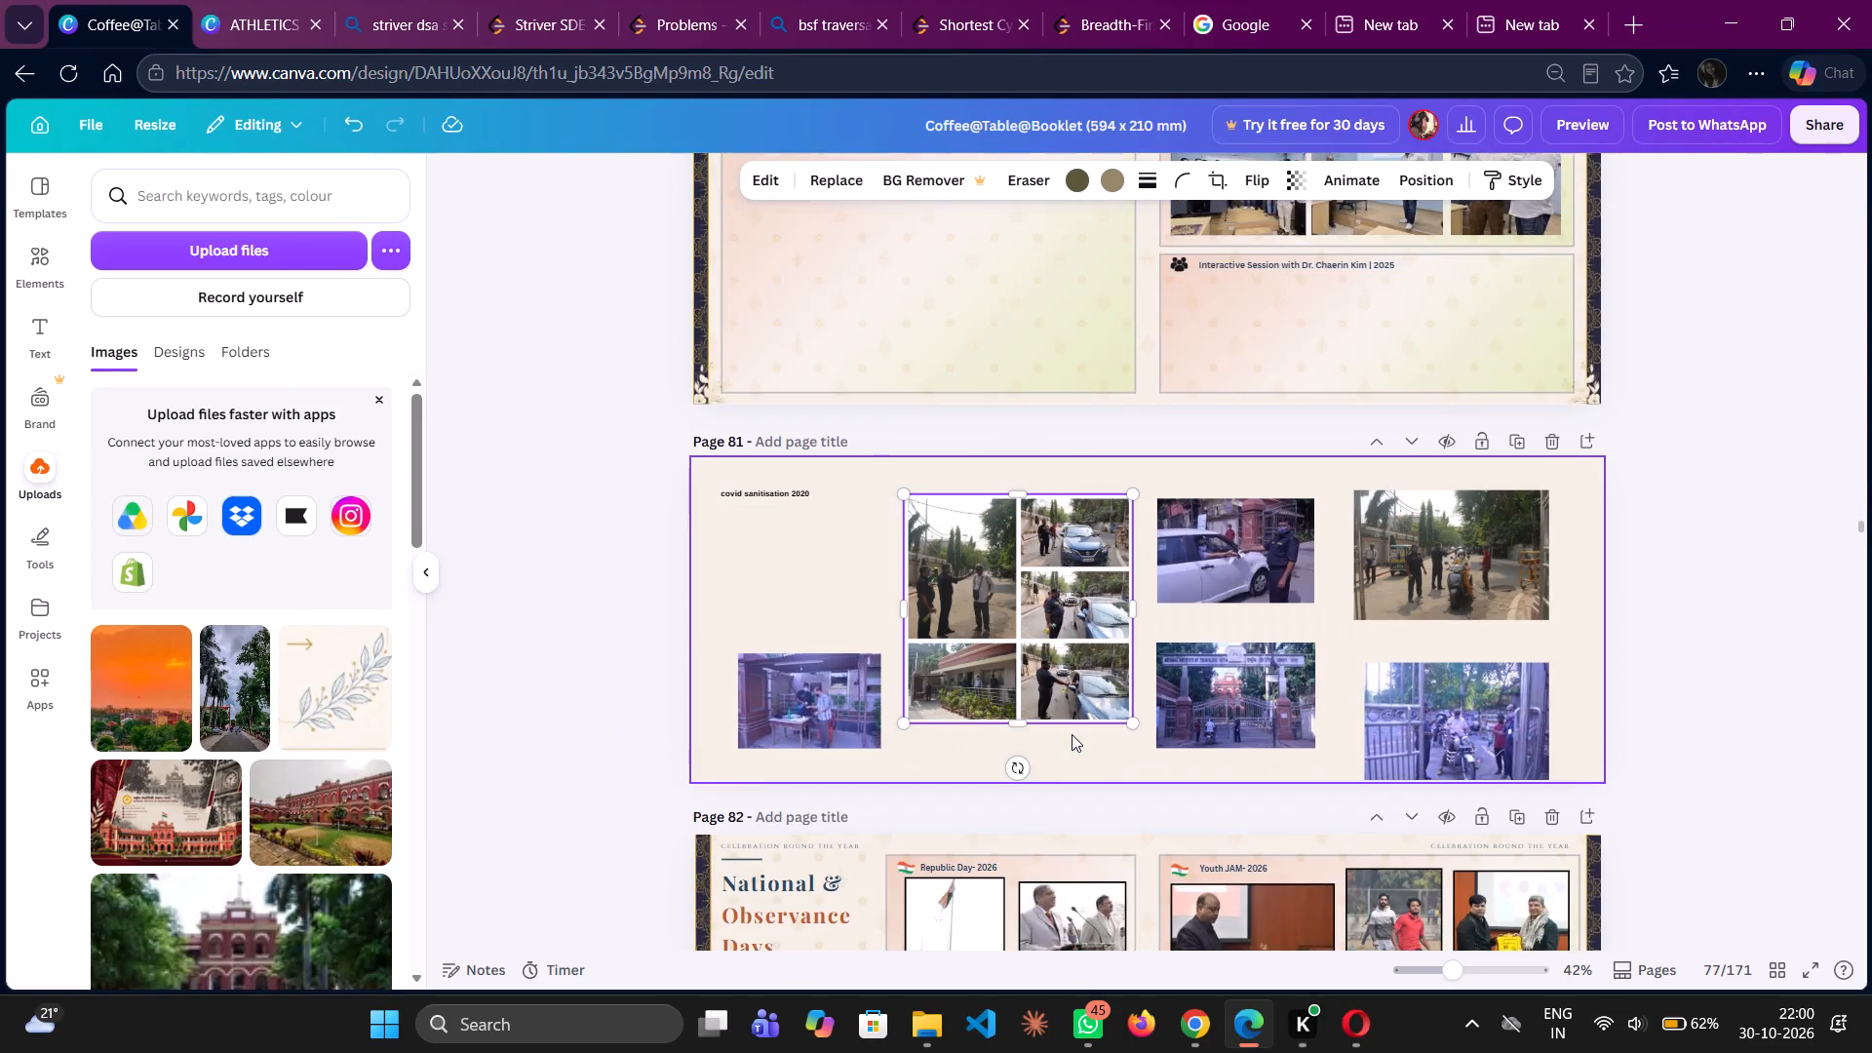
Look through pages 83 to 95, covering the celebration spreads, the institute ceremonies and the Campus Life opening spreads.
{"action": "scroll", "coordinate": [1072, 734], "scroll_direction": "down", "scroll_amount": 9}
{"action": "scroll", "coordinate": [1072, 734], "scroll_direction": "up", "scroll_amount": 1}
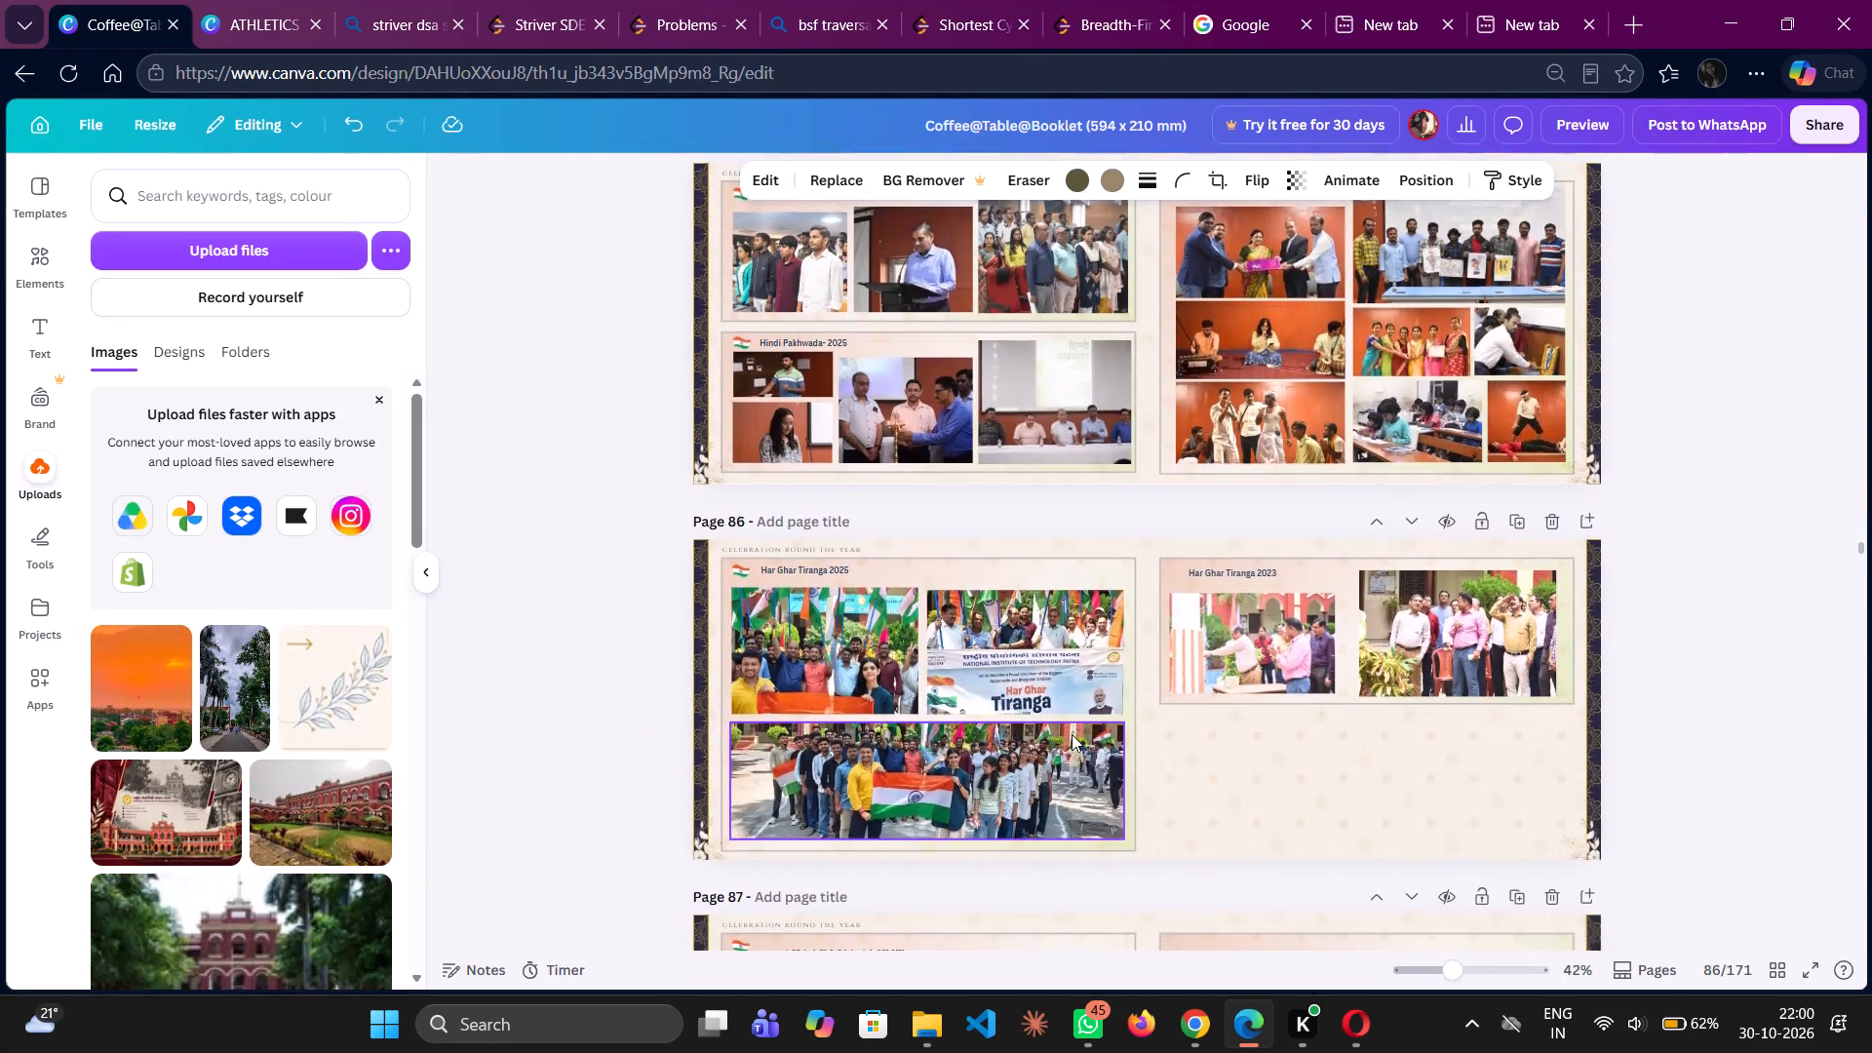
{"action": "scroll", "coordinate": [1072, 734], "scroll_direction": "up", "scroll_amount": 3}
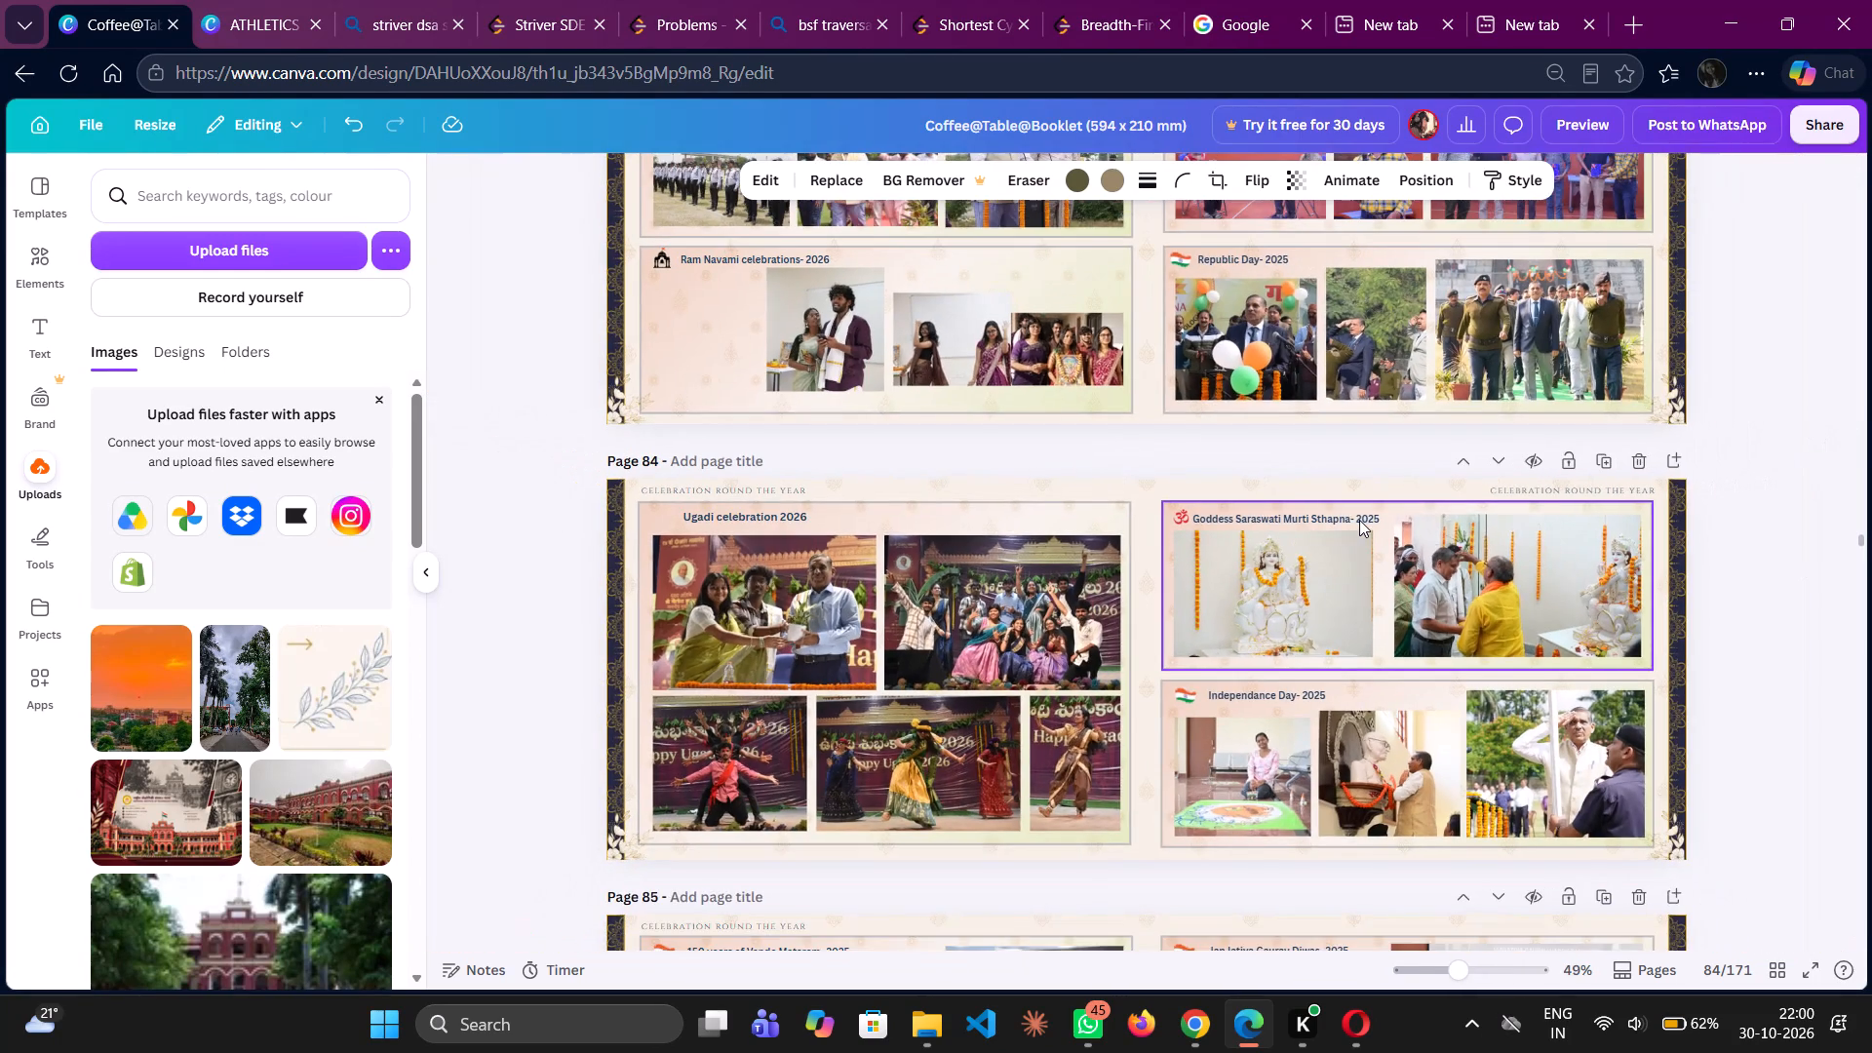
{"action": "scroll", "coordinate": [1359, 520], "scroll_direction": "down", "scroll_amount": 4}
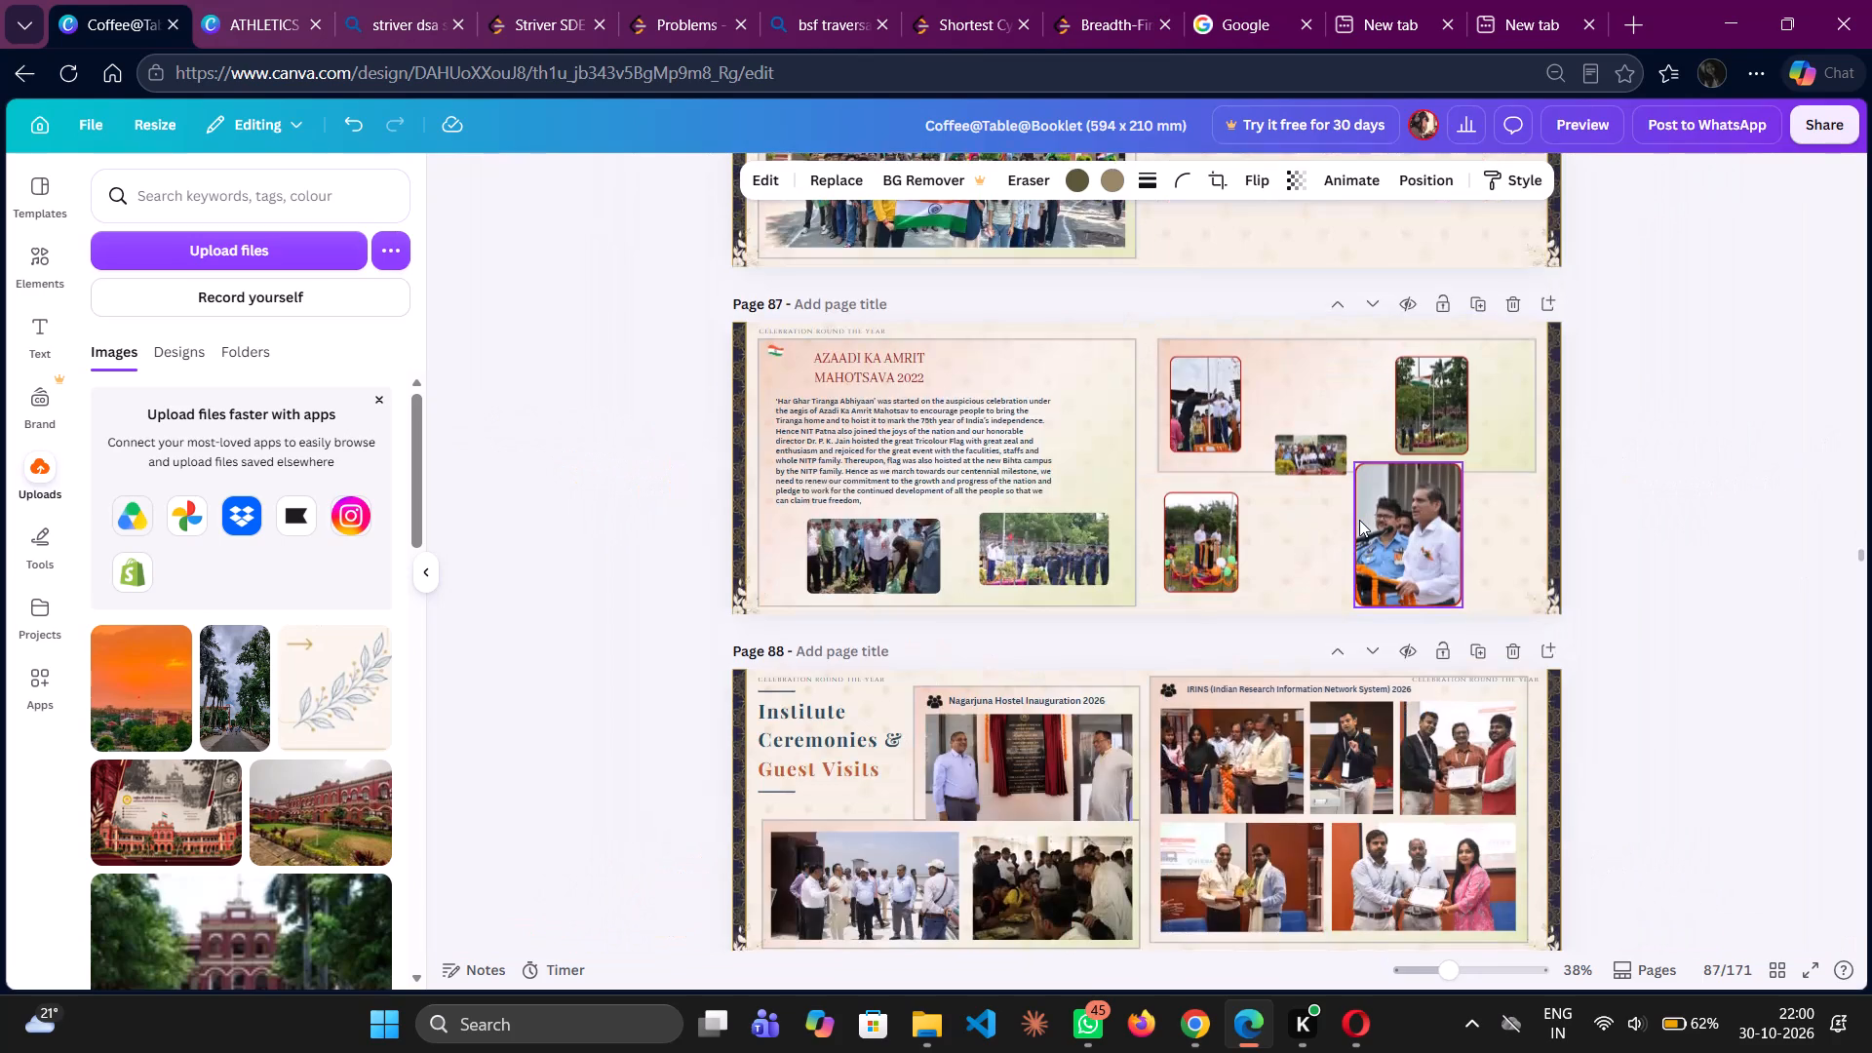
{"action": "scroll", "coordinate": [1359, 520], "scroll_direction": "down", "scroll_amount": 11}
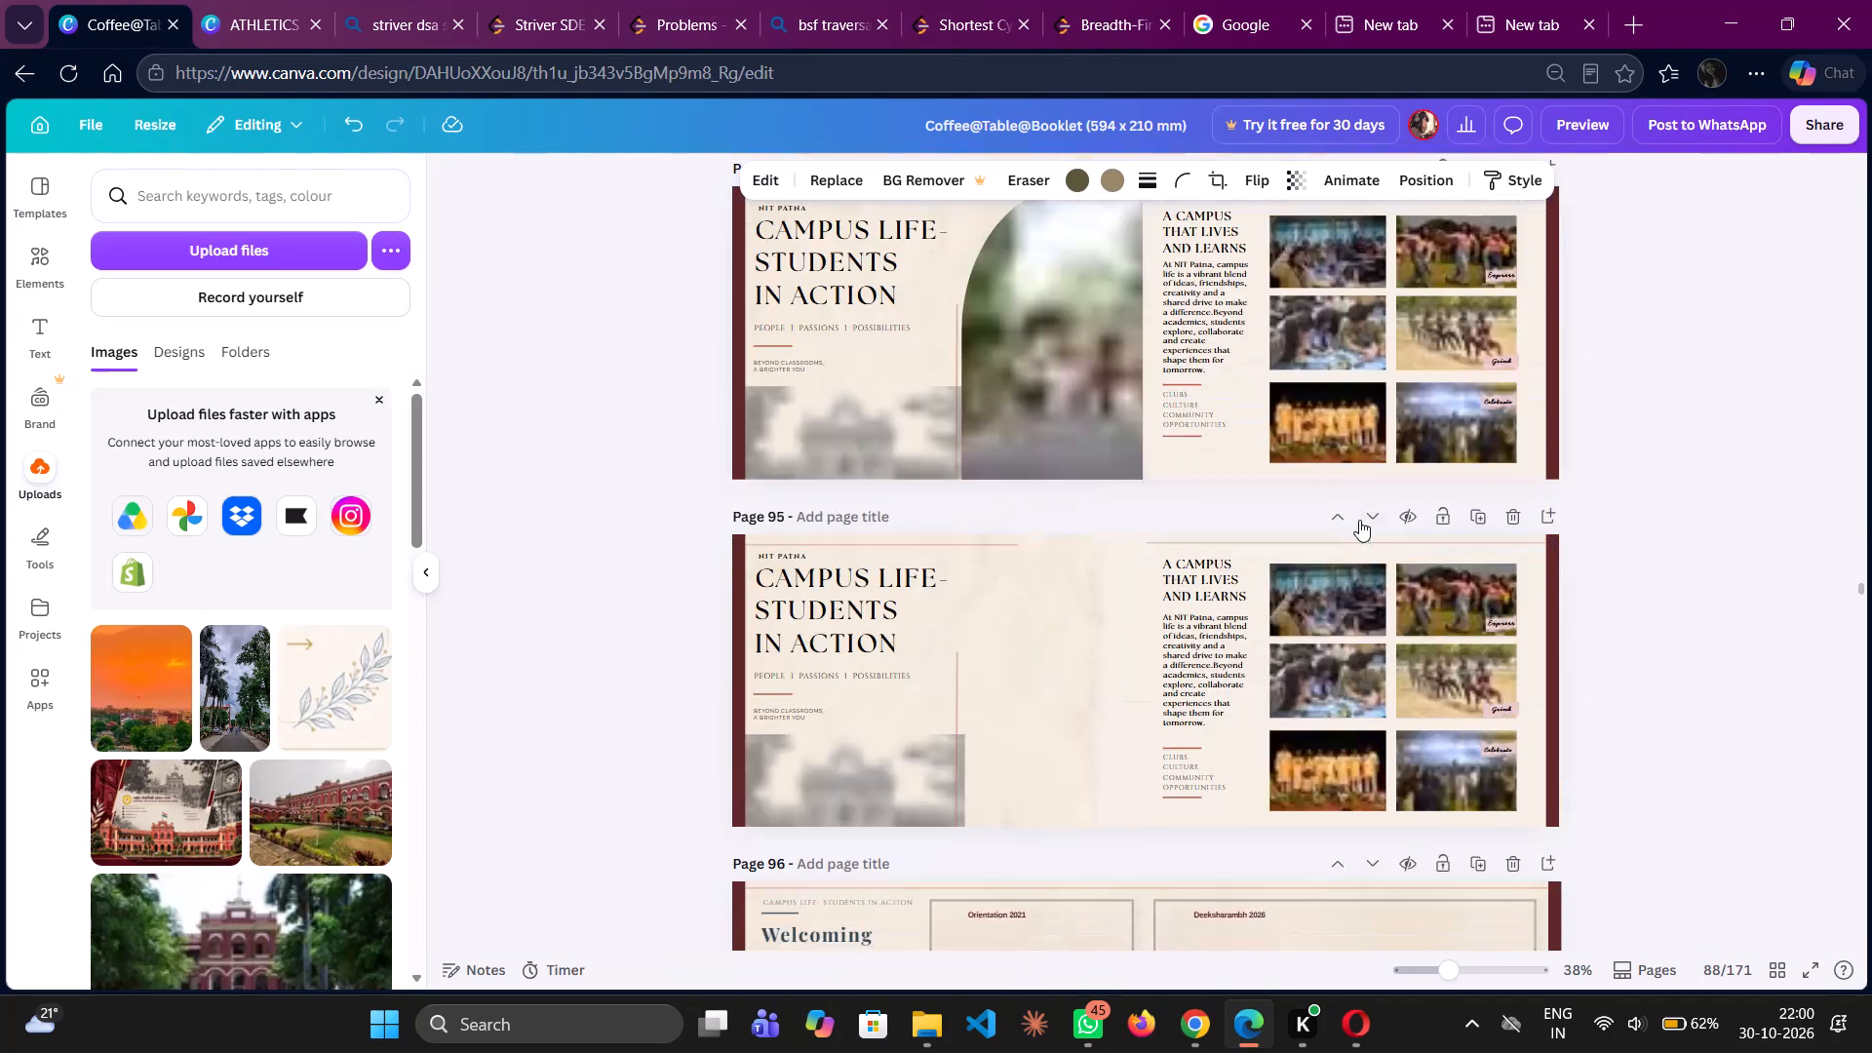
Review the Campus Life pages 96 to 106, comparing the orientation, student-led initiative and event spreads.
{"action": "scroll", "coordinate": [1359, 520], "scroll_direction": "down", "scroll_amount": 8}
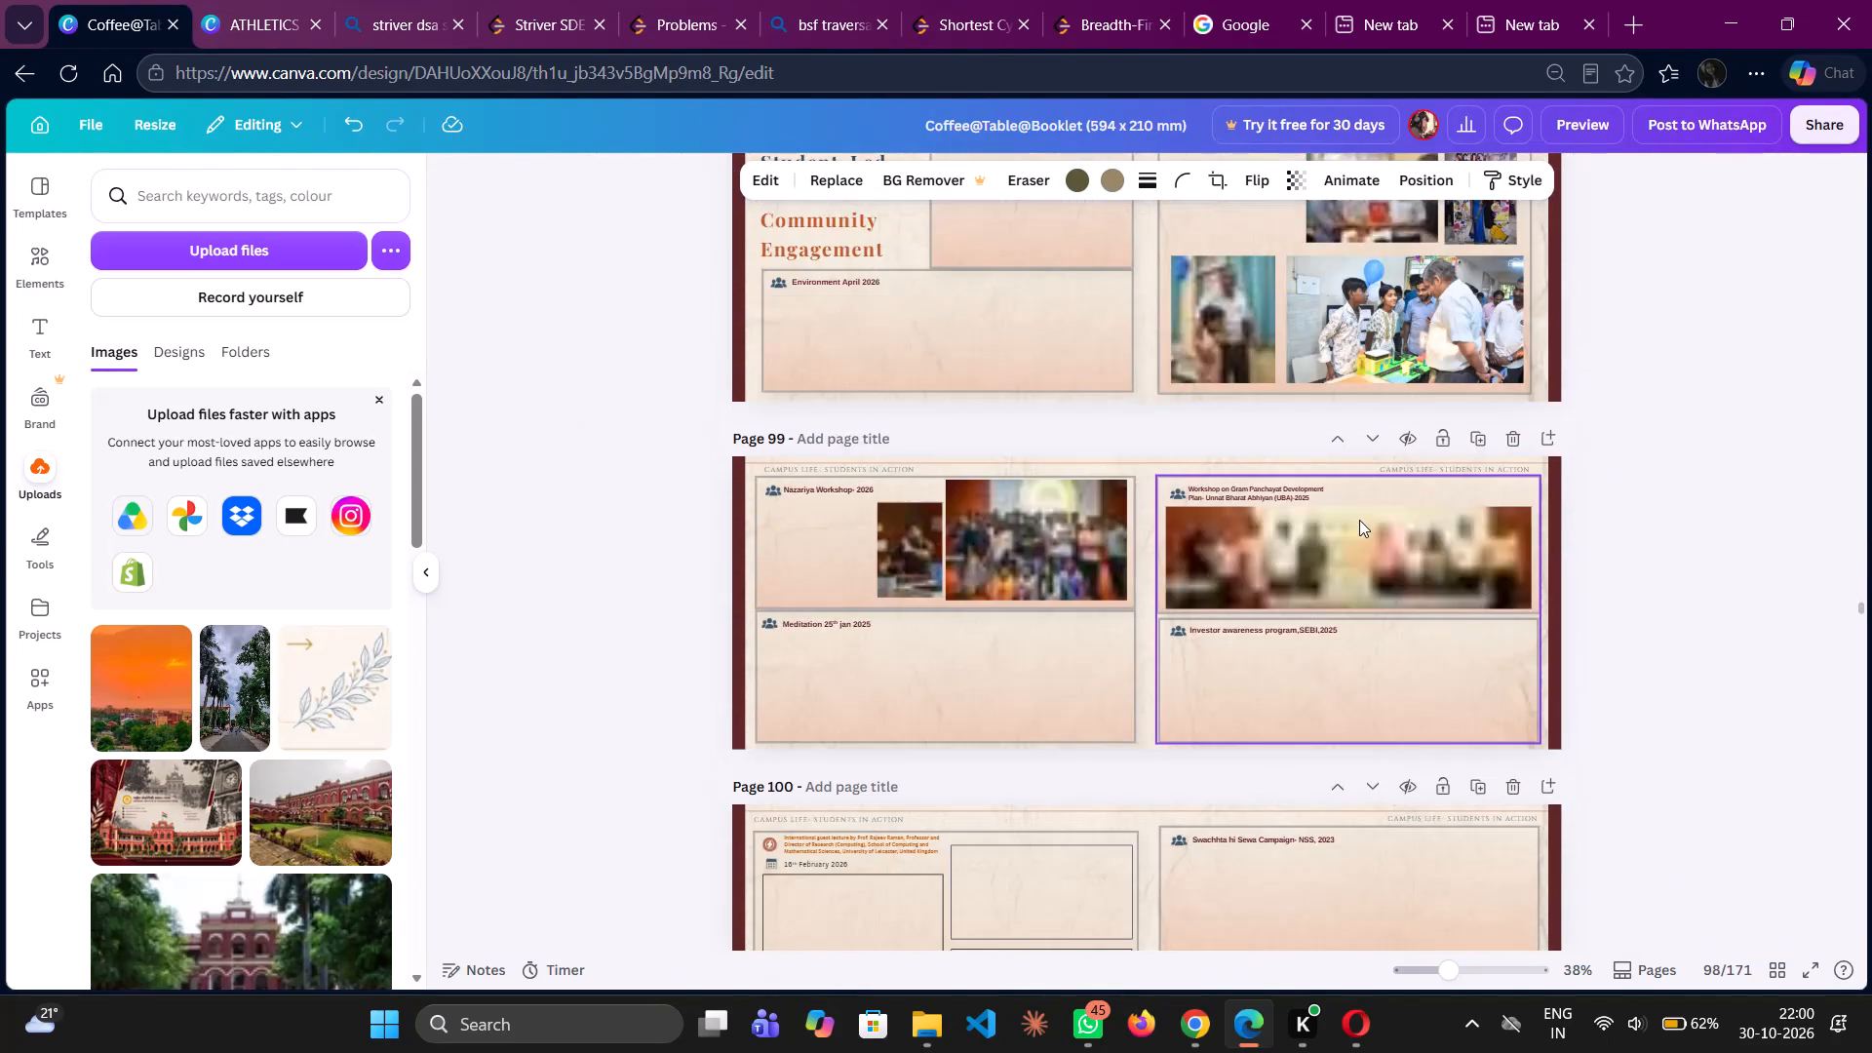
{"action": "scroll", "coordinate": [1359, 520], "scroll_direction": "down", "scroll_amount": 7}
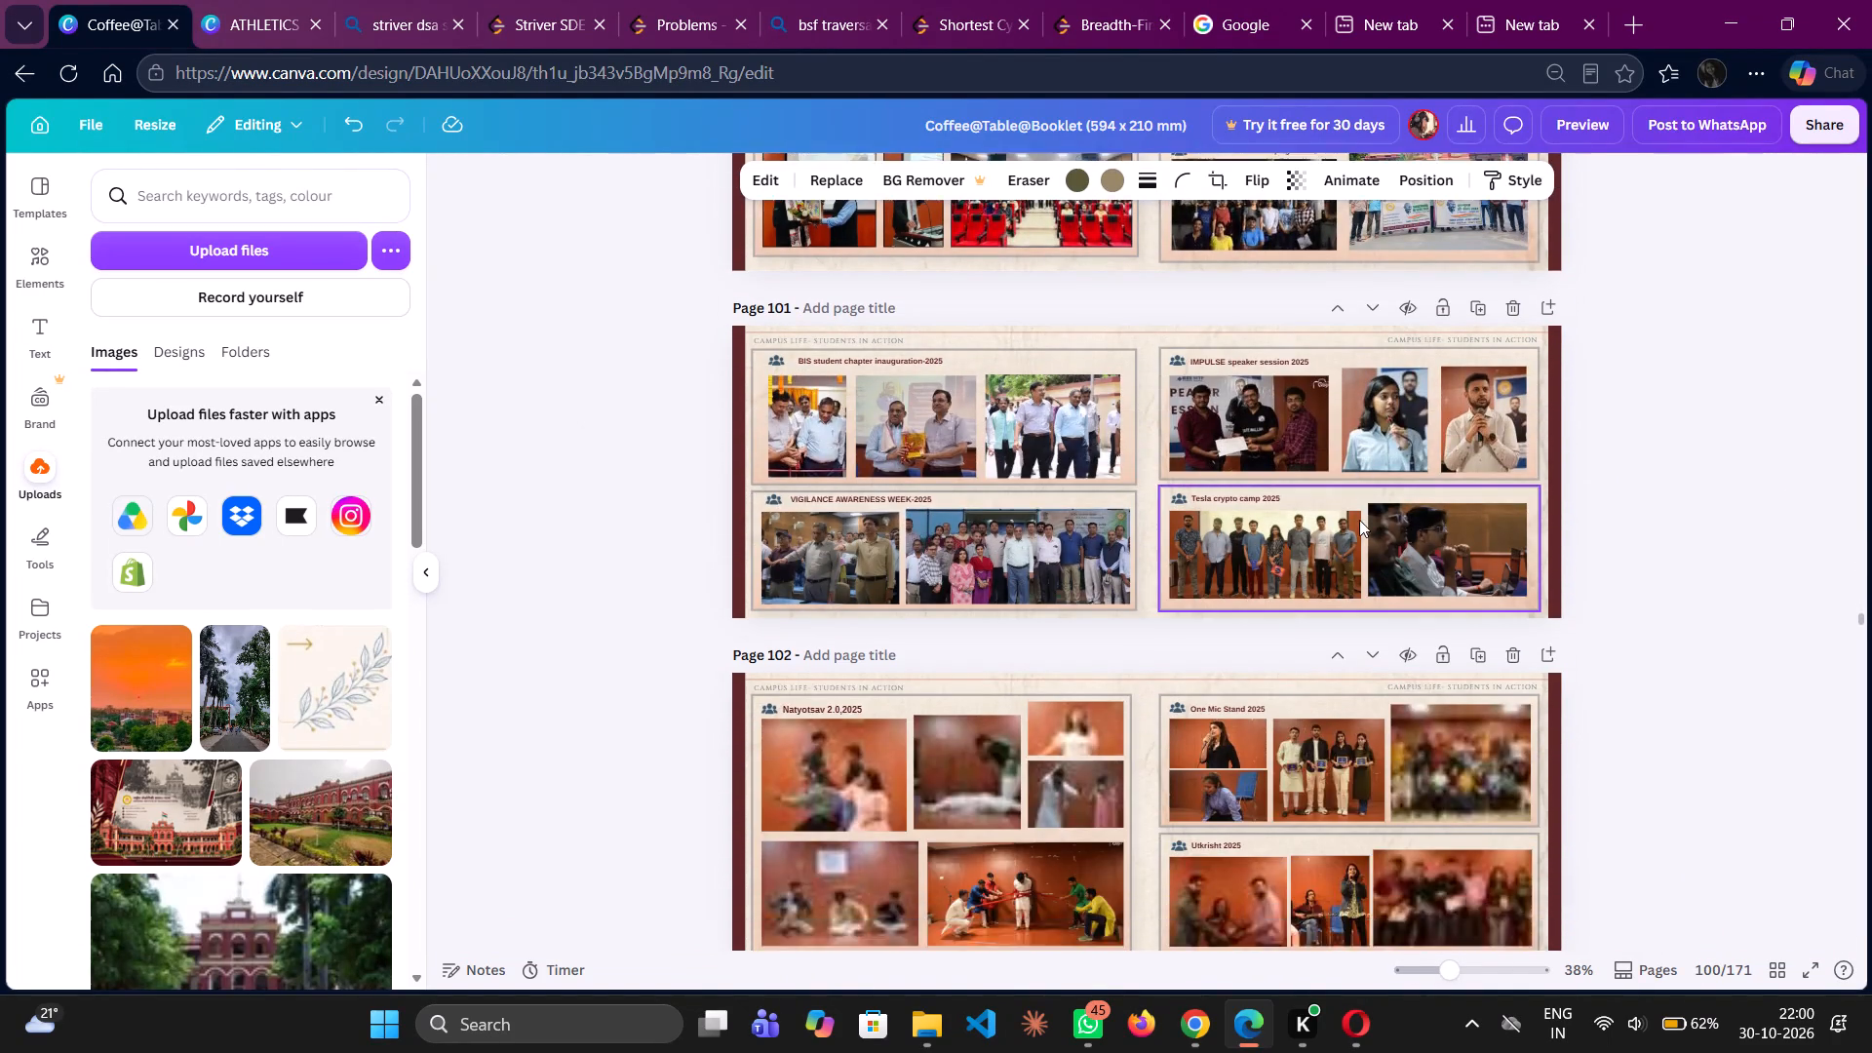
{"action": "scroll", "coordinate": [1359, 520], "scroll_direction": "down", "scroll_amount": 1}
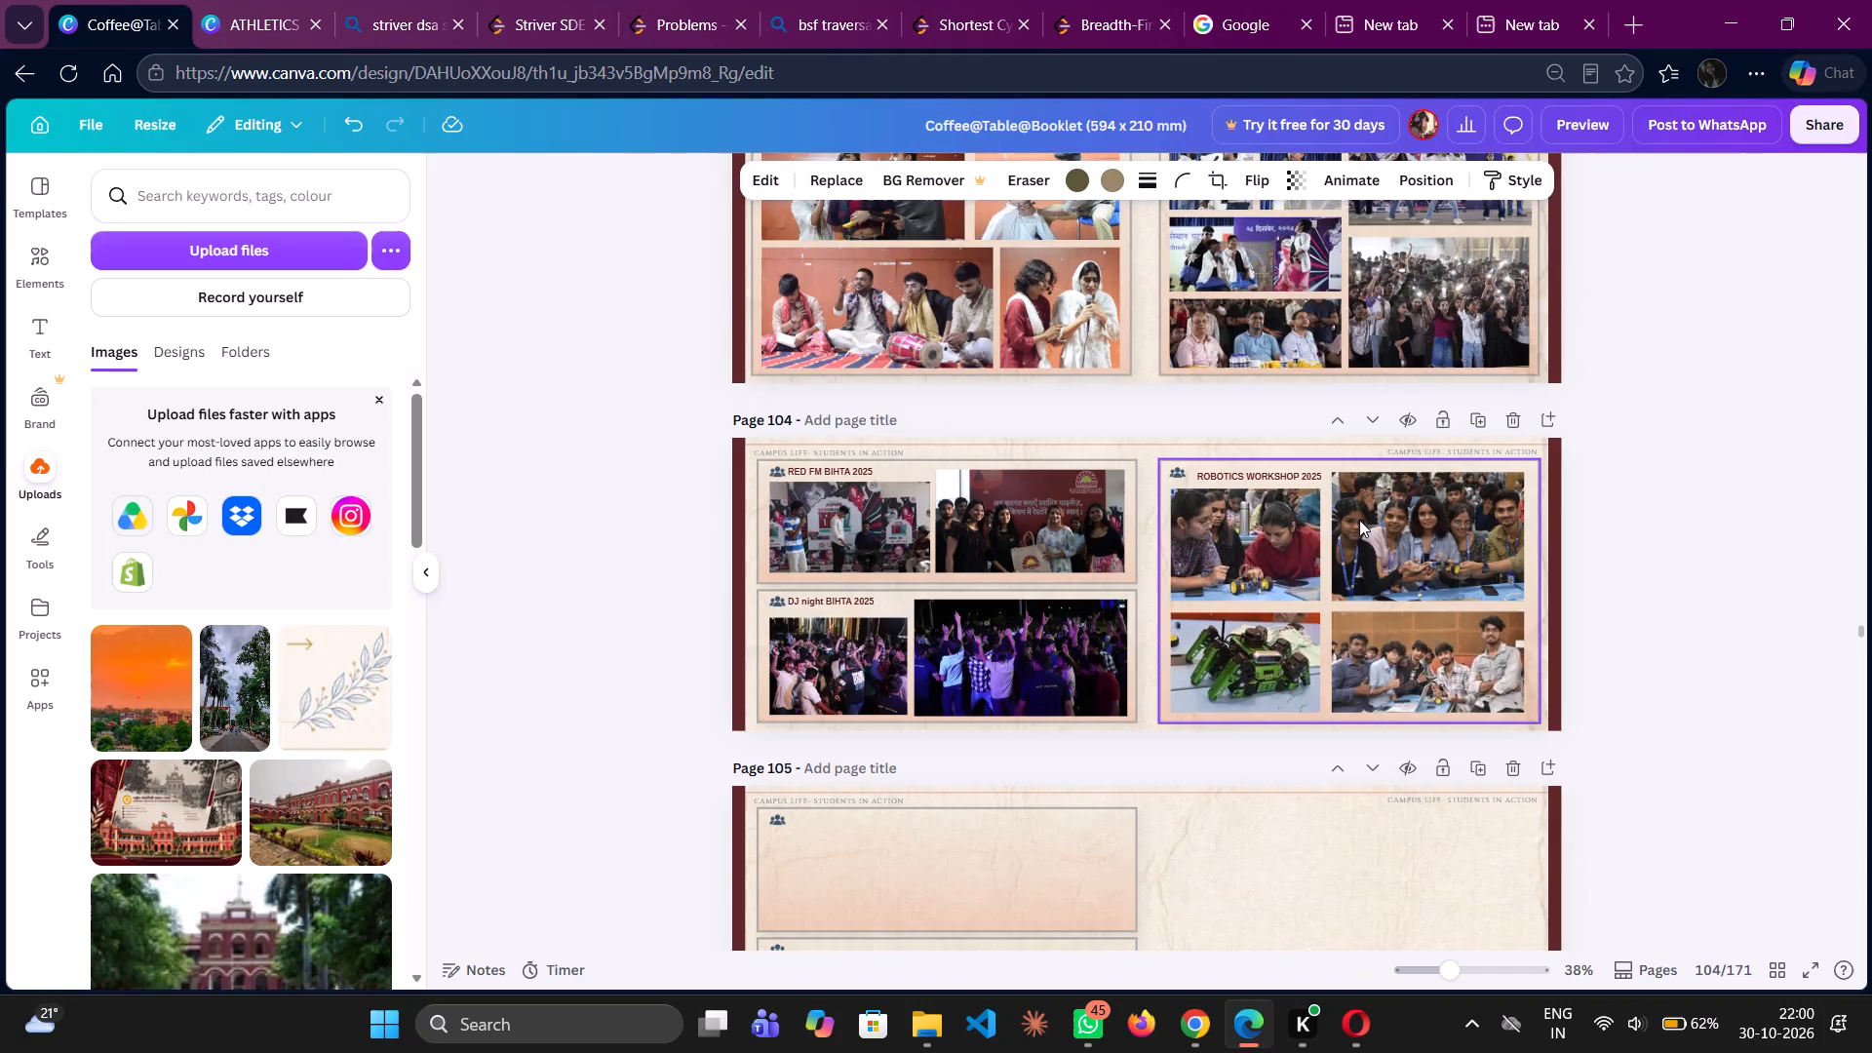
{"action": "scroll", "coordinate": [1359, 520], "scroll_direction": "up", "scroll_amount": 5}
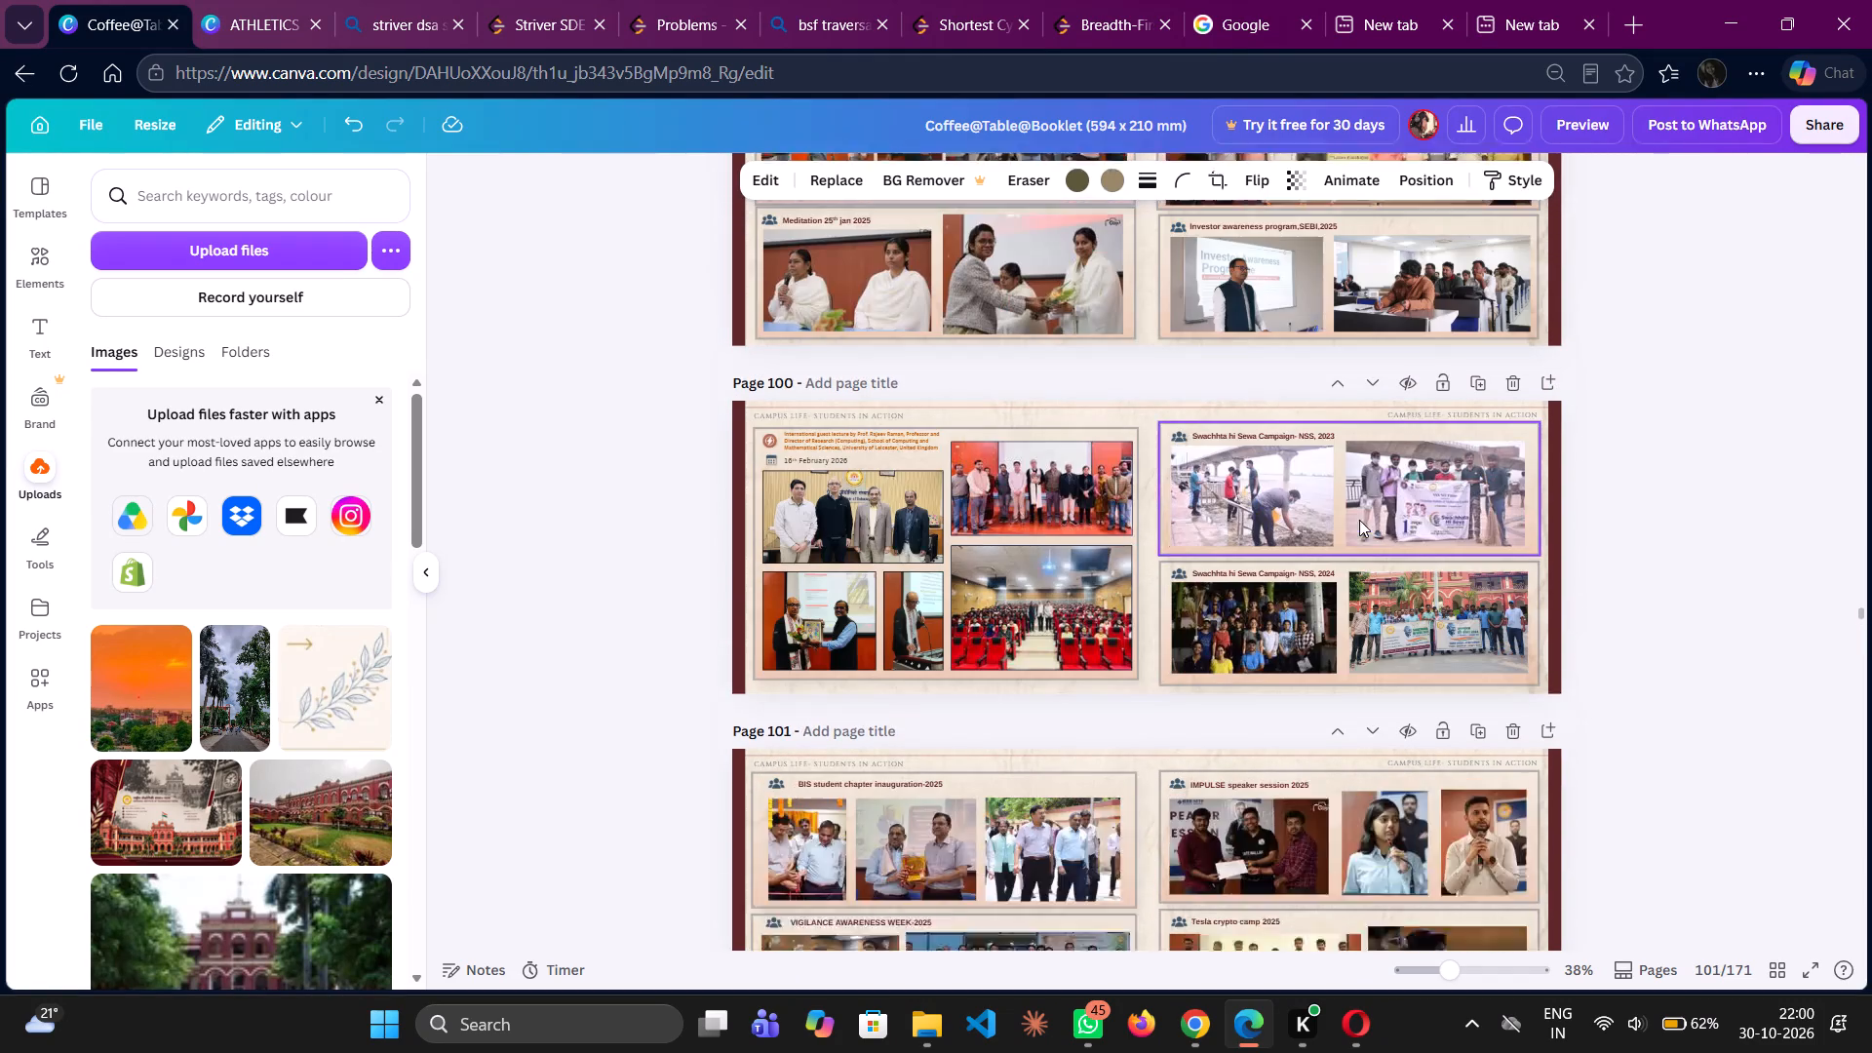
{"action": "scroll", "coordinate": [1359, 520], "scroll_direction": "up", "scroll_amount": 1}
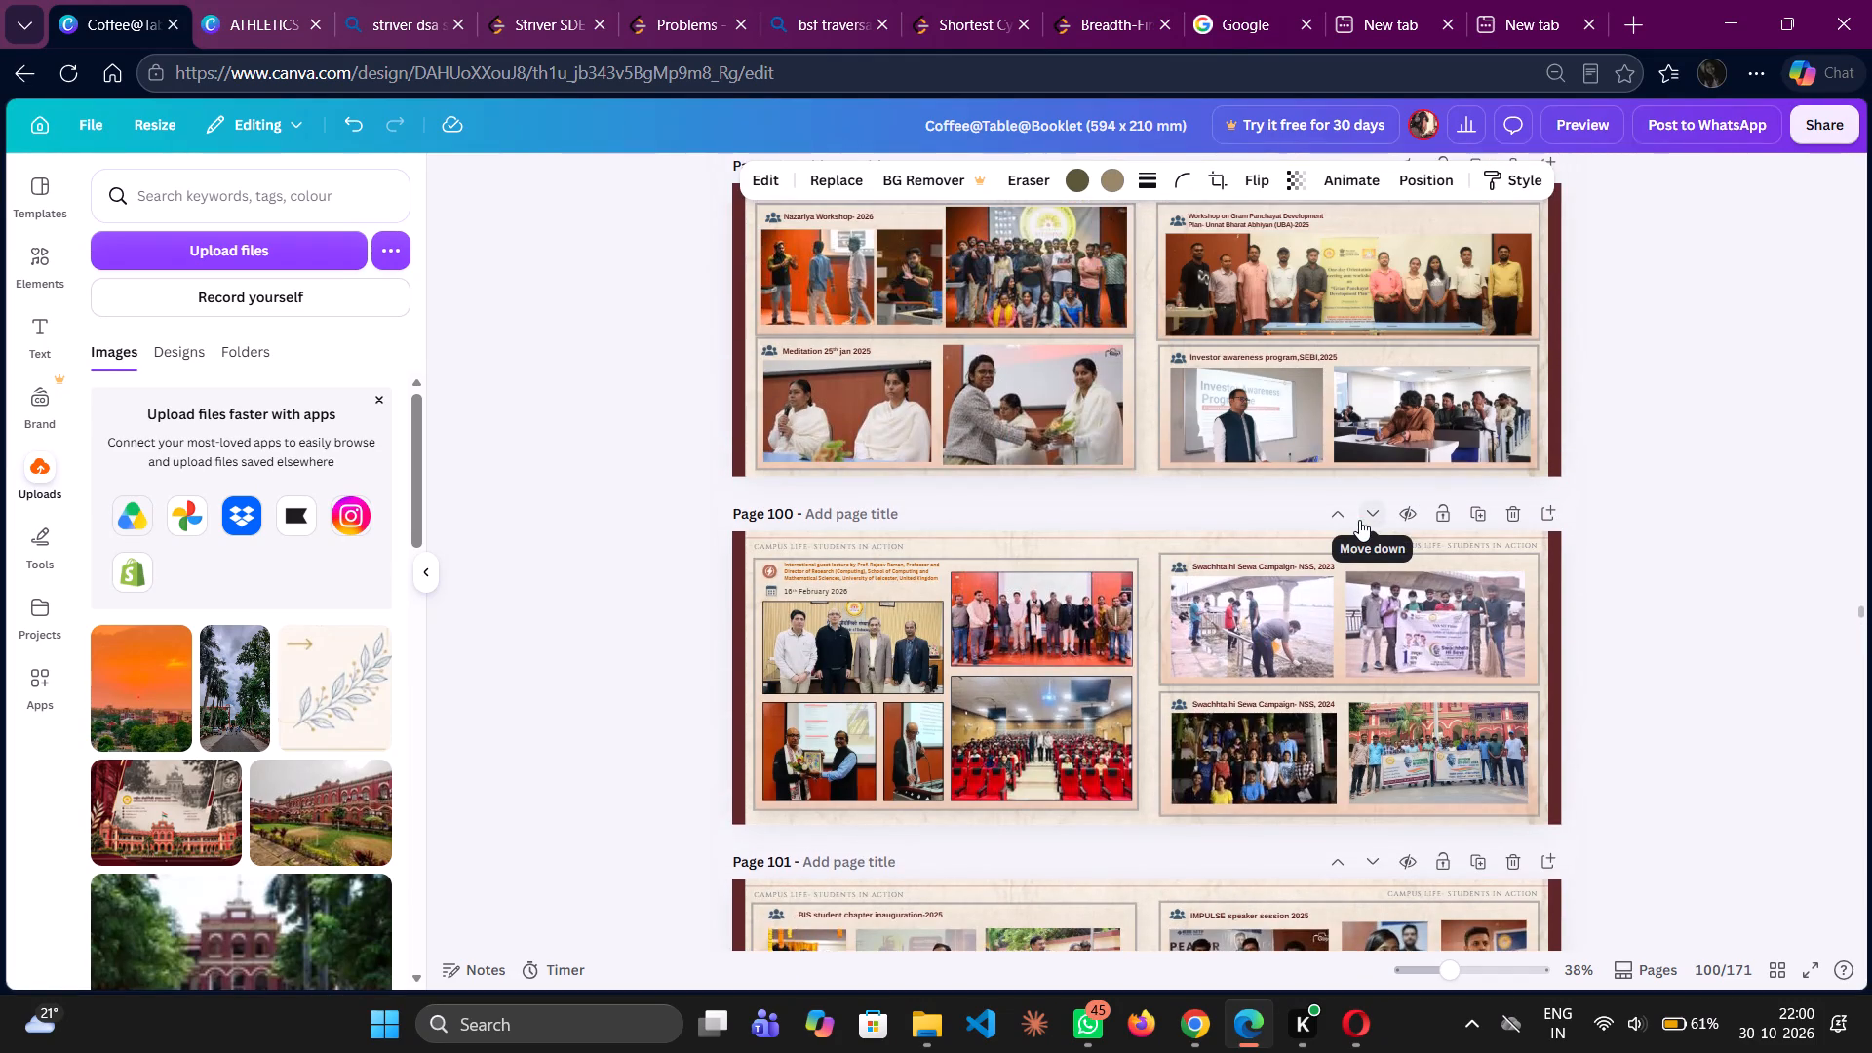
{"action": "scroll", "coordinate": [1359, 520], "scroll_direction": "up", "scroll_amount": 3}
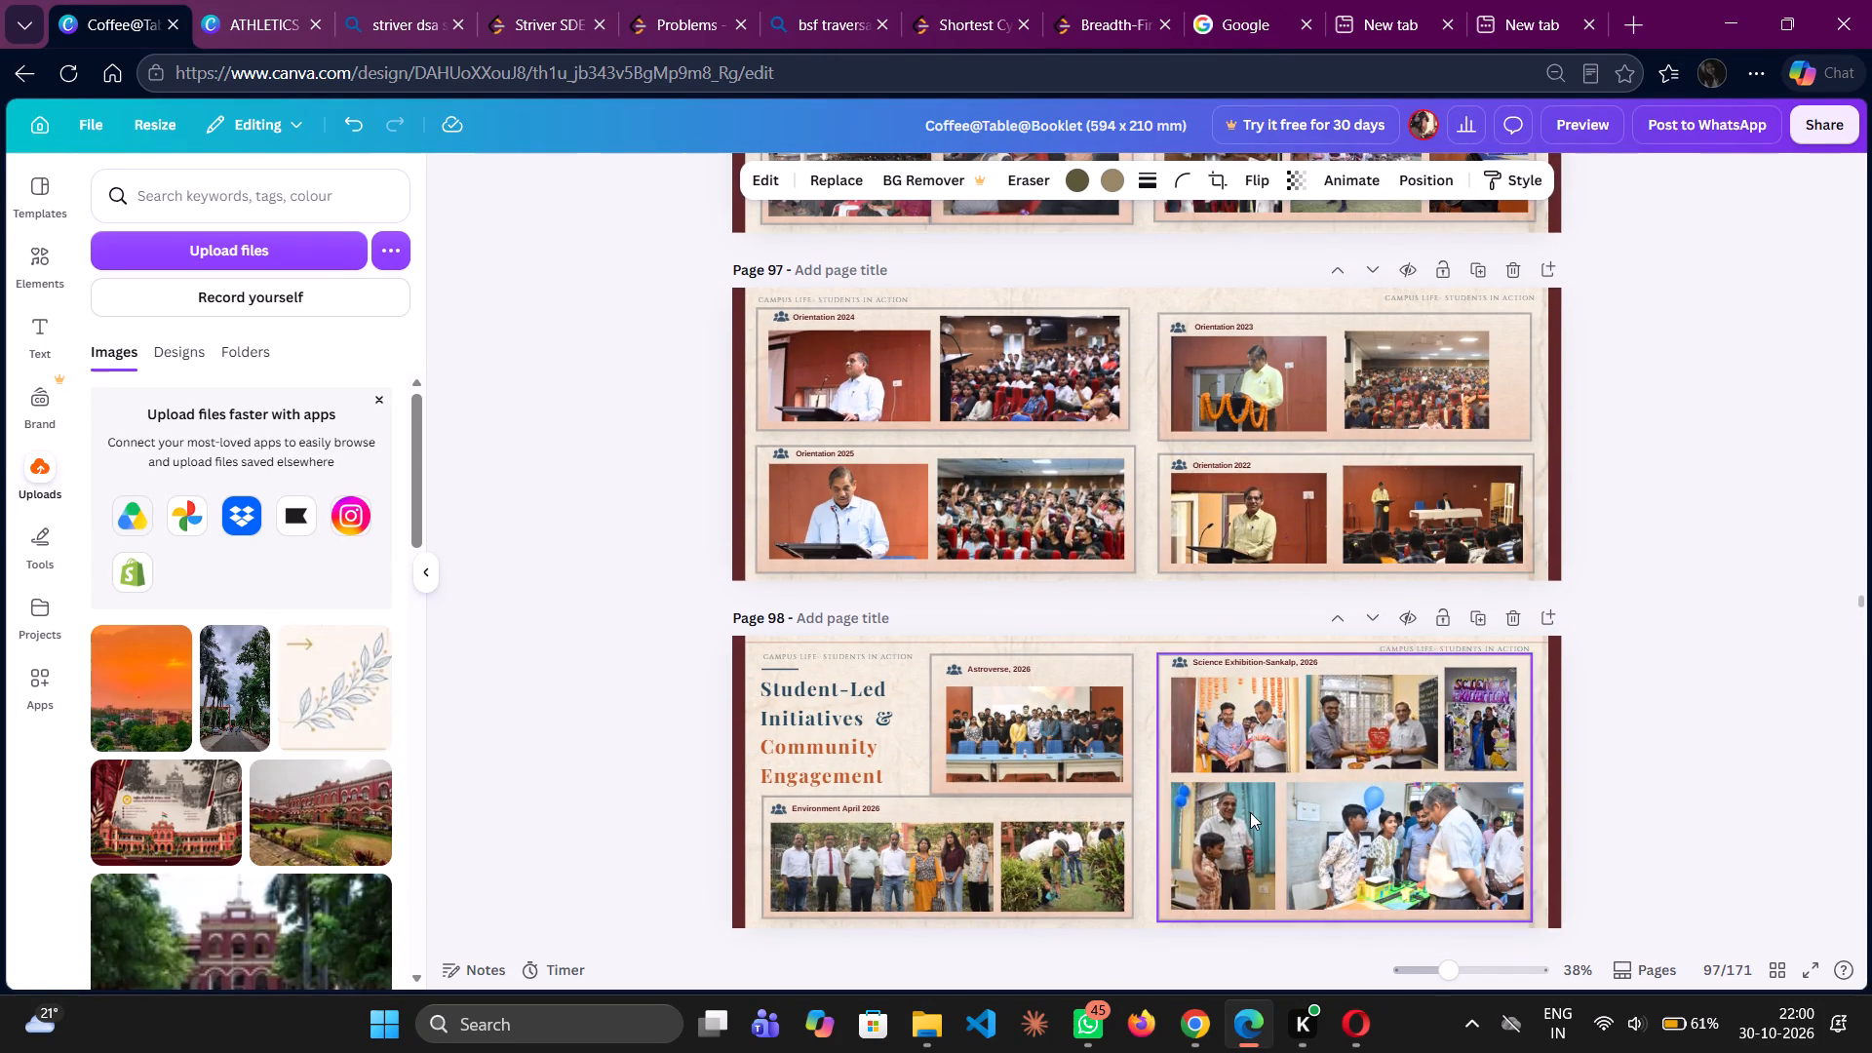
{"action": "scroll", "coordinate": [1405, 766], "scroll_direction": "down", "scroll_amount": 4}
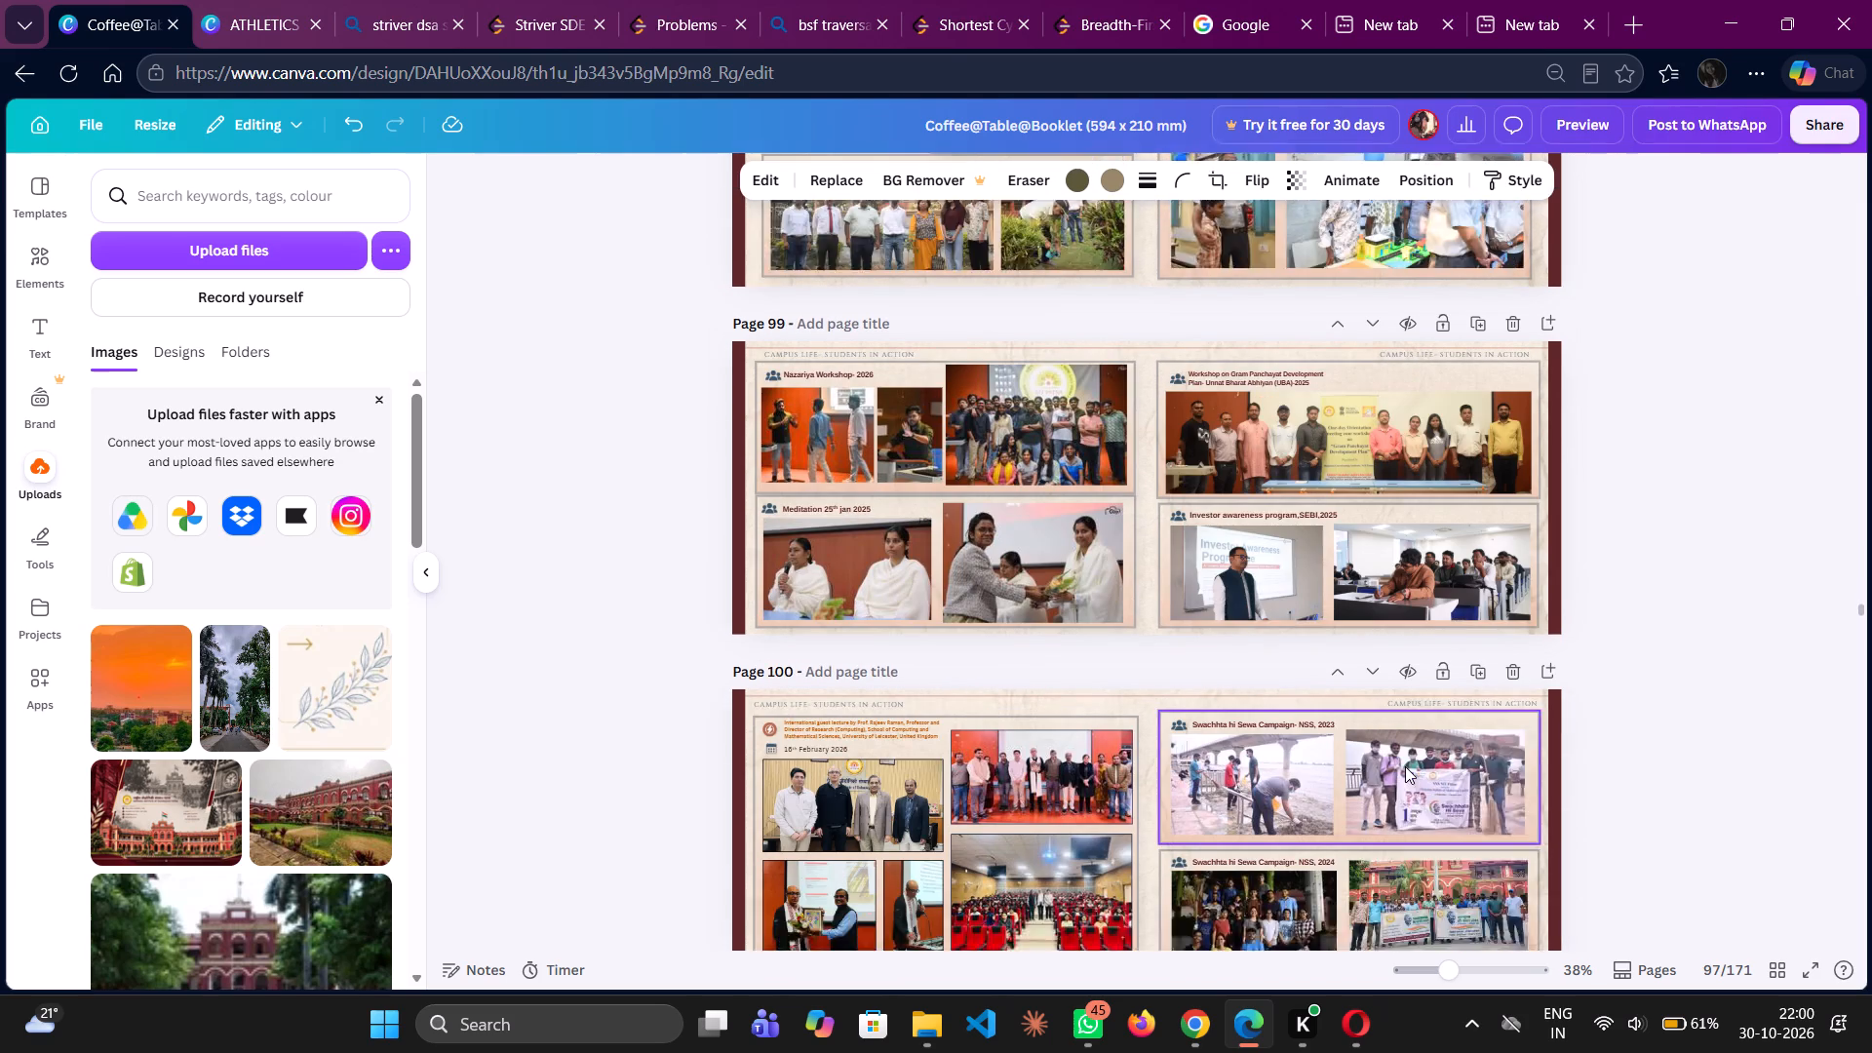
{"action": "scroll", "coordinate": [1405, 766], "scroll_direction": "down", "scroll_amount": 1}
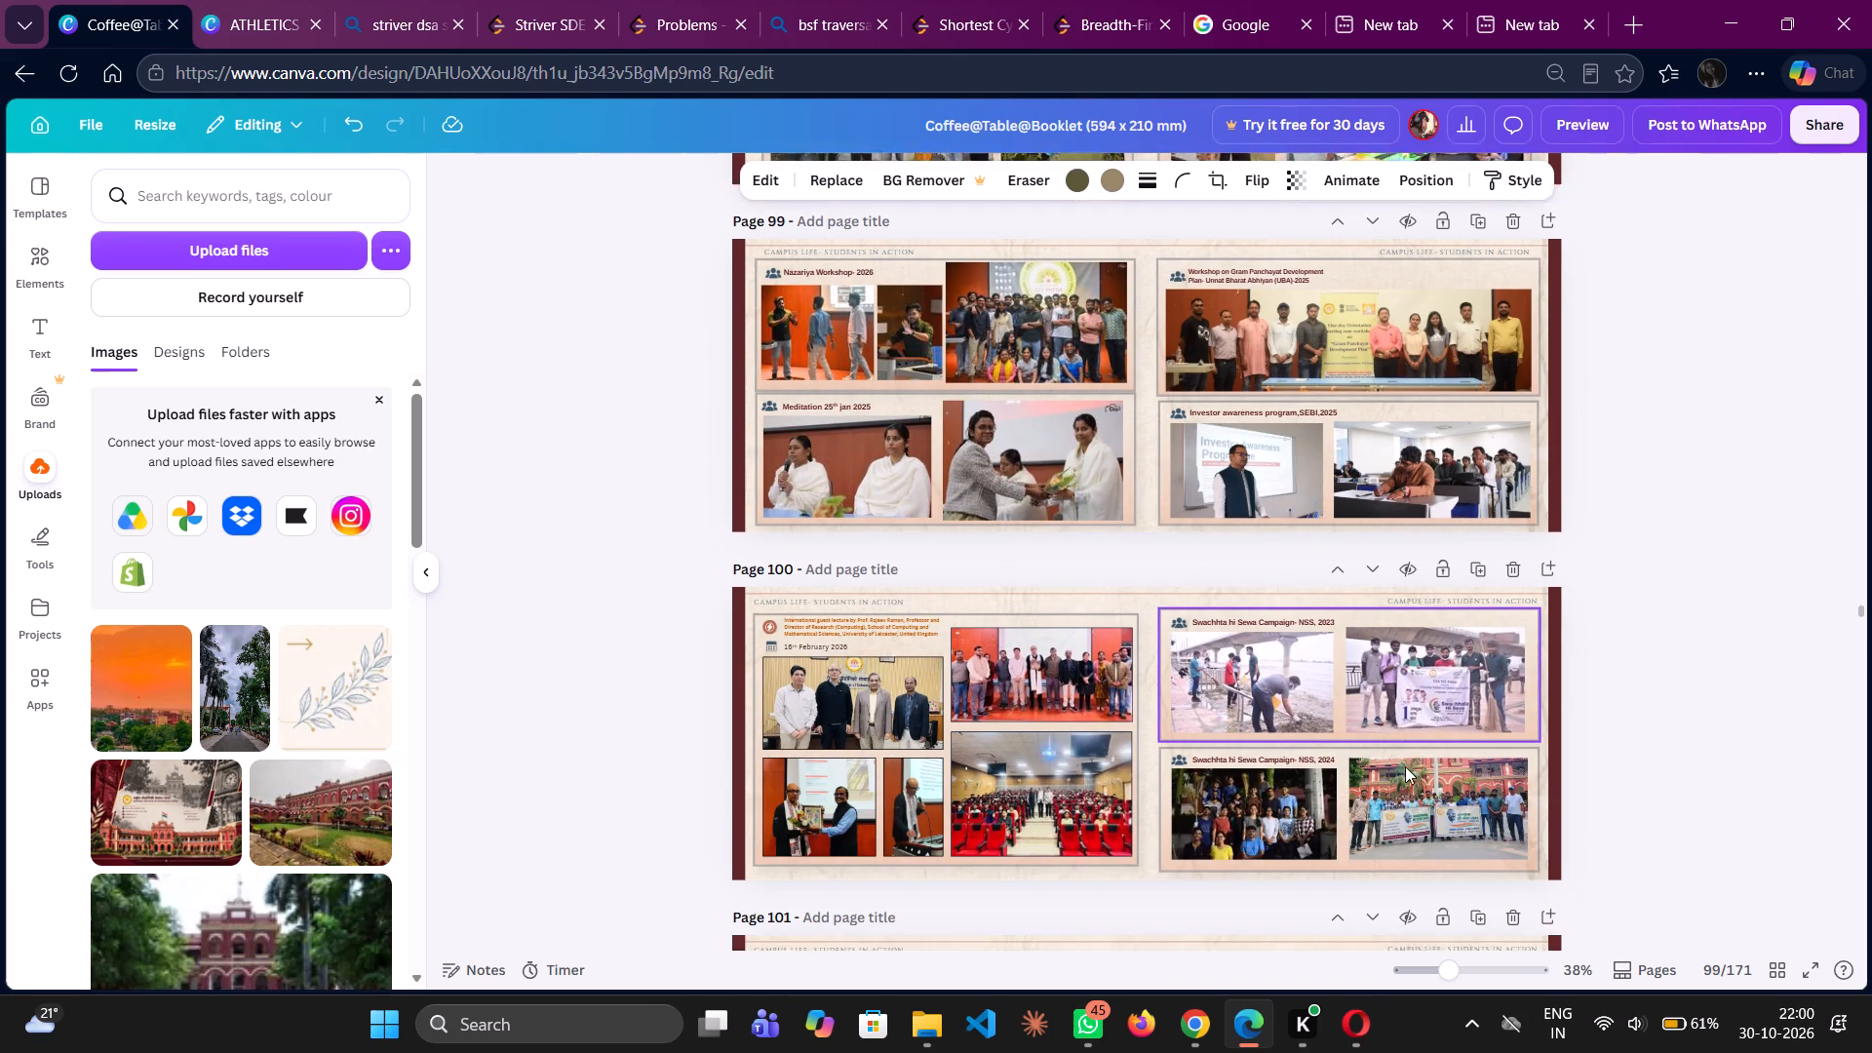
{"action": "scroll", "coordinate": [1405, 766], "scroll_direction": "down", "scroll_amount": 7}
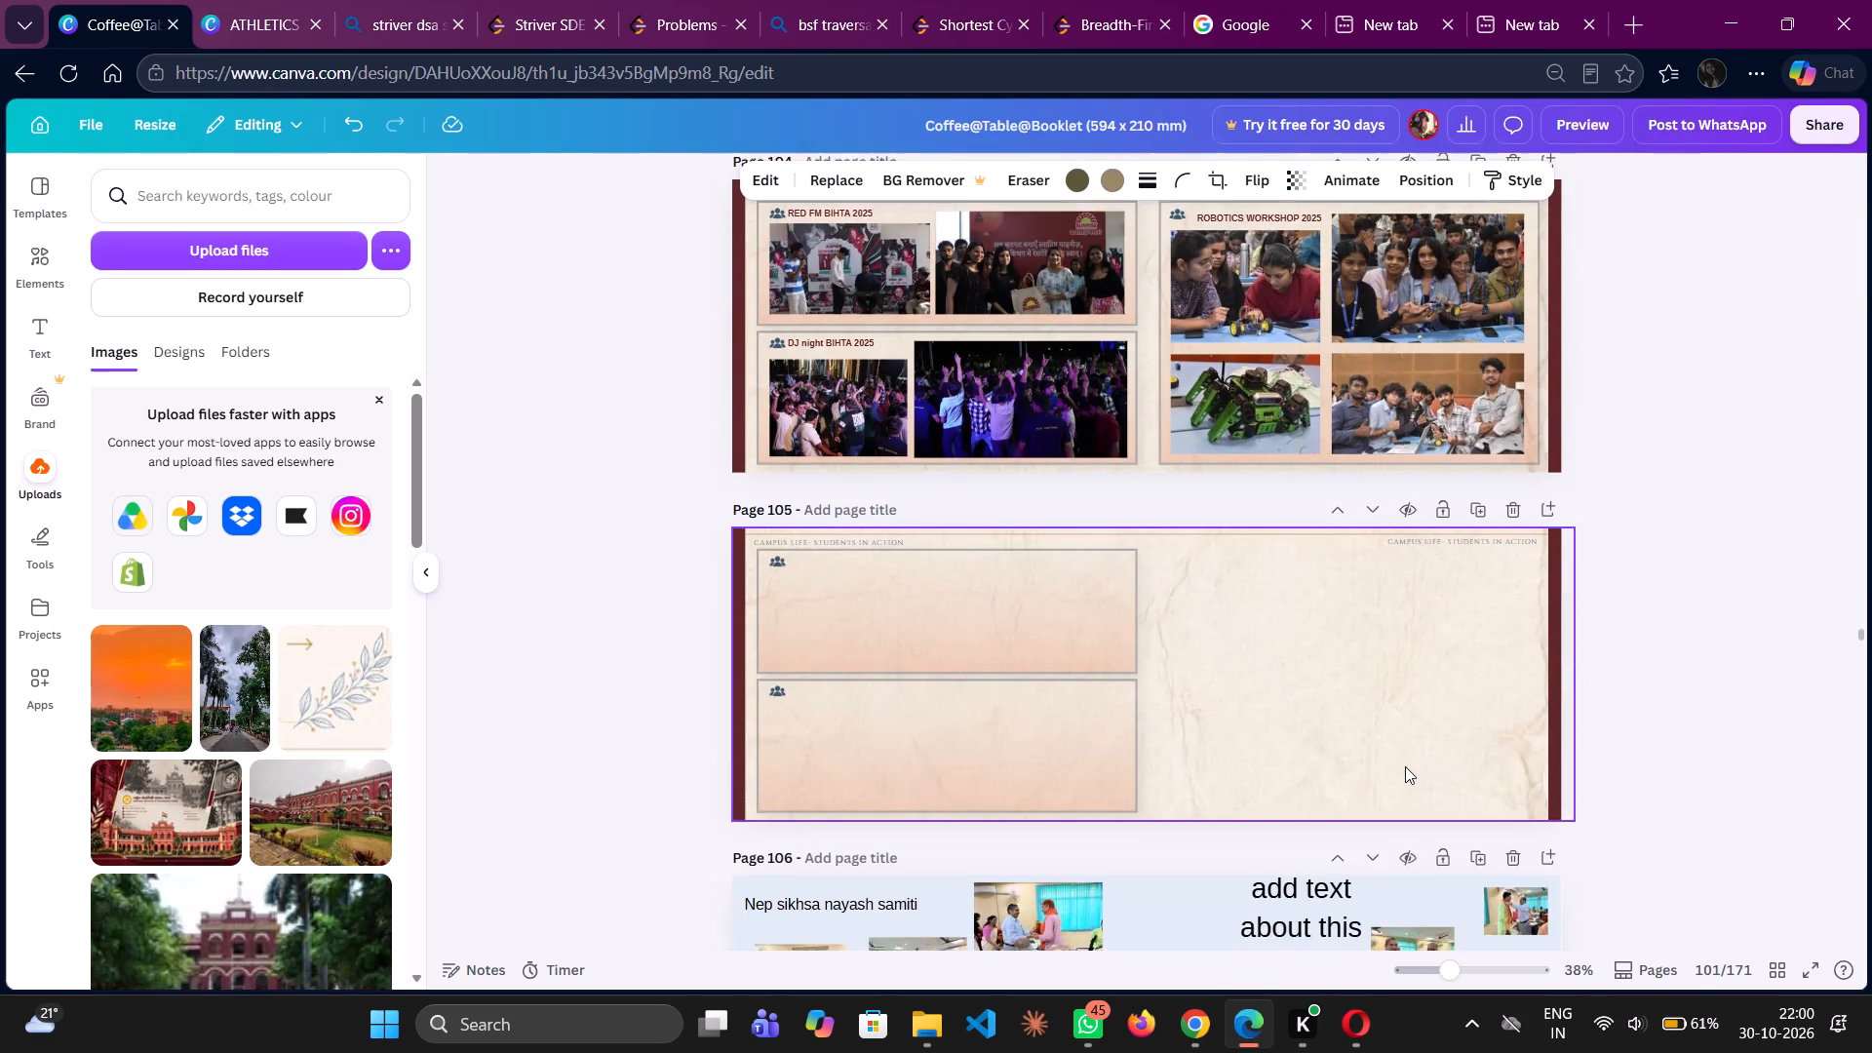
{"action": "scroll", "coordinate": [1405, 766], "scroll_direction": "down", "scroll_amount": 3}
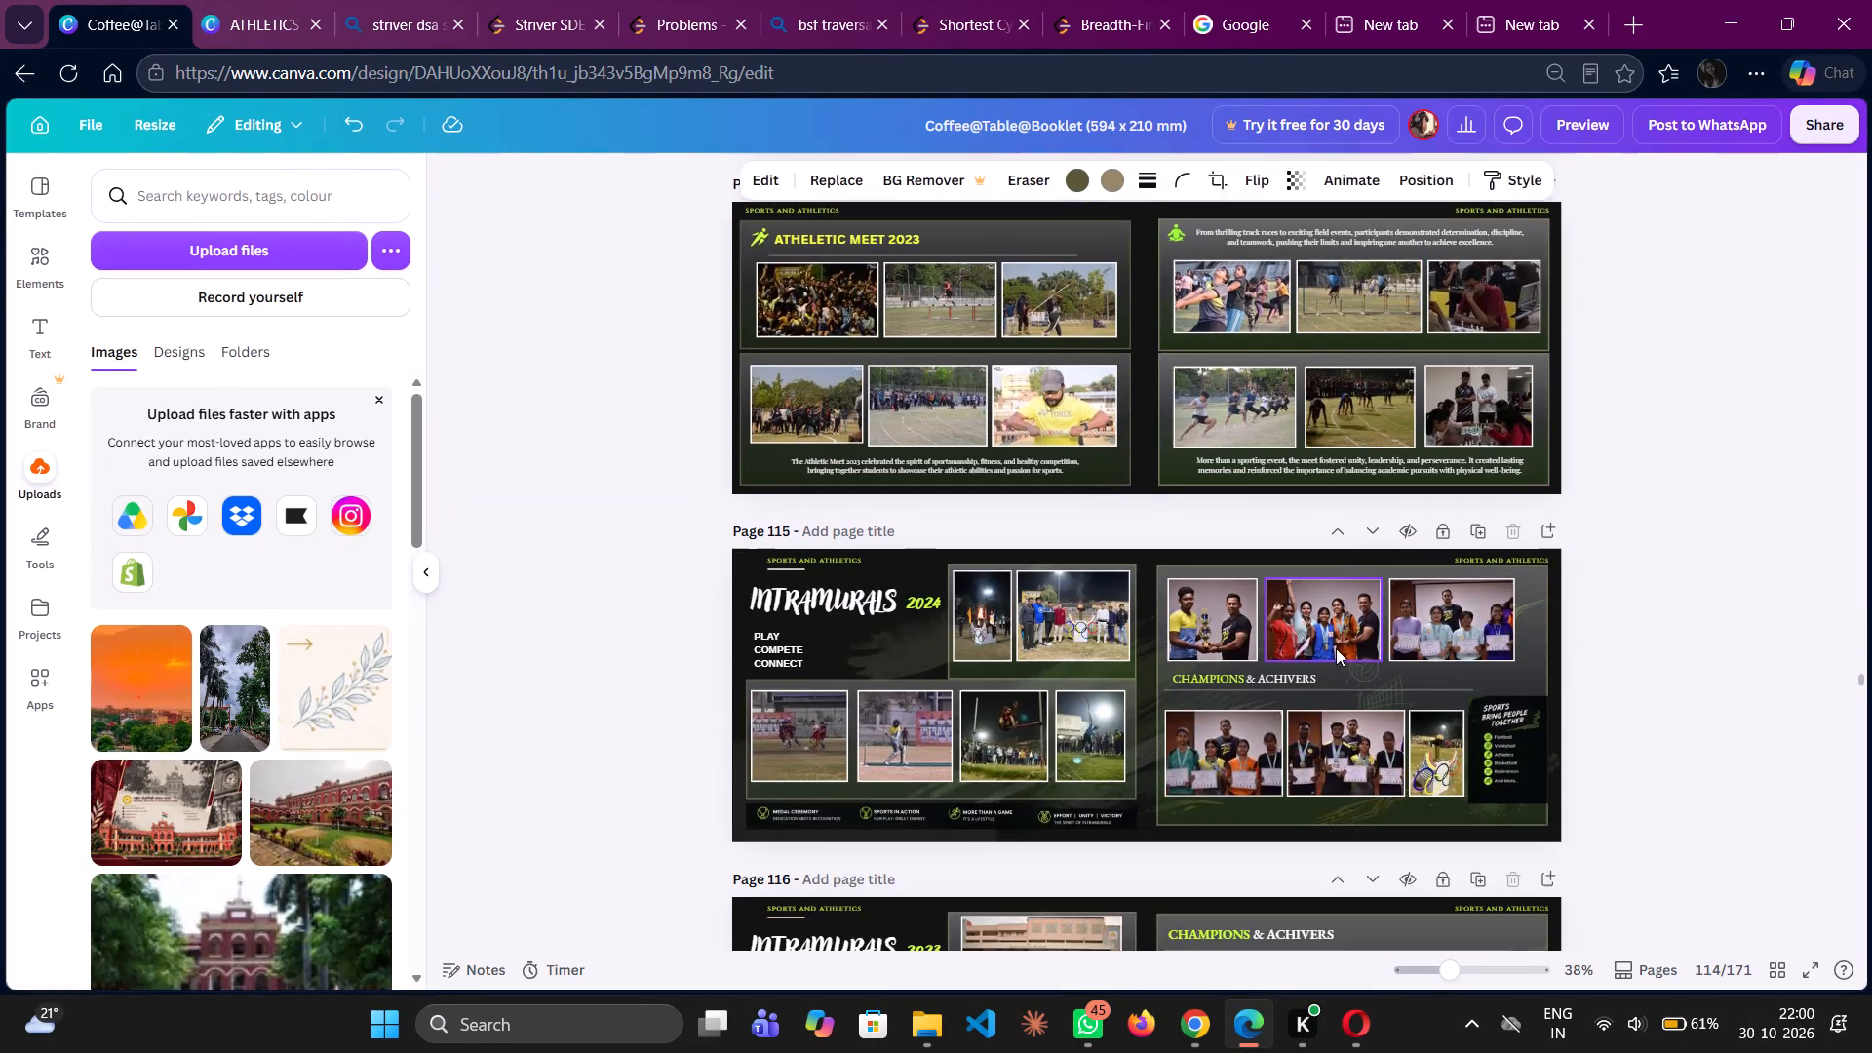
{"action": "scroll", "coordinate": [1336, 648], "scroll_direction": "down", "scroll_amount": 5}
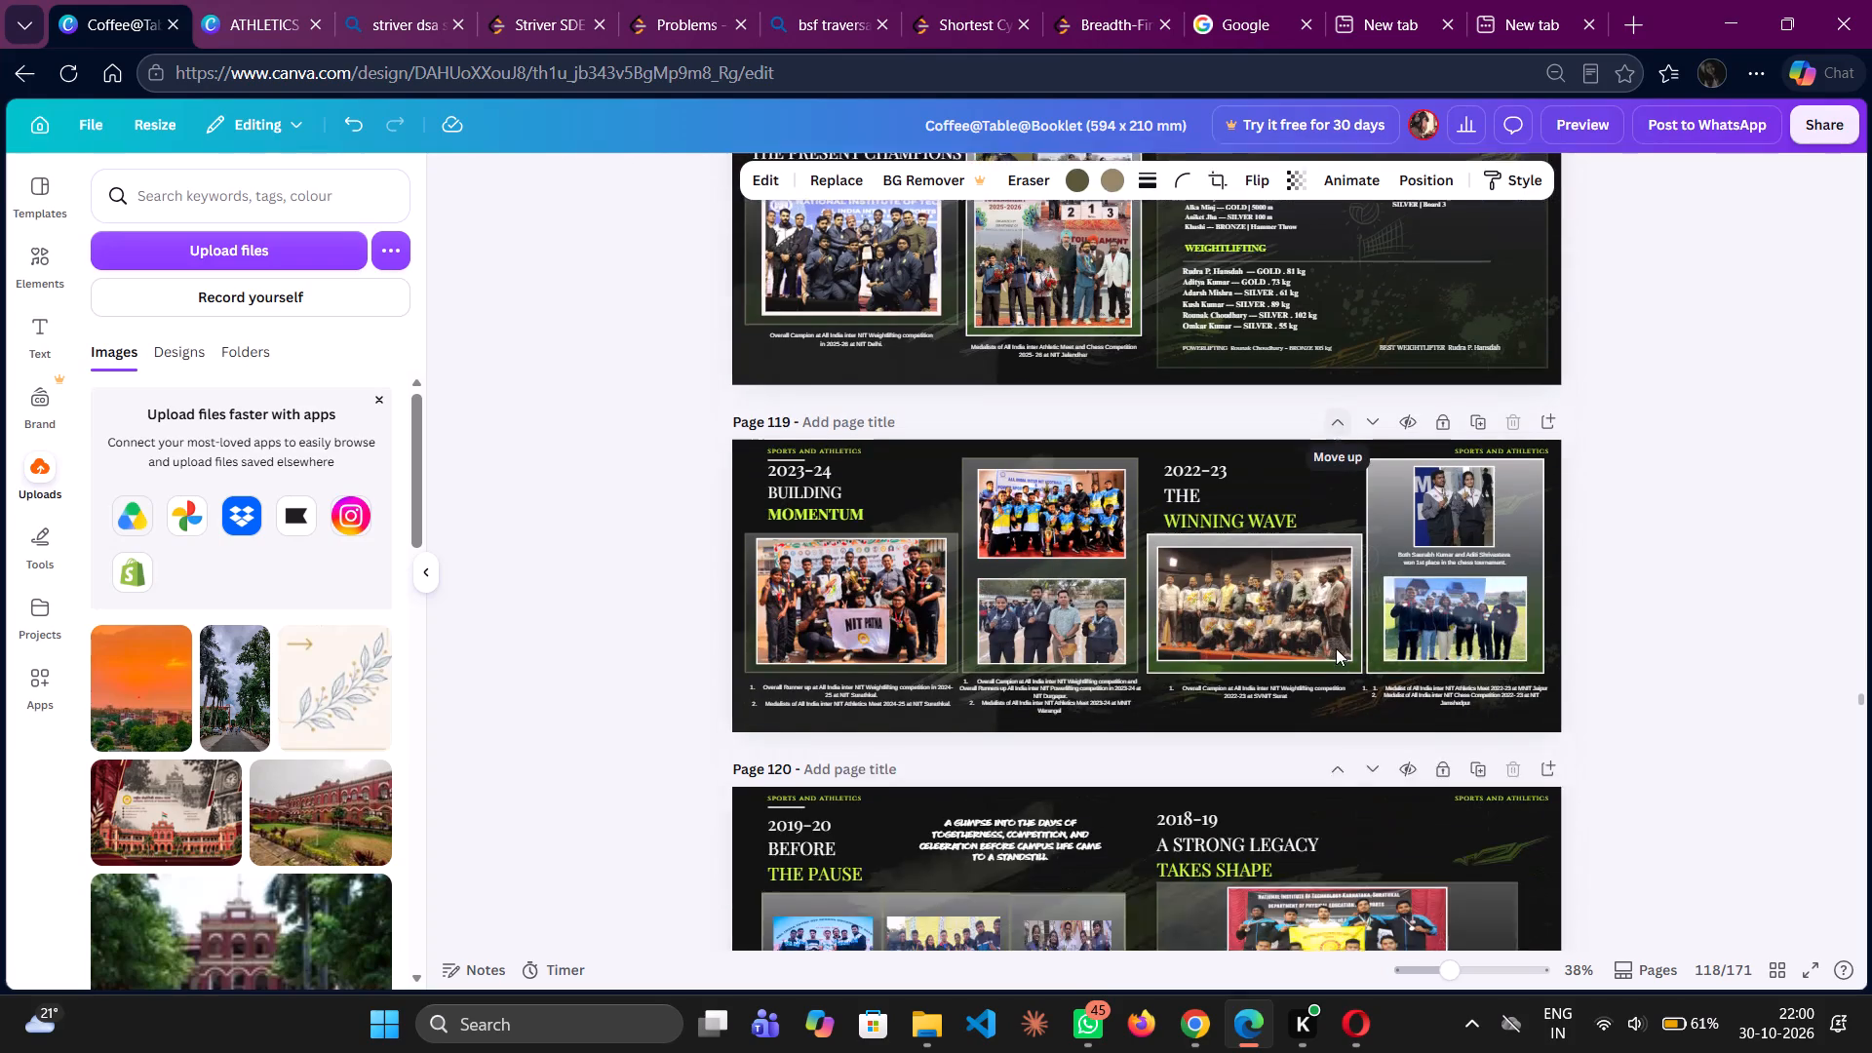
{"action": "scroll", "coordinate": [1336, 648], "scroll_direction": "down", "scroll_amount": 5}
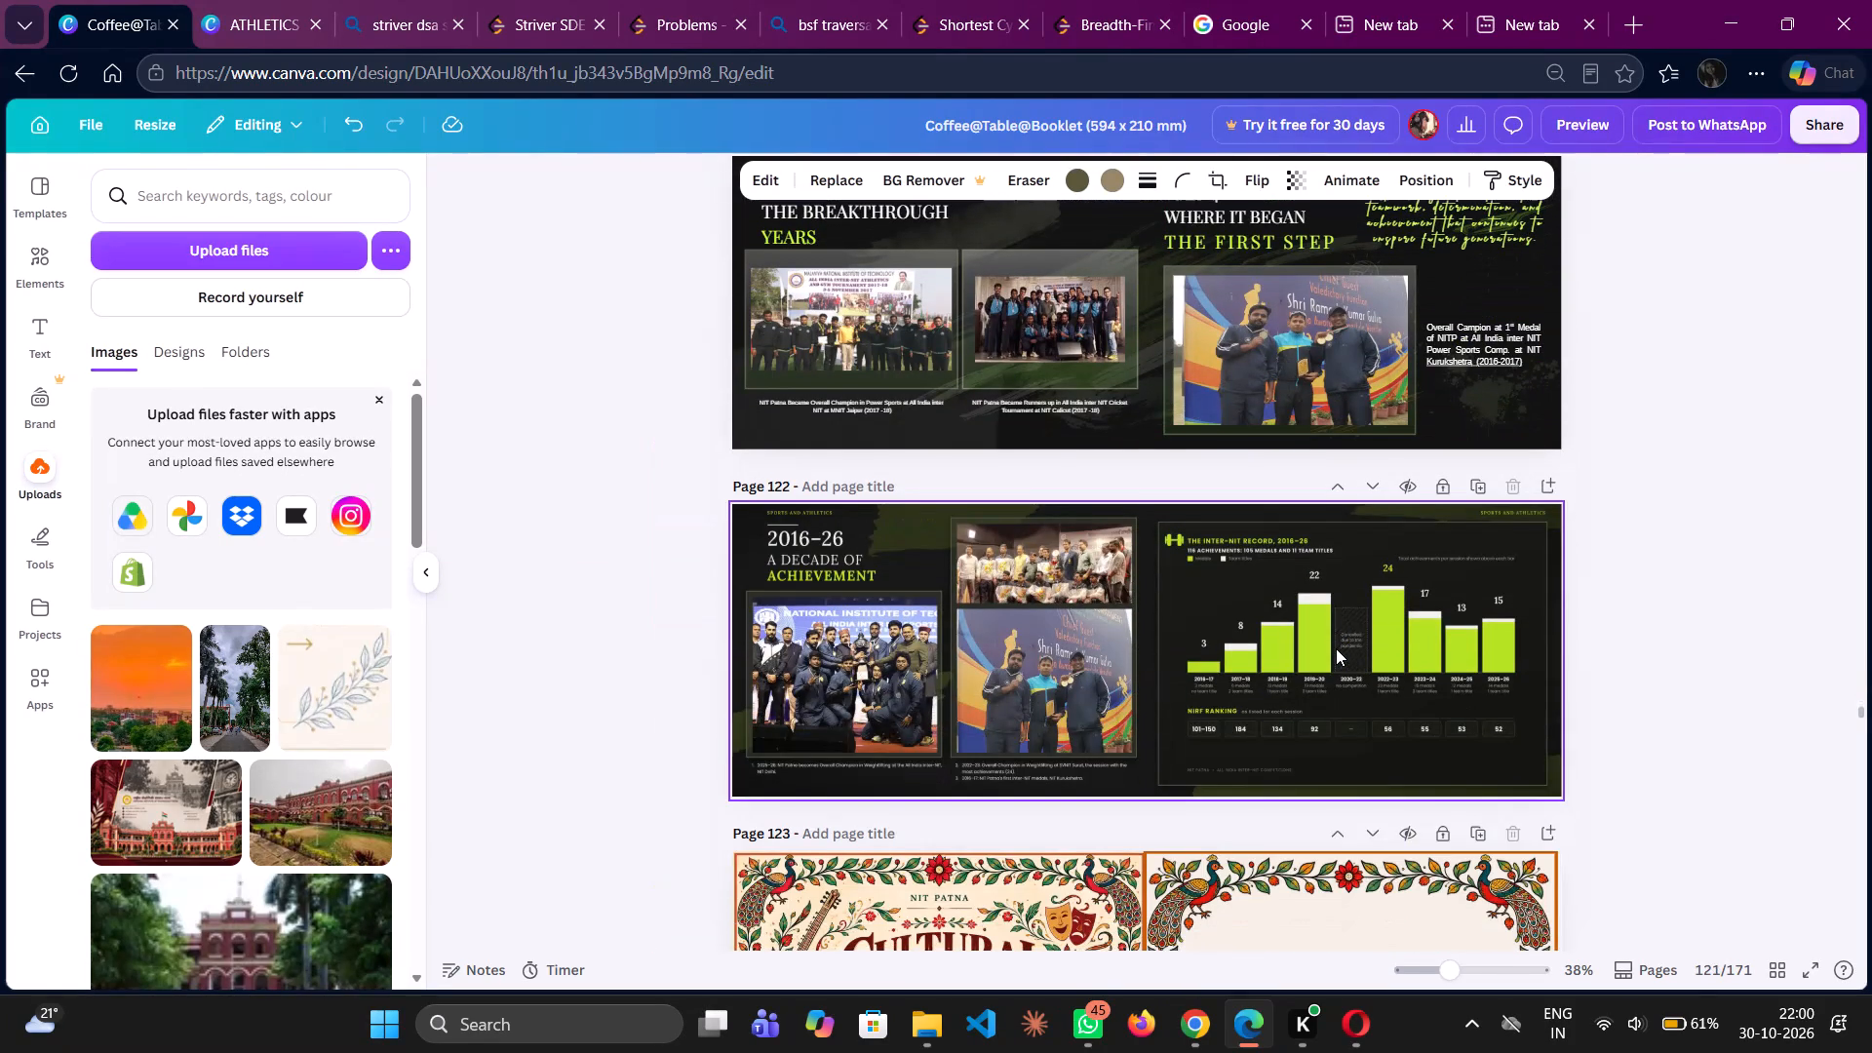
{"action": "scroll", "coordinate": [1336, 648], "scroll_direction": "down", "scroll_amount": 1}
Unlock page 122, the 2016–26 A Decade of Achievement spread, for editing.
{"action": "left_click", "coordinate": [1342, 648]}
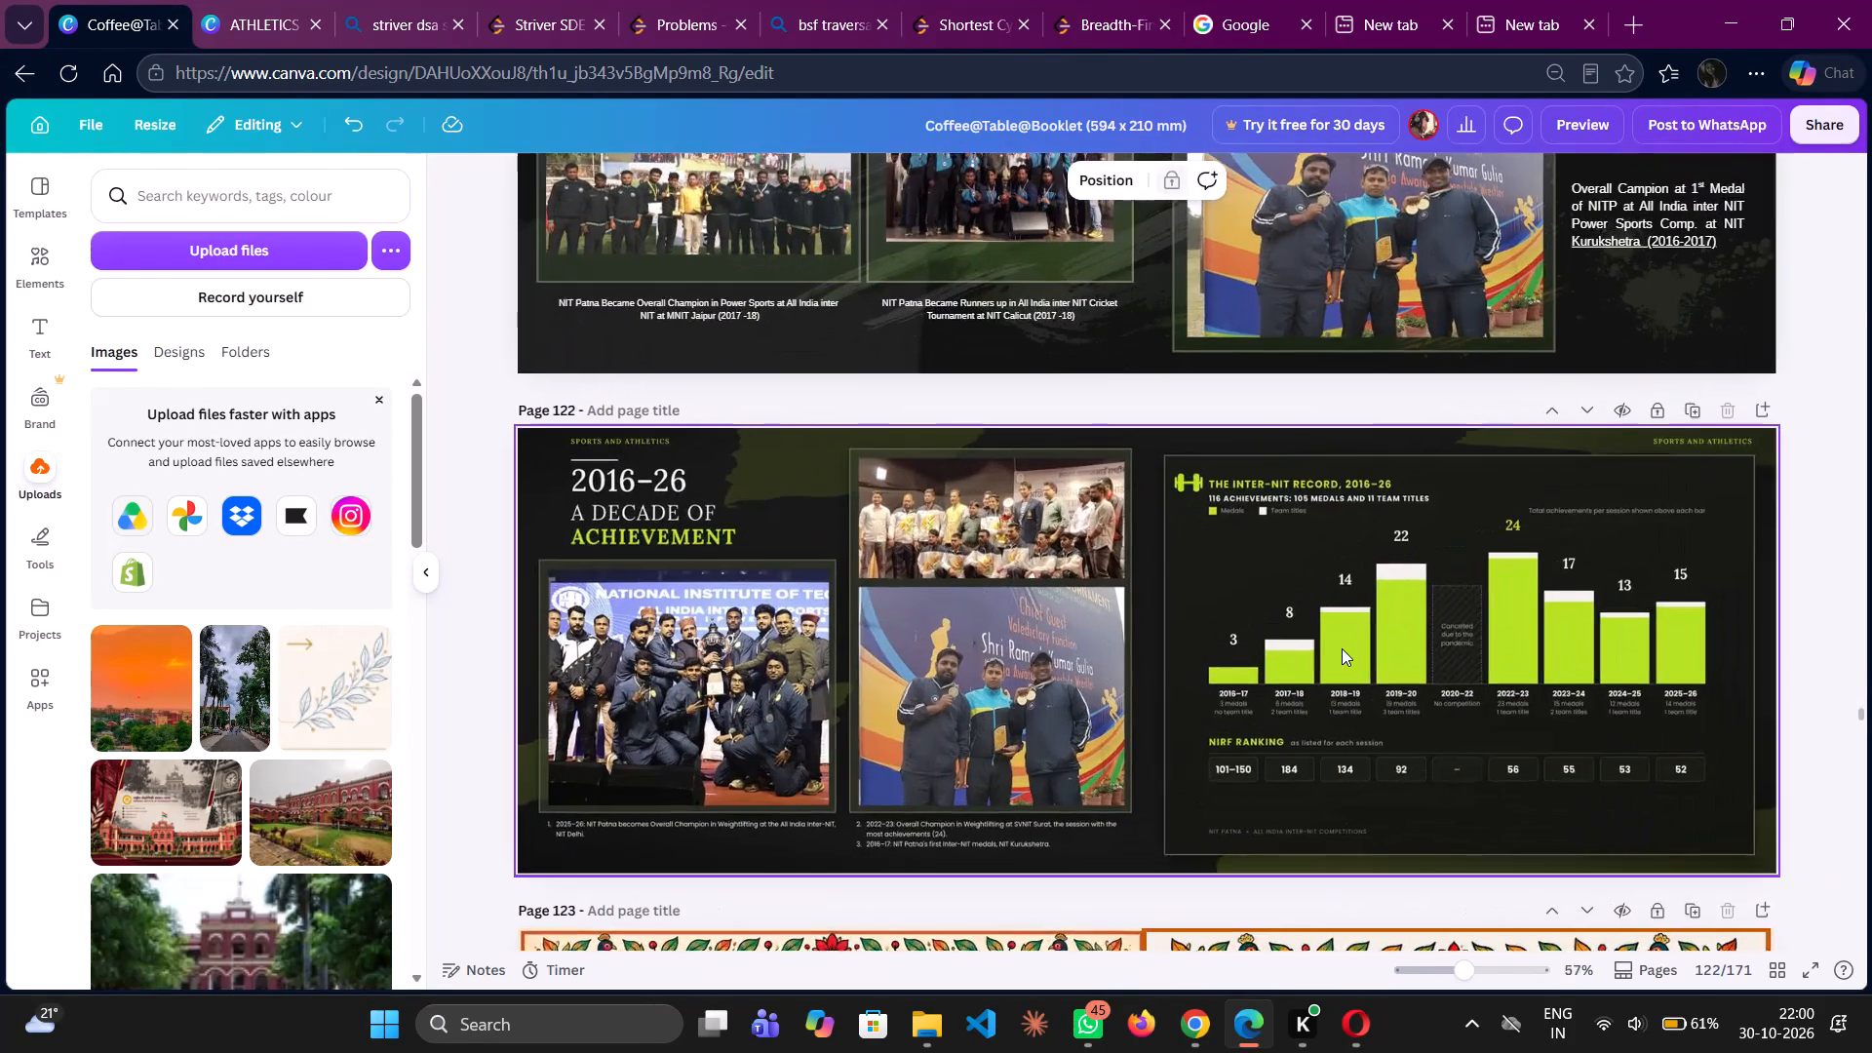
{"action": "scroll", "coordinate": [1342, 648], "scroll_direction": "left", "scroll_amount": 1}
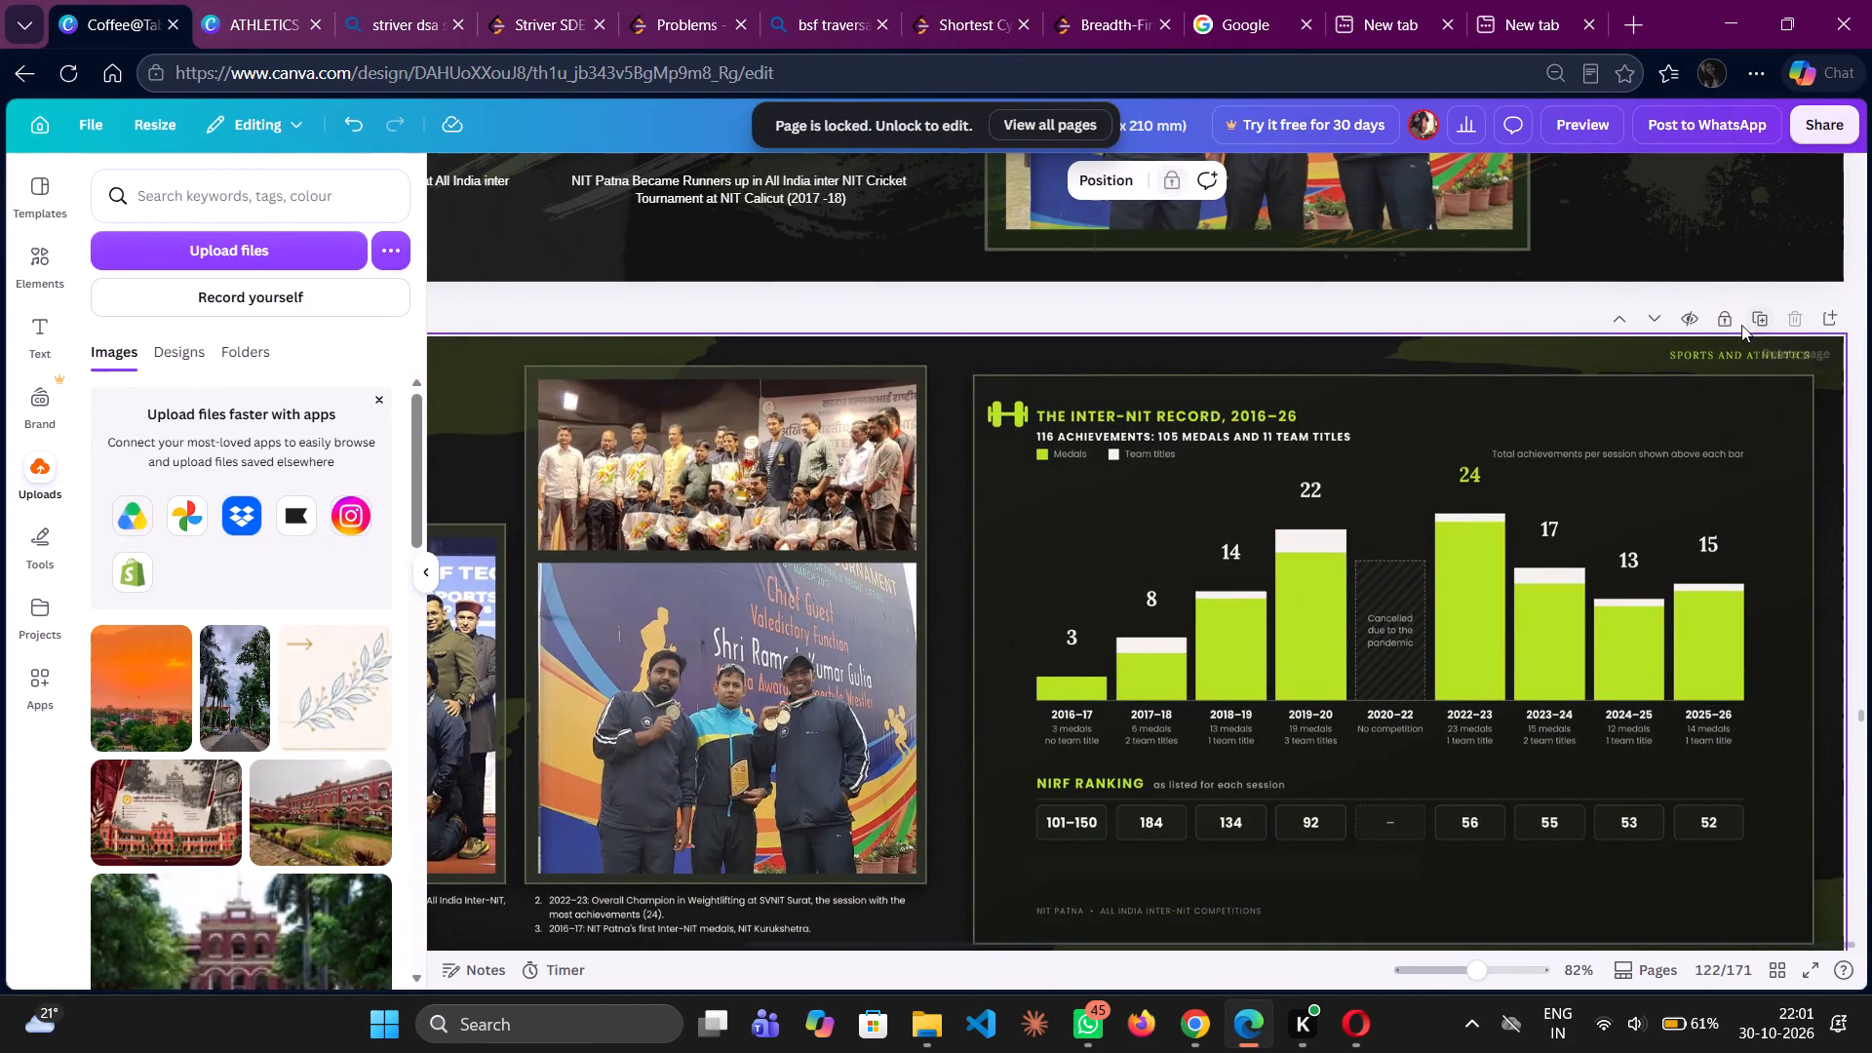
{"action": "left_click", "coordinate": [1718, 326]}
{"action": "left_click", "coordinate": [1414, 674]}
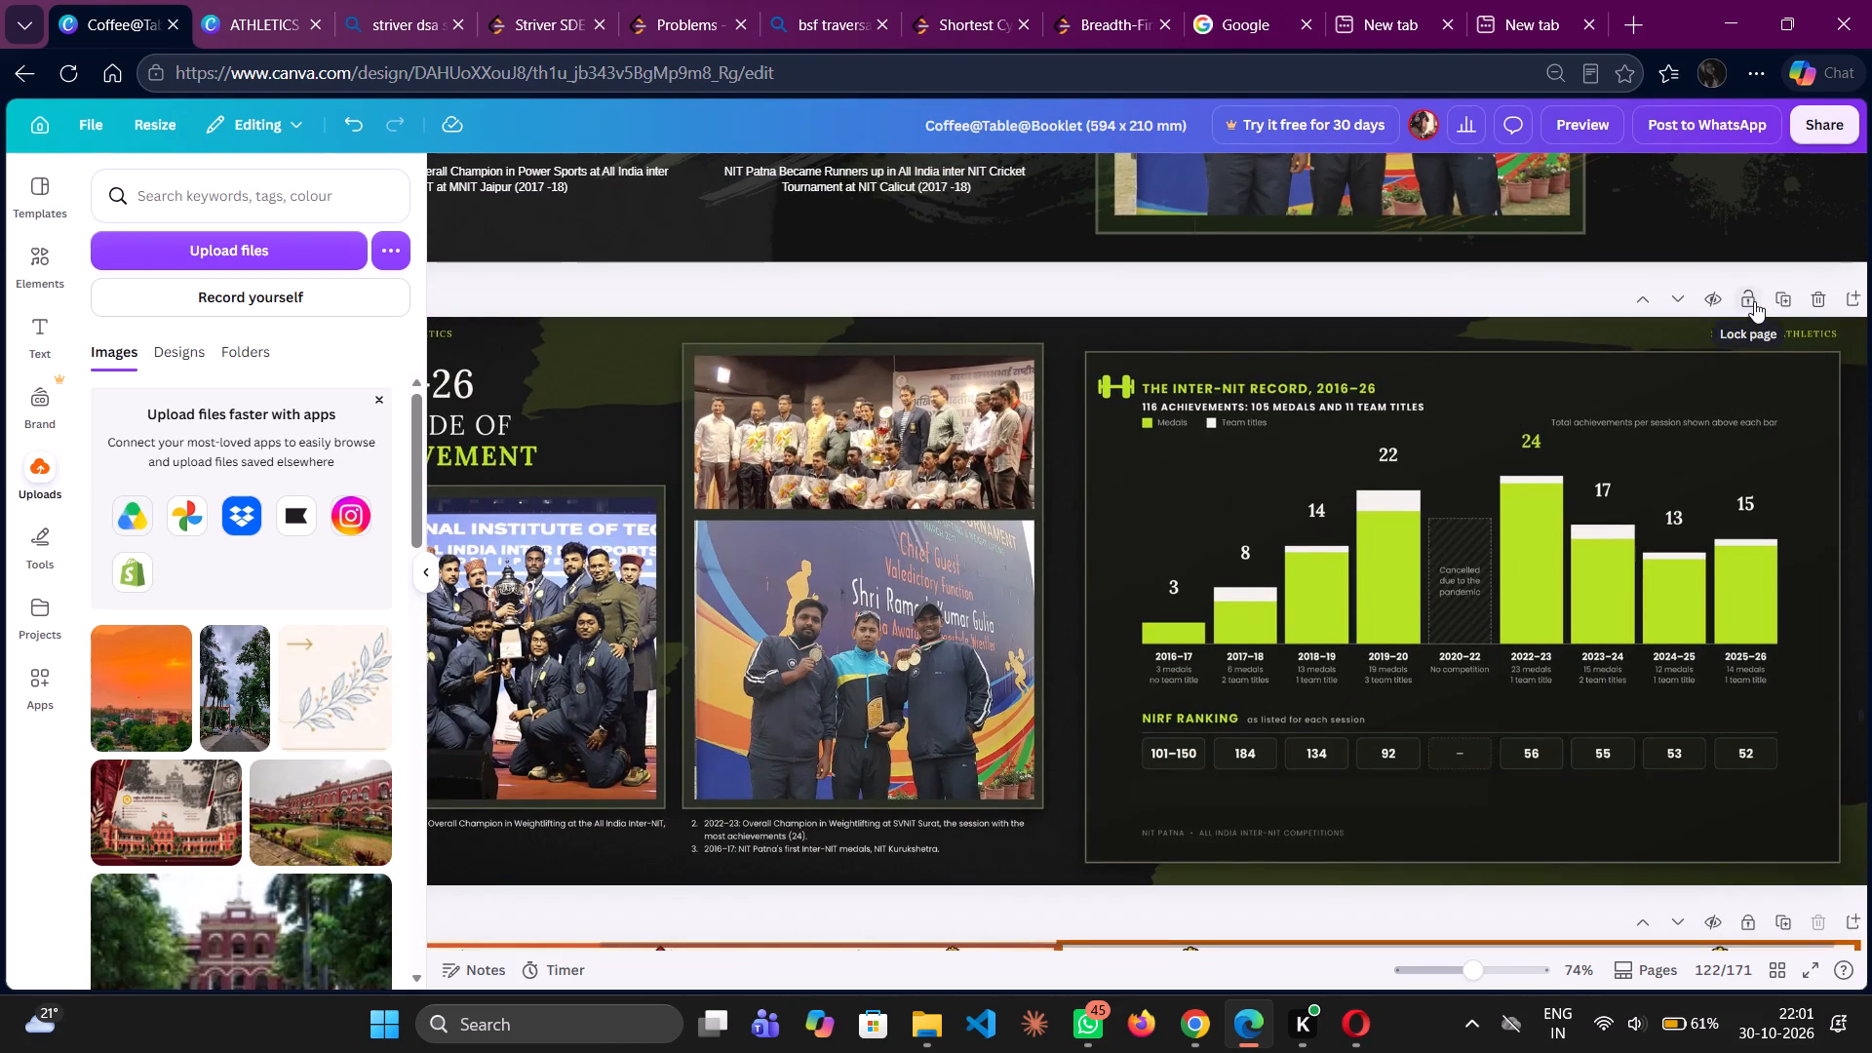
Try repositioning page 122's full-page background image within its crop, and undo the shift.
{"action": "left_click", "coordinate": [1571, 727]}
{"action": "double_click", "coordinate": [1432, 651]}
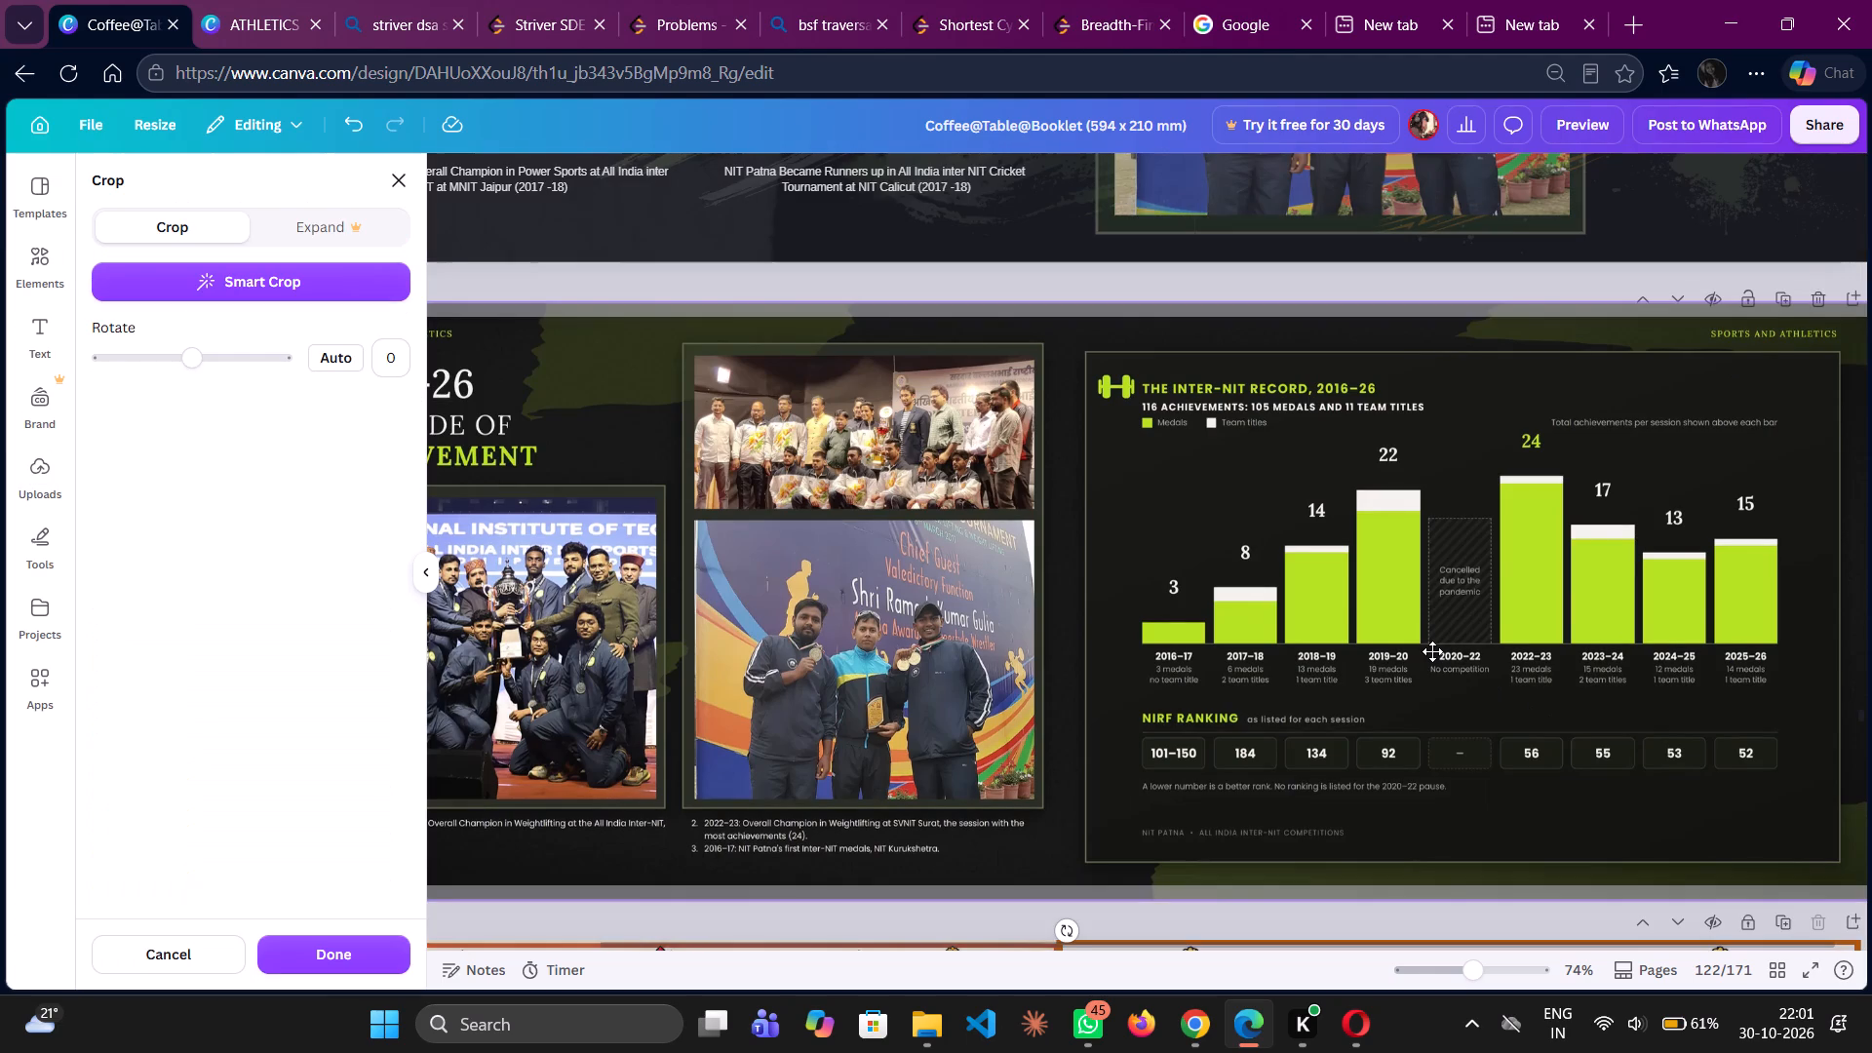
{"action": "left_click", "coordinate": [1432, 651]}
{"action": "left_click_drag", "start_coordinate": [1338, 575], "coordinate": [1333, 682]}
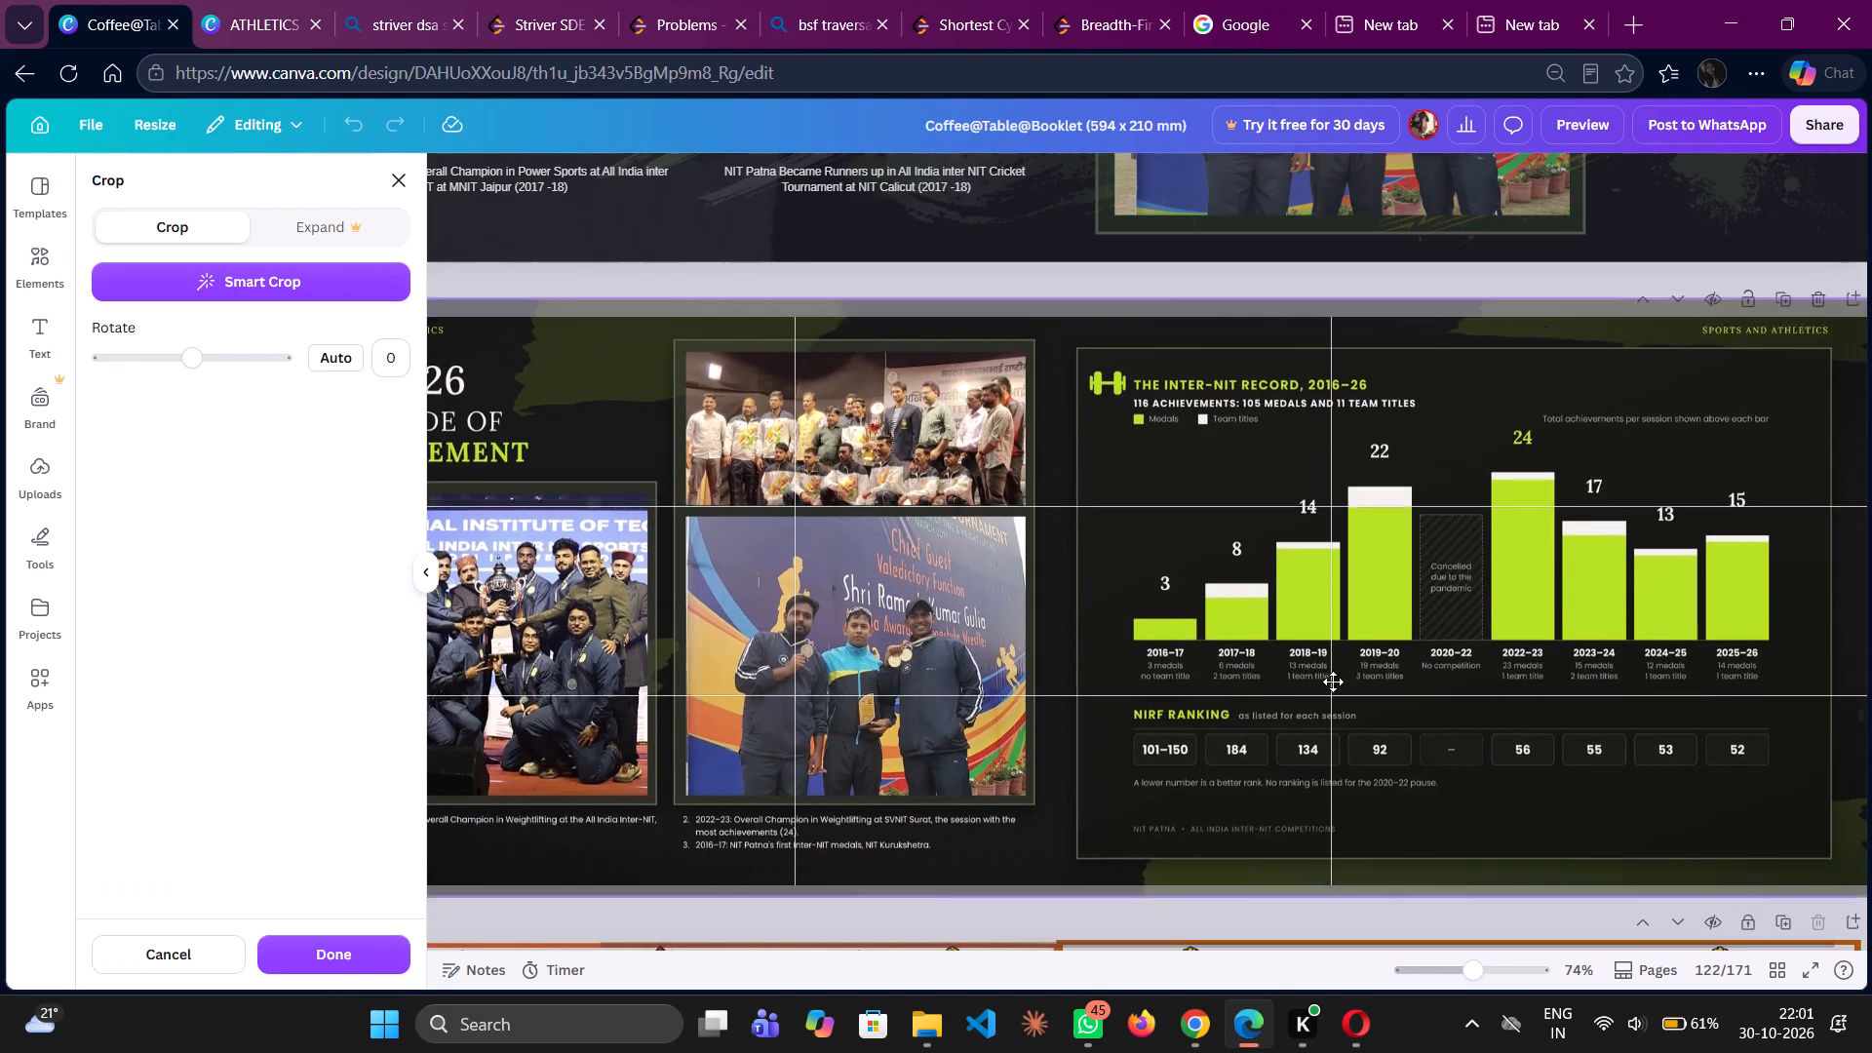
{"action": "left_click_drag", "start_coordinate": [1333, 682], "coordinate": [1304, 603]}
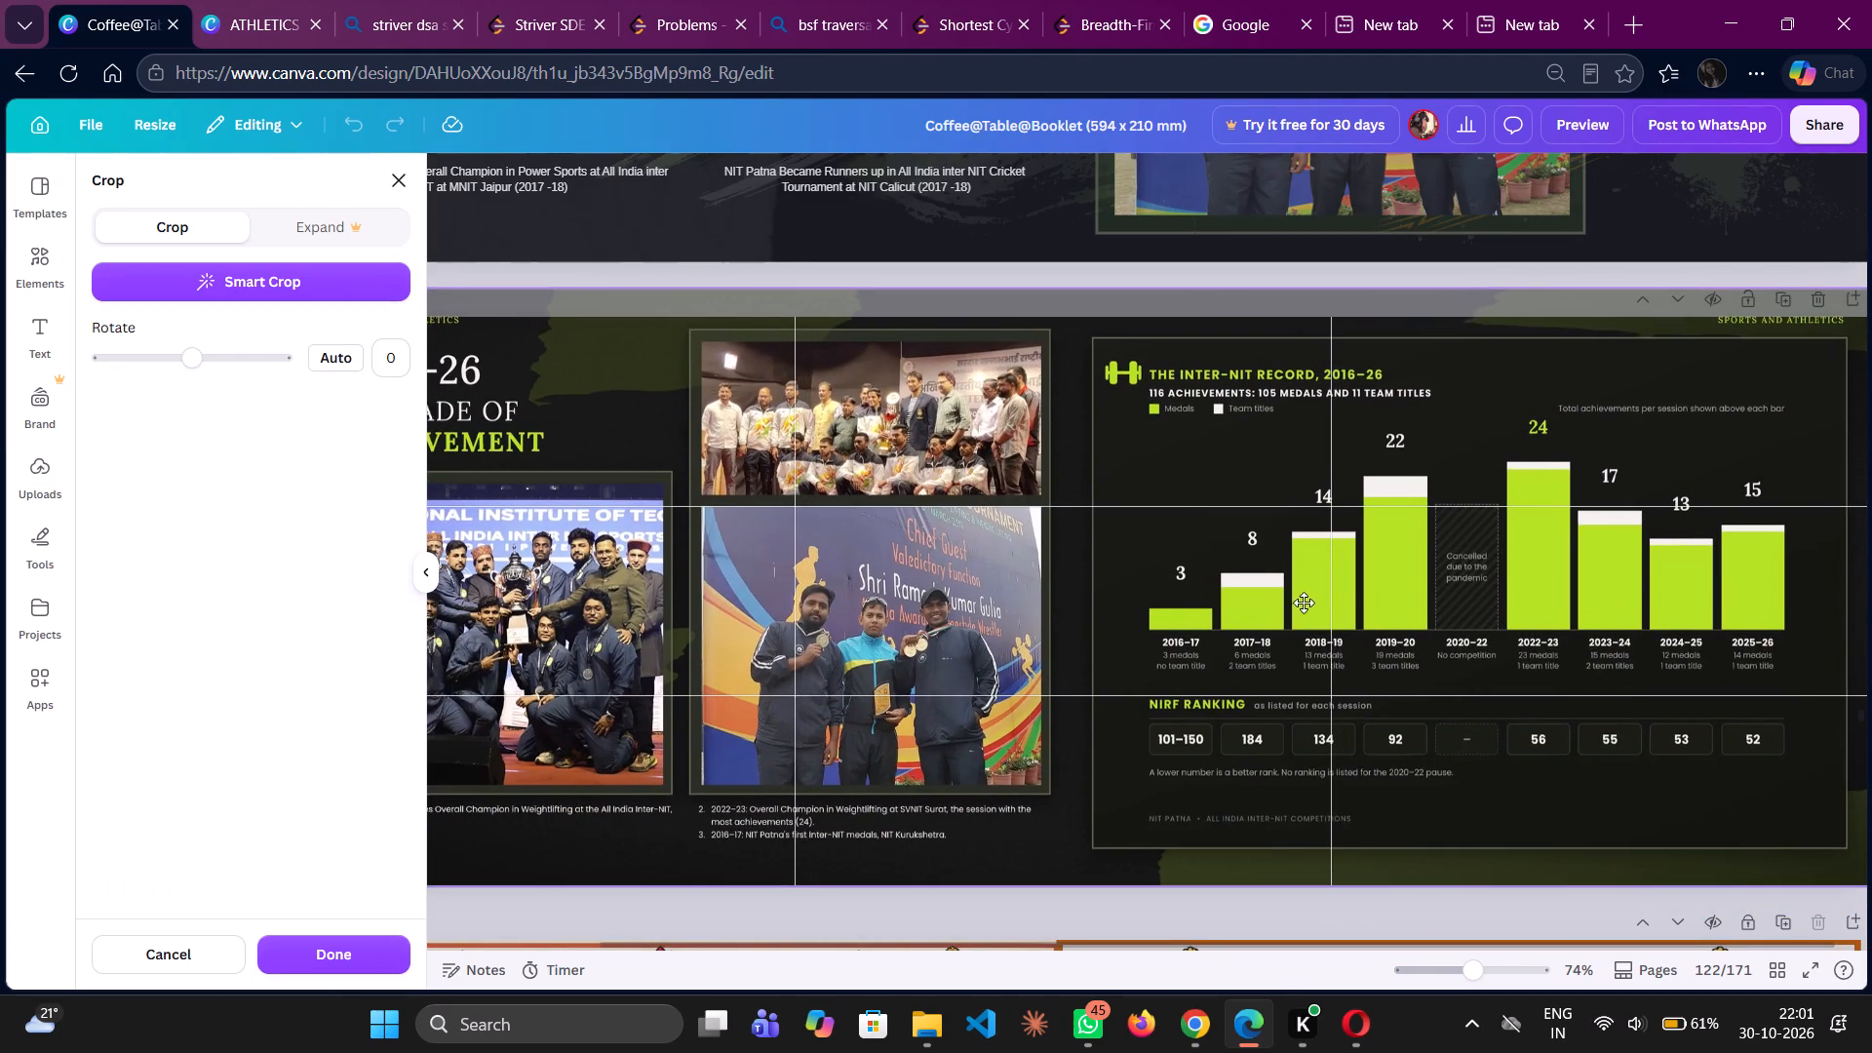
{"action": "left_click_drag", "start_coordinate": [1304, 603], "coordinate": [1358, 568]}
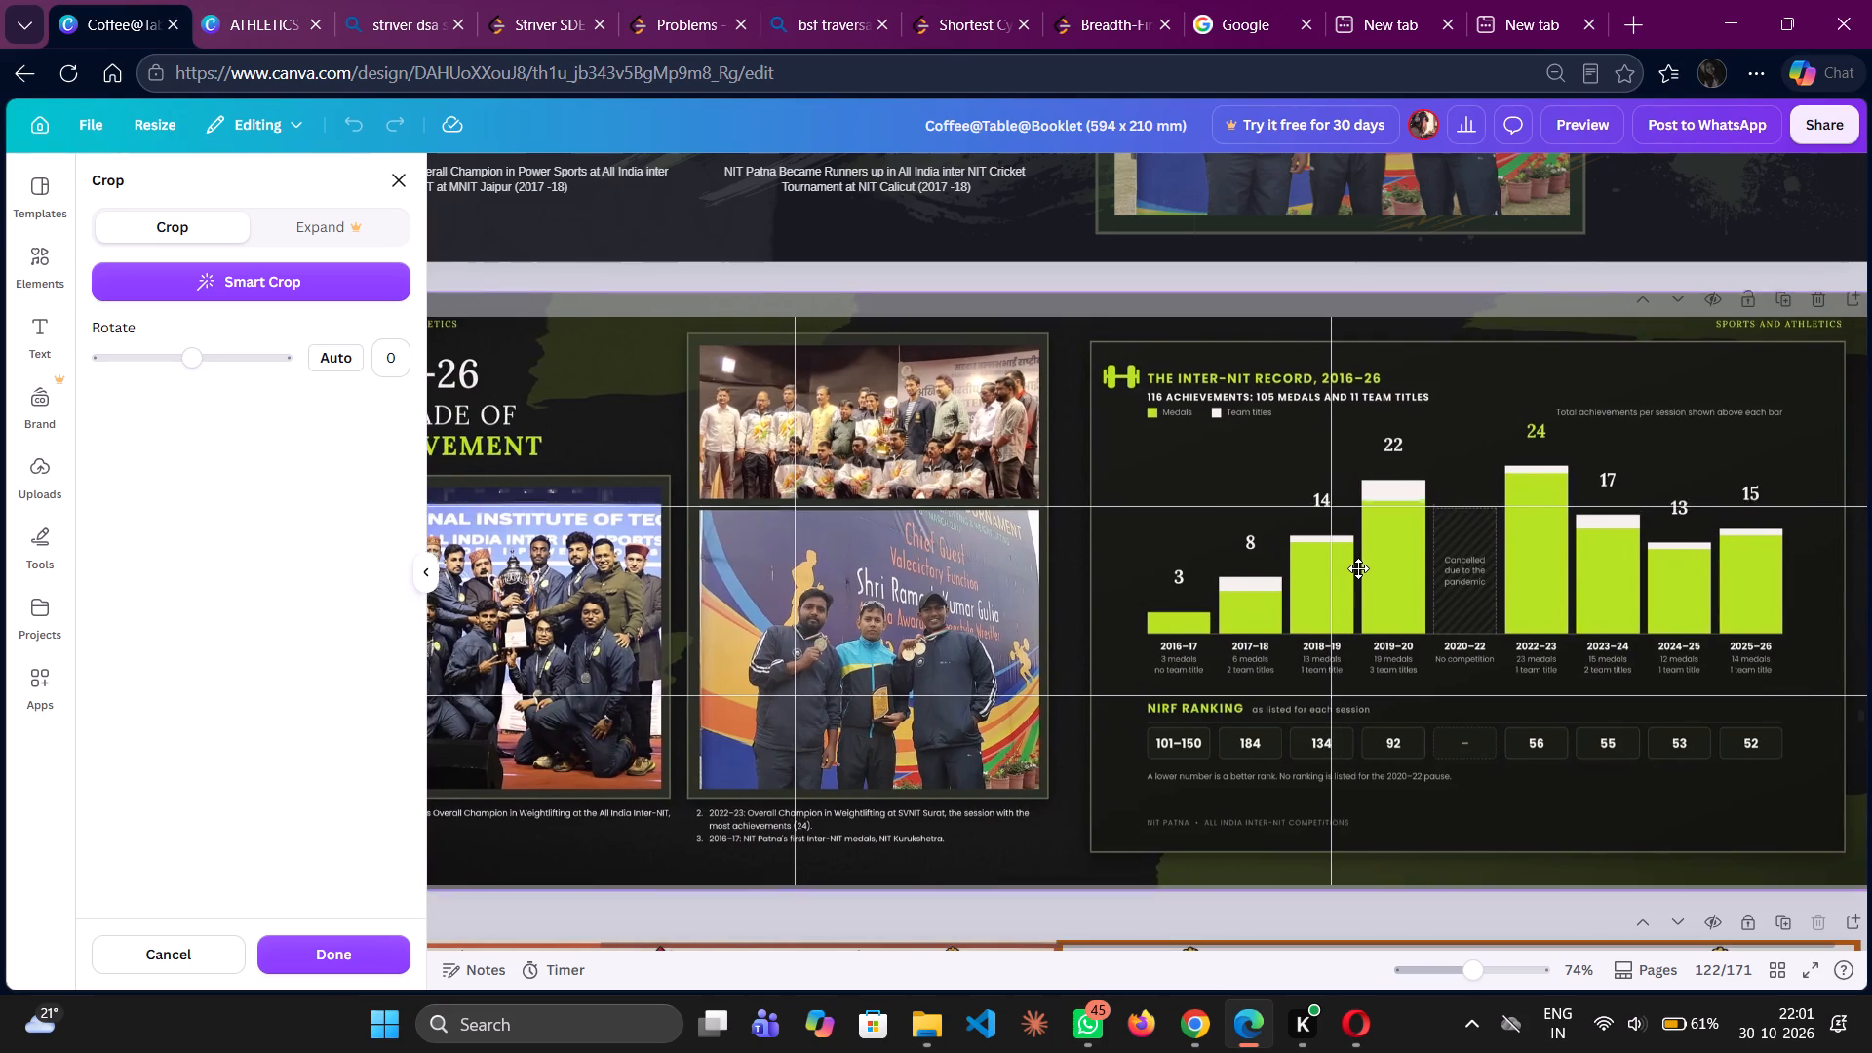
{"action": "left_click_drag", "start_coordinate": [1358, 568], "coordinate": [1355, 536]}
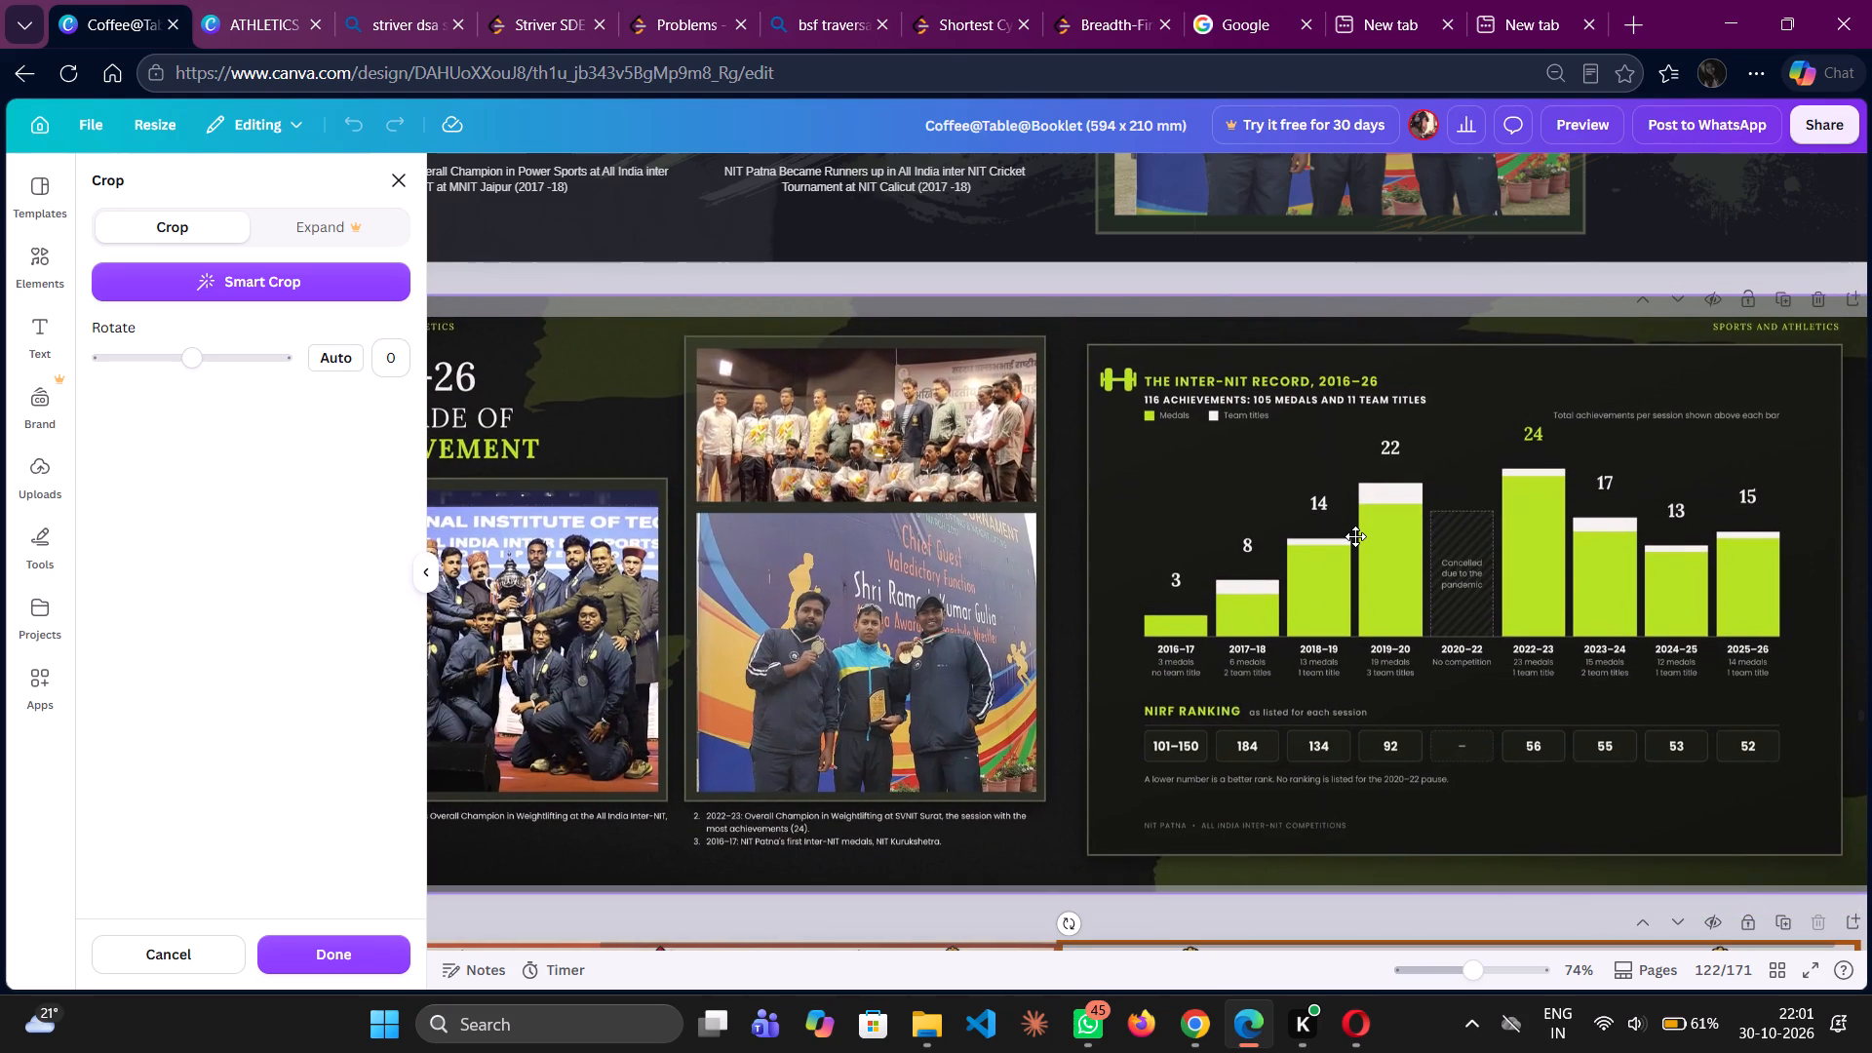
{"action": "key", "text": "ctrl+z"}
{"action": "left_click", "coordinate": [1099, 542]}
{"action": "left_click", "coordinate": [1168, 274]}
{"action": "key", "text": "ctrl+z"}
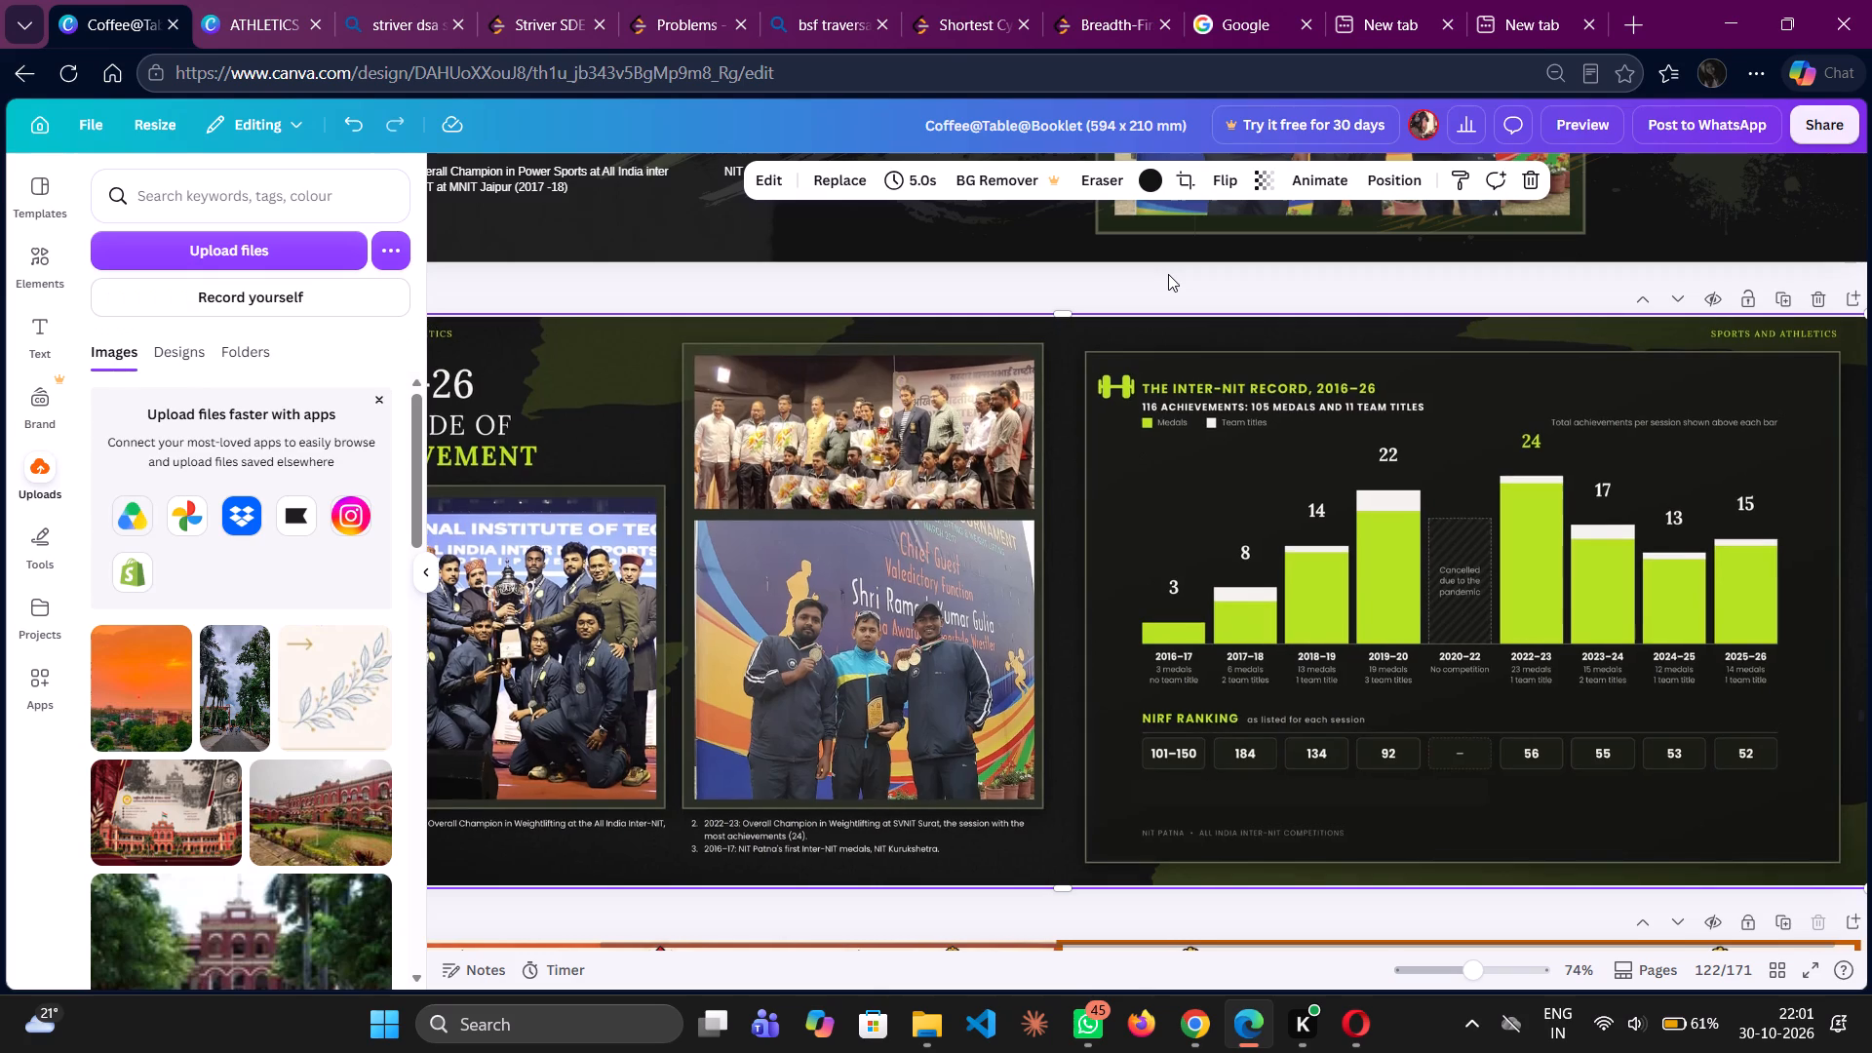
Detach the full-page achievements image on page 122 from the page background.
{"action": "left_click", "coordinate": [1321, 435]}
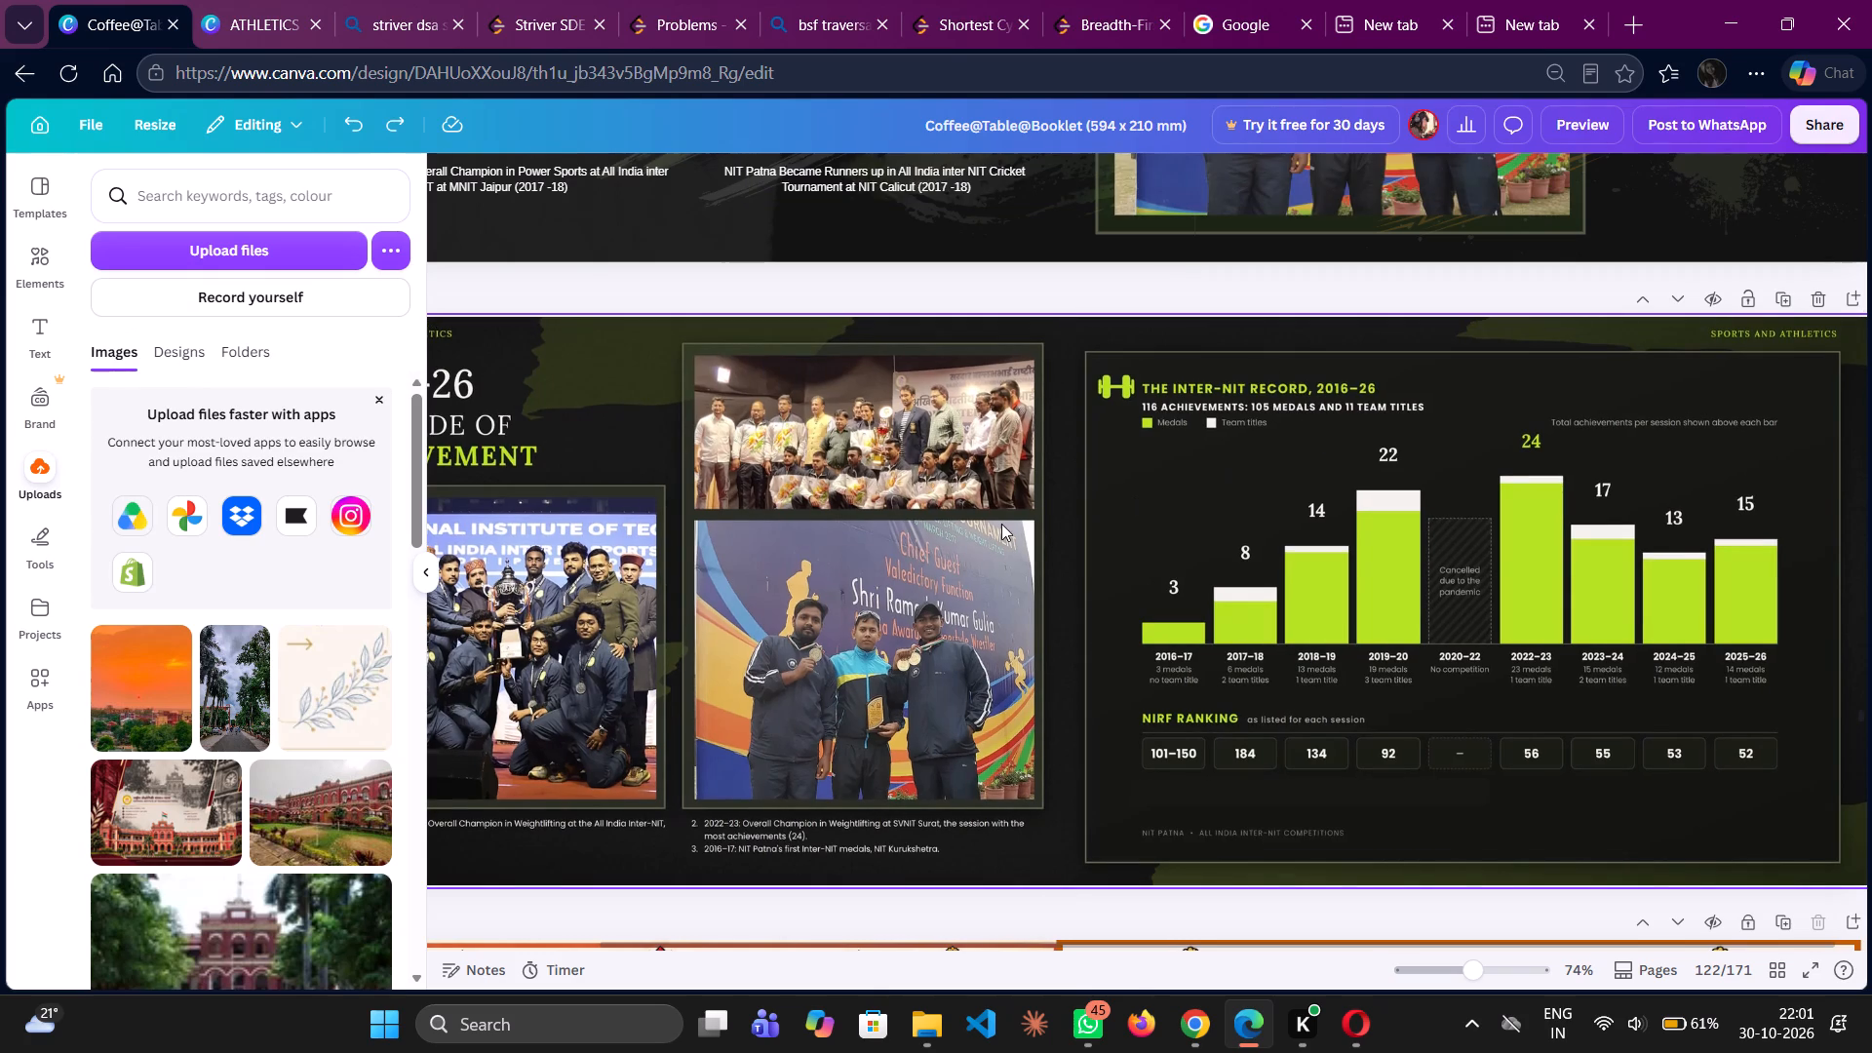
{"action": "left_click", "coordinate": [1001, 524]}
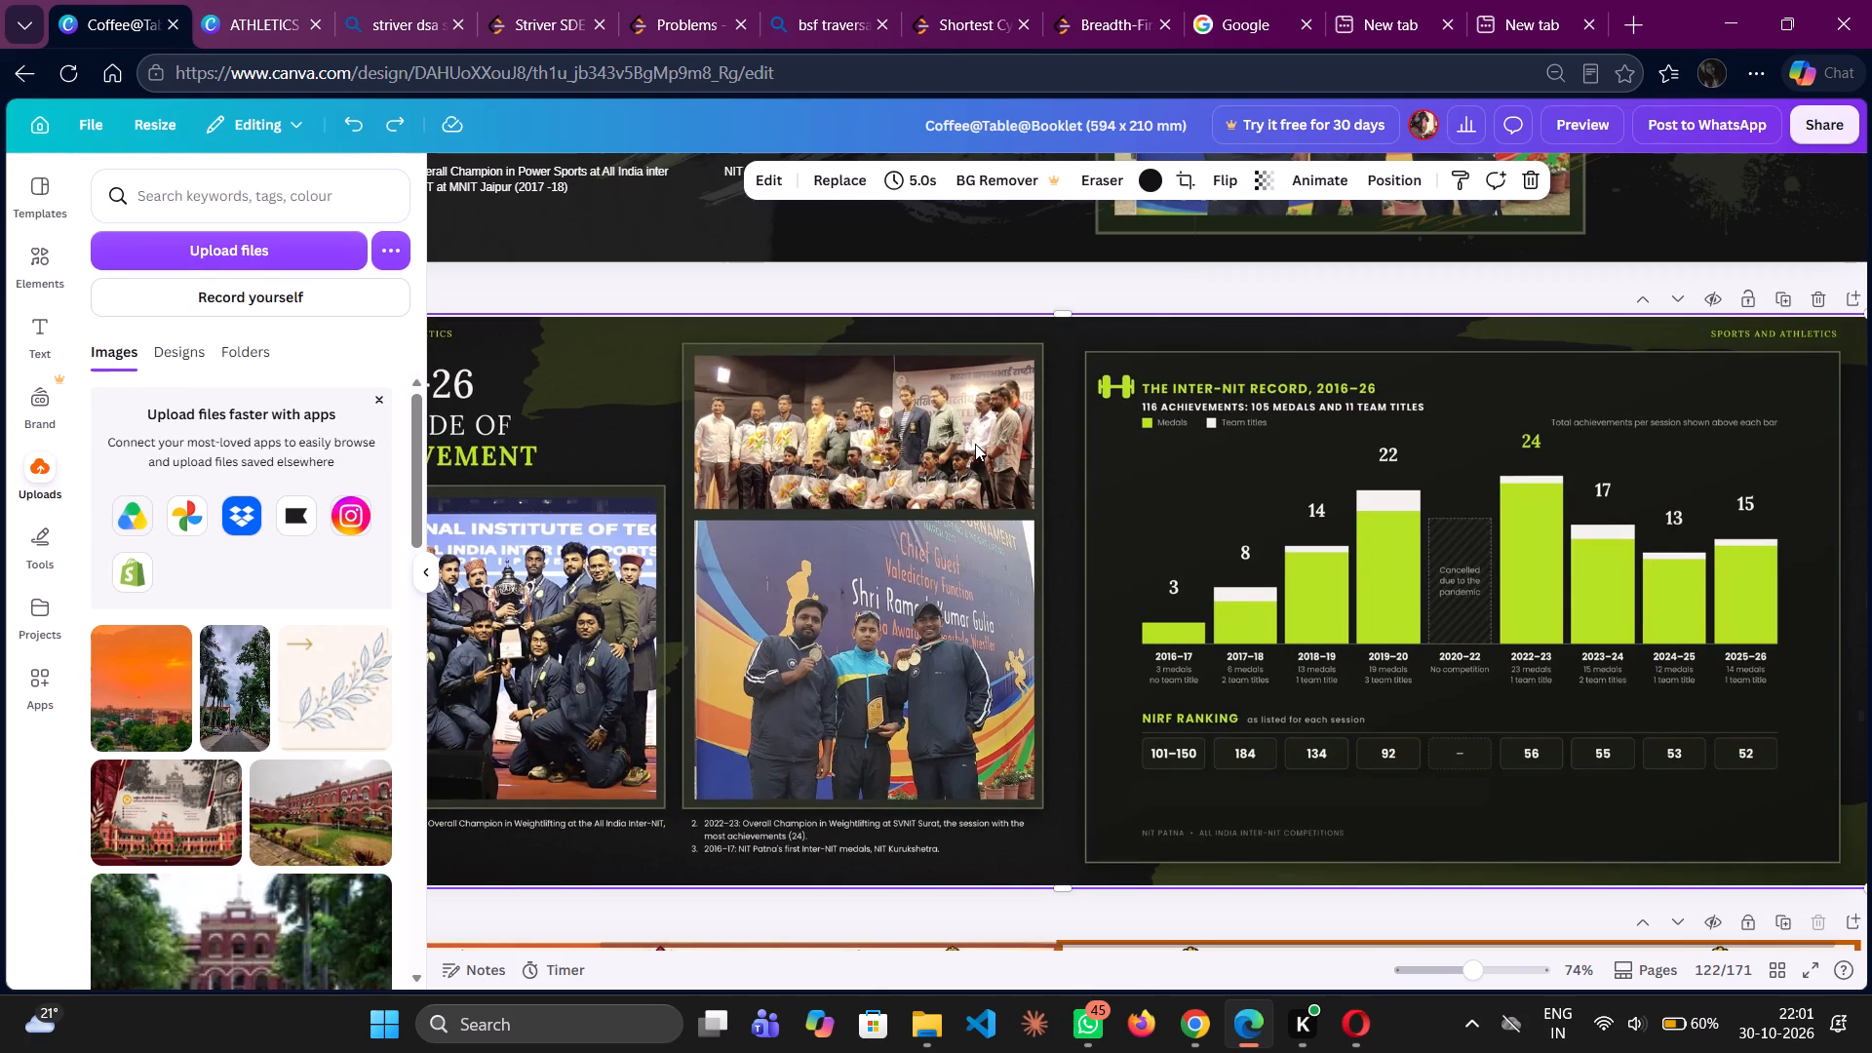
{"action": "left_click", "coordinate": [975, 444]}
{"action": "right_click", "coordinate": [929, 505]}
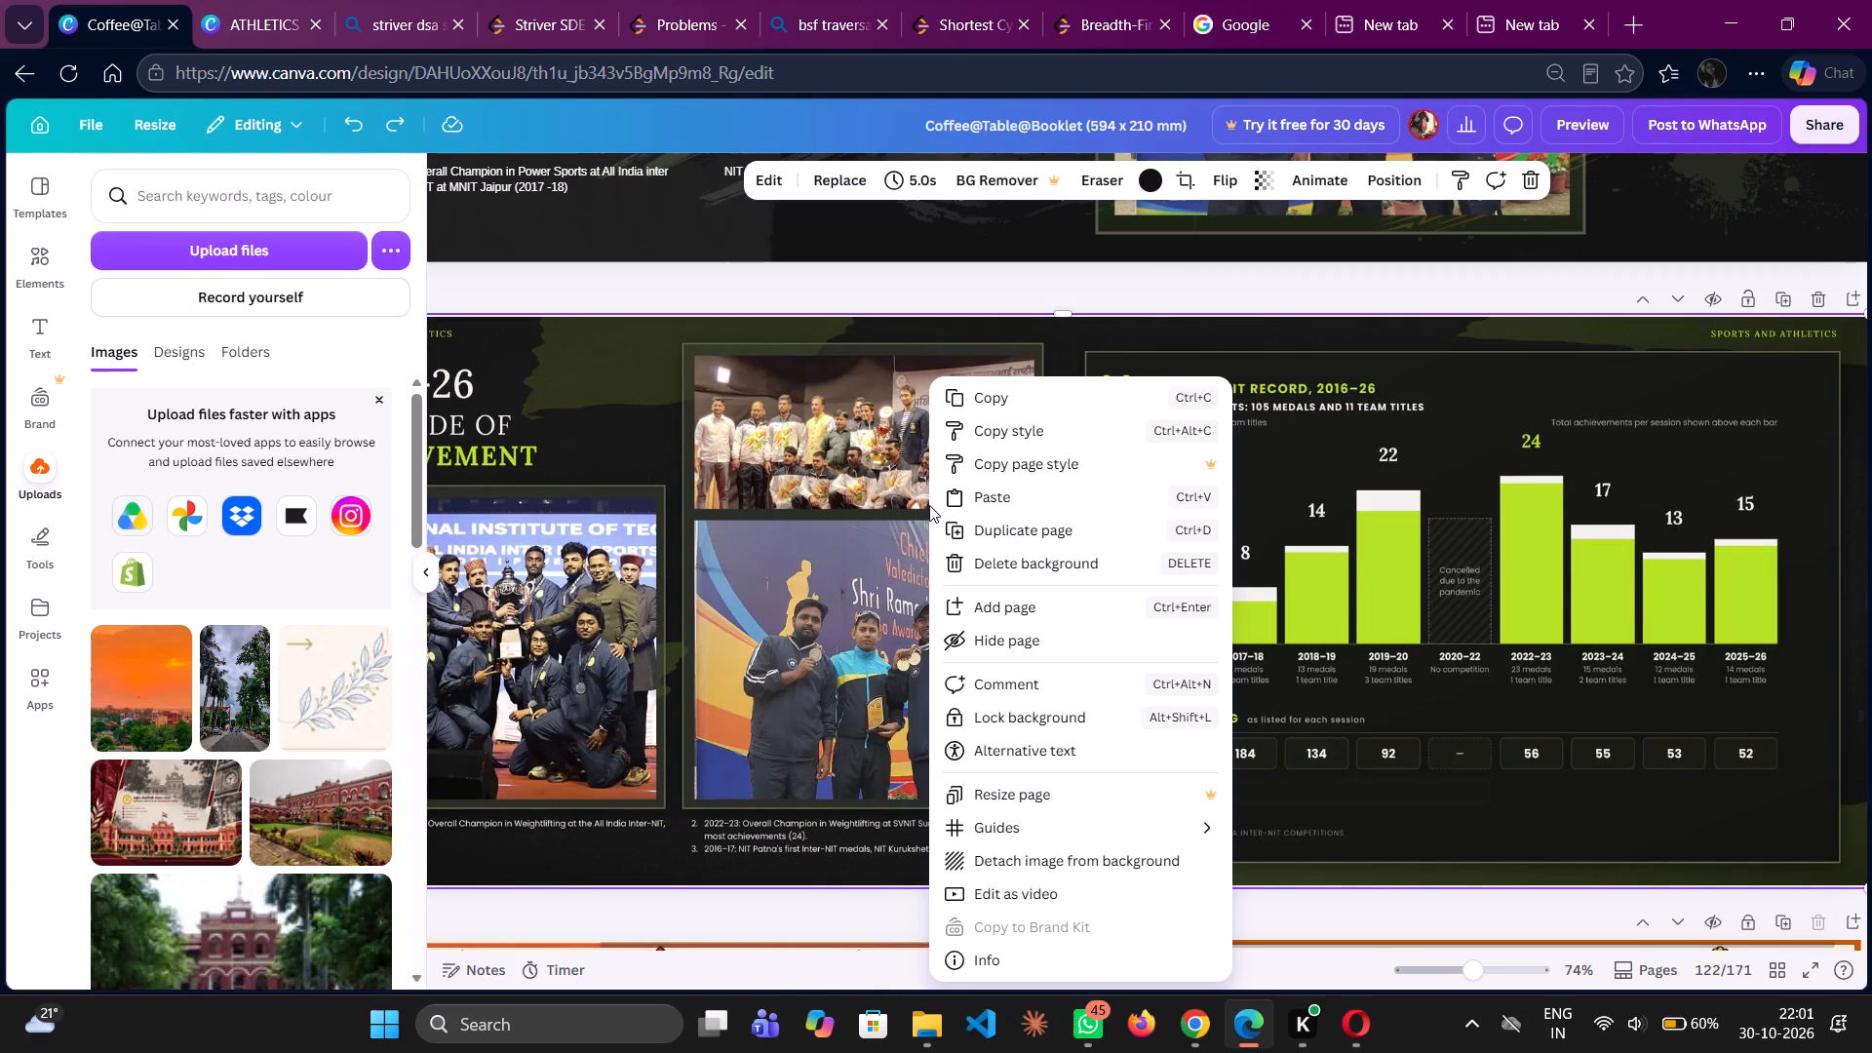
{"action": "left_click", "coordinate": [986, 858]}
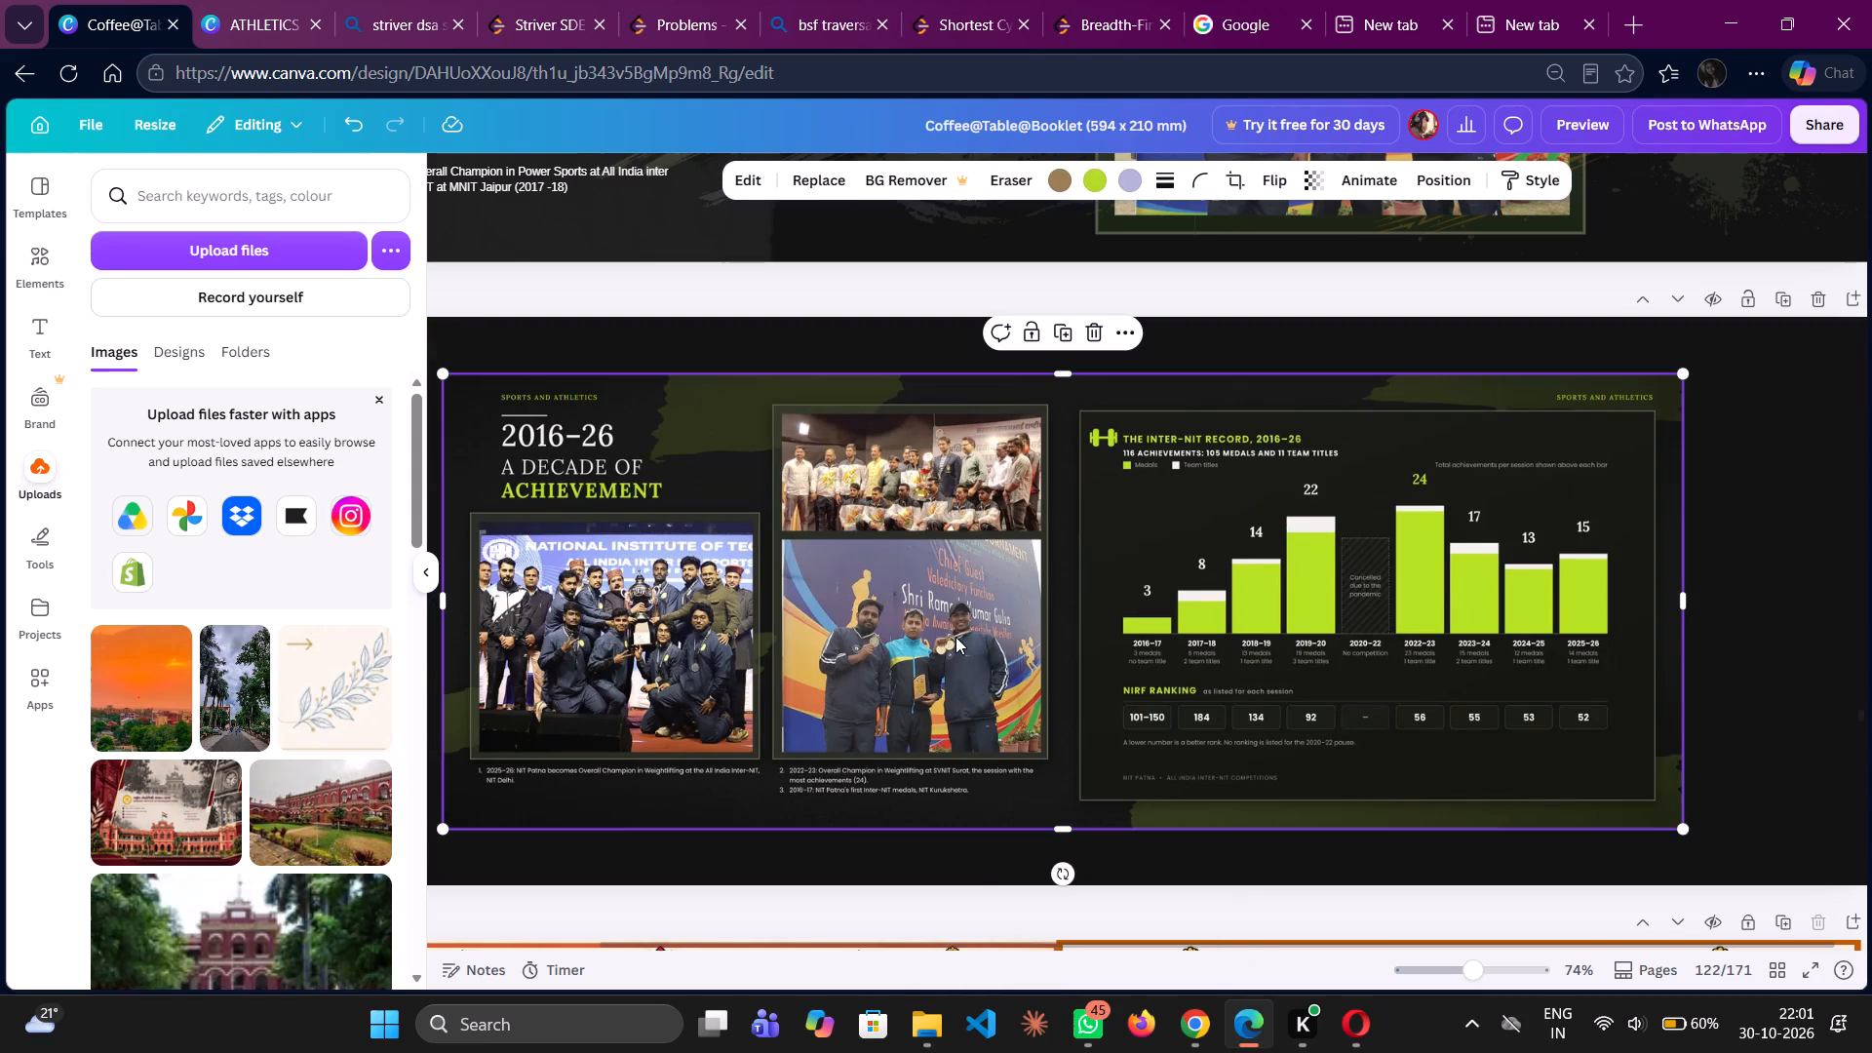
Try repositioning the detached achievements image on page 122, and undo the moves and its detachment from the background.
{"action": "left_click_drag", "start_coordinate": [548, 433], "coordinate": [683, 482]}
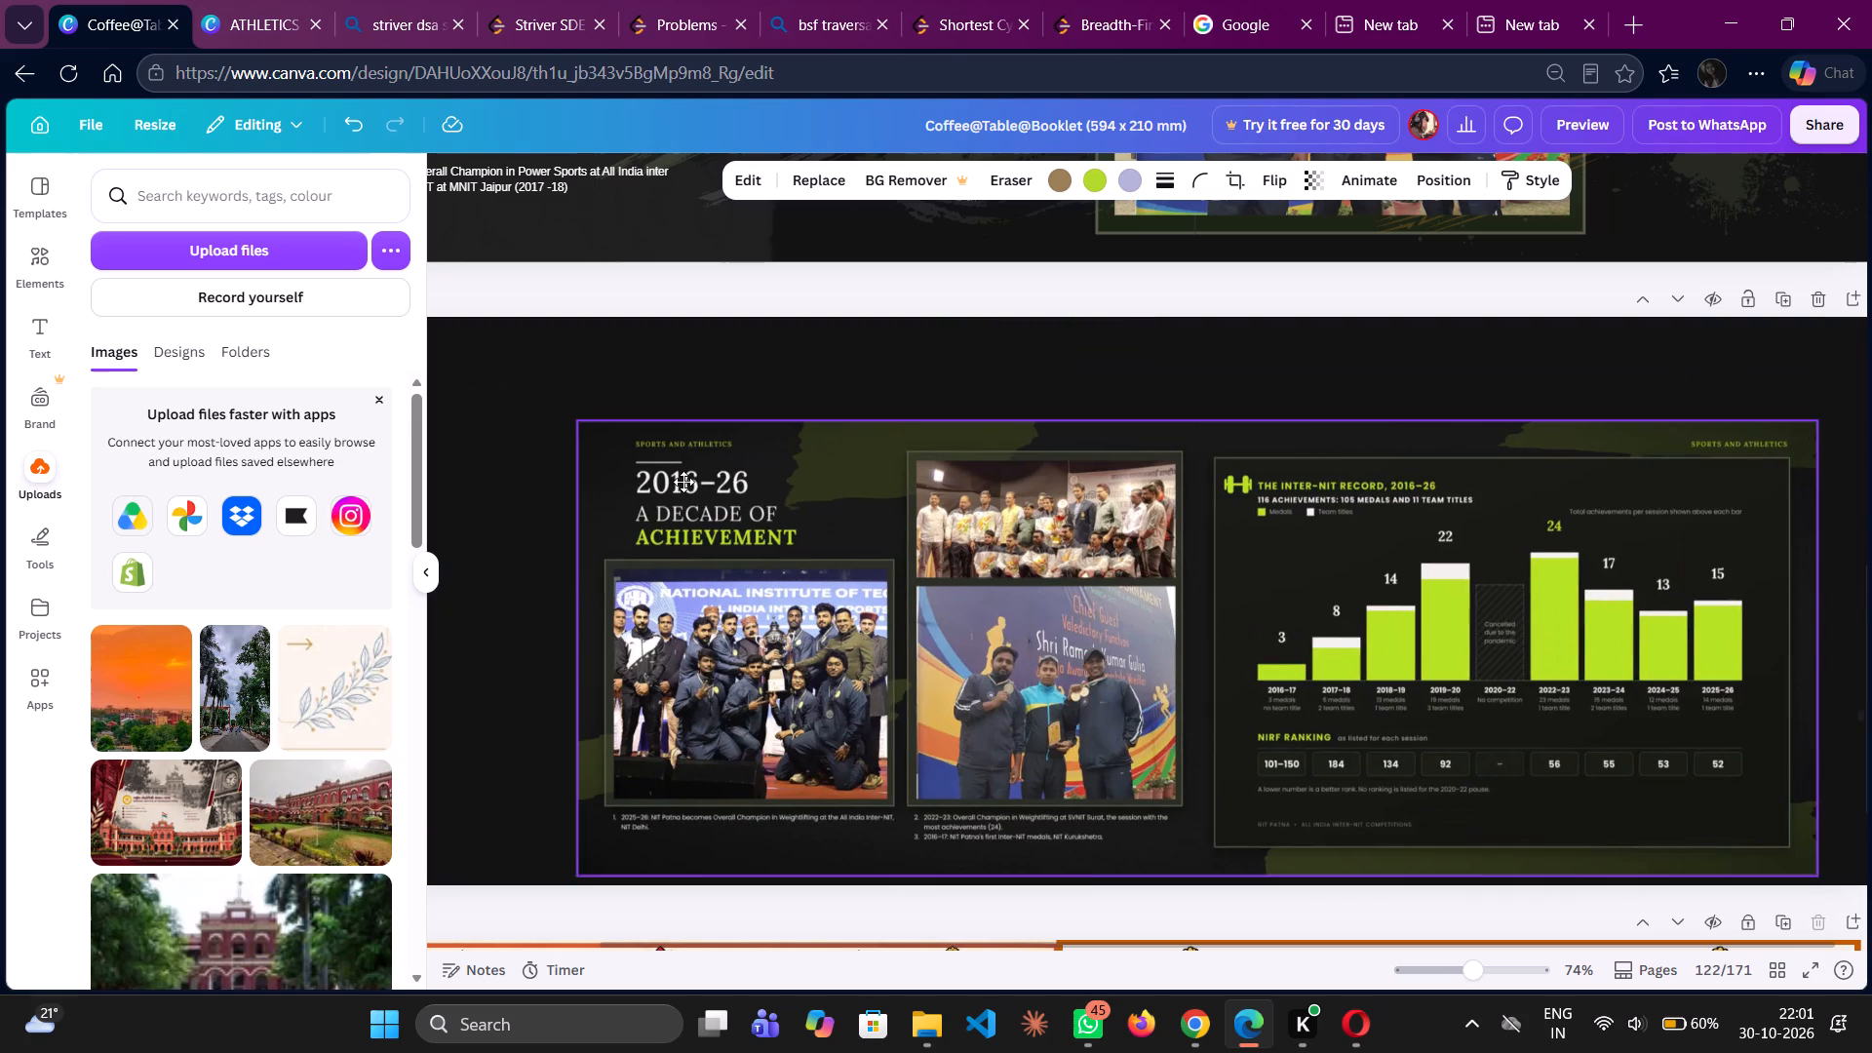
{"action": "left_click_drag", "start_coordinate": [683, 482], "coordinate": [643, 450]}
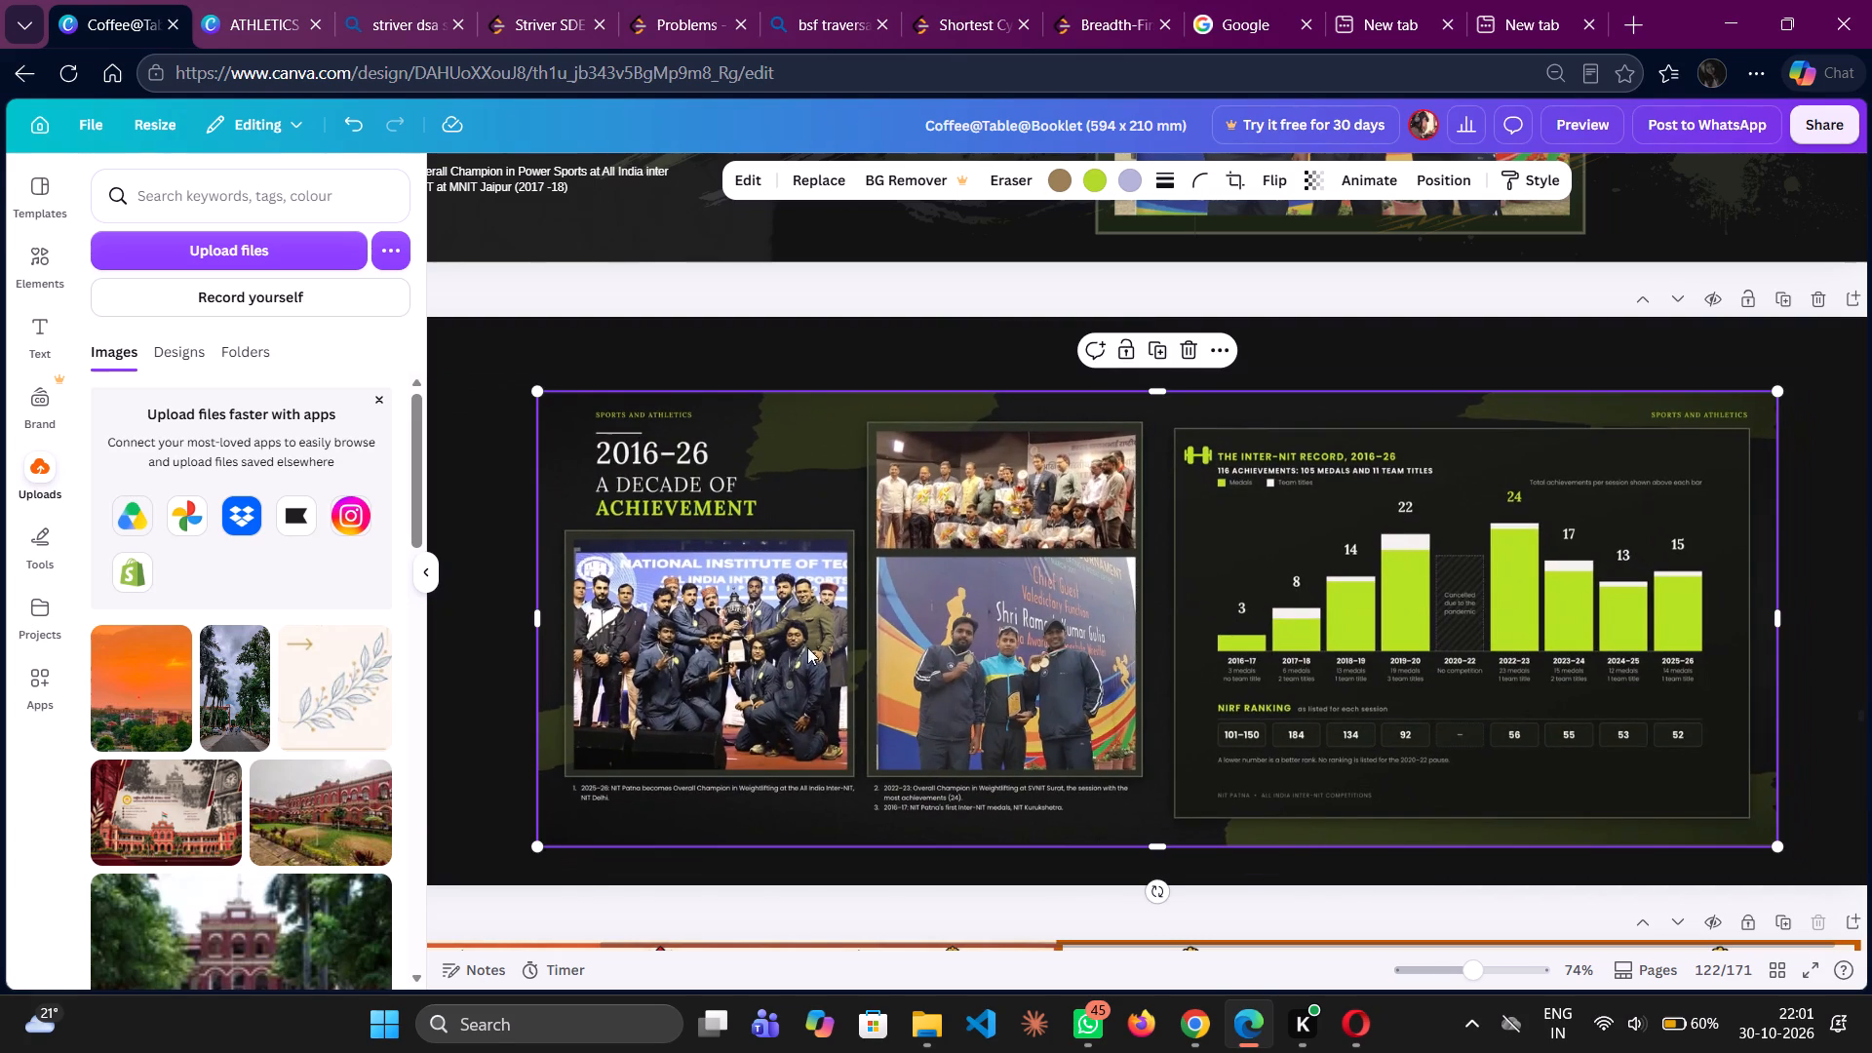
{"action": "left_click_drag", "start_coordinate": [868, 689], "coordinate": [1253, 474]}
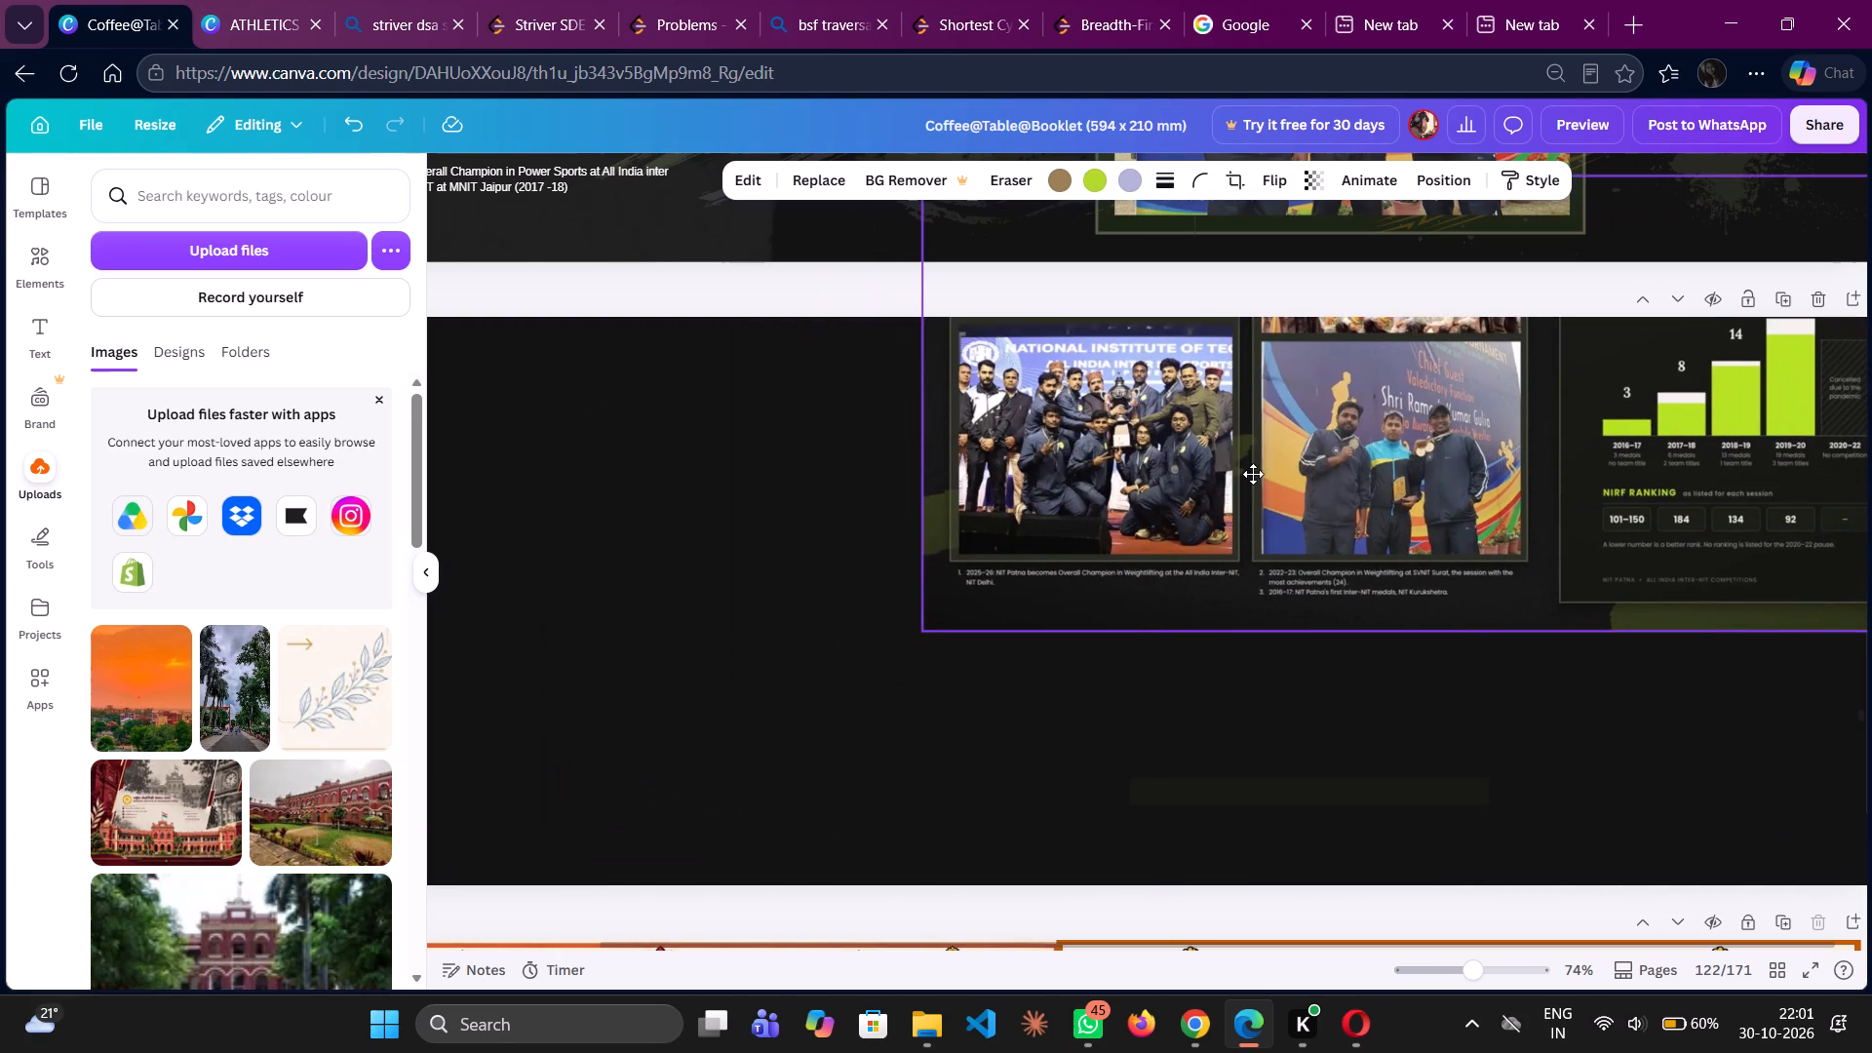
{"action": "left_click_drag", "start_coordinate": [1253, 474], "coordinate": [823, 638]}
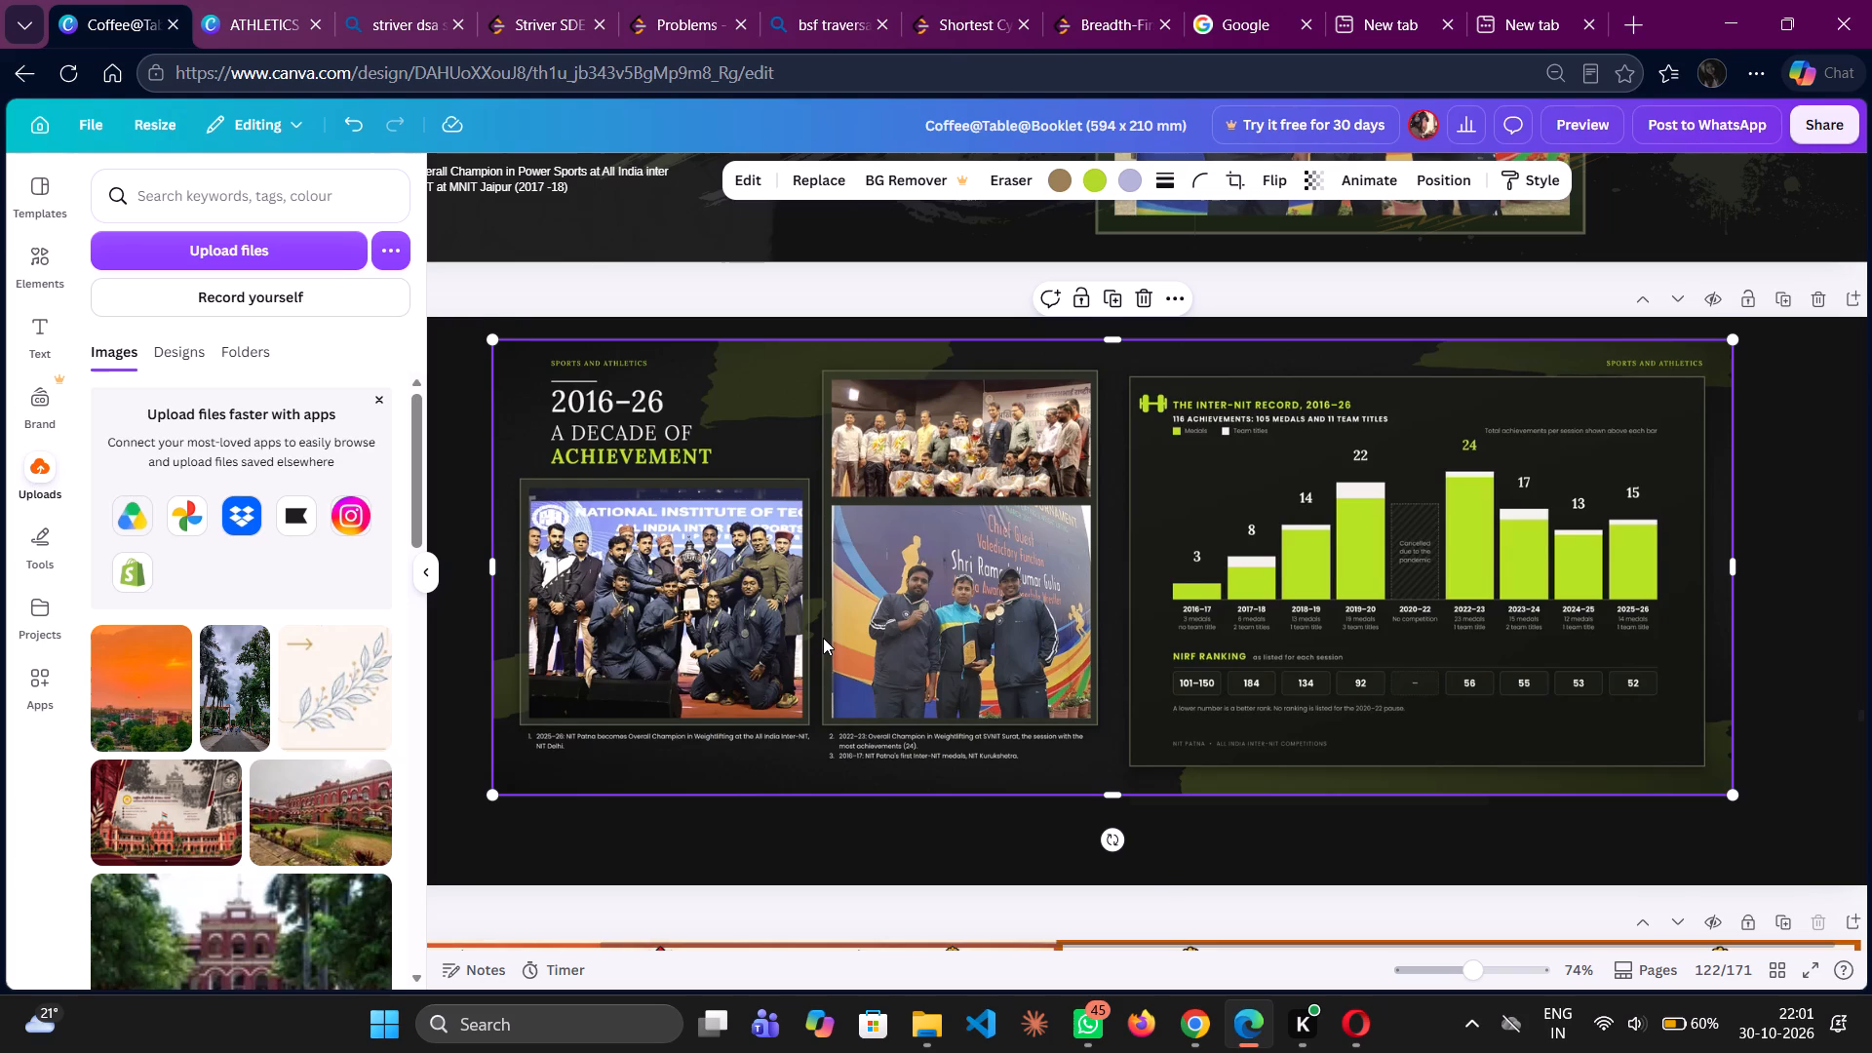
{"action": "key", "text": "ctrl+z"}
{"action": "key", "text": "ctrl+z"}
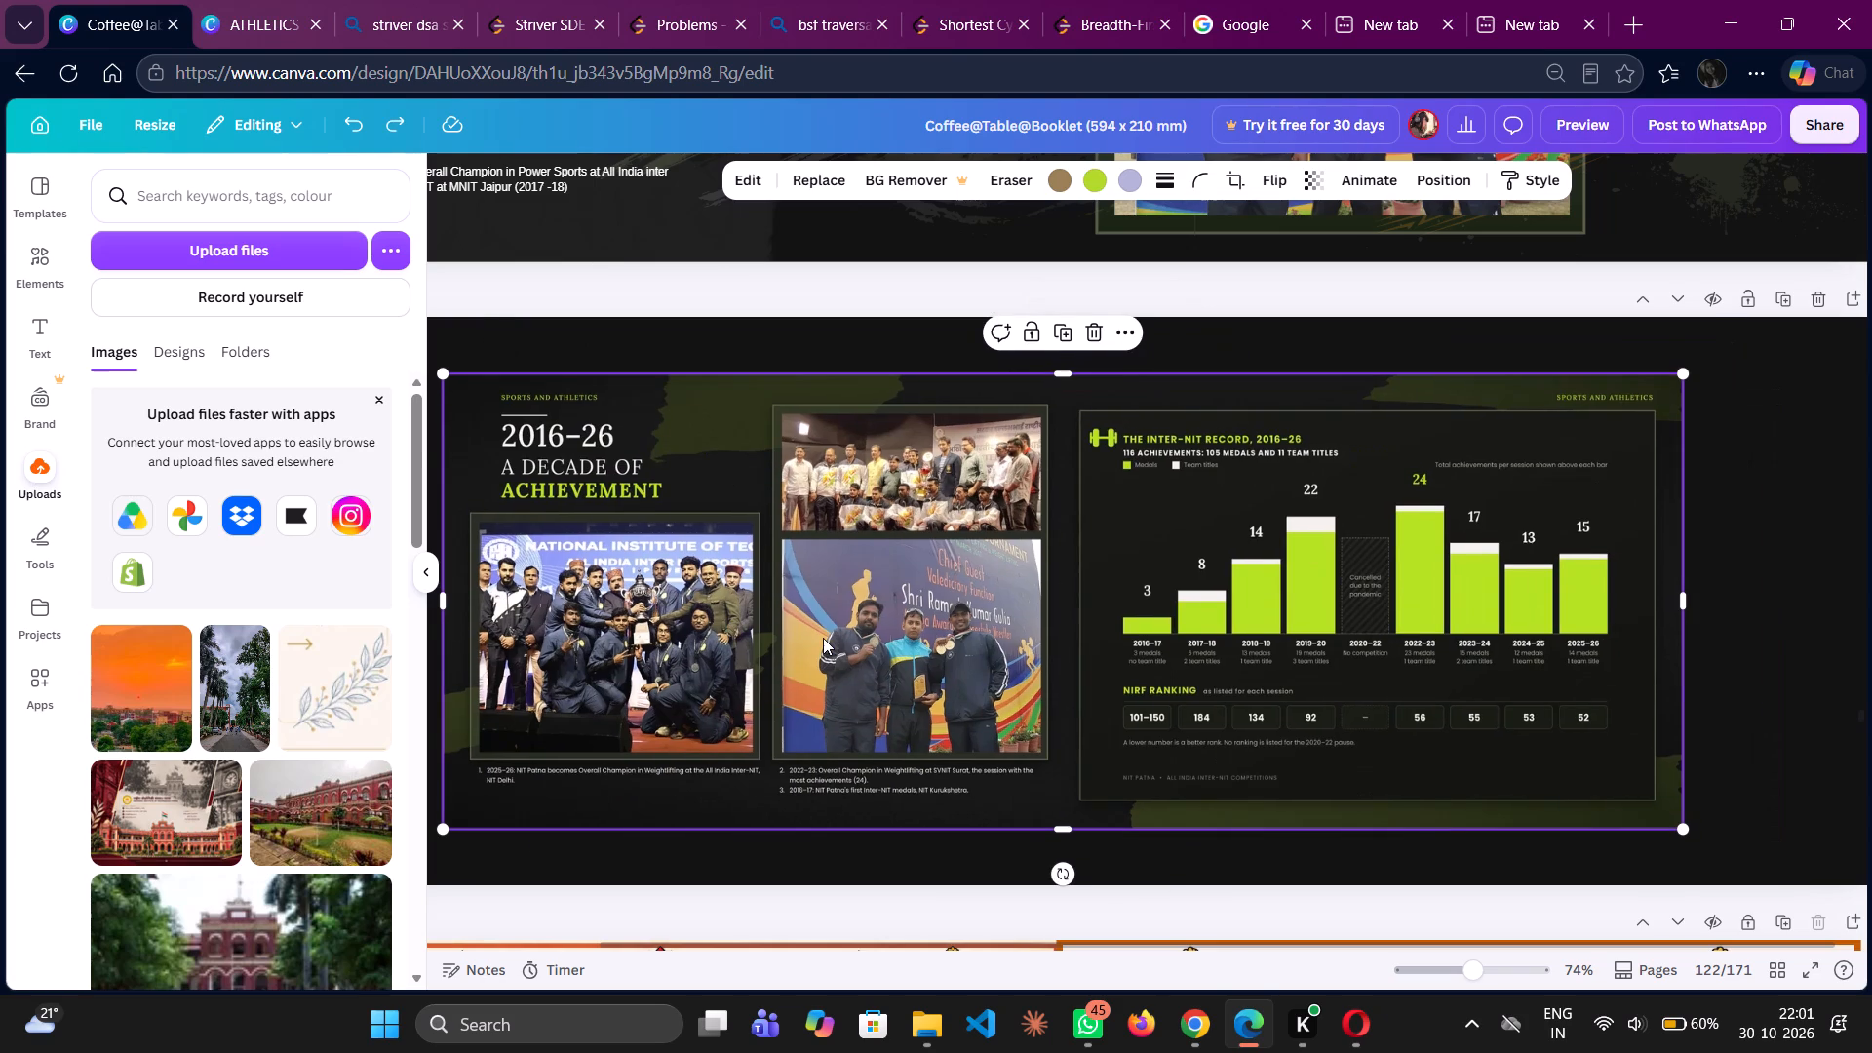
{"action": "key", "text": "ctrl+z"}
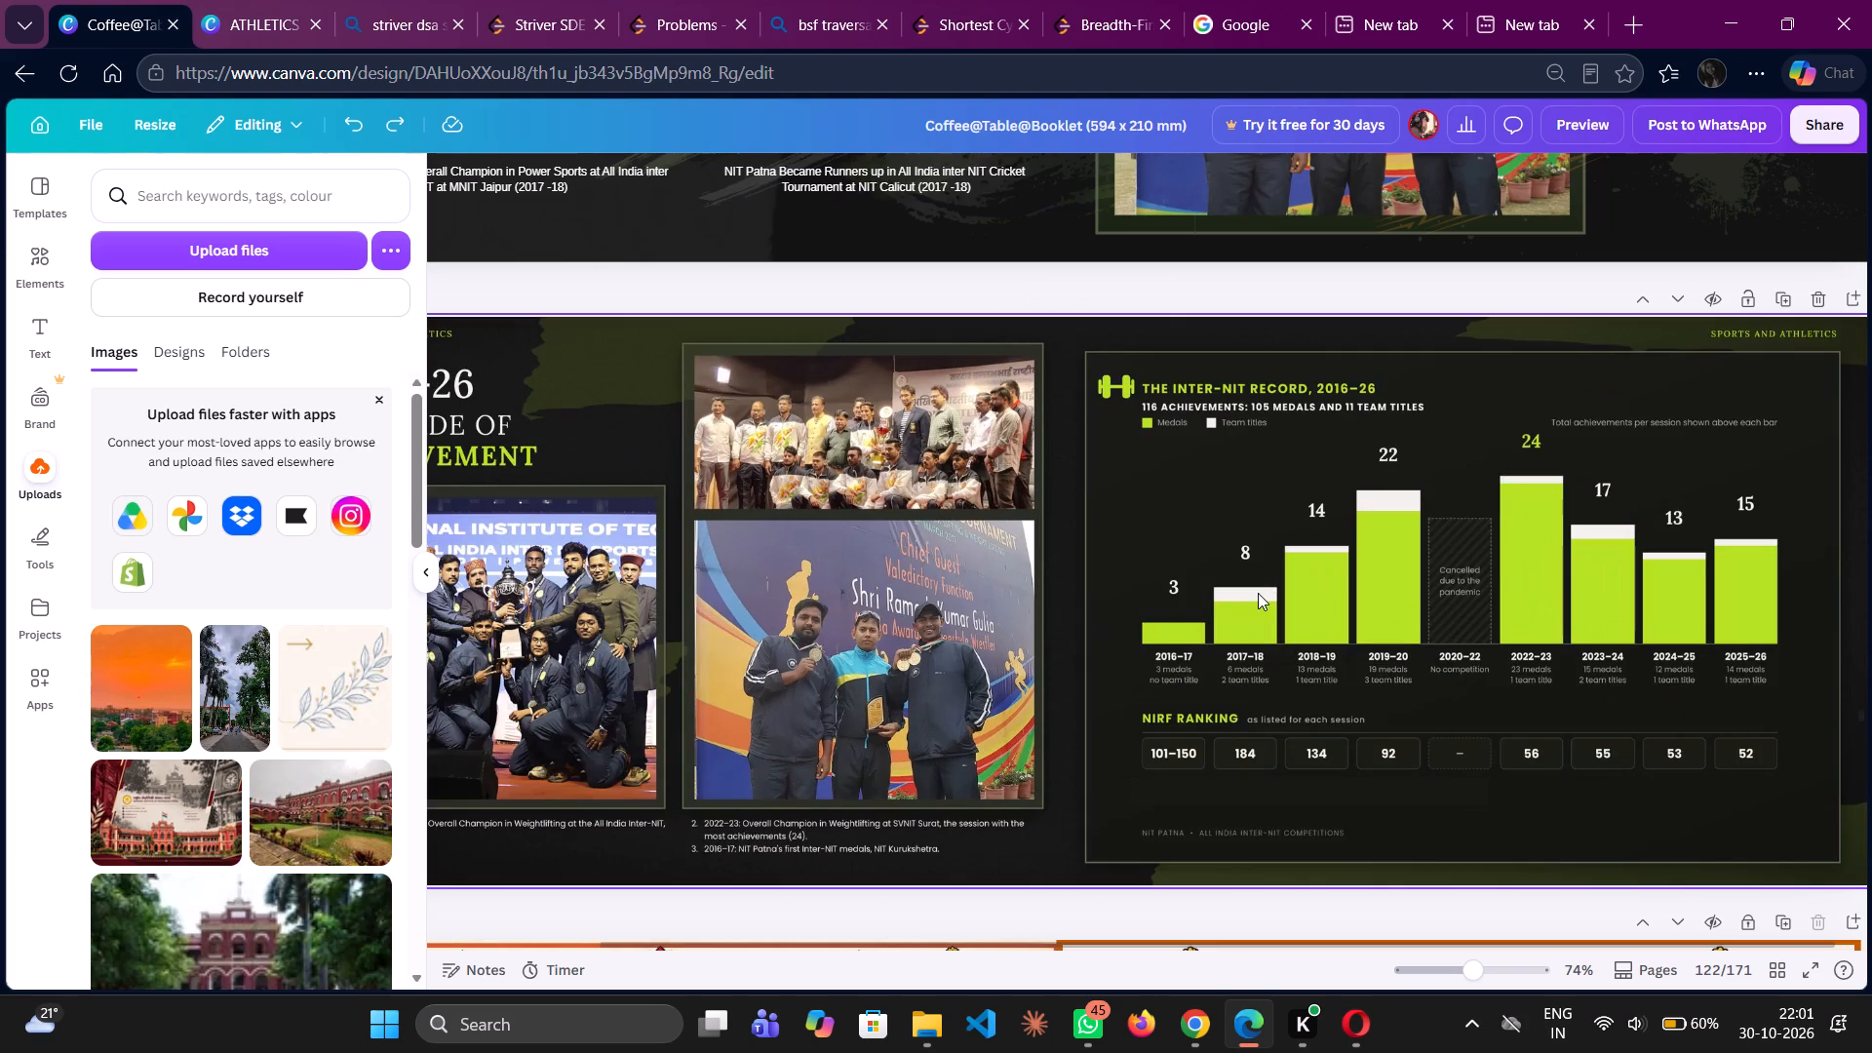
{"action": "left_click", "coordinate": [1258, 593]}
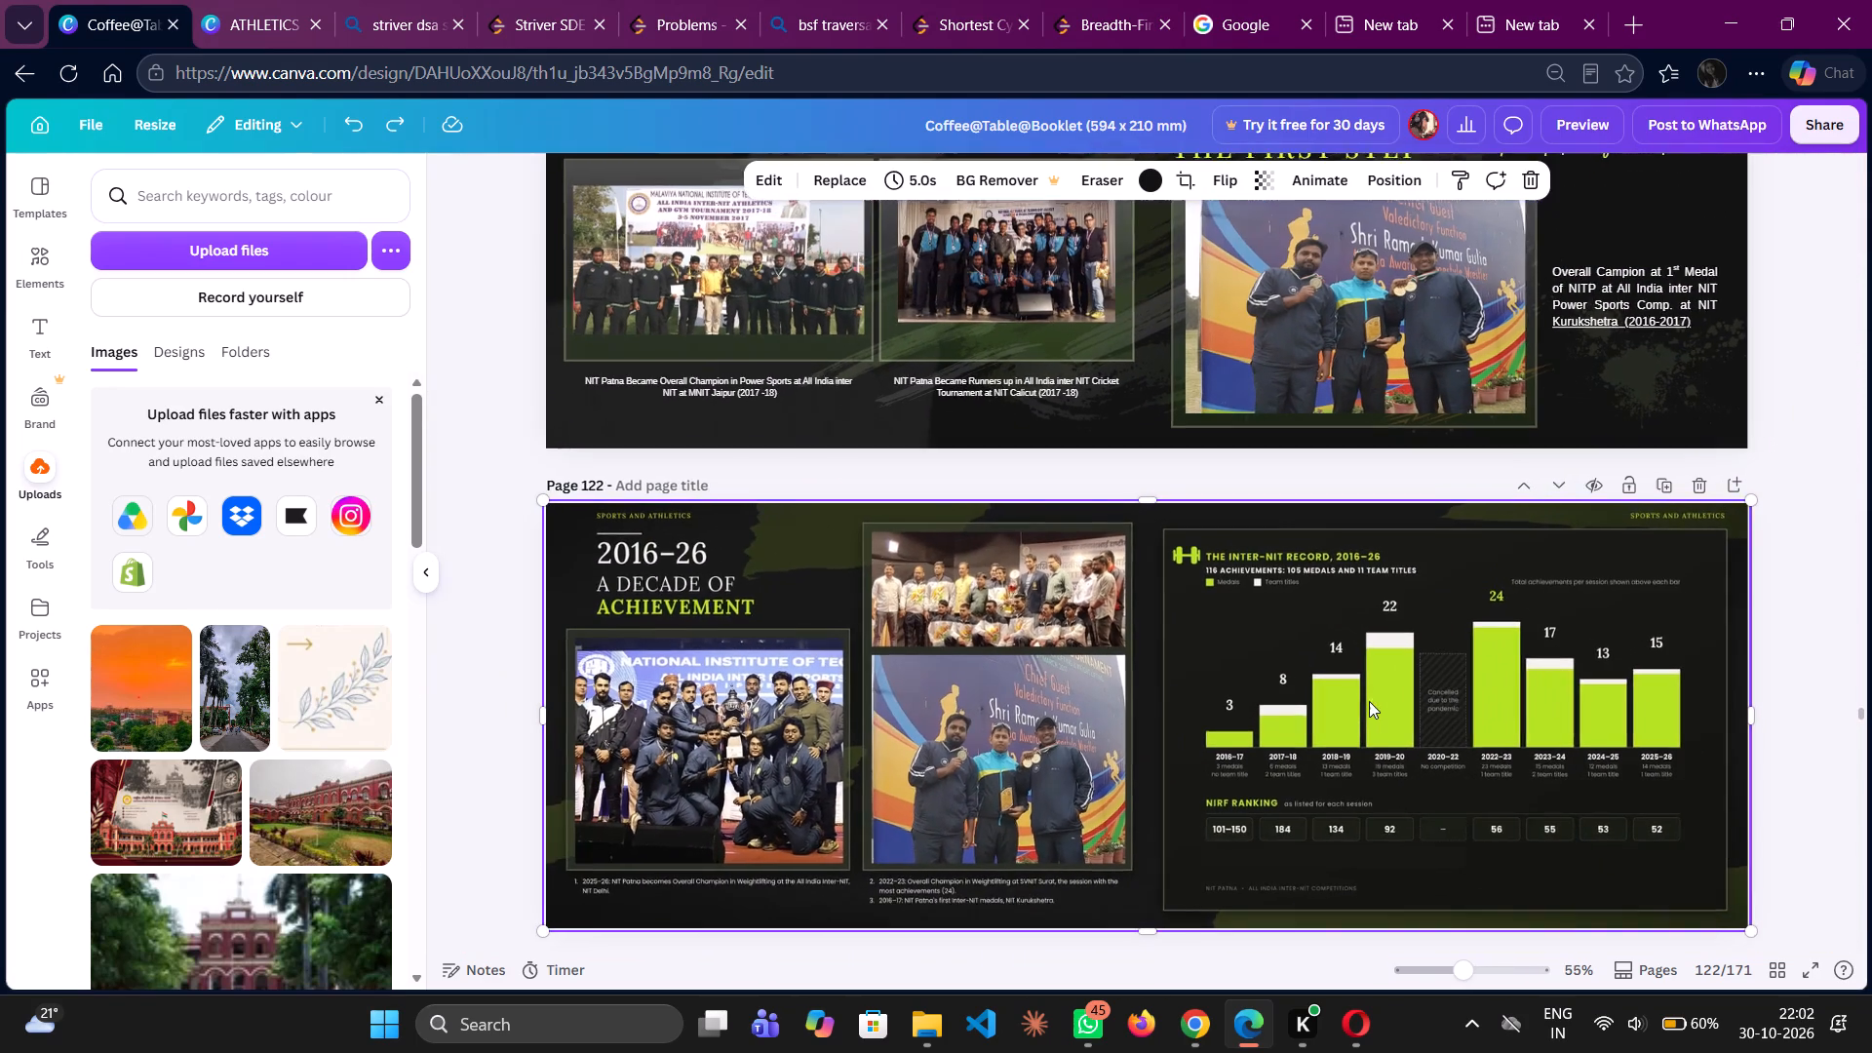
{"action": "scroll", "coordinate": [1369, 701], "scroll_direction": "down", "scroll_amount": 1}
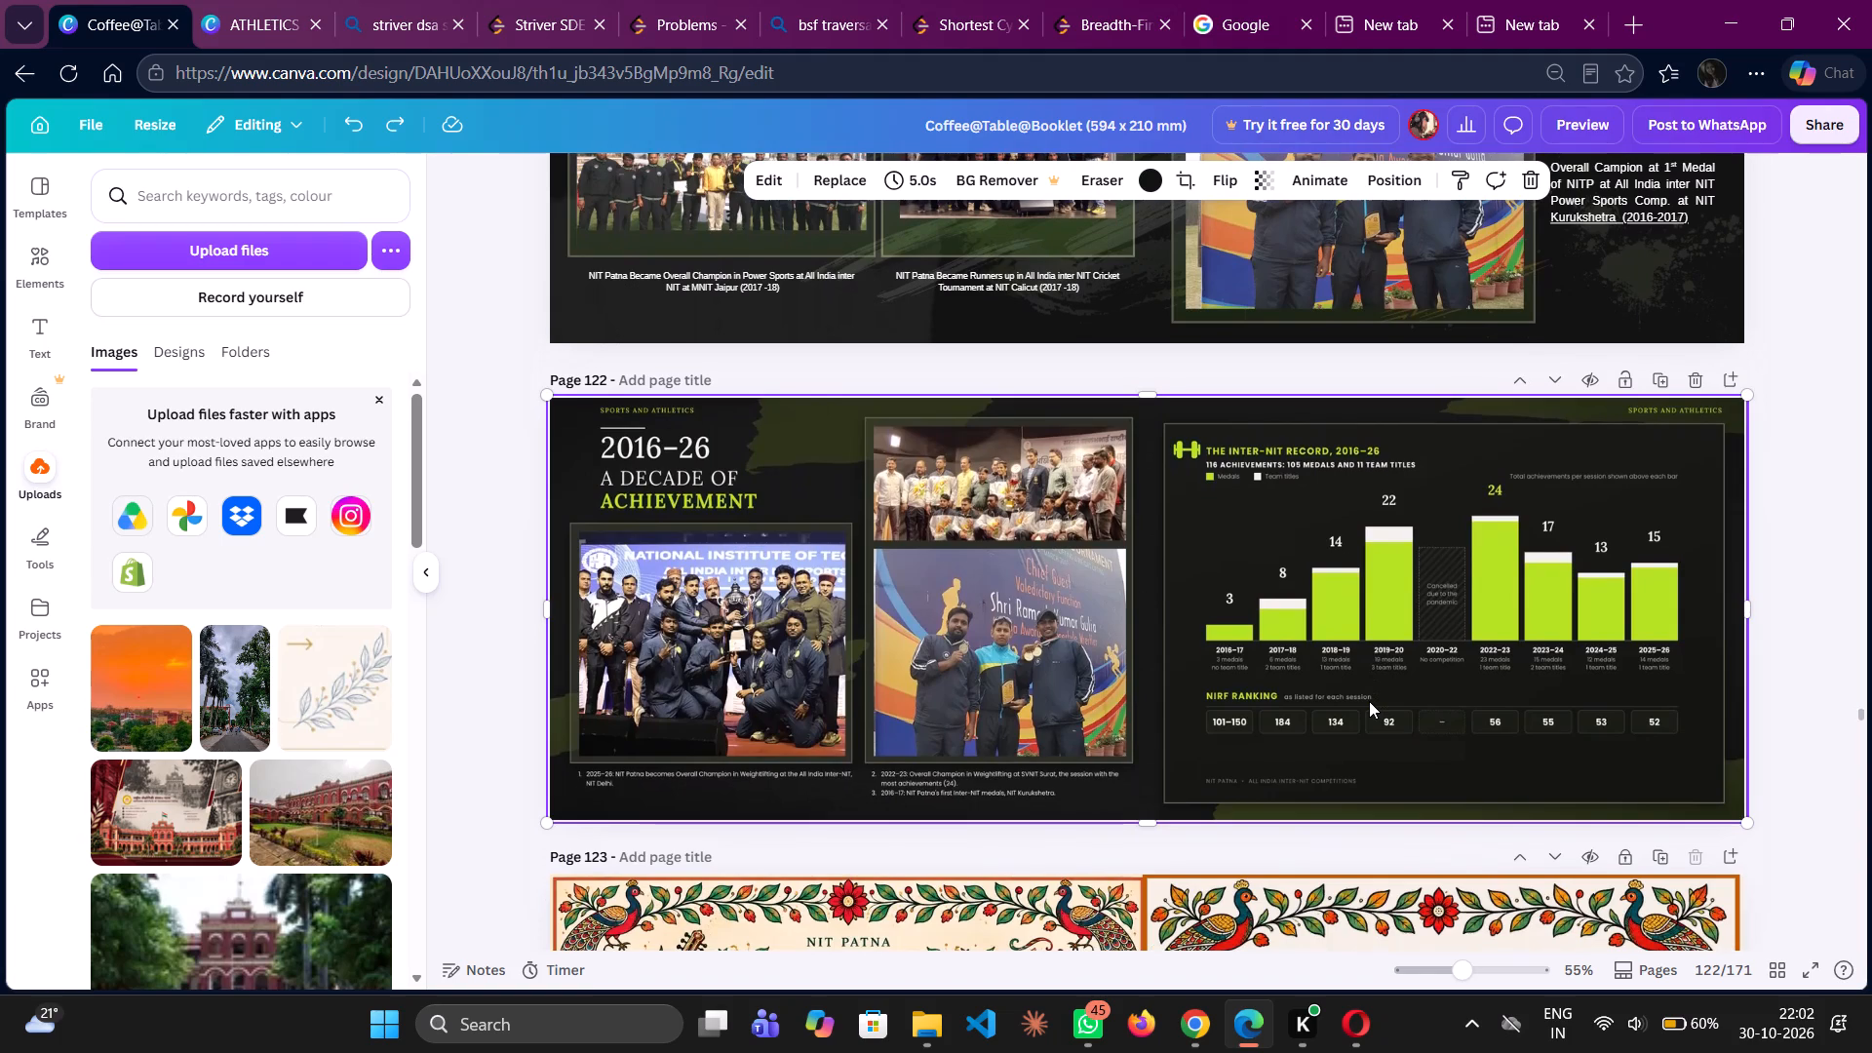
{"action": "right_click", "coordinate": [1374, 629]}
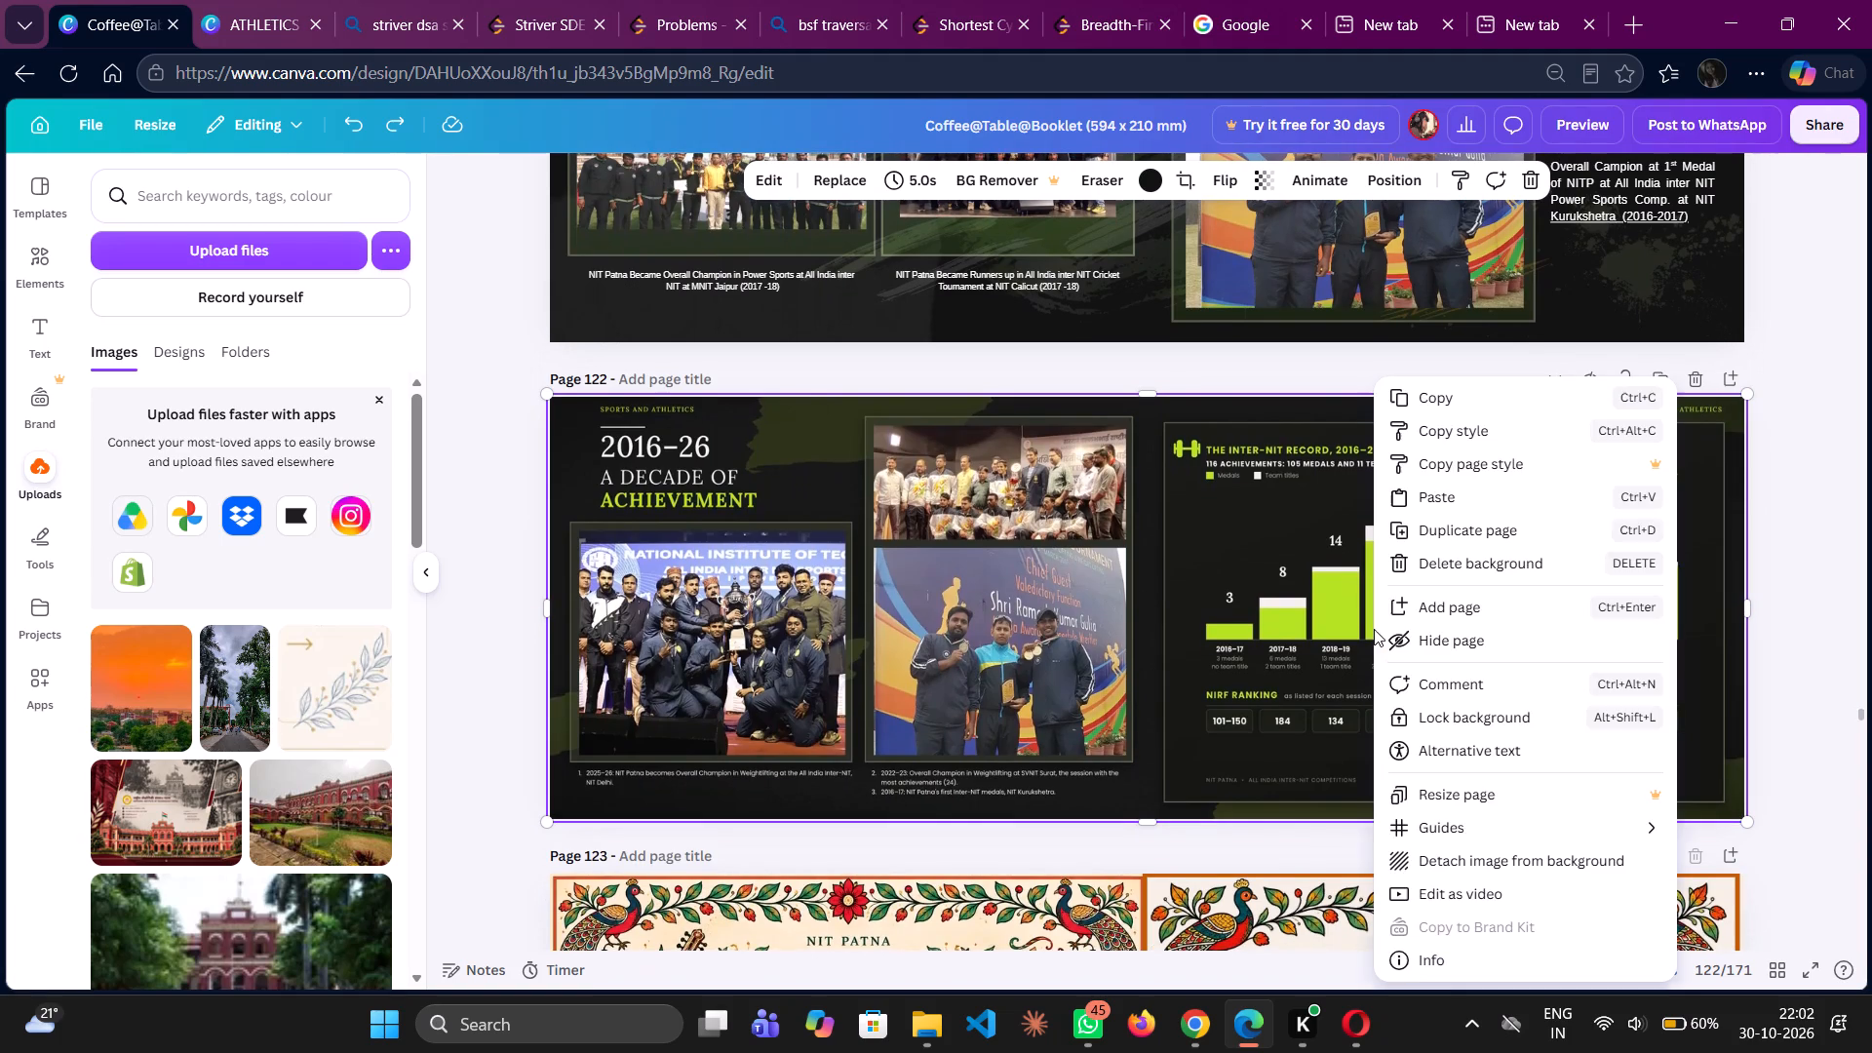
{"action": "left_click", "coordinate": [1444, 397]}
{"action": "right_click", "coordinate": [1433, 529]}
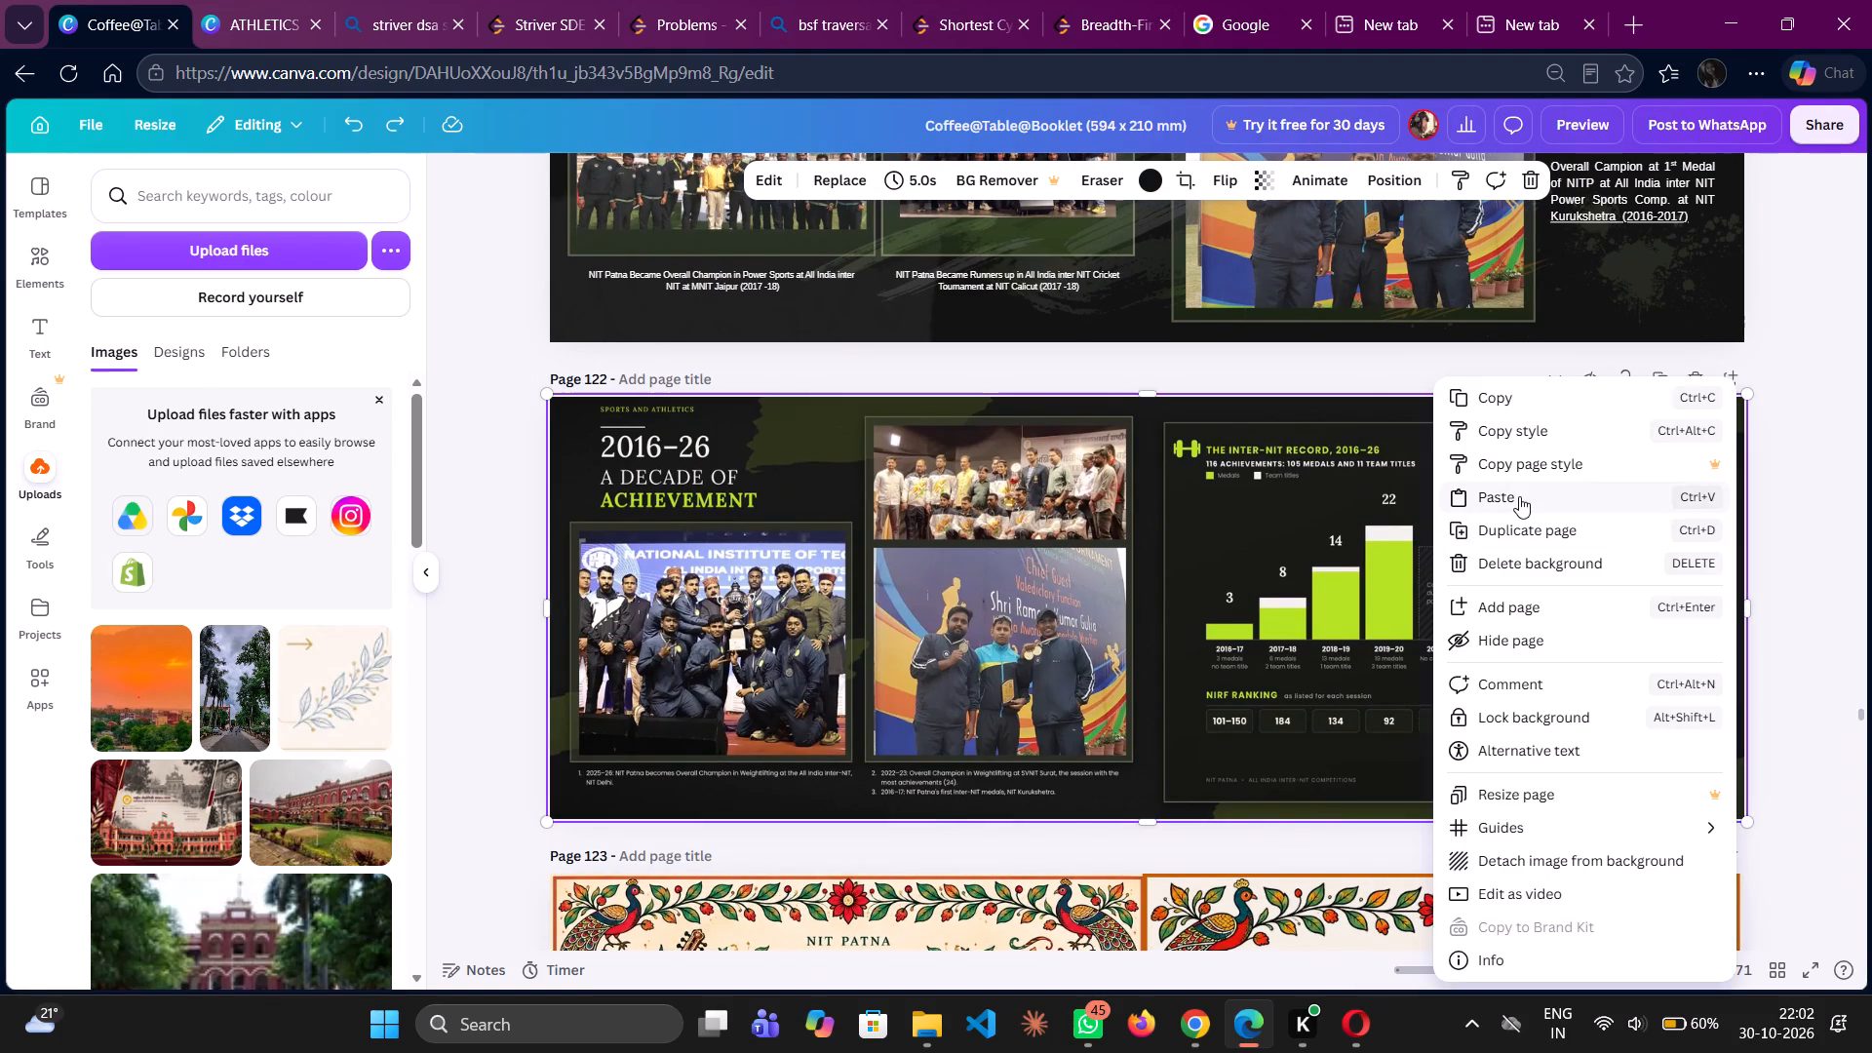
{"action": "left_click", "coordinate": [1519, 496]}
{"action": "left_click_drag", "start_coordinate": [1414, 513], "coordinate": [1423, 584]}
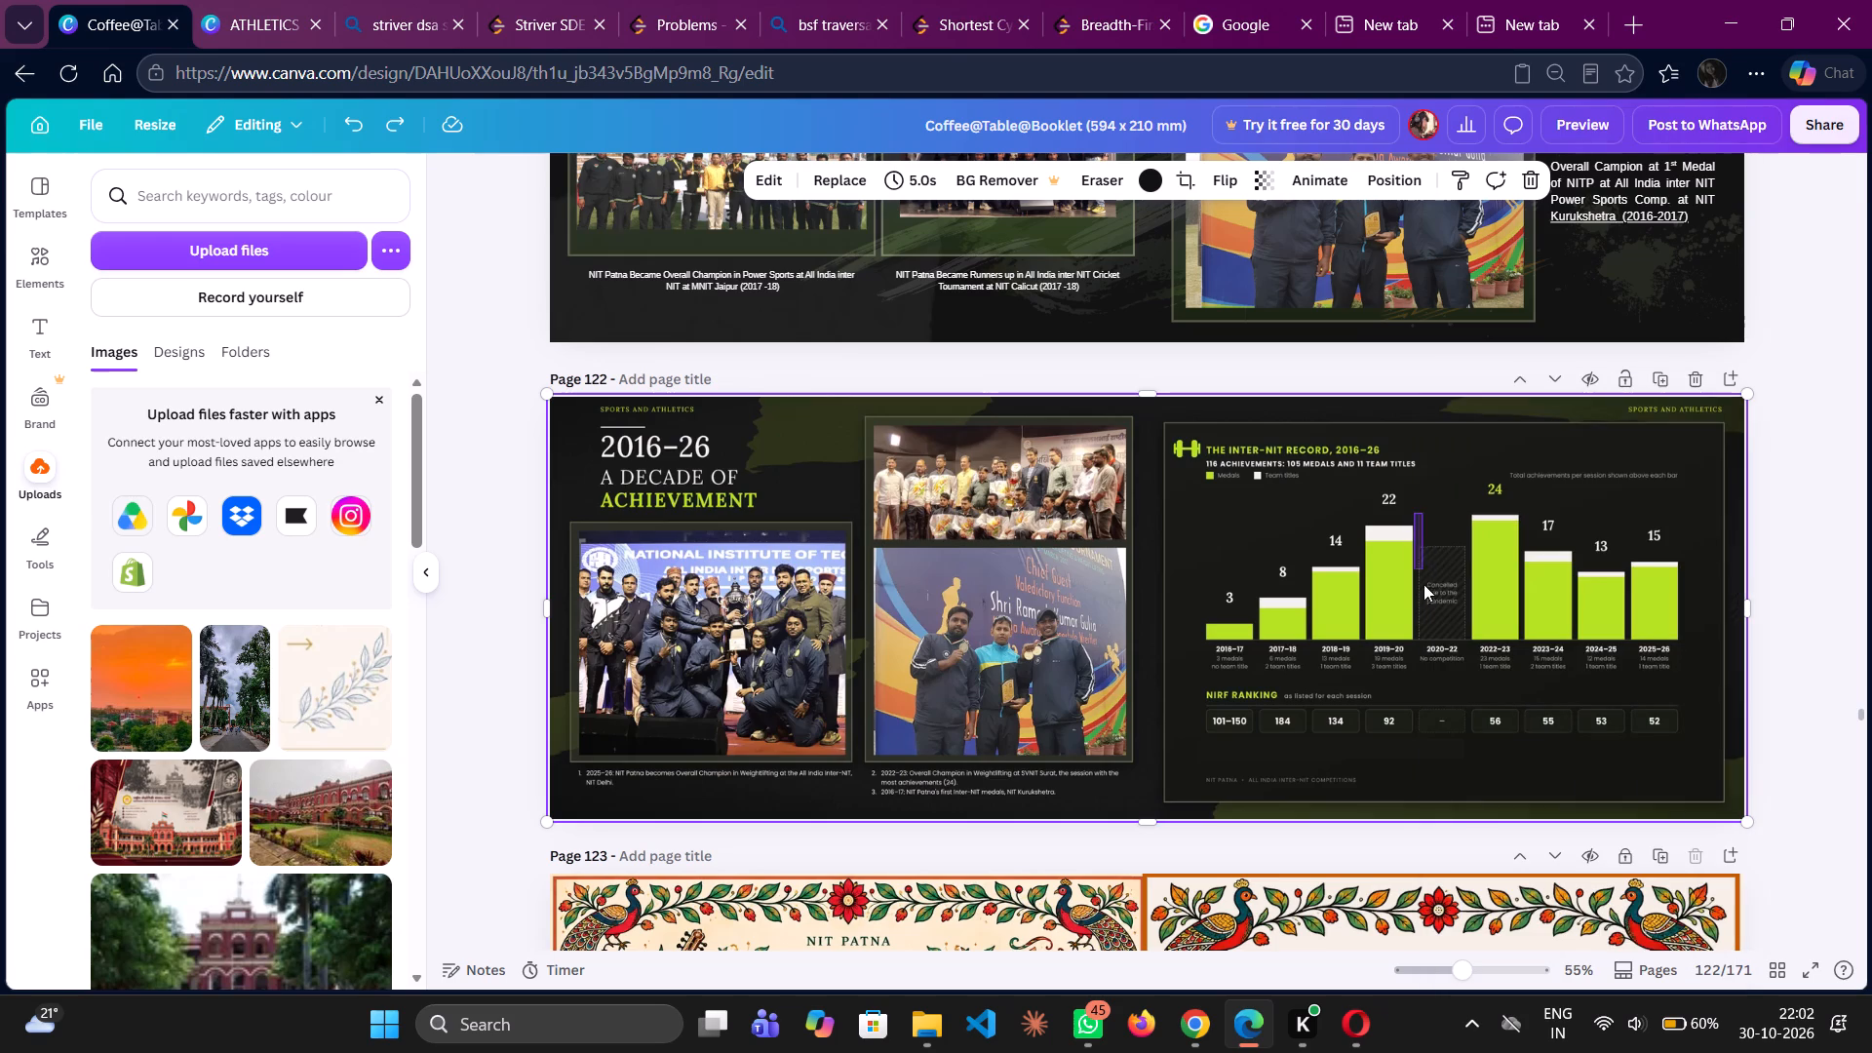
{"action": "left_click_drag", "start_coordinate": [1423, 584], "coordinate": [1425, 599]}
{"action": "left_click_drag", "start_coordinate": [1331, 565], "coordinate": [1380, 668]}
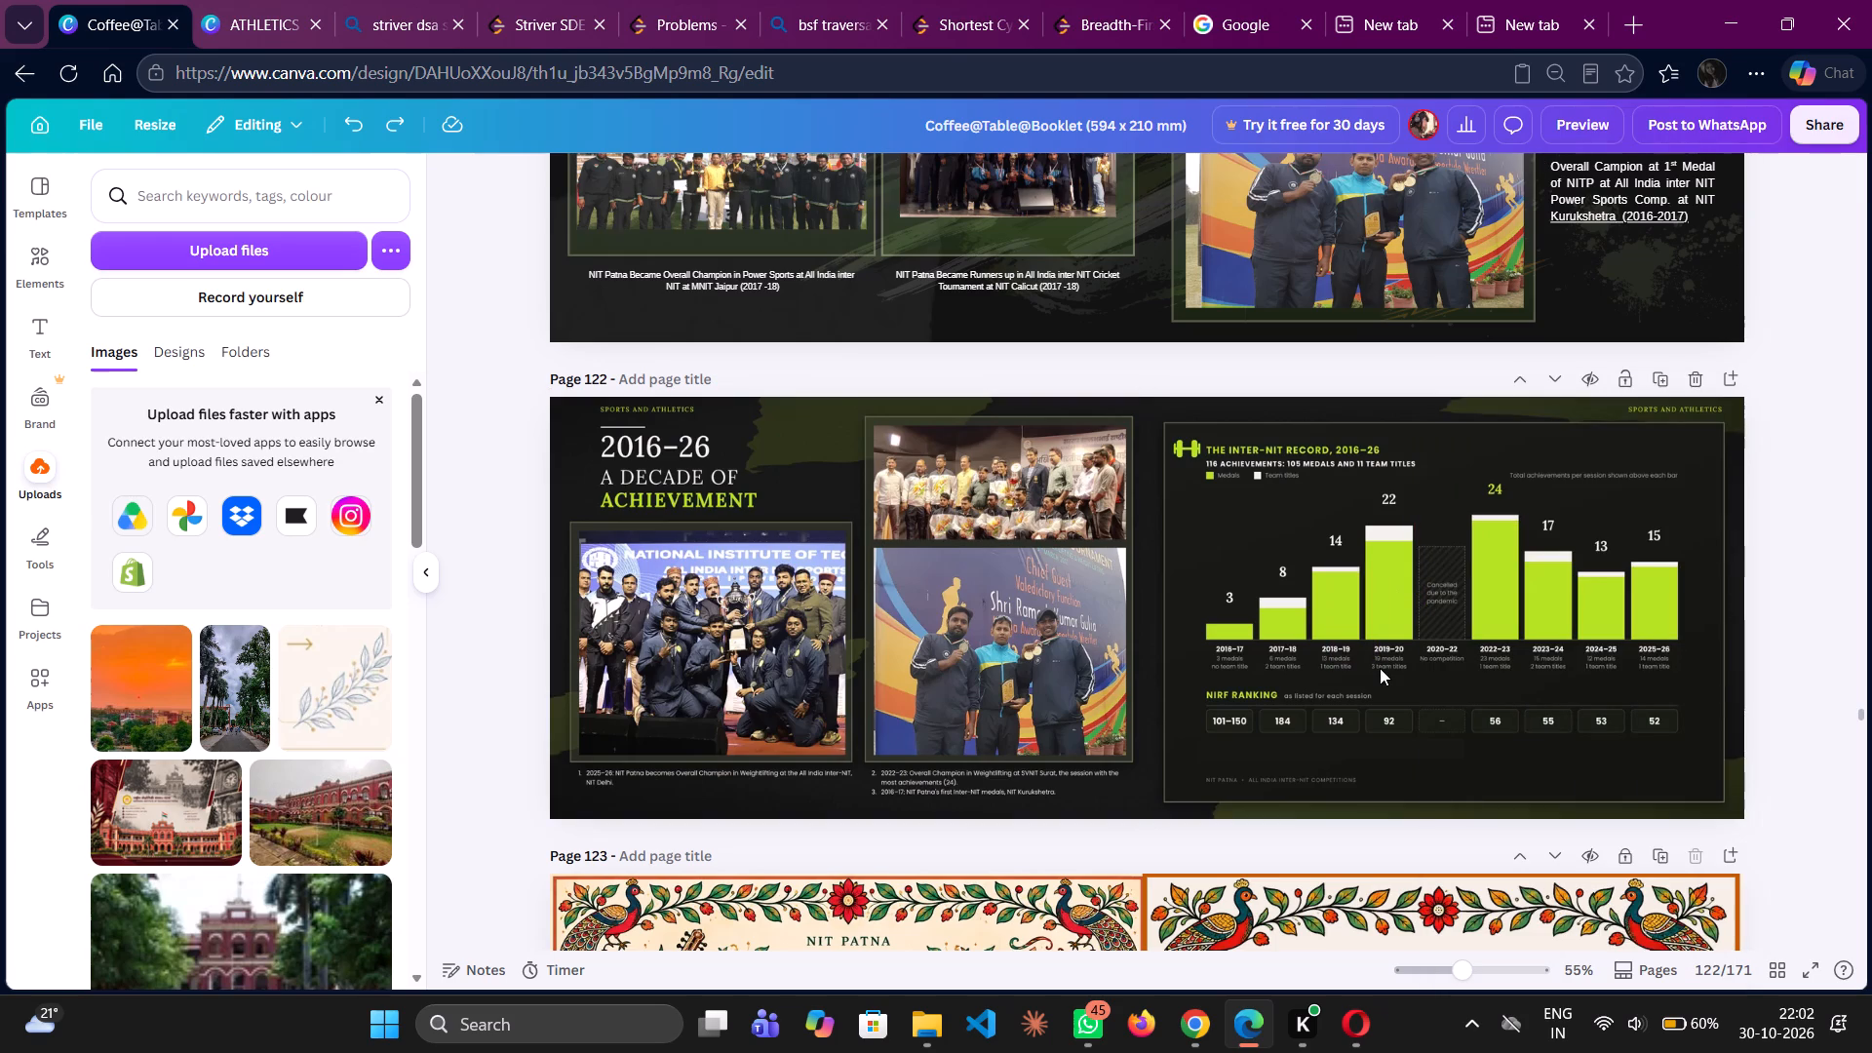
Put a movable copy of the achievements image on page 122 by detaching and copying it, restoring the original as background, and pasting.
{"action": "right_click", "coordinate": [1449, 614]}
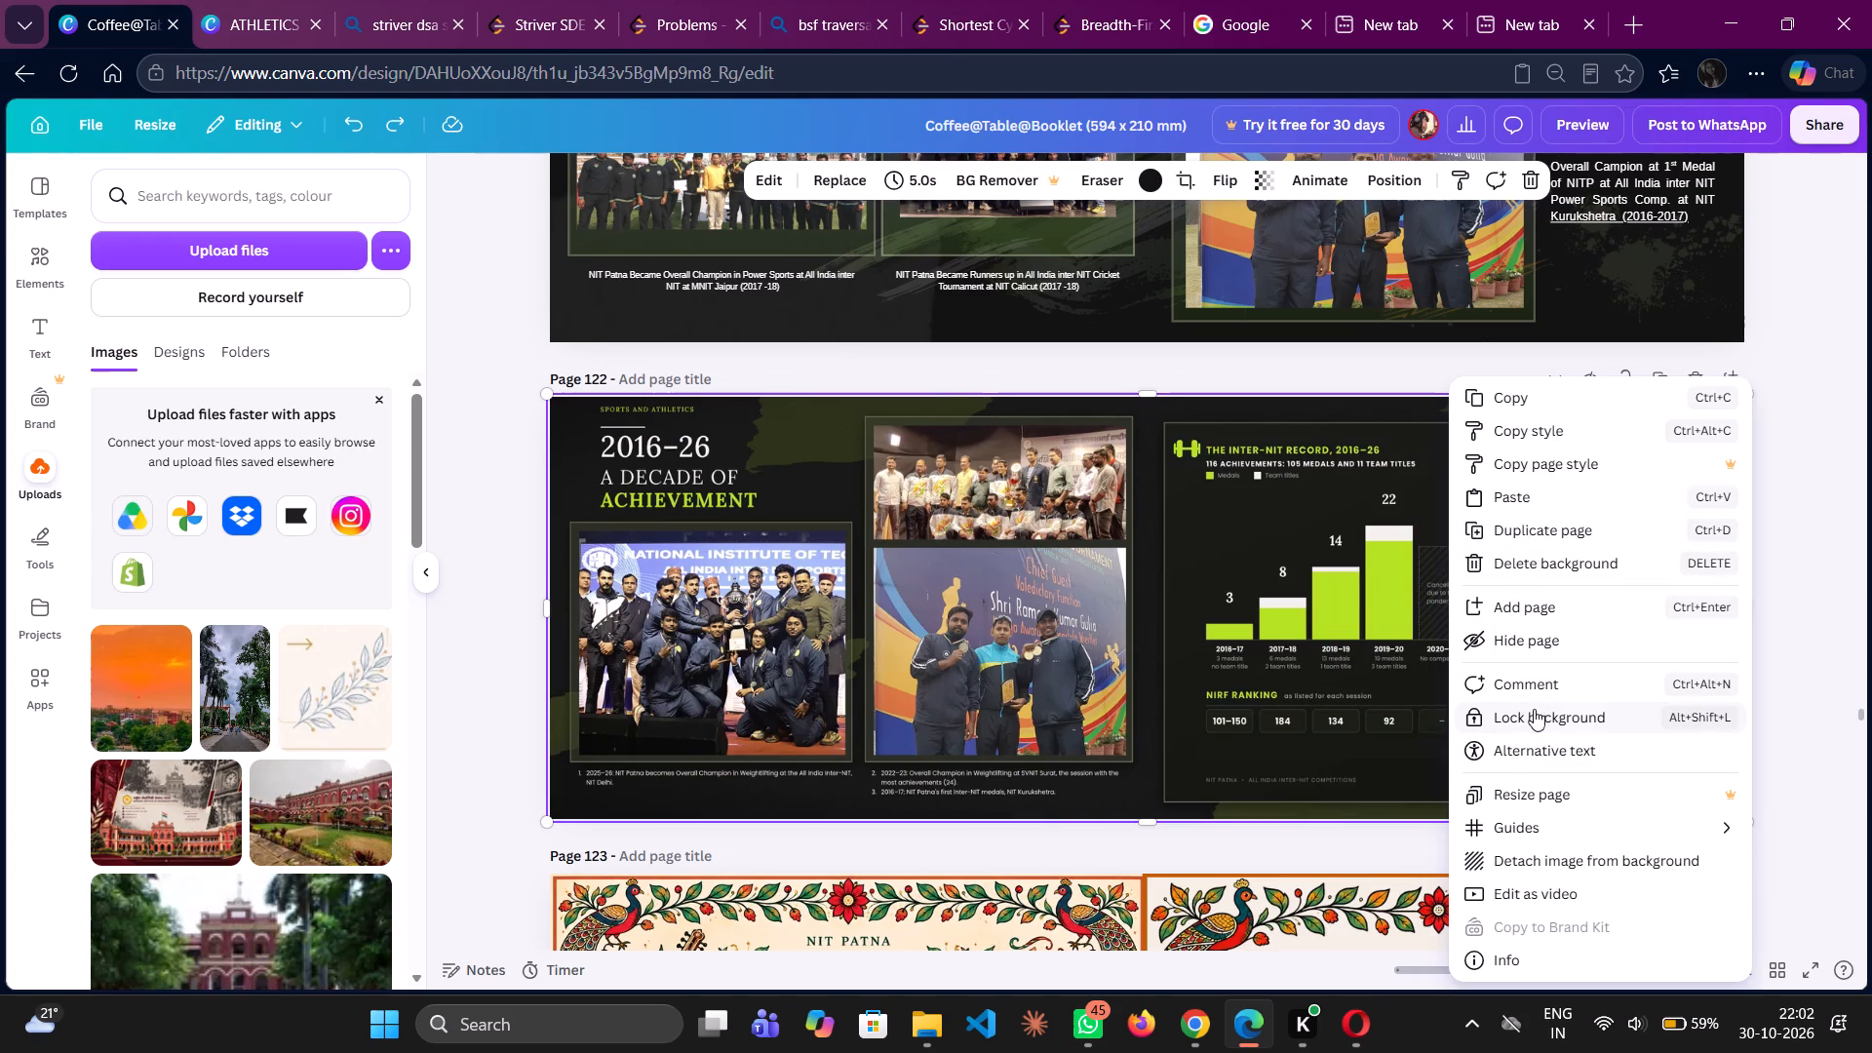
{"action": "left_click", "coordinate": [1529, 867]}
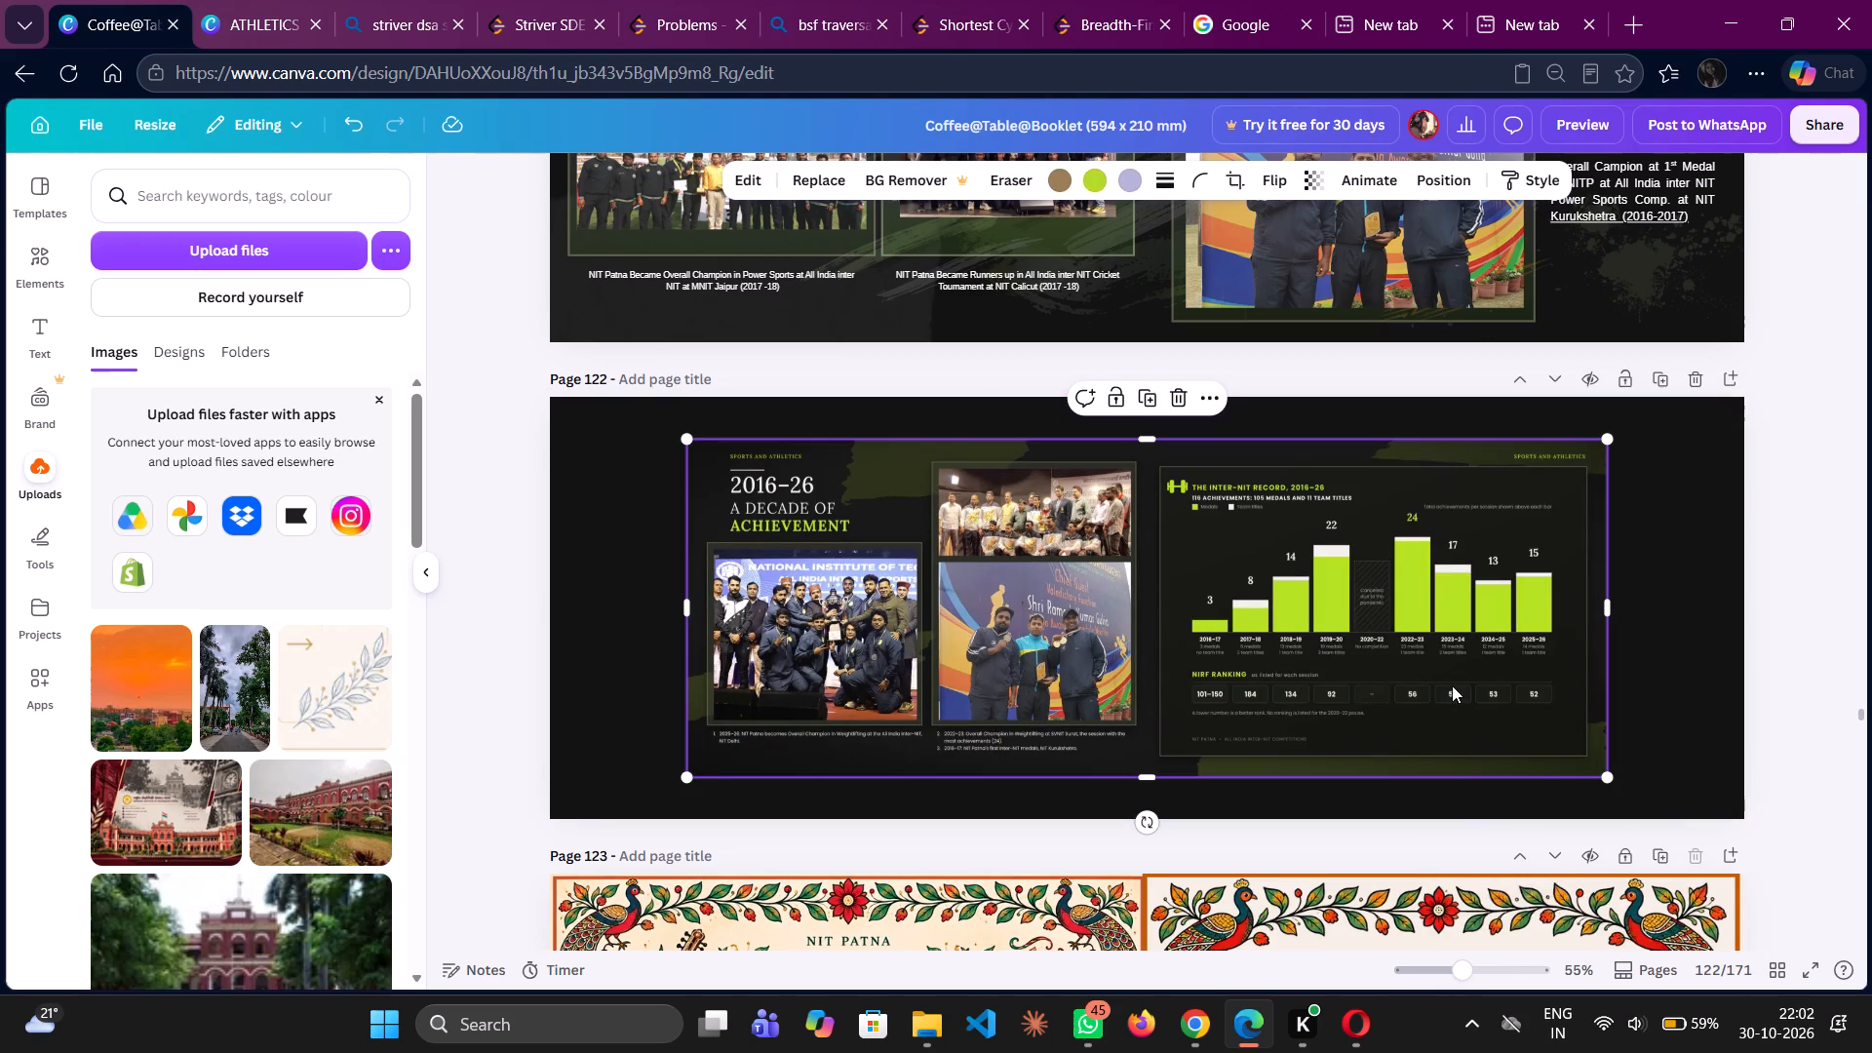
{"action": "right_click", "coordinate": [1452, 685]}
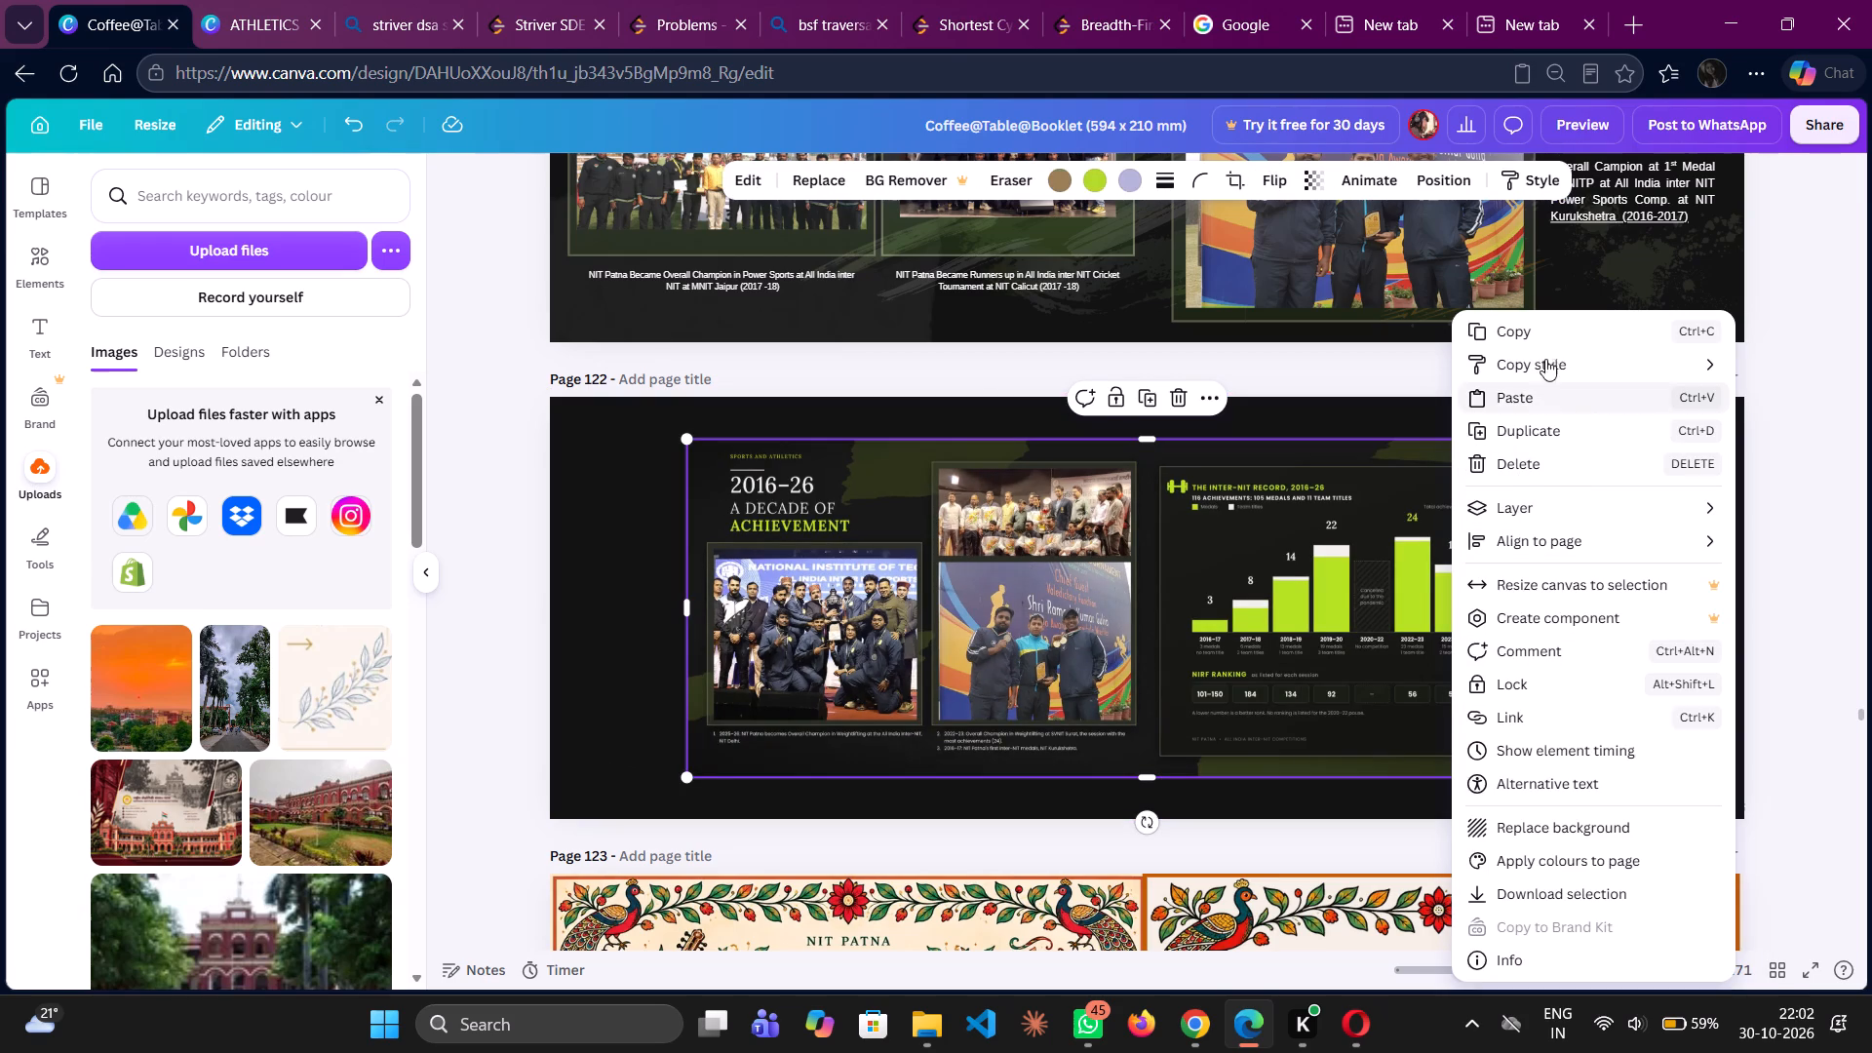
{"action": "left_click", "coordinate": [1538, 338]}
{"action": "right_click", "coordinate": [1515, 557]}
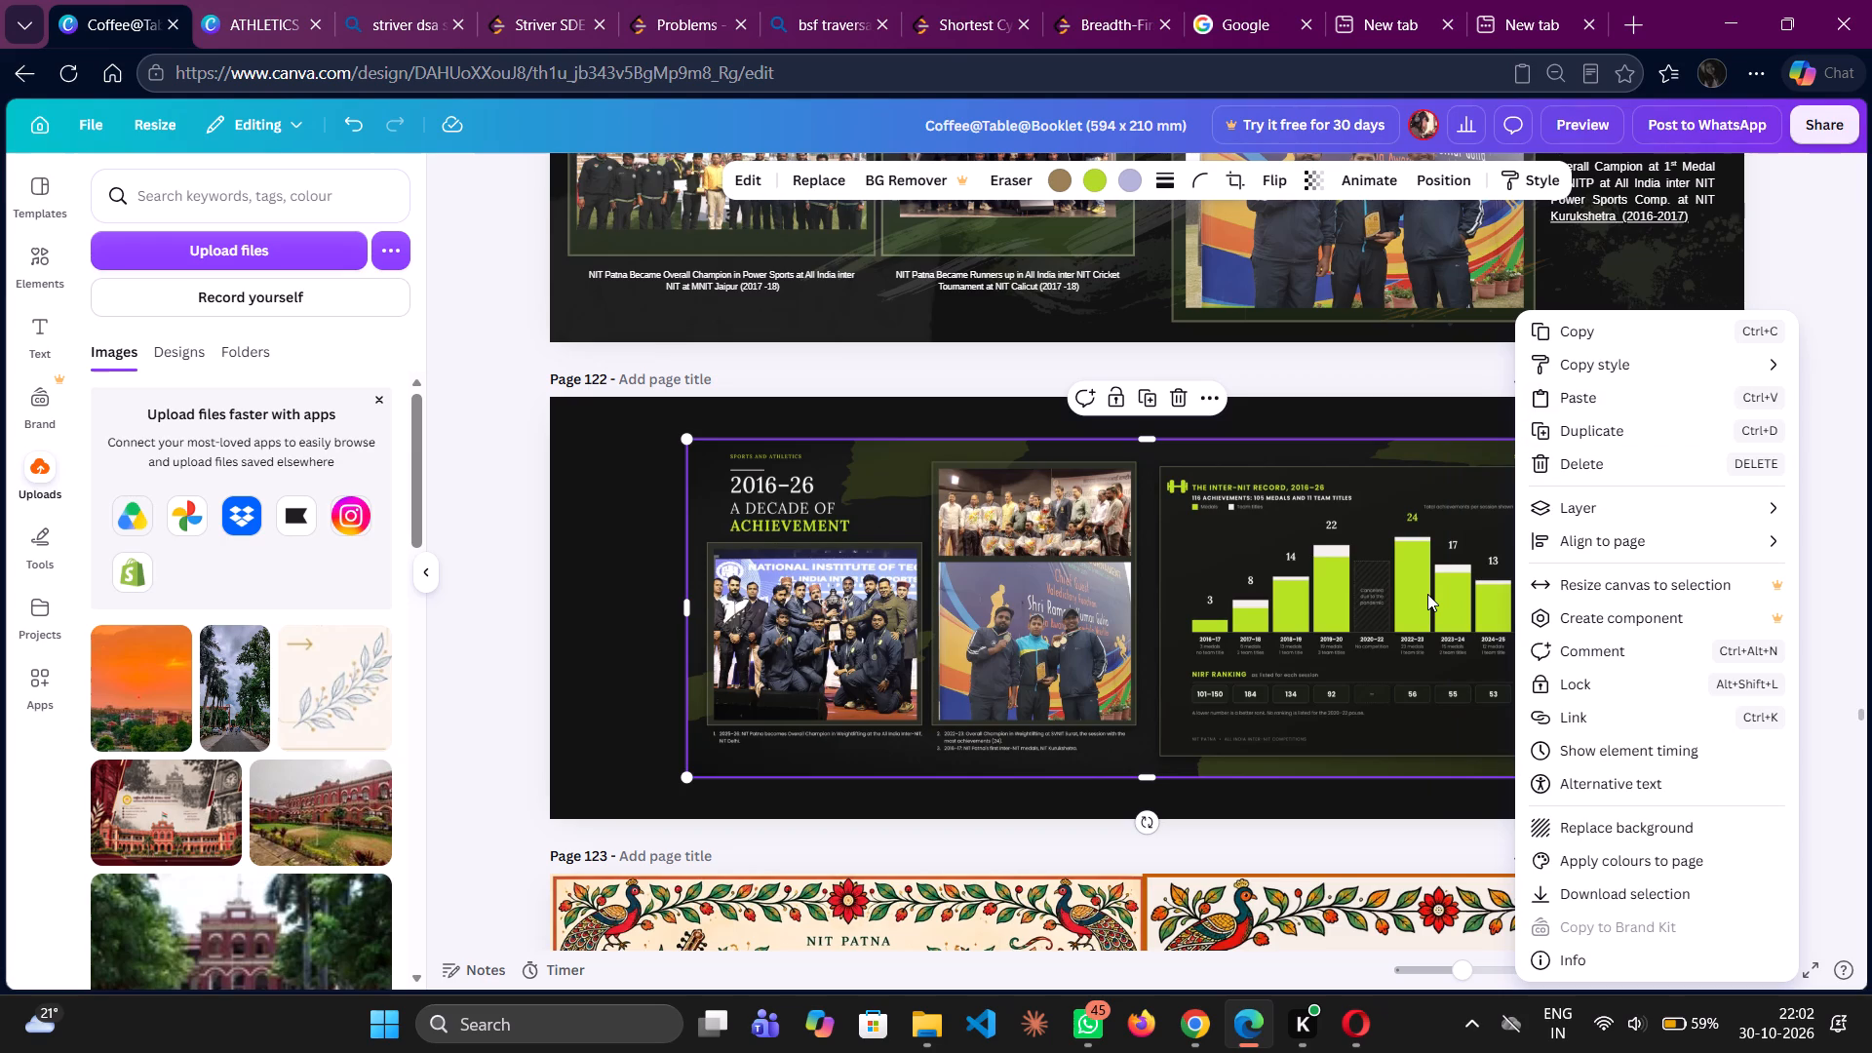
{"action": "left_click", "coordinate": [1568, 831]}
{"action": "right_click", "coordinate": [1493, 744]}
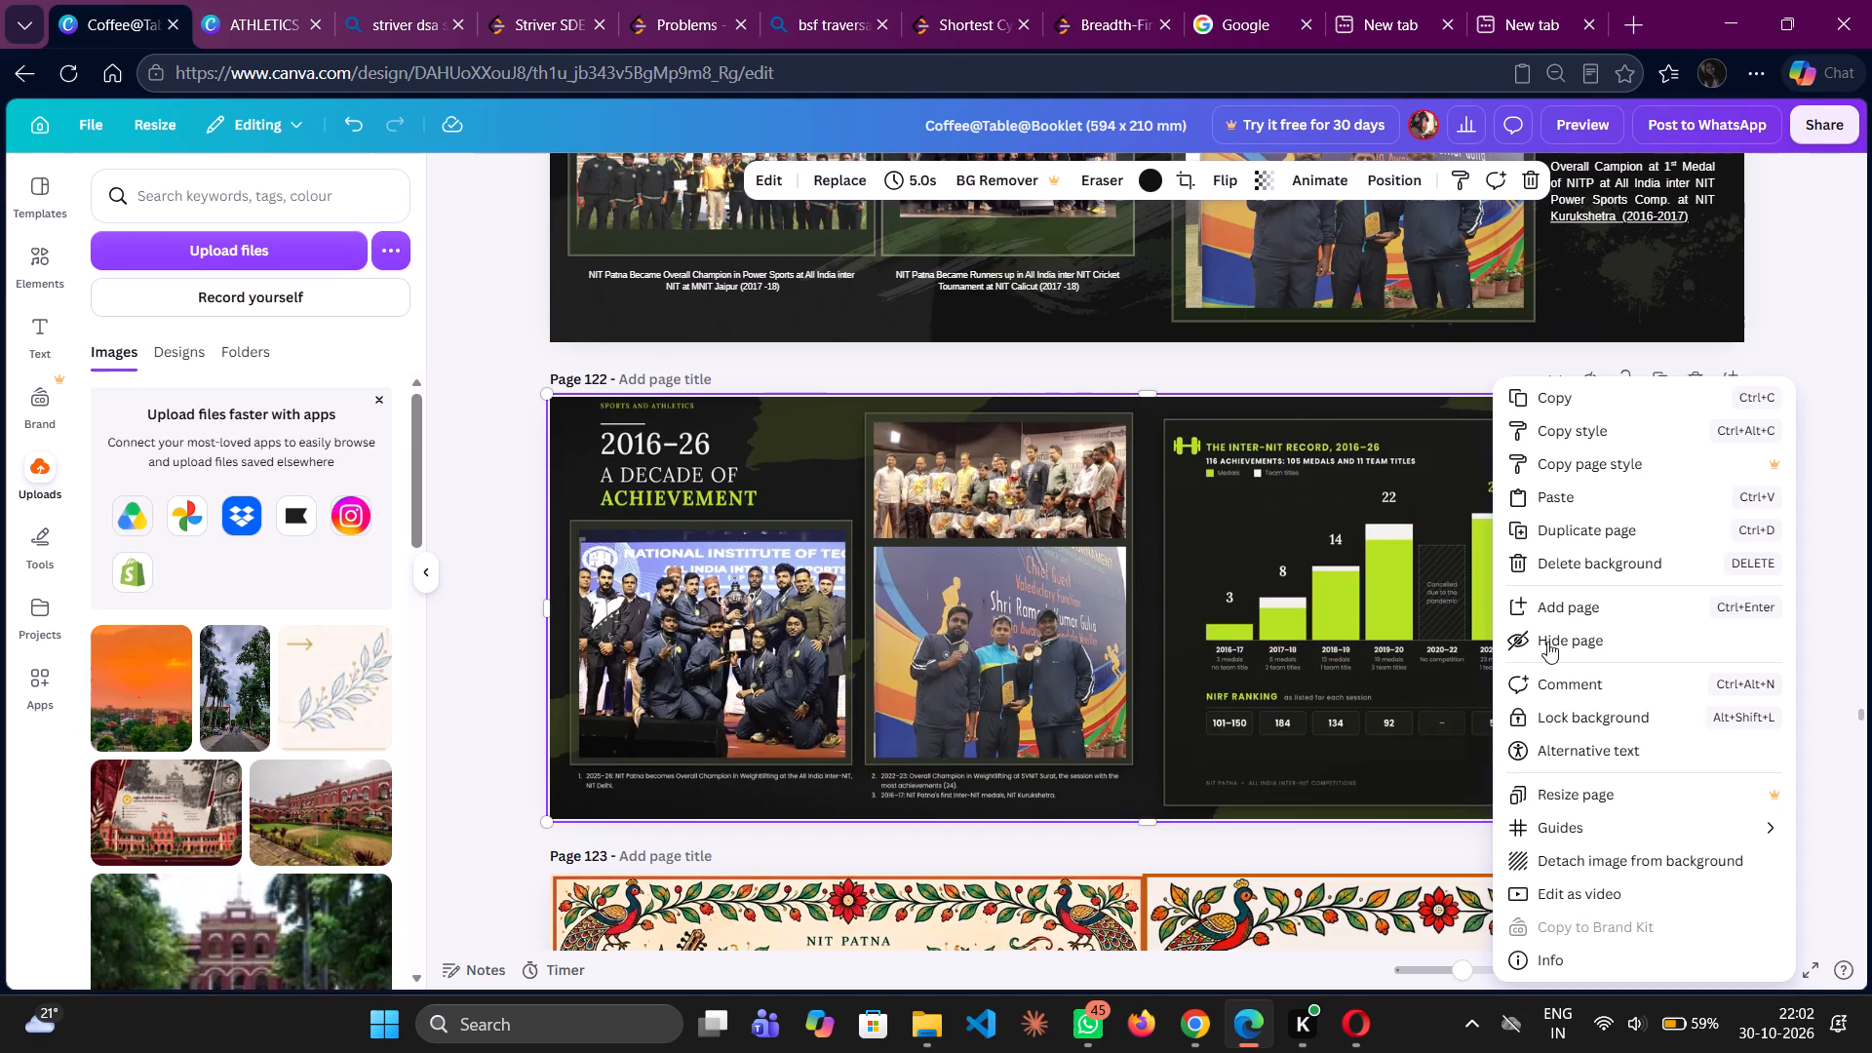
{"action": "left_click", "coordinate": [1564, 486]}
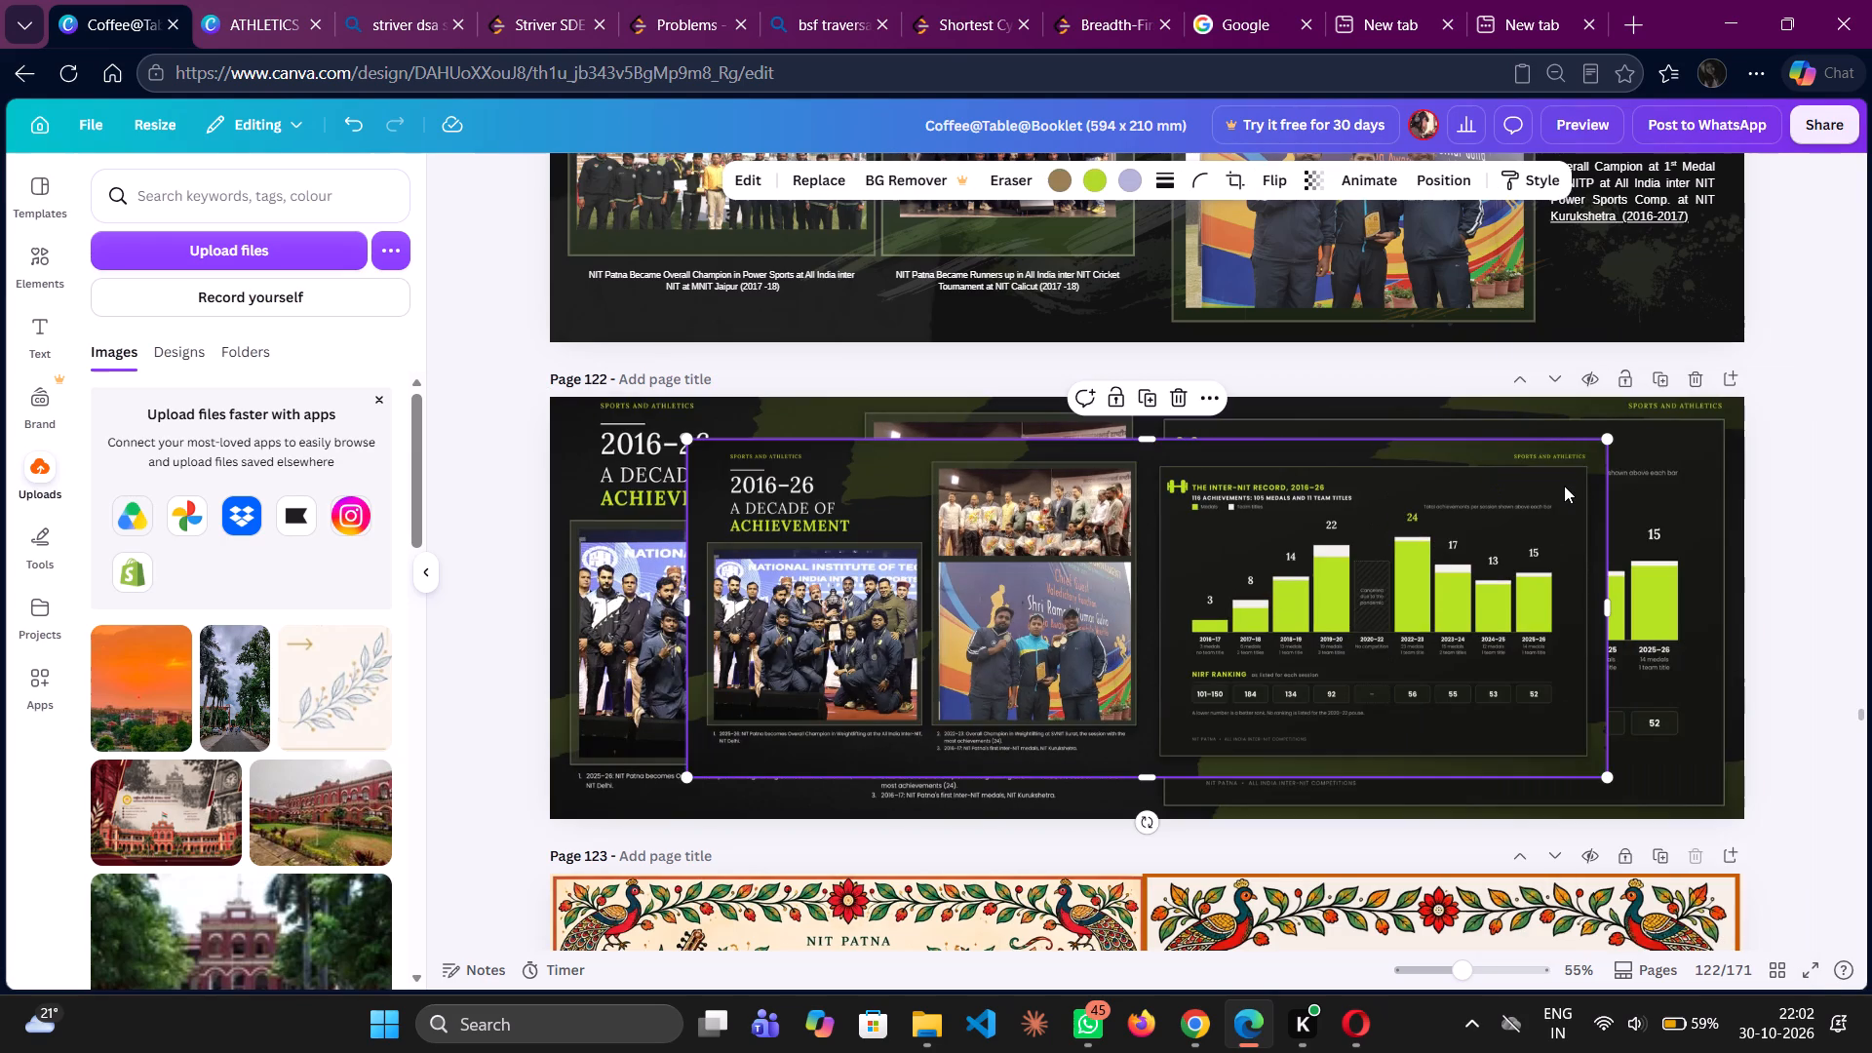
Crop away the photo side of the pasted copy so only the Inter-NIT Record chart half remains.
{"action": "left_click_drag", "start_coordinate": [682, 615], "coordinate": [1127, 627]}
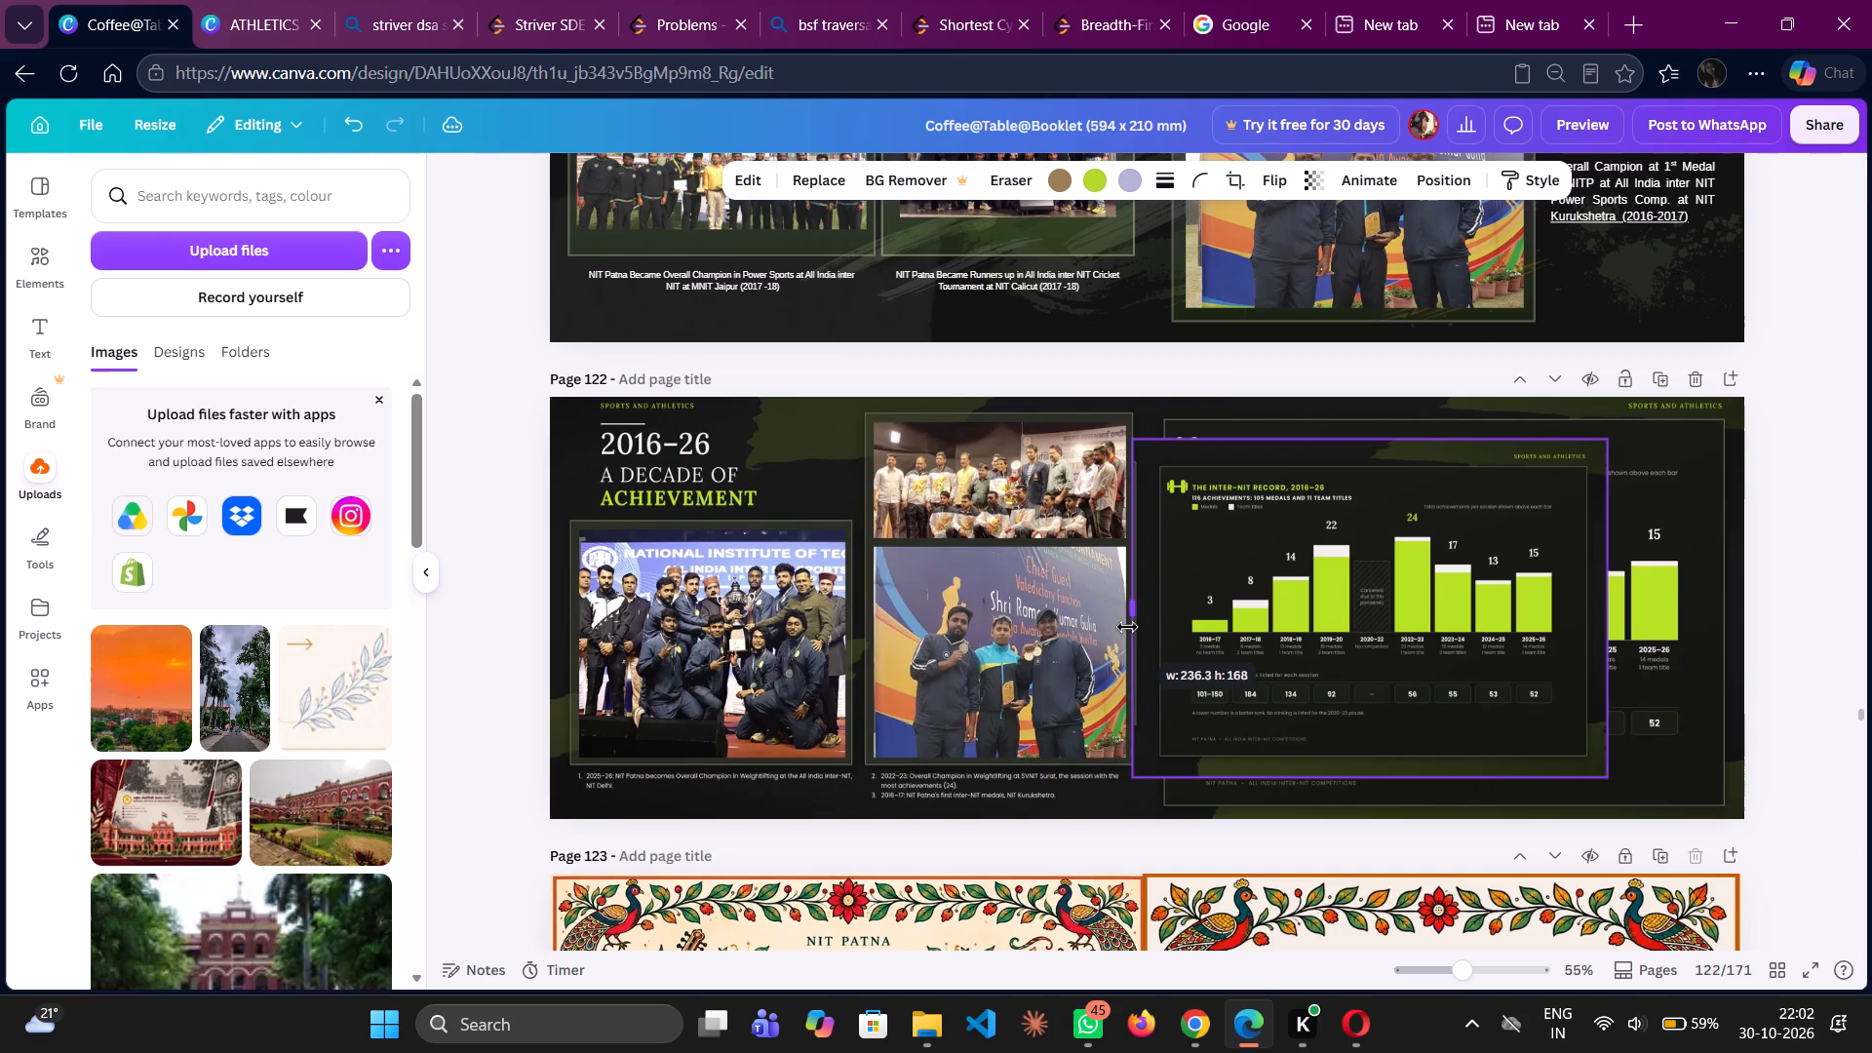
{"action": "left_click_drag", "start_coordinate": [1127, 627], "coordinate": [1136, 626]}
Copy the cropped chart image and paste a second one onto page 122.
{"action": "right_click", "coordinate": [1284, 582]}
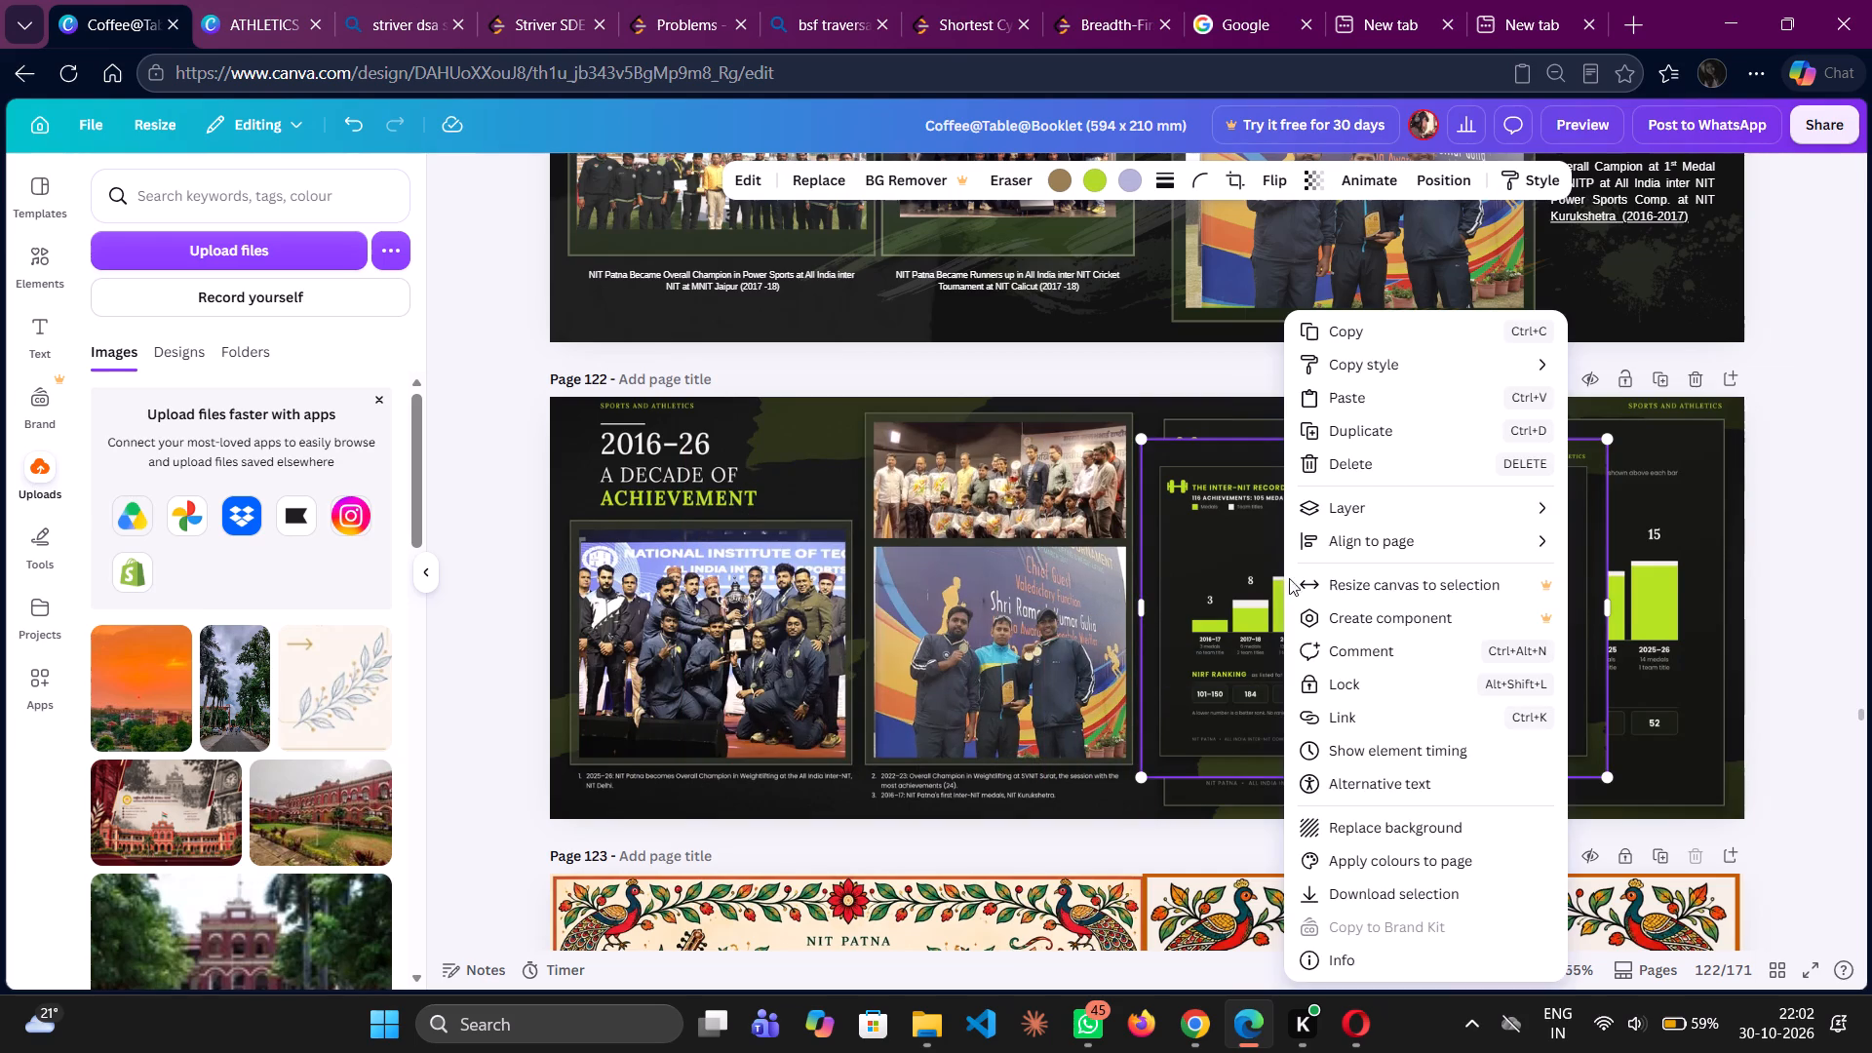
{"action": "left_click", "coordinate": [1382, 343]}
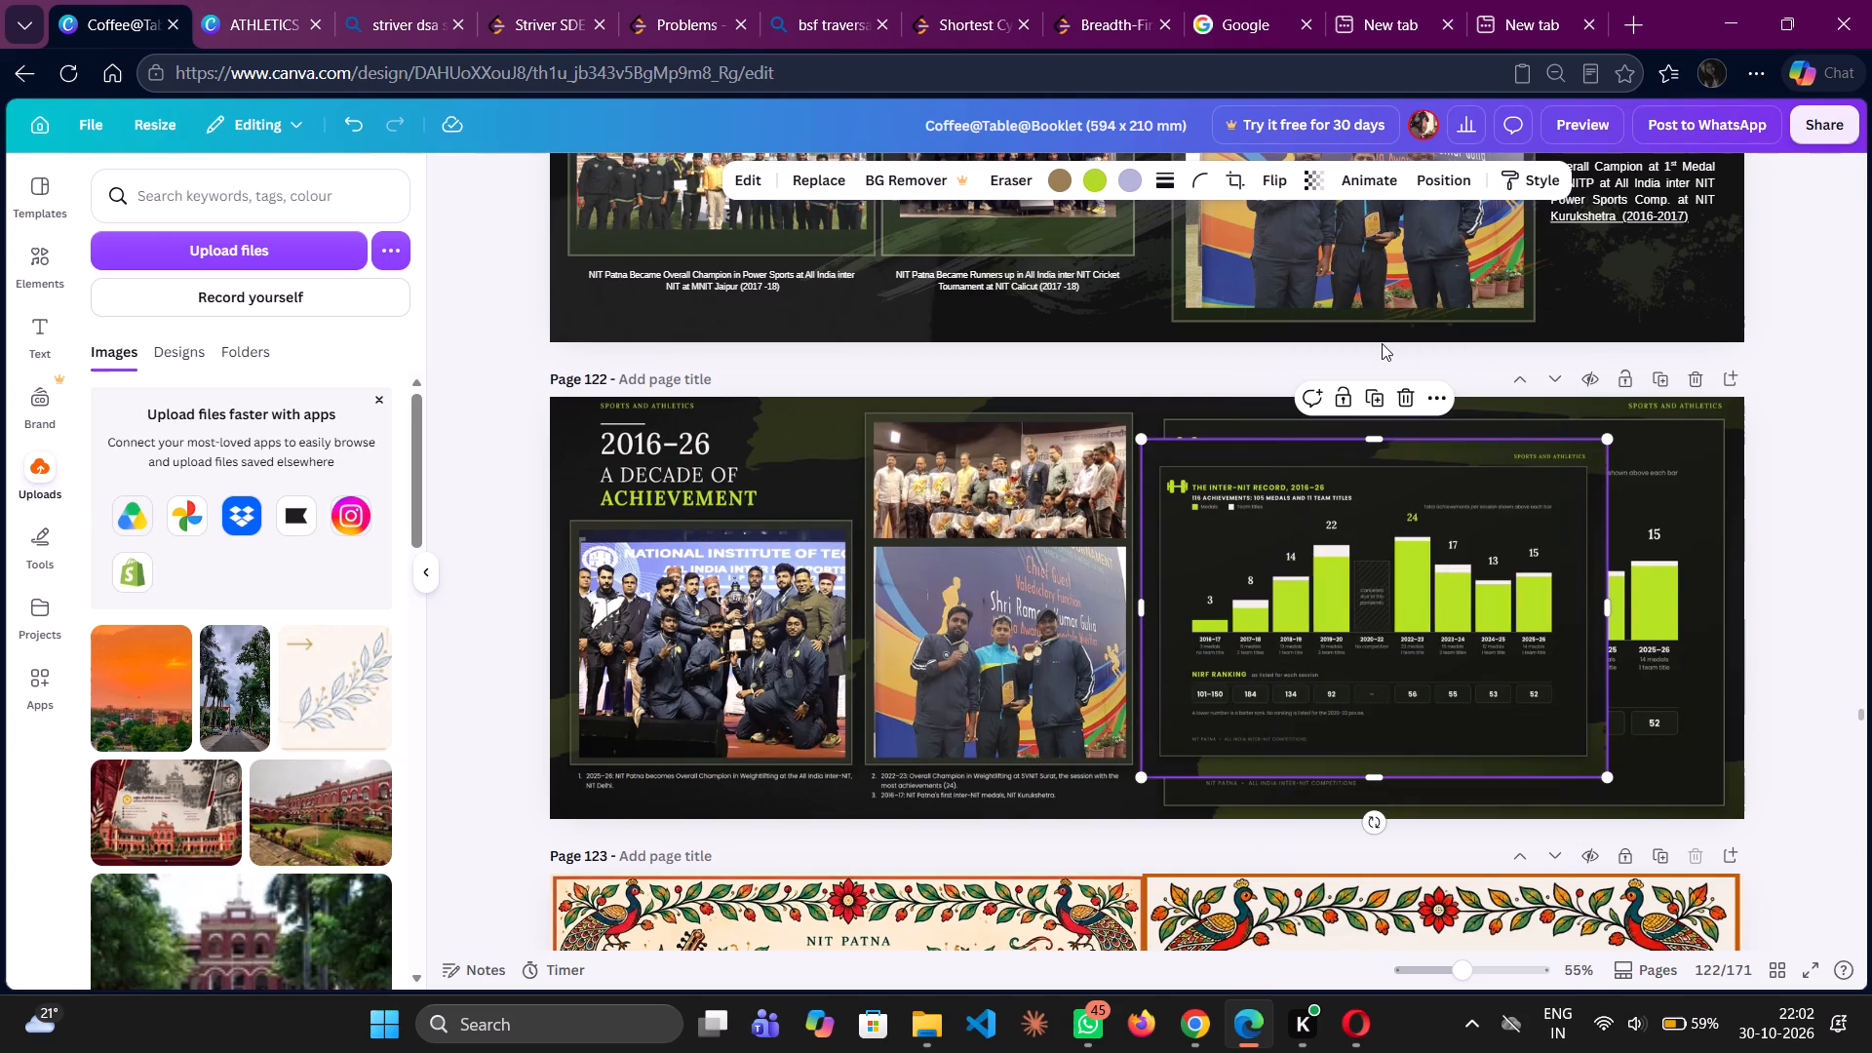
{"action": "right_click", "coordinate": [1369, 512]}
{"action": "left_click", "coordinate": [1435, 409]}
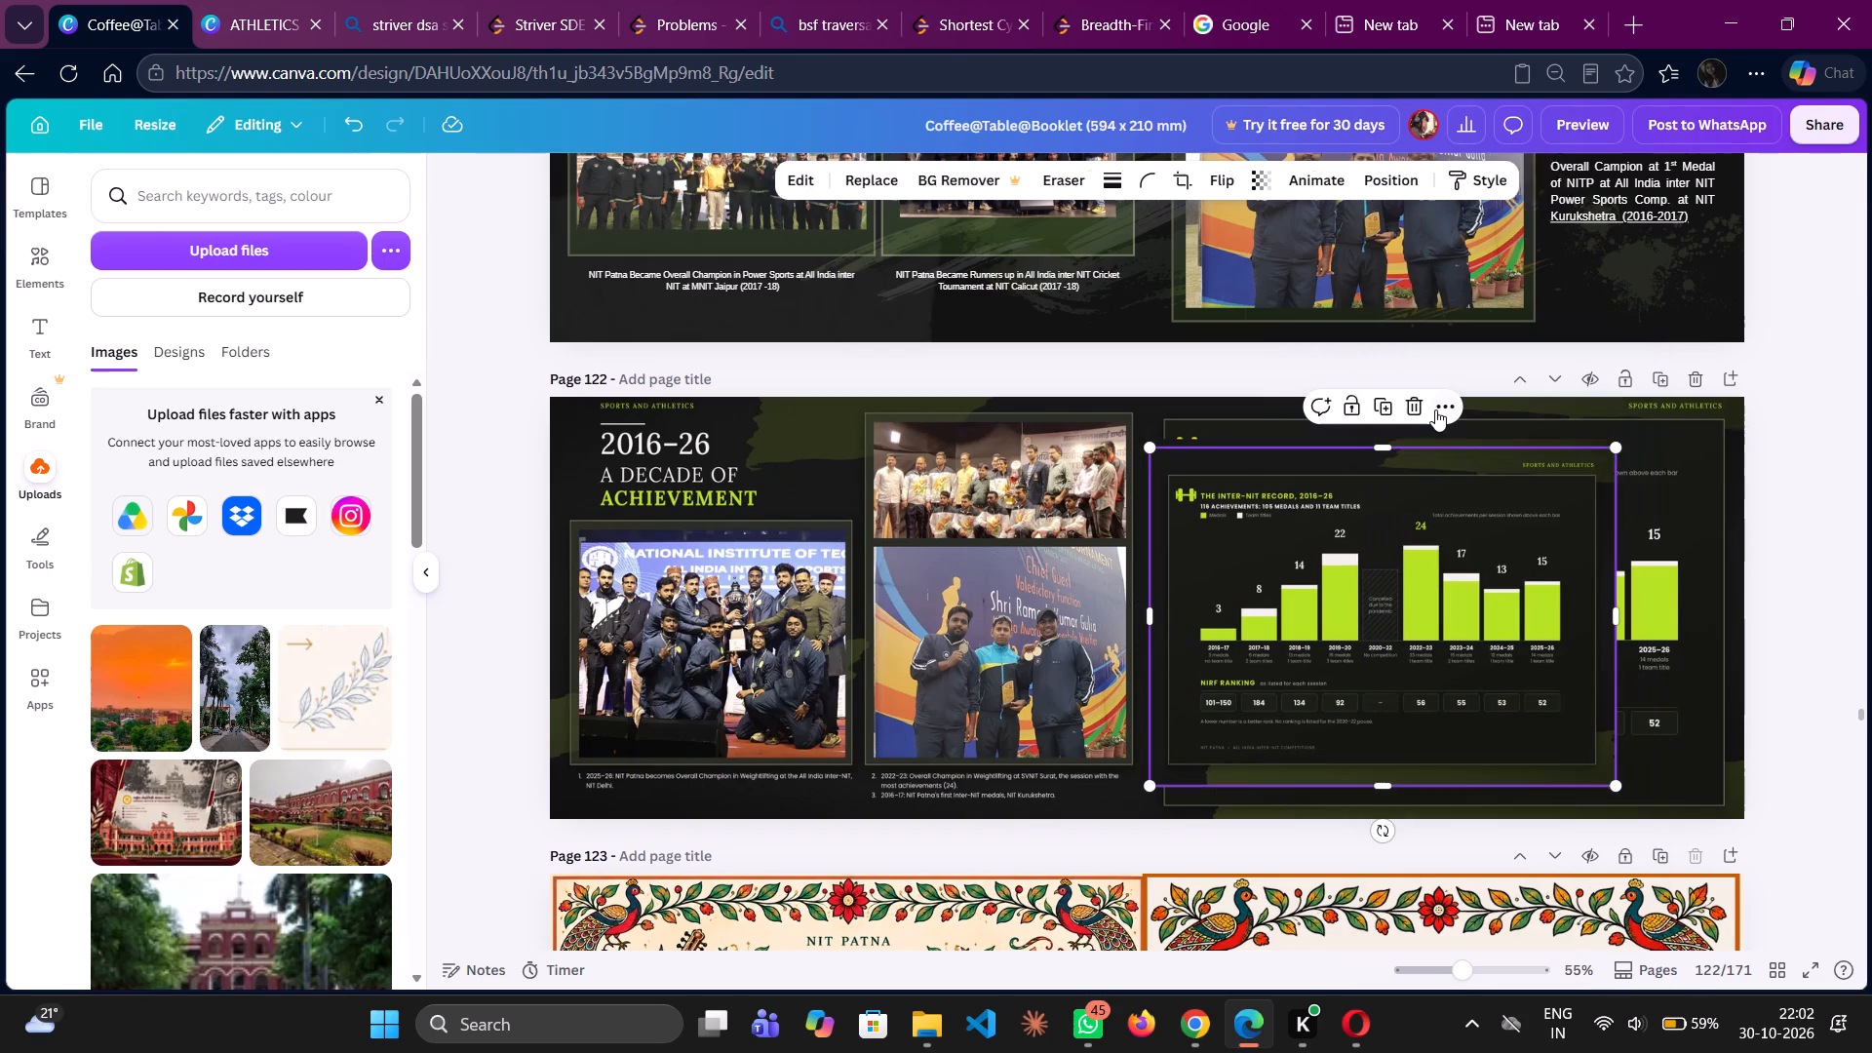
Crop the second chart copy to the 2016–17 to 2019–20 bars, about 82 by 75 mm, and align it over the matching bars.
{"action": "left_click_drag", "start_coordinate": [1621, 628], "coordinate": [1546, 621]}
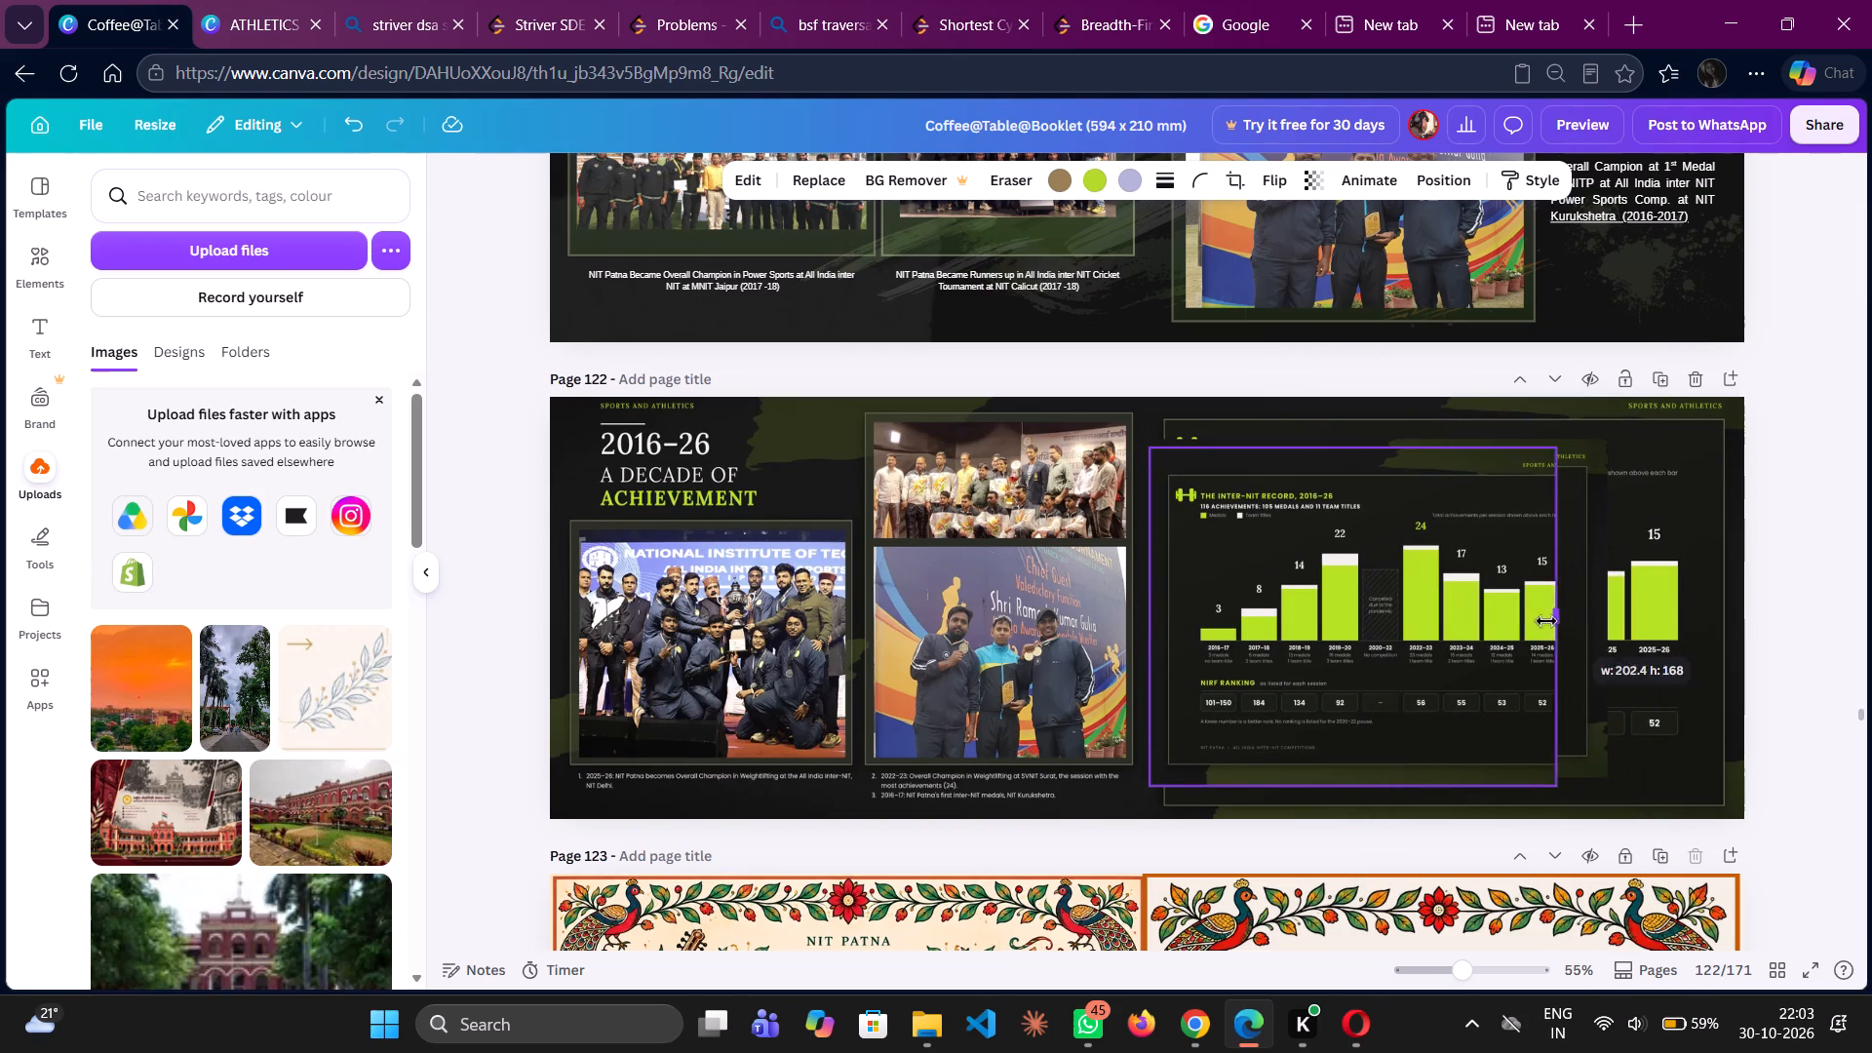
{"action": "left_click_drag", "start_coordinate": [1546, 621], "coordinate": [1375, 620]}
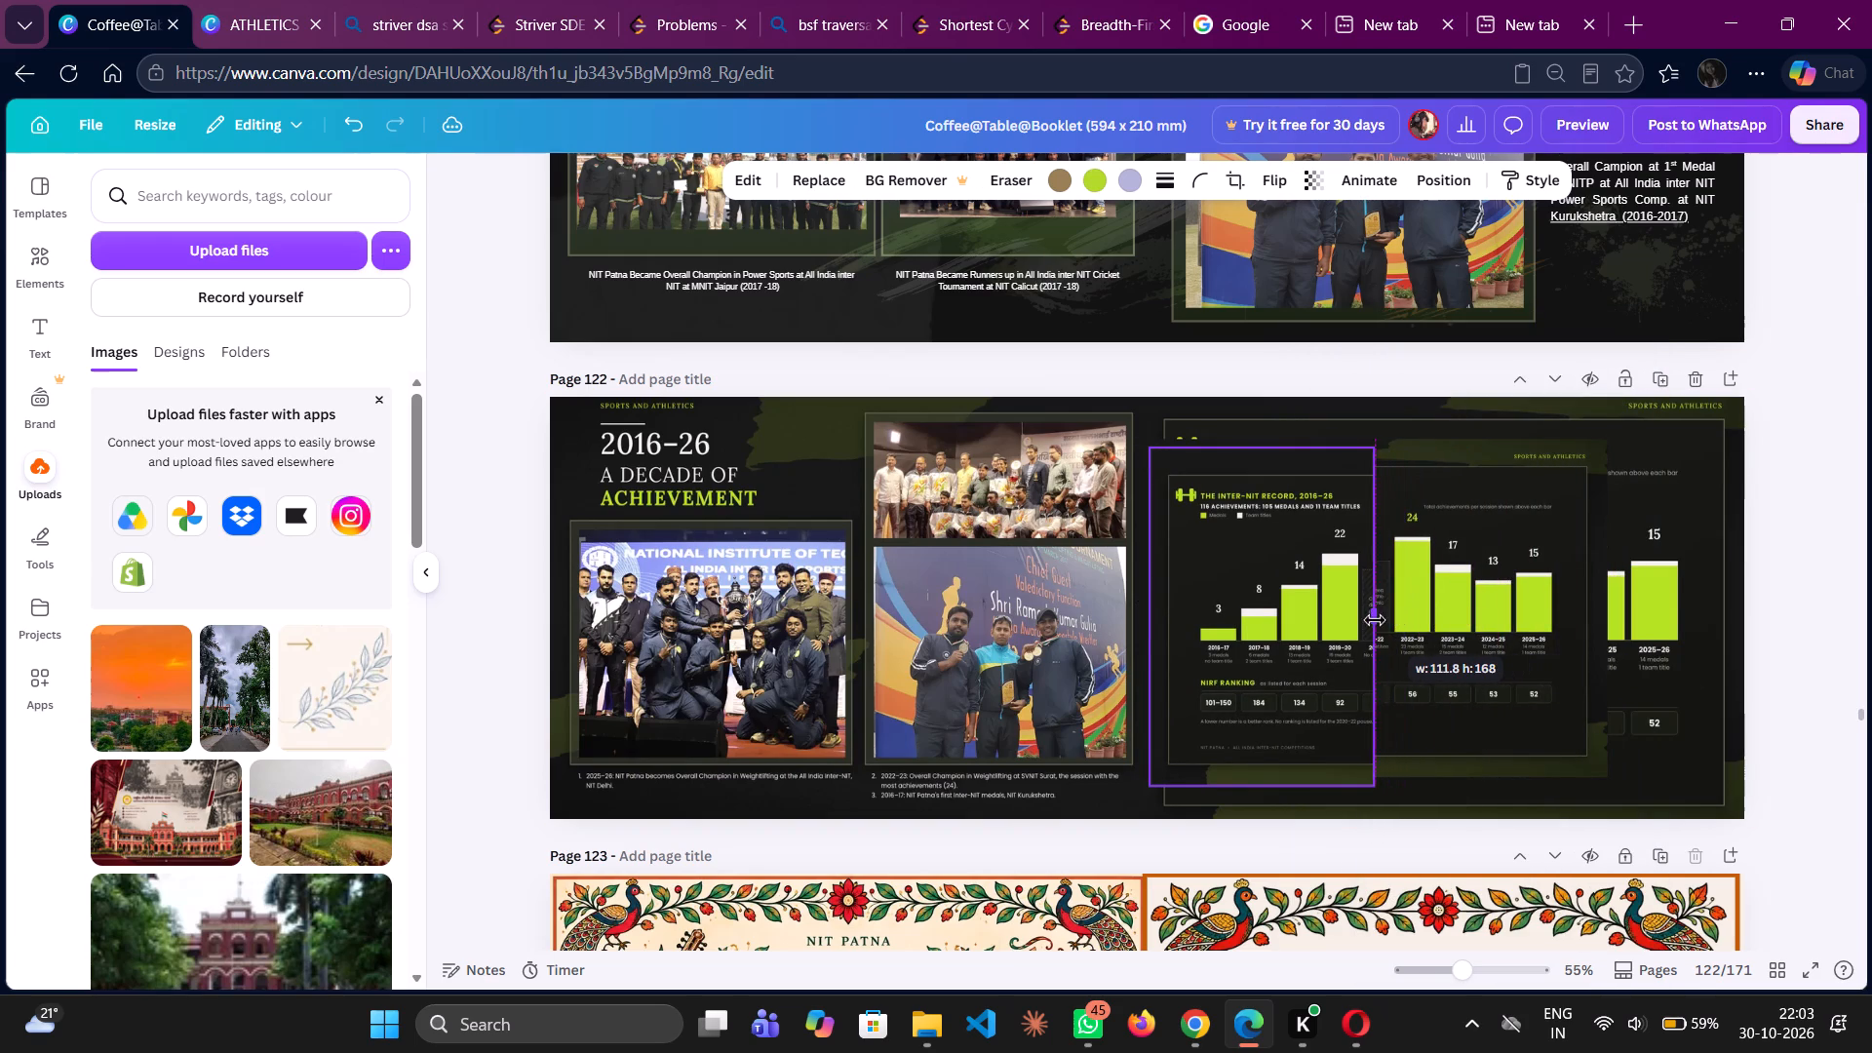
{"action": "left_click_drag", "start_coordinate": [1375, 620], "coordinate": [1370, 620]}
{"action": "left_click_drag", "start_coordinate": [1256, 445], "coordinate": [1273, 517]}
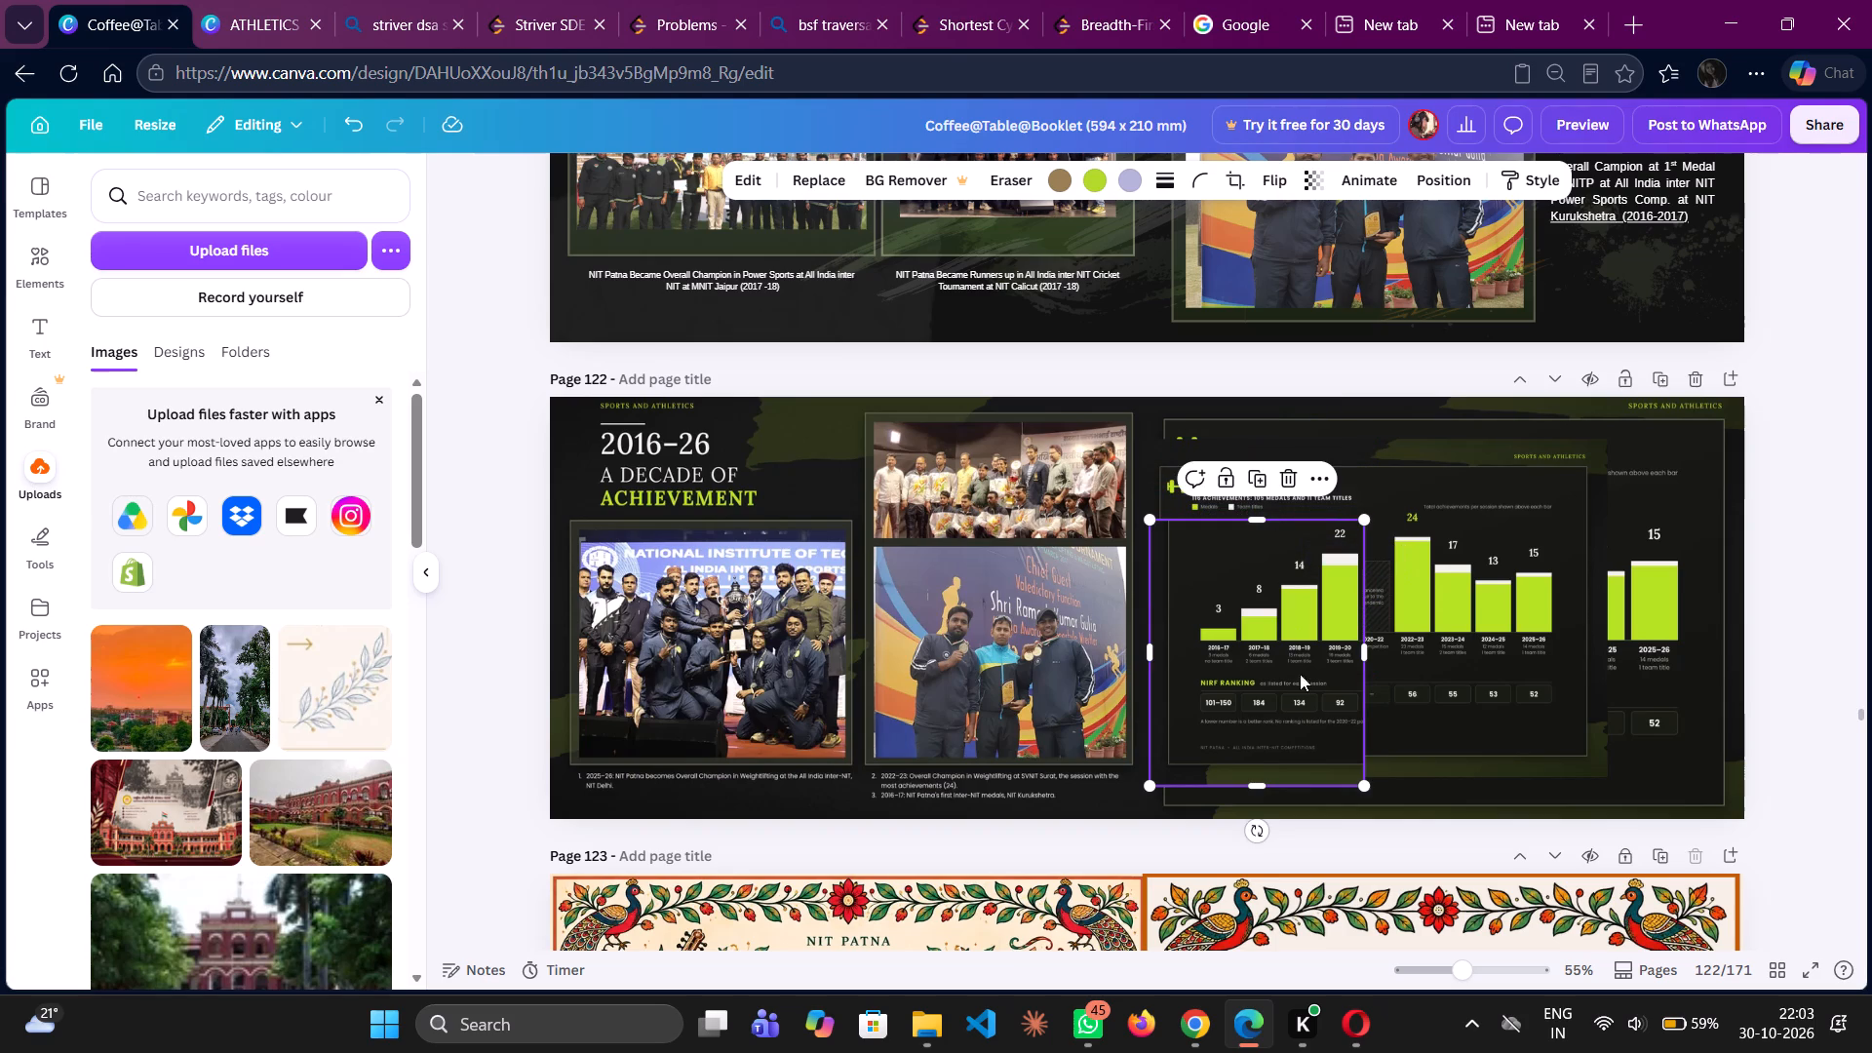
{"action": "left_click_drag", "start_coordinate": [1261, 784], "coordinate": [1276, 659]}
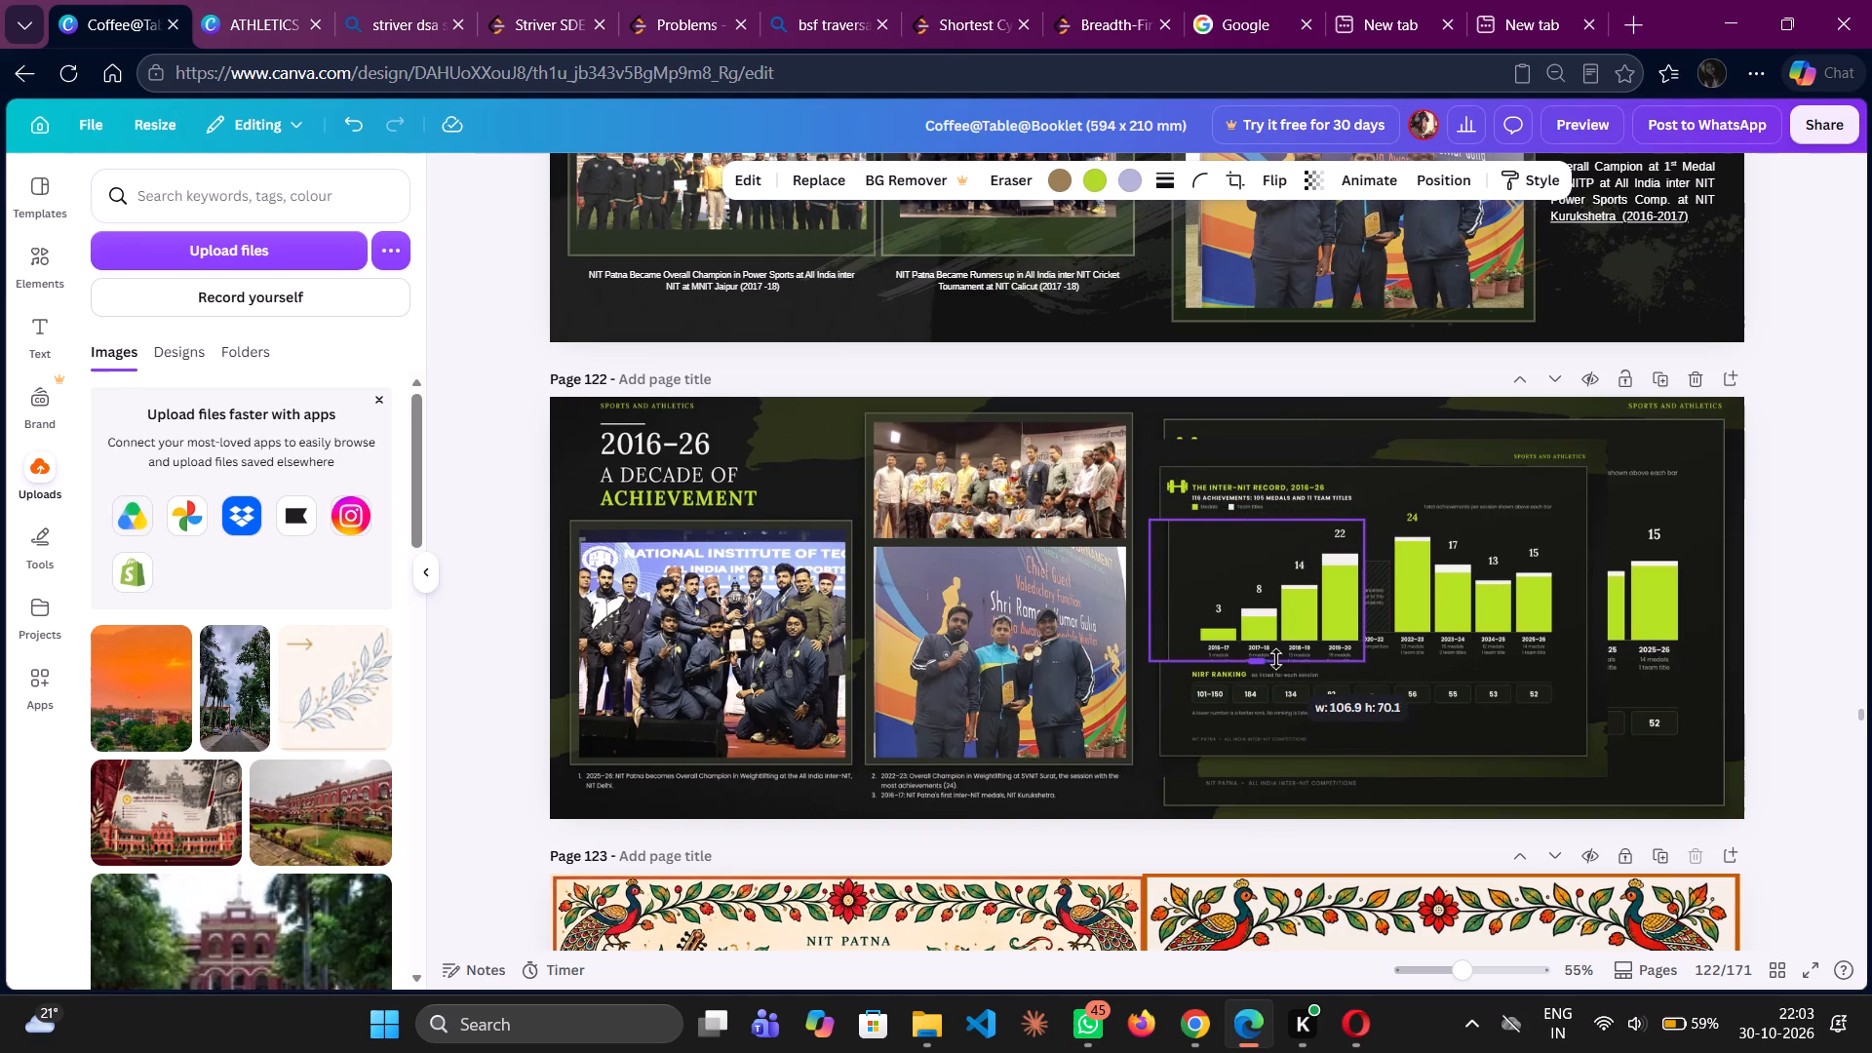
{"action": "left_click_drag", "start_coordinate": [1276, 659], "coordinate": [1279, 668]}
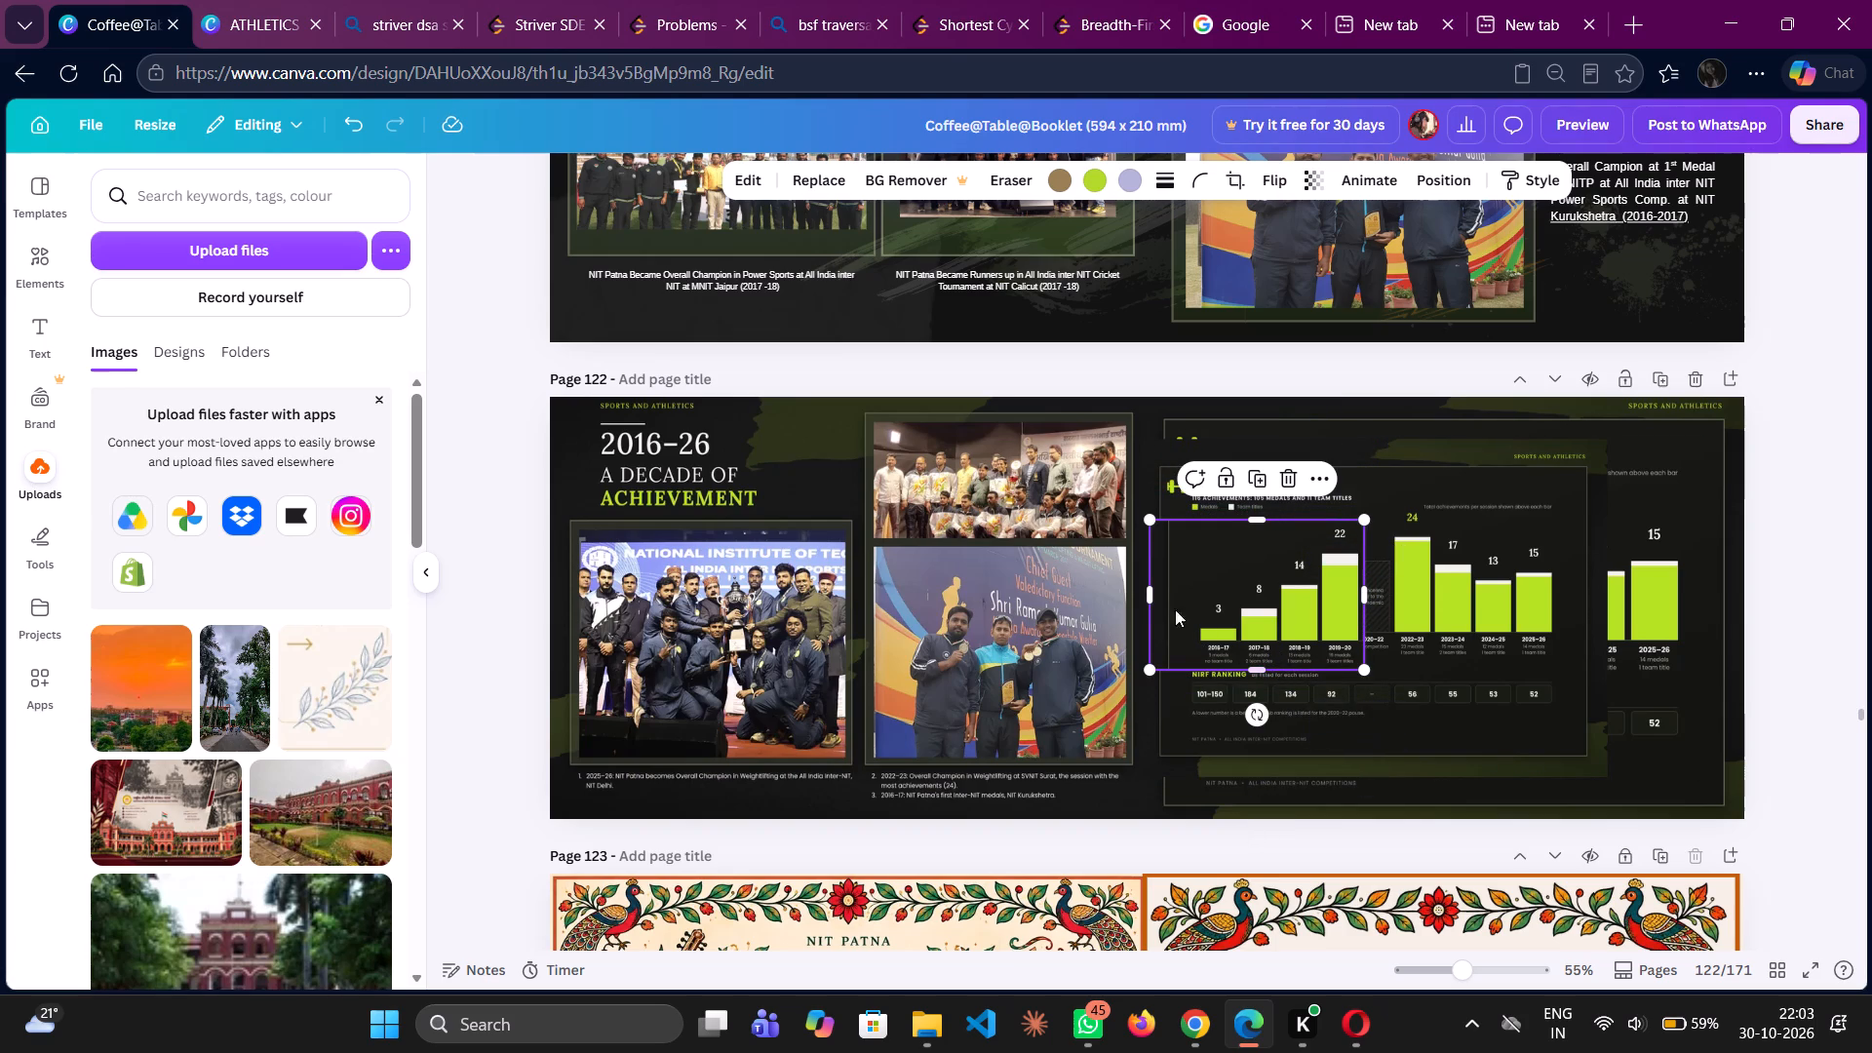
{"action": "left_click_drag", "start_coordinate": [1146, 600], "coordinate": [1189, 599]}
{"action": "left_click_drag", "start_coordinate": [1269, 592], "coordinate": [1259, 584]}
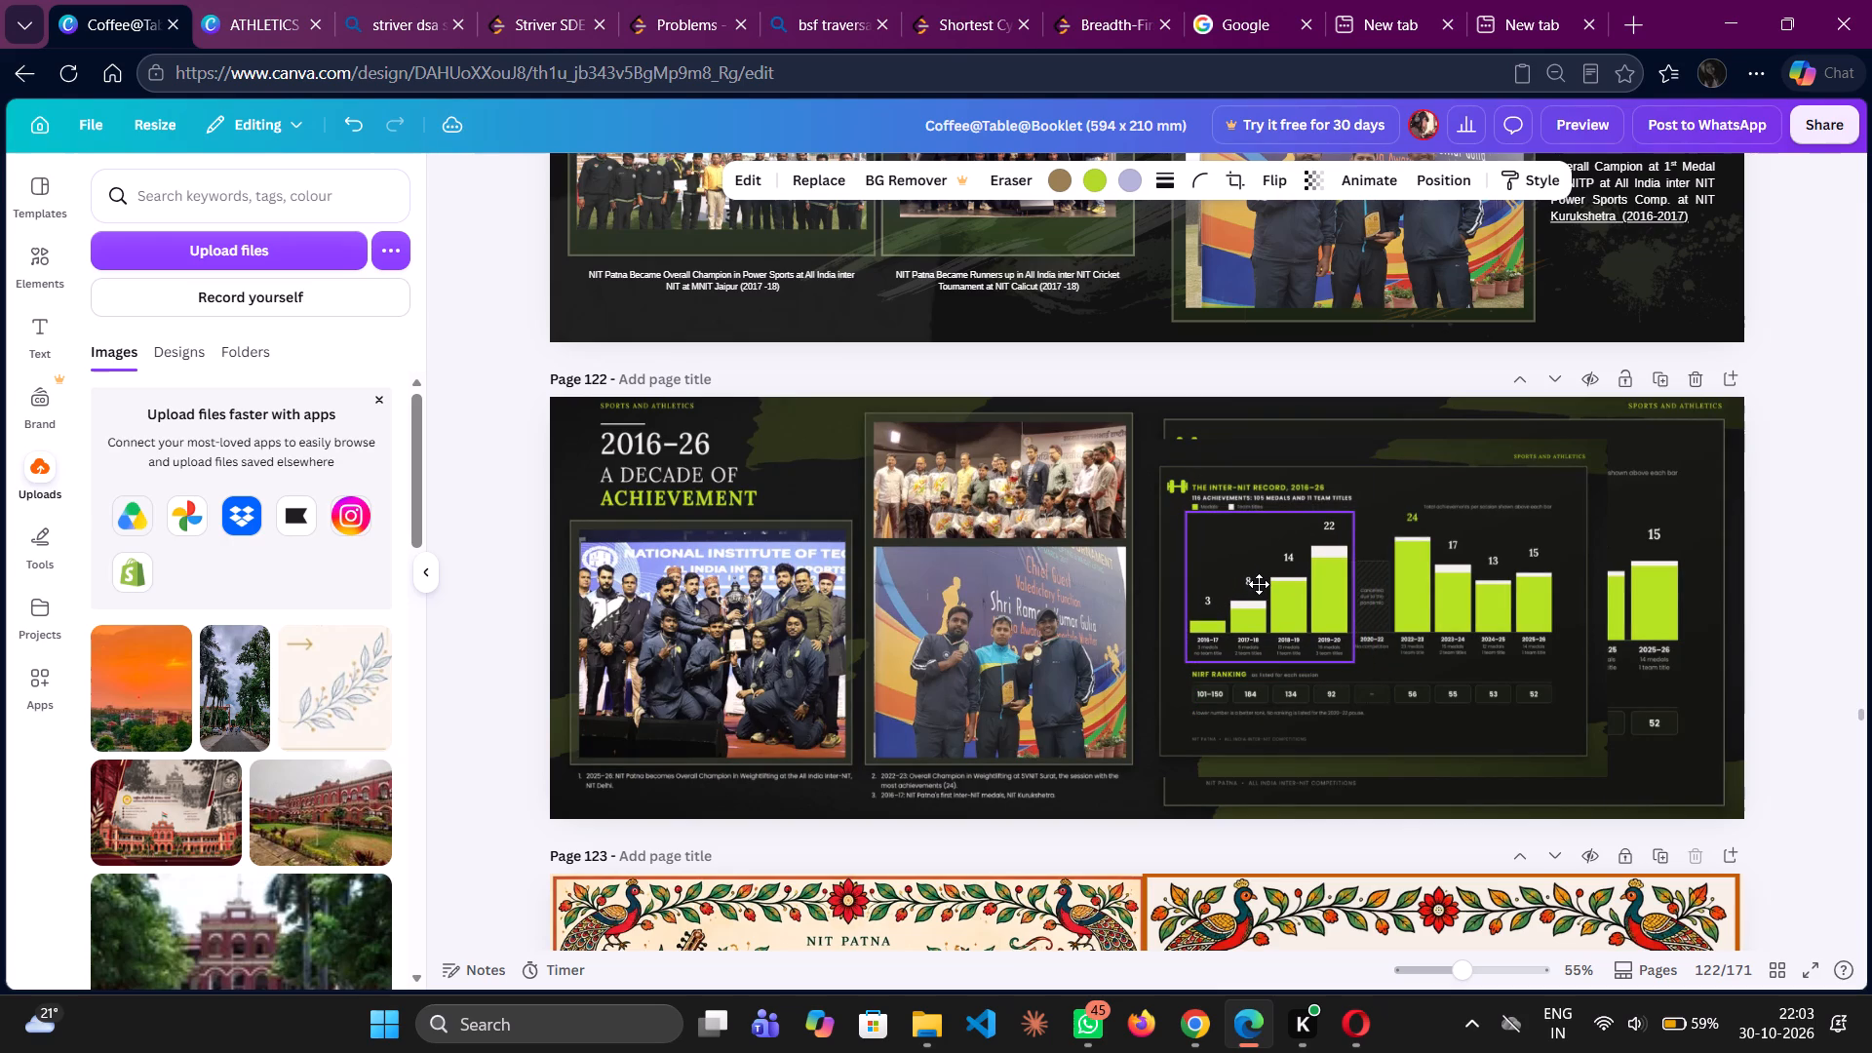
{"action": "left_click_drag", "start_coordinate": [1259, 584], "coordinate": [1261, 588]}
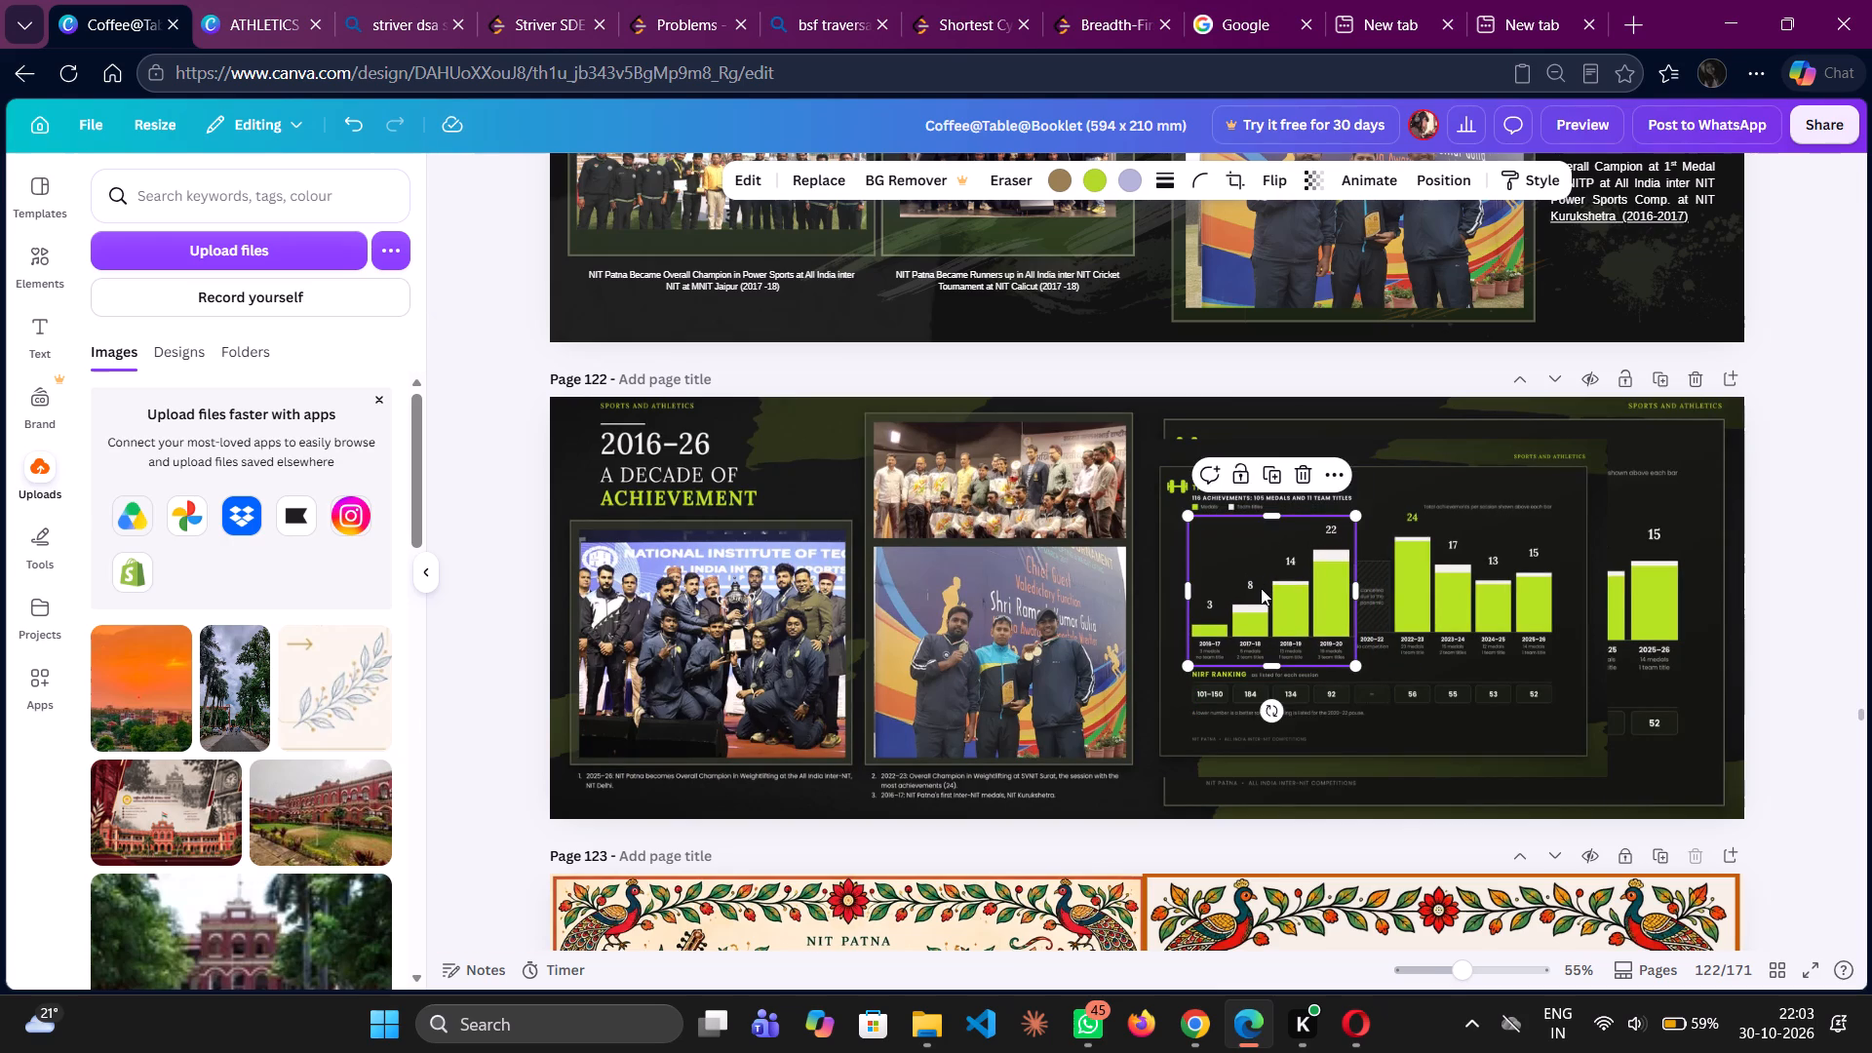
{"action": "scroll", "coordinate": [1261, 588], "scroll_direction": "left", "scroll_amount": 1}
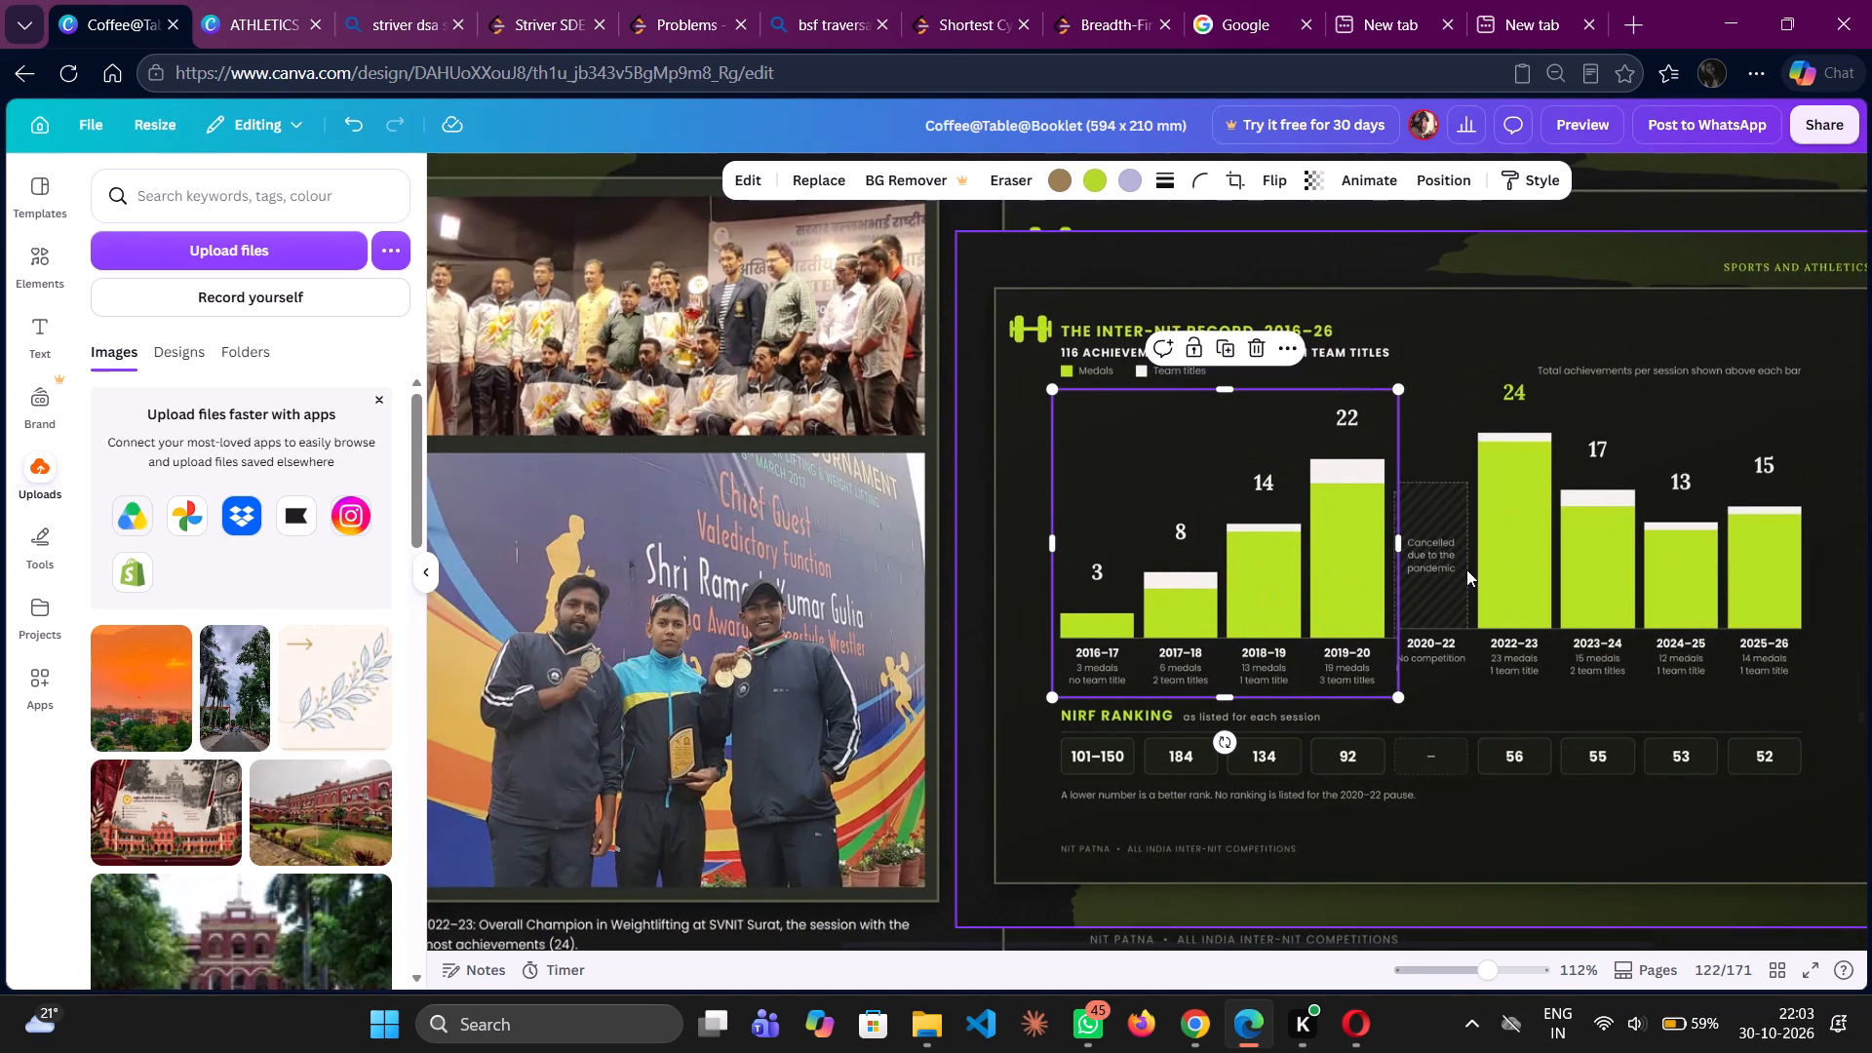
{"action": "left_click", "coordinate": [1396, 547]}
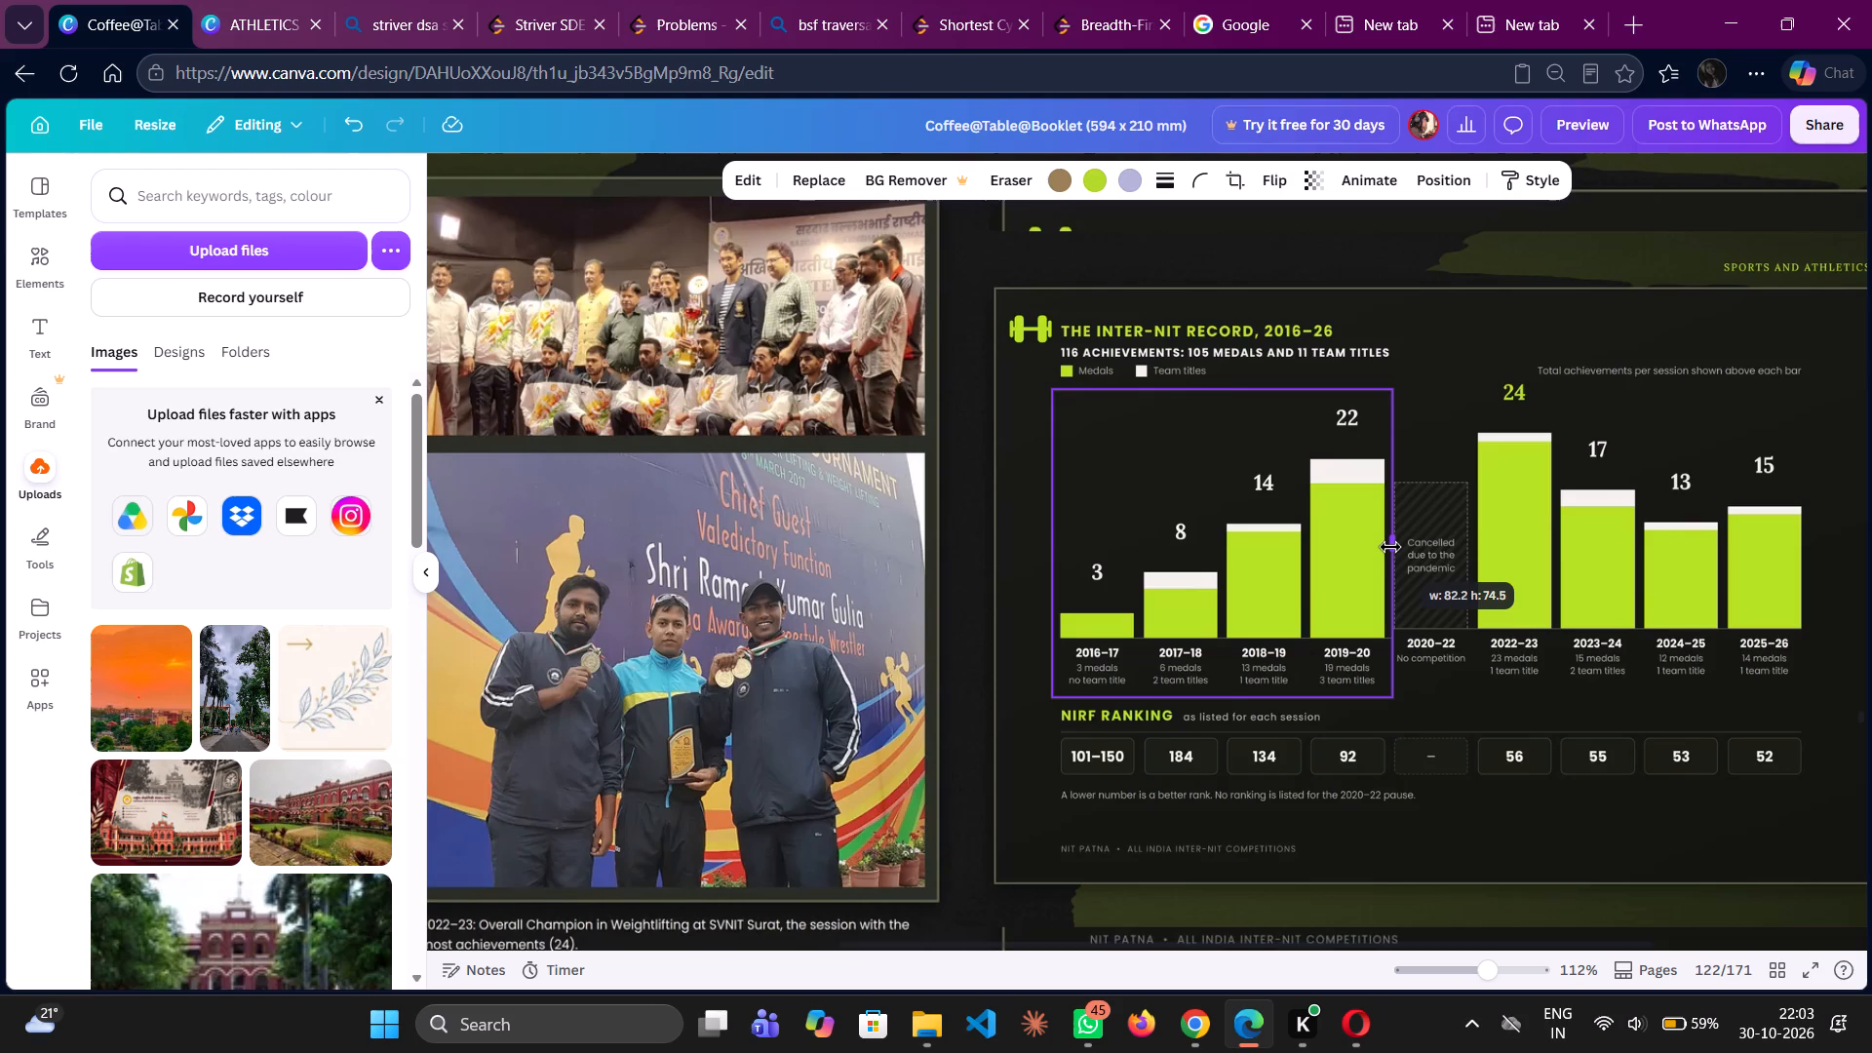
Shrink the larger Inter-NIT chart copy and move it aside, keeping the 2016–17 to 2019–20 crop over the background chart's matching bars.
{"action": "left_click_drag", "start_coordinate": [1332, 569], "coordinate": [1540, 502]}
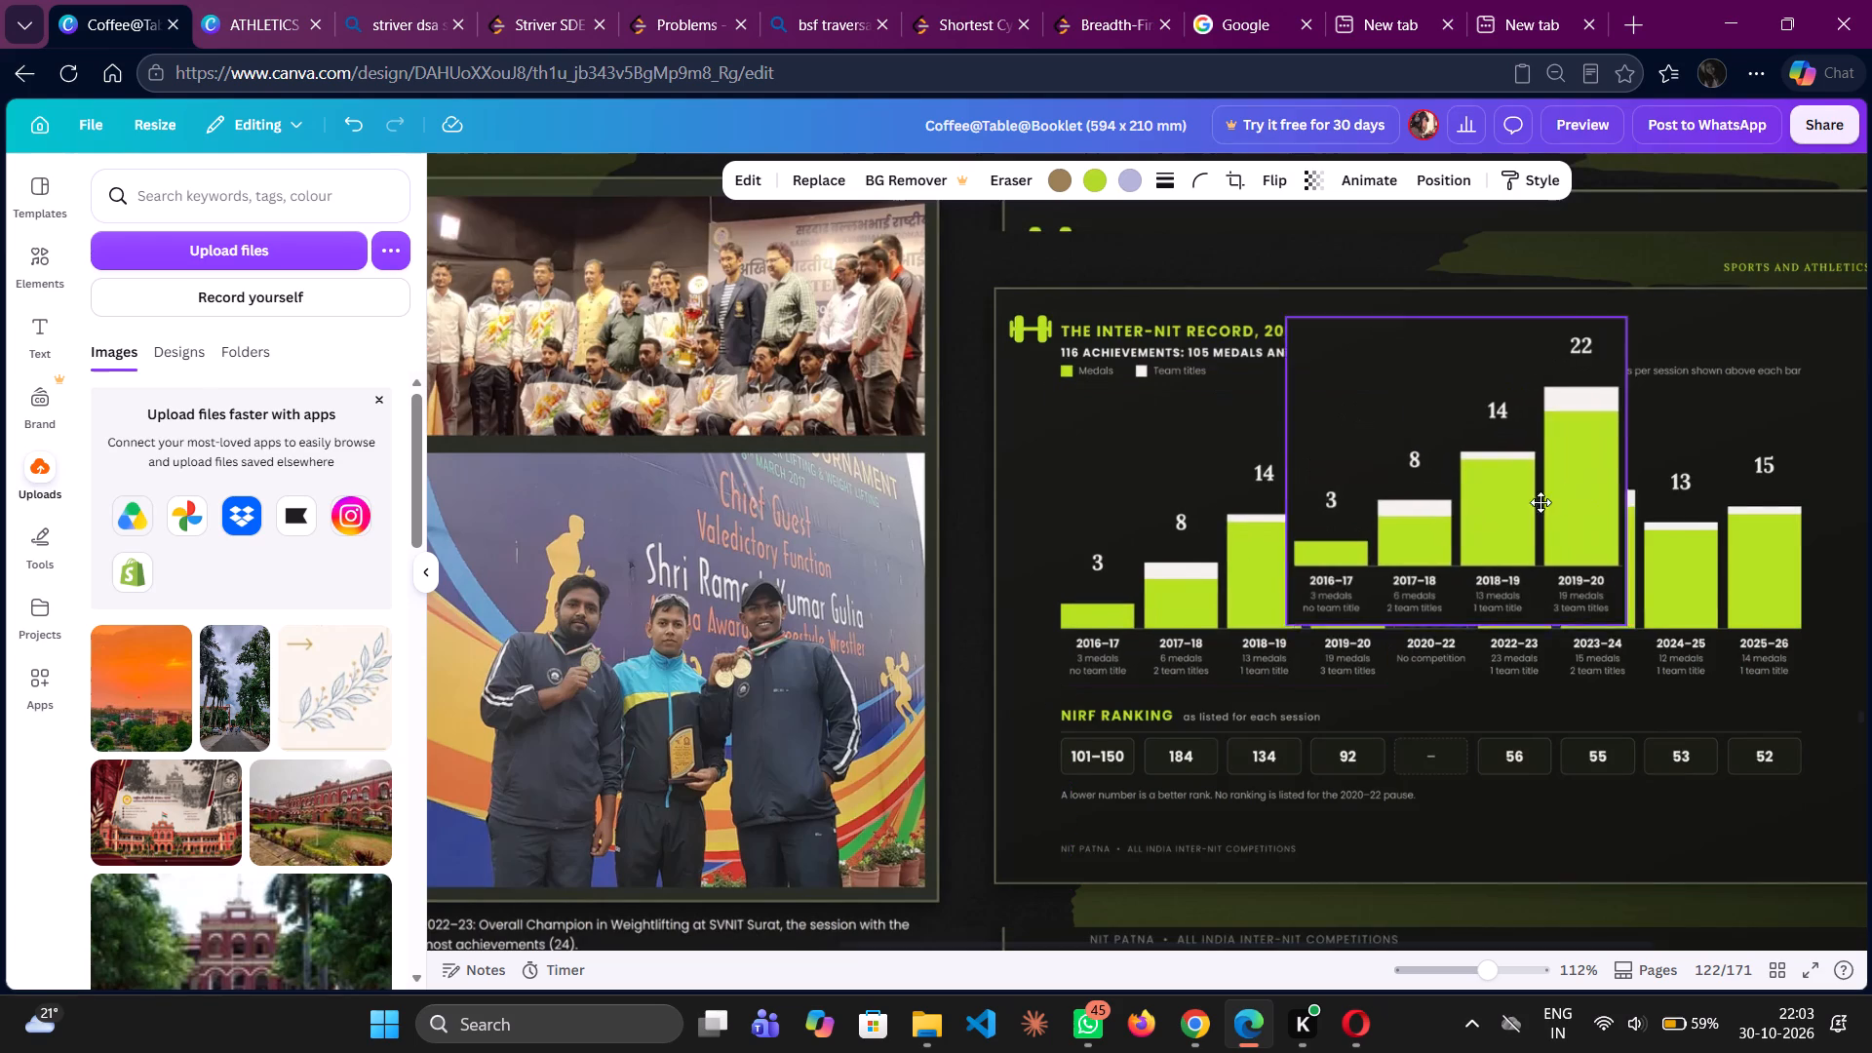
{"action": "left_click_drag", "start_coordinate": [1540, 502], "coordinate": [1383, 548]}
{"action": "left_click", "coordinate": [1542, 533]}
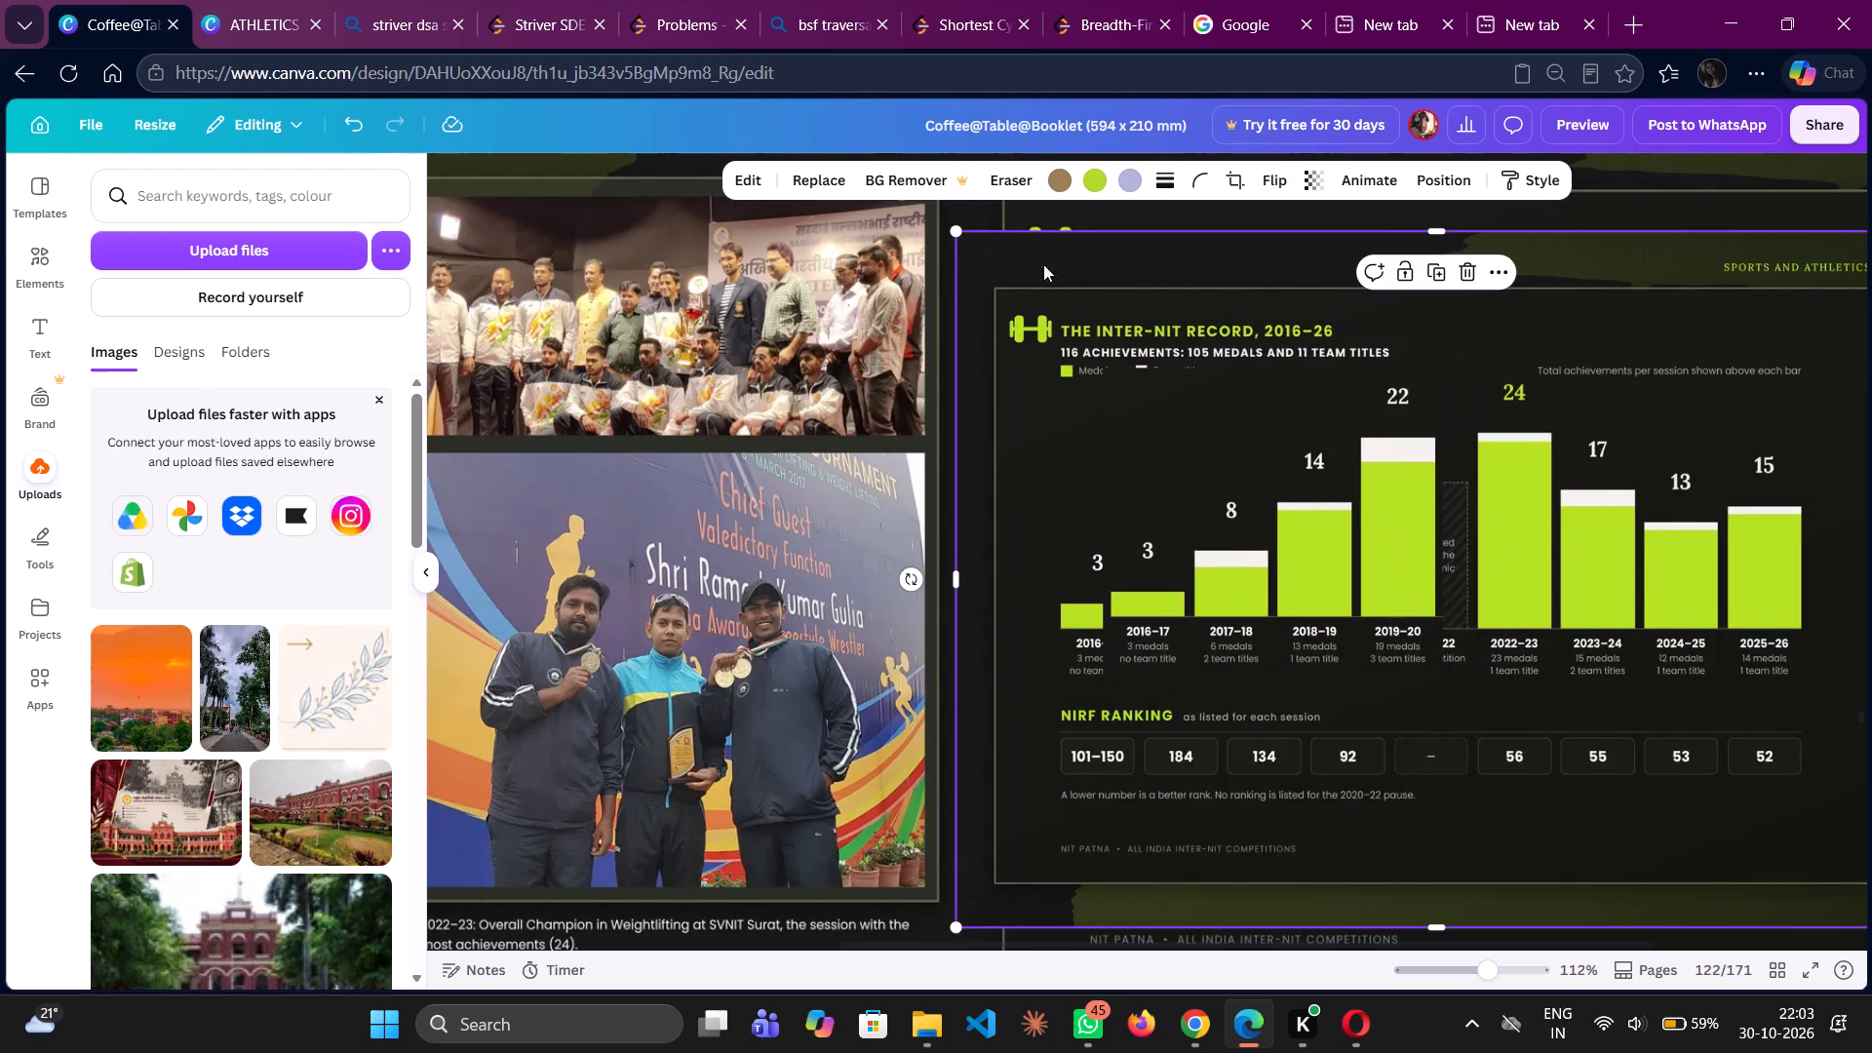
{"action": "left_click_drag", "start_coordinate": [963, 235], "coordinate": [1479, 327]}
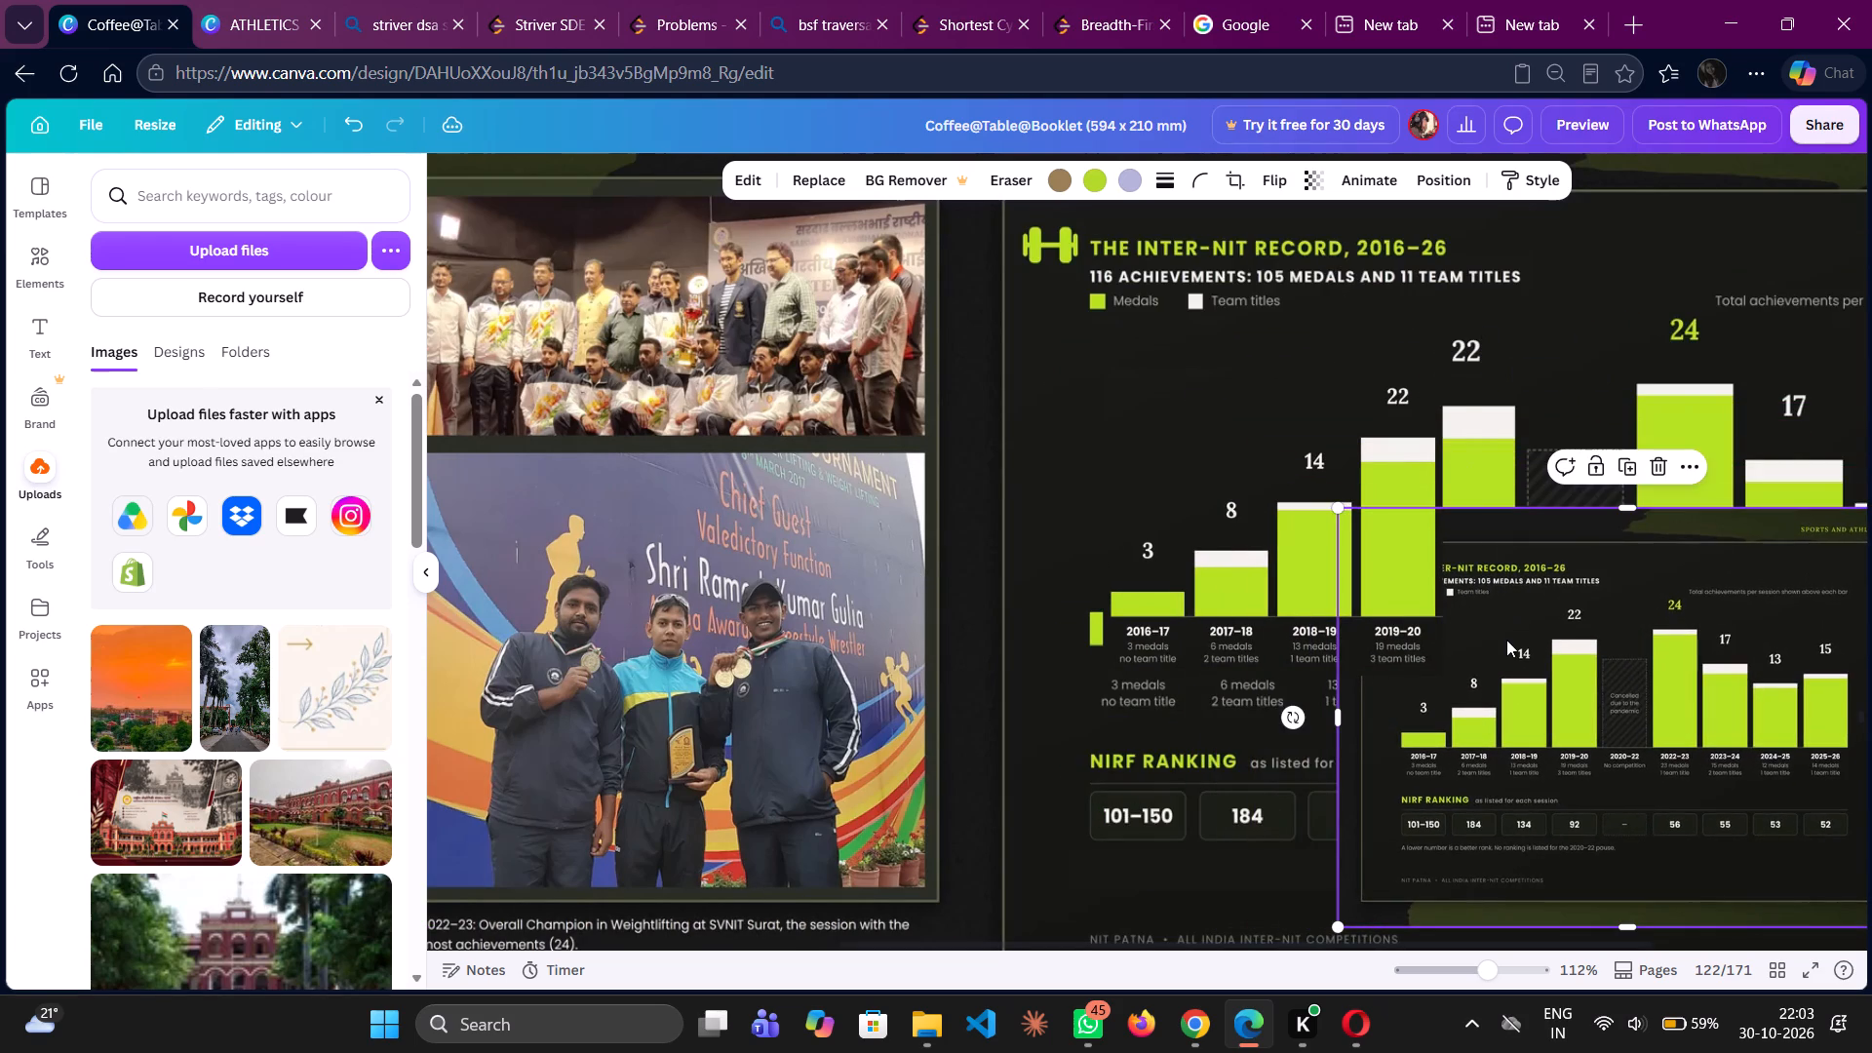
{"action": "left_click_drag", "start_coordinate": [1506, 640], "coordinate": [1637, 461]}
{"action": "left_click", "coordinate": [1380, 538]}
{"action": "left_click_drag", "start_coordinate": [1380, 538], "coordinate": [1363, 569]}
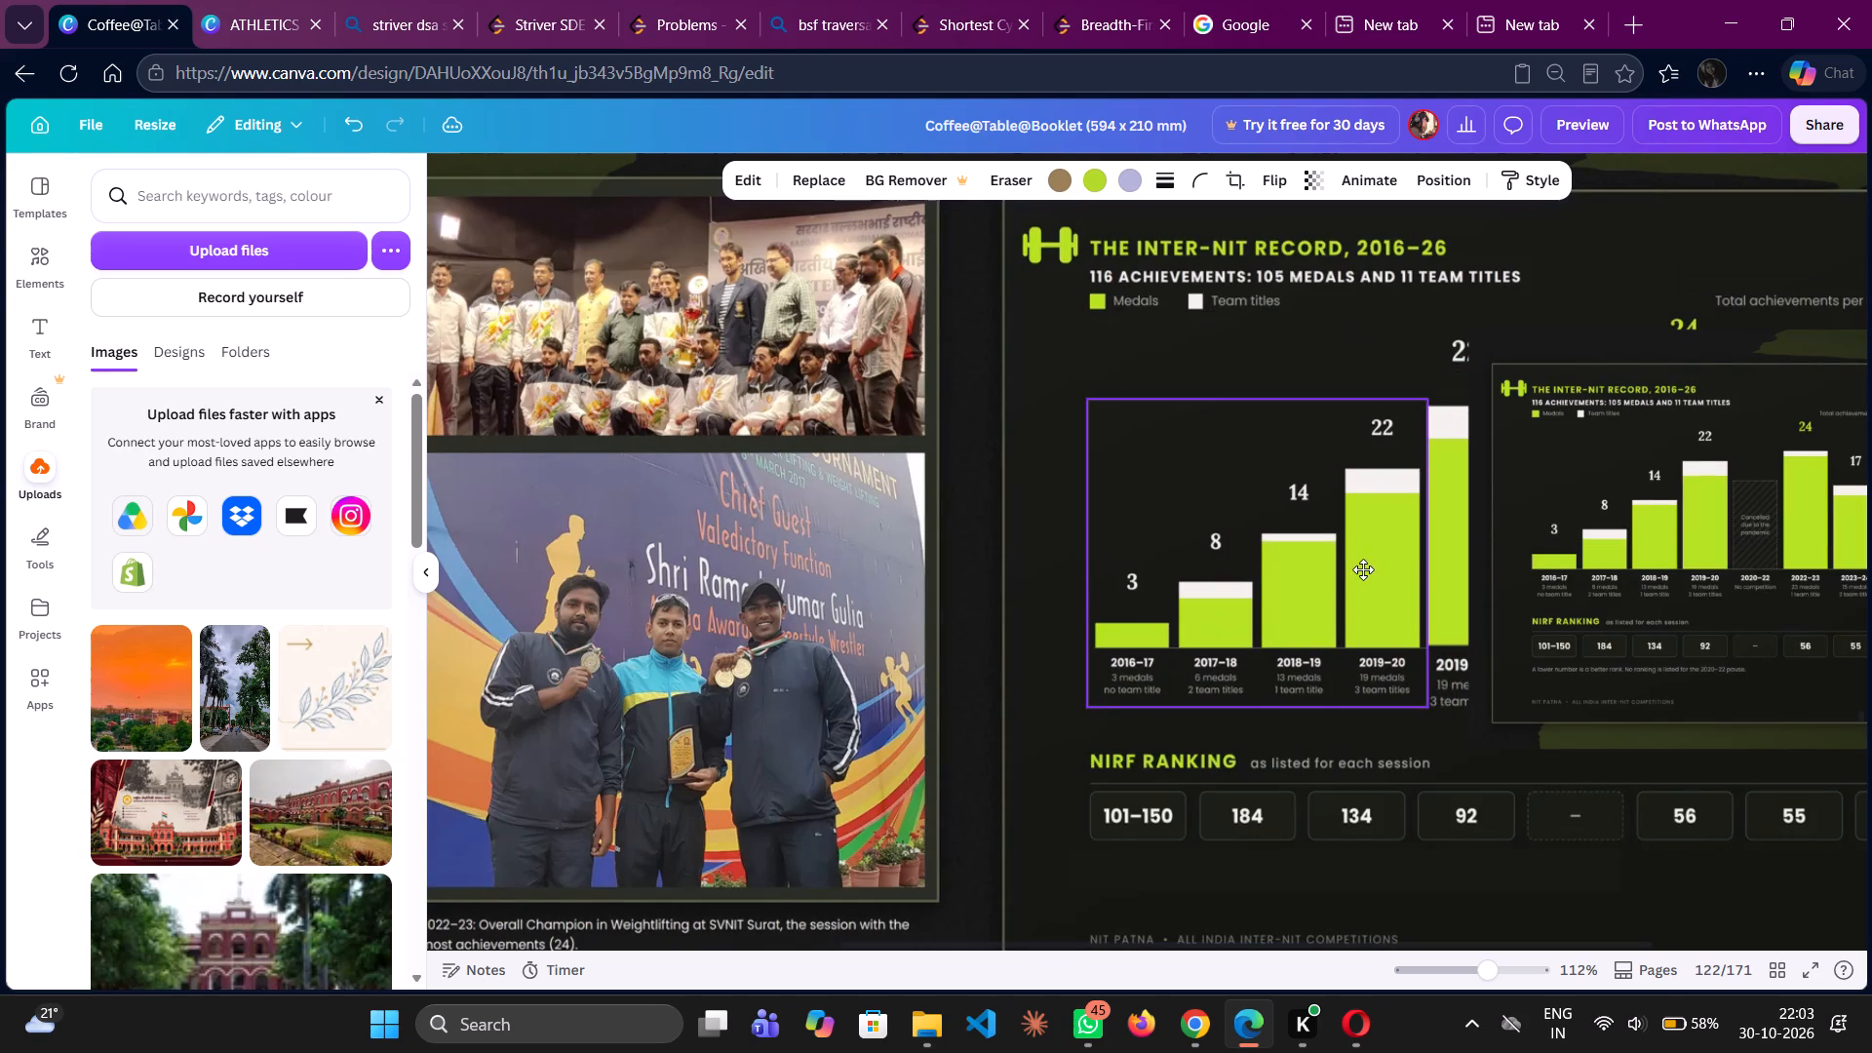
{"action": "left_click_drag", "start_coordinate": [1363, 569], "coordinate": [1335, 580]}
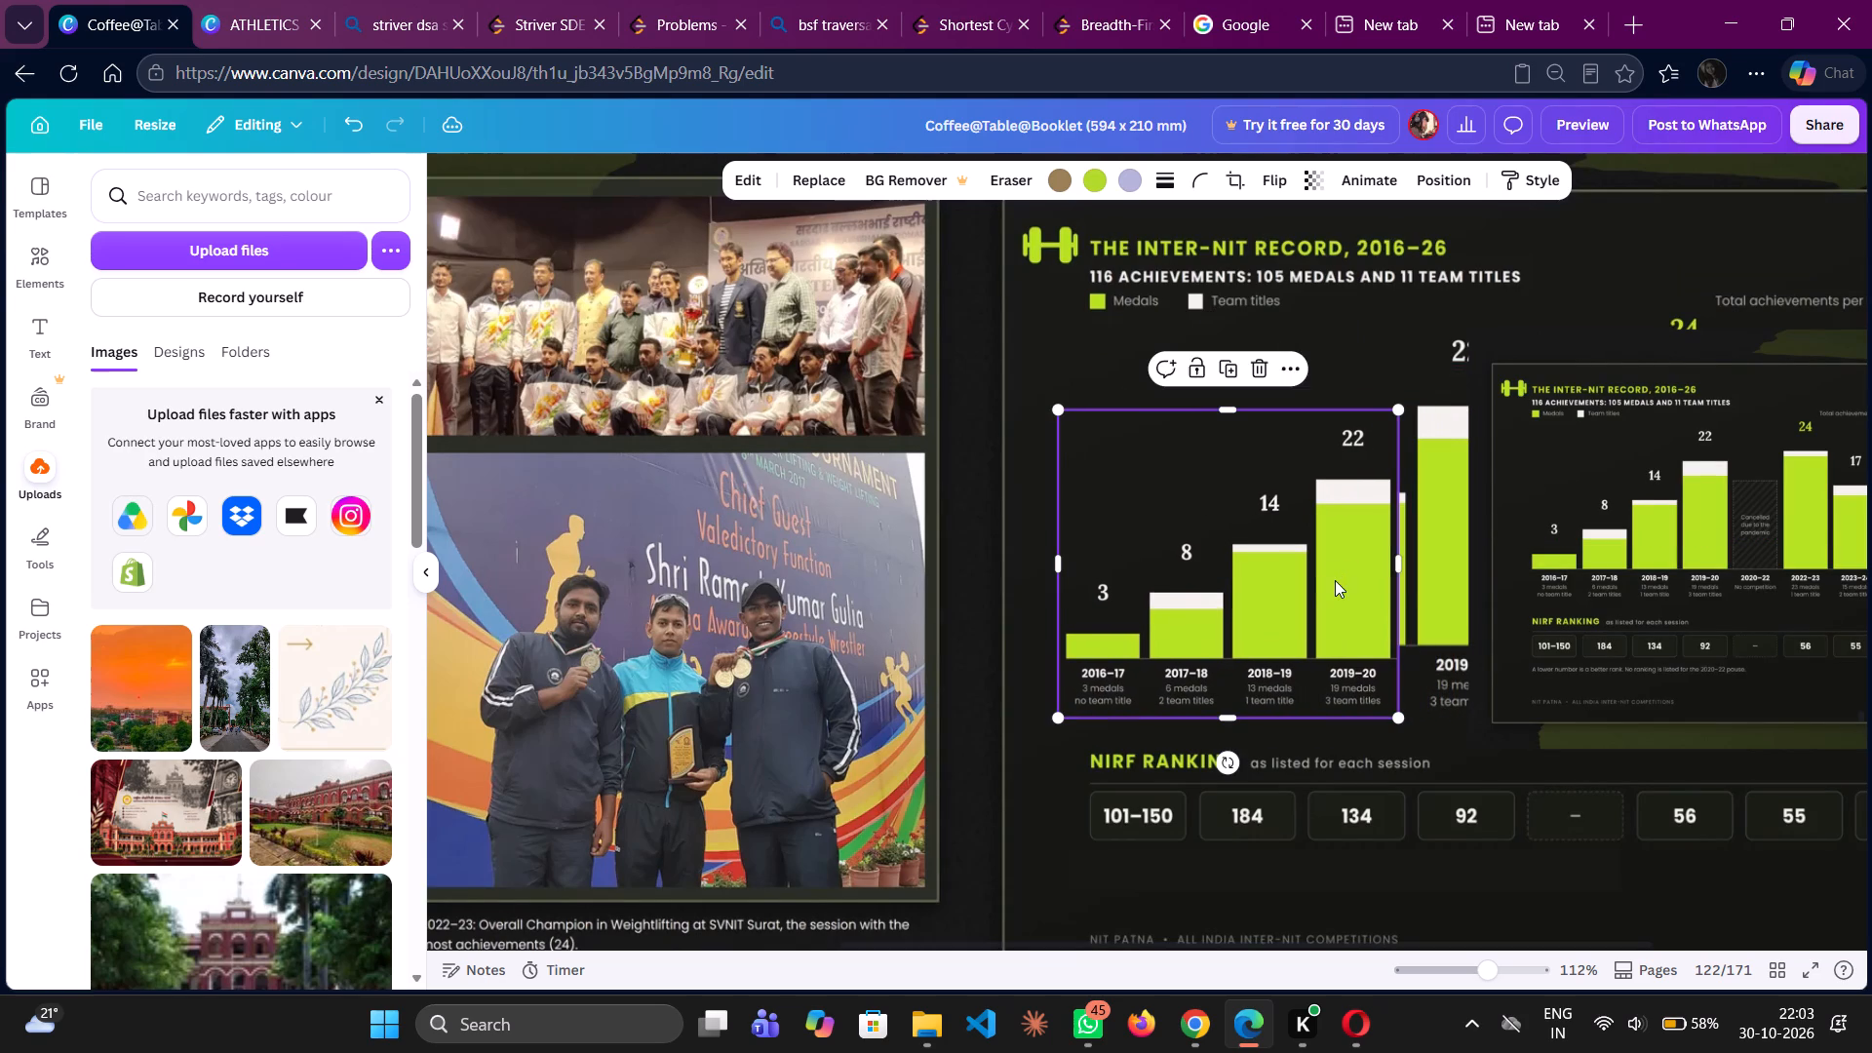
{"action": "left_click_drag", "start_coordinate": [1556, 530], "coordinate": [1726, 454]}
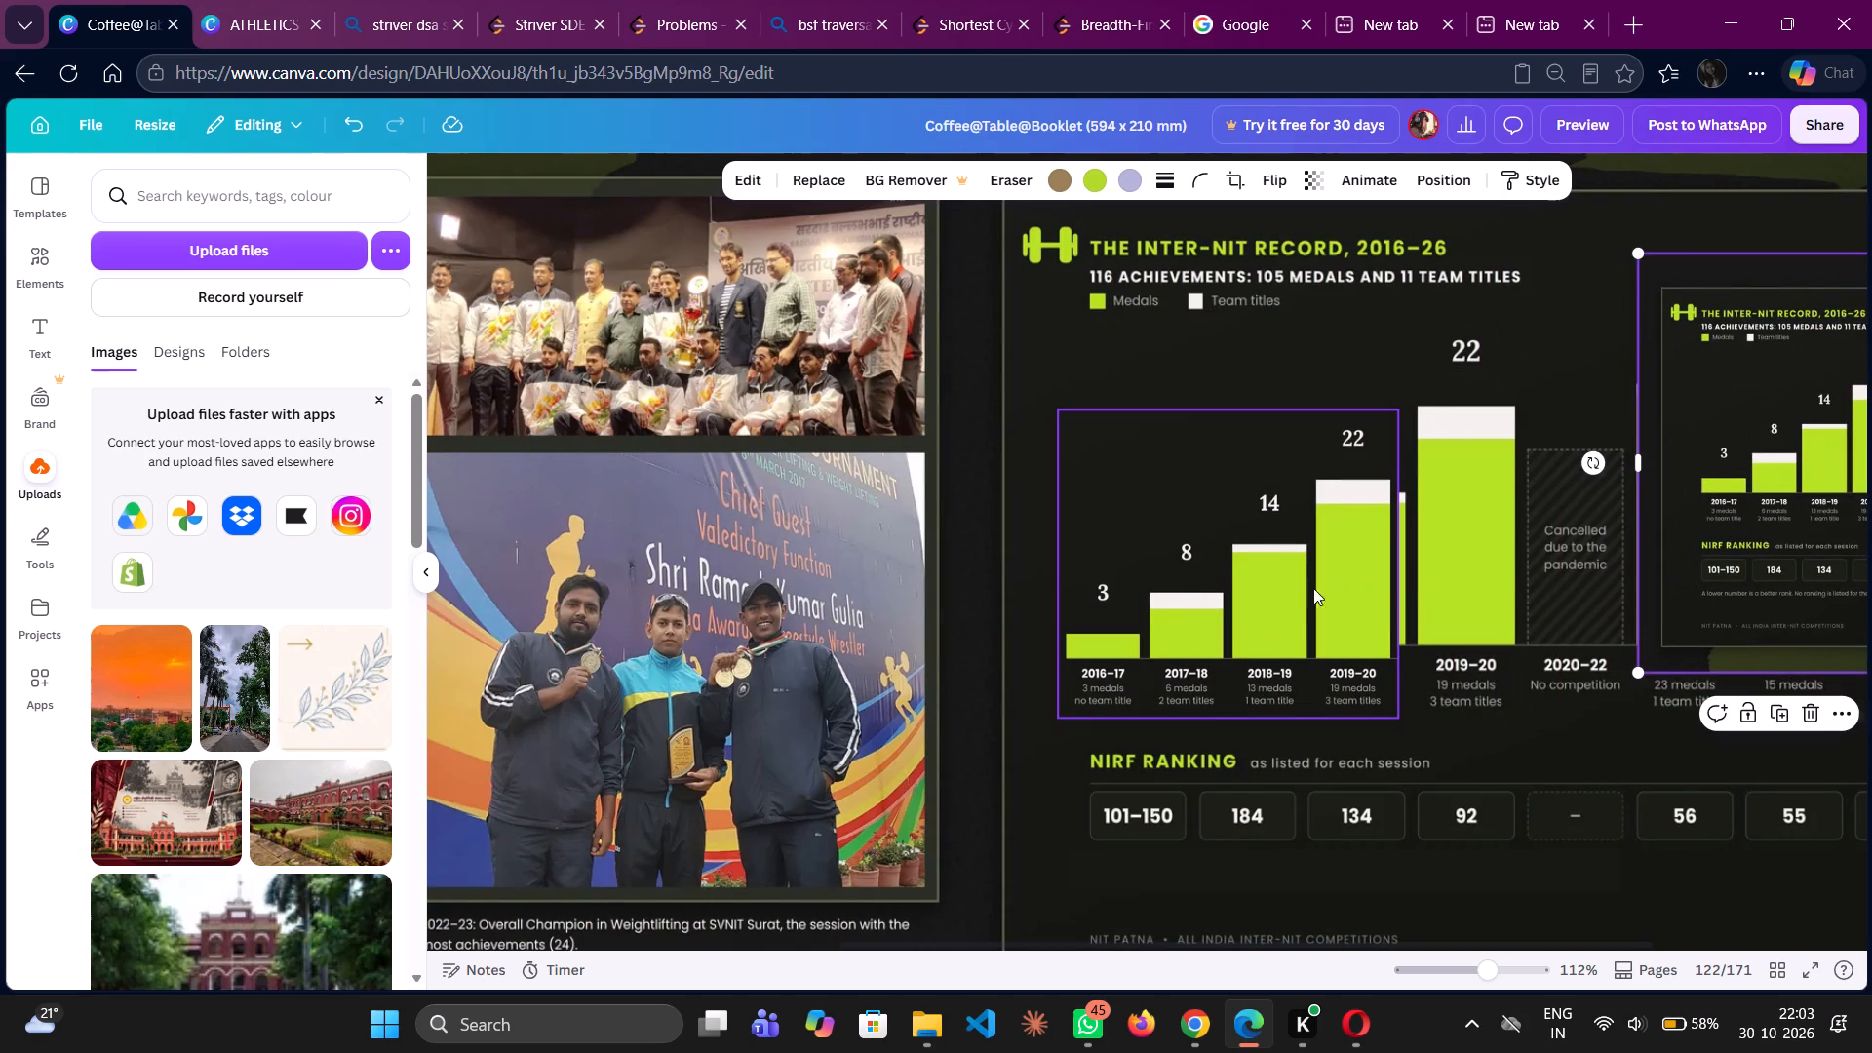
Enlarge the 2016–17 to 2019–20 crop to about 110 by 100 mm, trim its top edge, and align it with the background chart's baseline.
{"action": "left_click", "coordinate": [1291, 589]}
{"action": "left_click", "coordinate": [1397, 563]}
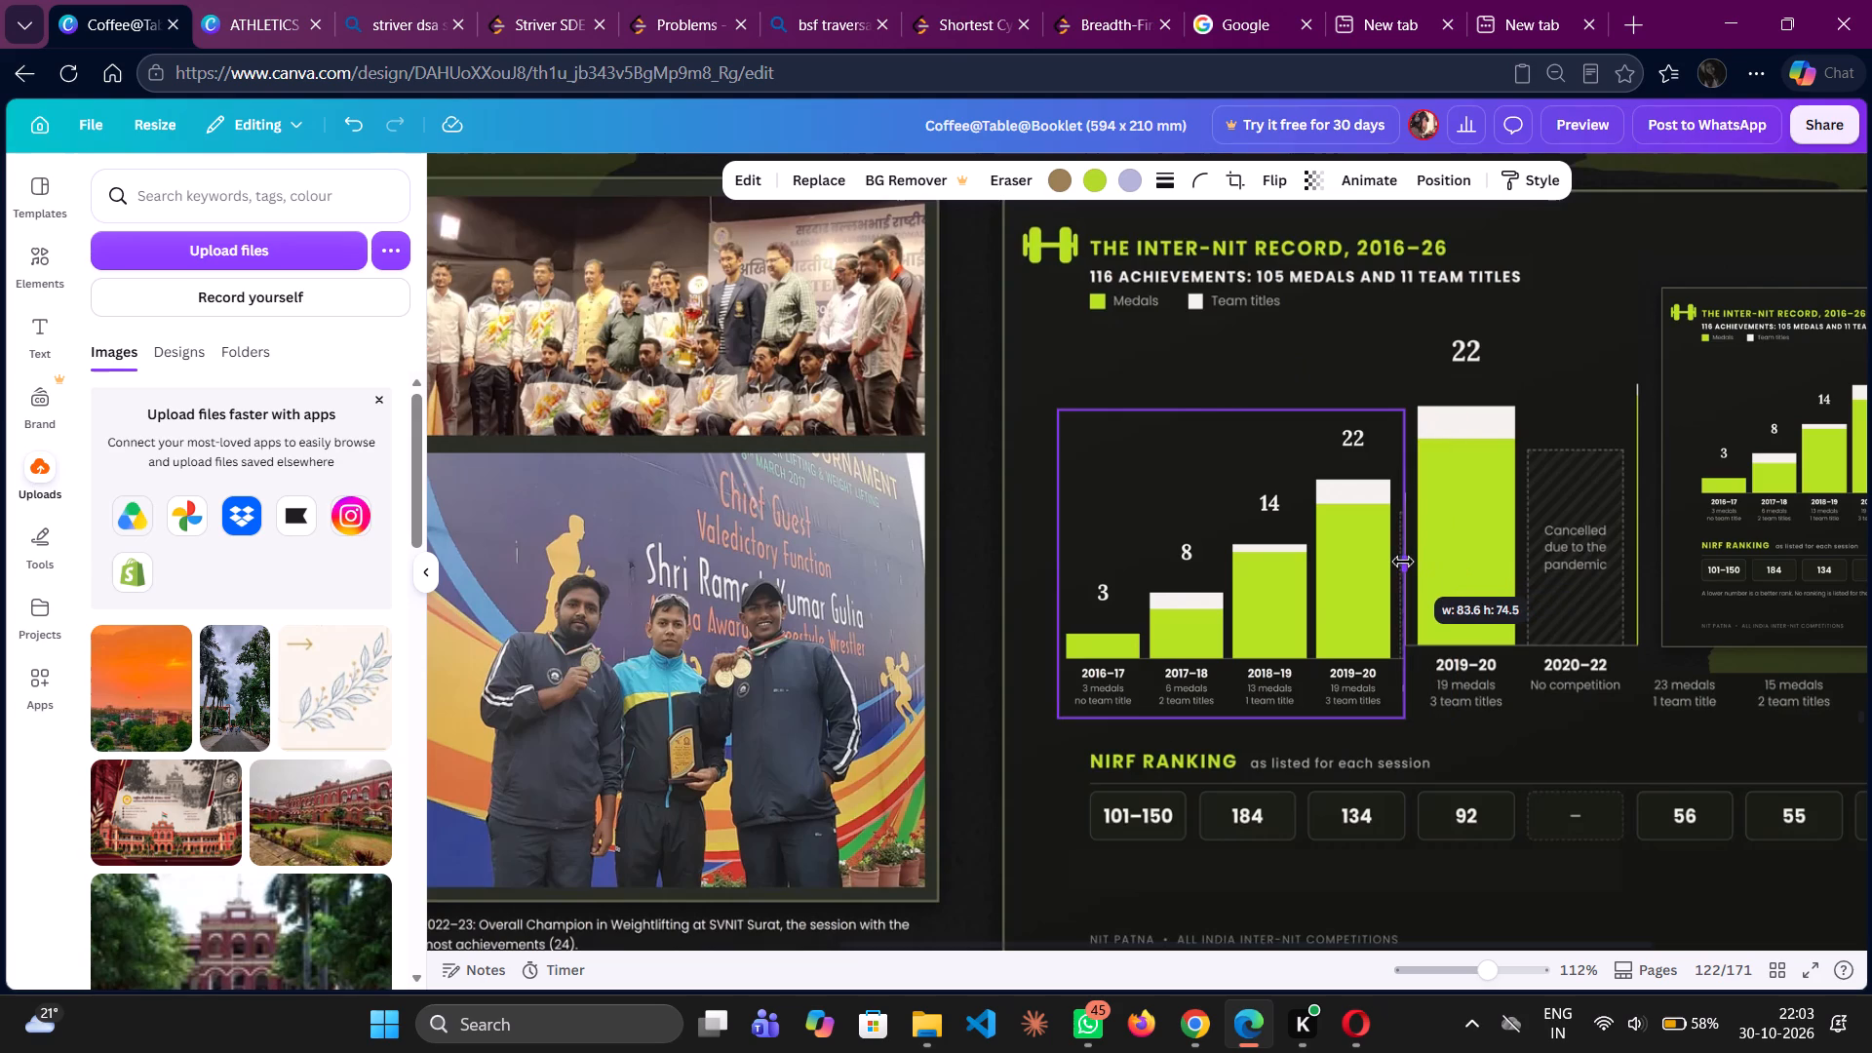
{"action": "left_click_drag", "start_coordinate": [1396, 411], "coordinate": [1511, 303]}
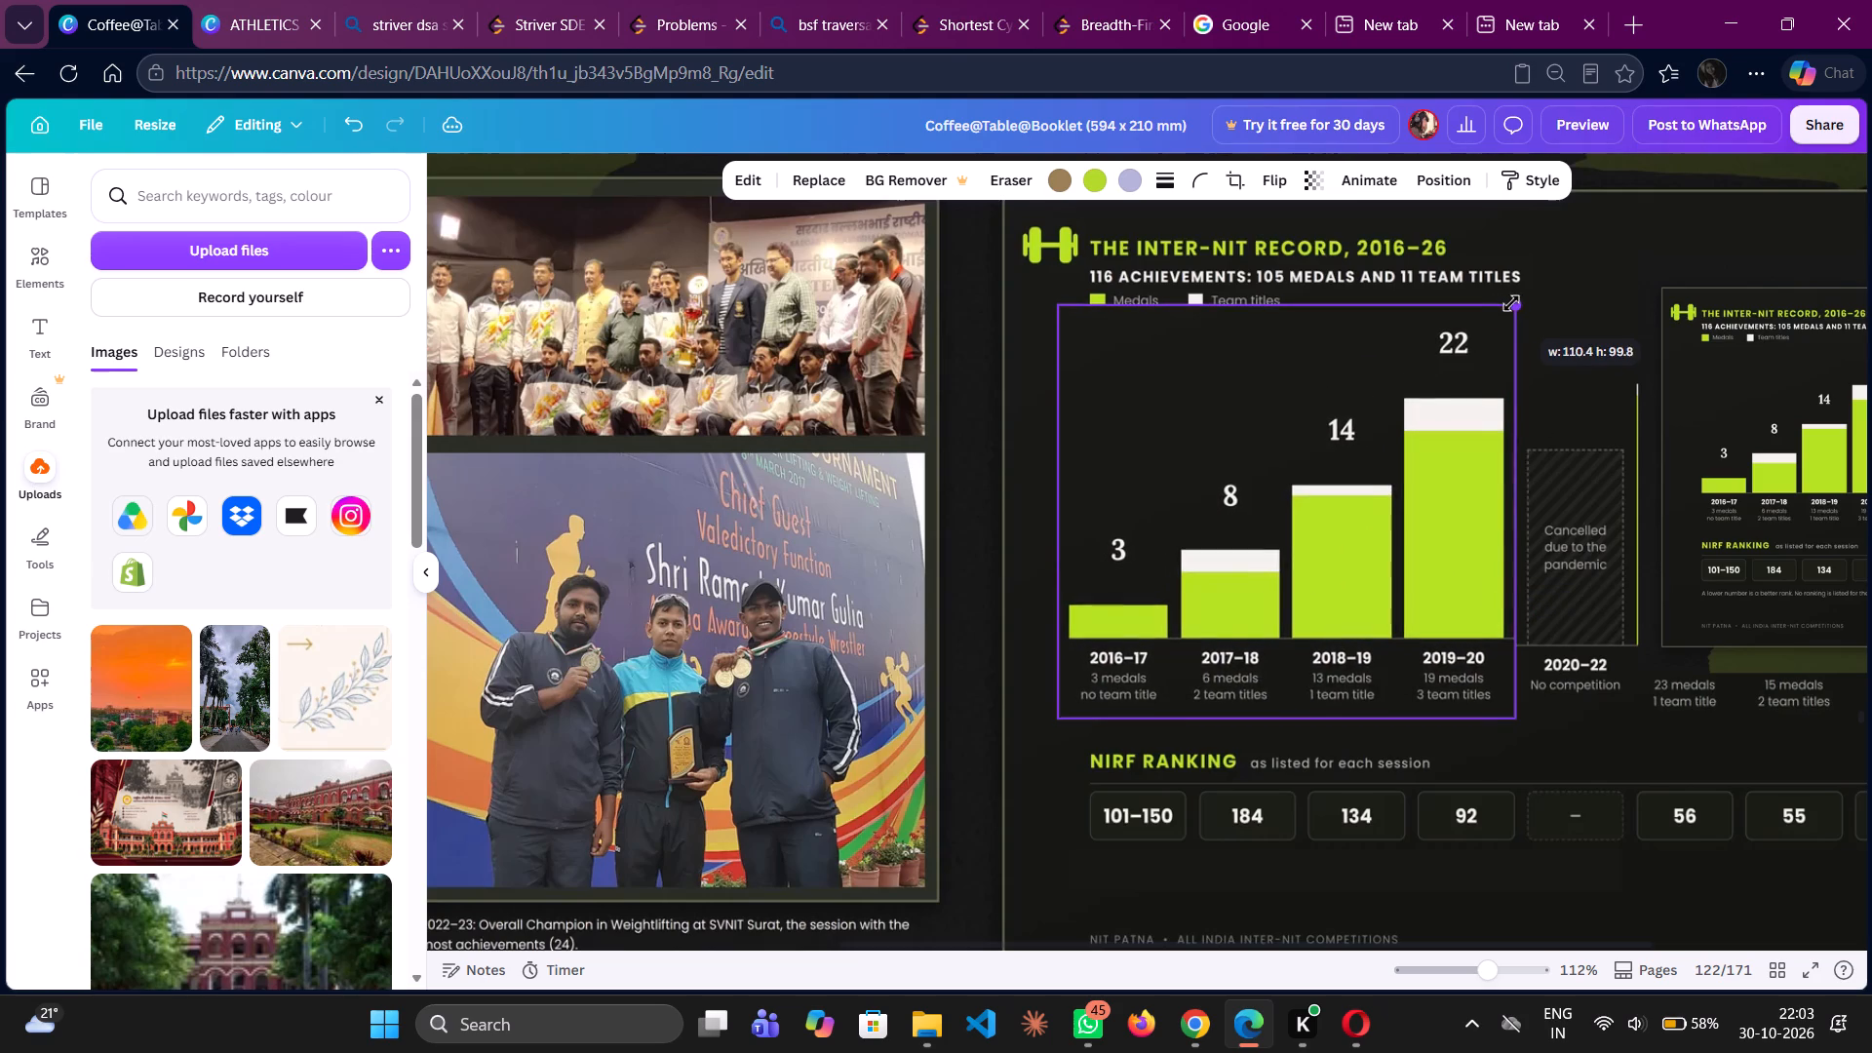
{"action": "left_click_drag", "start_coordinate": [1511, 303], "coordinate": [1511, 304]}
{"action": "left_click_drag", "start_coordinate": [1306, 418], "coordinate": [1309, 451]}
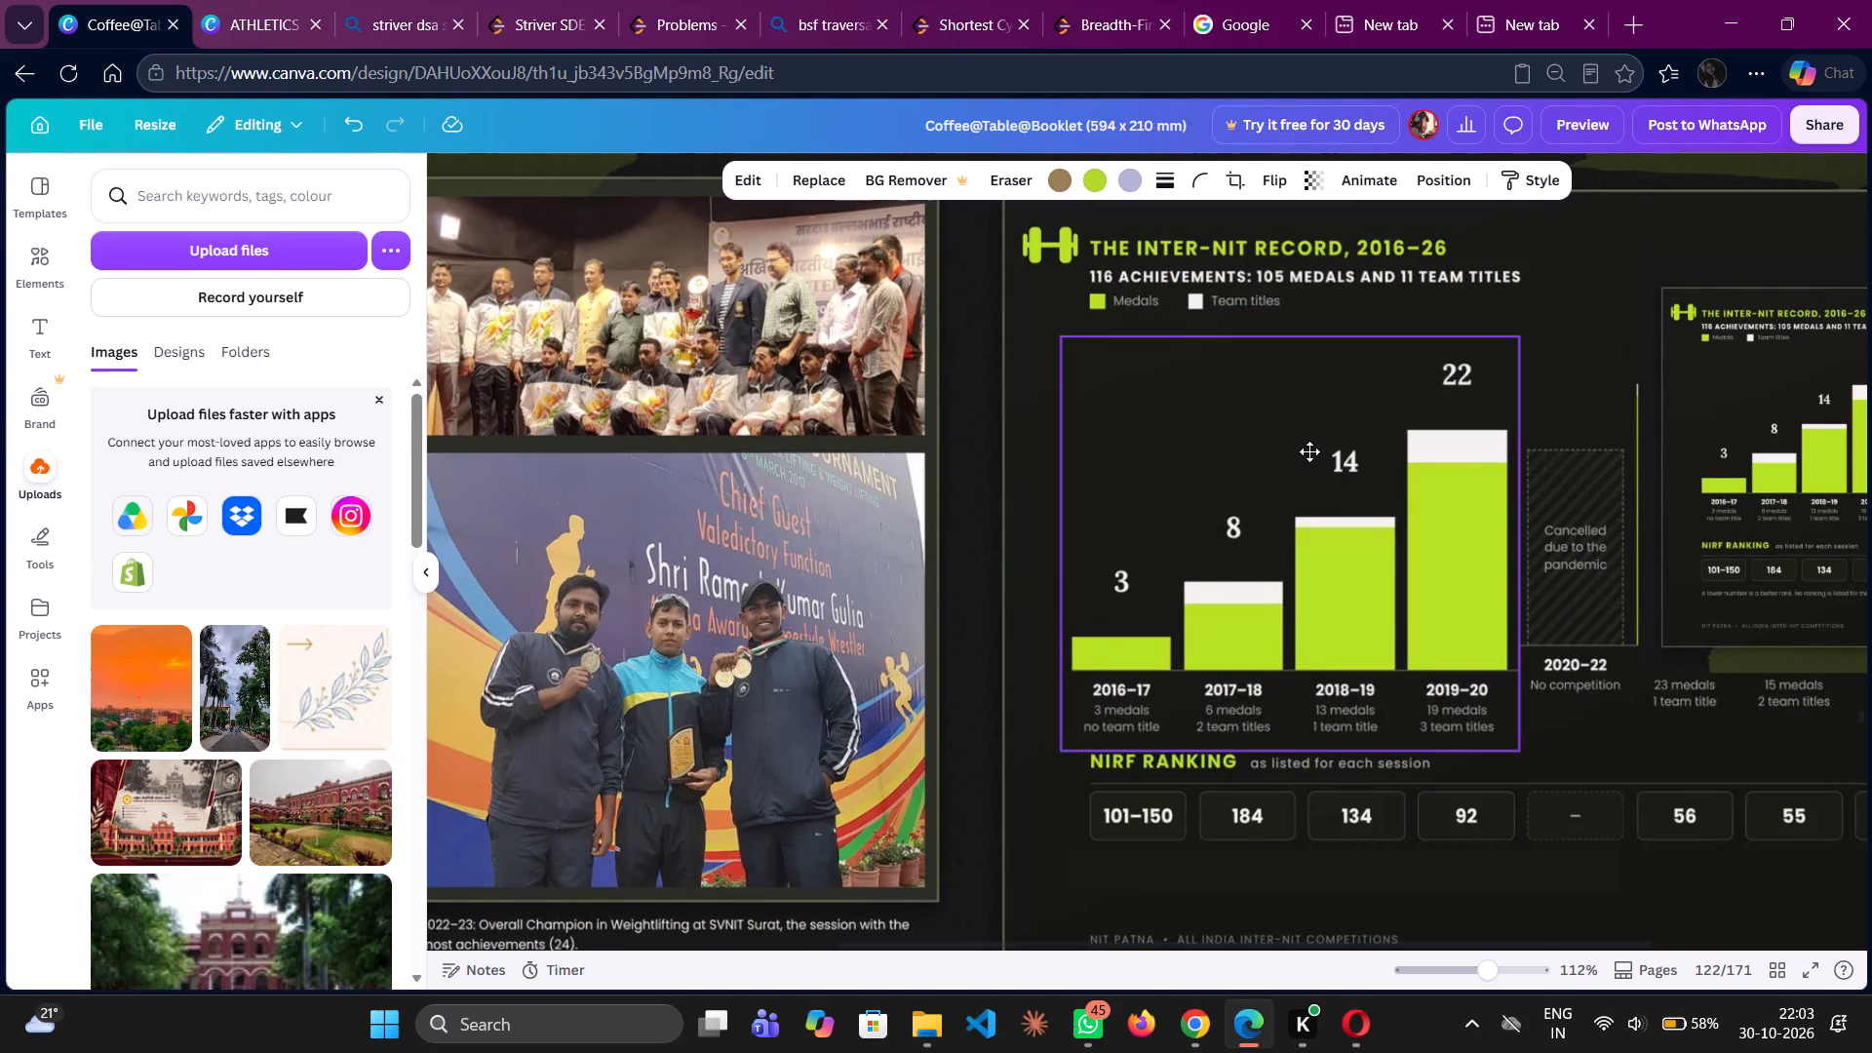
{"action": "left_click_drag", "start_coordinate": [1309, 451], "coordinate": [1307, 424]}
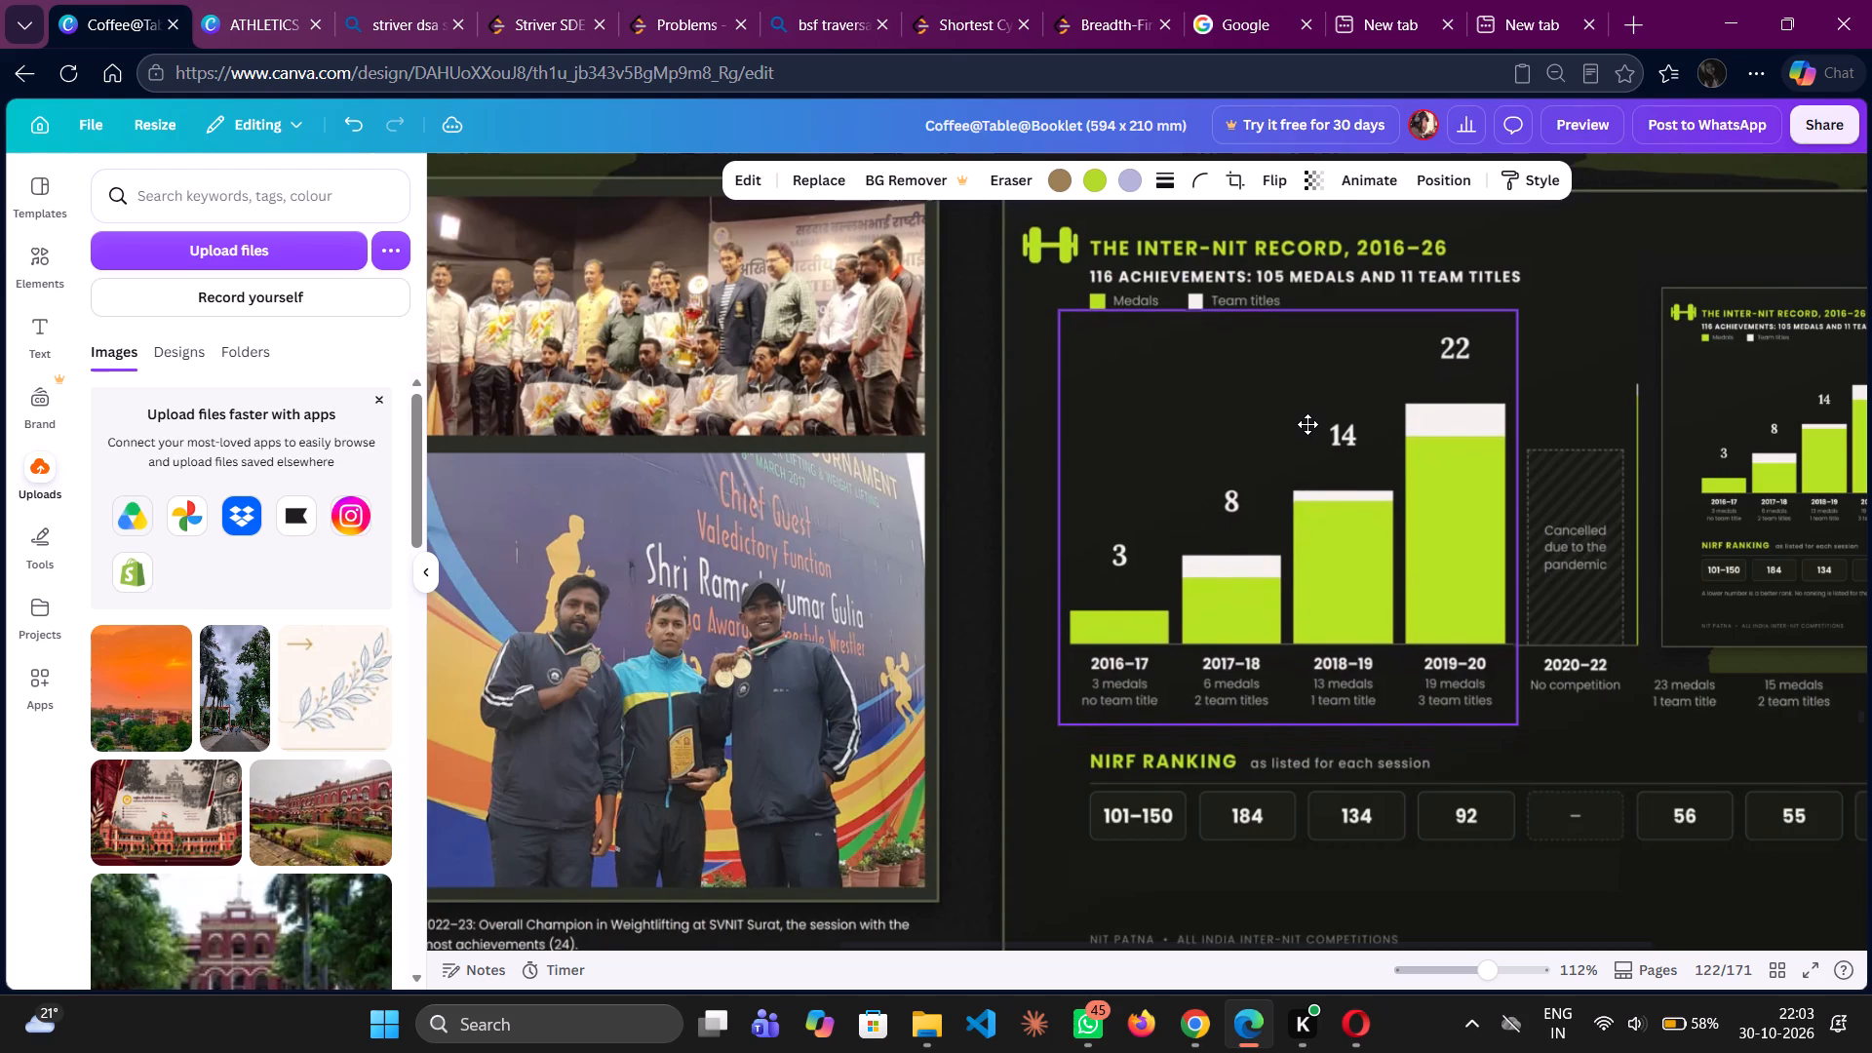
{"action": "left_click_drag", "start_coordinate": [1307, 424], "coordinate": [1307, 428]}
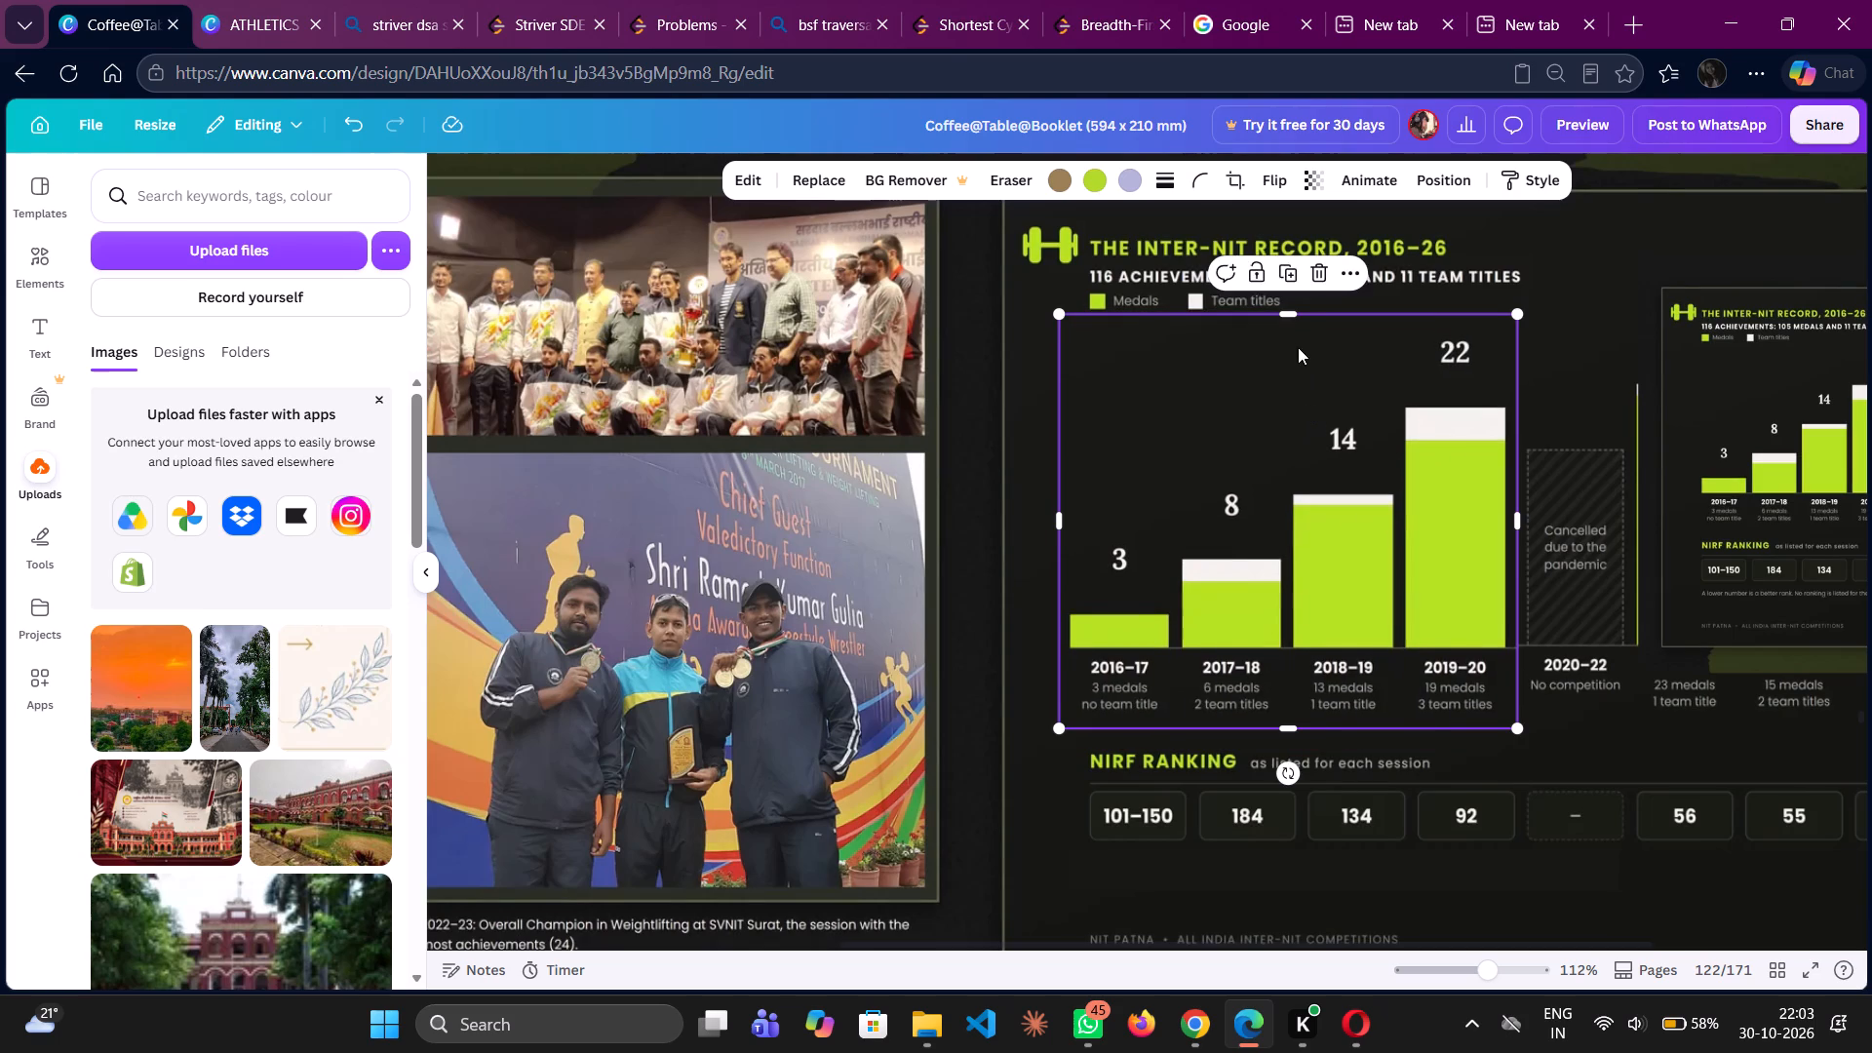
{"action": "left_click_drag", "start_coordinate": [1283, 311], "coordinate": [1284, 323]}
{"action": "left_click", "coordinate": [1543, 345]}
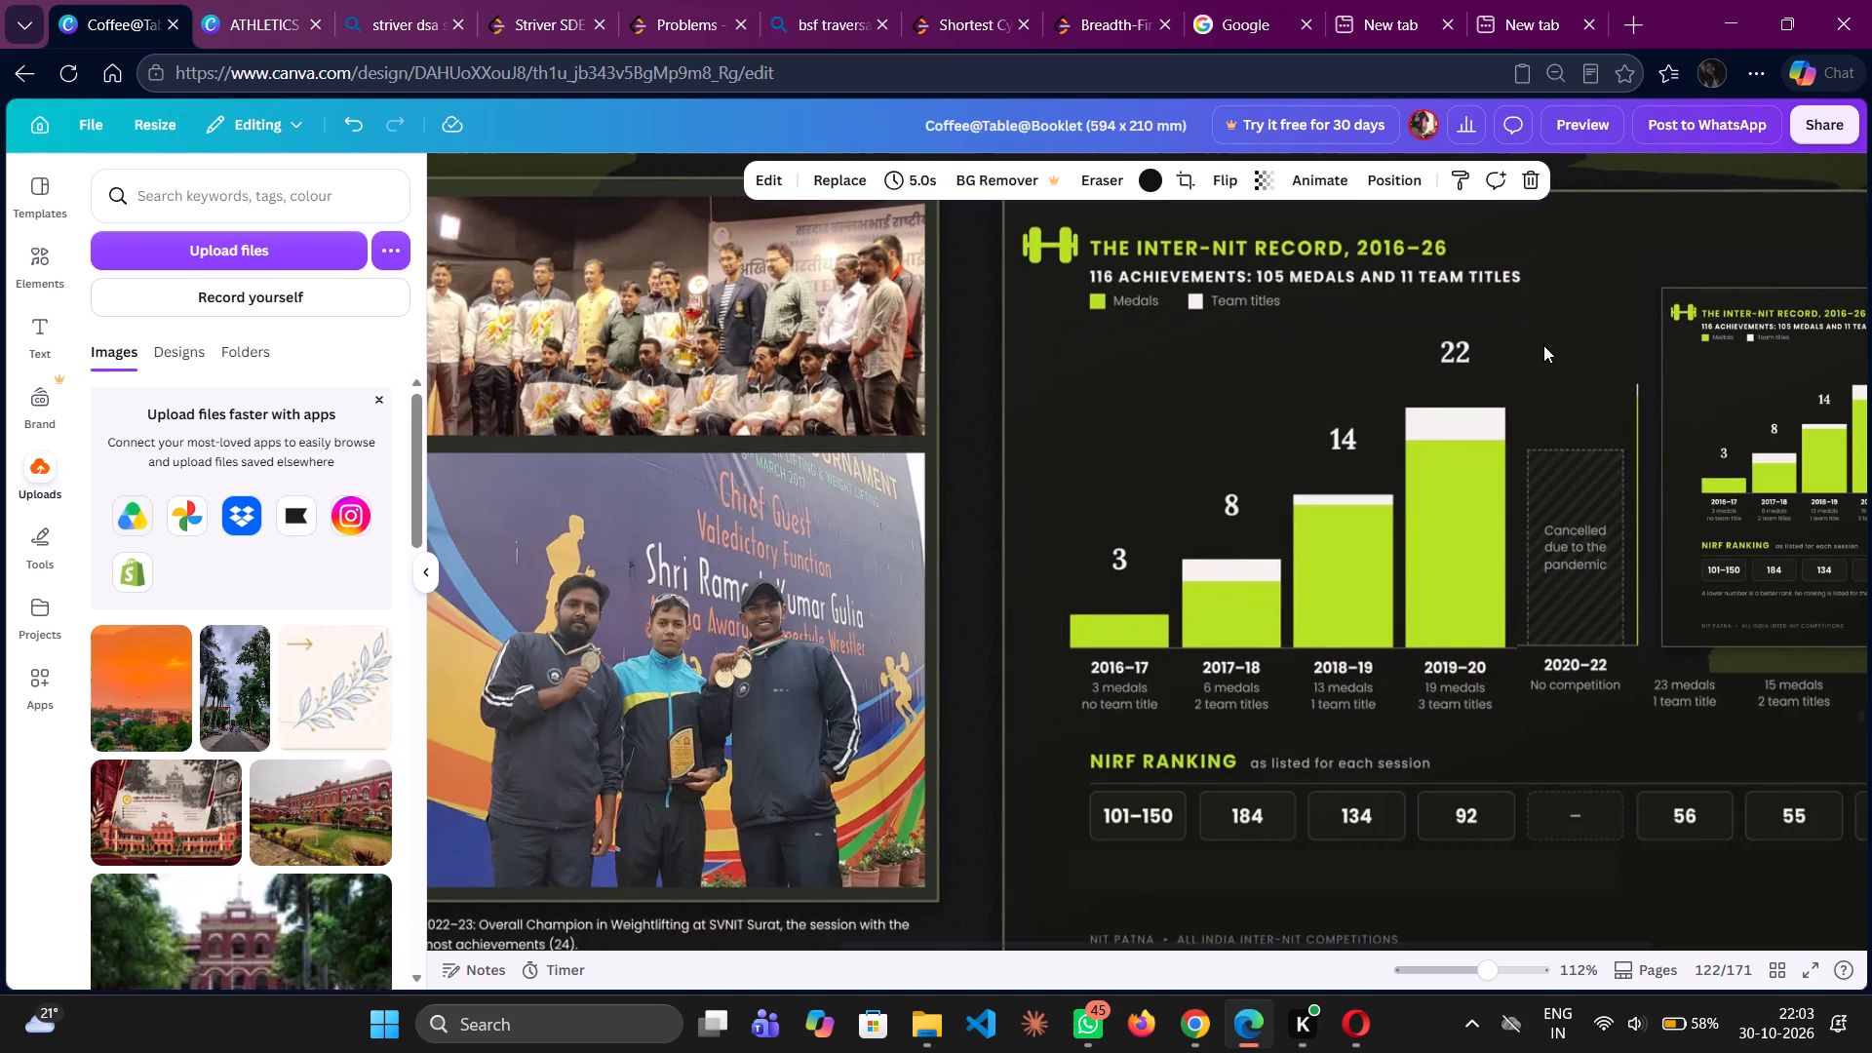
{"action": "left_click", "coordinate": [1437, 514]}
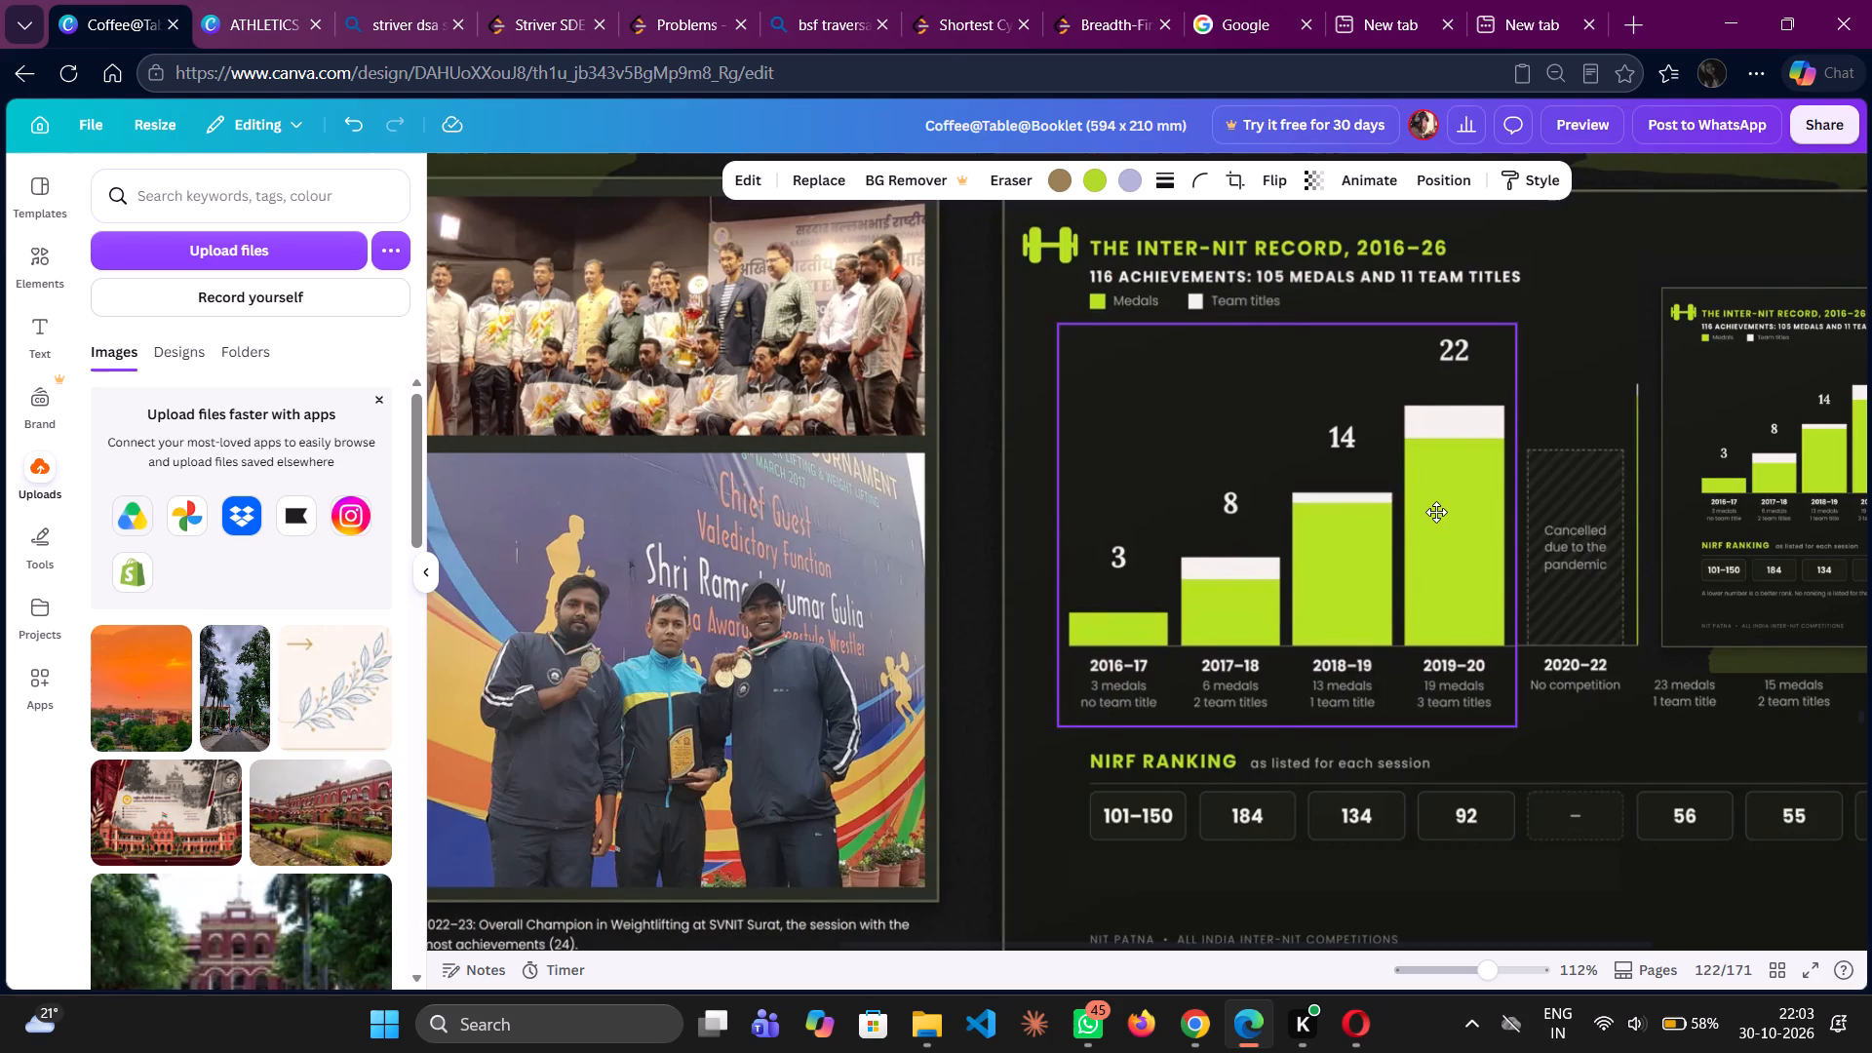
{"action": "left_click", "coordinate": [1627, 388]}
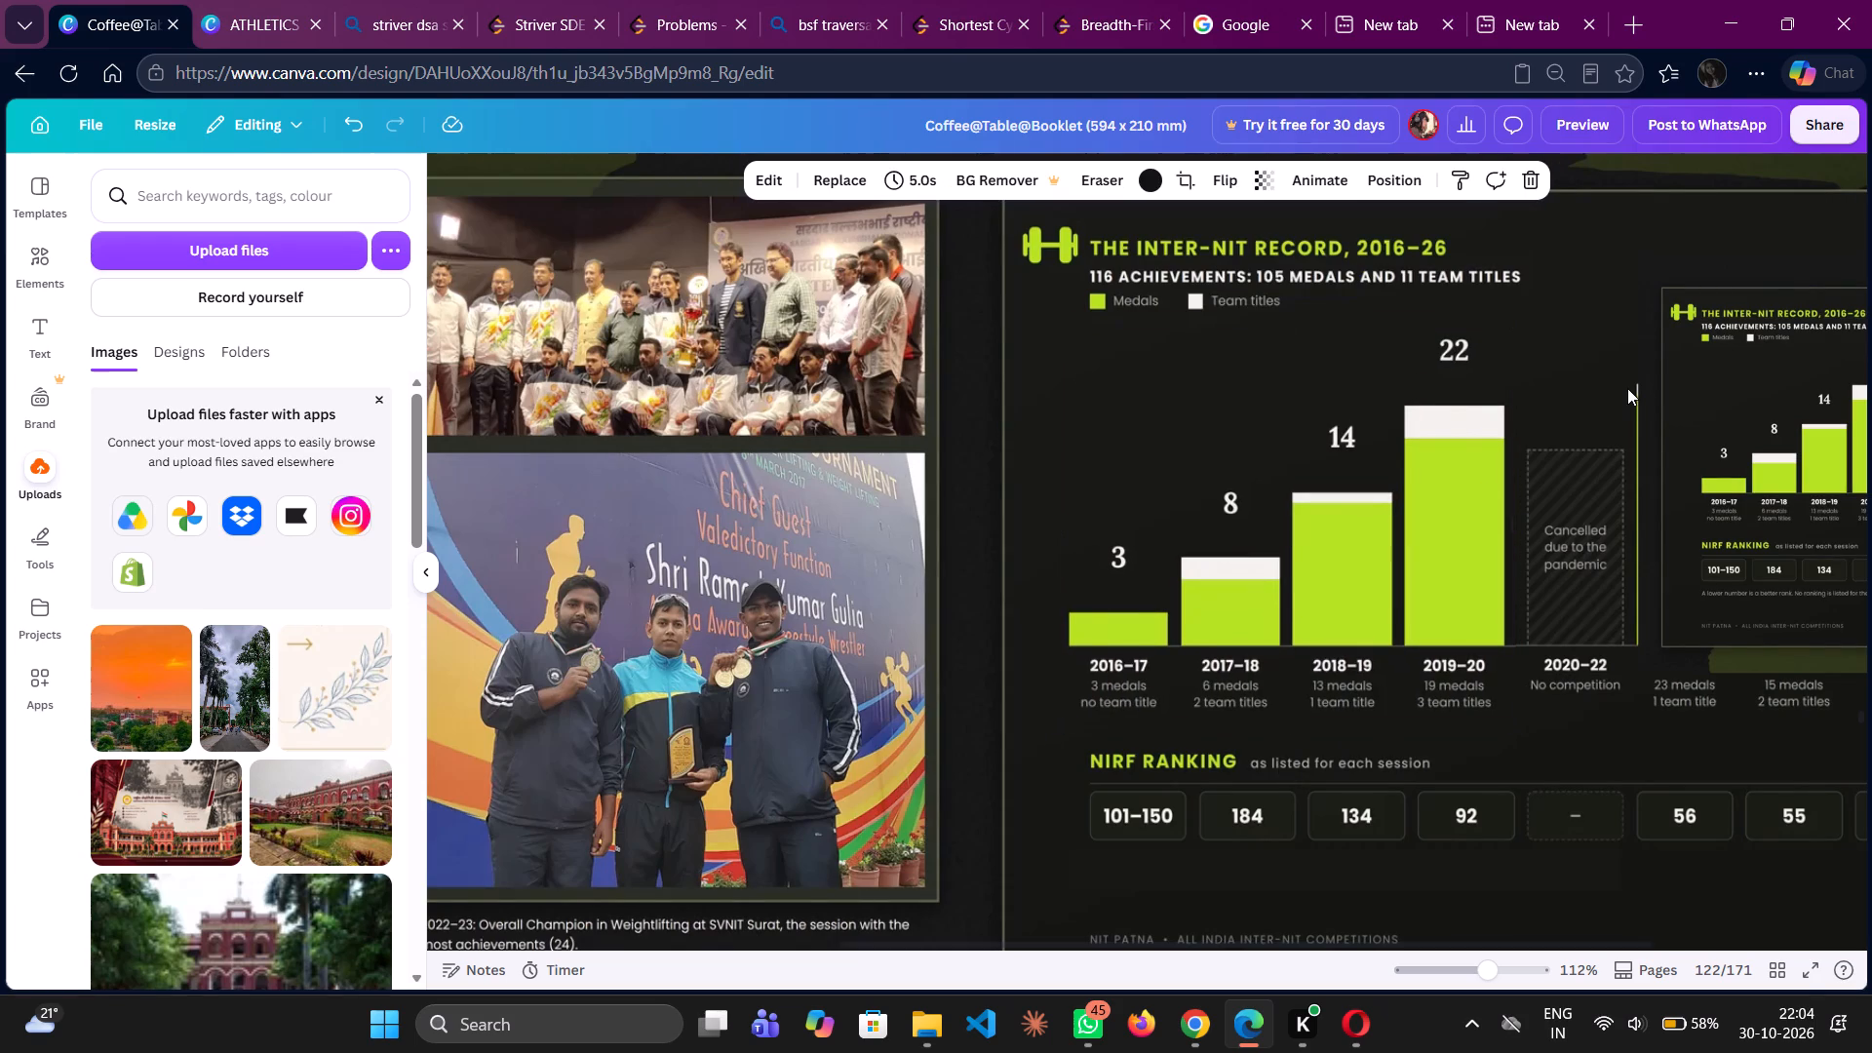
Crop the shrunken chart copy from its 2016–17 side and below the bar labels, keeping only the 2022–23 to 2025–26 bars.
{"action": "scroll", "coordinate": [1579, 501], "scroll_direction": "left", "scroll_amount": 2}
{"action": "scroll", "coordinate": [1340, 530], "scroll_direction": "left", "scroll_amount": 1}
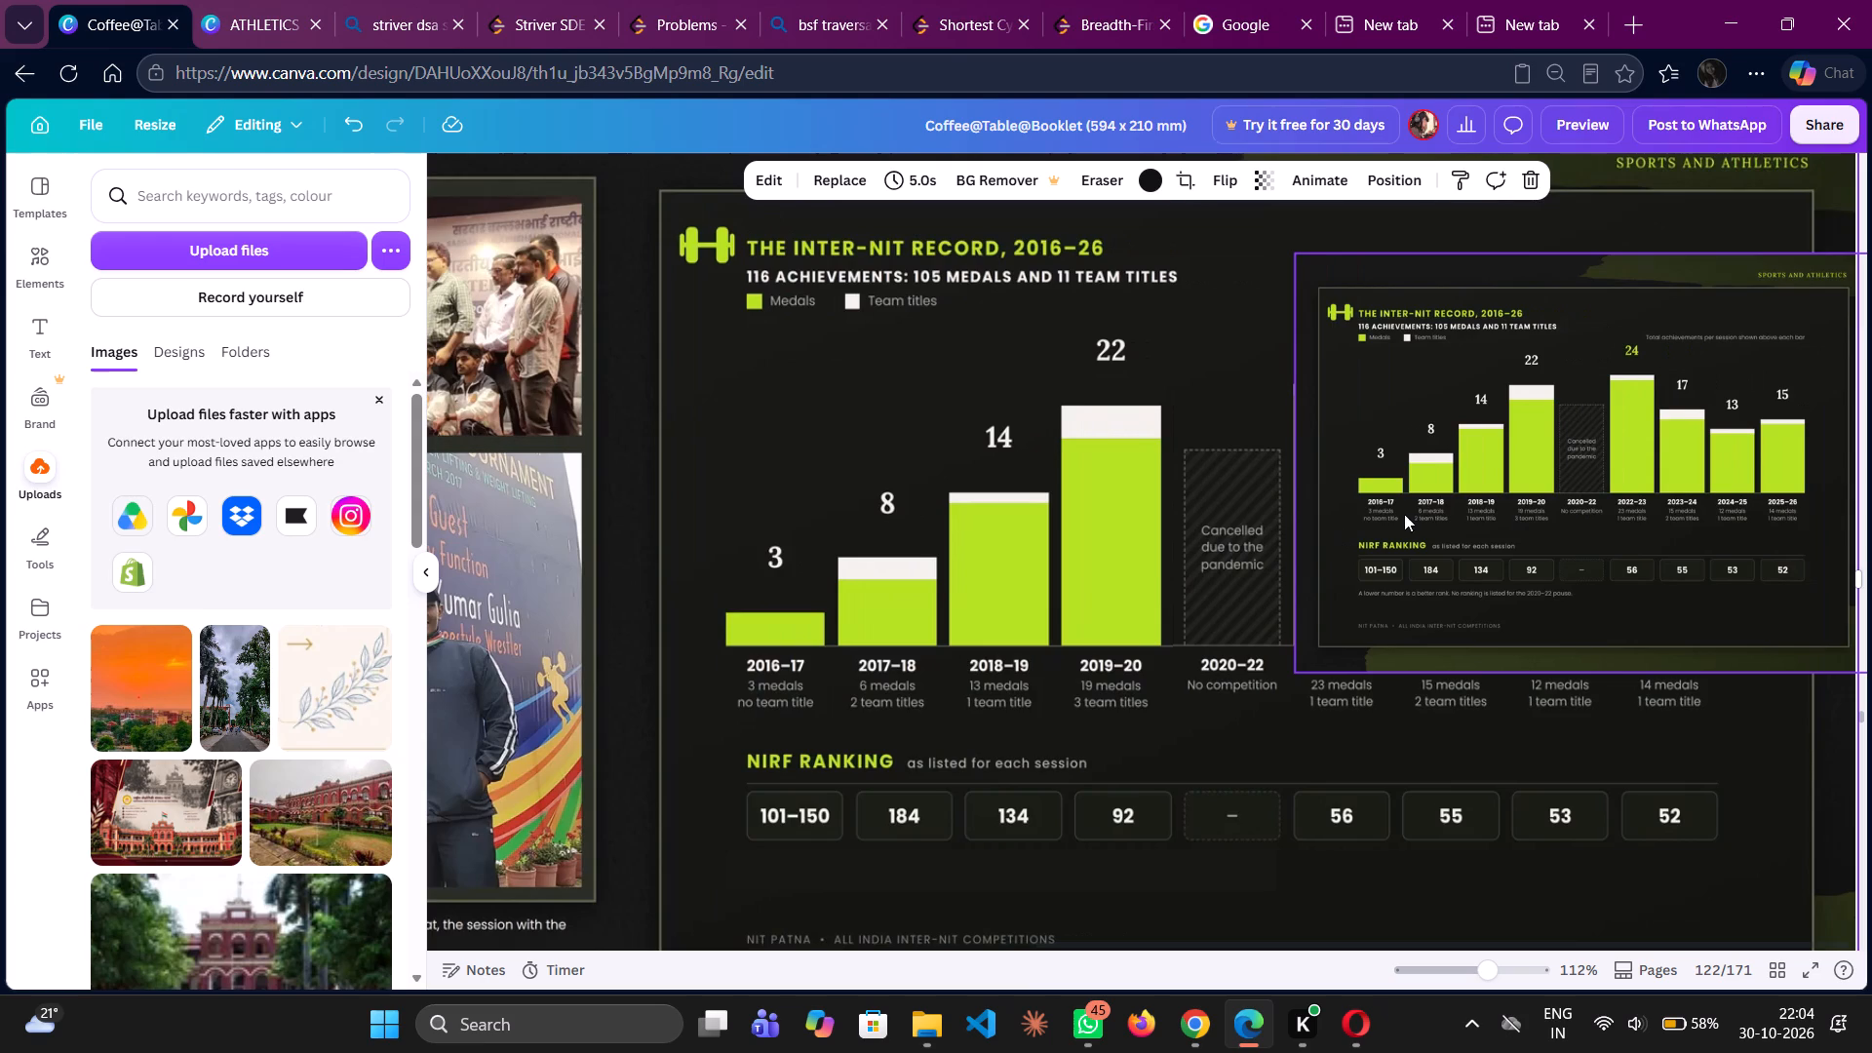
{"action": "left_click_drag", "start_coordinate": [1404, 514], "coordinate": [1335, 523]}
{"action": "left_click_drag", "start_coordinate": [1212, 481], "coordinate": [1401, 482]}
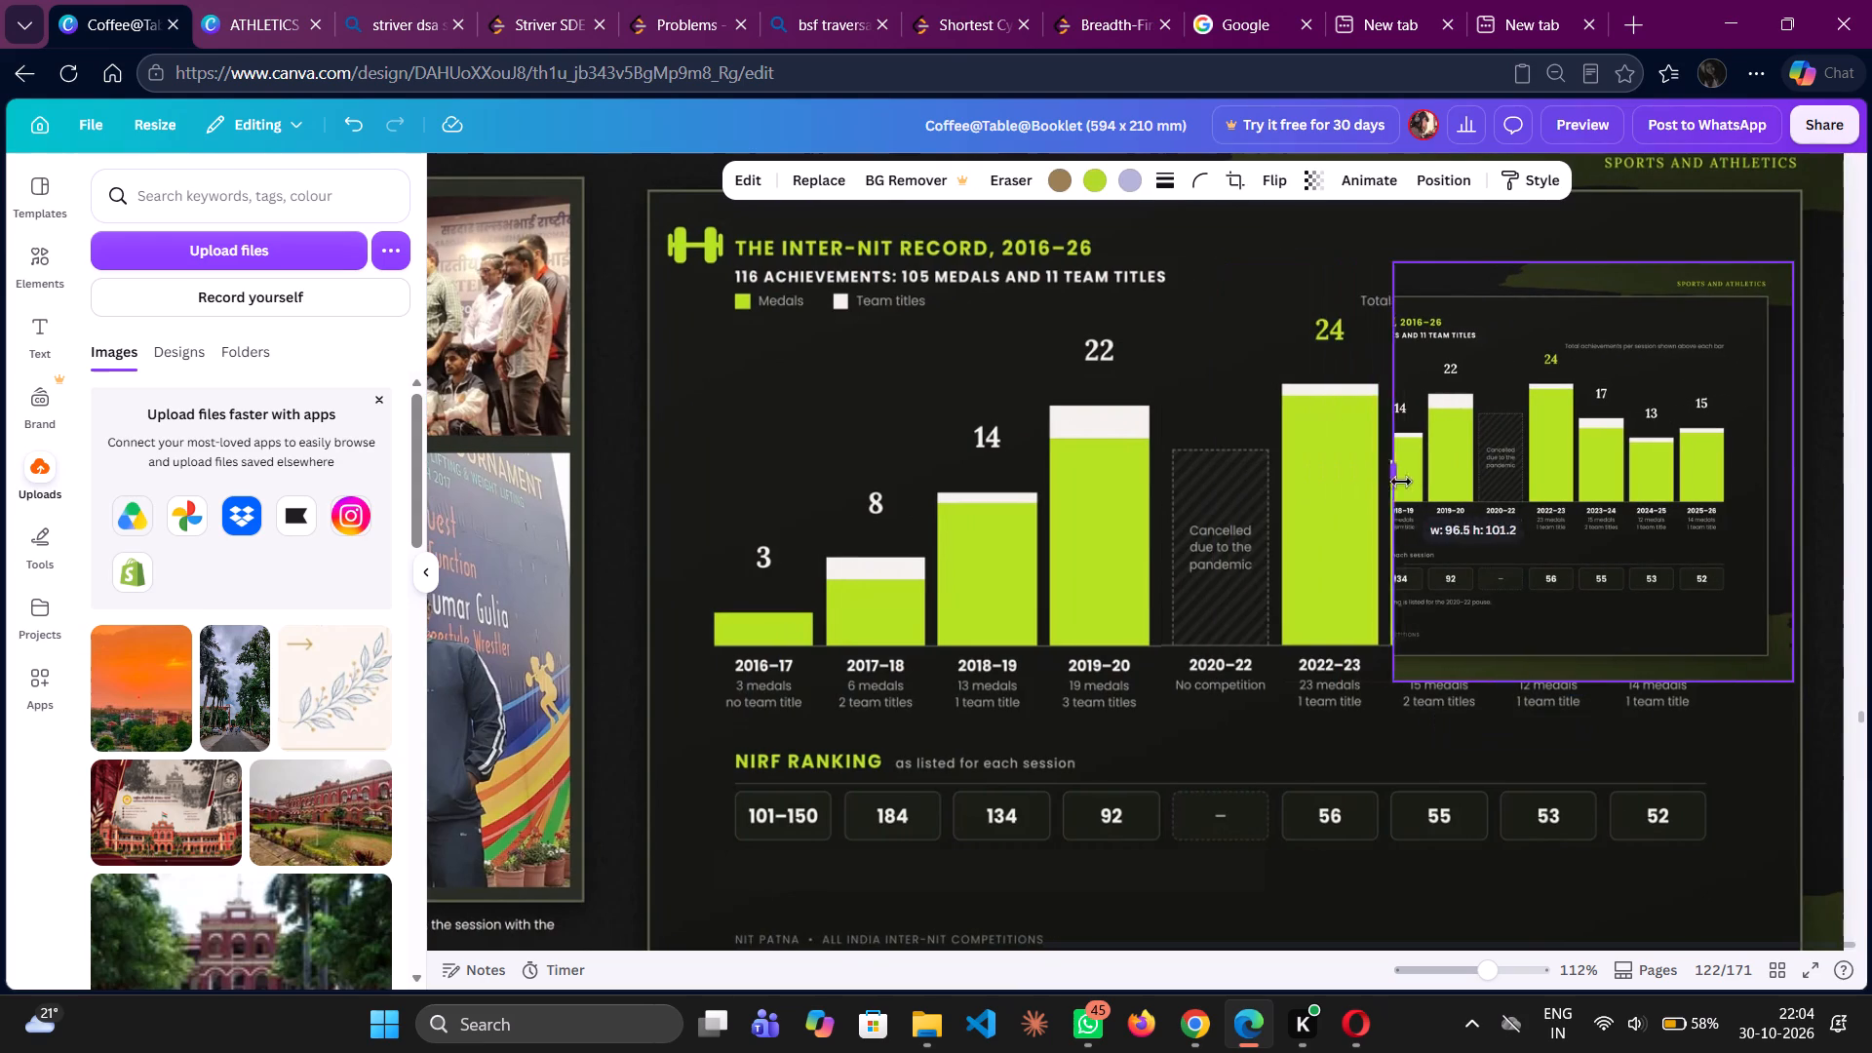
{"action": "left_click_drag", "start_coordinate": [1401, 482], "coordinate": [1502, 511]}
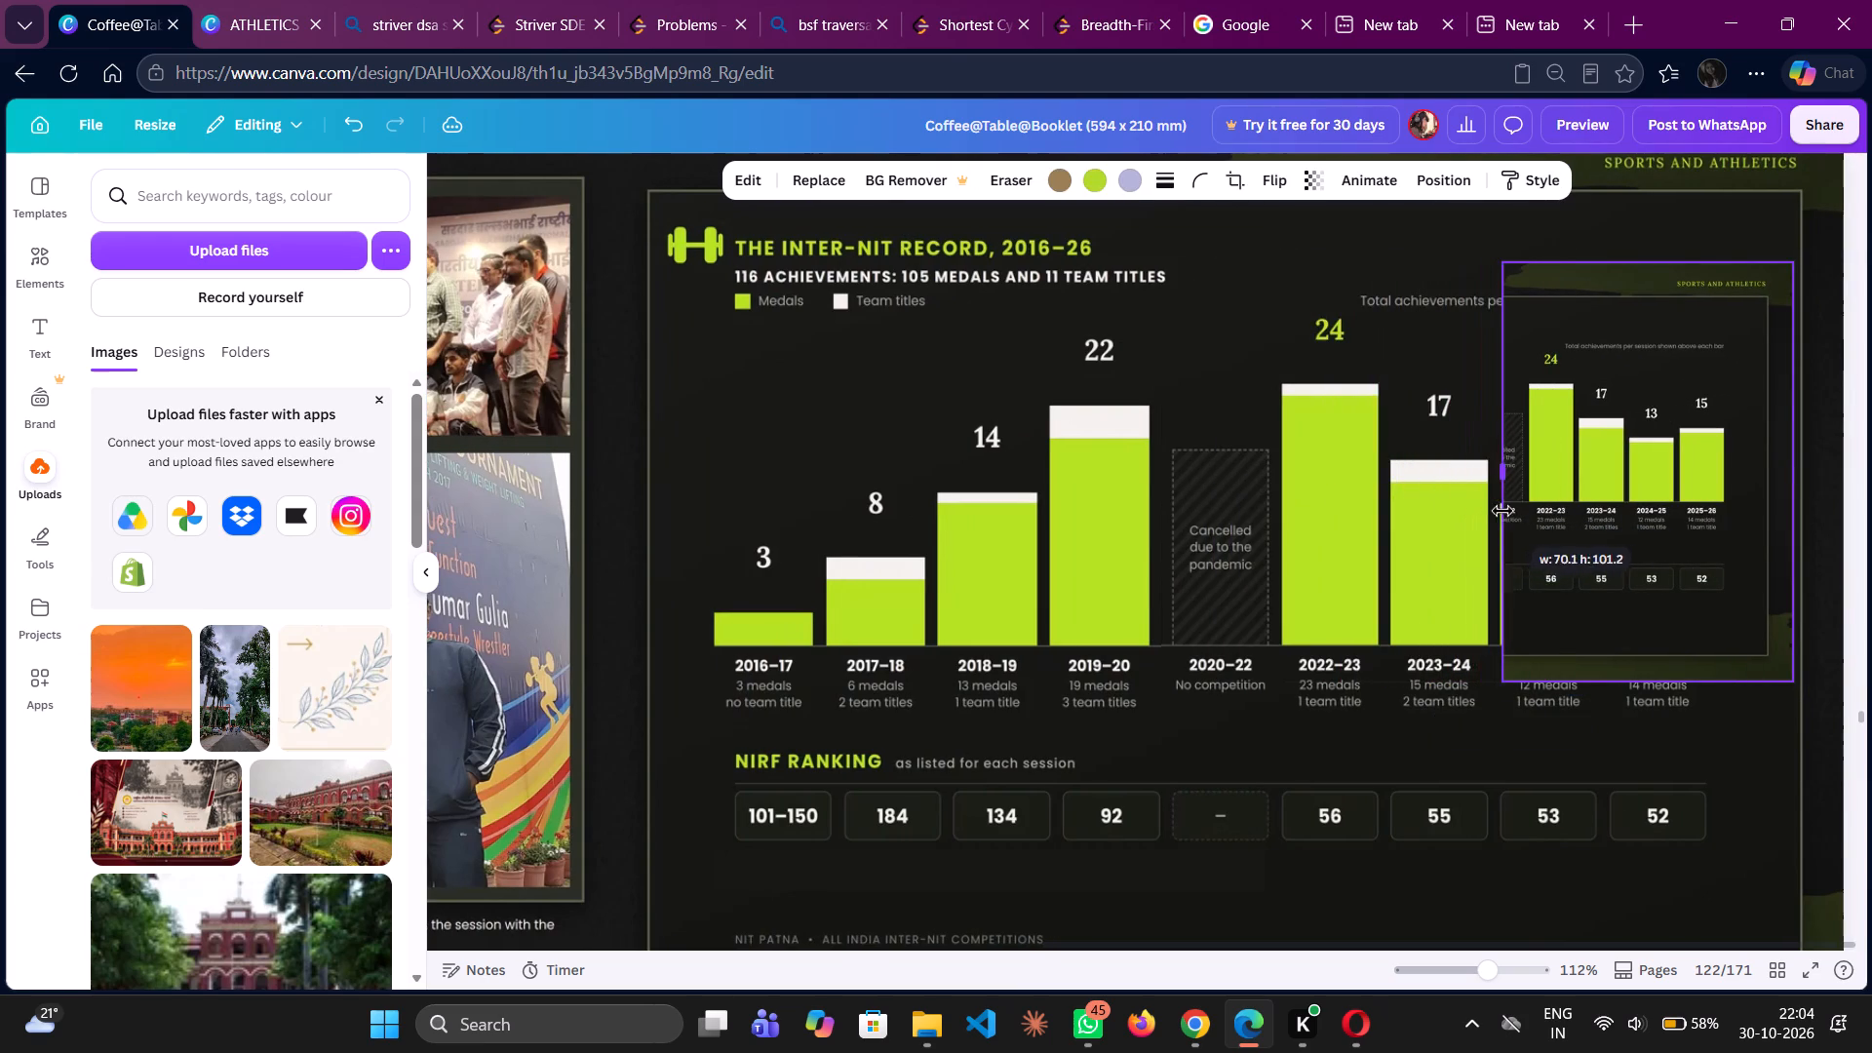
{"action": "left_click_drag", "start_coordinate": [1502, 511], "coordinate": [1519, 509]}
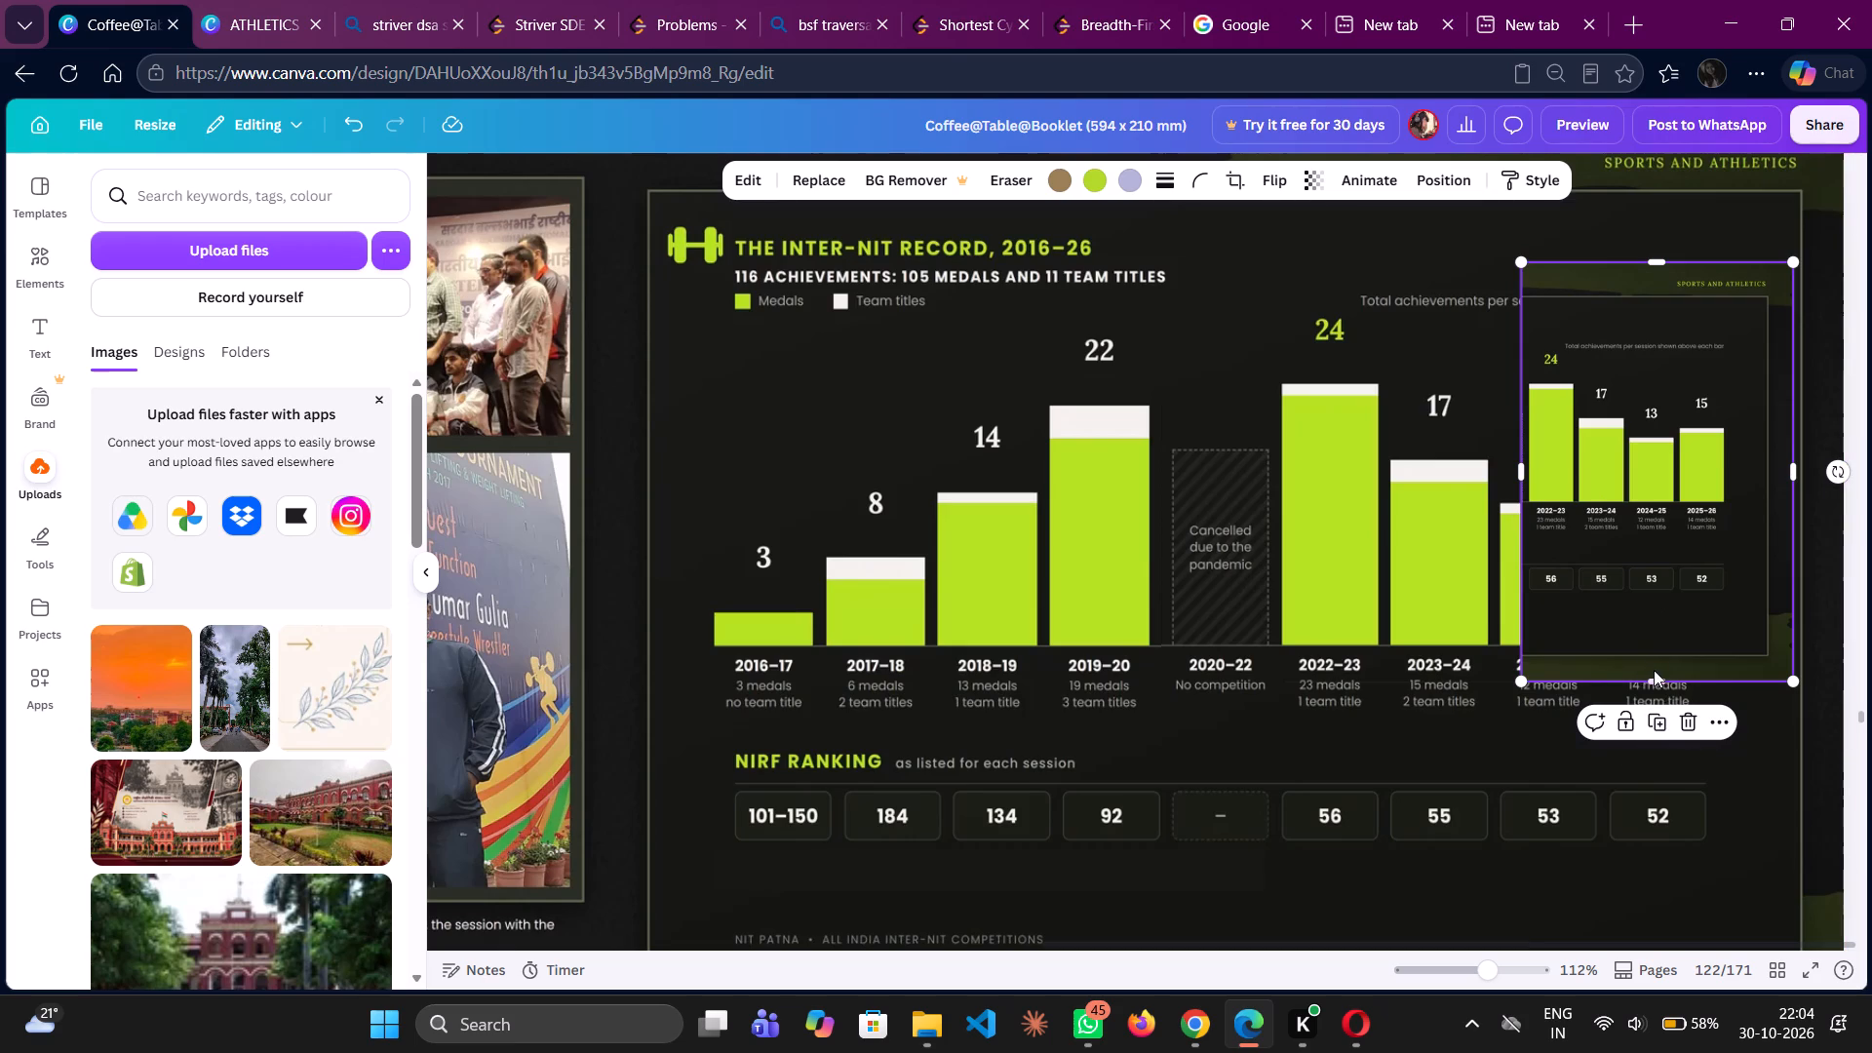
{"action": "left_click_drag", "start_coordinate": [1655, 680], "coordinate": [1652, 558]}
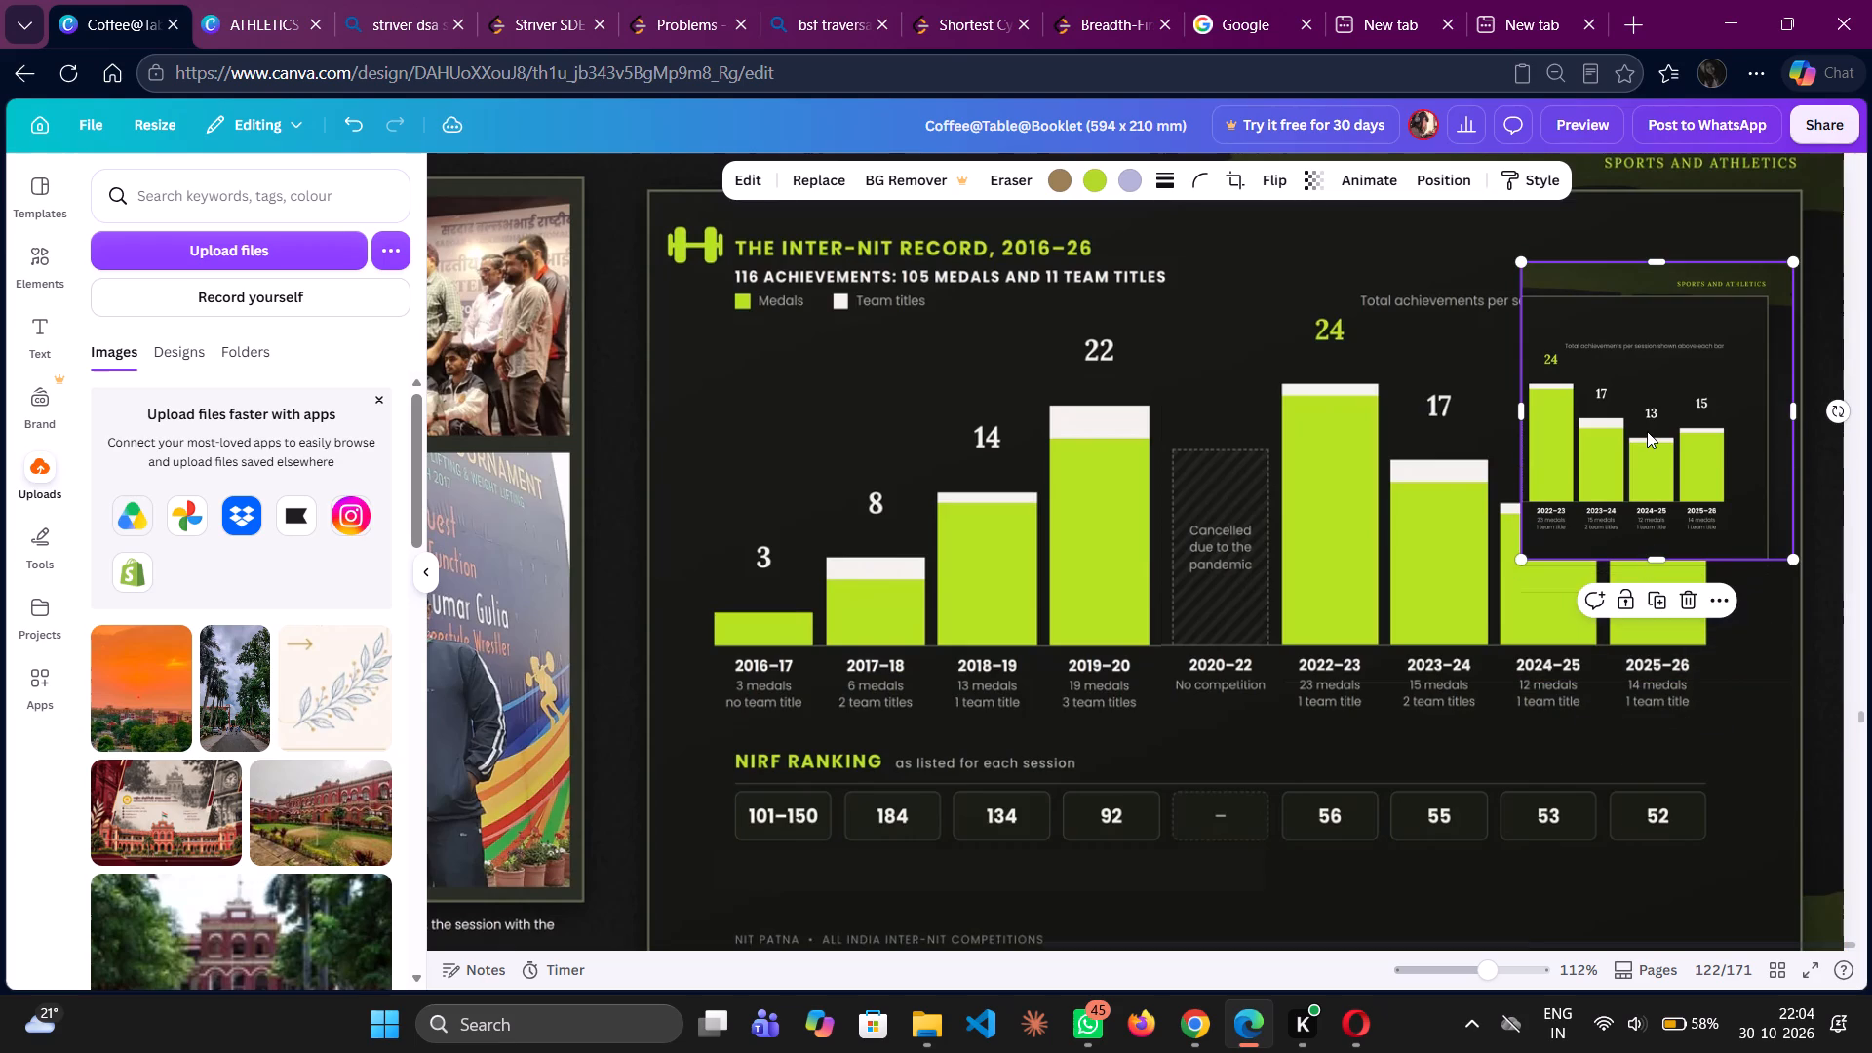
Enlarge the 2022–23 to 2025–26 crop, trim off its header strip and caption, and place it over the later bars of the background chart.
{"action": "left_click_drag", "start_coordinate": [1647, 431], "coordinate": [1303, 577]}
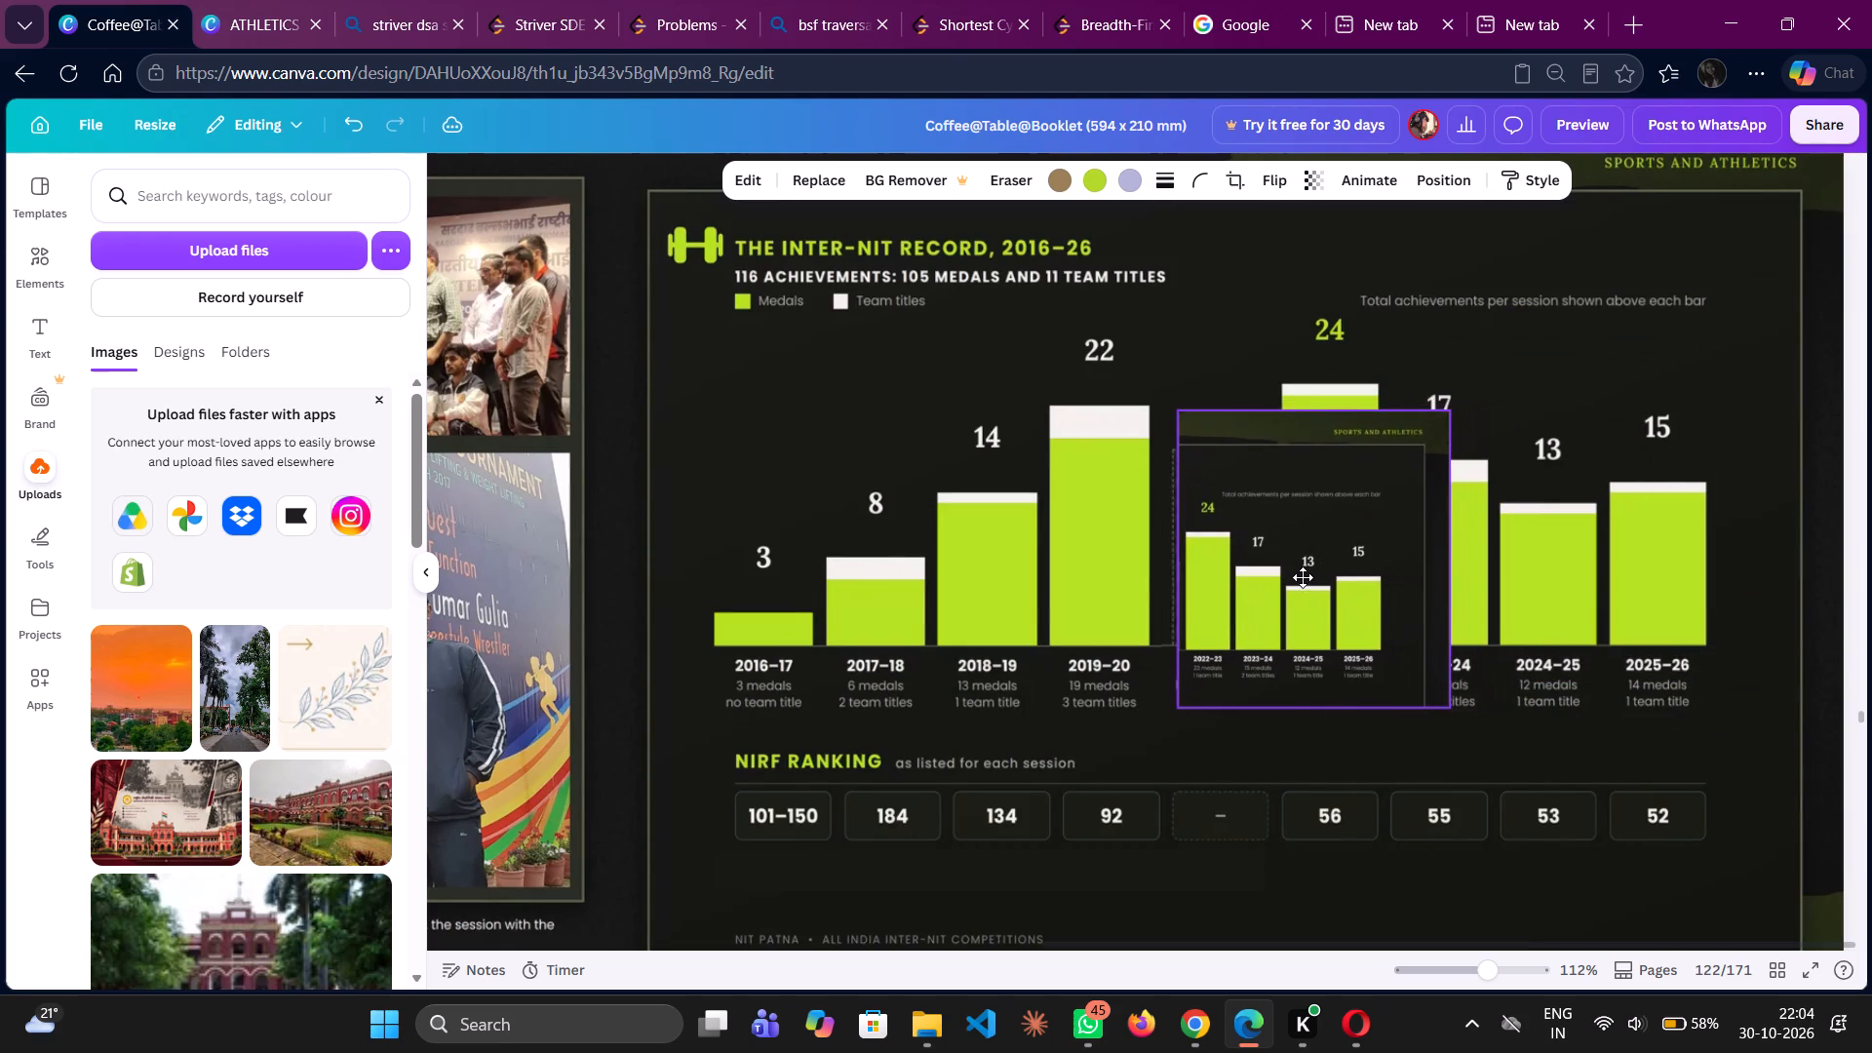
{"action": "left_click_drag", "start_coordinate": [1303, 577], "coordinate": [1595, 571]}
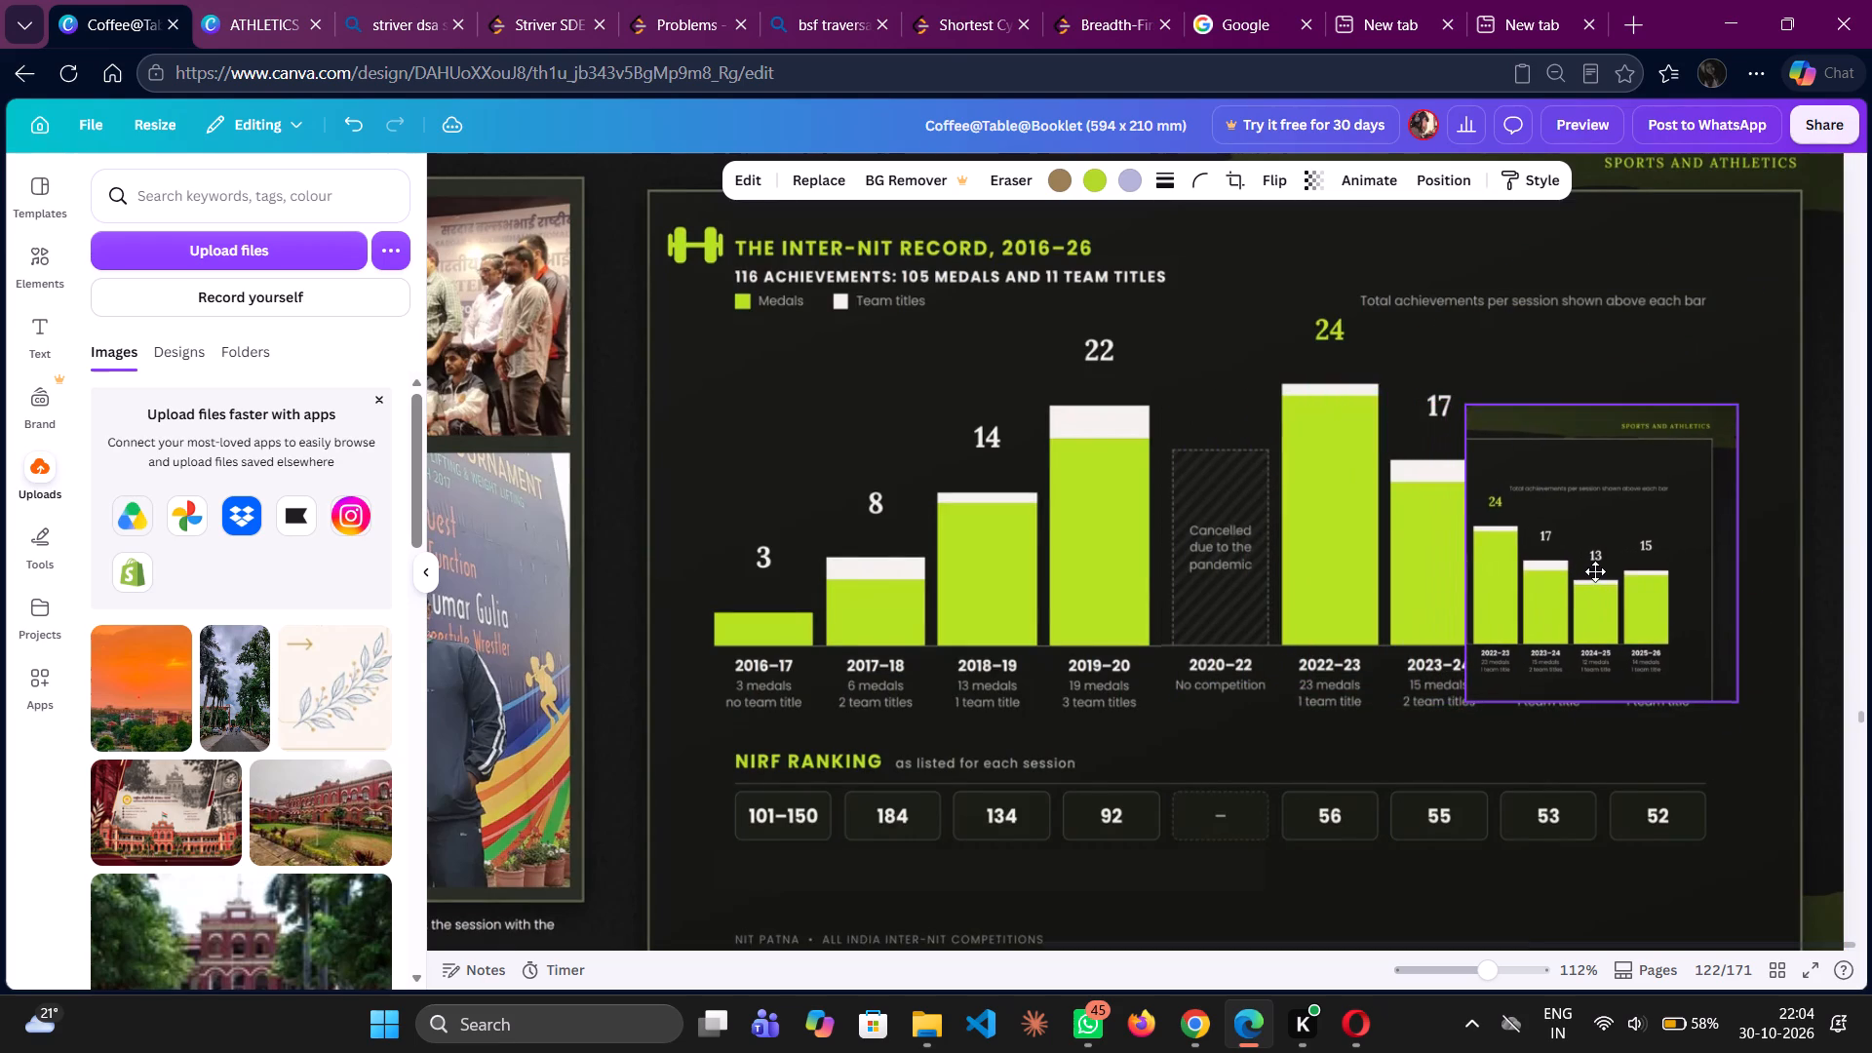
{"action": "left_click_drag", "start_coordinate": [1595, 571], "coordinate": [1611, 557]}
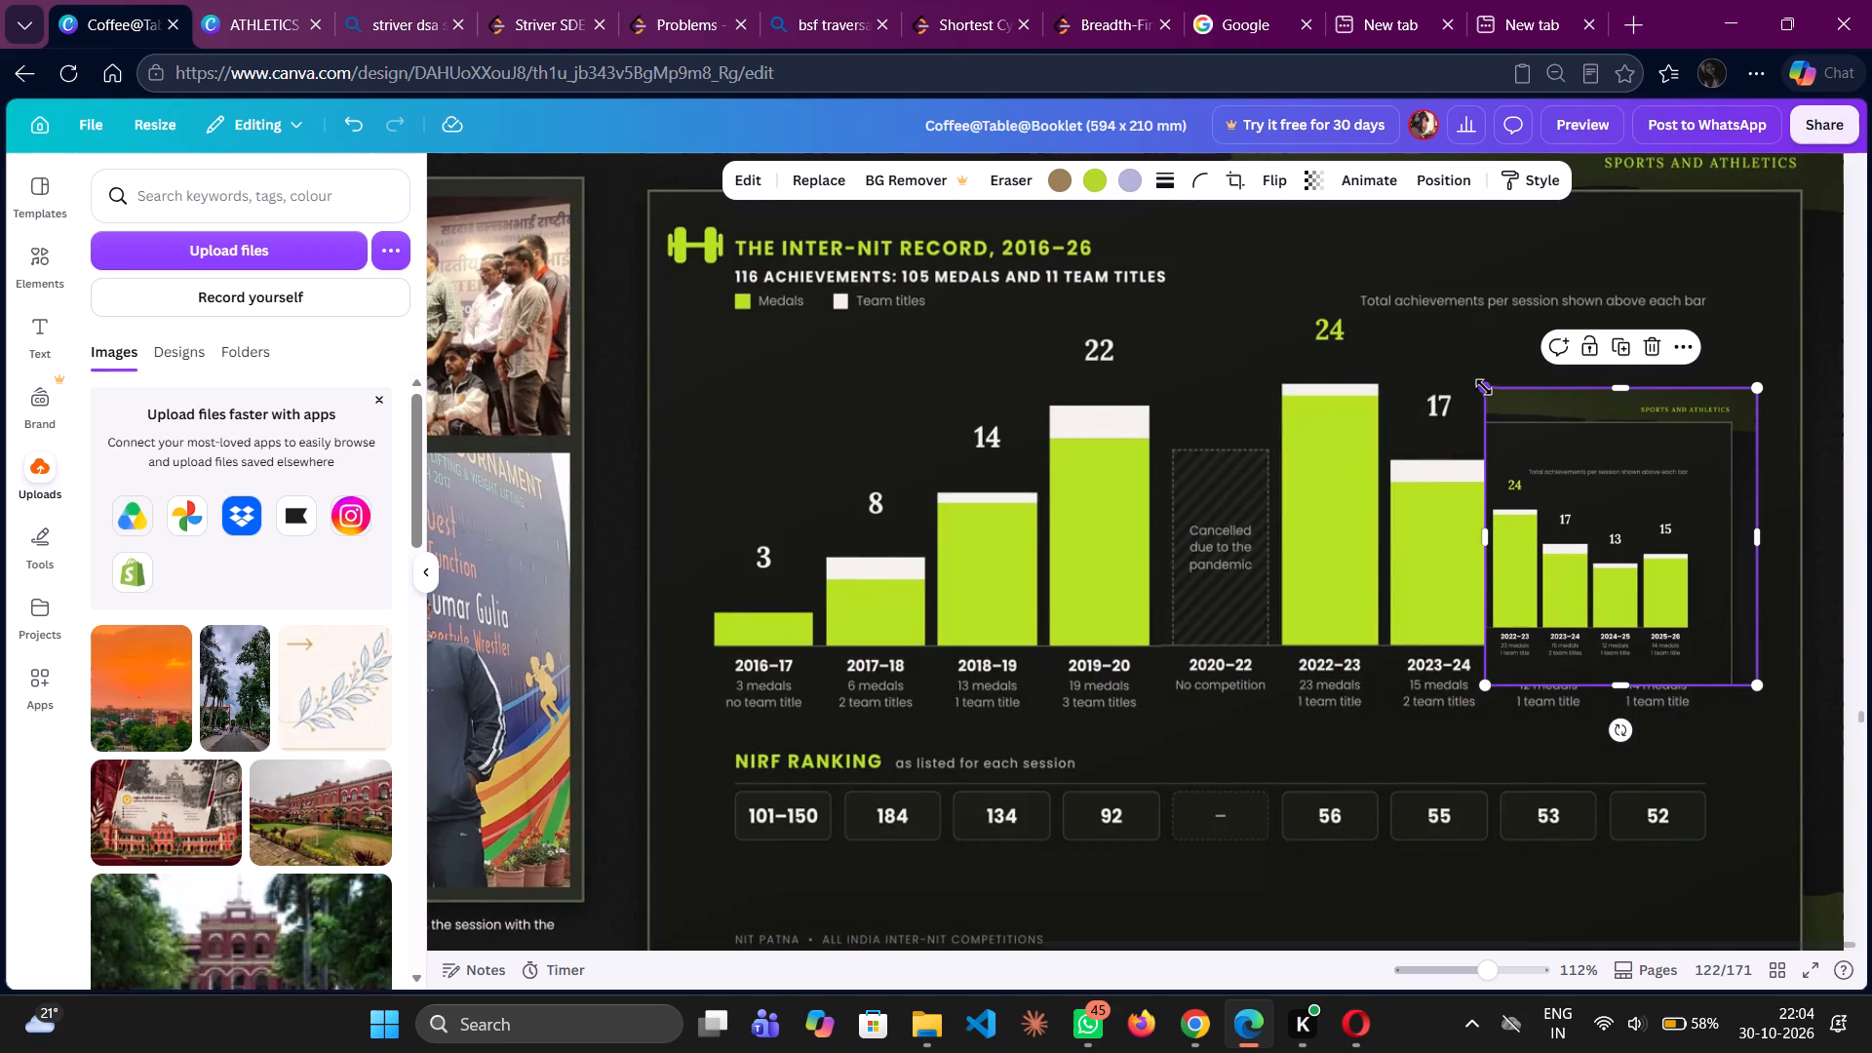
{"action": "left_click_drag", "start_coordinate": [1484, 387], "coordinate": [1399, 144]}
{"action": "left_click_drag", "start_coordinate": [1492, 551], "coordinate": [1584, 662]}
{"action": "left_click_drag", "start_coordinate": [1622, 328], "coordinate": [1627, 417]}
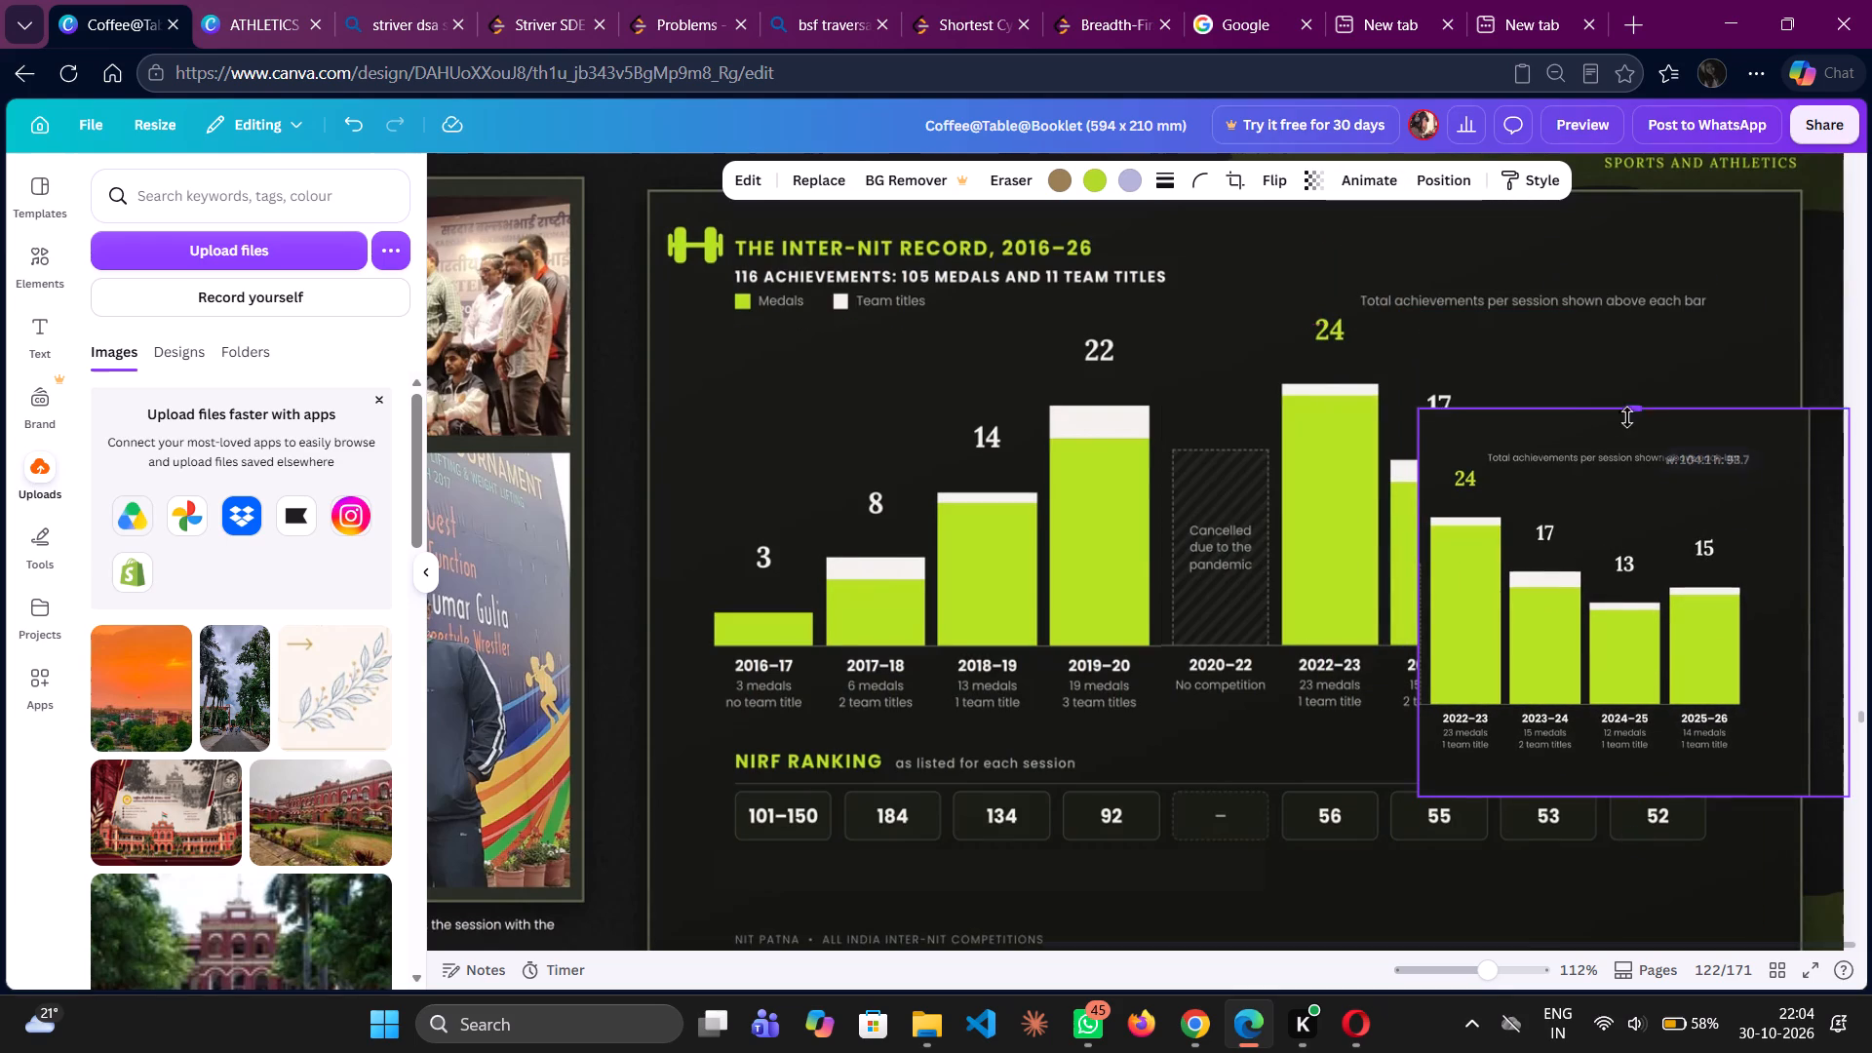
{"action": "left_click_drag", "start_coordinate": [1627, 417], "coordinate": [1635, 464]}
{"action": "left_click_drag", "start_coordinate": [1625, 591], "coordinate": [1595, 517]}
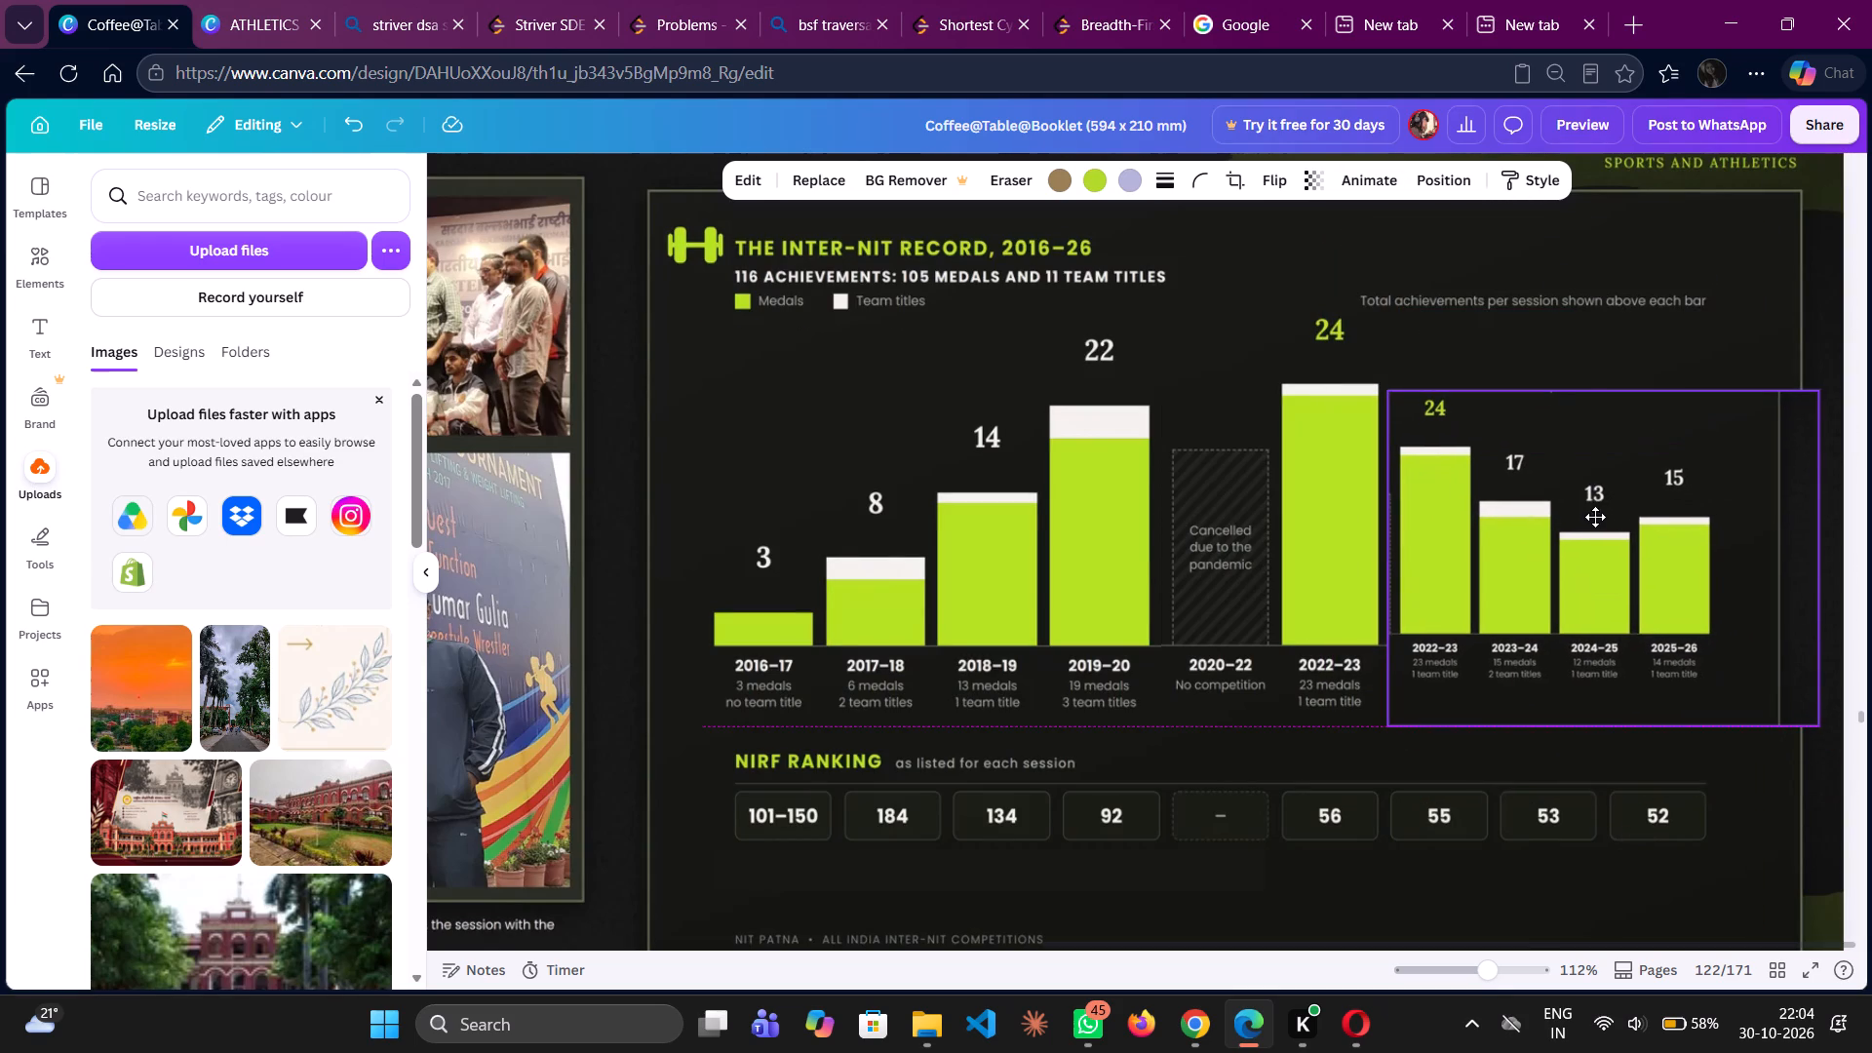
{"action": "left_click_drag", "start_coordinate": [1595, 517], "coordinate": [1595, 520]}
Scale the 2022–23 to 2025–26 crop until its bars match the background chart's size, and line its baseline up with the chart's.
{"action": "left_click_drag", "start_coordinate": [1393, 389], "coordinate": [1385, 355]}
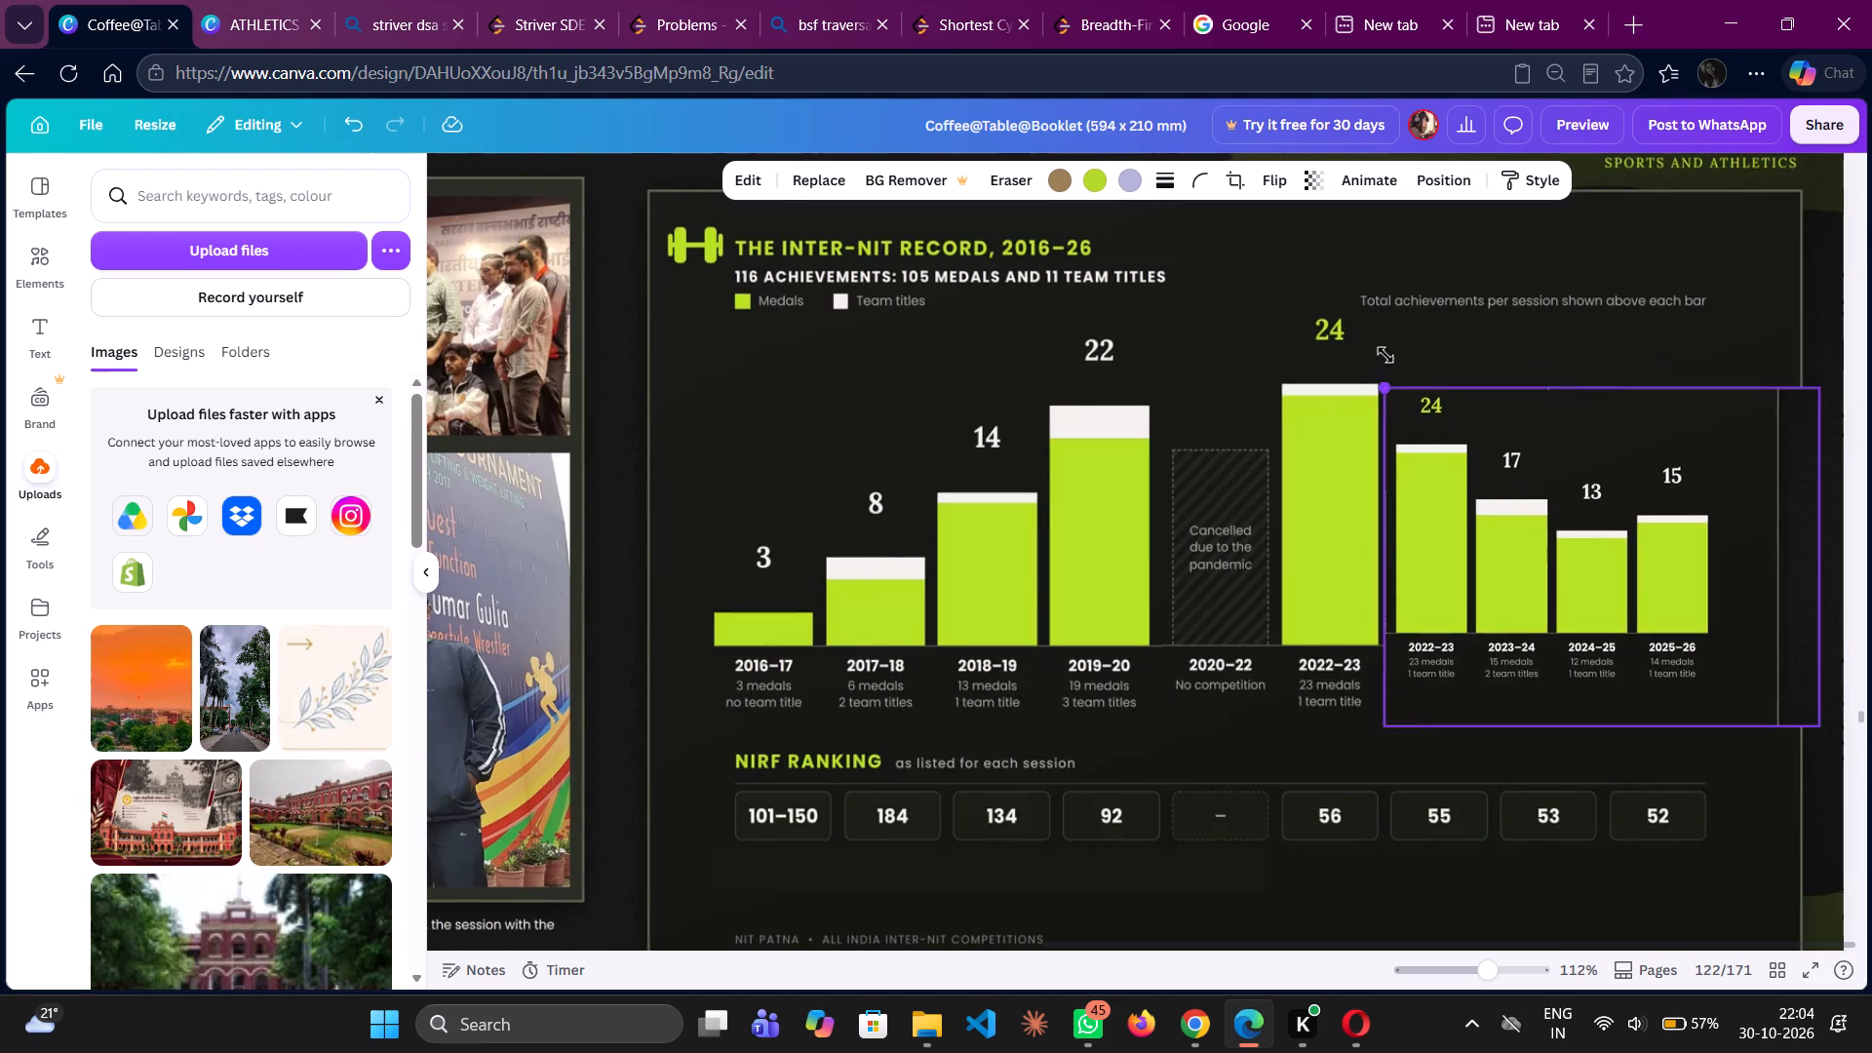
{"action": "left_click_drag", "start_coordinate": [1385, 355], "coordinate": [1360, 186]}
{"action": "left_click_drag", "start_coordinate": [1428, 569], "coordinate": [1444, 573]}
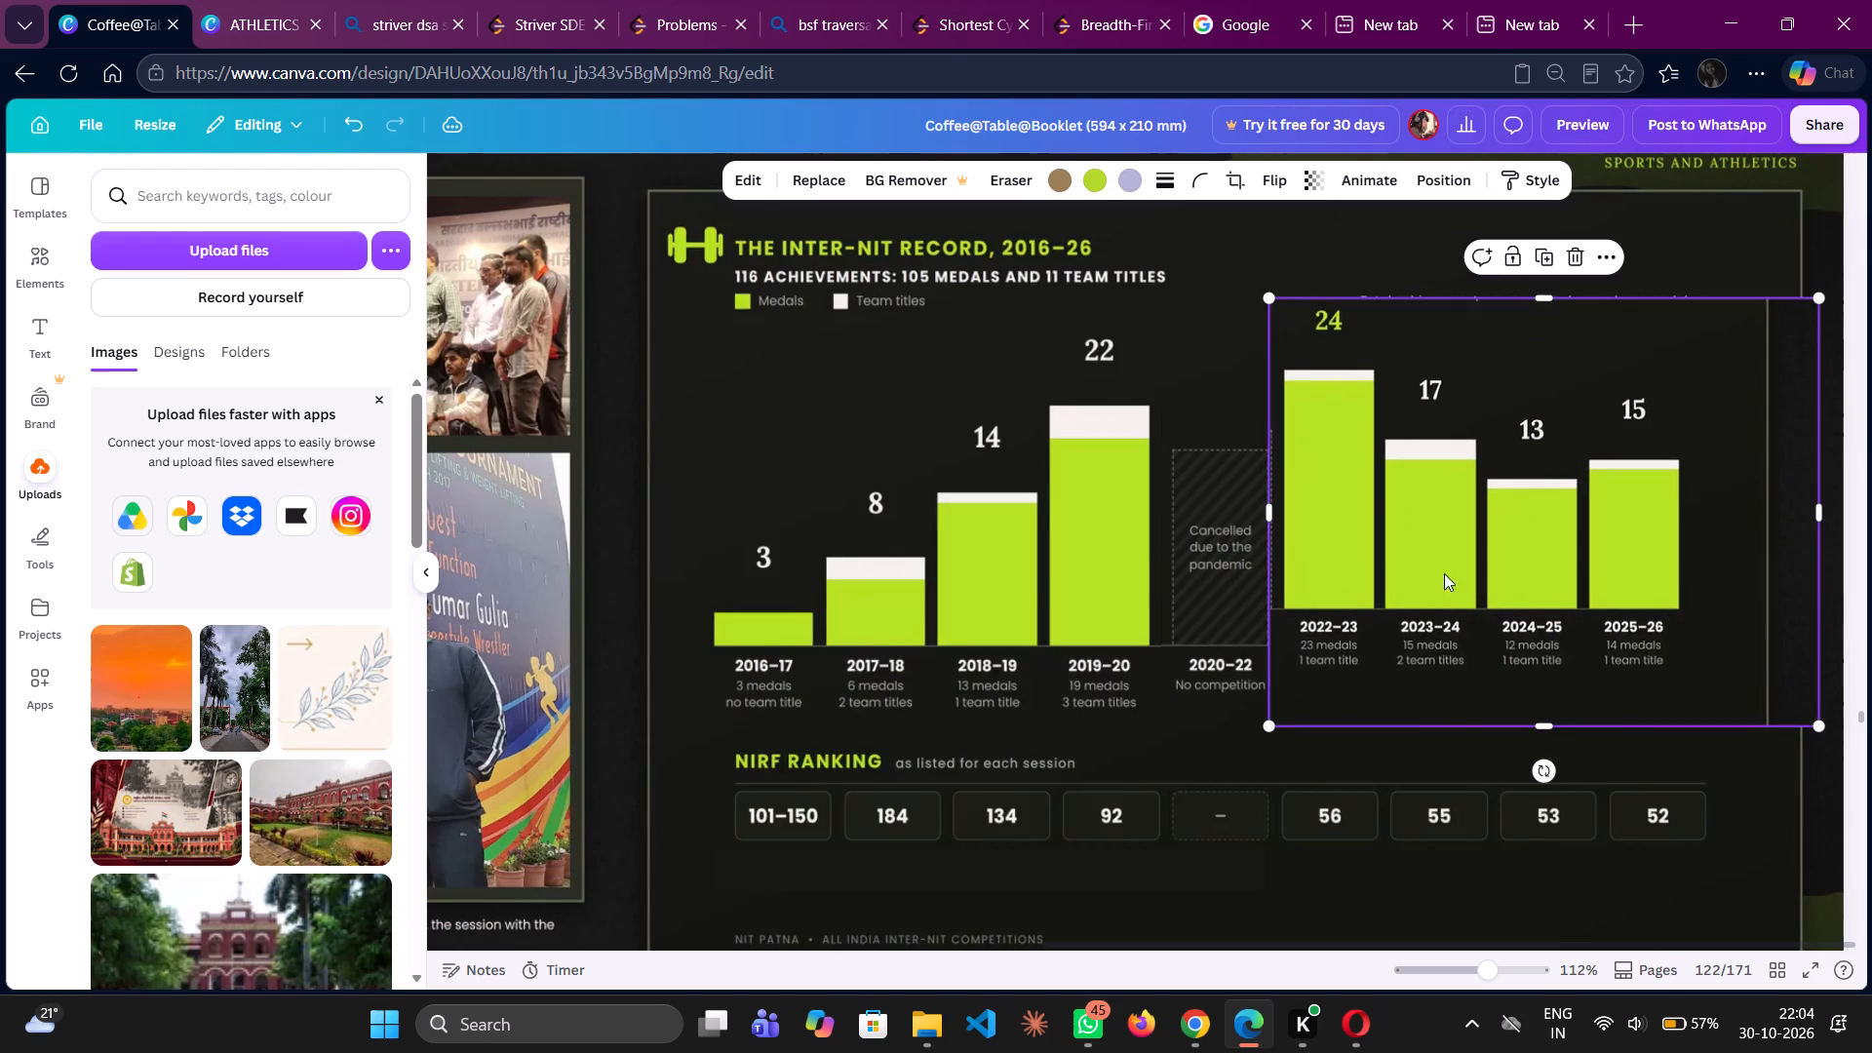
{"action": "left_click_drag", "start_coordinate": [1444, 573], "coordinate": [1549, 605]}
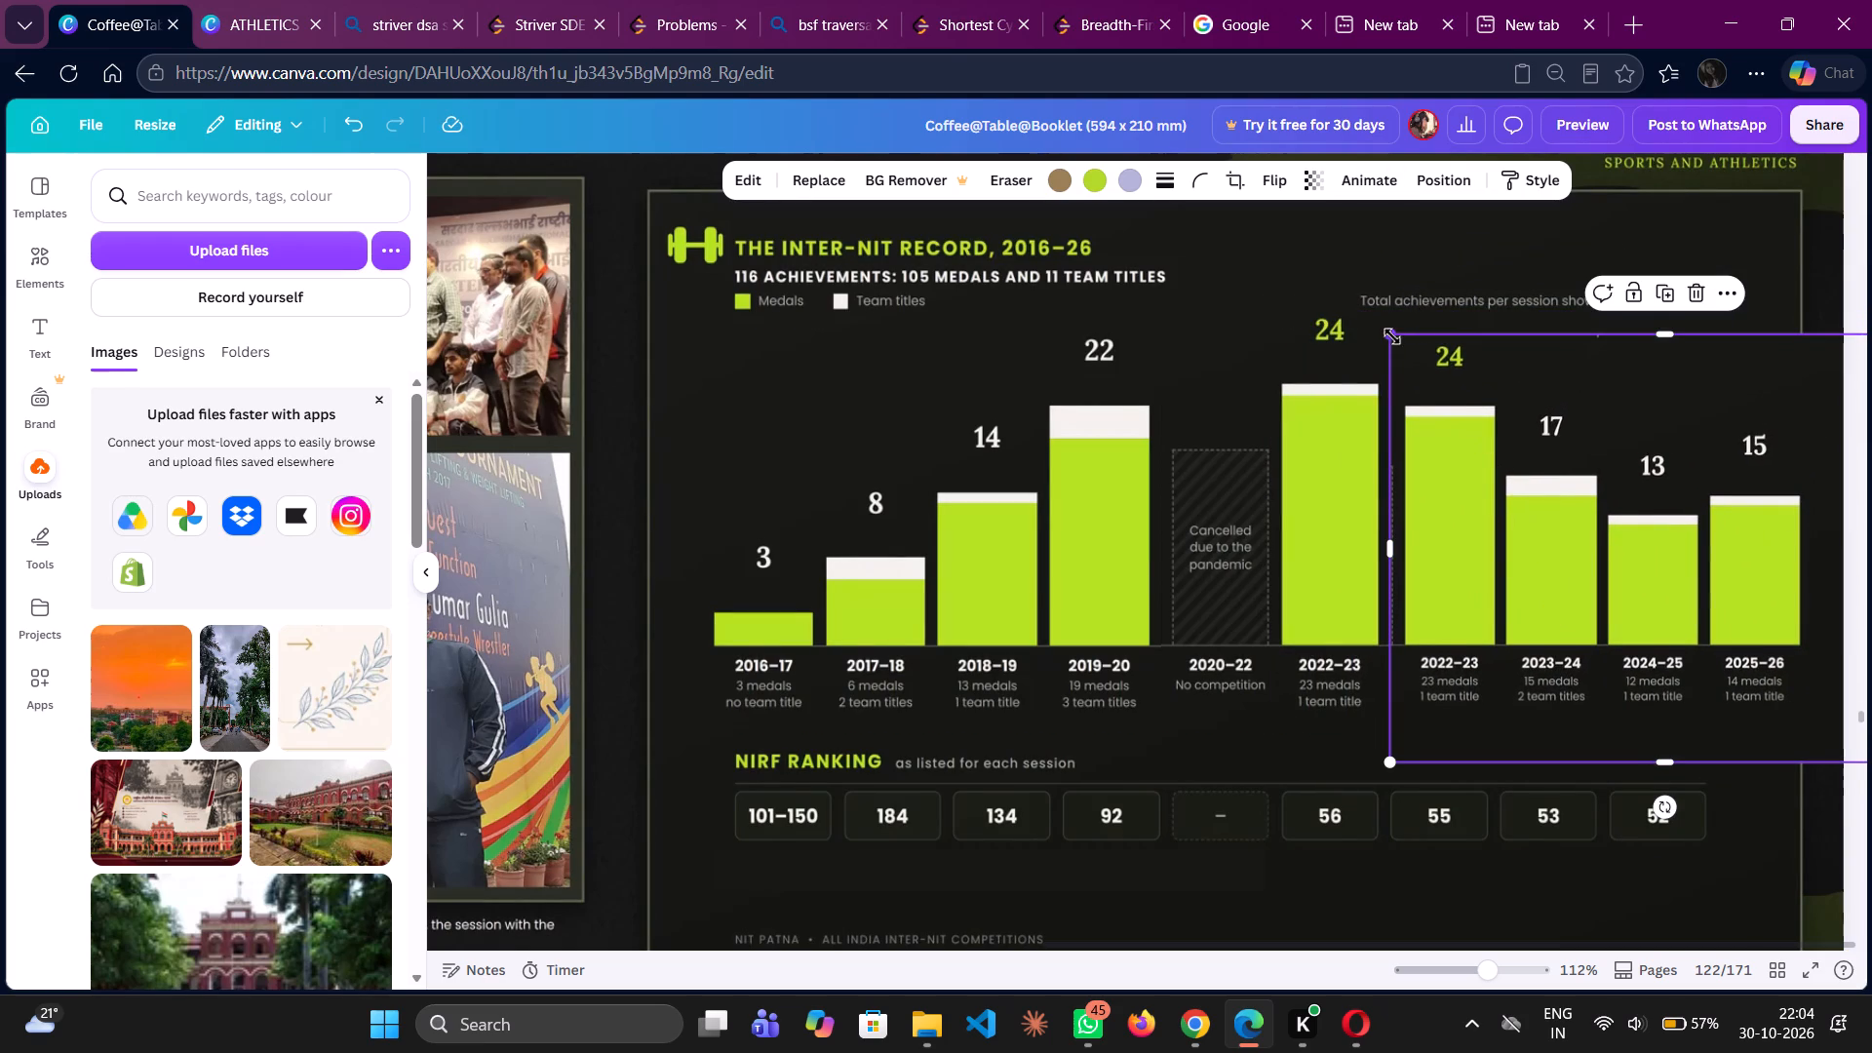
{"action": "left_click_drag", "start_coordinate": [1392, 336], "coordinate": [1380, 203]}
{"action": "left_click_drag", "start_coordinate": [1463, 466], "coordinate": [1503, 467]}
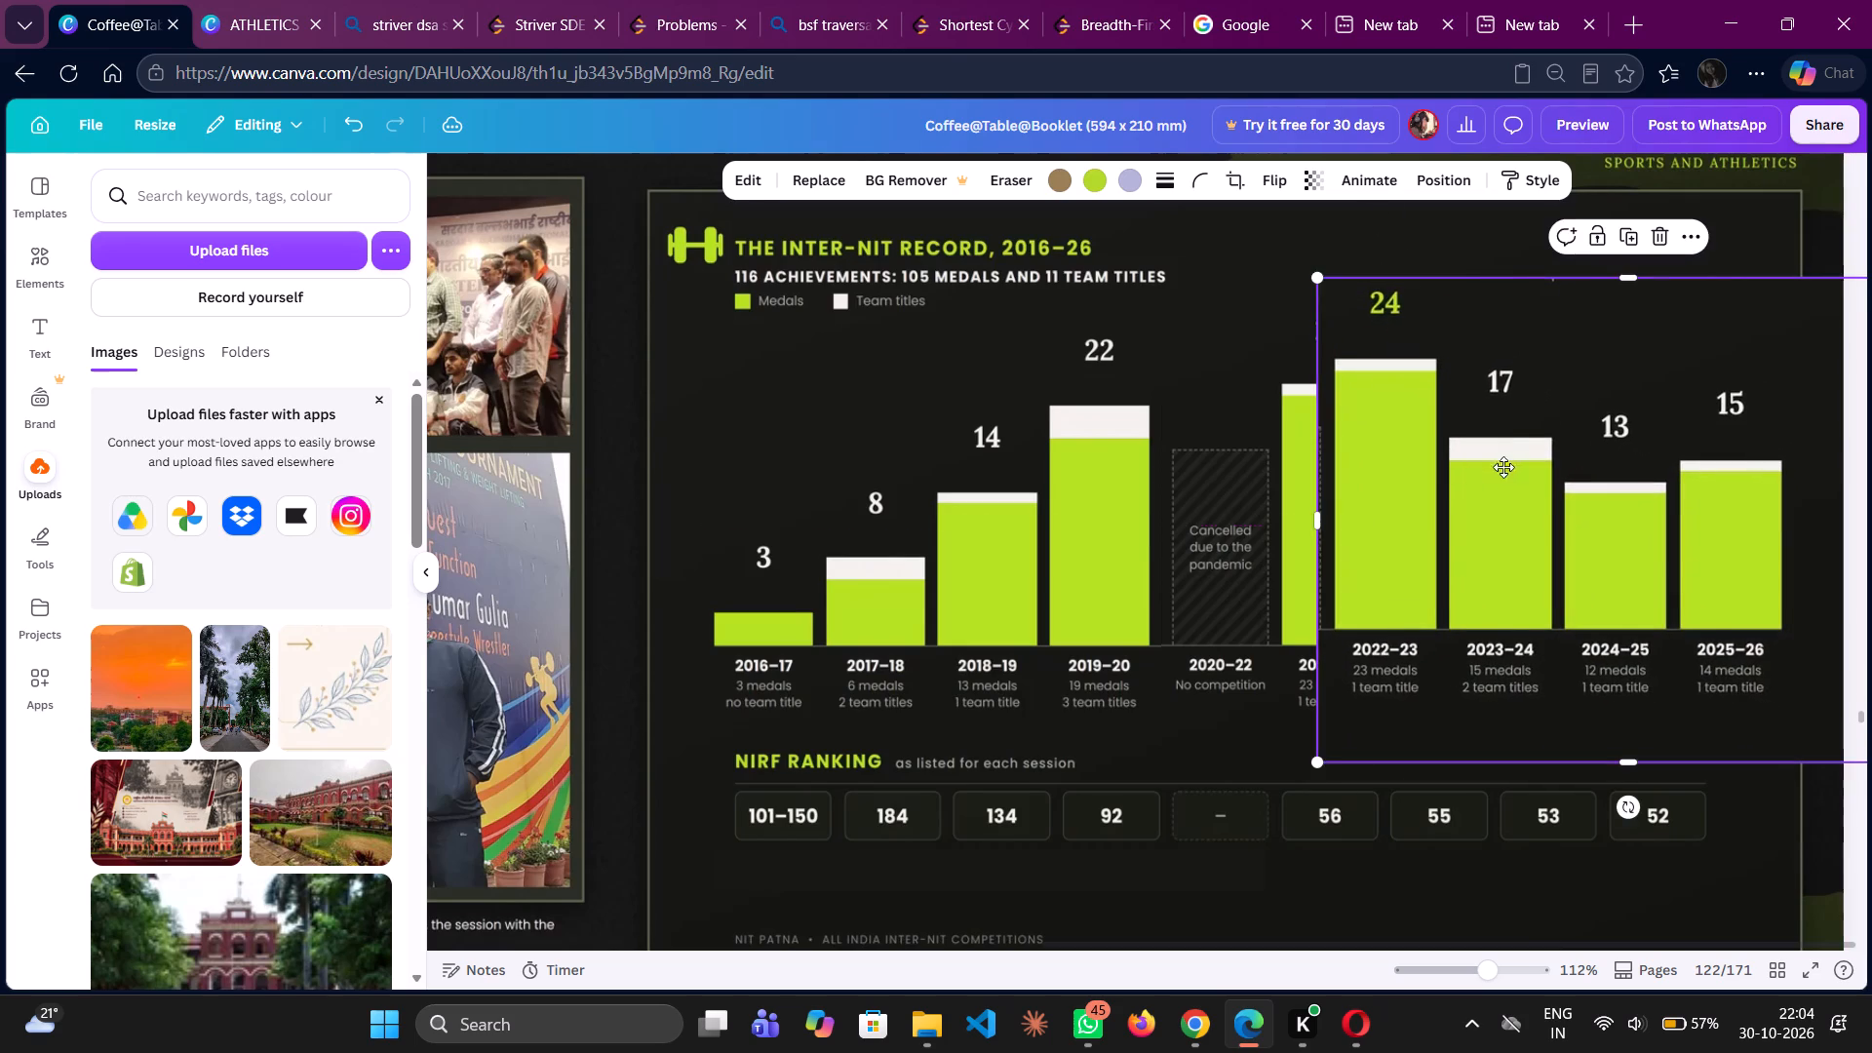
{"action": "left_click_drag", "start_coordinate": [1503, 467], "coordinate": [1540, 483]}
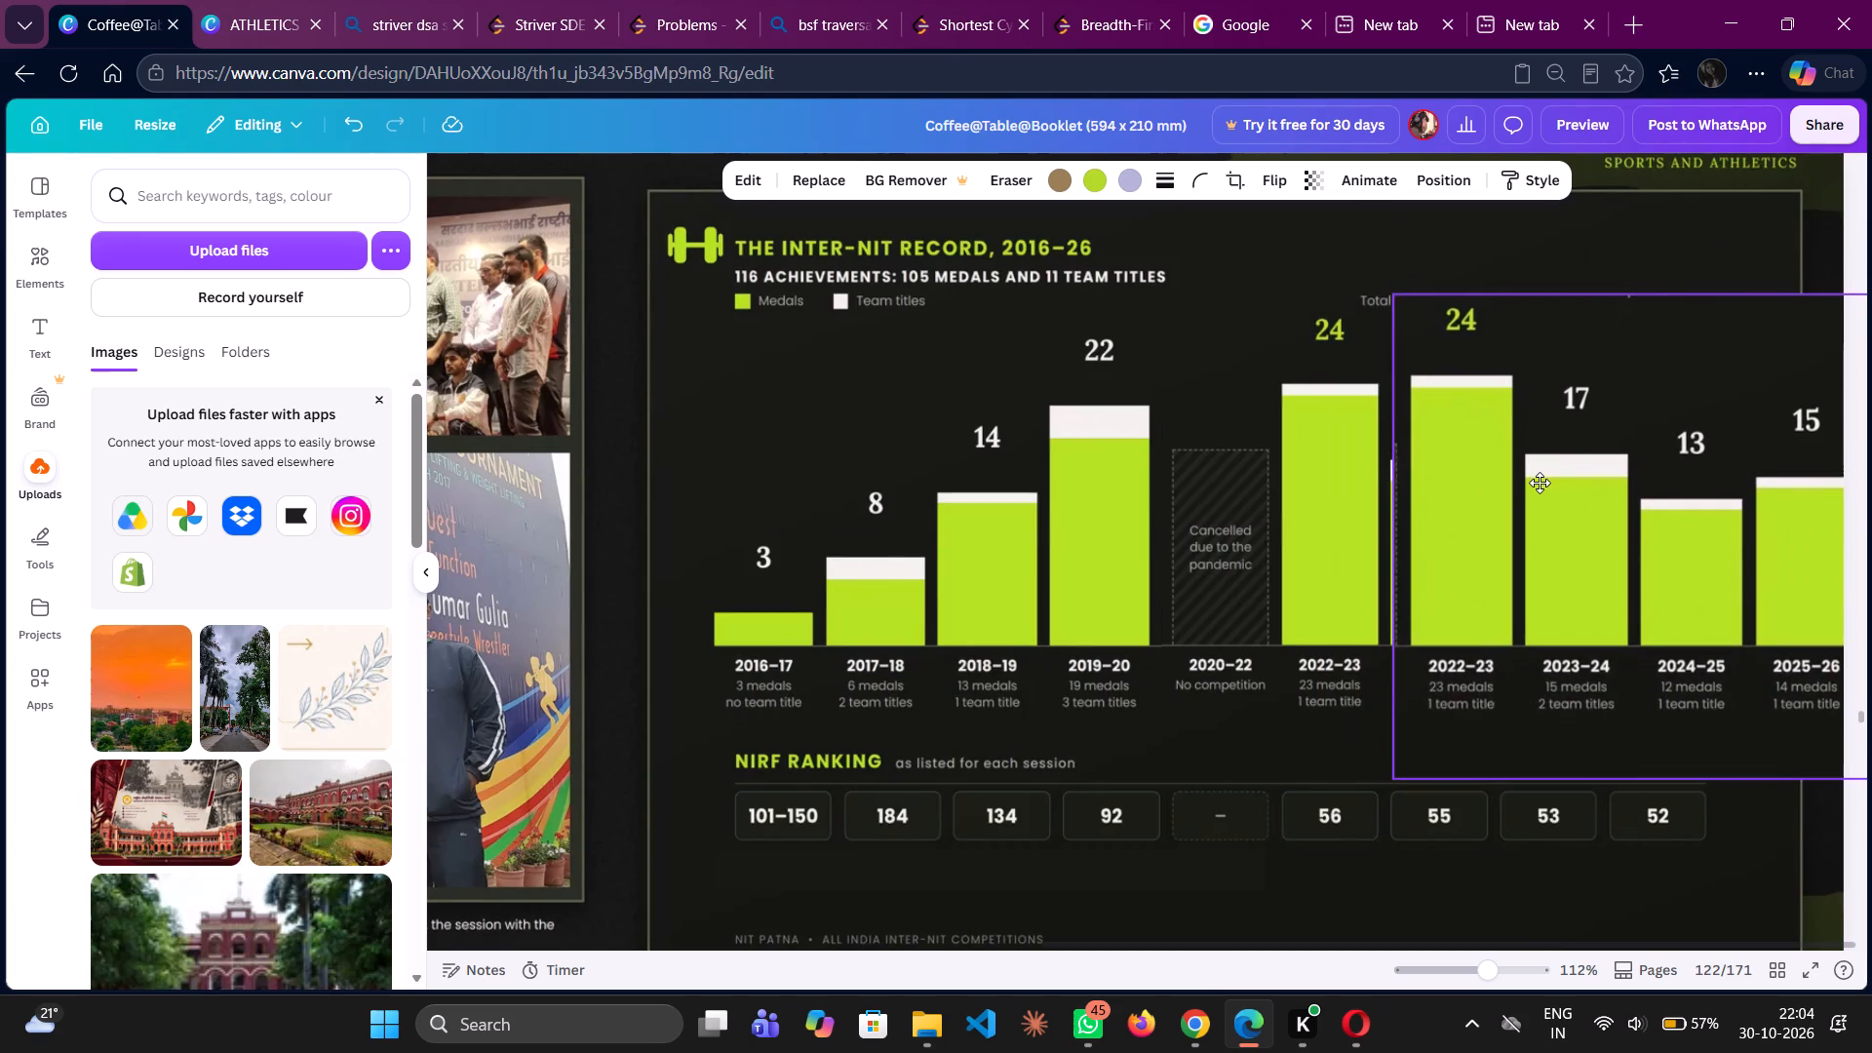
{"action": "left_click_drag", "start_coordinate": [1540, 483], "coordinate": [1537, 482]}
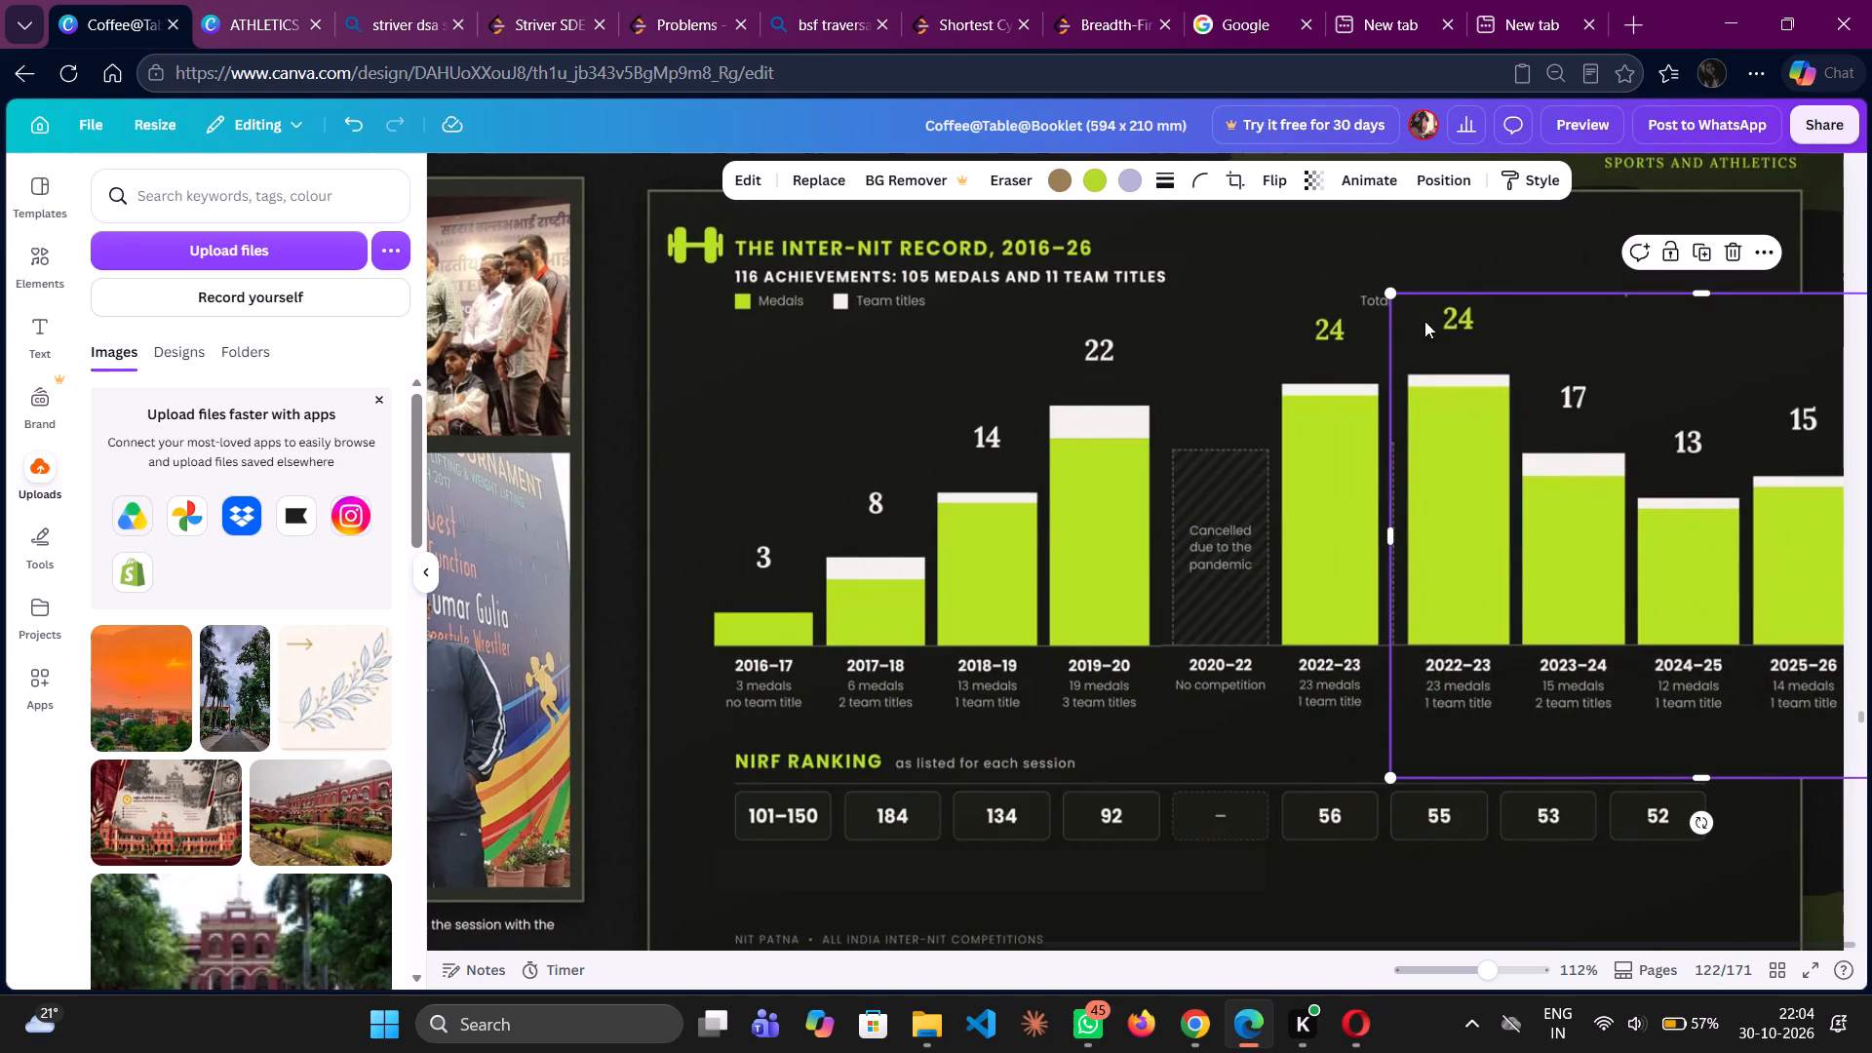
{"action": "left_click_drag", "start_coordinate": [1394, 292], "coordinate": [1403, 303]}
{"action": "left_click_drag", "start_coordinate": [1568, 434], "coordinate": [1551, 433]}
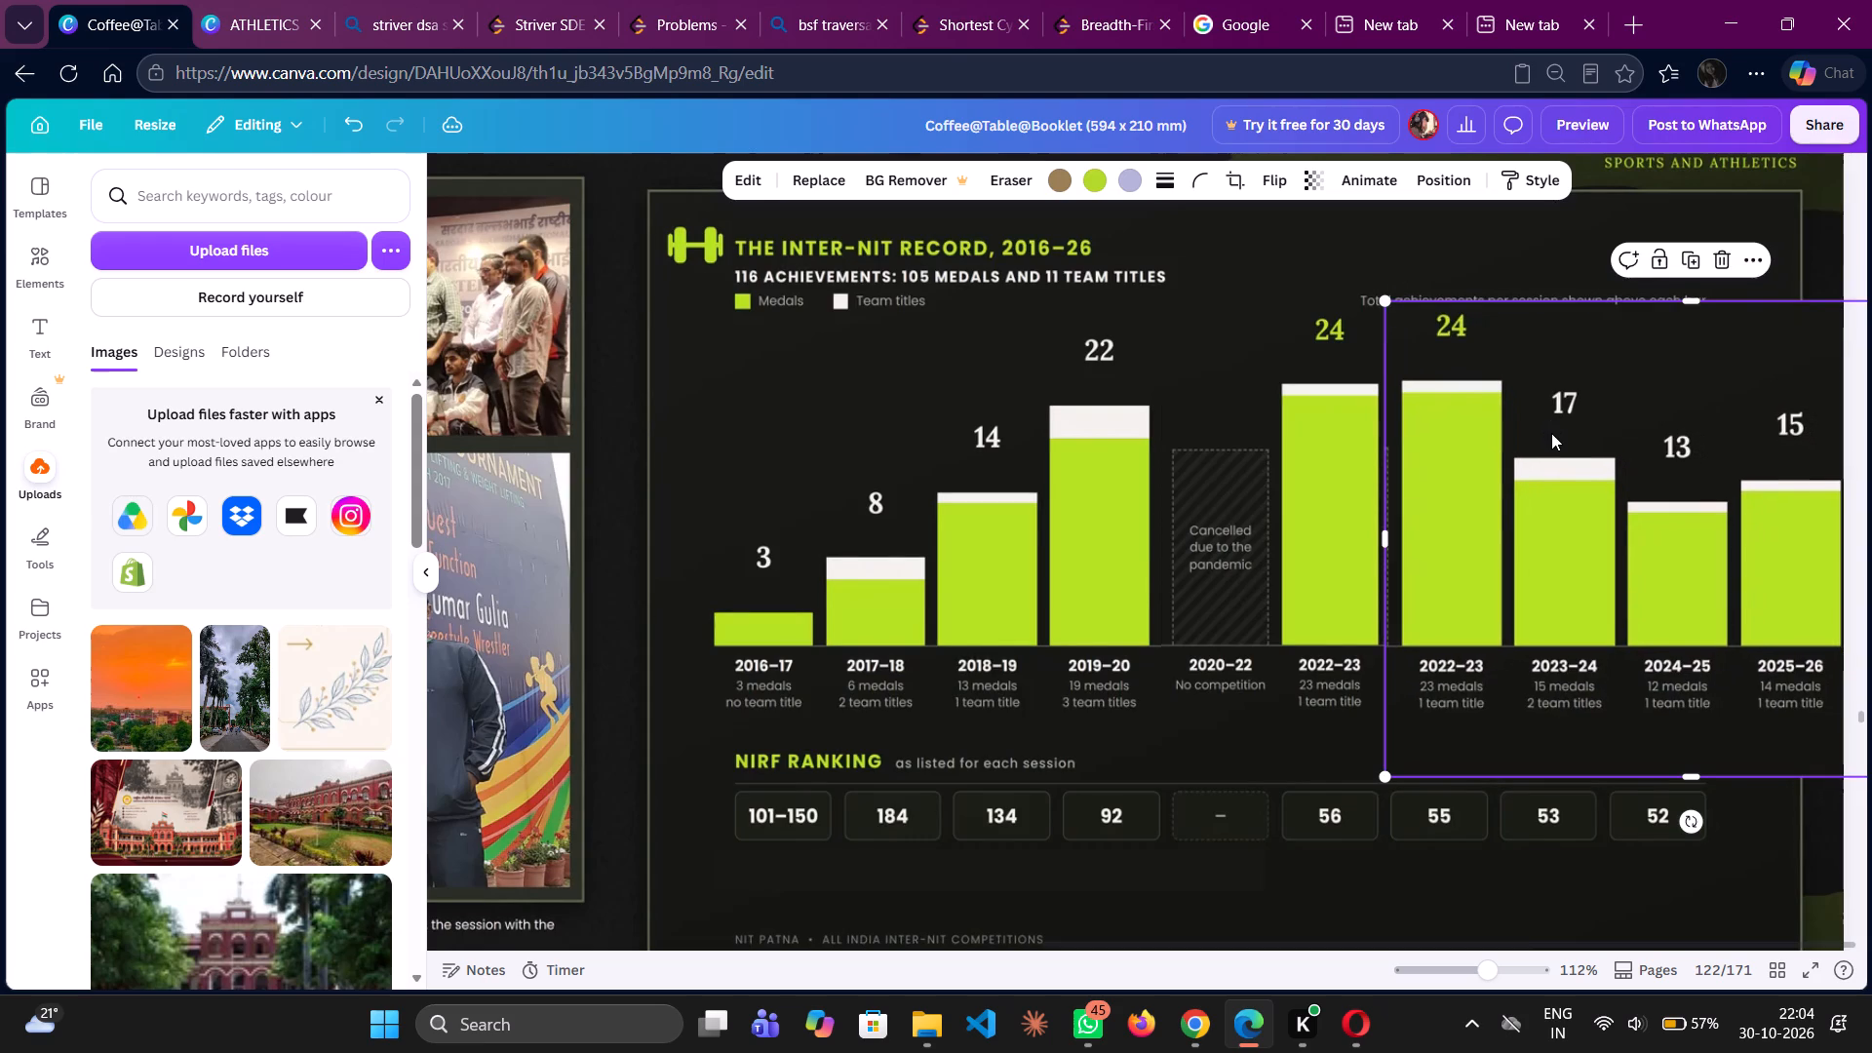
{"action": "left_click", "coordinate": [1484, 269]}
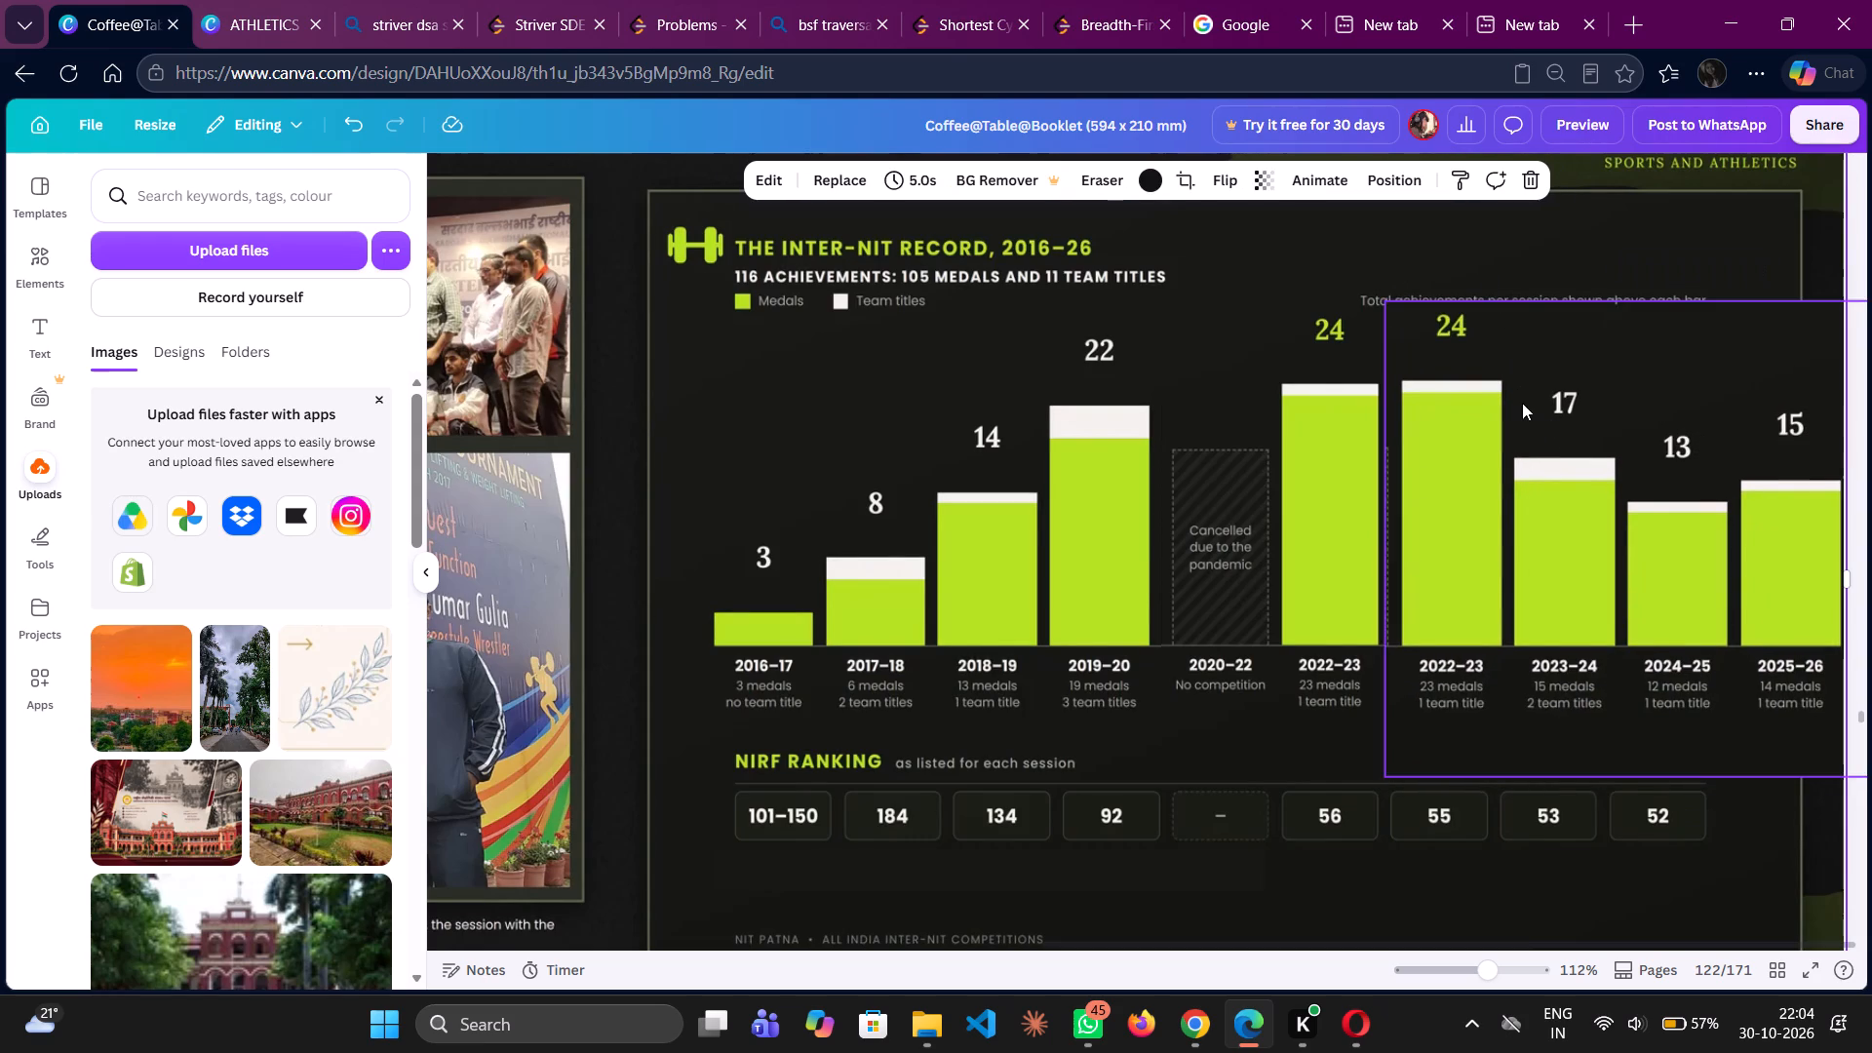
Move the 2022–23 to 2025–26 crop over the cancelled 2020–22 column beside the 2019–20 bar and trim it to about 140 by 104 mm.
{"action": "left_click_drag", "start_coordinate": [1522, 403], "coordinate": [1289, 401]}
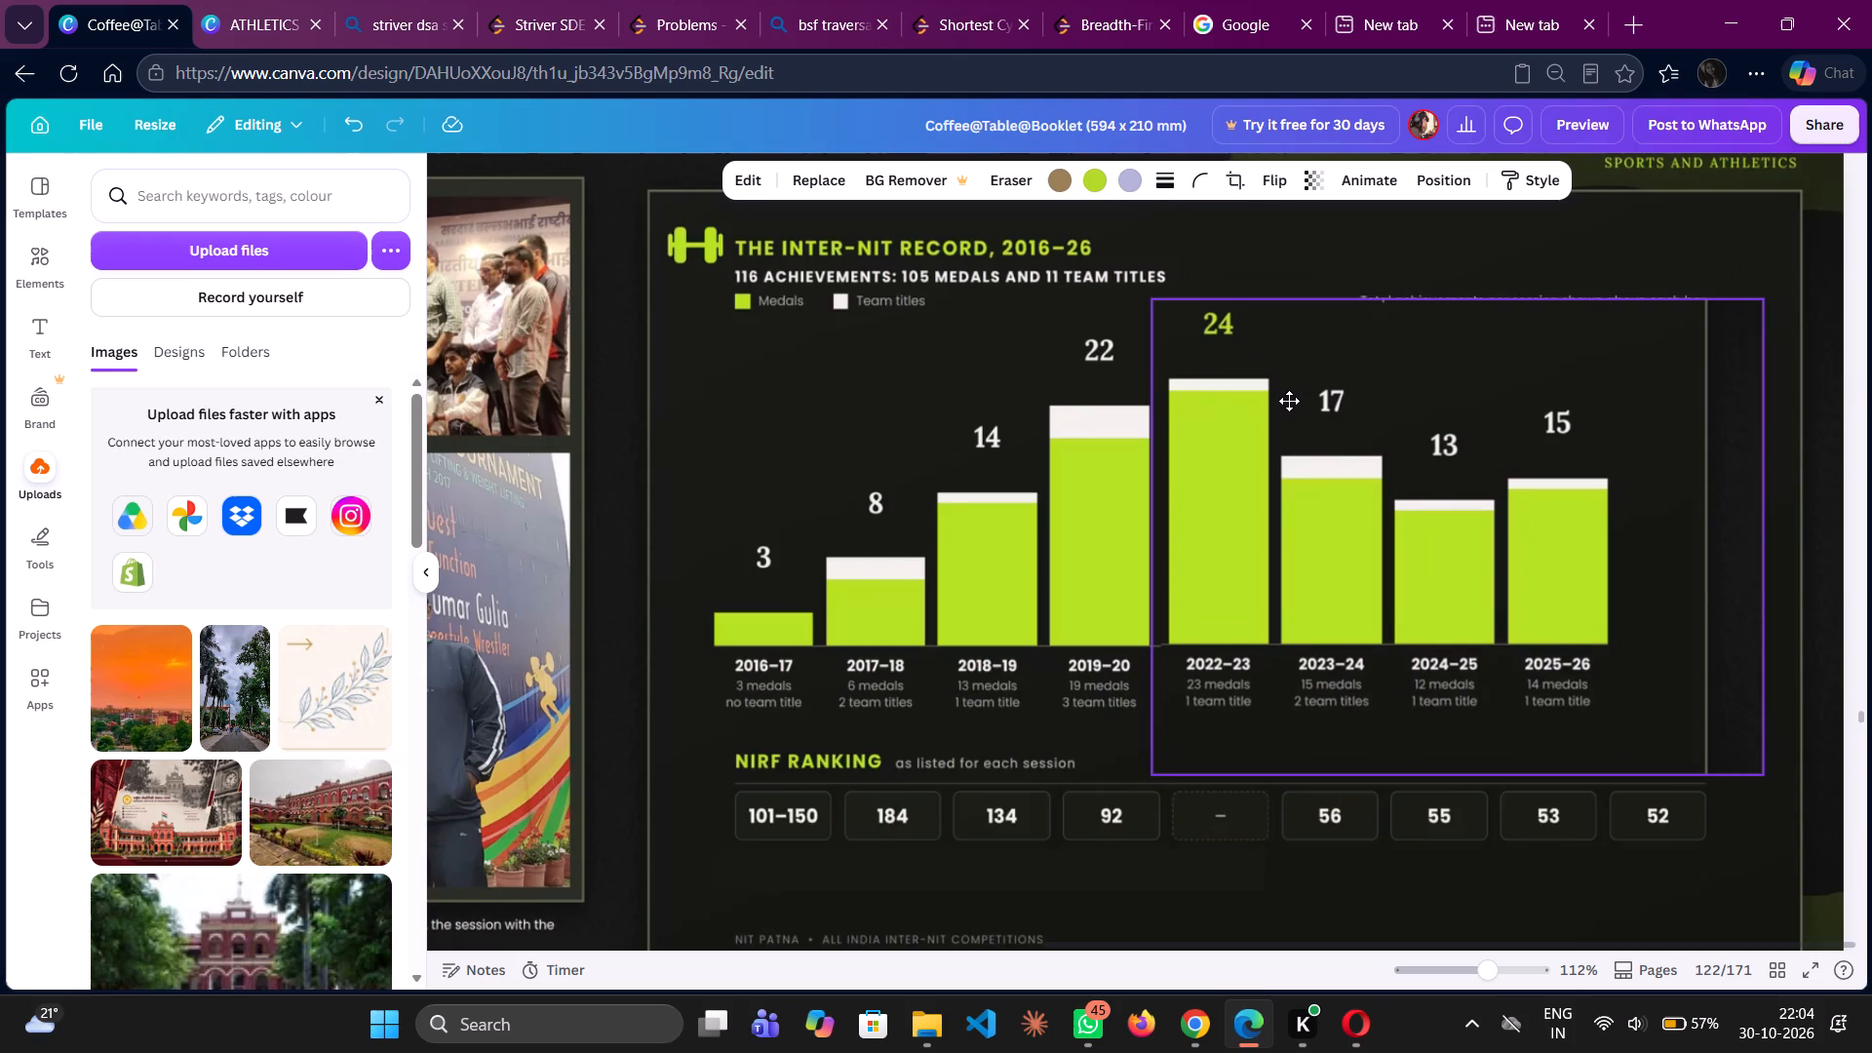
{"action": "left_click_drag", "start_coordinate": [1289, 401], "coordinate": [1289, 403]}
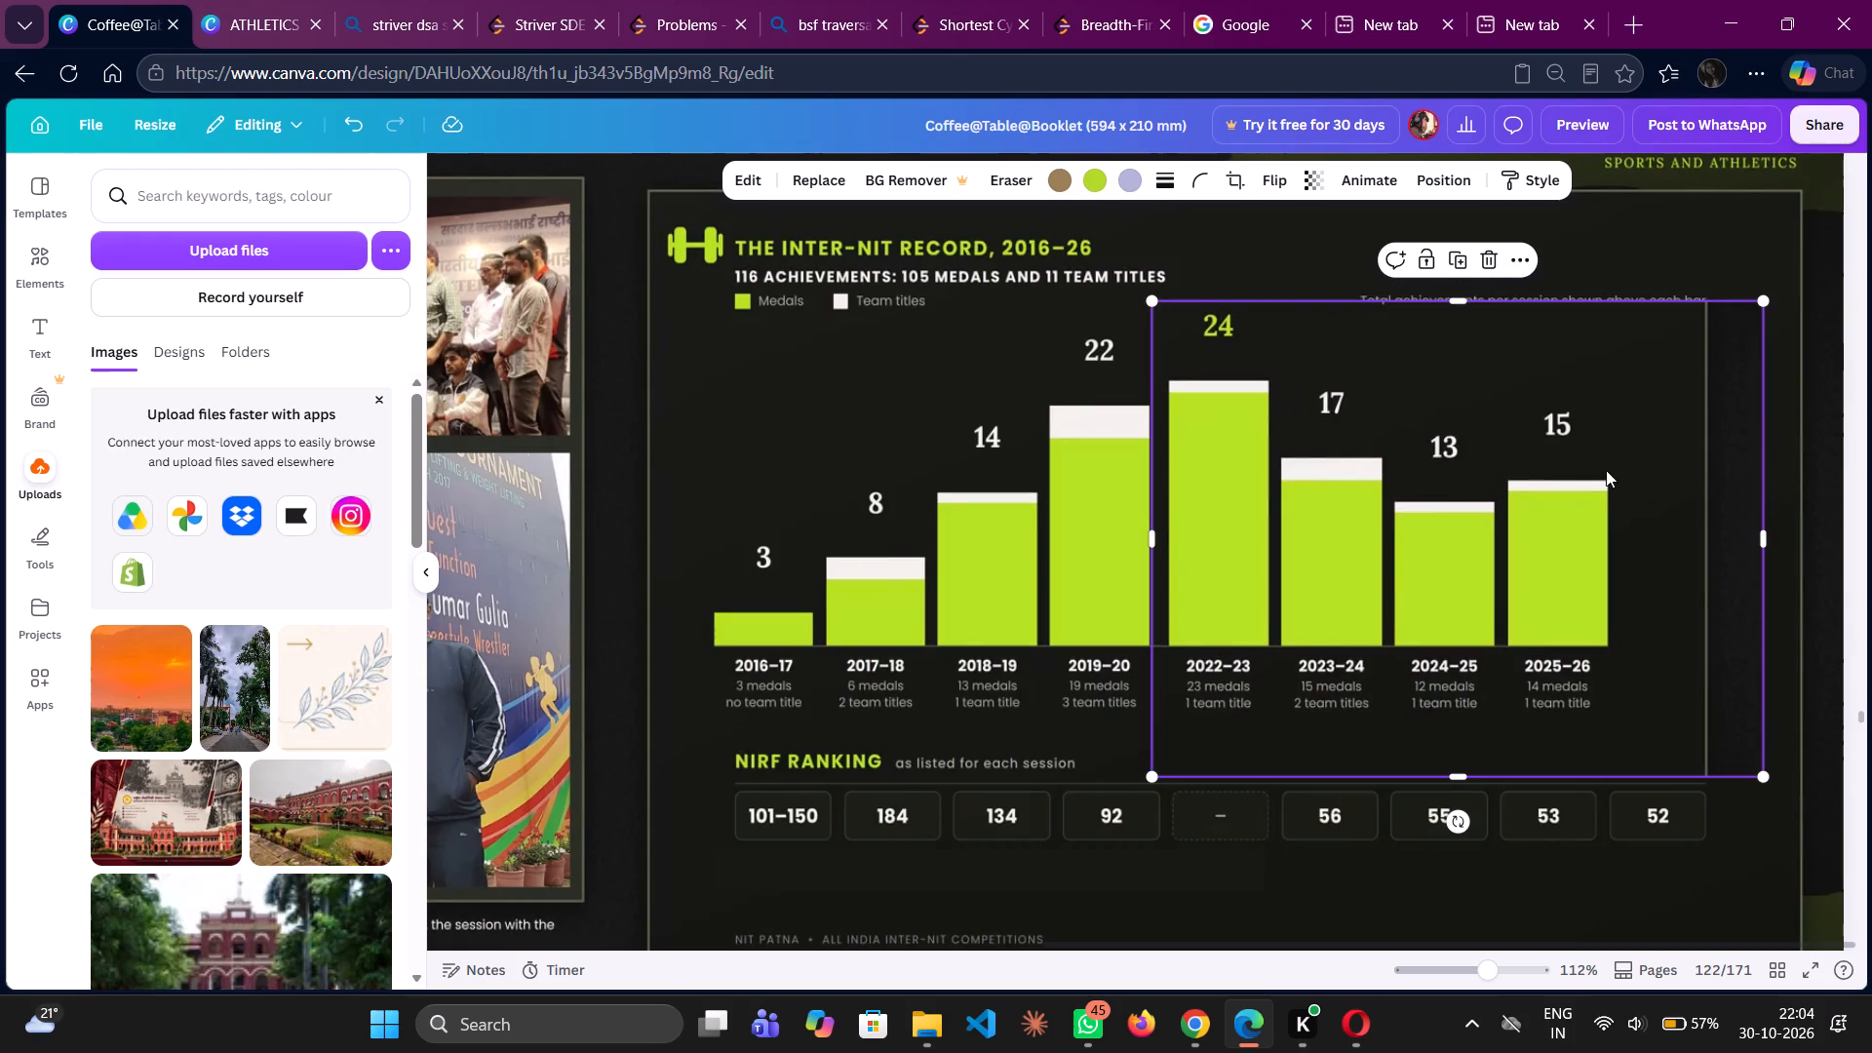
{"action": "left_click_drag", "start_coordinate": [1767, 527], "coordinate": [1659, 535]}
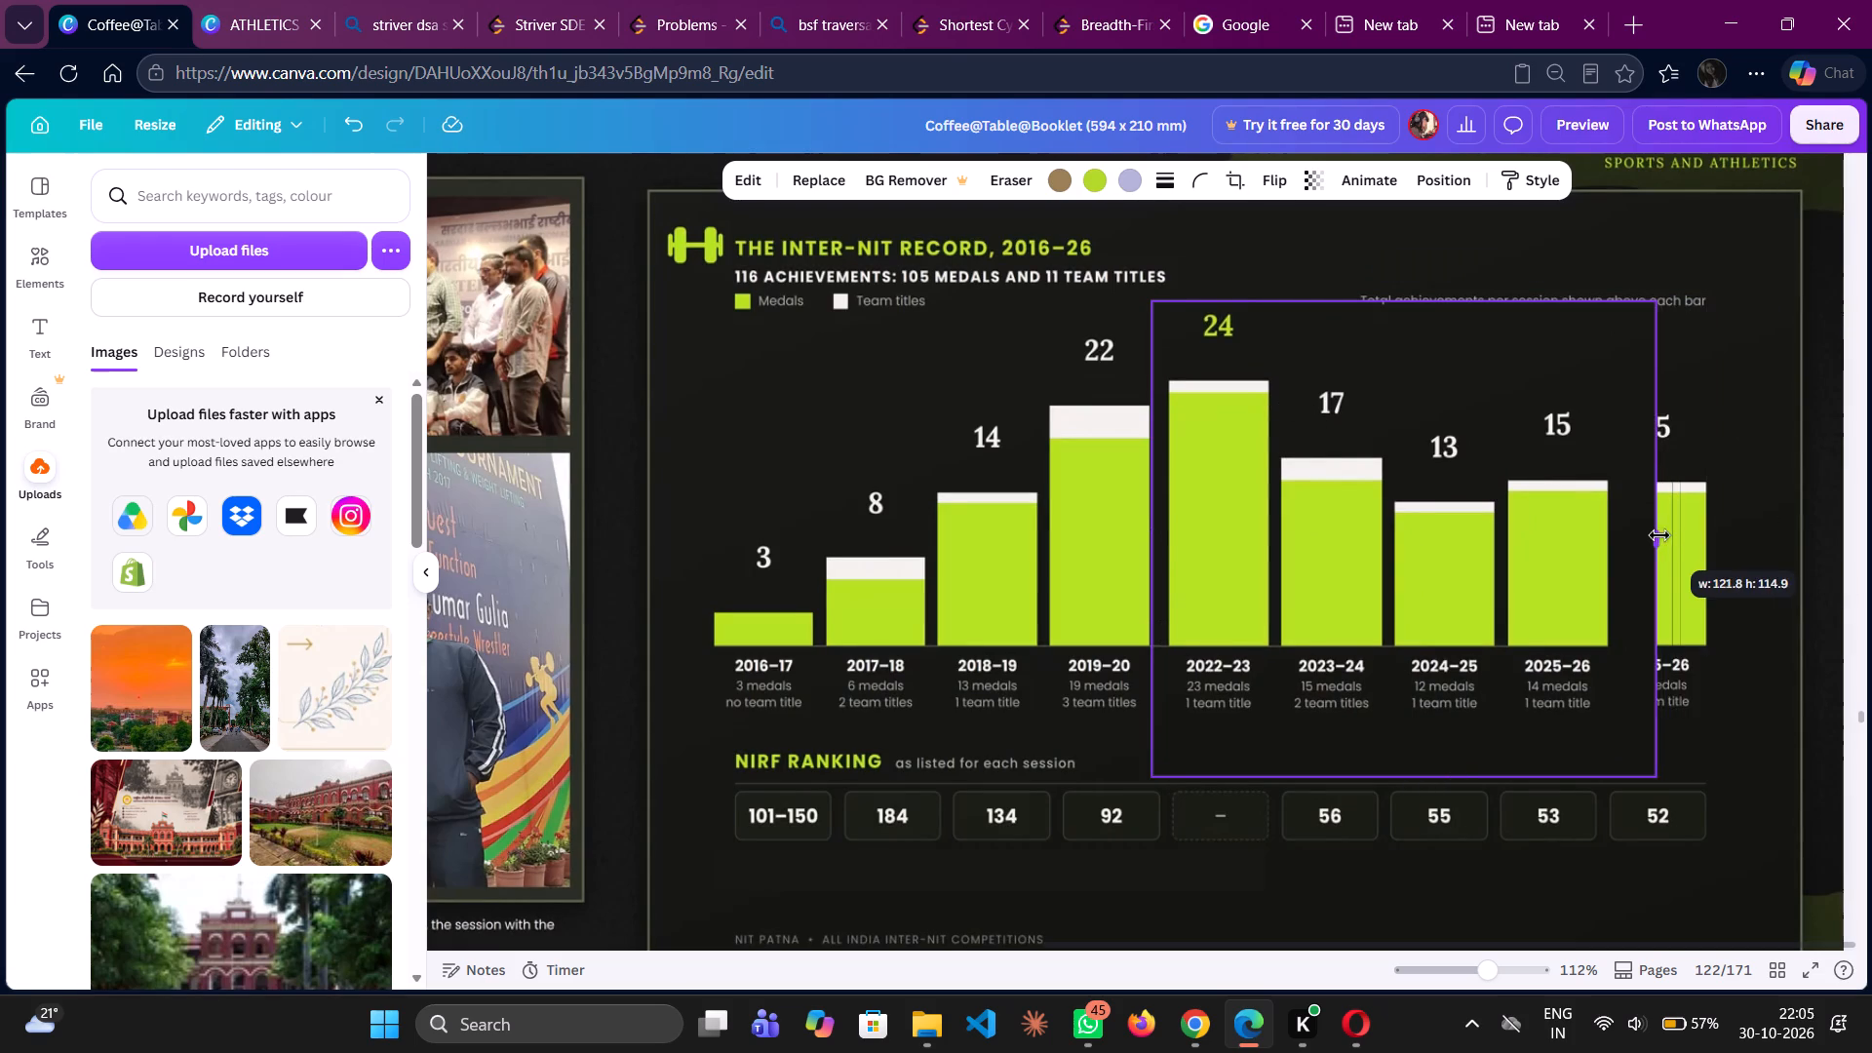
{"action": "left_click_drag", "start_coordinate": [1659, 535], "coordinate": [1736, 534]}
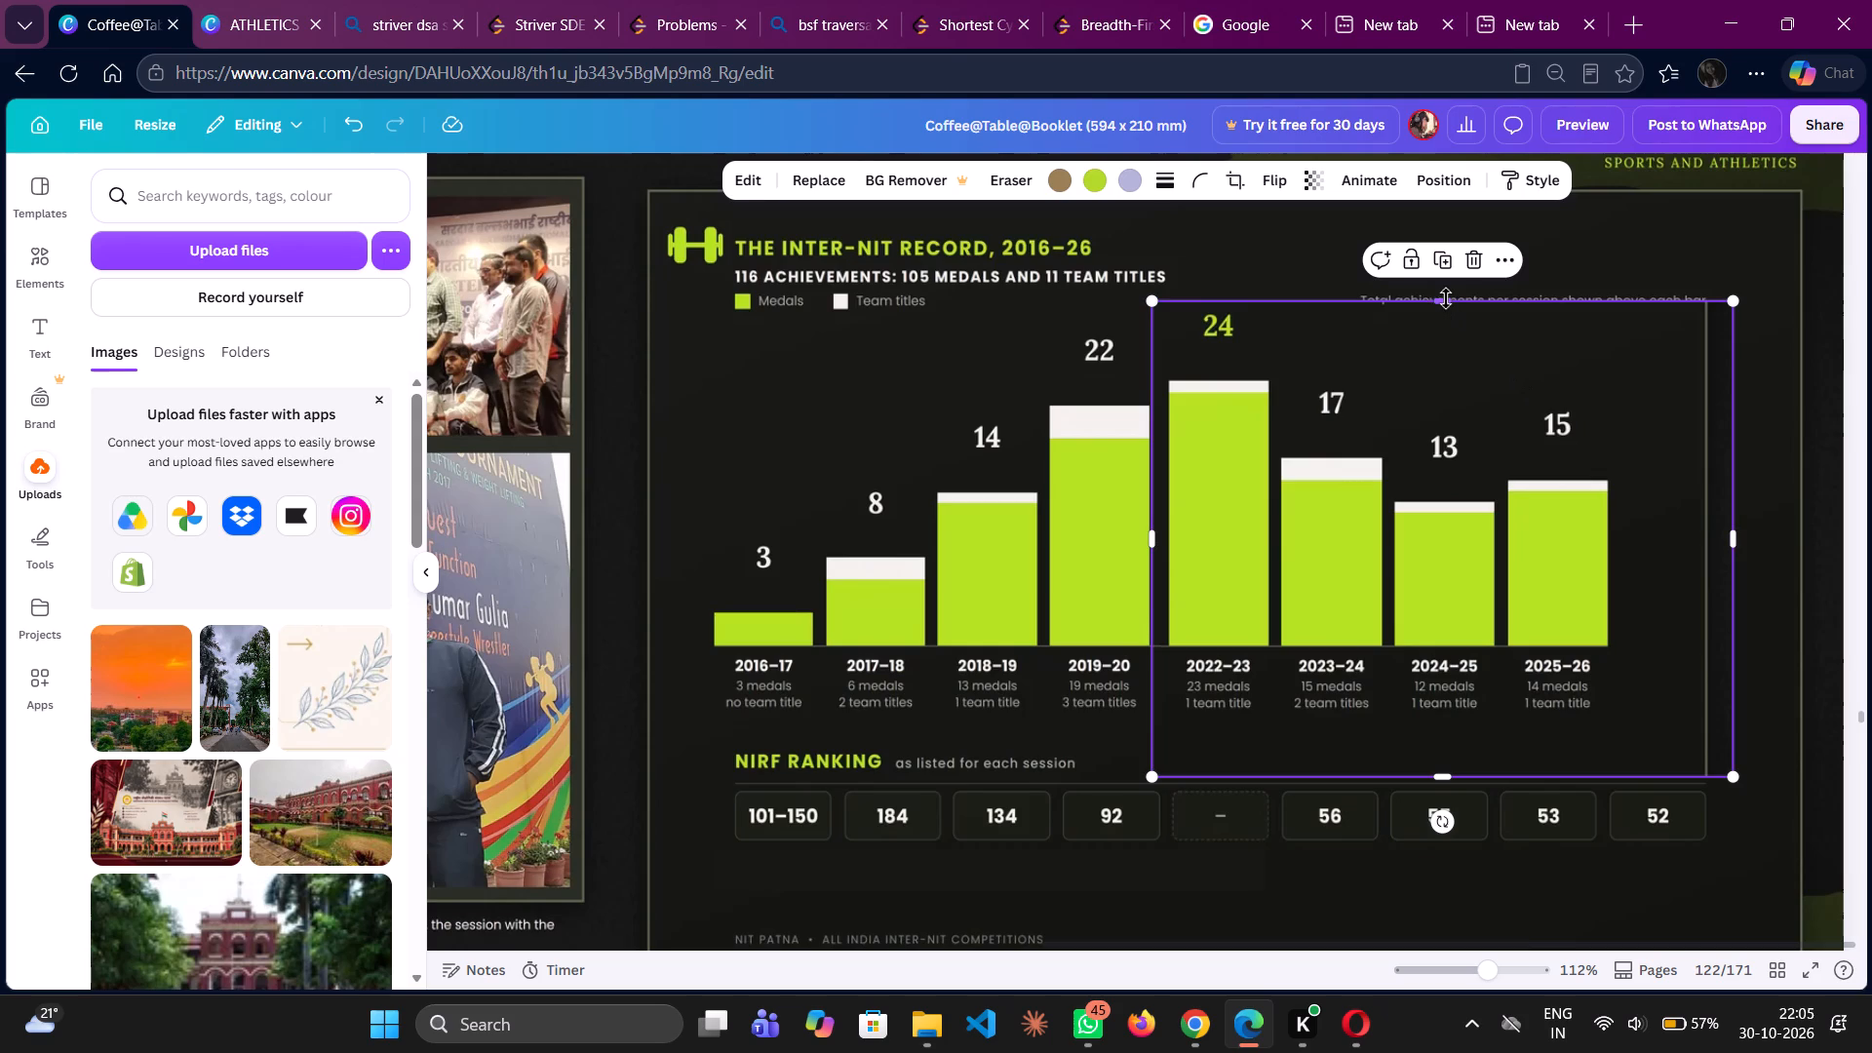
{"action": "left_click", "coordinate": [1446, 298]}
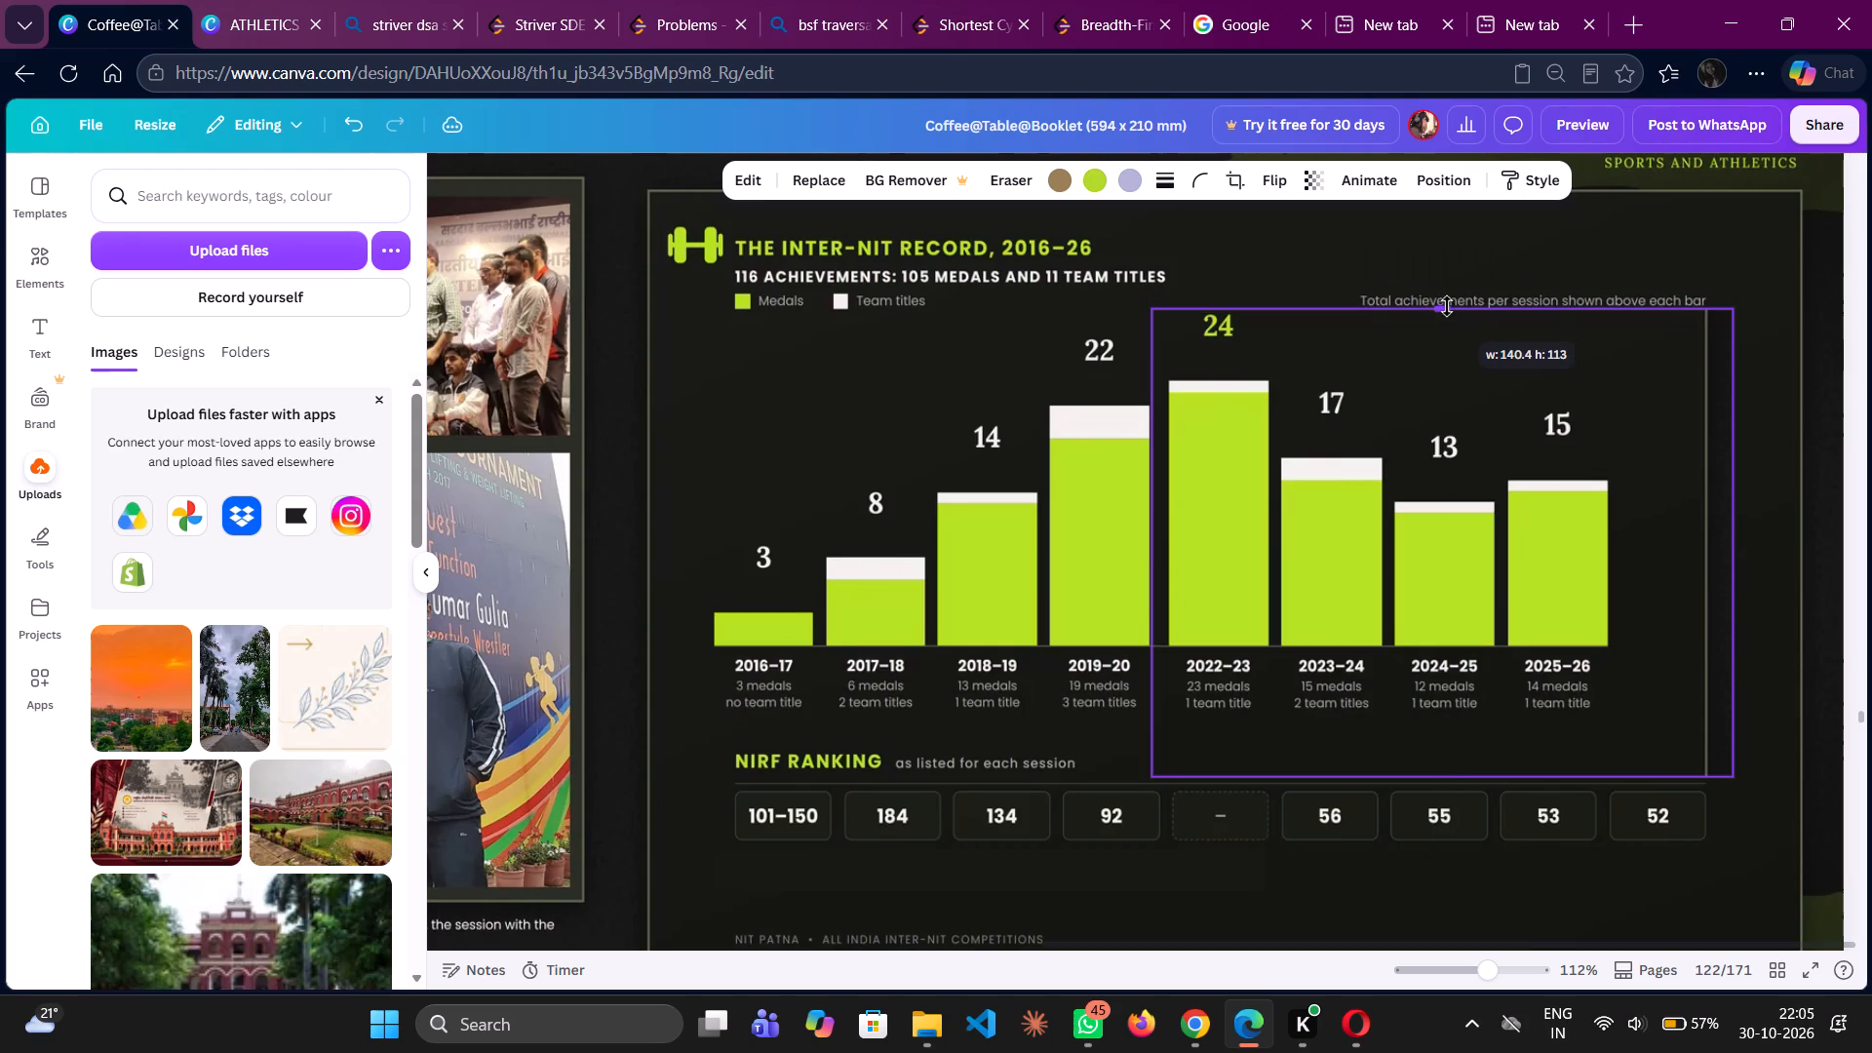
{"action": "left_click_drag", "start_coordinate": [1445, 772], "coordinate": [1444, 738]}
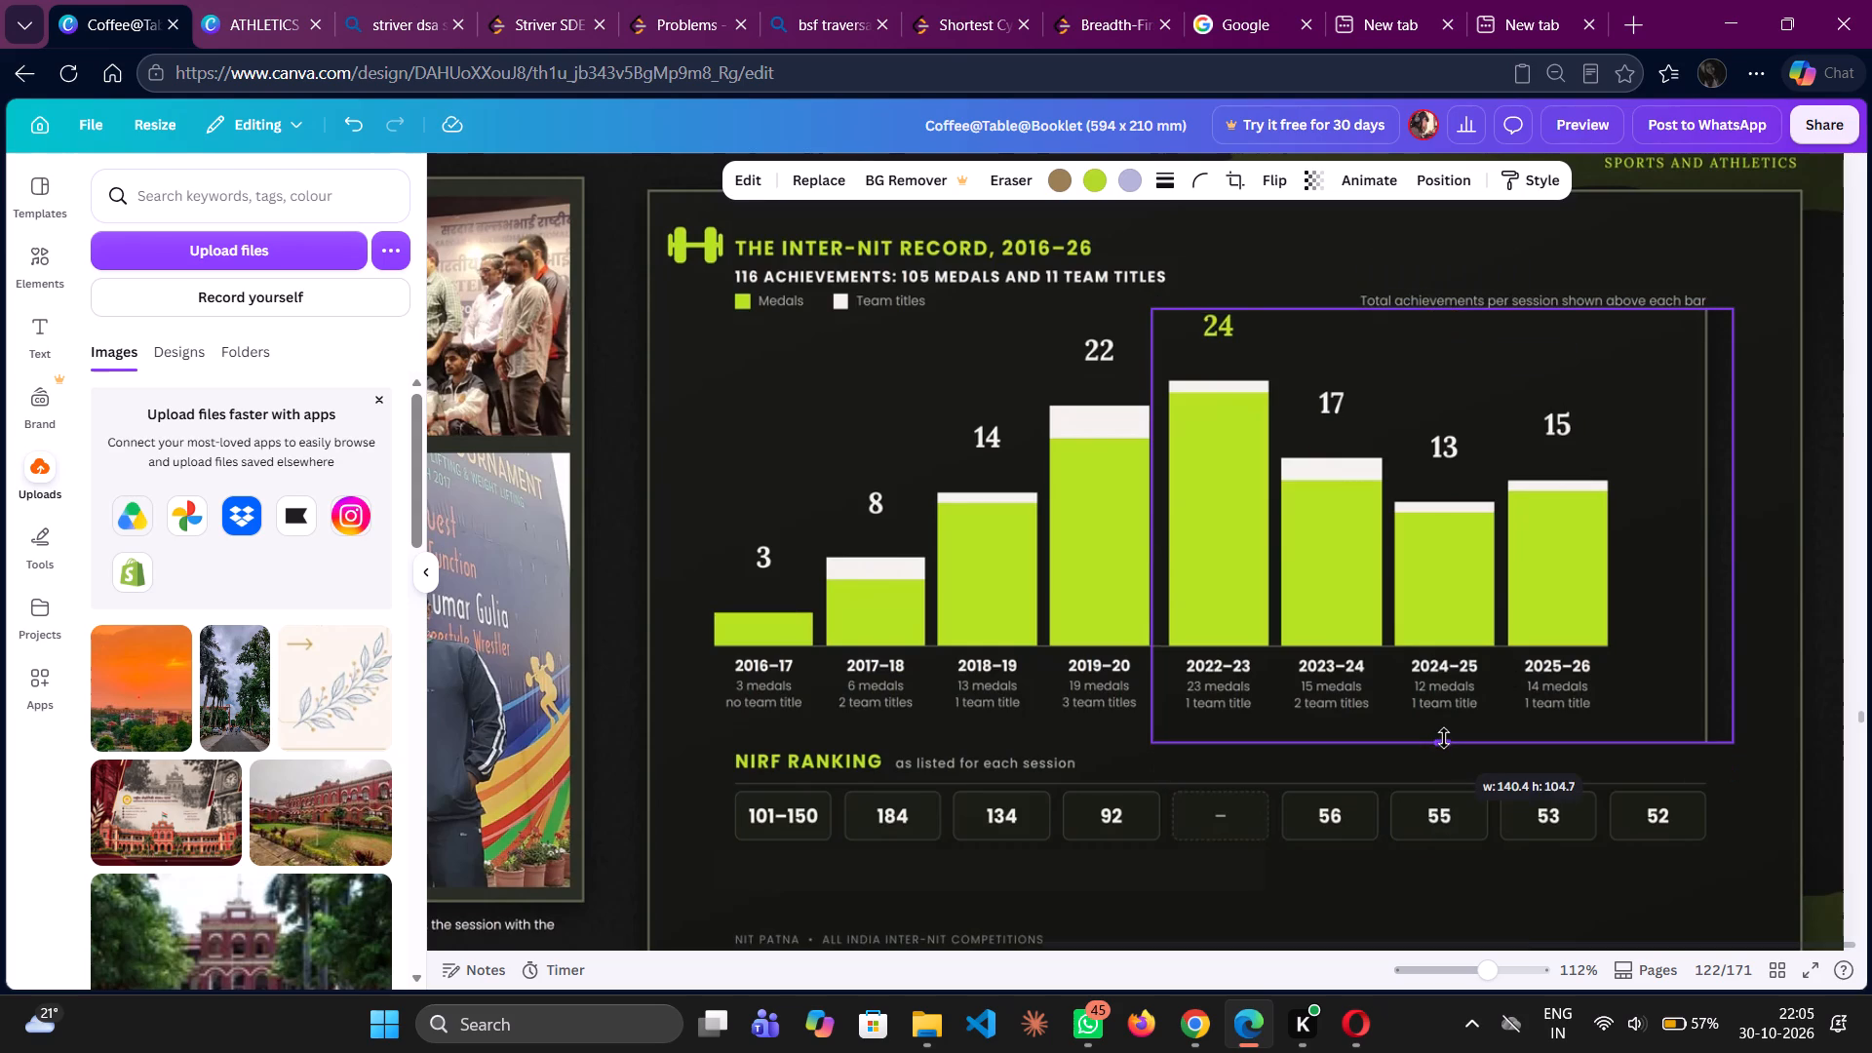
{"action": "left_click_drag", "start_coordinate": [1444, 738], "coordinate": [1444, 736]}
{"action": "left_click", "coordinate": [1333, 895]}
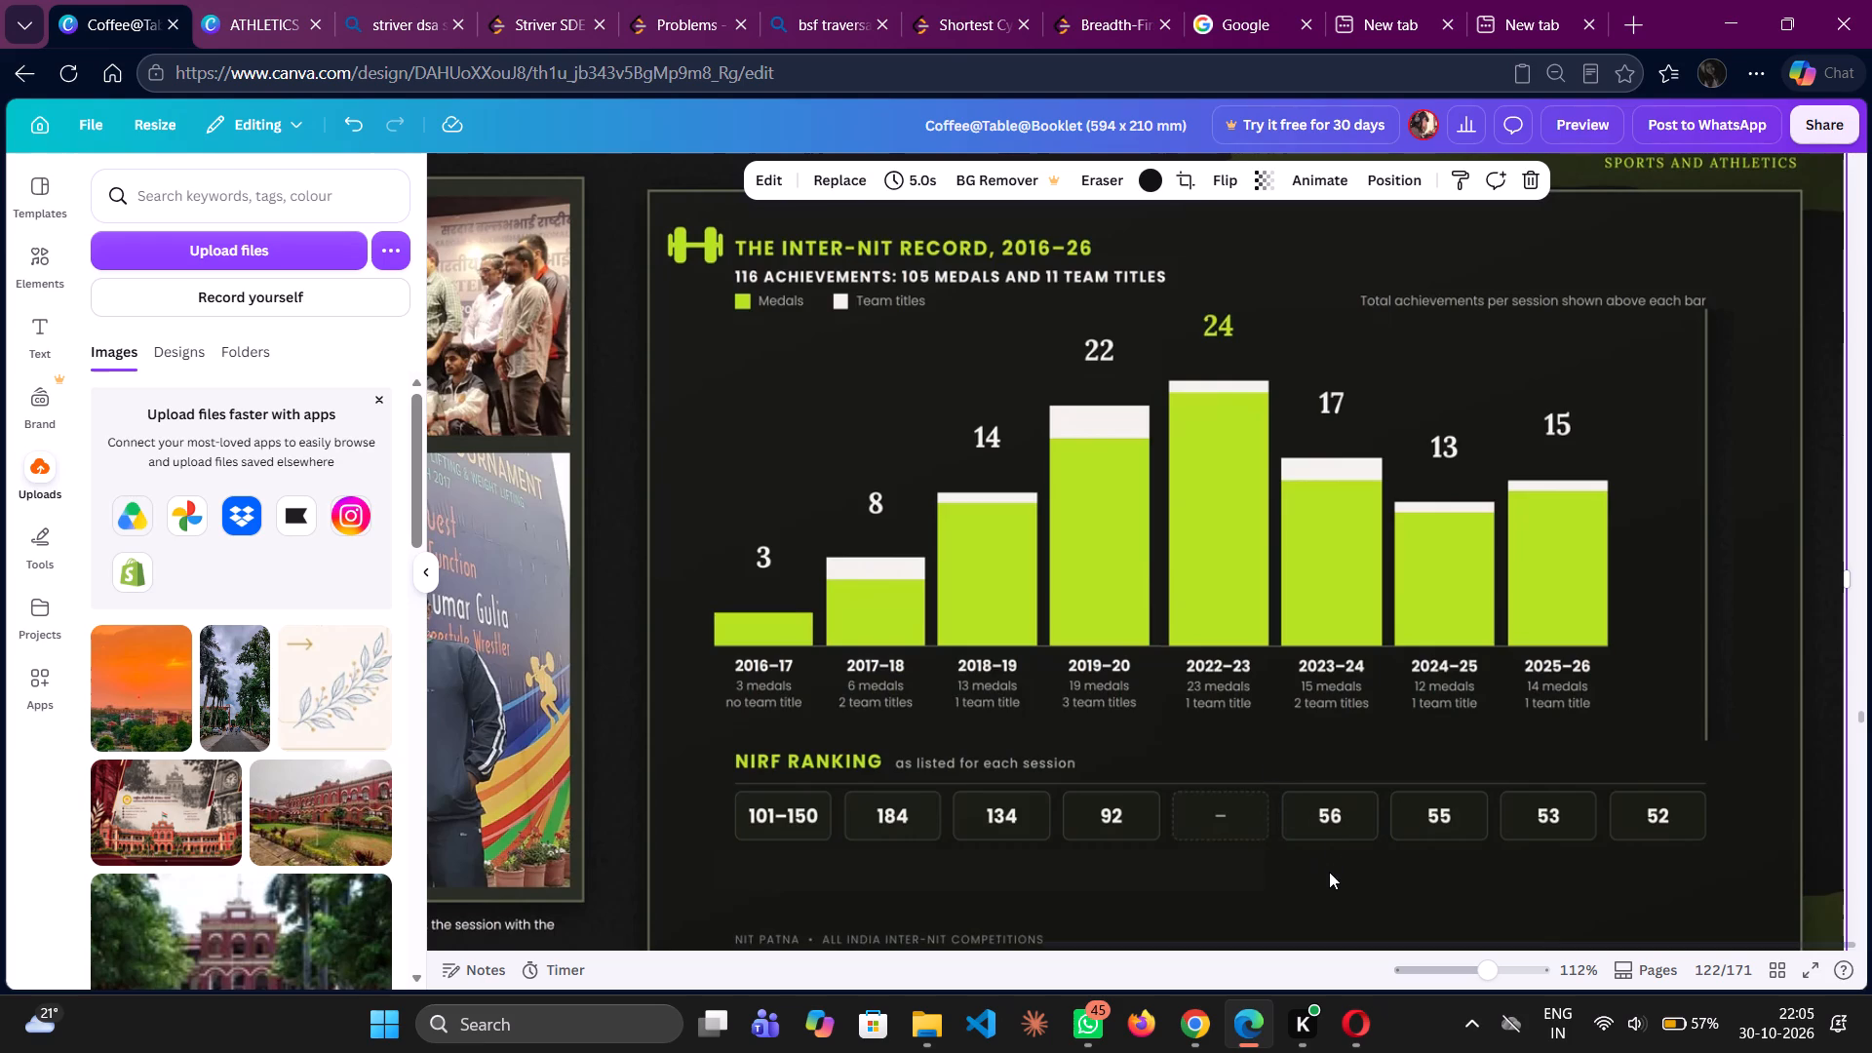
{"action": "left_click", "coordinate": [1329, 872]}
{"action": "scroll", "coordinate": [1329, 872], "scroll_direction": "down", "scroll_amount": 1}
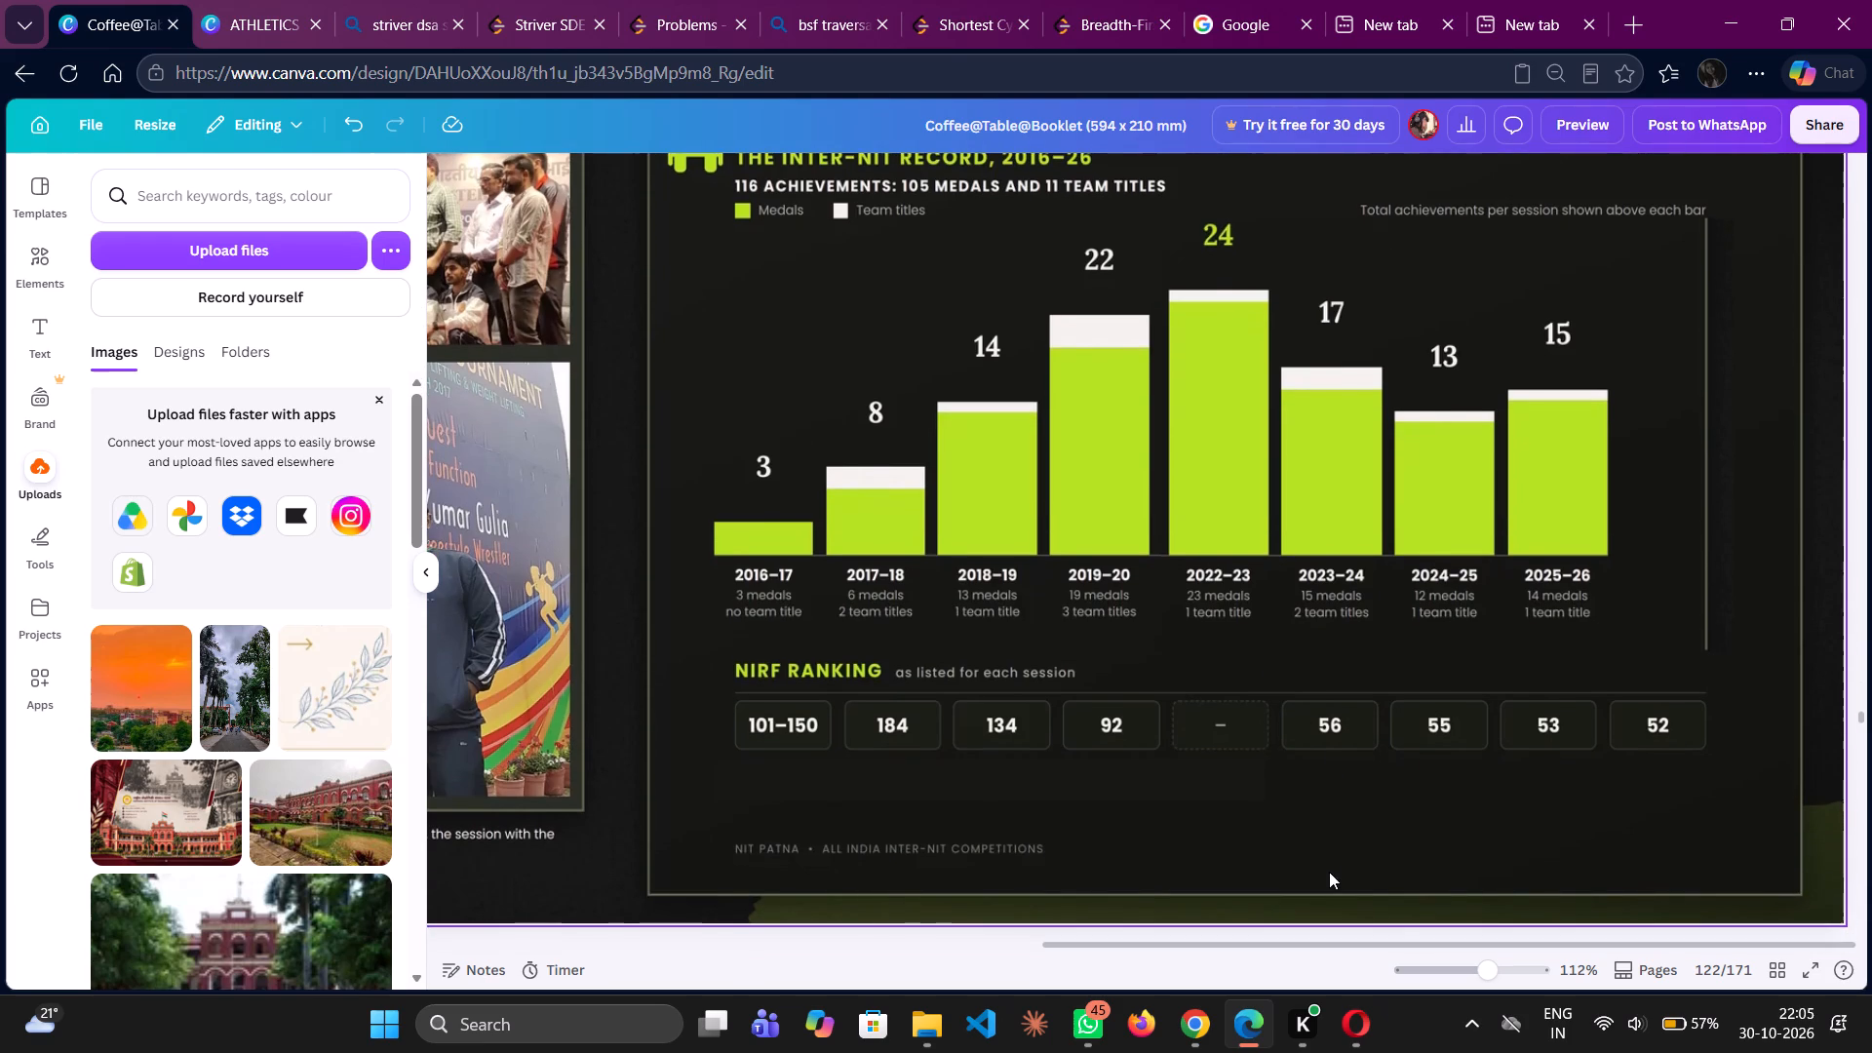
{"action": "scroll", "coordinate": [1329, 872], "scroll_direction": "down", "scroll_amount": 1}
{"action": "left_click", "coordinate": [1102, 790]}
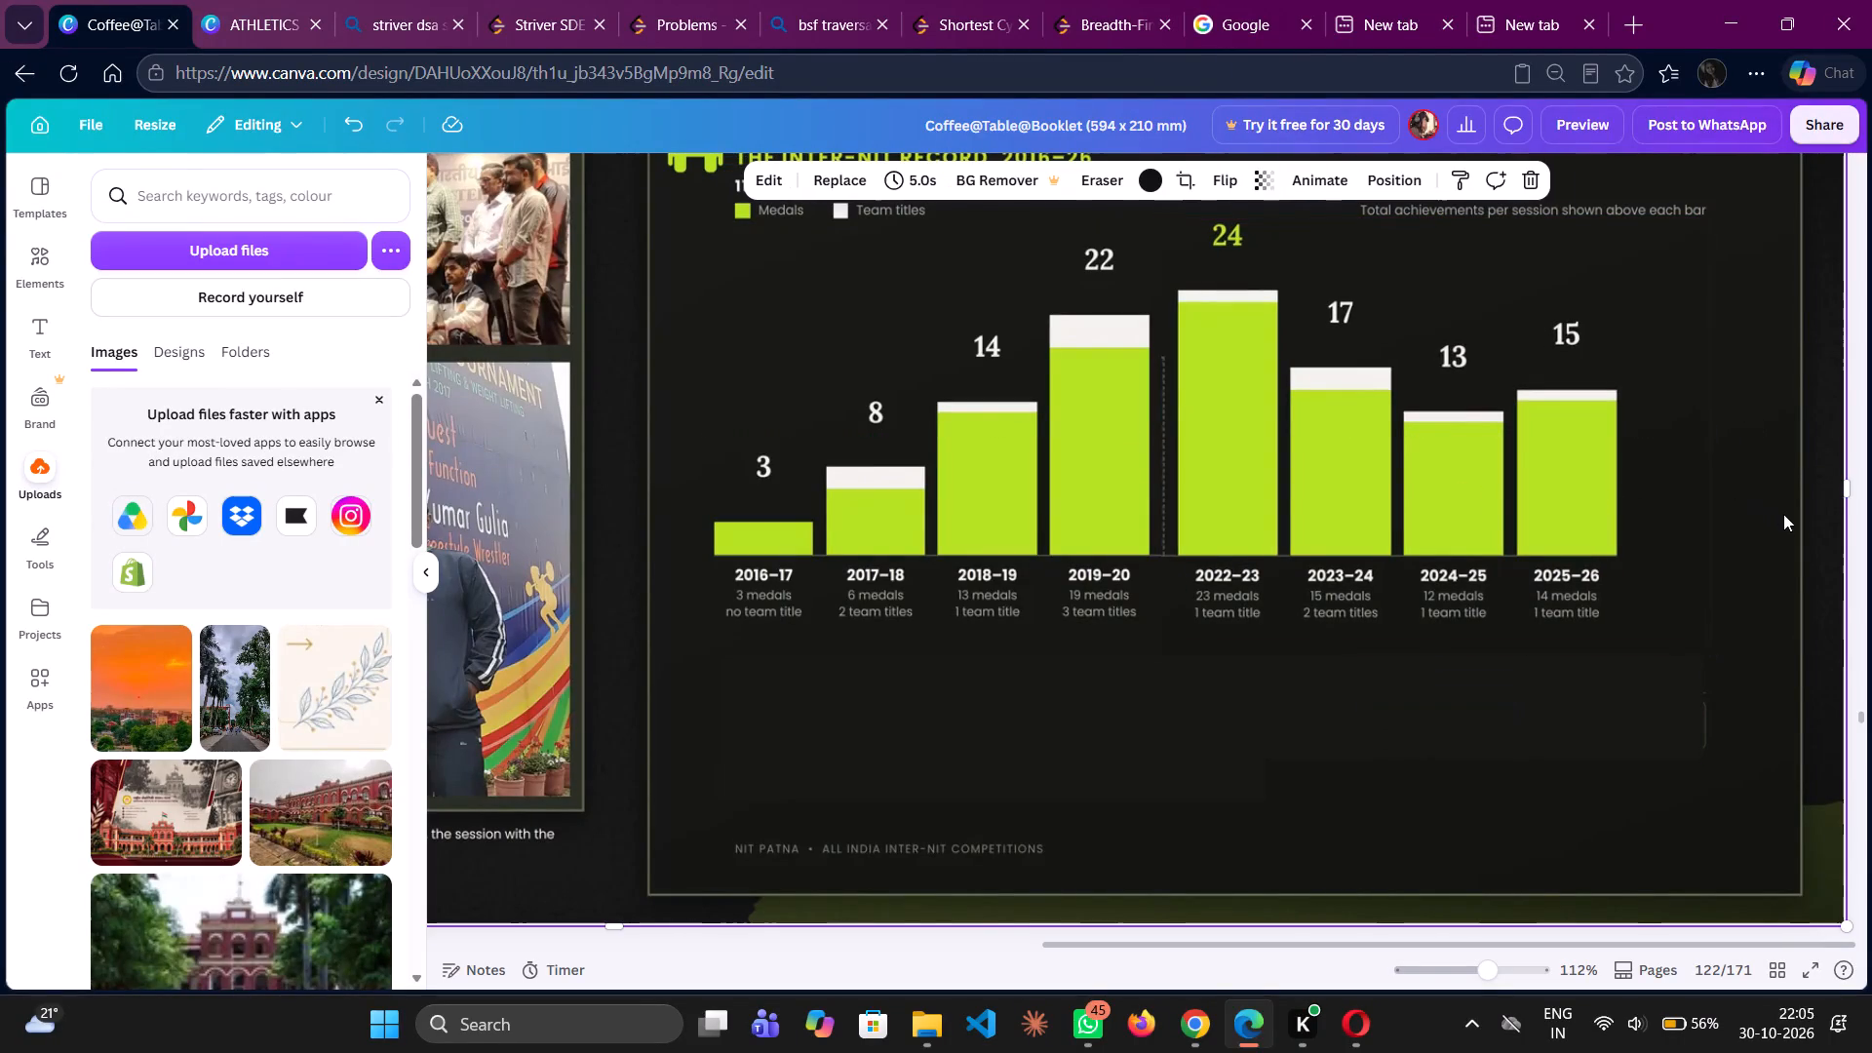
{"action": "left_click", "coordinate": [1352, 491]}
{"action": "left_click", "coordinate": [1164, 437]}
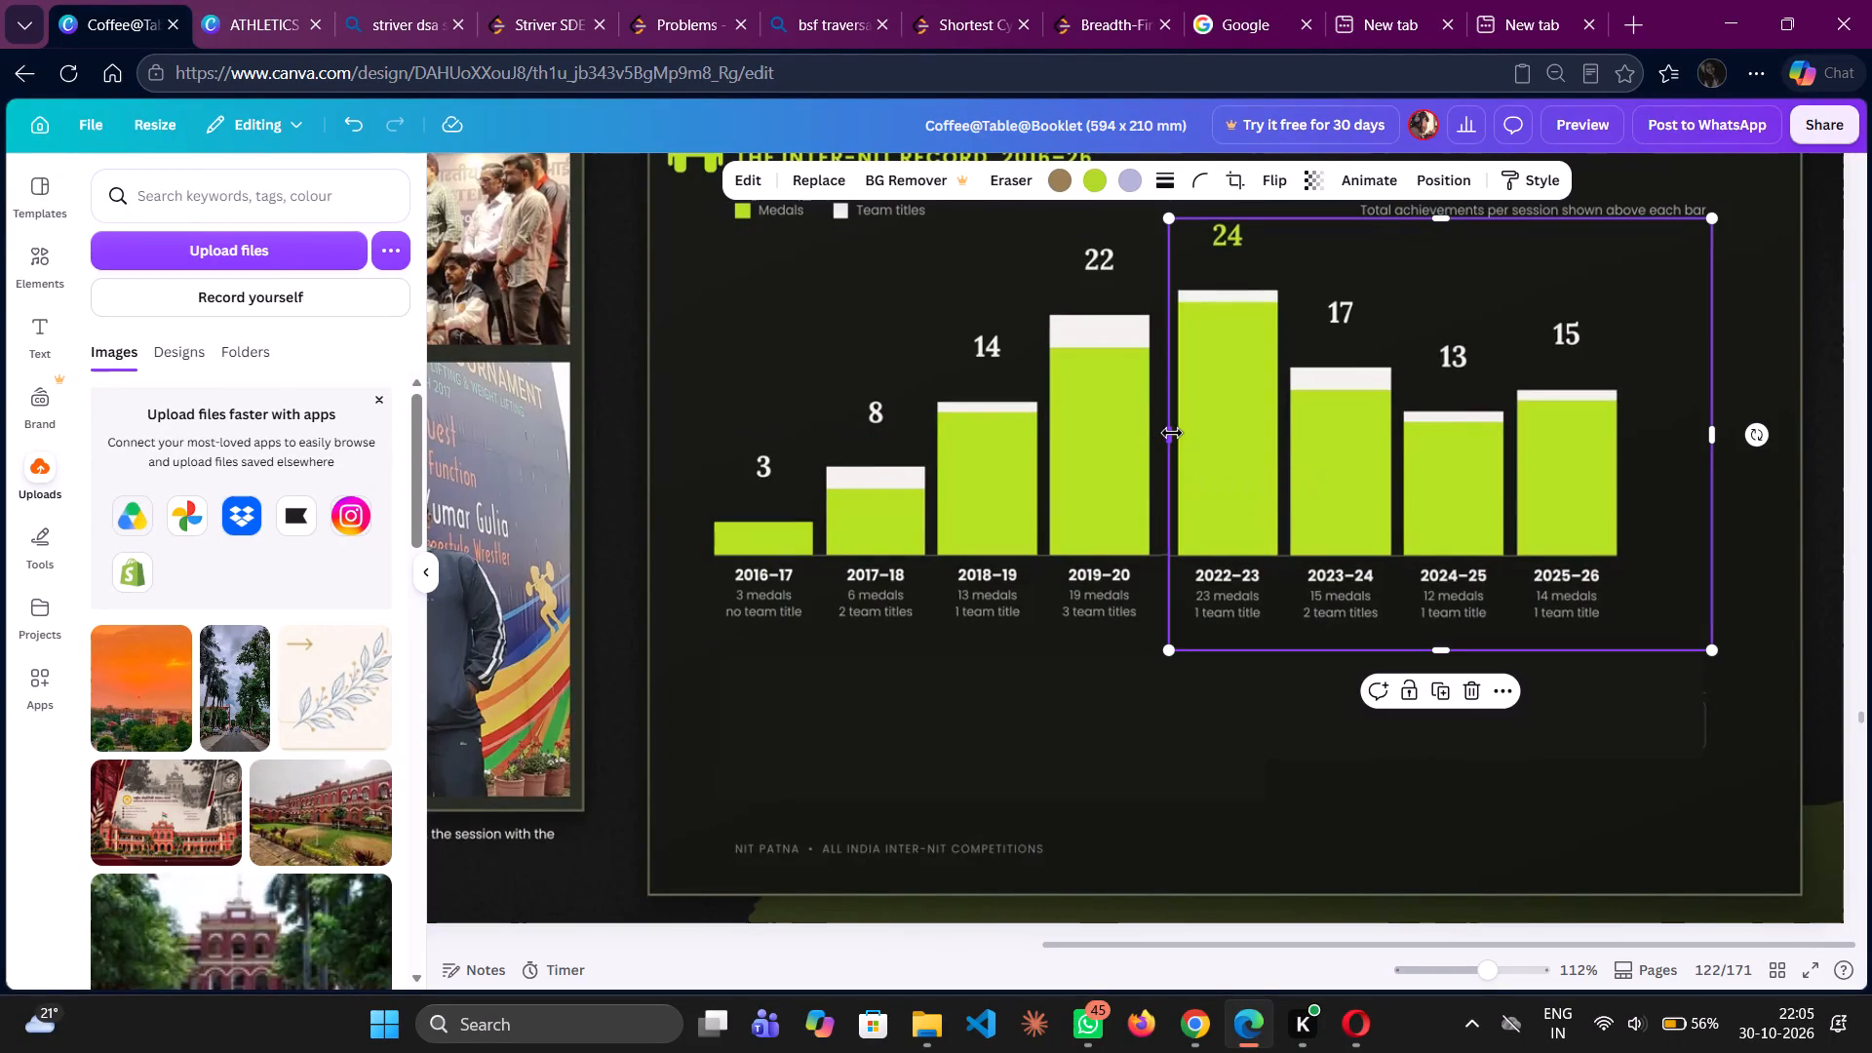
{"action": "left_click", "coordinate": [1753, 555]}
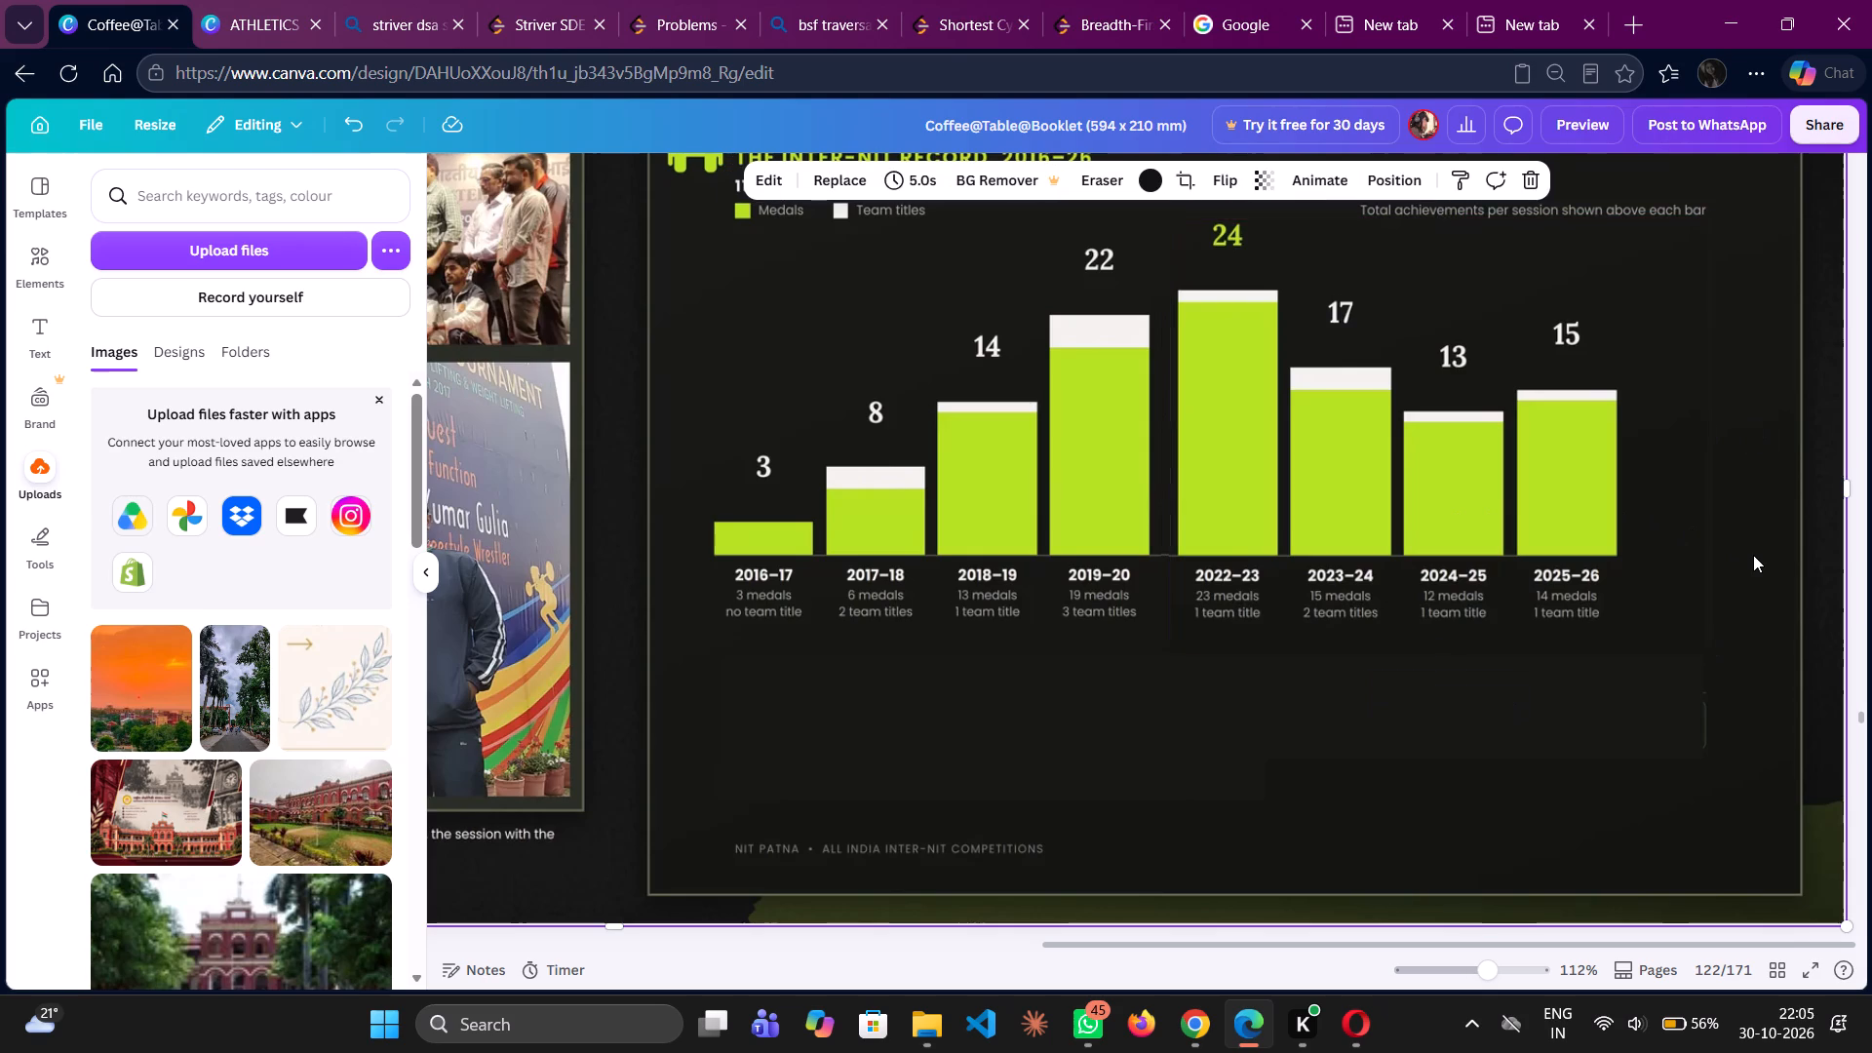
Widen the dark rectangle over the NIRF Ranking section on both sides to hide the leftover box edges.
{"action": "left_click", "coordinate": [1679, 726]}
{"action": "left_click_drag", "start_coordinate": [1709, 710], "coordinate": [1733, 707]}
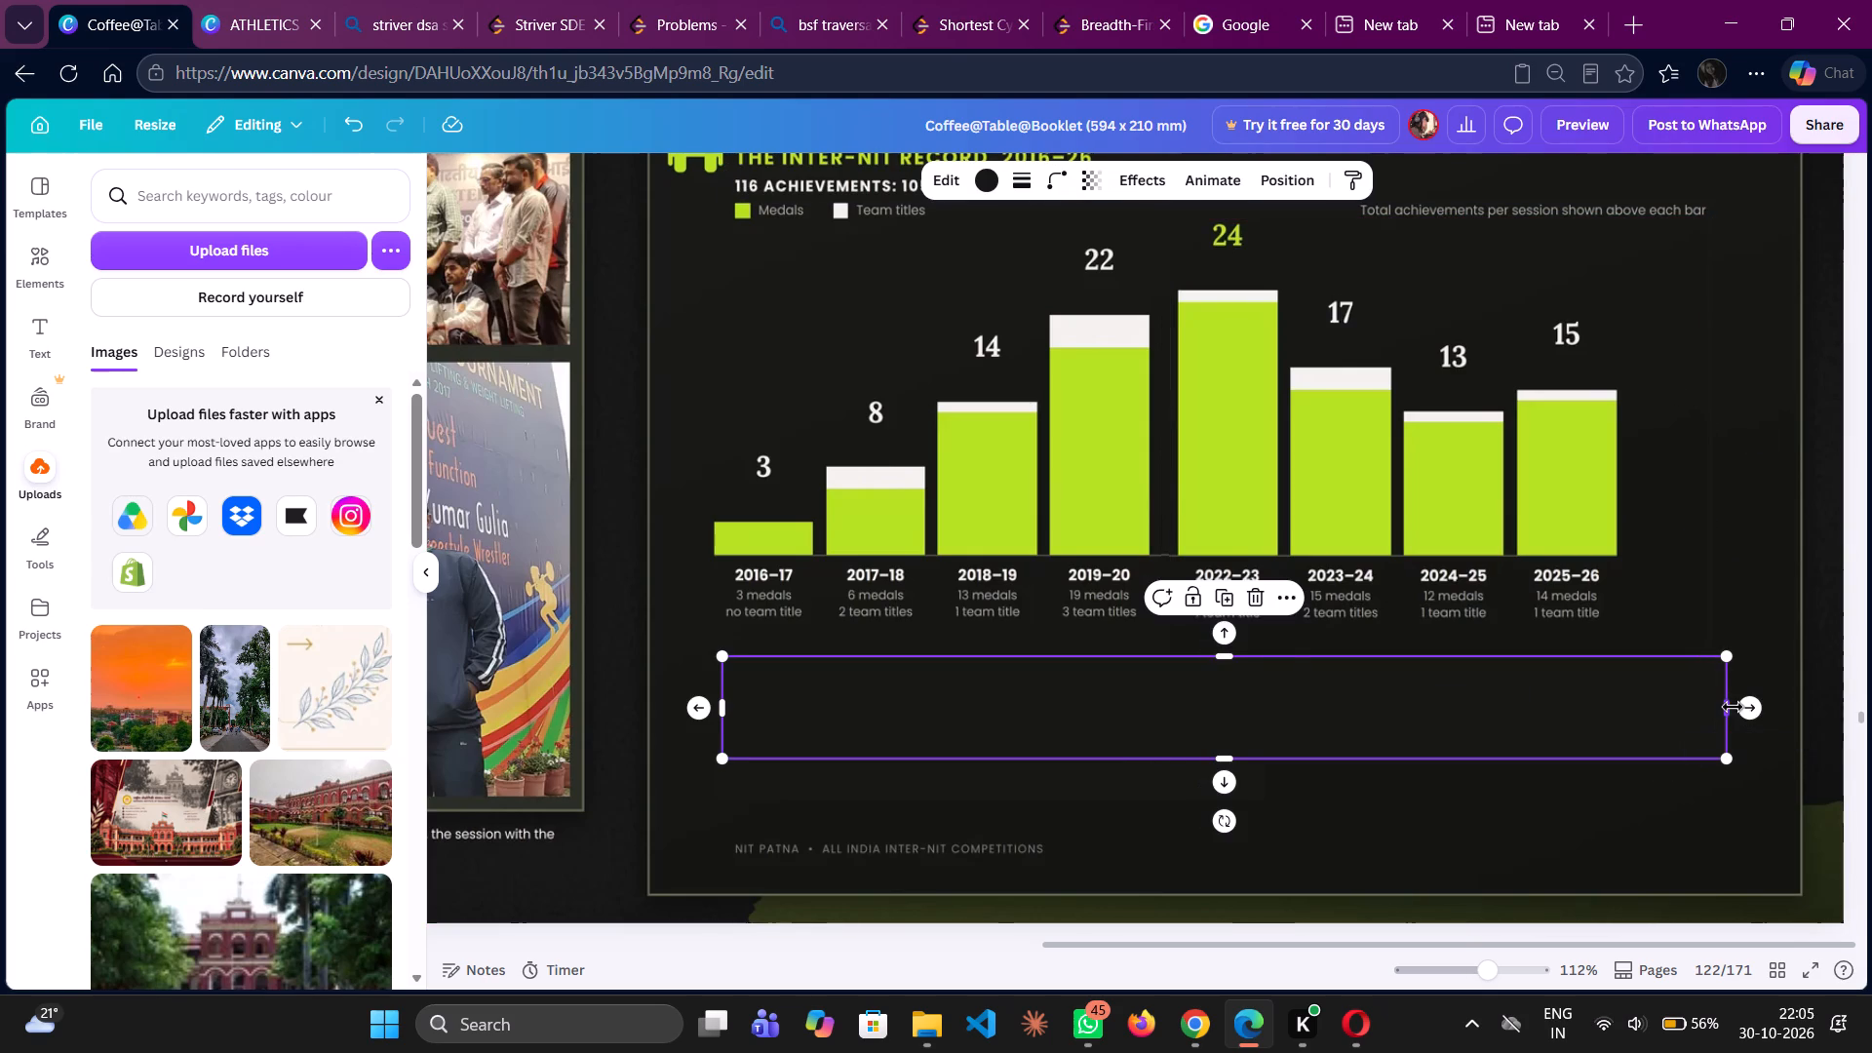
{"action": "left_click_drag", "start_coordinate": [723, 704], "coordinate": [713, 723]}
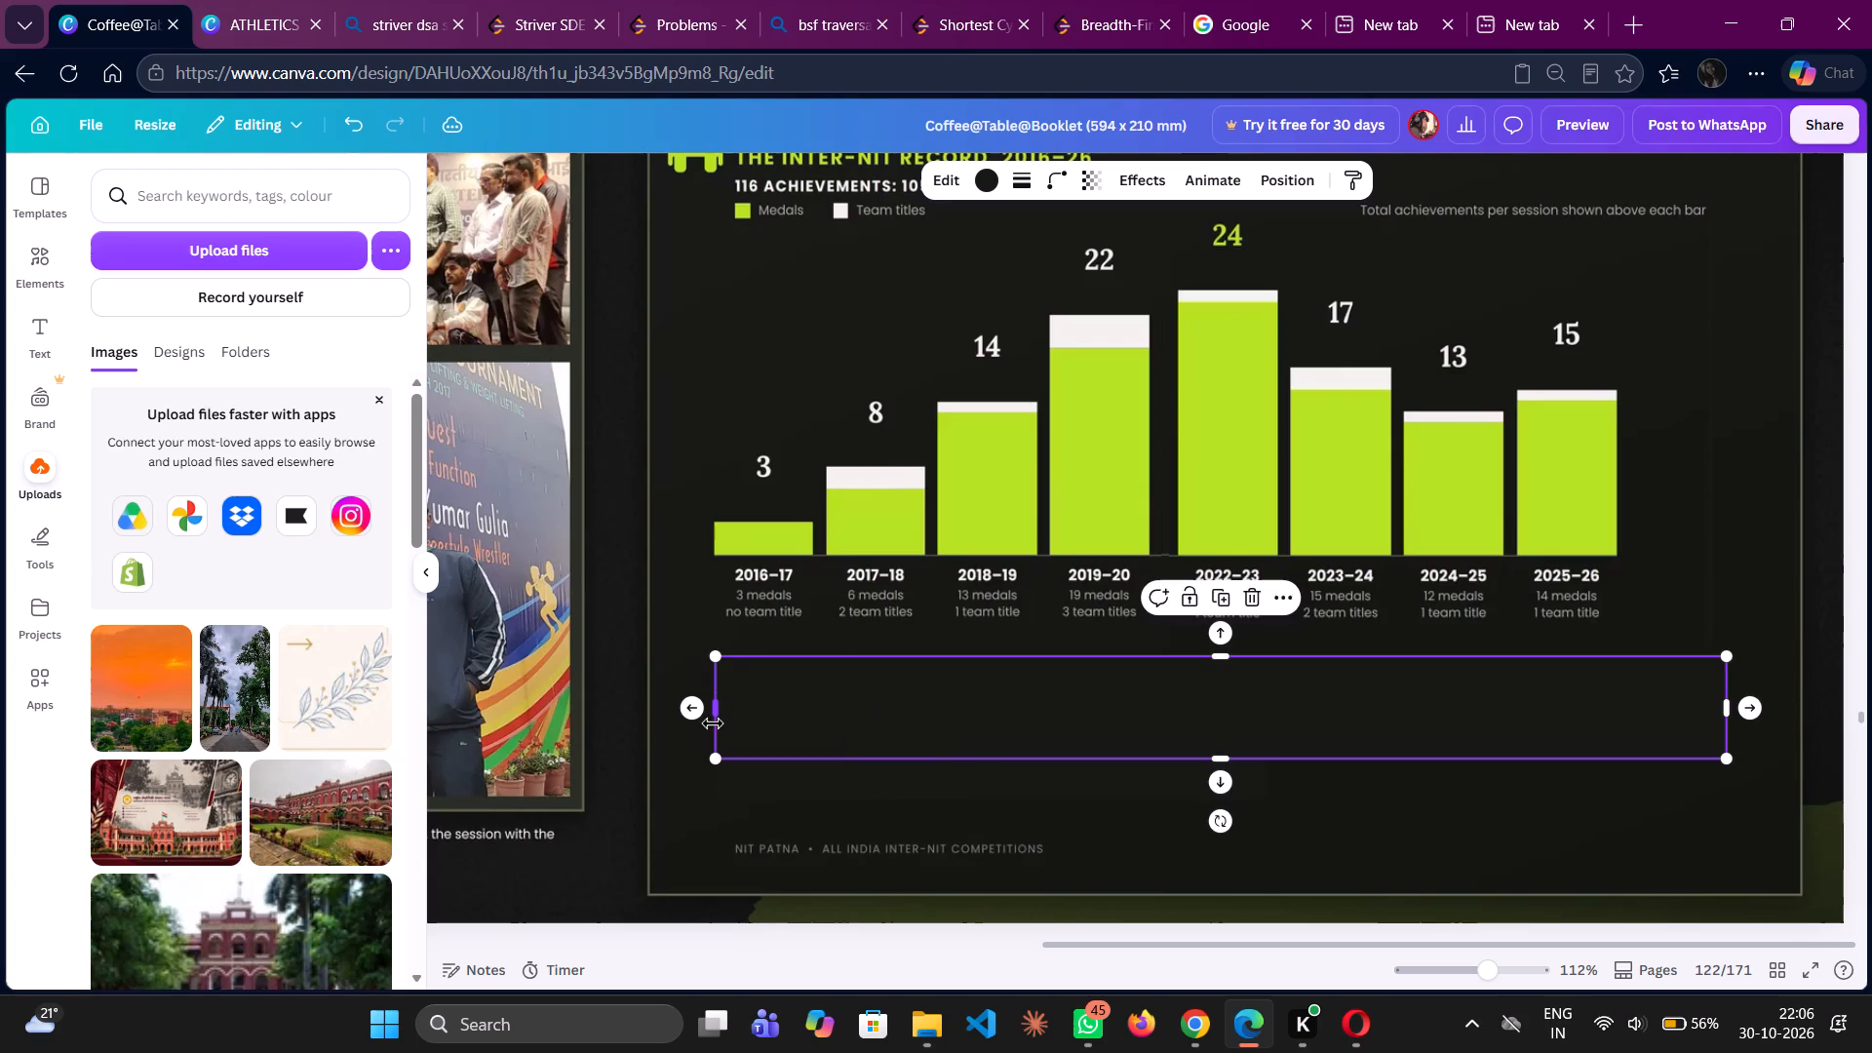
{"action": "left_click", "coordinate": [1332, 840]}
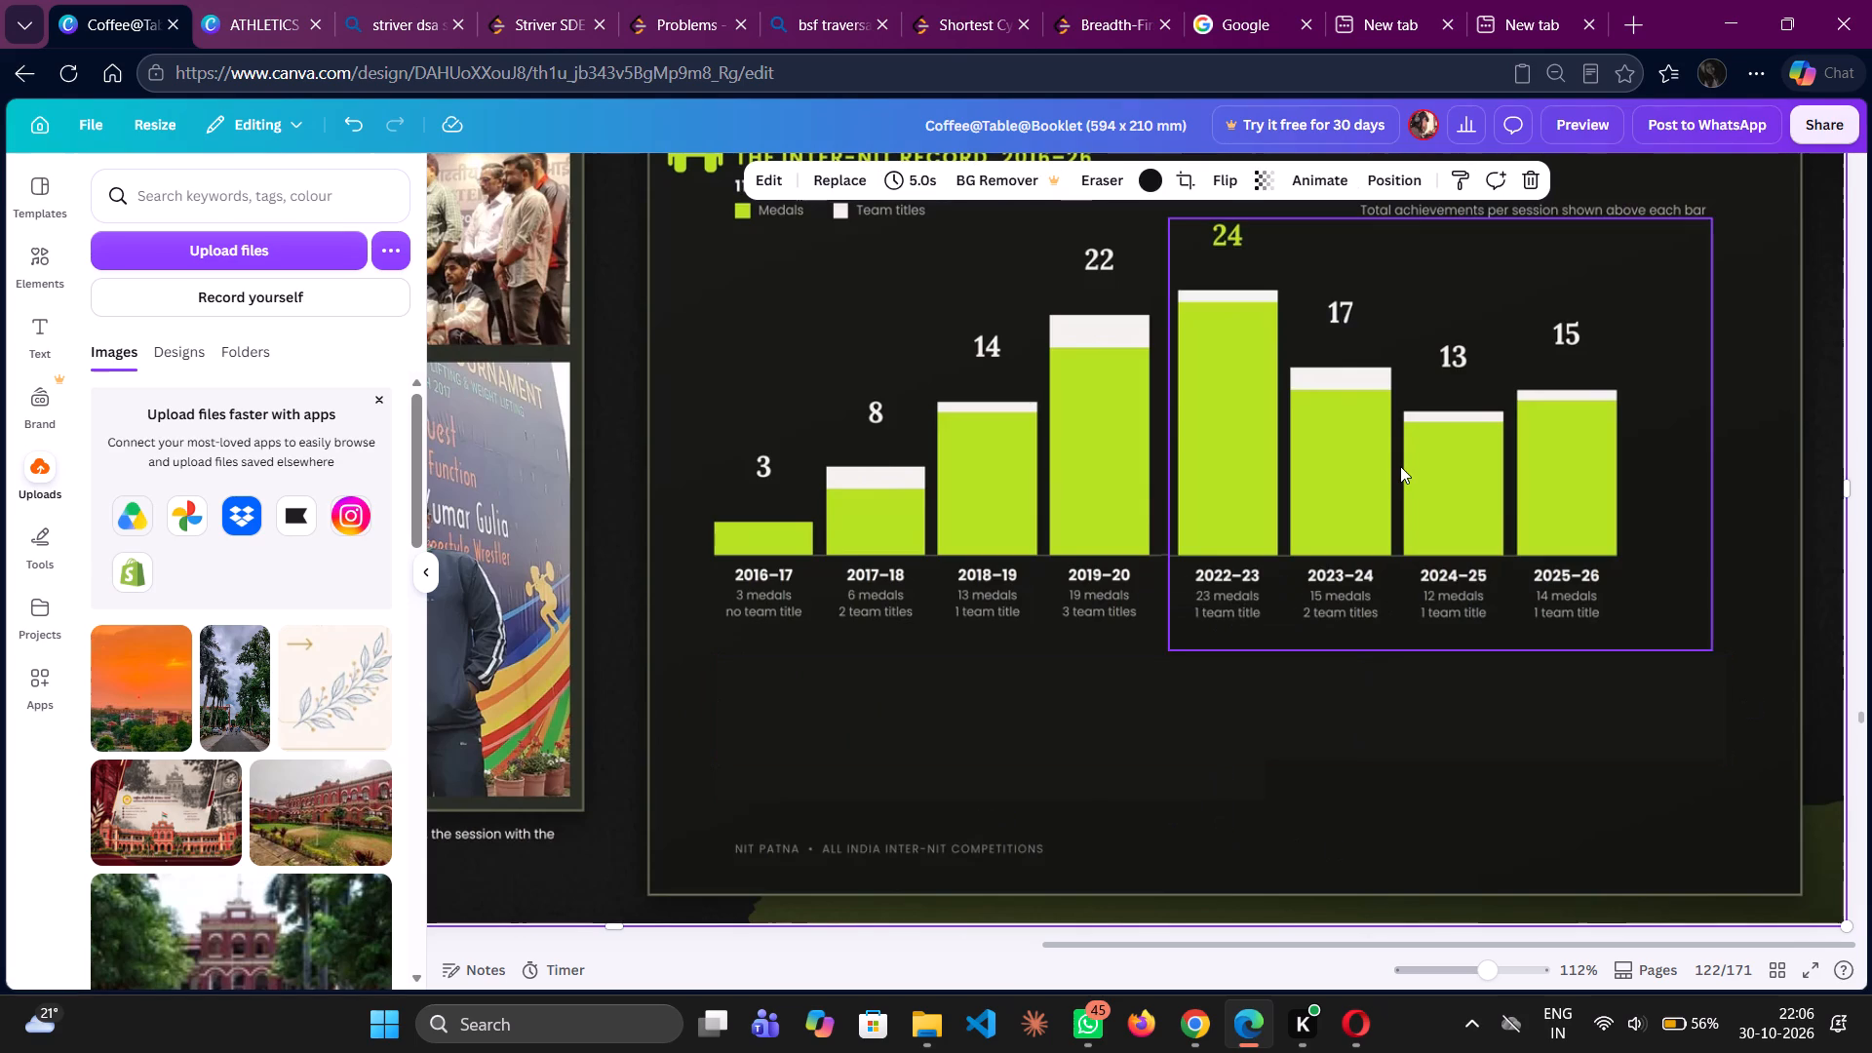
{"action": "left_click", "coordinate": [1433, 835]}
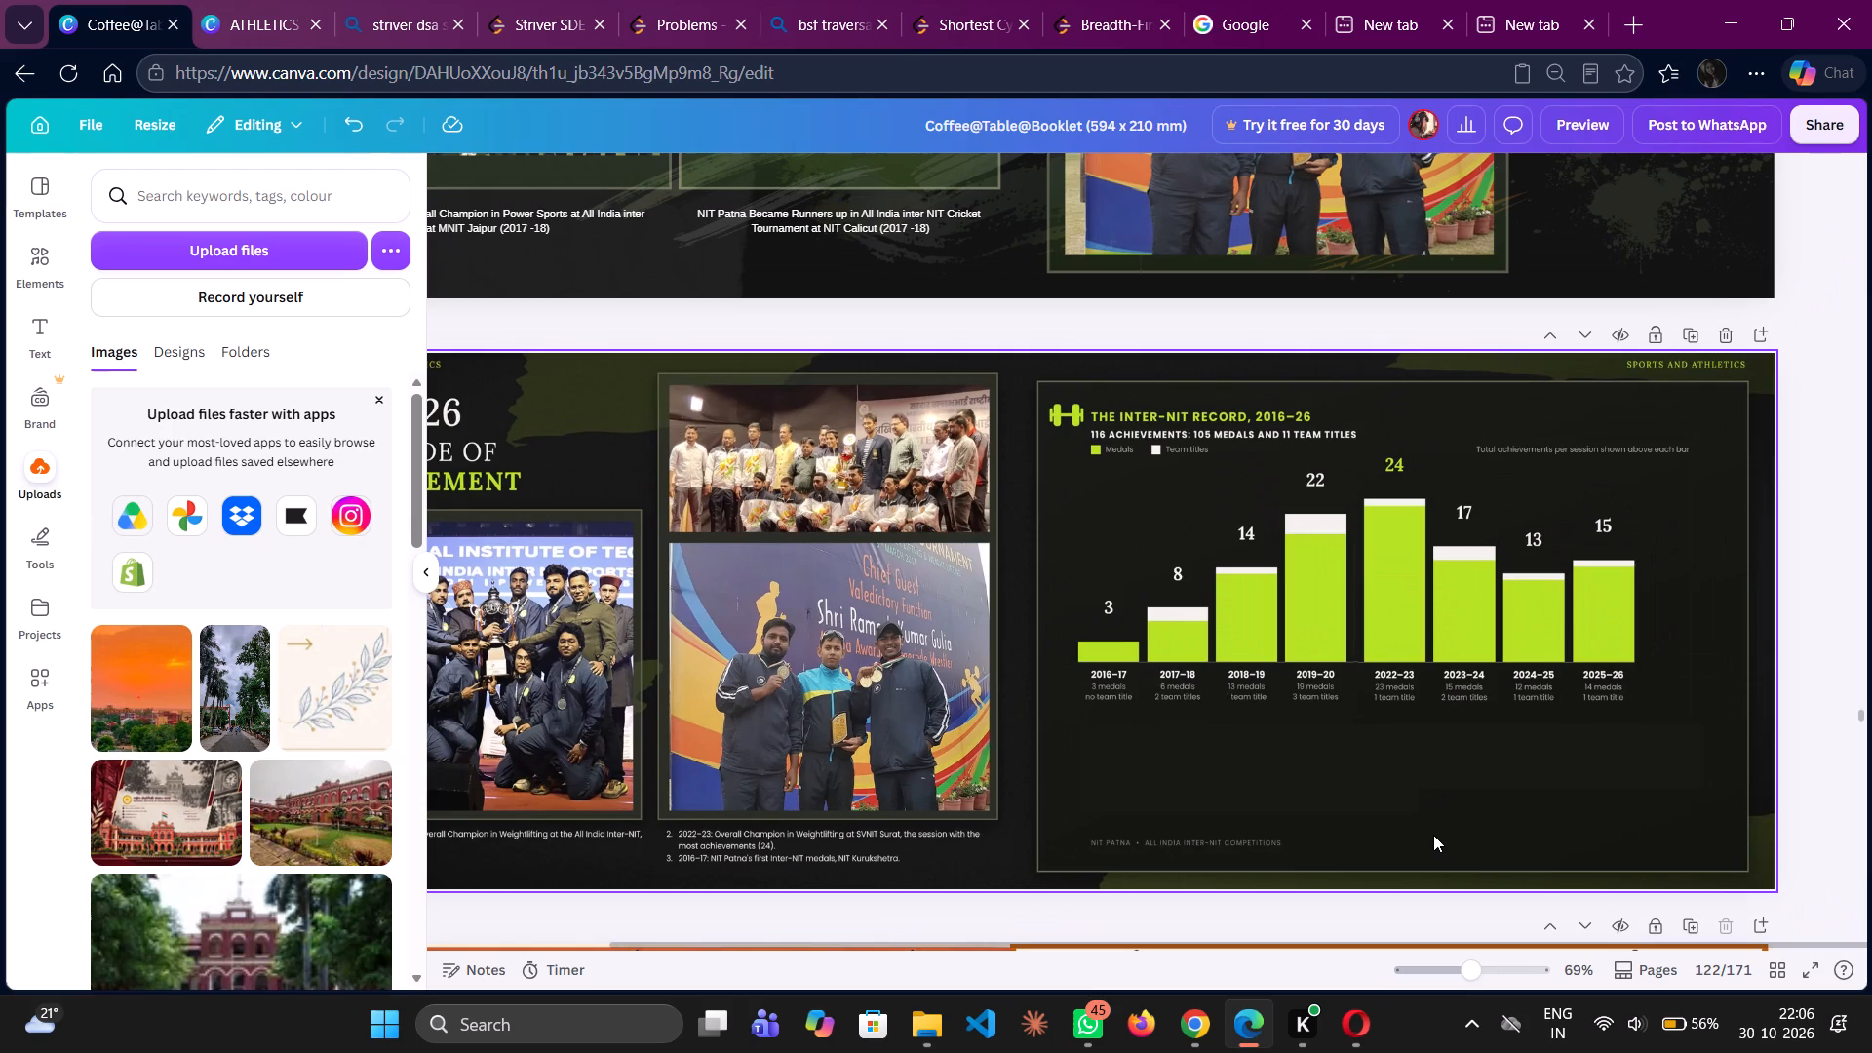
Move the 2022–23 to 2025–26 crop aside to expose the cancelled 2020–22 column in the chart.
{"action": "left_click", "coordinate": [1353, 764]}
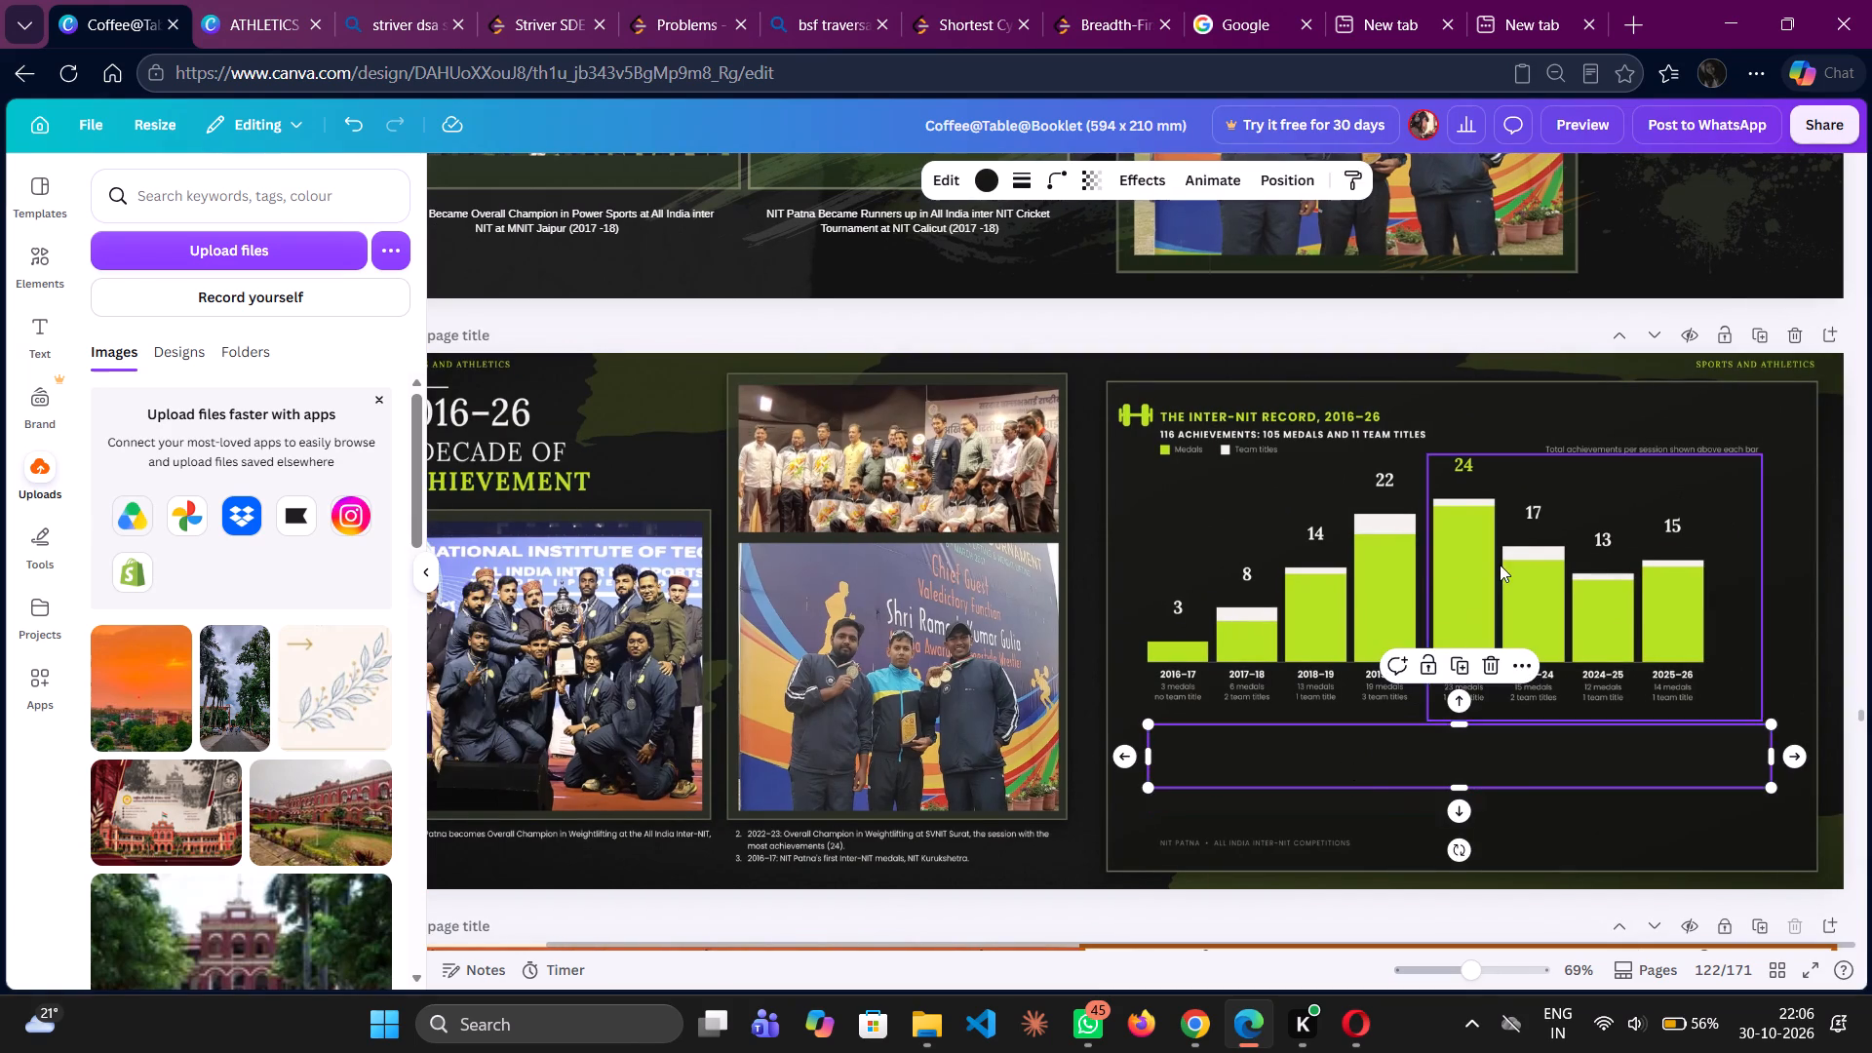
{"action": "left_click_drag", "start_coordinate": [1500, 565], "coordinate": [1584, 543]}
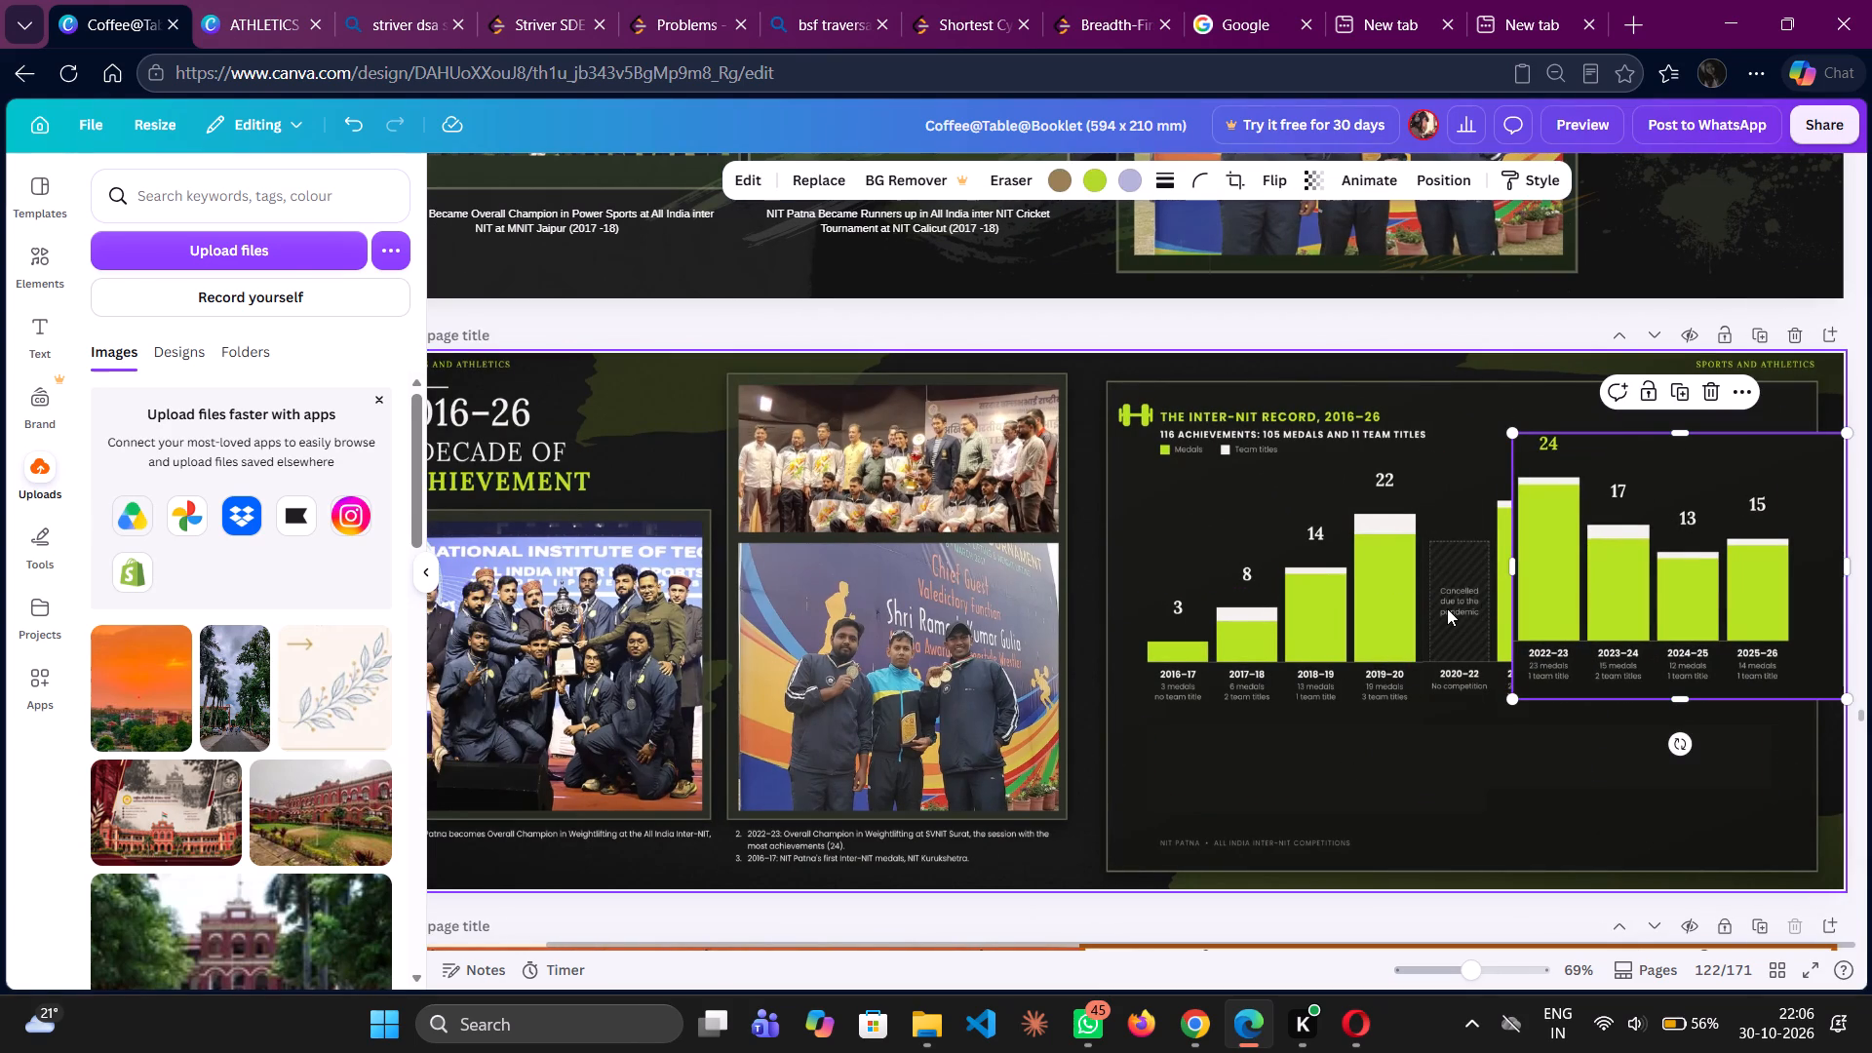
Extract the text "Cancelled due to the pandemic" from the 2020–22 column and paste it into the dark rectangle below the chart.
{"action": "scroll", "coordinate": [1447, 608], "scroll_direction": "left", "scroll_amount": 1}
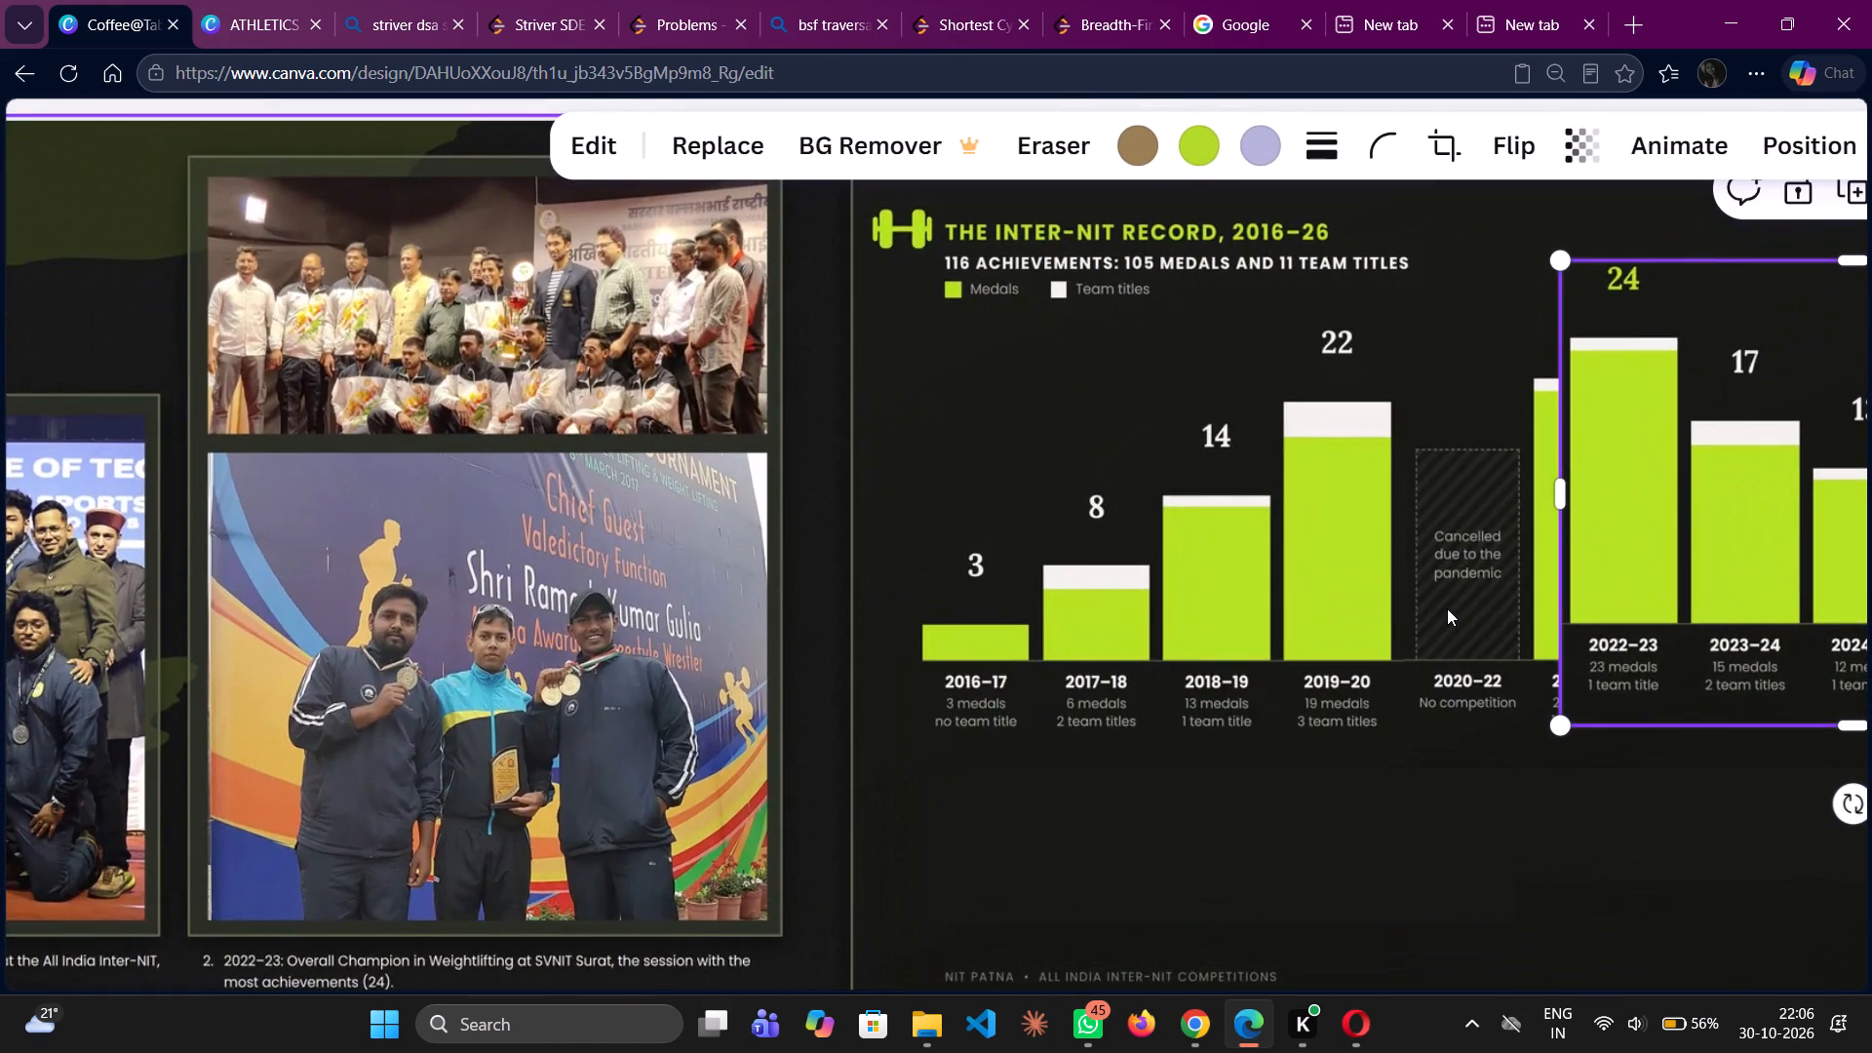
{"action": "key", "text": "Print"}
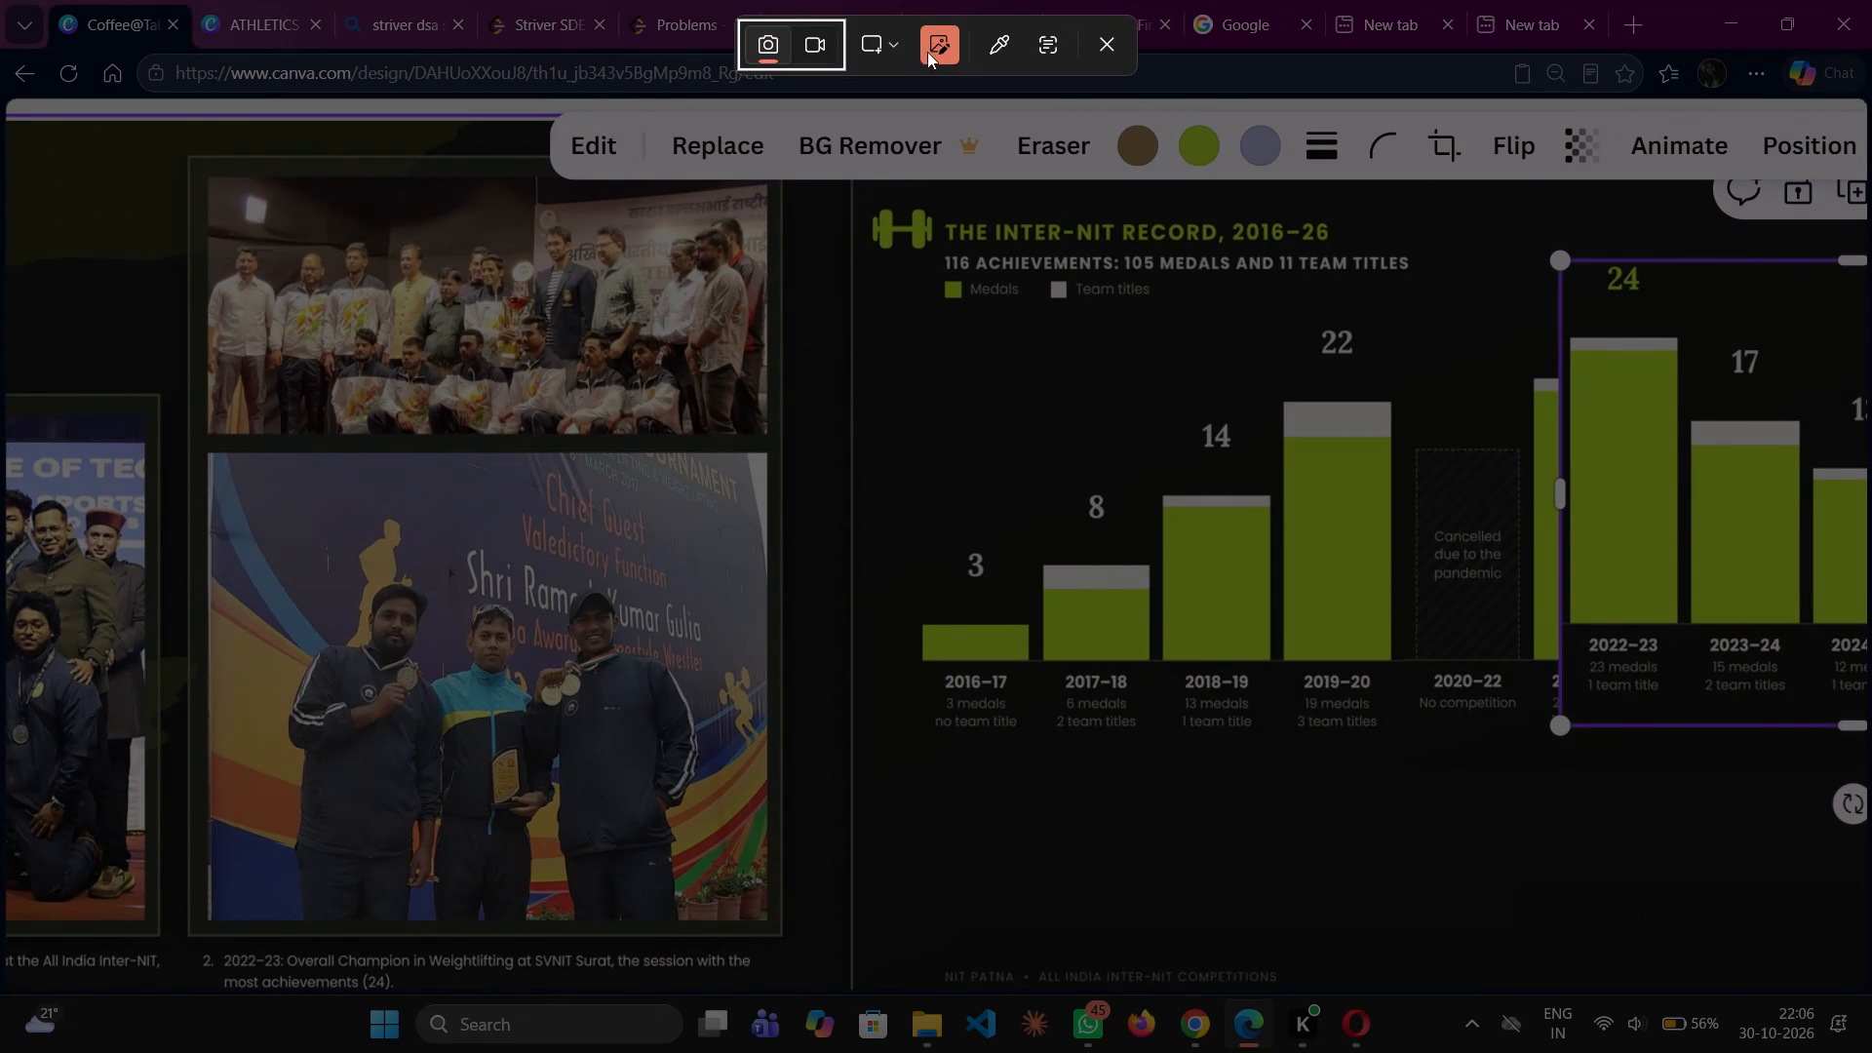
{"action": "left_click", "coordinate": [1045, 54]}
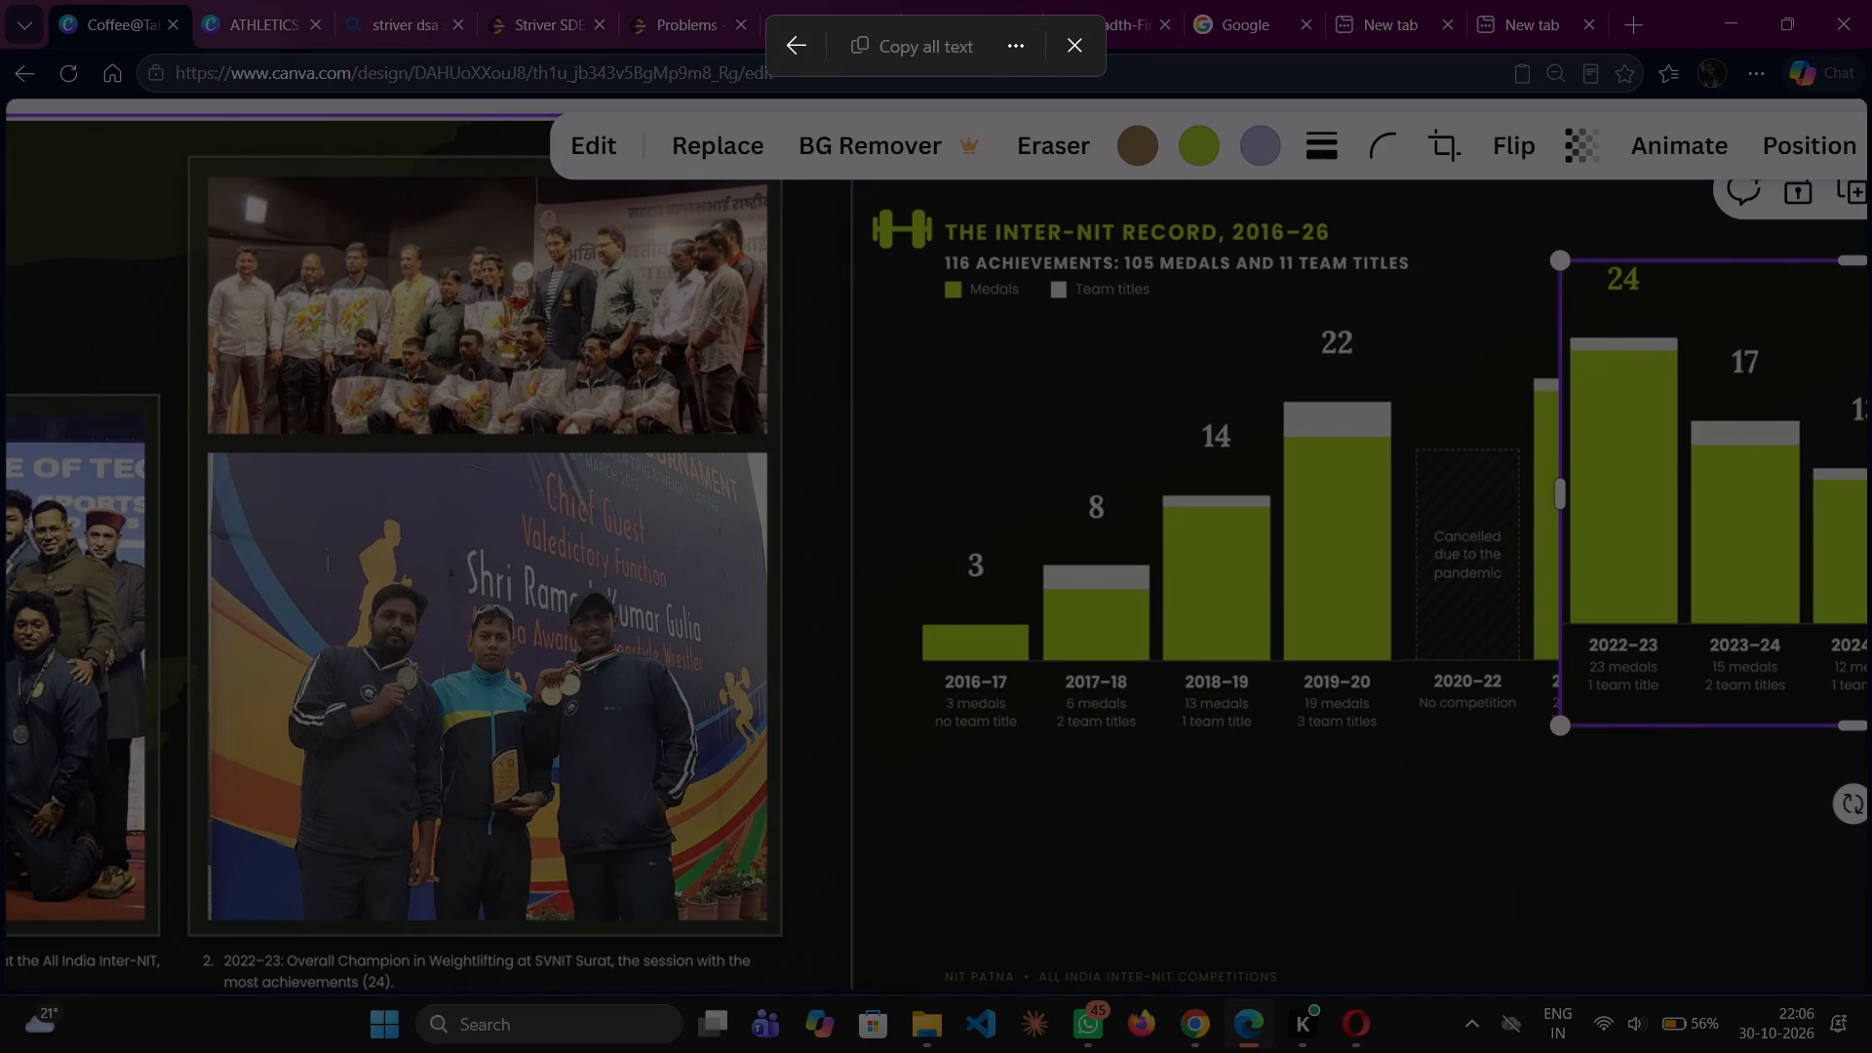
{"action": "left_click_drag", "start_coordinate": [1308, 439], "coordinate": [1524, 637]}
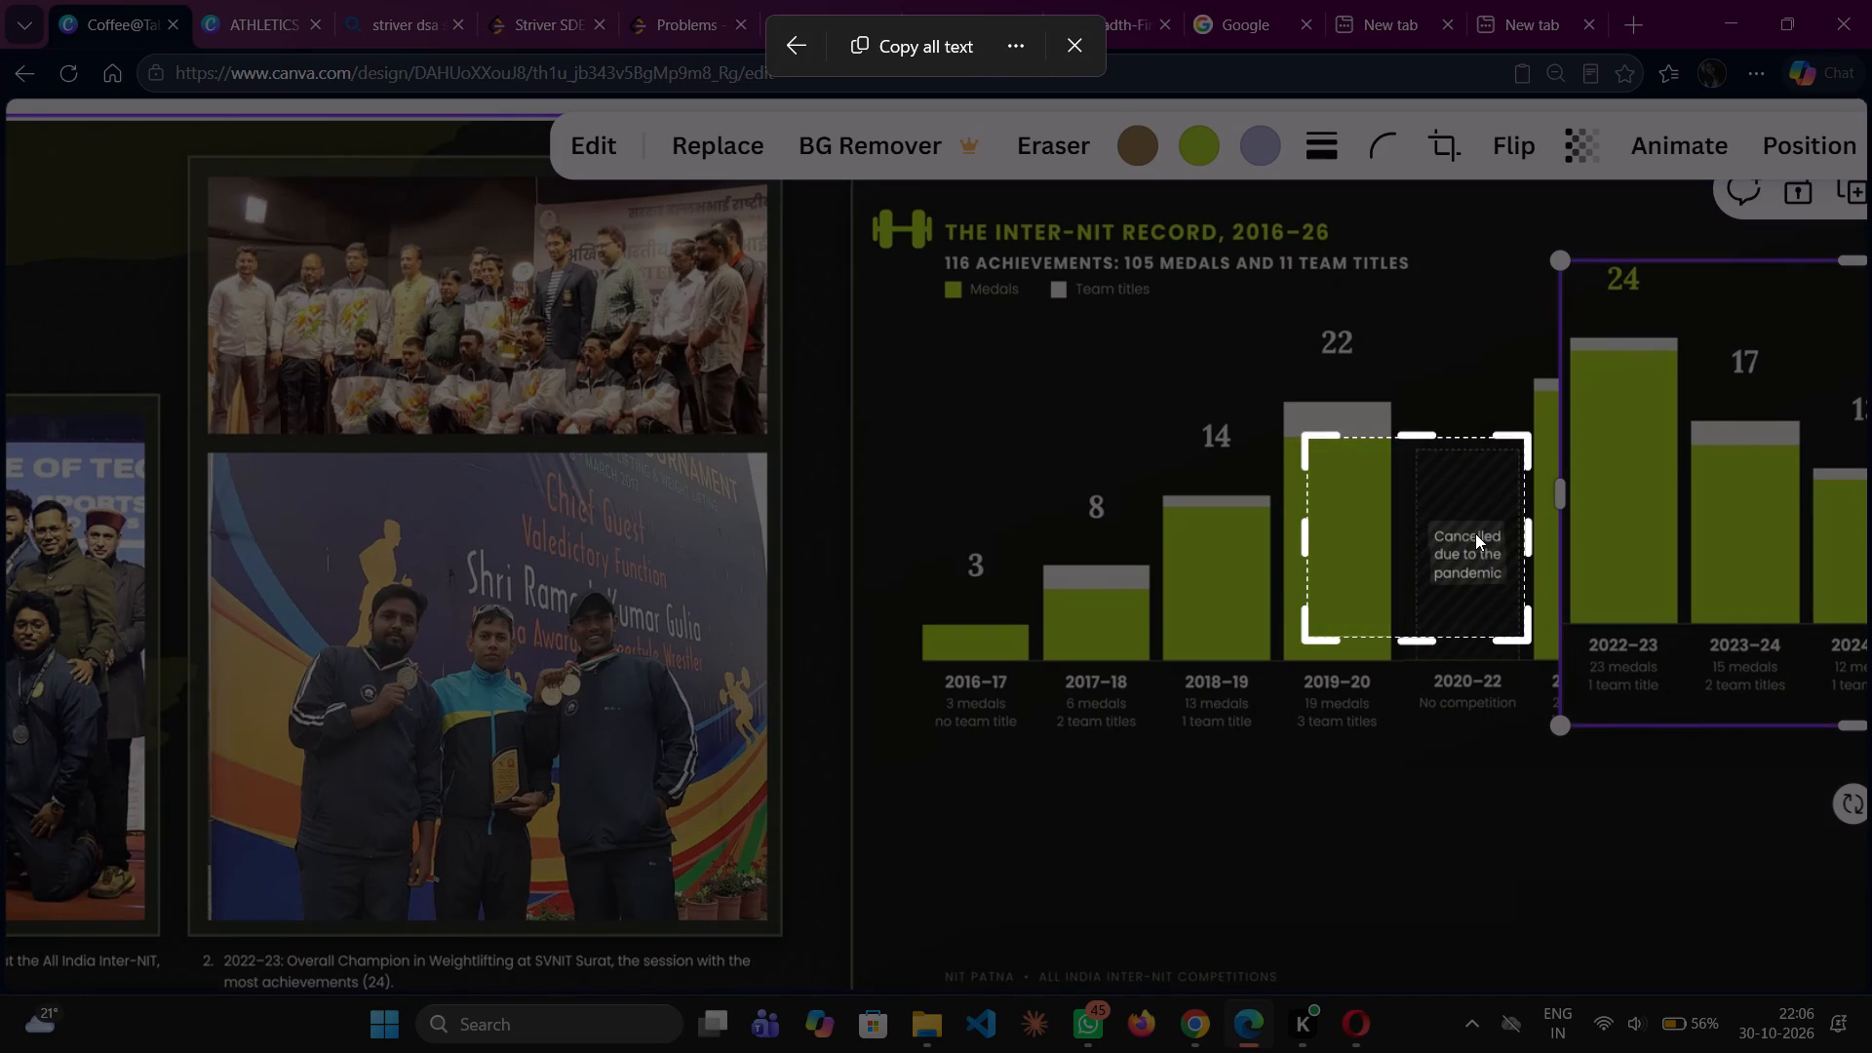
{"action": "left_click", "coordinate": [918, 40]}
{"action": "scroll", "coordinate": [1288, 638], "scroll_direction": "down", "scroll_amount": 2}
{"action": "left_click", "coordinate": [1238, 682]}
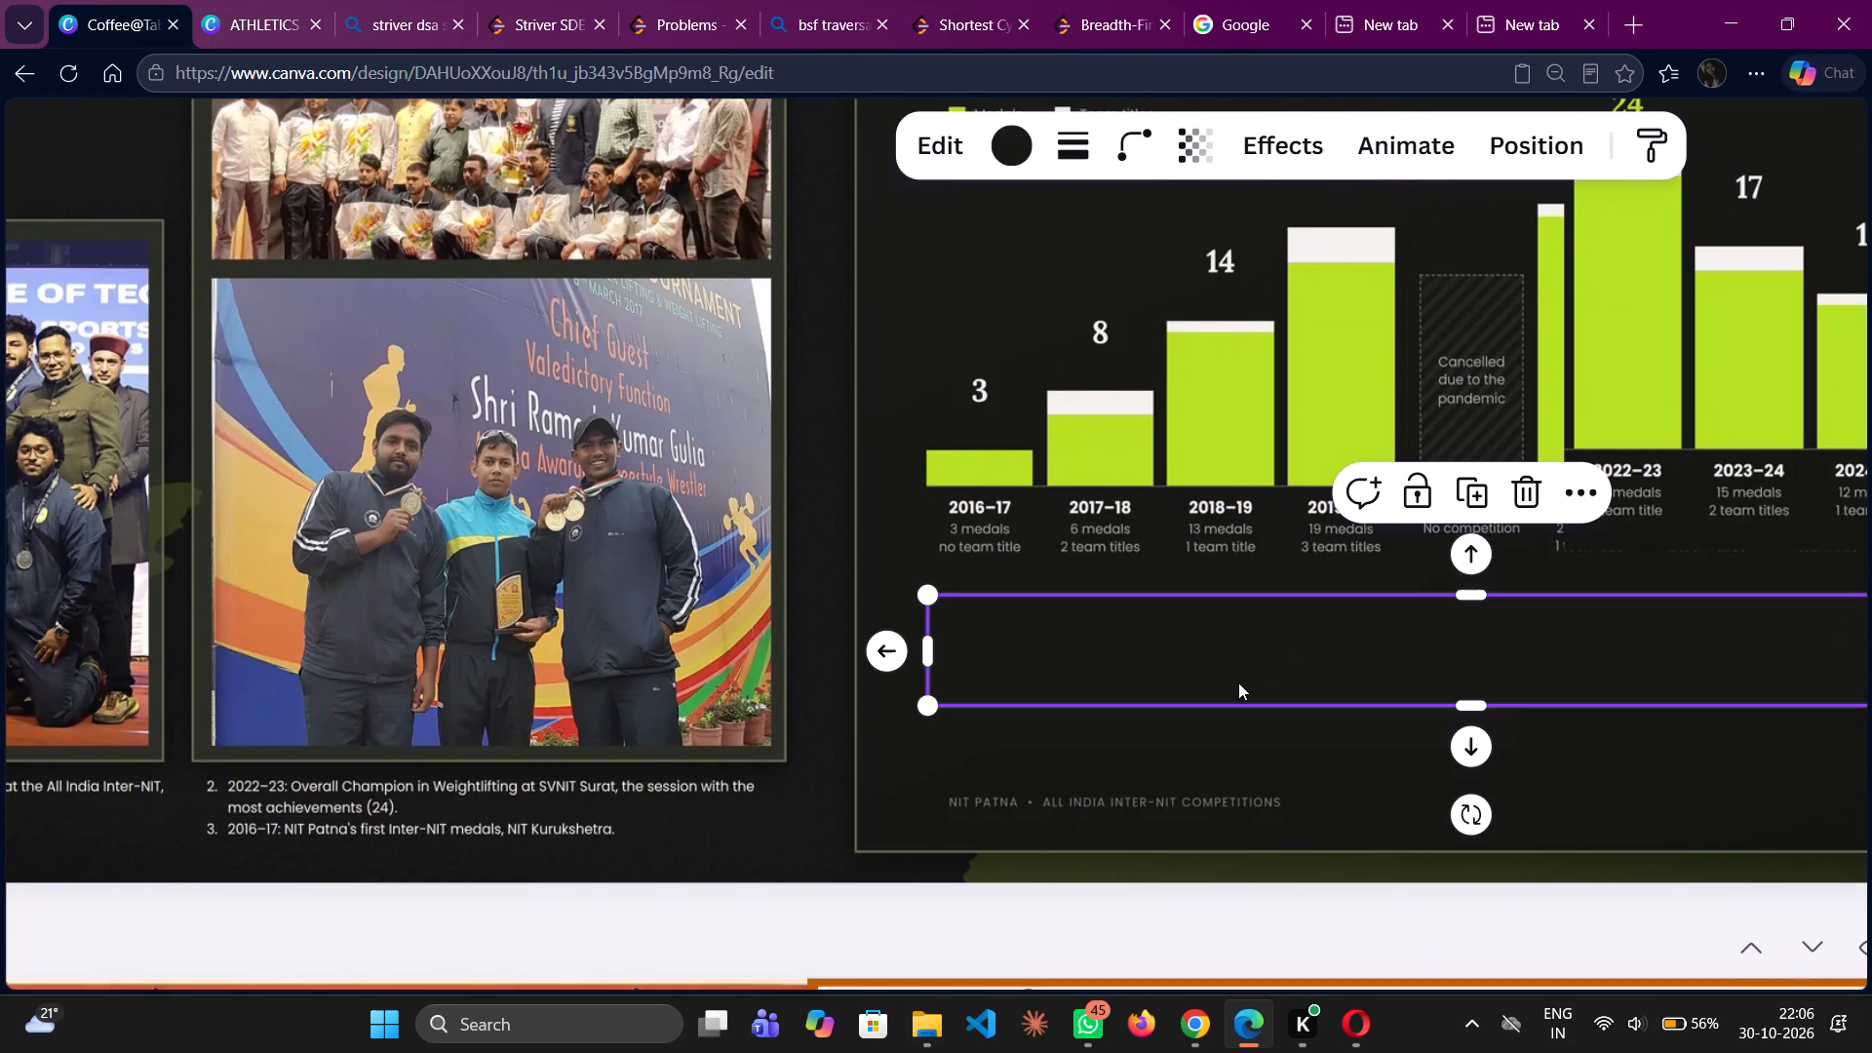
{"action": "double_click", "coordinate": [1406, 663]}
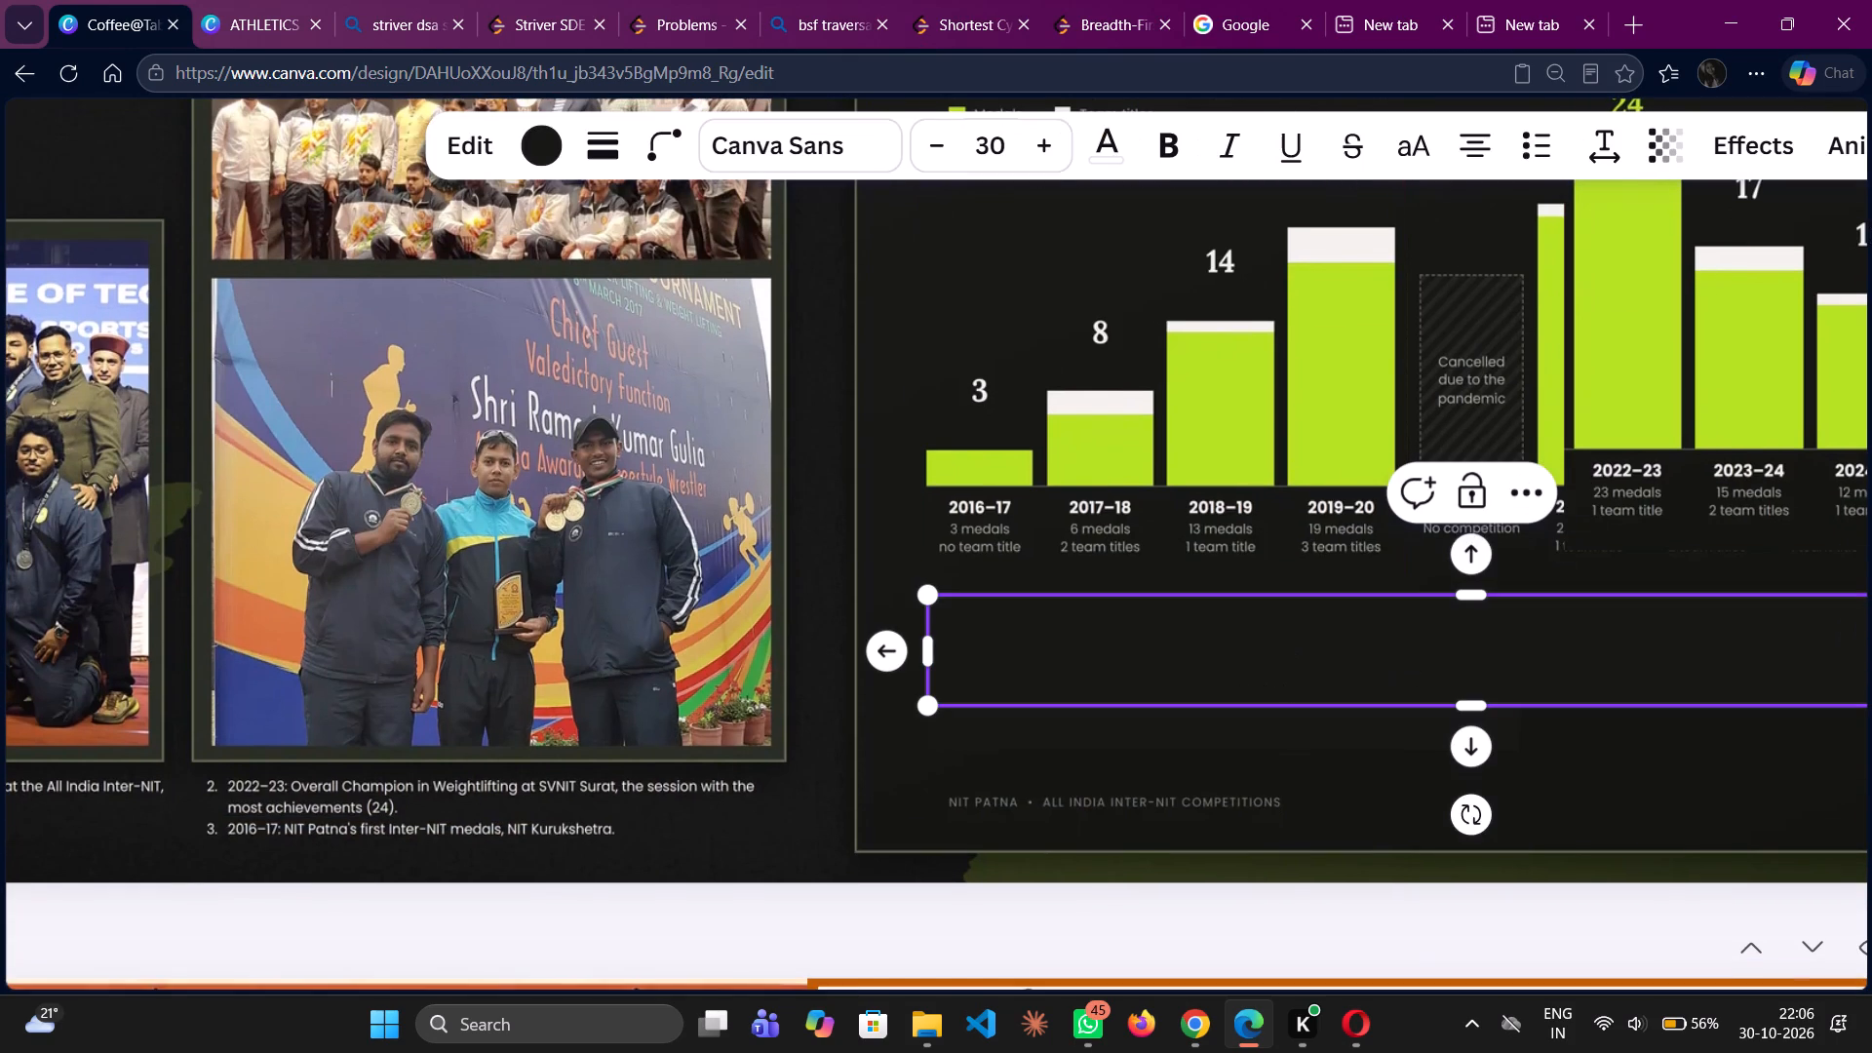
{"action": "key", "text": "d"}
{"action": "key", "text": "BackSpace"}
{"action": "key", "text": "ctrl+v"}
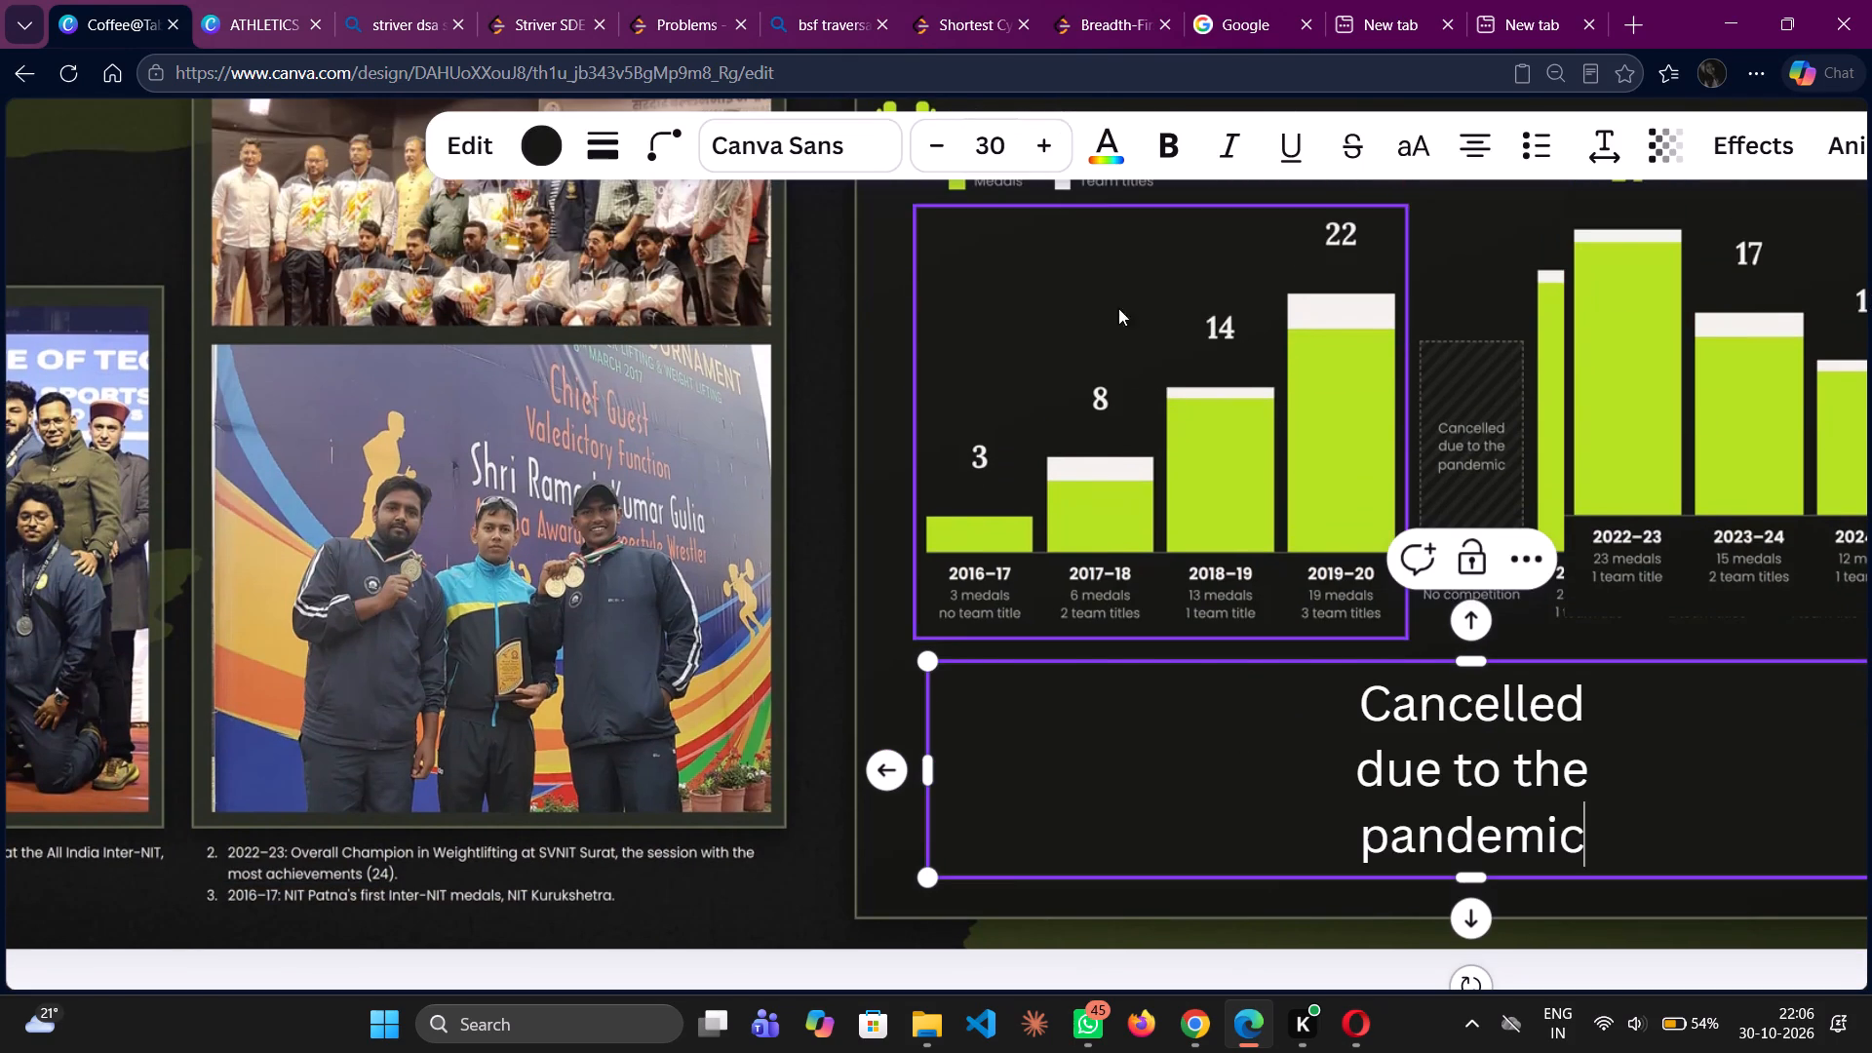
Set the alignment of all the pasted pandemic text in the dark rectangle to justified.
{"action": "left_click", "coordinate": [1475, 153]}
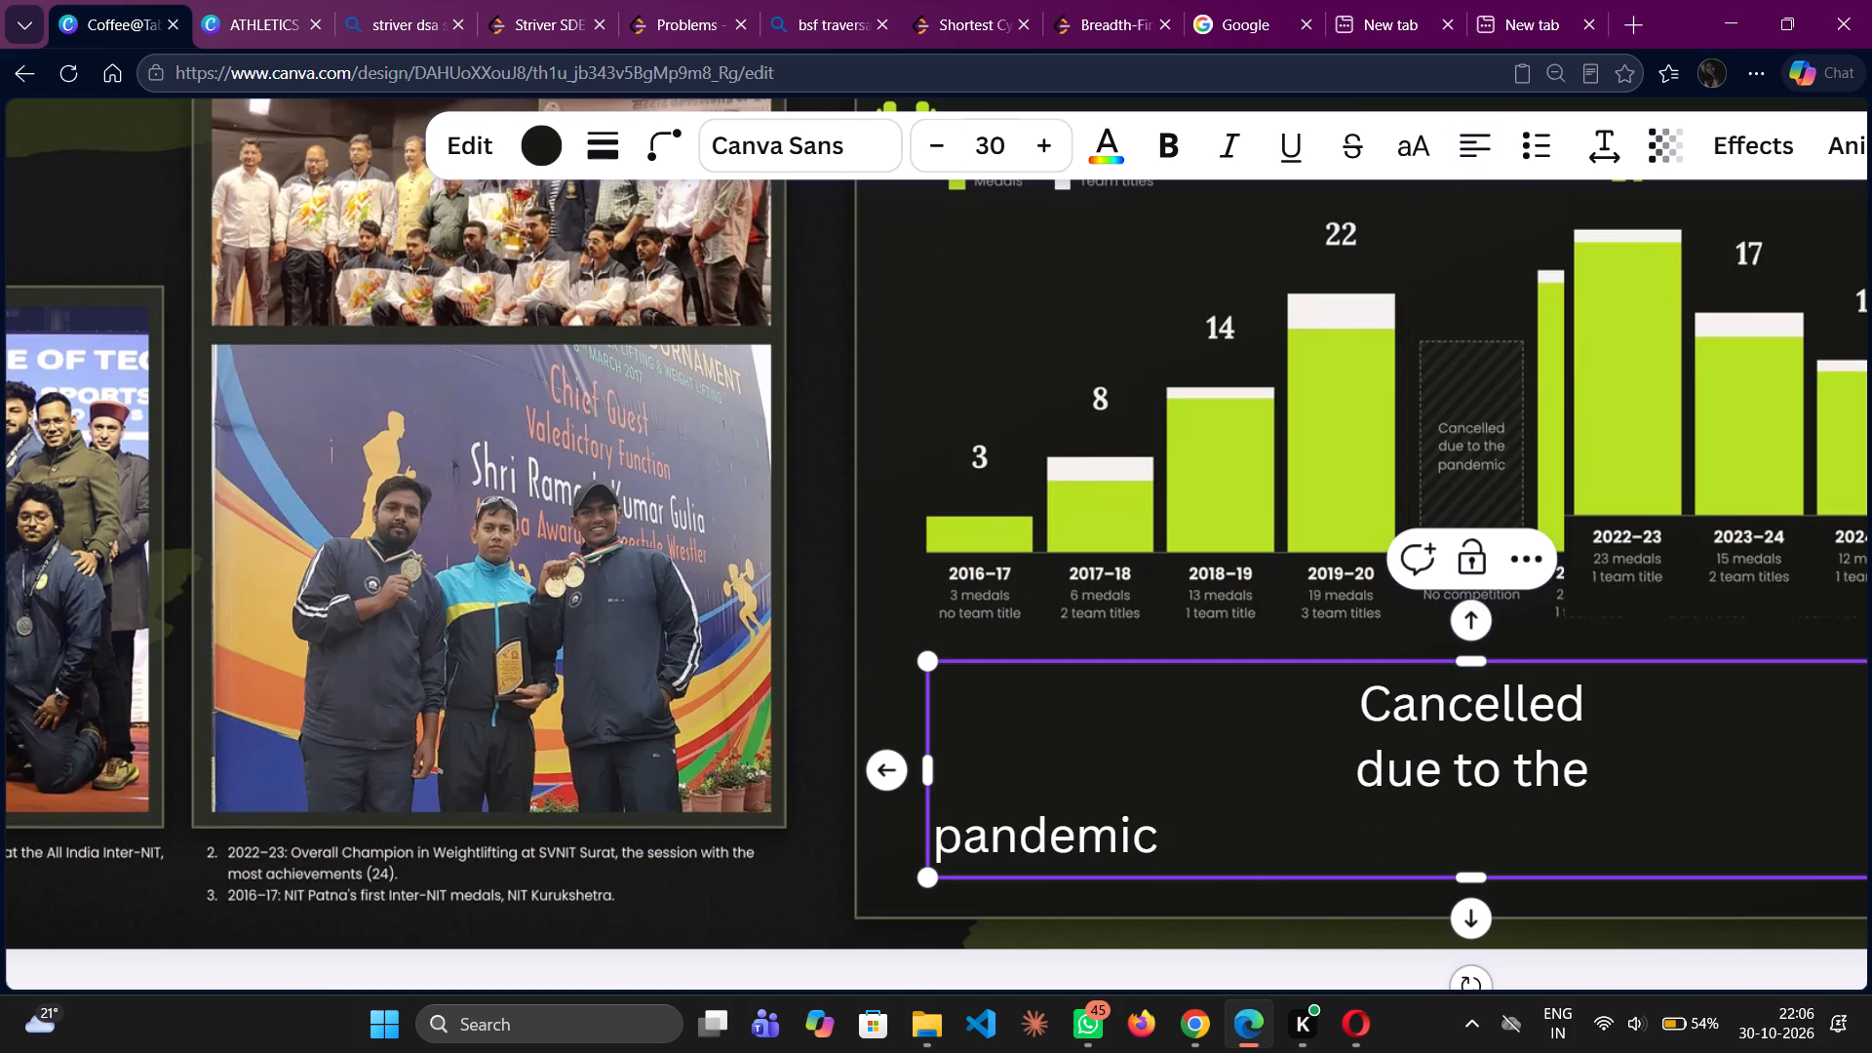
{"action": "triple_click", "coordinate": [1510, 740]}
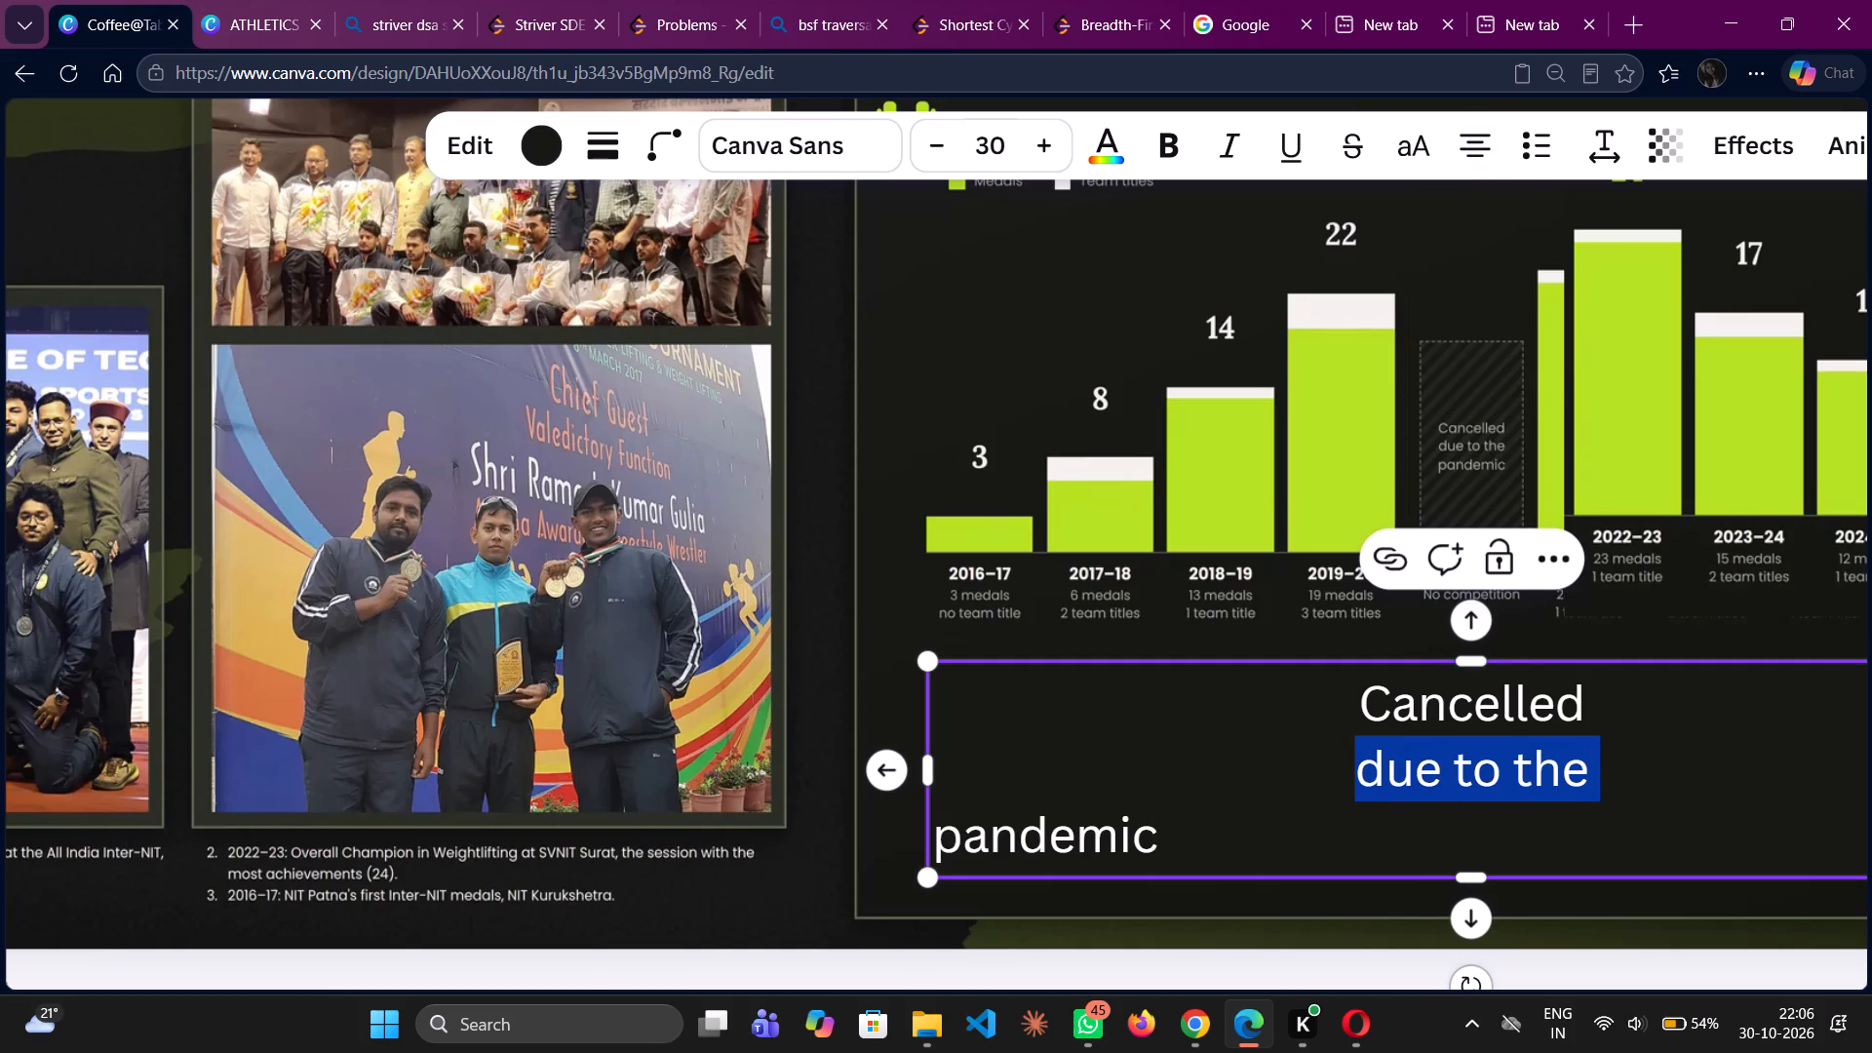
{"action": "key", "text": "ctrl+a"}
{"action": "left_click", "coordinate": [1470, 143]}
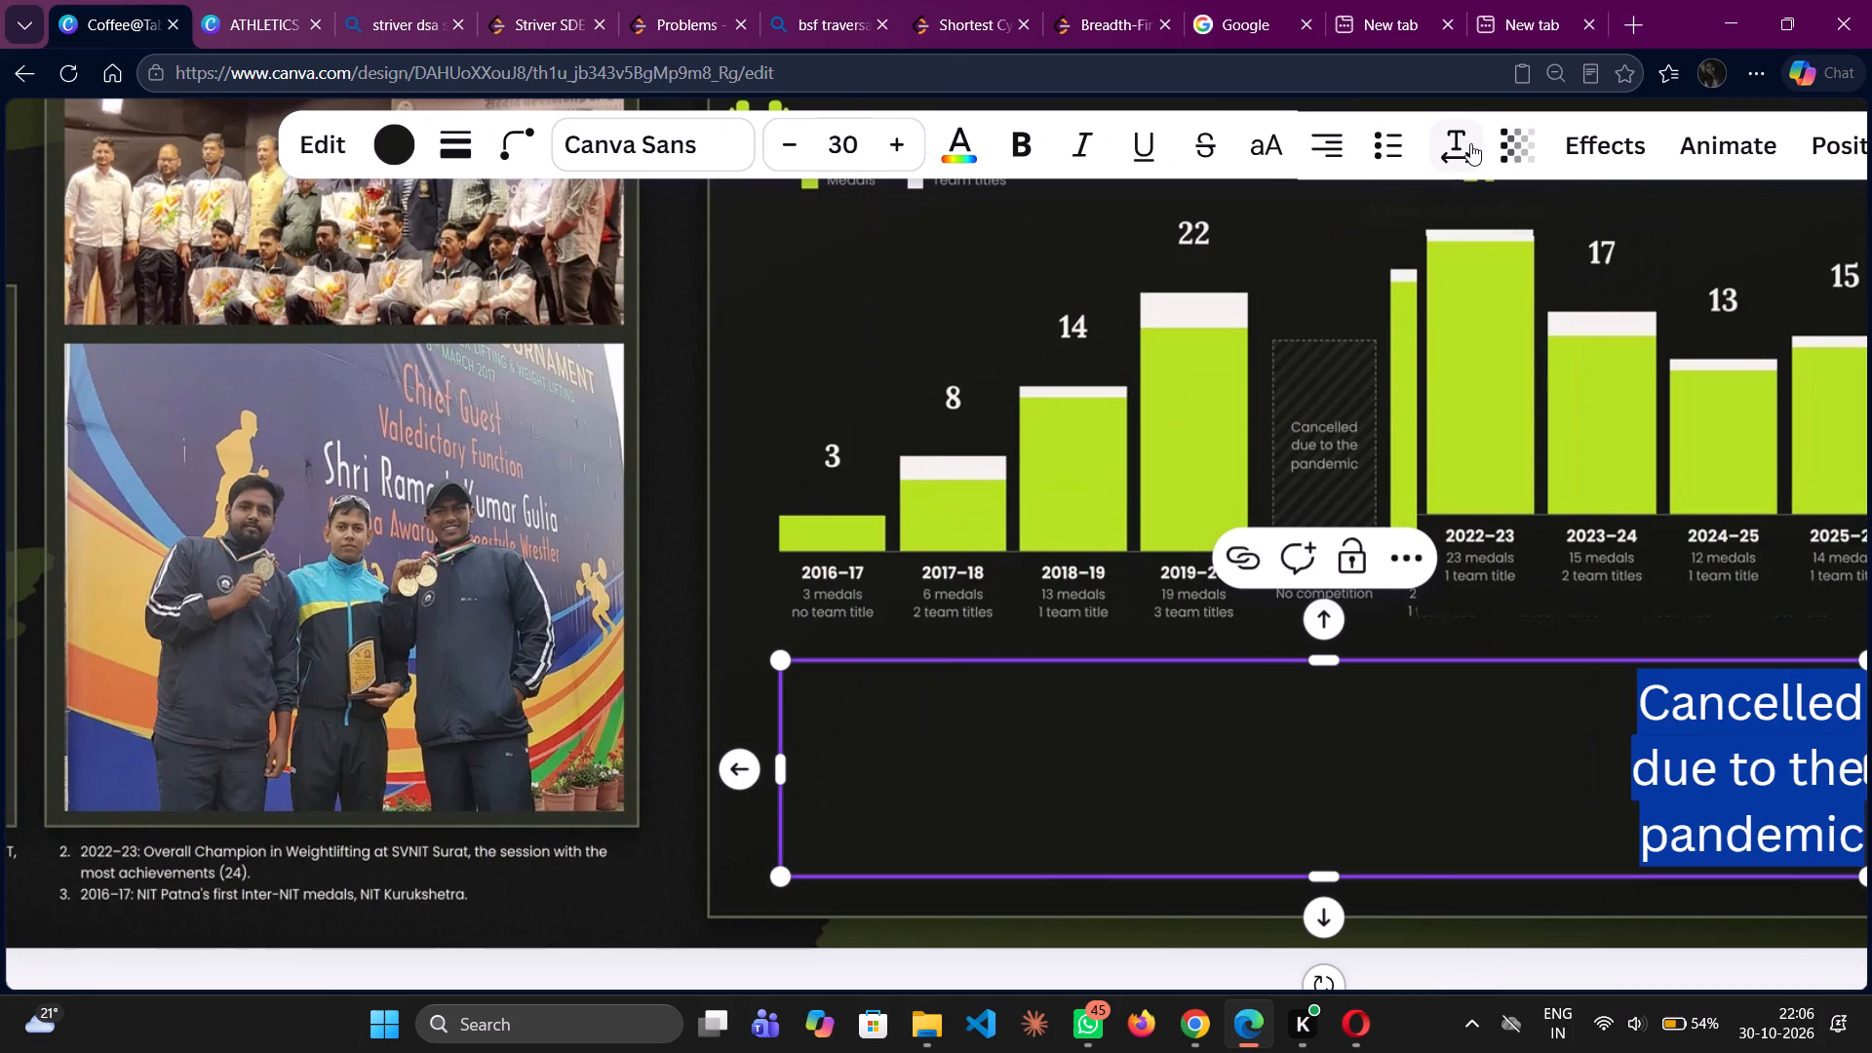
{"action": "left_click", "coordinate": [1470, 143]}
{"action": "left_click", "coordinate": [1326, 137]}
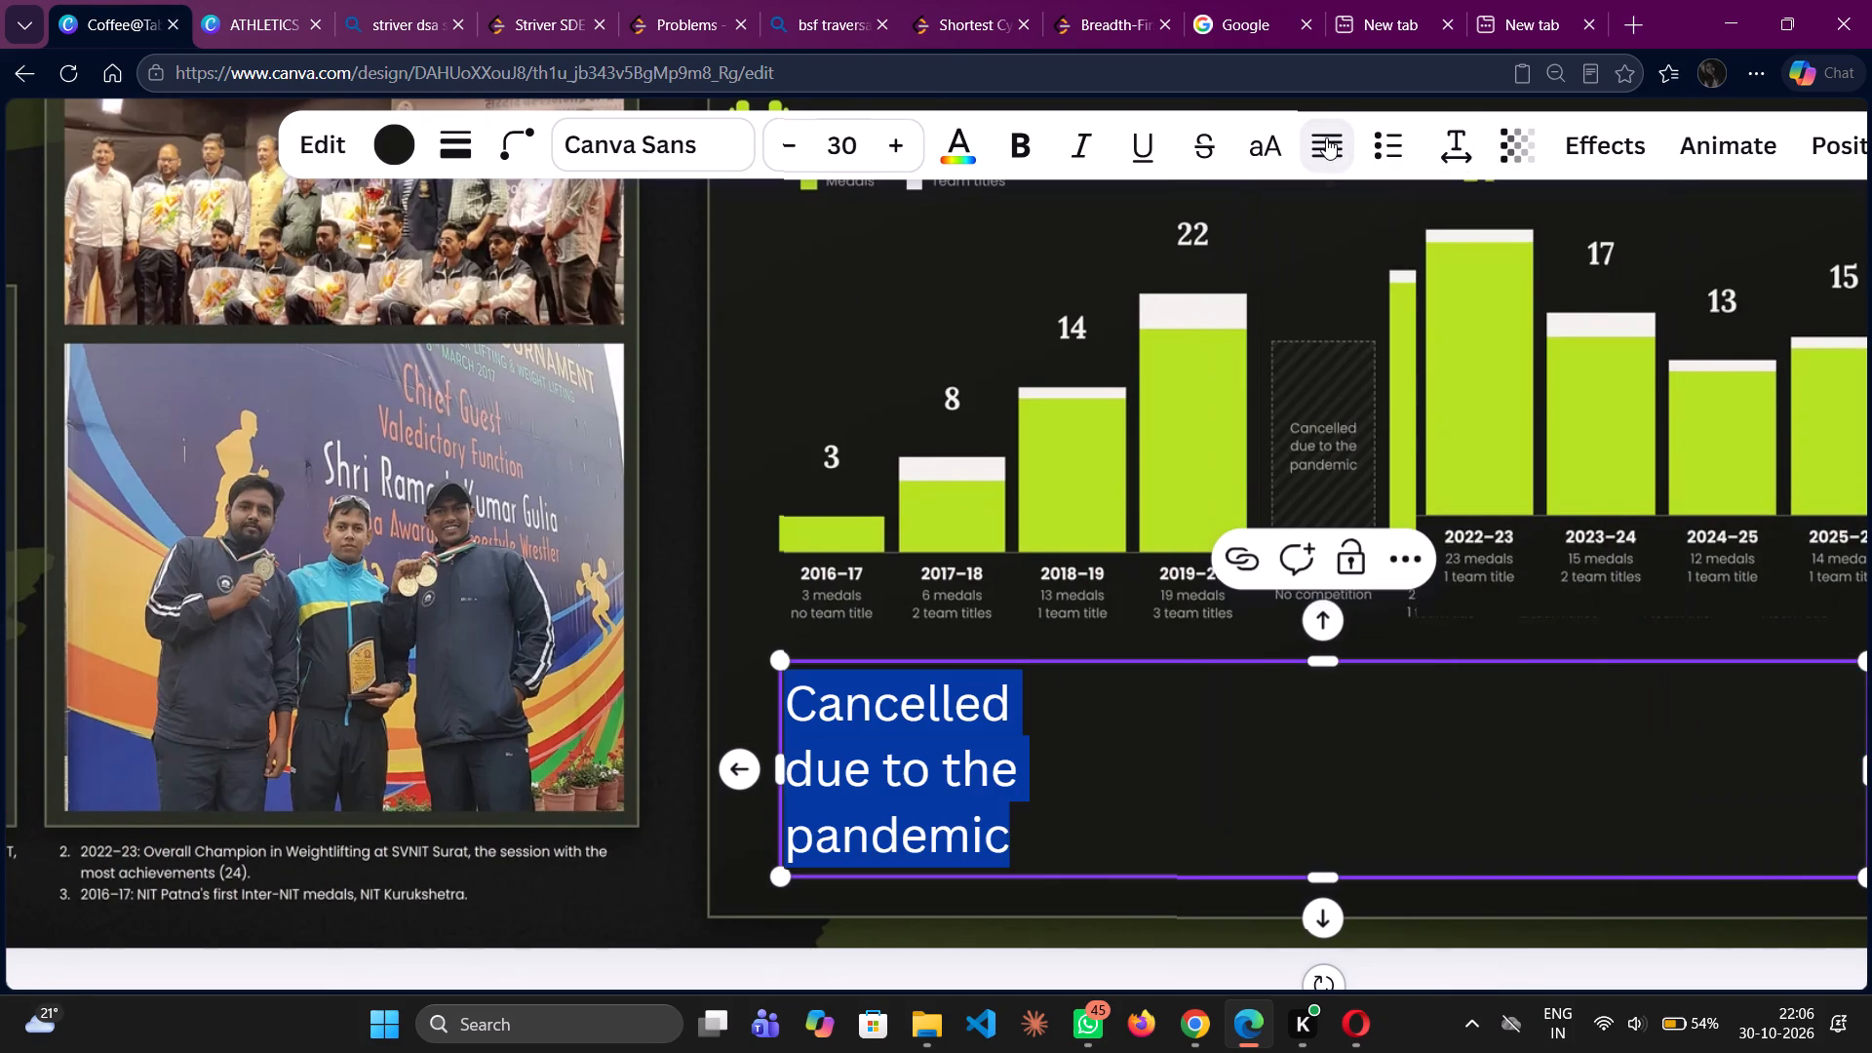
{"action": "left_click", "coordinate": [1326, 137]}
{"action": "left_click", "coordinate": [1326, 137]}
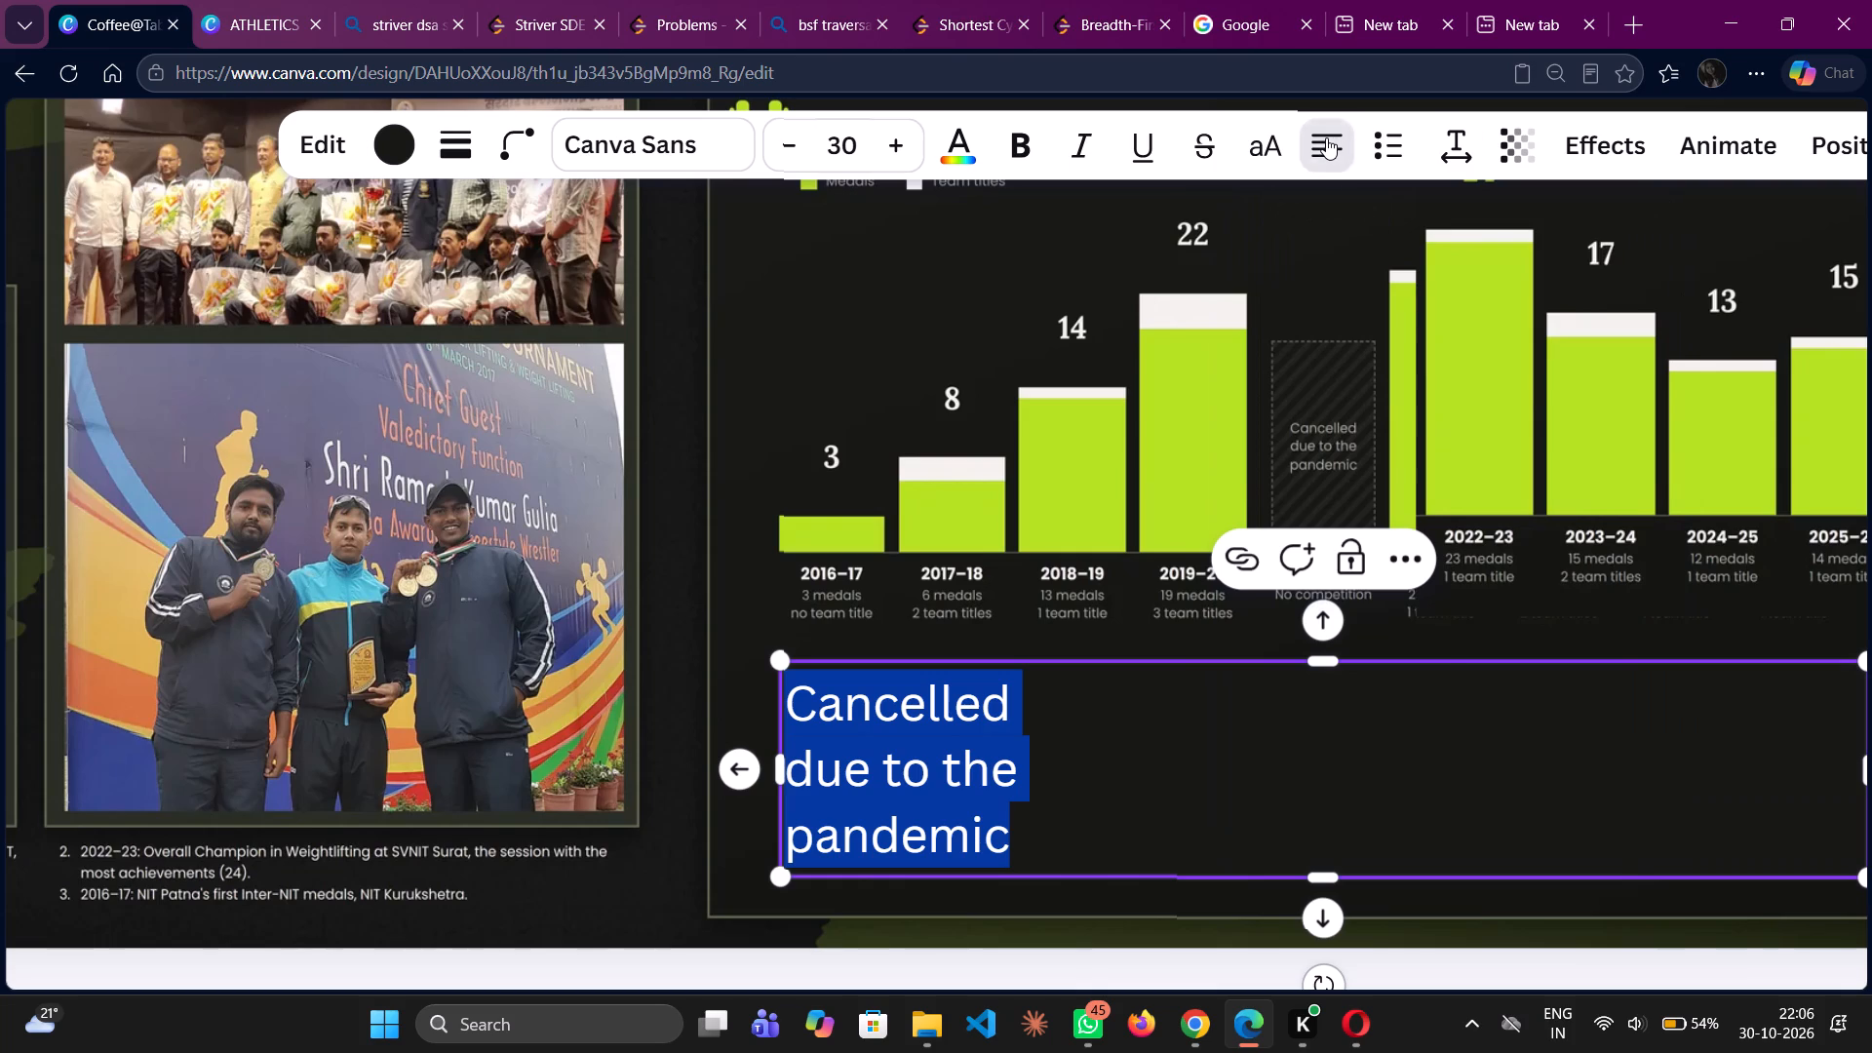
{"action": "left_click", "coordinate": [1322, 157]}
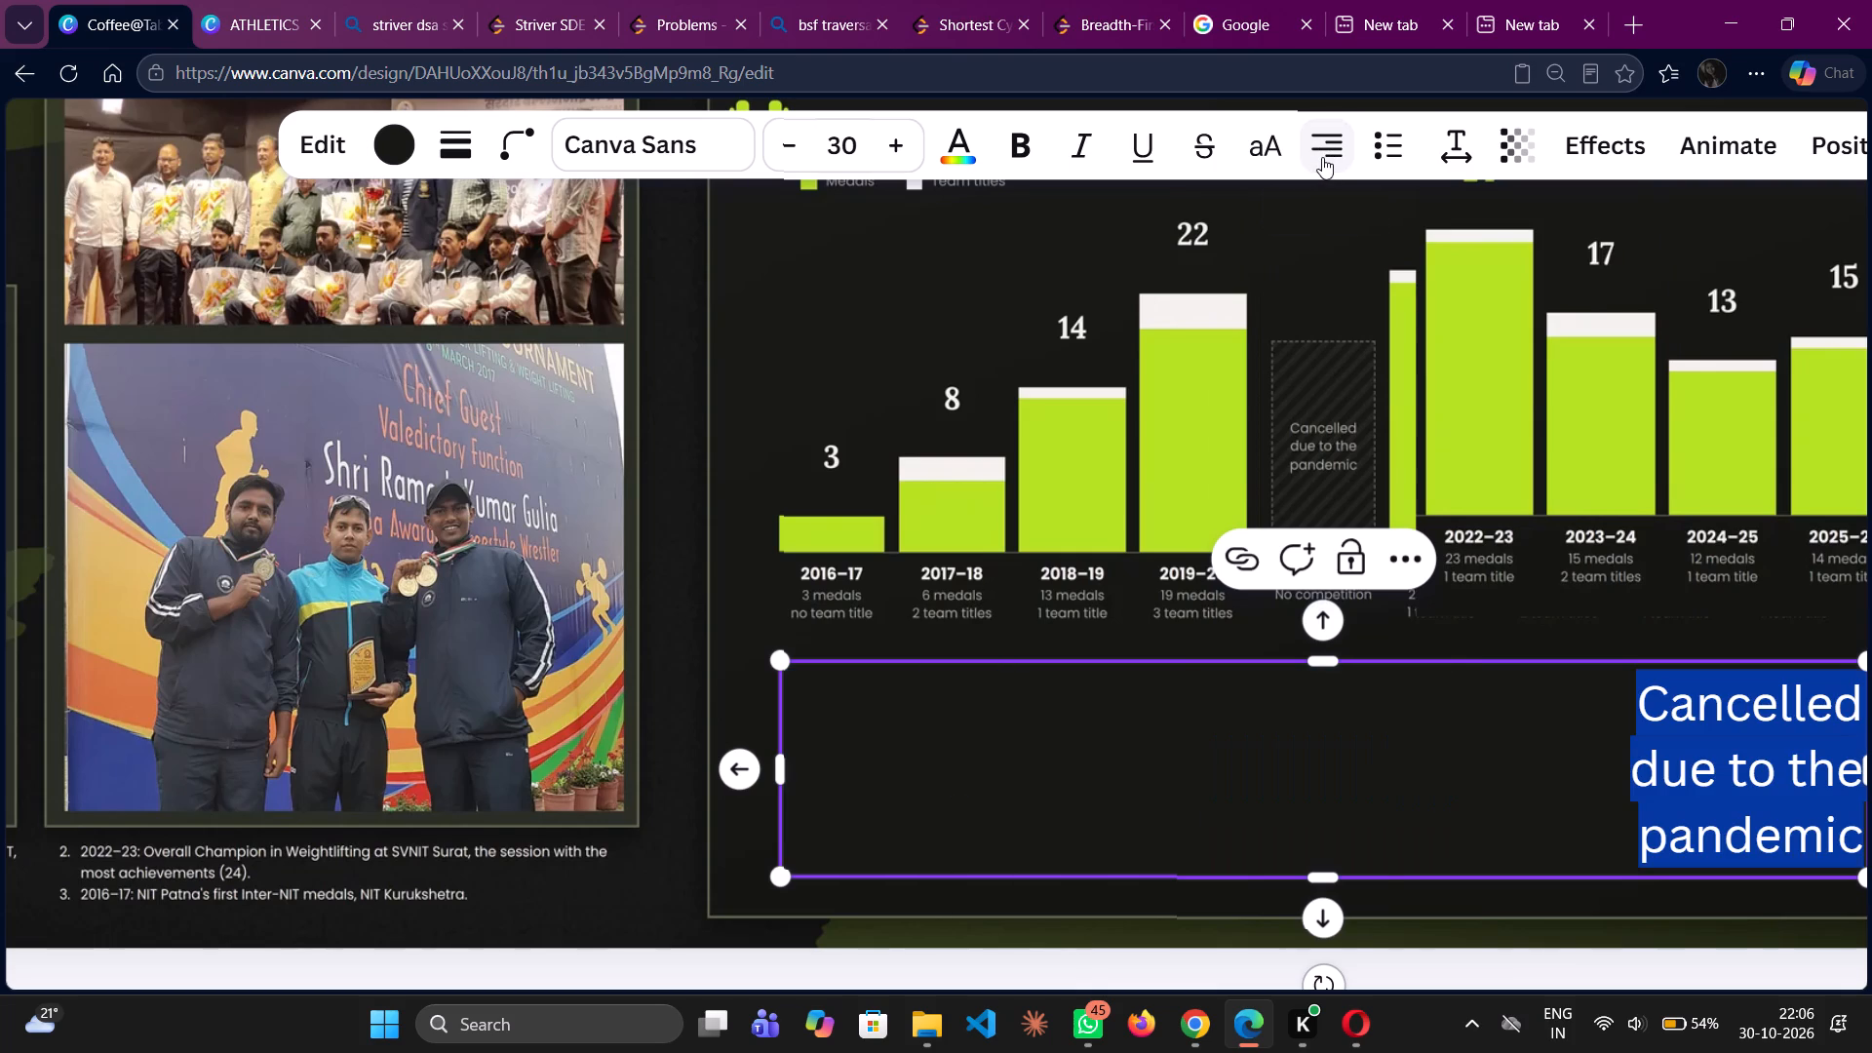
{"action": "left_click", "coordinate": [1322, 157]}
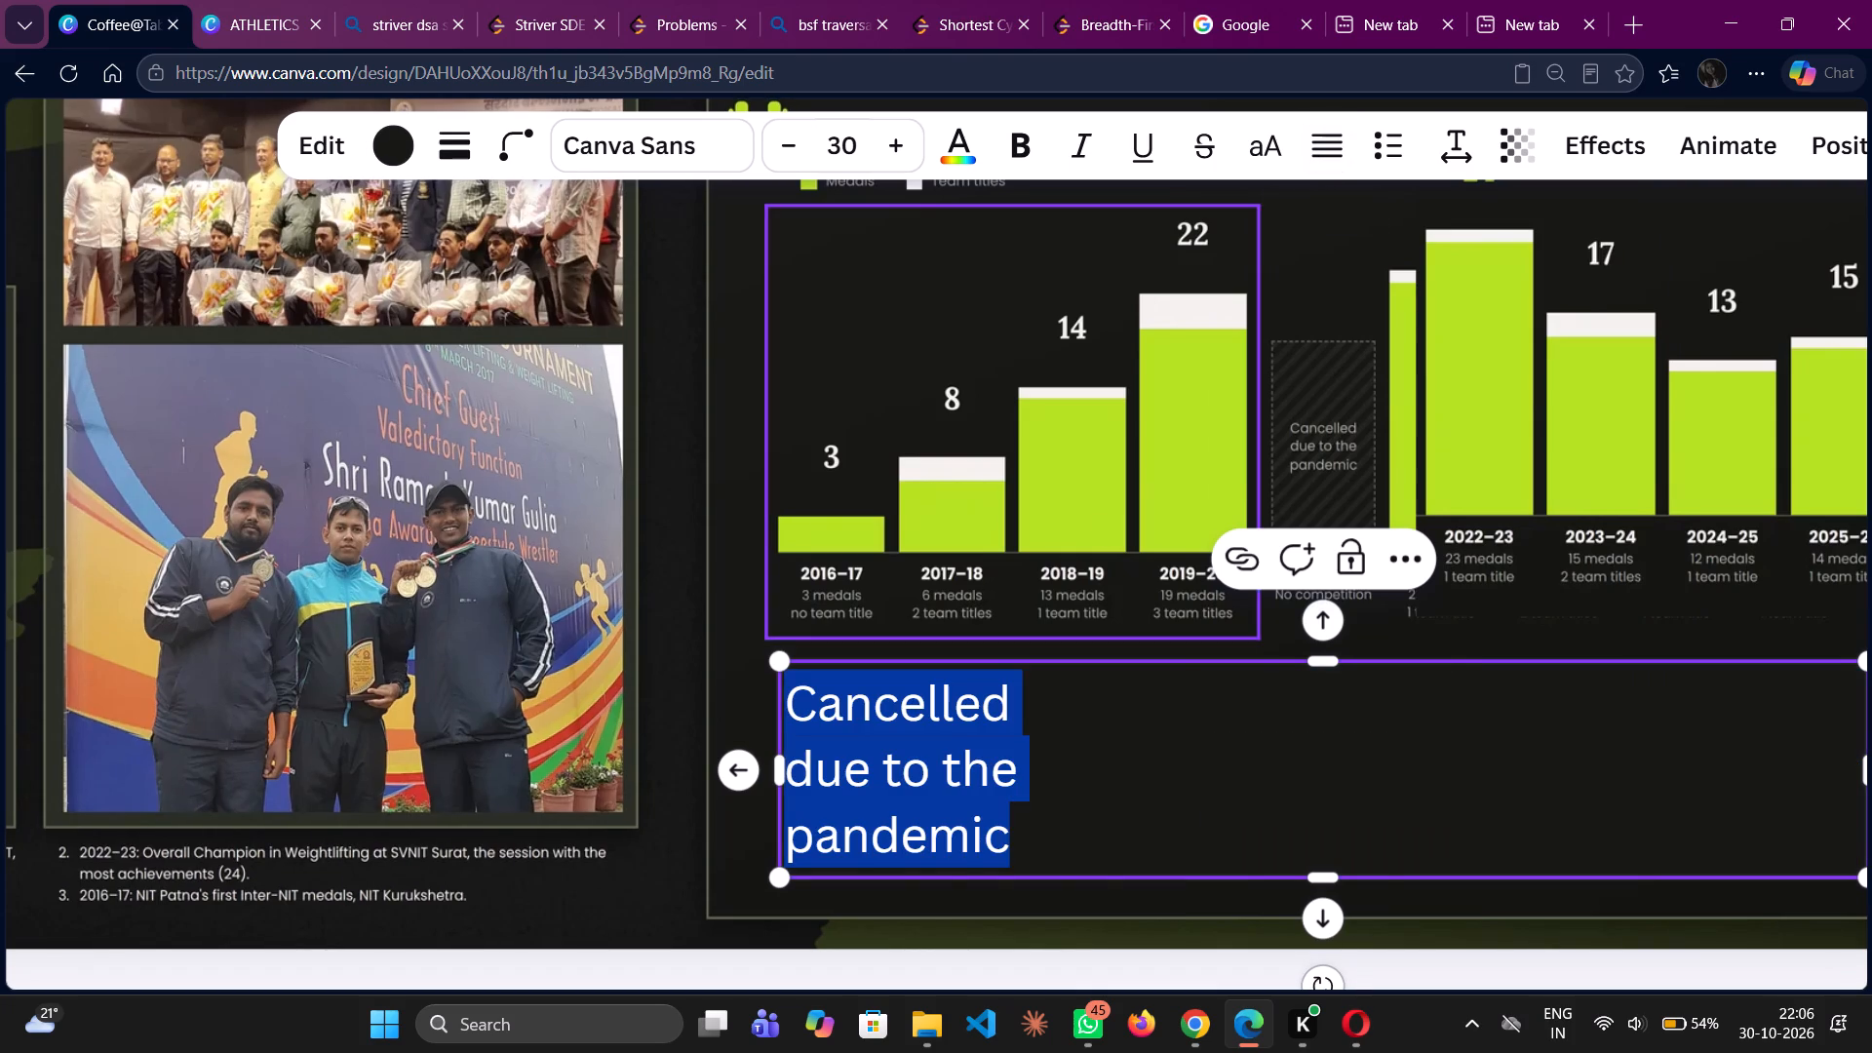
Replace the line breaks in the pasted text with spaces so it reads "Cancelled due to the pandemic" on one line.
{"action": "left_click", "coordinate": [946, 803]}
{"action": "left_click", "coordinate": [804, 775]}
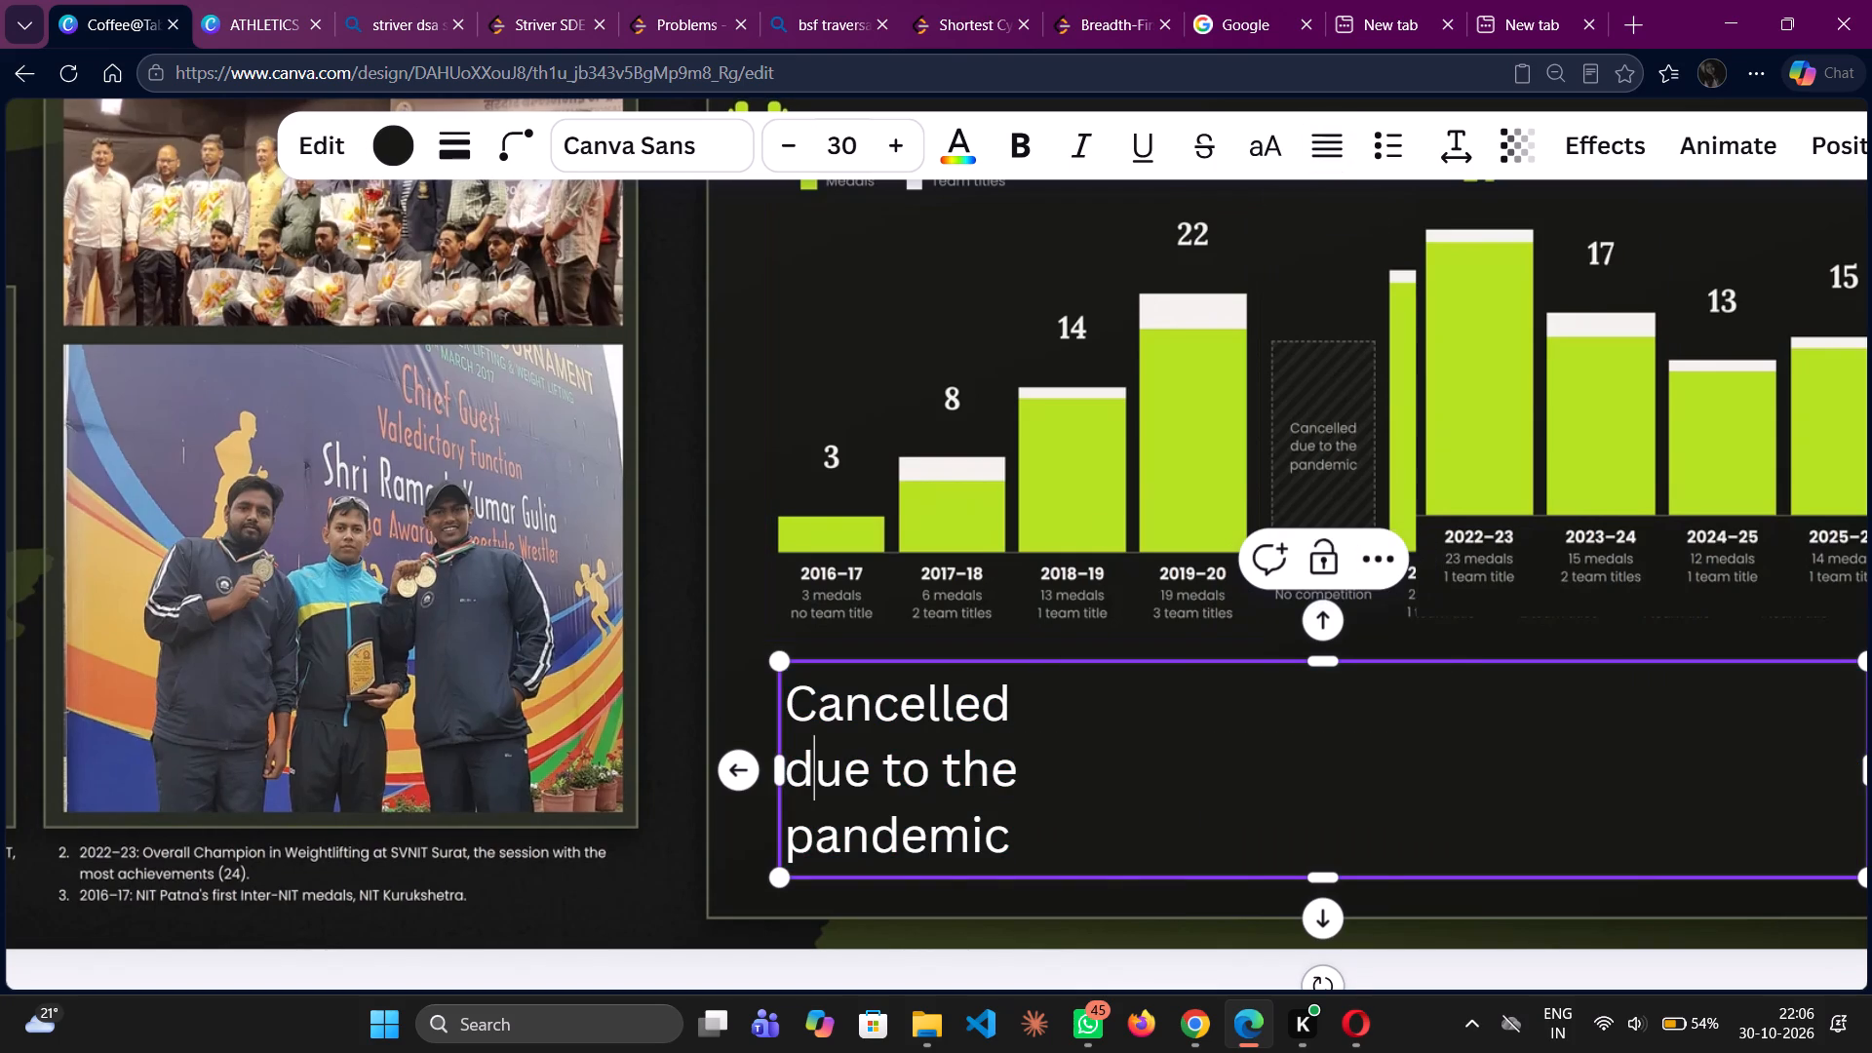
{"action": "key", "text": "Left"}
{"action": "key", "text": "BackSpace"}
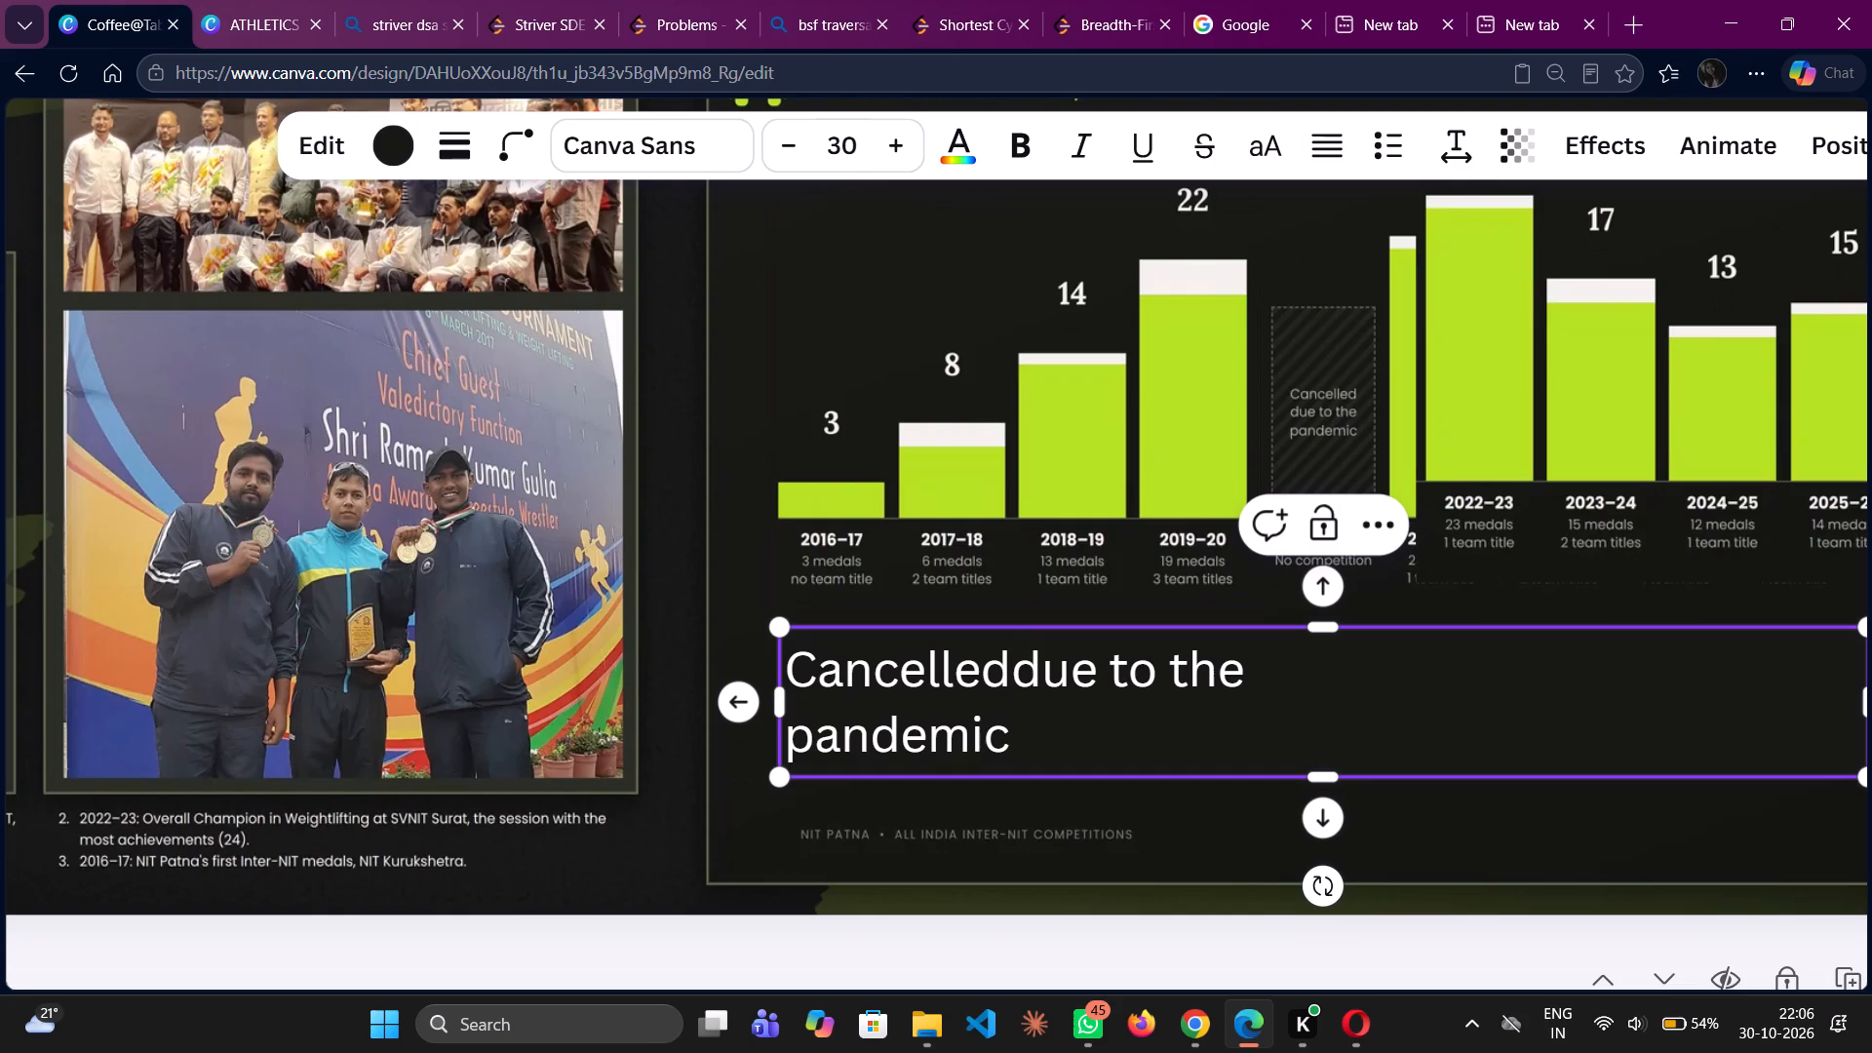
{"action": "key", "text": "space"}
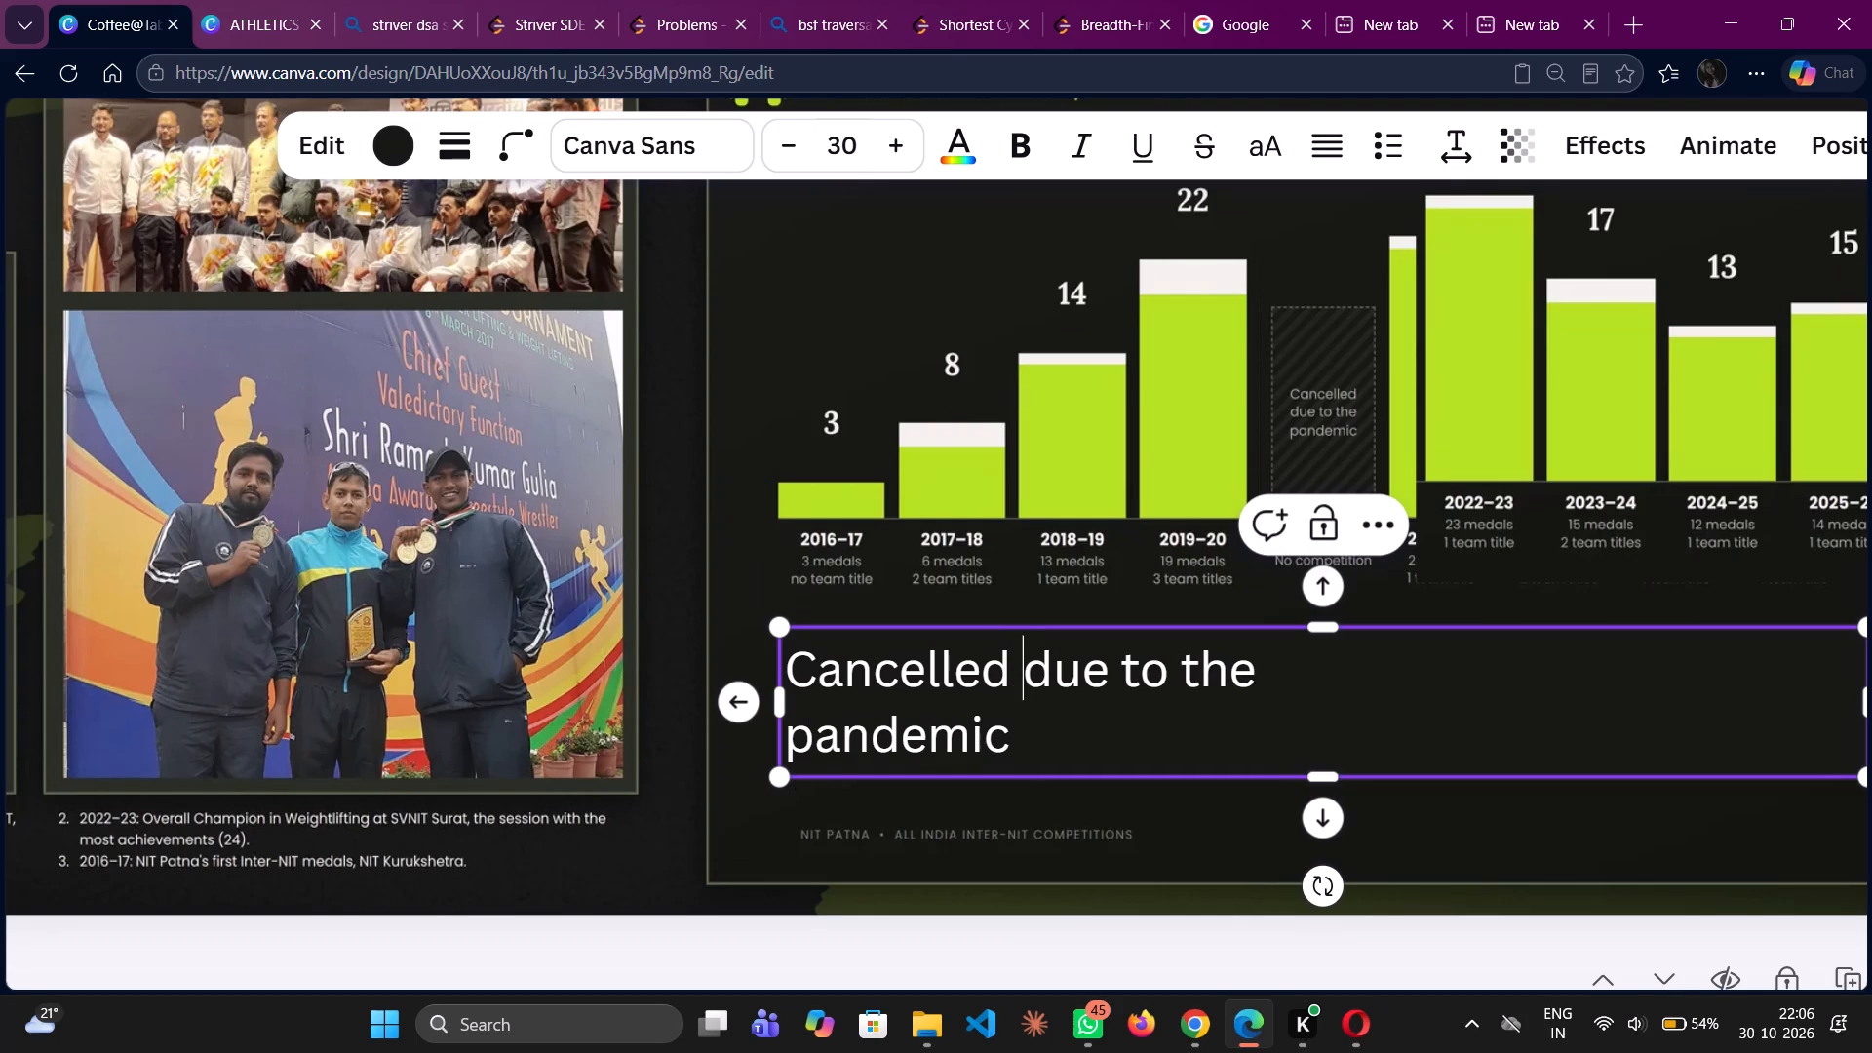
{"action": "left_click", "coordinate": [828, 727]}
{"action": "key", "text": "Left"}
{"action": "key", "text": "Left"}
{"action": "key", "text": "space"}
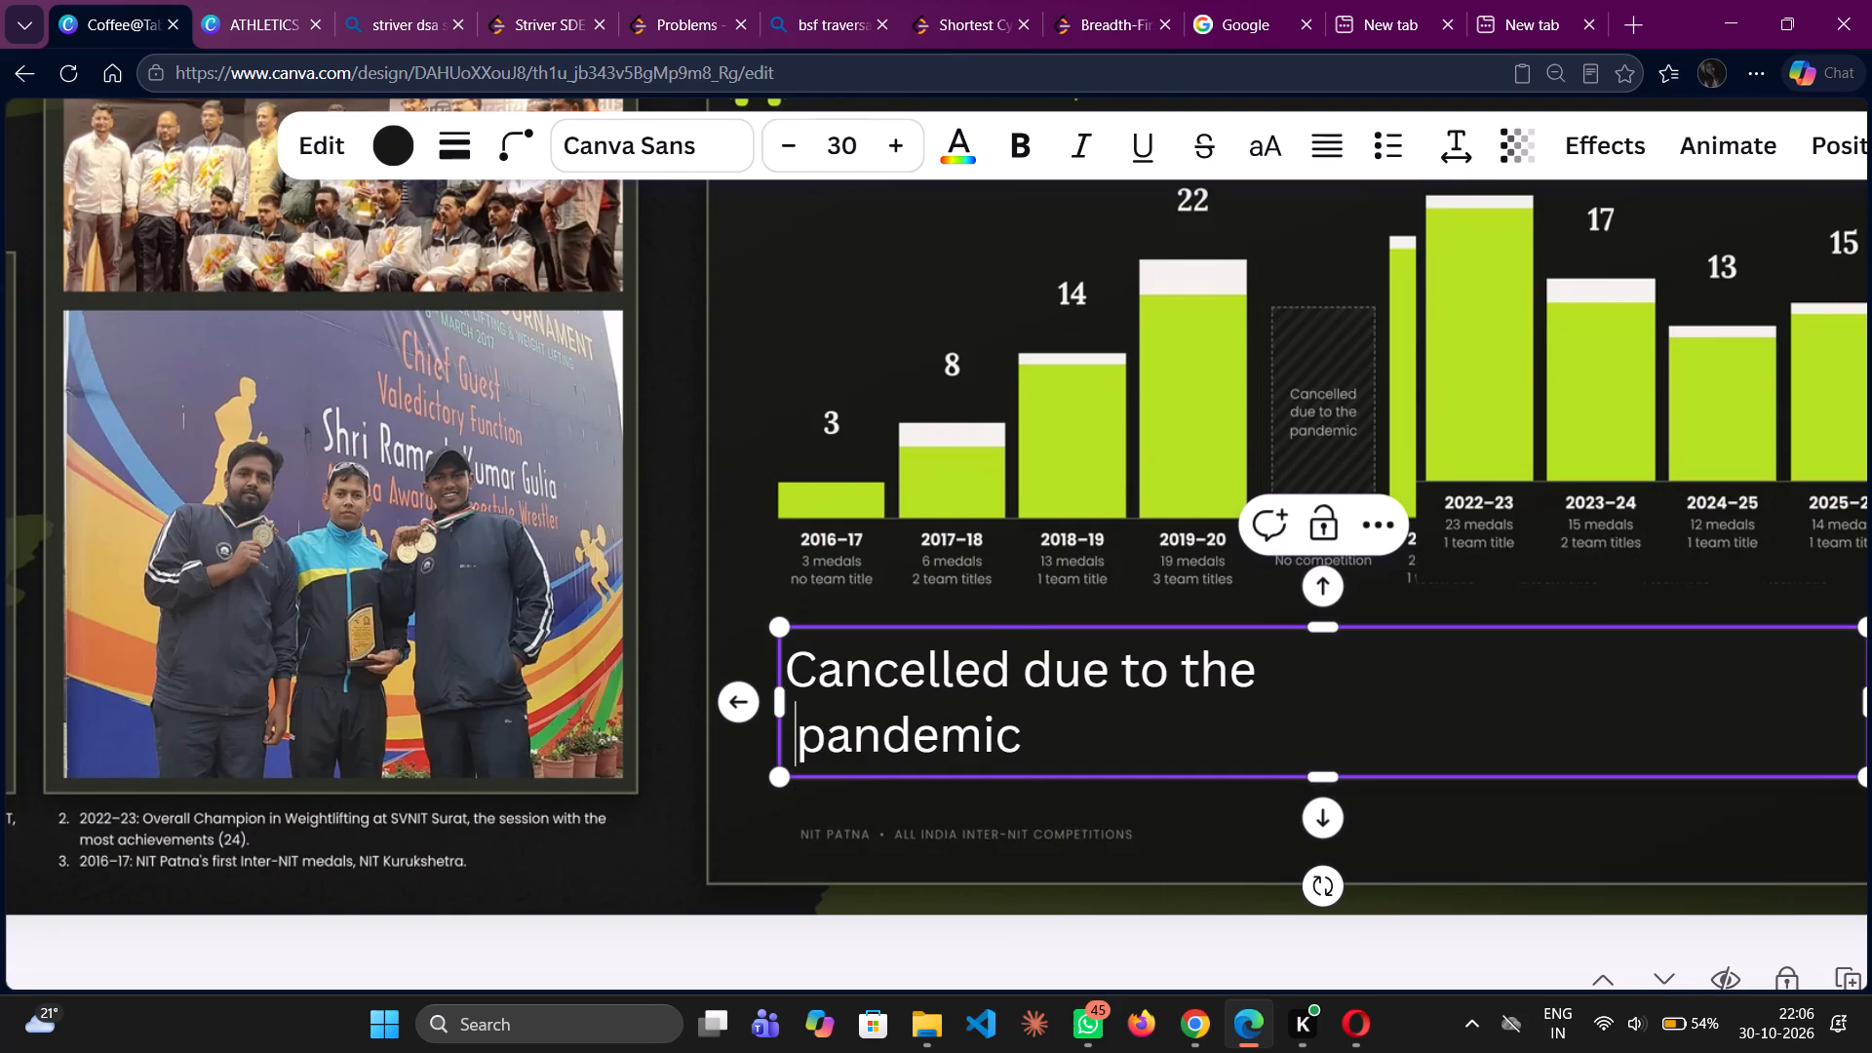
{"action": "key", "text": "BackSpace"}
{"action": "key", "text": "BackSpace"}
{"action": "key", "text": "space"}
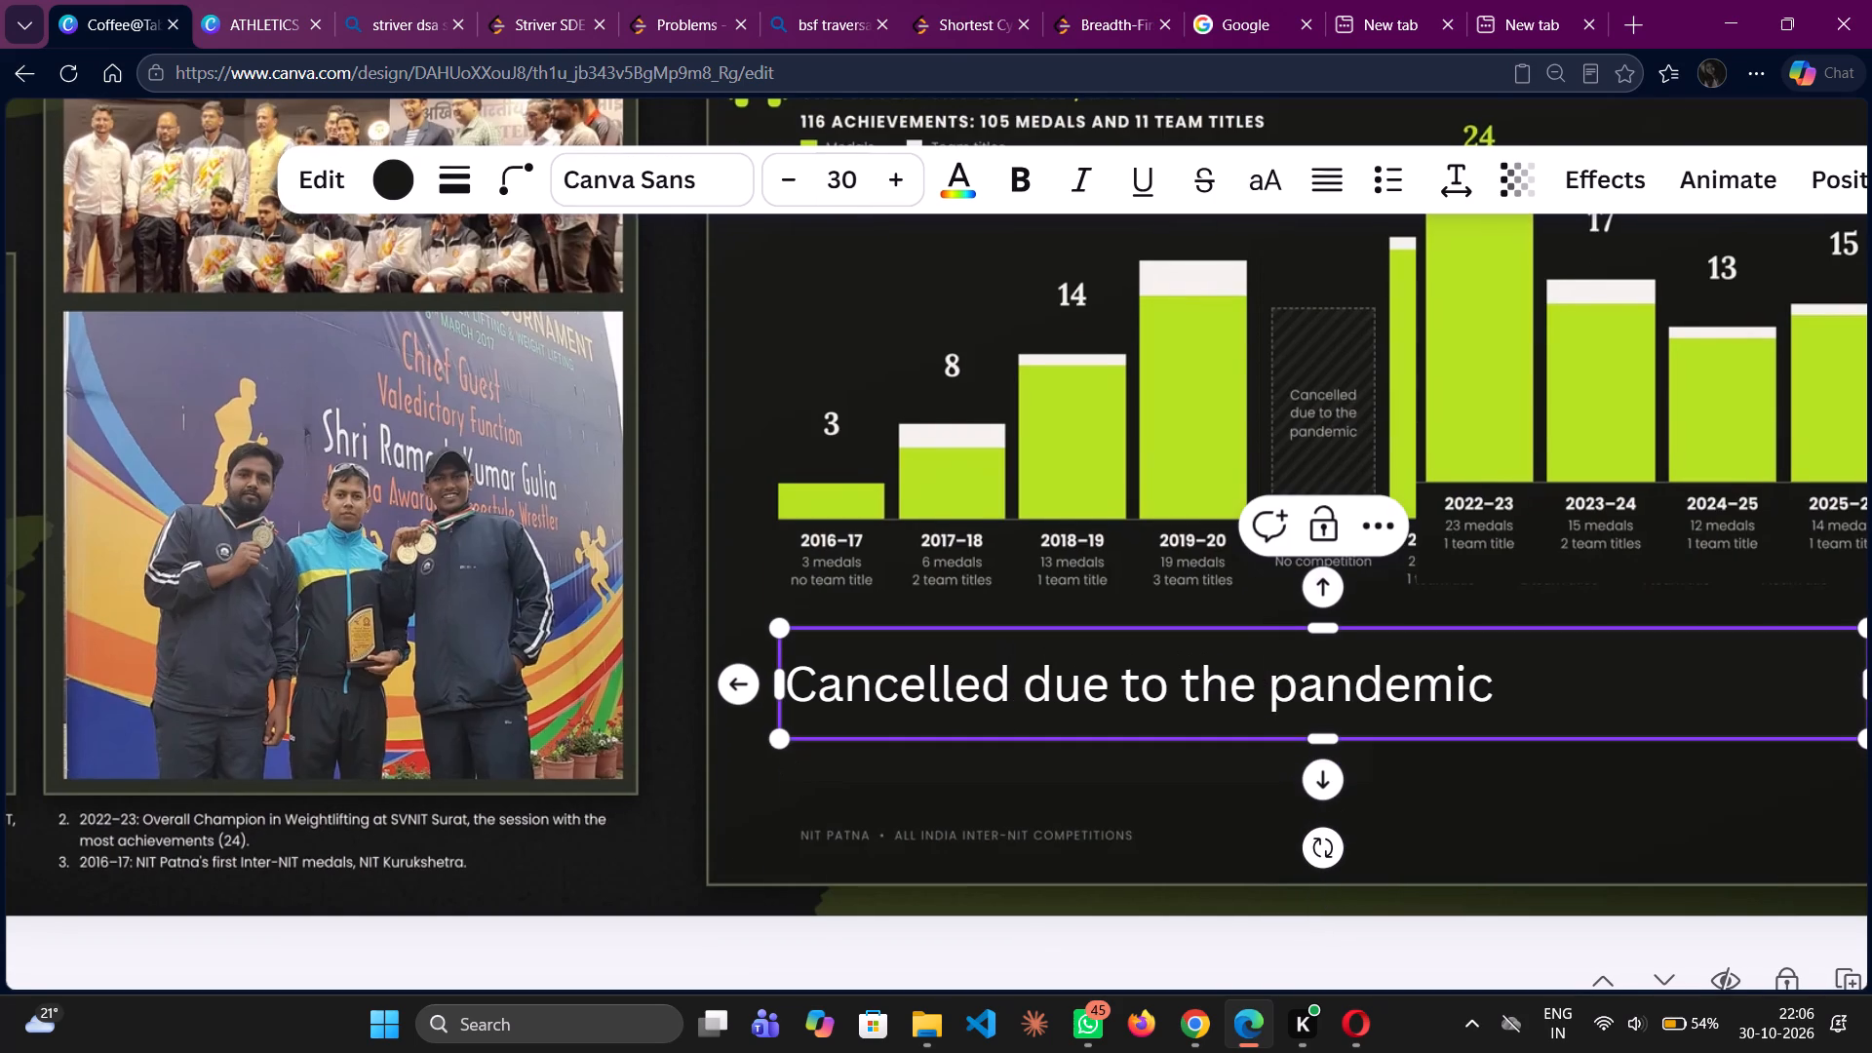
{"action": "left_click", "coordinate": [1374, 433]}
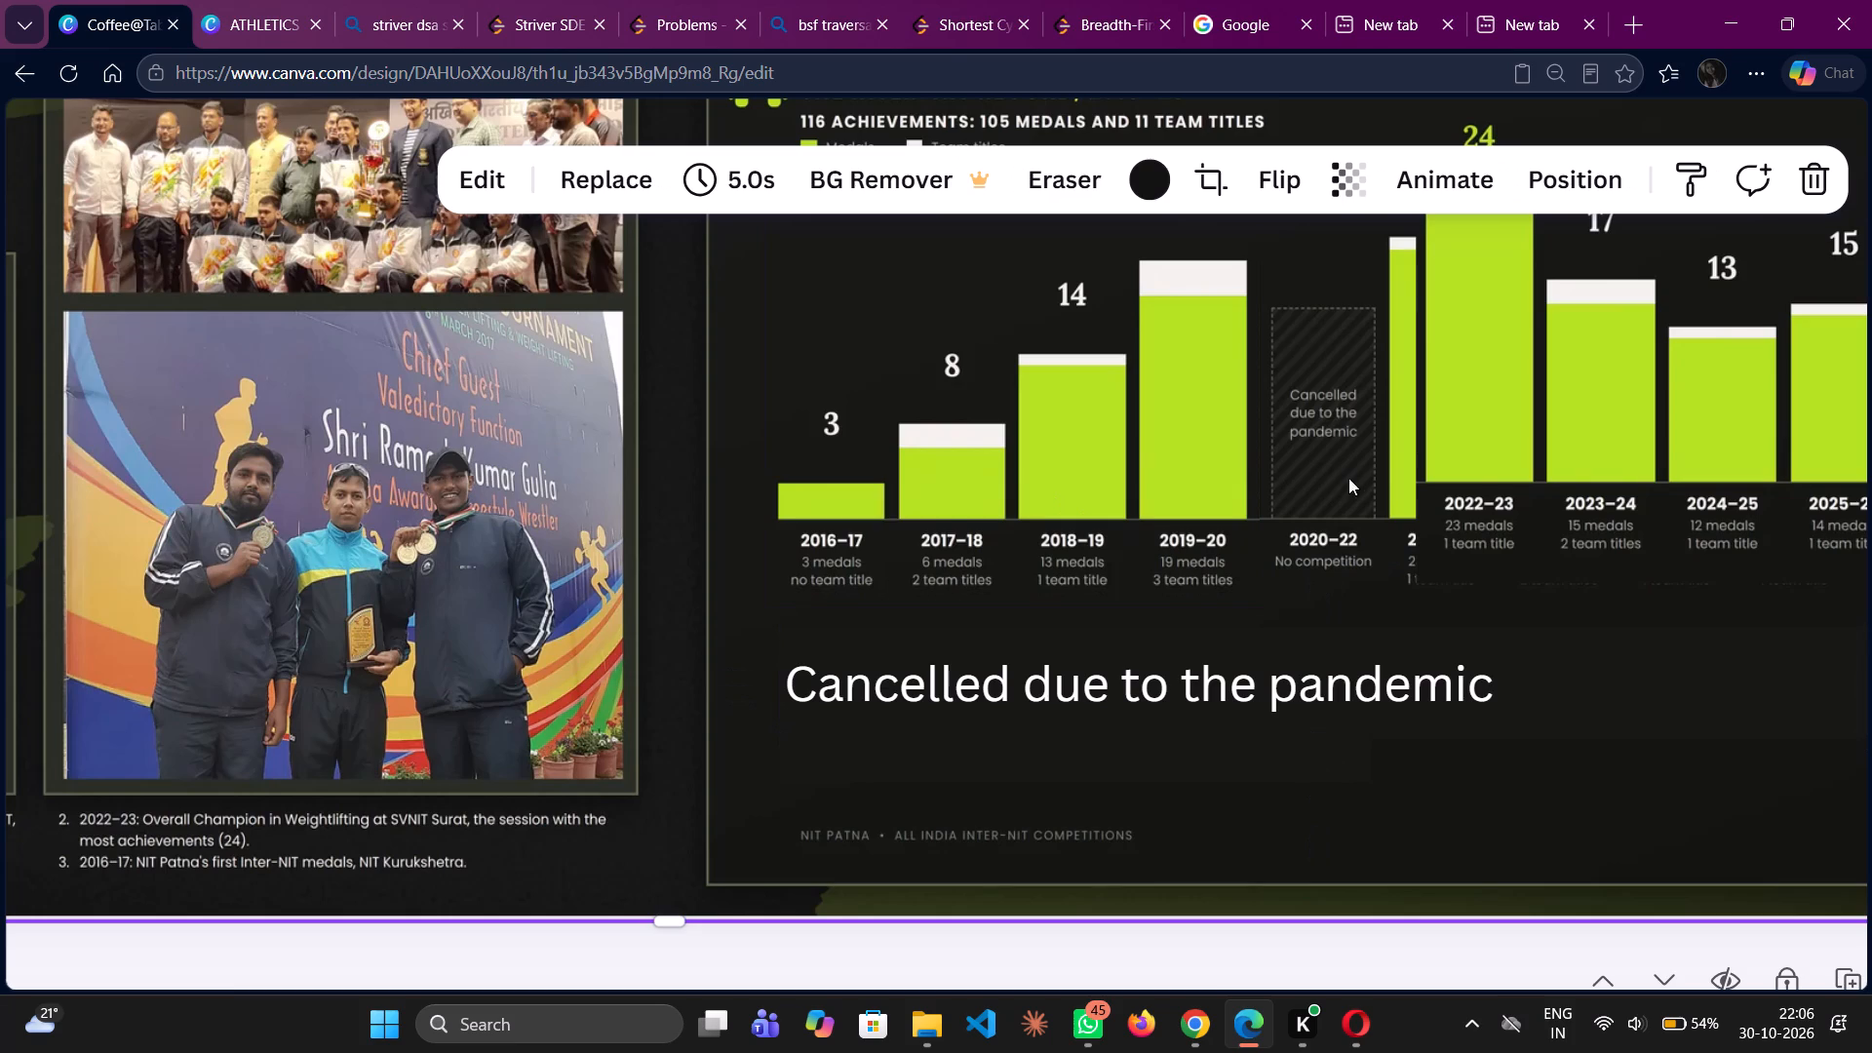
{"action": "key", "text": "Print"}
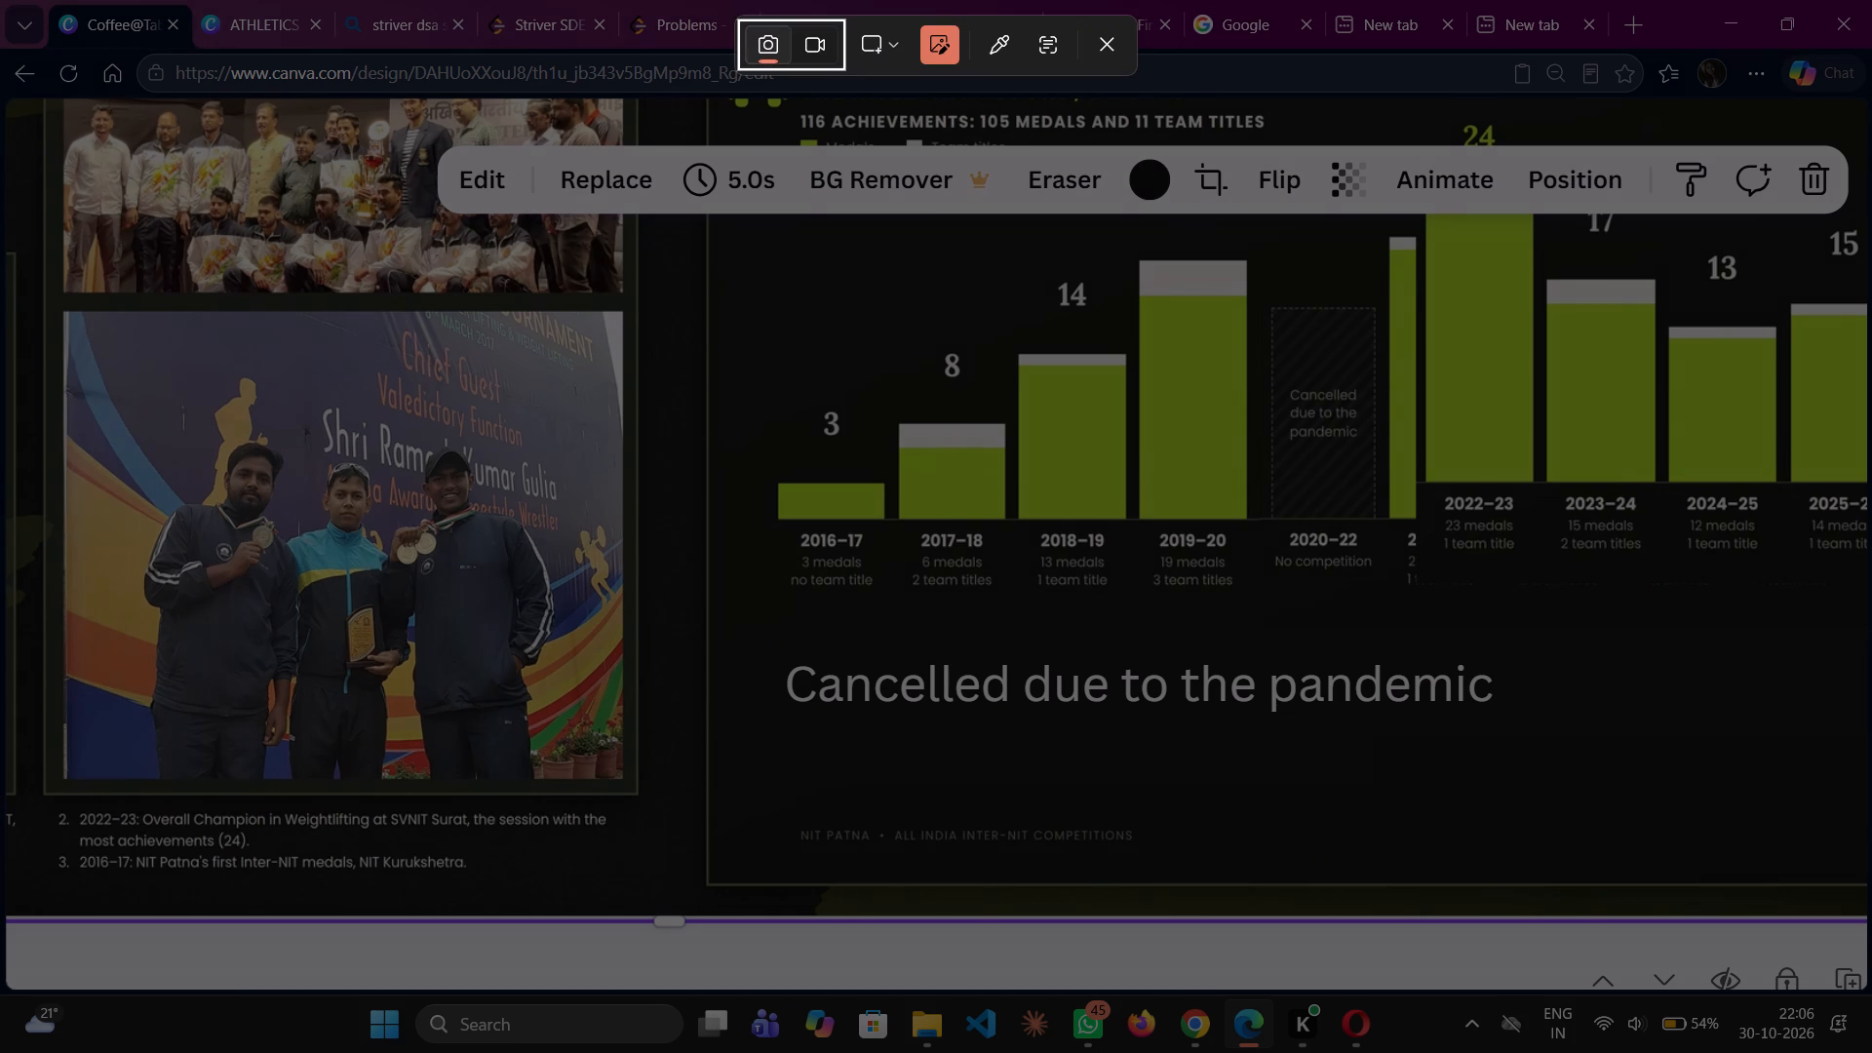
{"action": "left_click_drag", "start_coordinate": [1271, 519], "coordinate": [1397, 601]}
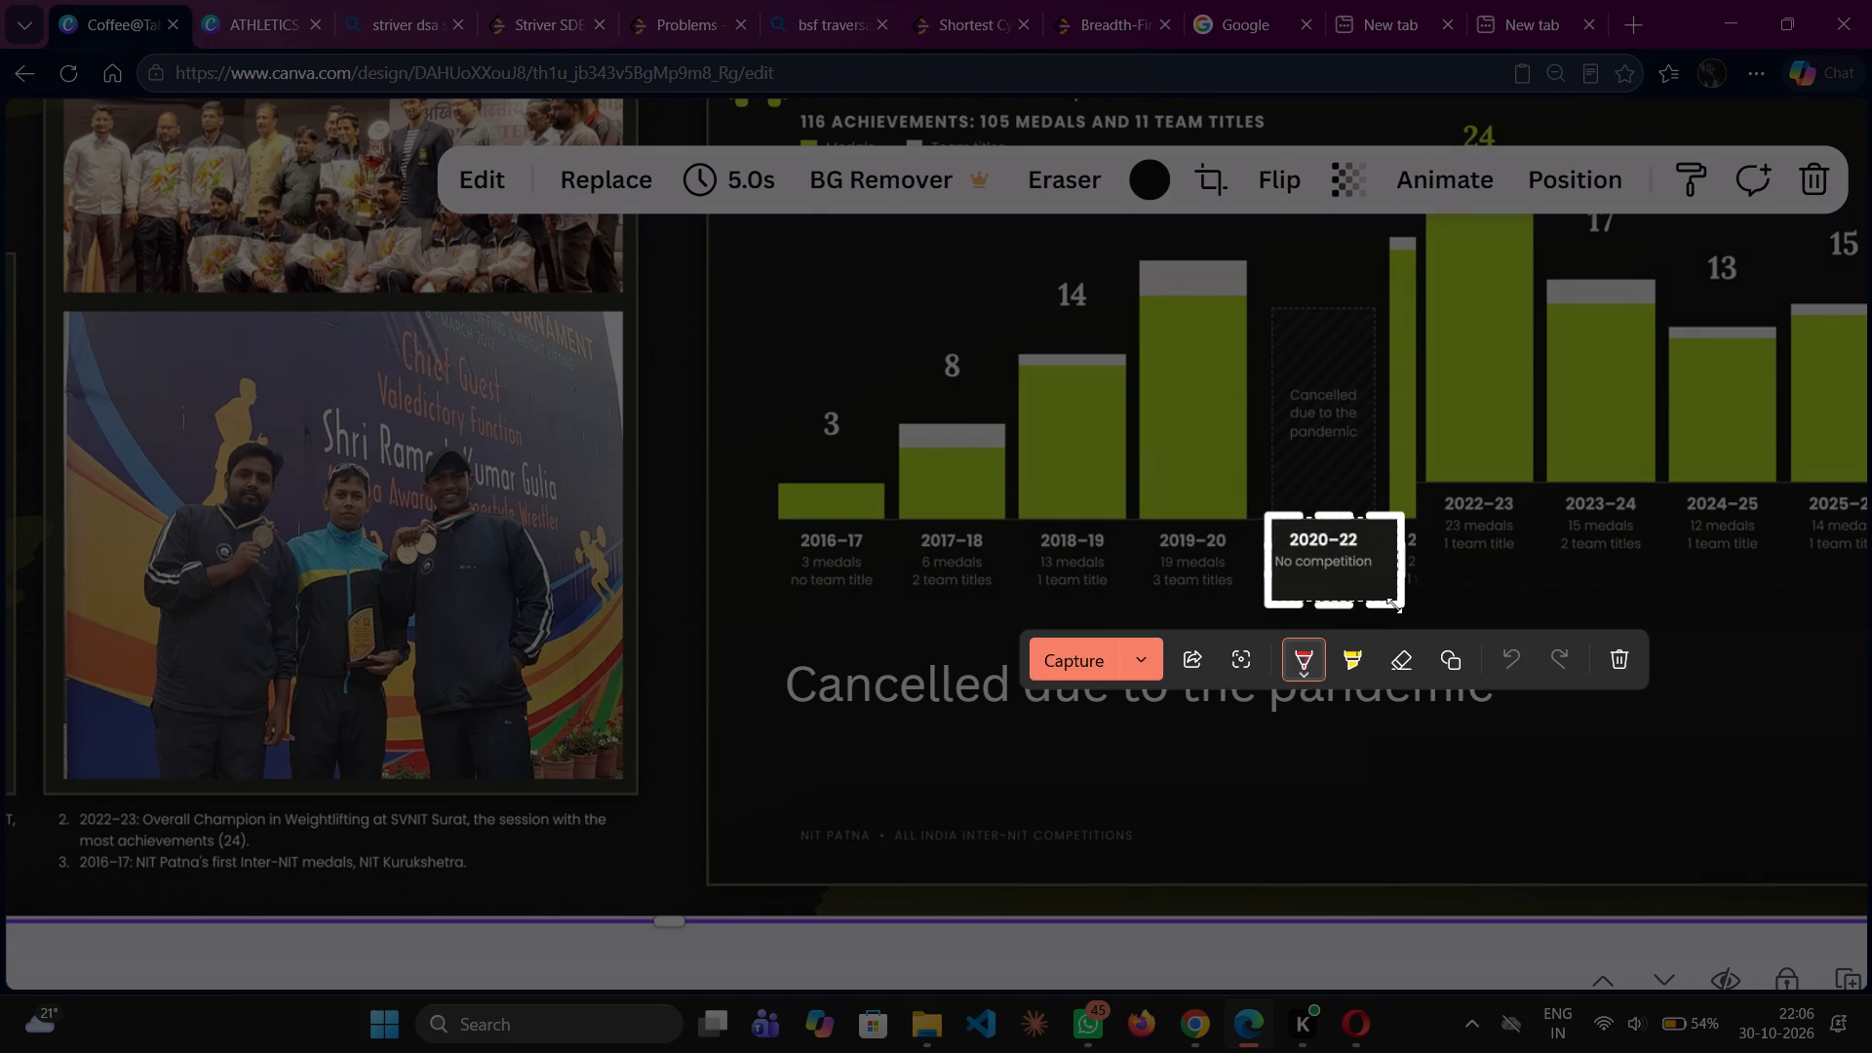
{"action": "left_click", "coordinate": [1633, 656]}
Extract the "2020–22 No competition" label text and paste it before "Cancelled due to the pandemic" in the dark rectangle, followed by a space.
{"action": "key", "text": "Print"}
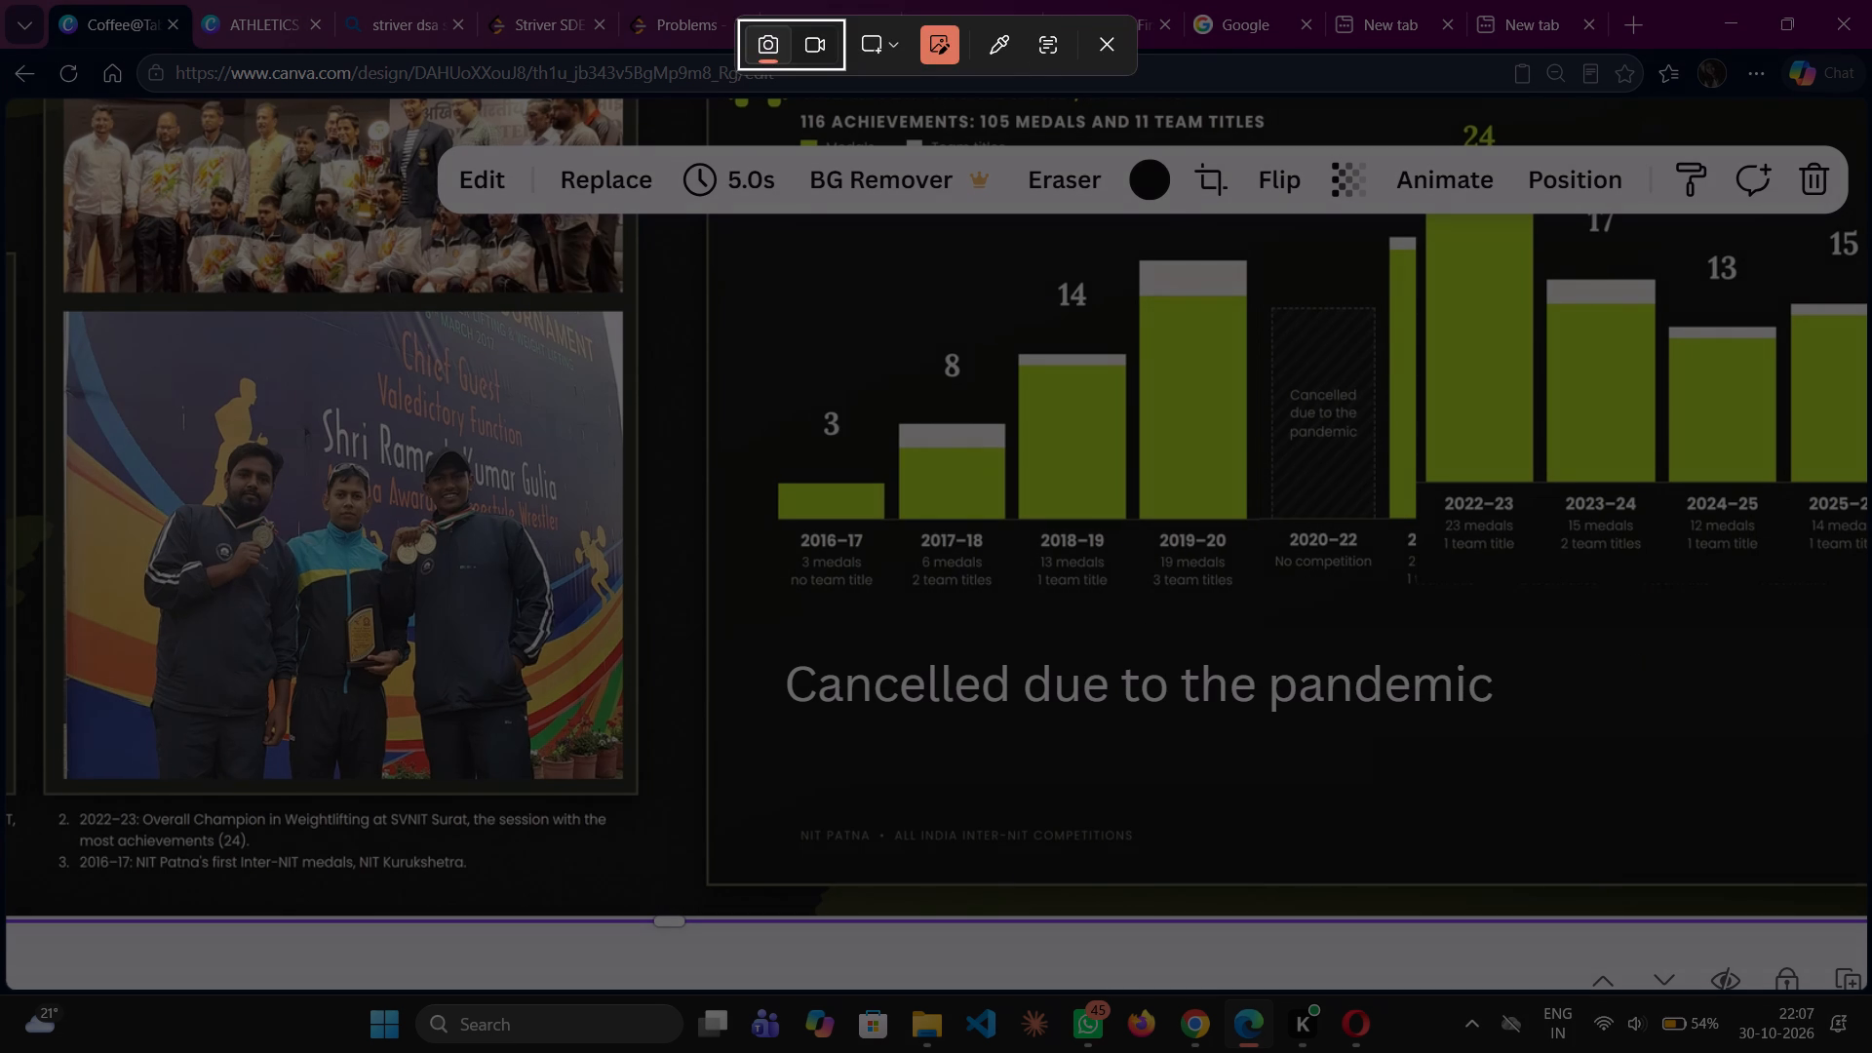
{"action": "left_click", "coordinate": [1039, 50]}
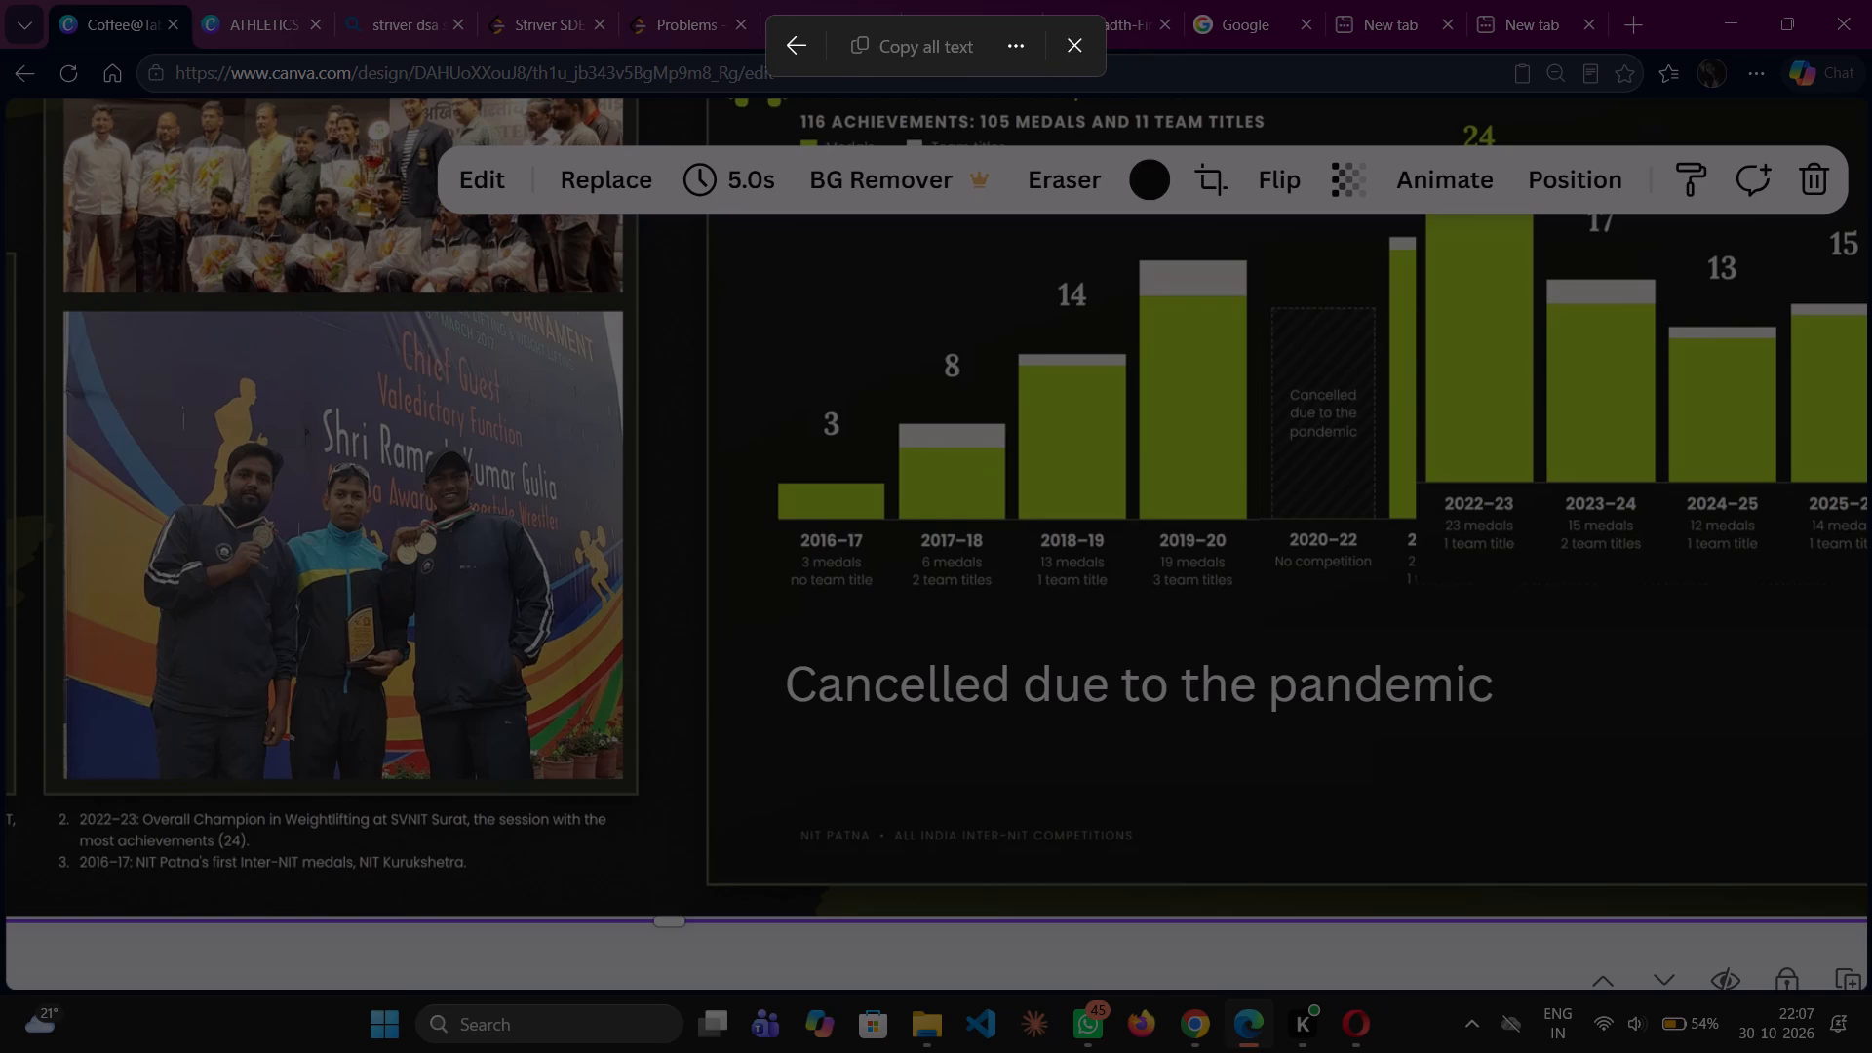
{"action": "left_click_drag", "start_coordinate": [1253, 482], "coordinate": [1387, 603]}
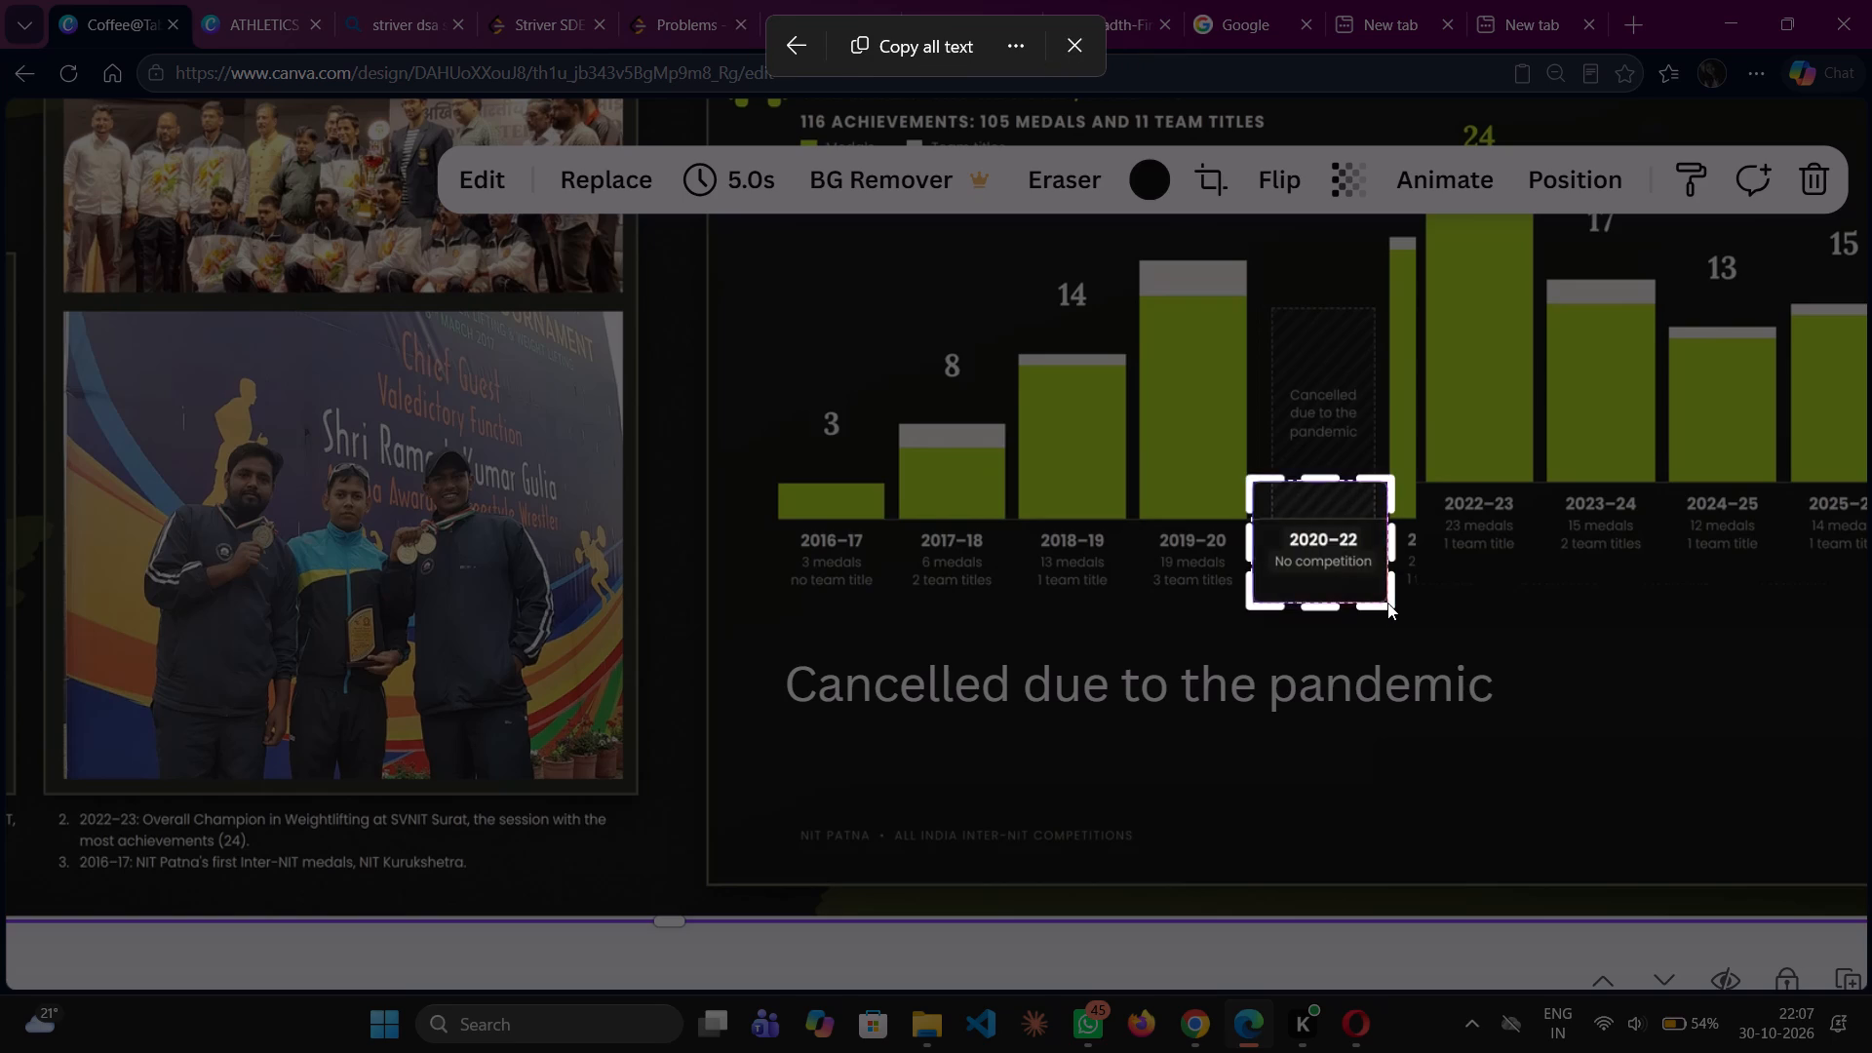
{"action": "left_click", "coordinate": [954, 49]}
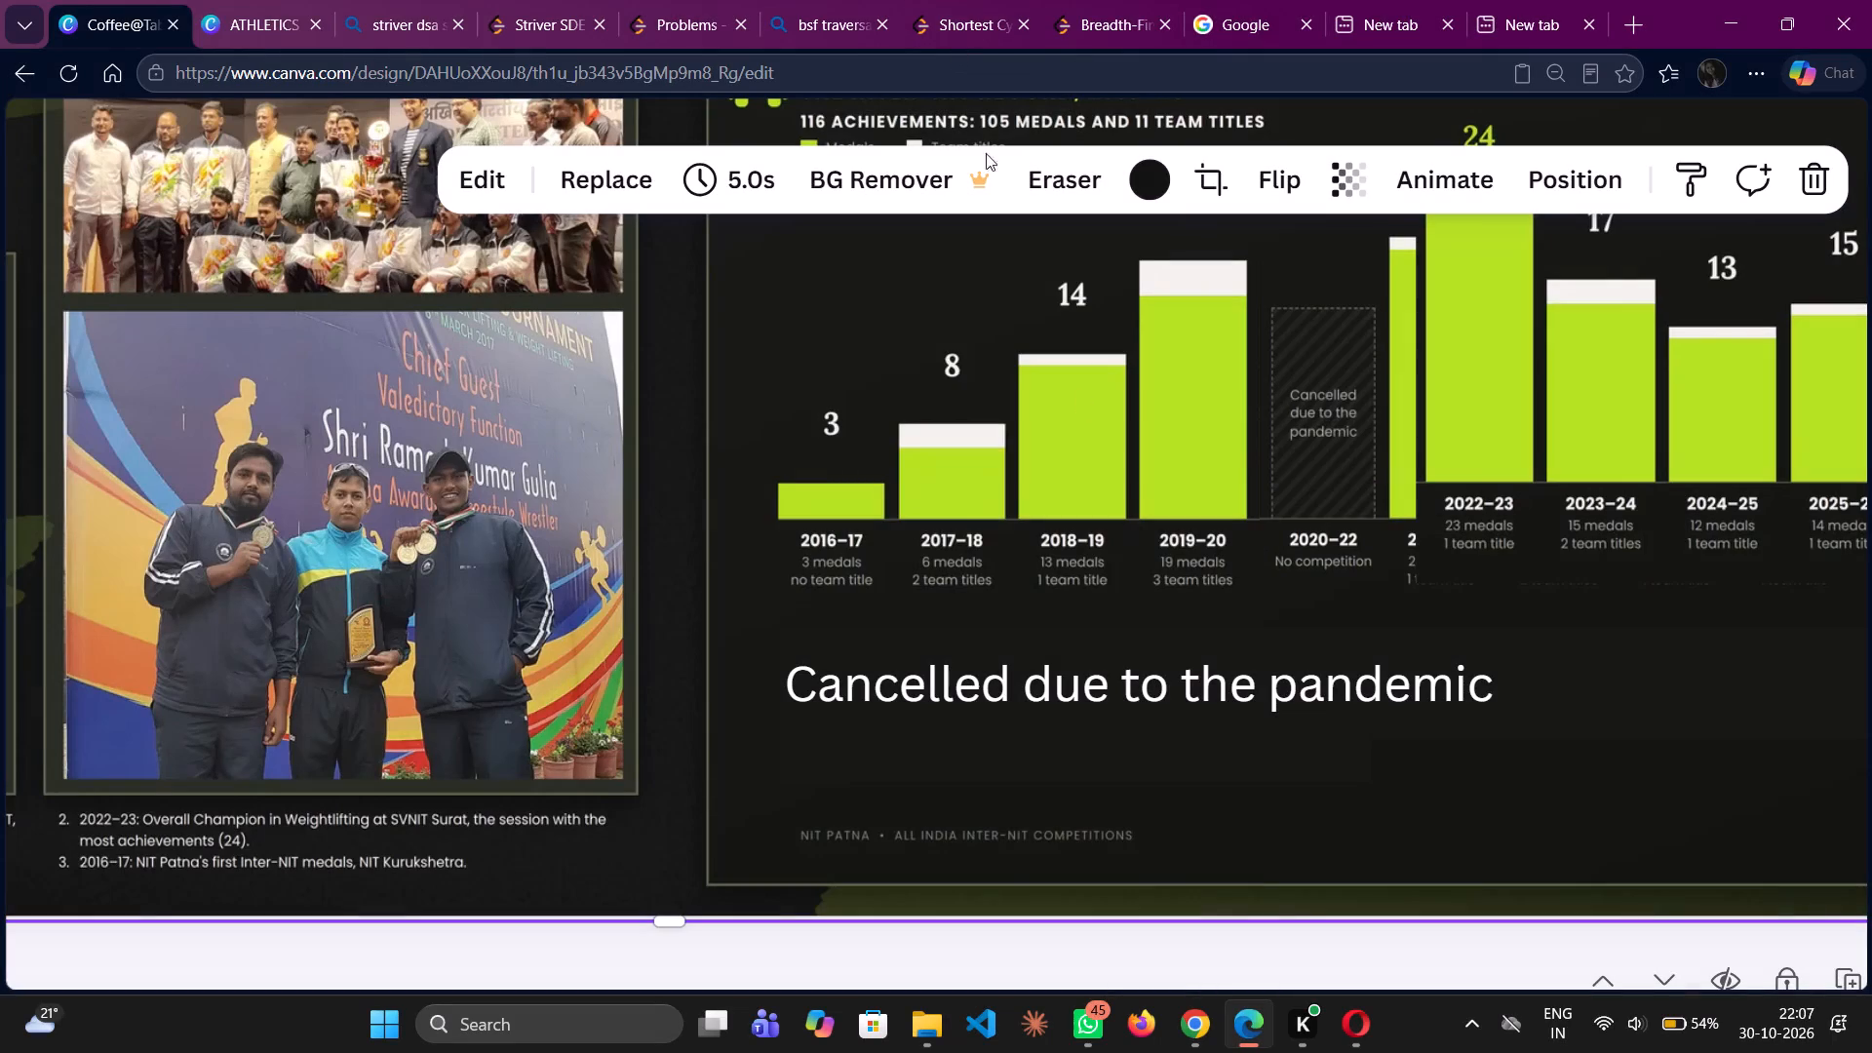
{"action": "left_click", "coordinate": [824, 668]}
{"action": "double_click", "coordinate": [830, 684]}
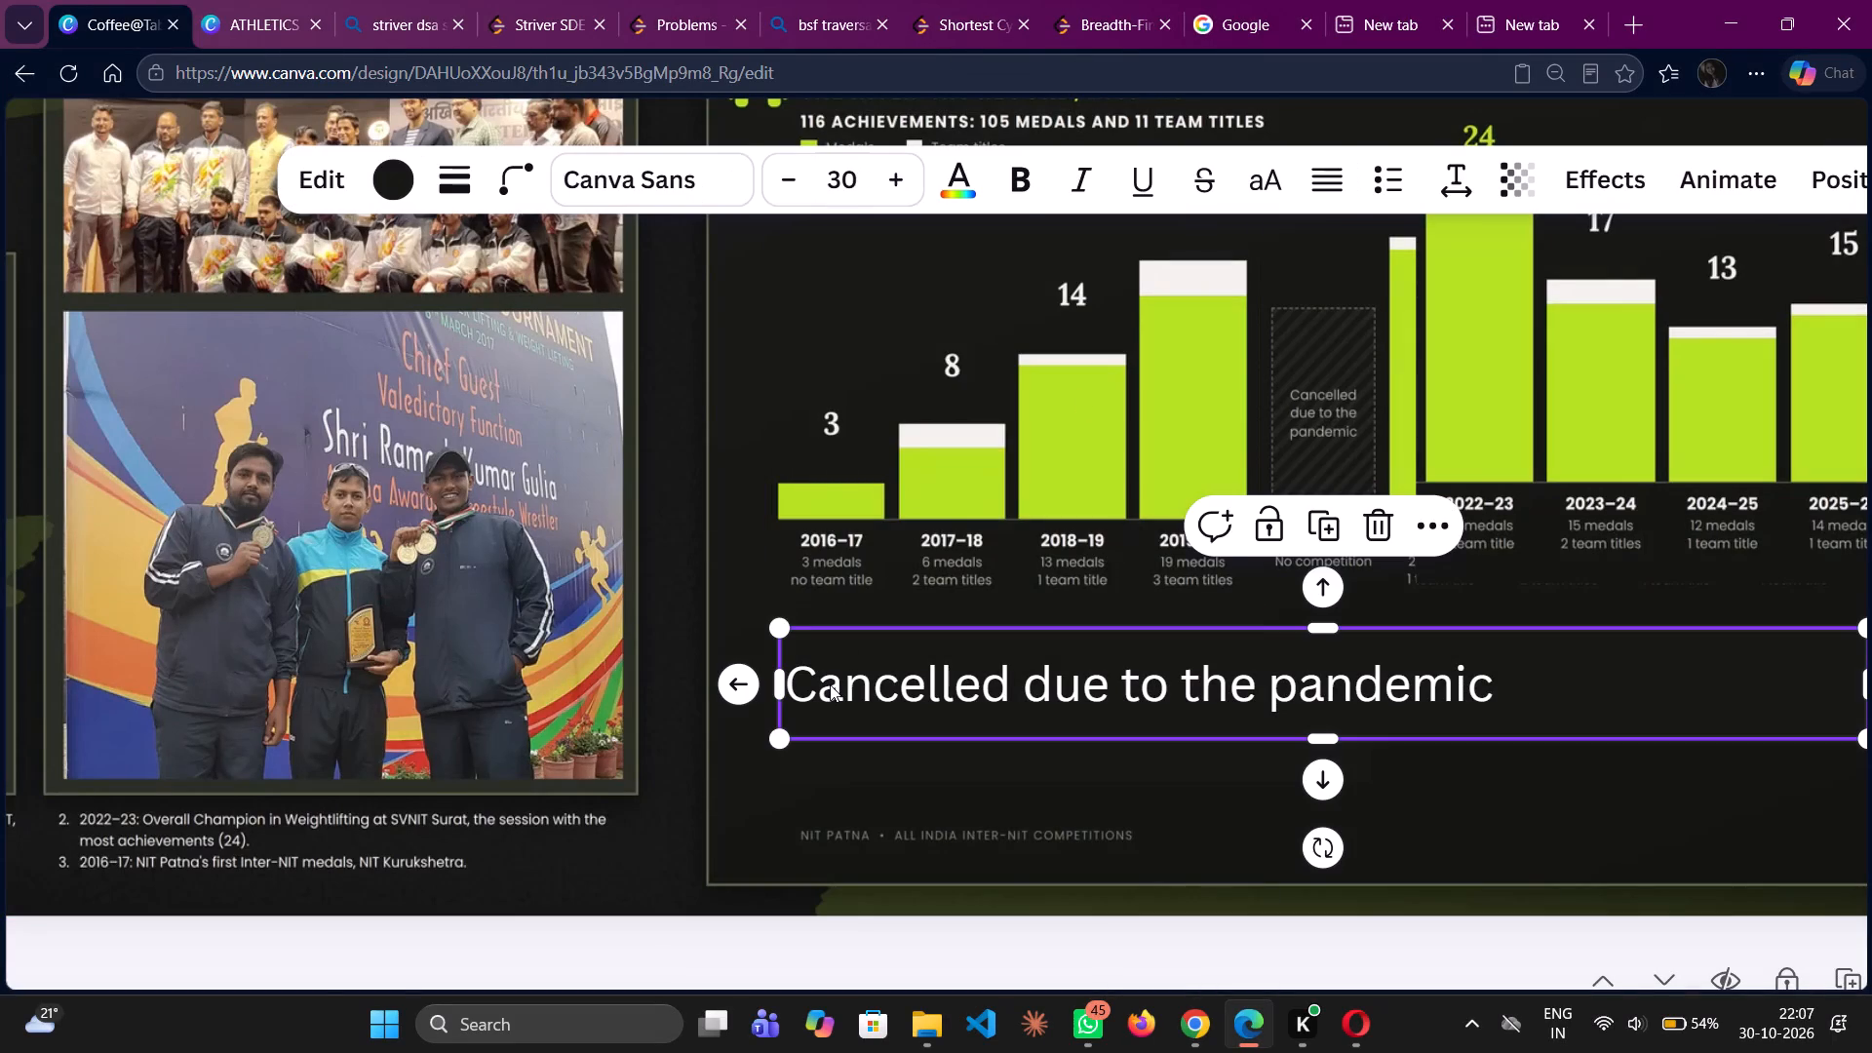
{"action": "left_click", "coordinate": [830, 684]}
{"action": "key", "text": "Left"}
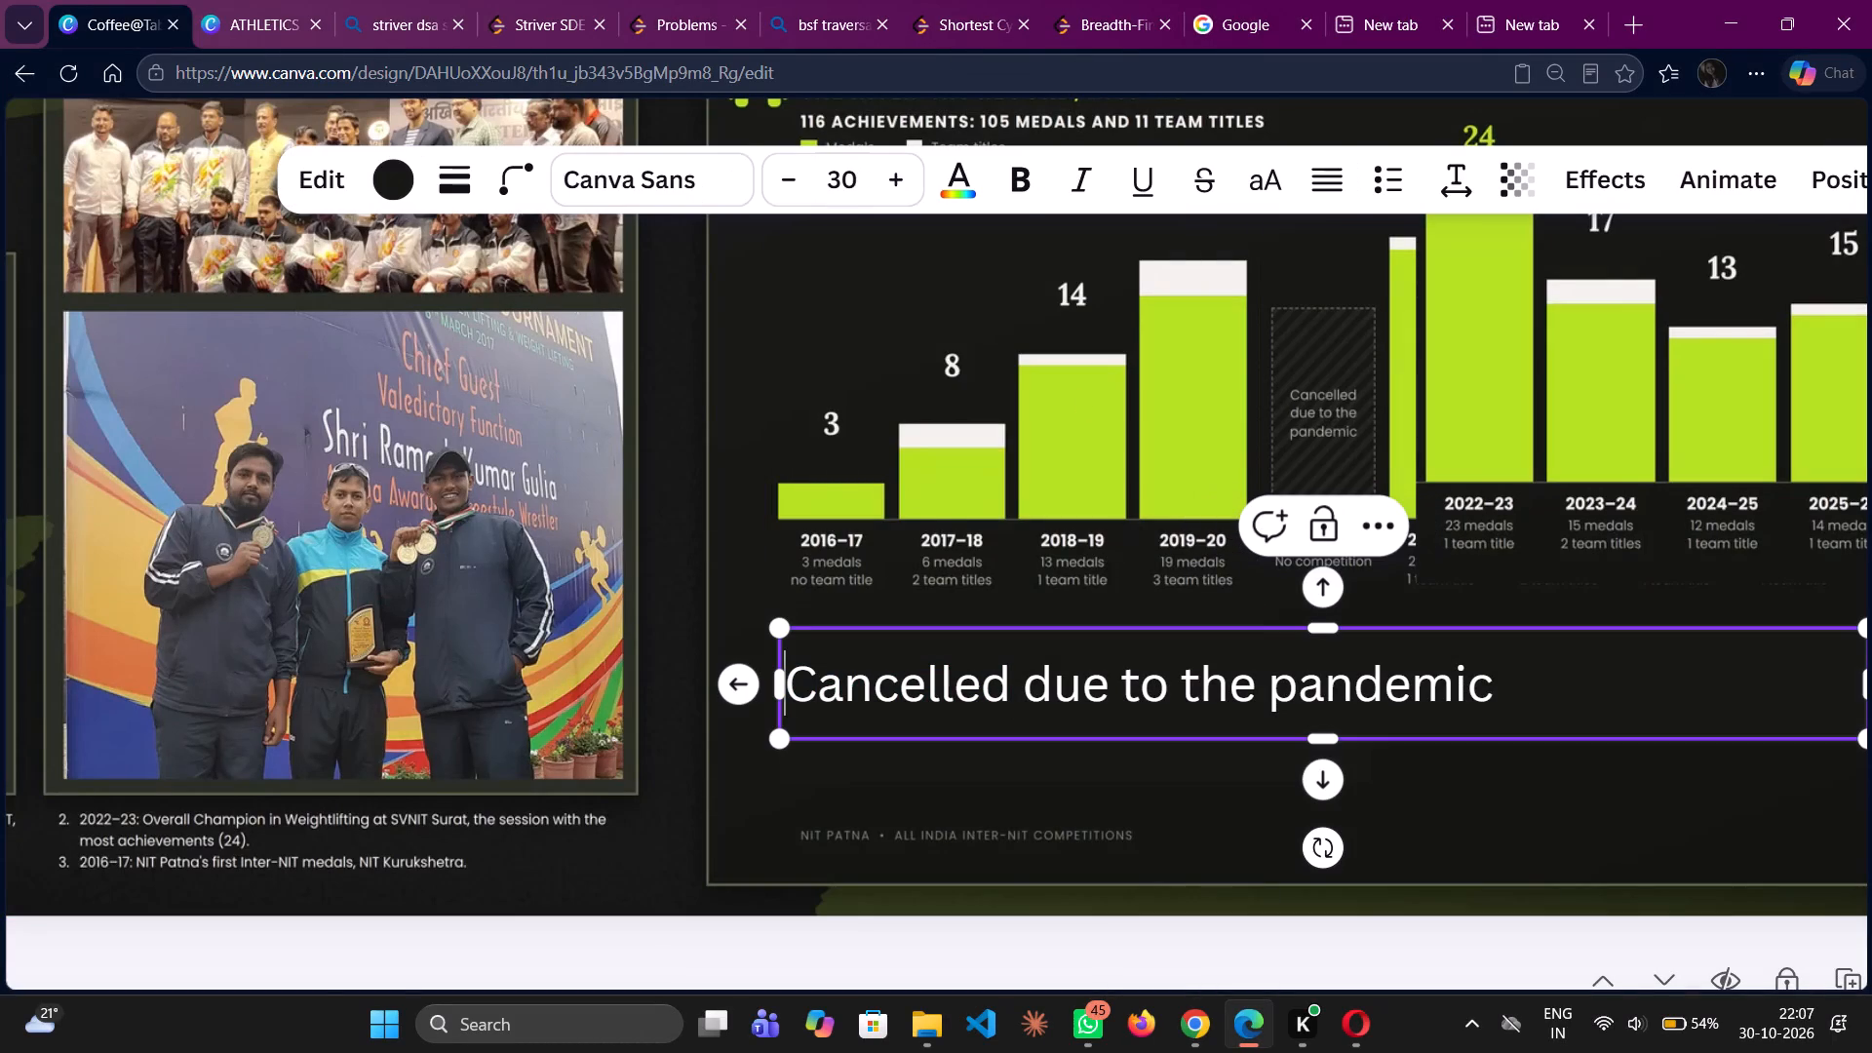
{"action": "key", "text": "ctrl+v"}
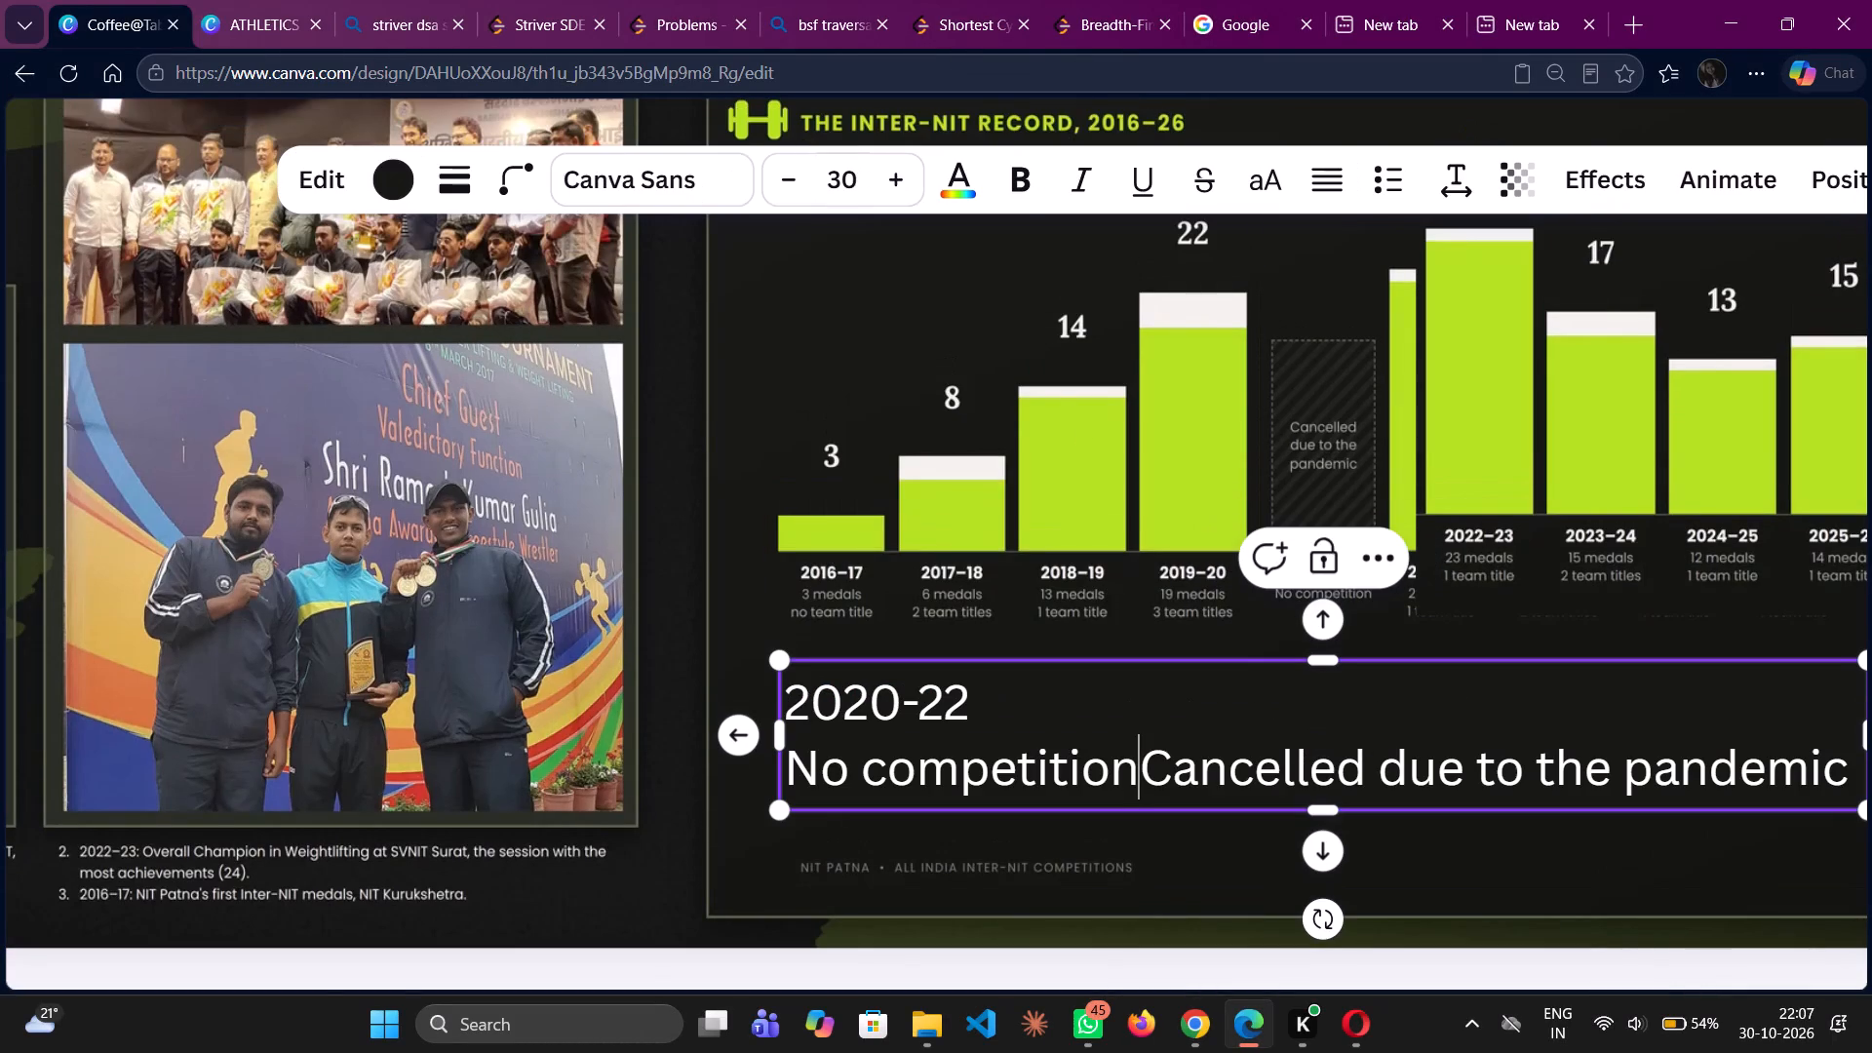
{"action": "key", "text": "space"}
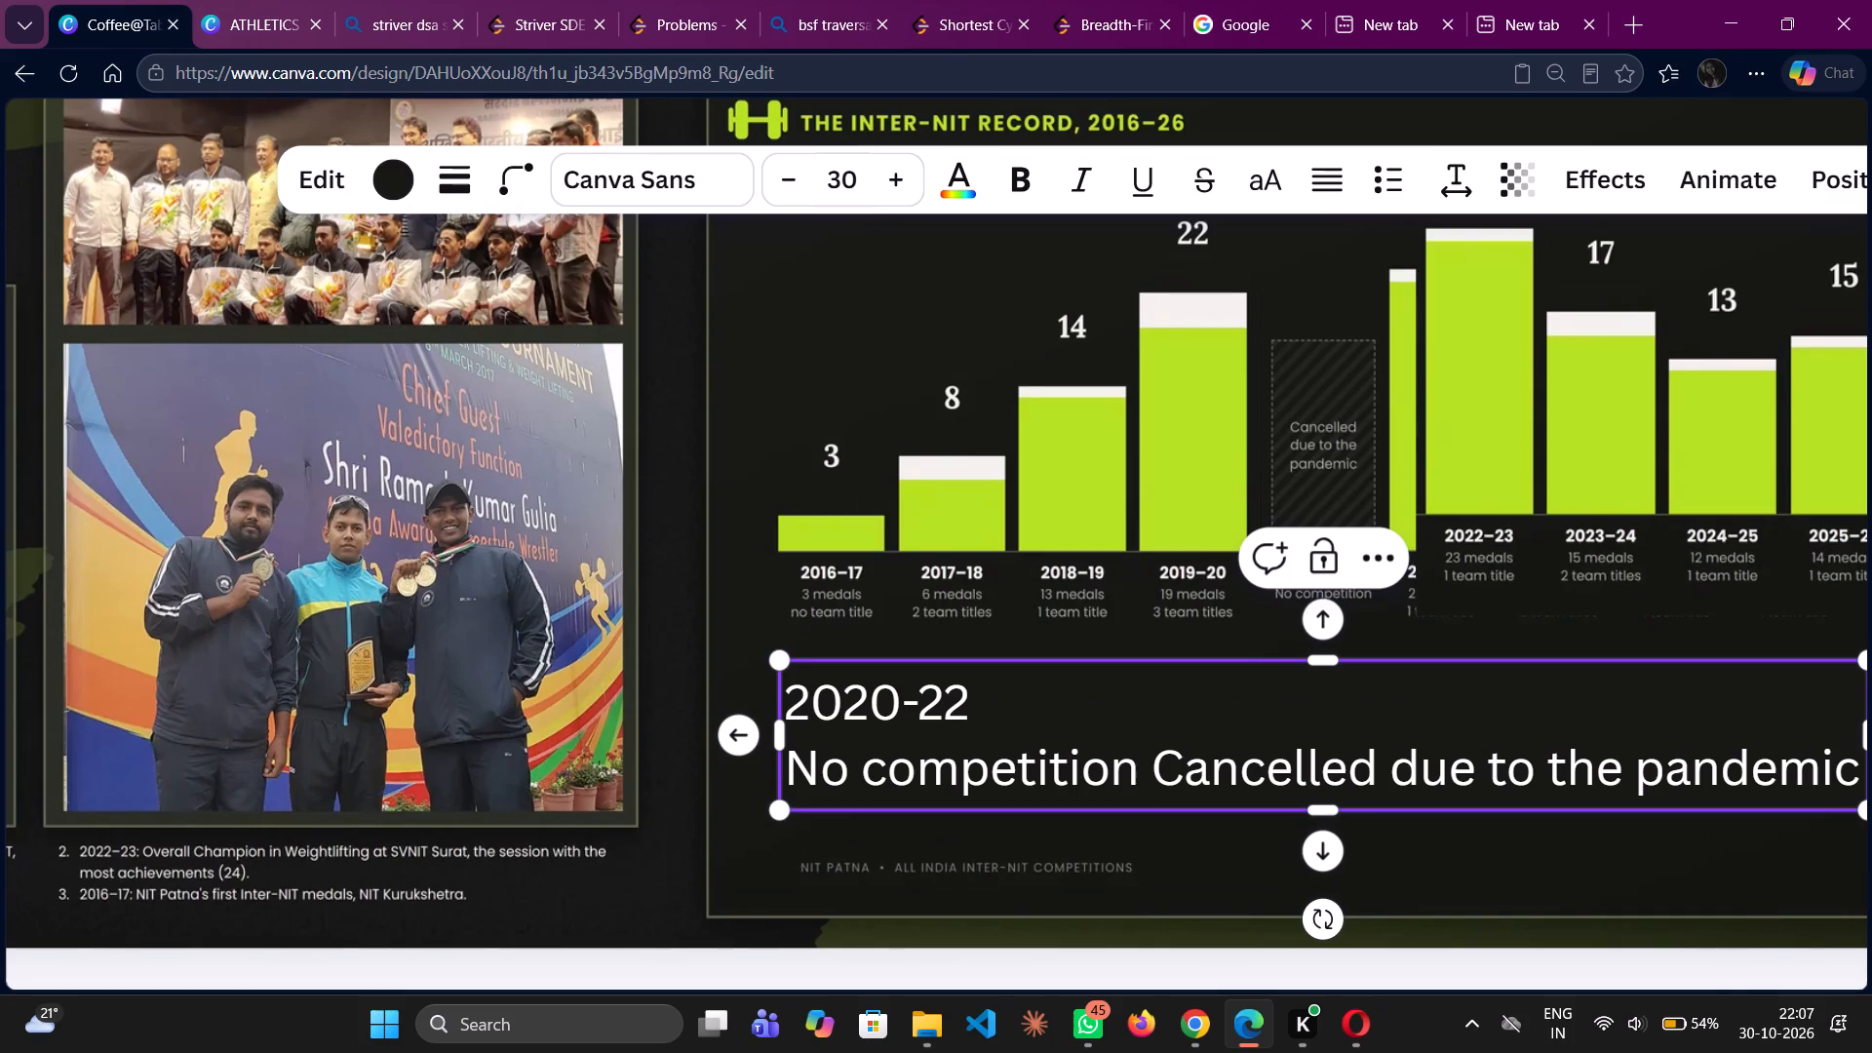
Edit the pandemic note below the chart to read "2020-22 :- No competition ,Cancelled due to the pandemic" as continuous text.
{"action": "left_click", "coordinate": [799, 778]}
{"action": "key", "text": "BackSpace"}
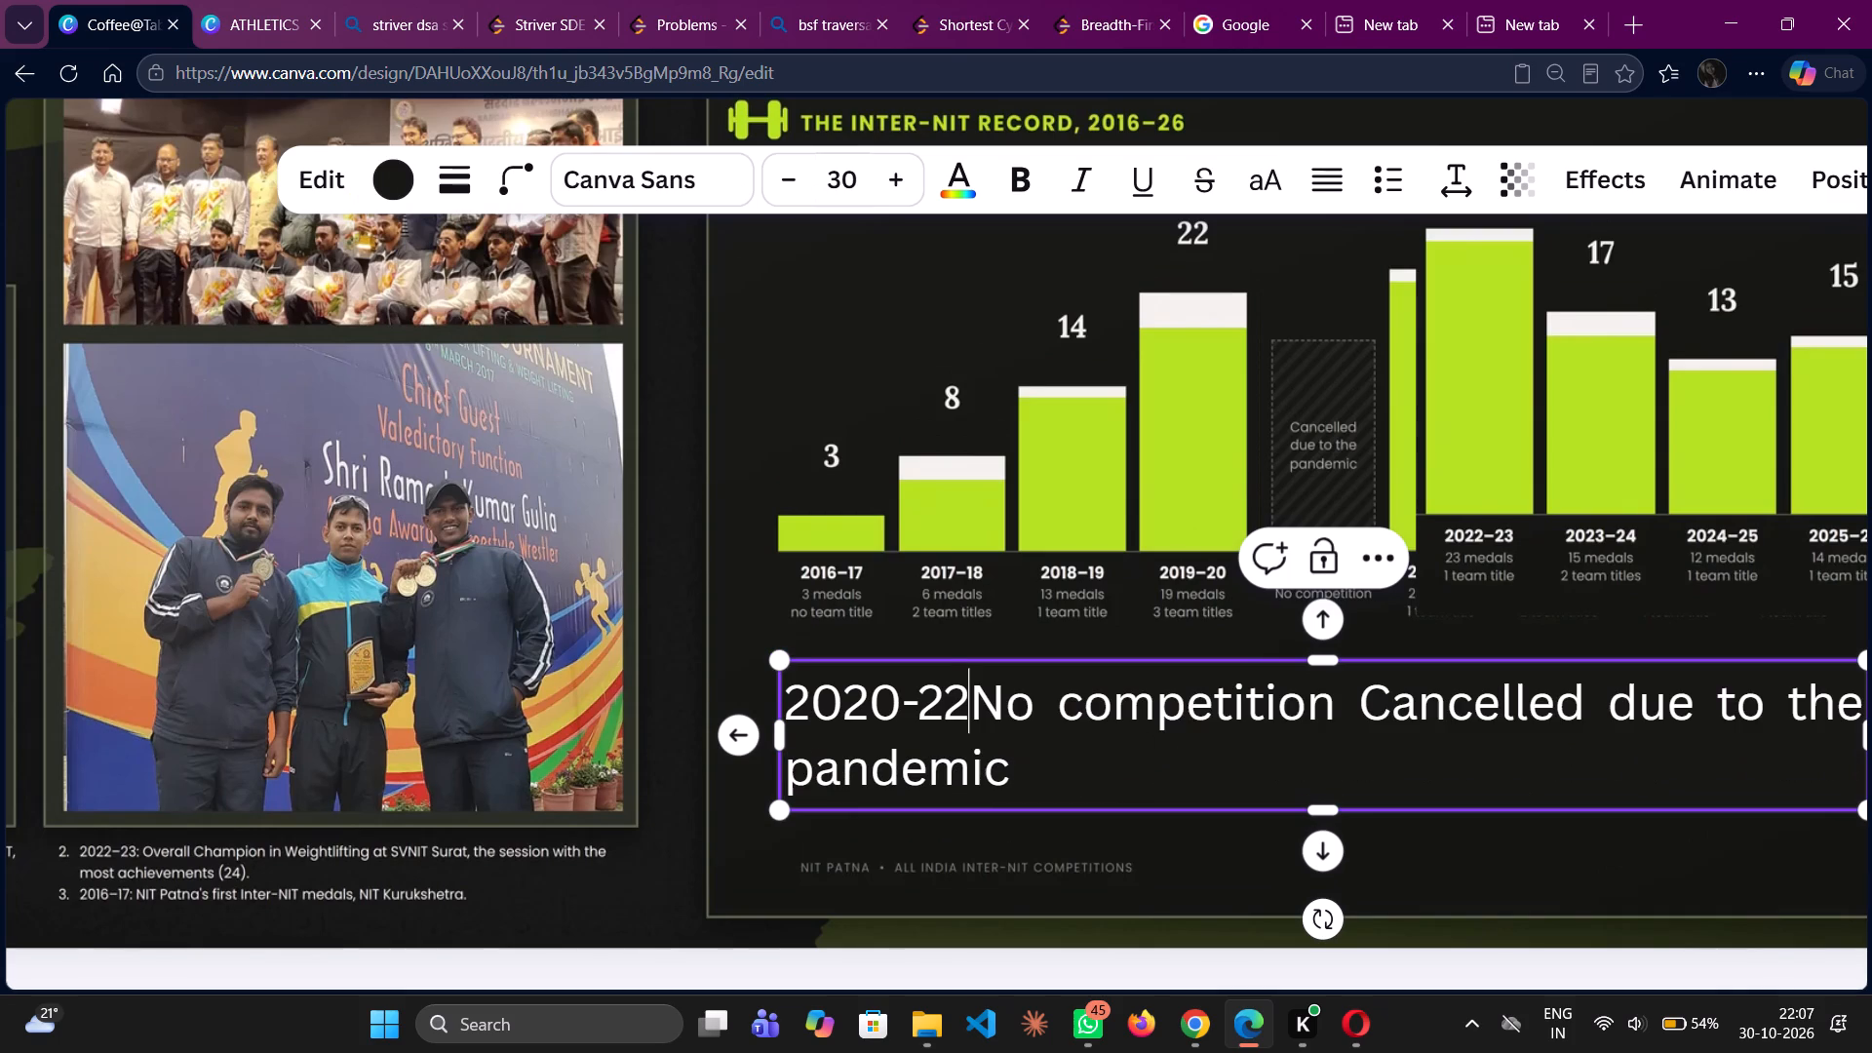
{"action": "key", "text": "space"}
{"action": "type", "text": ":-"}
{"action": "key", "text": "space"}
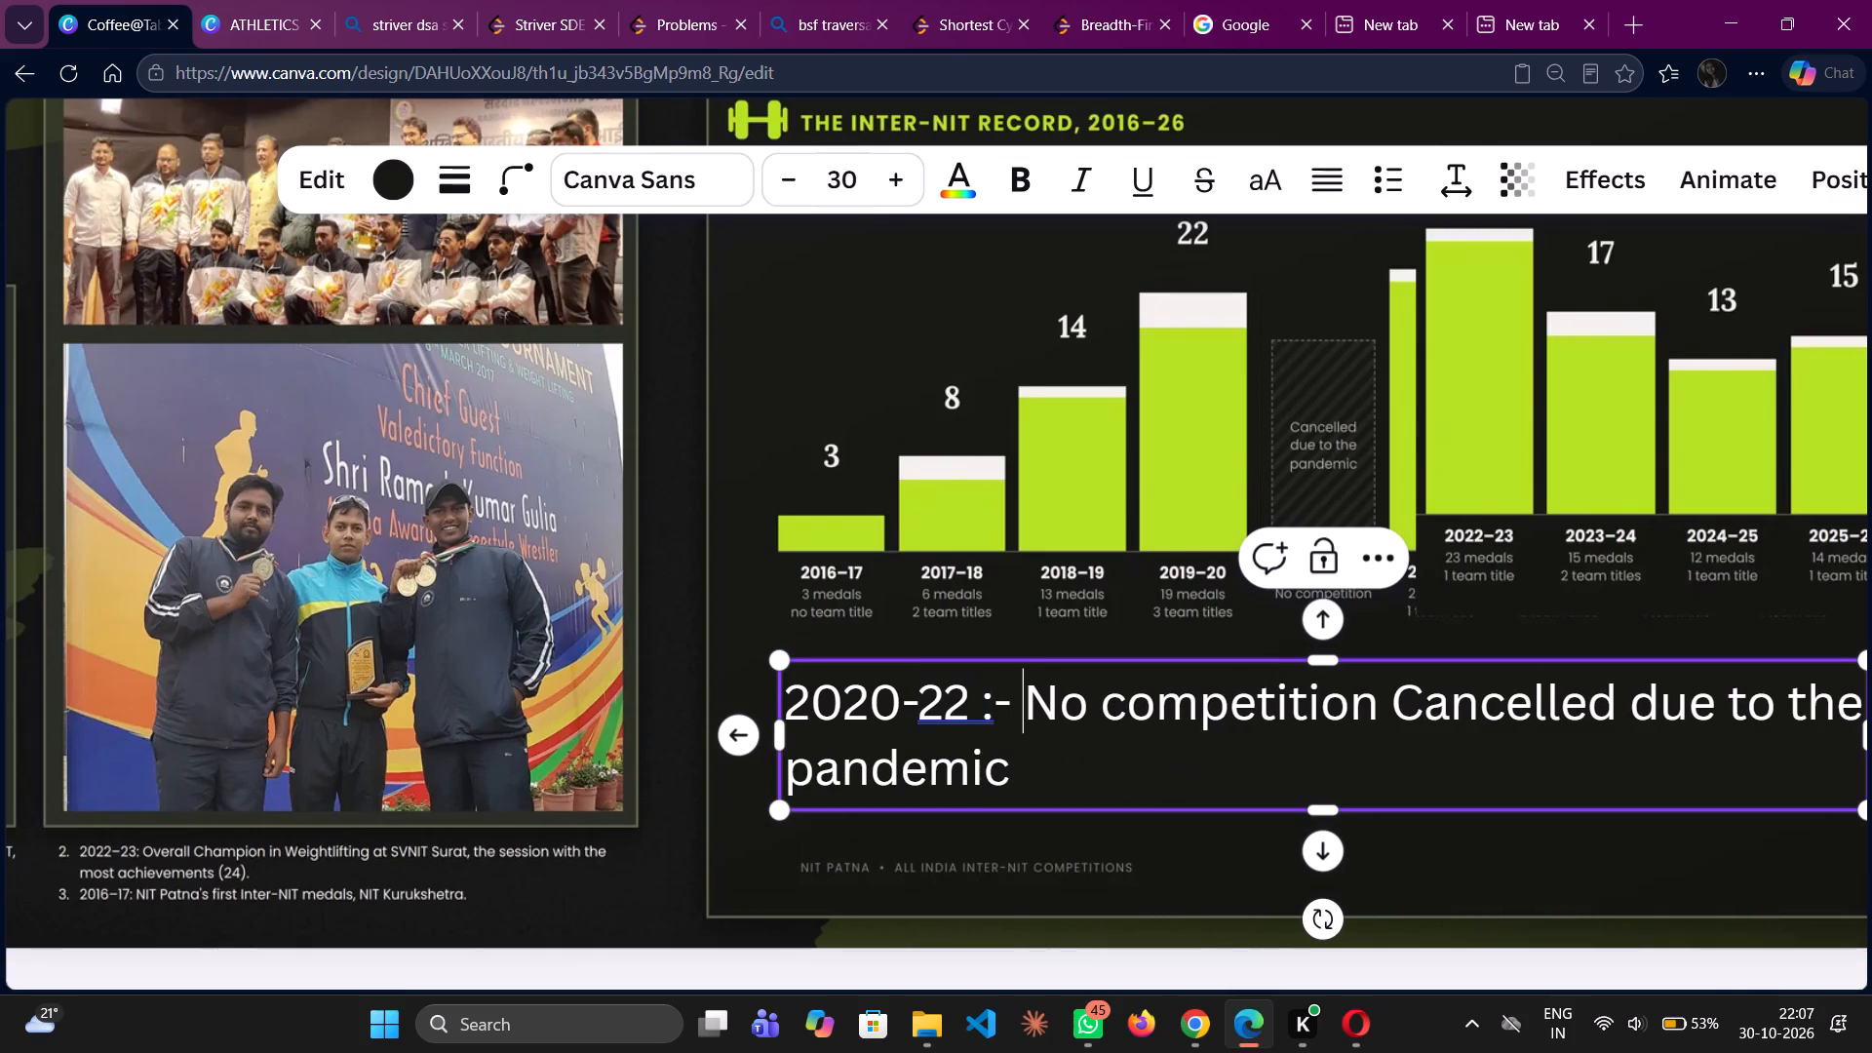
{"action": "left_click", "coordinate": [963, 708]}
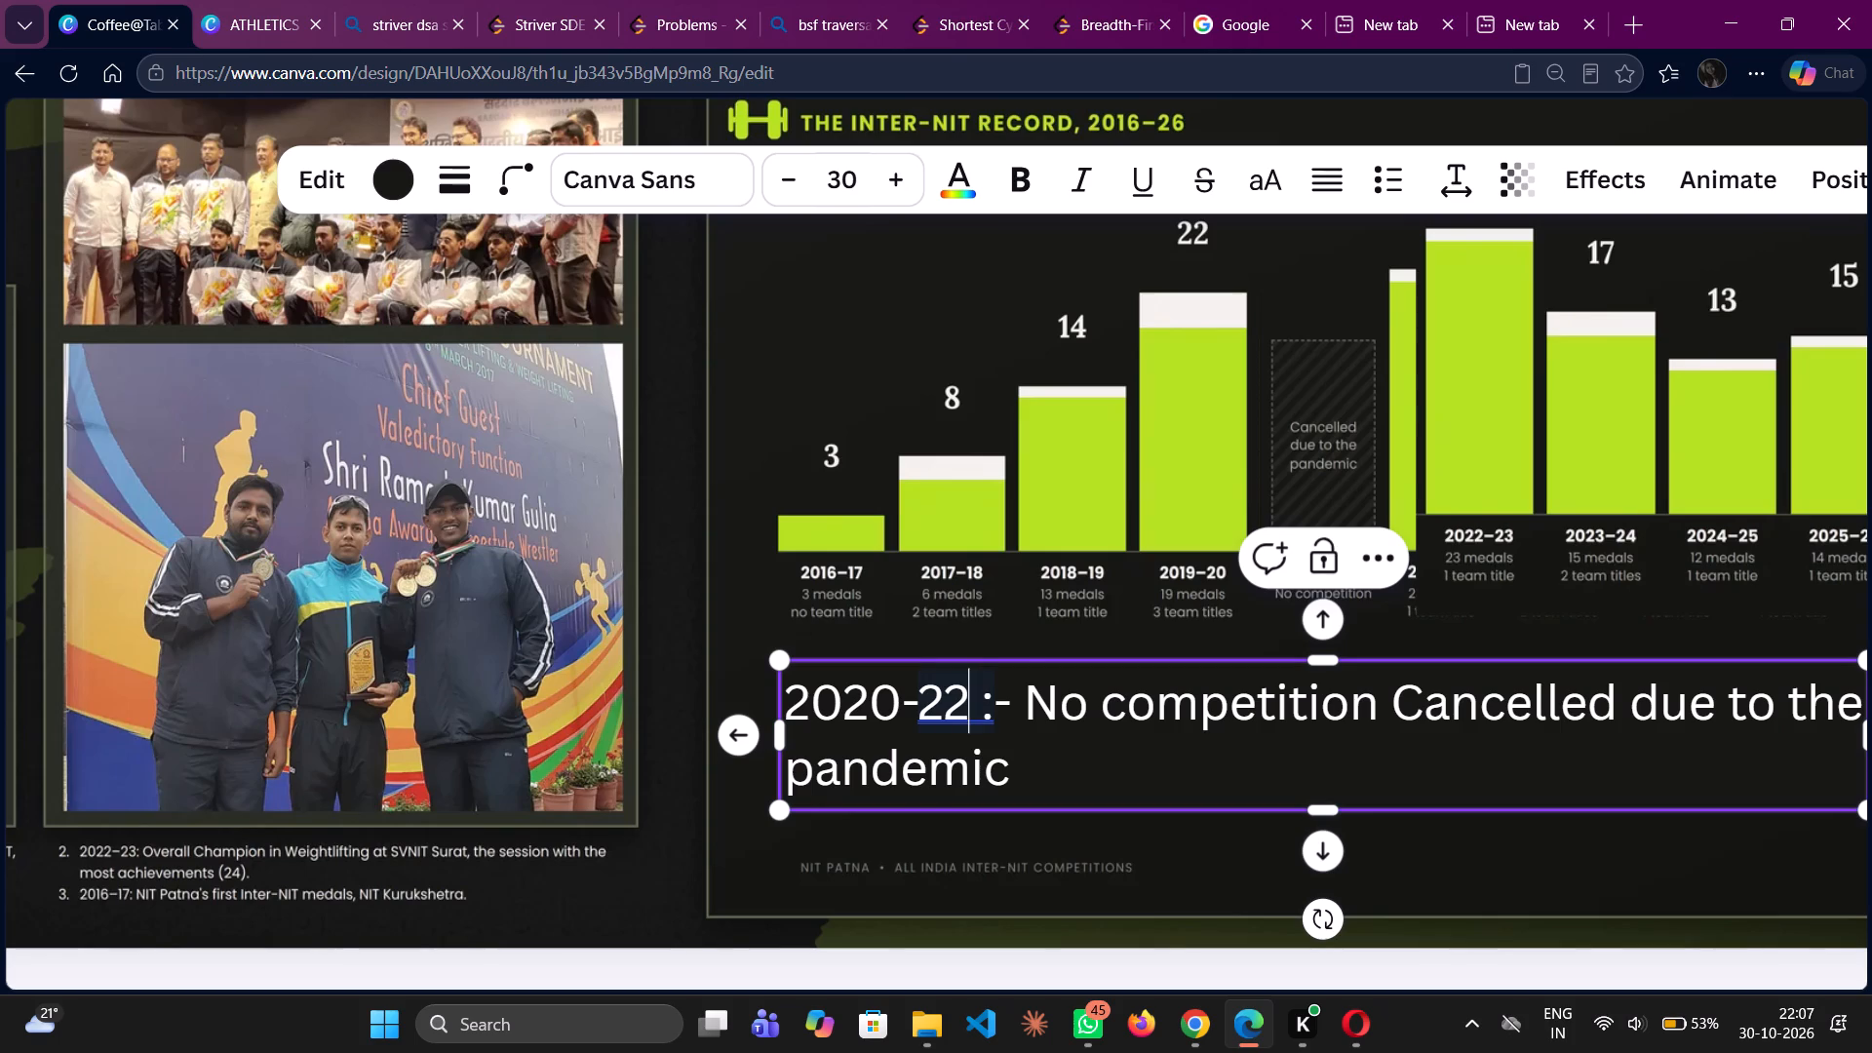
{"action": "left_click", "coordinate": [924, 700]}
{"action": "key", "text": "space"}
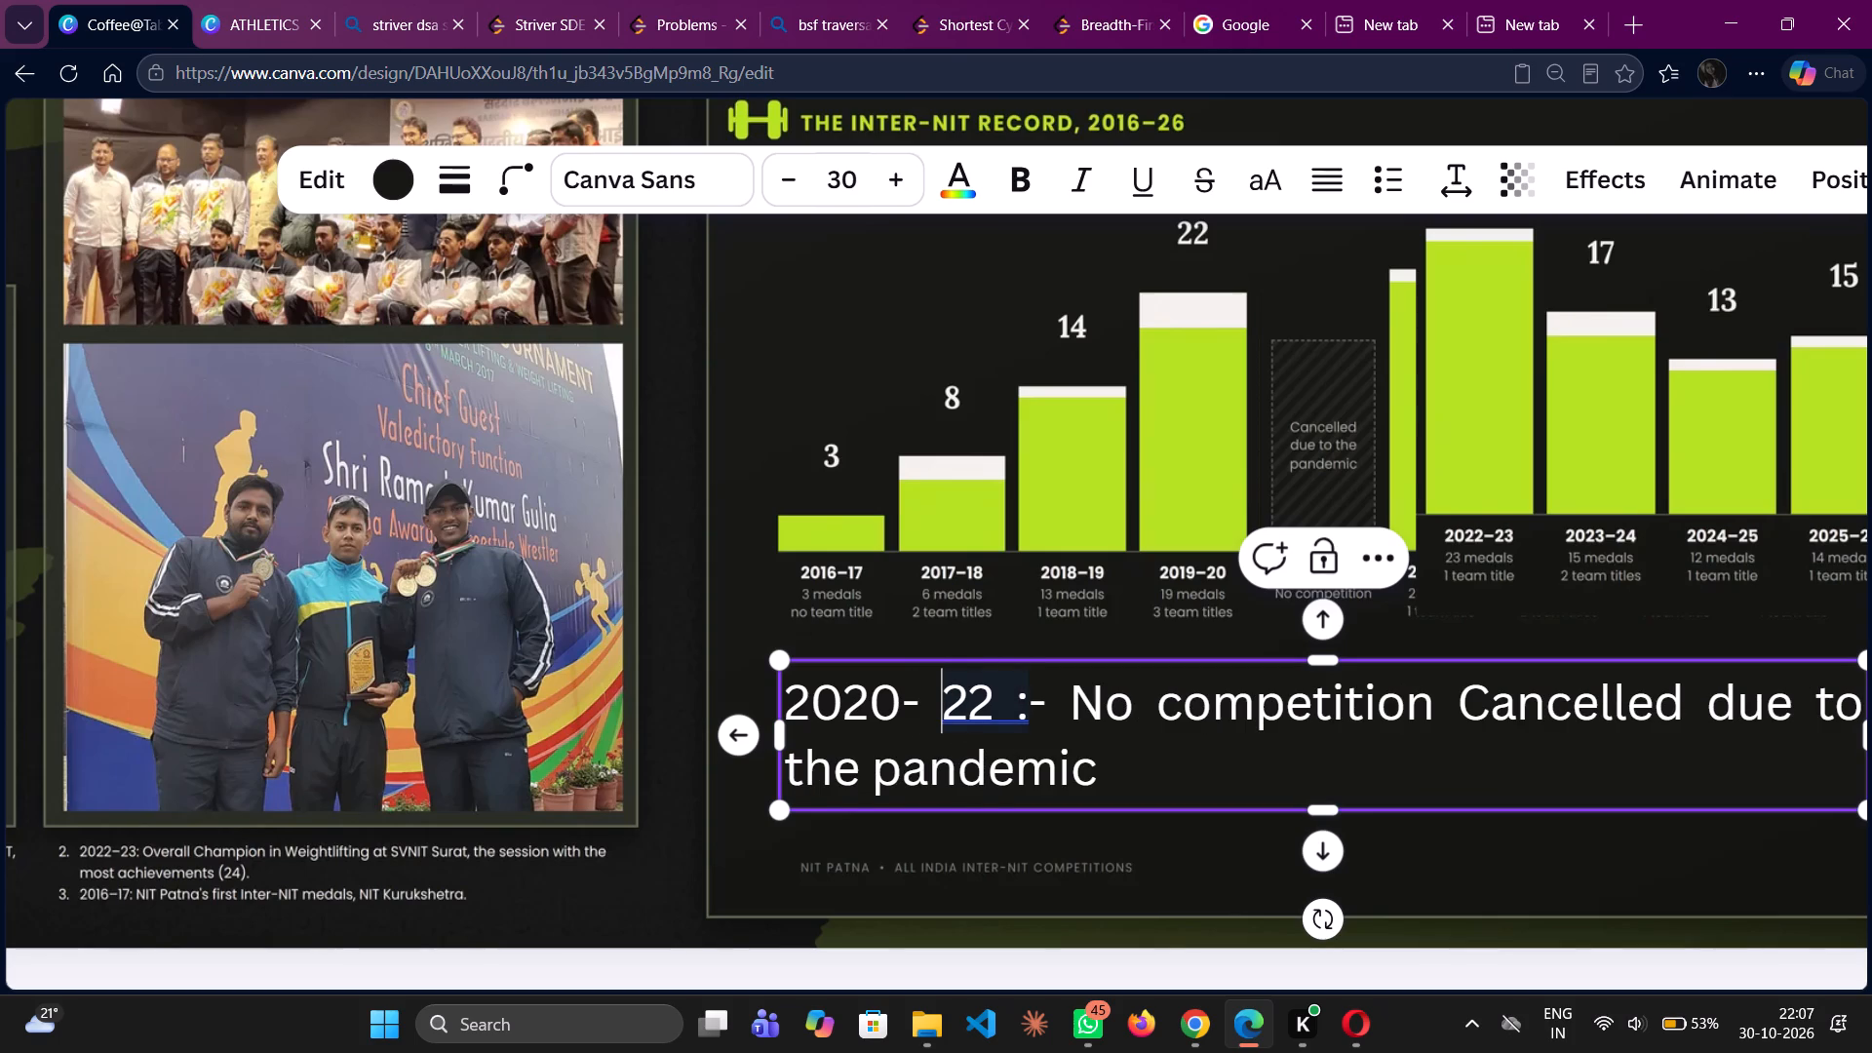
{"action": "key", "text": "BackSpace"}
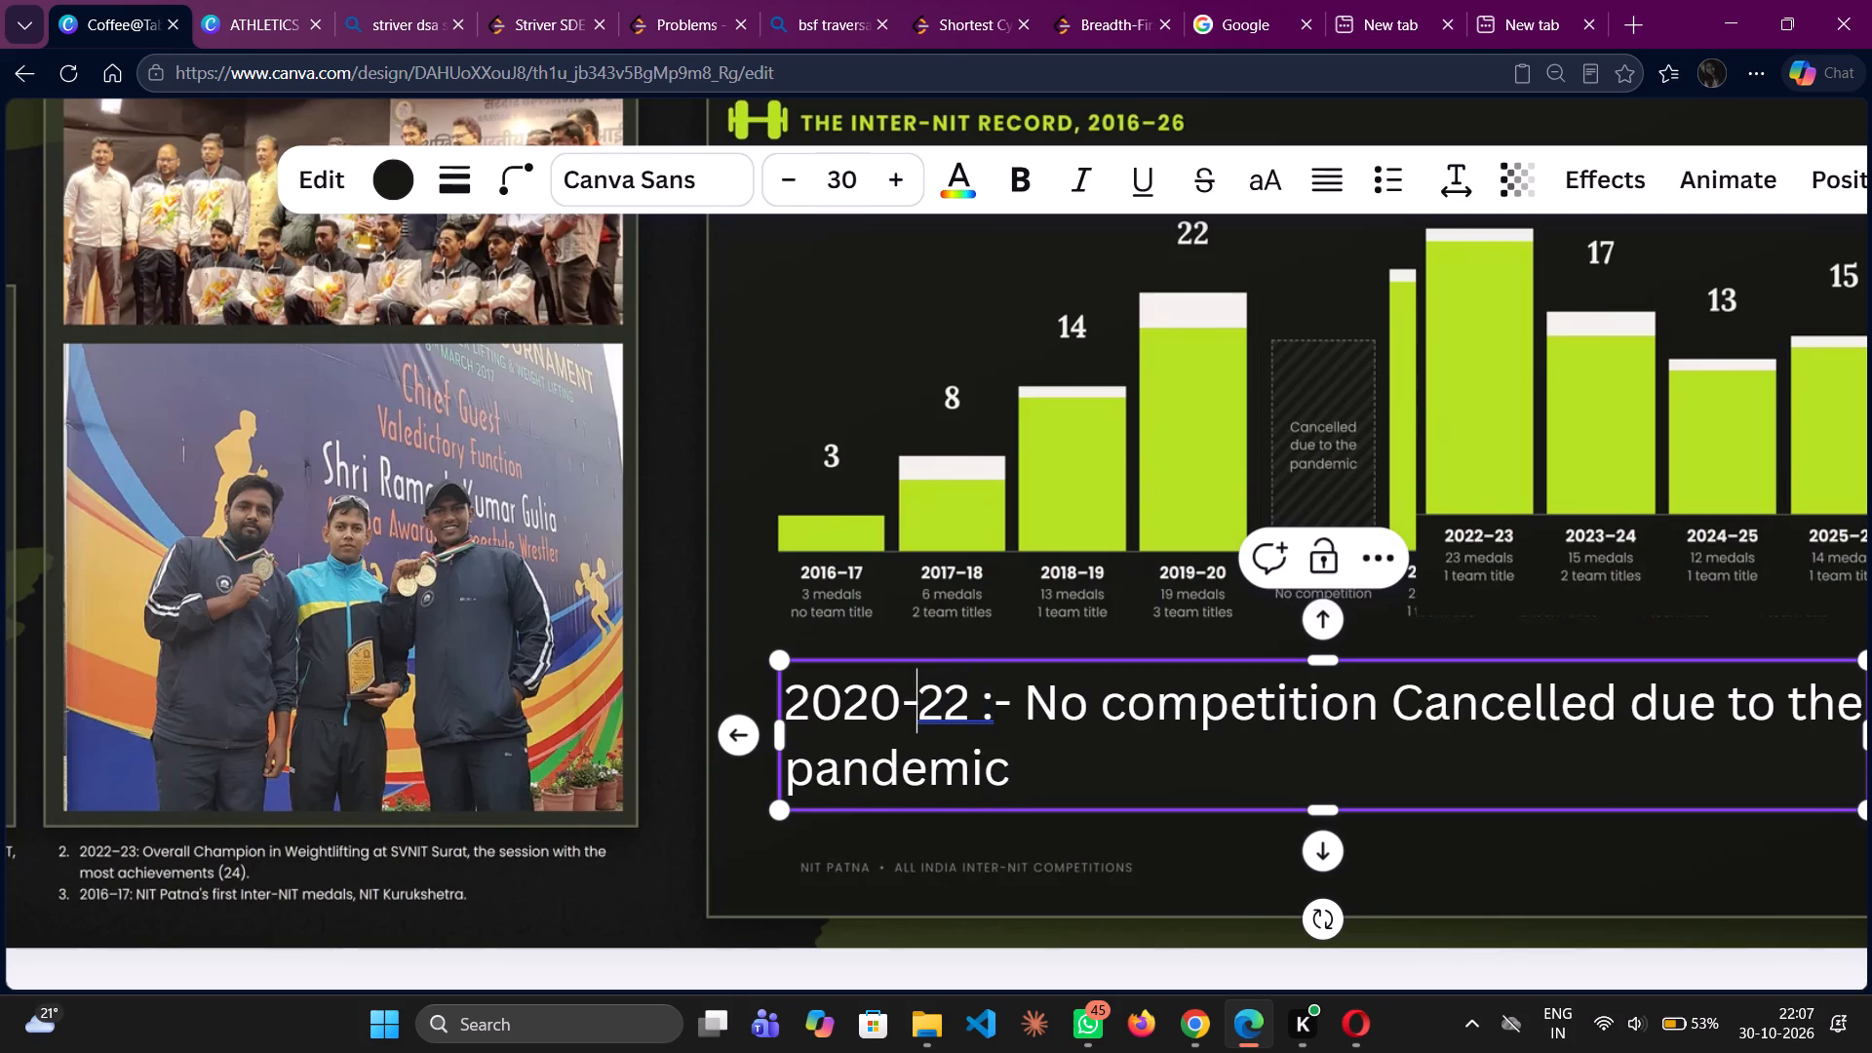
{"action": "left_click", "coordinate": [1389, 709]}
{"action": "key", "text": "comma"}
Format the whole pandemic note in Montserrat at font size 19.
{"action": "left_click_drag", "start_coordinate": [1140, 768], "coordinate": [789, 700]}
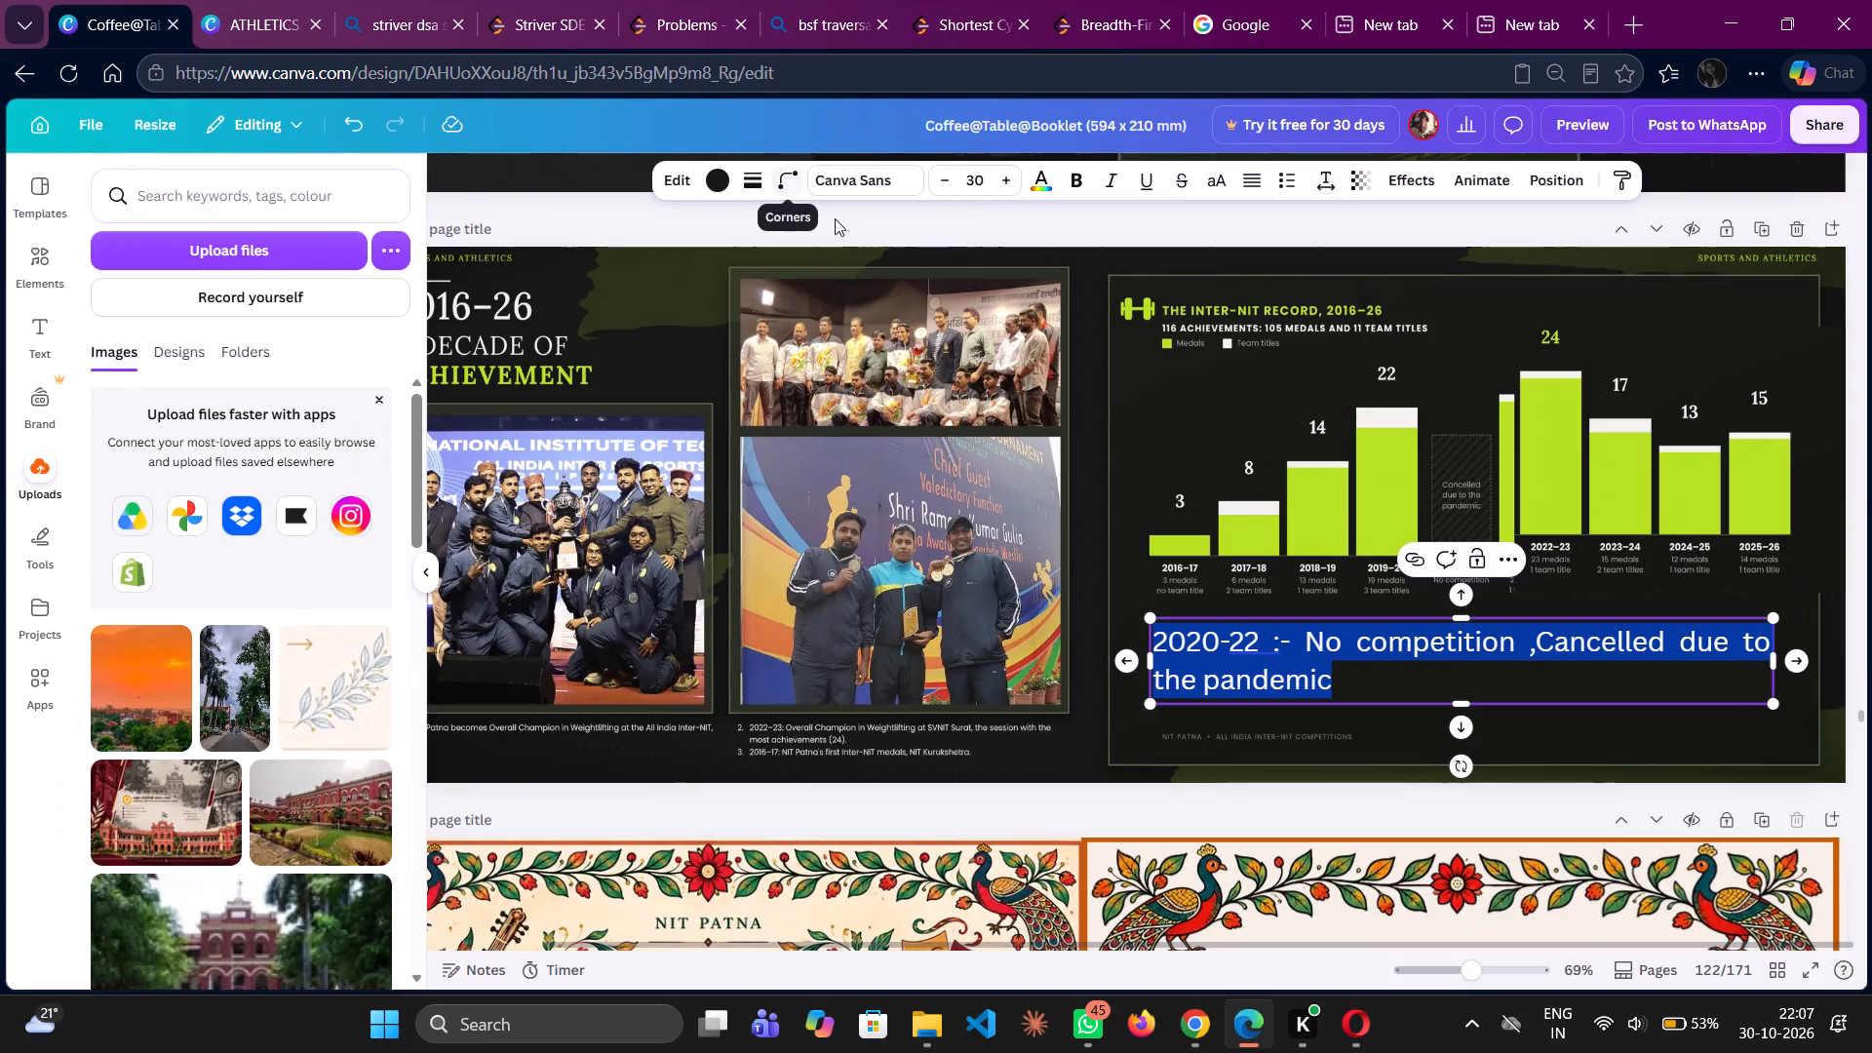
{"action": "left_click", "coordinate": [942, 178]}
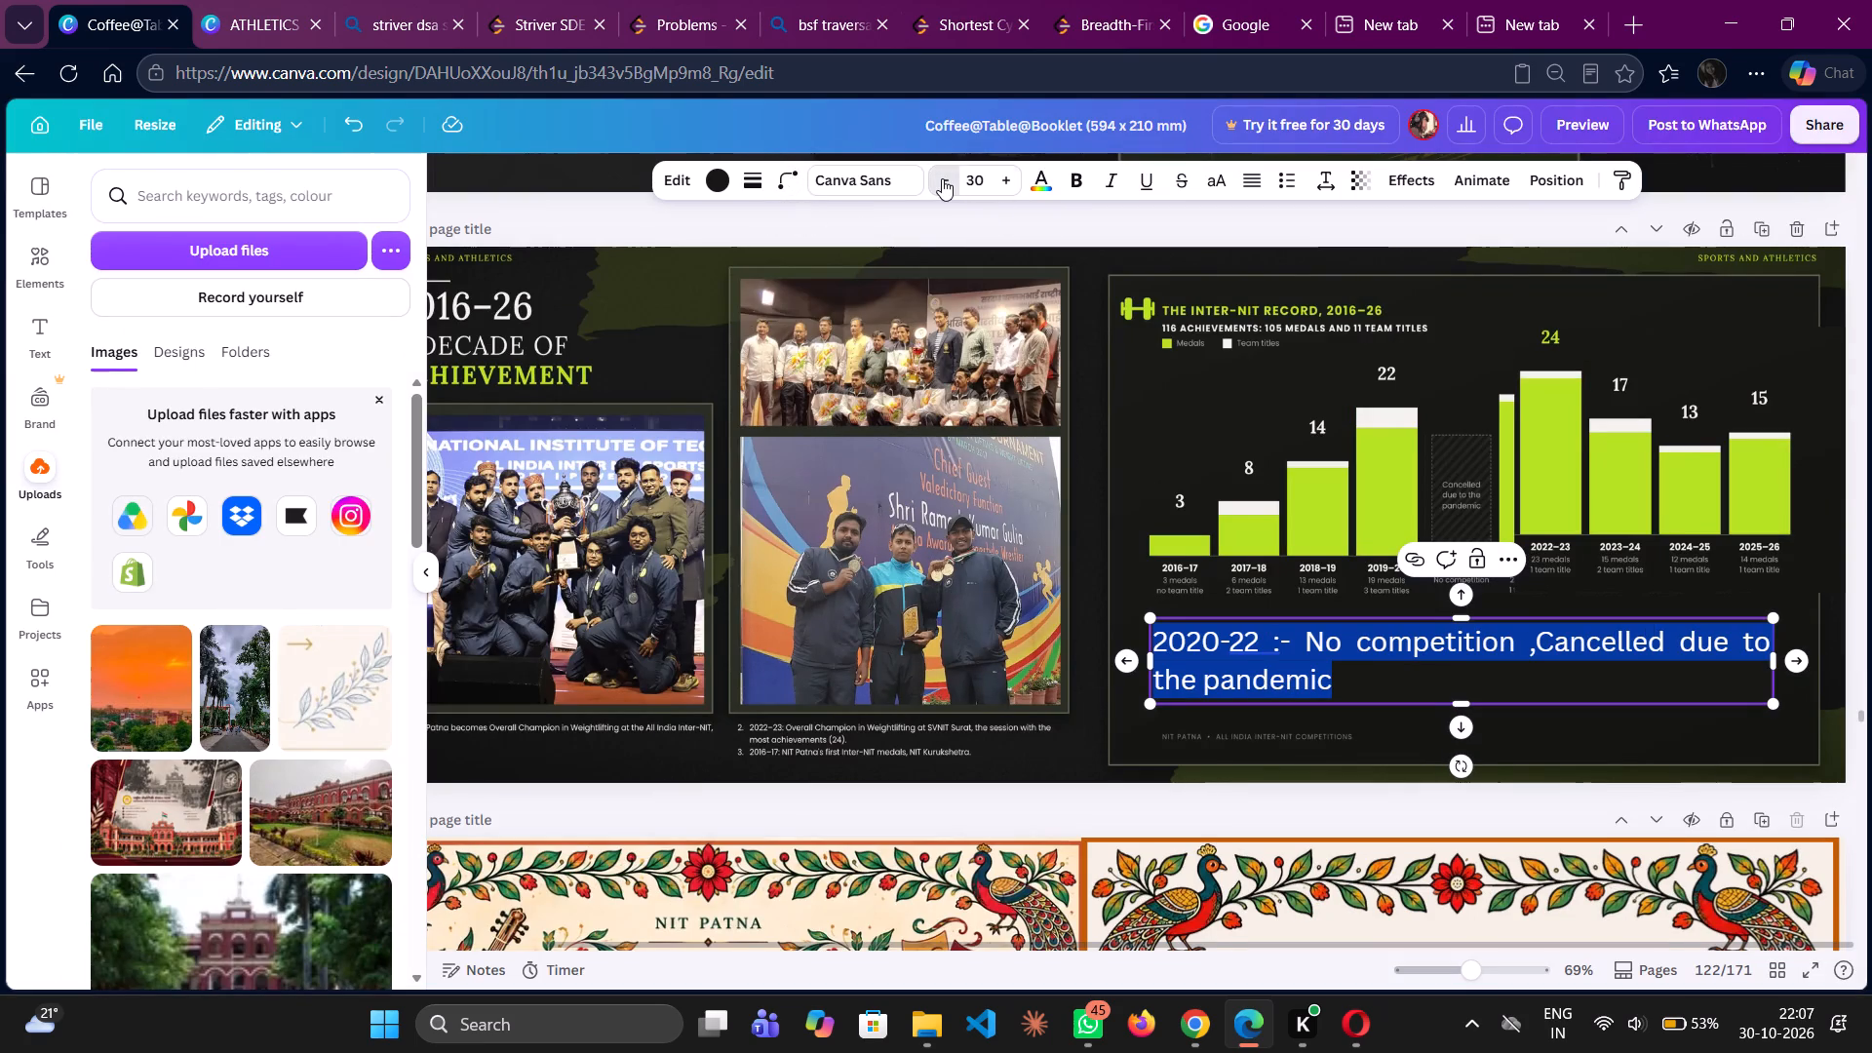
{"action": "triple_click", "coordinate": [942, 178]}
{"action": "double_click", "coordinate": [942, 178]}
{"action": "left_click", "coordinate": [942, 178]}
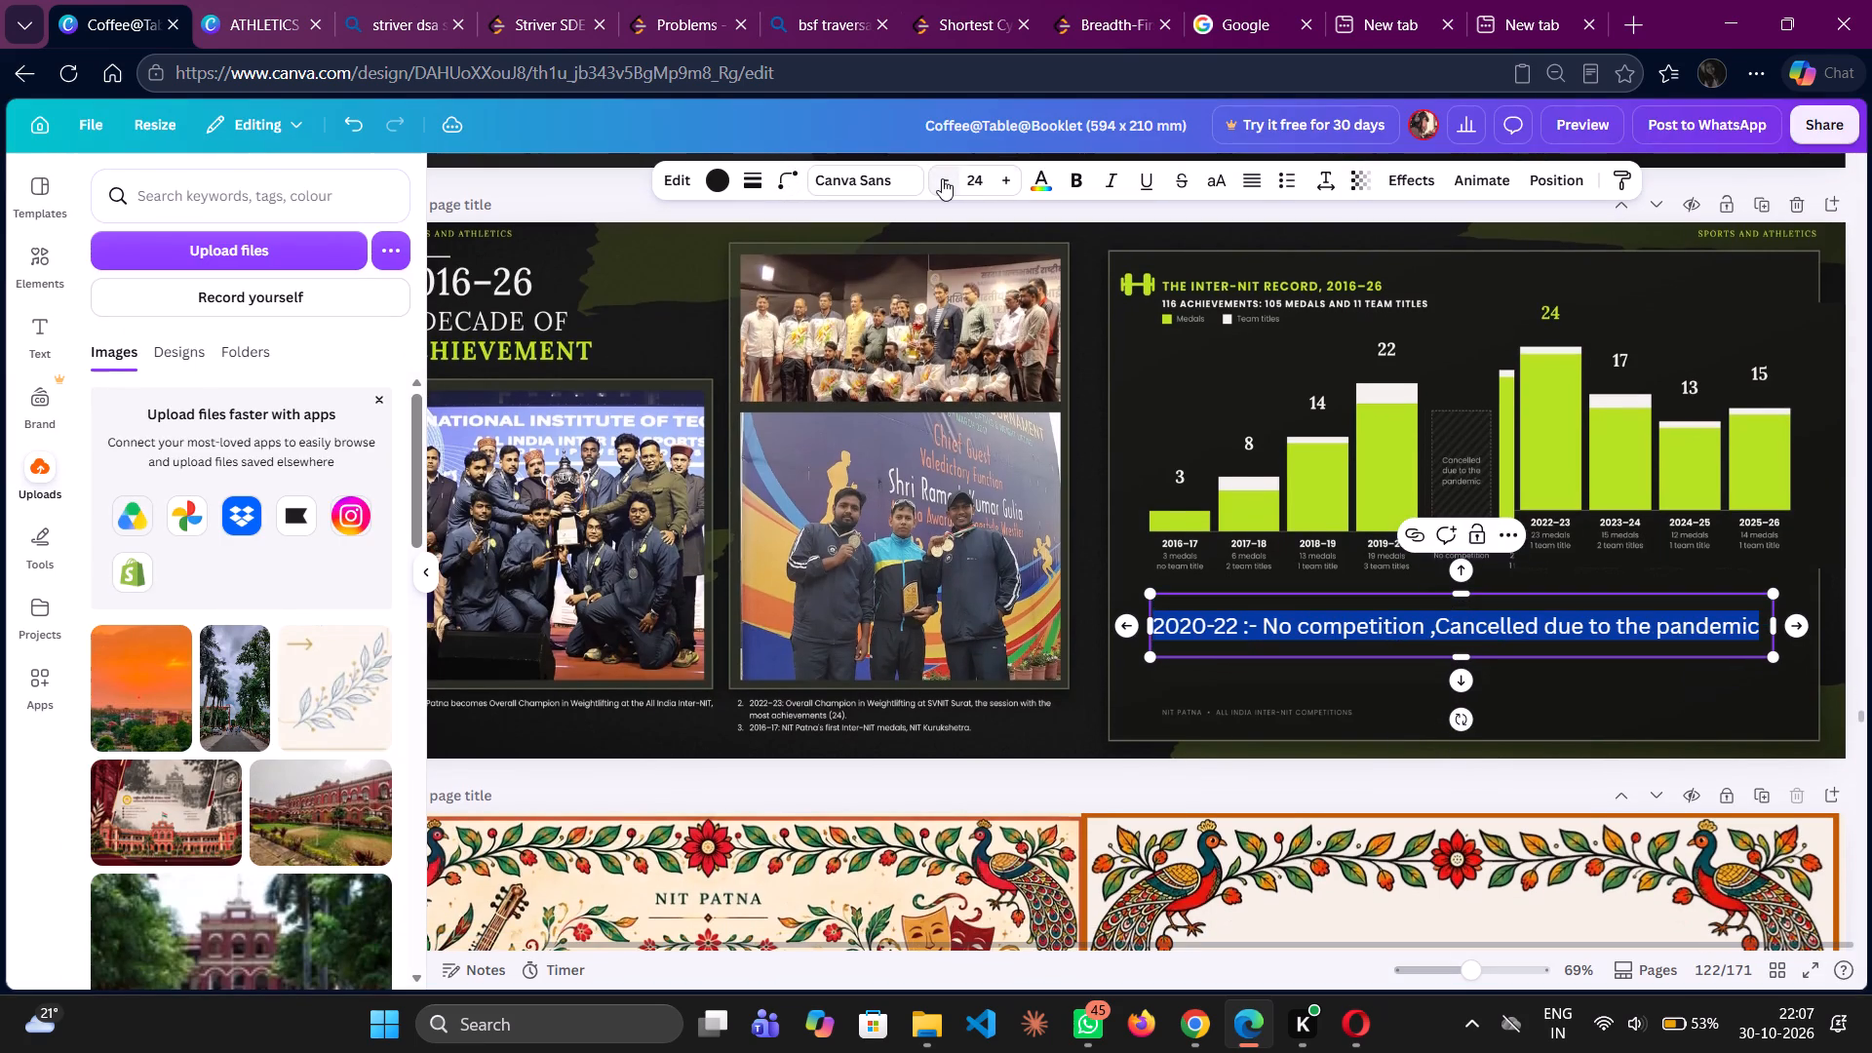
{"action": "left_click", "coordinate": [942, 178]}
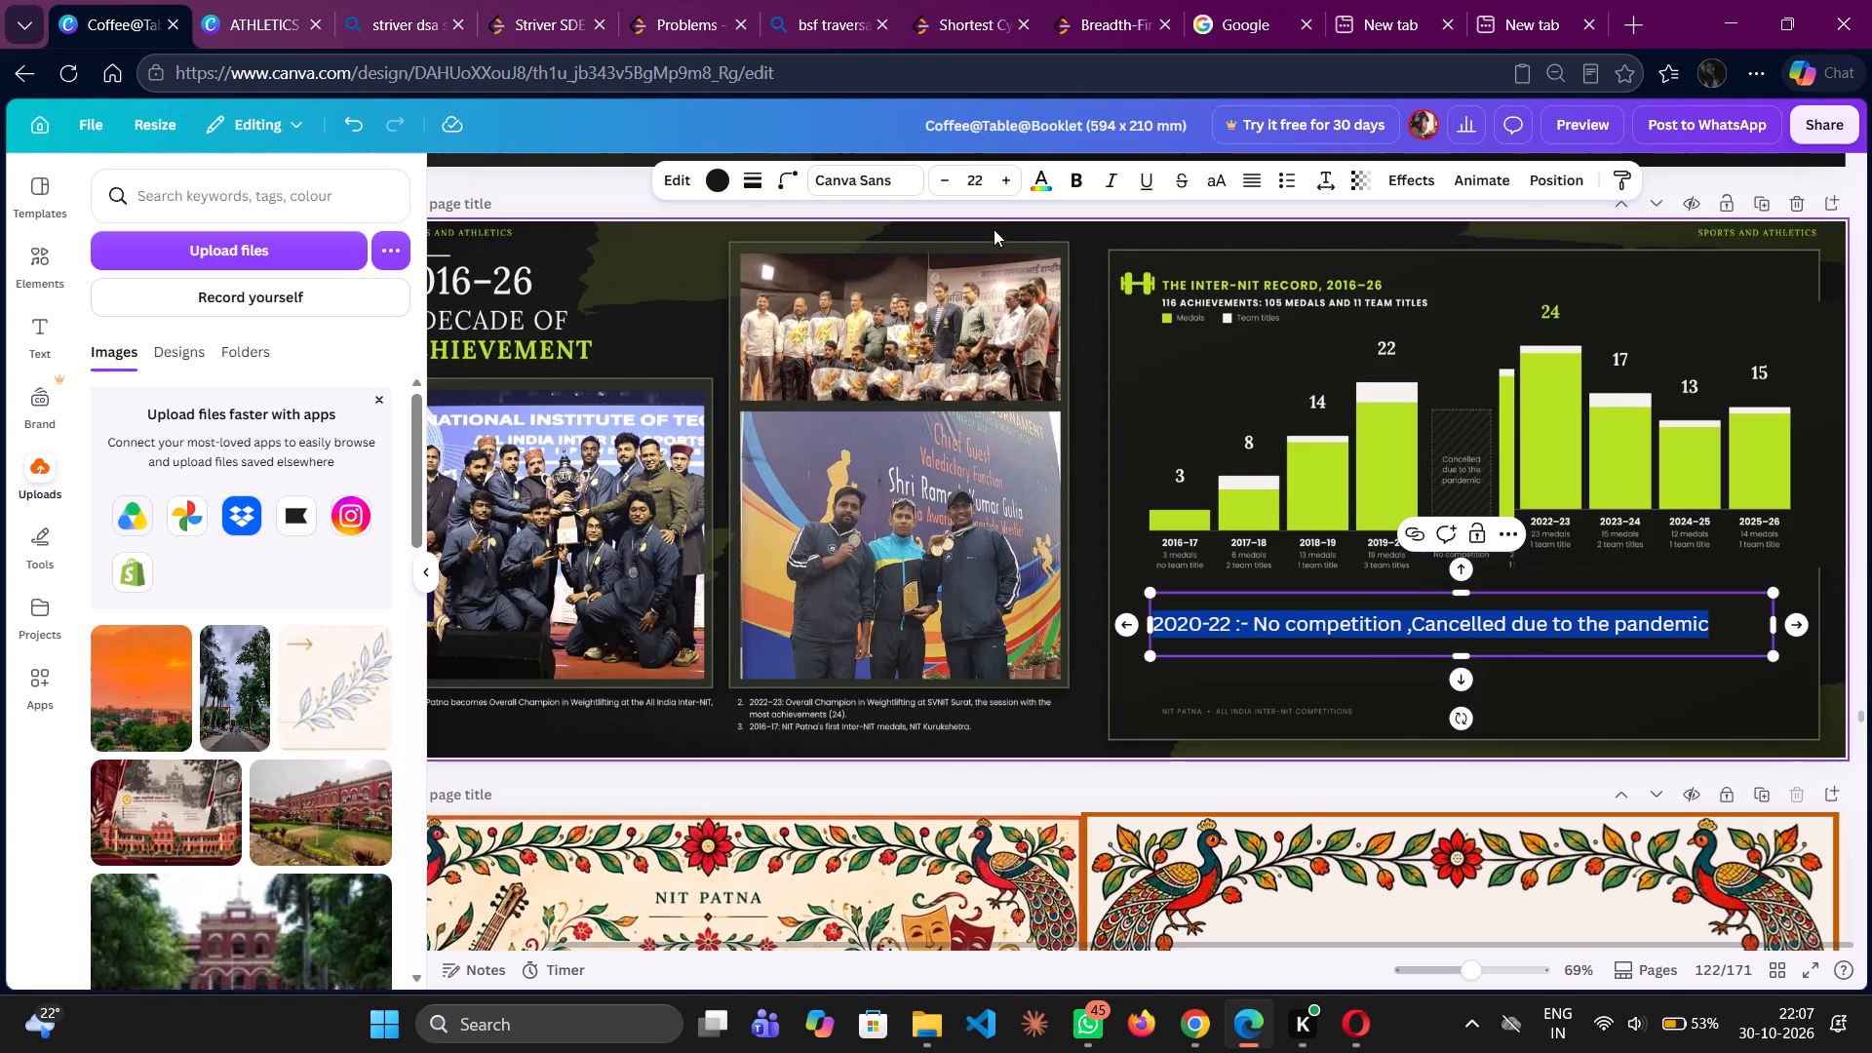
{"action": "left_click", "coordinate": [949, 179]}
{"action": "double_click", "coordinate": [949, 179]}
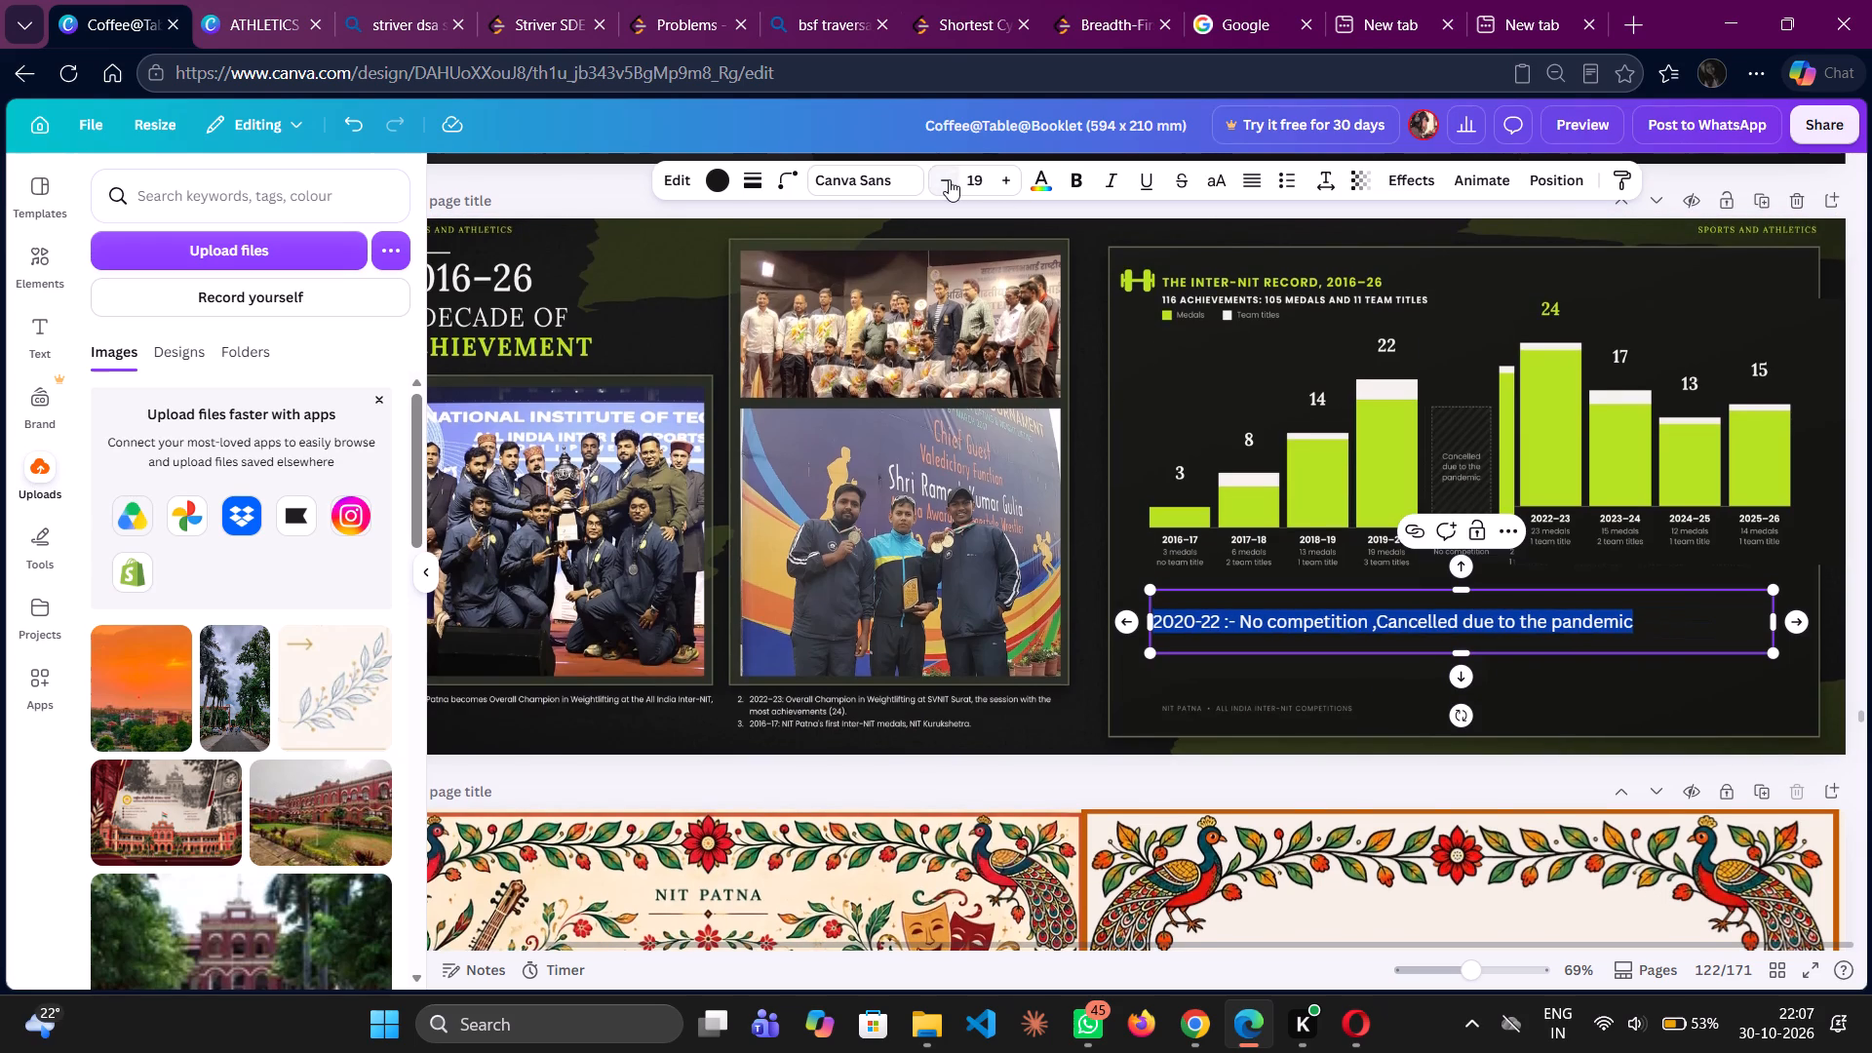
{"action": "left_click", "coordinate": [834, 179]}
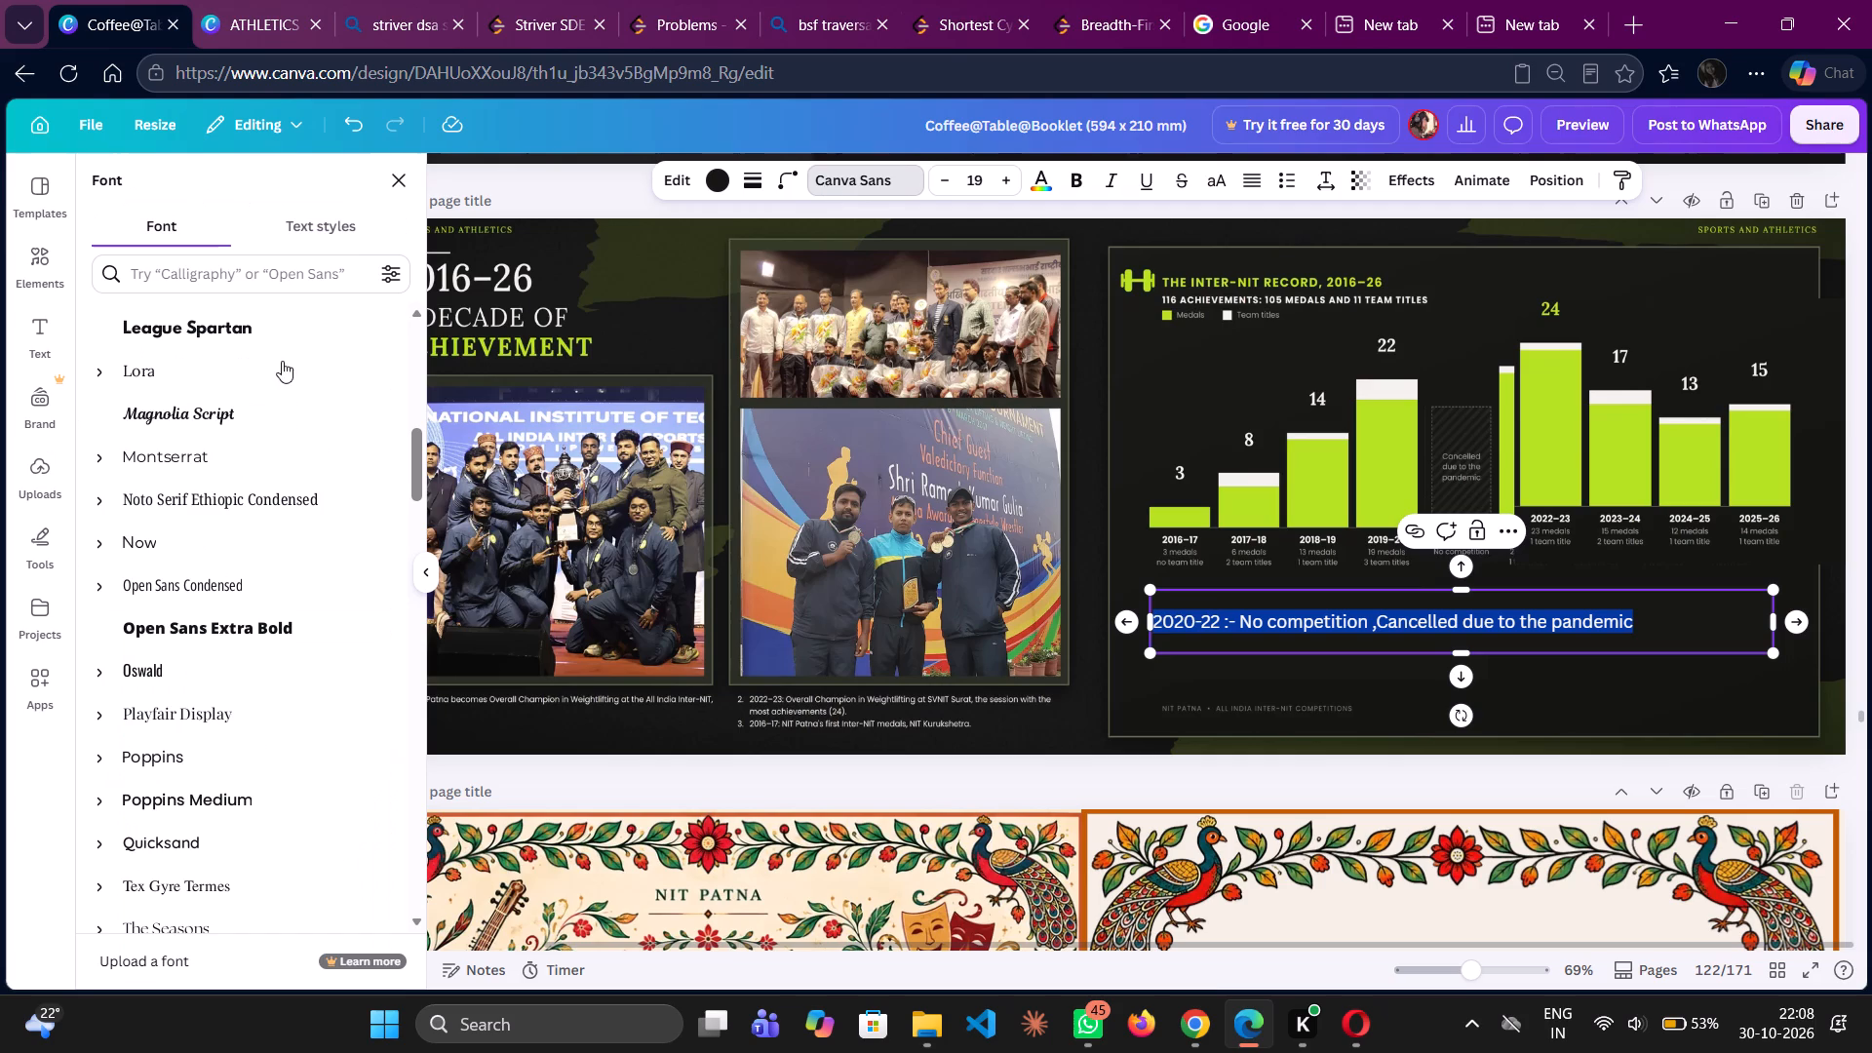
{"action": "left_click", "coordinate": [240, 448]}
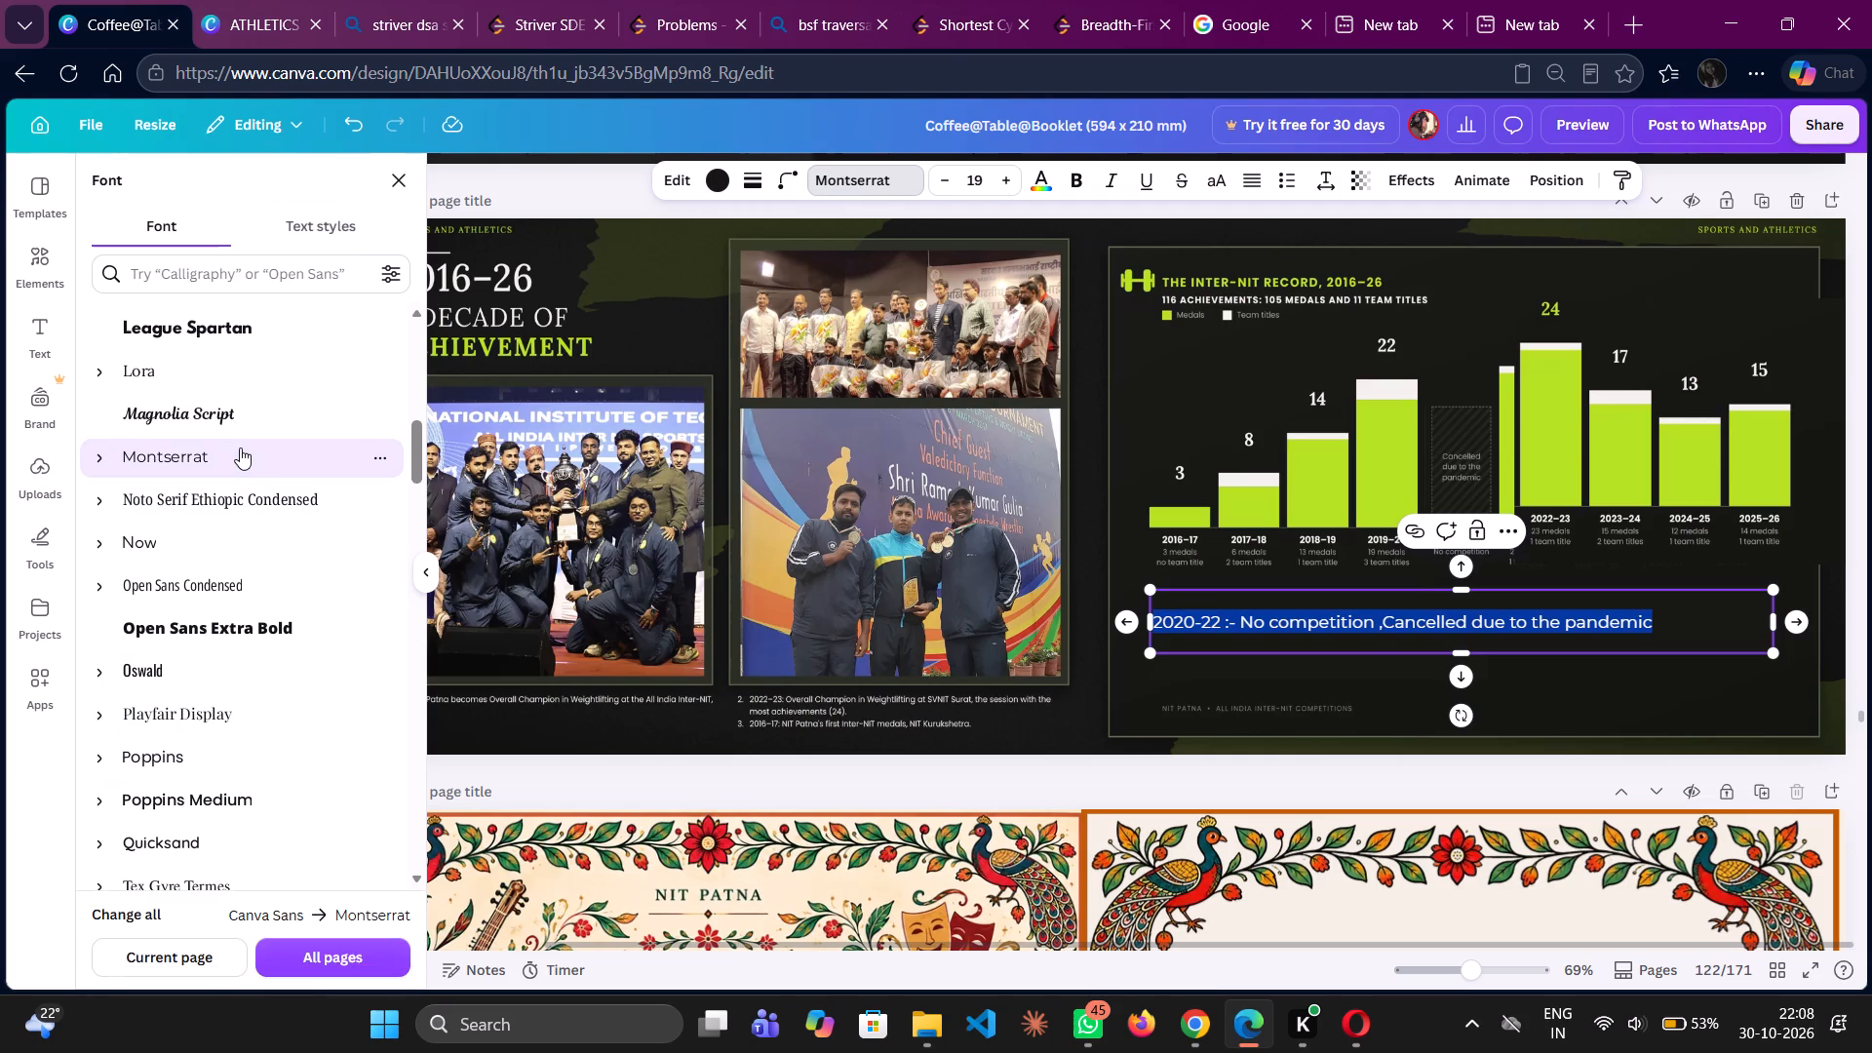
{"action": "left_click", "coordinate": [1237, 671]}
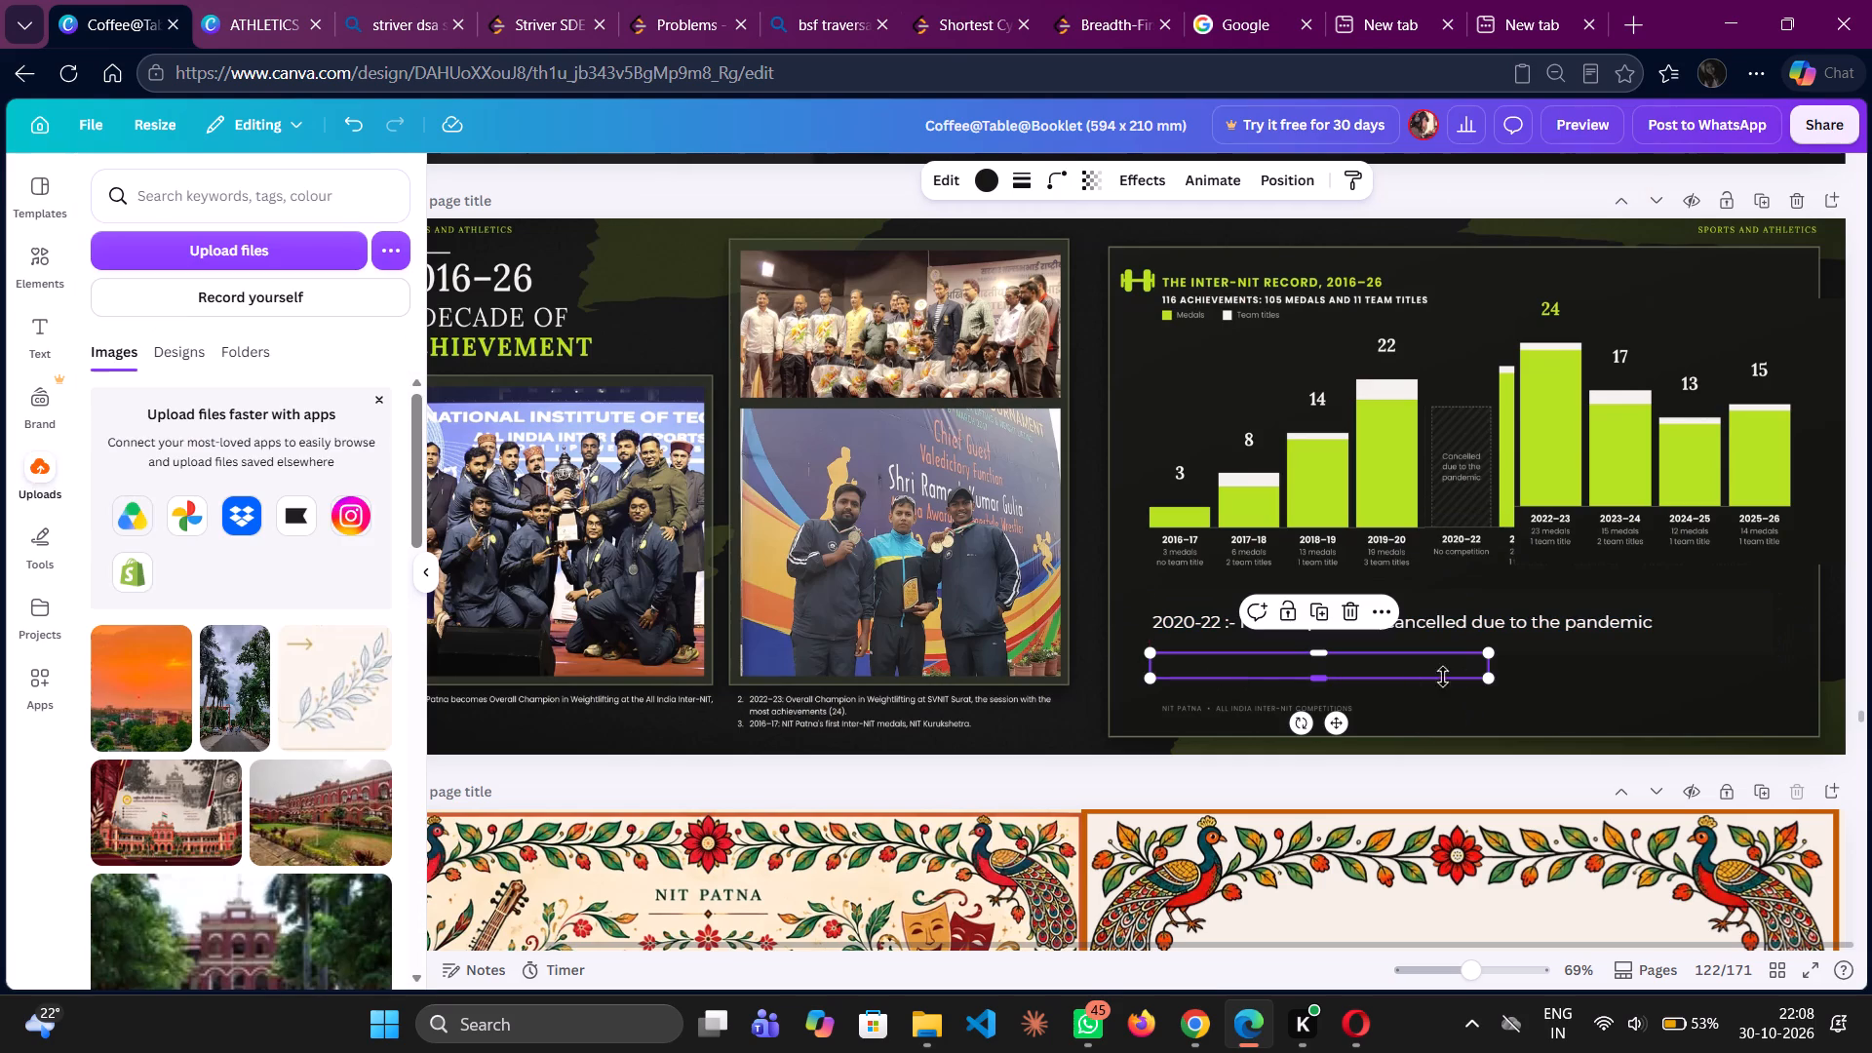
{"action": "left_click", "coordinate": [1589, 679]}
{"action": "left_click", "coordinate": [1520, 622]}
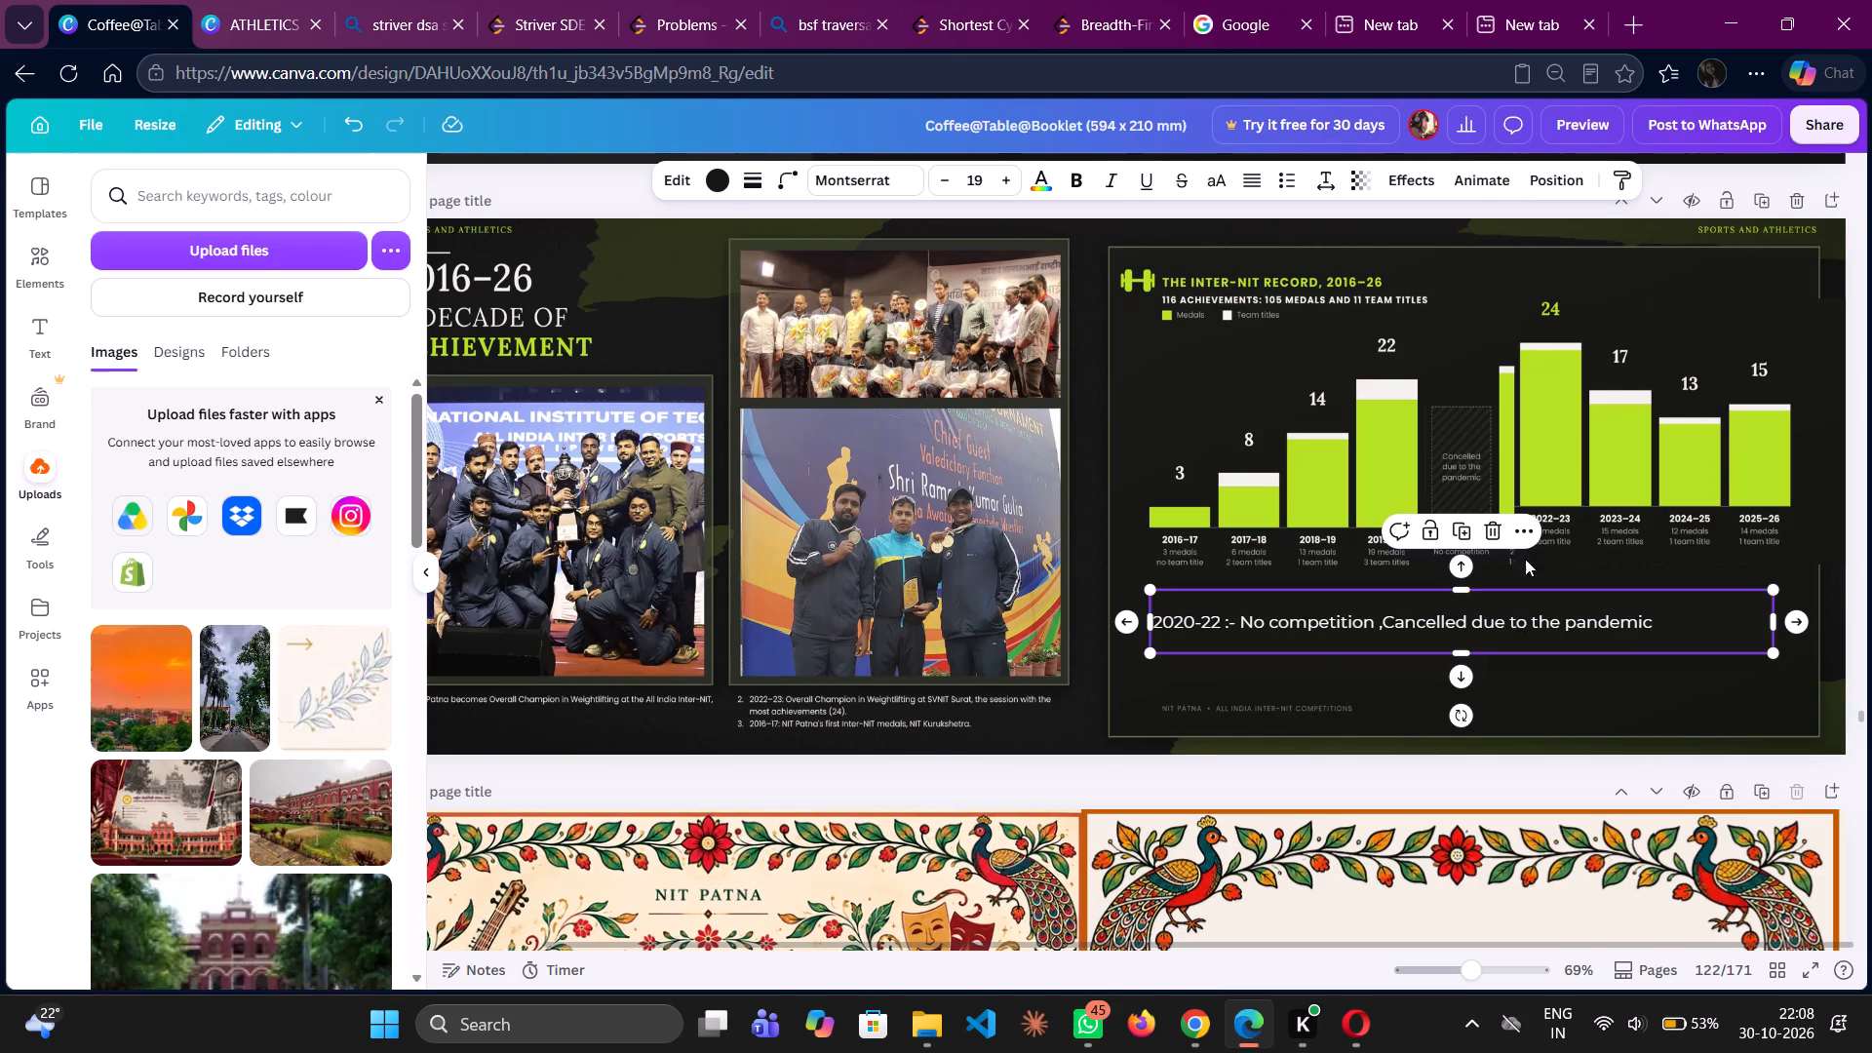
Move the 2022–26 chart section left over the cancelled 2020–22 column so its bars follow the 2019–20 bar.
{"action": "left_click_drag", "start_coordinate": [1567, 471], "coordinate": [1480, 491]}
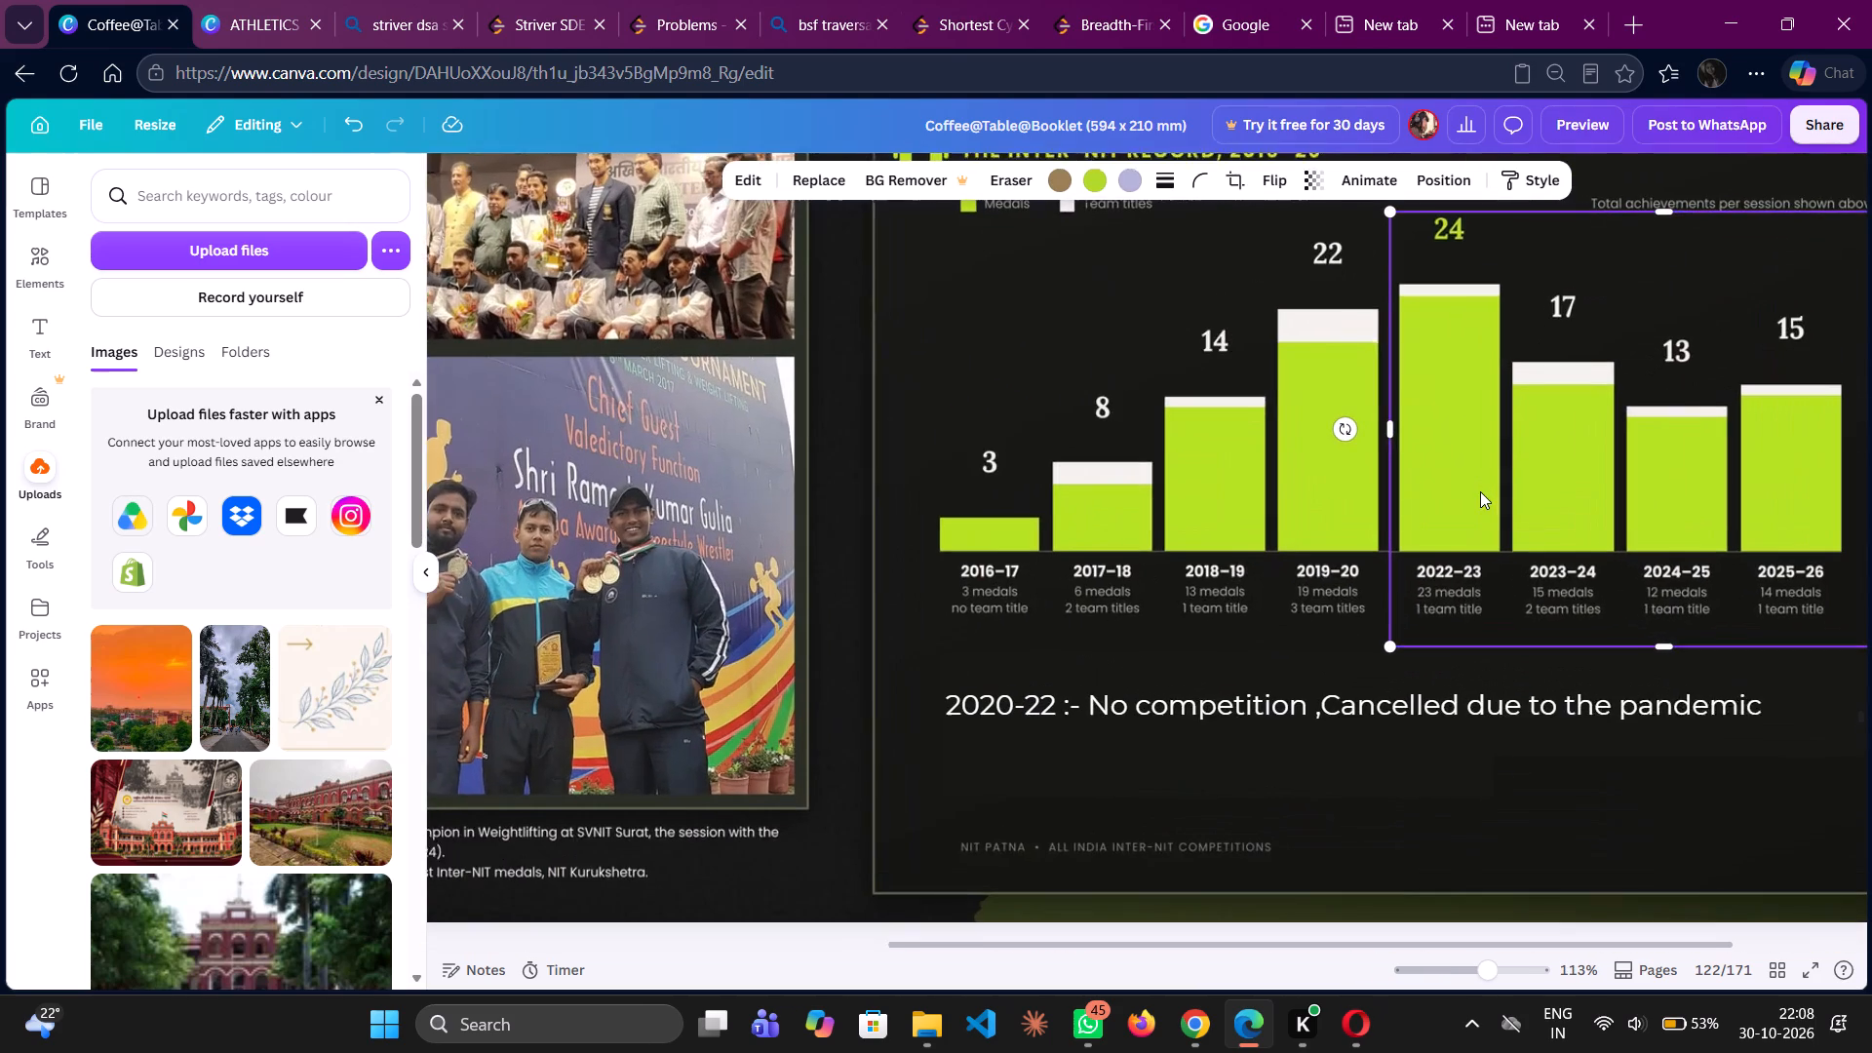
{"action": "left_click", "coordinate": [1308, 674]}
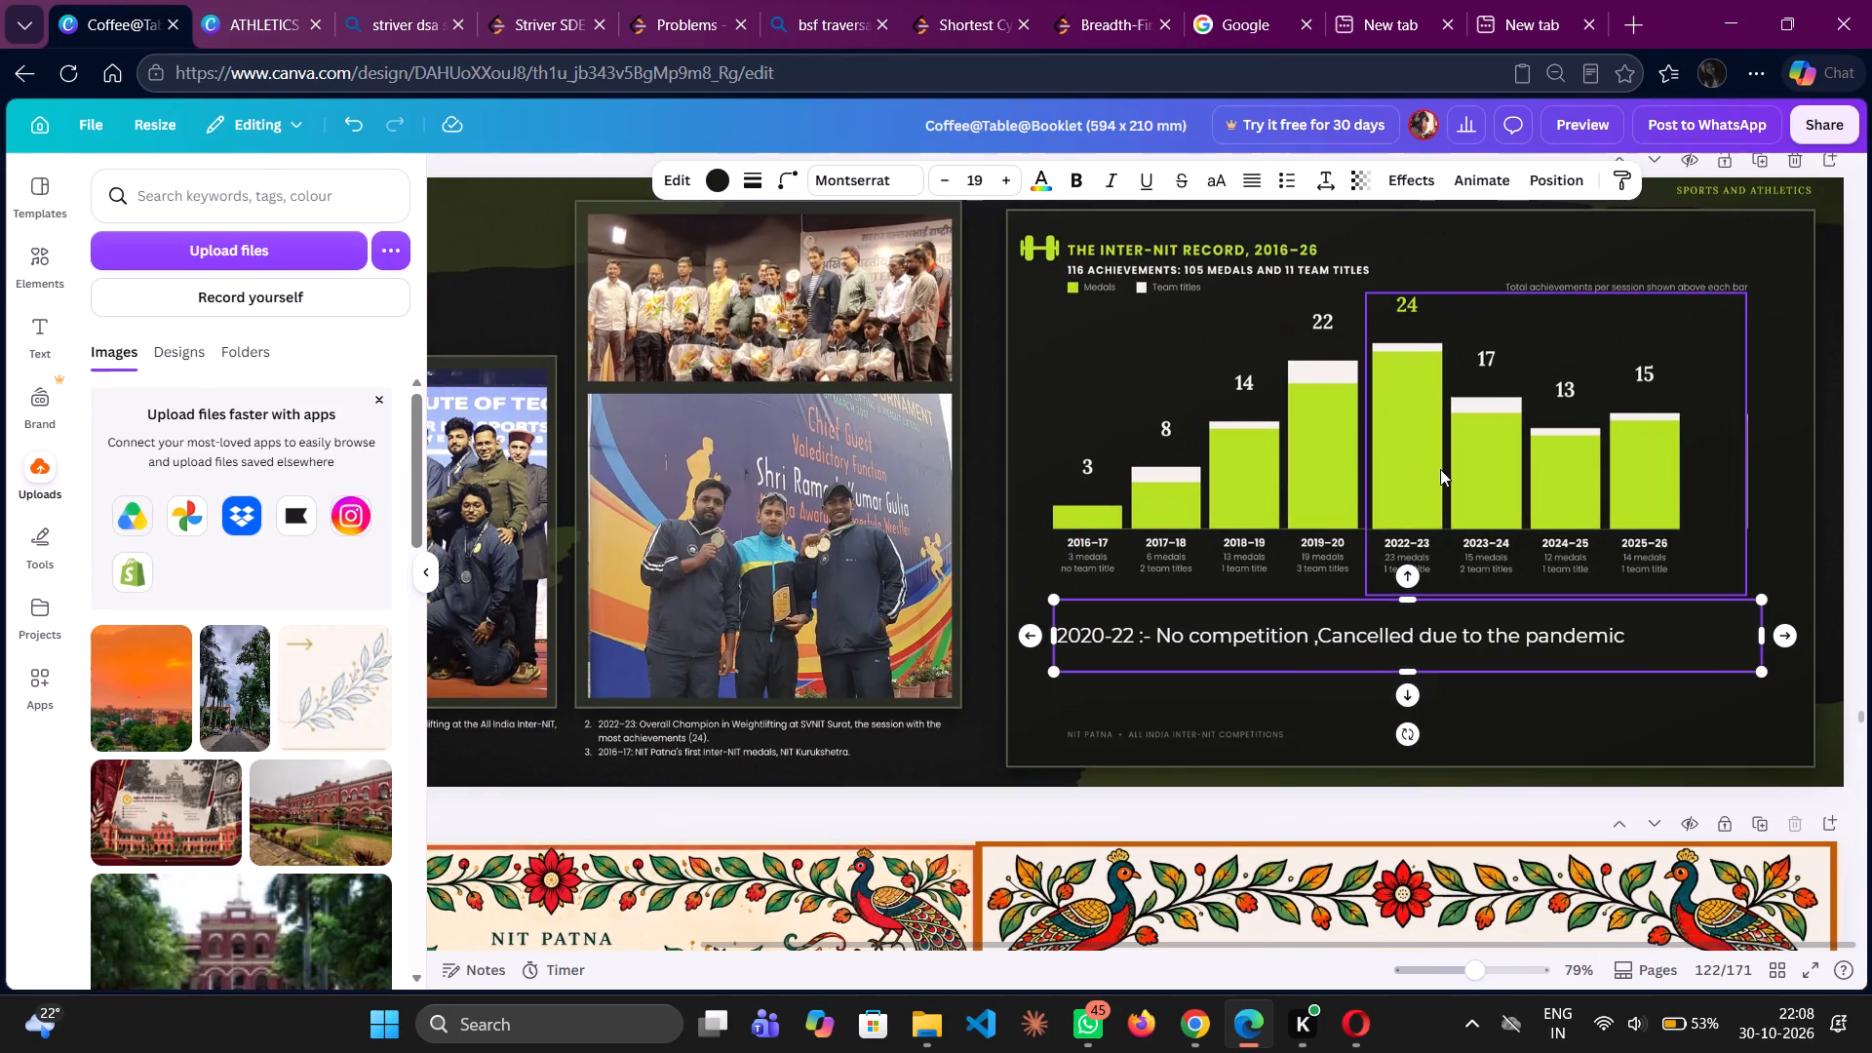
Extend the right edge of the 2022–26 chart section slightly, to a width of about 132.2.
{"action": "left_click", "coordinate": [1749, 437]}
{"action": "left_click", "coordinate": [1737, 441]}
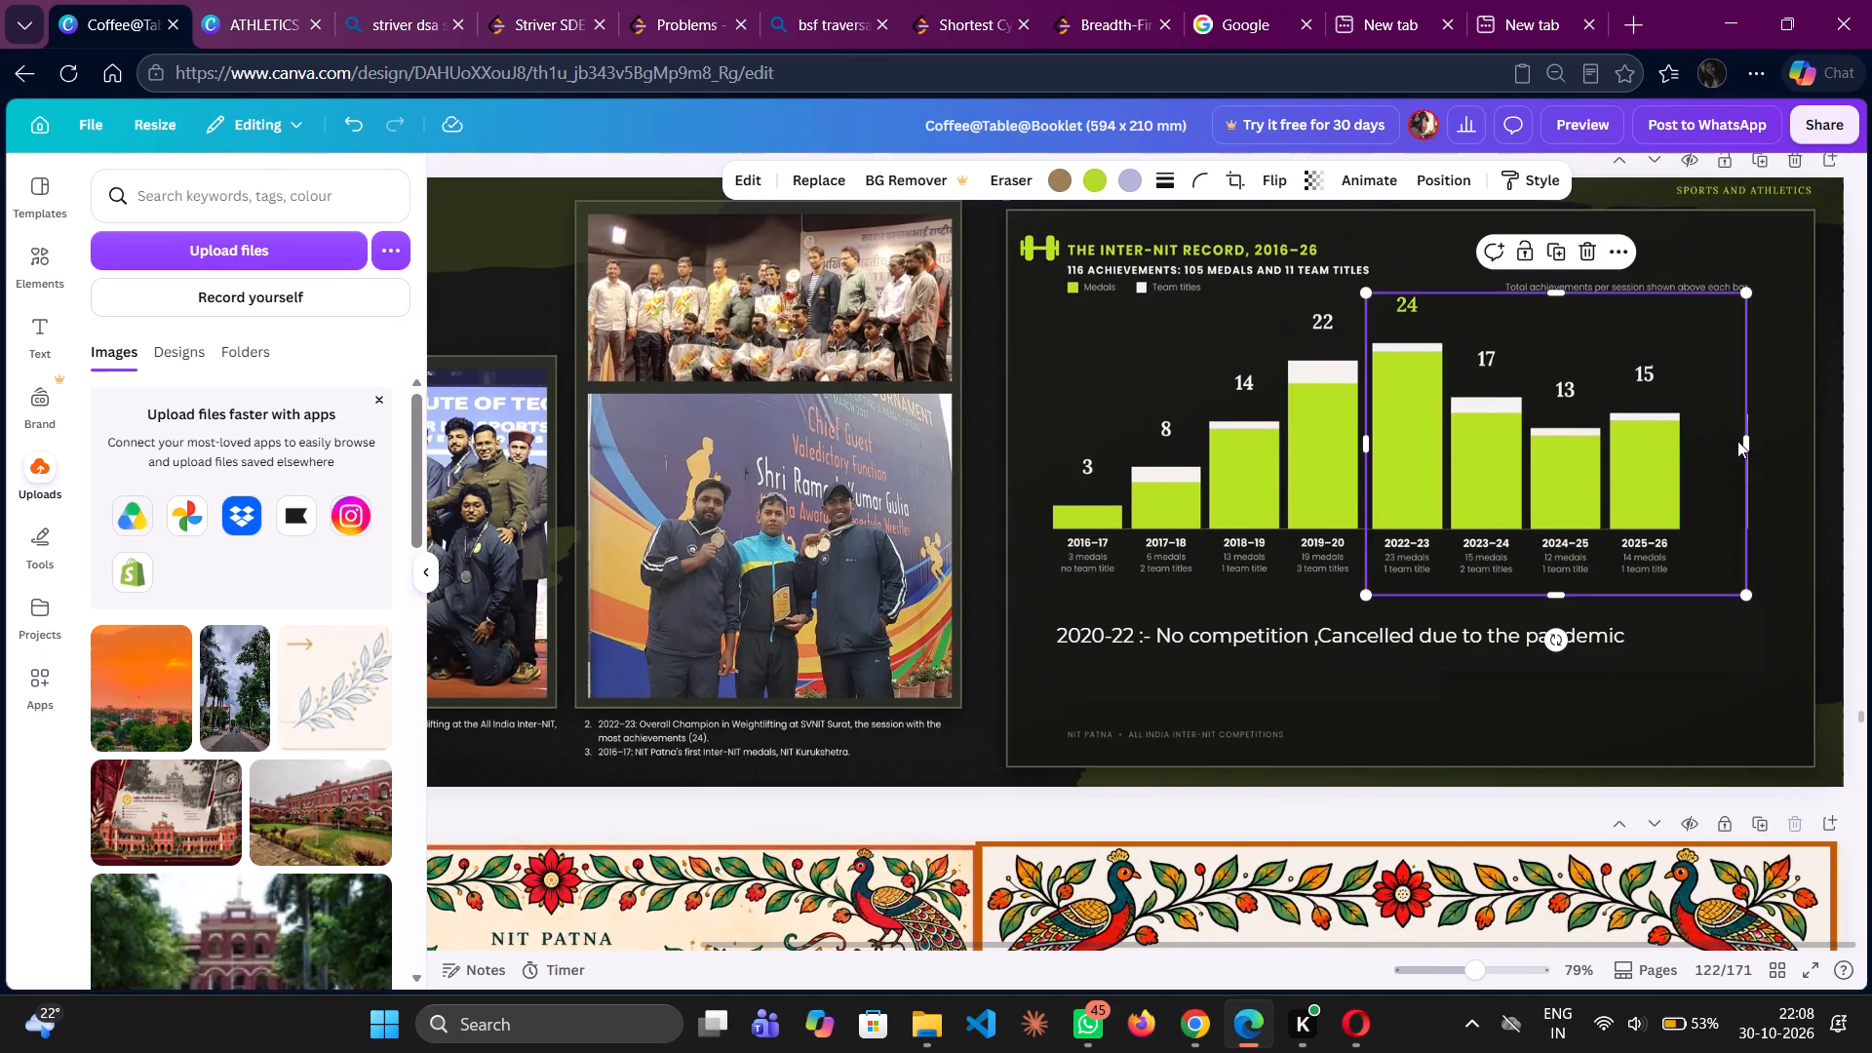
{"action": "left_click", "coordinate": [1743, 438]}
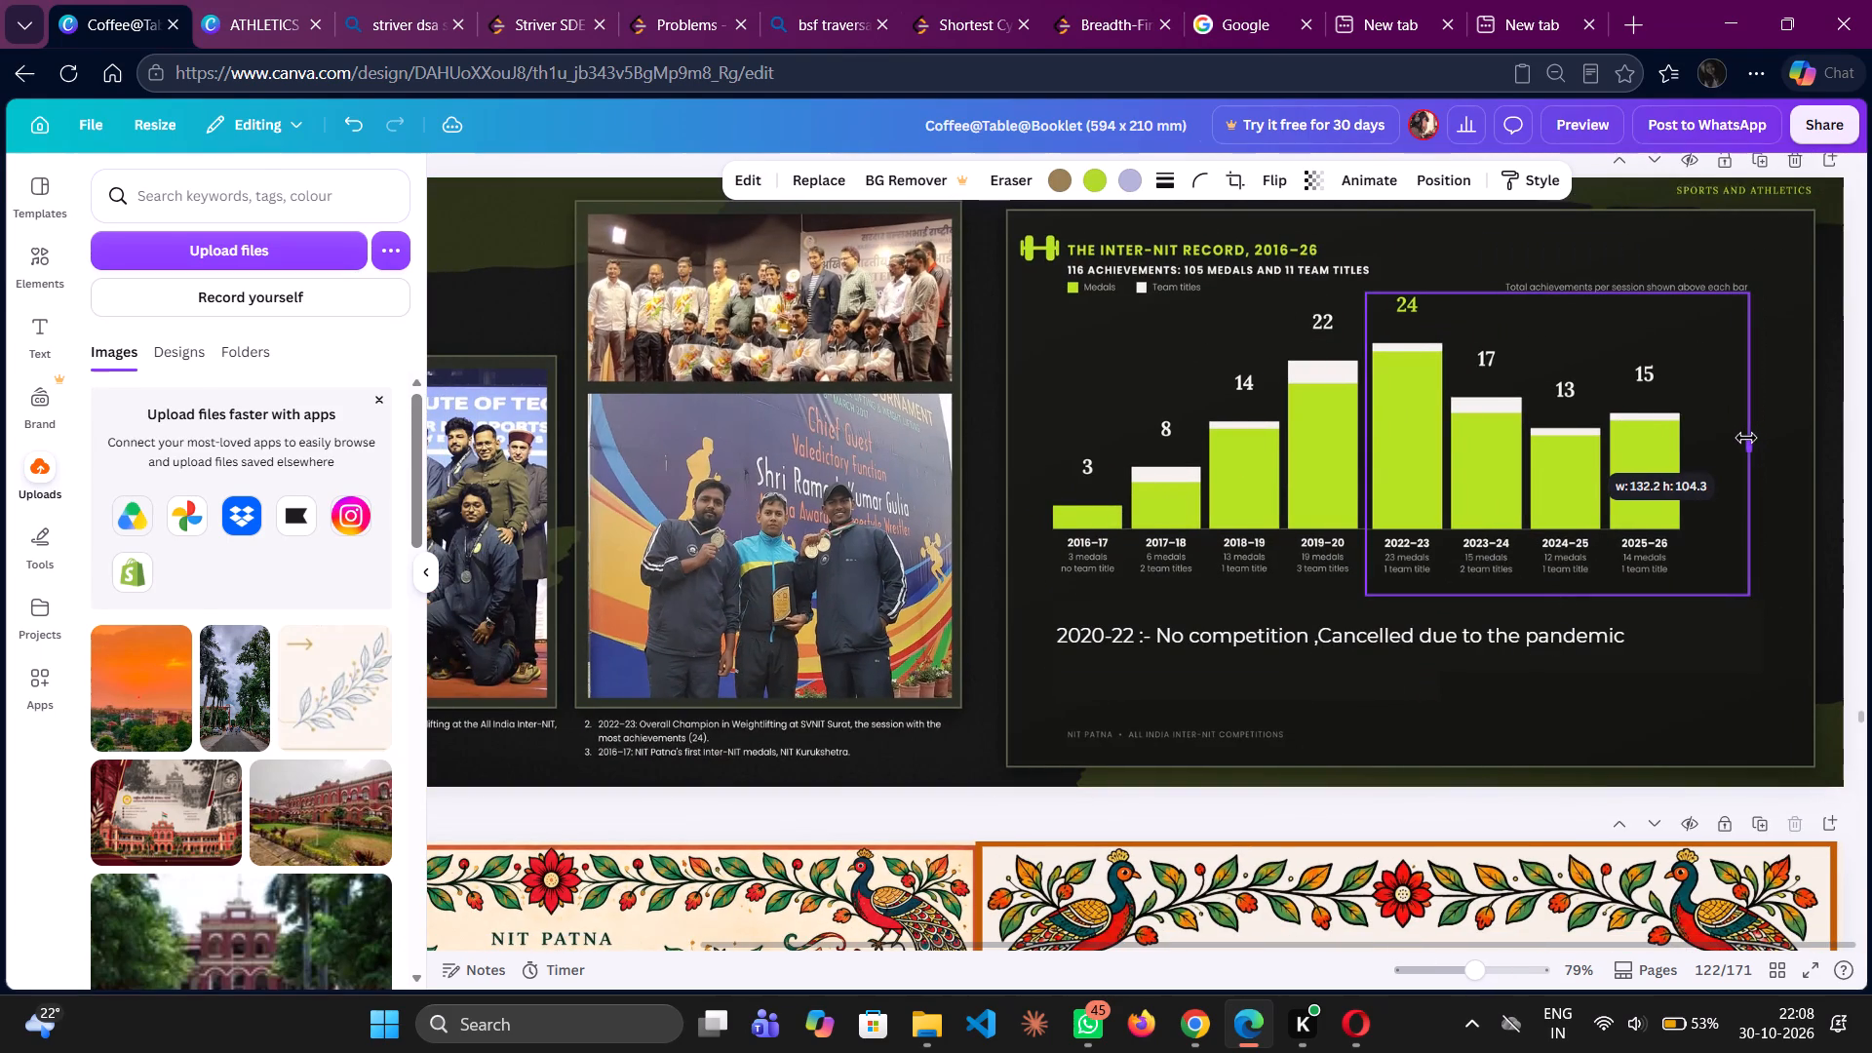
{"action": "left_click", "coordinate": [1778, 450]}
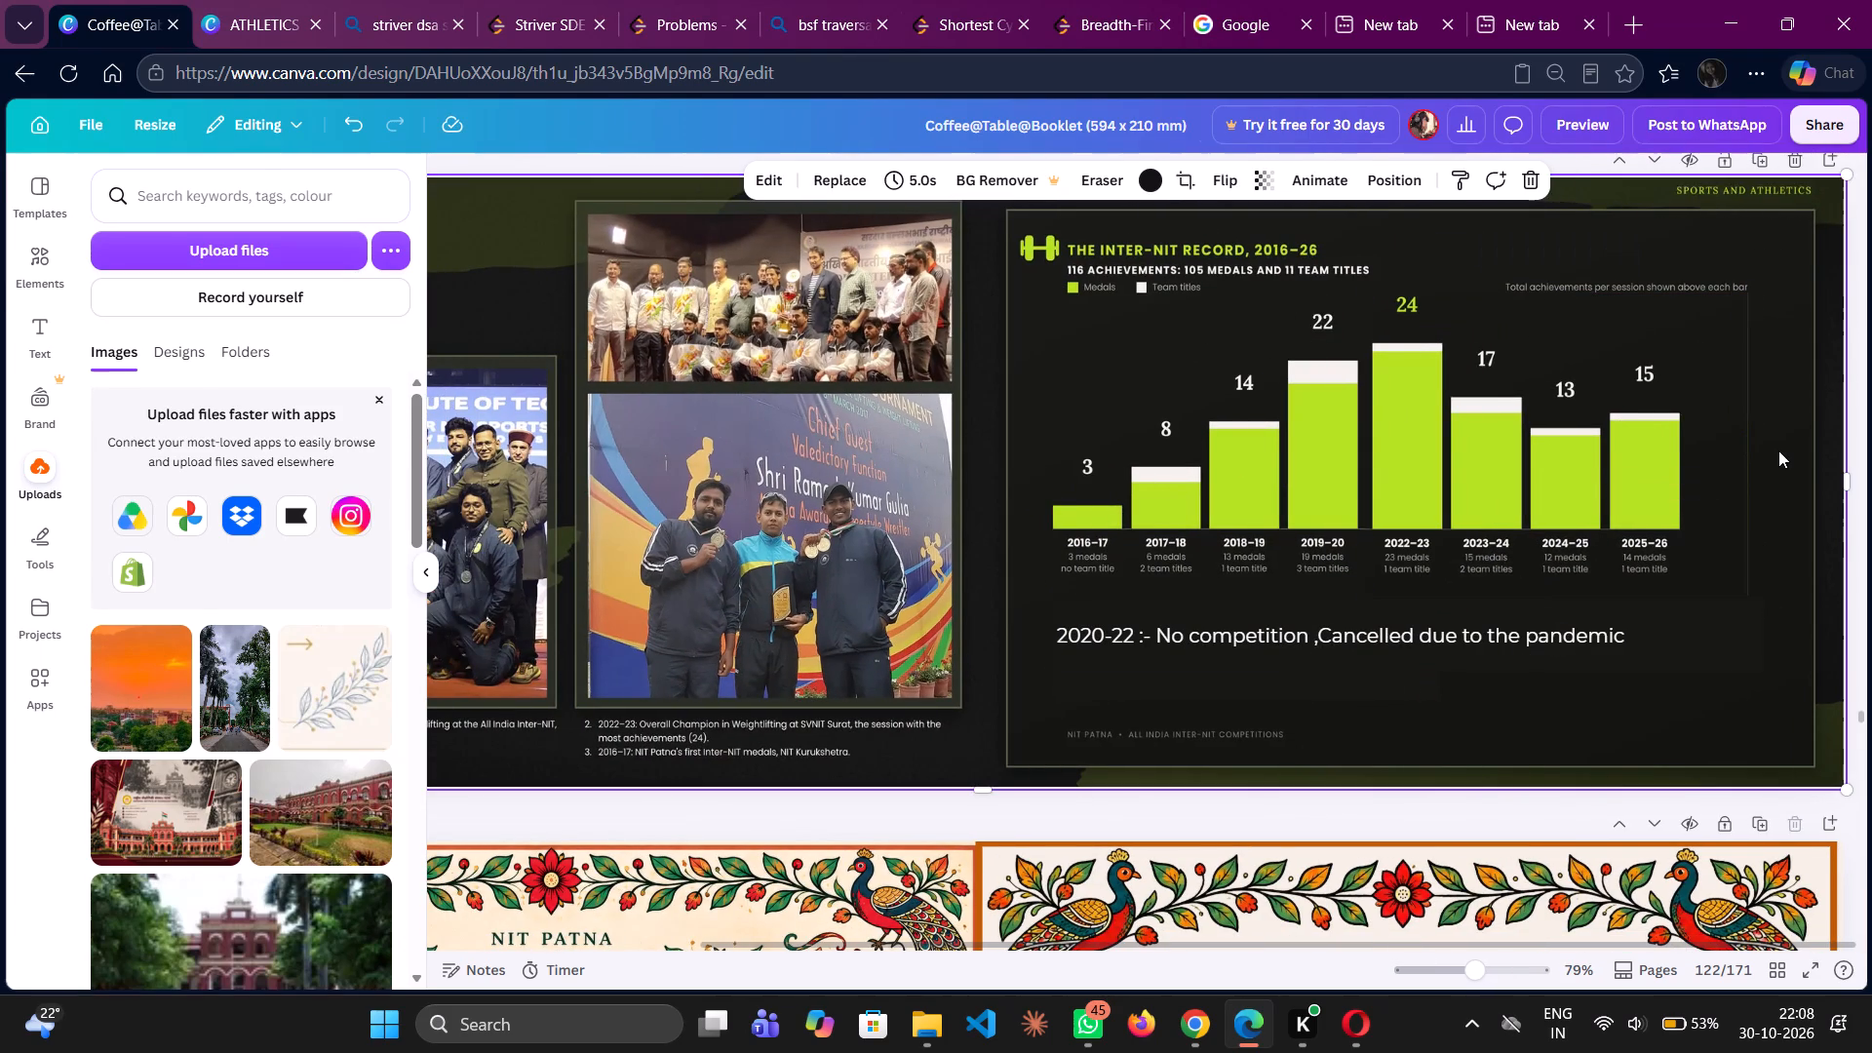
Nudge the 2022–26 chart section slightly right and line up its baseline and labels with the 2016–20 bars.
{"action": "left_click", "coordinate": [1737, 461]}
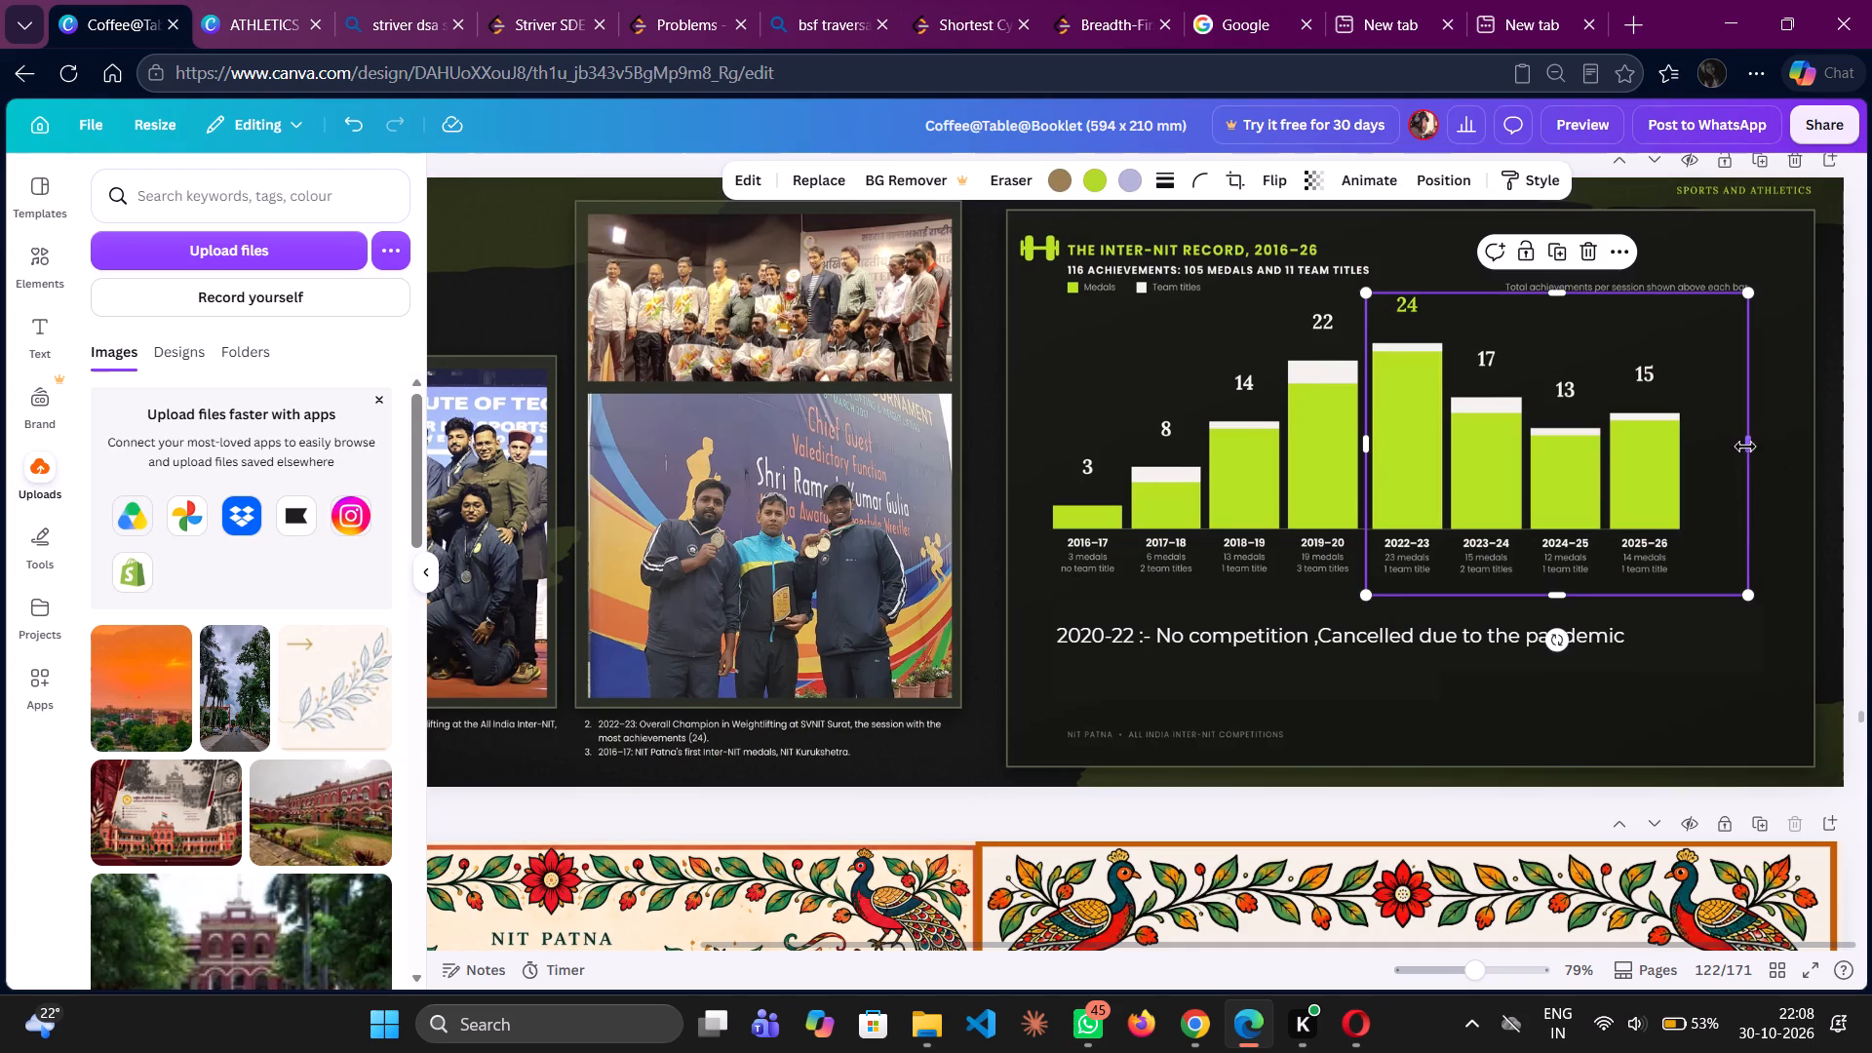
{"action": "left_click", "coordinate": [1723, 448]}
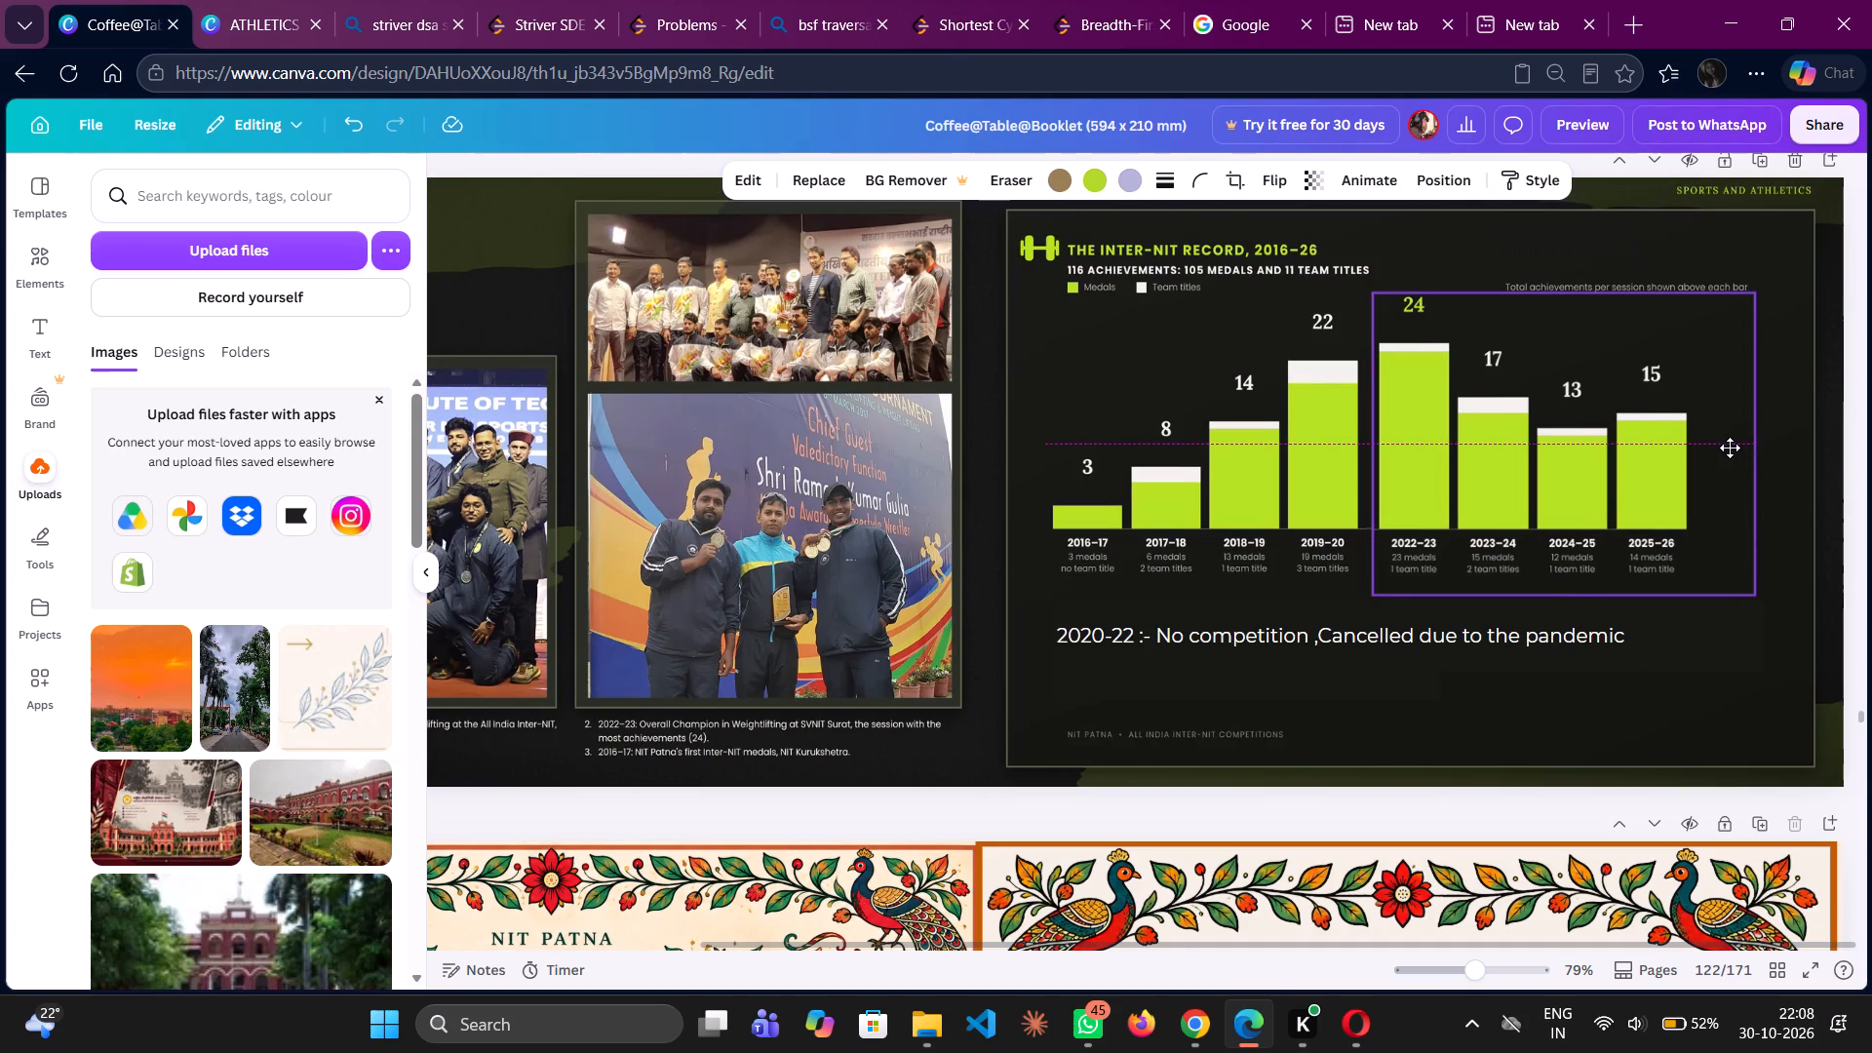
{"action": "left_click", "coordinate": [1809, 559]}
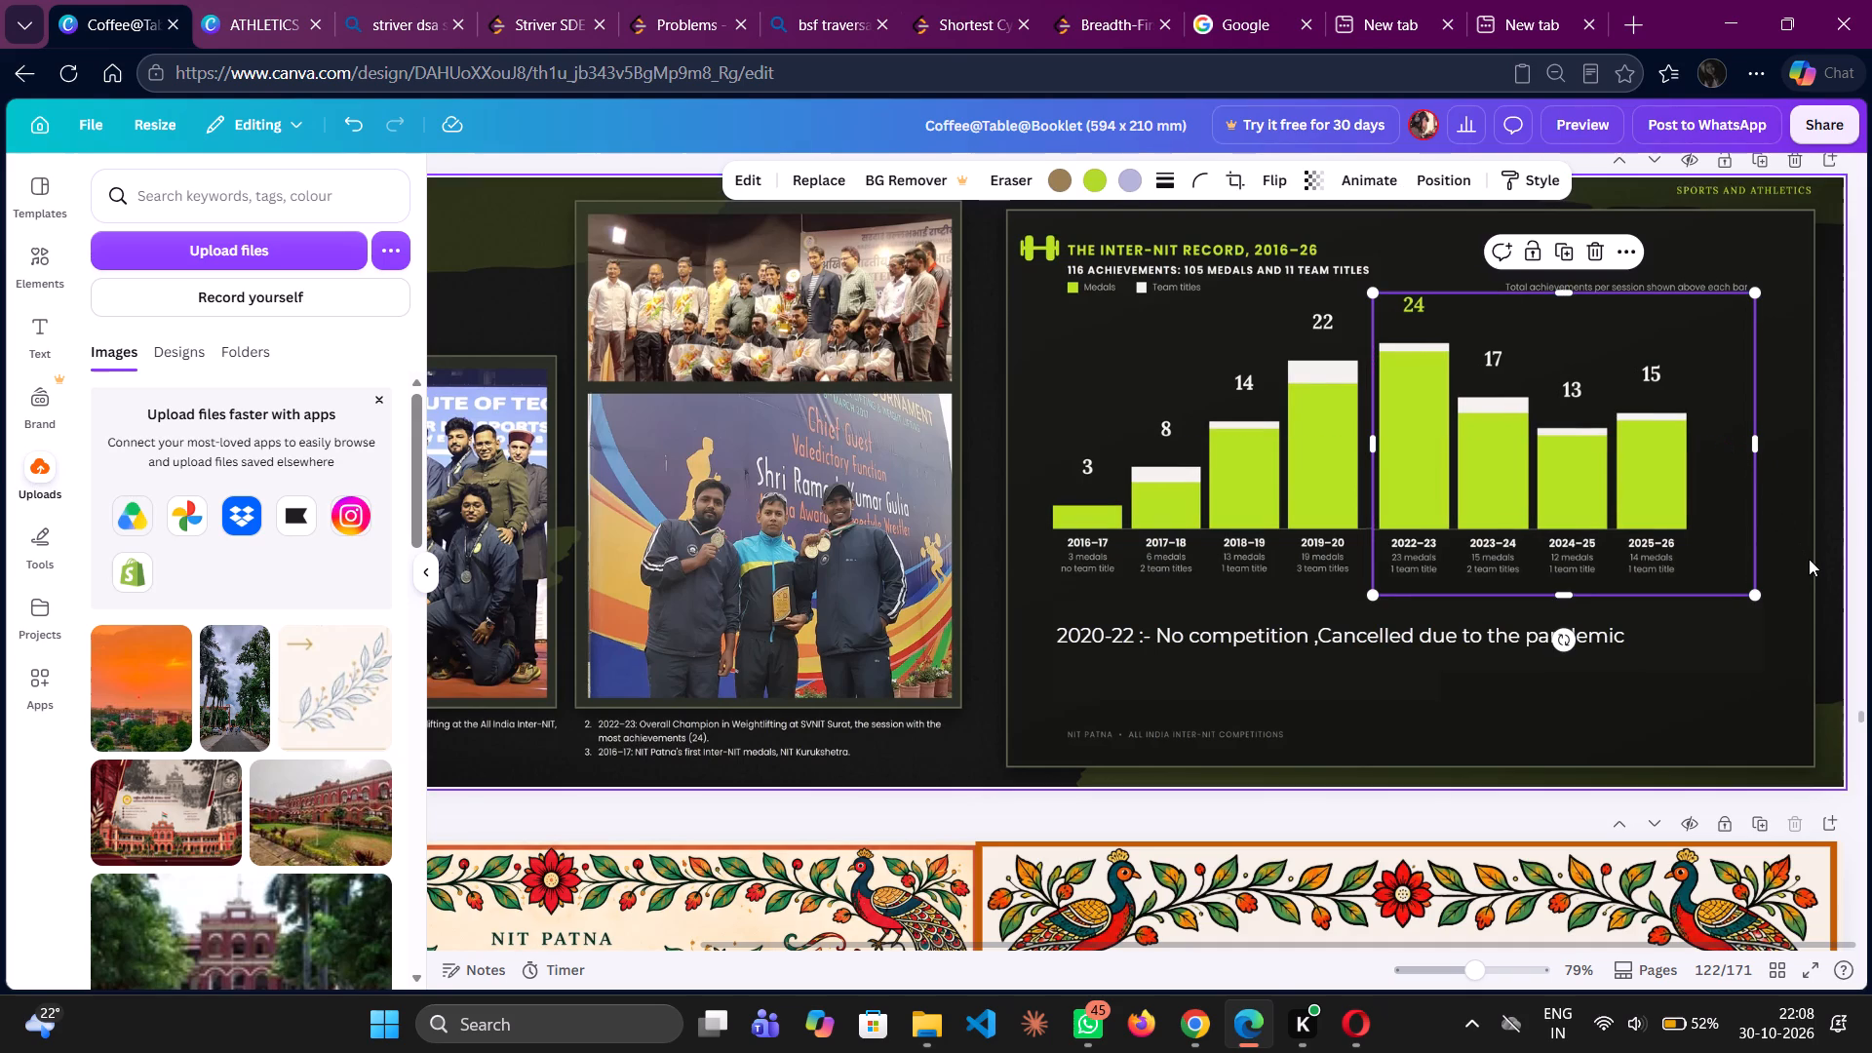
{"action": "left_click", "coordinate": [1634, 524]}
{"action": "left_click_drag", "start_coordinate": [1477, 543], "coordinate": [1470, 547]}
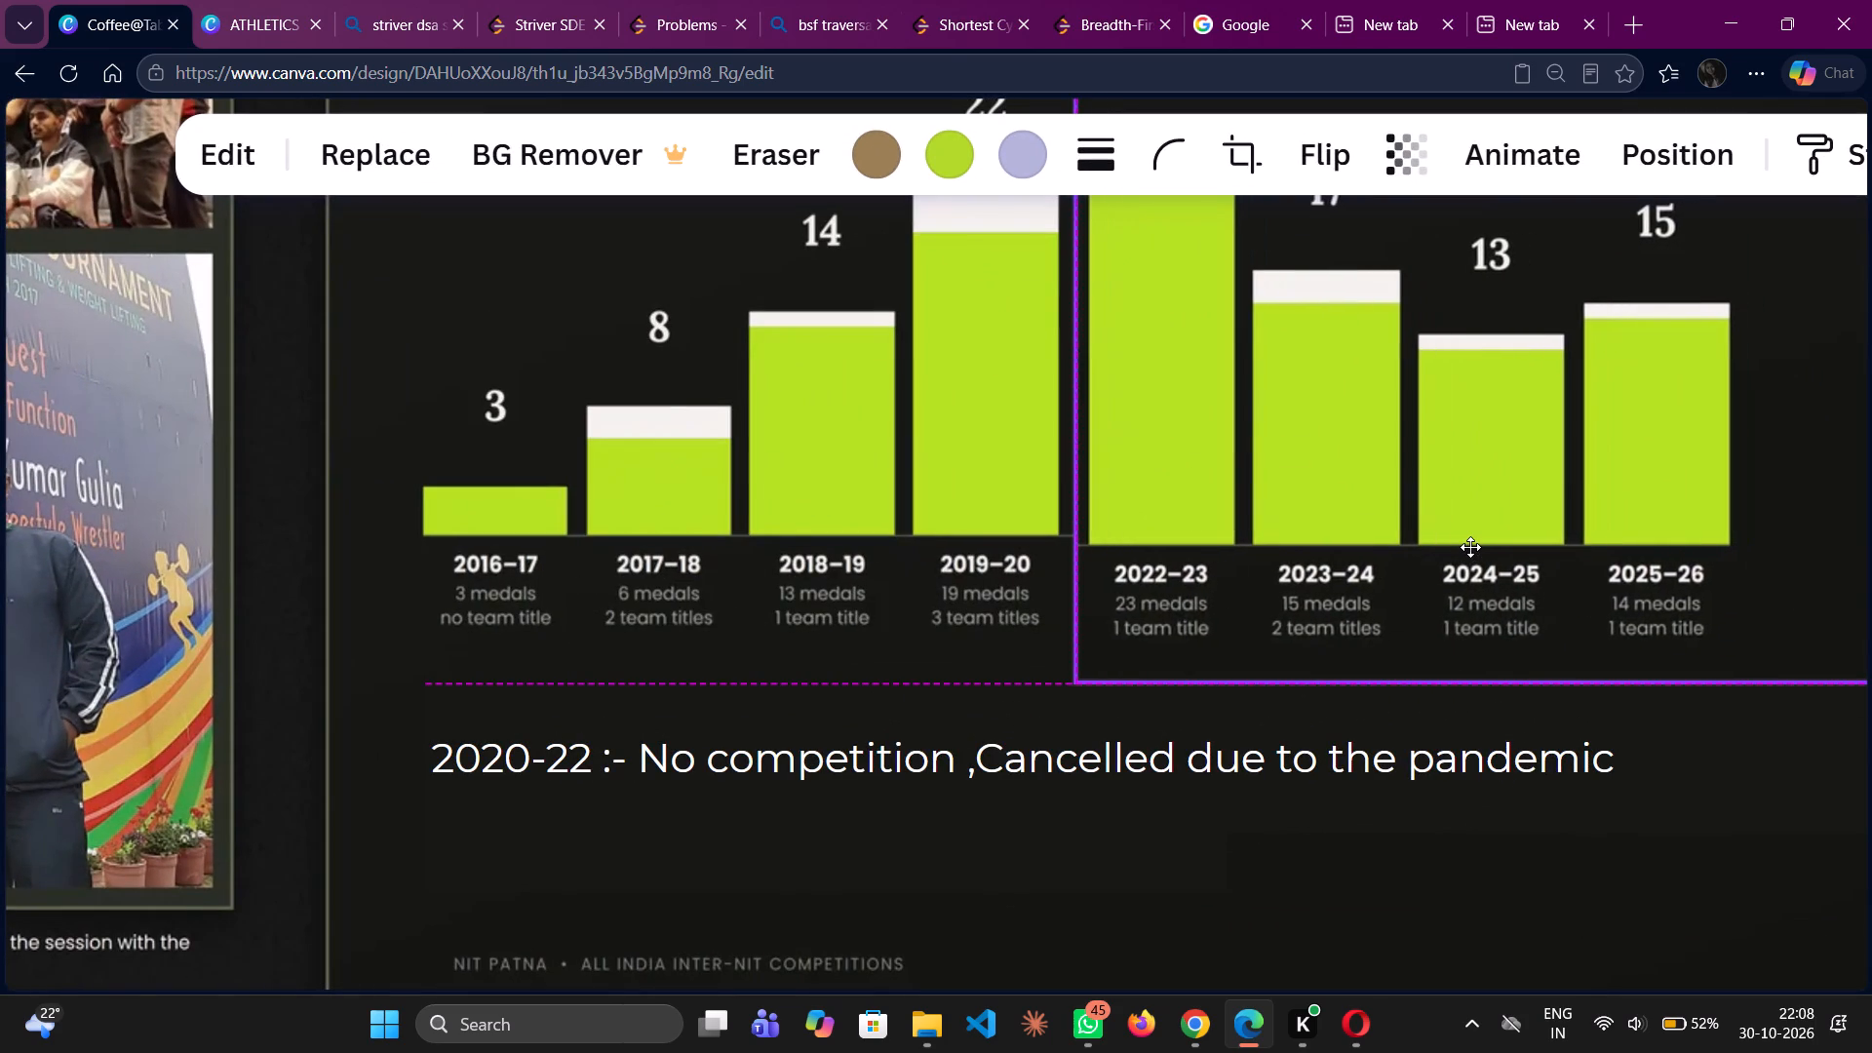
{"action": "left_click_drag", "start_coordinate": [1470, 547], "coordinate": [1468, 544]}
{"action": "left_click", "coordinate": [1570, 754]}
{"action": "scroll", "coordinate": [1570, 754], "scroll_direction": "up", "scroll_amount": 1}
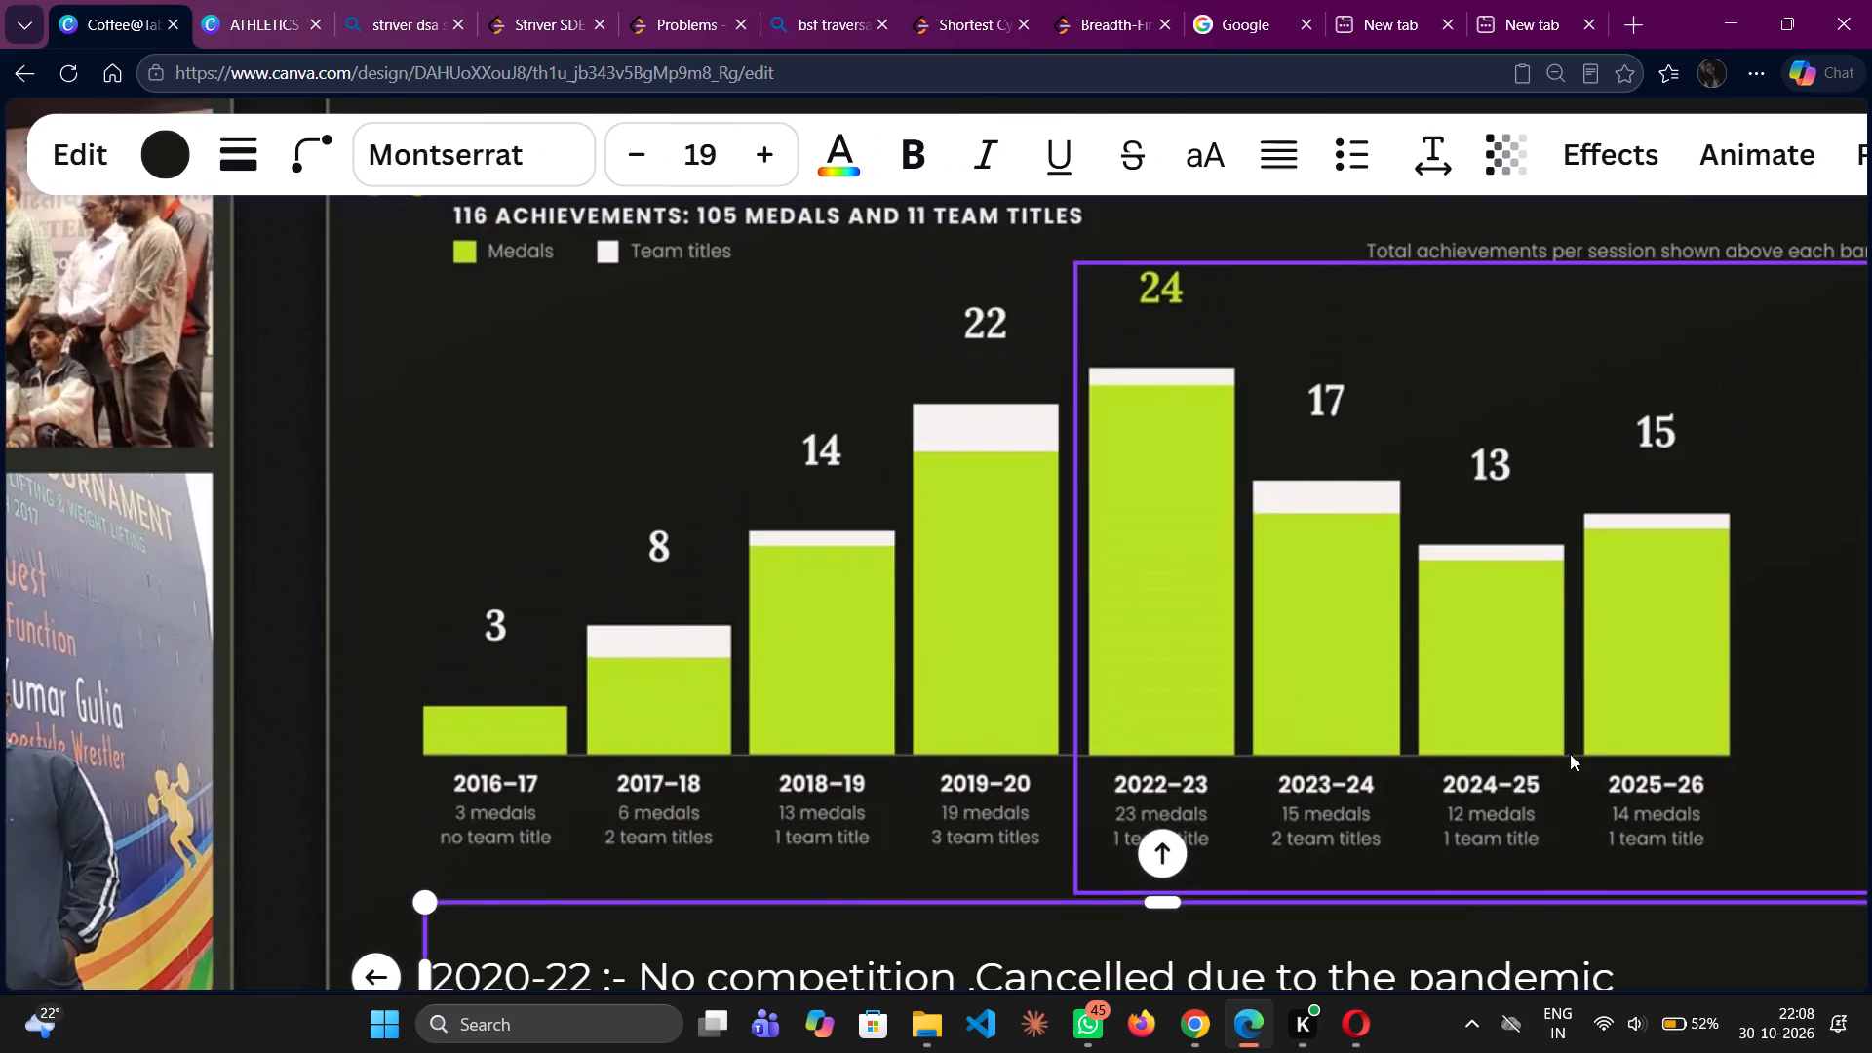
{"action": "scroll", "coordinate": [1570, 754], "scroll_direction": "up", "scroll_amount": 1}
{"action": "left_click", "coordinate": [1779, 615]}
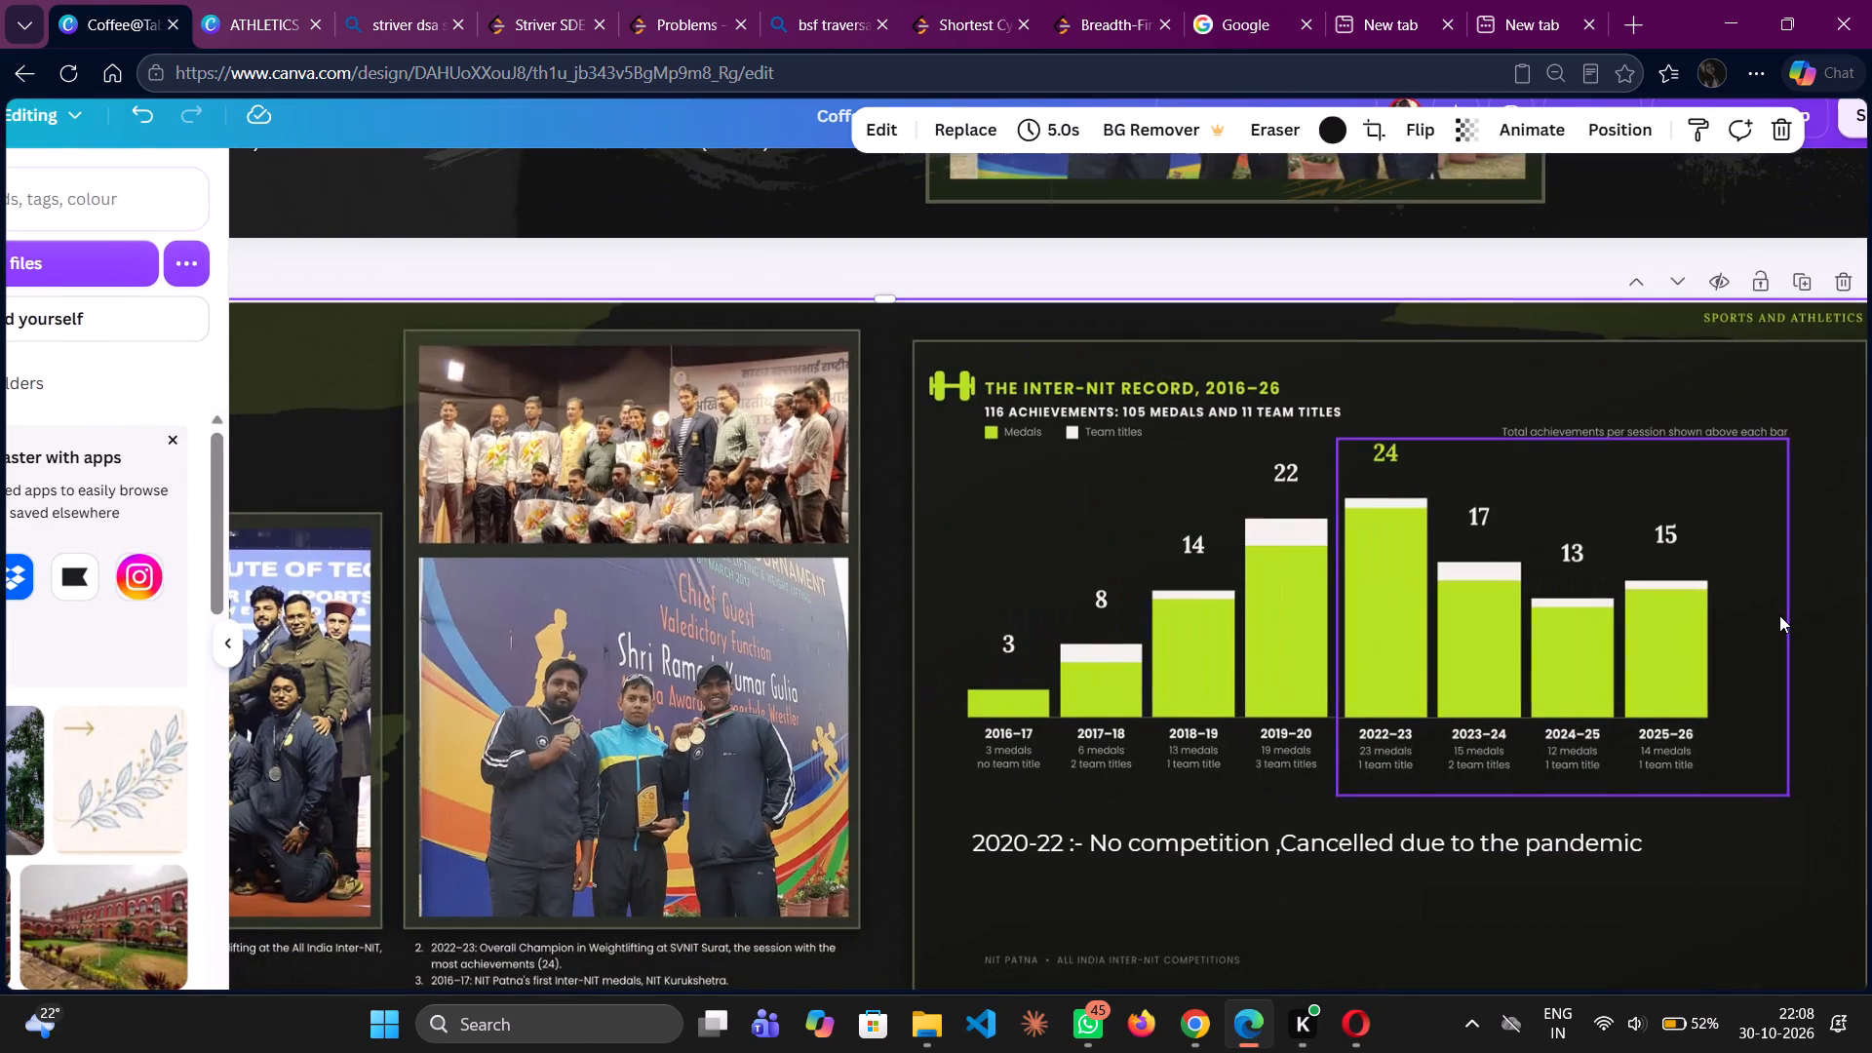
{"action": "scroll", "coordinate": [1779, 615], "scroll_direction": "down", "scroll_amount": 2}
{"action": "left_click", "coordinate": [1561, 659]}
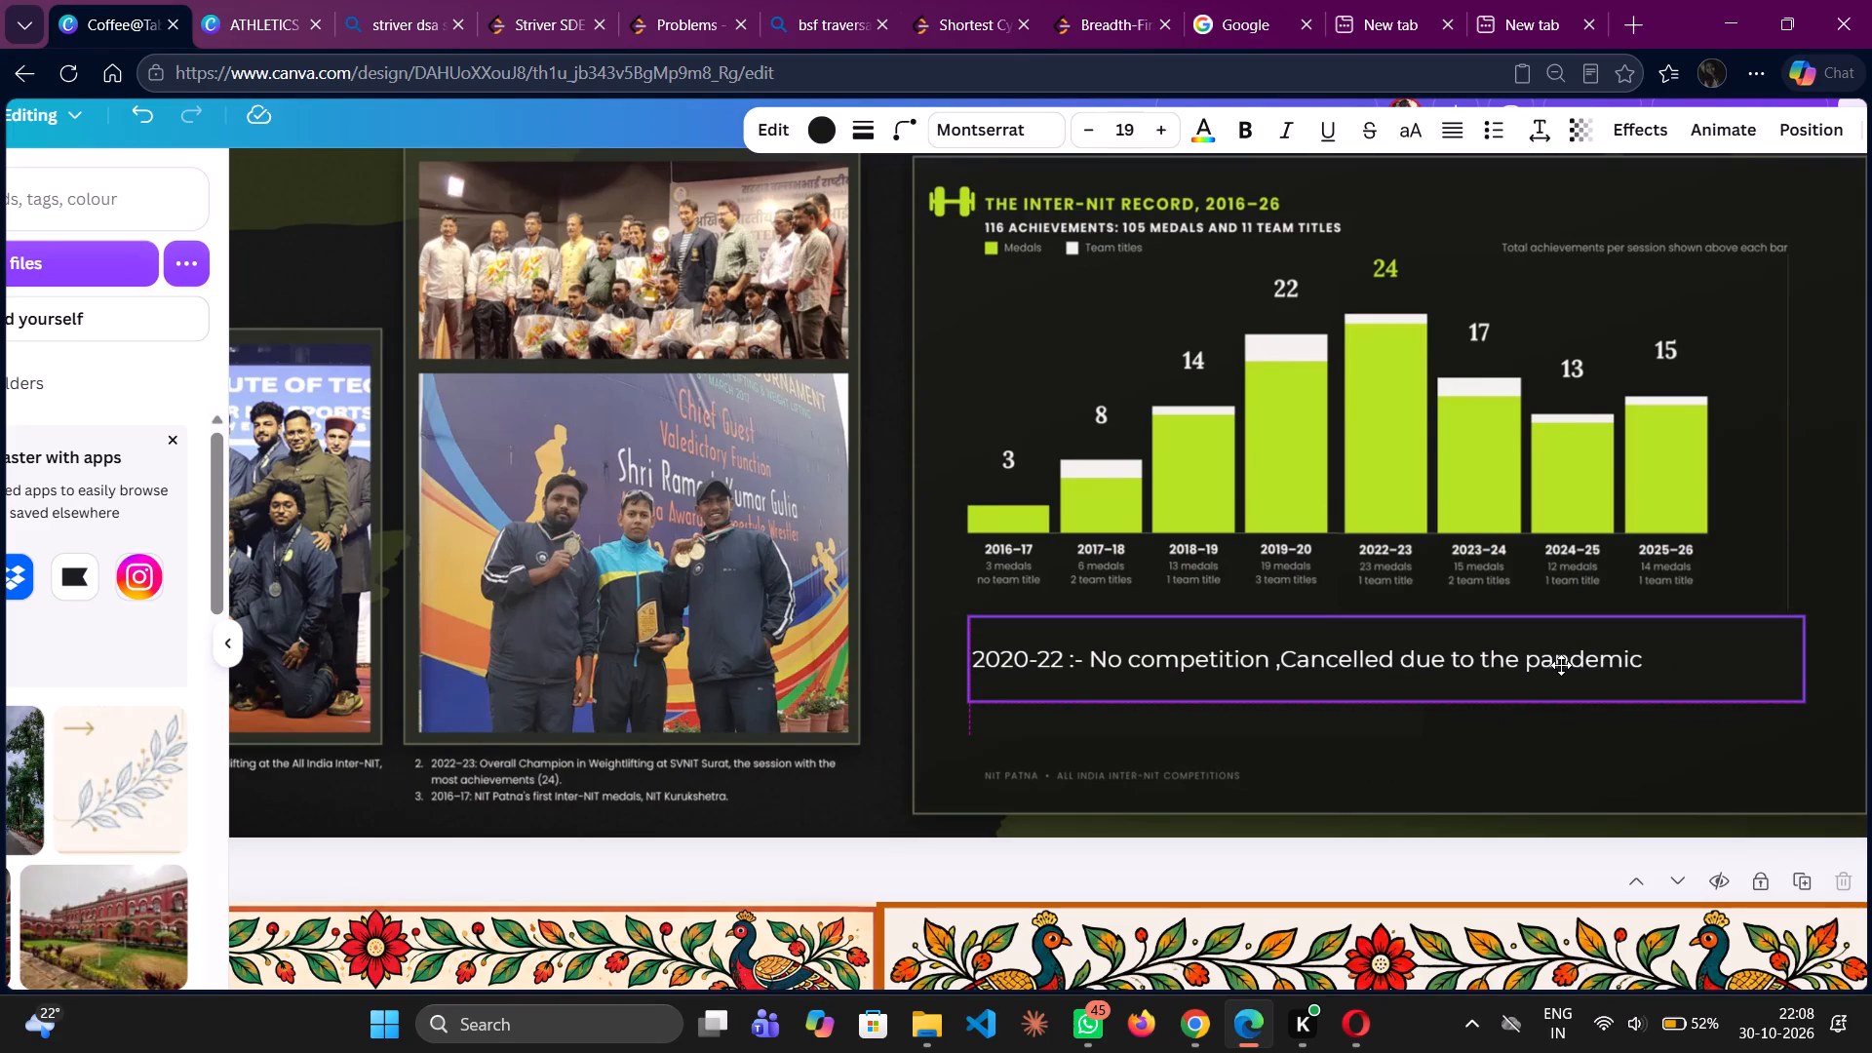
{"action": "left_click", "coordinate": [1578, 771]}
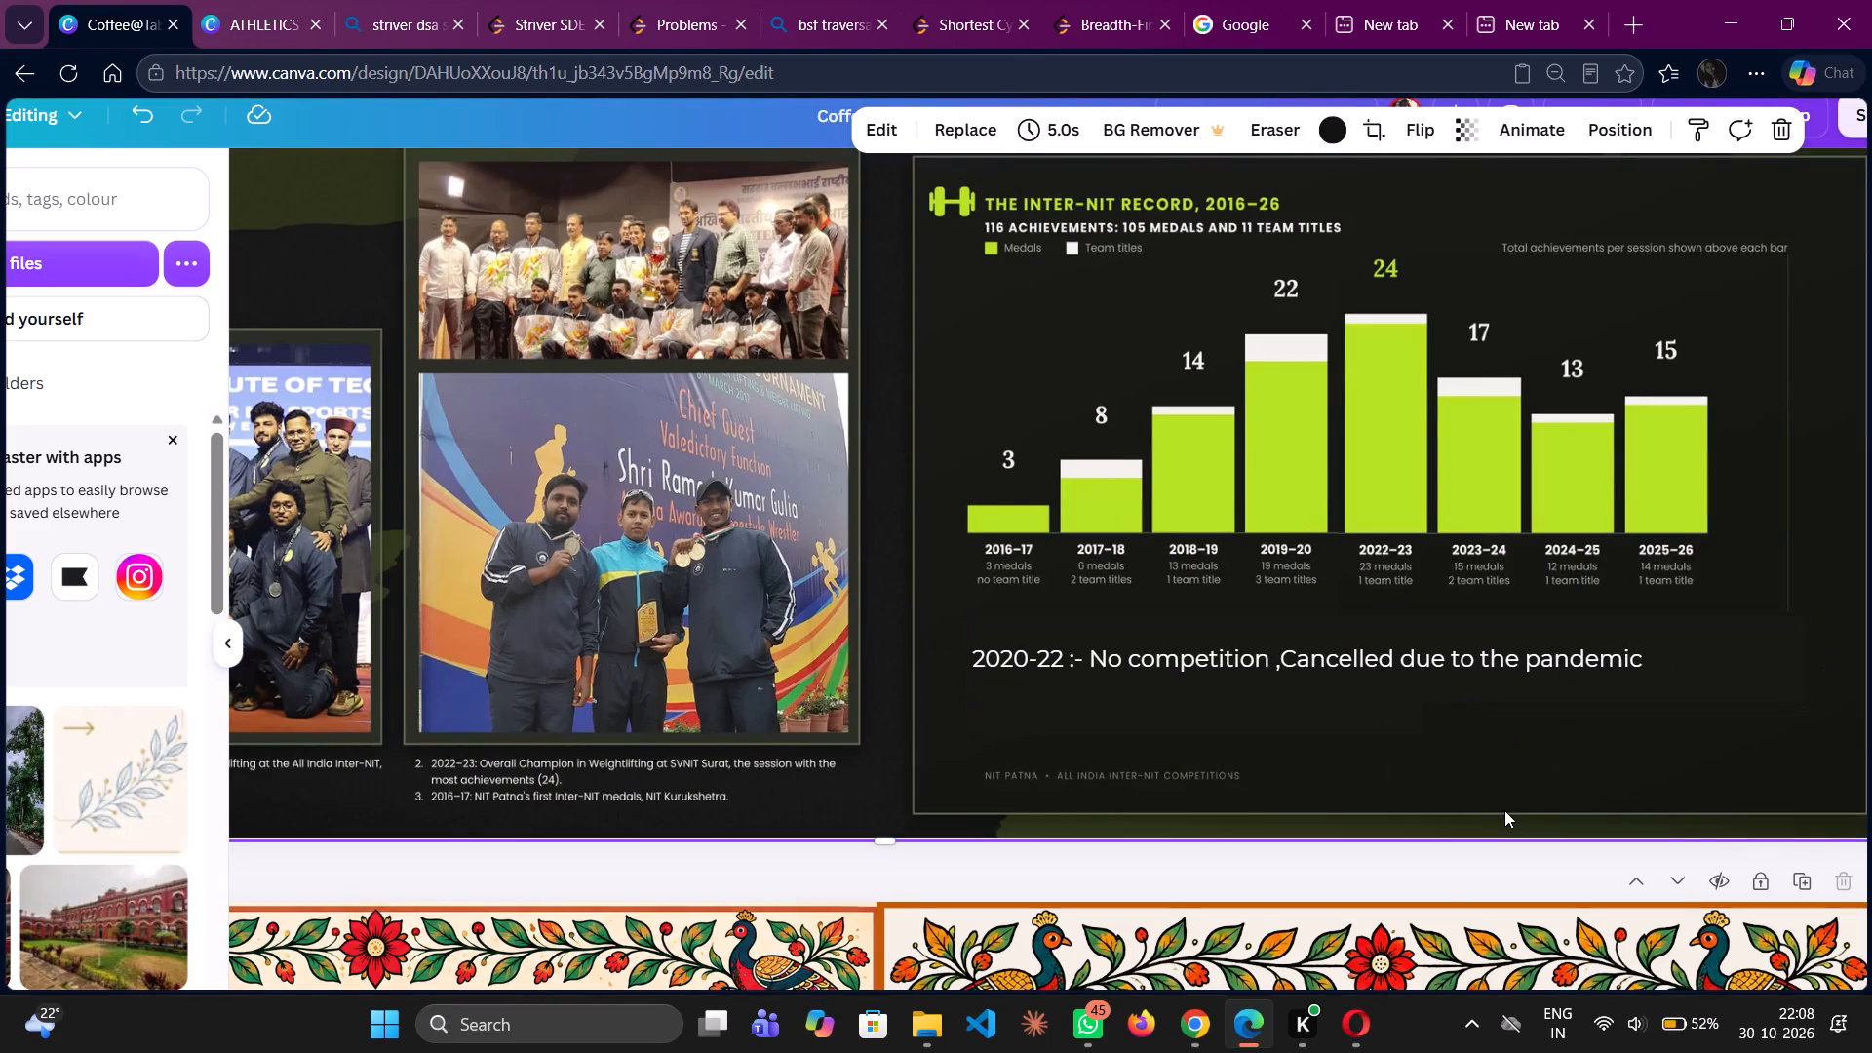
Reduce the font size of the whole pandemic note below the chart to 13.
{"action": "double_click", "coordinate": [1424, 673]}
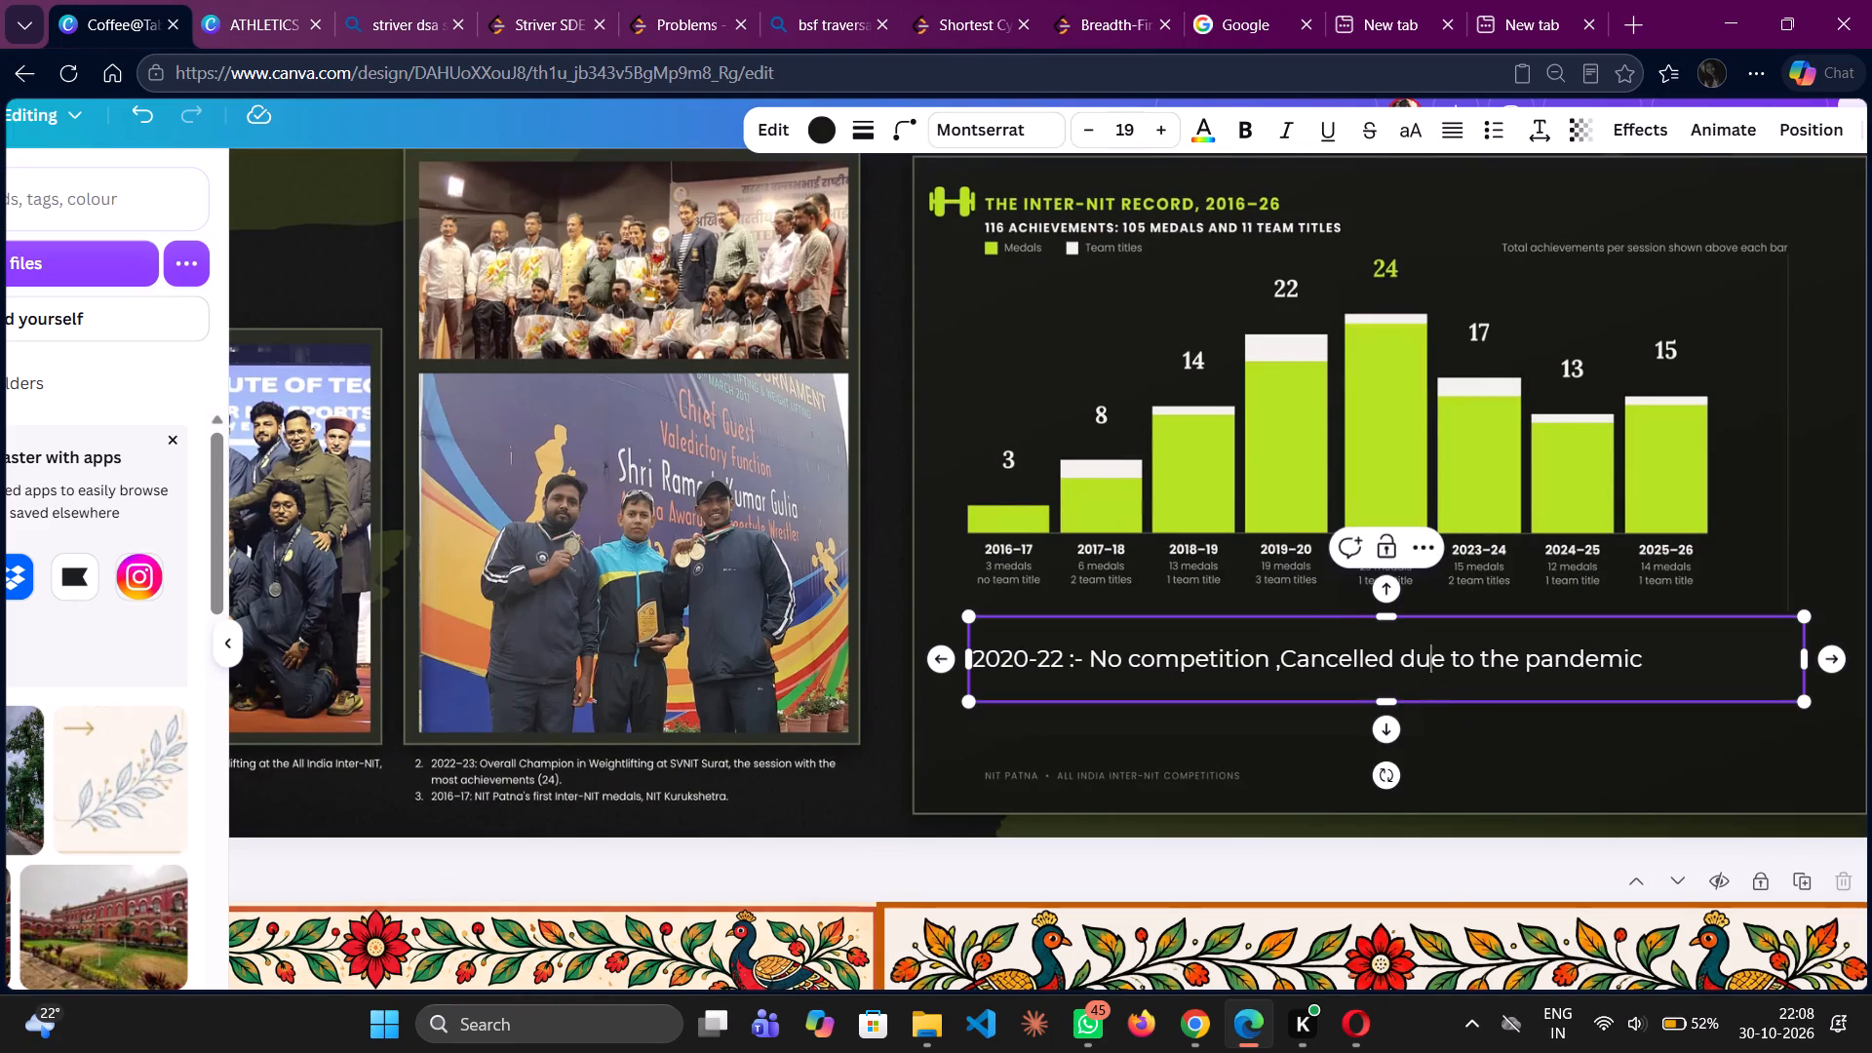
{"action": "triple_click", "coordinate": [1424, 673]}
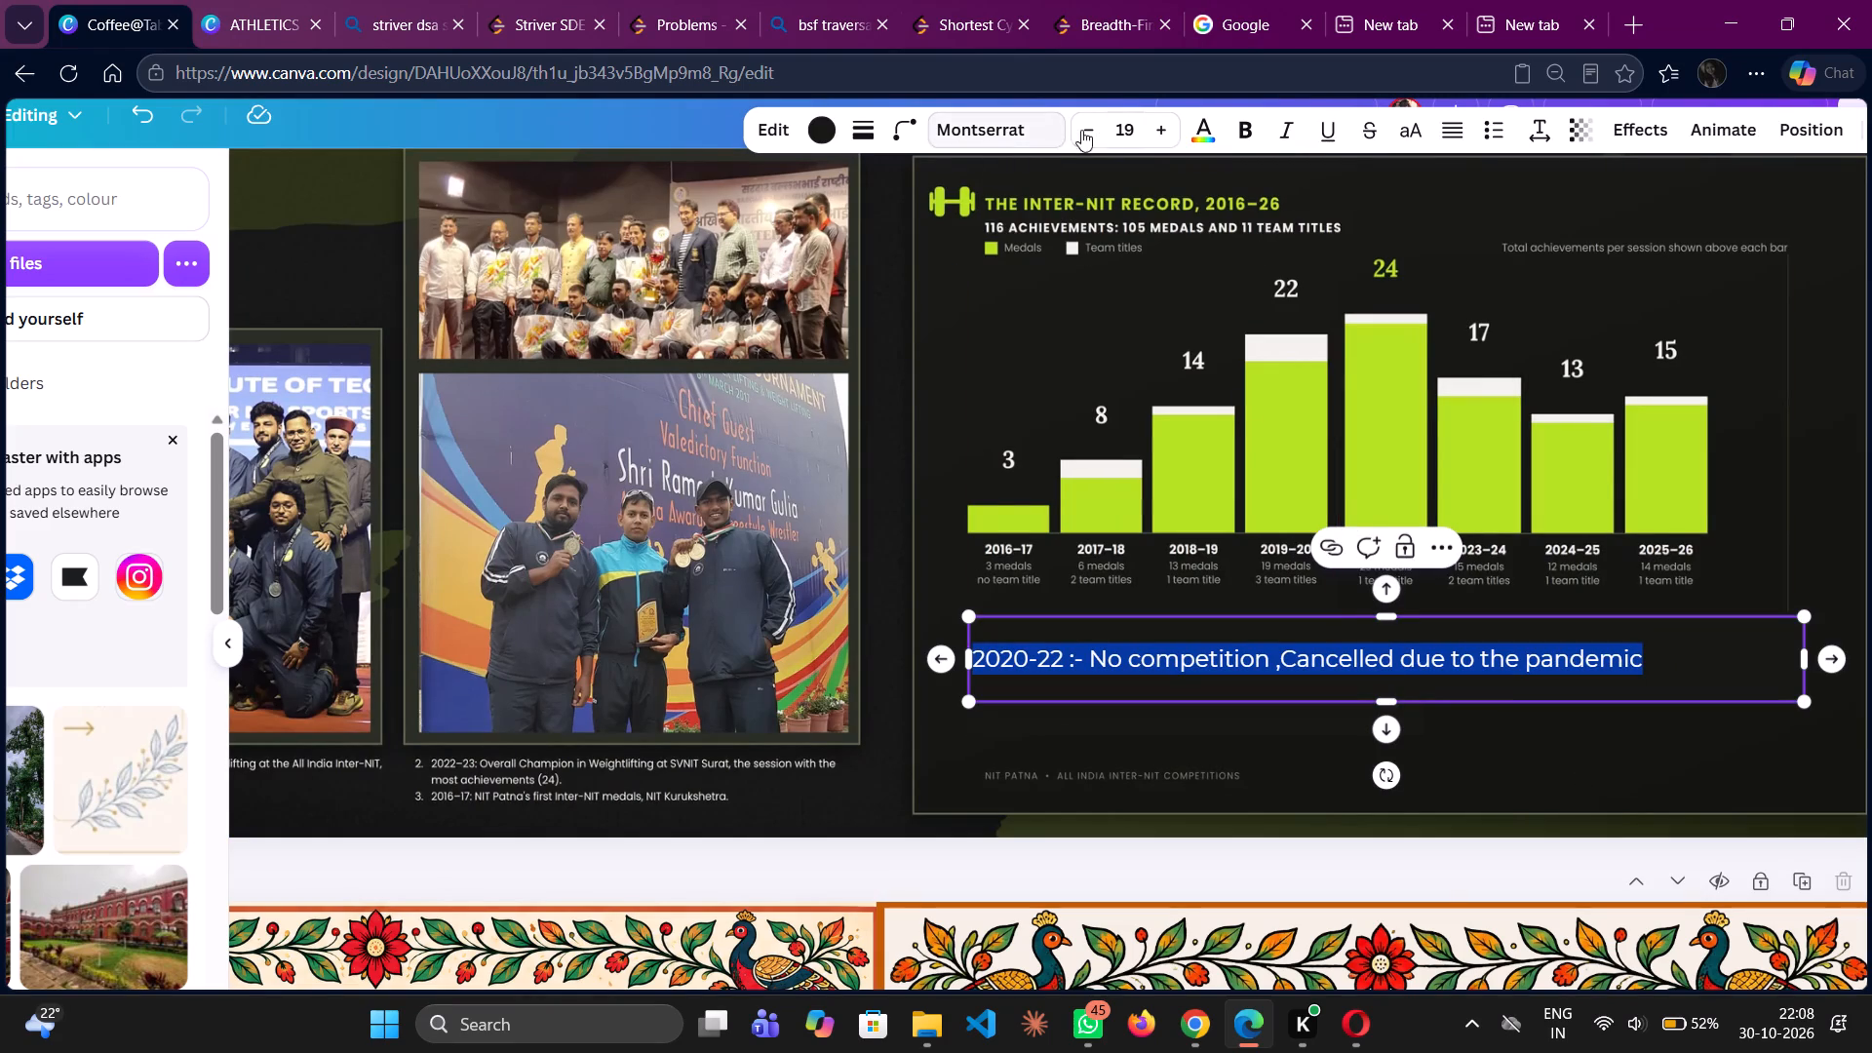
{"action": "triple_click", "coordinate": [1094, 133]}
{"action": "double_click", "coordinate": [1094, 133]}
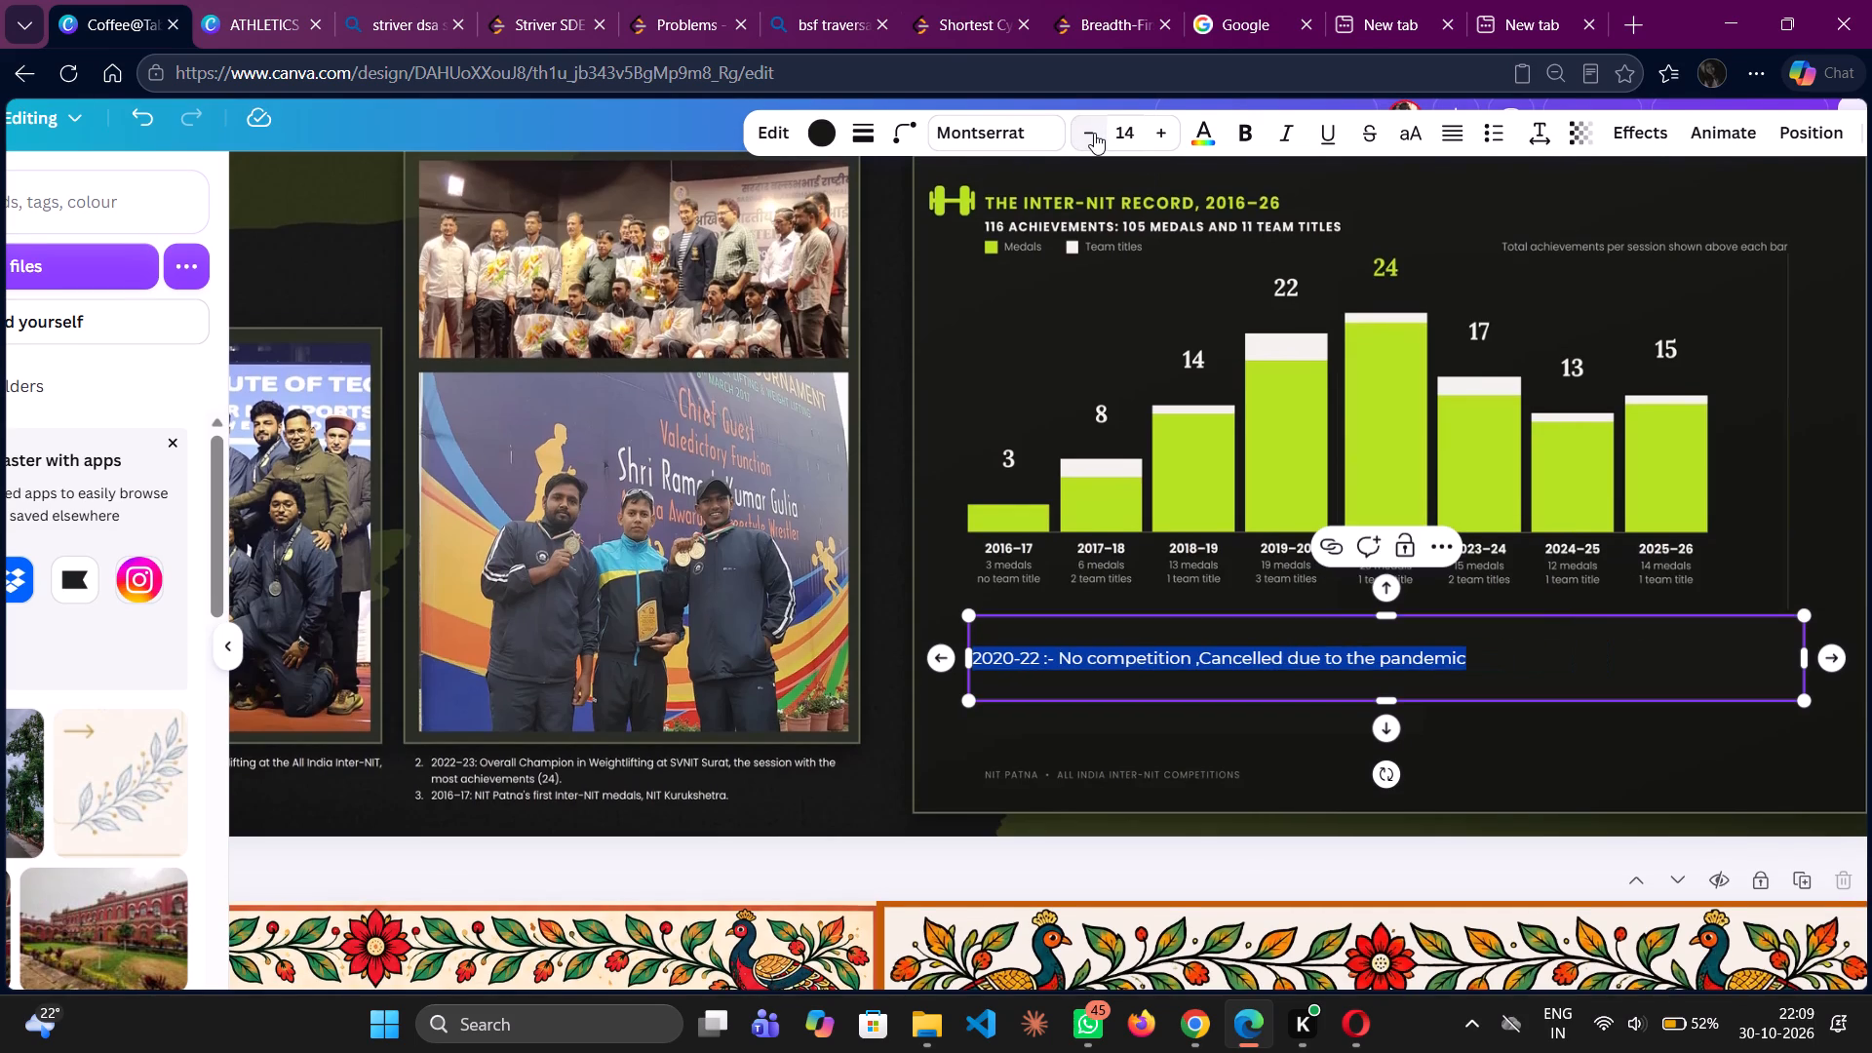
{"action": "left_click", "coordinate": [1094, 133]}
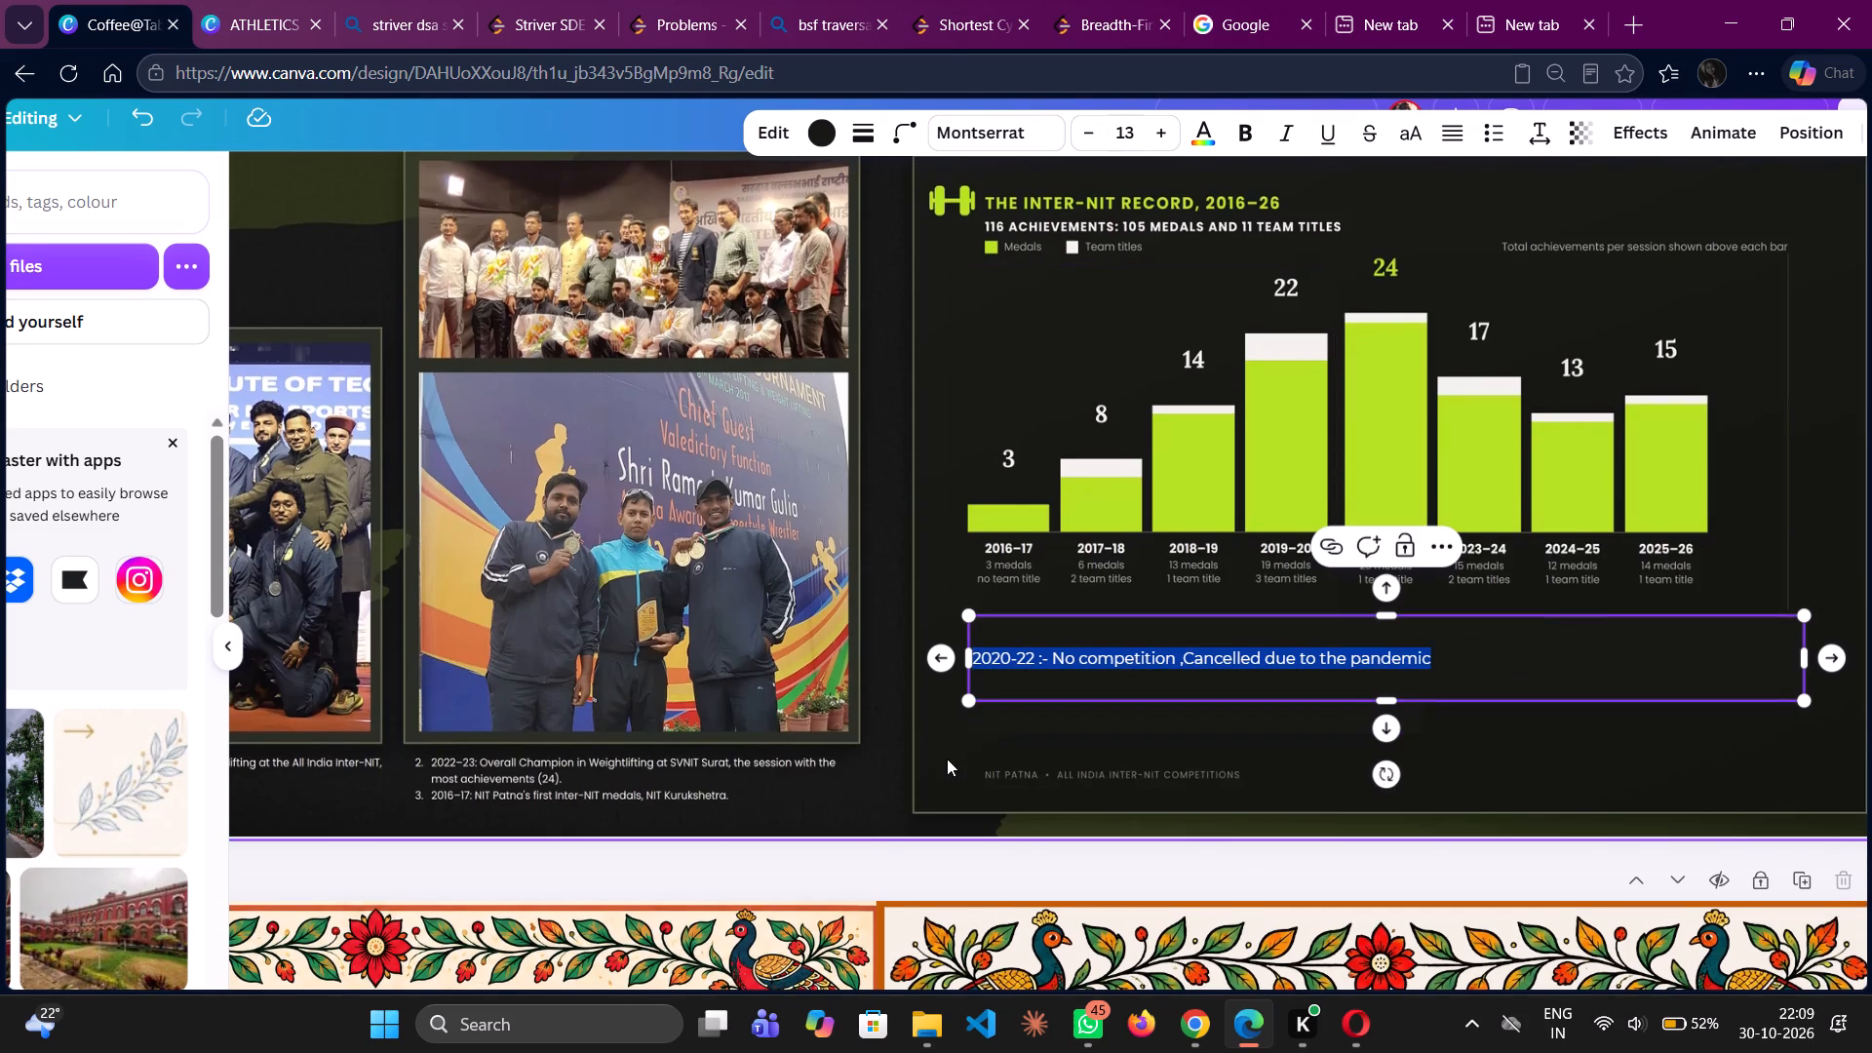
{"action": "left_click", "coordinate": [947, 759]}
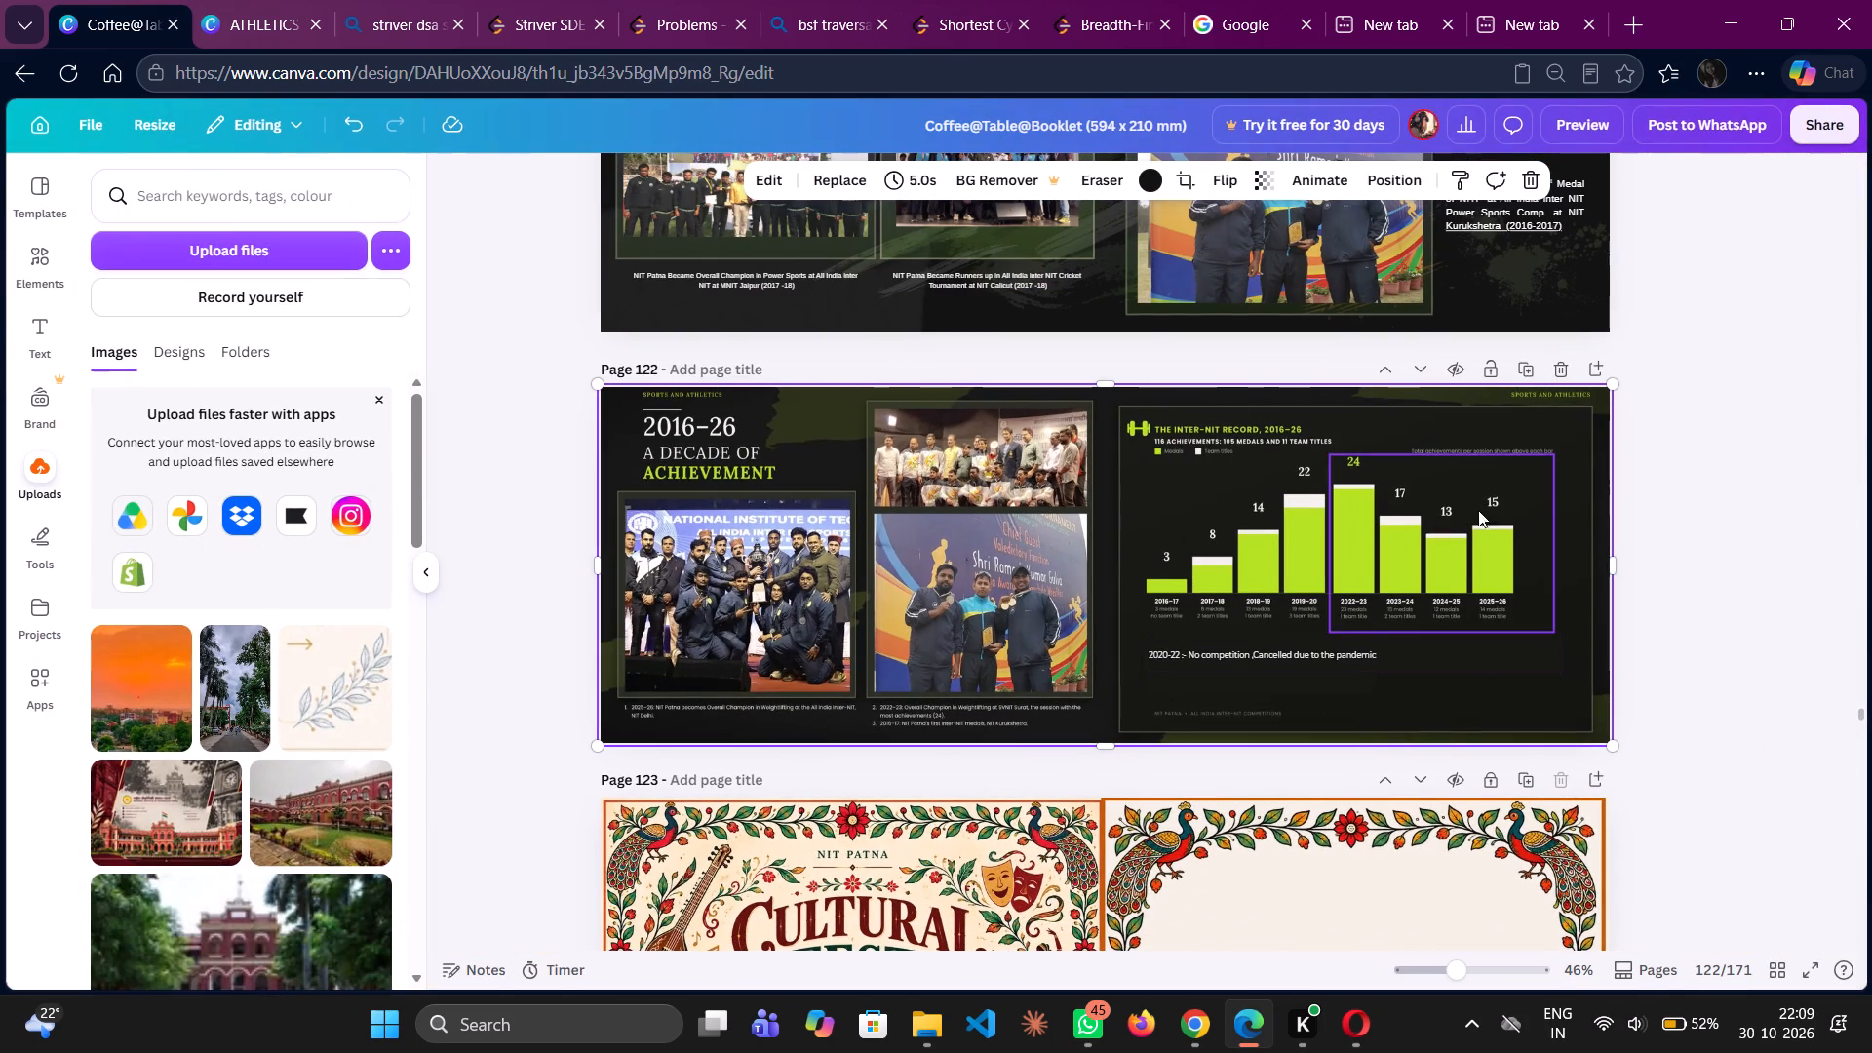
Lock page 122.
{"action": "left_click", "coordinate": [1494, 370]}
{"action": "left_click", "coordinate": [1699, 549]}
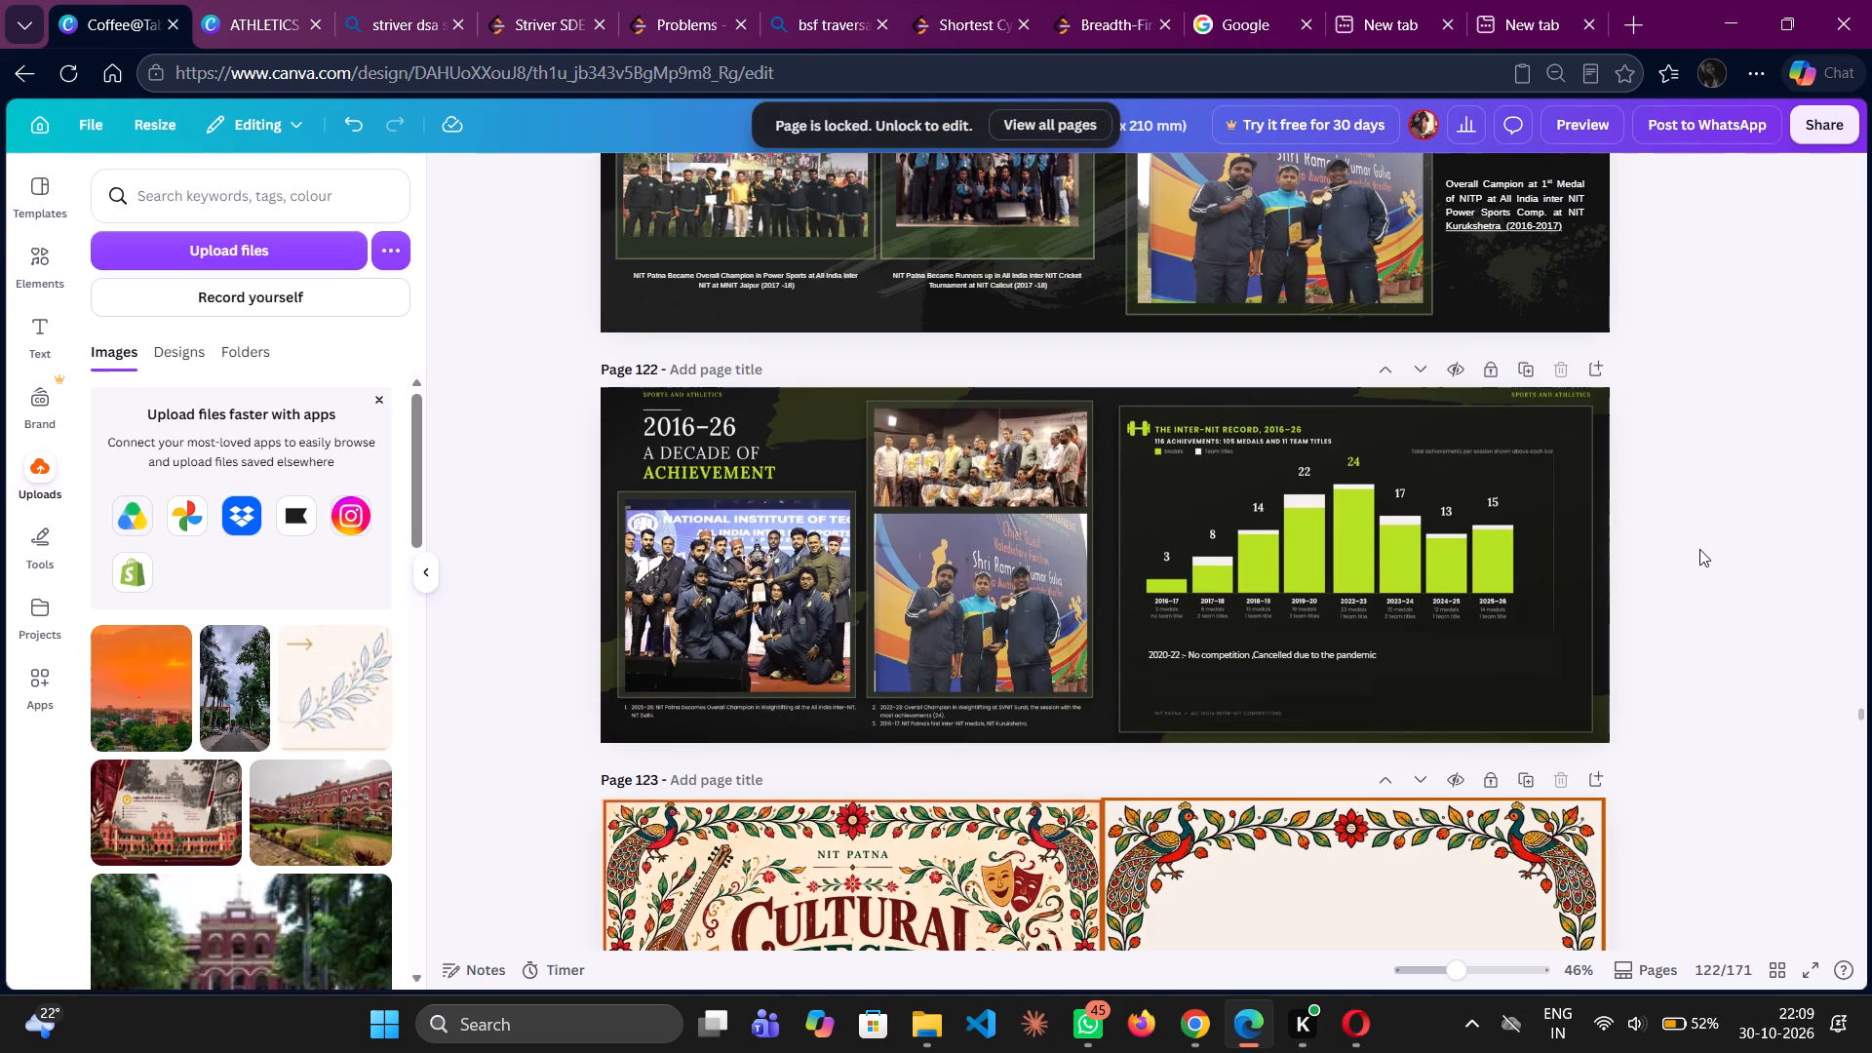
{"action": "scroll", "coordinate": [1699, 549], "scroll_direction": "down", "scroll_amount": 2}
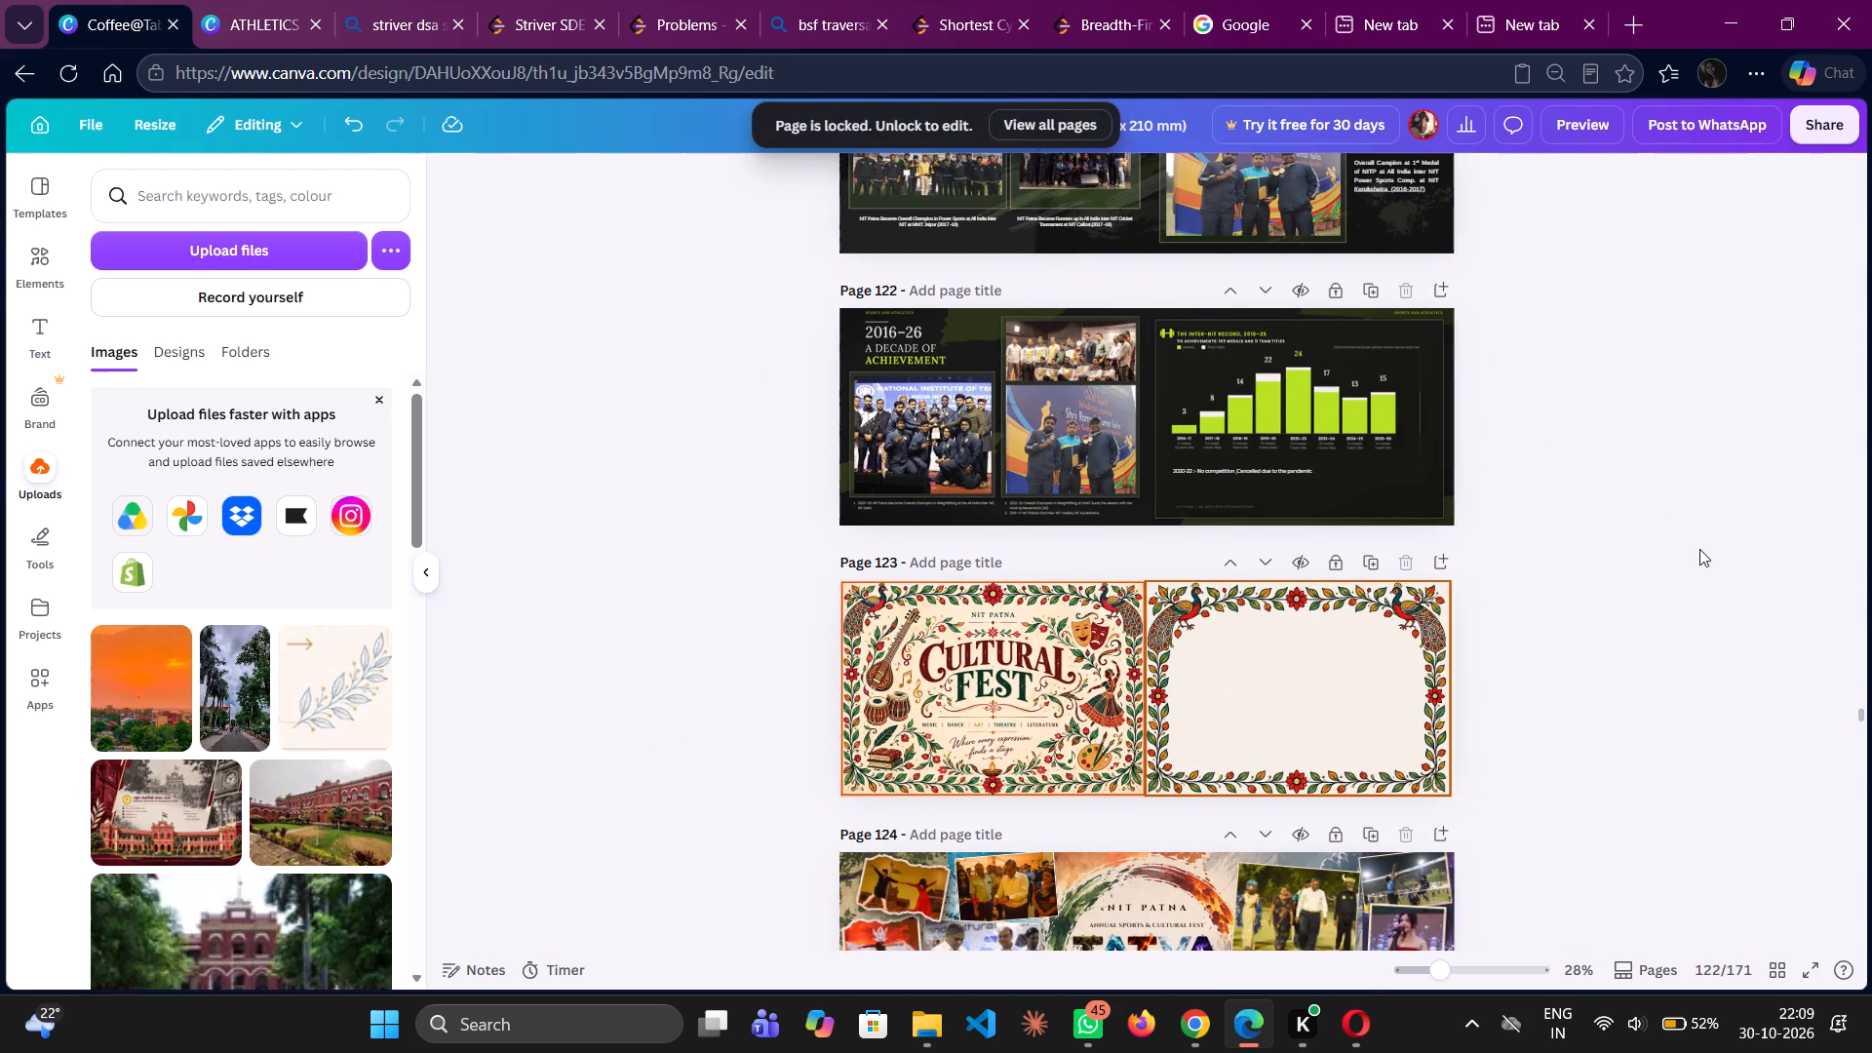
{"action": "scroll", "coordinate": [1699, 549], "scroll_direction": "down", "scroll_amount": 2}
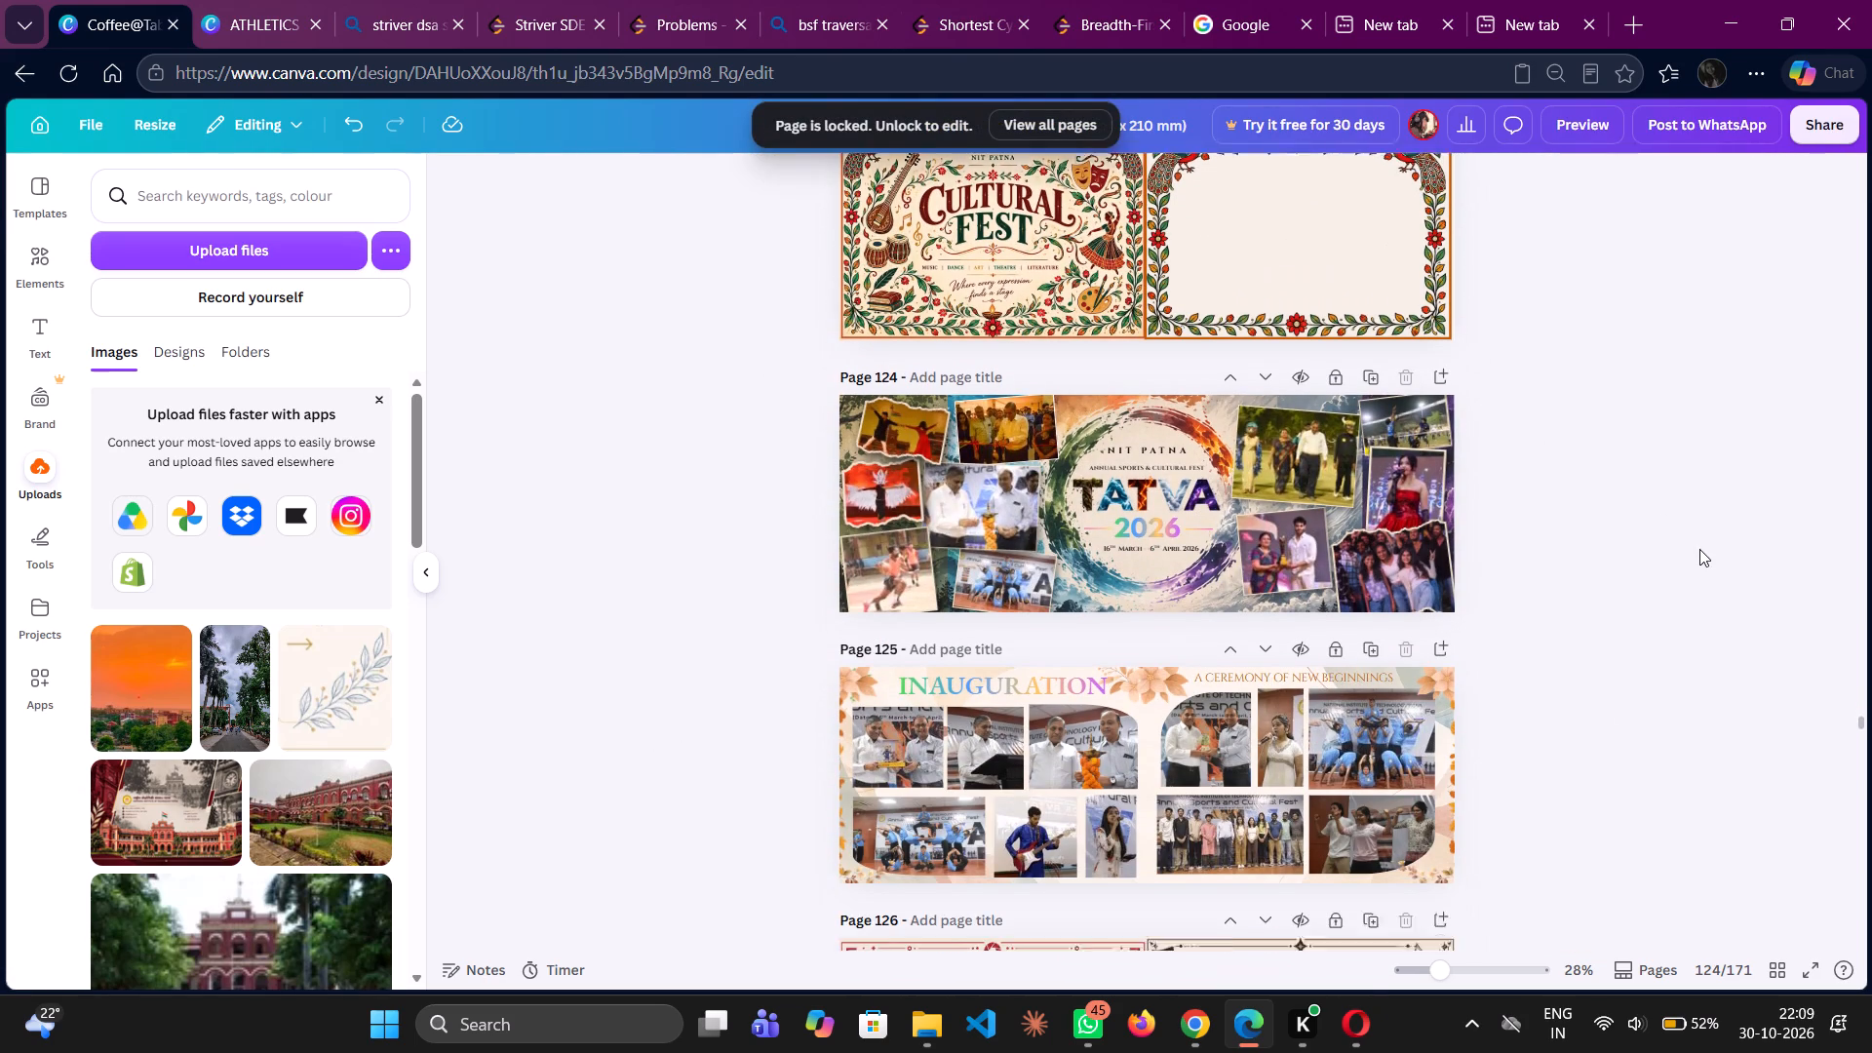
{"action": "scroll", "coordinate": [1699, 549], "scroll_direction": "down", "scroll_amount": 2}
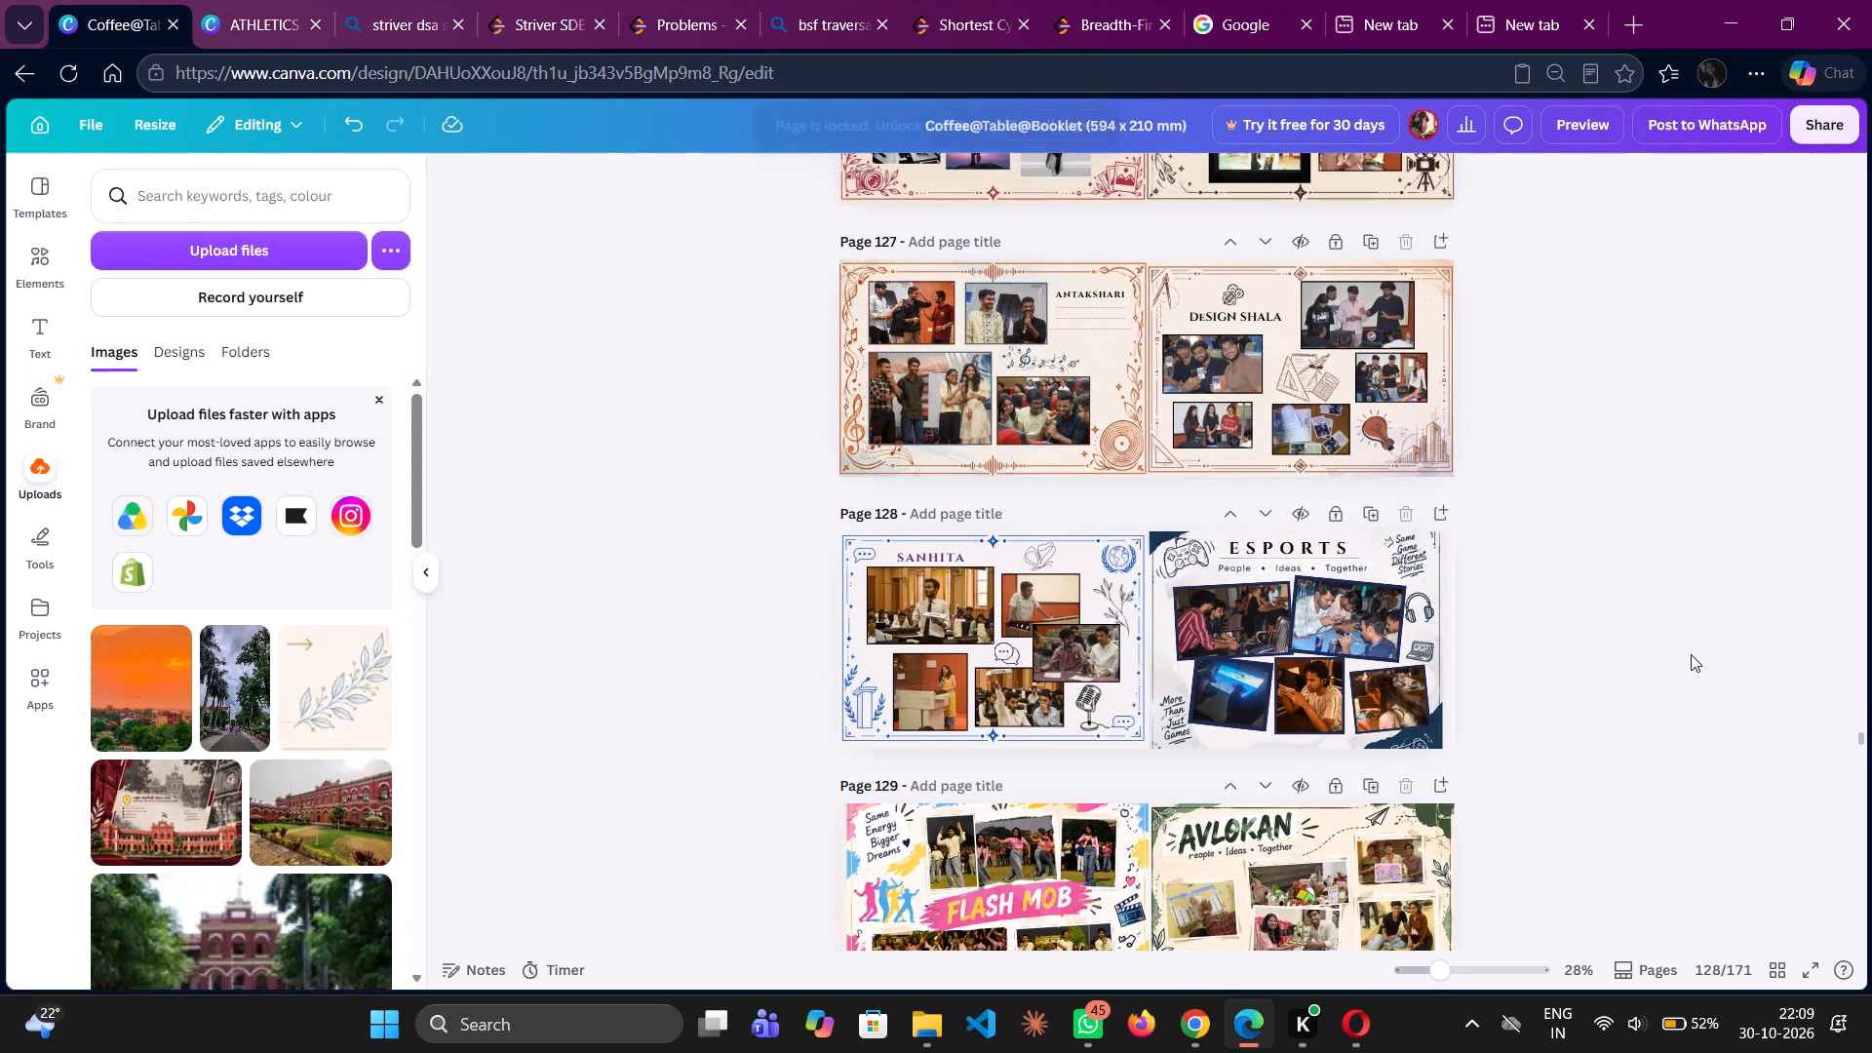
{"action": "scroll", "coordinate": [1691, 654], "scroll_direction": "down", "scroll_amount": 9}
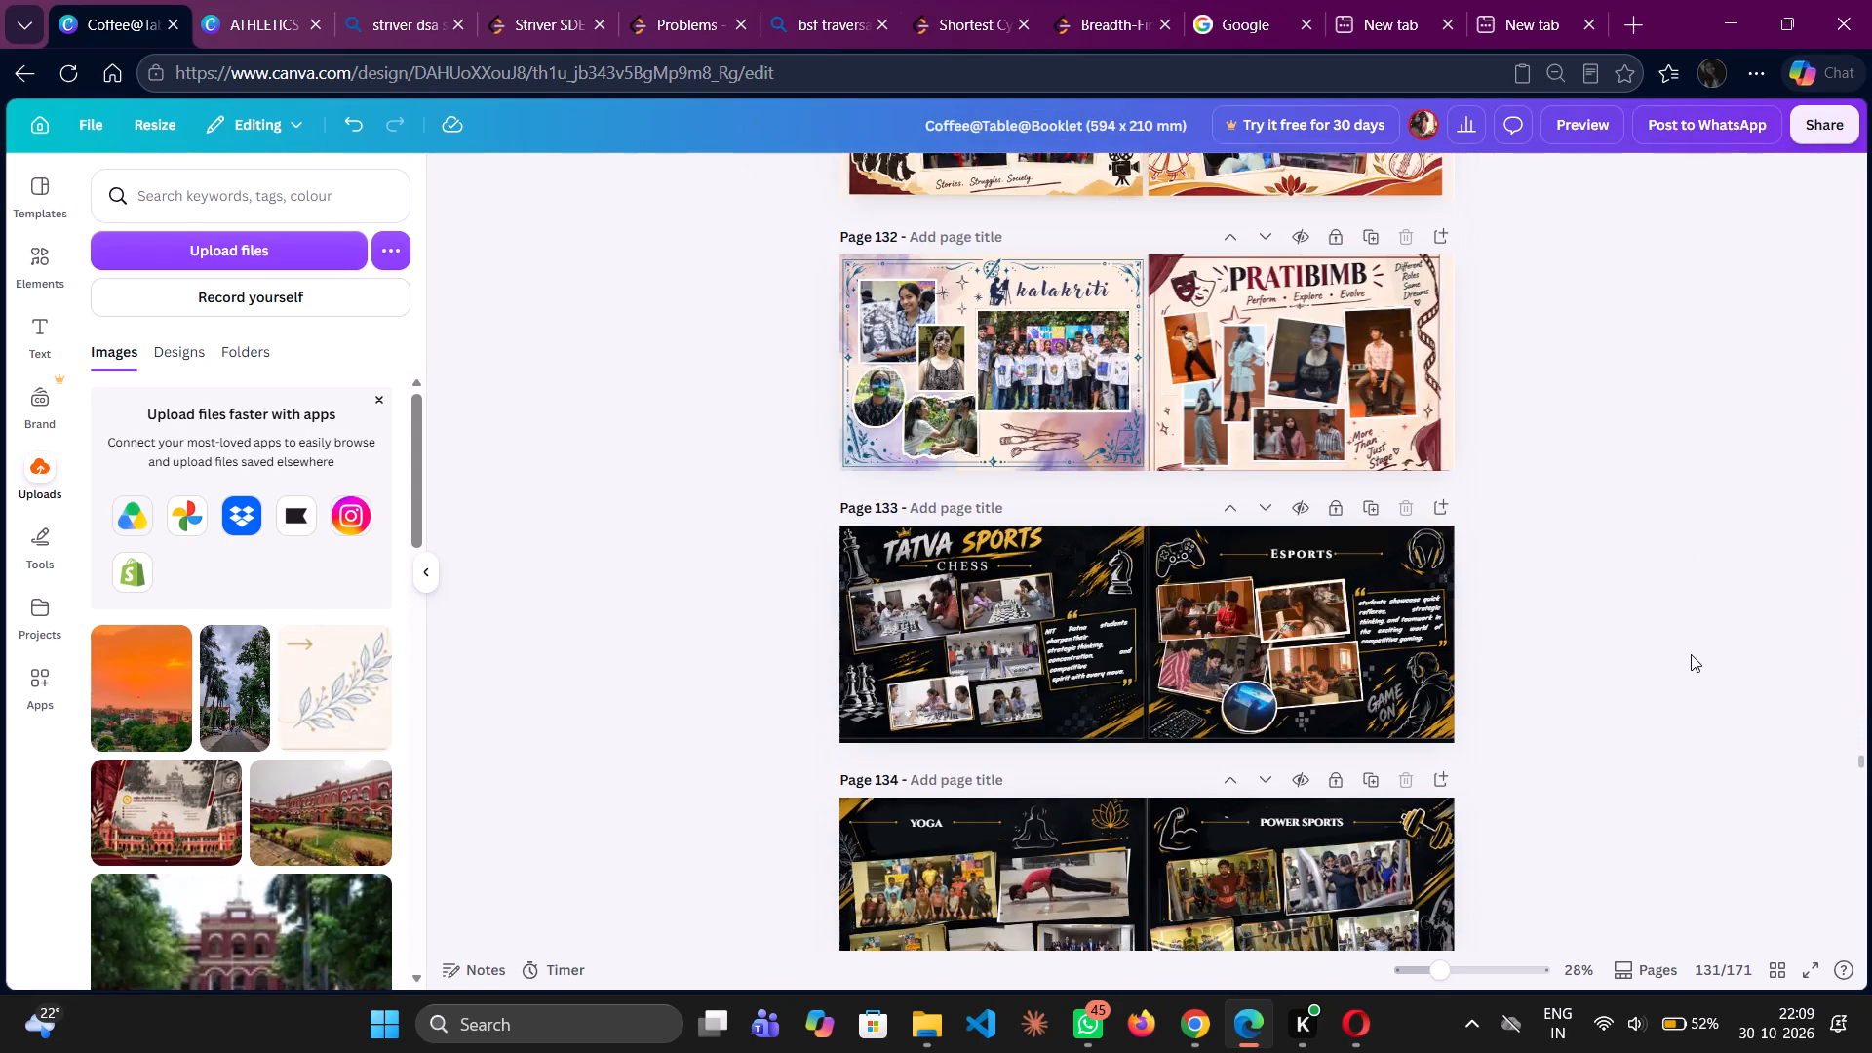
{"action": "scroll", "coordinate": [1691, 654], "scroll_direction": "down", "scroll_amount": 5}
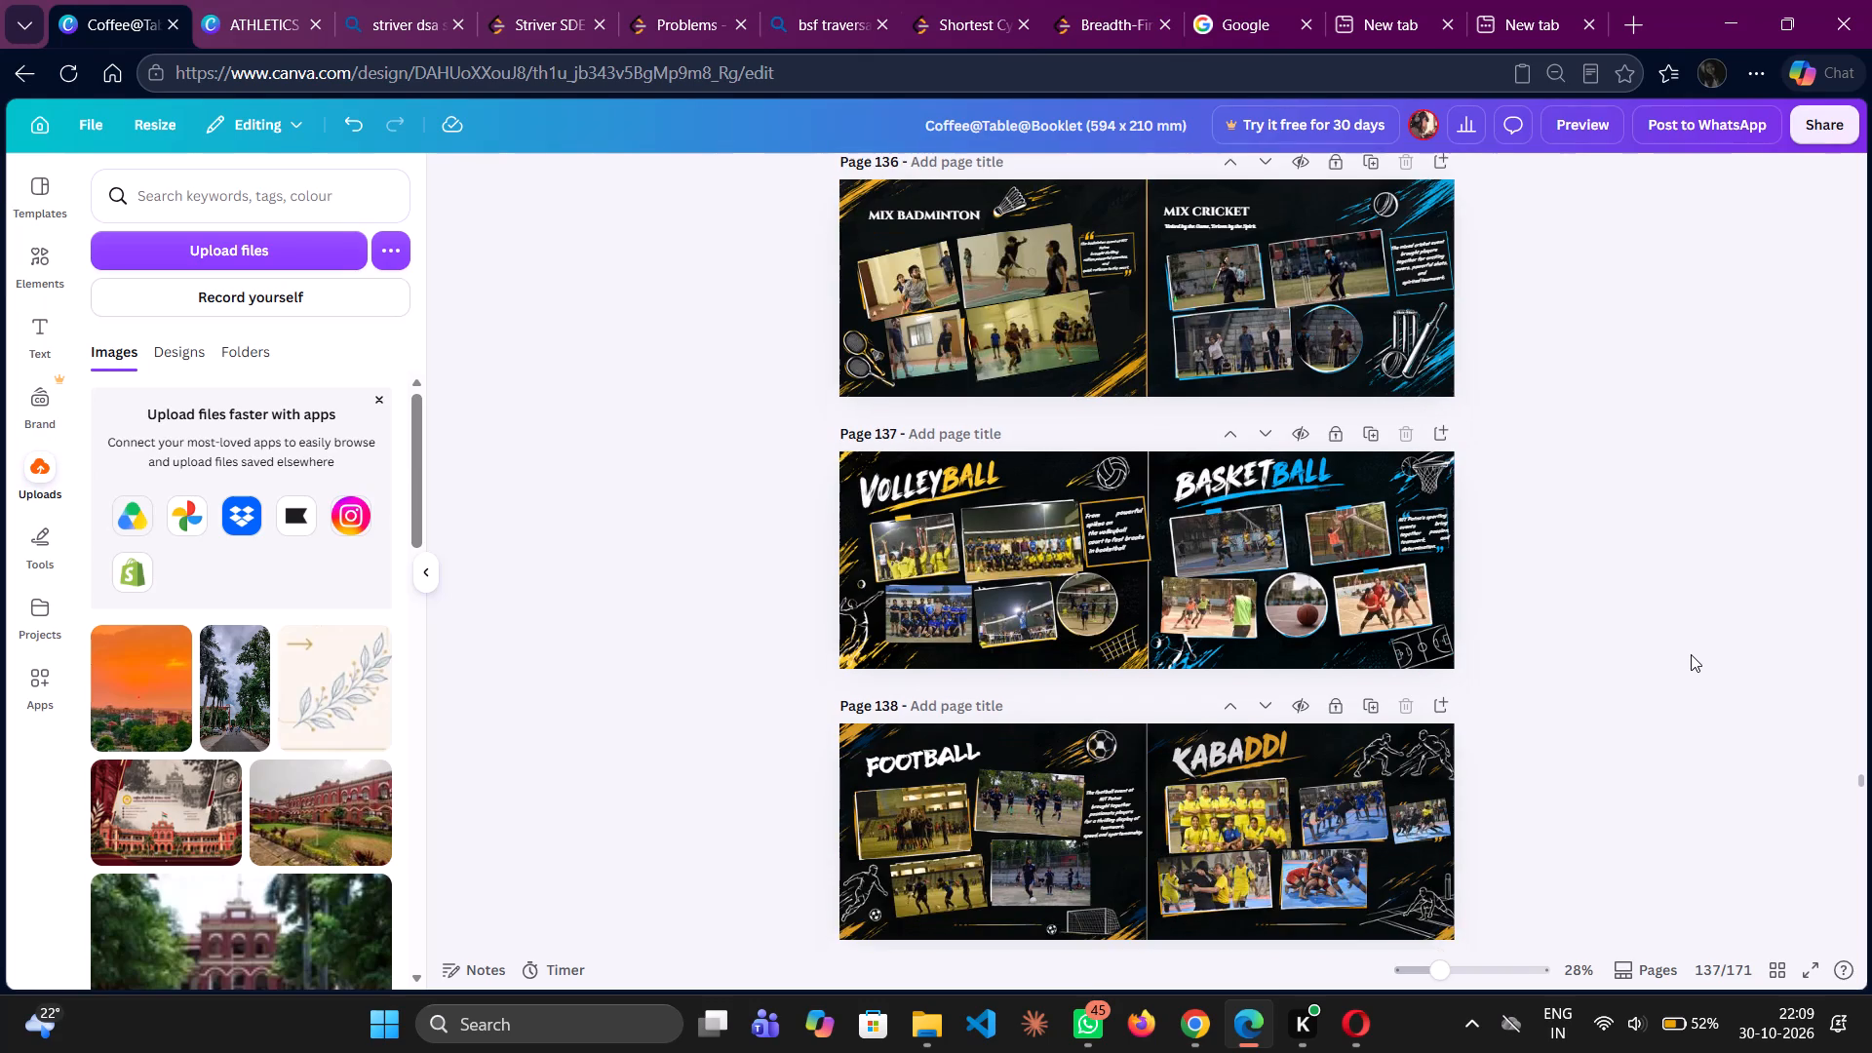
{"action": "scroll", "coordinate": [1691, 654], "scroll_direction": "down", "scroll_amount": 4}
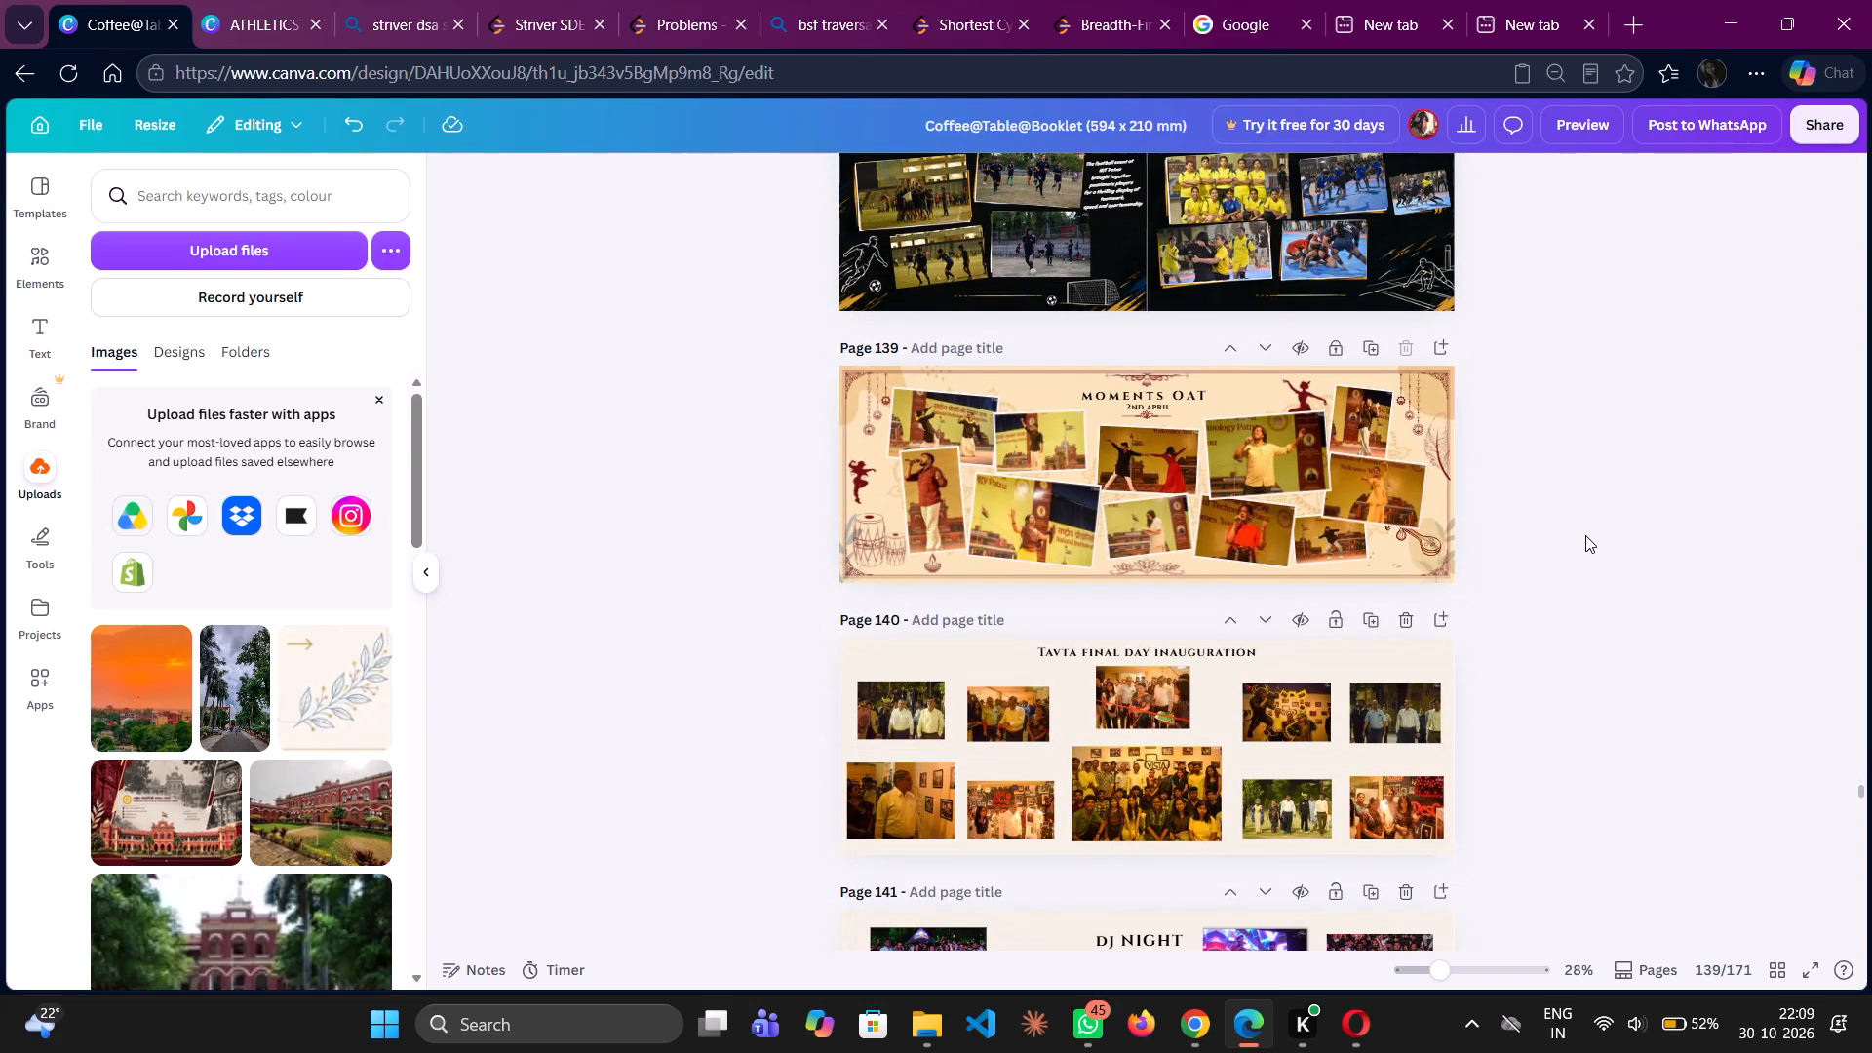
{"action": "scroll", "coordinate": [1585, 535], "scroll_direction": "down", "scroll_amount": 5}
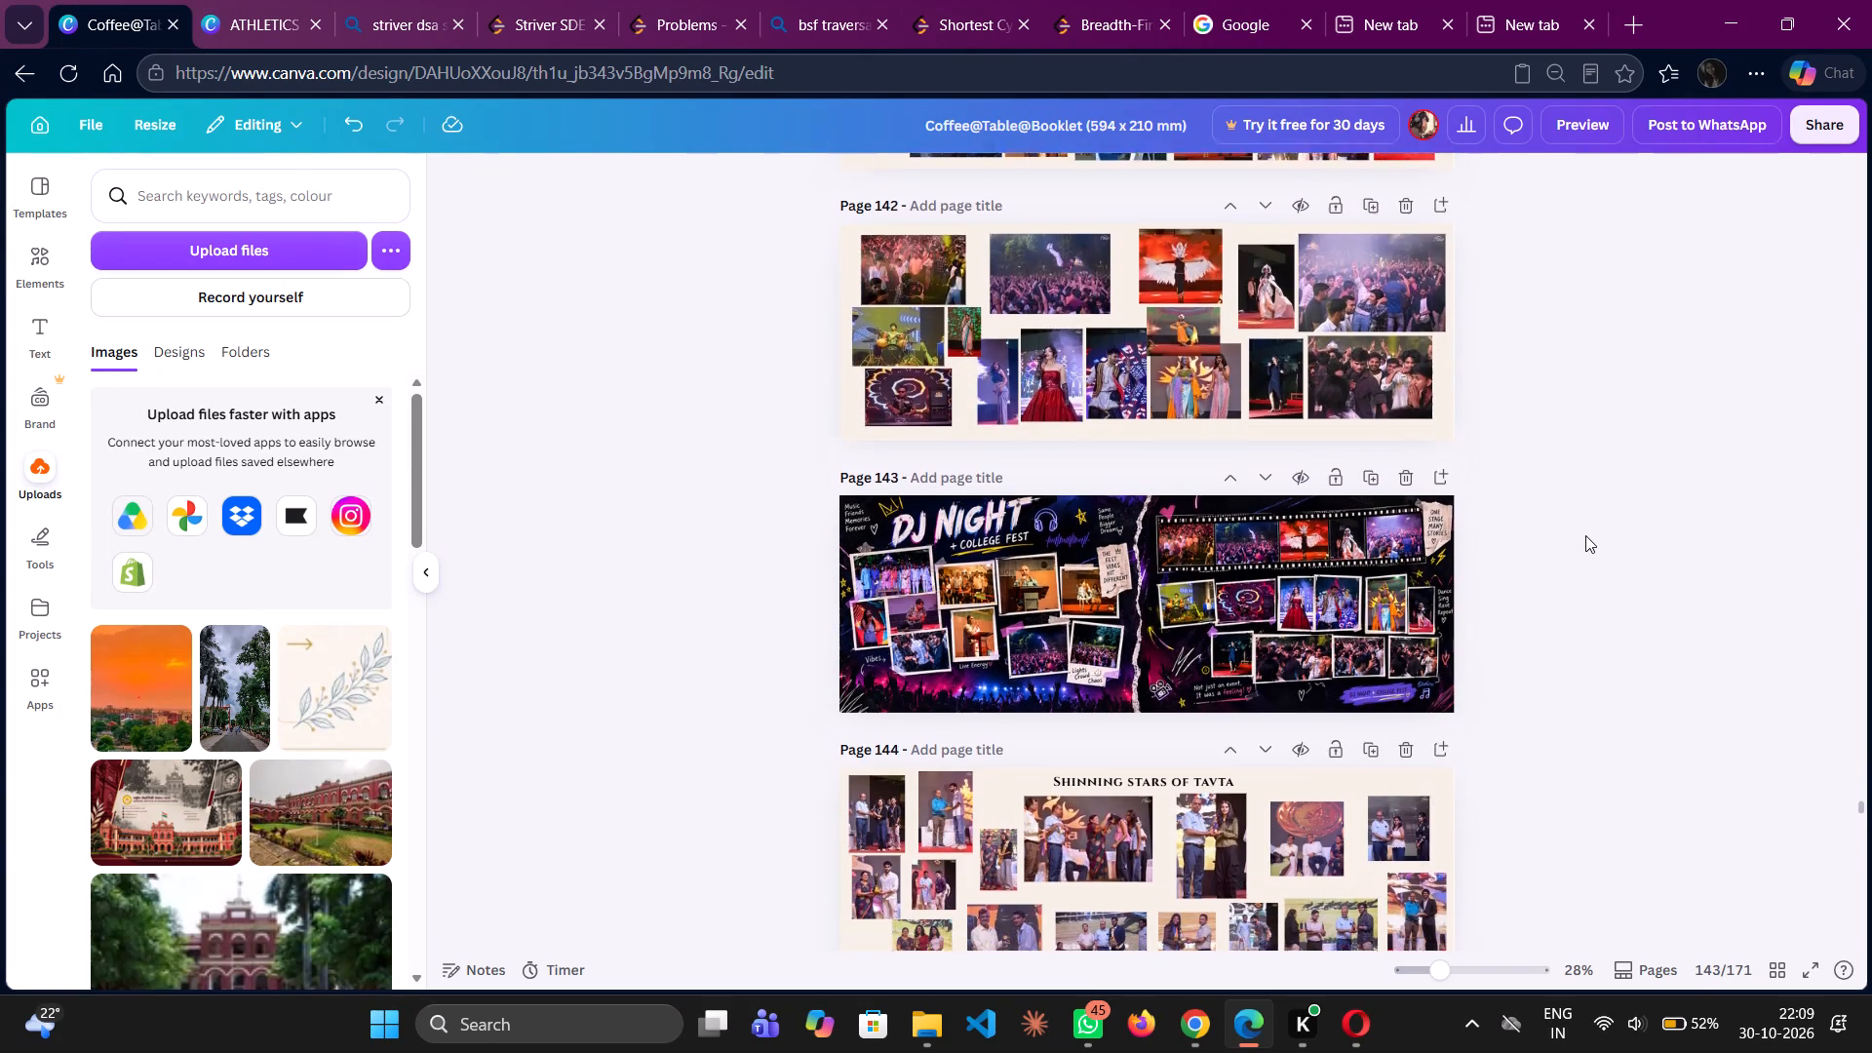
{"action": "scroll", "coordinate": [1585, 535], "scroll_direction": "down", "scroll_amount": 4}
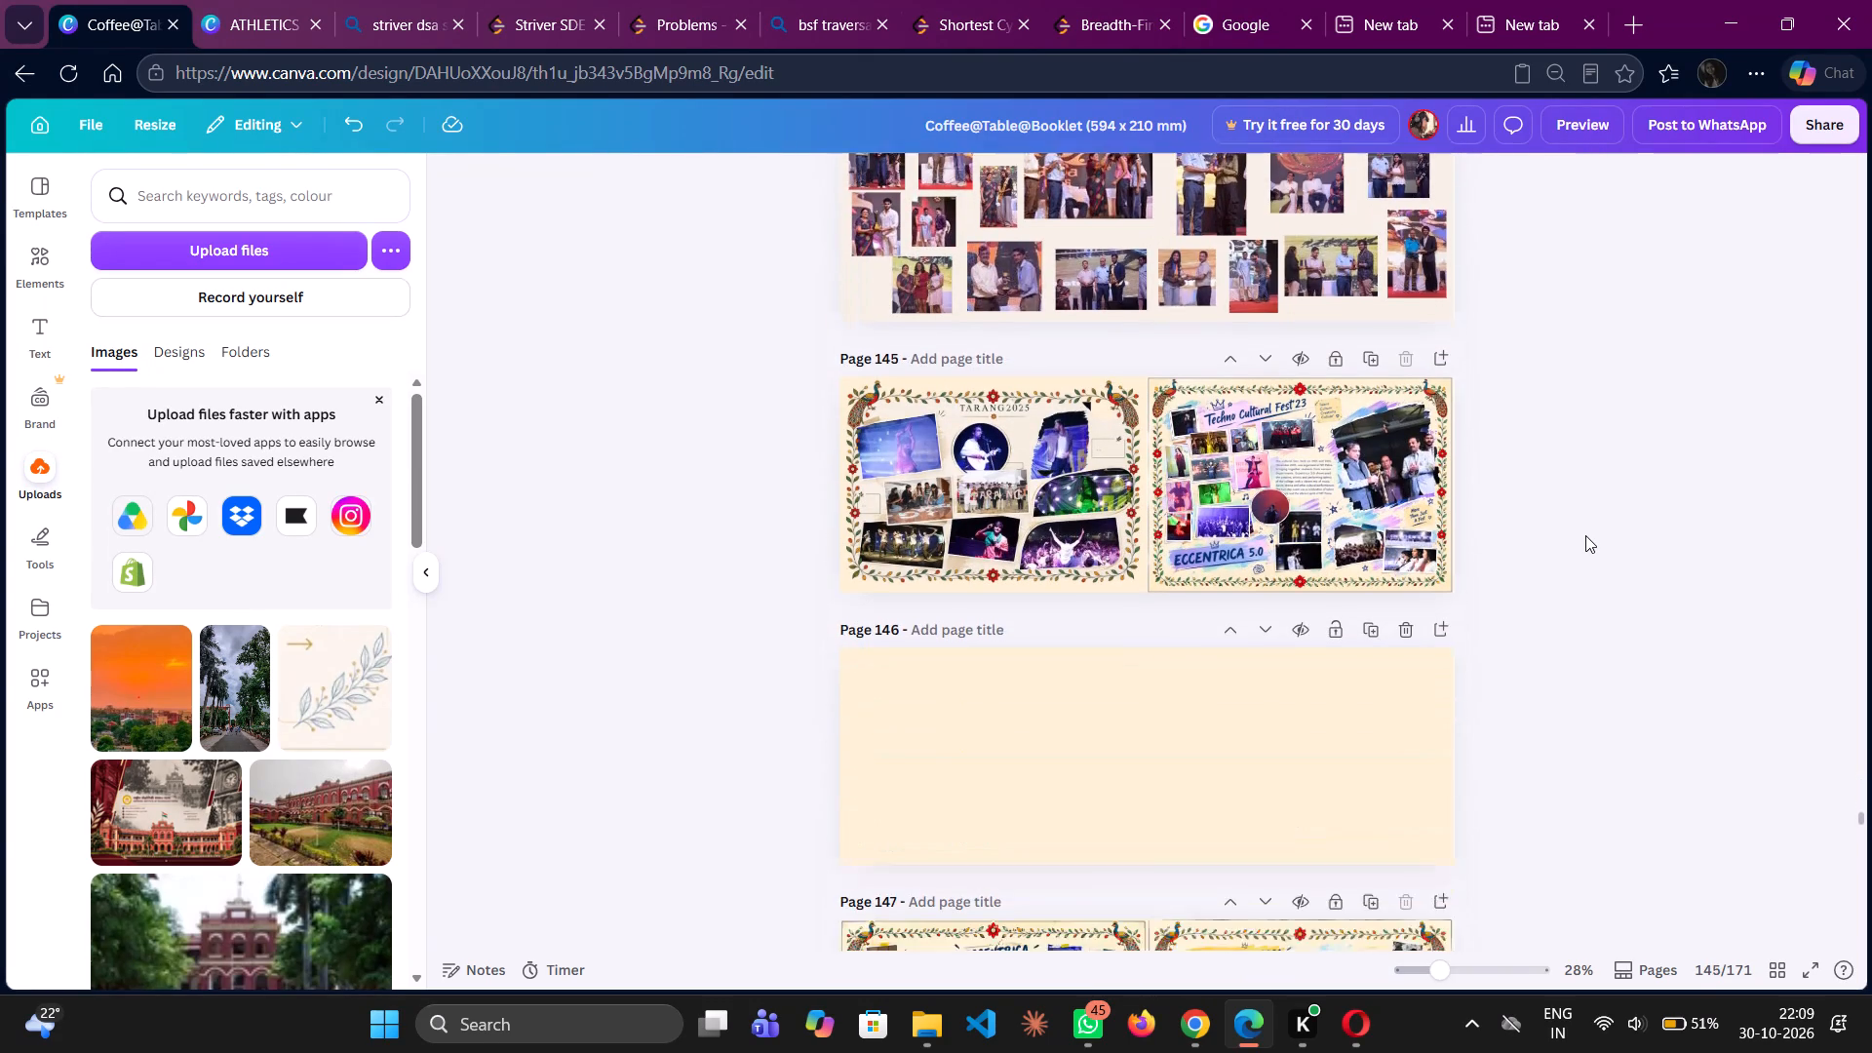
{"action": "scroll", "coordinate": [1585, 535], "scroll_direction": "down", "scroll_amount": 3}
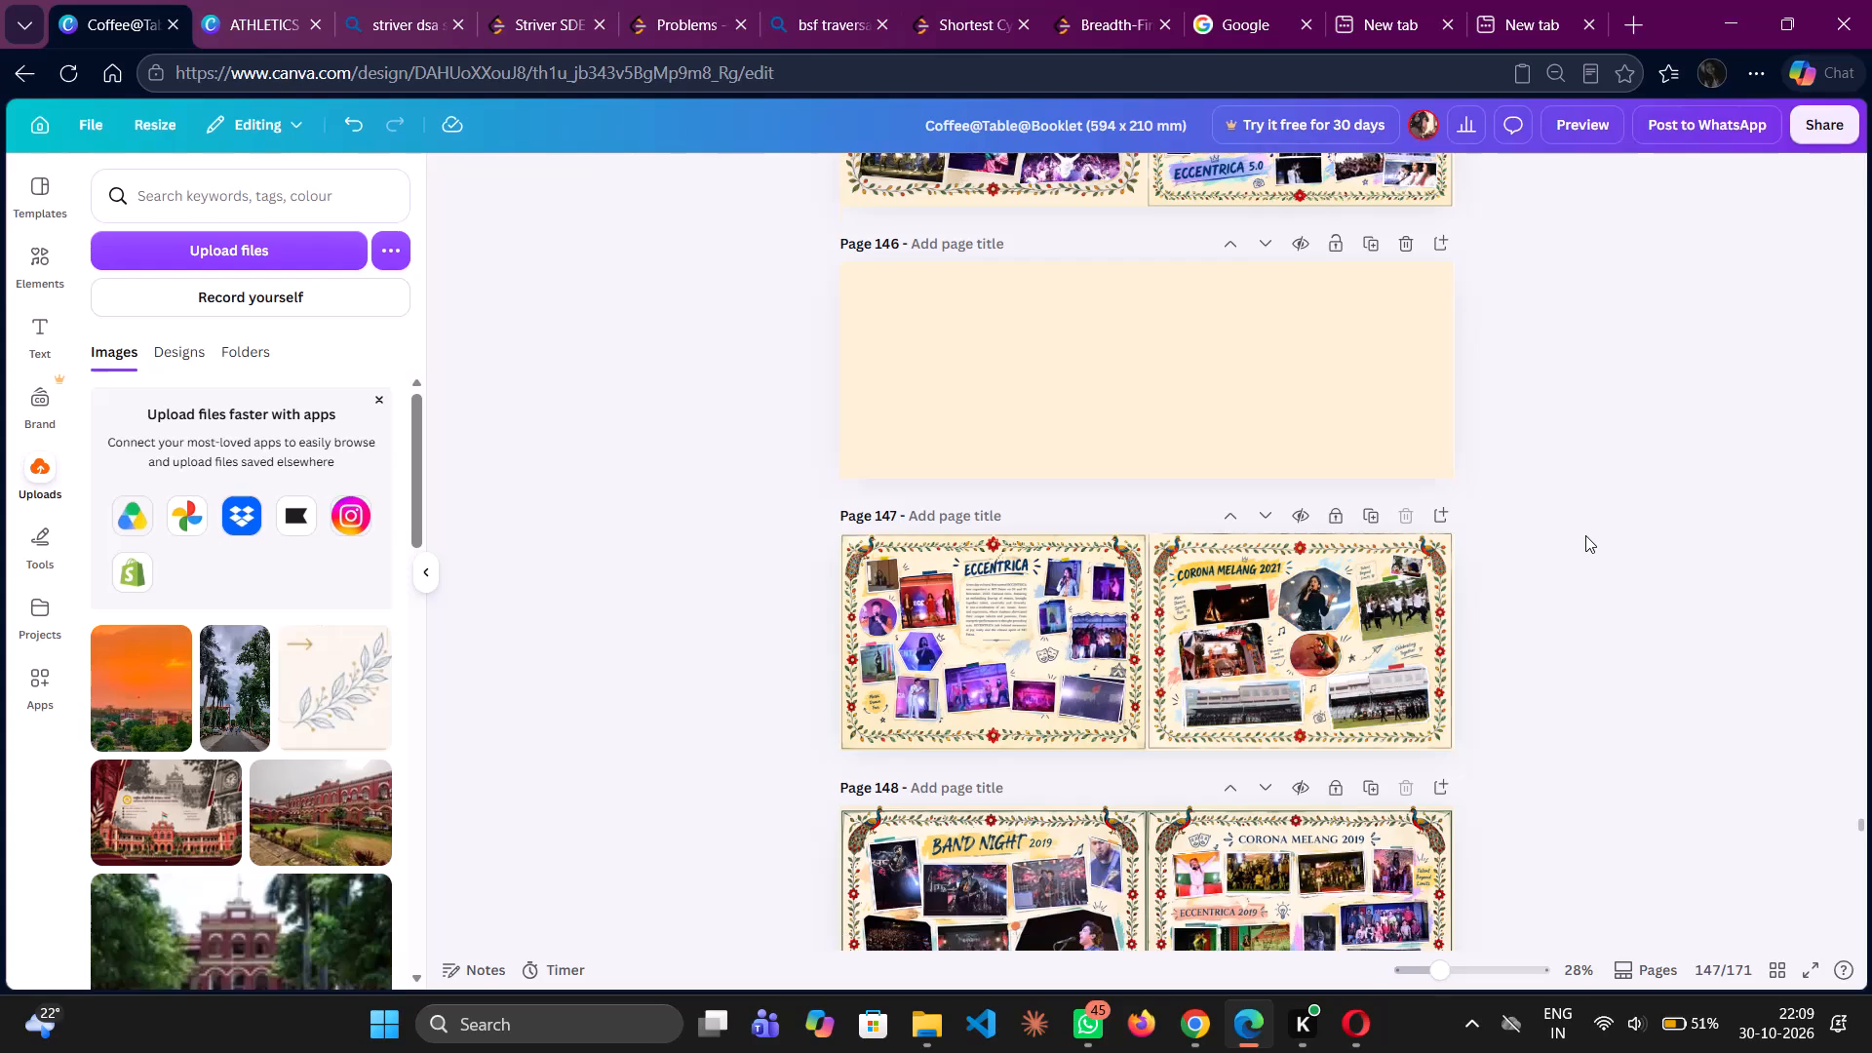
{"action": "scroll", "coordinate": [1418, 344], "scroll_direction": "up", "scroll_amount": 1}
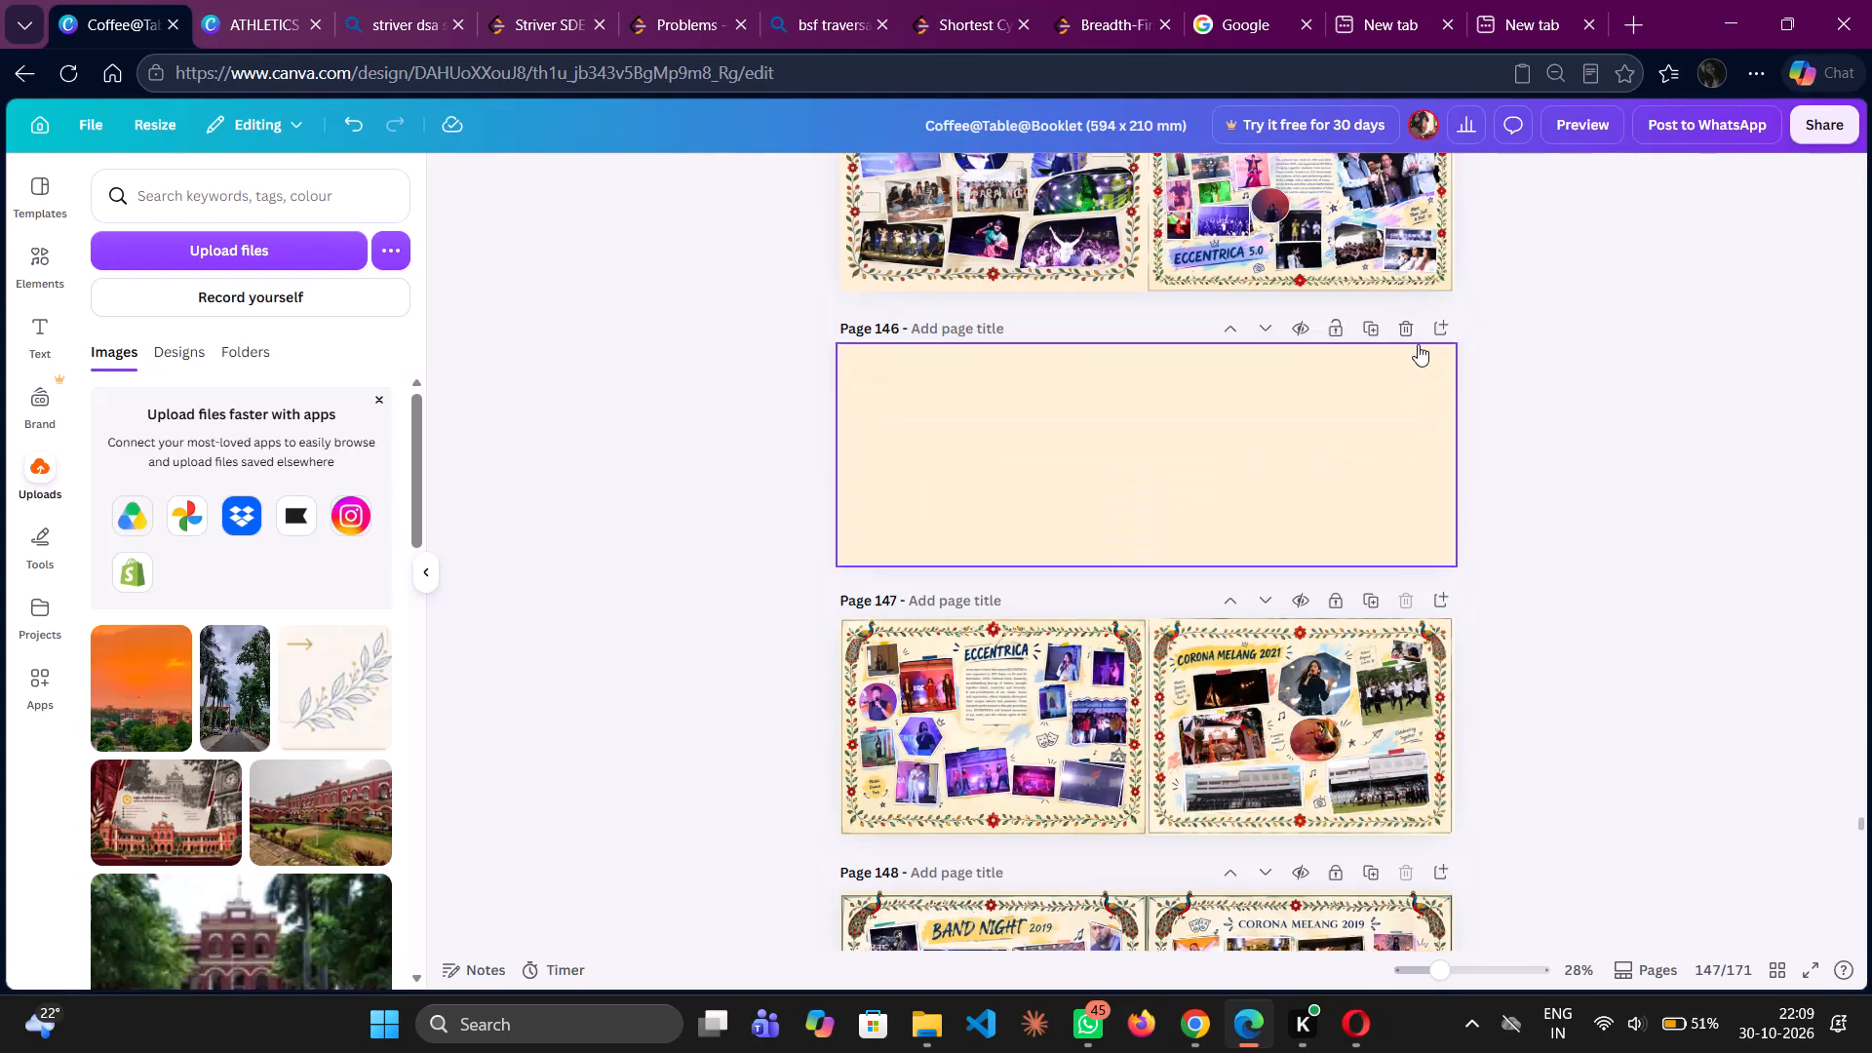
{"action": "scroll", "coordinate": [1418, 344], "scroll_direction": "up", "scroll_amount": 1}
{"action": "scroll", "coordinate": [1315, 433], "scroll_direction": "right", "scroll_amount": 1}
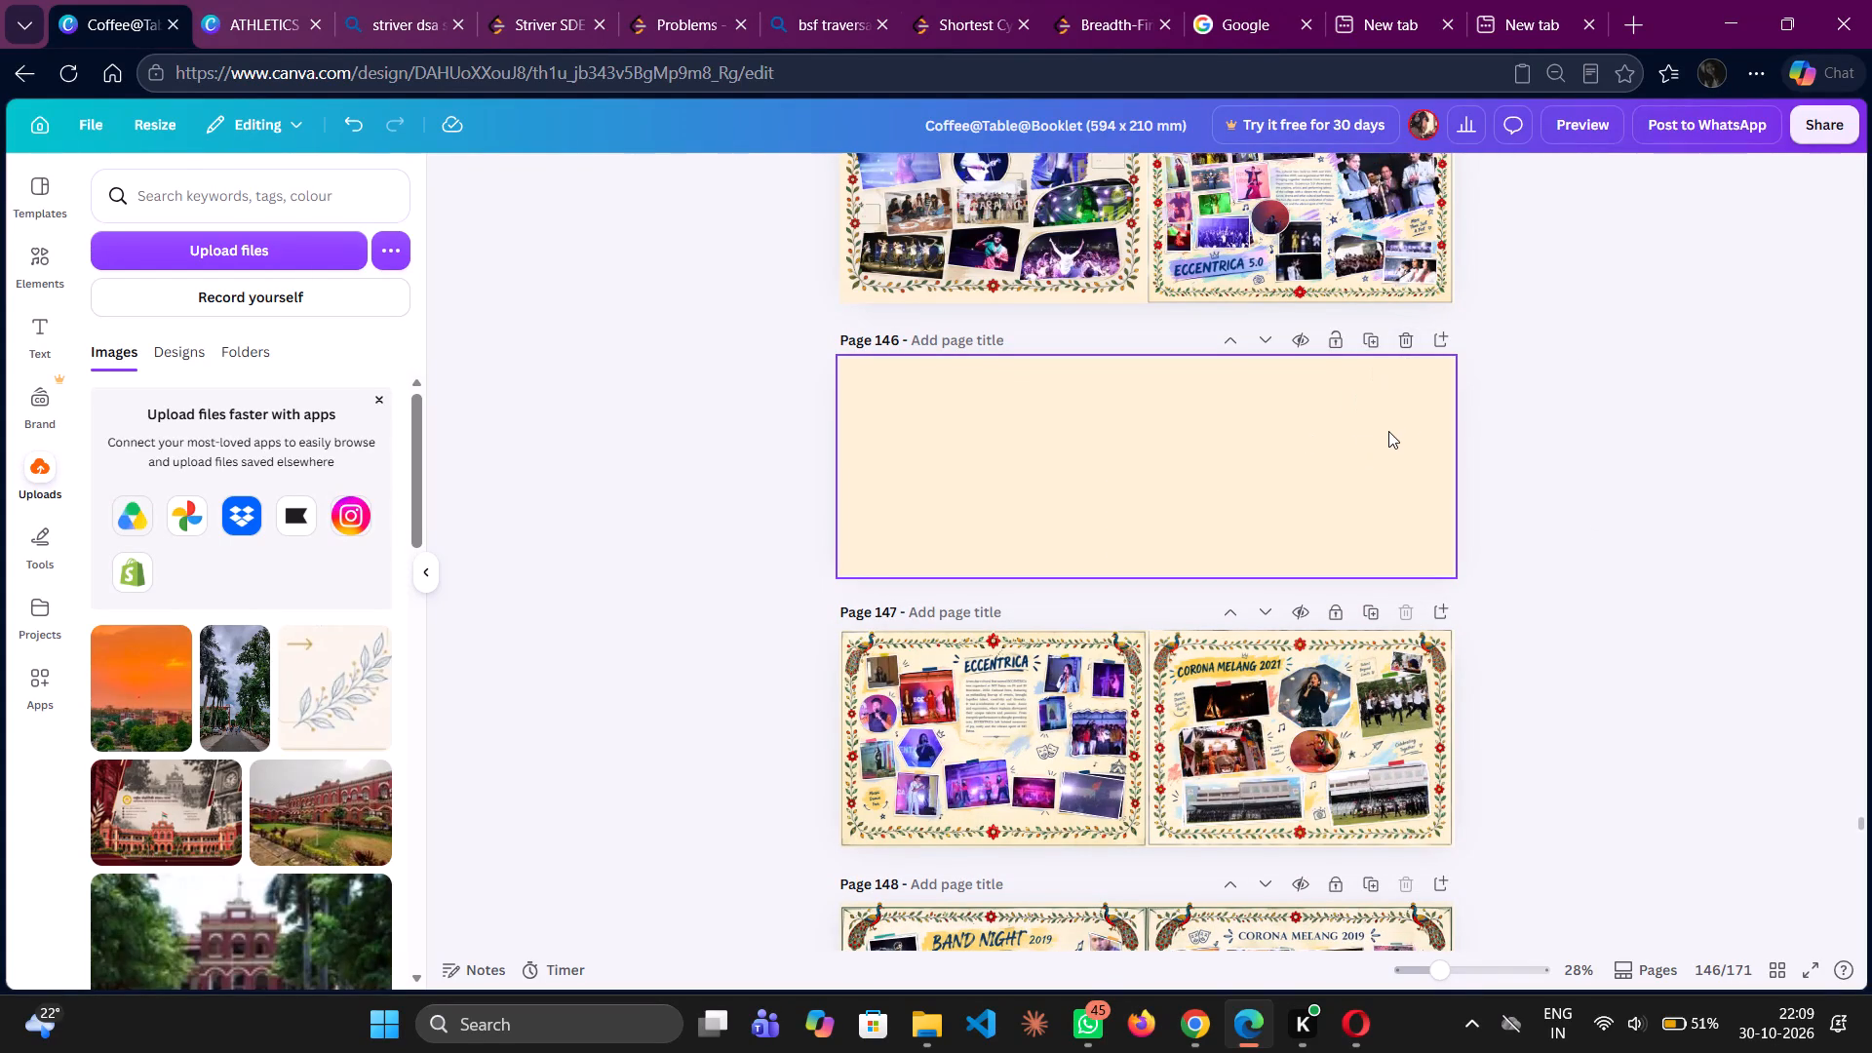
{"action": "scroll", "coordinate": [1391, 428], "scroll_direction": "down", "scroll_amount": 3}
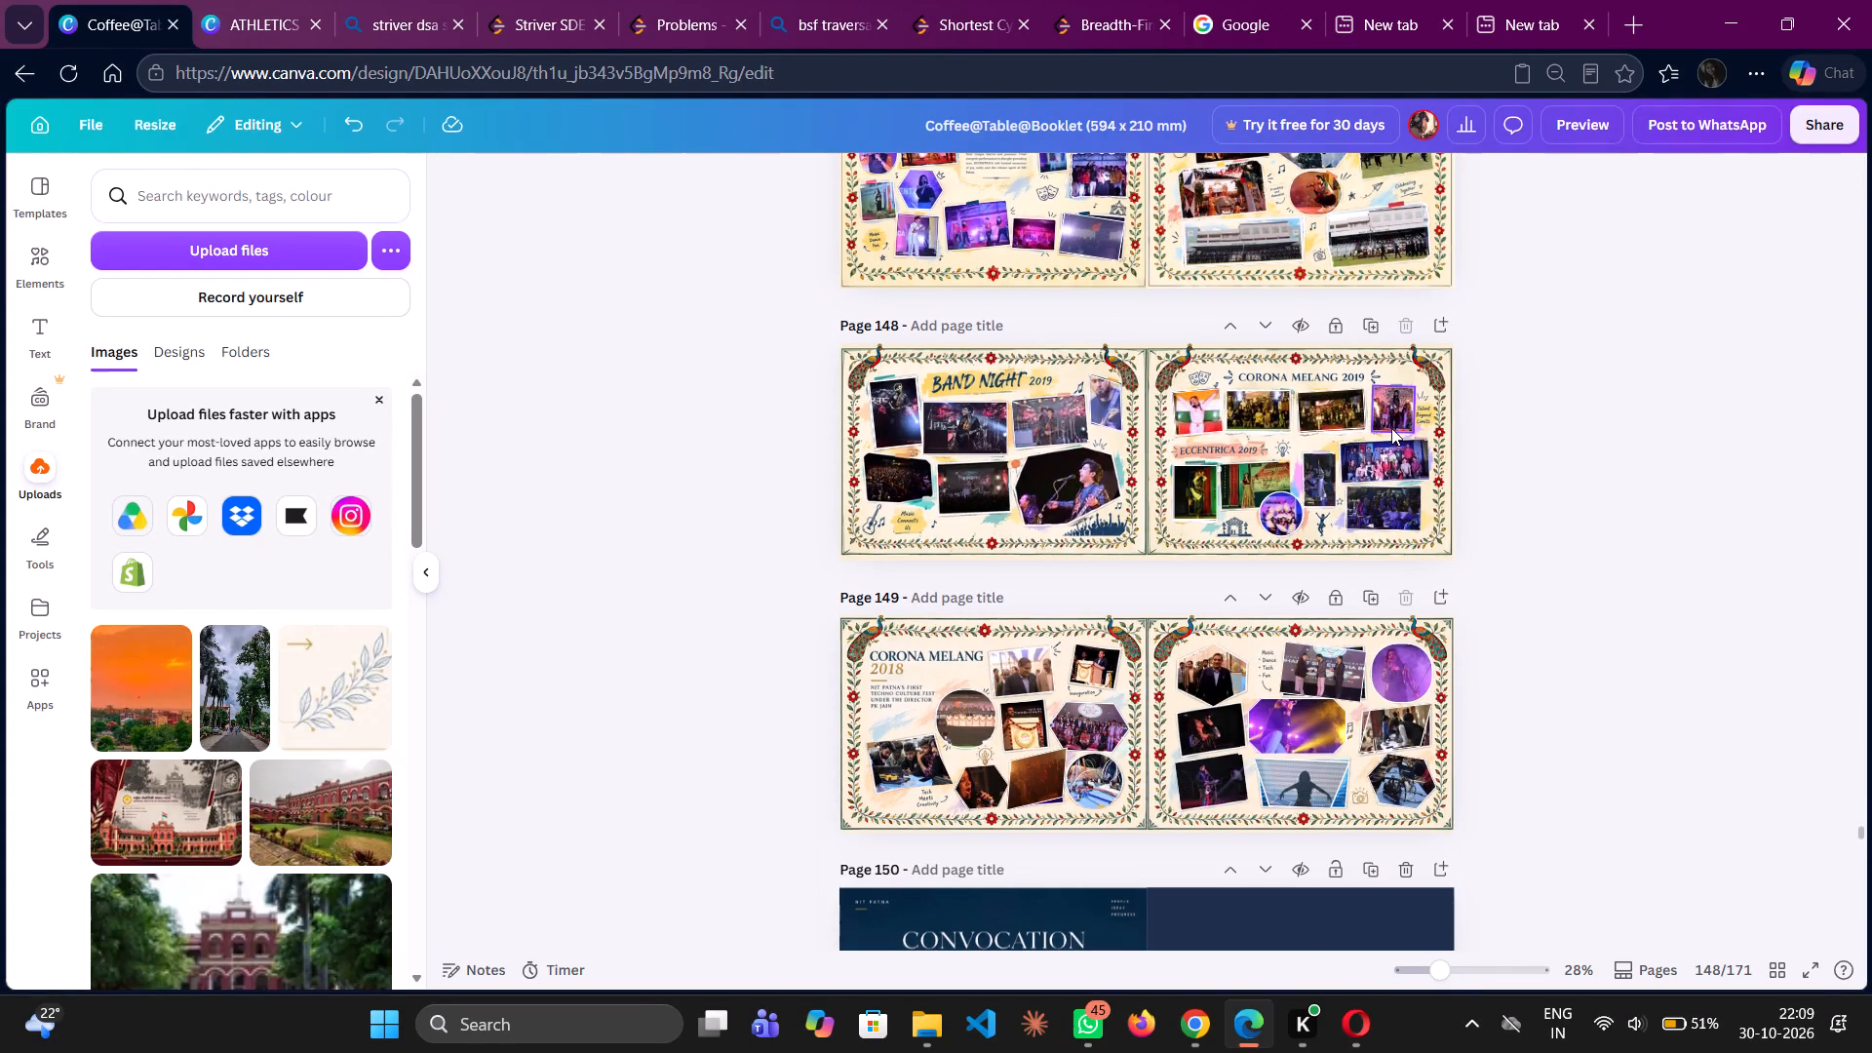
{"action": "scroll", "coordinate": [1391, 428], "scroll_direction": "down", "scroll_amount": 2}
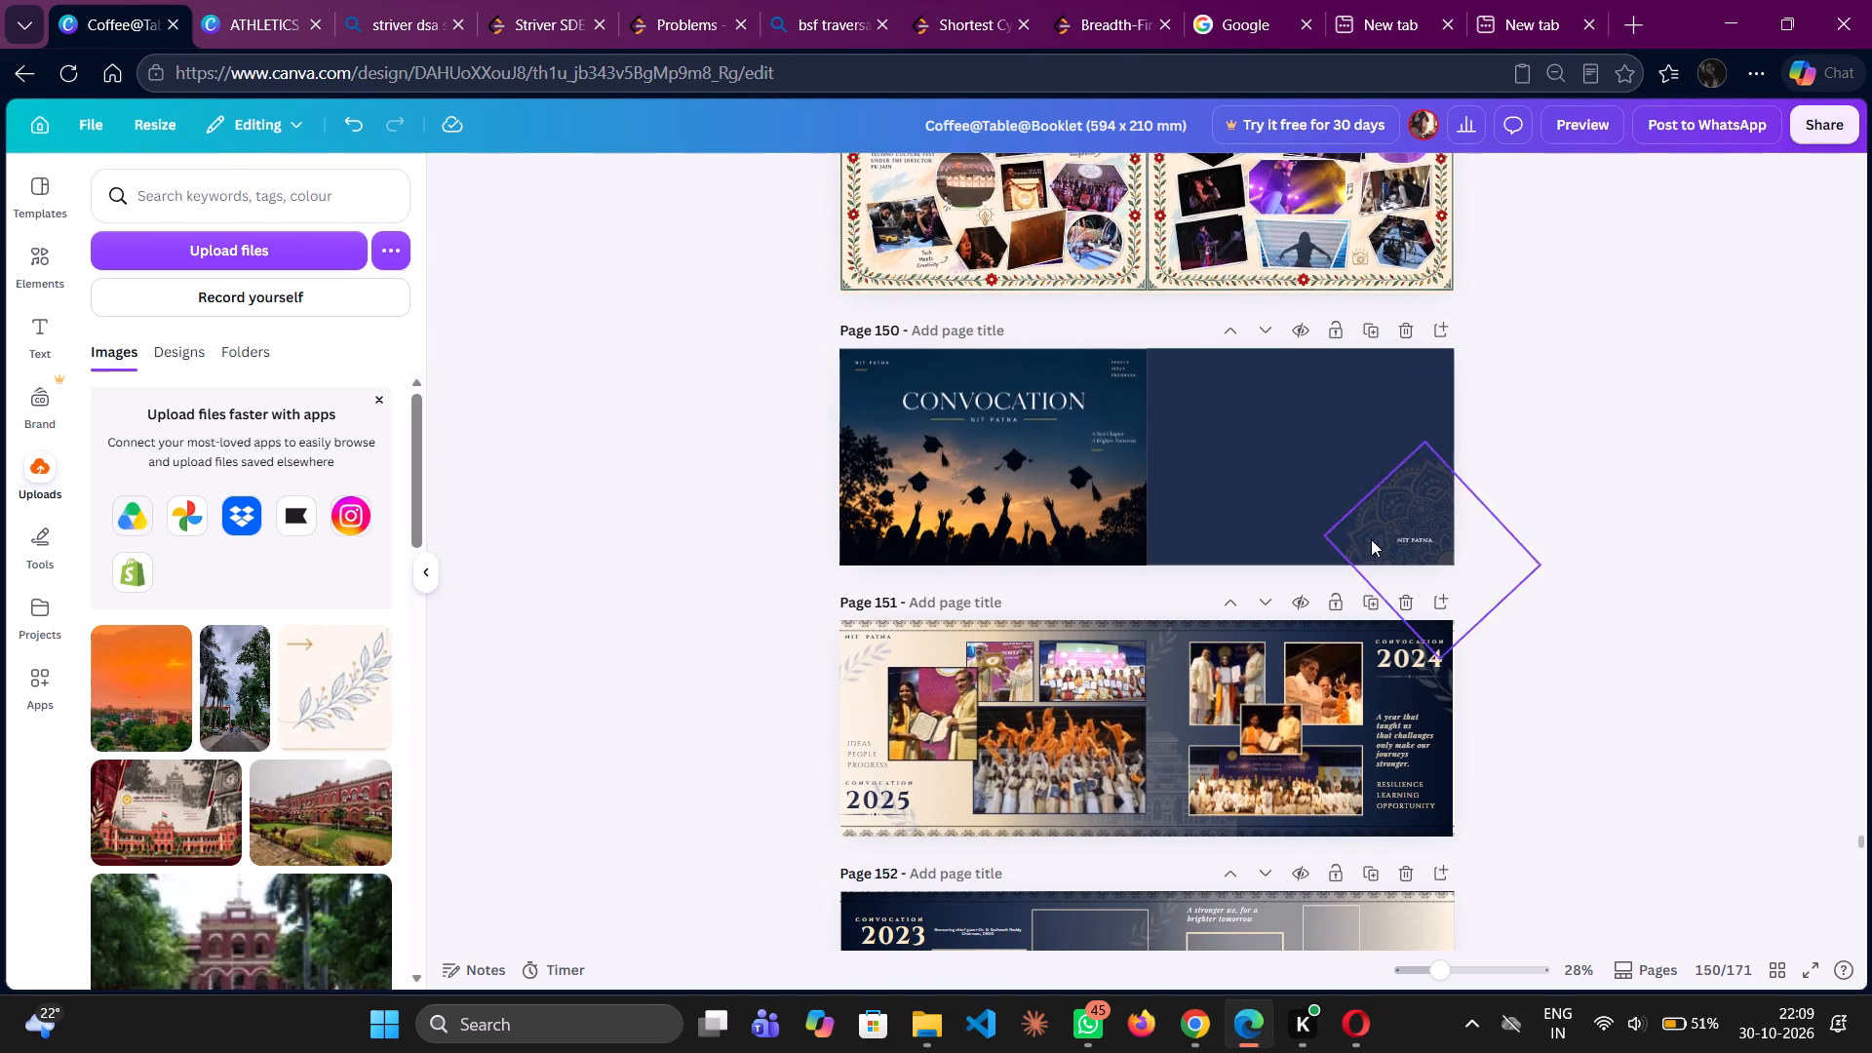
{"action": "scroll", "coordinate": [1360, 588], "scroll_direction": "down", "scroll_amount": 3}
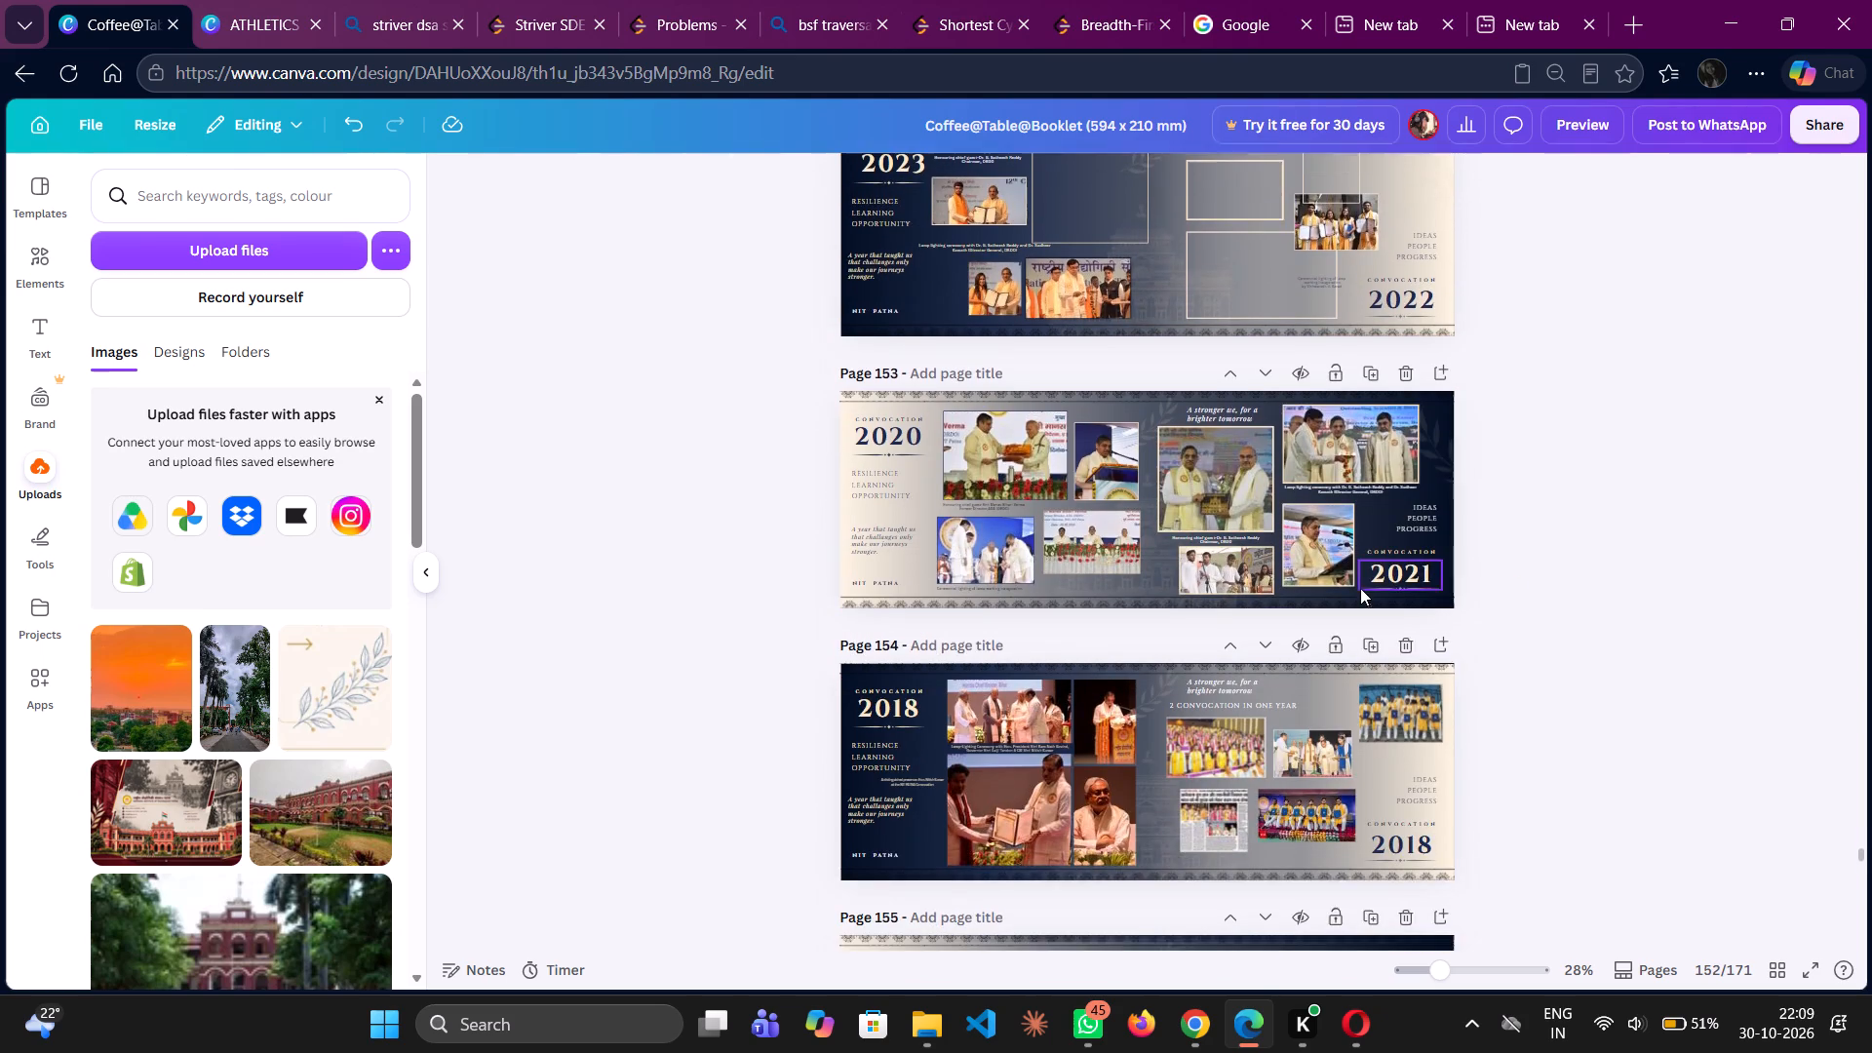
{"action": "scroll", "coordinate": [1360, 588], "scroll_direction": "down", "scroll_amount": 4}
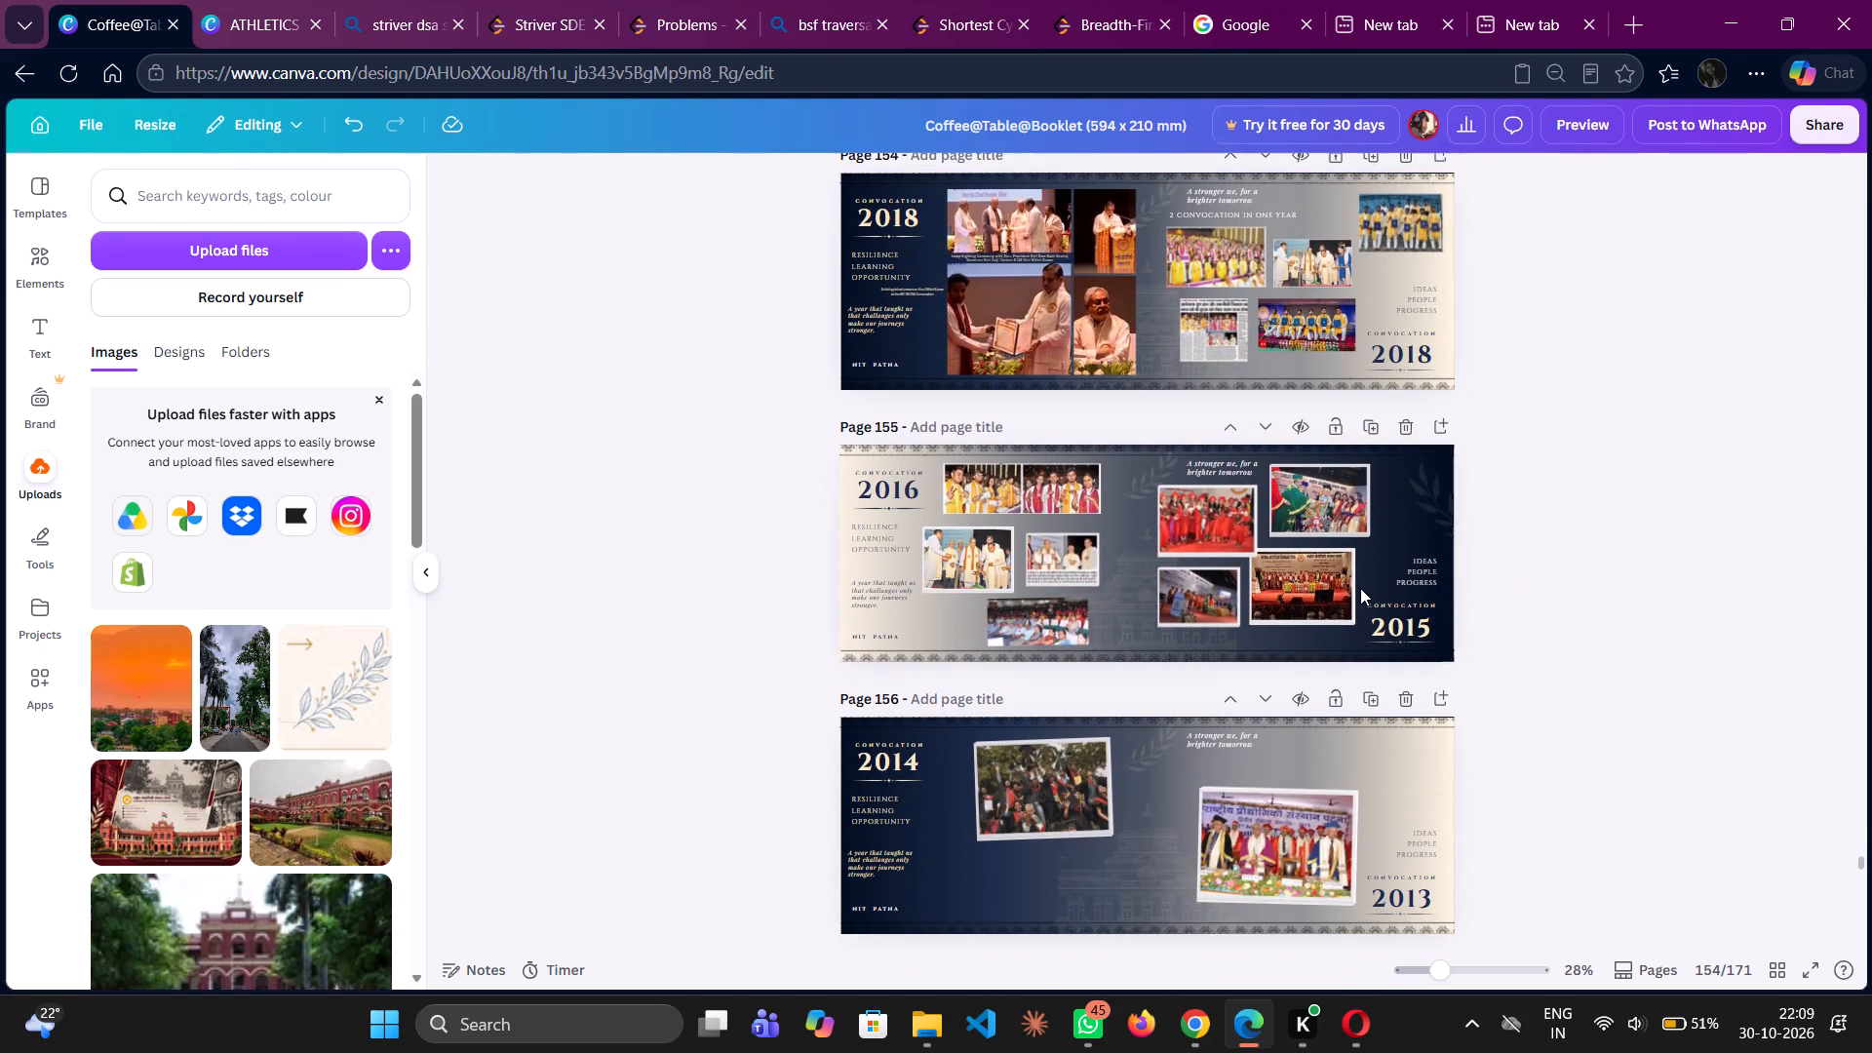
{"action": "scroll", "coordinate": [1360, 588], "scroll_direction": "down", "scroll_amount": 2}
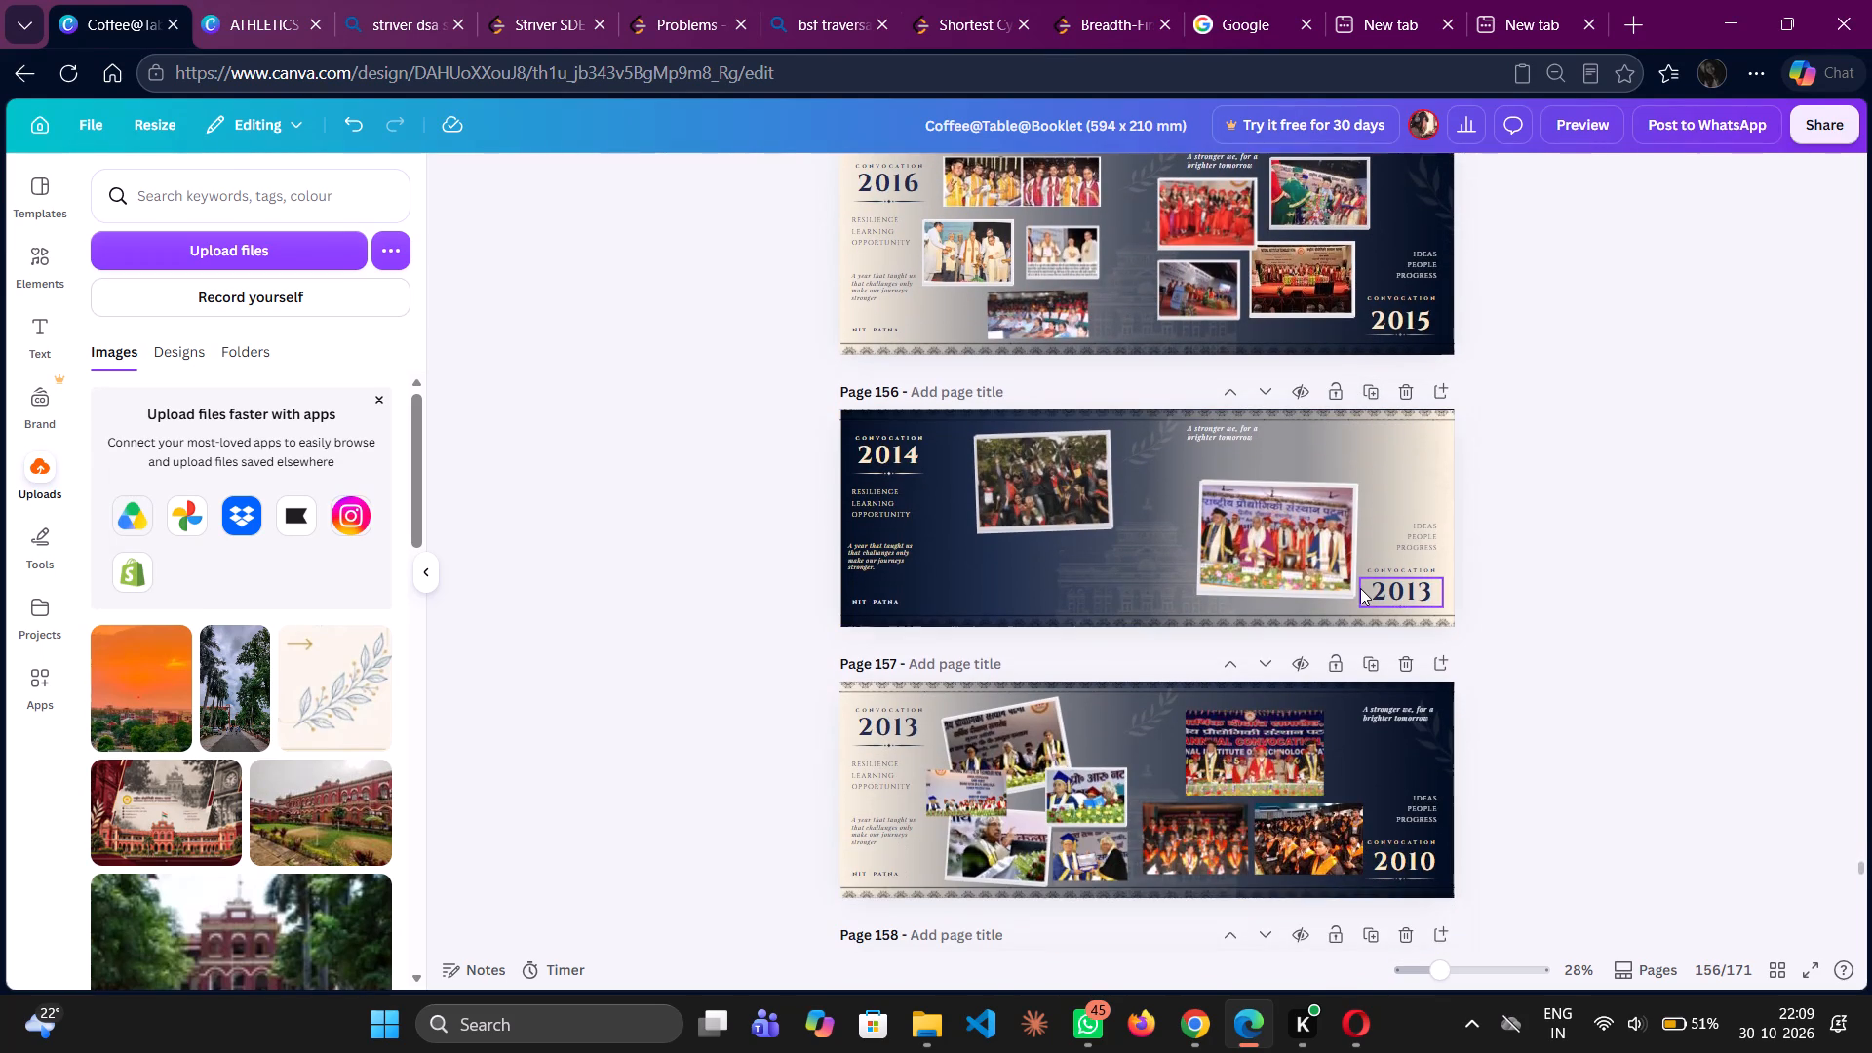
{"action": "scroll", "coordinate": [1360, 588], "scroll_direction": "down", "scroll_amount": 1}
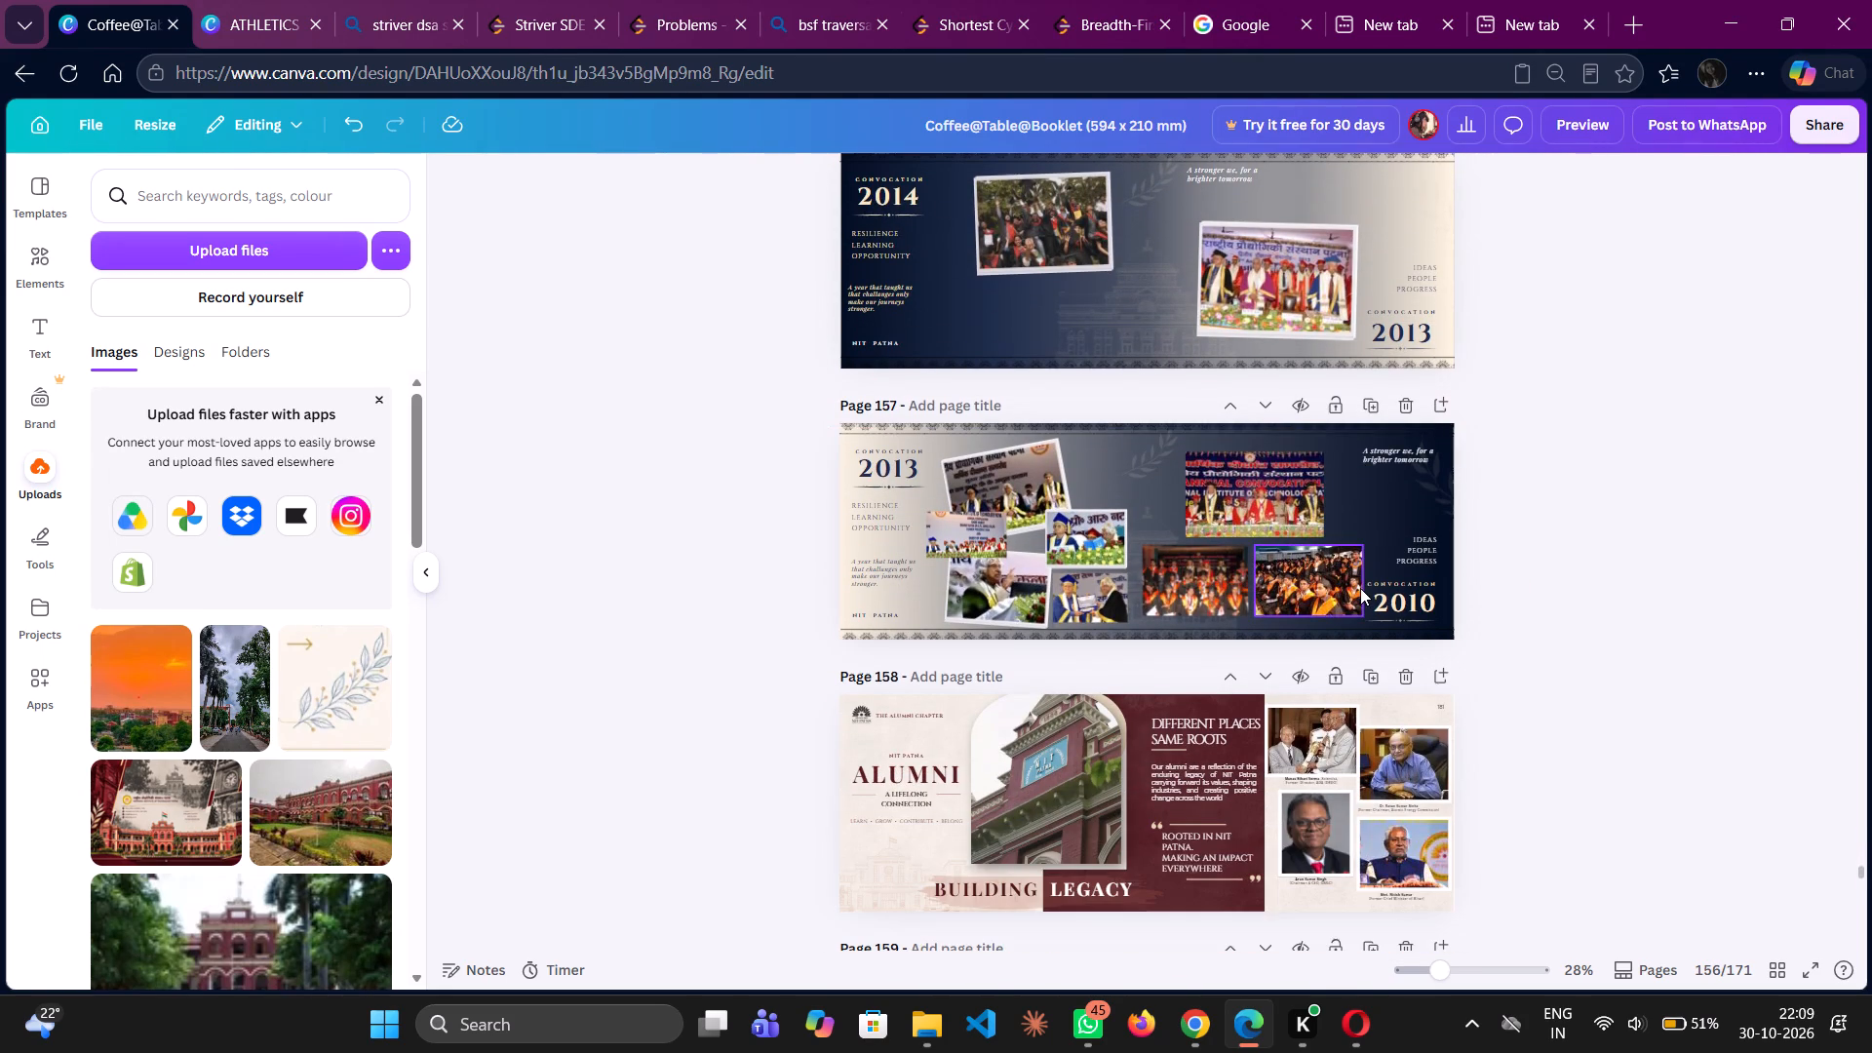
{"action": "scroll", "coordinate": [1360, 588], "scroll_direction": "down", "scroll_amount": 1}
{"action": "scroll", "coordinate": [1360, 588], "scroll_direction": "up", "scroll_amount": 1}
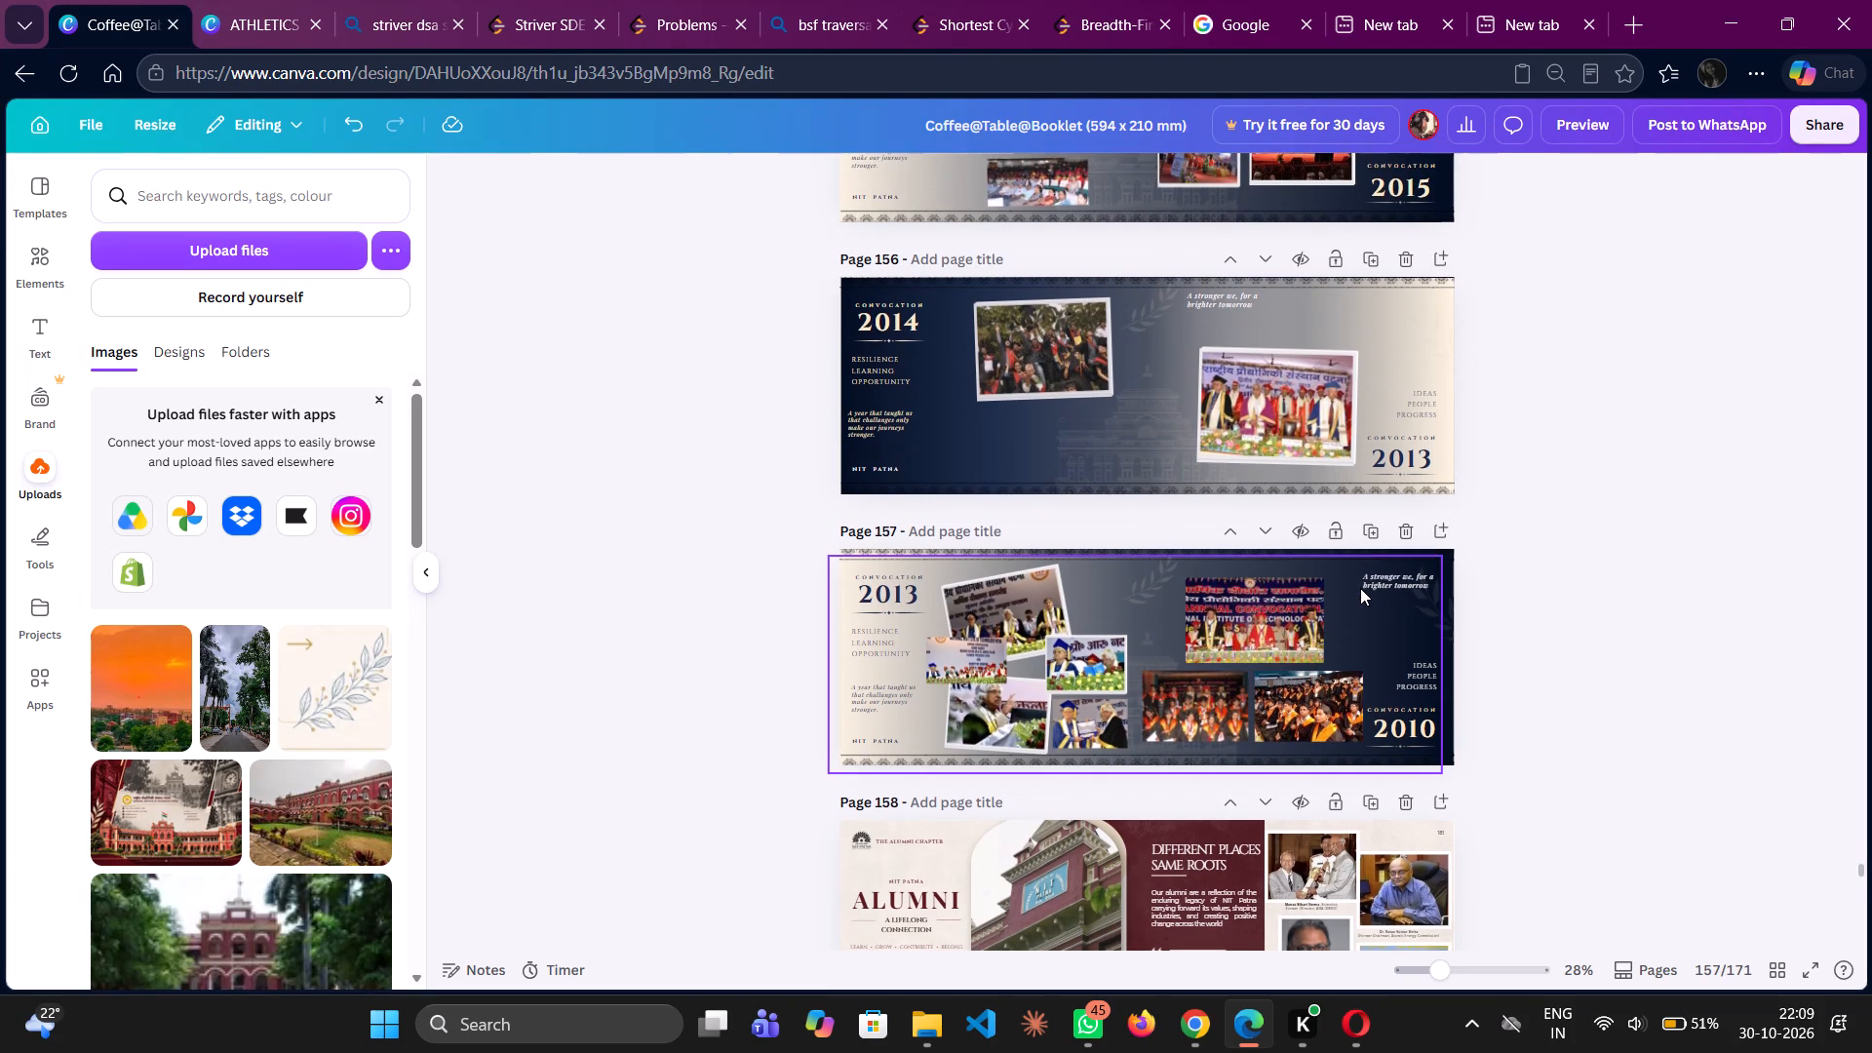
{"action": "scroll", "coordinate": [1360, 588], "scroll_direction": "up", "scroll_amount": 1}
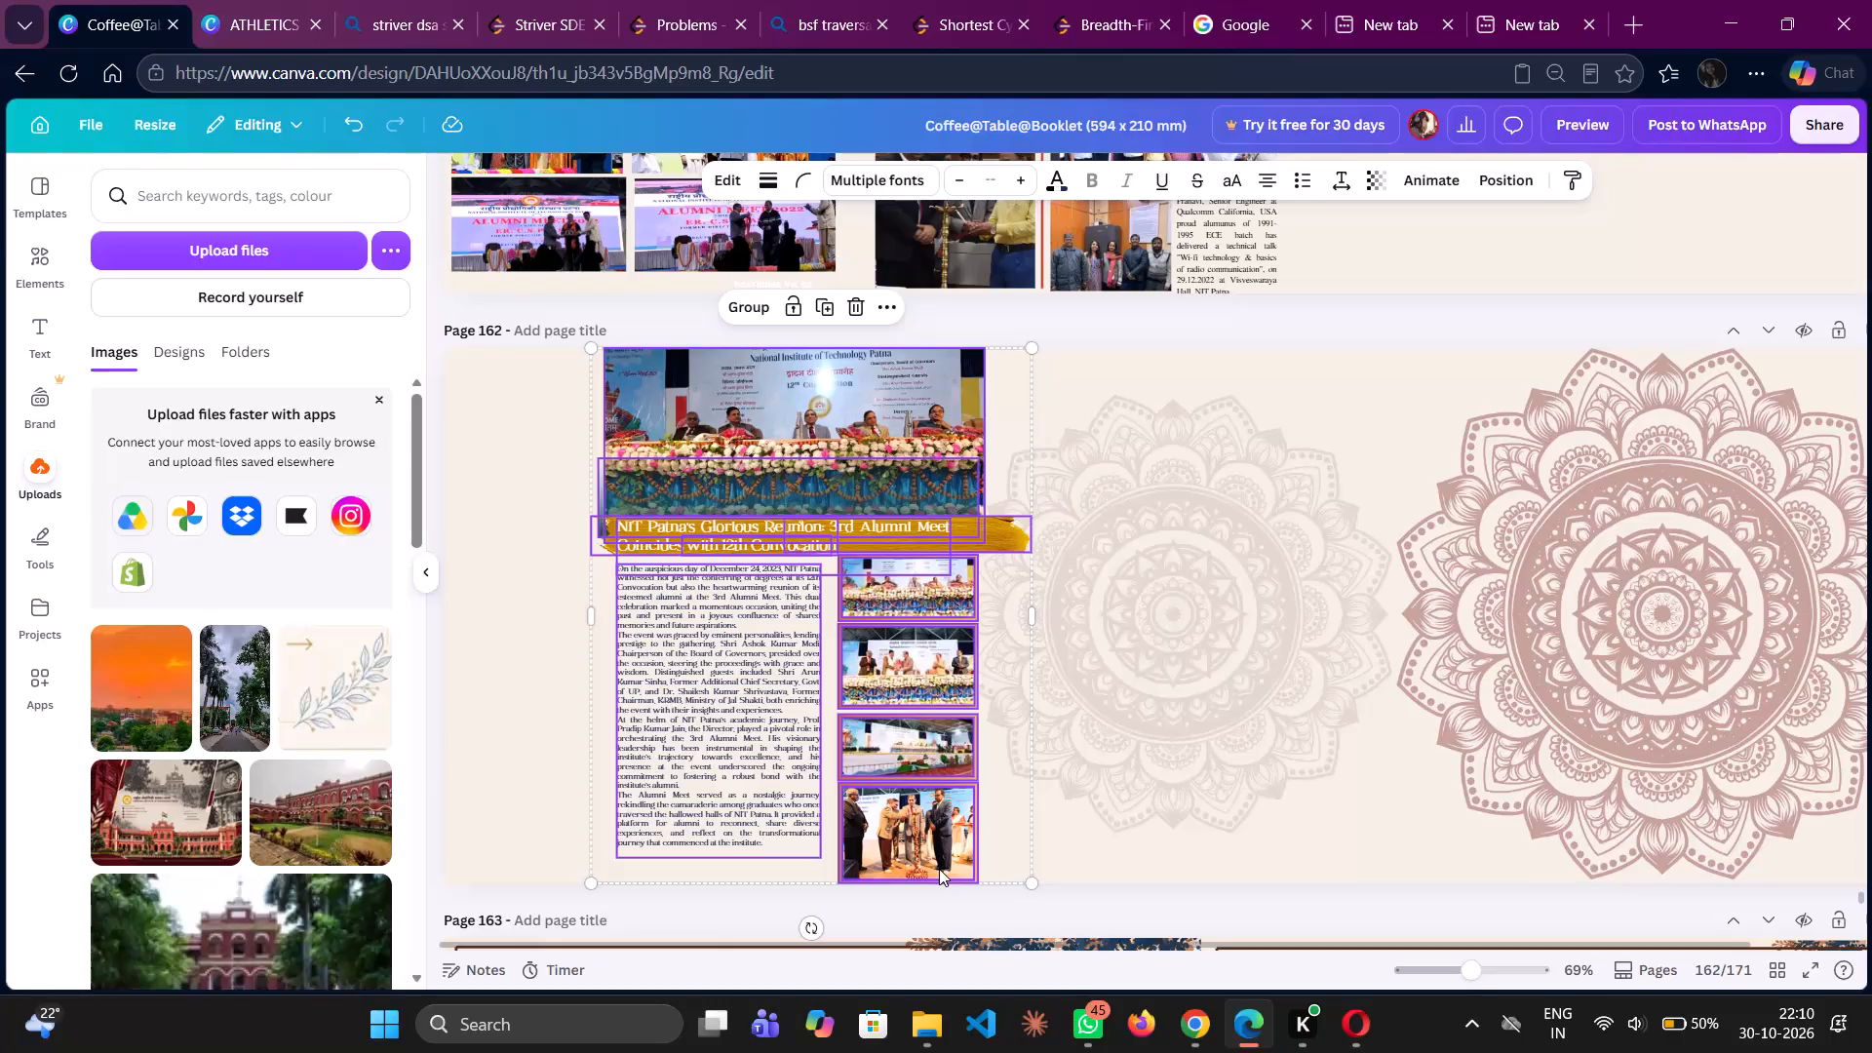
{"action": "key", "text": "ctrl+x"}
{"action": "scroll", "coordinate": [939, 869], "scroll_direction": "up", "scroll_amount": 3}
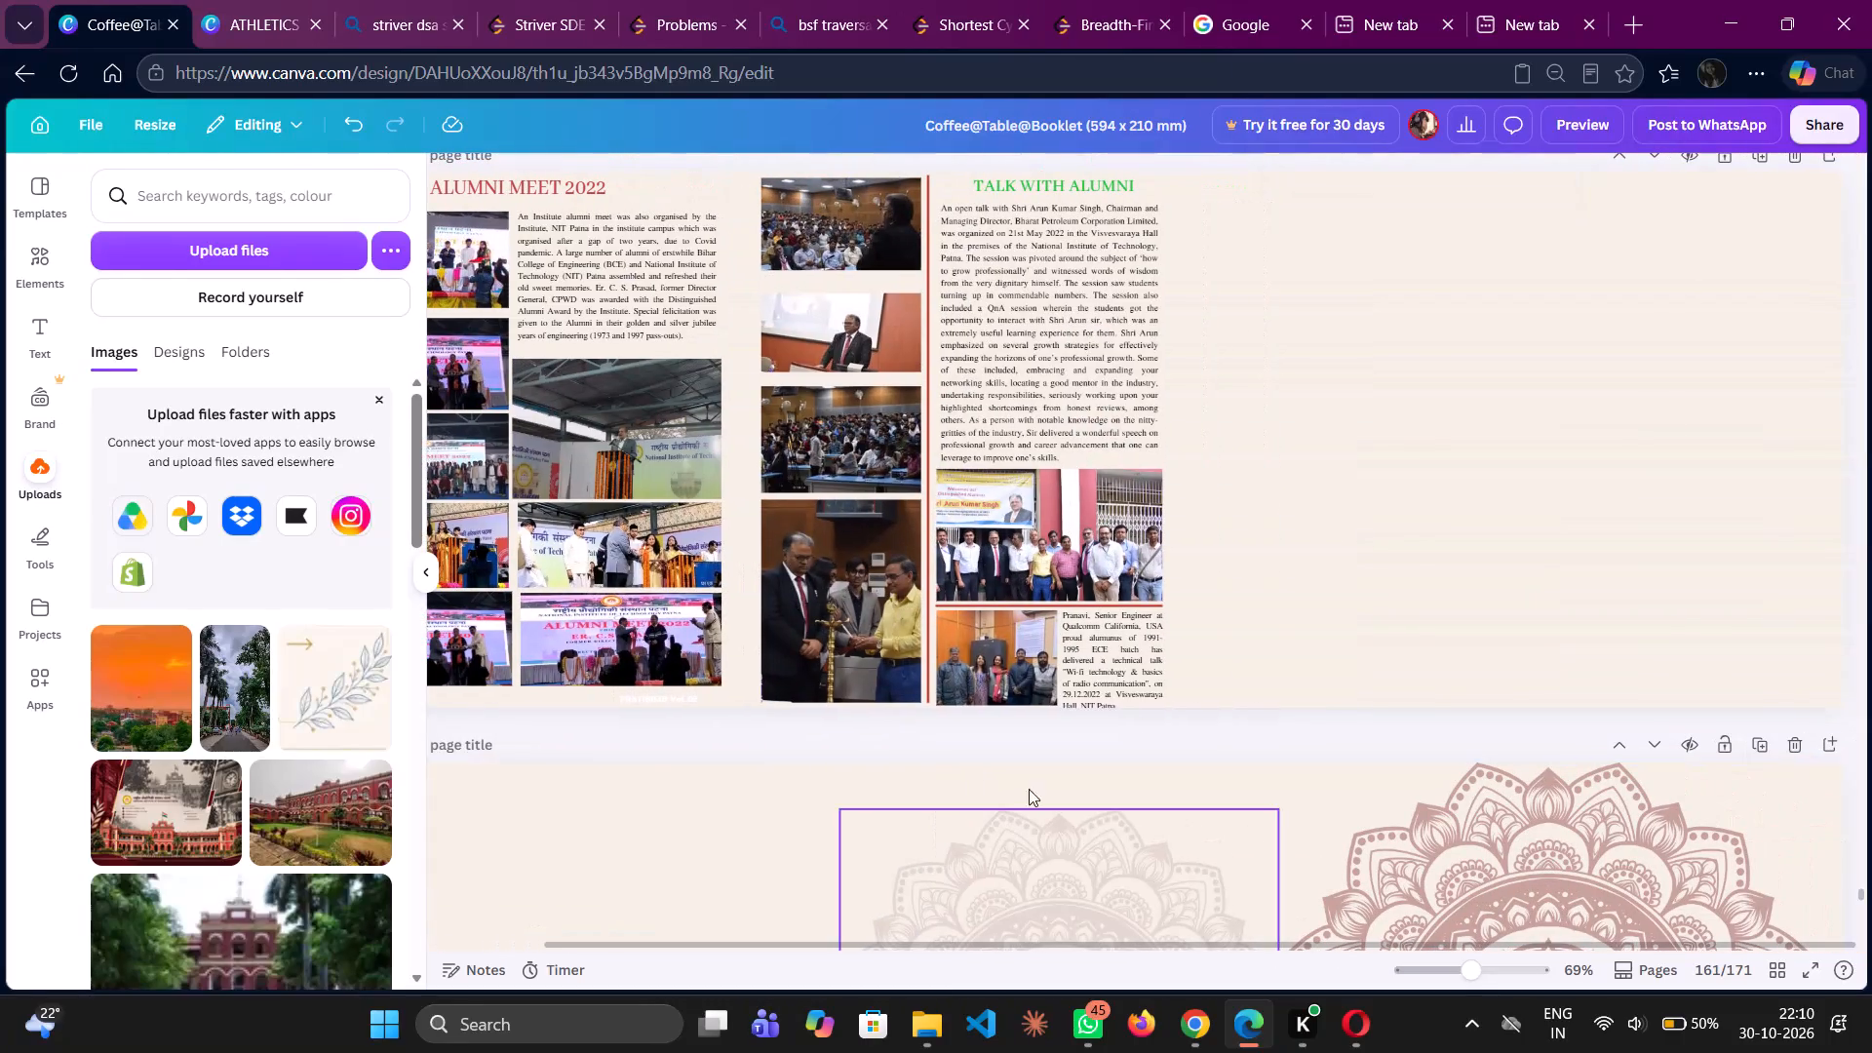
{"action": "left_click", "coordinate": [1299, 543]}
{"action": "key", "text": "ctrl+v"}
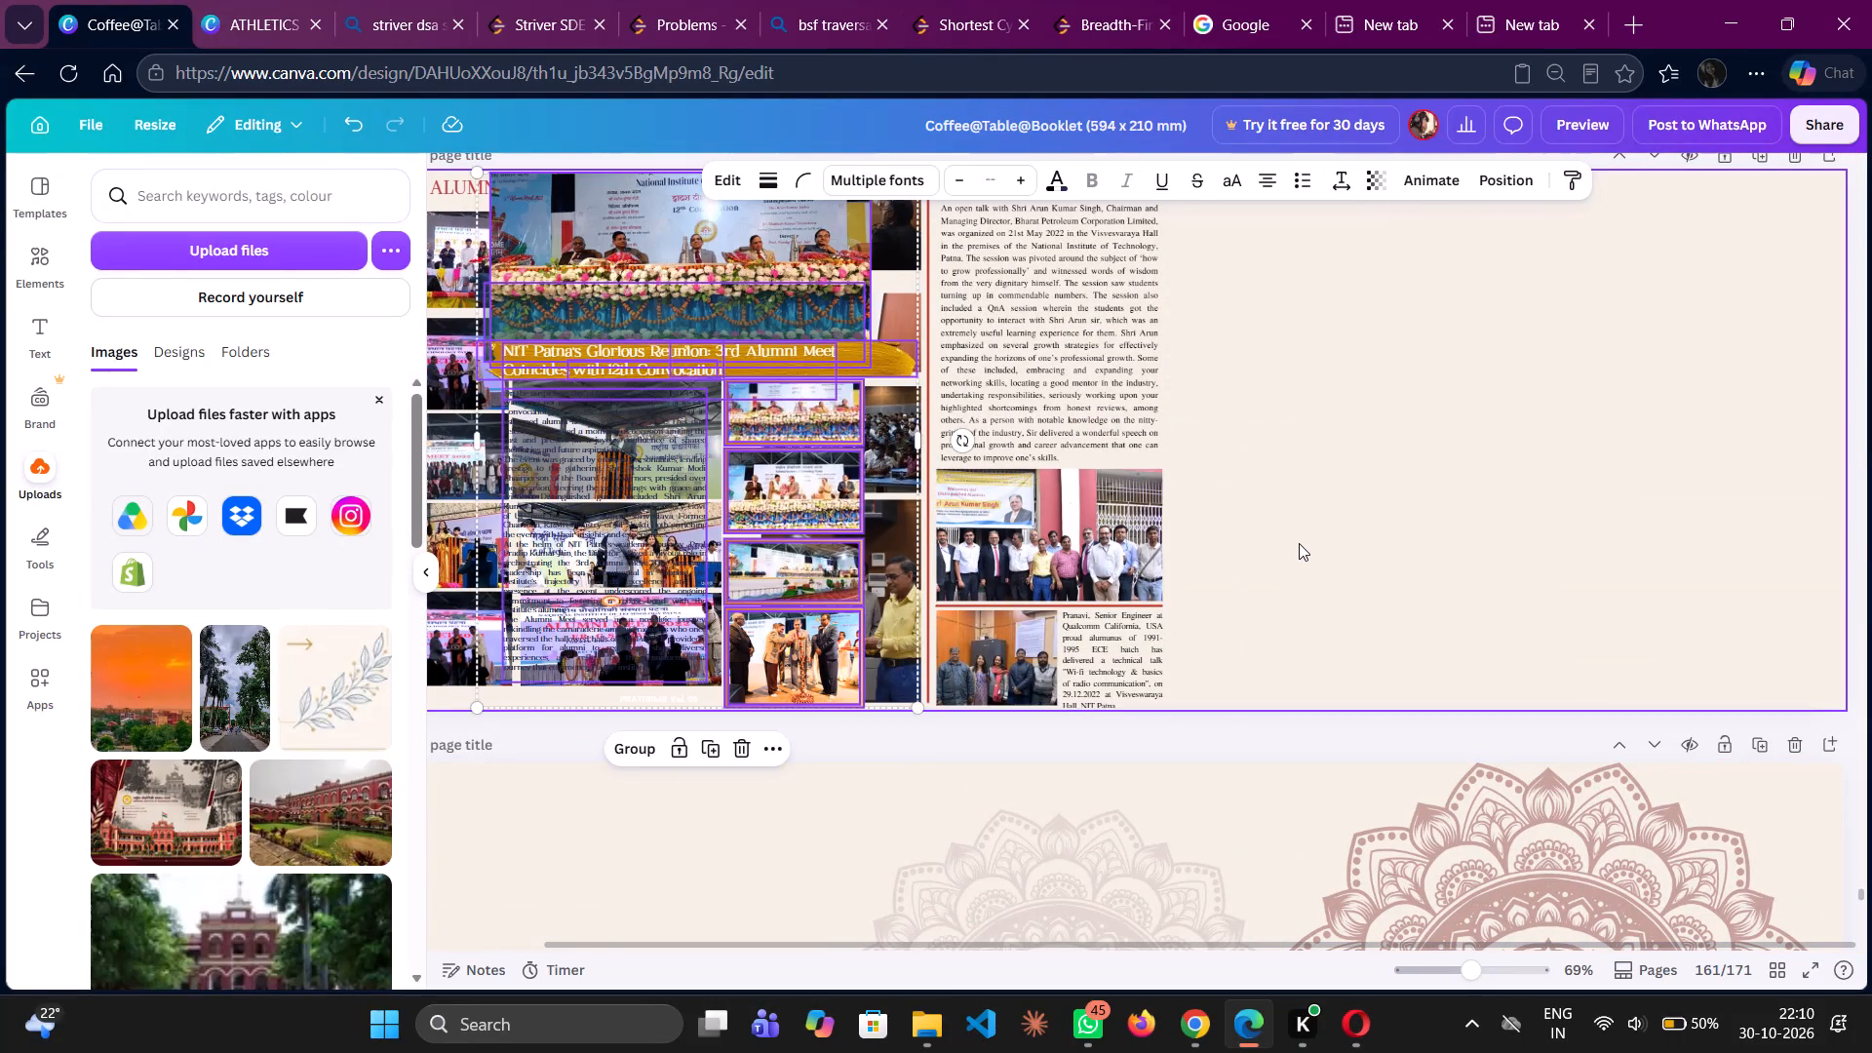
{"action": "left_click_drag", "start_coordinate": [706, 491], "coordinate": [1416, 475]}
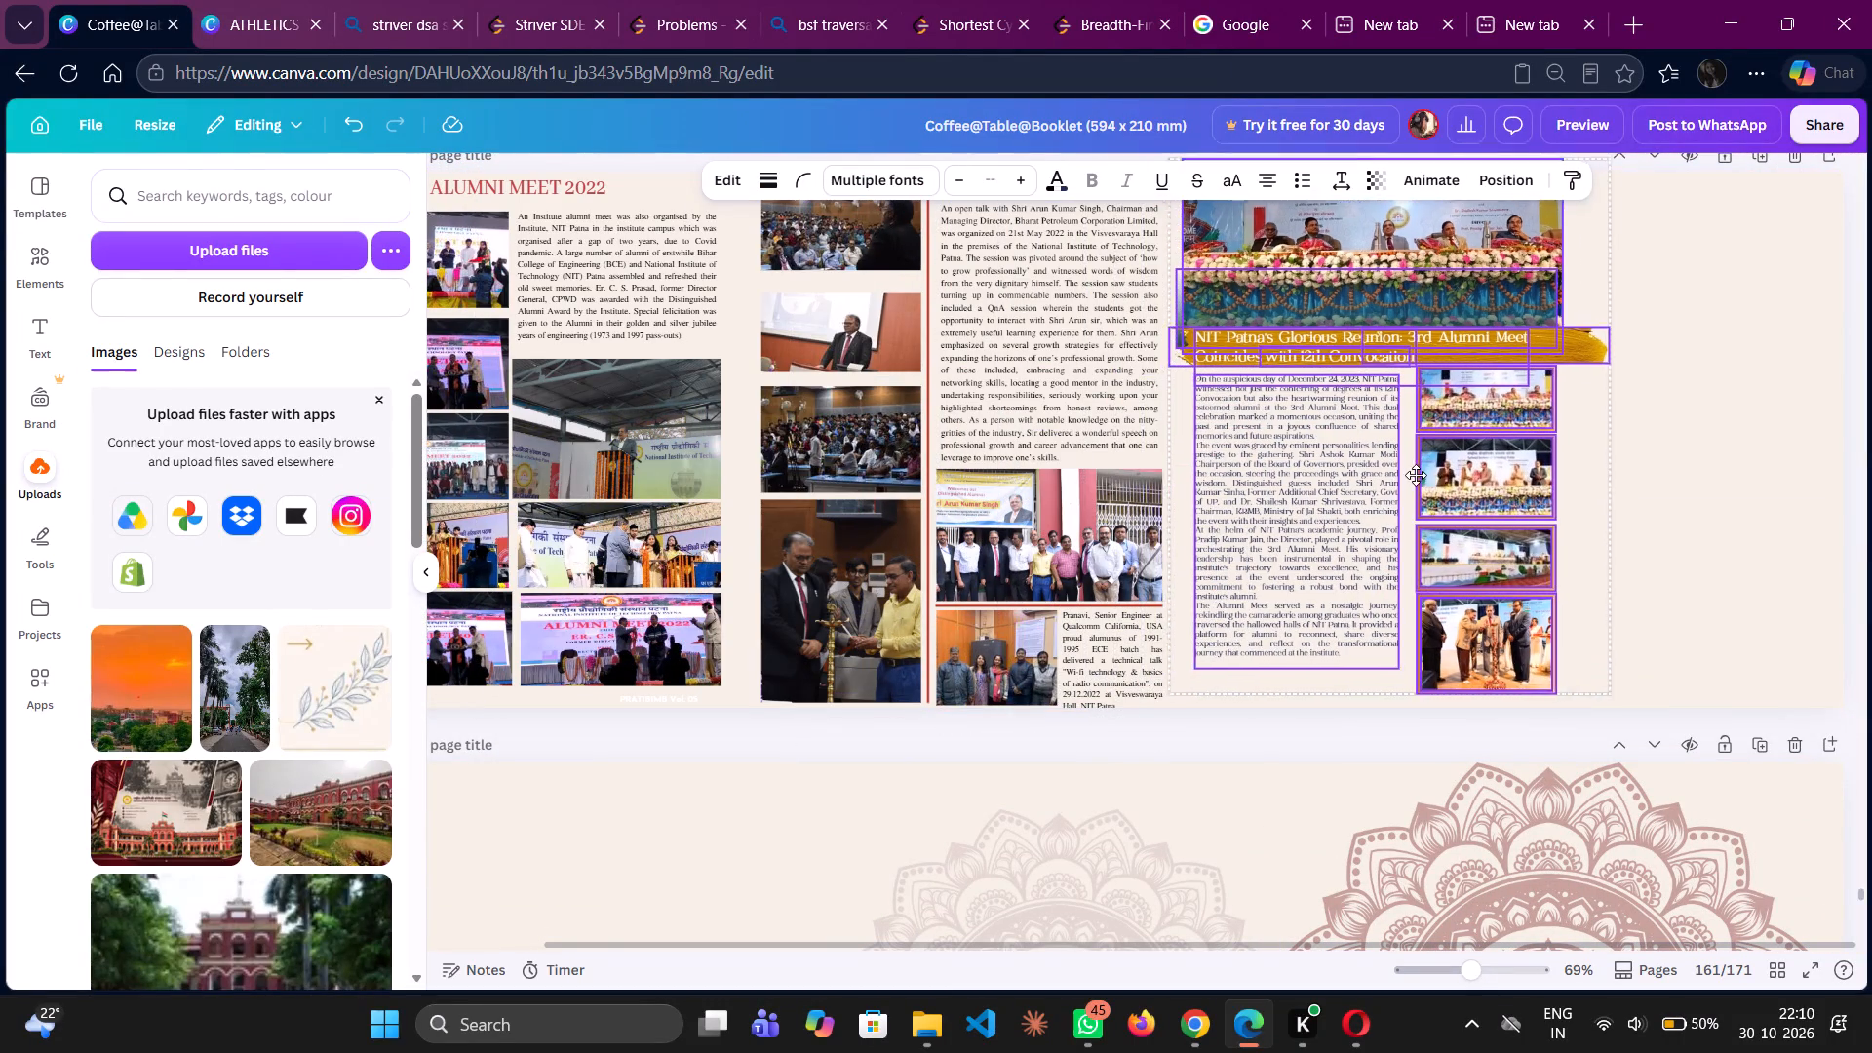
{"action": "left_click_drag", "start_coordinate": [1416, 475], "coordinate": [1464, 511]}
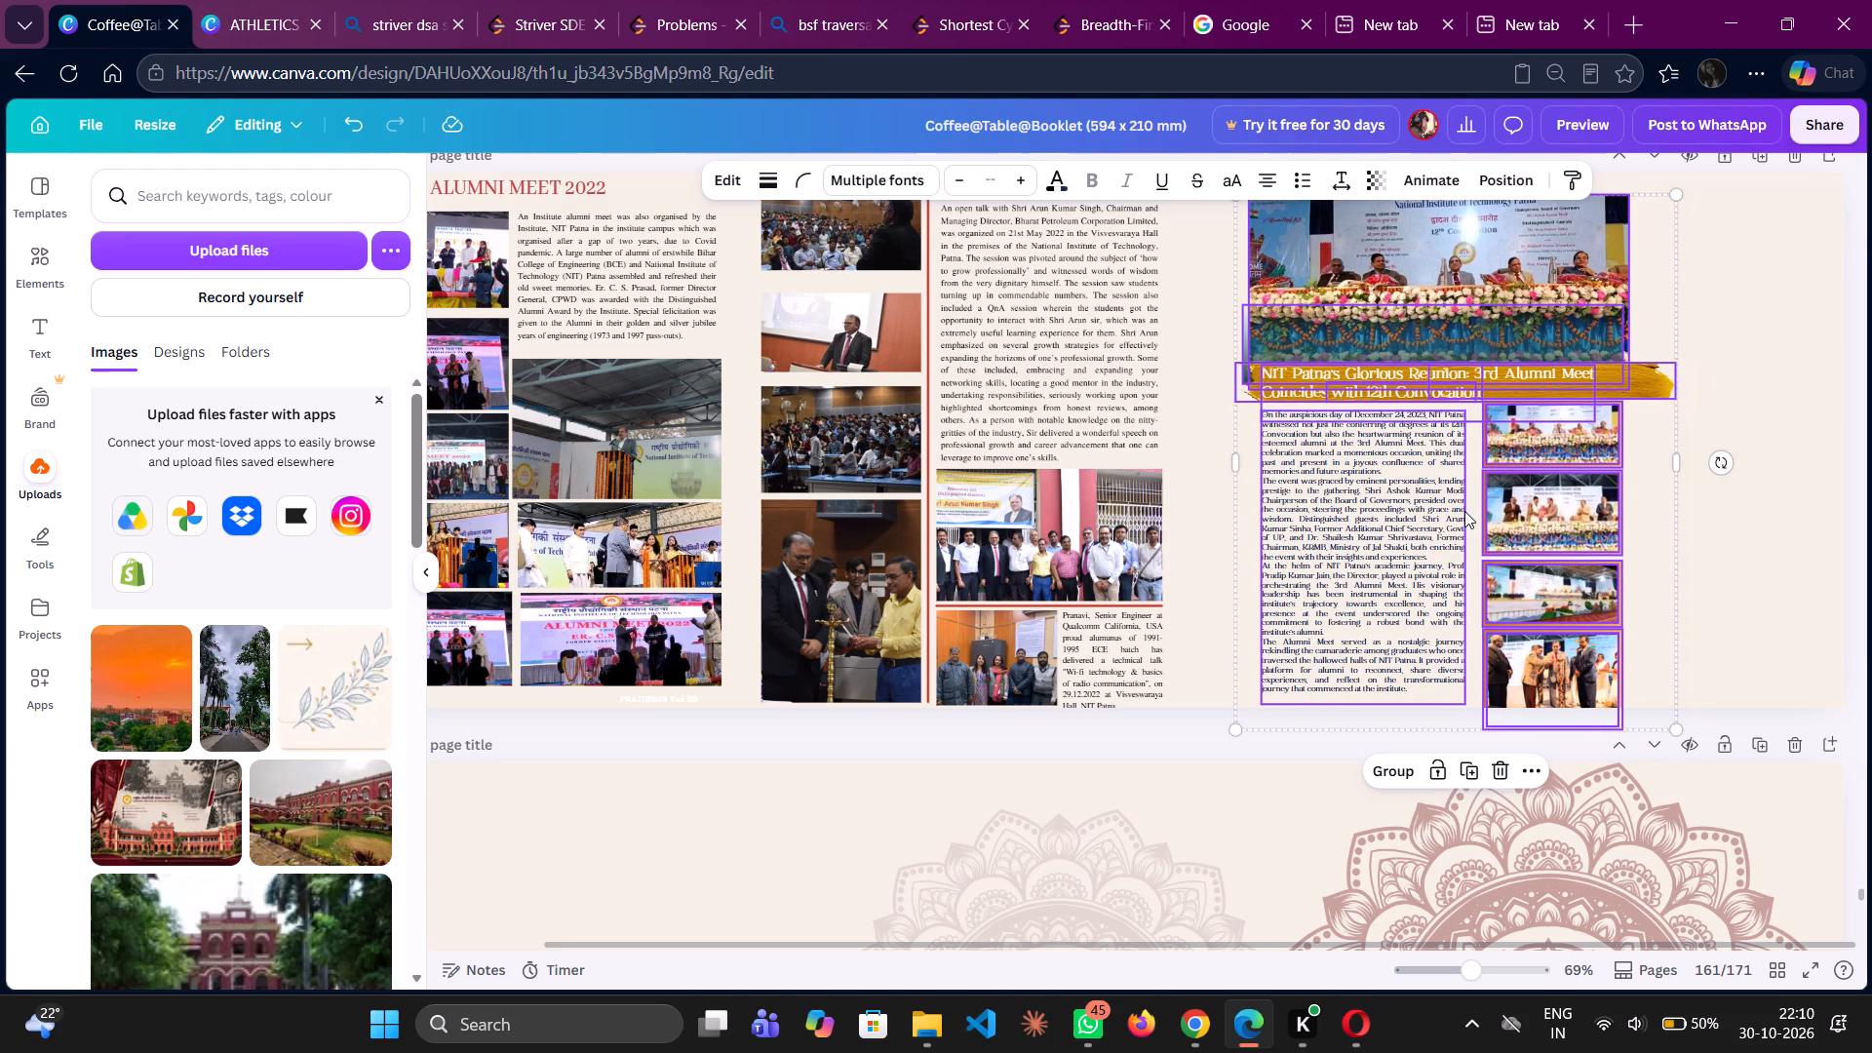
{"action": "left_click", "coordinate": [1748, 530]}
Review the alumni spreads on pages 159 to 162 to compare their layouts and backgrounds.
{"action": "scroll", "coordinate": [1748, 530], "scroll_direction": "up", "scroll_amount": 4}
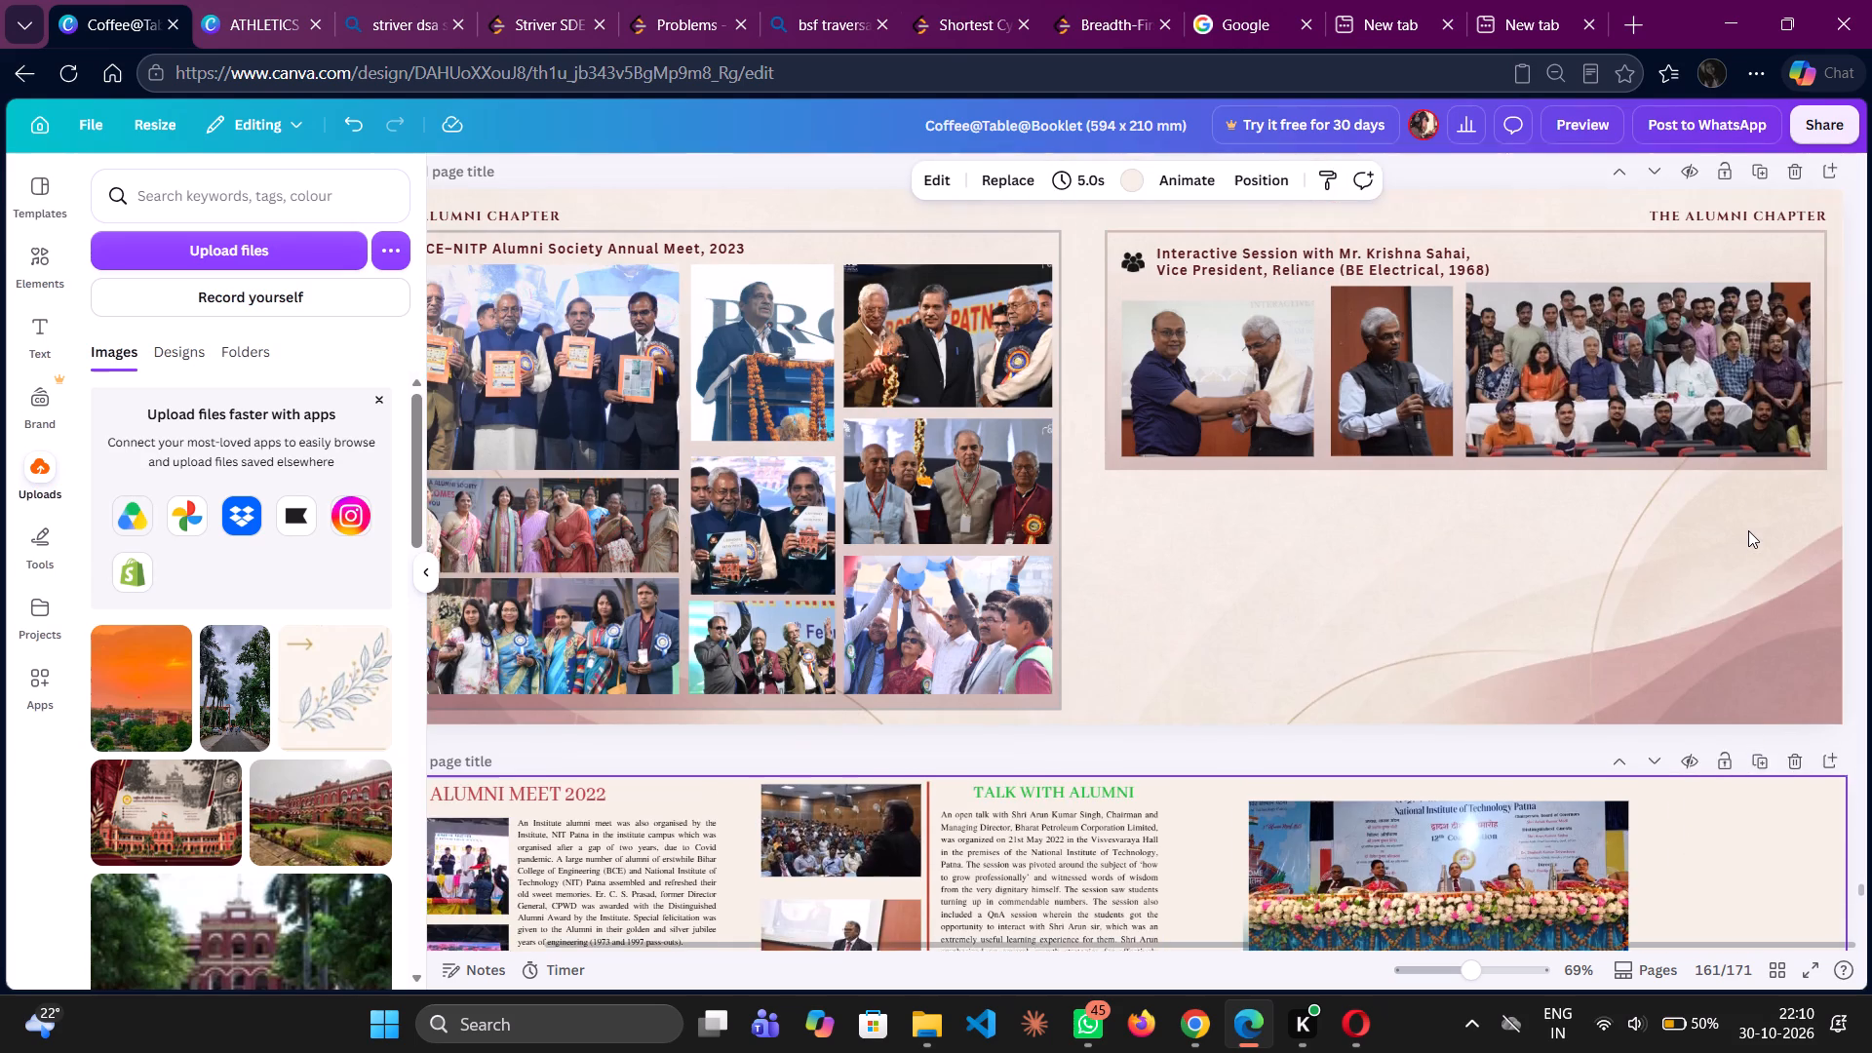
{"action": "scroll", "coordinate": [1748, 530], "scroll_direction": "up", "scroll_amount": 1}
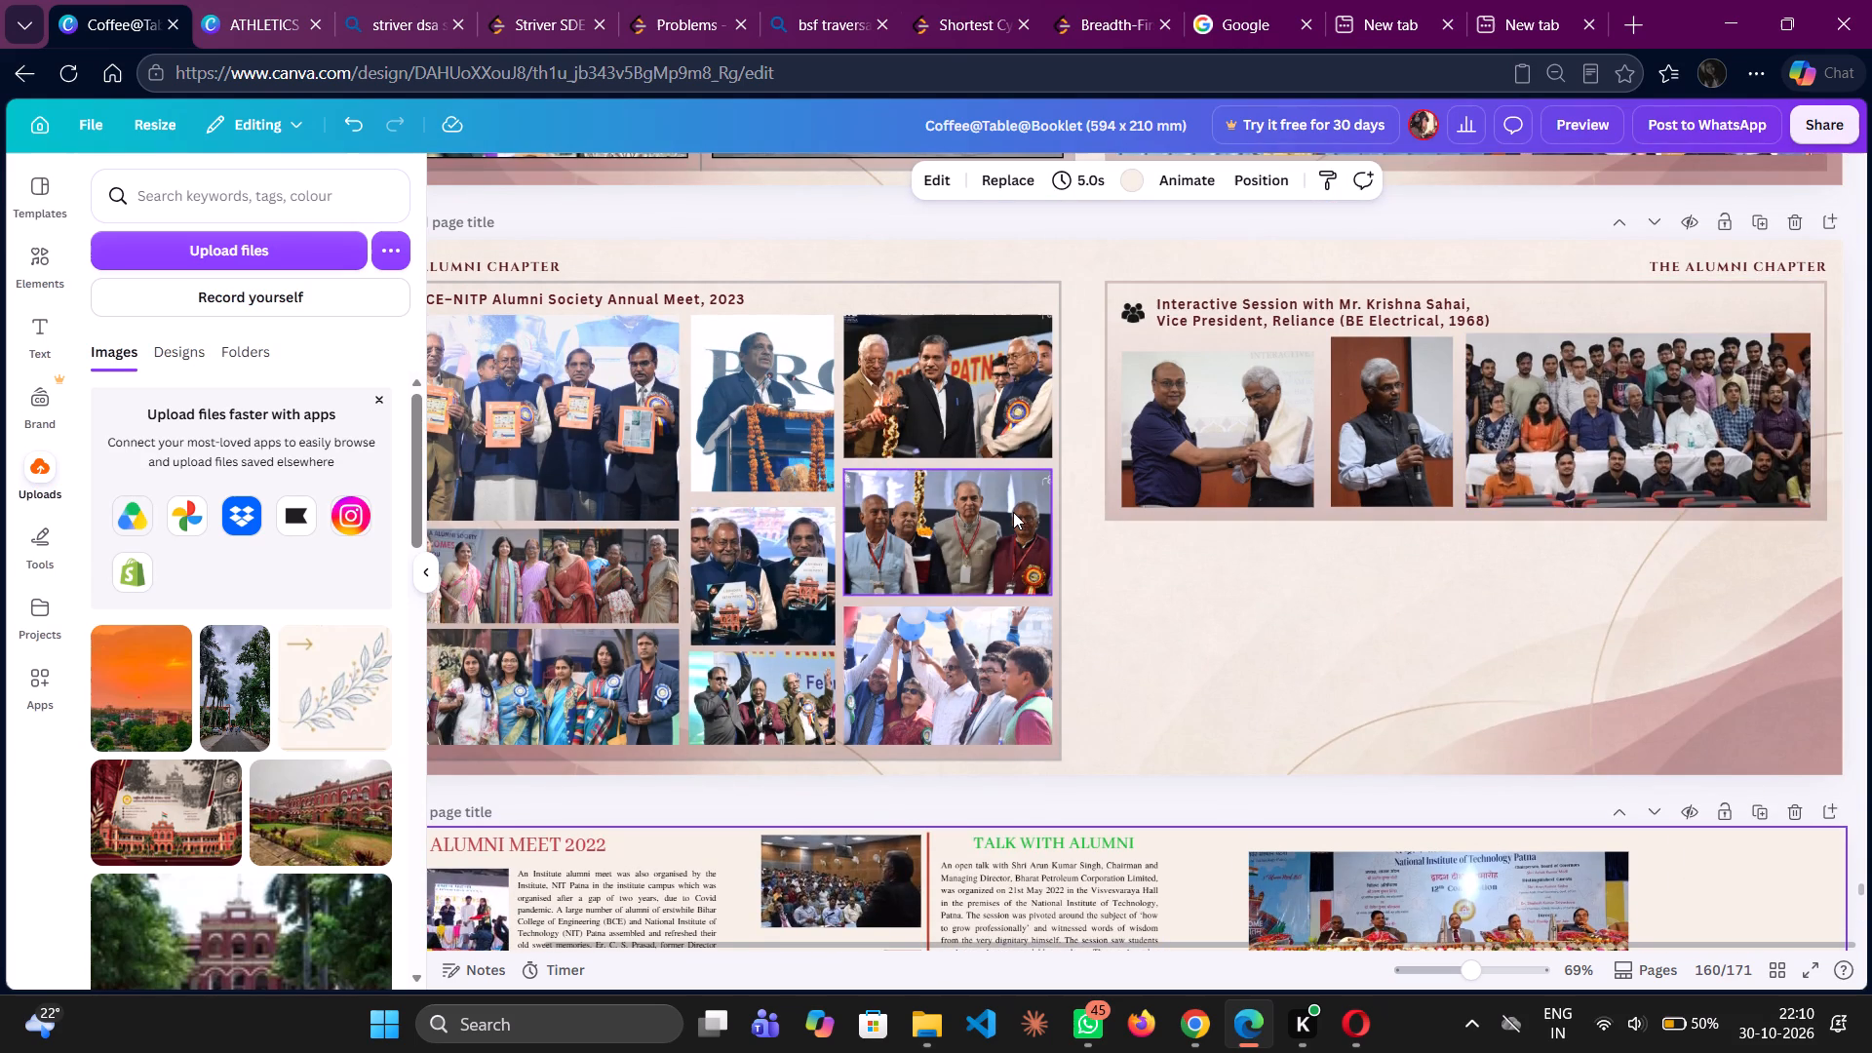
{"action": "scroll", "coordinate": [1013, 512], "scroll_direction": "up", "scroll_amount": 4}
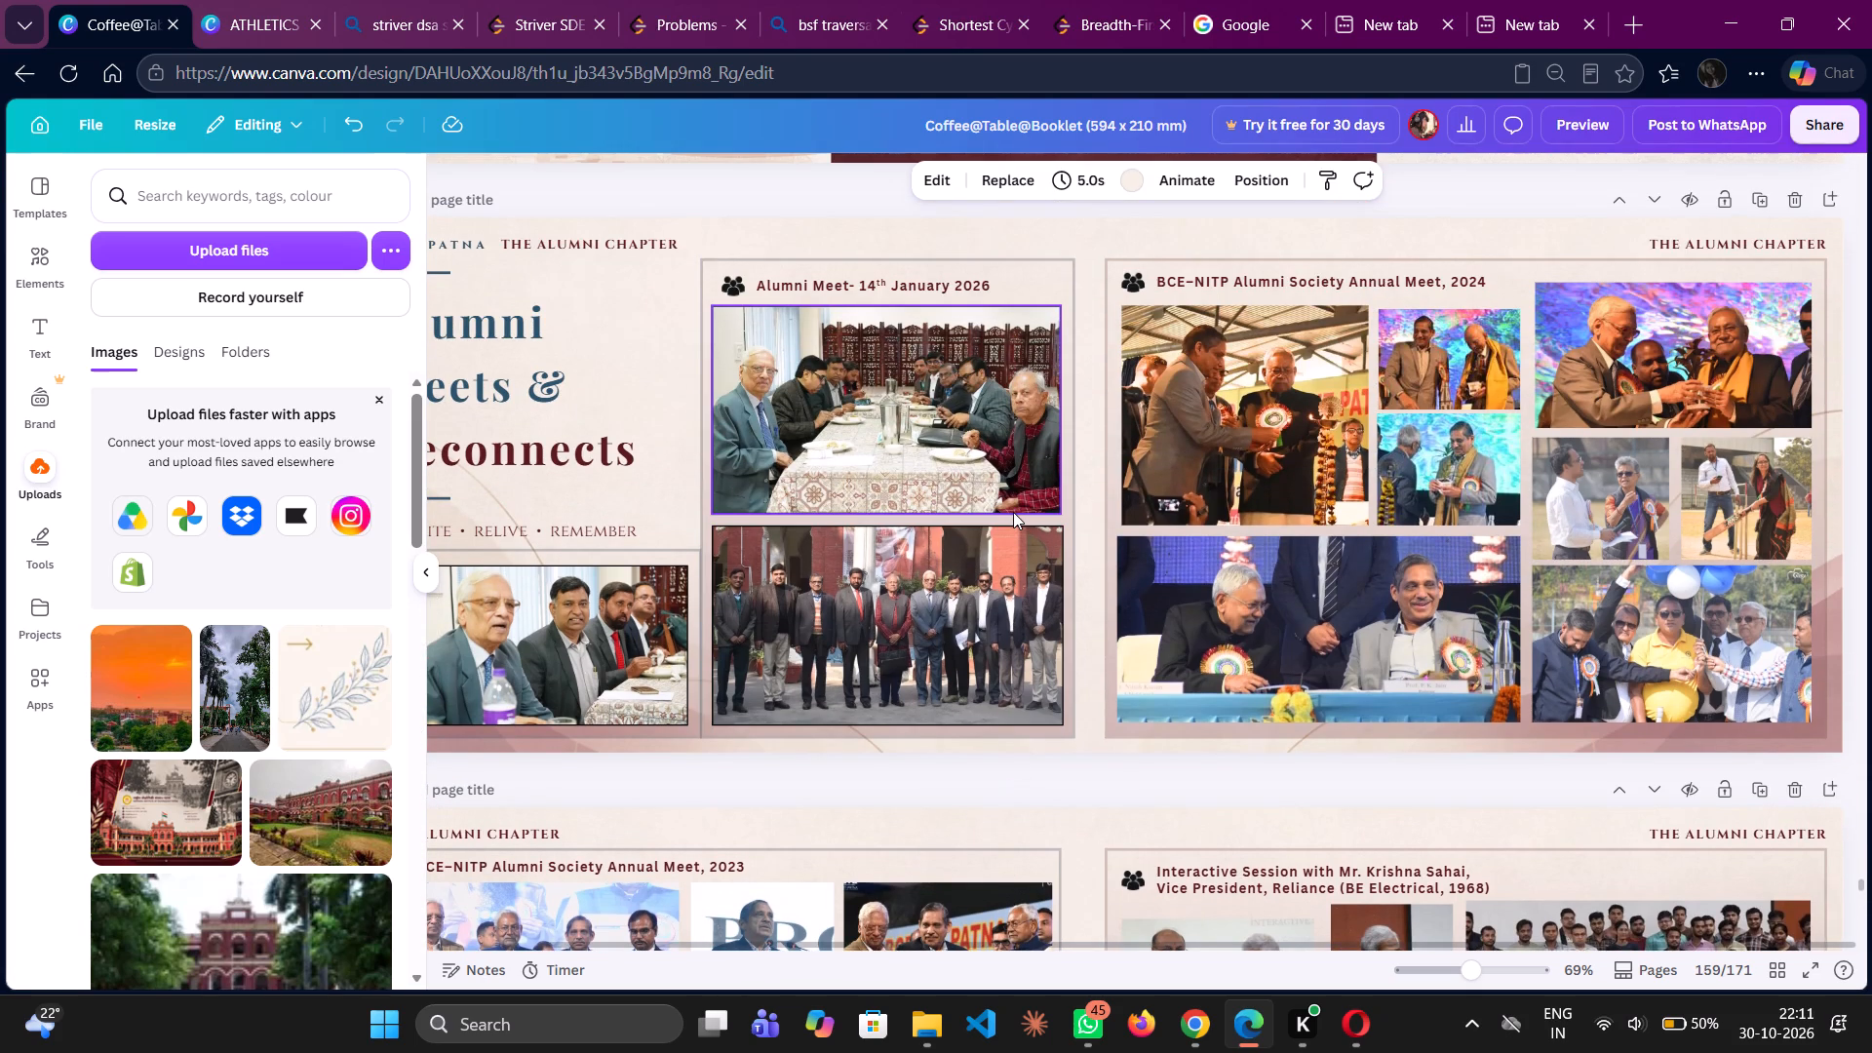
{"action": "scroll", "coordinate": [1013, 512], "scroll_direction": "down", "scroll_amount": 7}
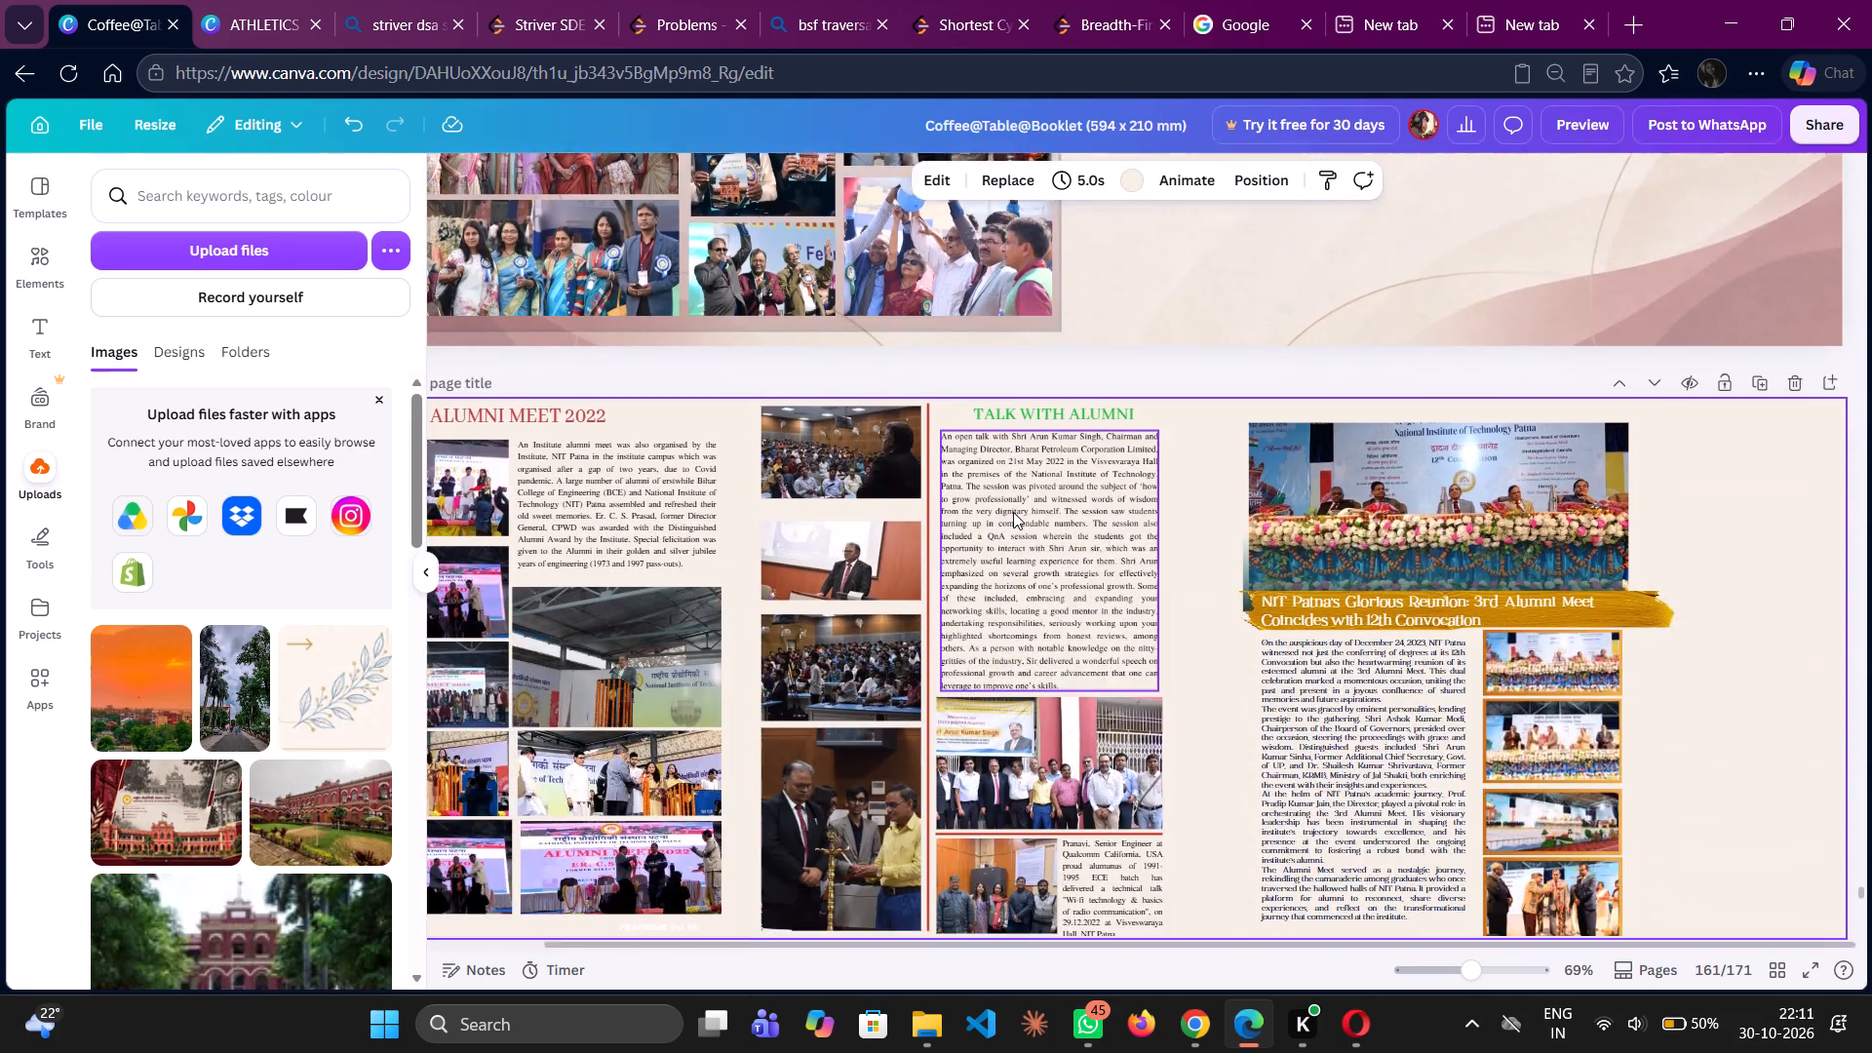
{"action": "scroll", "coordinate": [1013, 512], "scroll_direction": "down", "scroll_amount": 3}
{"action": "scroll", "coordinate": [1013, 512], "scroll_direction": "up", "scroll_amount": 1}
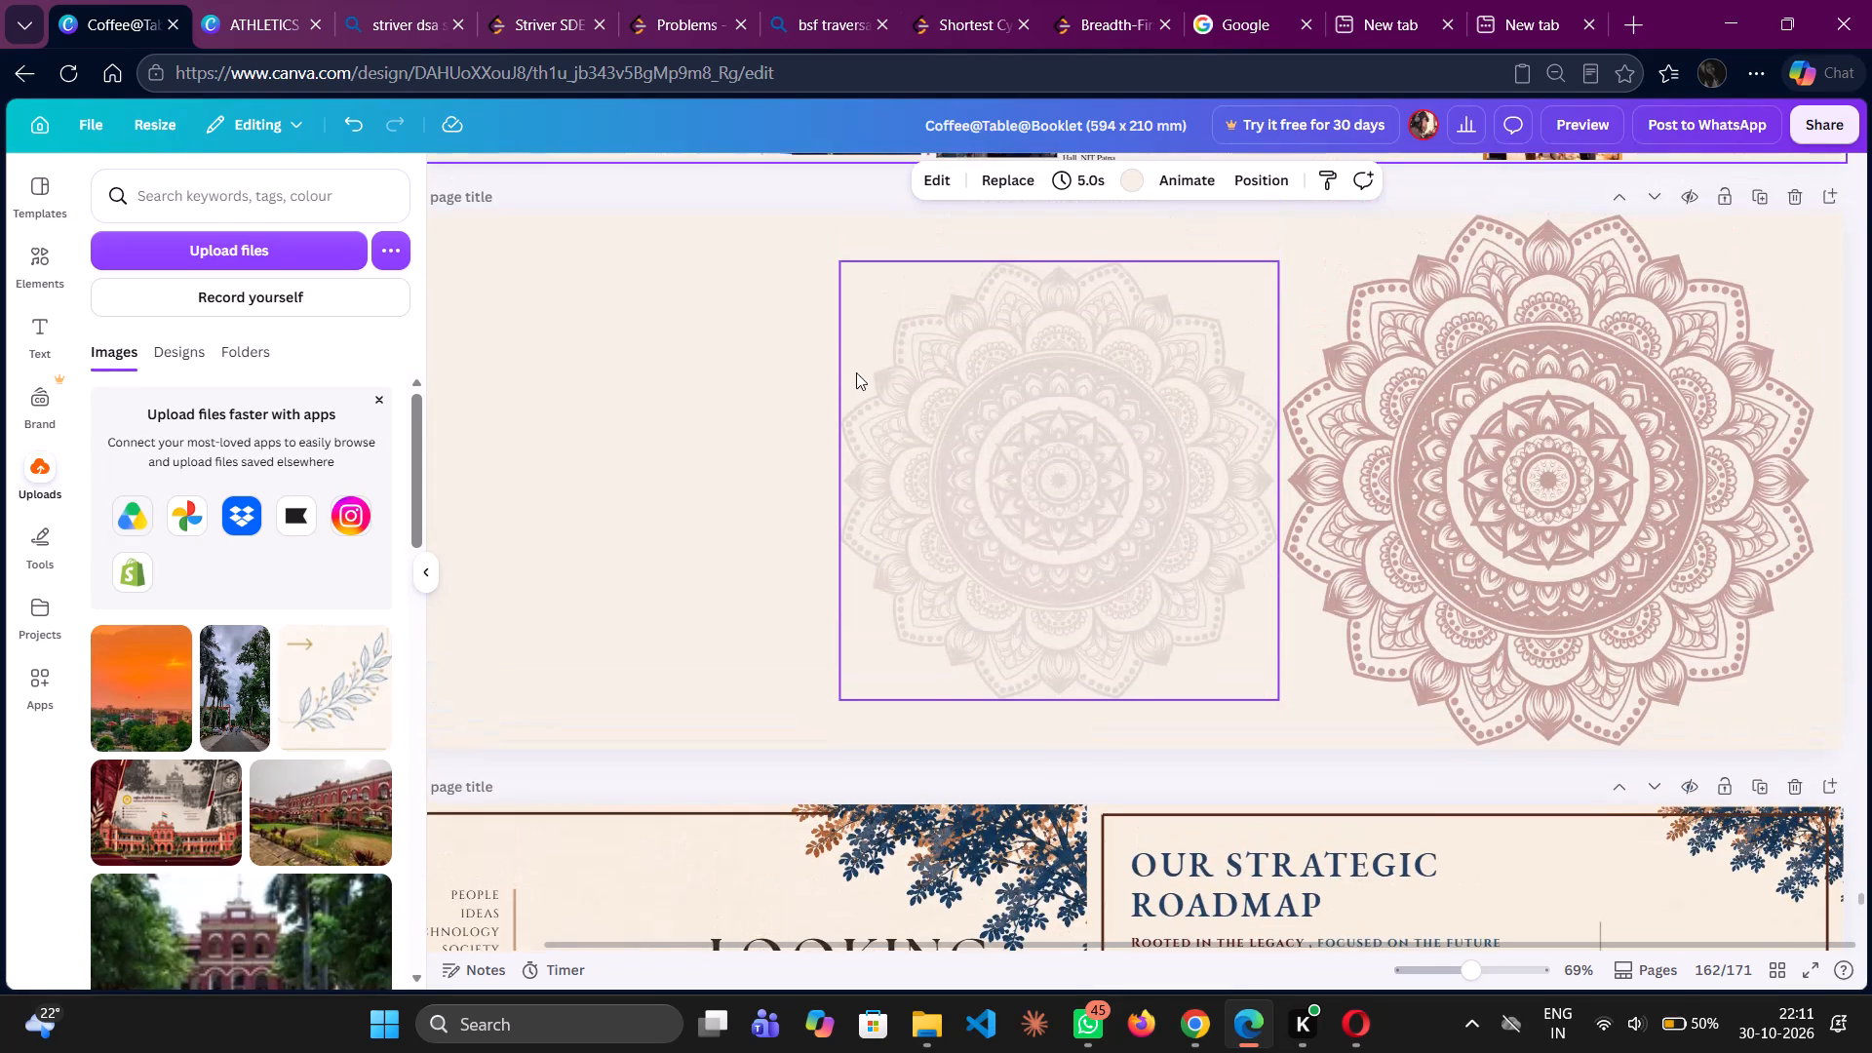
Move the larger, darker mandala from page 162 to page 160, over the Interactive Session side of the spread.
{"action": "left_click", "coordinate": [1438, 445]}
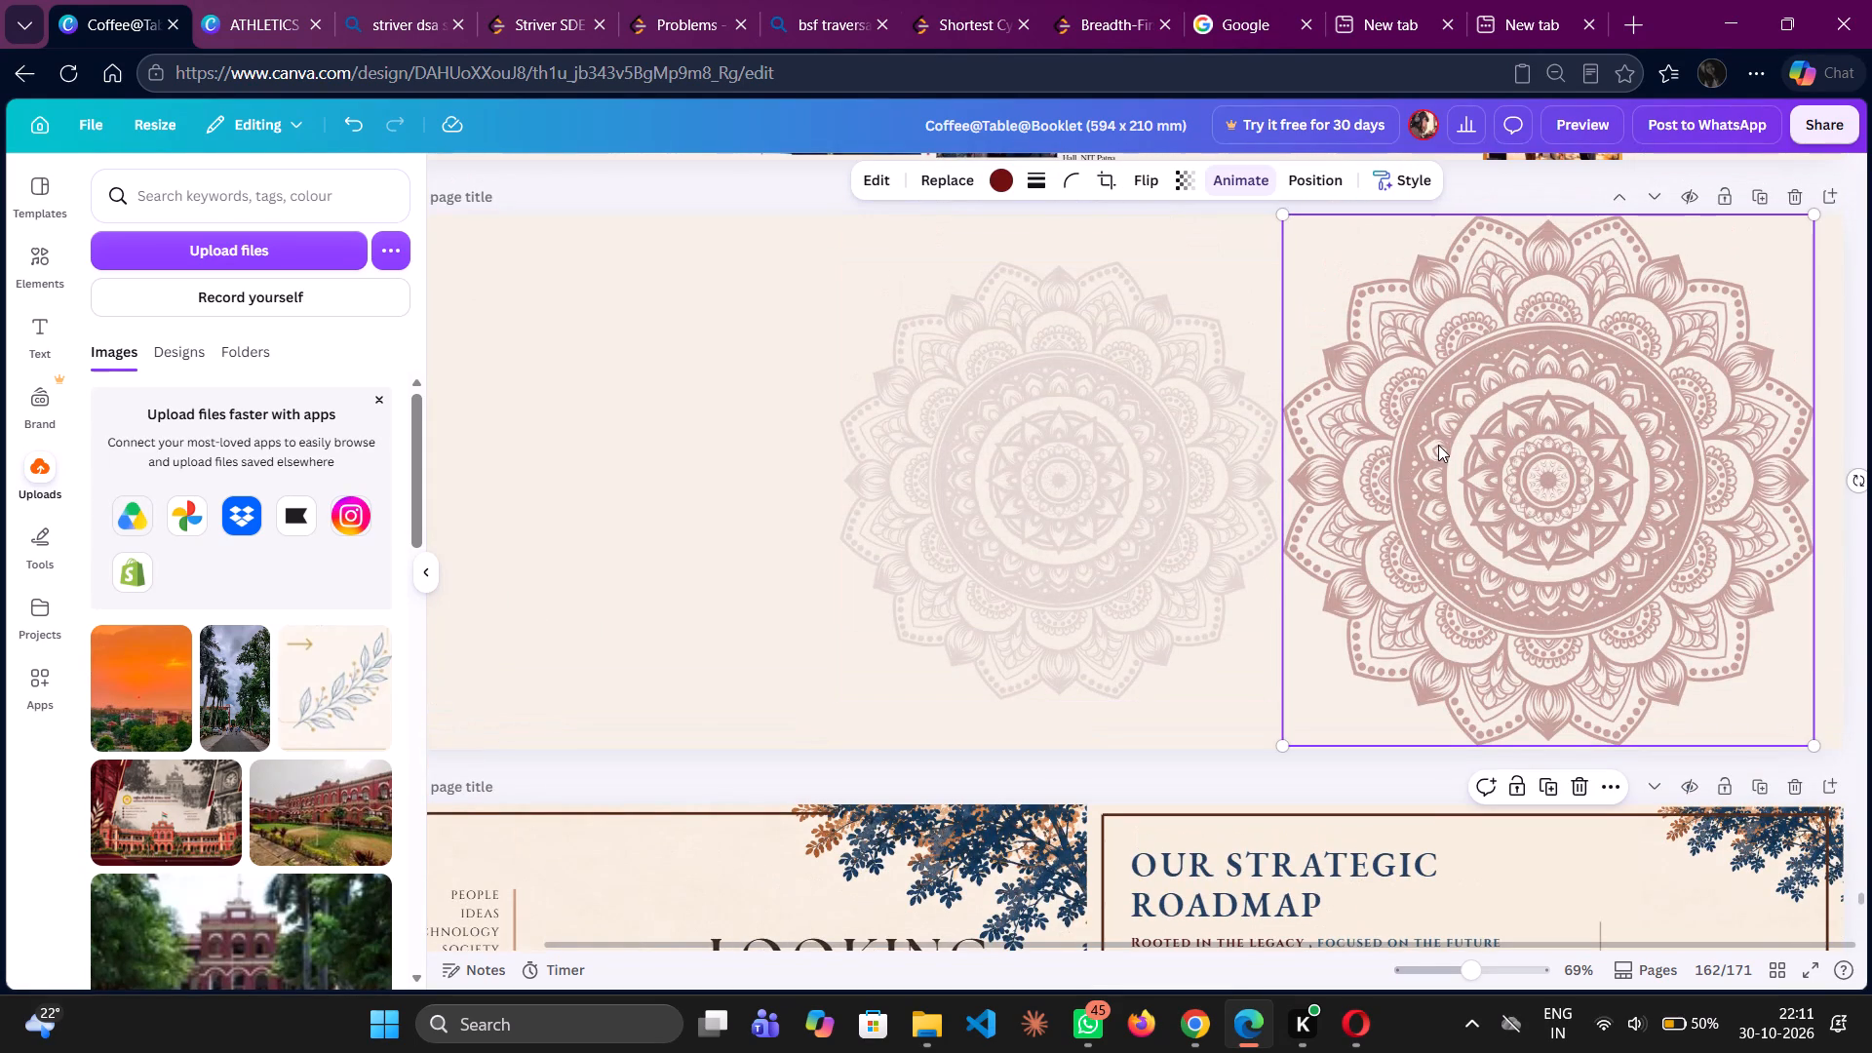
{"action": "key", "text": "ctrl+x"}
{"action": "scroll", "coordinate": [1438, 445], "scroll_direction": "up", "scroll_amount": 6}
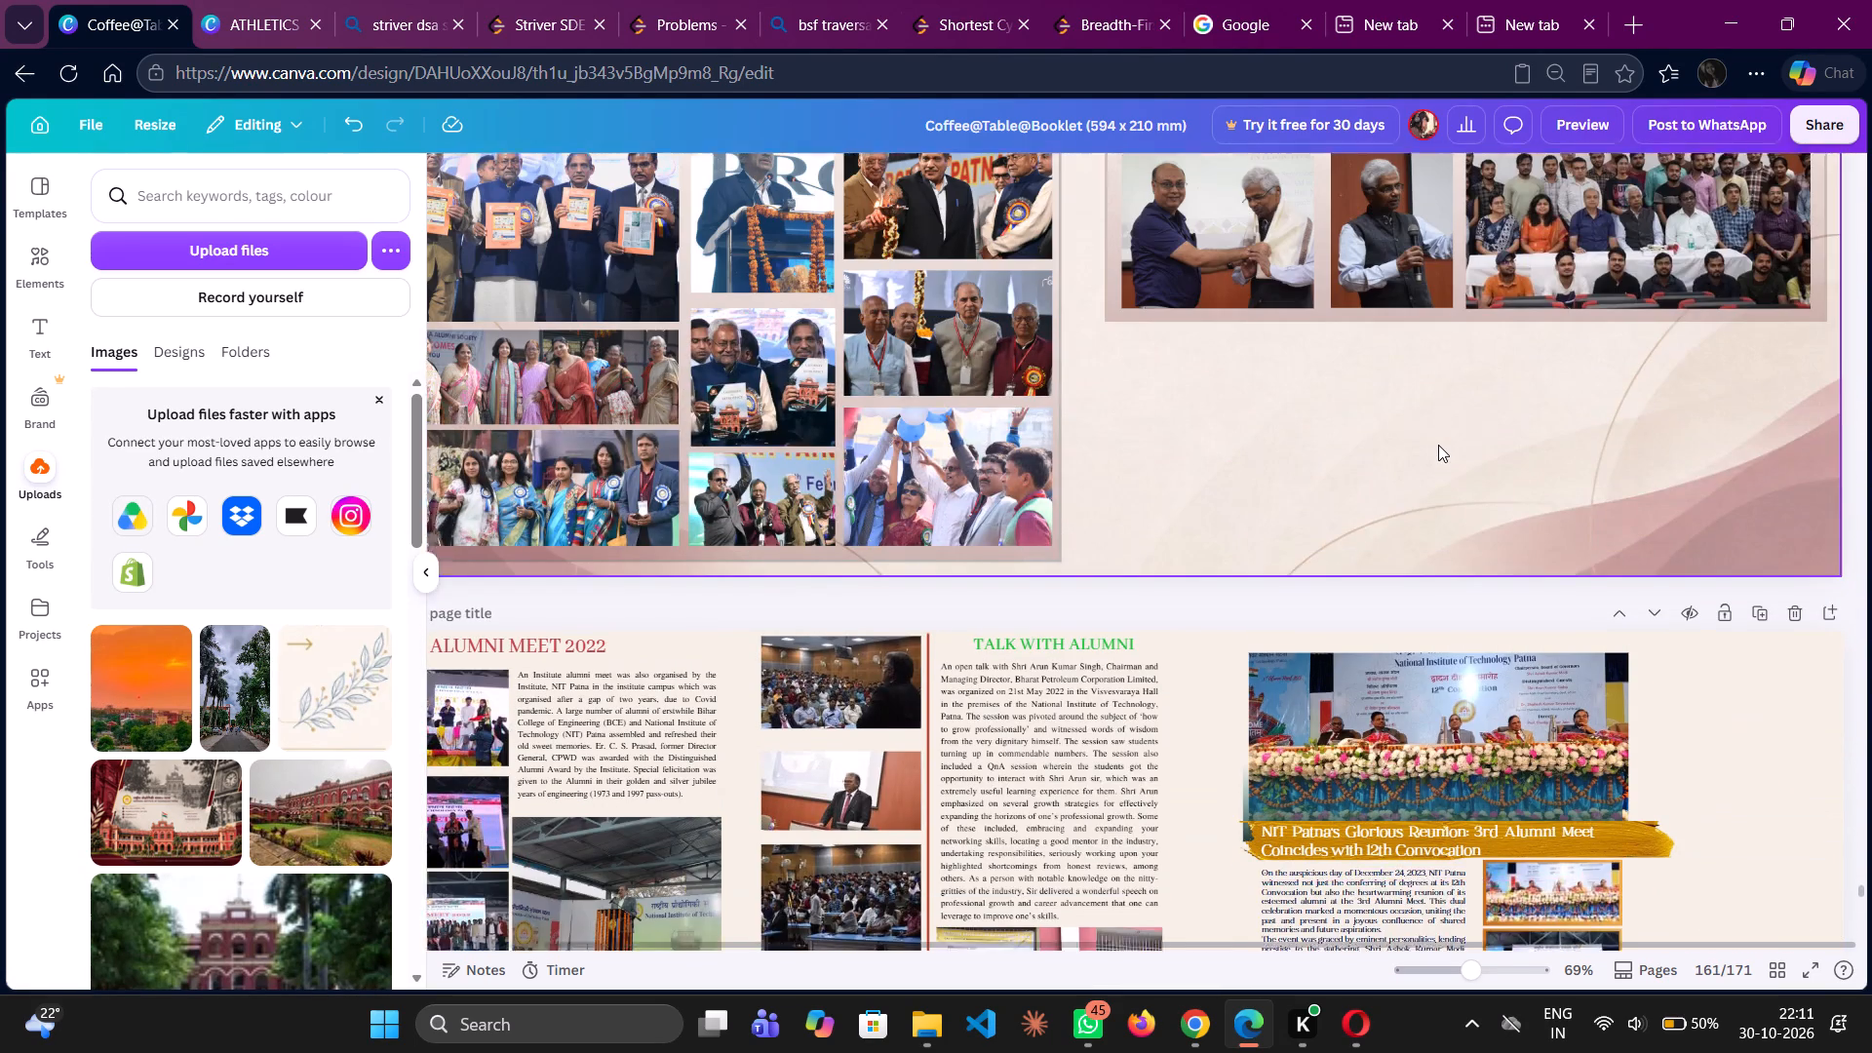
{"action": "scroll", "coordinate": [1438, 445], "scroll_direction": "up", "scroll_amount": 1}
{"action": "left_click", "coordinate": [1438, 445]}
{"action": "key", "text": "ctrl+v"}
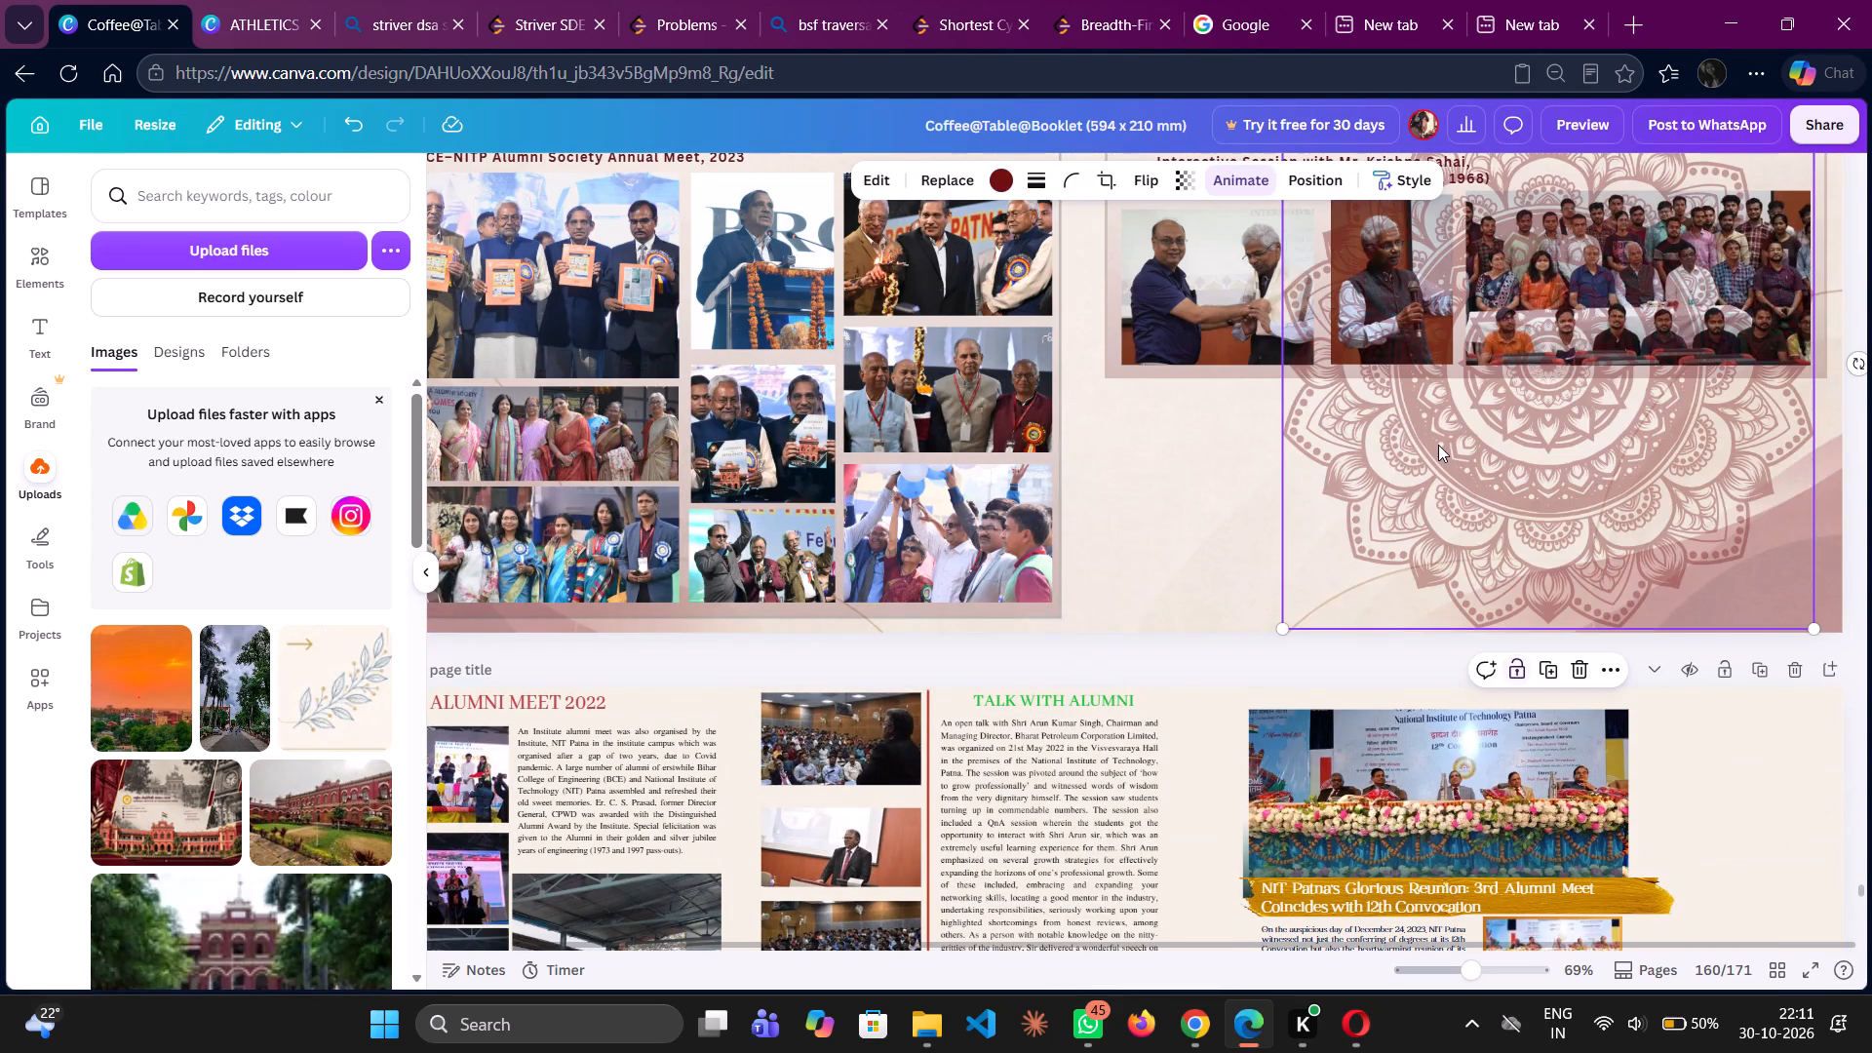
{"action": "scroll", "coordinate": [1438, 445], "scroll_direction": "down", "scroll_amount": 3}
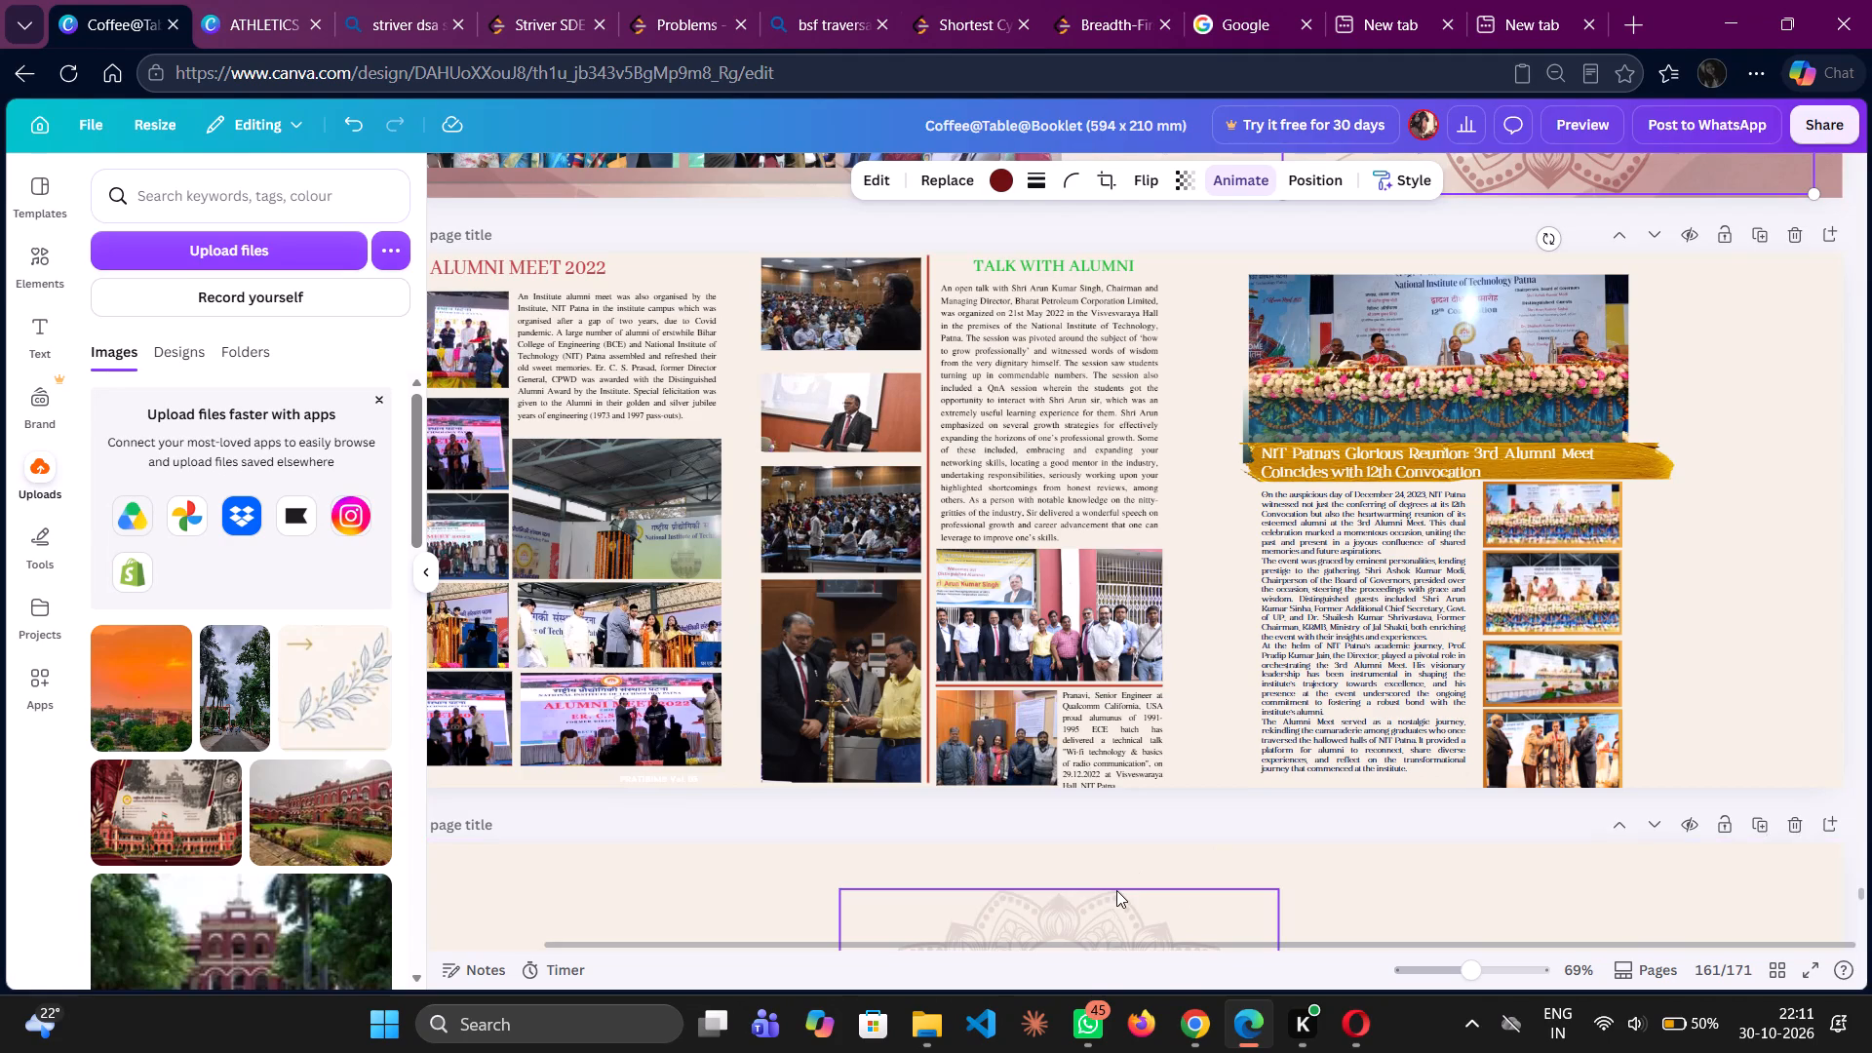
{"action": "scroll", "coordinate": [1116, 890], "scroll_direction": "up", "scroll_amount": 2}
{"action": "left_click_drag", "start_coordinate": [1493, 498], "coordinate": [1390, 517]}
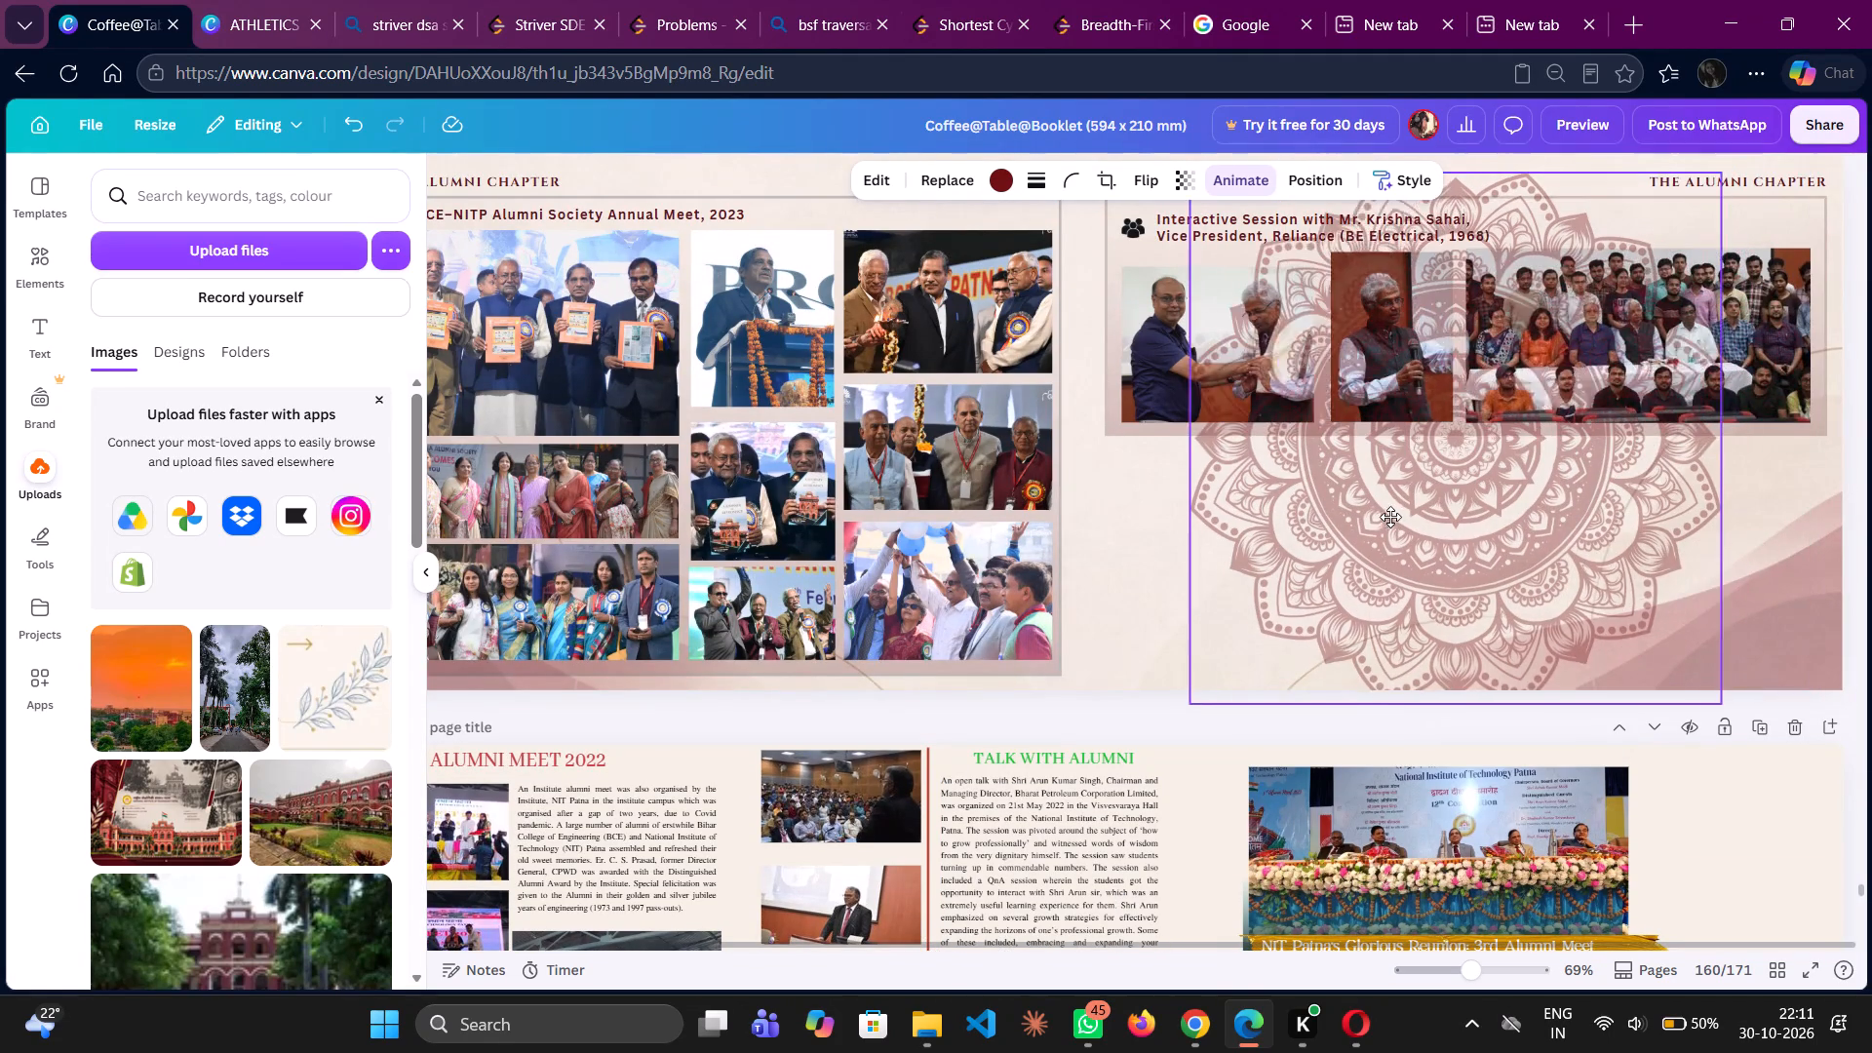
{"action": "left_click_drag", "start_coordinate": [1390, 517], "coordinate": [1390, 507]}
Send the mandala on page 160 to the back, behind the Interactive Session photos.
{"action": "right_click", "coordinate": [1371, 481]}
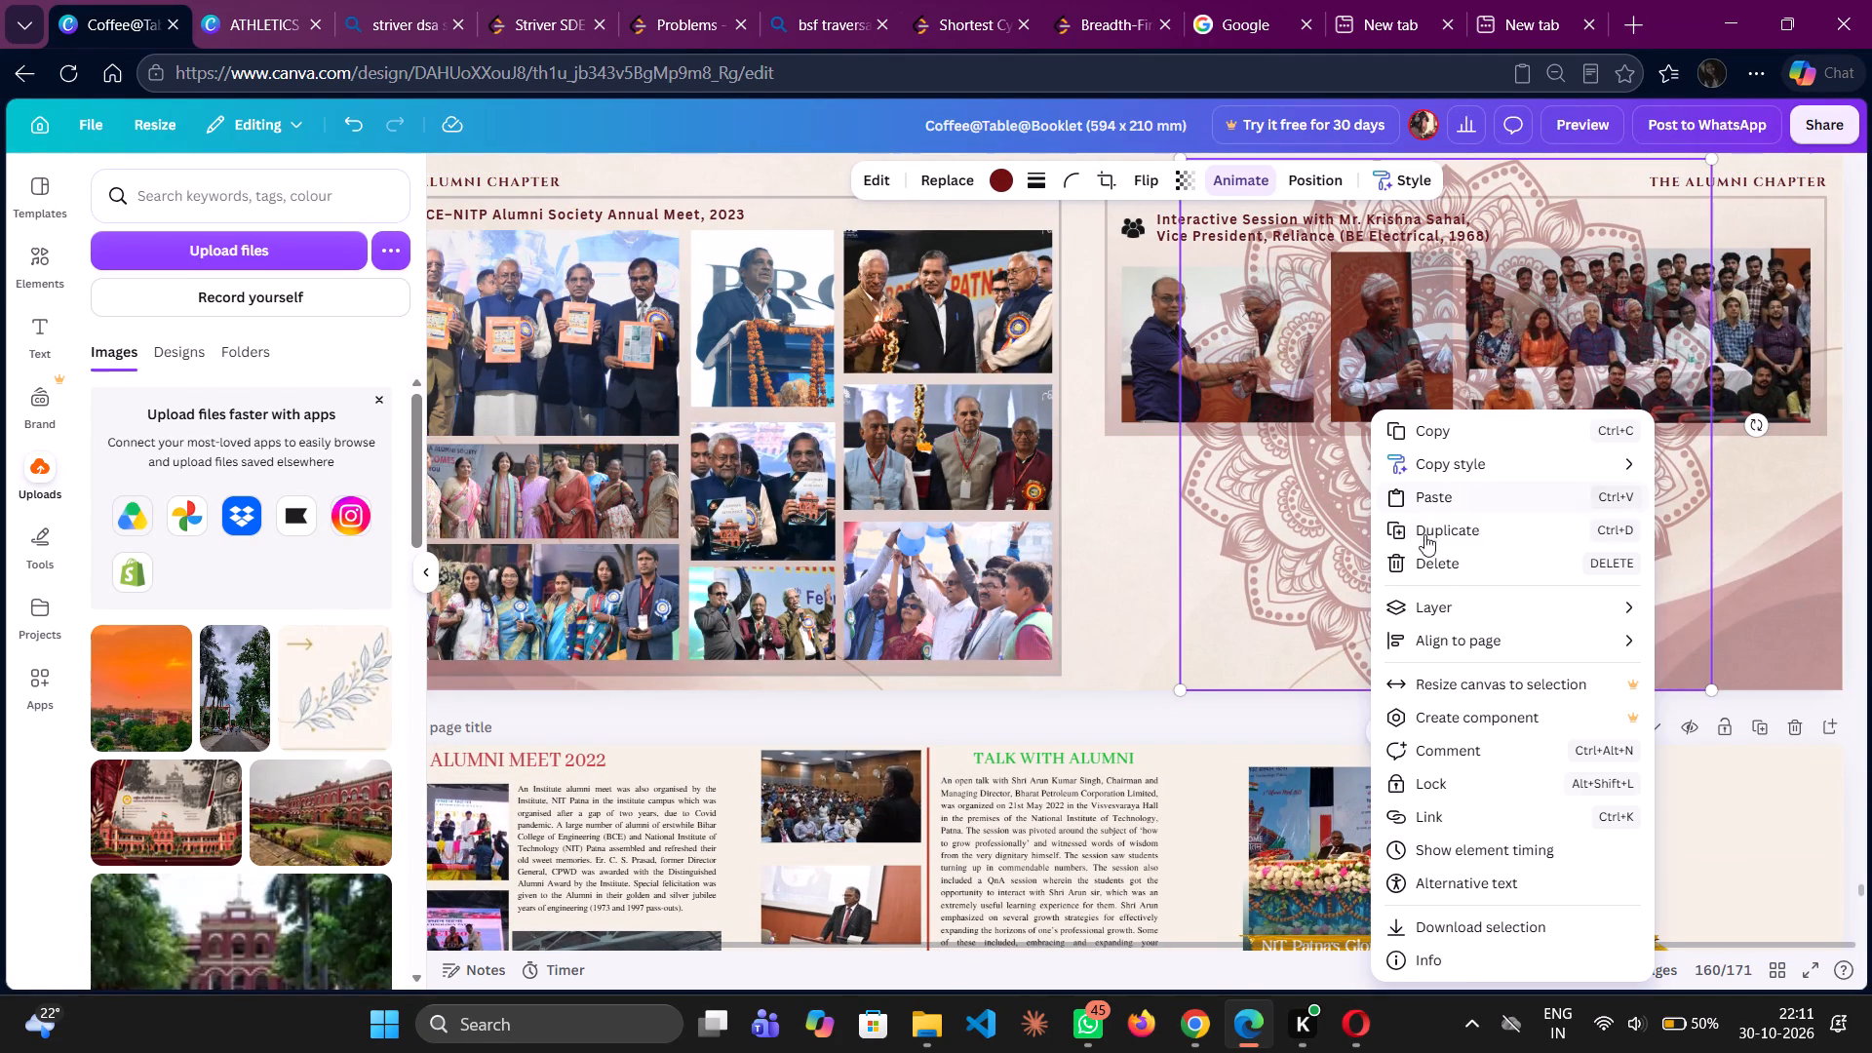
{"action": "left_click", "coordinate": [1439, 607]}
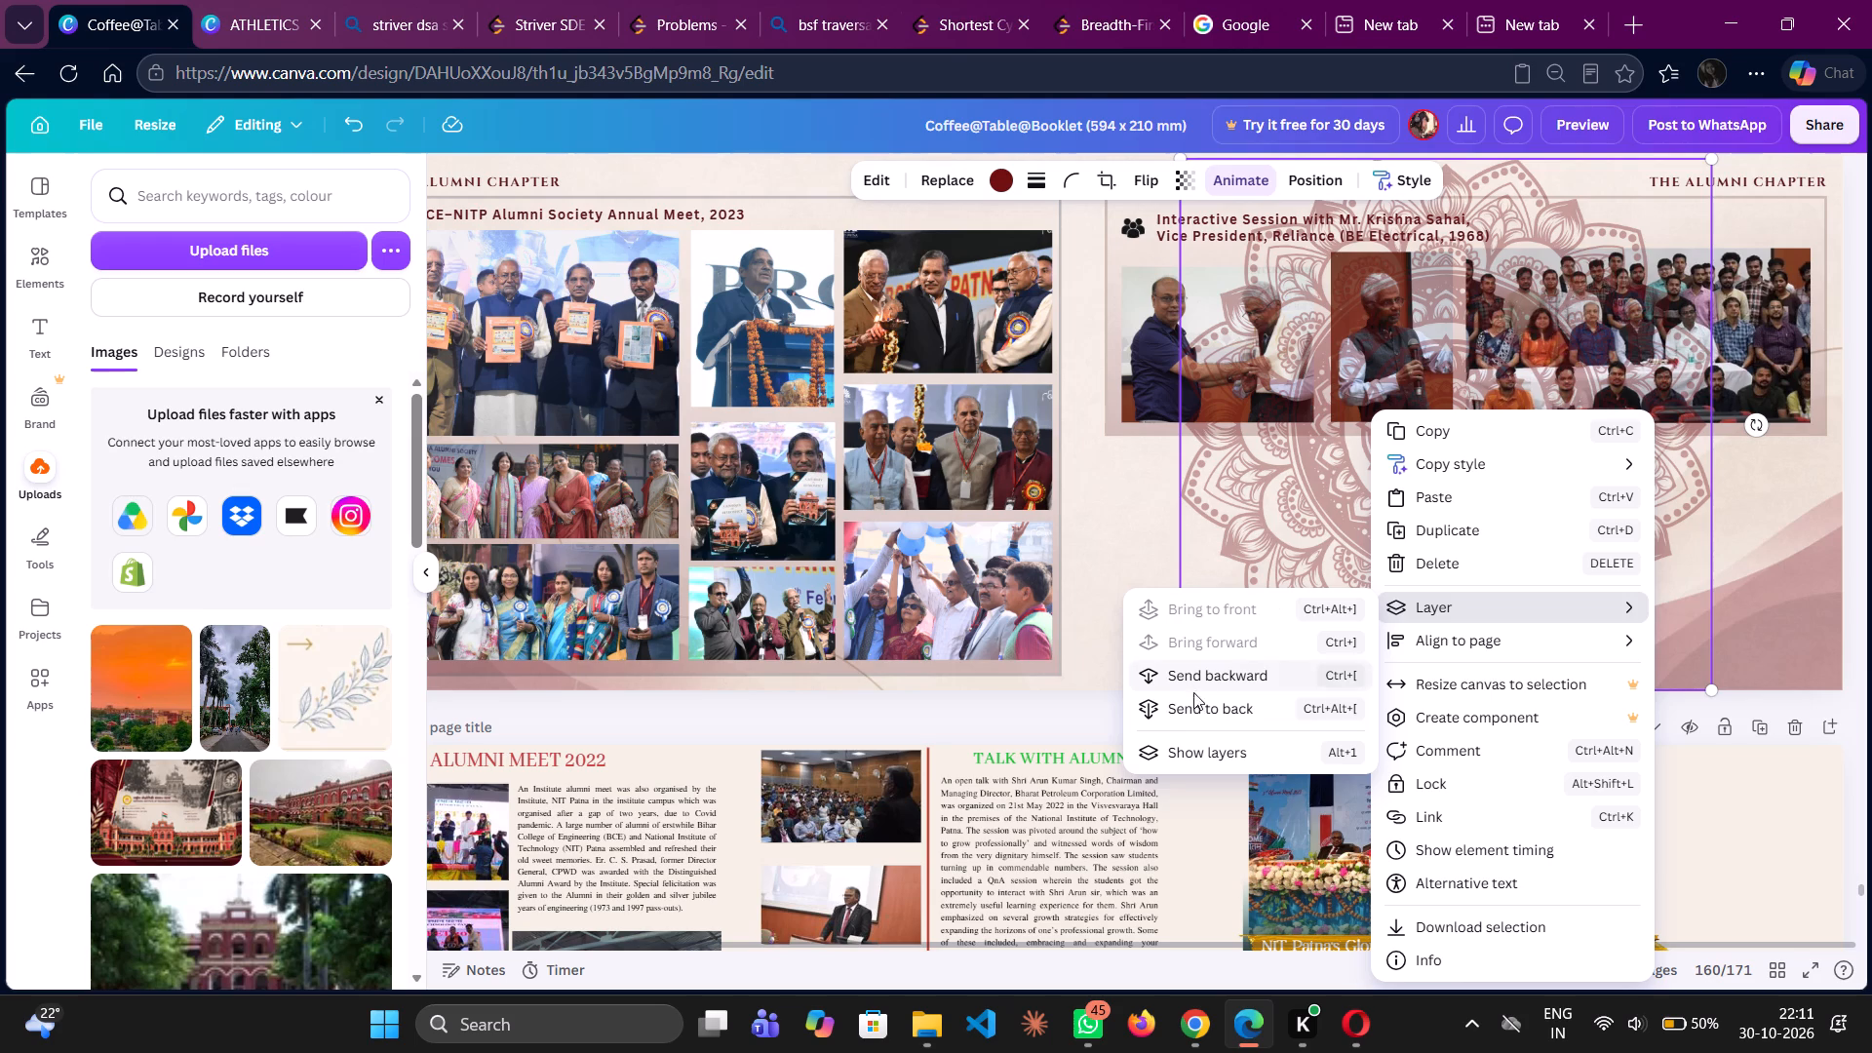
{"action": "left_click", "coordinate": [1207, 712]}
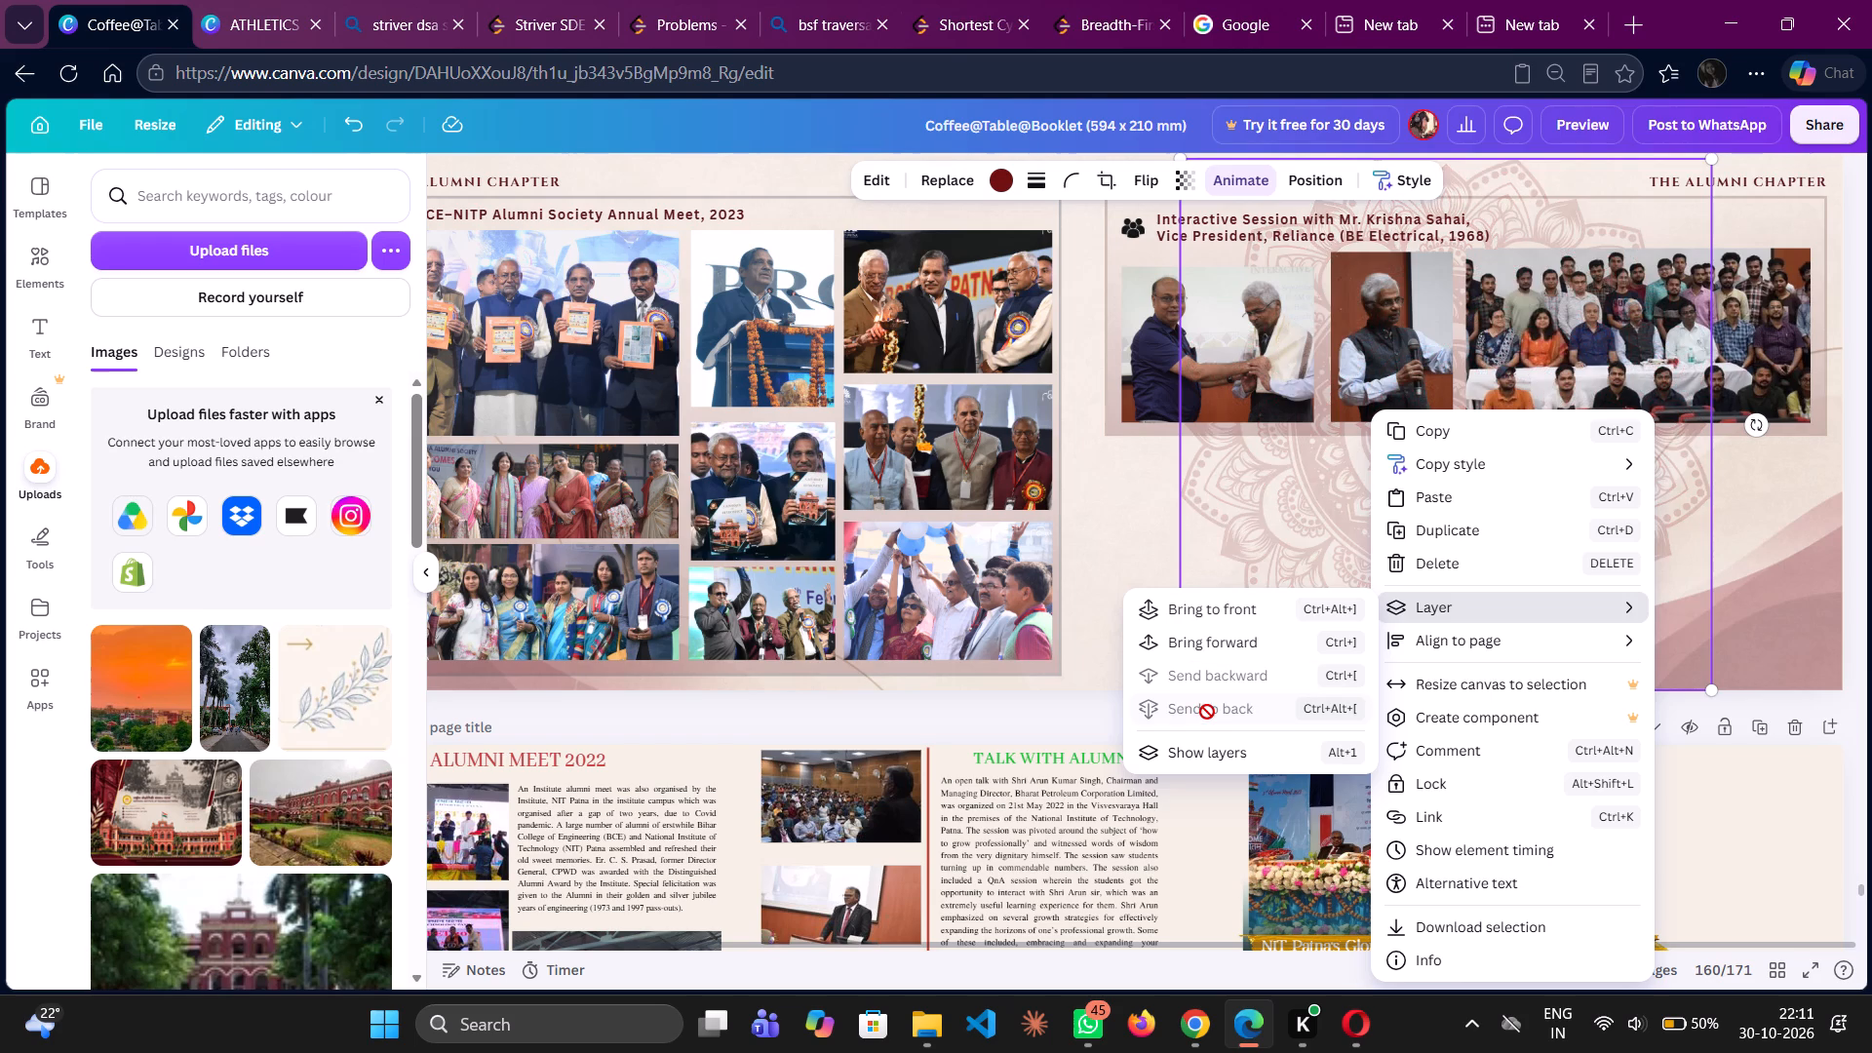
{"action": "left_click", "coordinate": [1146, 515]}
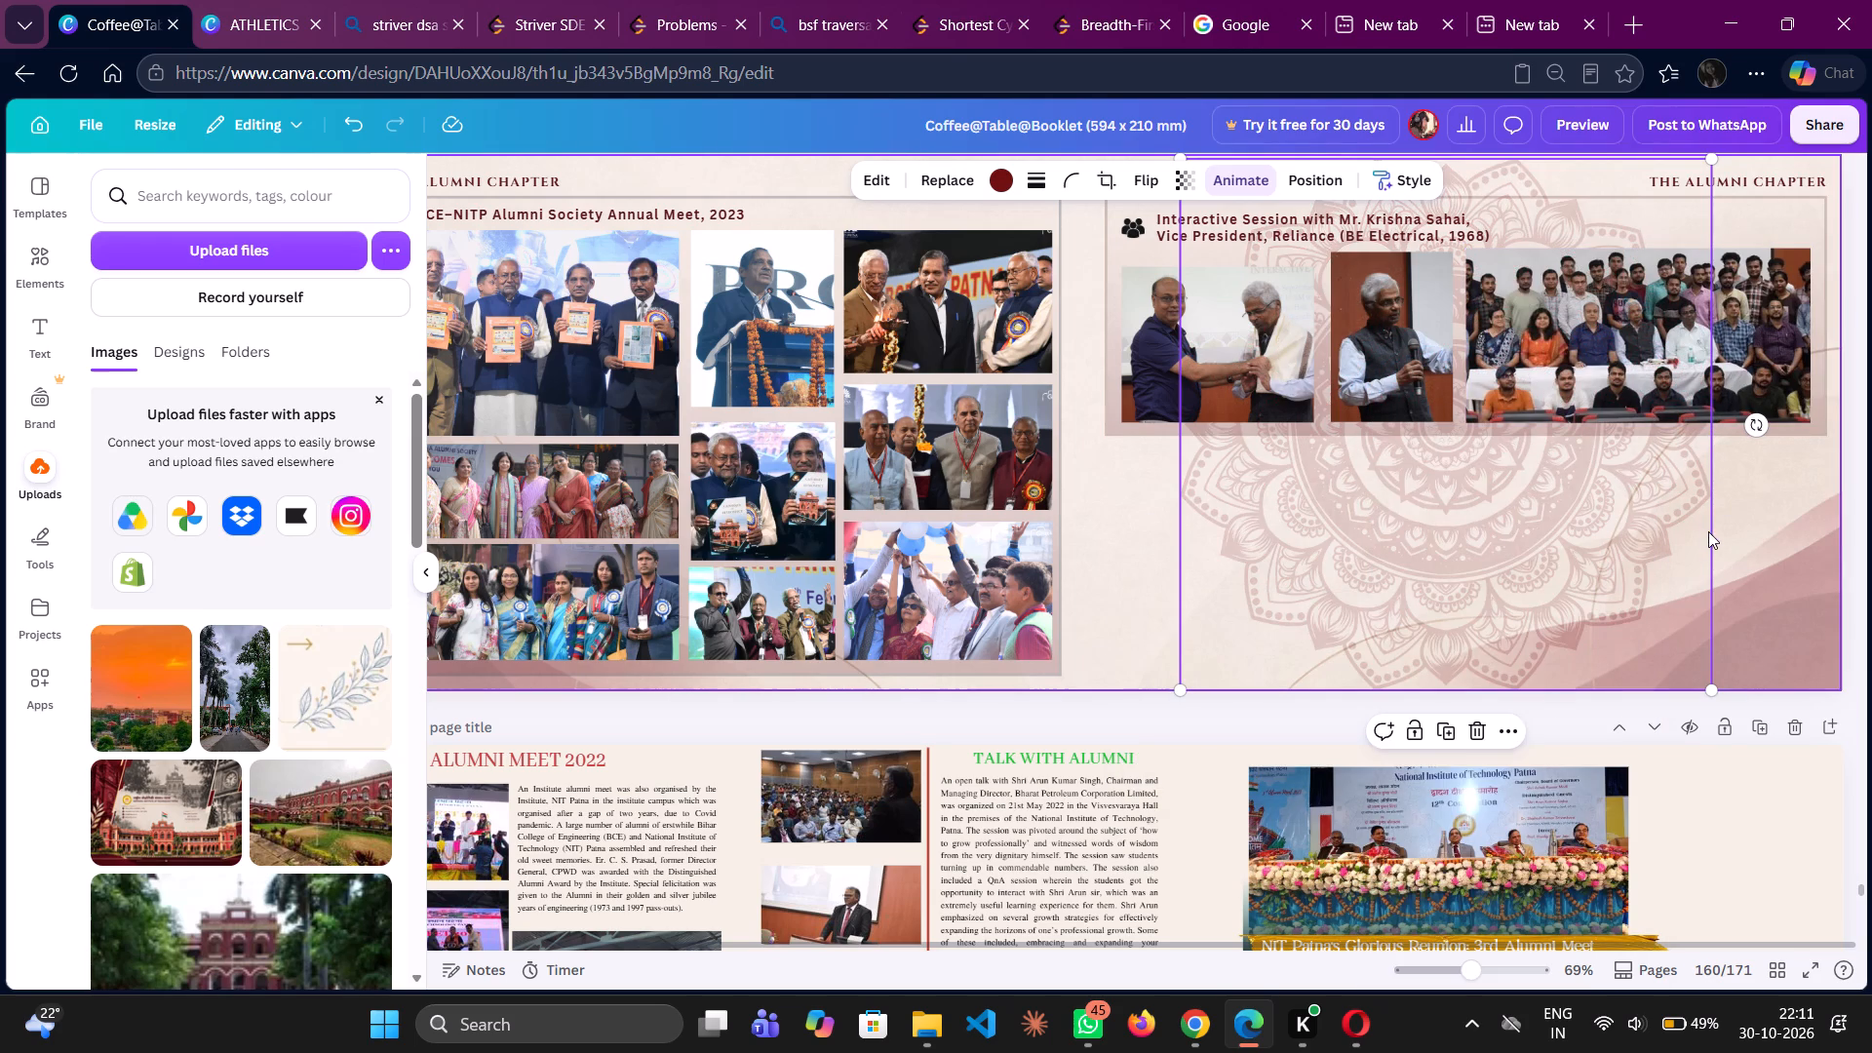
{"action": "left_click", "coordinate": [1742, 812]}
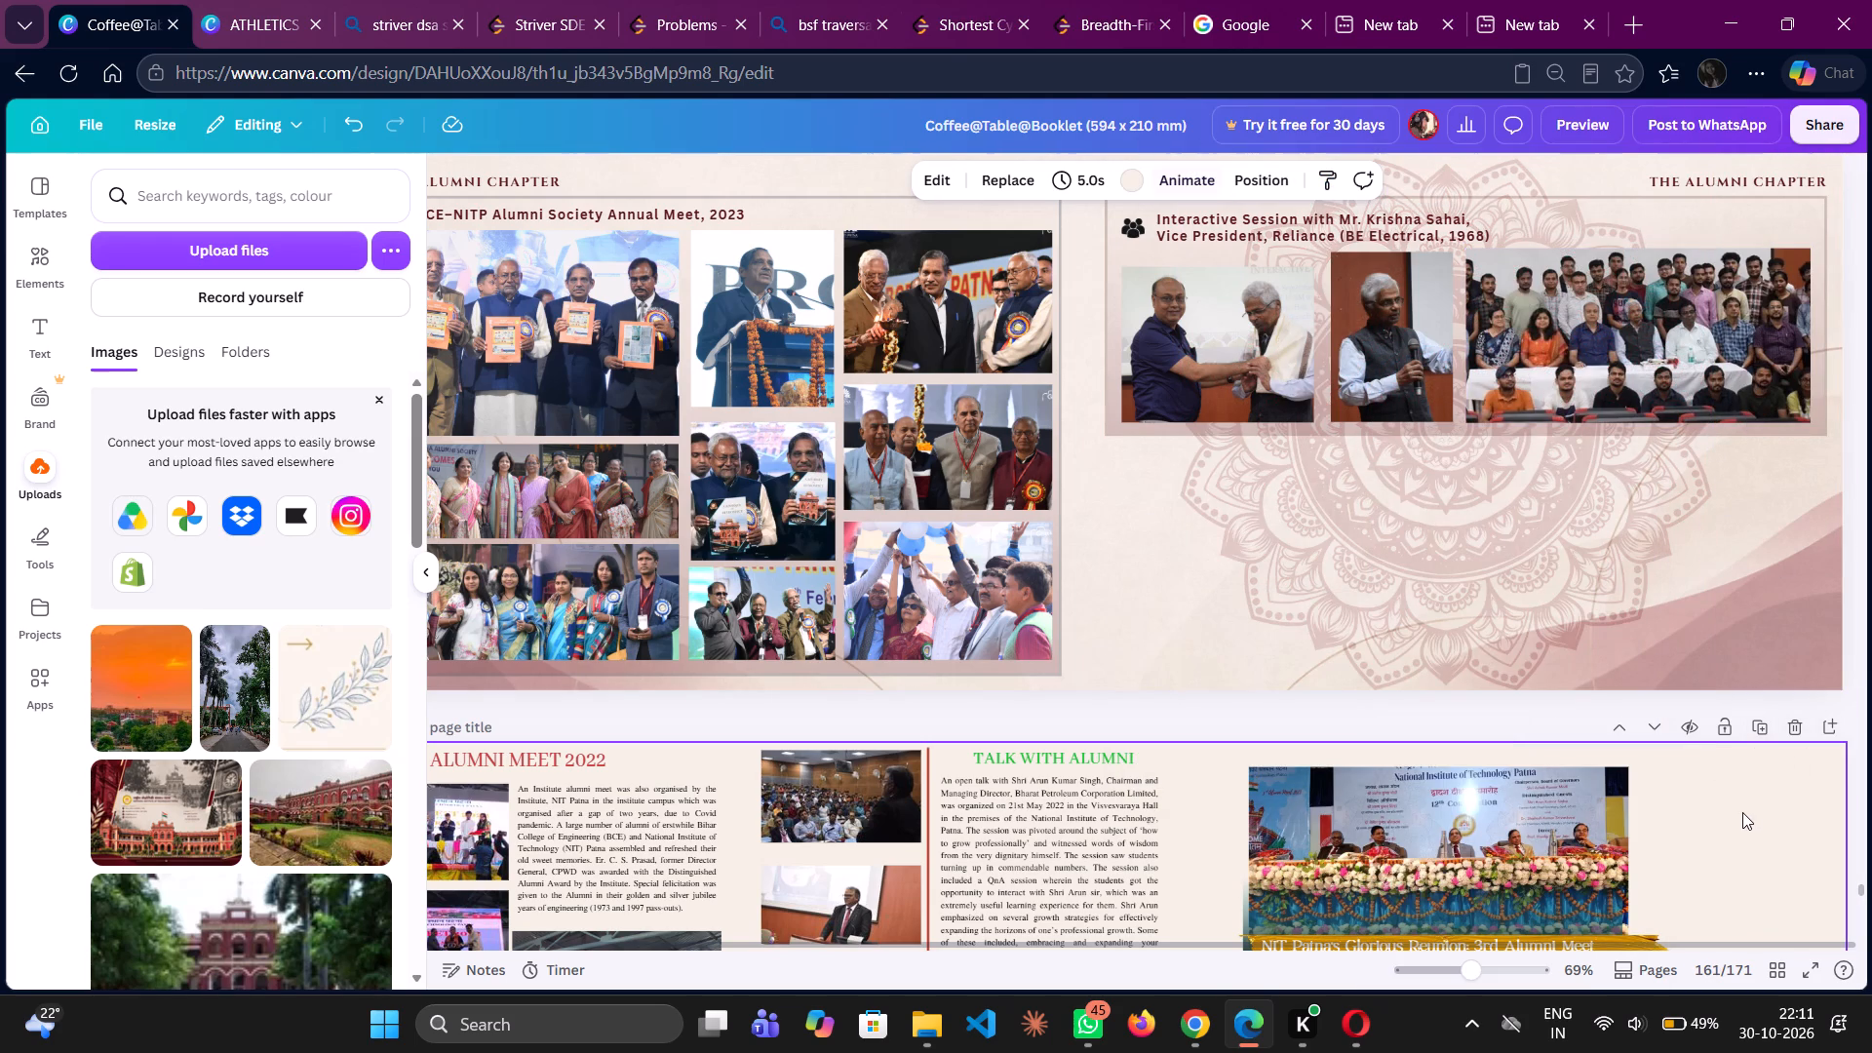
Shrink page 160's mandala slightly and centre it under the Interactive Session photos, with its lower edge just inside the page.
{"action": "scroll", "coordinate": [1520, 584], "scroll_direction": "up", "scroll_amount": 1}
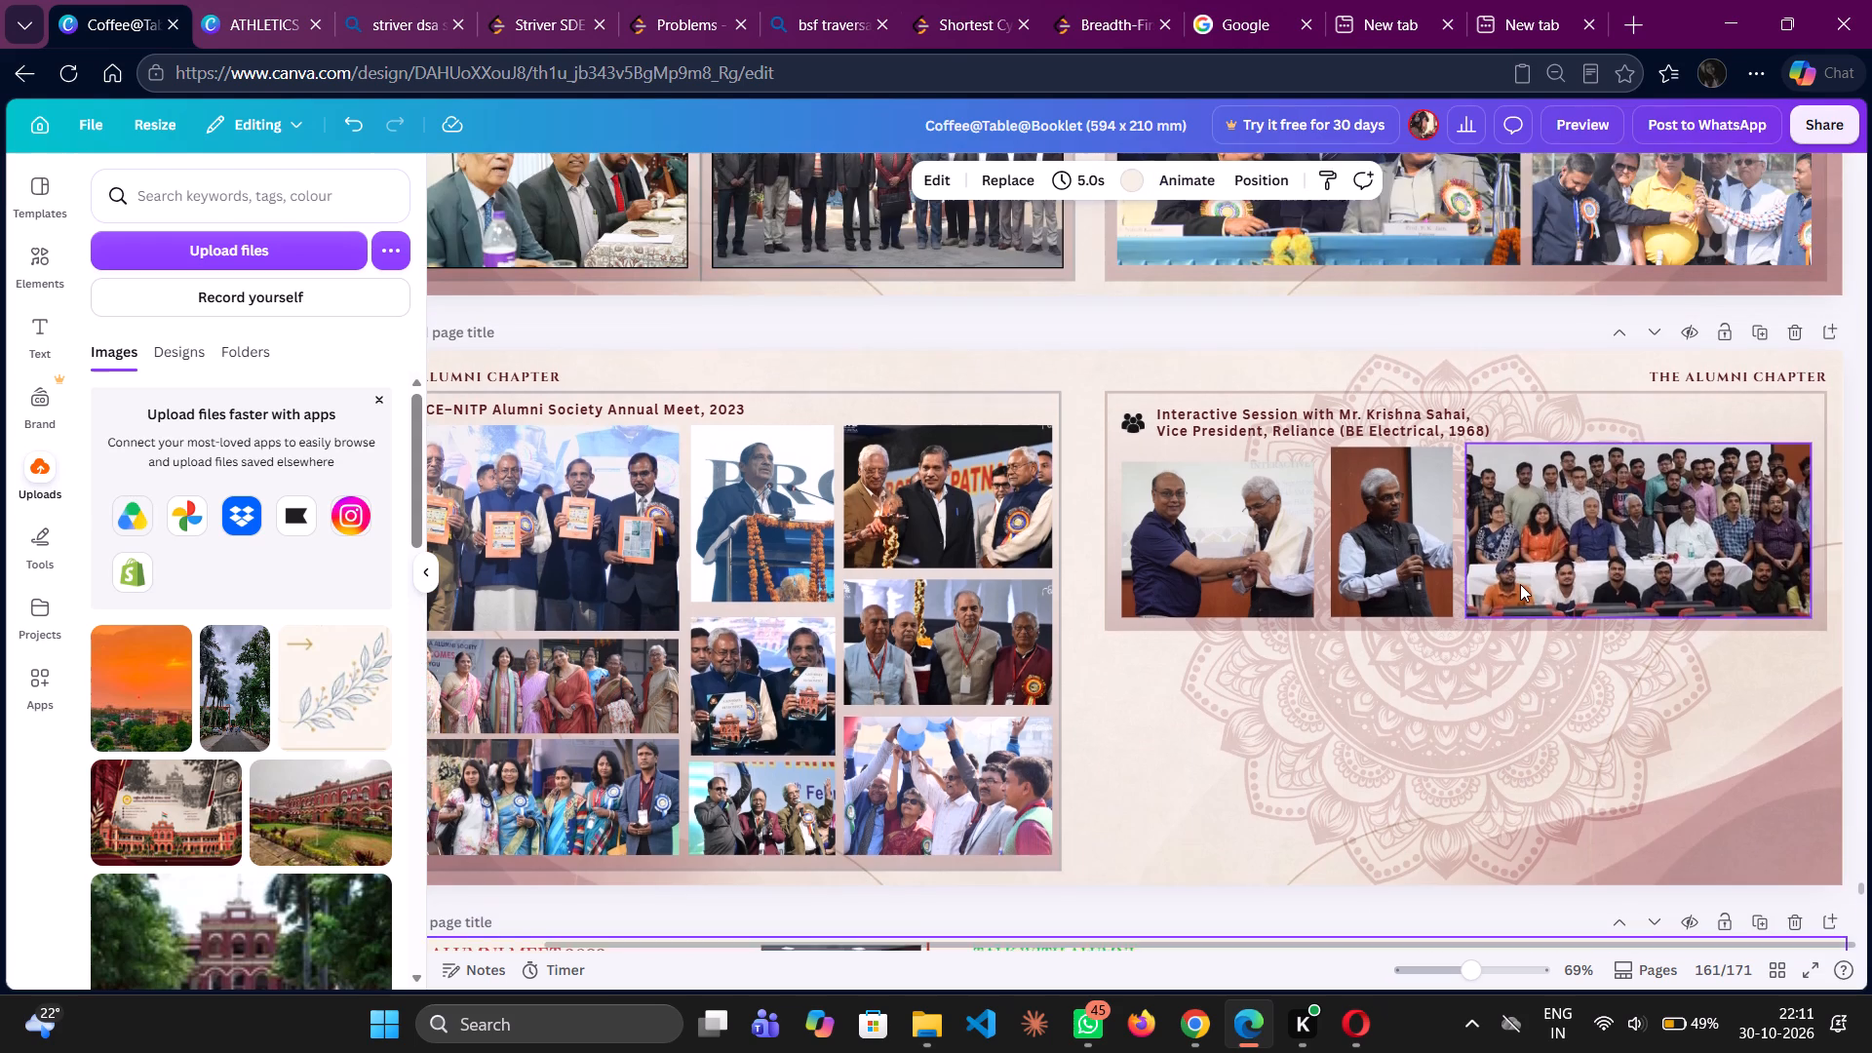
{"action": "scroll", "coordinate": [1520, 584], "scroll_direction": "up", "scroll_amount": 1}
{"action": "left_click_drag", "start_coordinate": [1390, 654], "coordinate": [1391, 676]}
{"action": "left_click_drag", "start_coordinate": [1391, 676], "coordinate": [1389, 700]}
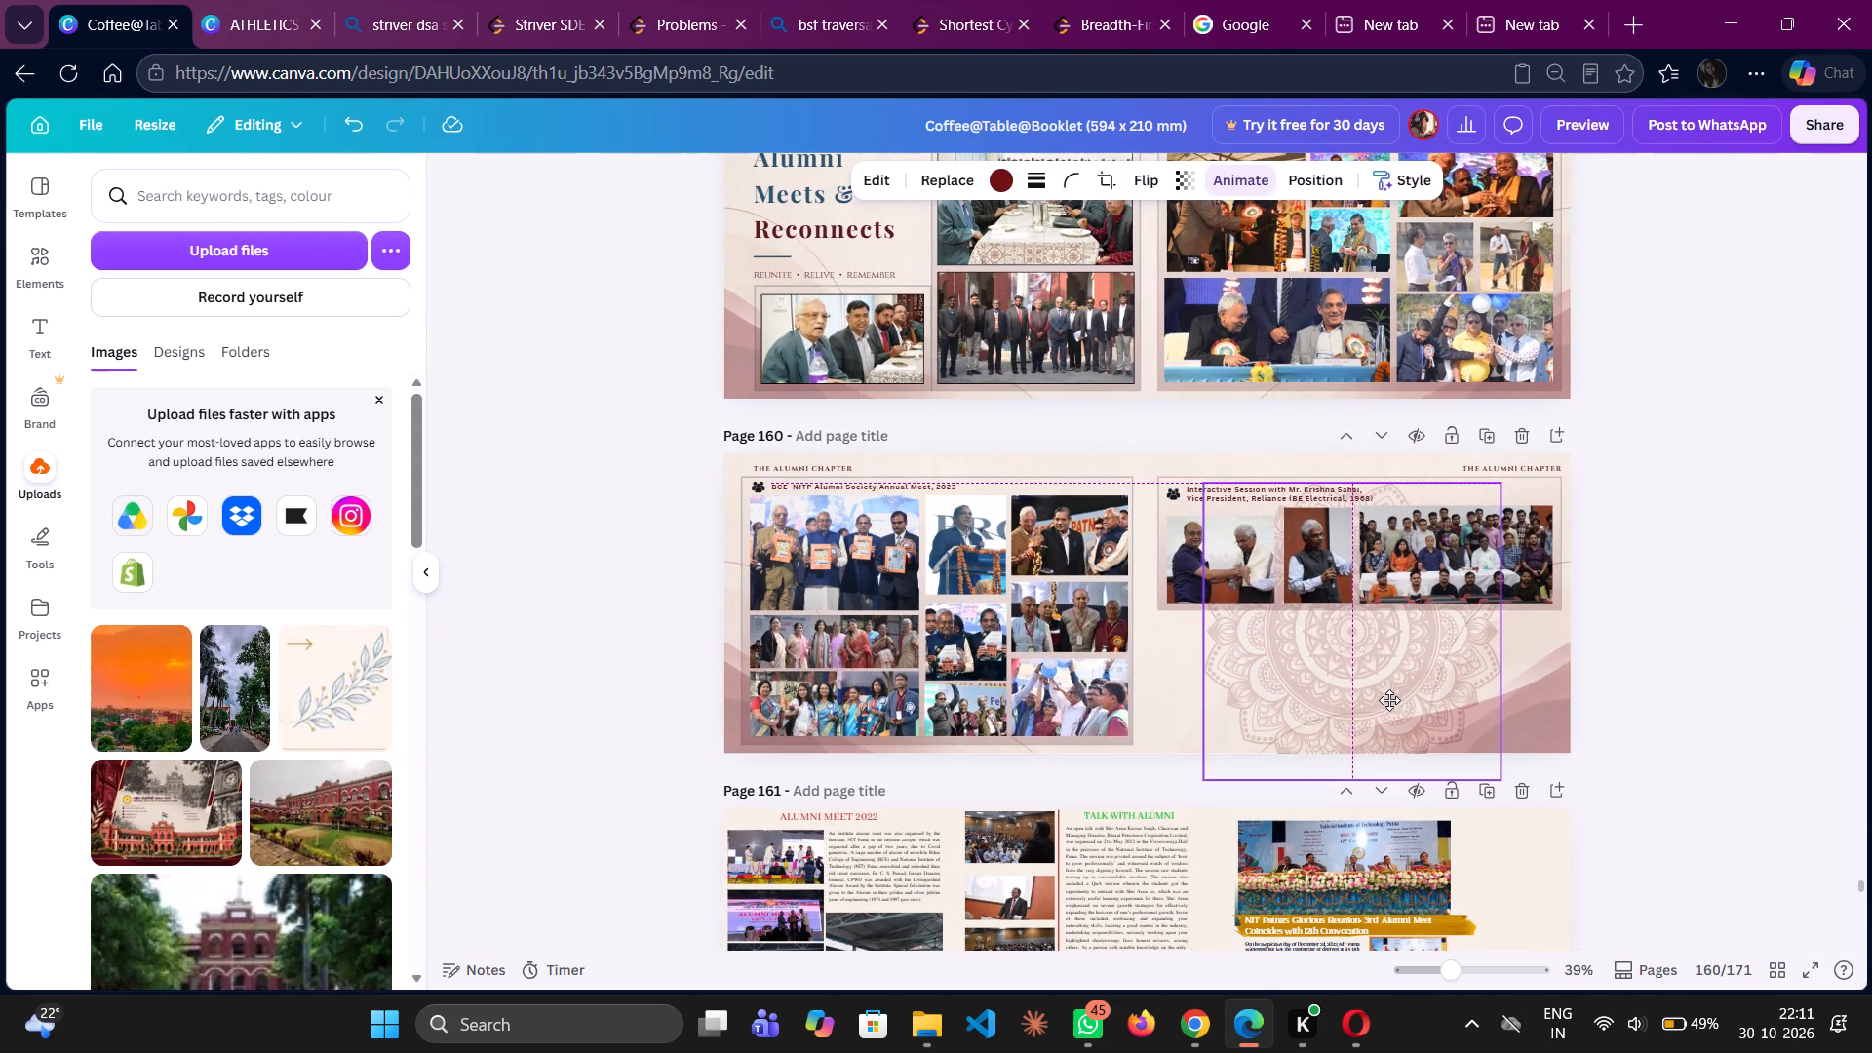
{"action": "left_click_drag", "start_coordinate": [1389, 700], "coordinate": [1384, 695]}
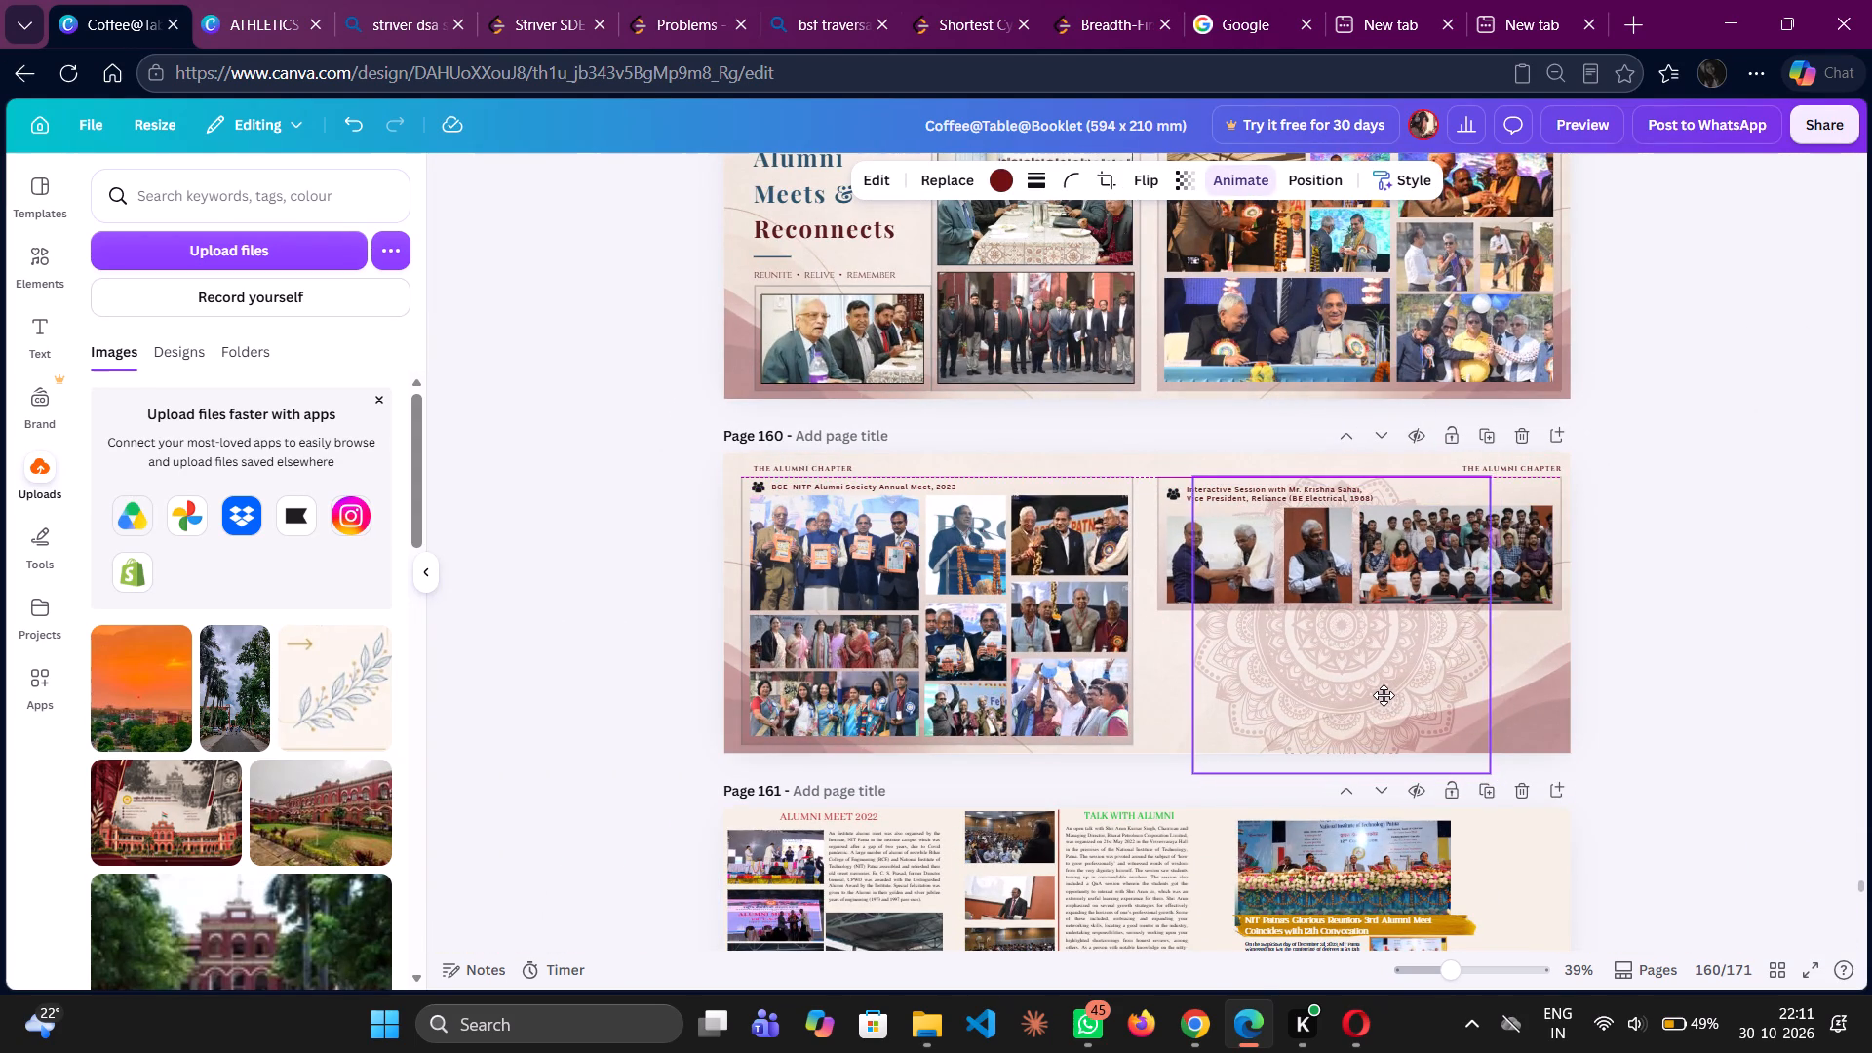
{"action": "left_click_drag", "start_coordinate": [1384, 695], "coordinate": [1384, 694]}
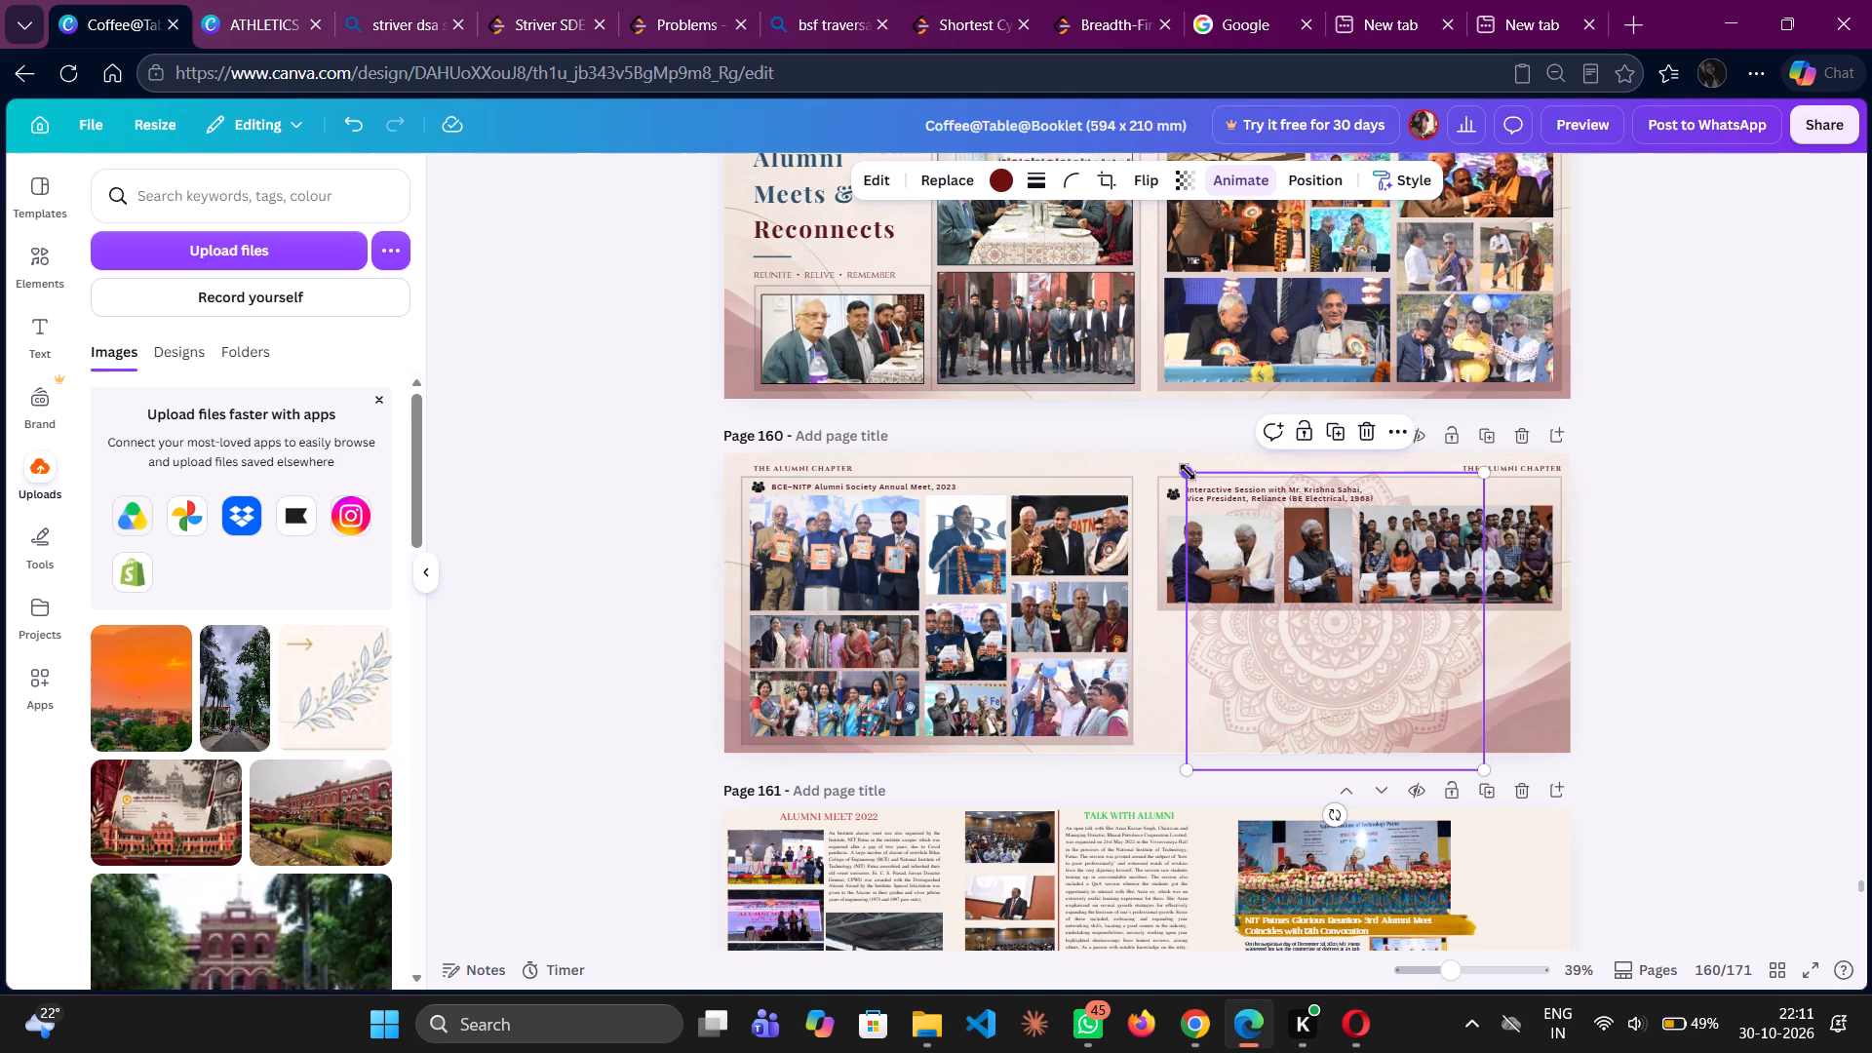
{"action": "left_click_drag", "start_coordinate": [1188, 472], "coordinate": [1240, 496]}
{"action": "left_click_drag", "start_coordinate": [1352, 656], "coordinate": [1346, 643]}
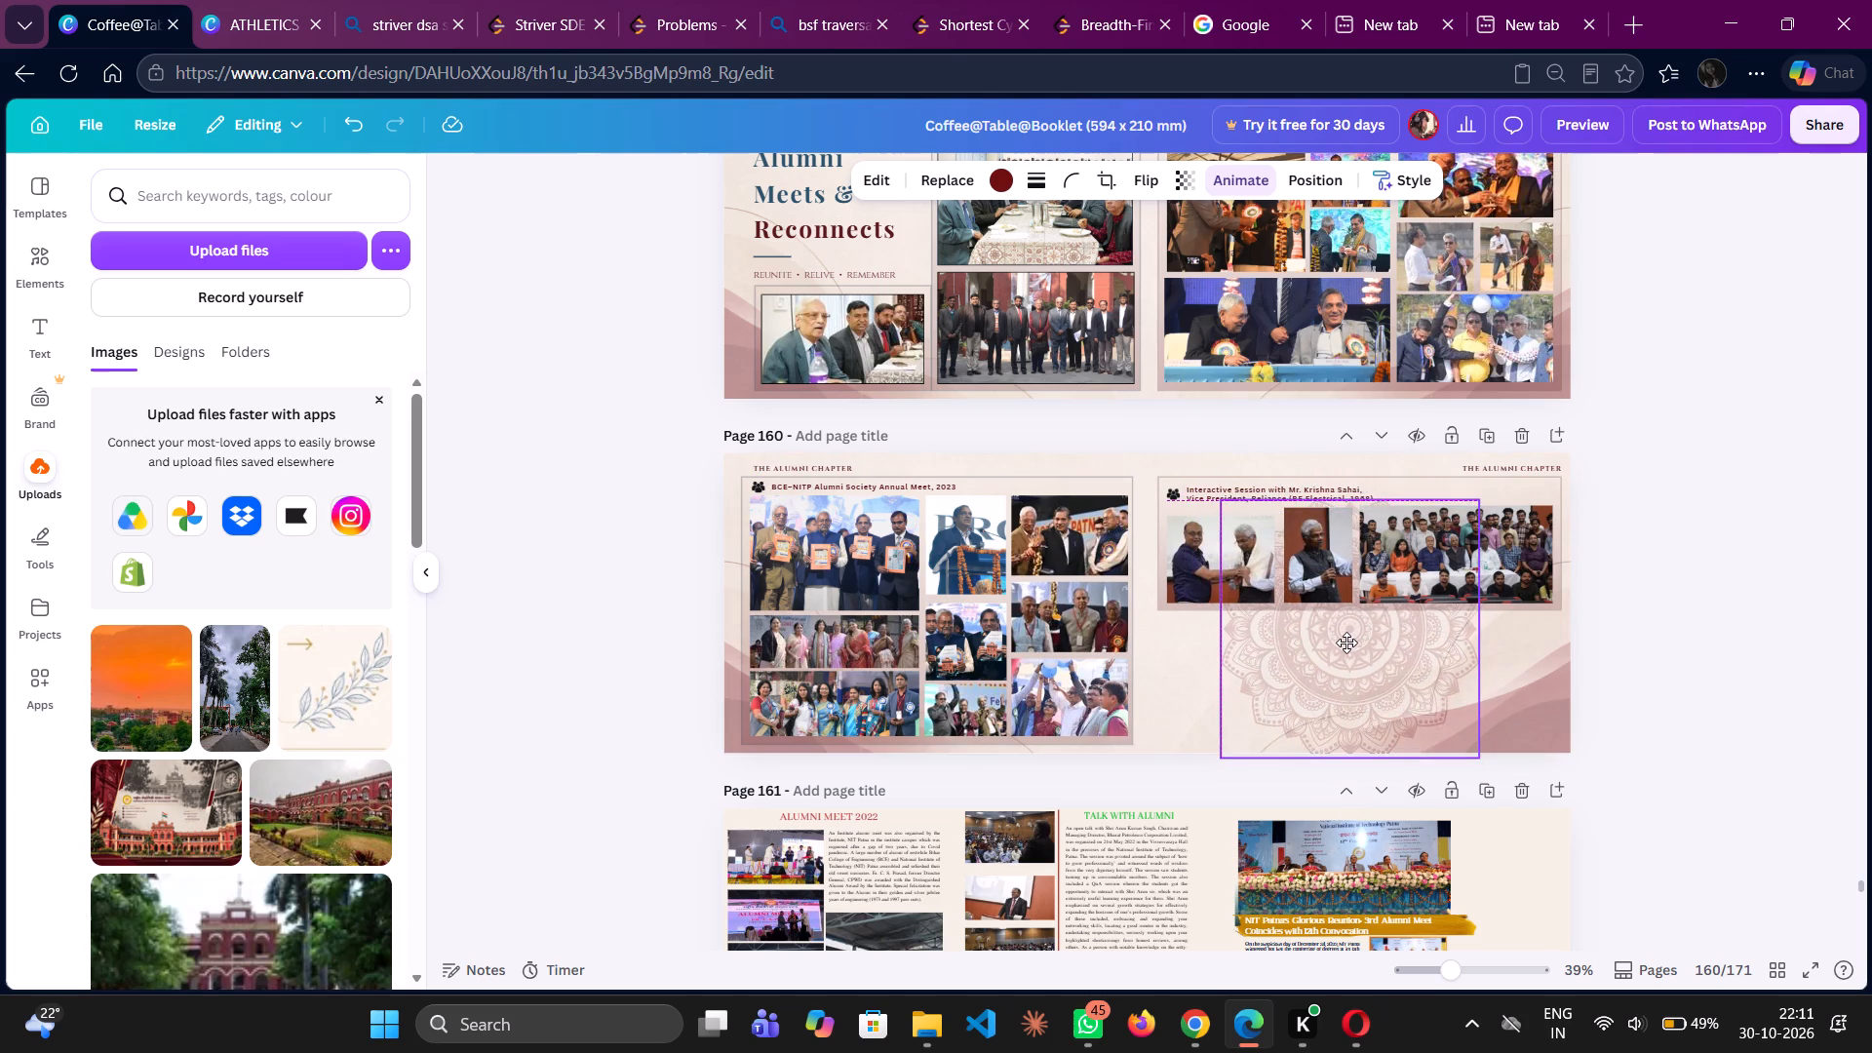
{"action": "left_click_drag", "start_coordinate": [1346, 643], "coordinate": [1344, 638]}
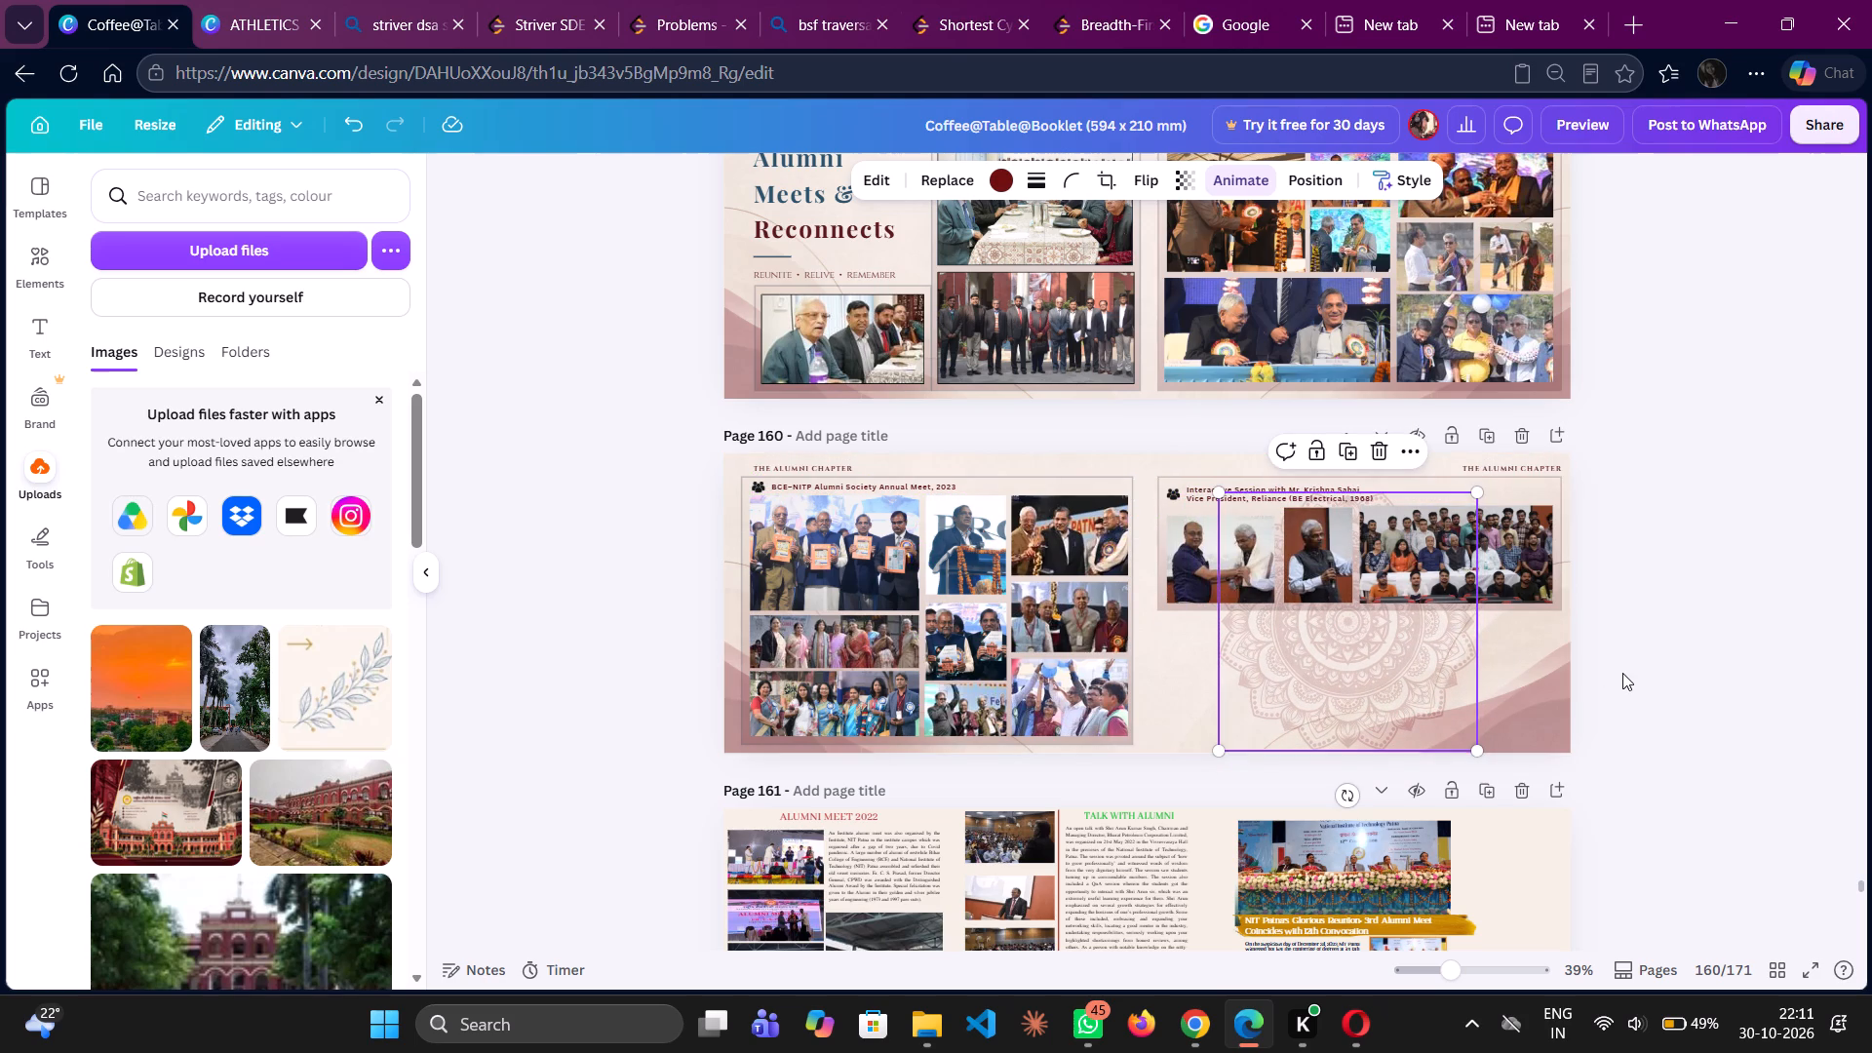
{"action": "left_click", "coordinate": [1622, 673]}
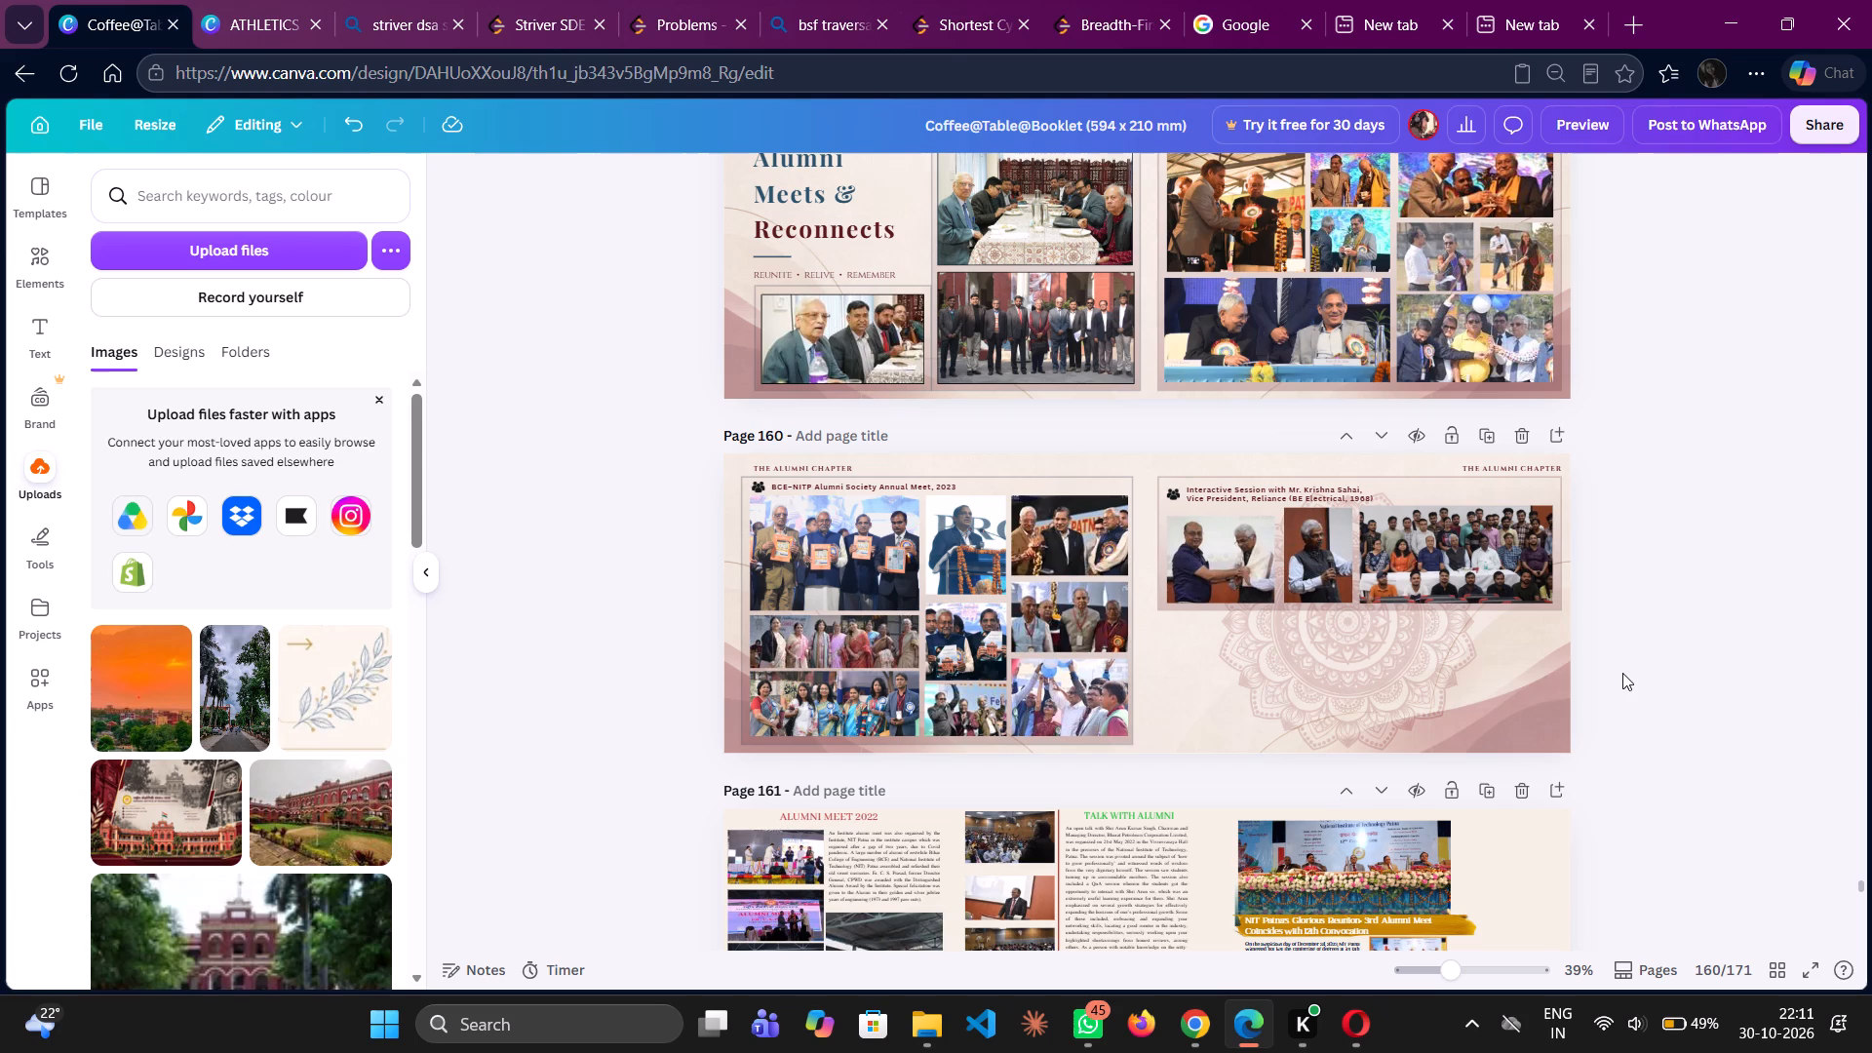
Move the remaining mandala from page 162 to page 161, against the page's right edge over the 3rd Alumni Meet article.
{"action": "scroll", "coordinate": [1622, 673], "scroll_direction": "down", "scroll_amount": 1}
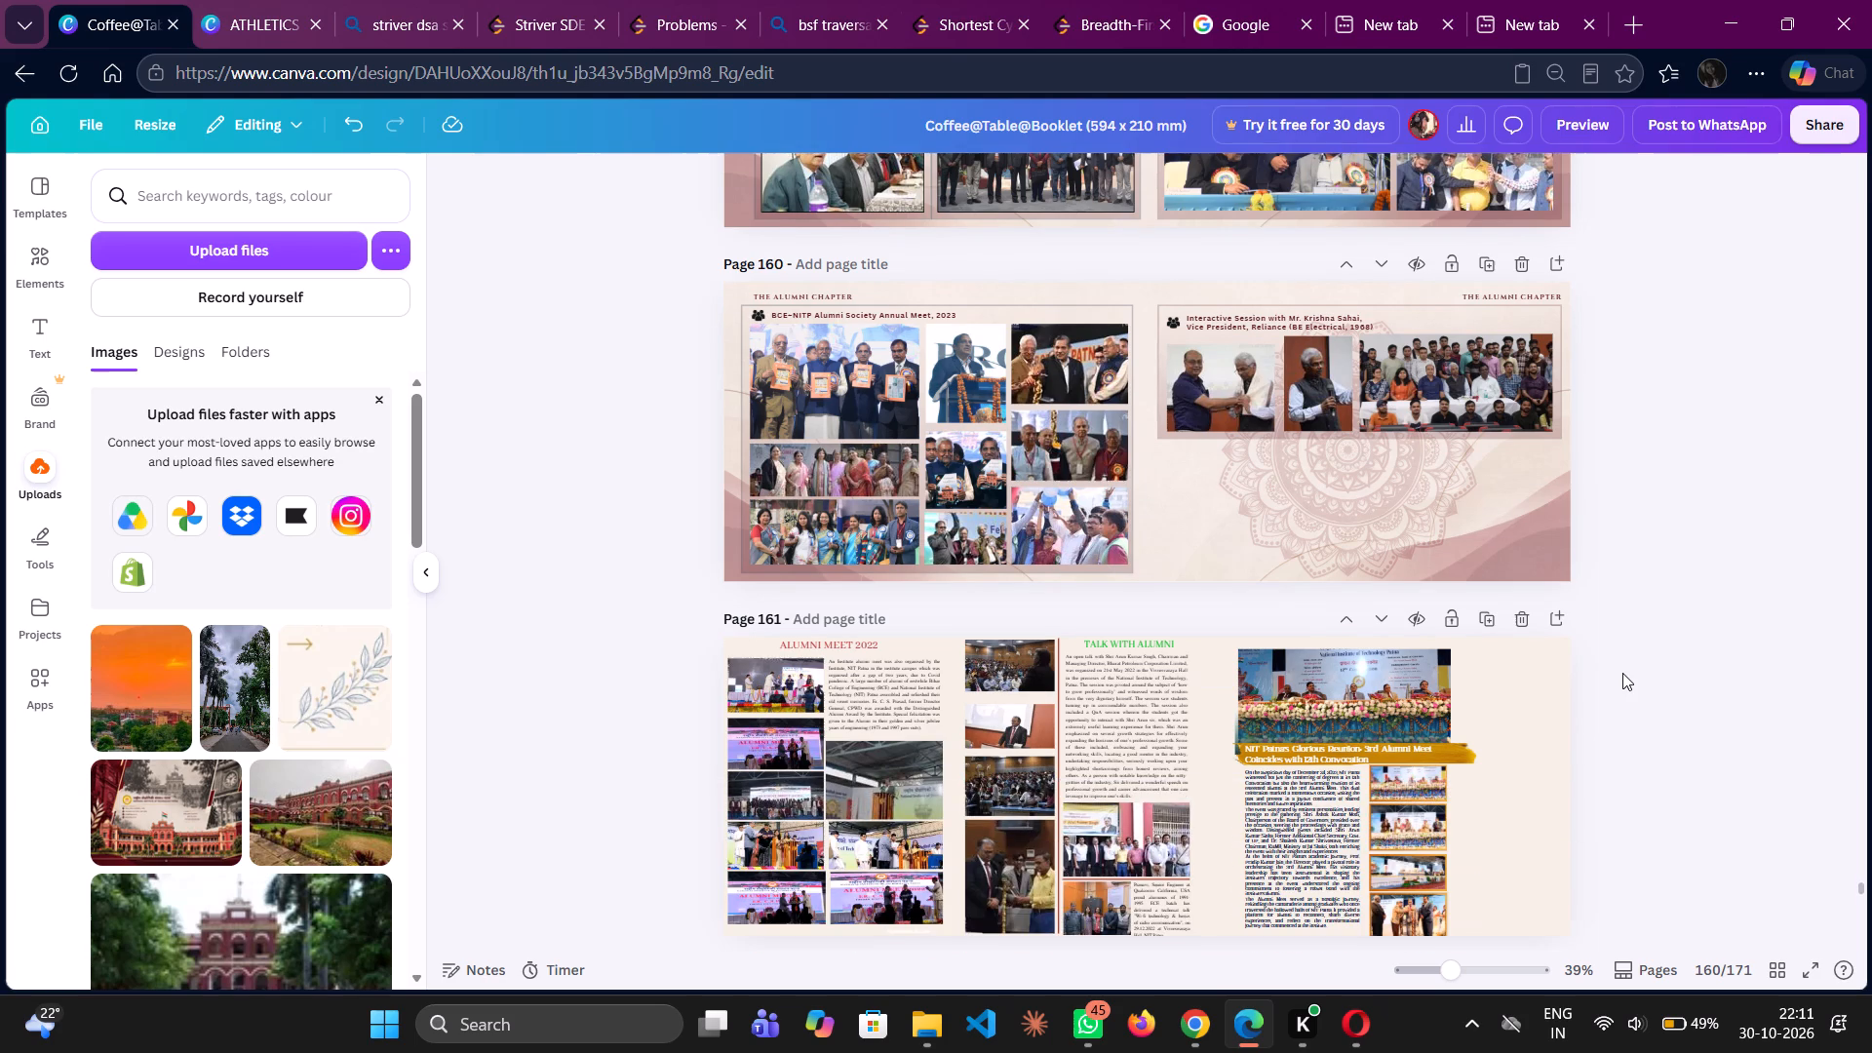
{"action": "scroll", "coordinate": [1622, 673], "scroll_direction": "down", "scroll_amount": 3}
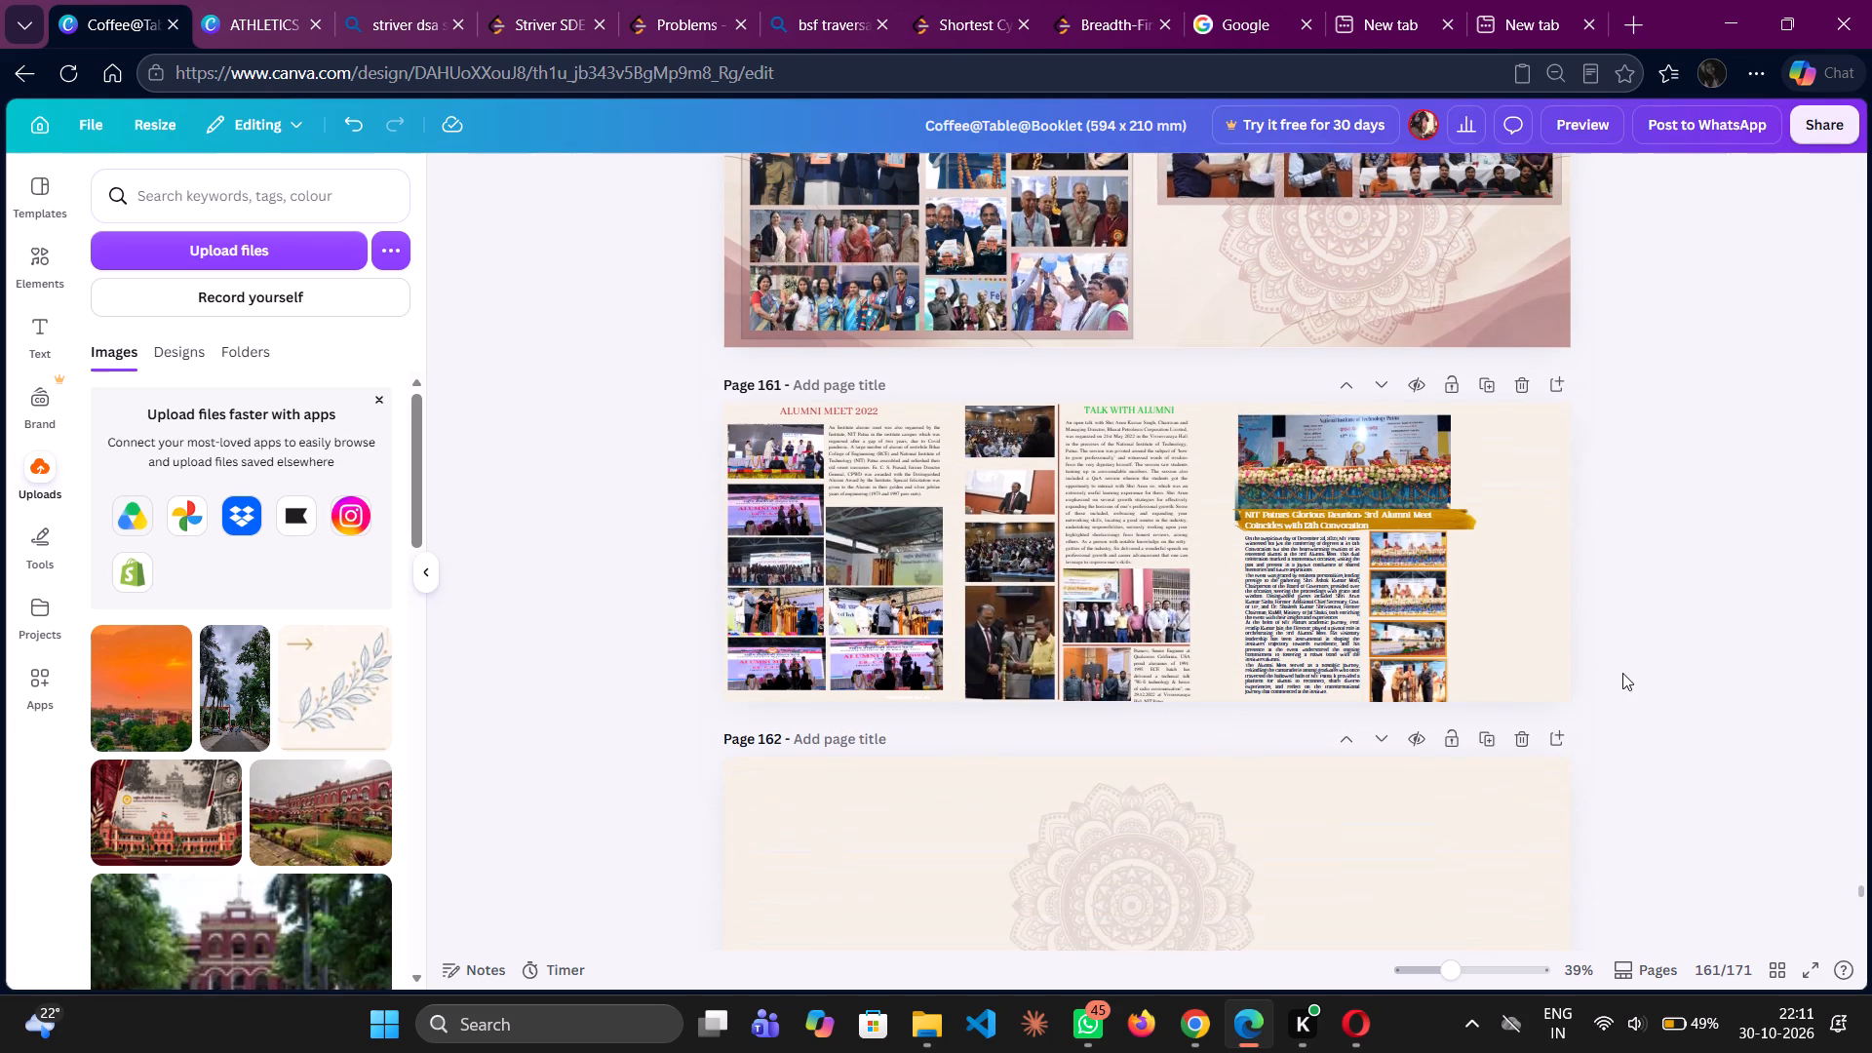
{"action": "scroll", "coordinate": [1622, 673], "scroll_direction": "down", "scroll_amount": 1}
{"action": "left_click", "coordinate": [1141, 839]}
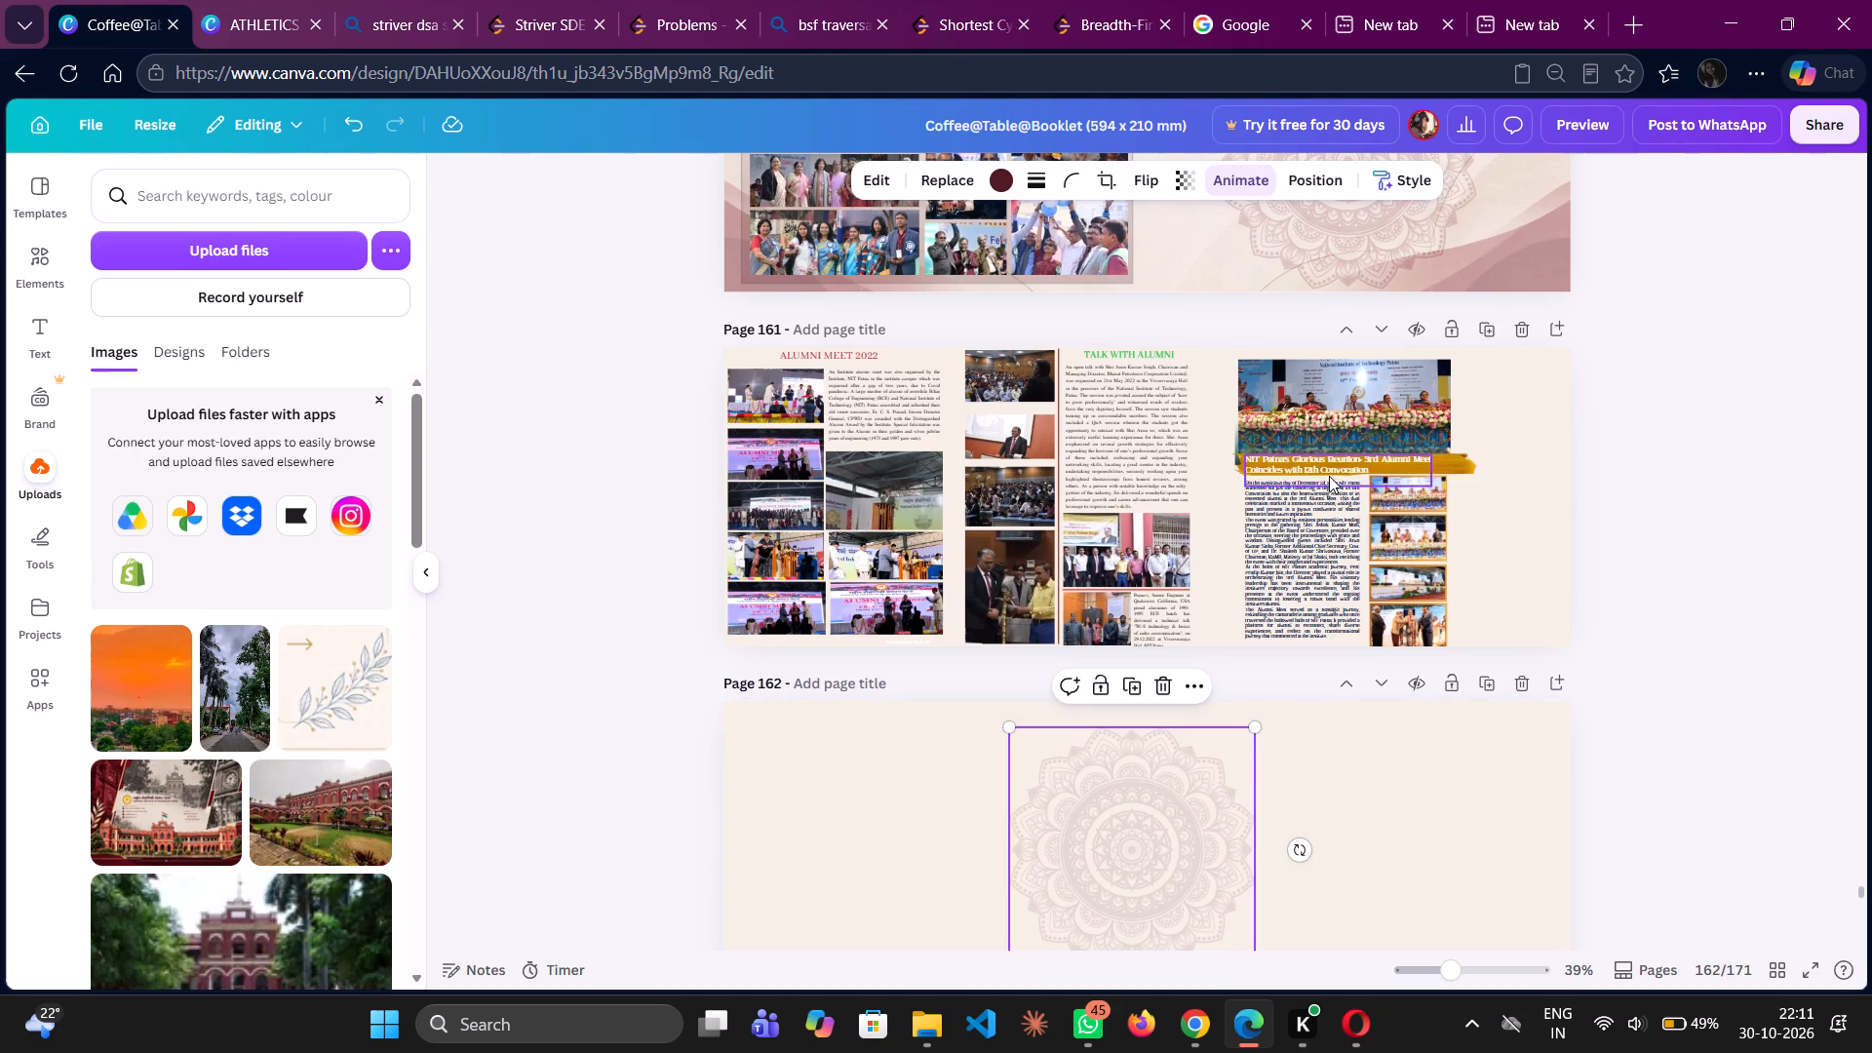
{"action": "left_click_drag", "start_coordinate": [1217, 826], "coordinate": [1351, 495]}
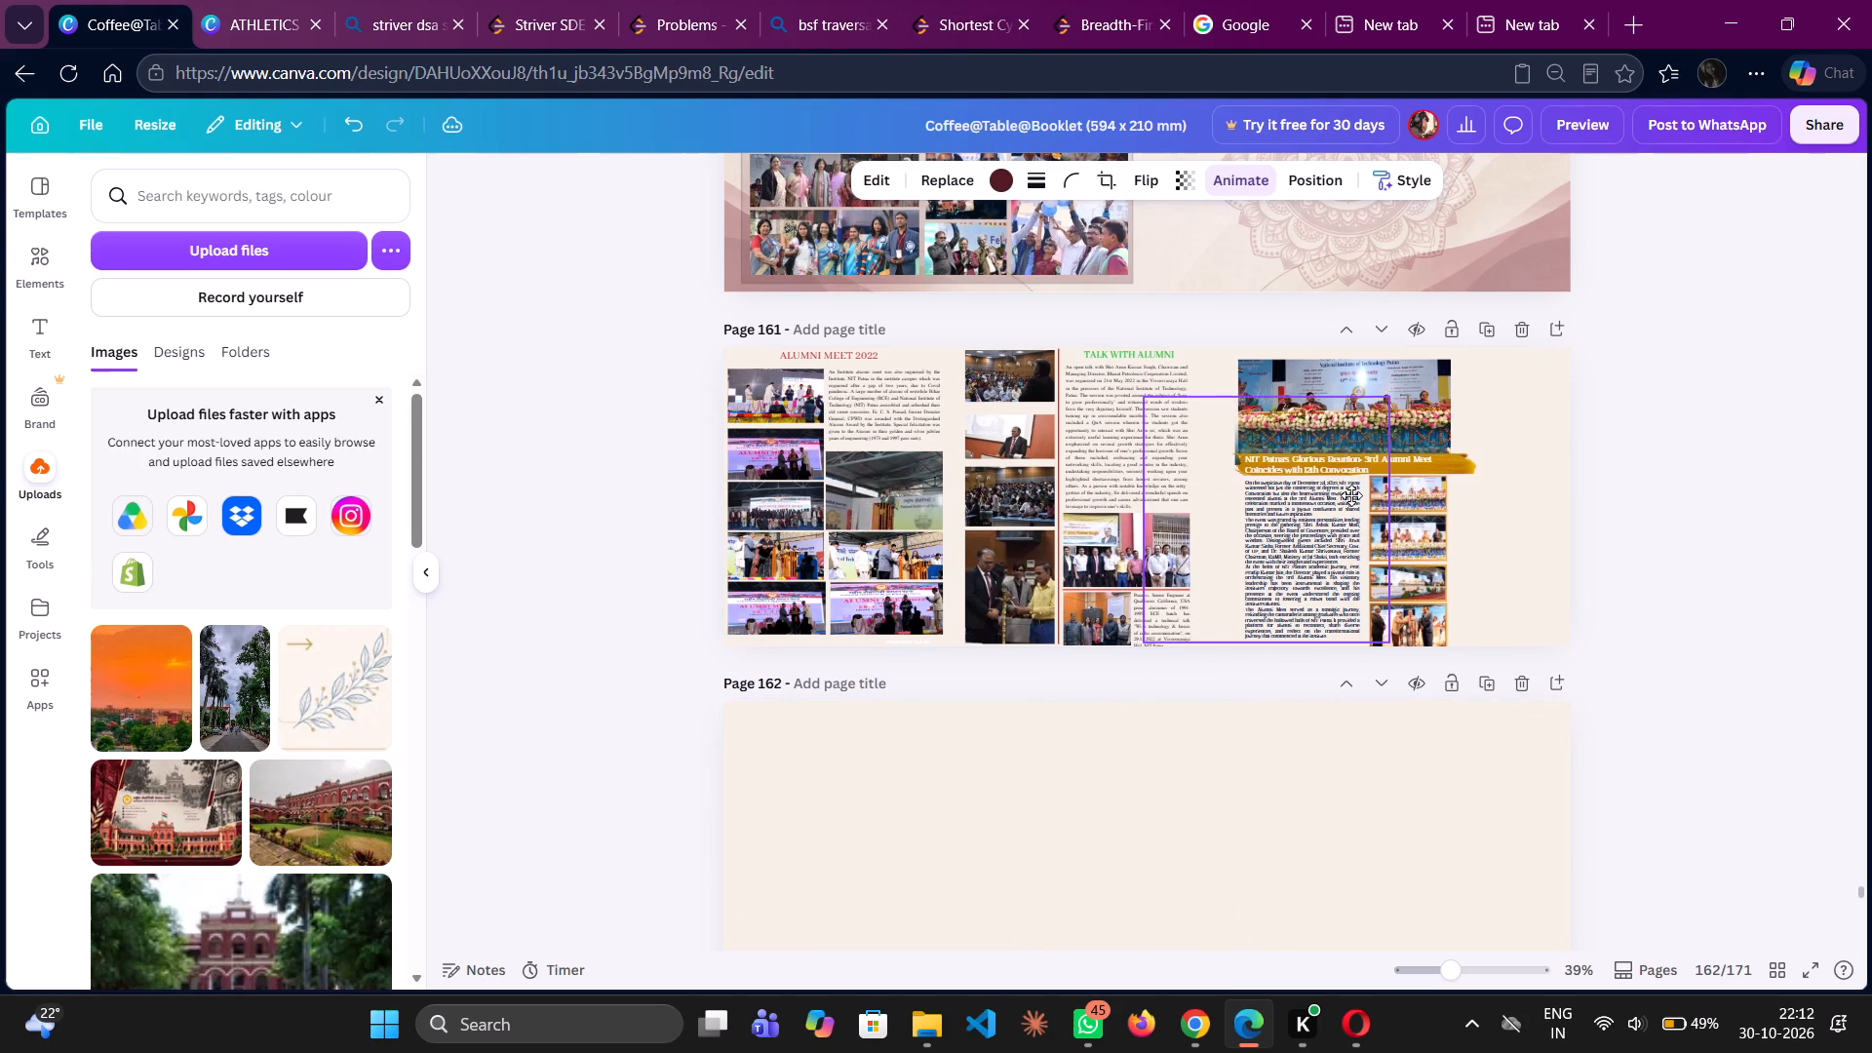
{"action": "left_click_drag", "start_coordinate": [1302, 511], "coordinate": [1485, 493]}
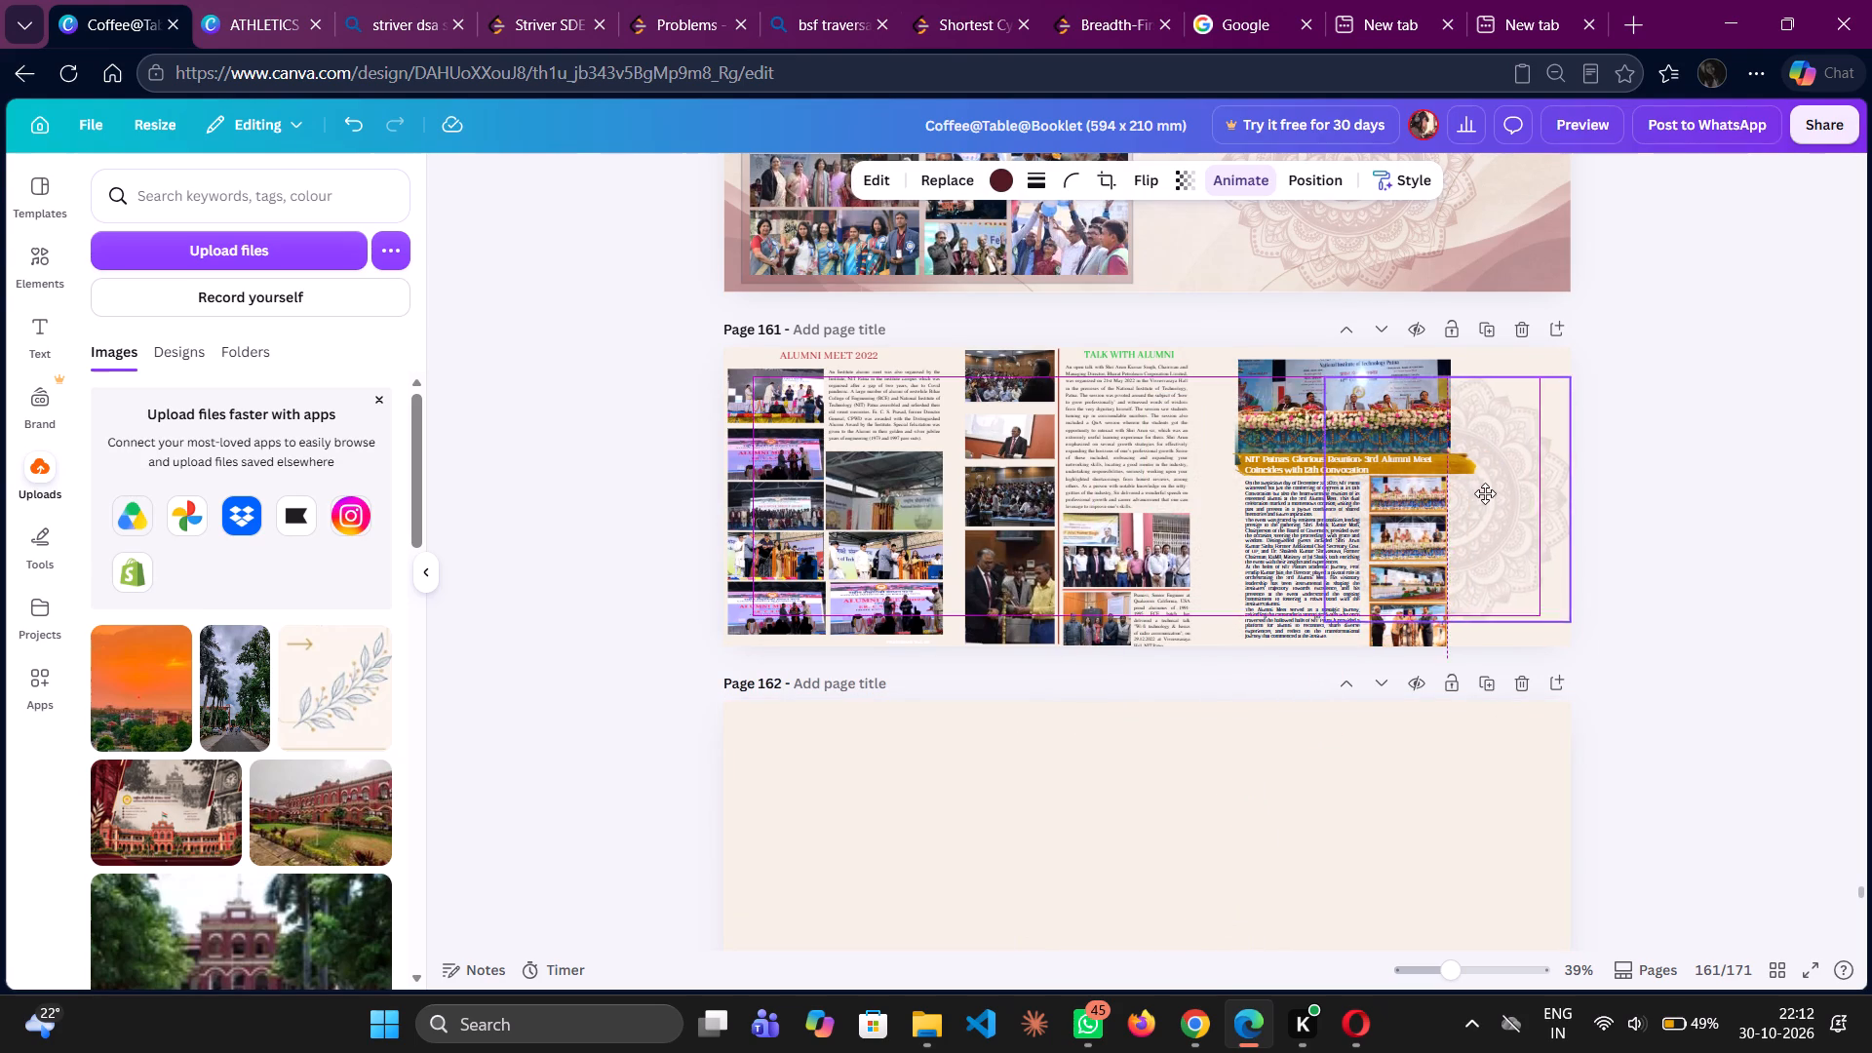
{"action": "left_click_drag", "start_coordinate": [1485, 493], "coordinate": [1488, 494]}
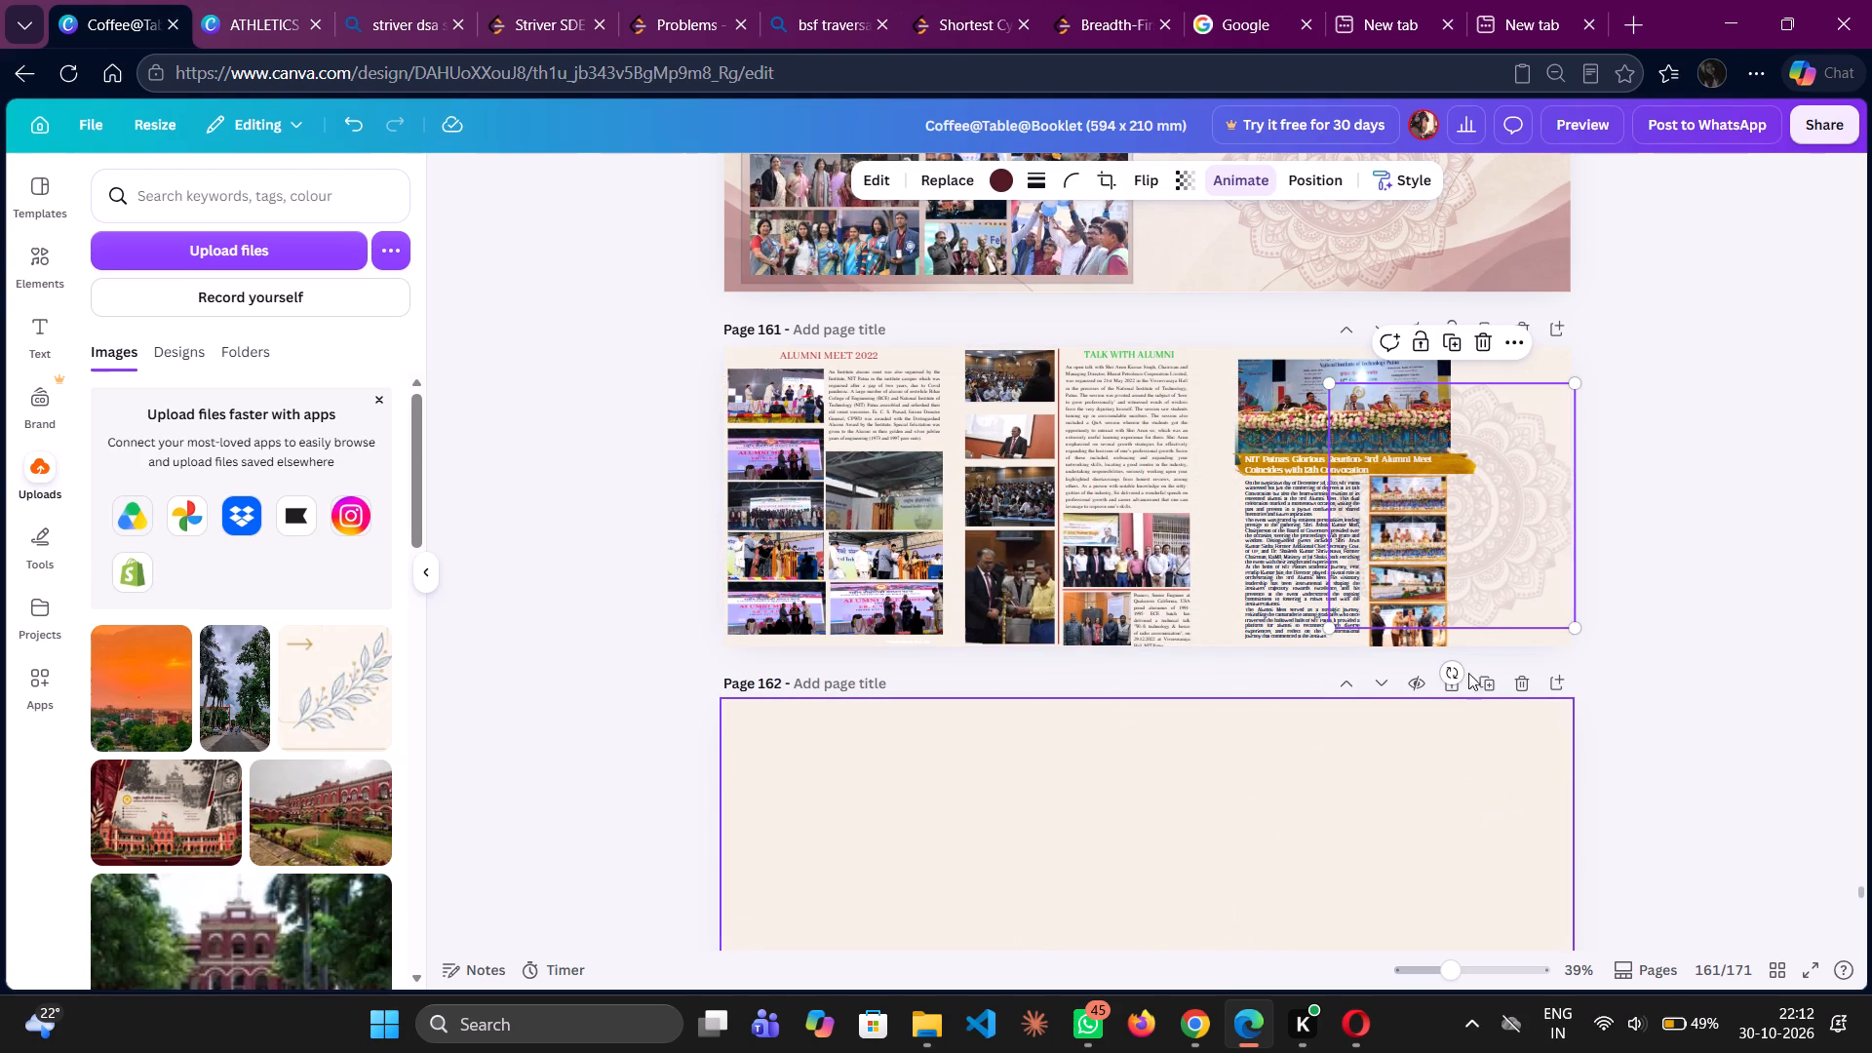
Send the mandala on page 161 to the back, behind the alumni reunion article and its photos.
{"action": "right_click", "coordinate": [1506, 528]}
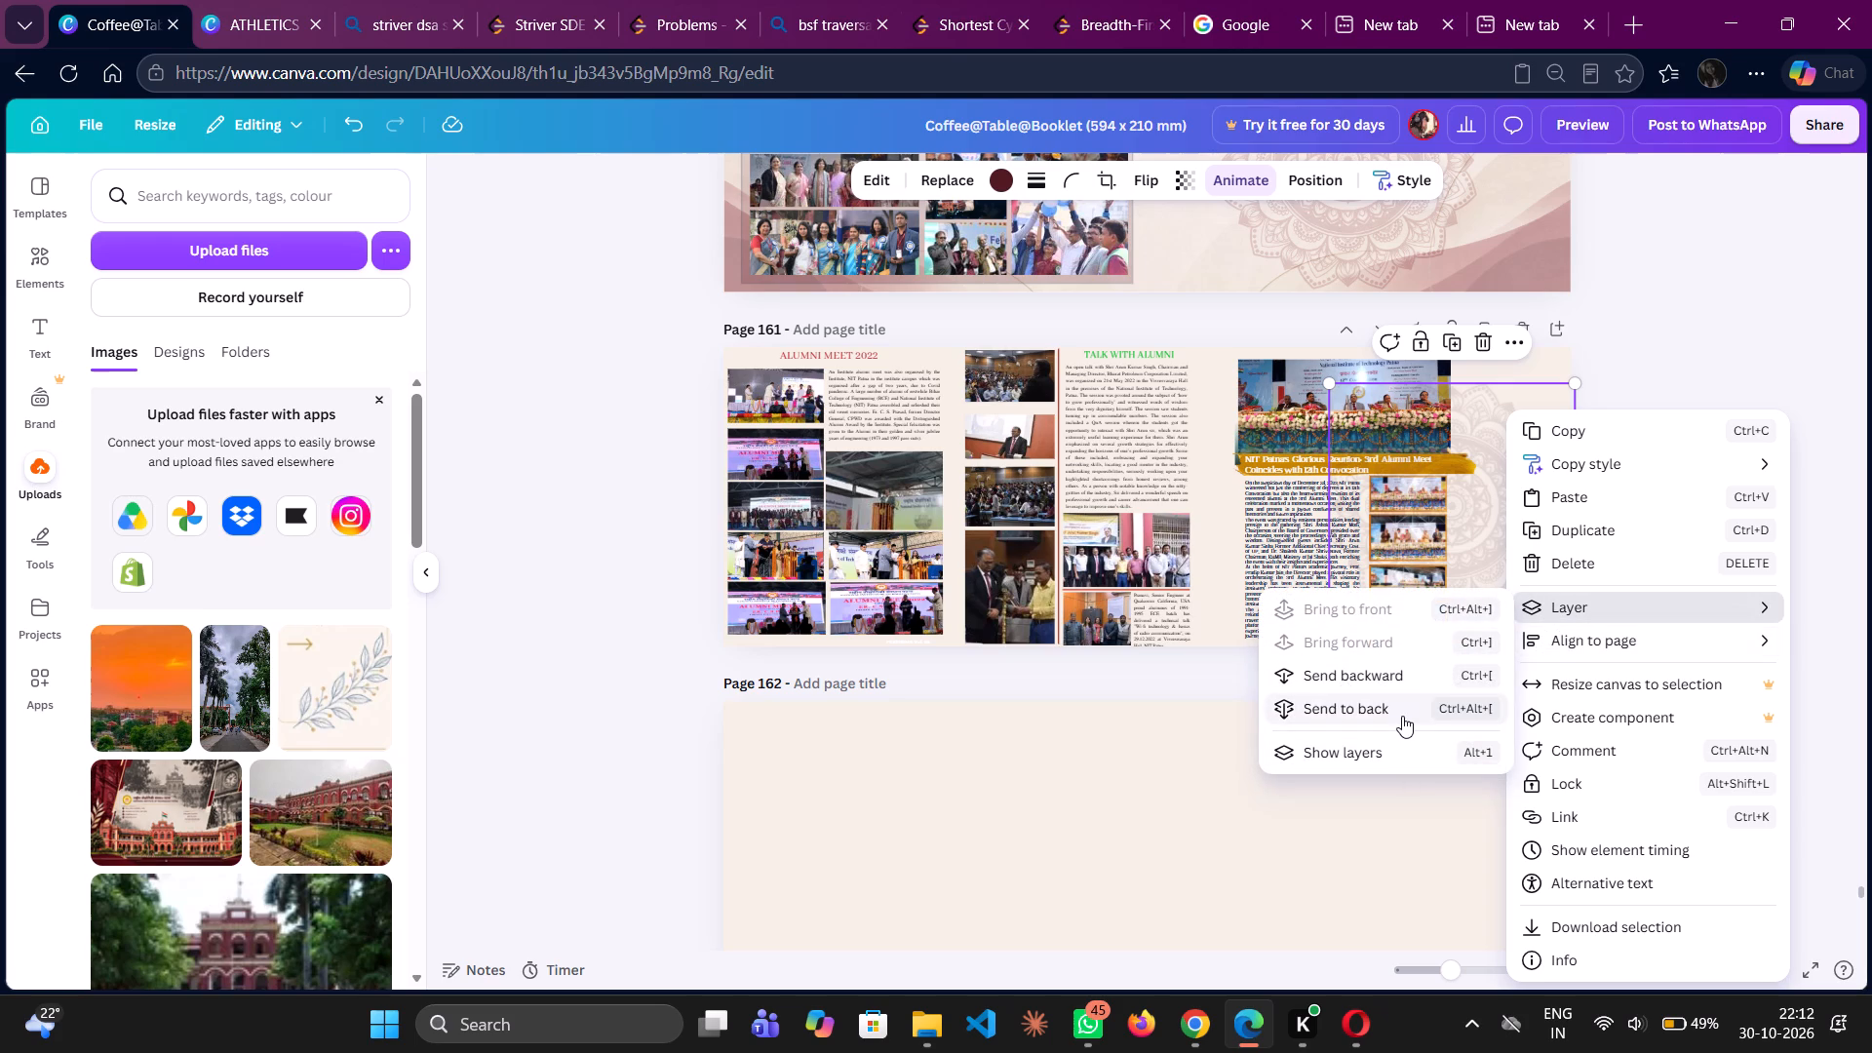
{"action": "left_click", "coordinate": [1402, 716]}
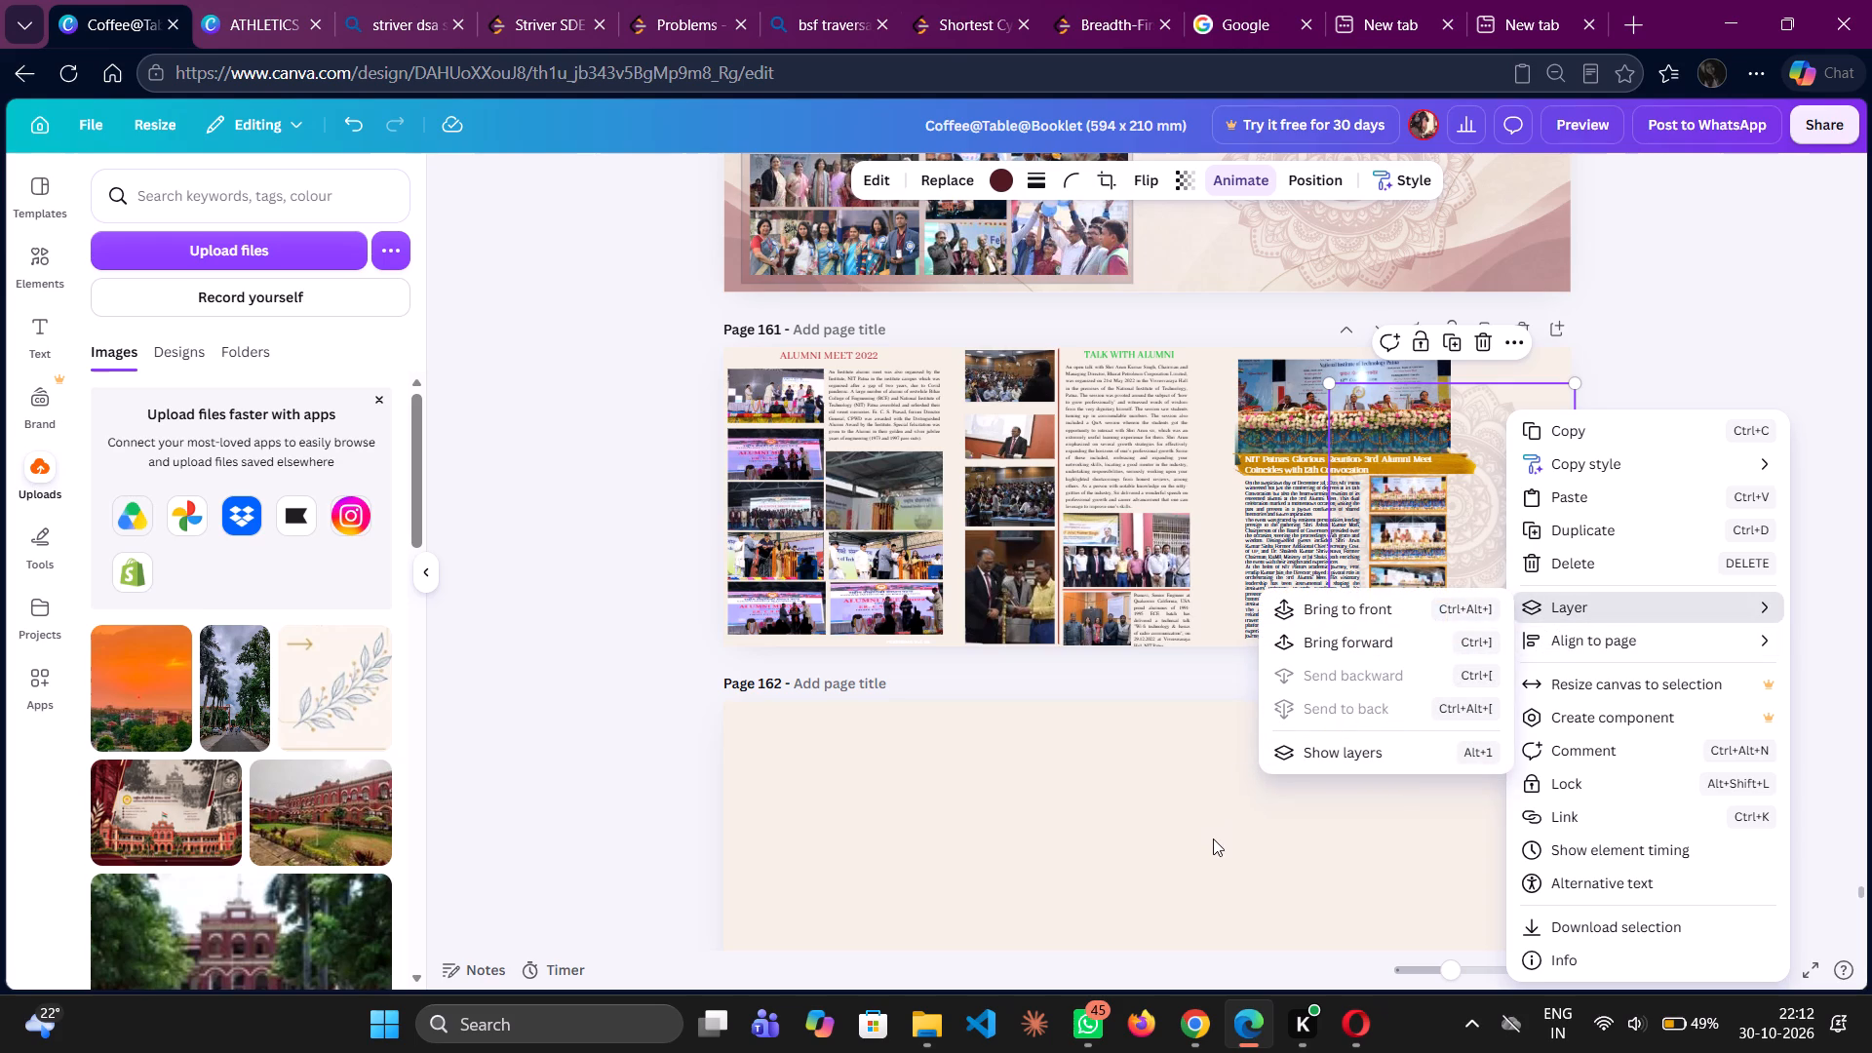
{"action": "left_click", "coordinate": [1213, 838]}
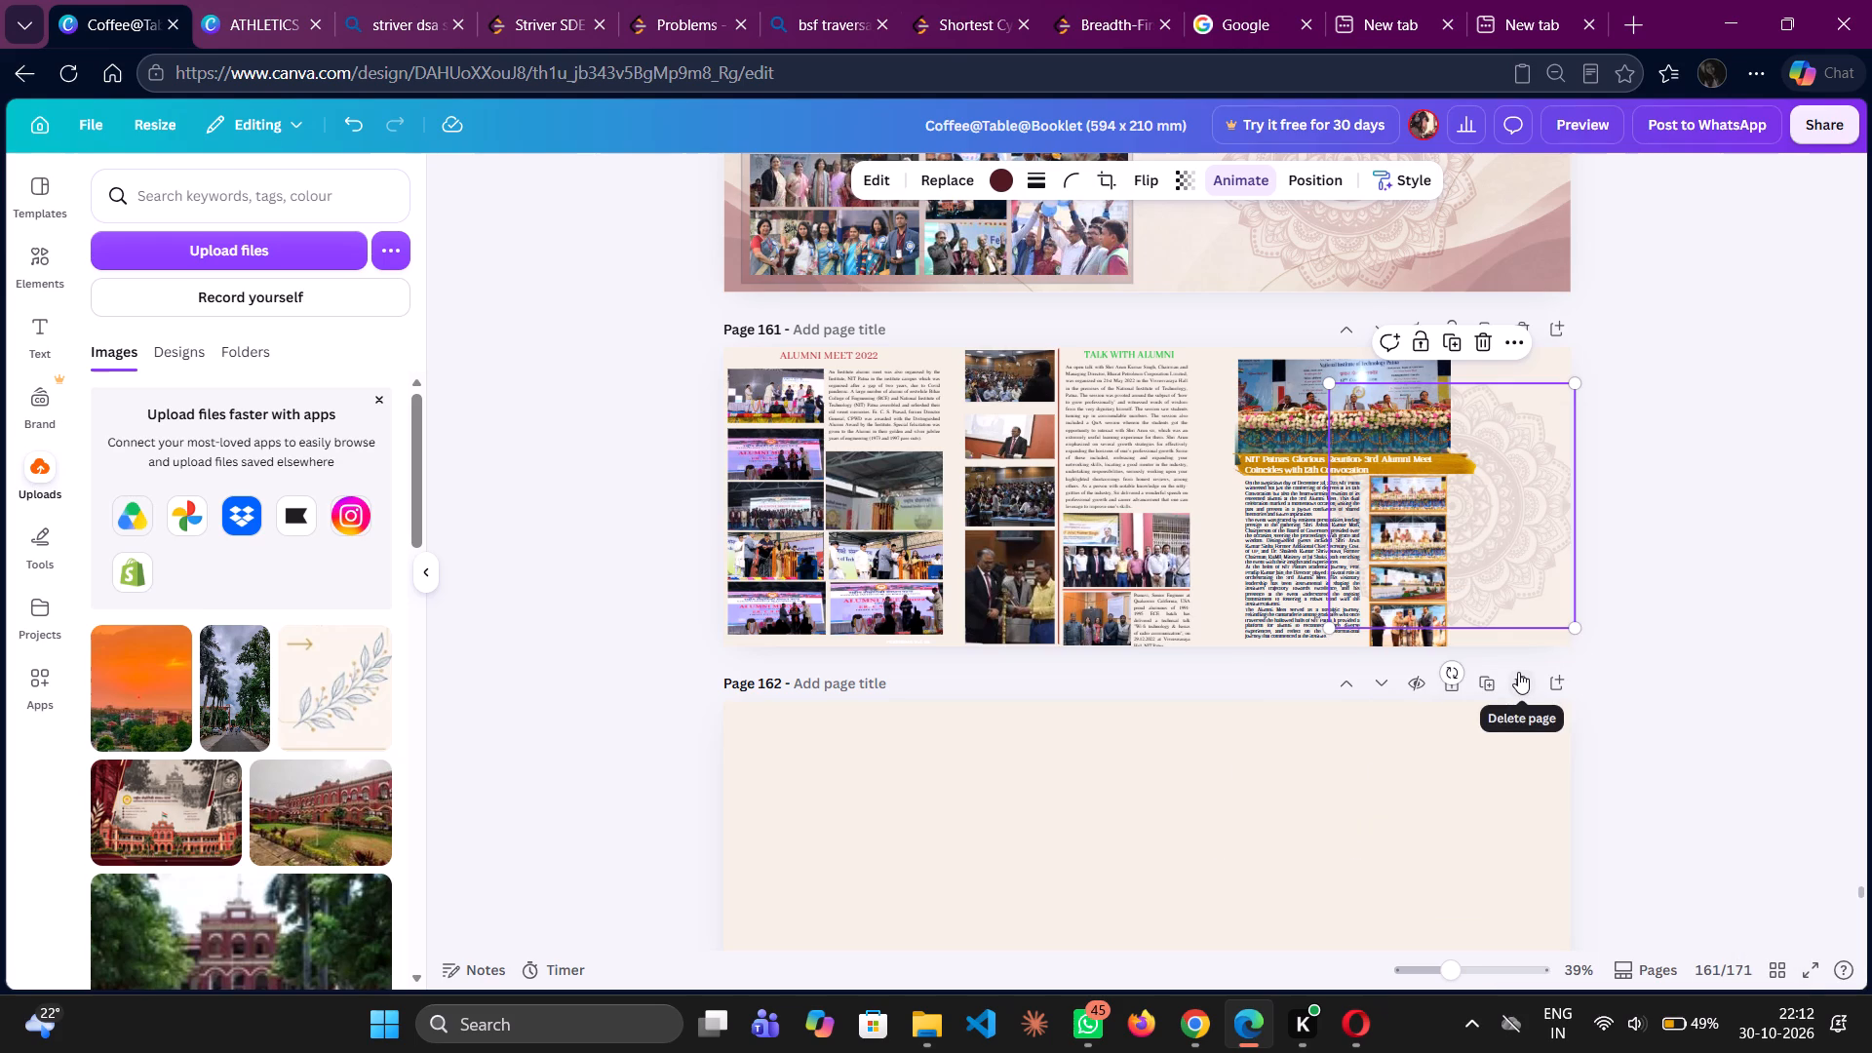
Delete the emptied page 162 that follows the alumni articles.
{"action": "left_click", "coordinate": [1518, 672]}
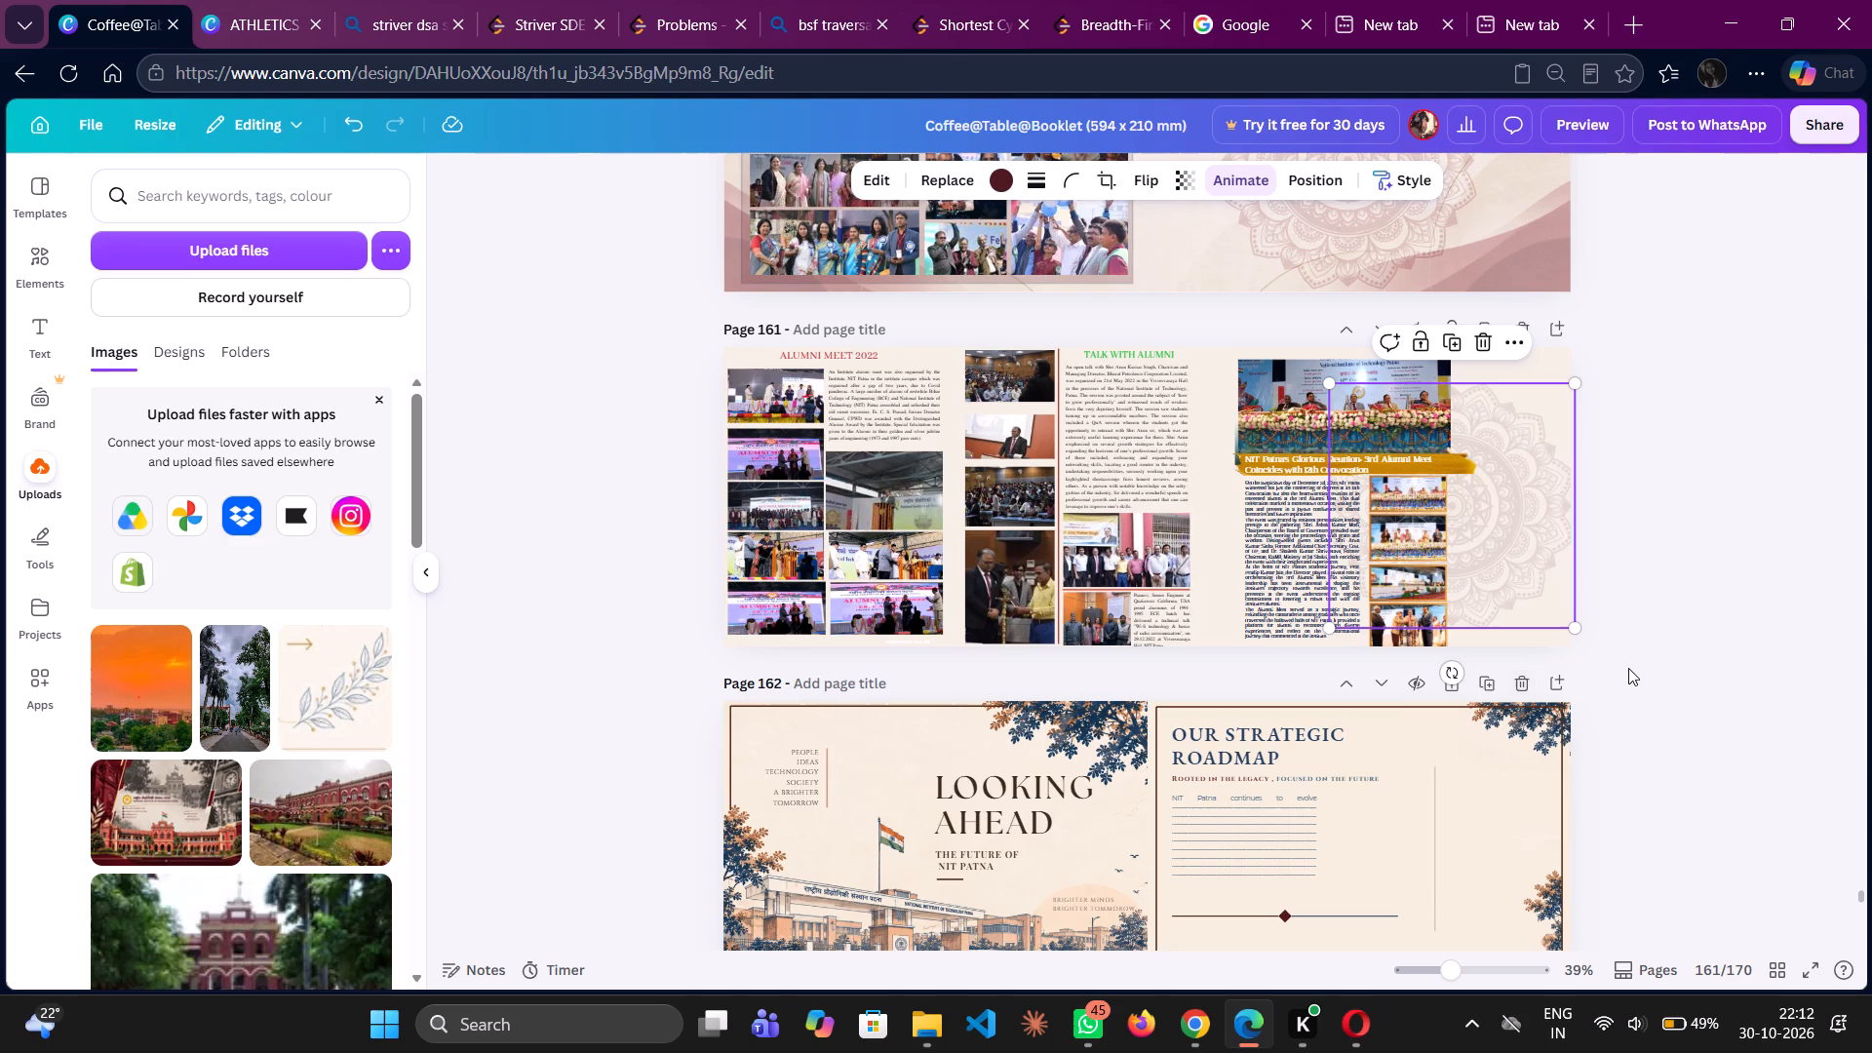
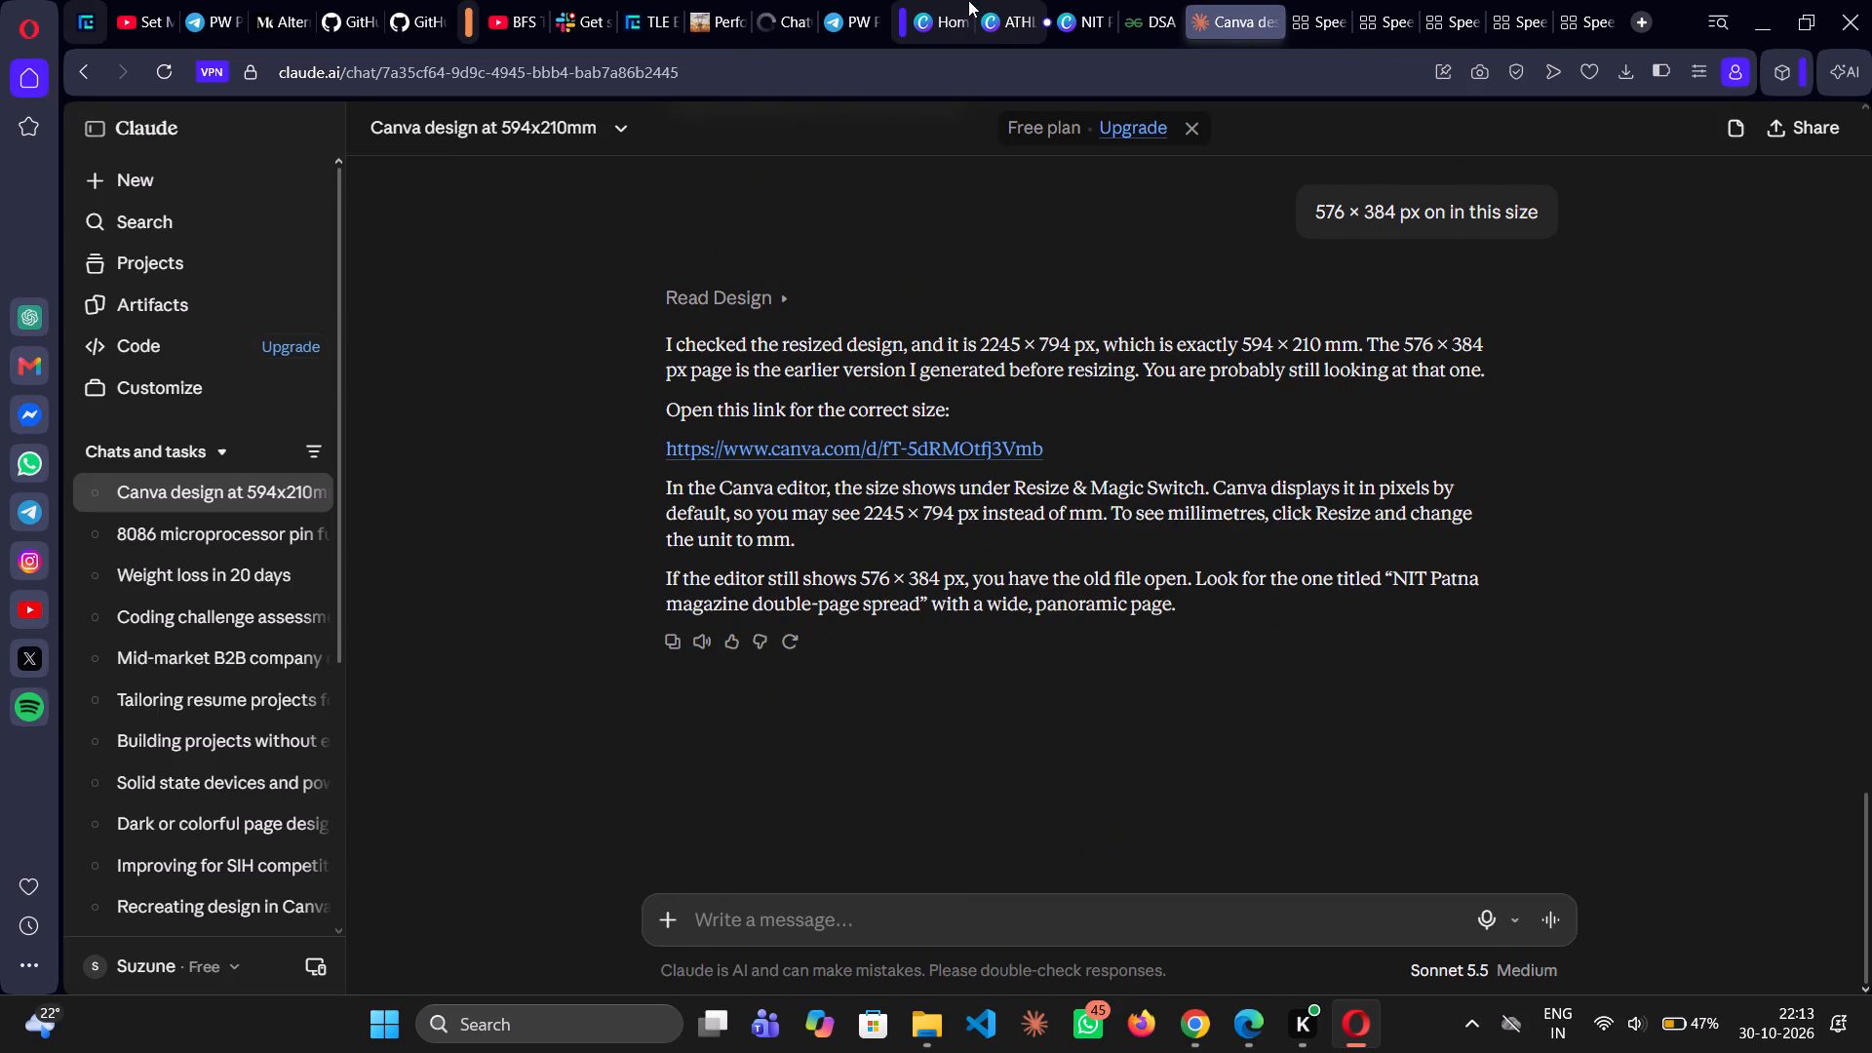
{"action": "left_click", "coordinate": [1033, 0]}
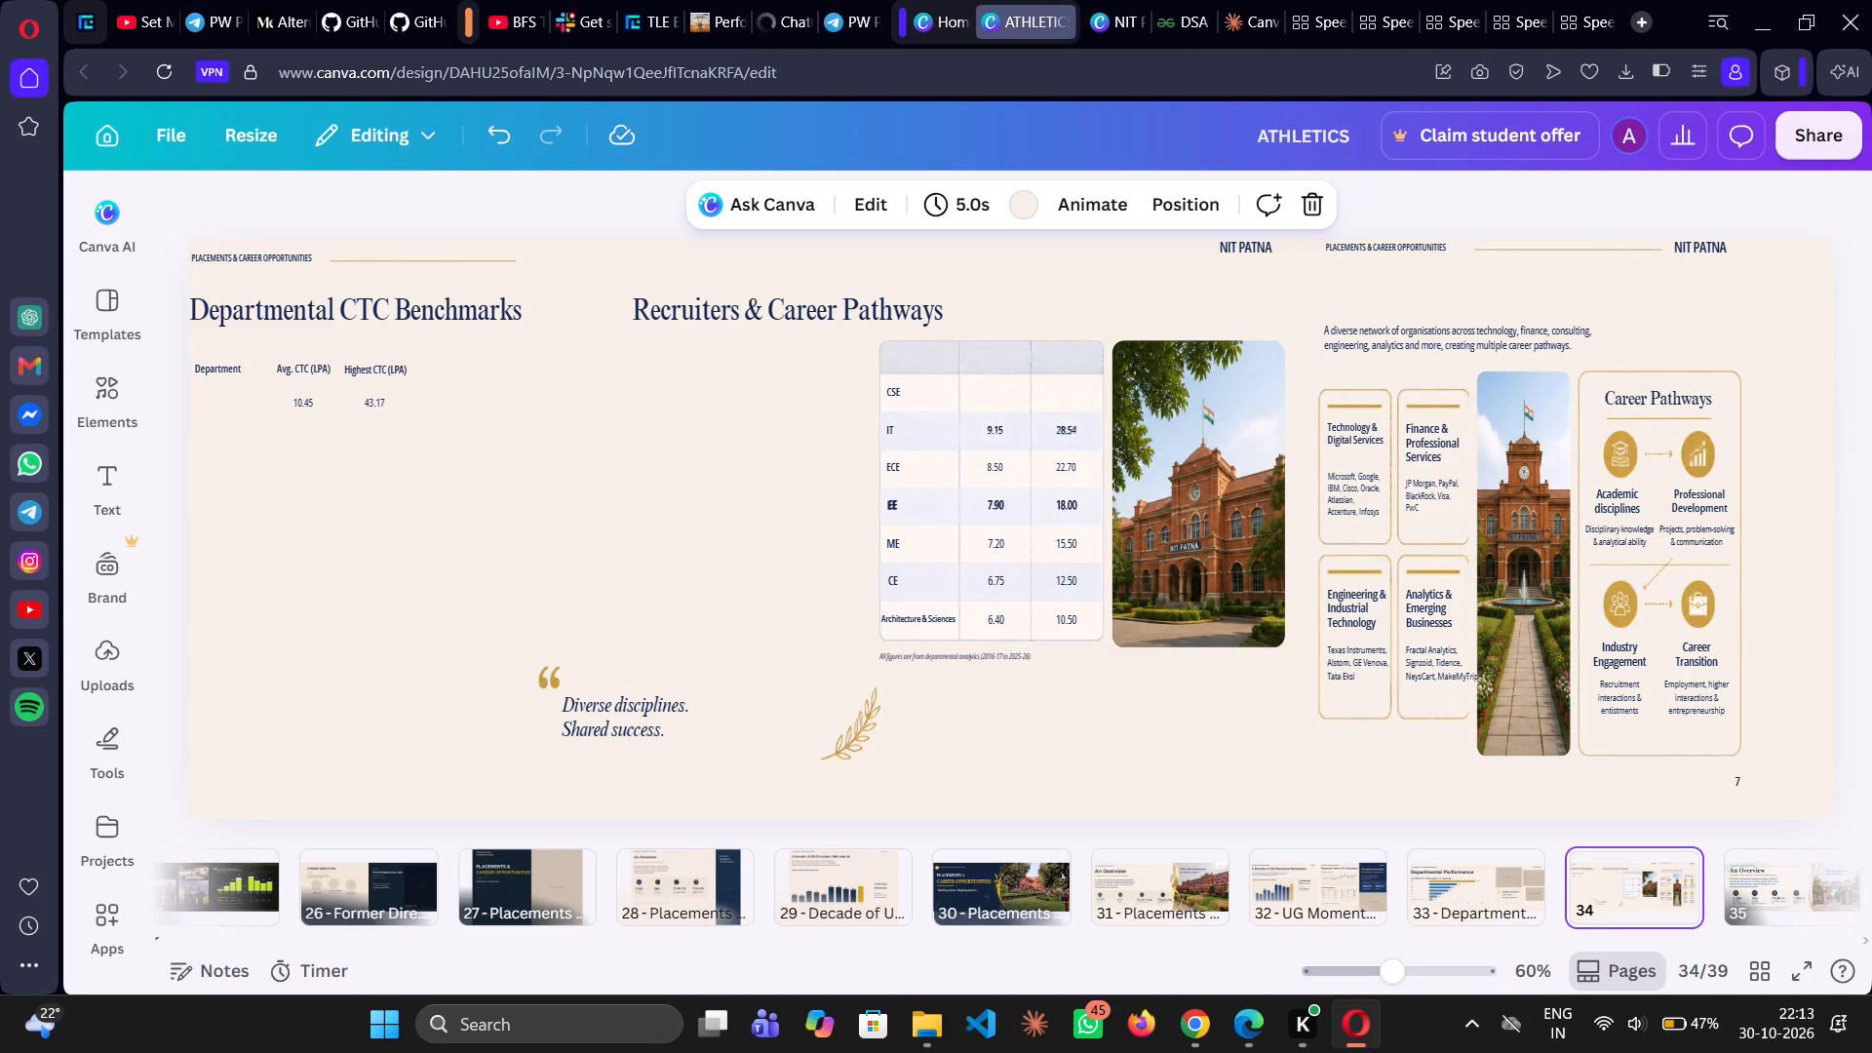
Switch to Edge and look through the Coffee@Table@Booklet design from page 143 back to its opening pages.
{"action": "left_click", "coordinate": [1773, 0]}
{"action": "scroll", "coordinate": [1313, 504], "scroll_direction": "up", "scroll_amount": 3}
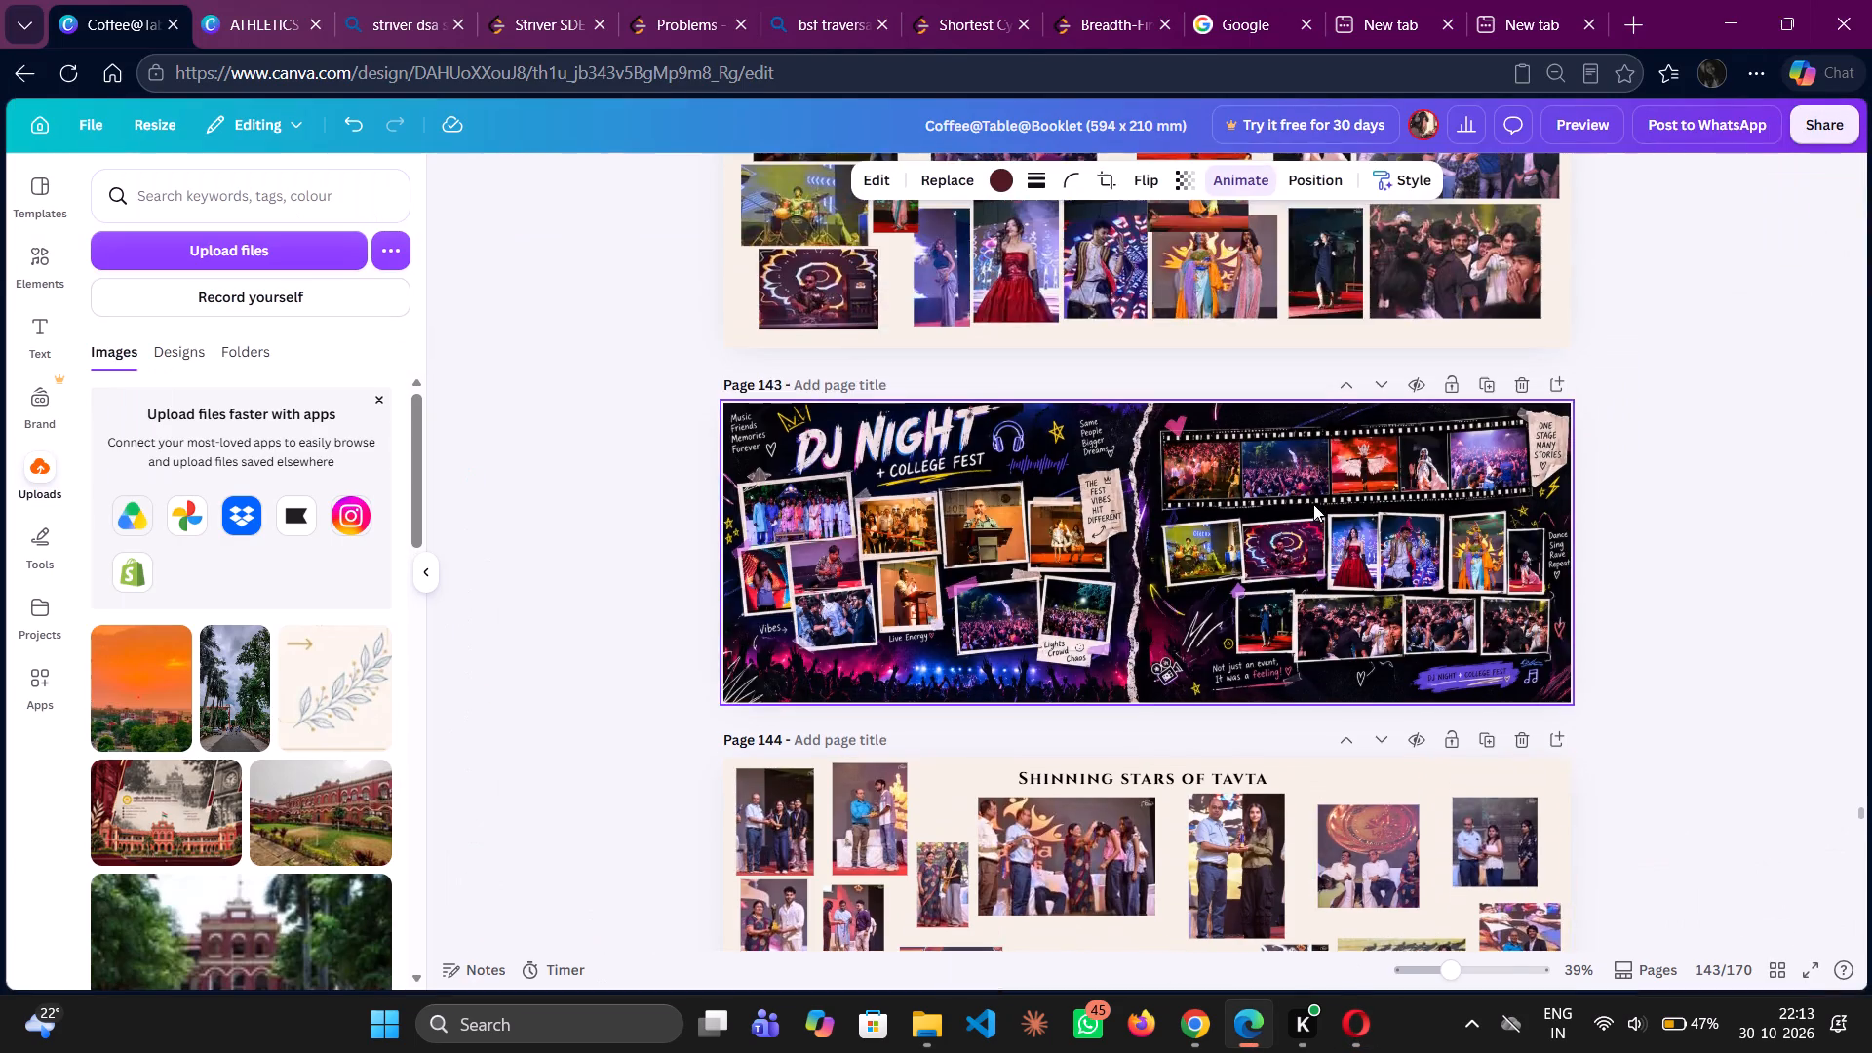
{"action": "scroll", "coordinate": [1313, 504], "scroll_direction": "up", "scroll_amount": 6}
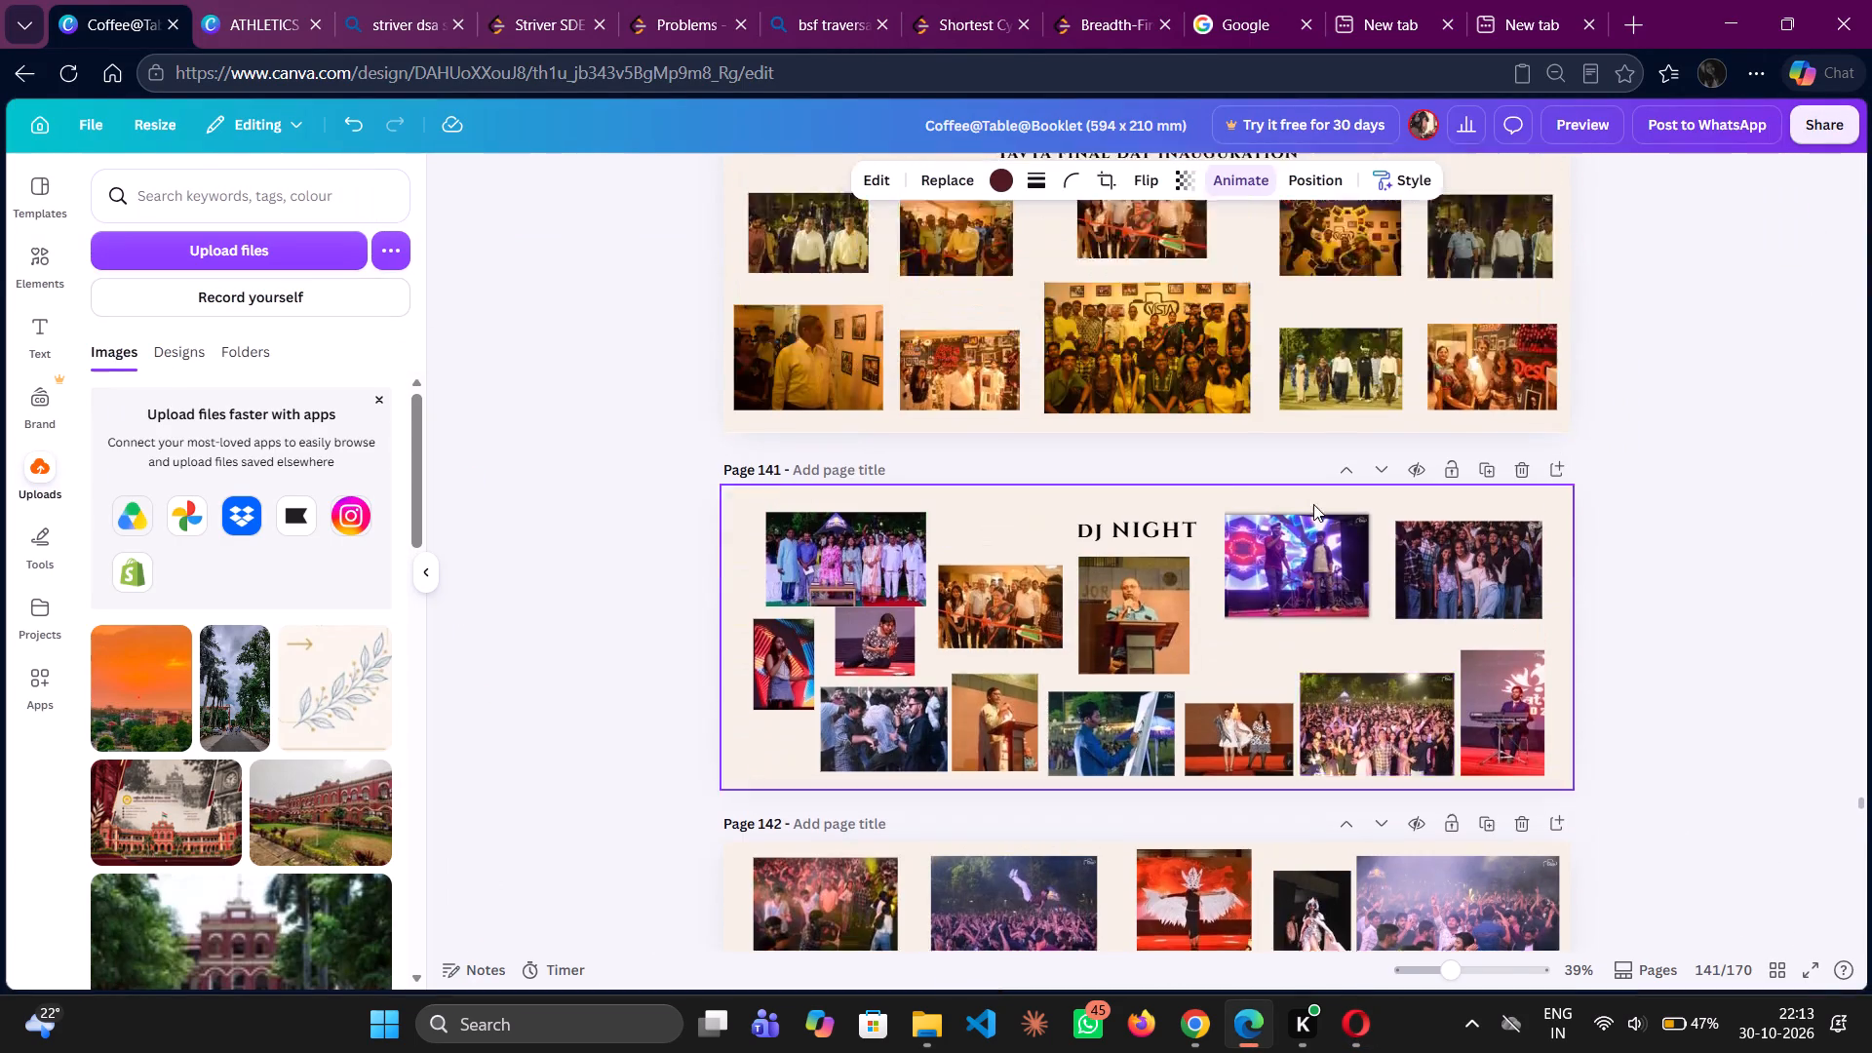
{"action": "scroll", "coordinate": [1313, 504], "scroll_direction": "up", "scroll_amount": 6}
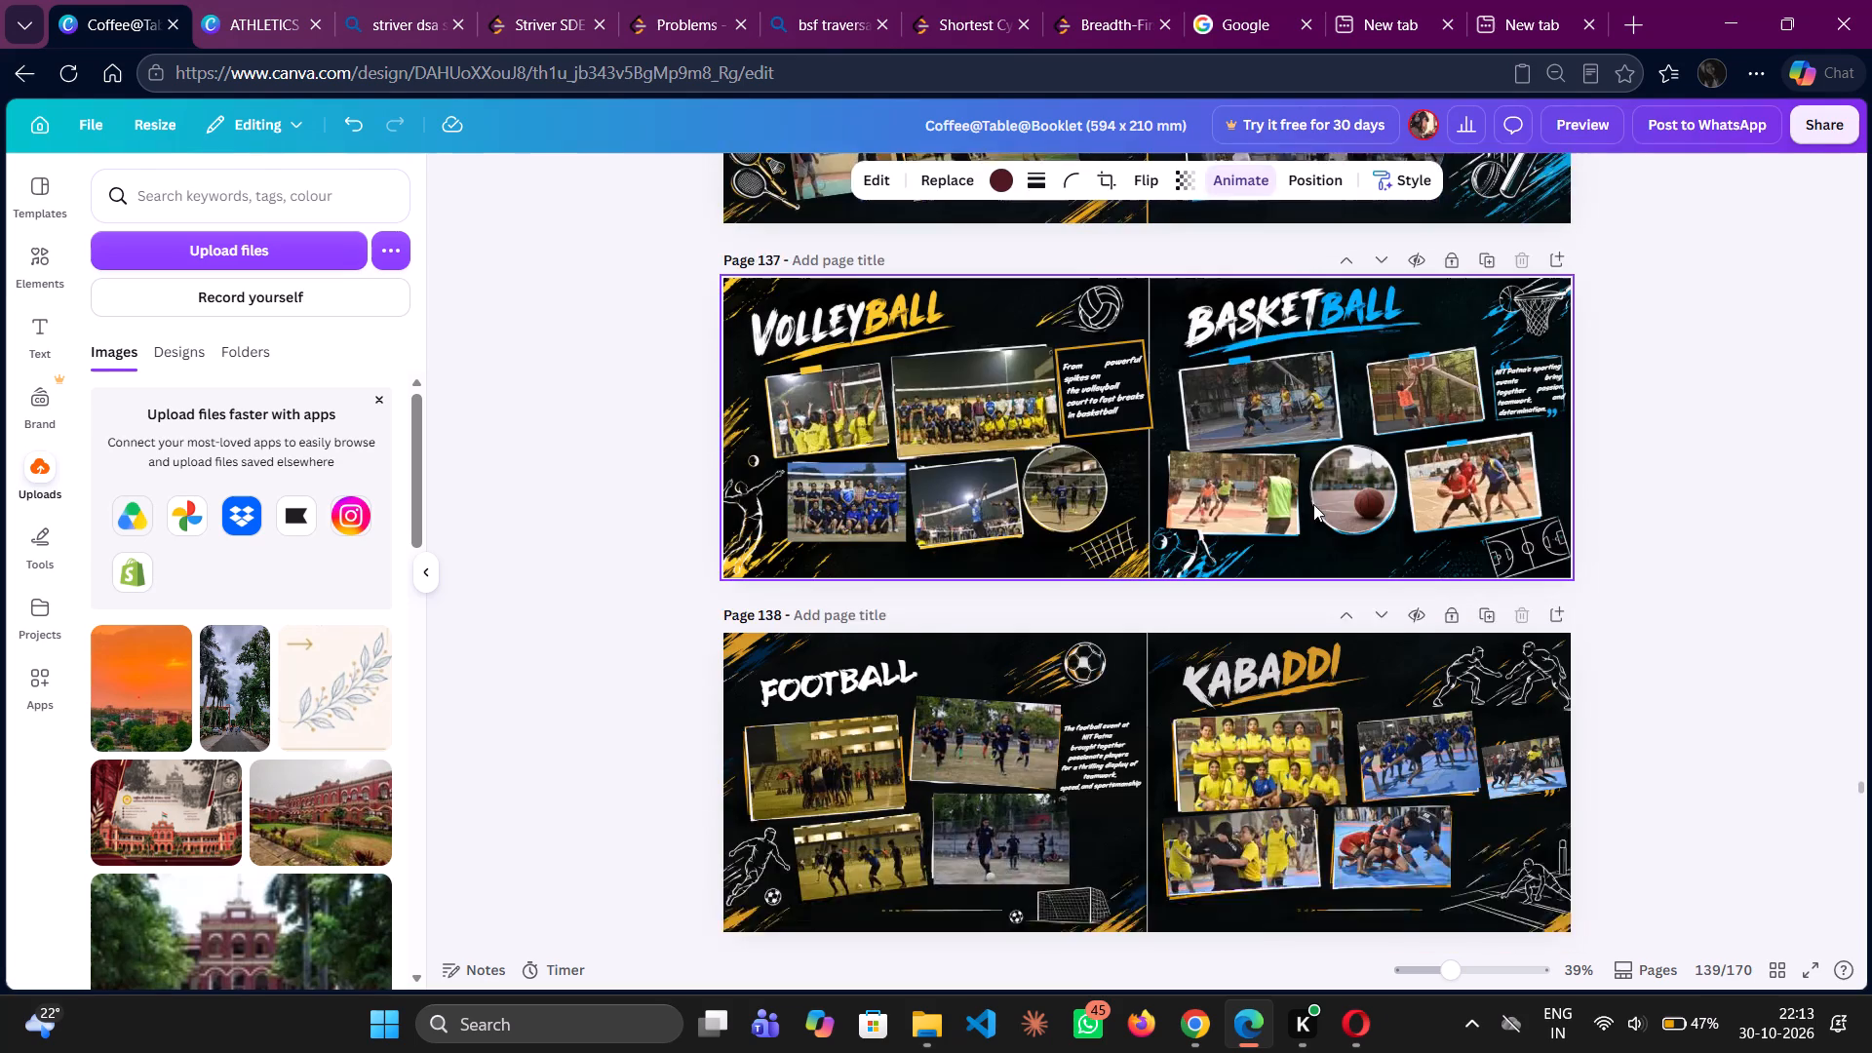
{"action": "scroll", "coordinate": [1313, 504], "scroll_direction": "up", "scroll_amount": 10}
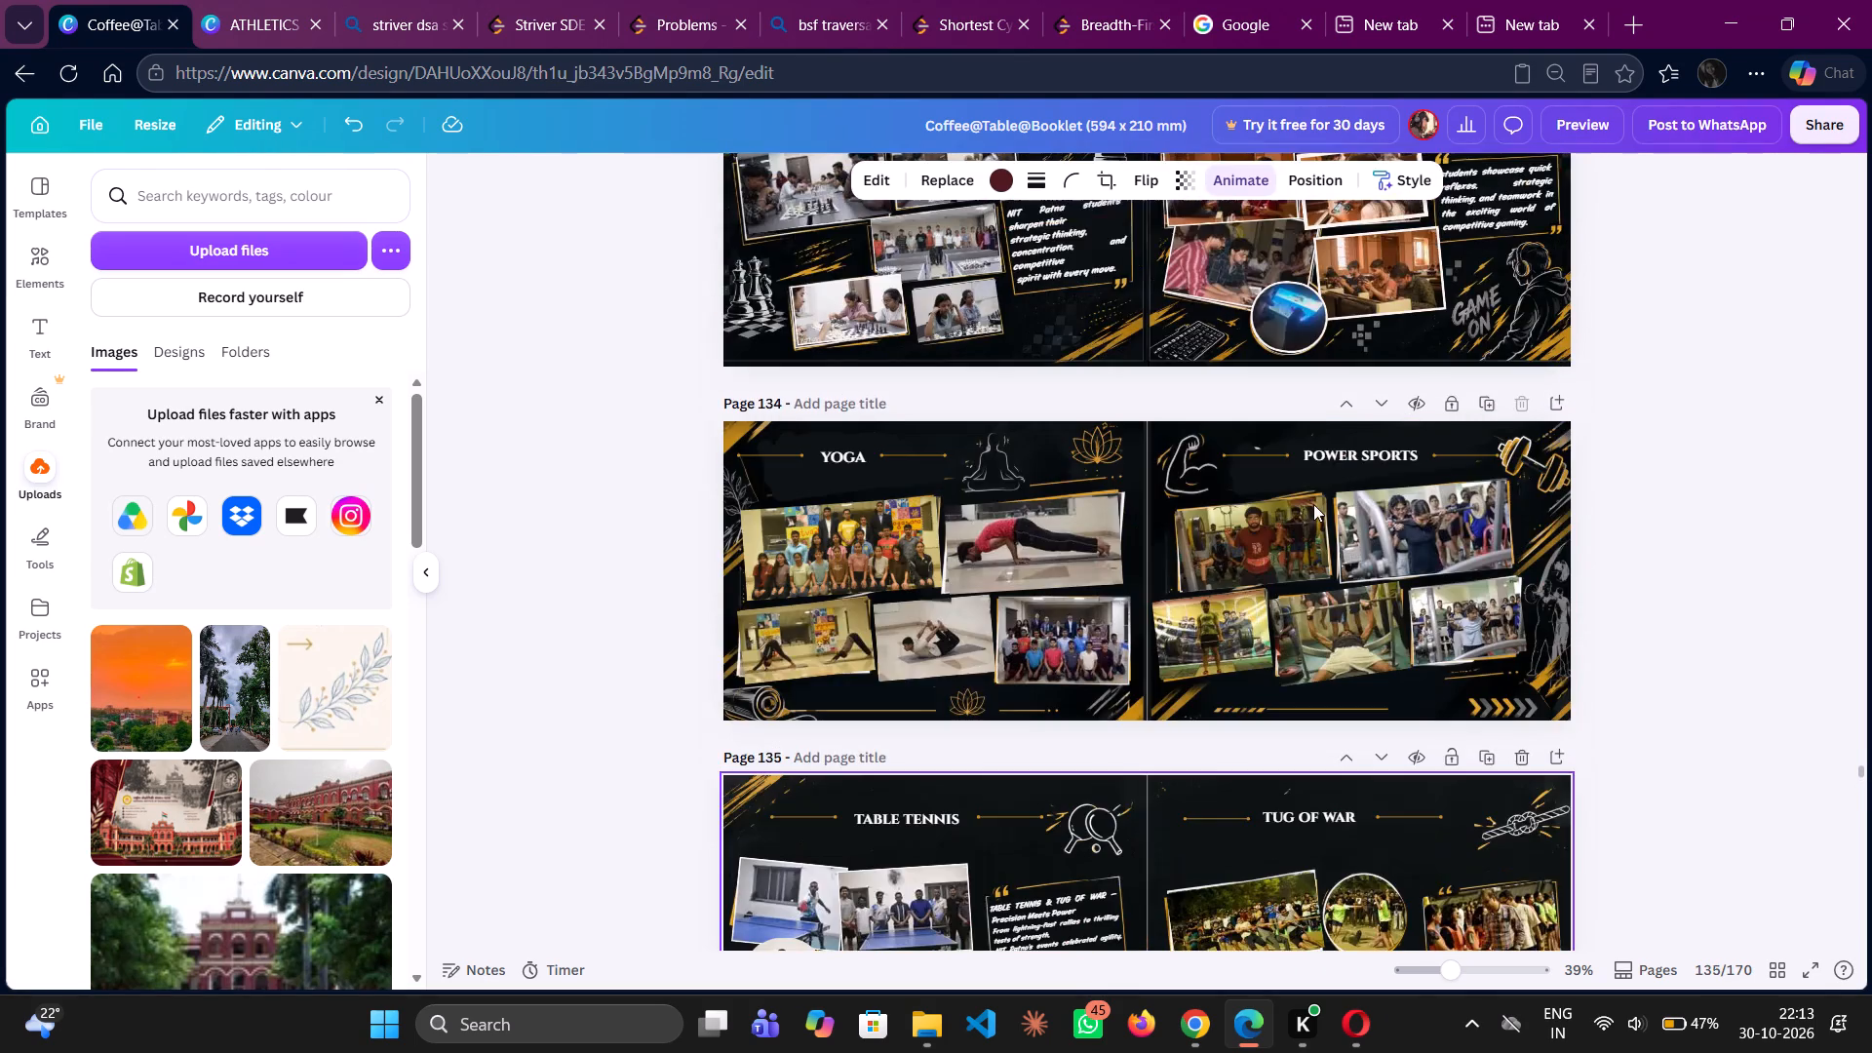
{"action": "scroll", "coordinate": [1313, 504], "scroll_direction": "up", "scroll_amount": 12}
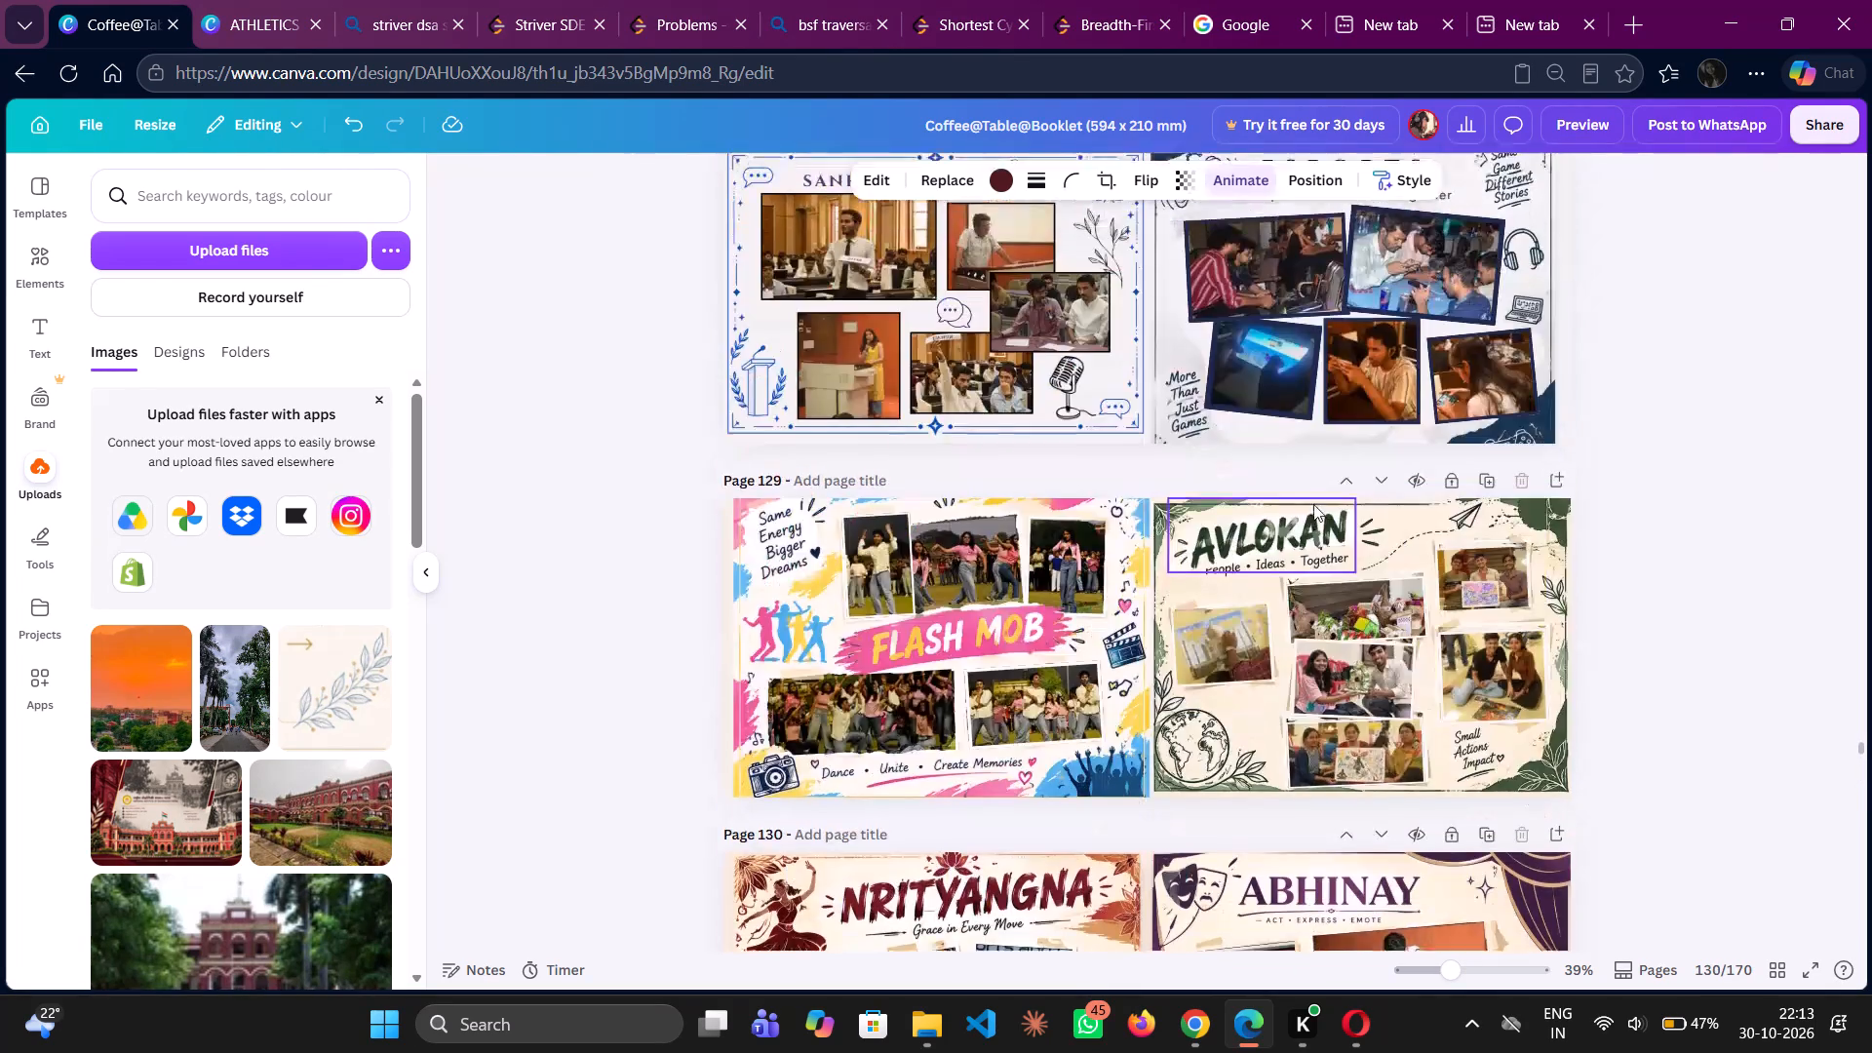
{"action": "scroll", "coordinate": [1313, 504], "scroll_direction": "up", "scroll_amount": 20}
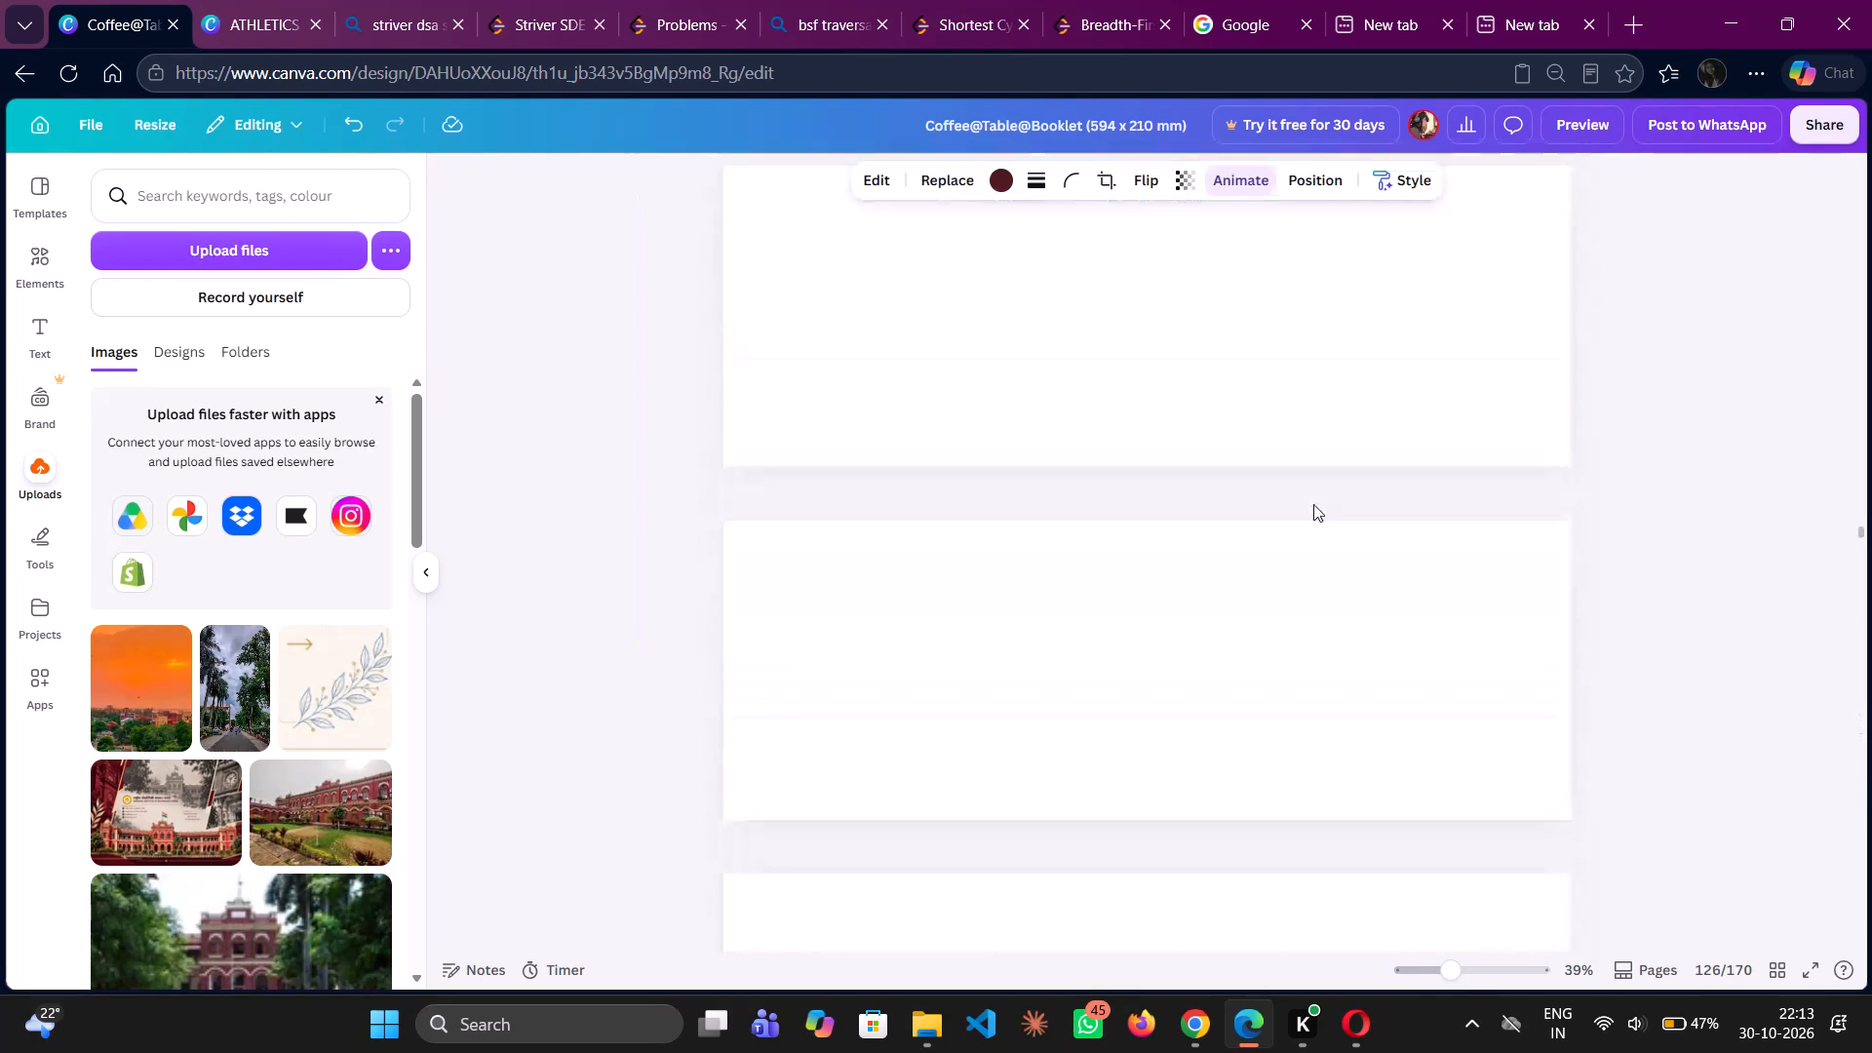
{"action": "scroll", "coordinate": [1313, 504], "scroll_direction": "up", "scroll_amount": 18}
{"action": "scroll", "coordinate": [1313, 504], "scroll_direction": "up", "scroll_amount": 9}
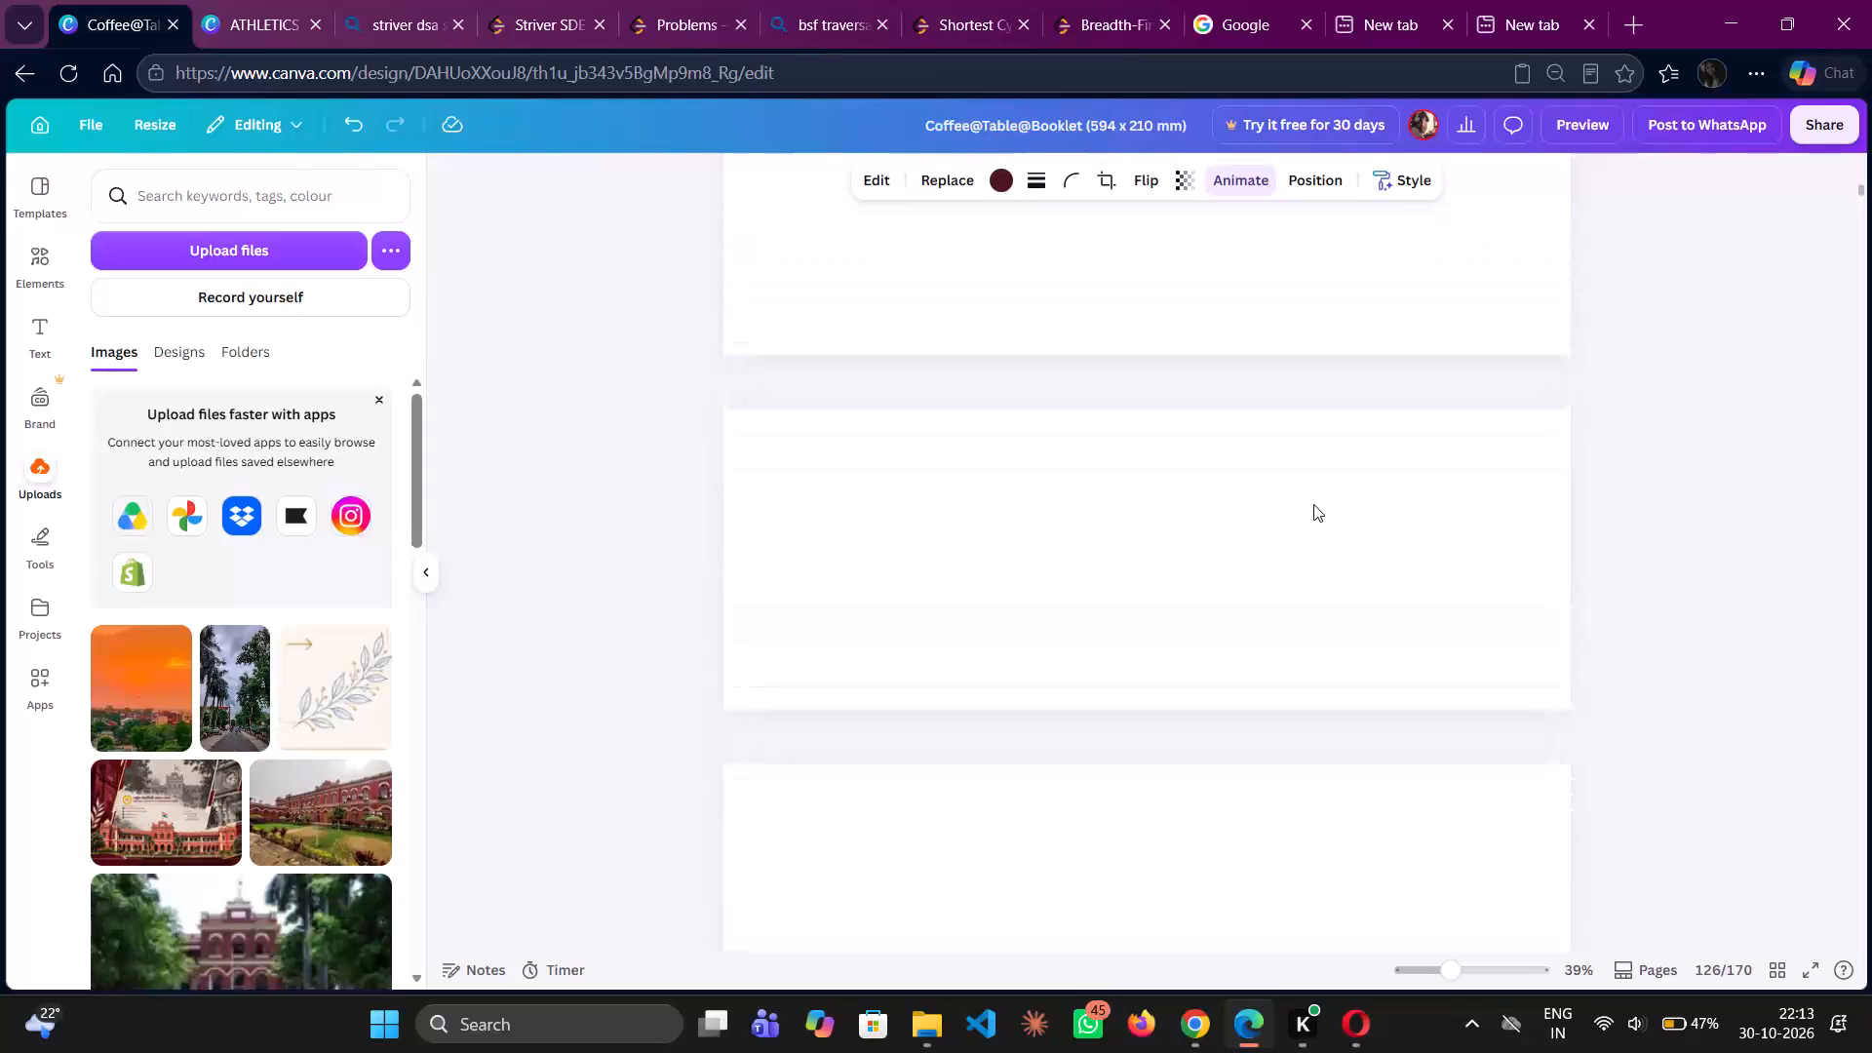
{"action": "scroll", "coordinate": [1313, 504], "scroll_direction": "up", "scroll_amount": 16}
{"action": "scroll", "coordinate": [1313, 504], "scroll_direction": "up", "scroll_amount": 6}
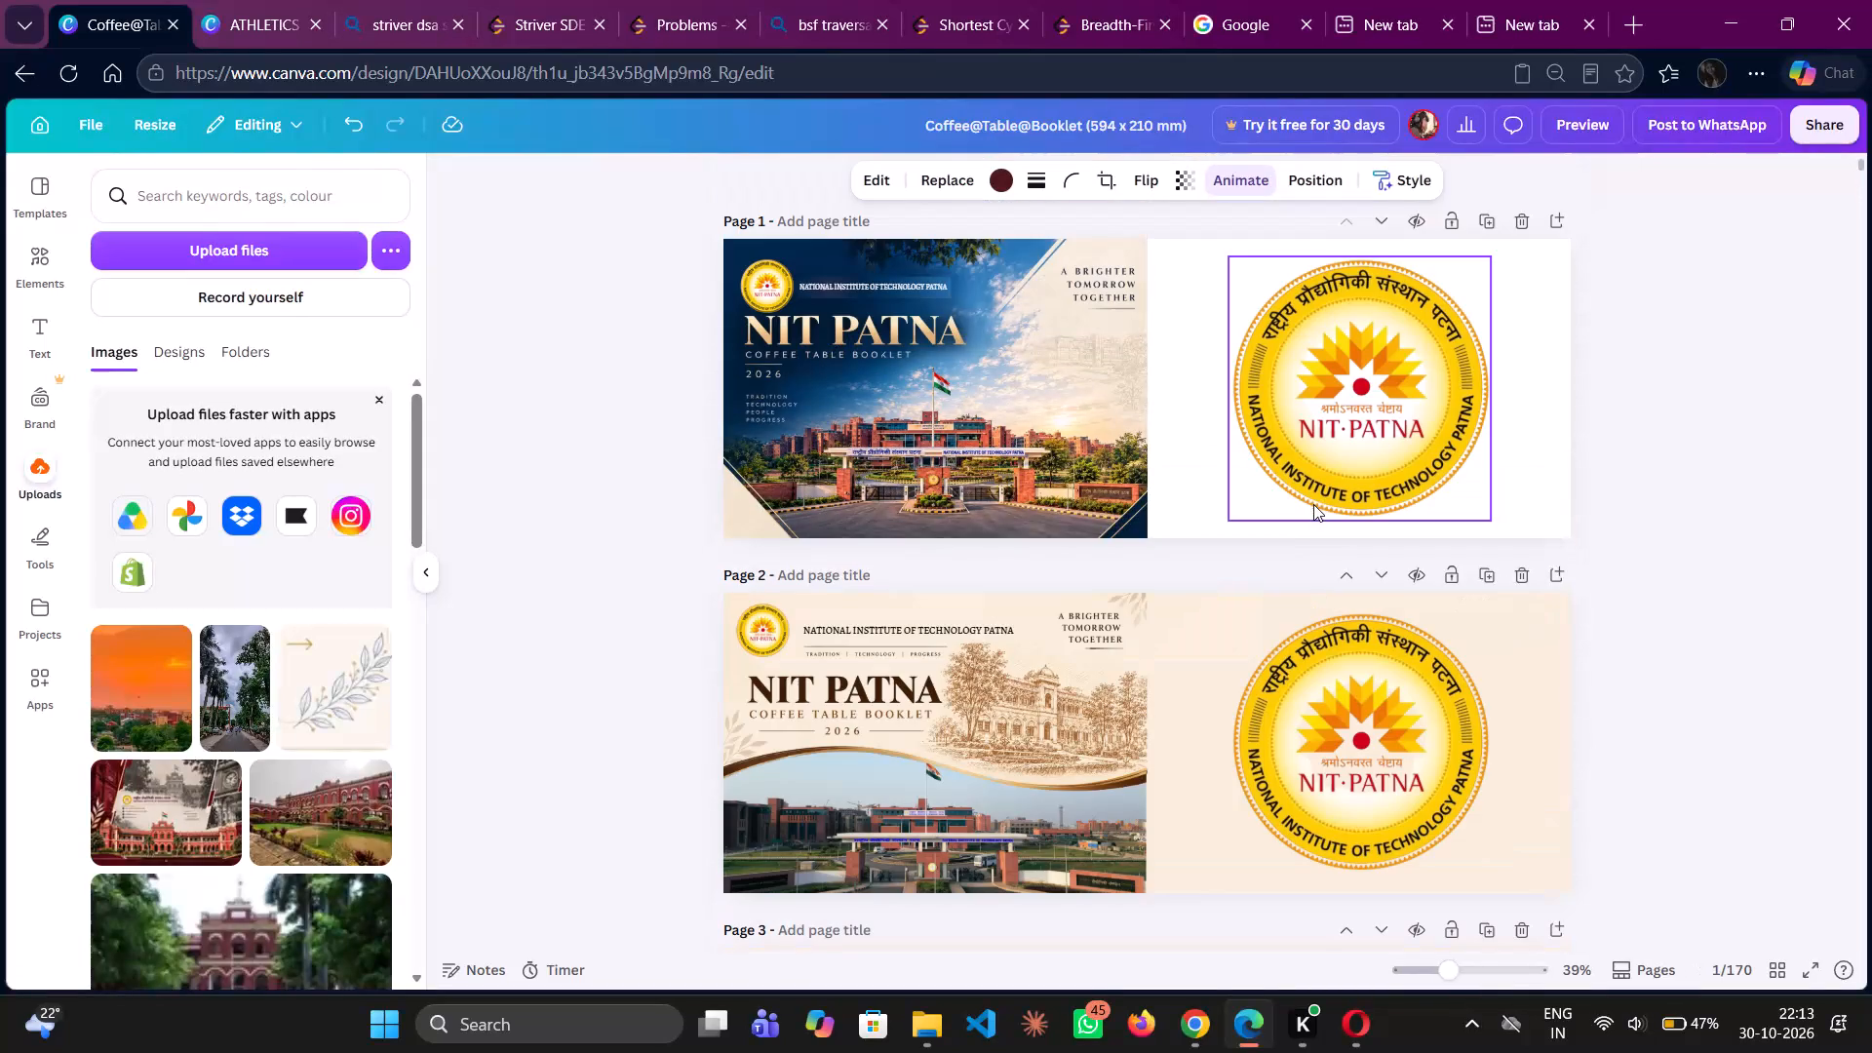
{"action": "scroll", "coordinate": [1313, 504], "scroll_direction": "up", "scroll_amount": 2}
{"action": "scroll", "coordinate": [1676, 662], "scroll_direction": "down", "scroll_amount": 4}
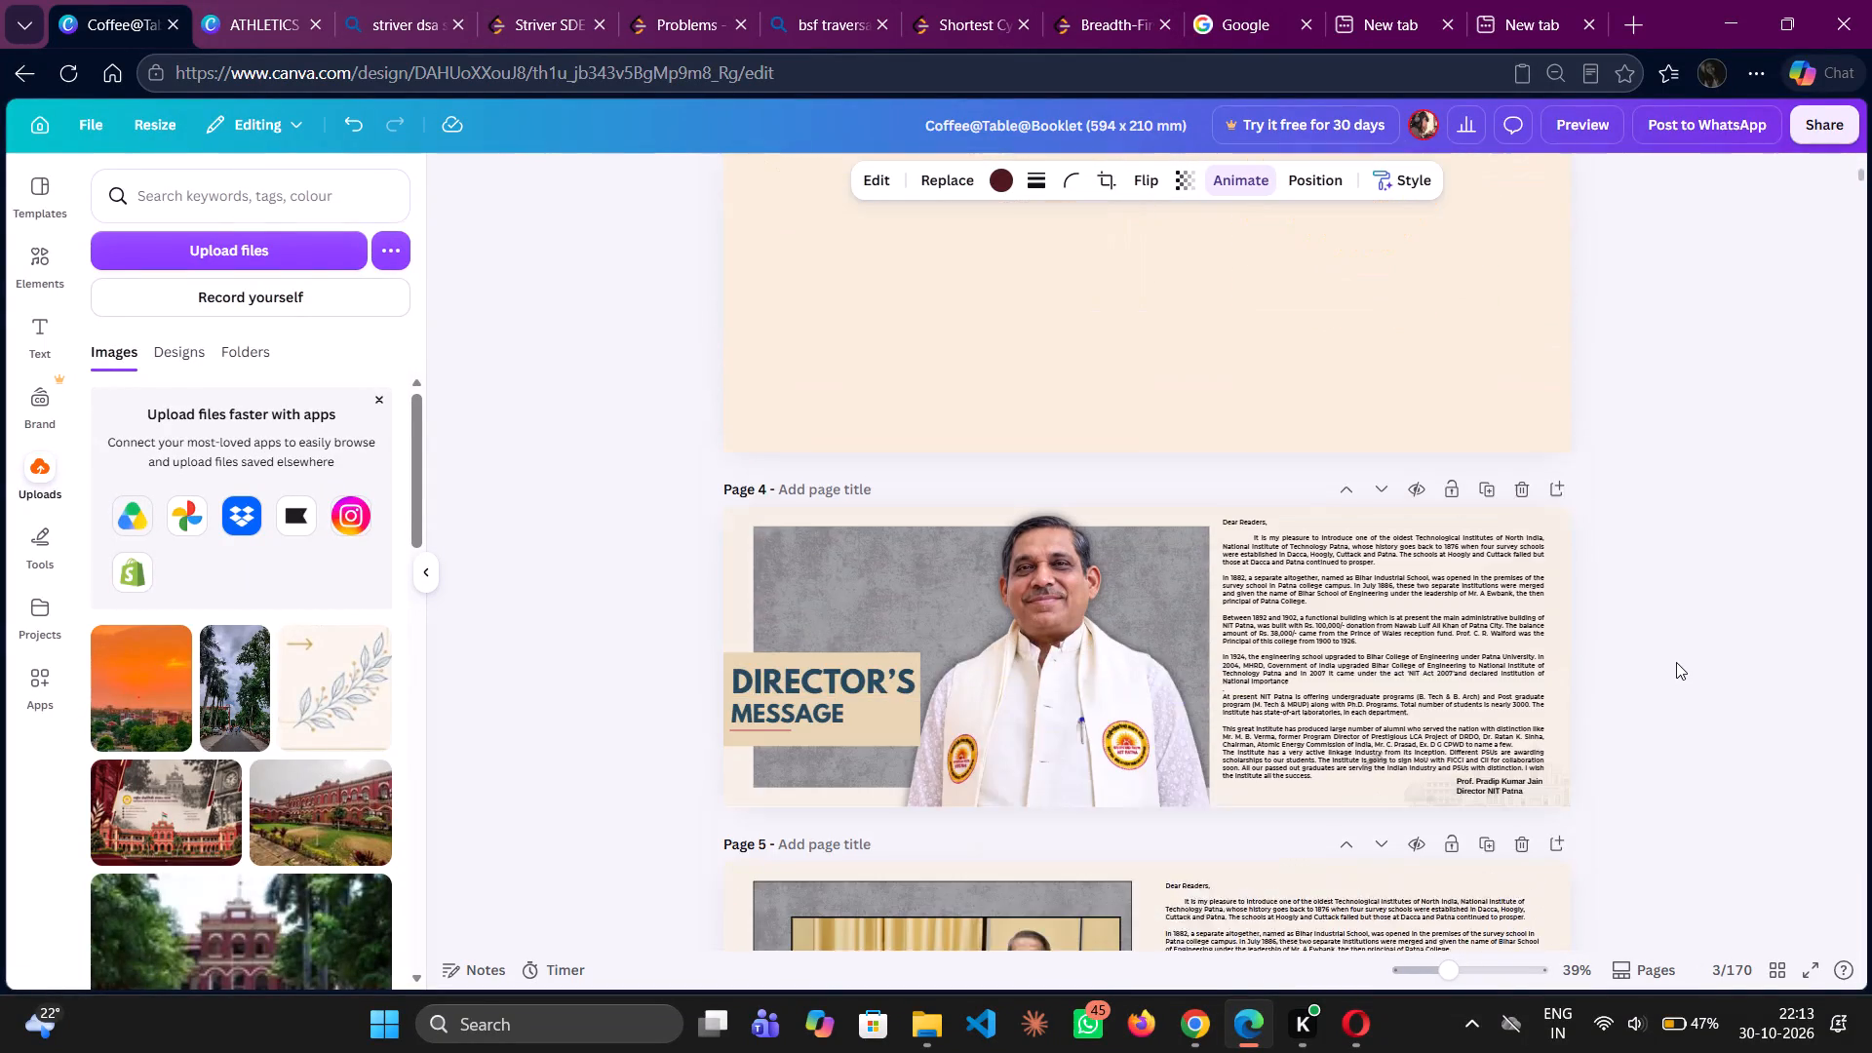
{"action": "scroll", "coordinate": [1676, 662], "scroll_direction": "down", "scroll_amount": 1}
{"action": "scroll", "coordinate": [1676, 662], "scroll_direction": "up", "scroll_amount": 3}
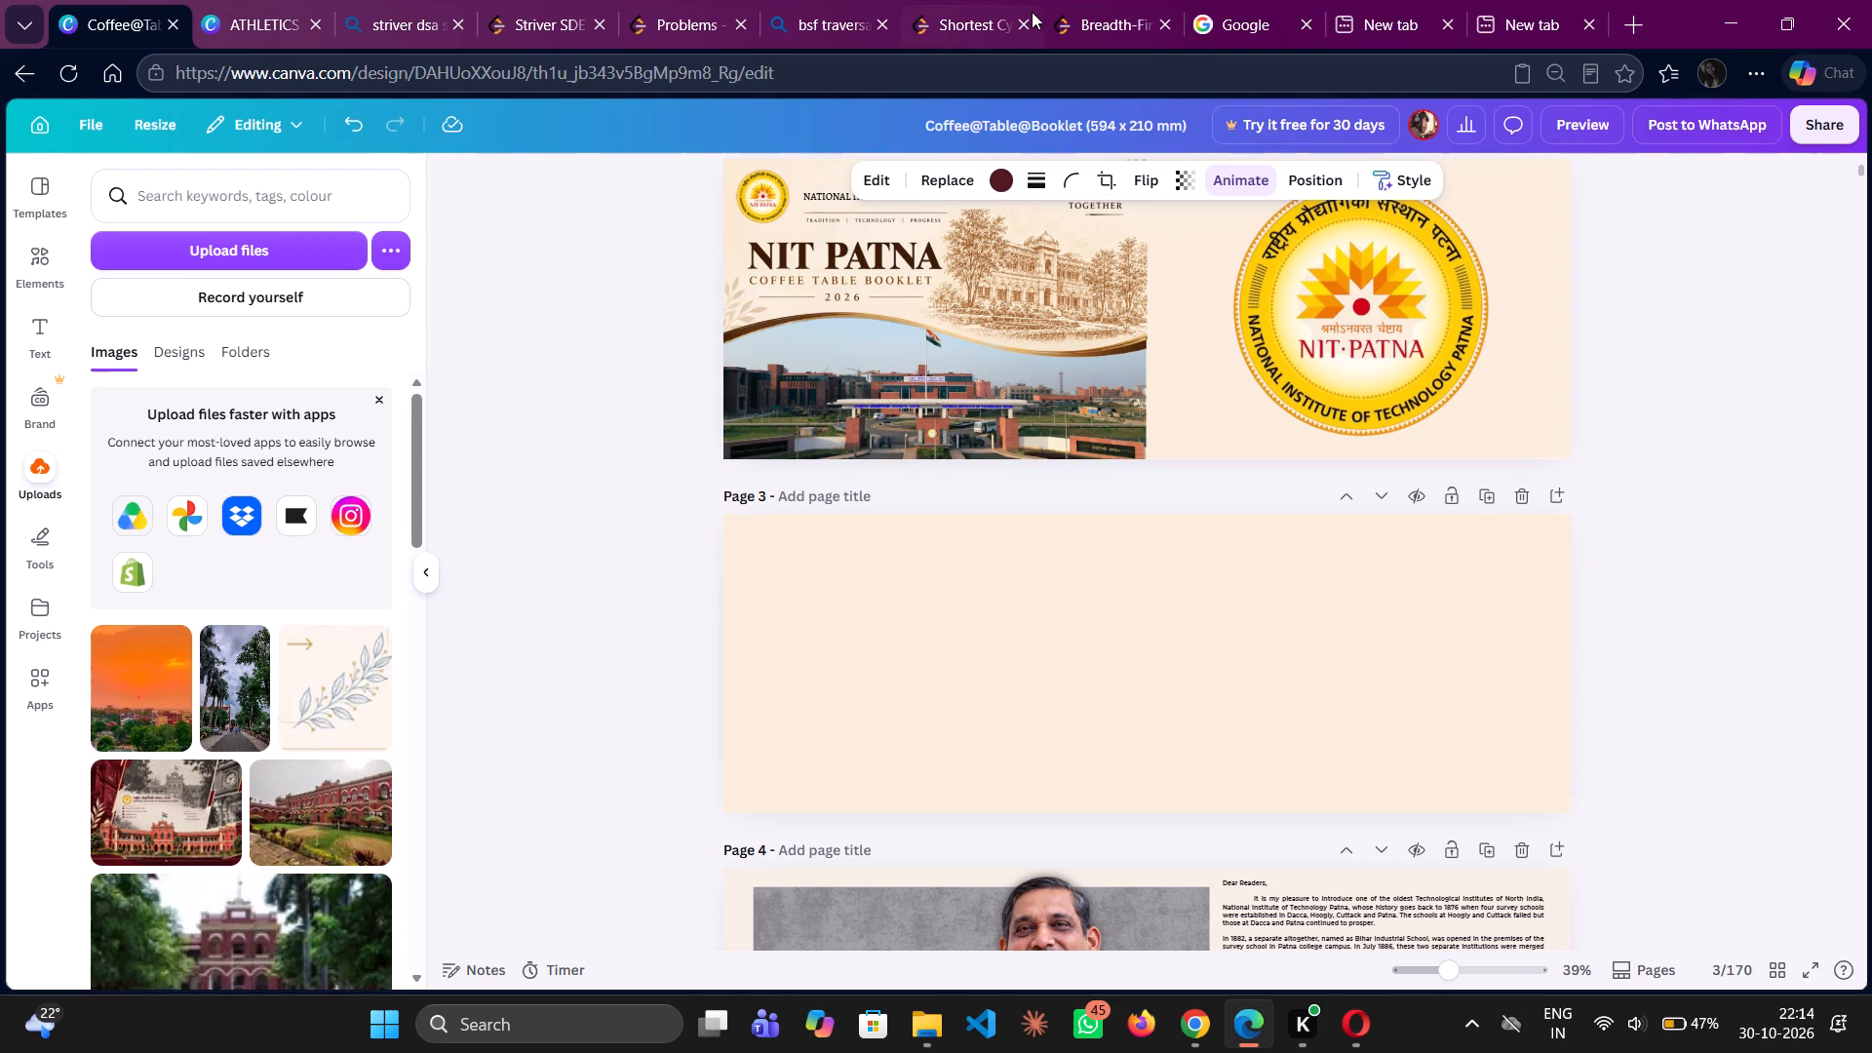
{"action": "left_click", "coordinate": [1125, 0]}
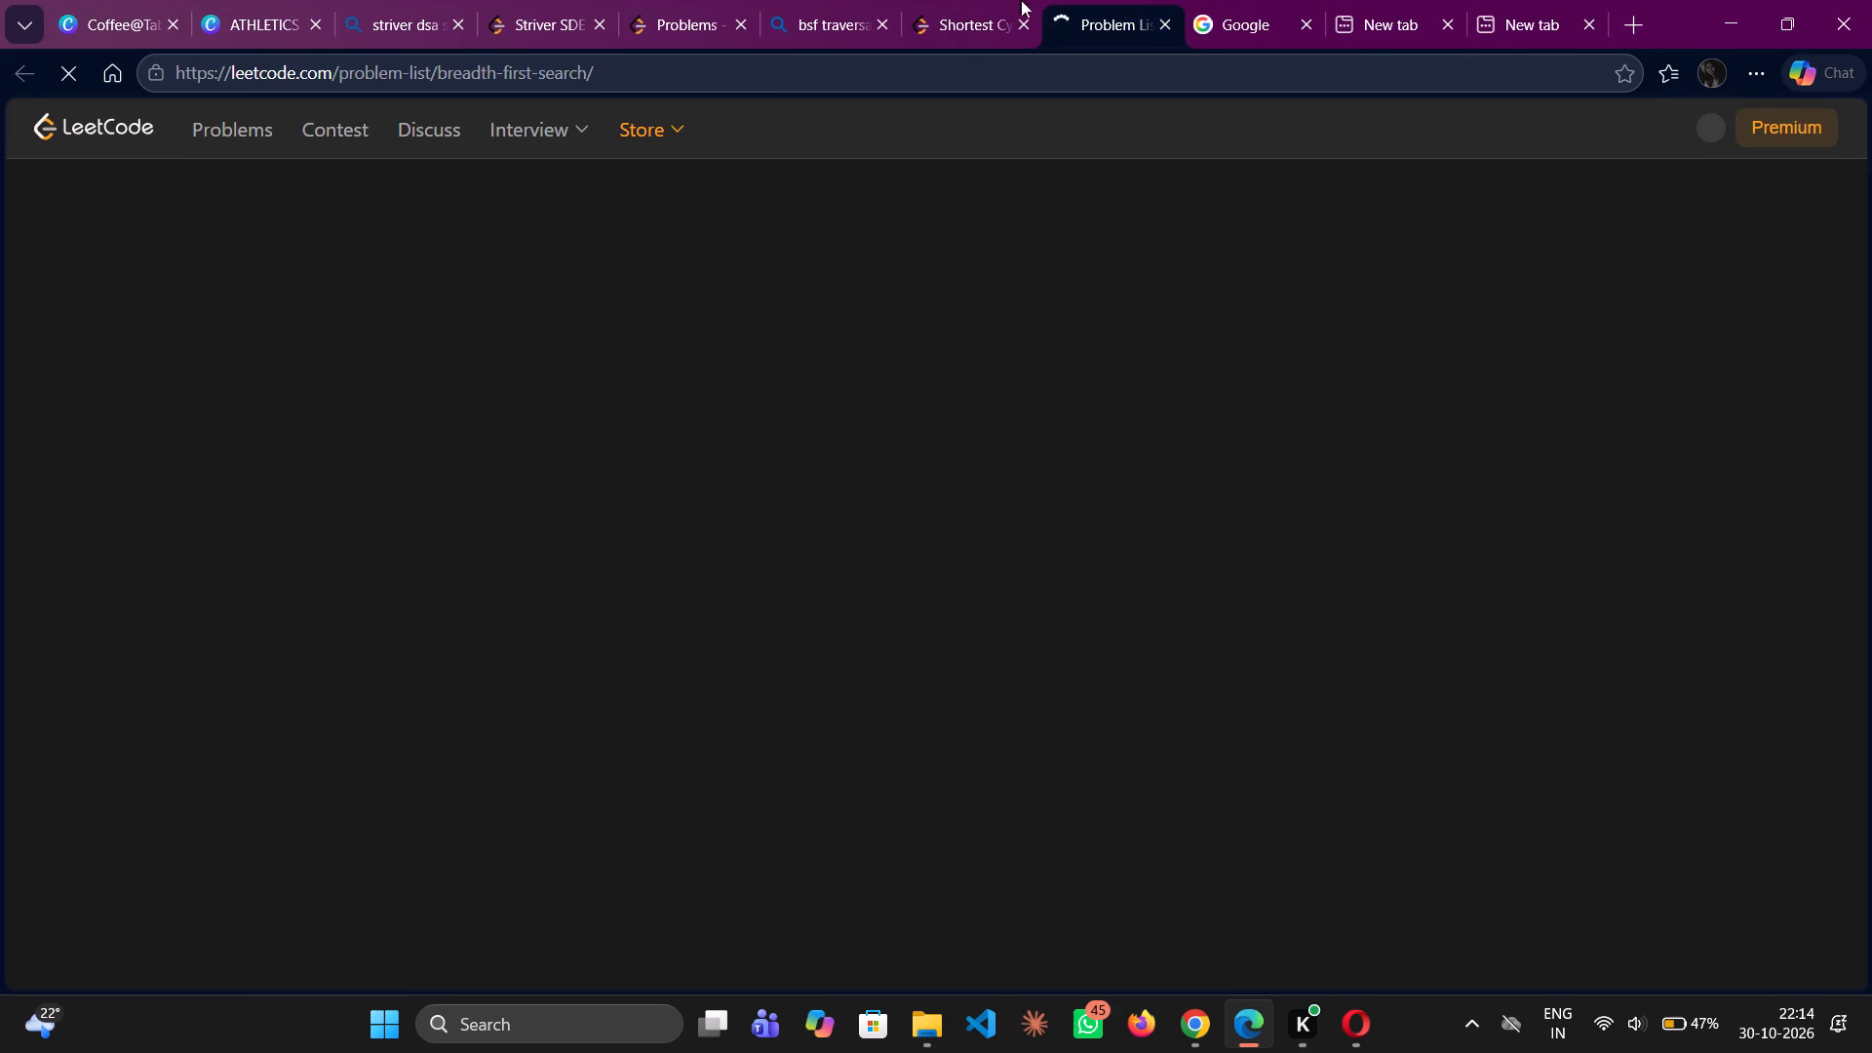
{"action": "left_click", "coordinate": [93, 0]}
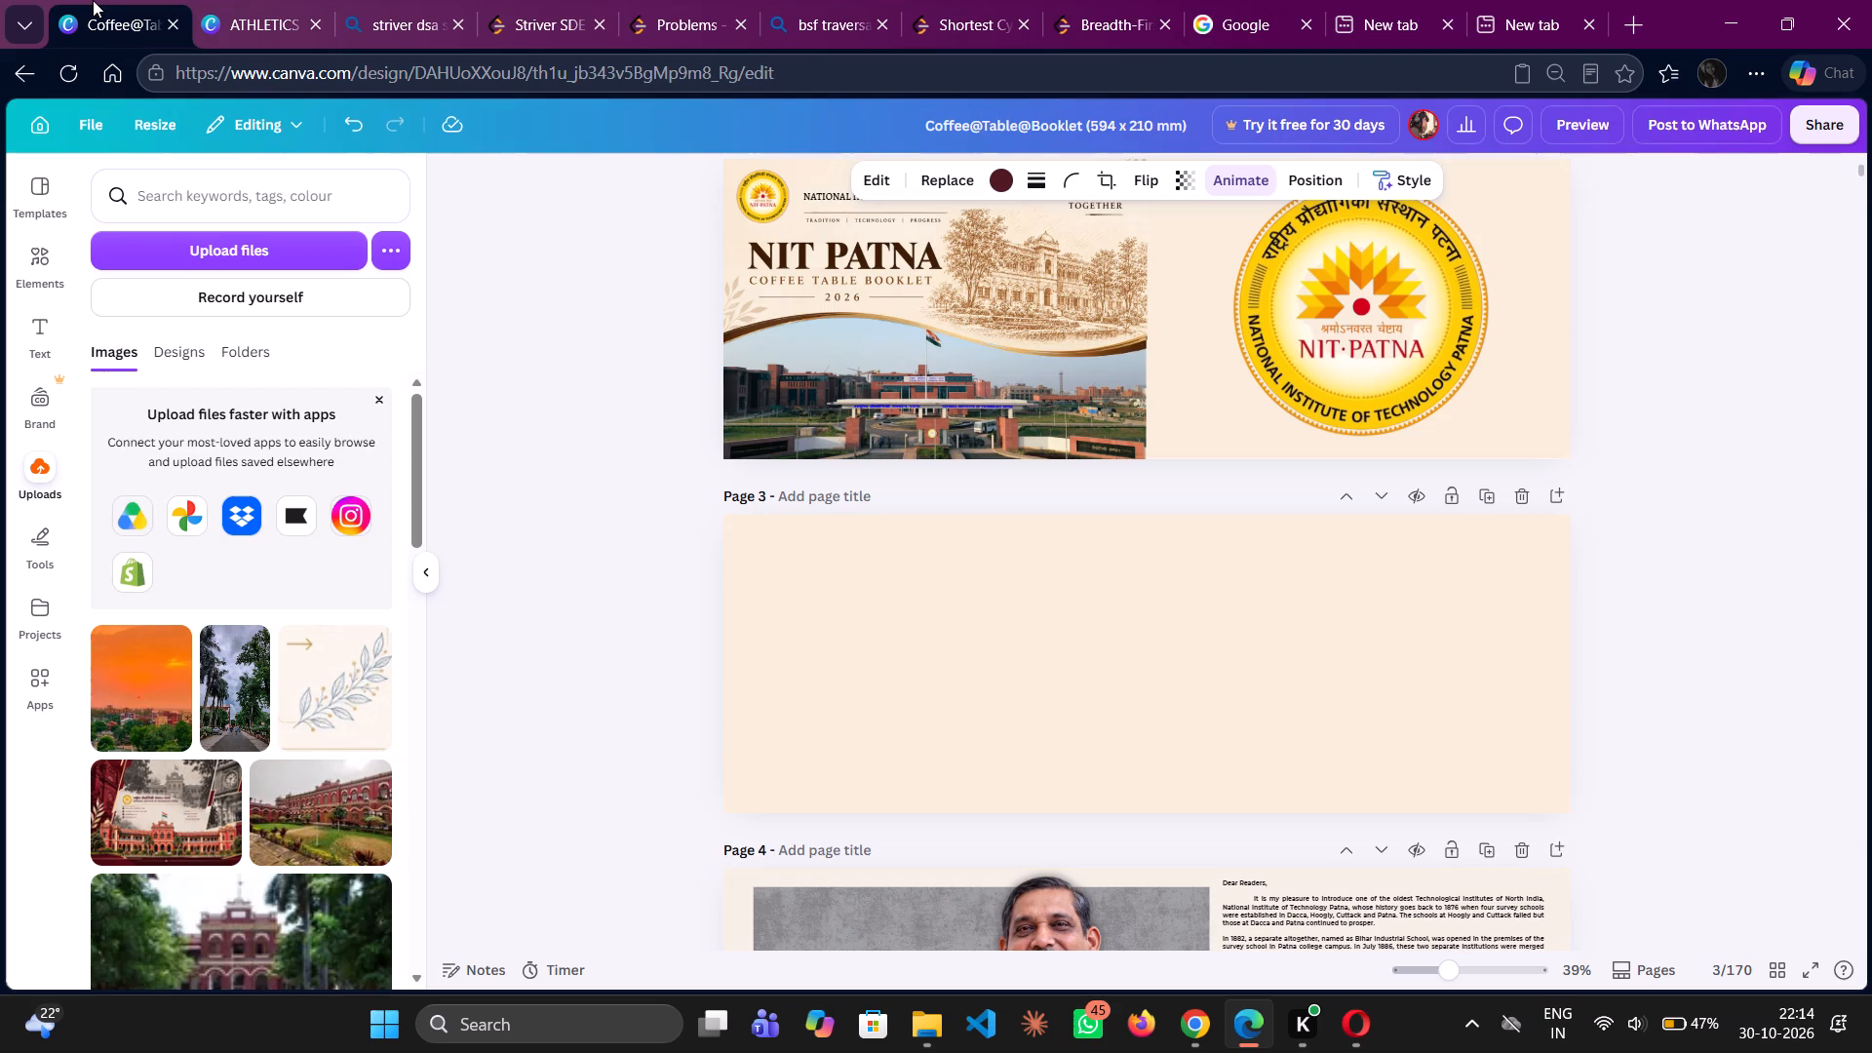
Examine the director's and dean's message pages, including the dean's name text on pages 6 and 7.
{"action": "scroll", "coordinate": [845, 530], "scroll_direction": "down", "scroll_amount": 4}
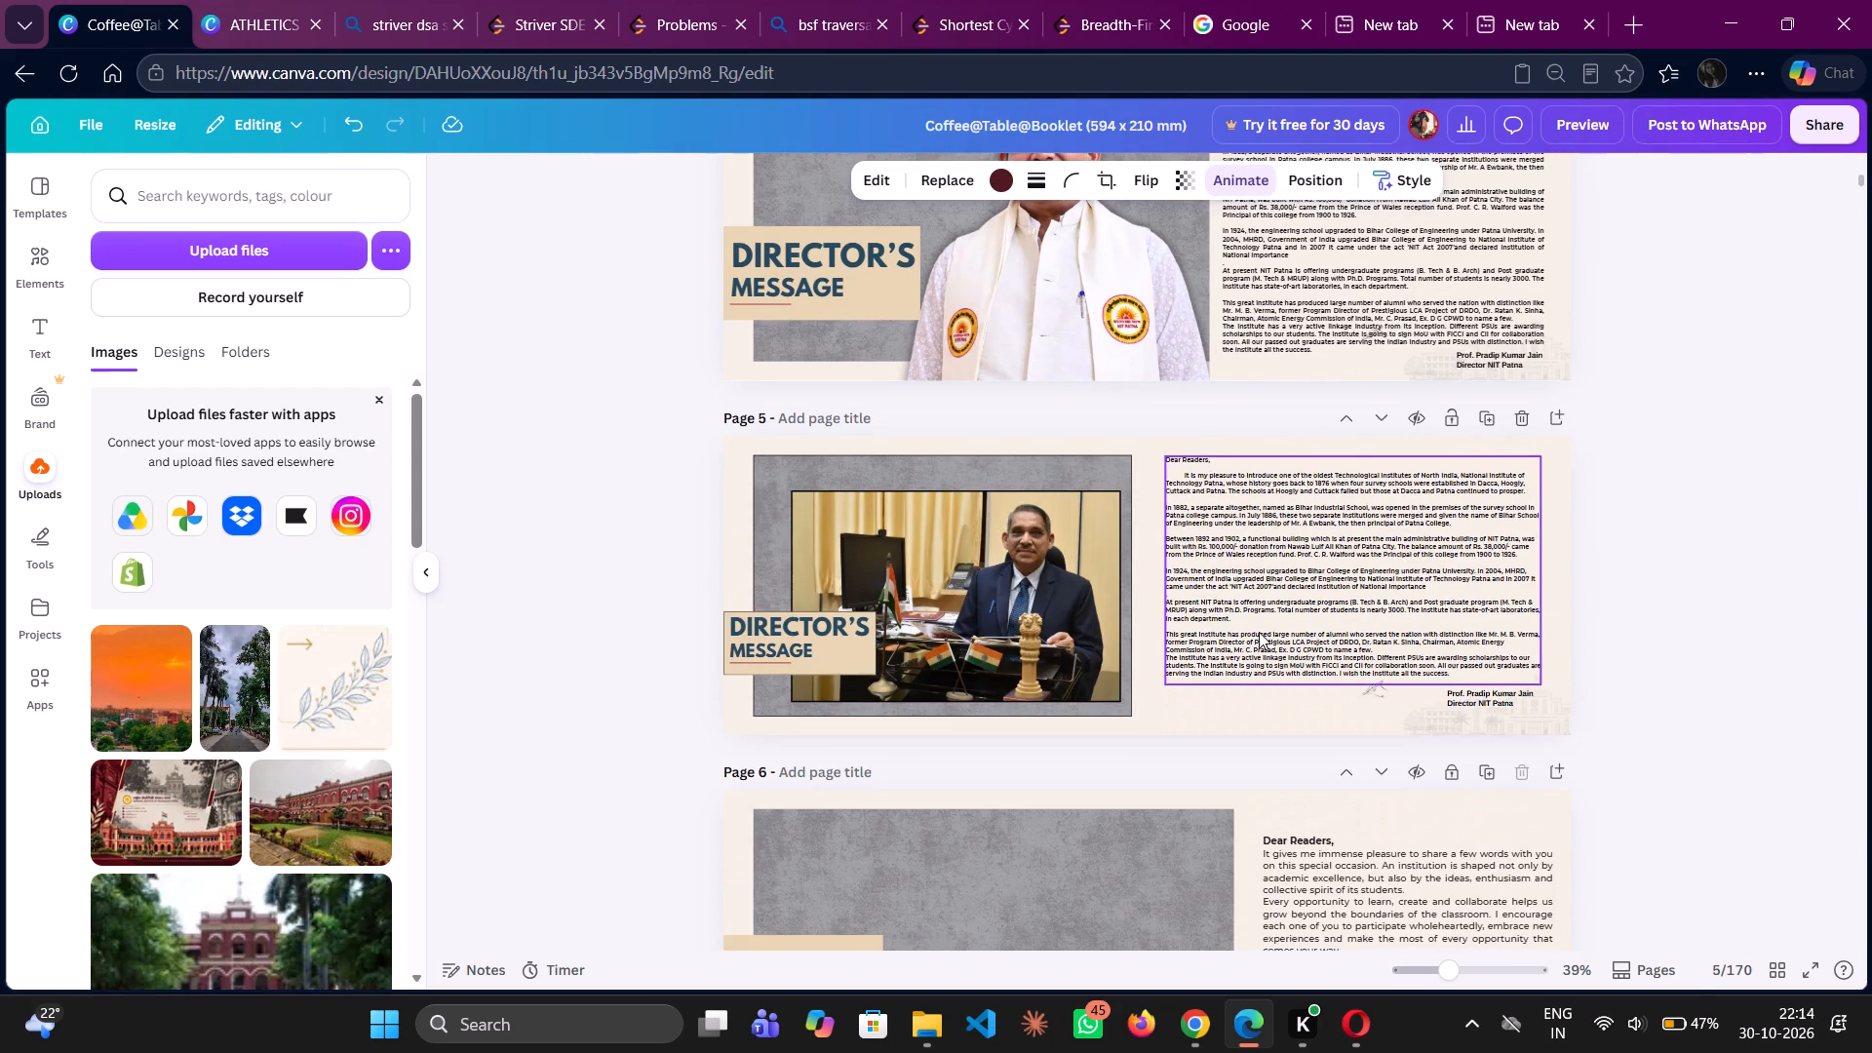
{"action": "scroll", "coordinate": [1259, 632], "scroll_direction": "down", "scroll_amount": 1}
{"action": "scroll", "coordinate": [1259, 632], "scroll_direction": "up", "scroll_amount": 3}
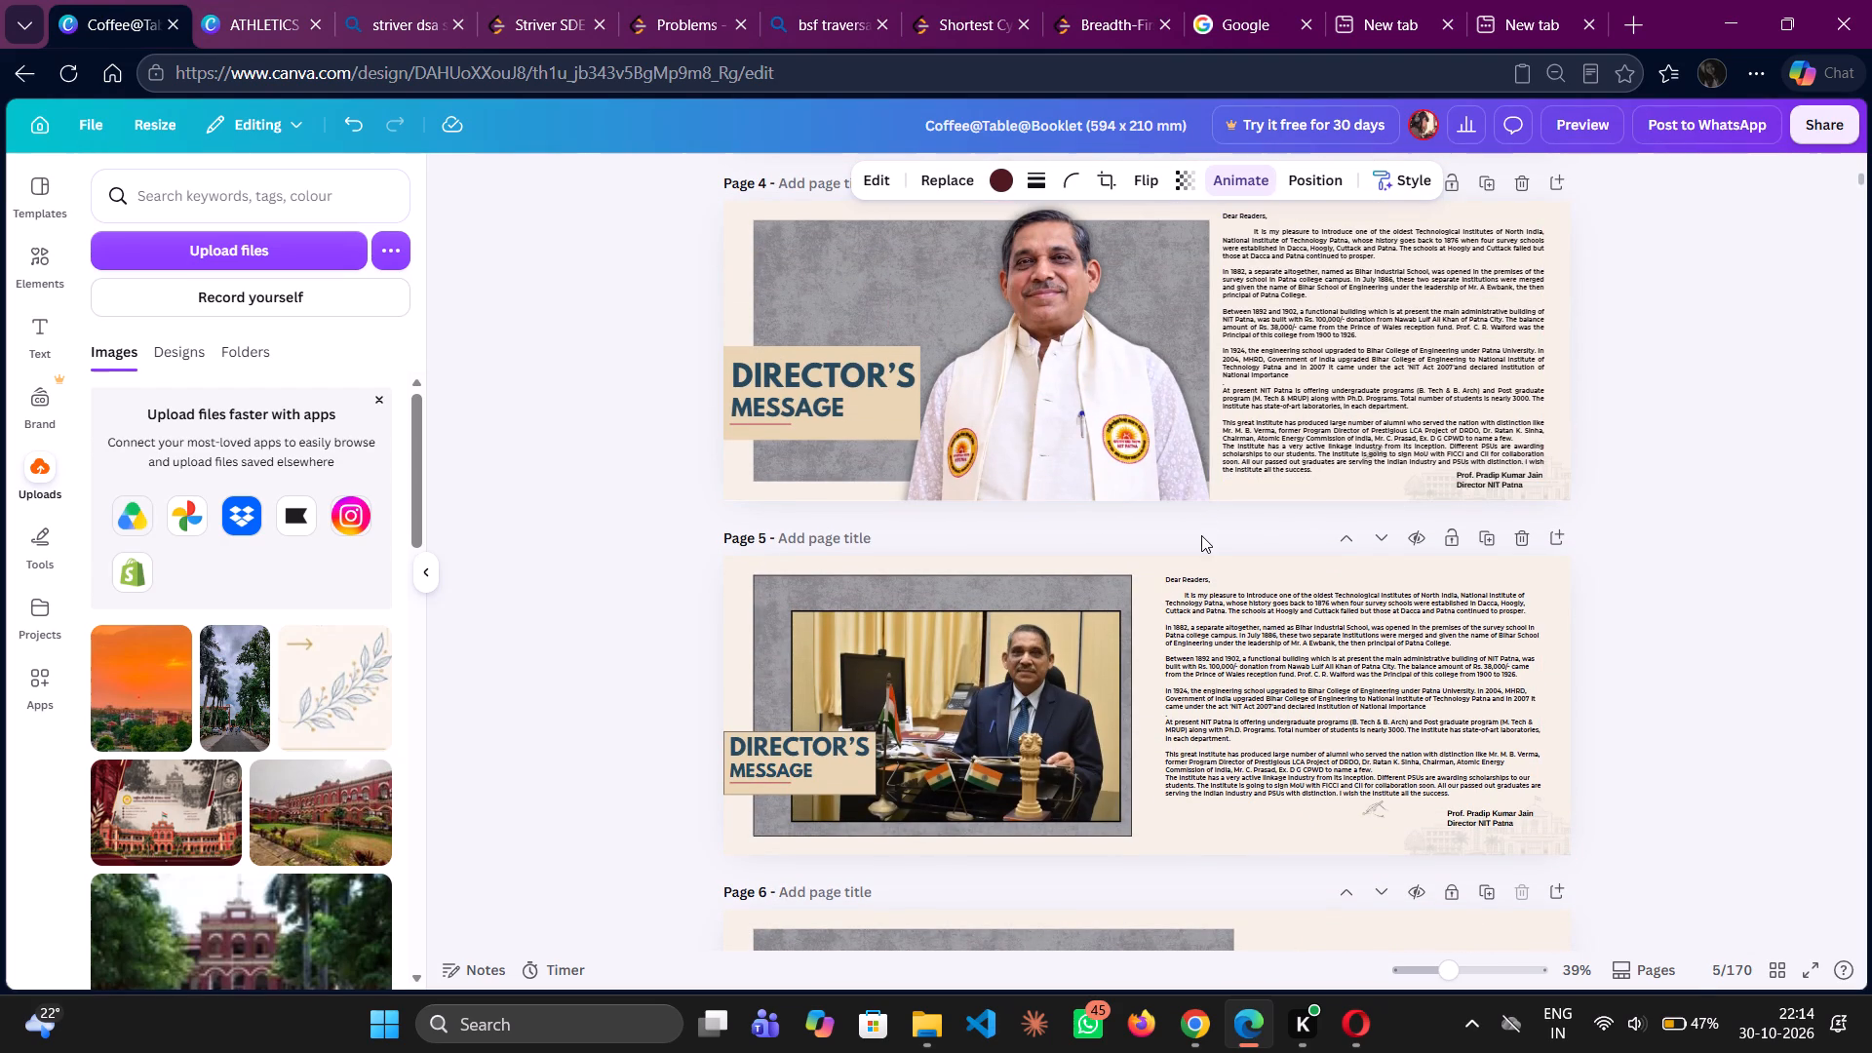
{"action": "scroll", "coordinate": [1201, 535], "scroll_direction": "down", "scroll_amount": 2}
{"action": "scroll", "coordinate": [1155, 698], "scroll_direction": "down", "scroll_amount": 1}
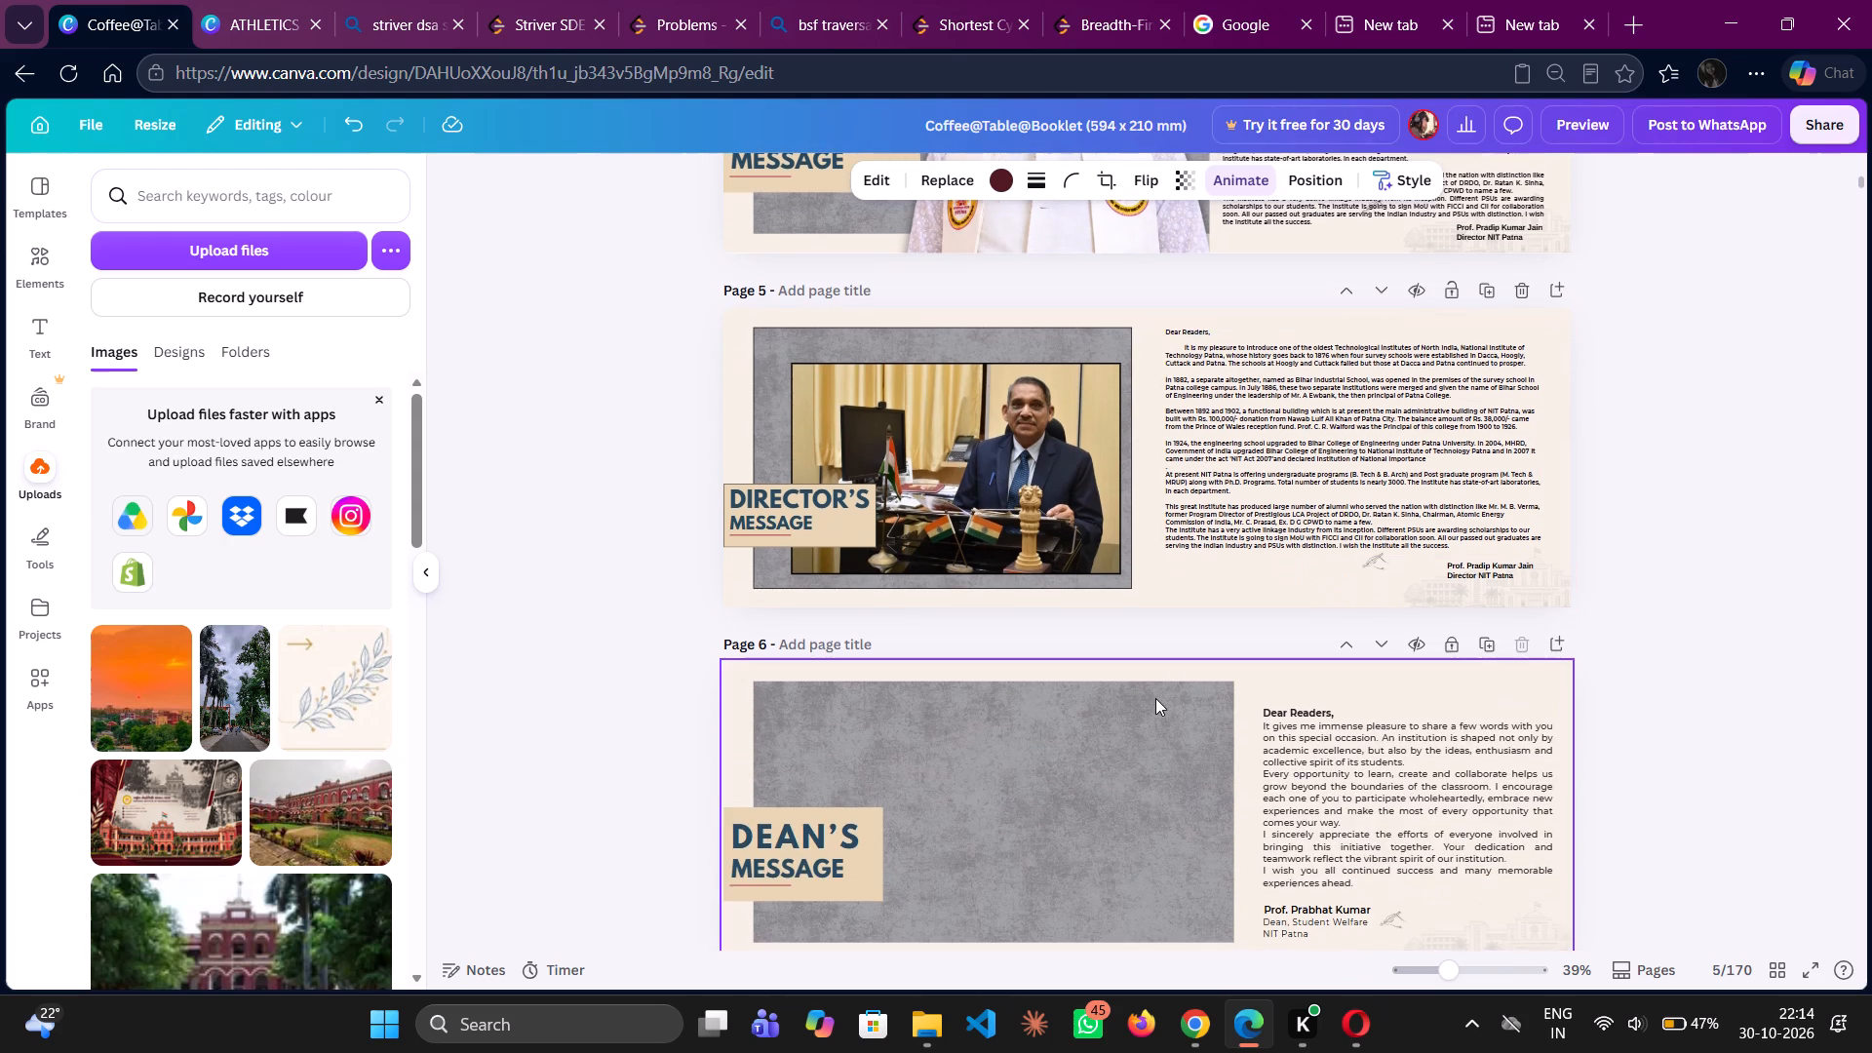
{"action": "scroll", "coordinate": [1155, 698], "scroll_direction": "down", "scroll_amount": 1}
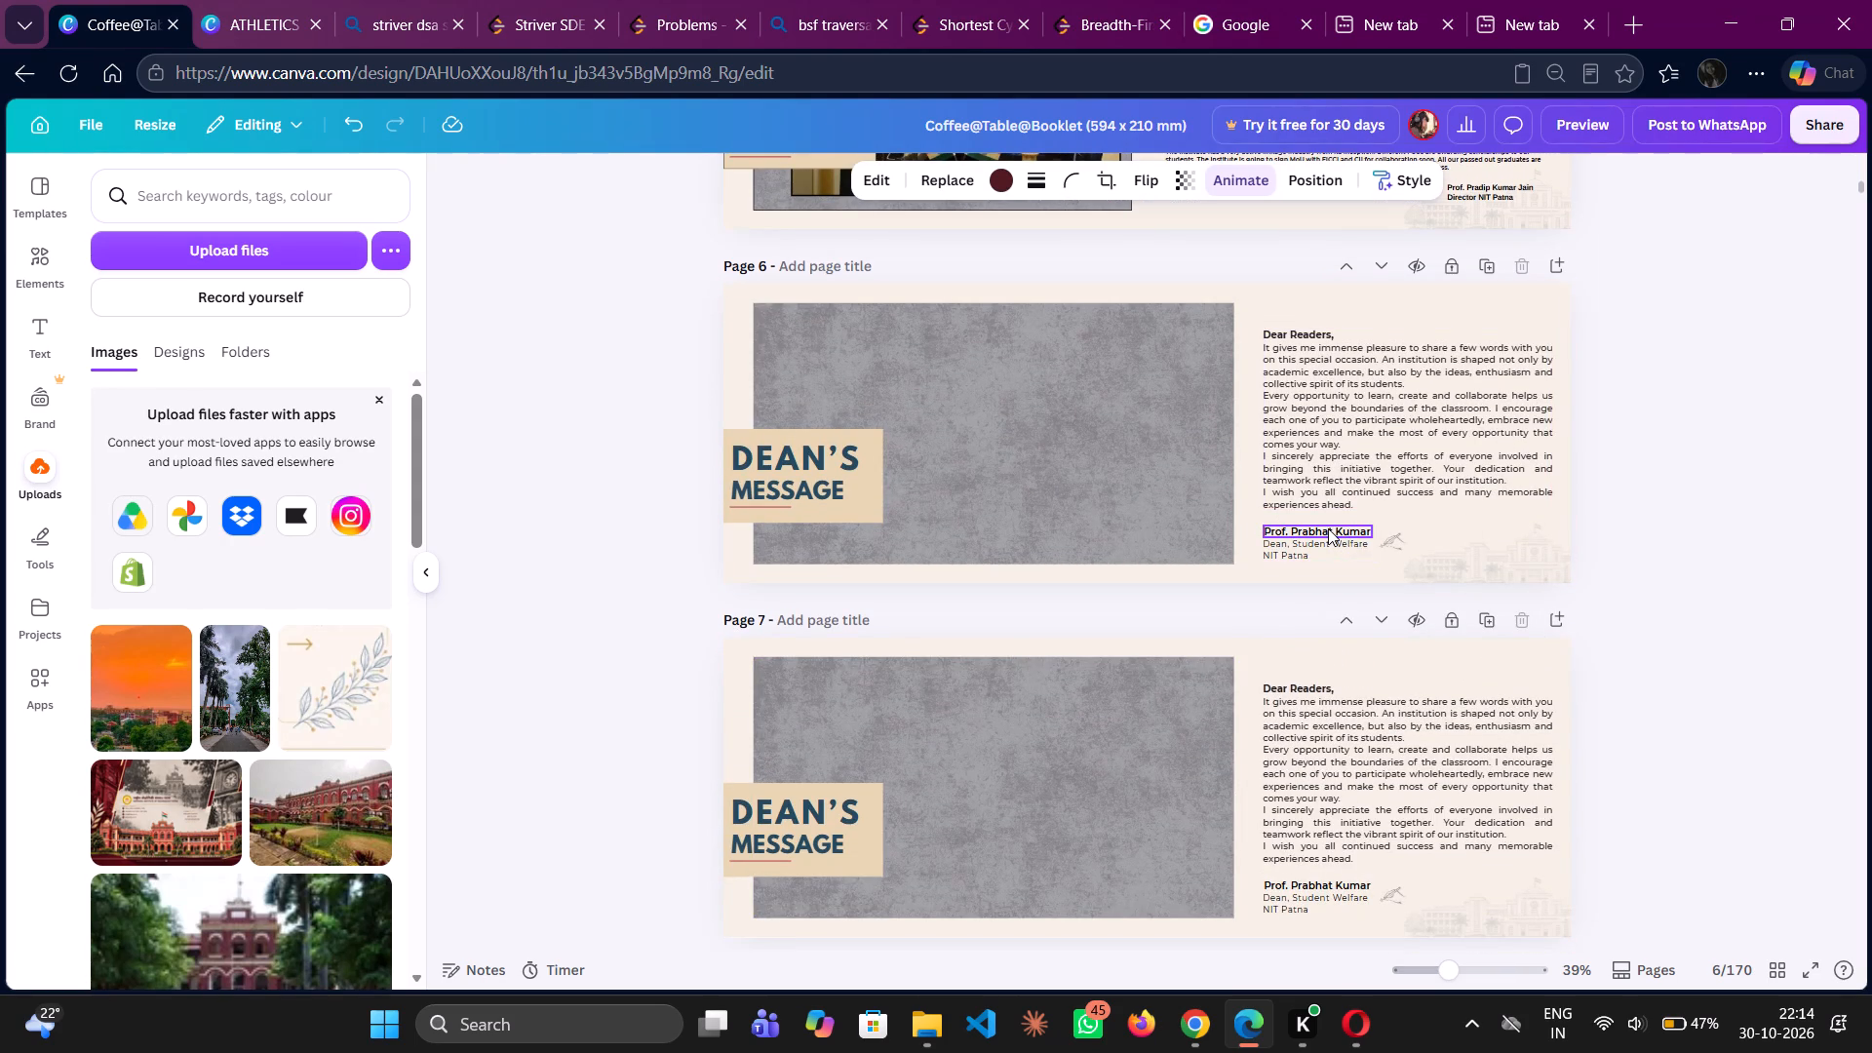
{"action": "double_click", "coordinate": [1328, 528]}
{"action": "scroll", "coordinate": [1360, 783], "scroll_direction": "down", "scroll_amount": 1}
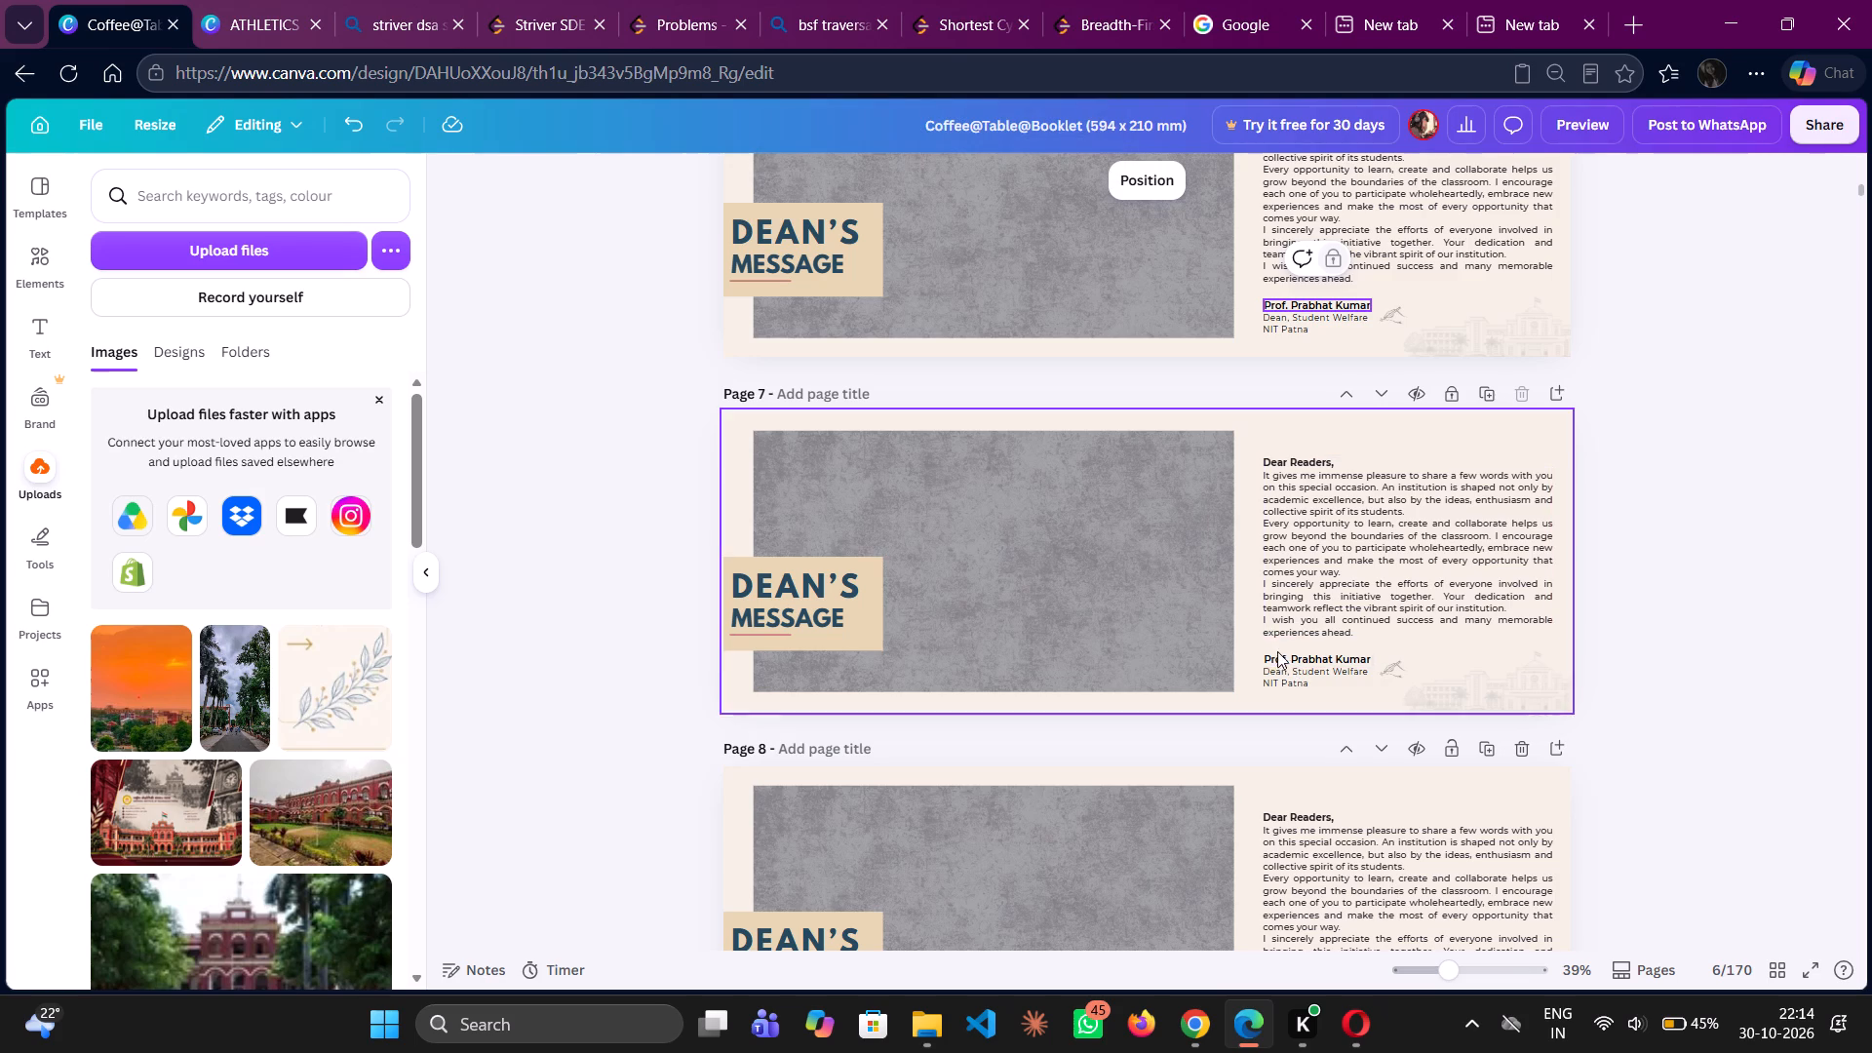
{"action": "left_click", "coordinate": [1285, 658]}
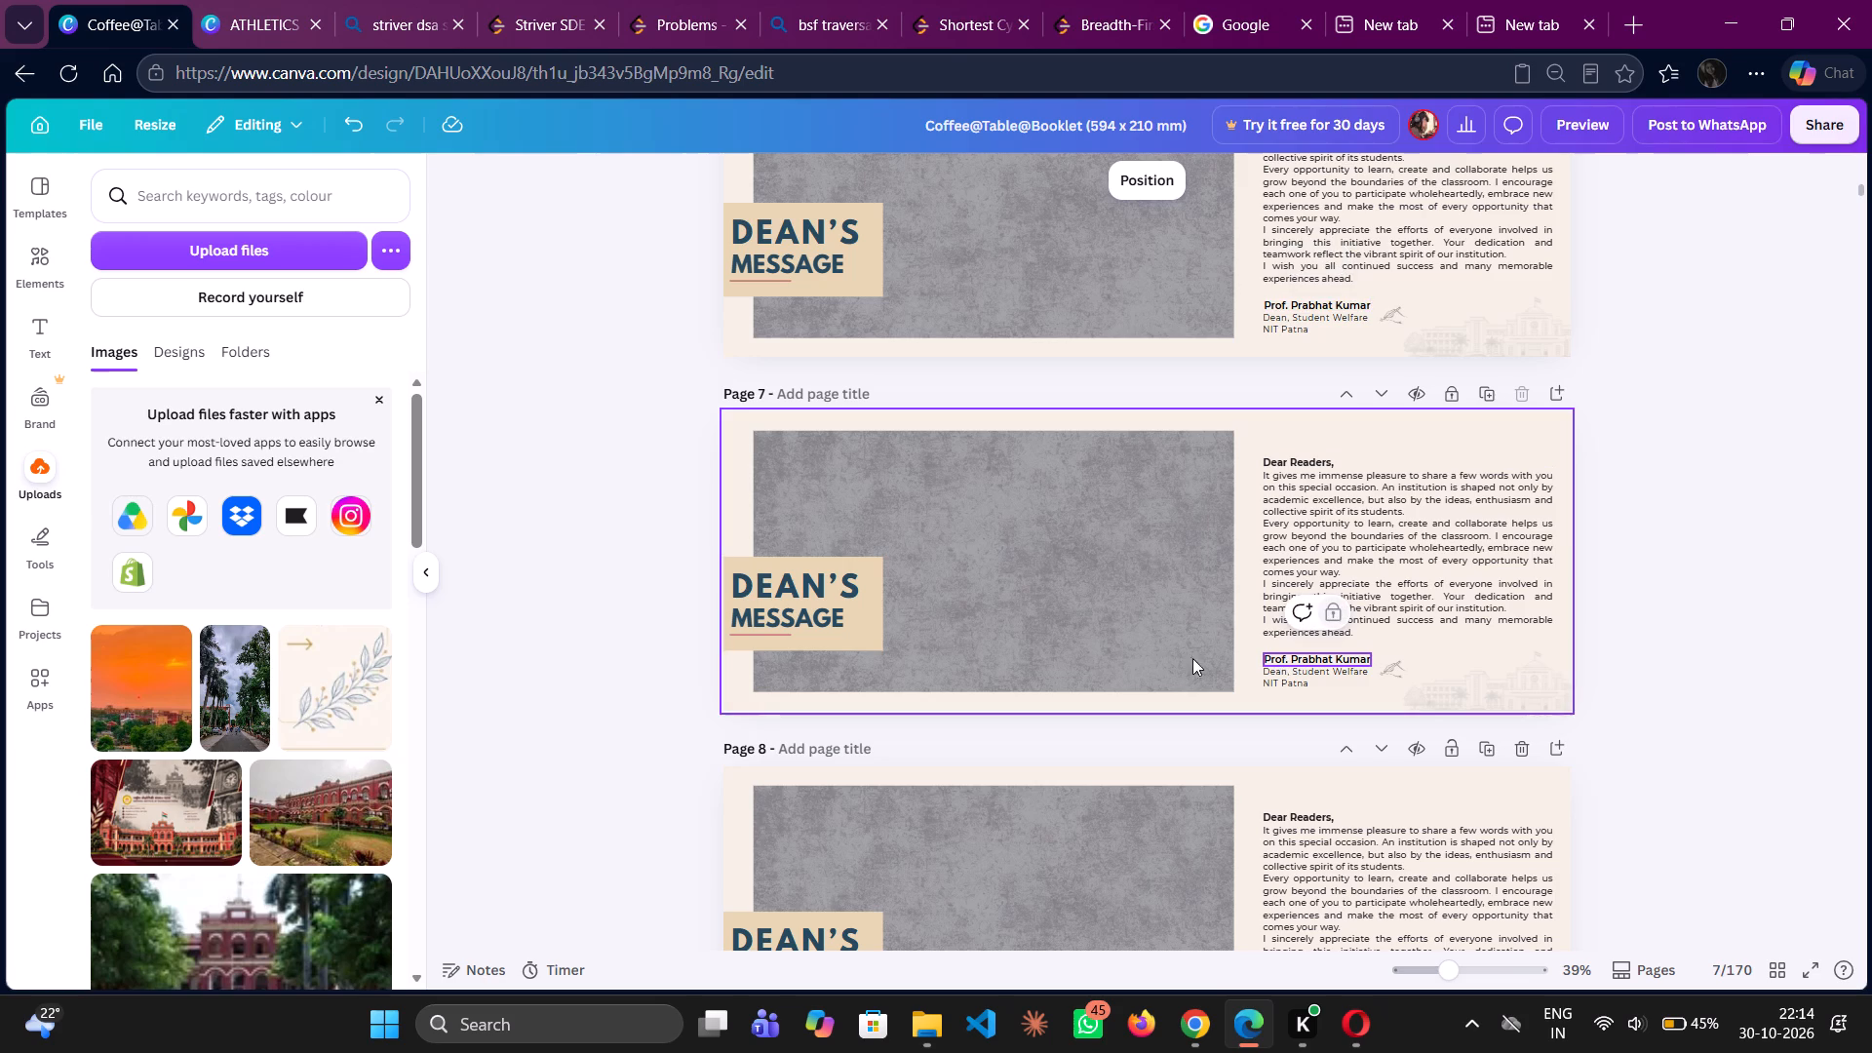
{"action": "scroll", "coordinate": [1101, 651], "scroll_direction": "up", "scroll_amount": 2}
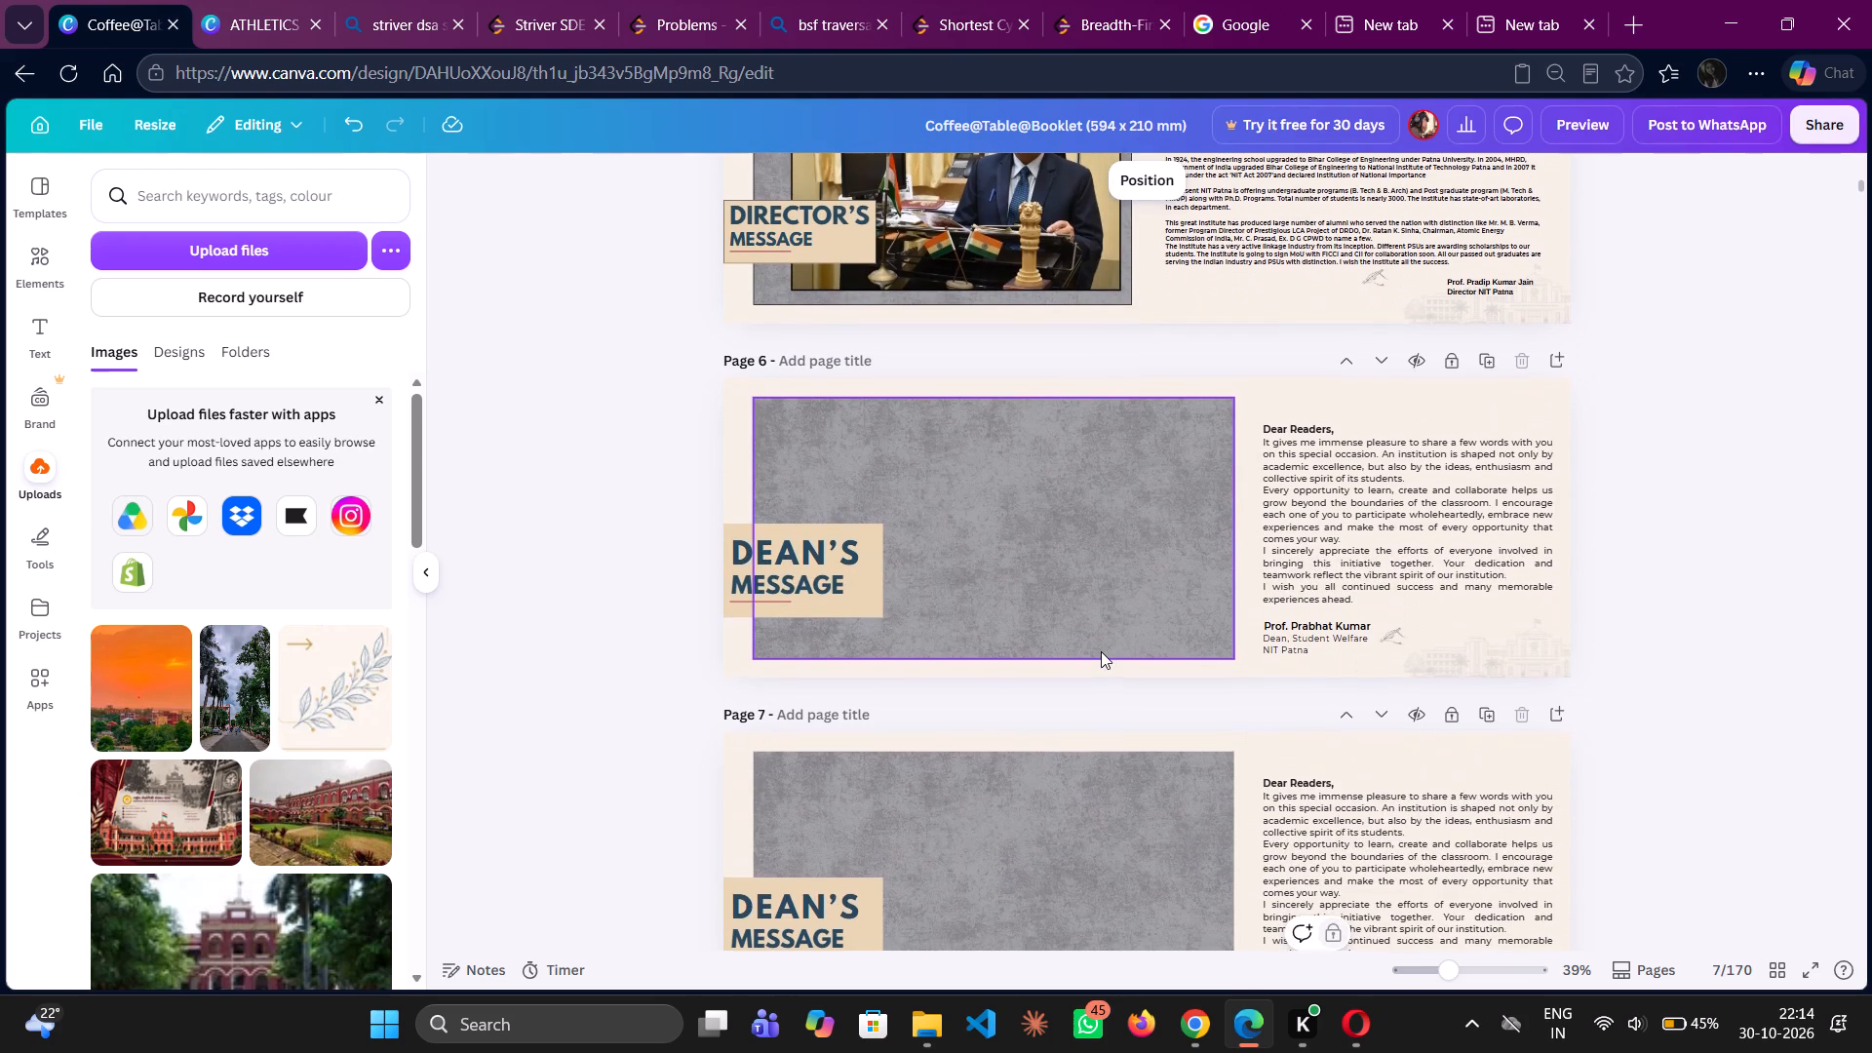
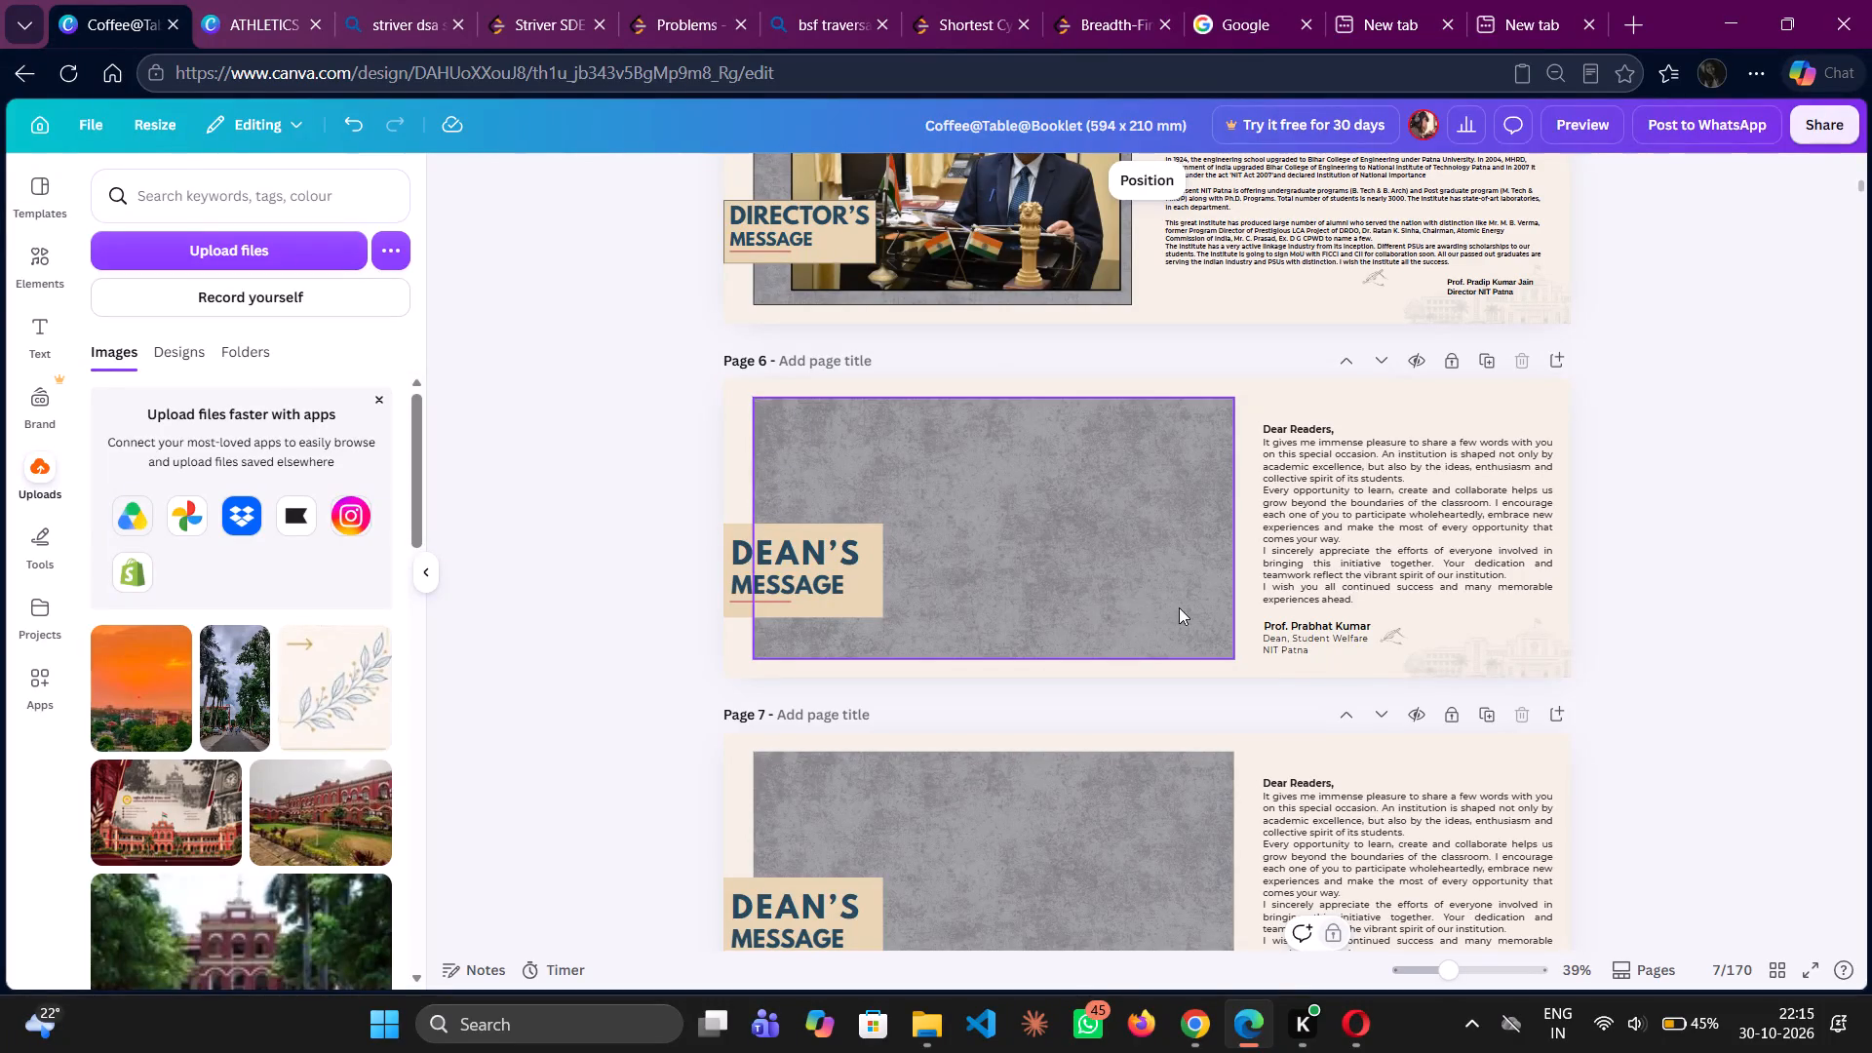
Unlock page 7, the second Dean's Message page, for editing.
{"action": "scroll", "coordinate": [1330, 686], "scroll_direction": "down", "scroll_amount": 3}
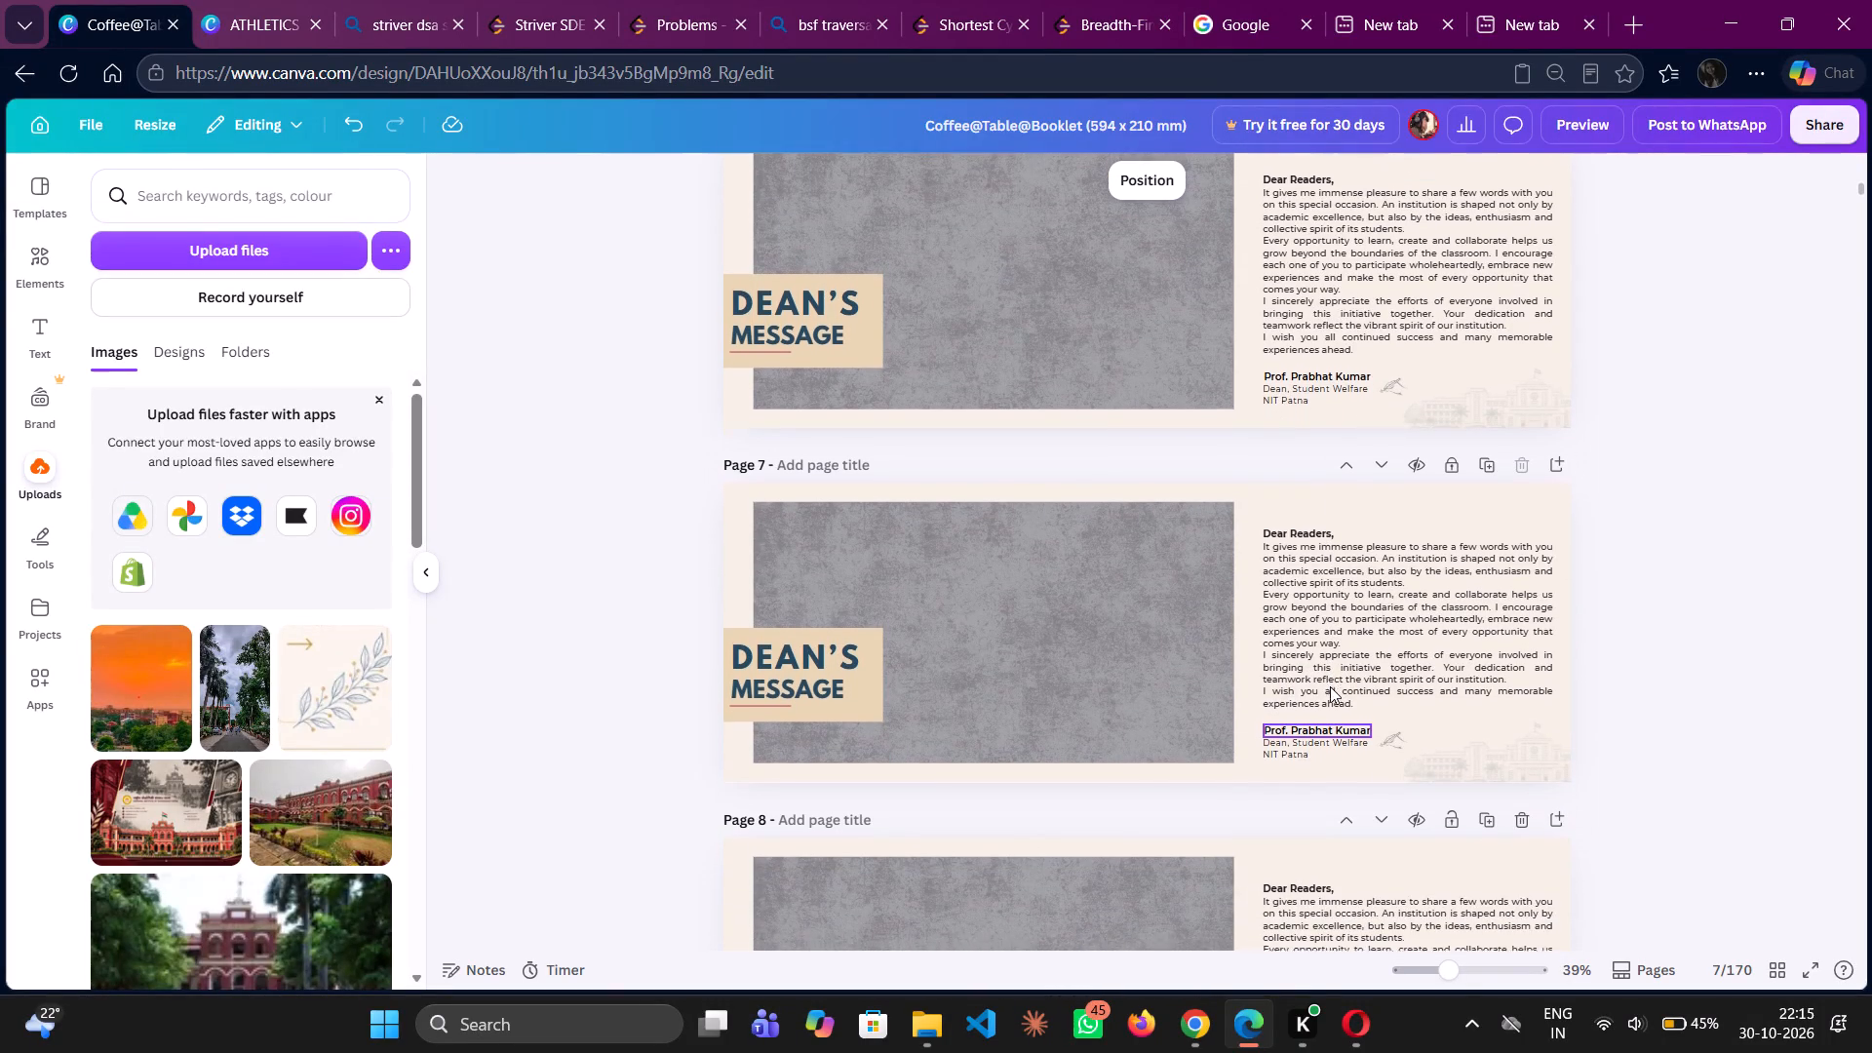
{"action": "scroll", "coordinate": [1330, 686], "scroll_direction": "down", "scroll_amount": 1}
{"action": "left_click", "coordinate": [1457, 469]}
Replace the name after "Prof." in the page 7 sign-off with the new dean's initials and surname.
{"action": "scroll", "coordinate": [1418, 692], "scroll_direction": "down", "scroll_amount": 1}
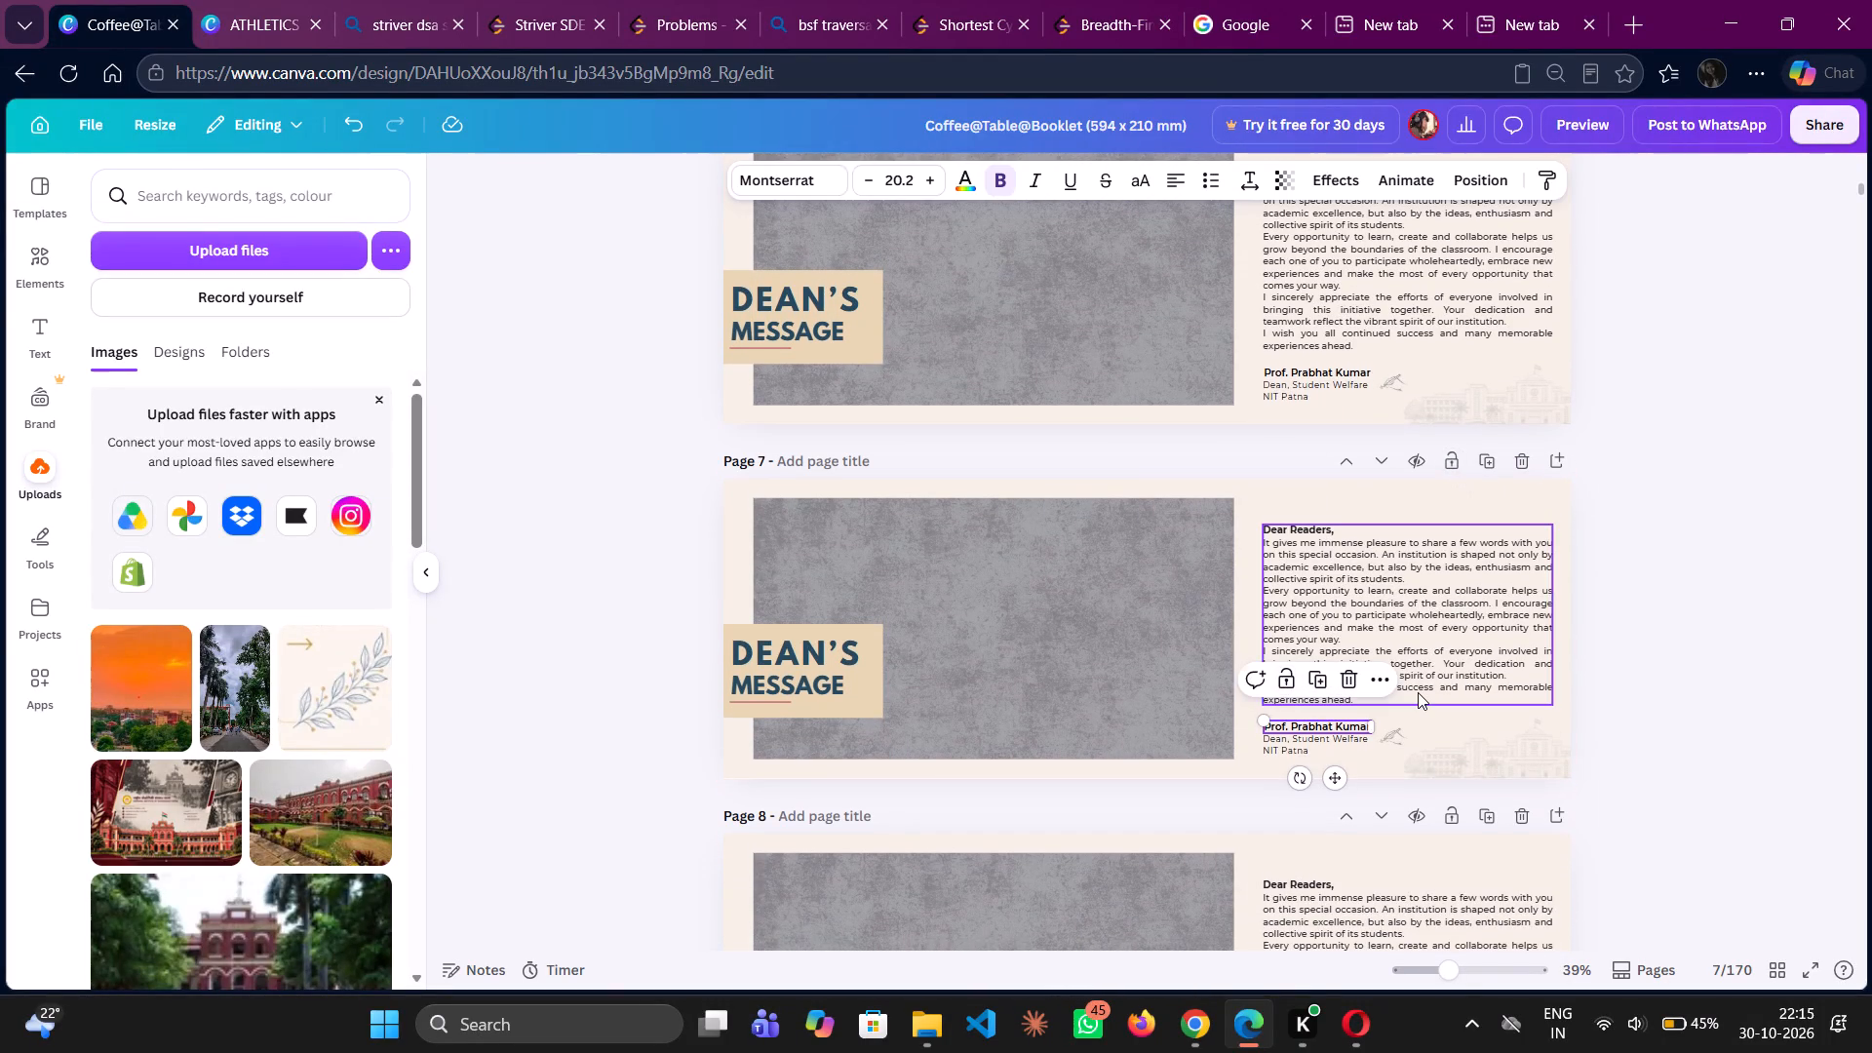
{"action": "scroll", "coordinate": [1418, 692], "scroll_direction": "down", "scroll_amount": 1}
{"action": "double_click", "coordinate": [1304, 615]}
{"action": "left_click", "coordinate": [1304, 615]}
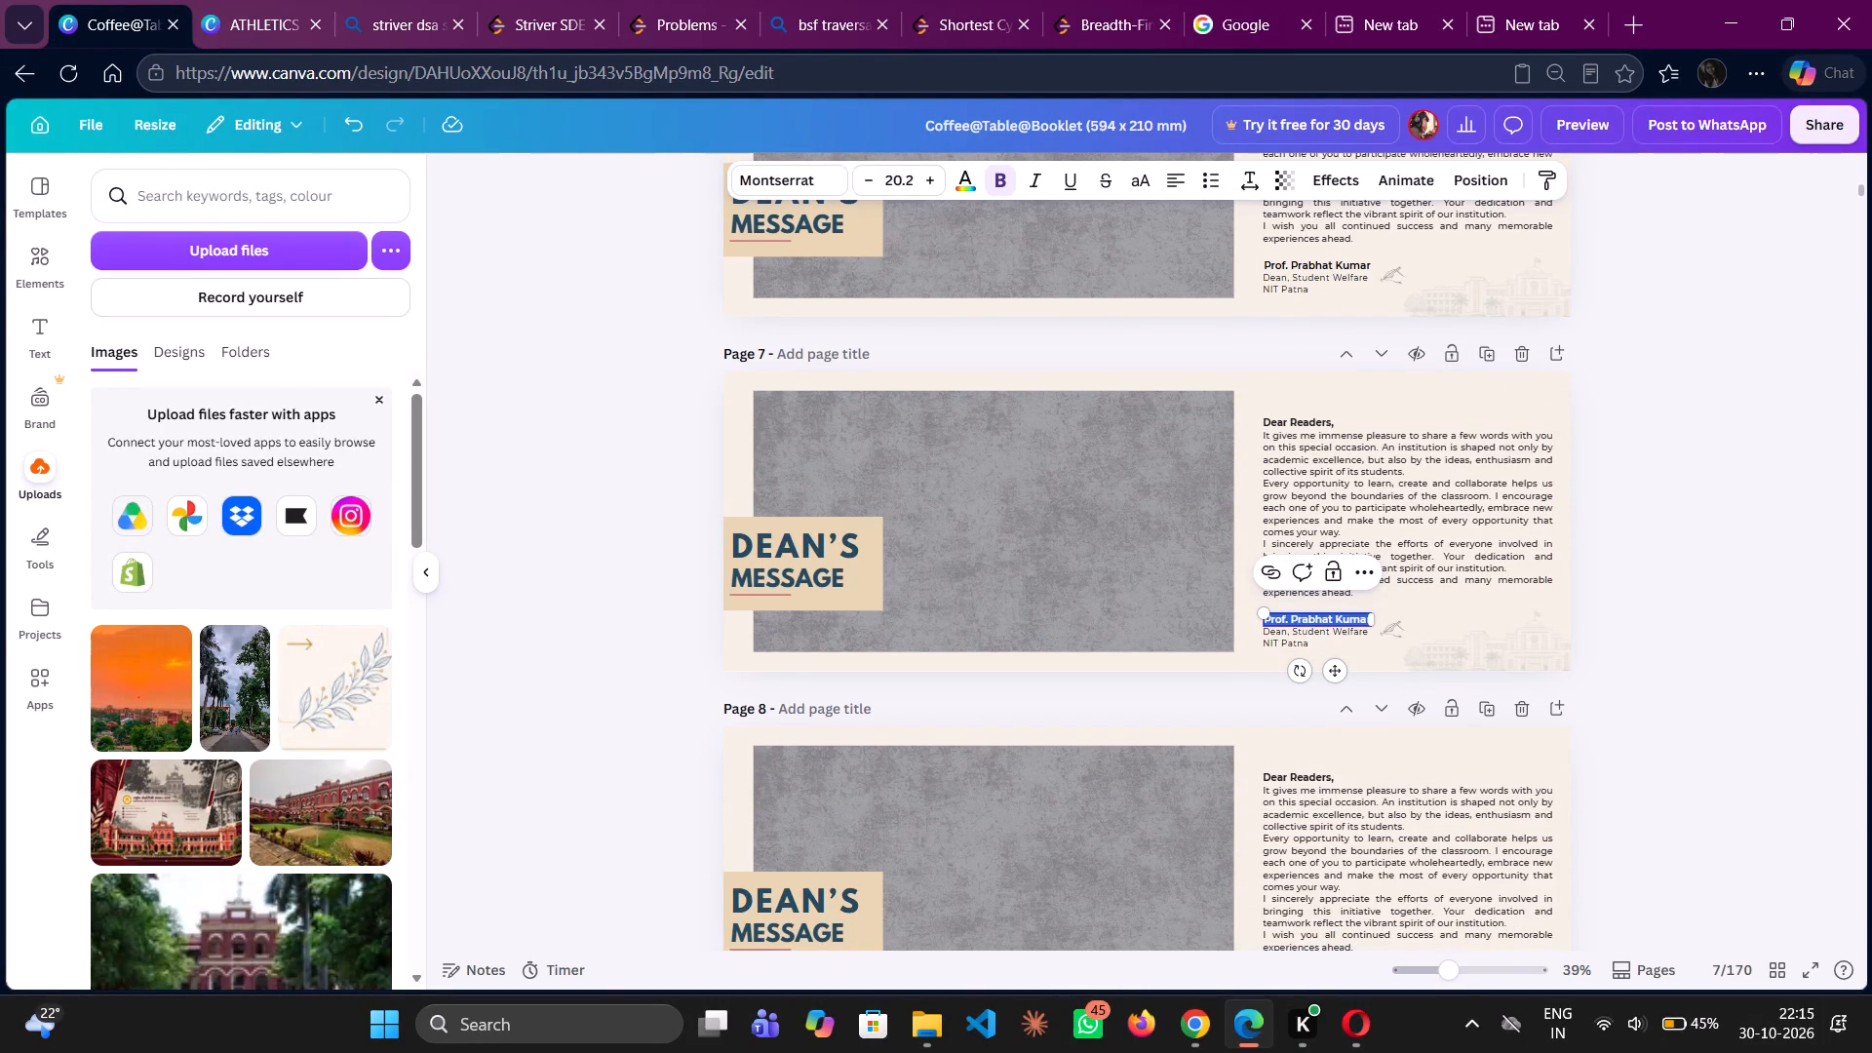
{"action": "key", "text": "Right"}
{"action": "key", "text": "Right"}
{"action": "key", "text": "Right"}
{"action": "key", "text": "Right"}
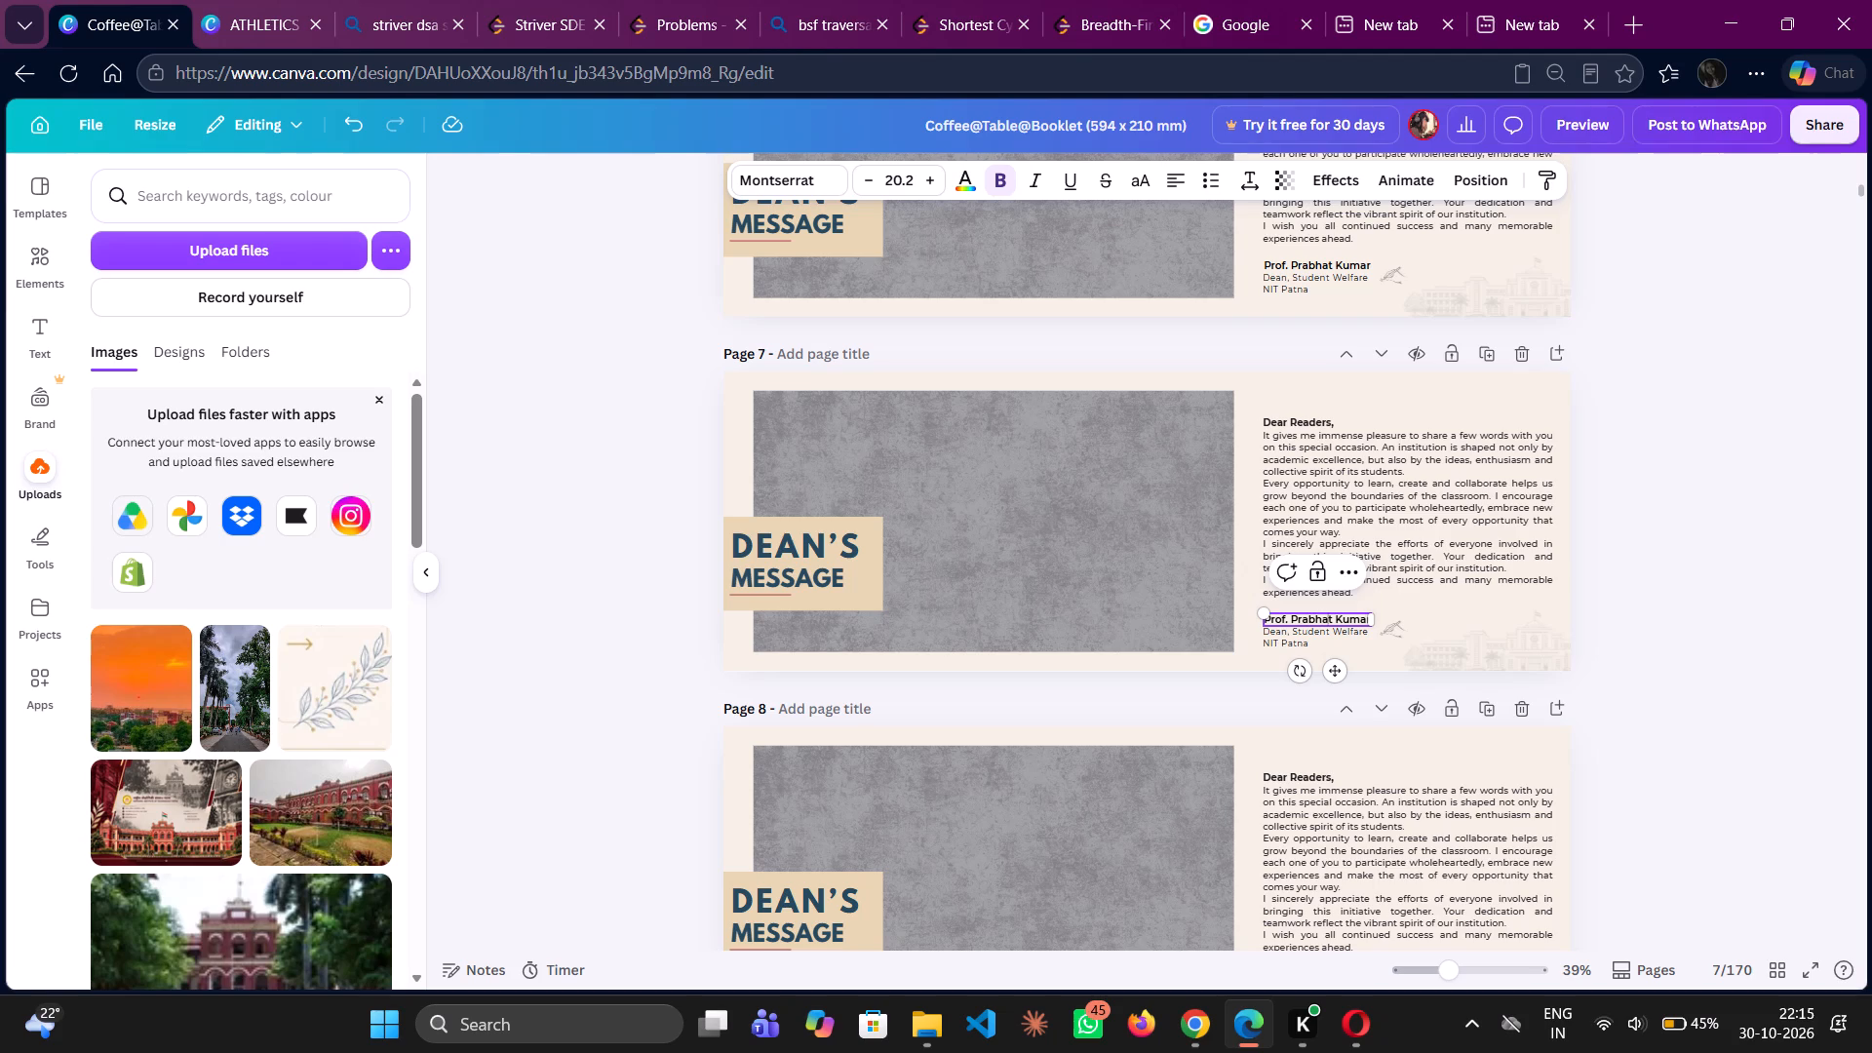
{"action": "key", "text": "Right"}
{"action": "key", "text": "Right"}
{"action": "key", "text": "Right"}
{"action": "key", "text": "Right"}
{"action": "key", "text": "Right"}
{"action": "key", "text": "Right"}
{"action": "key", "text": "Right"}
{"action": "key", "text": "BackSpace"}
{"action": "key", "text": "BackSpace"}
{"action": "key", "text": "BackSpace"}
{"action": "key", "text": "BackSpace"}
{"action": "key", "text": "BackSpace"}
{"action": "key", "text": "BackSpace"}
{"action": "key", "text": "BackSpace"}
{"action": "key", "text": "BackSpace"}
{"action": "key", "text": "BackSpace"}
{"action": "key", "text": "BackSpace"}
{"action": "key", "text": "BackSpace"}
{"action": "key", "text": "BackSpace"}
{"action": "key", "text": "BackSpace"}
{"action": "scroll", "coordinate": [1304, 615], "scroll_direction": "left", "scroll_amount": 3}
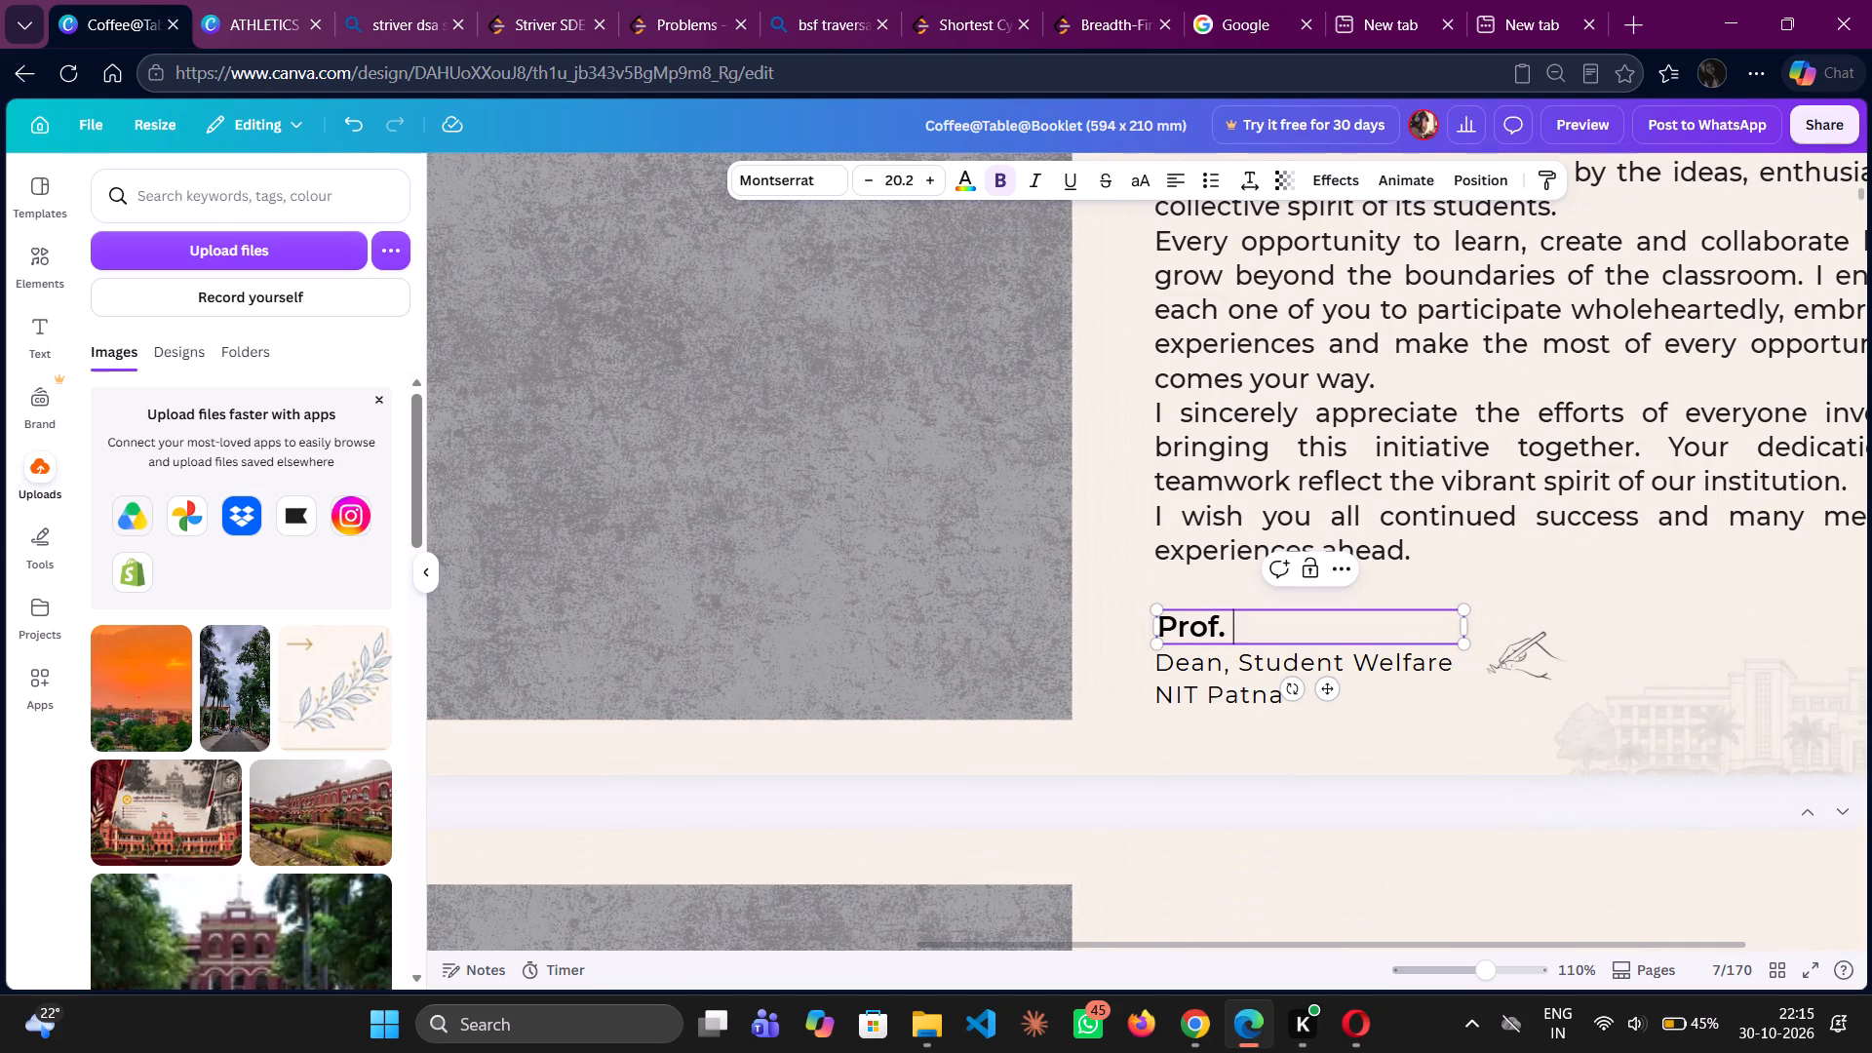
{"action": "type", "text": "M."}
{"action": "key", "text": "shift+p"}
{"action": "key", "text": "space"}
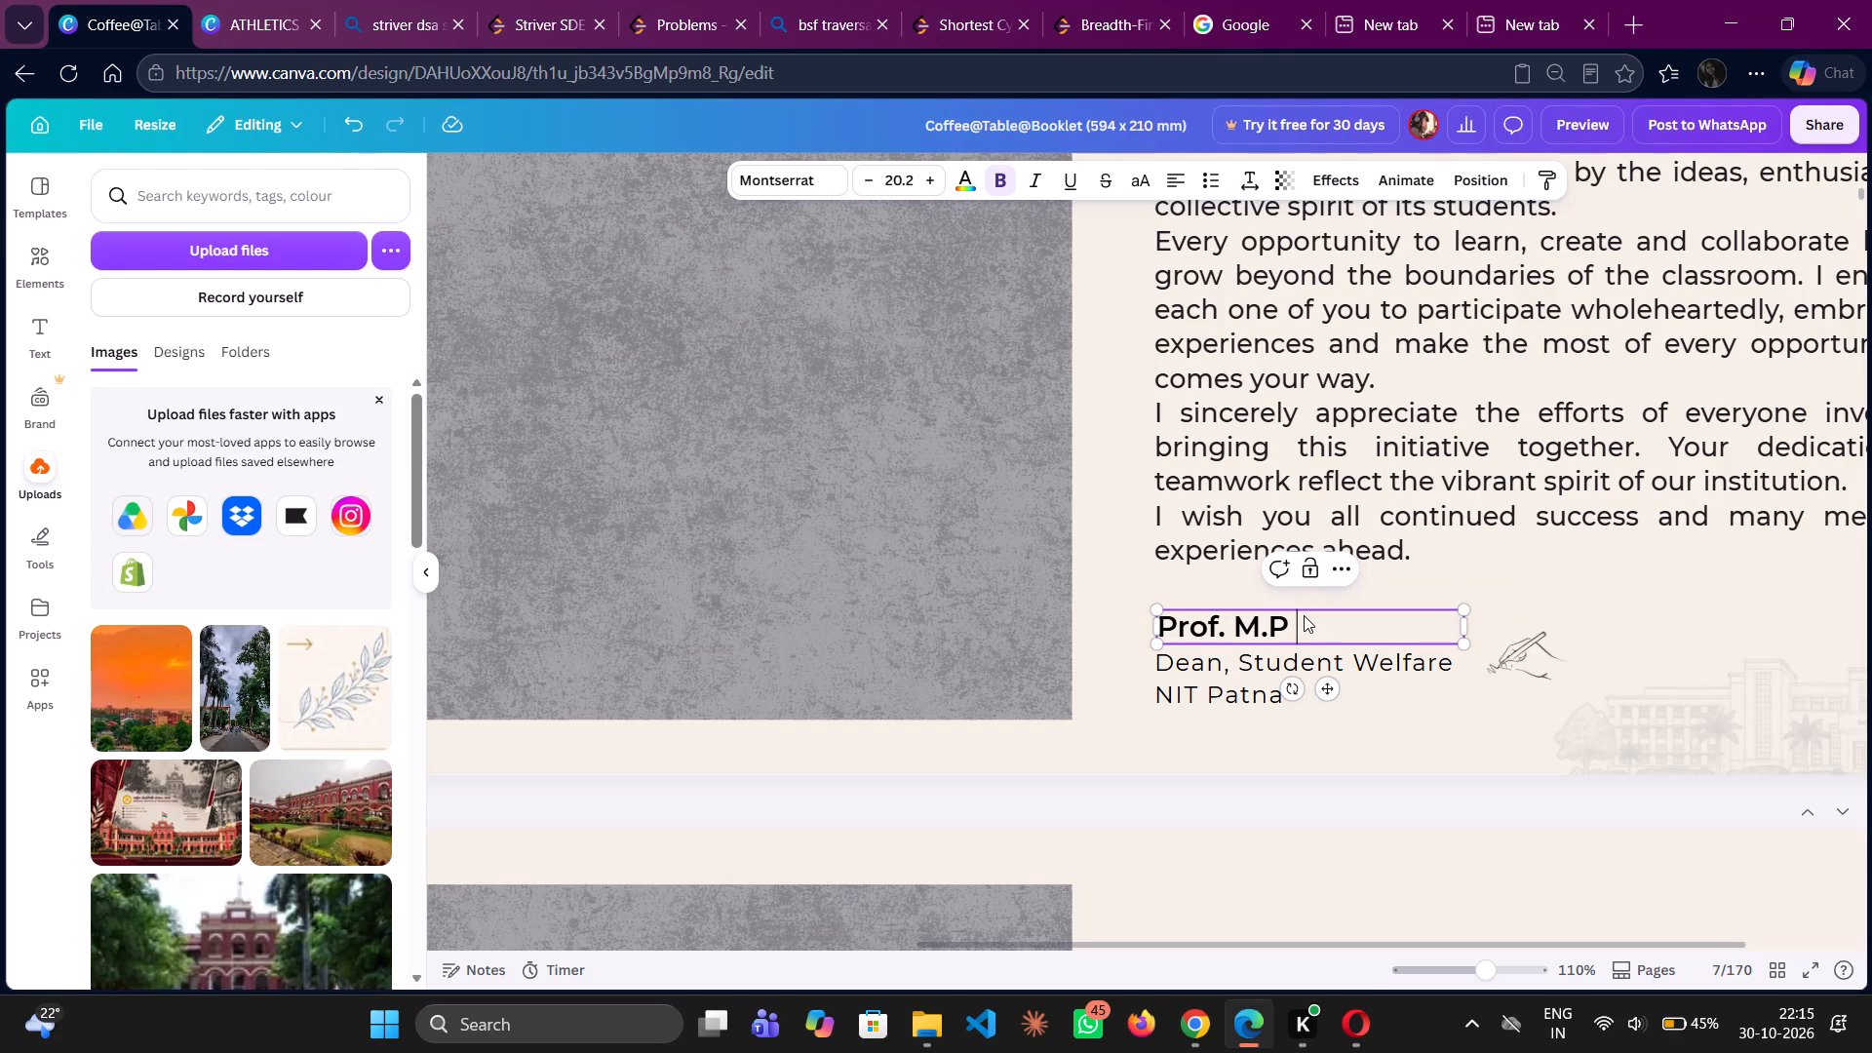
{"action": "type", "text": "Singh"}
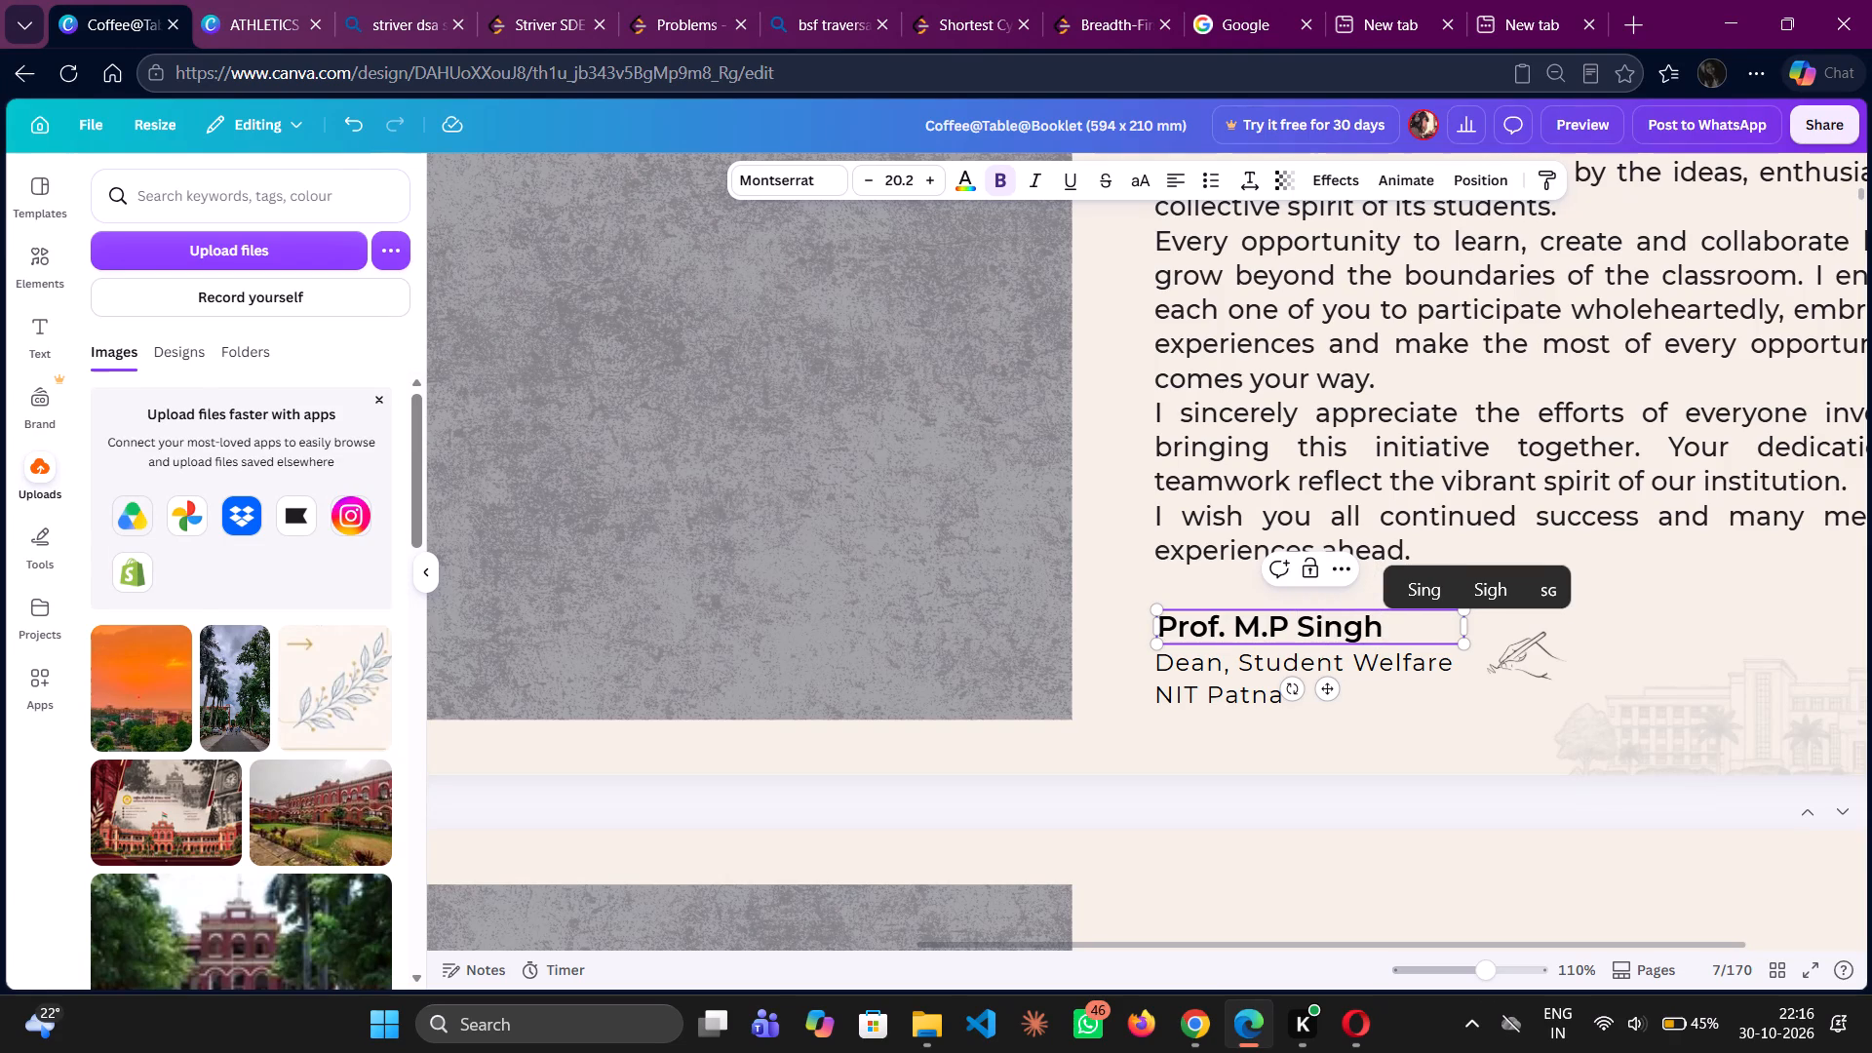
Change the title line under the dean's name on page 7 to "Dean, Academics", keeping "NIT Patna" below it.
{"action": "left_click", "coordinate": [1369, 650]}
{"action": "double_click", "coordinate": [1369, 666]}
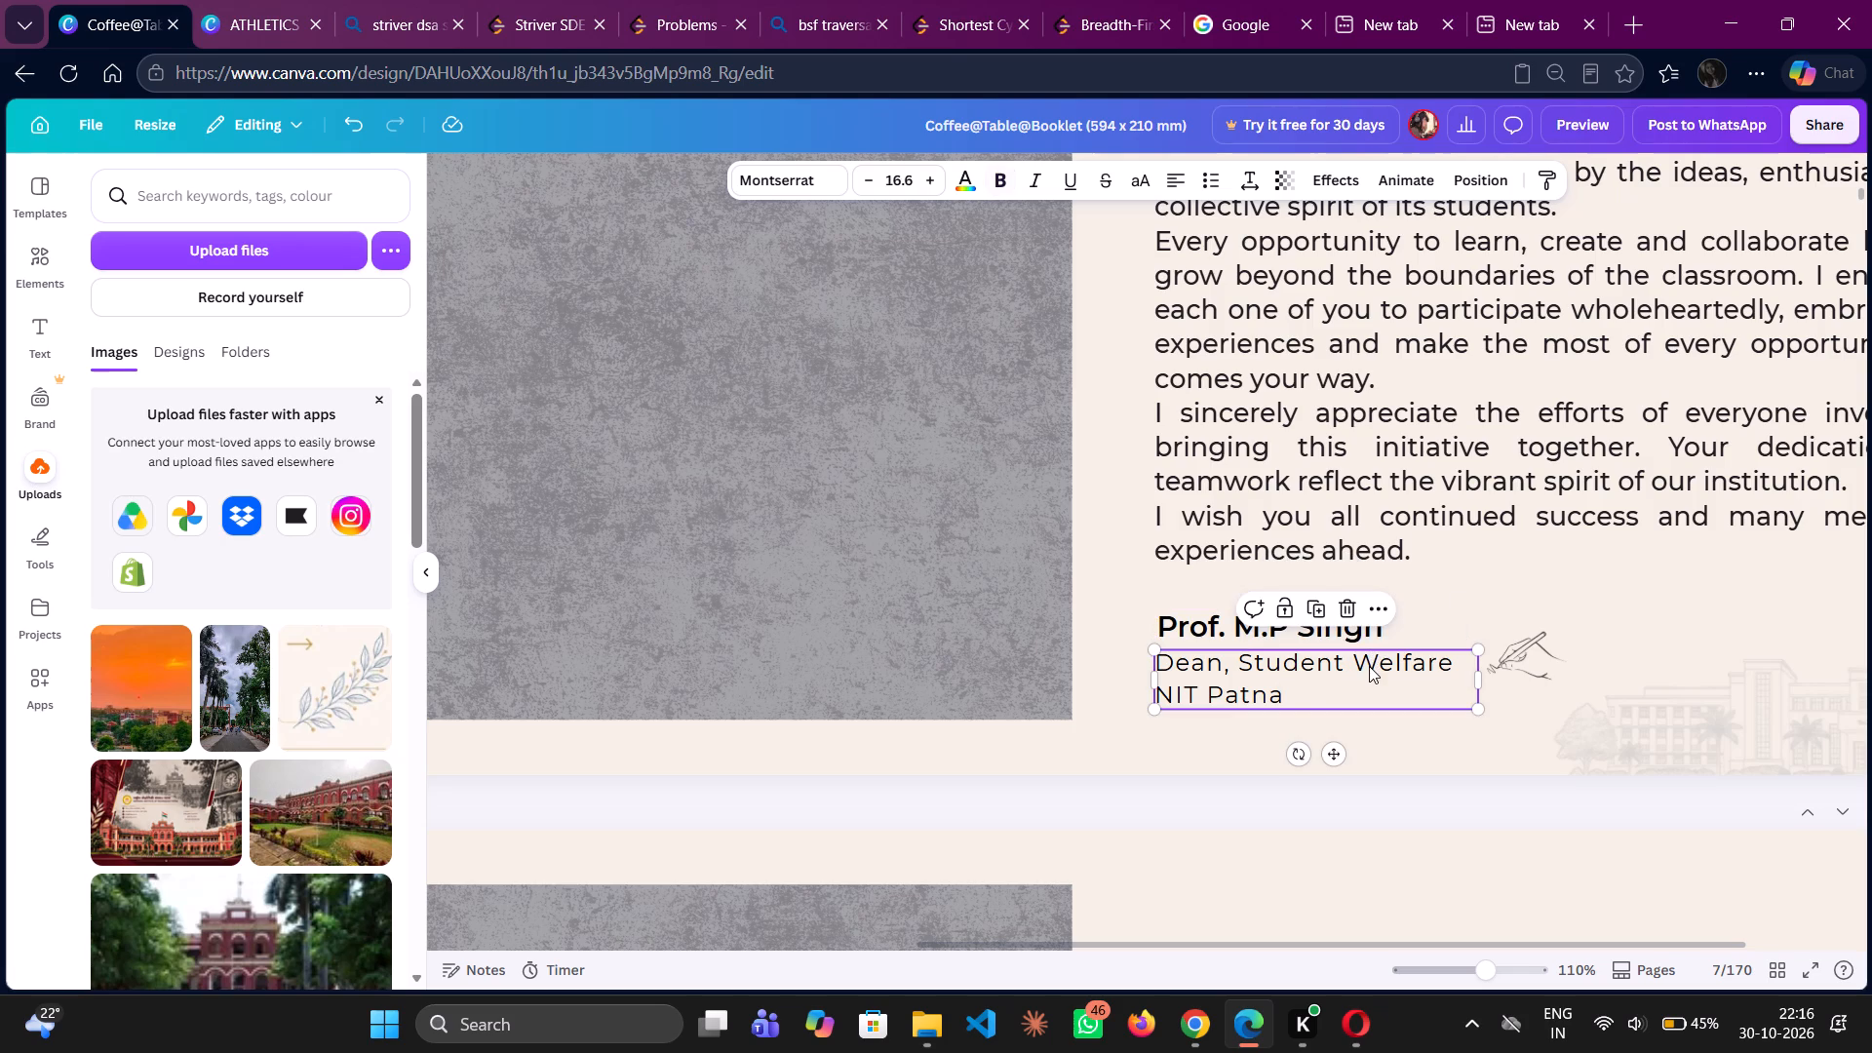
{"action": "left_click", "coordinate": [1369, 666]}
{"action": "left_click", "coordinate": [1369, 666]}
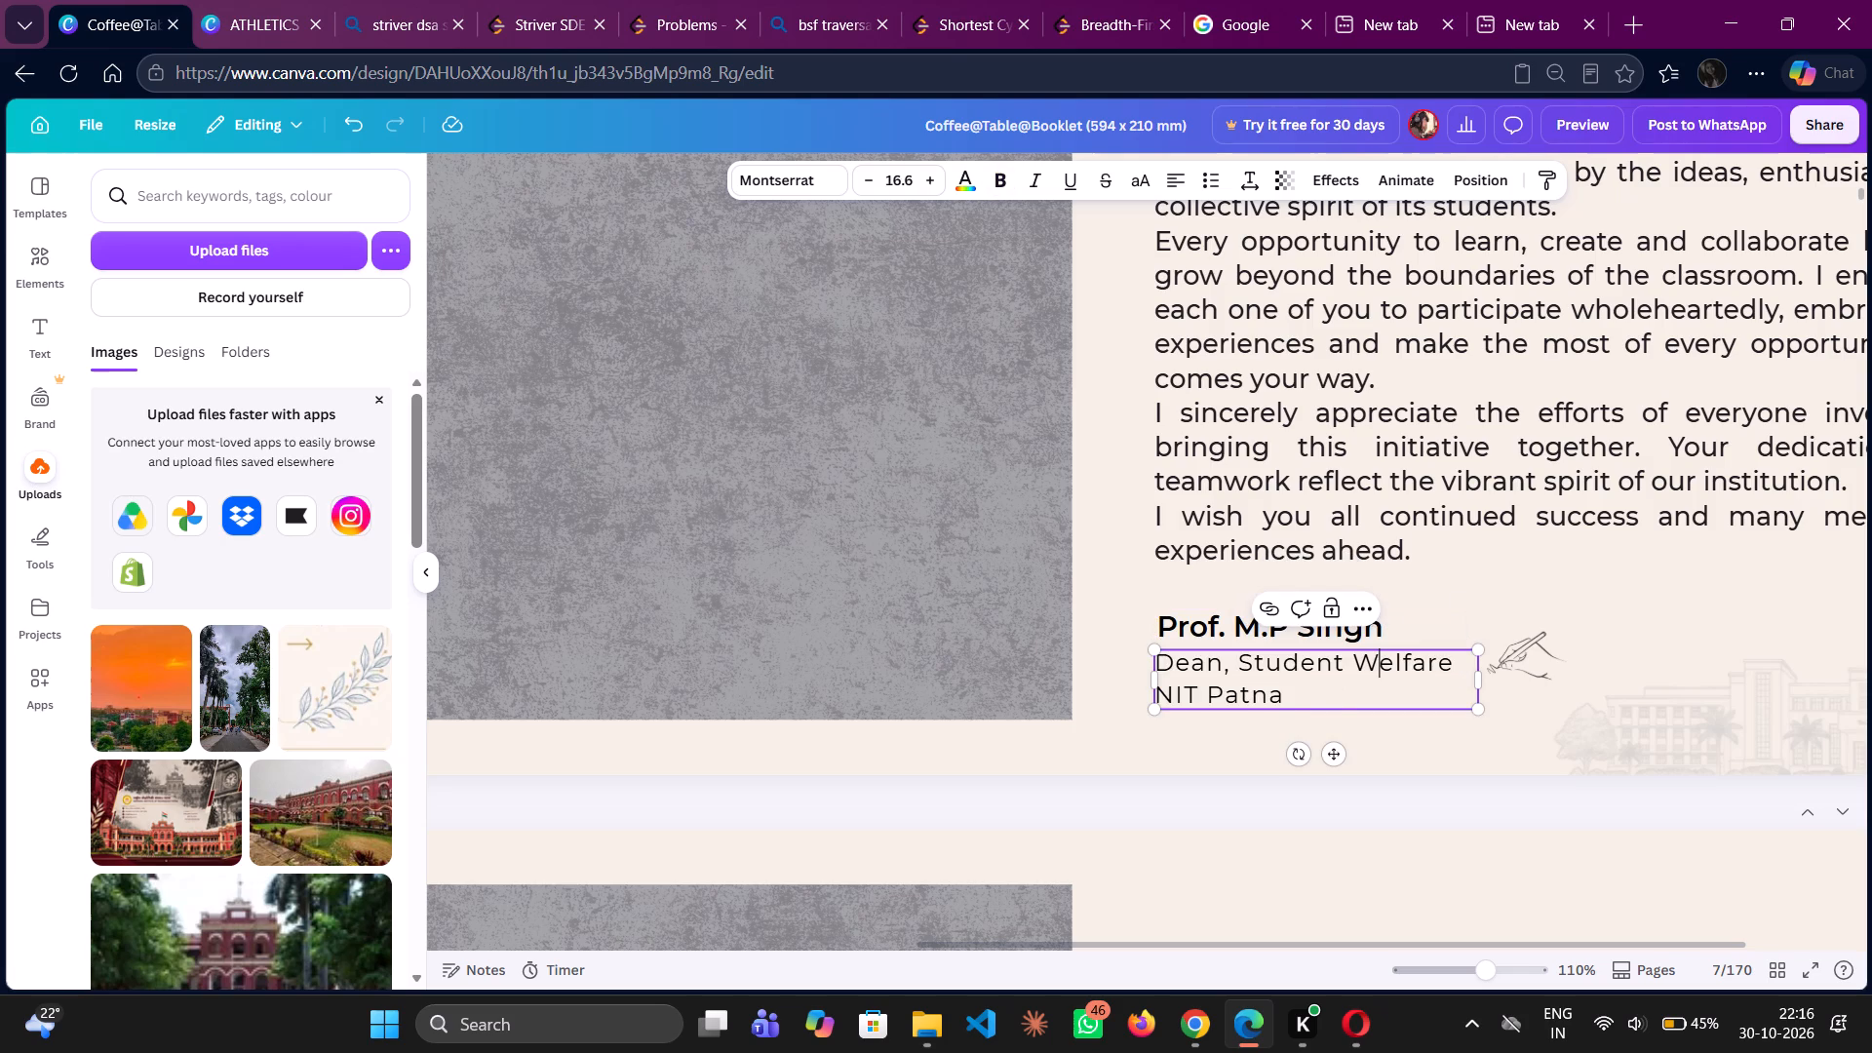
{"action": "left_click", "coordinate": [1455, 665]}
{"action": "key", "text": "BackSpace"}
{"action": "key", "text": "BackSpace"}
{"action": "key", "text": "BackSpace"}
{"action": "key", "text": "BackSpace"}
{"action": "key", "text": "BackSpace"}
{"action": "key", "text": "BackSpace"}
{"action": "key", "text": "BackSpace"}
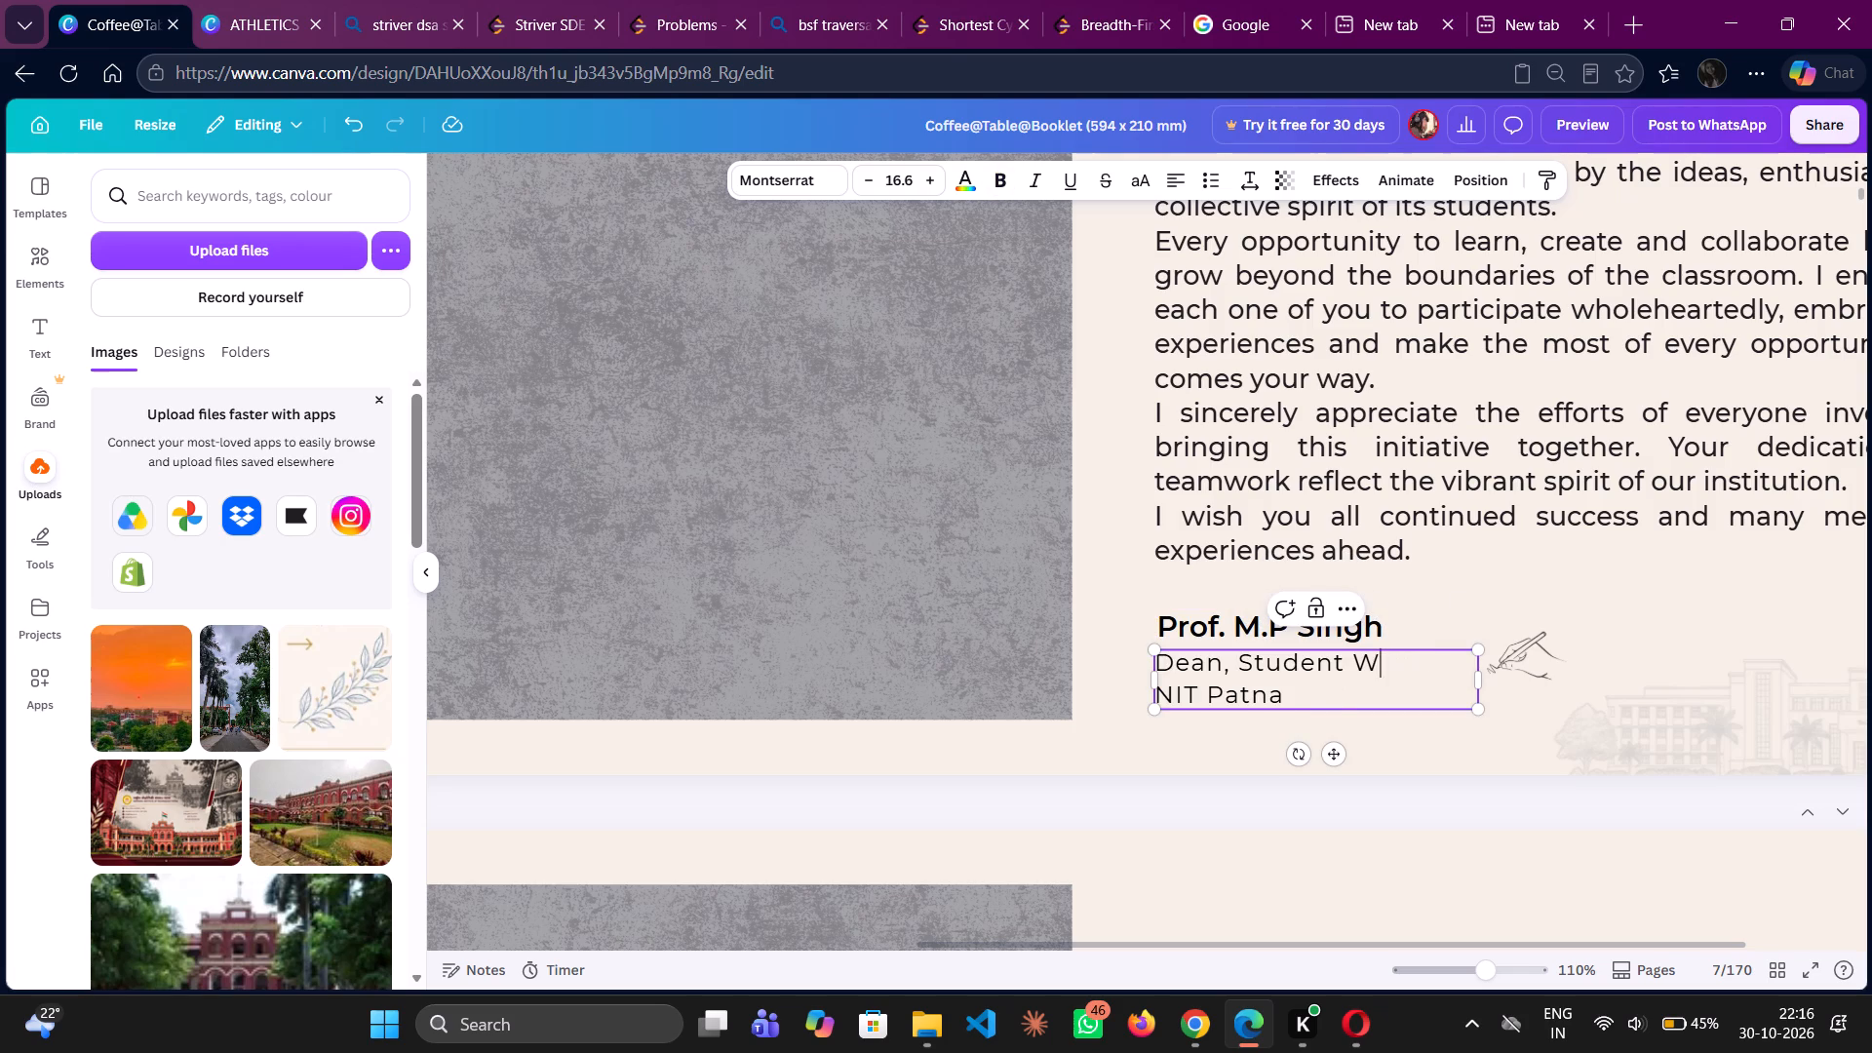
{"action": "key", "text": "BackSpace"}
{"action": "key", "text": "BackSpace"}
{"action": "key", "text": "BackSpace"}
{"action": "key", "text": "BackSpace"}
{"action": "key", "text": "BackSpace"}
{"action": "key", "text": "BackSpace"}
{"action": "key", "text": "BackSpace"}
{"action": "key", "text": "BackSpace"}
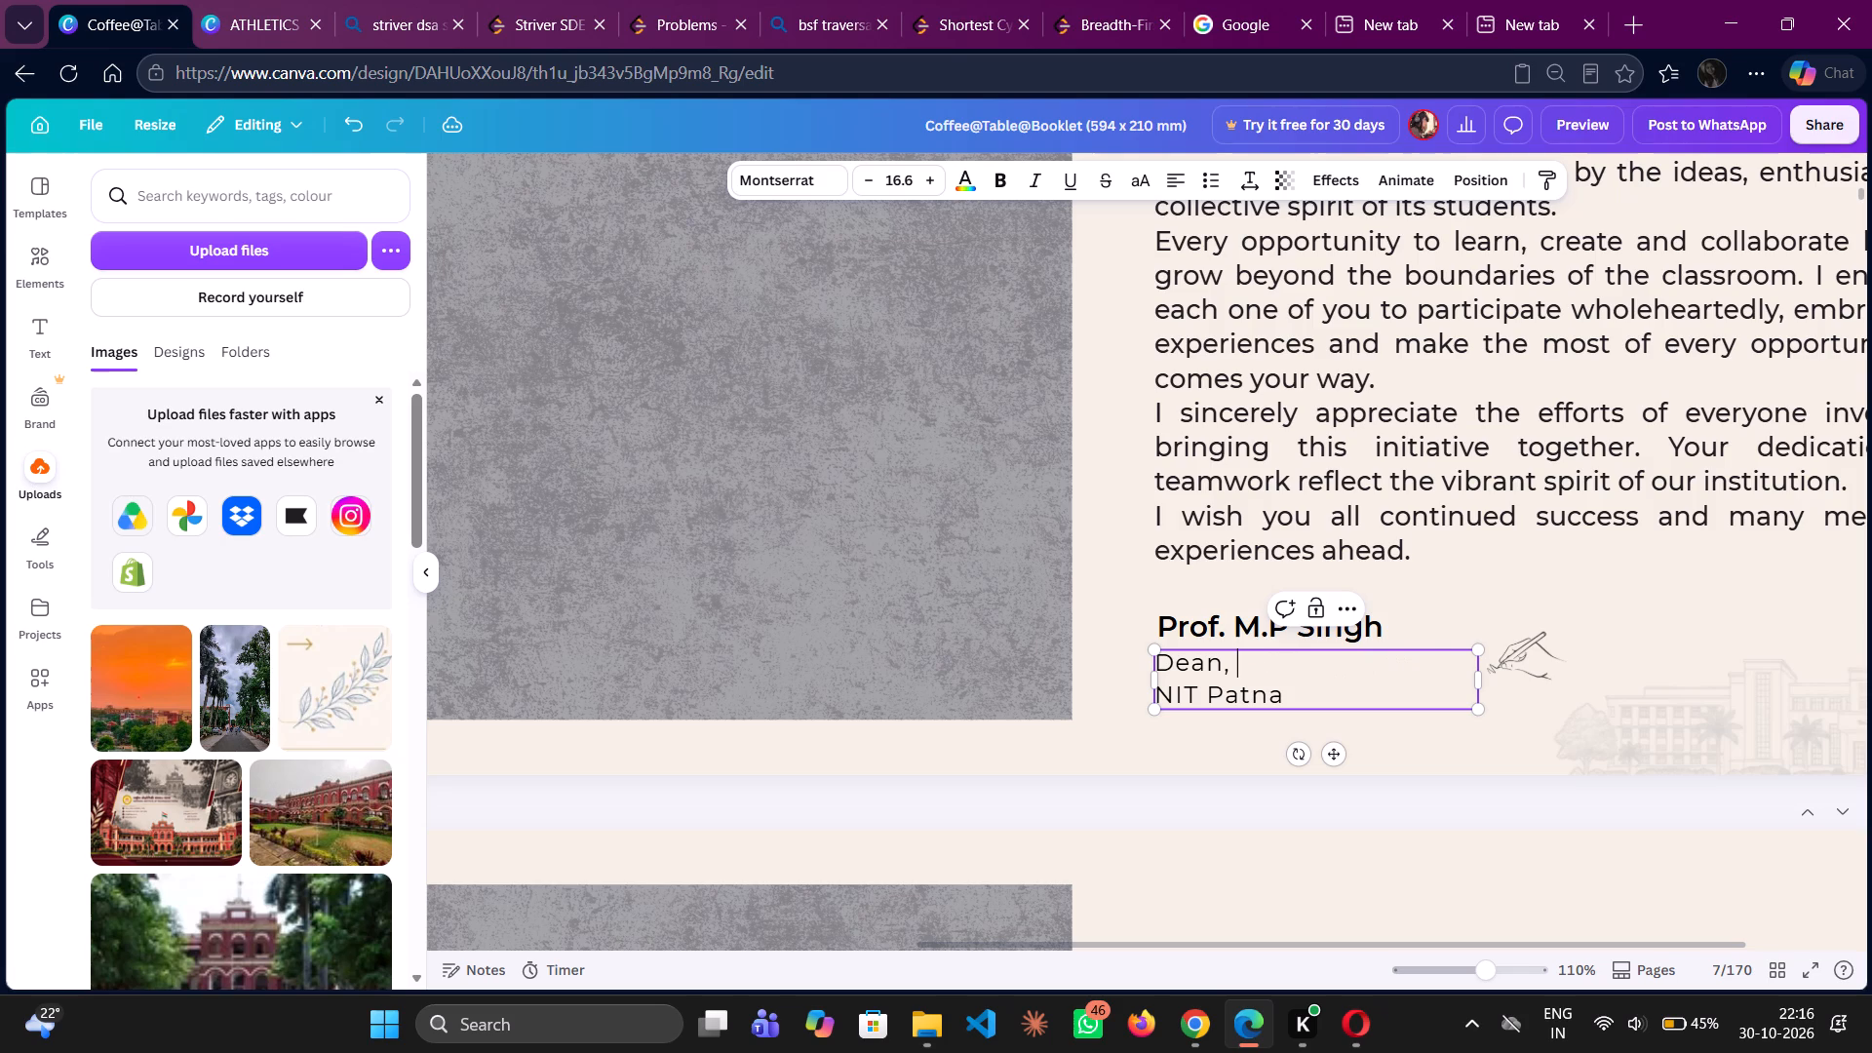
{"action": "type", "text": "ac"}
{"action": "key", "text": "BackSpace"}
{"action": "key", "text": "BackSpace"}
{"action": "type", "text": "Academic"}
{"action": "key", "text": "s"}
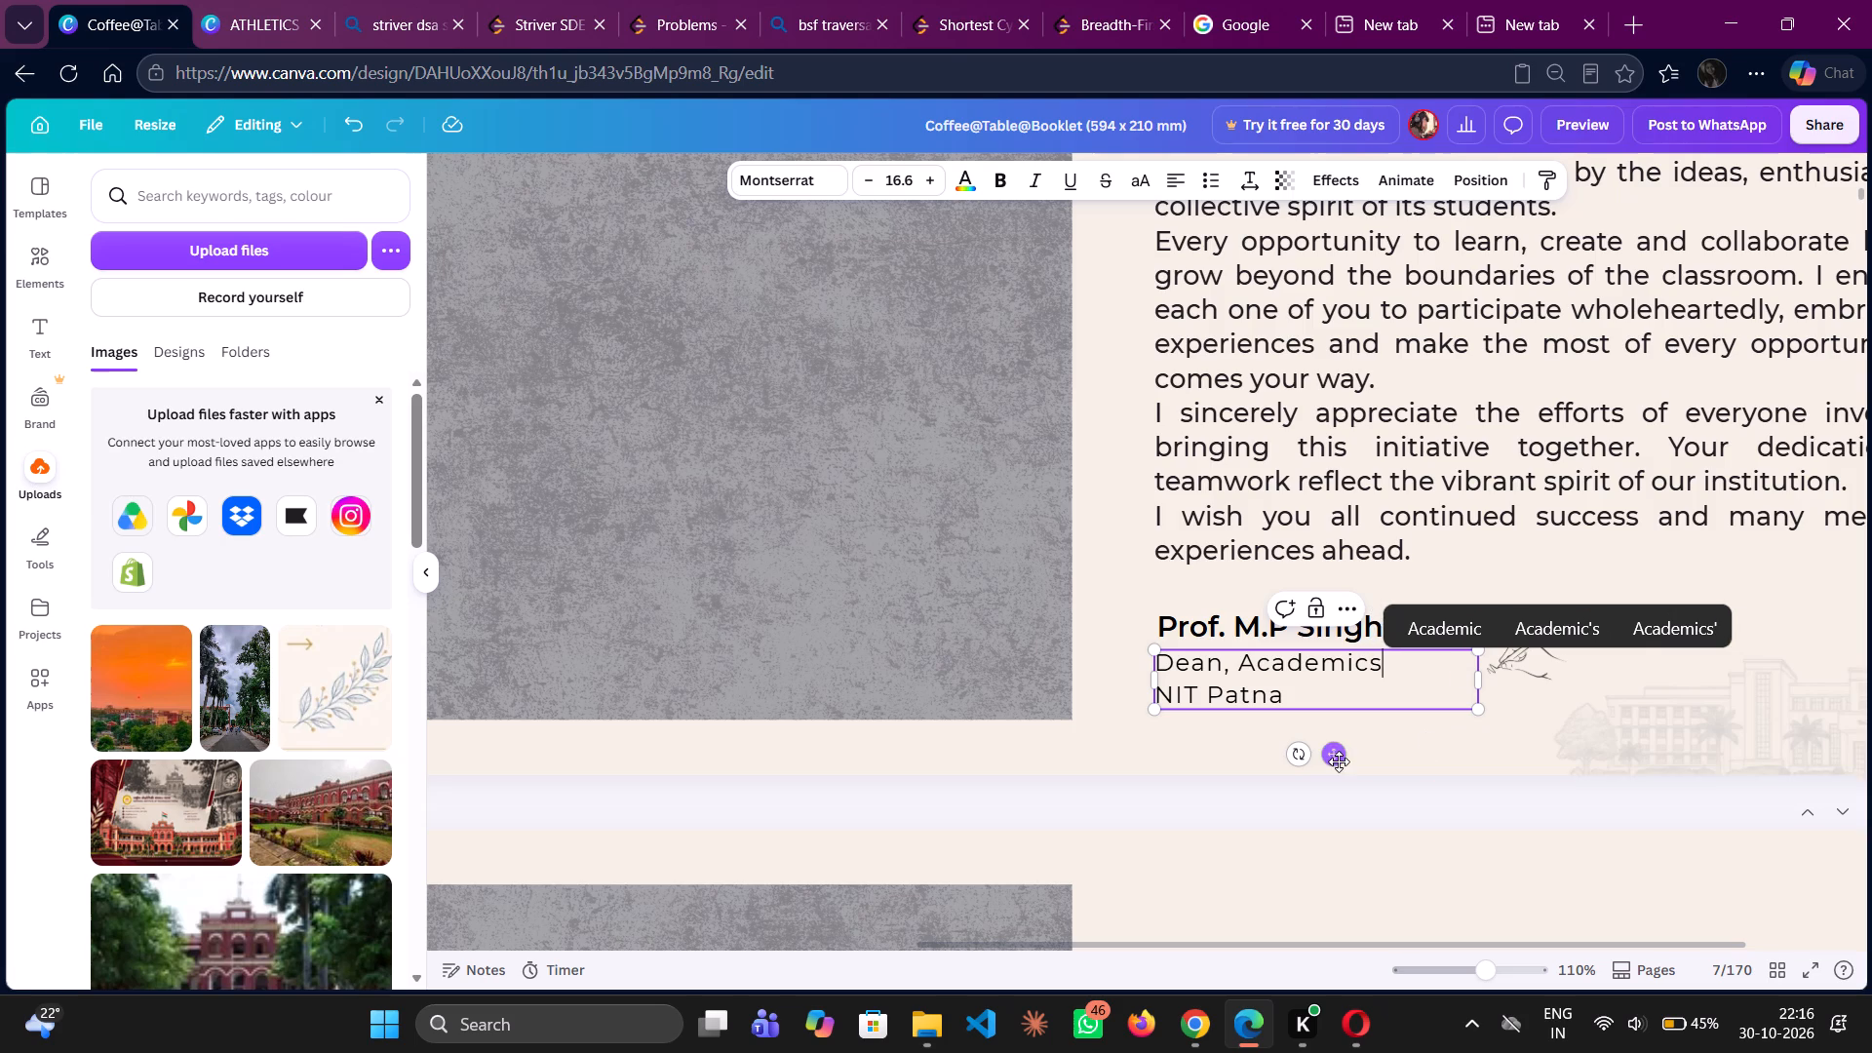
{"action": "left_click", "coordinate": [1278, 813]}
Replace the name after "Prof." in the page 8 Dean's Message sign-off with that page's new dean's name.
{"action": "scroll", "coordinate": [1278, 813], "scroll_direction": "down", "scroll_amount": 7}
{"action": "scroll", "coordinate": [1278, 813], "scroll_direction": "up", "scroll_amount": 1}
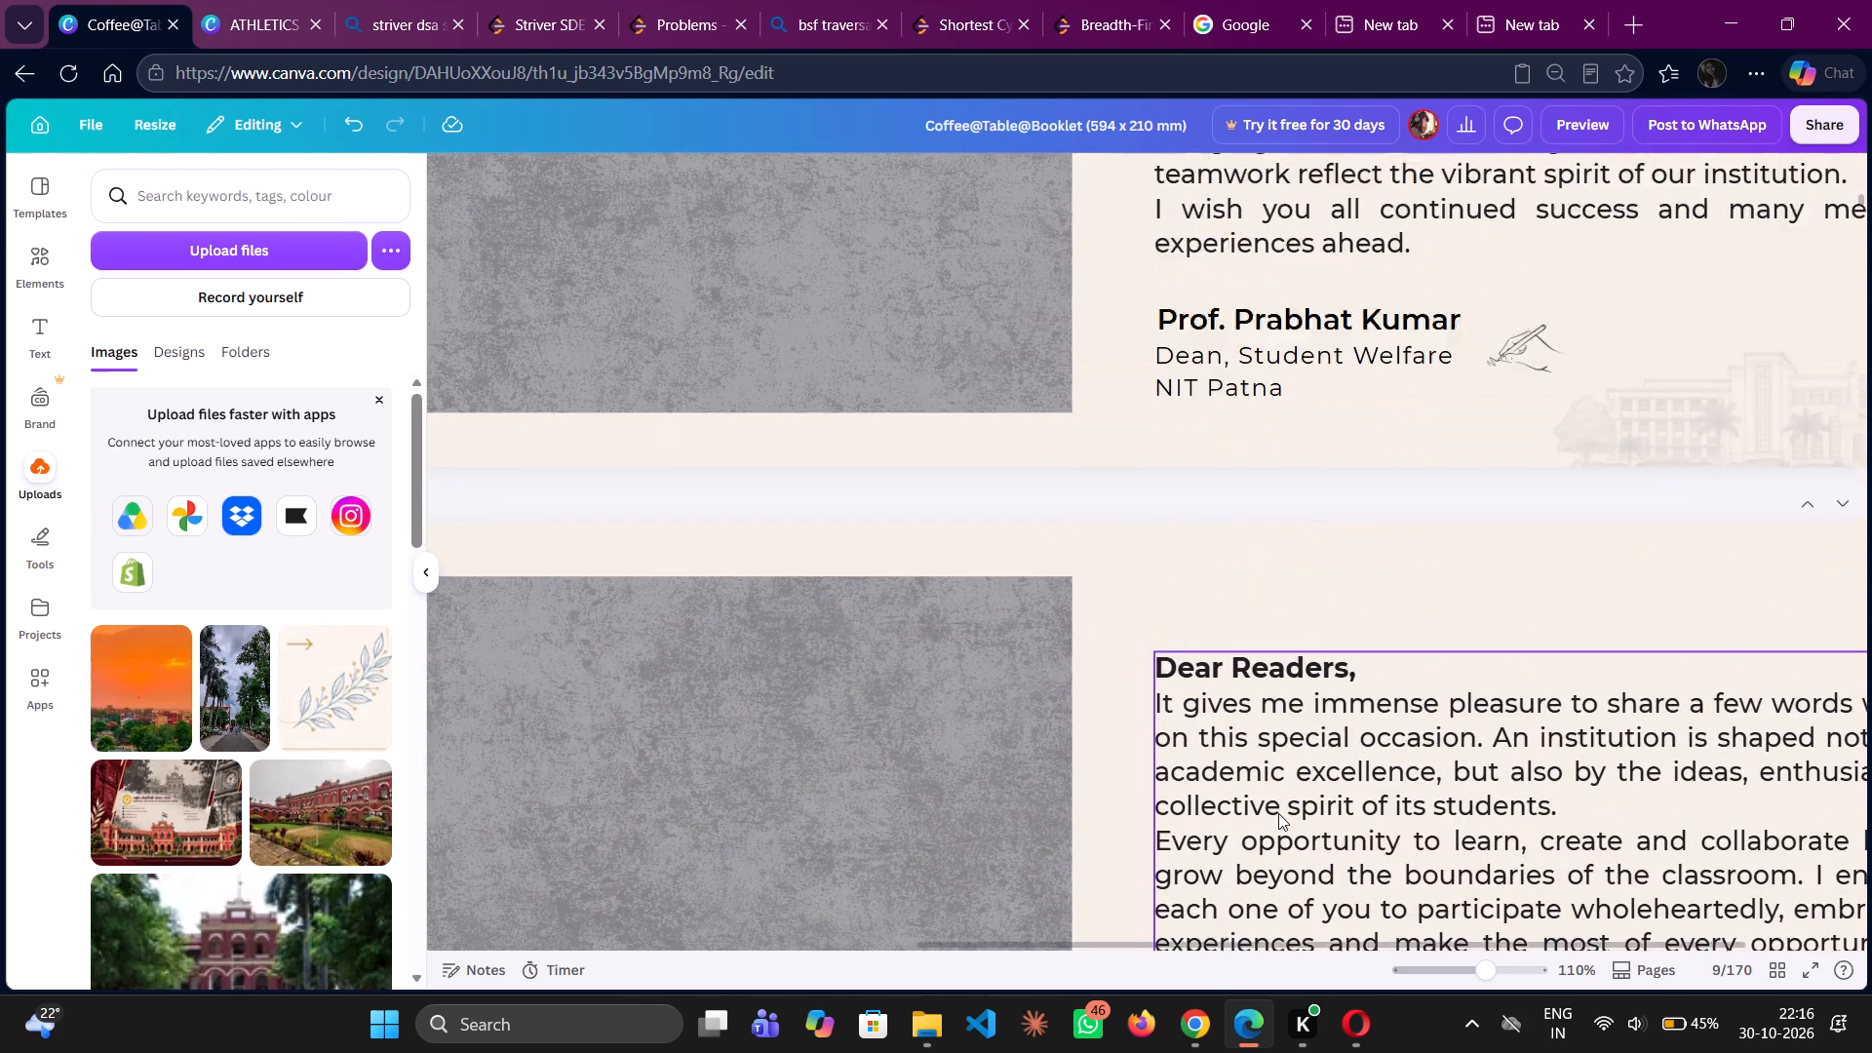
{"action": "scroll", "coordinate": [1278, 813], "scroll_direction": "up", "scroll_amount": 1}
{"action": "double_click", "coordinate": [1289, 393]}
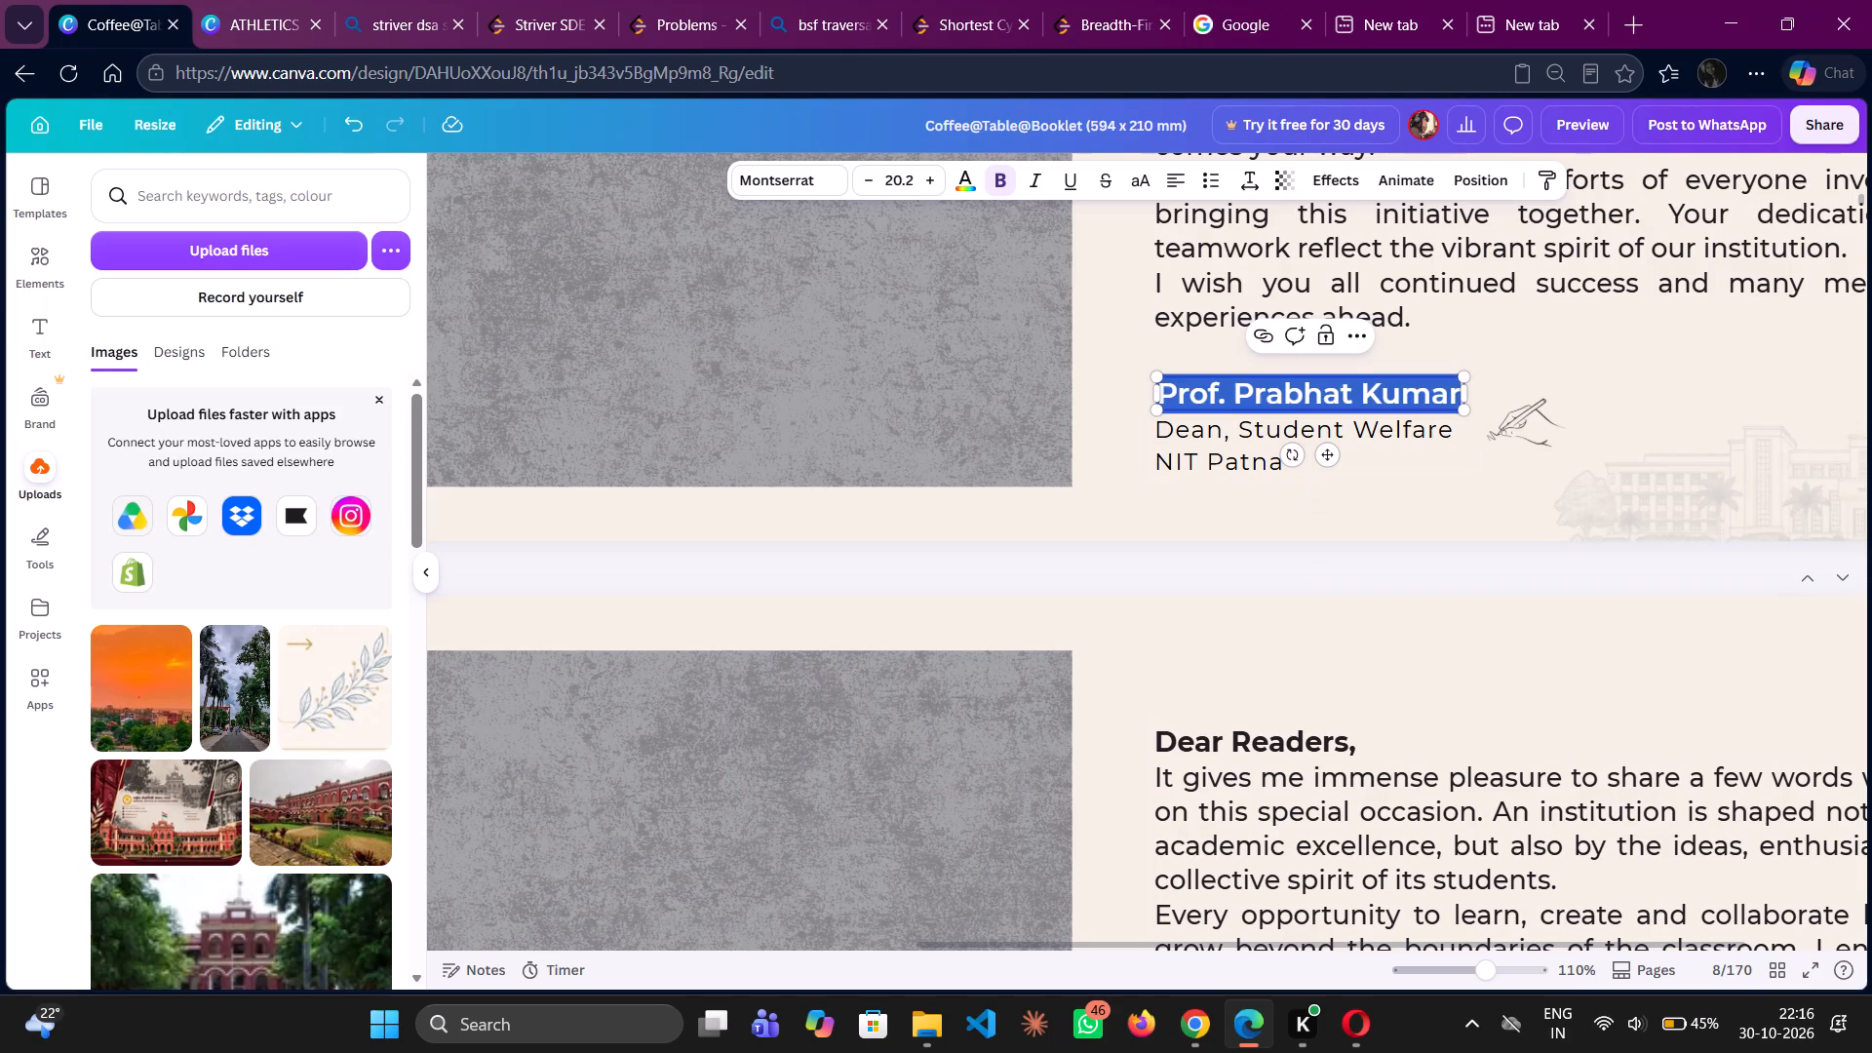
{"action": "left_click", "coordinate": [1328, 387]}
{"action": "key", "text": "Right"}
{"action": "key", "text": "Right"}
{"action": "key", "text": "Right"}
{"action": "key", "text": "Right"}
{"action": "key", "text": "Right"}
{"action": "key", "text": "Right"}
{"action": "key", "text": "Right"}
{"action": "key", "text": "Right"}
{"action": "key", "text": "Right"}
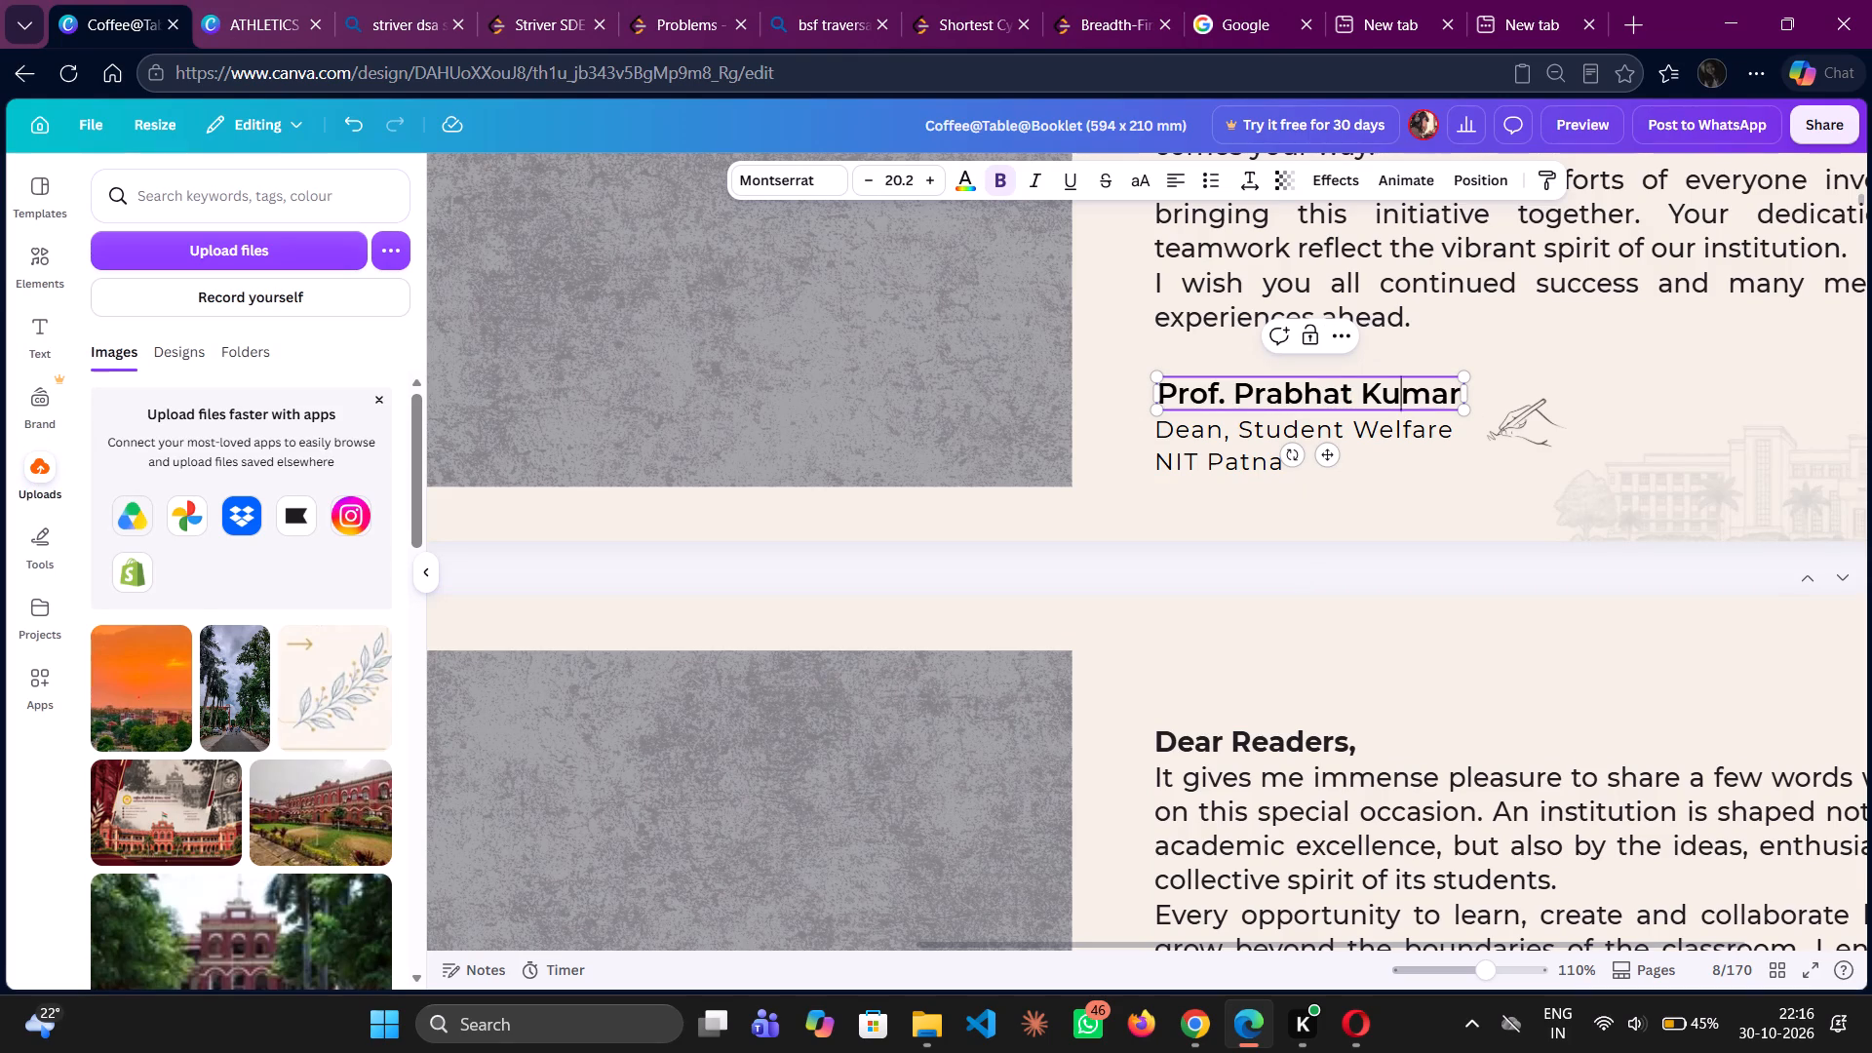
{"action": "key", "text": "Right"}
{"action": "key", "text": "Right"}
{"action": "key", "text": "BackSpace"}
{"action": "key", "text": "BackSpace"}
{"action": "key", "text": "BackSpace"}
{"action": "key", "text": "BackSpace"}
{"action": "key", "text": "BackSpace"}
{"action": "key", "text": "BackSpace"}
{"action": "key", "text": "BackSpace"}
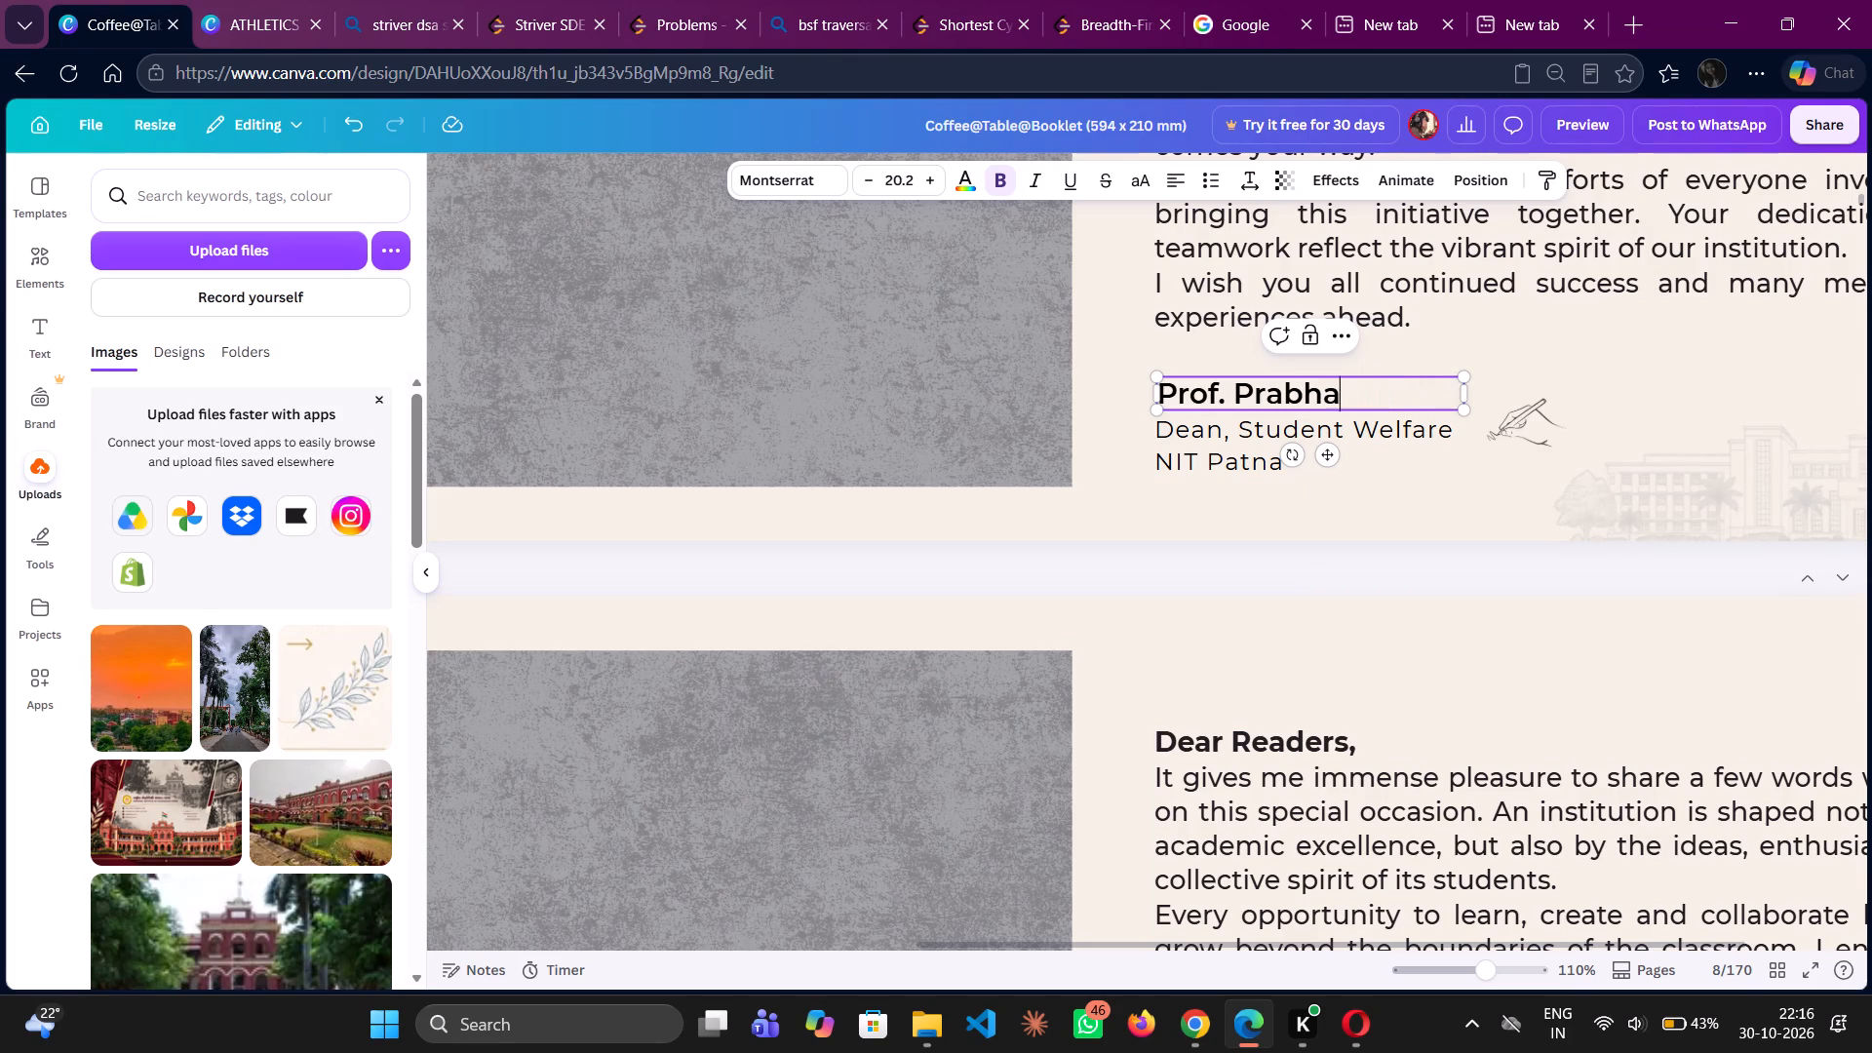
{"action": "key", "text": "BackSpace"}
{"action": "key", "text": "BackSpace"}
{"action": "key", "text": "BackSpace"}
{"action": "key", "text": "BackSpace"}
{"action": "key", "text": "BackSpace"}
{"action": "key", "text": "BackSpace"}
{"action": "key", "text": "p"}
{"action": "key", "text": "BackSpace"}
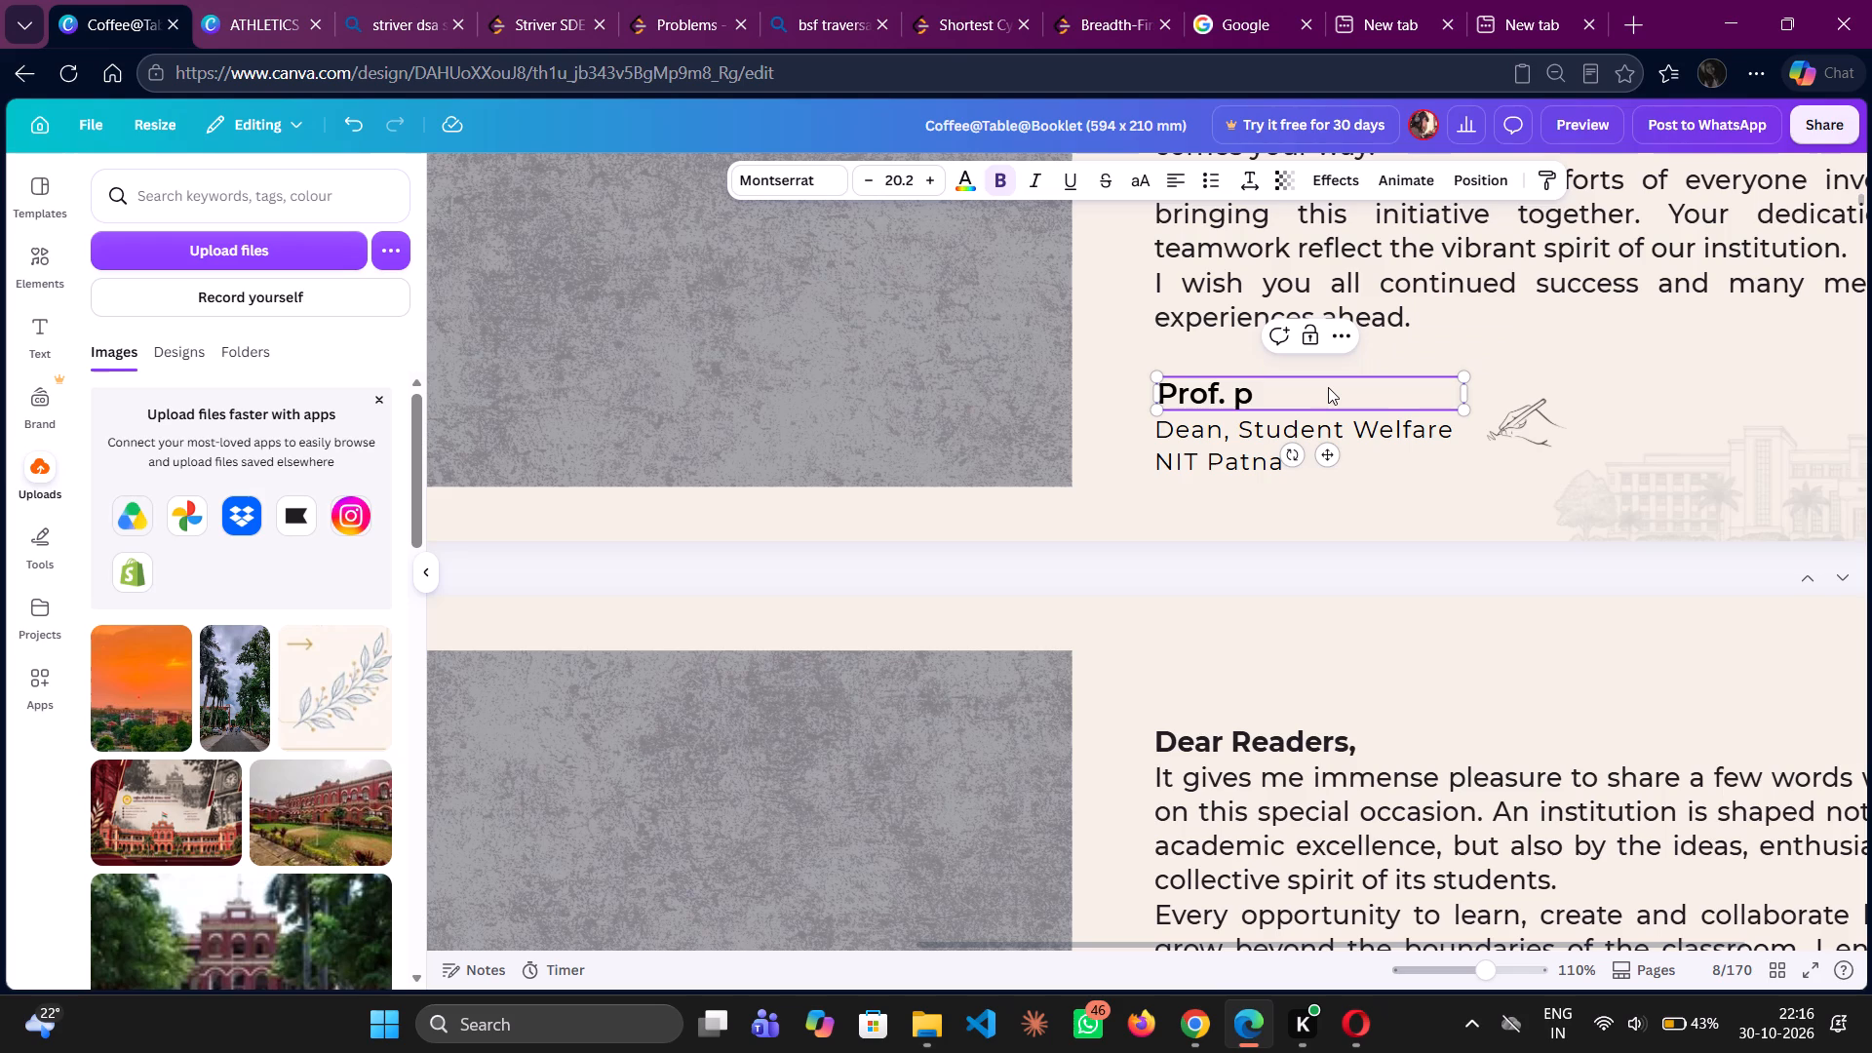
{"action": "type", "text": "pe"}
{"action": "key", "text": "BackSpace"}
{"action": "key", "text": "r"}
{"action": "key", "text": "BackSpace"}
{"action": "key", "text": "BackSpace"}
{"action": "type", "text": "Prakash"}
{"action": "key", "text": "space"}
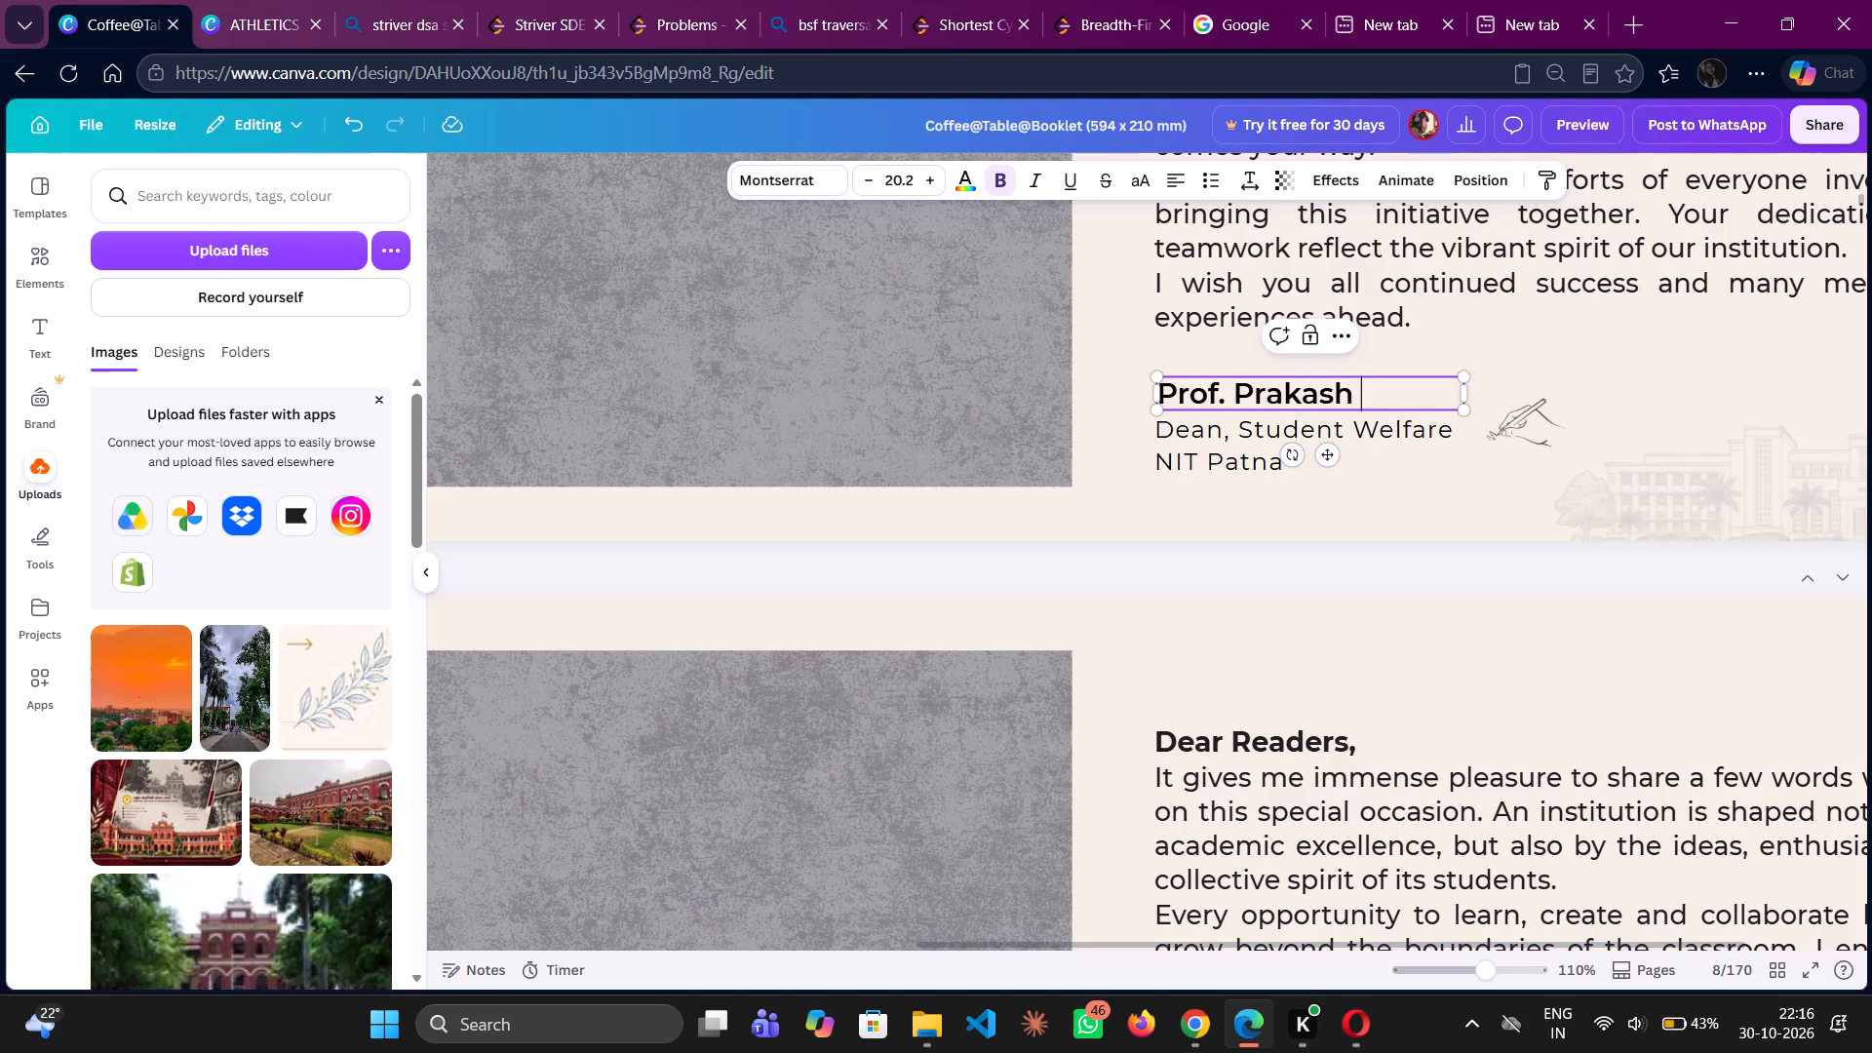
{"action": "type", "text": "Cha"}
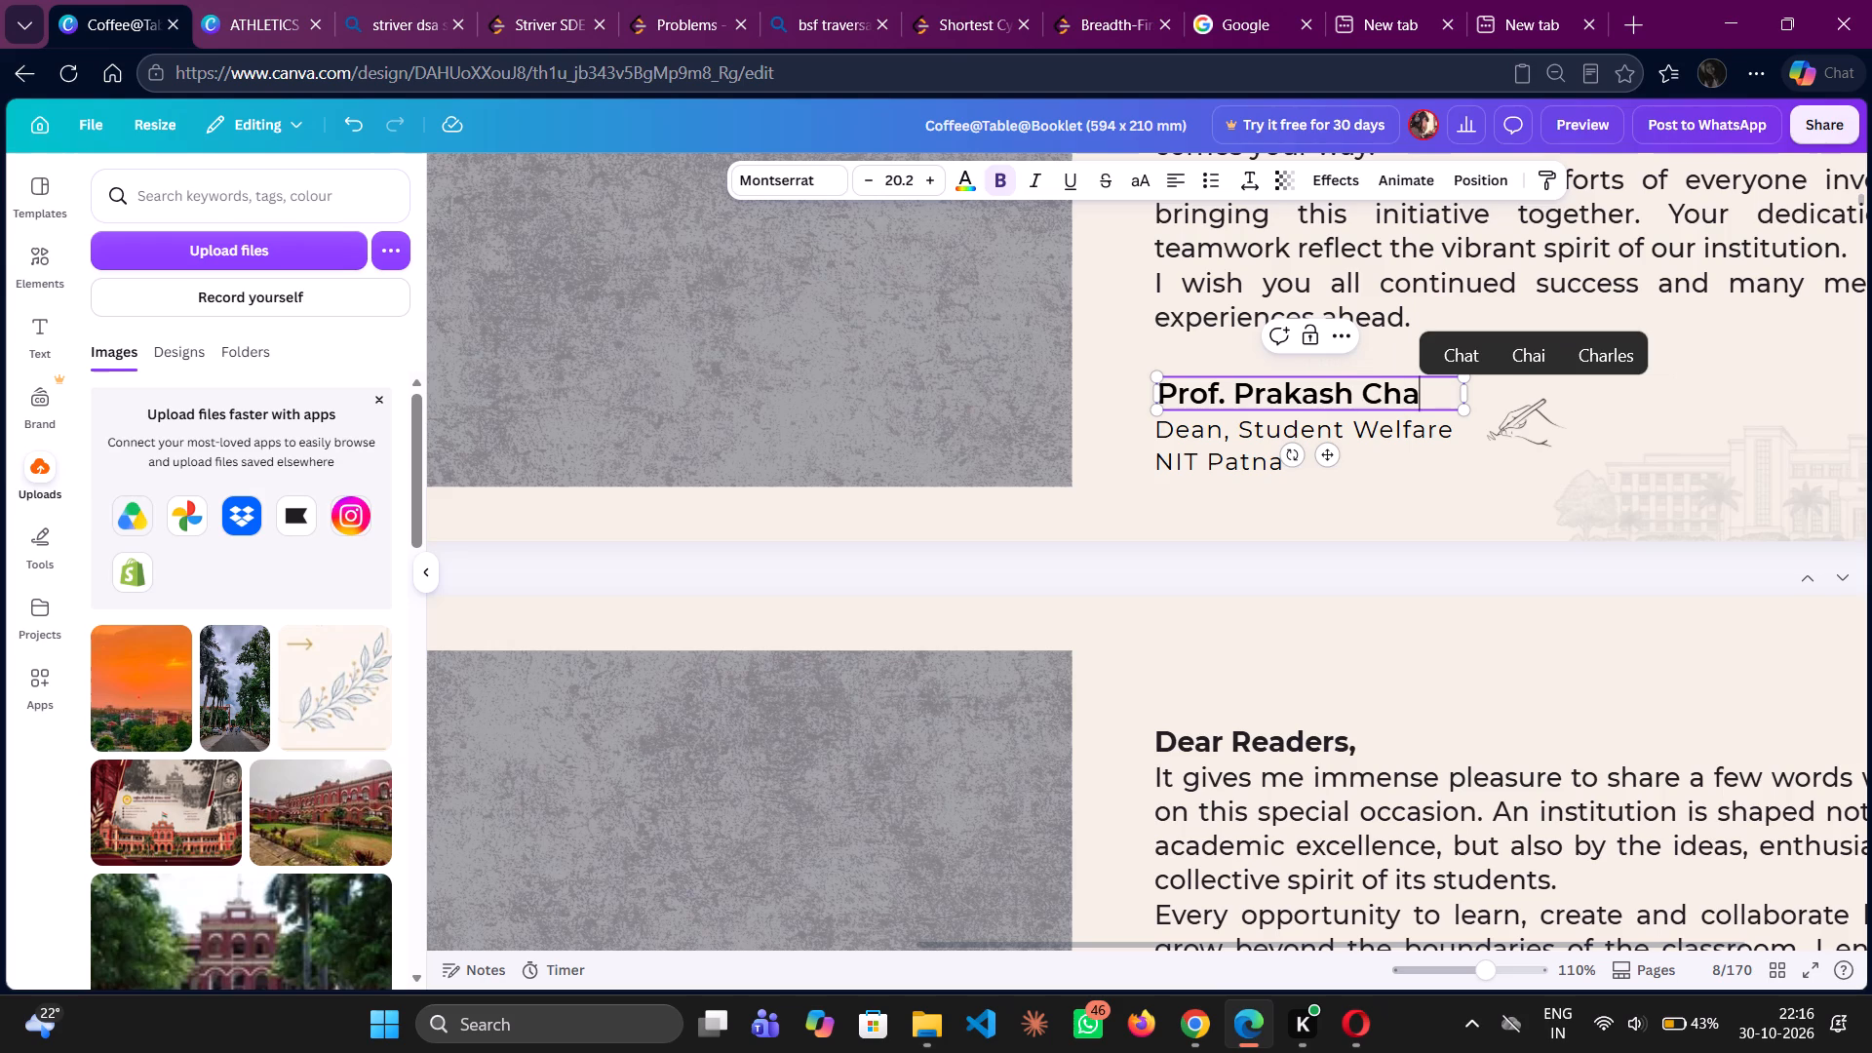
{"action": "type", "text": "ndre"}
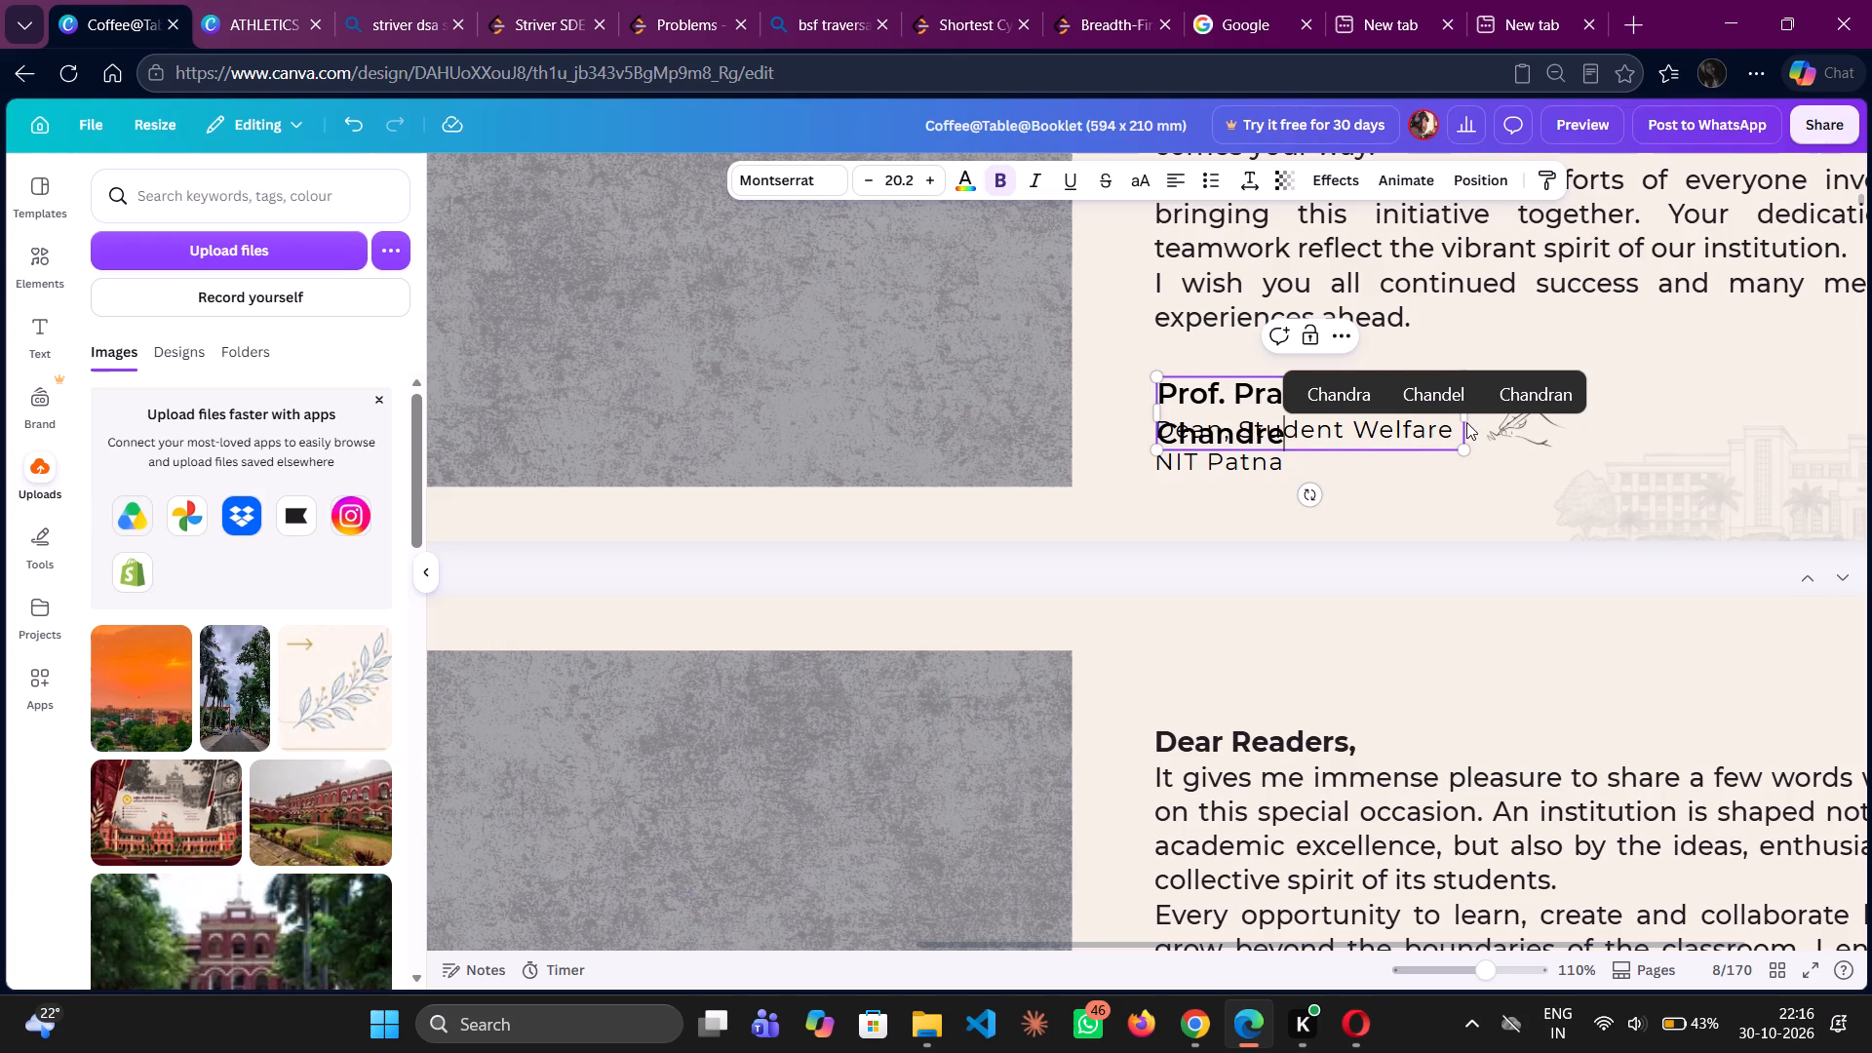
{"action": "left_click", "coordinate": [1508, 448]}
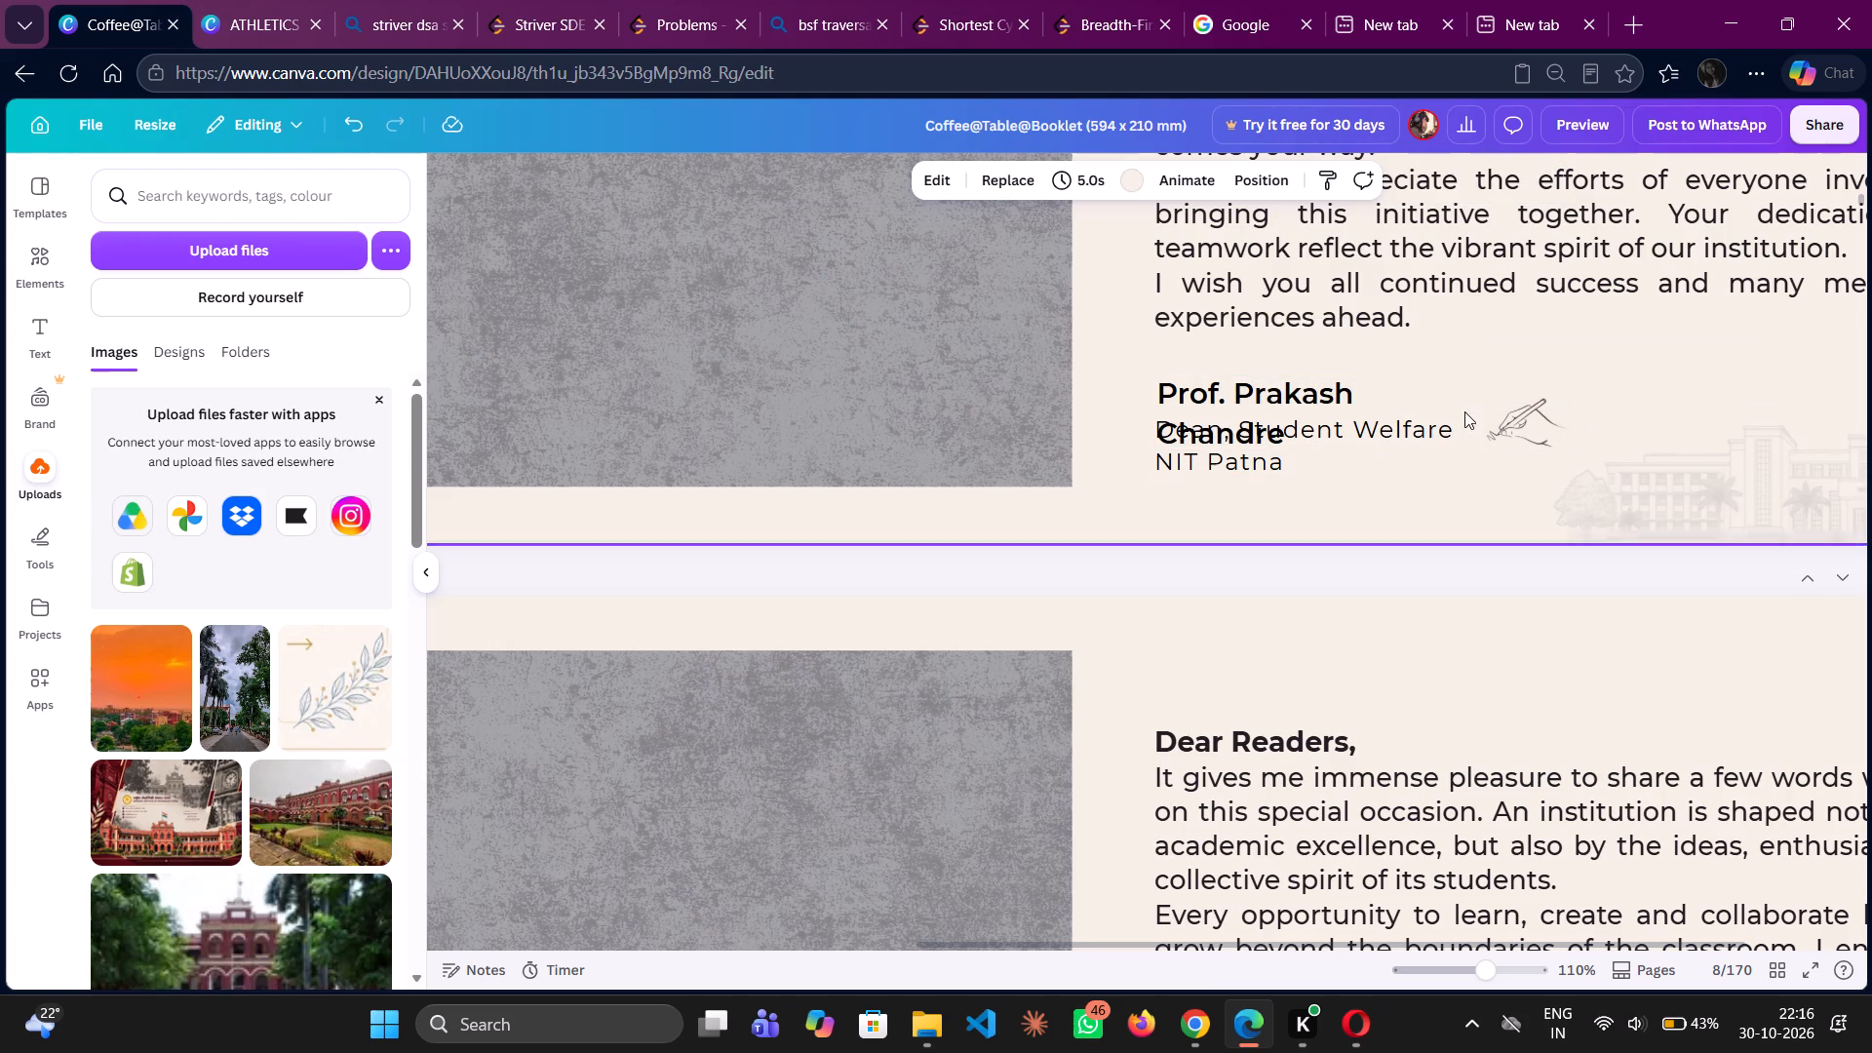
Widen the dean's name text box on page 8 to about 94 mm so the name fits on one line.
{"action": "left_click", "coordinate": [1395, 406]}
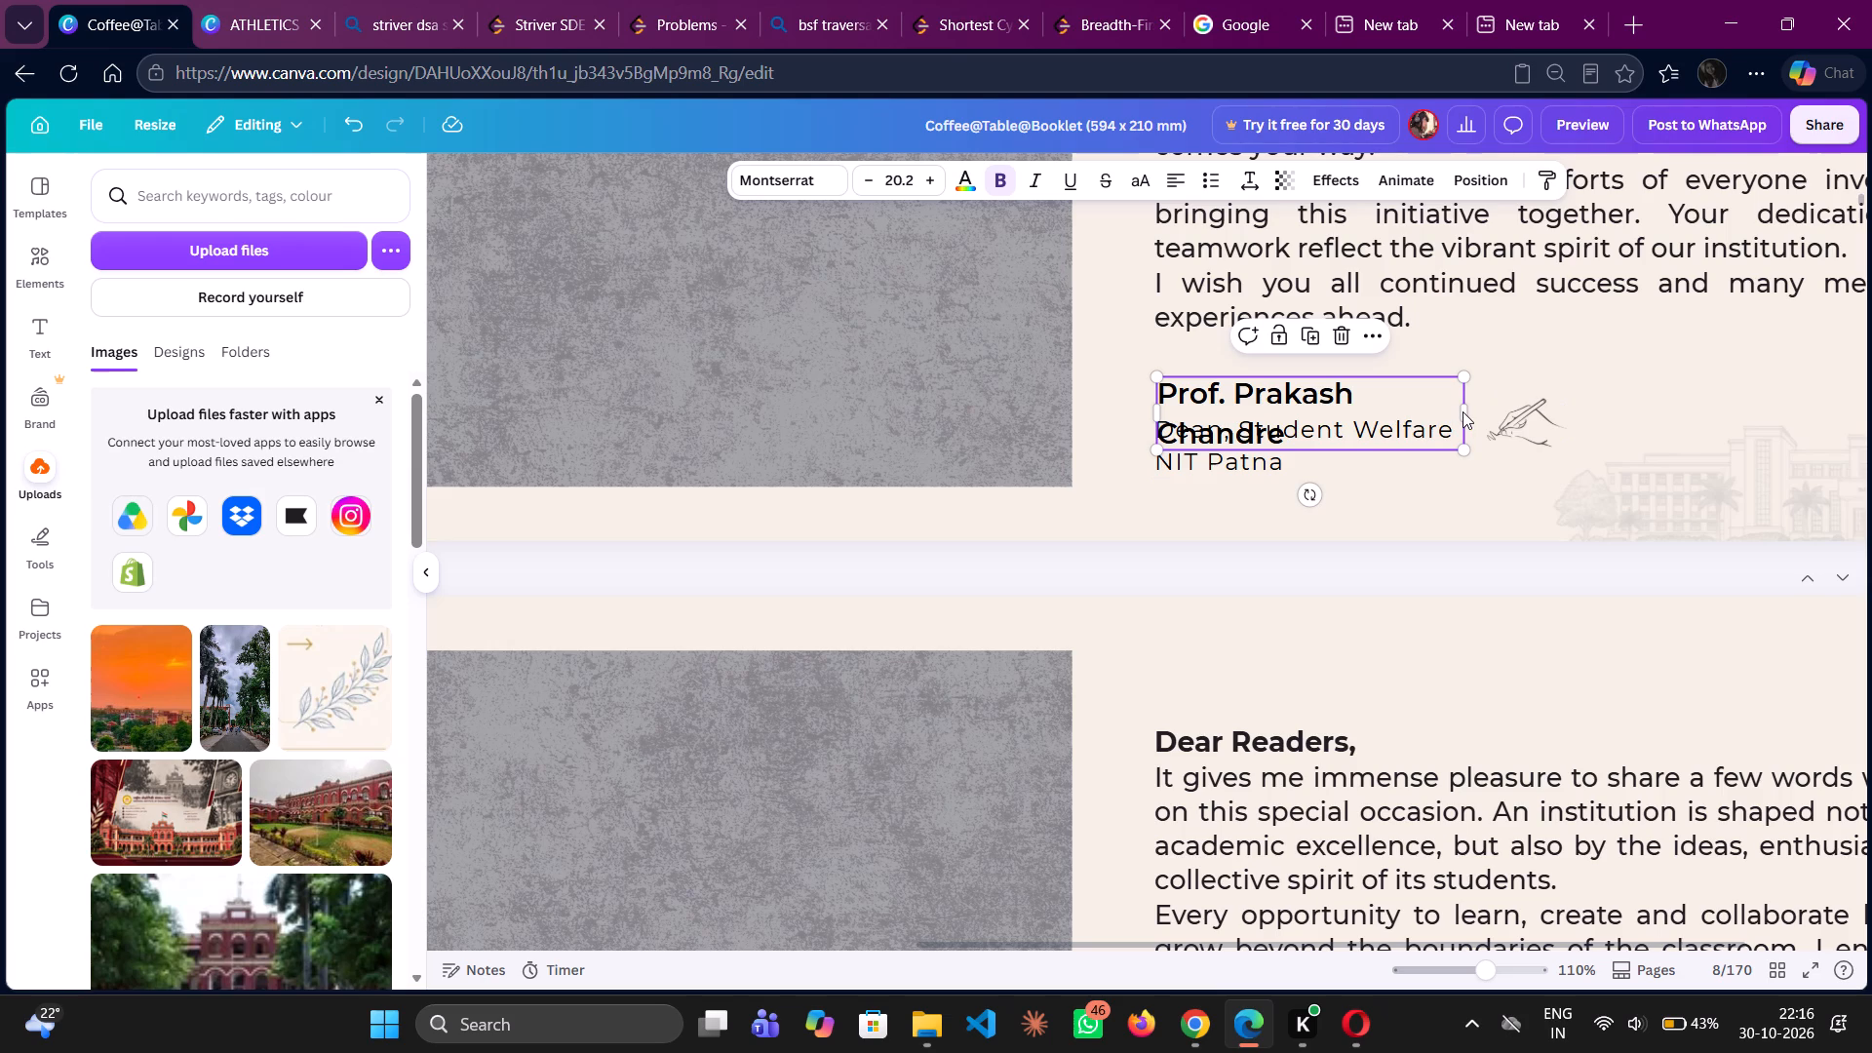
{"action": "left_click", "coordinate": [1462, 411]}
{"action": "left_click_drag", "start_coordinate": [1469, 412], "coordinate": [1543, 398]}
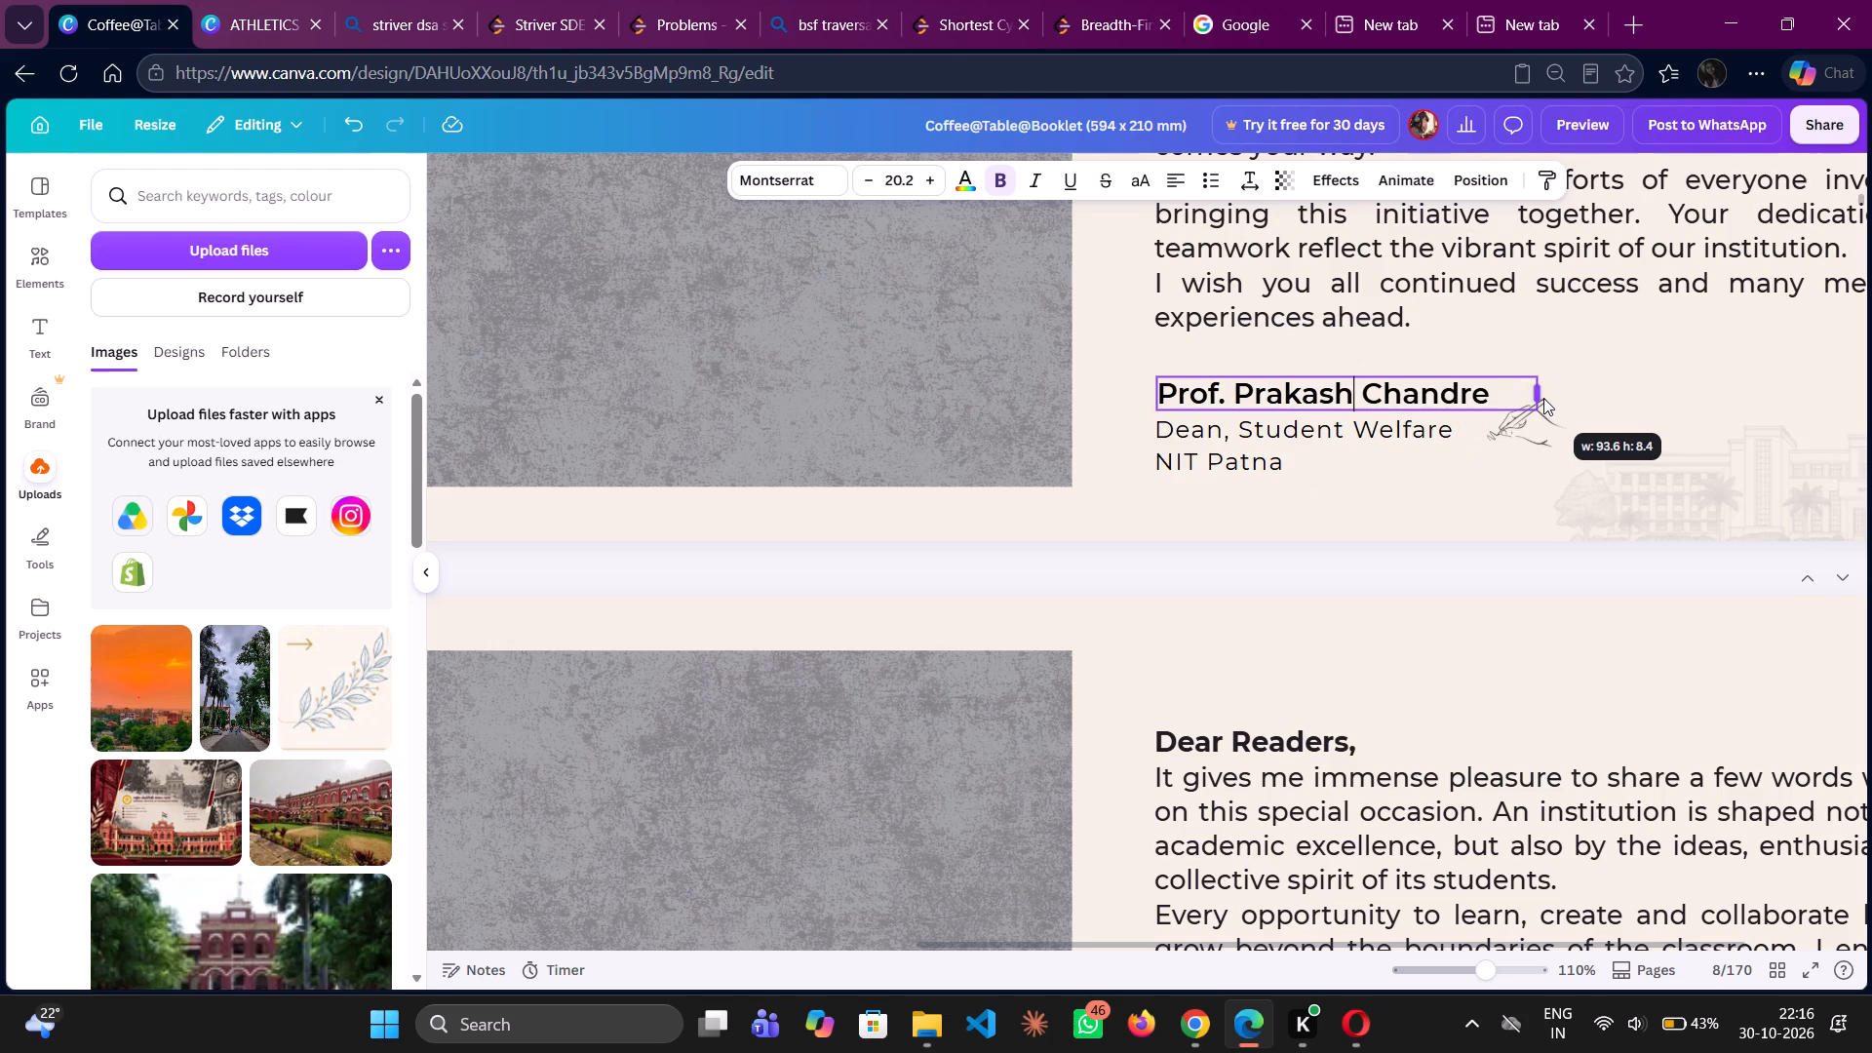
{"action": "left_click_drag", "start_coordinate": [1543, 398], "coordinate": [1541, 398]}
{"action": "left_click", "coordinate": [1488, 443]}
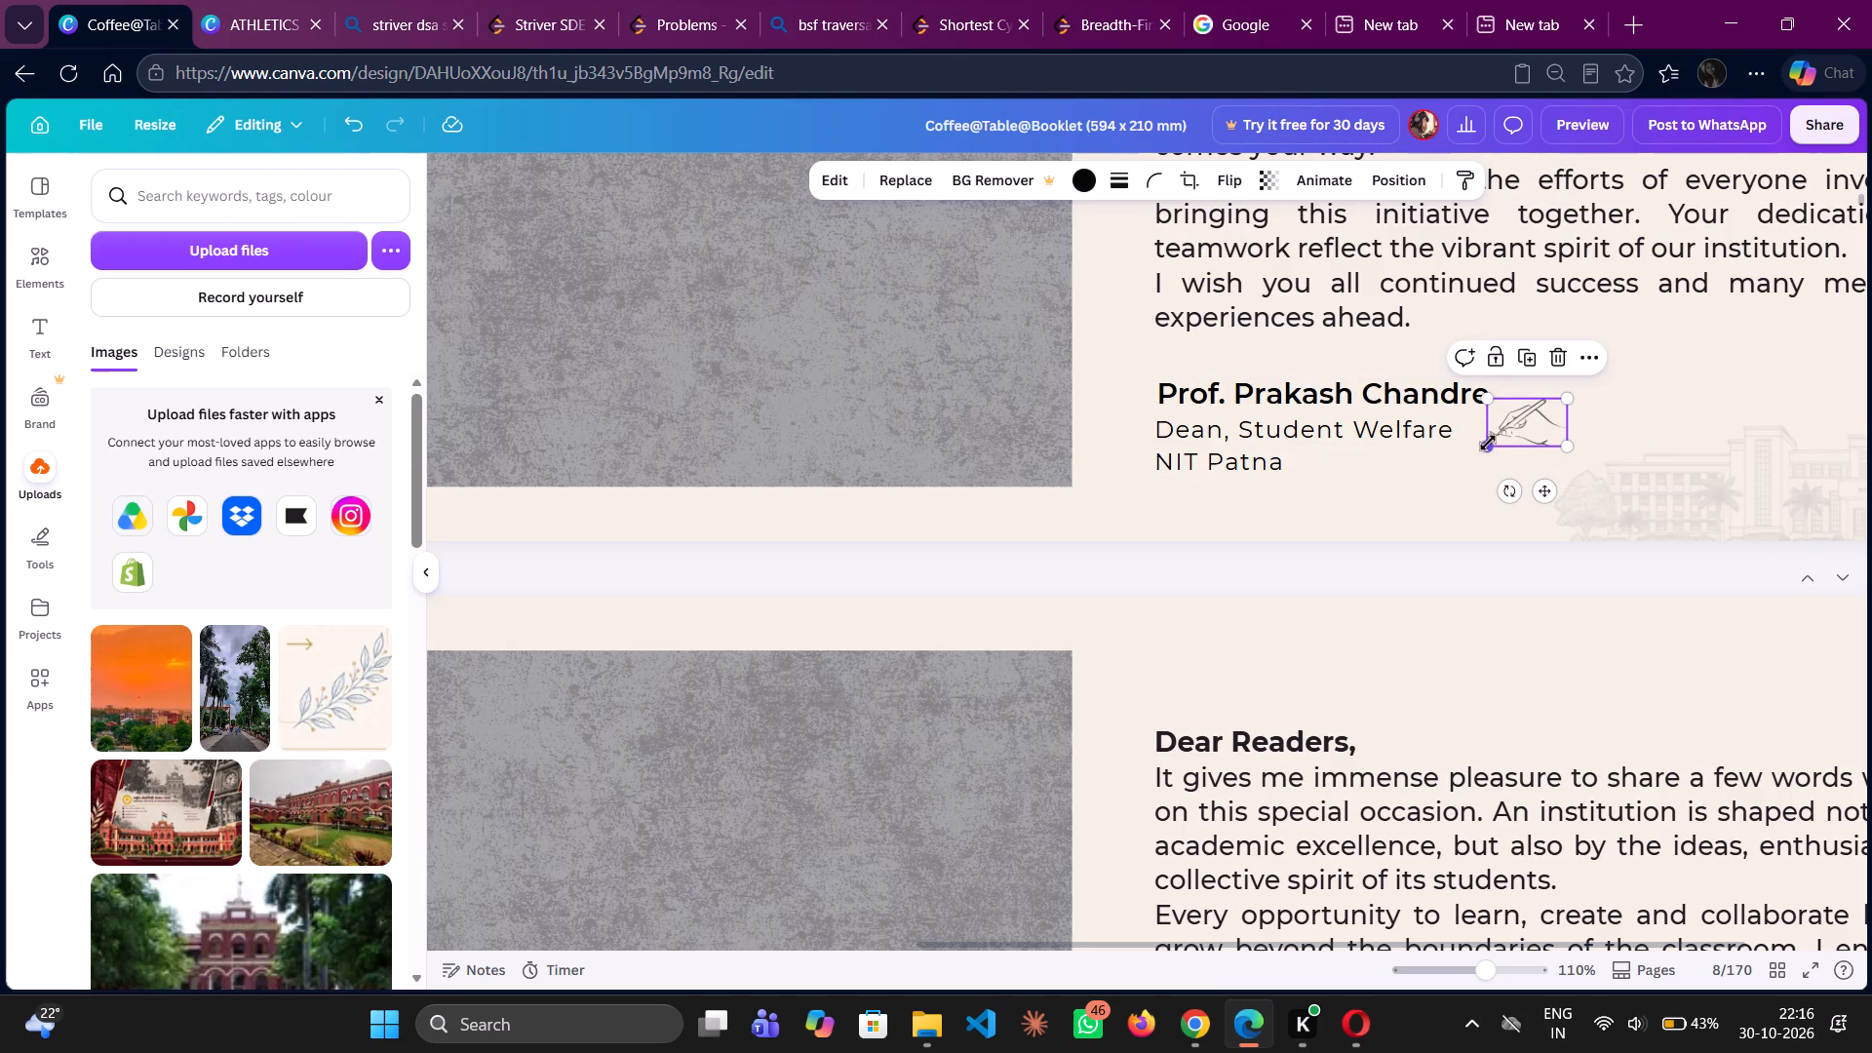
Delete "Student Welfare" from the title line under the dean's name on page 8, keeping "Dean," and "NIT Patna".
{"action": "double_click", "coordinate": [1374, 430]}
{"action": "left_click", "coordinate": [1374, 430]}
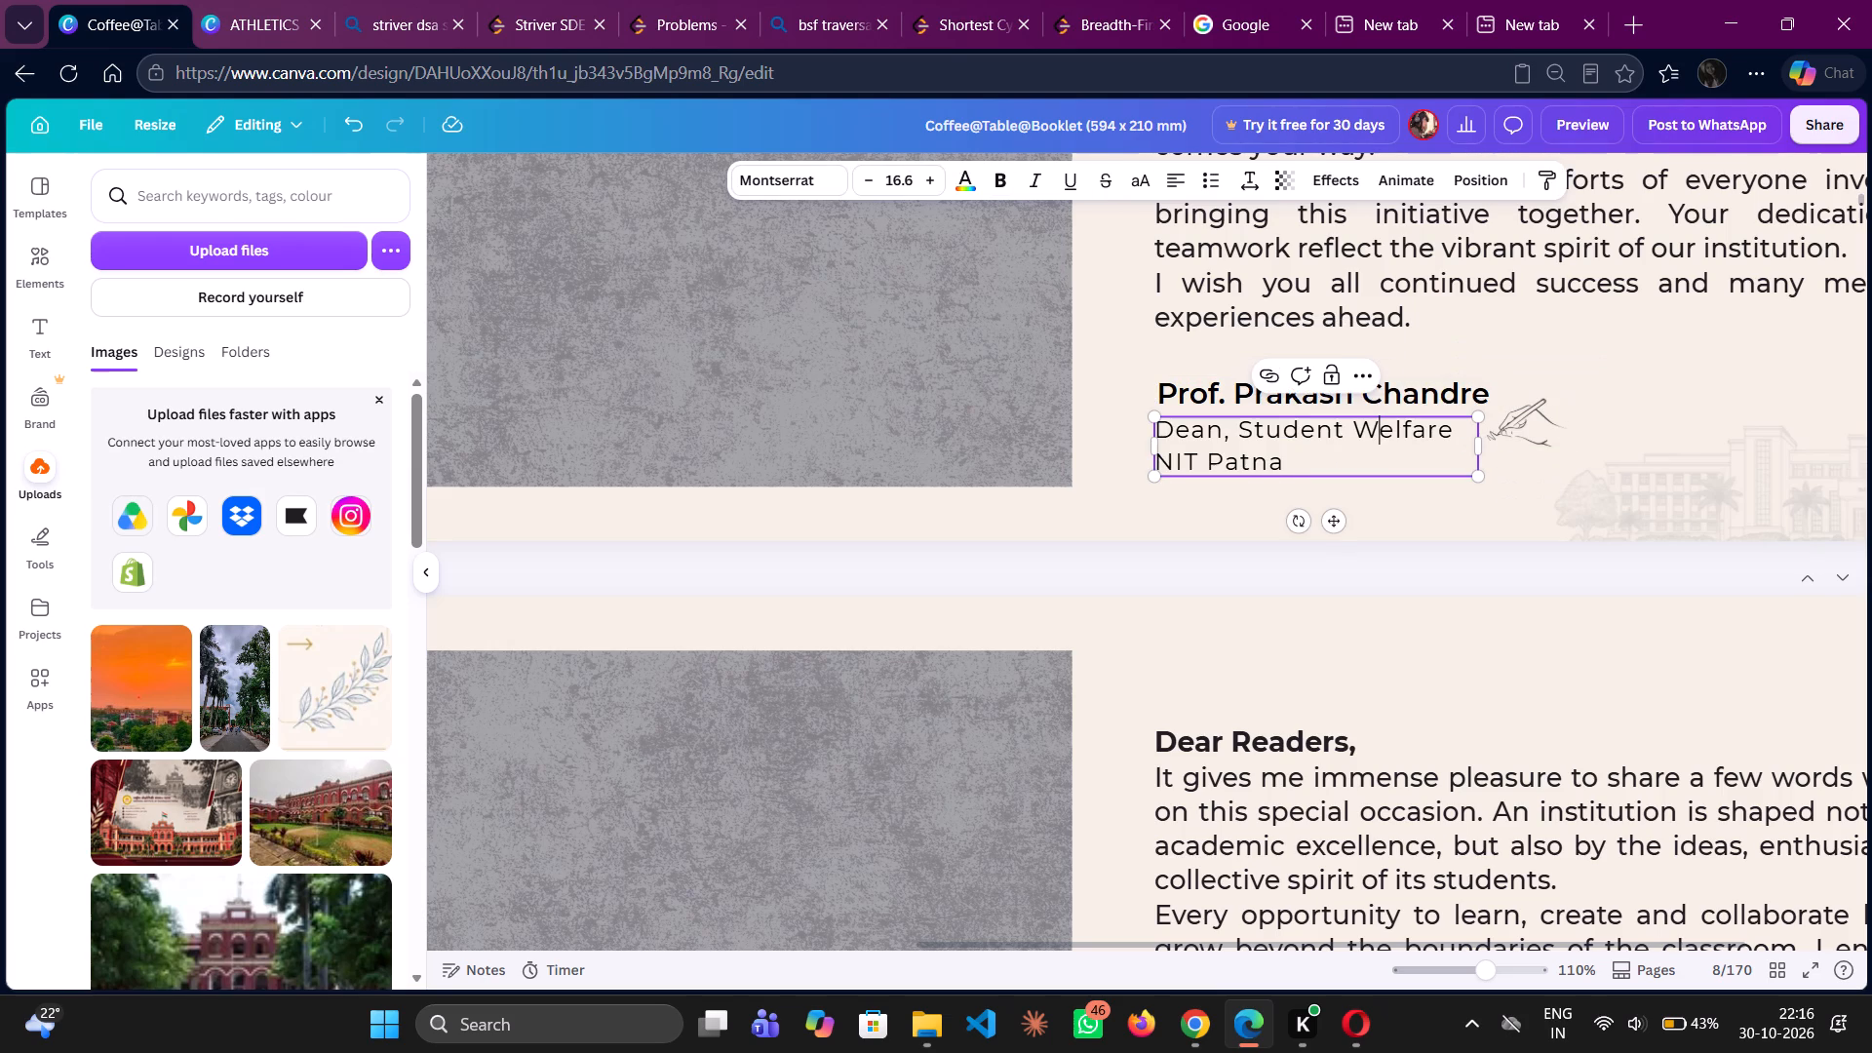
{"action": "key", "text": "Right"}
{"action": "key", "text": "Right"}
{"action": "key", "text": "Right"}
{"action": "key", "text": "Right"}
{"action": "key", "text": "Right"}
{"action": "key", "text": "Right"}
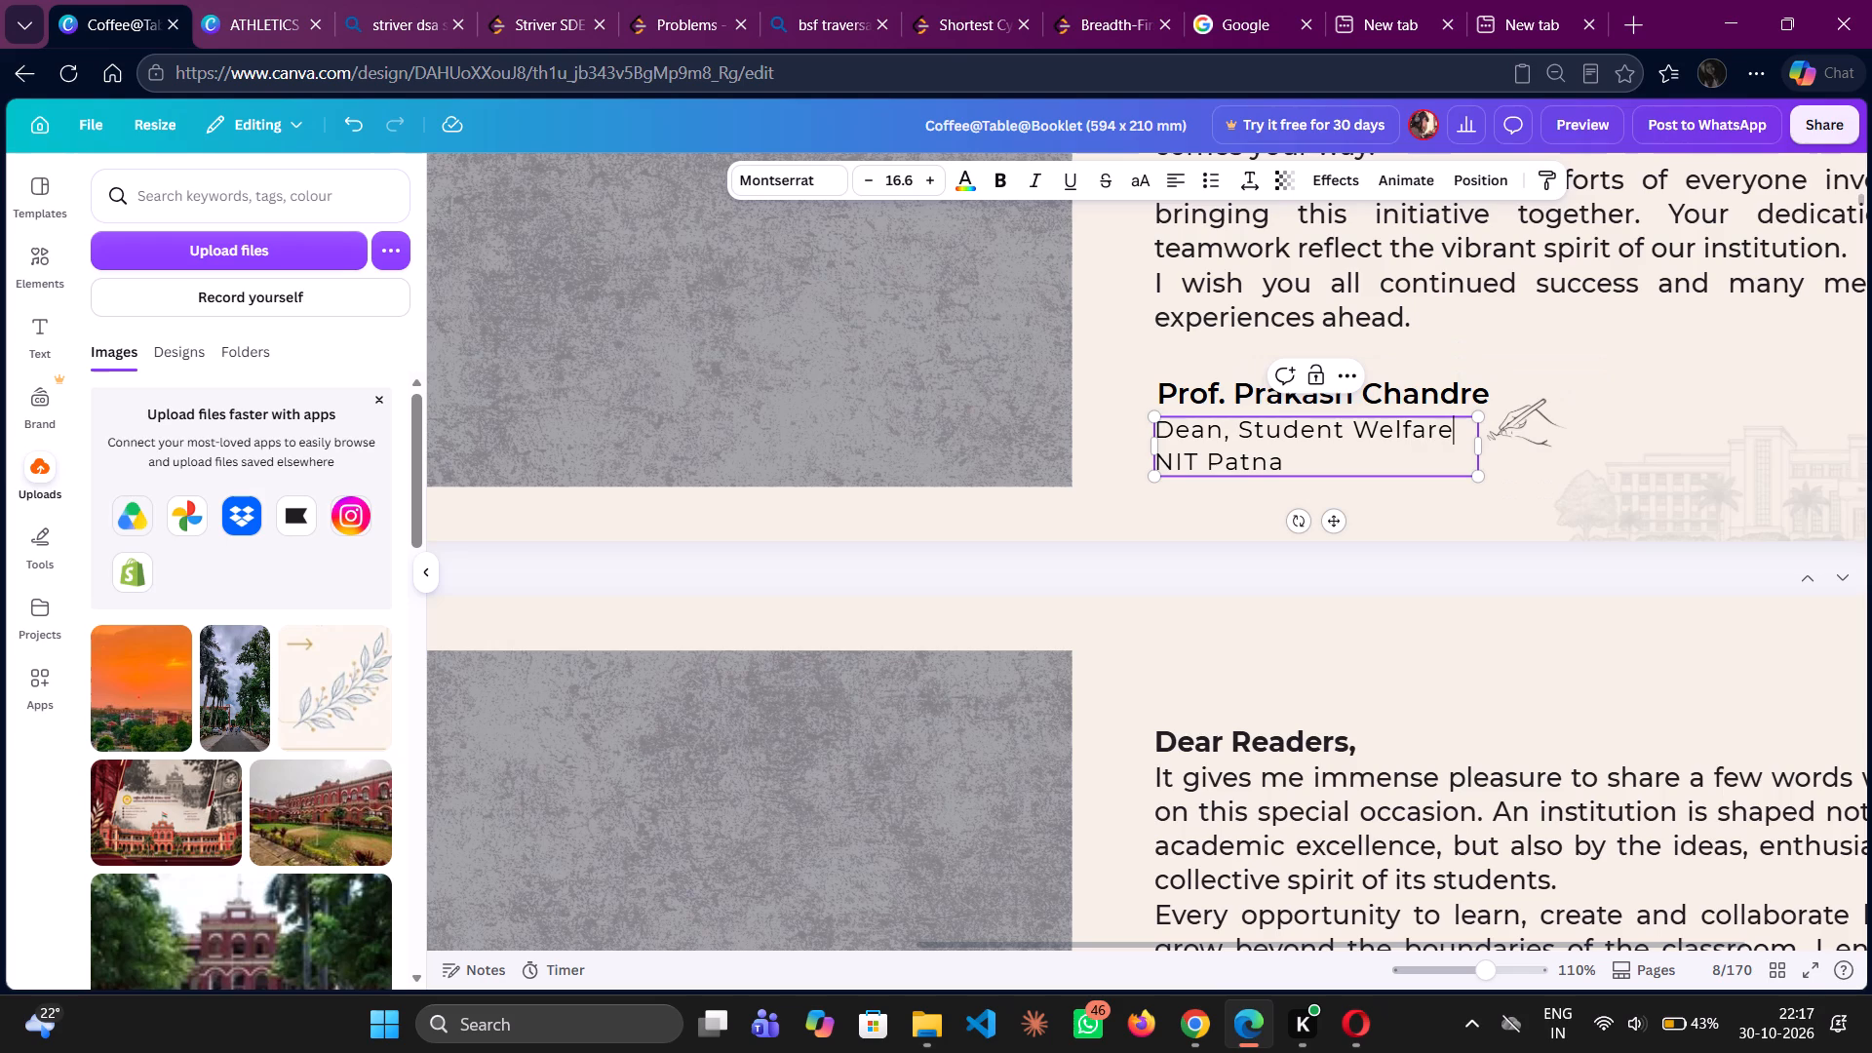
{"action": "key", "text": "BackSpace"}
{"action": "key", "text": "BackSpace"}
{"action": "key", "text": "BackSpace"}
{"action": "key", "text": "BackSpace"}
{"action": "key", "text": "BackSpace"}
{"action": "key", "text": "BackSpace"}
{"action": "key", "text": "BackSpace"}
{"action": "key", "text": "BackSpace"}
{"action": "key", "text": "BackSpace"}
{"action": "key", "text": "BackSpace"}
{"action": "key", "text": "BackSpace"}
{"action": "key", "text": "BackSpace"}
{"action": "key", "text": "BackSpace"}
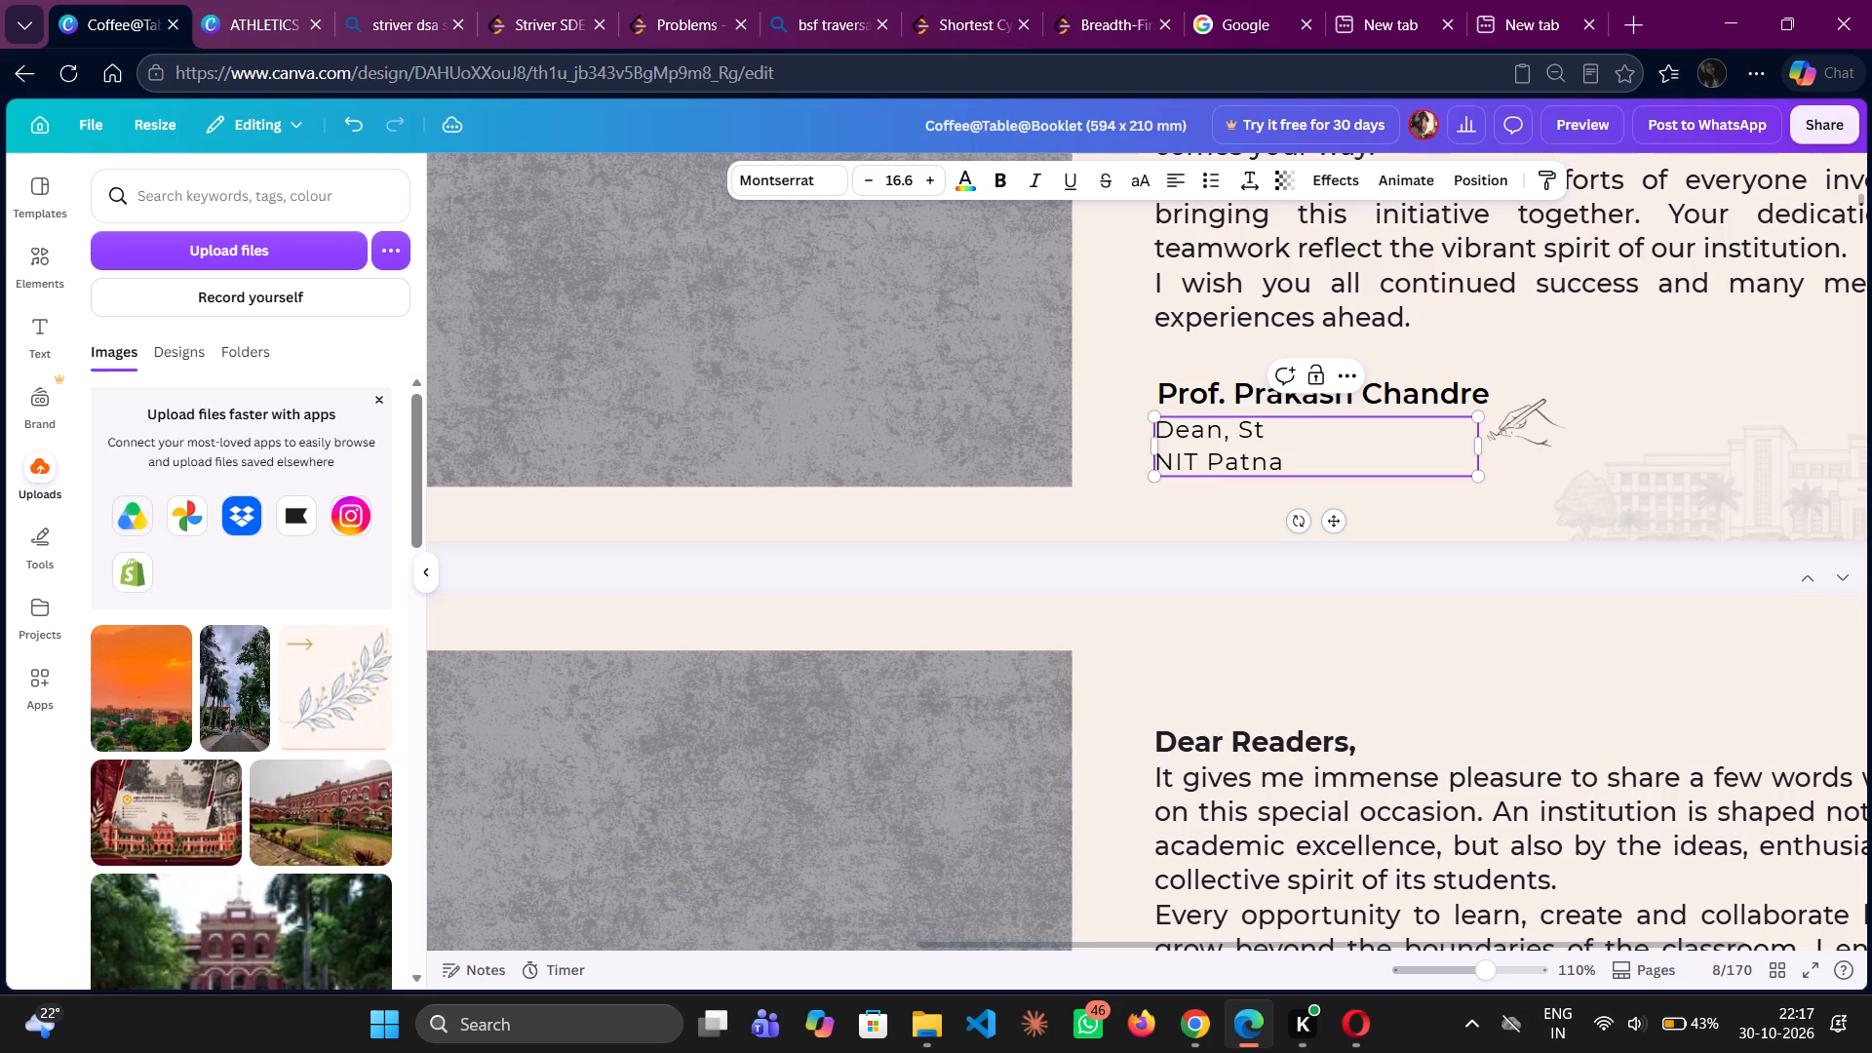
{"action": "key", "text": "BackSpace"}
{"action": "key", "text": "BackSpace"}
Search the web in a spare browser tab for "dean f/w means".
{"action": "left_click", "coordinate": [1389, 0]}
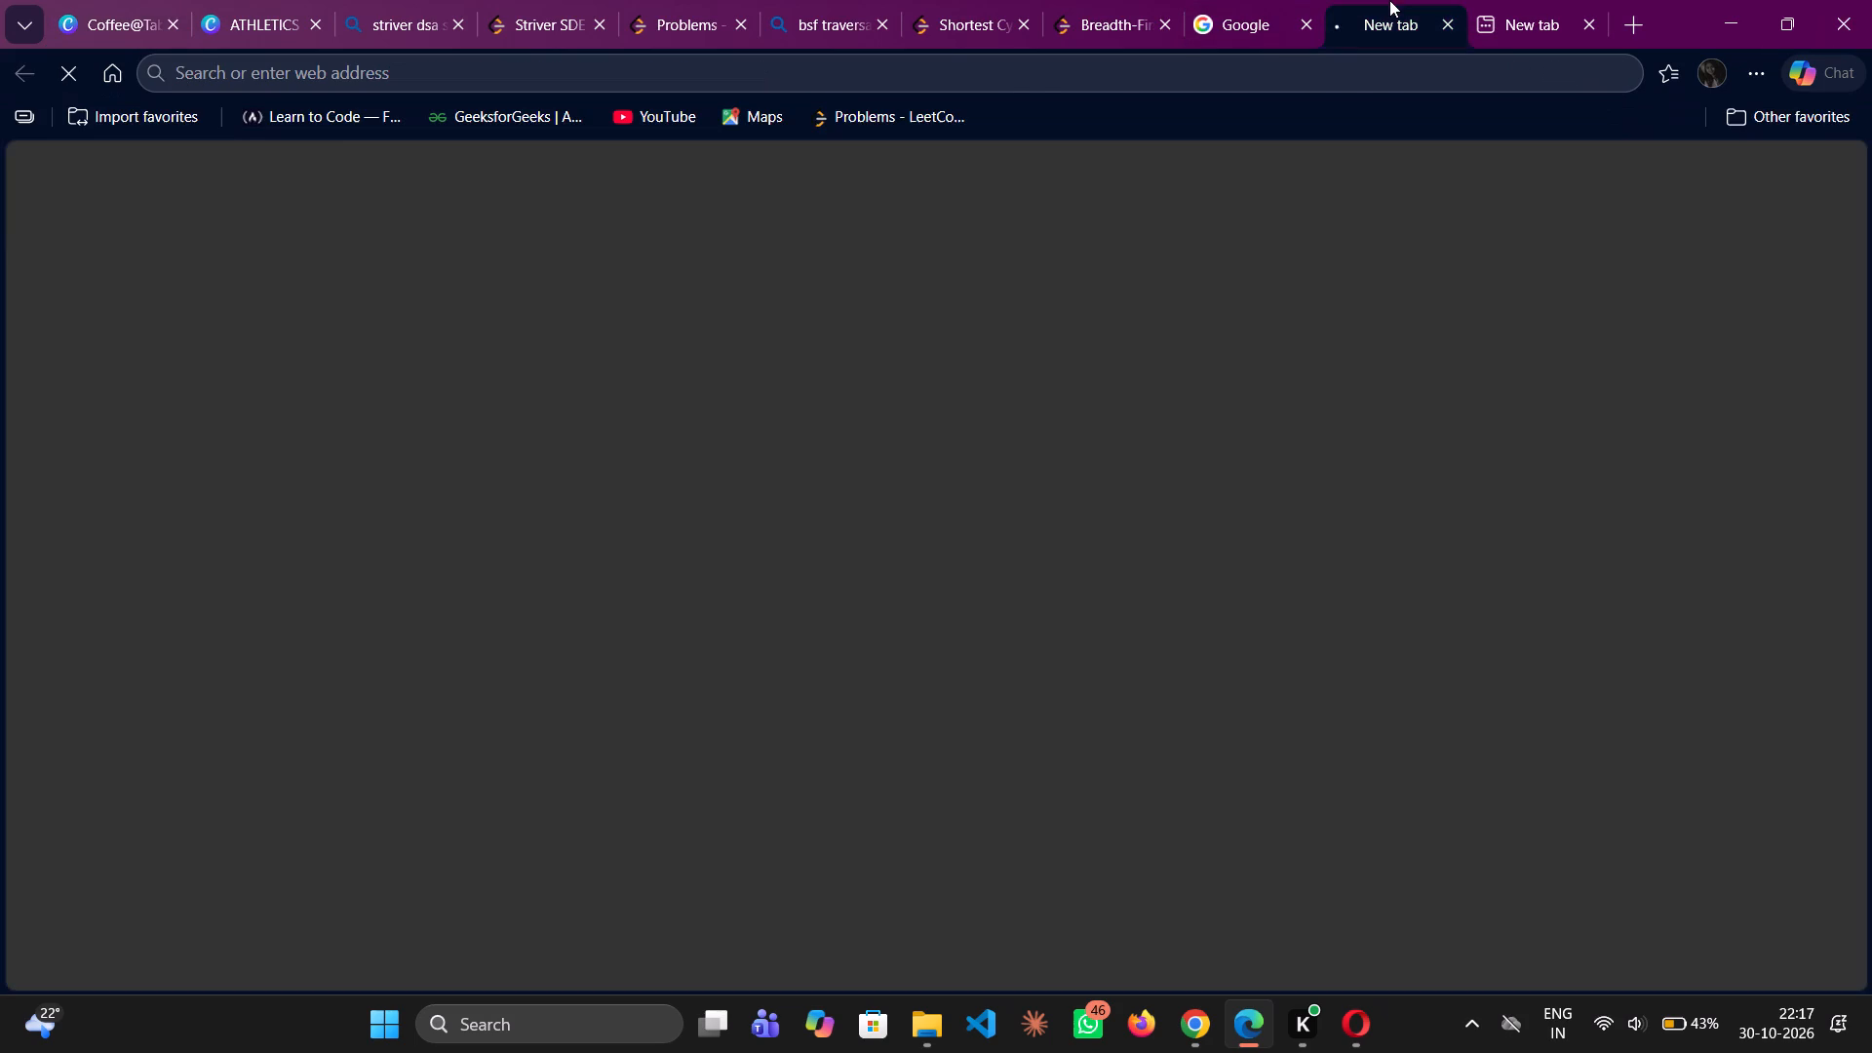
{"action": "left_click", "coordinate": [1316, 65]}
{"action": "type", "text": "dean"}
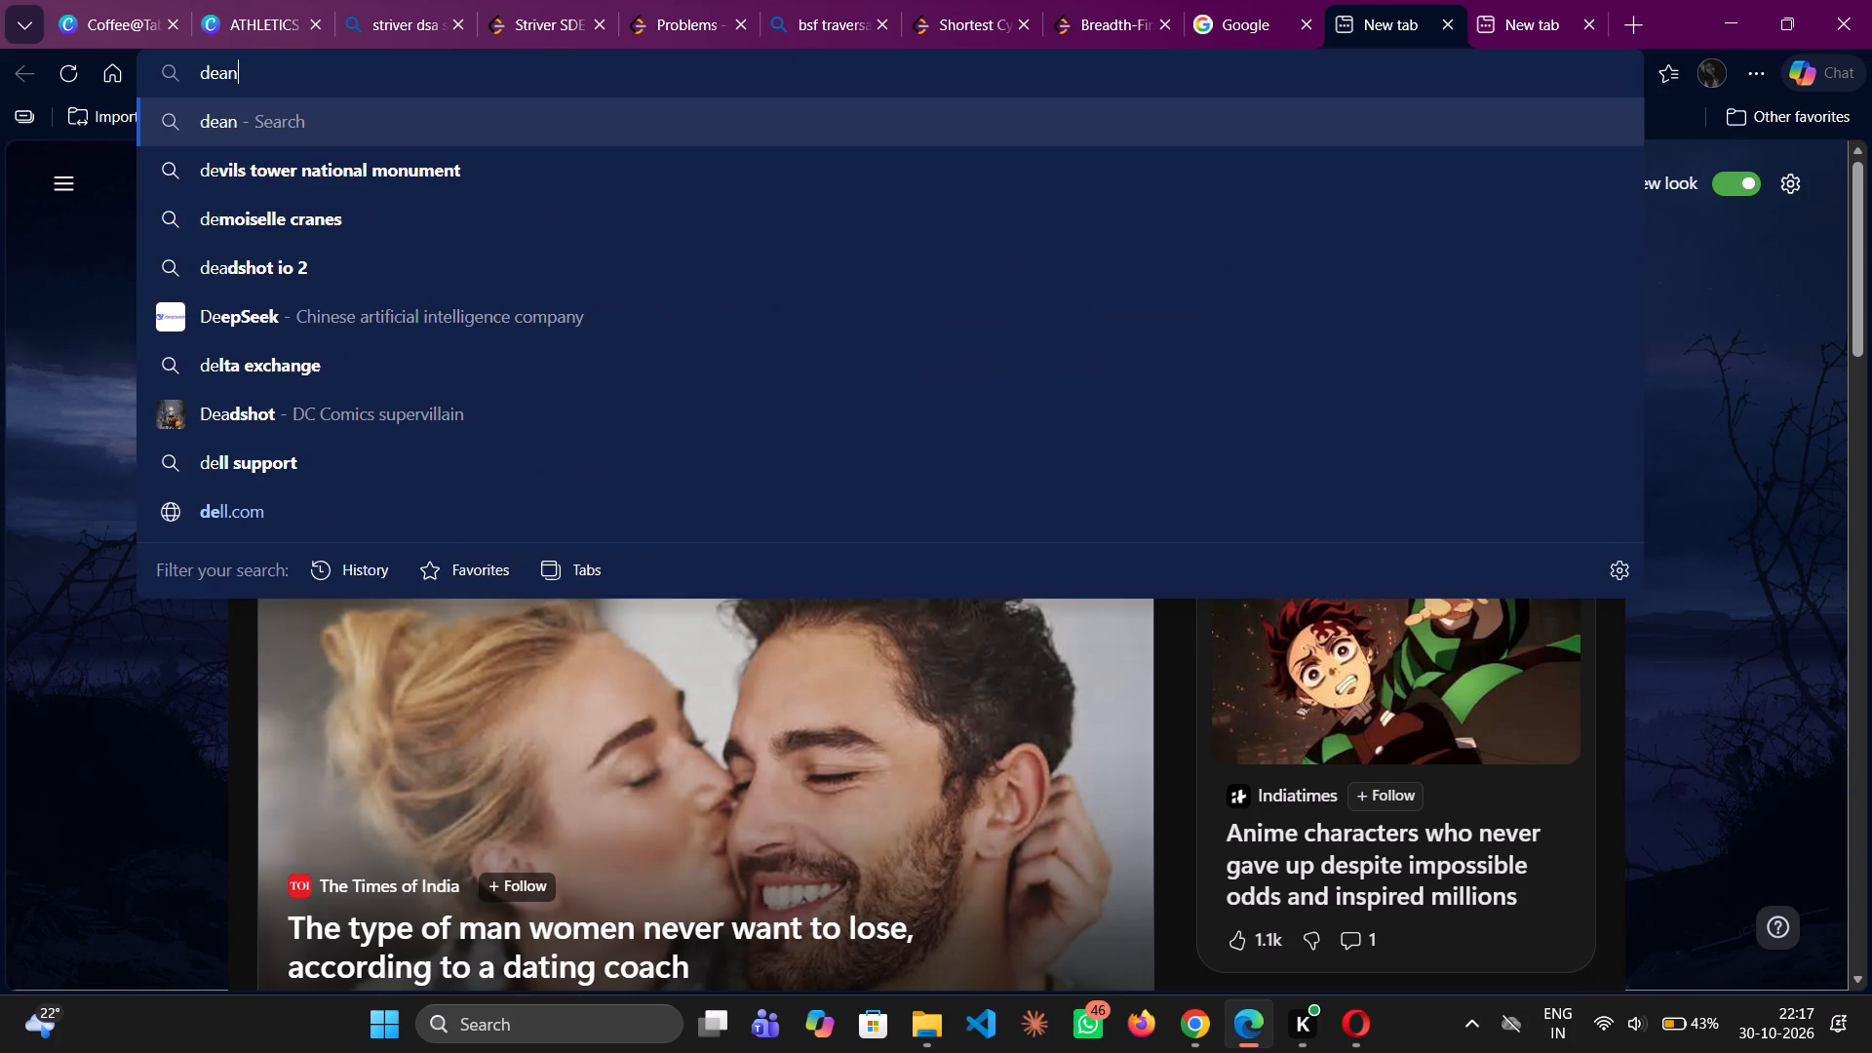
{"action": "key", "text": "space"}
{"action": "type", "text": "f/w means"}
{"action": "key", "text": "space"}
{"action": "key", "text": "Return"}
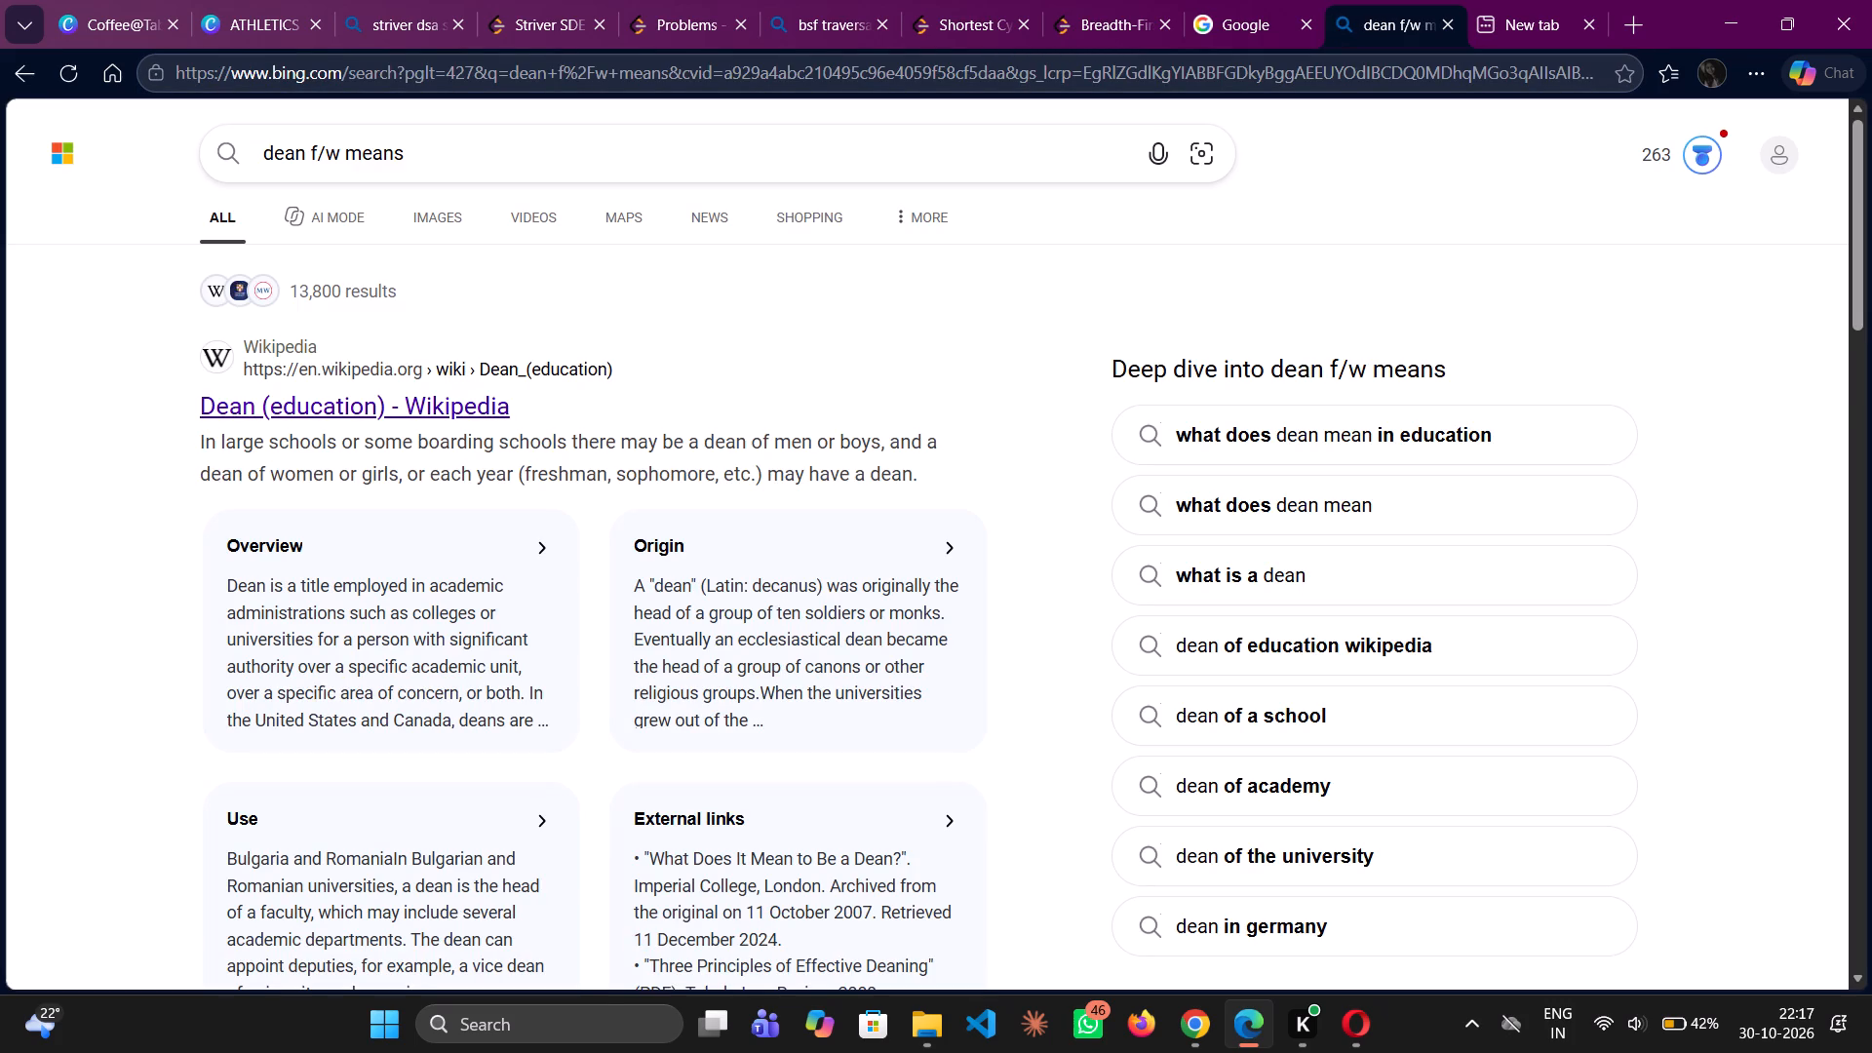
Refine the search to "dean fw means of college or university" and examine the results for the abbreviation's meaning.
{"action": "left_click", "coordinate": [812, 149]}
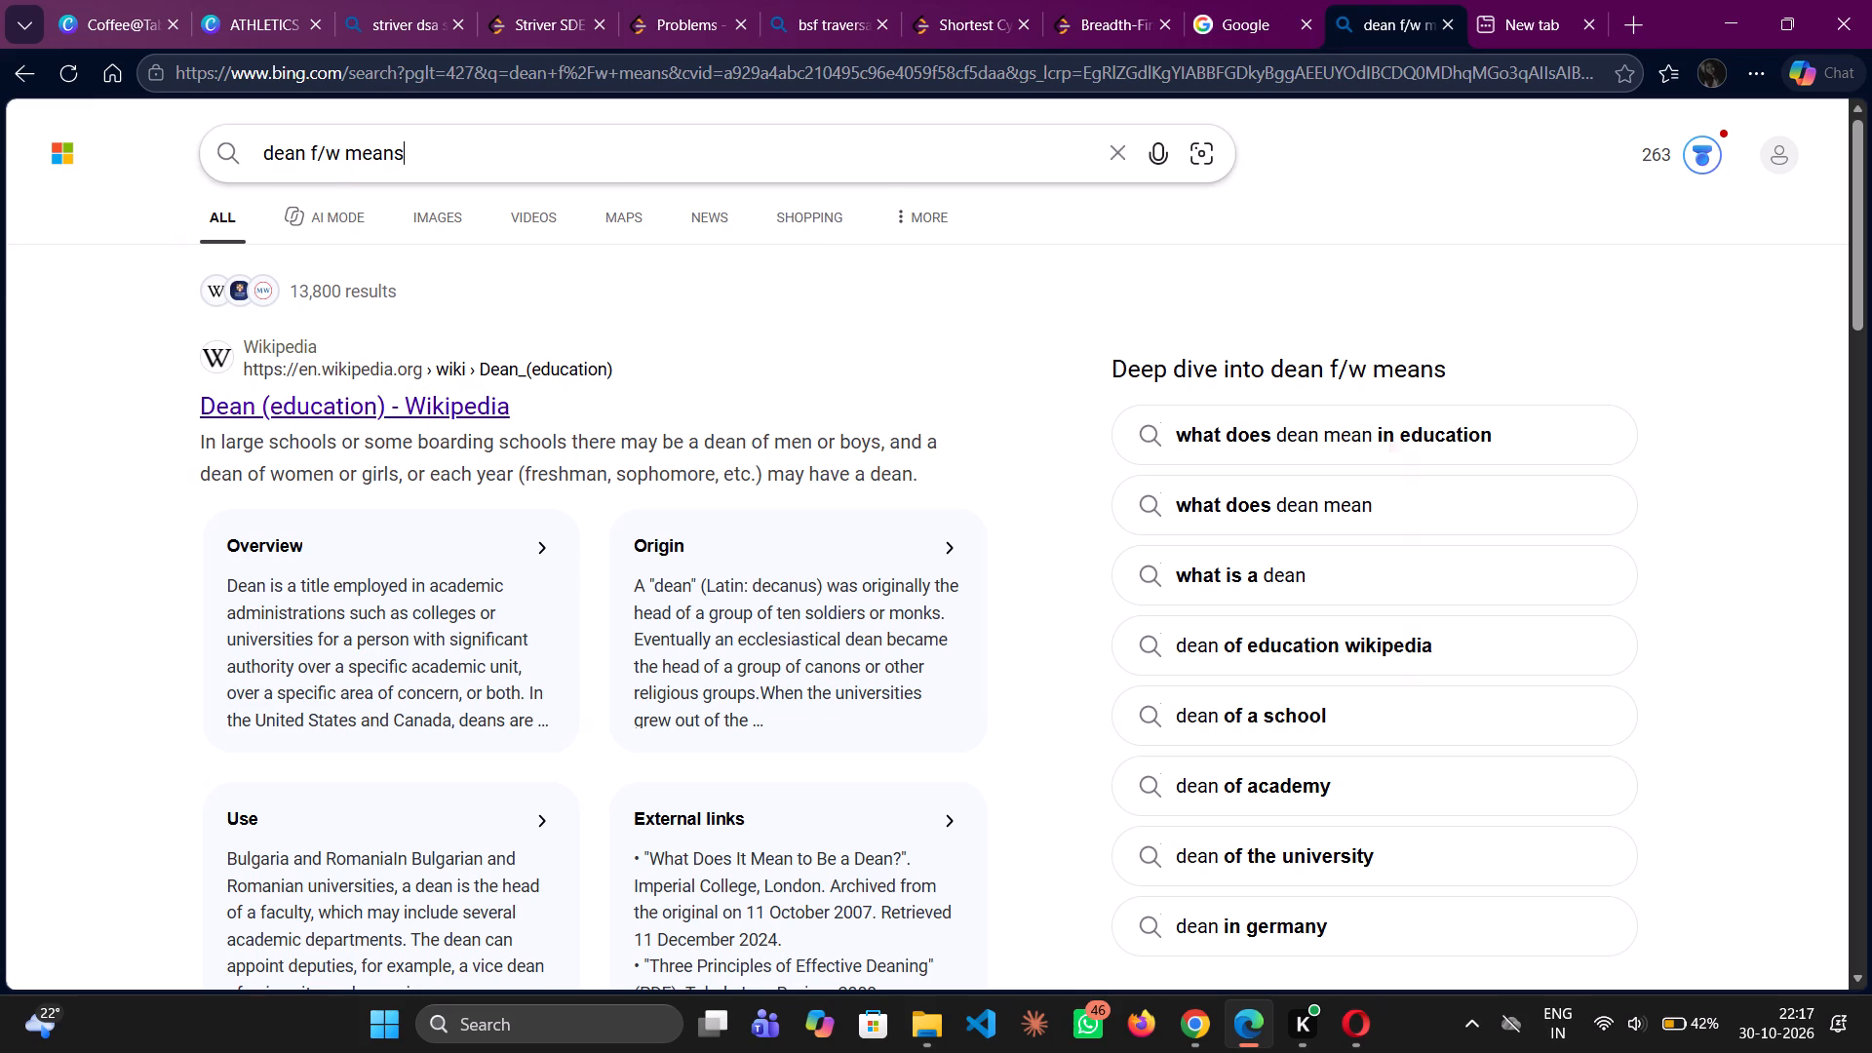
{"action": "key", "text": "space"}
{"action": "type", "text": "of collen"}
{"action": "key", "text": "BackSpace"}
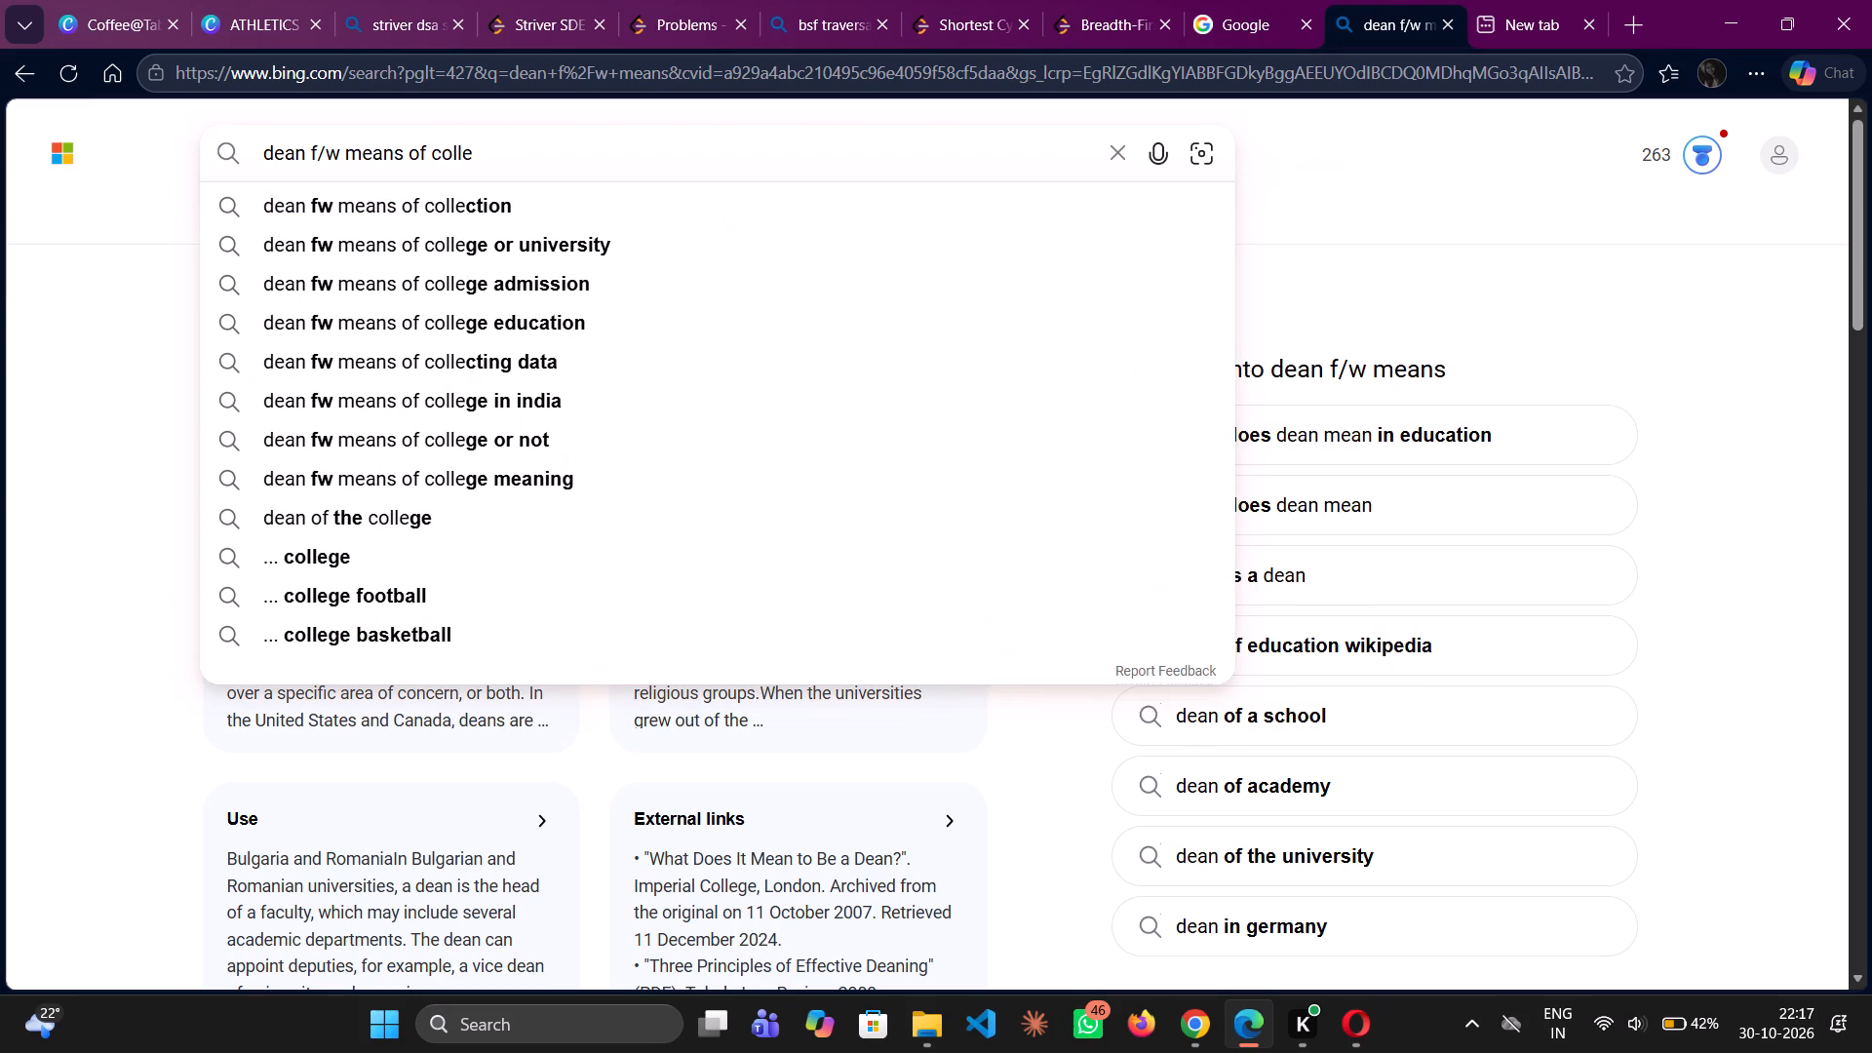
{"action": "left_click", "coordinate": [596, 241]}
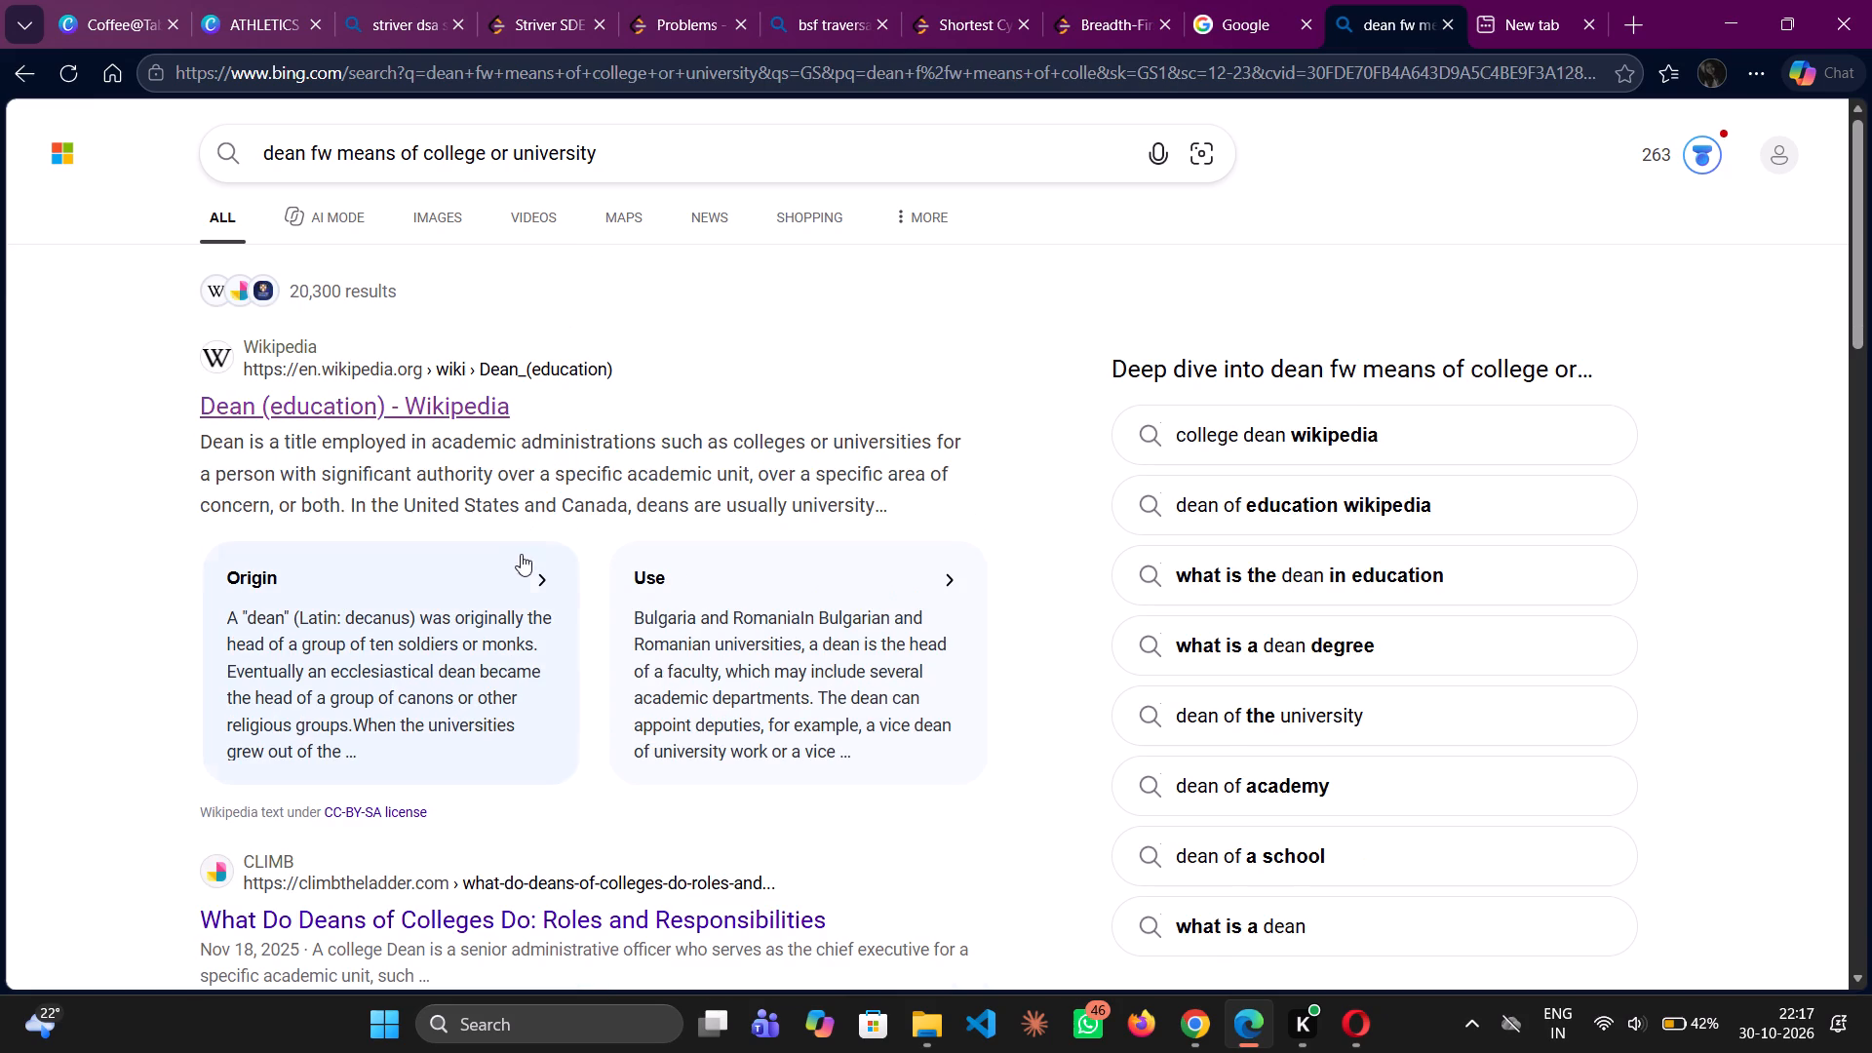
{"action": "scroll", "coordinate": [521, 650], "scroll_direction": "down", "scroll_amount": 2}
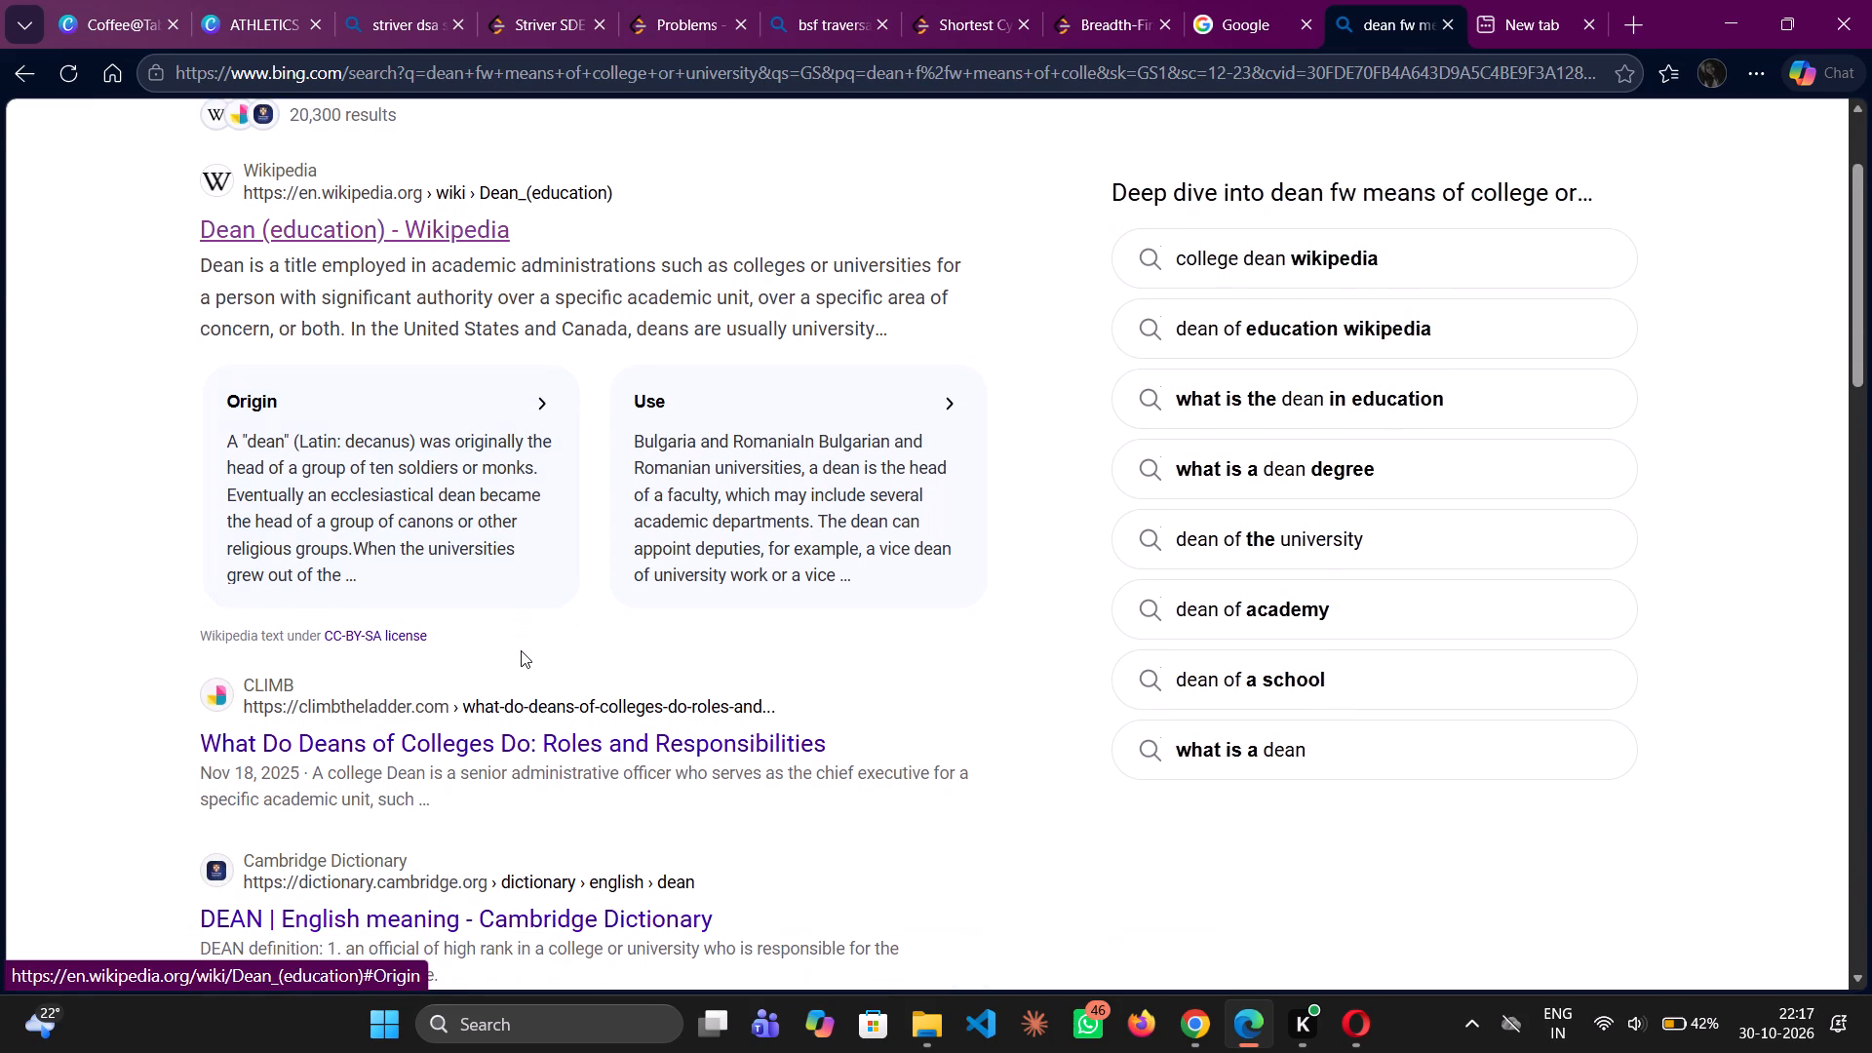
{"action": "scroll", "coordinate": [521, 650], "scroll_direction": "down", "scroll_amount": 1}
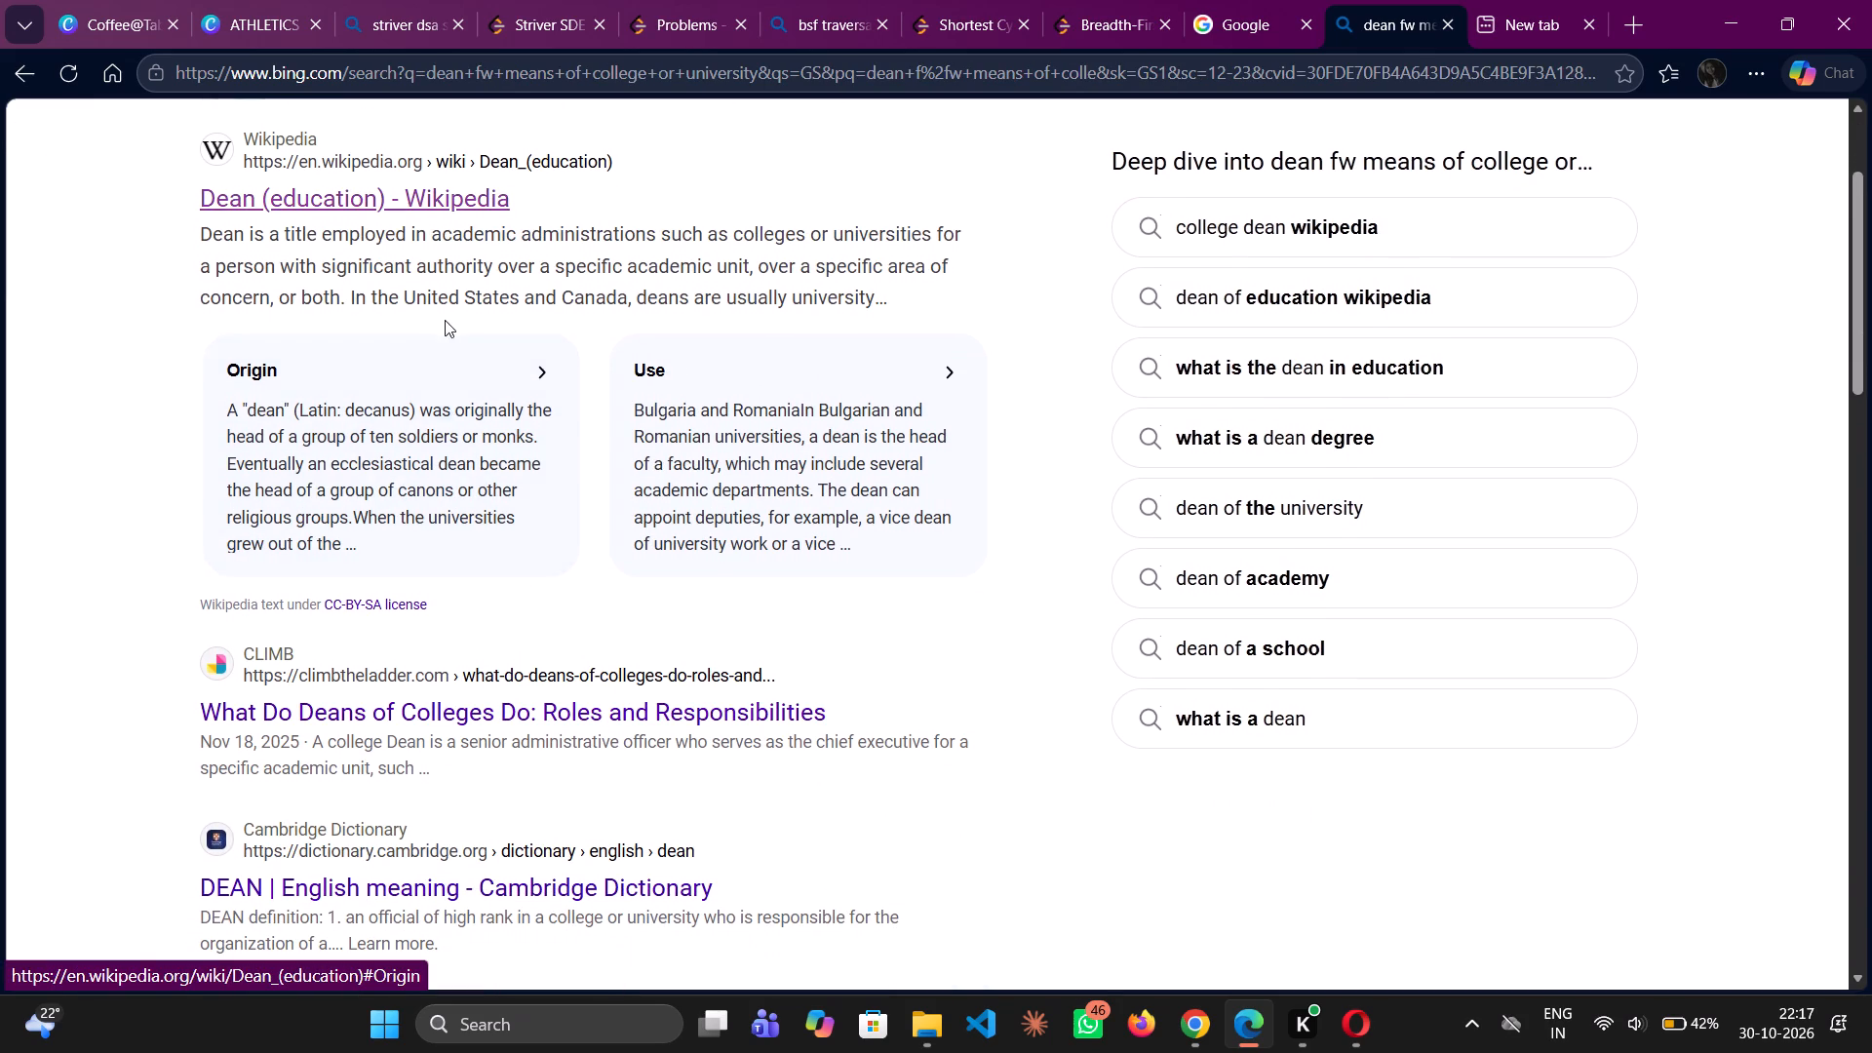
{"action": "scroll", "coordinate": [544, 614], "scroll_direction": "down", "scroll_amount": 3}
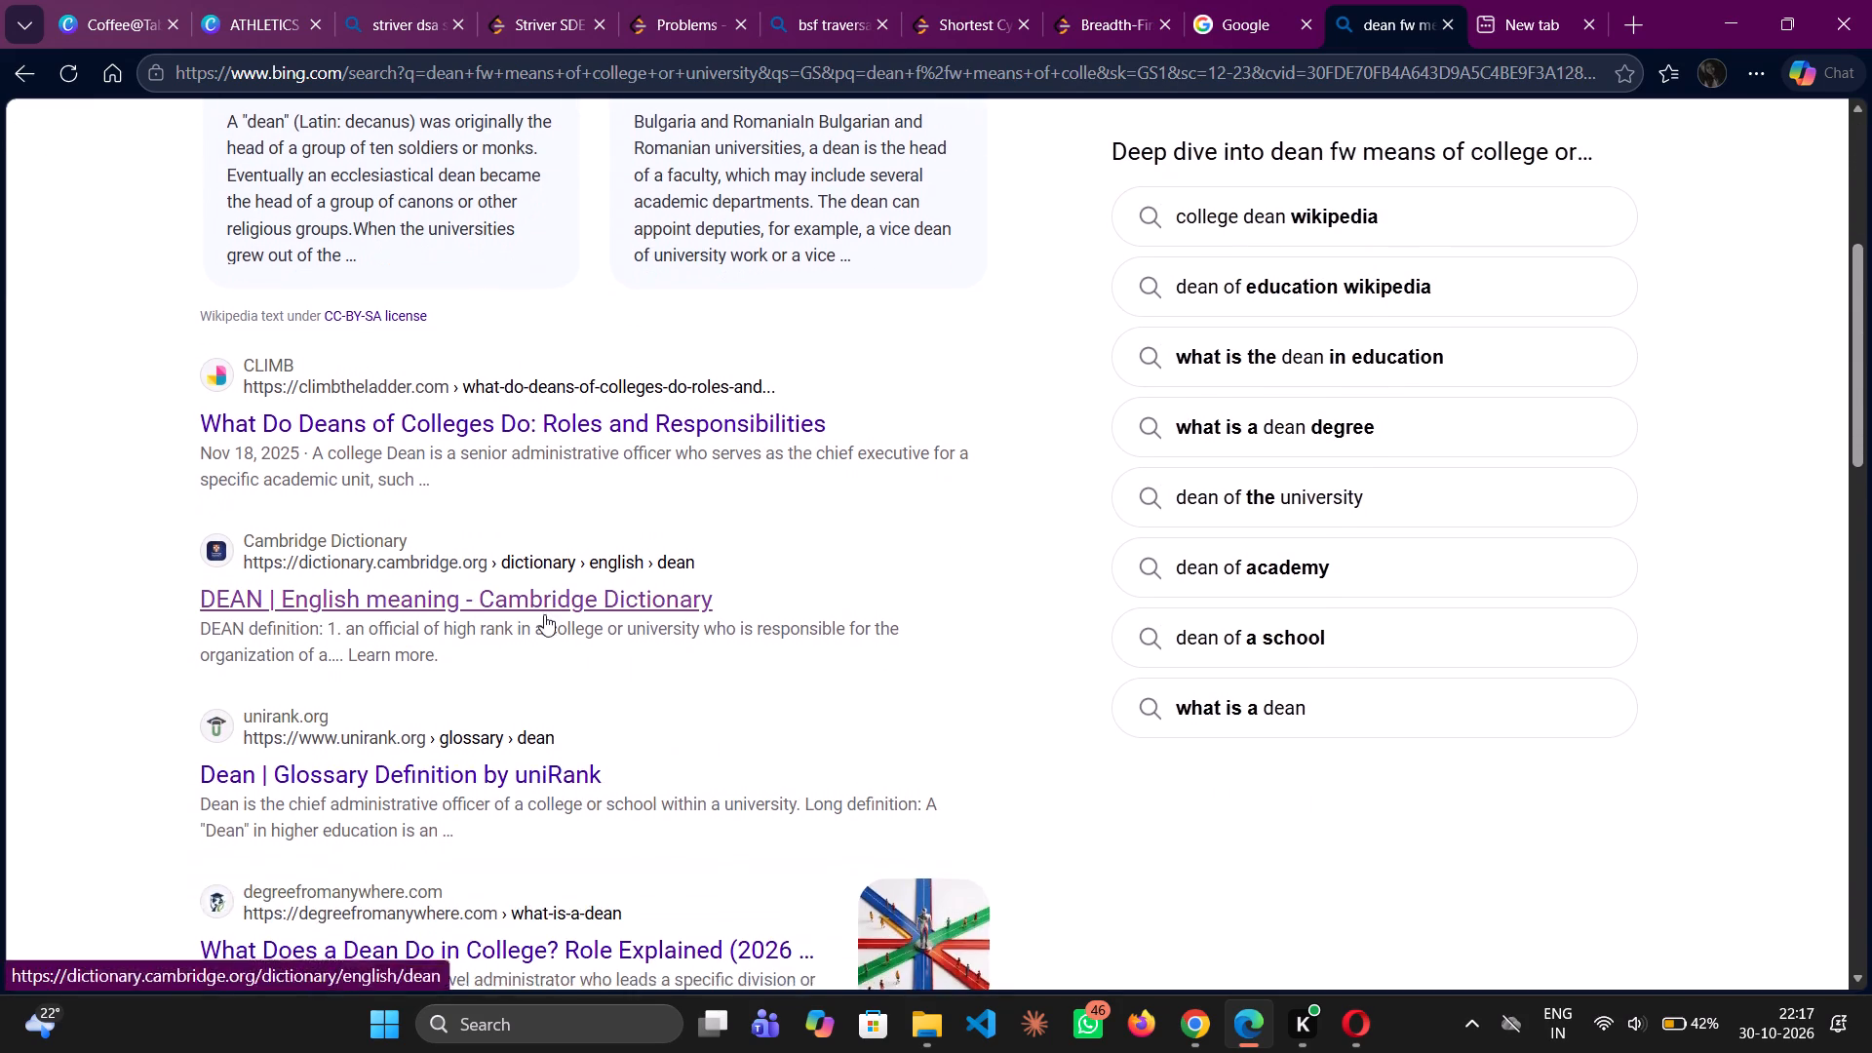
{"action": "scroll", "coordinate": [544, 614], "scroll_direction": "down", "scroll_amount": 4}
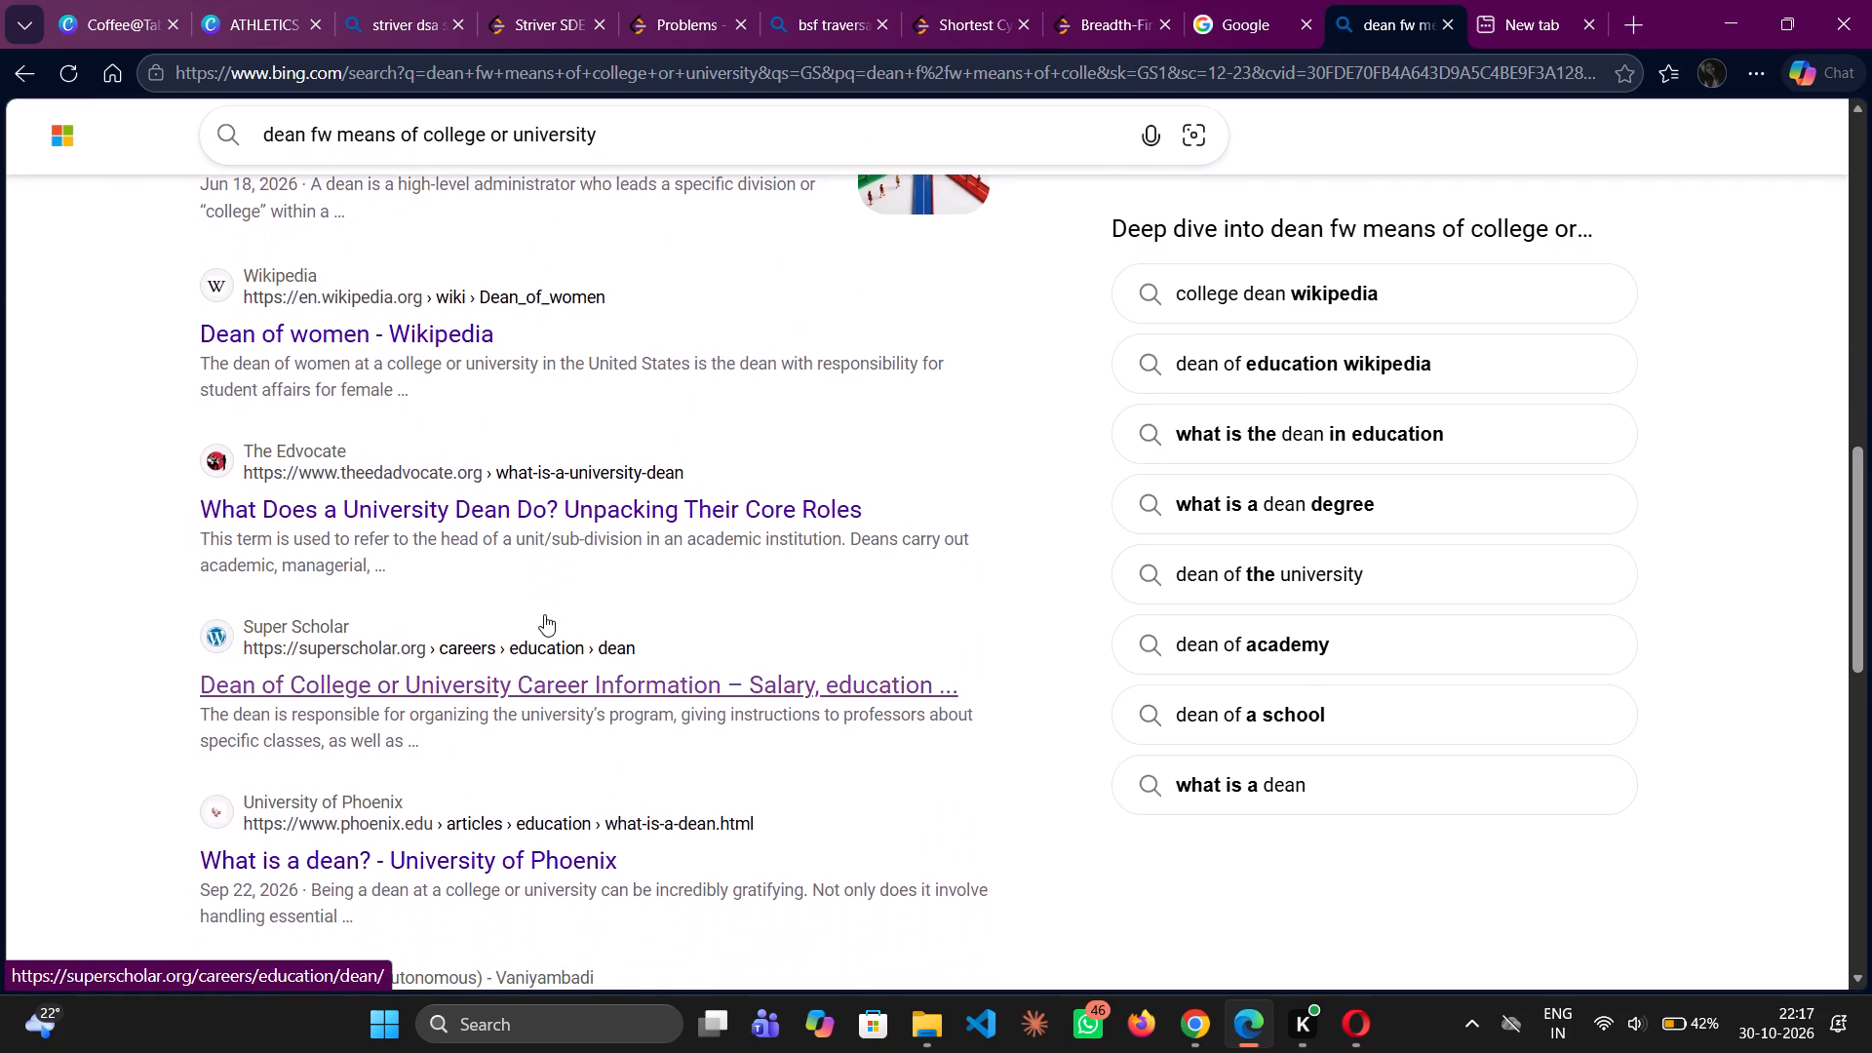
{"action": "scroll", "coordinate": [544, 614], "scroll_direction": "up", "scroll_amount": 5}
{"action": "scroll", "coordinate": [712, 83], "scroll_direction": "up", "scroll_amount": 8}
{"action": "scroll", "coordinate": [759, 651], "scroll_direction": "down", "scroll_amount": 4}
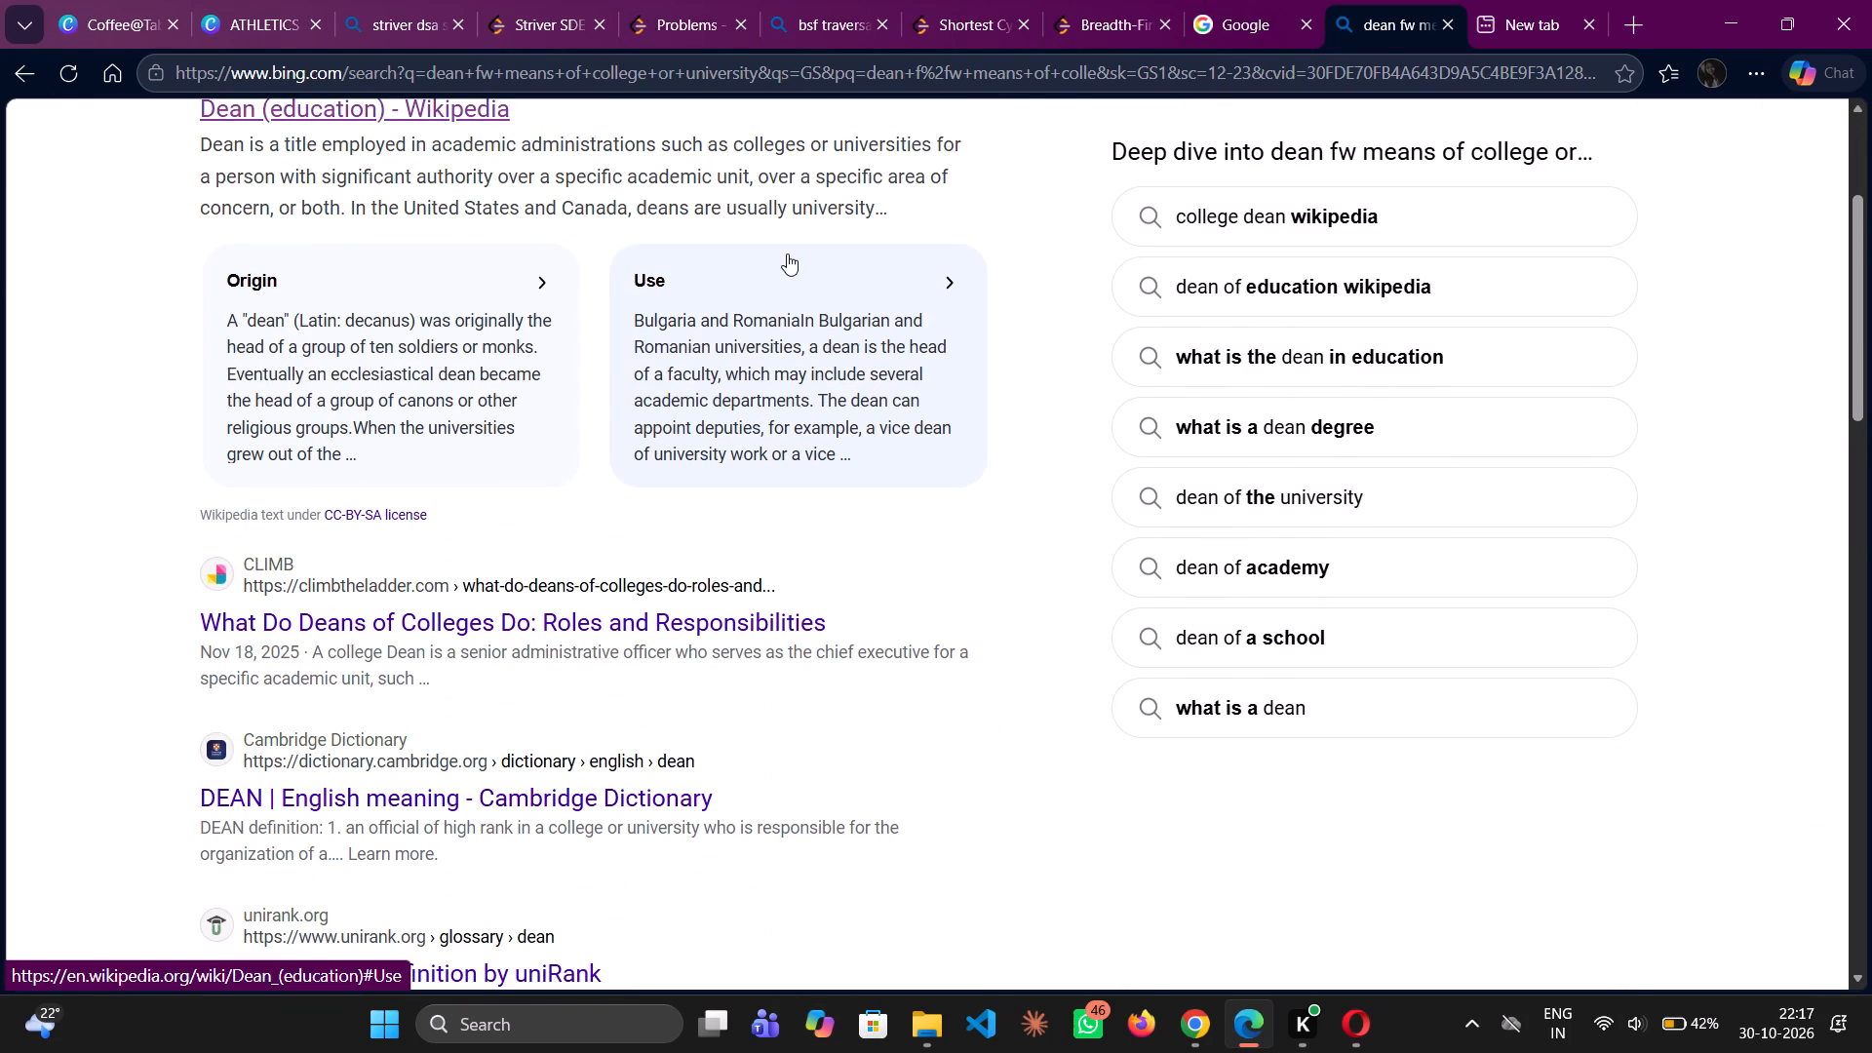
{"action": "scroll", "coordinate": [763, 383], "scroll_direction": "up", "scroll_amount": 8}
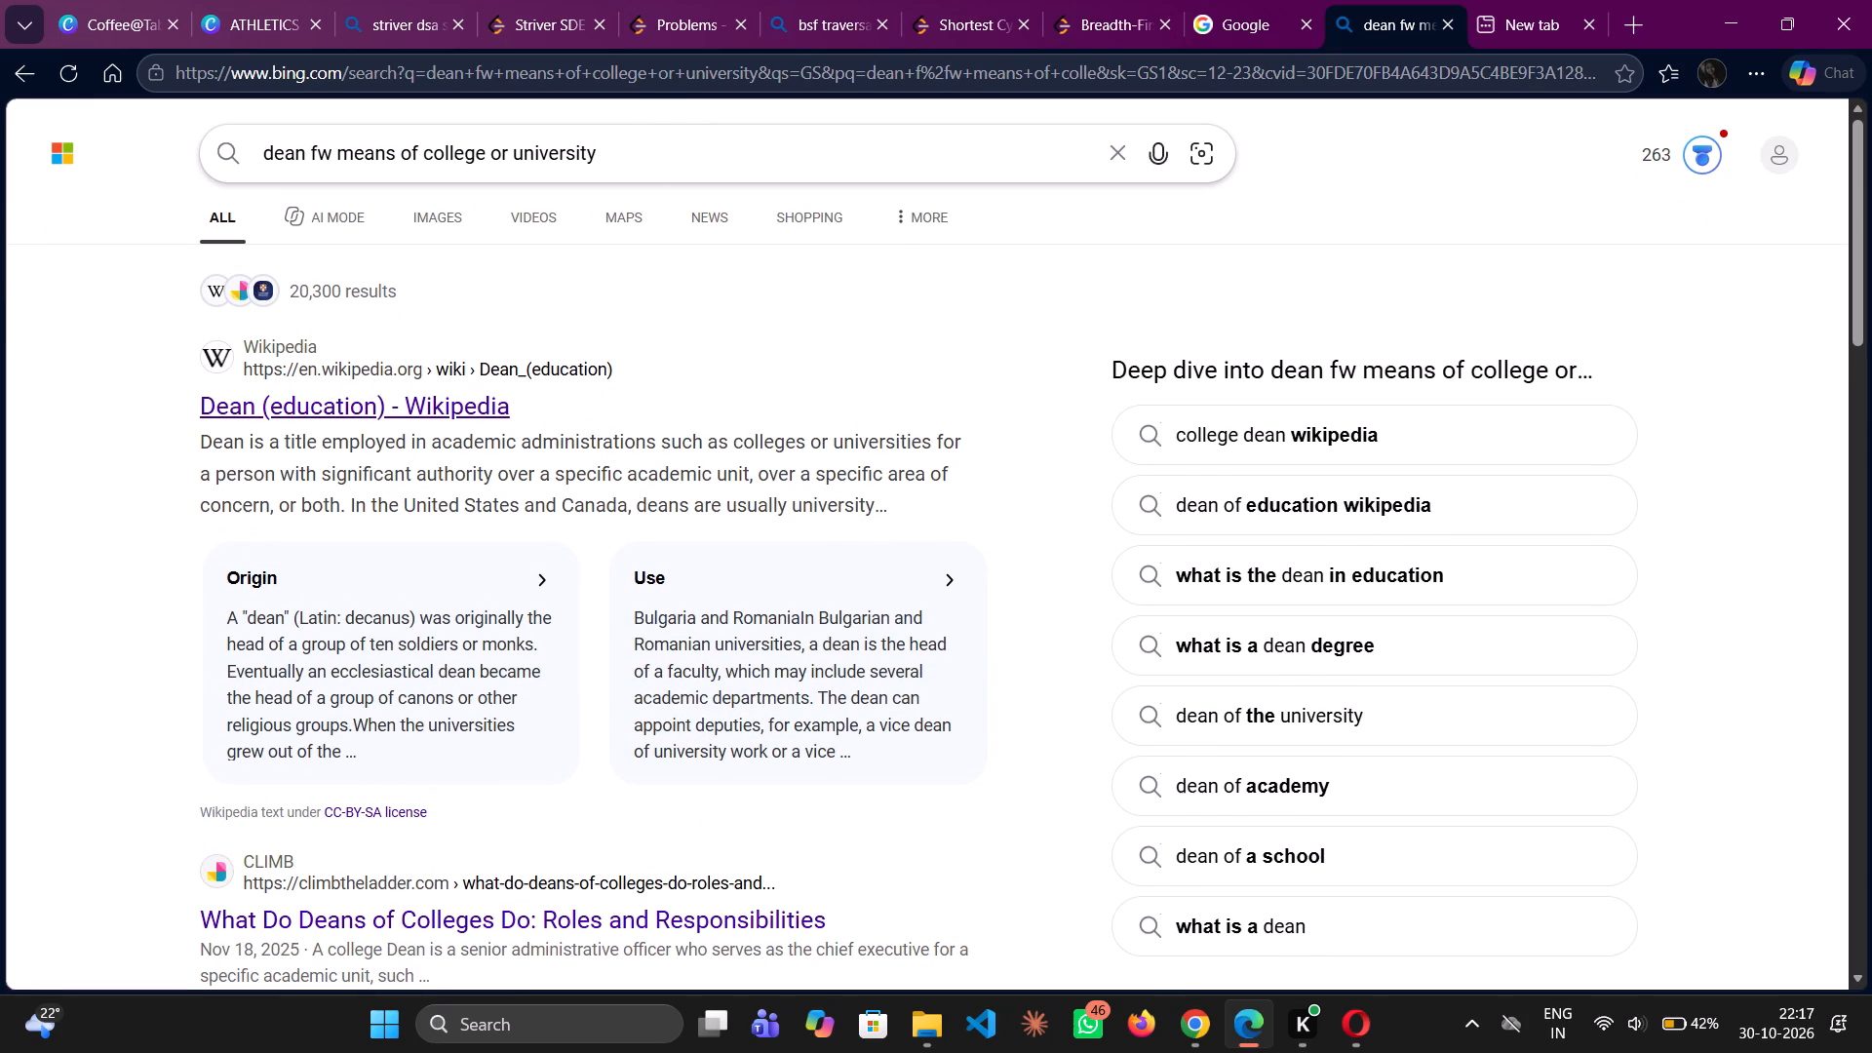
Change the search to "dean fw" with the page 8 dean's name and "of nit p", and run it.
{"action": "left_click_drag", "start_coordinate": [402, 157], "coordinate": [339, 157]}
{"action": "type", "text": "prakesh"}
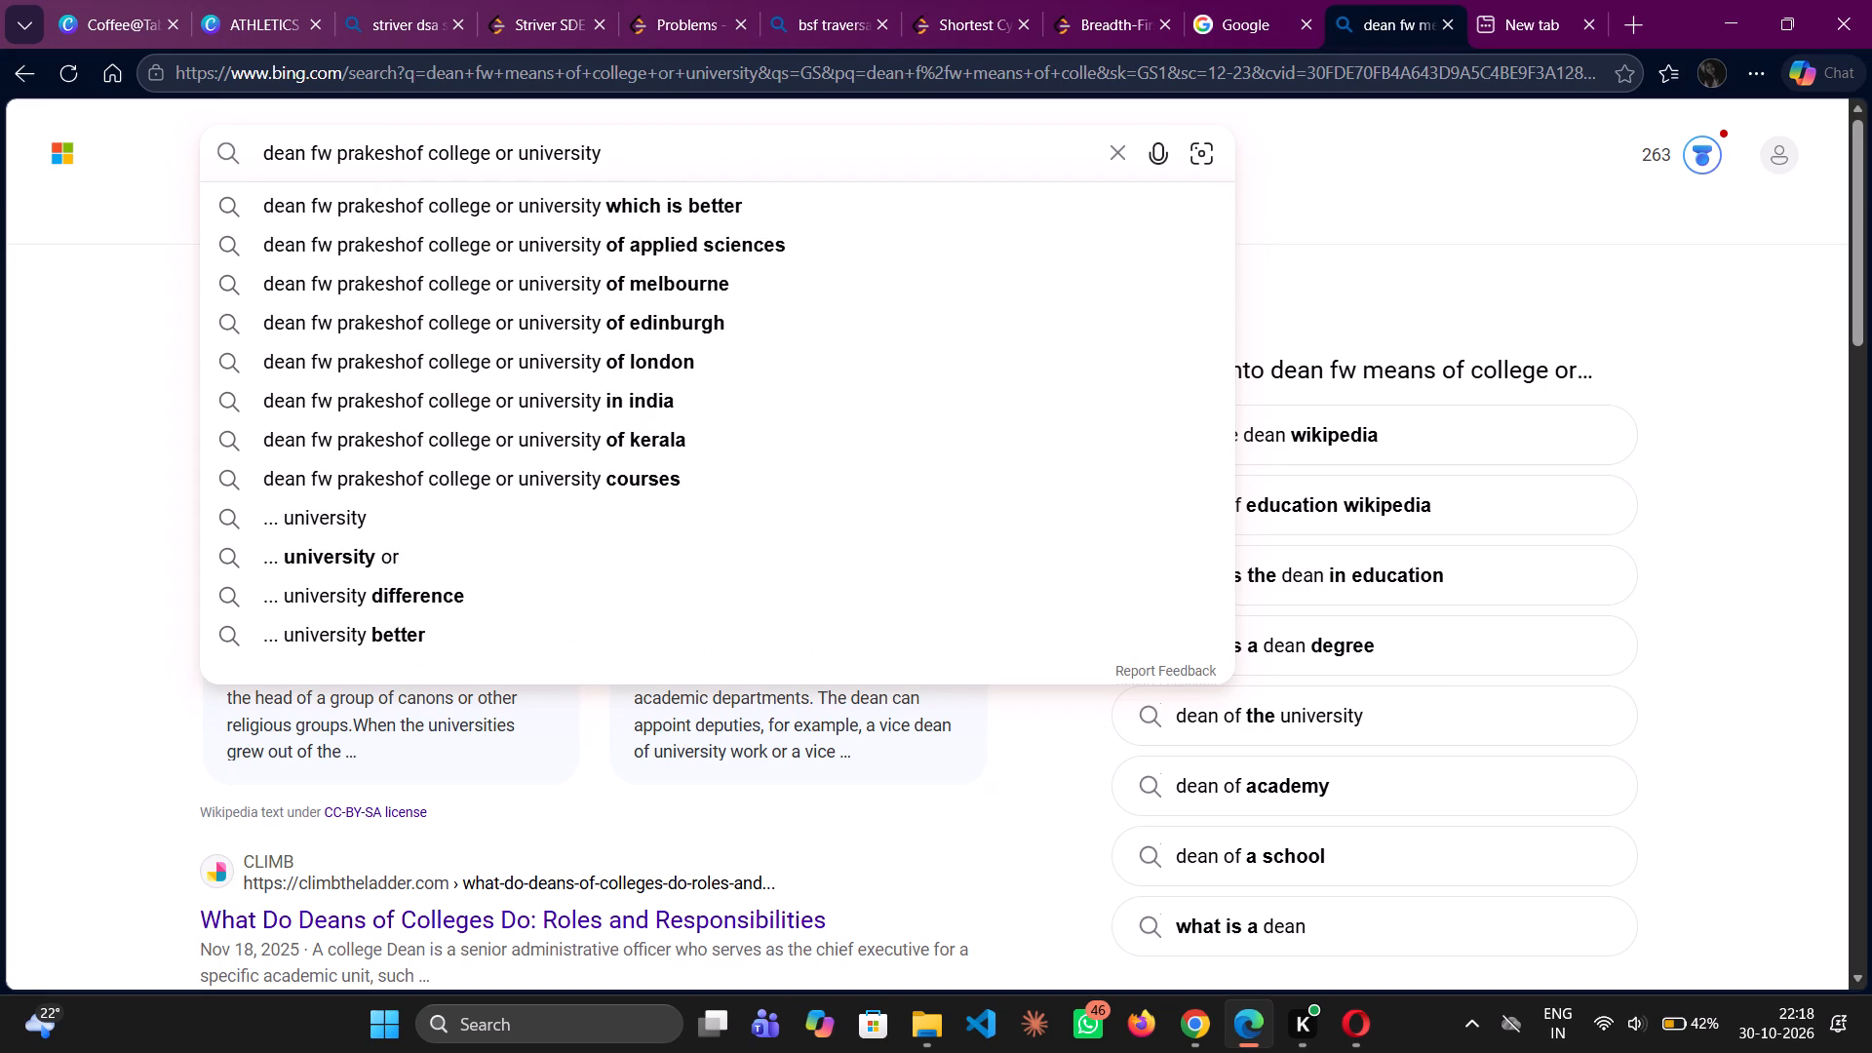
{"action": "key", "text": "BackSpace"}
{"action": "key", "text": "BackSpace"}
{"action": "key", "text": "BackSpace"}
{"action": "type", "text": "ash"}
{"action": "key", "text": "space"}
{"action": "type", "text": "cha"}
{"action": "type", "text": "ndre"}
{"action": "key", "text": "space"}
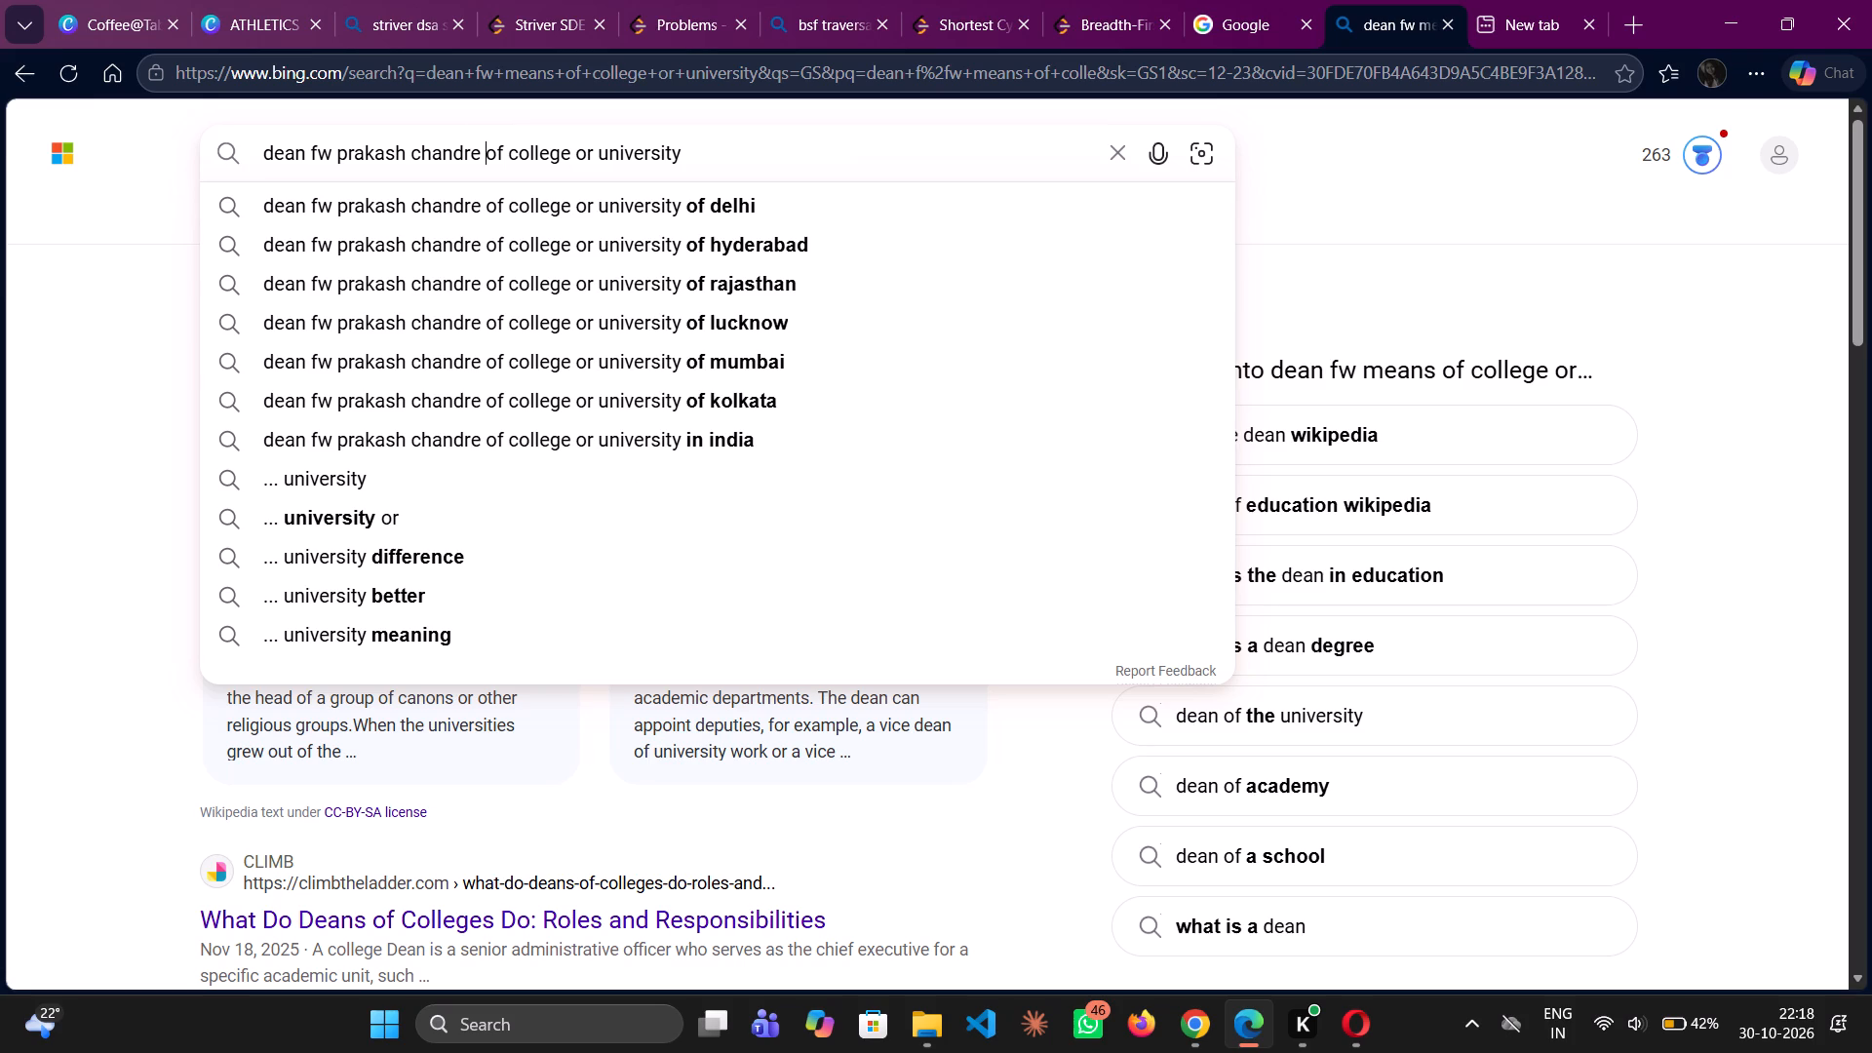
{"action": "left_click_drag", "start_coordinate": [512, 155], "coordinate": [884, 159]}
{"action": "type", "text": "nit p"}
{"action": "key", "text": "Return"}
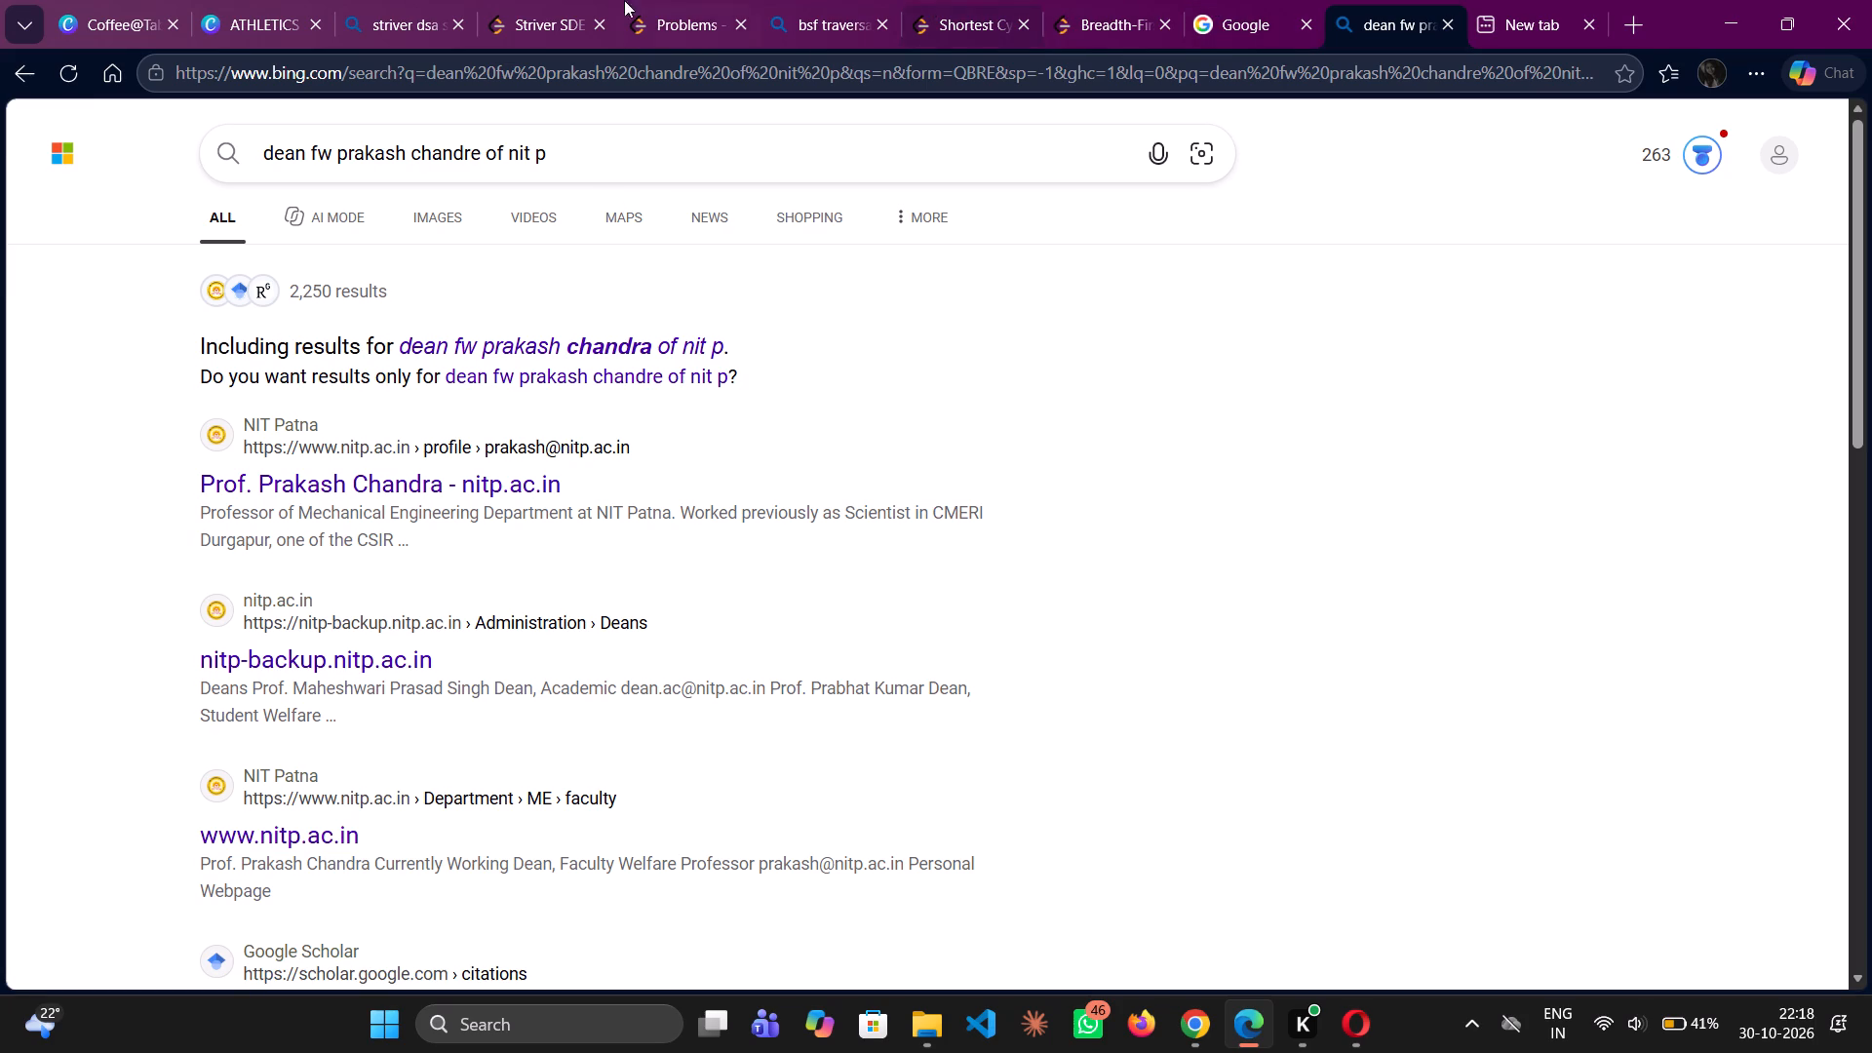
Return to the booklet and correct the last letter of the dean's surname on page 8 to "a".
{"action": "left_click", "coordinate": [131, 0]}
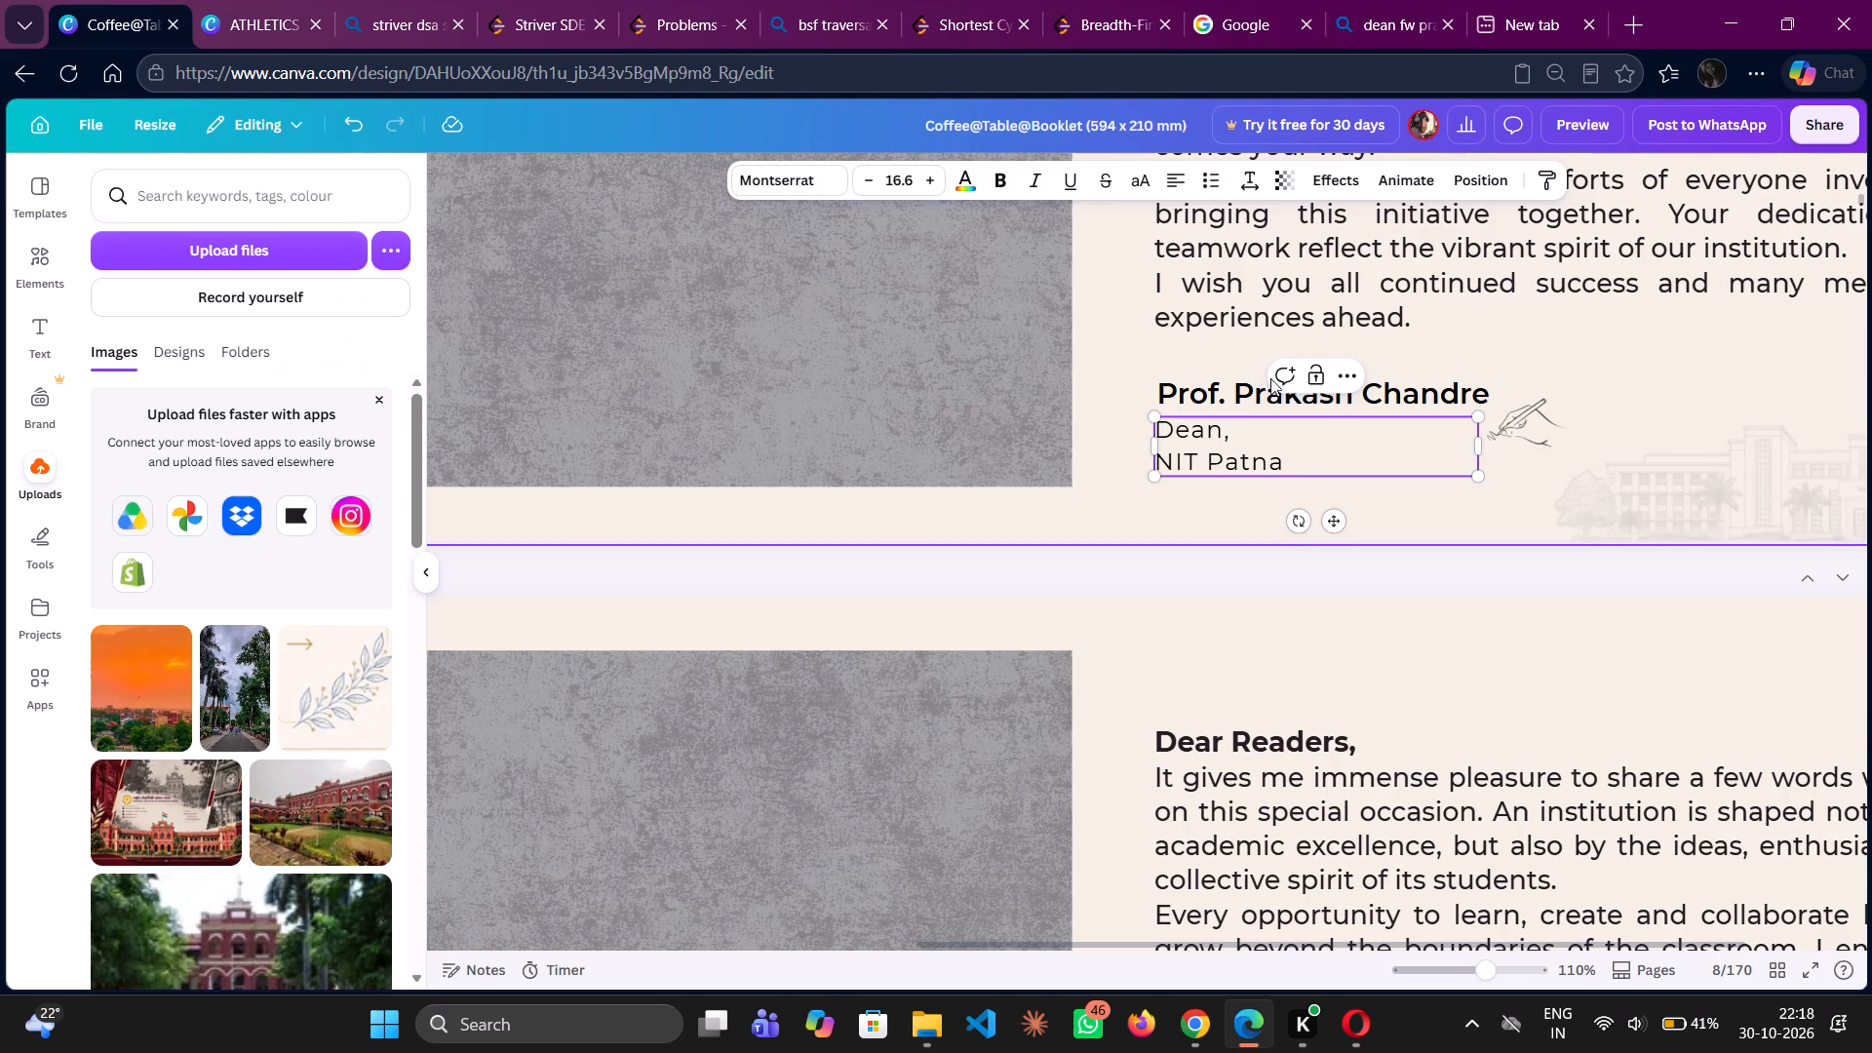
{"action": "left_click", "coordinate": [1484, 383]}
{"action": "double_click", "coordinate": [1490, 393]}
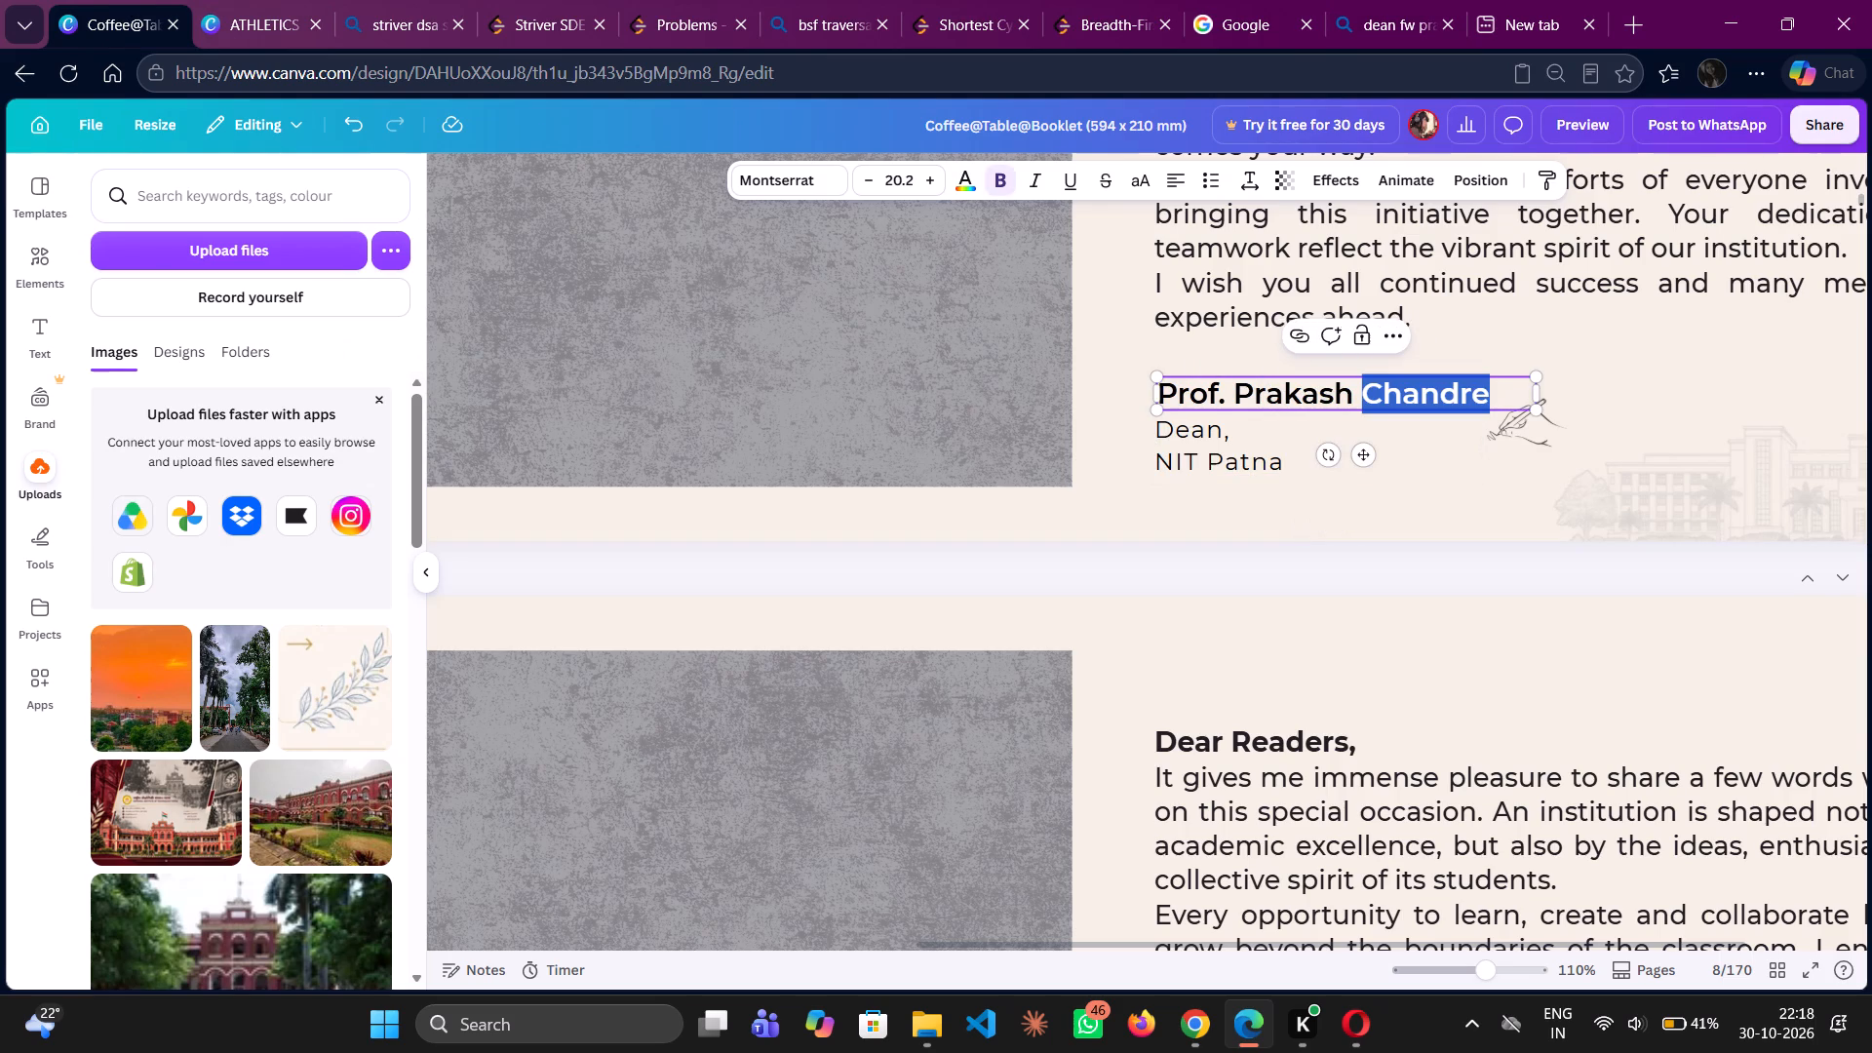
{"action": "key", "text": "Right"}
{"action": "key", "text": "BackSpace"}
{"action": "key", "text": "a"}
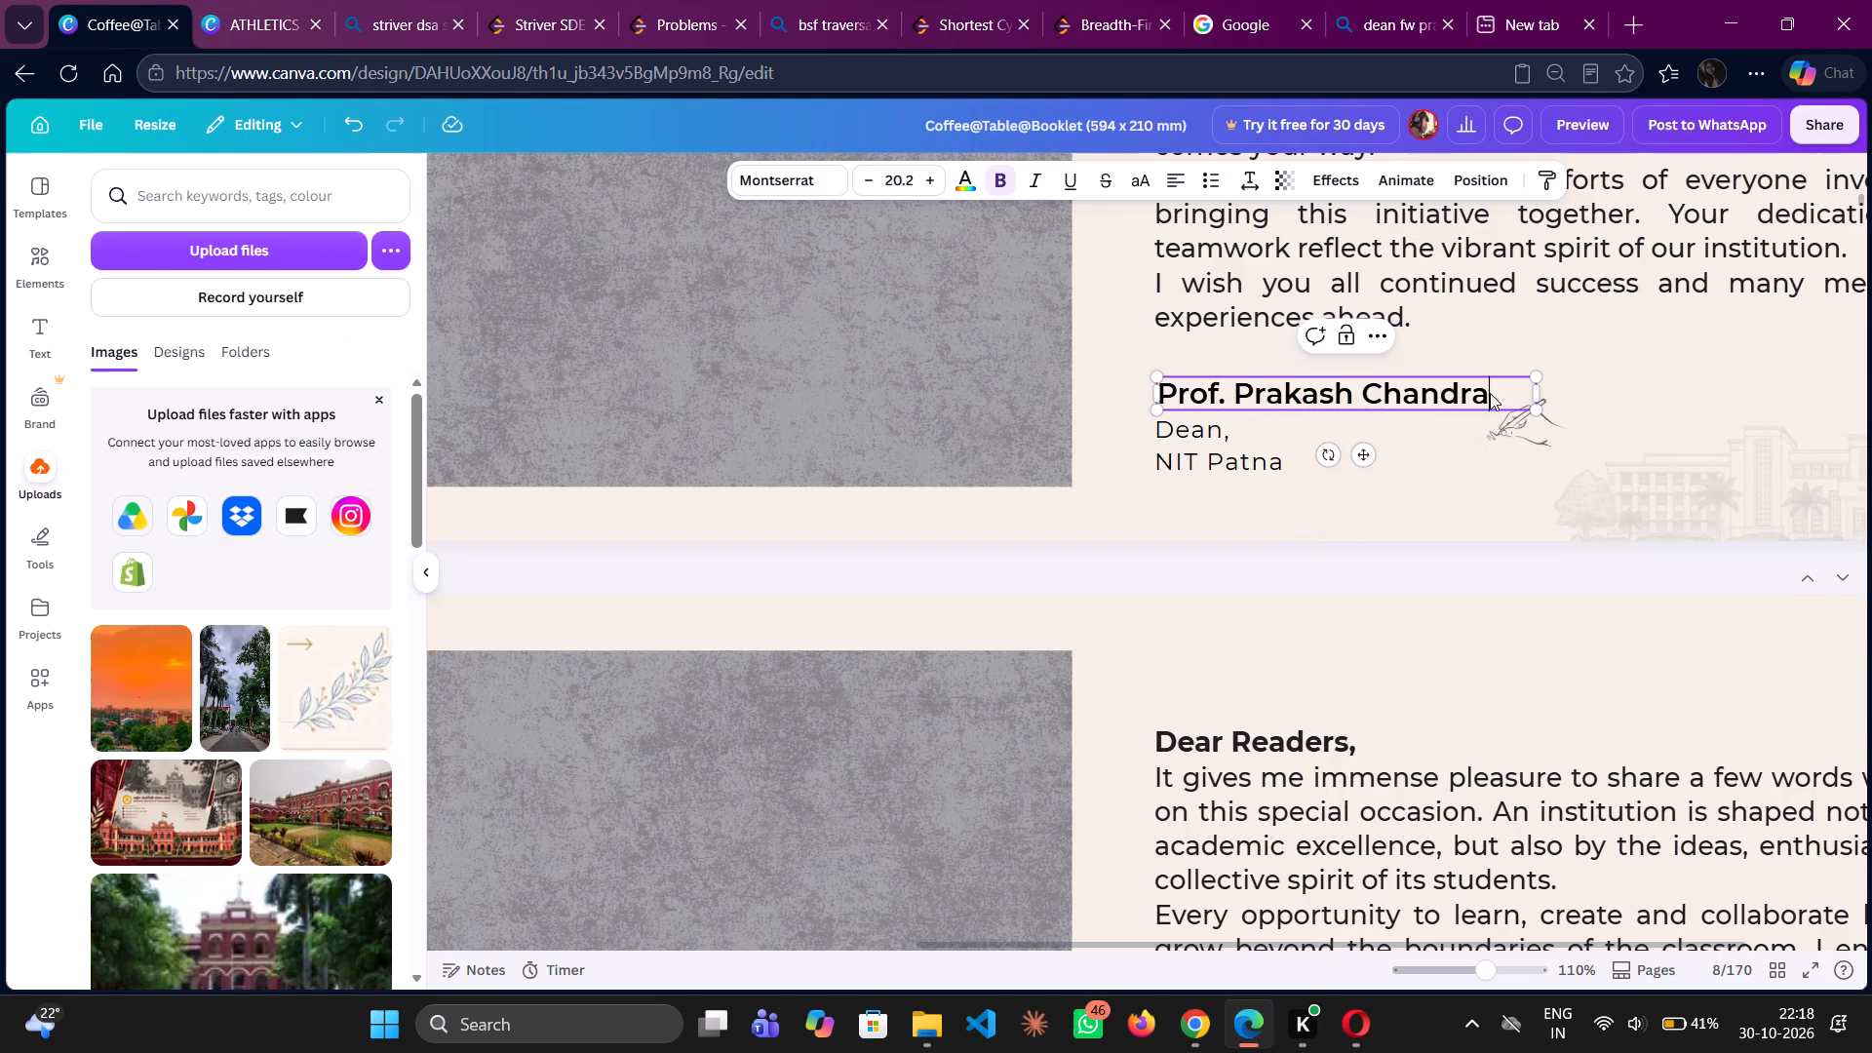
Check the search results for the dean's role and complete the page 8 title line as "Dean, Faculty Welfare".
{"action": "left_click", "coordinate": [1374, 0]}
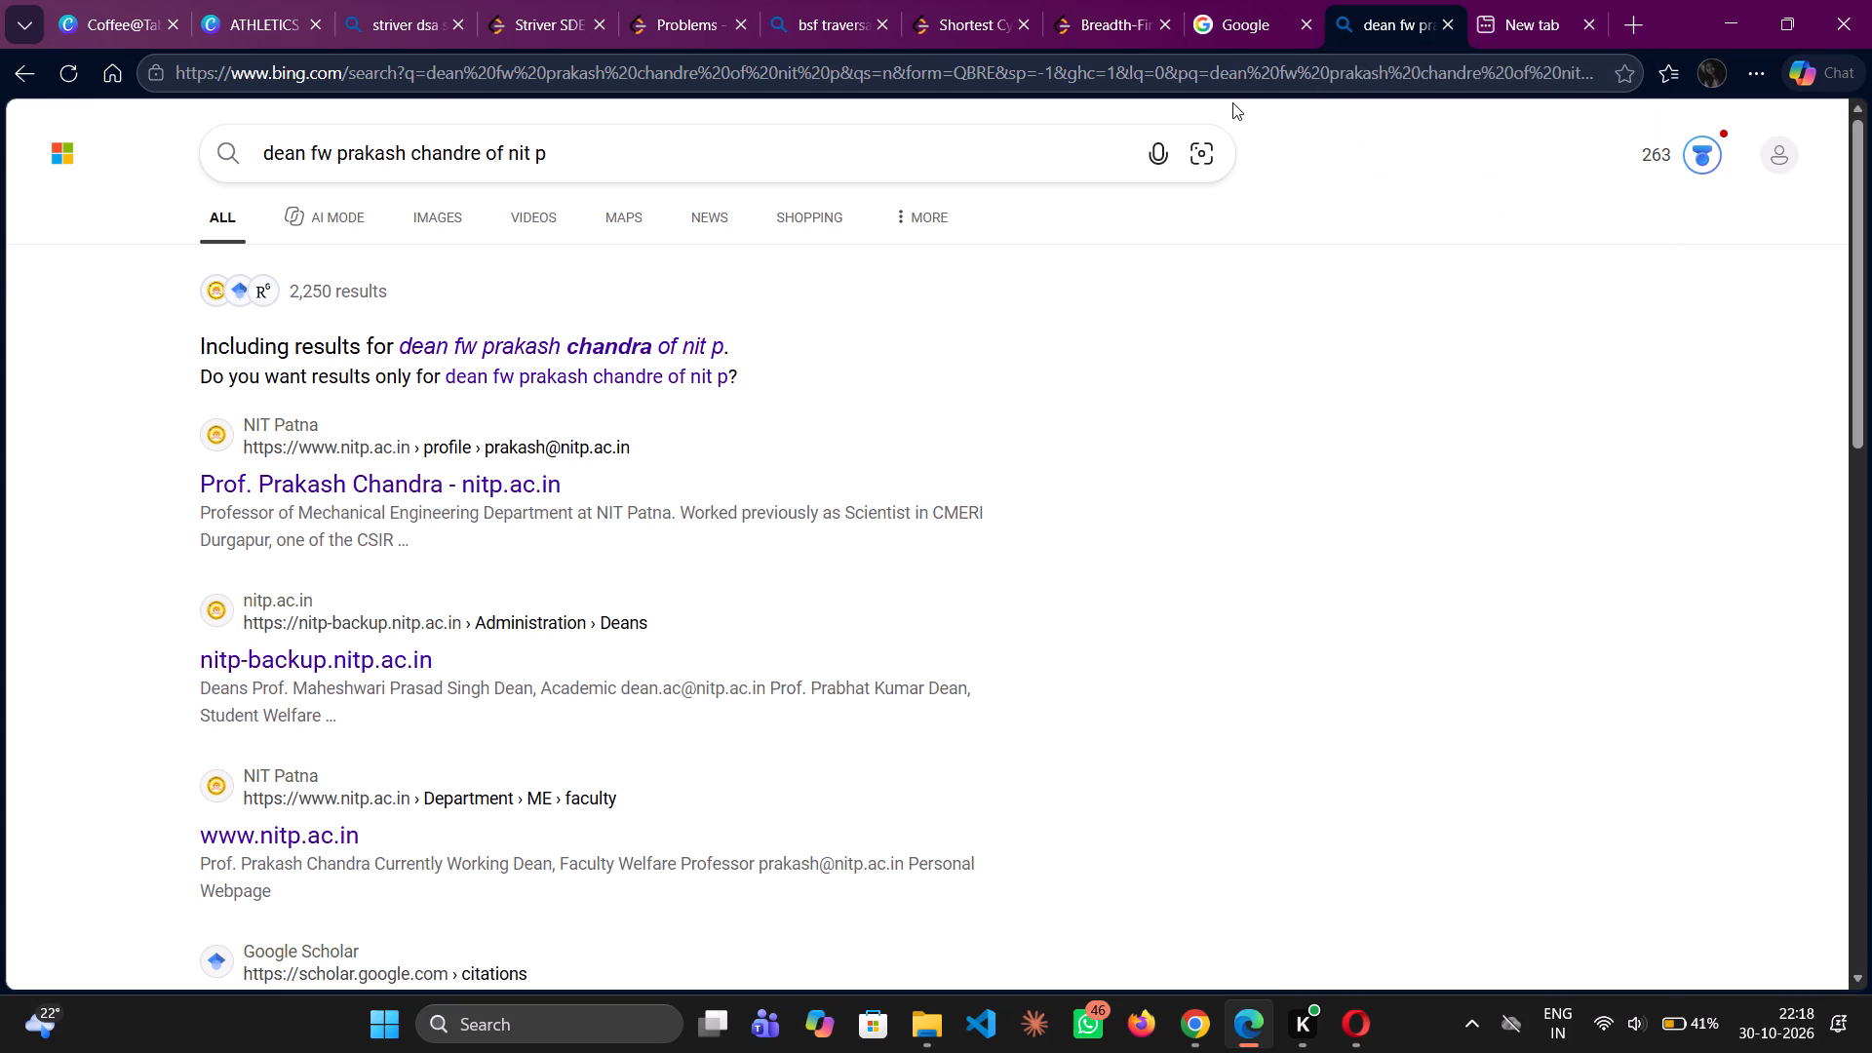
{"action": "scroll", "coordinate": [977, 317], "scroll_direction": "down", "scroll_amount": 2}
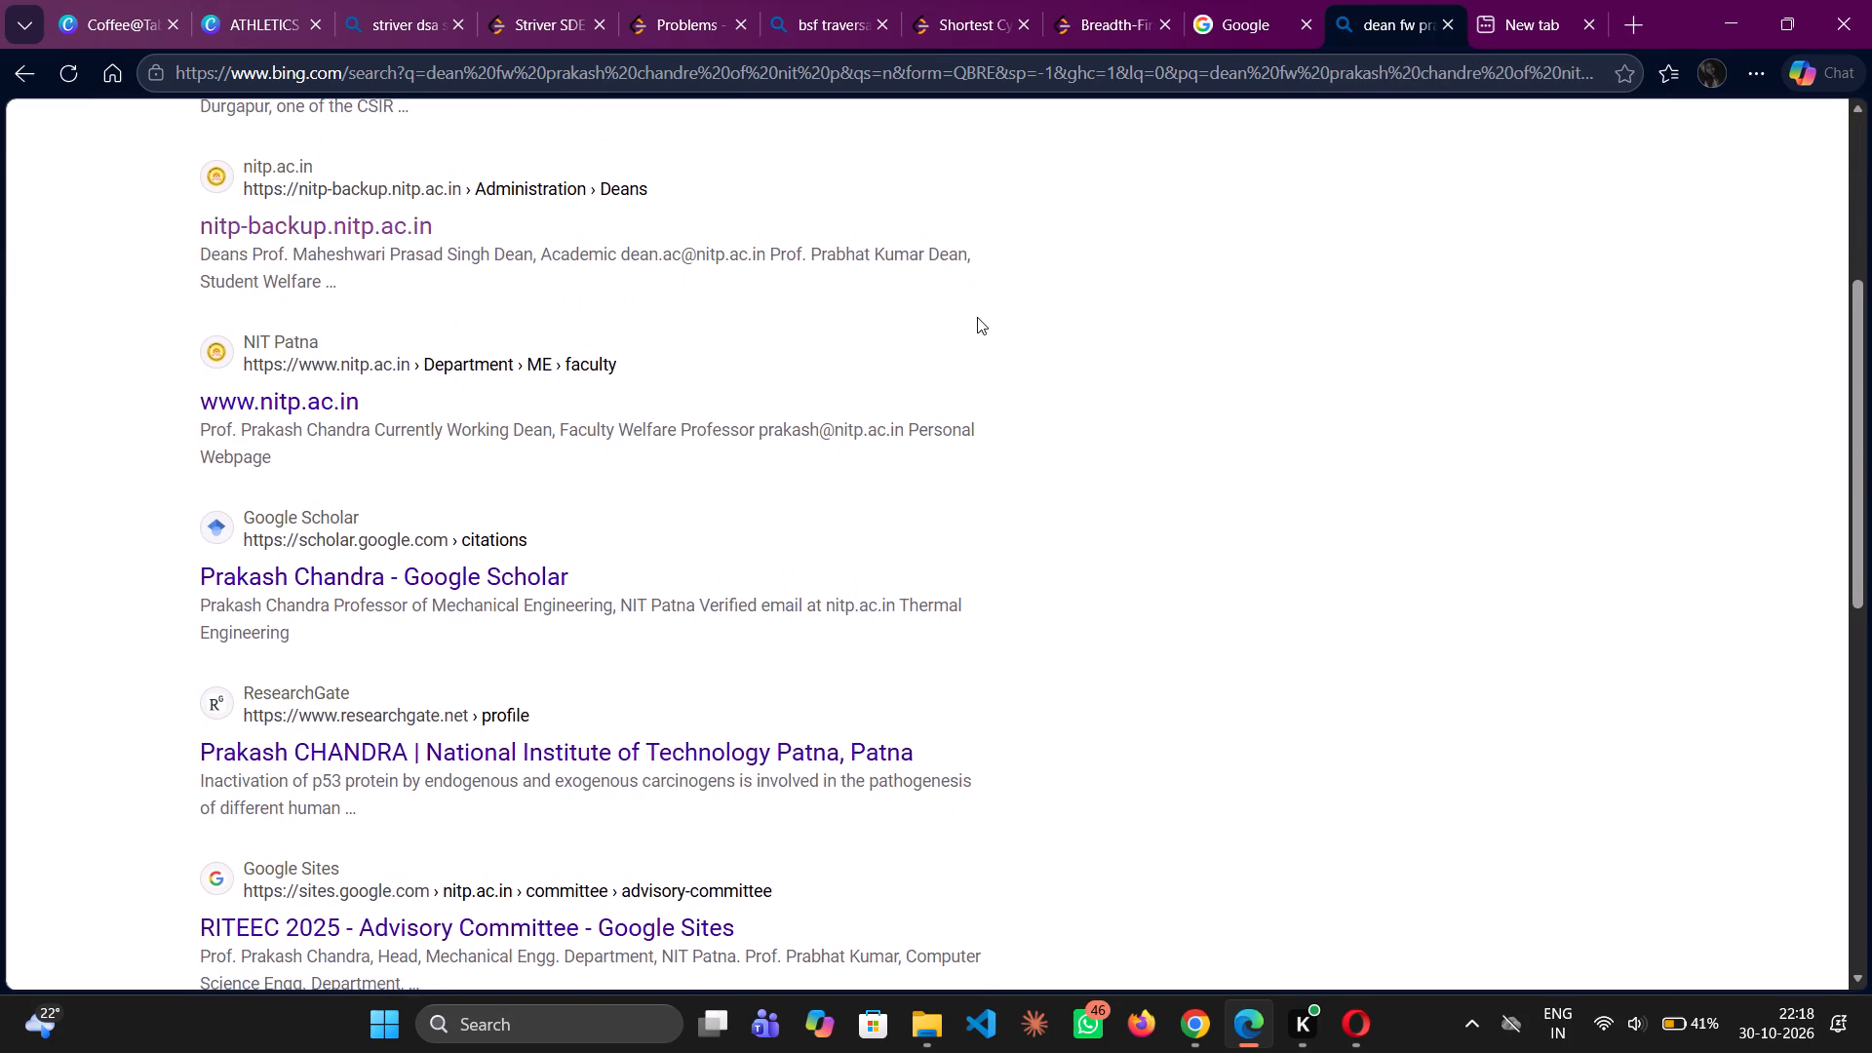
{"action": "scroll", "coordinate": [977, 317], "scroll_direction": "down", "scroll_amount": 1}
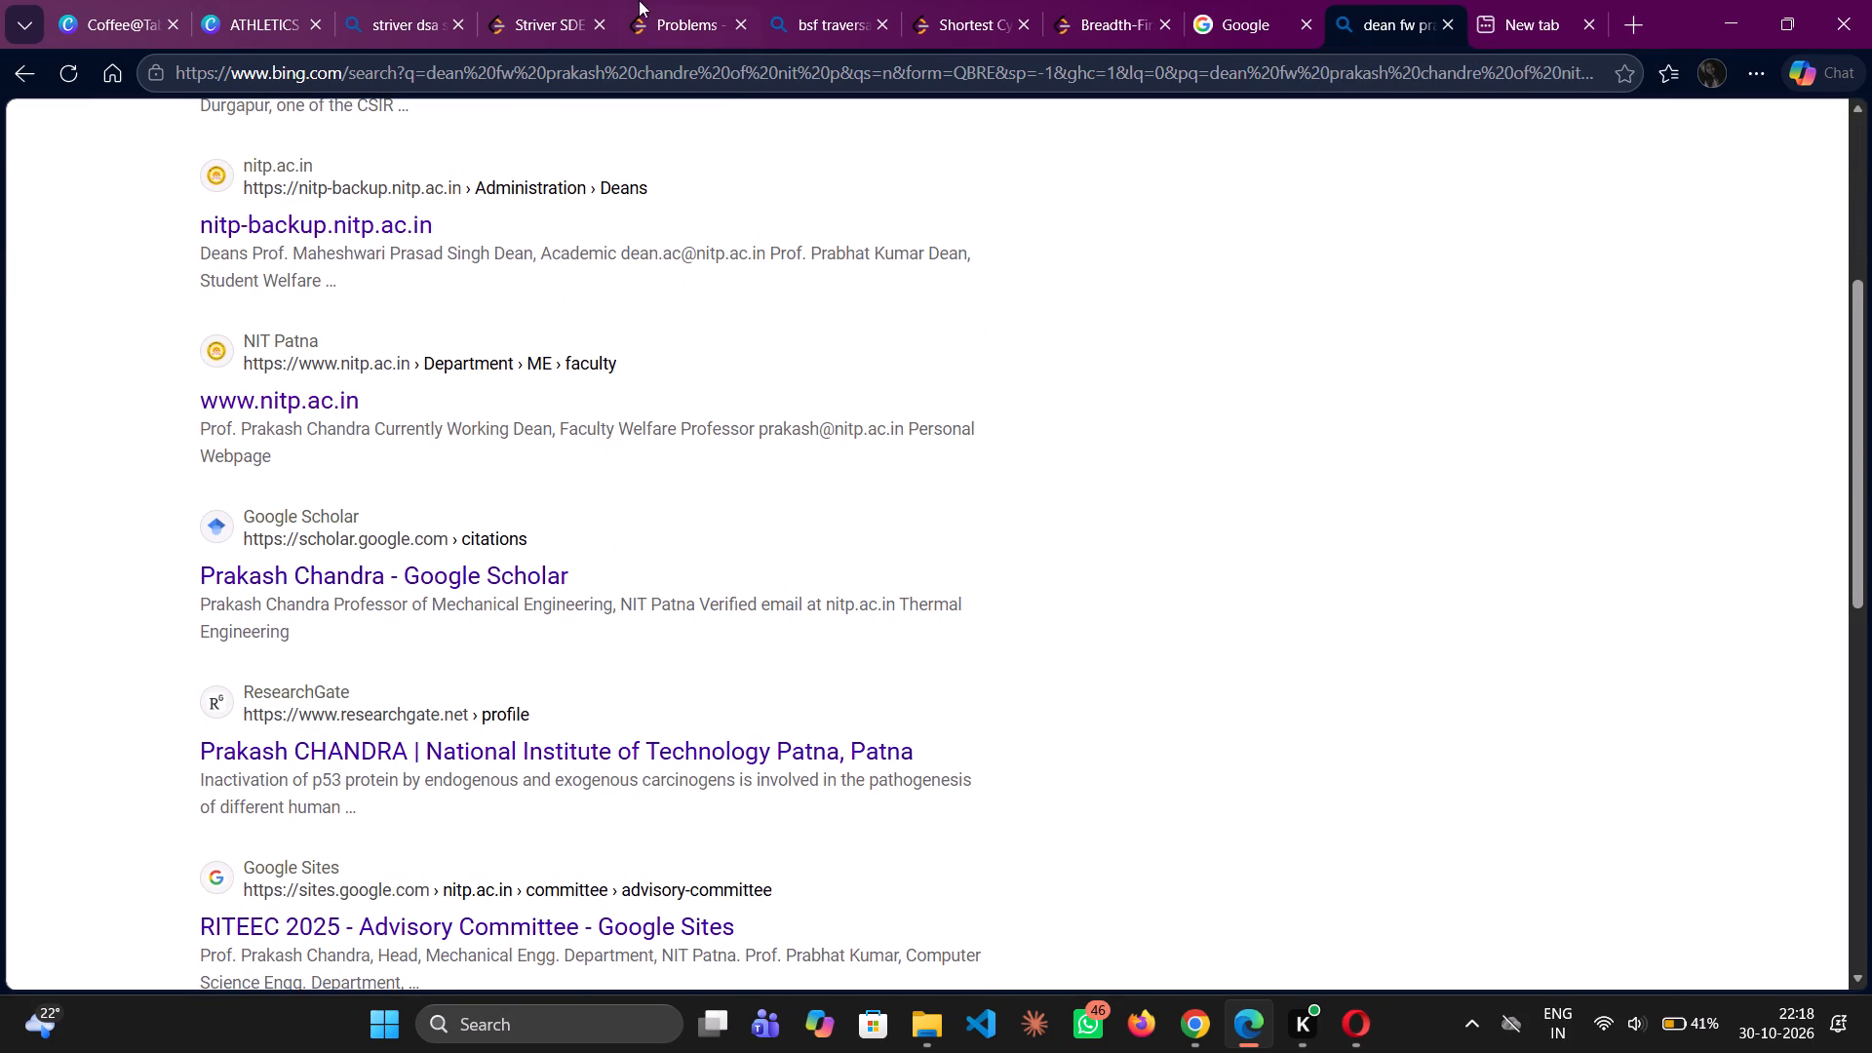
{"action": "left_click", "coordinate": [147, 0]}
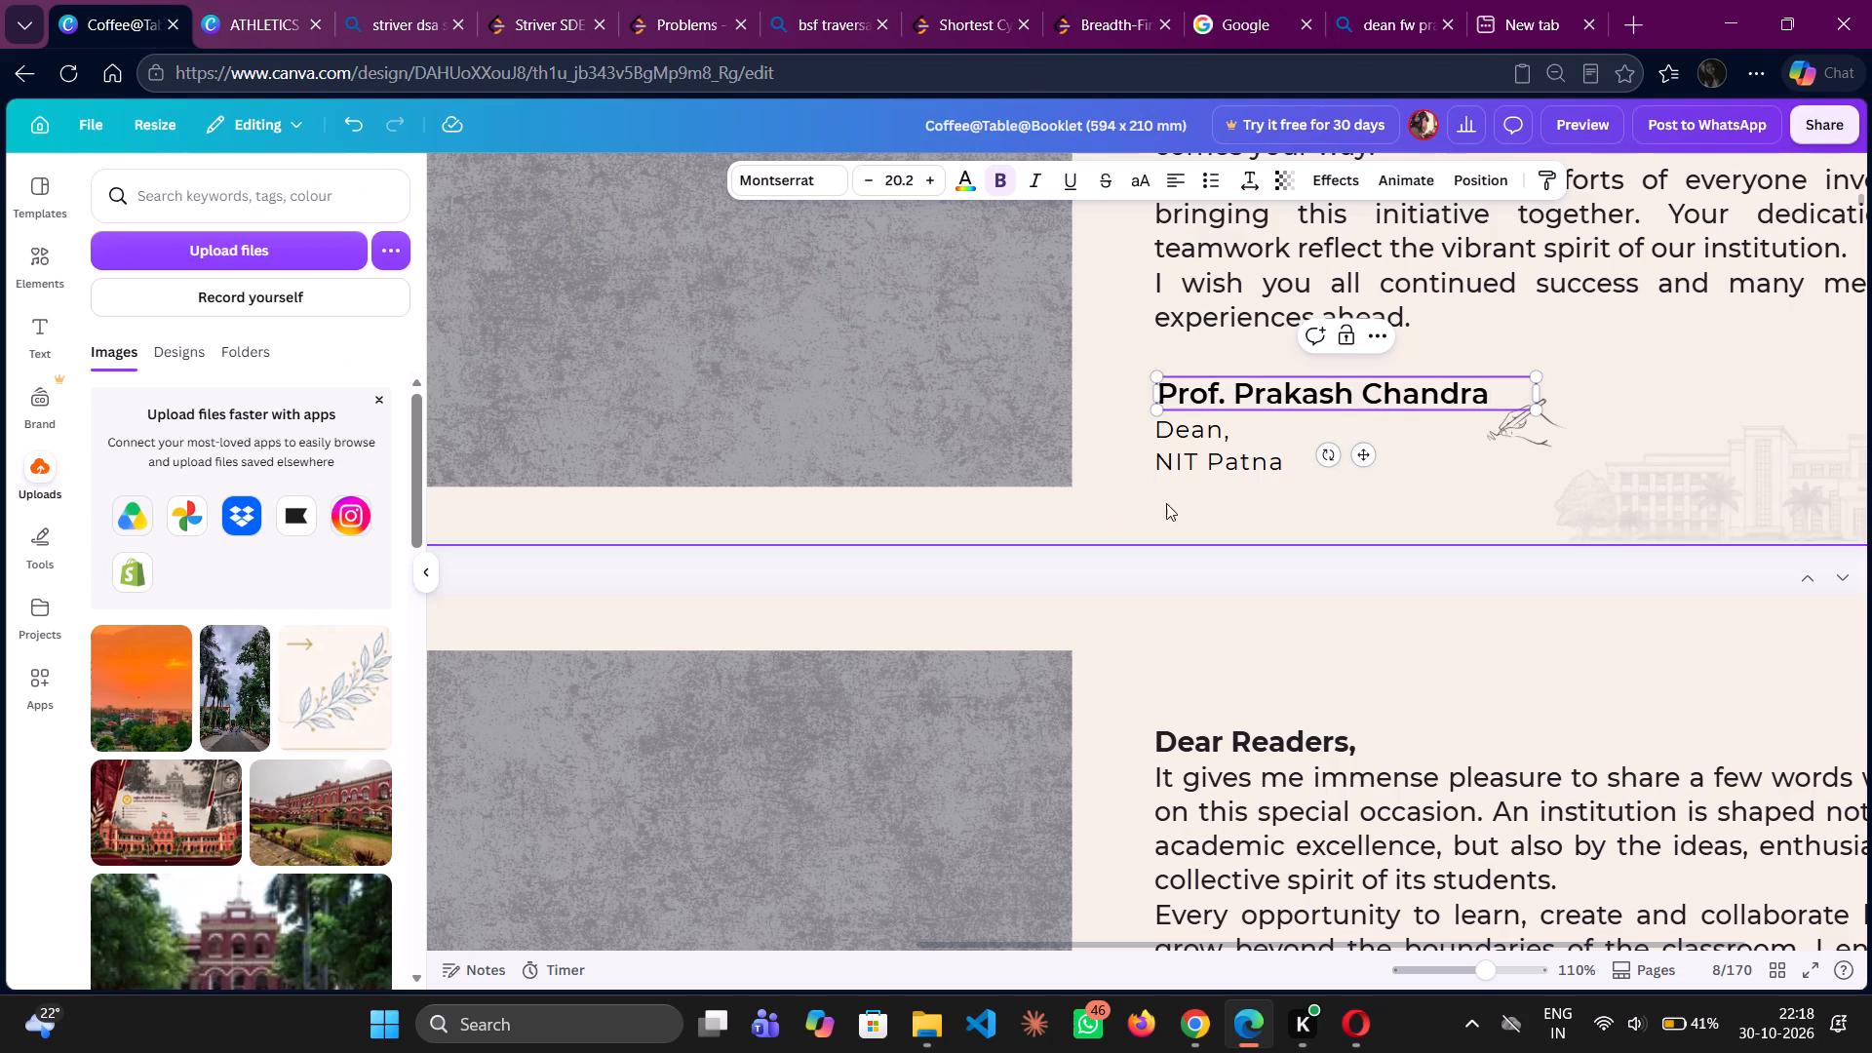
{"action": "left_click", "coordinate": [1262, 435]}
{"action": "left_click", "coordinate": [1262, 435]}
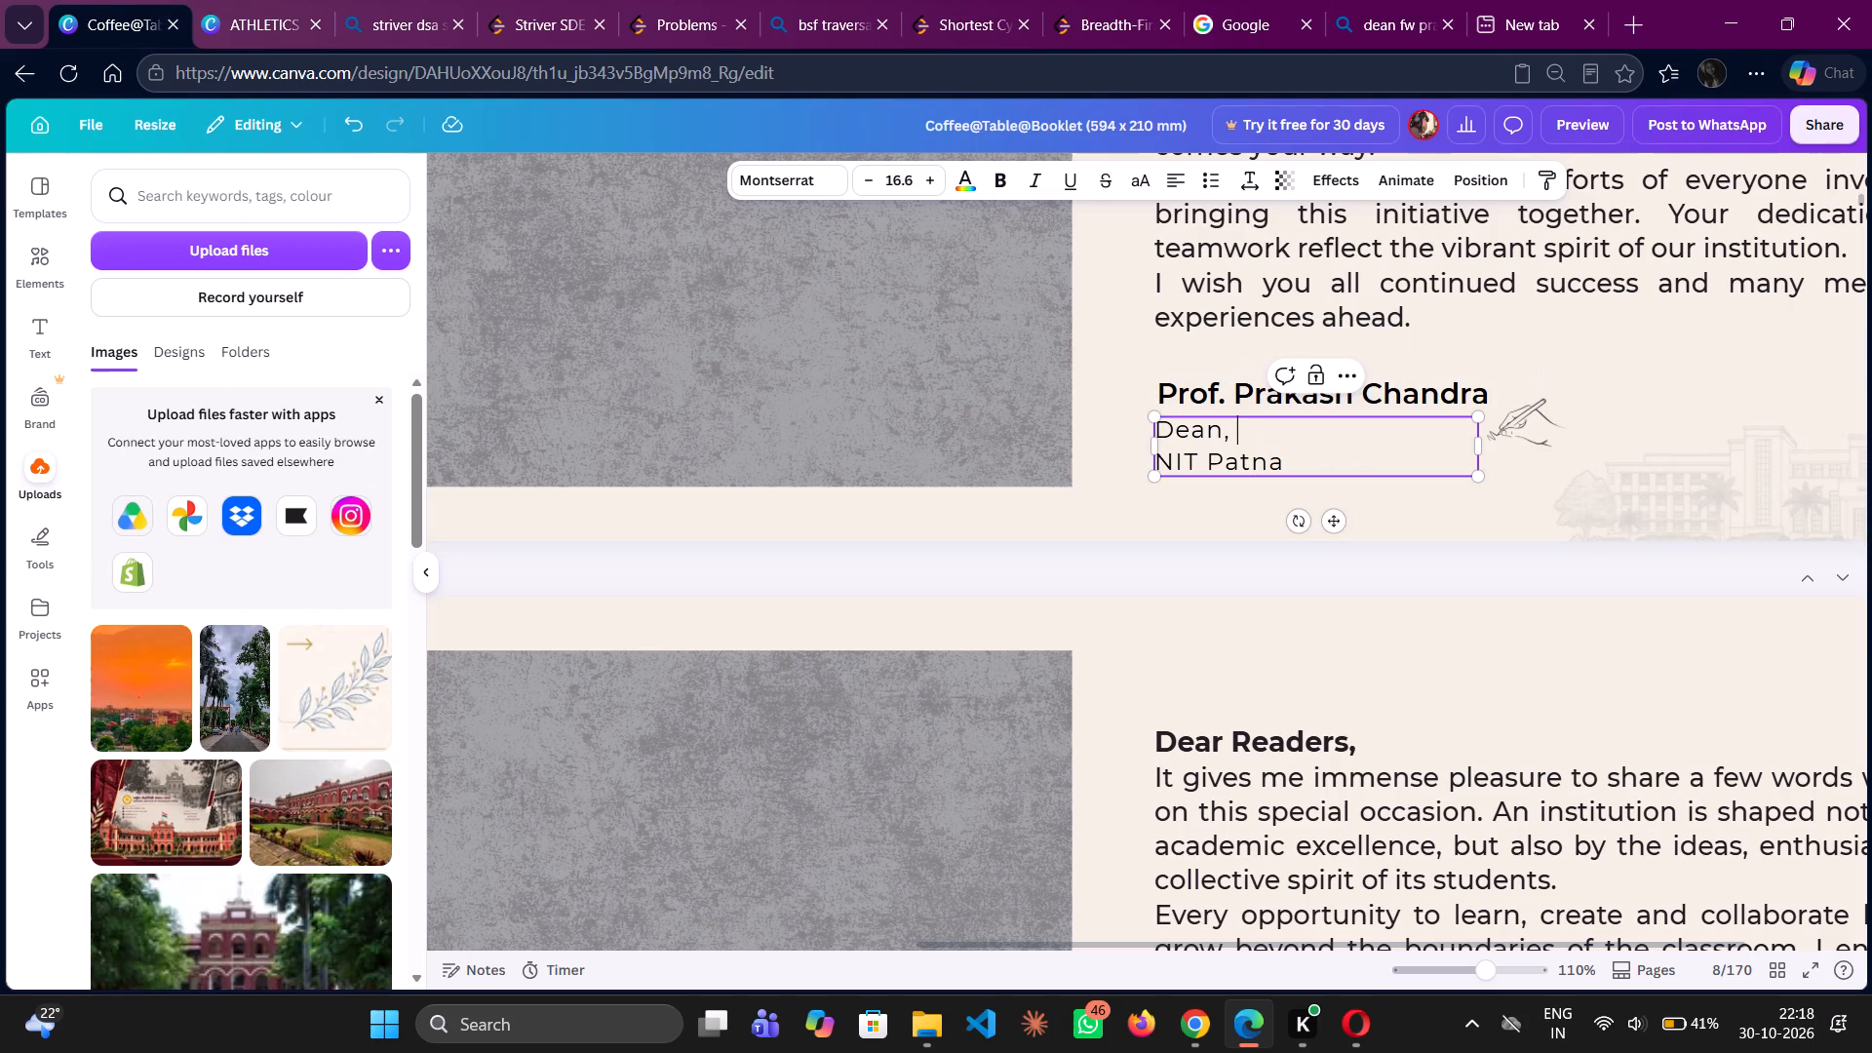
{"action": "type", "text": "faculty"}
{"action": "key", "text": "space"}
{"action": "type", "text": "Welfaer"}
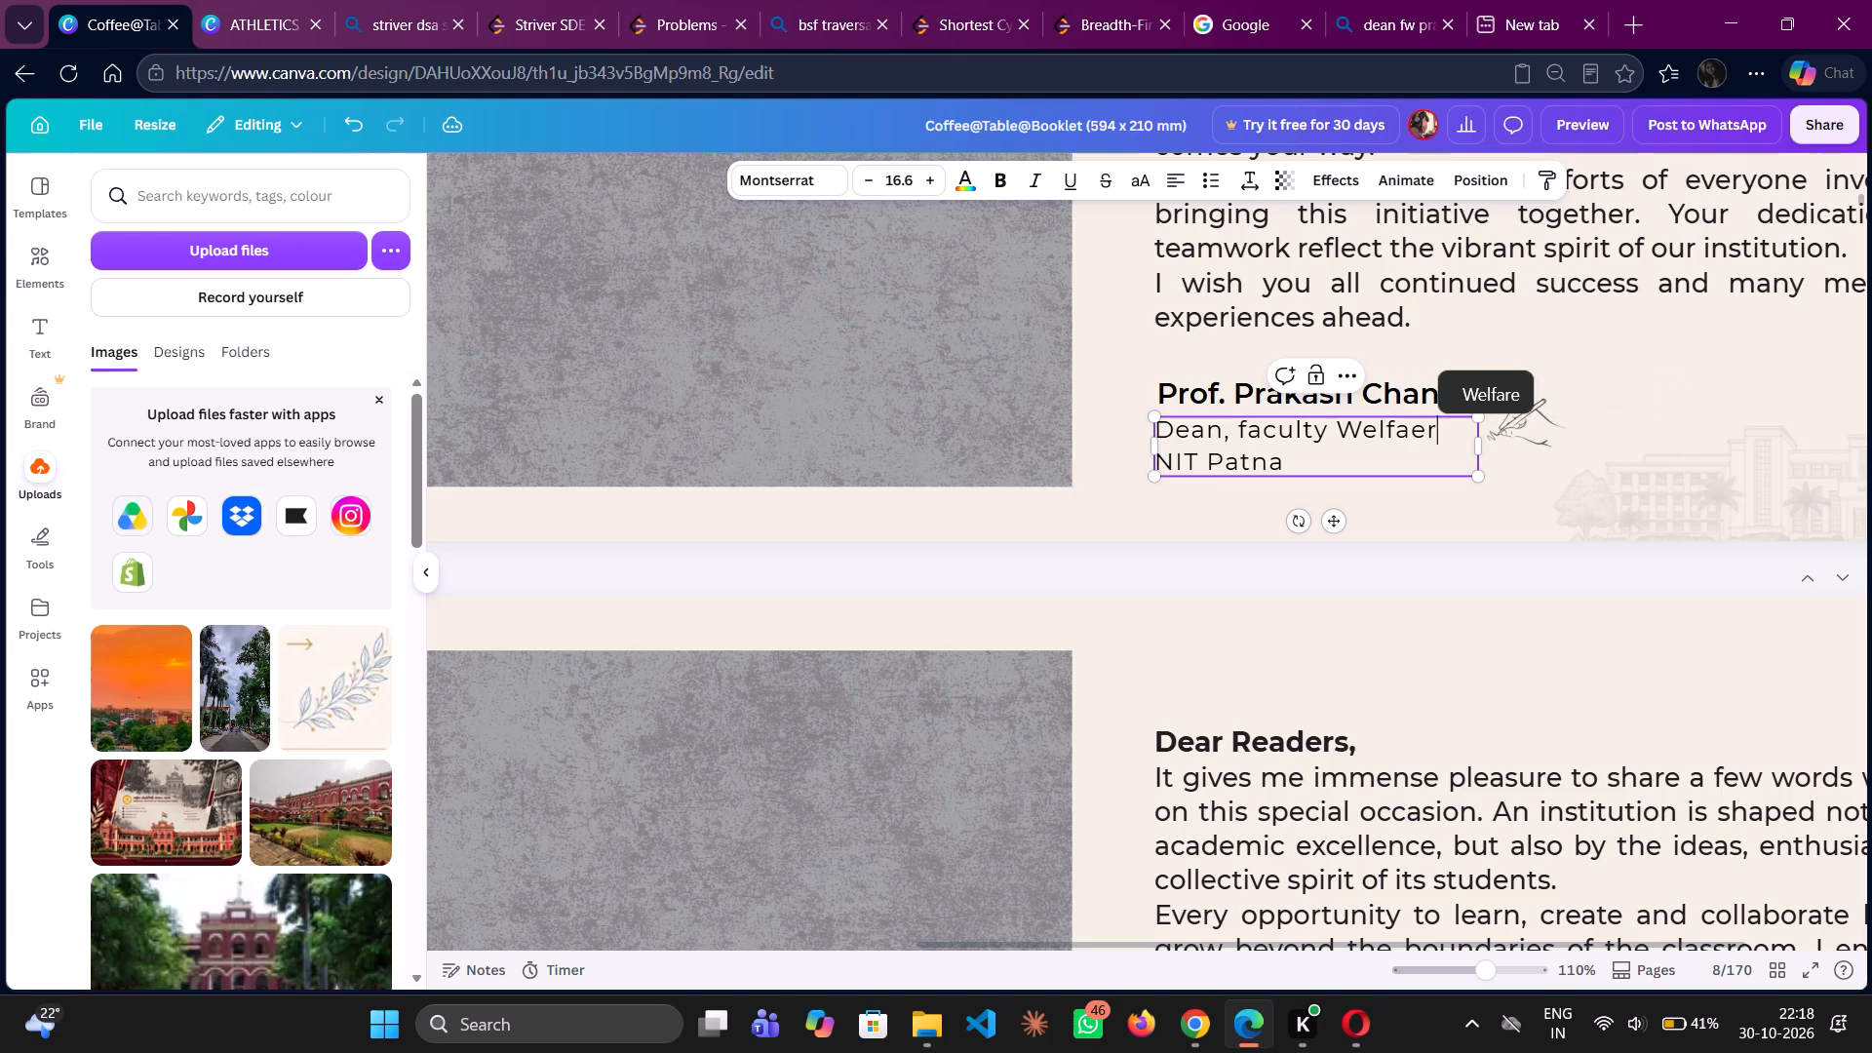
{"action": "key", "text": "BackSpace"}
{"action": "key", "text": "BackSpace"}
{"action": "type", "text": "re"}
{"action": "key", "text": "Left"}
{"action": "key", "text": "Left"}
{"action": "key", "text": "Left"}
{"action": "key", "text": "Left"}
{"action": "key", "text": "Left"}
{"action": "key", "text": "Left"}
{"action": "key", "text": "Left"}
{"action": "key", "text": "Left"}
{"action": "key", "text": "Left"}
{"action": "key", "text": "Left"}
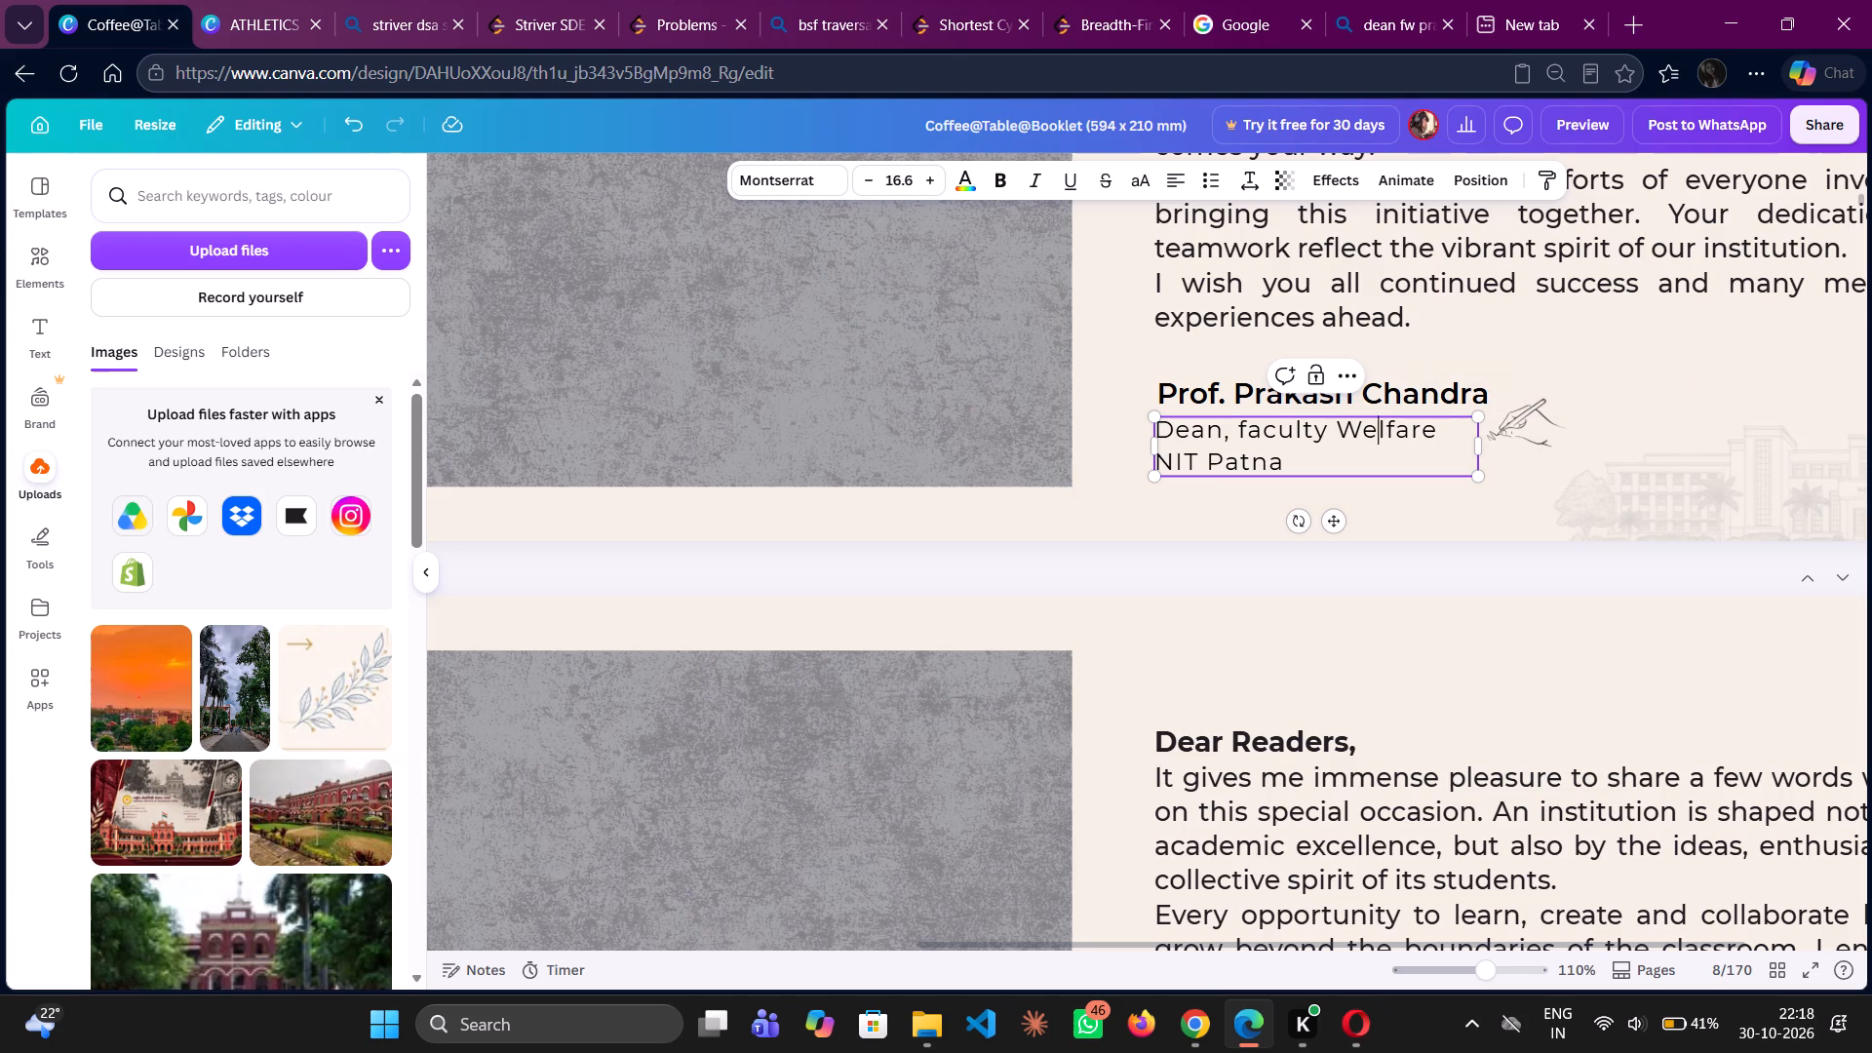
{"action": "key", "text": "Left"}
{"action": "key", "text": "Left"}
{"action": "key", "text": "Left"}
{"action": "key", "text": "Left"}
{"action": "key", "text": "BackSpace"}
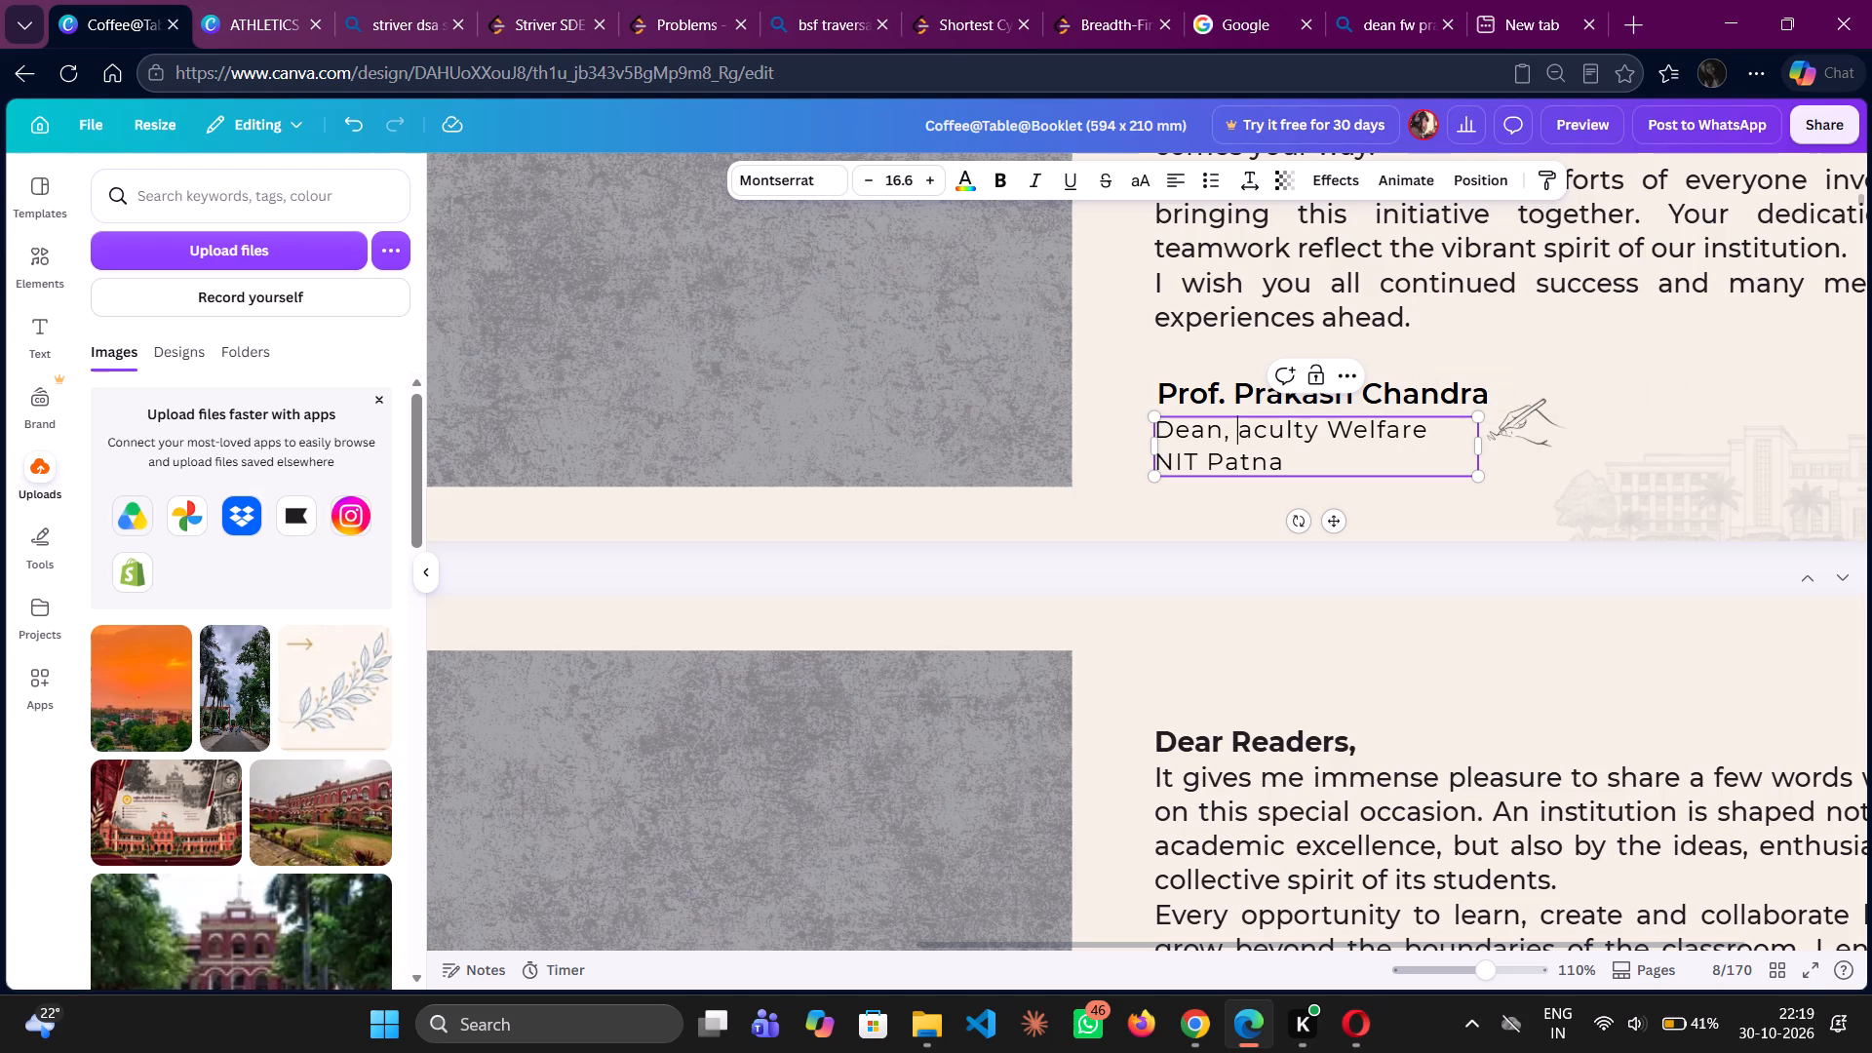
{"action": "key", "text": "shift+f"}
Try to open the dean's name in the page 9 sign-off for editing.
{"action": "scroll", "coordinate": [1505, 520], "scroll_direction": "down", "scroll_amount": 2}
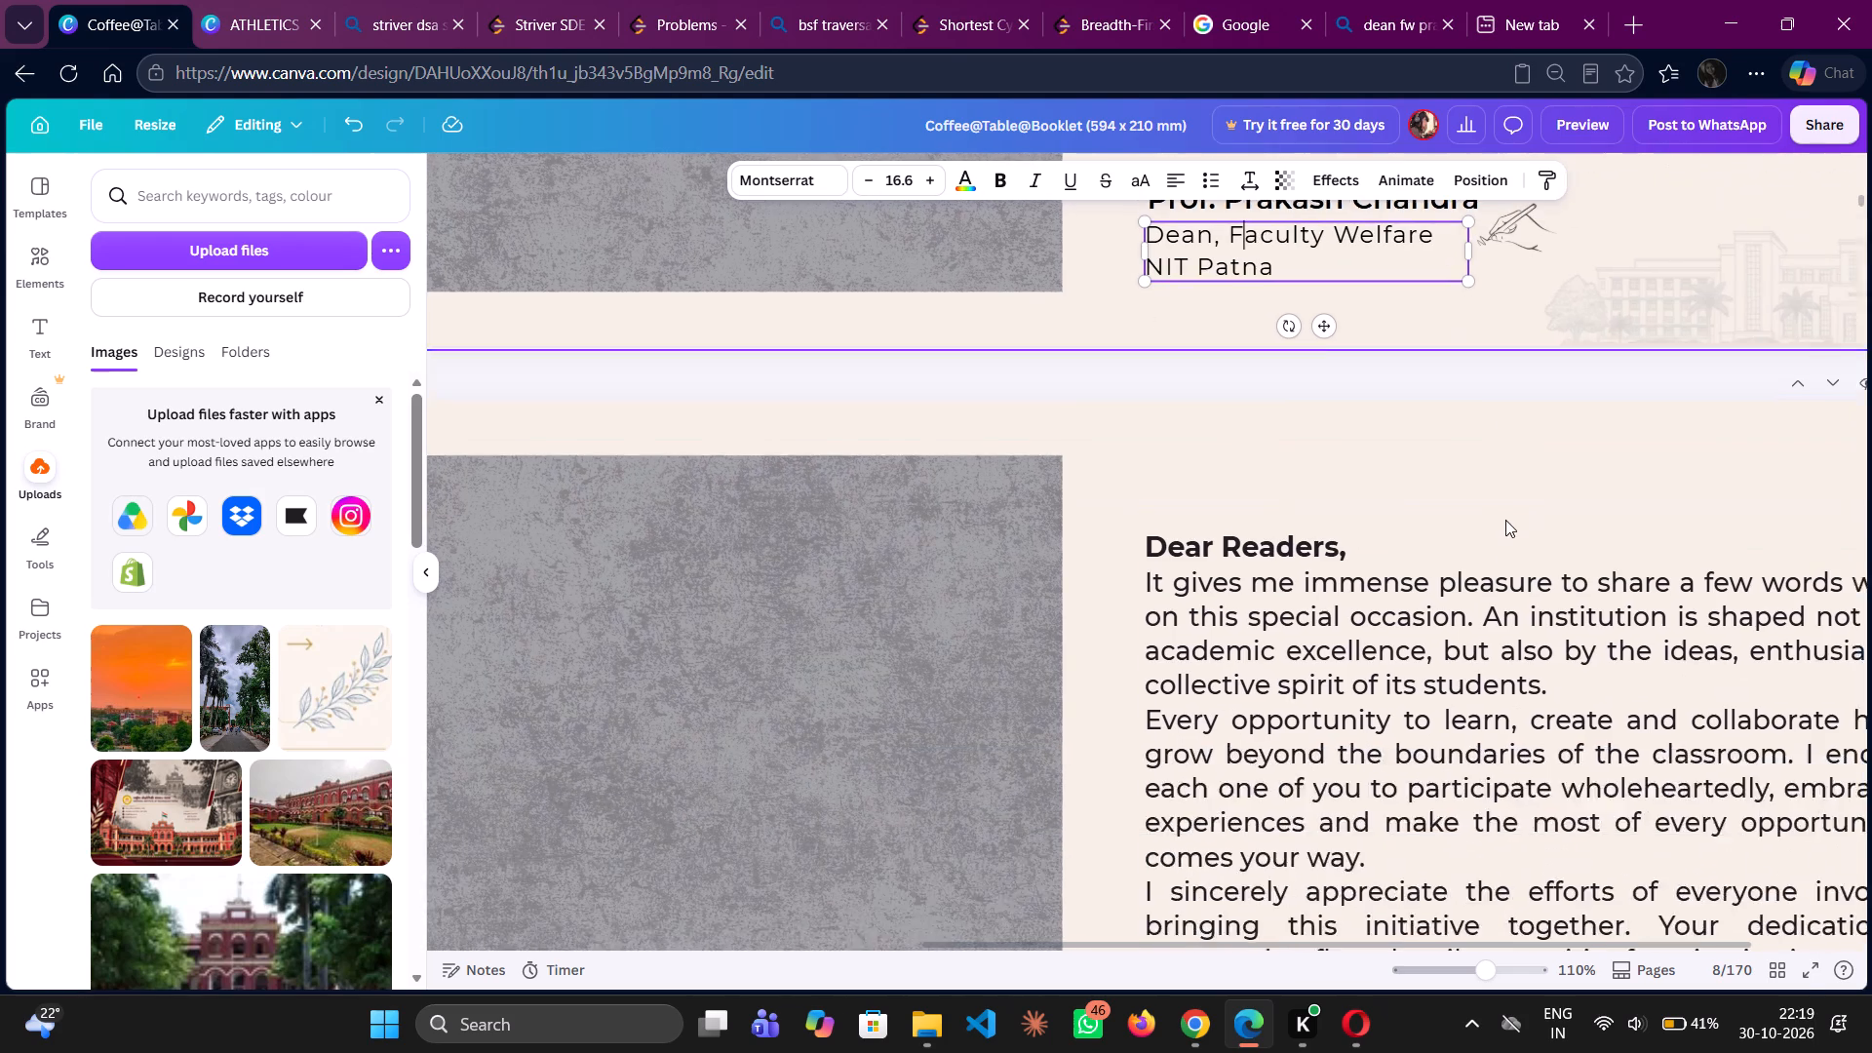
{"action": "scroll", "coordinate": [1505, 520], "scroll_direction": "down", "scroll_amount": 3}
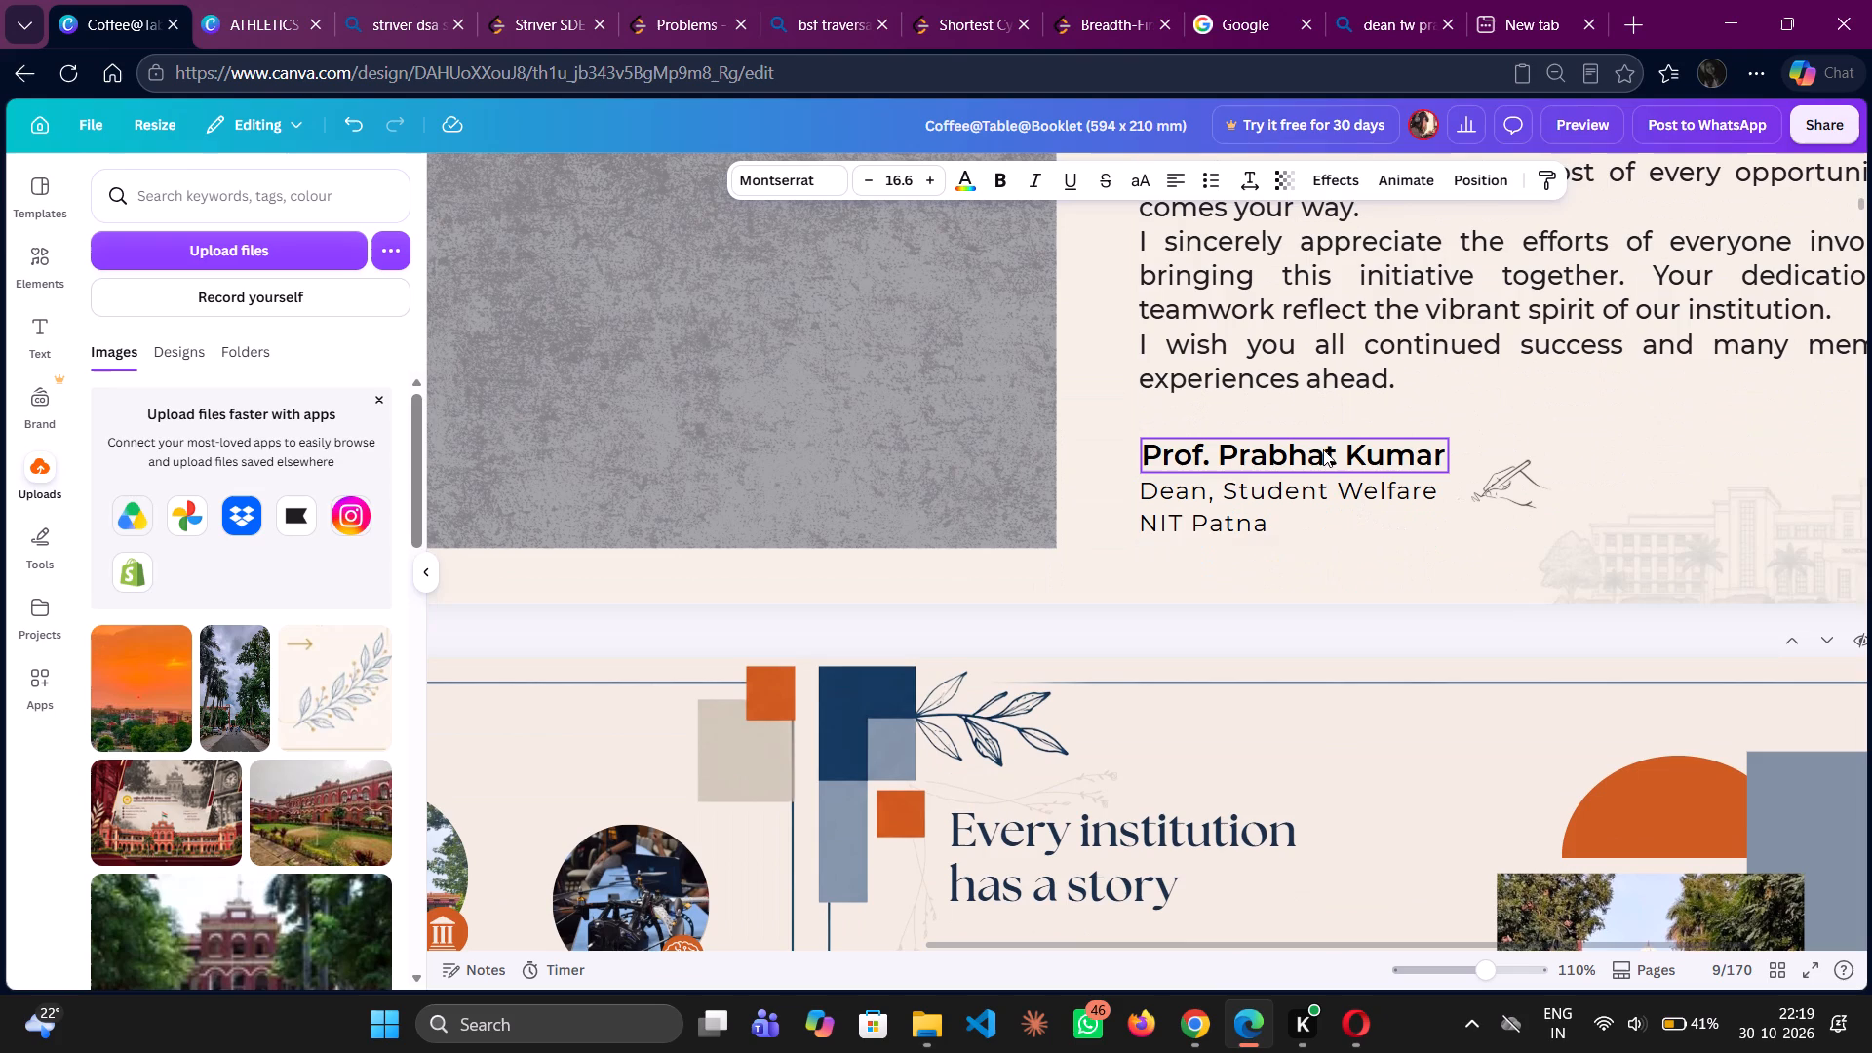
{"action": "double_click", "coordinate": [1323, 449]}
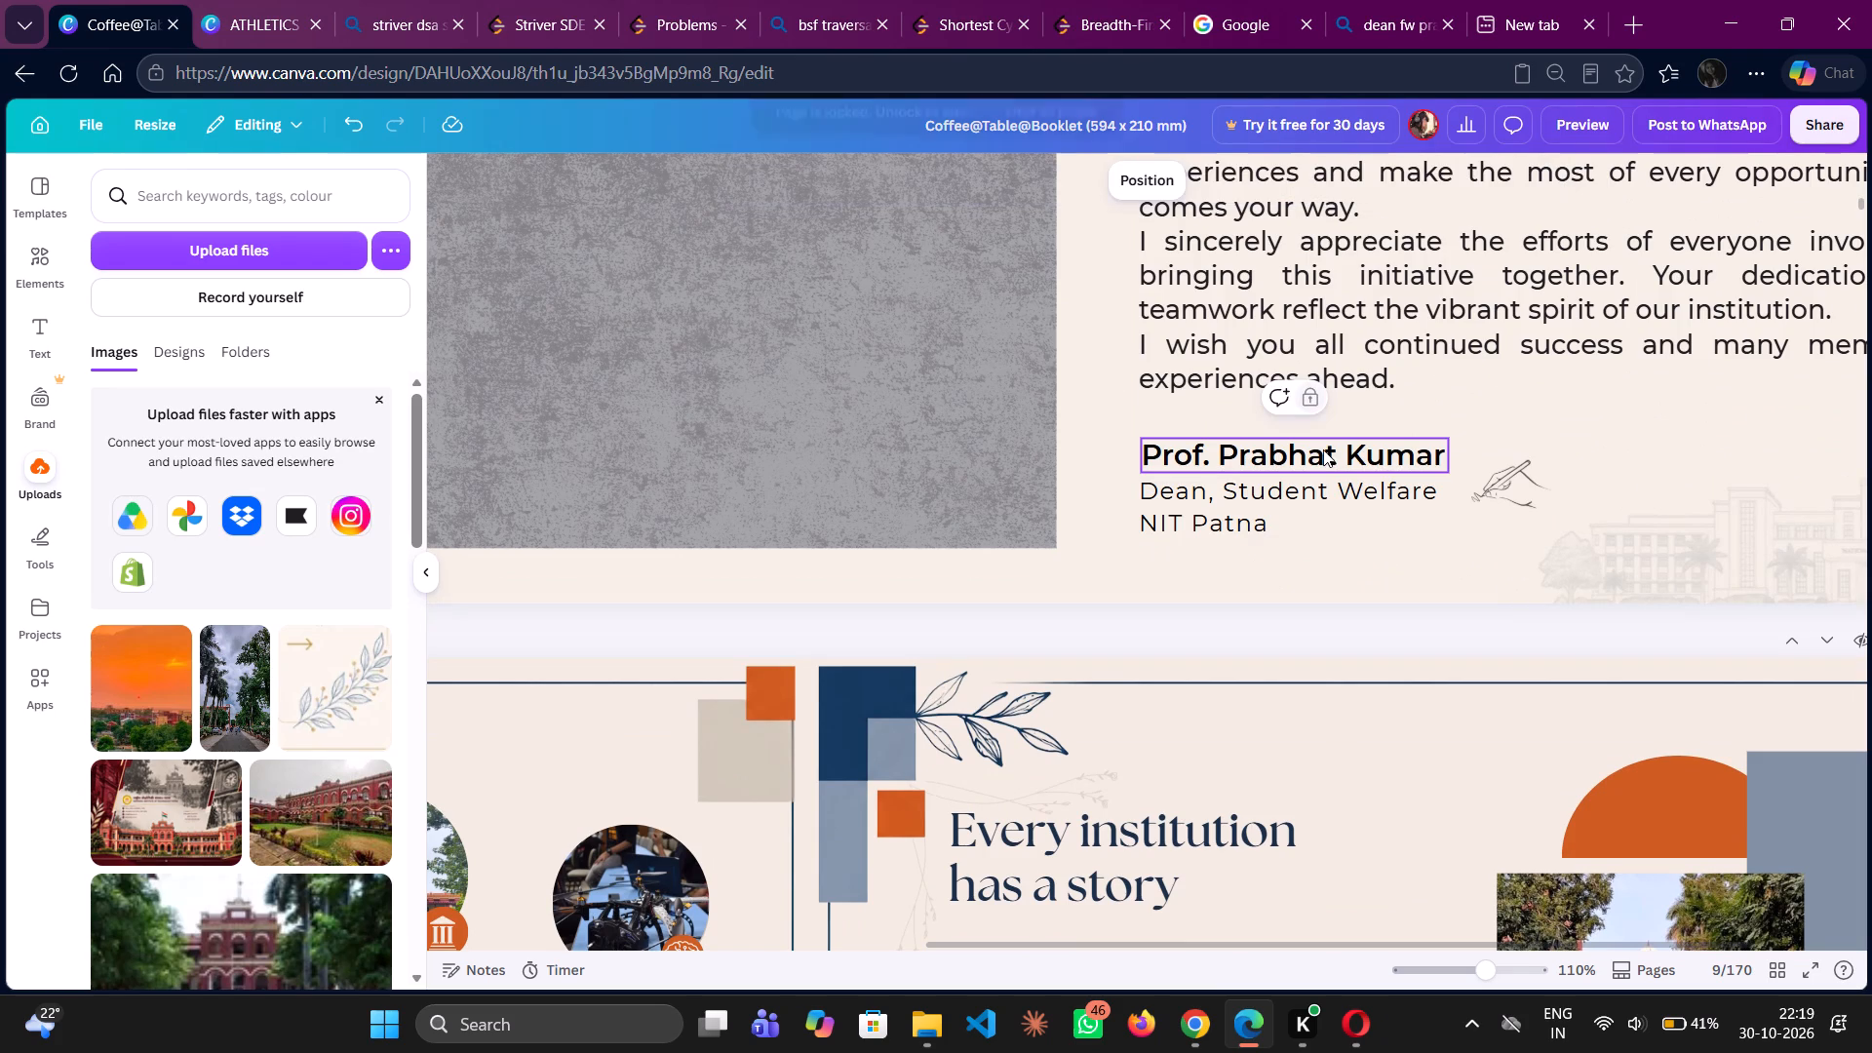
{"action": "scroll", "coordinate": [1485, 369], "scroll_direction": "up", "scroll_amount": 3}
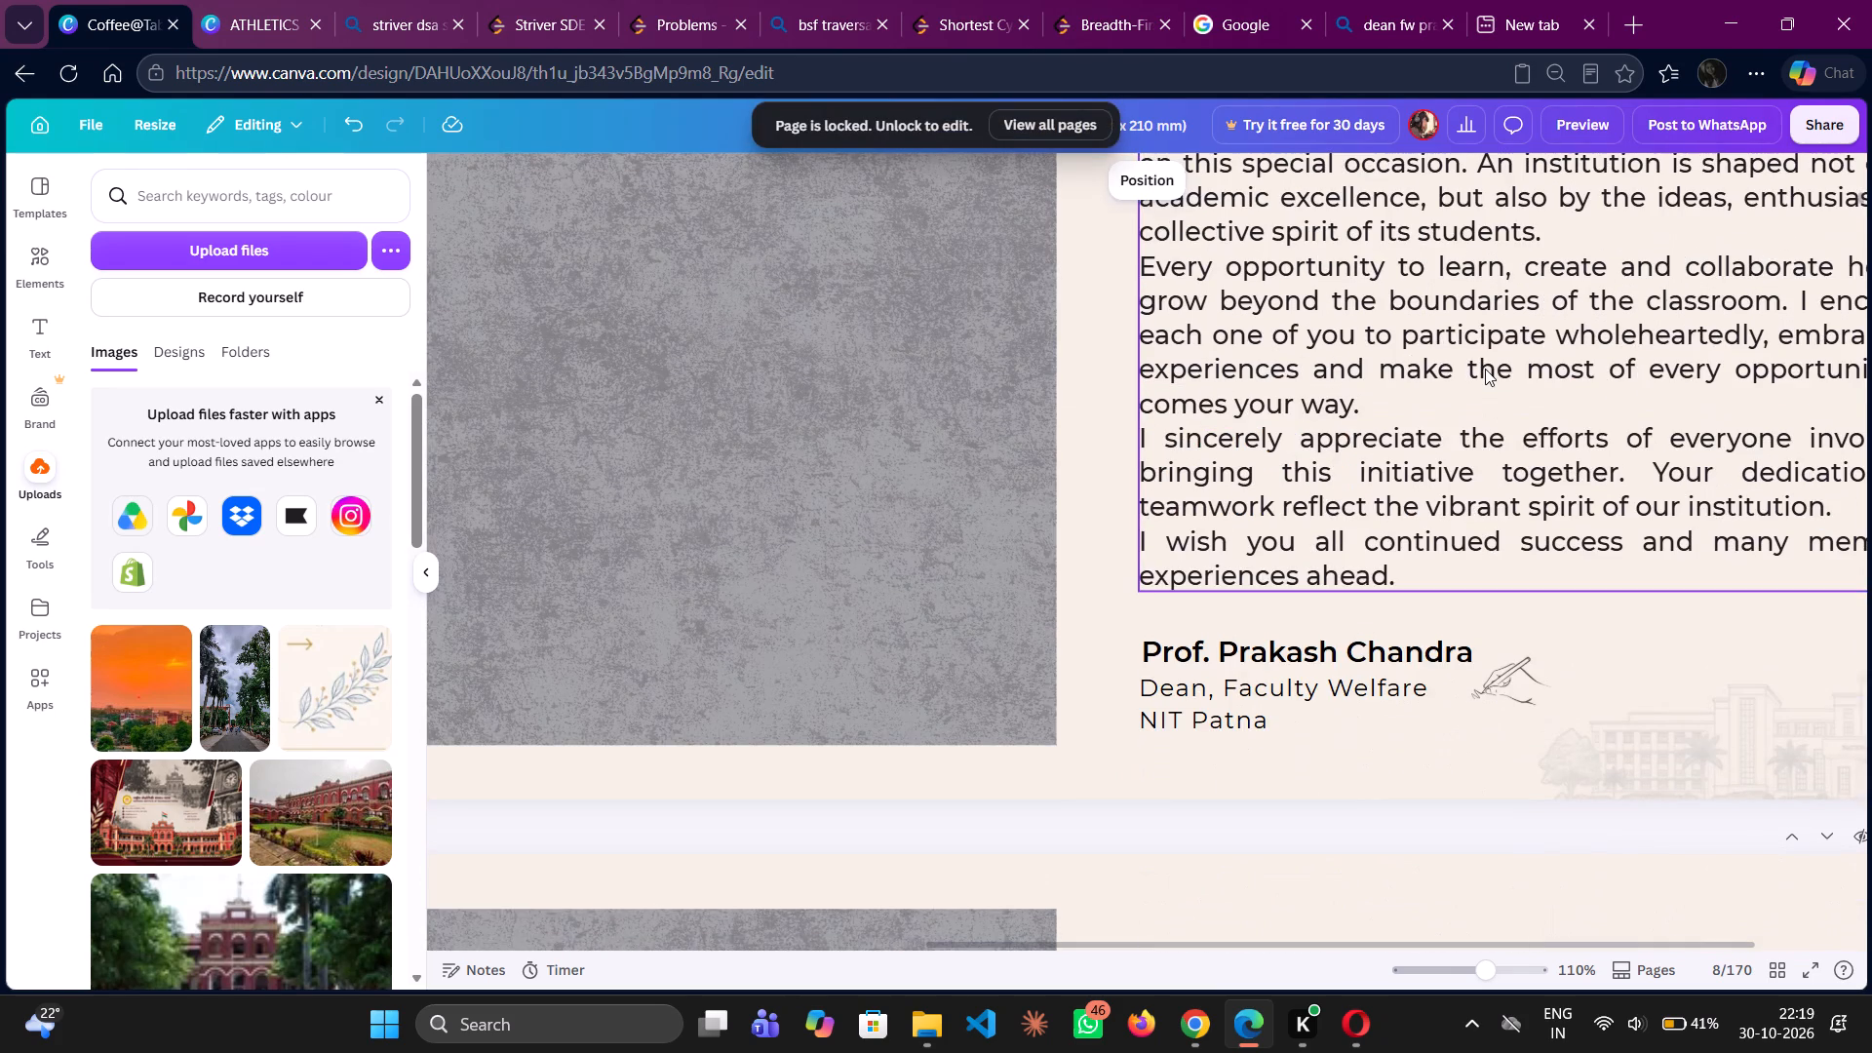
Unlock page 9 and replace the name after "Prof." in the sign-off with the Planning and Development dean's name.
{"action": "scroll", "coordinate": [1485, 369], "scroll_direction": "down", "scroll_amount": 1}
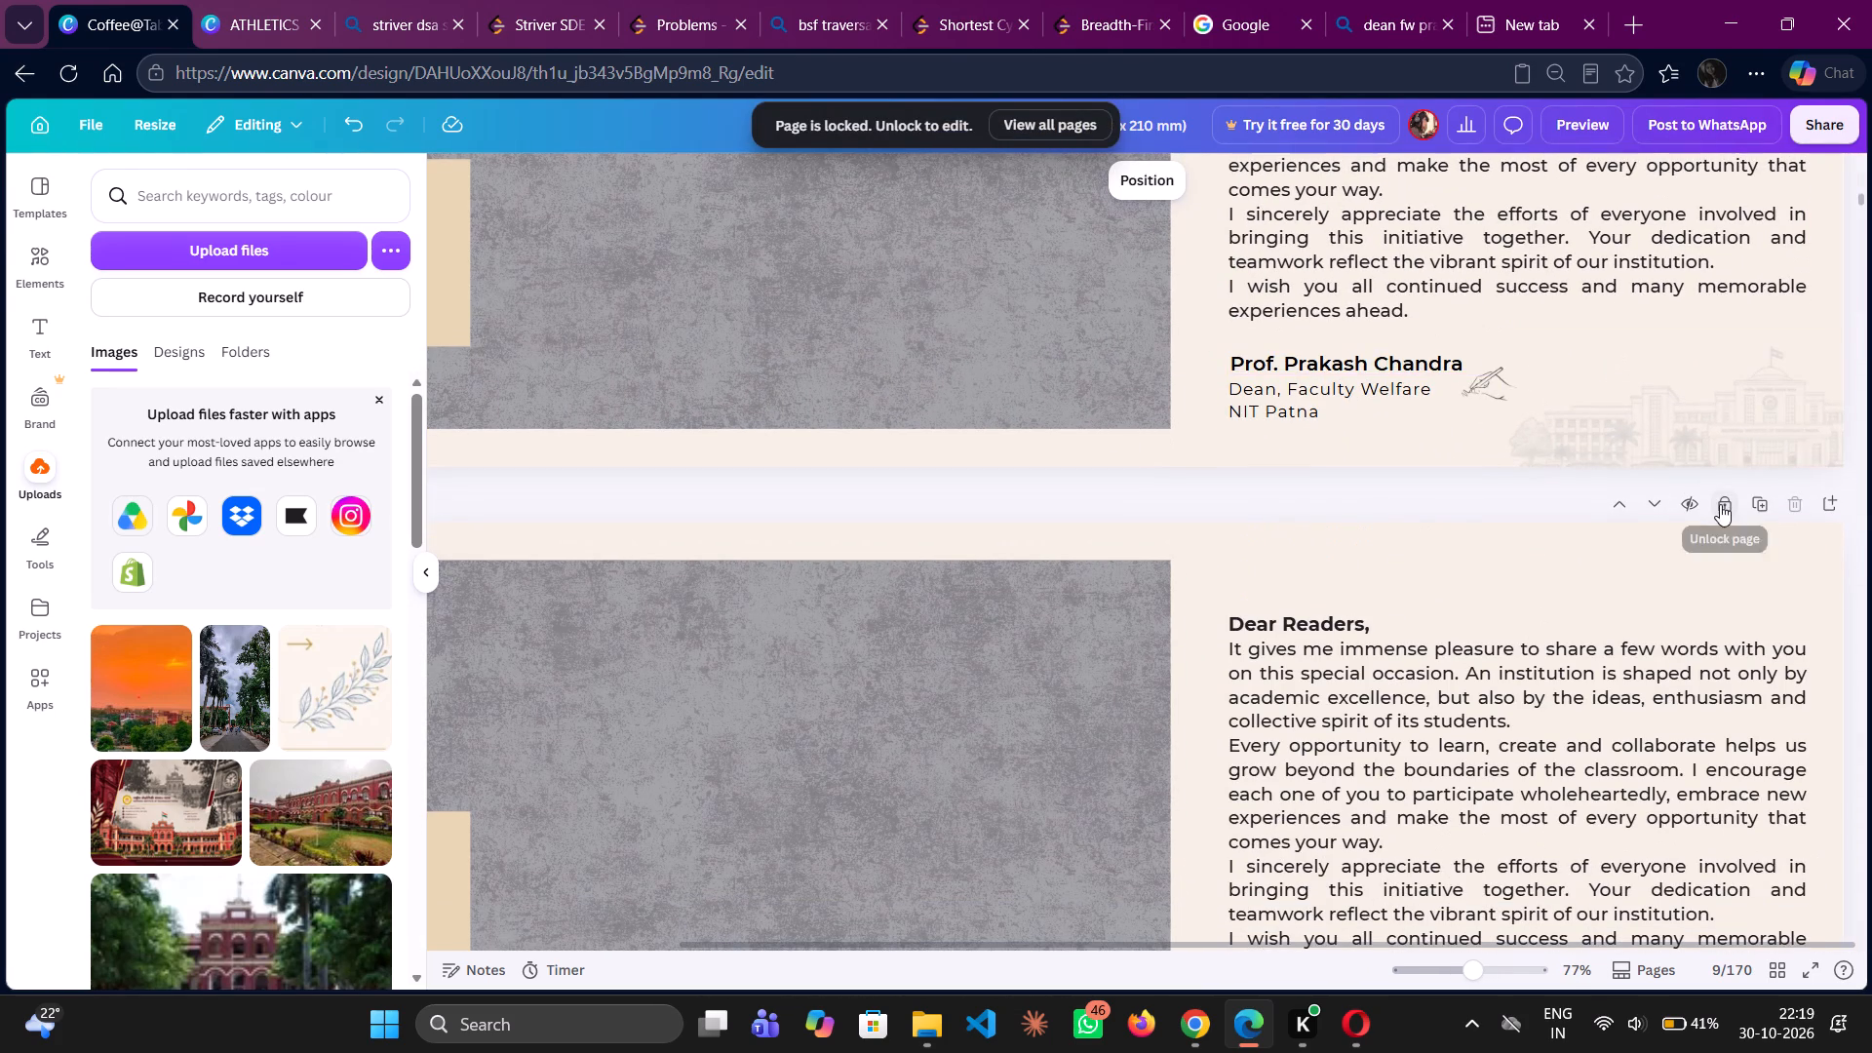
{"action": "left_click", "coordinate": [1720, 504]}
{"action": "scroll", "coordinate": [1701, 581], "scroll_direction": "down", "scroll_amount": 2}
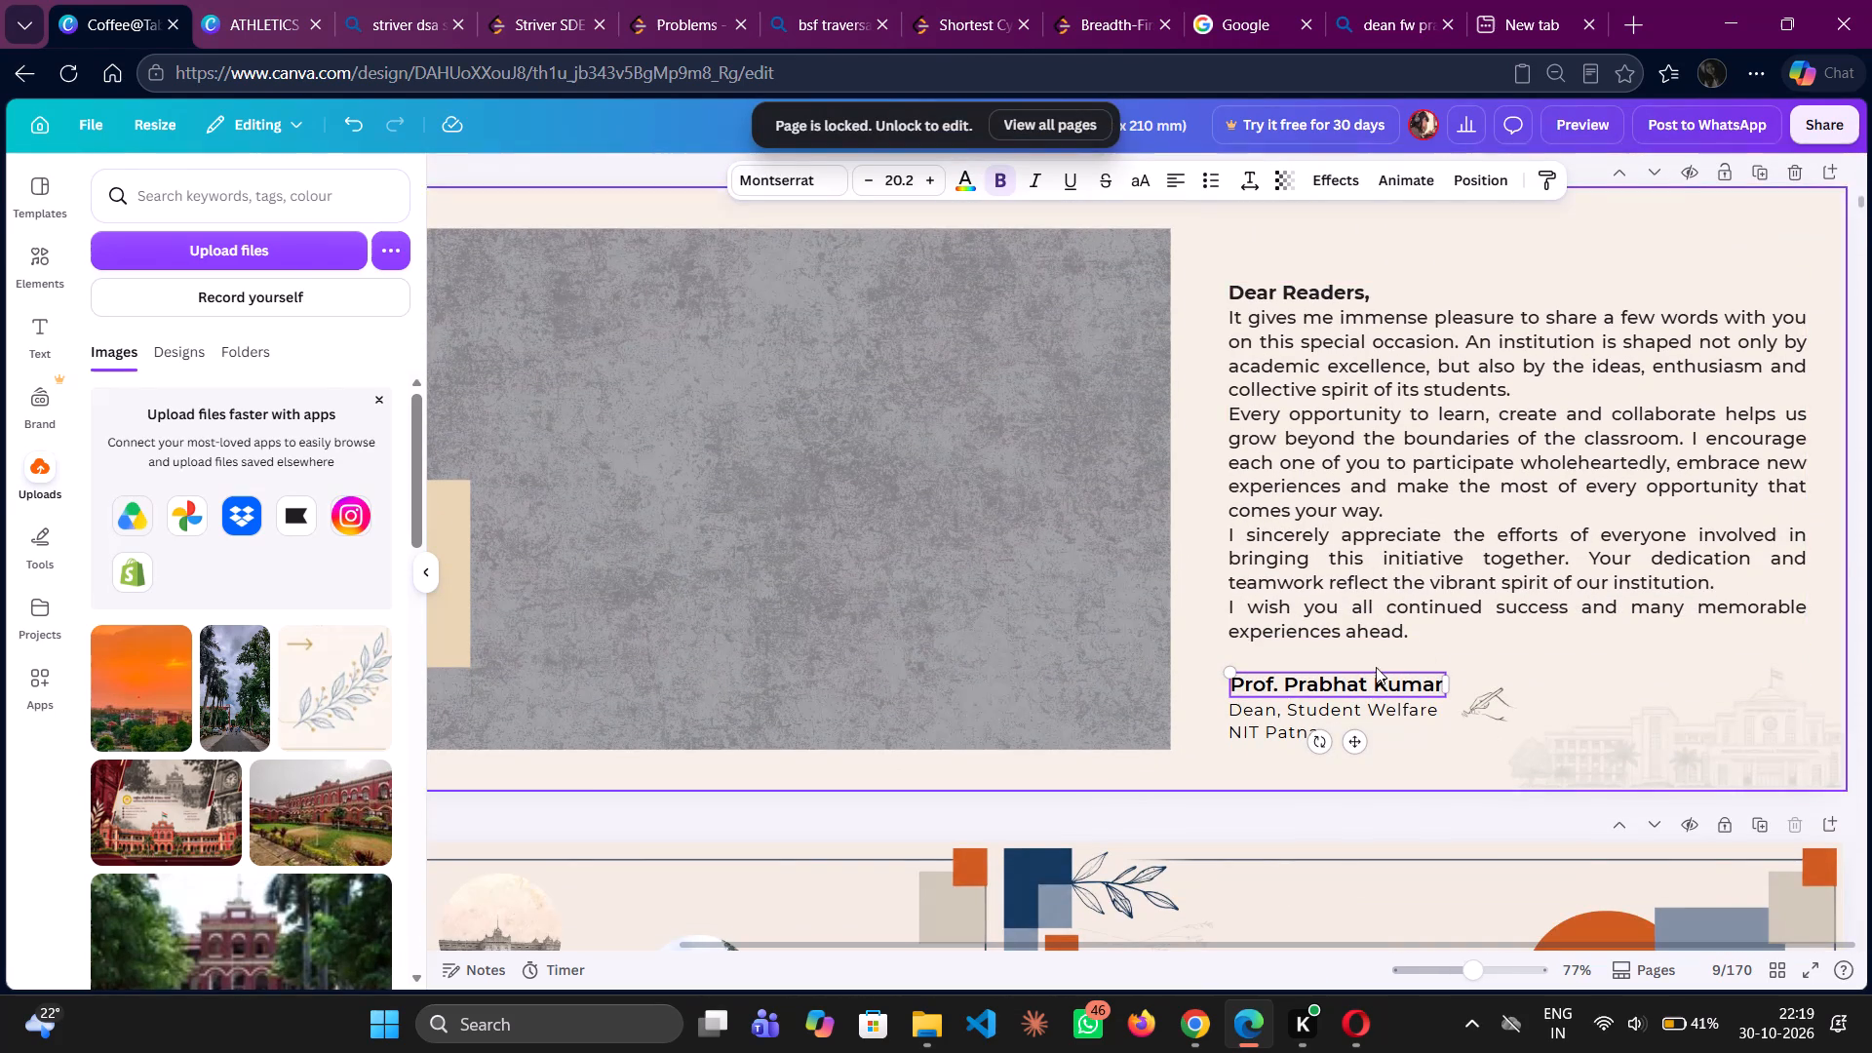
{"action": "double_click", "coordinate": [1367, 683]}
{"action": "left_click", "coordinate": [1367, 683]}
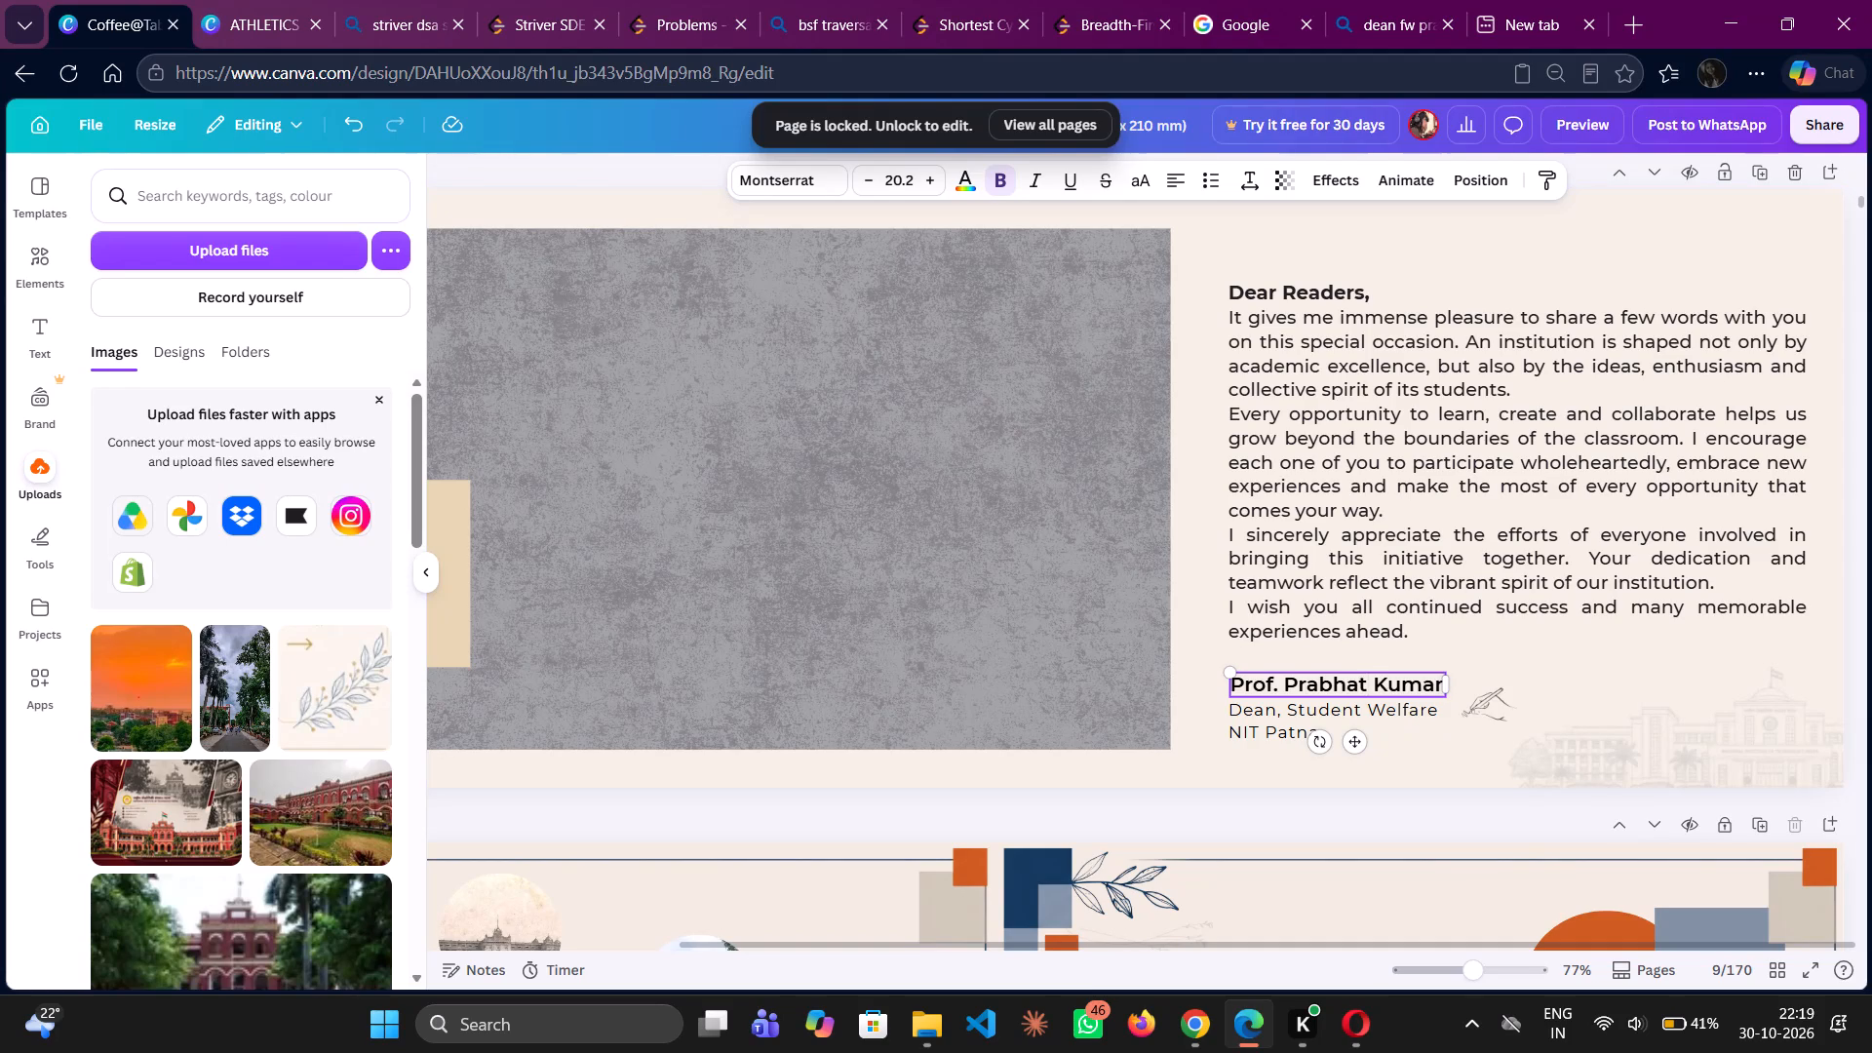
{"action": "key", "text": "Right"}
{"action": "key", "text": "Right"}
{"action": "key", "text": "Right"}
{"action": "key", "text": "Right"}
{"action": "key", "text": "Right"}
{"action": "key", "text": "Right"}
{"action": "key", "text": "Right"}
{"action": "key", "text": "Right"}
{"action": "key", "text": "Right"}
{"action": "key", "text": "BackSpace"}
{"action": "key", "text": "BackSpace"}
{"action": "key", "text": "BackSpace"}
{"action": "key", "text": "BackSpace"}
{"action": "key", "text": "BackSpace"}
{"action": "key", "text": "BackSpace"}
{"action": "key", "text": "BackSpace"}
{"action": "key", "text": "BackSpace"}
{"action": "key", "text": "BackSpace"}
{"action": "key", "text": "BackSpace"}
{"action": "key", "text": "BackSpace"}
{"action": "key", "text": "BackSpace"}
{"action": "key", "text": "BackSpace"}
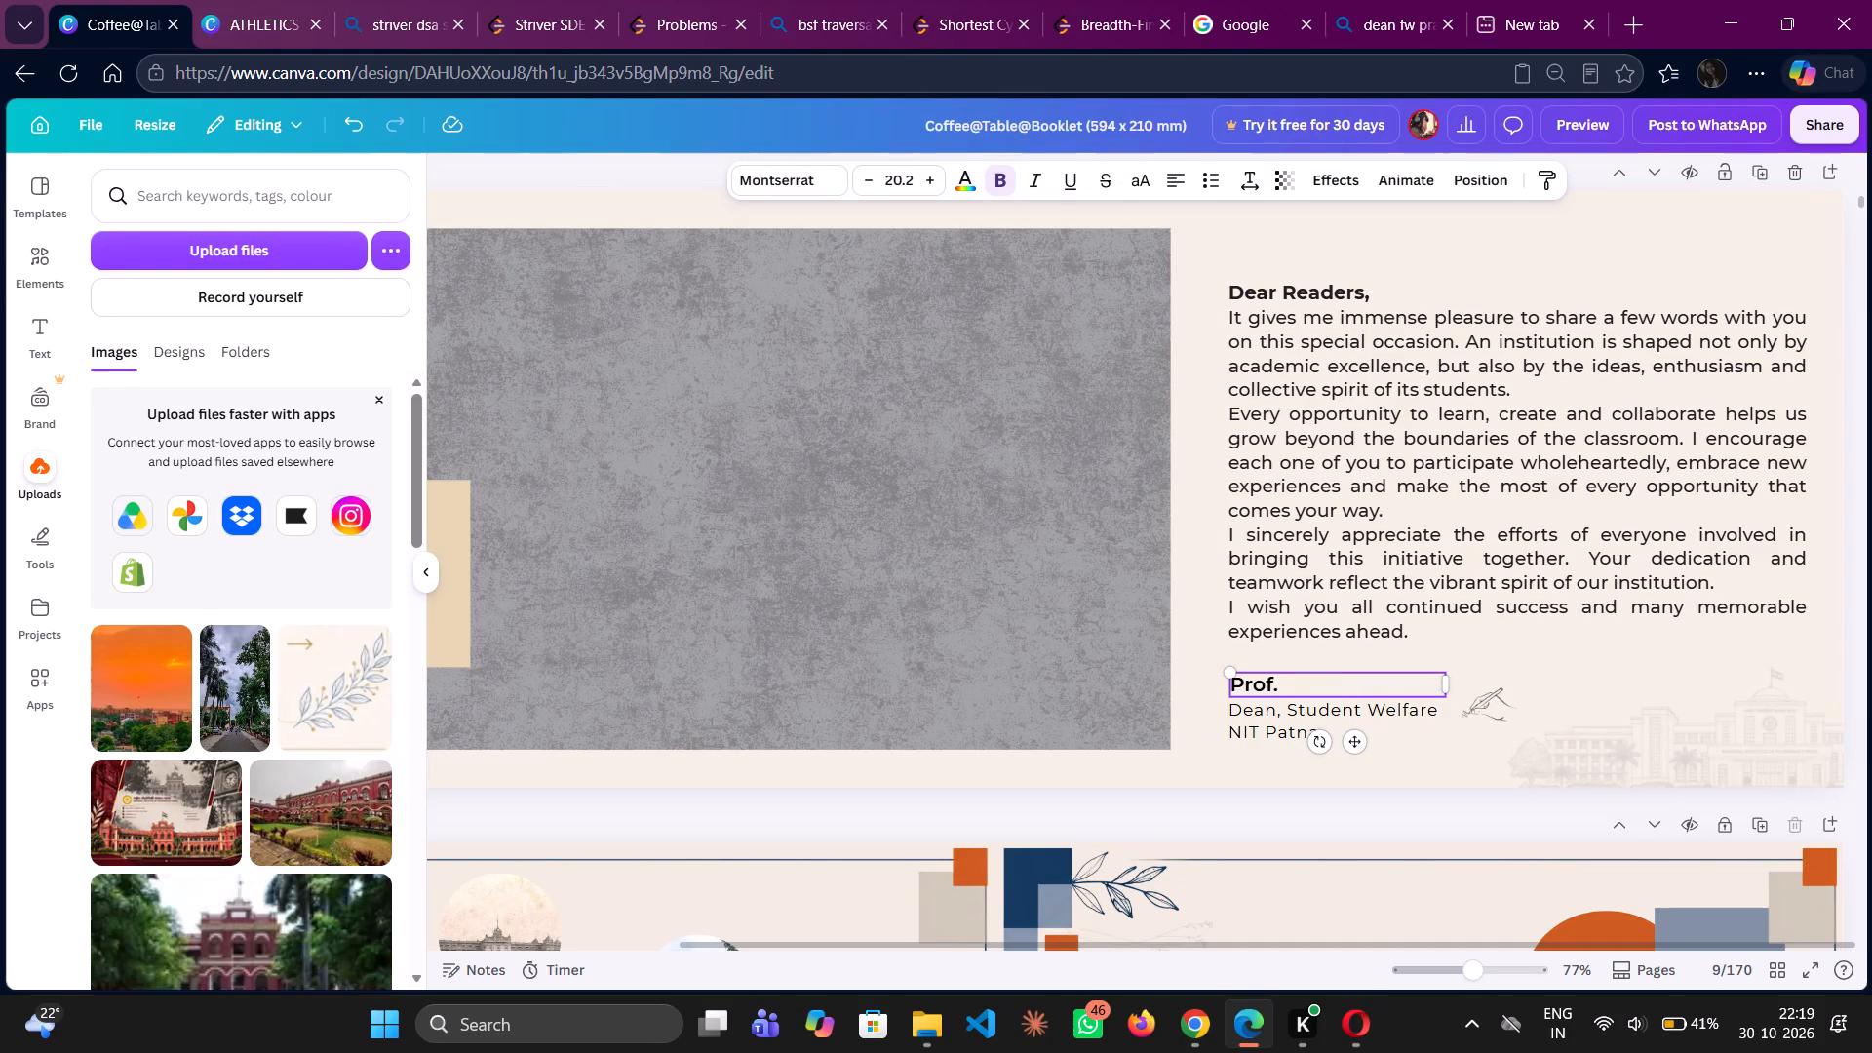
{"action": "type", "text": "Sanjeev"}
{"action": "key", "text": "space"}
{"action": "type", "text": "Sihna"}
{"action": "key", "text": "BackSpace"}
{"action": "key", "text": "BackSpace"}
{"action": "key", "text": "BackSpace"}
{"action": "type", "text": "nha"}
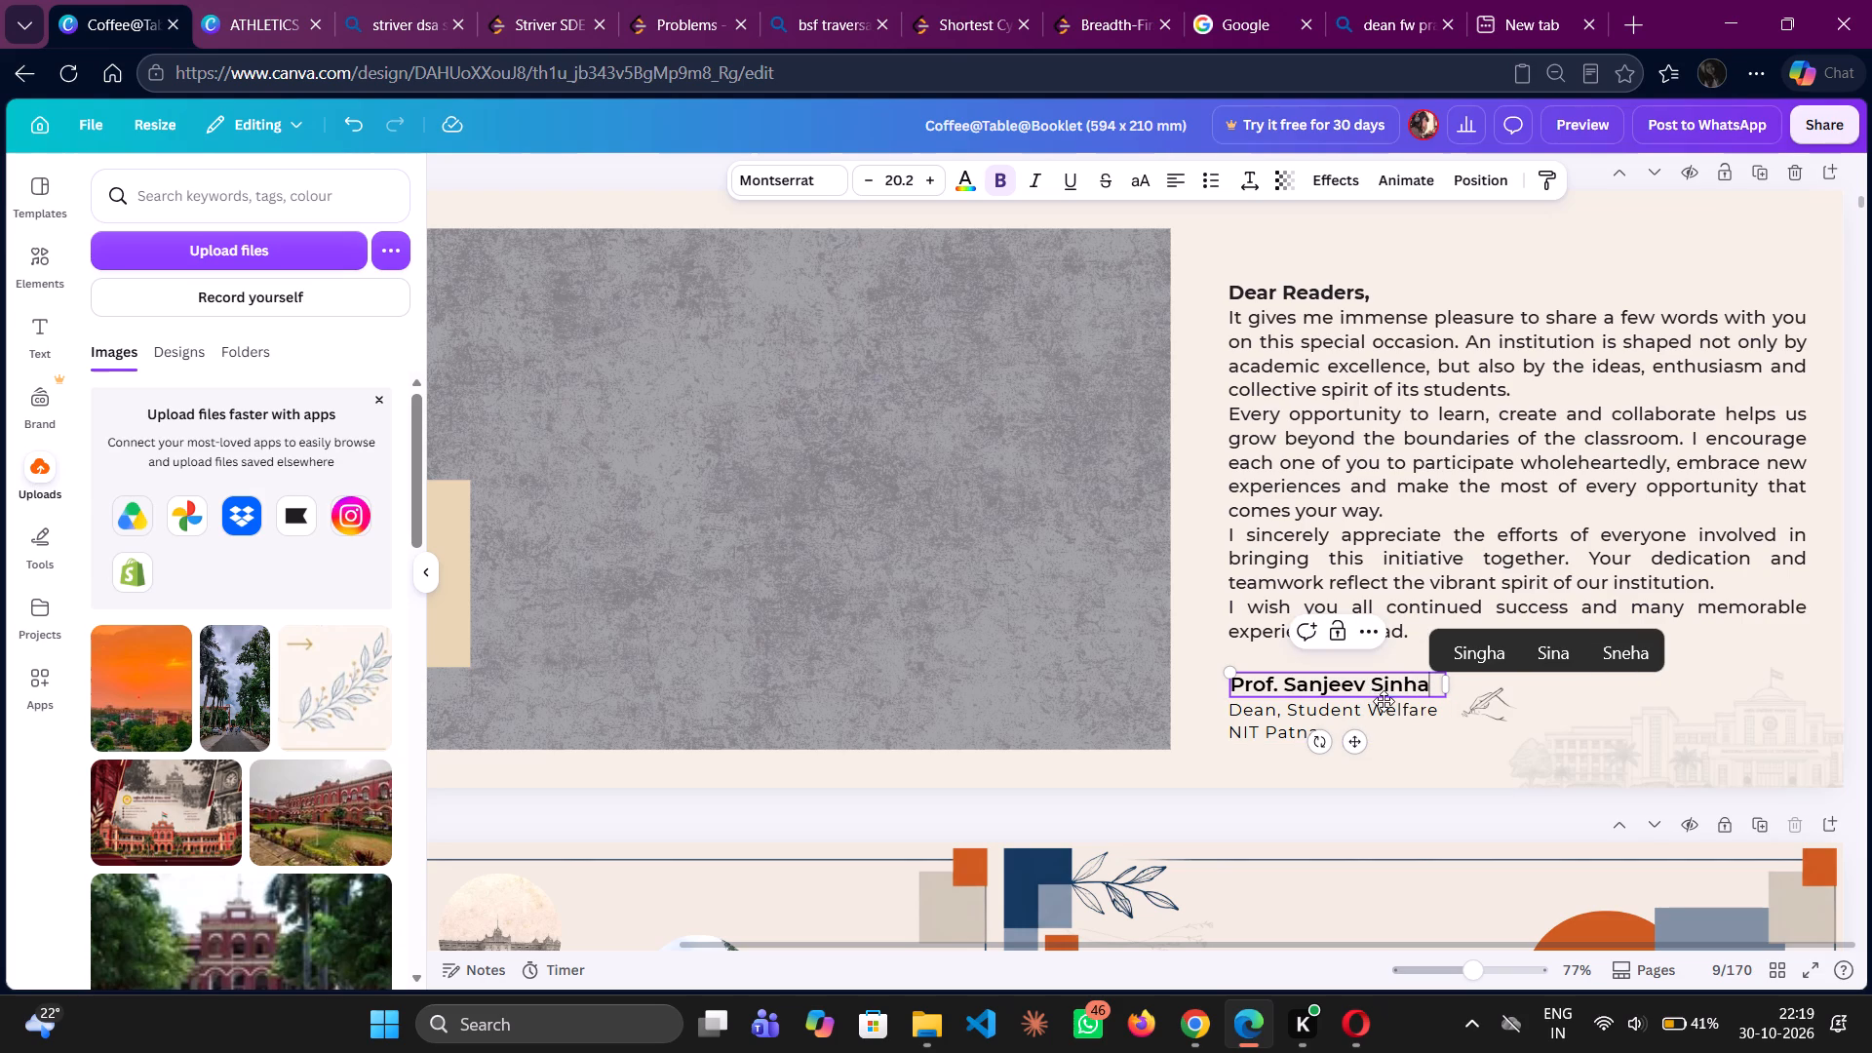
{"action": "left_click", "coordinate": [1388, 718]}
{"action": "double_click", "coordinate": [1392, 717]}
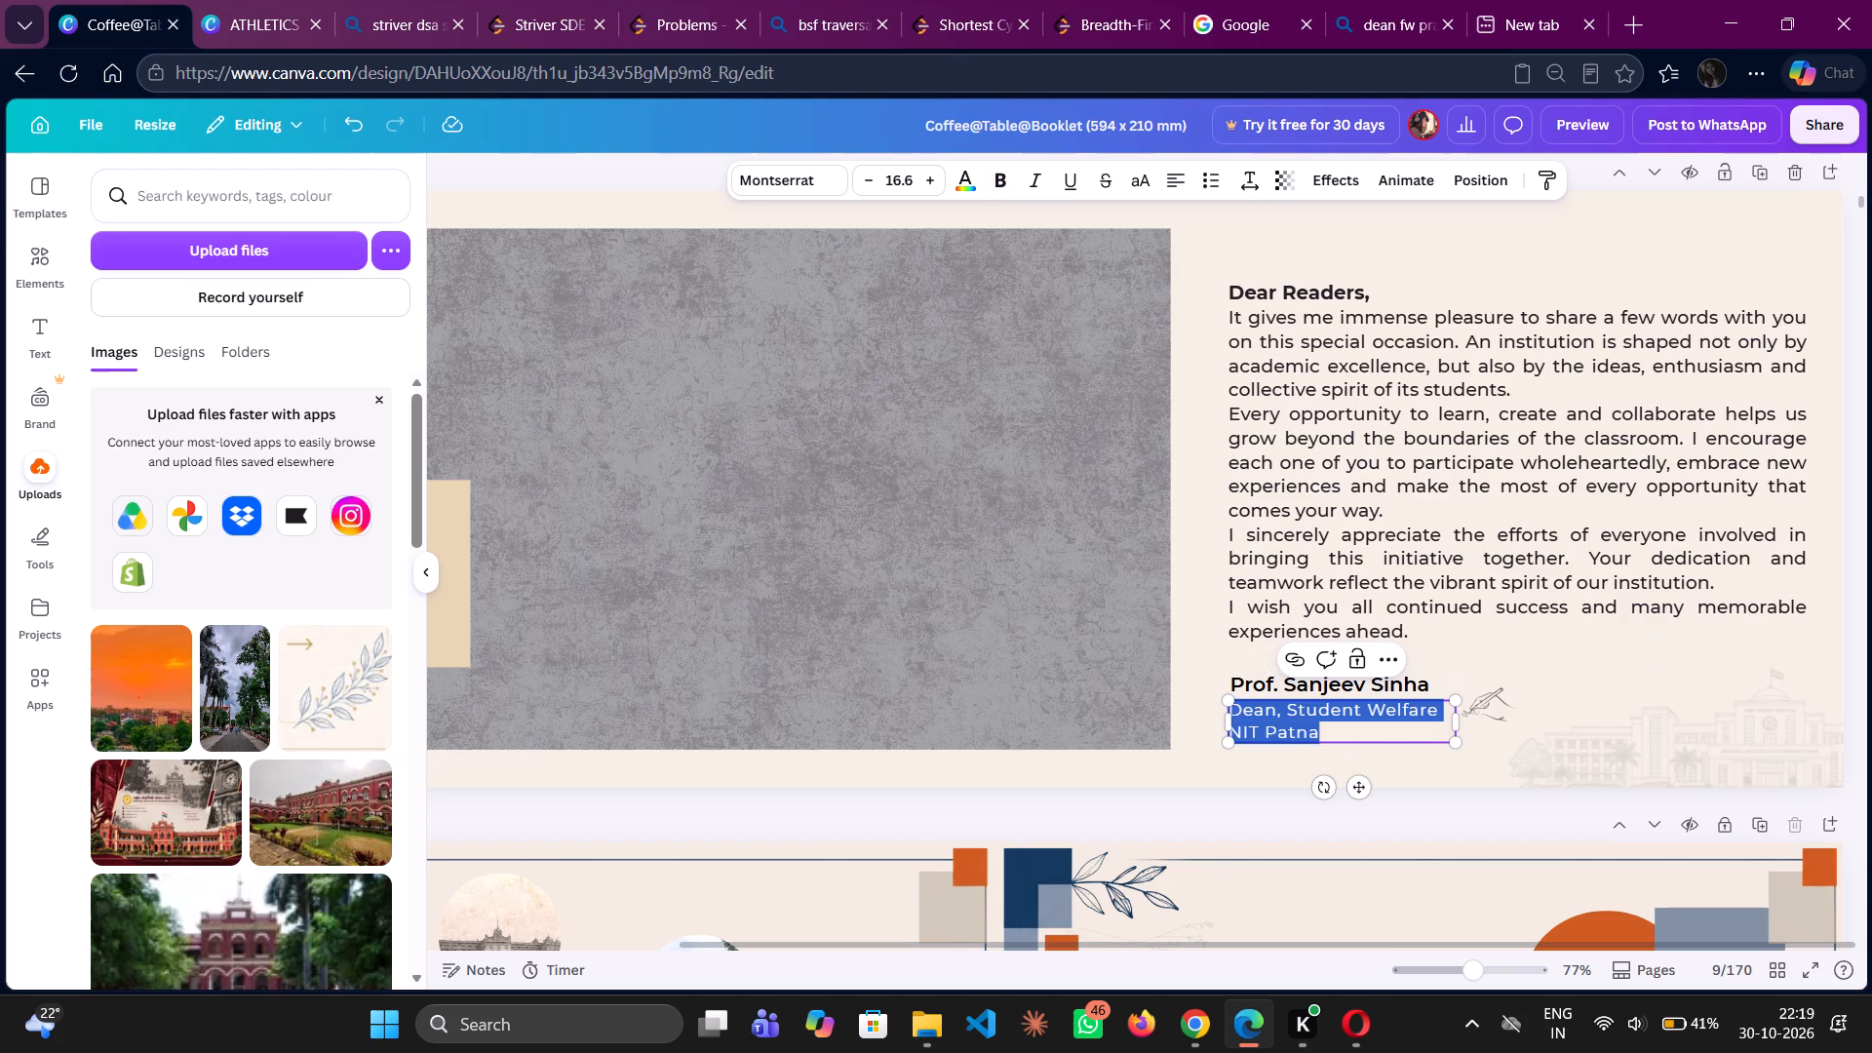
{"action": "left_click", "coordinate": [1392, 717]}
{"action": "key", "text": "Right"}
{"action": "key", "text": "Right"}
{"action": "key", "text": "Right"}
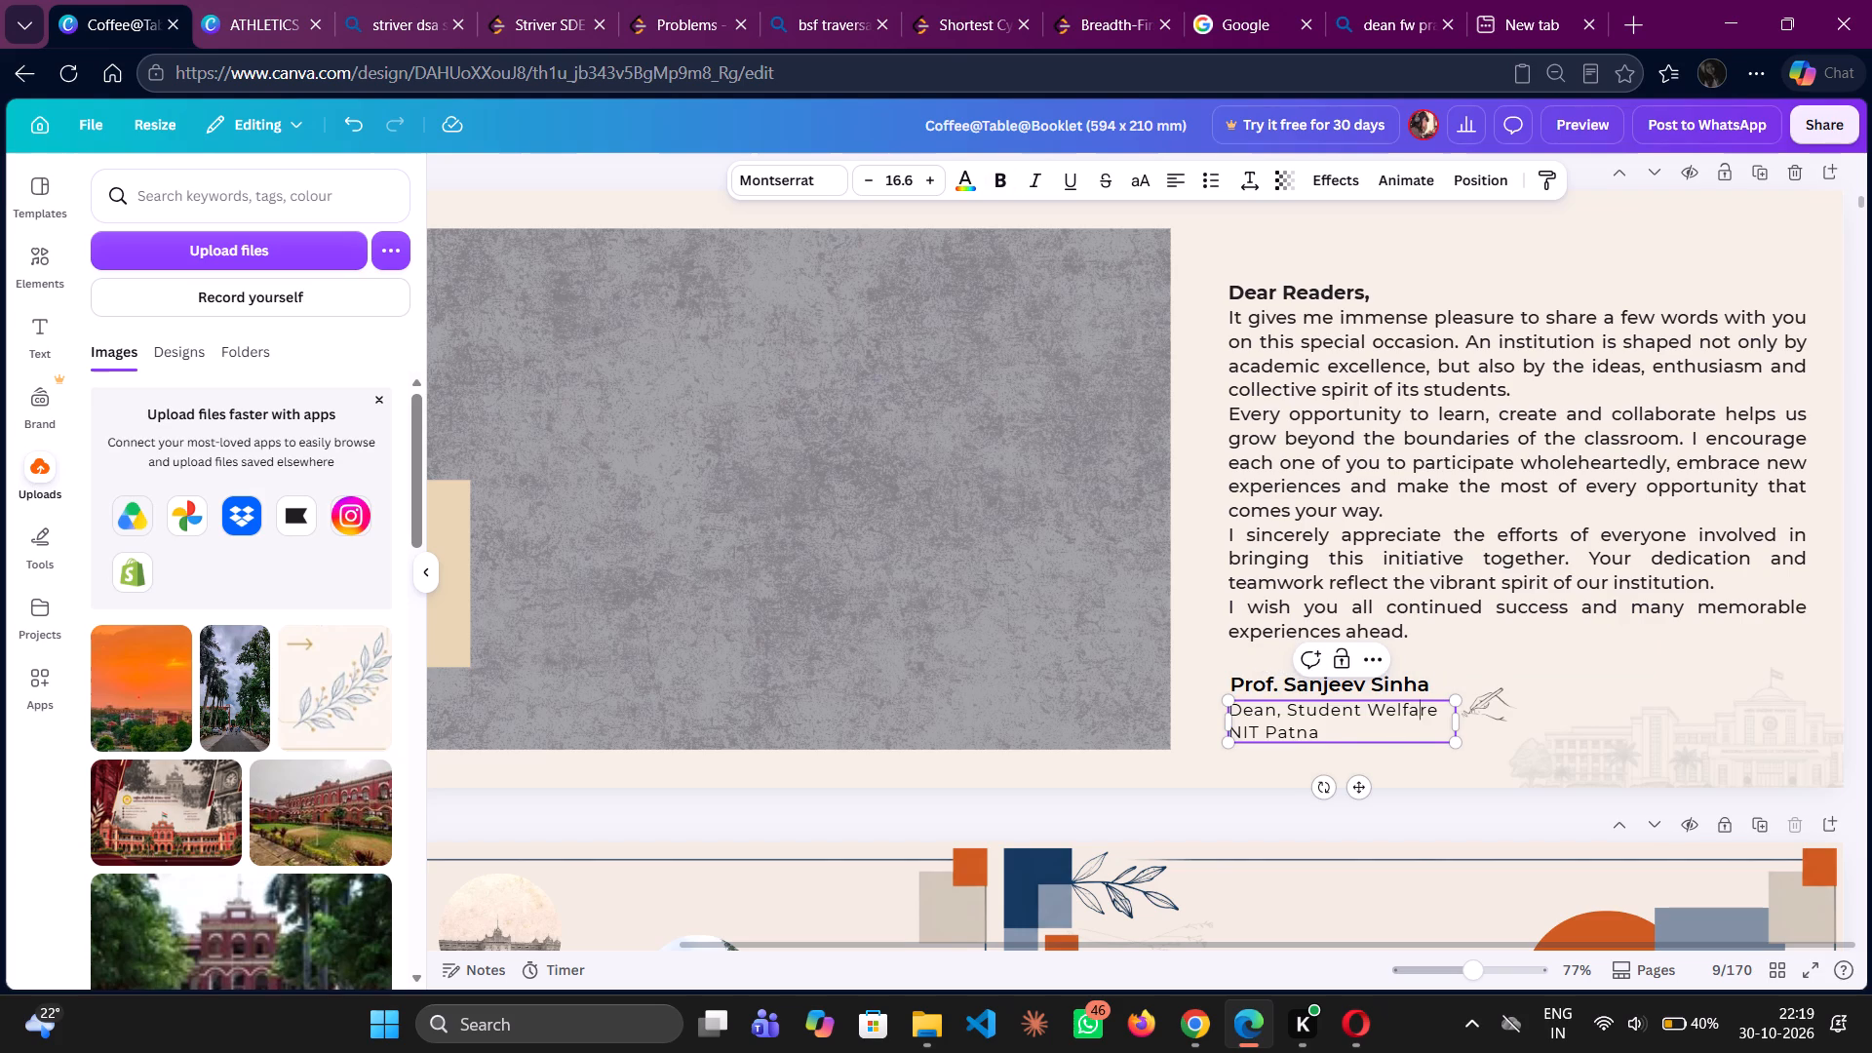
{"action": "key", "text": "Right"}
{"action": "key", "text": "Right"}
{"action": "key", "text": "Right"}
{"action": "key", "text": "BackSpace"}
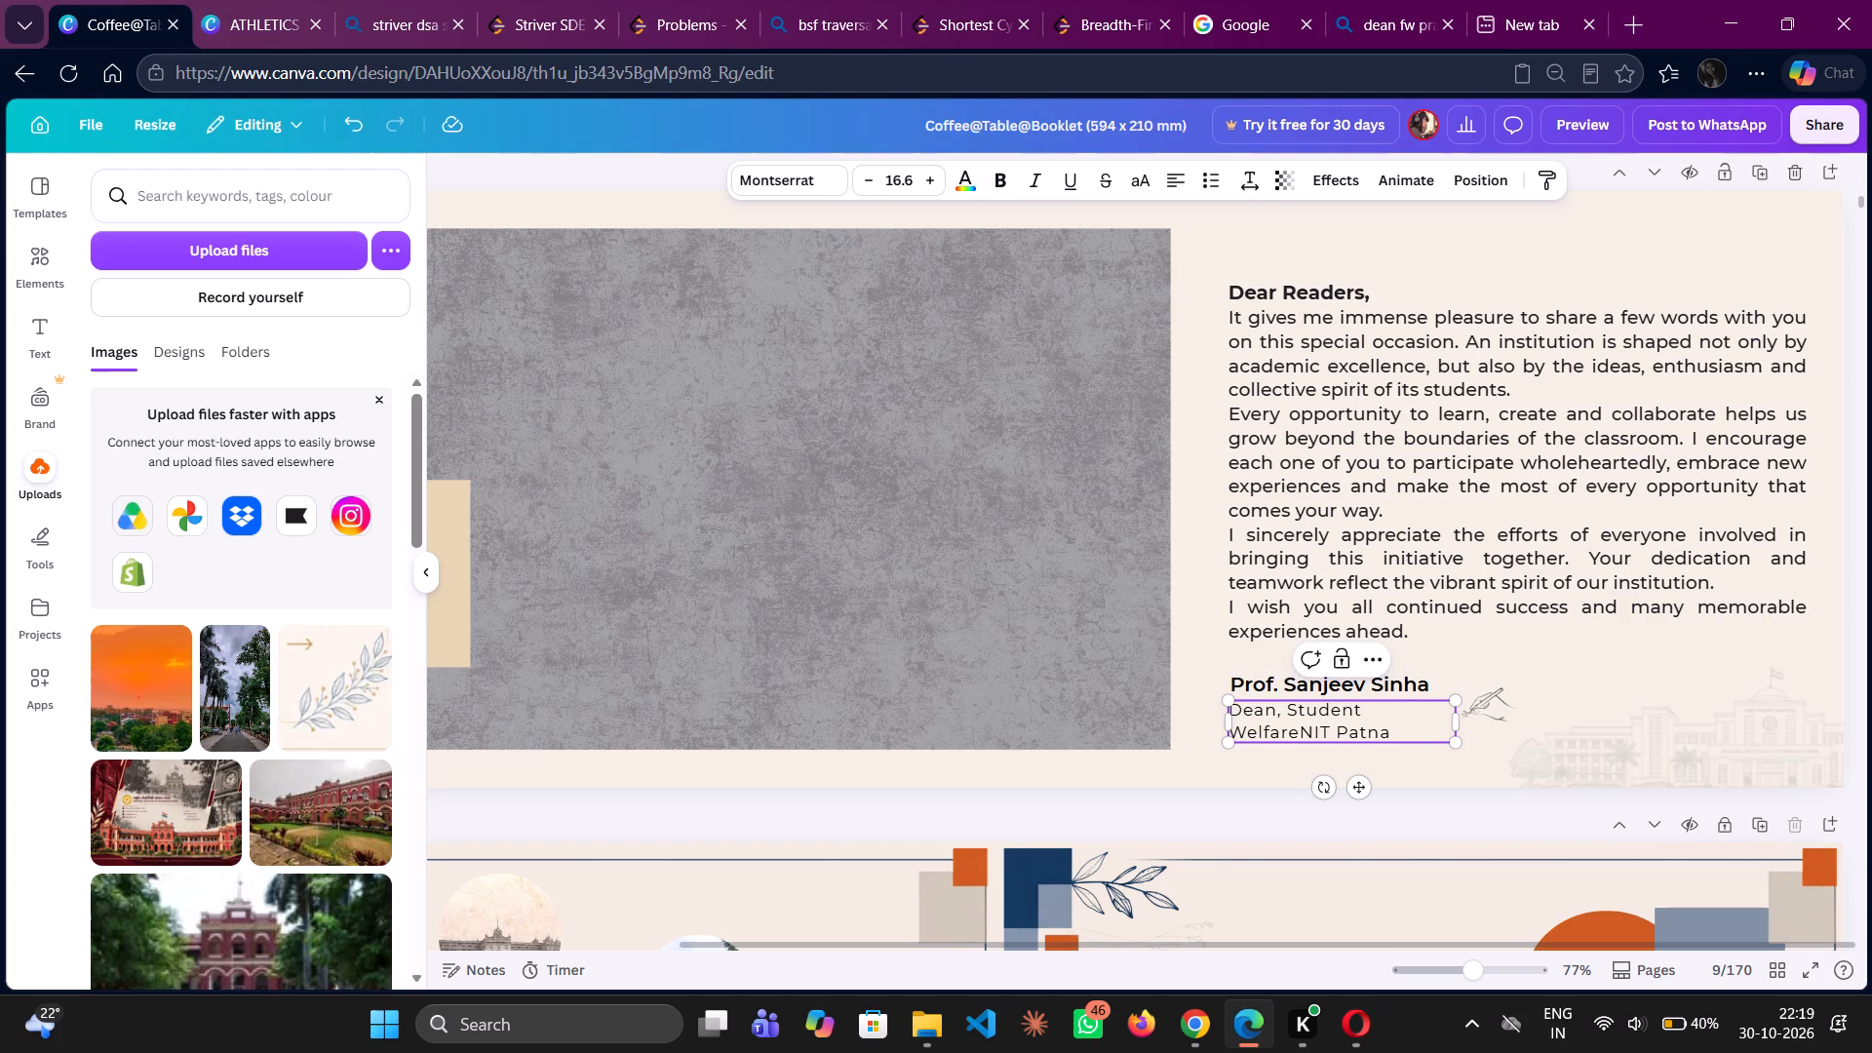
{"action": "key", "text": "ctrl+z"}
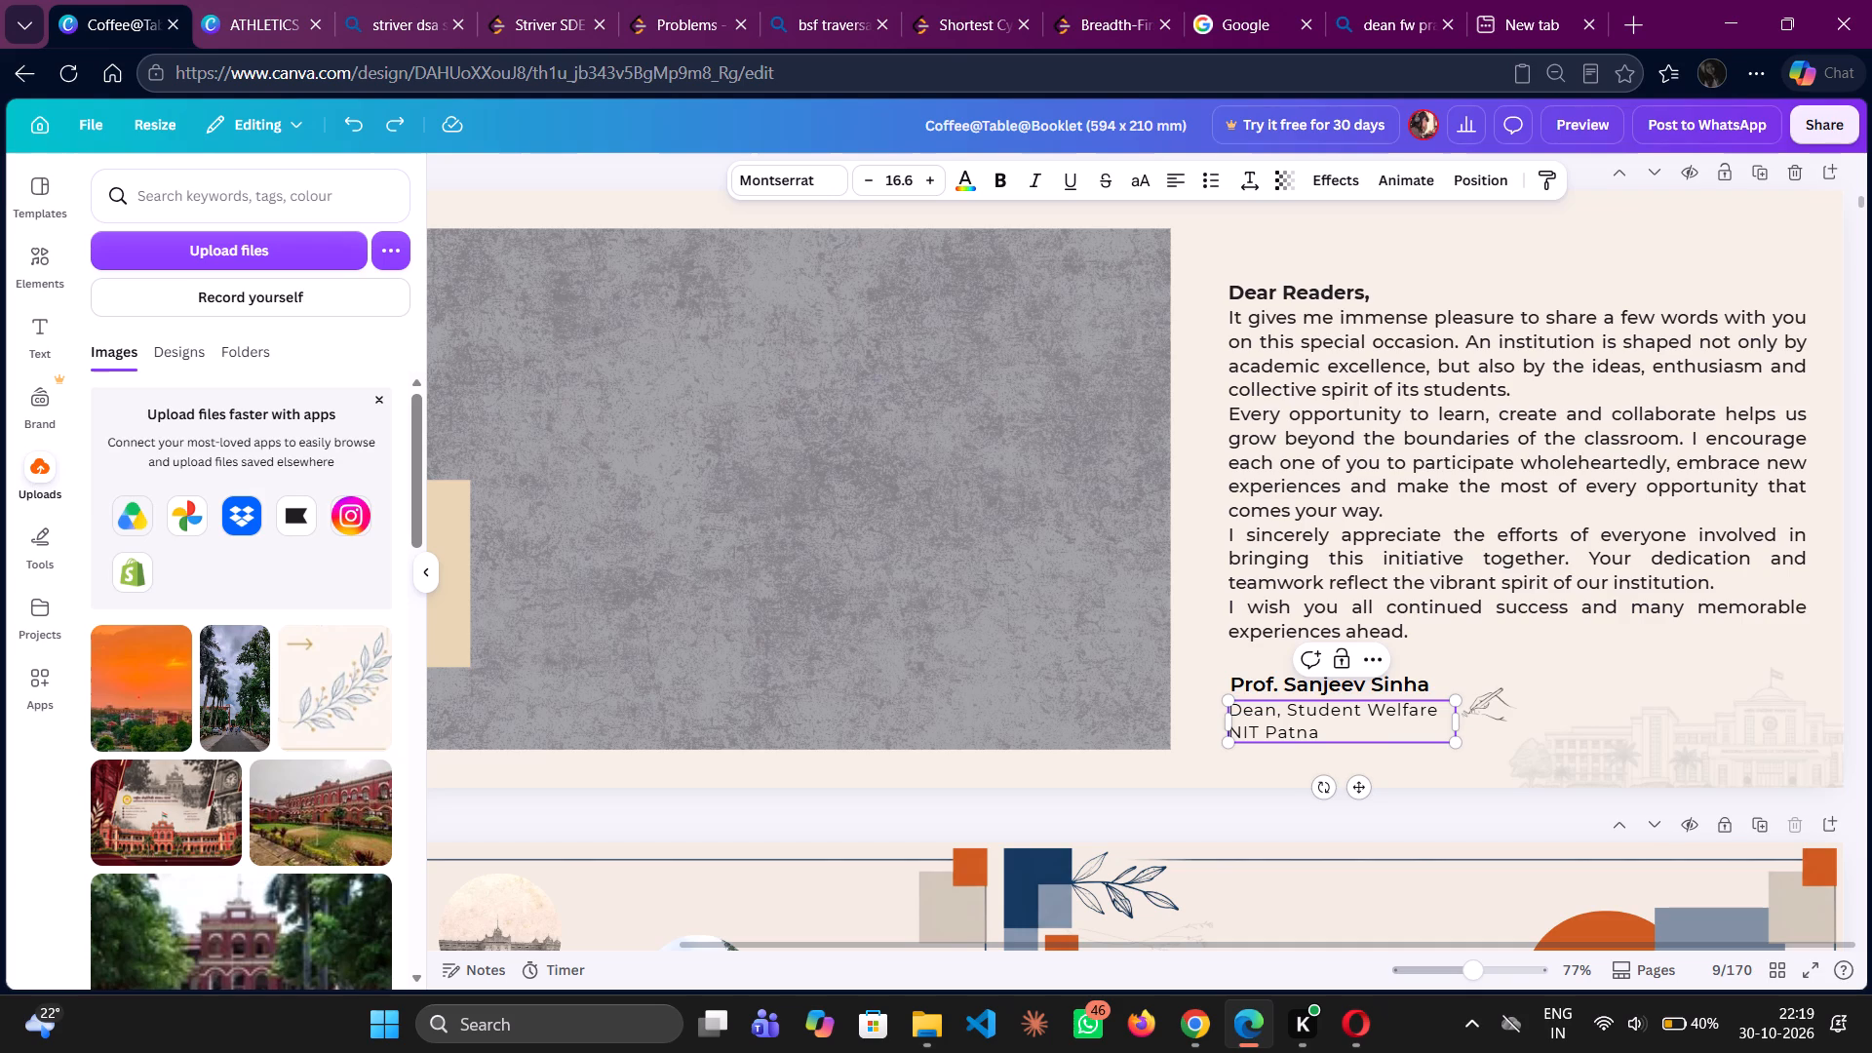
Change the dean's title line on page 9 to "Dean, Planning and Development", keeping "NIT Patna" beneath it.
{"action": "left_click", "coordinate": [1439, 715]}
{"action": "key", "text": "BackSpace"}
{"action": "key", "text": "BackSpace"}
{"action": "key", "text": "BackSpace"}
{"action": "key", "text": "BackSpace"}
{"action": "key", "text": "BackSpace"}
{"action": "key", "text": "BackSpace"}
{"action": "key", "text": "BackSpace"}
{"action": "key", "text": "BackSpace"}
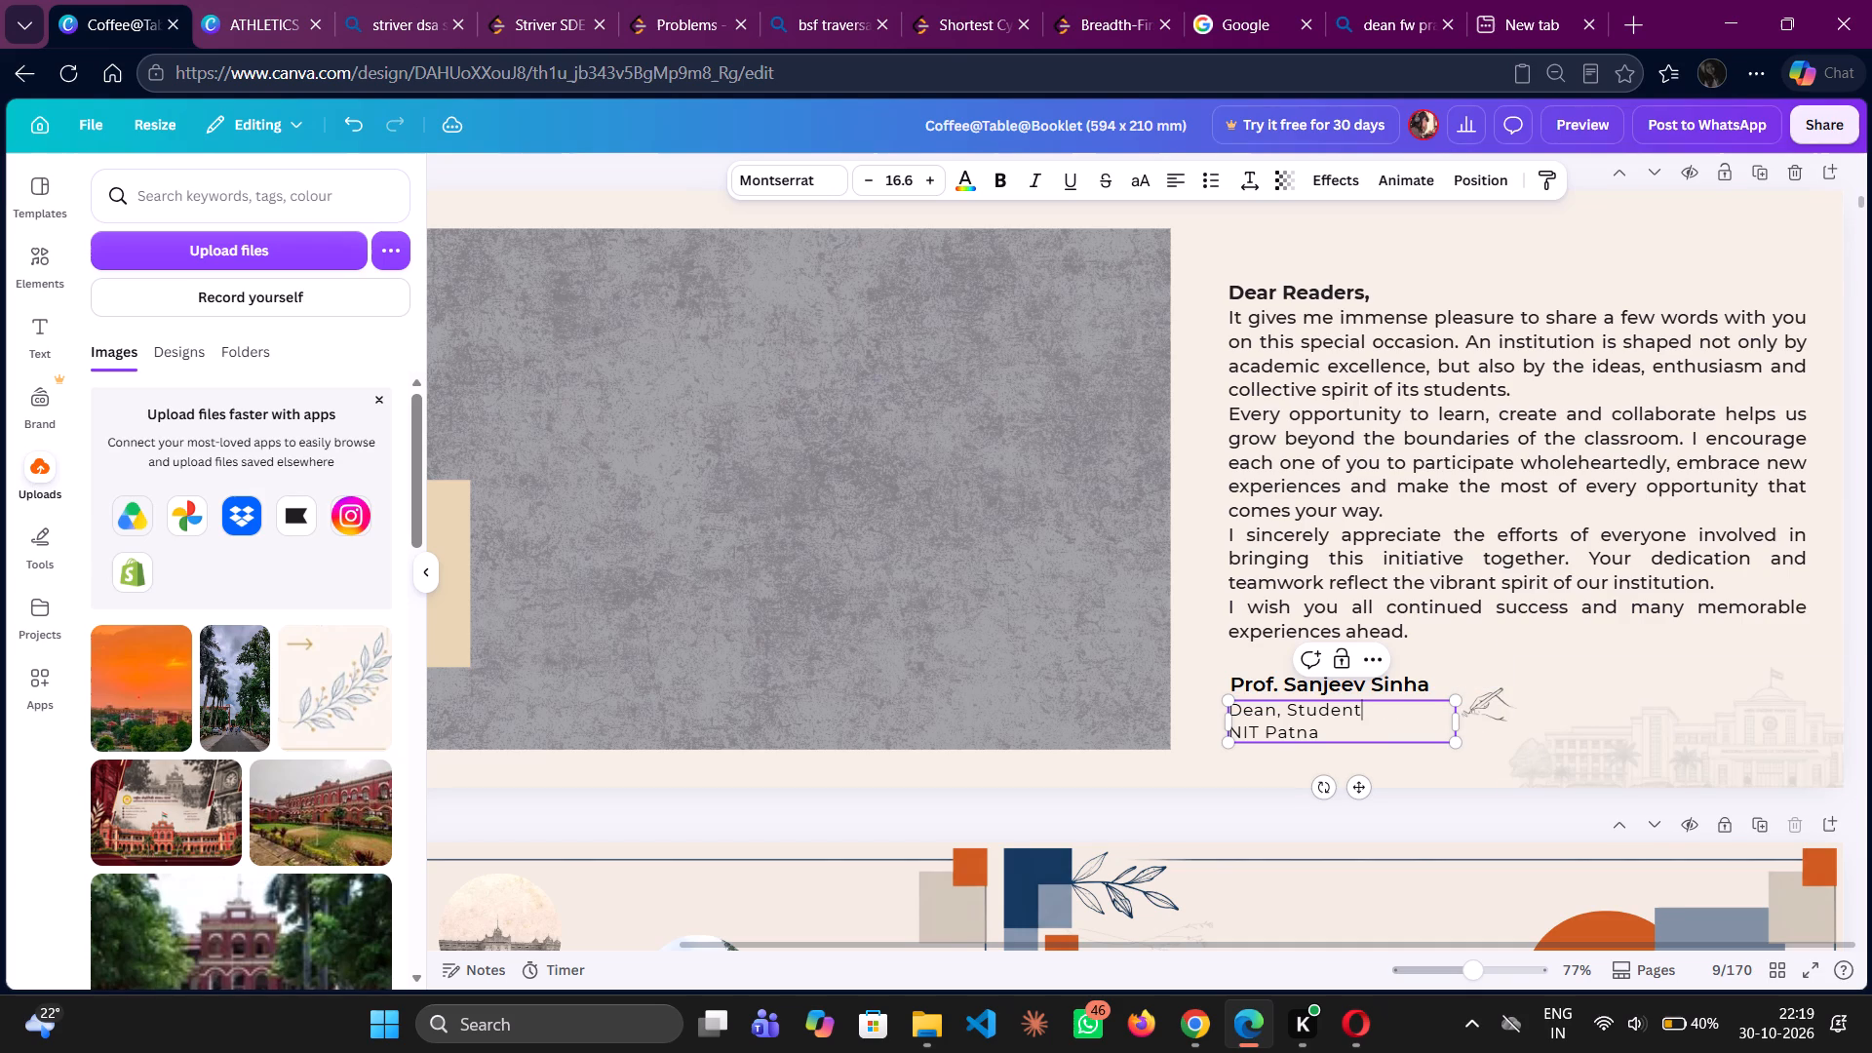
{"action": "key", "text": "BackSpace"}
{"action": "key", "text": "BackSpace"}
{"action": "key", "text": "BackSpace"}
{"action": "key", "text": "BackSpace"}
{"action": "key", "text": "BackSpace"}
{"action": "key", "text": "BackSpace"}
{"action": "key", "text": "BackSpace"}
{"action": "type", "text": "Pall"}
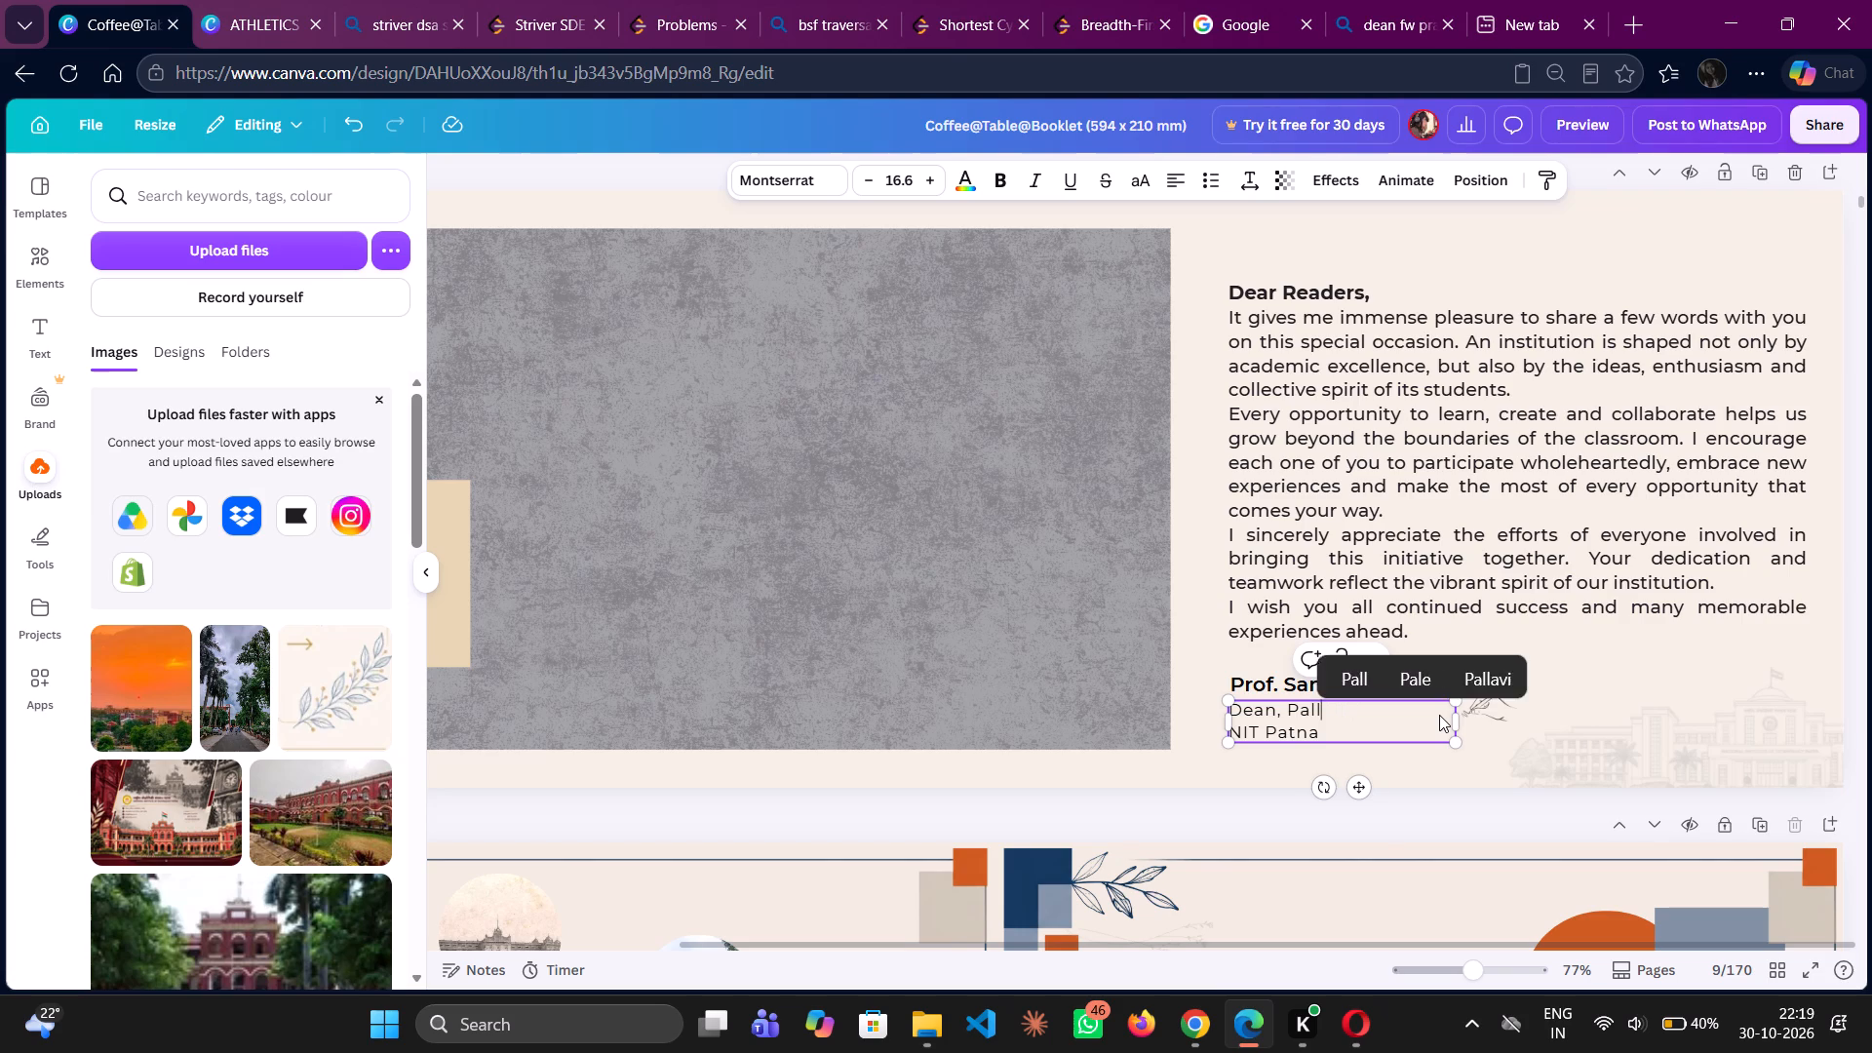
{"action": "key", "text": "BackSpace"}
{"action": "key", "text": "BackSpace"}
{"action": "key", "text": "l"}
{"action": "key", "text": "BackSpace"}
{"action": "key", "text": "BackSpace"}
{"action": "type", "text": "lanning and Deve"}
{"action": "left_click", "coordinate": [1363, 700]}
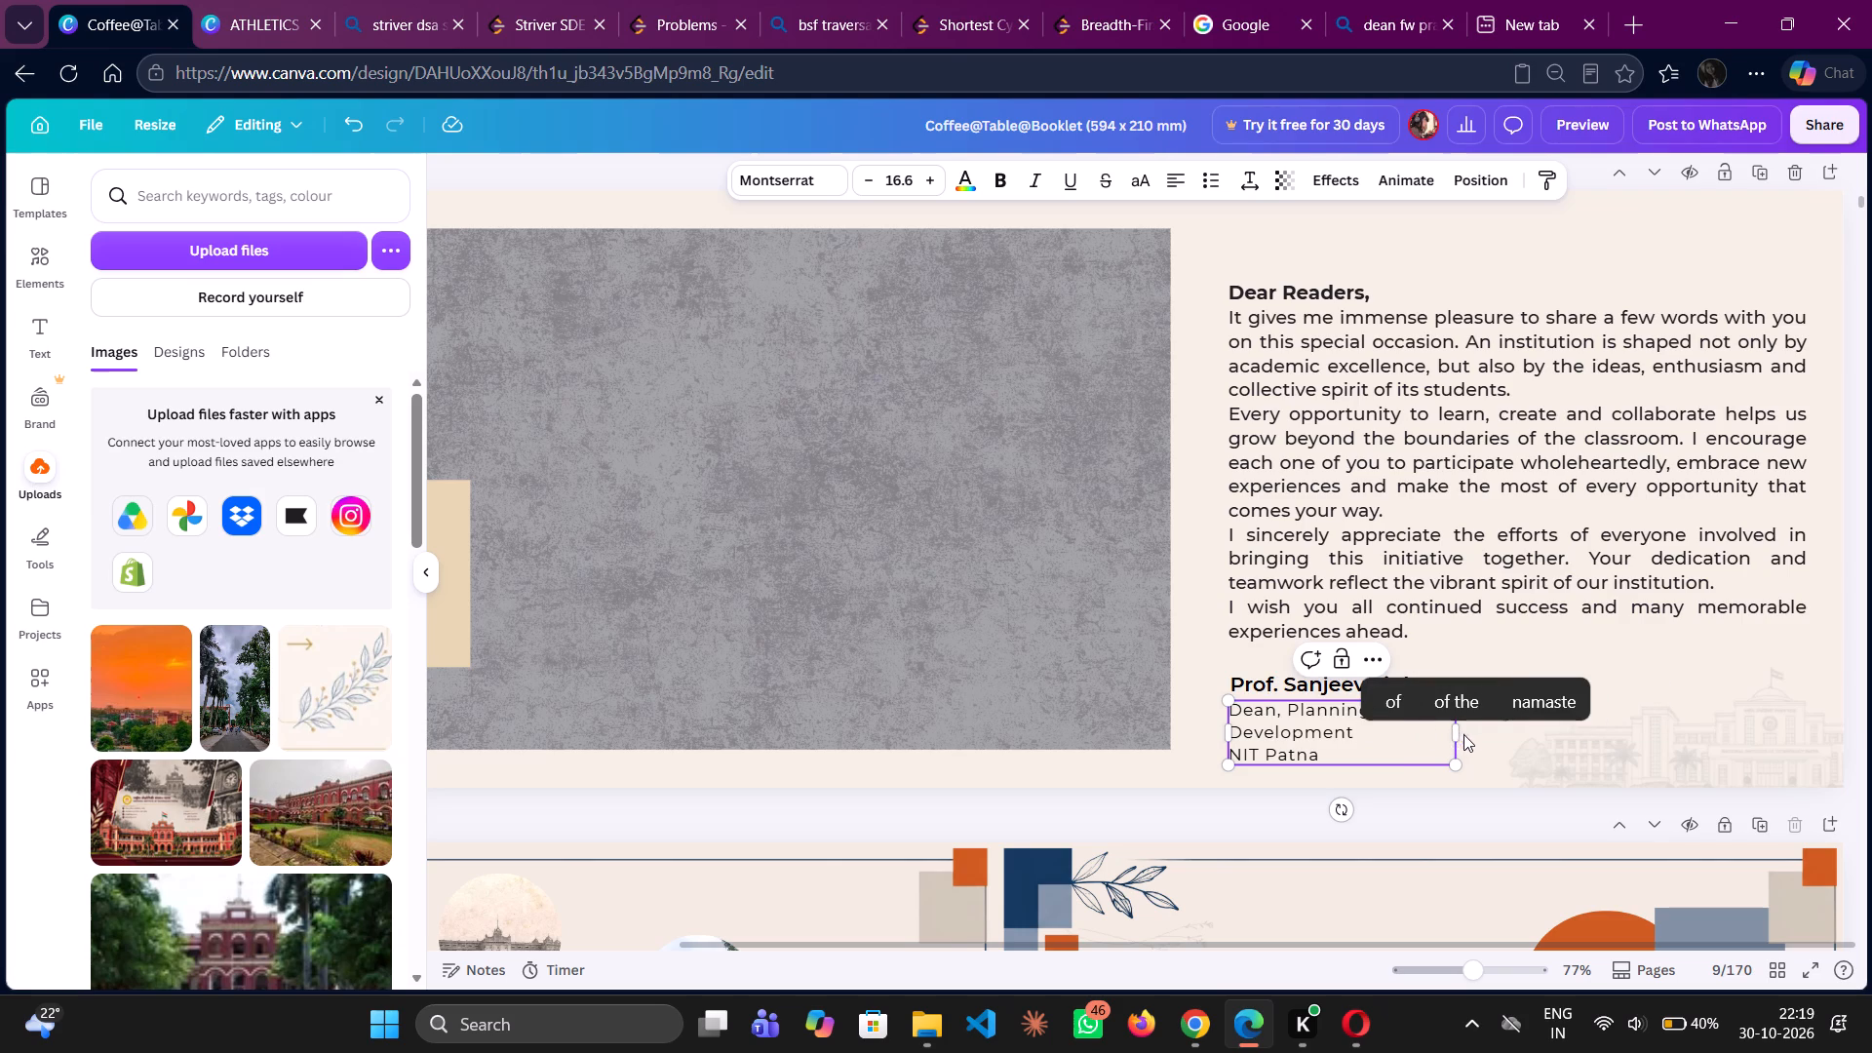
{"action": "left_click", "coordinate": [1509, 741]}
{"action": "left_click", "coordinate": [1581, 727]}
{"action": "left_click", "coordinate": [1573, 484]}
Widen the page 9 title text box to about 113 mm so the dean's title fits on one line.
{"action": "left_click", "coordinate": [1391, 734]}
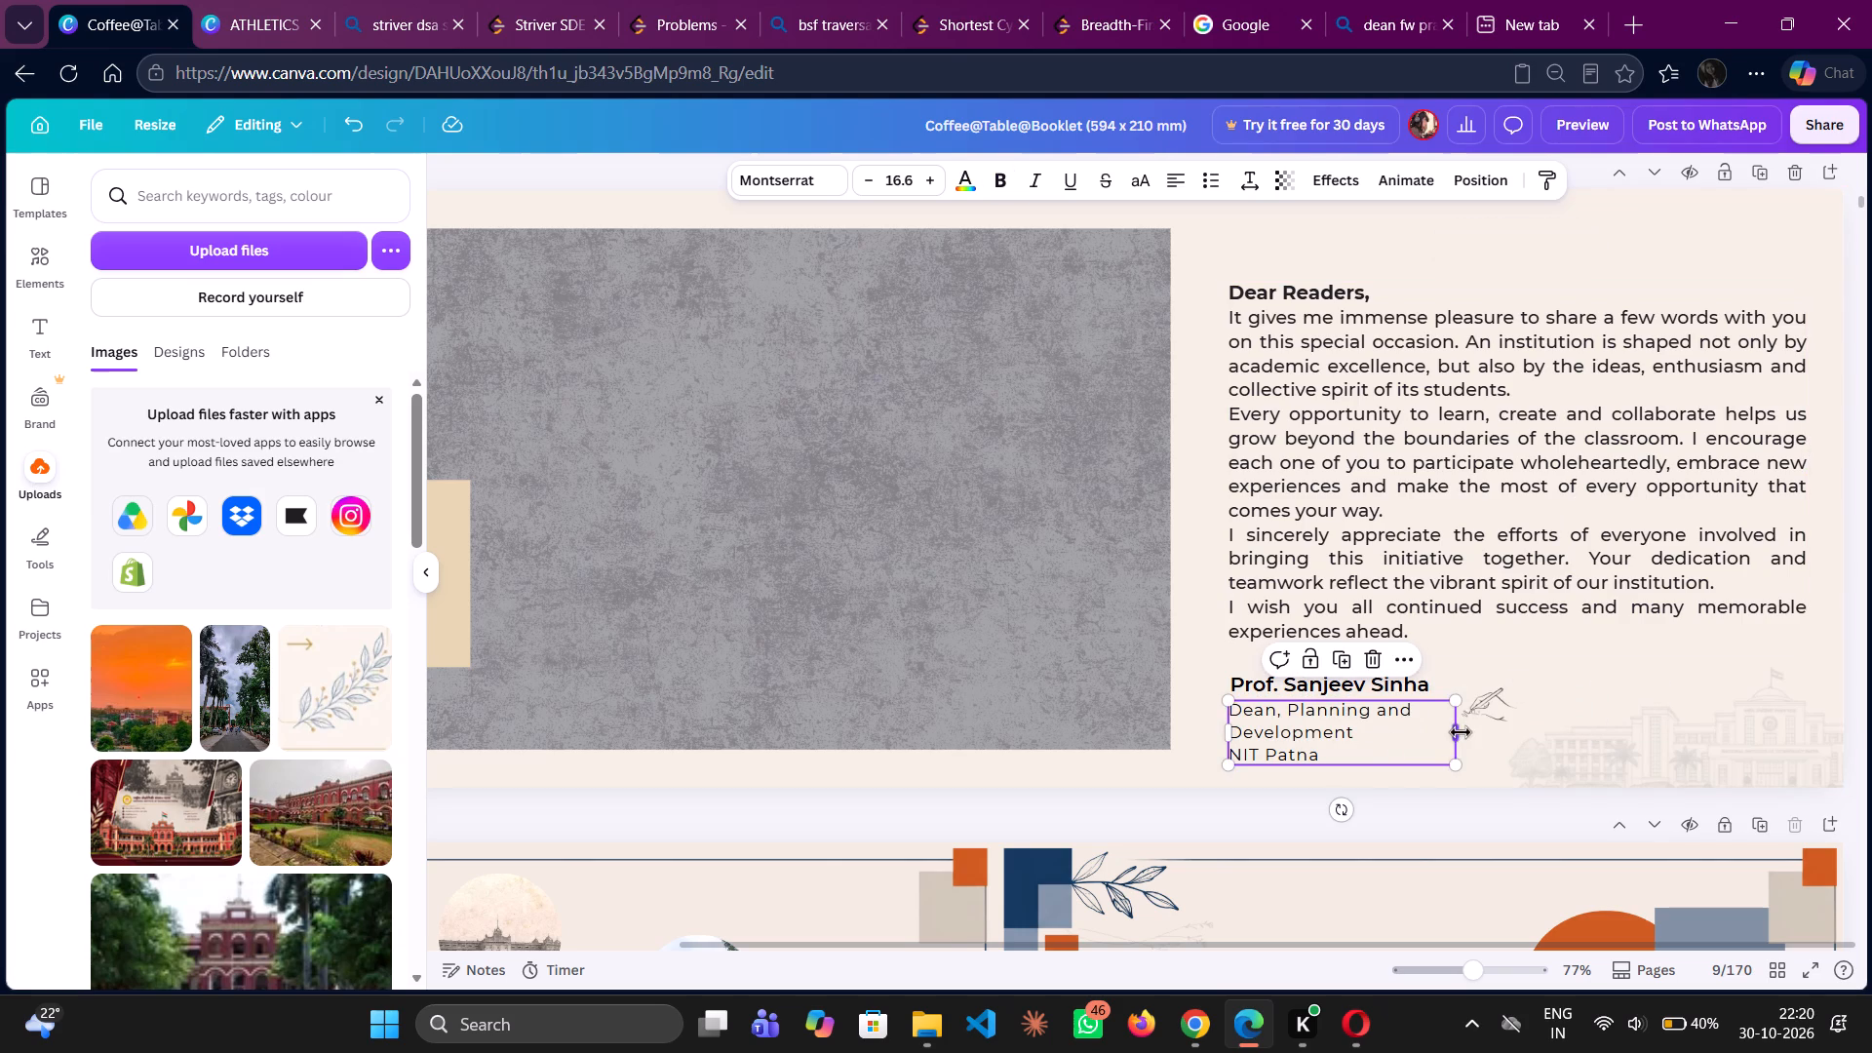
{"action": "left_click_drag", "start_coordinate": [1461, 732], "coordinate": [1495, 729]}
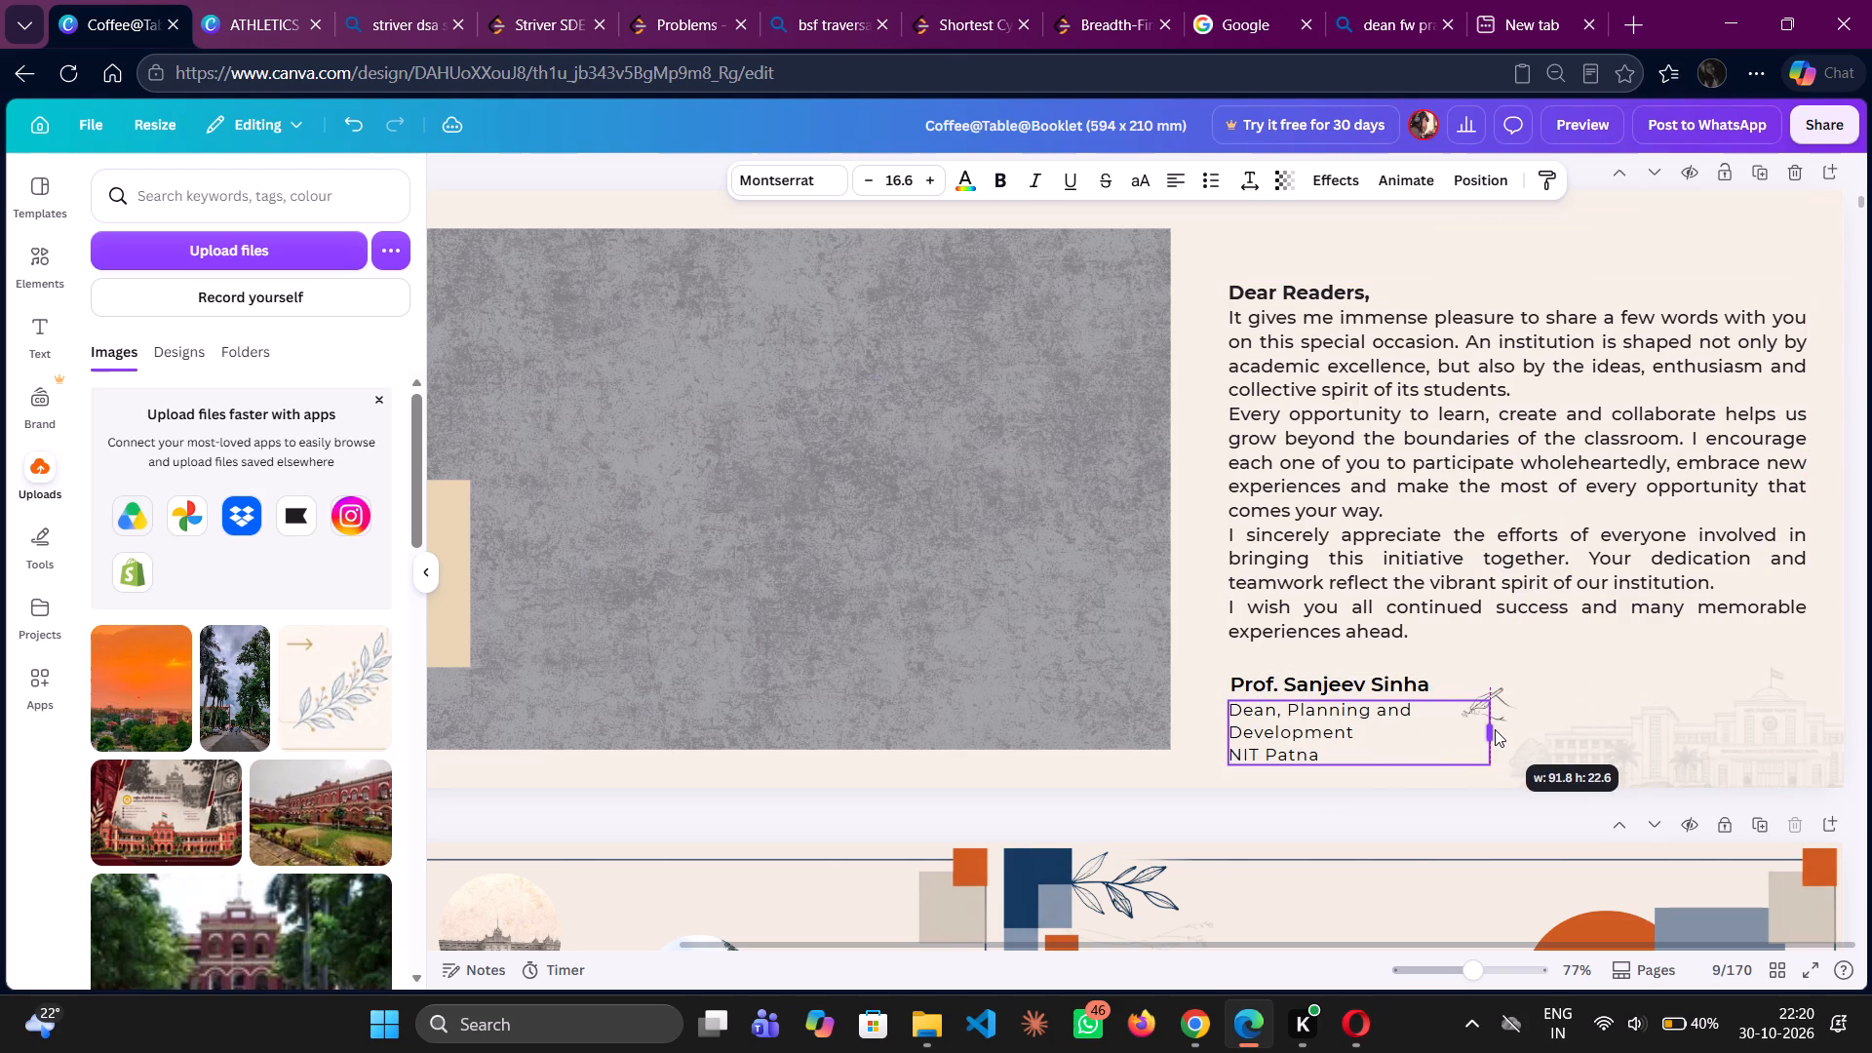
{"action": "left_click_drag", "start_coordinate": [1495, 729], "coordinate": [1555, 729]}
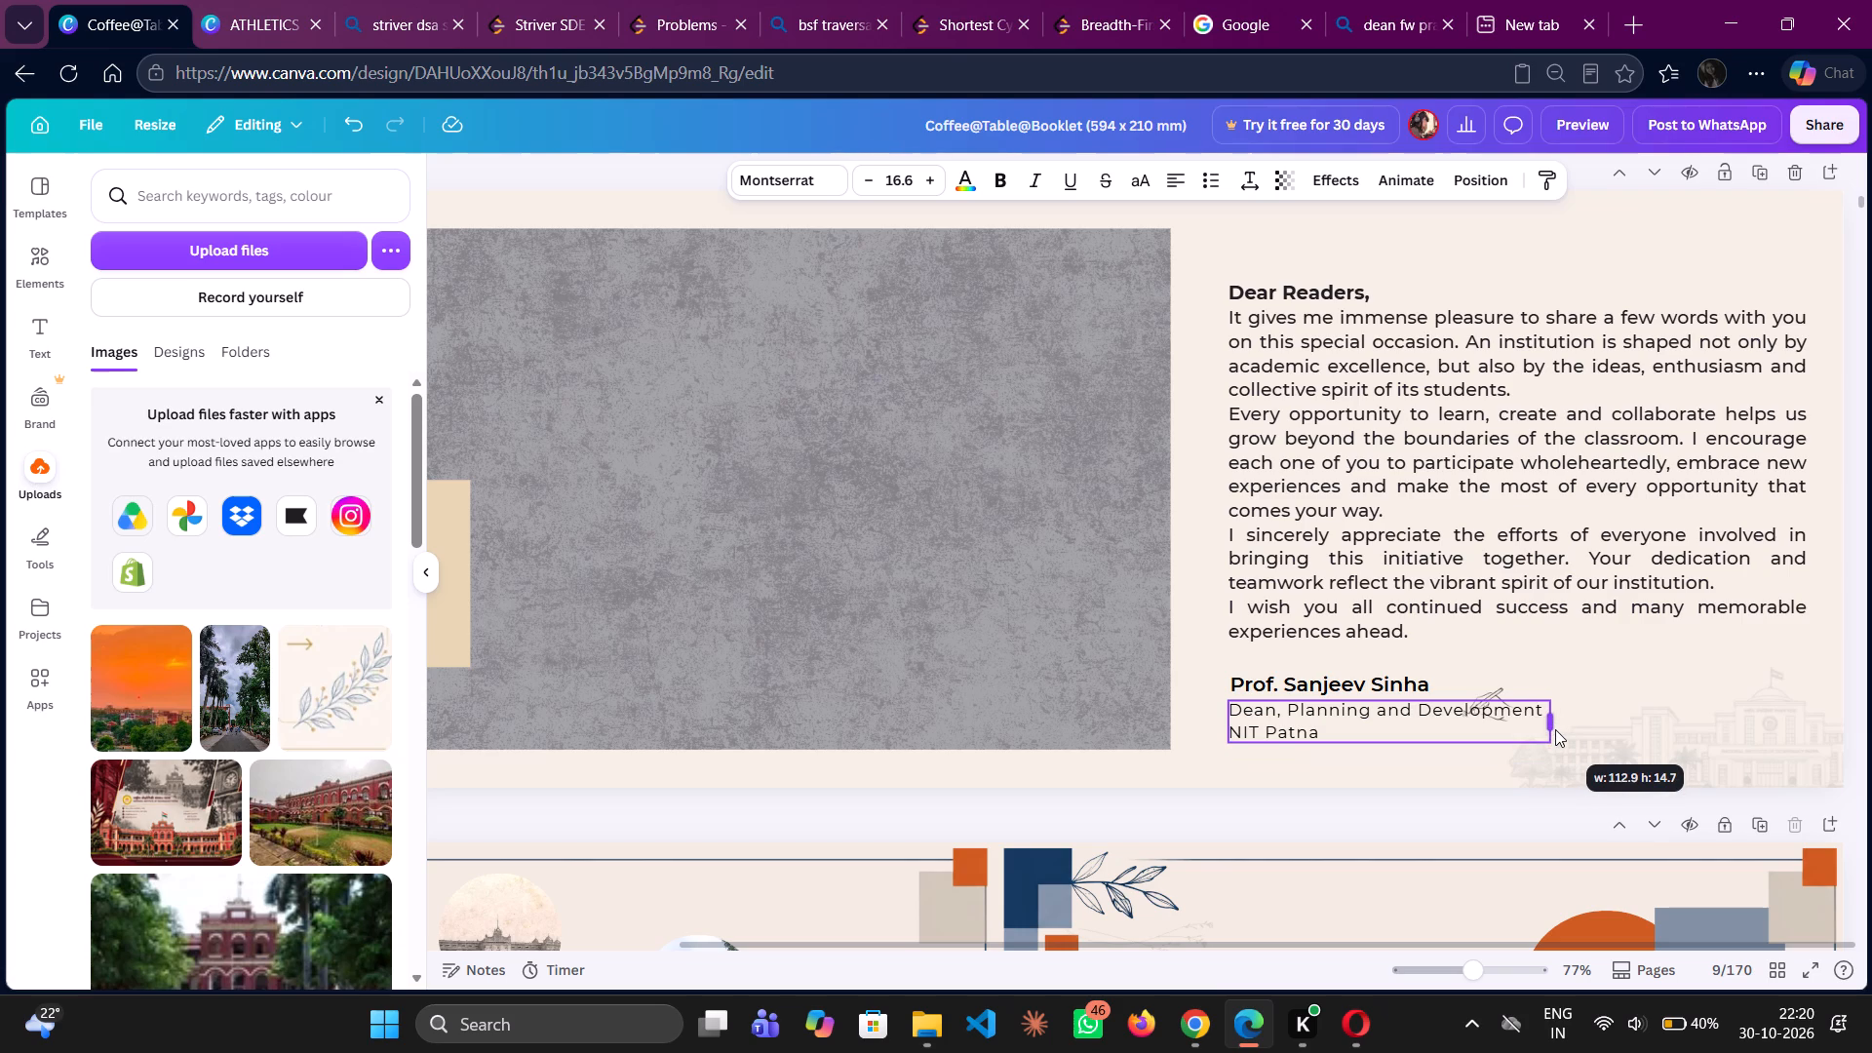
{"action": "left_click_drag", "start_coordinate": [1555, 729], "coordinate": [1555, 730]}
{"action": "left_click", "coordinate": [1477, 784]}
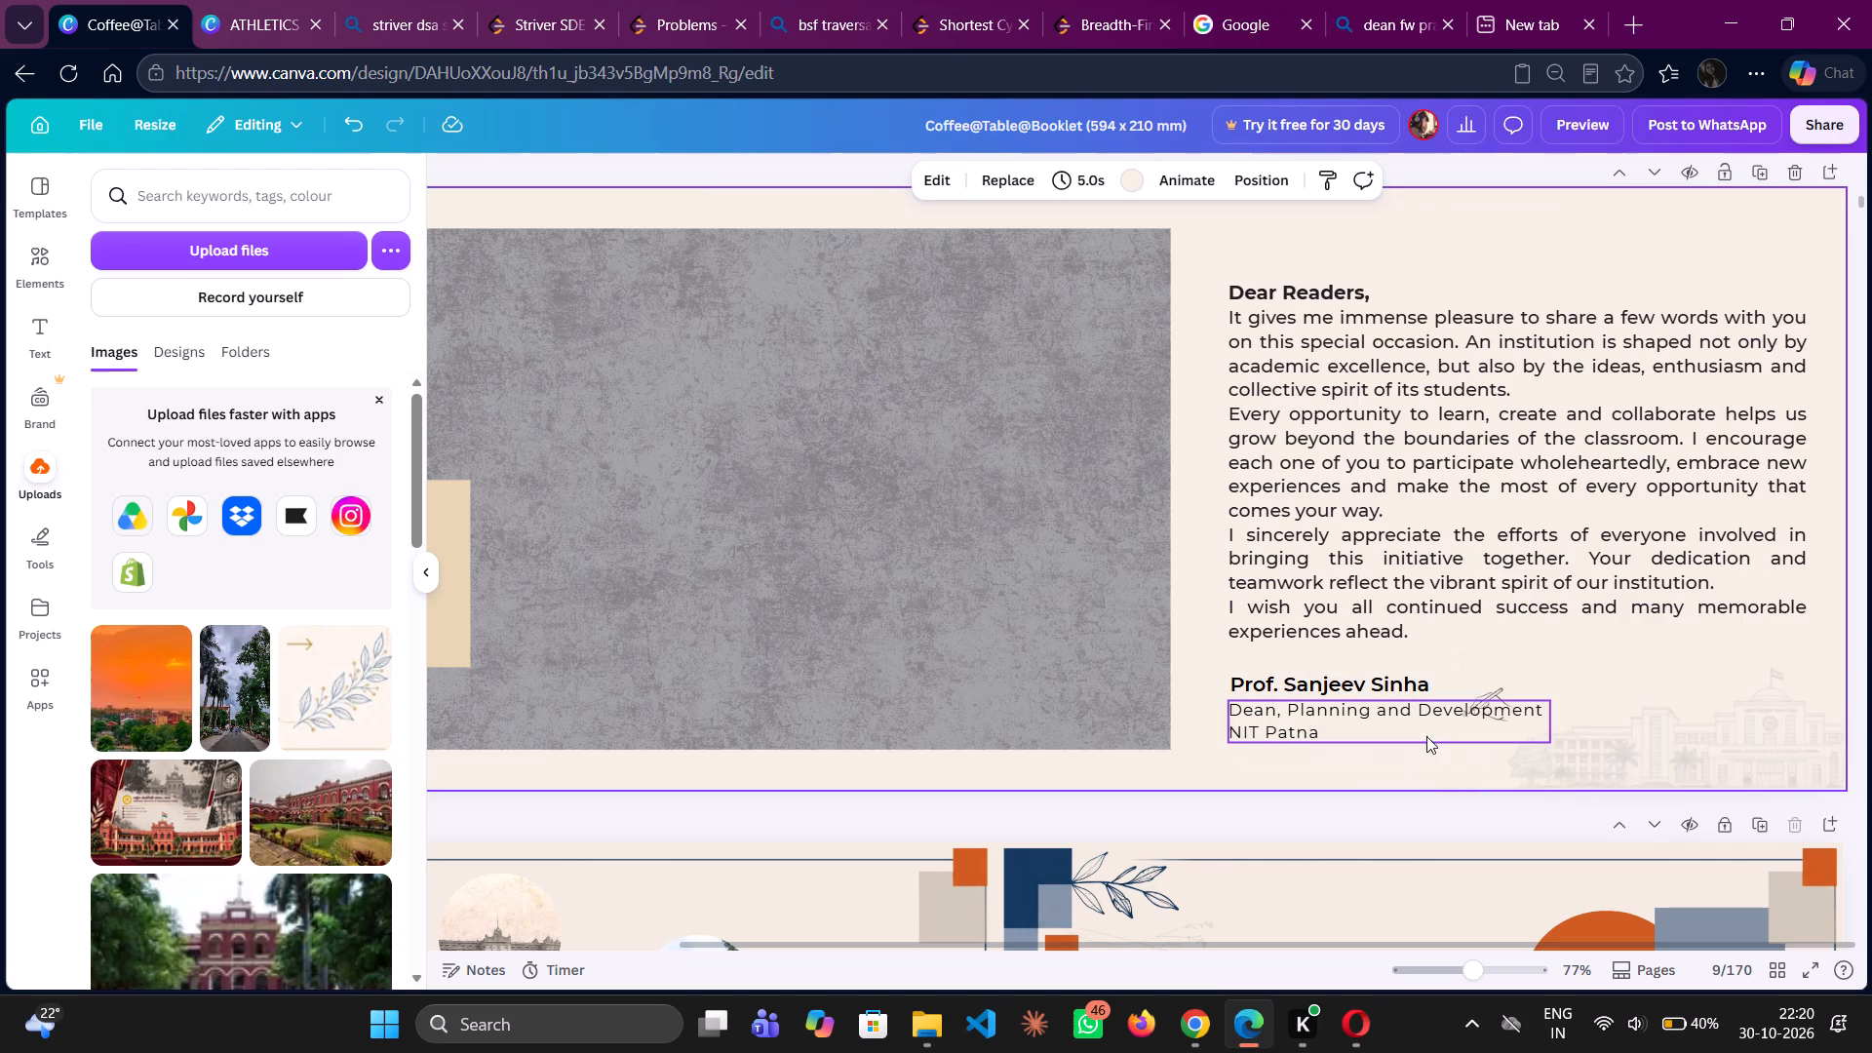
Move the title lines and the dean's name in the page 9 sign-off slightly down, away from the message text.
{"action": "left_click_drag", "start_coordinate": [1420, 733], "coordinate": [1415, 746]}
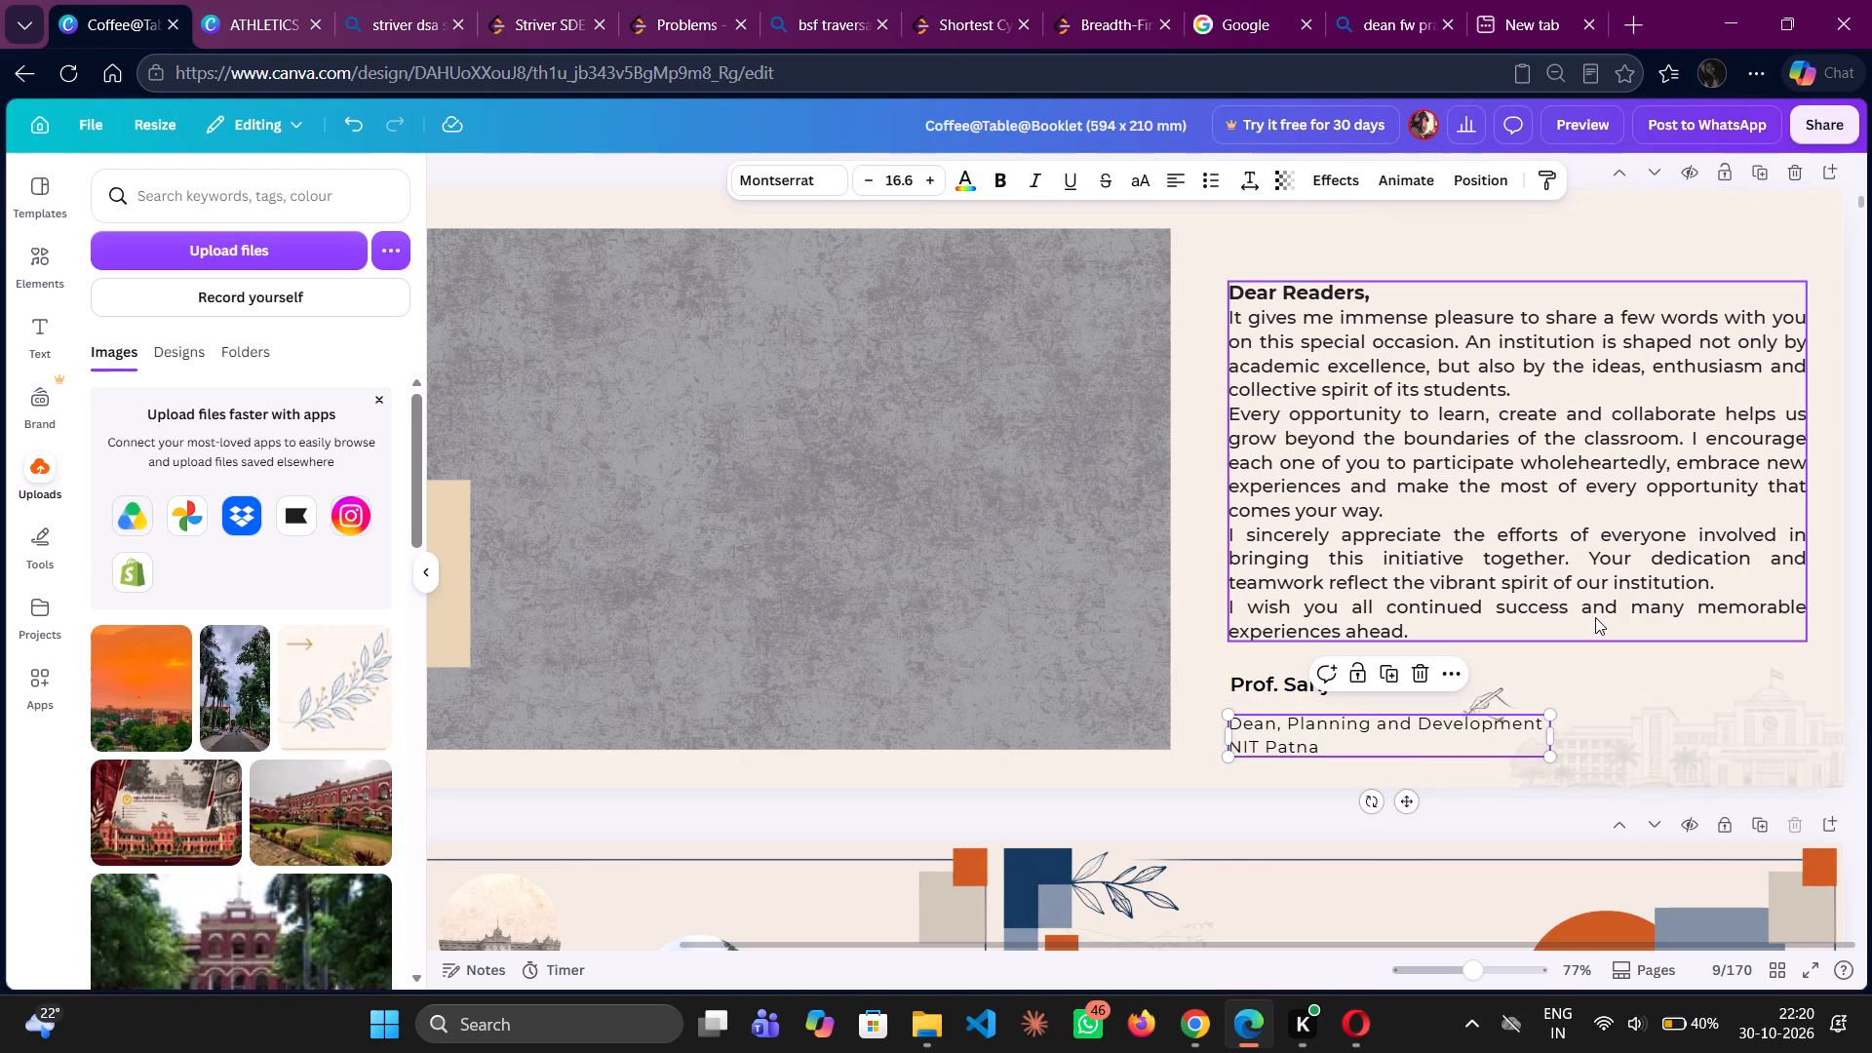
{"action": "left_click", "coordinate": [1595, 617]}
{"action": "left_click_drag", "start_coordinate": [1390, 690], "coordinate": [1391, 704]}
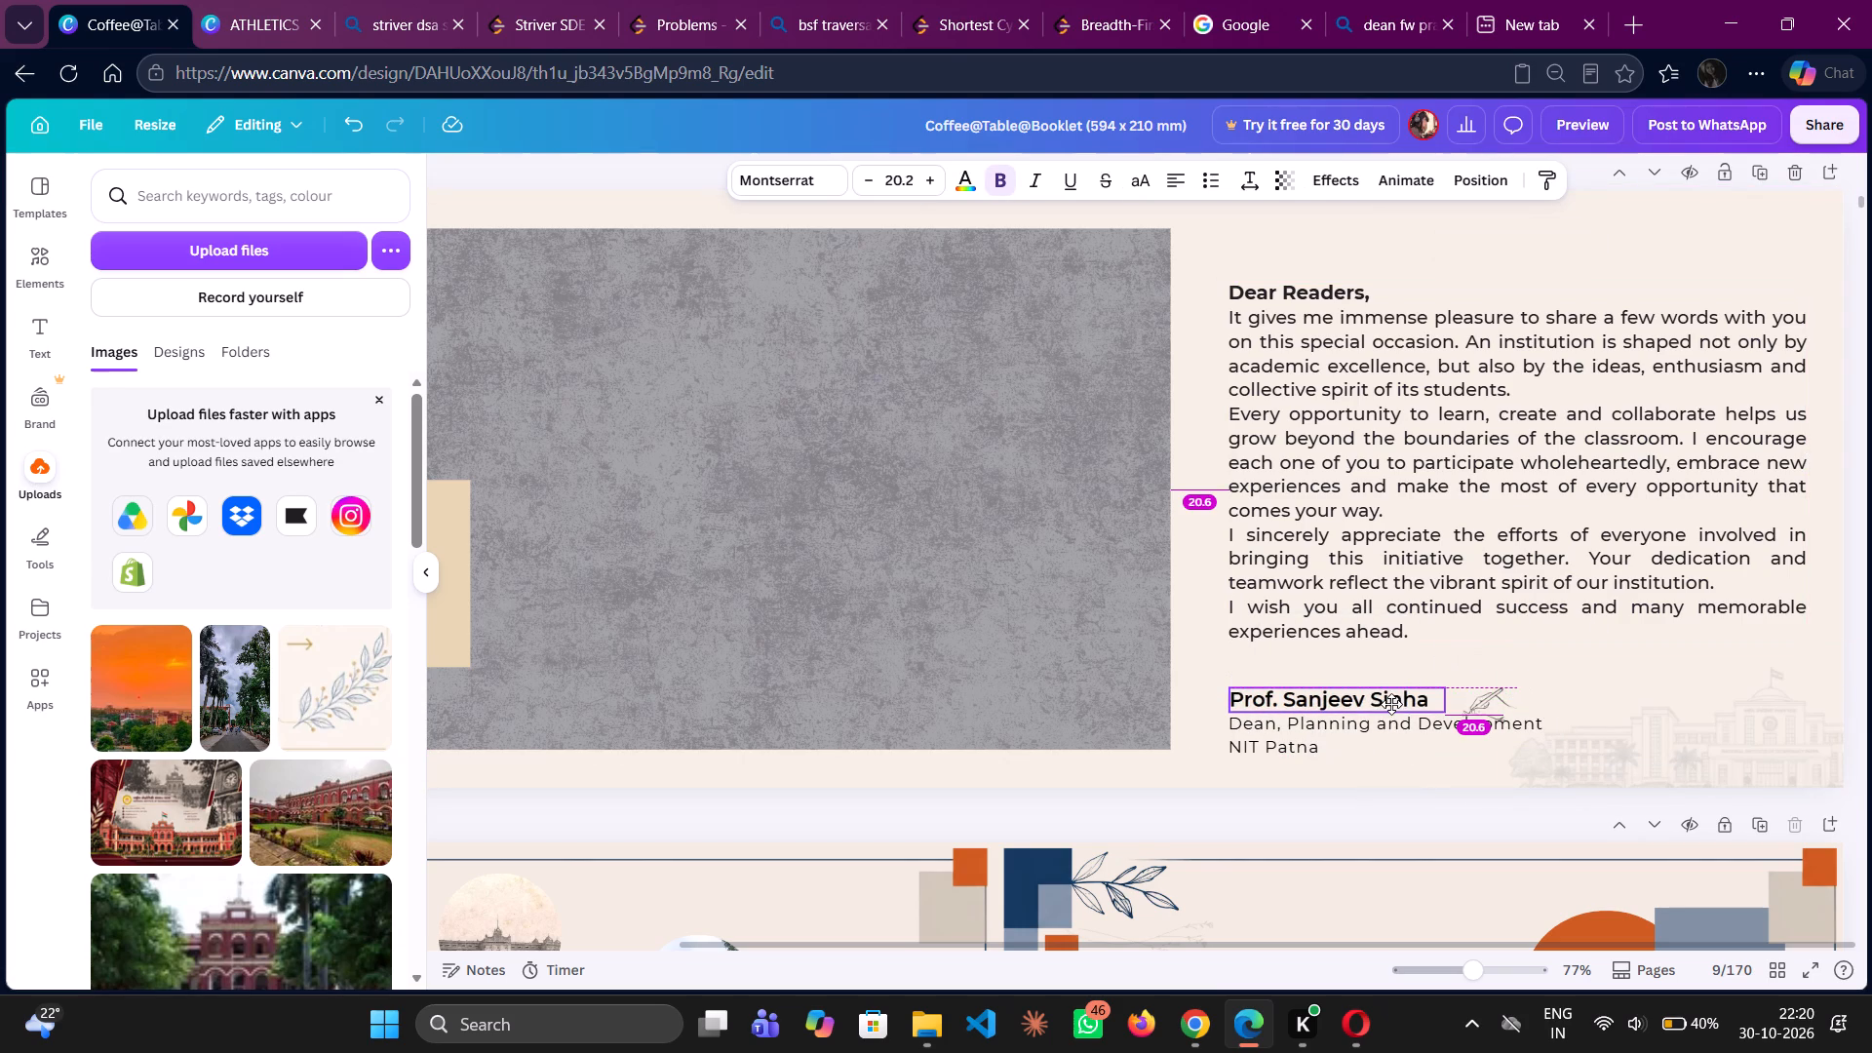
{"action": "left_click_drag", "start_coordinate": [1391, 704], "coordinate": [1390, 700]}
{"action": "left_click", "coordinate": [1633, 675]}
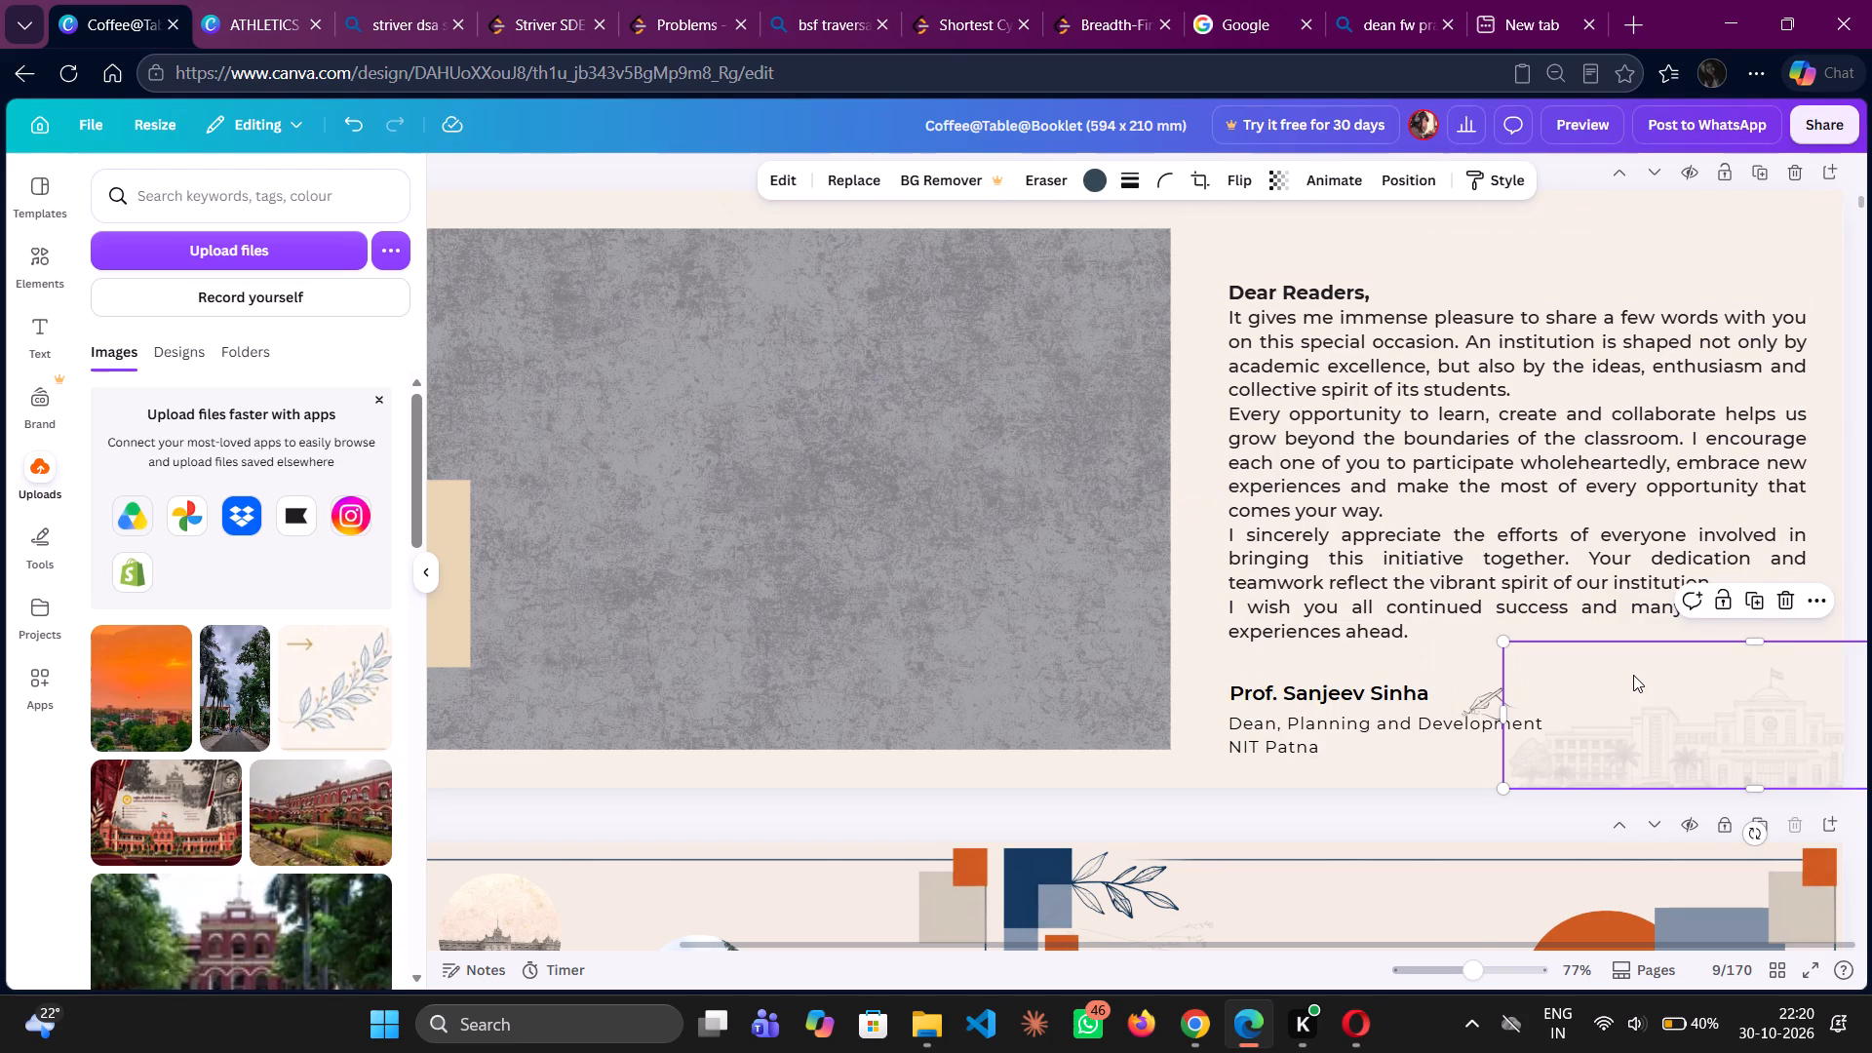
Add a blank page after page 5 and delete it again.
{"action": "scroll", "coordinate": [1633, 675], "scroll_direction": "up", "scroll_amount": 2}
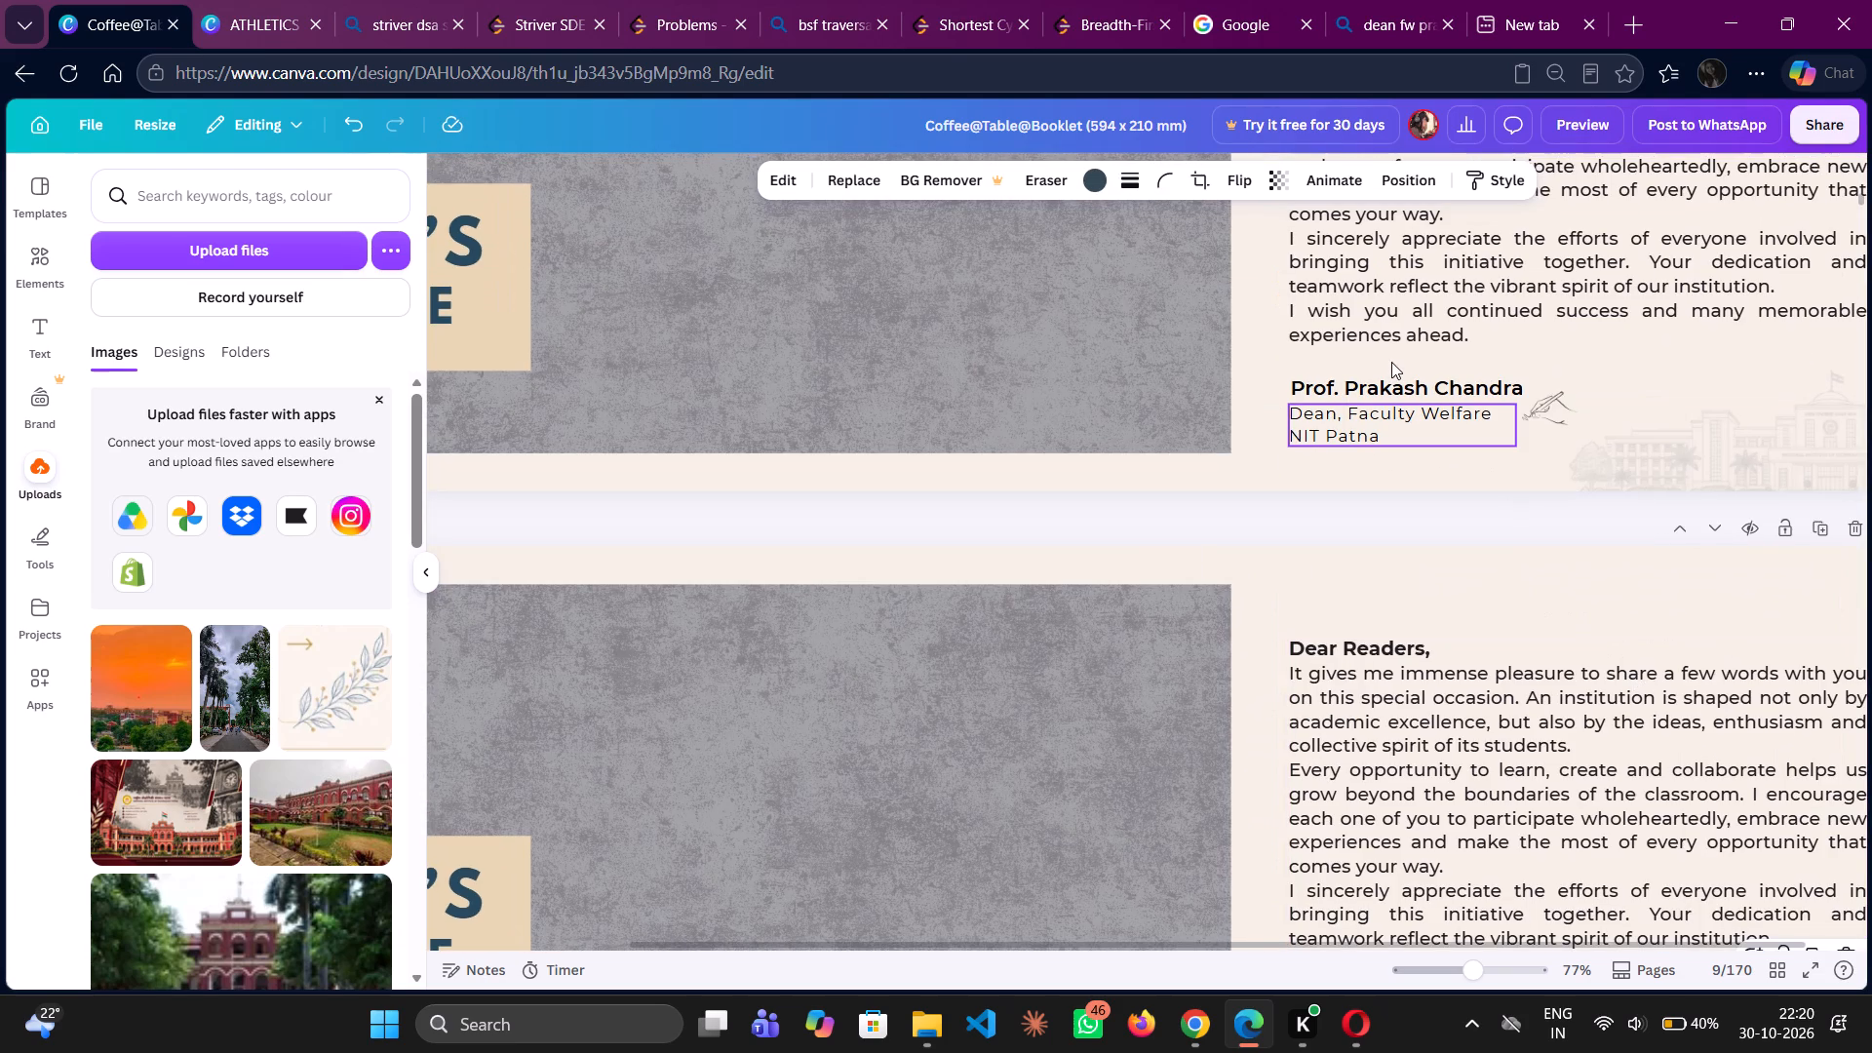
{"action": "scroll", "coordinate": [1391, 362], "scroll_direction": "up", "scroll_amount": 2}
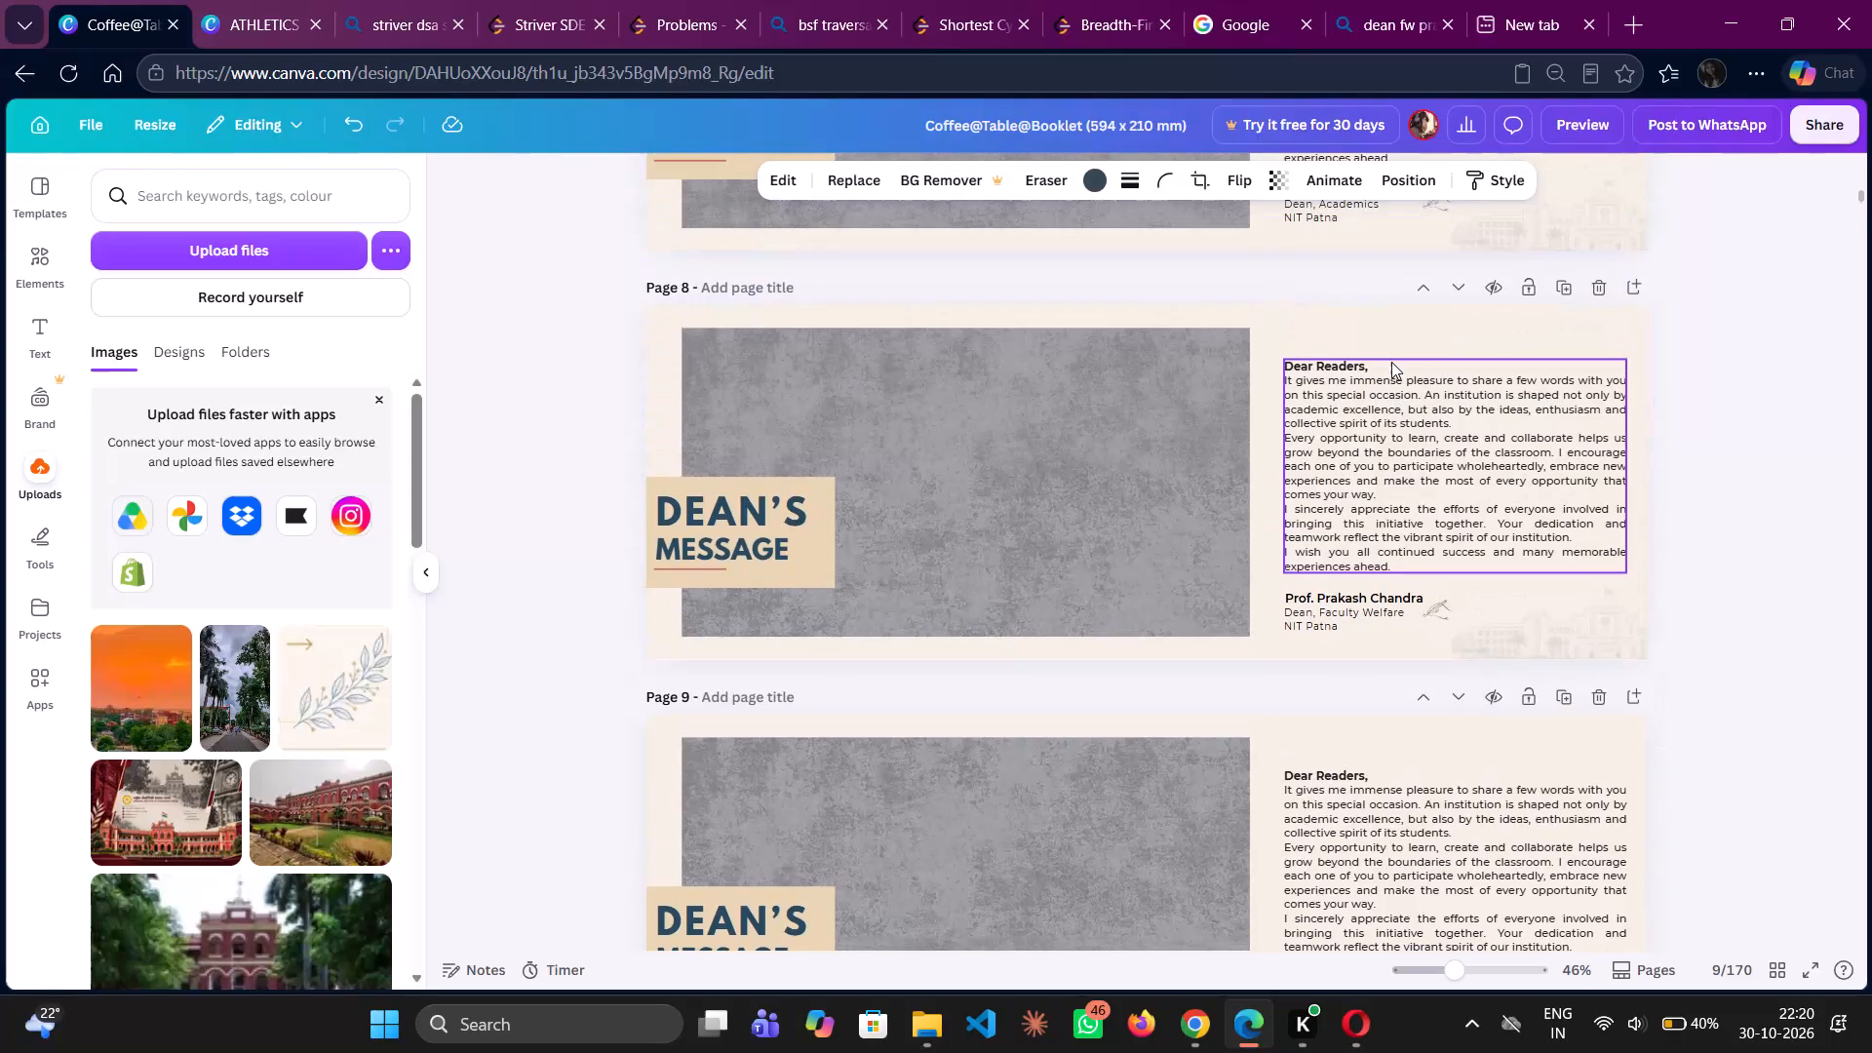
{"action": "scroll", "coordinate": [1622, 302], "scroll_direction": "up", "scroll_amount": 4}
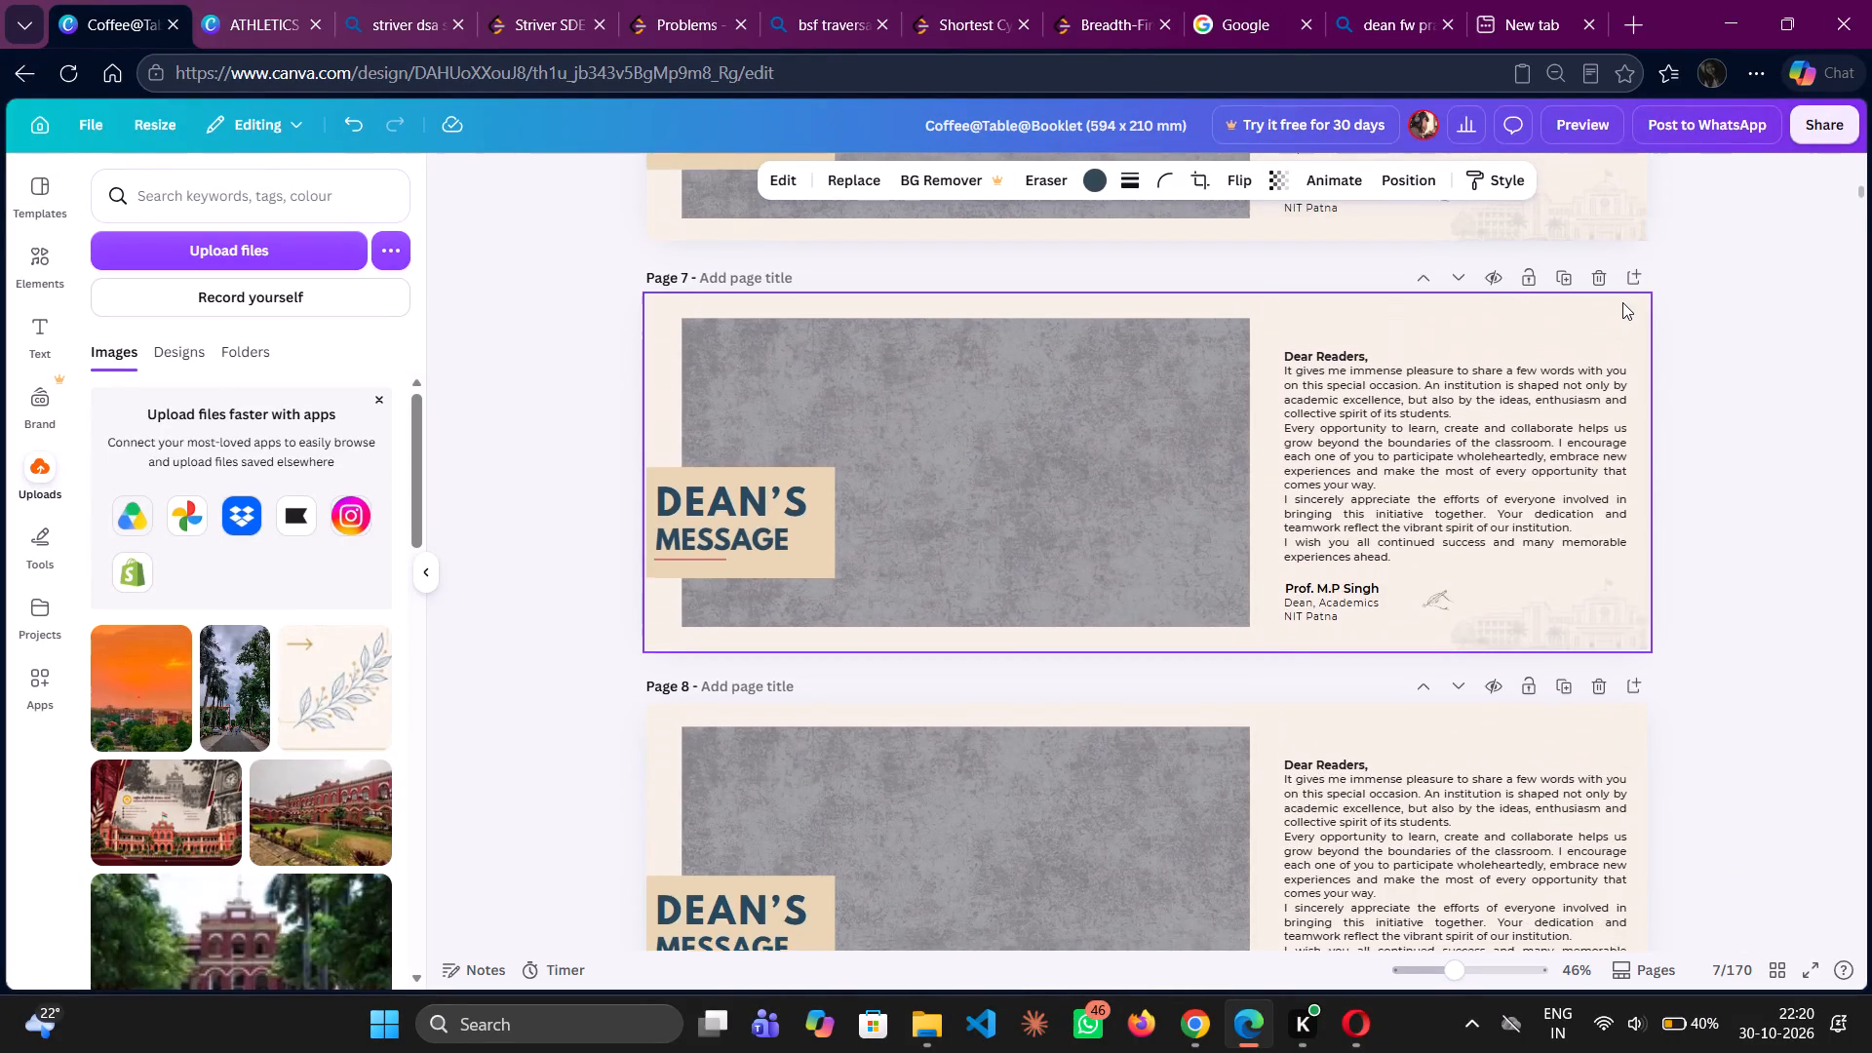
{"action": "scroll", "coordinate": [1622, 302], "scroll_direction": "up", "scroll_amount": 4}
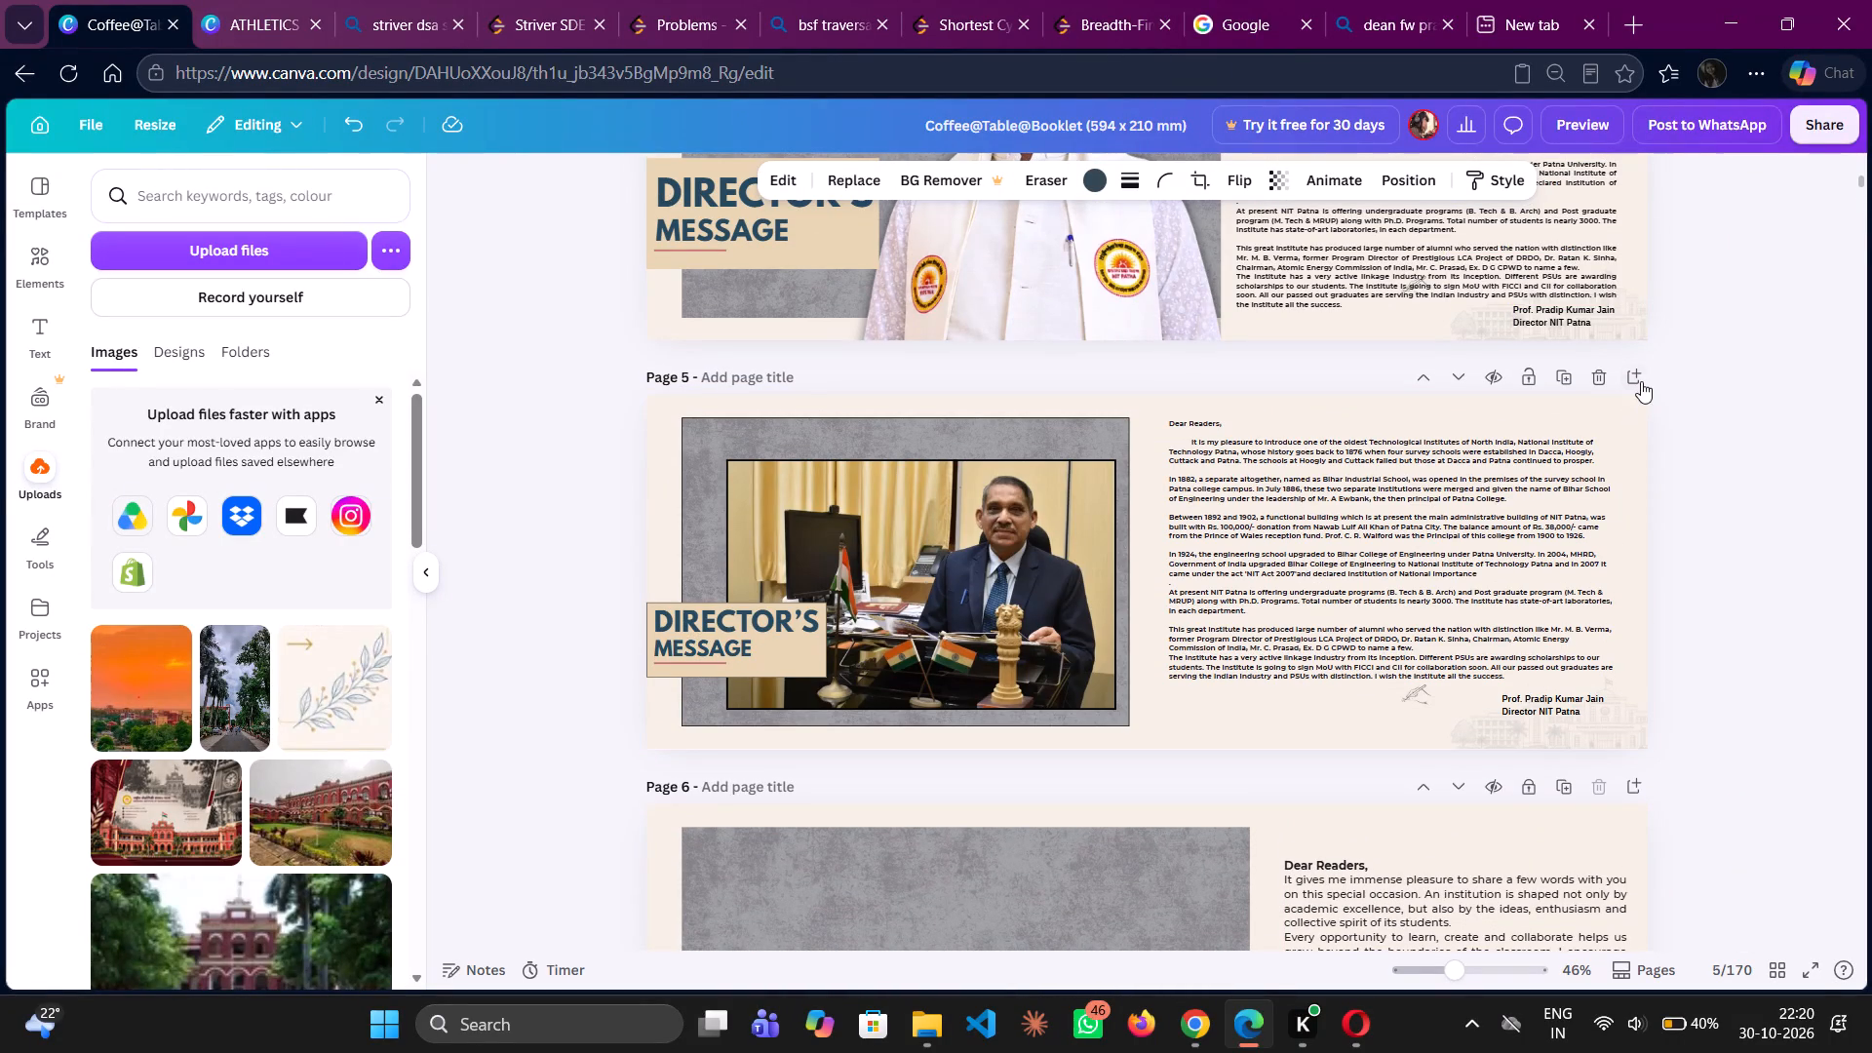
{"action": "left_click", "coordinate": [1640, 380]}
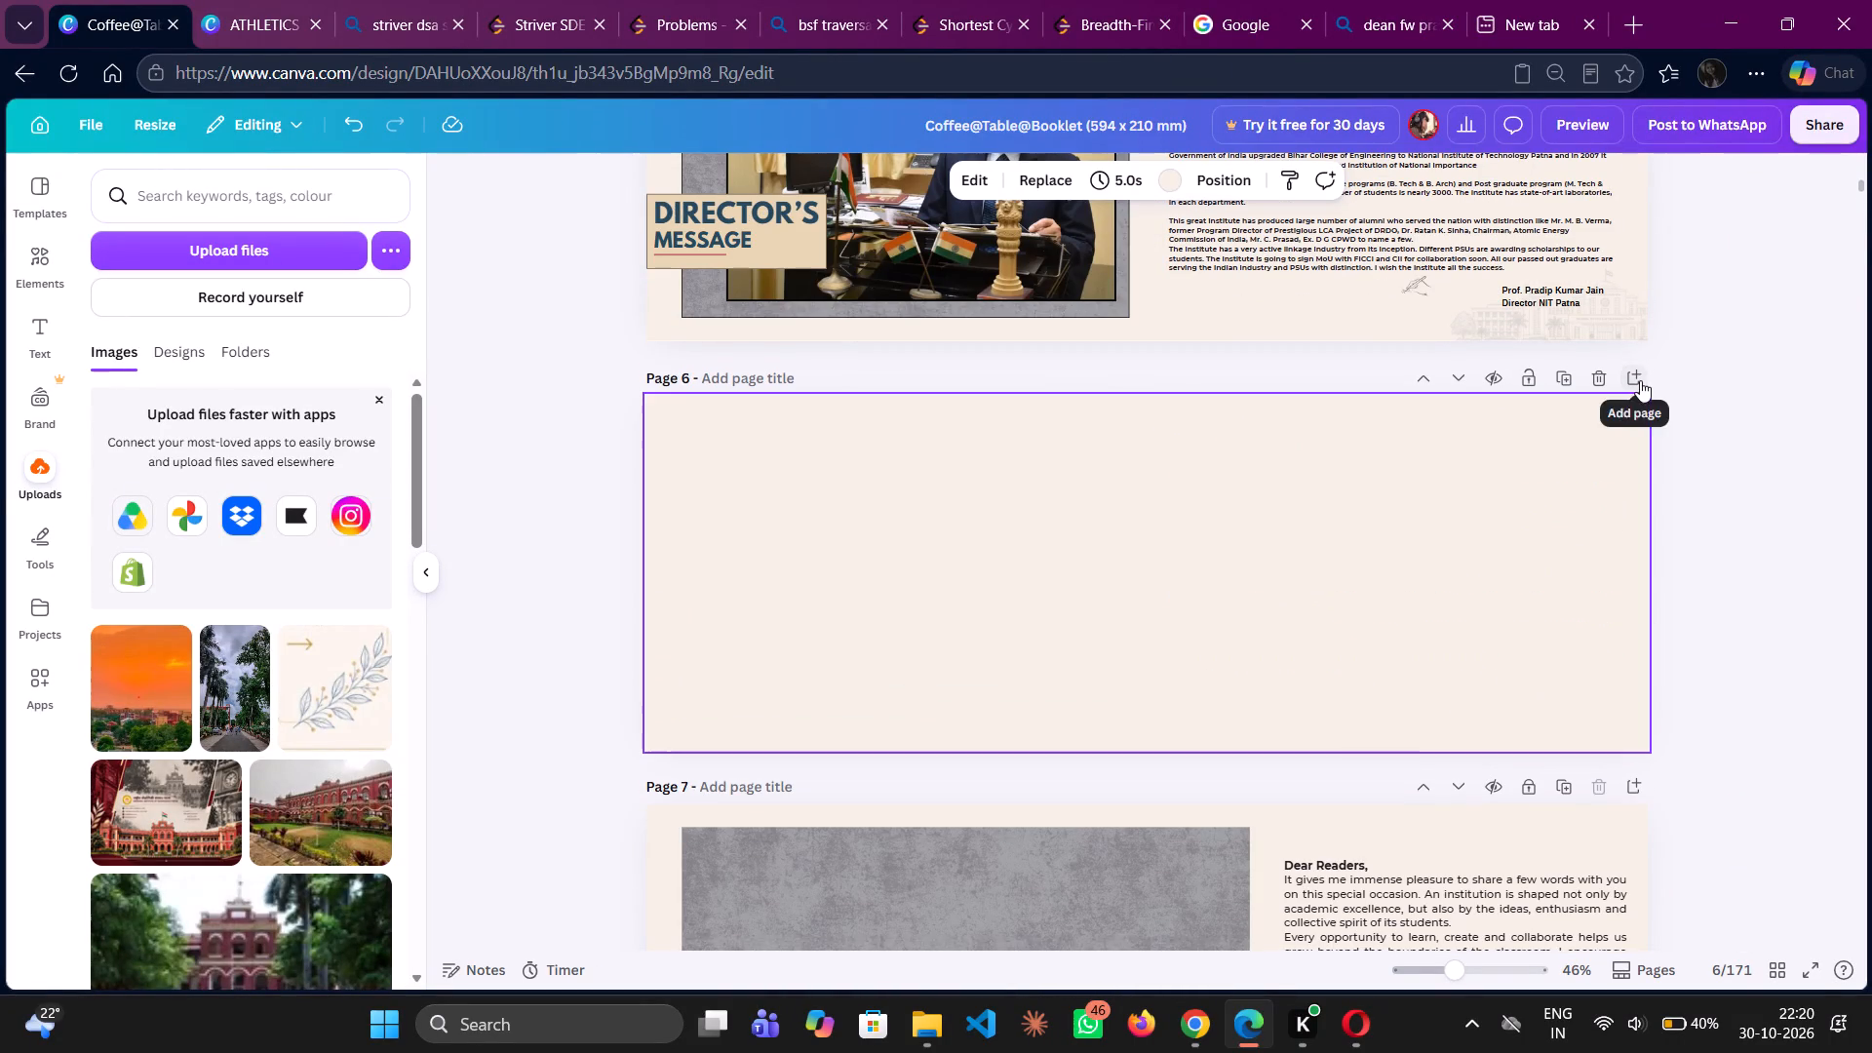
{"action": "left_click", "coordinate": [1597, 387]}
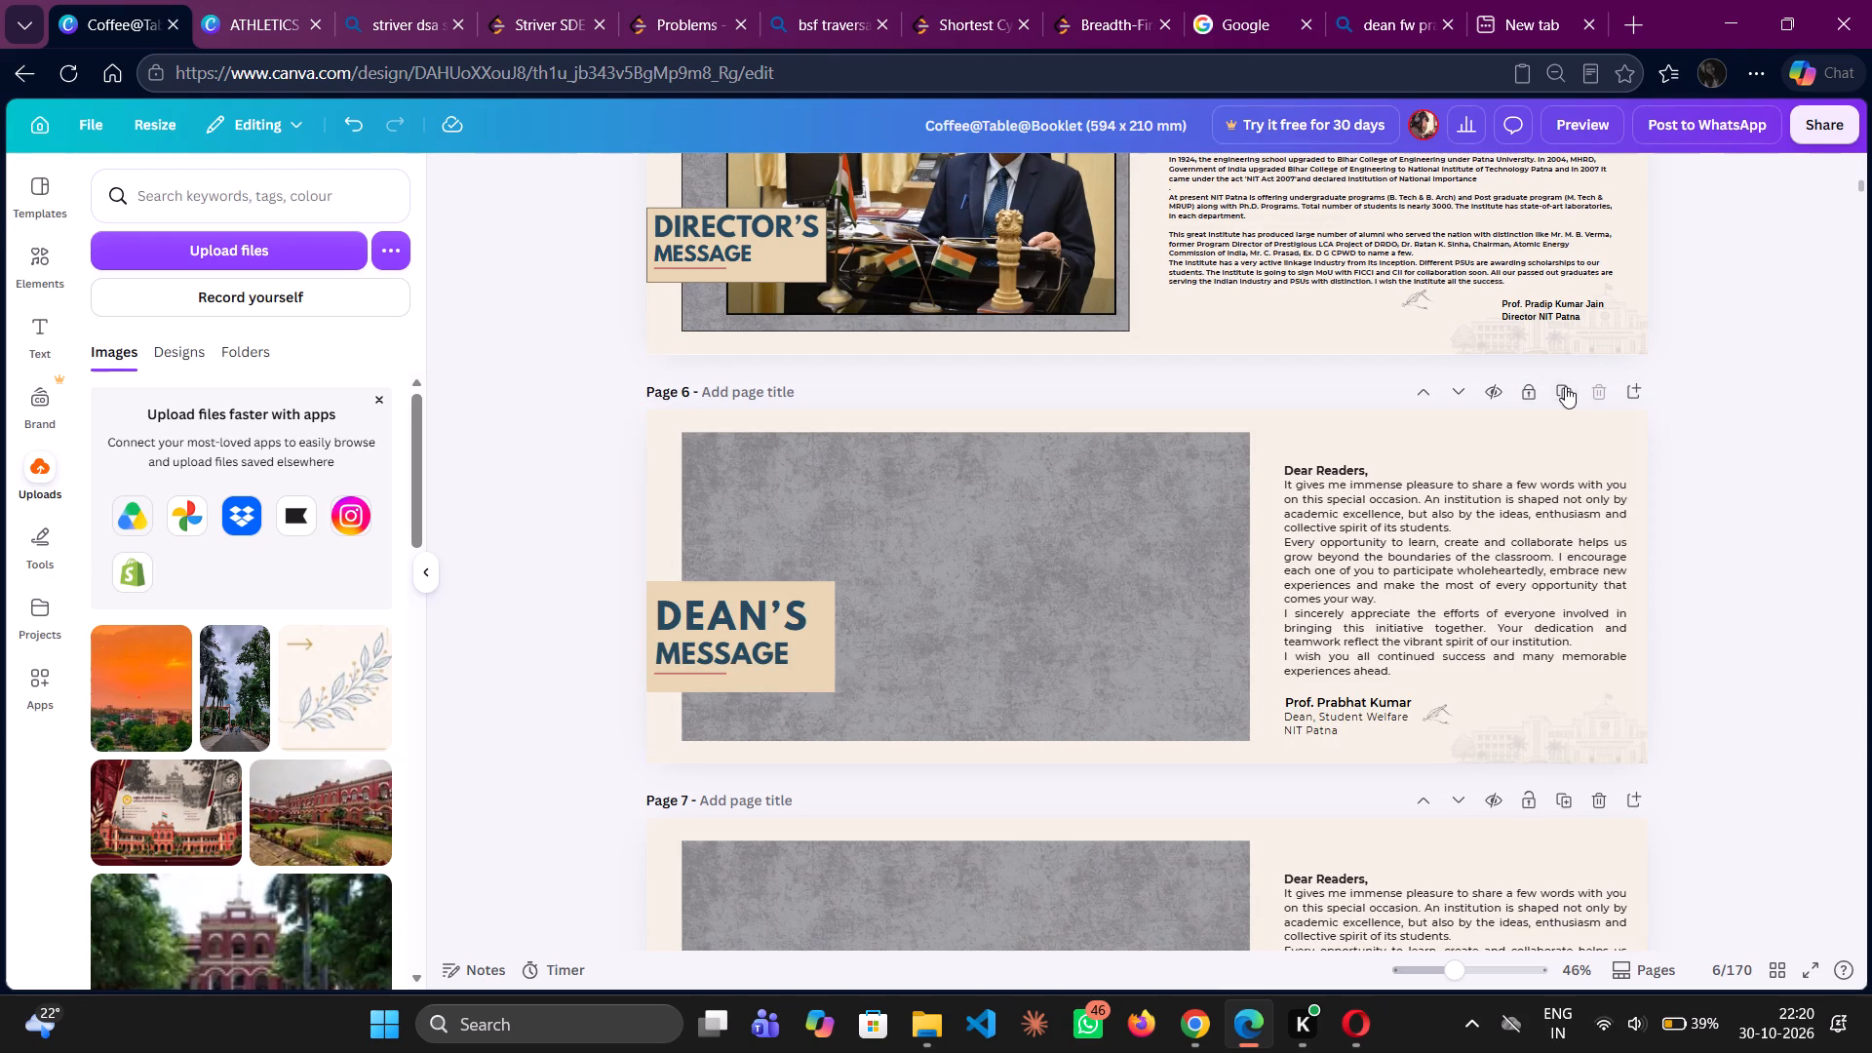
Duplicate the page 6 Dean's Message page.
{"action": "left_click", "coordinate": [1564, 386]}
Unlock page 6 and change its heading word DEAN'S to CHAIRMAN'S.
{"action": "scroll", "coordinate": [1264, 506], "scroll_direction": "up", "scroll_amount": 1}
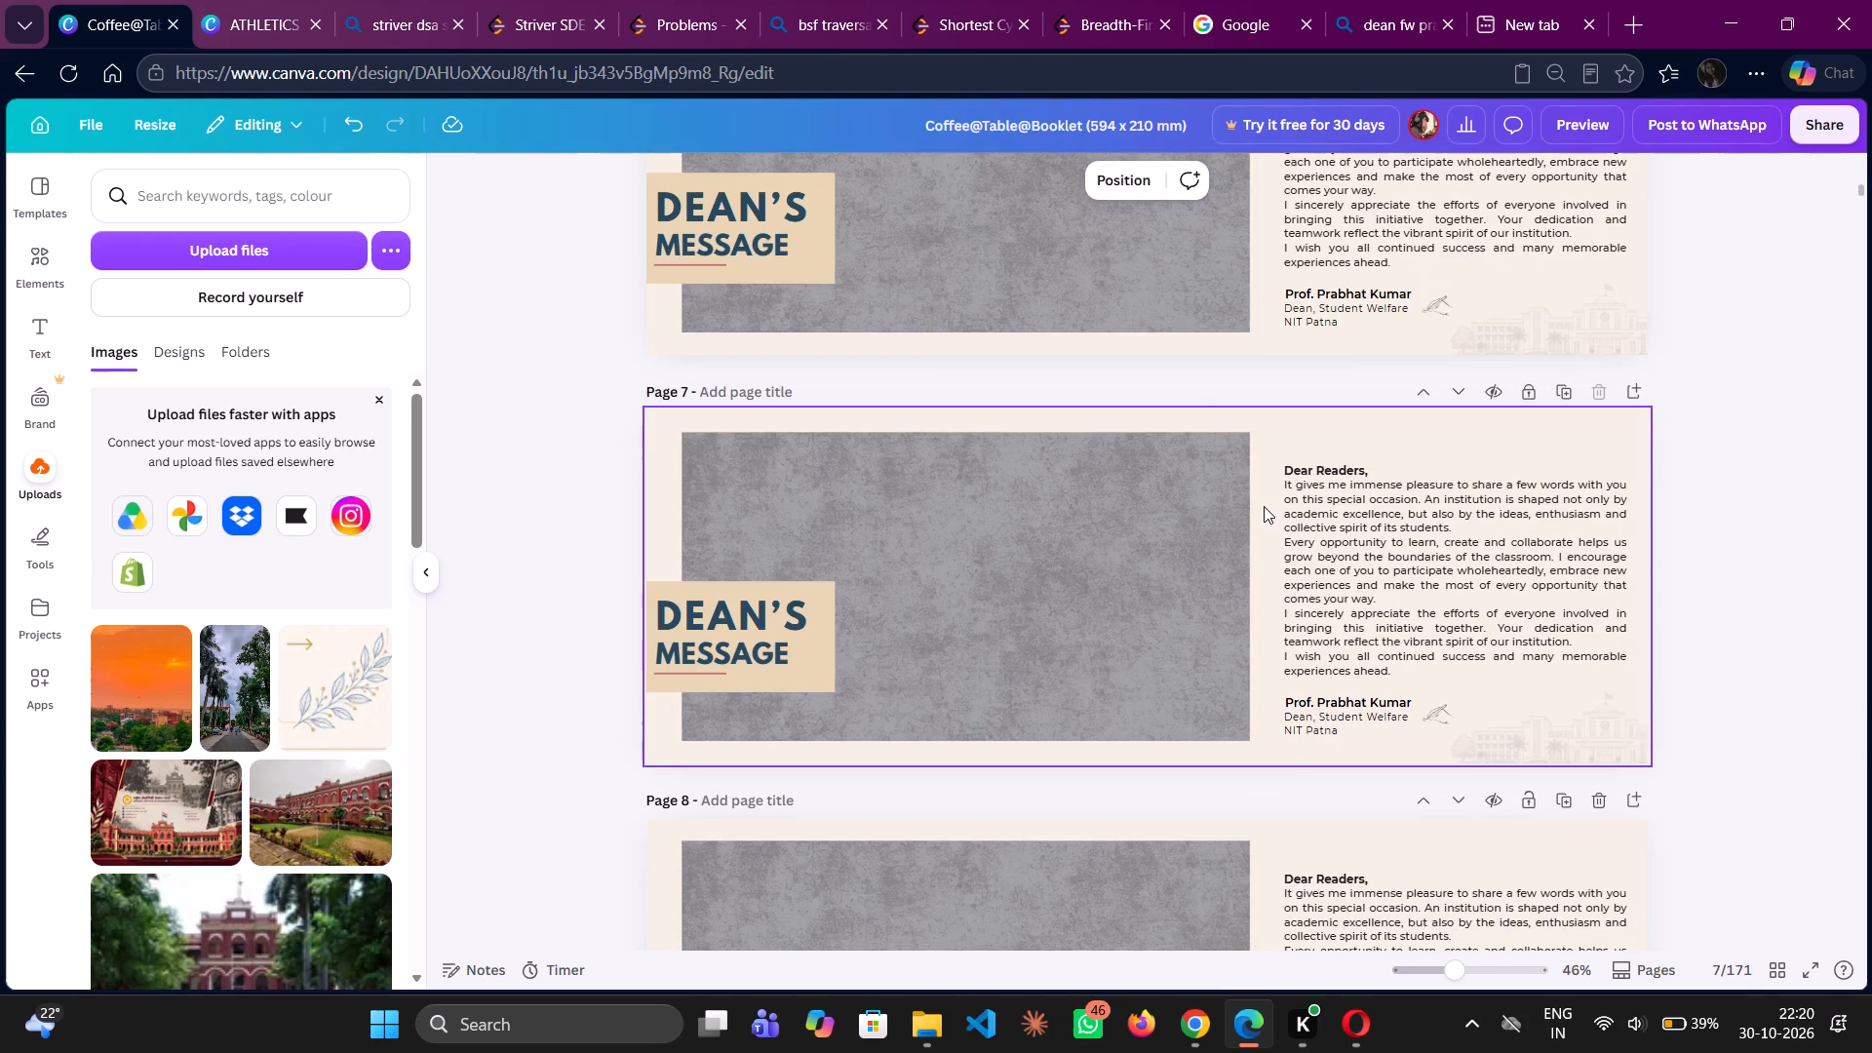
{"action": "scroll", "coordinate": [1264, 506], "scroll_direction": "up", "scroll_amount": 1}
{"action": "scroll", "coordinate": [1540, 370], "scroll_direction": "up", "scroll_amount": 1}
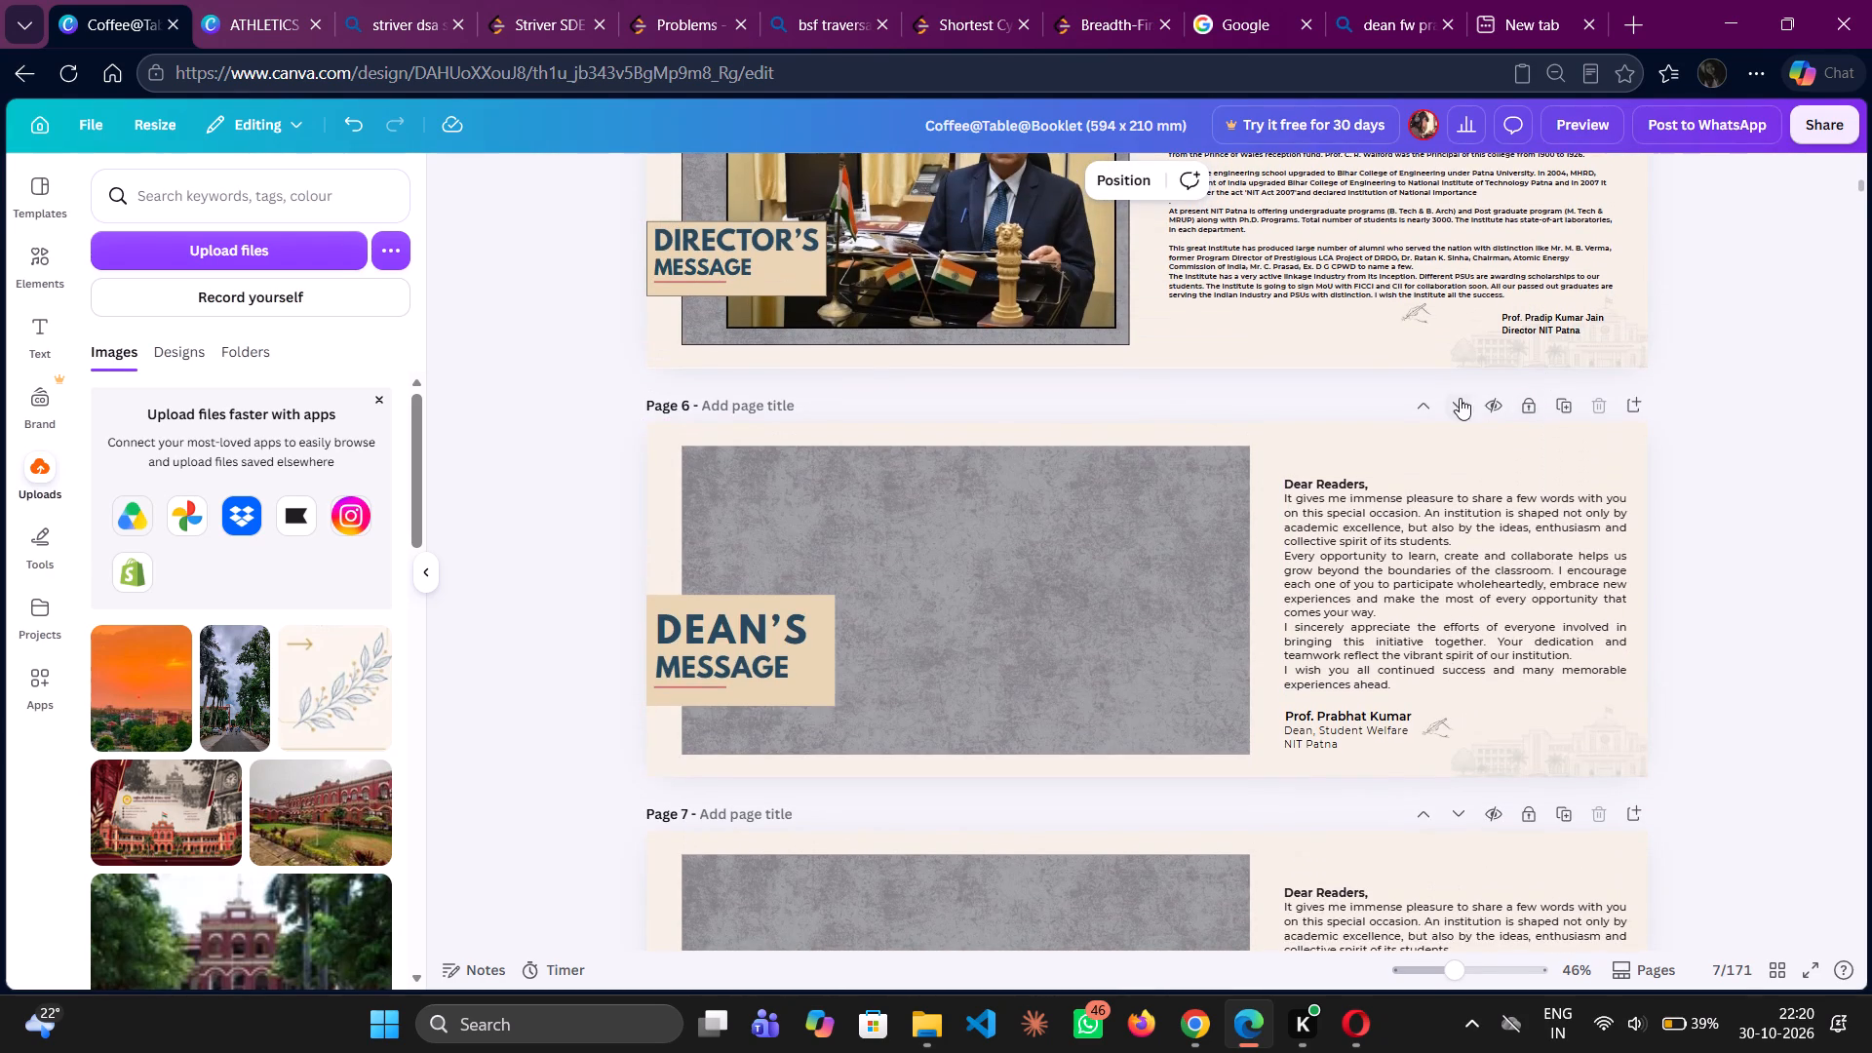
{"action": "left_click", "coordinate": [732, 647]}
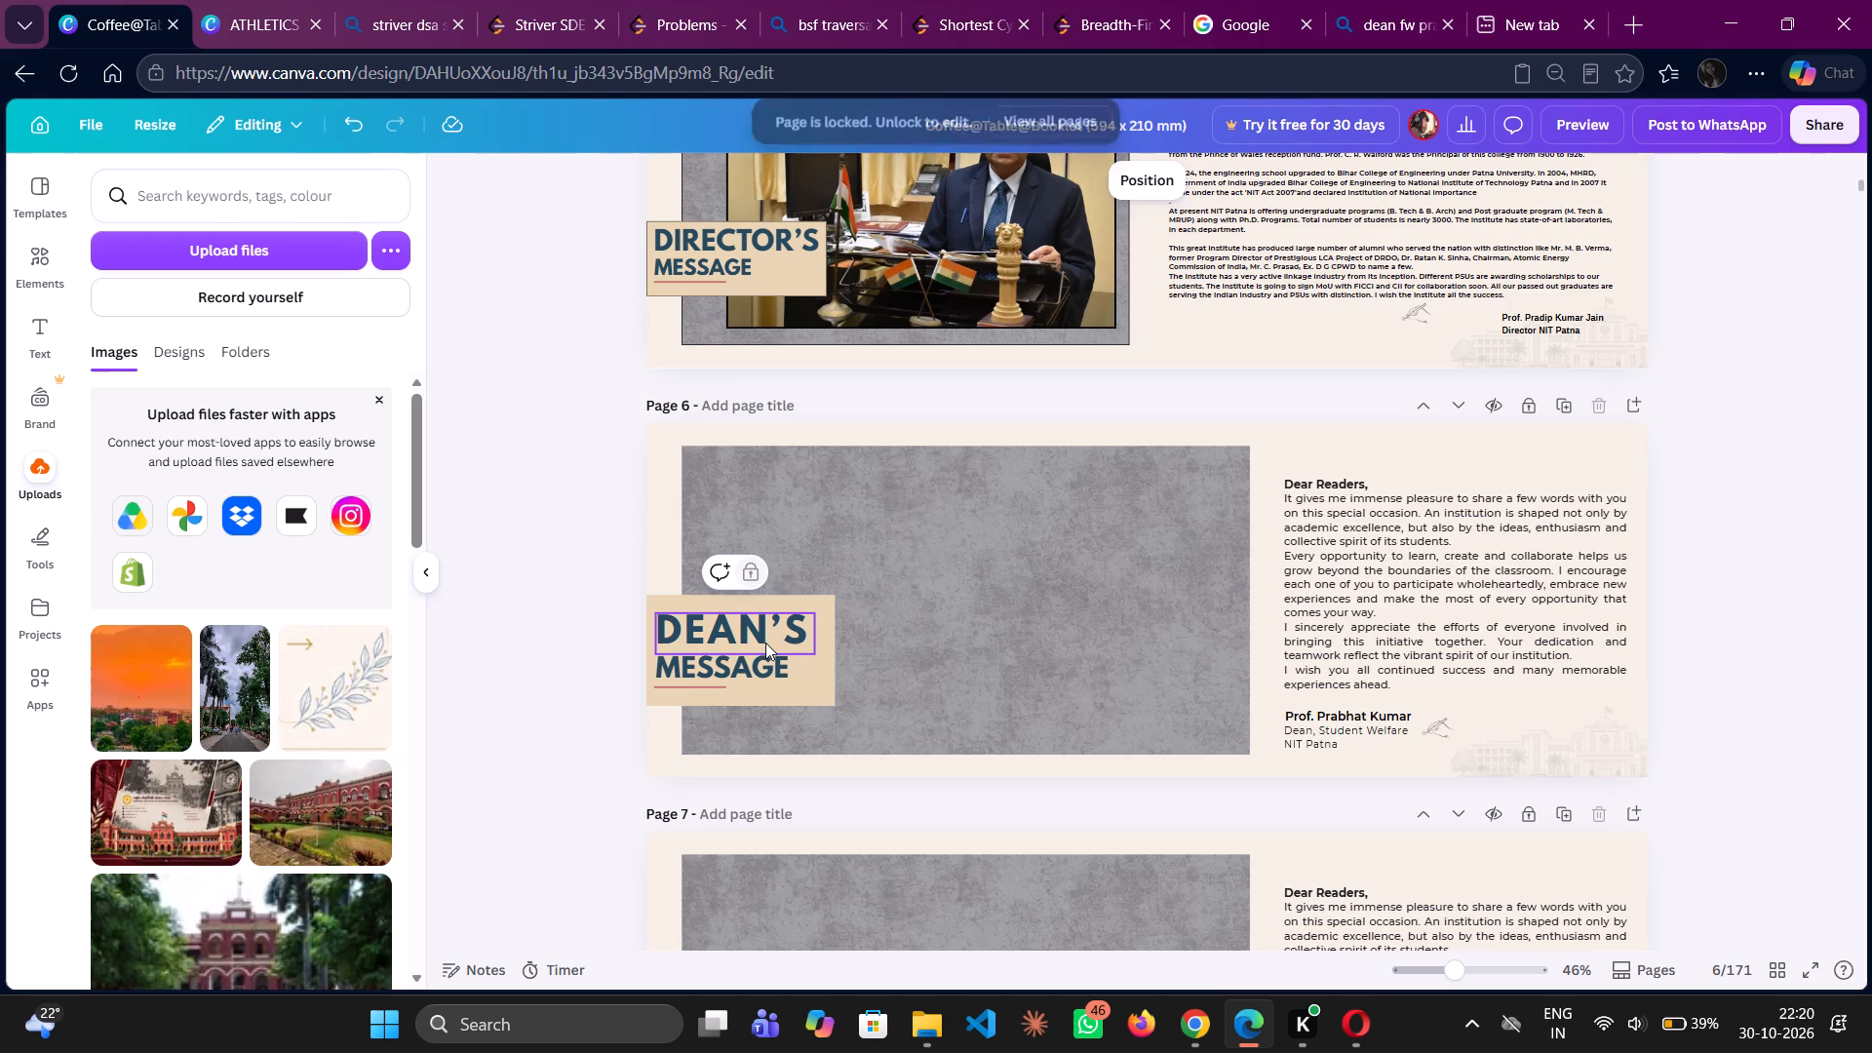
{"action": "double_click", "coordinate": [765, 643]}
{"action": "left_click", "coordinate": [1524, 406]}
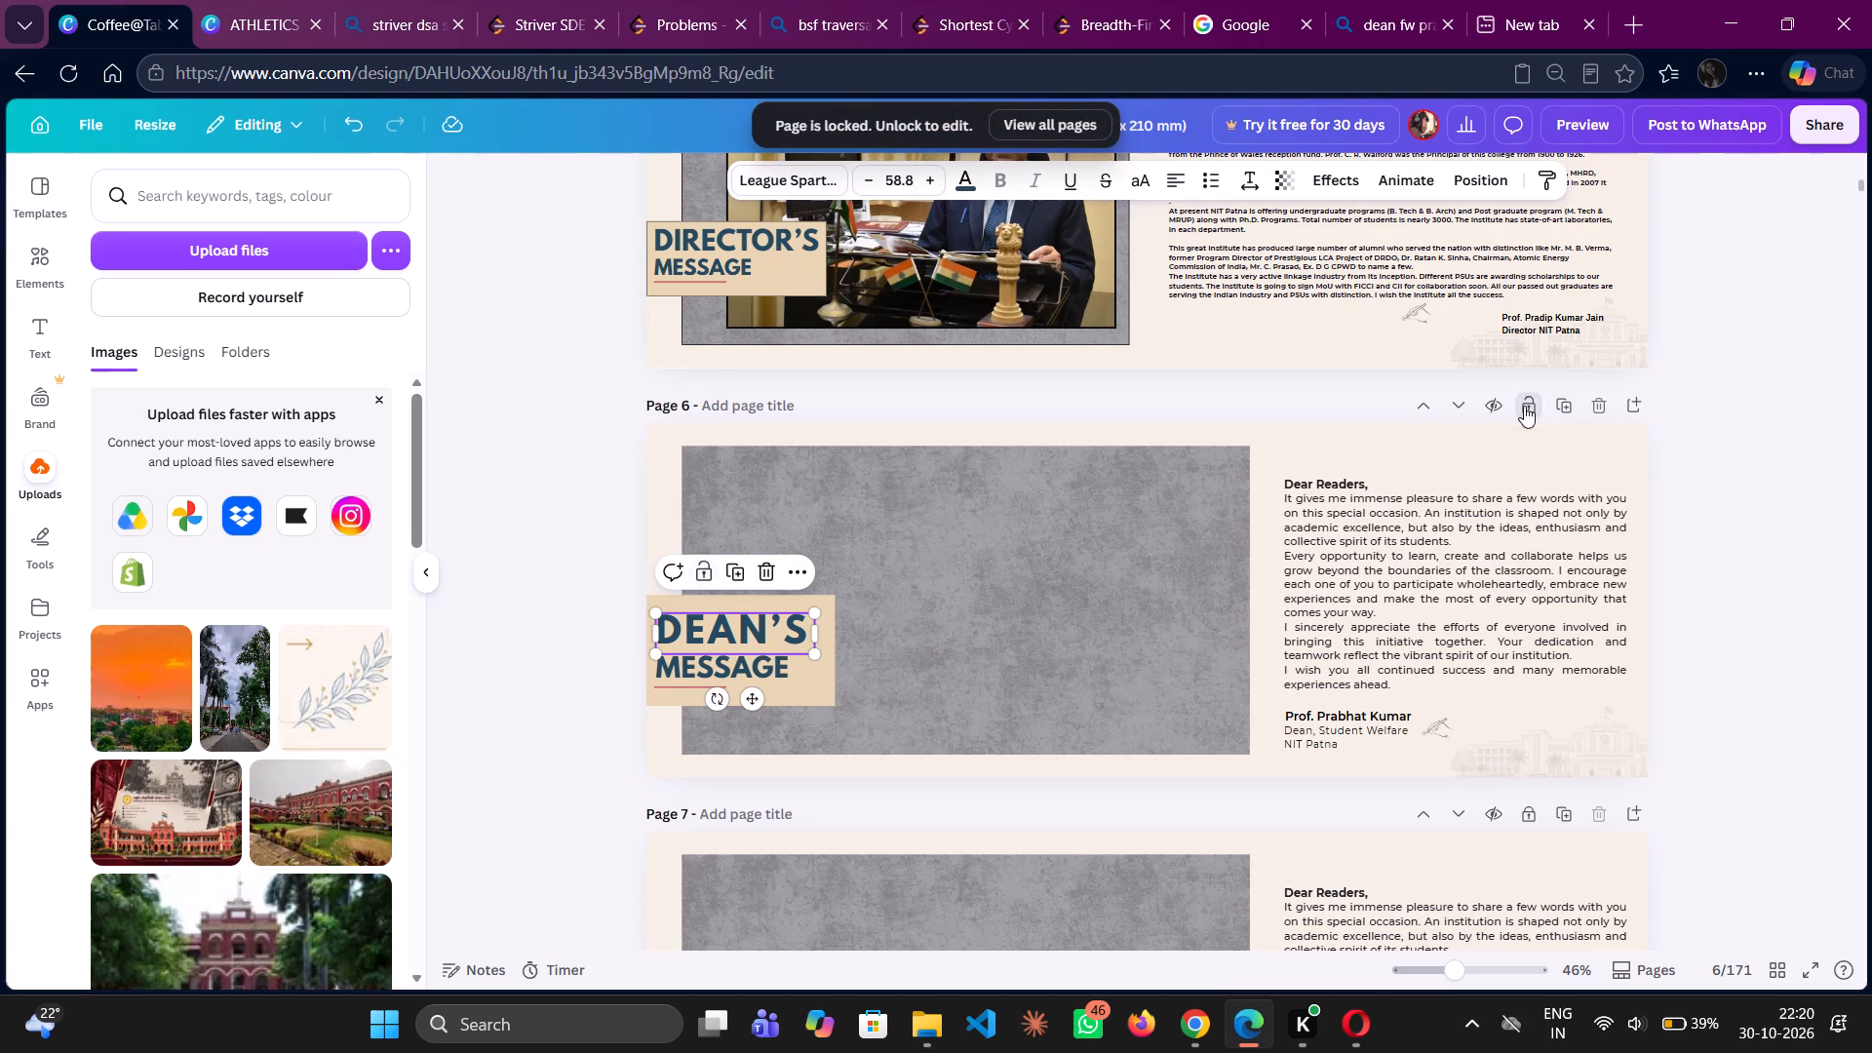
{"action": "double_click", "coordinate": [726, 642]}
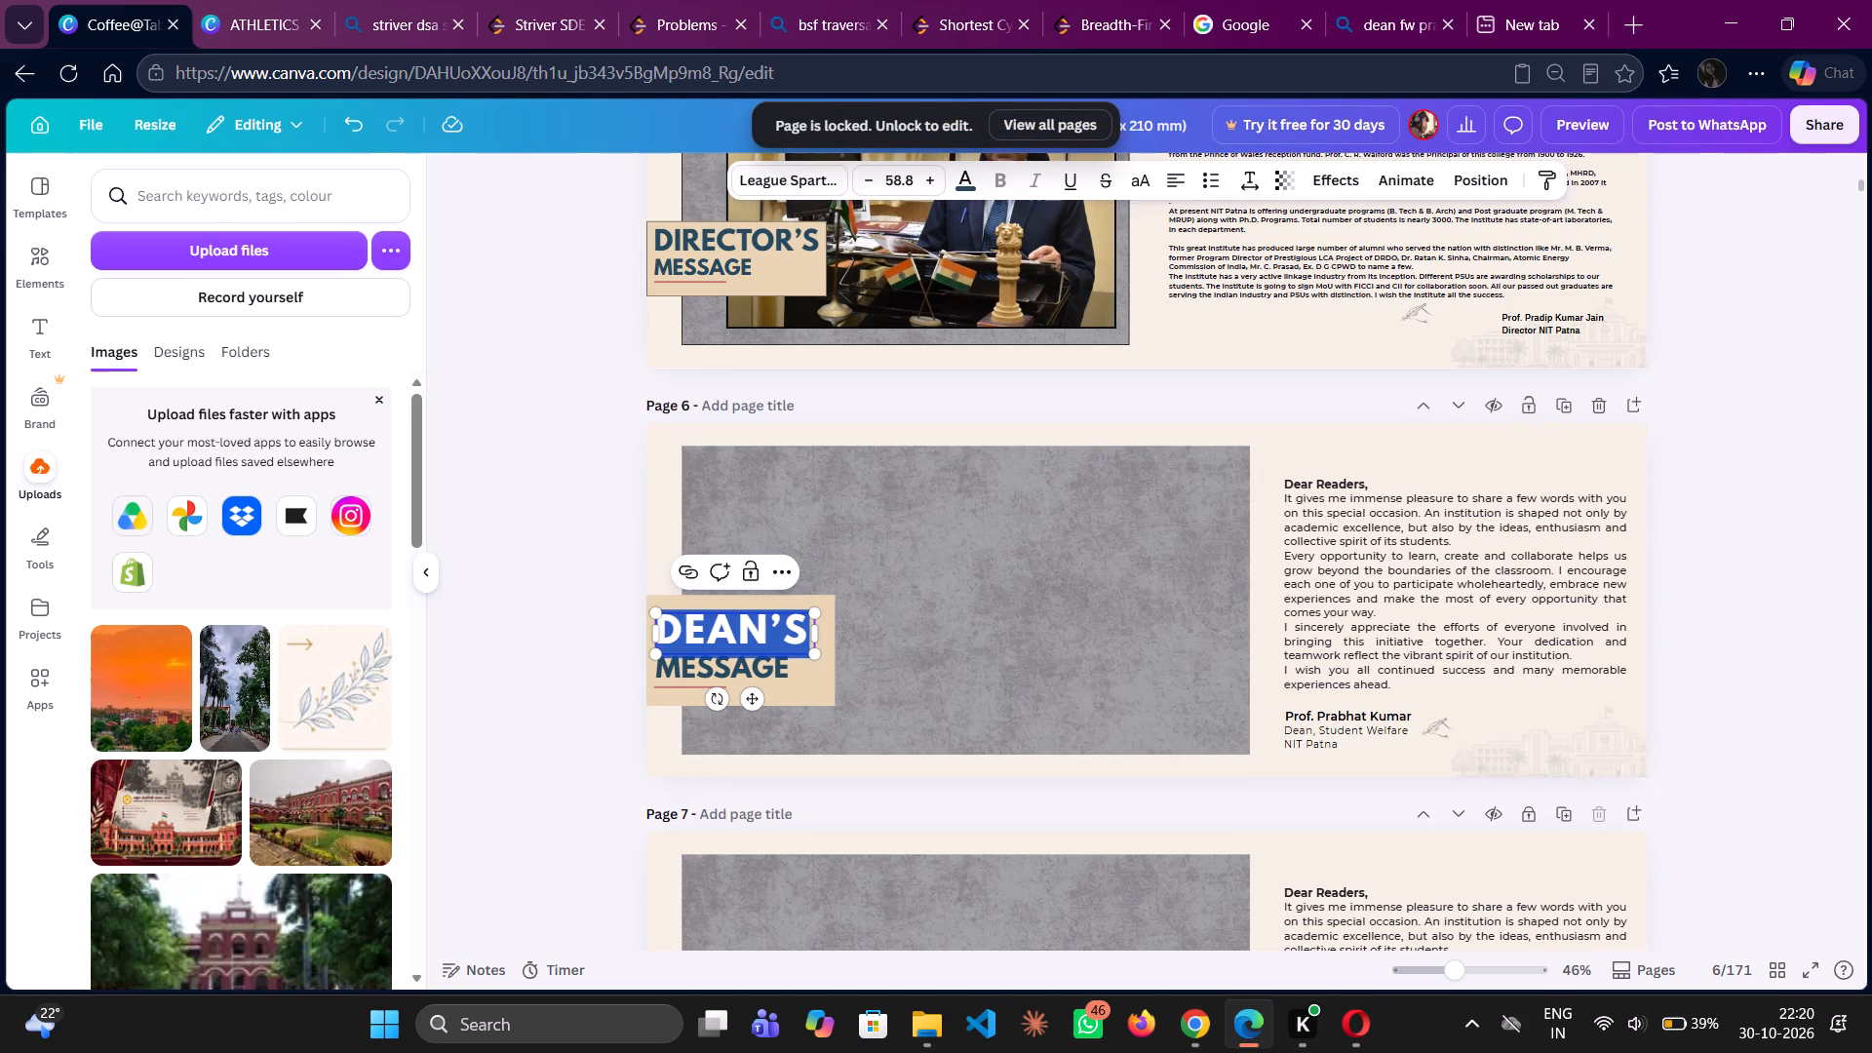
{"action": "key", "text": "Right"}
{"action": "key", "text": "Left"}
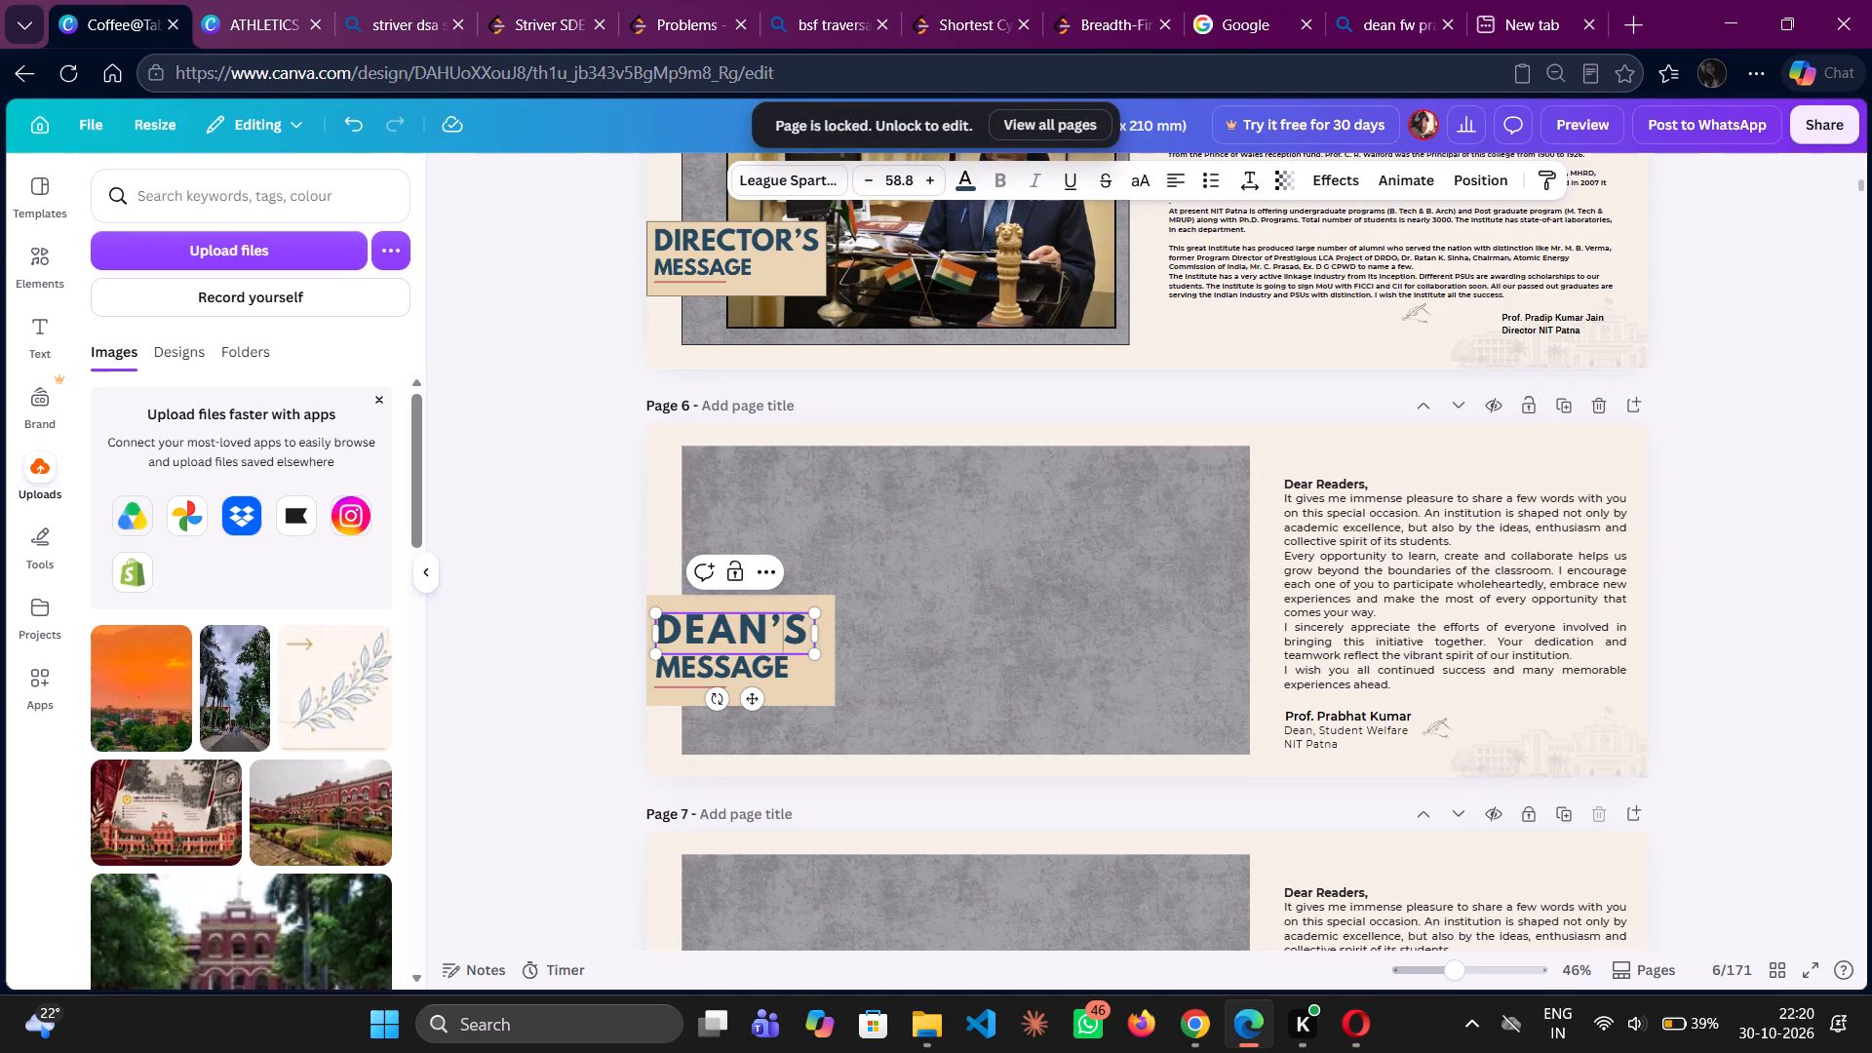
{"action": "key", "text": "Left"}
{"action": "key", "text": "BackSpace"}
{"action": "key", "text": "BackSpace"}
{"action": "key", "text": "BackSpace"}
{"action": "key", "text": "BackSpace"}
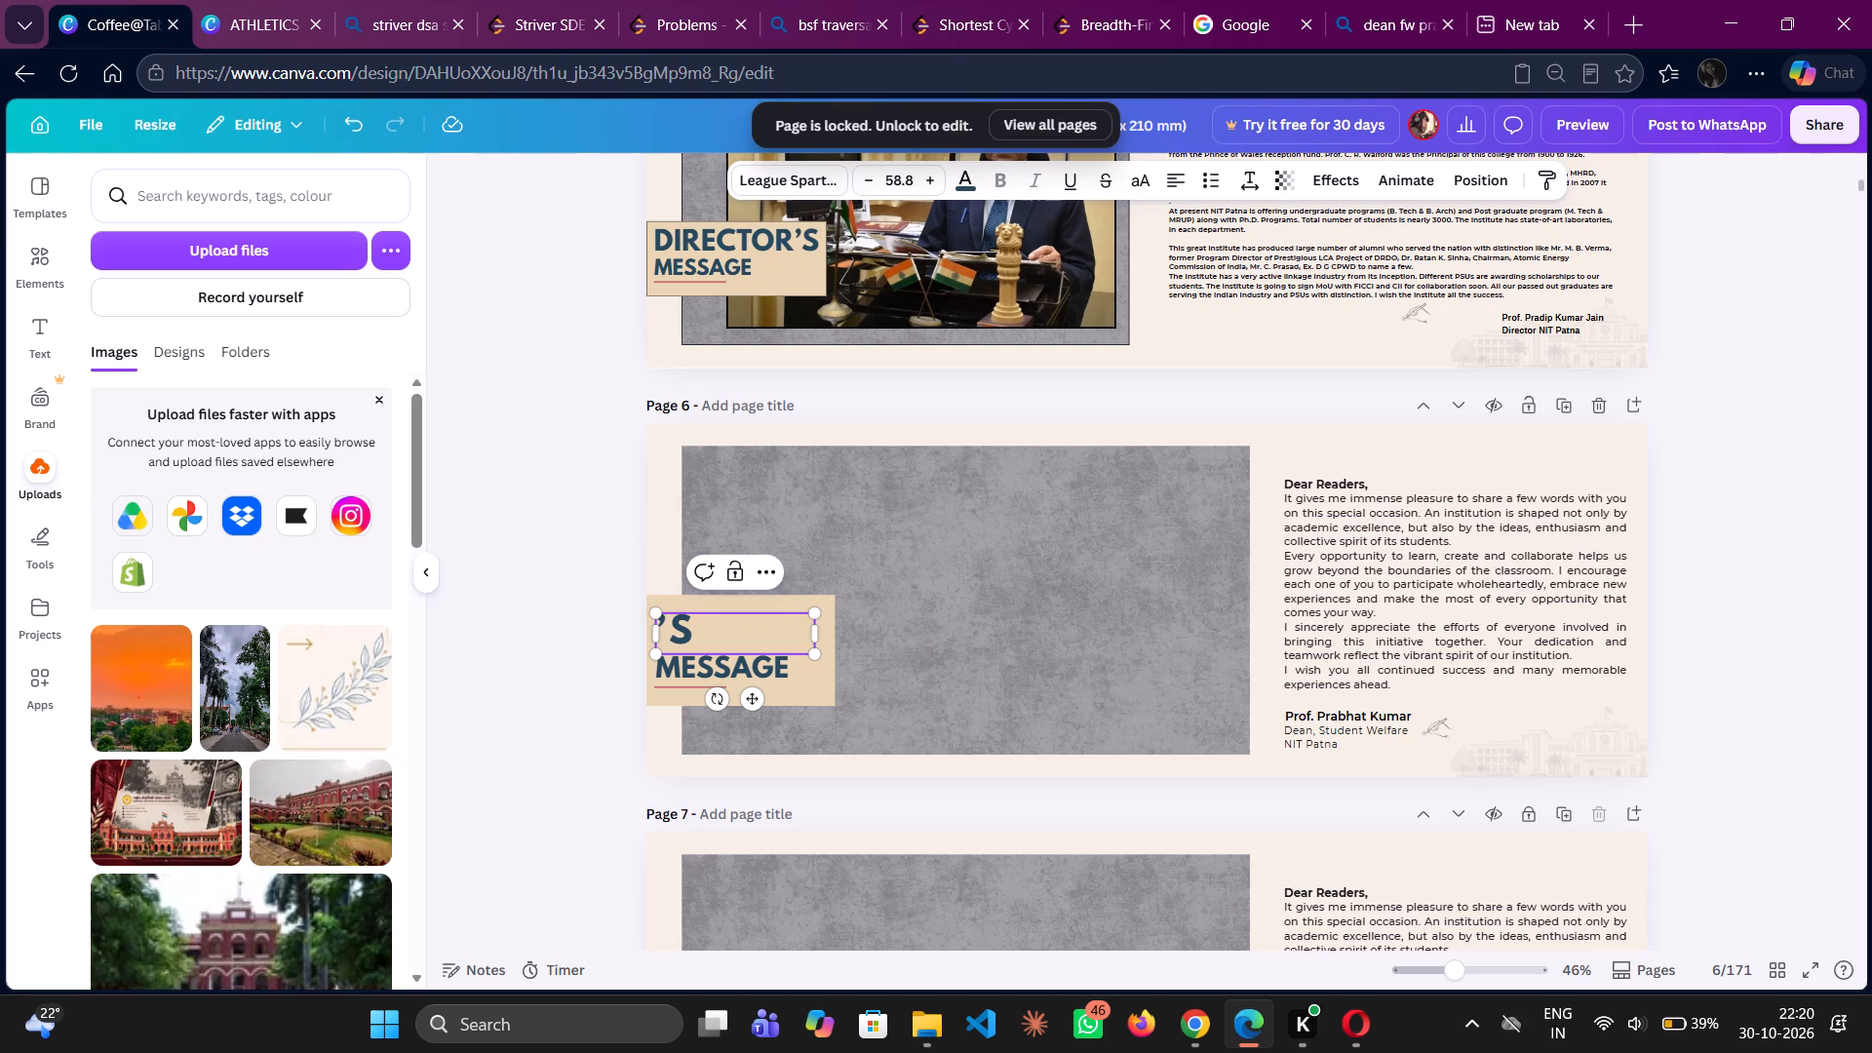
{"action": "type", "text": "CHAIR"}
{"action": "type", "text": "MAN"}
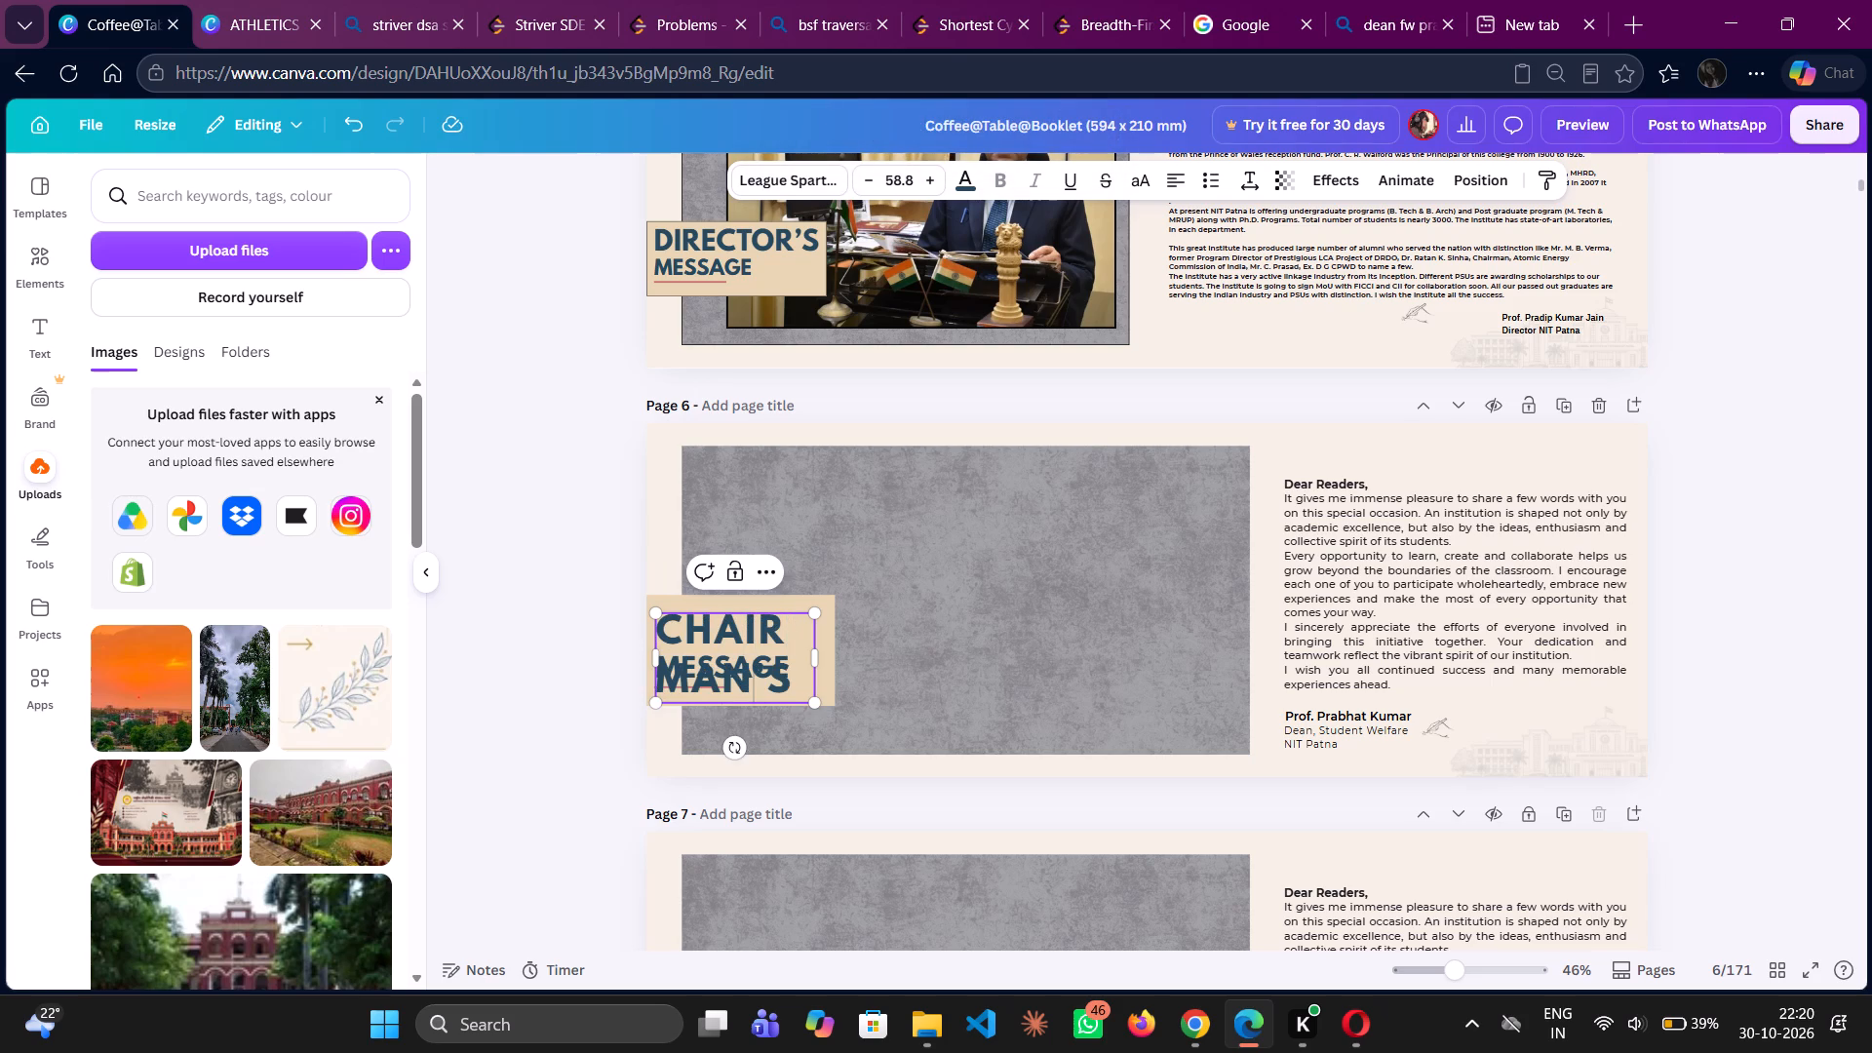
Widen the page 6 heading text box so CHAIRMAN'S fits on one line above MESSAGE.
{"action": "left_click", "coordinate": [812, 658]}
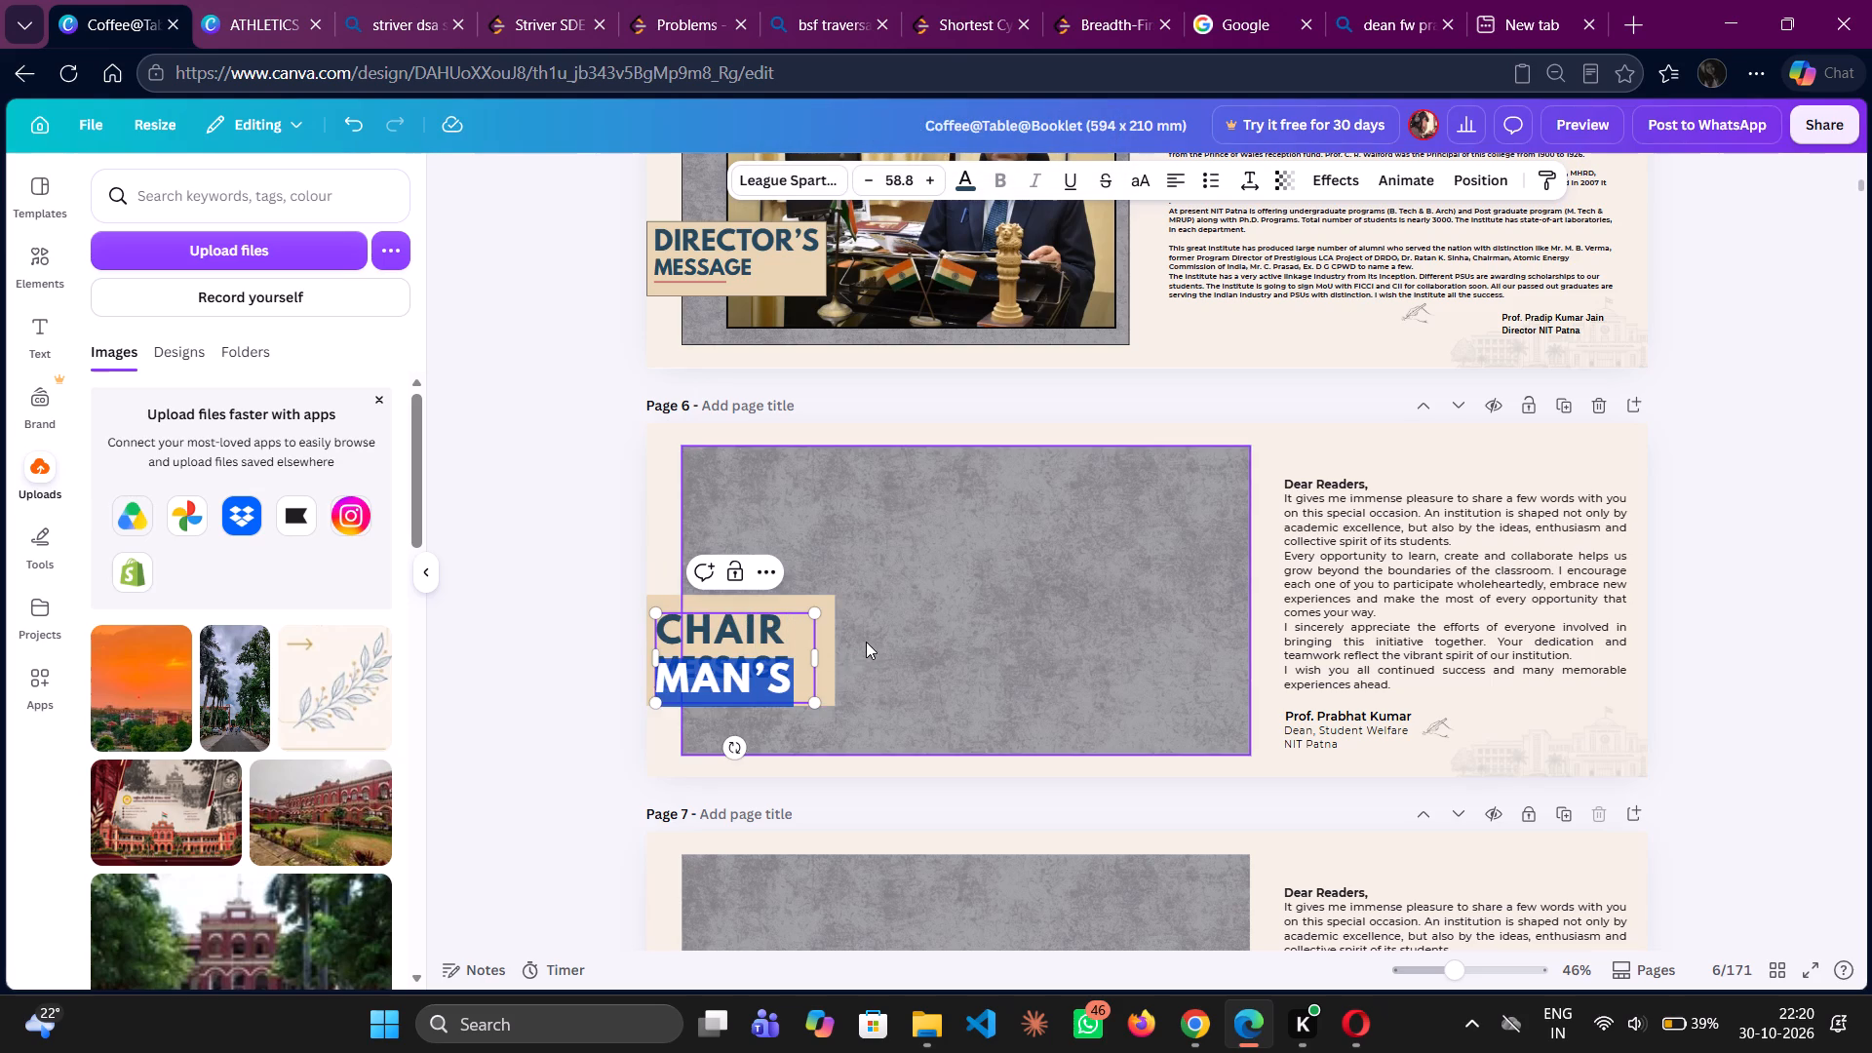
{"action": "left_click", "coordinate": [817, 656]}
{"action": "left_click_drag", "start_coordinate": [817, 656], "coordinate": [868, 647]}
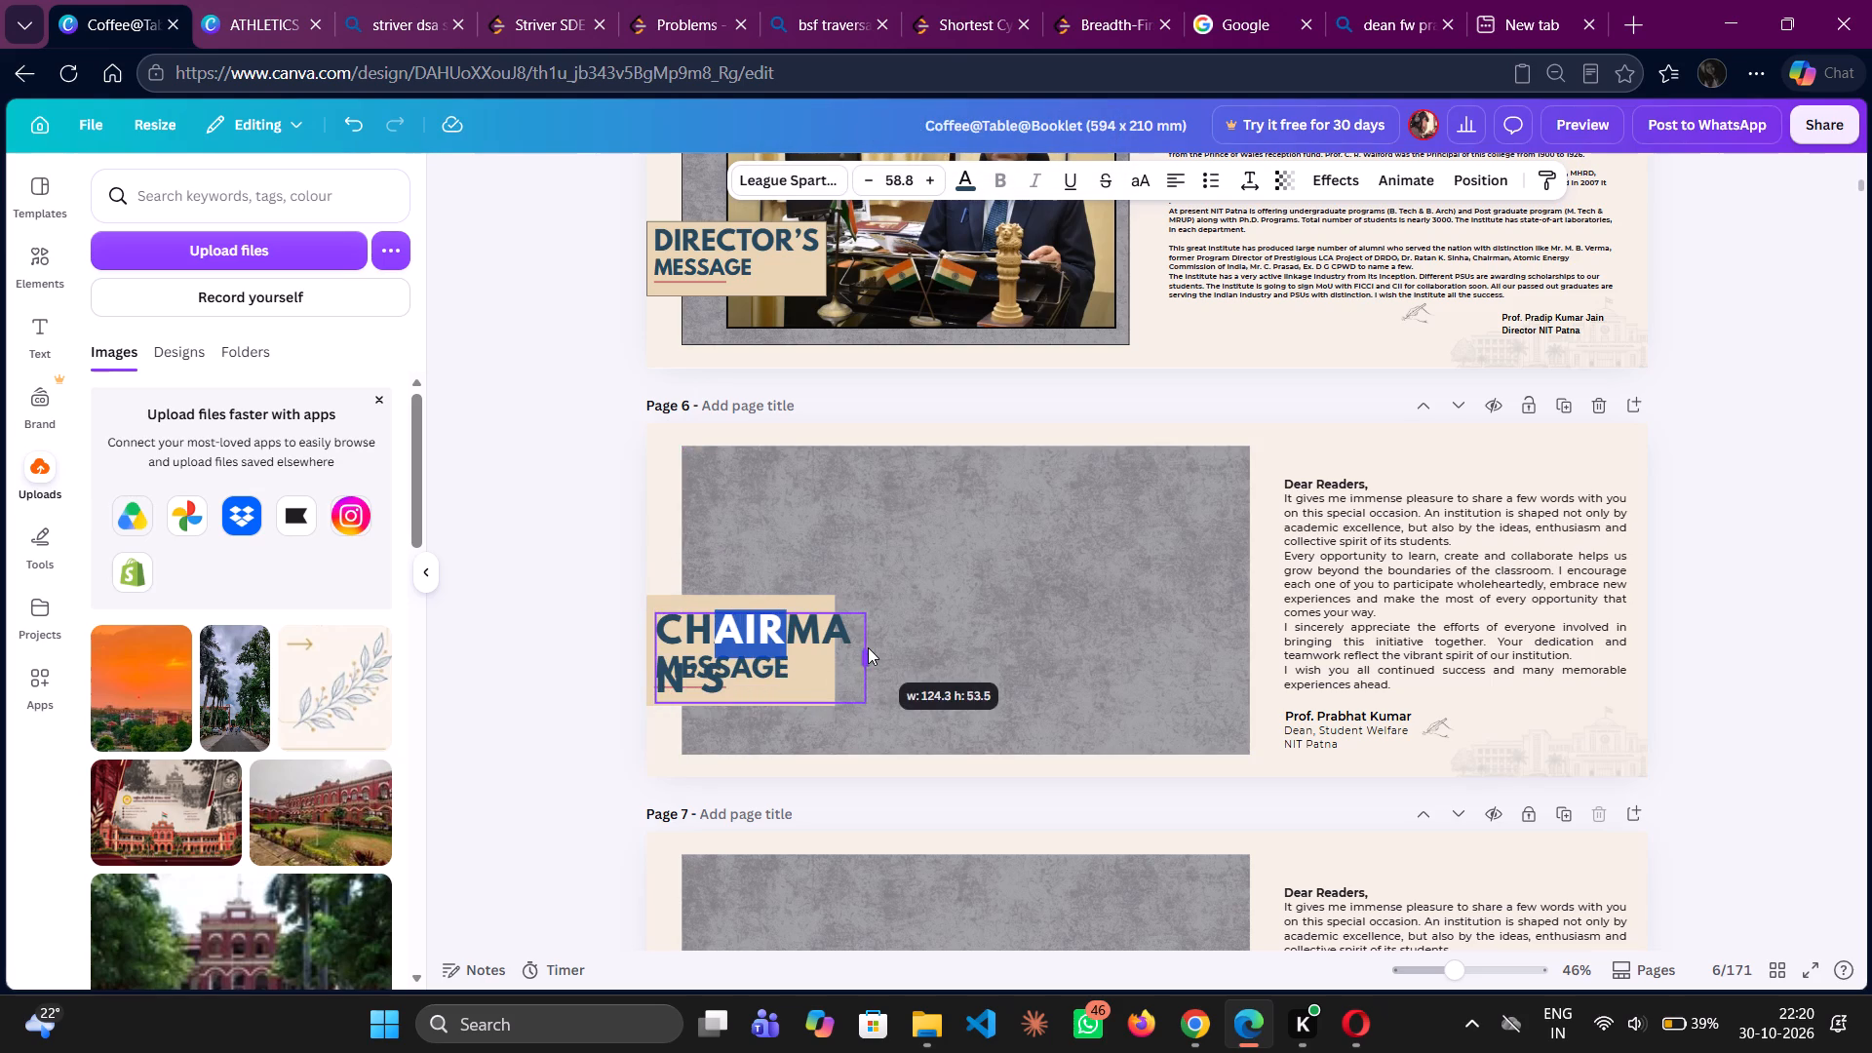
{"action": "left_click_drag", "start_coordinate": [868, 647], "coordinate": [950, 611]}
{"action": "left_click", "coordinate": [1052, 618]}
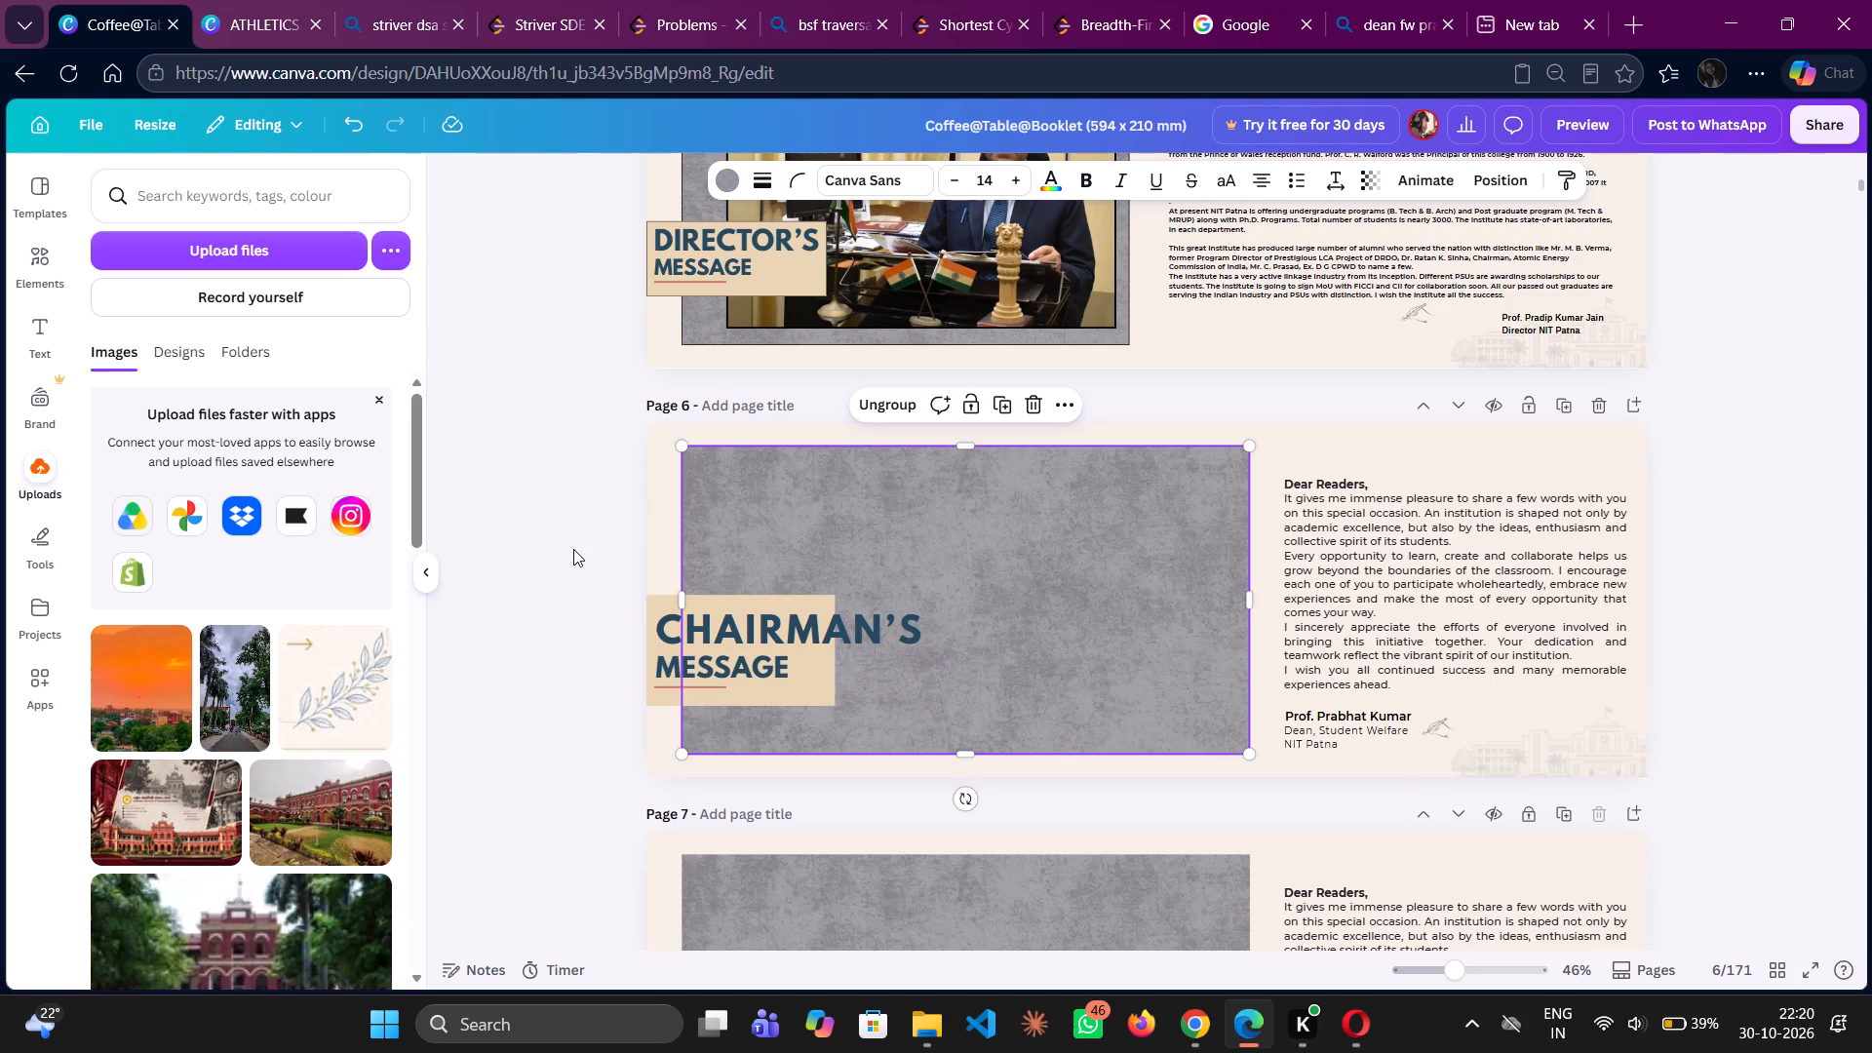
{"action": "left_click", "coordinate": [573, 549]}
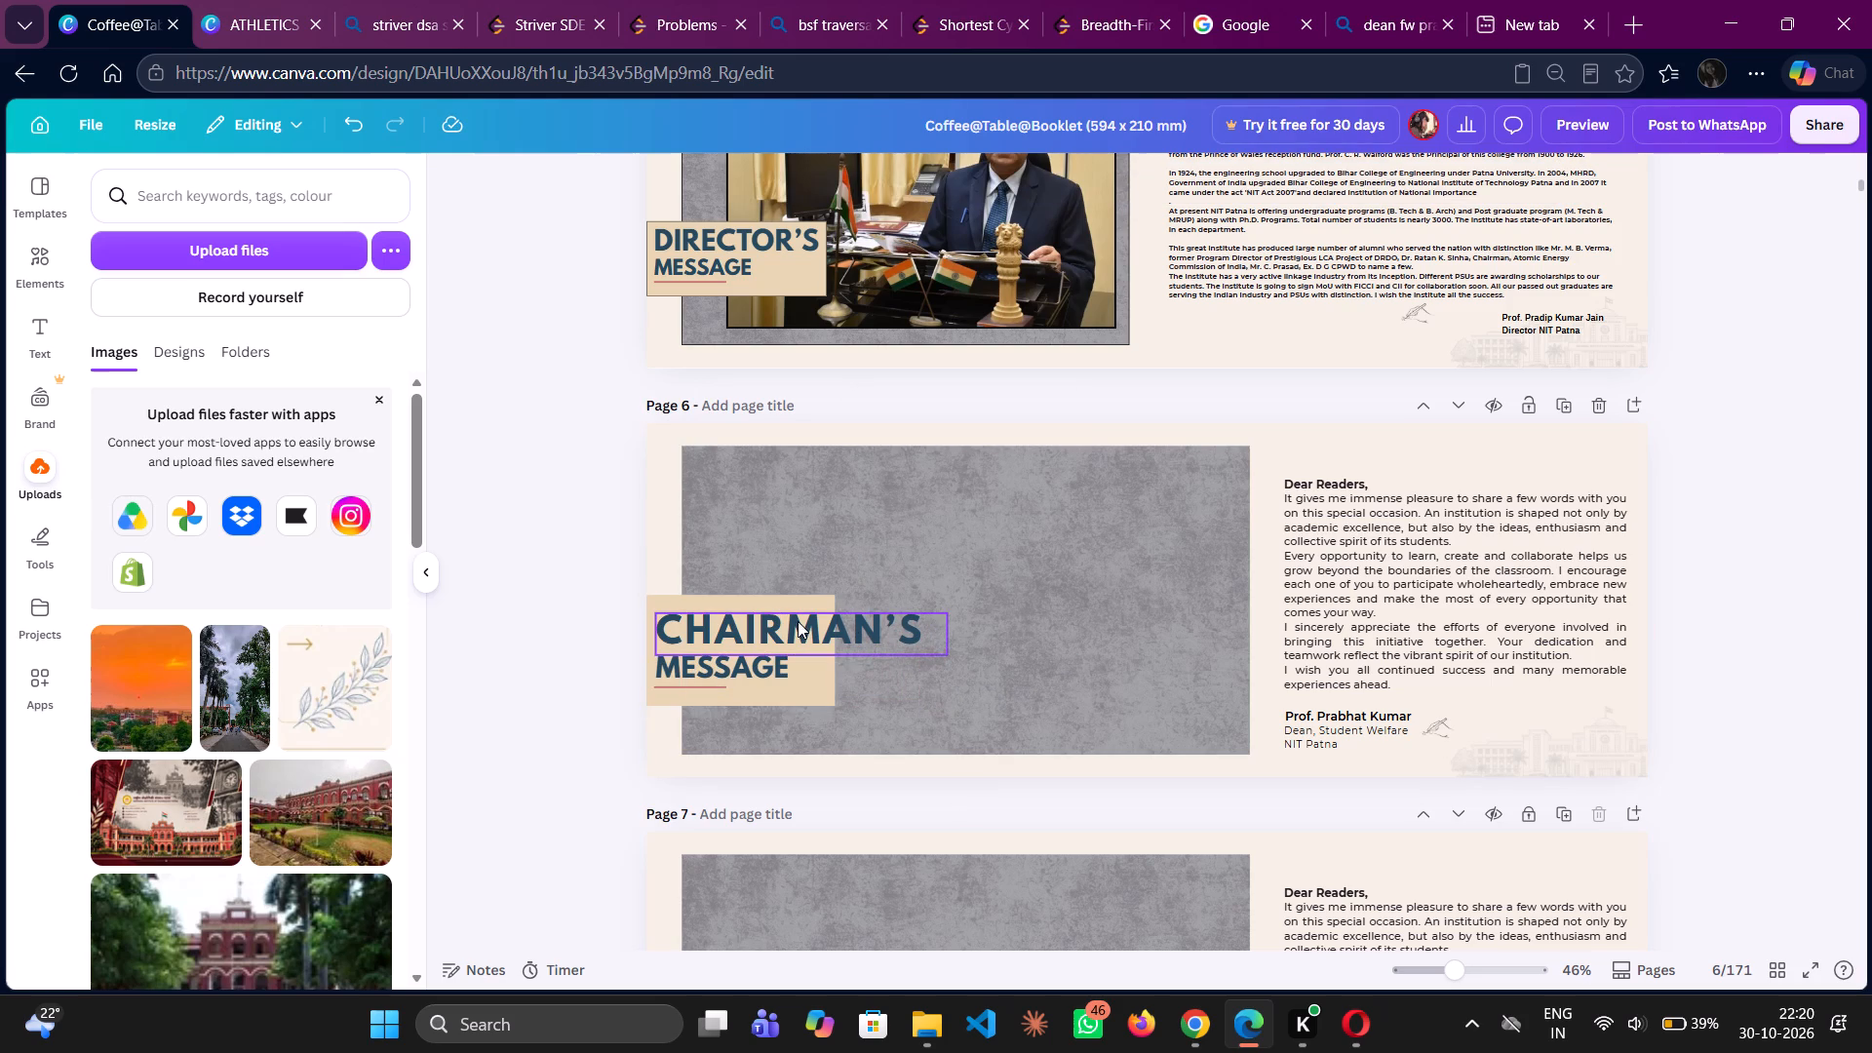
Reduce the CHAIRMAN'S heading on page 6 to font size 49.8 and nudge it slightly to the left.
{"action": "triple_click", "coordinate": [816, 636]}
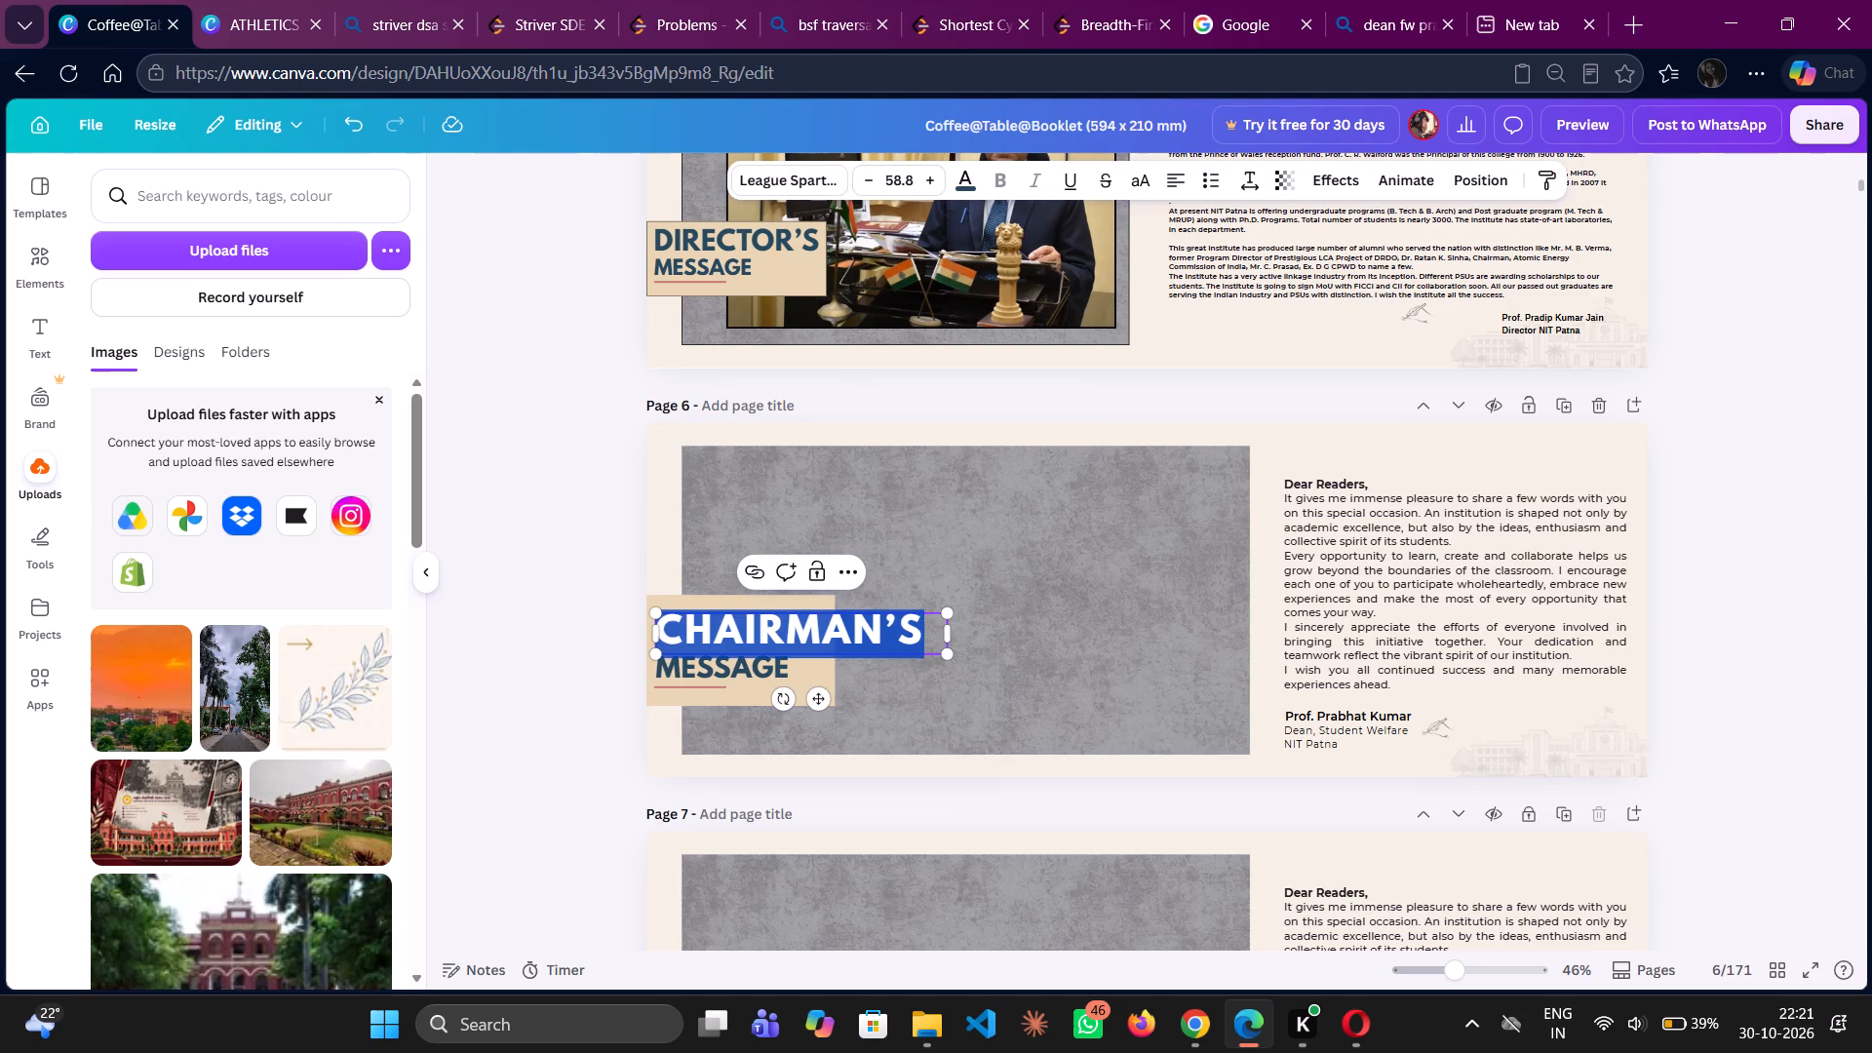
{"action": "double_click", "coordinate": [868, 178]}
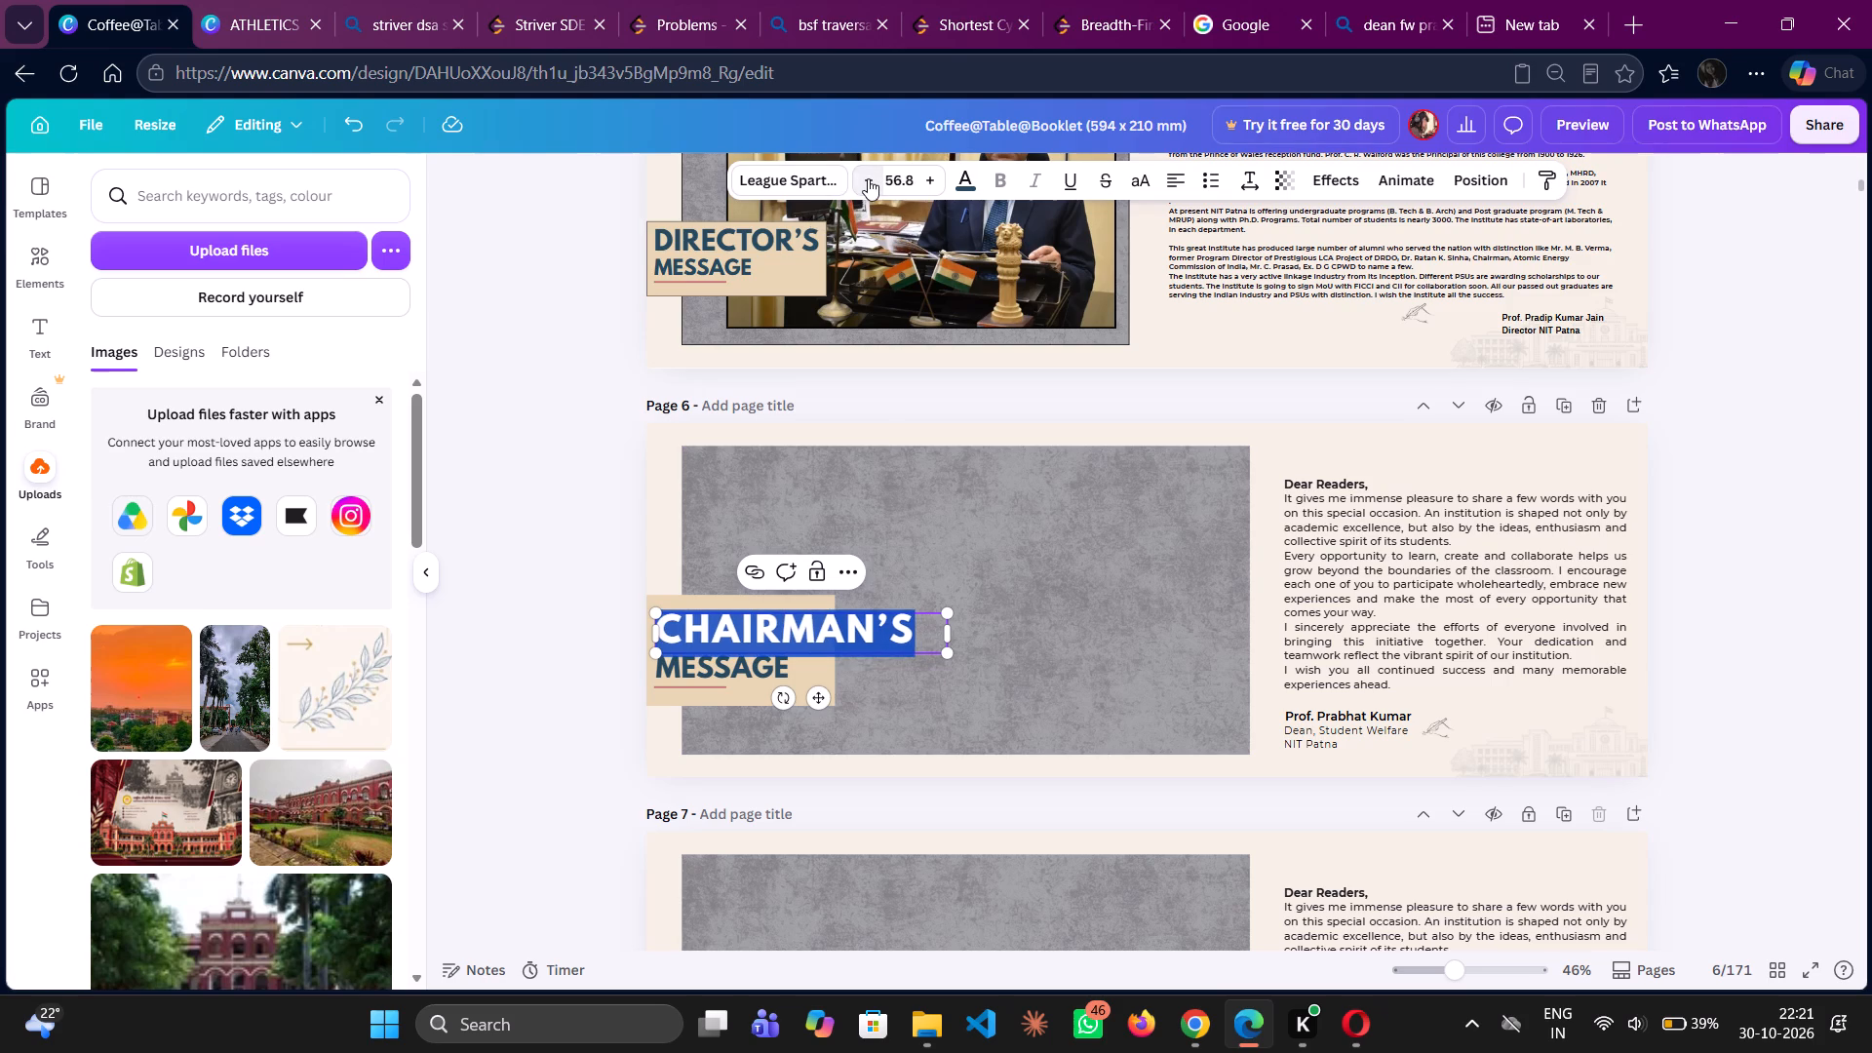
{"action": "triple_click", "coordinate": [868, 178]}
{"action": "triple_click", "coordinate": [868, 178]}
{"action": "left_click", "coordinate": [868, 178]}
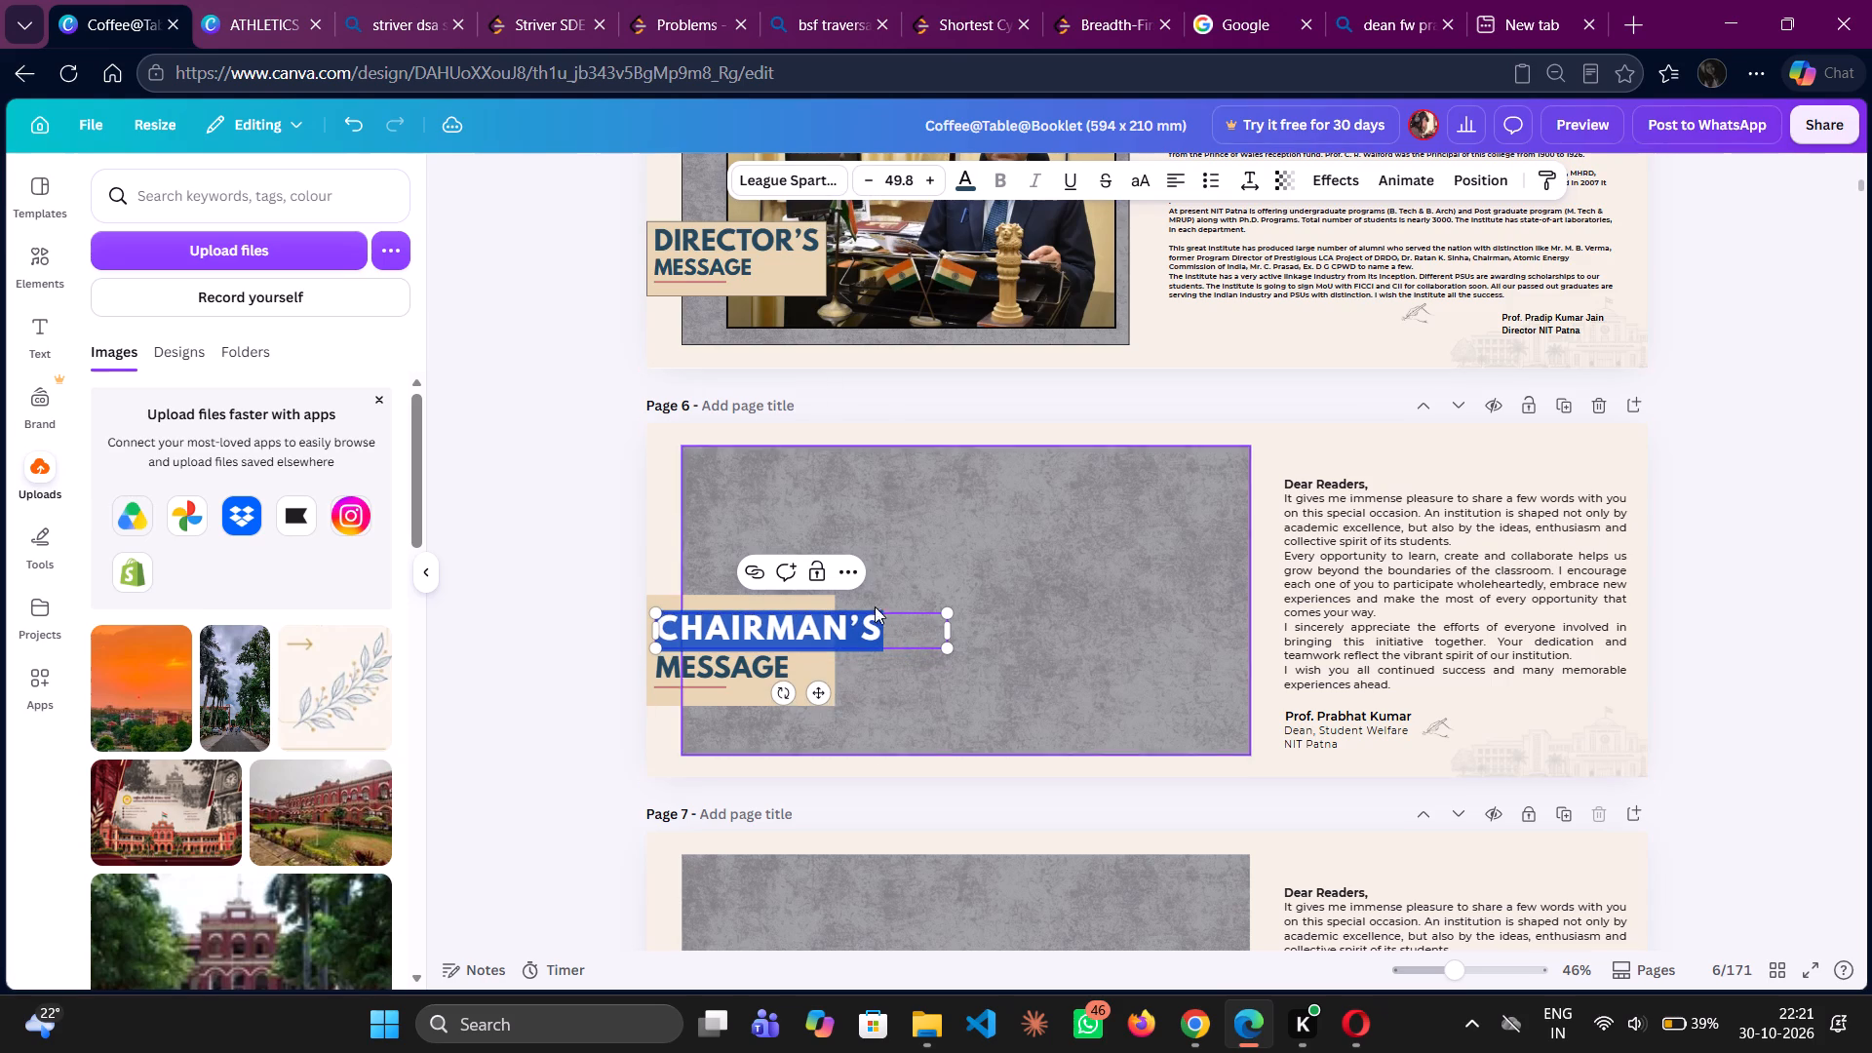
{"action": "left_click", "coordinate": [813, 693]}
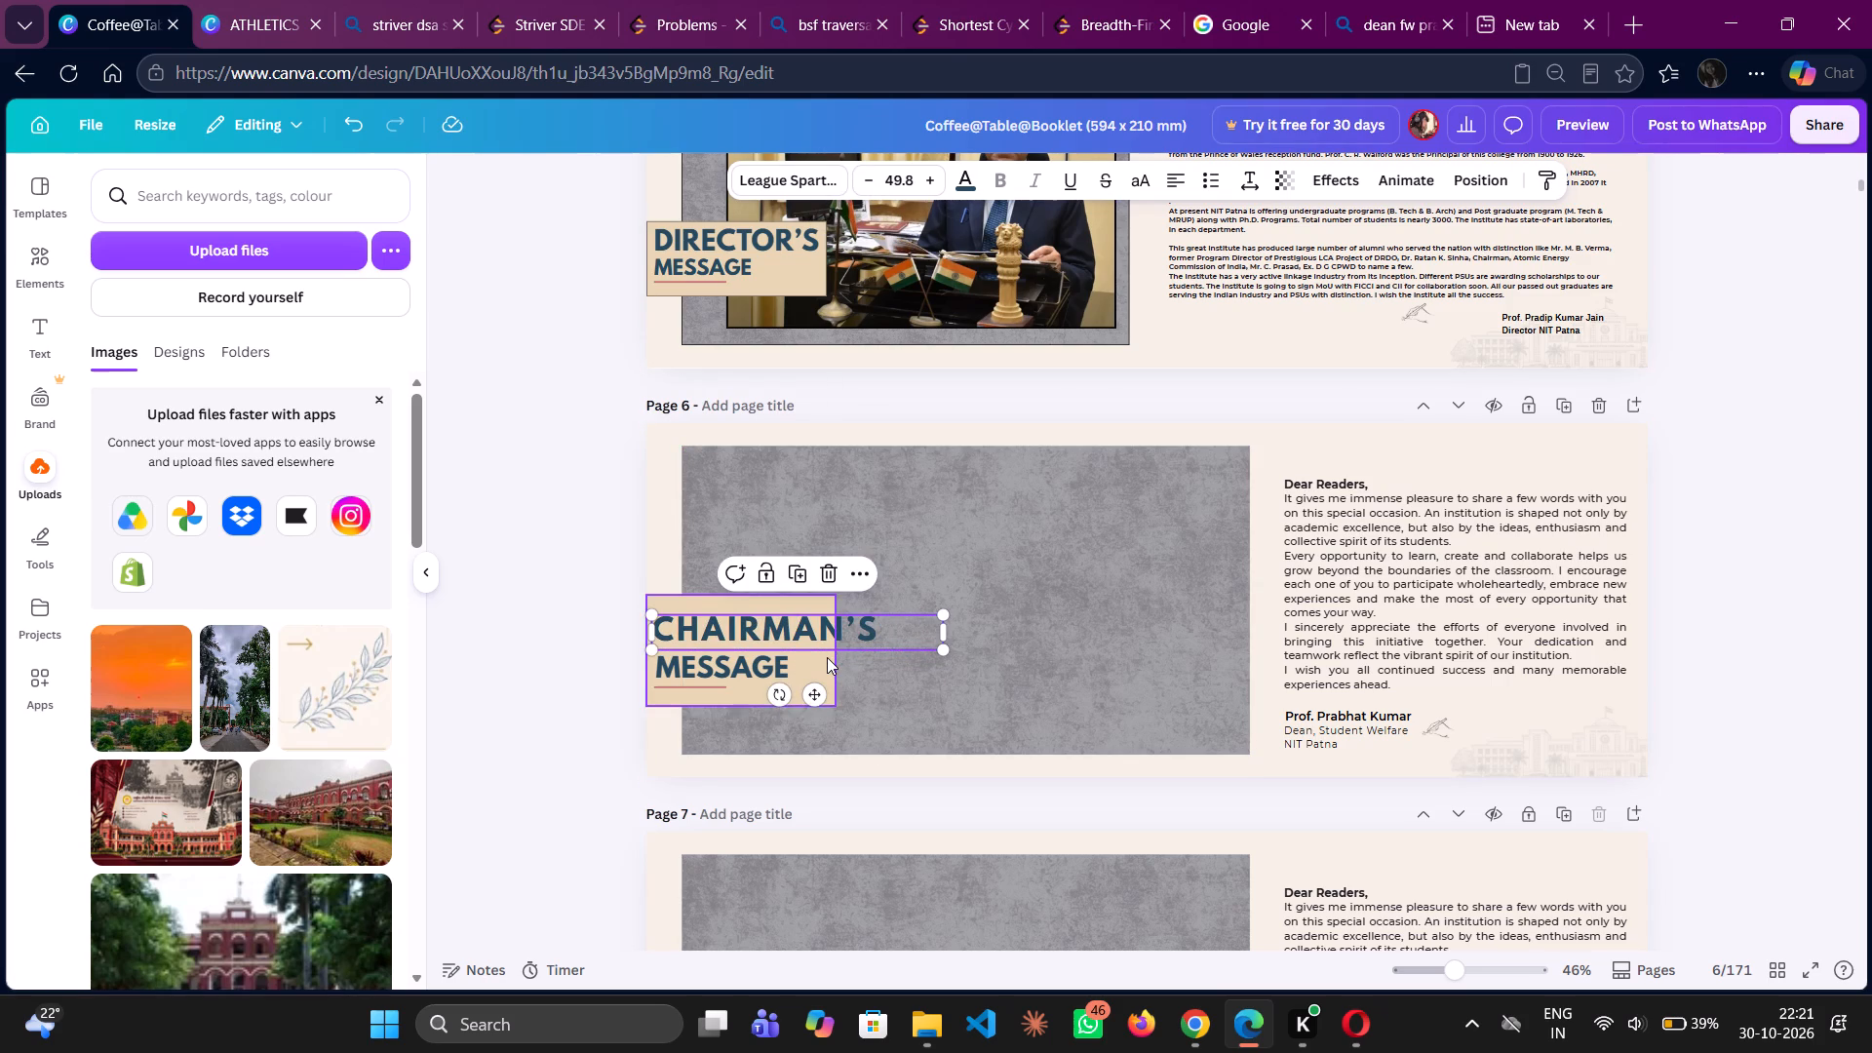
Widen the beige rectangle behind the page 6 heading so it reaches the end of the word CHAIRMAN'S.
{"action": "left_click", "coordinate": [827, 657]}
{"action": "left_click_drag", "start_coordinate": [830, 651], "coordinate": [875, 646]}
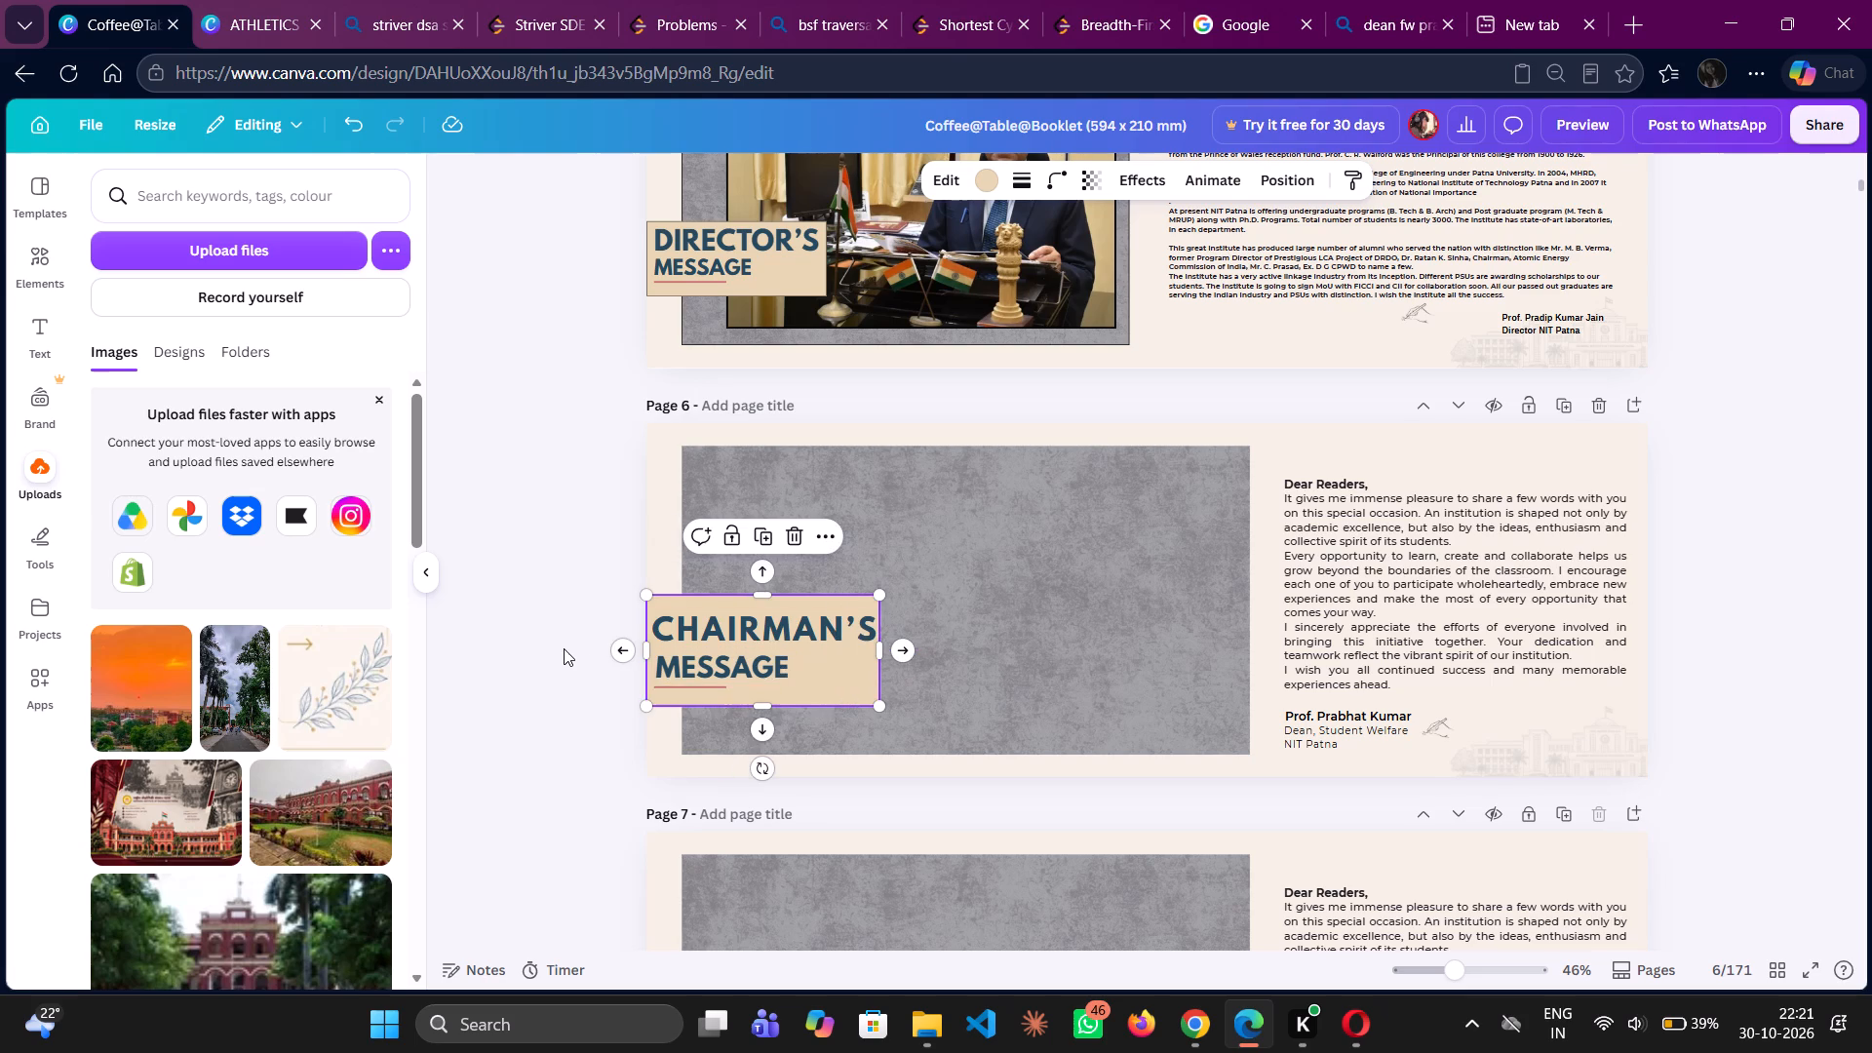
{"action": "left_click", "coordinate": [559, 646]}
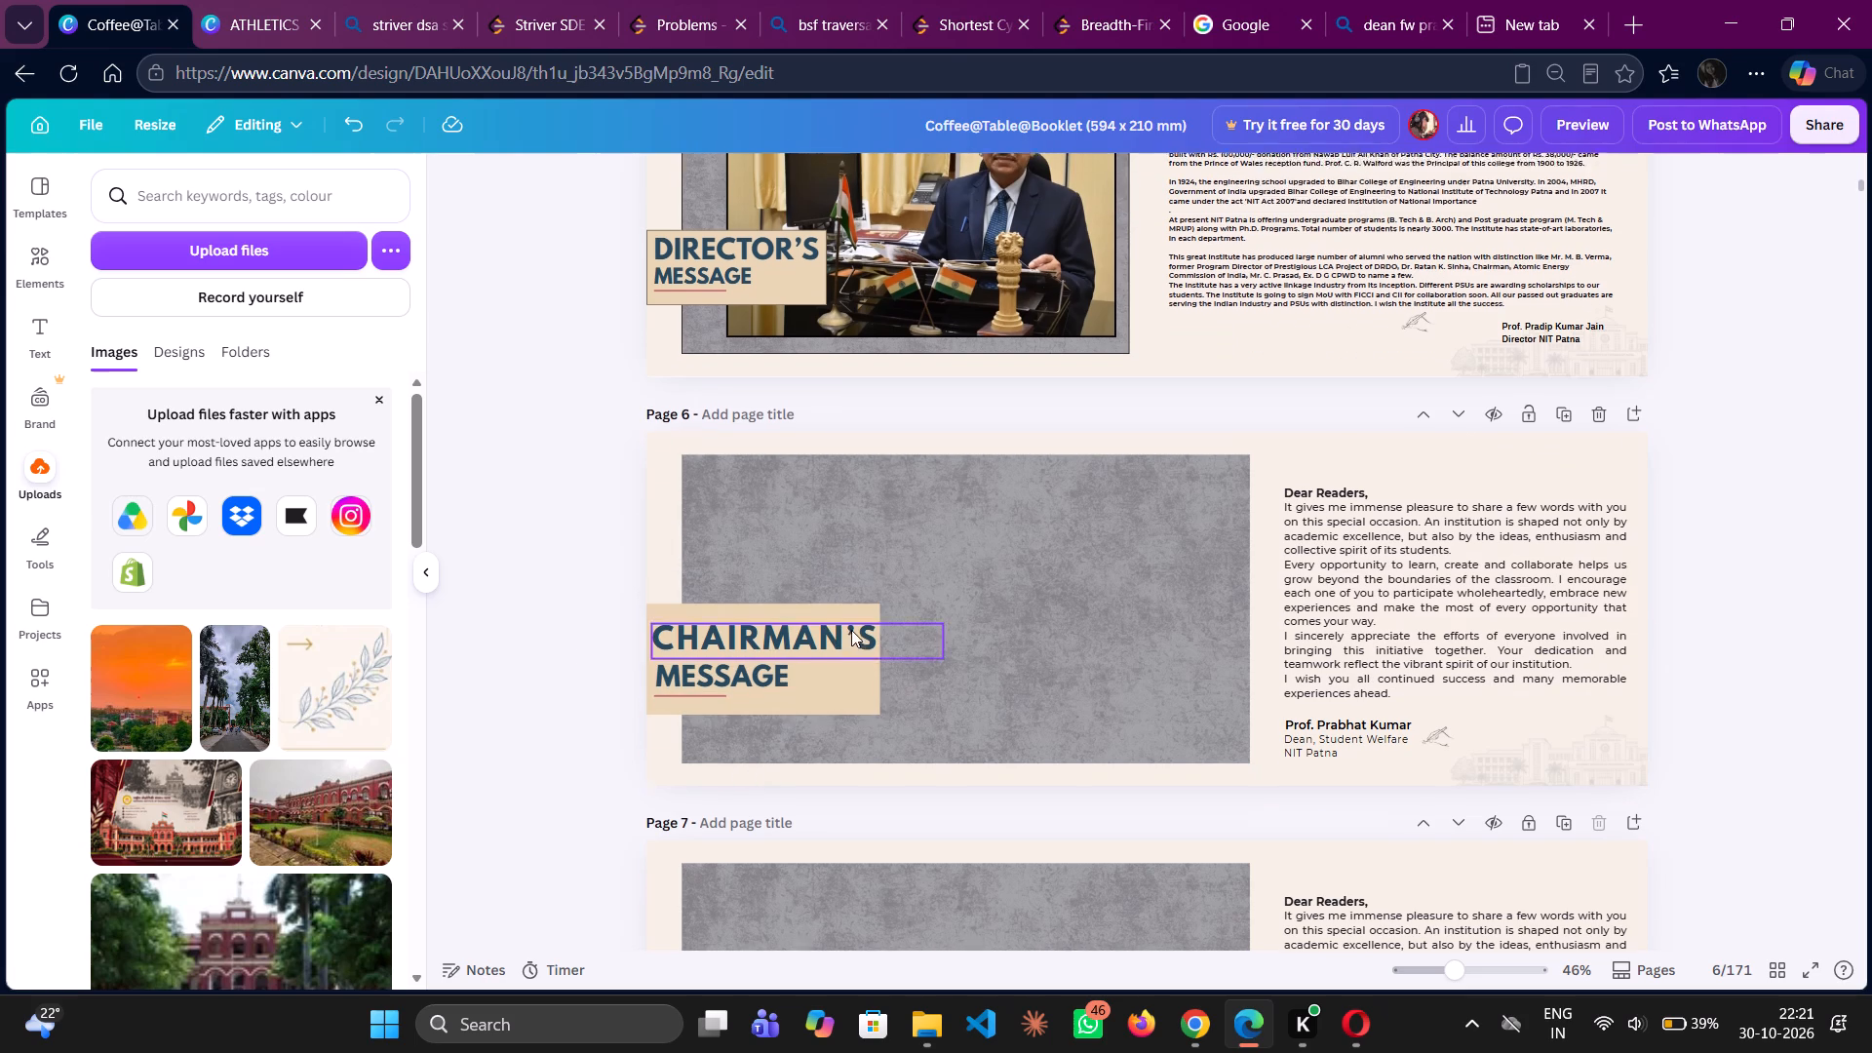
{"action": "left_click", "coordinate": [546, 634]}
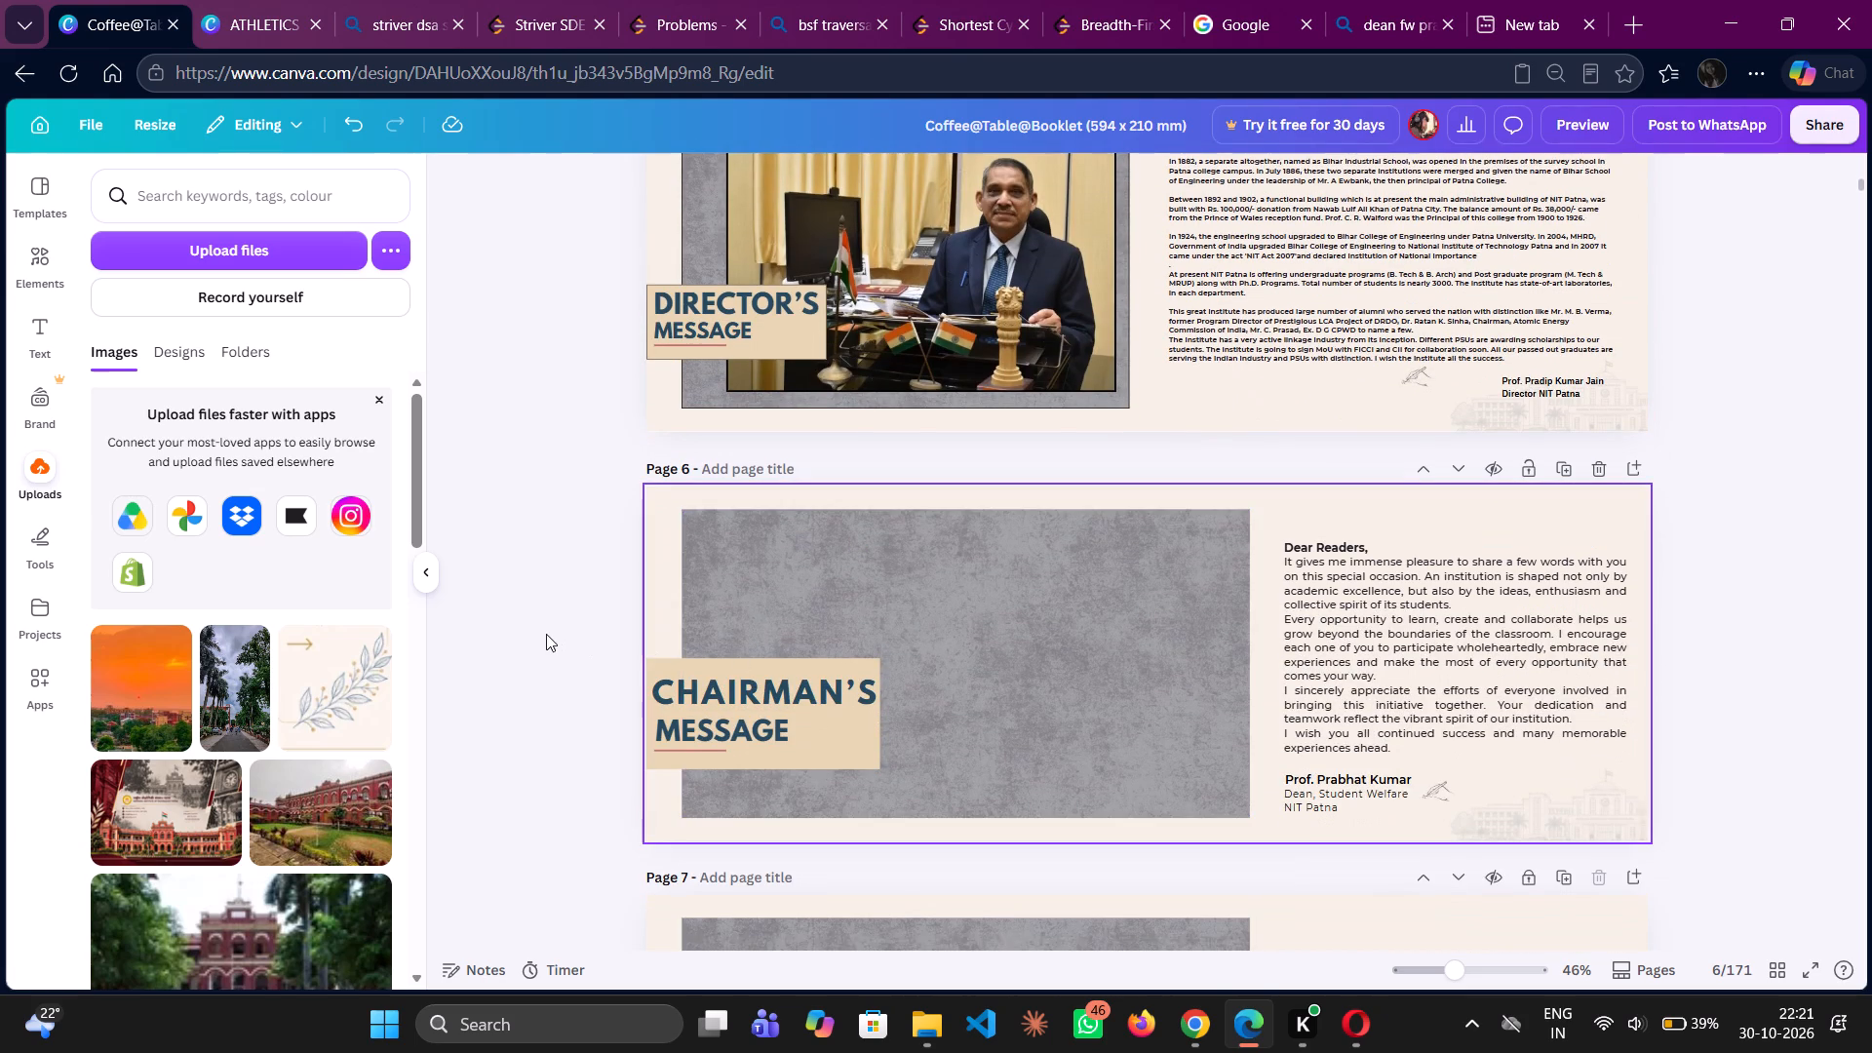
Replace the professor's name in the page 6 signature with the chairman's name, using the title Mr.
{"action": "scroll", "coordinate": [546, 634], "scroll_direction": "down", "scroll_amount": 5}
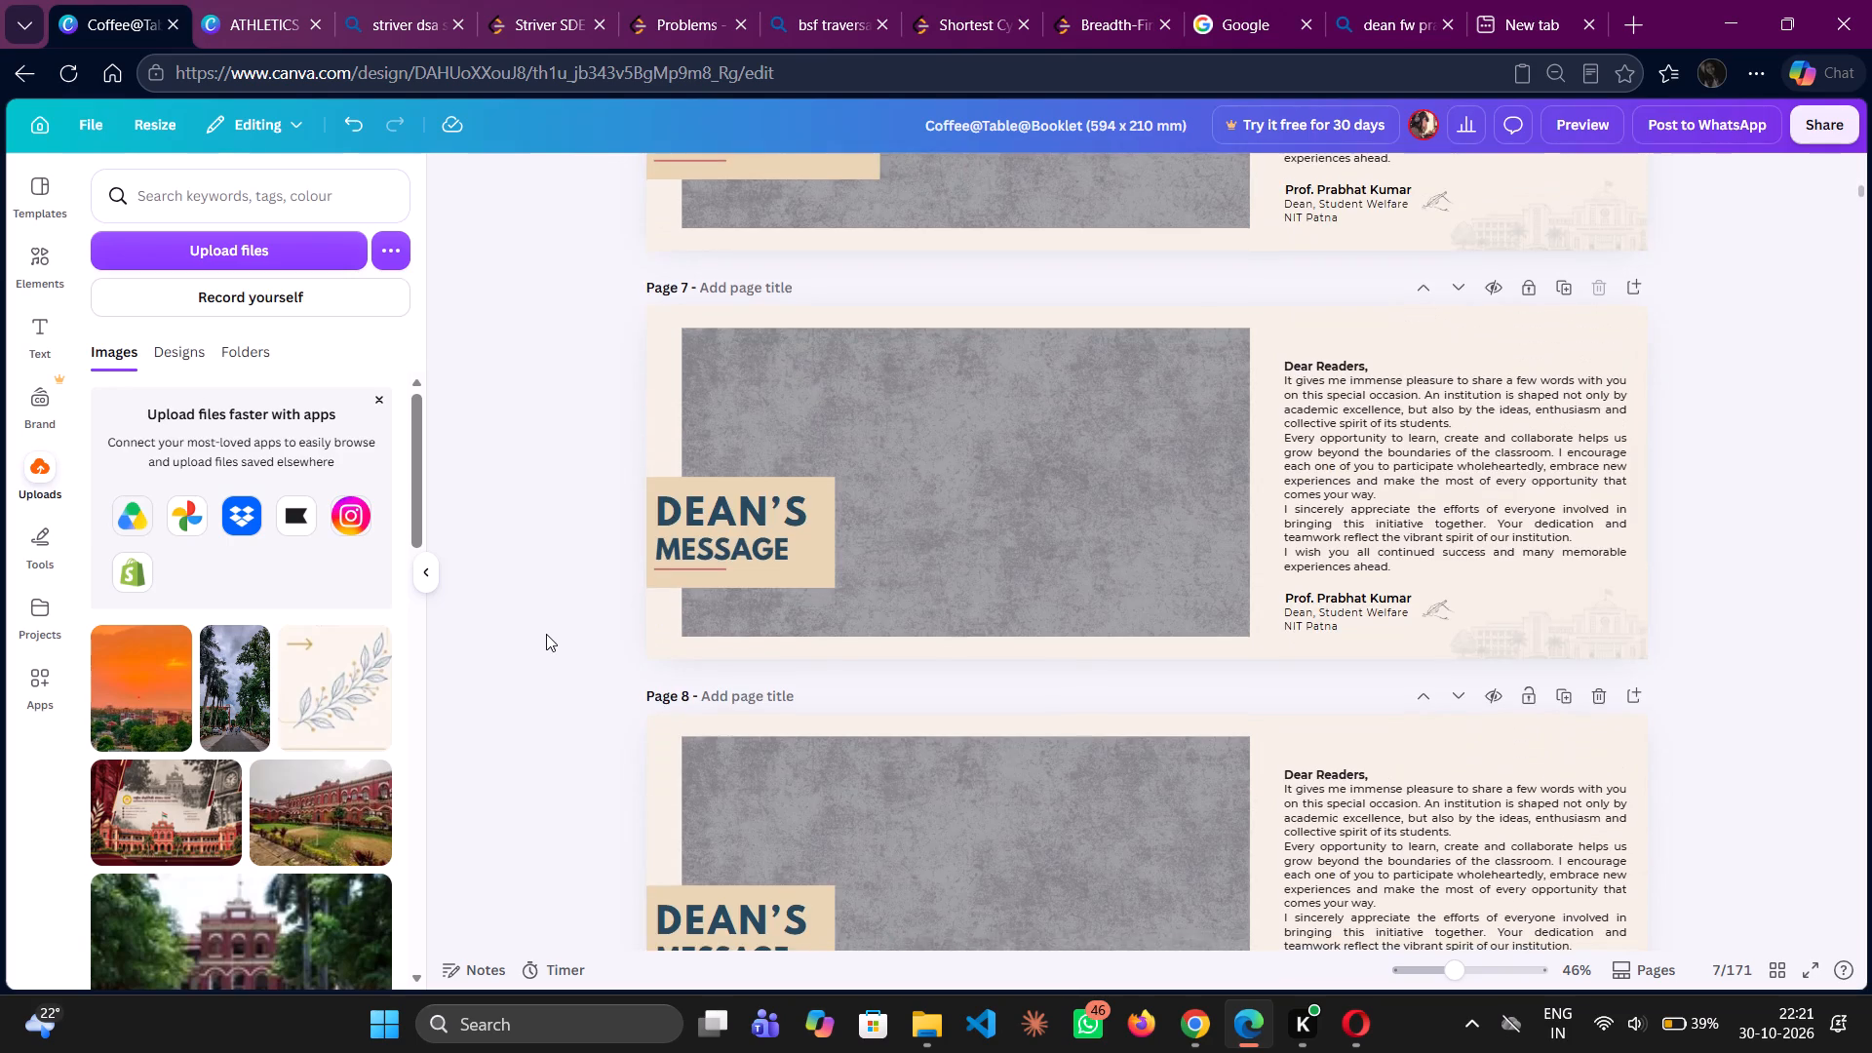
{"action": "scroll", "coordinate": [546, 634], "scroll_direction": "up", "scroll_amount": 1}
{"action": "left_click", "coordinate": [1326, 423]}
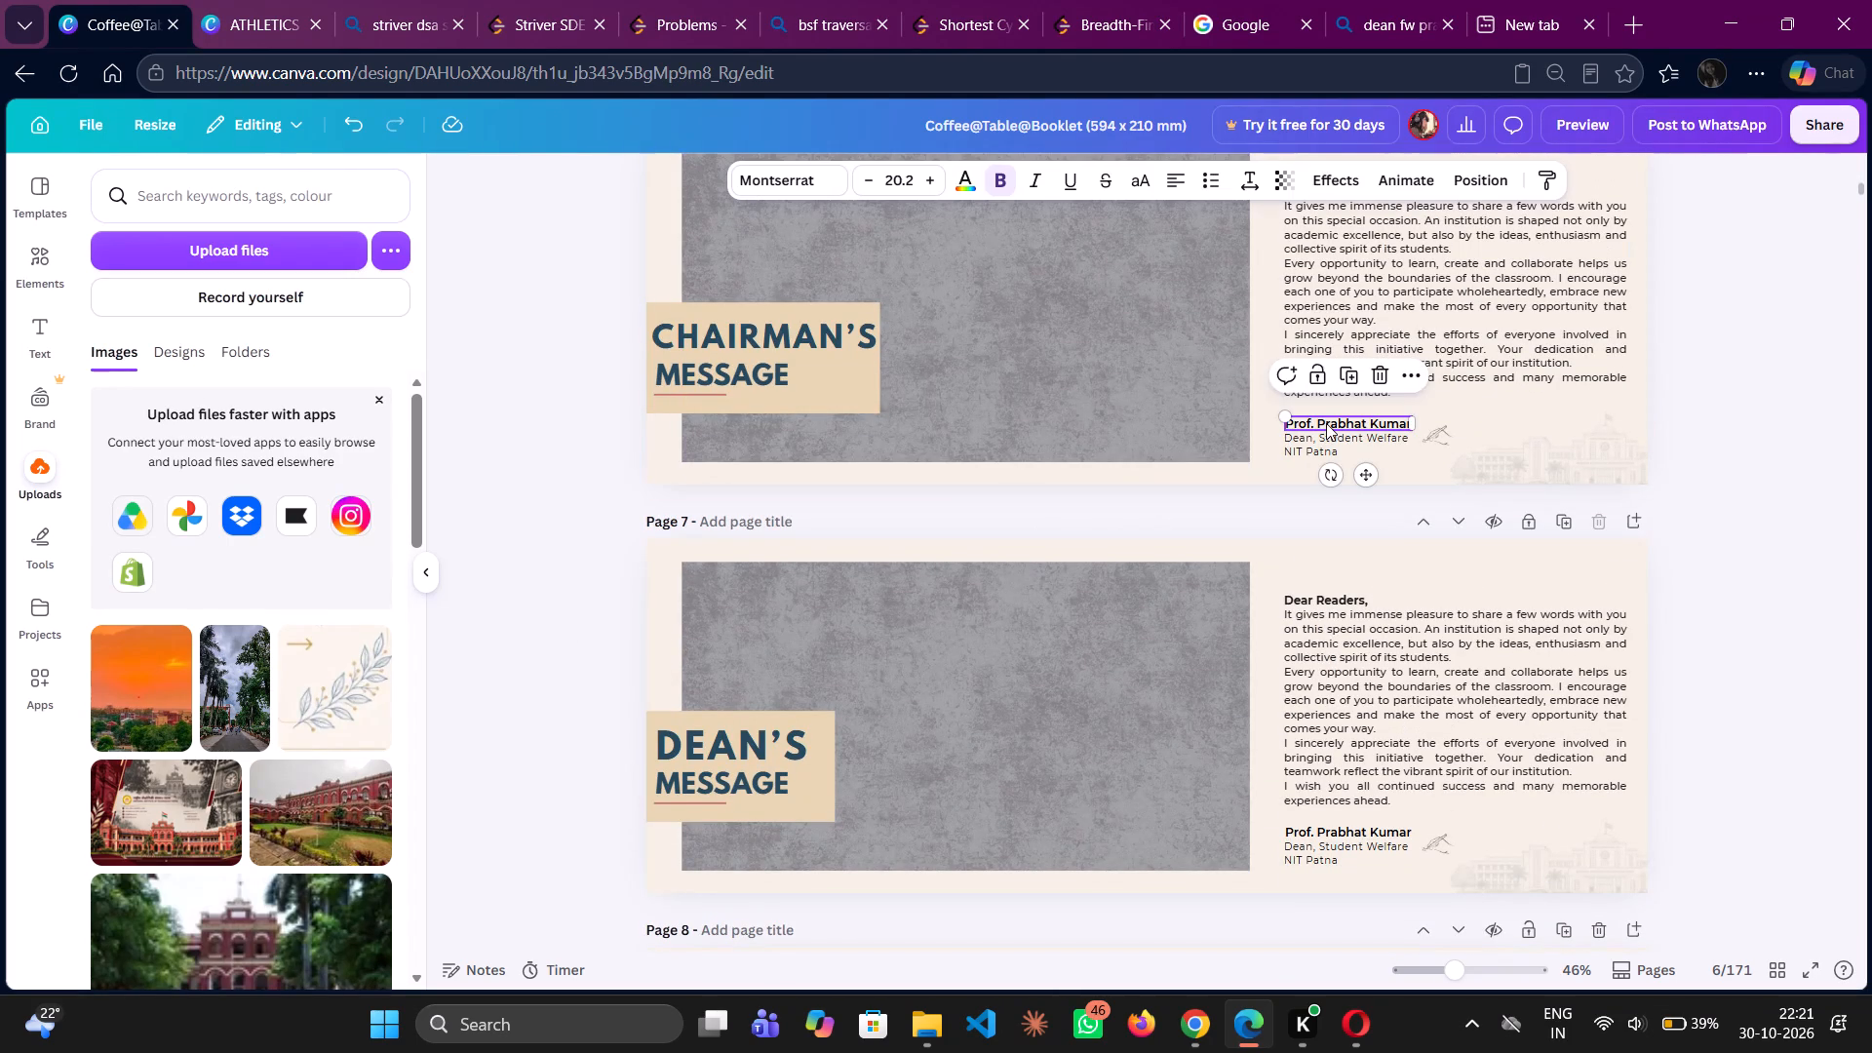
{"action": "double_click", "coordinate": [1326, 423]}
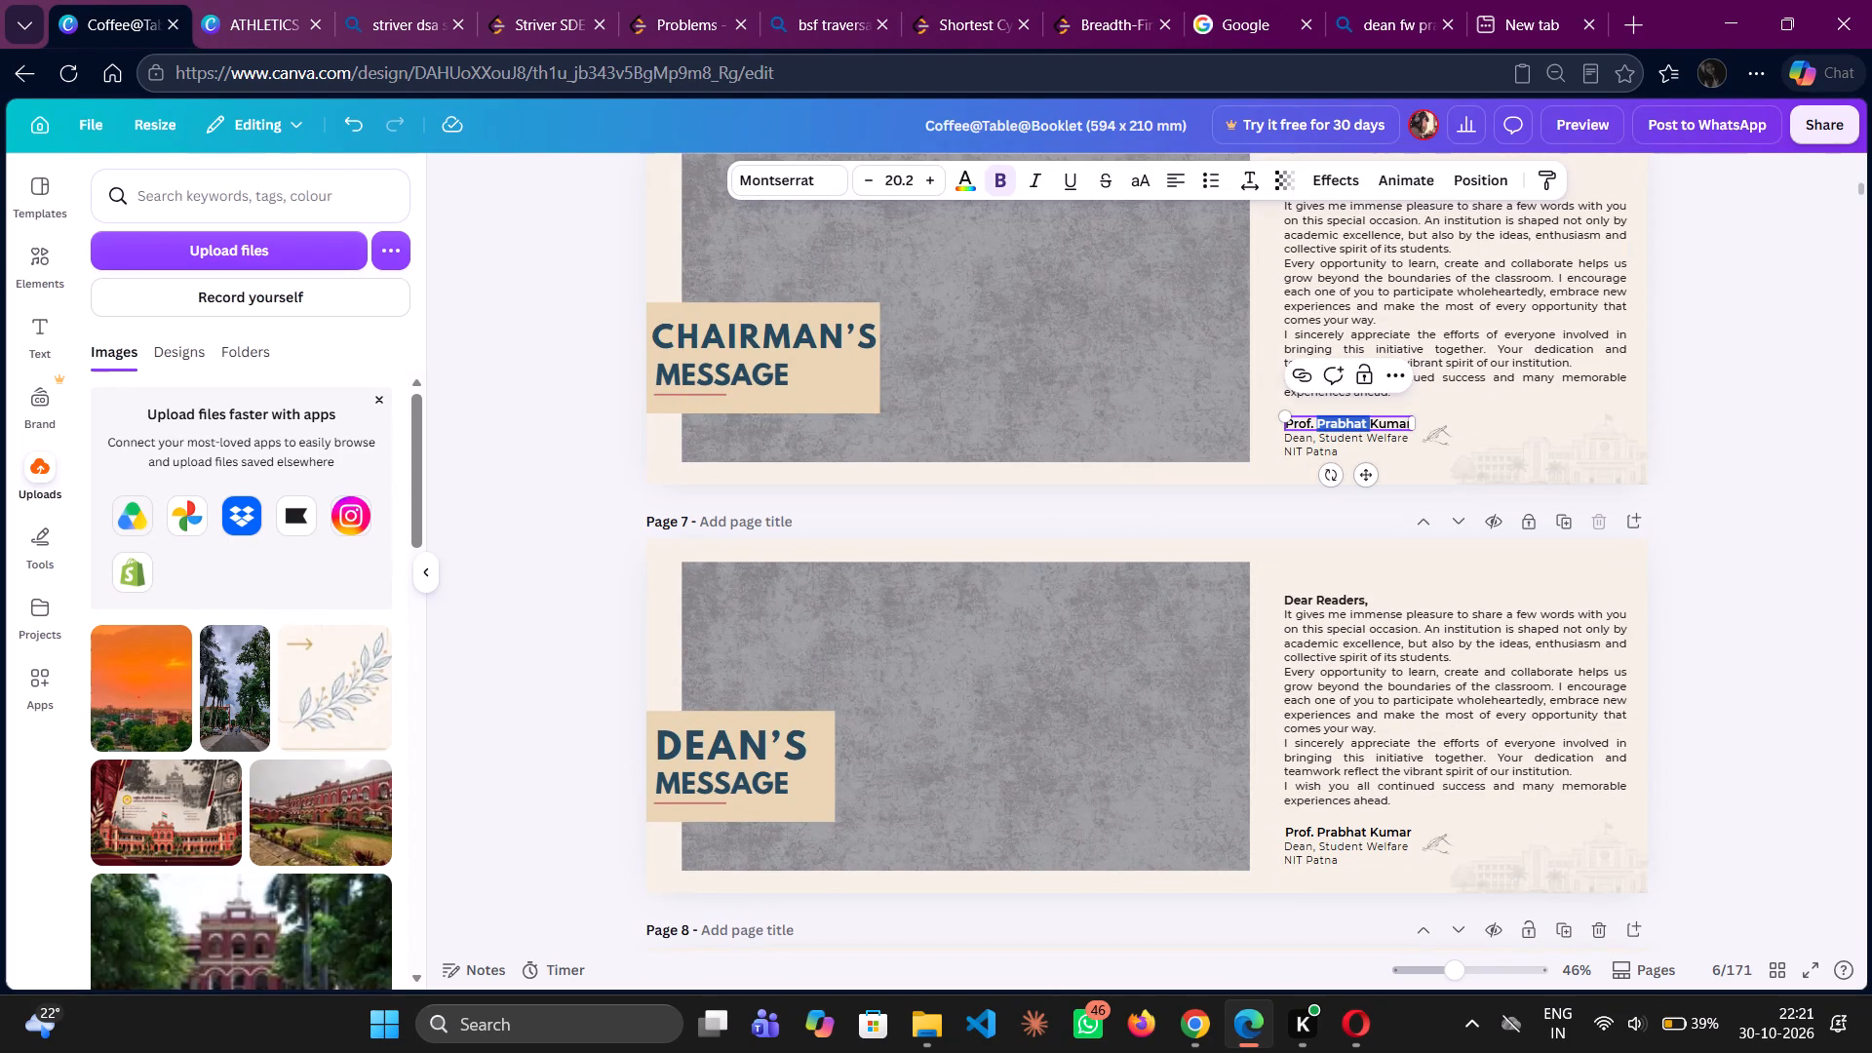
{"action": "key", "text": "BackSpace"}
{"action": "key", "text": "Right"}
{"action": "key", "text": "Right"}
{"action": "key", "text": "Right"}
{"action": "key", "text": "Right"}
{"action": "key", "text": "Right"}
{"action": "key", "text": "Right"}
{"action": "key", "text": "Right"}
{"action": "key", "text": "Right"}
{"action": "key", "text": "Right"}
{"action": "key", "text": "Right"}
{"action": "key", "text": "Right"}
{"action": "key", "text": "Right"}
{"action": "key", "text": "BackSpace"}
{"action": "key", "text": "BackSpace"}
{"action": "key", "text": "BackSpace"}
{"action": "key", "text": "BackSpace"}
{"action": "key", "text": "BackSpace"}
{"action": "key", "text": "BackSpace"}
{"action": "key", "text": "BackSpace"}
{"action": "key", "text": "BackSpace"}
{"action": "key", "text": "BackSpace"}
{"action": "key", "text": "BackSpace"}
{"action": "key", "text": "BackSpace"}
{"action": "key", "text": "BackSpace"}
{"action": "key", "text": "BackSpace"}
{"action": "key", "text": "BackSpace"}
{"action": "key", "text": "BackSpace"}
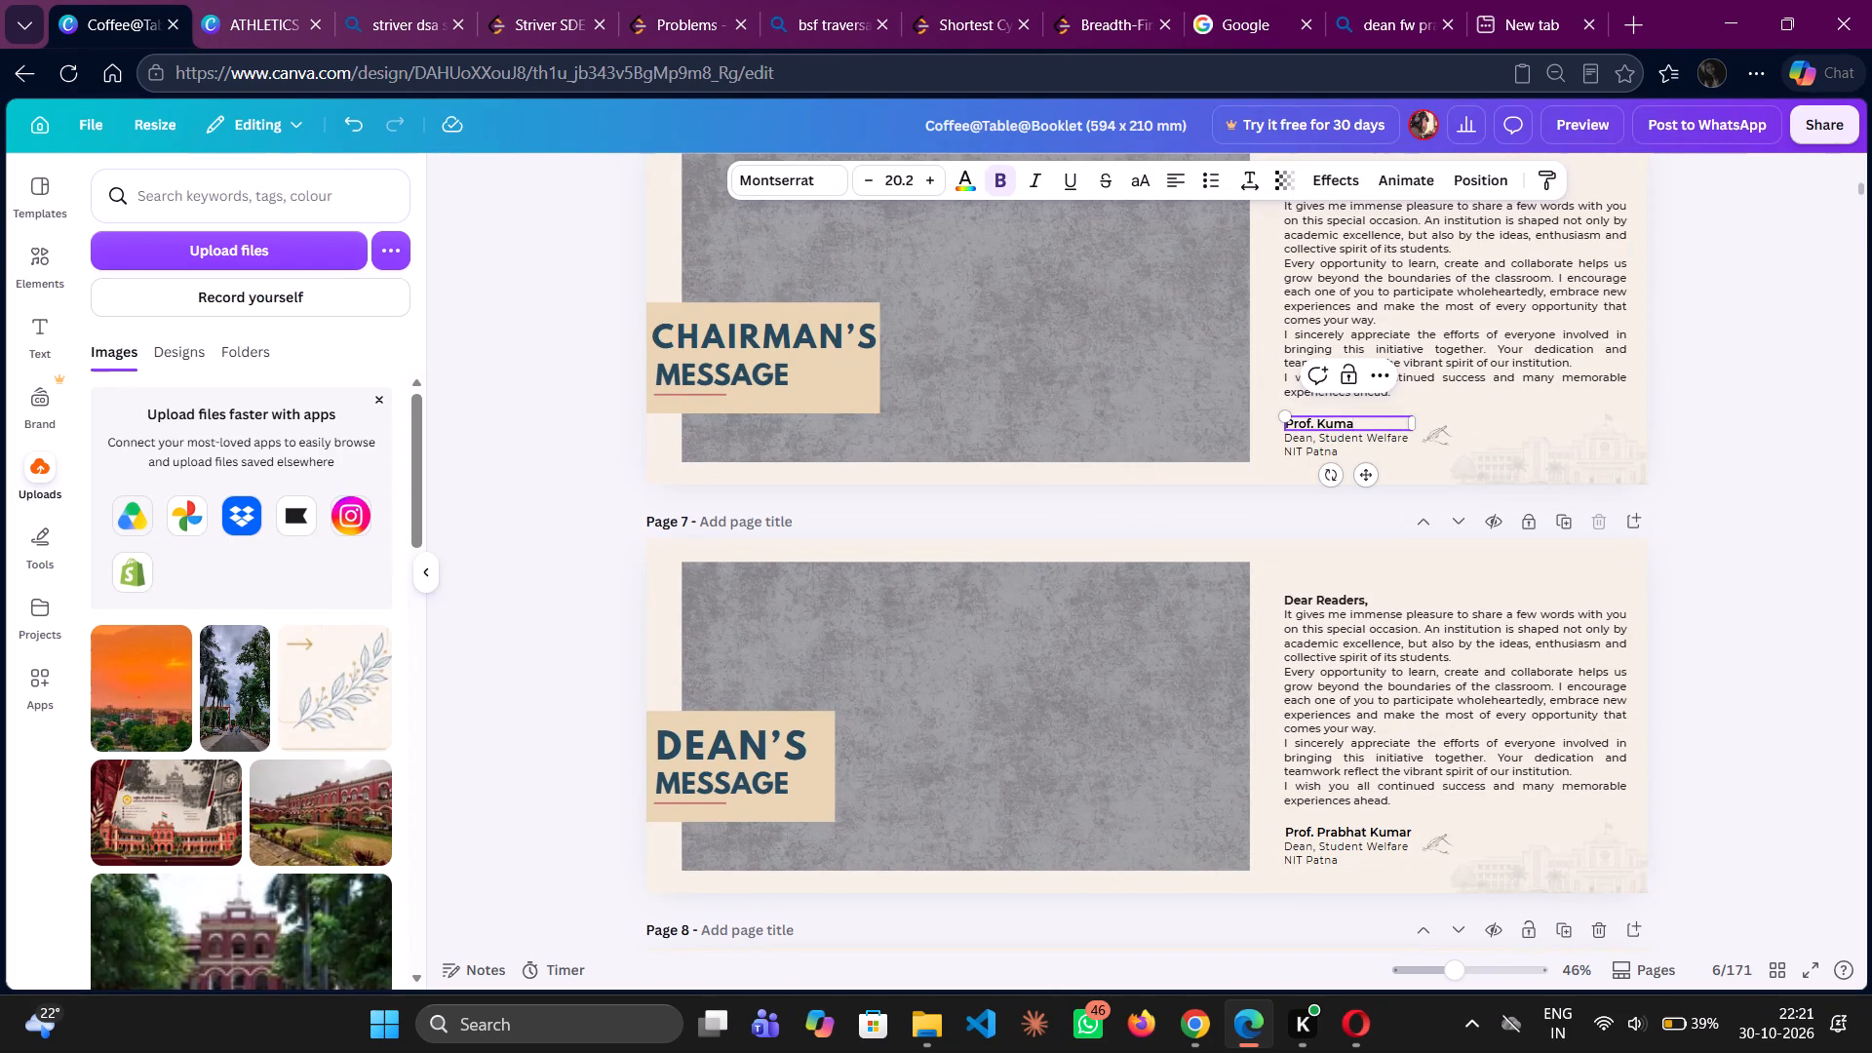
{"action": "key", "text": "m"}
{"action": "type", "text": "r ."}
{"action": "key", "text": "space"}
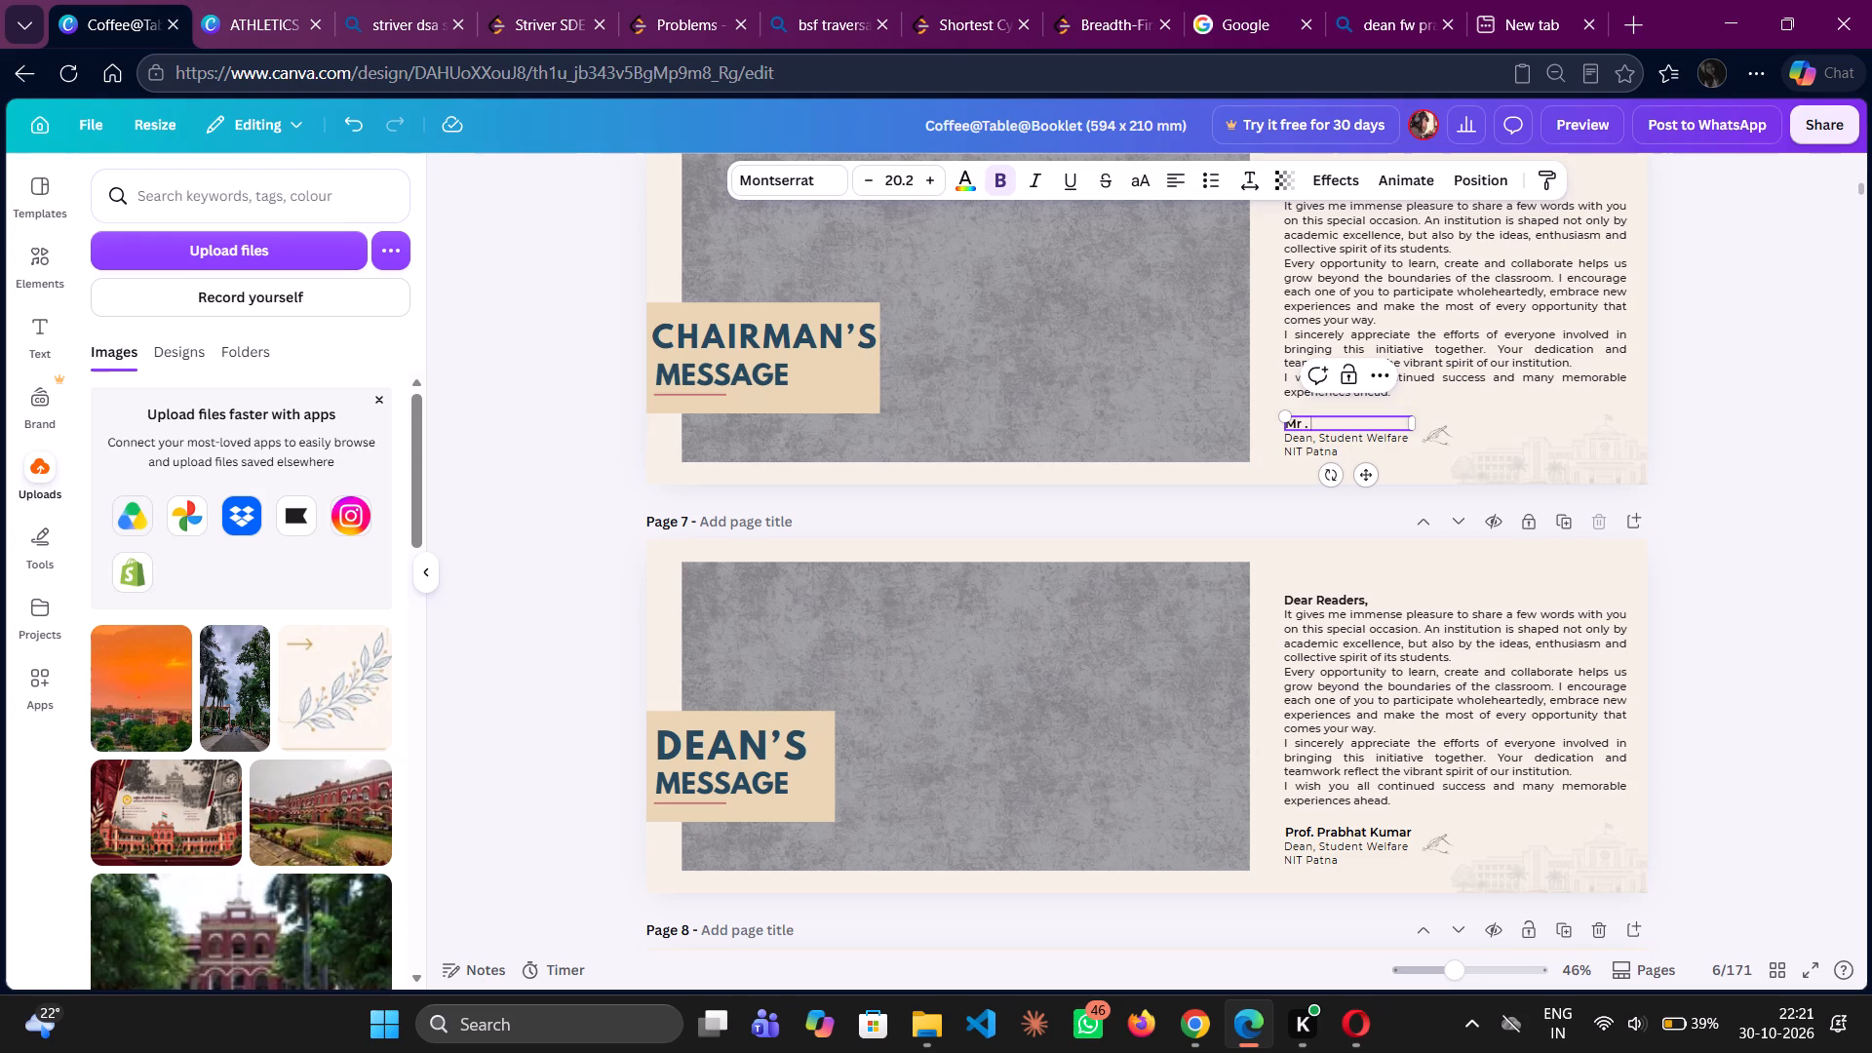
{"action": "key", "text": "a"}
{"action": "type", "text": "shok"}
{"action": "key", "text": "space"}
Change the designation below the chairman's name on page 6 from Dean, Student Welfare to Chairman, keeping the NIT Patna line.
{"action": "left_click", "coordinate": [1364, 439]}
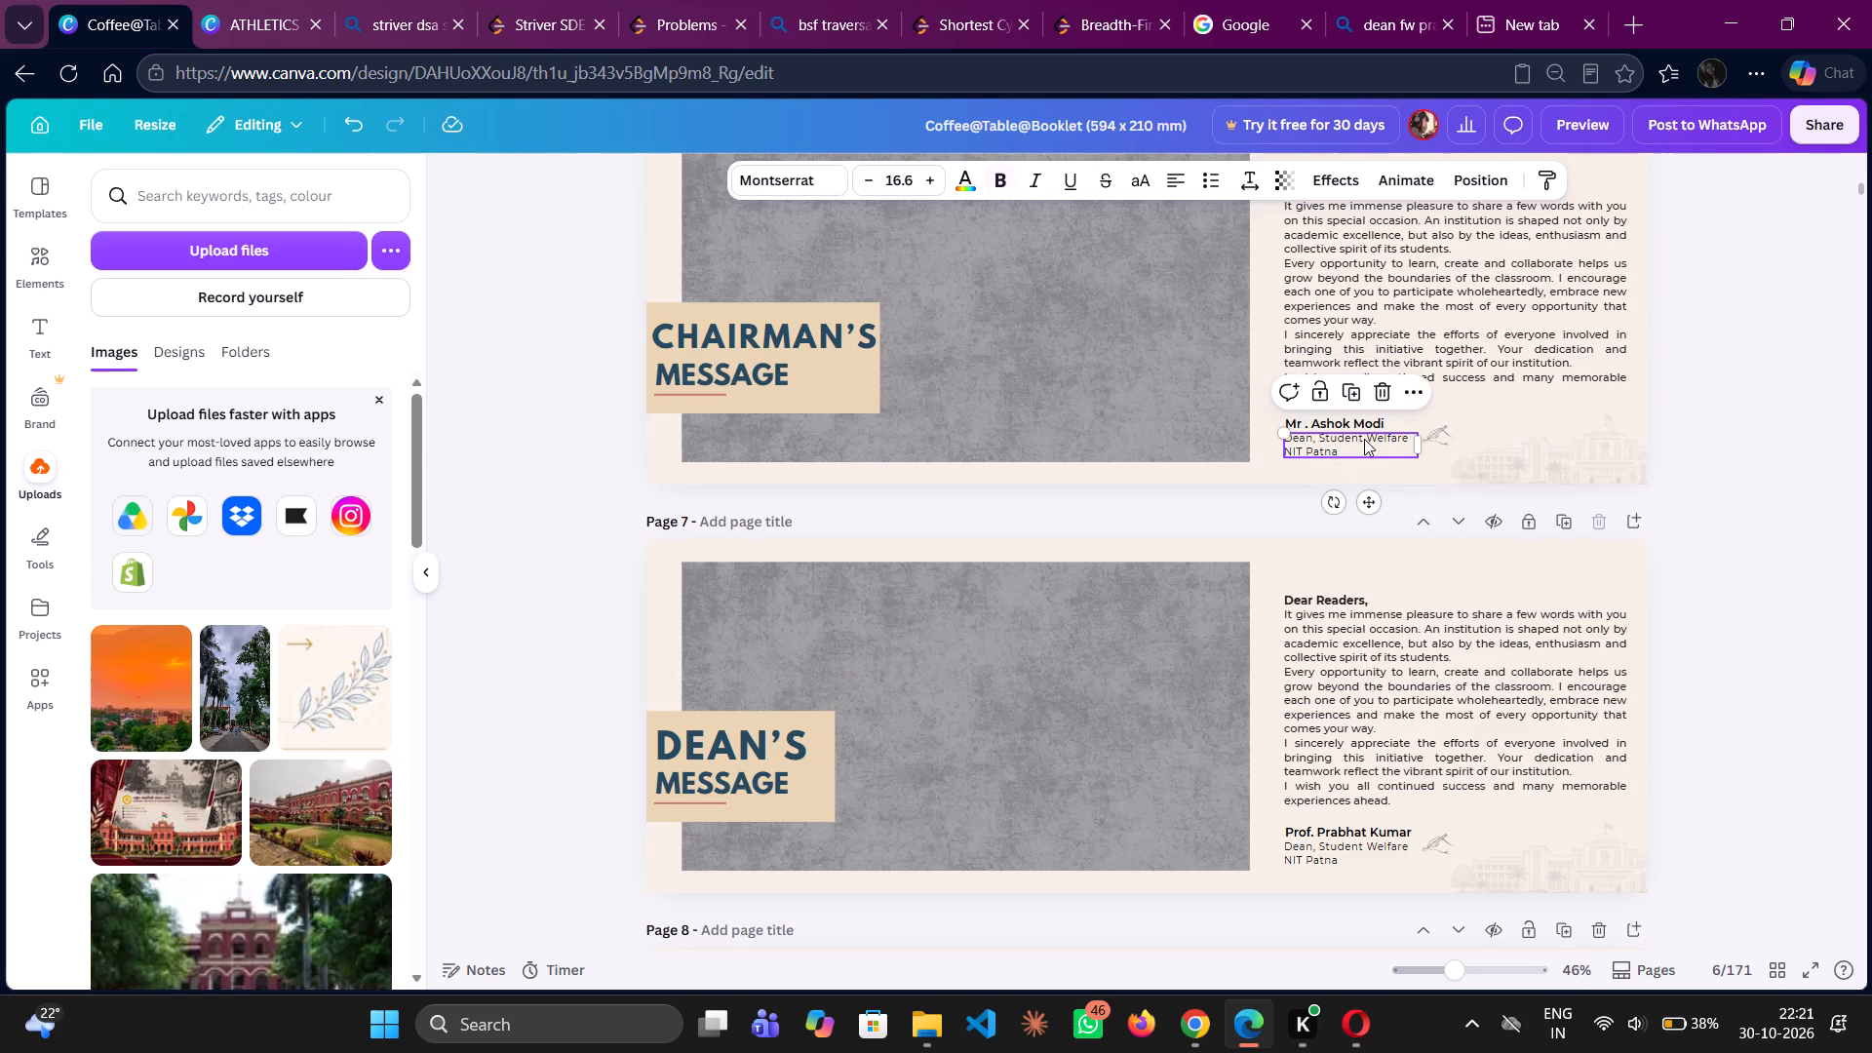
{"action": "scroll", "coordinate": [1569, 484], "scroll_direction": "up", "scroll_amount": 1}
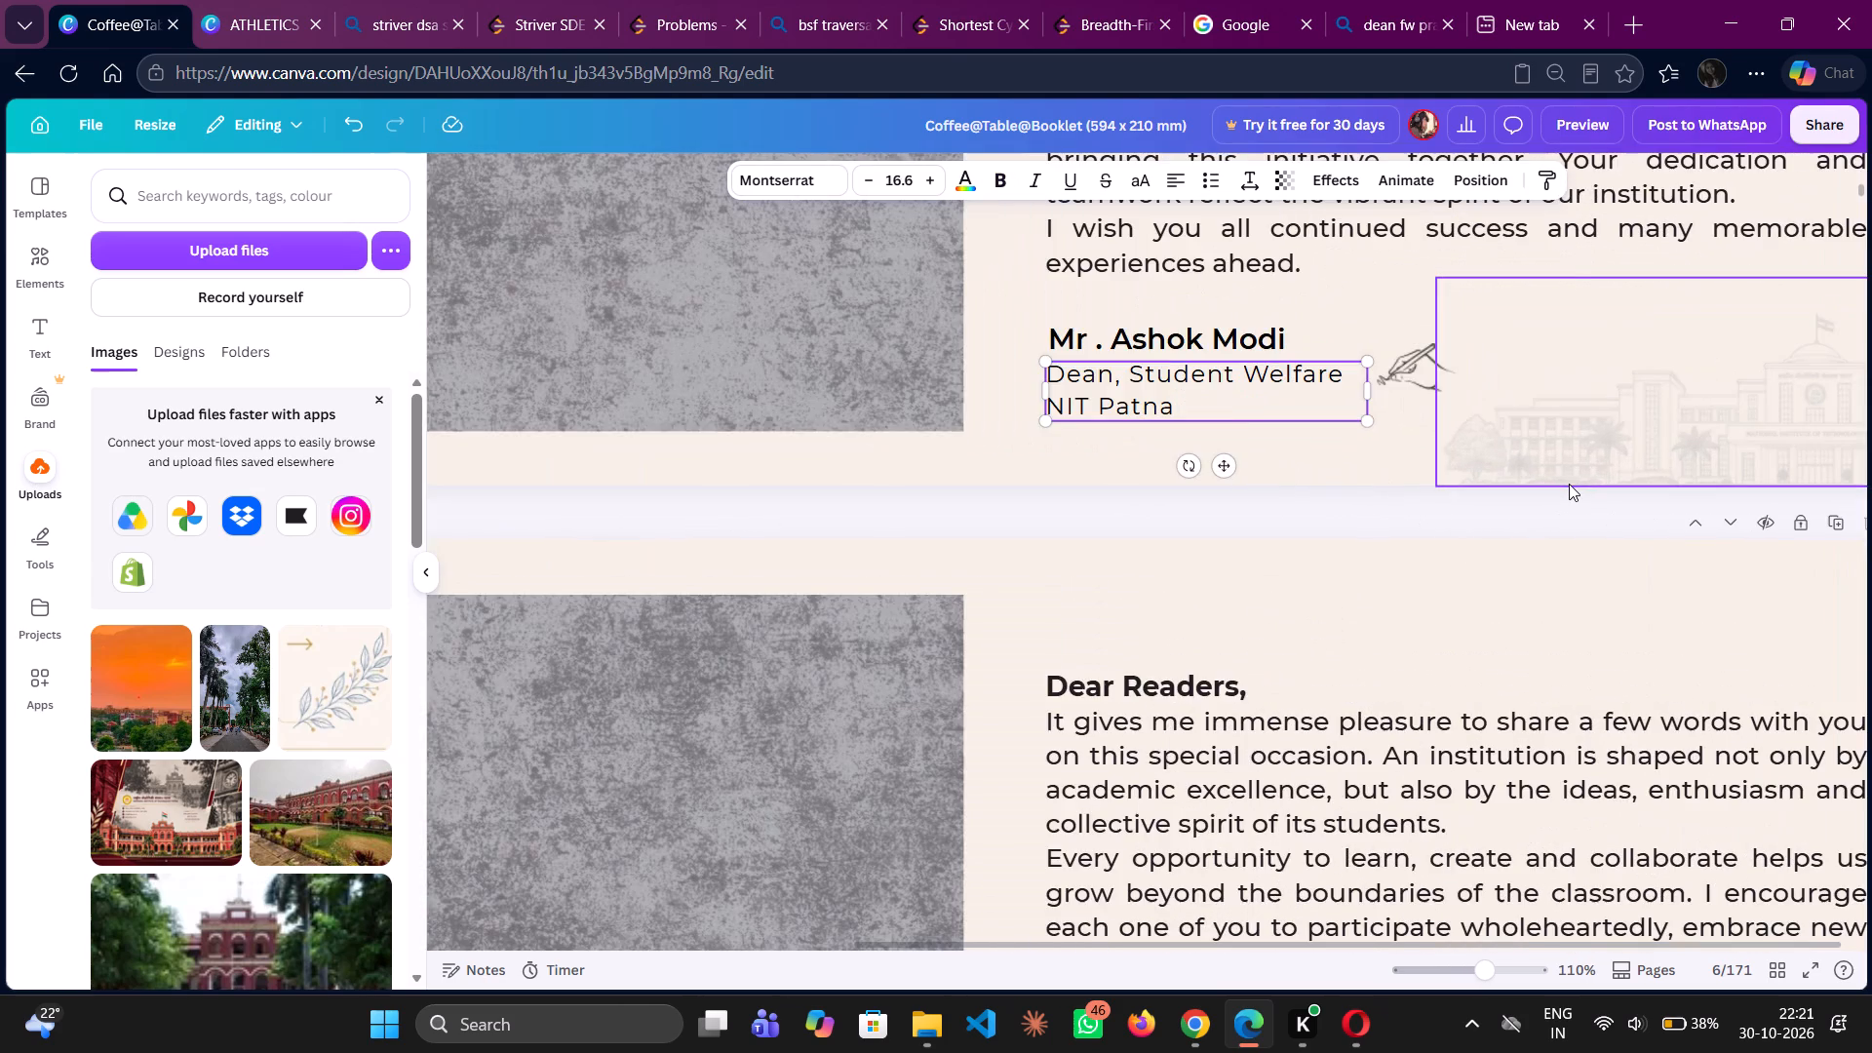
{"action": "scroll", "coordinate": [1569, 484], "scroll_direction": "up", "scroll_amount": 1}
{"action": "double_click", "coordinate": [1301, 532]}
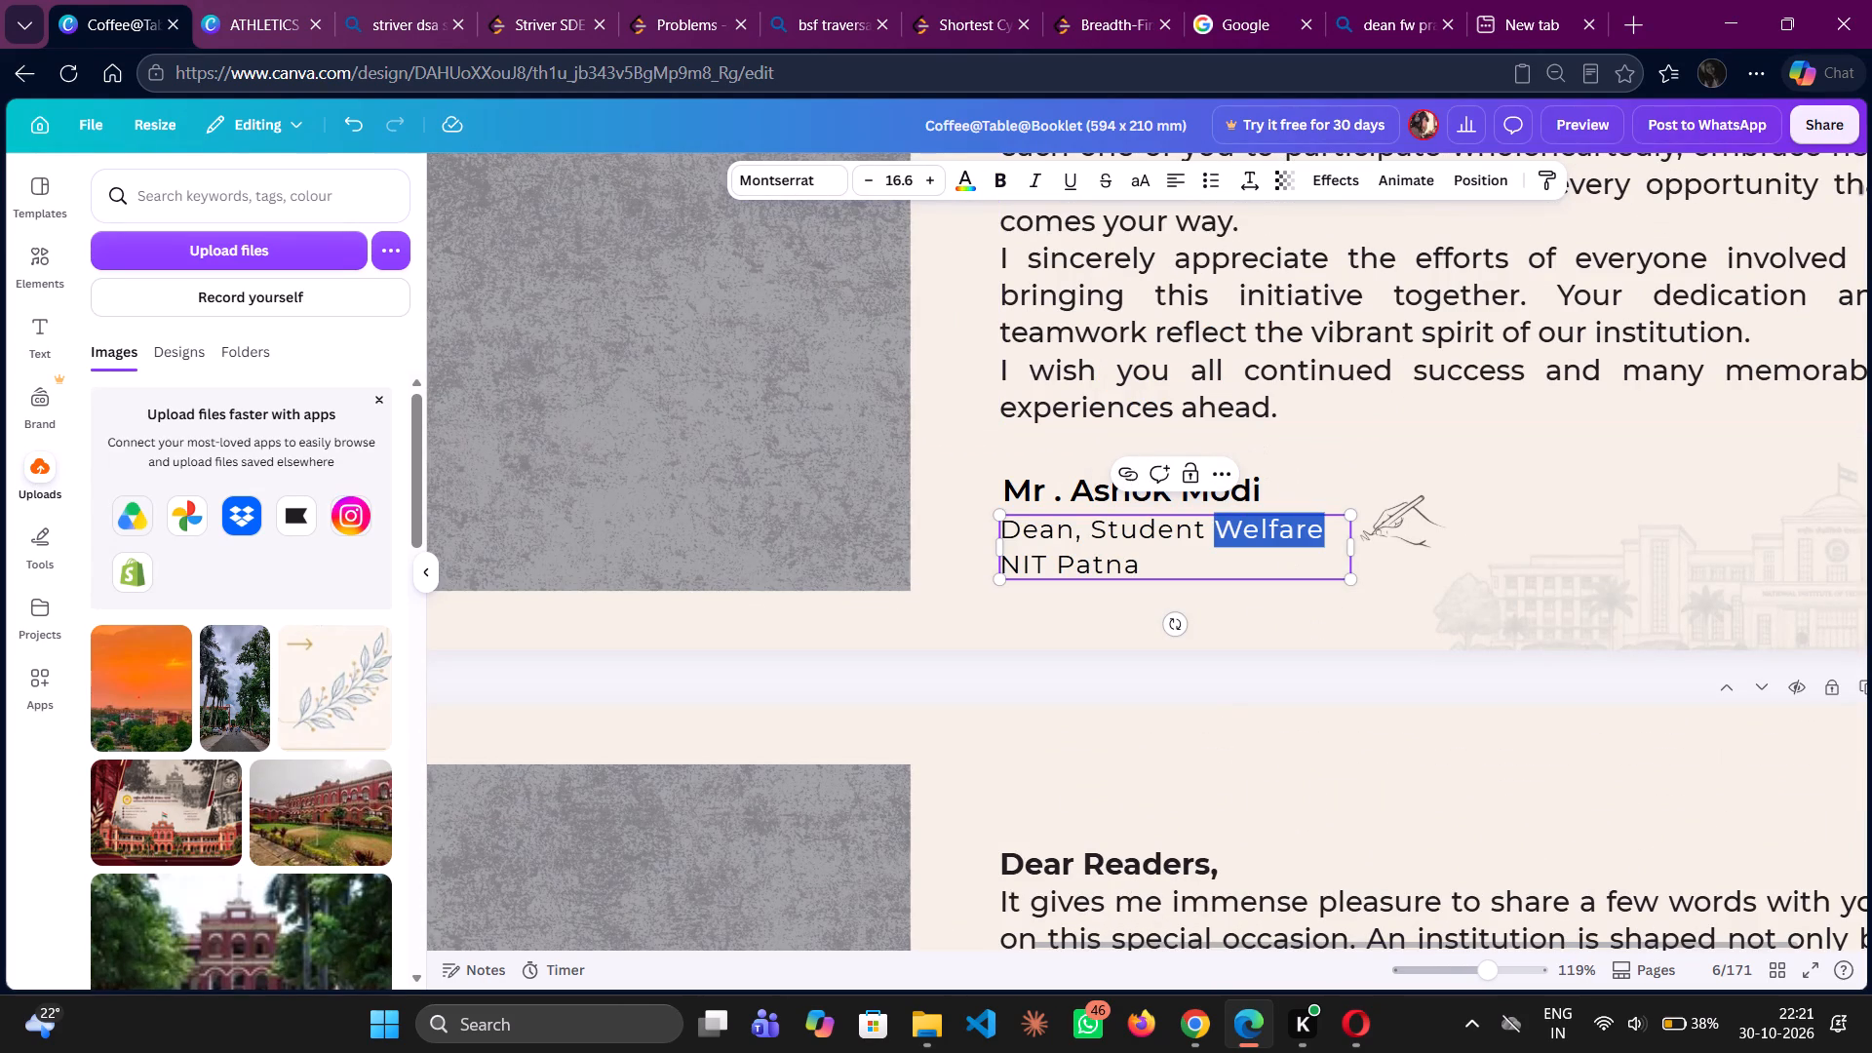
{"action": "key", "text": "BackSpace"}
{"action": "key", "text": "BackSpace"}
{"action": "key", "text": "BackSpace"}
{"action": "key", "text": "BackSpace"}
{"action": "key", "text": "BackSpace"}
{"action": "key", "text": "BackSpace"}
{"action": "key", "text": "BackSpace"}
{"action": "key", "text": "BackSpace"}
{"action": "key", "text": "BackSpace"}
{"action": "key", "text": "BackSpace"}
{"action": "key", "text": "BackSpace"}
{"action": "key", "text": "BackSpace"}
{"action": "key", "text": "BackSpace"}
{"action": "key", "text": "BackSpace"}
{"action": "key", "text": "BackSpace"}
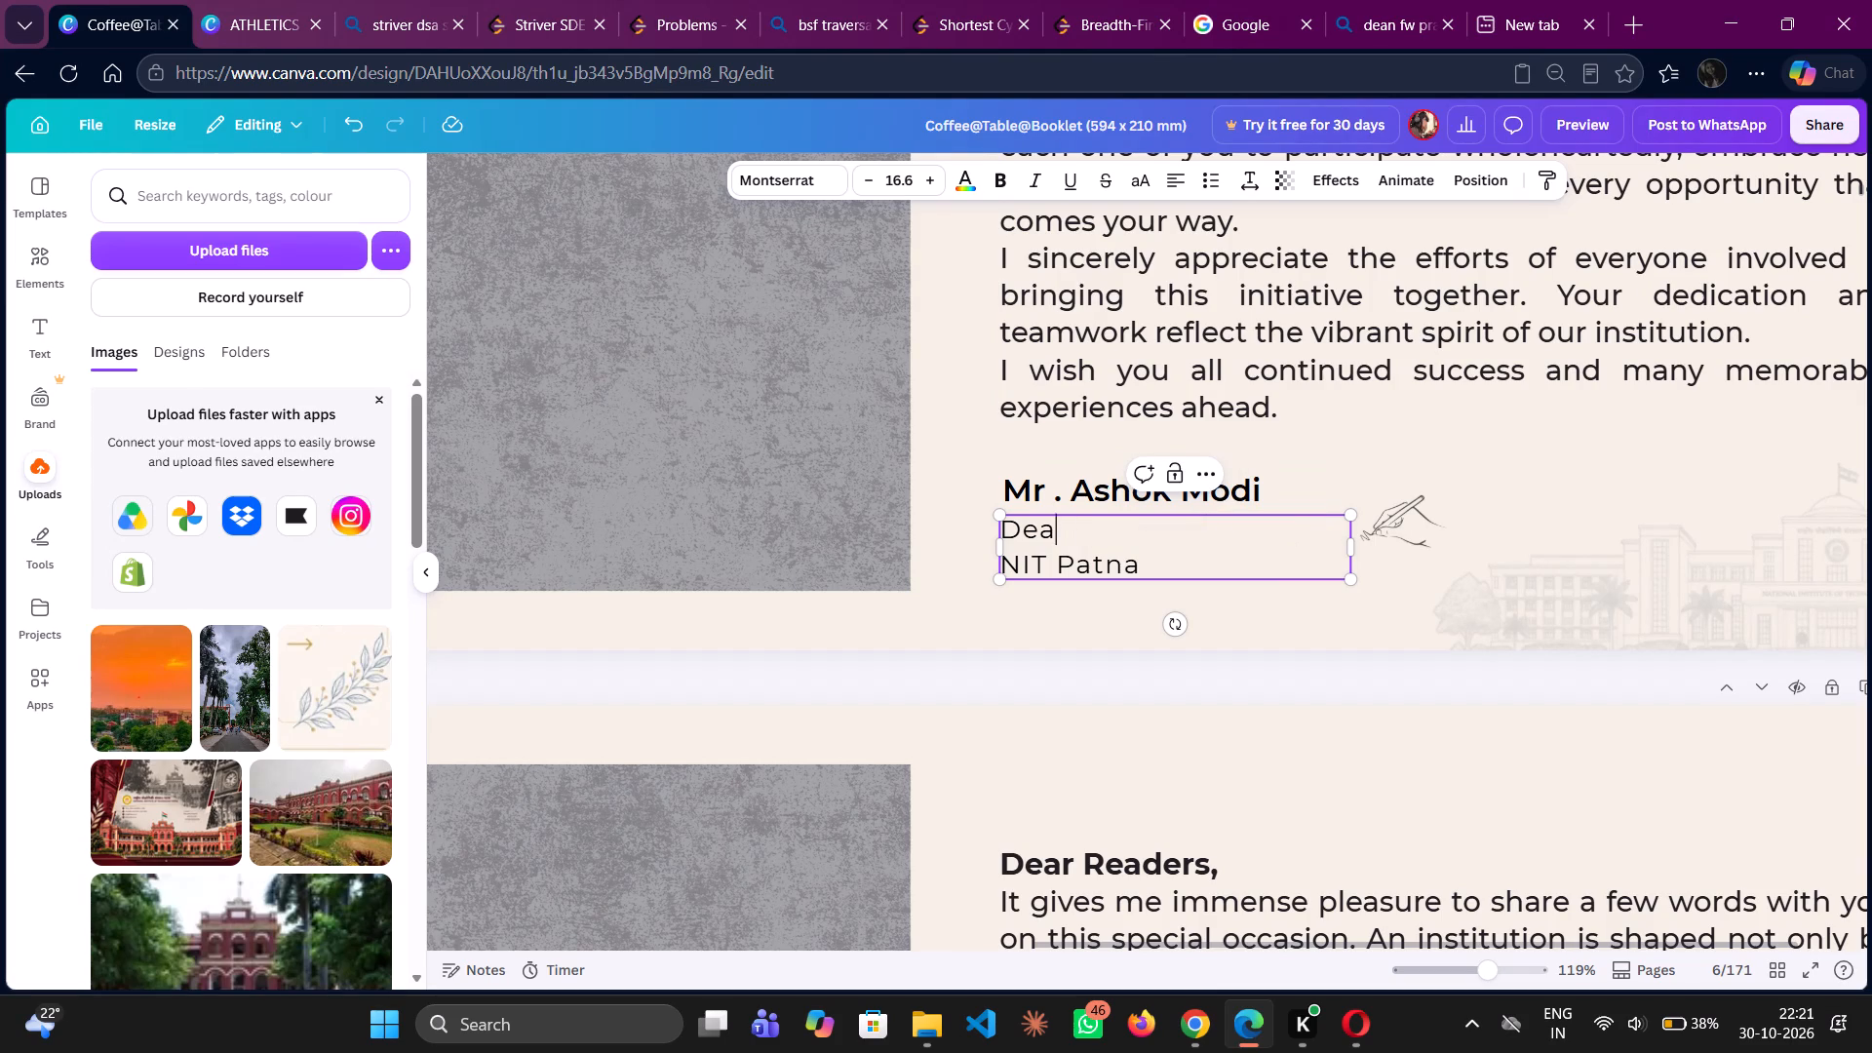
{"action": "key", "text": "BackSpace"}
{"action": "key", "text": "BackSpace"}
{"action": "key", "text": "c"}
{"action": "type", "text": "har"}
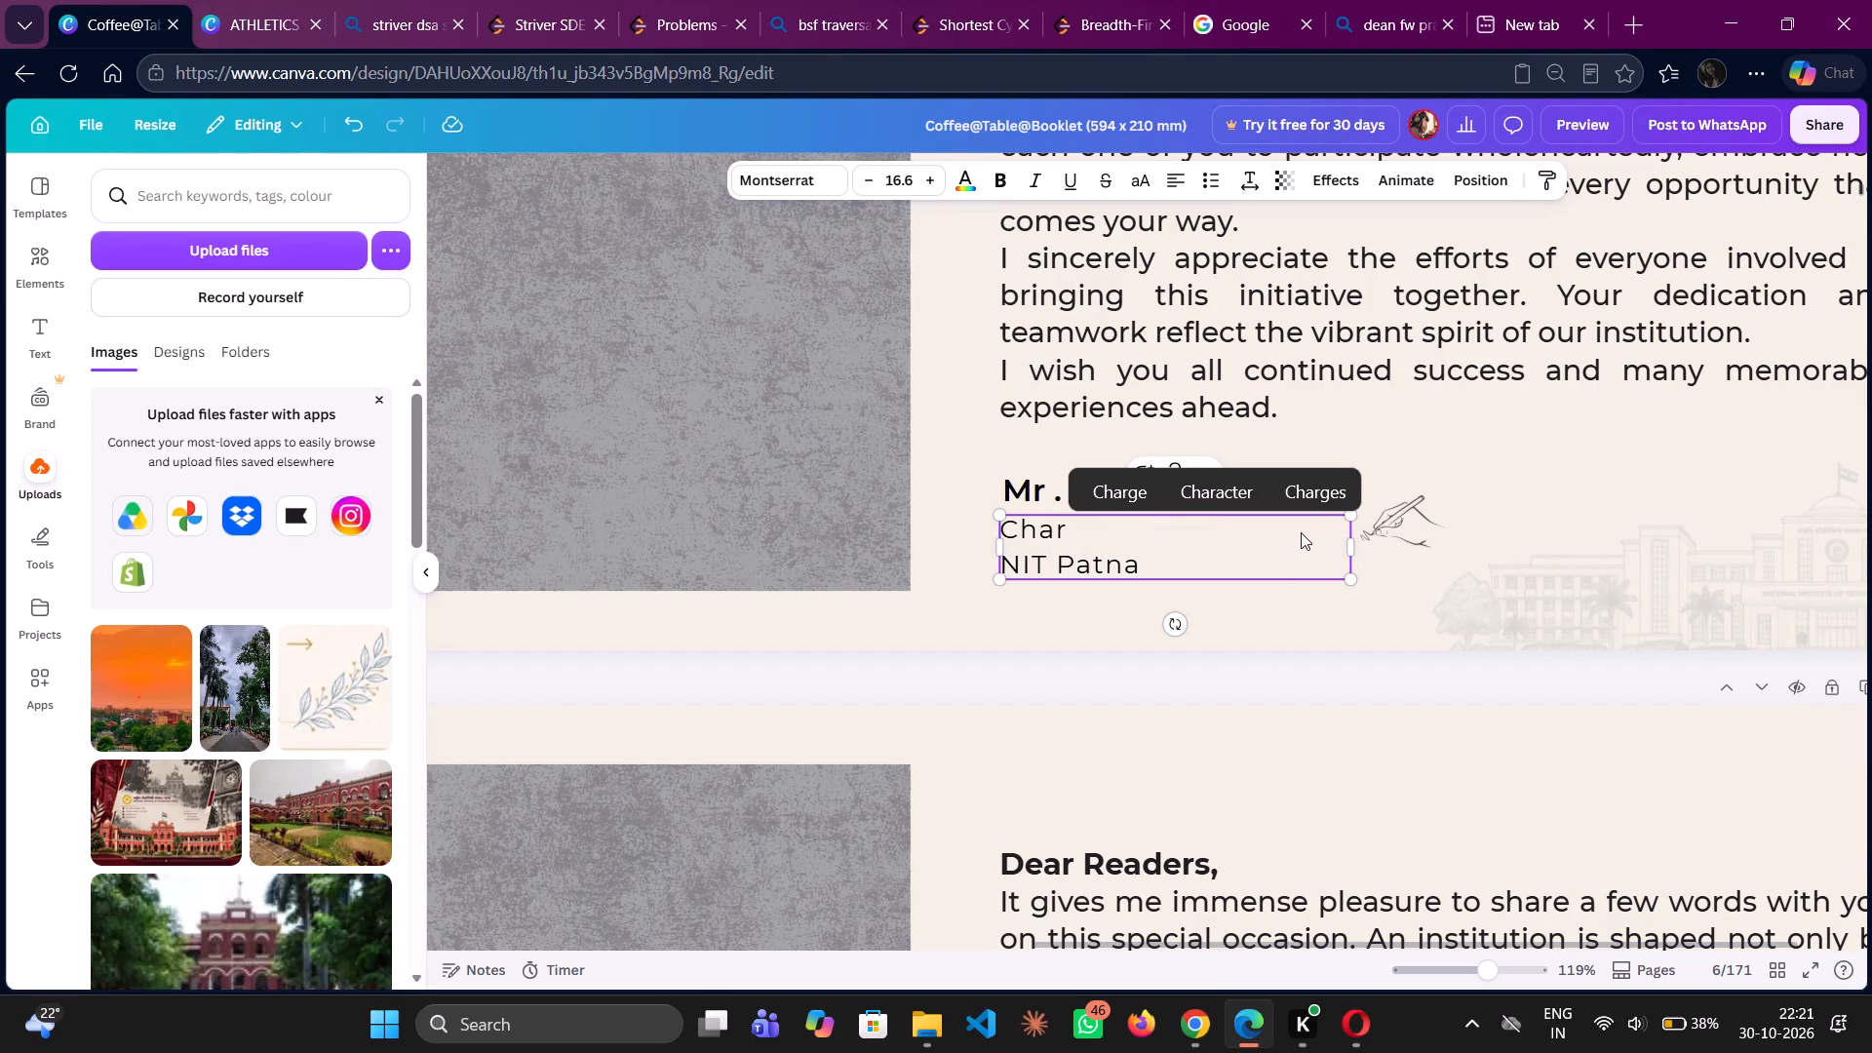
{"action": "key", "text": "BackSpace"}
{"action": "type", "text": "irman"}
{"action": "left_click", "coordinate": [1458, 643]}
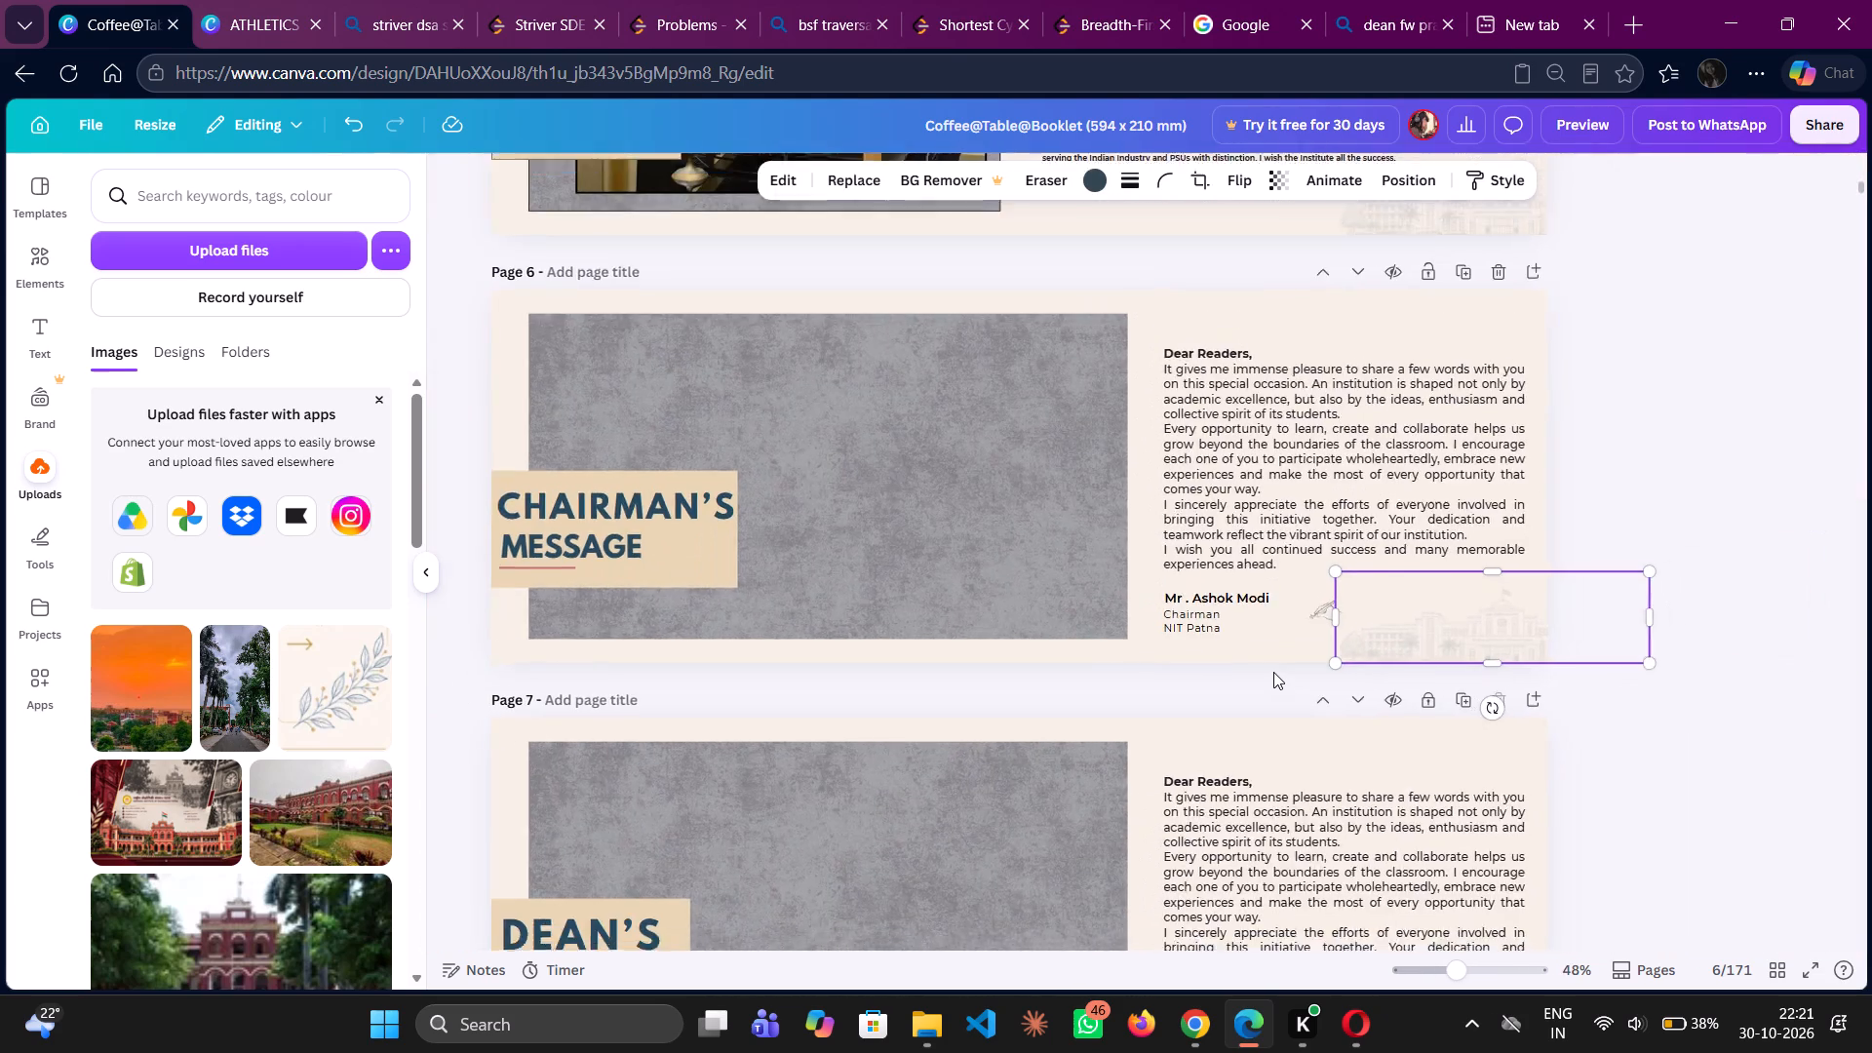
{"action": "left_click", "coordinate": [1674, 496]}
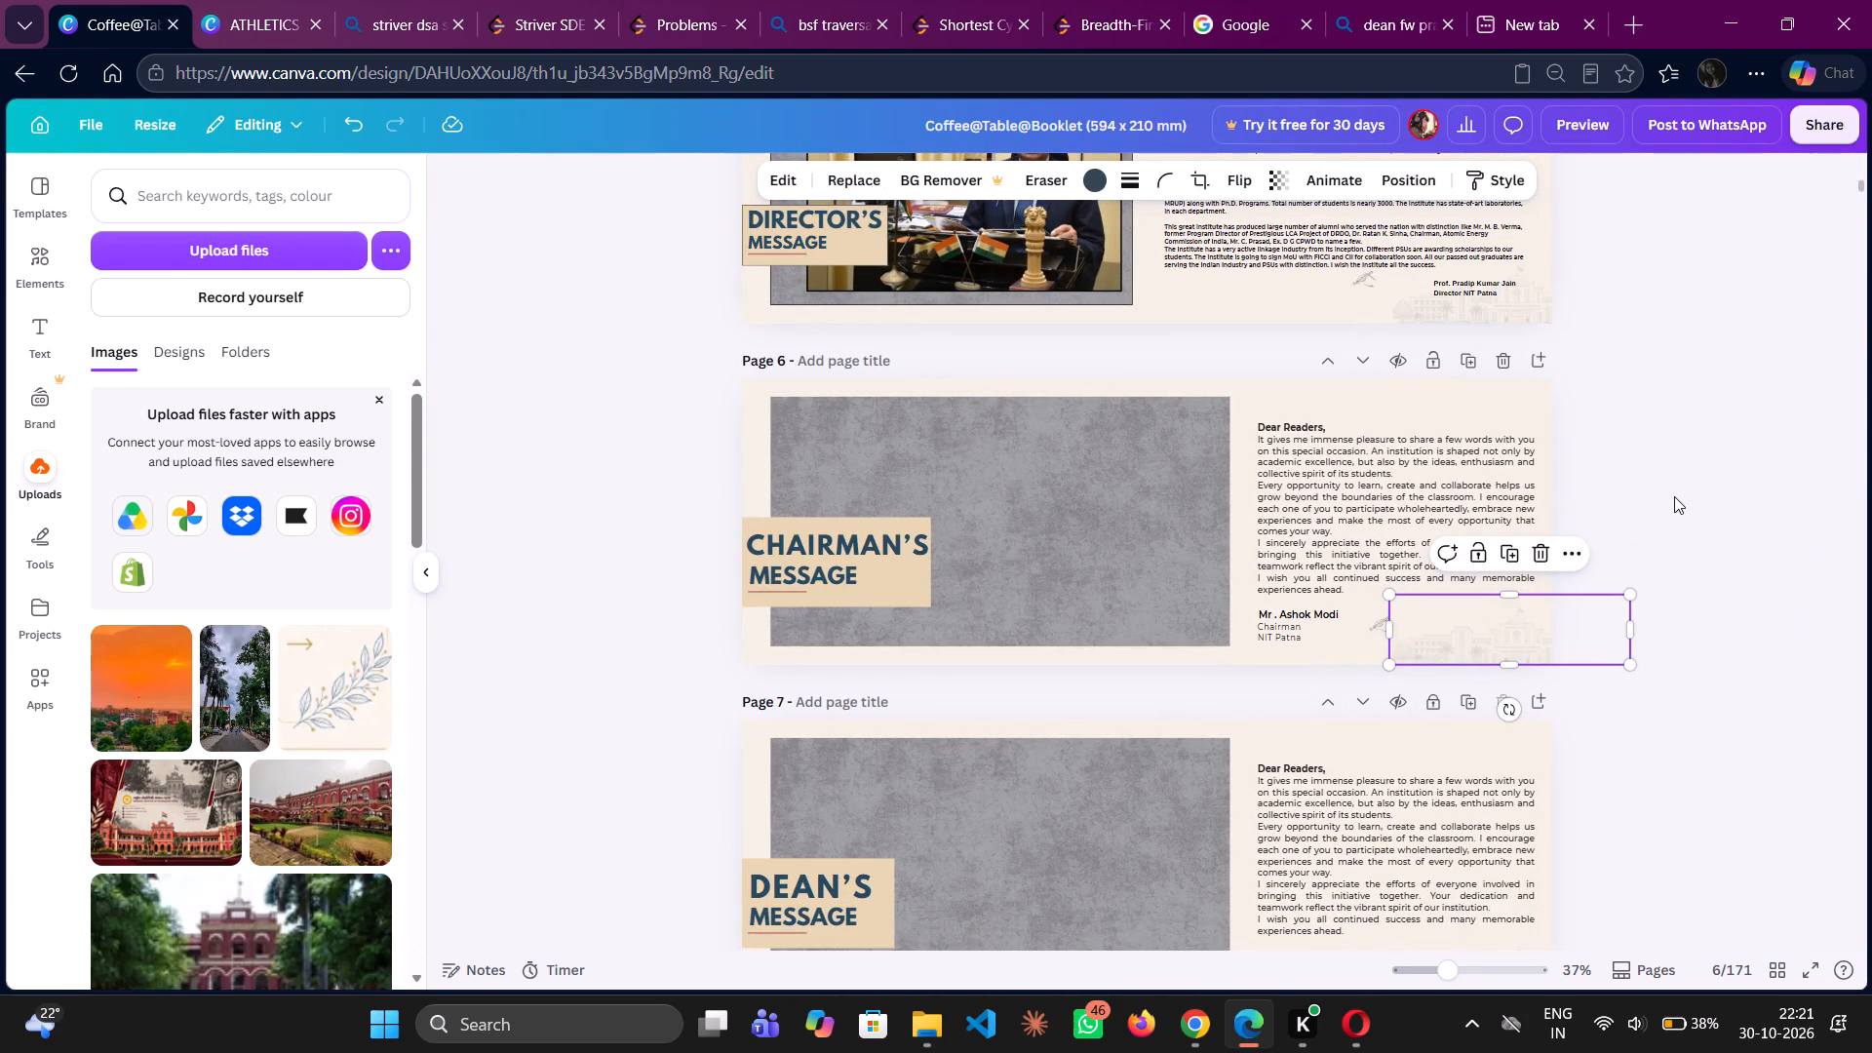
Copy the faint campus building illustration at the lower corner of page 6.
{"action": "left_click", "coordinate": [1503, 627]}
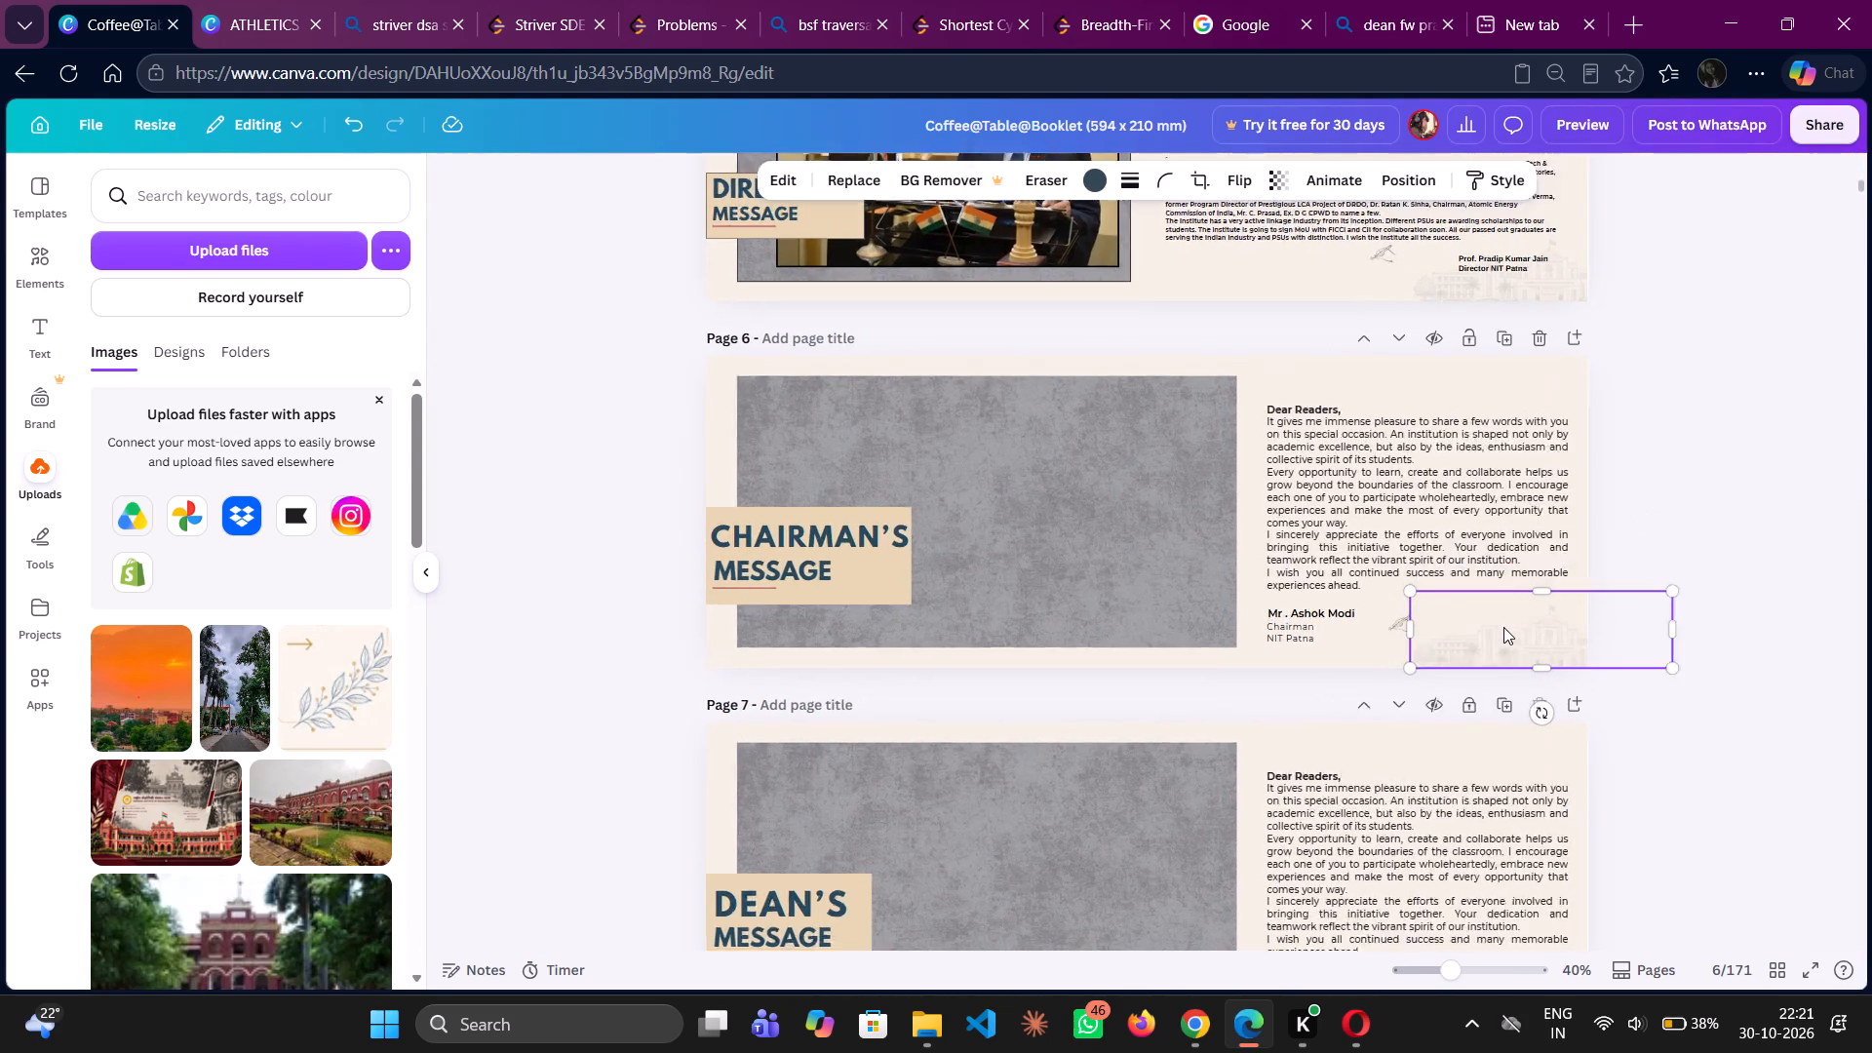
{"action": "scroll", "coordinate": [1503, 627], "scroll_direction": "left", "scroll_amount": 1}
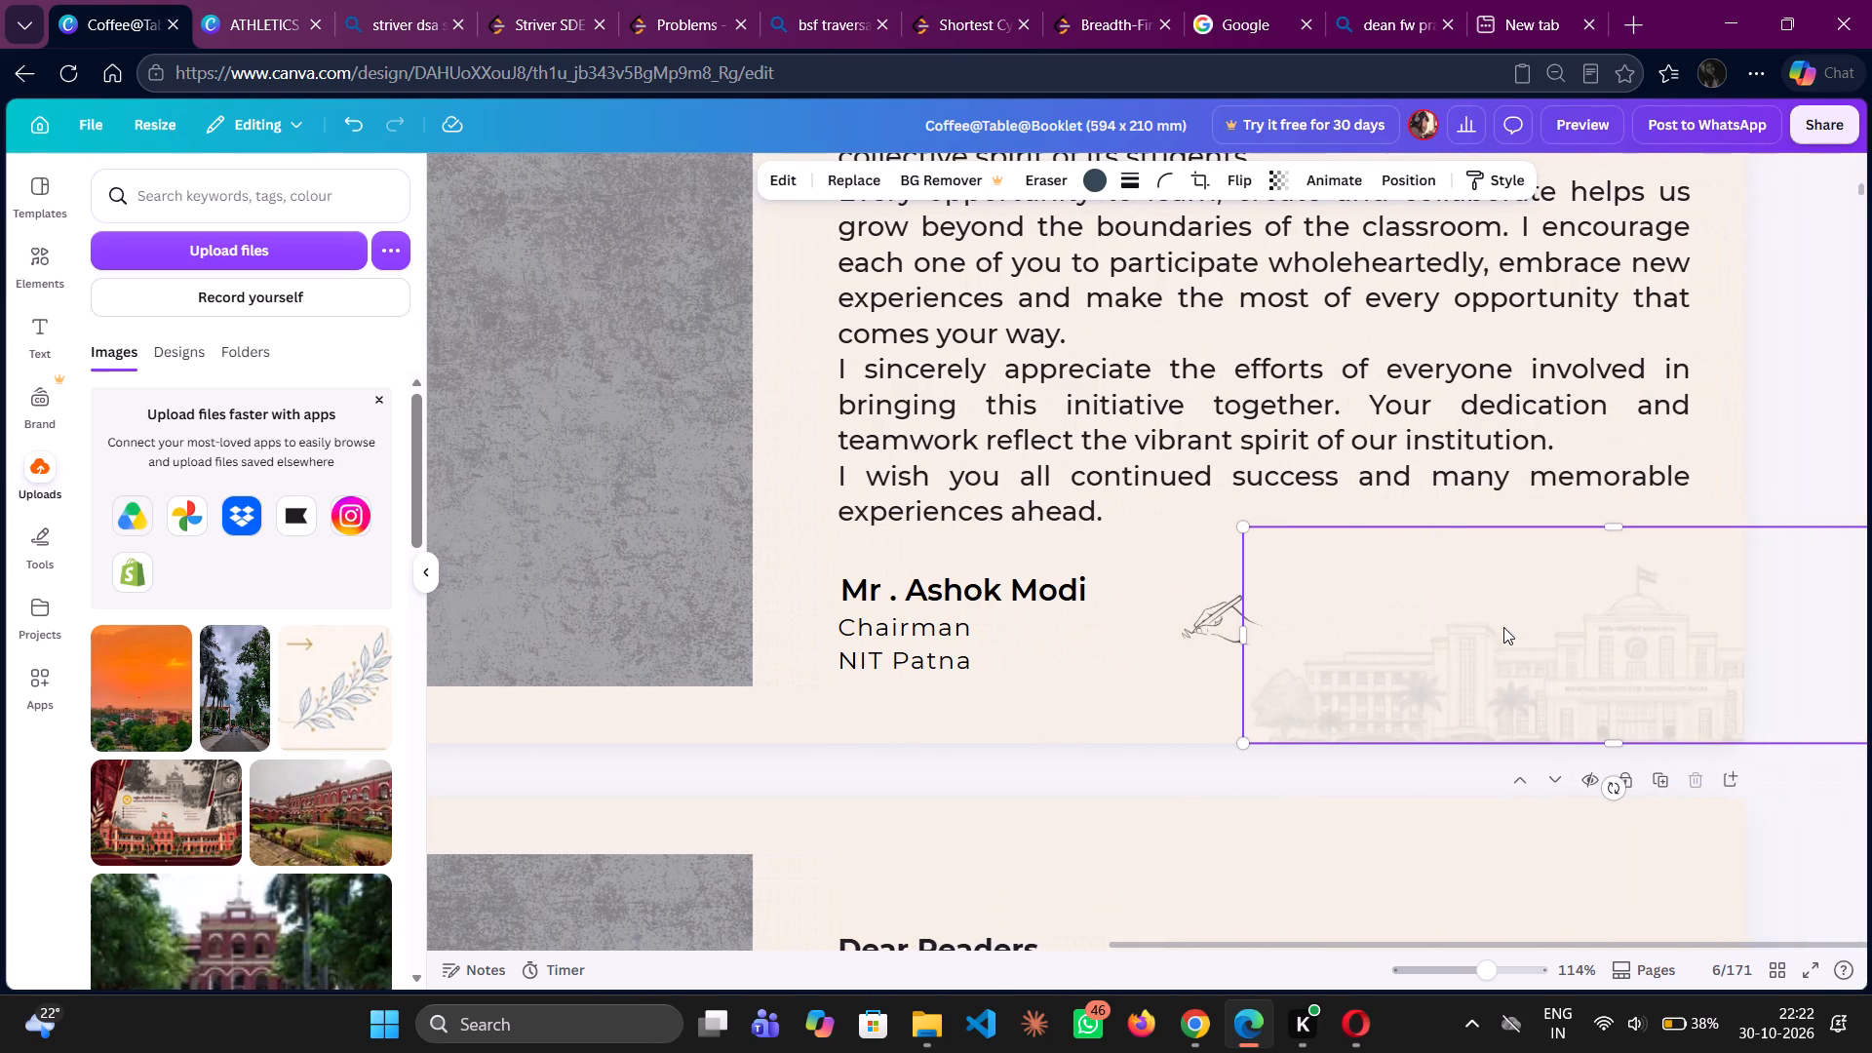
{"action": "left_click", "coordinate": [1589, 667]}
{"action": "key", "text": "ctrl+c"}
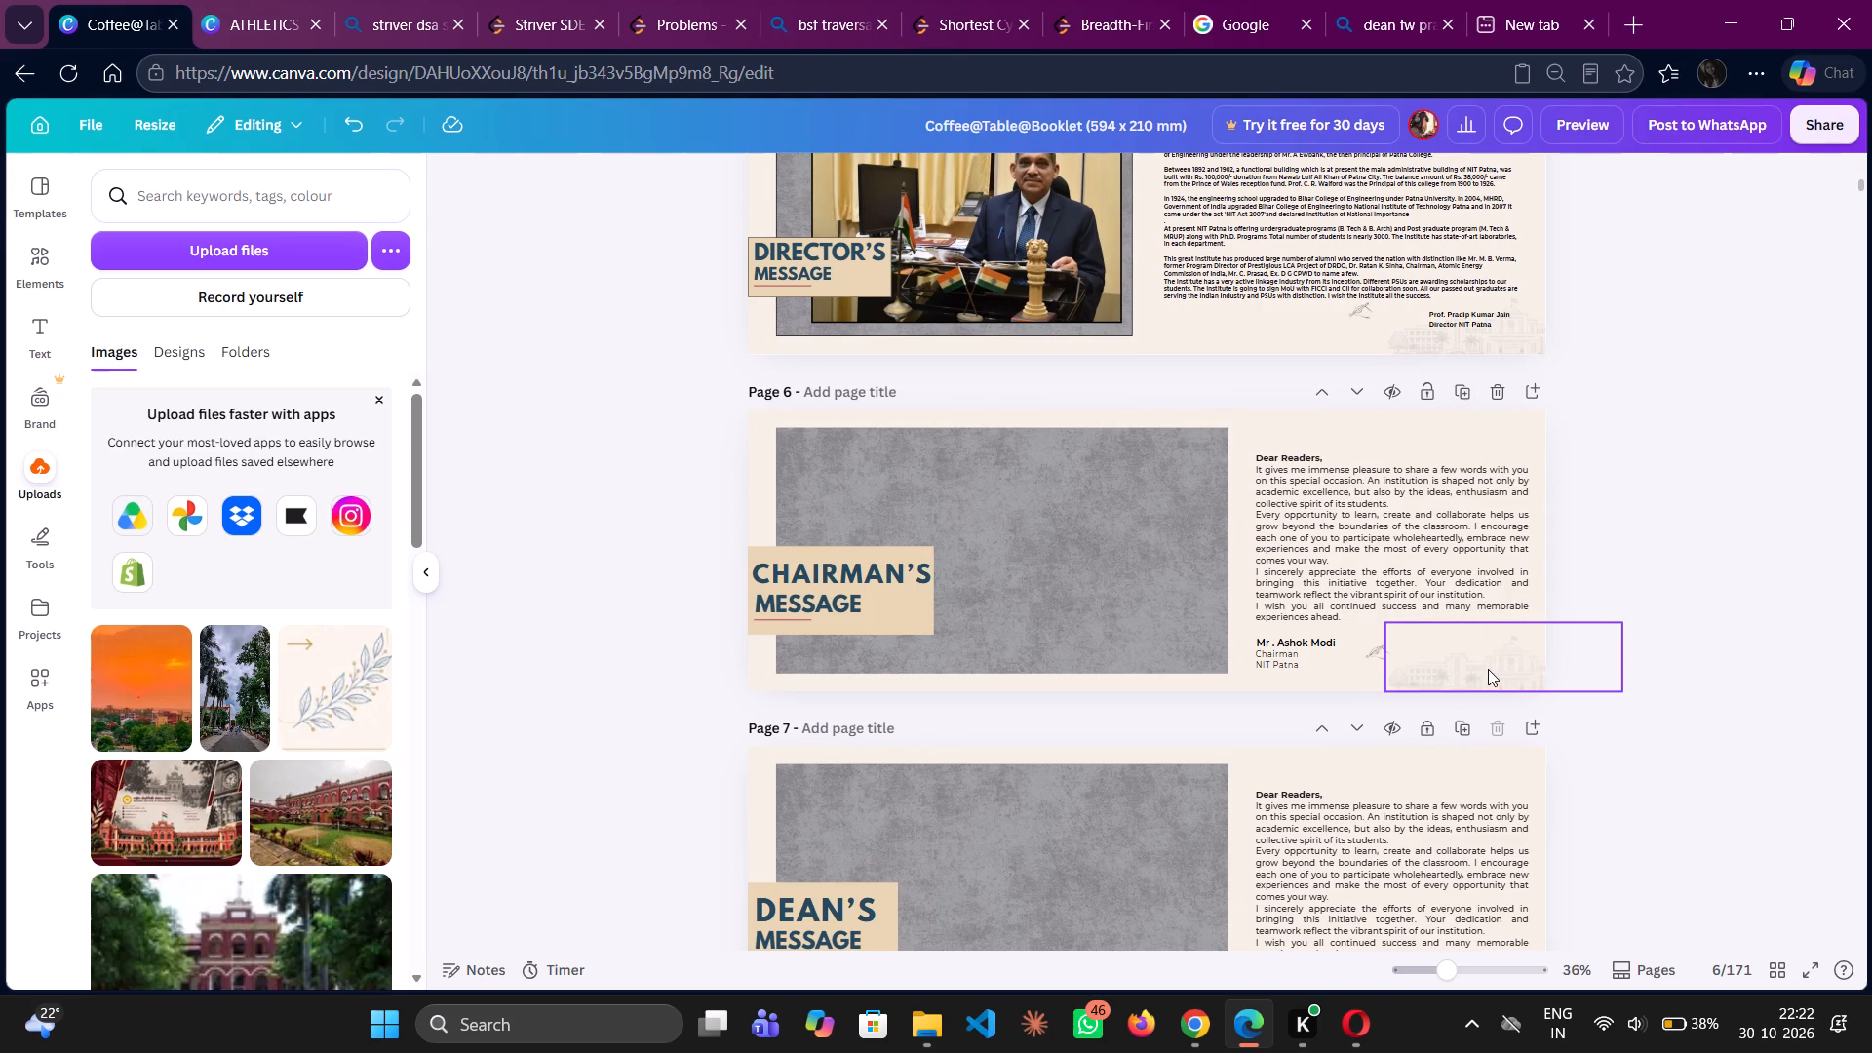
{"action": "left_click", "coordinate": [1488, 669]}
{"action": "key", "text": "ctrl+c"}
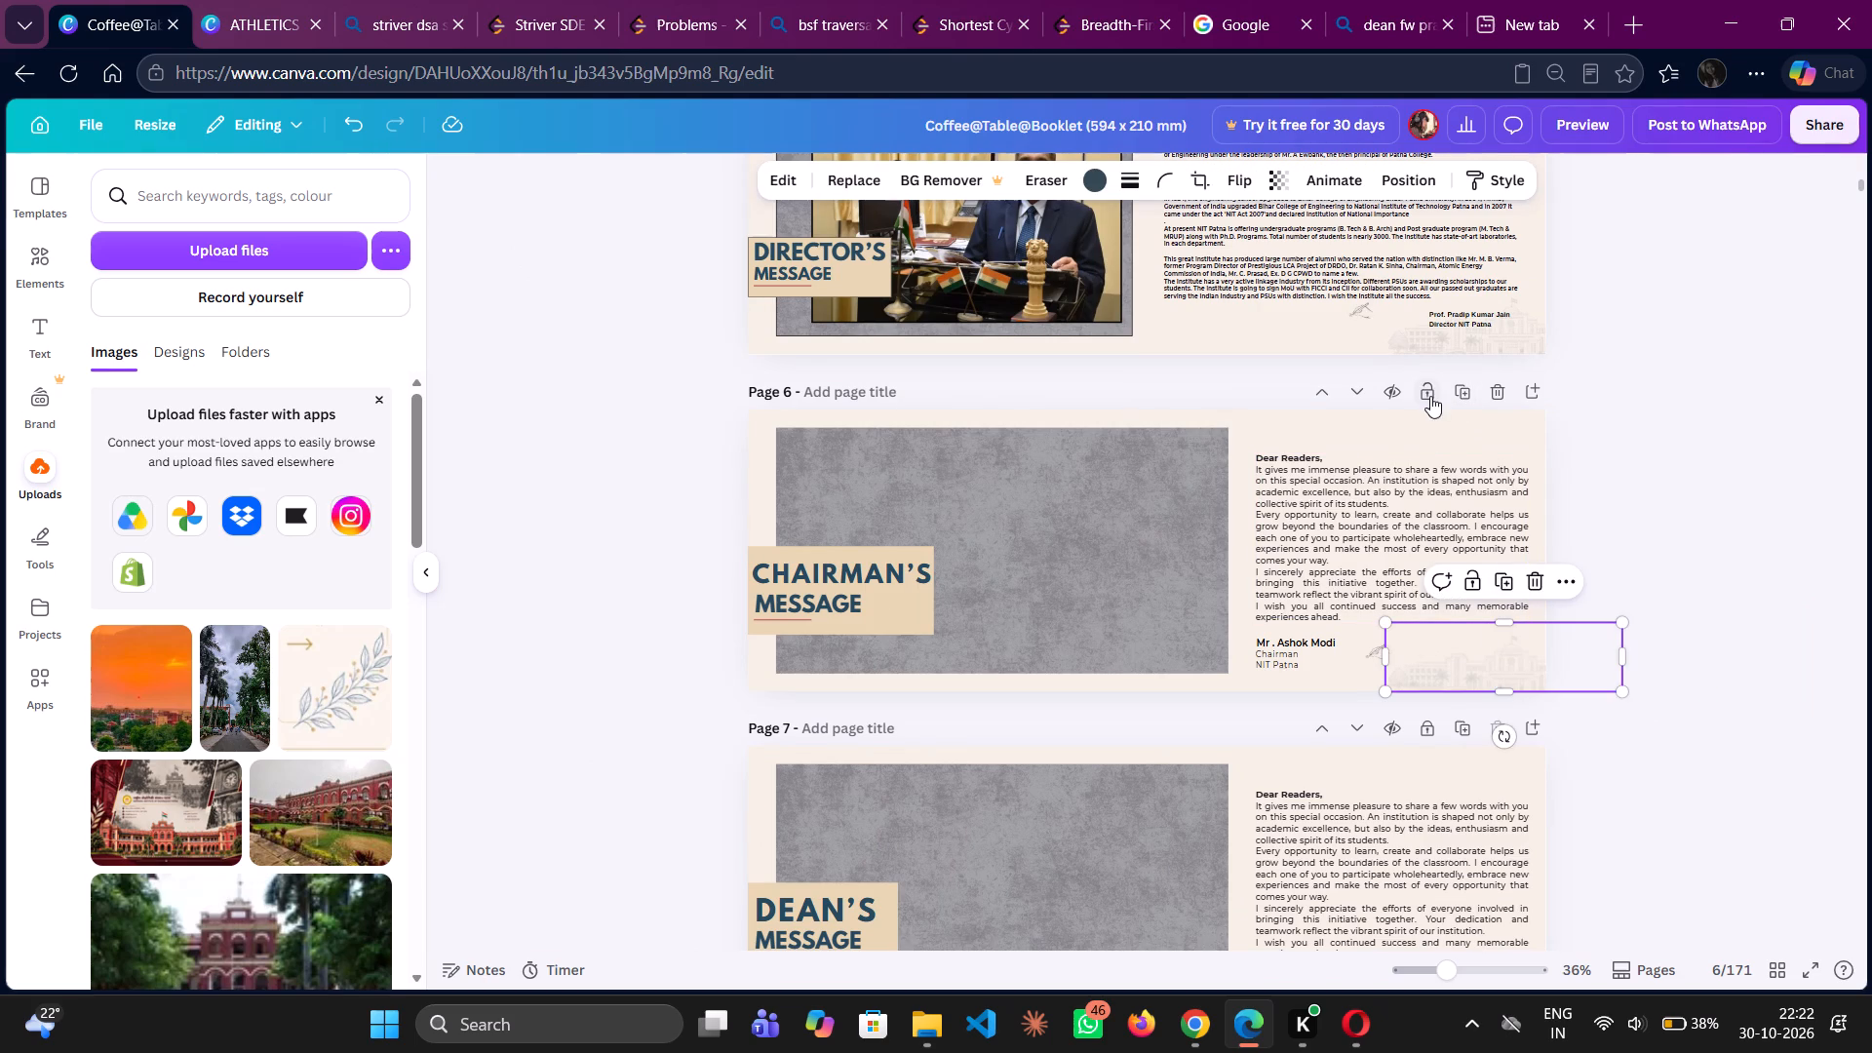
Lock page 6 against further editing.
{"action": "left_click", "coordinate": [1430, 396]}
Look through the booklet pages following page 6, past the Centre of Excellence spreads and the placements section.
{"action": "scroll", "coordinate": [1398, 526], "scroll_direction": "down", "scroll_amount": 5}
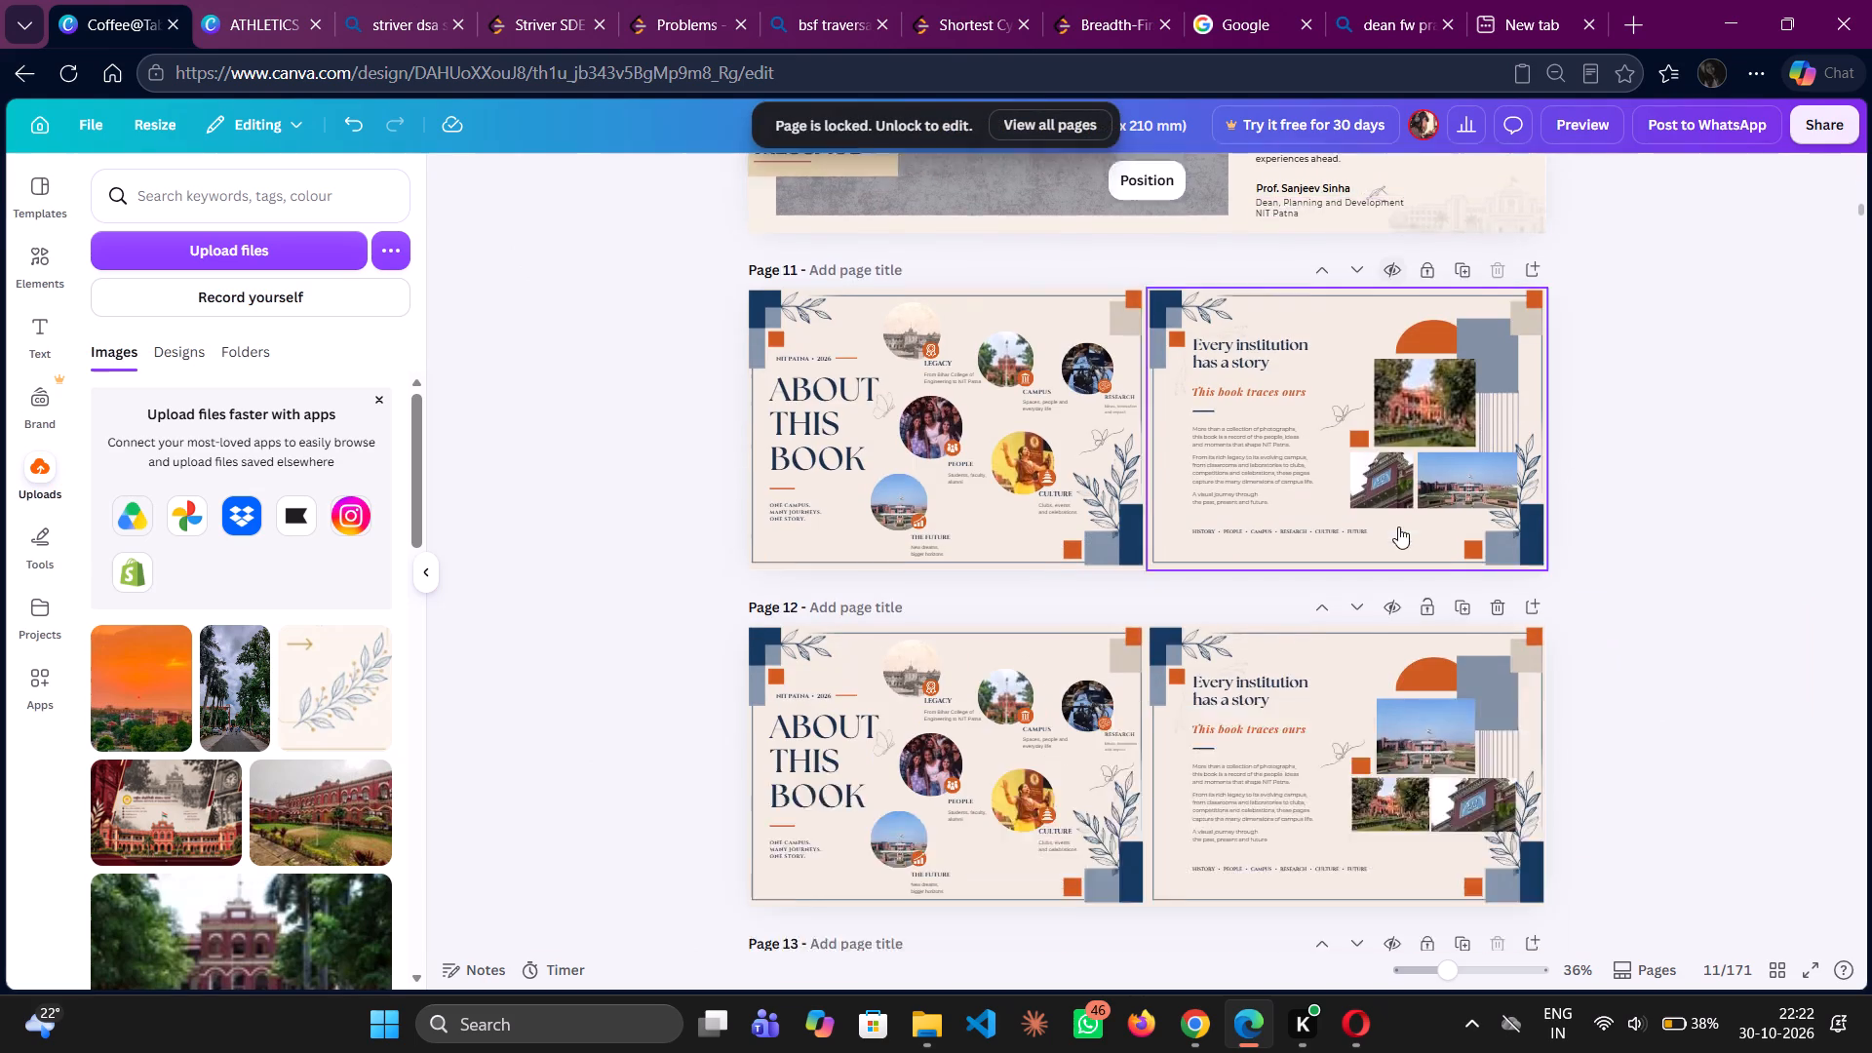
{"action": "scroll", "coordinate": [1398, 526], "scroll_direction": "down", "scroll_amount": 9}
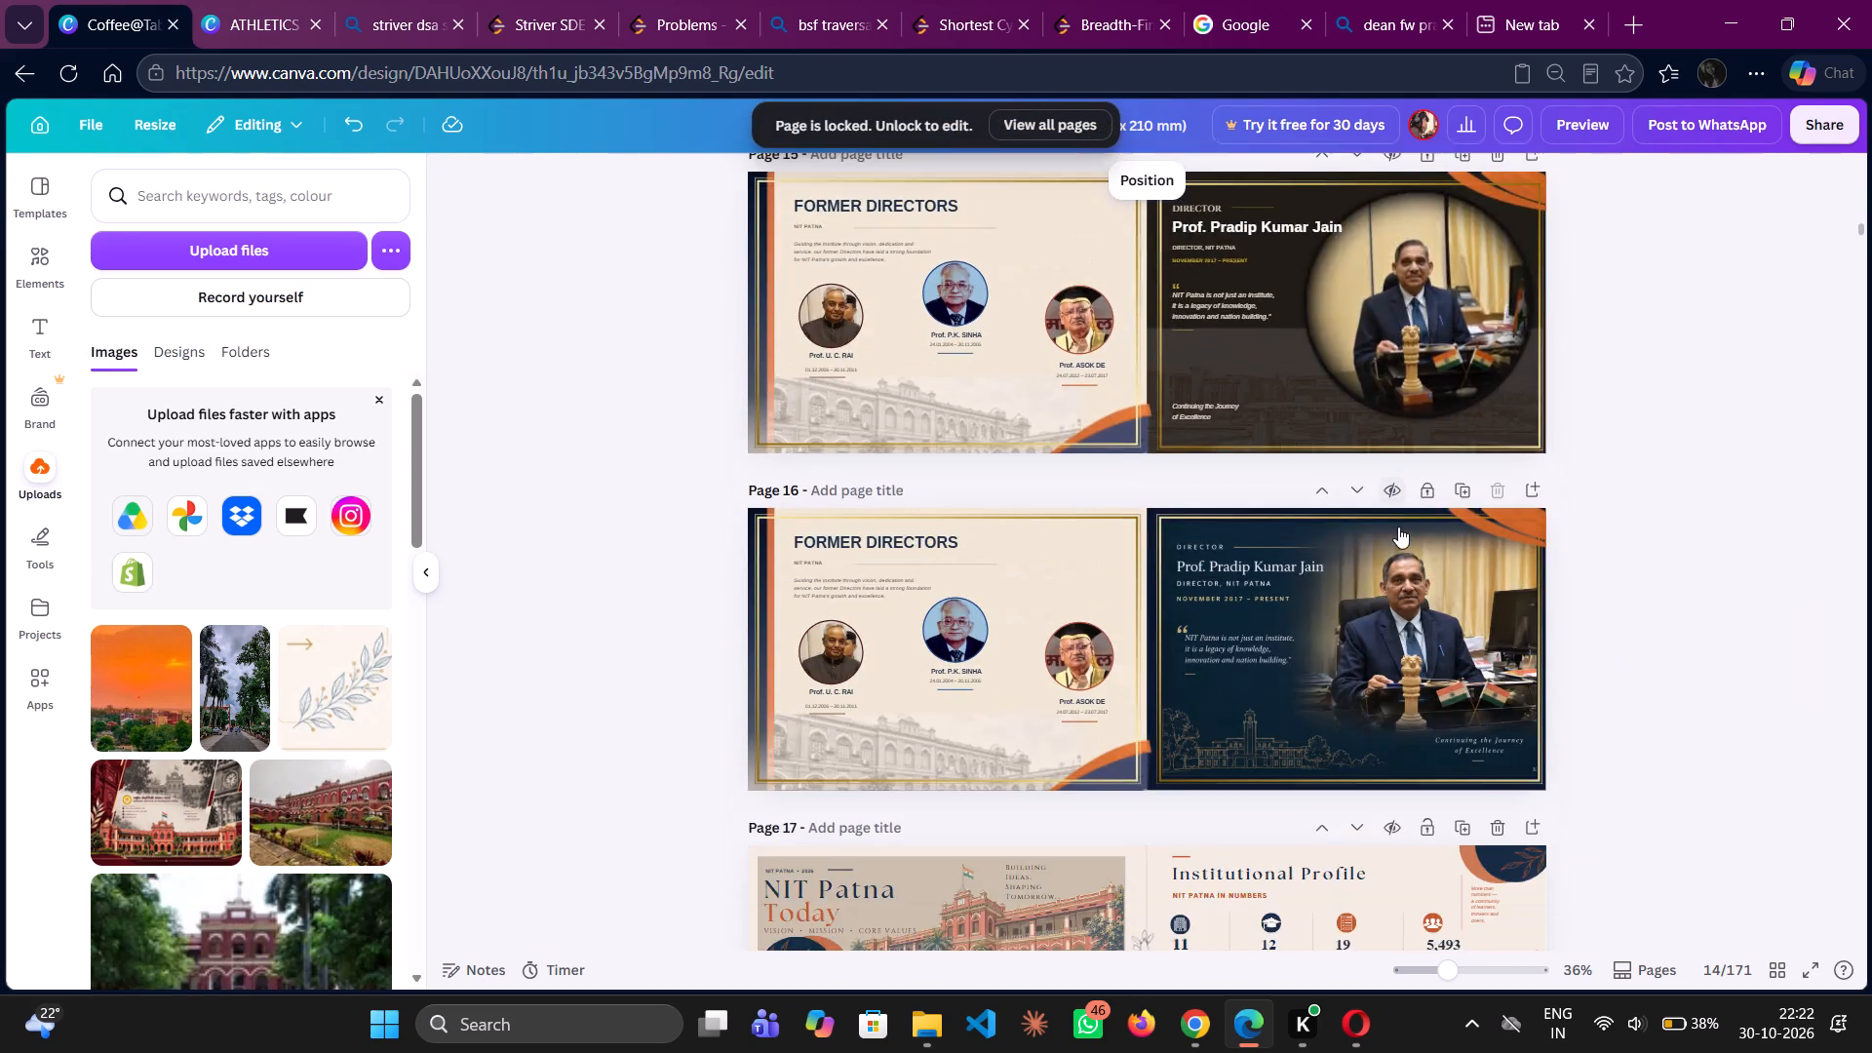
{"action": "scroll", "coordinate": [1398, 526], "scroll_direction": "down", "scroll_amount": 9}
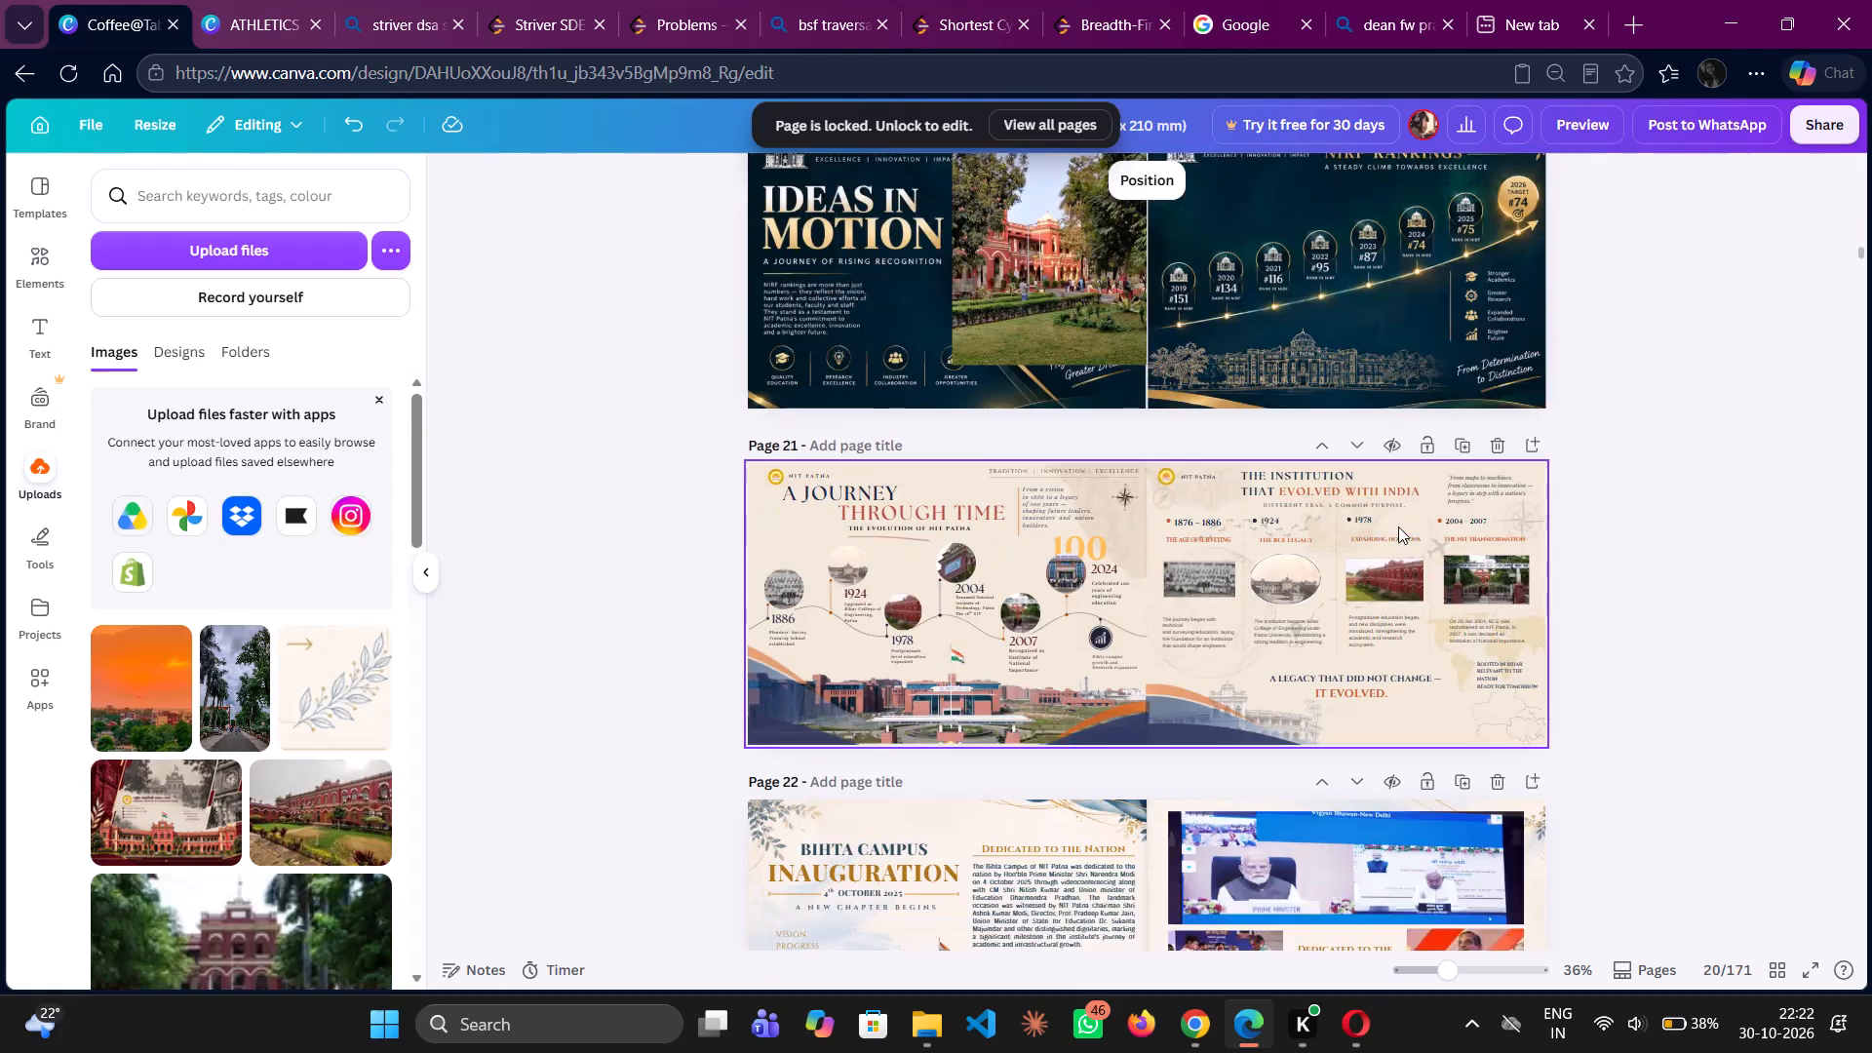
{"action": "scroll", "coordinate": [1398, 526], "scroll_direction": "down", "scroll_amount": 9}
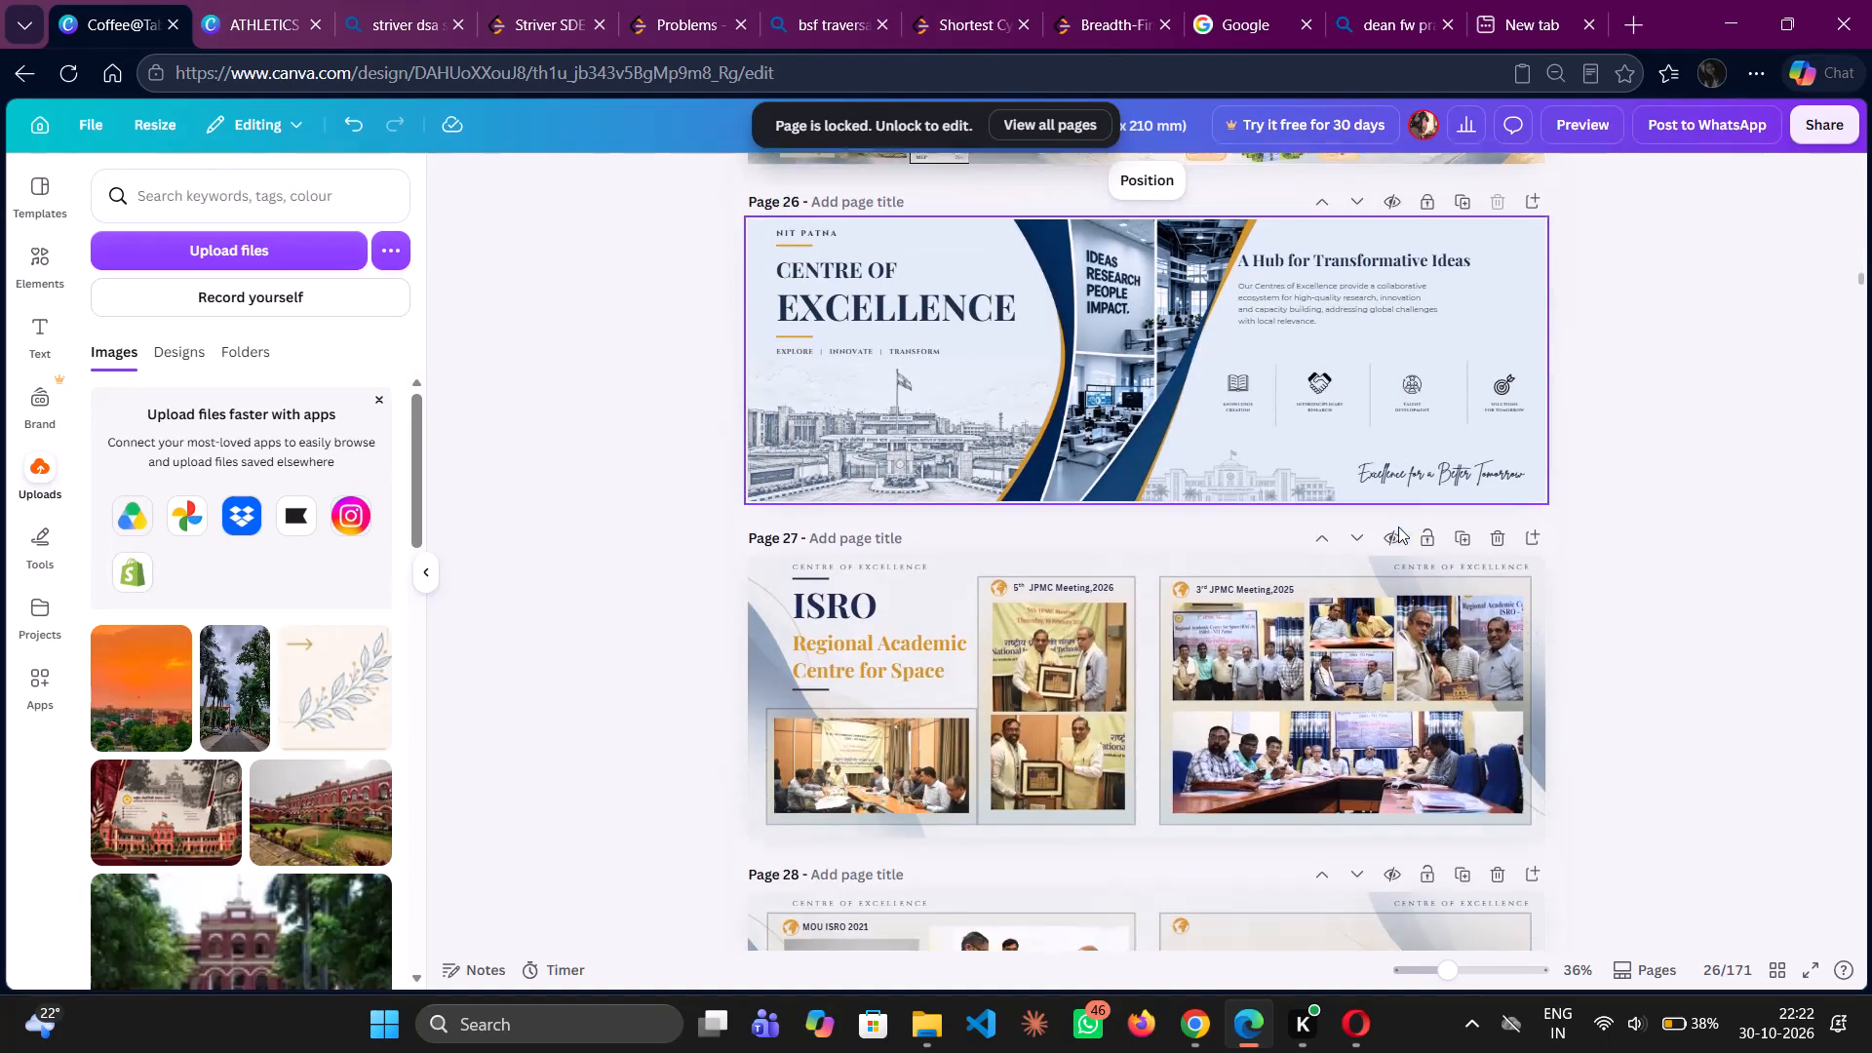
{"action": "scroll", "coordinate": [1398, 526], "scroll_direction": "up", "scroll_amount": 2}
{"action": "scroll", "coordinate": [1398, 526], "scroll_direction": "down", "scroll_amount": 15}
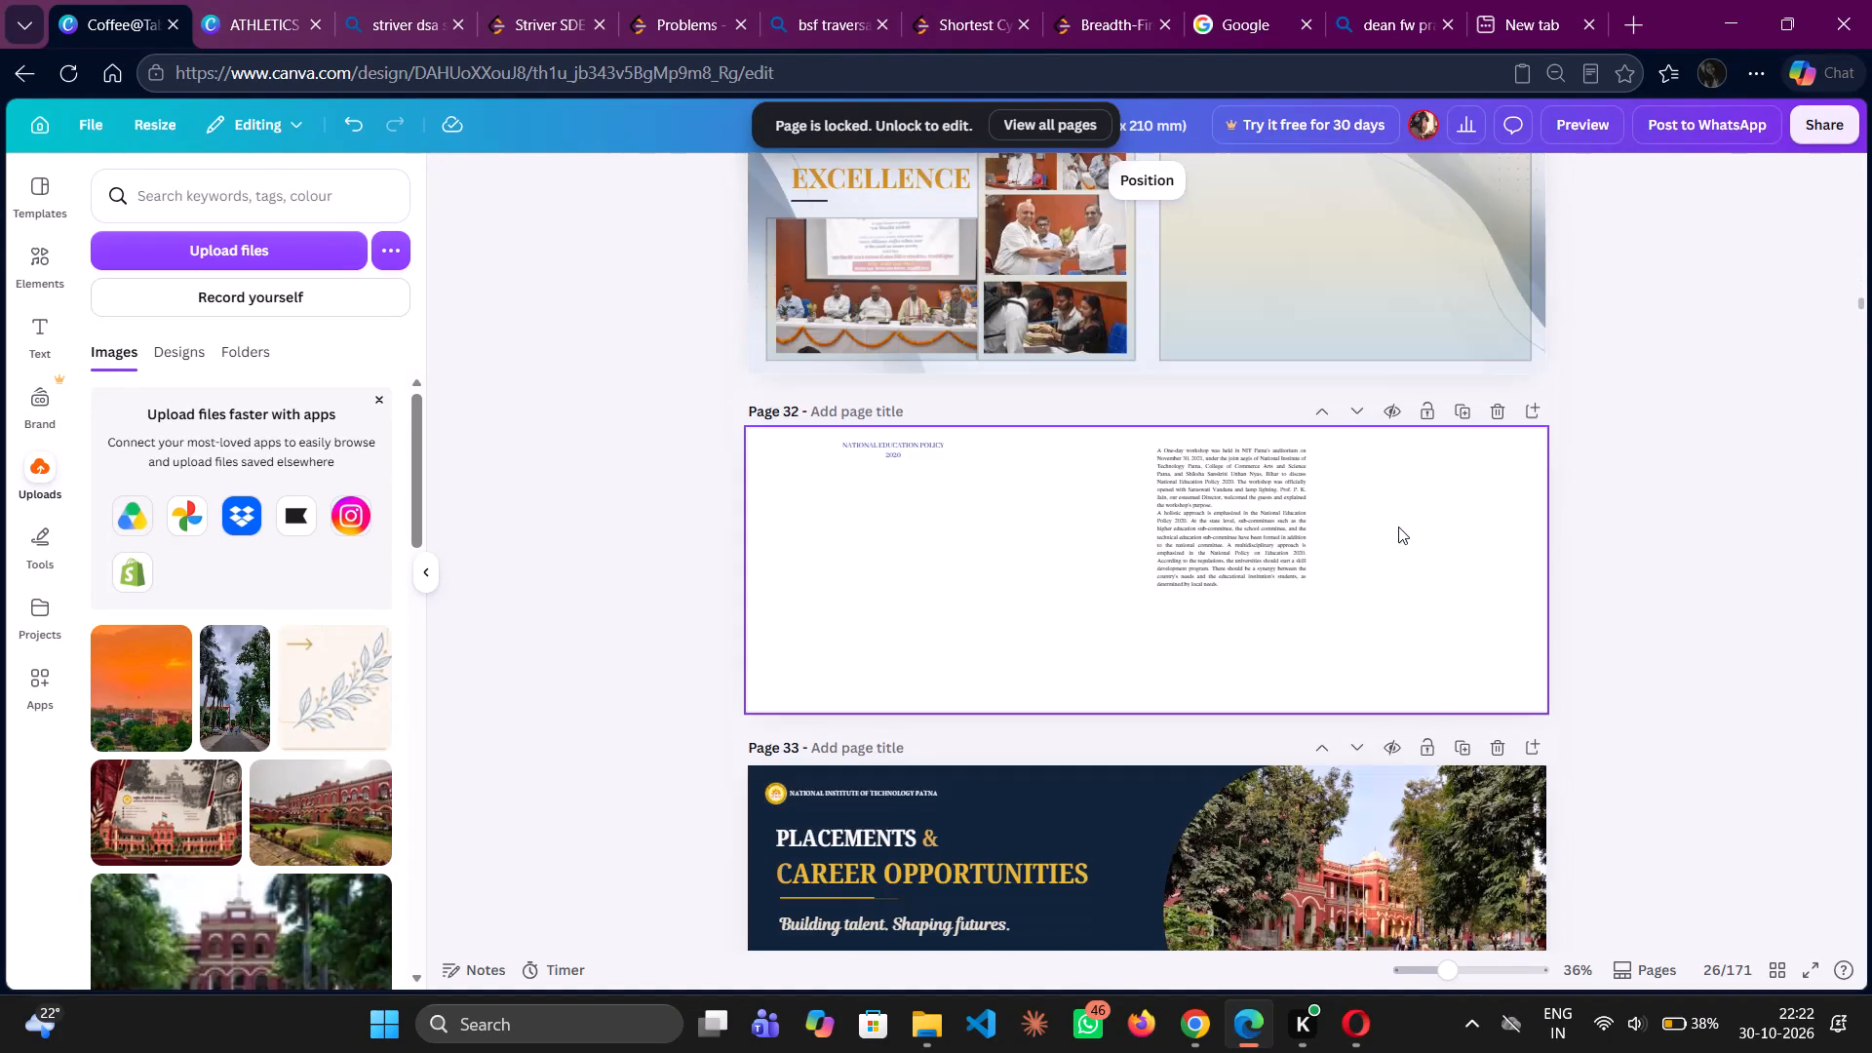
{"action": "scroll", "coordinate": [1398, 526], "scroll_direction": "down", "scroll_amount": 8}
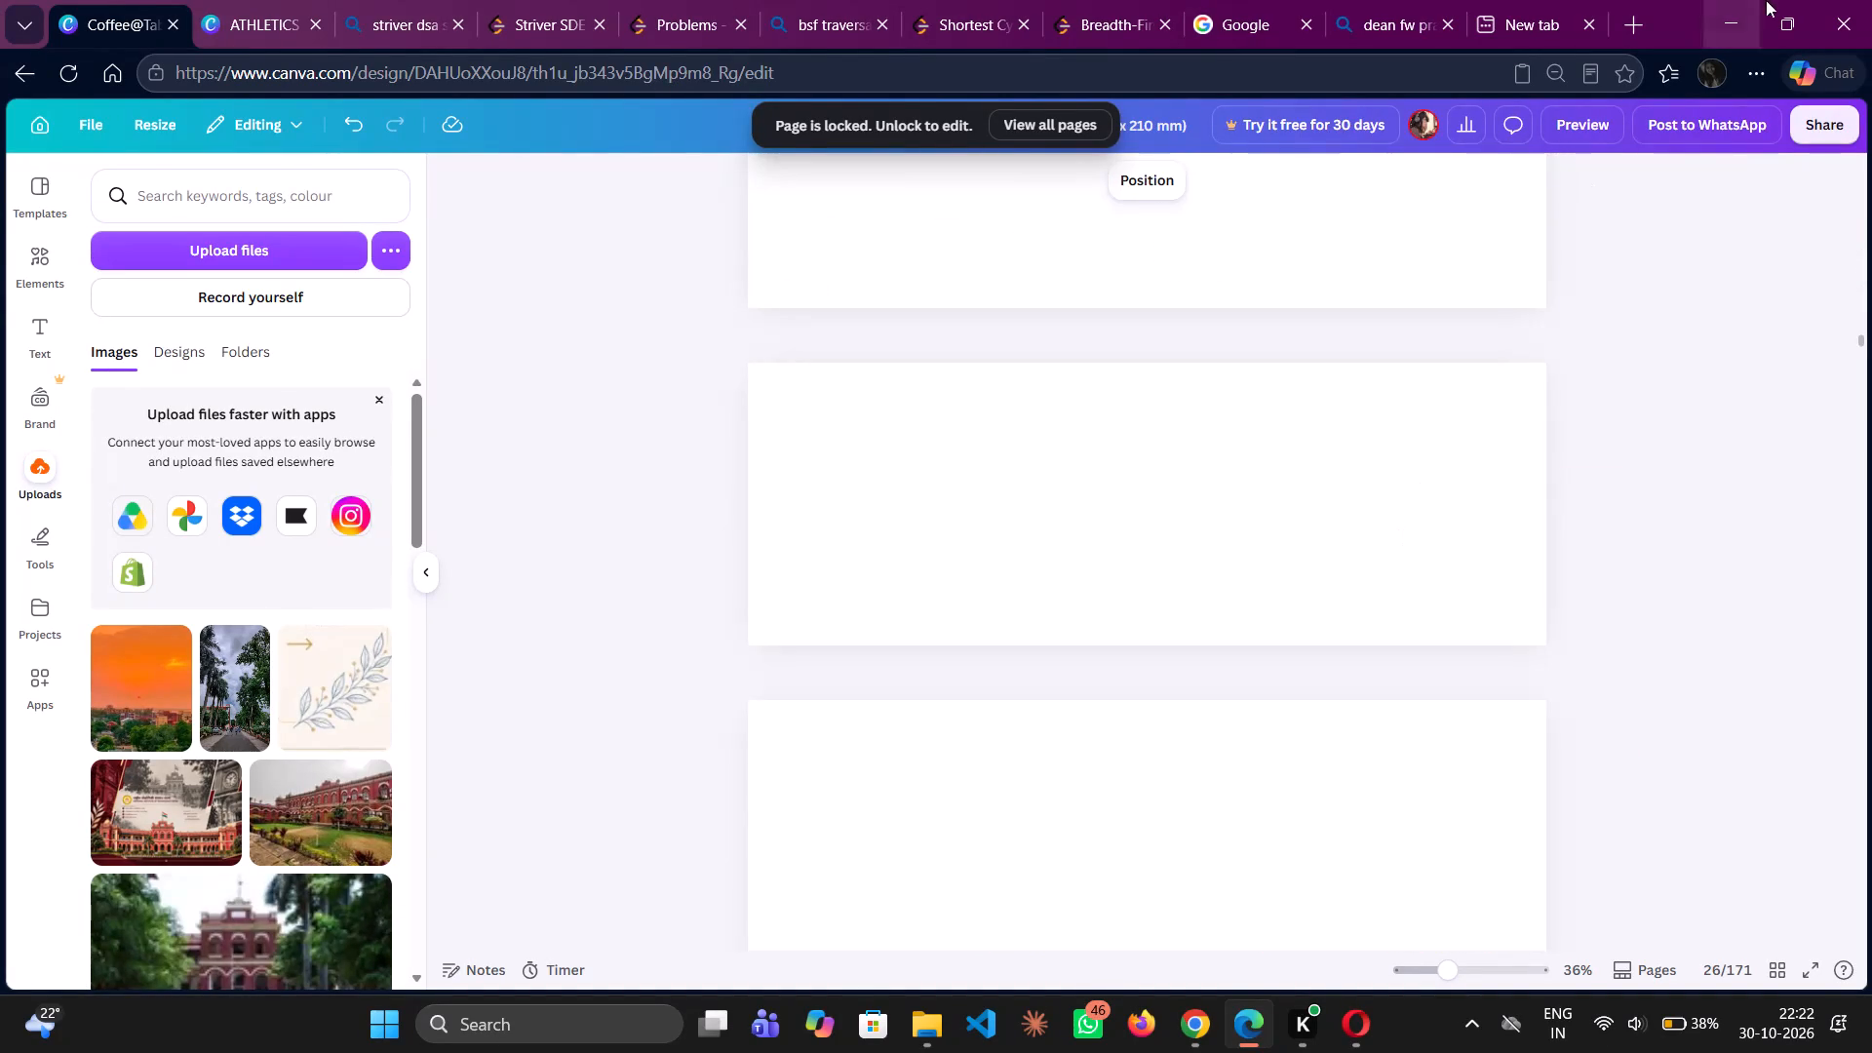
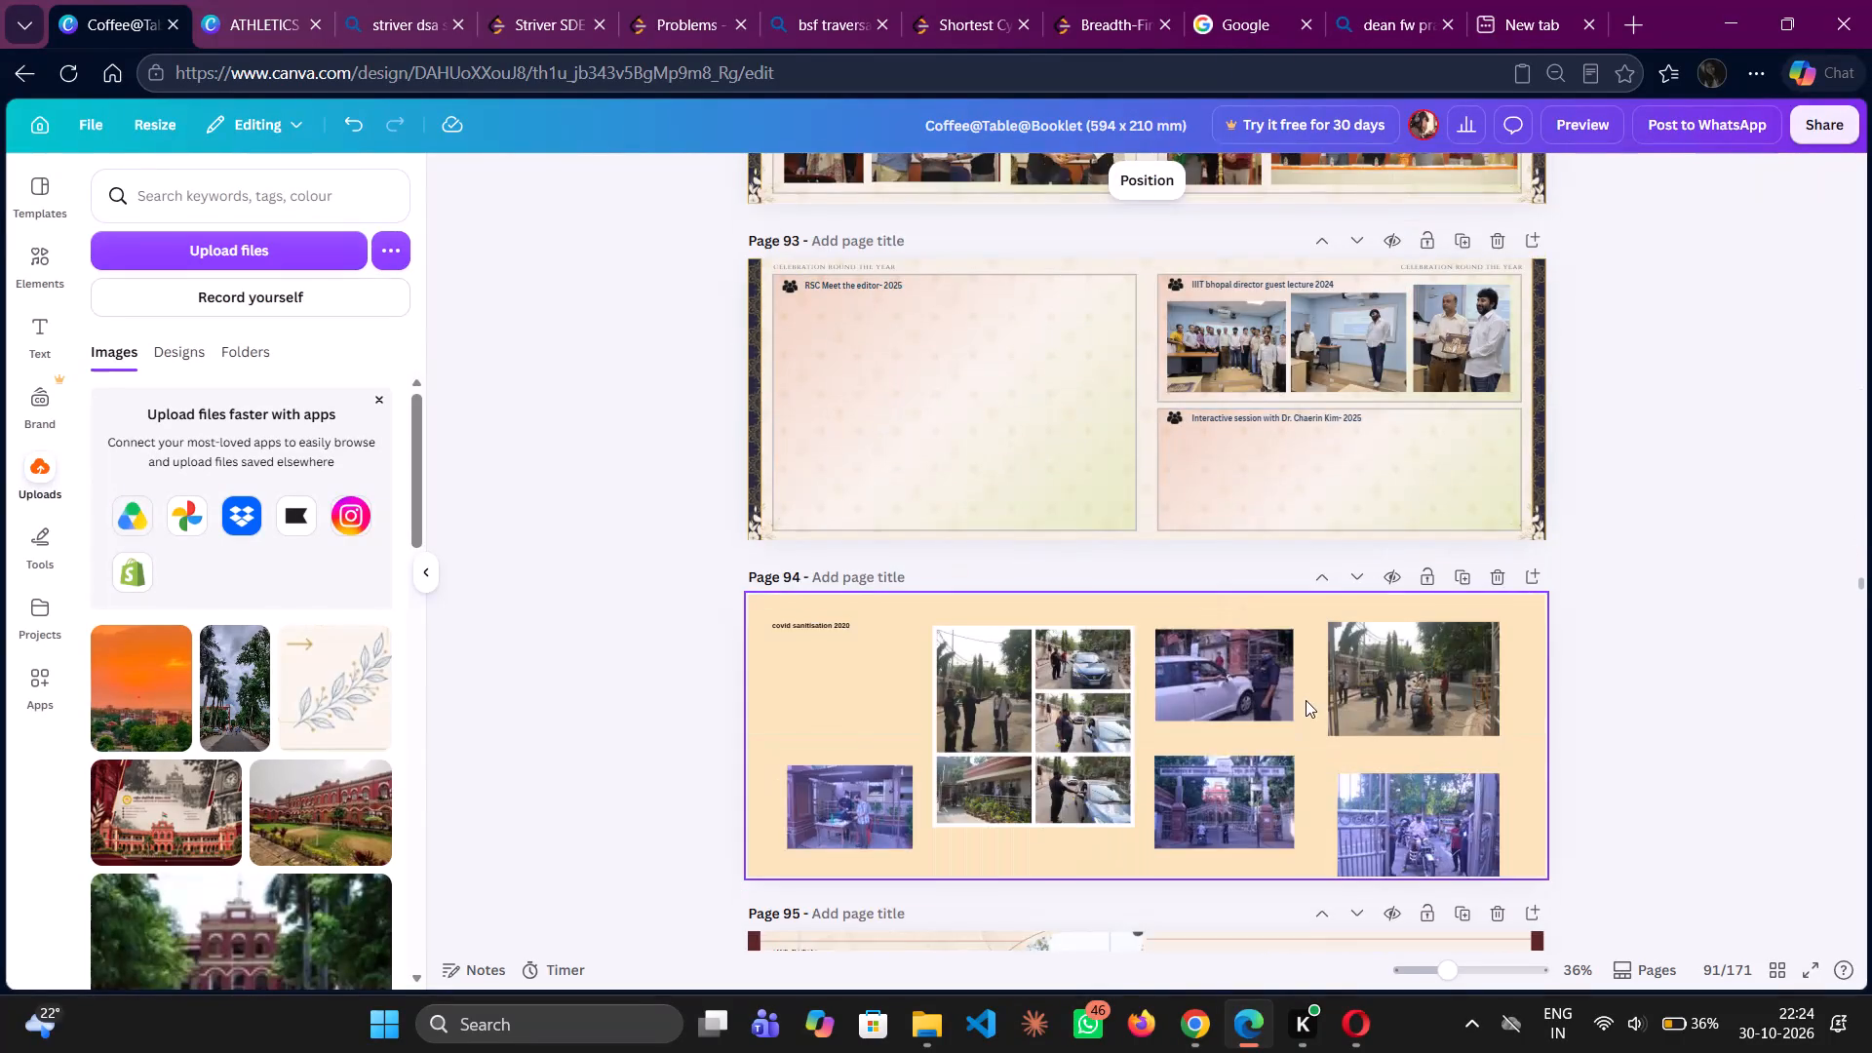
Look through the booklet's event spreads, from the Campus Life pages around 102 back to the Research & Innovation pages around 55.
{"action": "scroll", "coordinate": [1306, 700], "scroll_direction": "down", "scroll_amount": 7}
{"action": "scroll", "coordinate": [1306, 700], "scroll_direction": "up", "scroll_amount": 3}
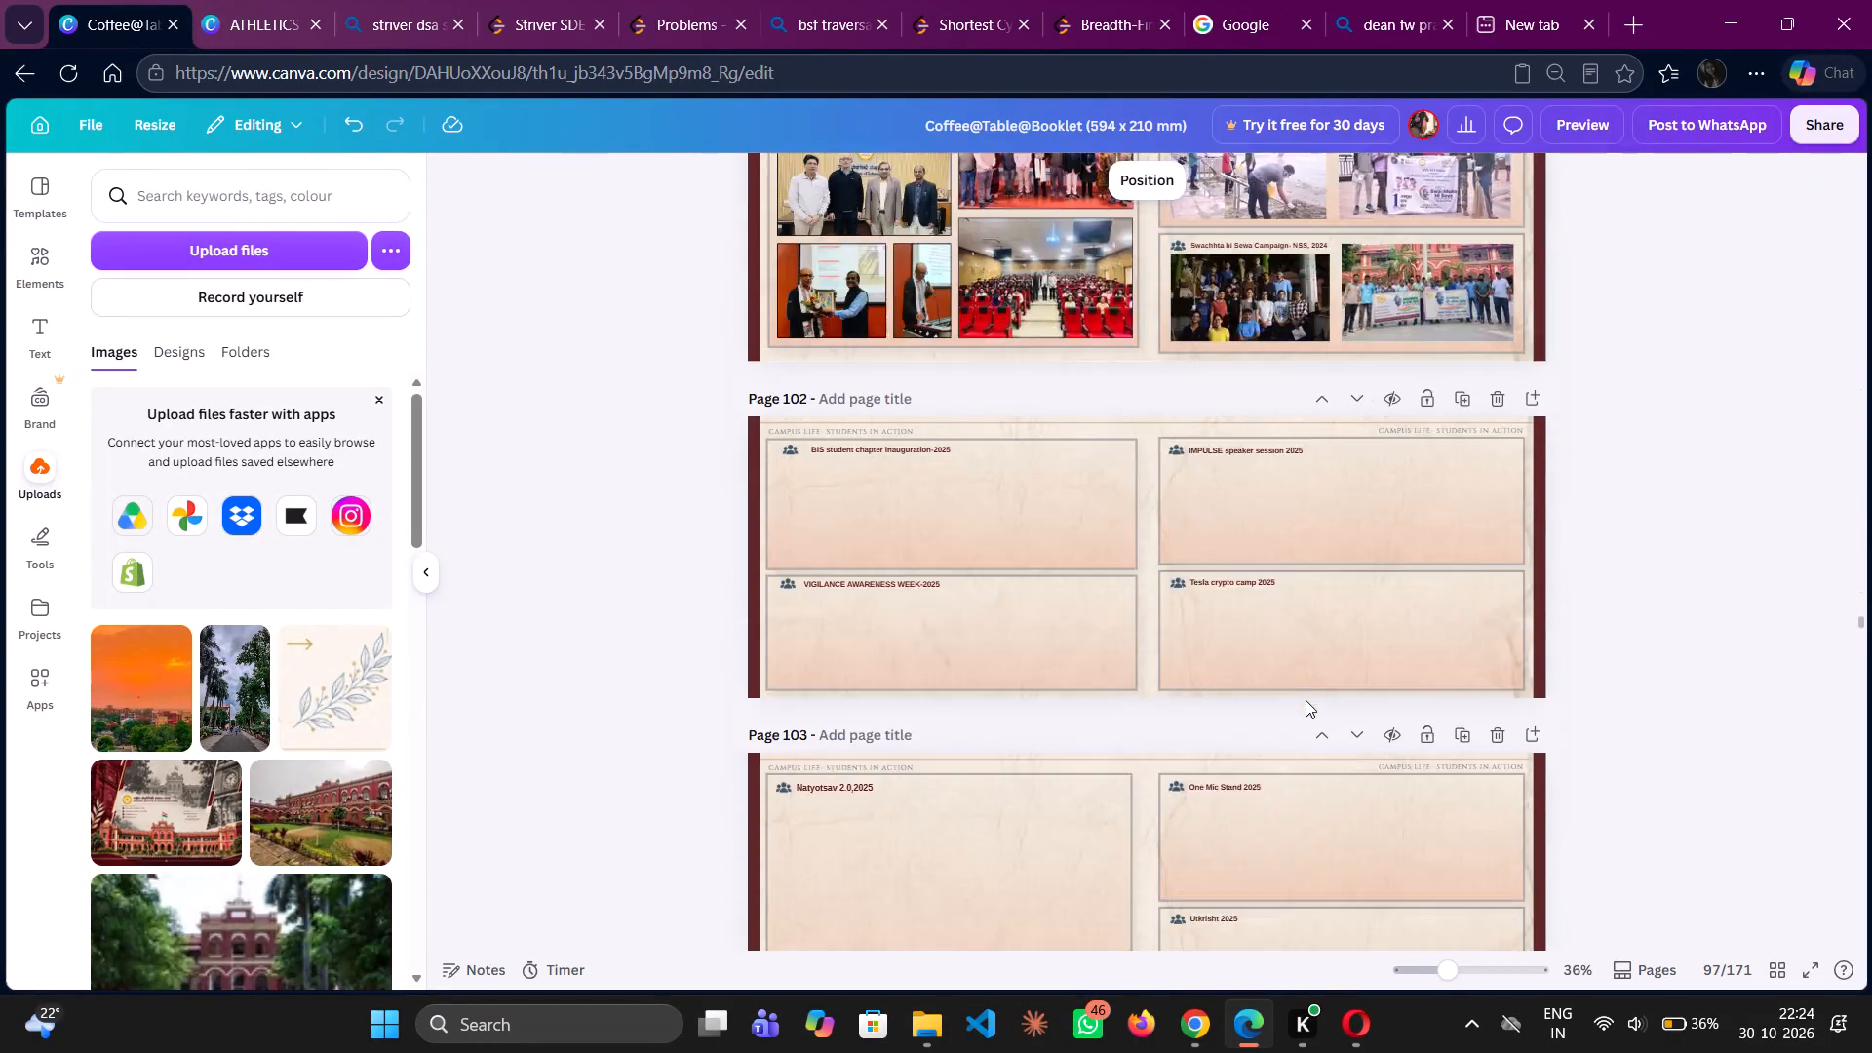
{"action": "scroll", "coordinate": [1306, 700], "scroll_direction": "up", "scroll_amount": 12}
{"action": "scroll", "coordinate": [1306, 700], "scroll_direction": "up", "scroll_amount": 10}
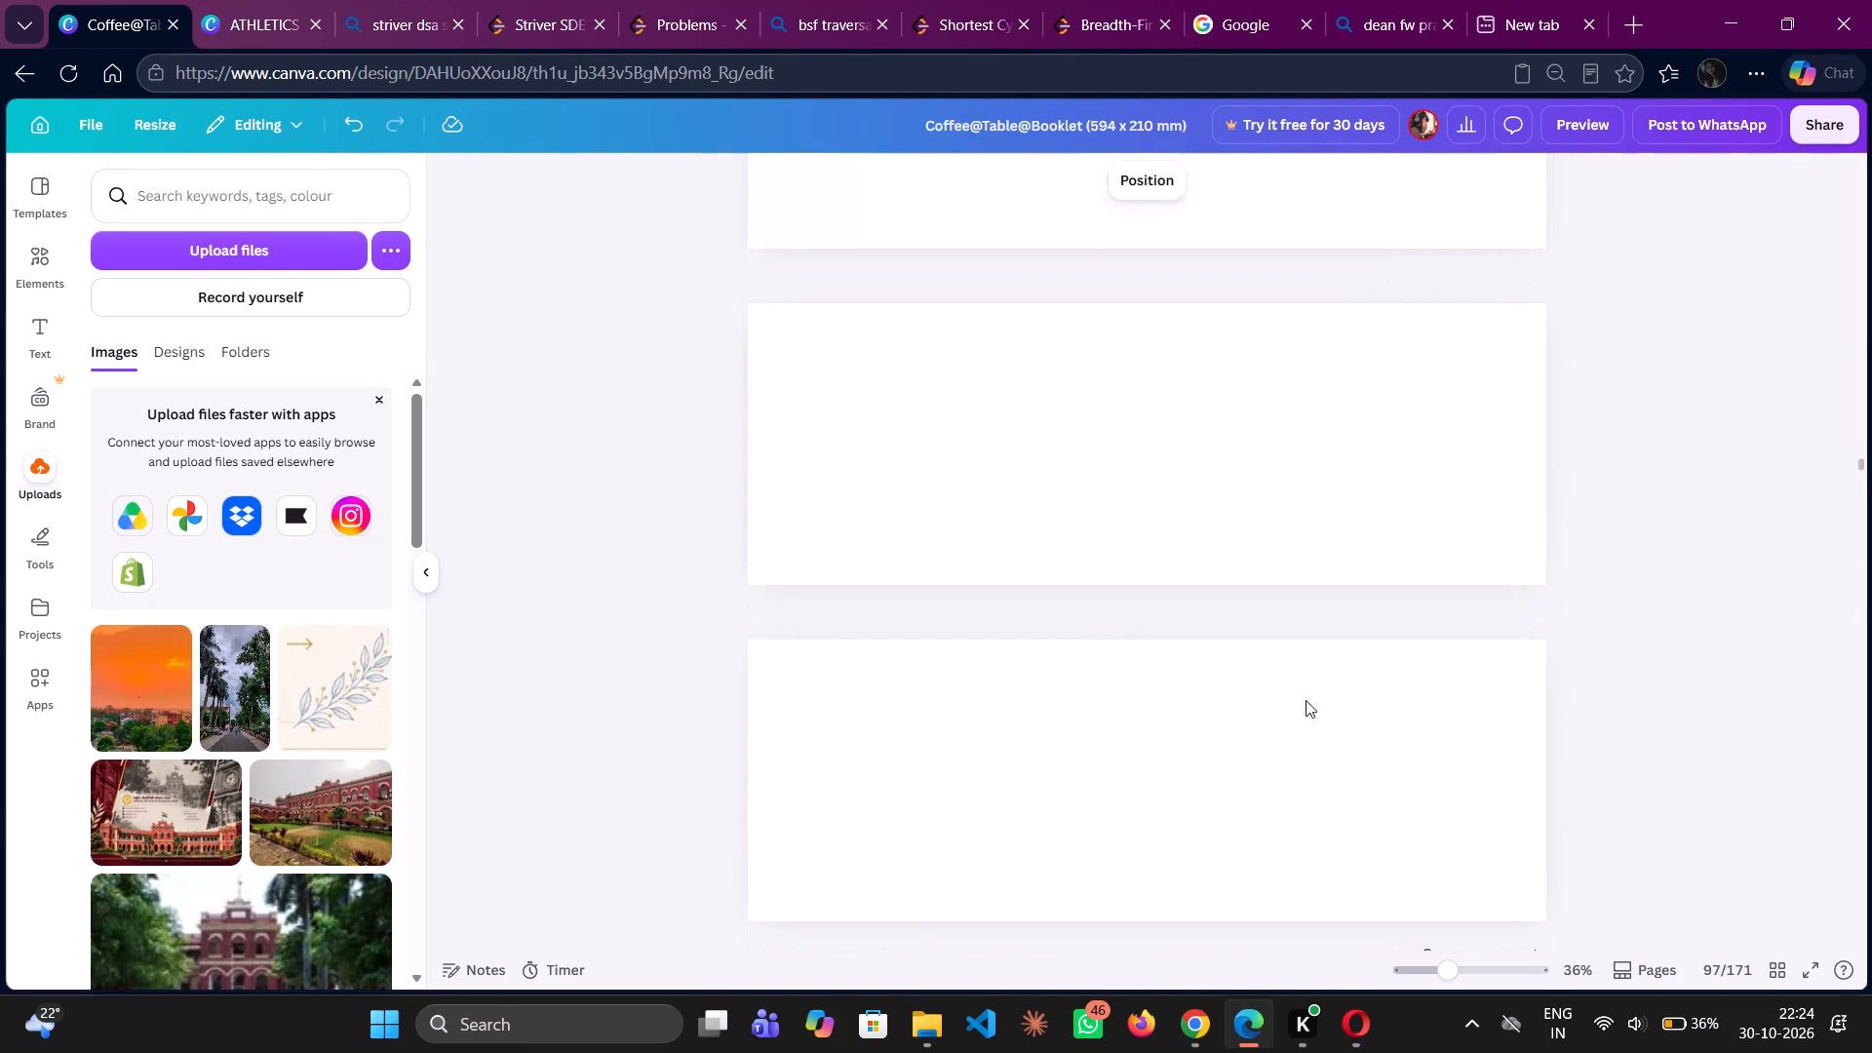
{"action": "scroll", "coordinate": [1306, 700], "scroll_direction": "up", "scroll_amount": 5}
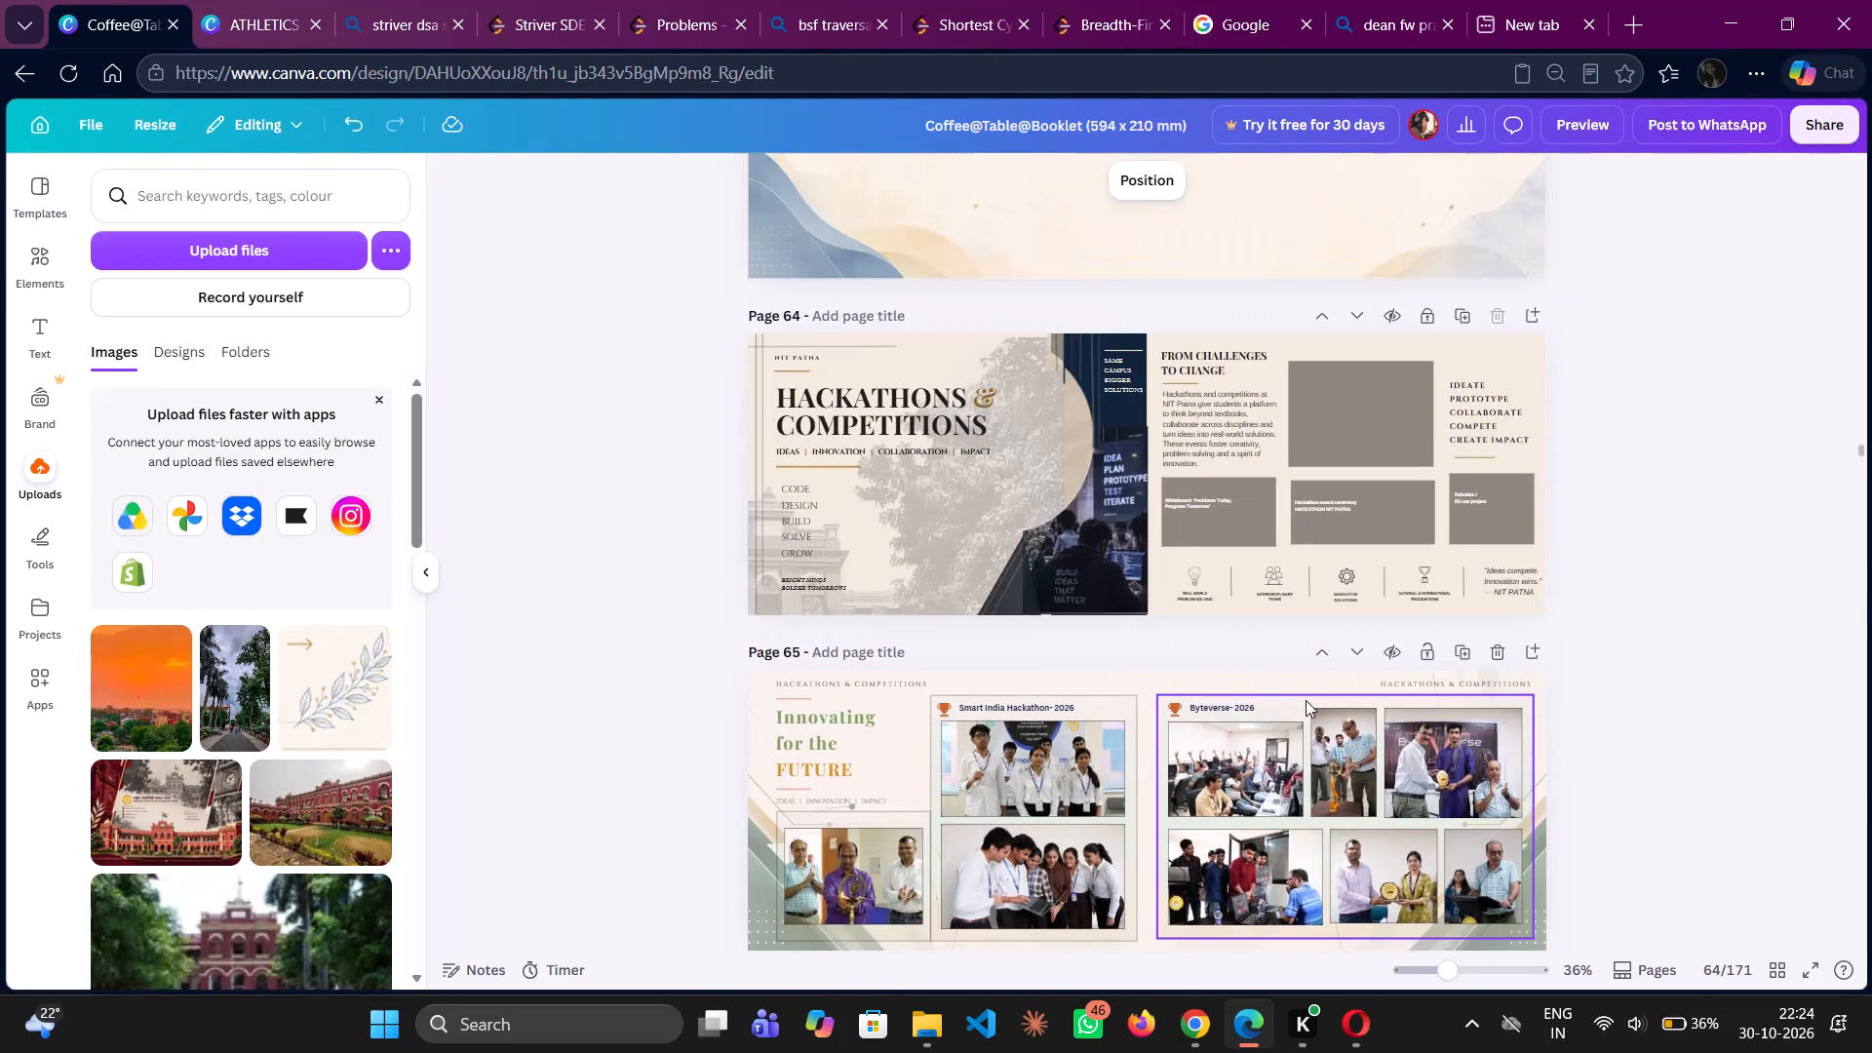
{"action": "scroll", "coordinate": [1306, 700], "scroll_direction": "up", "scroll_amount": 5}
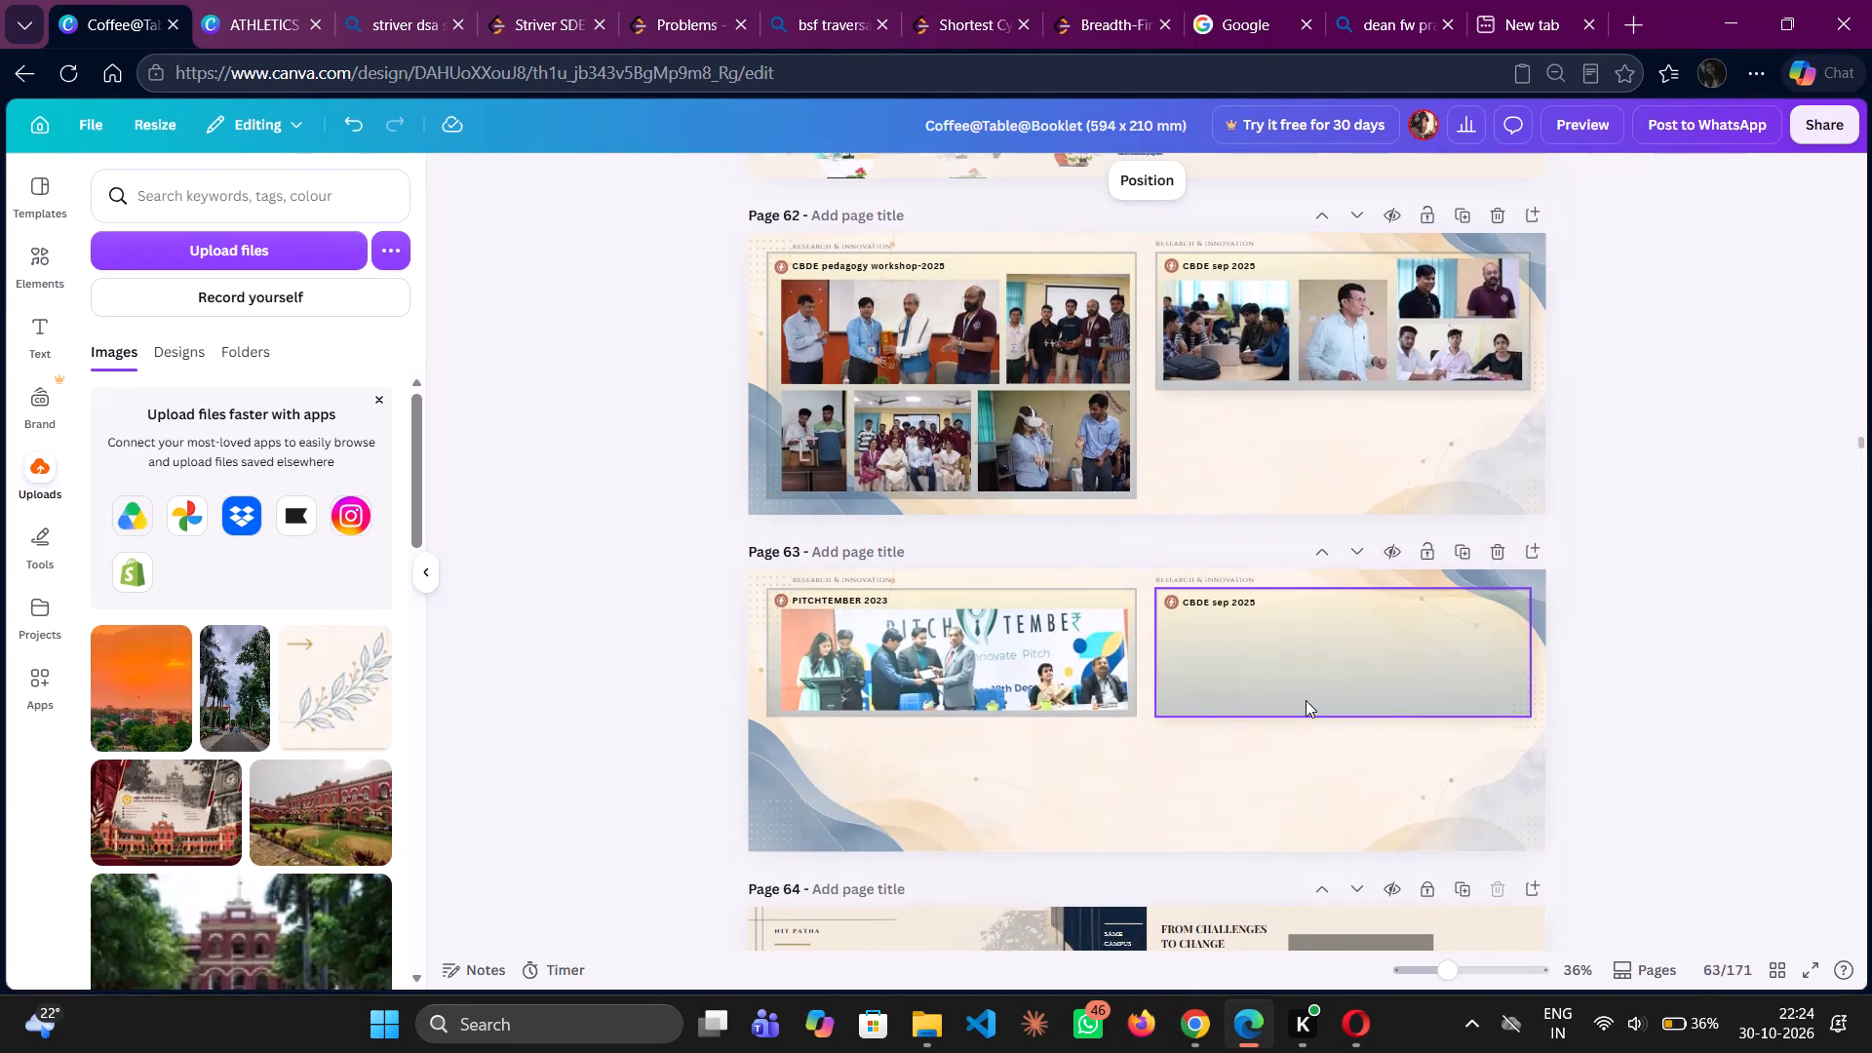
{"action": "scroll", "coordinate": [1306, 700], "scroll_direction": "up", "scroll_amount": 15}
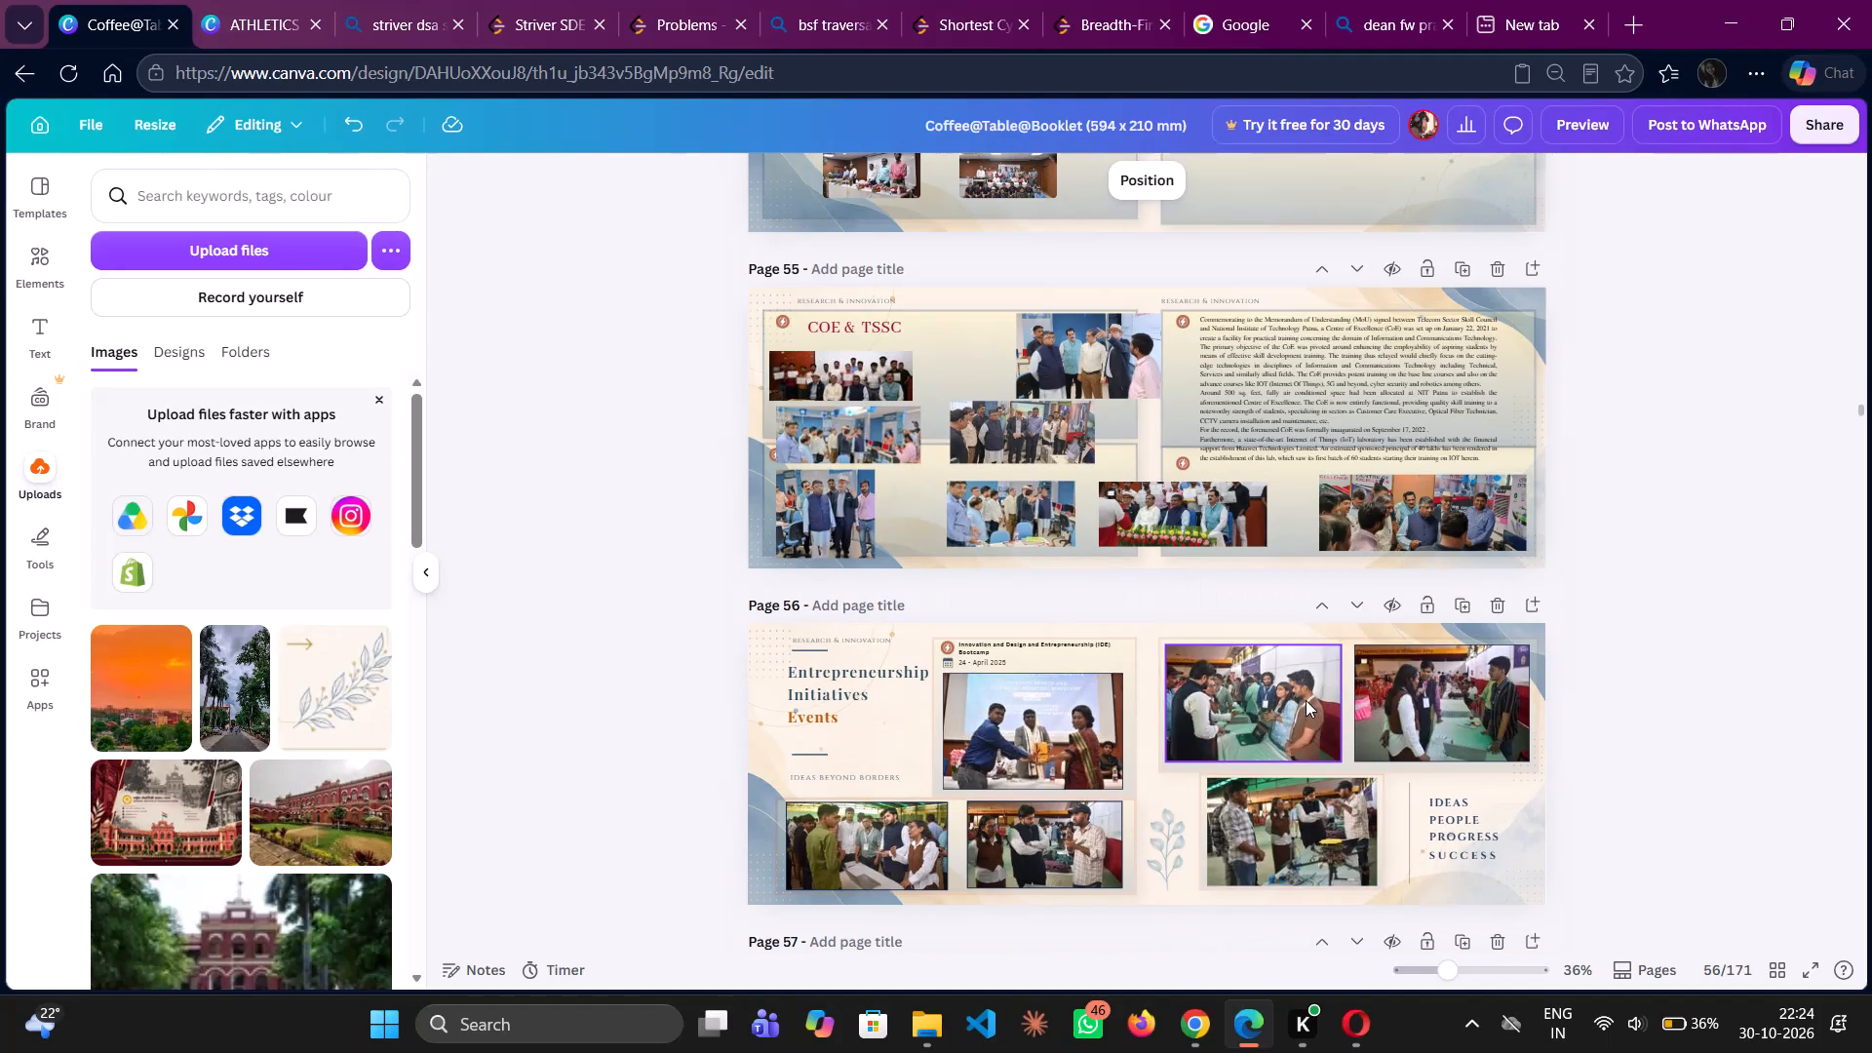
Paste the copied college building illustration onto page 36 and move it beneath the Annual UG Offers chart.
{"action": "scroll", "coordinate": [1306, 700], "scroll_direction": "up", "scroll_amount": 6}
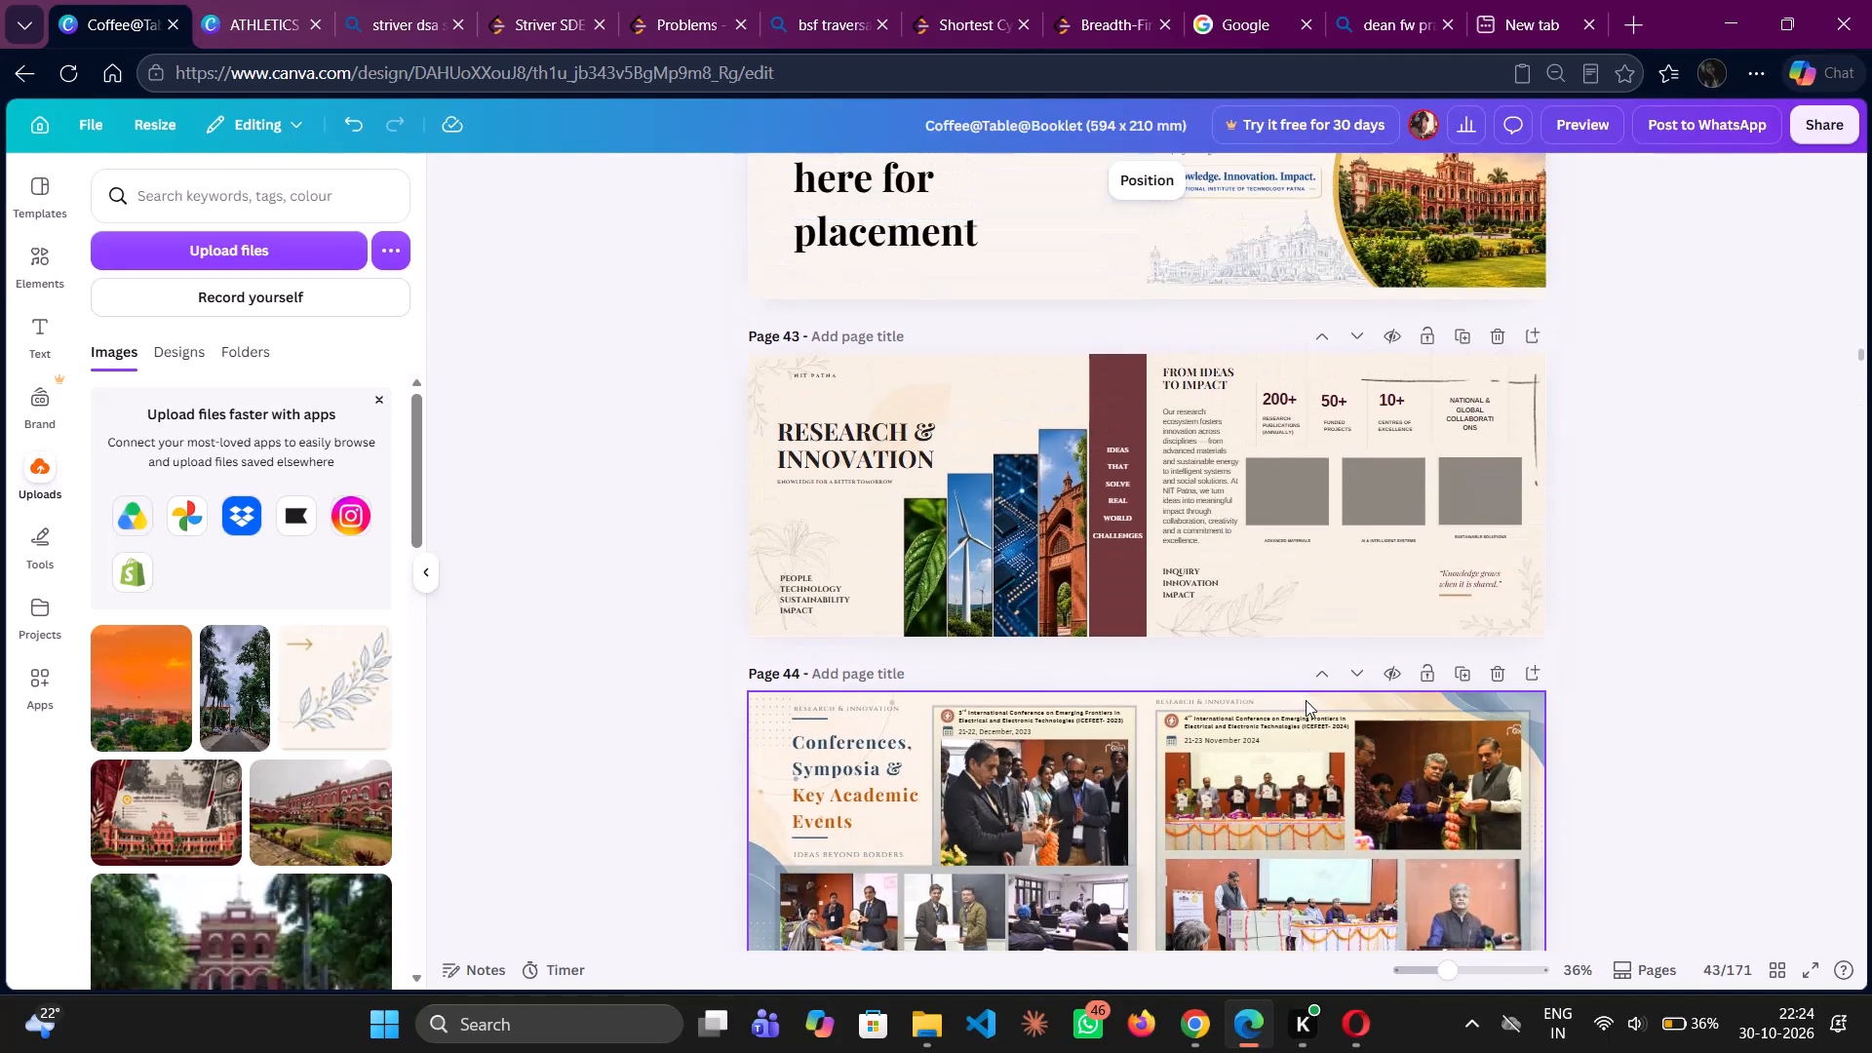
{"action": "scroll", "coordinate": [1306, 700], "scroll_direction": "down", "scroll_amount": 4}
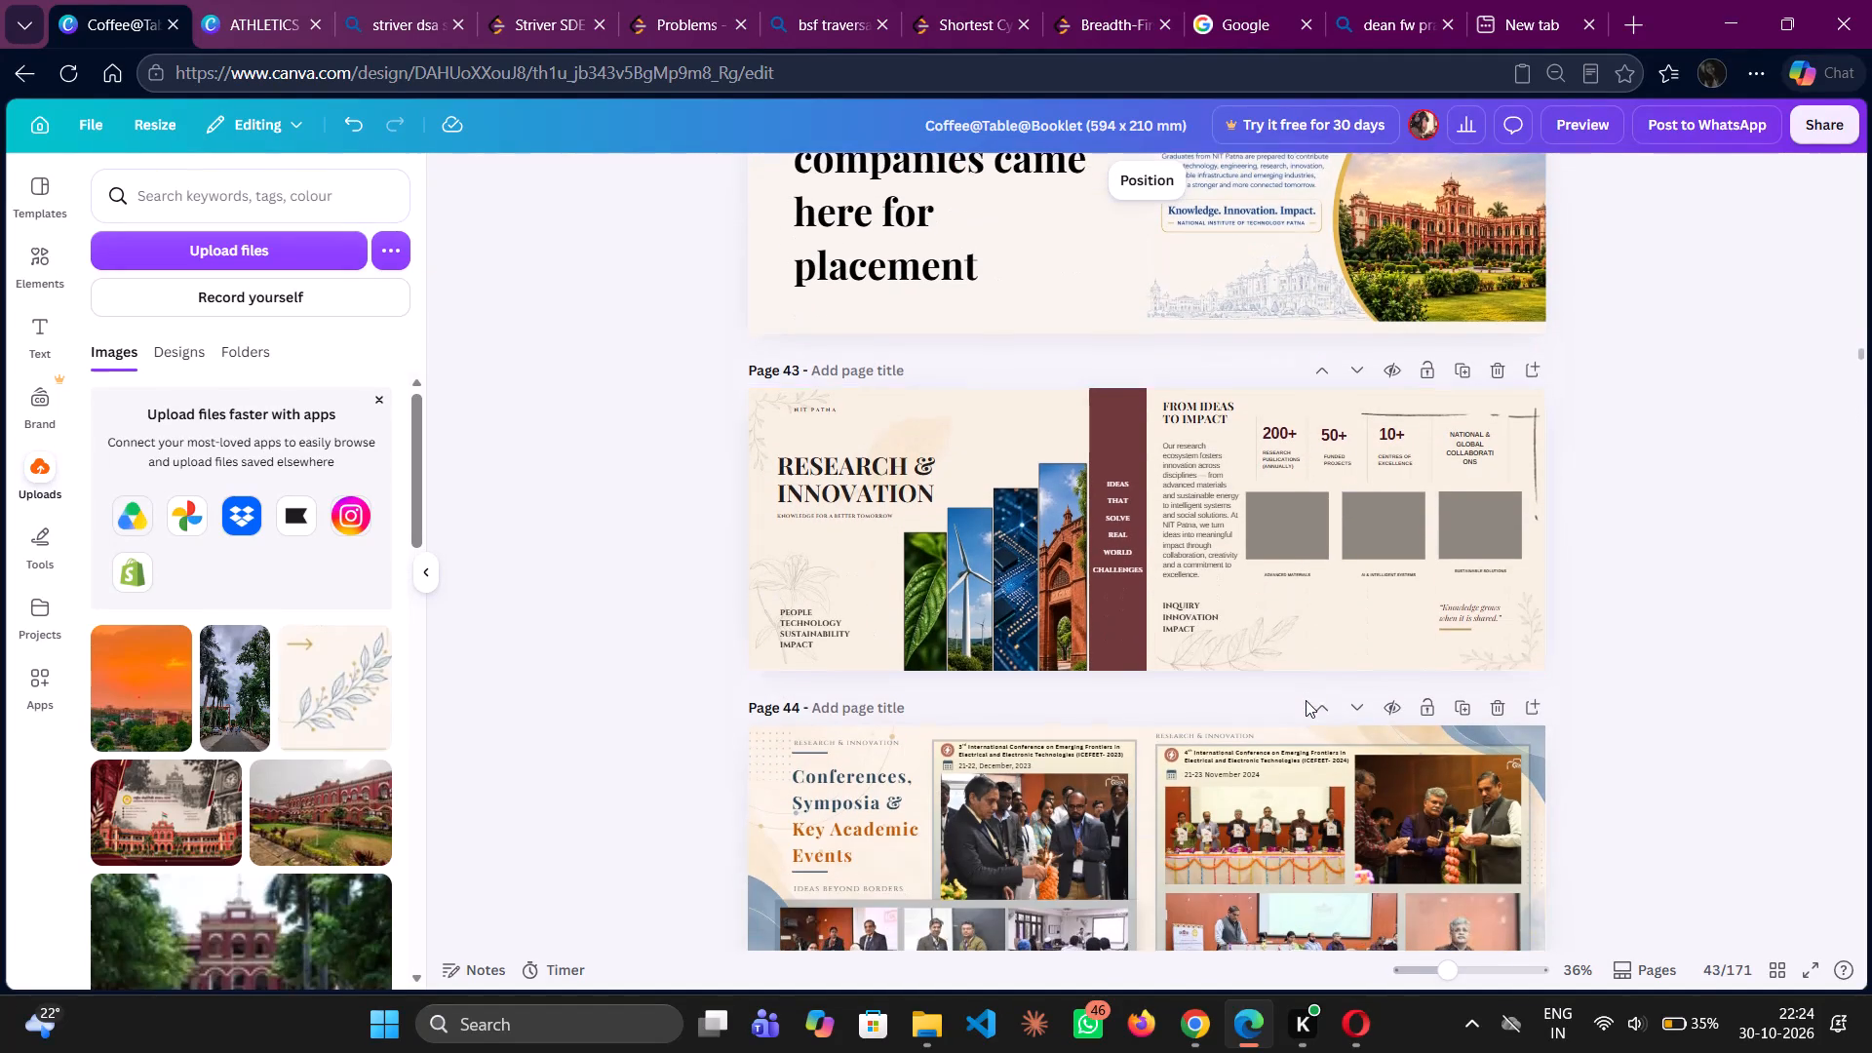
{"action": "scroll", "coordinate": [1306, 700], "scroll_direction": "up", "scroll_amount": 7}
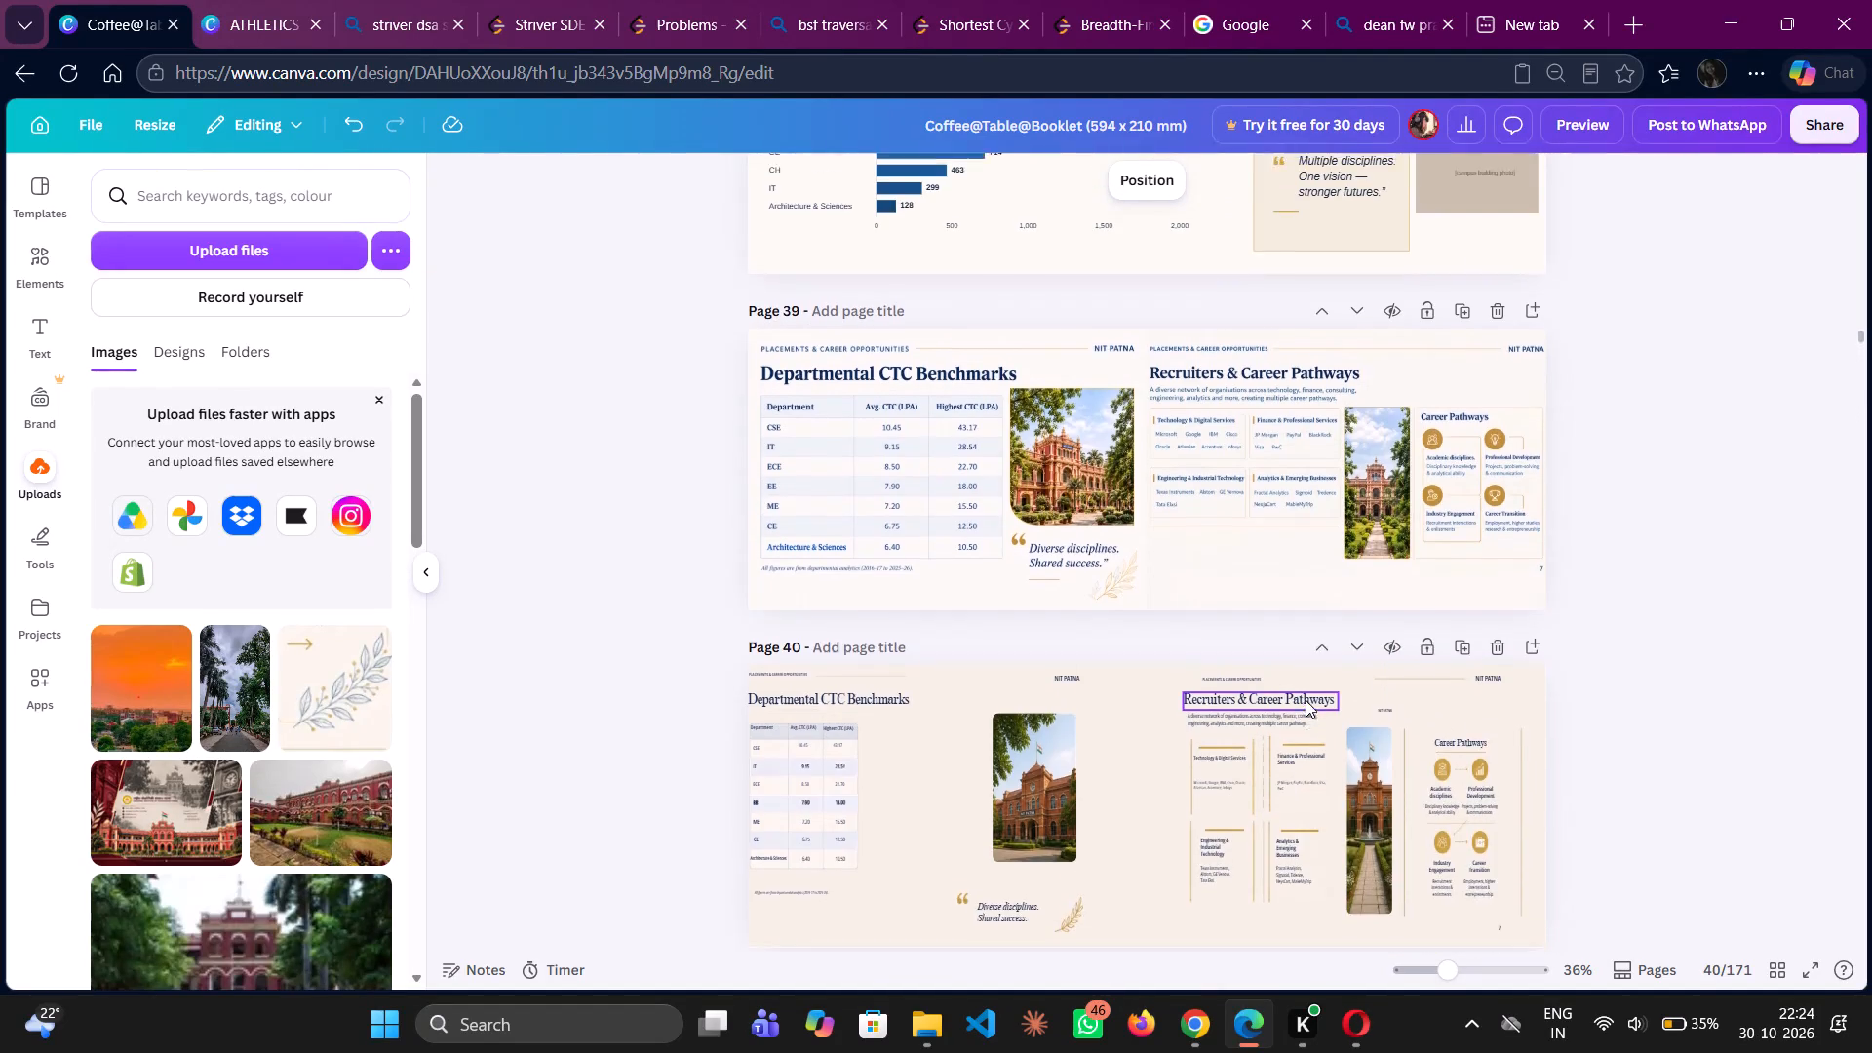
{"action": "scroll", "coordinate": [1306, 700], "scroll_direction": "up", "scroll_amount": 2}
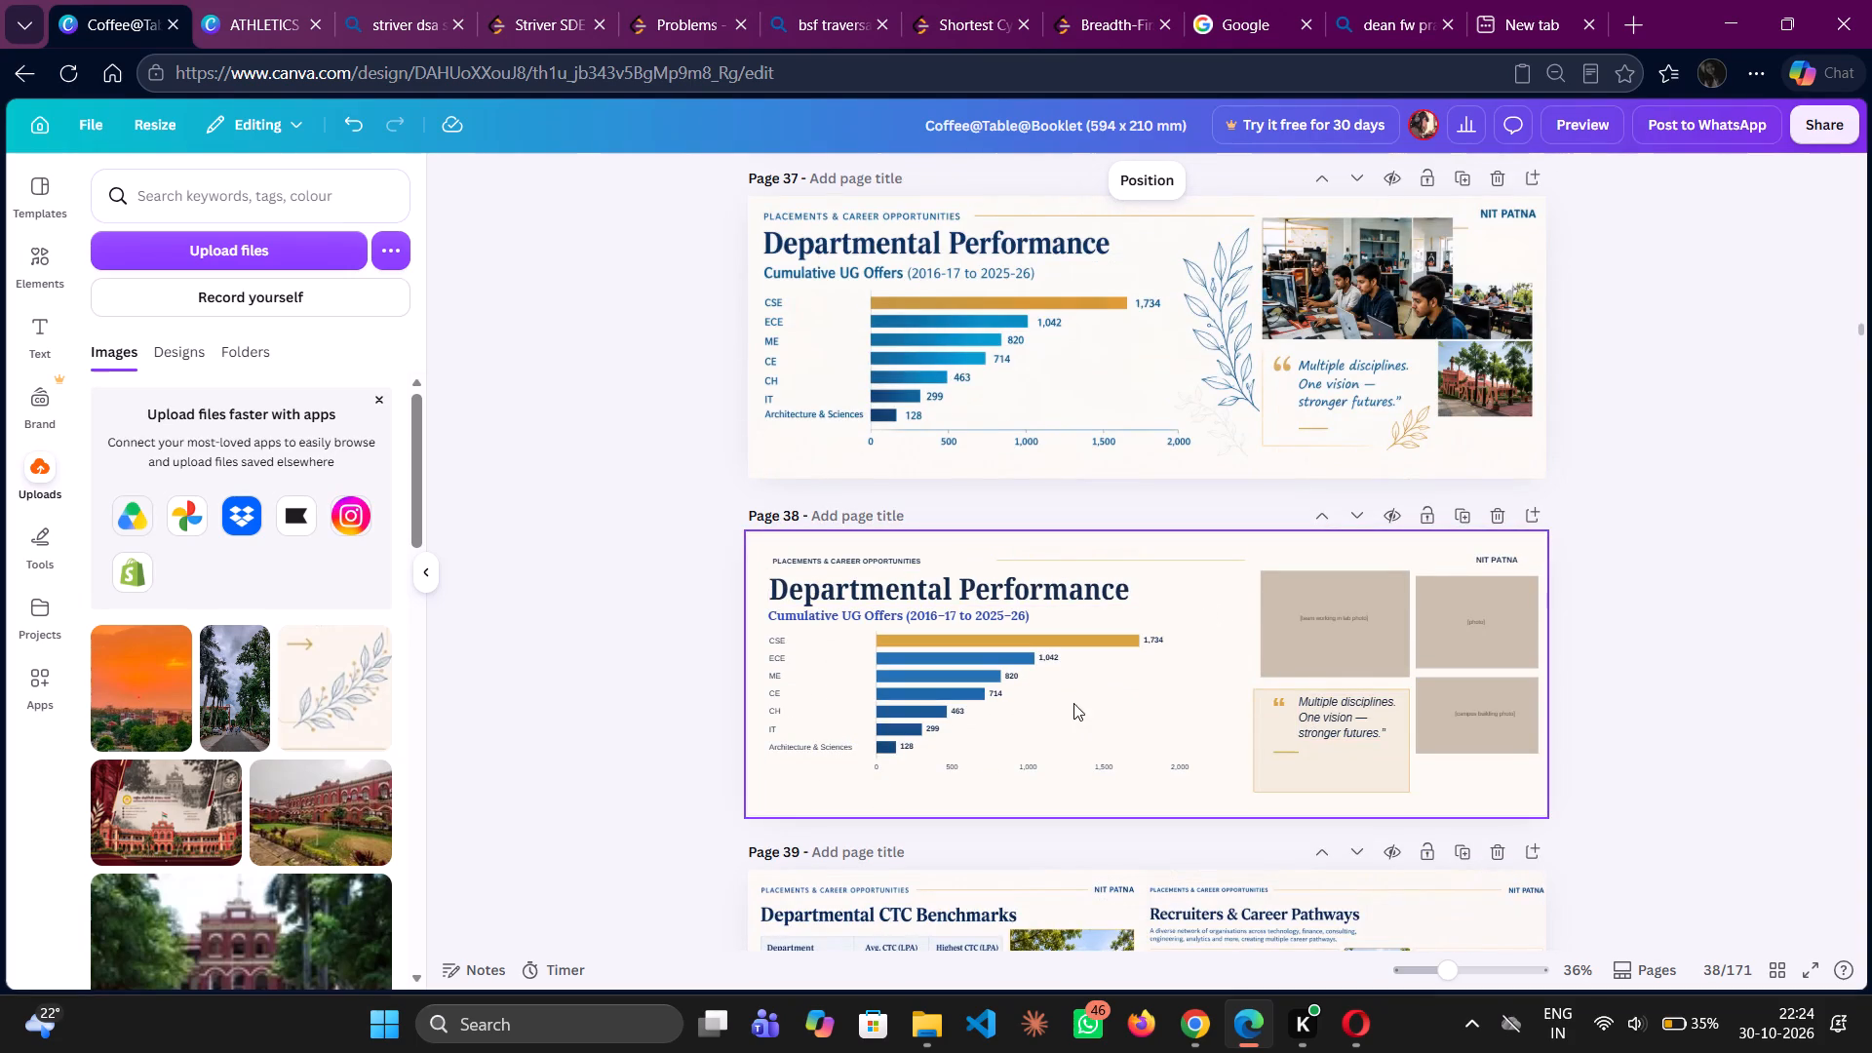
{"action": "scroll", "coordinate": [1200, 708], "scroll_direction": "up", "scroll_amount": 4}
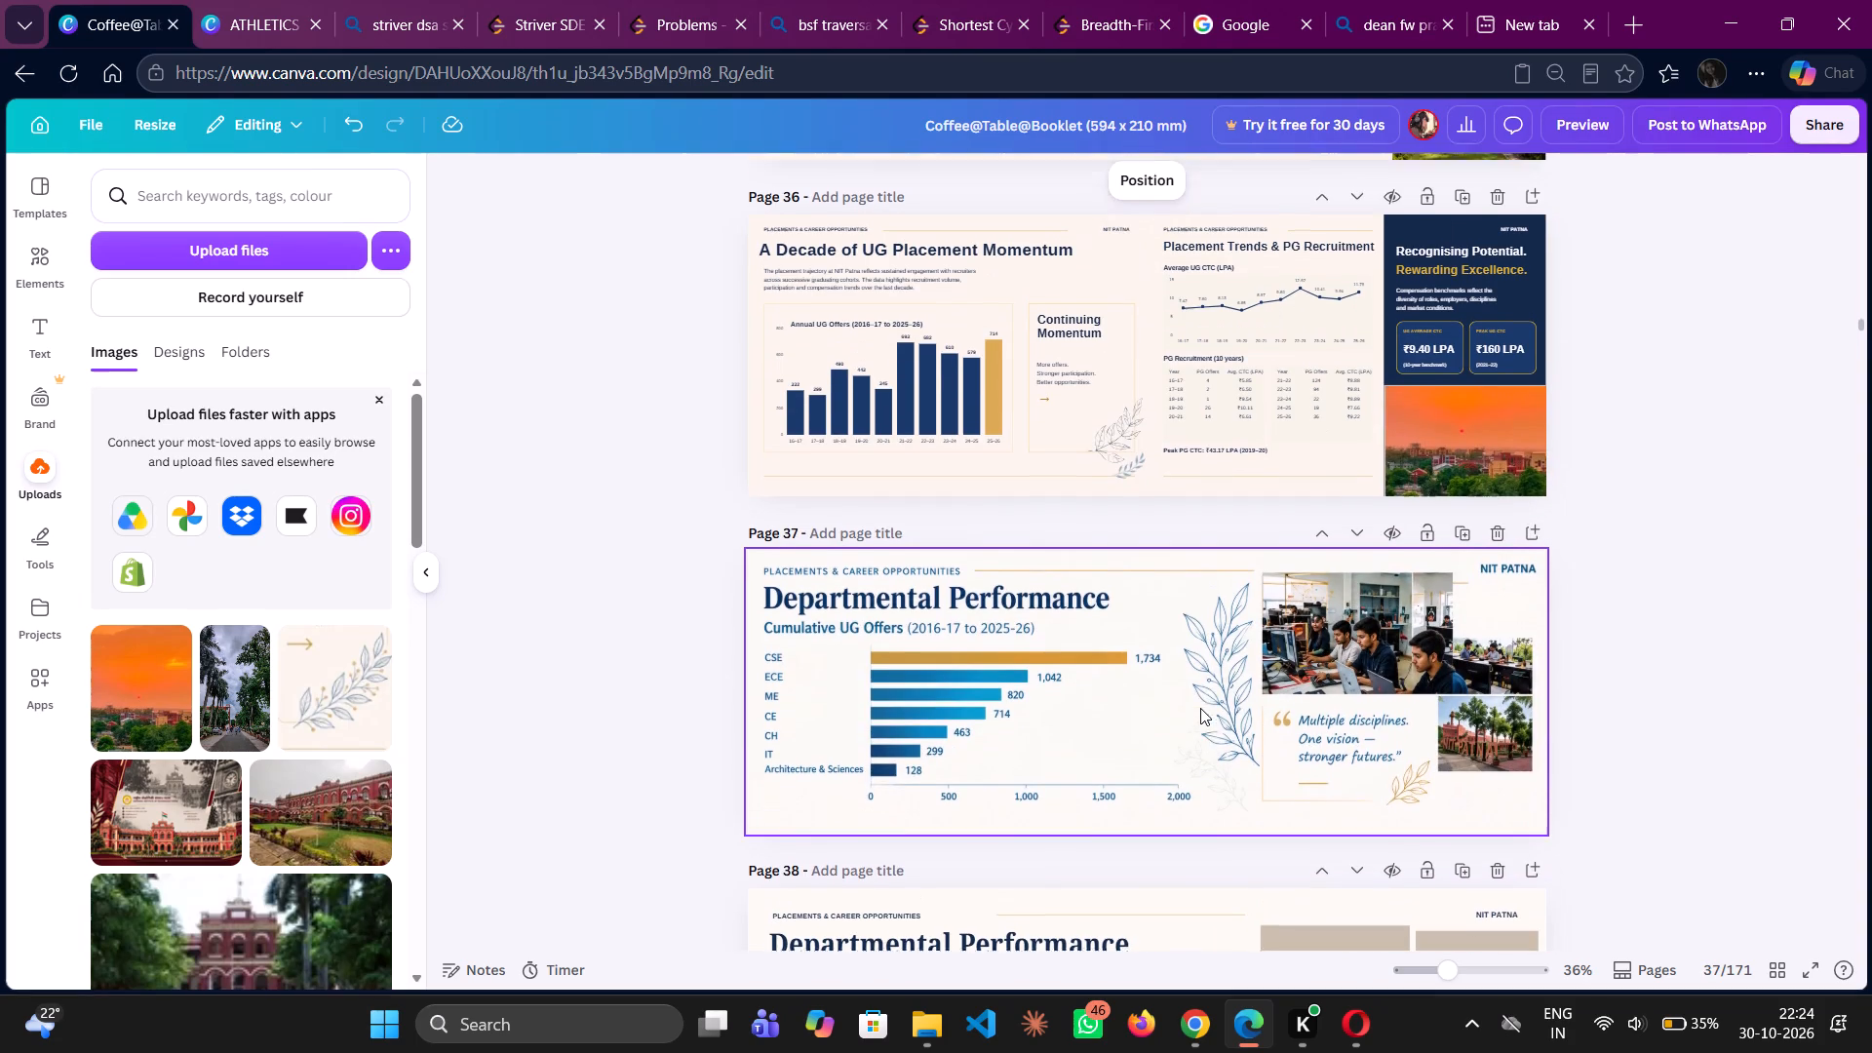
{"action": "scroll", "coordinate": [1200, 708], "scroll_direction": "up", "scroll_amount": 2}
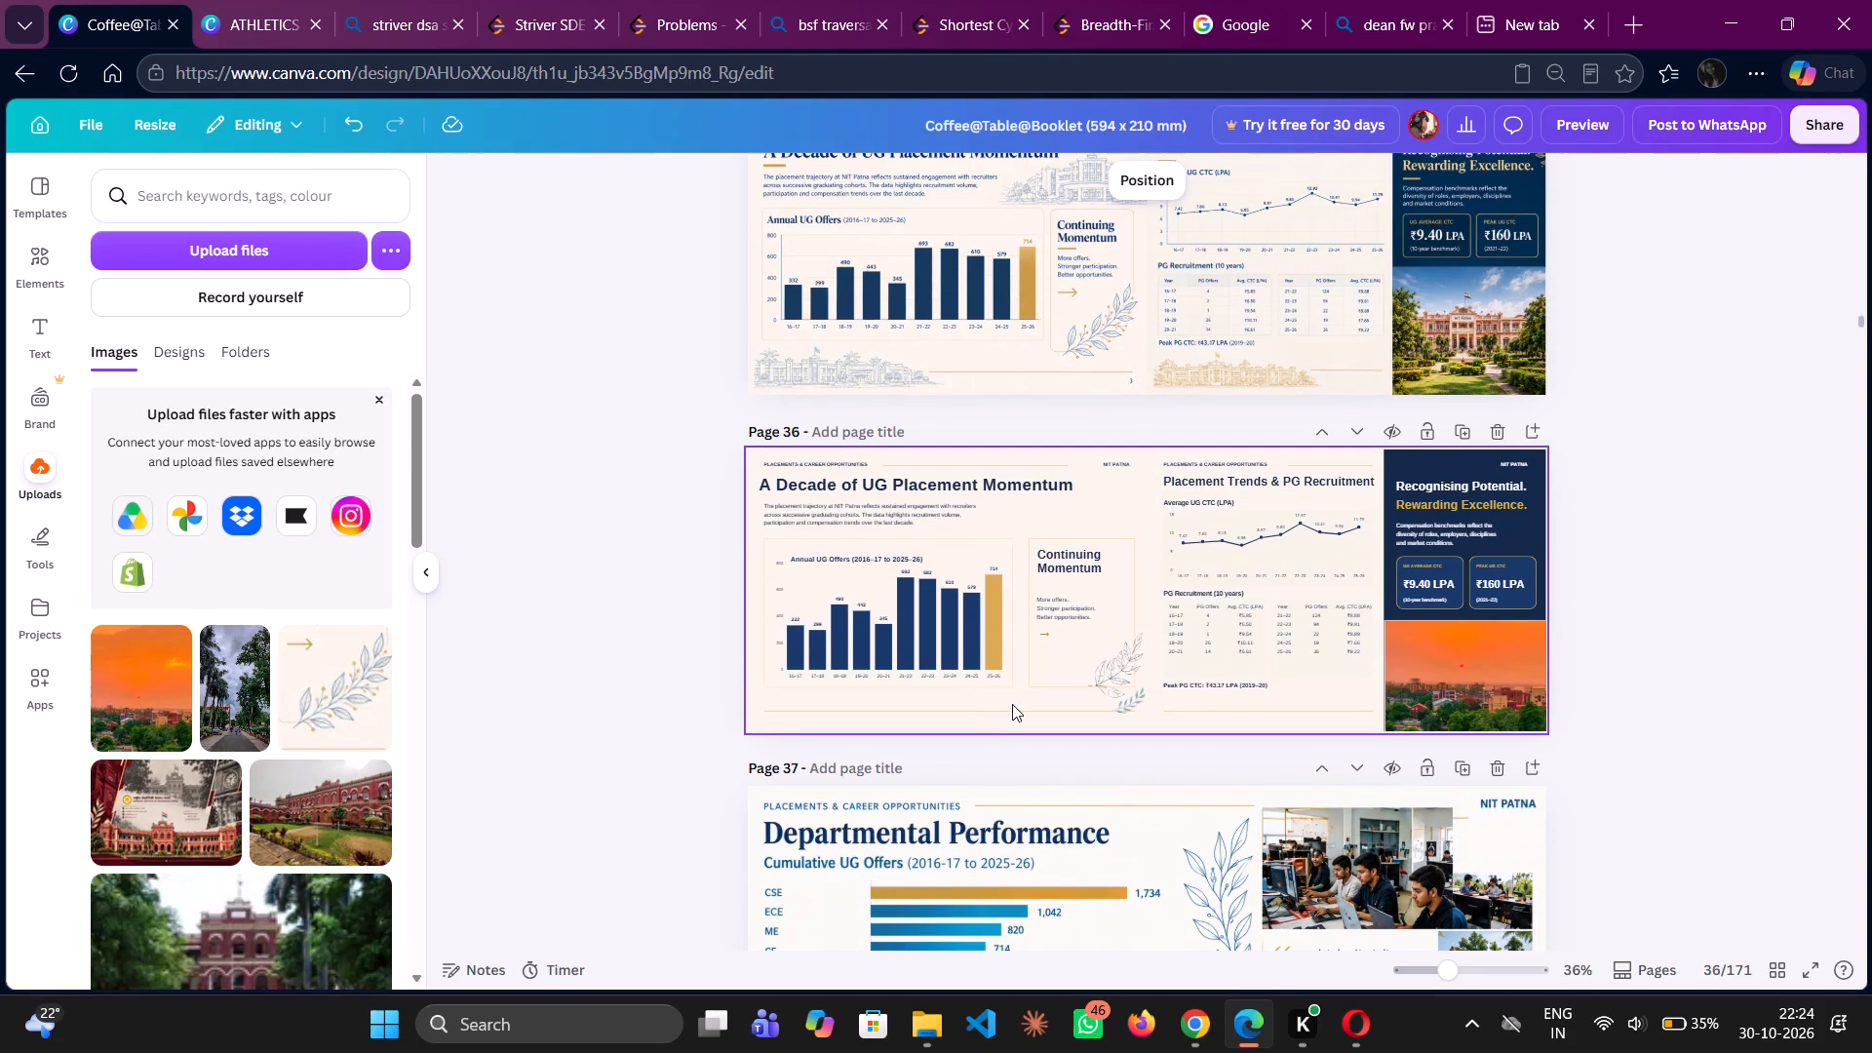
{"action": "left_click", "coordinate": [1012, 704]}
{"action": "key", "text": "ctrl+v"}
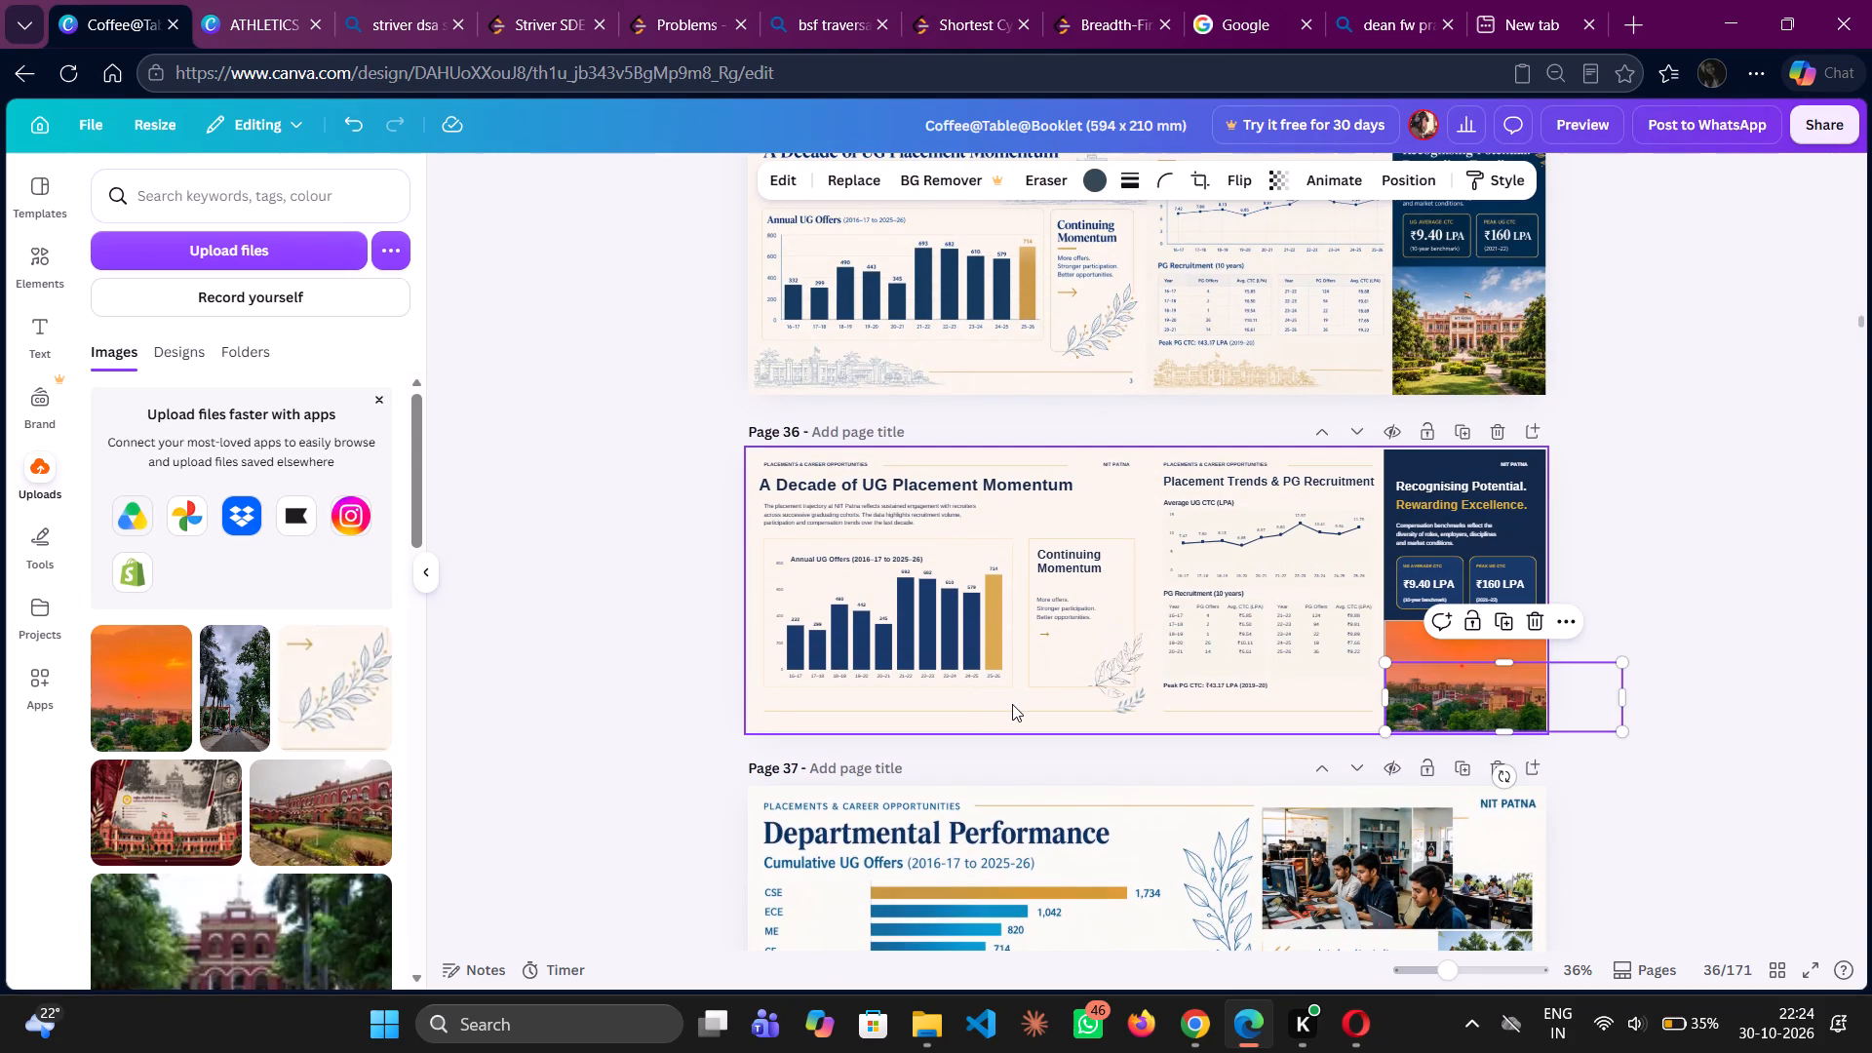
{"action": "left_click_drag", "start_coordinate": [1444, 694], "coordinate": [779, 682]}
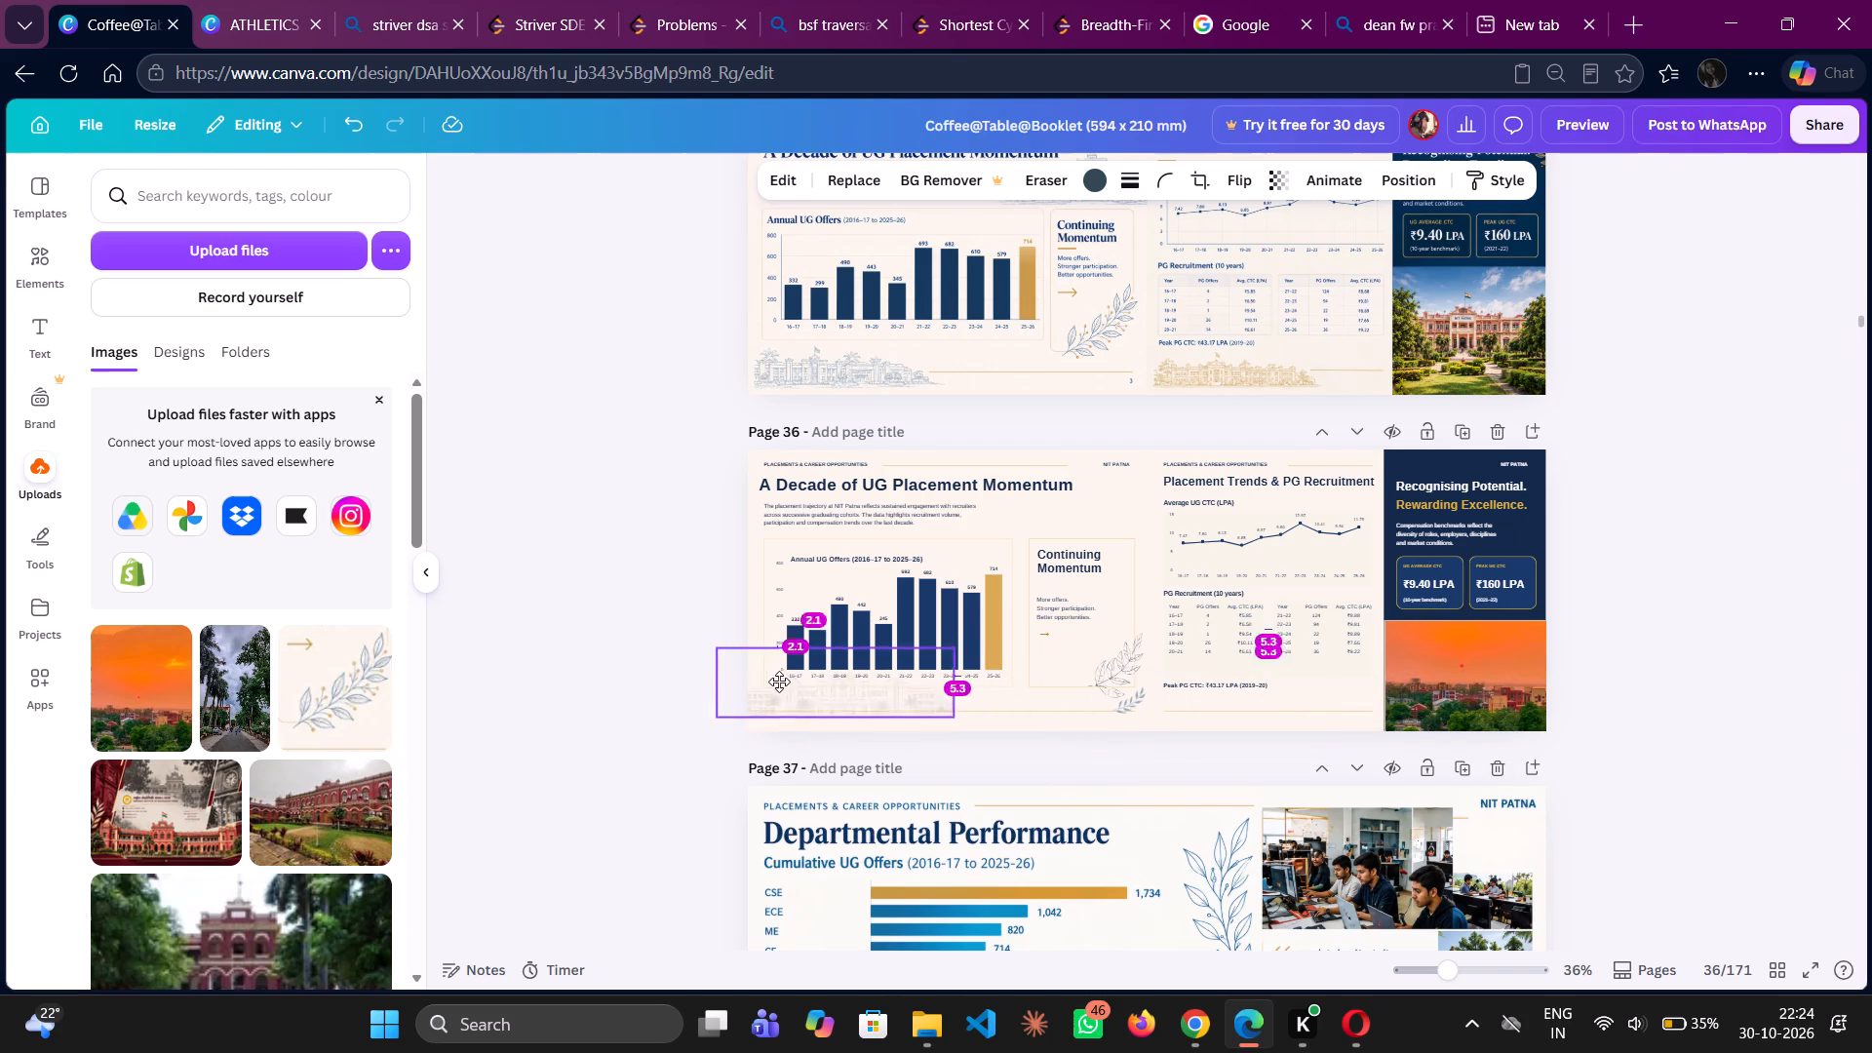
{"action": "left_click_drag", "start_coordinate": [779, 682], "coordinate": [781, 692]}
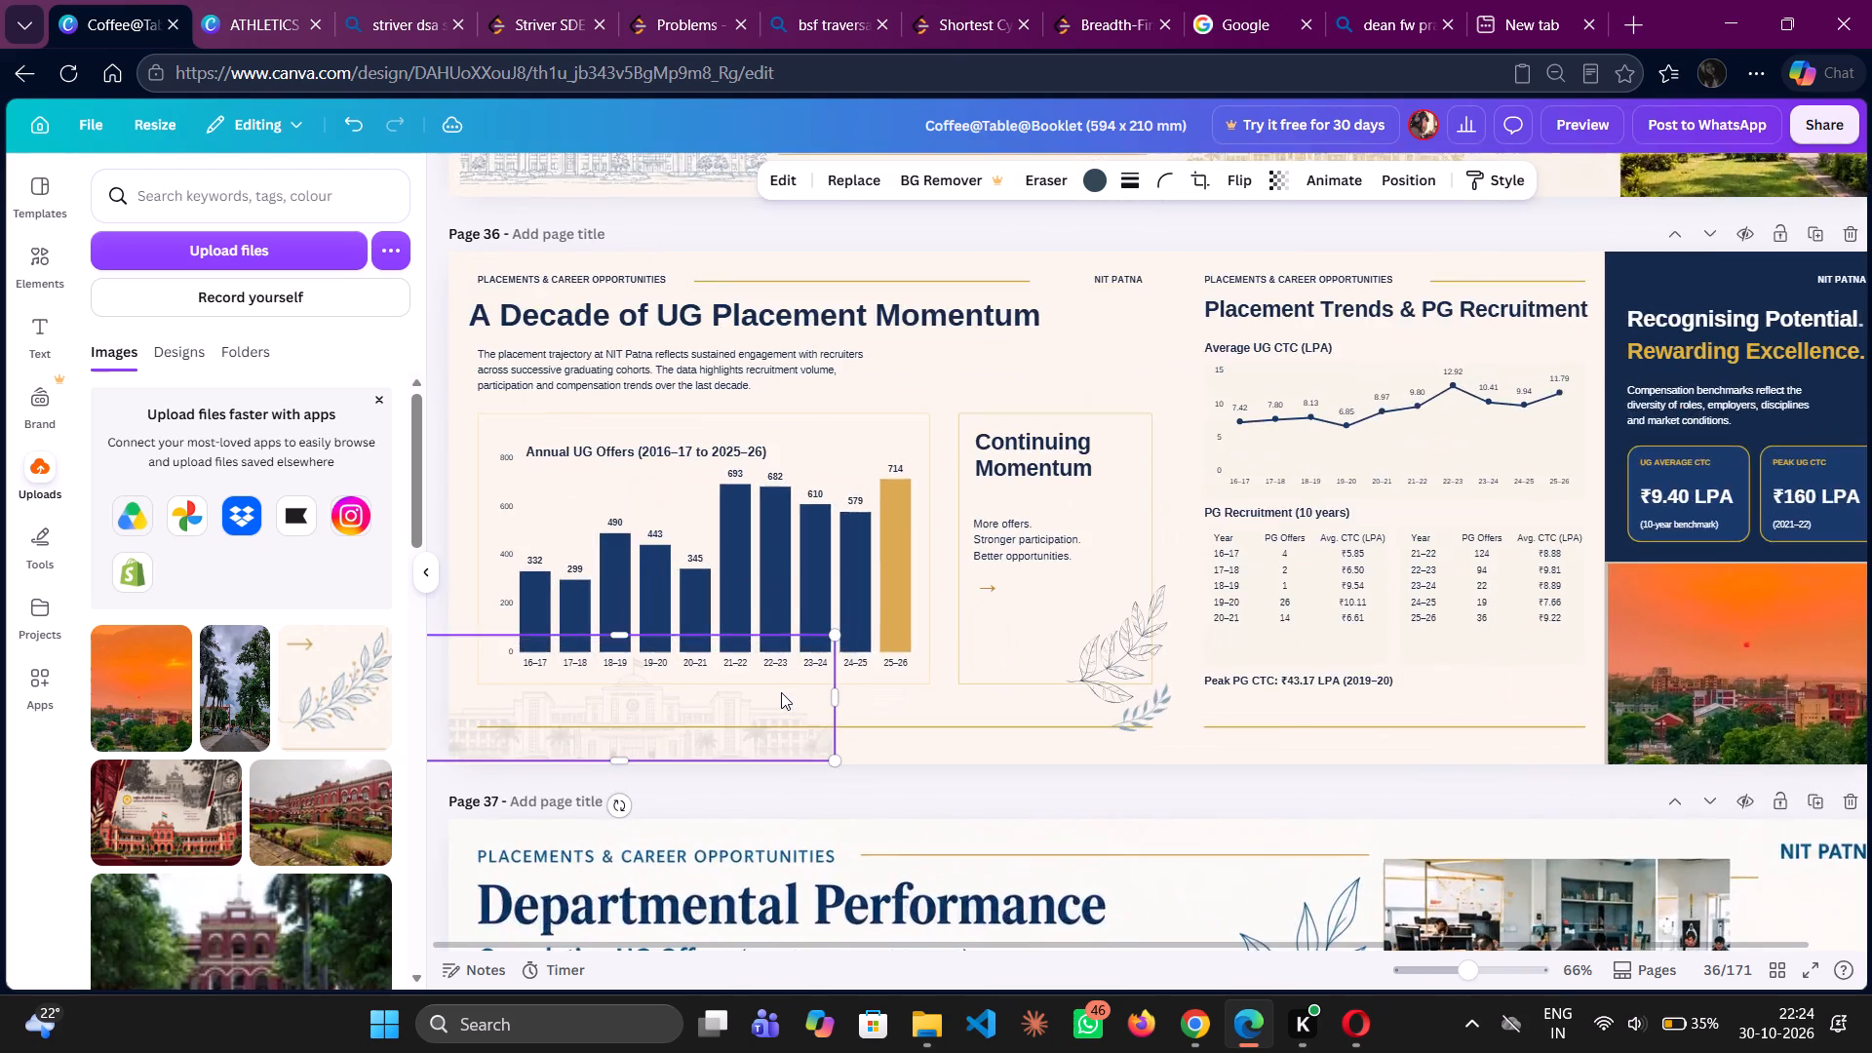
{"action": "scroll", "coordinate": [781, 692], "scroll_direction": "right", "scroll_amount": 3}
{"action": "left_click_drag", "start_coordinate": [680, 745], "coordinate": [664, 714]}
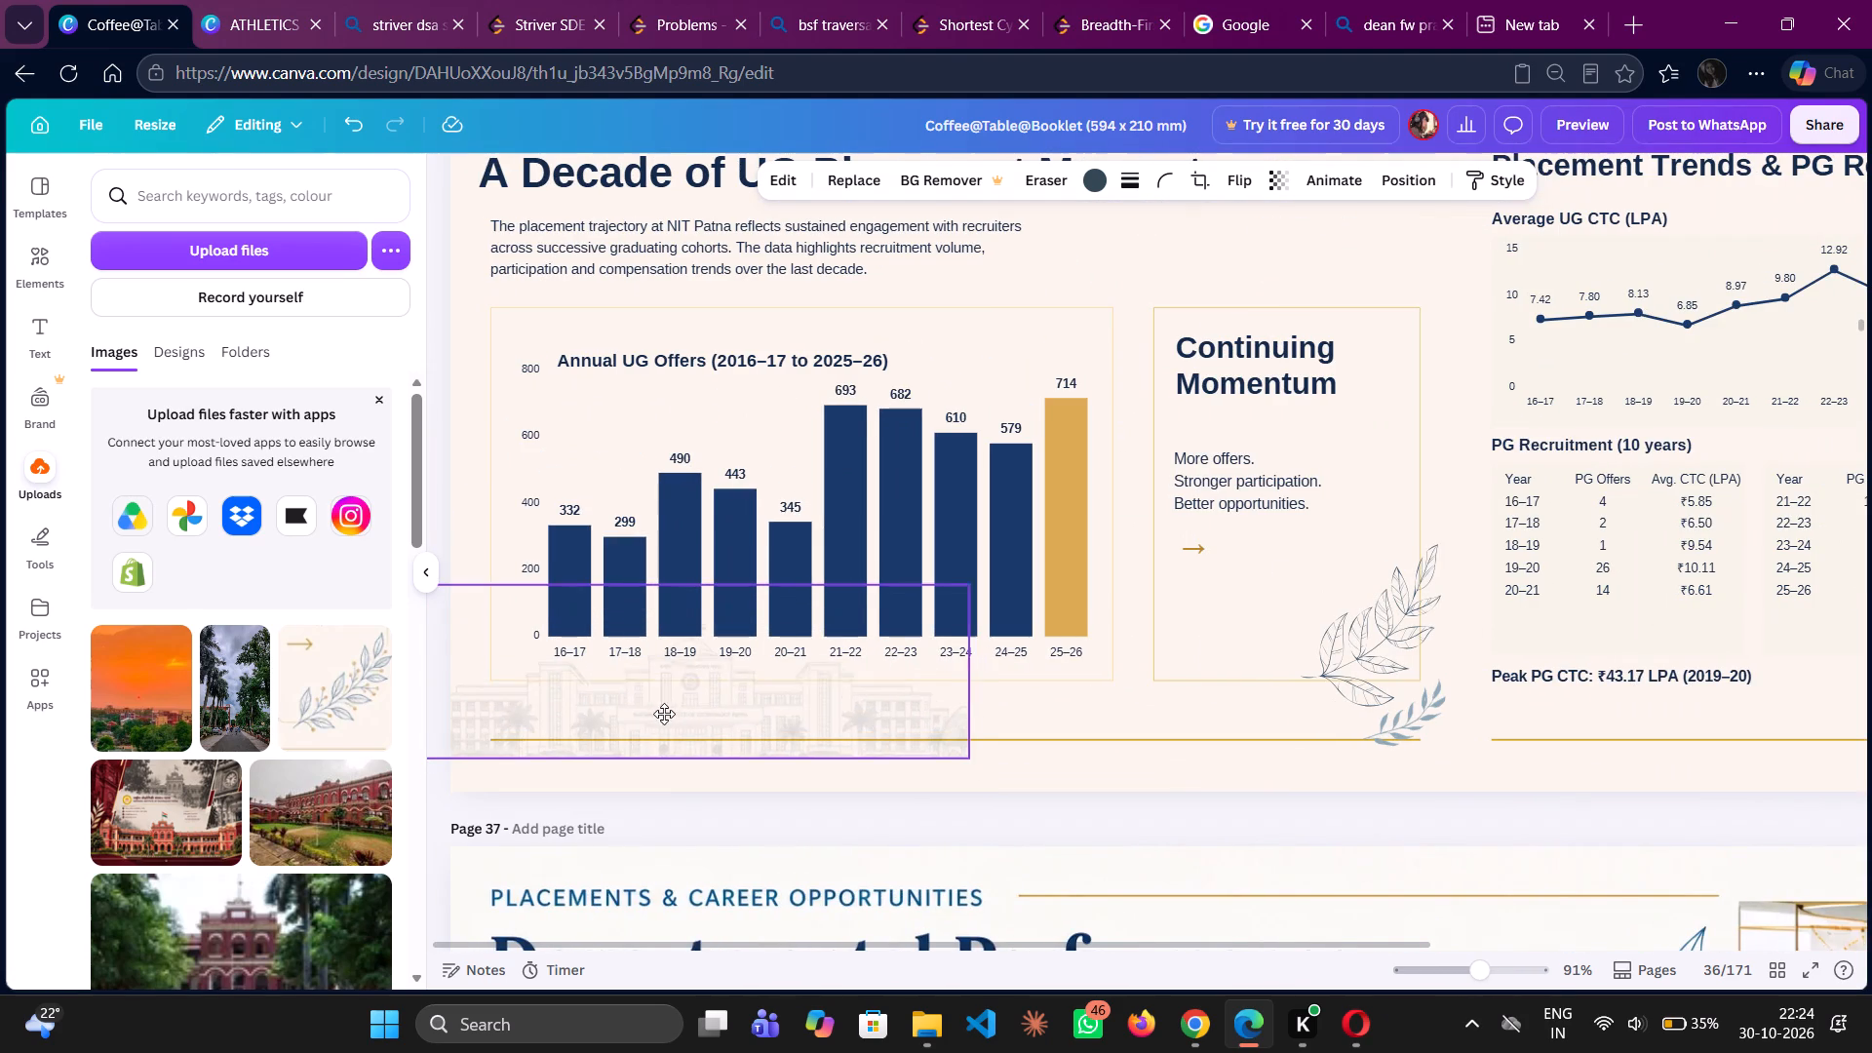
{"action": "left_click_drag", "start_coordinate": [664, 714], "coordinate": [664, 713]}
Shrink the building illustration proportionally so it fits in the narrow strip below the Annual UG Offers chart.
{"action": "left_click_drag", "start_coordinate": [964, 578], "coordinate": [817, 634]}
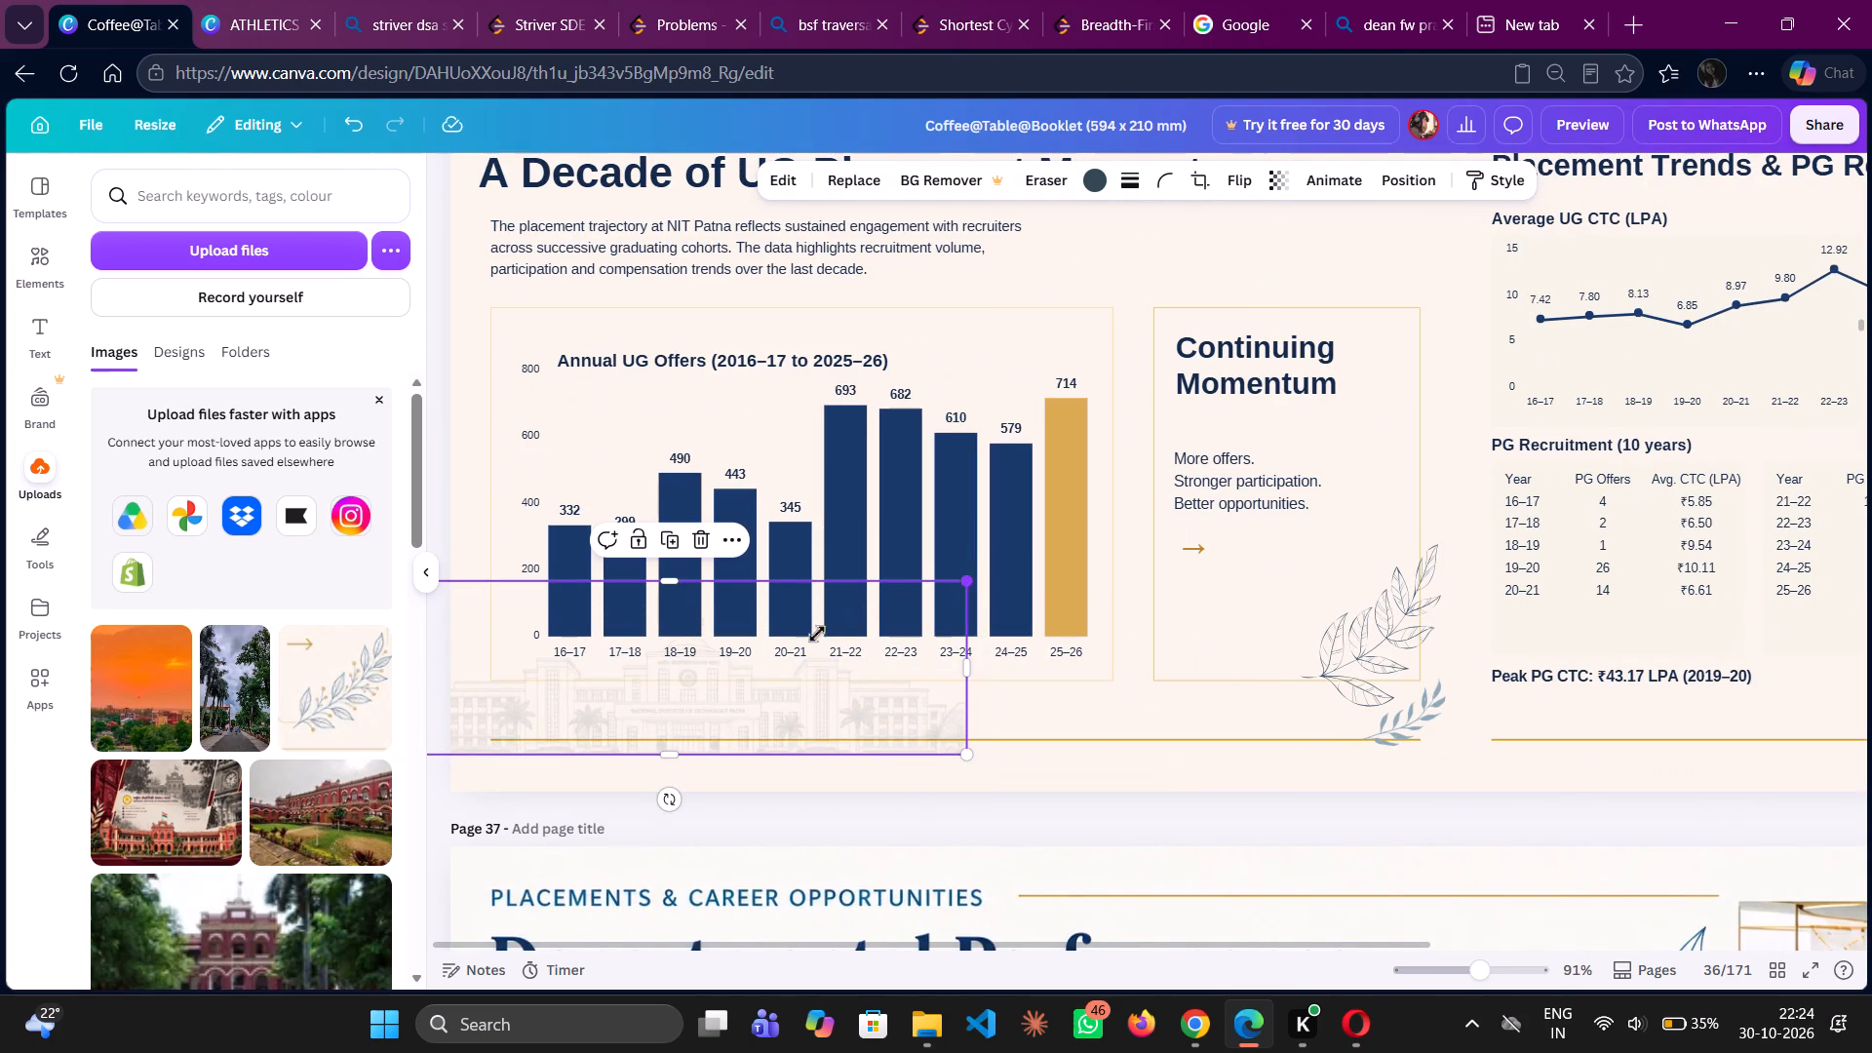
{"action": "left_click_drag", "start_coordinate": [817, 634], "coordinate": [727, 678]}
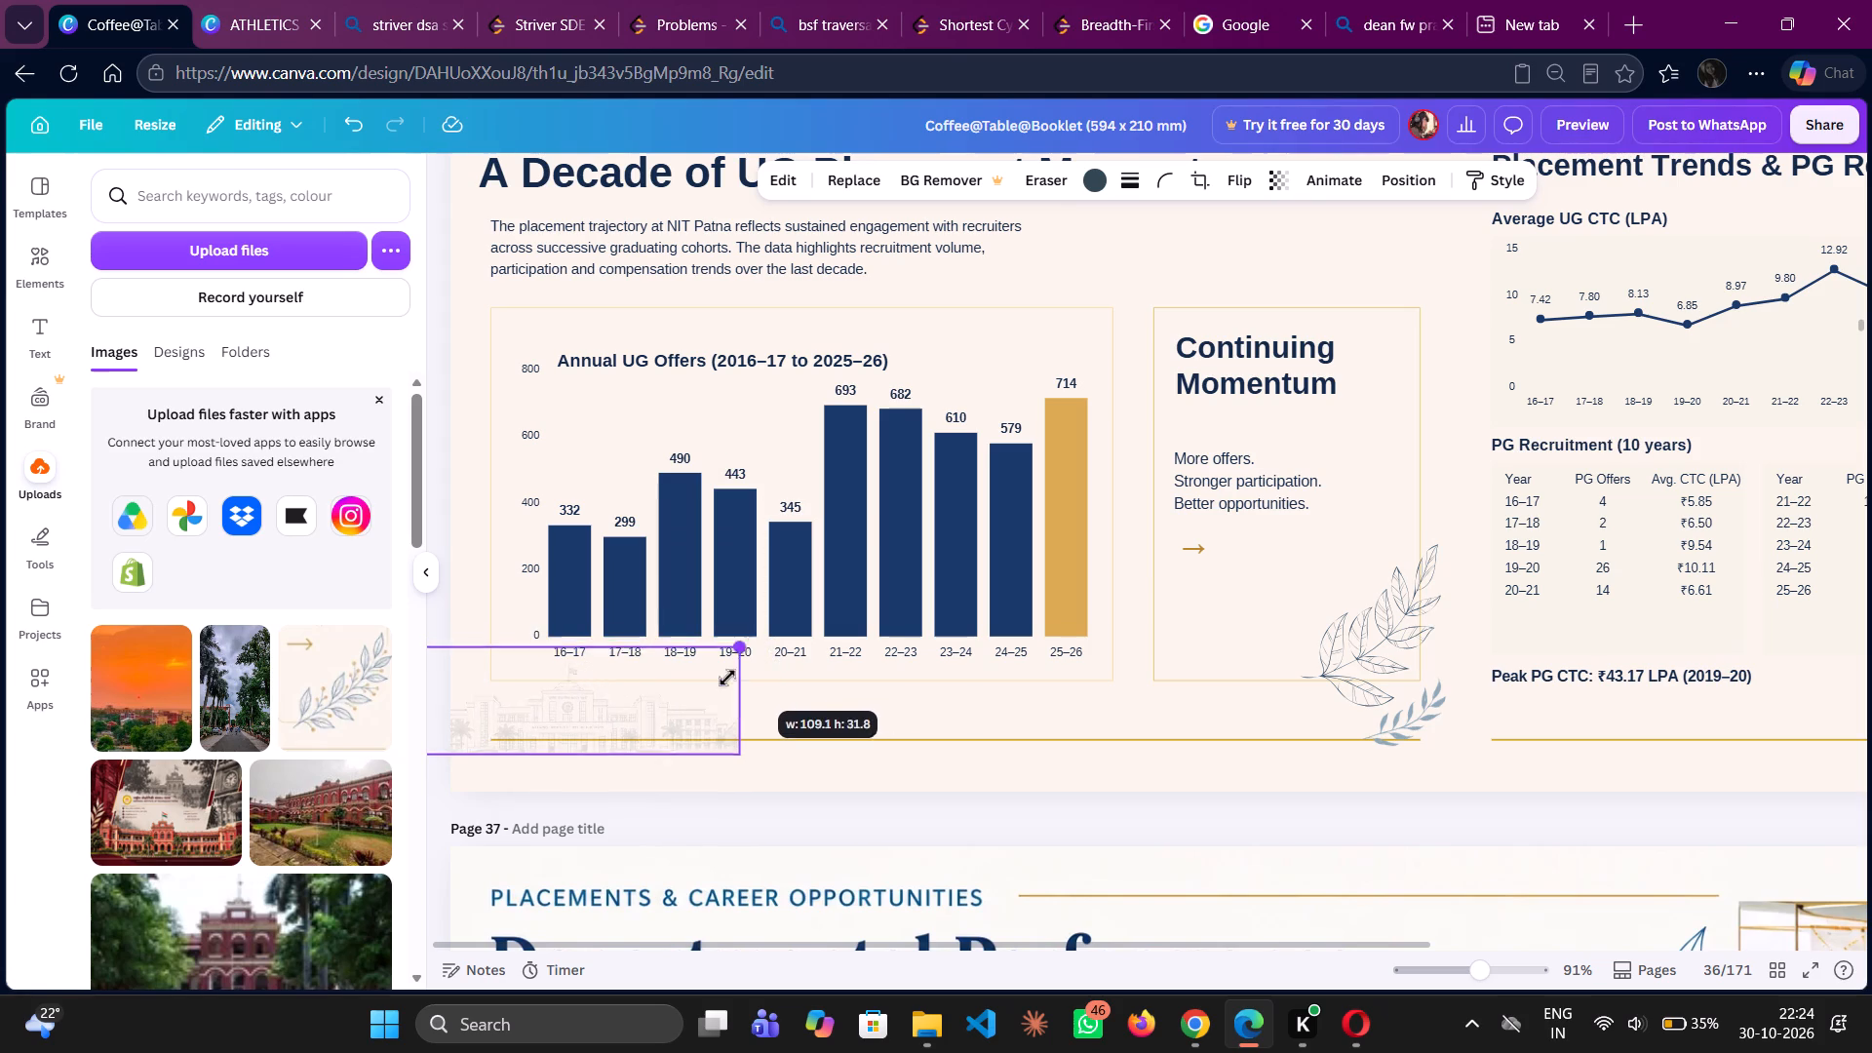
{"action": "left_click_drag", "start_coordinate": [727, 678], "coordinate": [726, 678]}
{"action": "left_click_drag", "start_coordinate": [600, 697], "coordinate": [593, 688]}
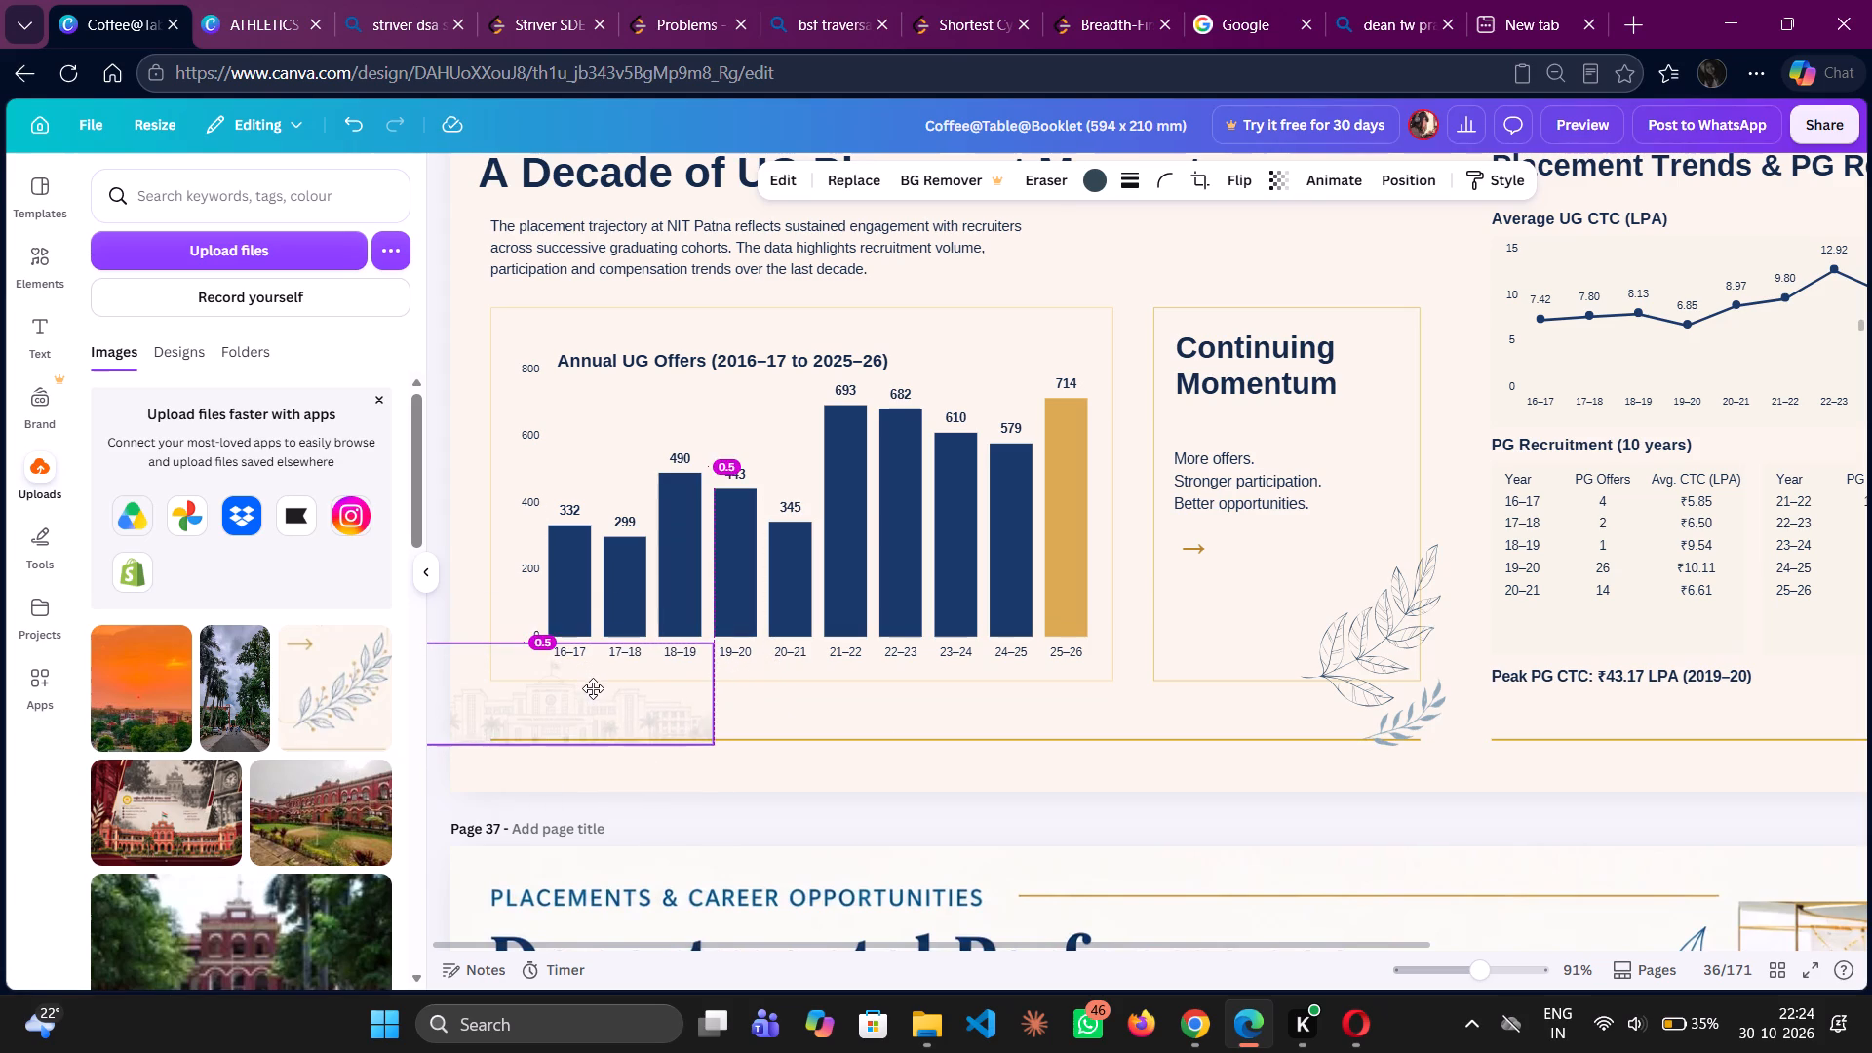
{"action": "left_click_drag", "start_coordinate": [593, 688], "coordinate": [594, 688]}
Lower the gold line beneath the bar chart slightly and stand the building illustration on it at the page's left edge.
{"action": "left_click_drag", "start_coordinate": [820, 738], "coordinate": [820, 759]}
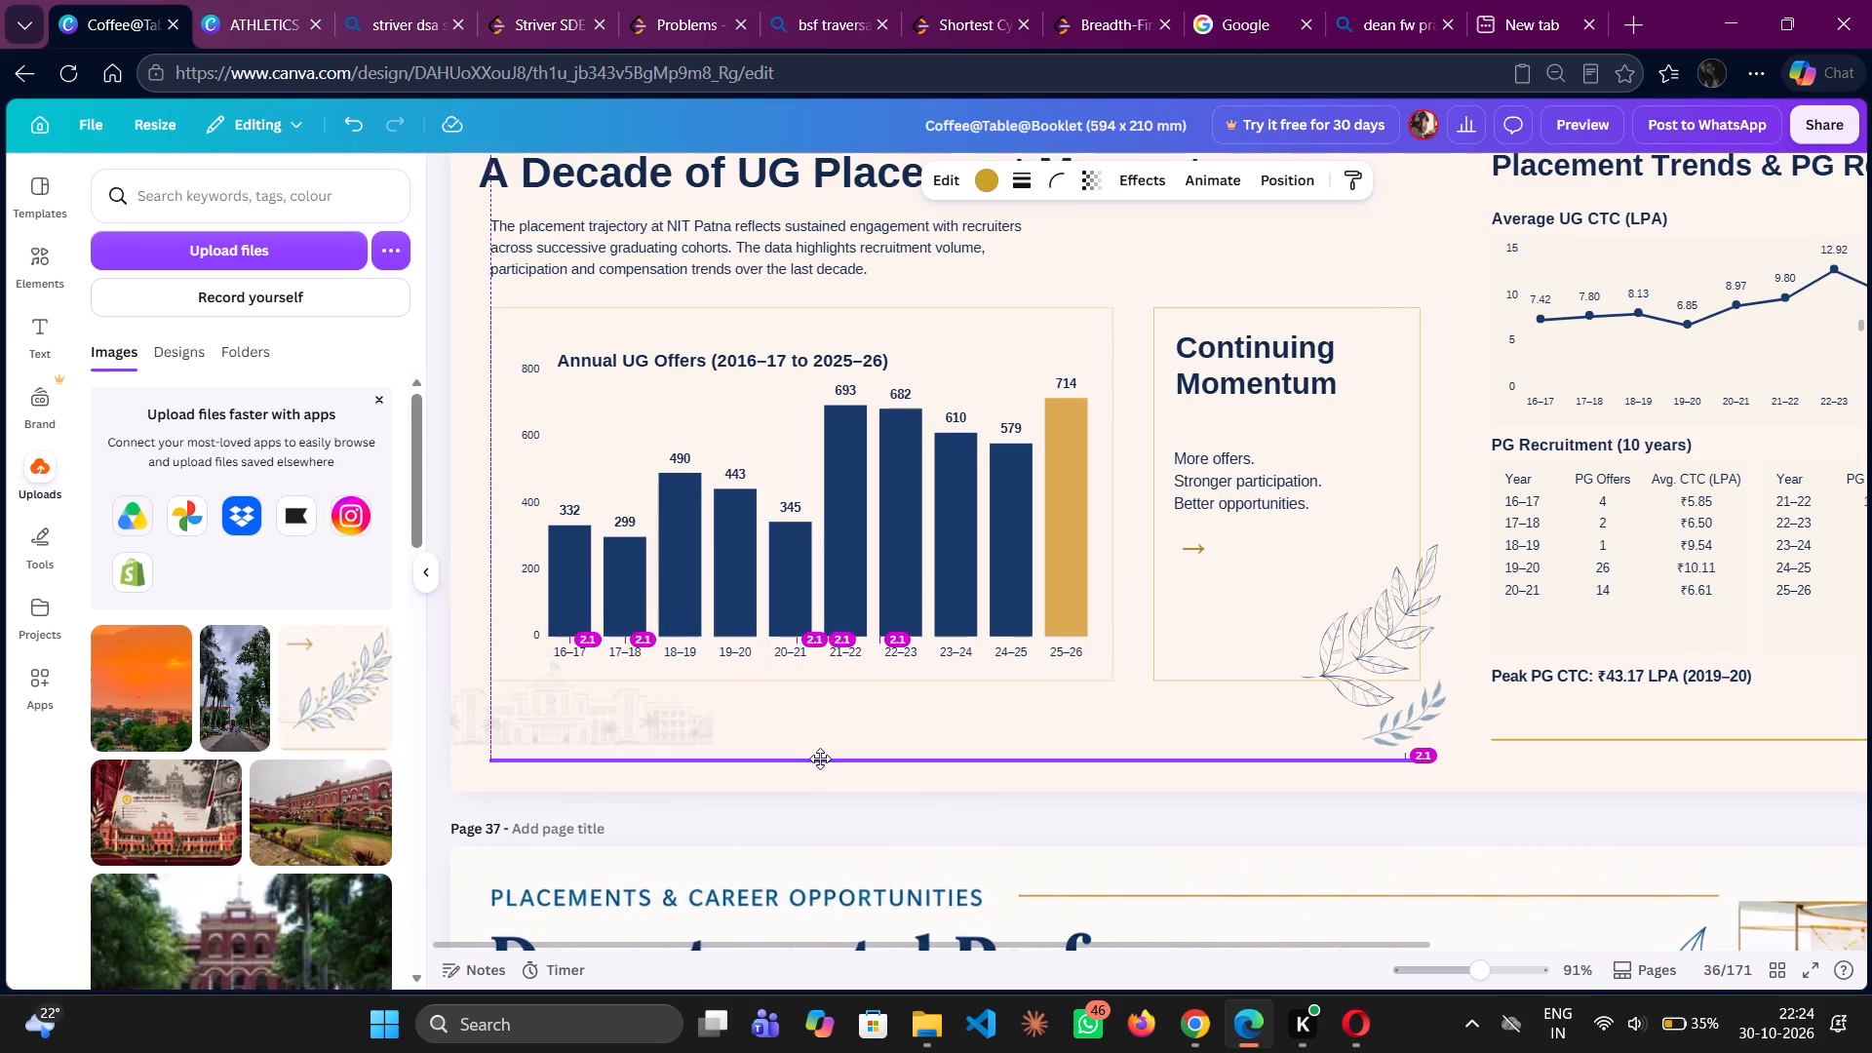
{"action": "left_click_drag", "start_coordinate": [820, 759], "coordinate": [820, 763]}
{"action": "left_click_drag", "start_coordinate": [645, 706], "coordinate": [648, 725]}
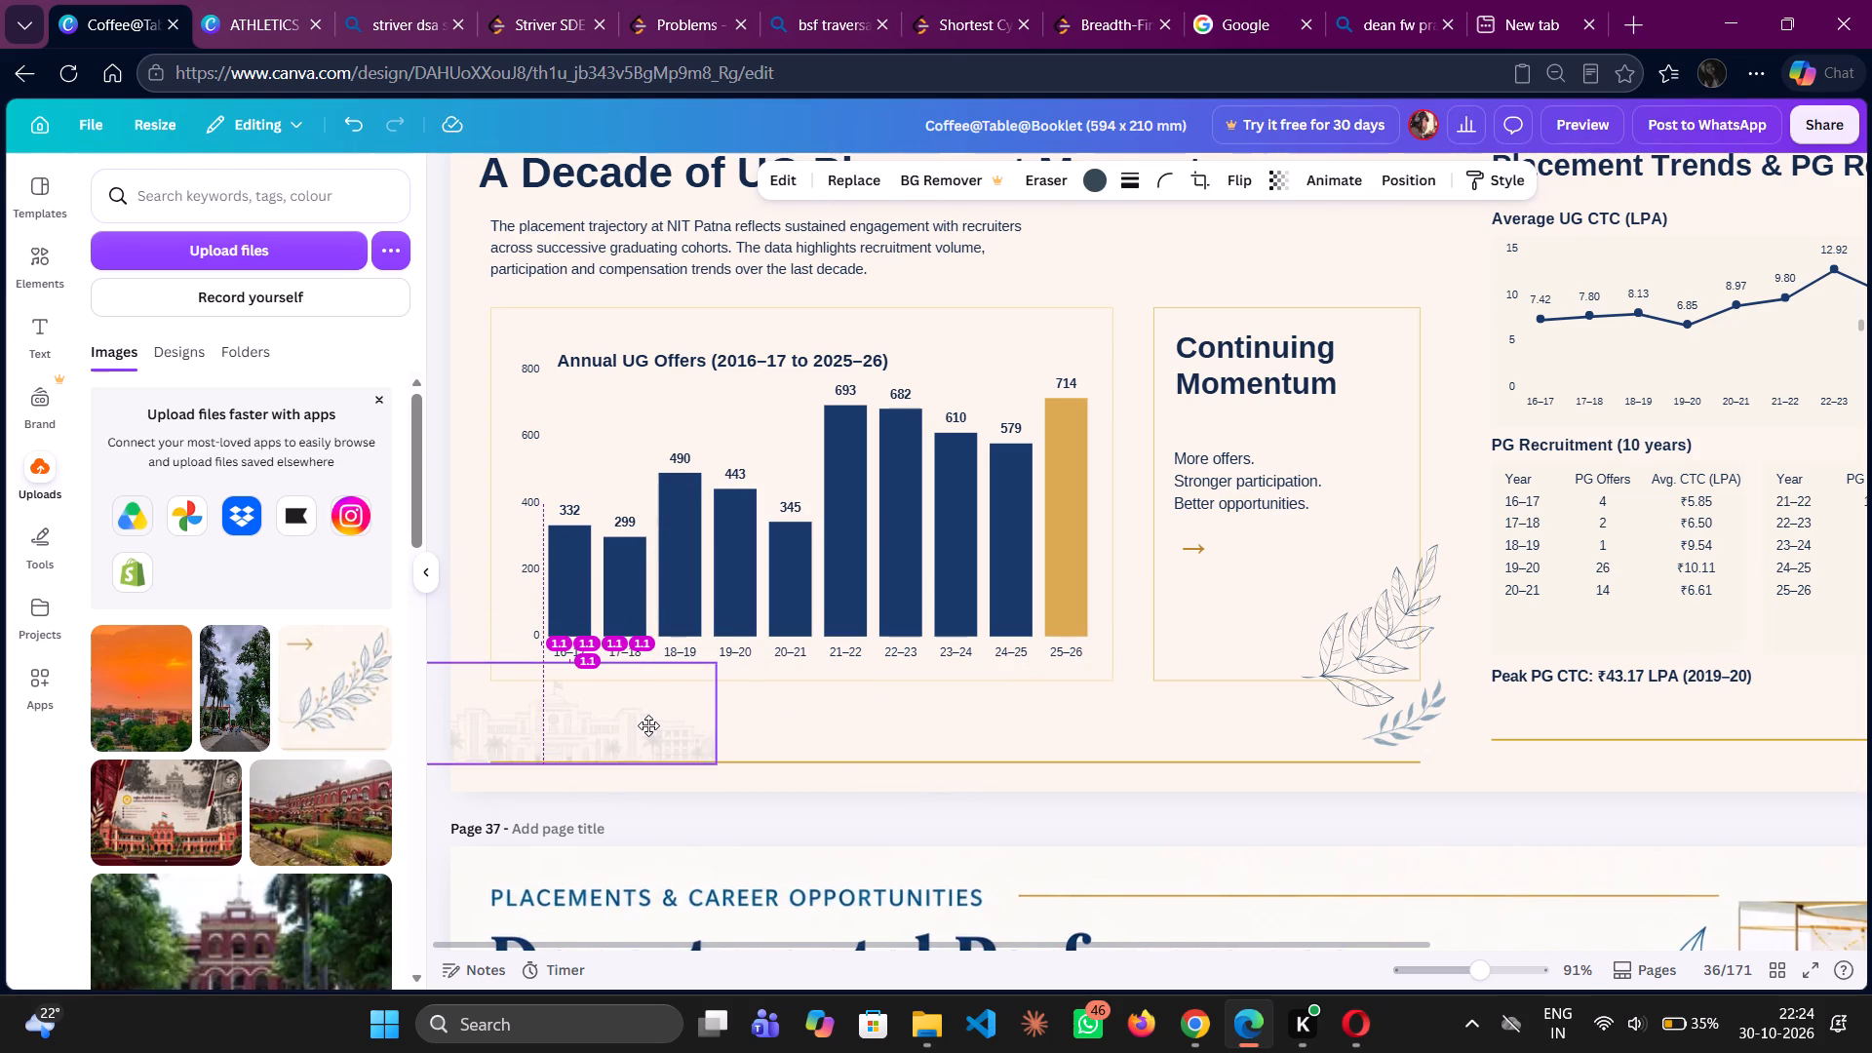
{"action": "left_click_drag", "start_coordinate": [648, 725], "coordinate": [724, 723]}
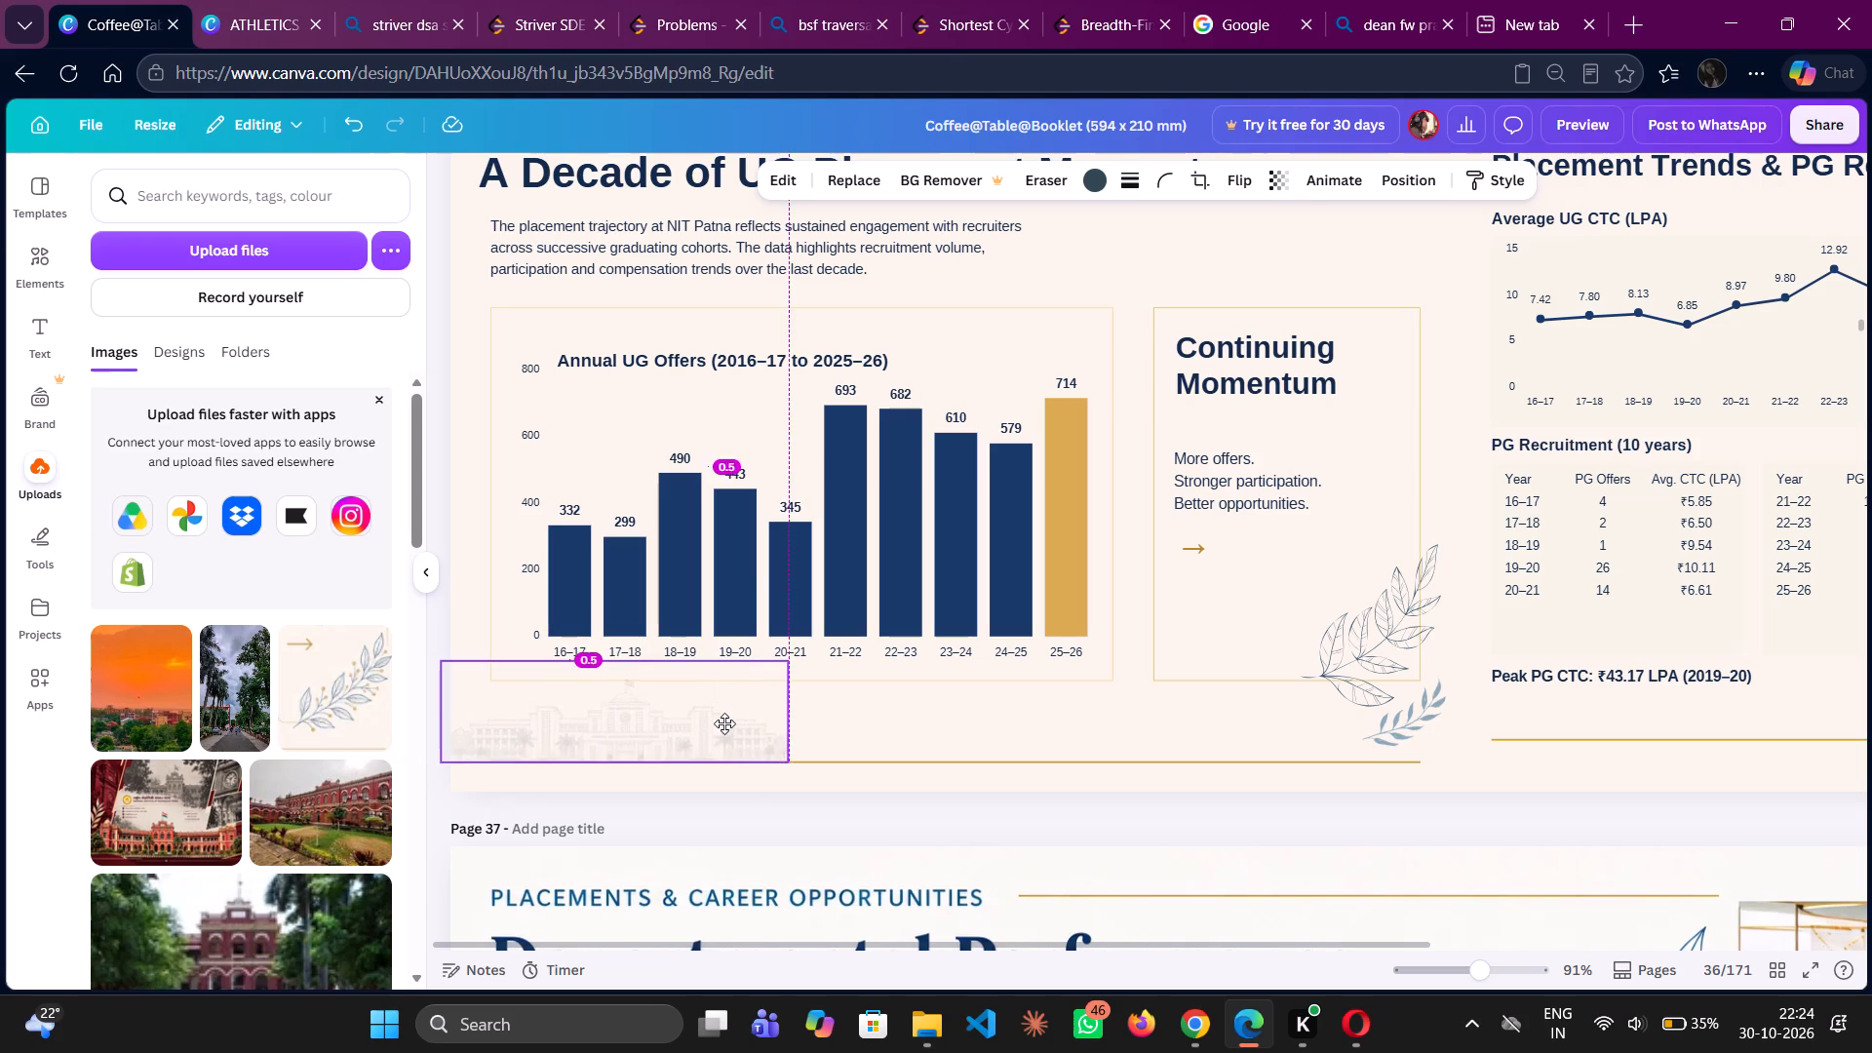
{"action": "left_click_drag", "start_coordinate": [724, 723], "coordinate": [721, 723]}
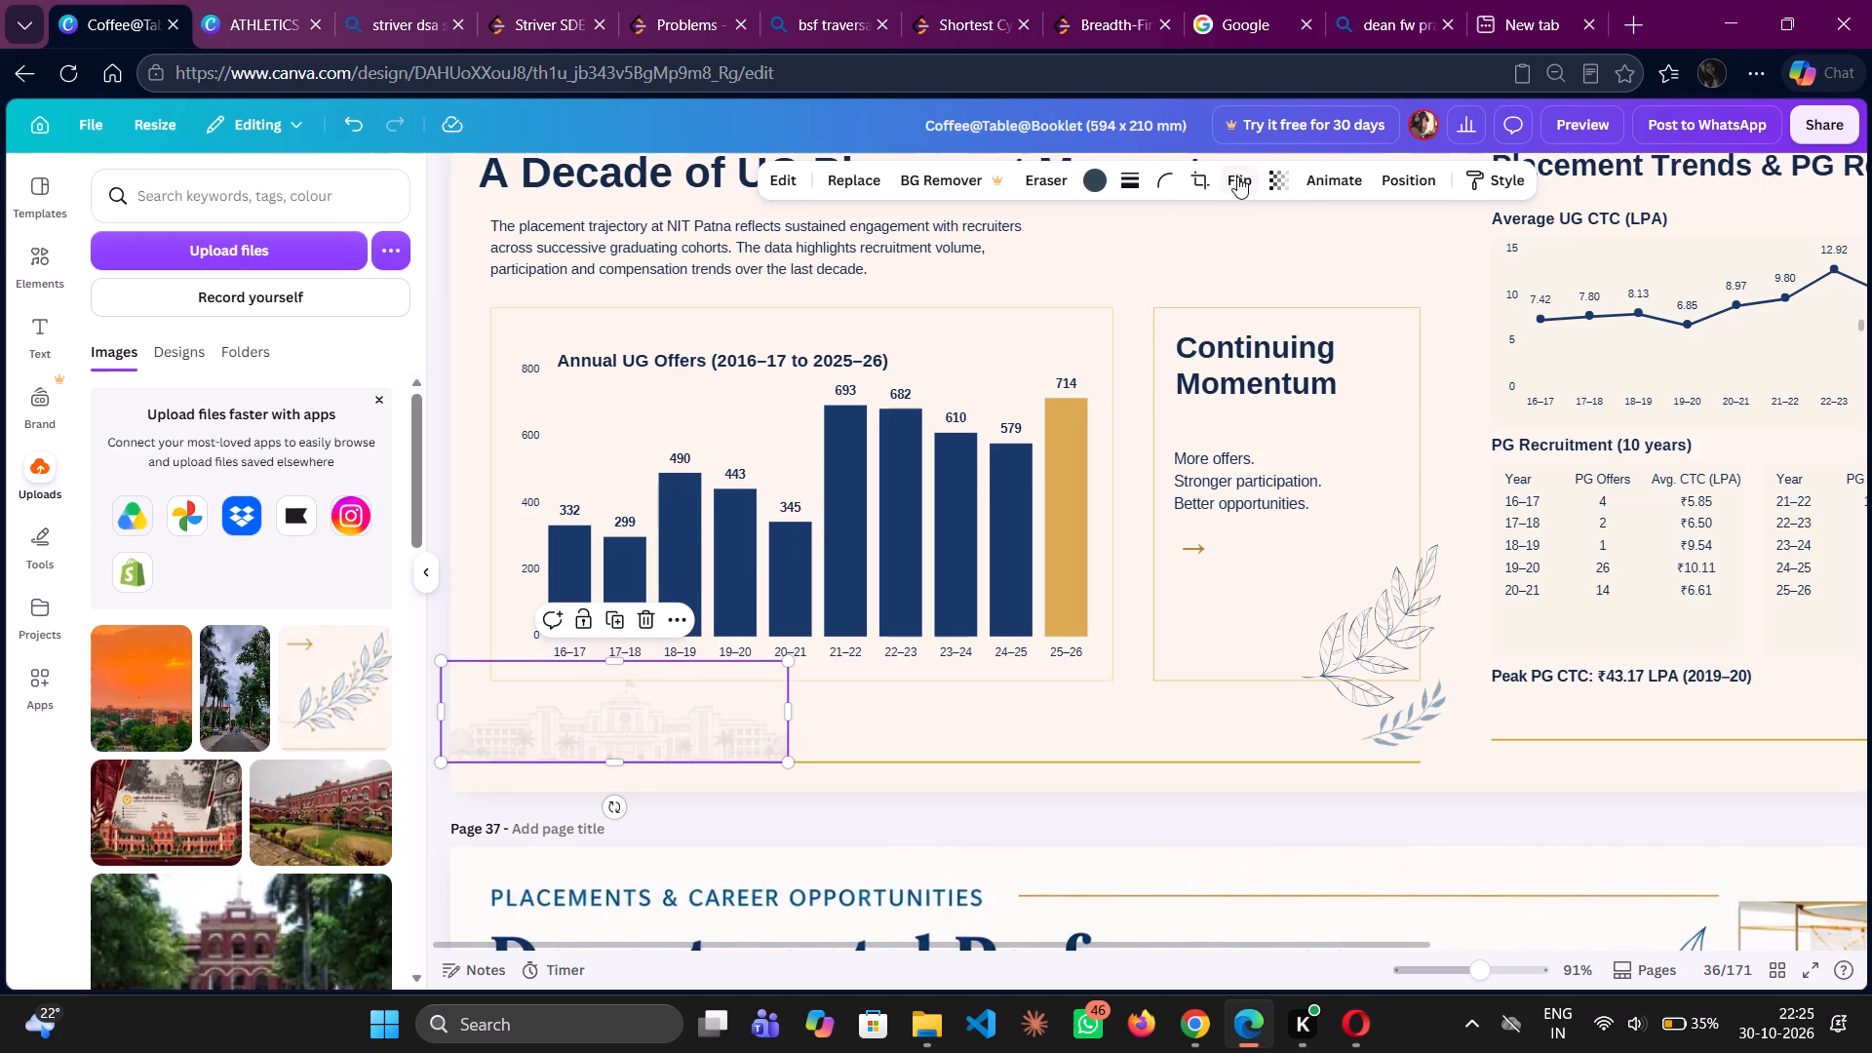
Make the building illustration more opaque by raising its transparency value to about 50.
{"action": "left_click", "coordinate": [1276, 189]}
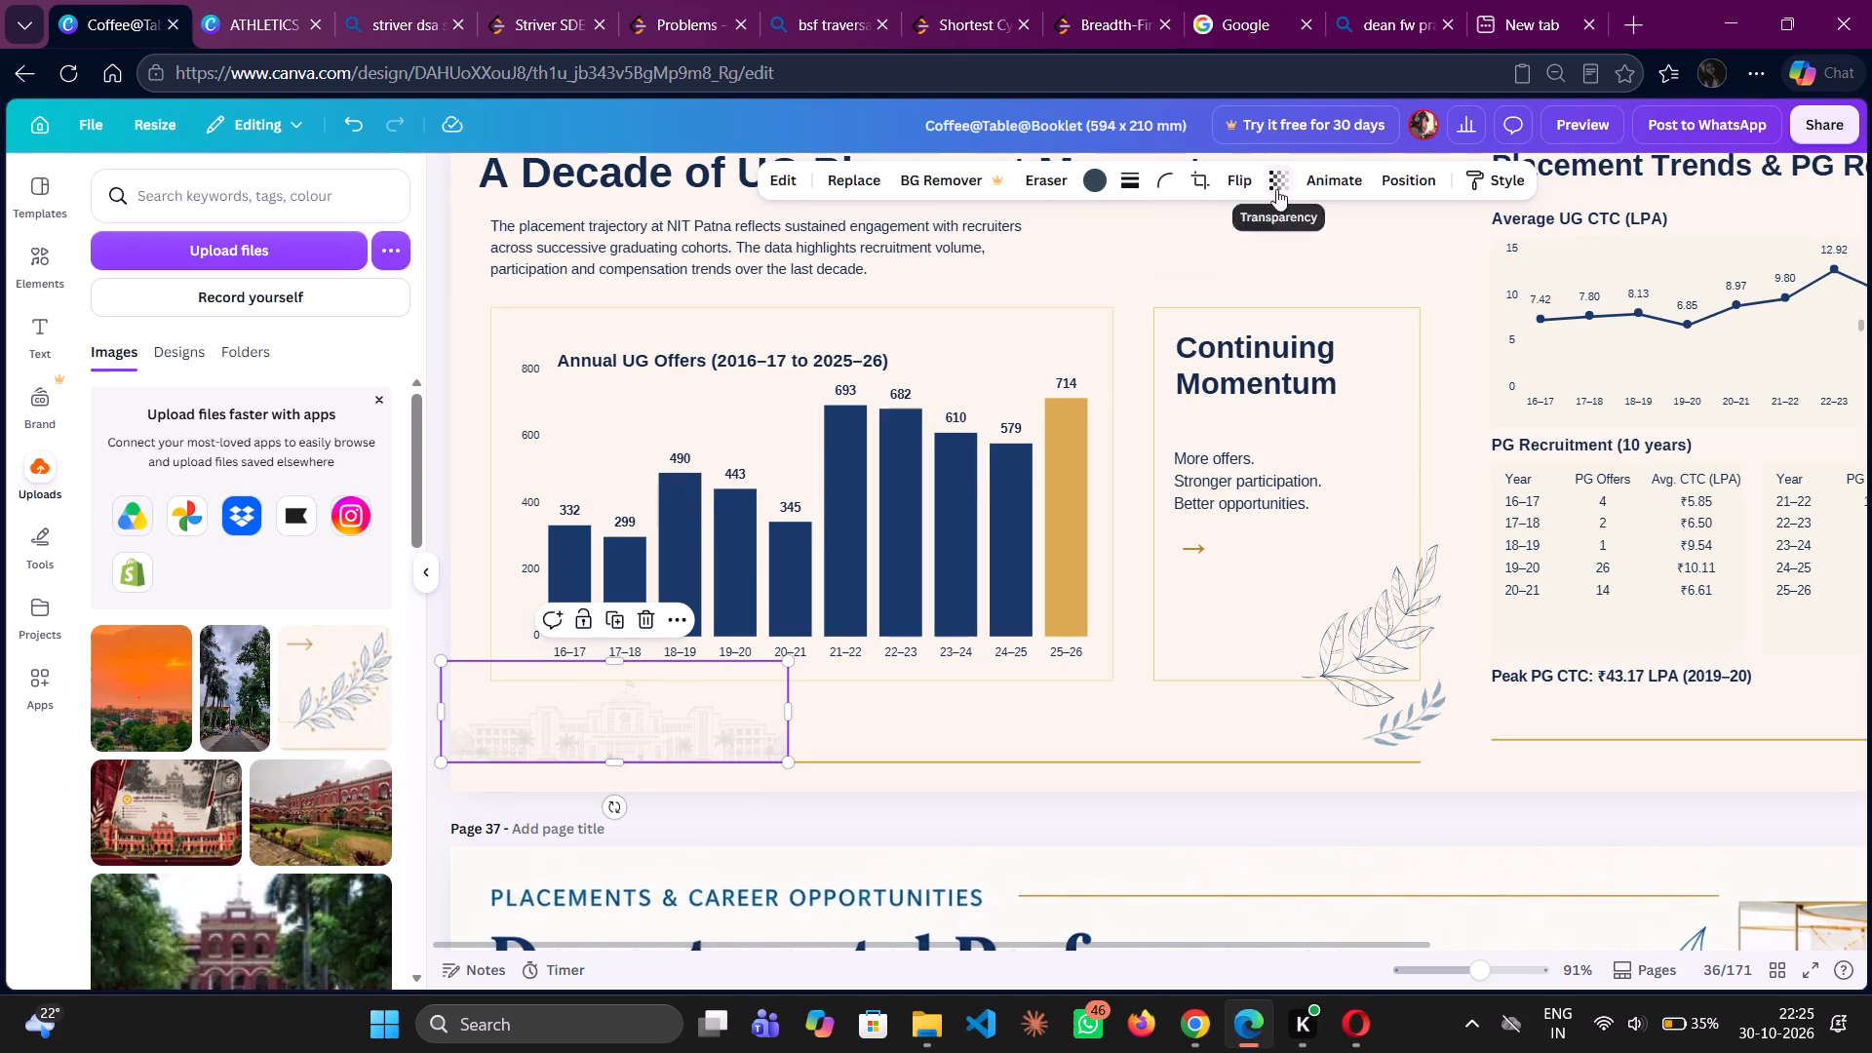
{"action": "left_click_drag", "start_coordinate": [1197, 263], "coordinate": [1257, 266]}
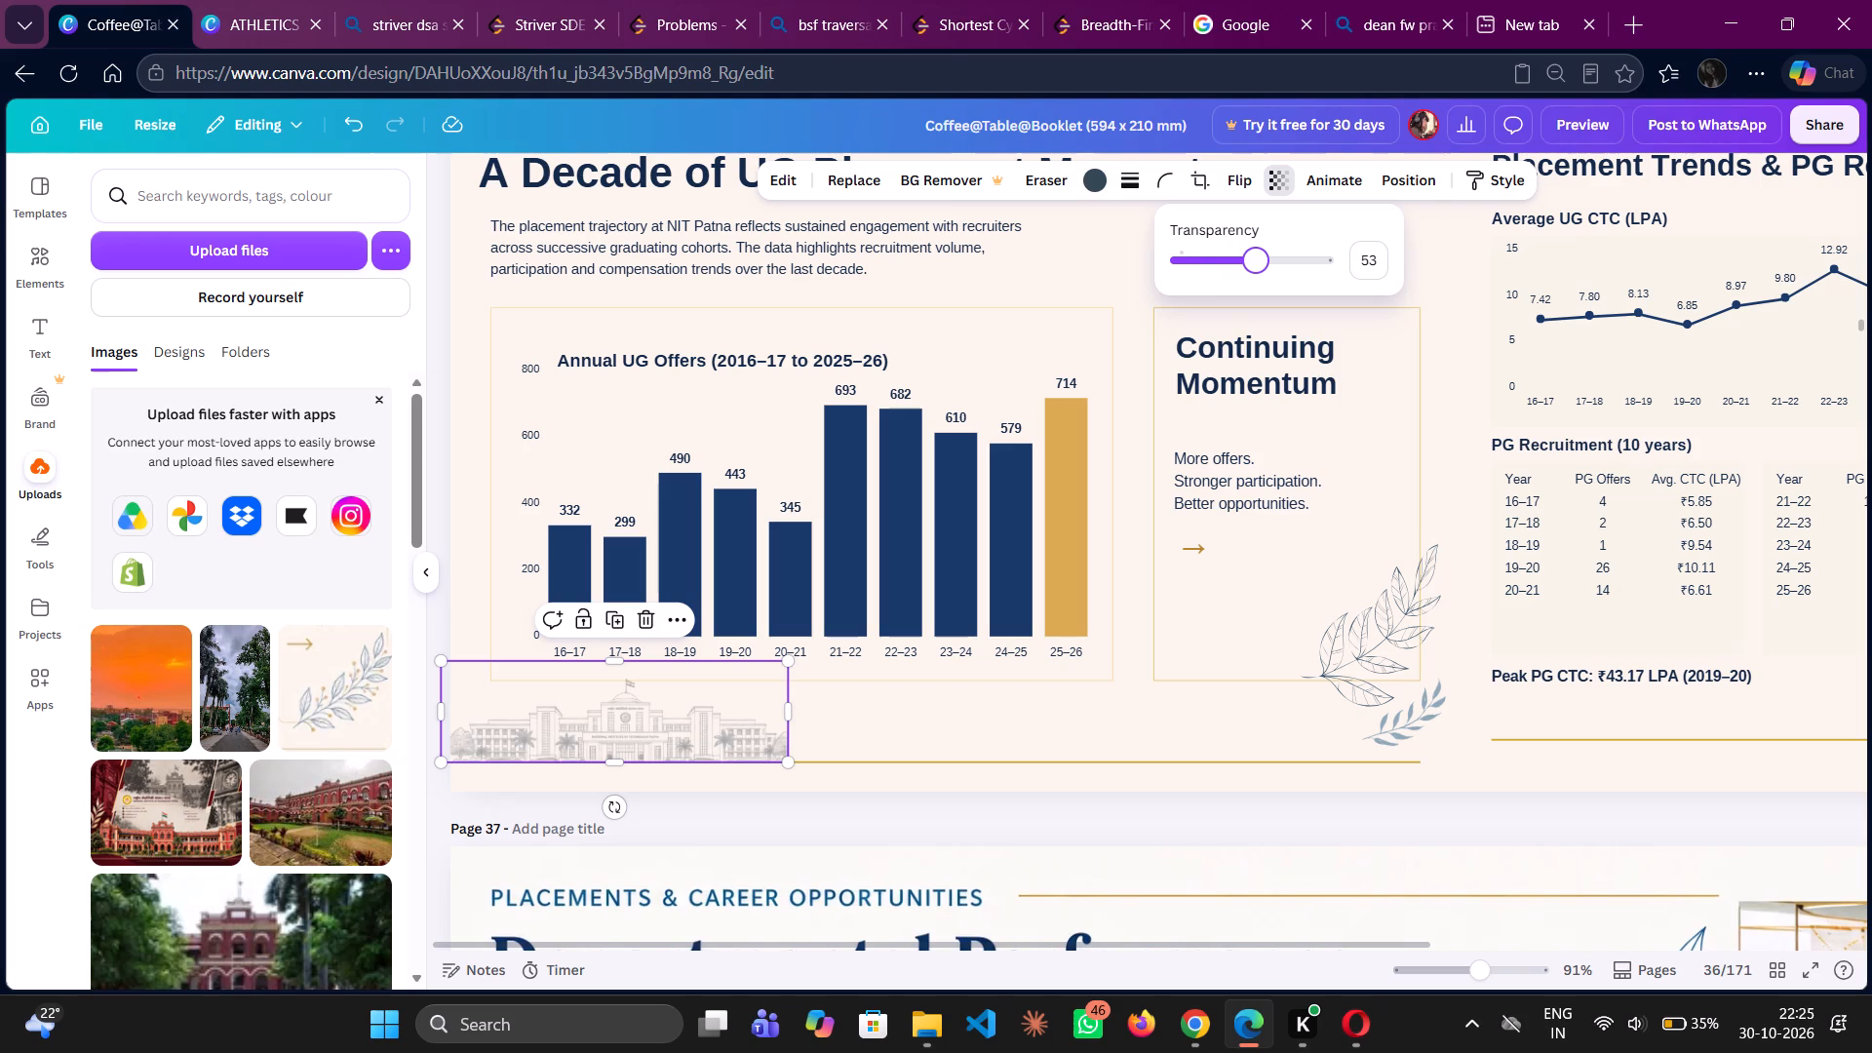
{"action": "left_click_drag", "start_coordinate": [1257, 266], "coordinate": [1248, 269]}
{"action": "left_click", "coordinate": [1093, 665]}
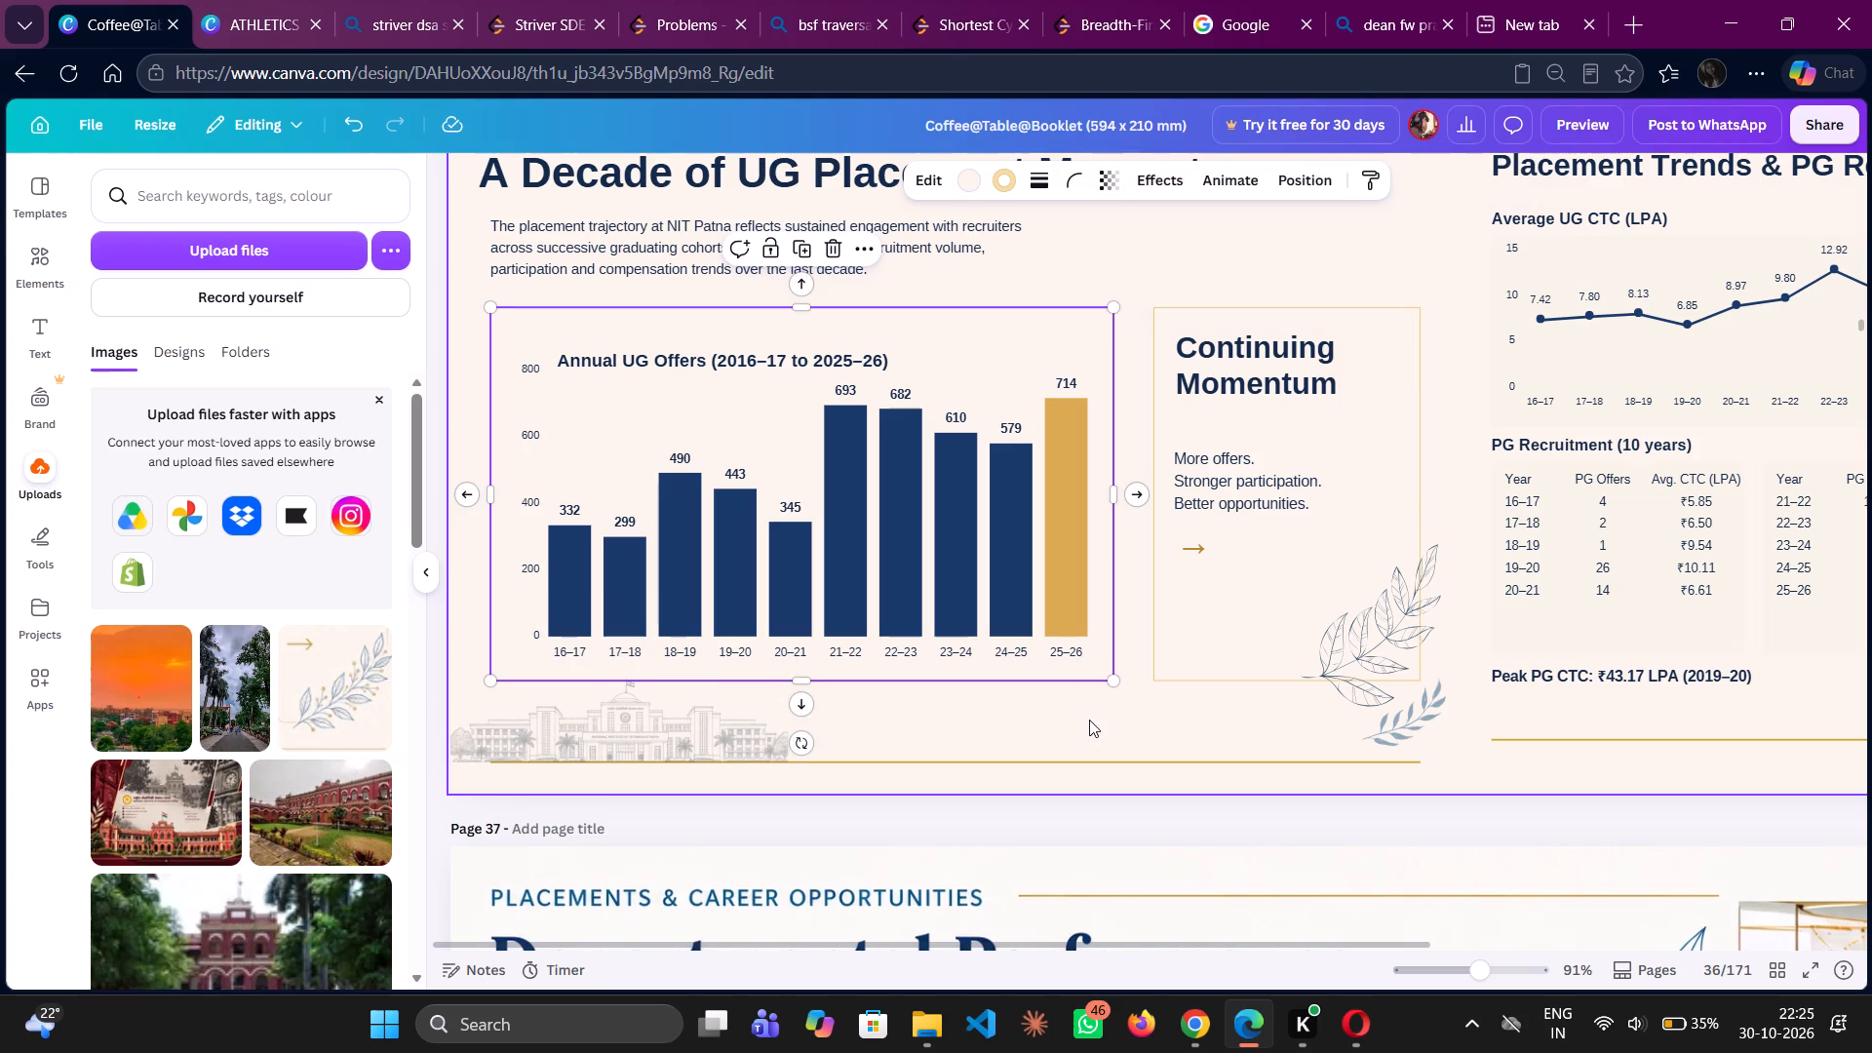
Scale the building illustration down slightly to clear the chart frame, and extend its right side a little.
{"action": "left_click", "coordinate": [758, 741]}
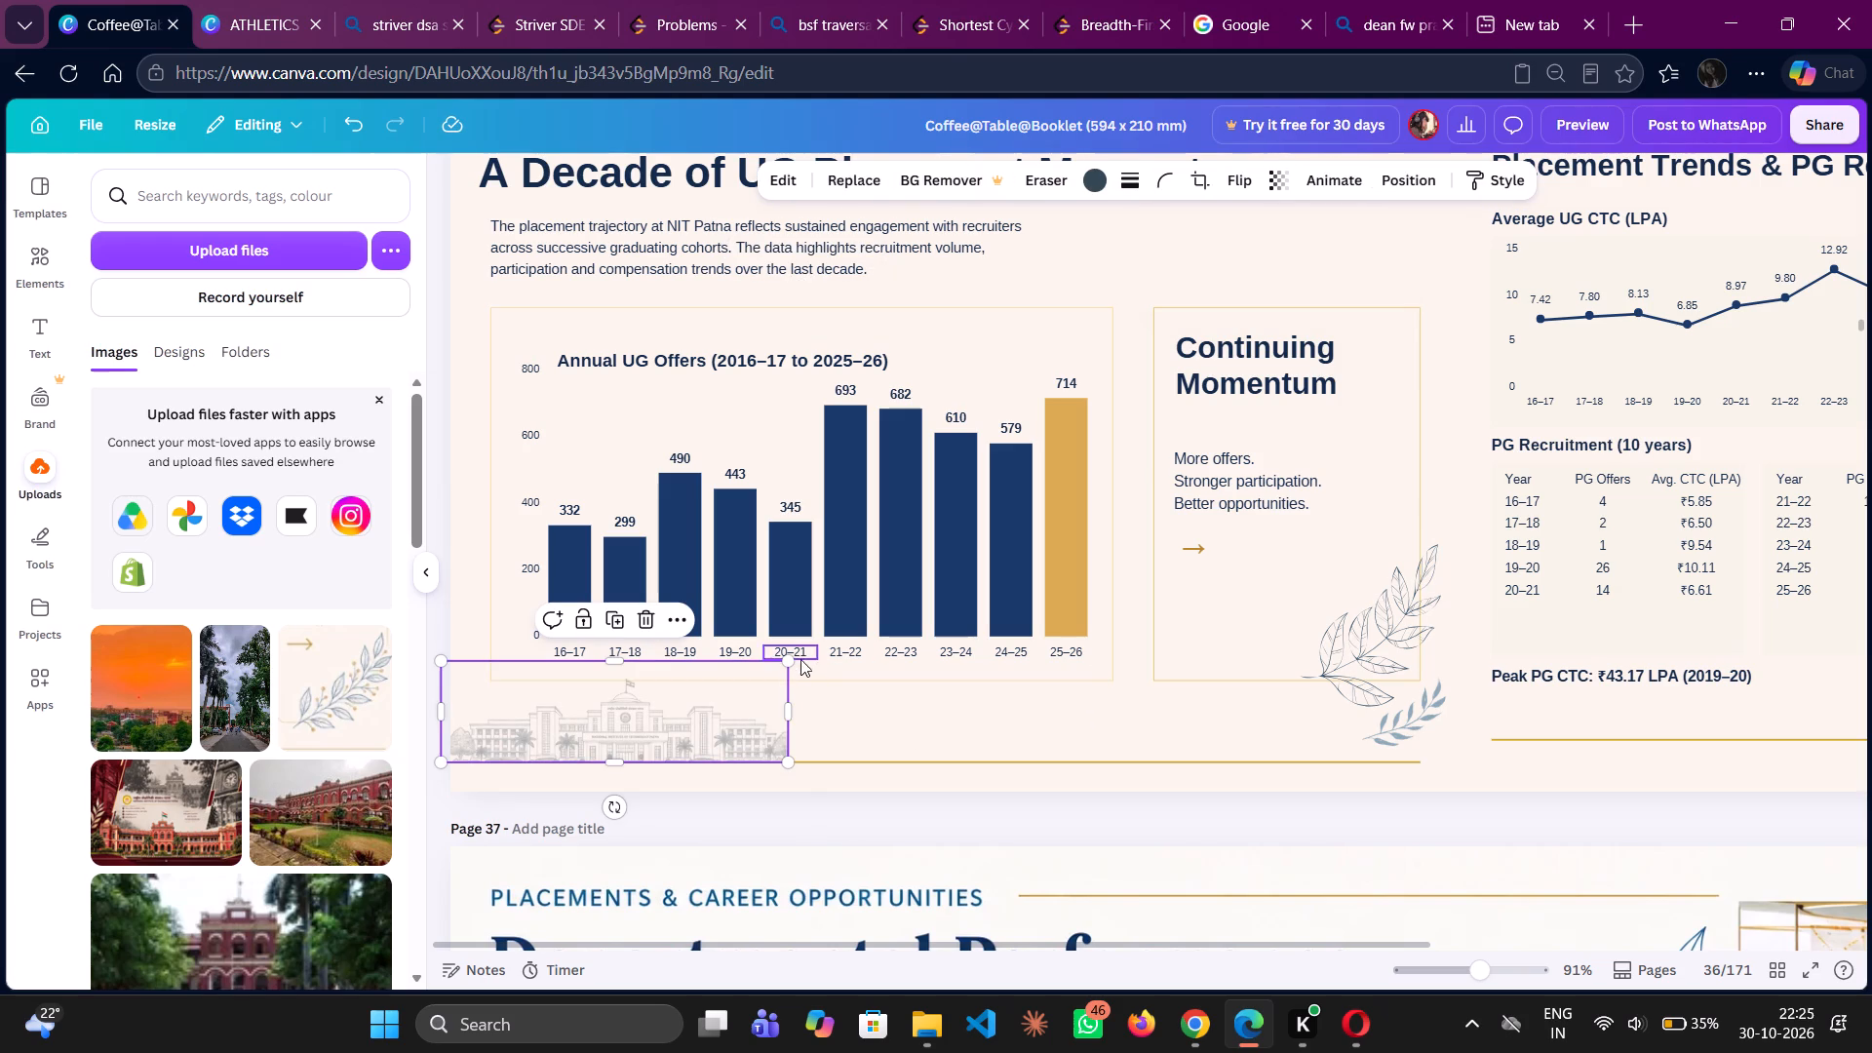
{"action": "left_click_drag", "start_coordinate": [793, 662], "coordinate": [783, 669]}
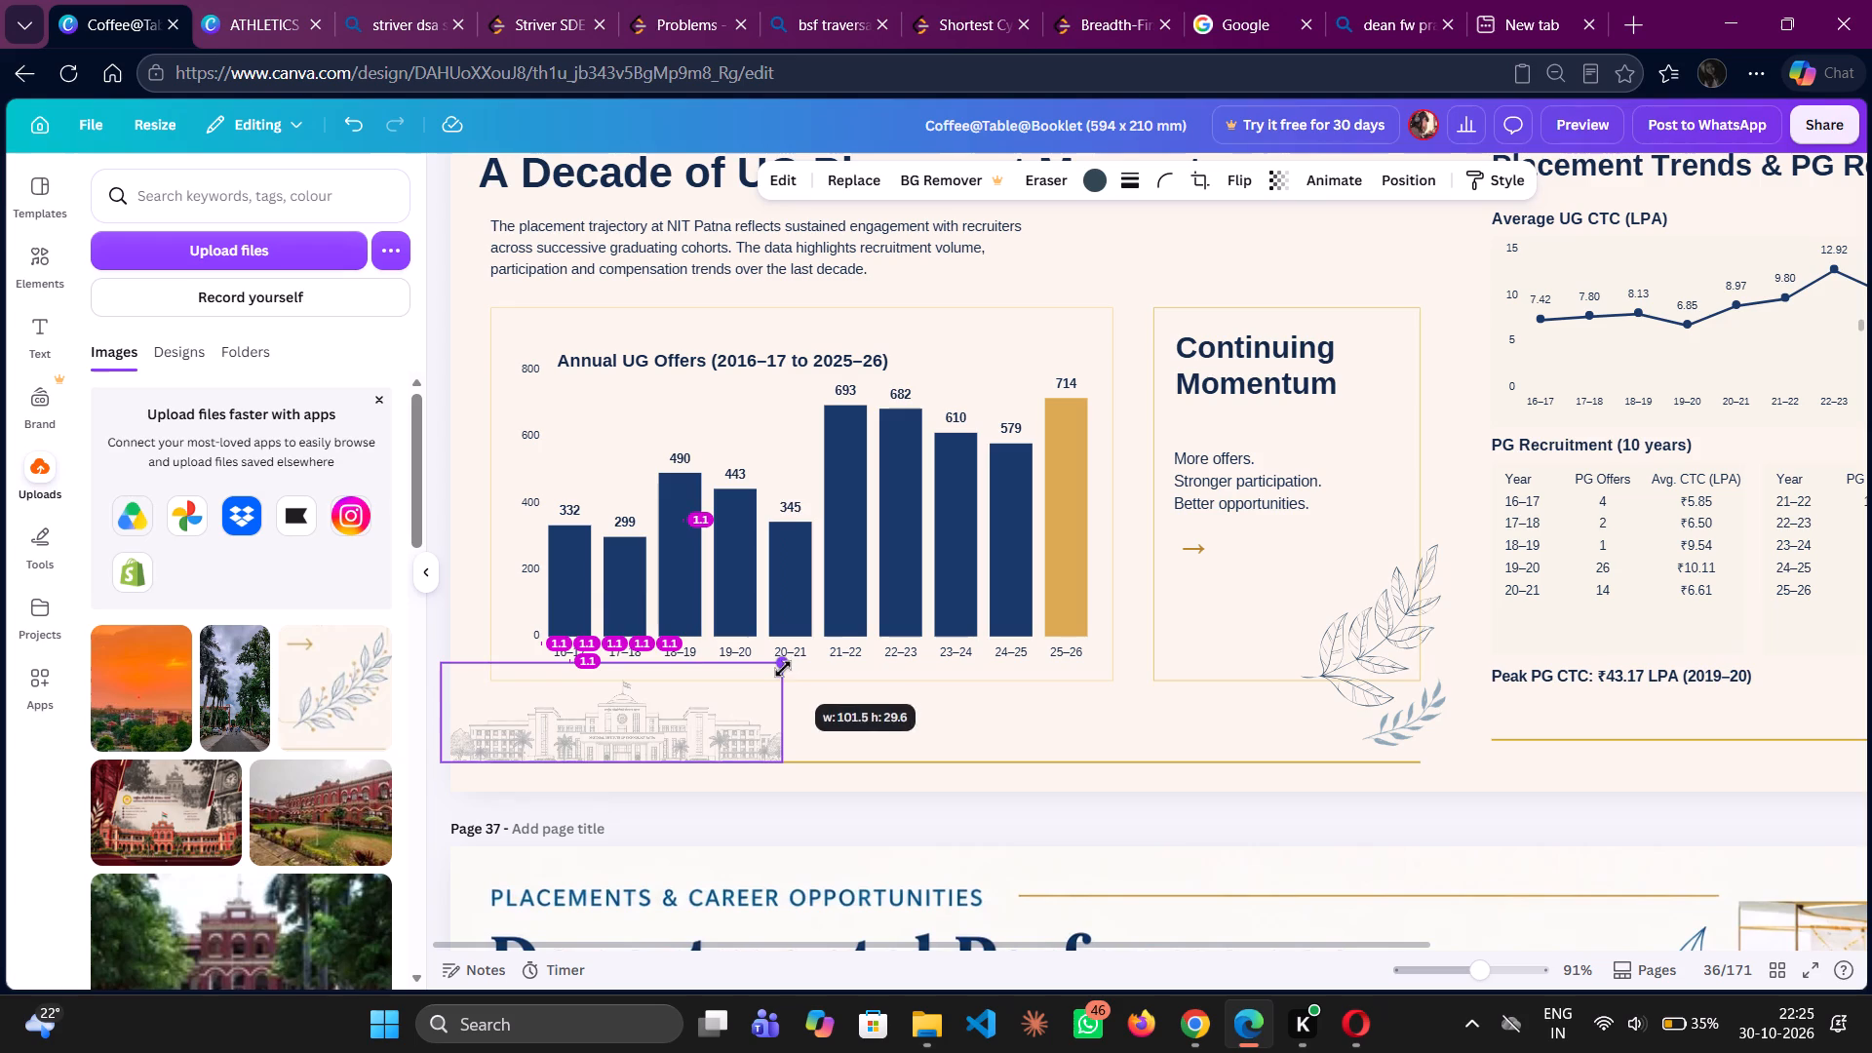
{"action": "left_click_drag", "start_coordinate": [783, 669], "coordinate": [780, 670]}
{"action": "left_click", "coordinate": [938, 744]}
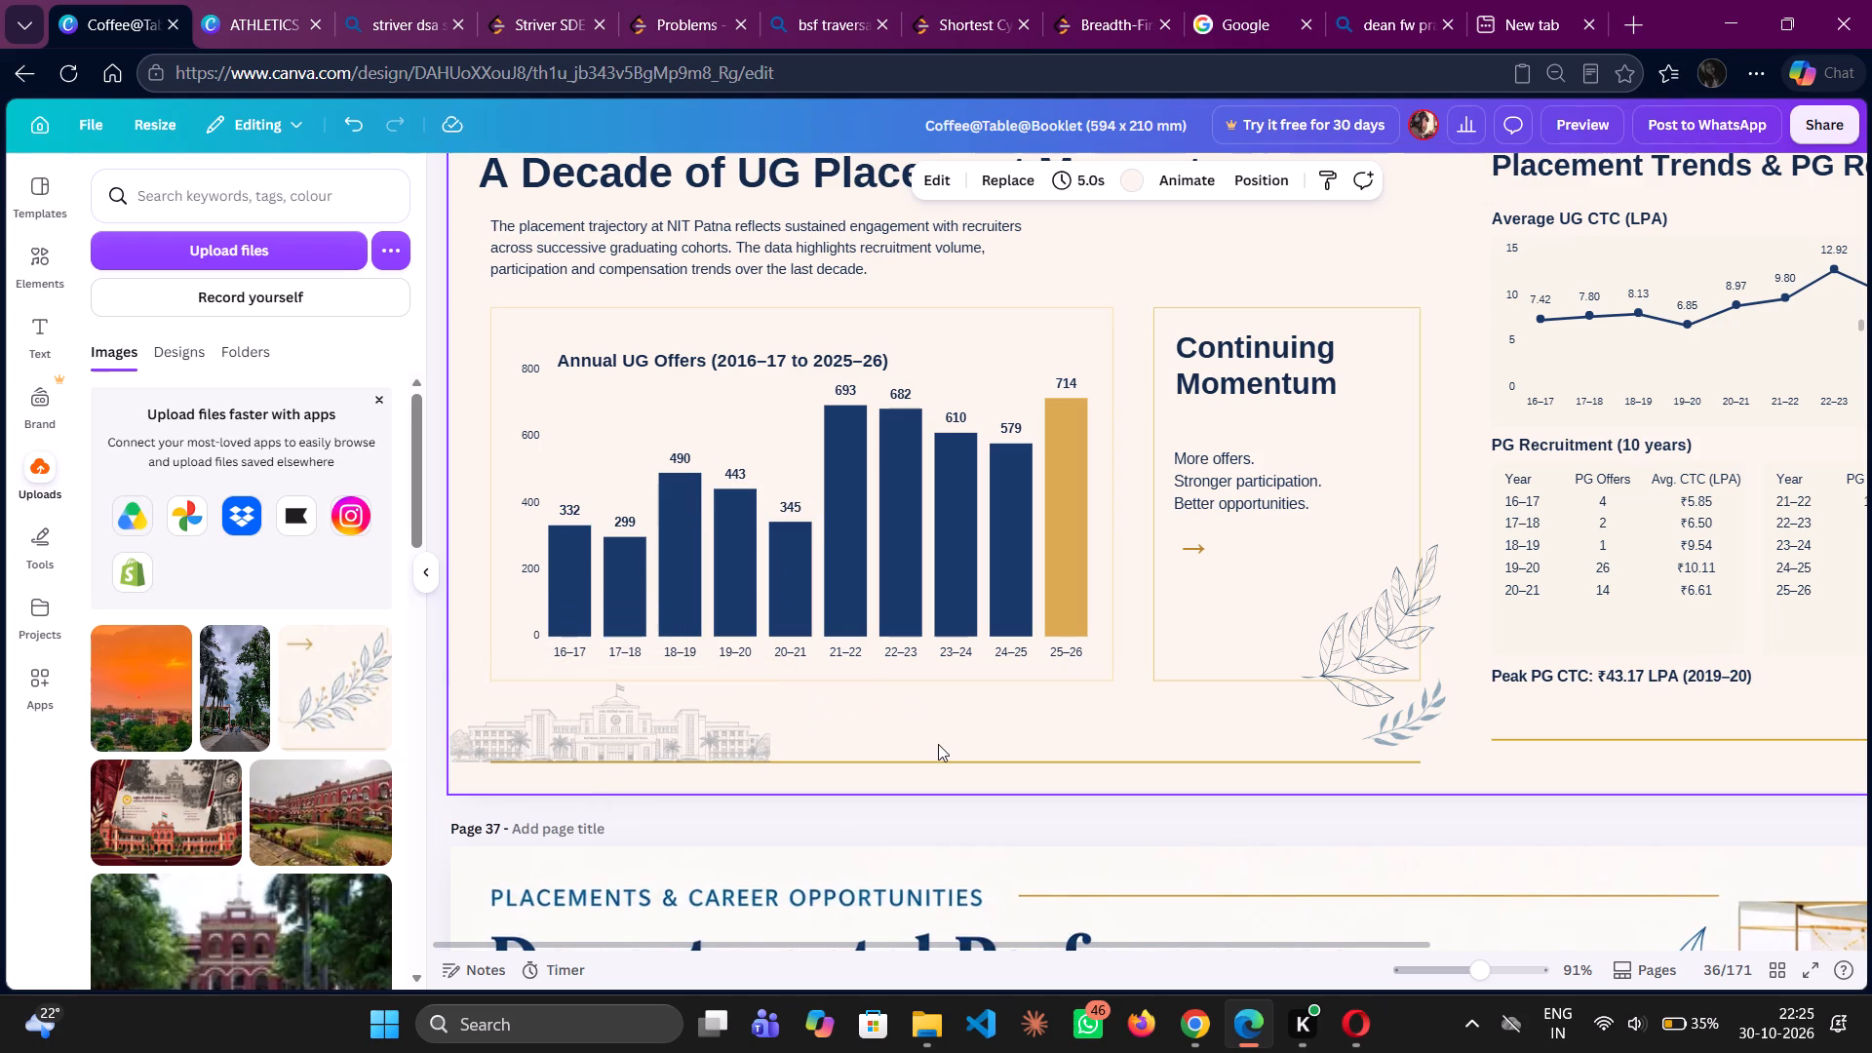
{"action": "left_click", "coordinate": [741, 721]}
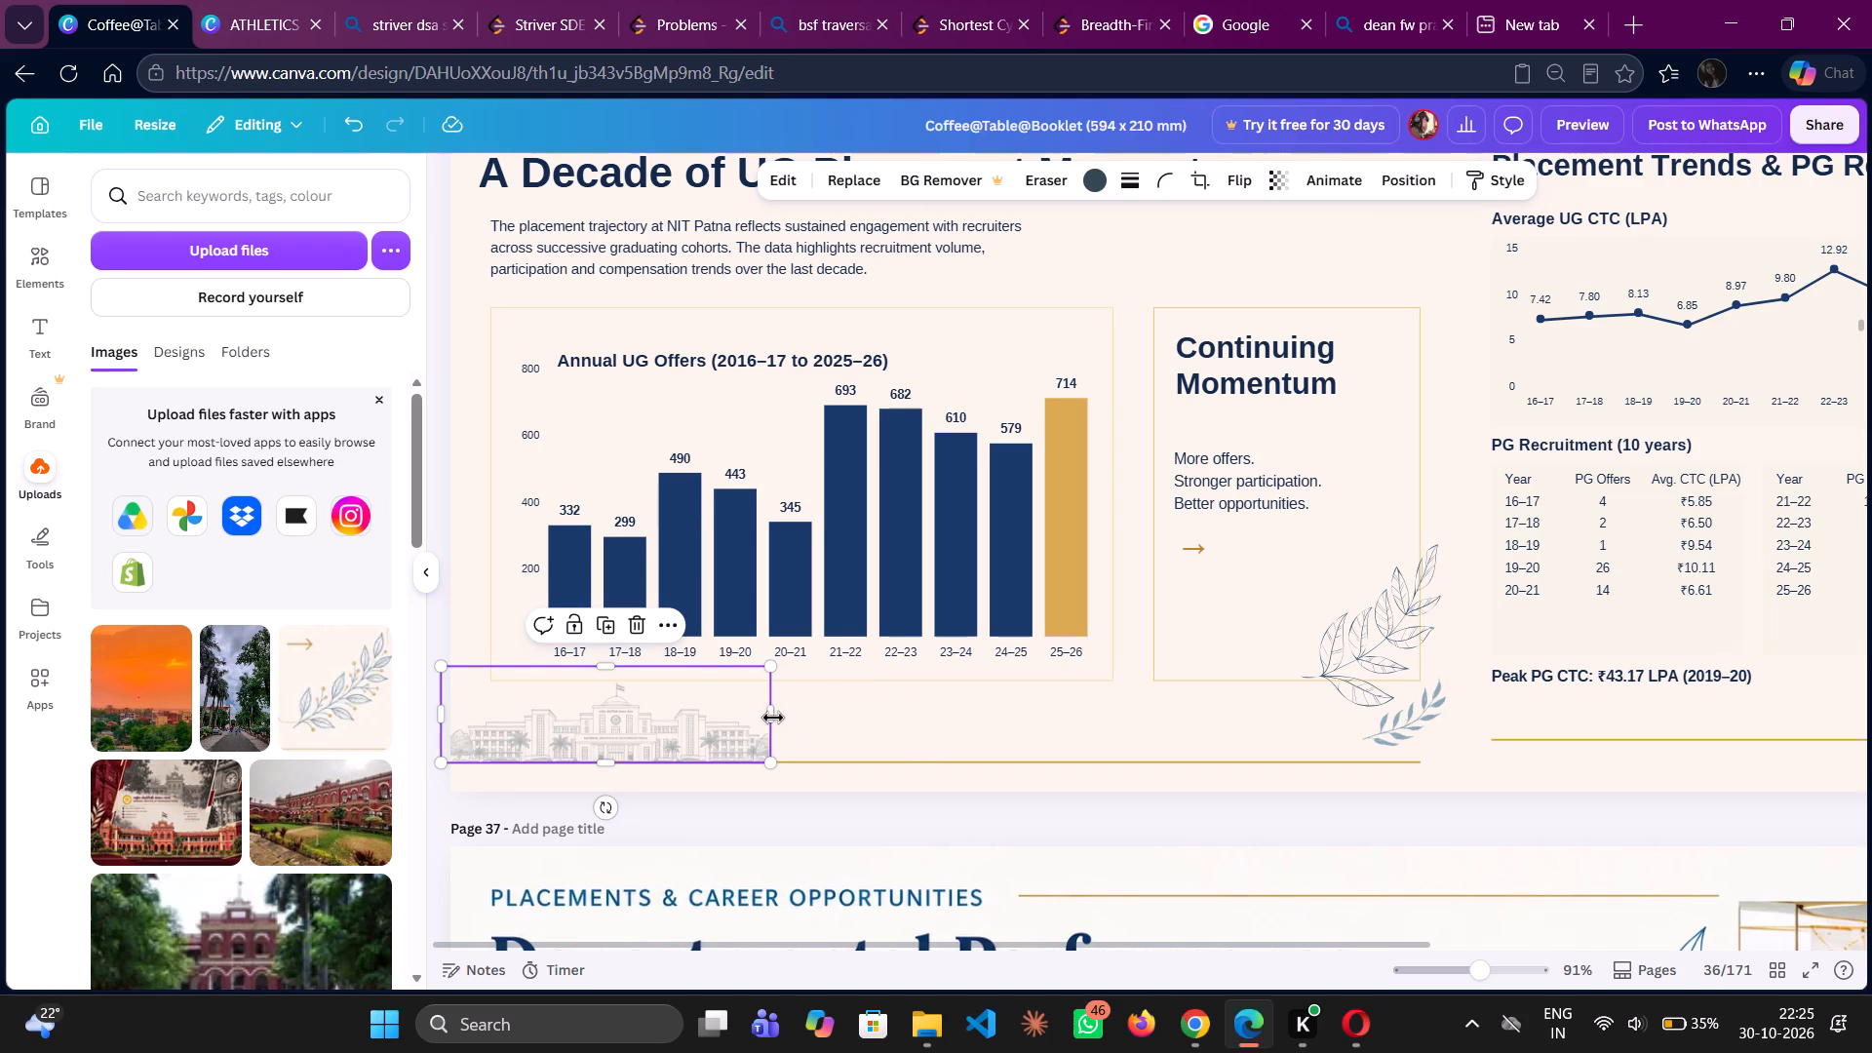
{"action": "left_click_drag", "start_coordinate": [771, 718], "coordinate": [795, 718]}
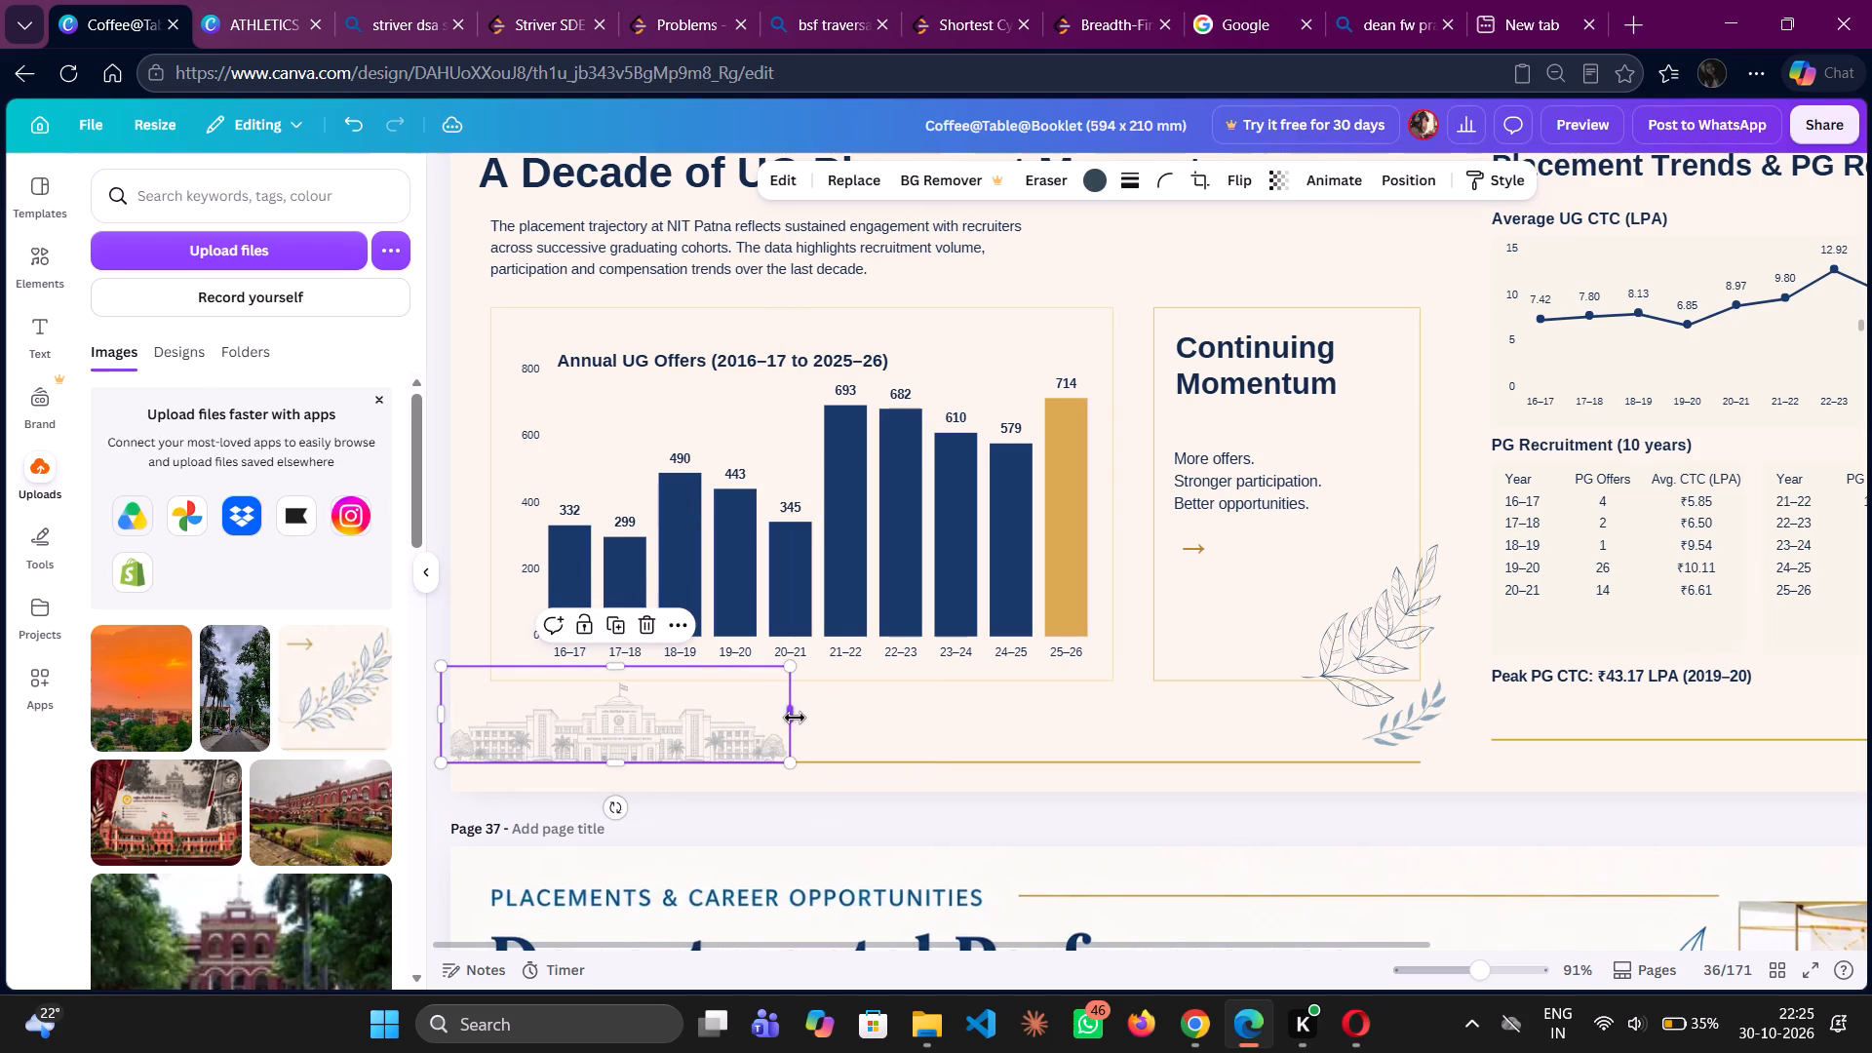
{"action": "left_click", "coordinate": [881, 727]}
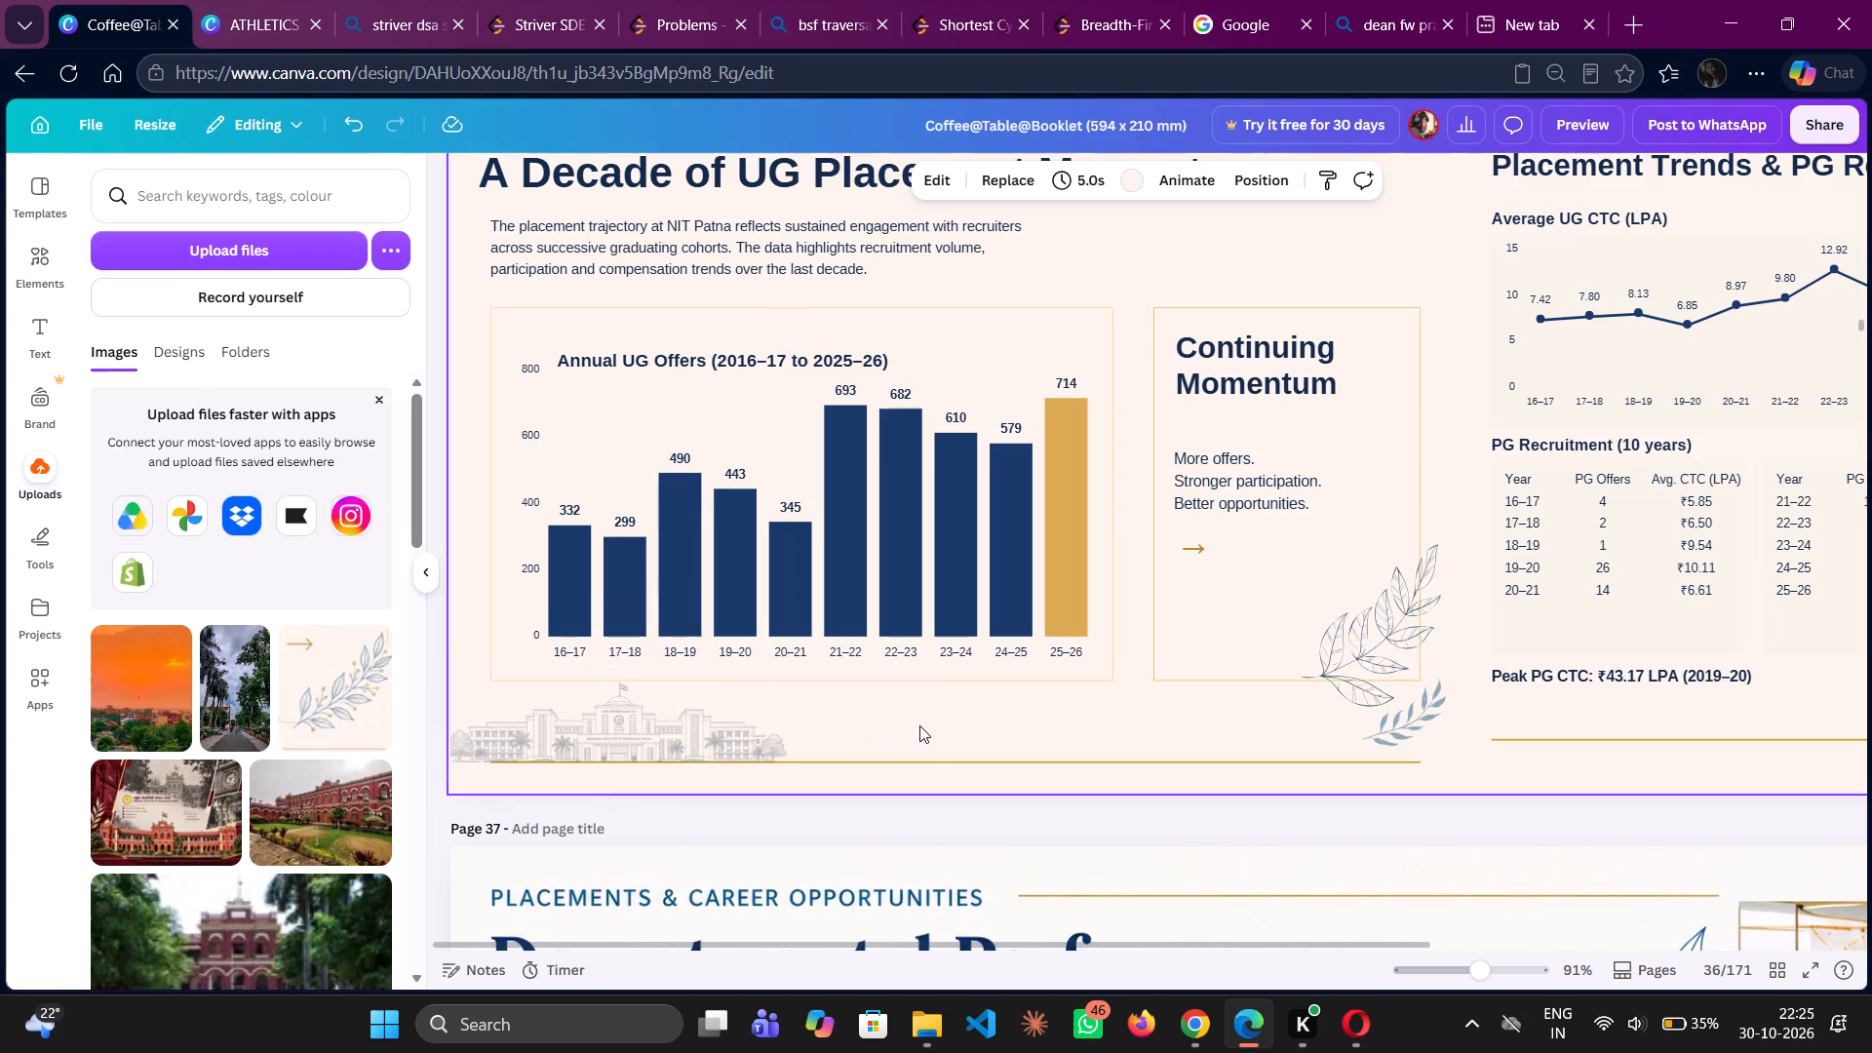
Lower the gold line beneath the Peak PG CTC text on page 36 to match the one under the bar chart.
{"action": "scroll", "coordinate": [880, 744], "scroll_direction": "up", "scroll_amount": 1}
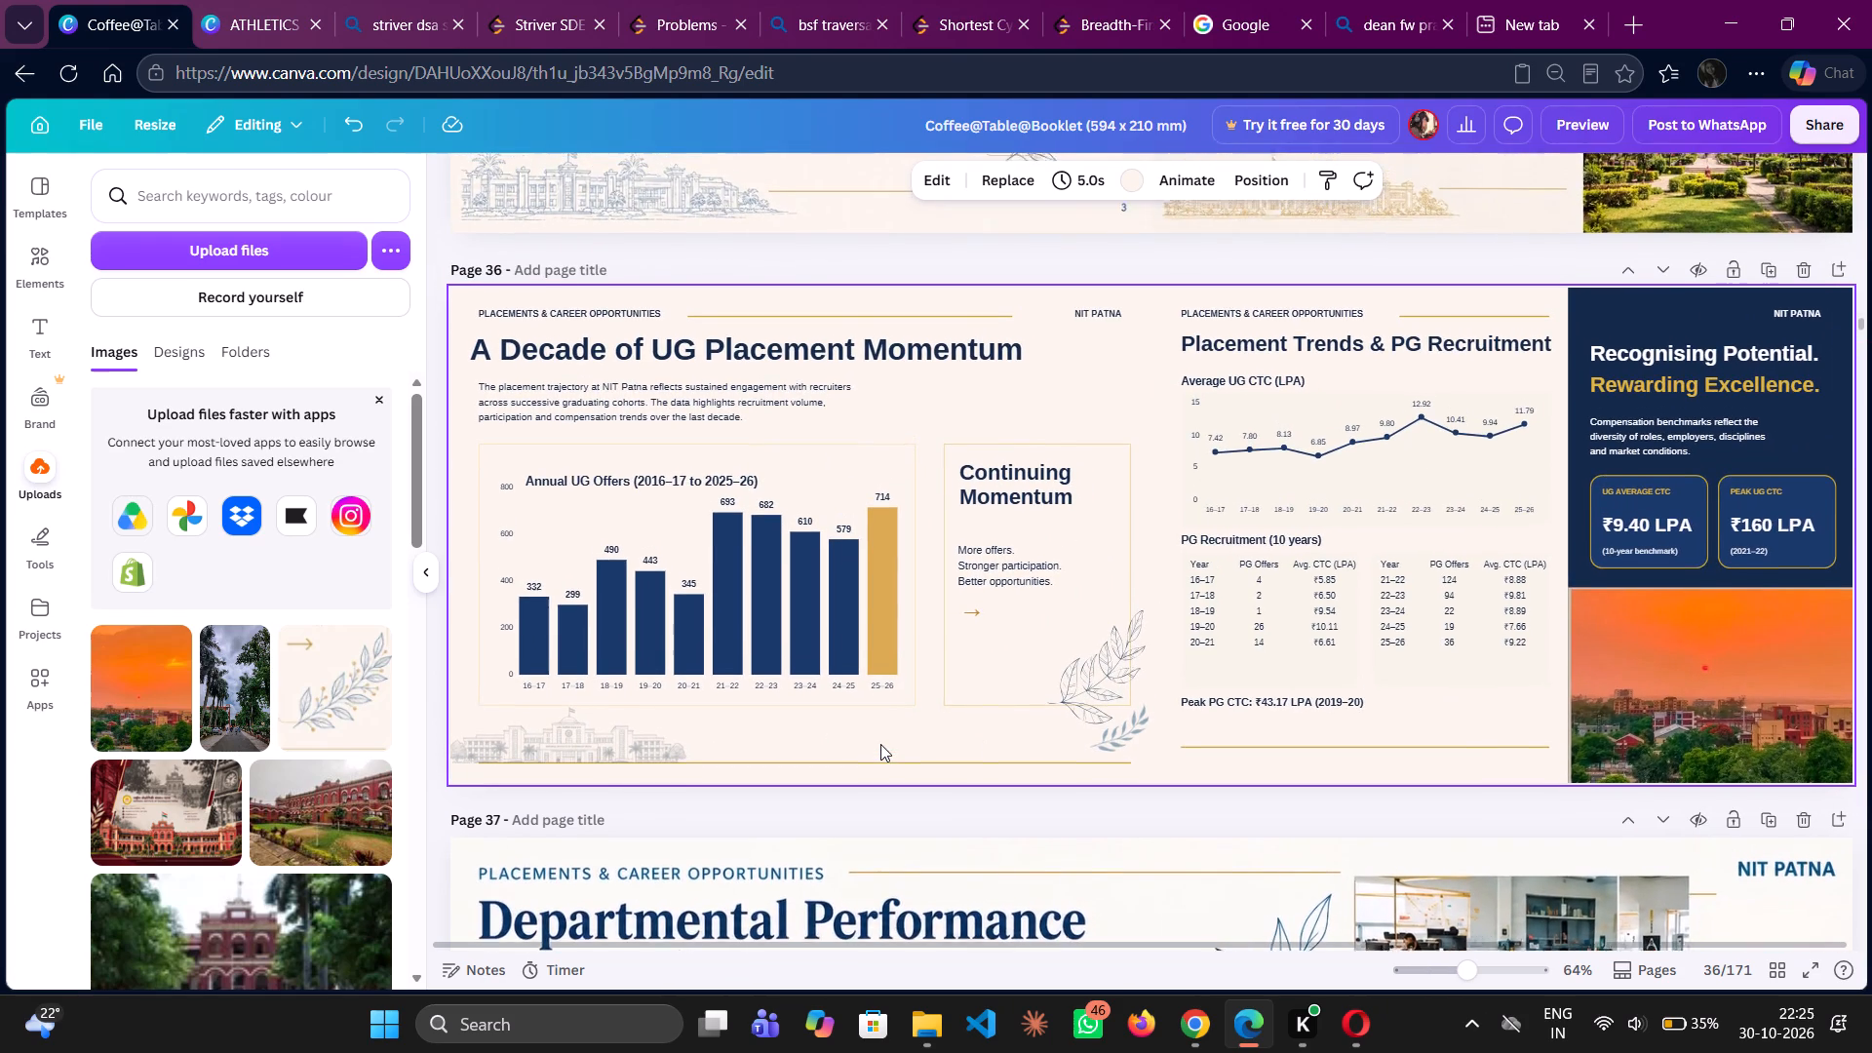
{"action": "scroll", "coordinate": [880, 744], "scroll_direction": "up", "scroll_amount": 2}
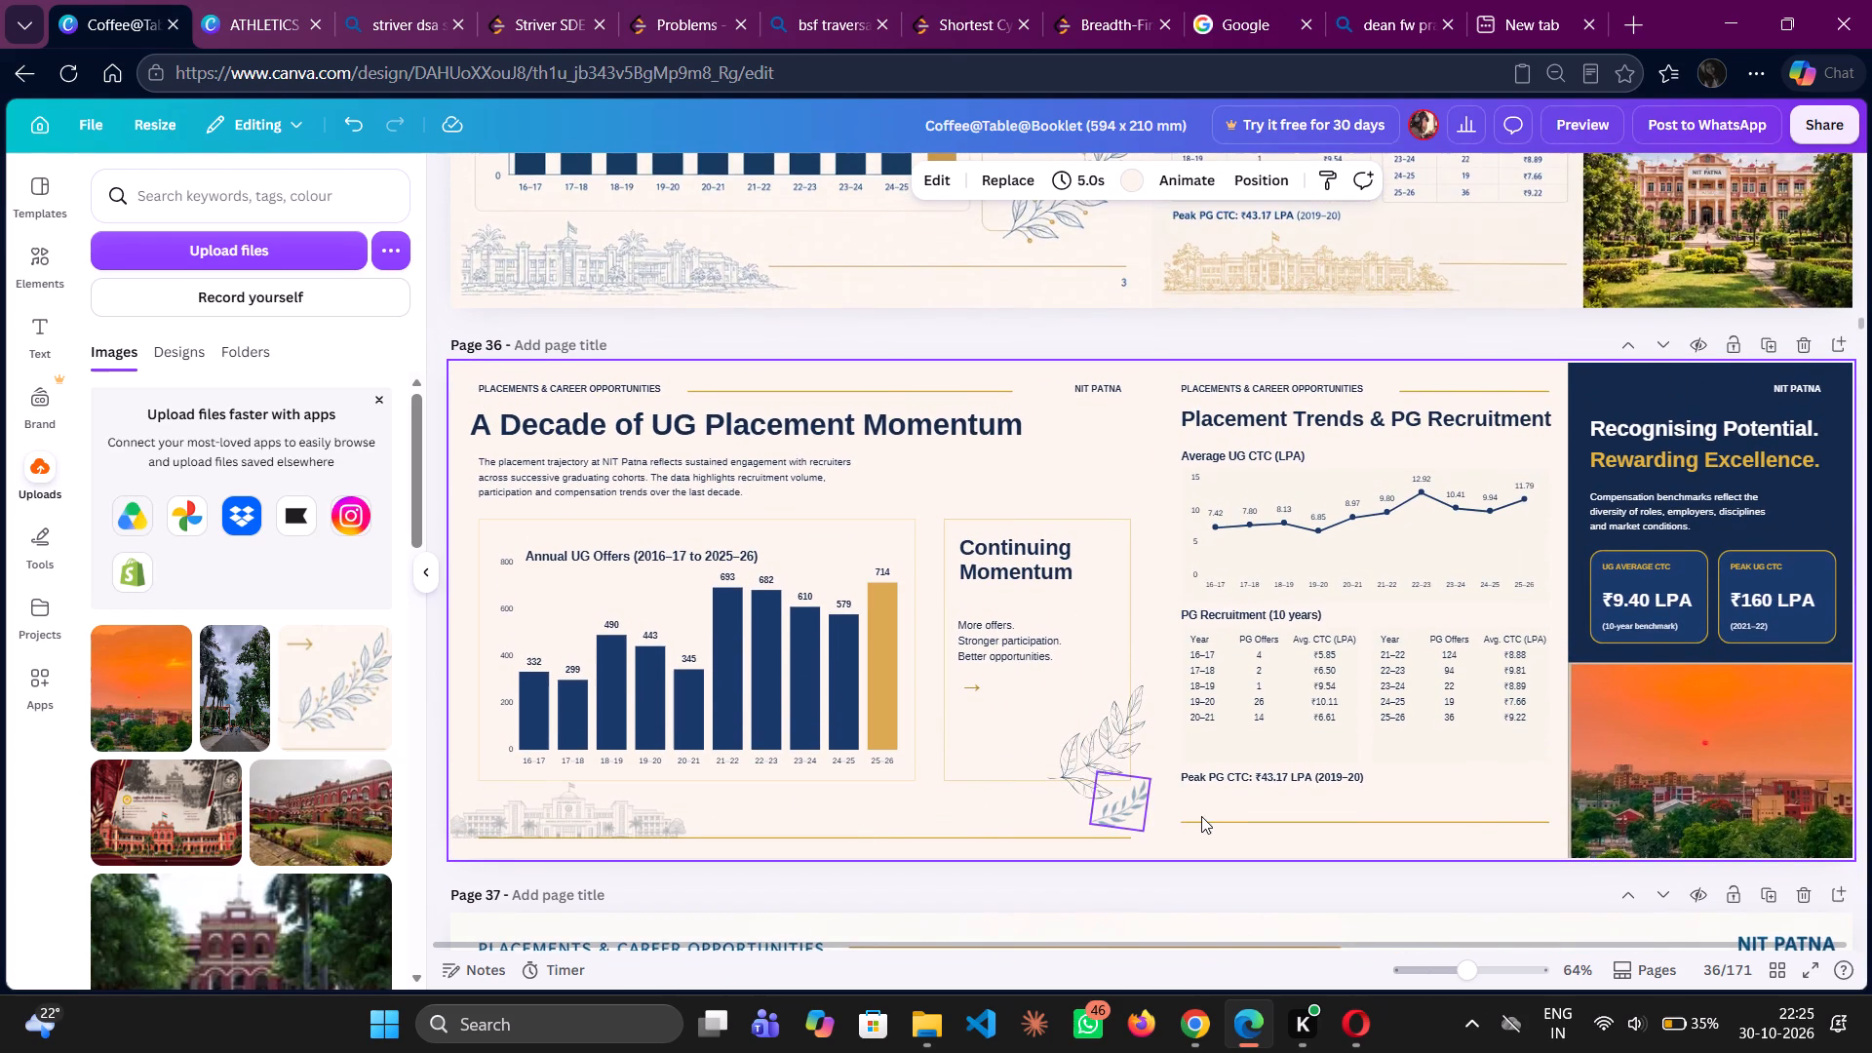
{"action": "left_click", "coordinate": [1244, 824]}
{"action": "left_click_drag", "start_coordinate": [1253, 822], "coordinate": [1261, 837]}
Move the small leaf sprig to the left end of the gold line under Peak PG CTC and flip it horizontally.
{"action": "left_click_drag", "start_coordinate": [1135, 809], "coordinate": [1212, 820]}
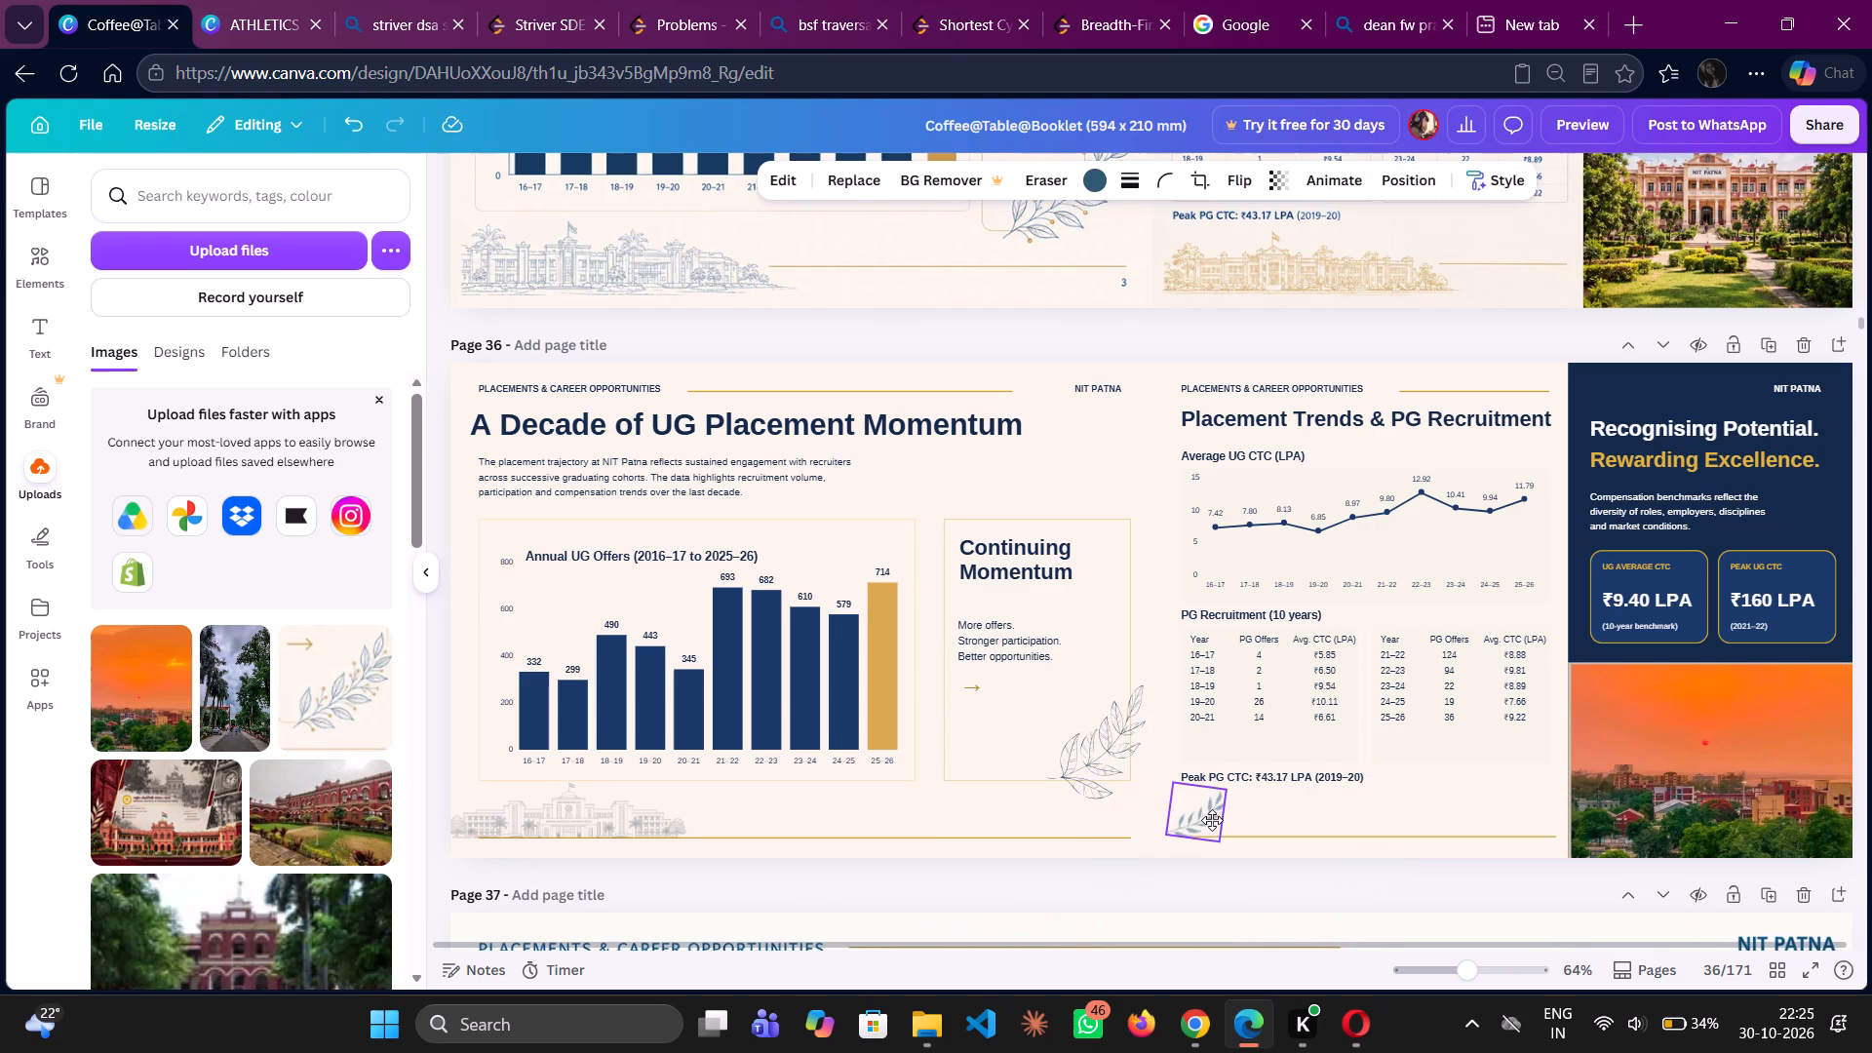
{"action": "left_click_drag", "start_coordinate": [1212, 820], "coordinate": [1216, 818]}
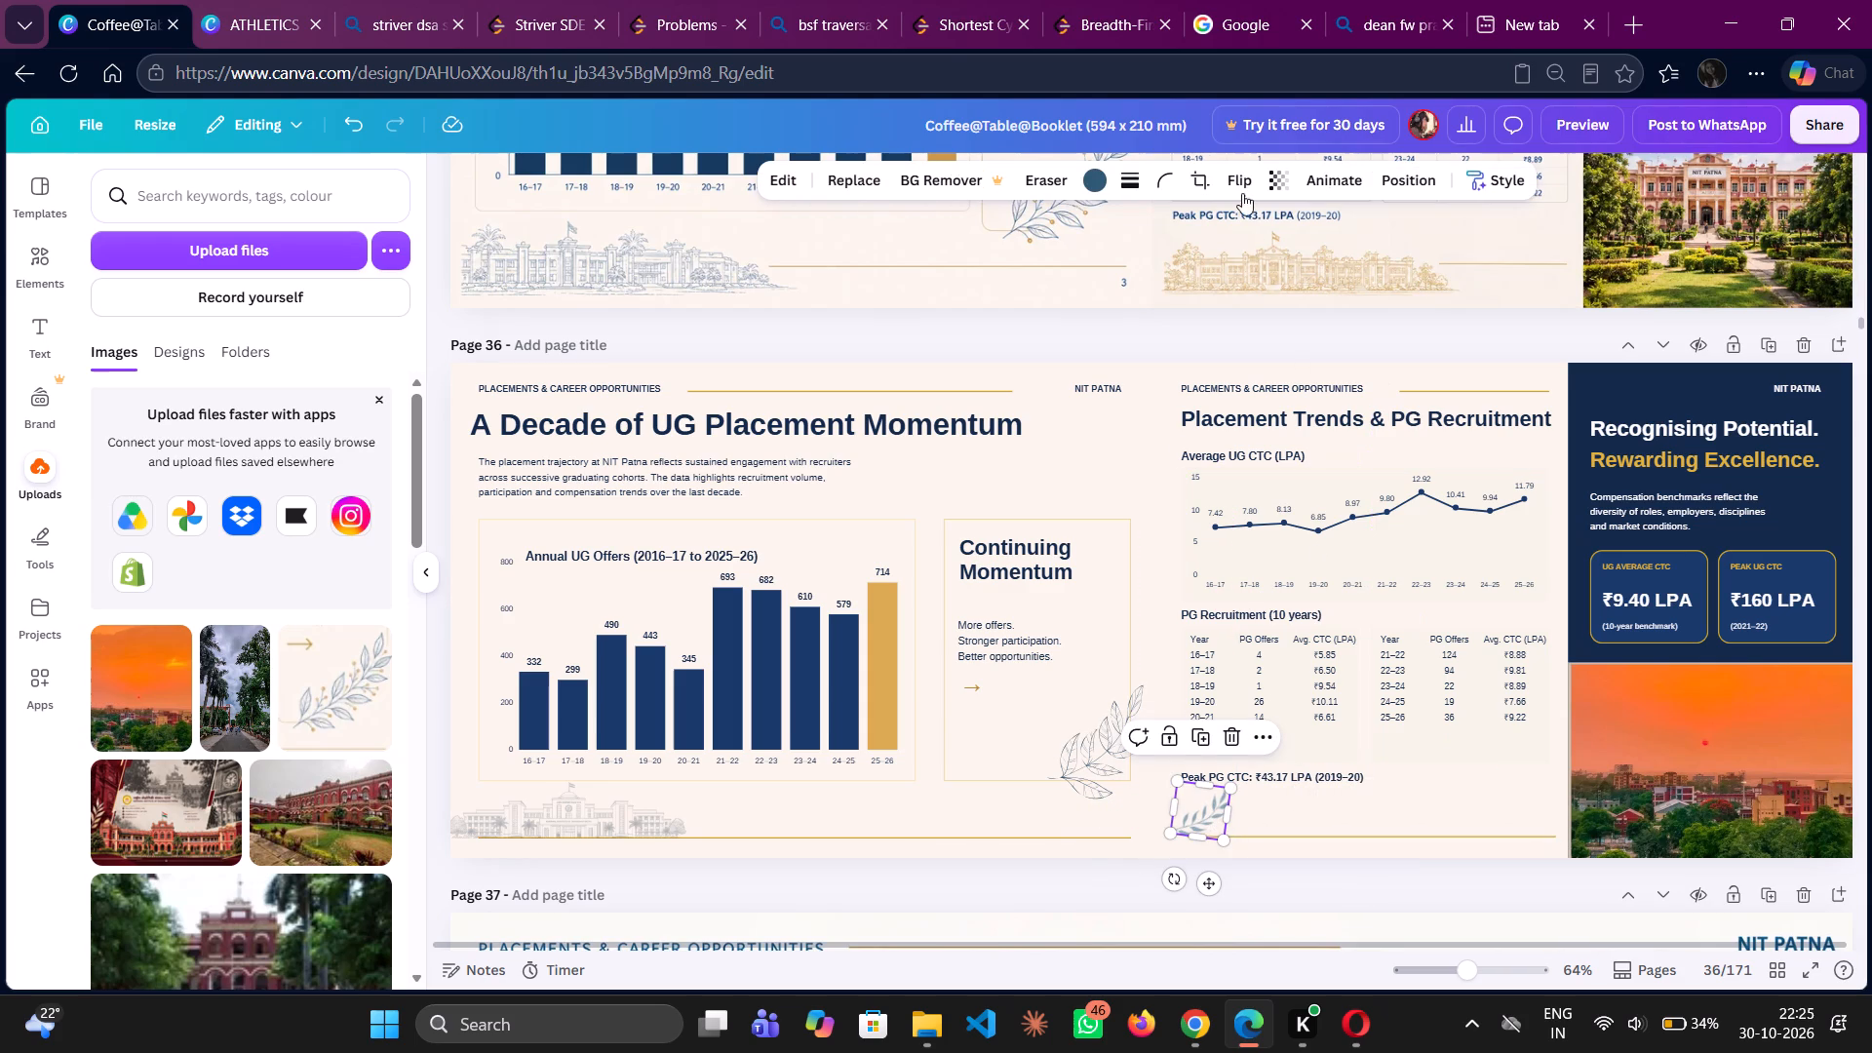
{"action": "left_click", "coordinate": [1240, 182]}
{"action": "left_click", "coordinate": [1242, 217]}
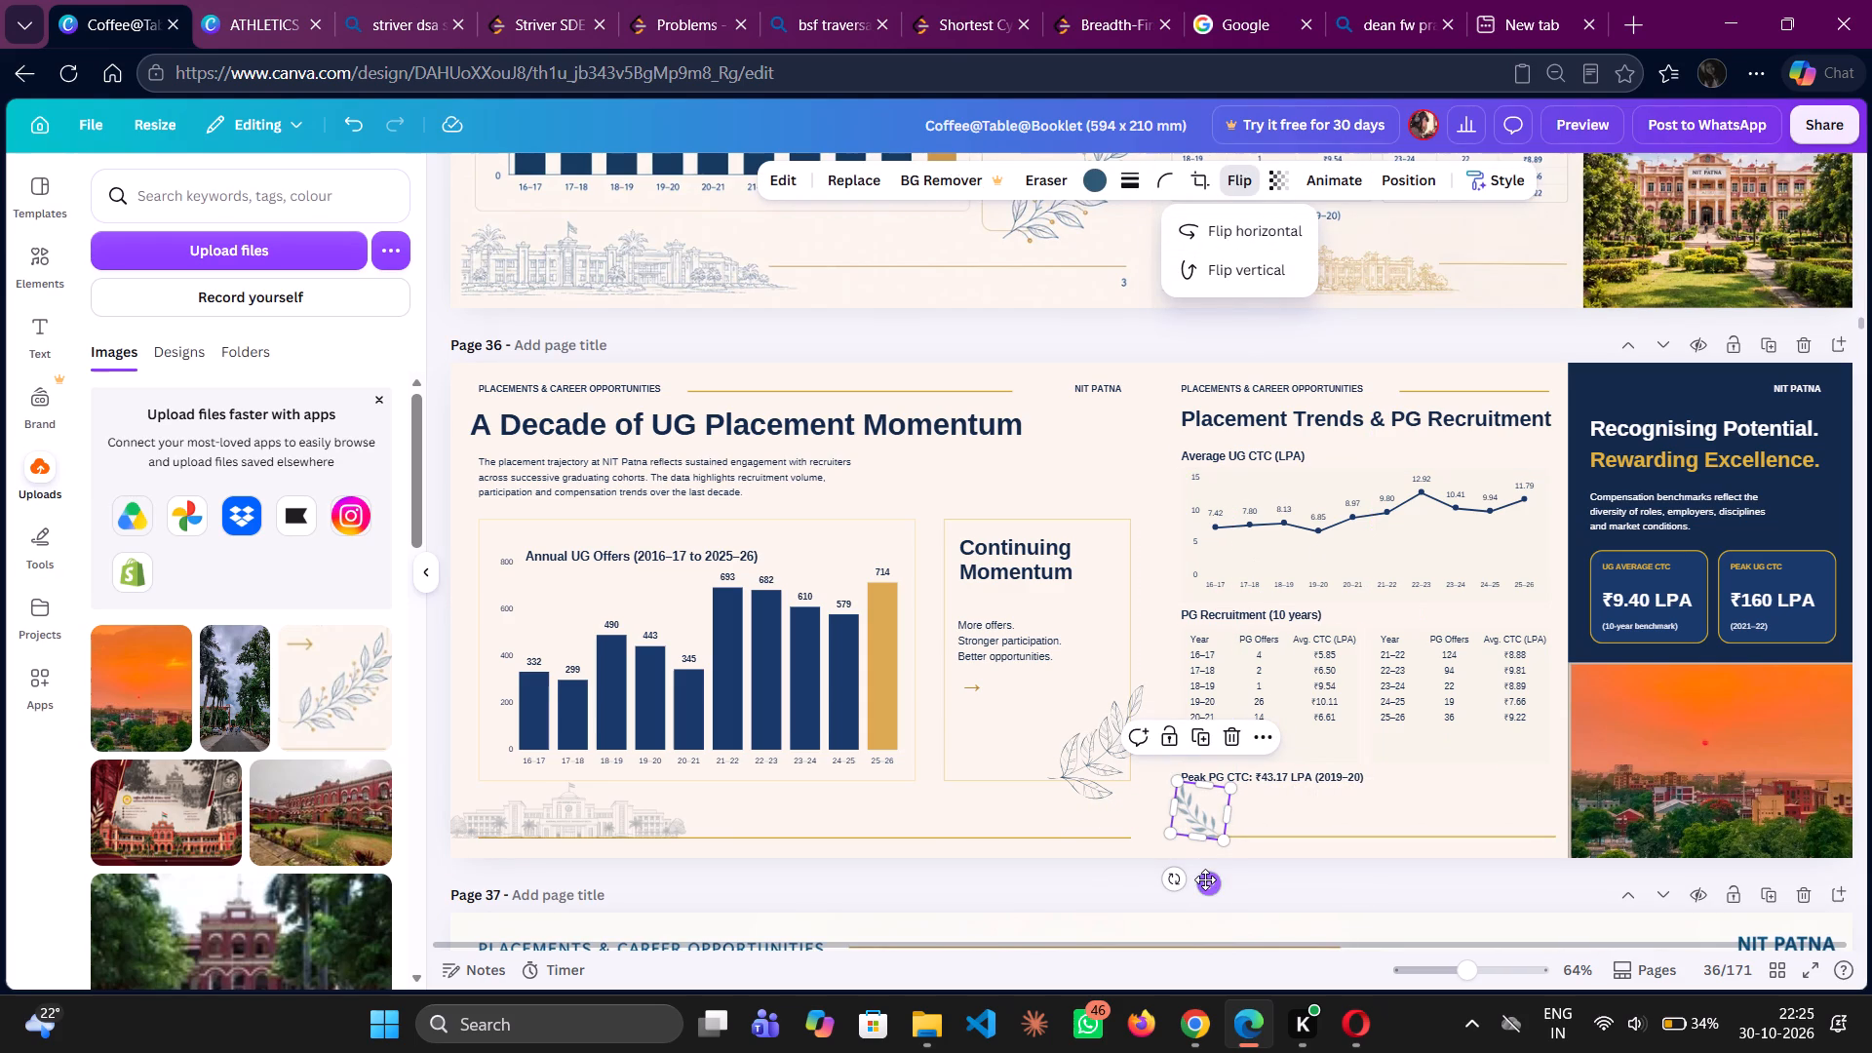
{"action": "left_click_drag", "start_coordinate": [1205, 879], "coordinate": [1190, 877]}
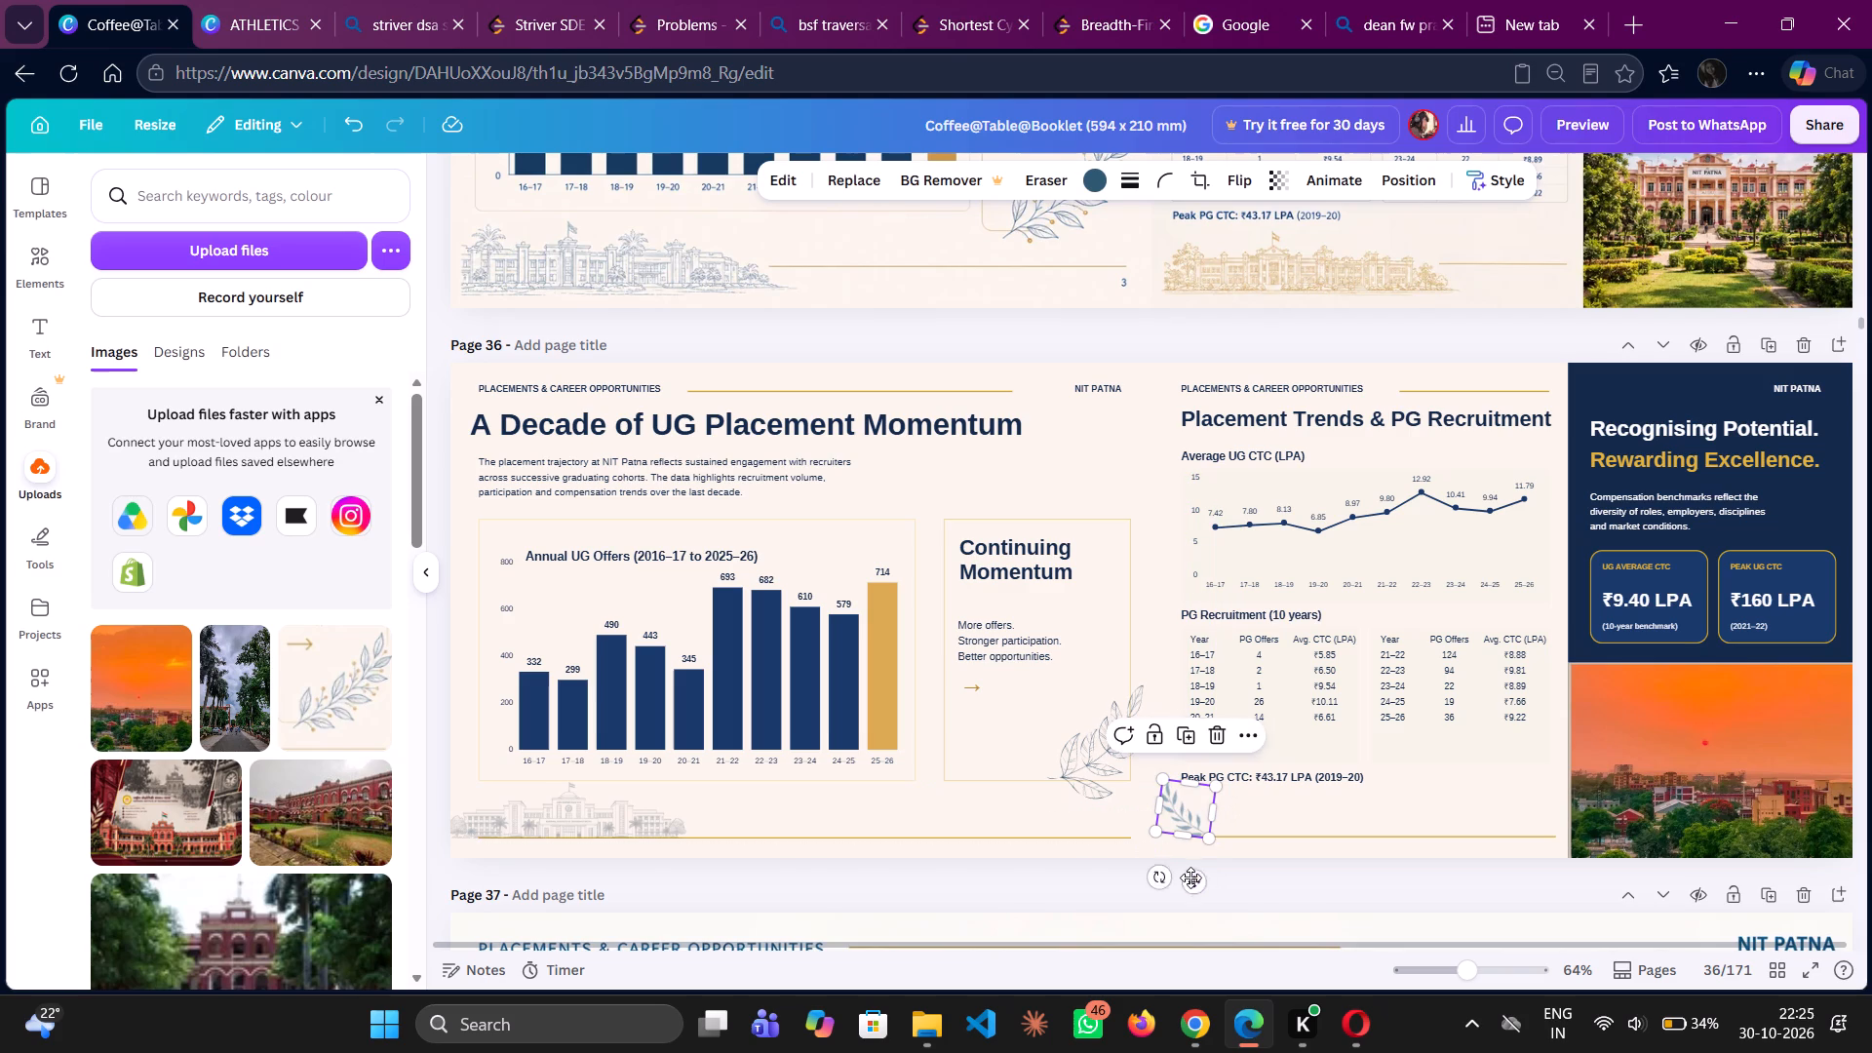
{"action": "left_click", "coordinate": [1137, 563]}
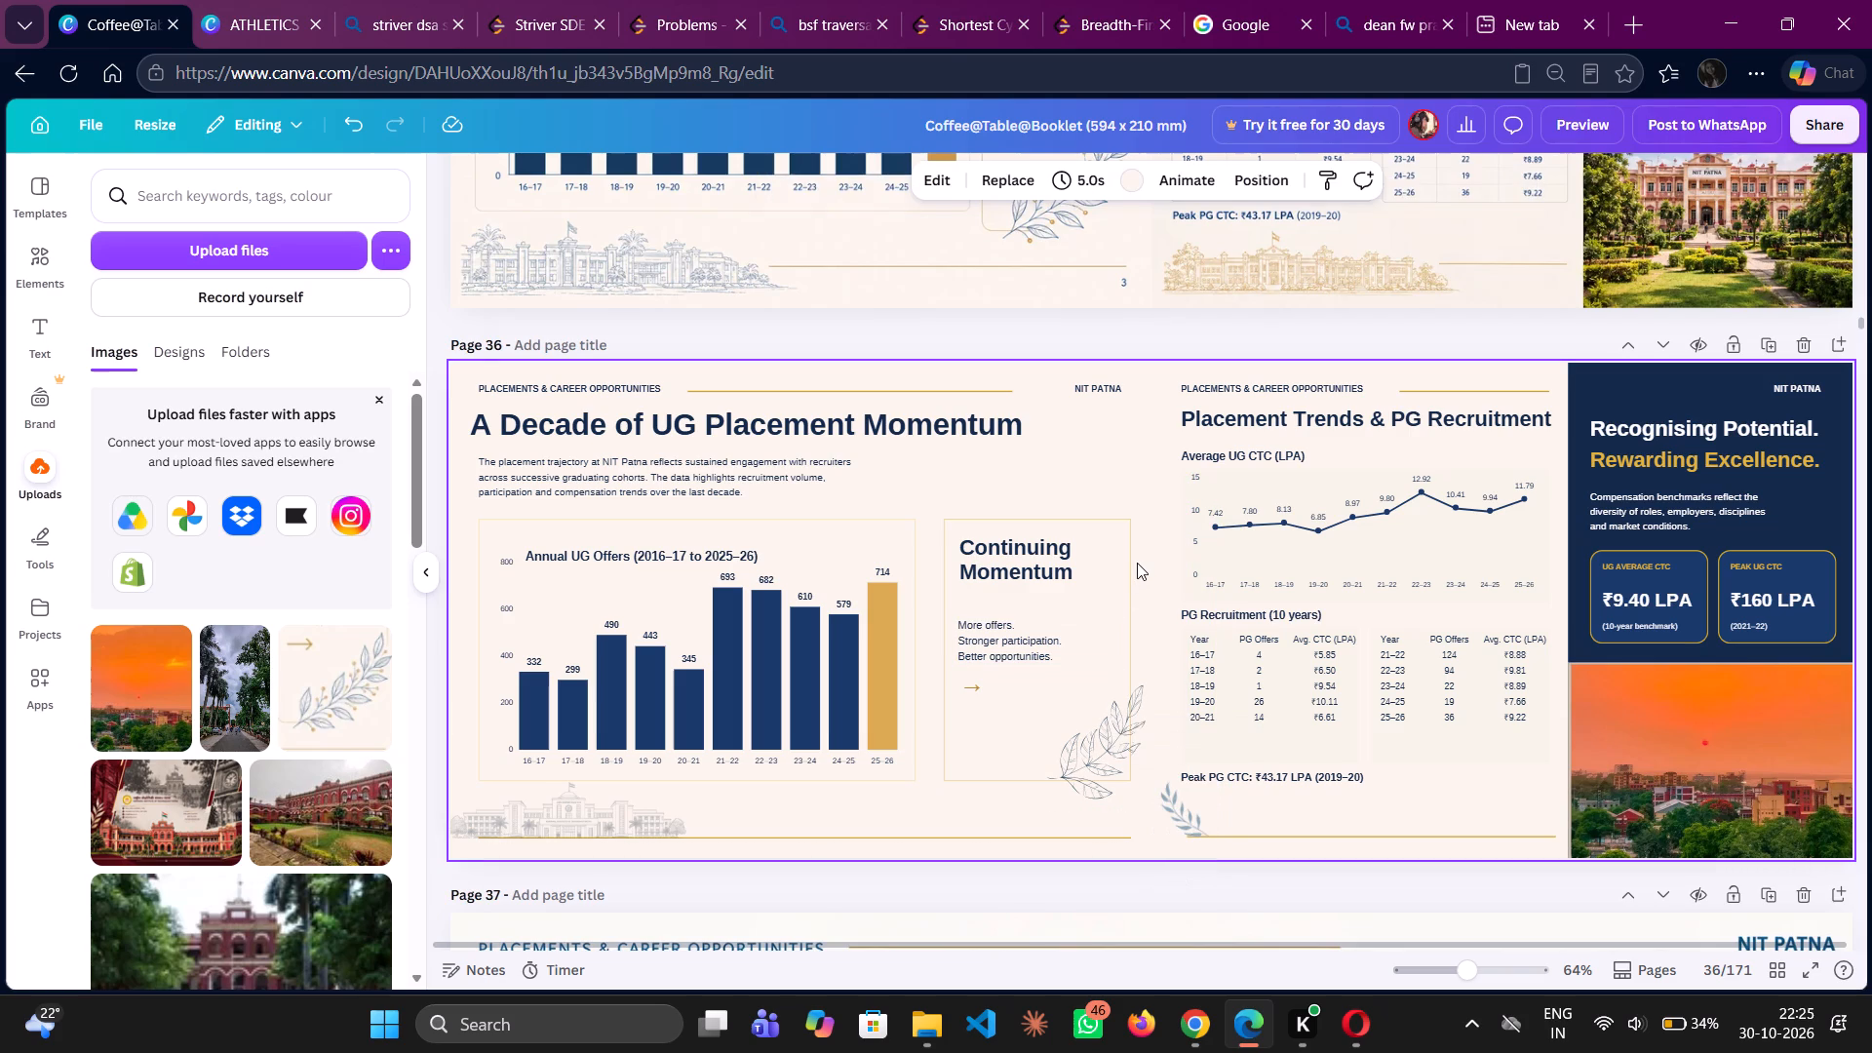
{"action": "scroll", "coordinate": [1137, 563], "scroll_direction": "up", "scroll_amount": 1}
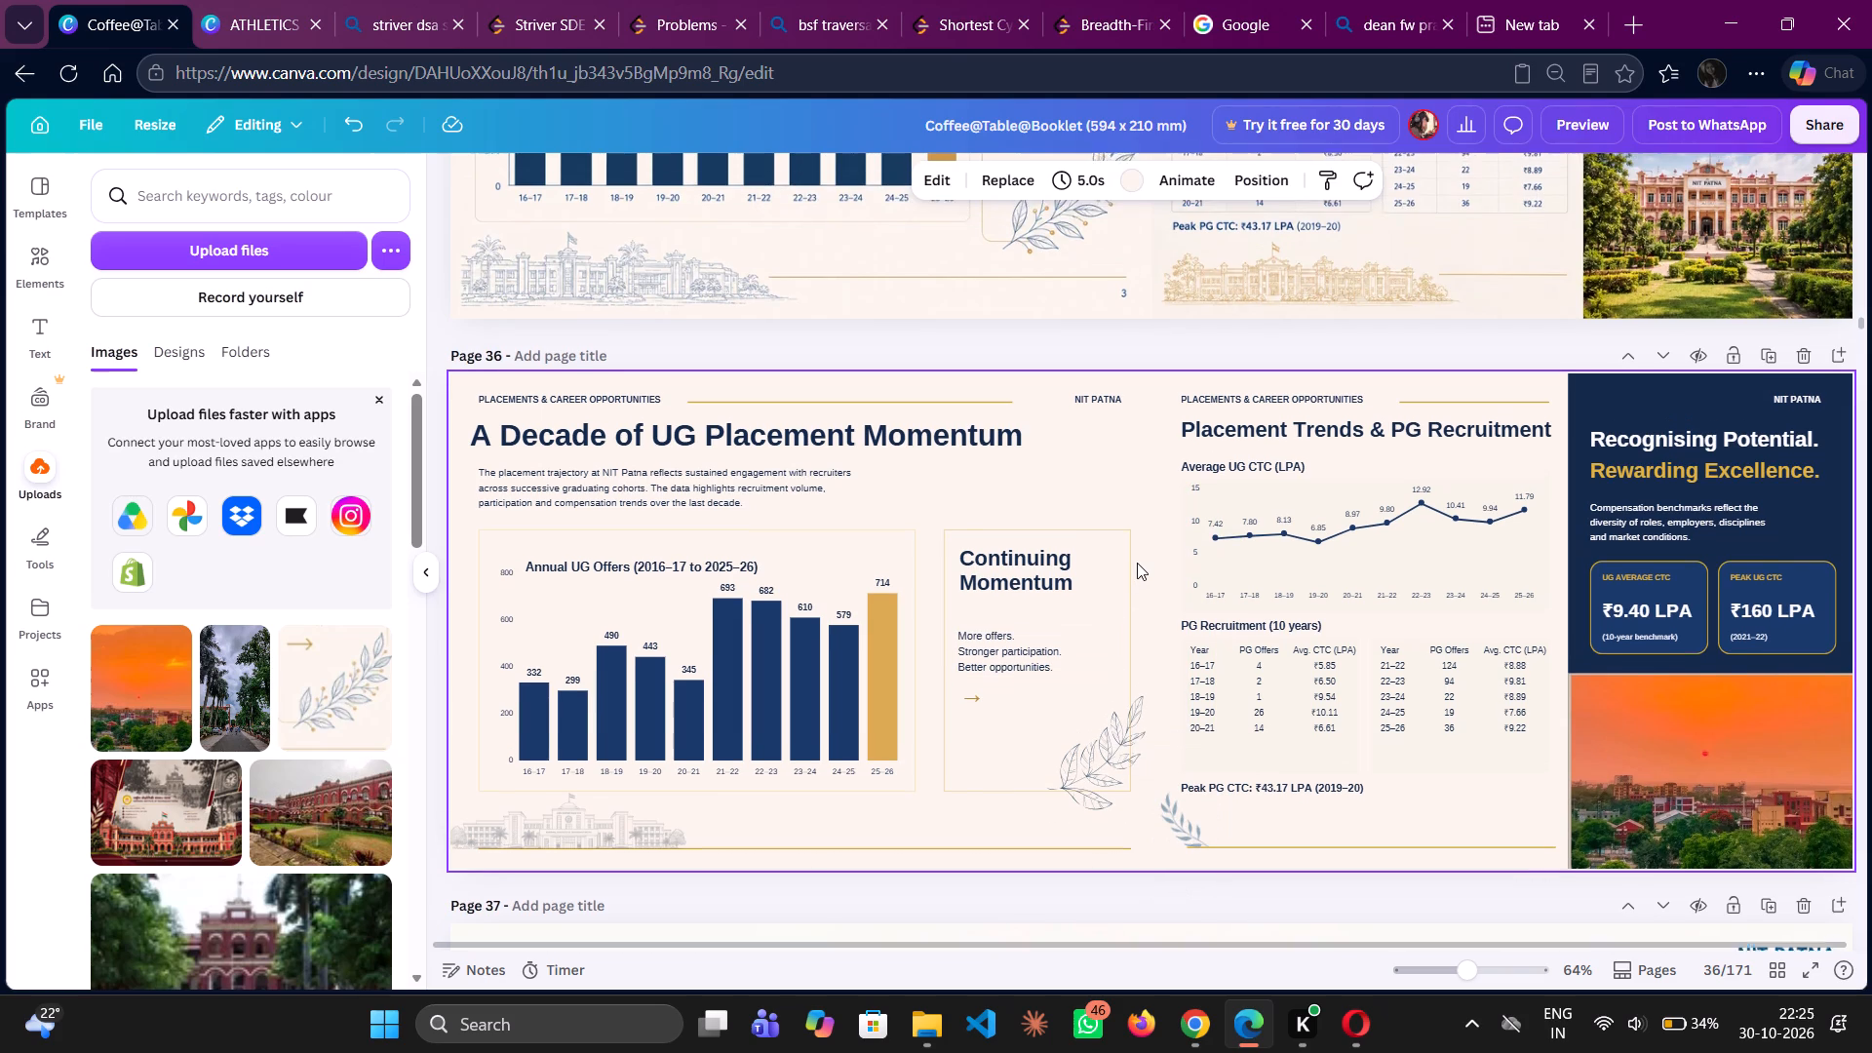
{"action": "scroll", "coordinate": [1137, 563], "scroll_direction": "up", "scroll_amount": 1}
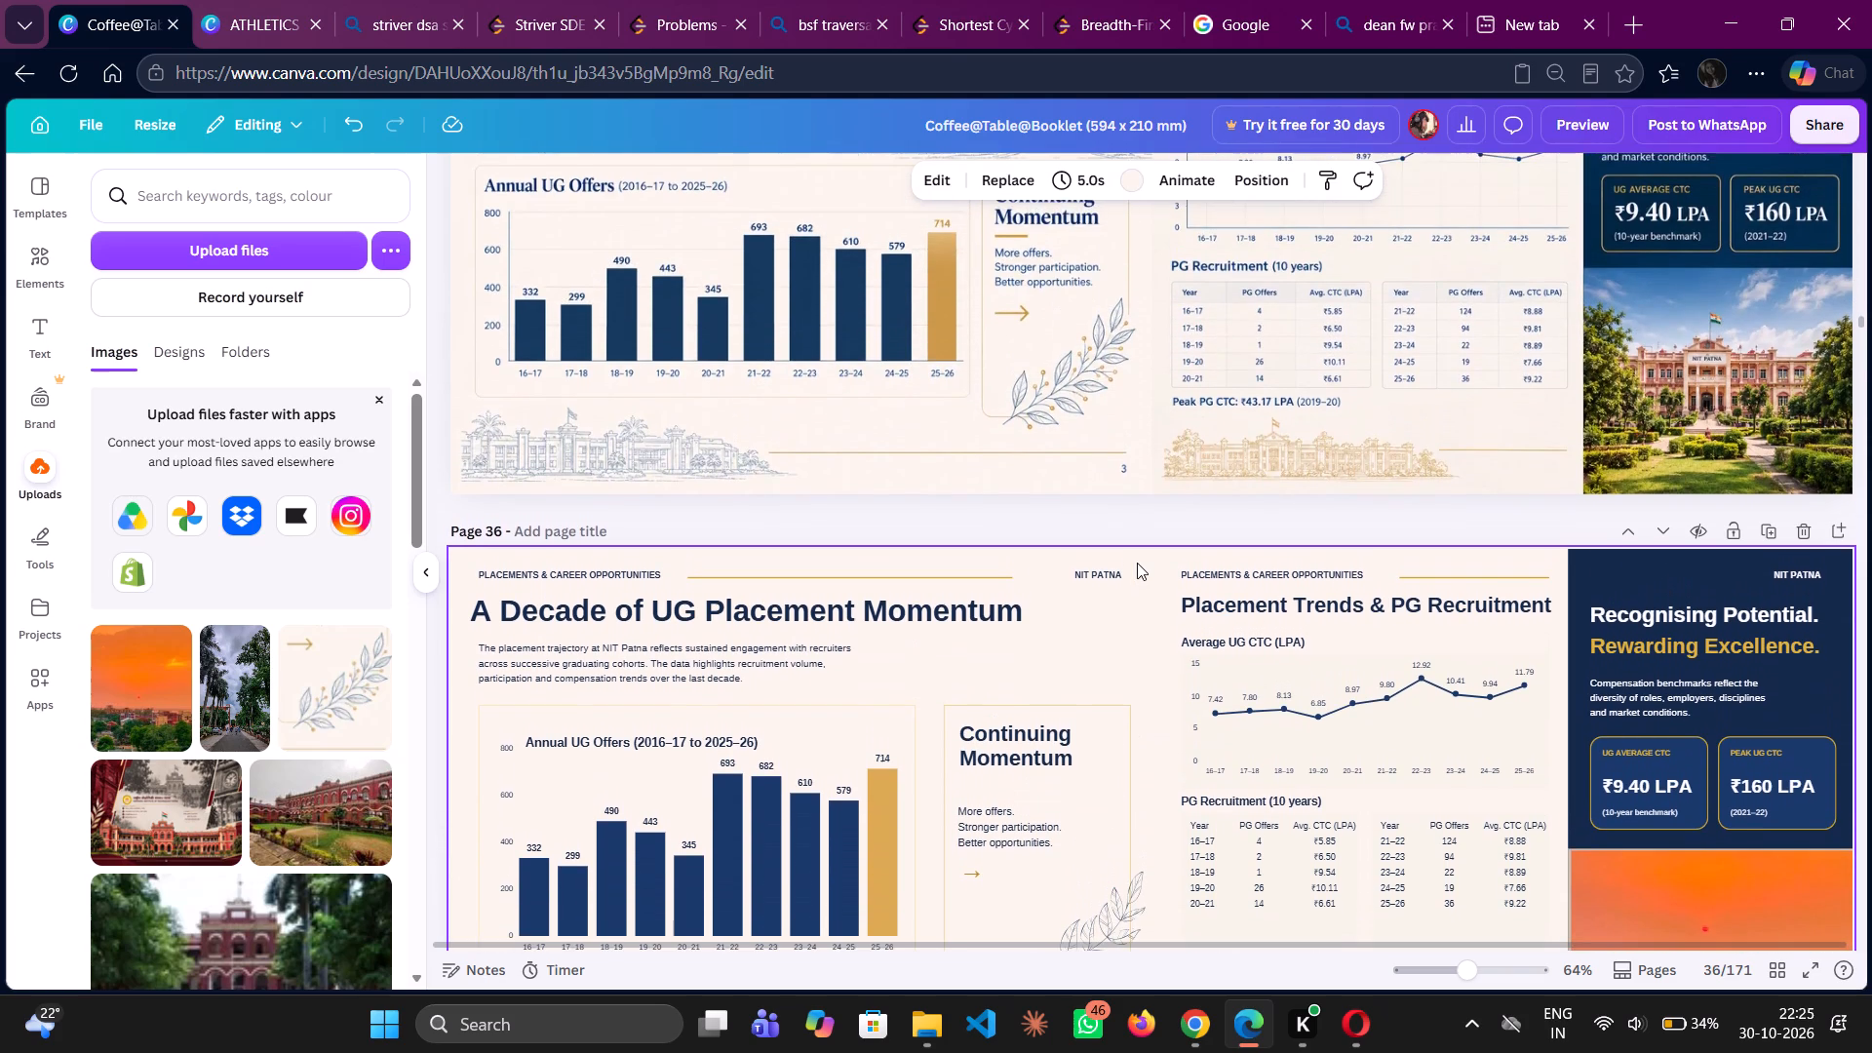
Delete page 35, the original A Decade of UG Placement Momentum spread that precedes its rebuilt version.
{"action": "scroll", "coordinate": [1137, 563], "scroll_direction": "up", "scroll_amount": 2}
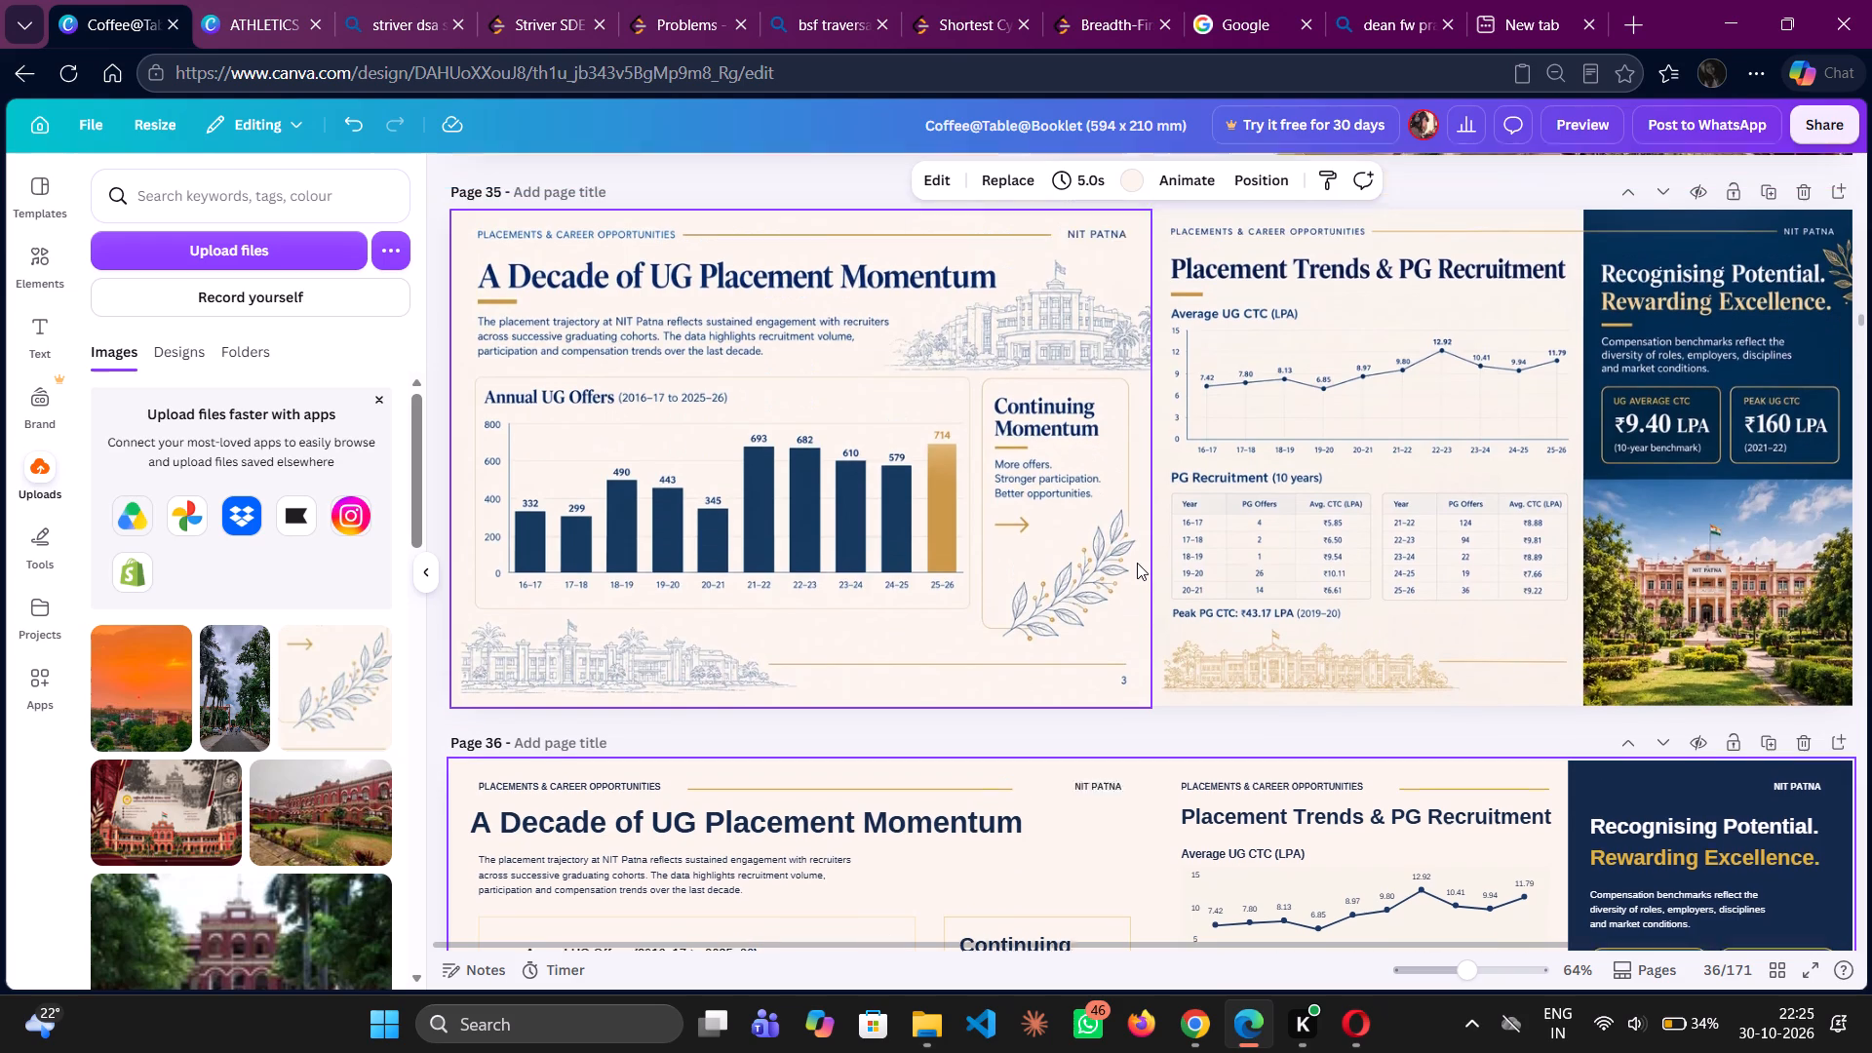
{"action": "scroll", "coordinate": [1137, 563], "scroll_direction": "up", "scroll_amount": 1}
{"action": "left_click", "coordinate": [1804, 273]}
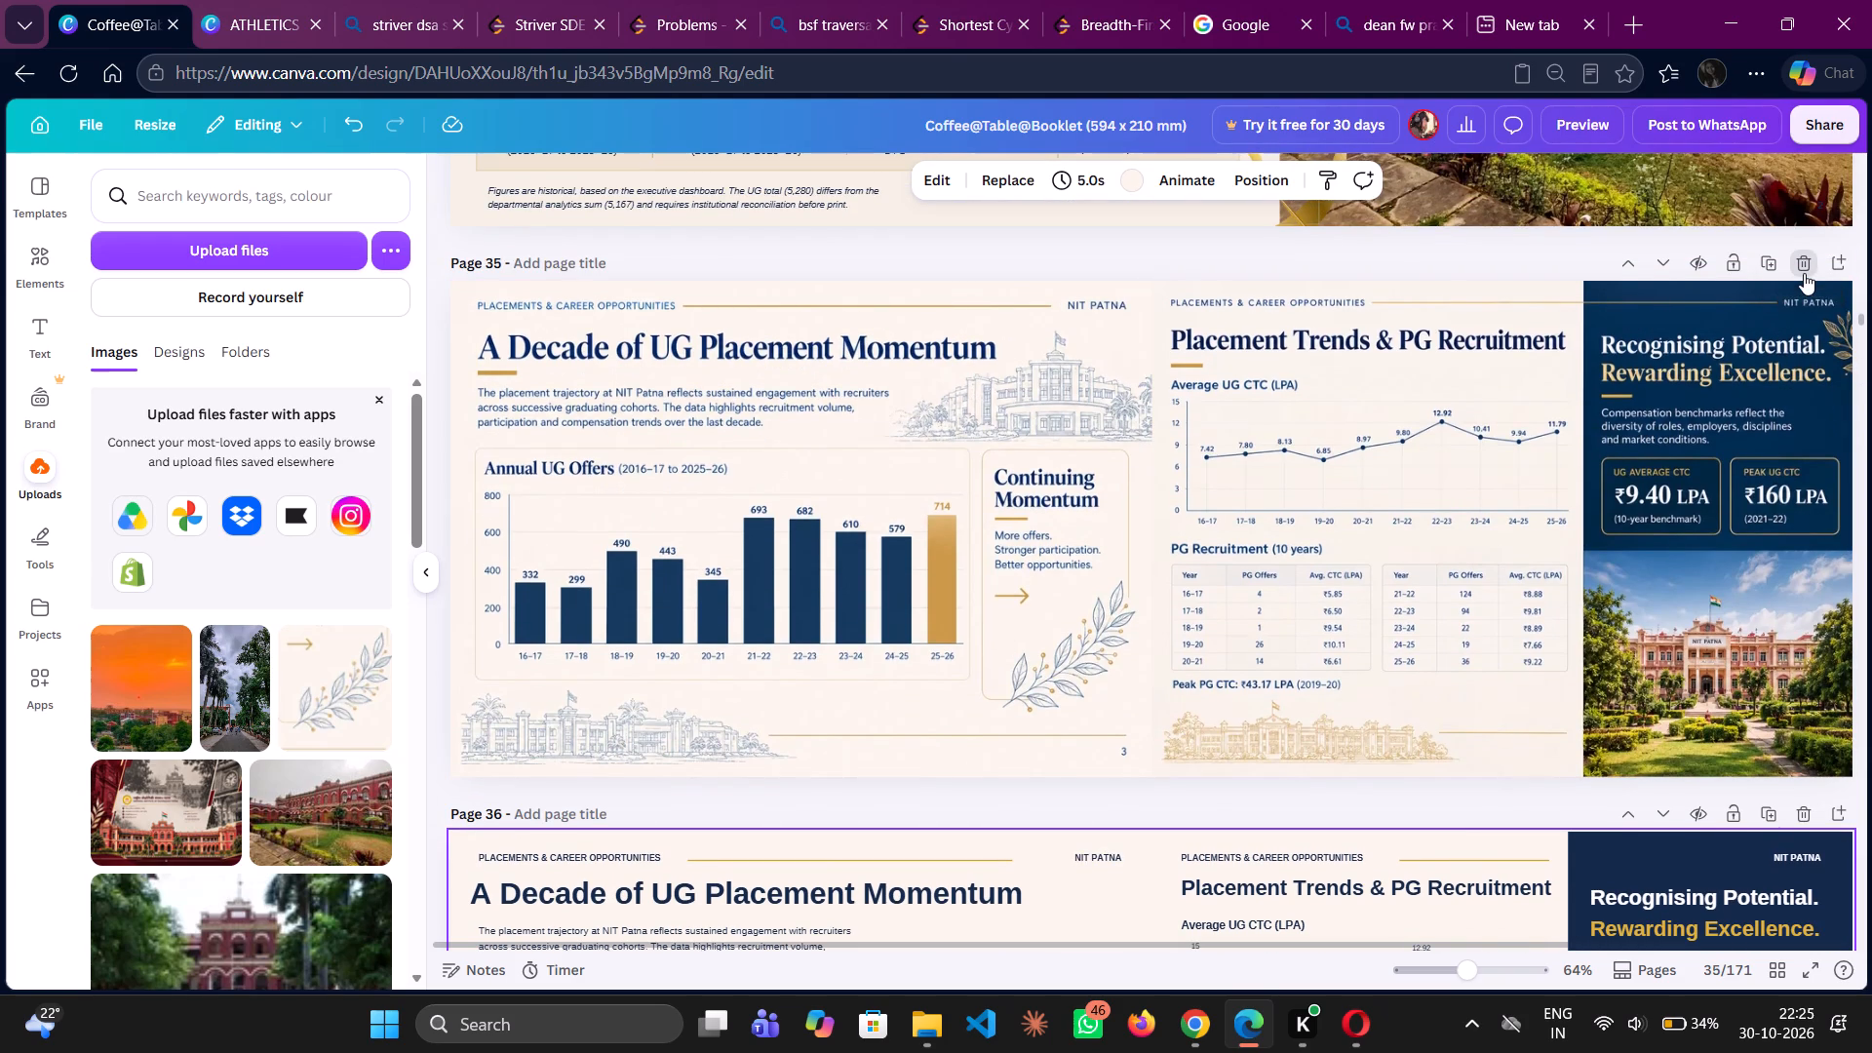
{"action": "scroll", "coordinate": [1650, 603], "scroll_direction": "down", "scroll_amount": 3}
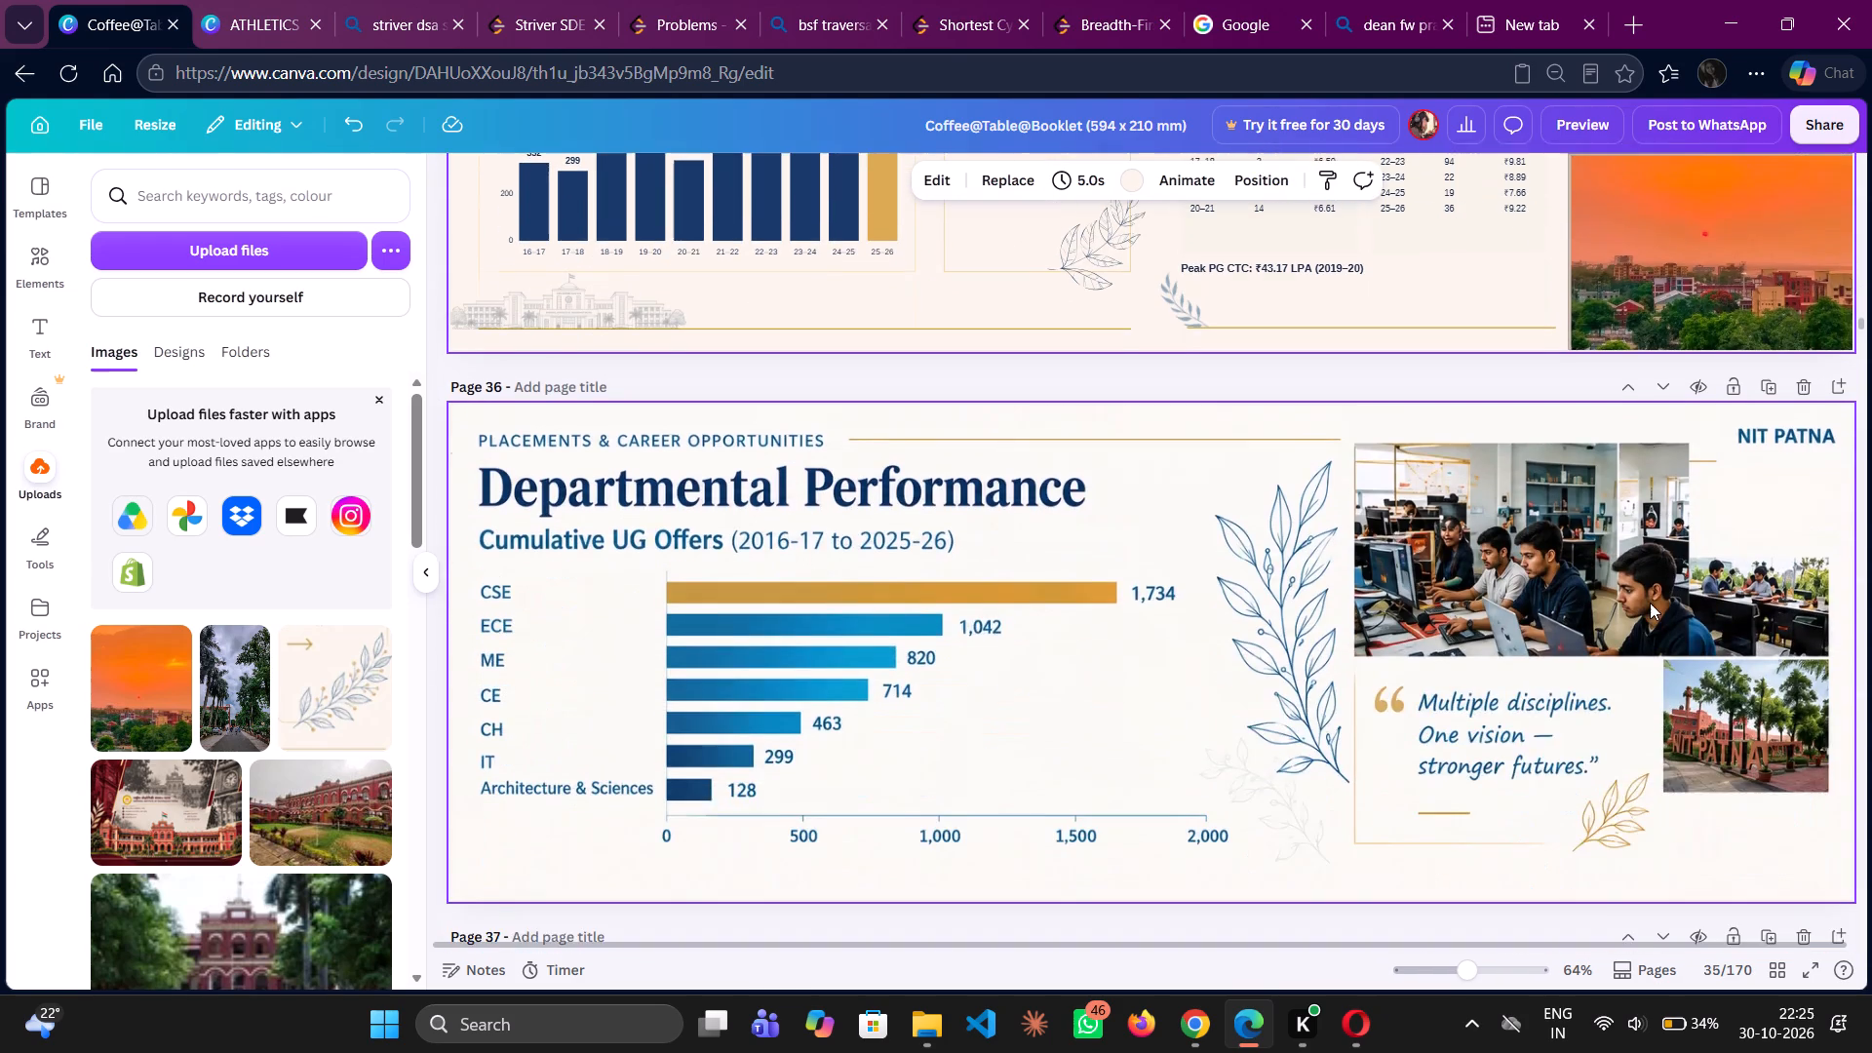
{"action": "scroll", "coordinate": [1650, 603], "scroll_direction": "down", "scroll_amount": 3}
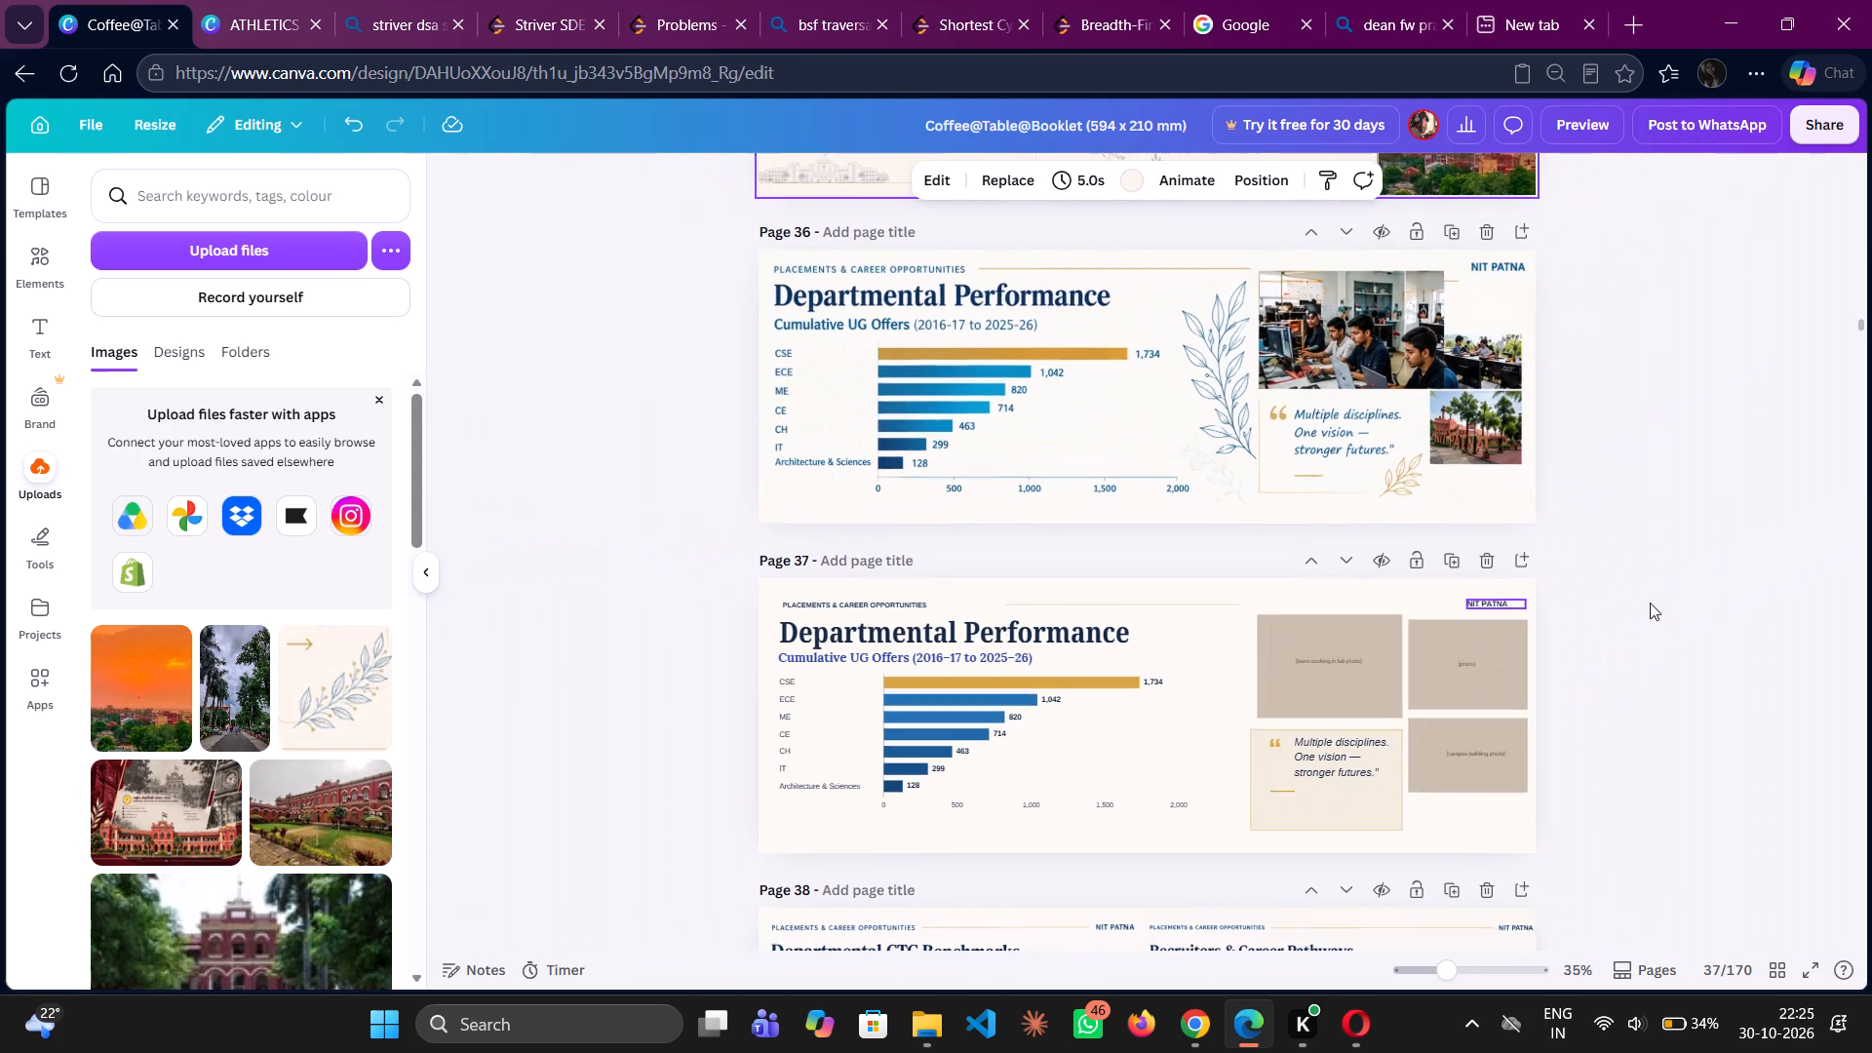
{"action": "scroll", "coordinate": [1650, 603], "scroll_direction": "left", "scroll_amount": 1}
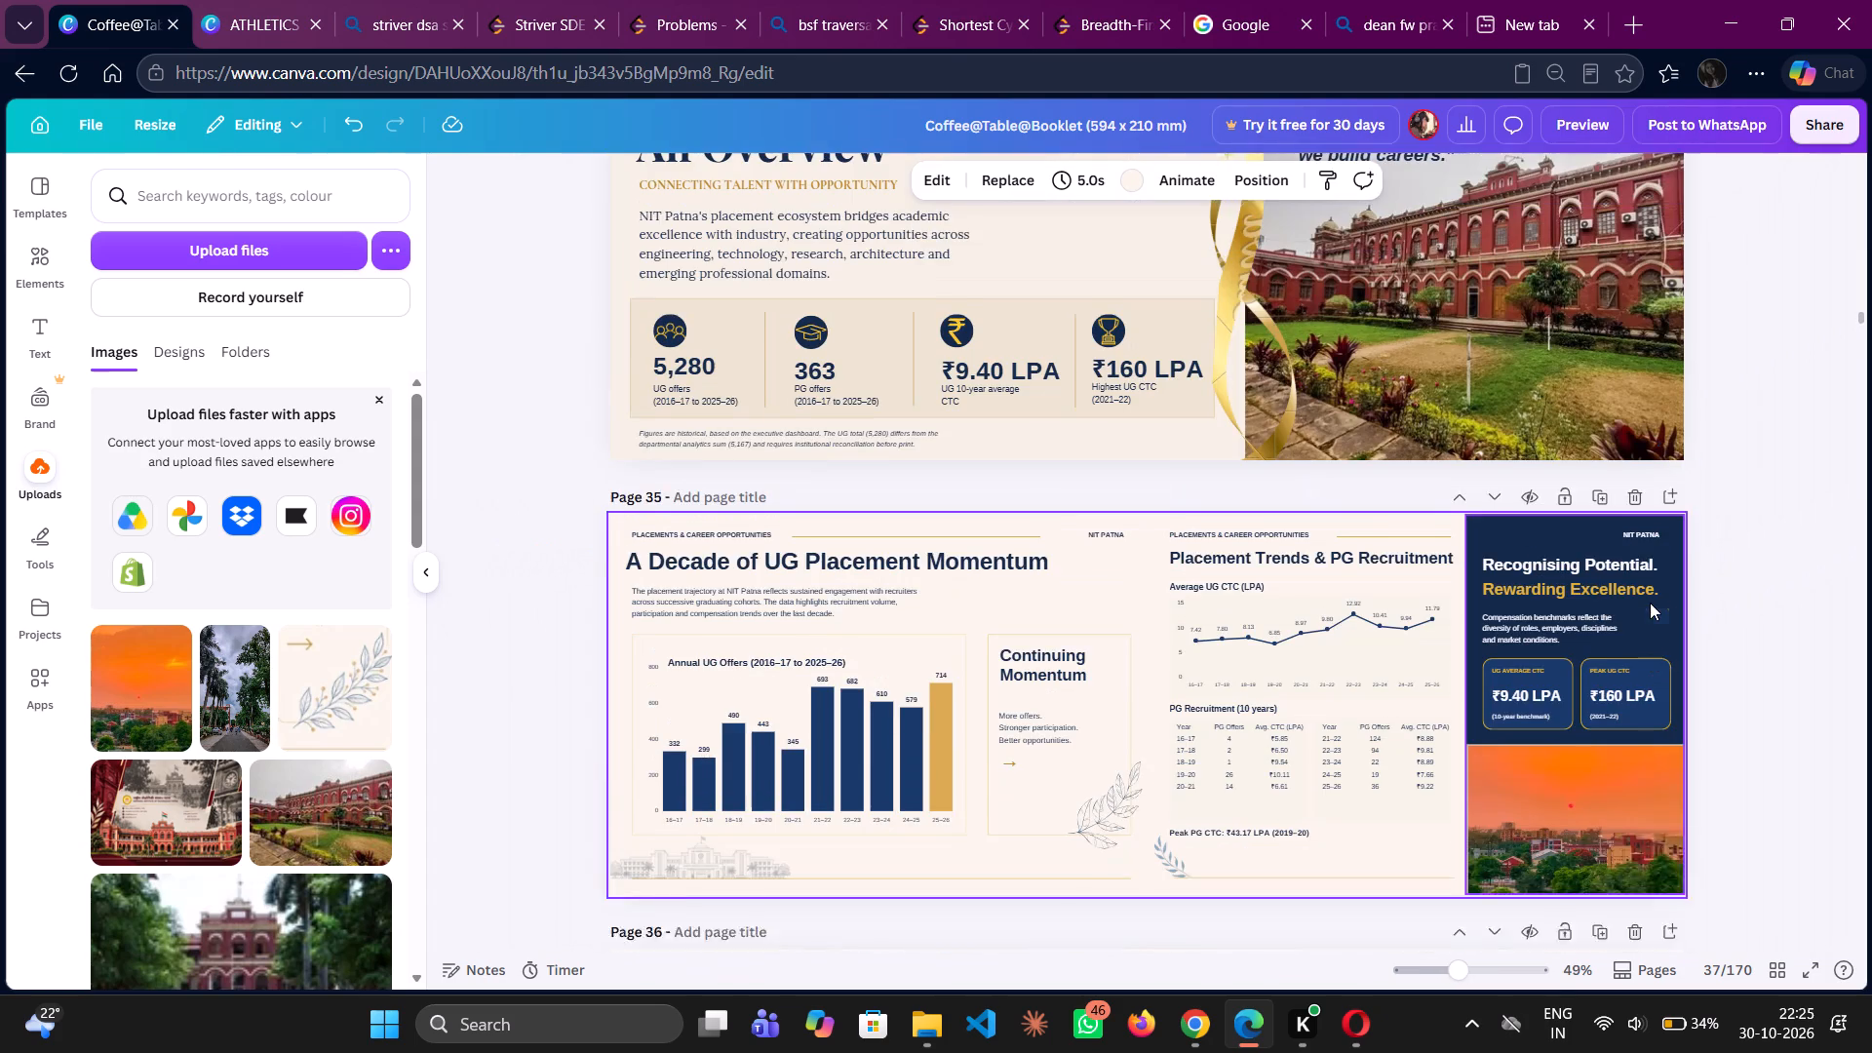
{"action": "scroll", "coordinate": [1650, 603], "scroll_direction": "left", "scroll_amount": 1}
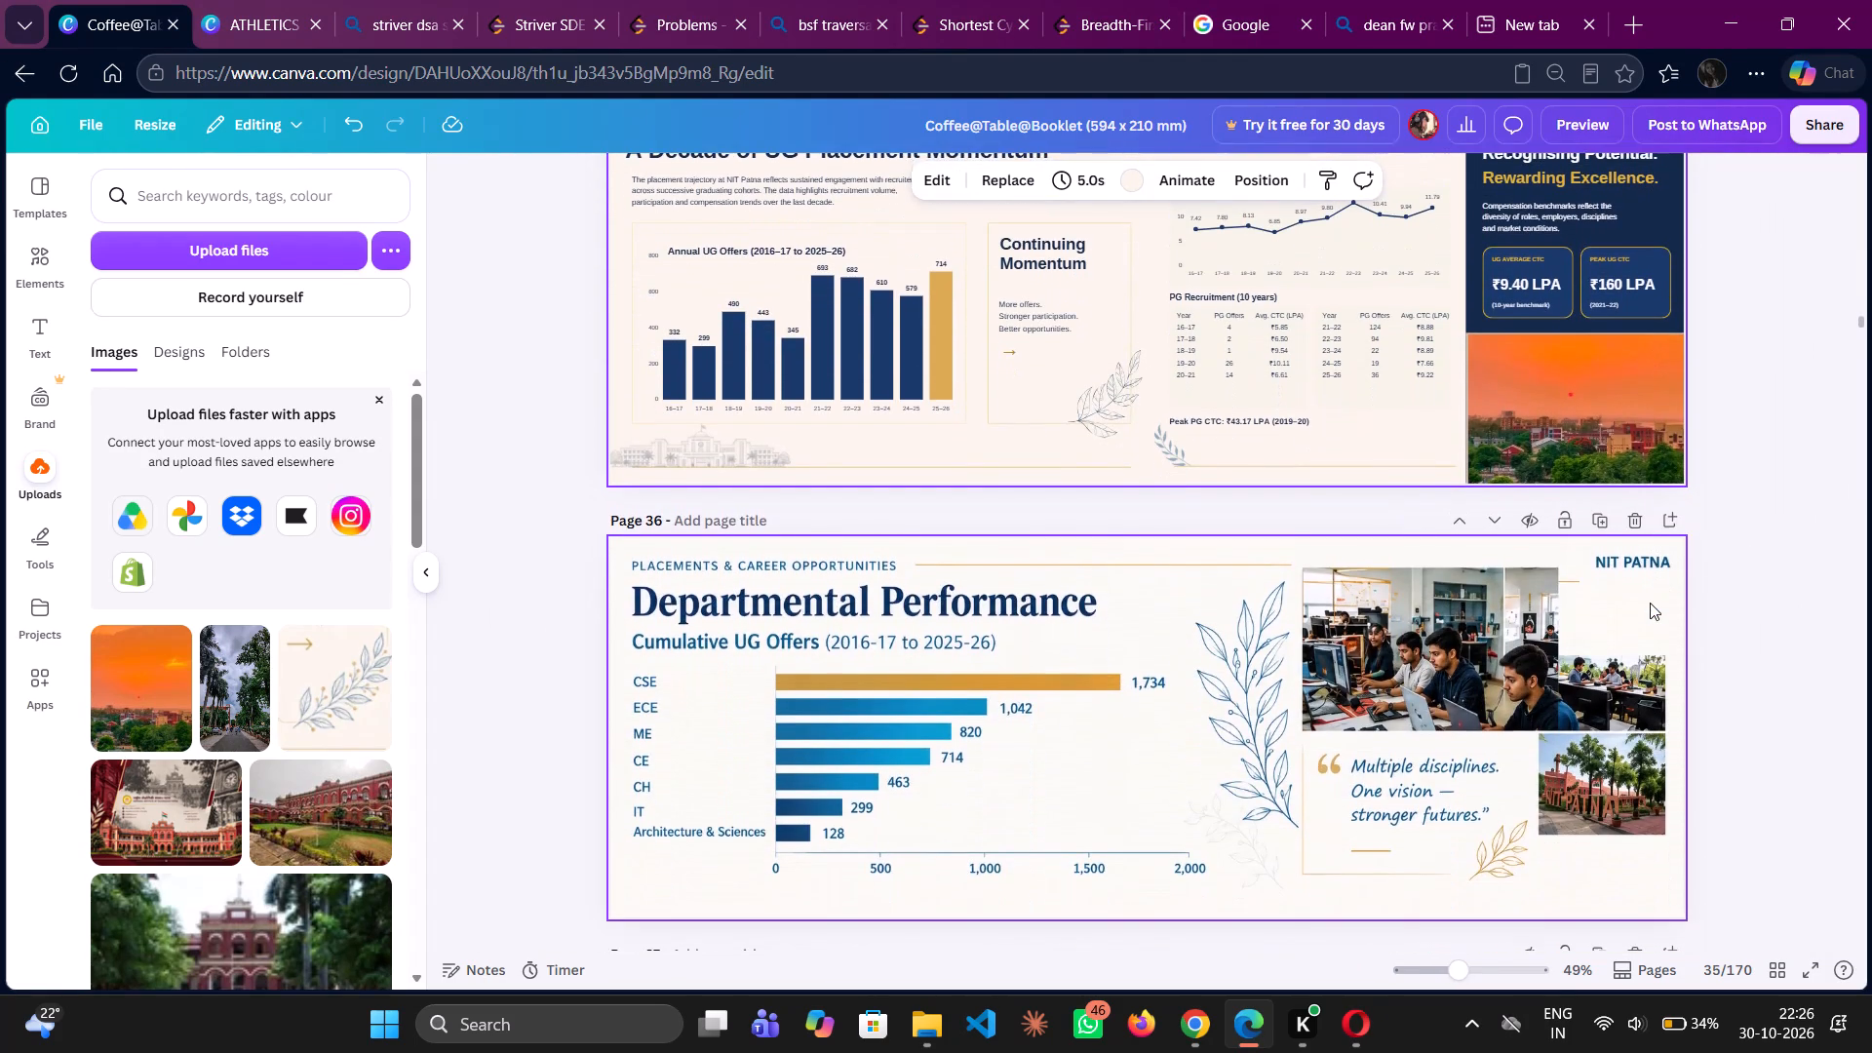
{"action": "scroll", "coordinate": [1650, 603], "scroll_direction": "left", "scroll_amount": 1}
{"action": "scroll", "coordinate": [1650, 603], "scroll_direction": "down", "scroll_amount": 3}
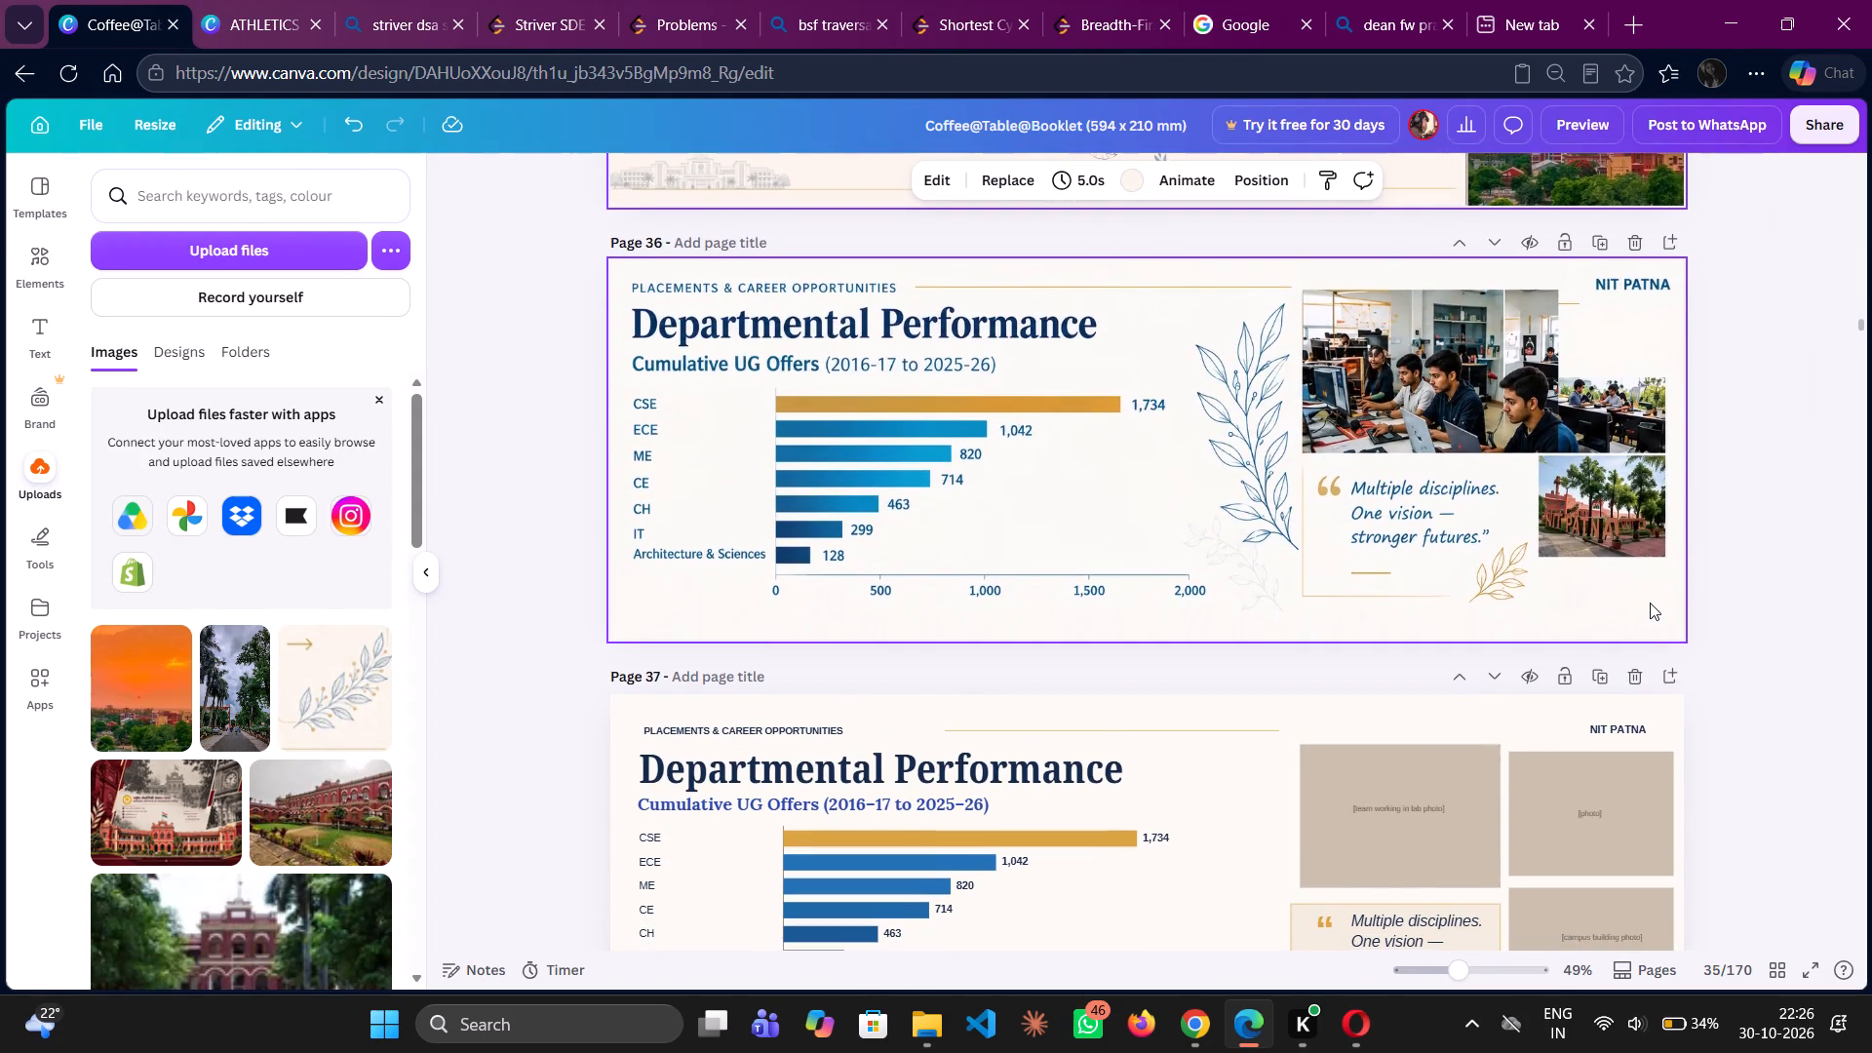
{"action": "scroll", "coordinate": [1650, 603], "scroll_direction": "down", "scroll_amount": 2}
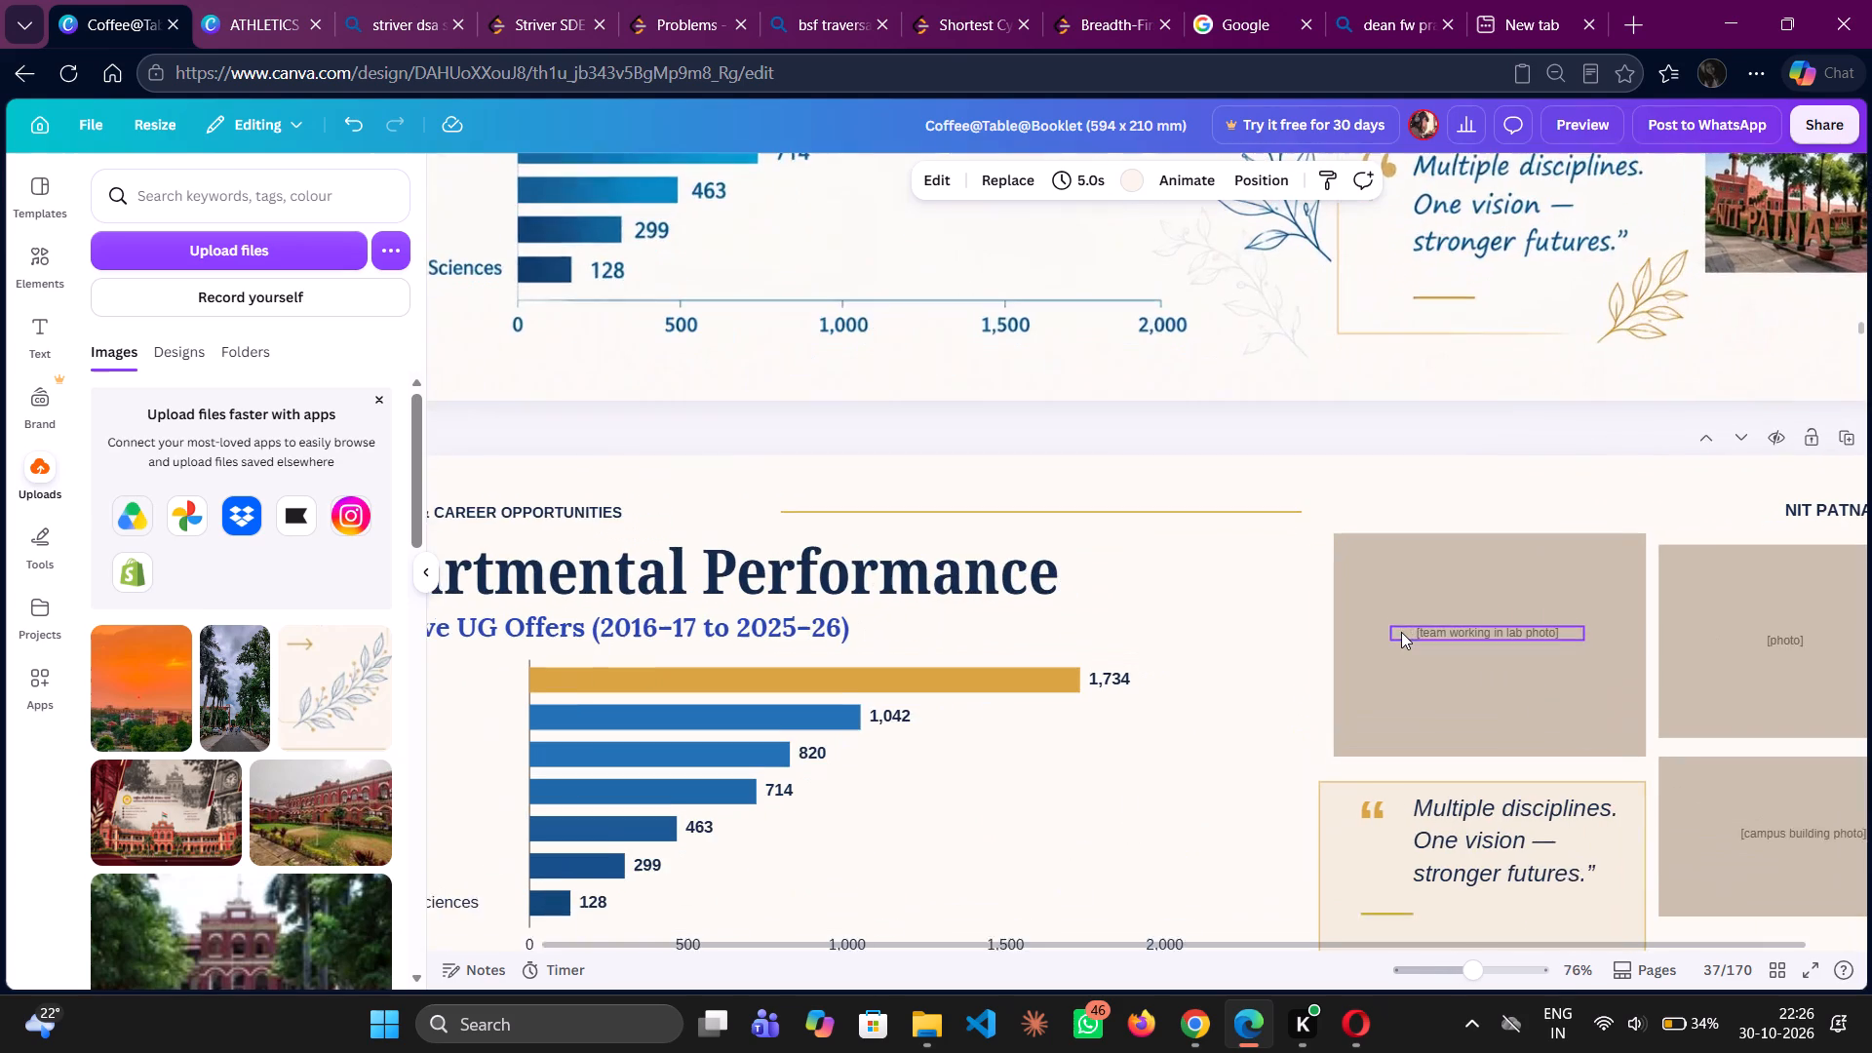
{"action": "left_click", "coordinate": [1432, 629]}
{"action": "key", "text": "Delete"}
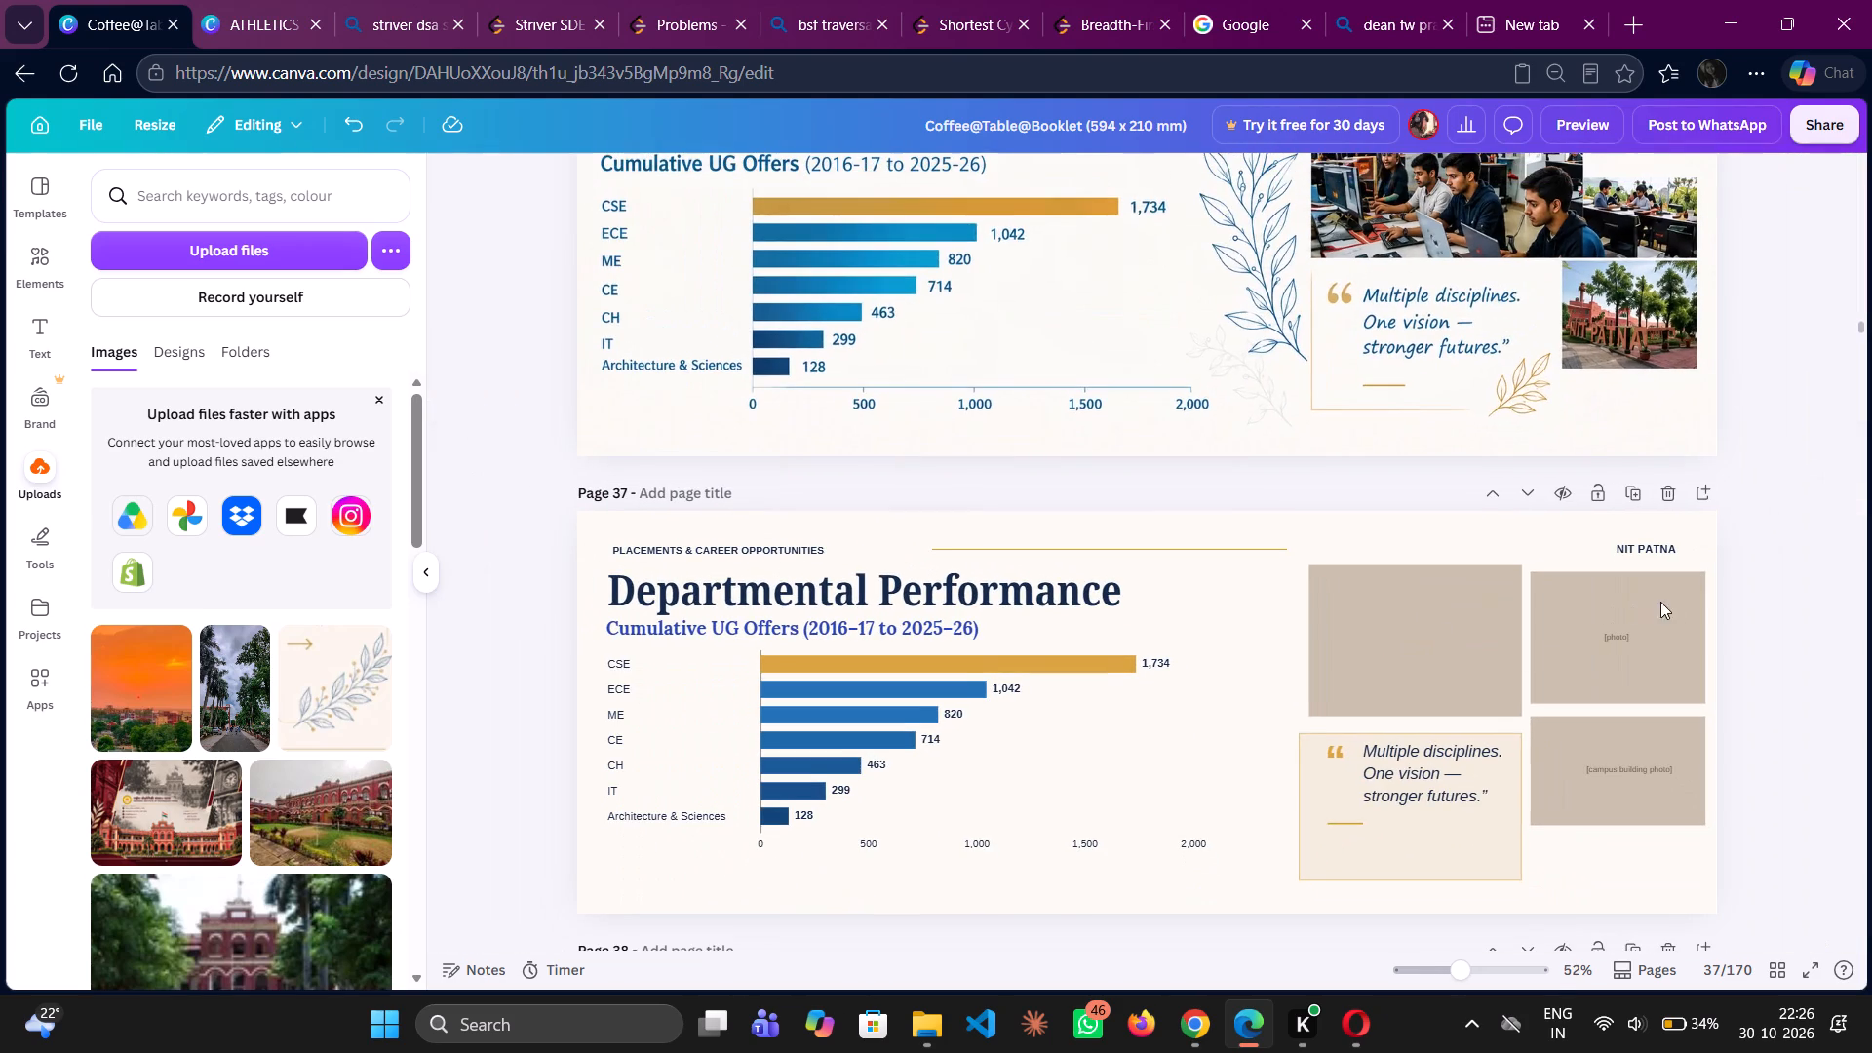
{"action": "left_click", "coordinate": [1592, 640]}
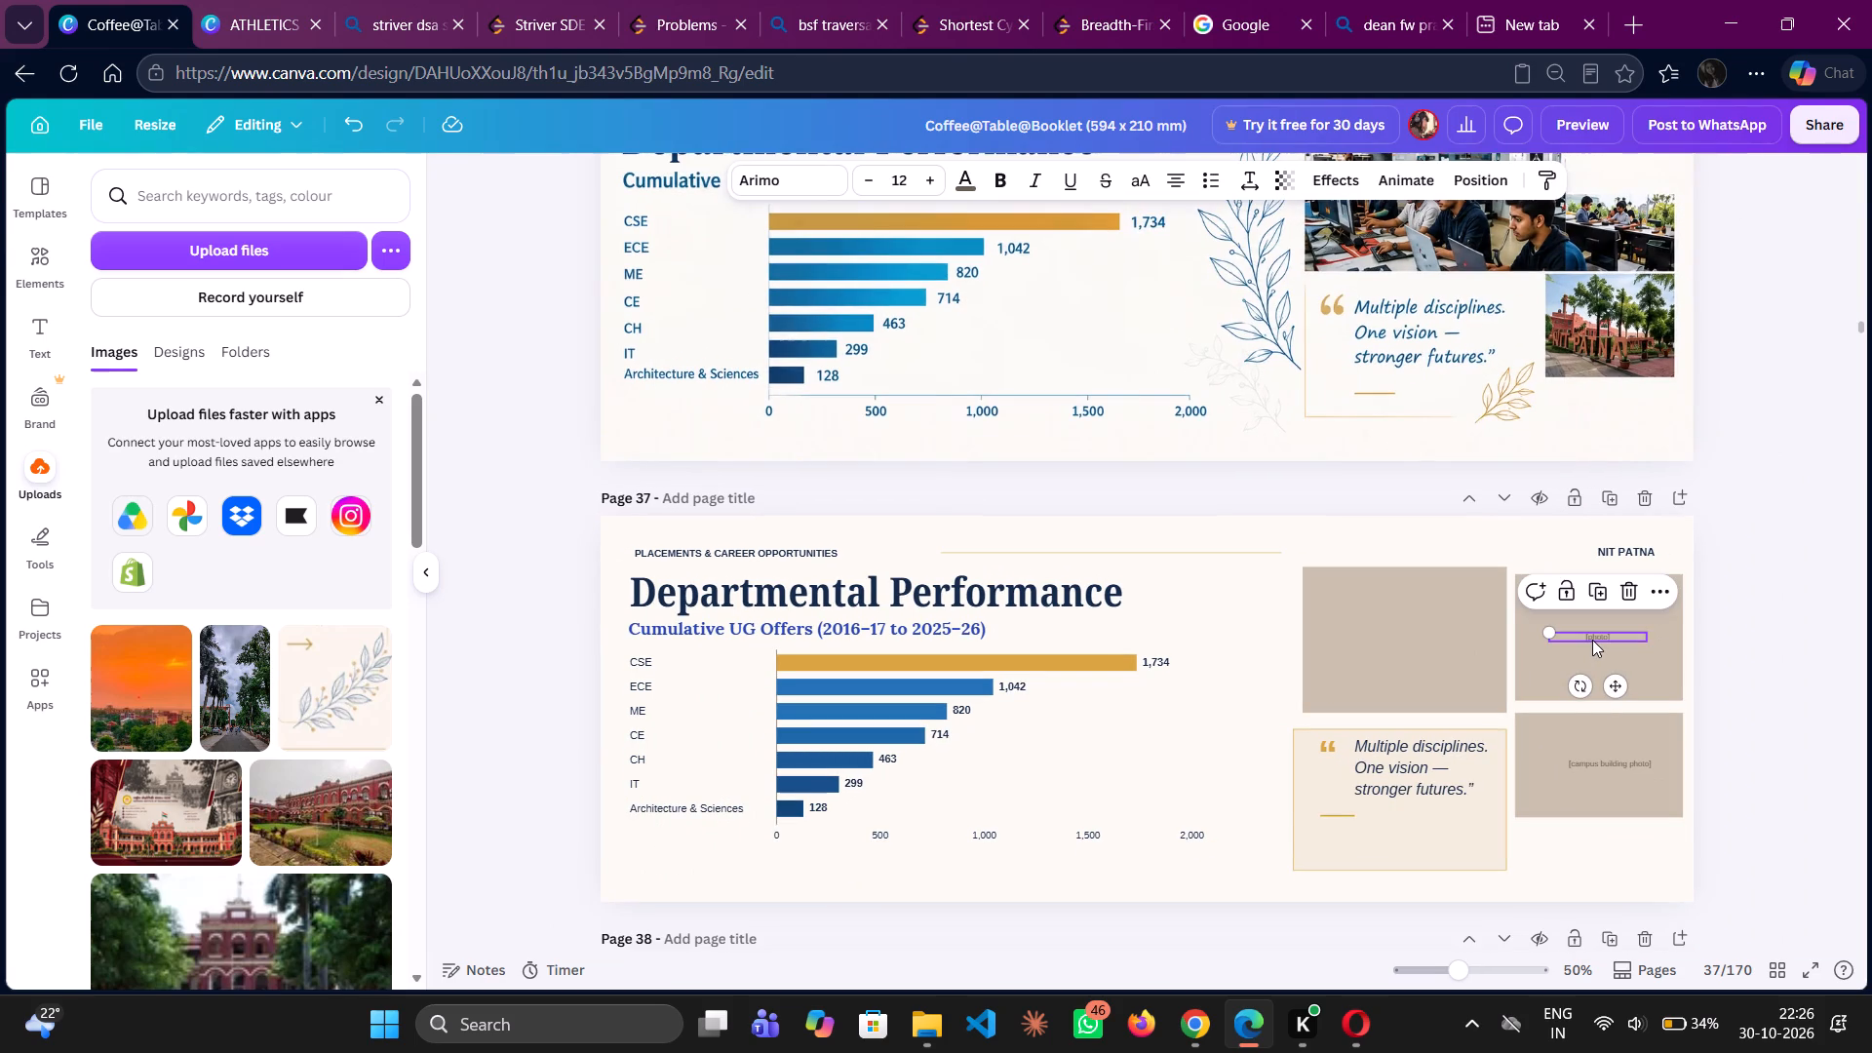
{"action": "key", "text": "Delete"}
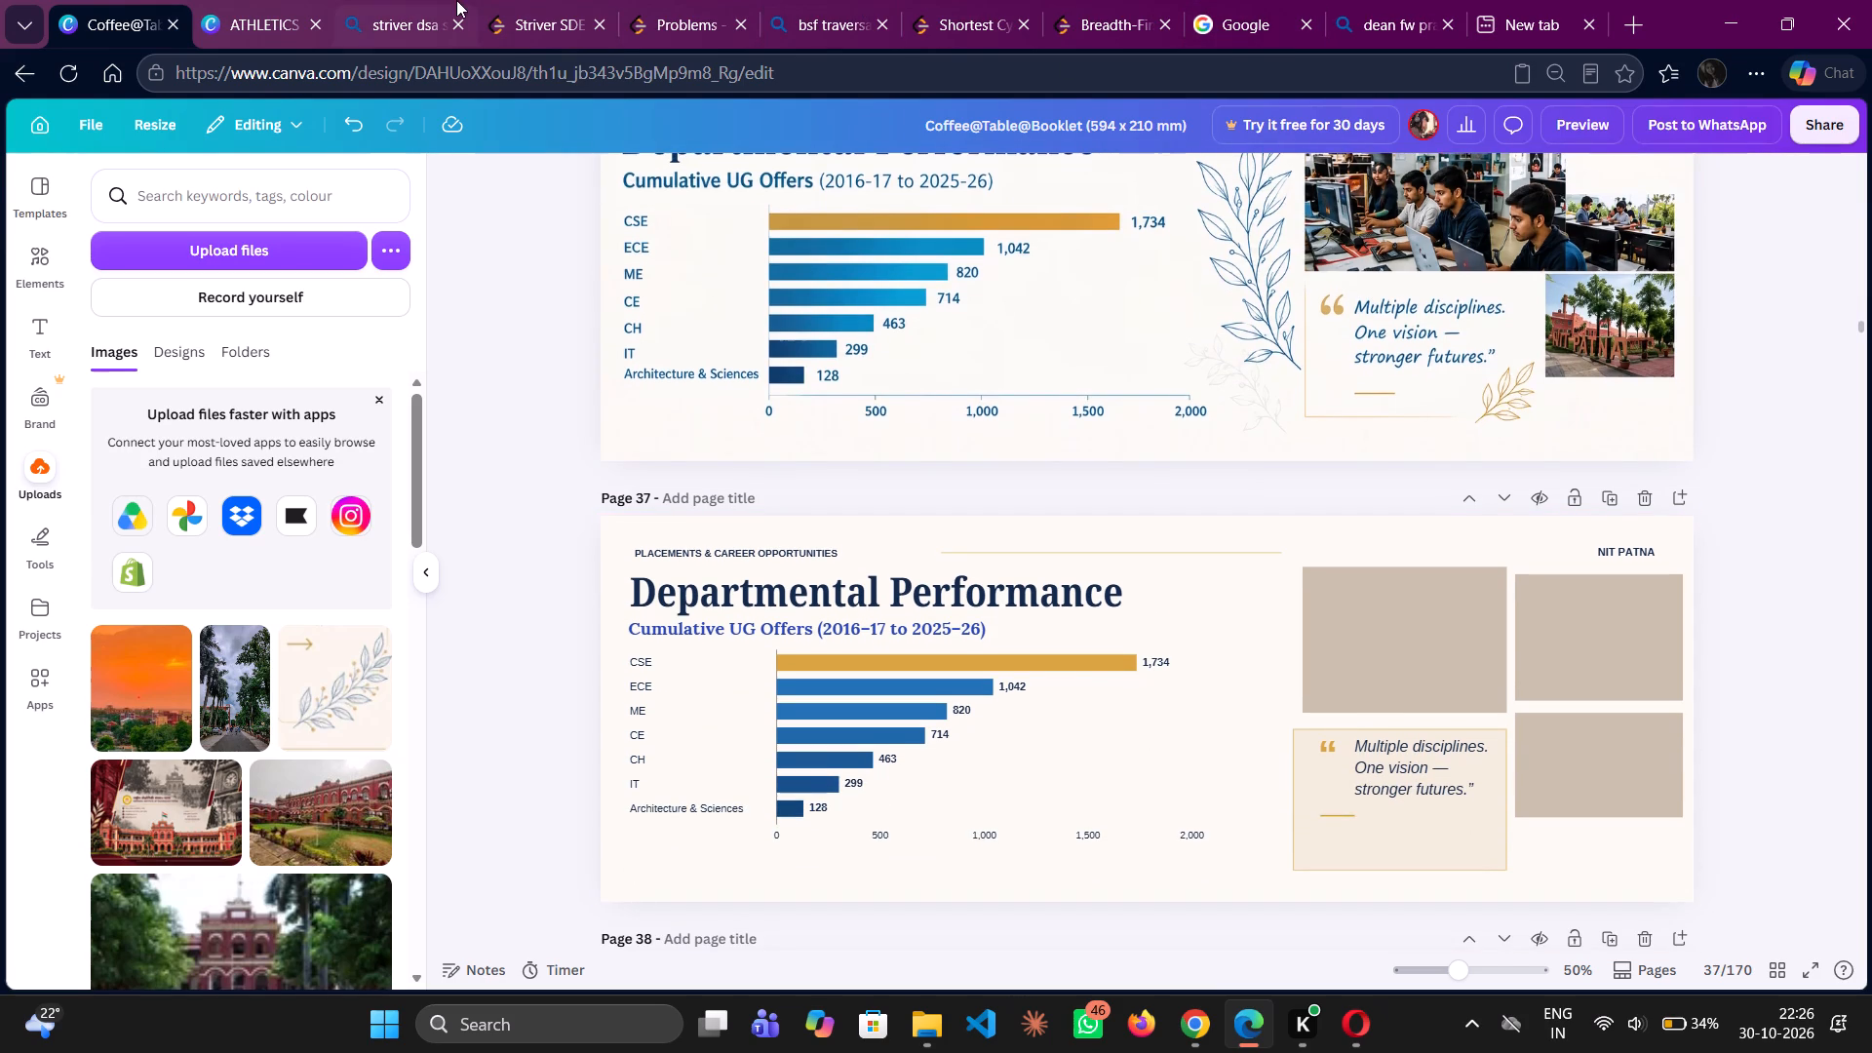
{"action": "left_click", "coordinate": [292, 0]}
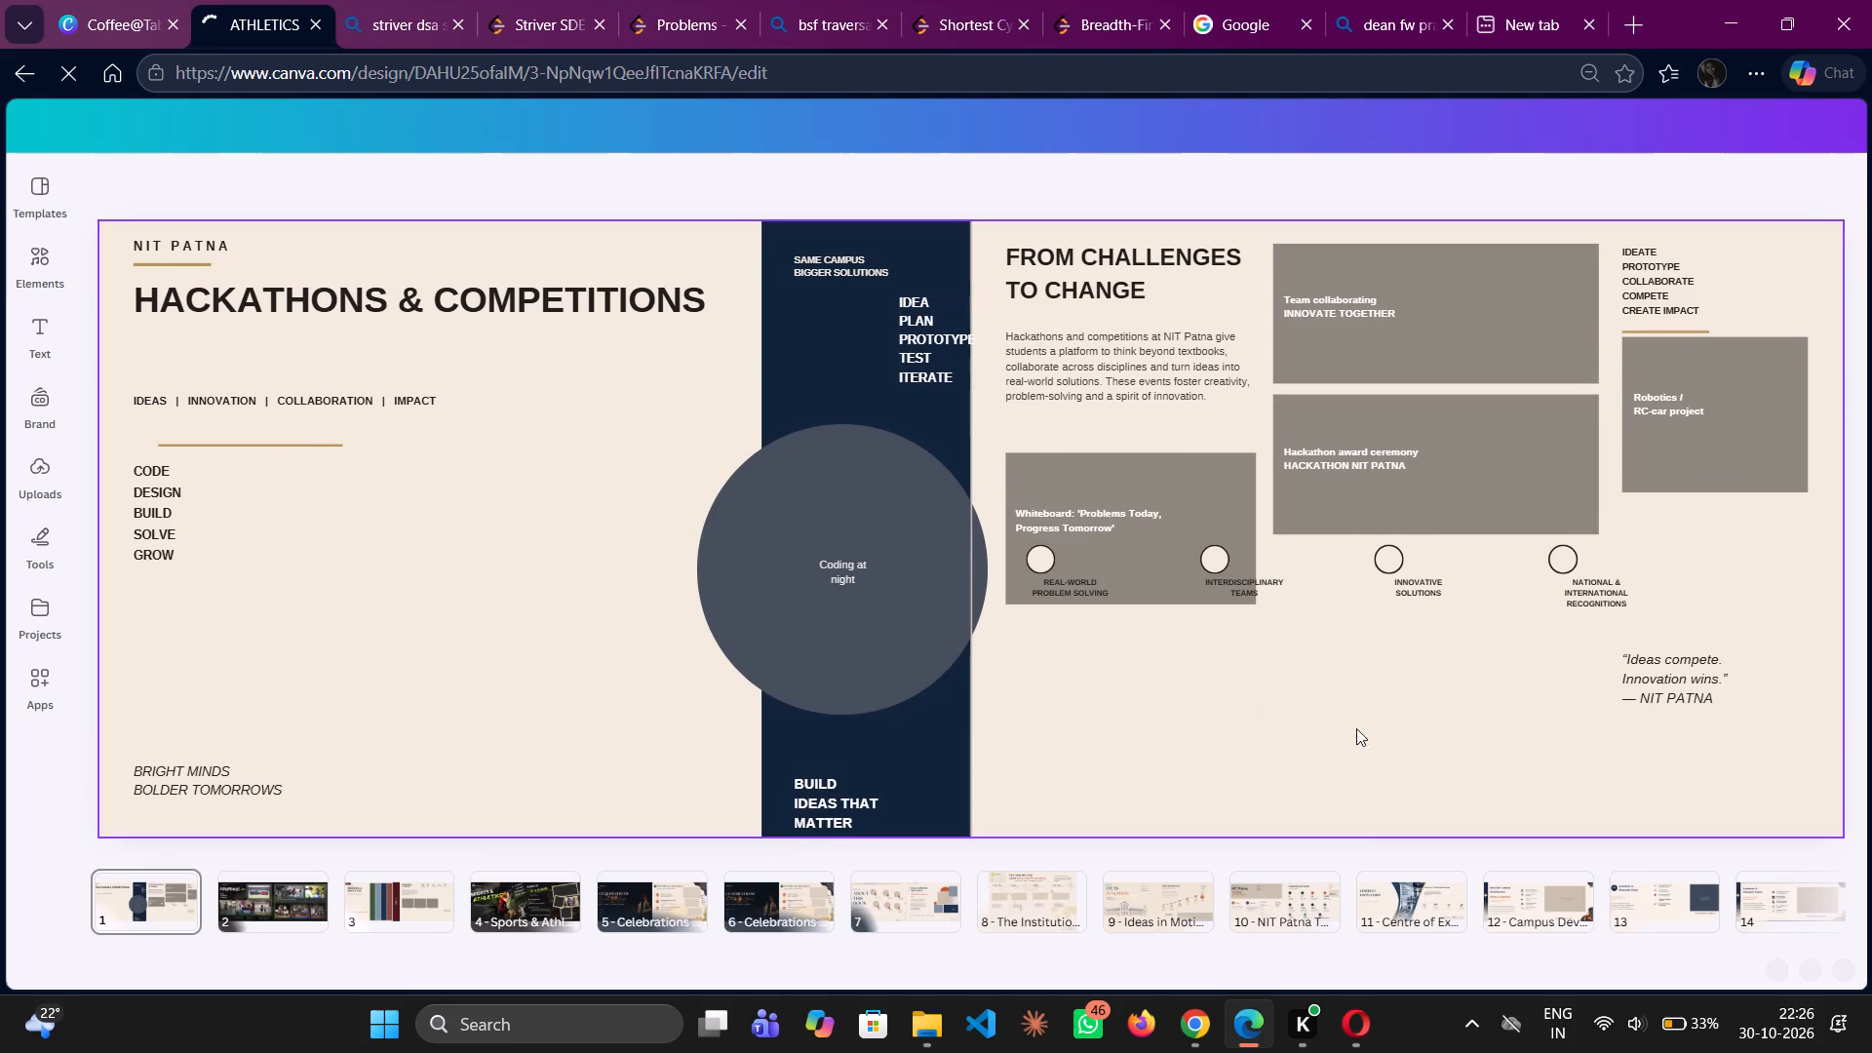
{"action": "scroll", "coordinate": [1371, 895], "scroll_direction": "left", "scroll_amount": 9}
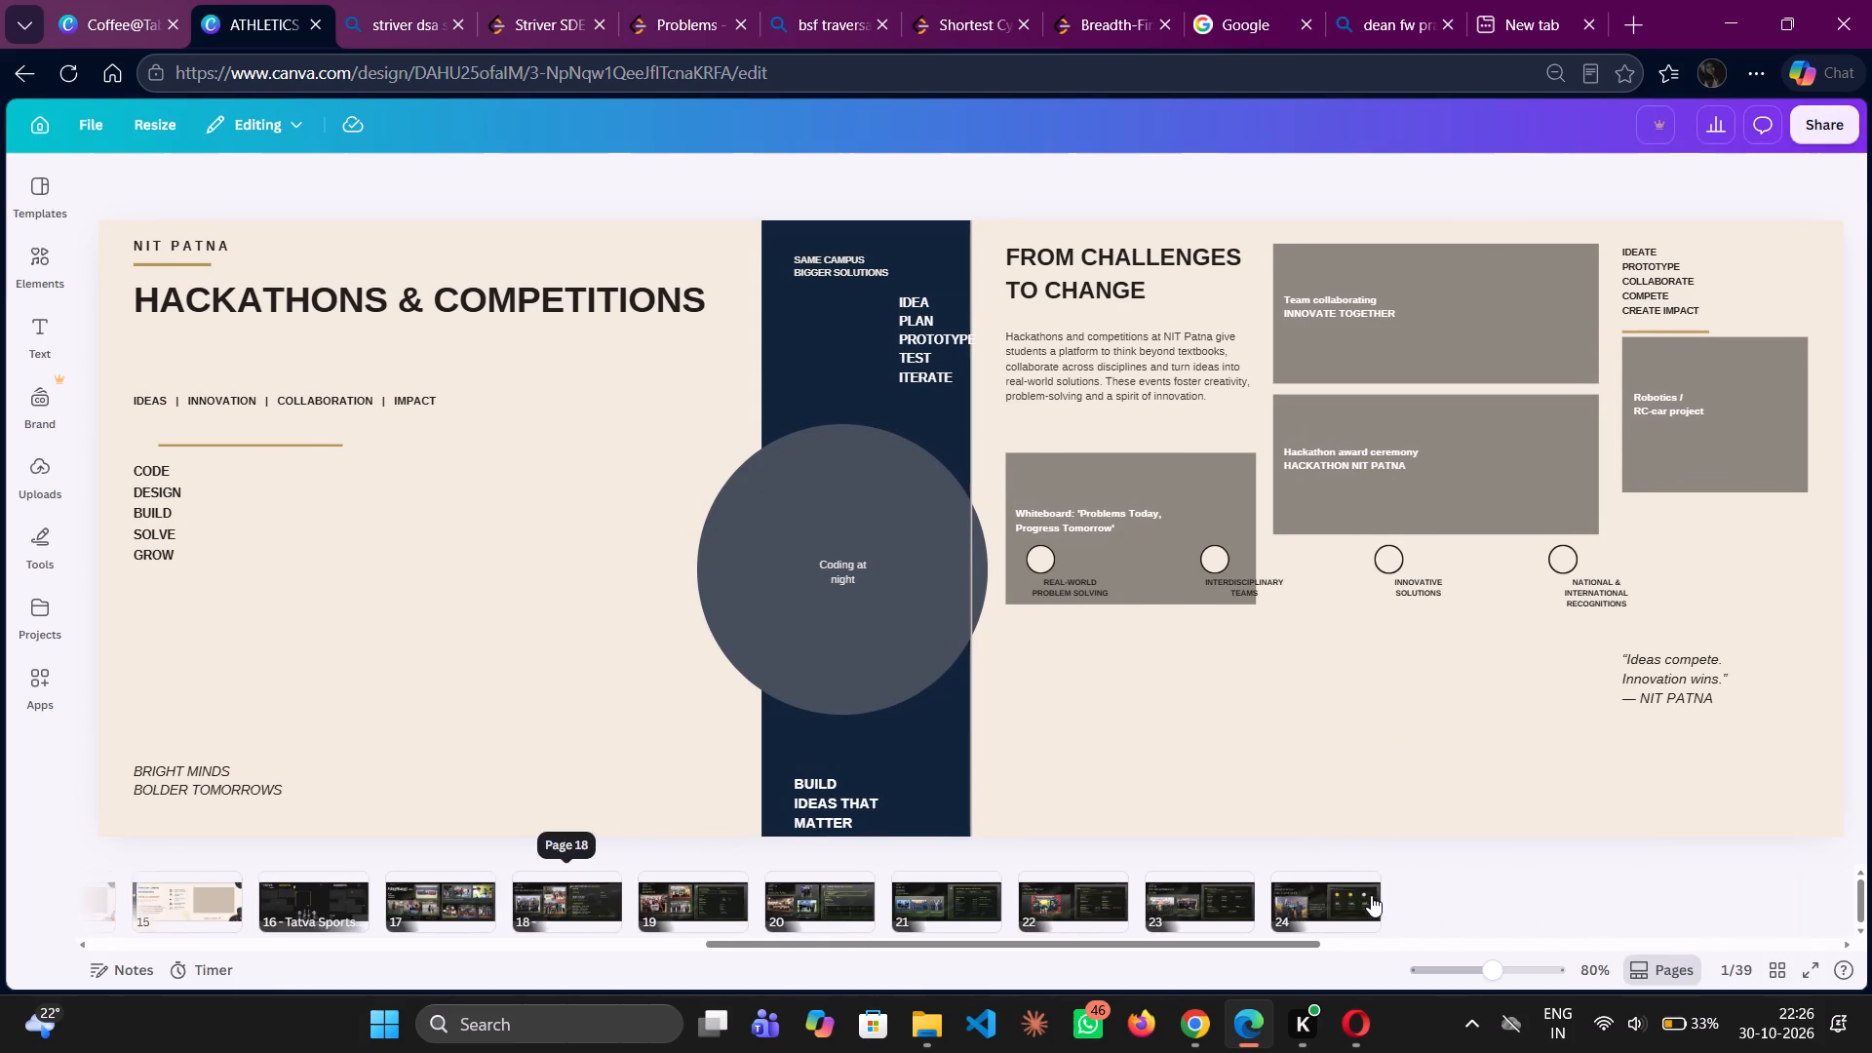
{"action": "scroll", "coordinate": [1448, 907], "scroll_direction": "left", "scroll_amount": 3}
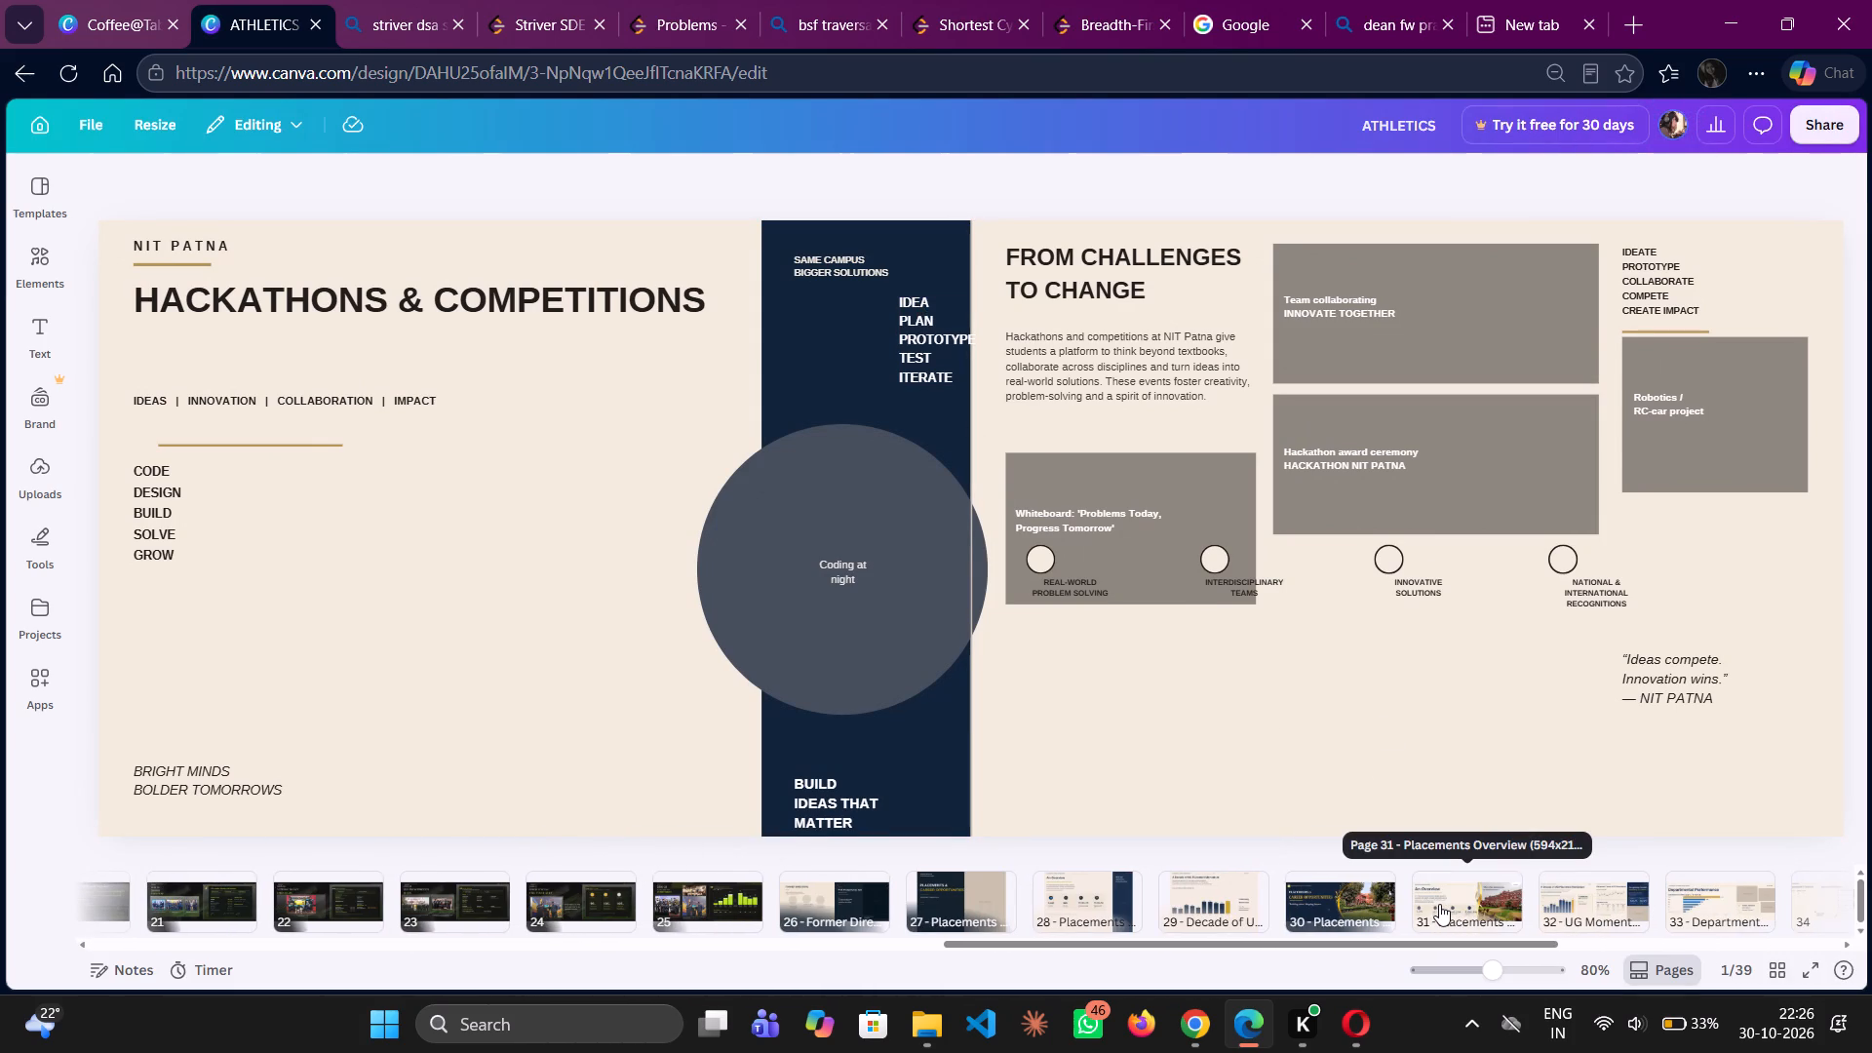
{"action": "left_click", "coordinate": [1439, 904]}
{"action": "left_click", "coordinate": [1564, 885]}
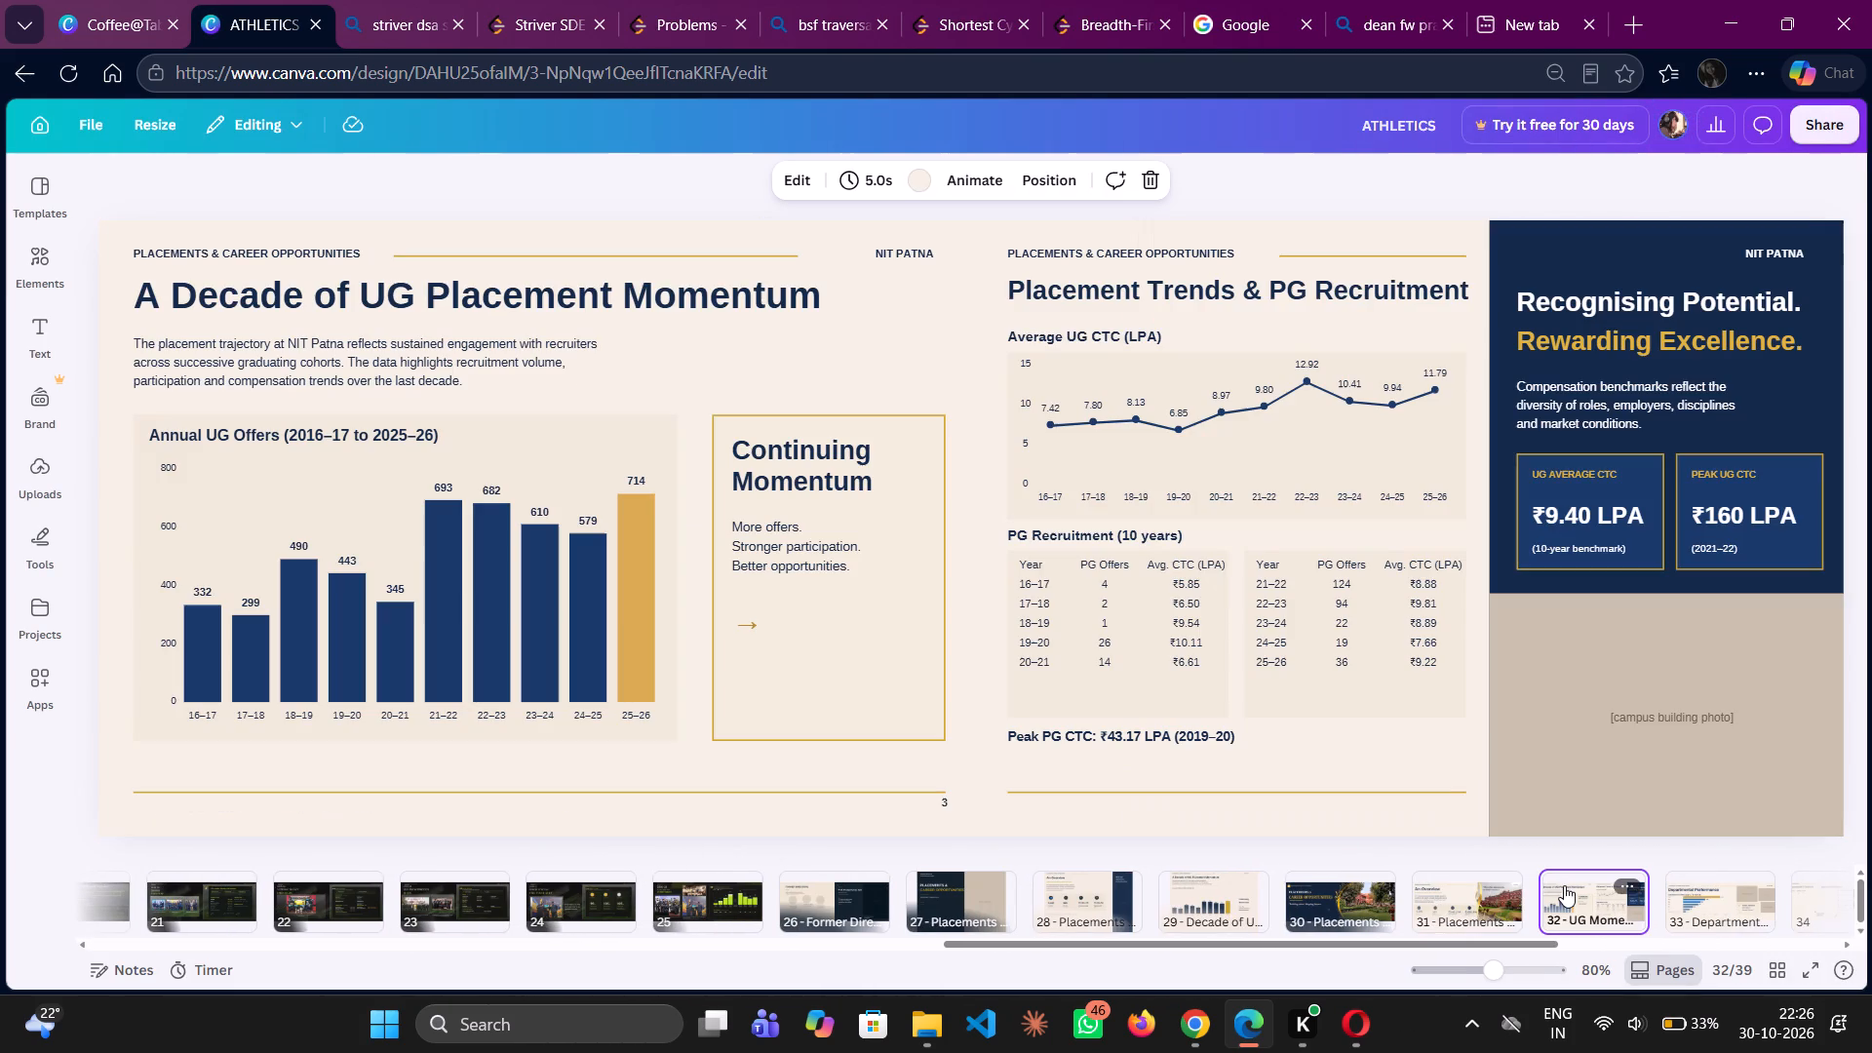
{"action": "left_click", "coordinate": [1692, 905]}
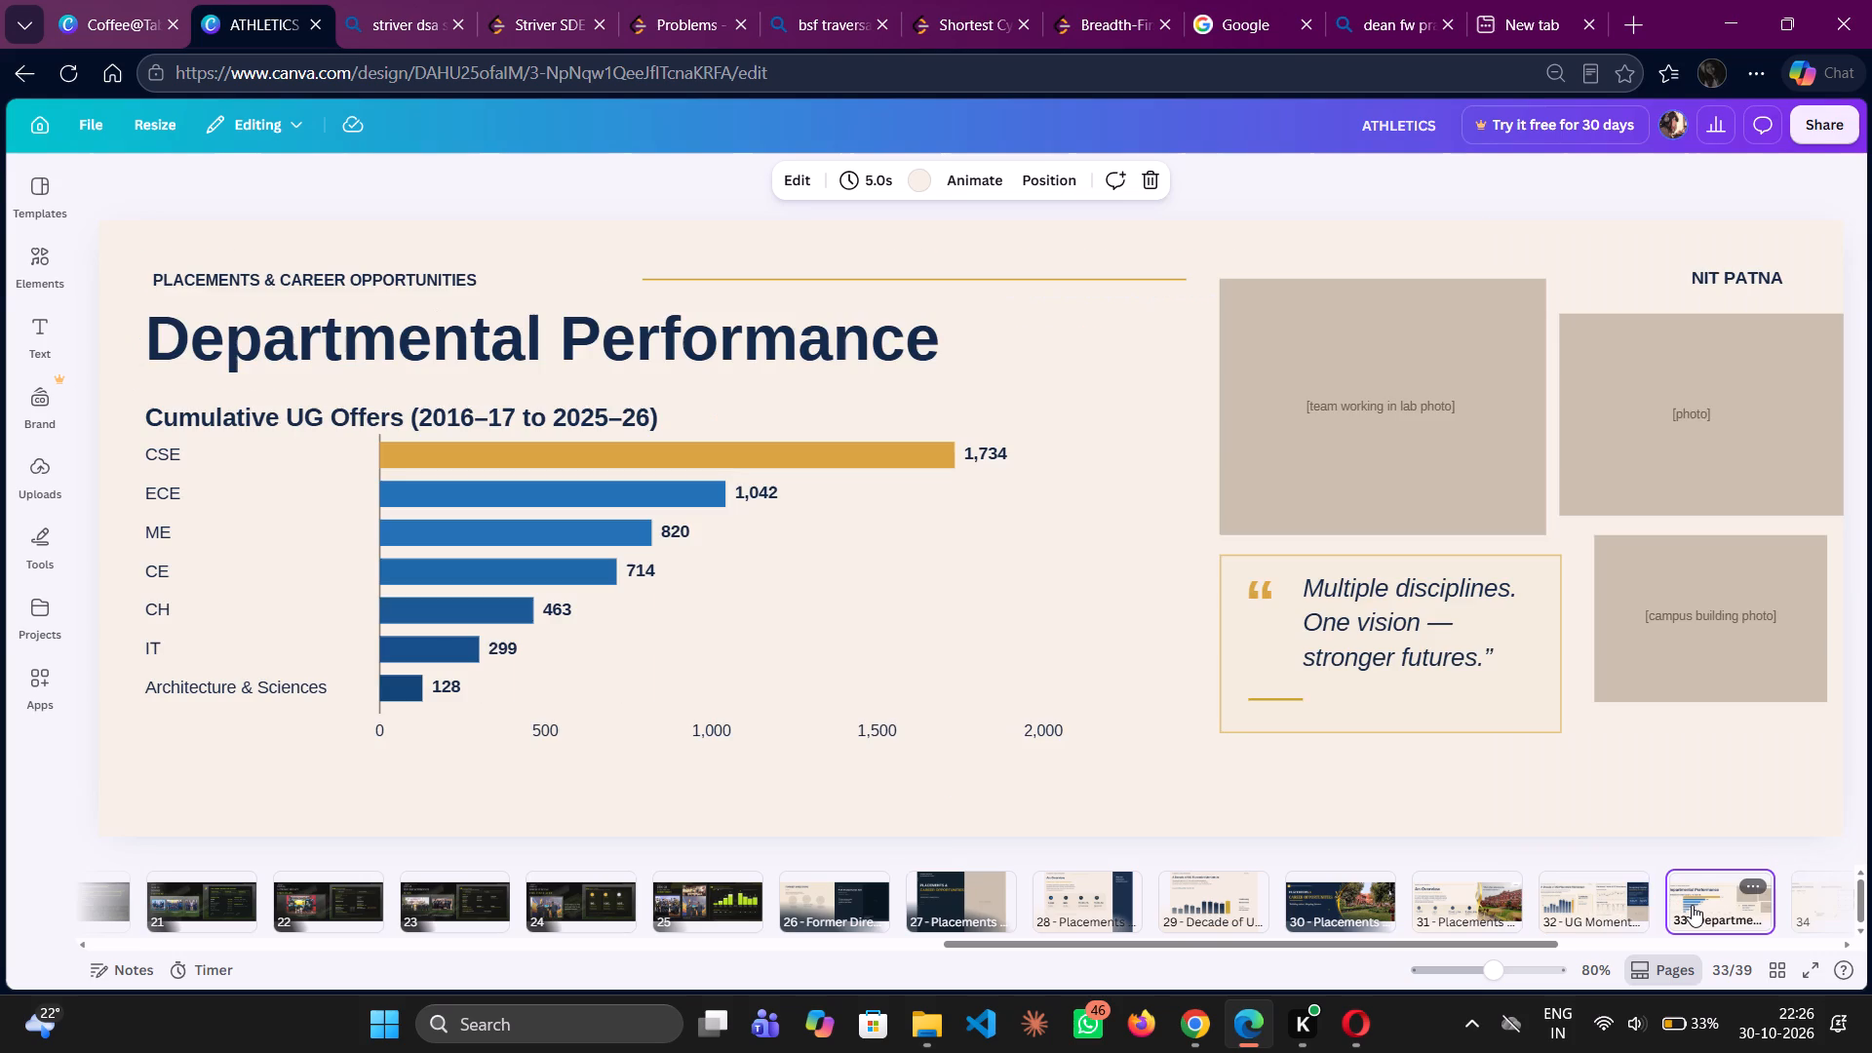
{"action": "scroll", "coordinate": [1692, 905], "scroll_direction": "left", "scroll_amount": 1}
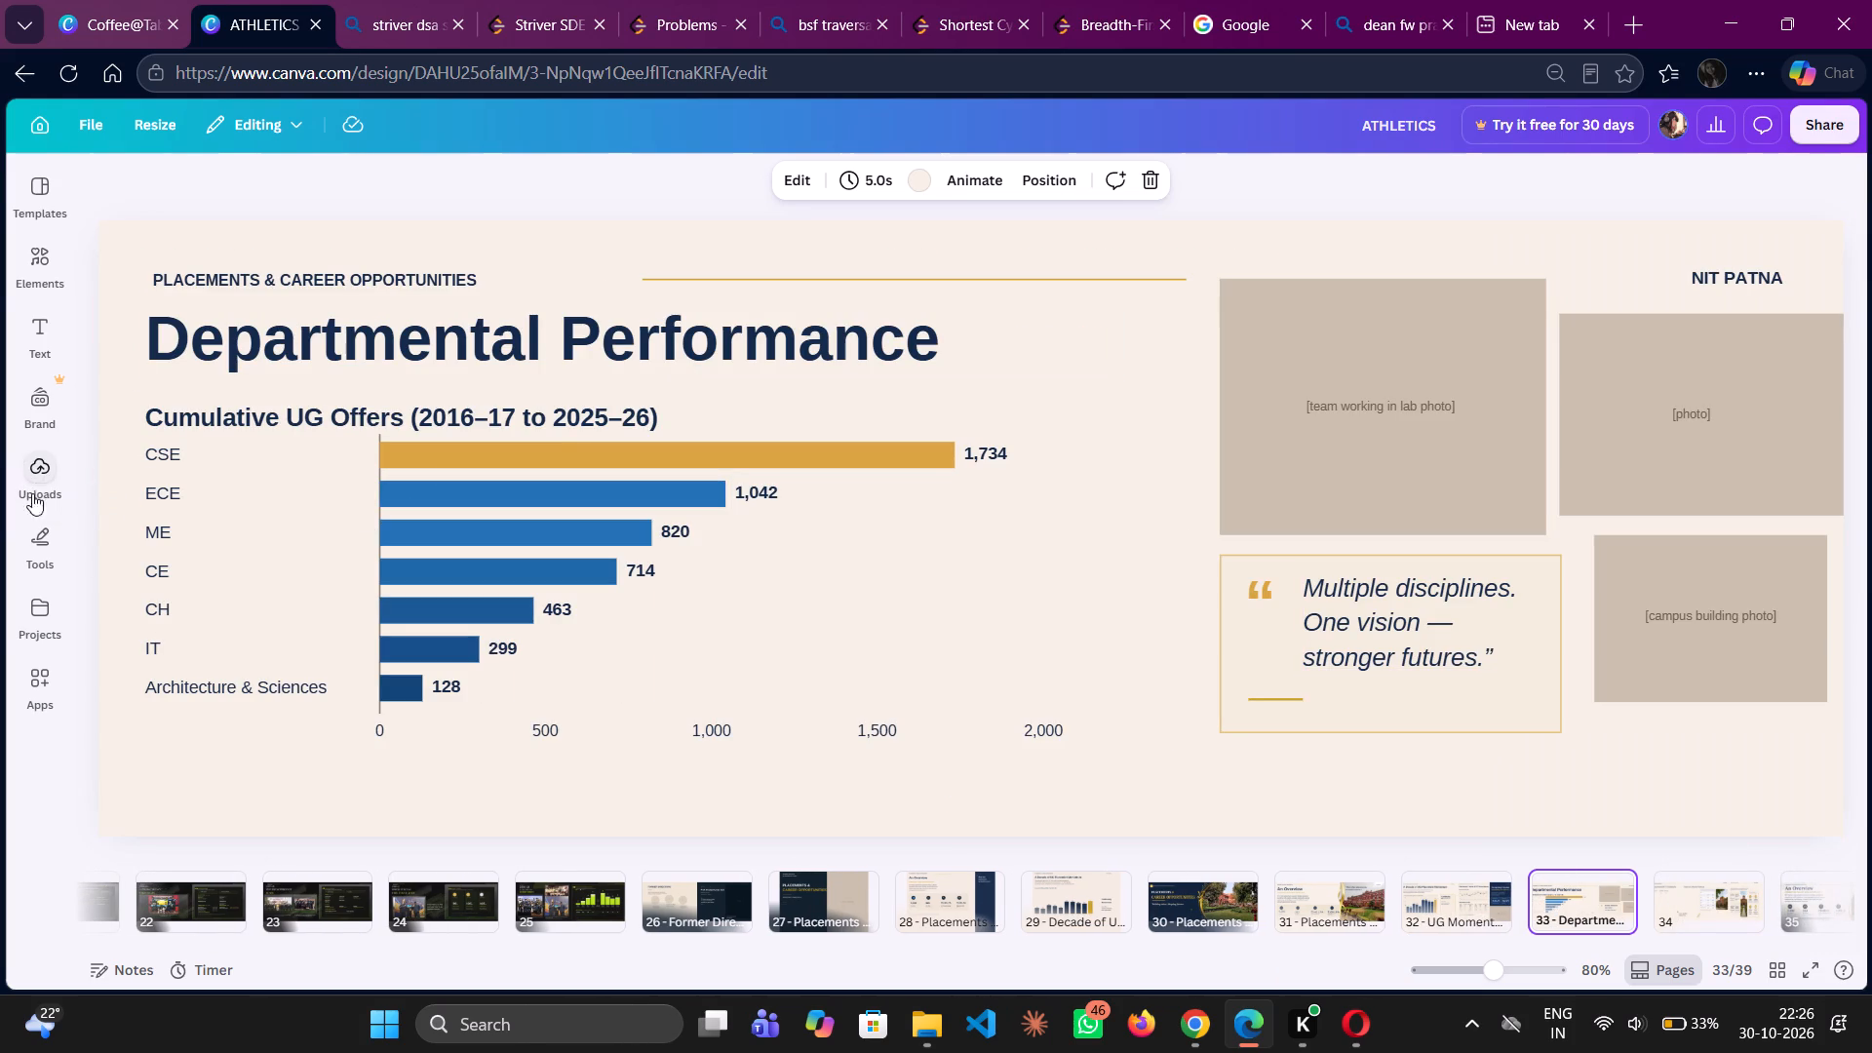
Replace page 33 with the placeholder version of the Departmental Performance page from the shared Coffee@Table@Booklet project.
{"action": "left_click", "coordinate": [46, 598]}
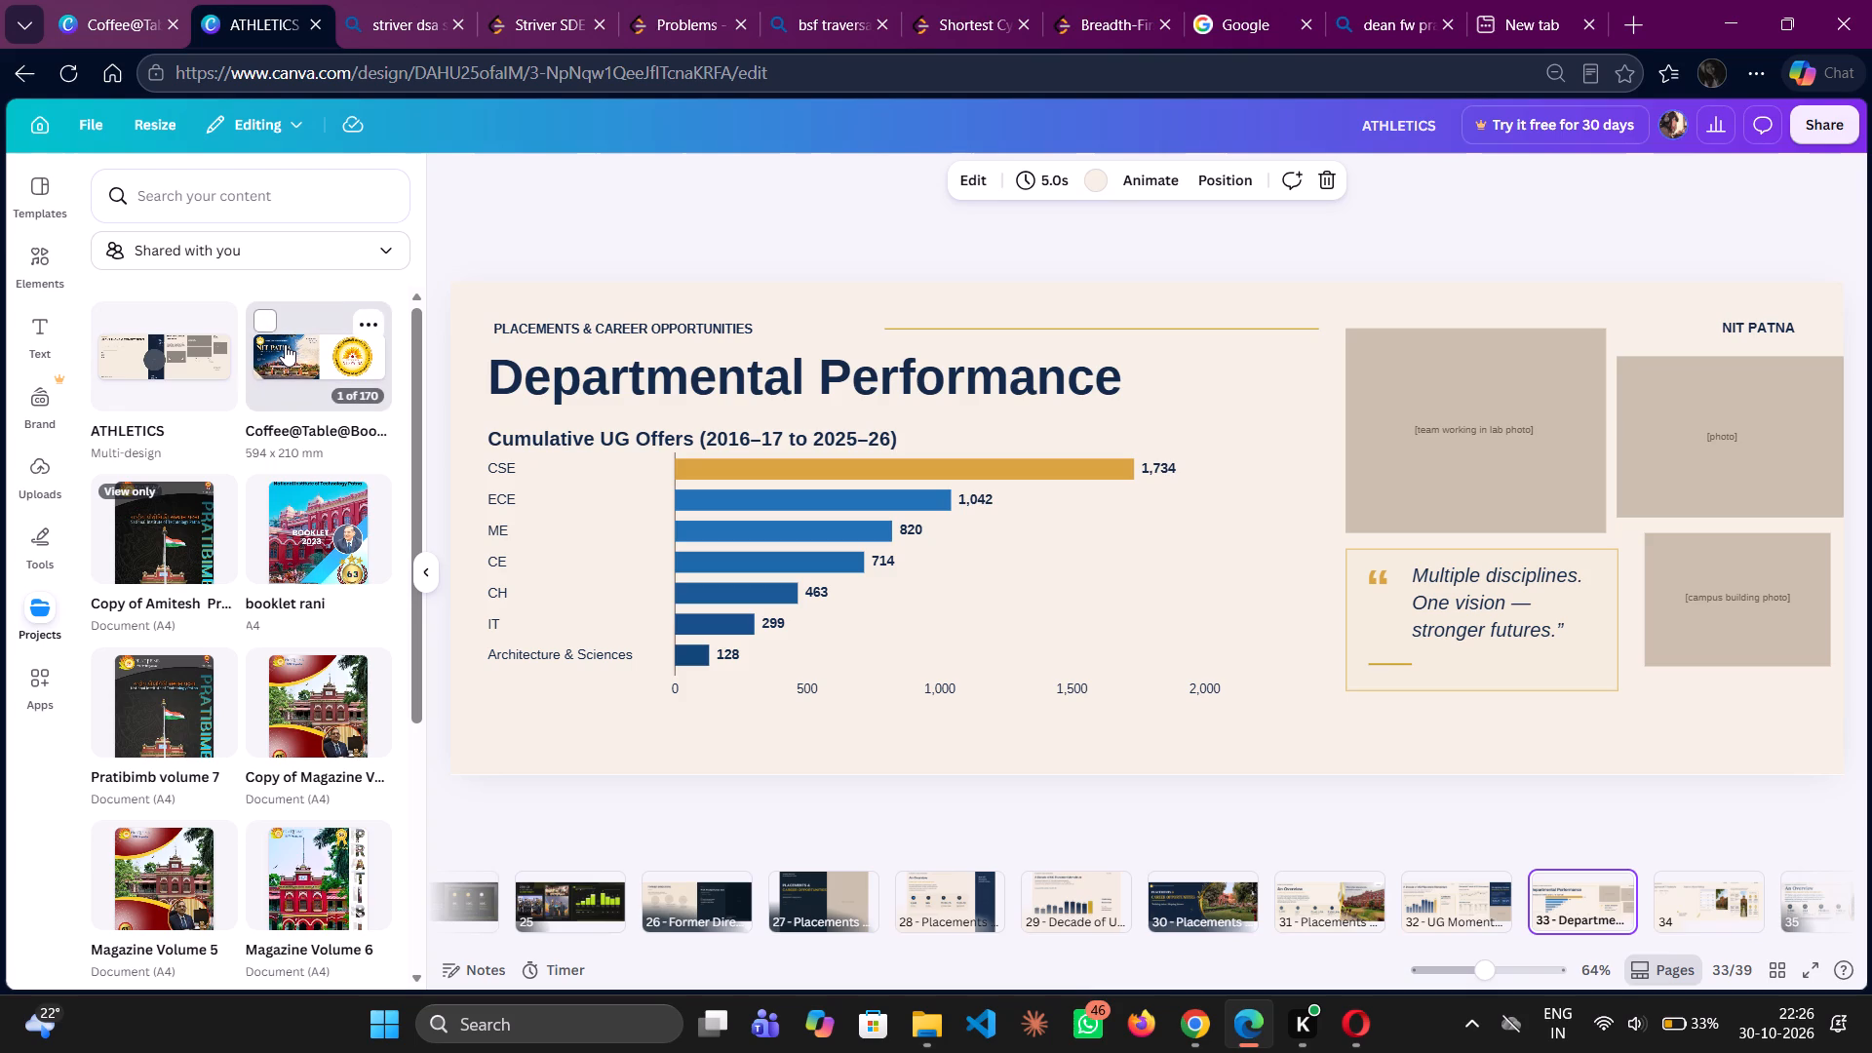
{"action": "left_click", "coordinate": [285, 344]}
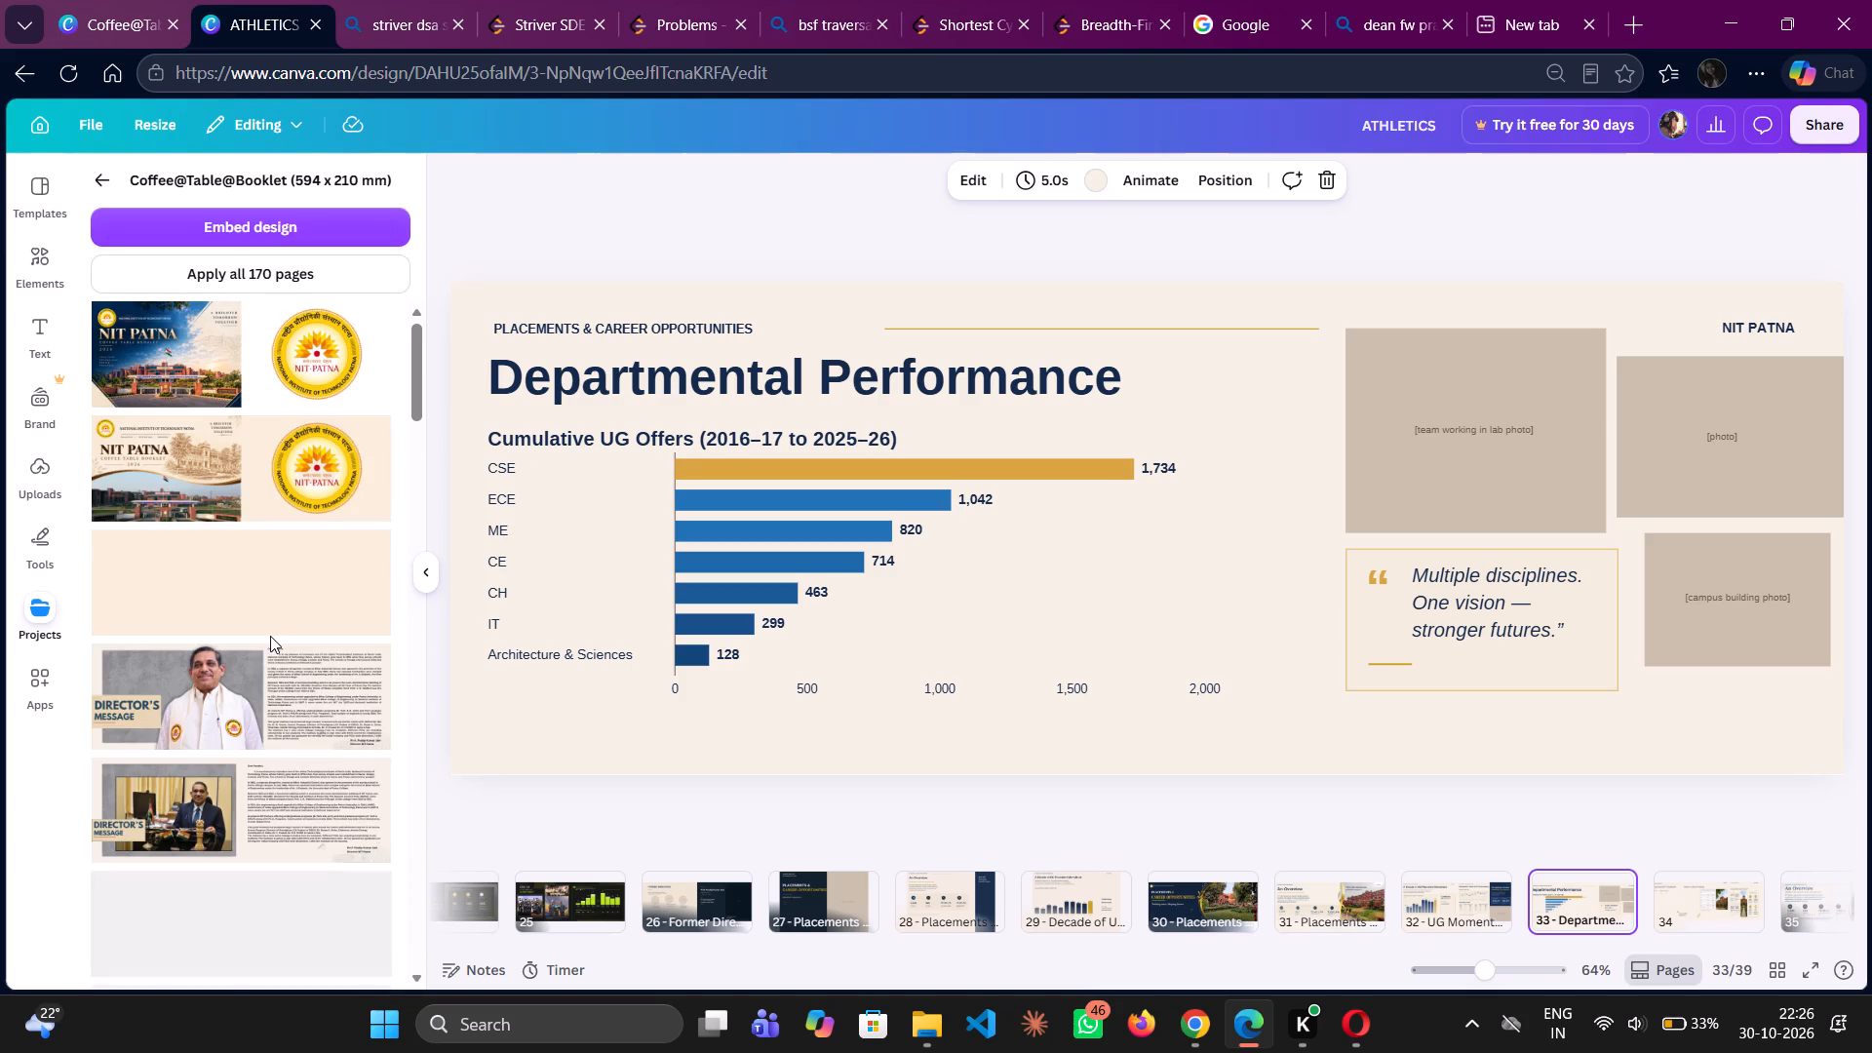
{"action": "scroll", "coordinate": [270, 636], "scroll_direction": "down", "scroll_amount": 18}
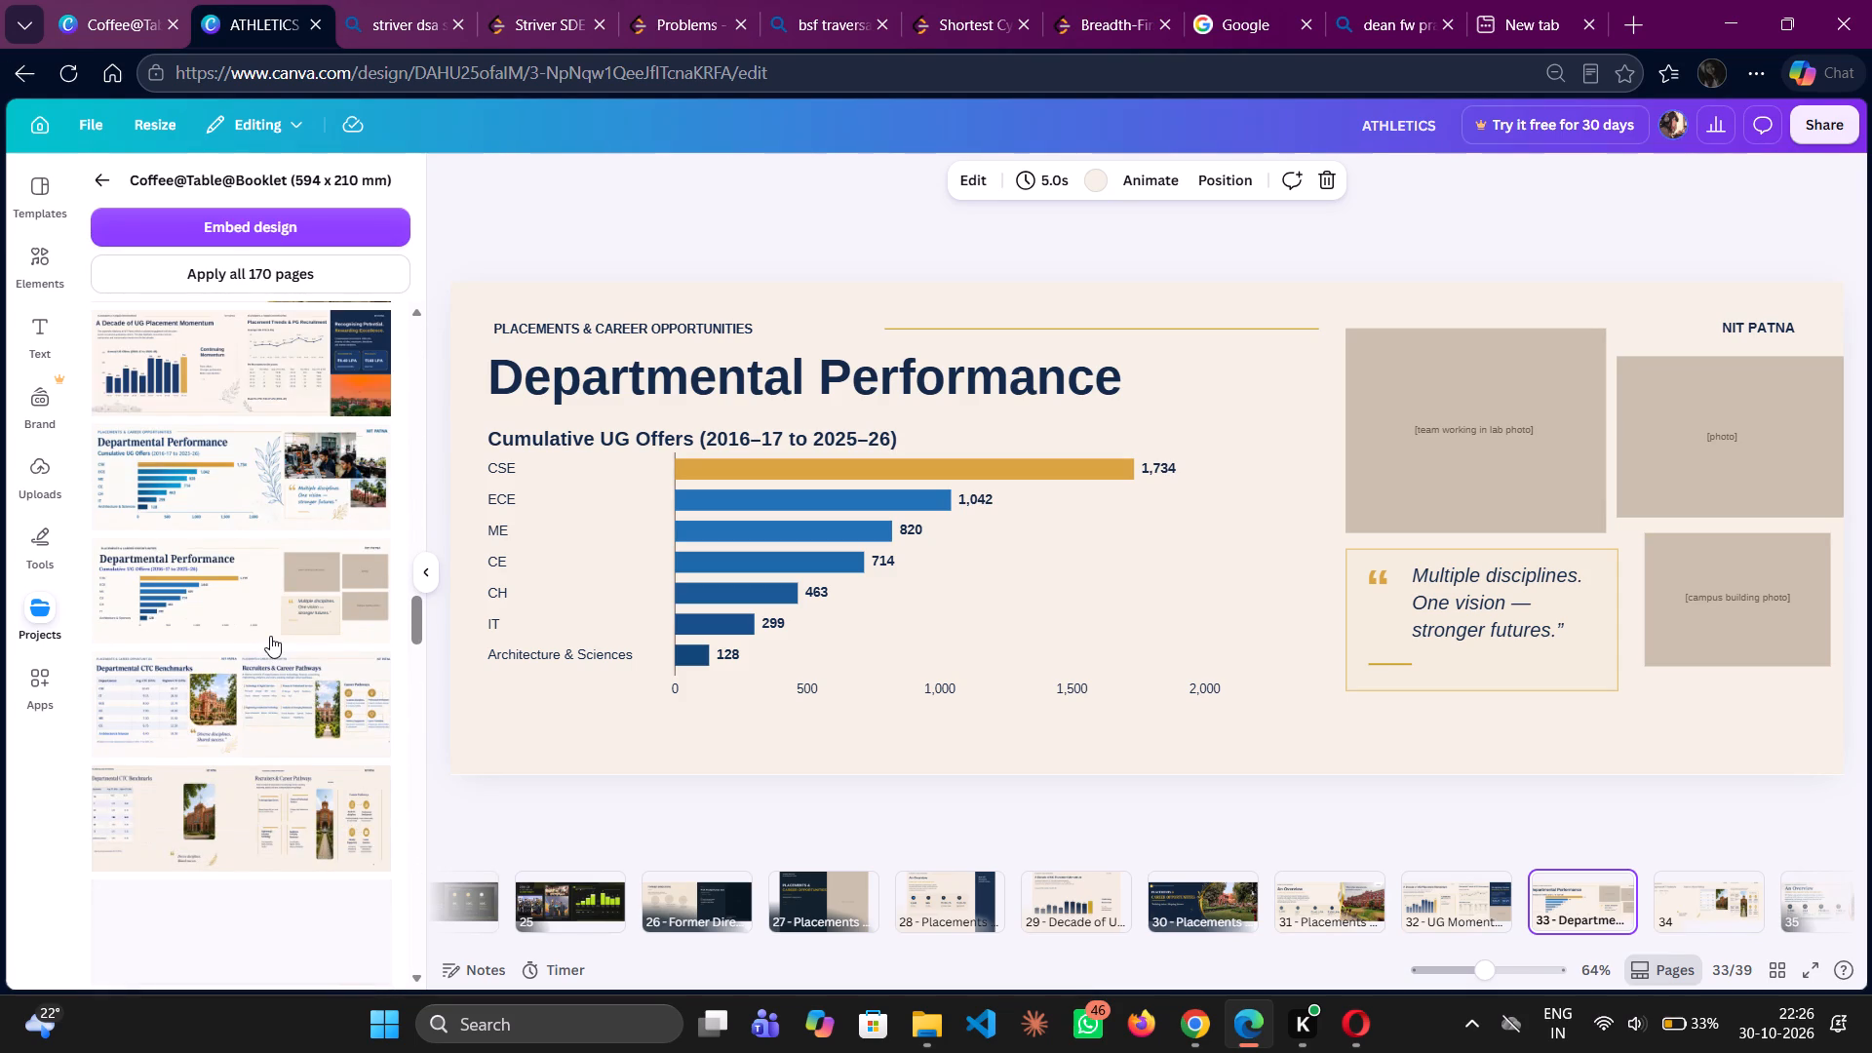
{"action": "left_click", "coordinate": [530, 603]}
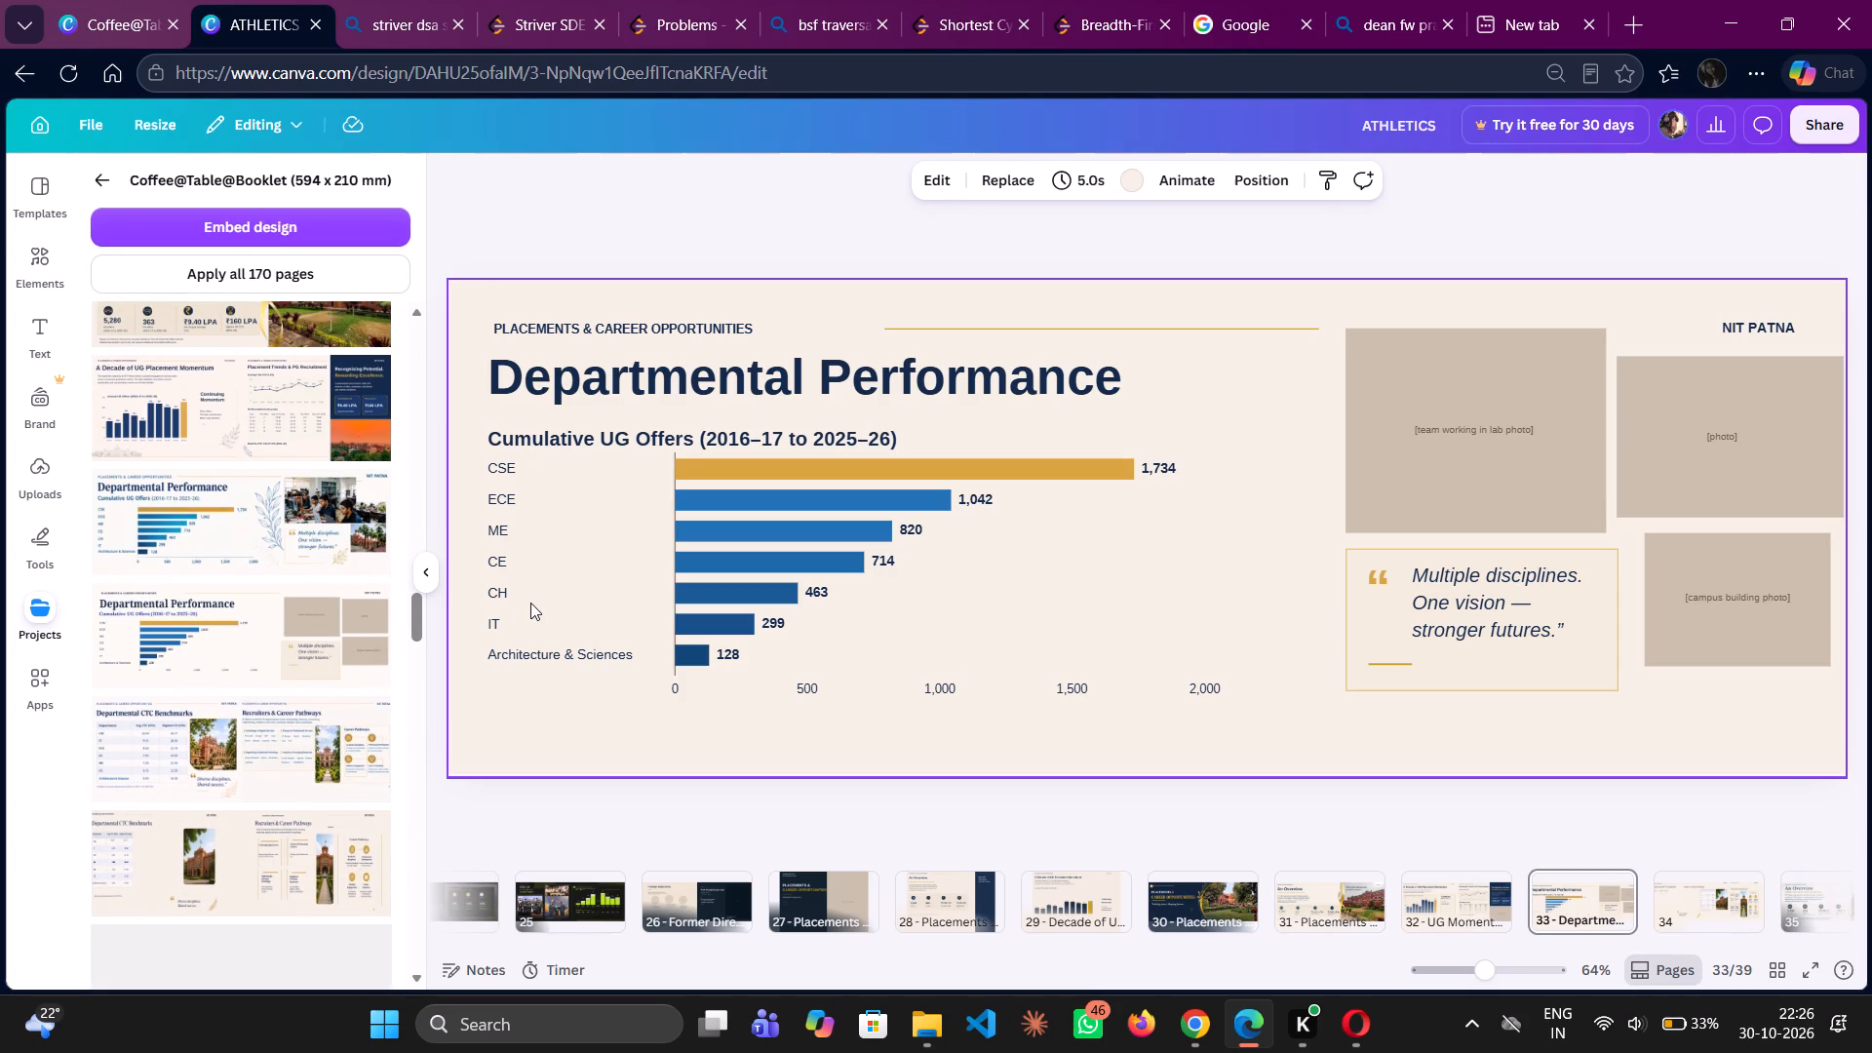
{"action": "left_click", "coordinate": [254, 649]}
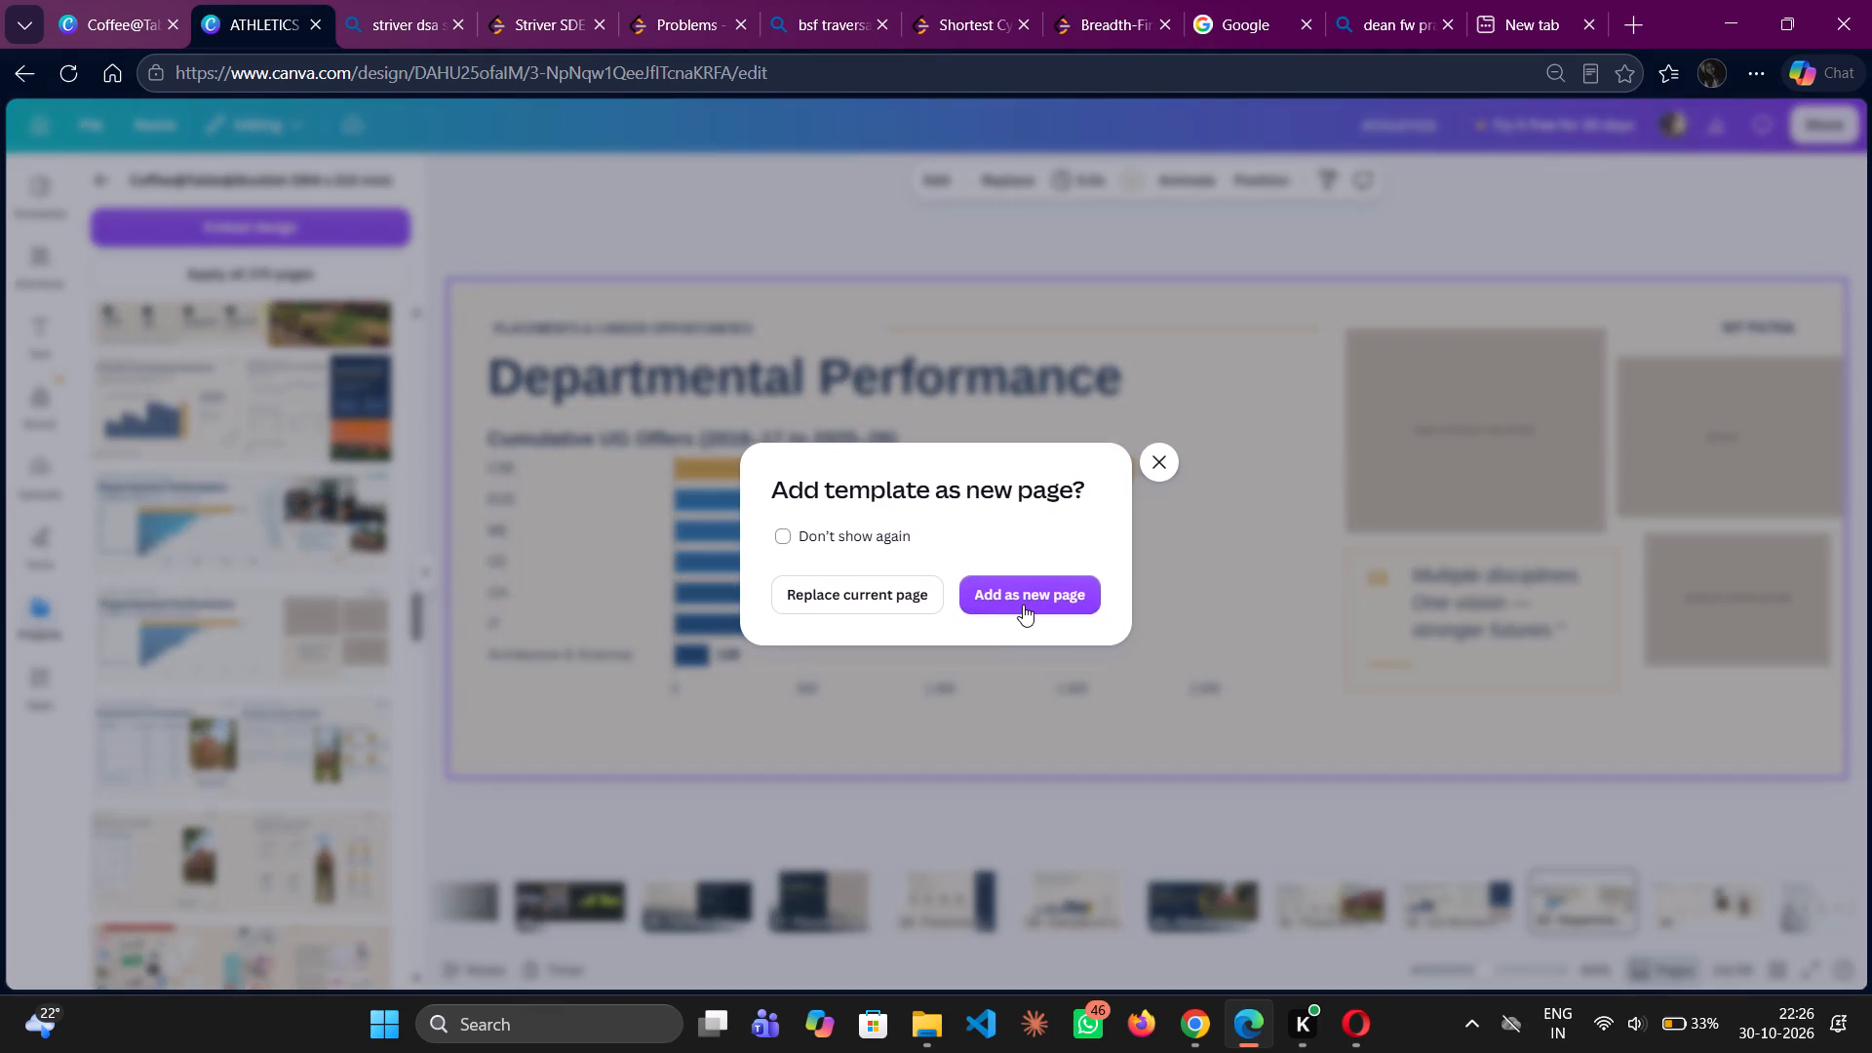
{"action": "left_click", "coordinate": [884, 602]}
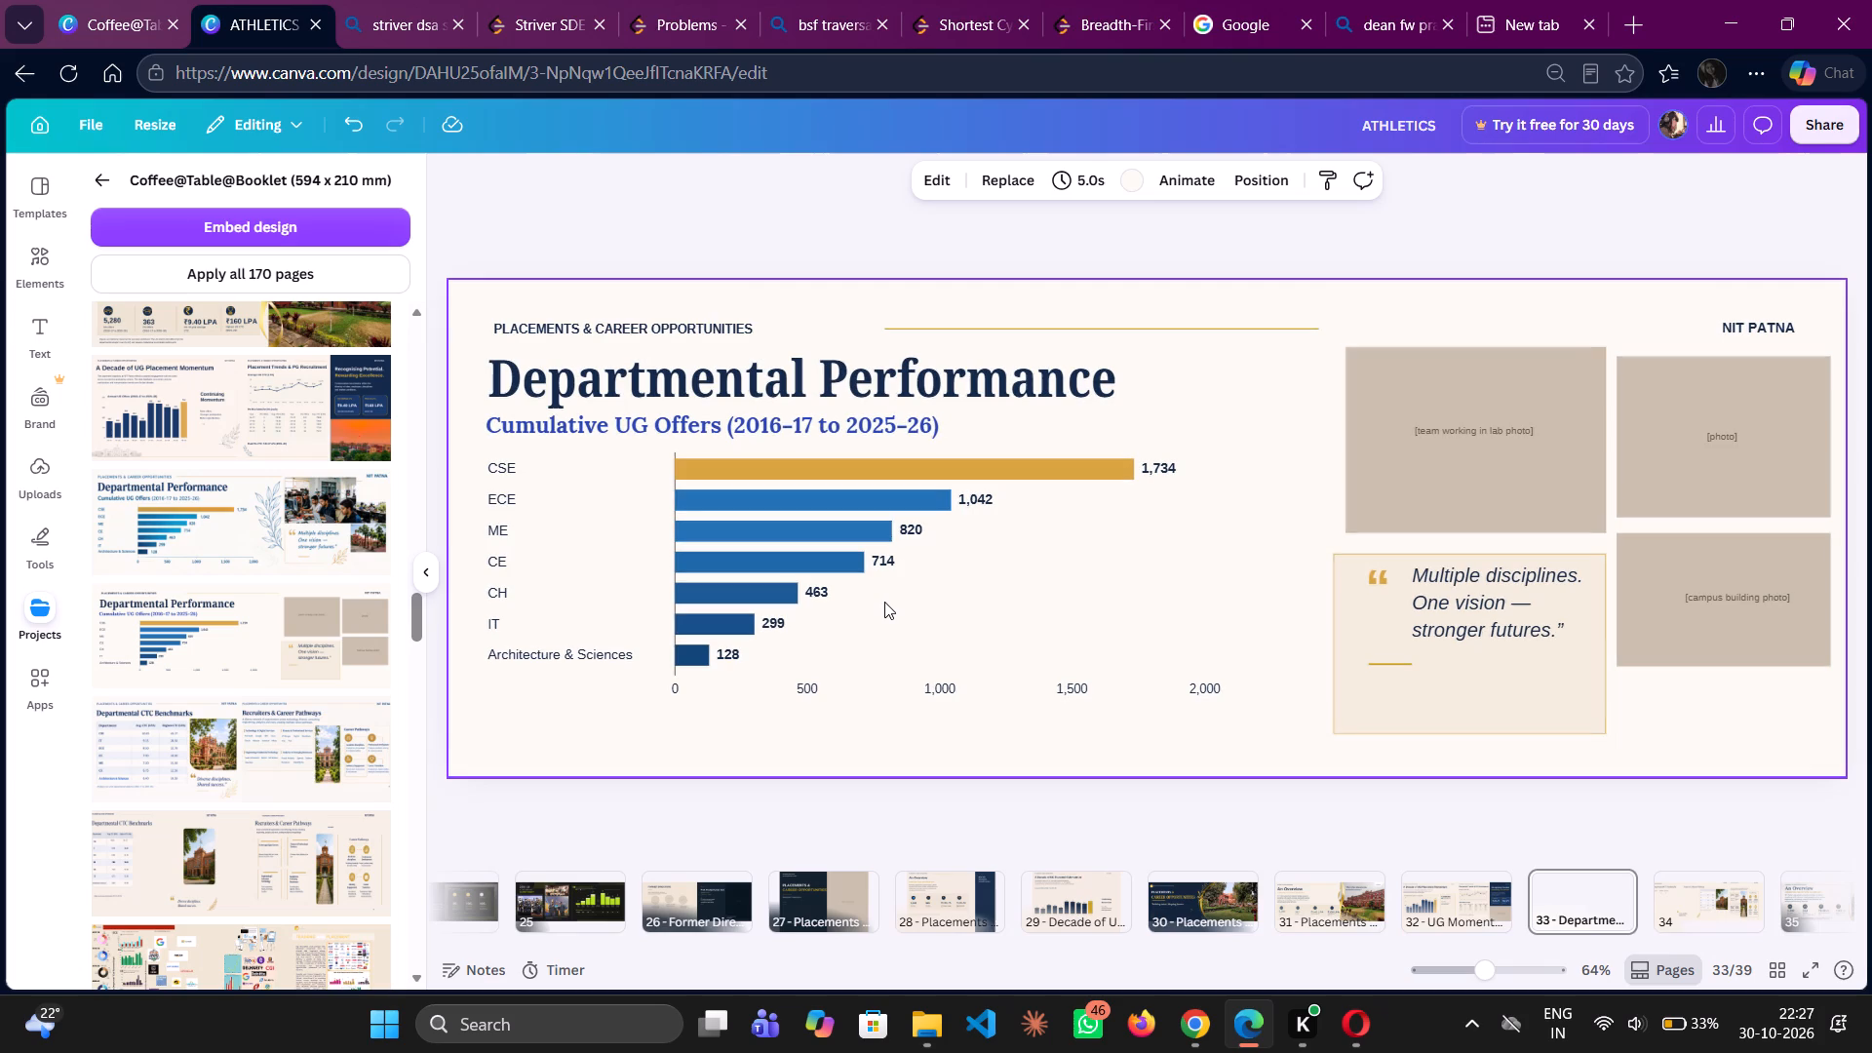
{"action": "left_click", "coordinate": [1410, 238]}
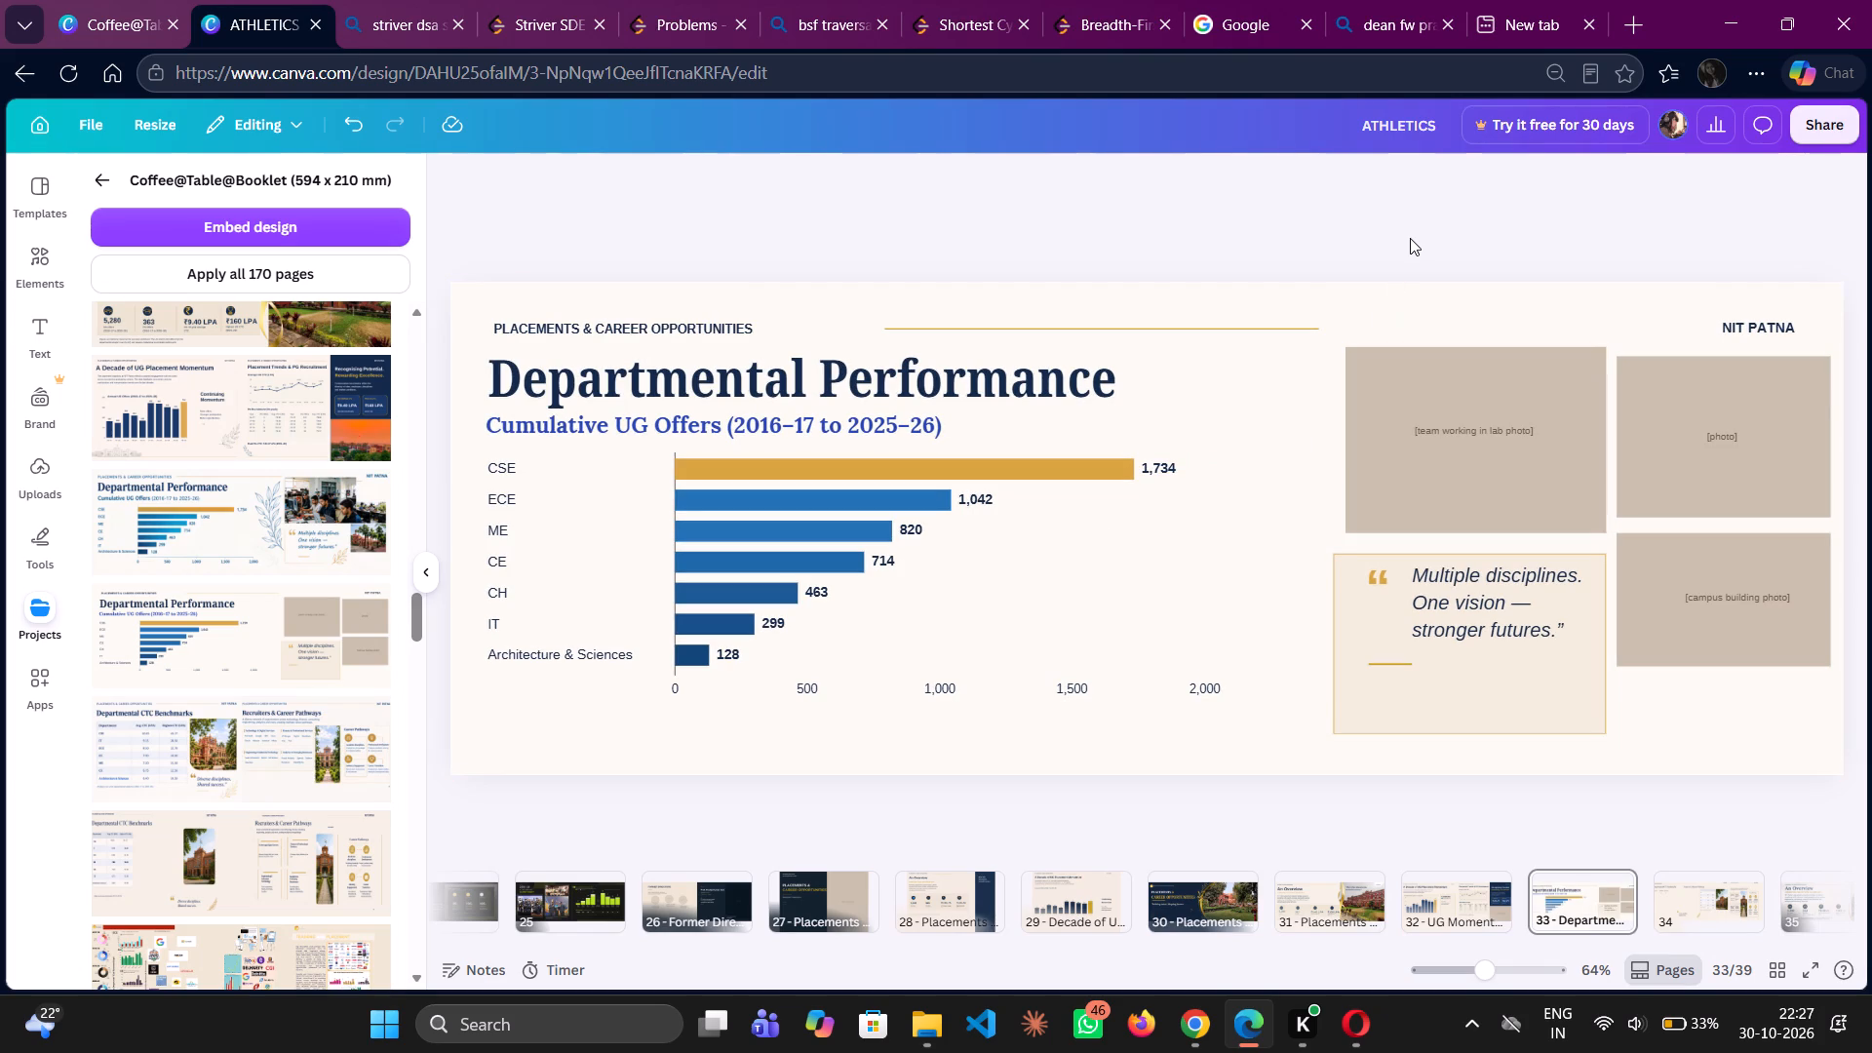
Switch back to the Coffee@Table@Booklet design and delete page 37, the Departmental Performance version with empty photo boxes.
{"action": "left_click", "coordinate": [87, 0]}
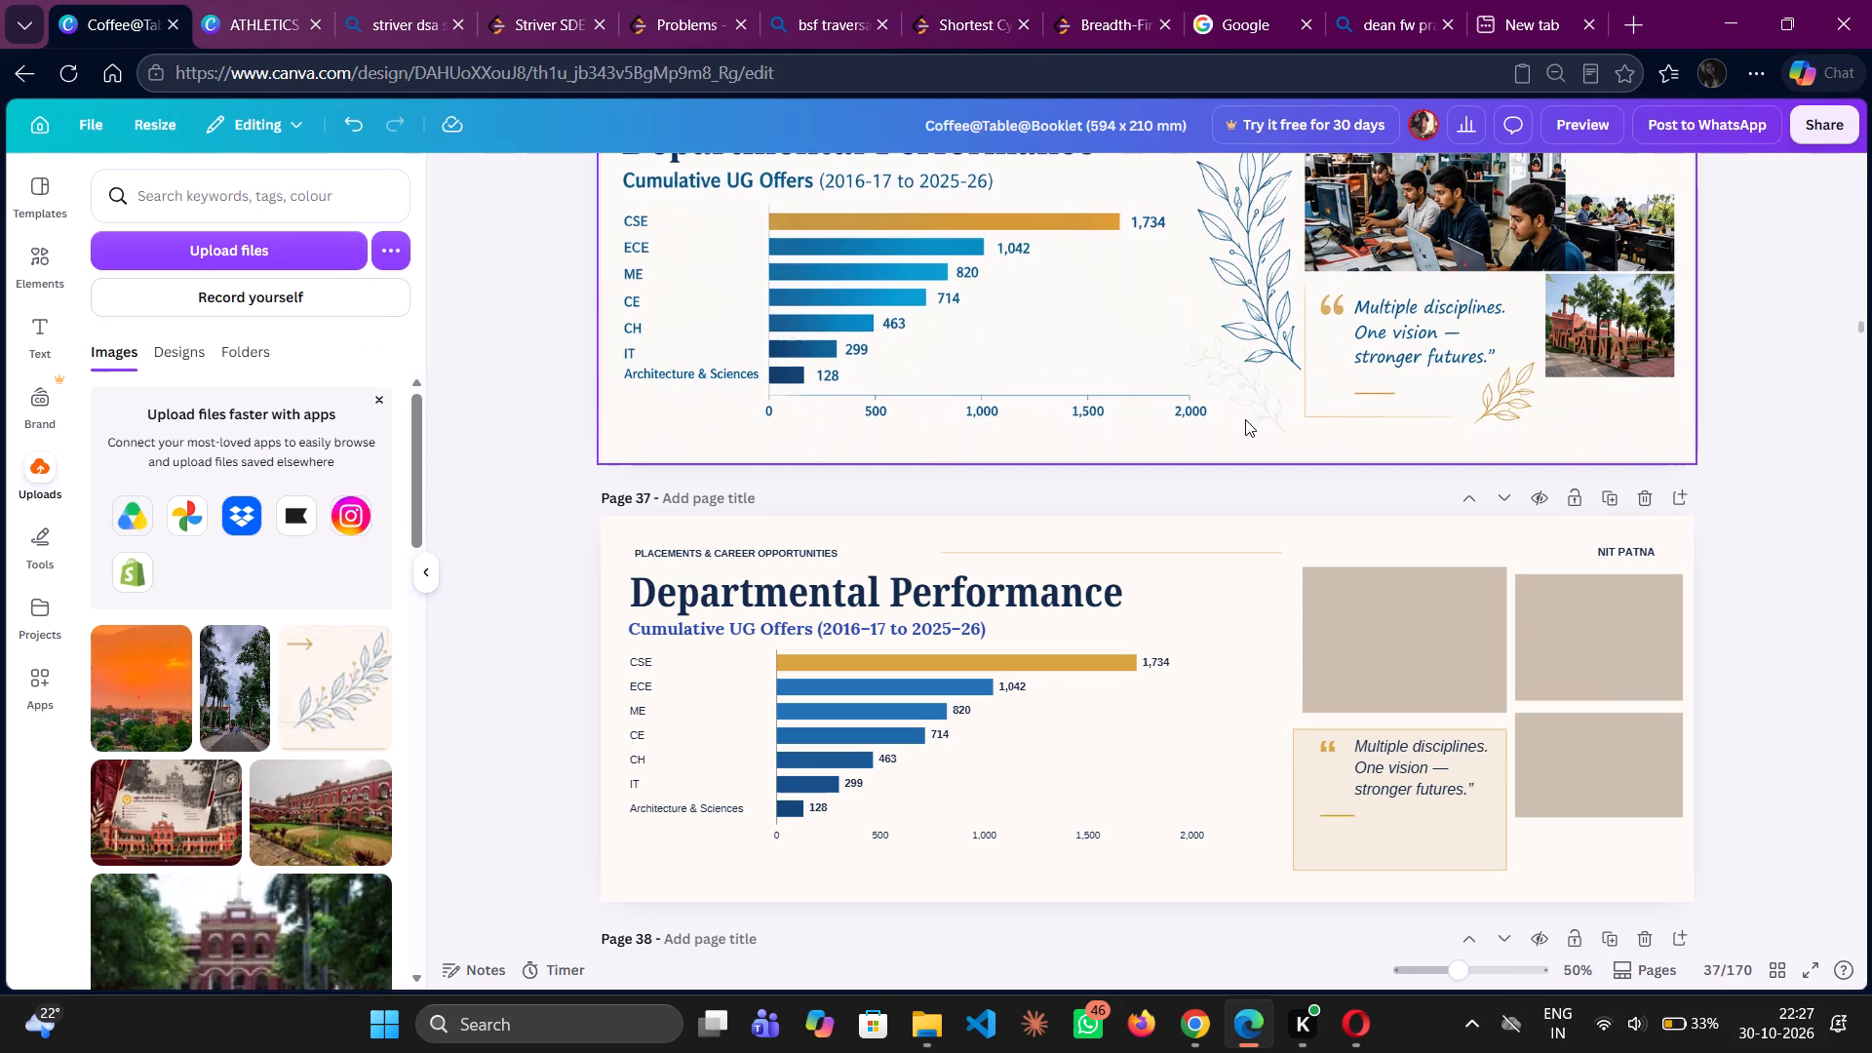
{"action": "scroll", "coordinate": [1245, 419], "scroll_direction": "up", "scroll_amount": 1}
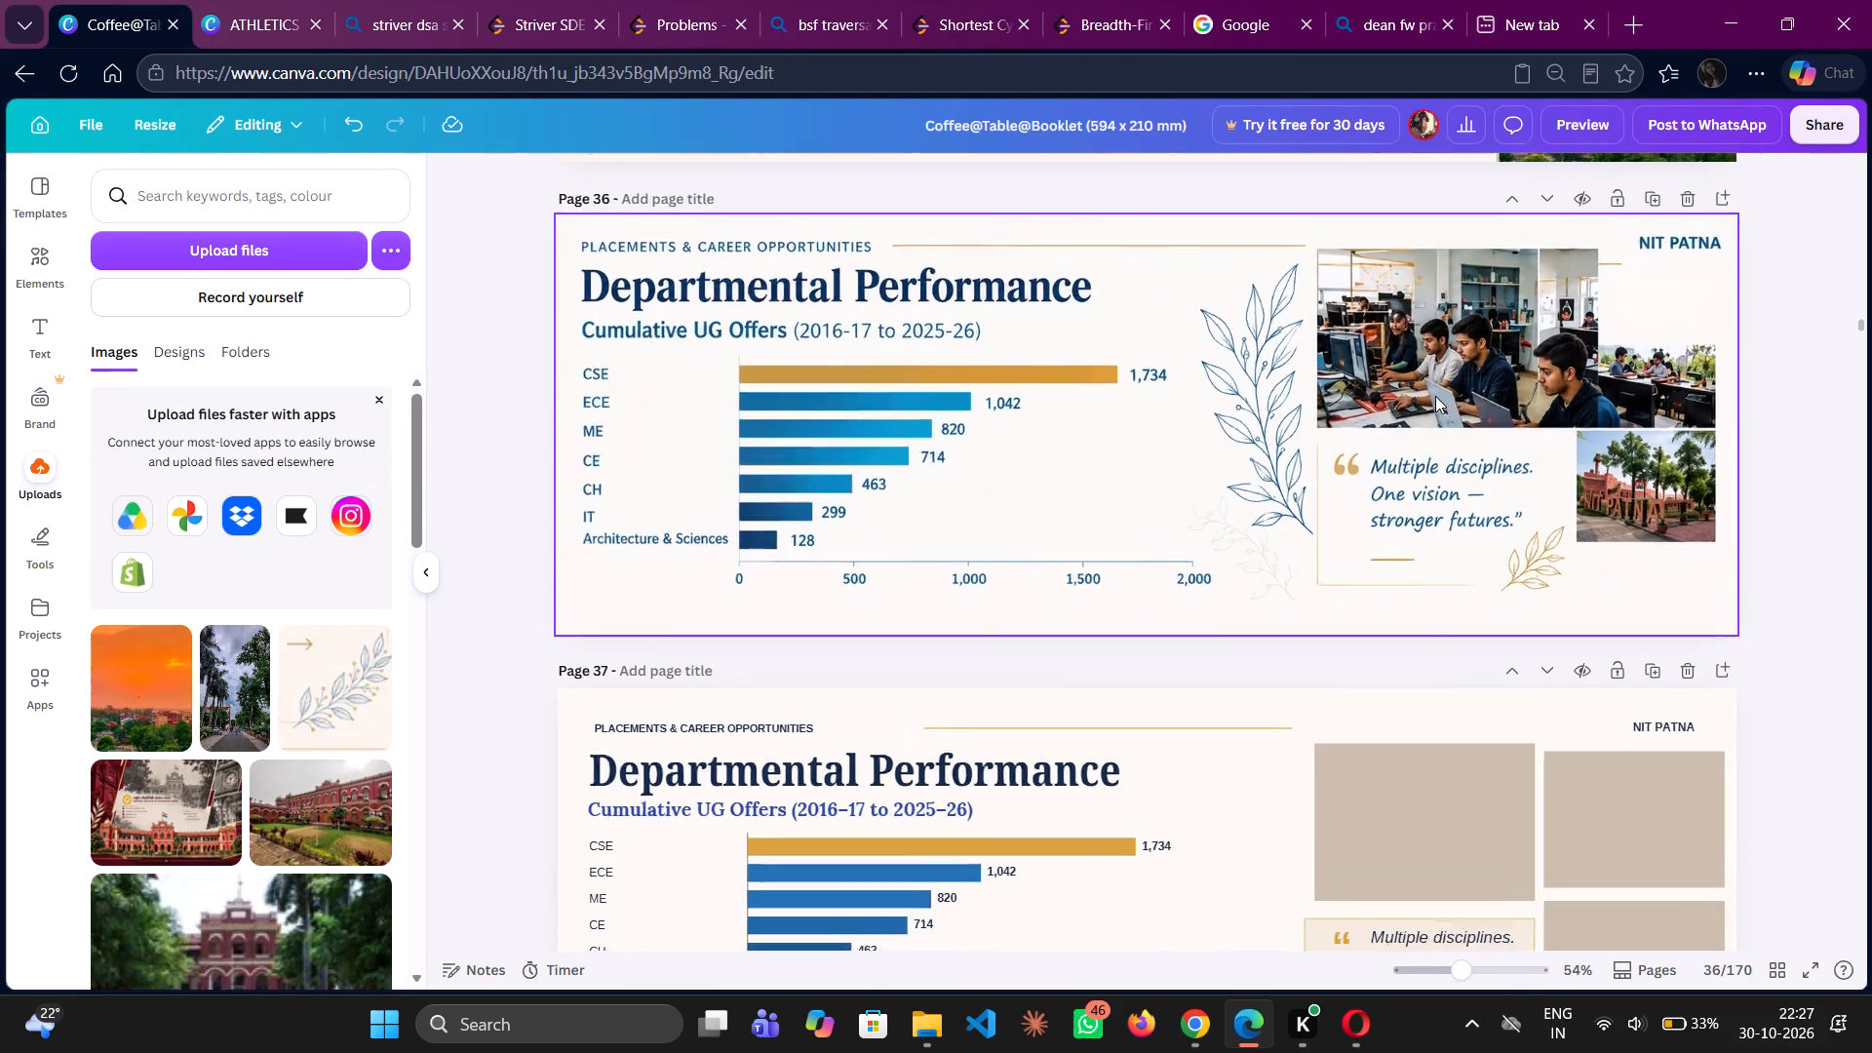
{"action": "scroll", "coordinate": [1435, 396], "scroll_direction": "up", "scroll_amount": 1}
{"action": "scroll", "coordinate": [1435, 396], "scroll_direction": "left", "scroll_amount": 3}
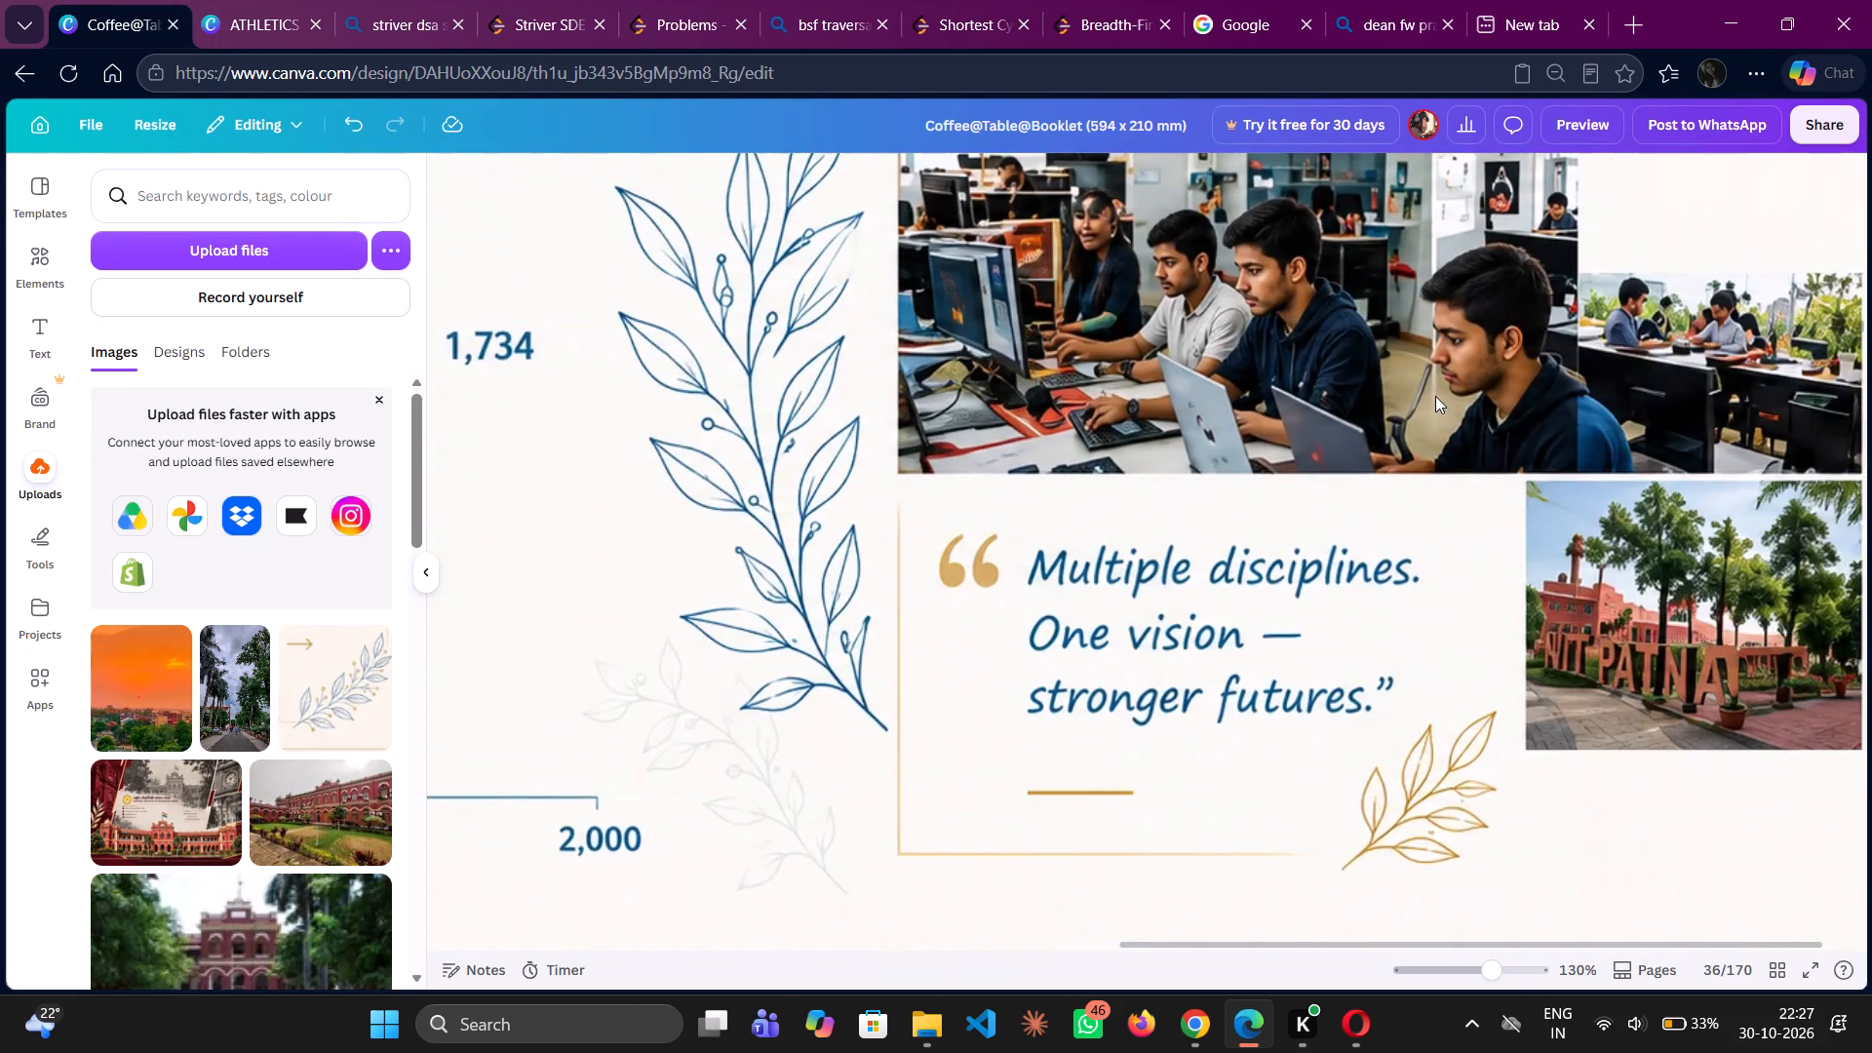
{"action": "scroll", "coordinate": [1435, 396], "scroll_direction": "left", "scroll_amount": 2}
{"action": "scroll", "coordinate": [1435, 396], "scroll_direction": "up", "scroll_amount": 1}
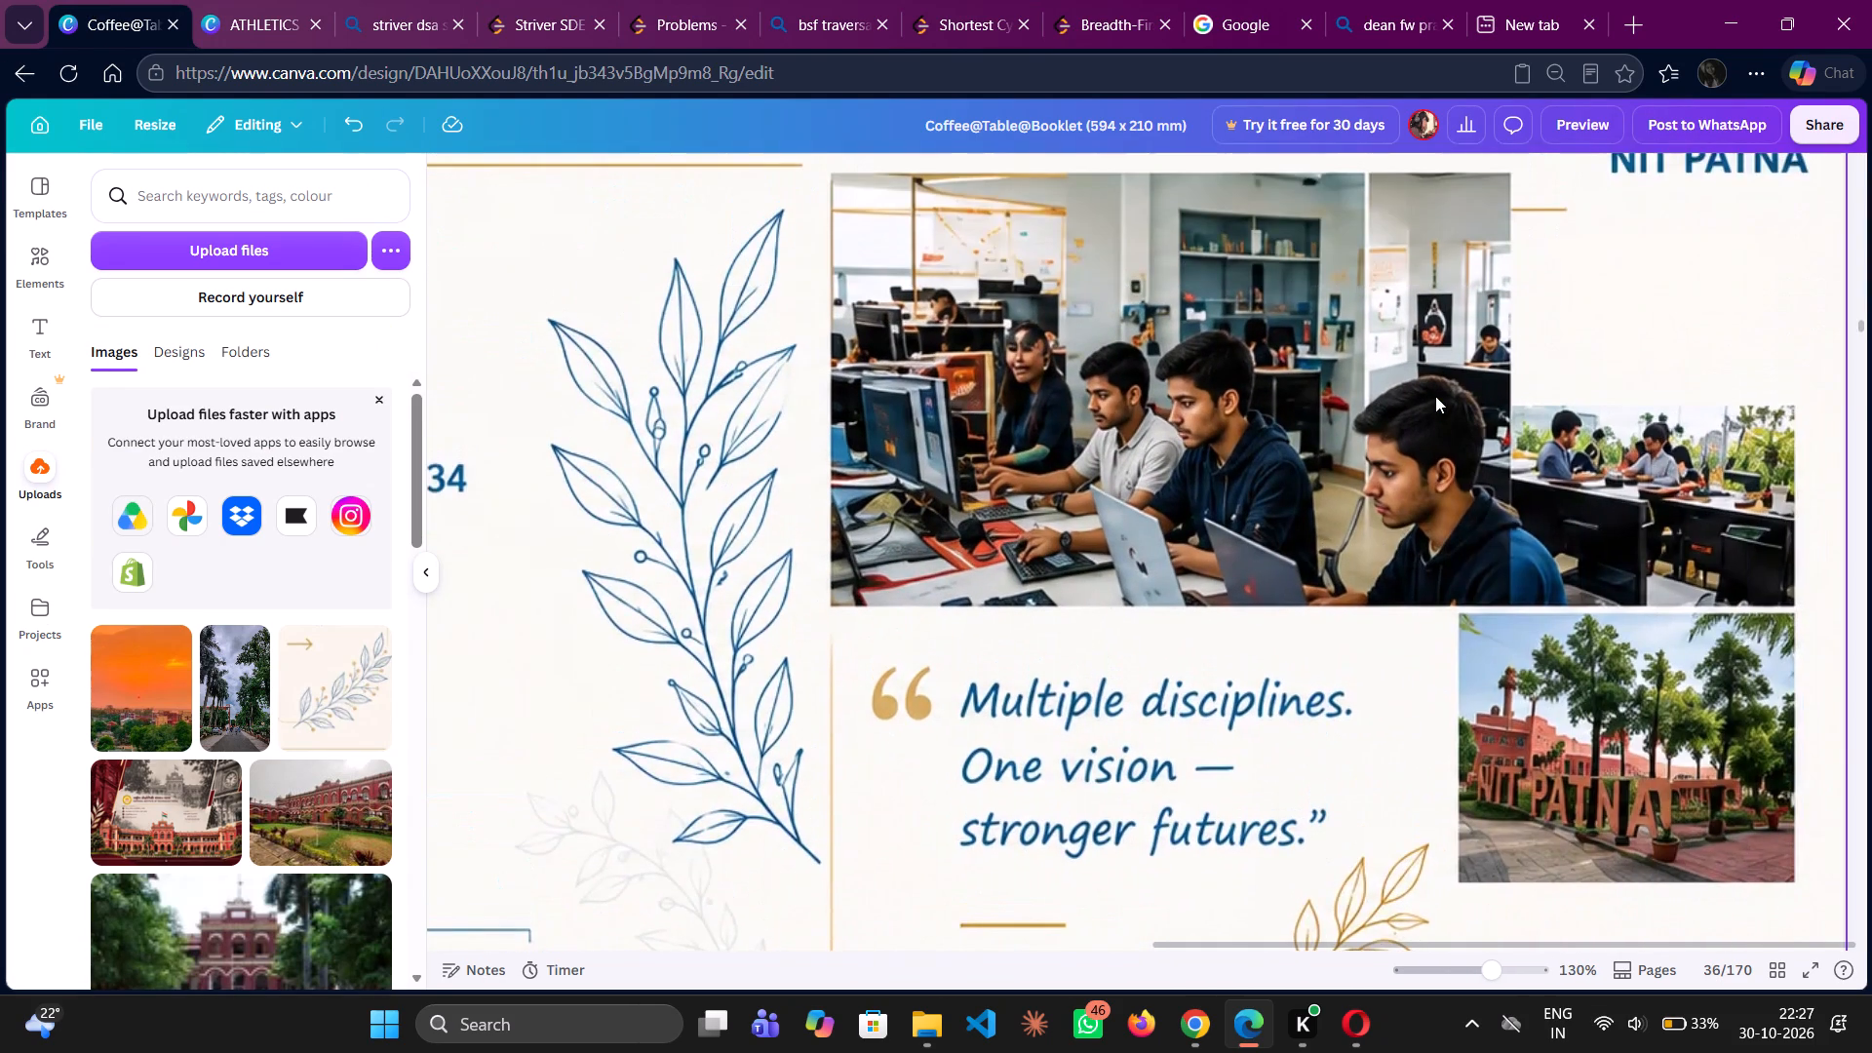
{"action": "scroll", "coordinate": [1435, 396], "scroll_direction": "up", "scroll_amount": 1}
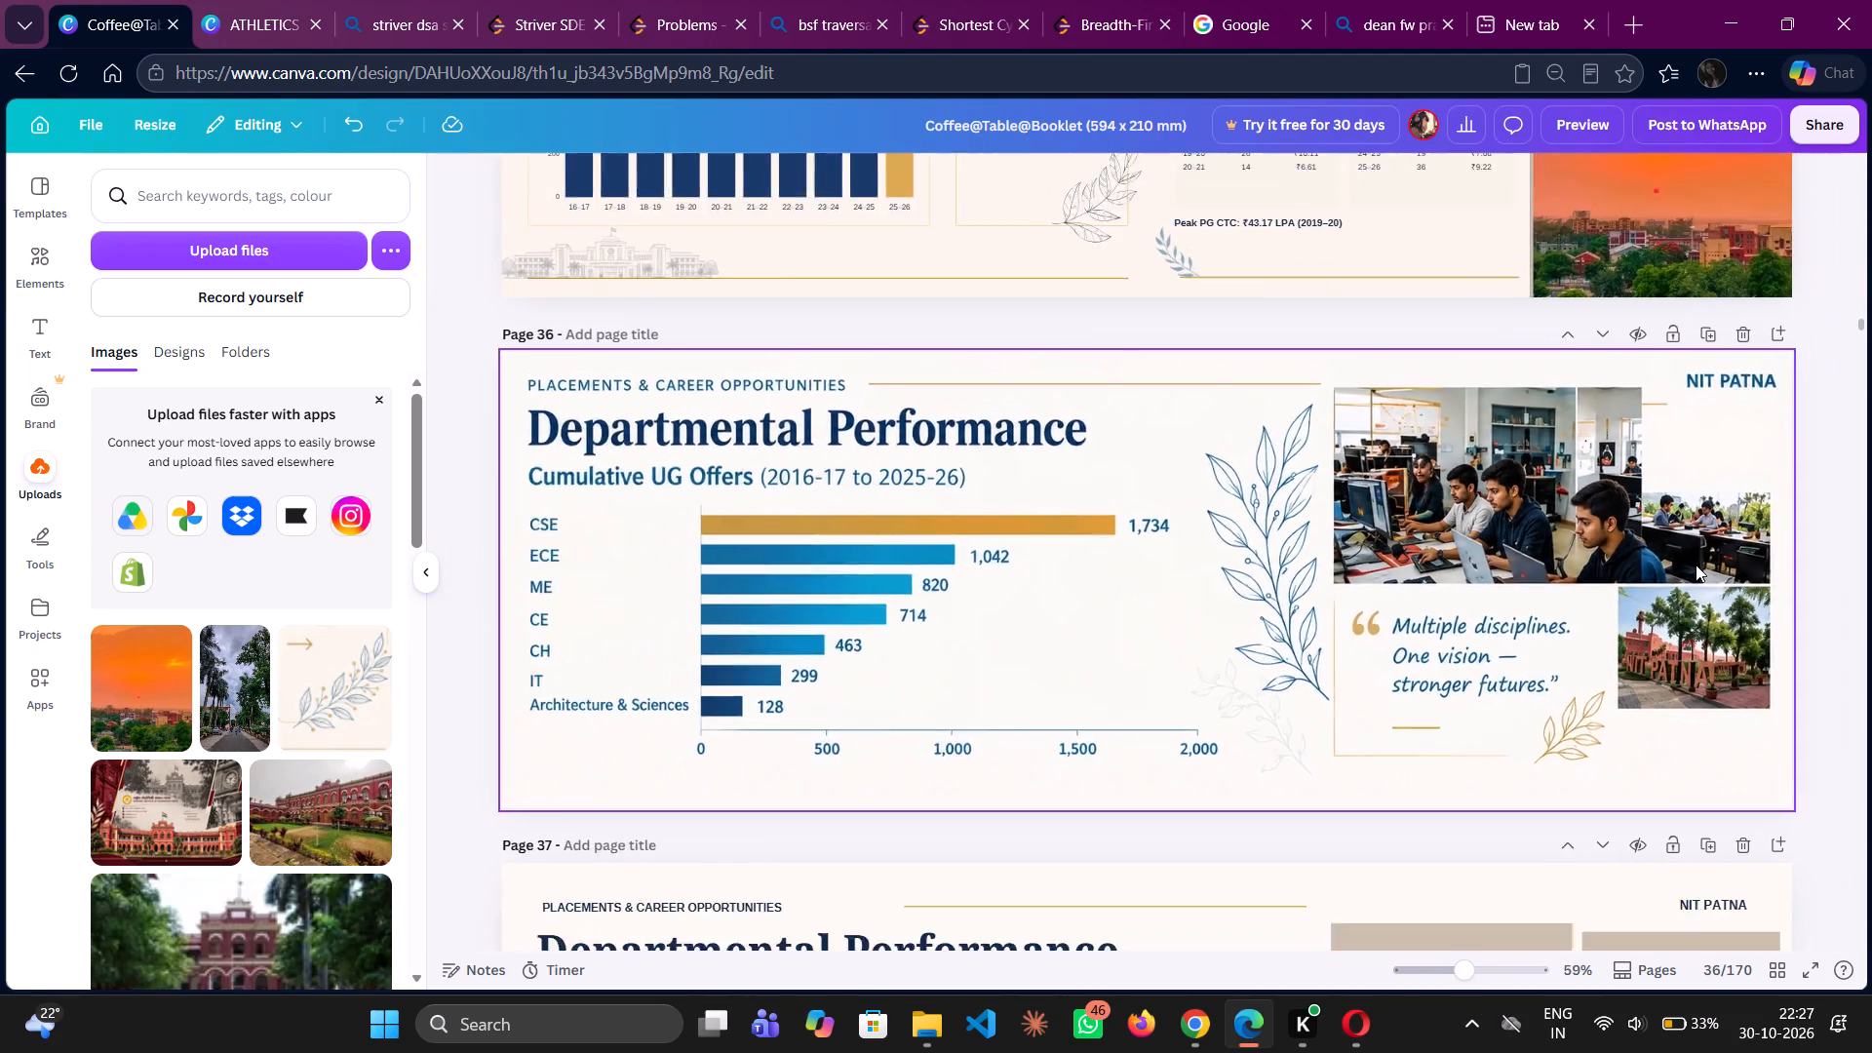
{"action": "scroll", "coordinate": [1696, 565], "scroll_direction": "down", "scroll_amount": 1}
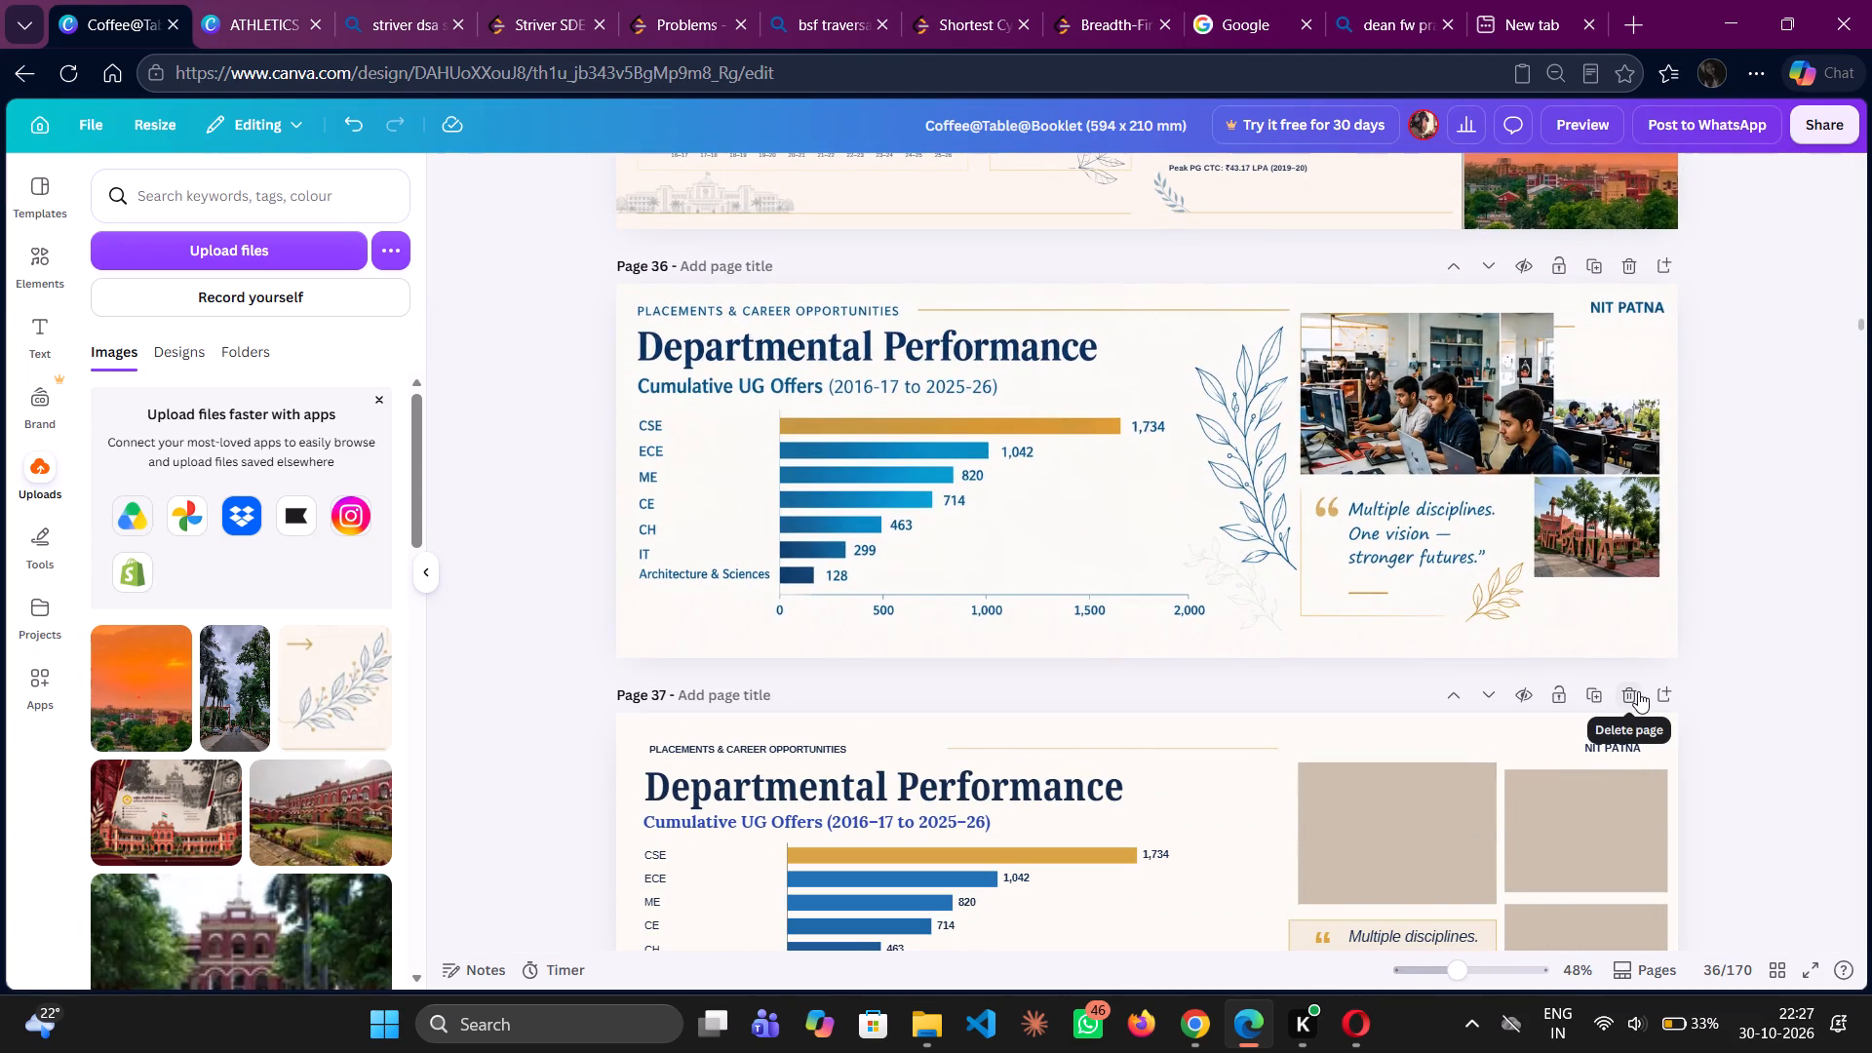
{"action": "left_click", "coordinate": [1638, 691]}
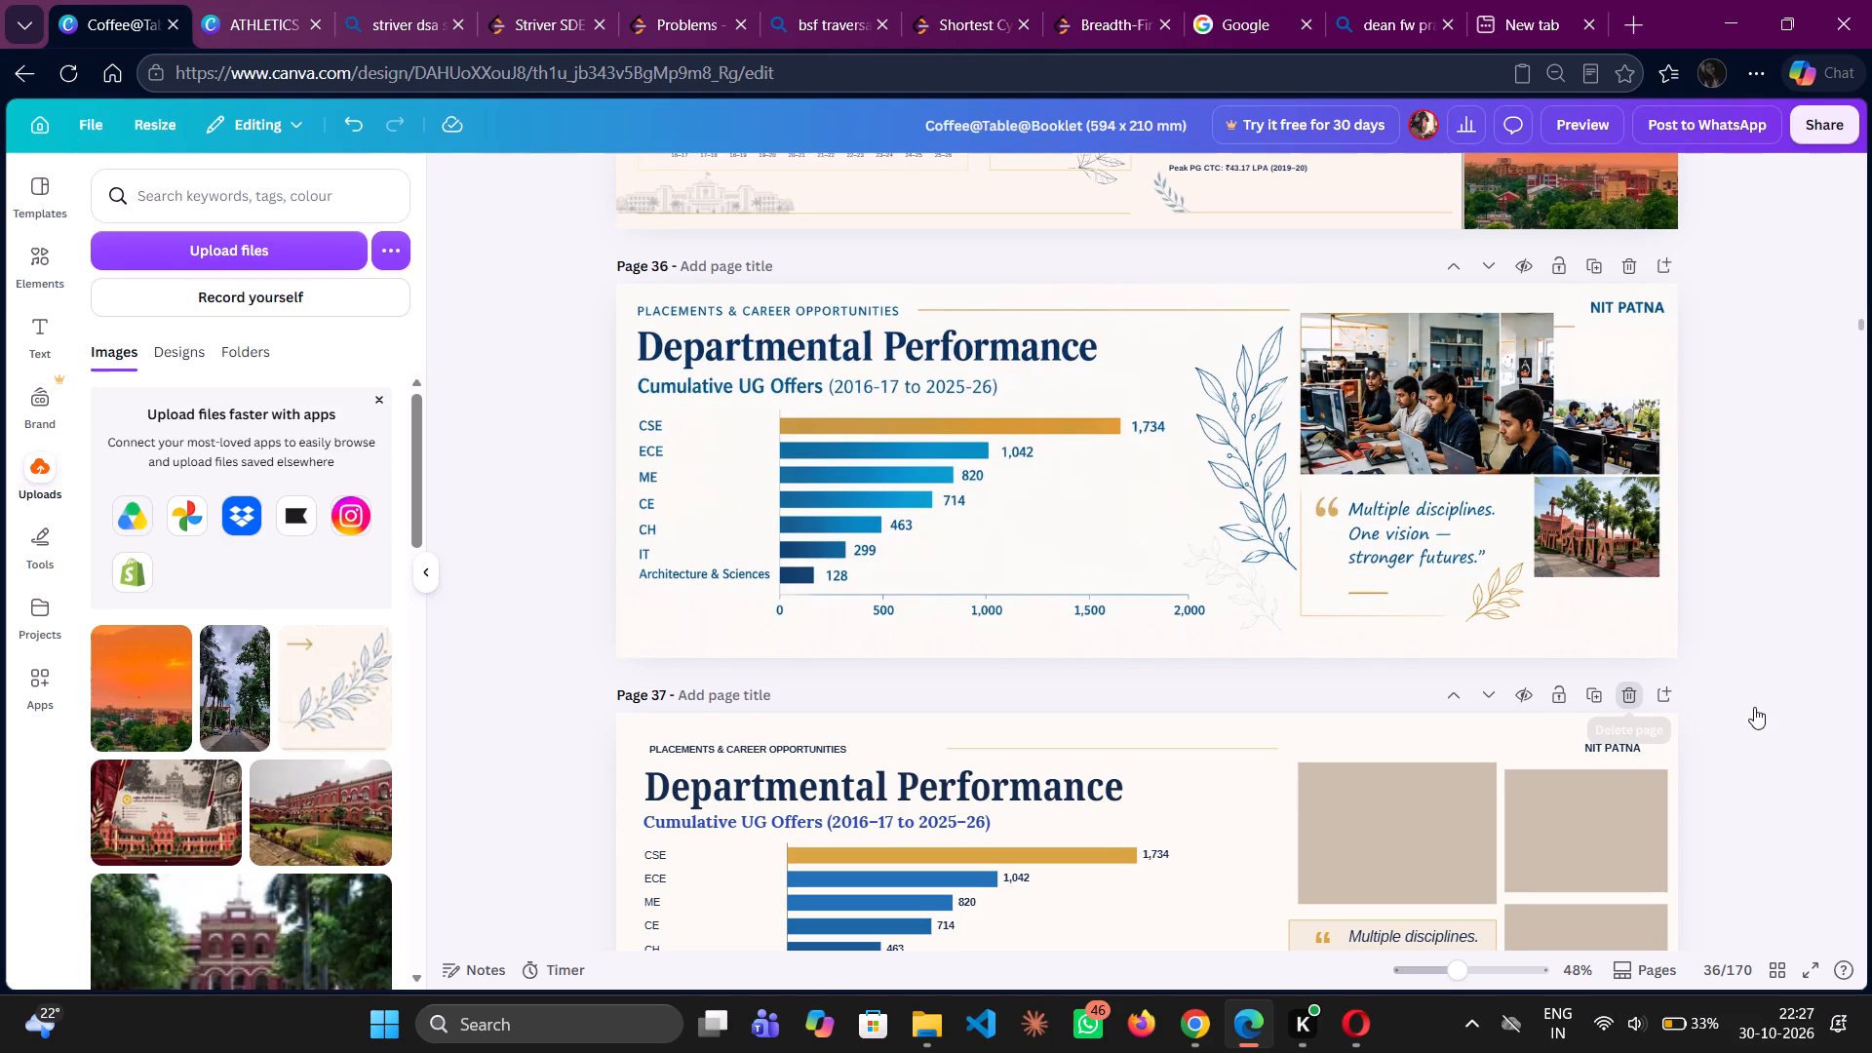
Delete page 38, the duplicate spread of Departmental CTC Benchmarks and Recruiters & Career Pathways with the beige background.
{"action": "scroll", "coordinate": [1759, 707], "scroll_direction": "down", "scroll_amount": 2}
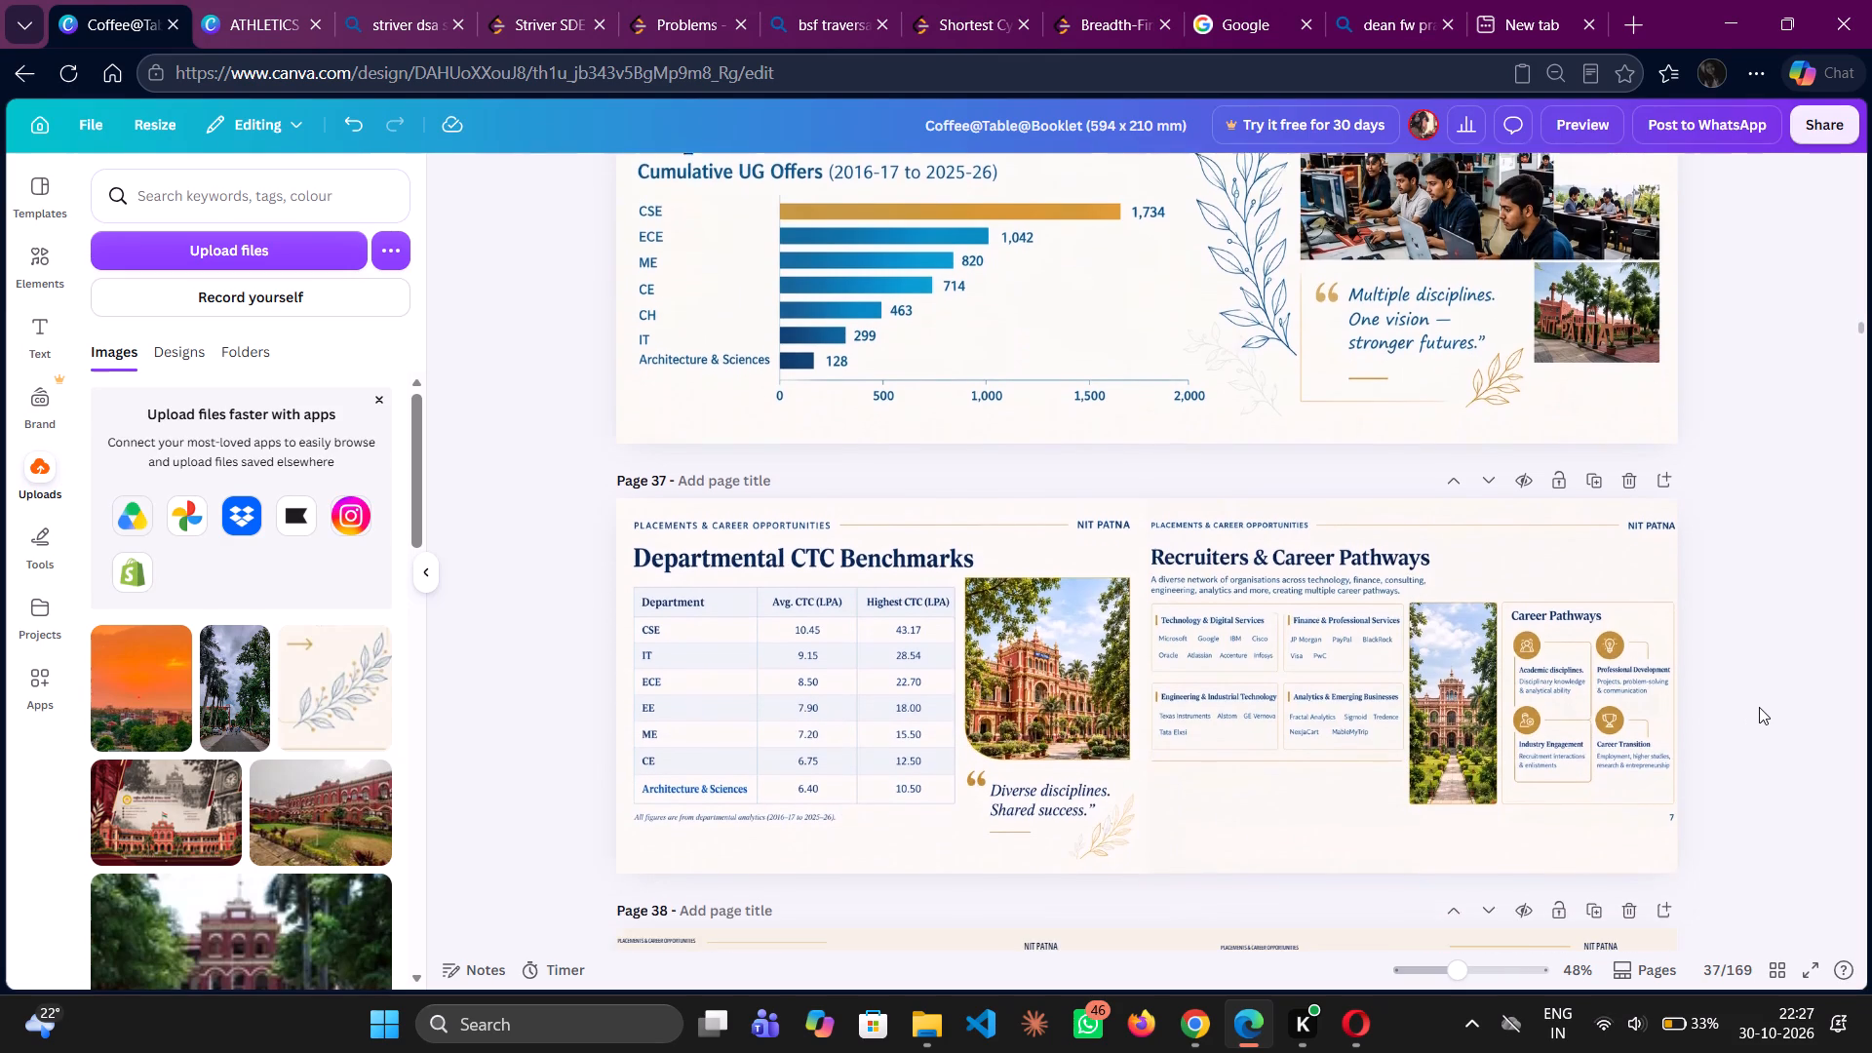
{"action": "scroll", "coordinate": [1759, 707], "scroll_direction": "down", "scroll_amount": 1}
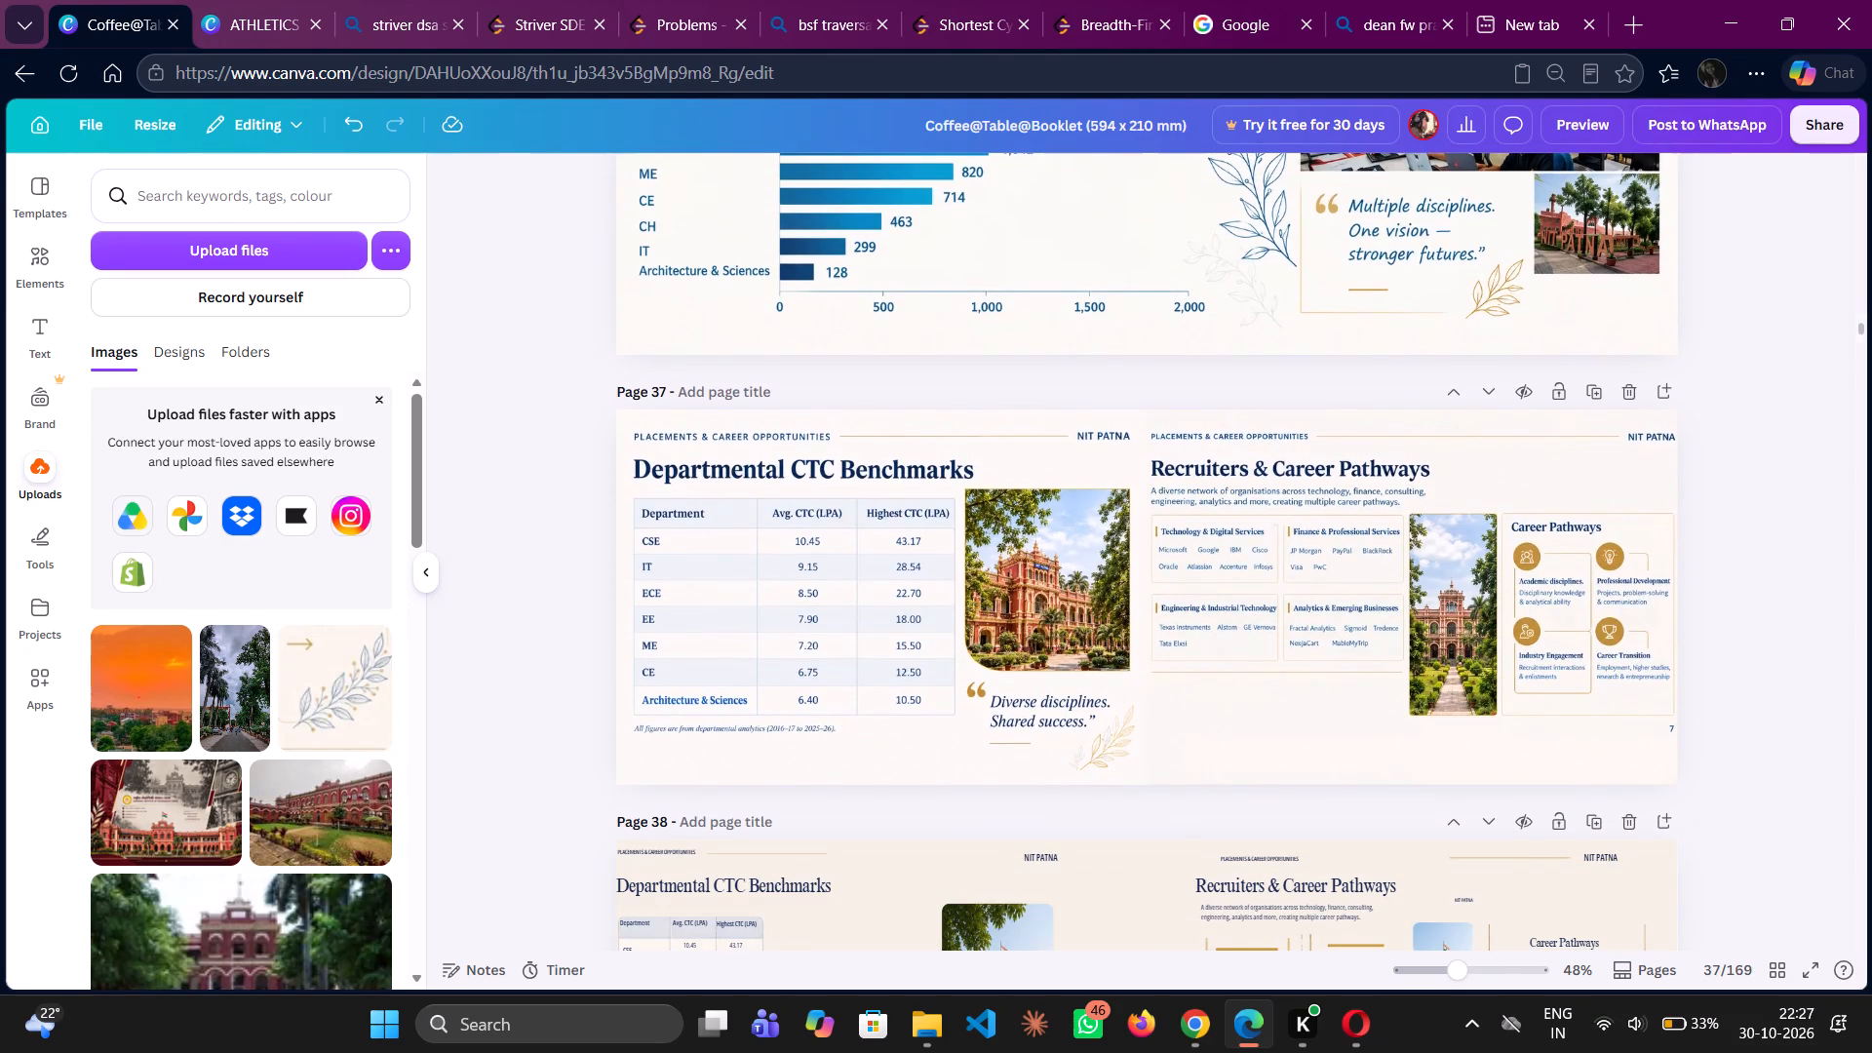
{"action": "scroll", "coordinate": [1822, 504], "scroll_direction": "down", "scroll_amount": 2}
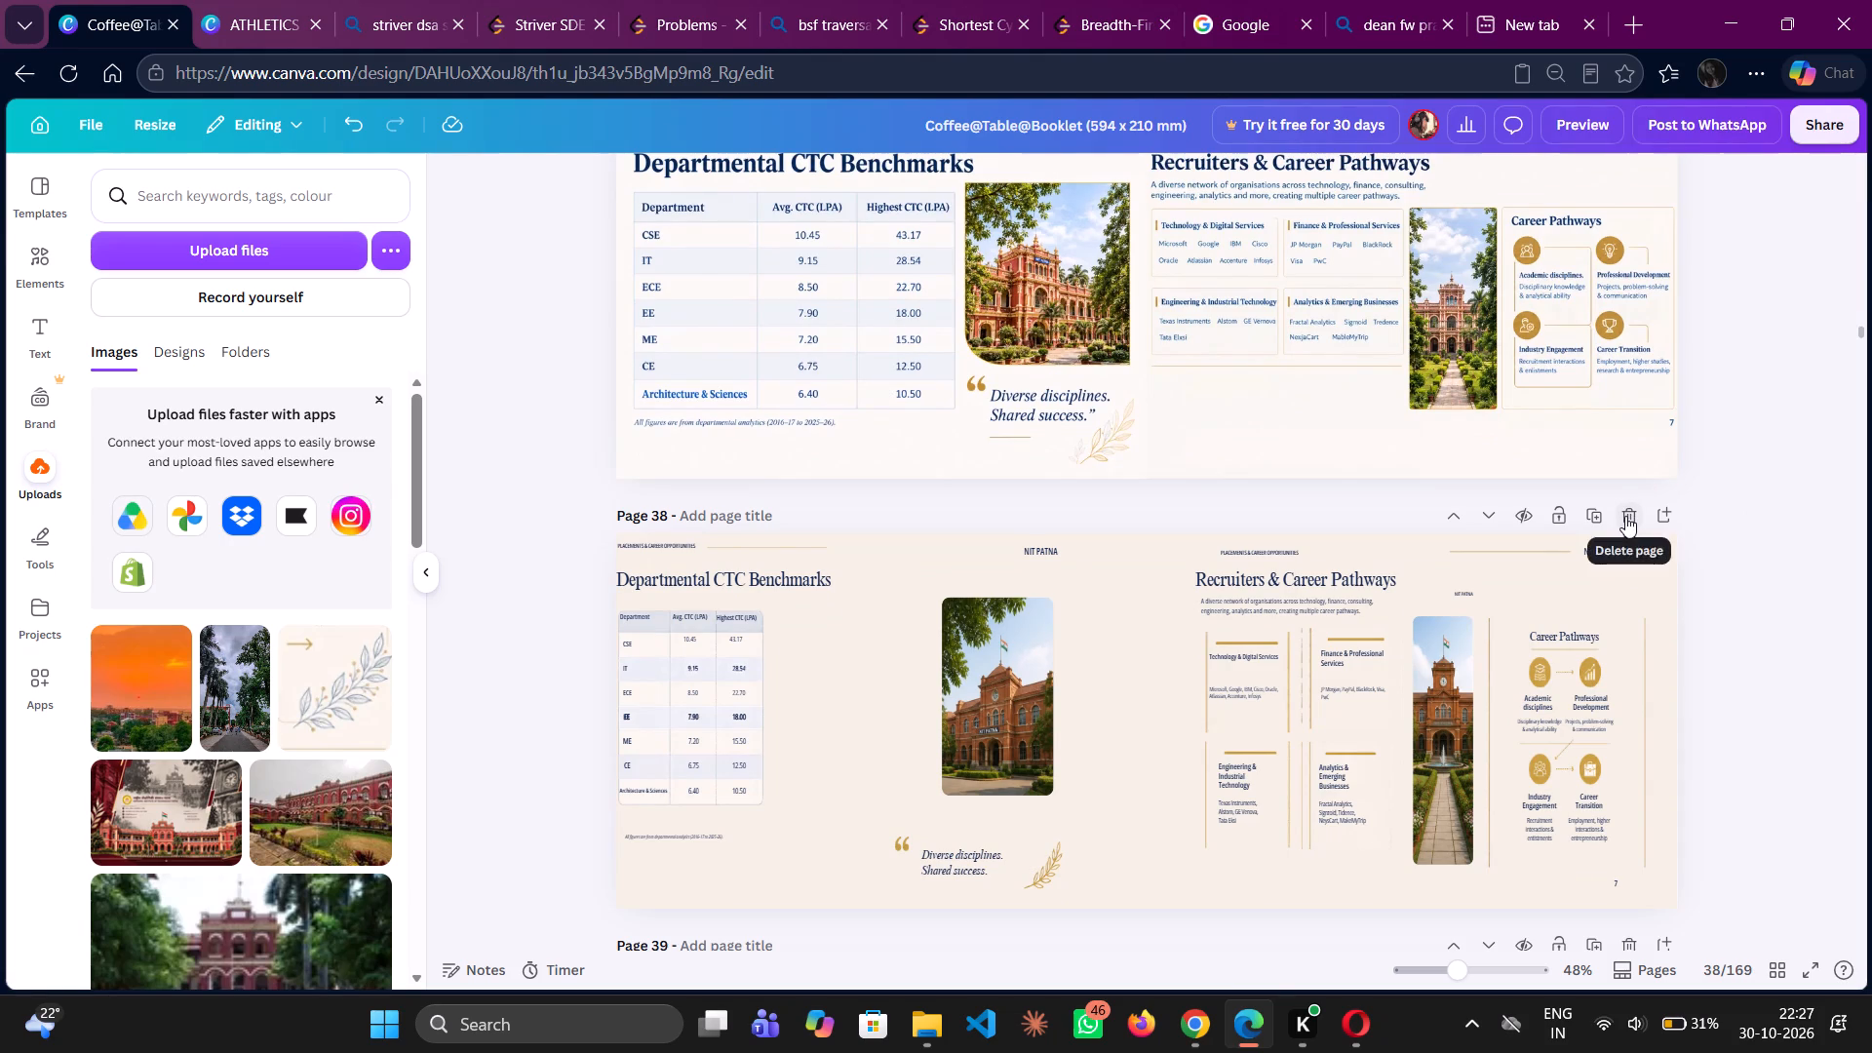
{"action": "left_click", "coordinate": [1625, 516]}
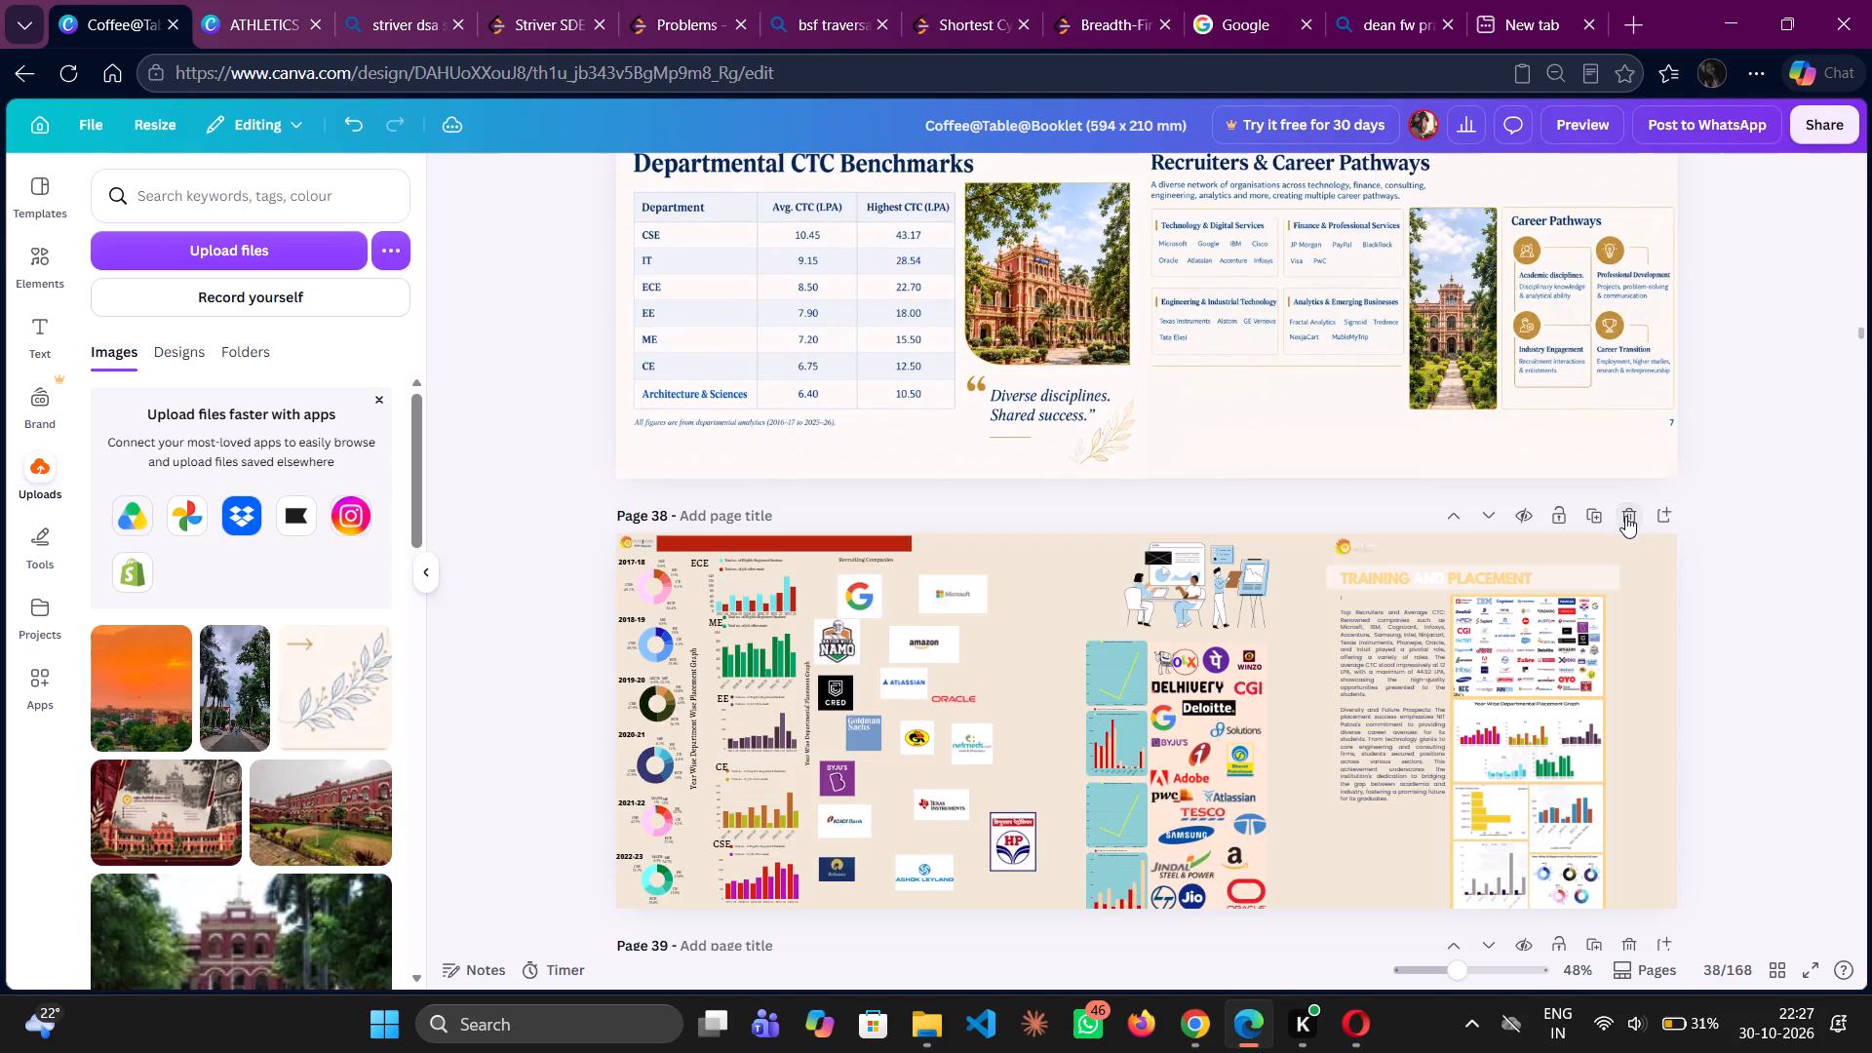
Review the placement spreads on pages 36 to 39, from Departmental Performance to The Future of Opportunity.
{"action": "scroll", "coordinate": [1625, 516], "scroll_direction": "up", "scroll_amount": 2}
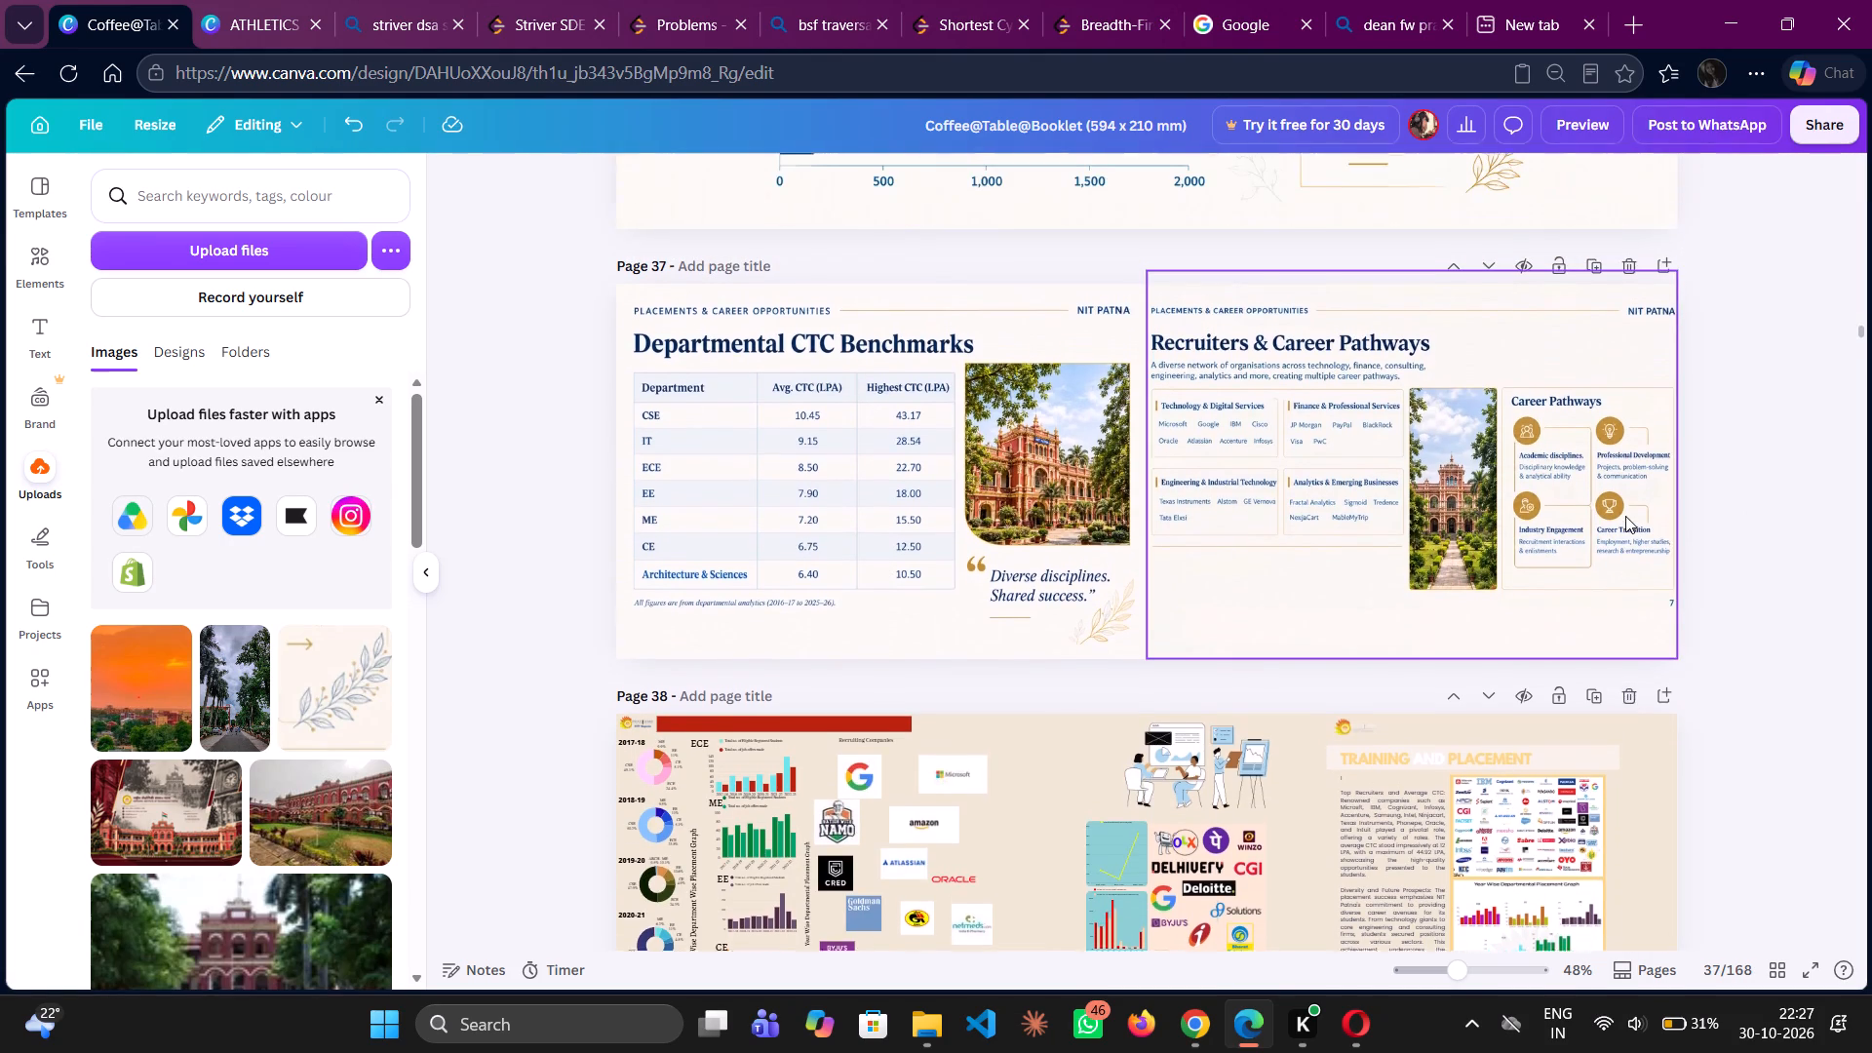
{"action": "scroll", "coordinate": [1625, 516], "scroll_direction": "up", "scroll_amount": 2}
{"action": "scroll", "coordinate": [1510, 508], "scroll_direction": "down", "scroll_amount": 1}
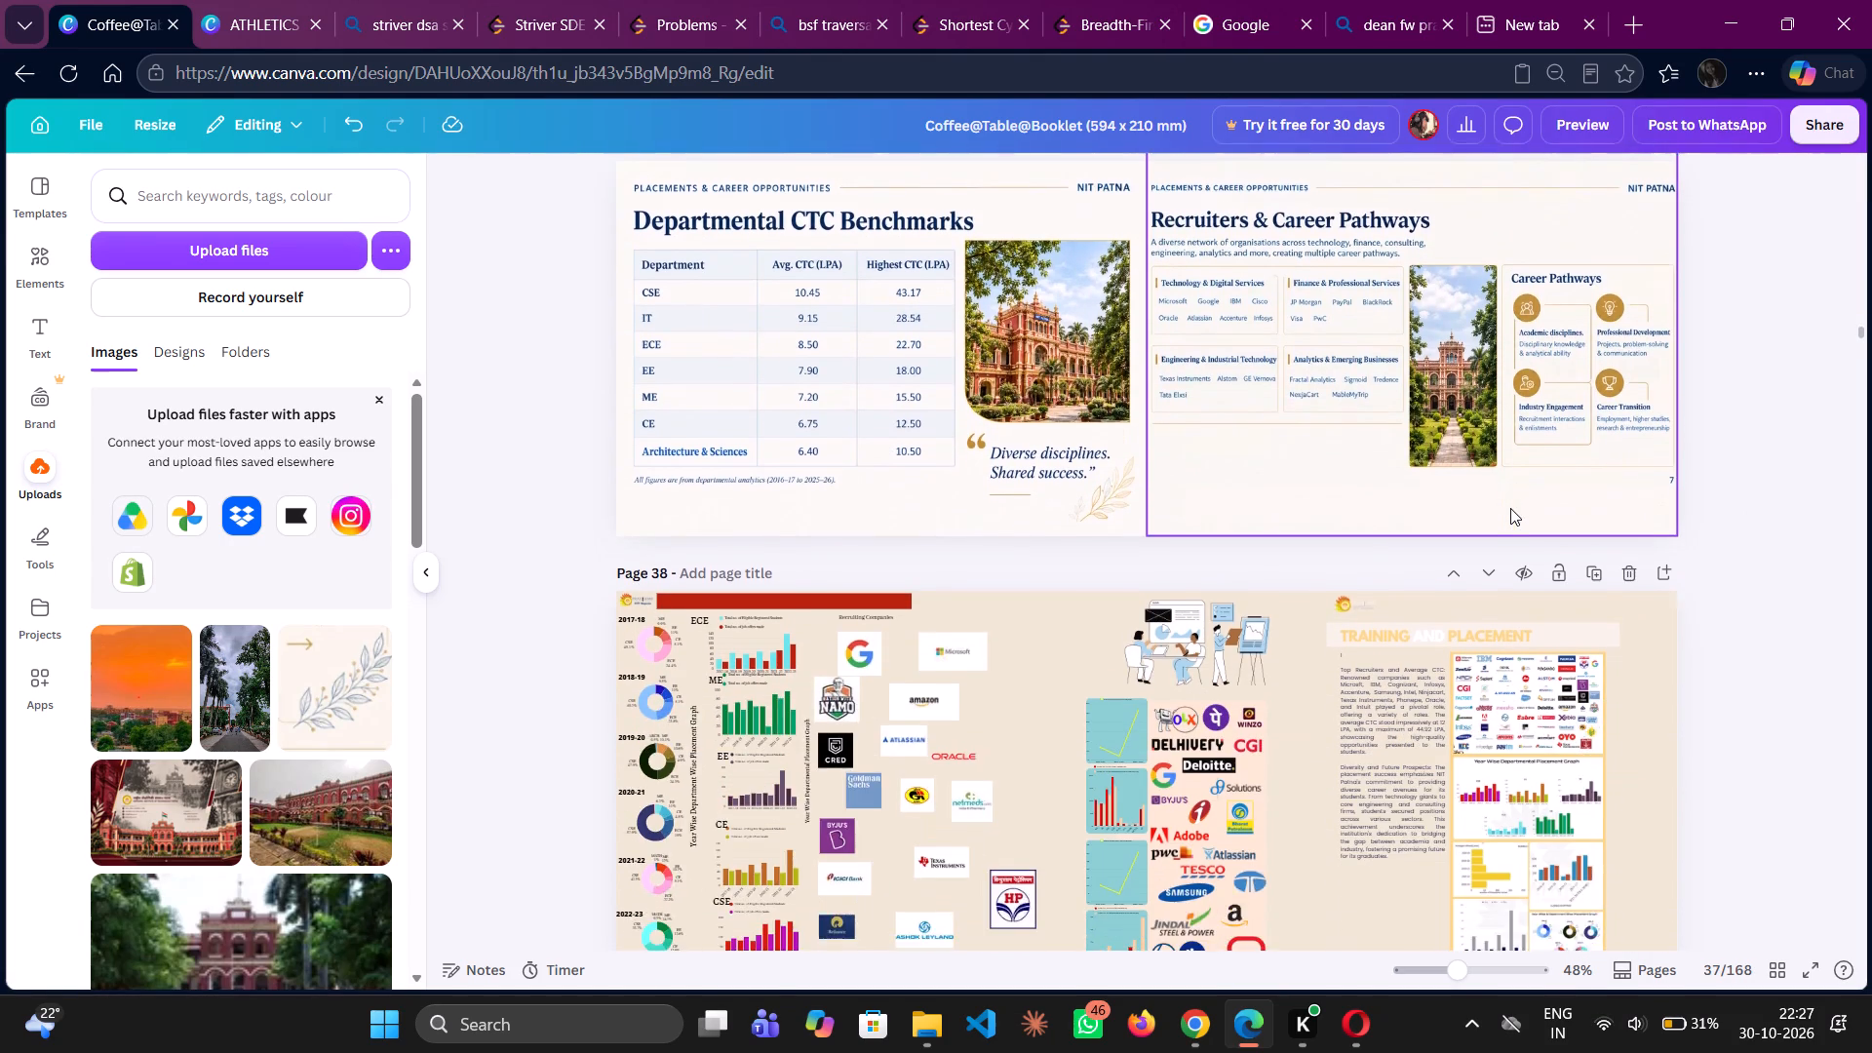
{"action": "scroll", "coordinate": [1510, 508], "scroll_direction": "down", "scroll_amount": 4}
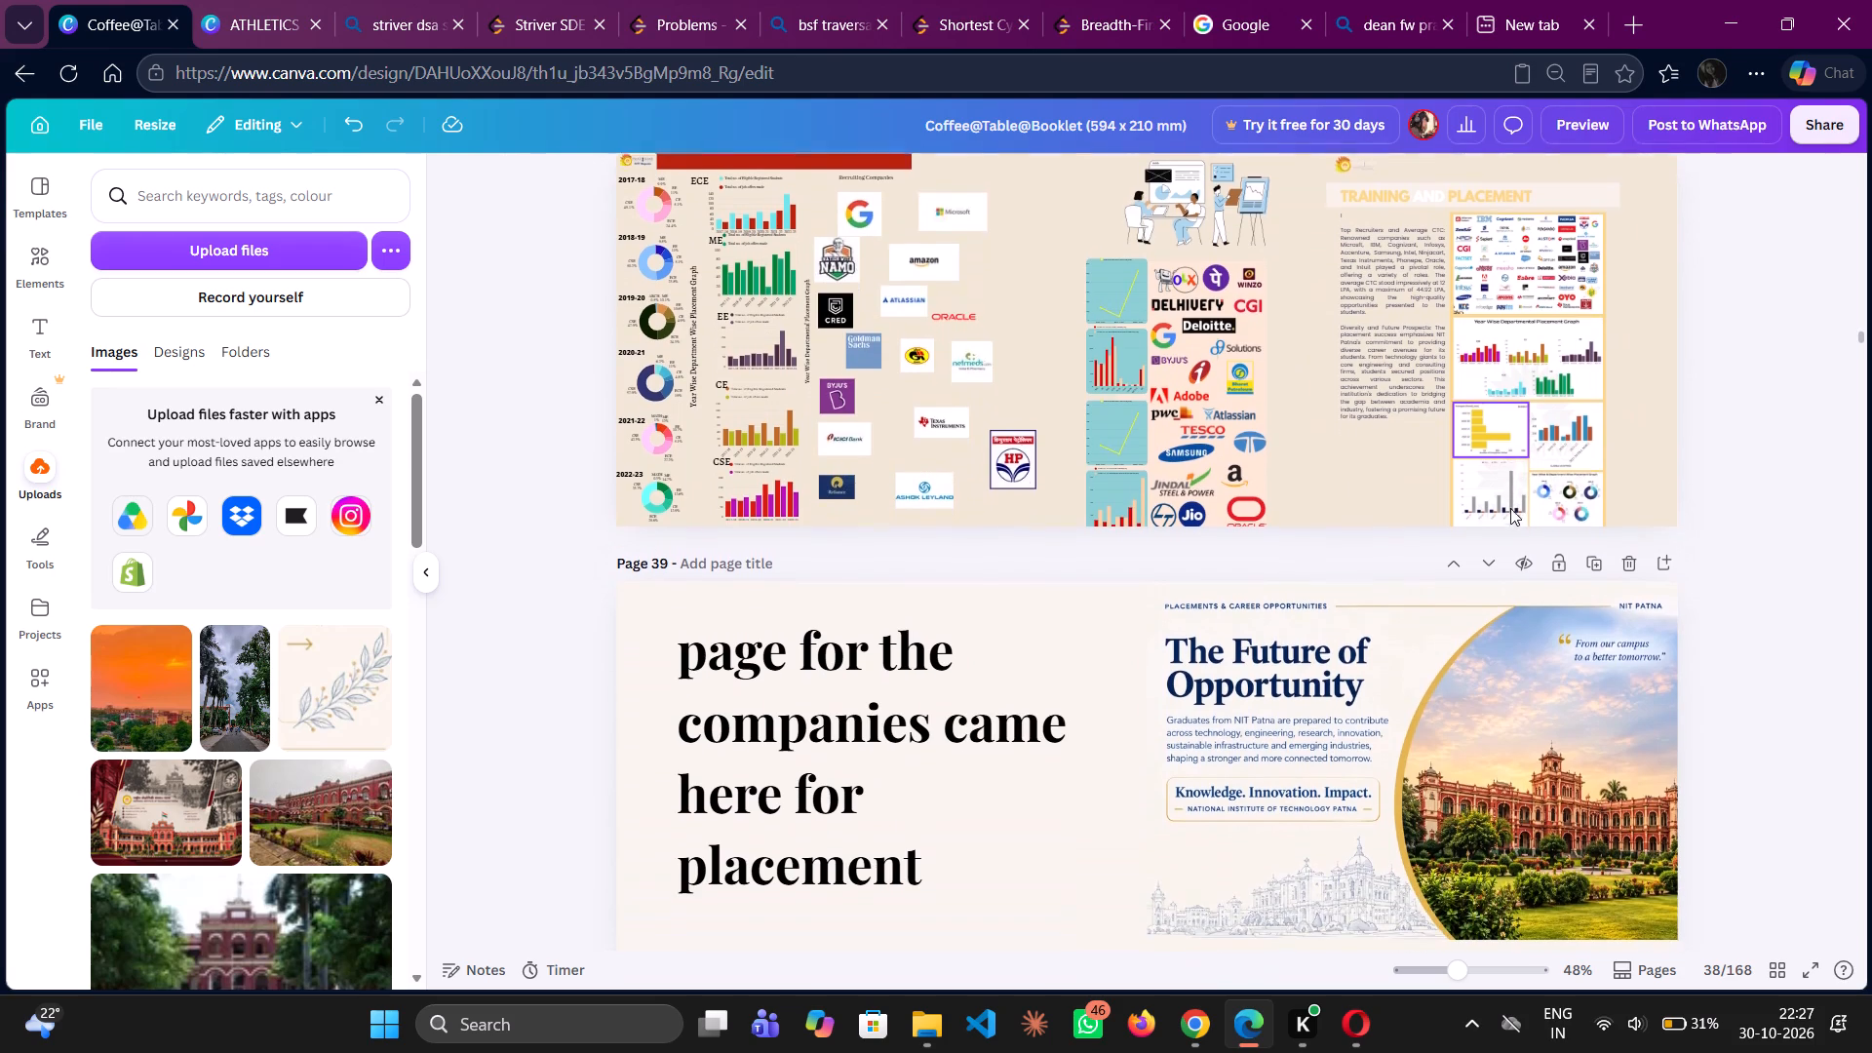
{"action": "scroll", "coordinate": [1510, 508], "scroll_direction": "down", "scroll_amount": 1}
{"action": "scroll", "coordinate": [1510, 508], "scroll_direction": "up", "scroll_amount": 2}
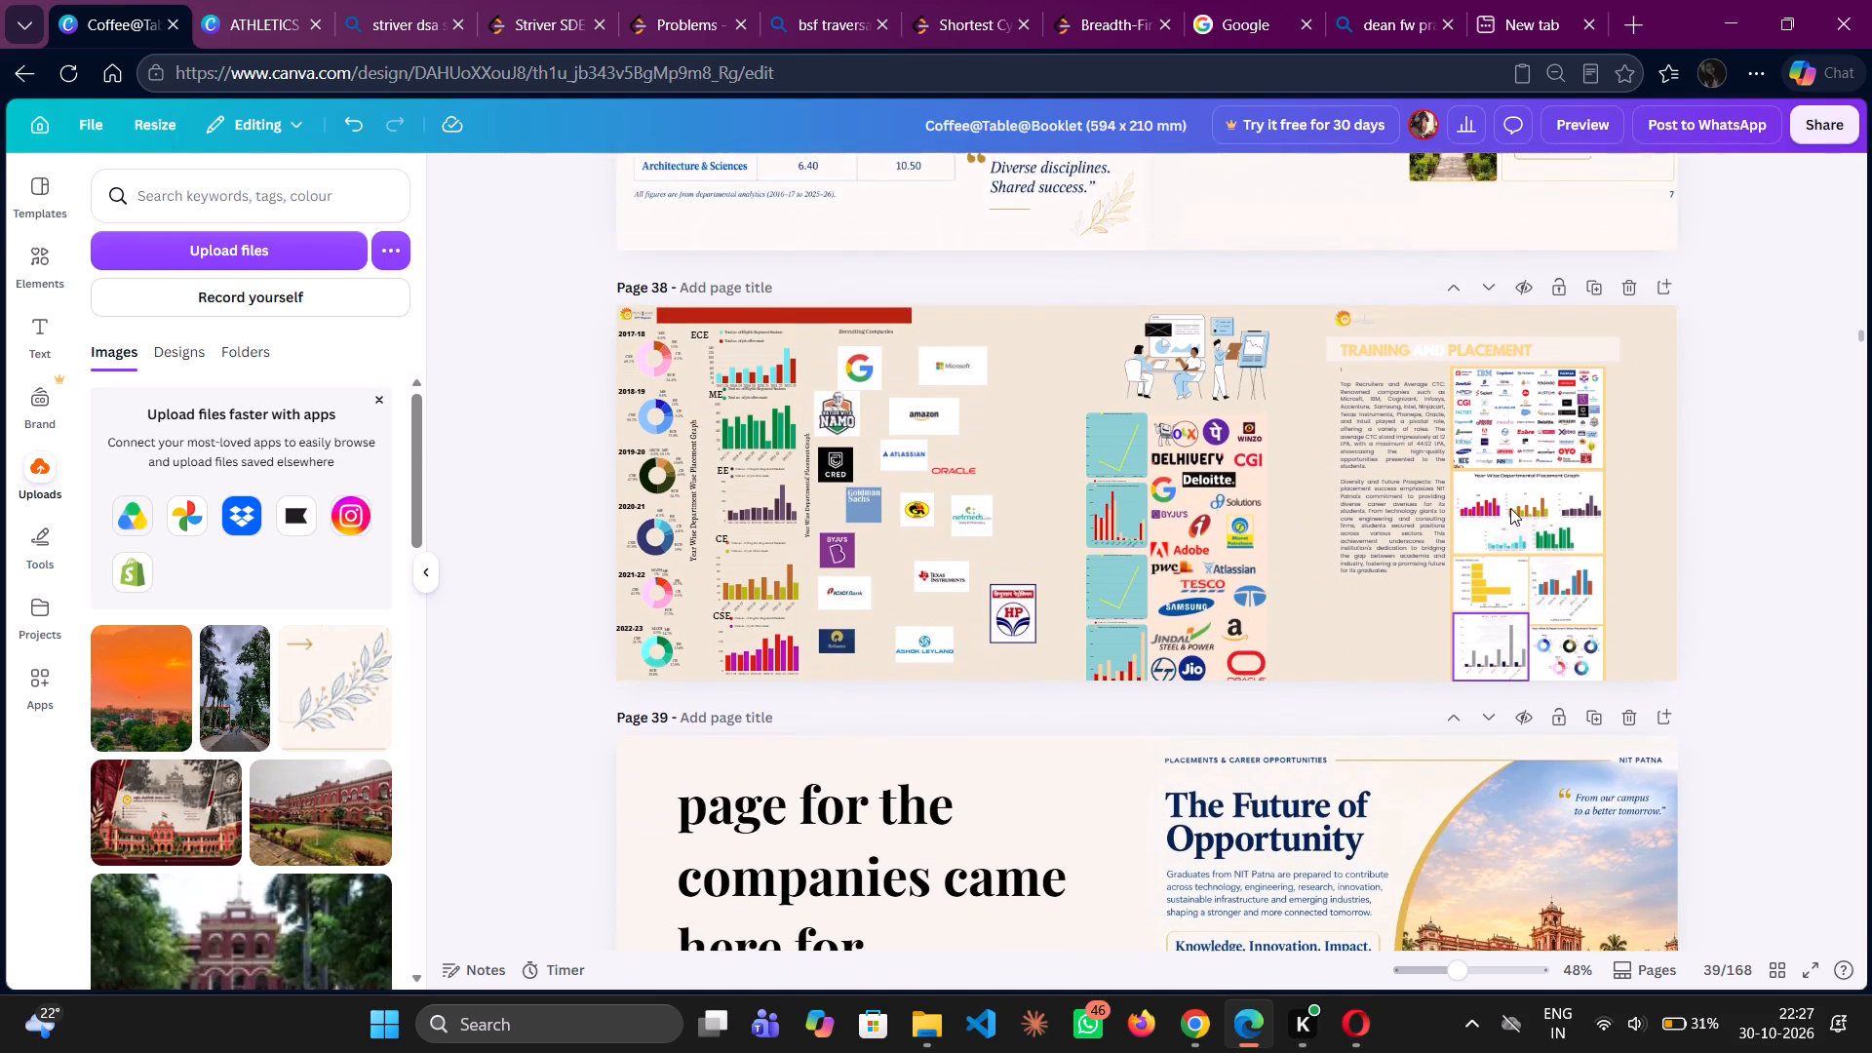
{"action": "scroll", "coordinate": [1510, 508], "scroll_direction": "up", "scroll_amount": 3}
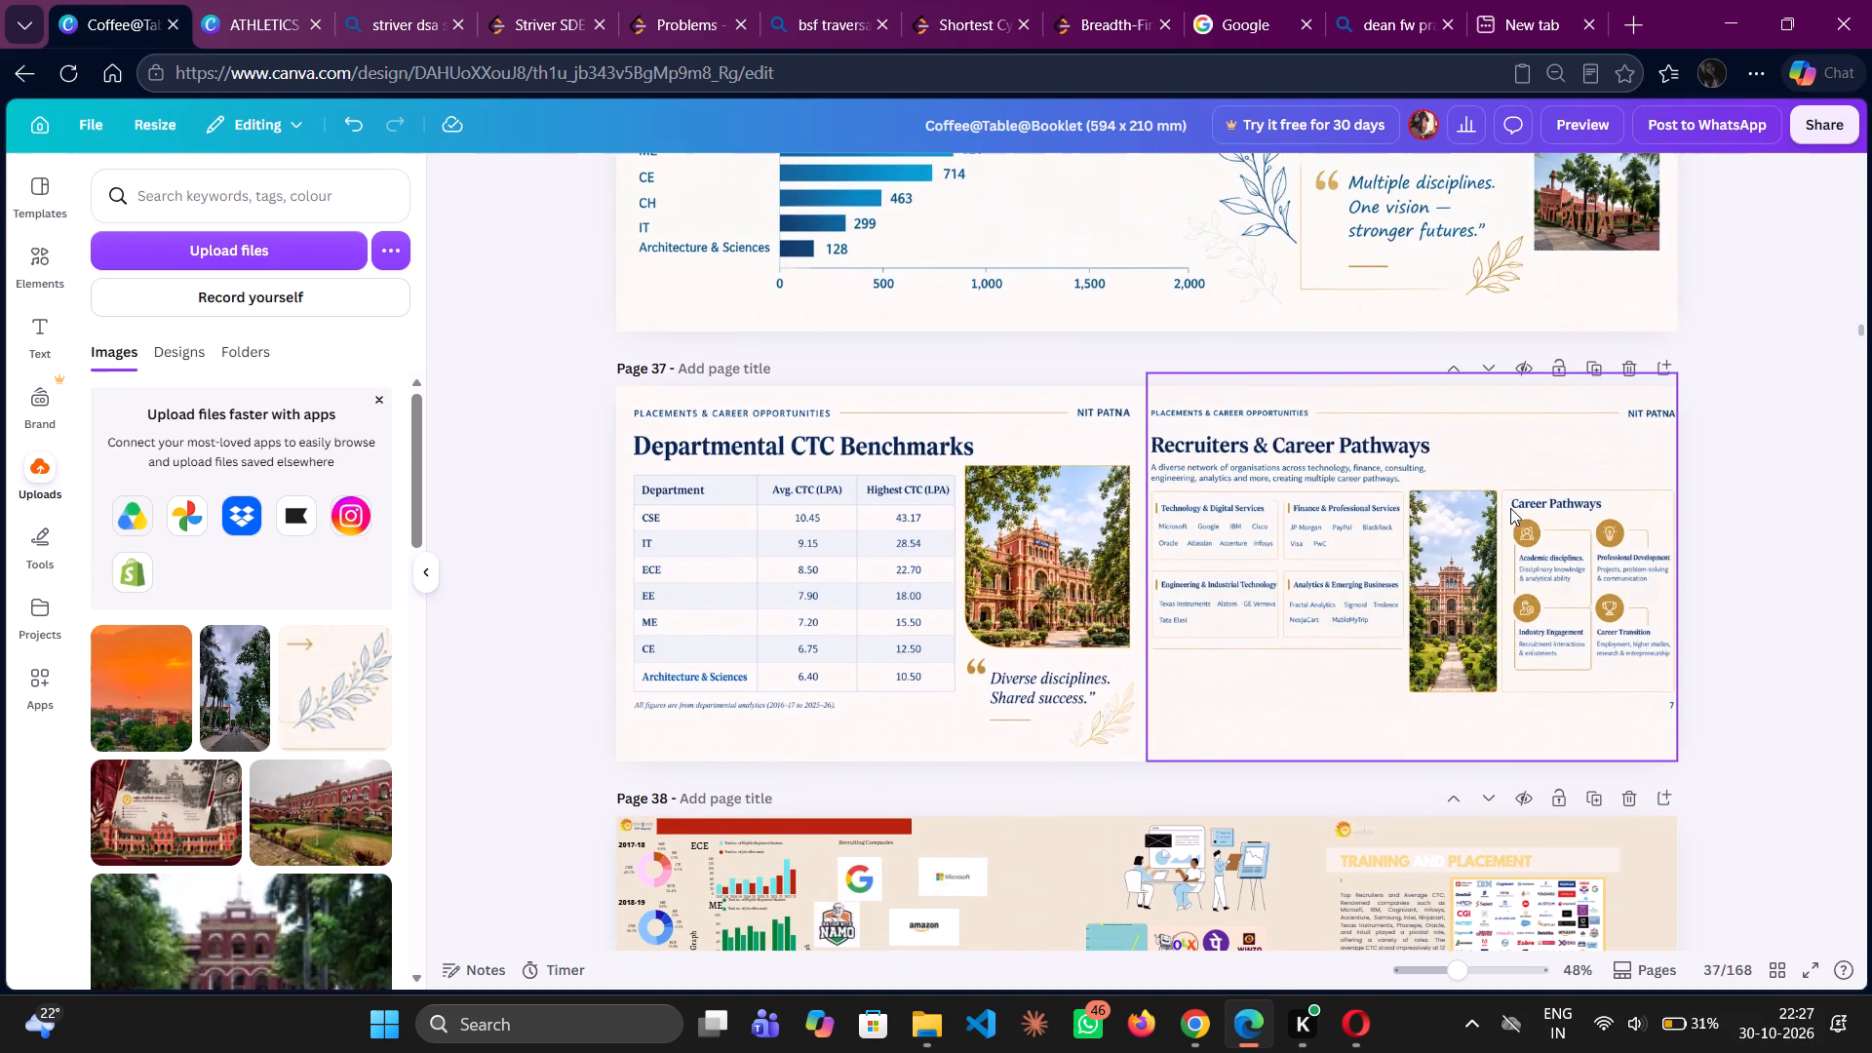
{"action": "scroll", "coordinate": [1510, 508], "scroll_direction": "up", "scroll_amount": 2}
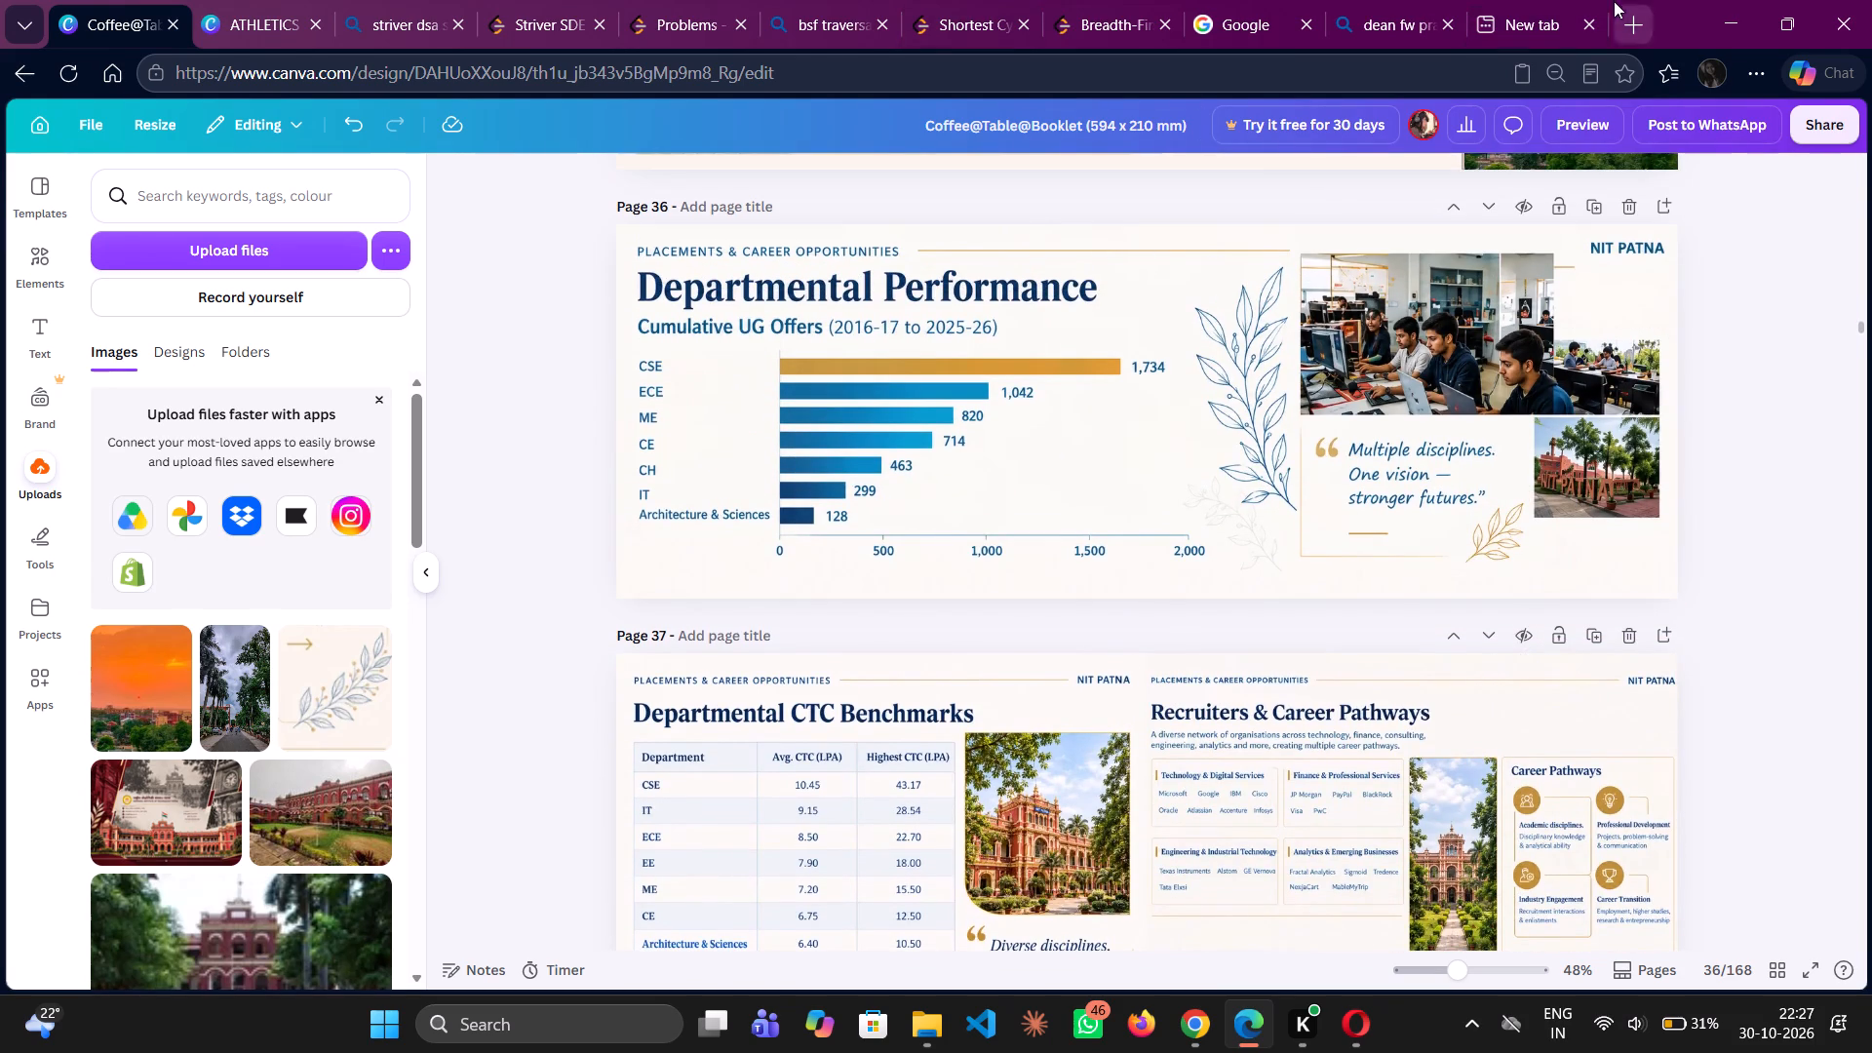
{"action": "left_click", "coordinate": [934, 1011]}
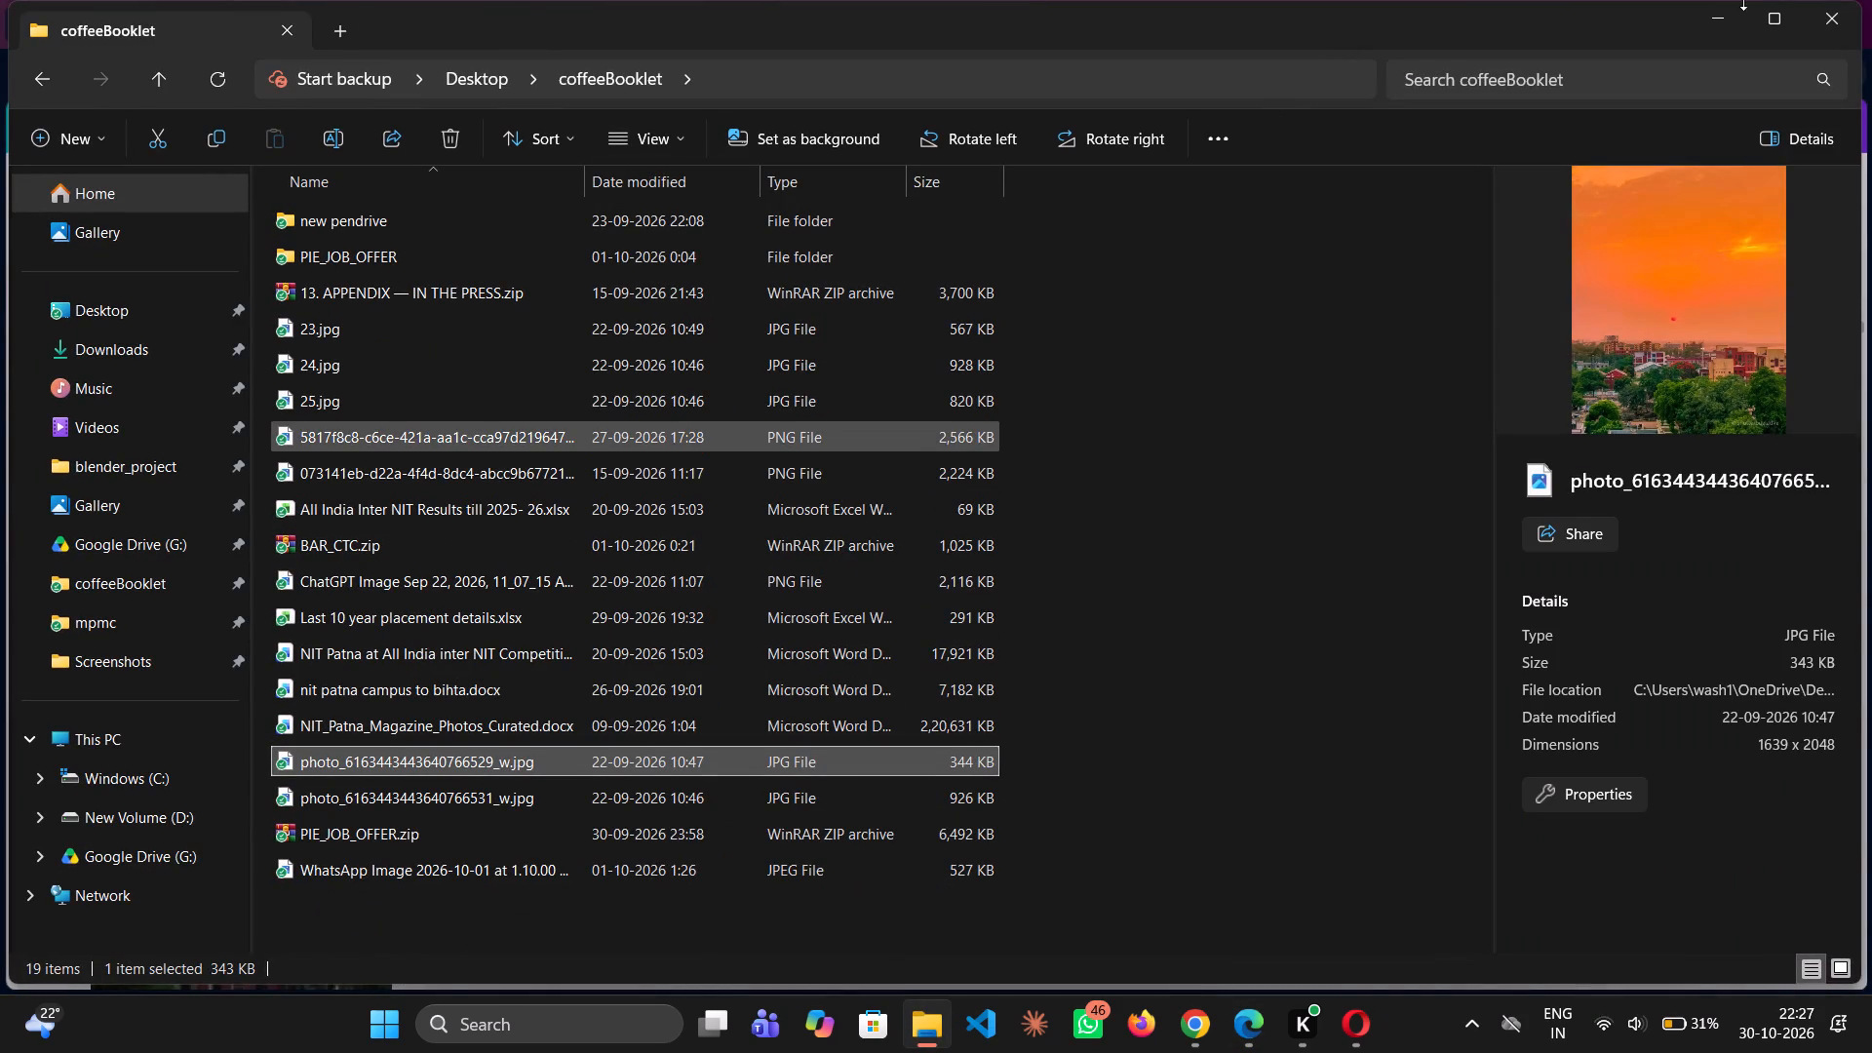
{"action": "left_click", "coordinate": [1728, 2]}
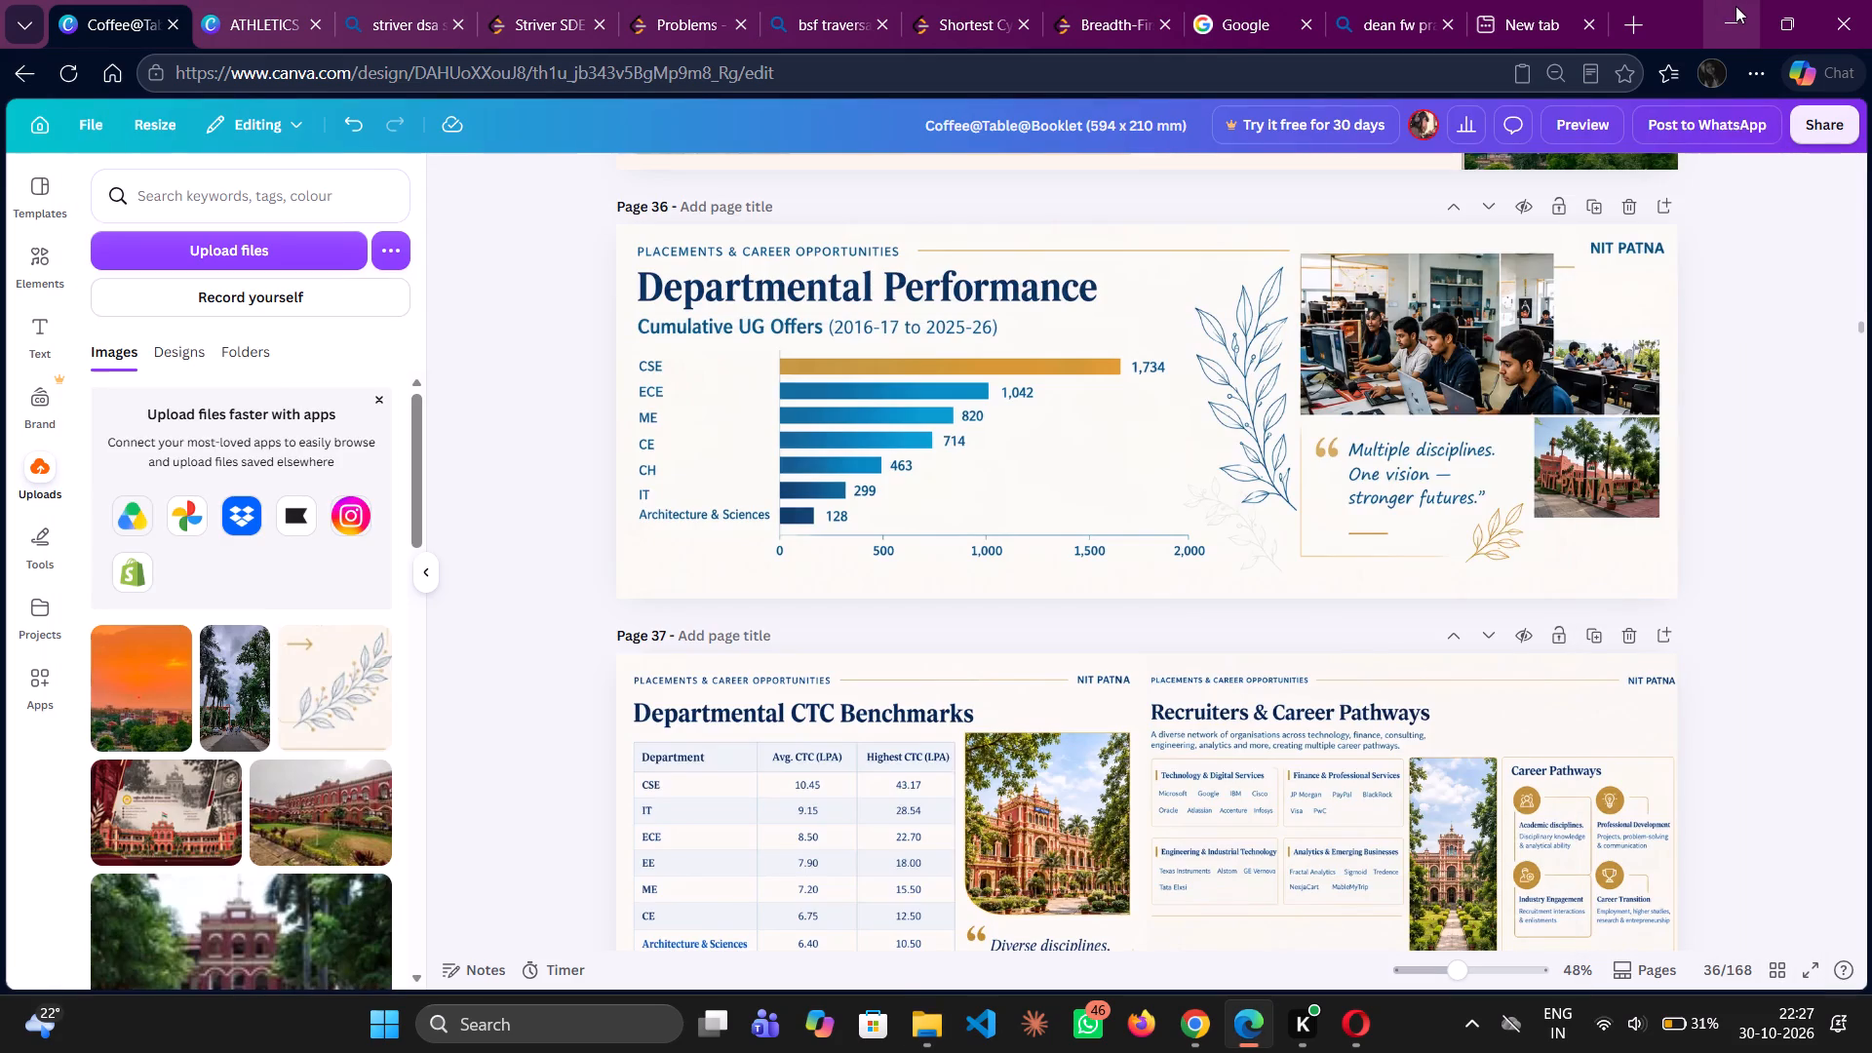
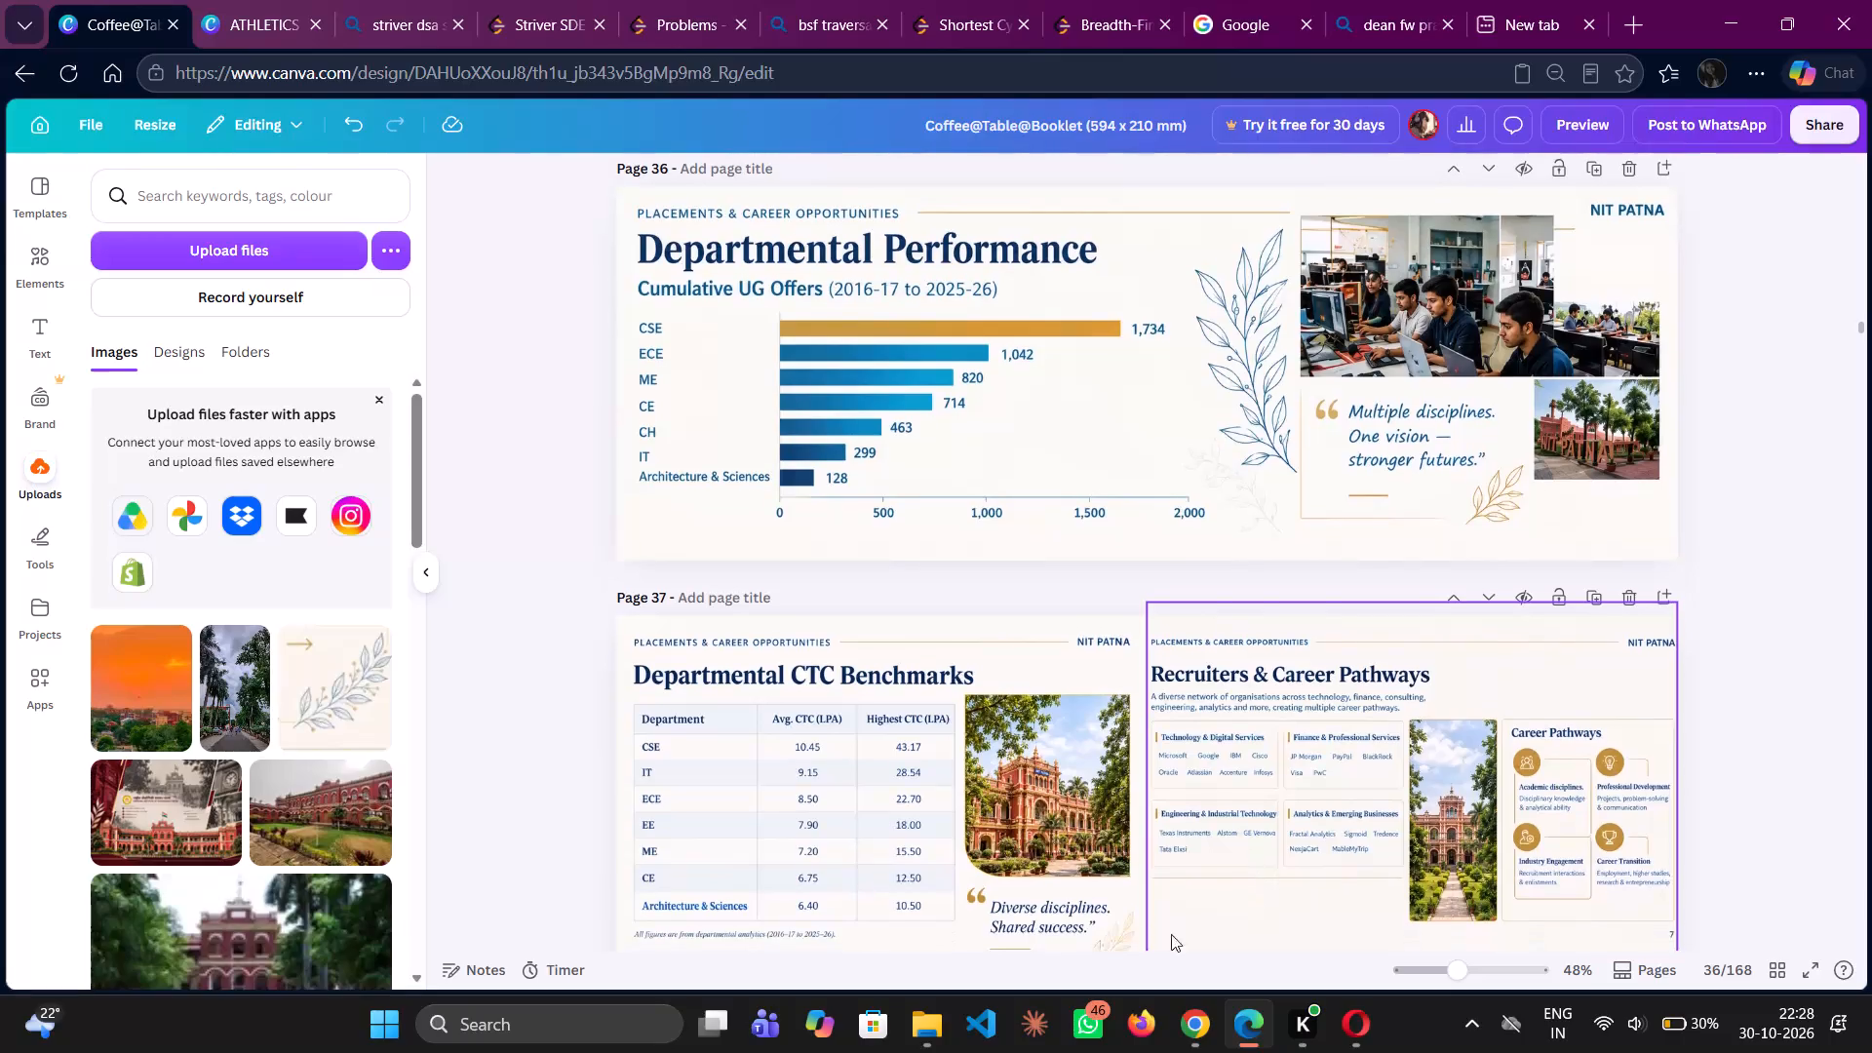
Switch to File Explorer and browse Downloads, previewing the back cover images and the avlokan (1) photos in the 2024 vista mohit folder.
{"action": "left_click", "coordinate": [911, 1021]}
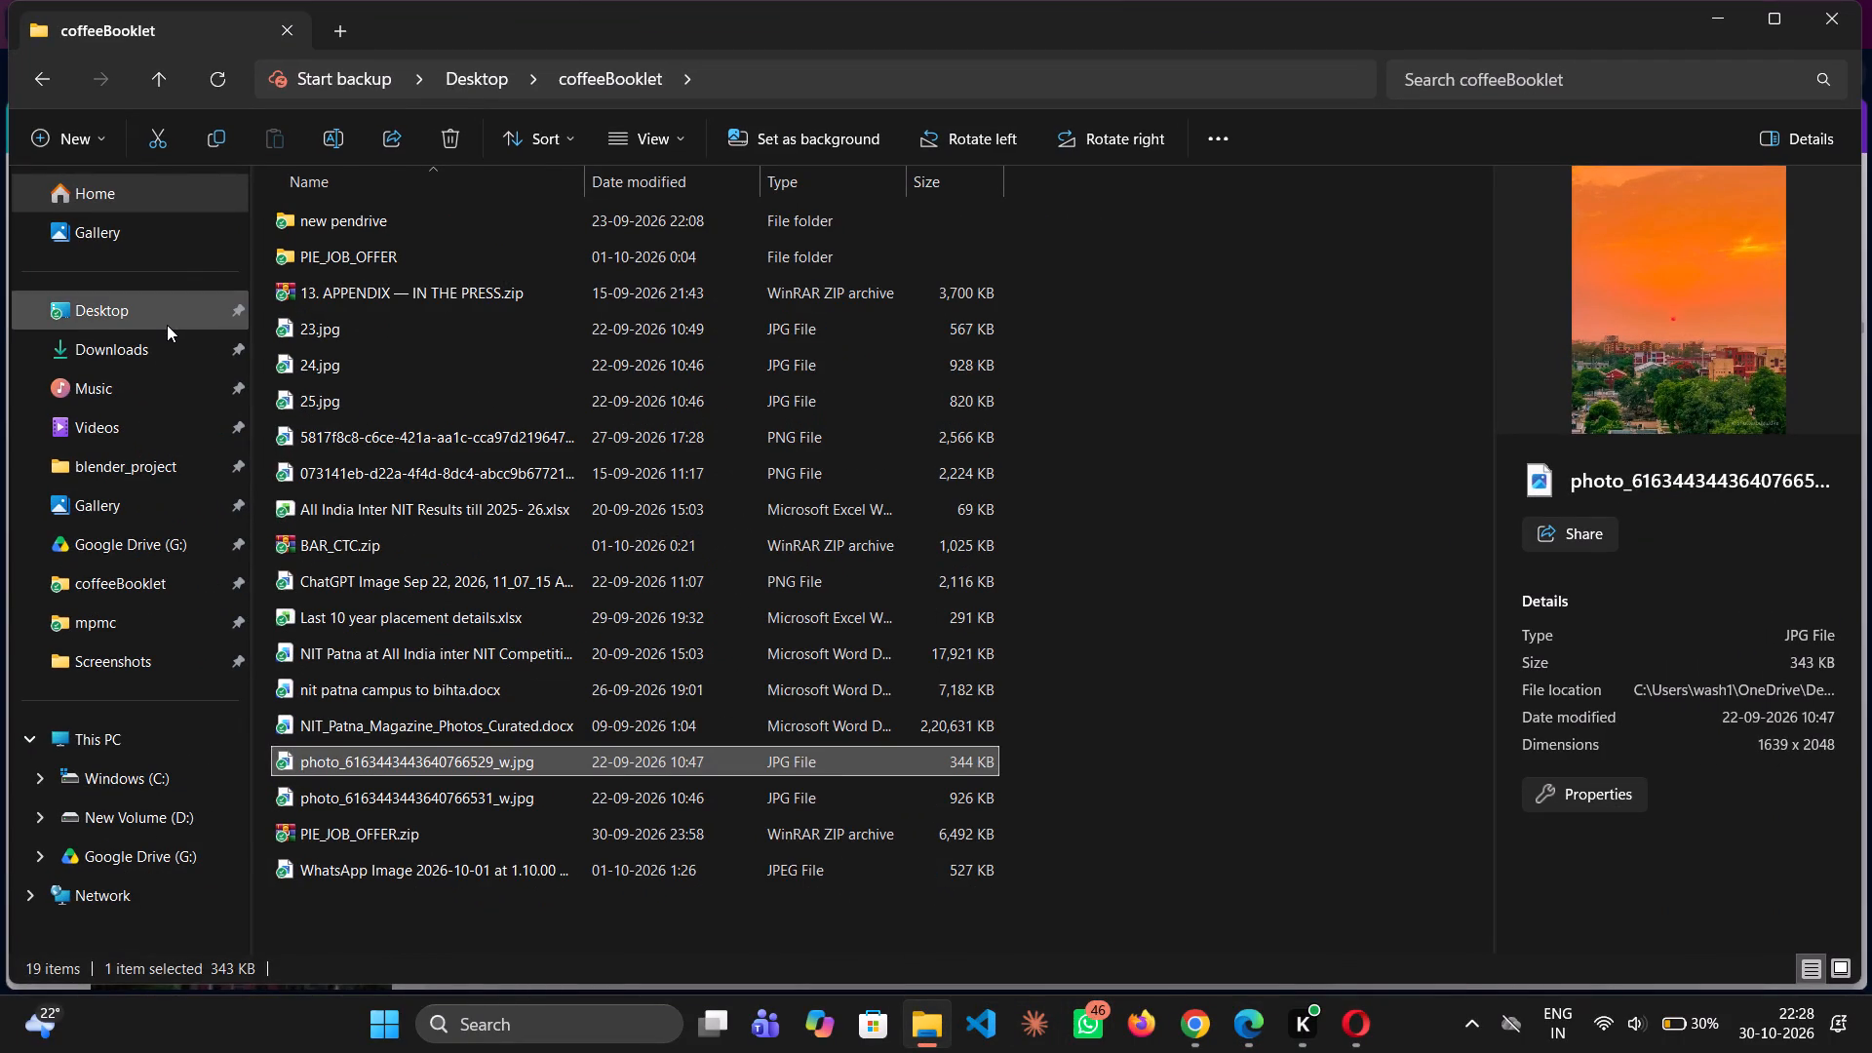
{"action": "double_click", "coordinate": [165, 362]}
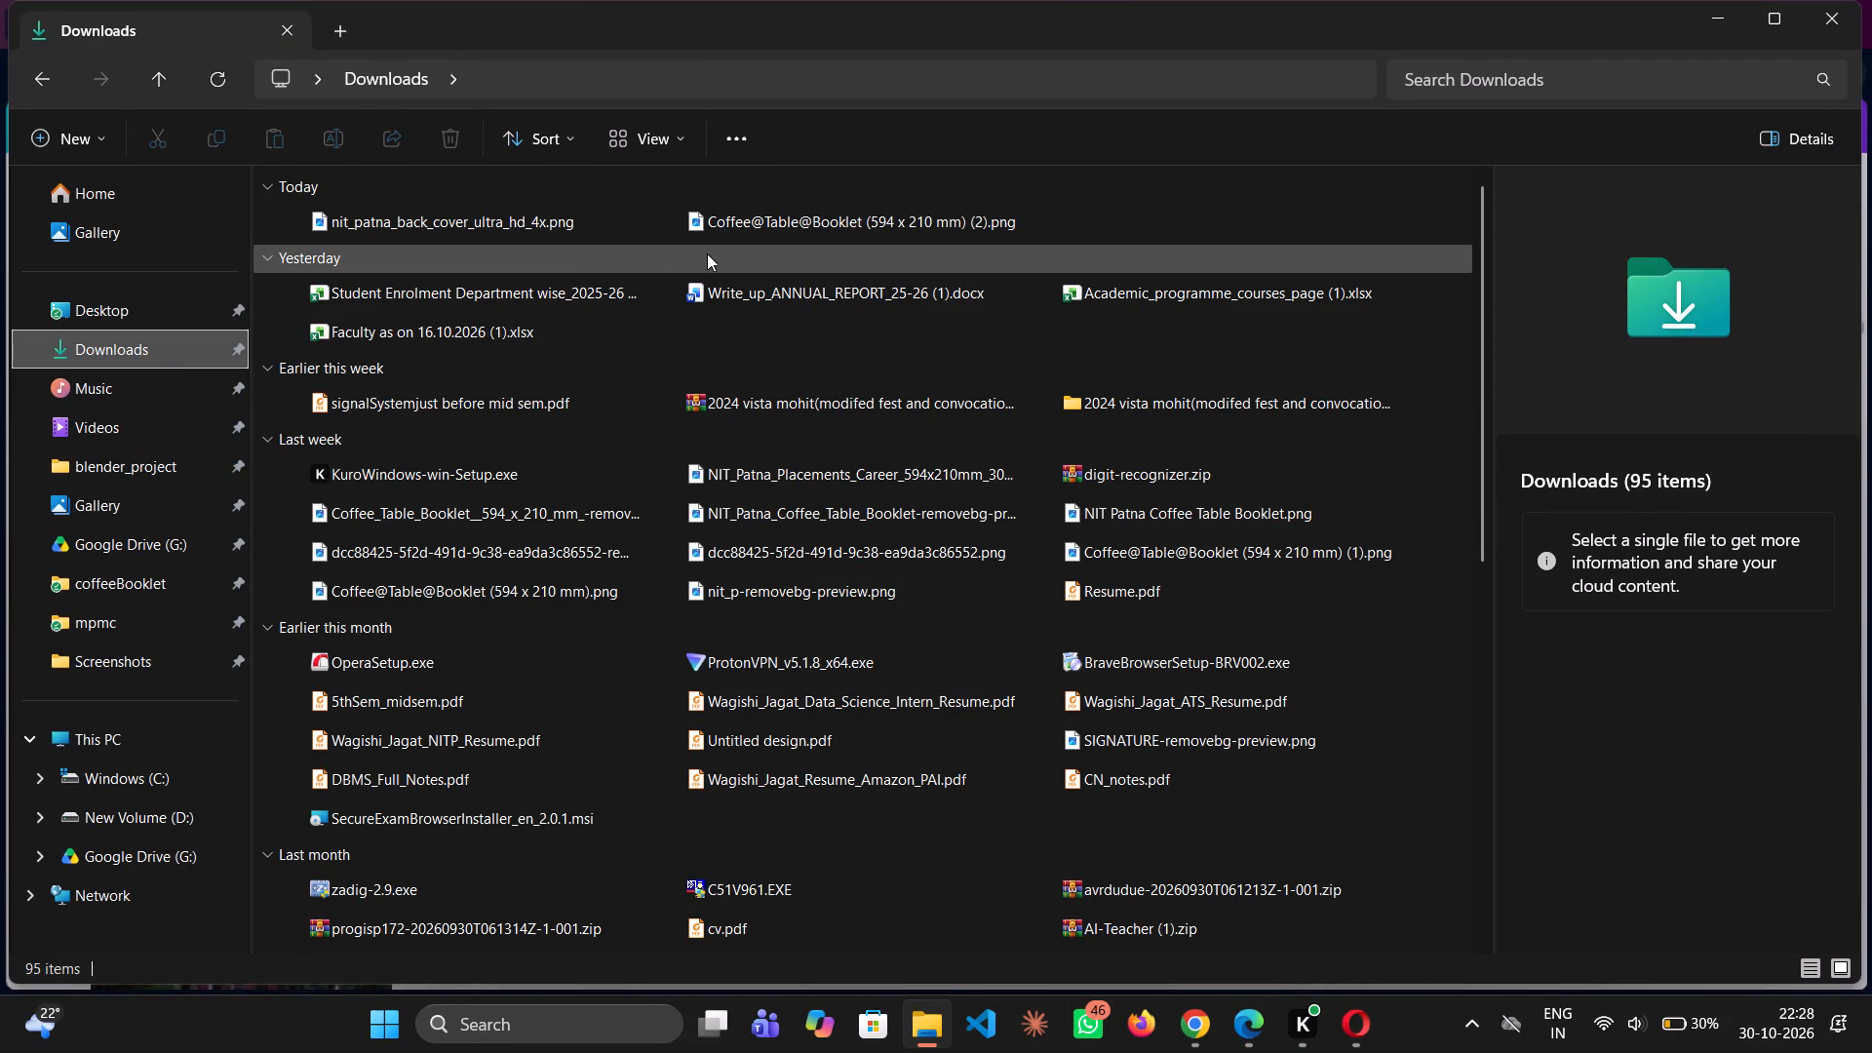
{"action": "left_click", "coordinate": [778, 236]}
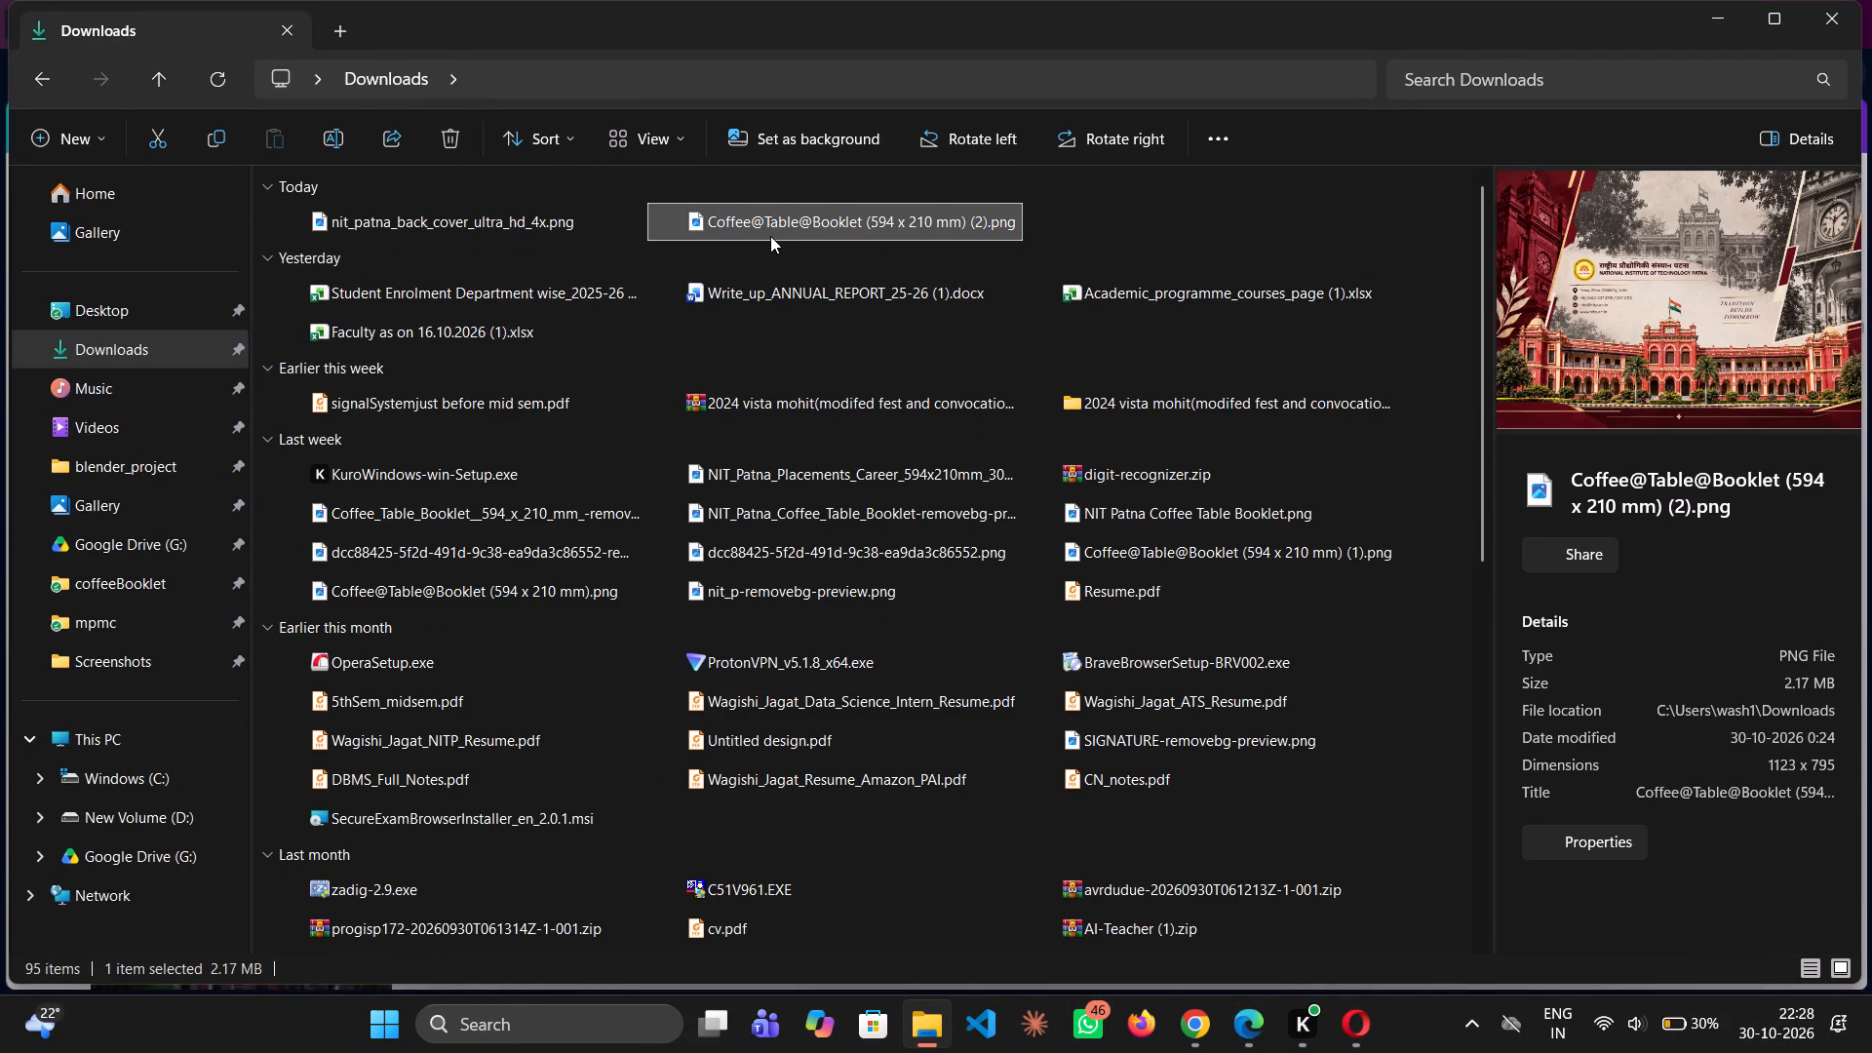
{"action": "left_click", "coordinate": [596, 219]}
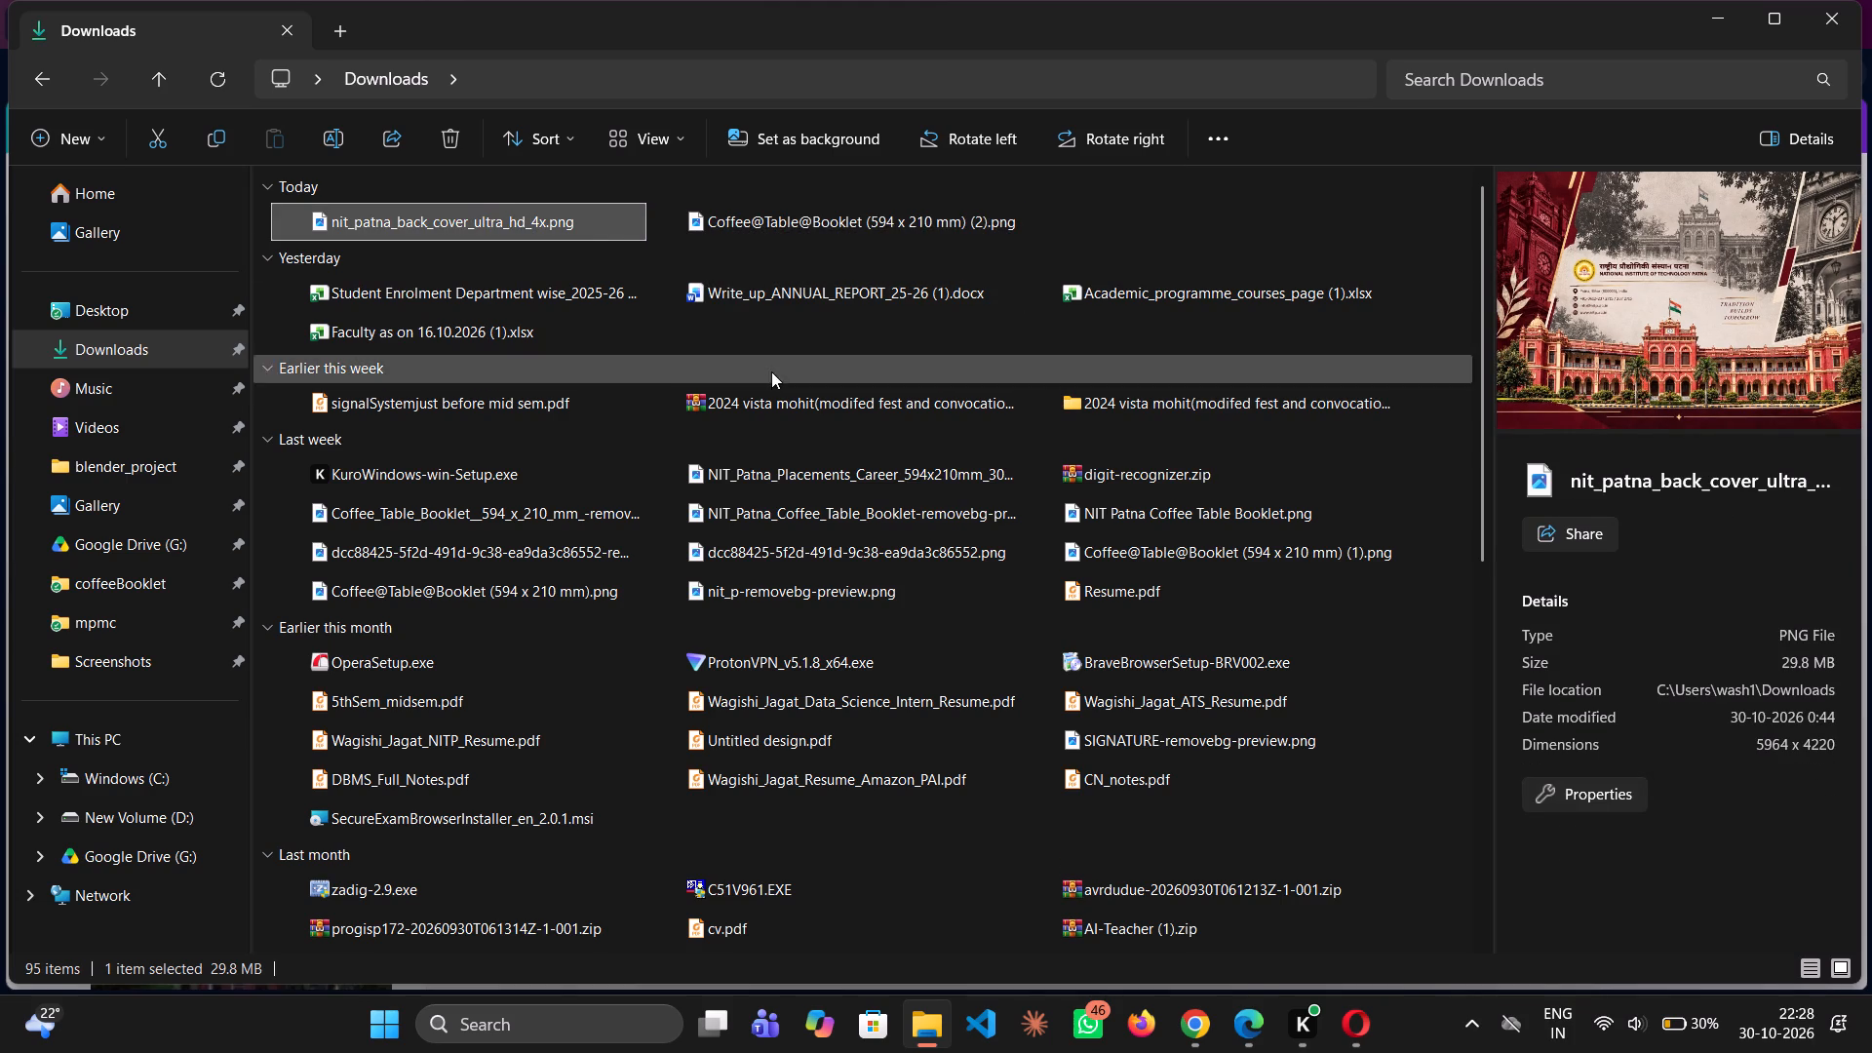
{"action": "double_click", "coordinate": [1041, 417]}
{"action": "double_click", "coordinate": [770, 256]}
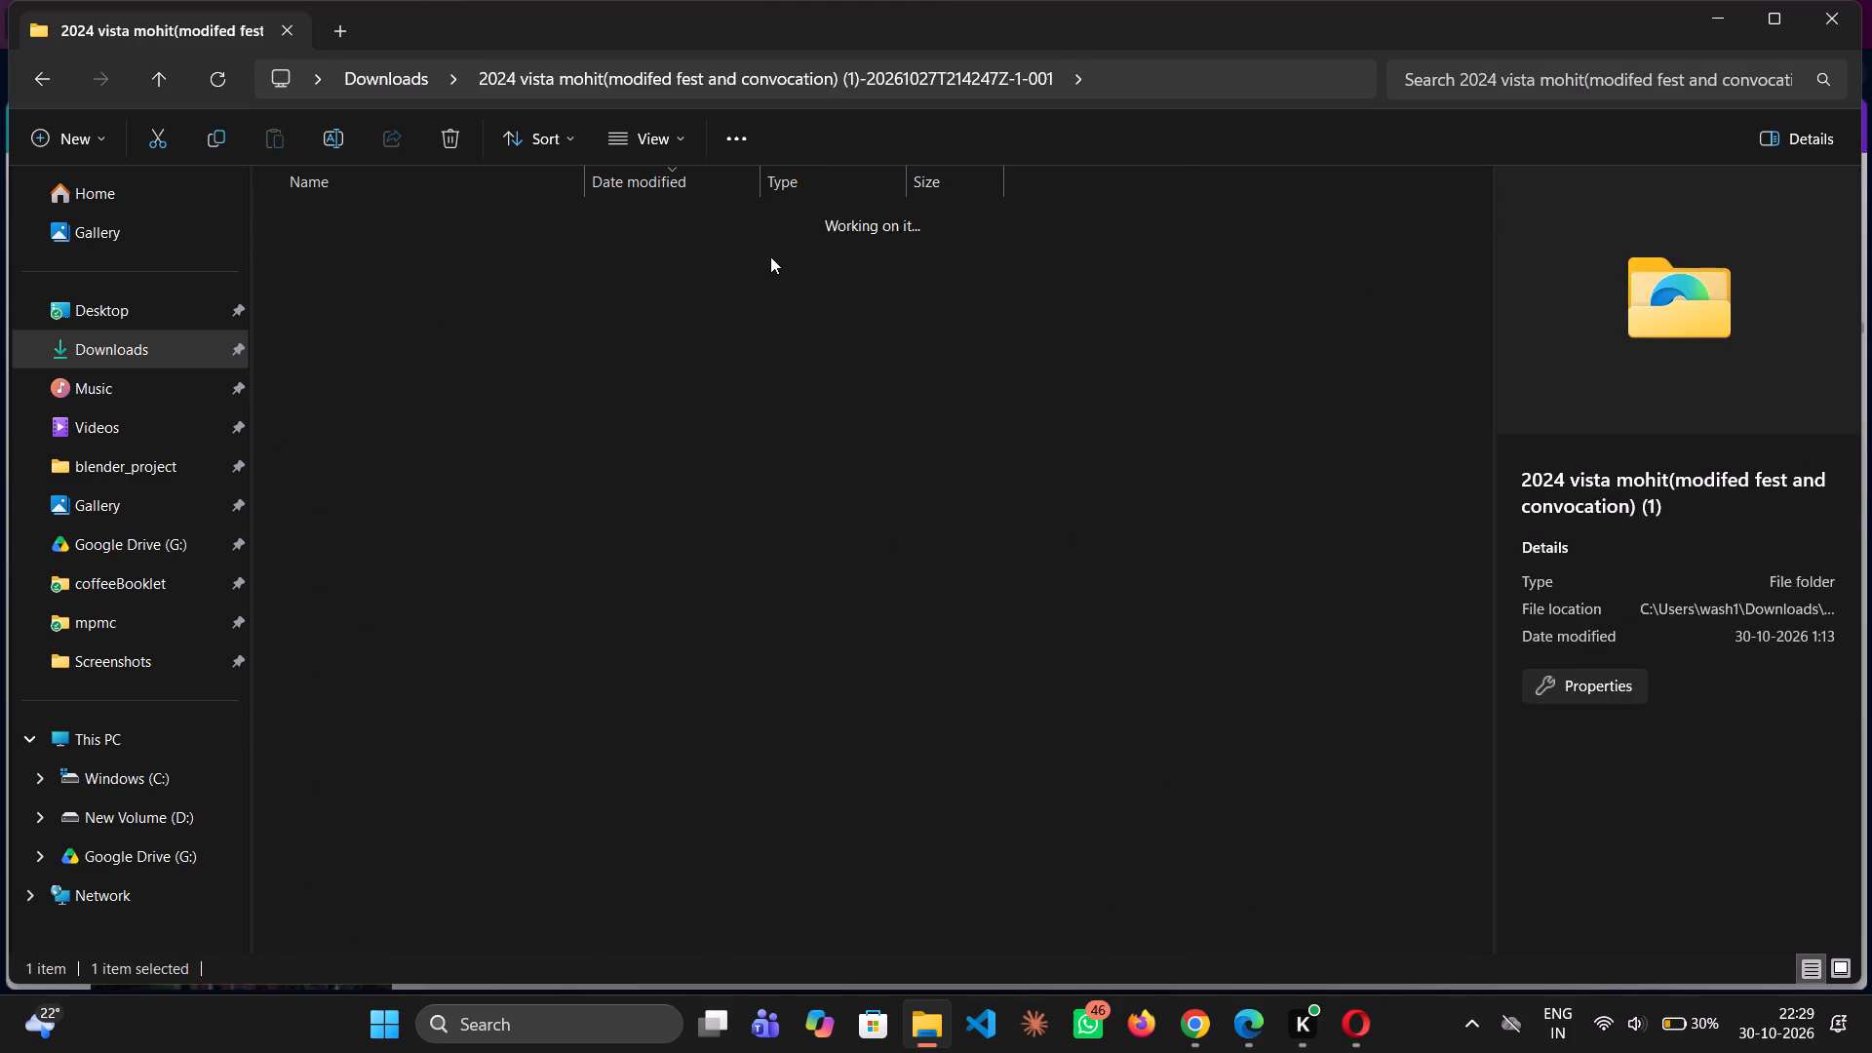
{"action": "double_click", "coordinate": [584, 275]}
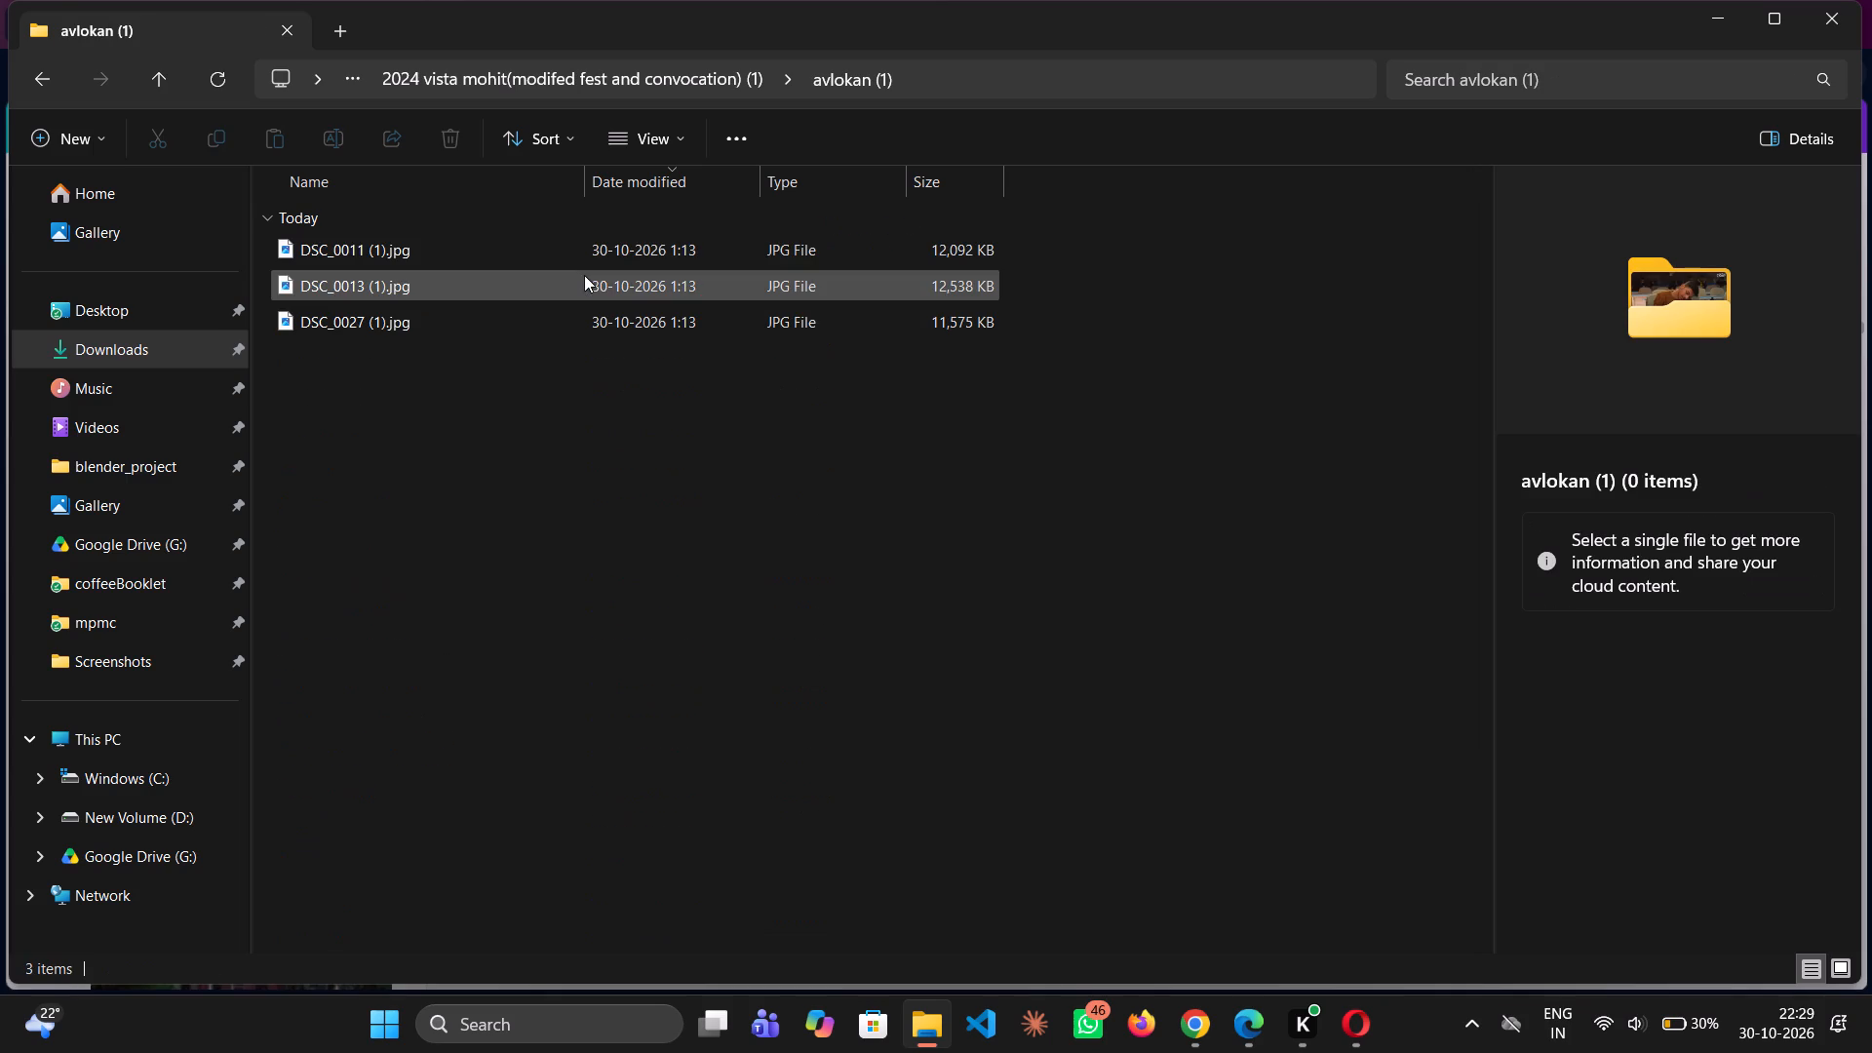
{"action": "left_click", "coordinate": [468, 244]}
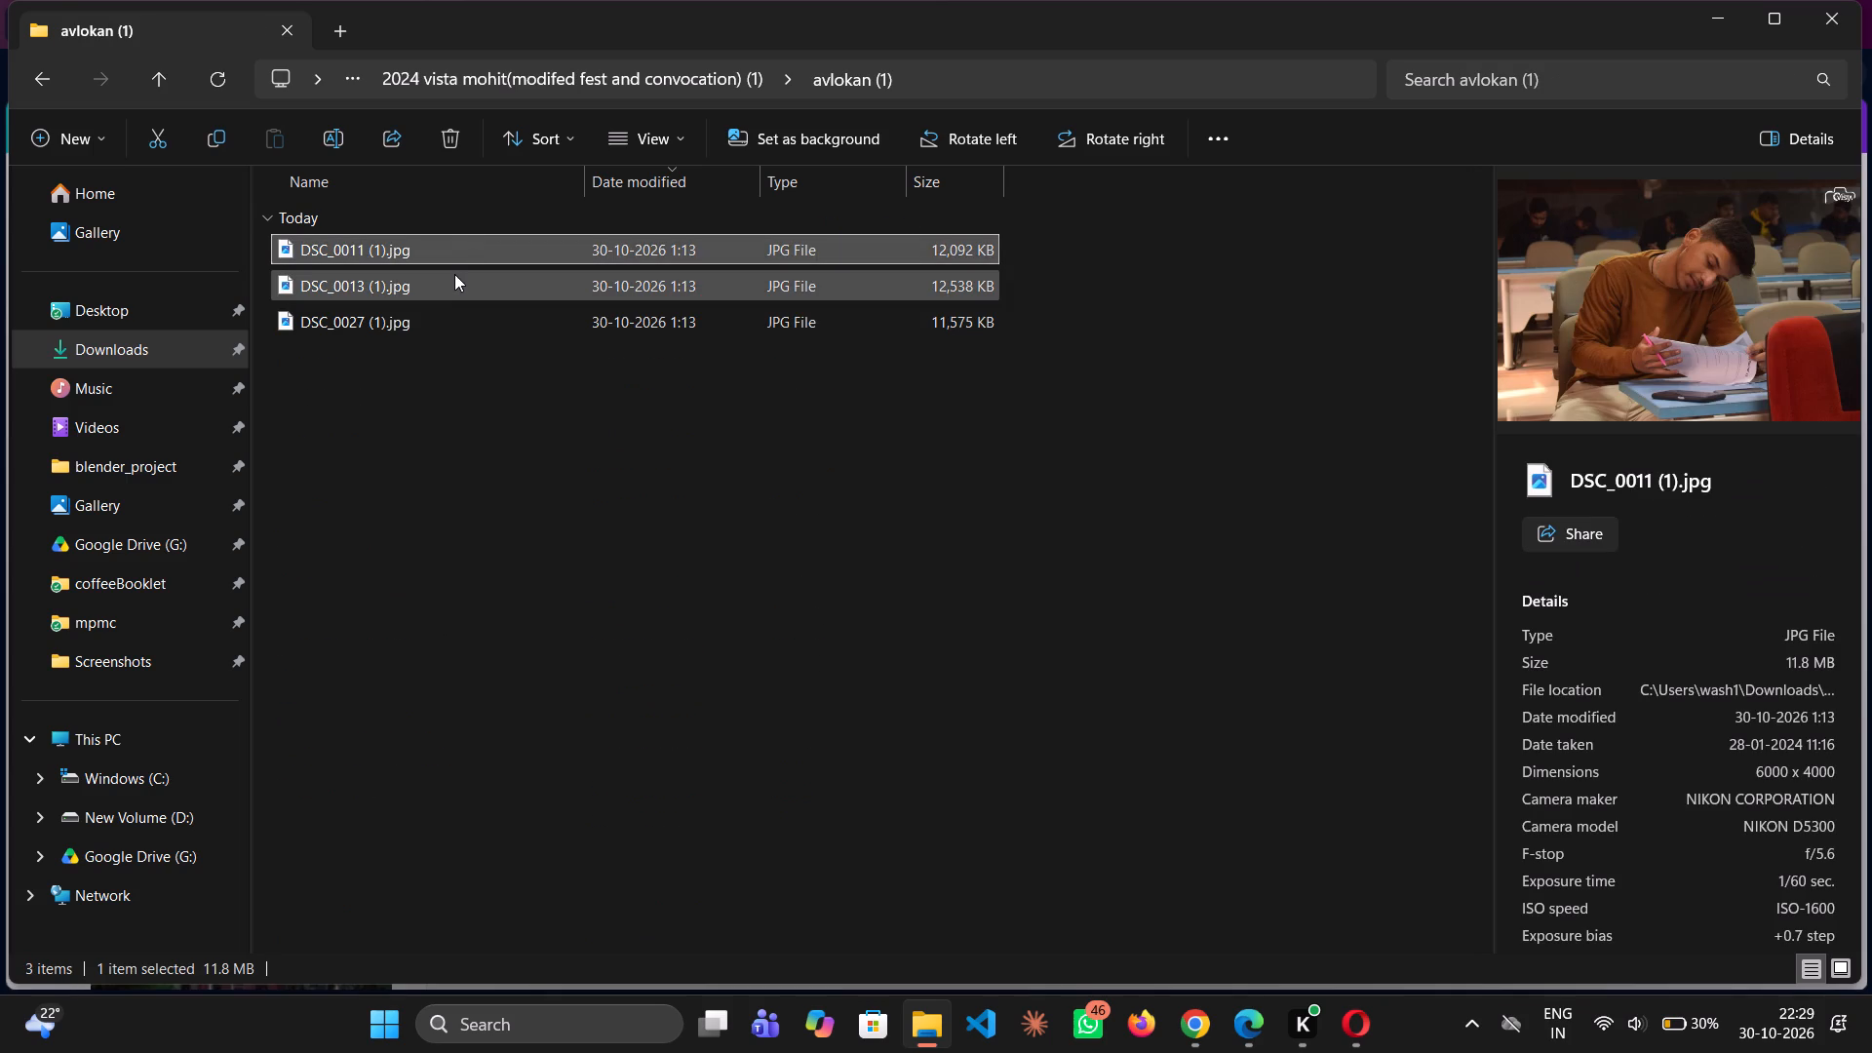
{"action": "left_click", "coordinate": [454, 274]}
{"action": "left_click", "coordinate": [448, 318]}
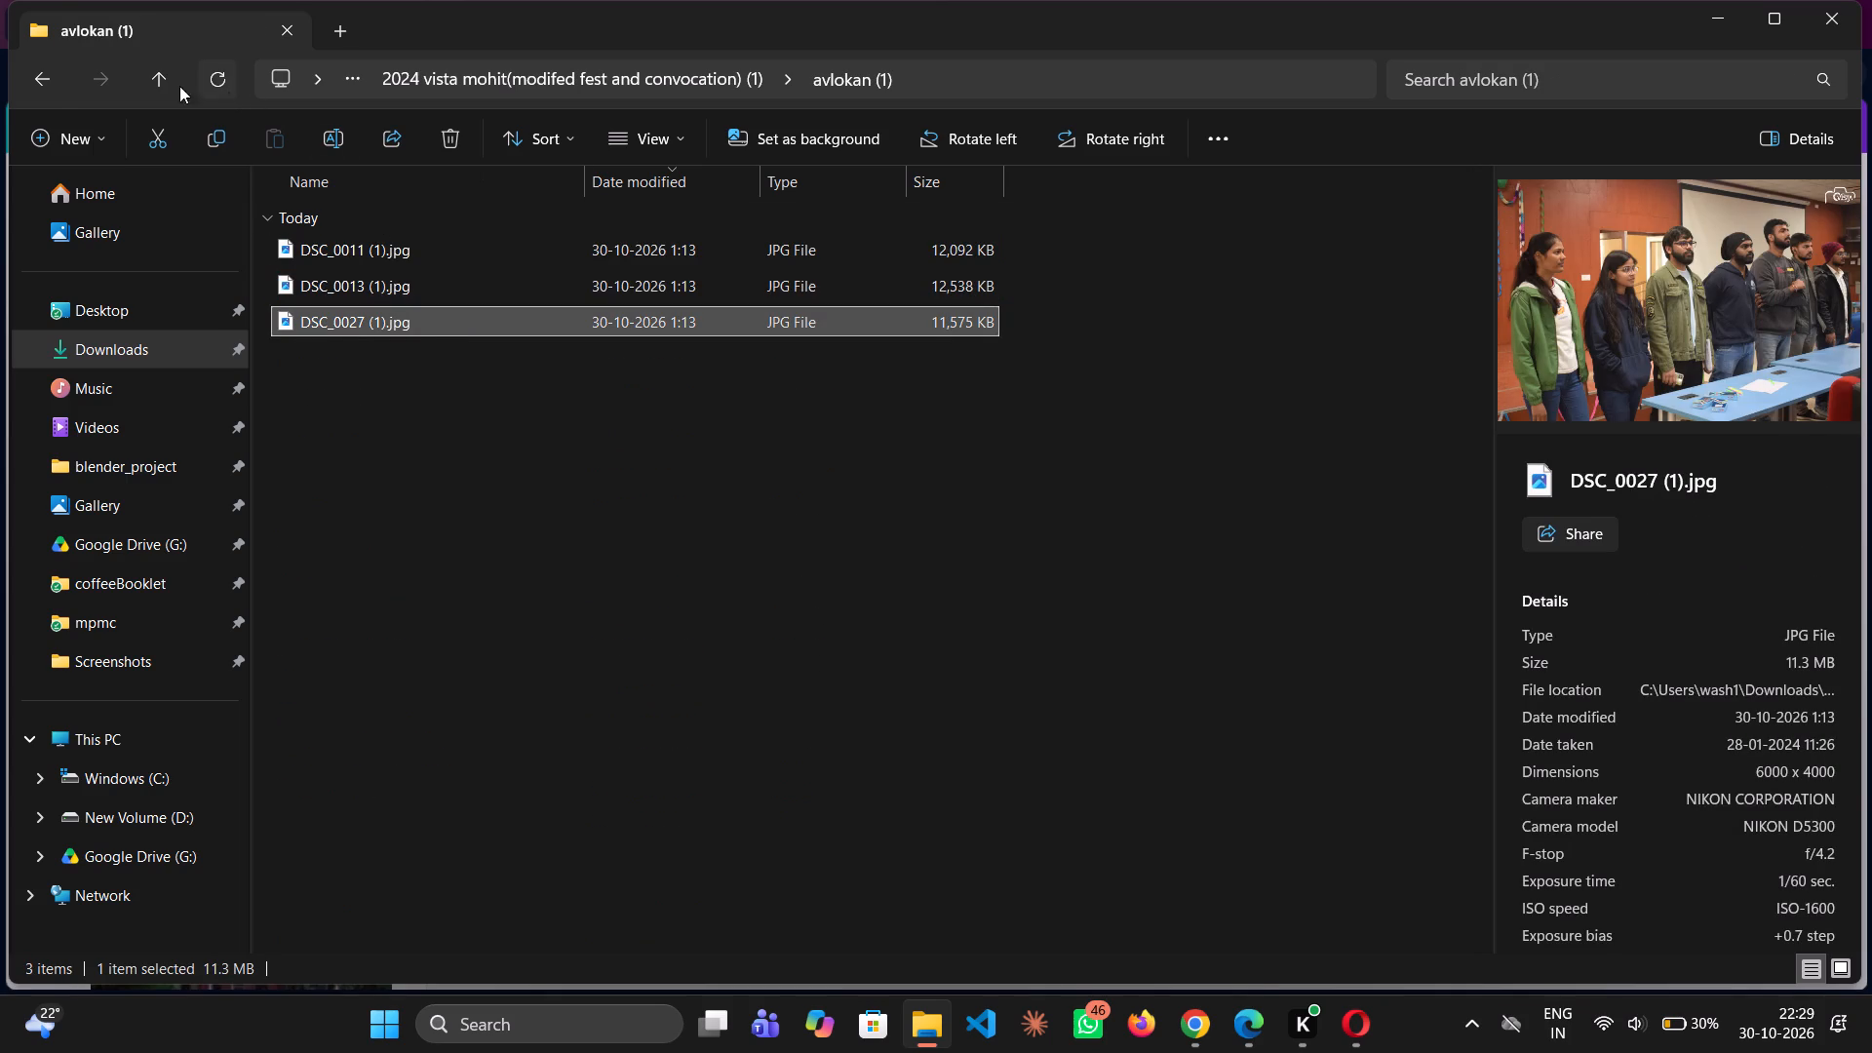
Preview the photos in the caricature culture (1) folder.
{"action": "left_click", "coordinate": [52, 75]}
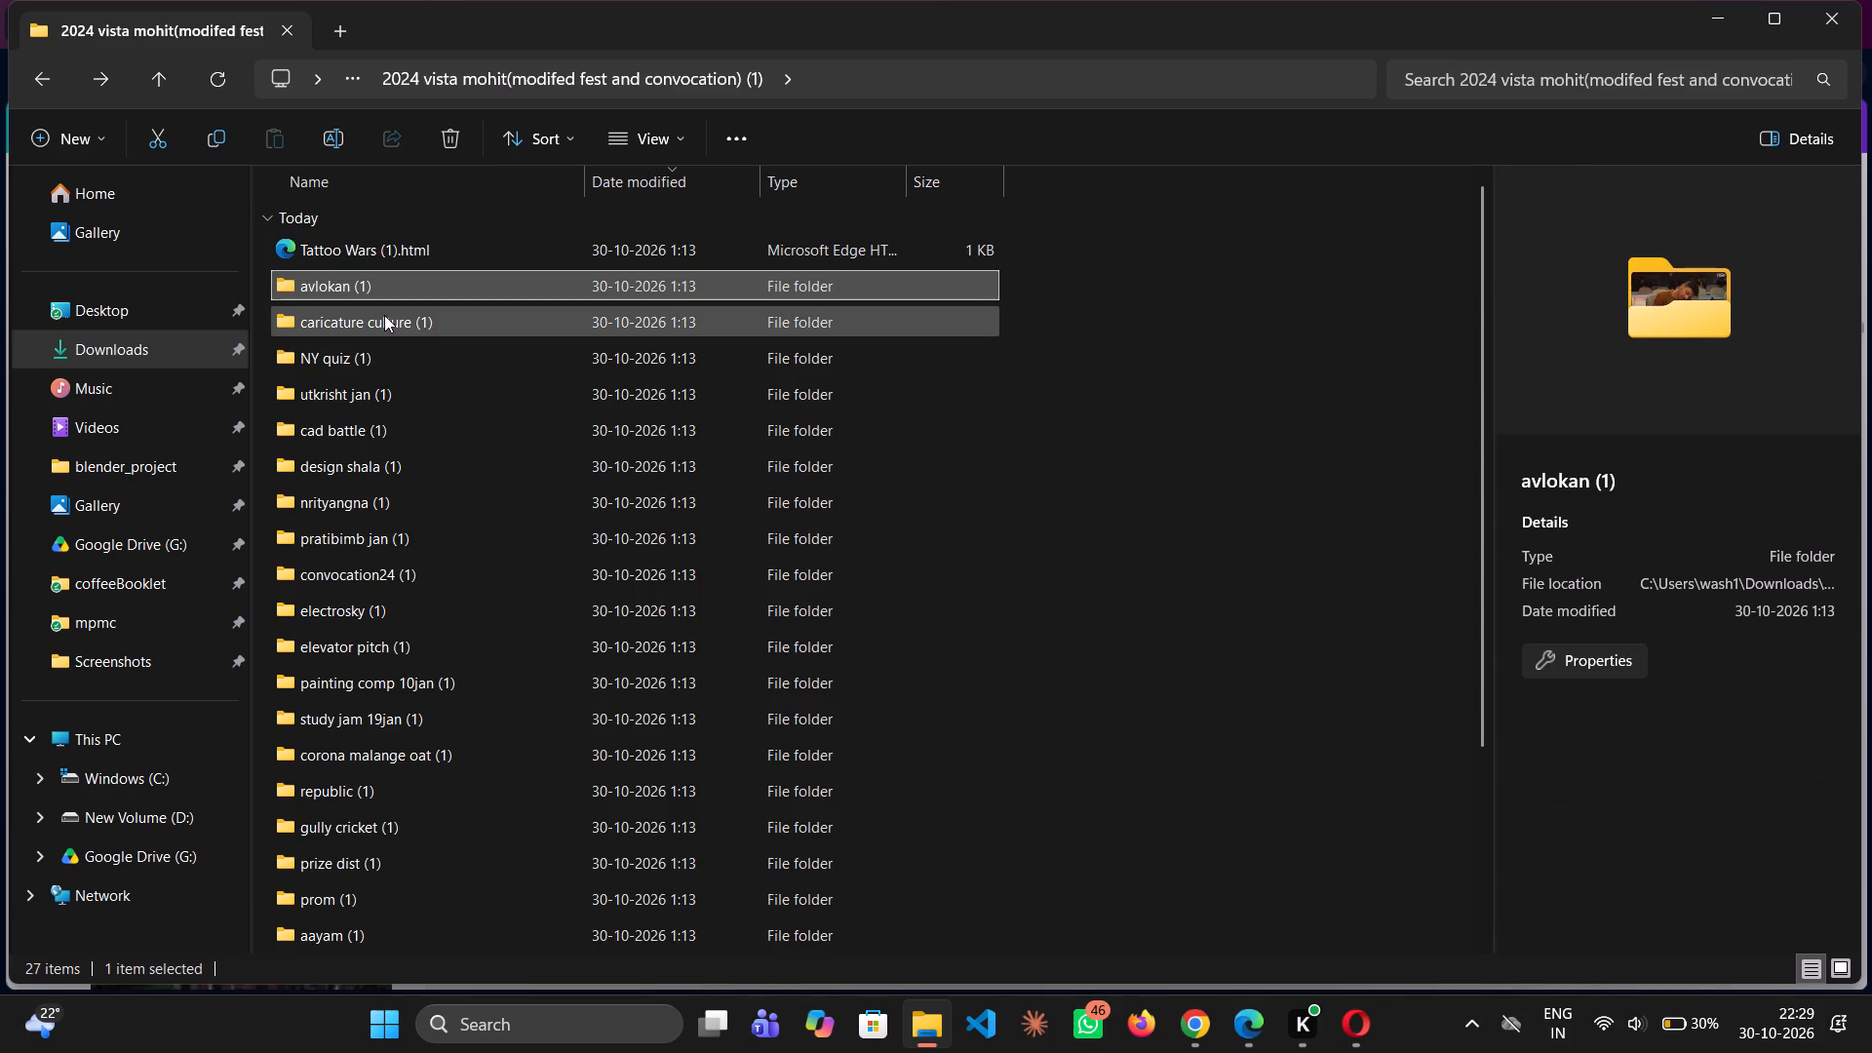
{"action": "left_click", "coordinate": [384, 315]}
{"action": "left_click", "coordinate": [384, 315]}
{"action": "left_click", "coordinate": [443, 241]}
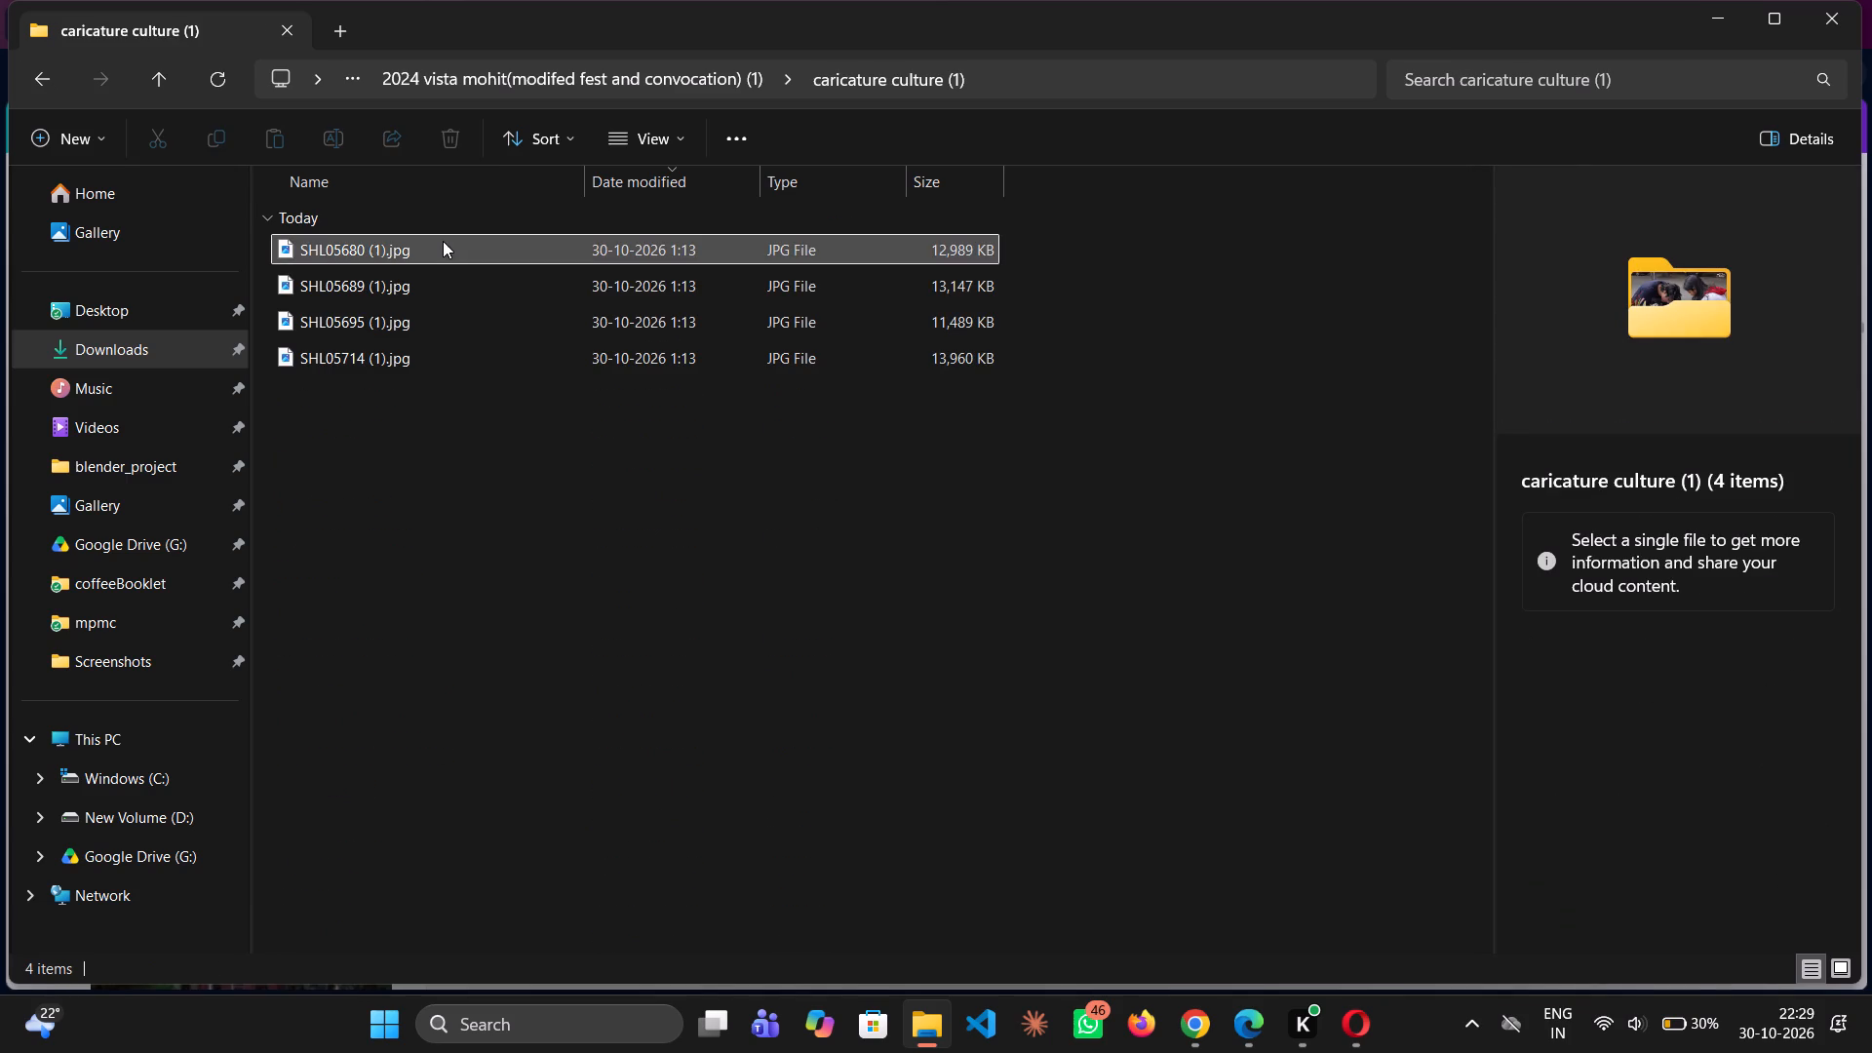
{"action": "left_click", "coordinate": [431, 279]}
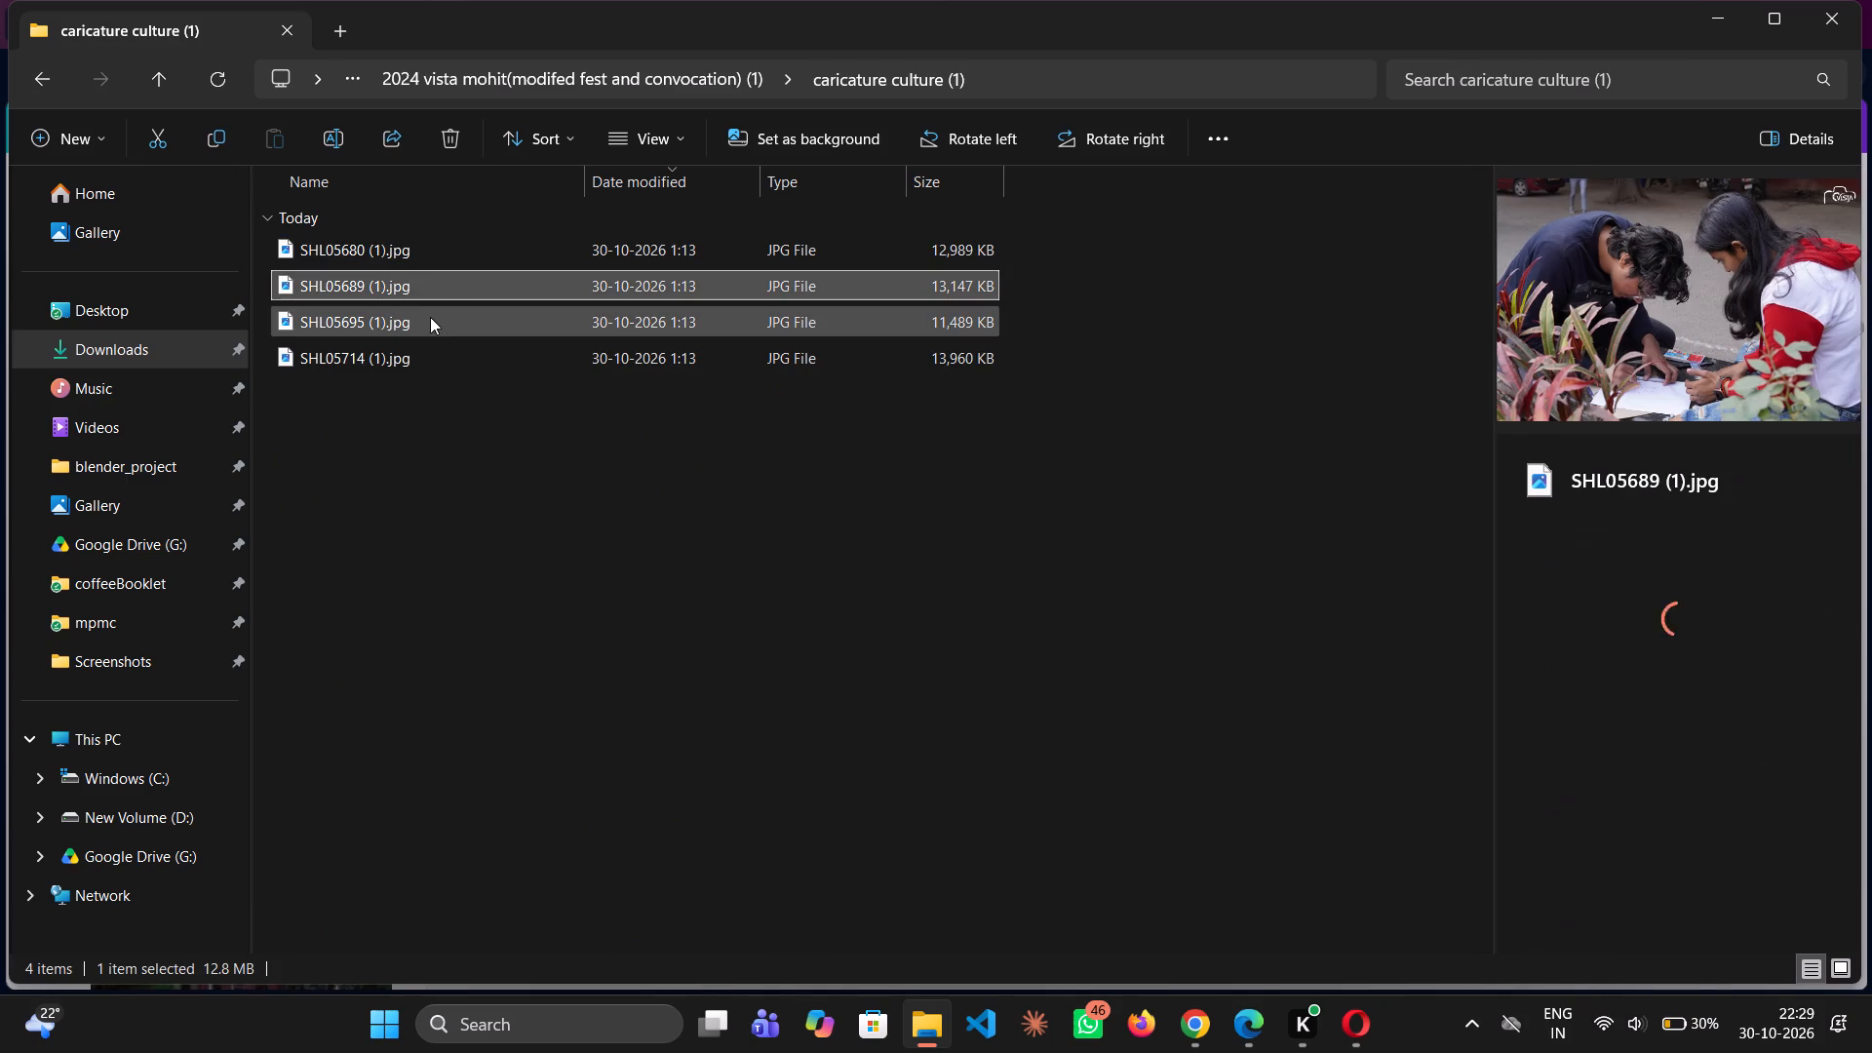
{"action": "left_click", "coordinate": [430, 317]}
{"action": "left_click", "coordinate": [422, 346]}
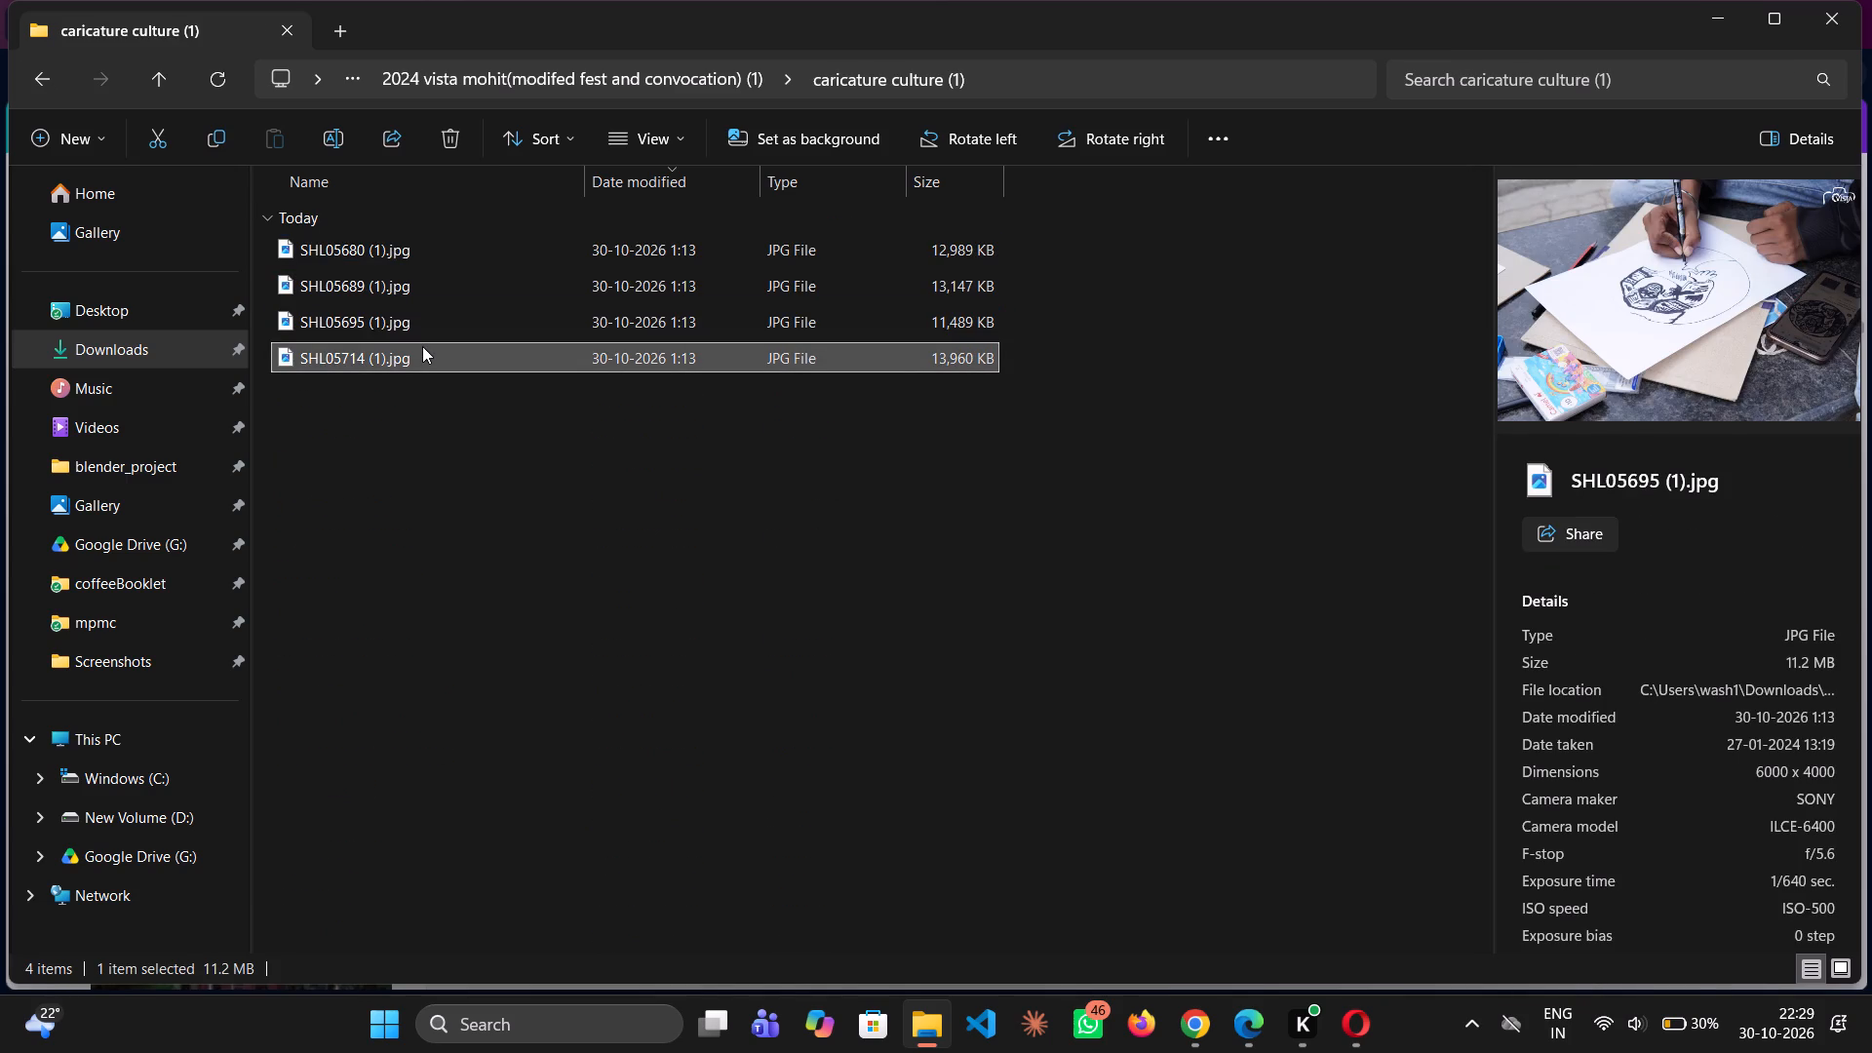
Preview the photos in the NY quiz (1) folder.
{"action": "left_click", "coordinate": [44, 71]}
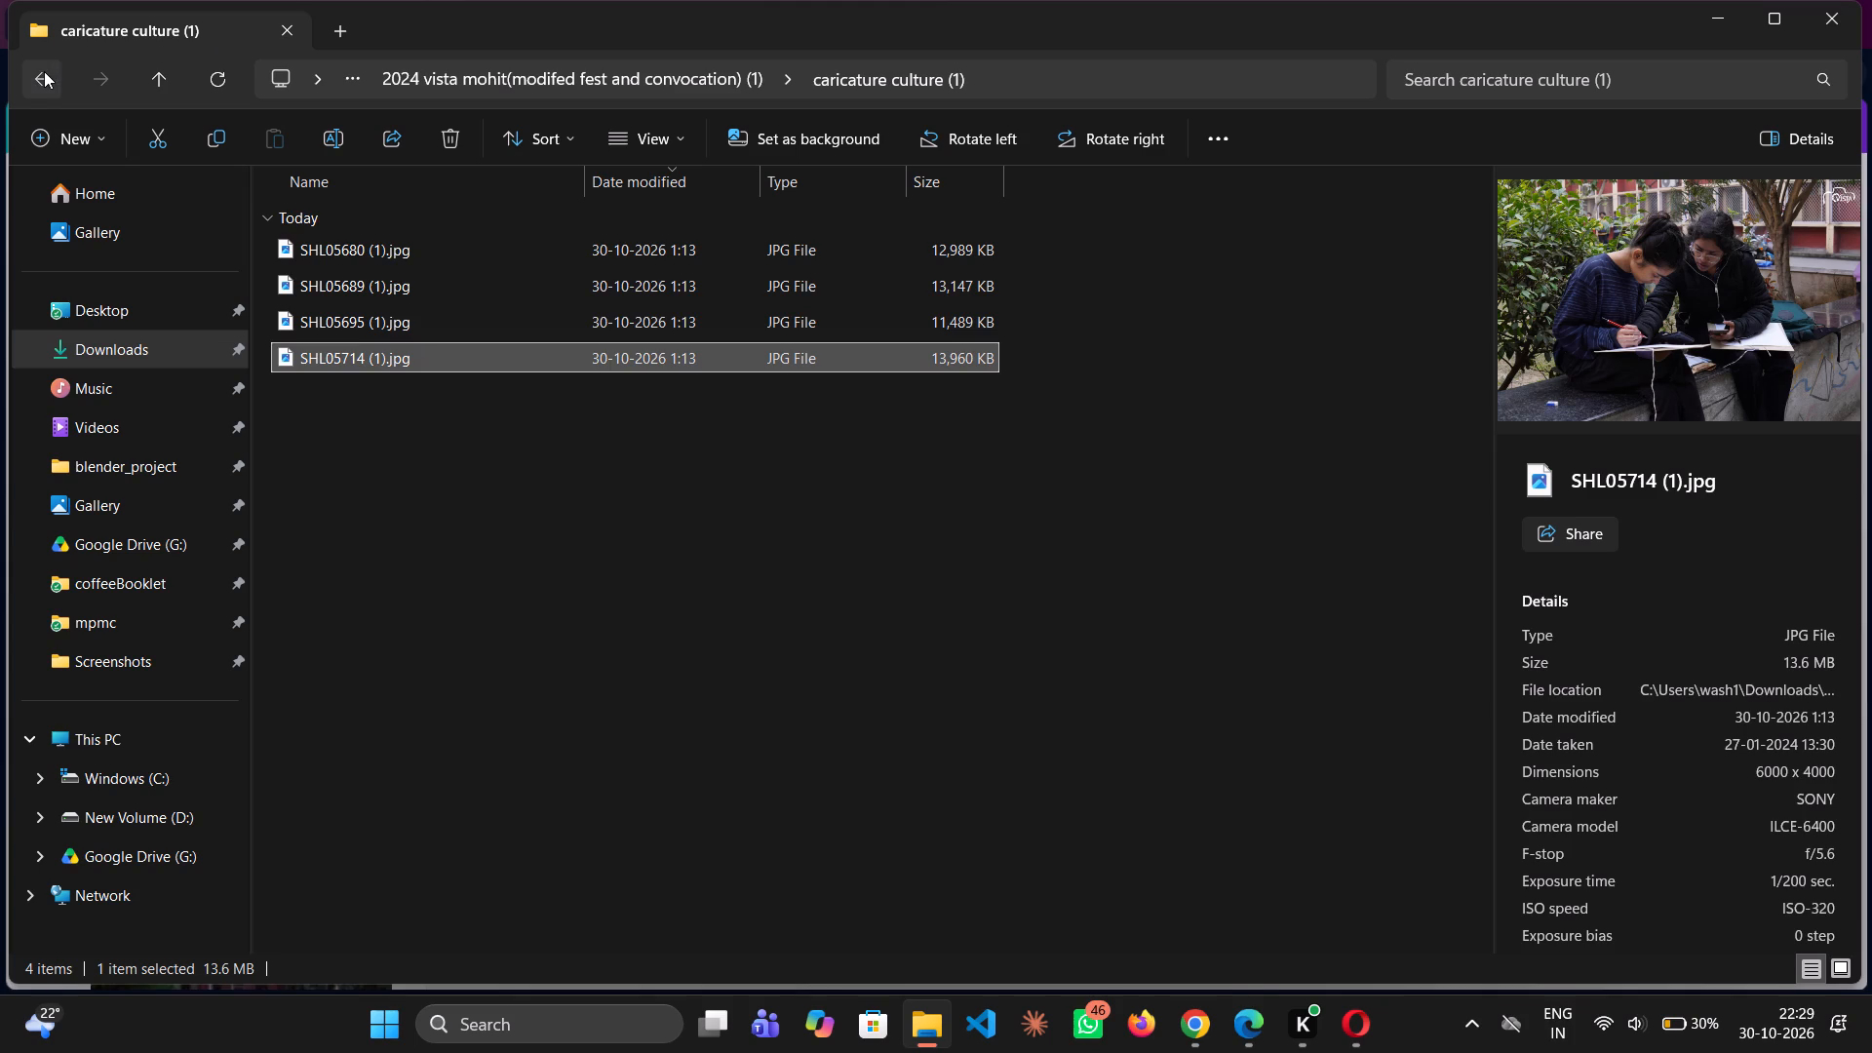
{"action": "double_click", "coordinate": [414, 368]}
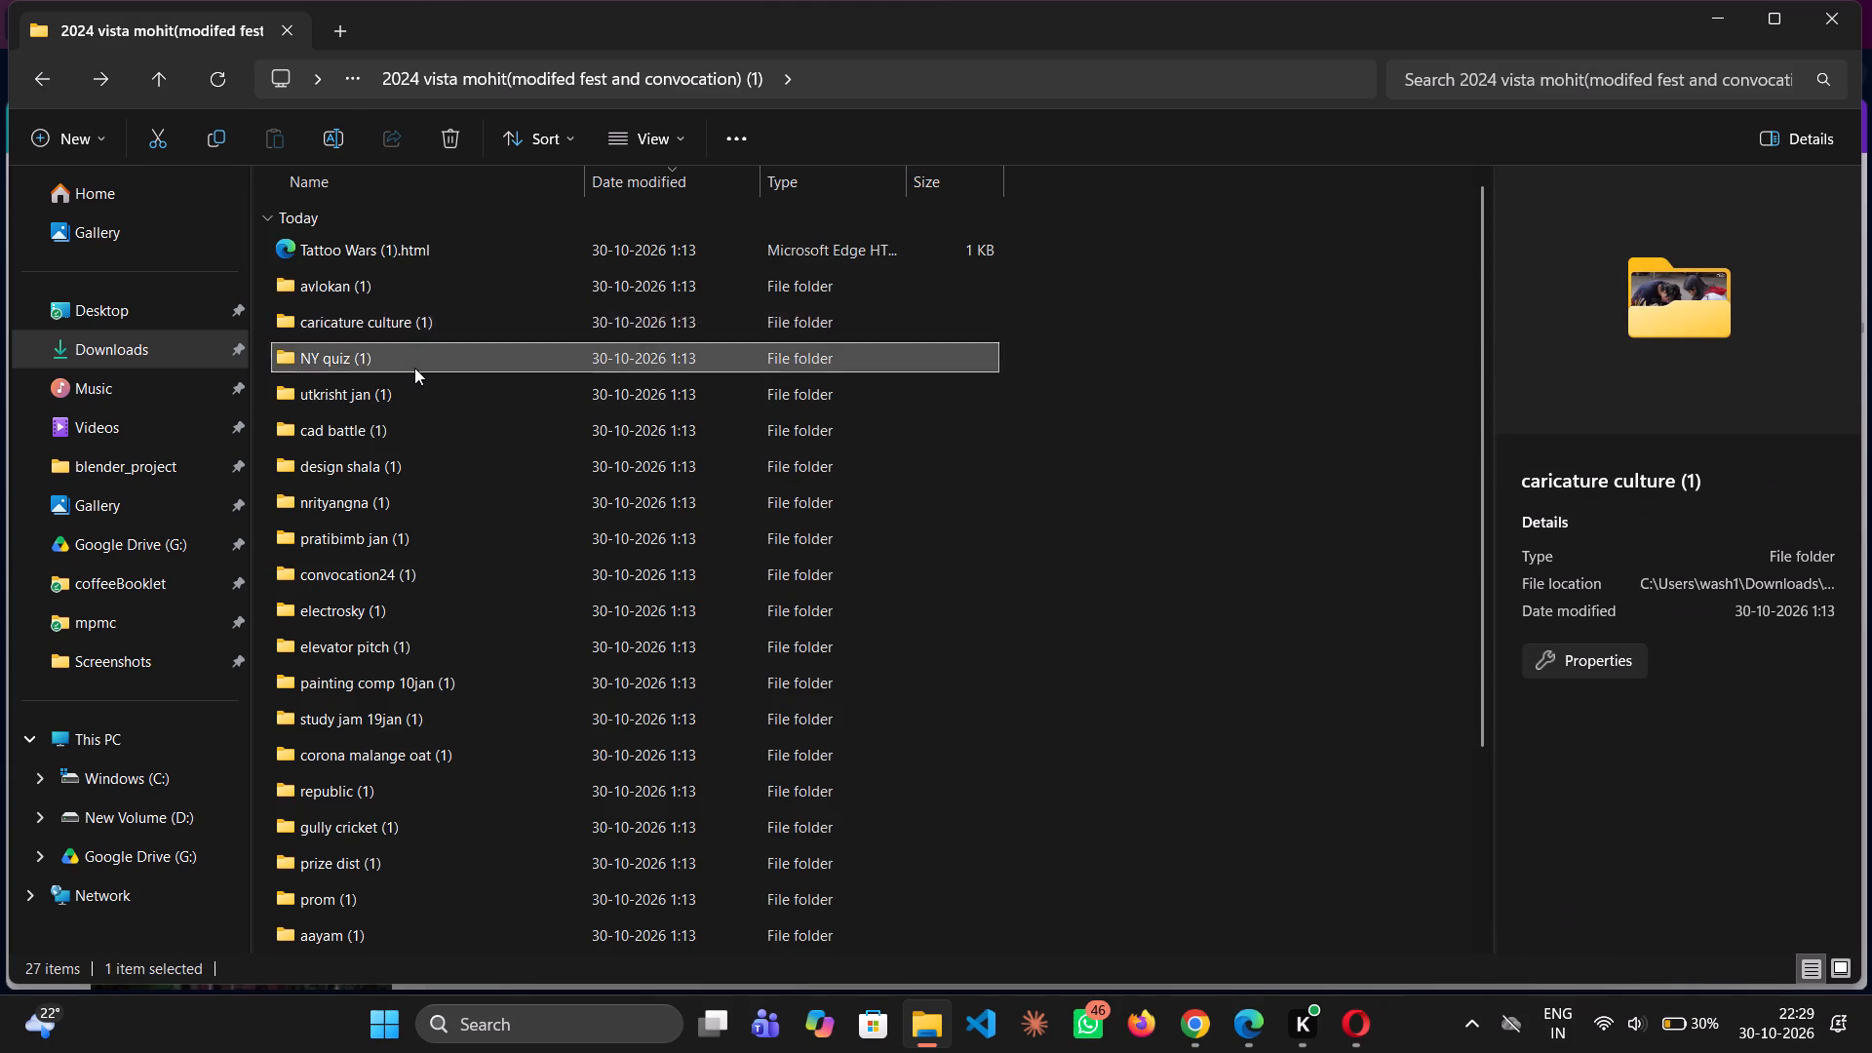
{"action": "left_click", "coordinate": [457, 264]}
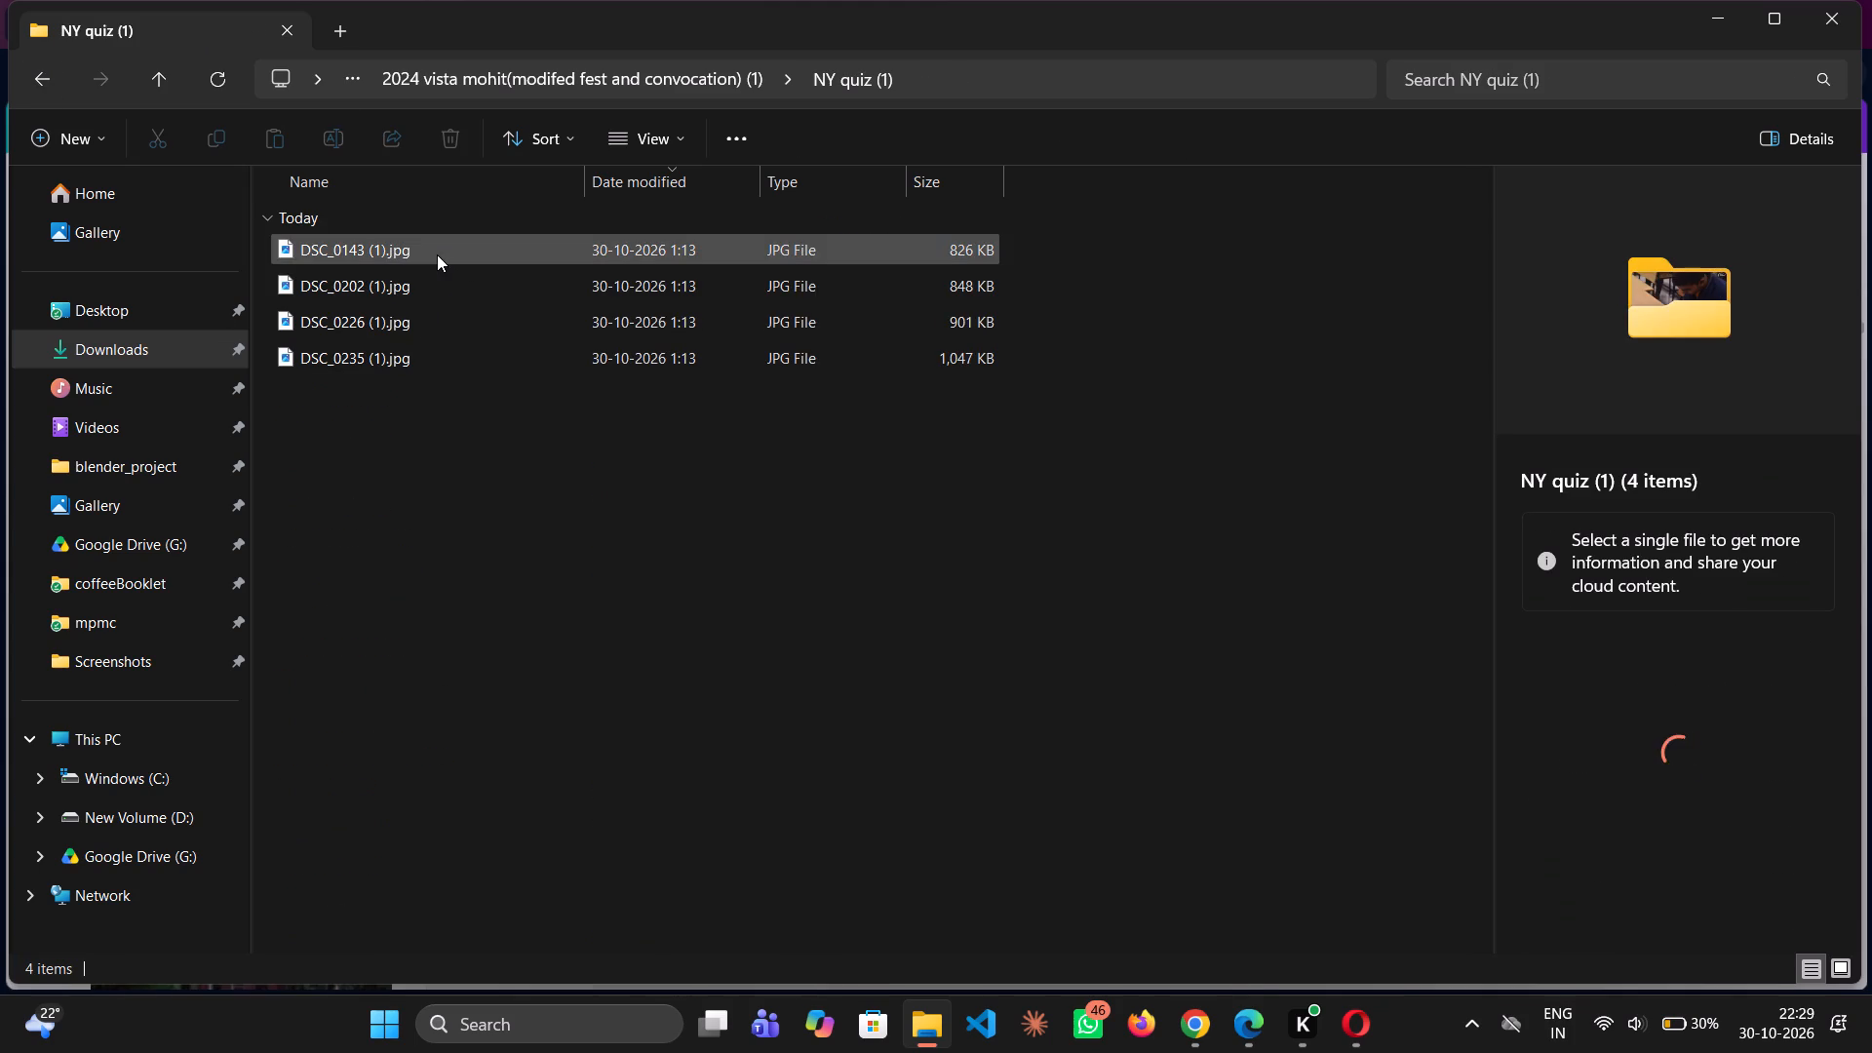
{"action": "left_click", "coordinate": [437, 254]}
{"action": "left_click", "coordinate": [428, 290]}
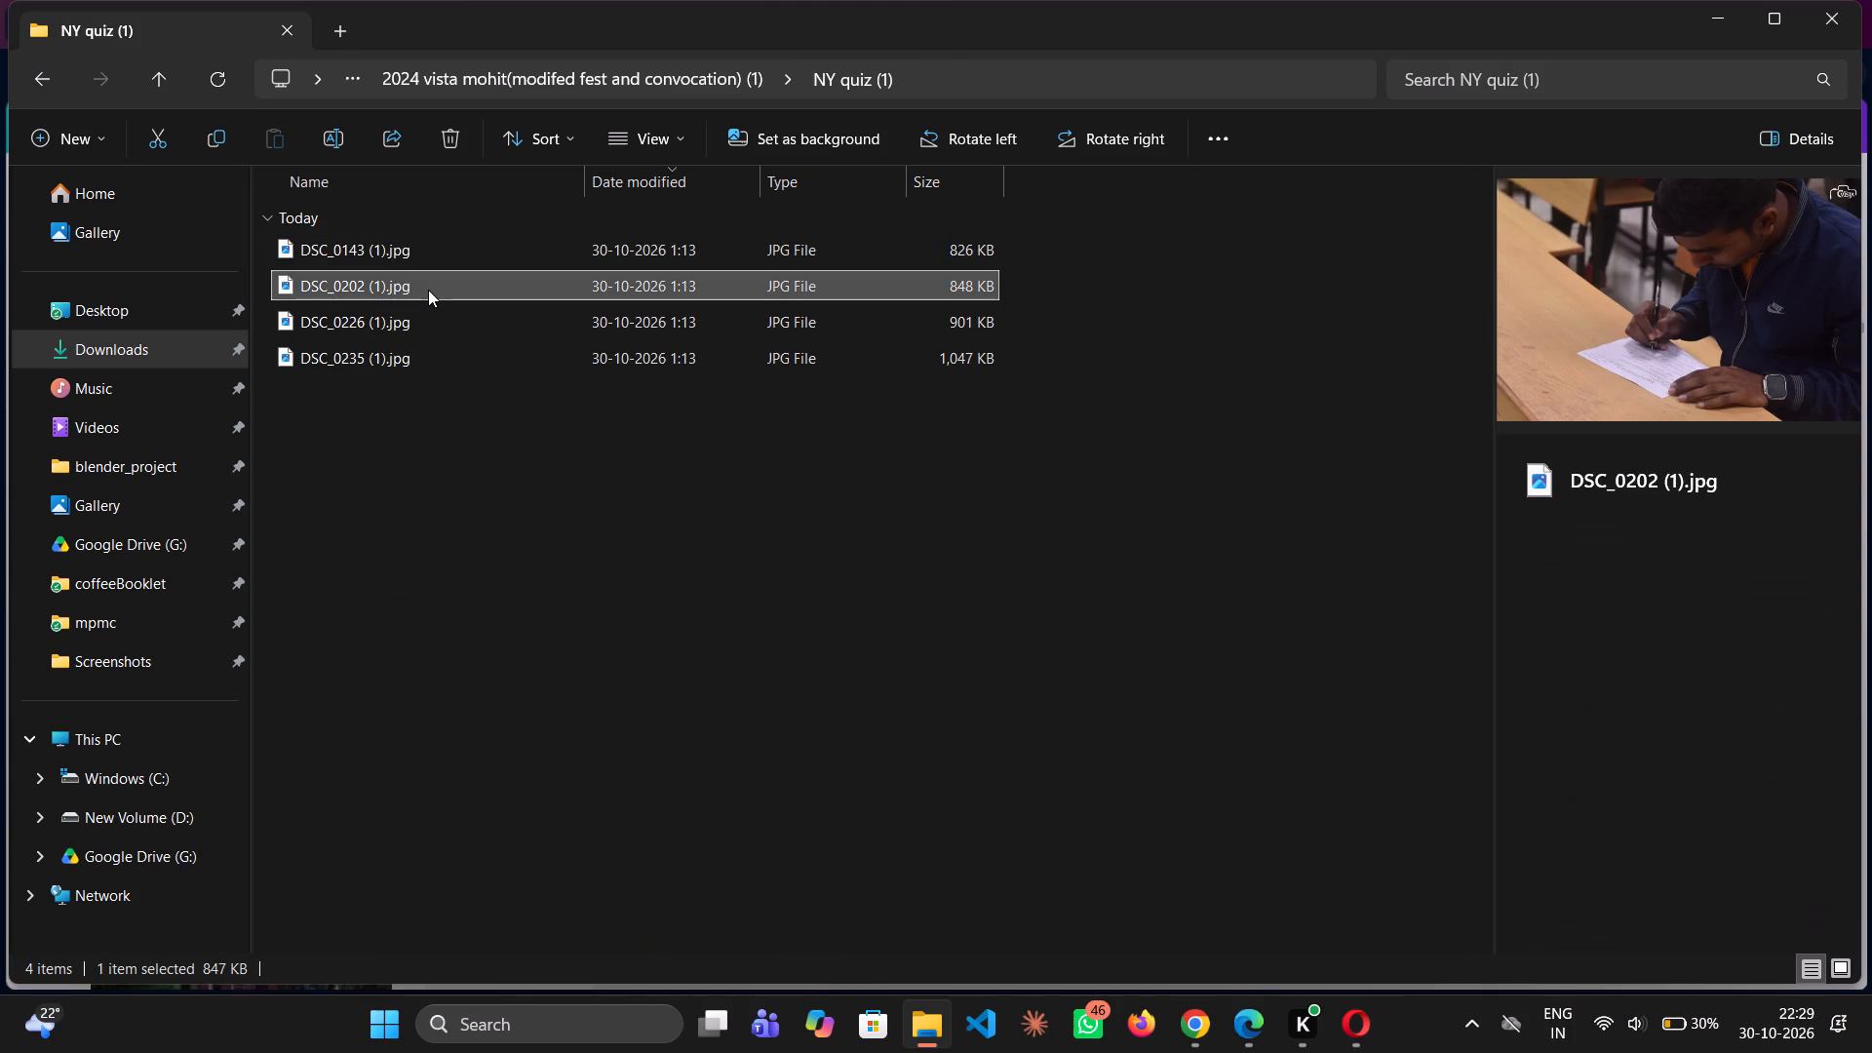
{"action": "left_click", "coordinate": [419, 312]}
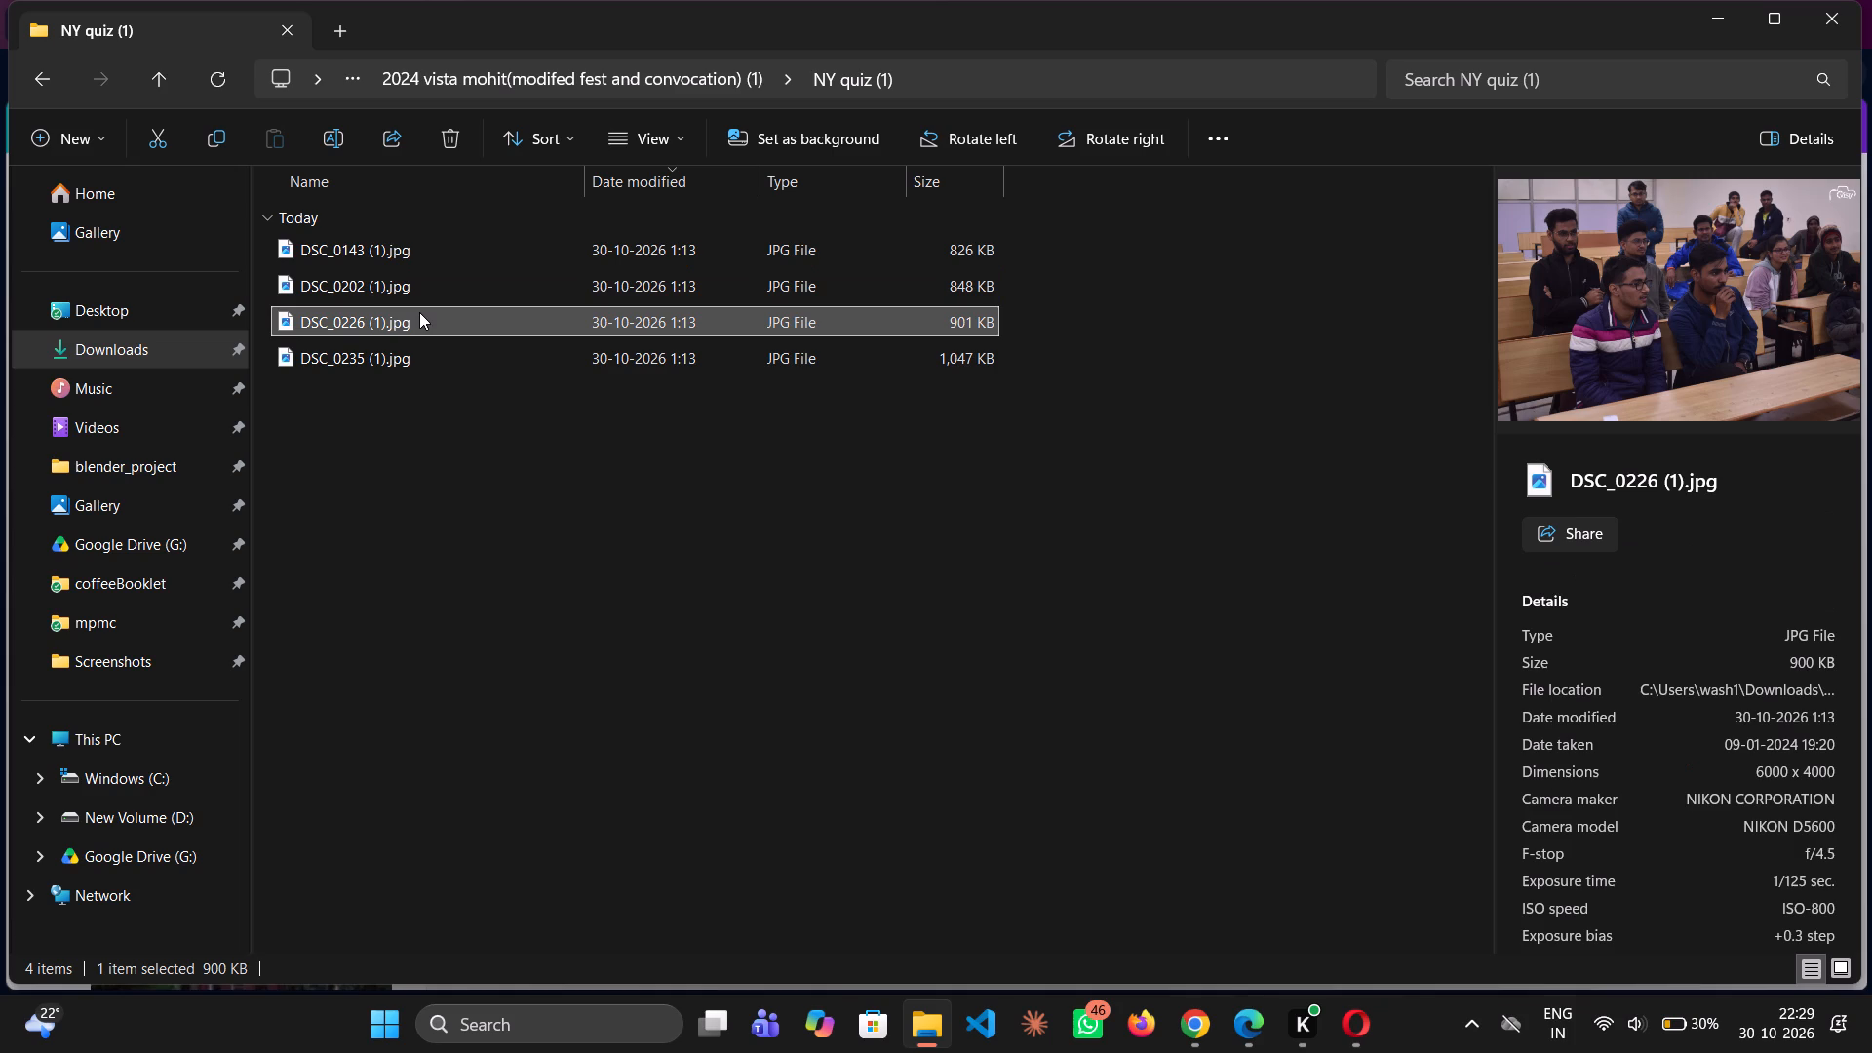
{"action": "left_click", "coordinate": [412, 337]}
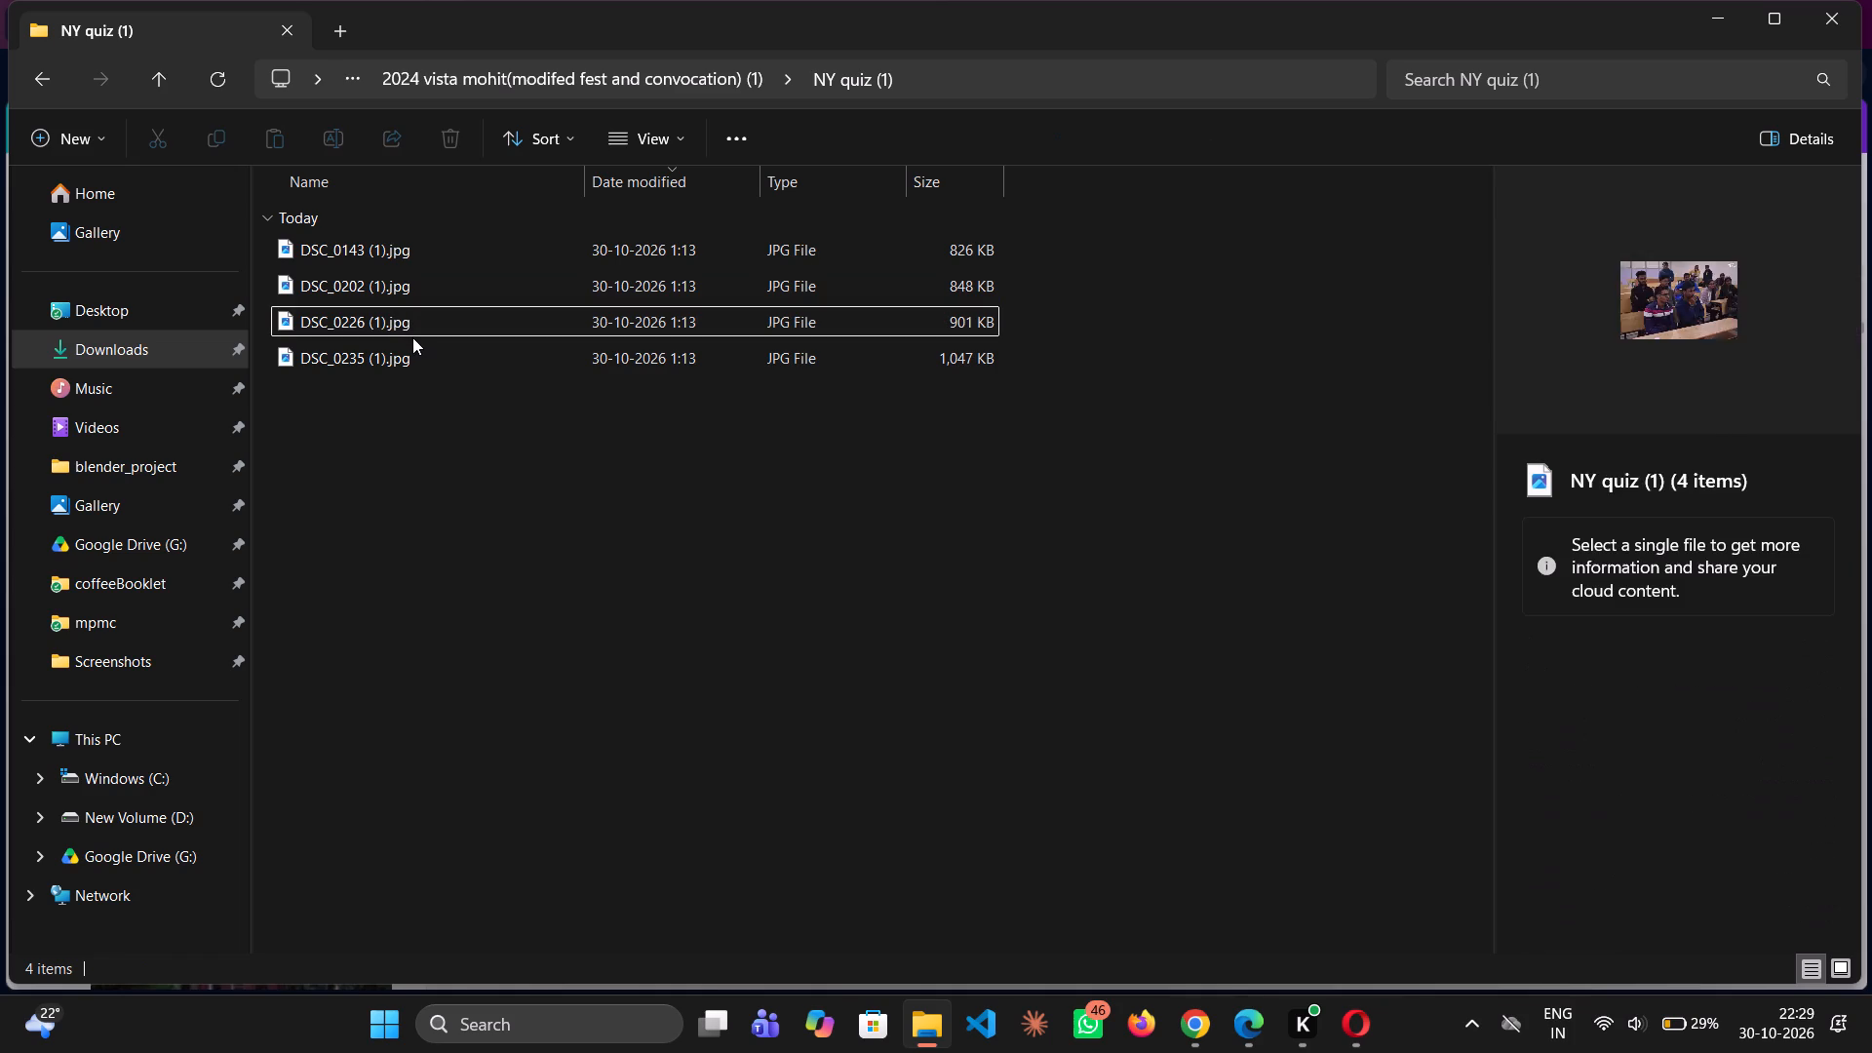
{"action": "left_click", "coordinate": [411, 359]}
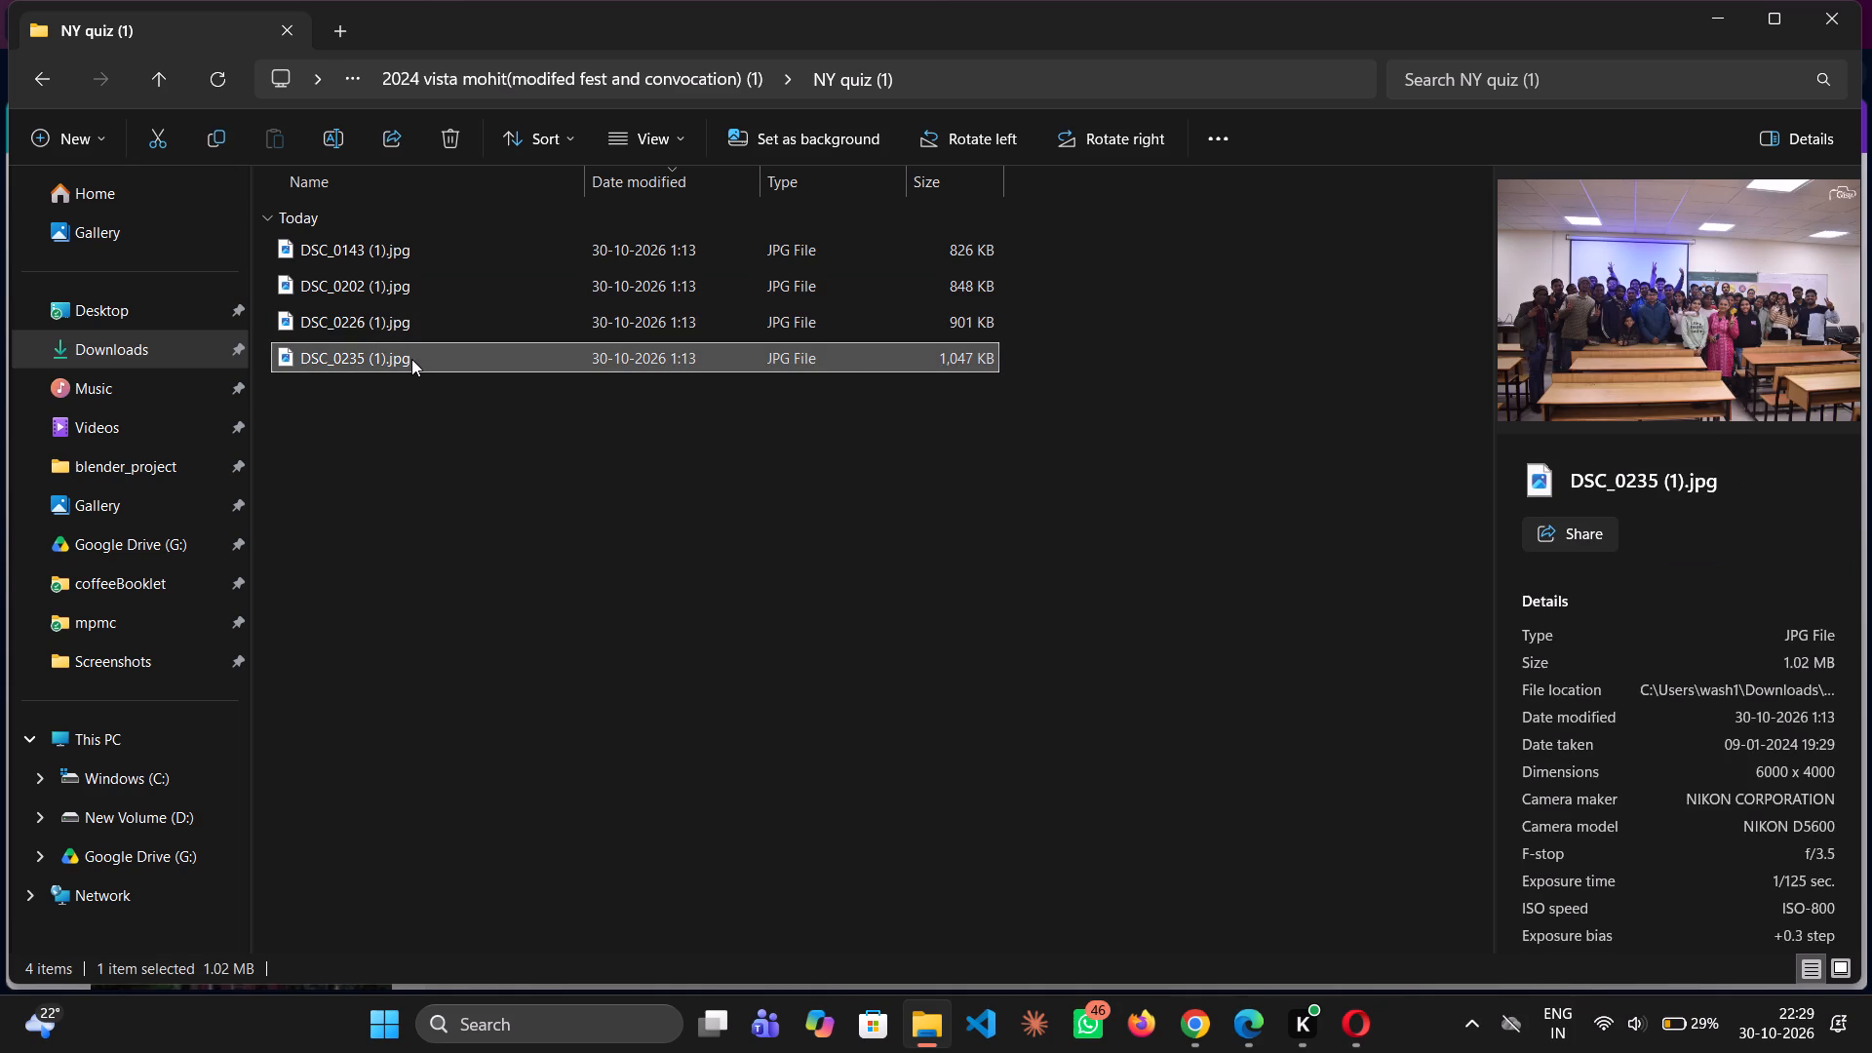
{"action": "left_click", "coordinate": [430, 331]}
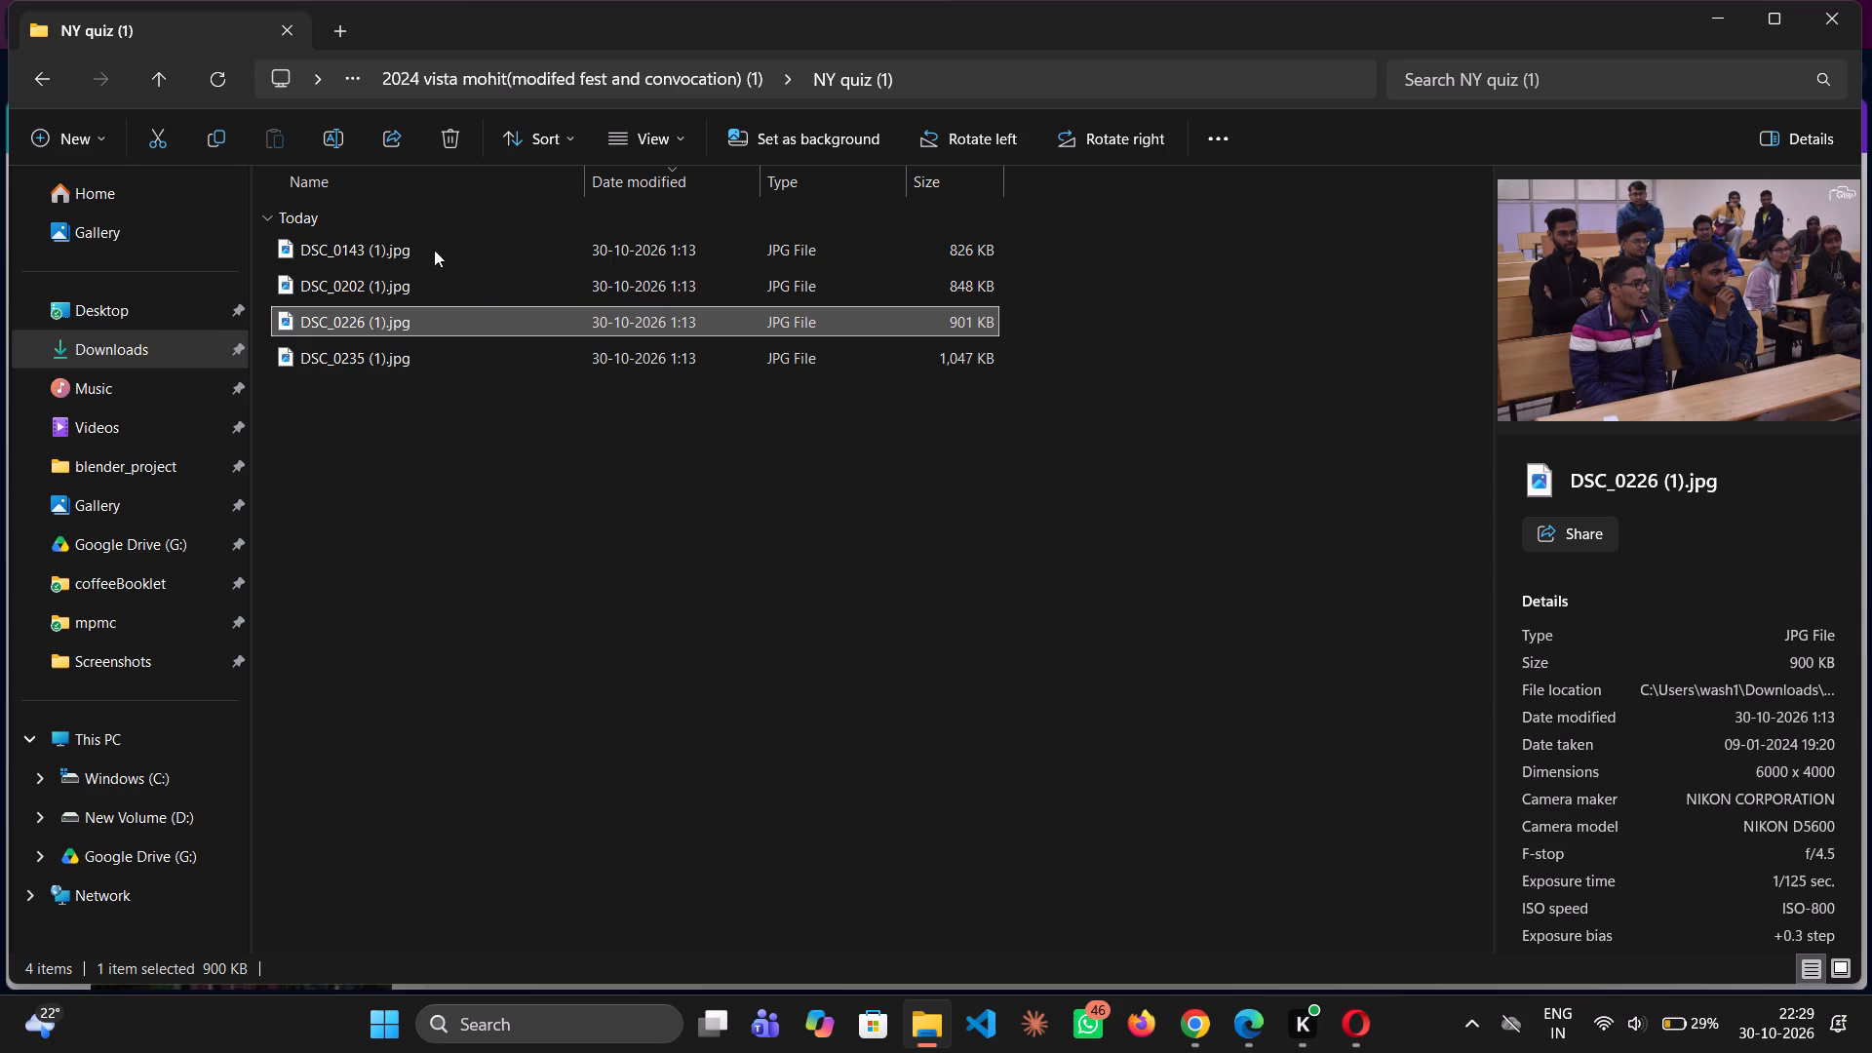
Preview the photos in the cad battle (1) folder, then return to the Coffee@Table@Booklet design.
{"action": "left_click", "coordinate": [50, 81]}
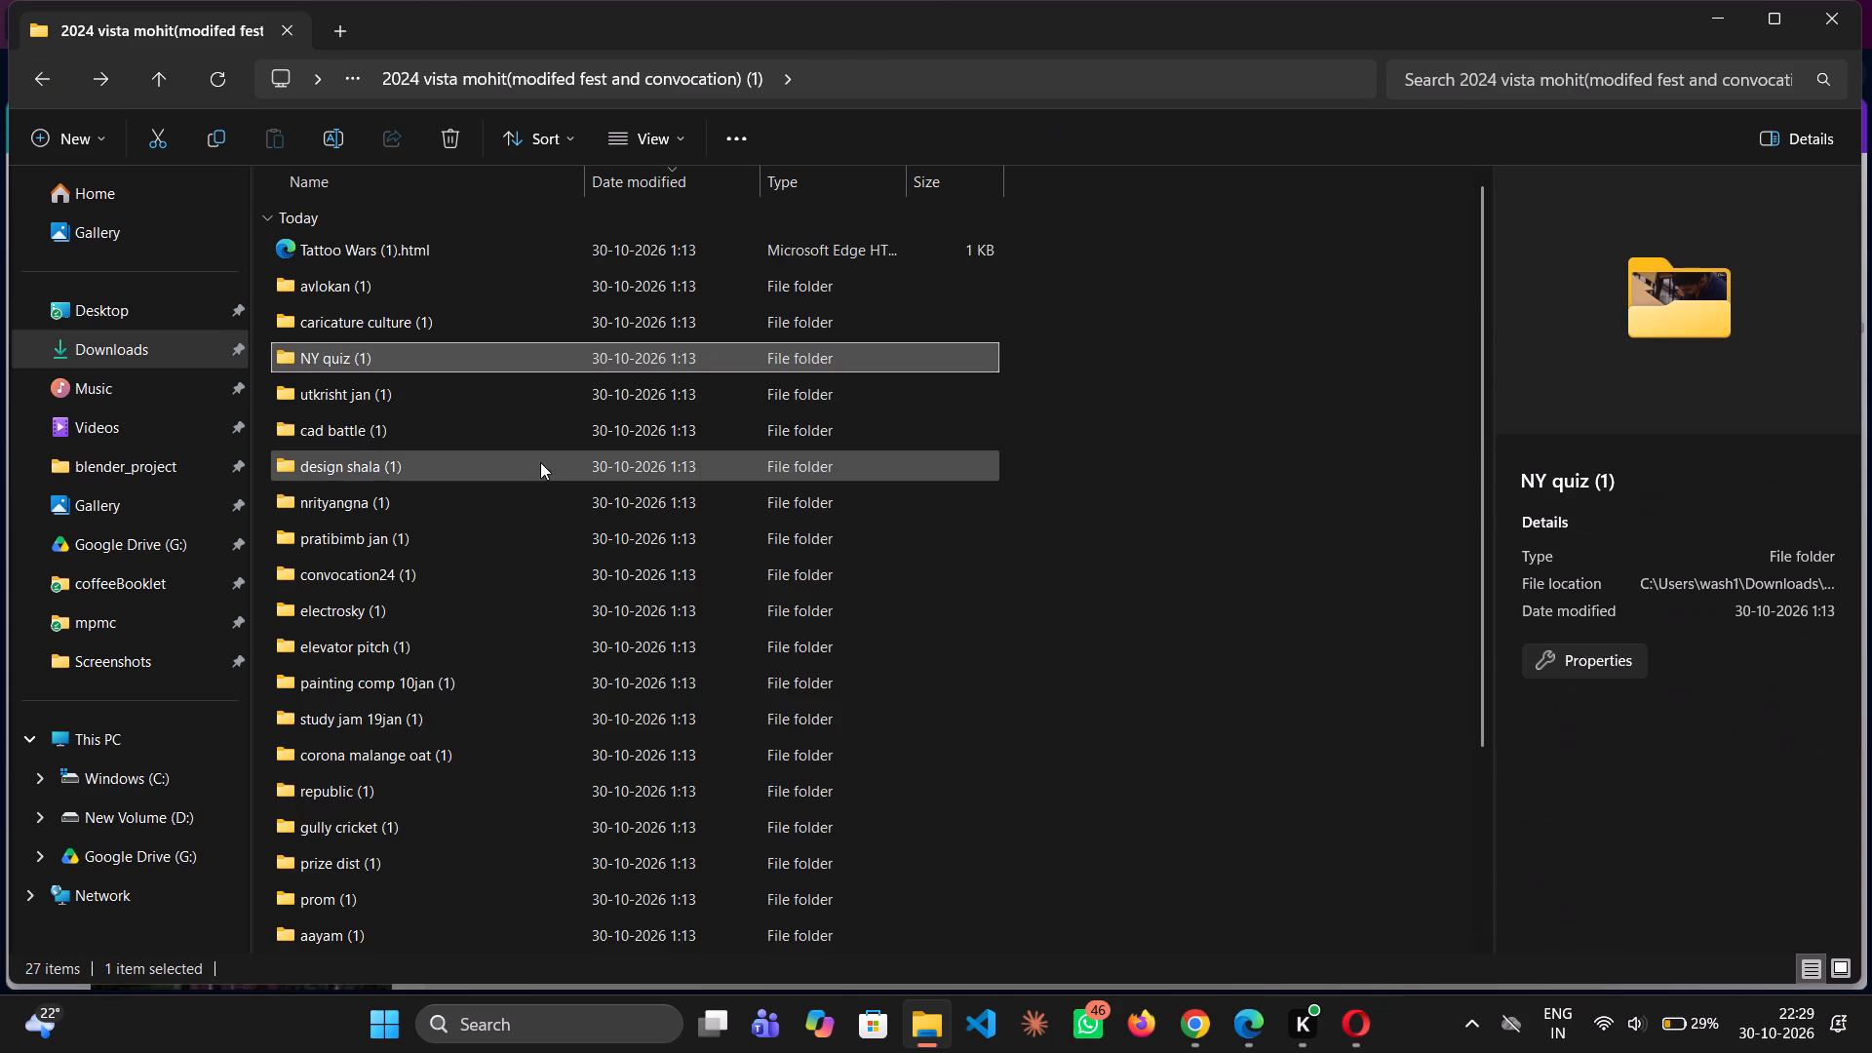
{"action": "double_click", "coordinate": [476, 434]}
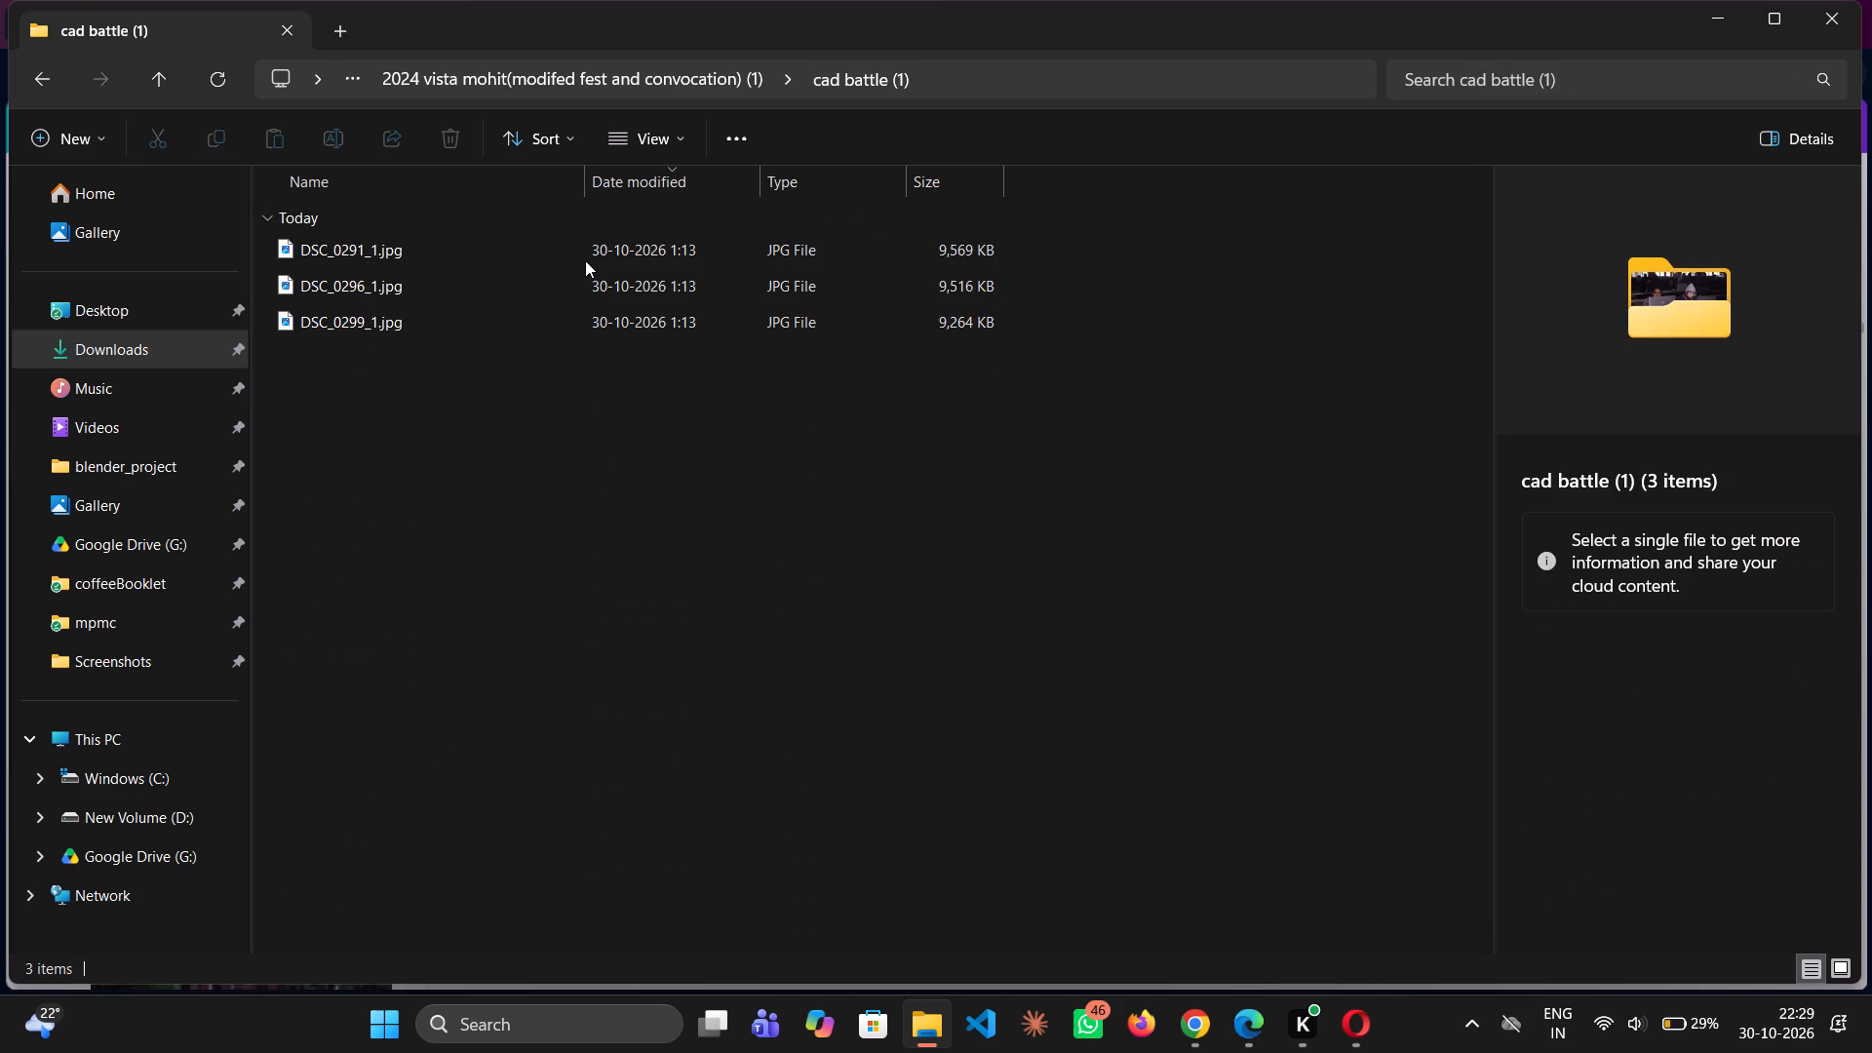
{"action": "left_click", "coordinate": [585, 260]}
{"action": "left_click", "coordinate": [570, 294]}
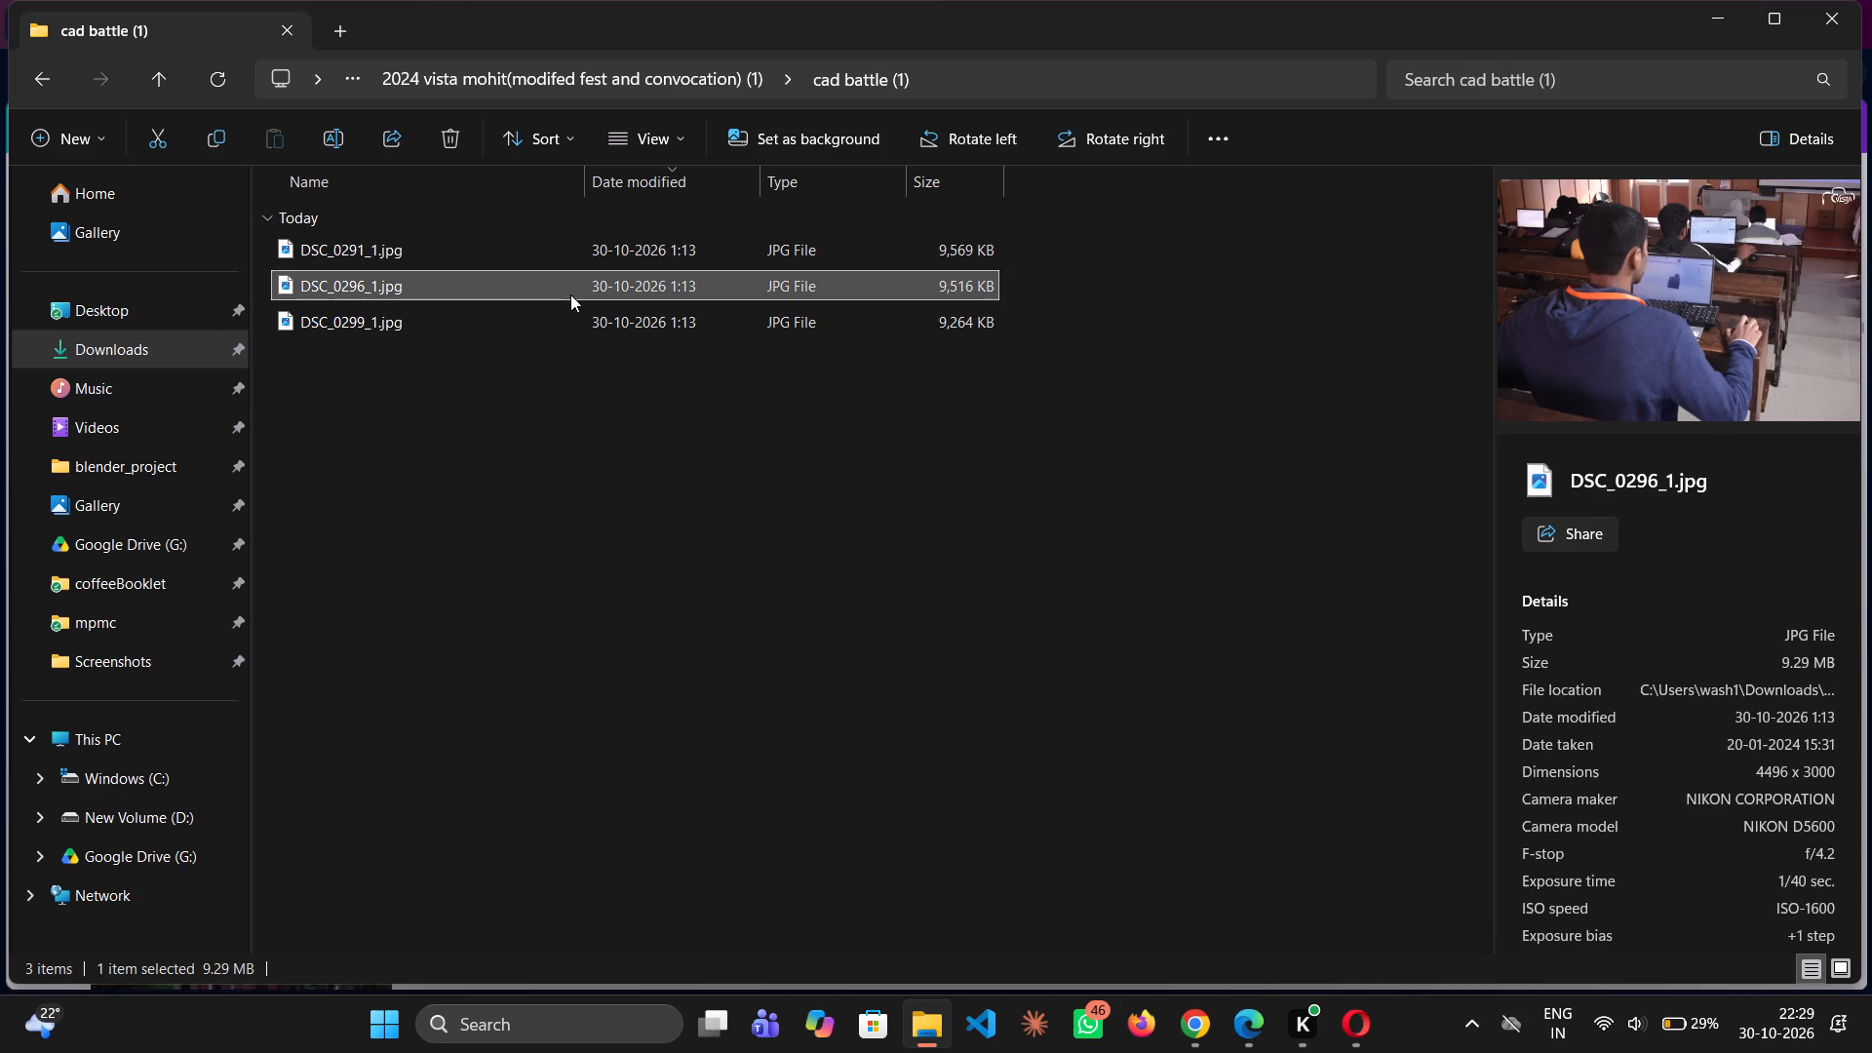
{"action": "left_click", "coordinate": [540, 320]}
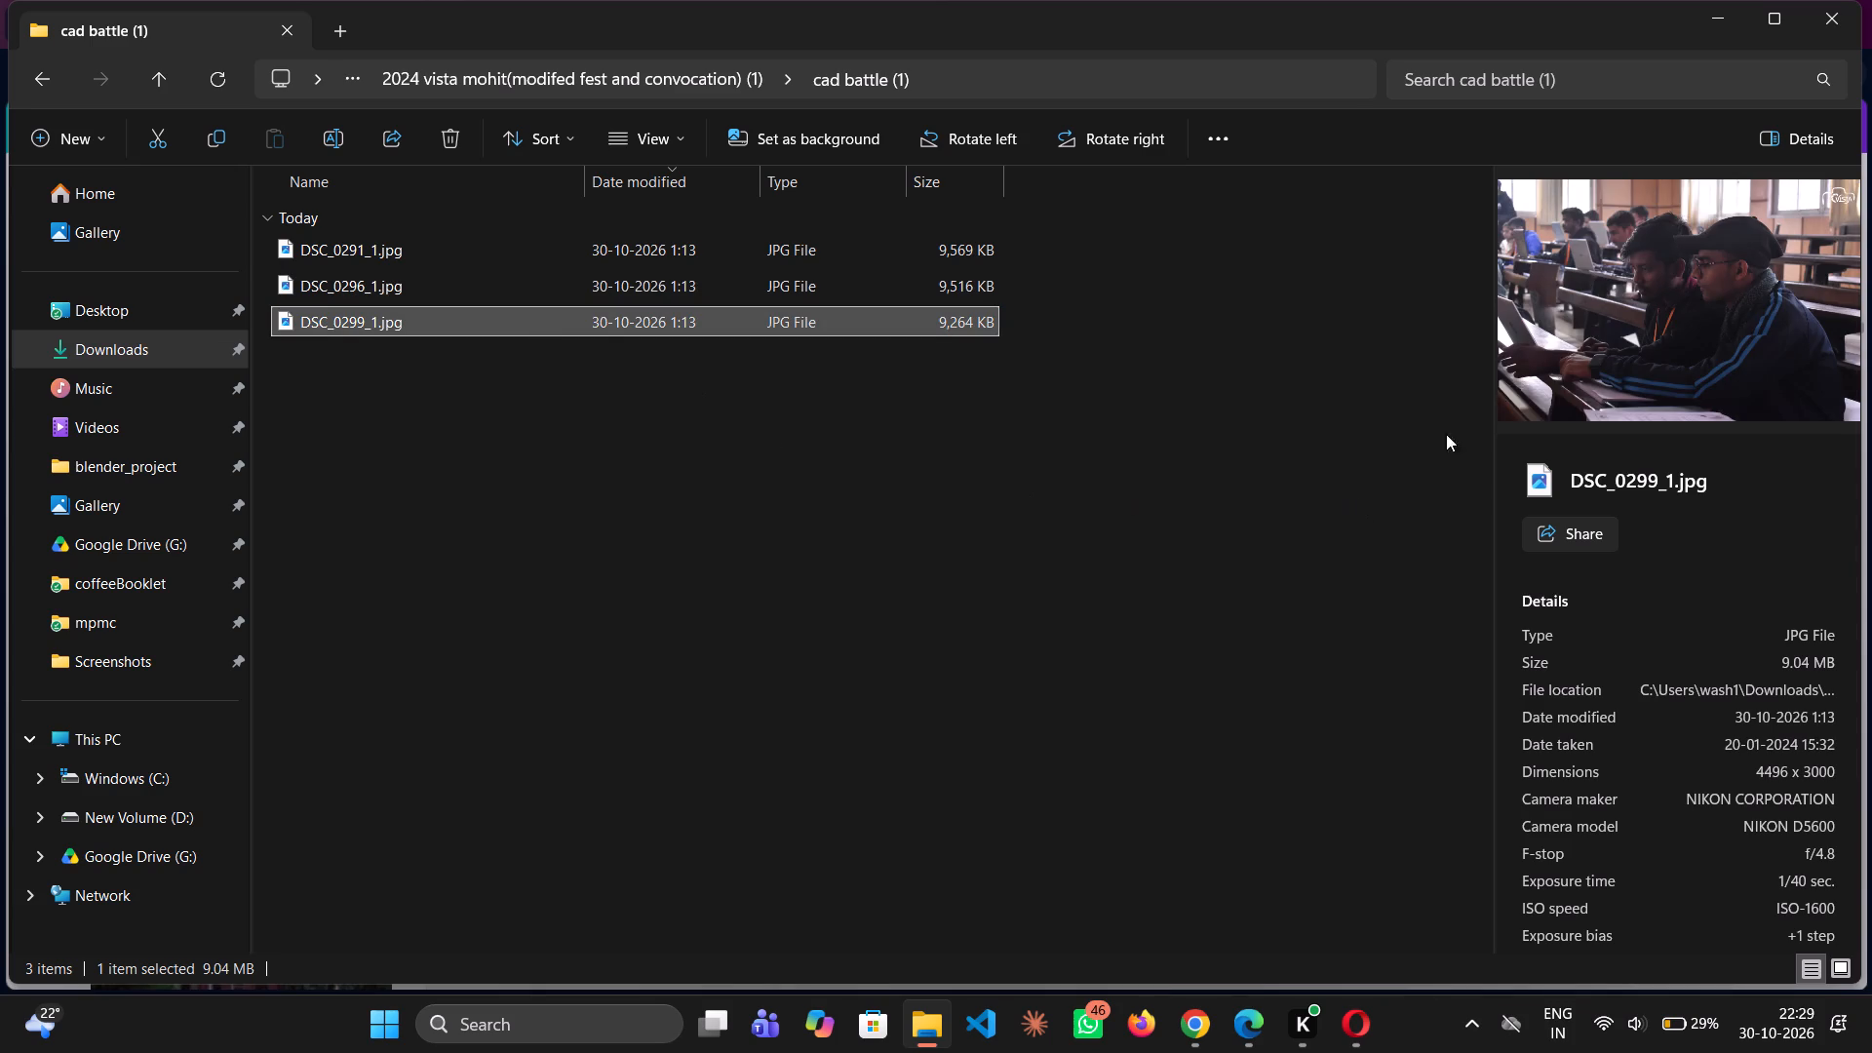
{"action": "left_click", "coordinate": [1718, 32]}
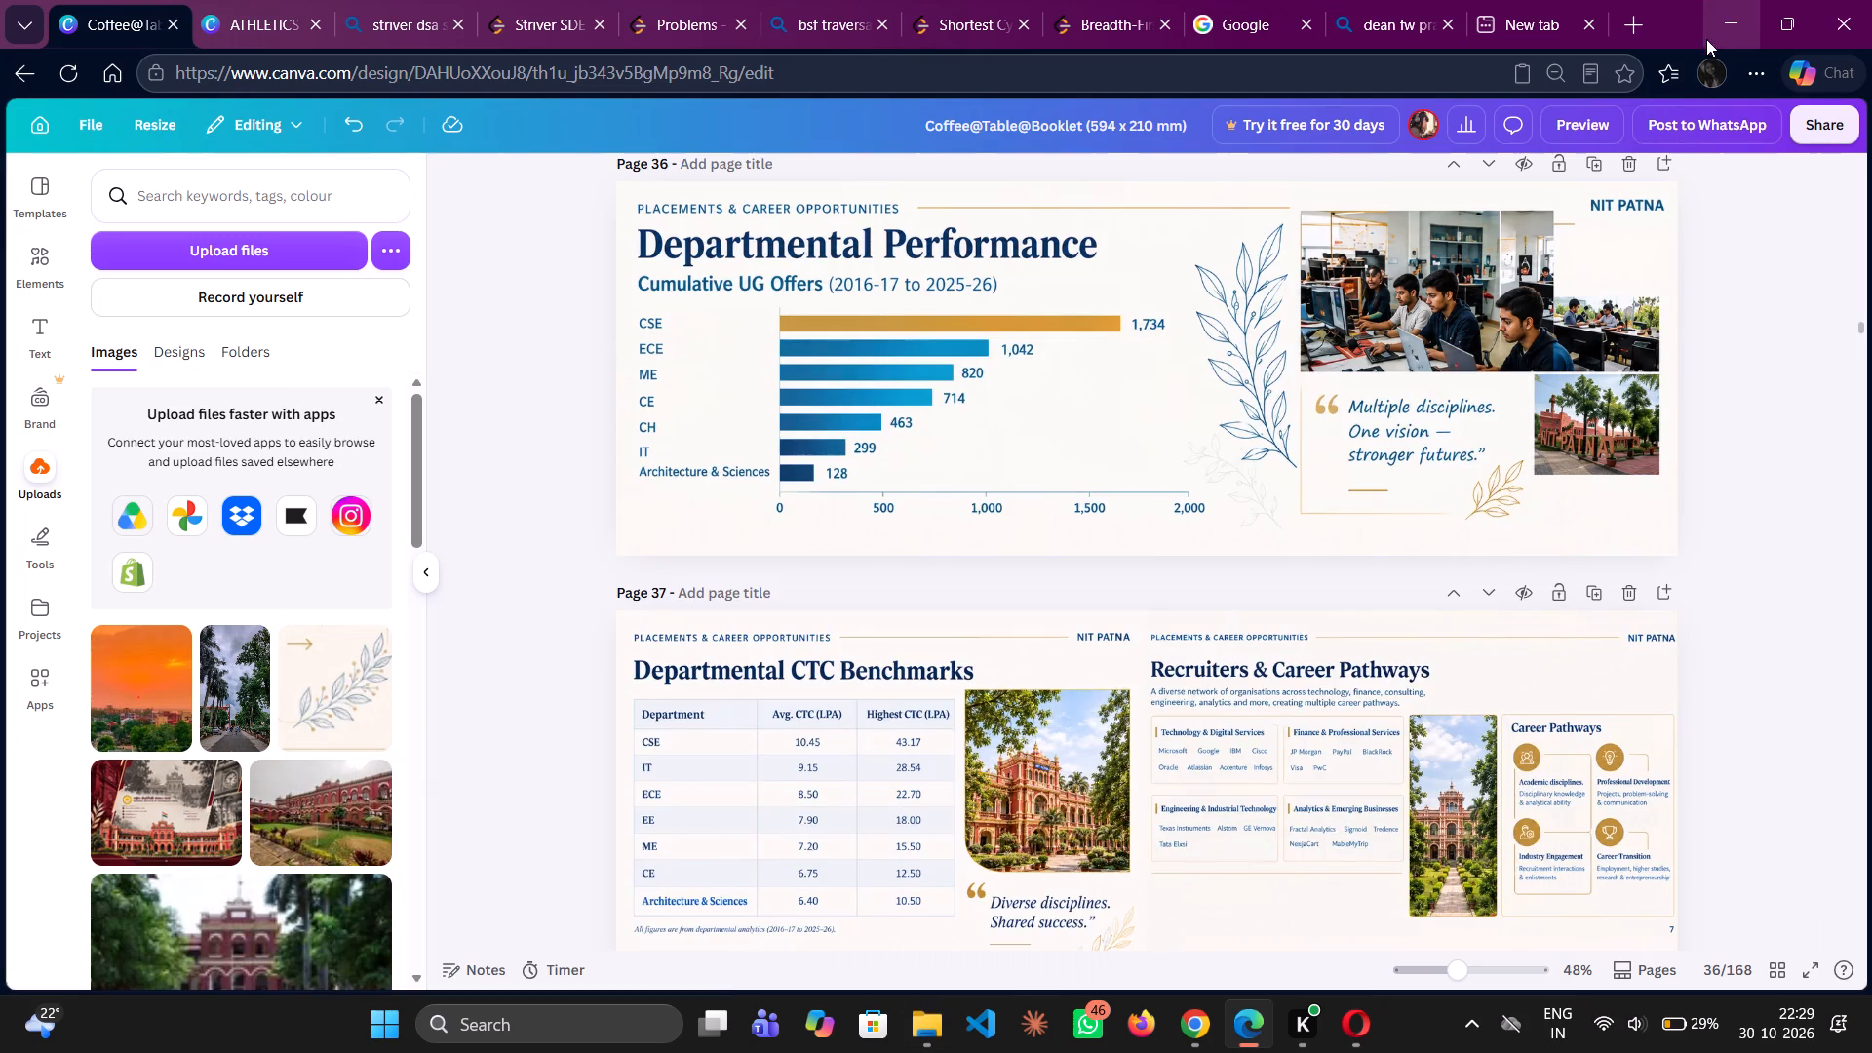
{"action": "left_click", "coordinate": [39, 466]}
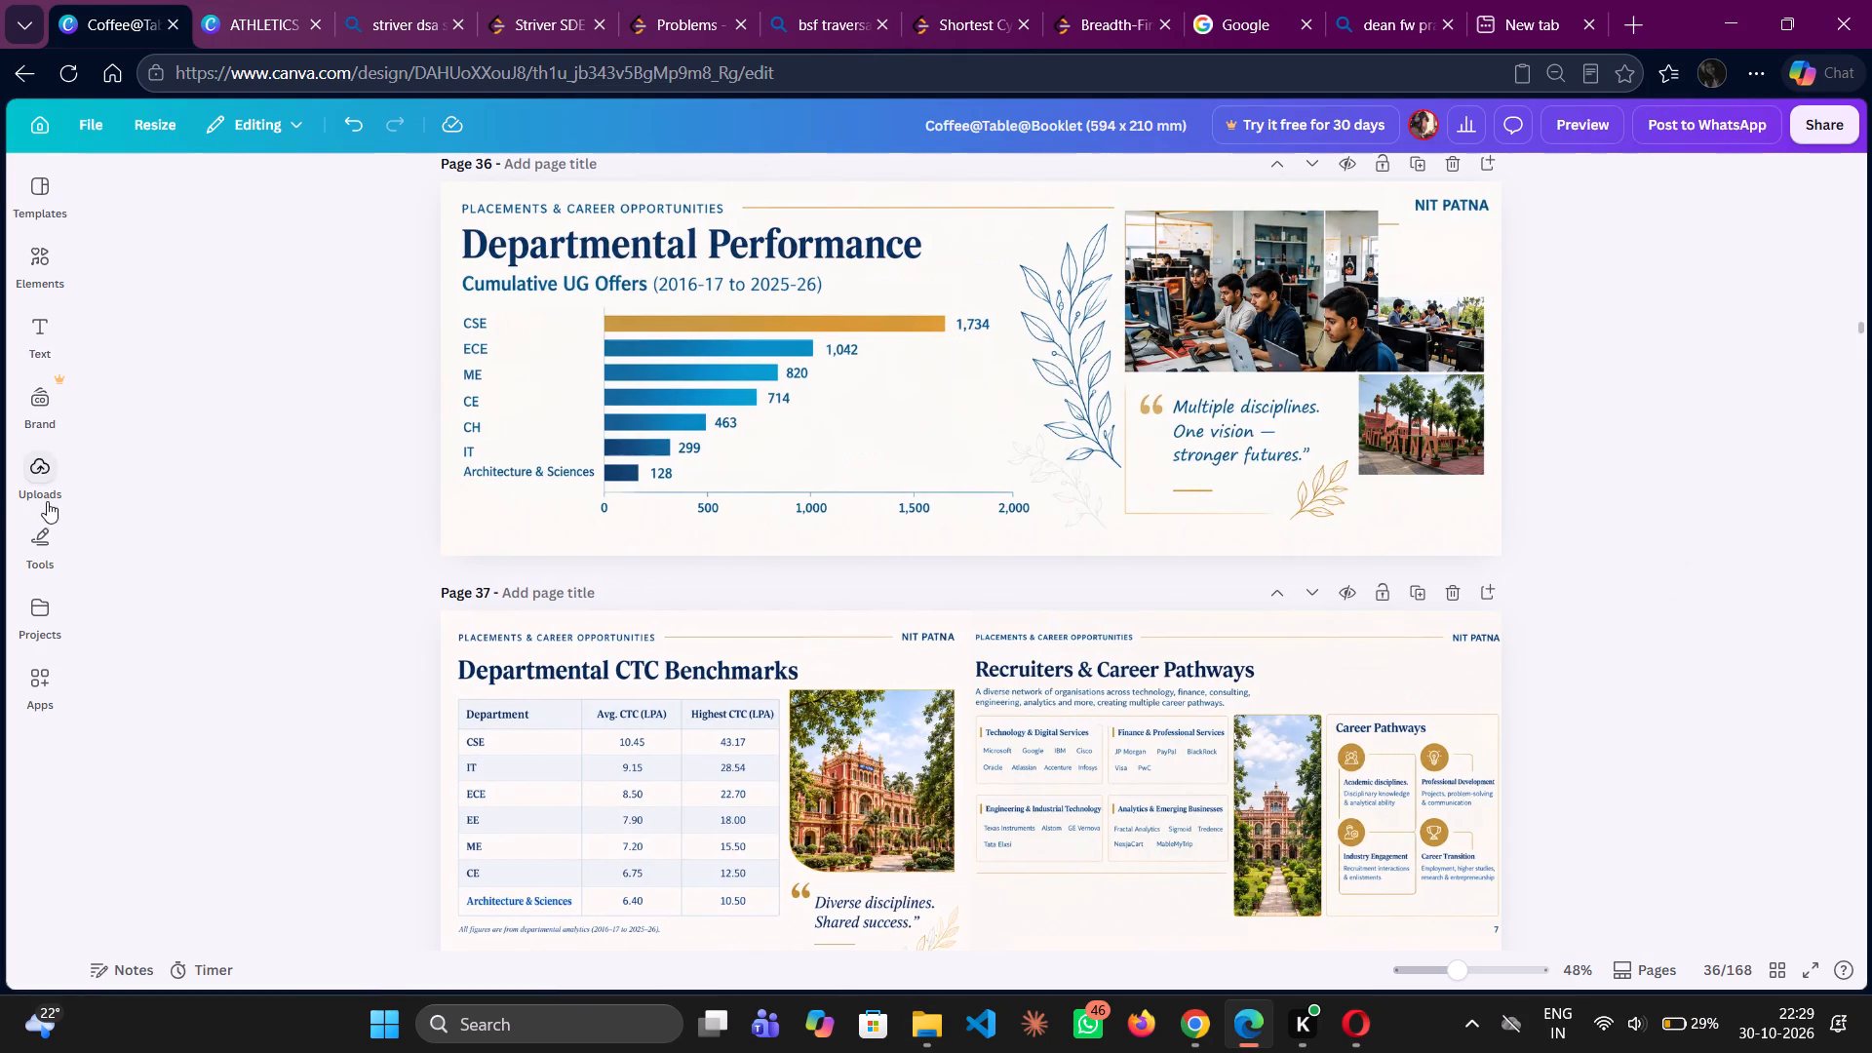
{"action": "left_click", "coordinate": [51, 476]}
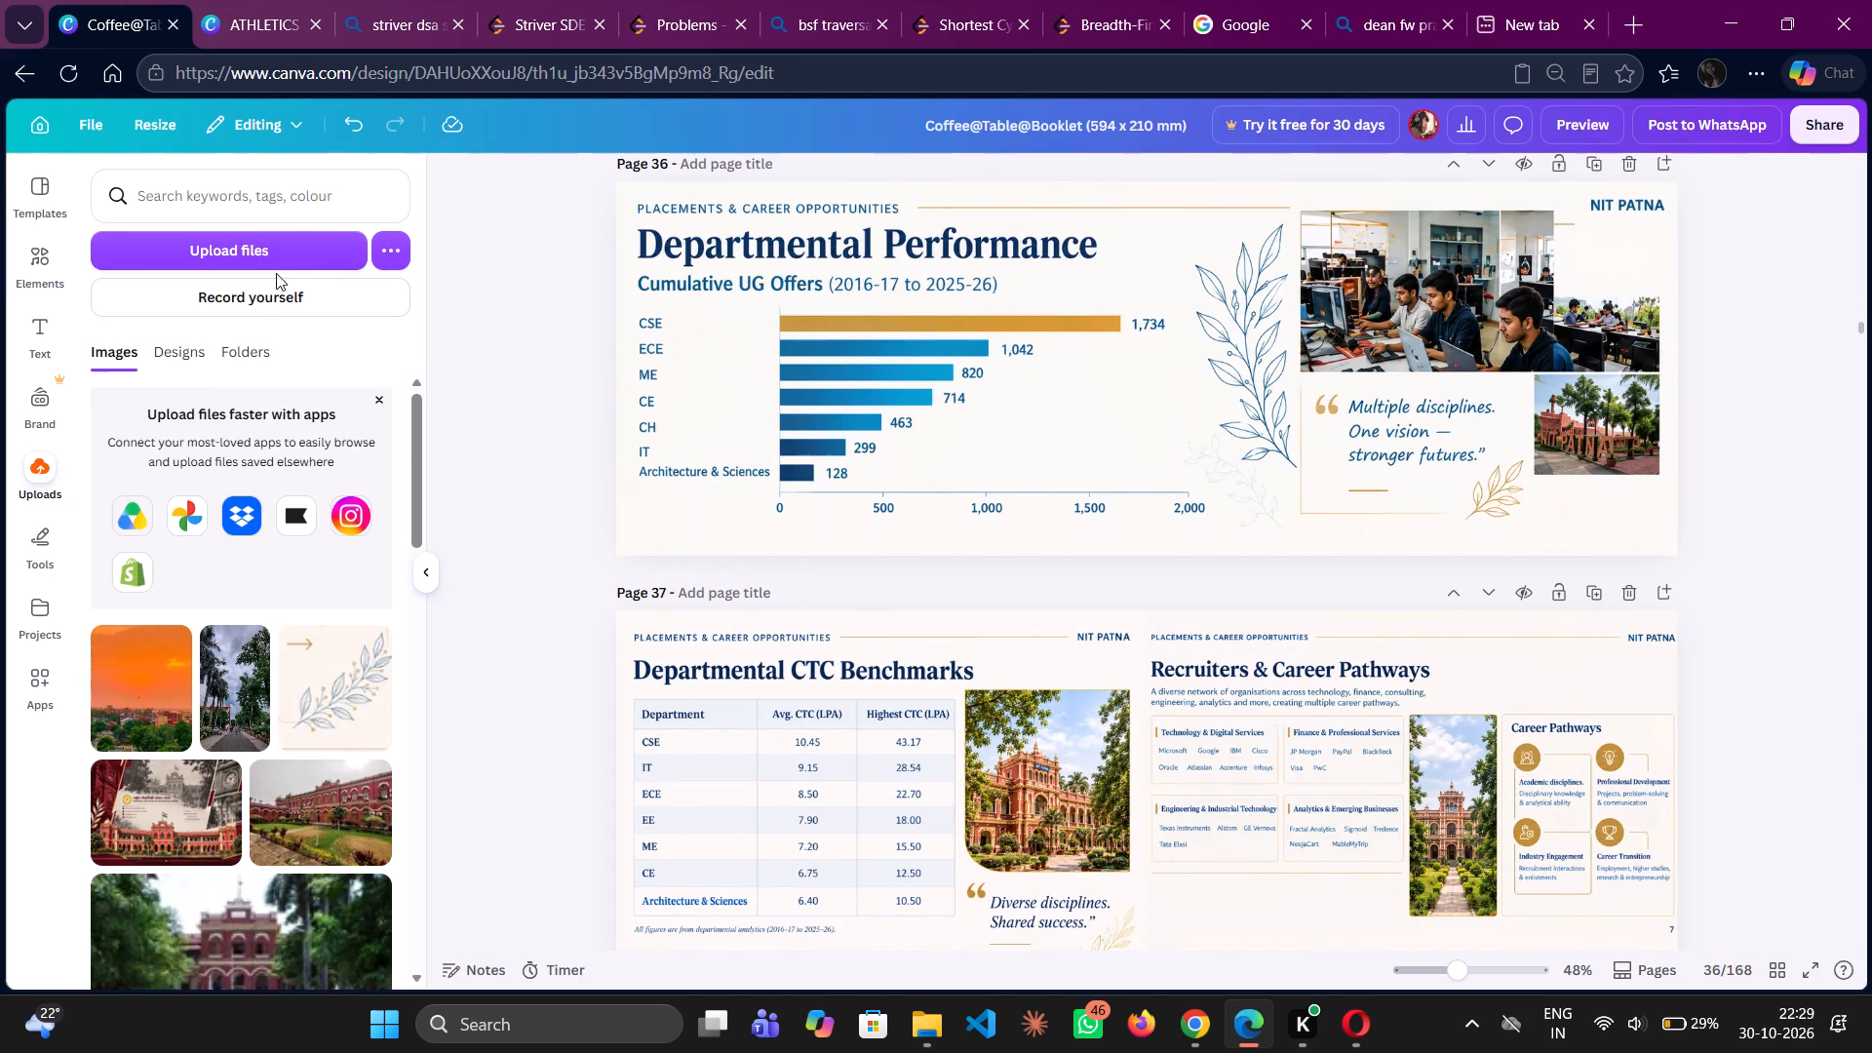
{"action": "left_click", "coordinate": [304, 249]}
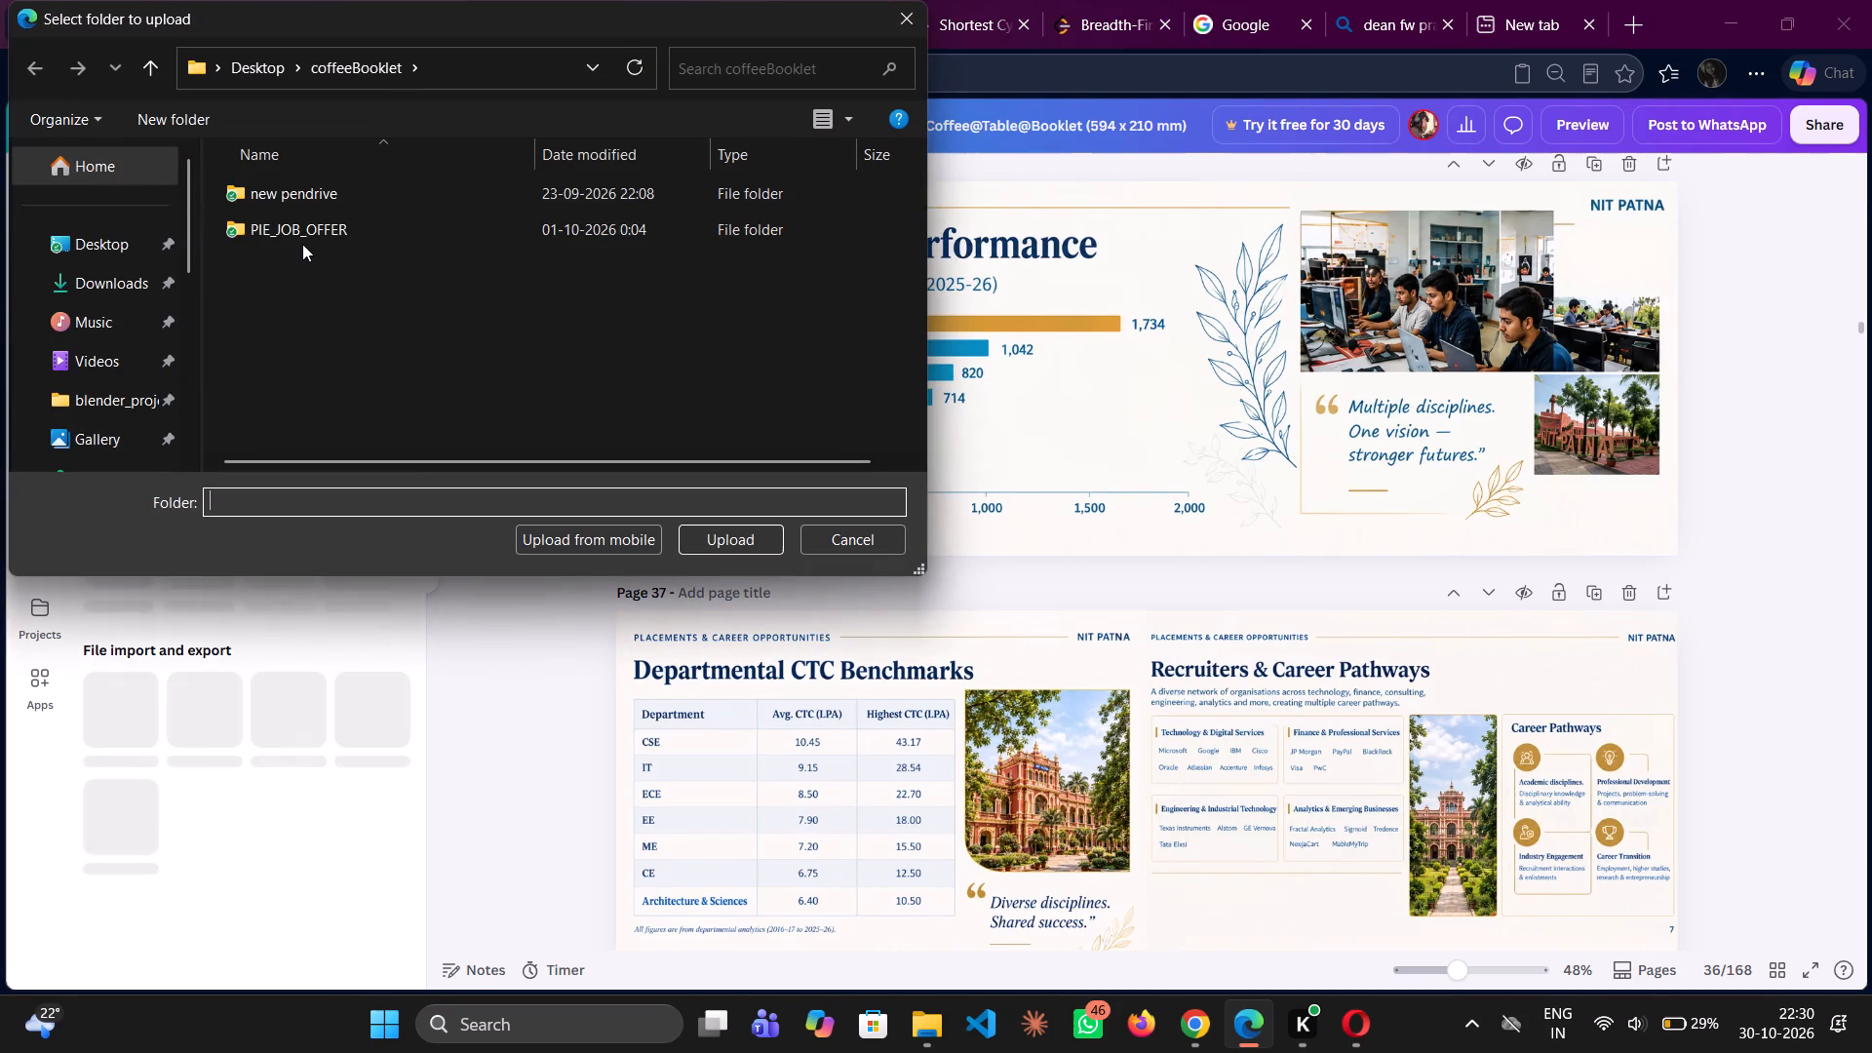
{"action": "double_click", "coordinate": [140, 270]}
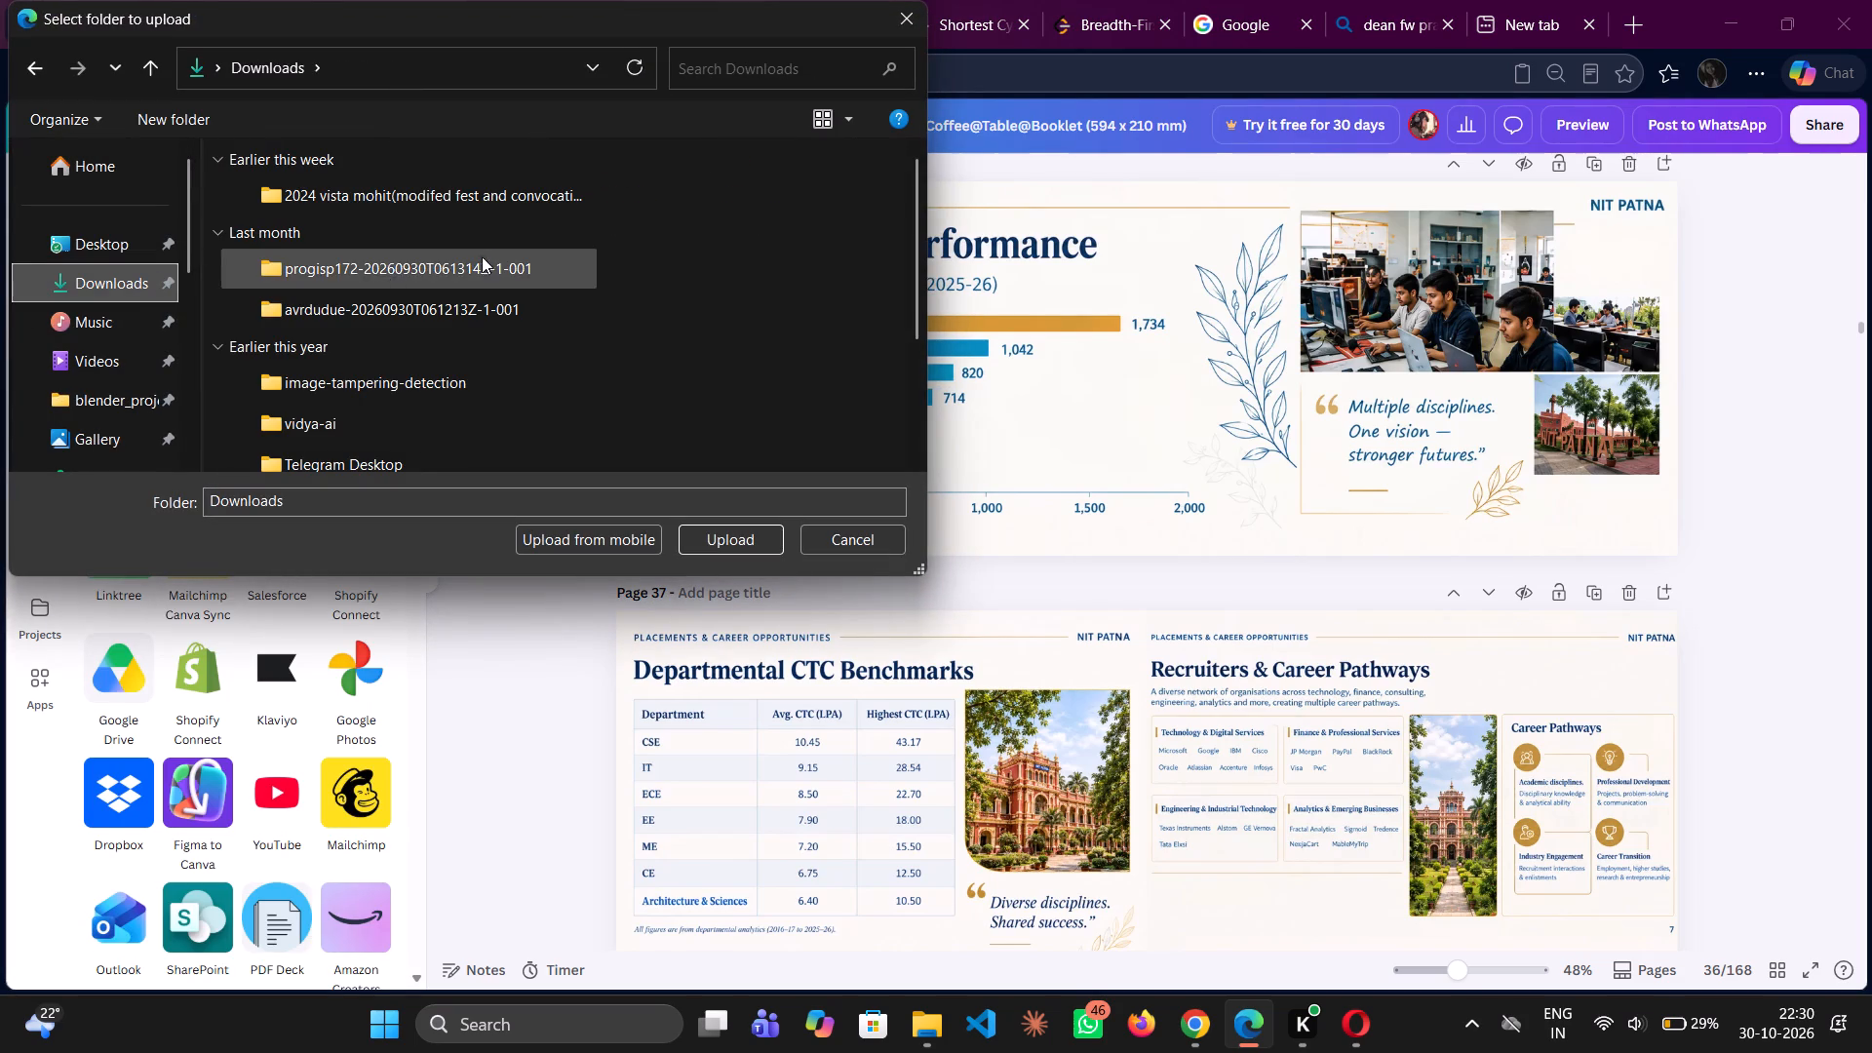
{"action": "left_click", "coordinate": [494, 207]}
{"action": "left_click", "coordinate": [494, 207]}
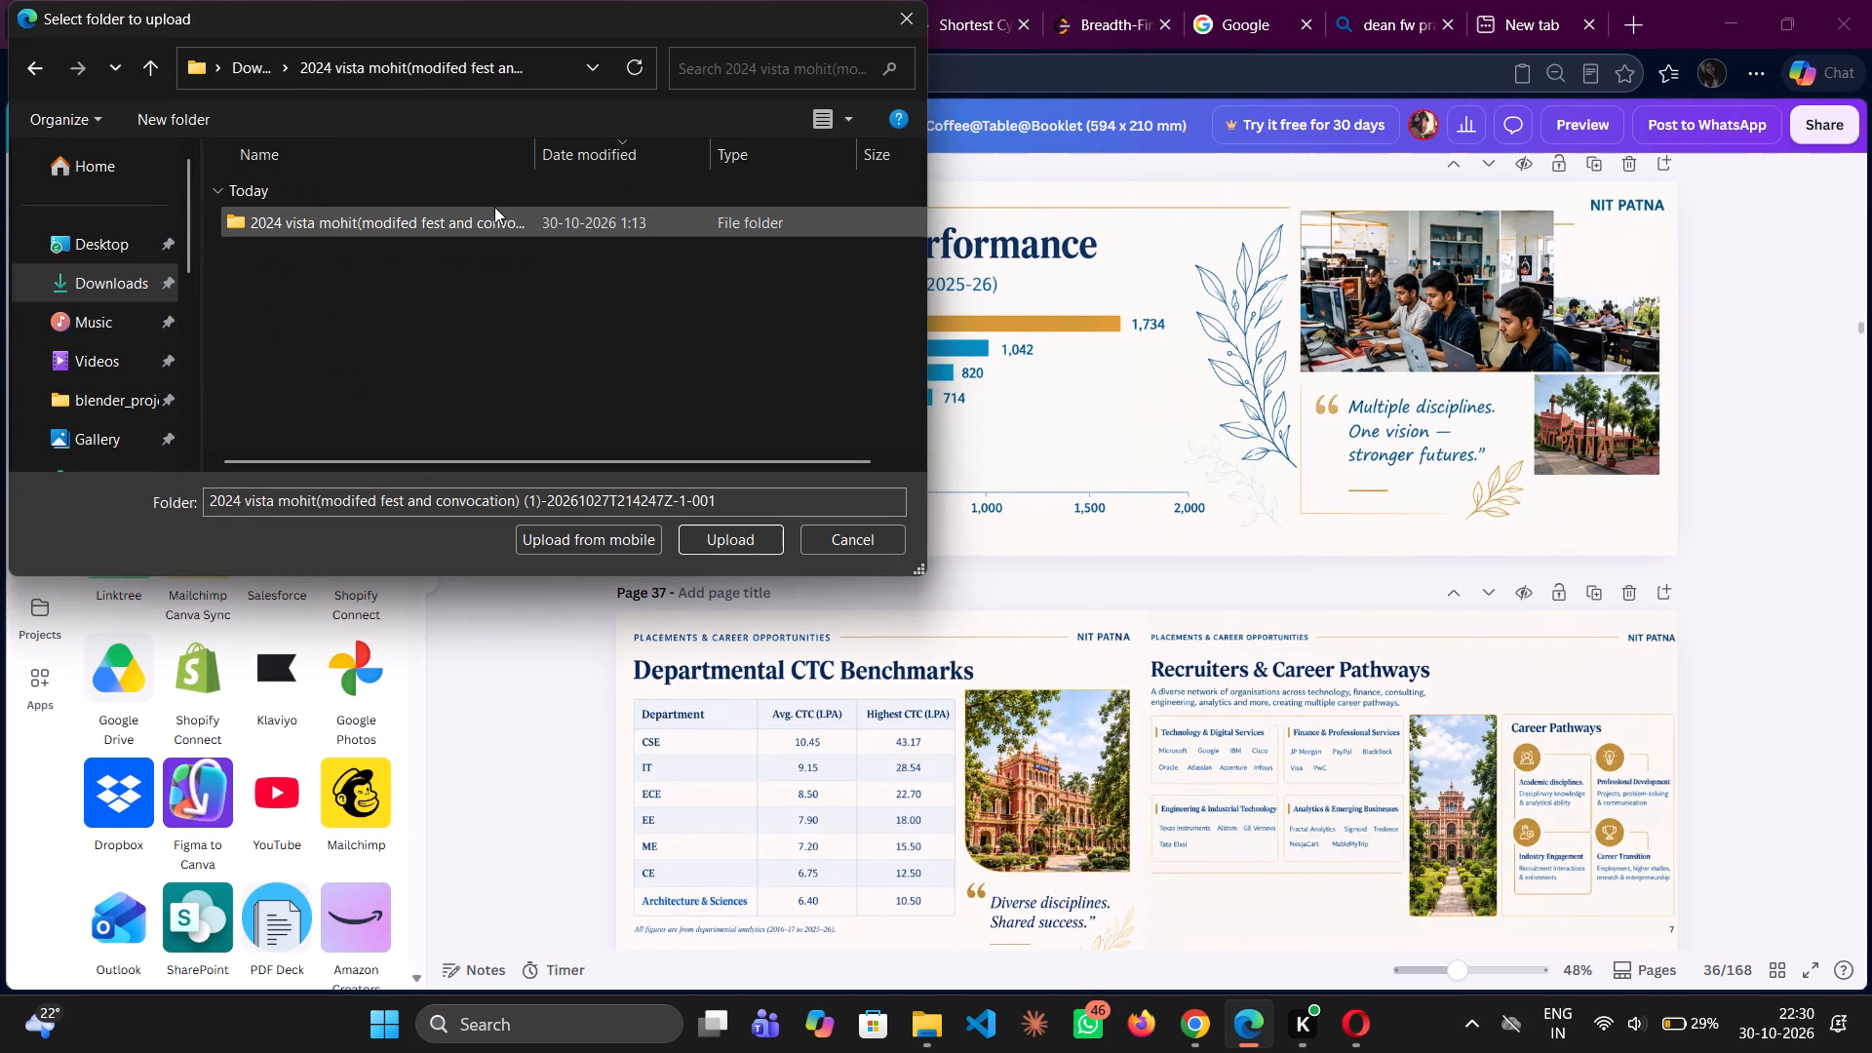
{"action": "left_click", "coordinate": [494, 207]}
{"action": "left_click", "coordinate": [711, 531]}
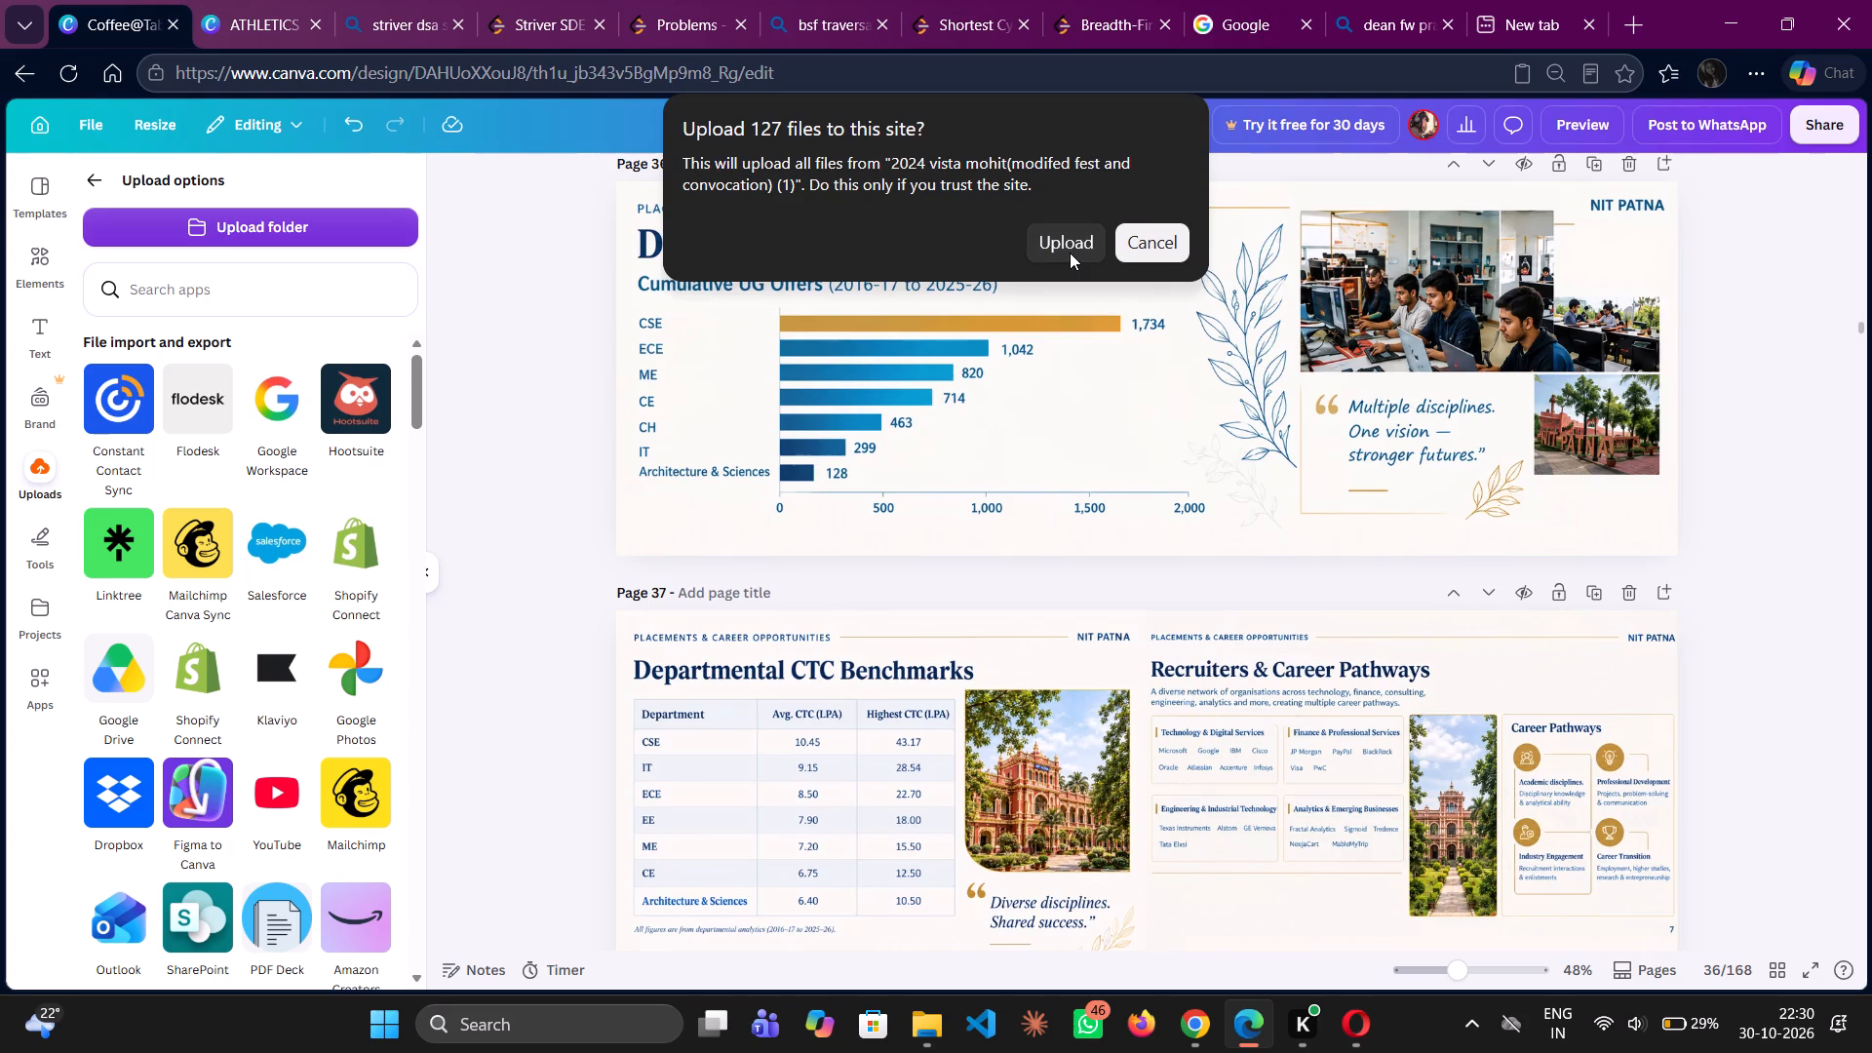
{"action": "left_click", "coordinate": [1070, 253]}
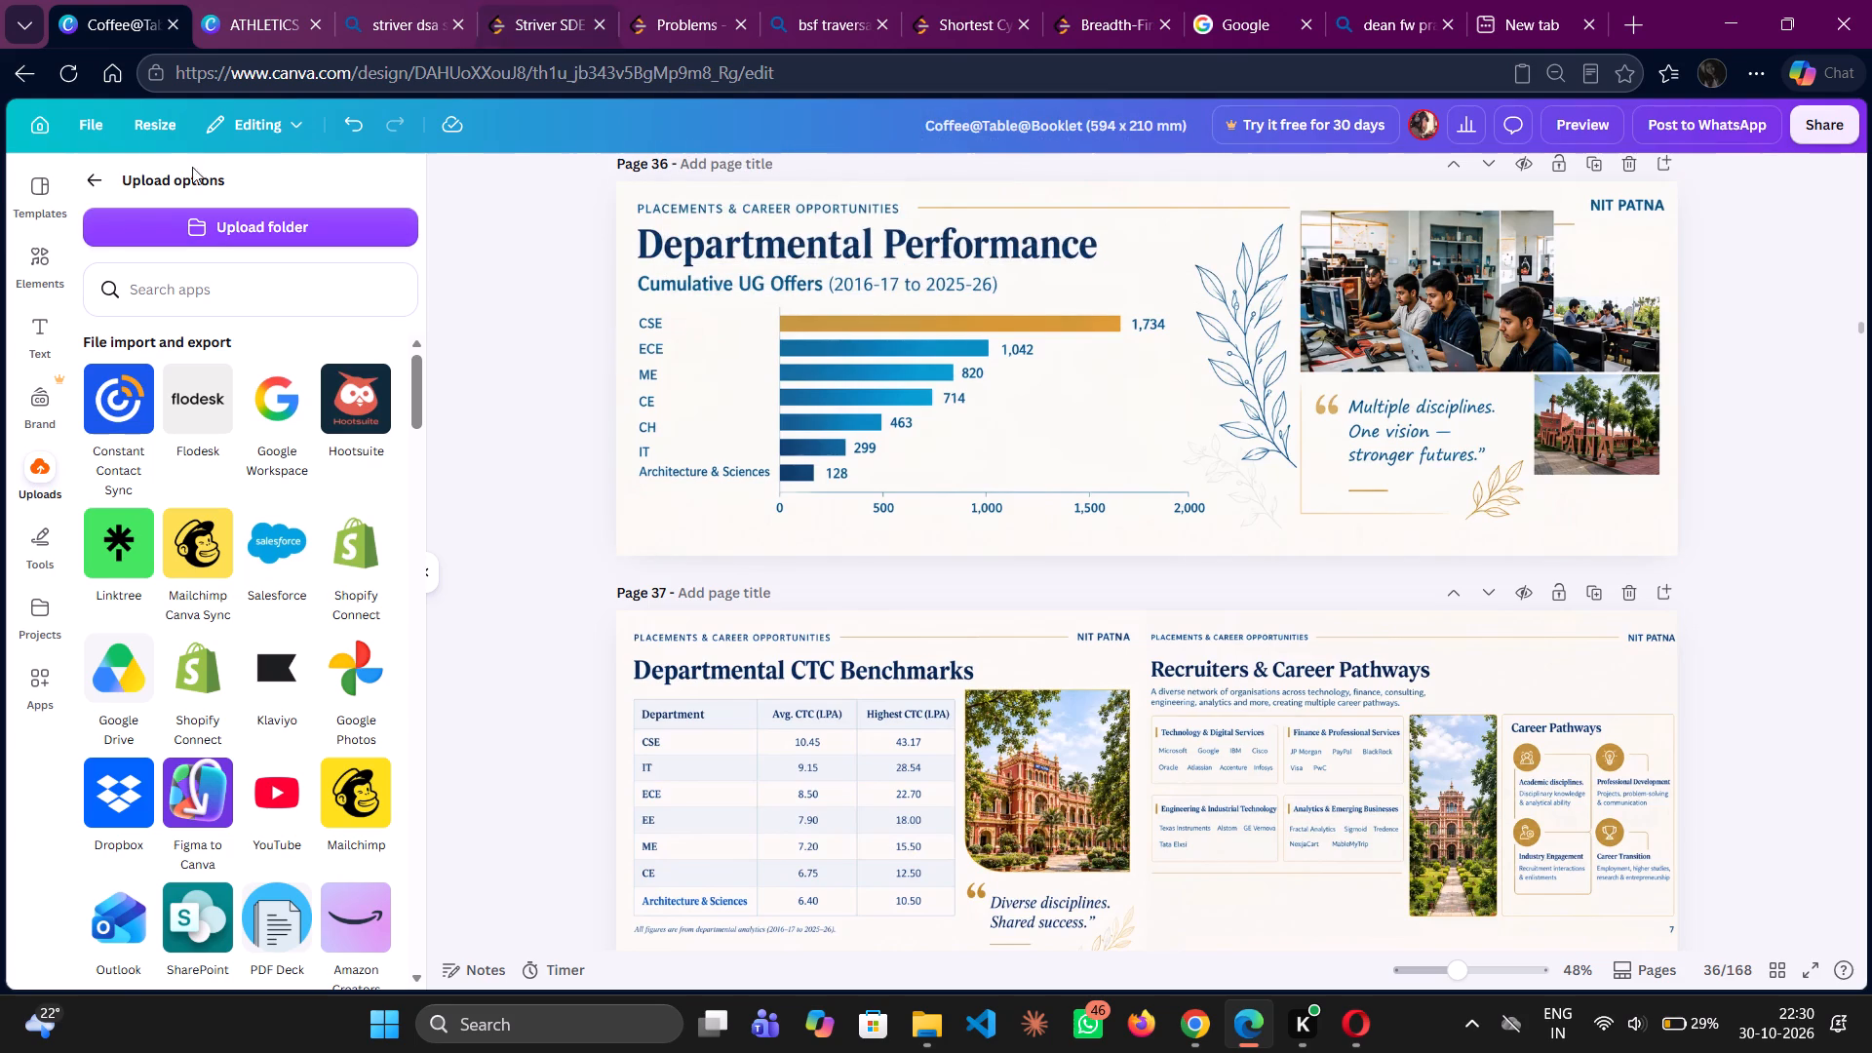
Upload the "cad battle (1)" folder from the 2024 vista mohit folder to the Canva uploads.
{"action": "scroll", "coordinate": [199, 465], "scroll_direction": "up", "scroll_amount": 1}
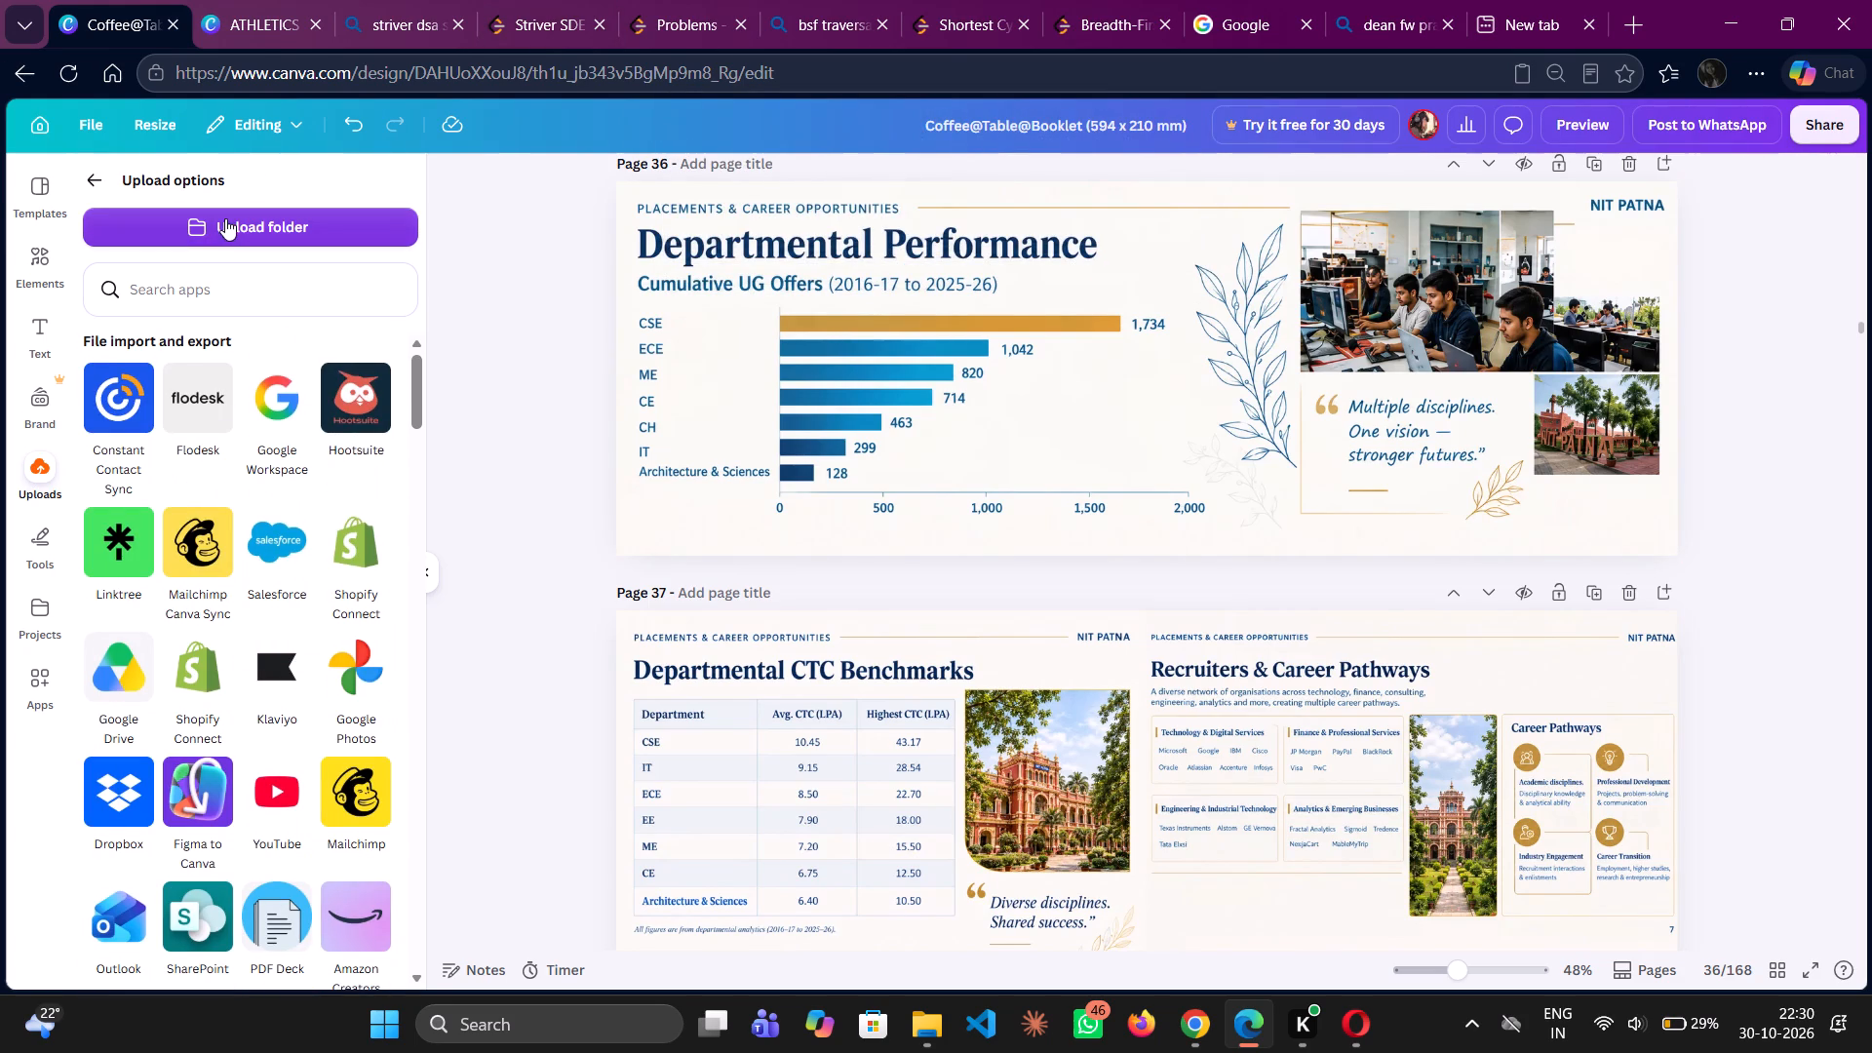
{"action": "left_click", "coordinate": [225, 218]}
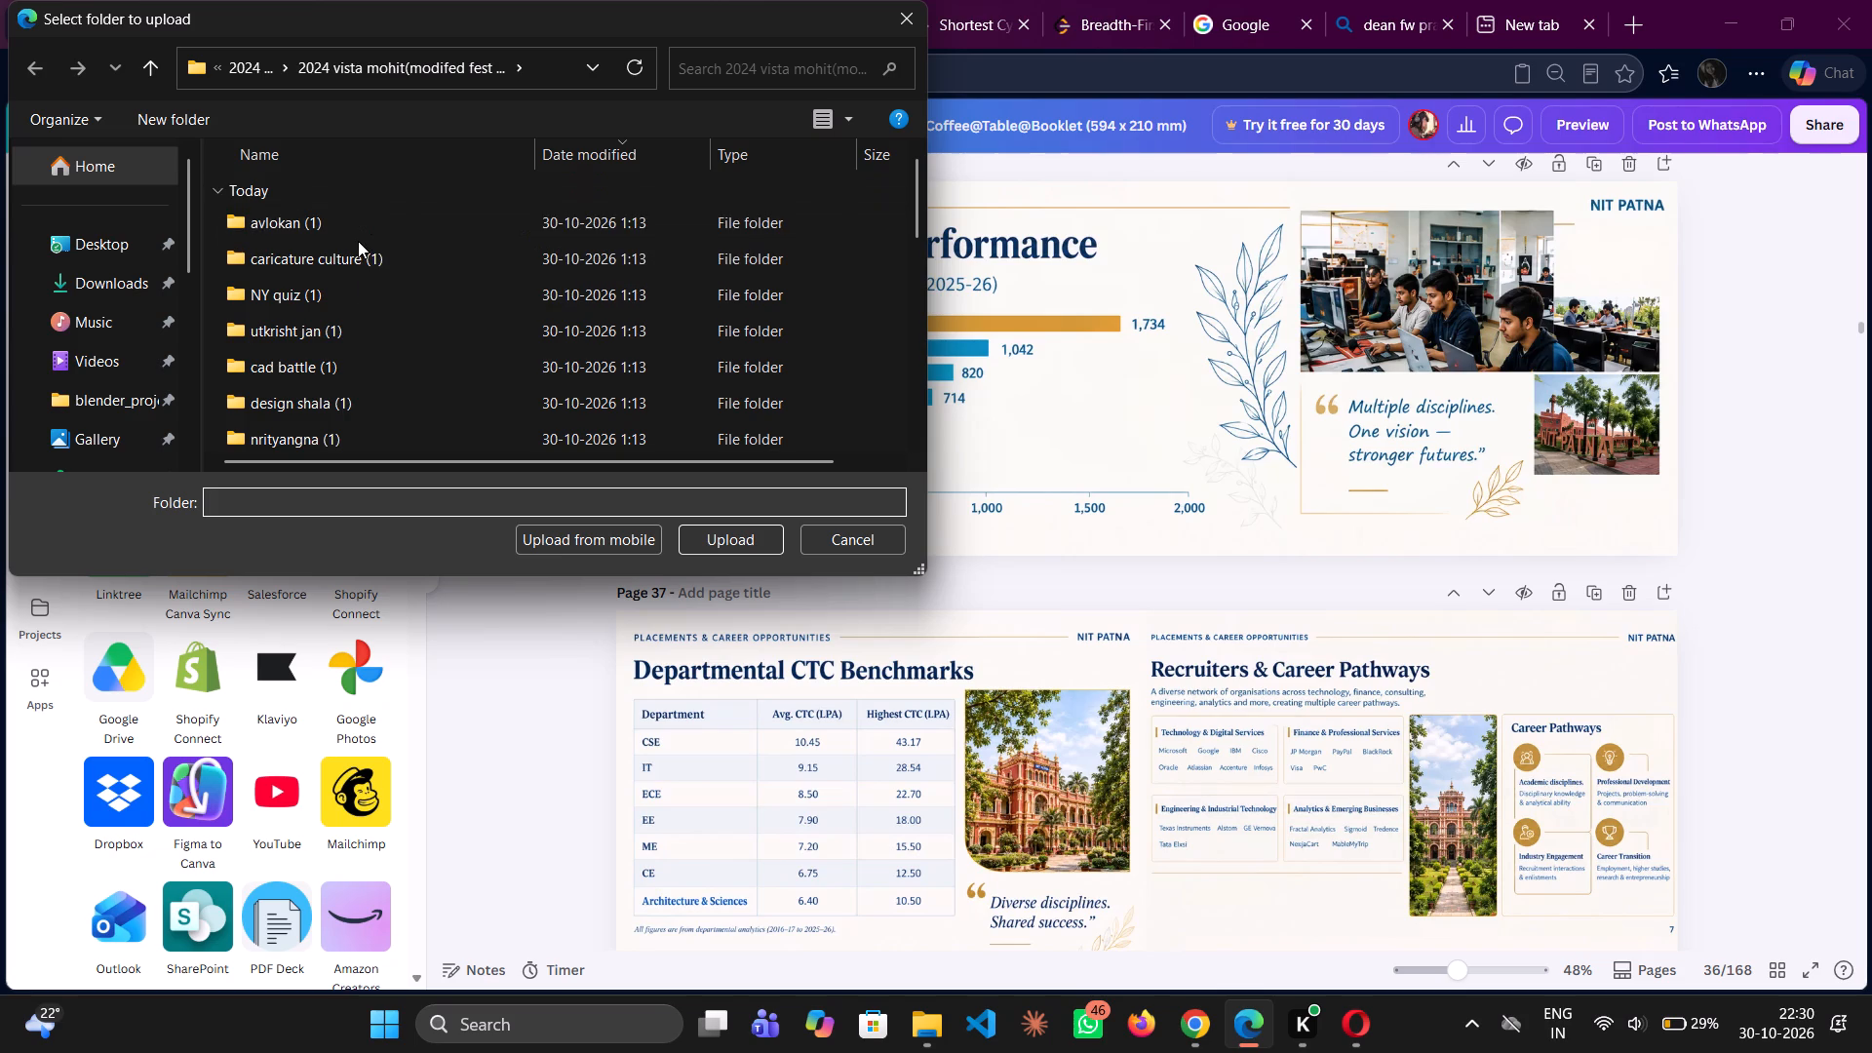
{"action": "scroll", "coordinate": [372, 313], "scroll_direction": "down", "scroll_amount": 15}
{"action": "left_click", "coordinate": [372, 313]}
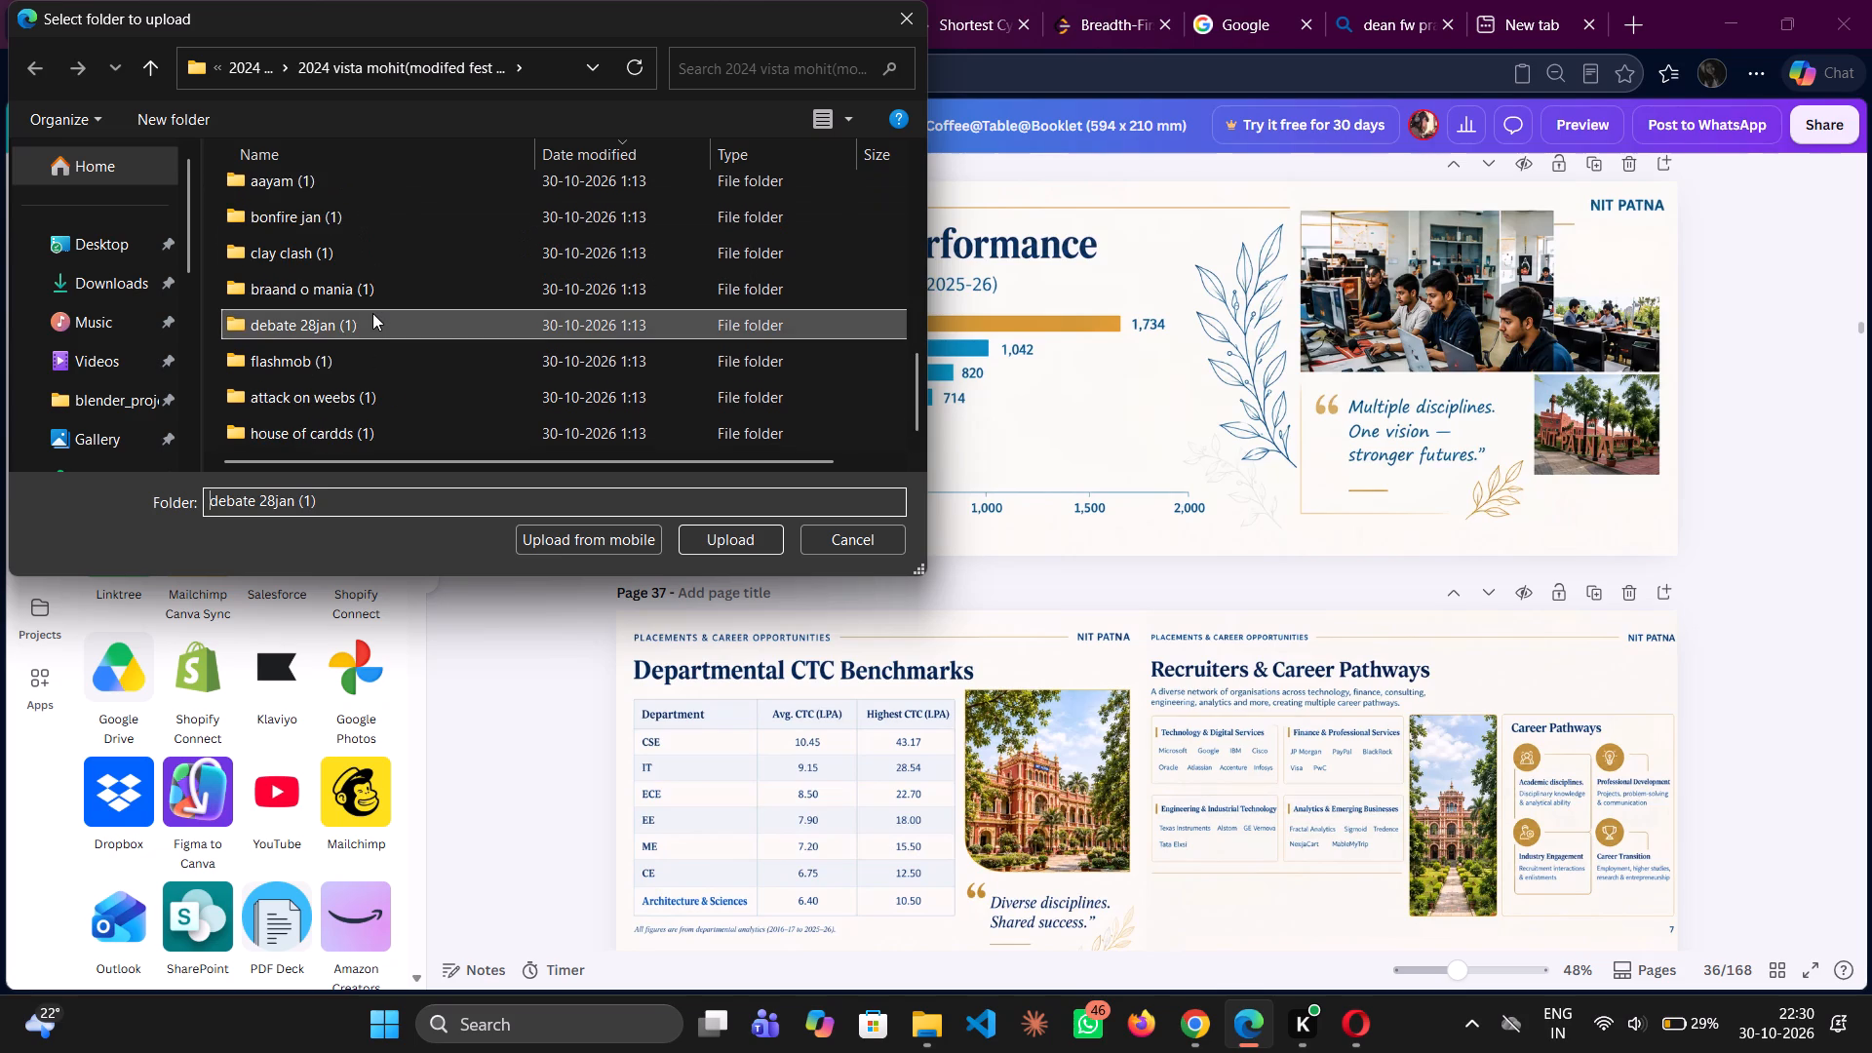
{"action": "key", "text": "ctrl+a"}
{"action": "left_click", "coordinate": [372, 313]}
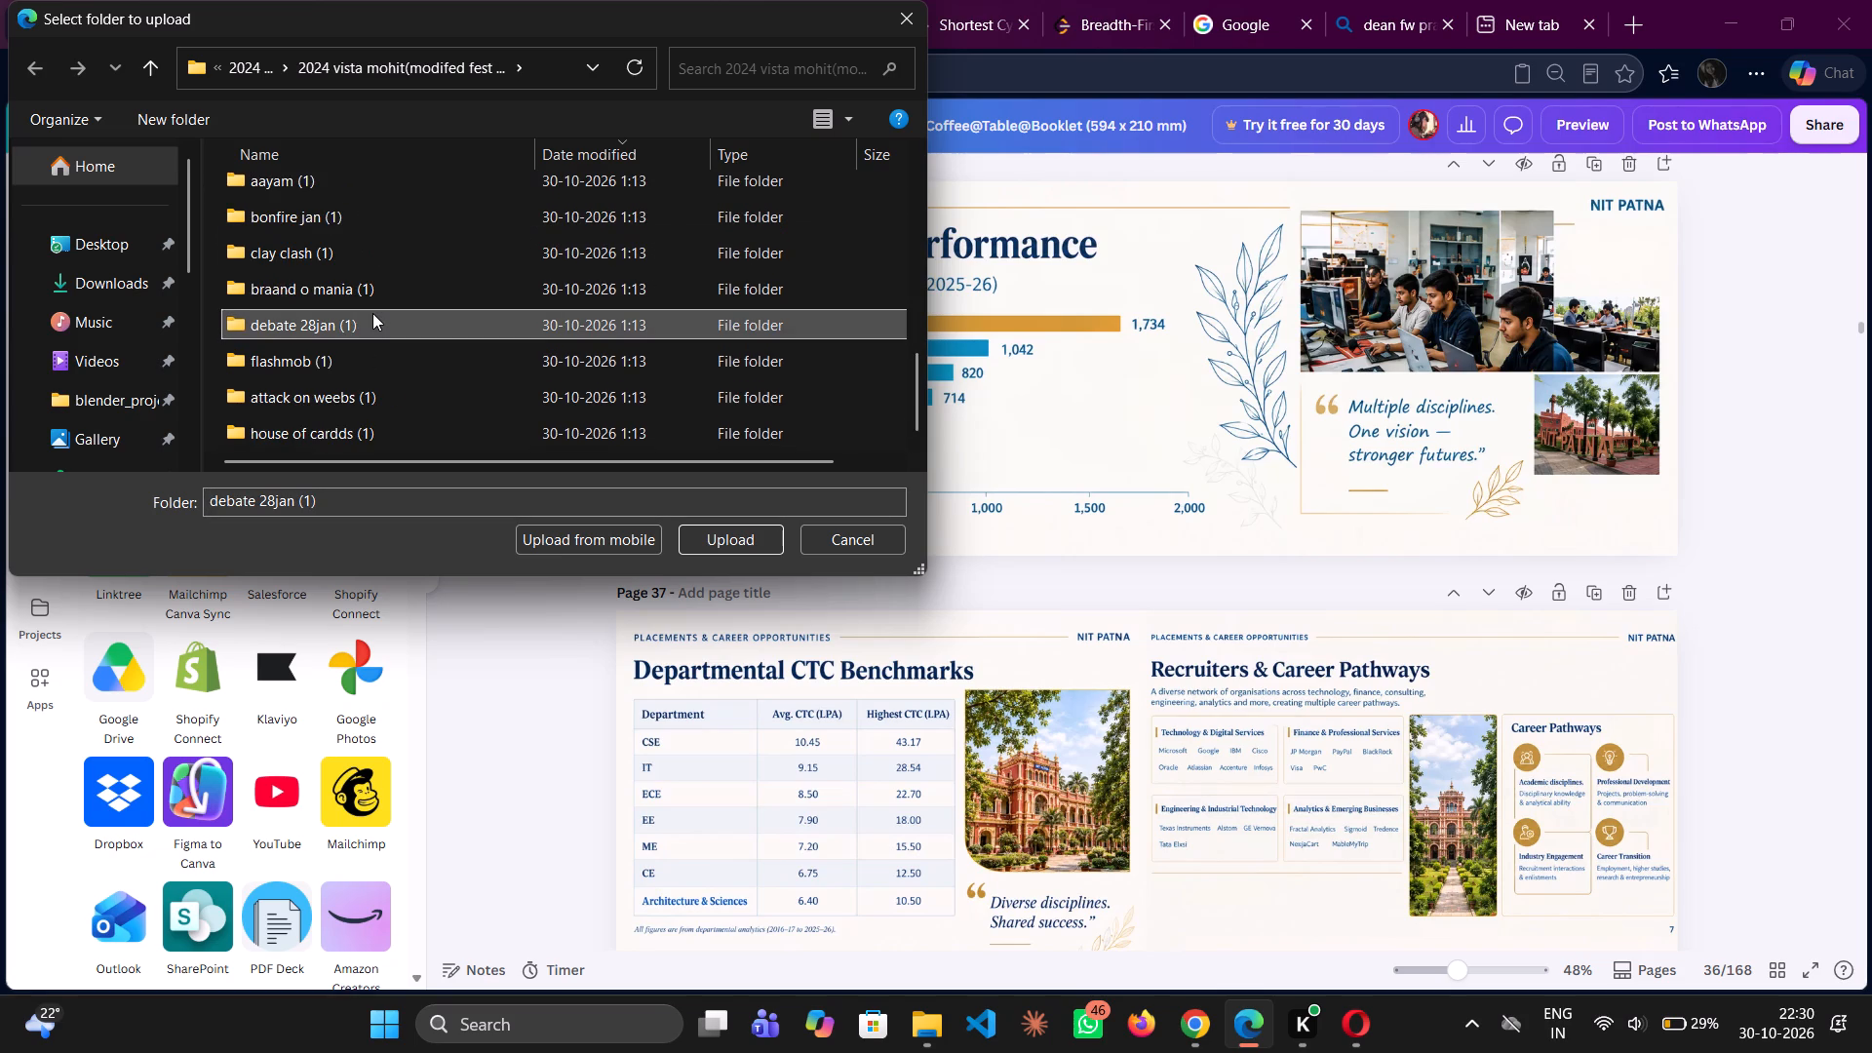
{"action": "scroll", "coordinate": [368, 382], "scroll_direction": "up", "scroll_amount": 10}
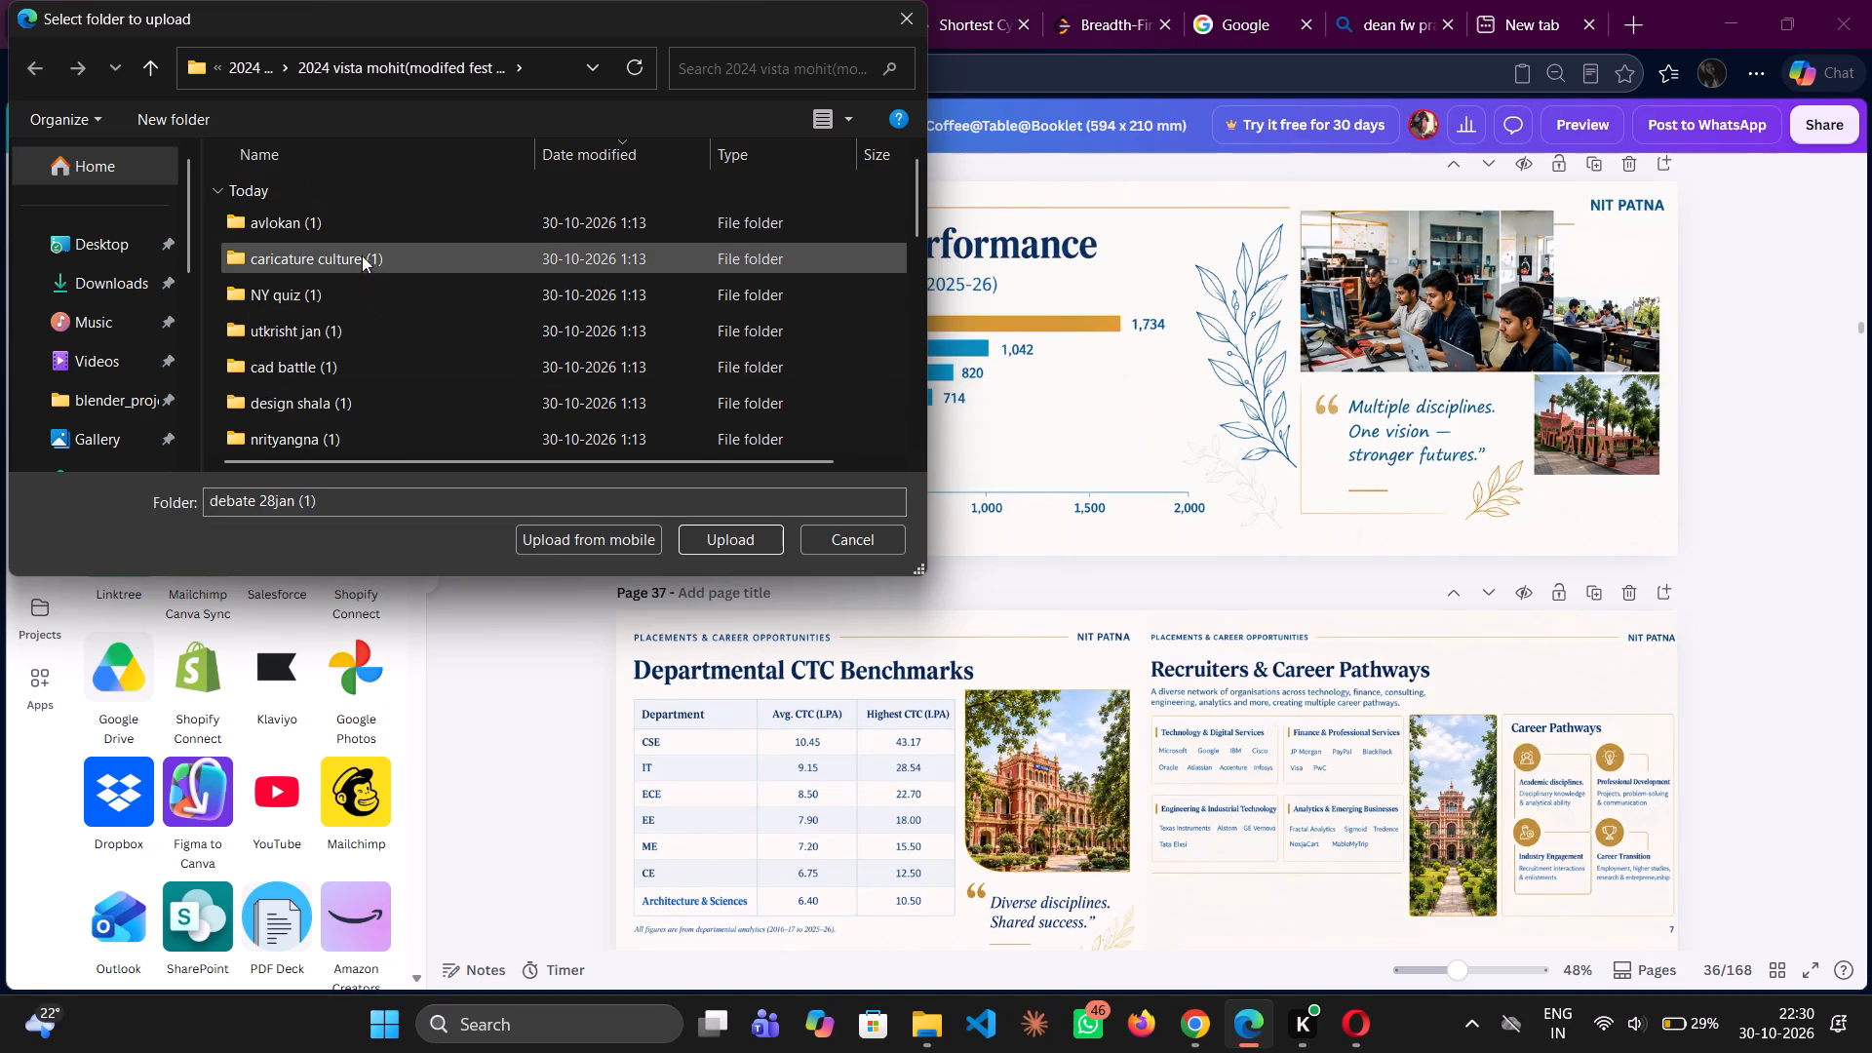
{"action": "left_click", "coordinate": [352, 227]}
{"action": "left_click", "coordinate": [349, 267], "text": "ctrl"}
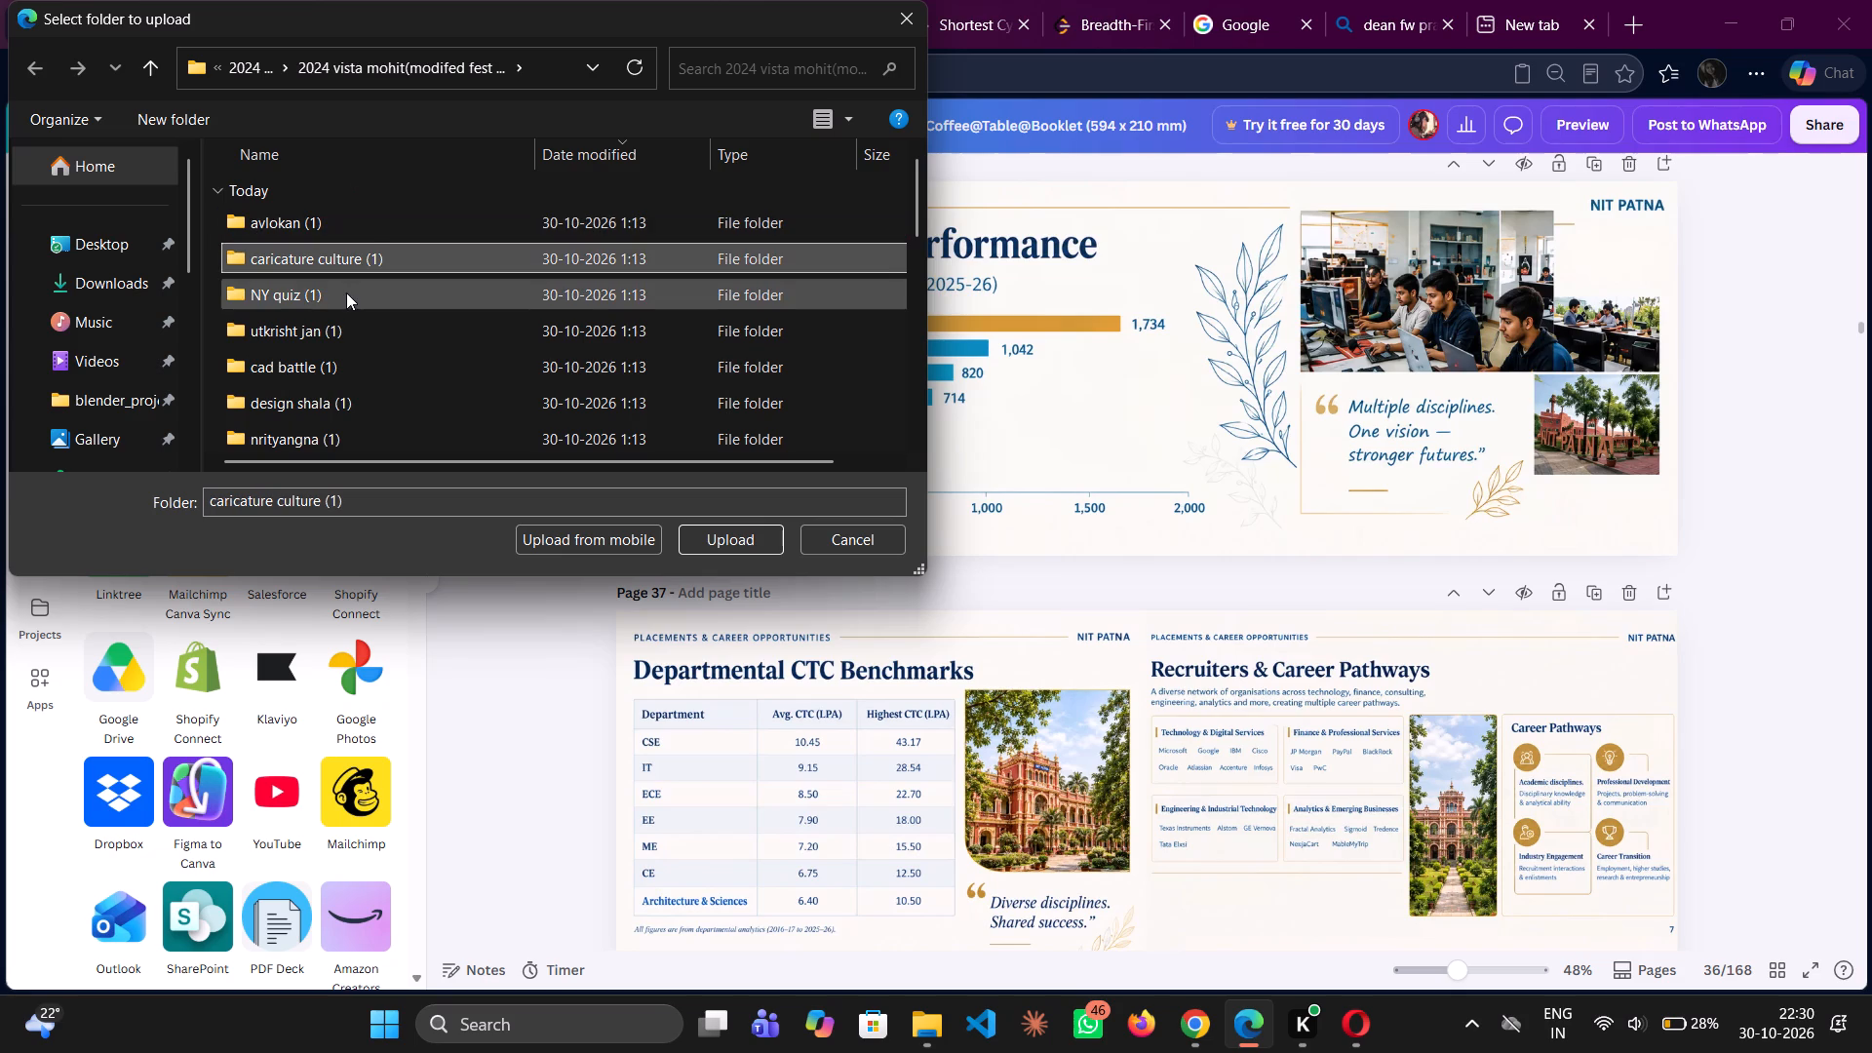
{"action": "left_click", "coordinate": [366, 233], "text": "ctrl"}
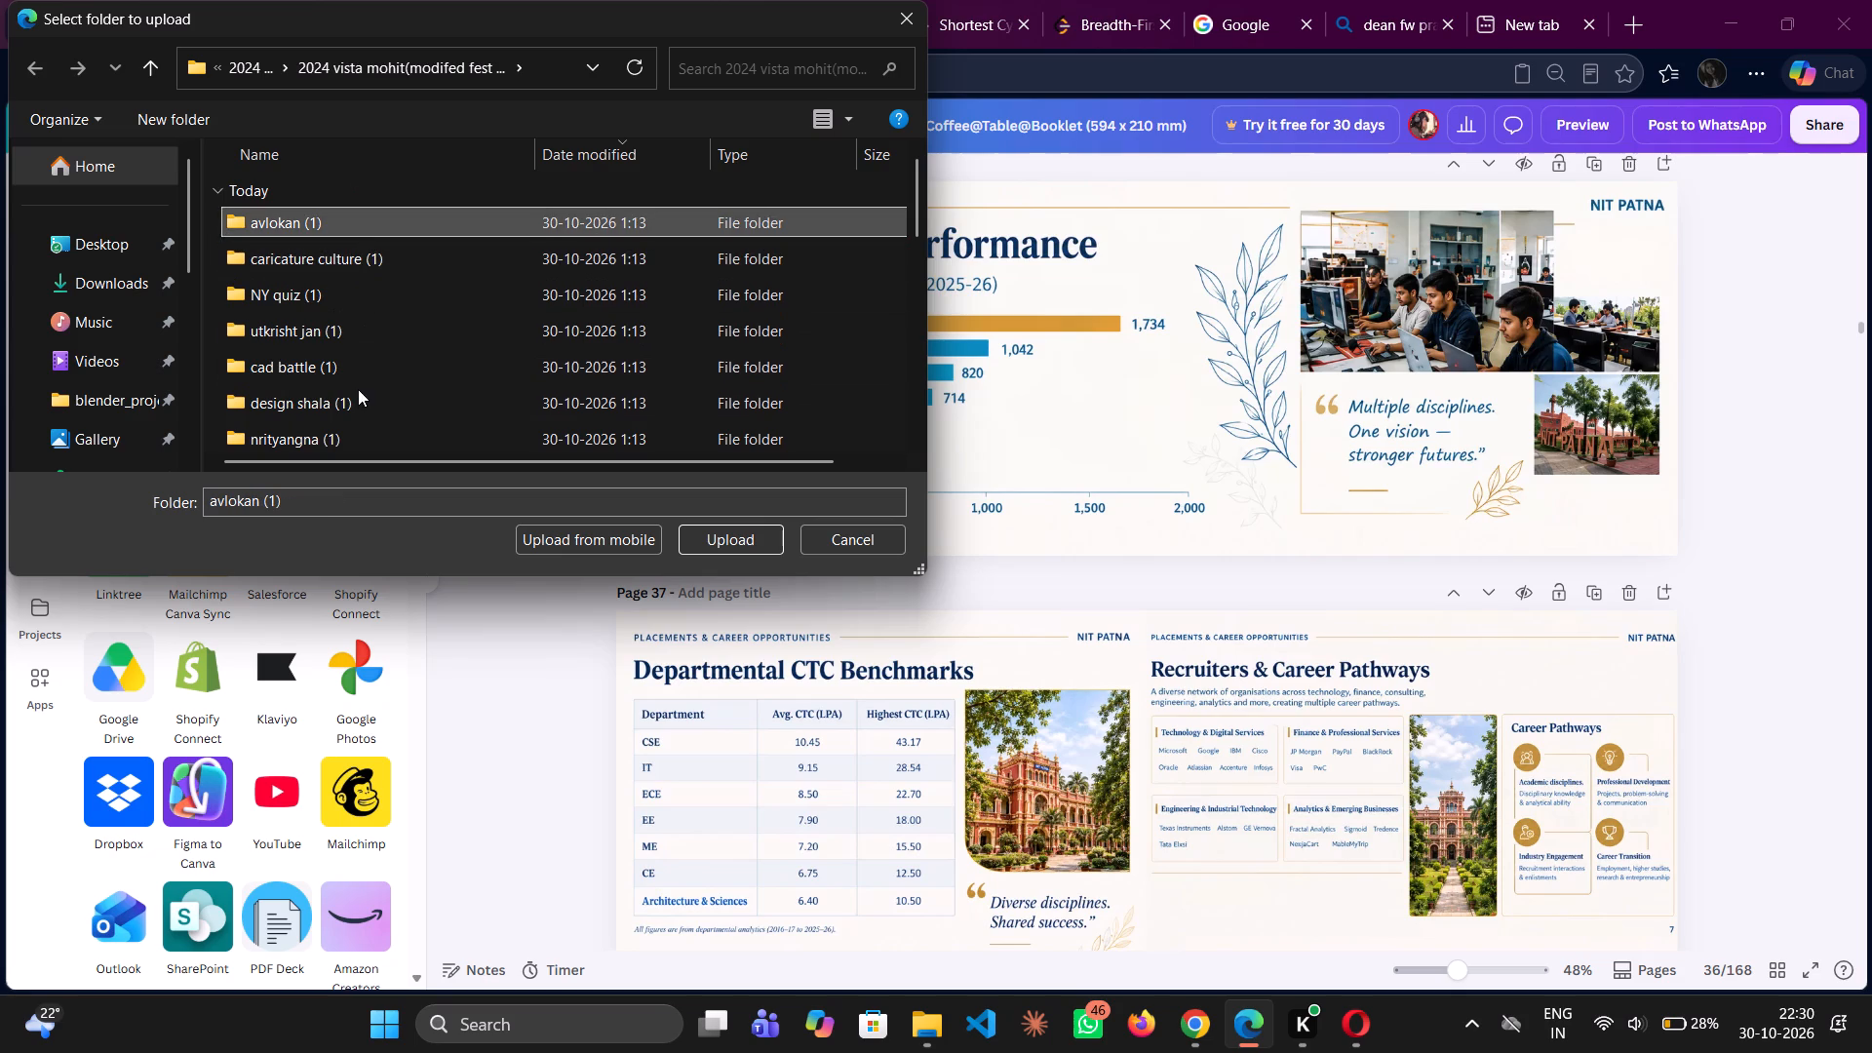
{"action": "left_click", "coordinate": [358, 400], "text": "shift"}
{"action": "left_click", "coordinate": [388, 241], "text": "shift"}
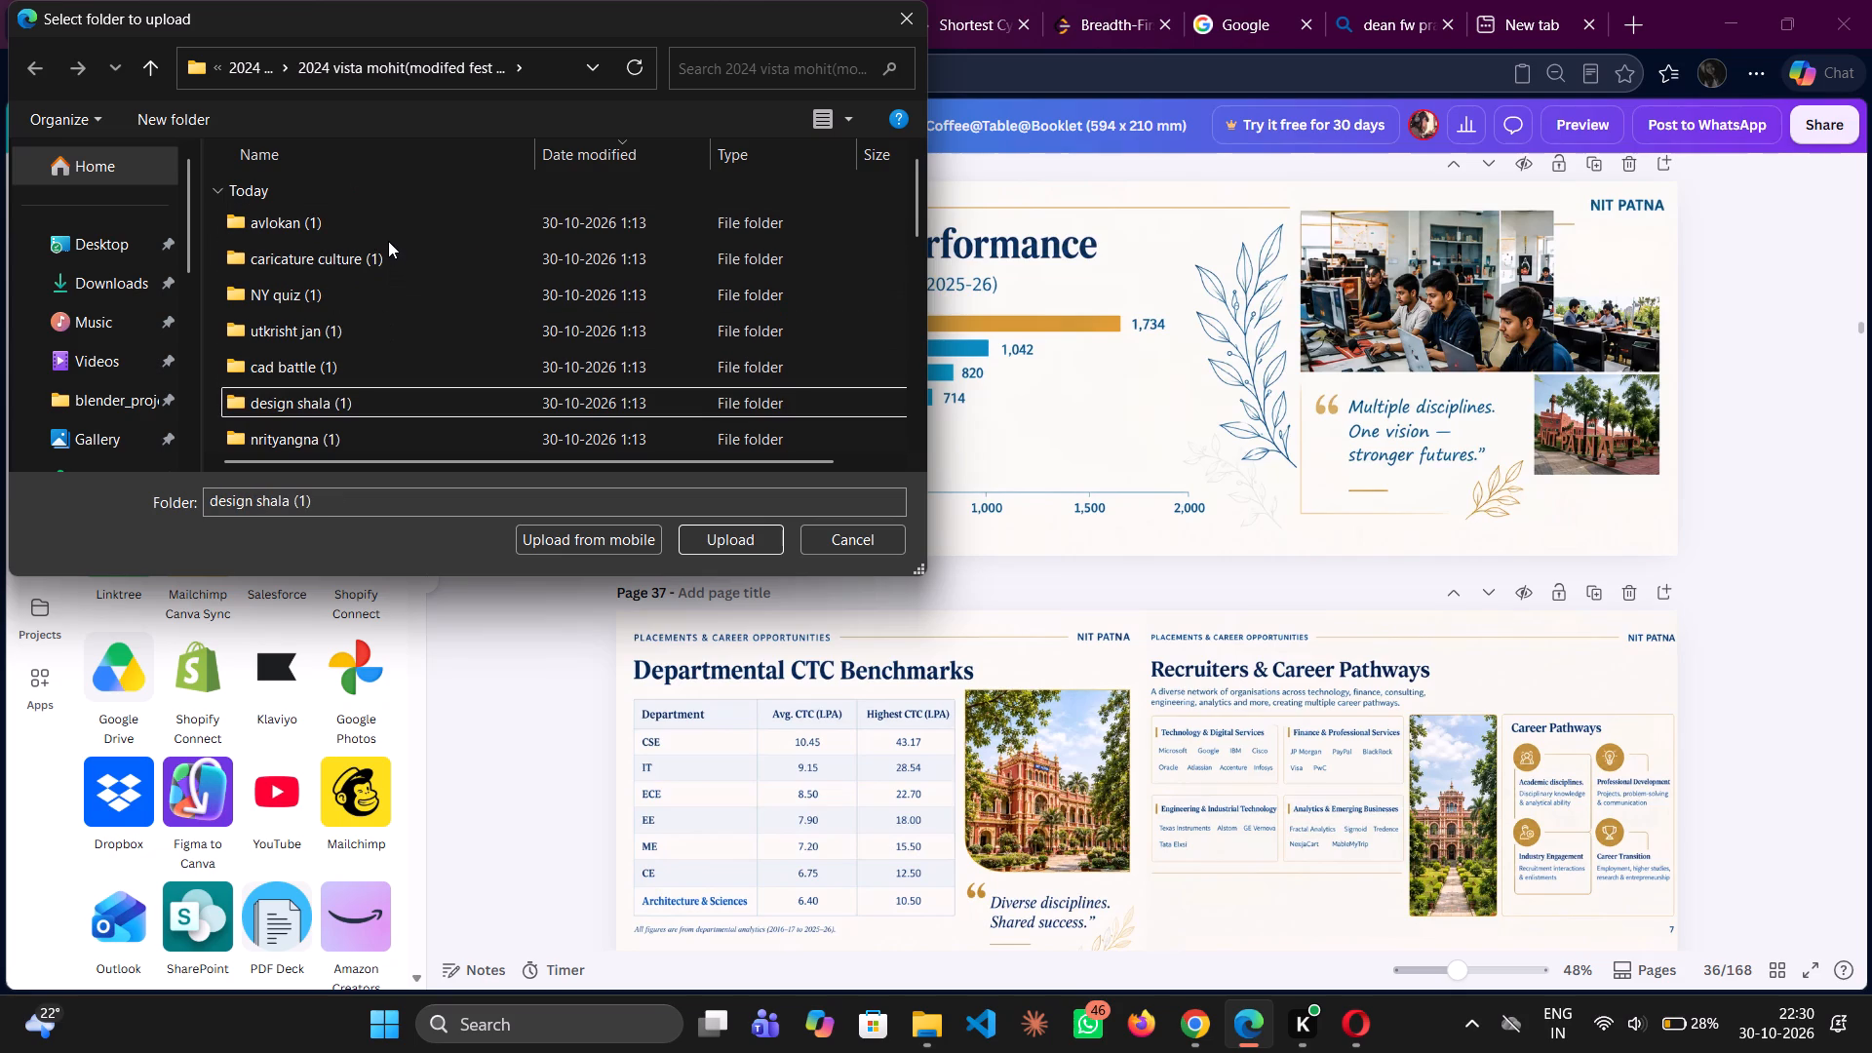
{"action": "left_click", "coordinate": [365, 226]}
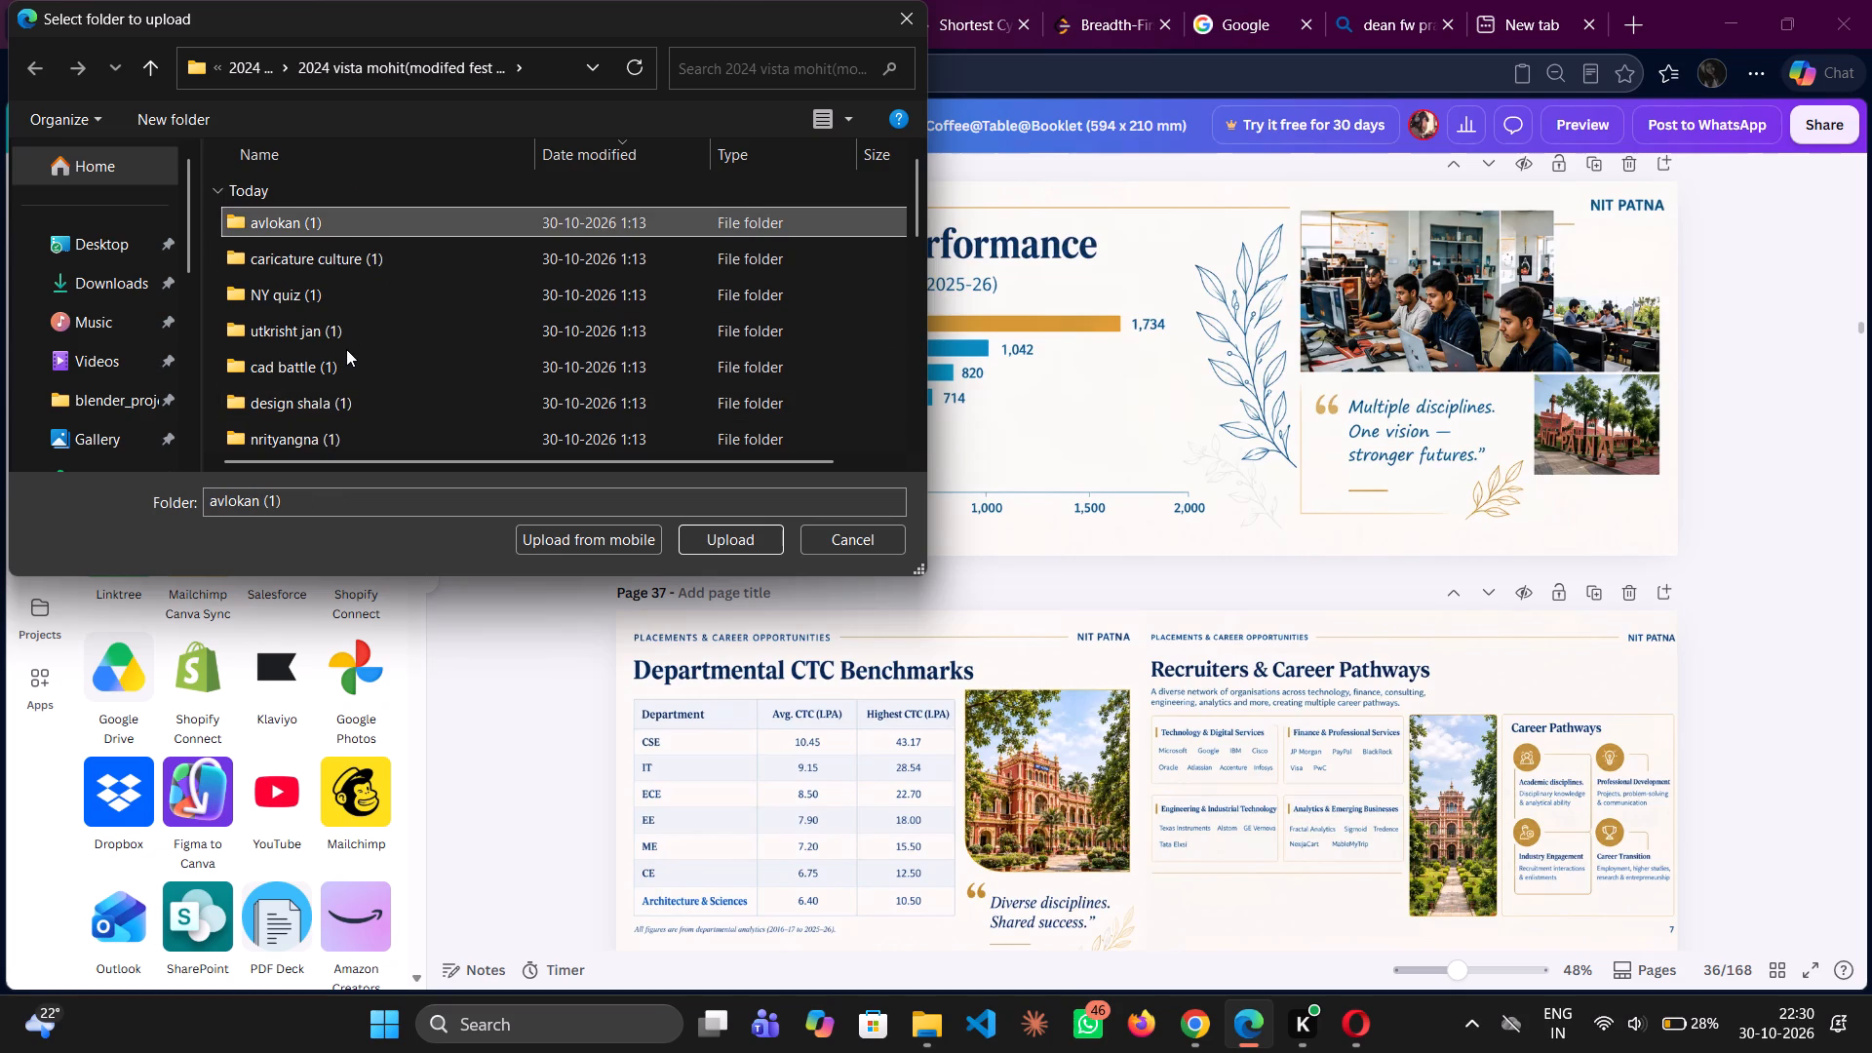
{"action": "left_click", "coordinate": [342, 380]}
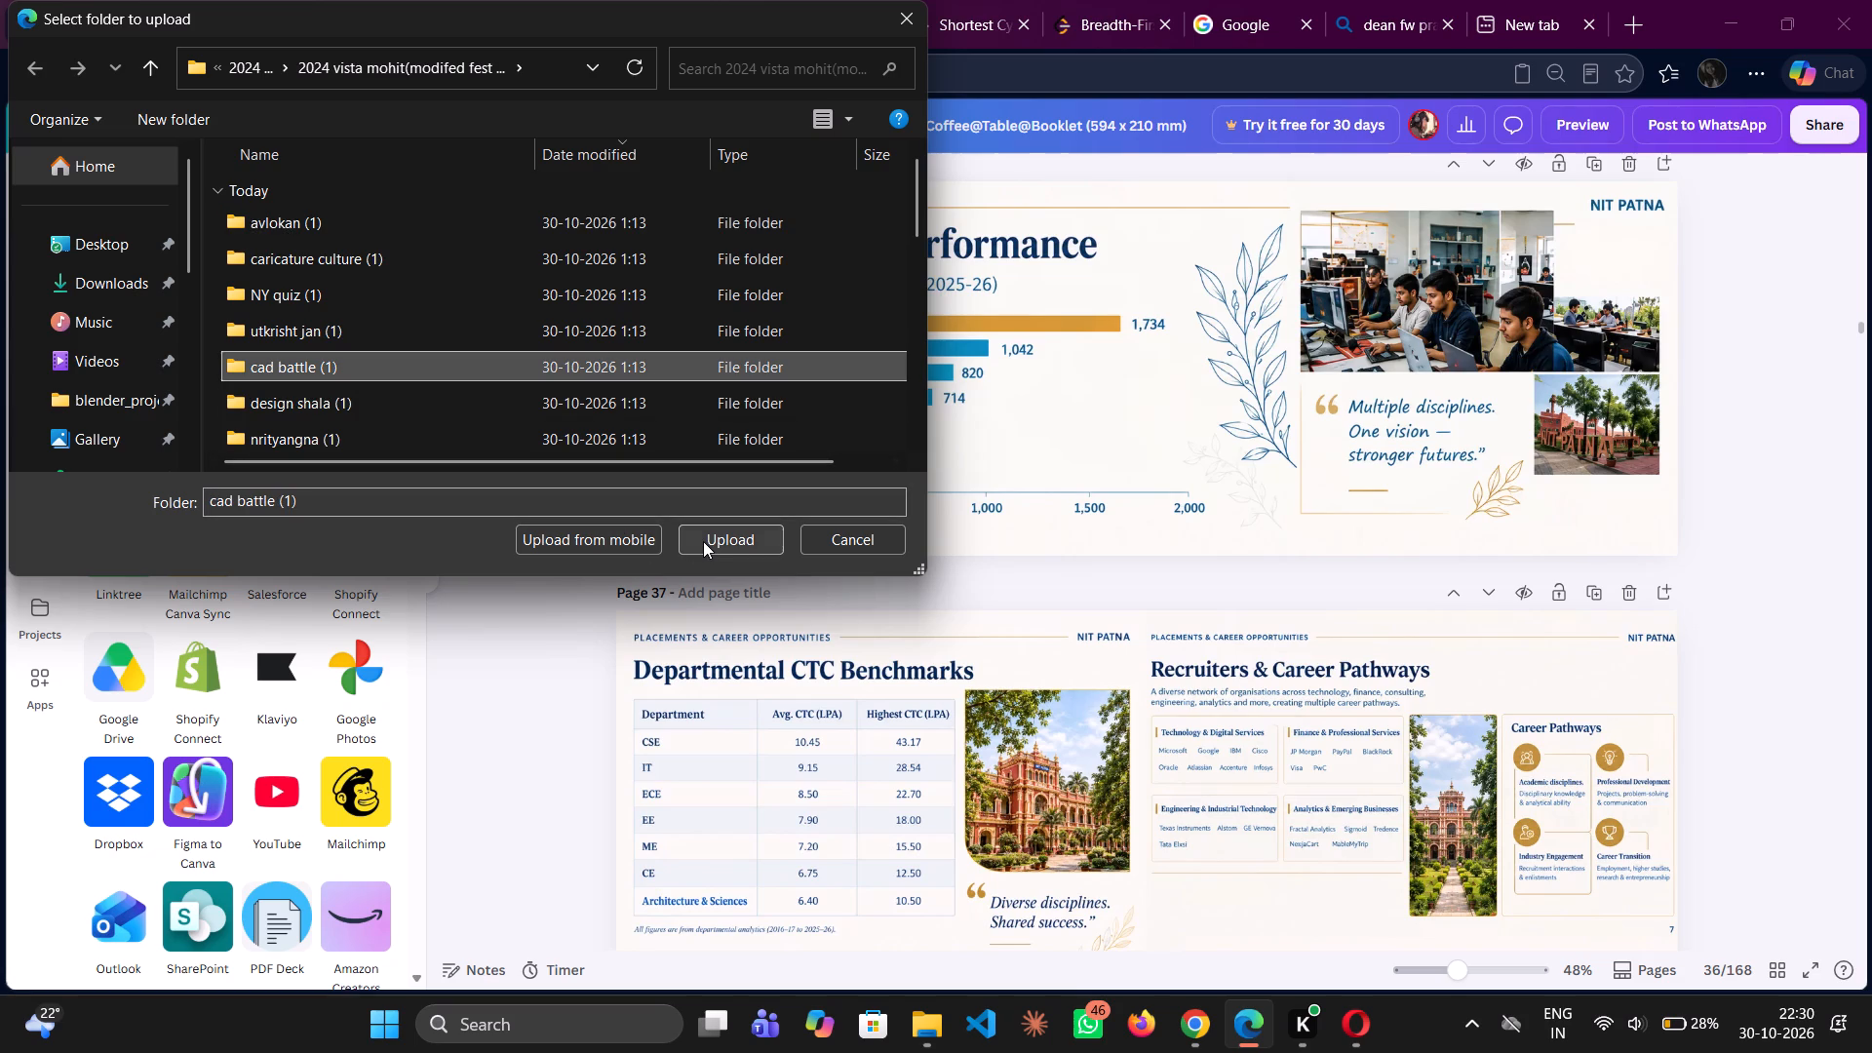
{"action": "left_click", "coordinate": [703, 541]}
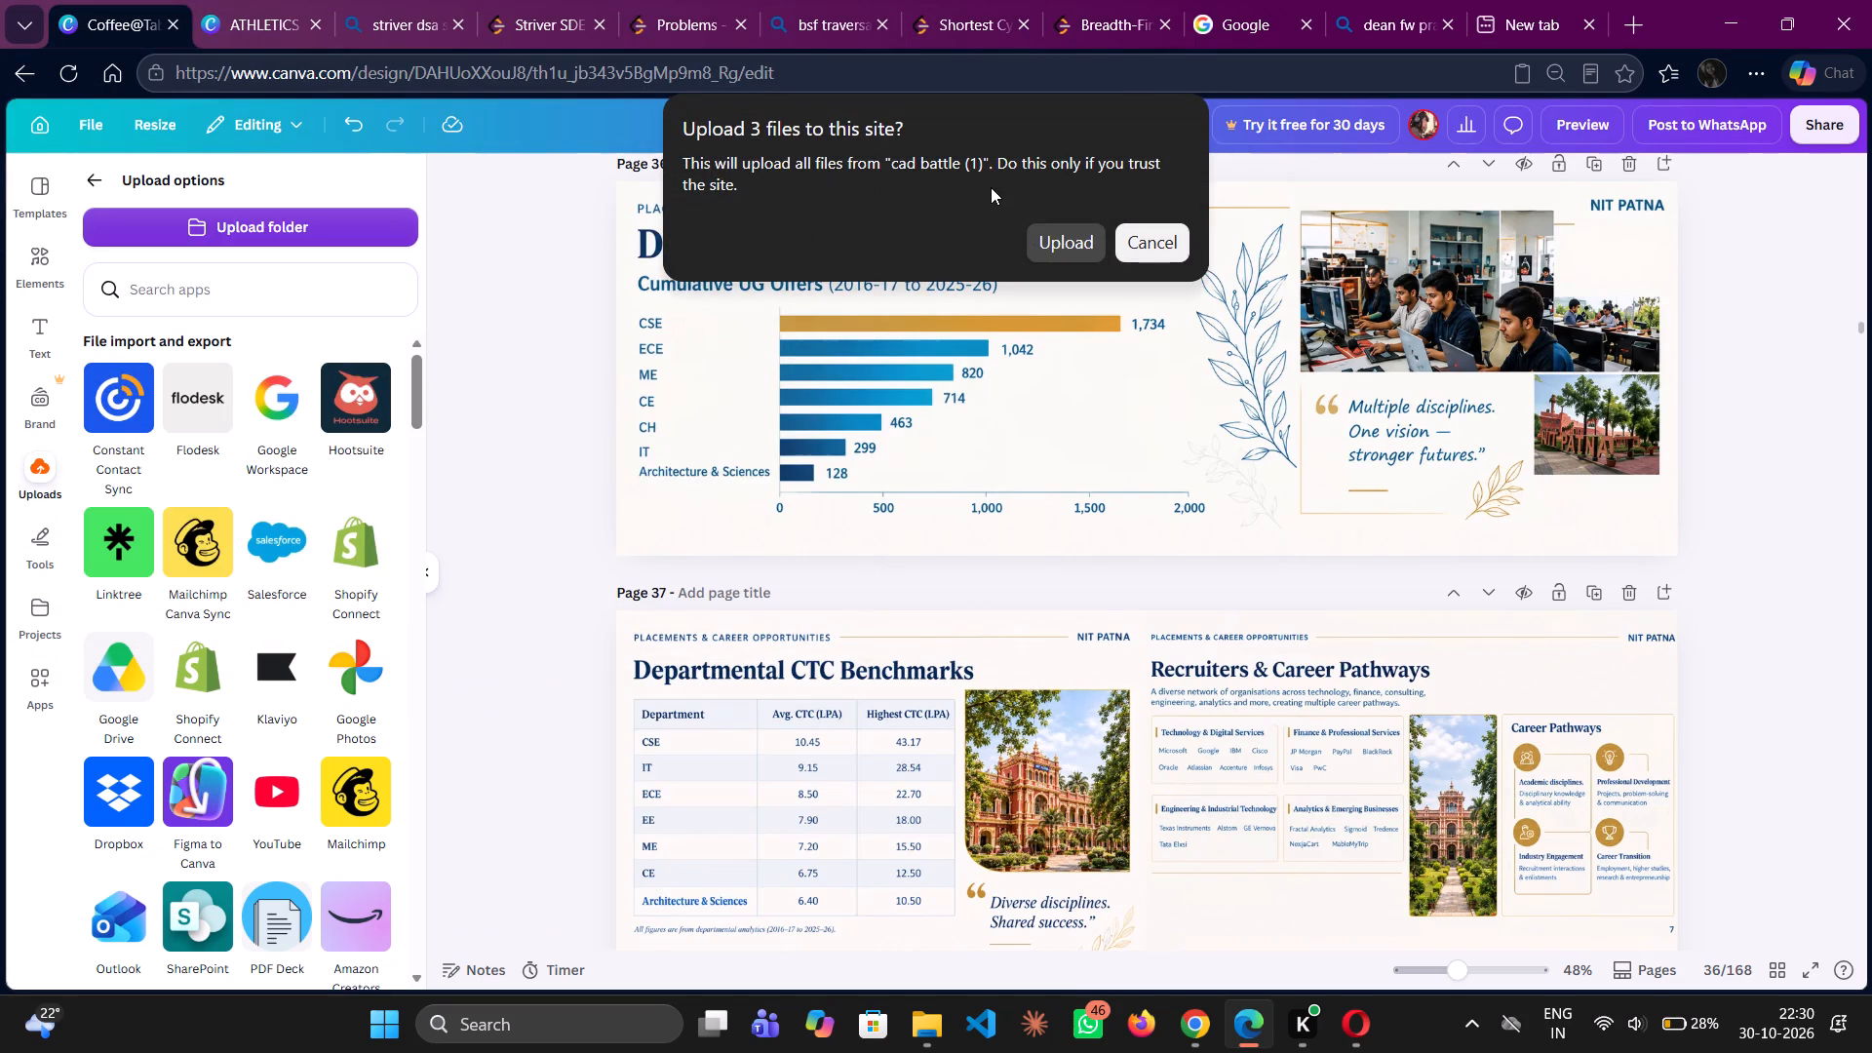
{"action": "left_click", "coordinate": [1073, 249]}
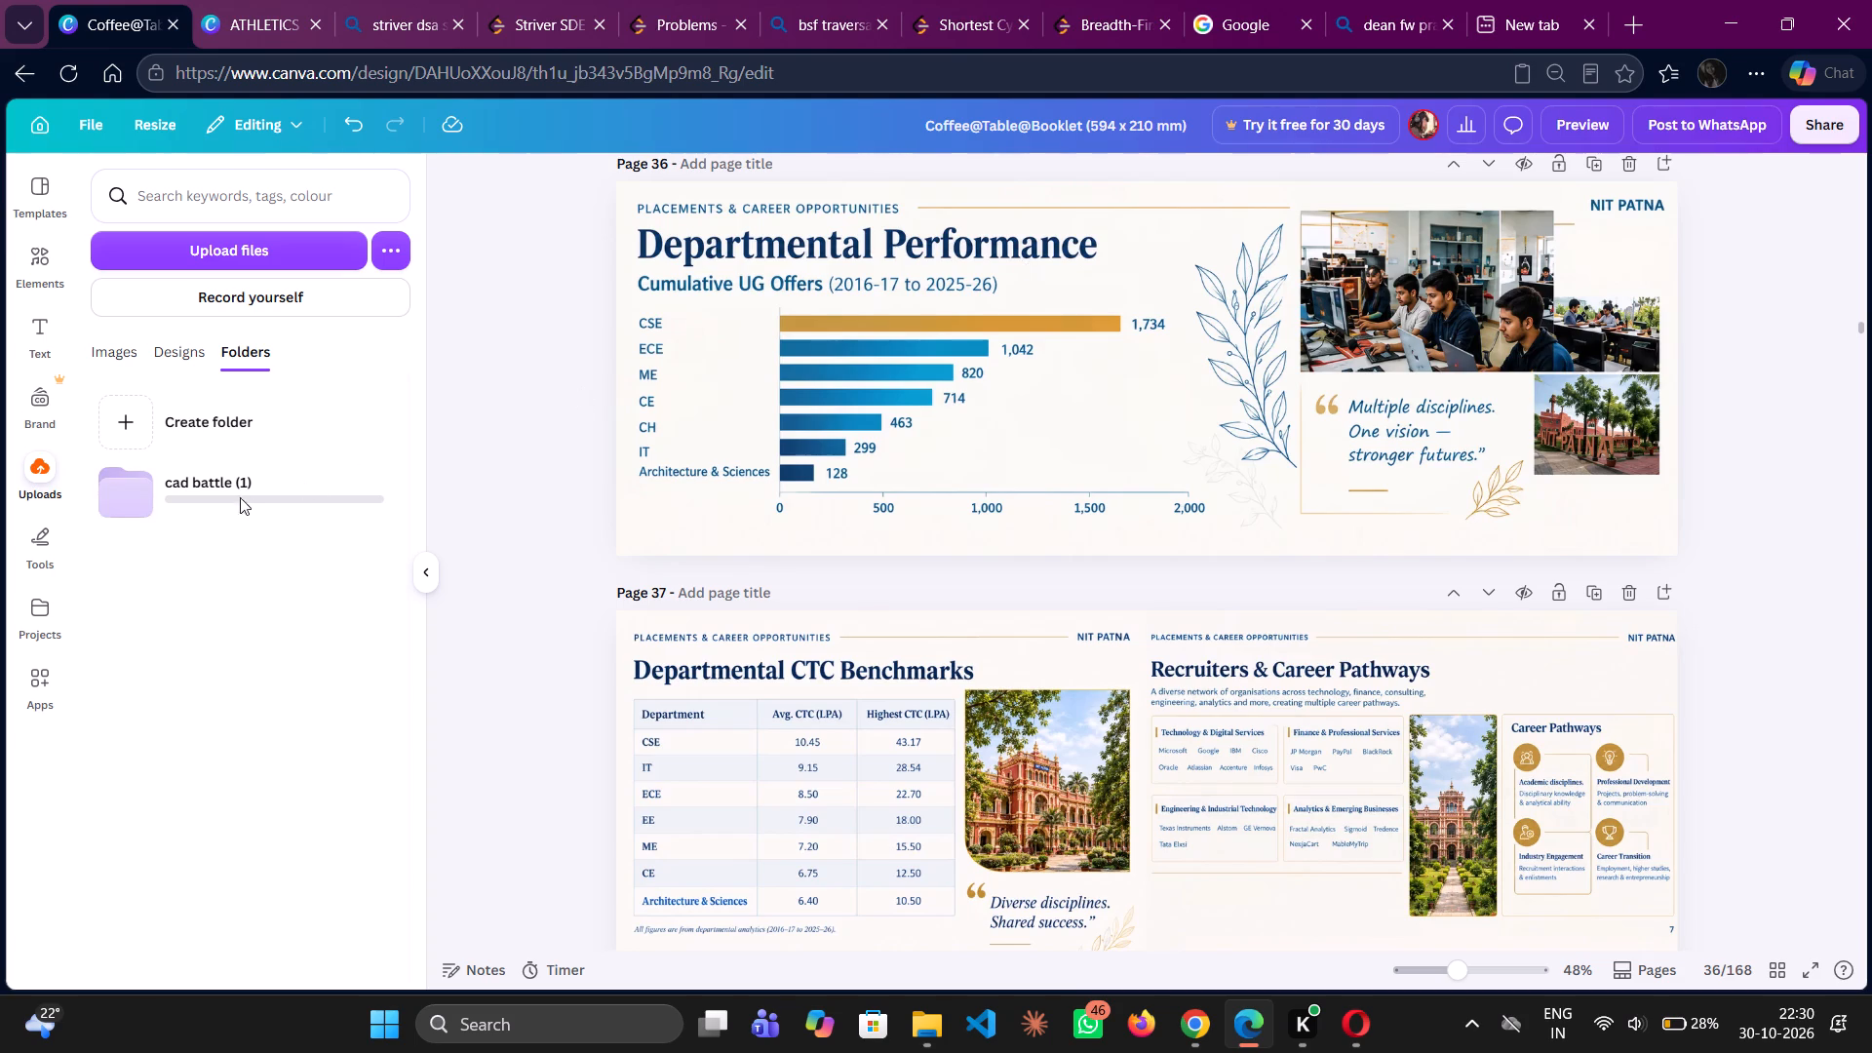
Try to open the uploaded cad battle (1) folder.
{"action": "left_click", "coordinate": [192, 485]}
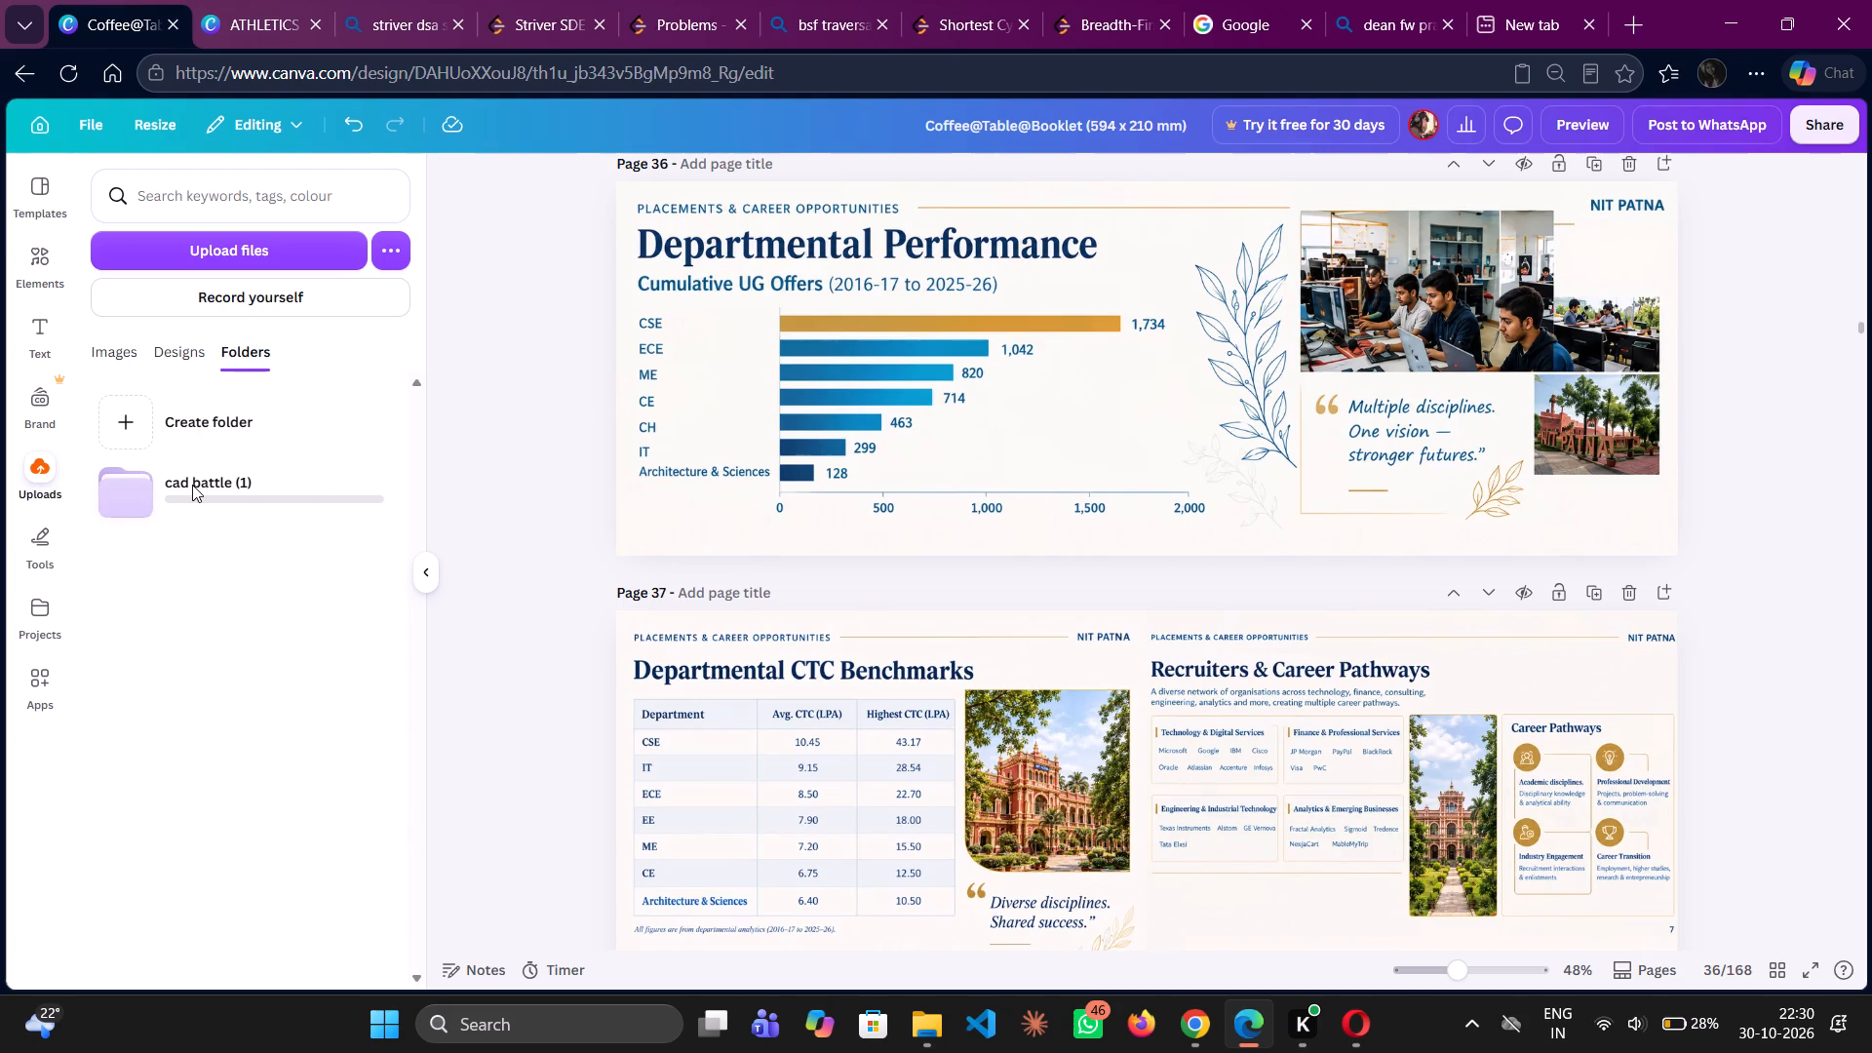
{"action": "double_click", "coordinate": [192, 485]}
{"action": "left_click", "coordinate": [394, 255]}
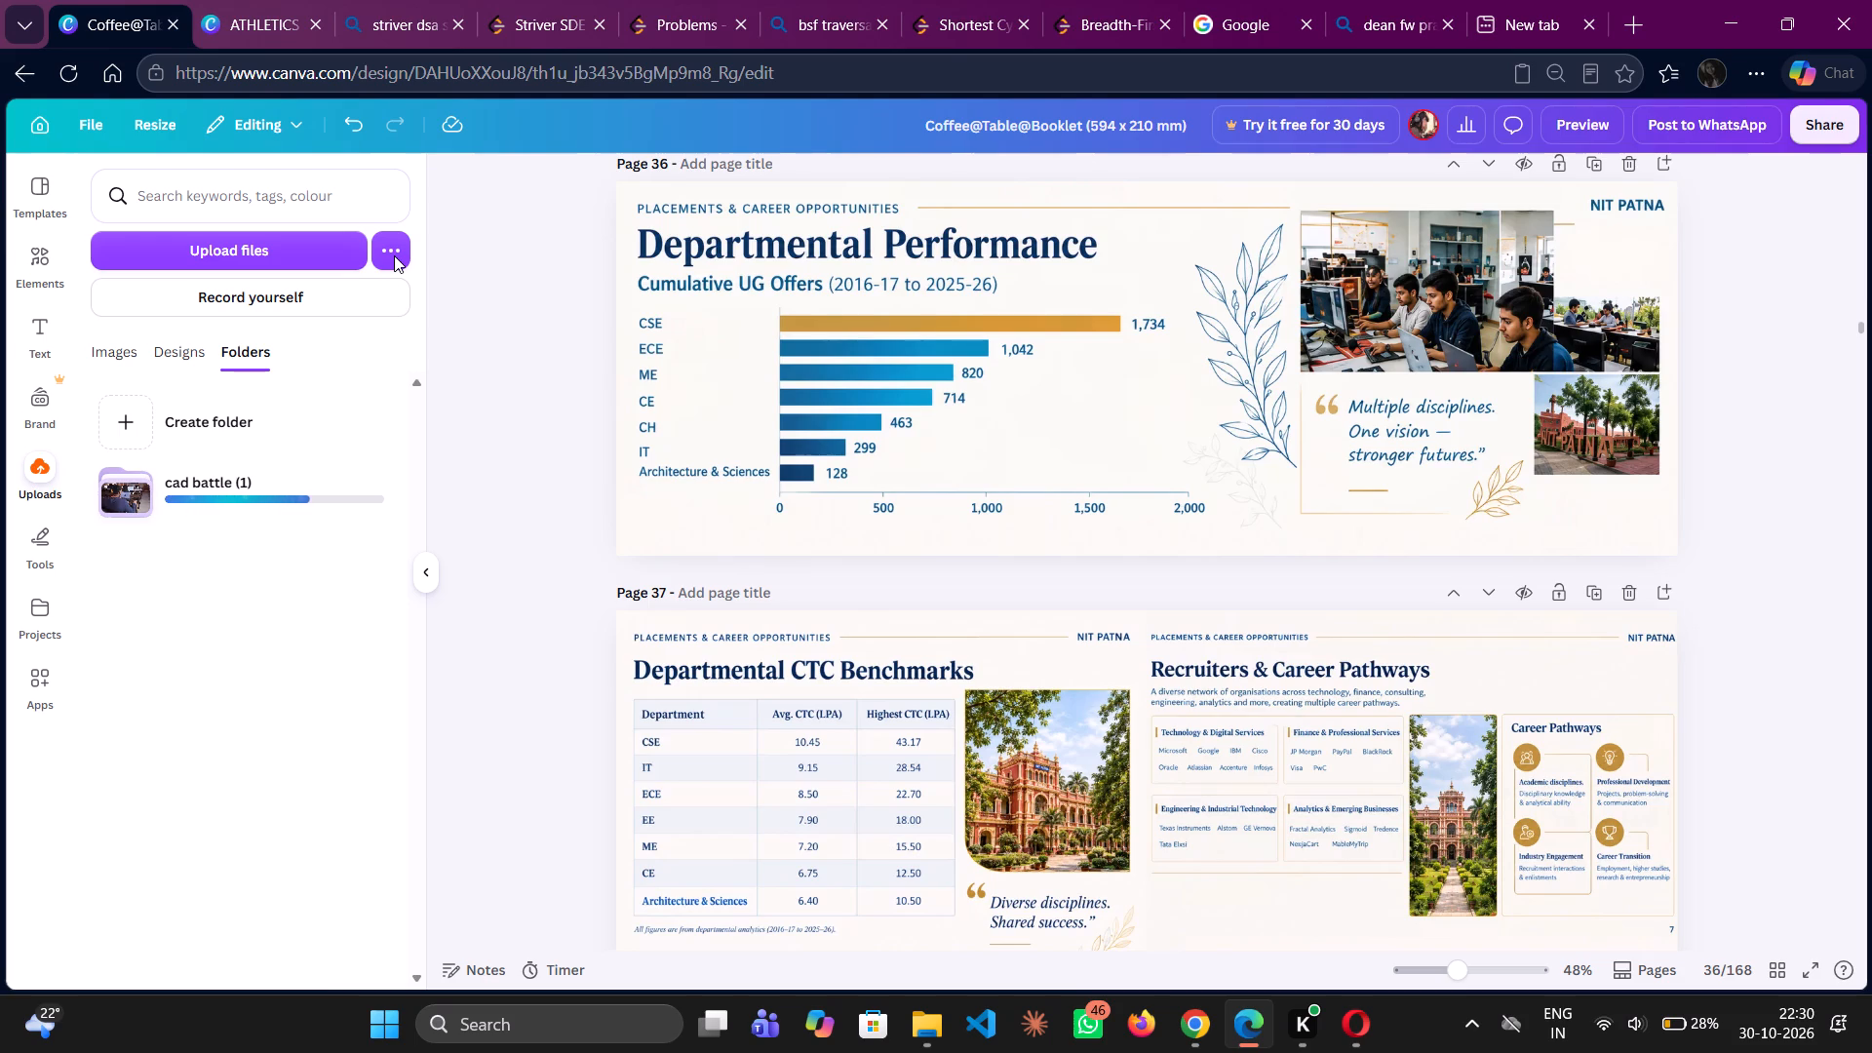
{"action": "left_click", "coordinate": [134, 506]}
{"action": "double_click", "coordinate": [171, 493]}
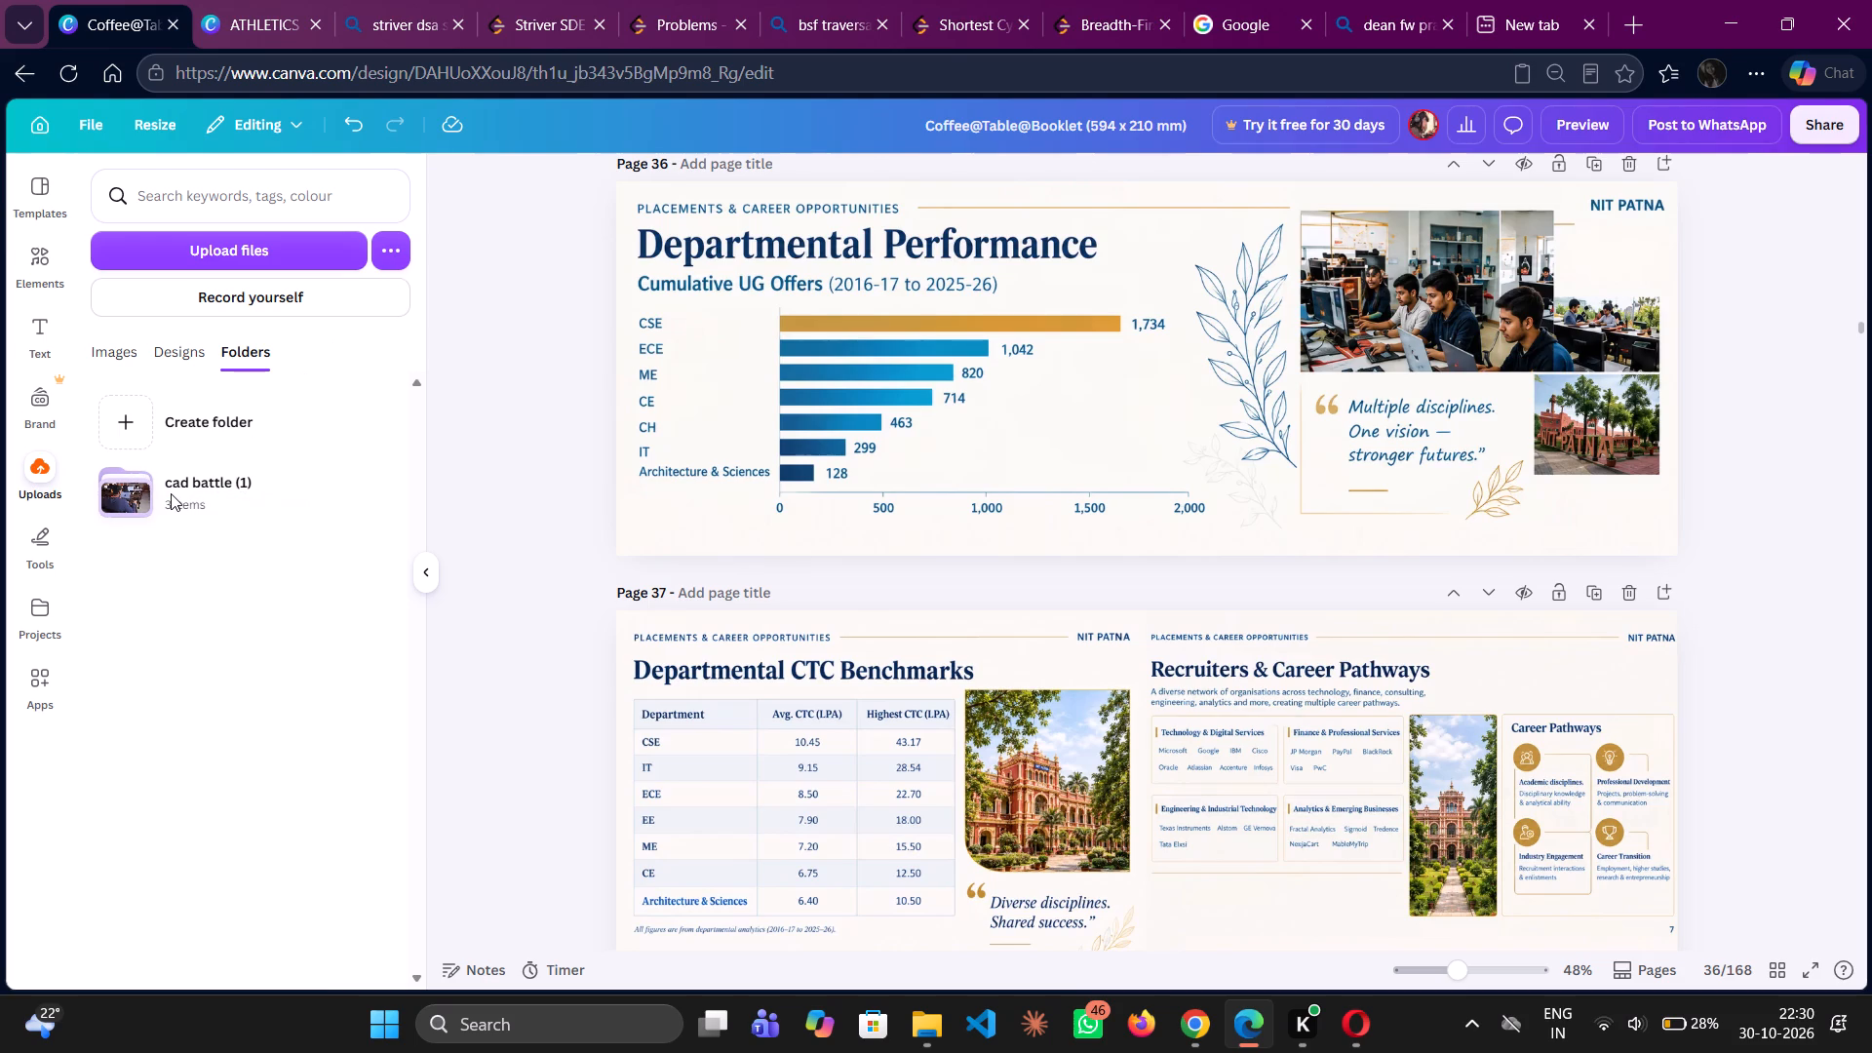
{"action": "triple_click", "coordinate": [143, 490]}
{"action": "scroll", "coordinate": [143, 490], "scroll_direction": "up", "scroll_amount": 4}
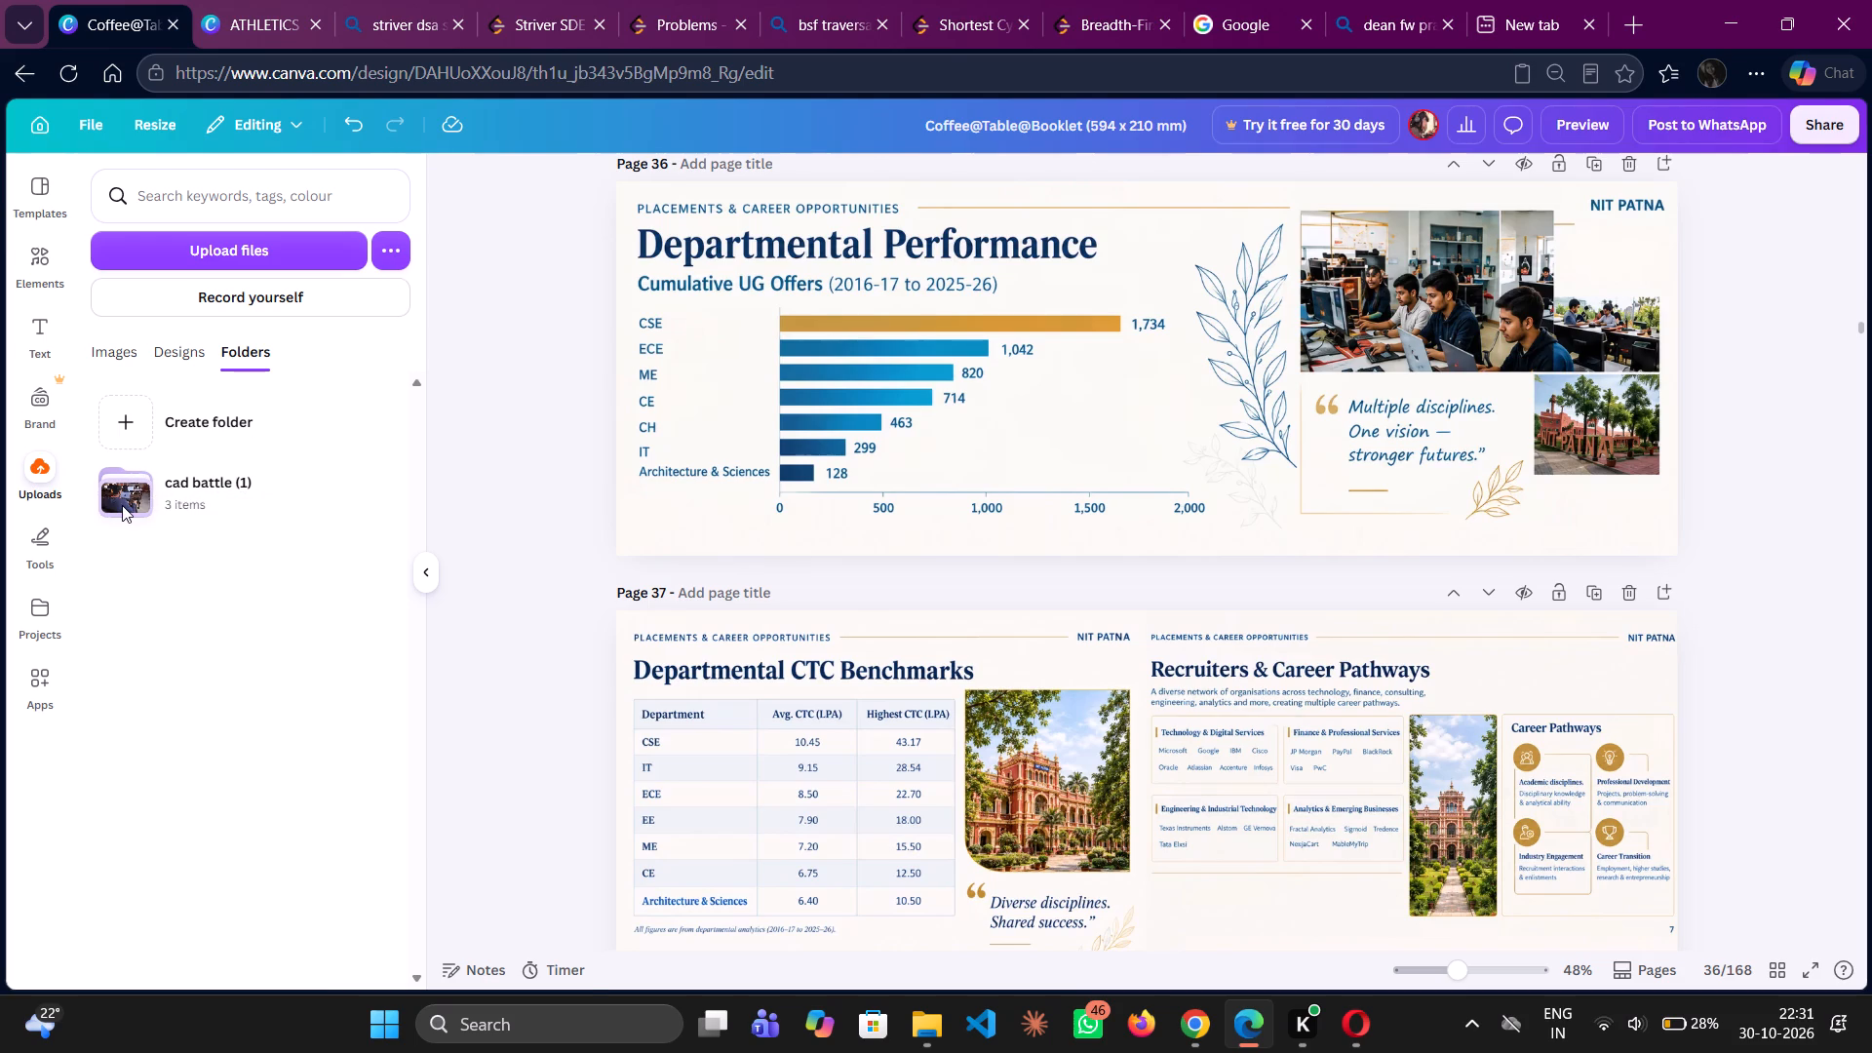
{"action": "right_click", "coordinate": [122, 505]}
Try to switch the uploads from folders to designs and images.
{"action": "left_click", "coordinate": [632, 269]}
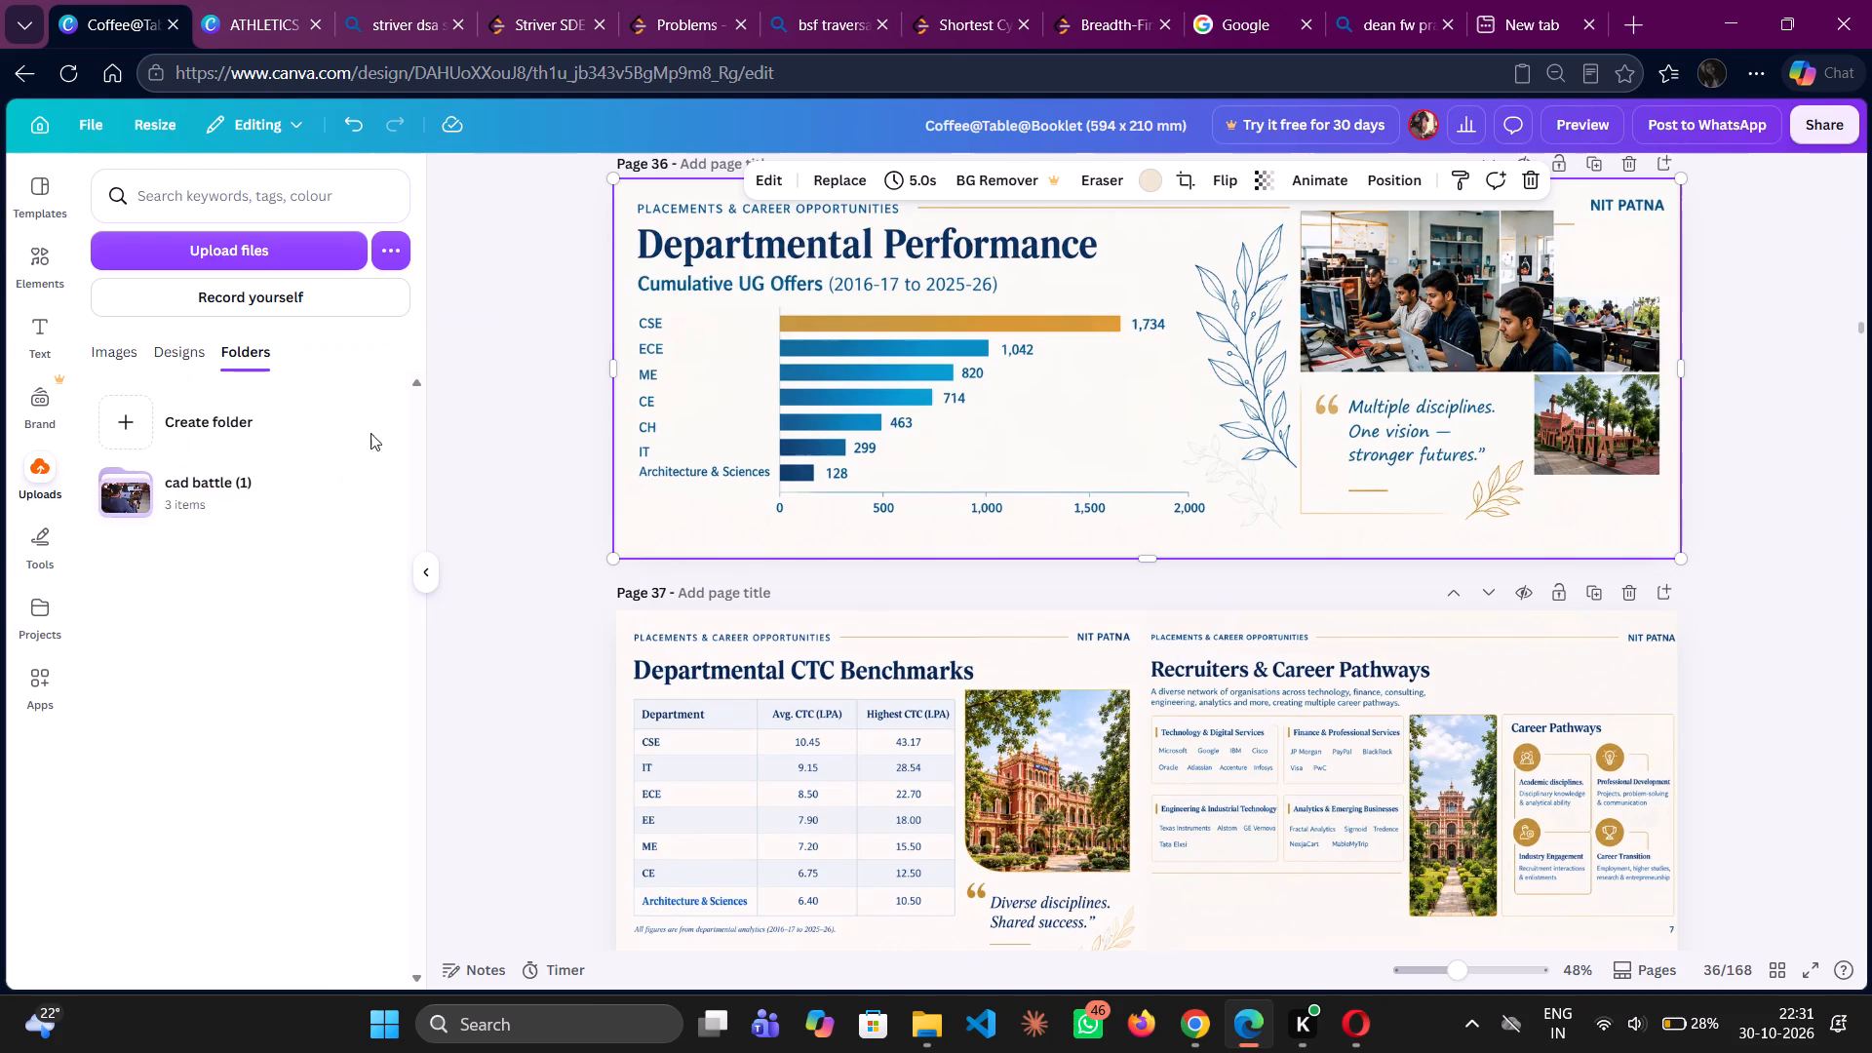
{"action": "scroll", "coordinate": [320, 565], "scroll_direction": "down", "scroll_amount": 2}
{"action": "left_click", "coordinate": [189, 361]}
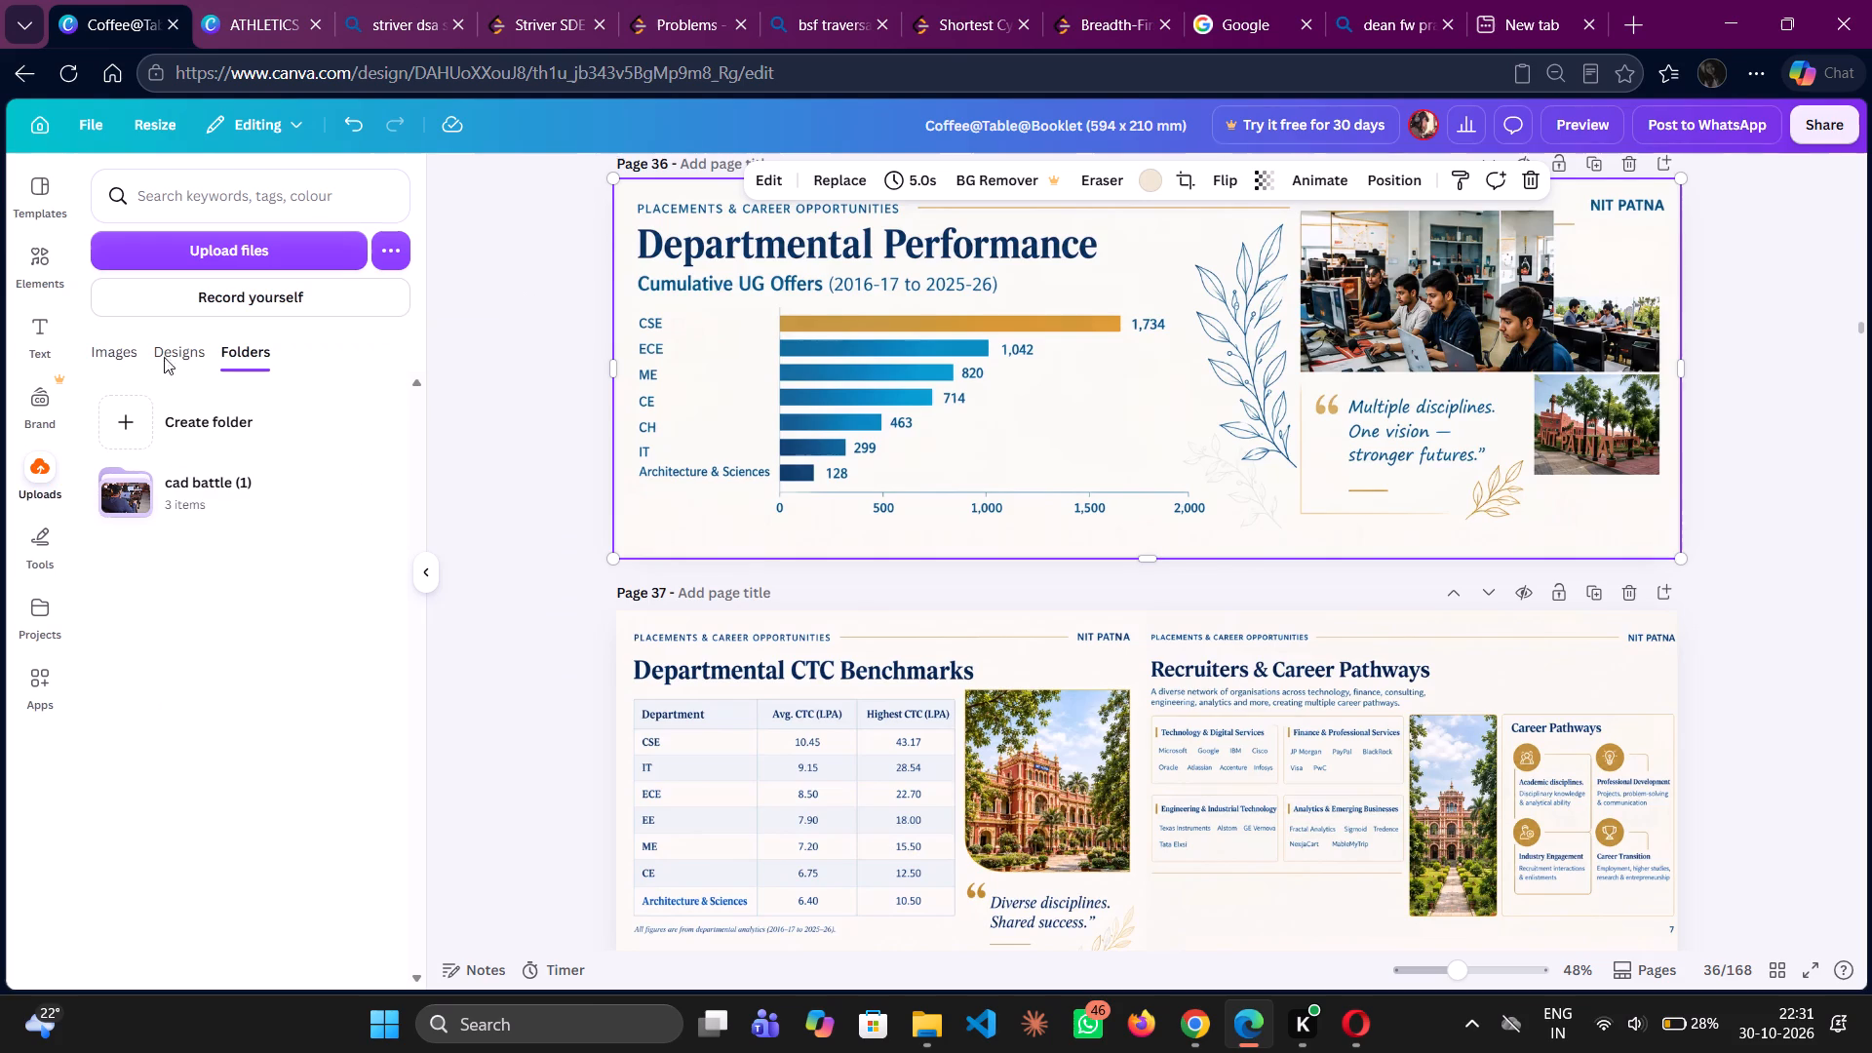
{"action": "left_click", "coordinate": [142, 354]}
{"action": "left_click", "coordinate": [108, 350]}
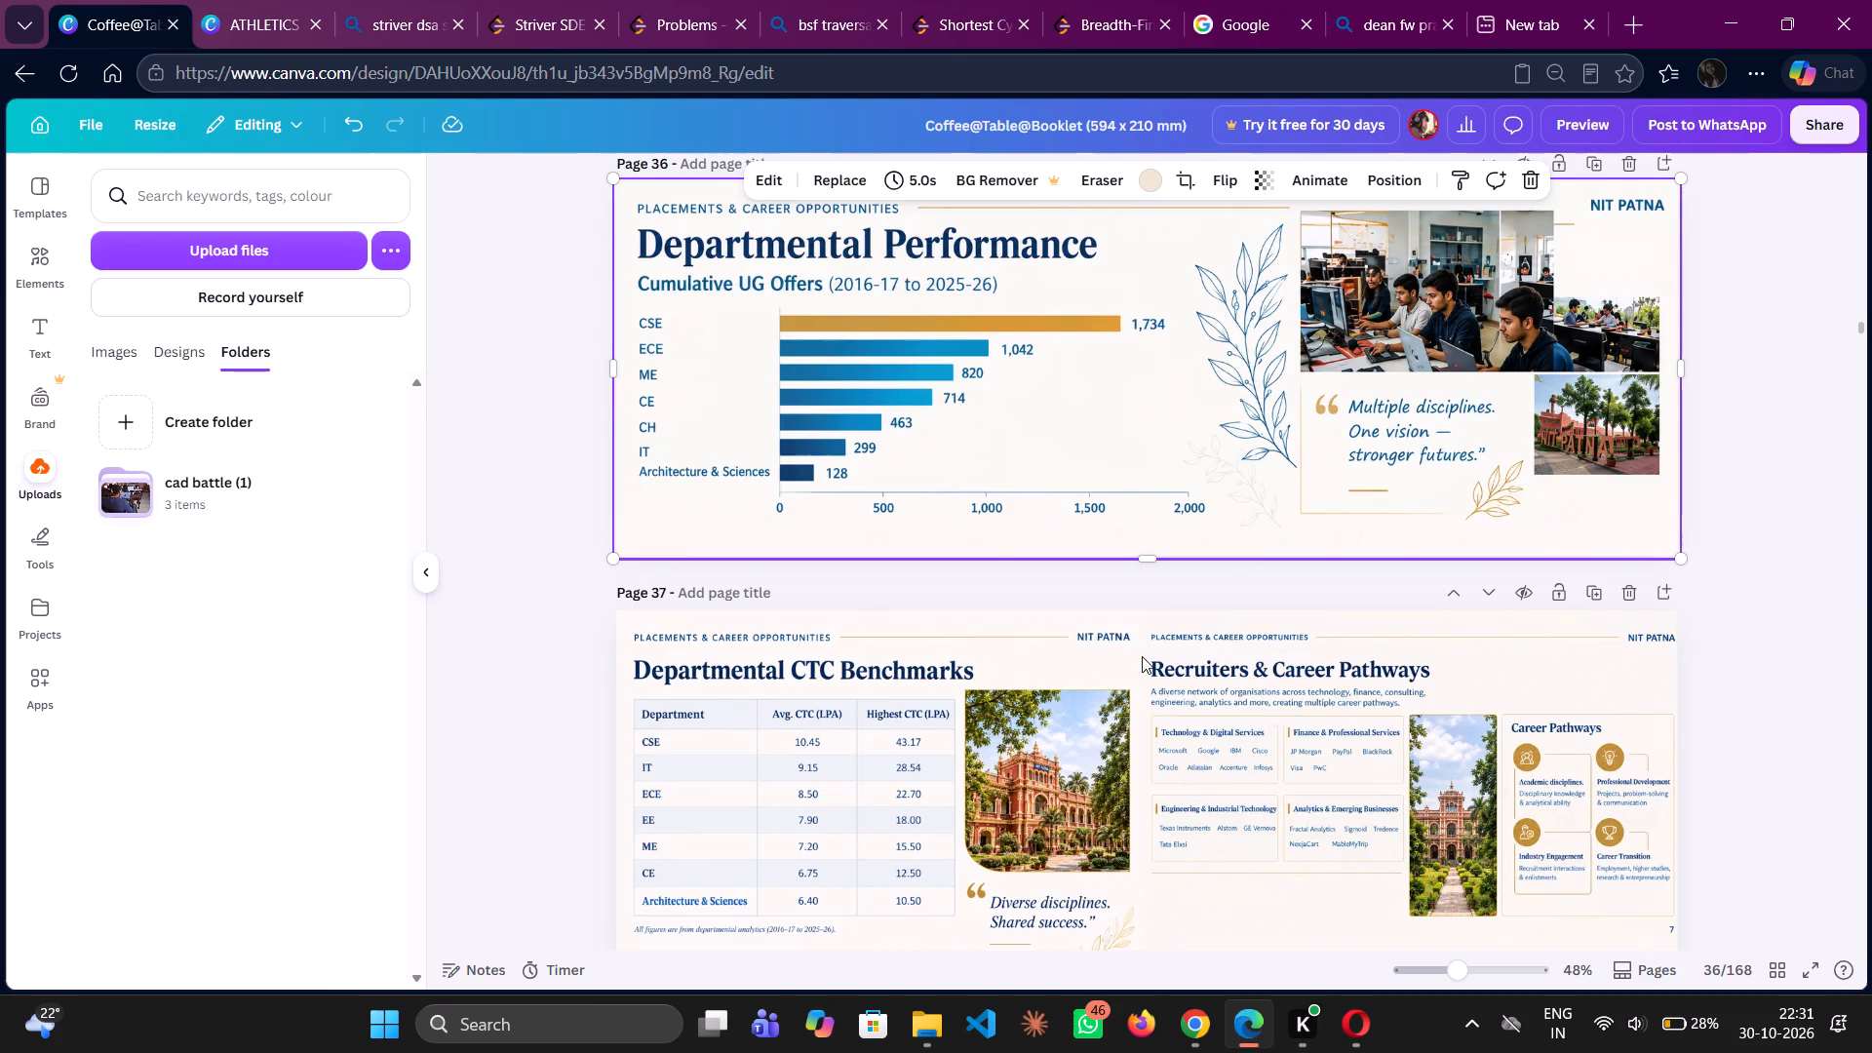
Try again to open the uploaded cad battle (1) folder, and check its source folder in File Explorer.
{"action": "scroll", "coordinate": [1142, 656], "scroll_direction": "down", "scroll_amount": 1}
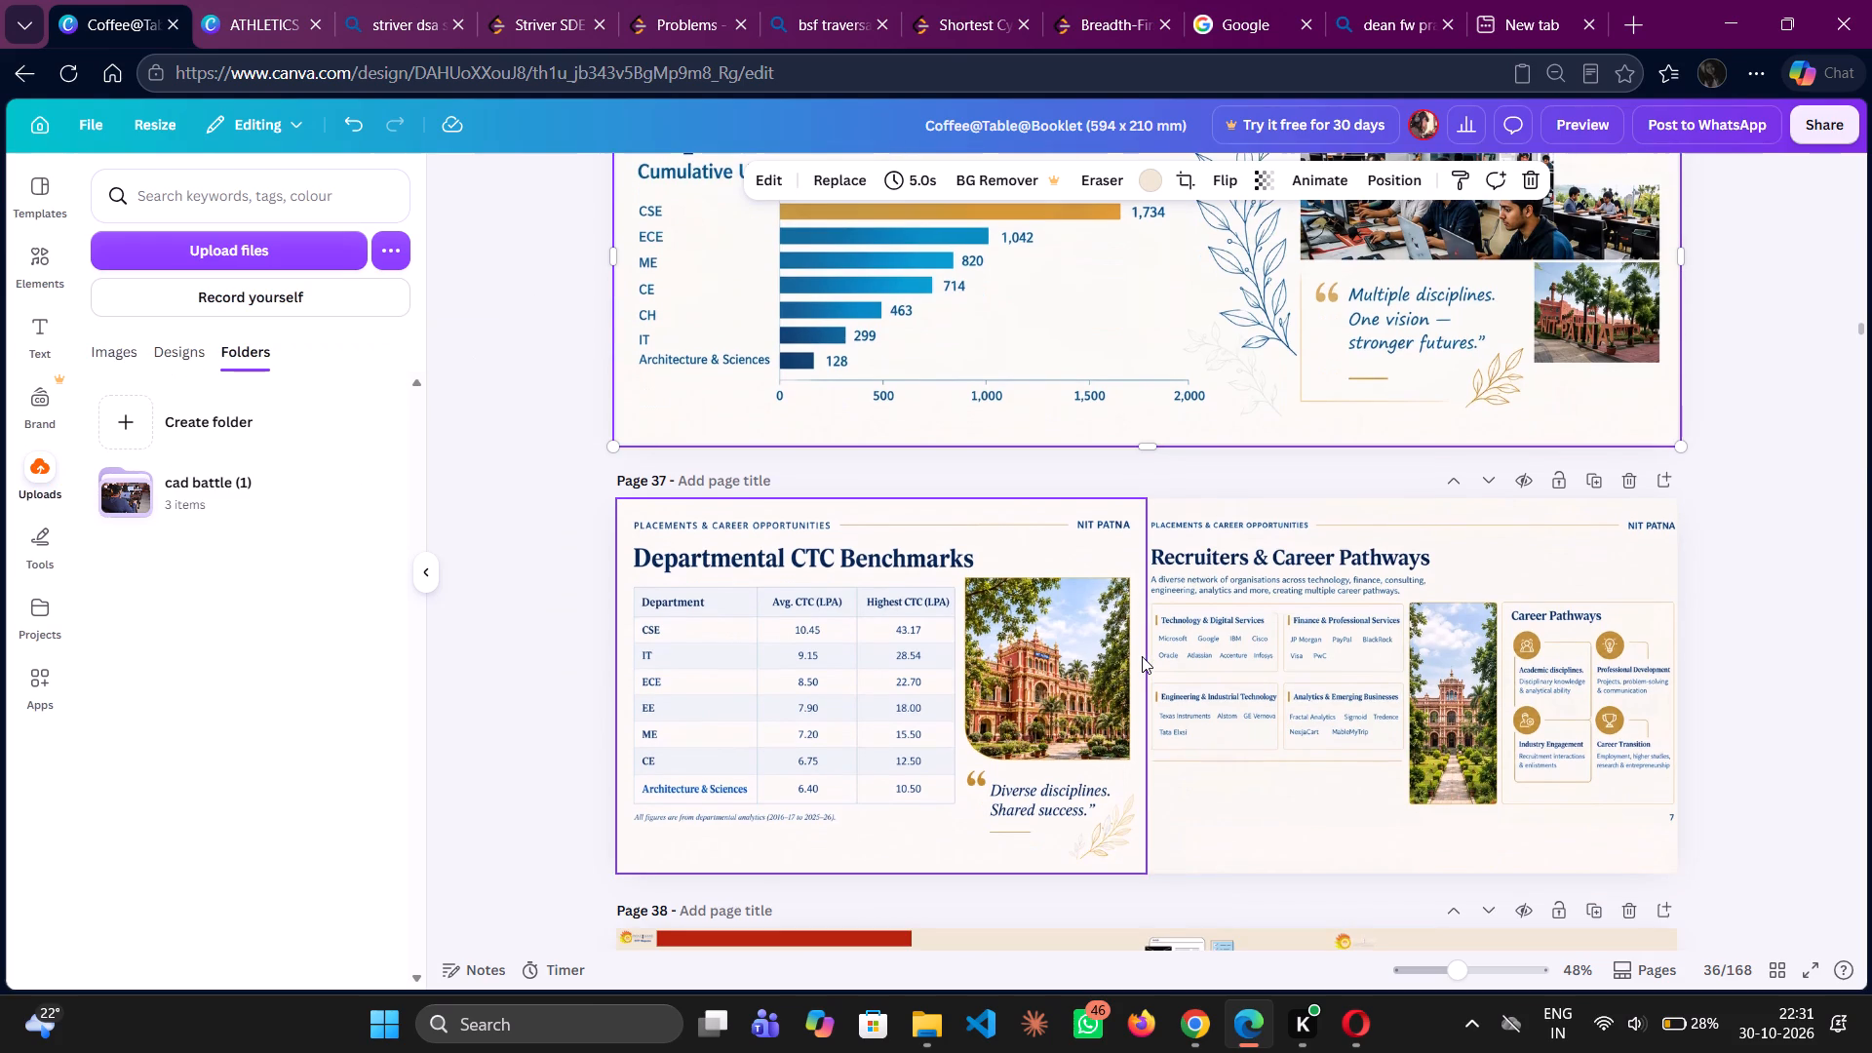
{"action": "scroll", "coordinate": [1706, 409], "scroll_direction": "up", "scroll_amount": 1}
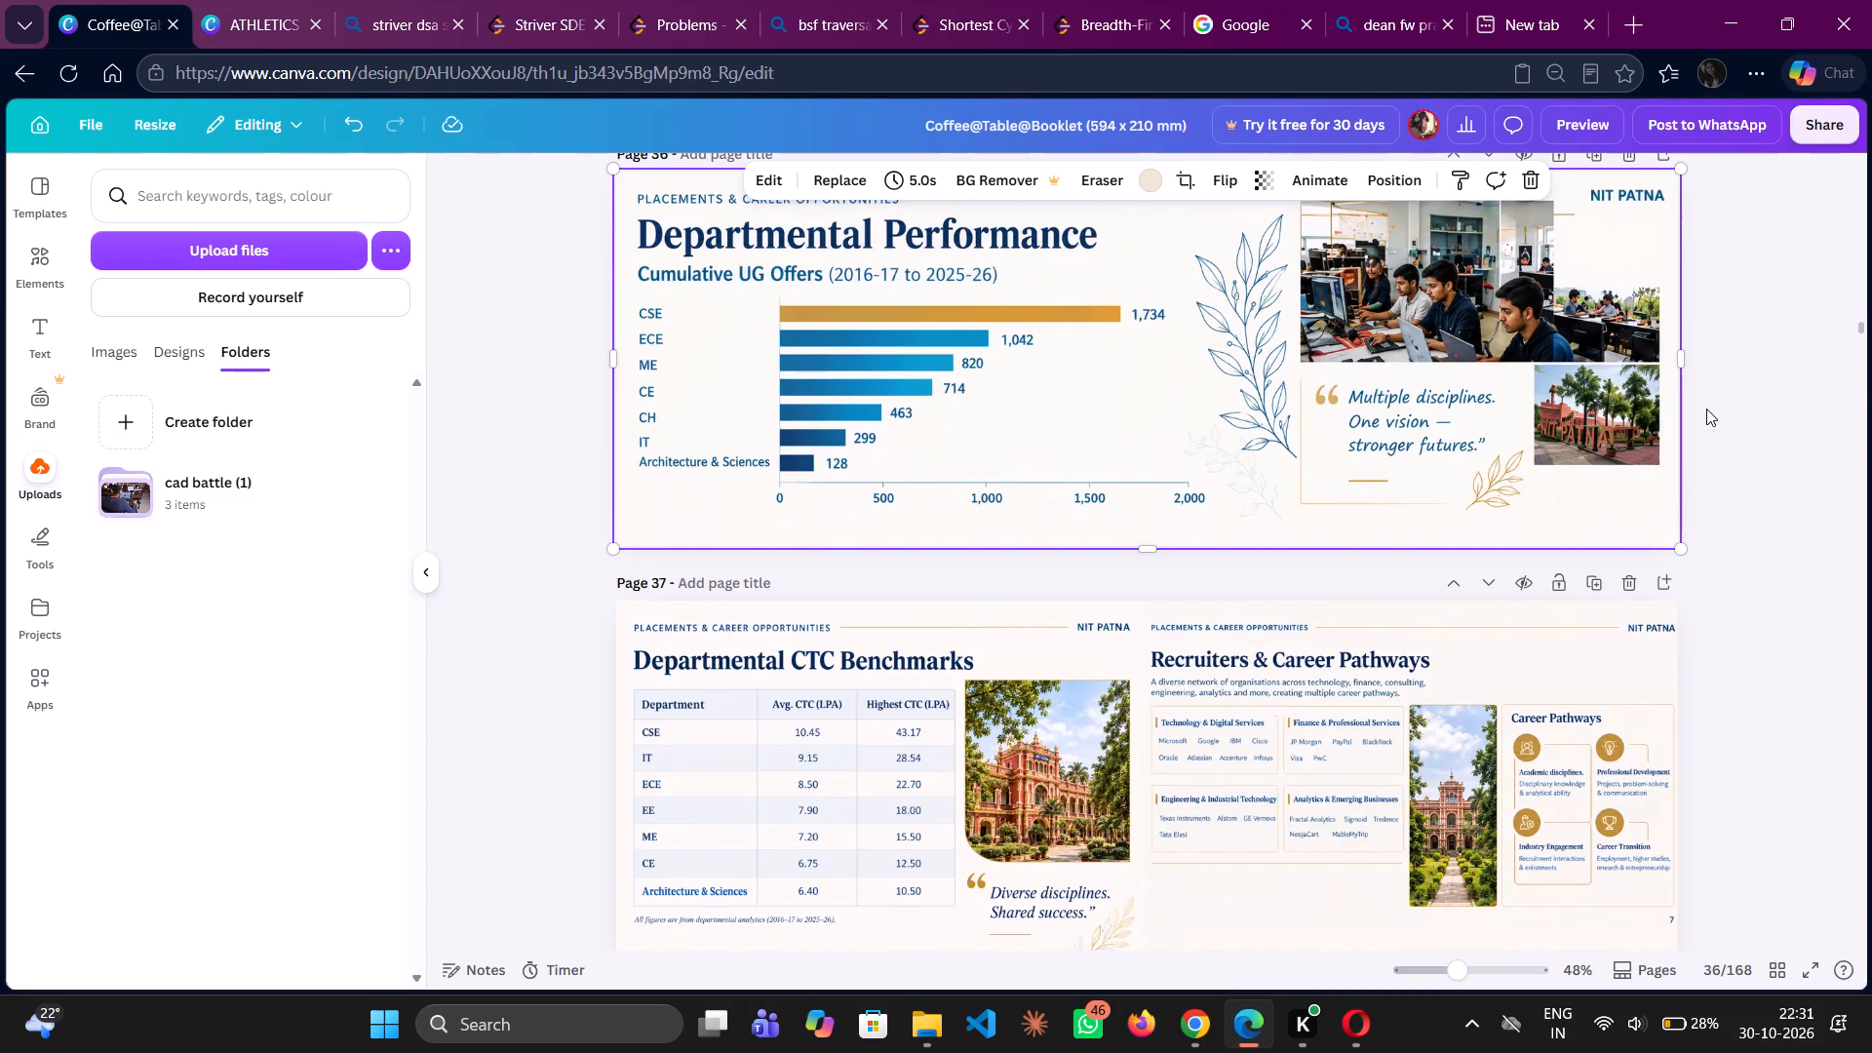
{"action": "scroll", "coordinate": [1227, 392], "scroll_direction": "up", "scroll_amount": 1}
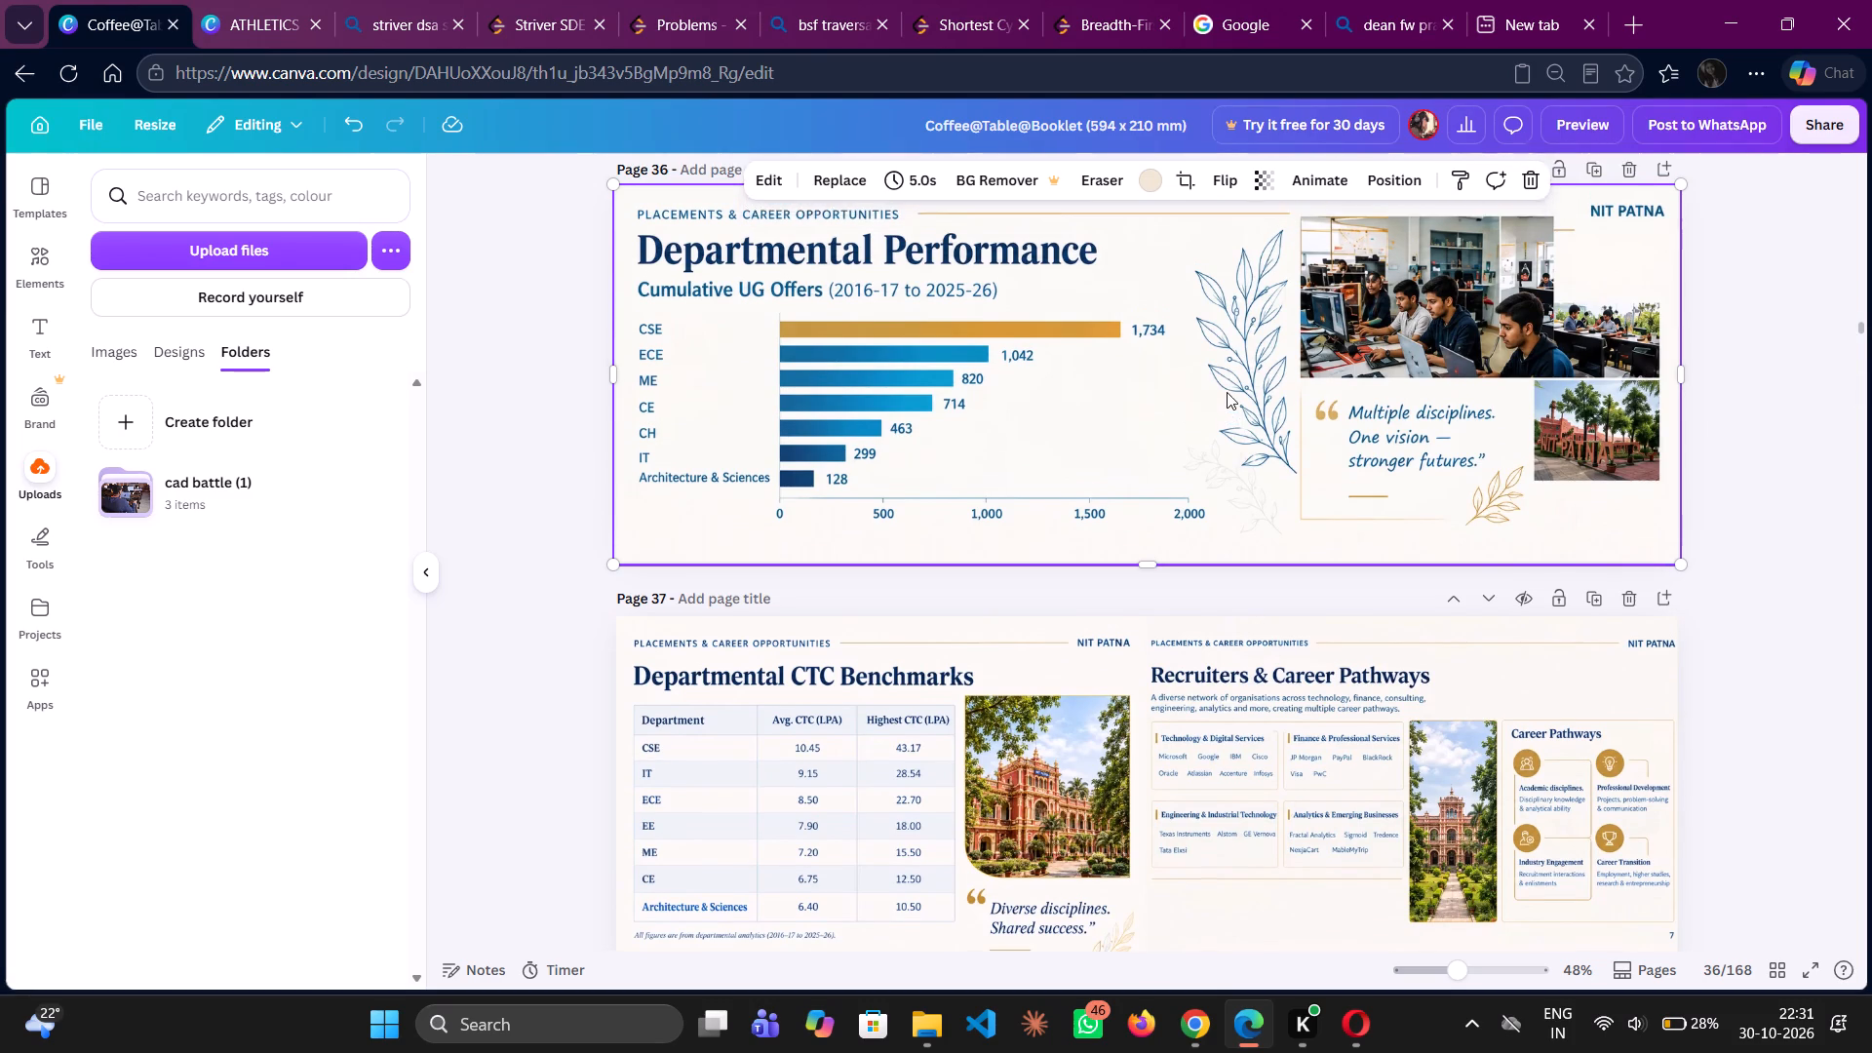
{"action": "scroll", "coordinate": [1227, 392], "scroll_direction": "up", "scroll_amount": 1}
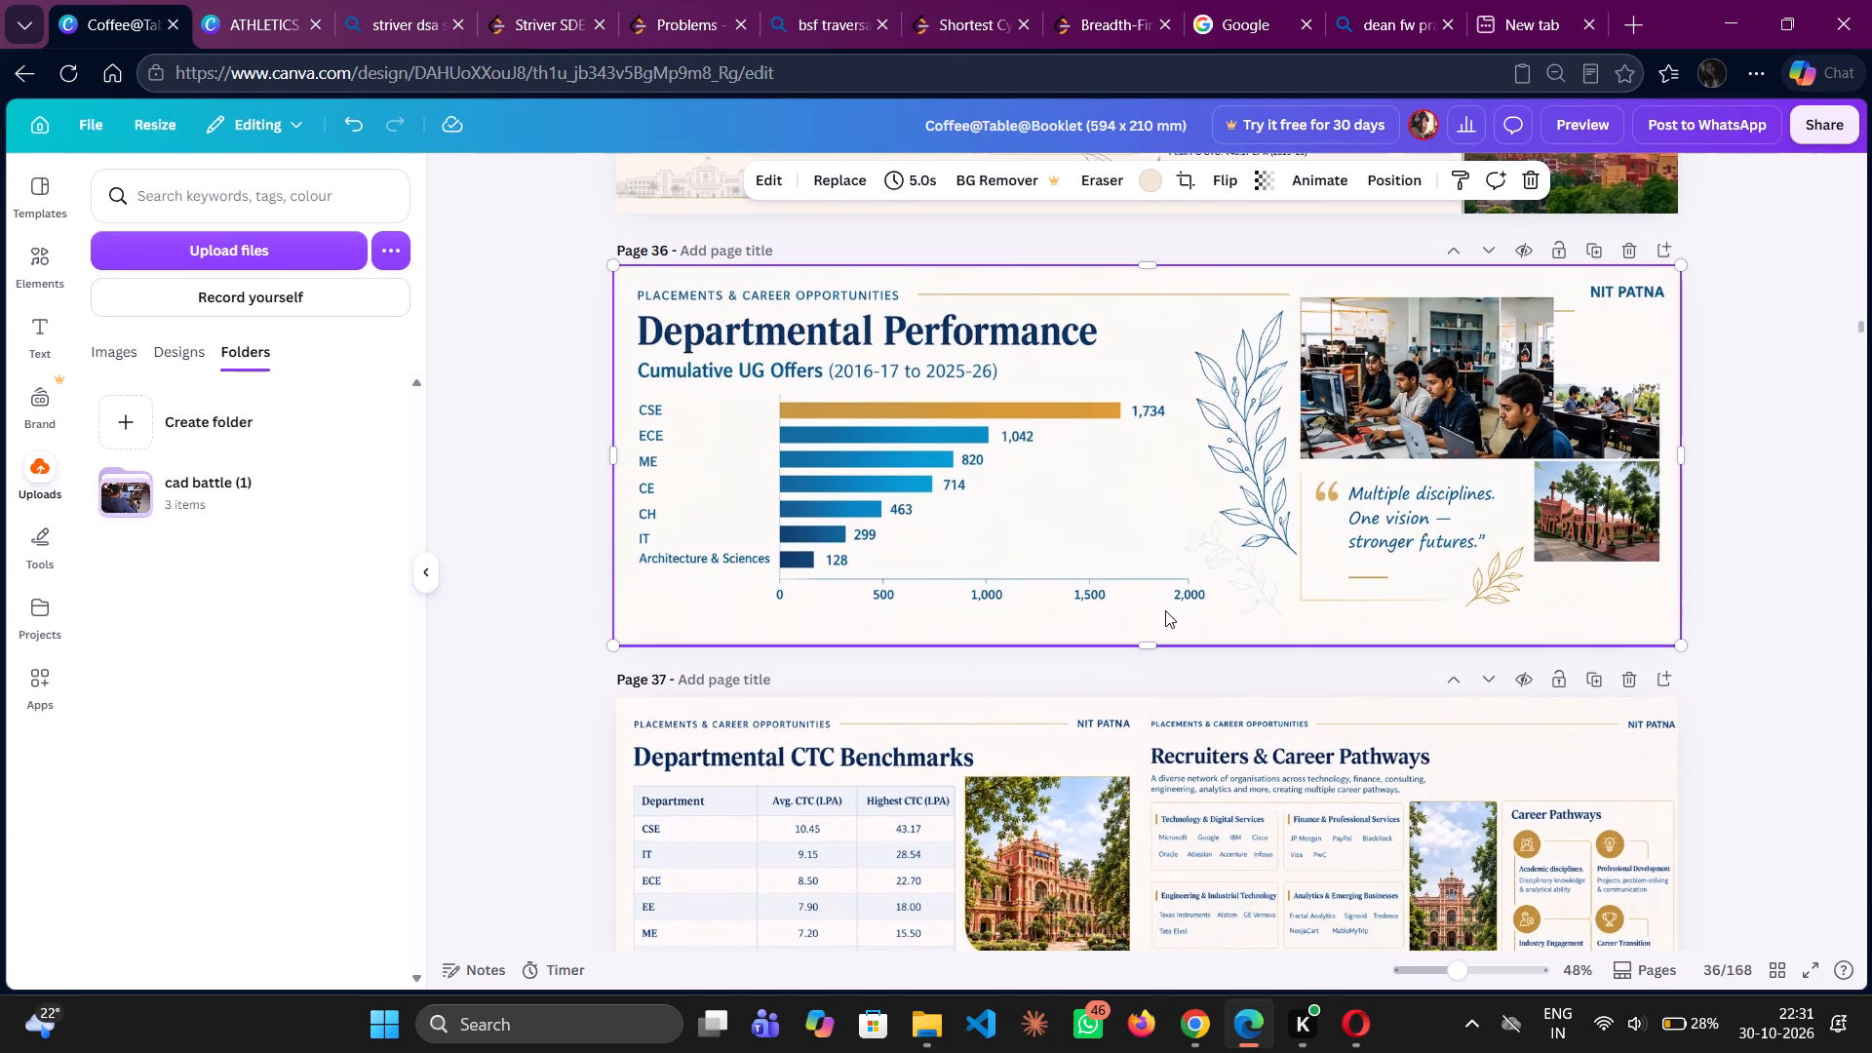
{"action": "double_click", "coordinate": [235, 503]}
{"action": "double_click", "coordinate": [138, 489]}
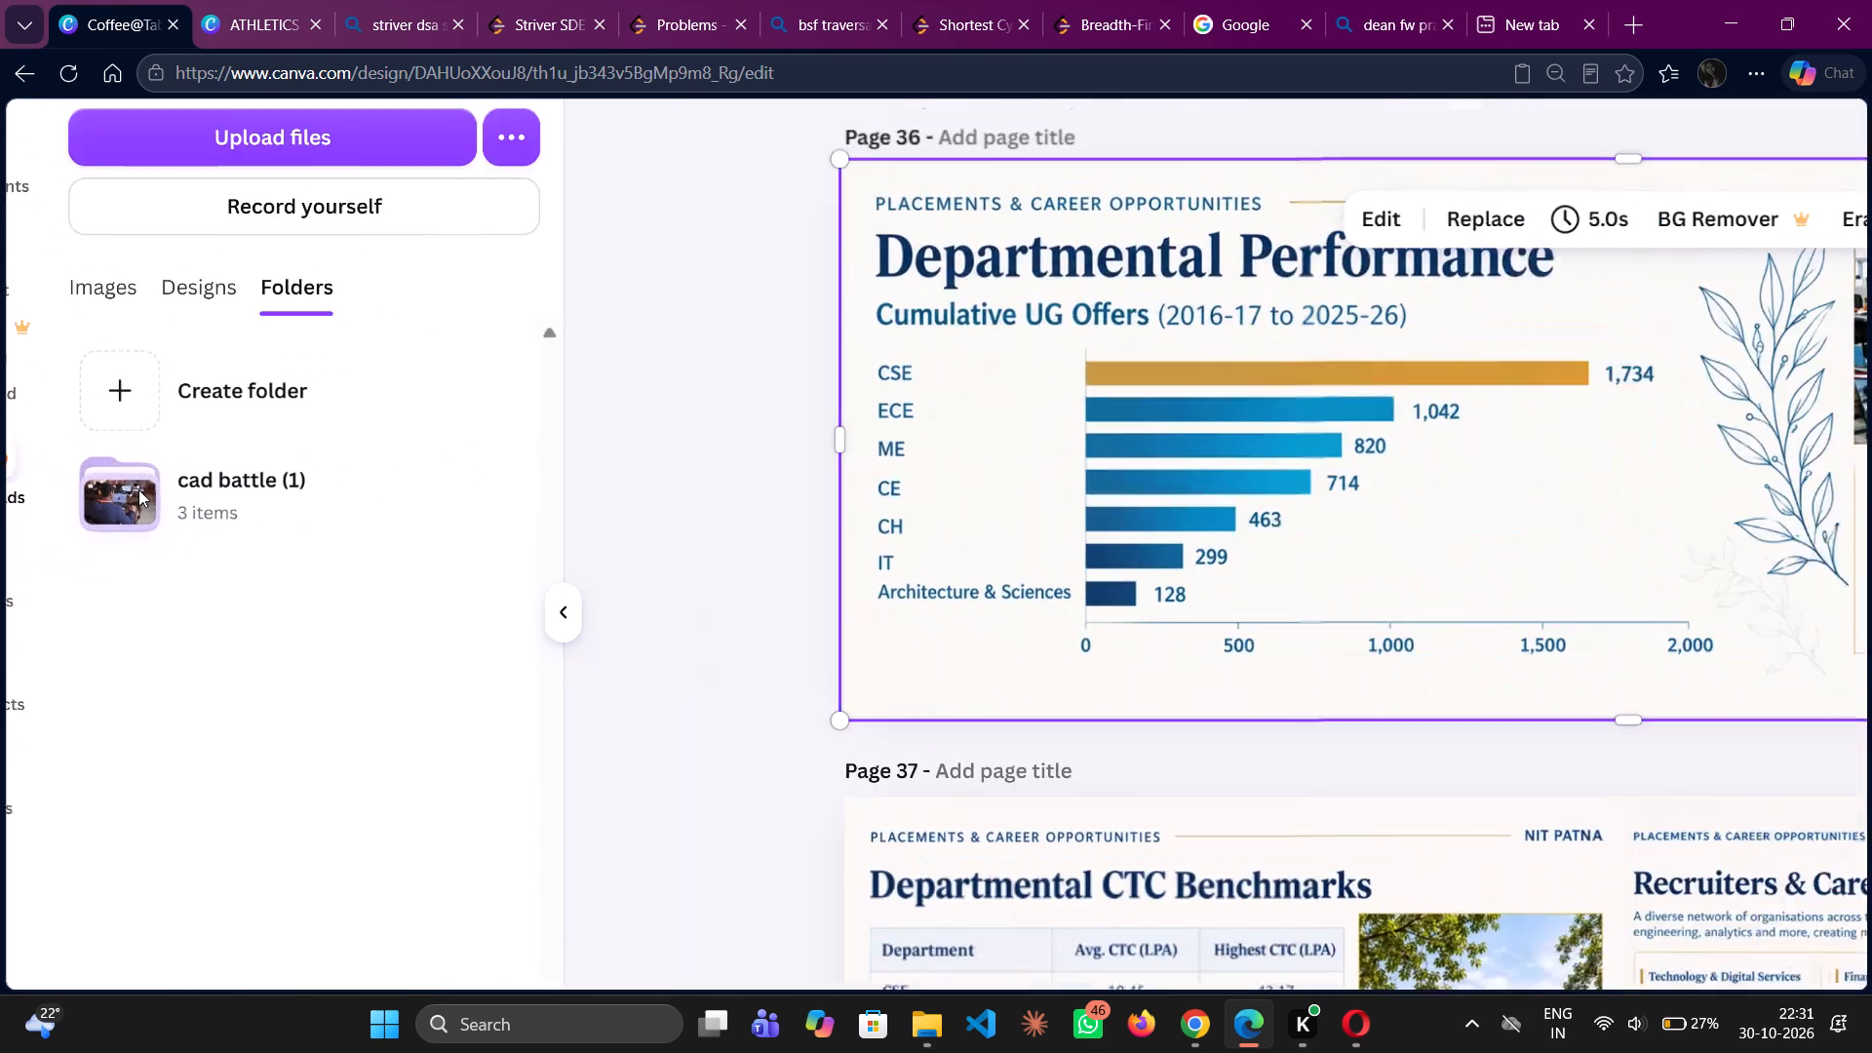
{"action": "double_click", "coordinate": [138, 489]}
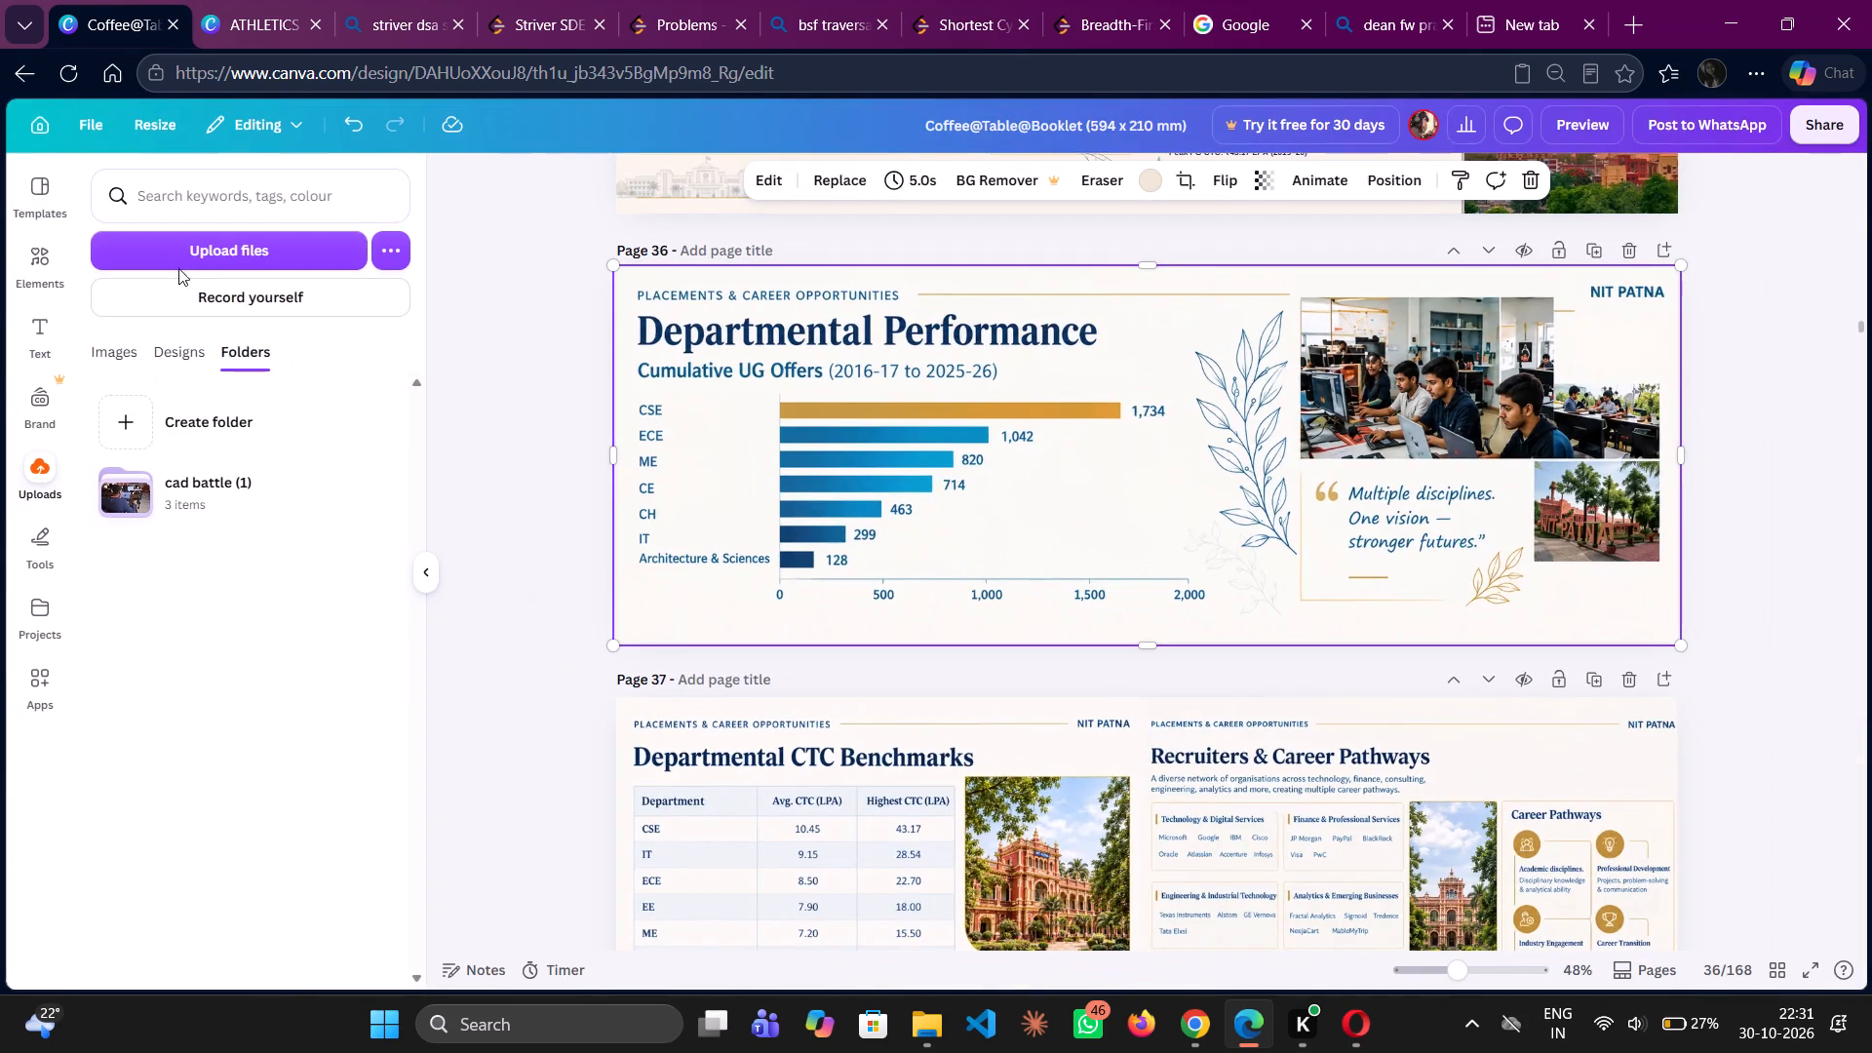
{"action": "left_click", "coordinate": [918, 1024]}
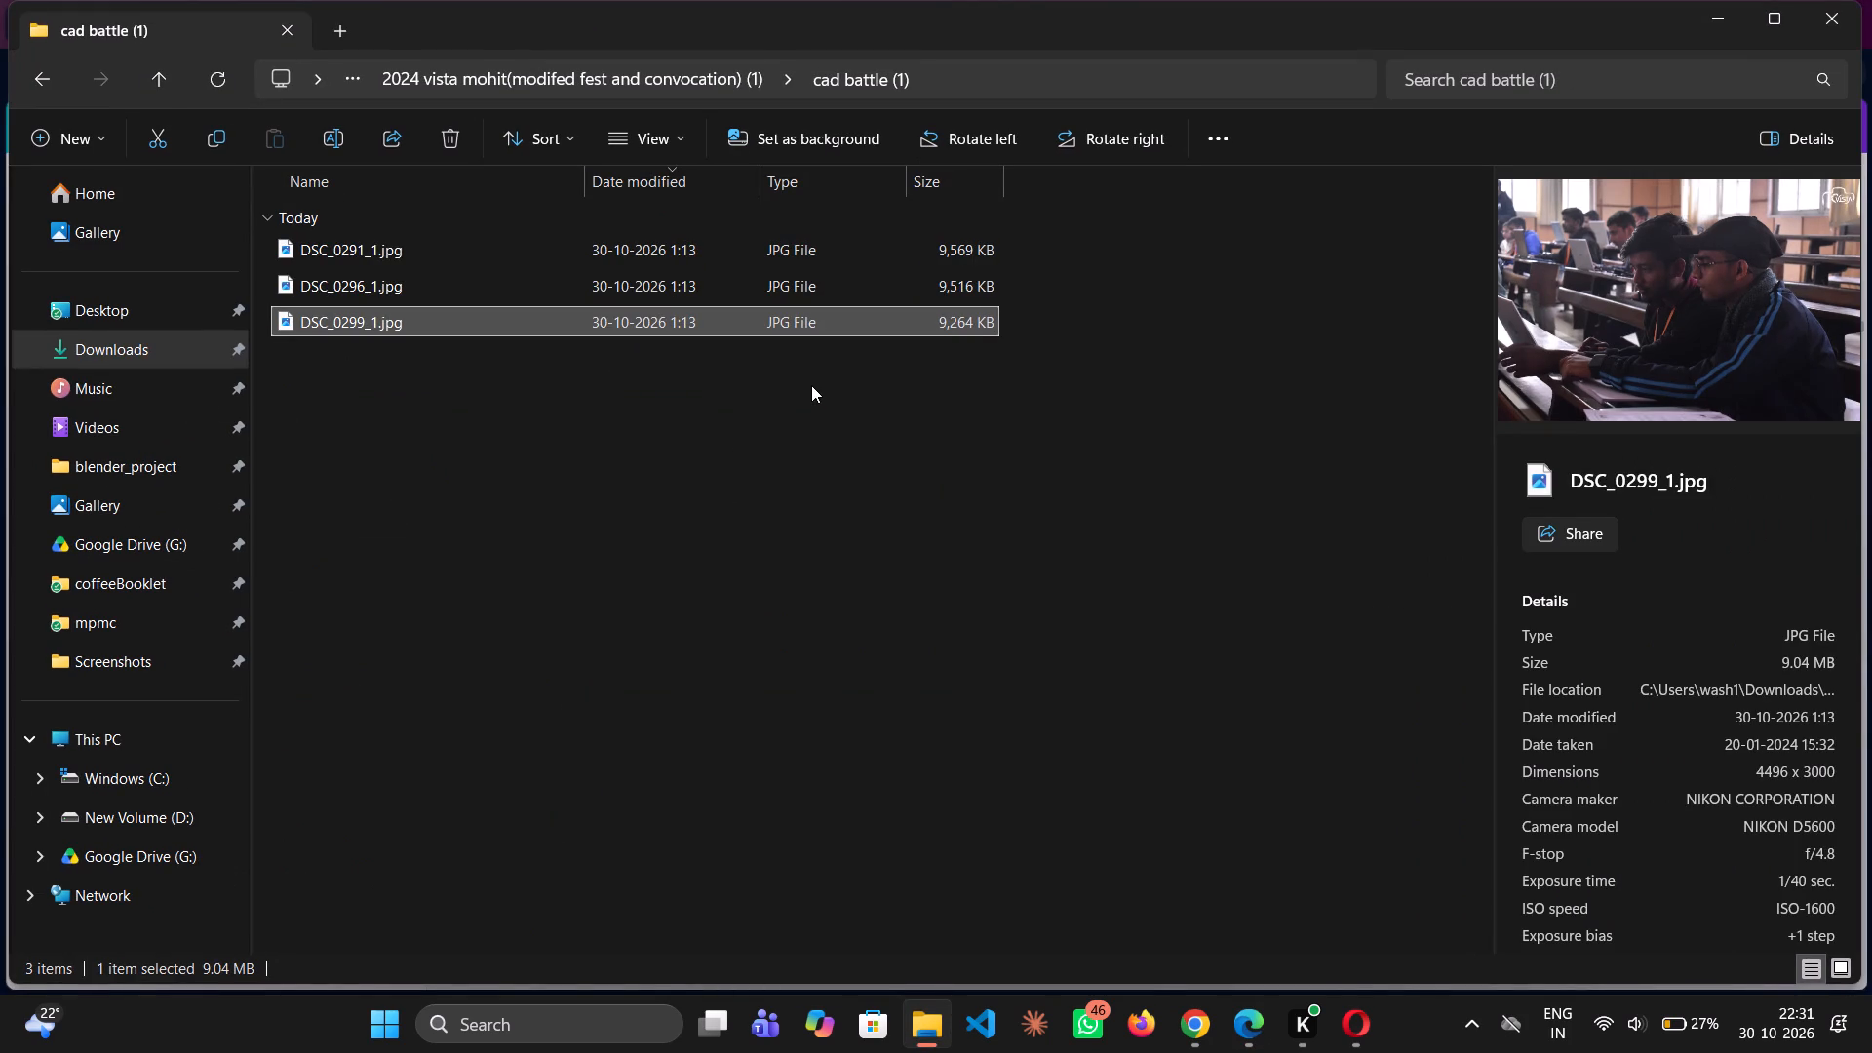
{"action": "left_click", "coordinate": [1732, 10]}
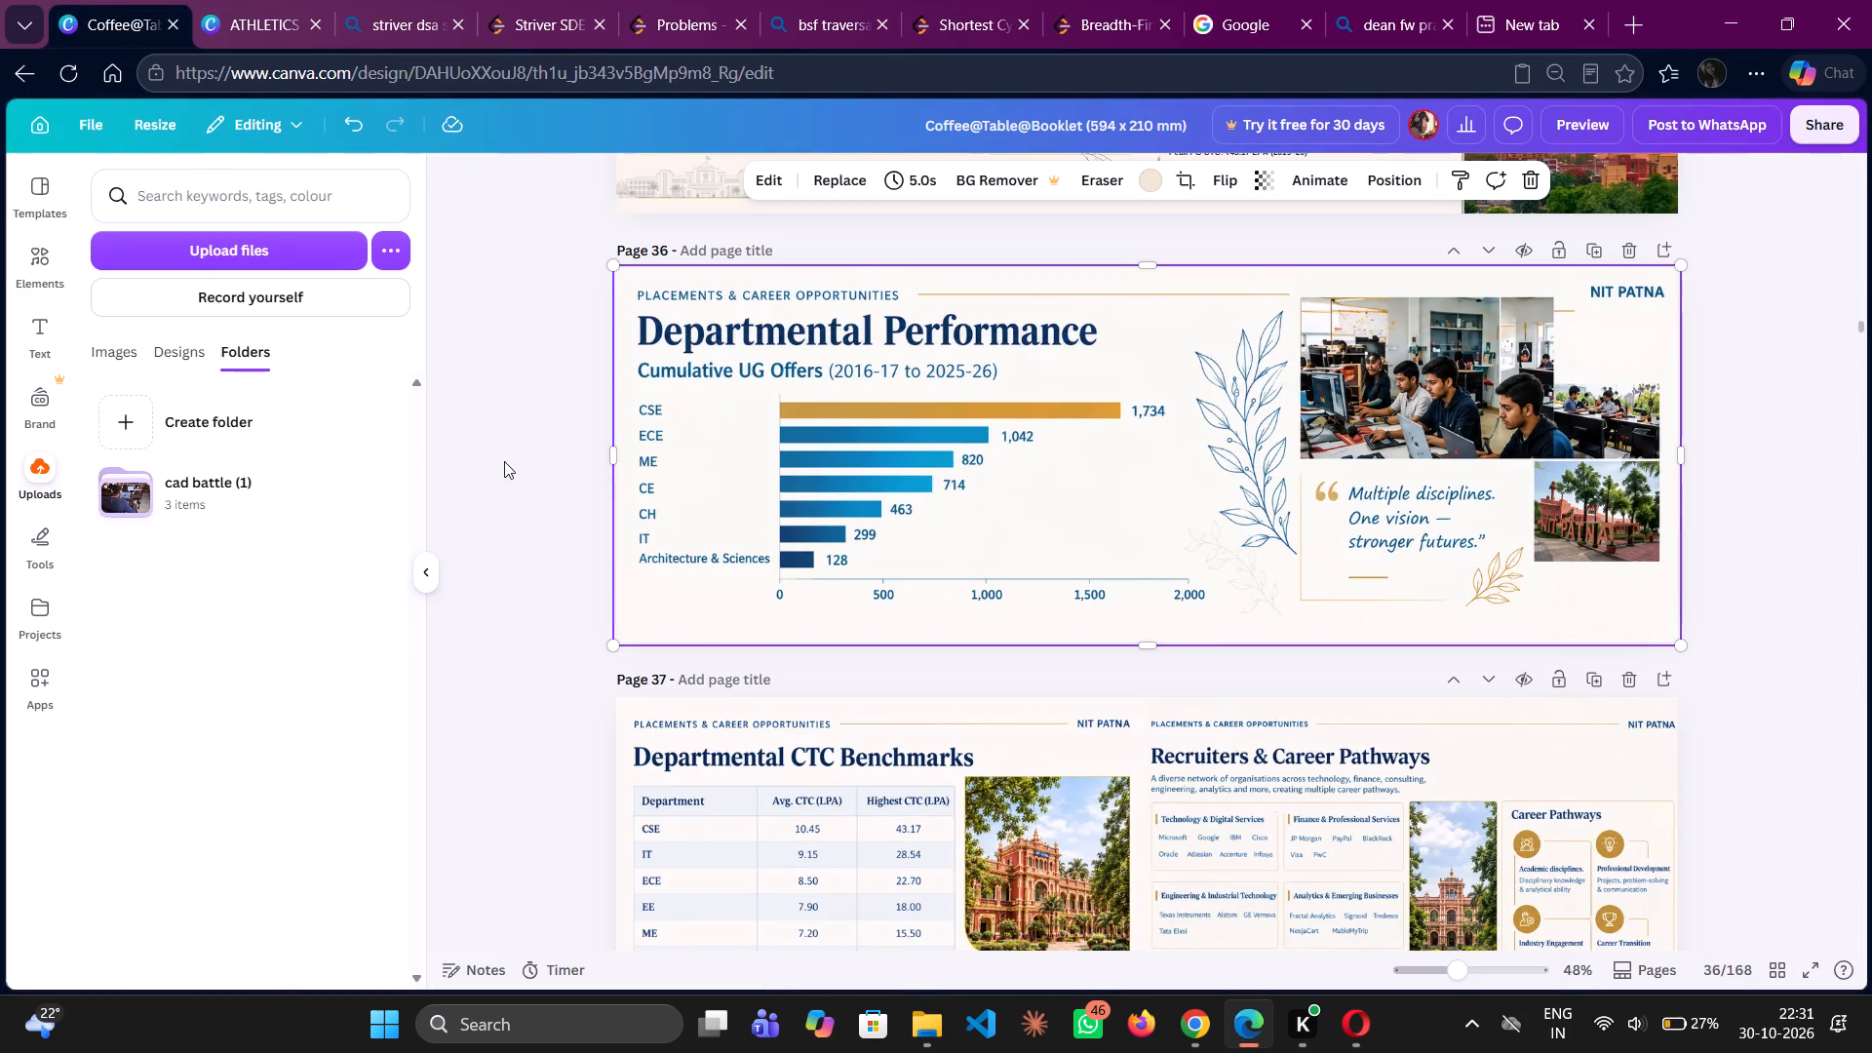
{"action": "left_click", "coordinate": [189, 253]}
{"action": "left_click", "coordinate": [101, 370]}
{"action": "left_click", "coordinate": [67, 70]}
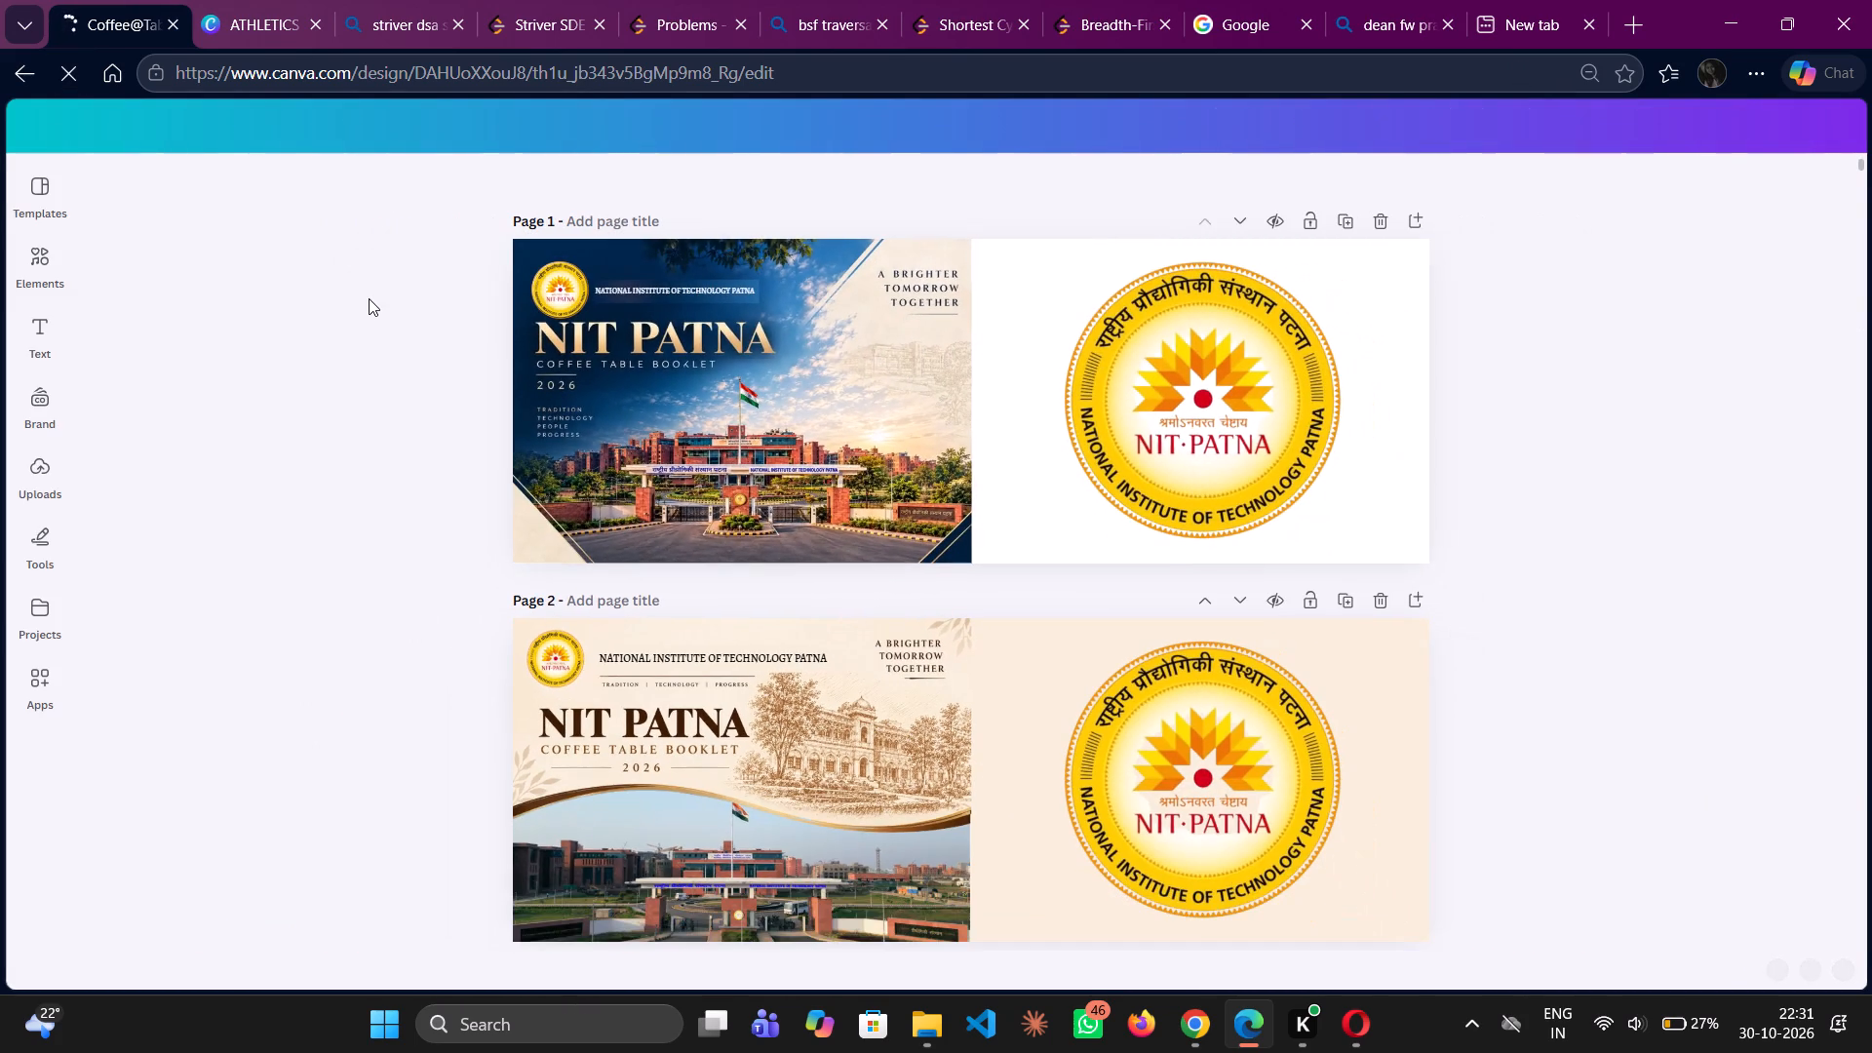
{"action": "left_click", "coordinate": [36, 482]}
{"action": "left_click", "coordinate": [36, 482]}
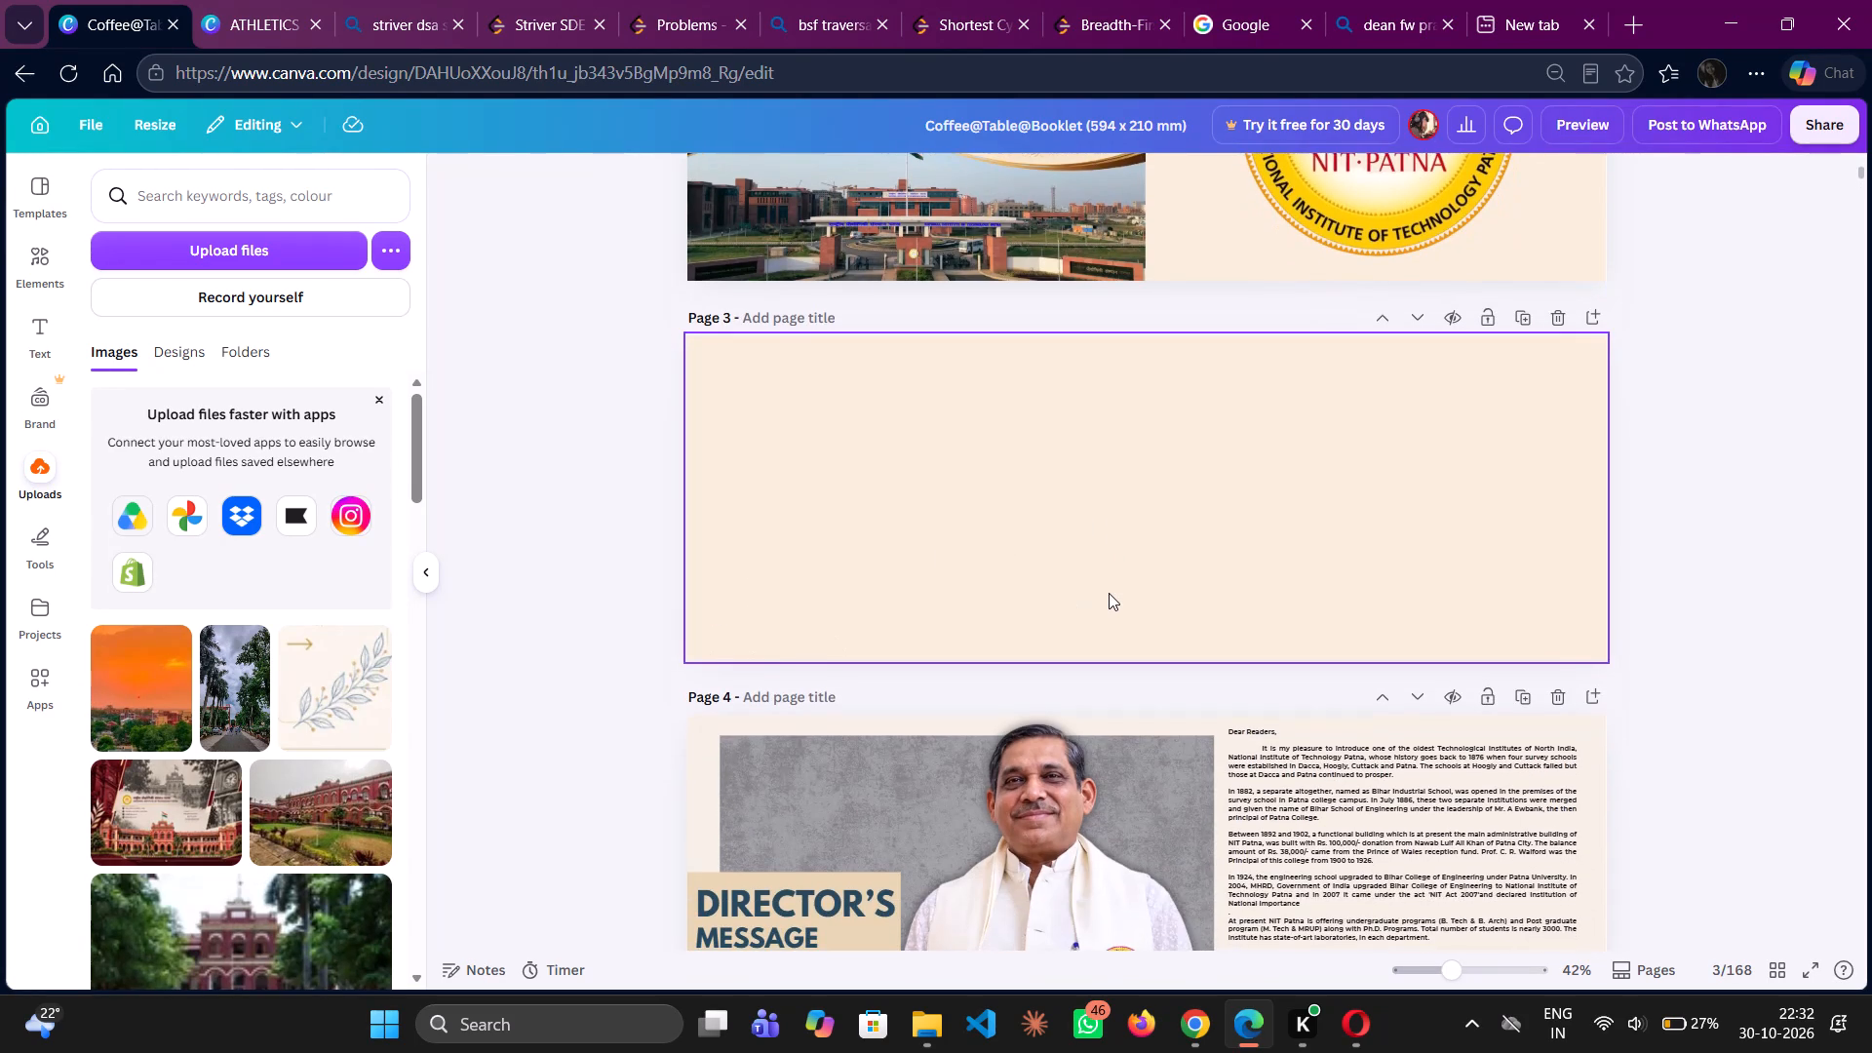
{"action": "left_click", "coordinate": [1109, 593]}
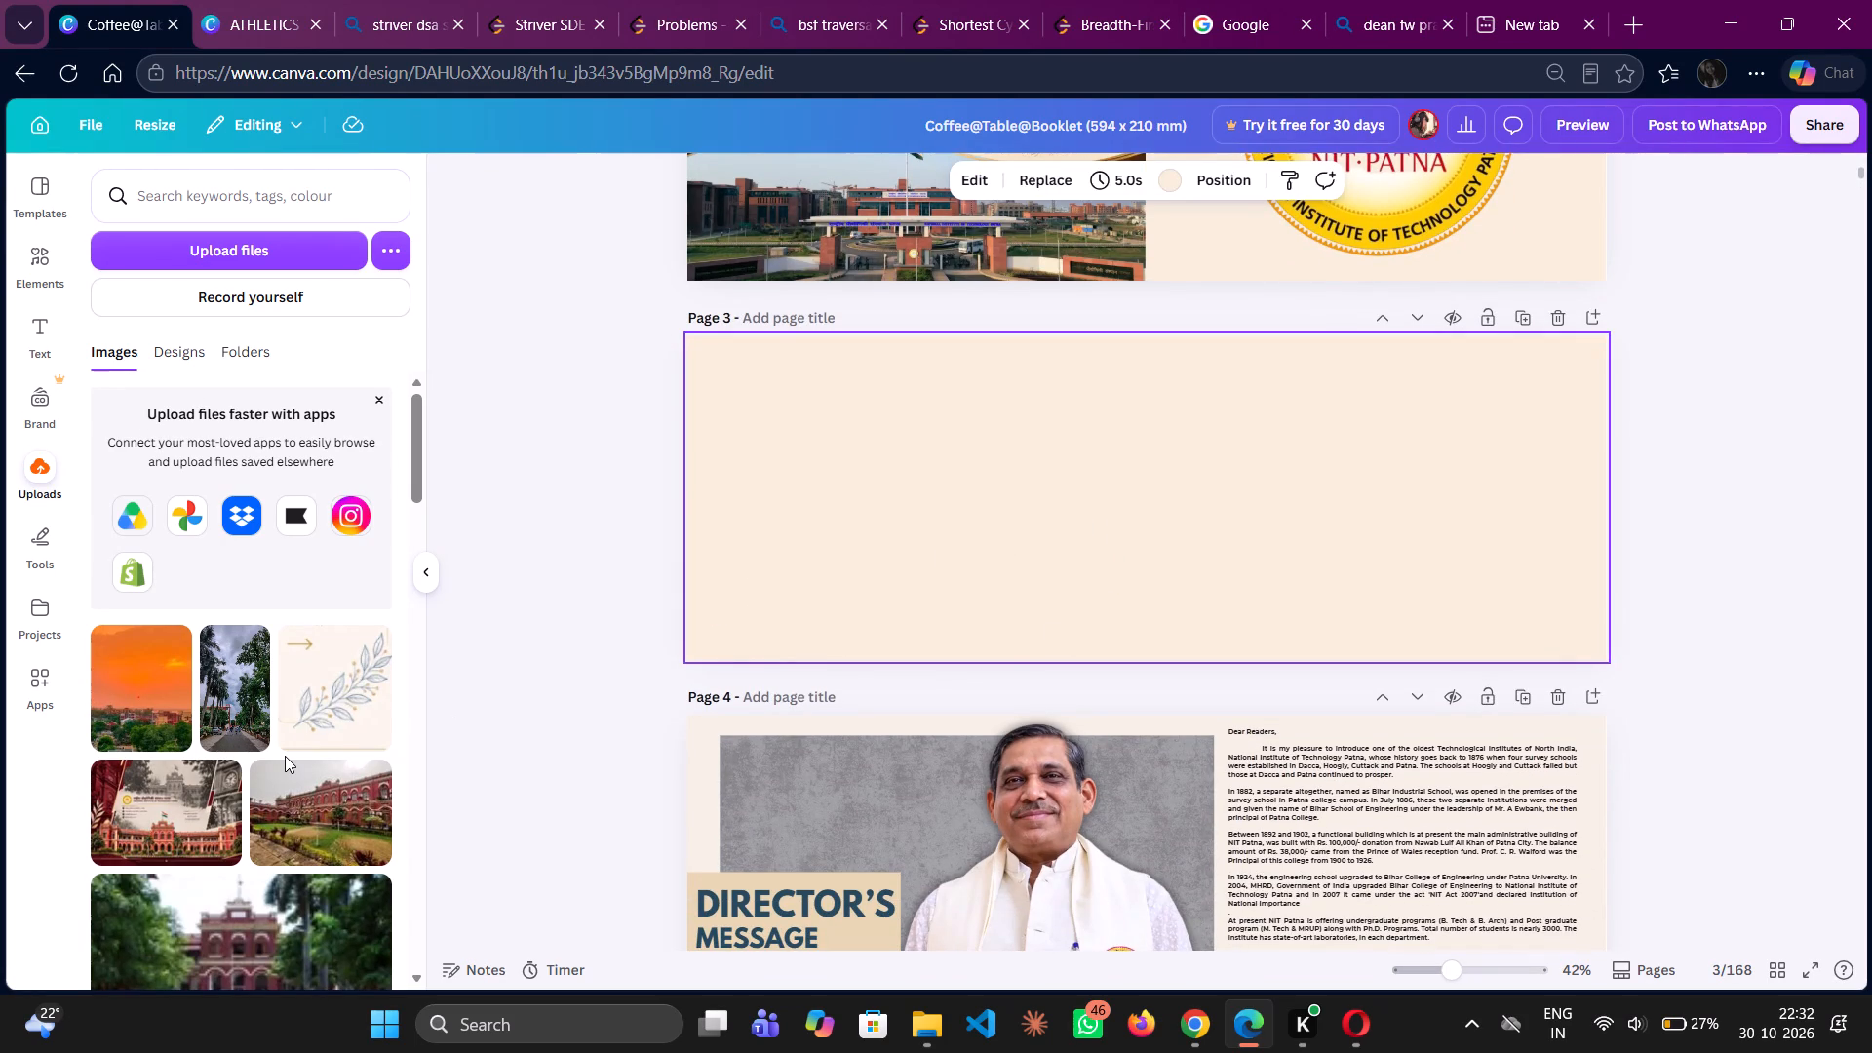
{"action": "scroll", "coordinate": [208, 701], "scroll_direction": "down", "scroll_amount": 2}
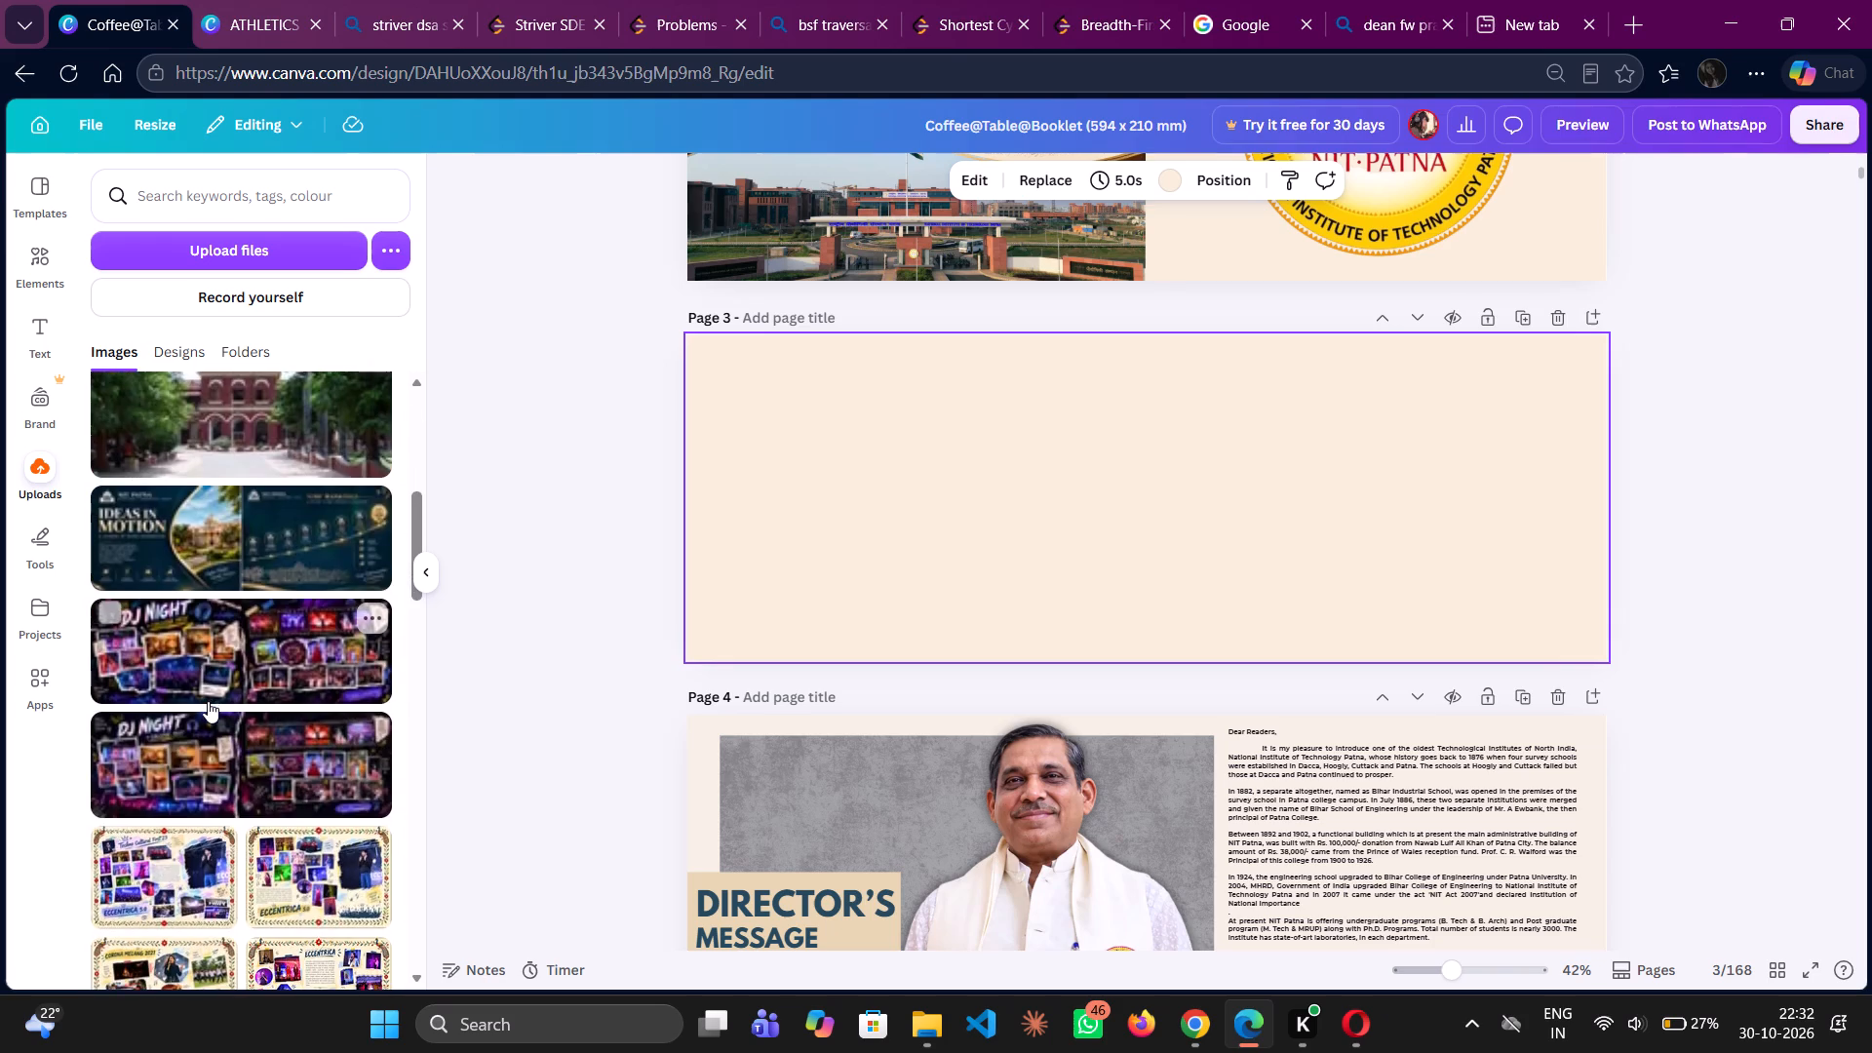
{"action": "scroll", "coordinate": [208, 701], "scroll_direction": "down", "scroll_amount": 1}
{"action": "scroll", "coordinate": [208, 701], "scroll_direction": "up", "scroll_amount": 5}
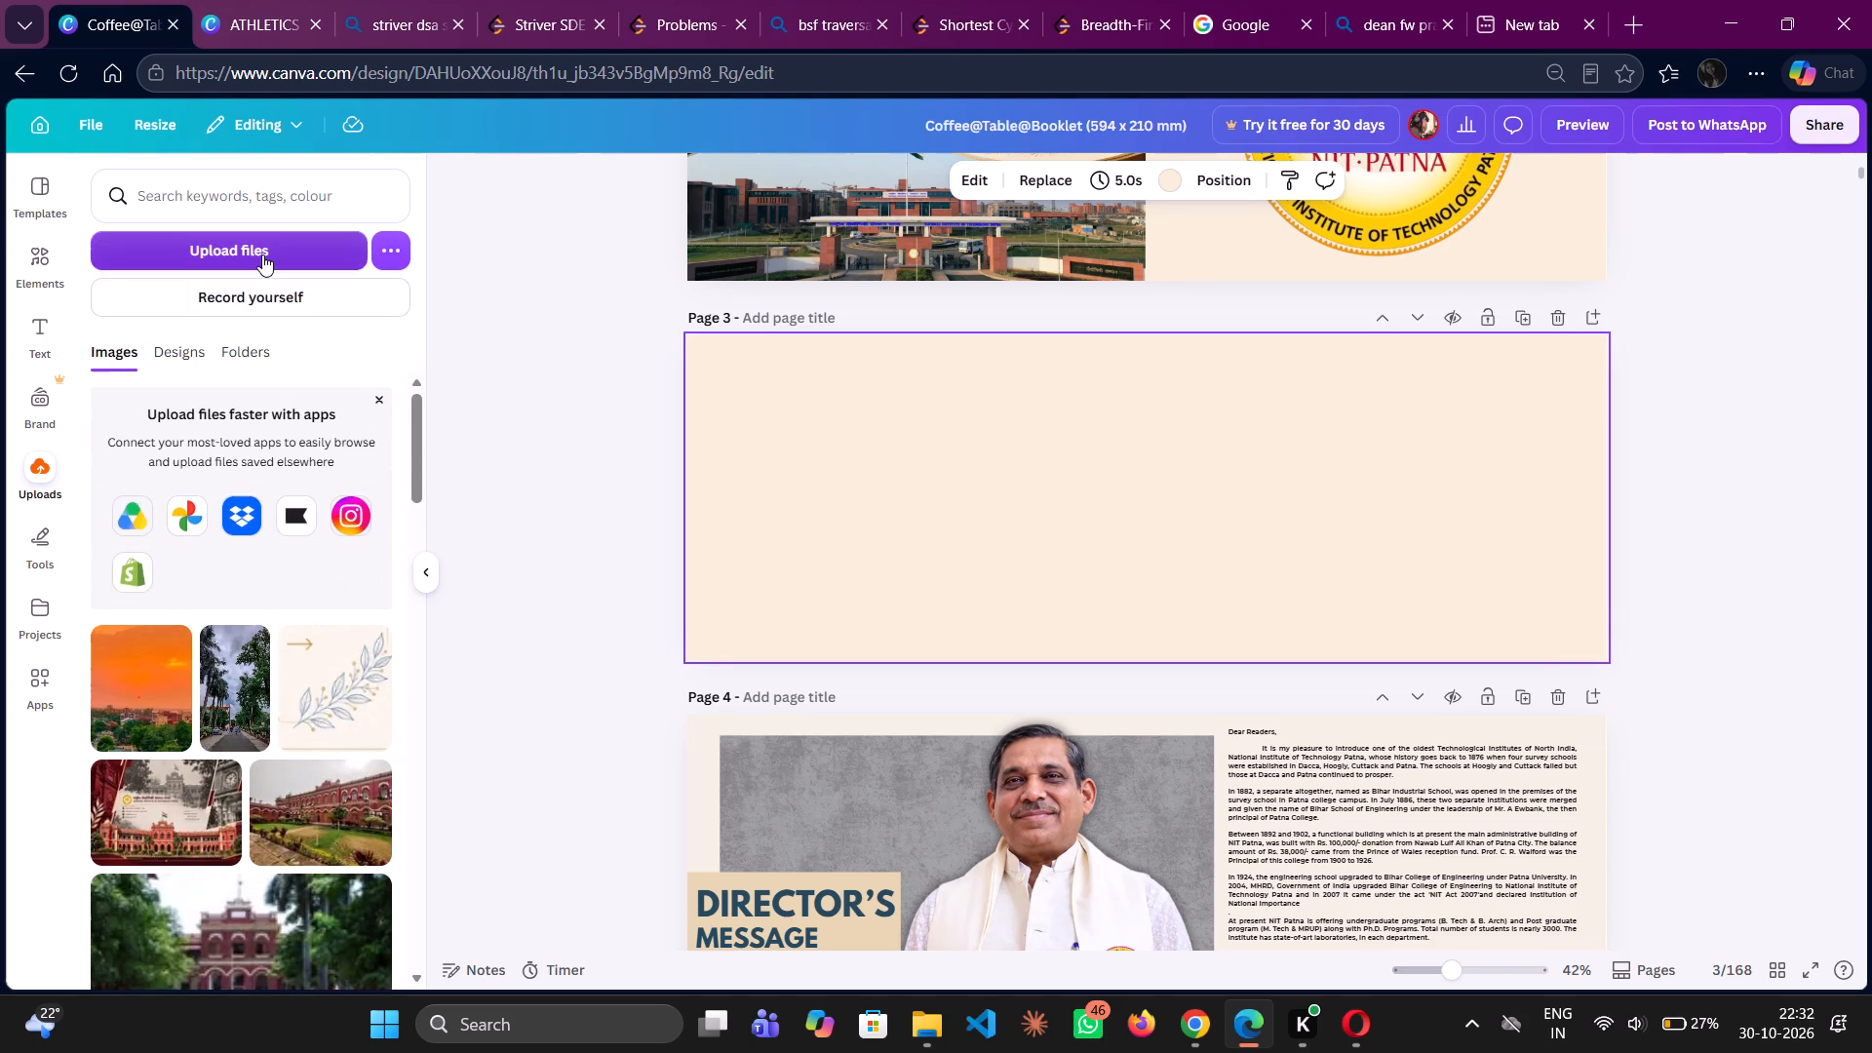
{"action": "left_click", "coordinate": [262, 254]}
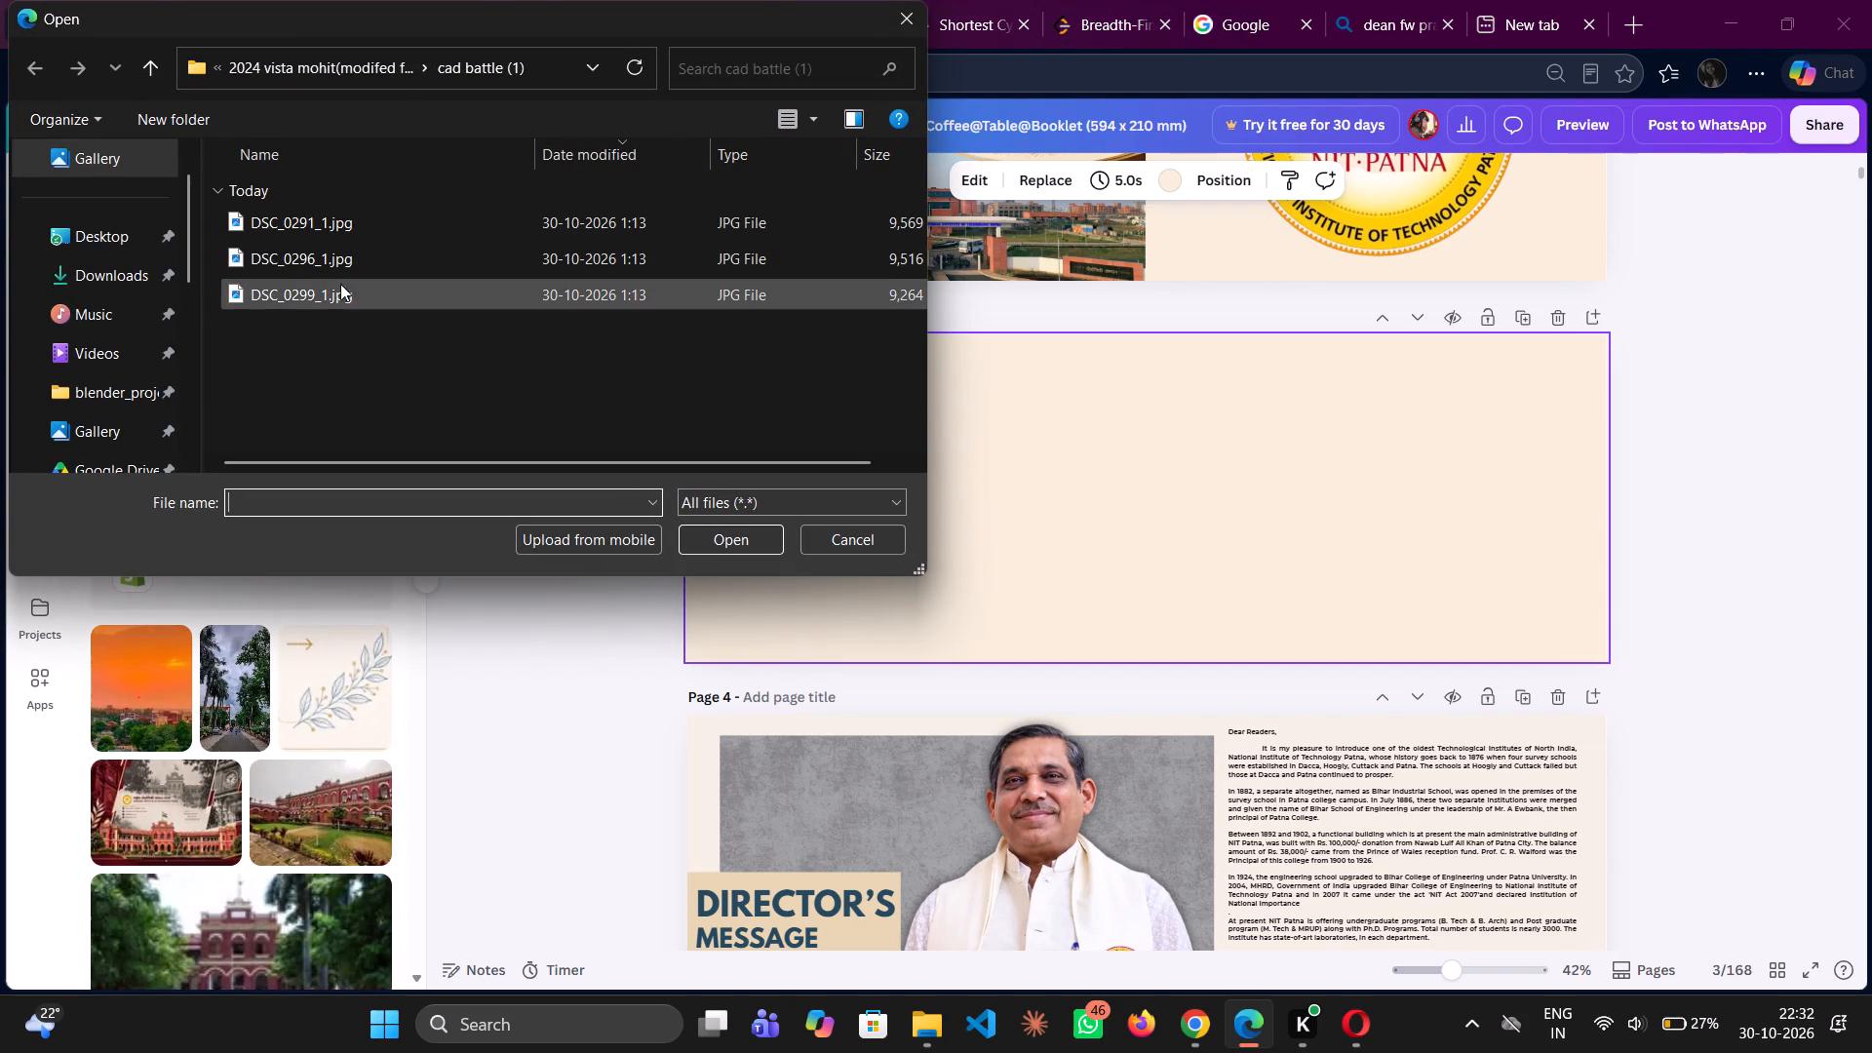
{"action": "left_click", "coordinate": [339, 289]}
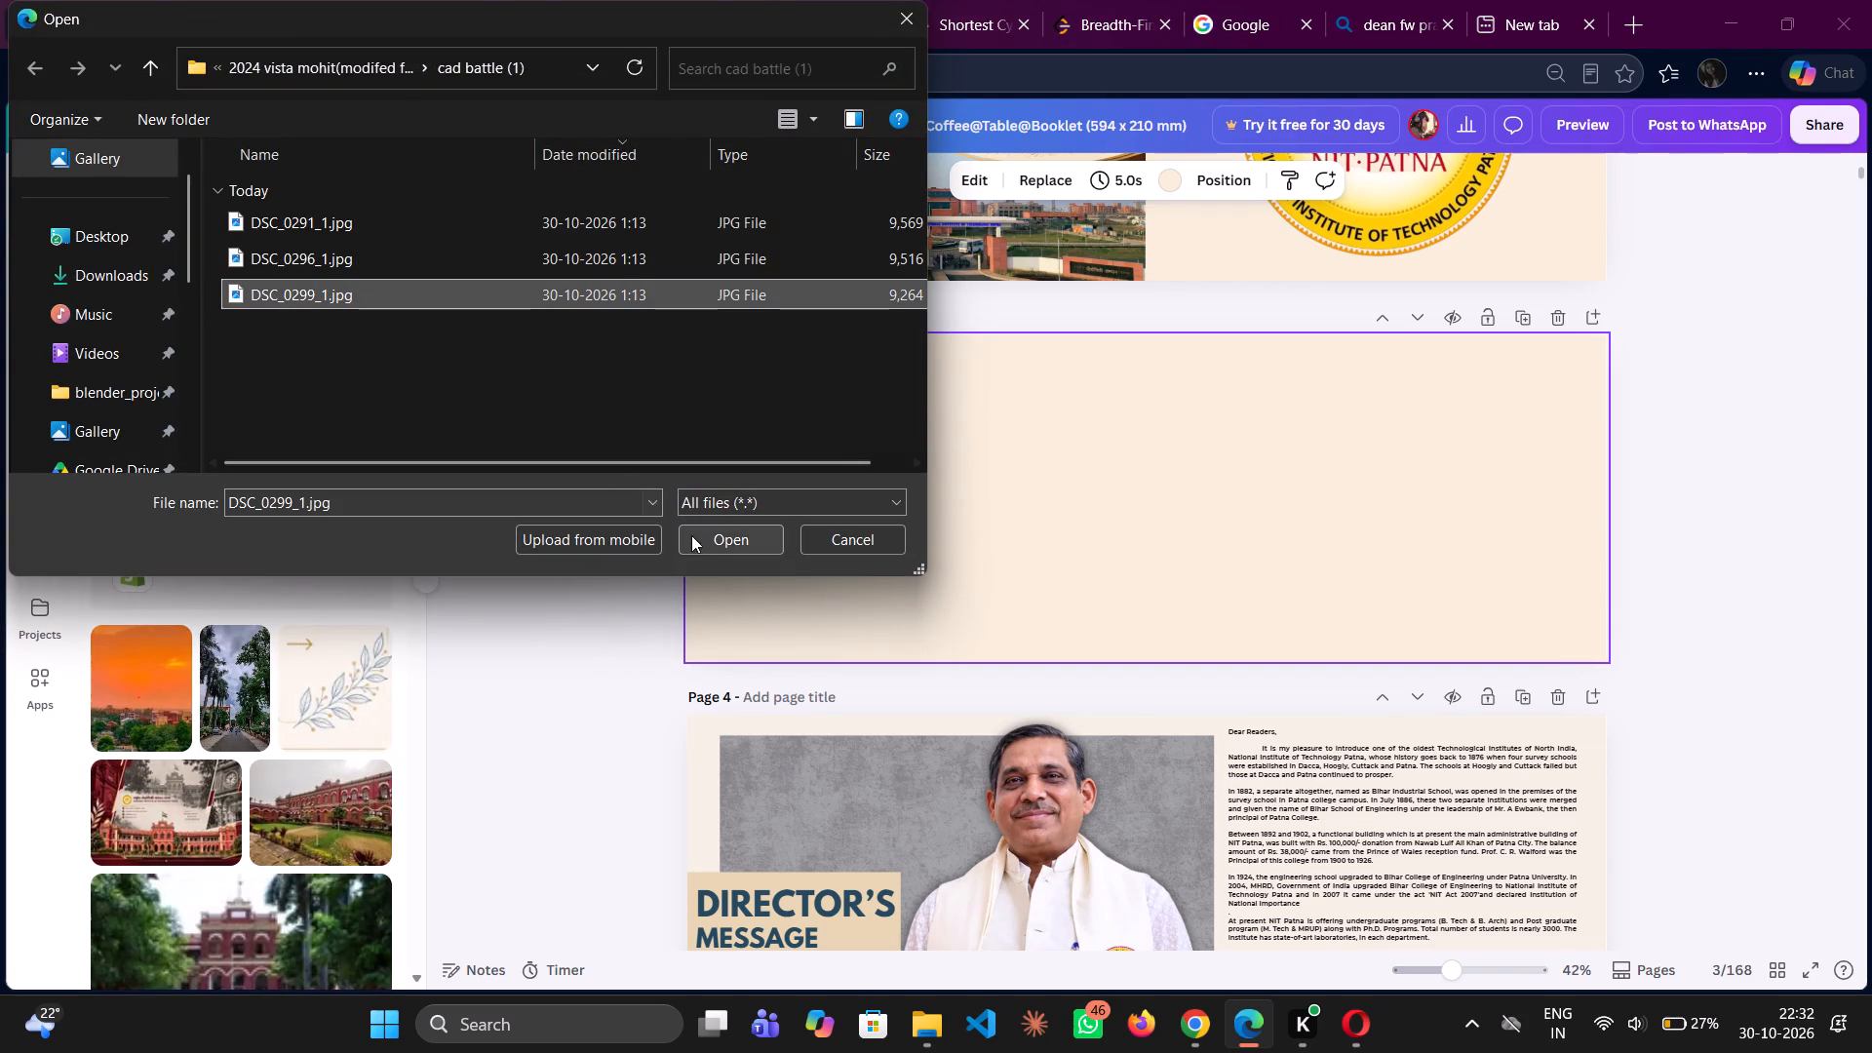
{"action": "left_click", "coordinate": [691, 535]}
Add the uploaded photo of two students to the Departmental Performance spread on page 36, shrink it and place it over the computer-lab photo.
{"action": "scroll", "coordinate": [840, 657], "scroll_direction": "down", "scroll_amount": 6}
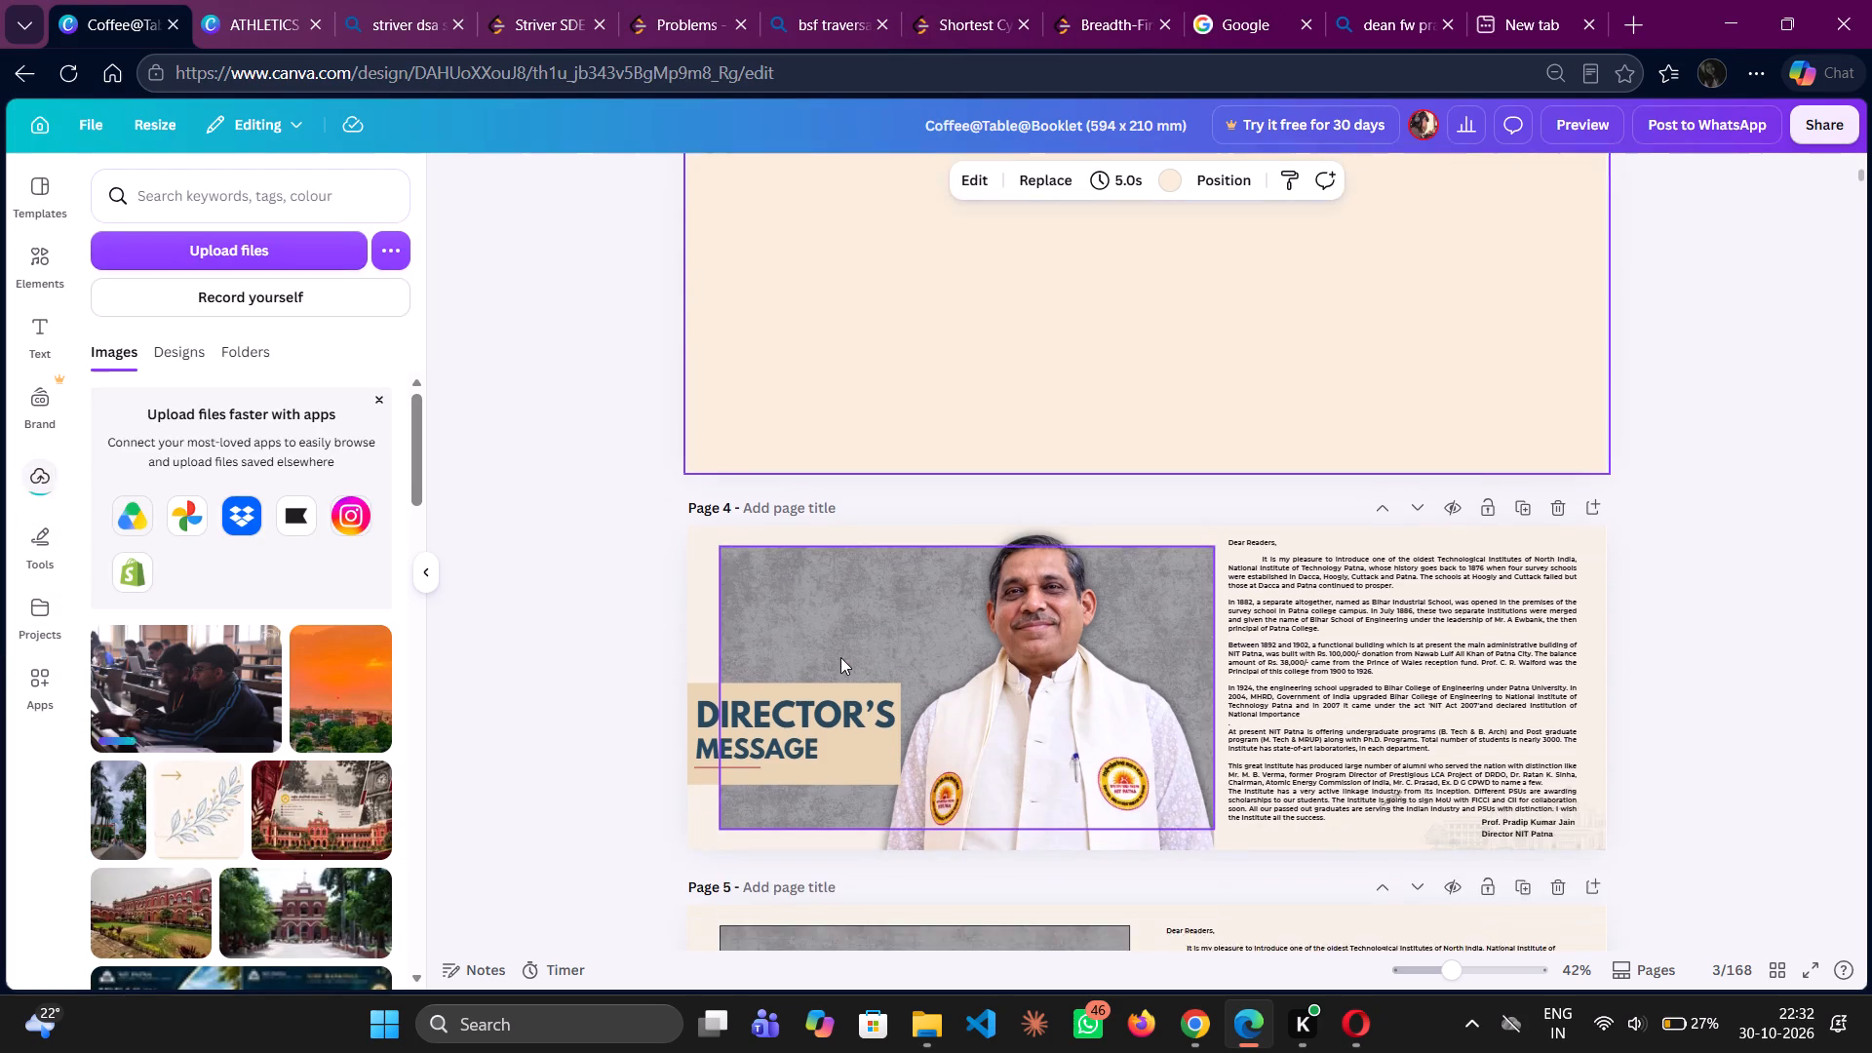
{"action": "scroll", "coordinate": [840, 657], "scroll_direction": "down", "scroll_amount": 17}
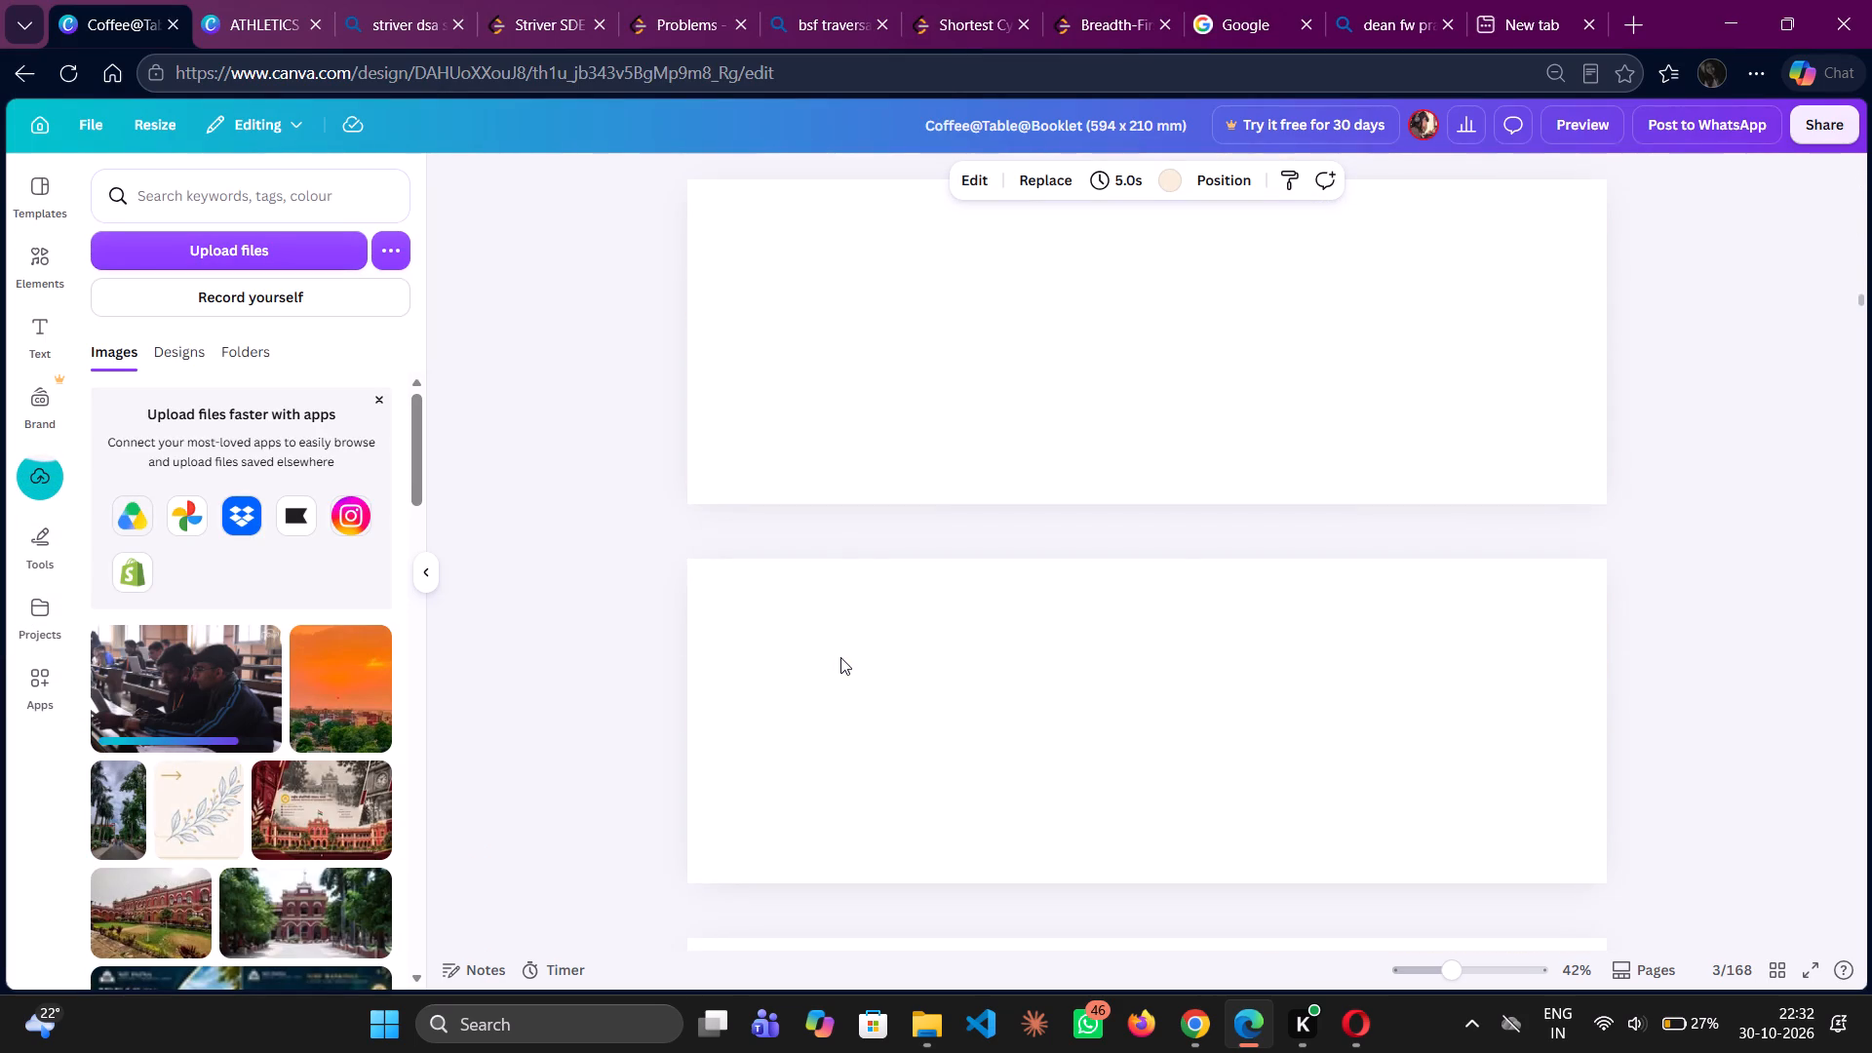
{"action": "scroll", "coordinate": [840, 657], "scroll_direction": "down", "scroll_amount": 3}
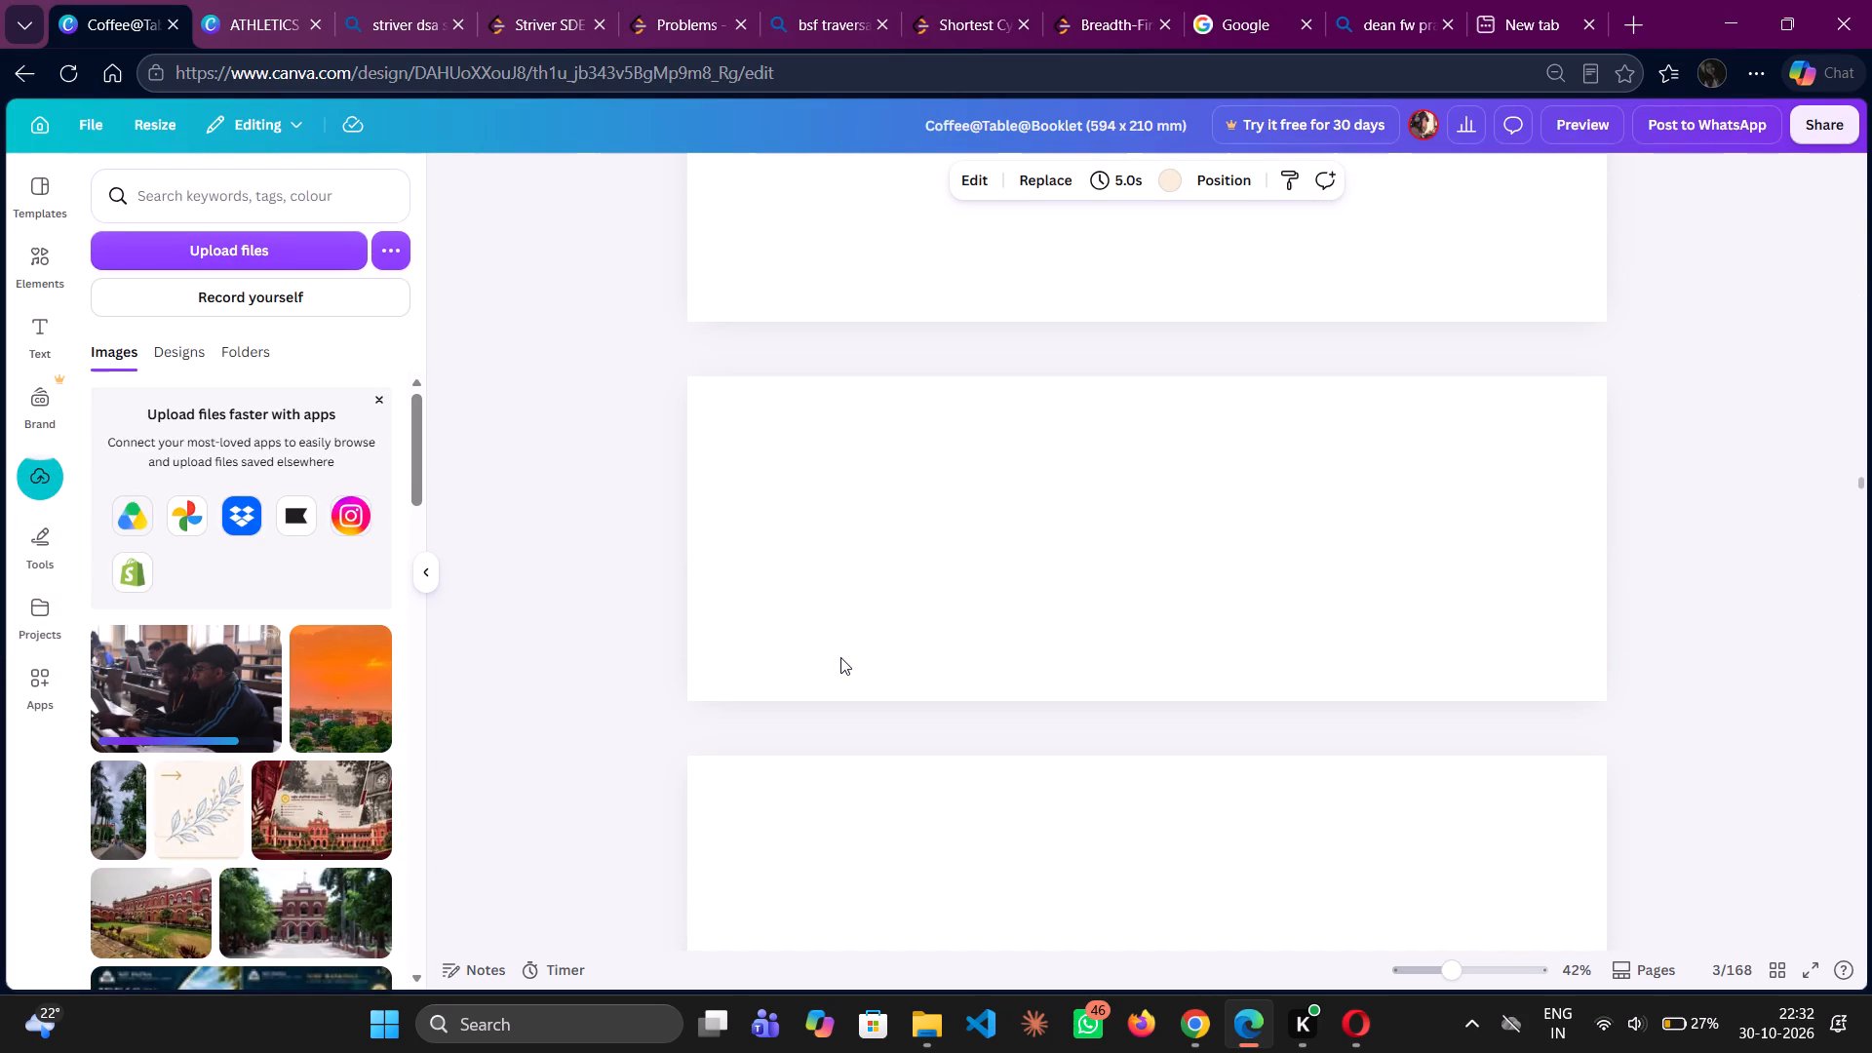
{"action": "scroll", "coordinate": [840, 657], "scroll_direction": "up", "scroll_amount": 5}
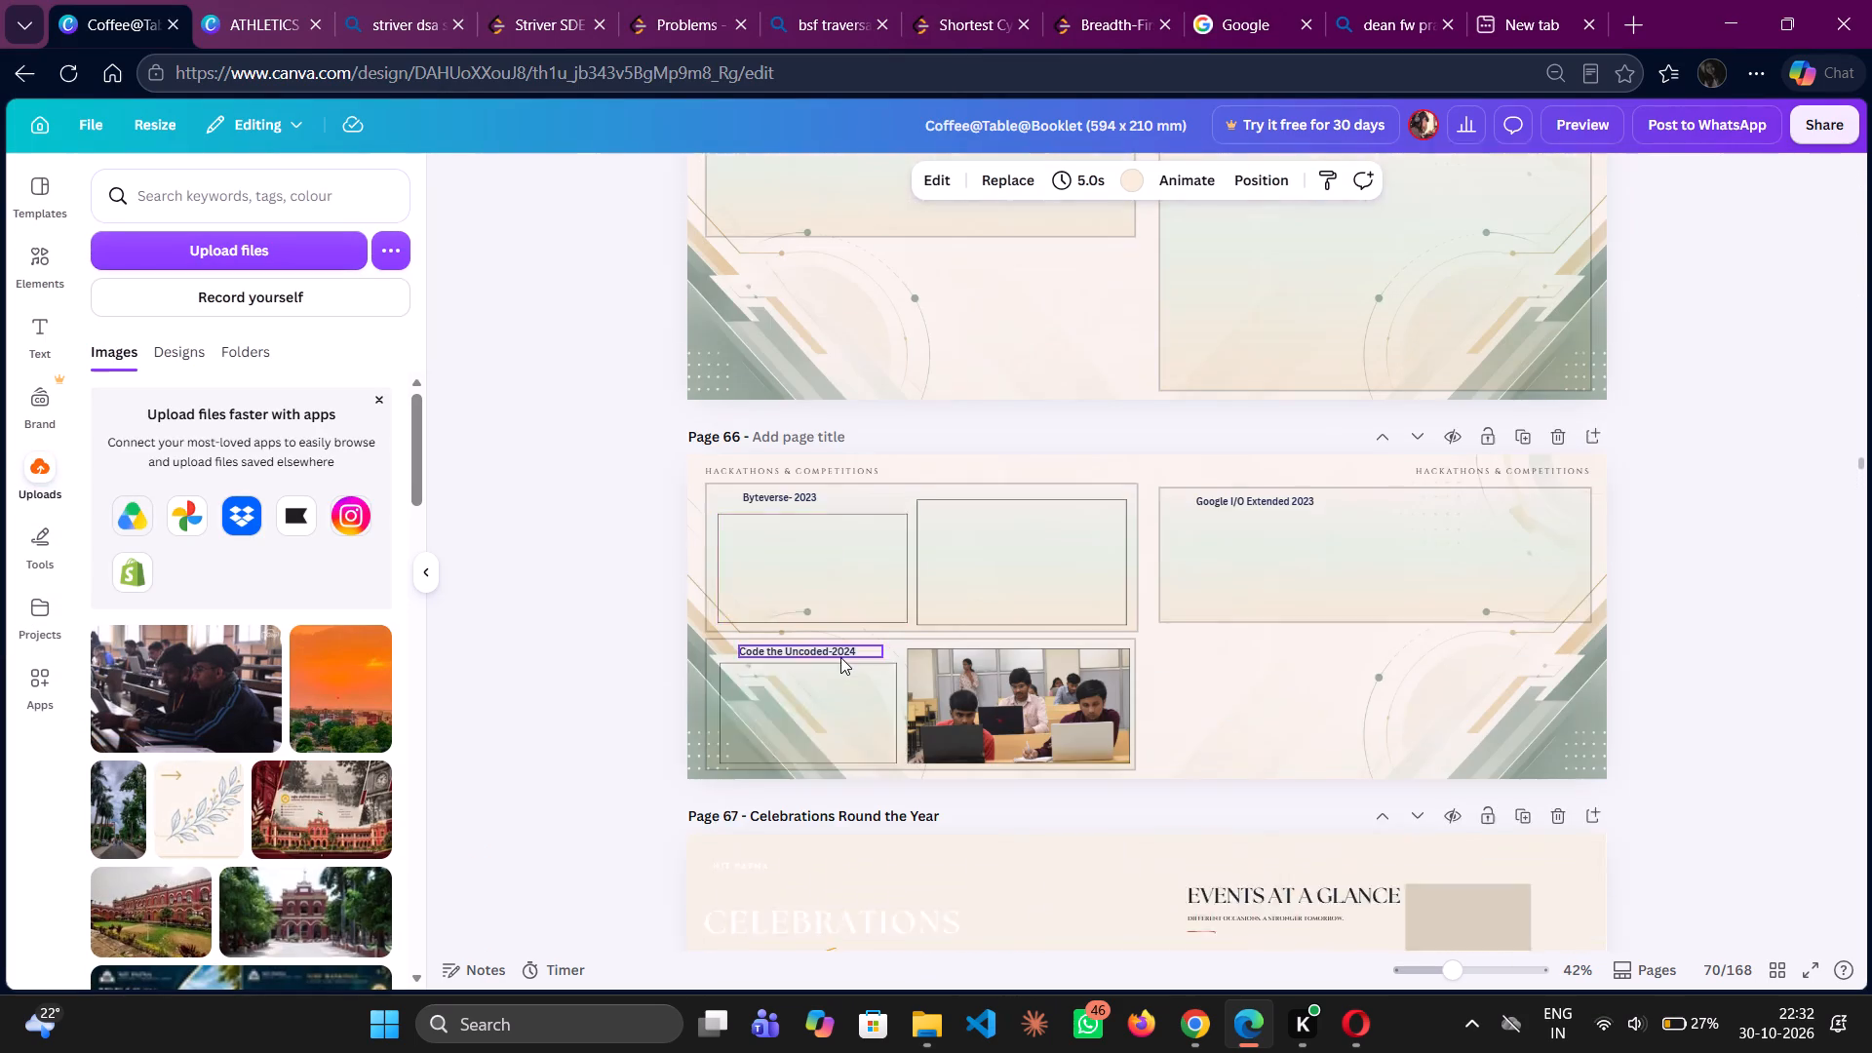
{"action": "scroll", "coordinate": [840, 657], "scroll_direction": "up", "scroll_amount": 7}
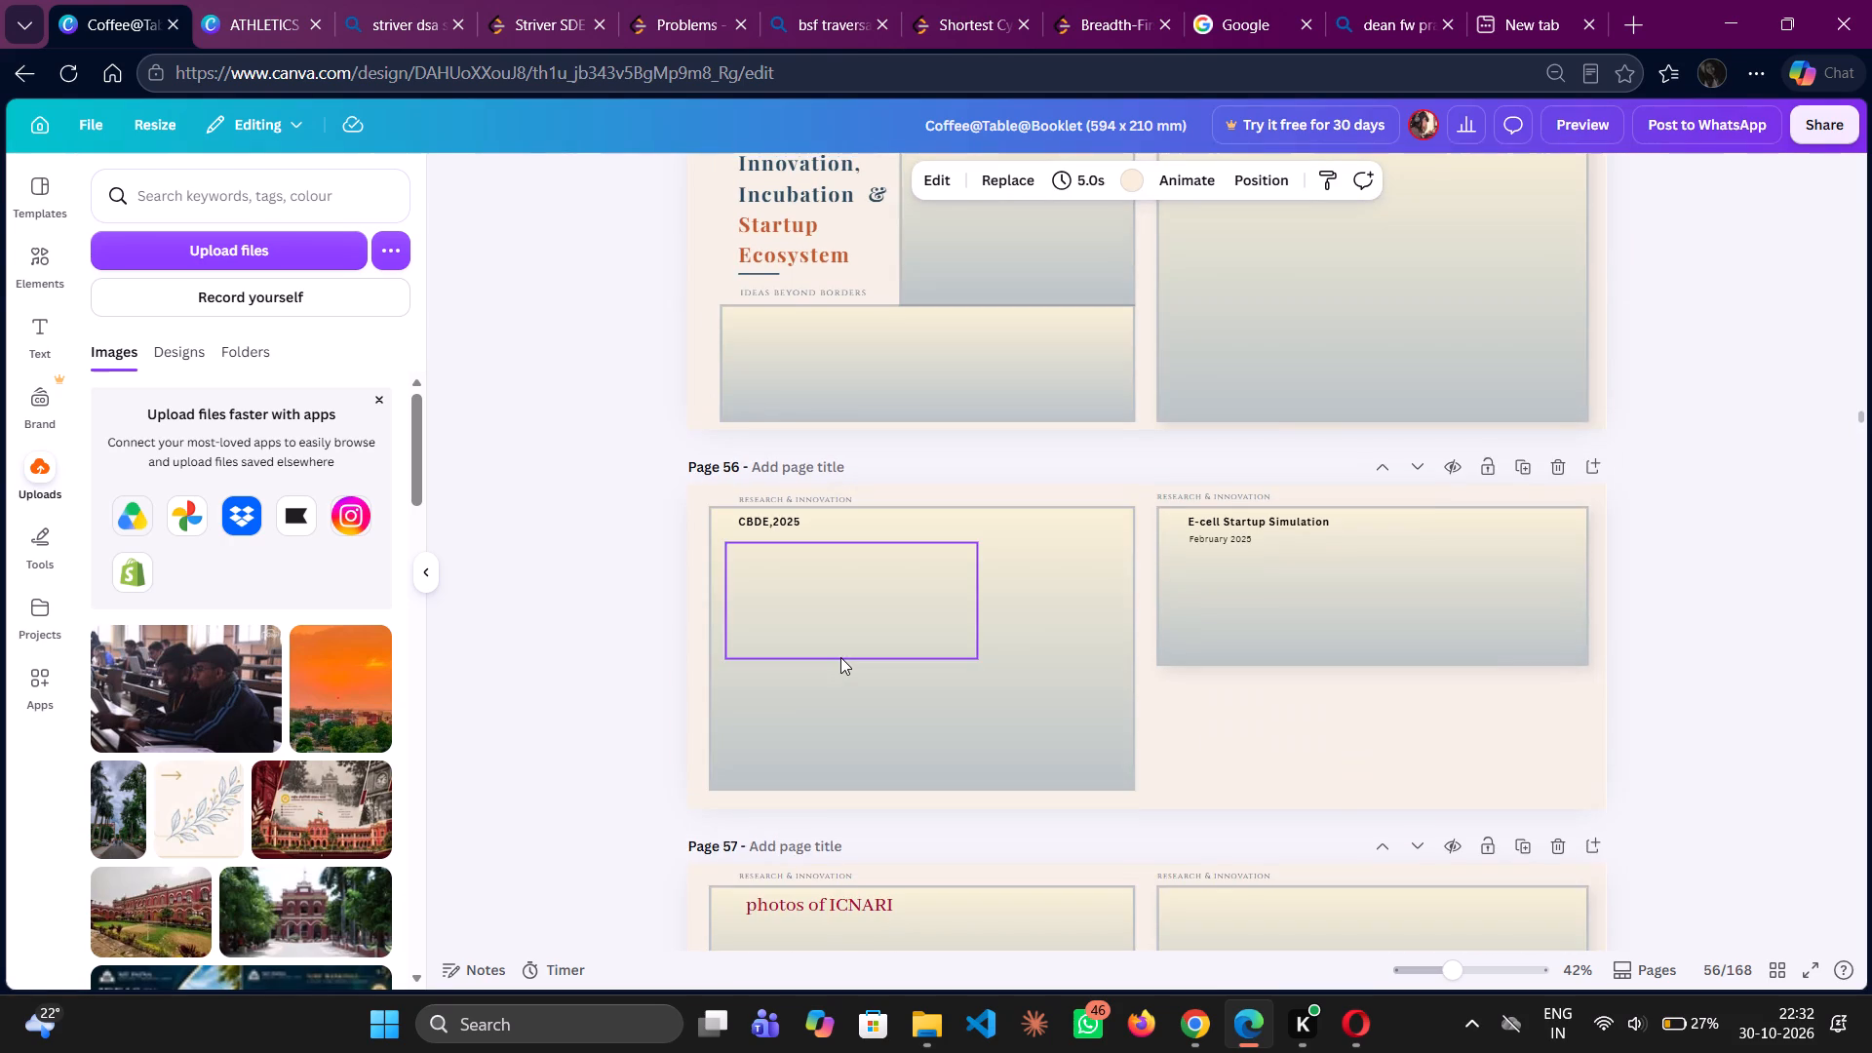
{"action": "scroll", "coordinate": [840, 657], "scroll_direction": "up", "scroll_amount": 9}
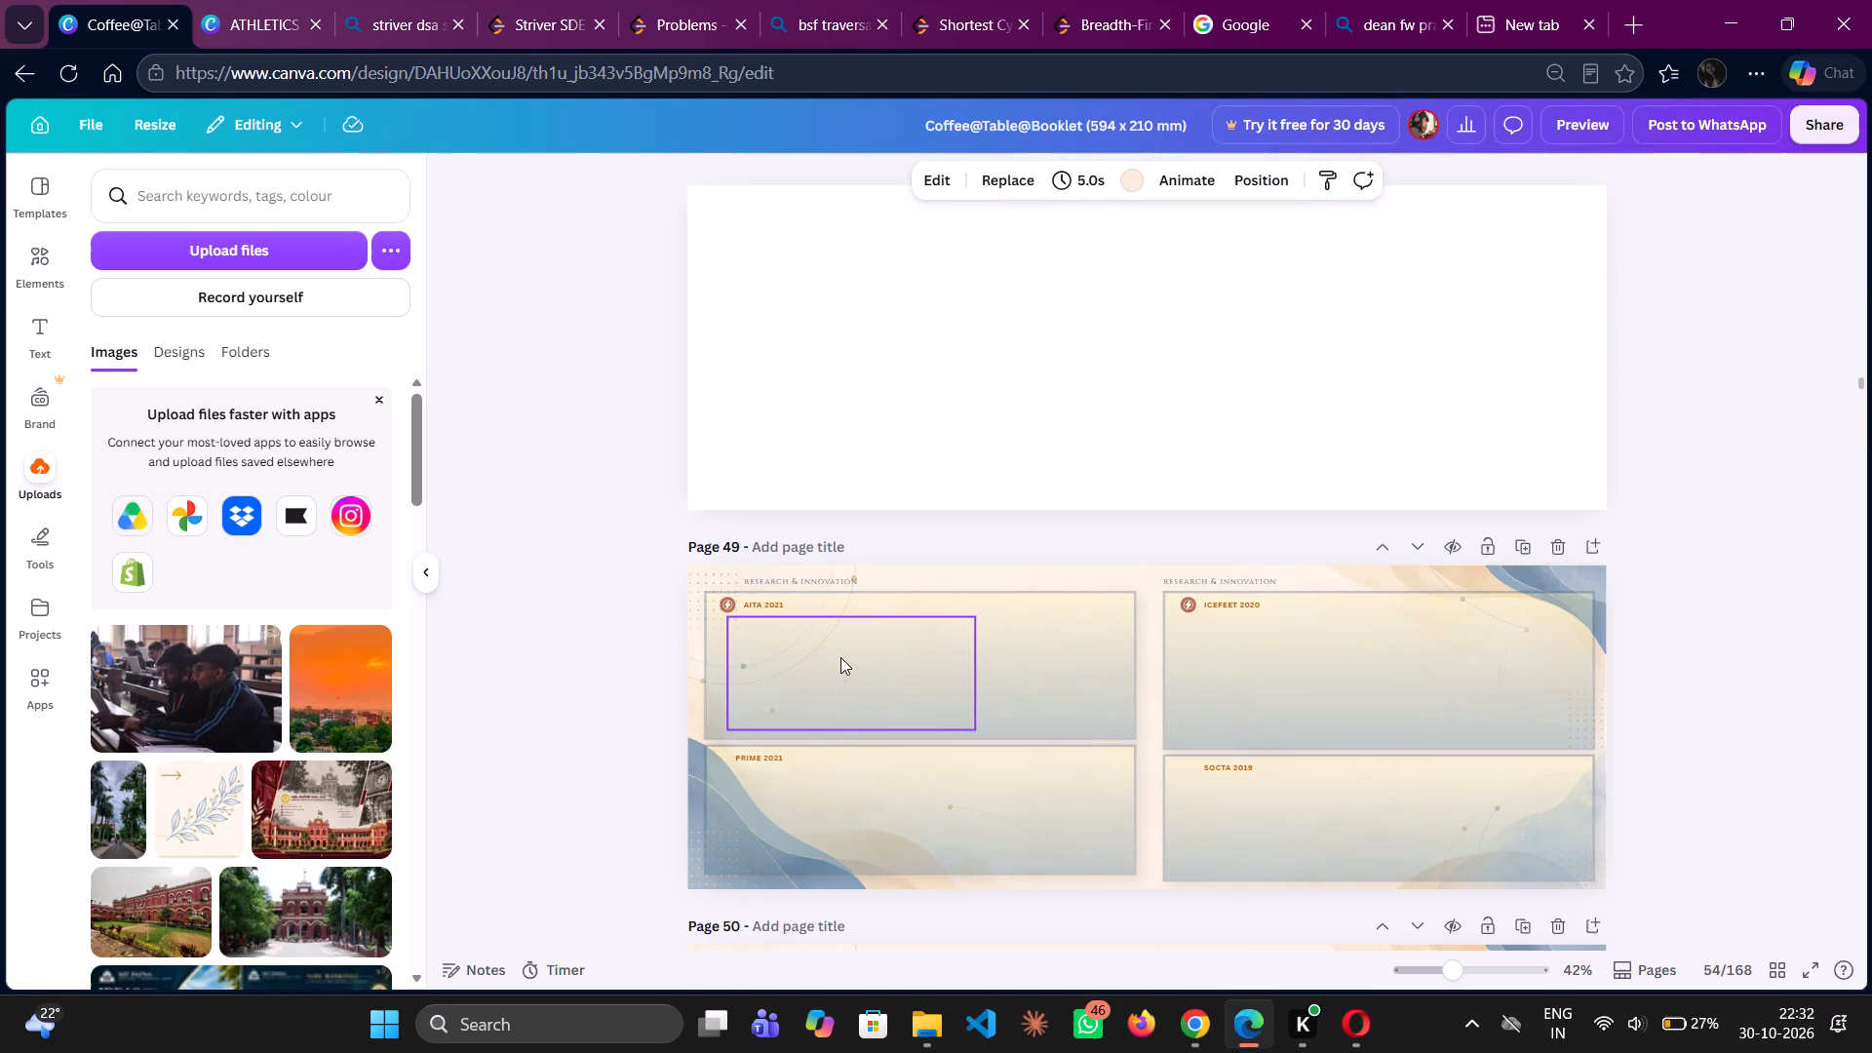
{"action": "scroll", "coordinate": [840, 657], "scroll_direction": "up", "scroll_amount": 6}
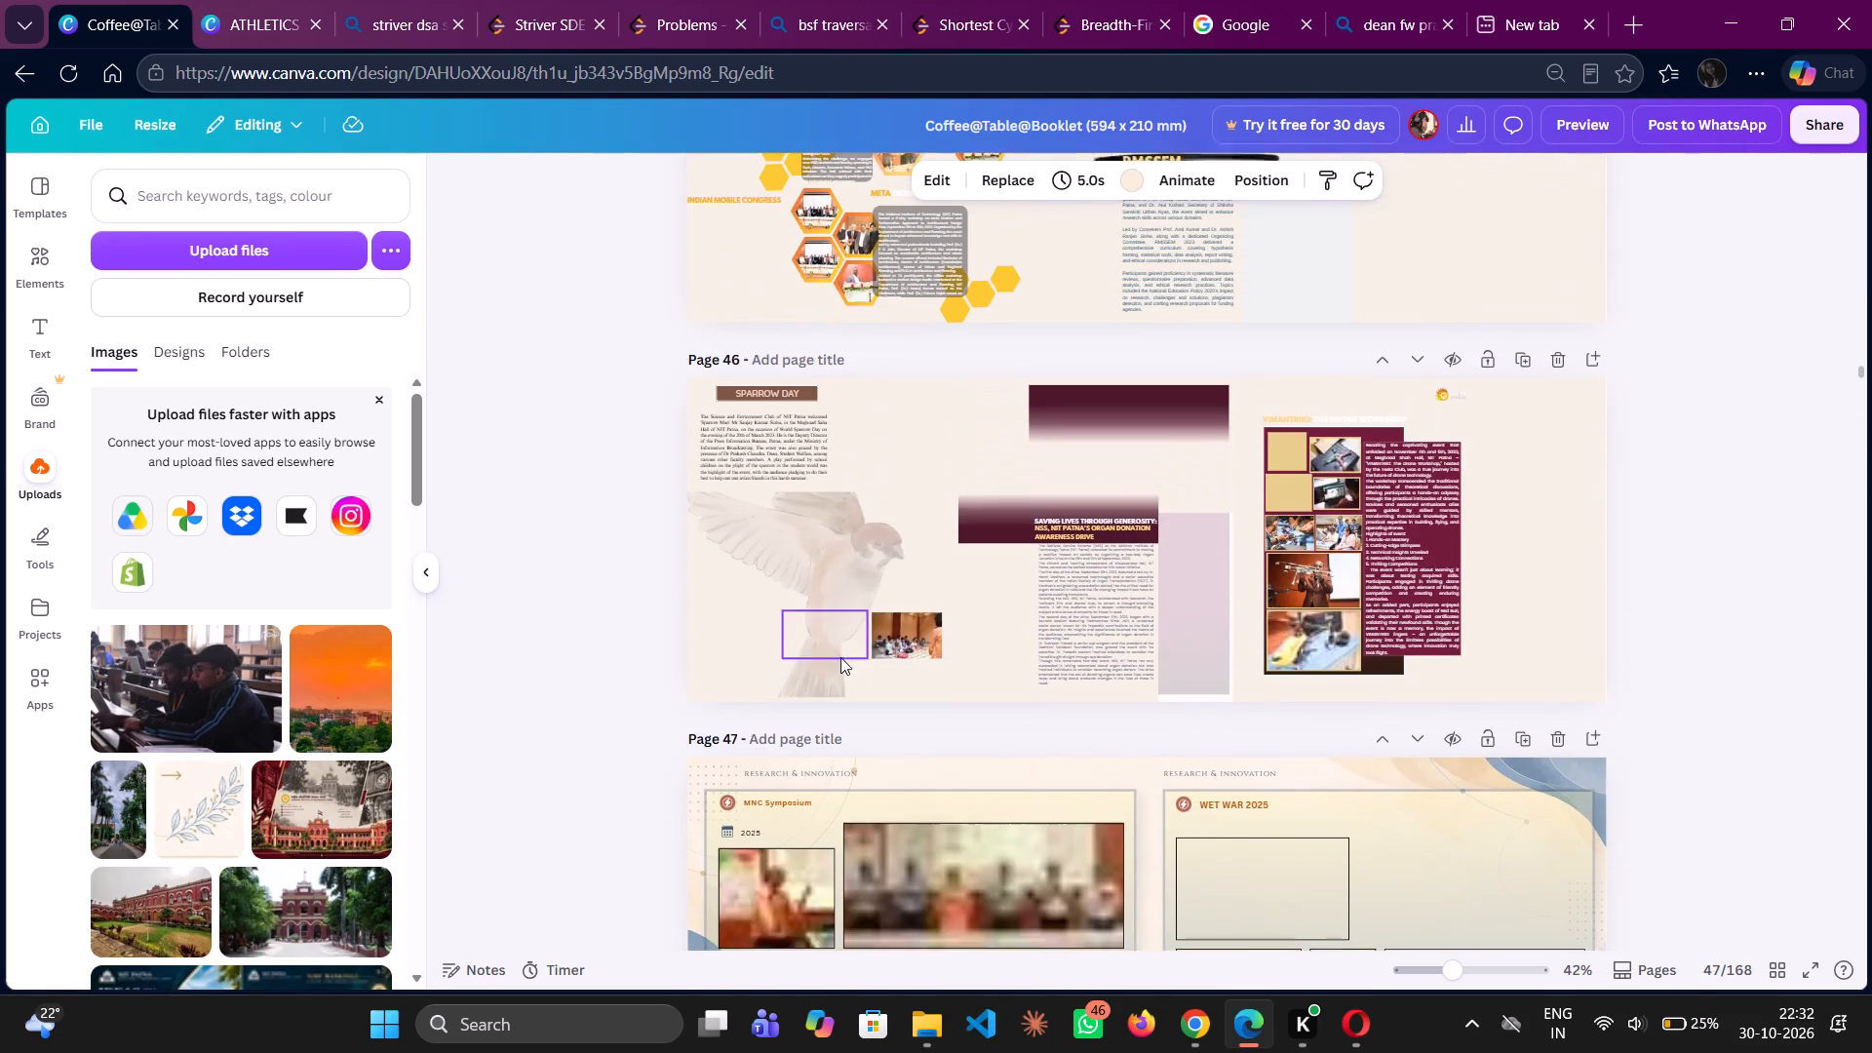
{"action": "scroll", "coordinate": [840, 657], "scroll_direction": "up", "scroll_amount": 10}
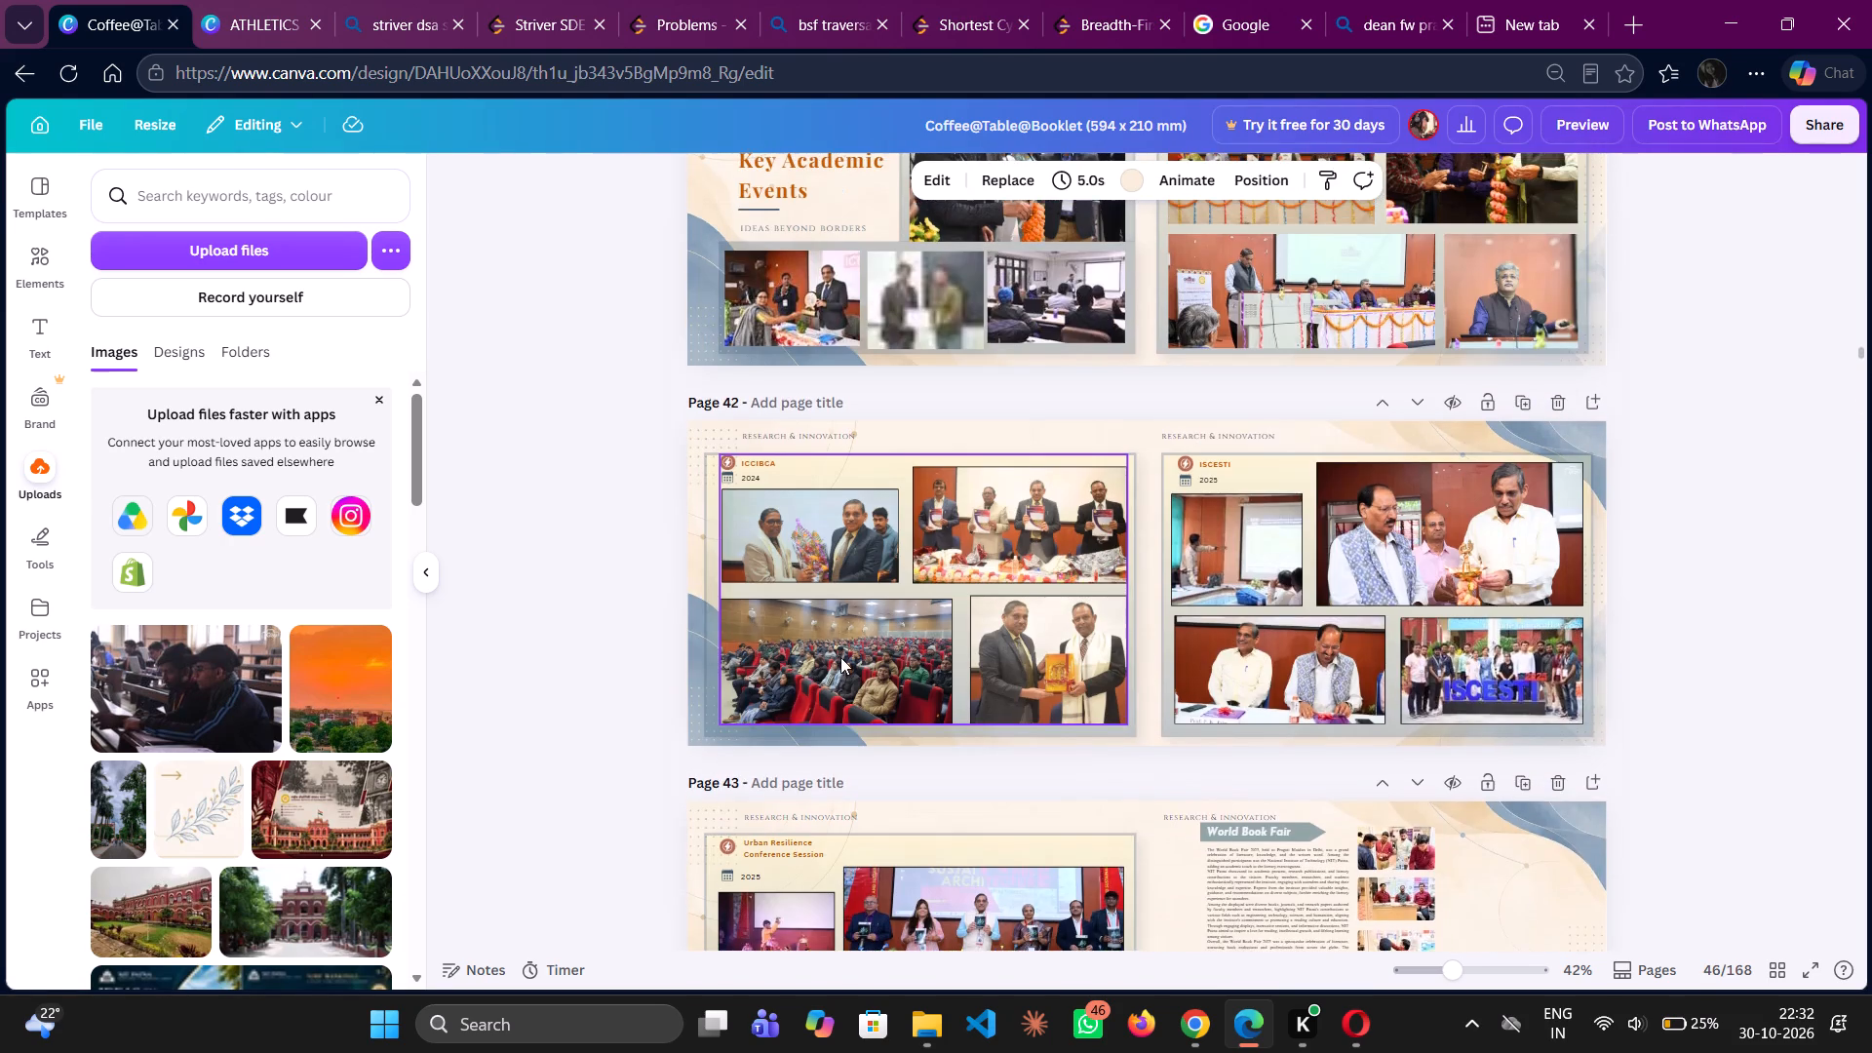
{"action": "scroll", "coordinate": [840, 657], "scroll_direction": "up", "scroll_amount": 1}
{"action": "scroll", "coordinate": [920, 582], "scroll_direction": "up", "scroll_amount": 2}
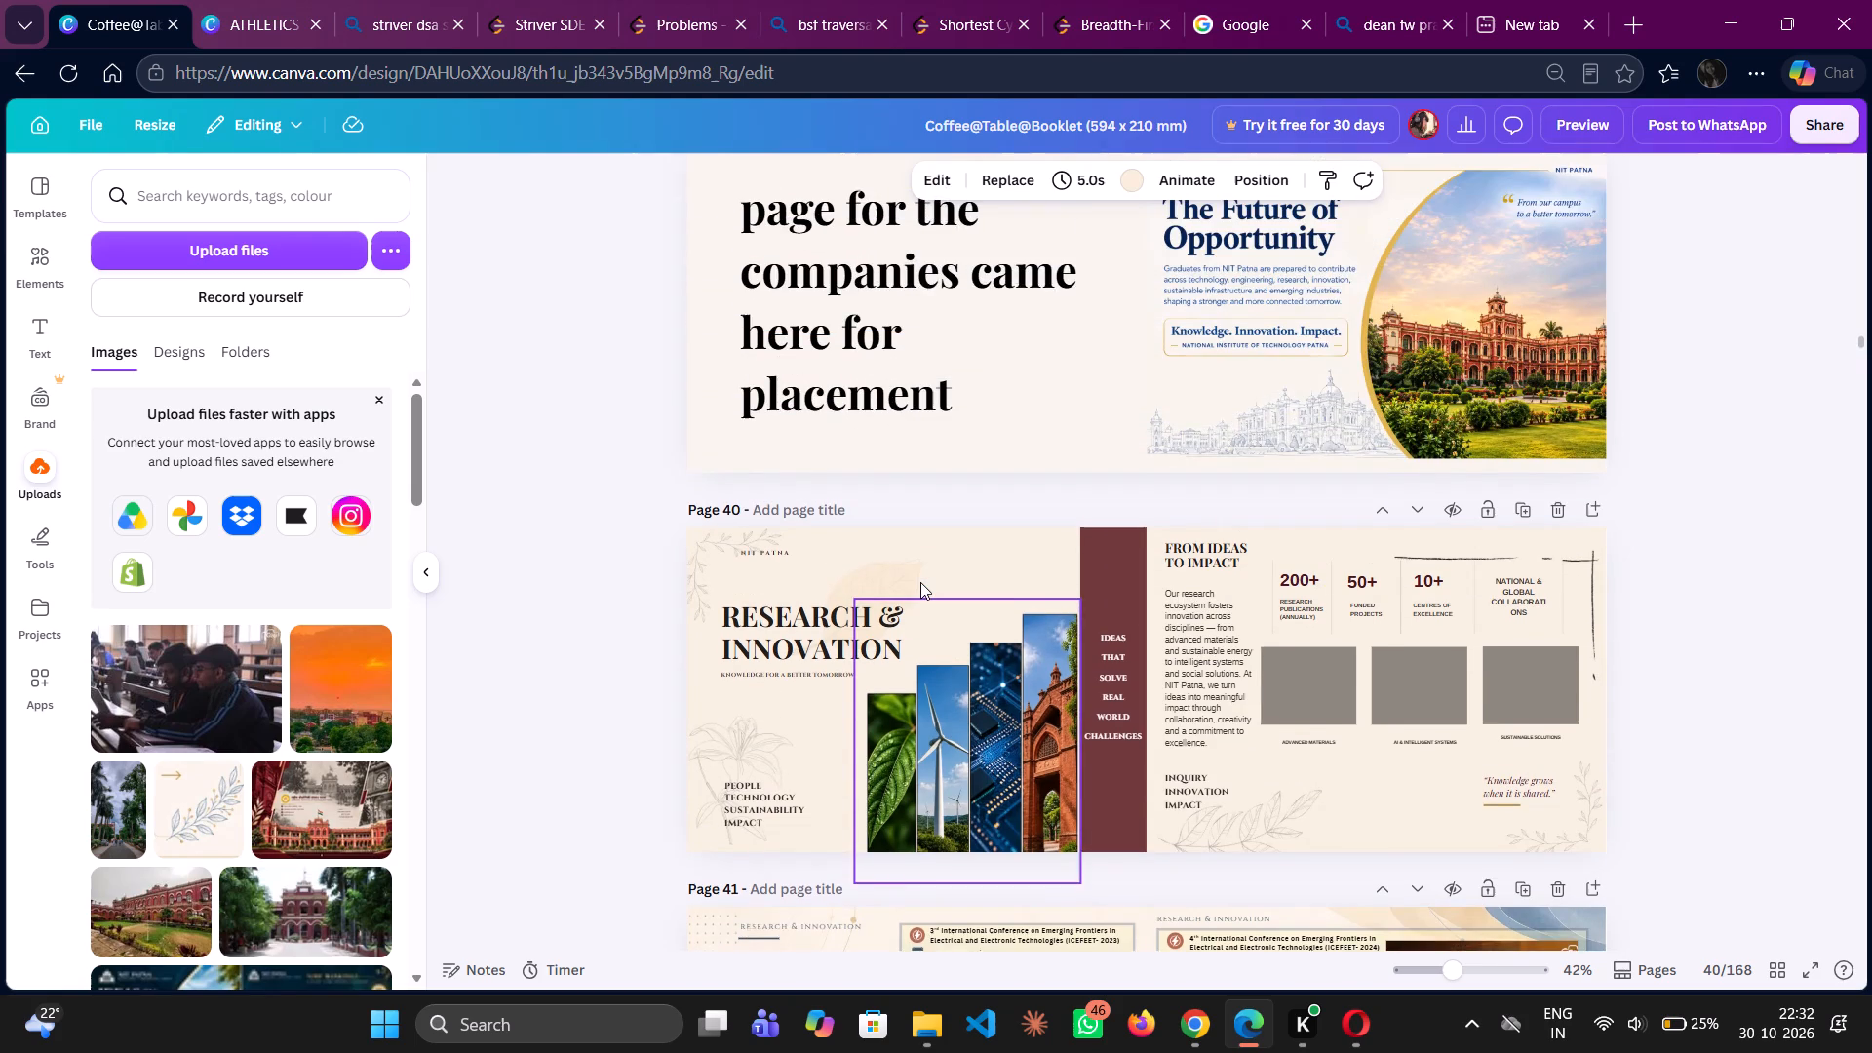
{"action": "scroll", "coordinate": [920, 582], "scroll_direction": "up", "scroll_amount": 5}
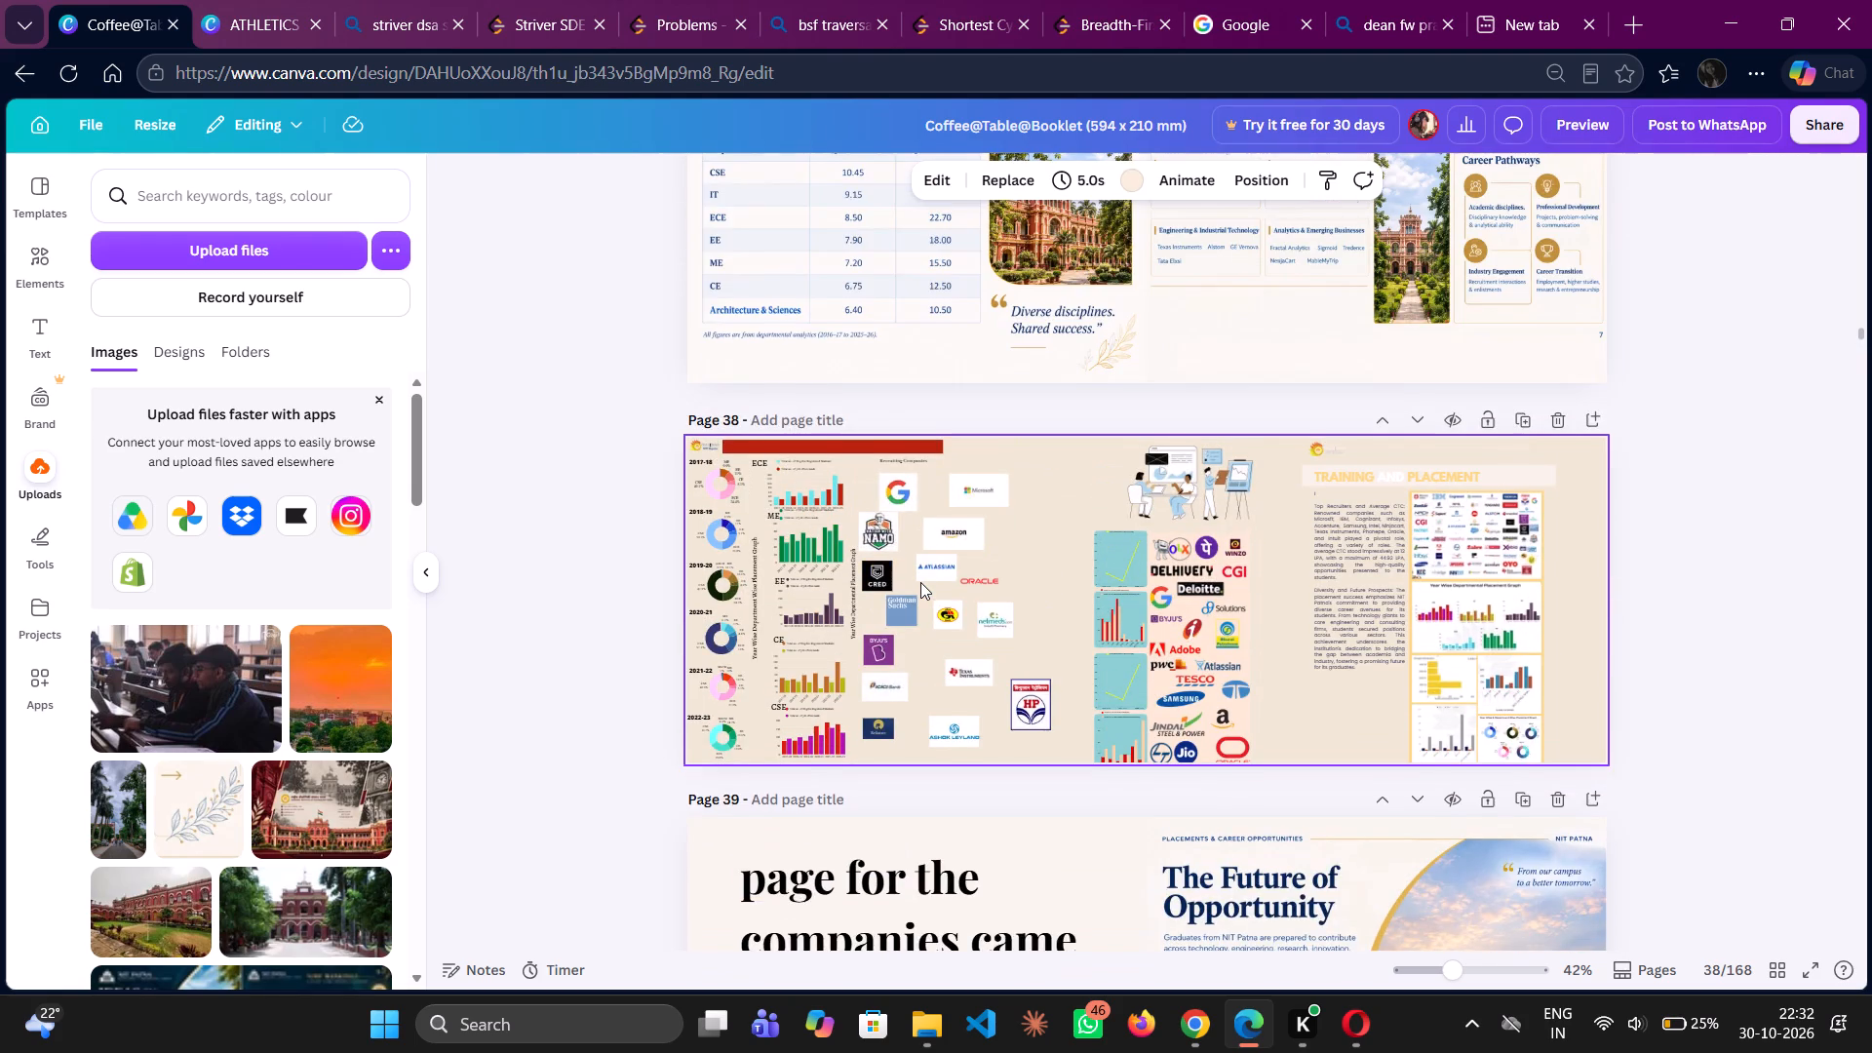
{"action": "scroll", "coordinate": [920, 582], "scroll_direction": "up", "scroll_amount": 3}
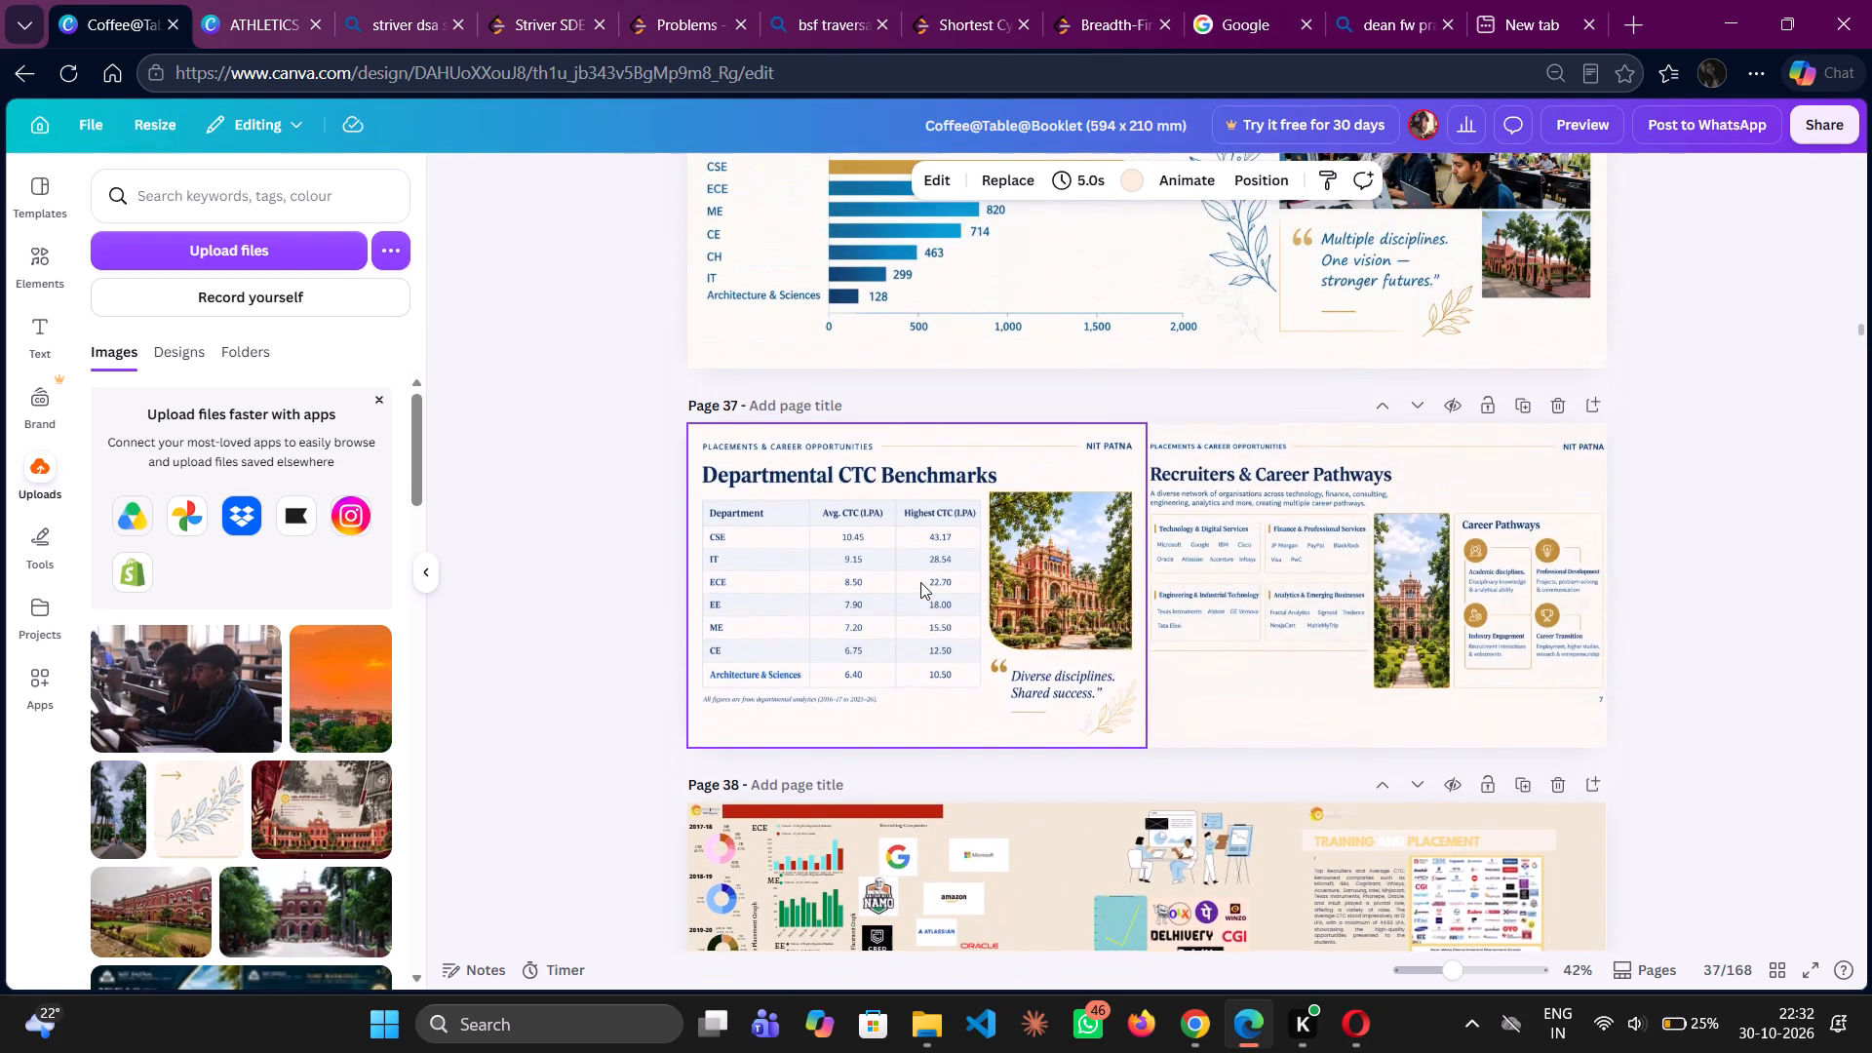
{"action": "scroll", "coordinate": [920, 582], "scroll_direction": "up", "scroll_amount": 1}
{"action": "left_click", "coordinate": [169, 667]}
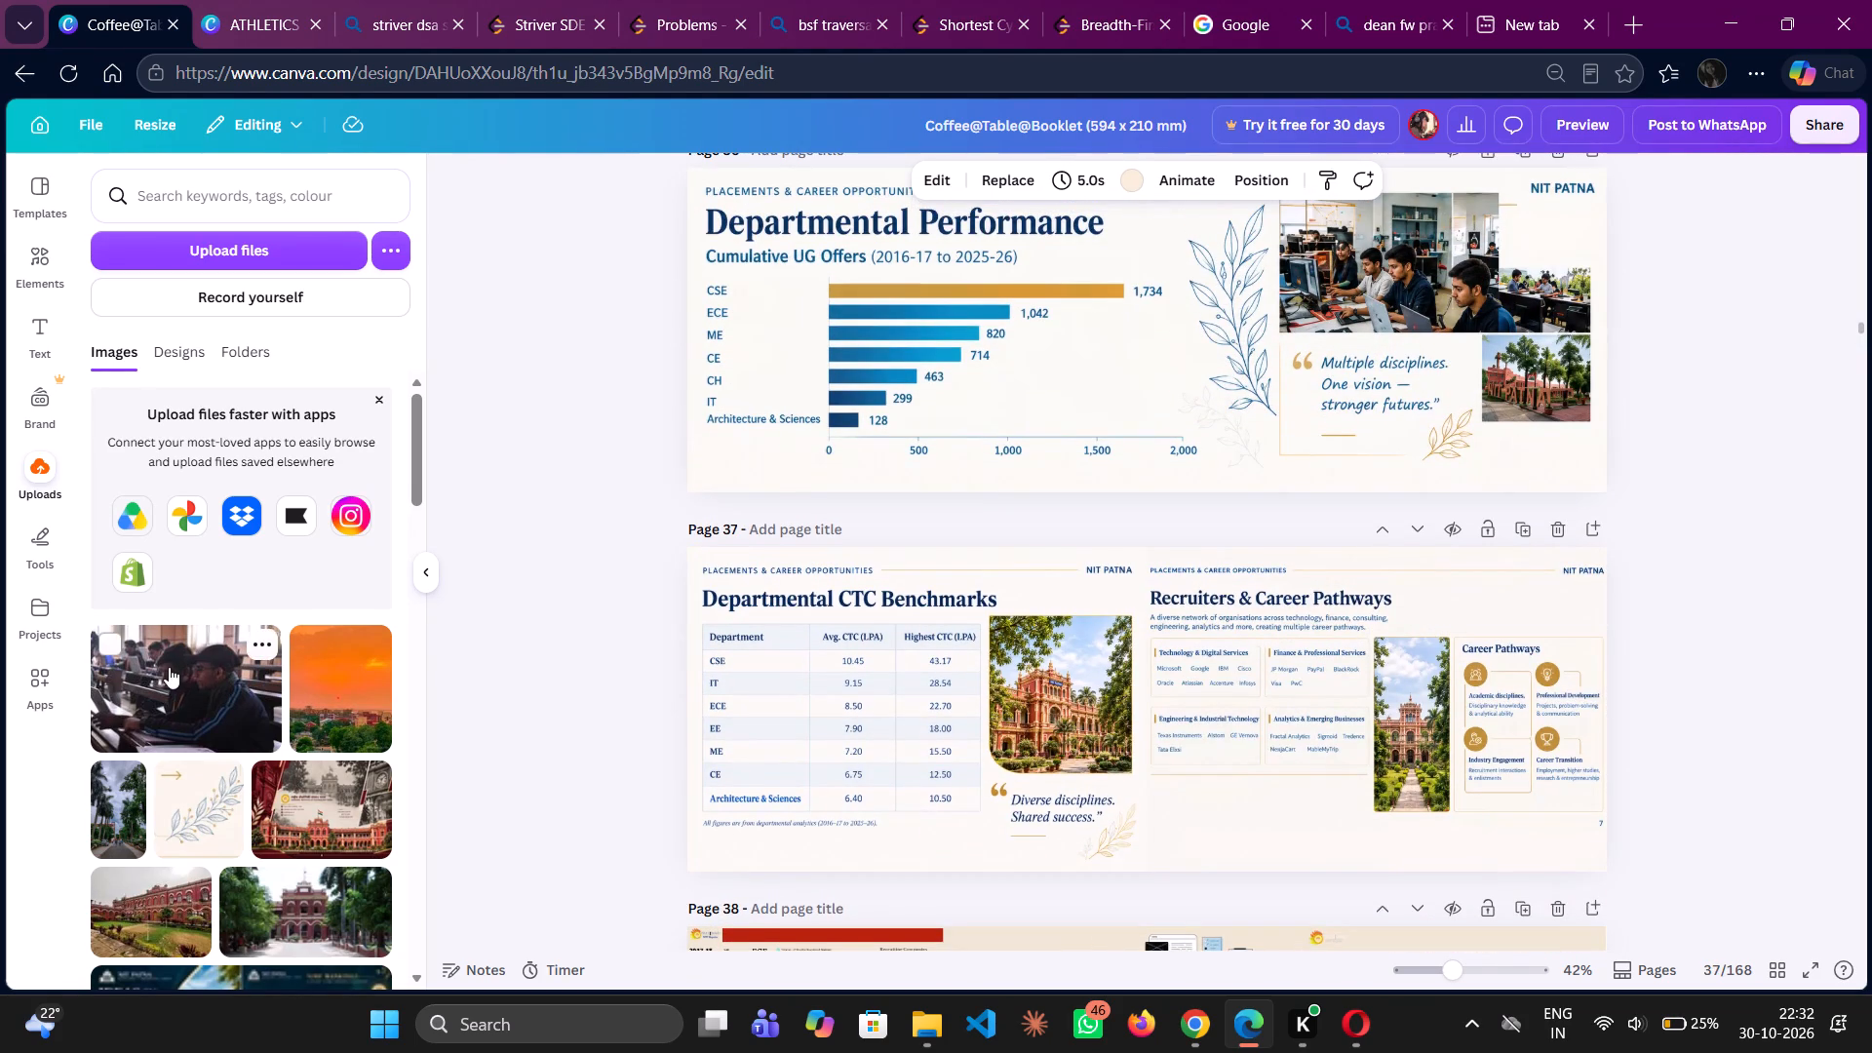
{"action": "left_click_drag", "start_coordinate": [1174, 707], "coordinate": [1164, 452]}
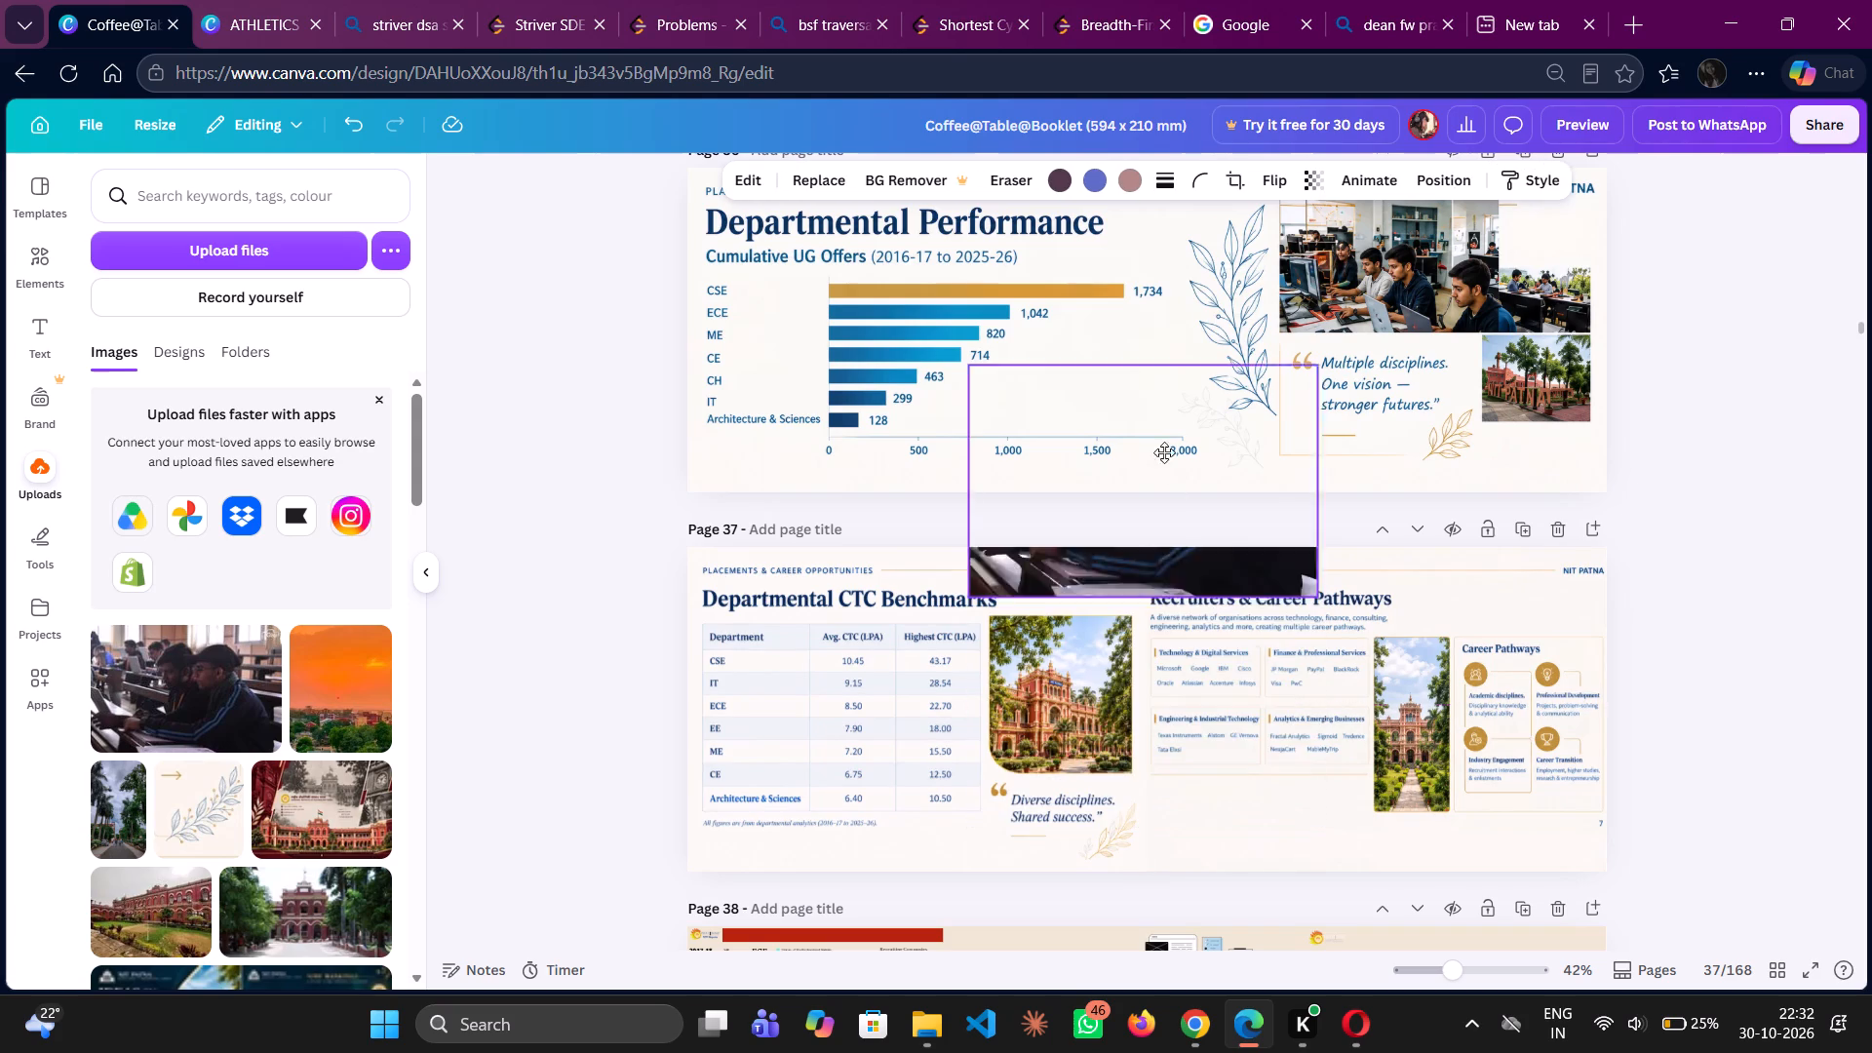
{"action": "left_click_drag", "start_coordinate": [1164, 452], "coordinate": [1146, 370]}
{"action": "scroll", "coordinate": [1146, 370], "scroll_direction": "up", "scroll_amount": 2}
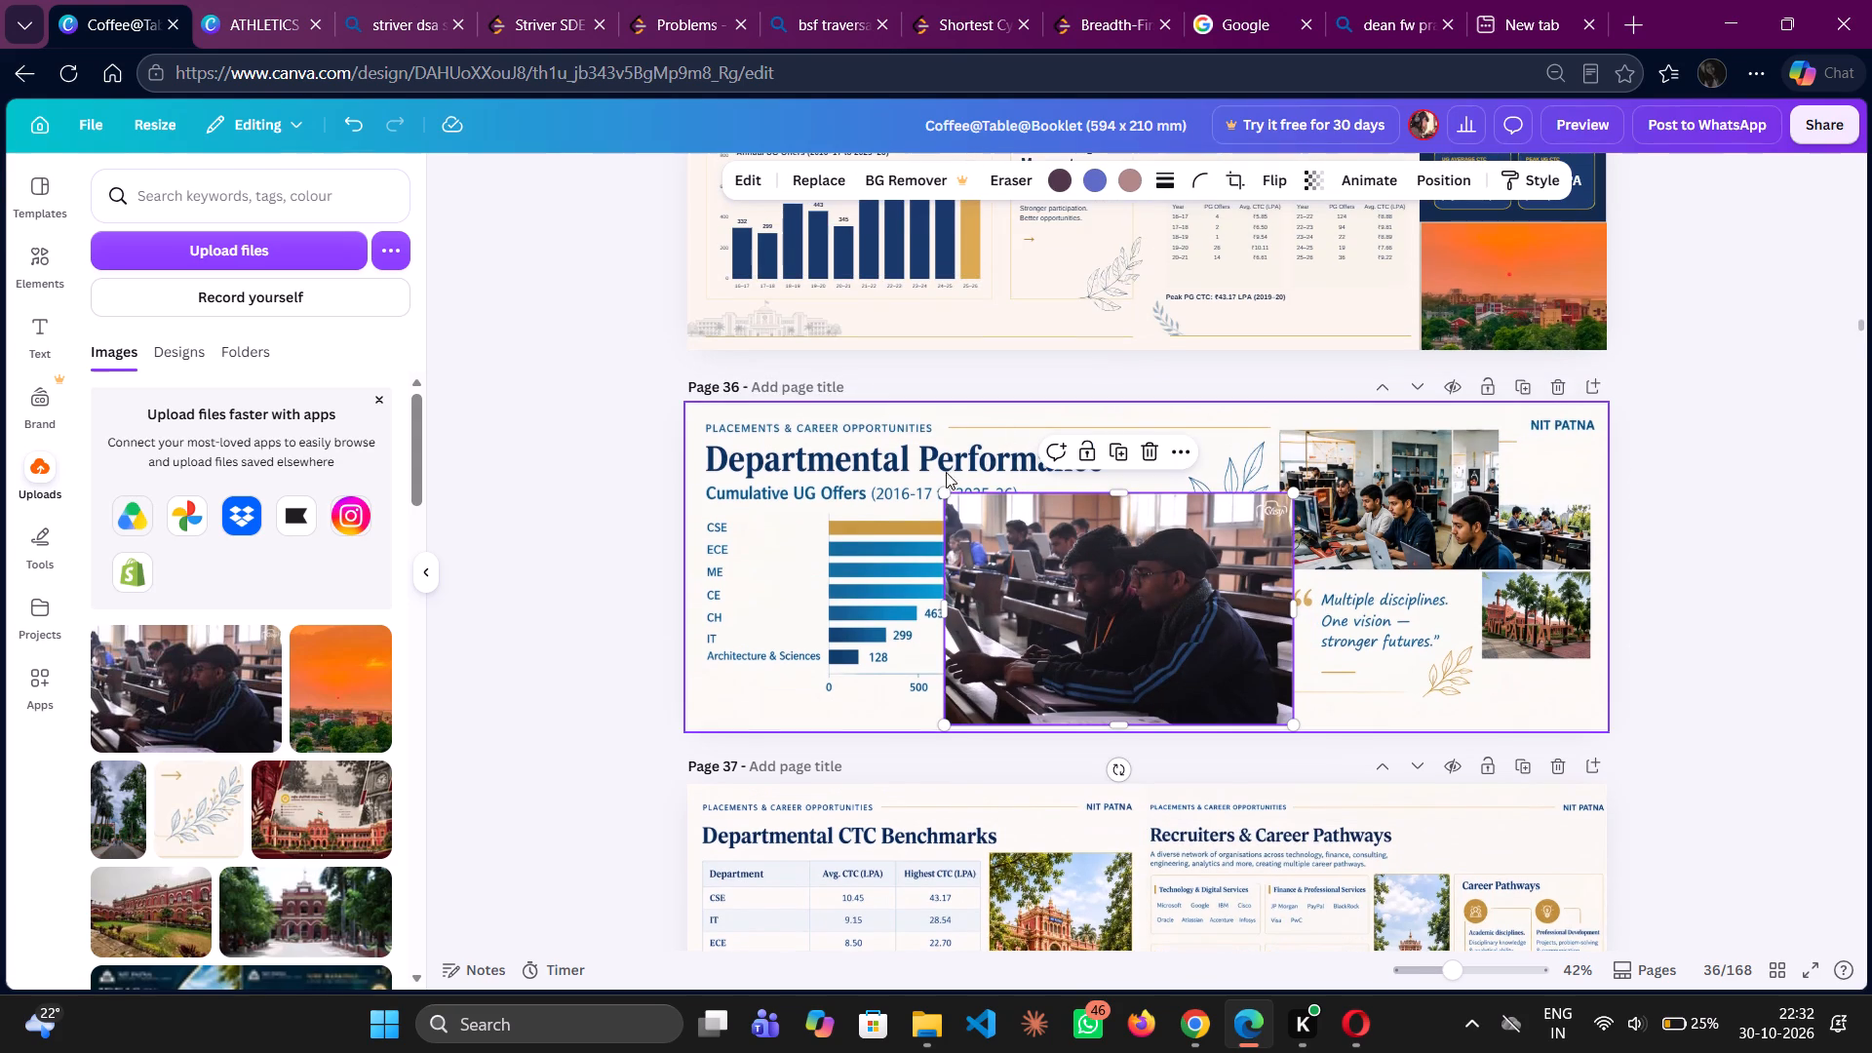
{"action": "left_click_drag", "start_coordinate": [940, 495], "coordinate": [1140, 569]}
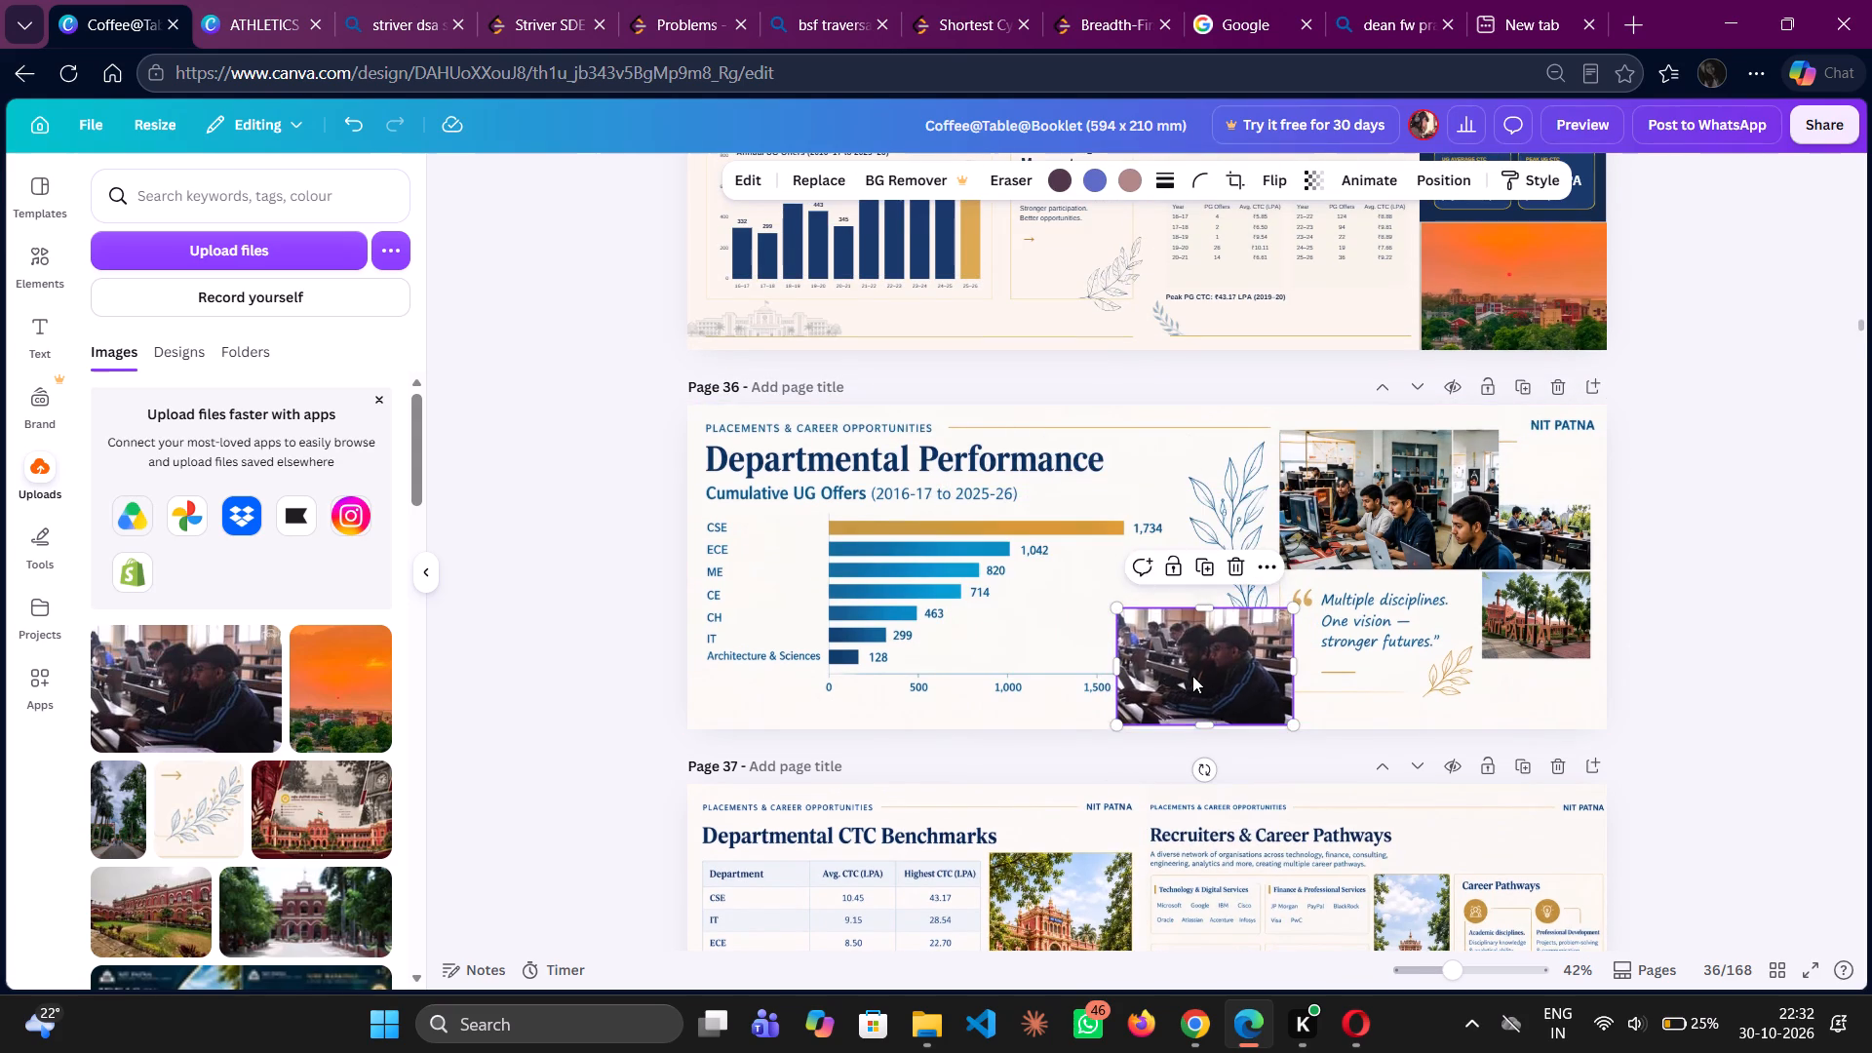
{"action": "left_click_drag", "start_coordinate": [1192, 676], "coordinate": [1354, 491]}
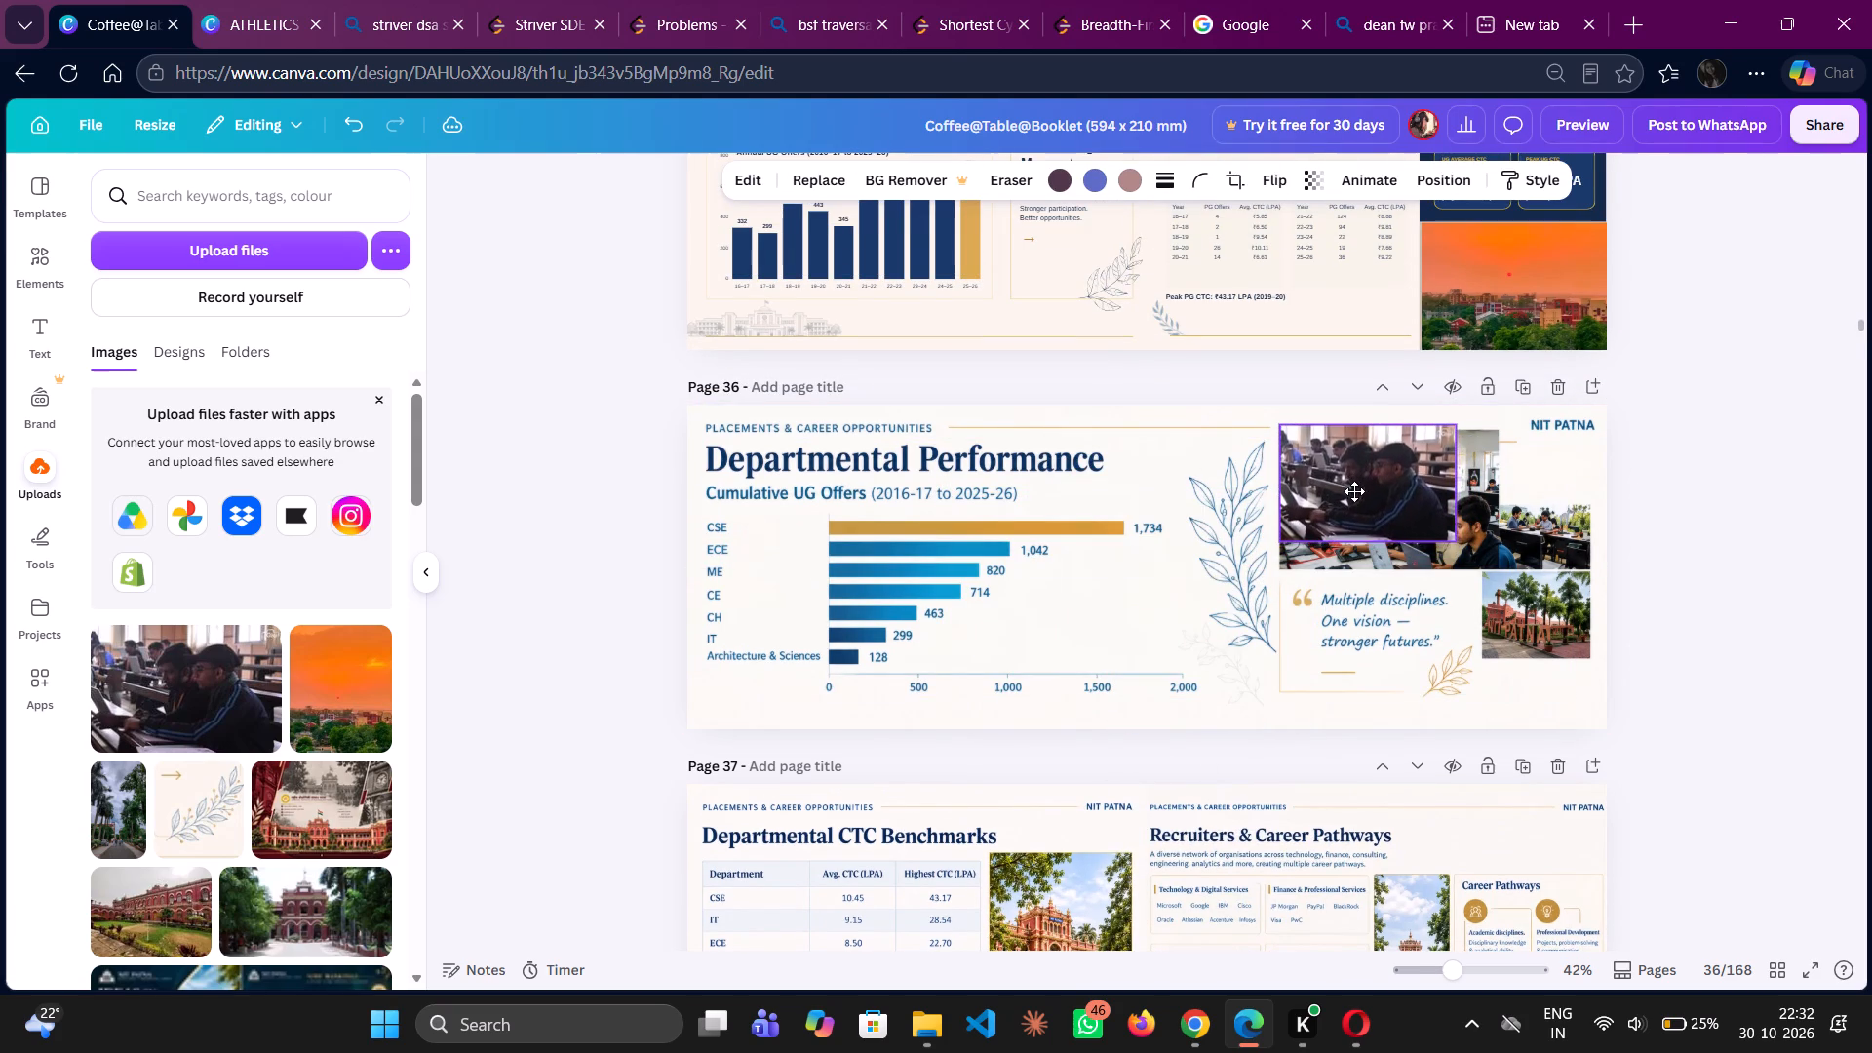
{"action": "left_click_drag", "start_coordinate": [1354, 491], "coordinate": [1353, 497]}
Resize the students photo to about 134 by 89 mm to cover the computer-lab photo beside the leaf drawing.
{"action": "left_click_drag", "start_coordinate": [1459, 494], "coordinate": [1504, 490]}
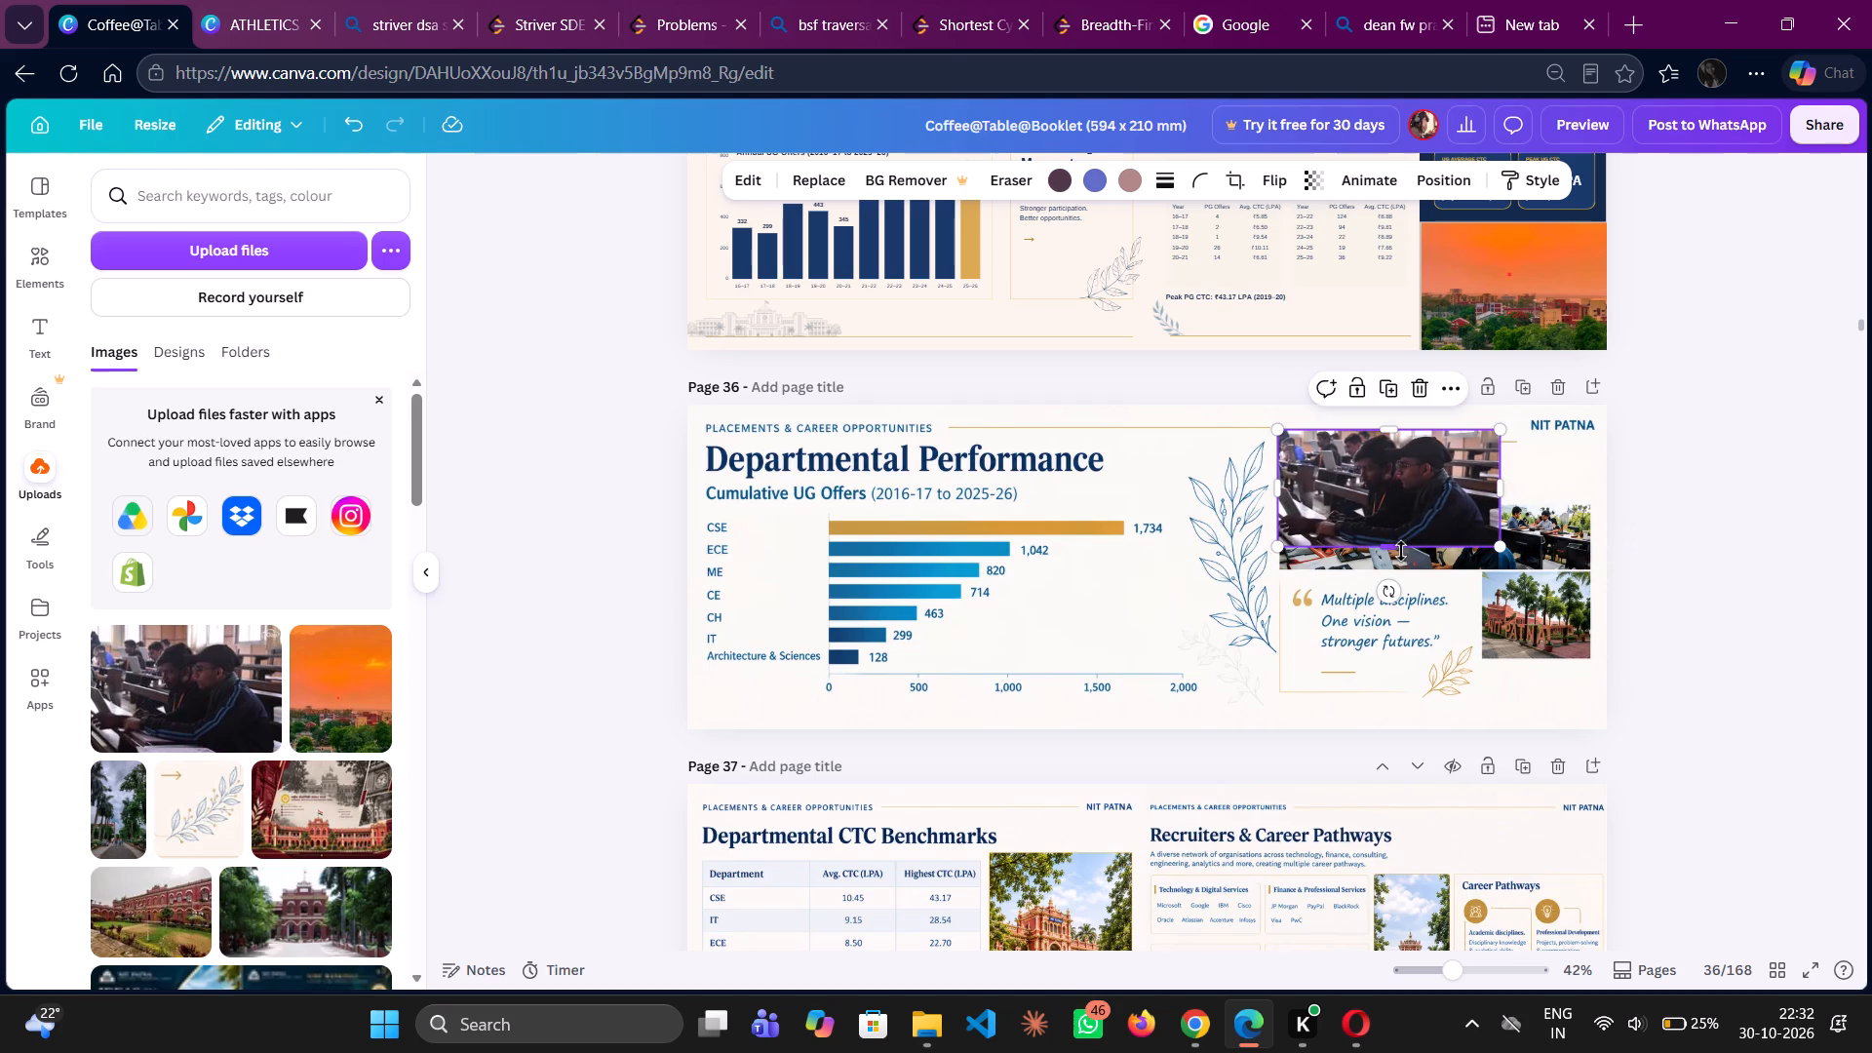
{"action": "left_click_drag", "start_coordinate": [1401, 551], "coordinate": [1403, 569]}
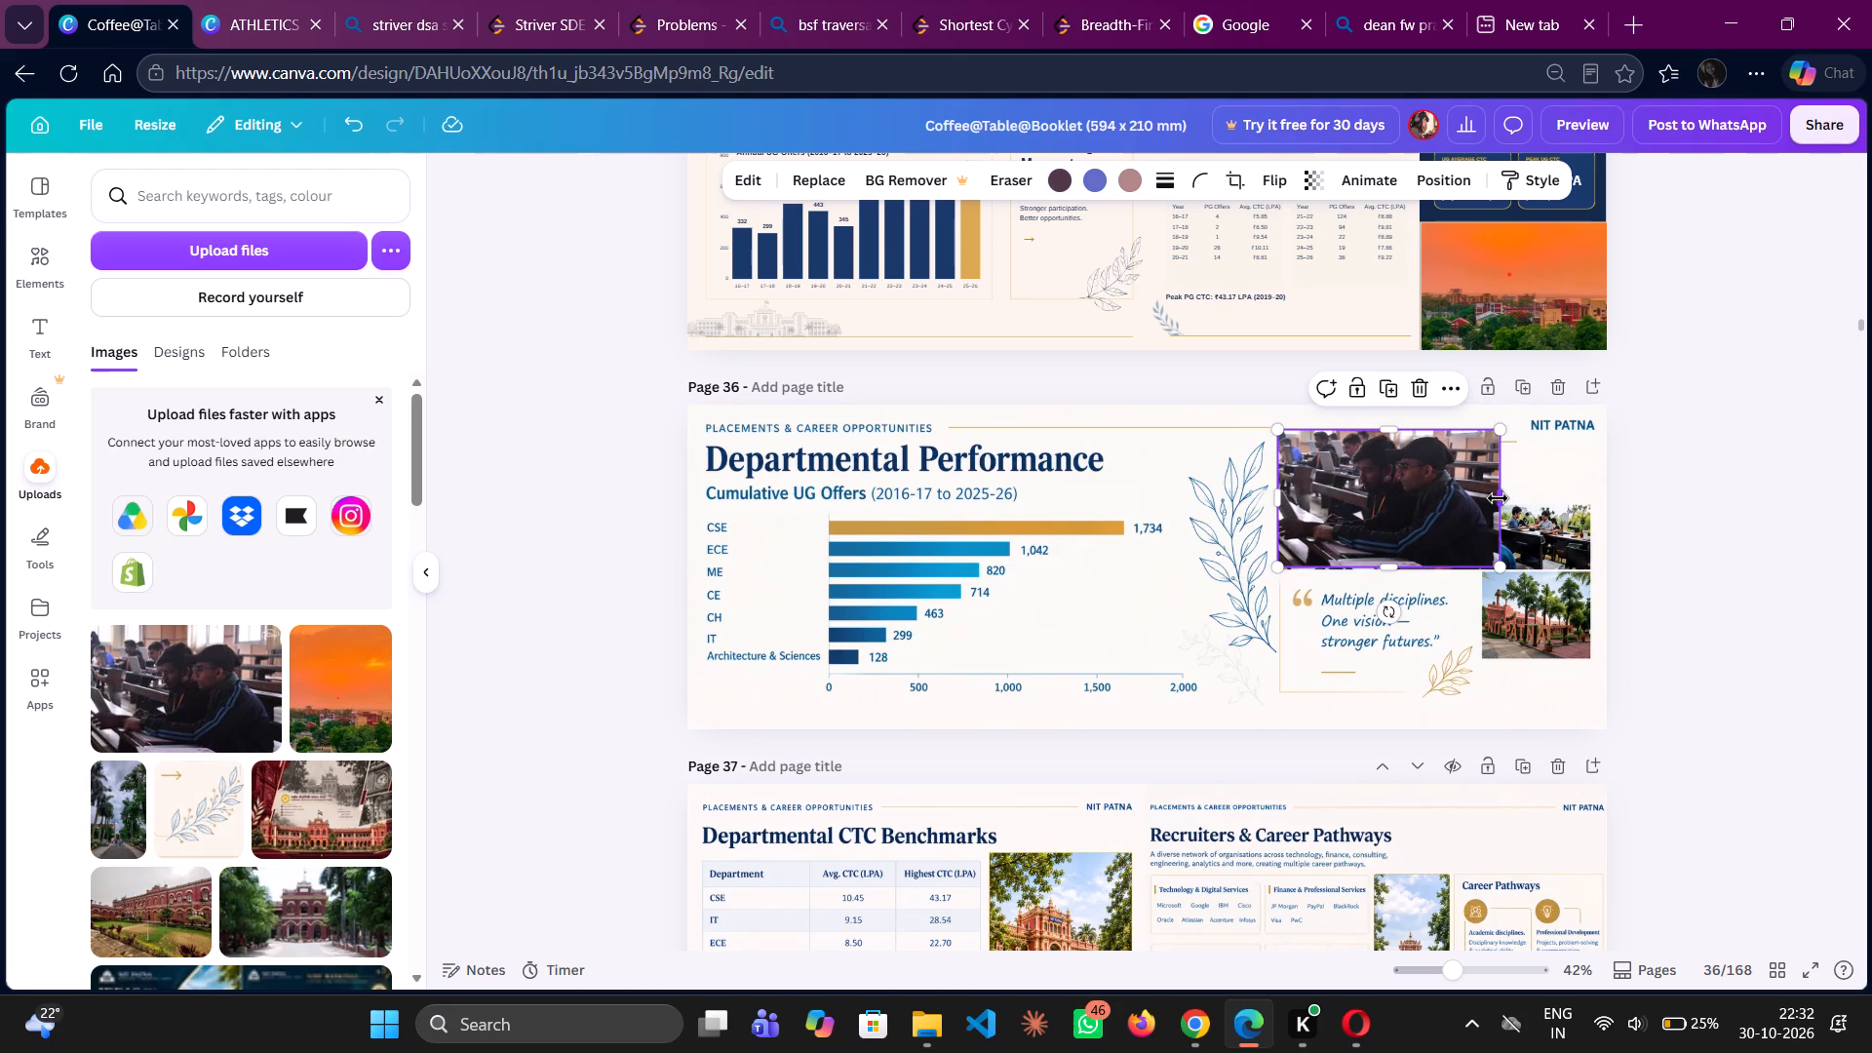
{"action": "left_click_drag", "start_coordinate": [1498, 498], "coordinate": [1483, 498]}
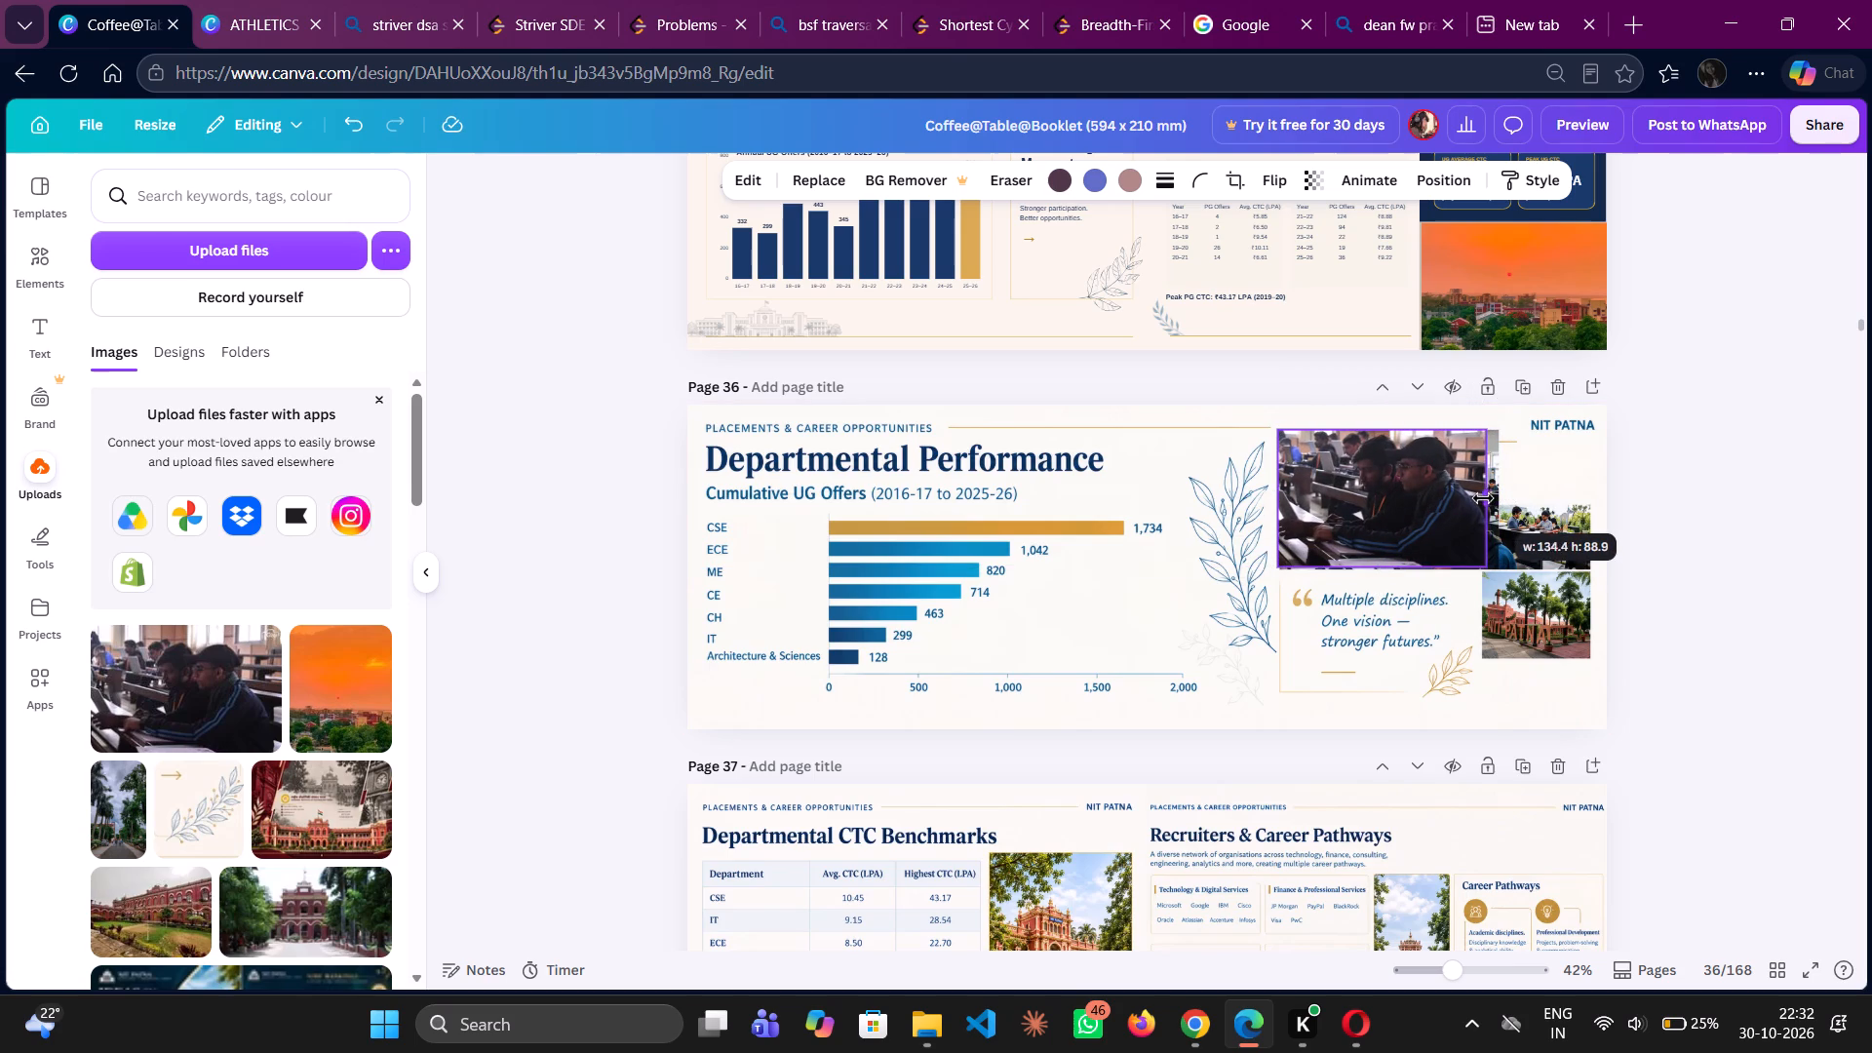
{"action": "left_click_drag", "start_coordinate": [1483, 498], "coordinate": [1480, 498]}
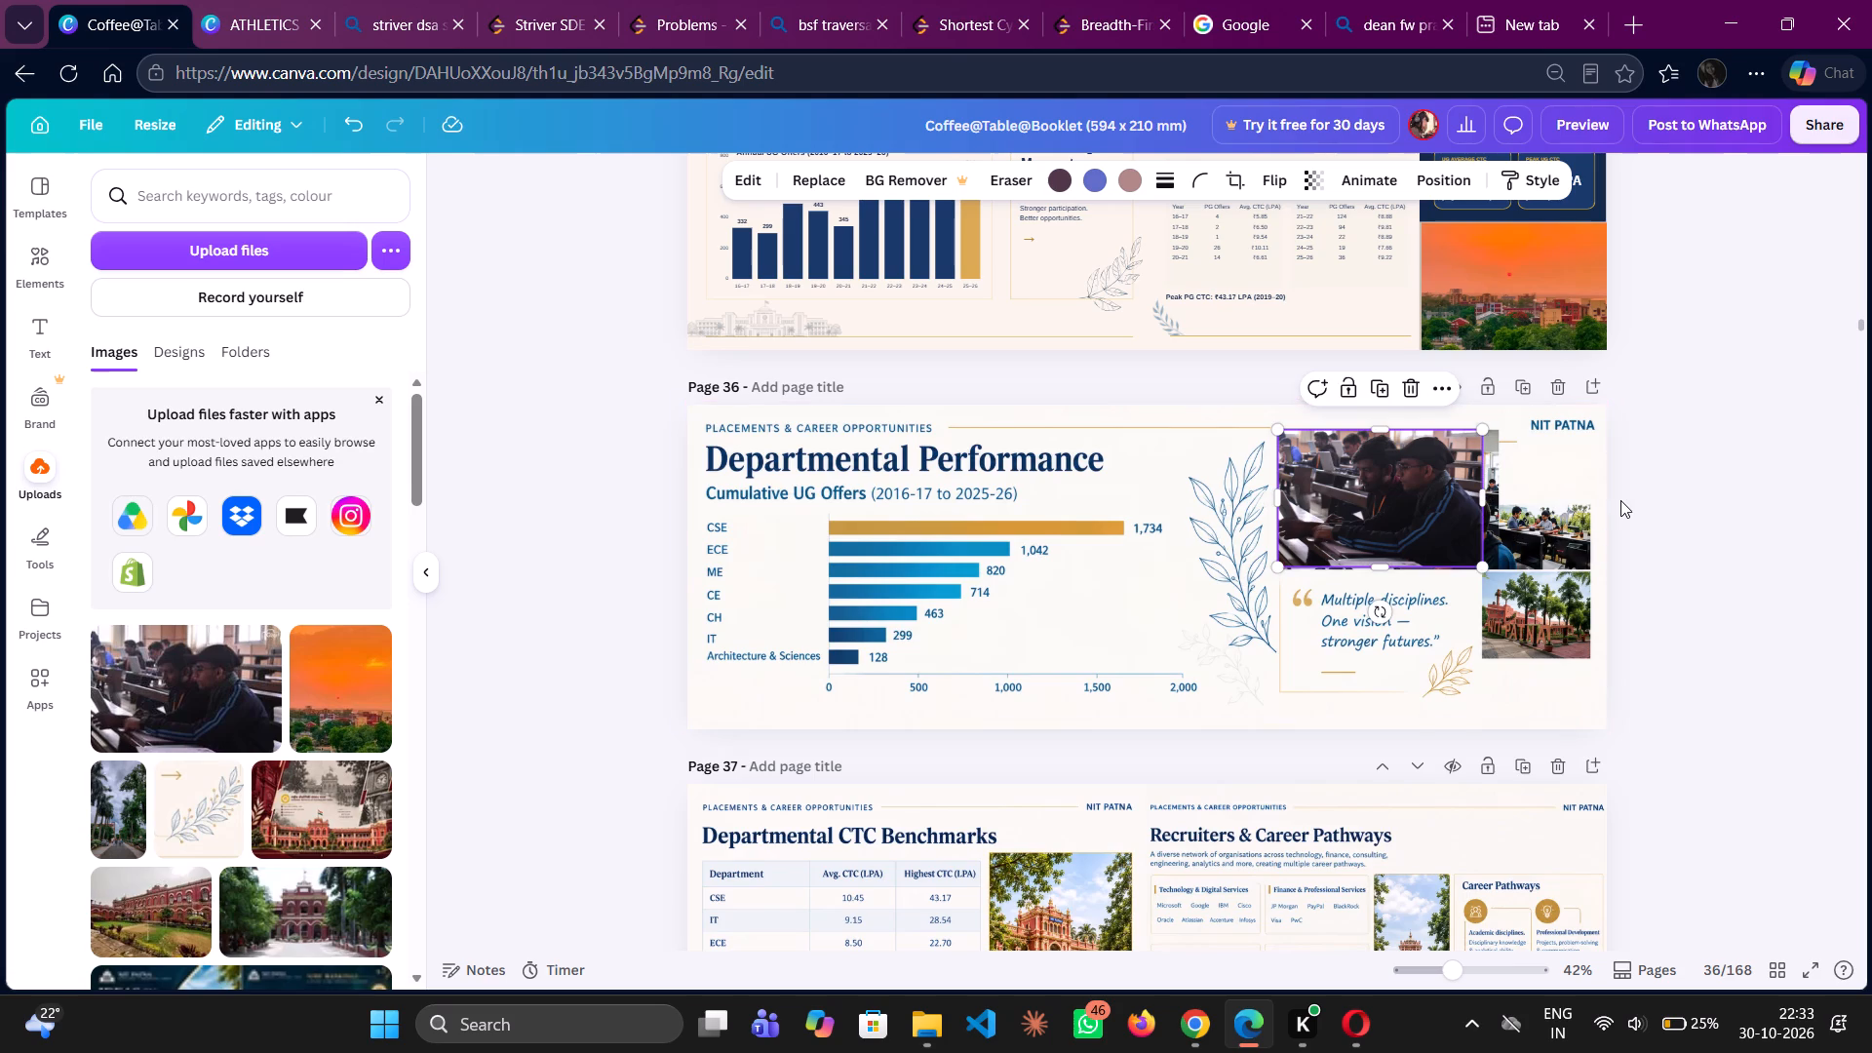
{"action": "left_click", "coordinate": [1623, 500]}
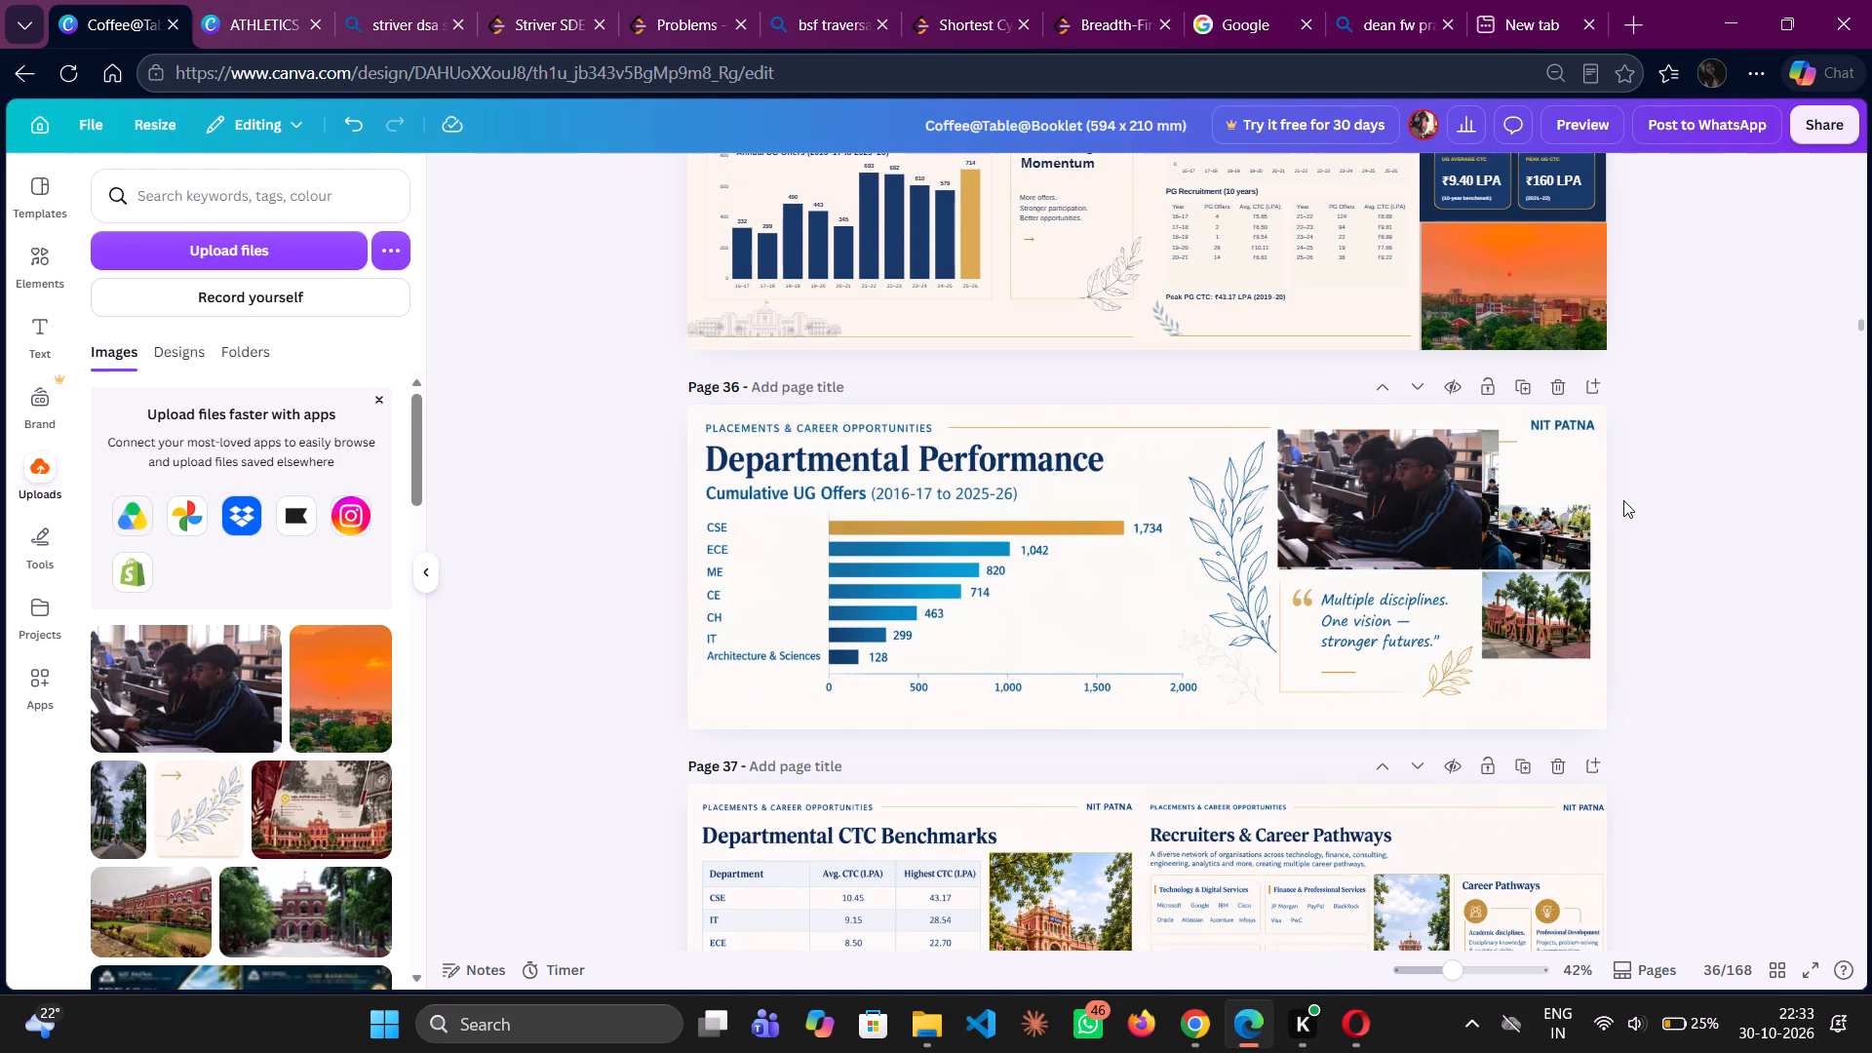
{"action": "left_click", "coordinate": [1486, 496]}
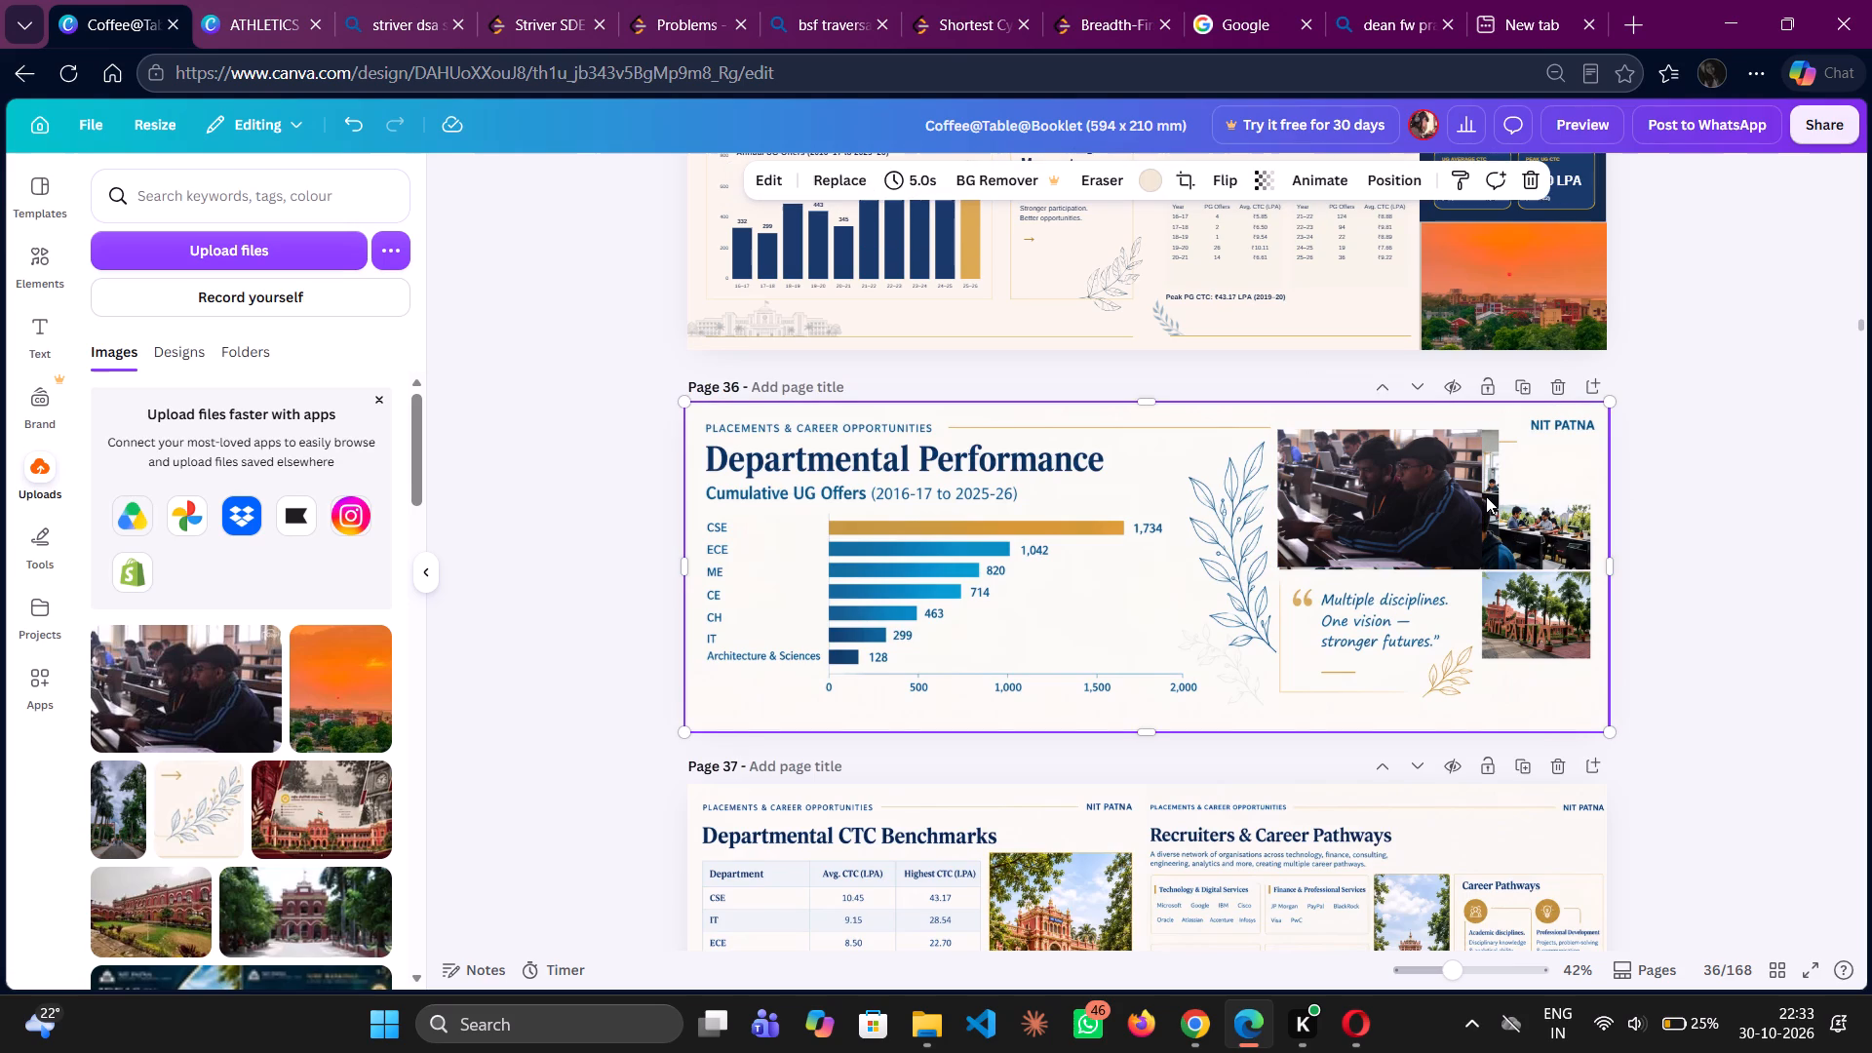
{"action": "left_click", "coordinate": [1497, 500]}
{"action": "left_click", "coordinate": [1432, 508]}
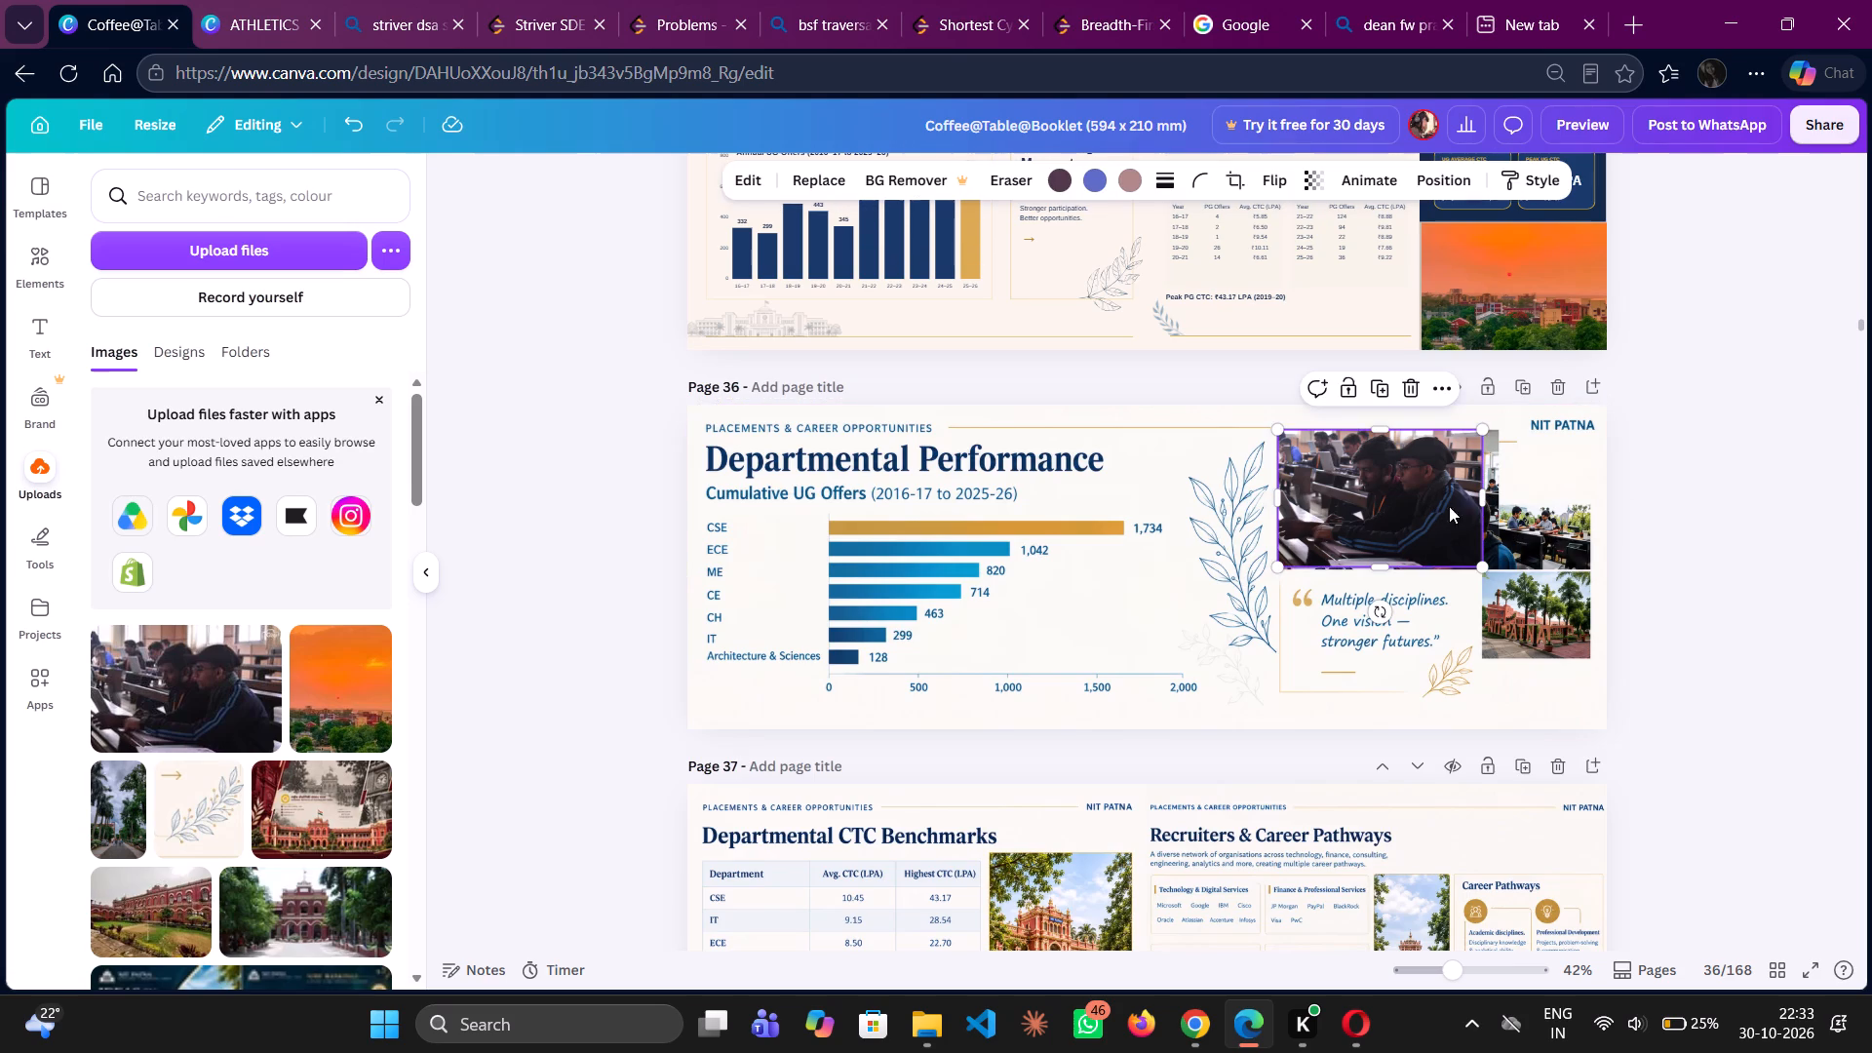
Add the uploaded palm-lined road photo to page 36, shrink it and place it over the classroom photo beside the students photo.
{"action": "scroll", "coordinate": [266, 863], "scroll_direction": "down", "scroll_amount": 2}
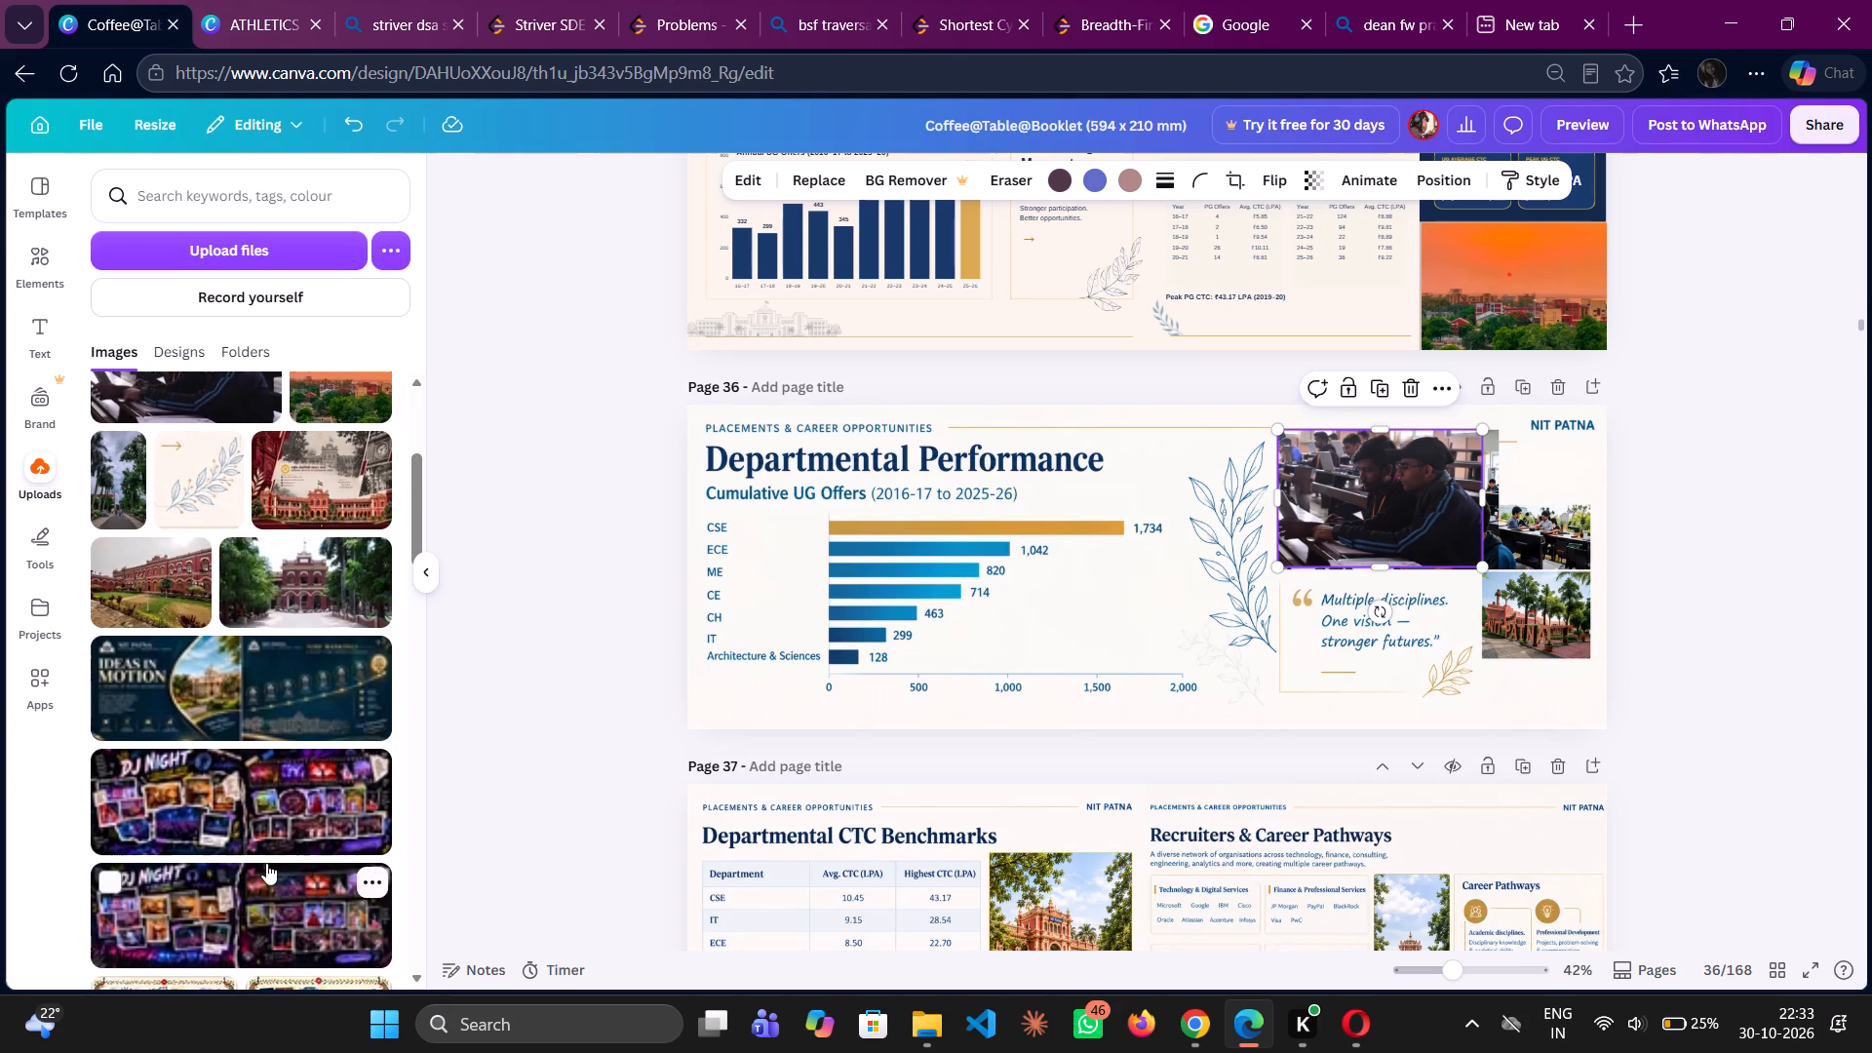
{"action": "left_click", "coordinate": [119, 488]}
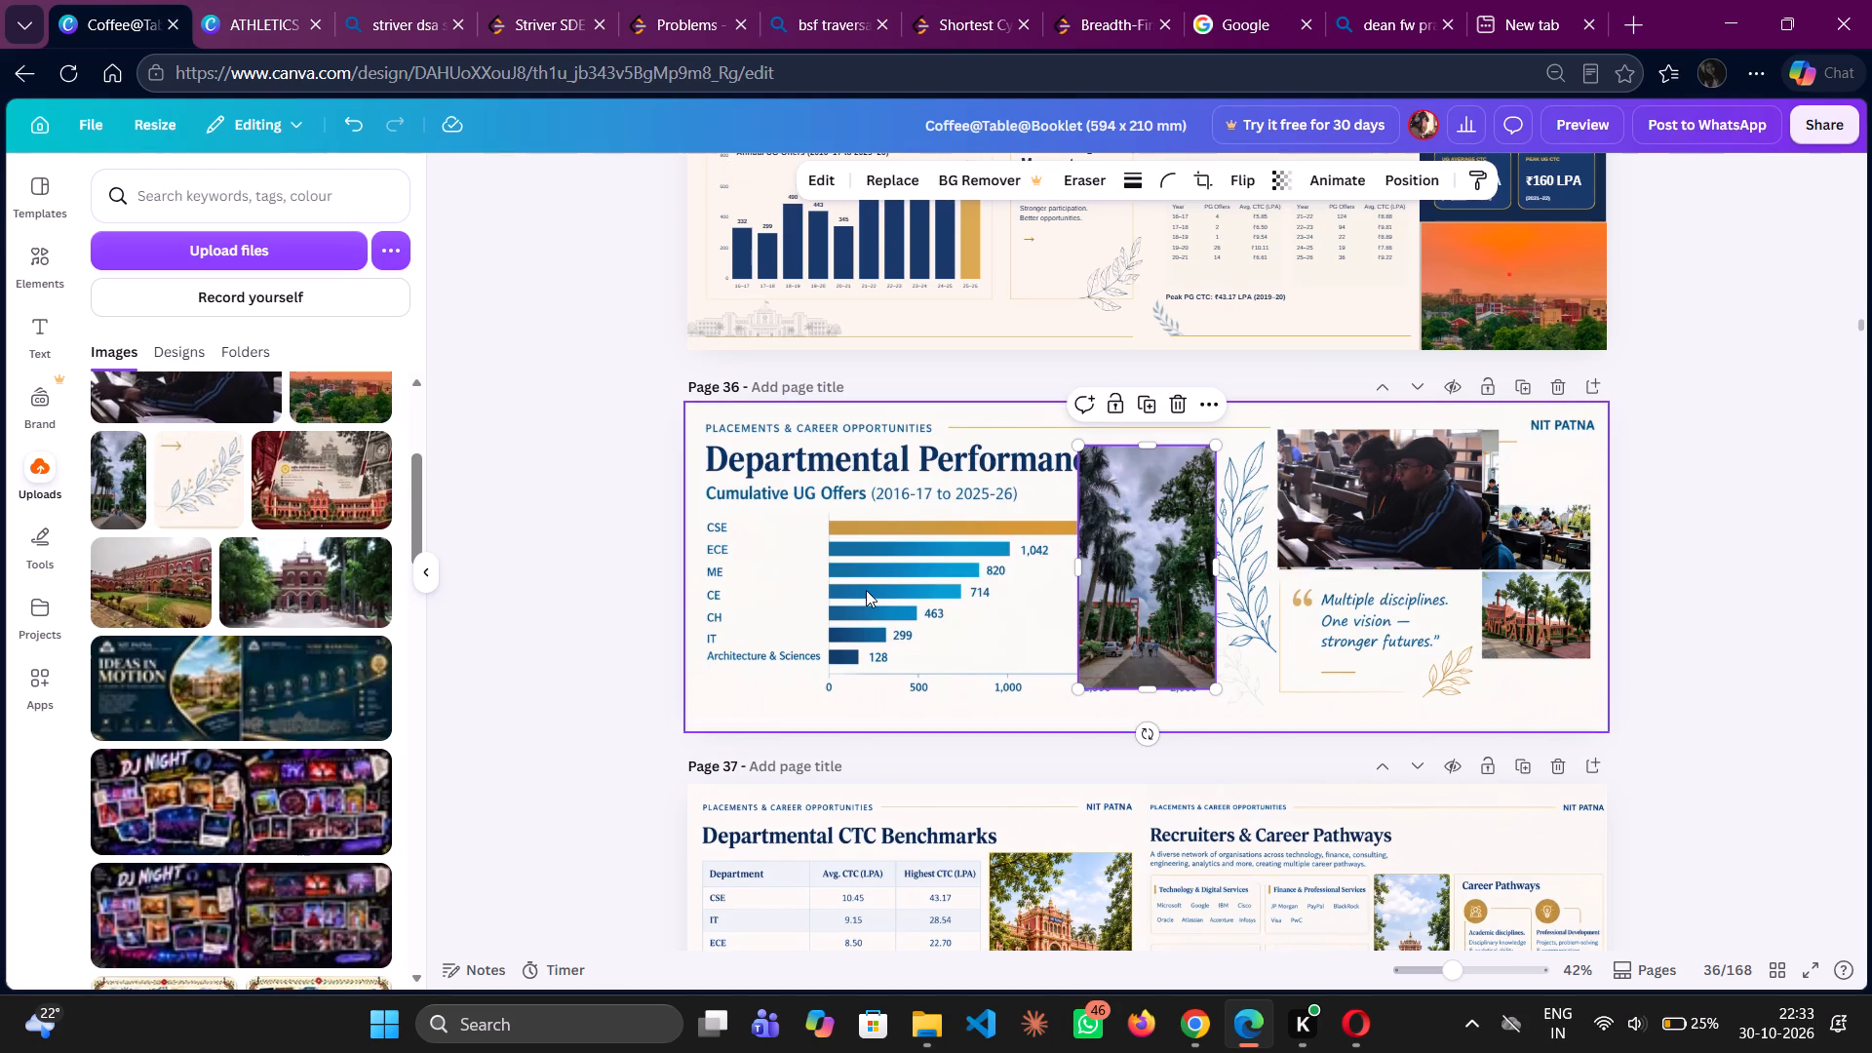
{"action": "left_click_drag", "start_coordinate": [1144, 685], "coordinate": [1144, 663]}
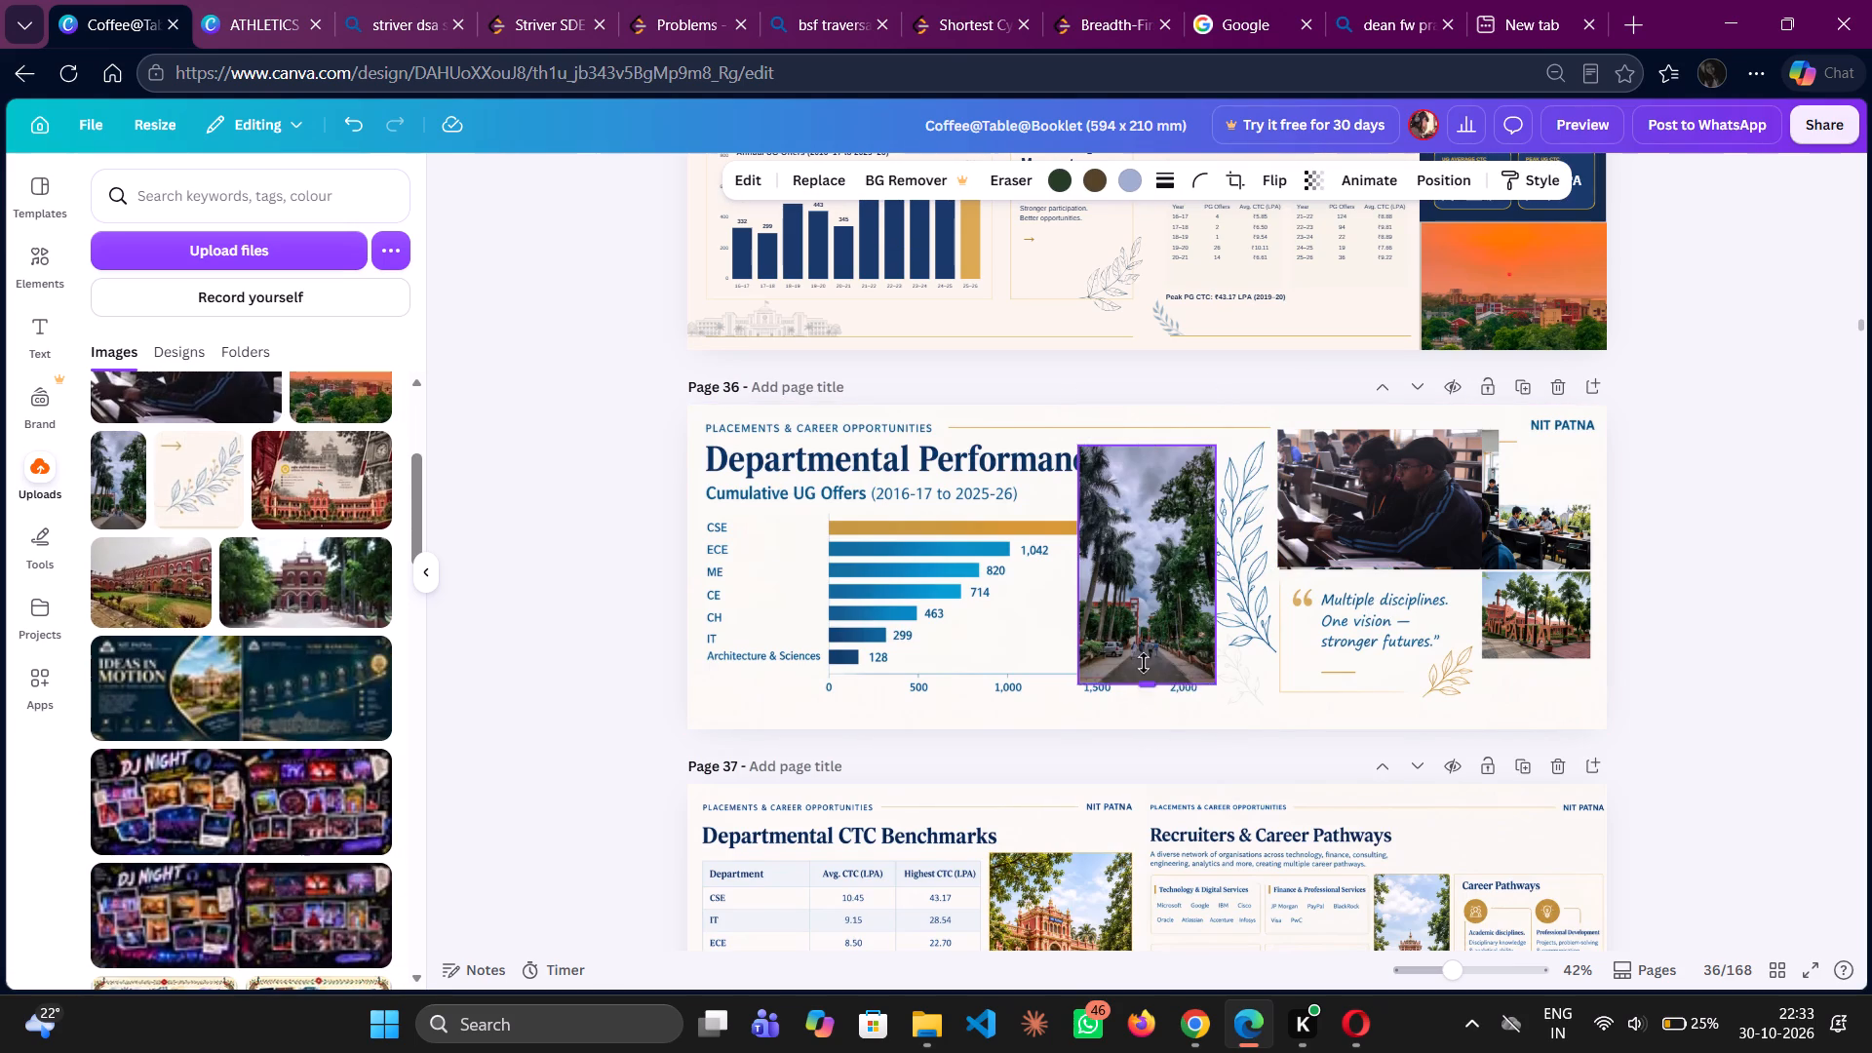
{"action": "left_click_drag", "start_coordinate": [1144, 663], "coordinate": [1143, 661]}
{"action": "left_click_drag", "start_coordinate": [1142, 564], "coordinate": [1514, 522]}
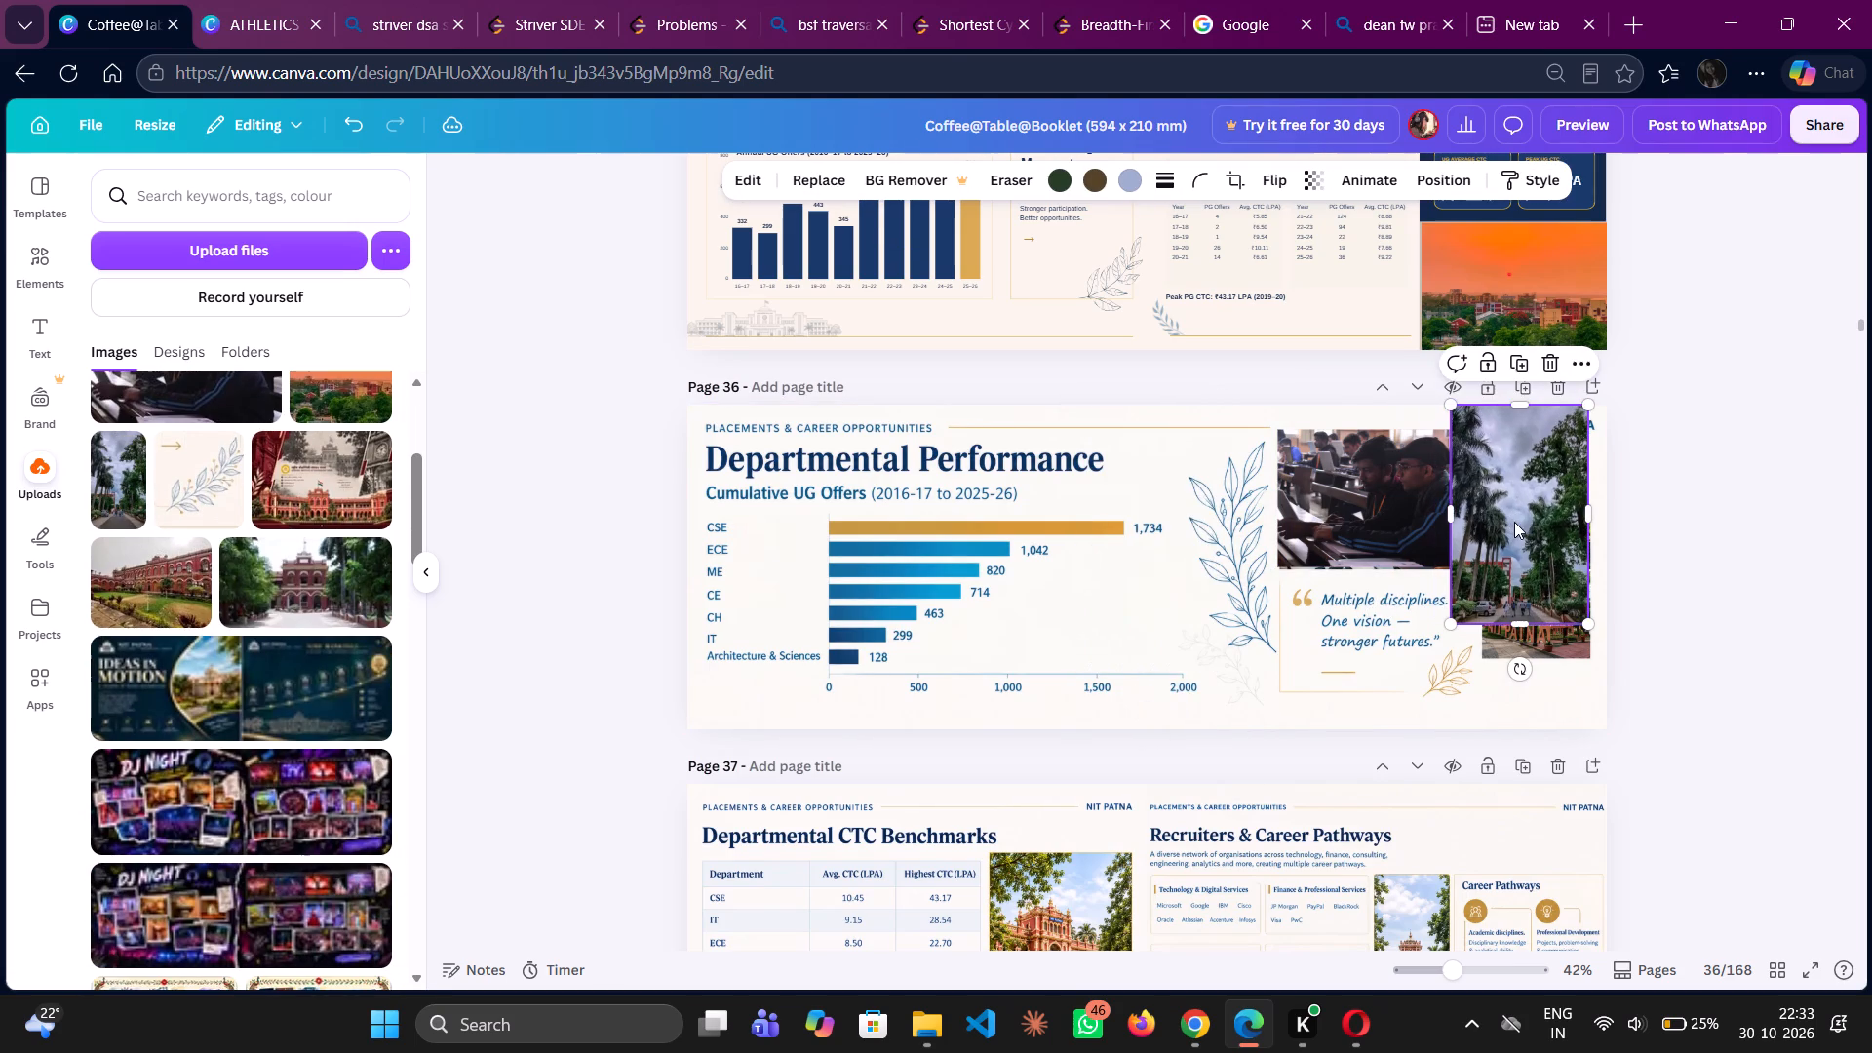
{"action": "left_click_drag", "start_coordinate": [1453, 407], "coordinate": [1525, 502]}
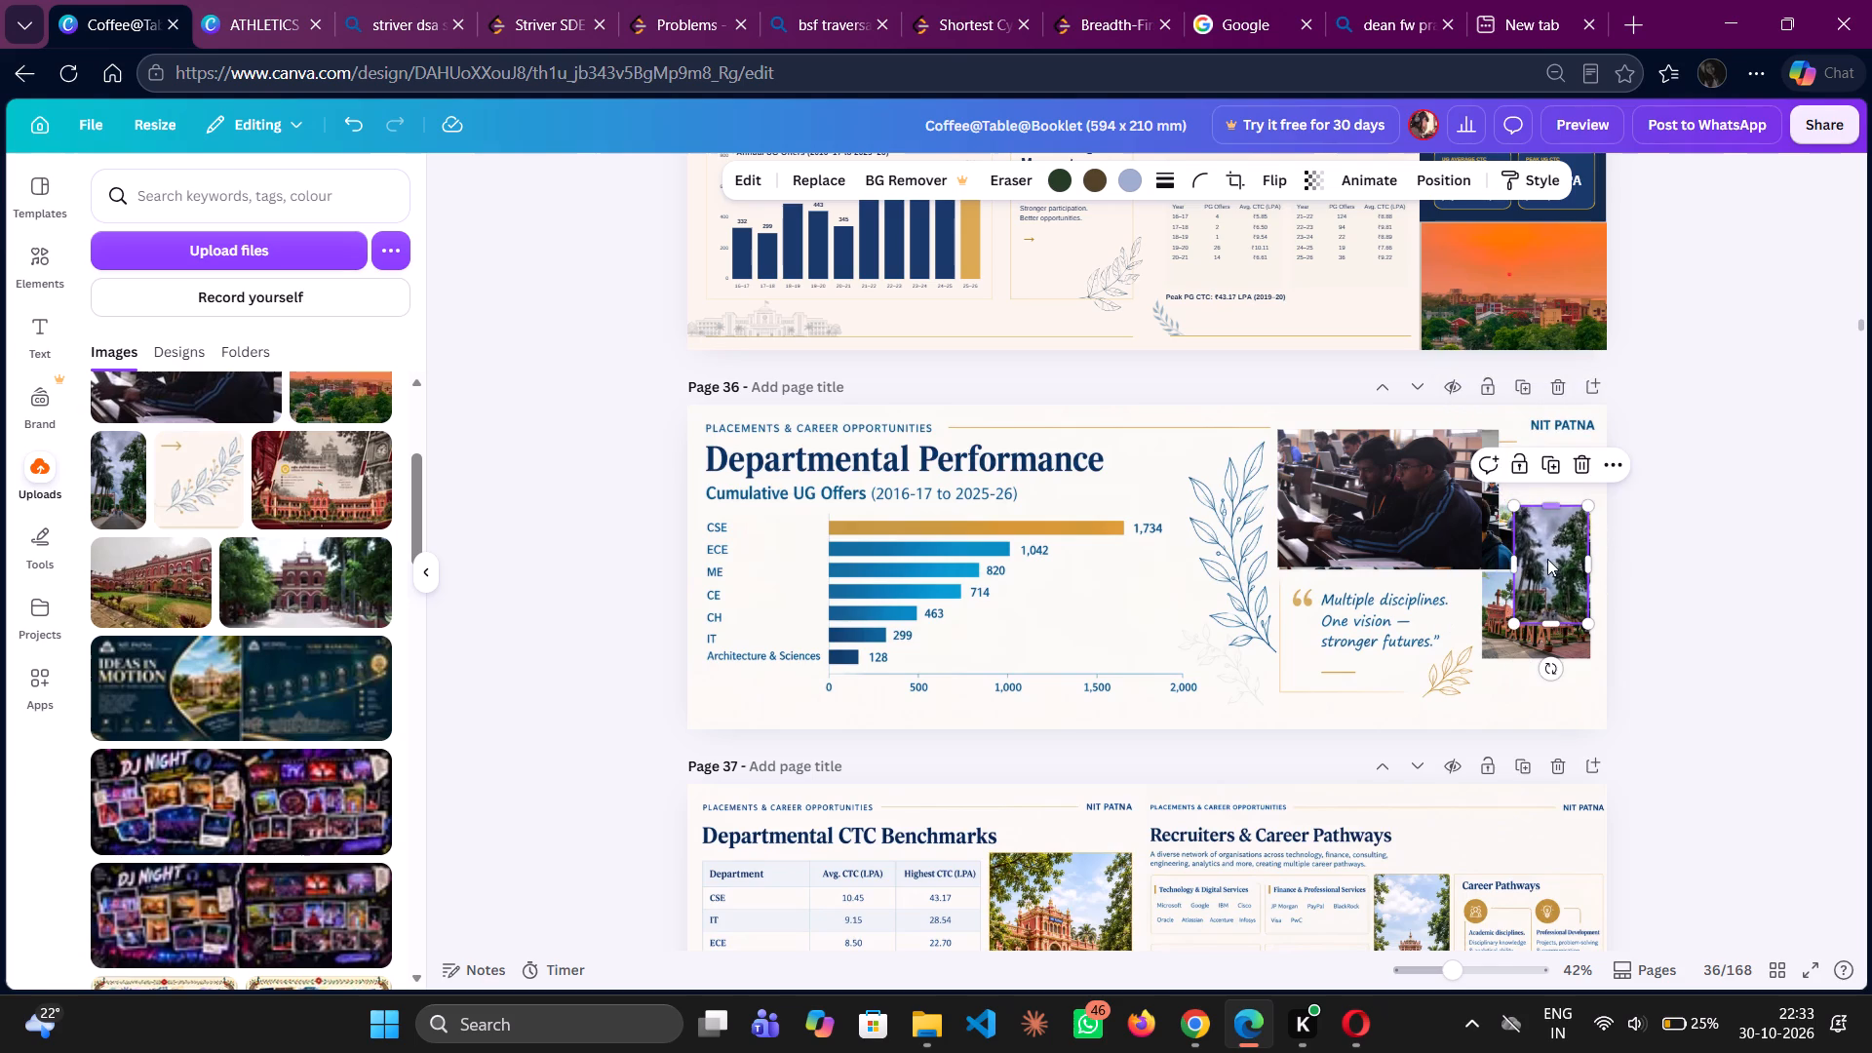
{"action": "left_click_drag", "start_coordinate": [1549, 565], "coordinate": [1536, 493]}
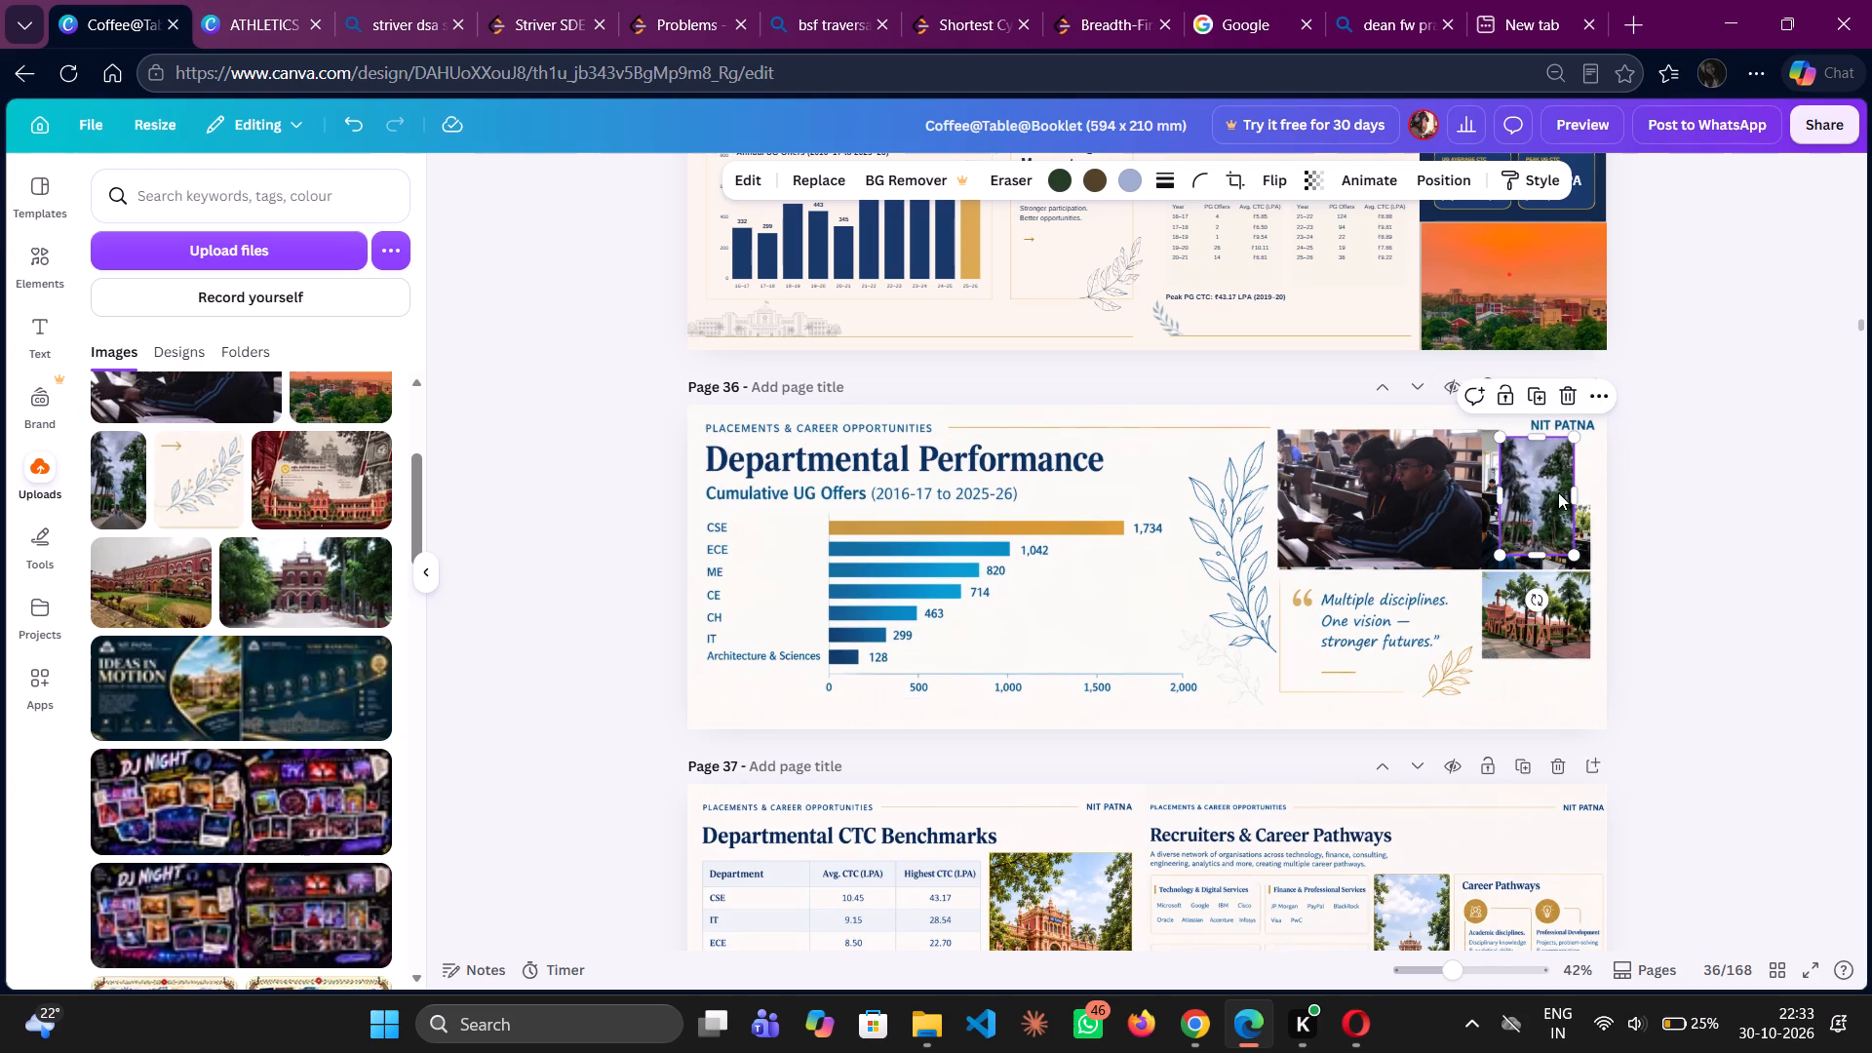
Resize the palm-lined road photo to about 71 by 89 mm, meeting the students photo's side and matching its top edge.
{"action": "left_click_drag", "start_coordinate": [1572, 492], "coordinate": [1589, 493]}
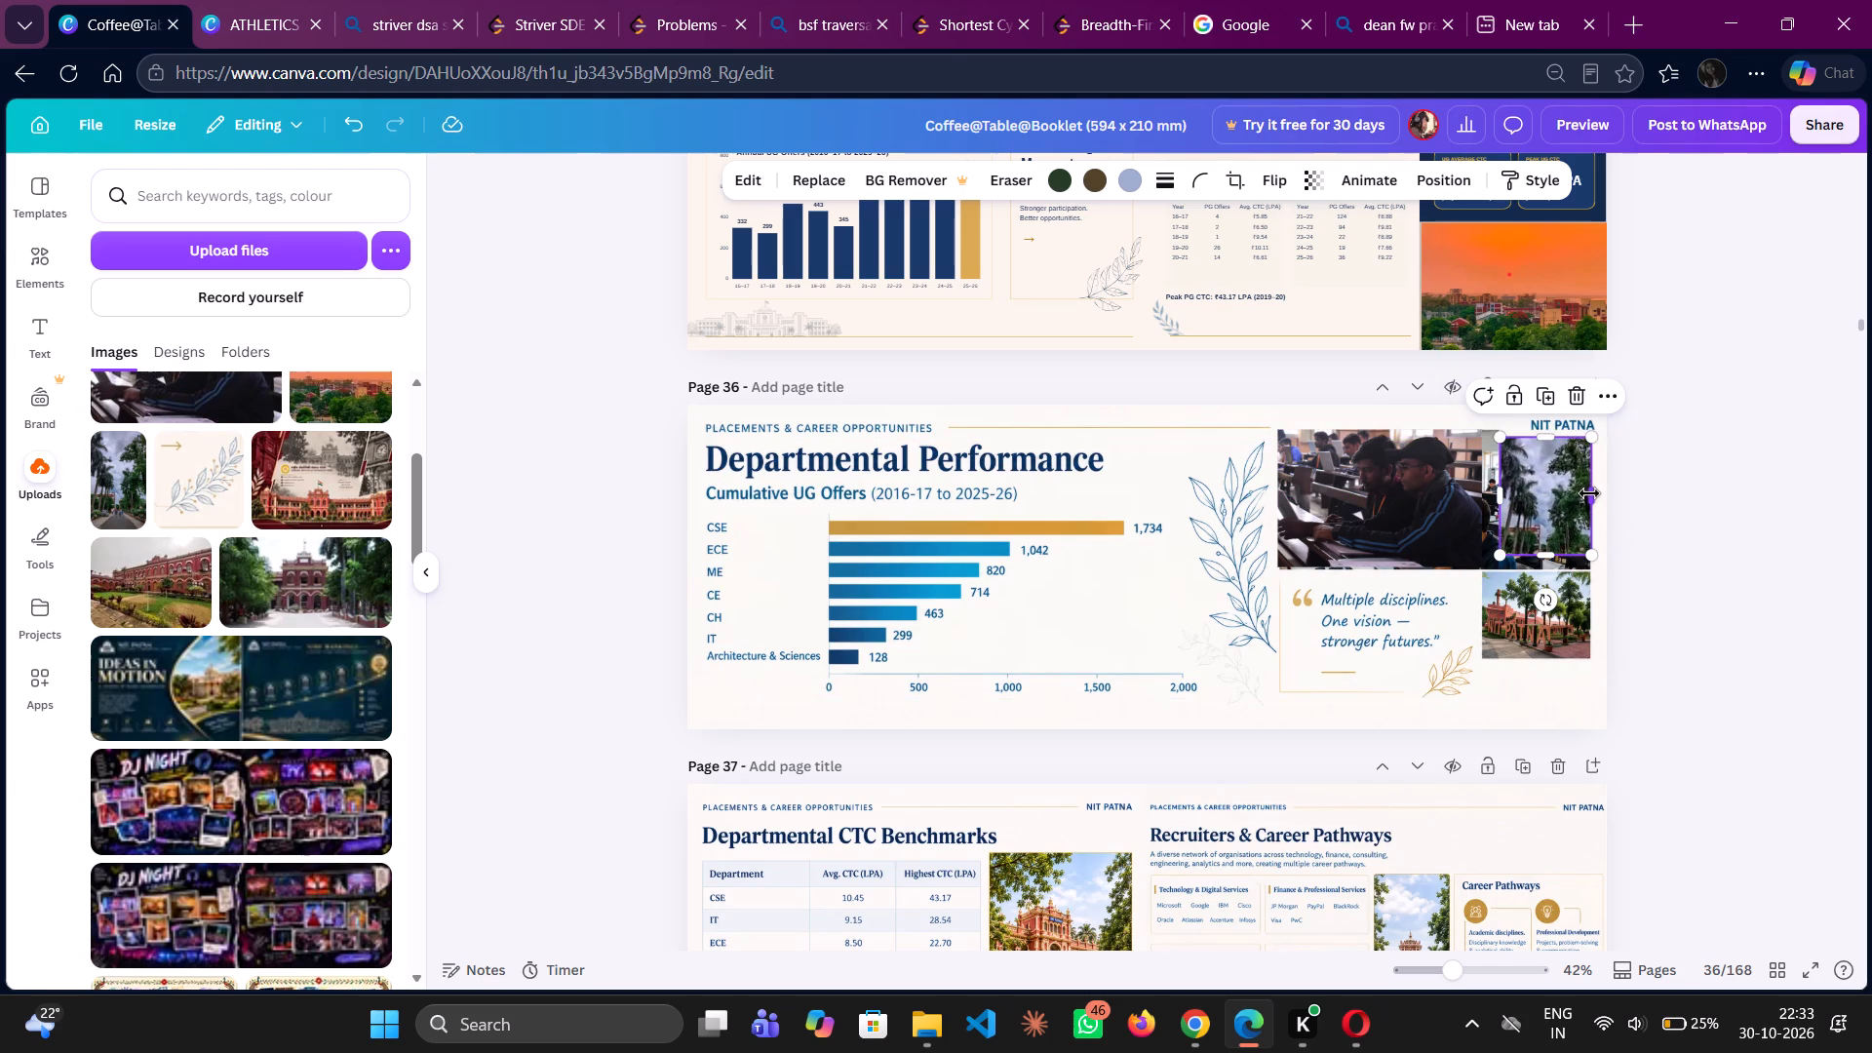
{"action": "left_click", "coordinate": [1545, 439]}
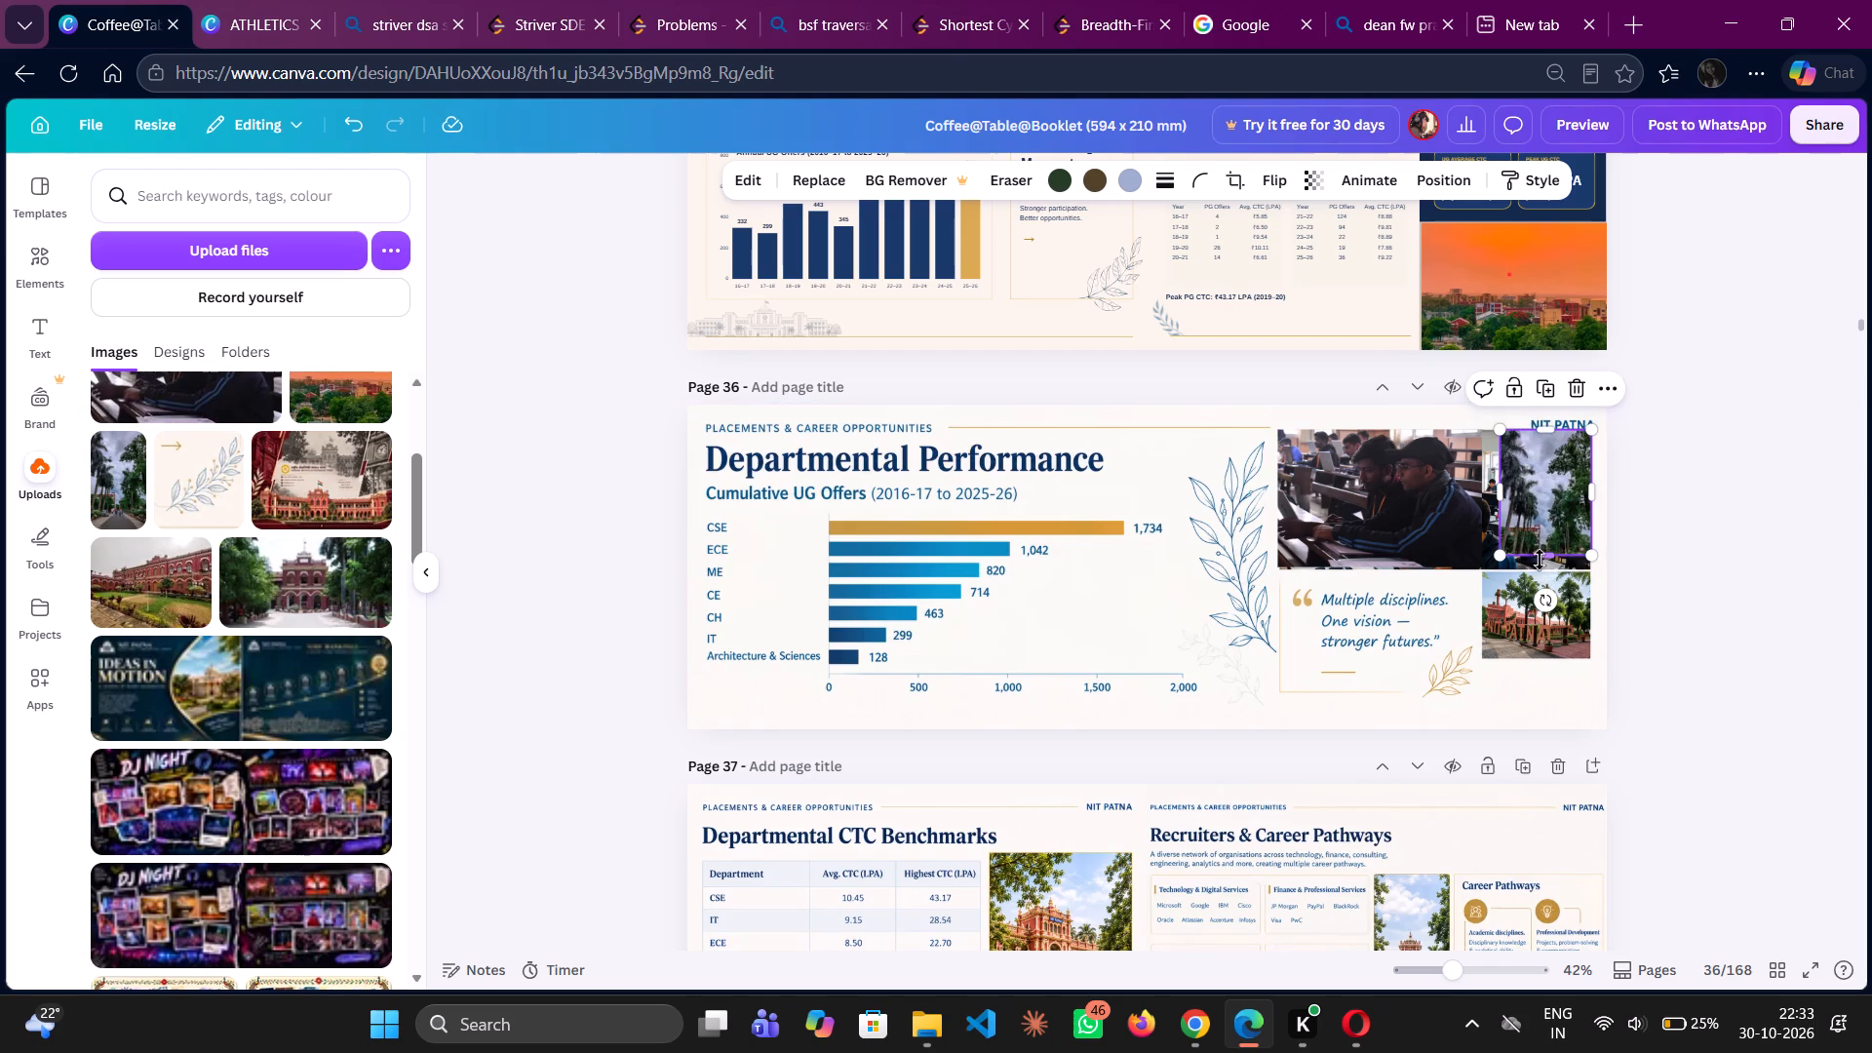
{"action": "left_click_drag", "start_coordinate": [1538, 550], "coordinate": [1538, 563]}
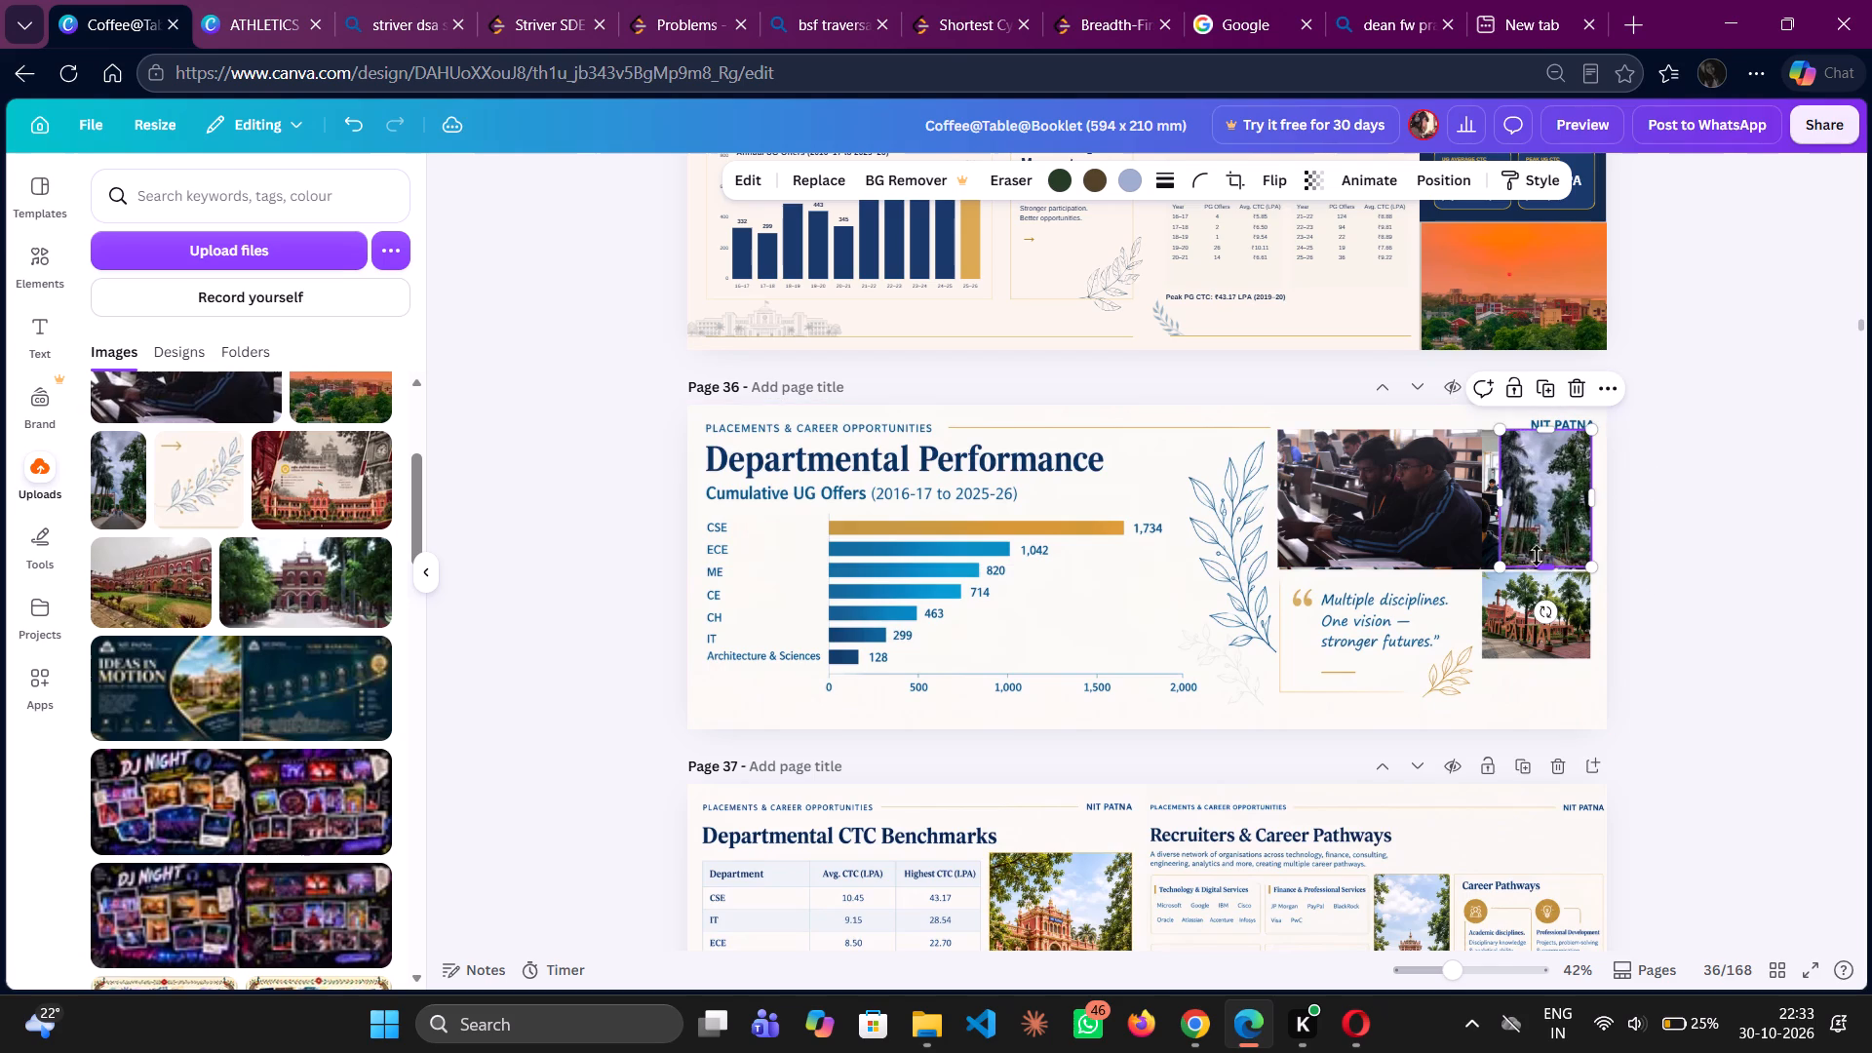
{"action": "left_click_drag", "start_coordinate": [1502, 503], "coordinate": [1482, 504]}
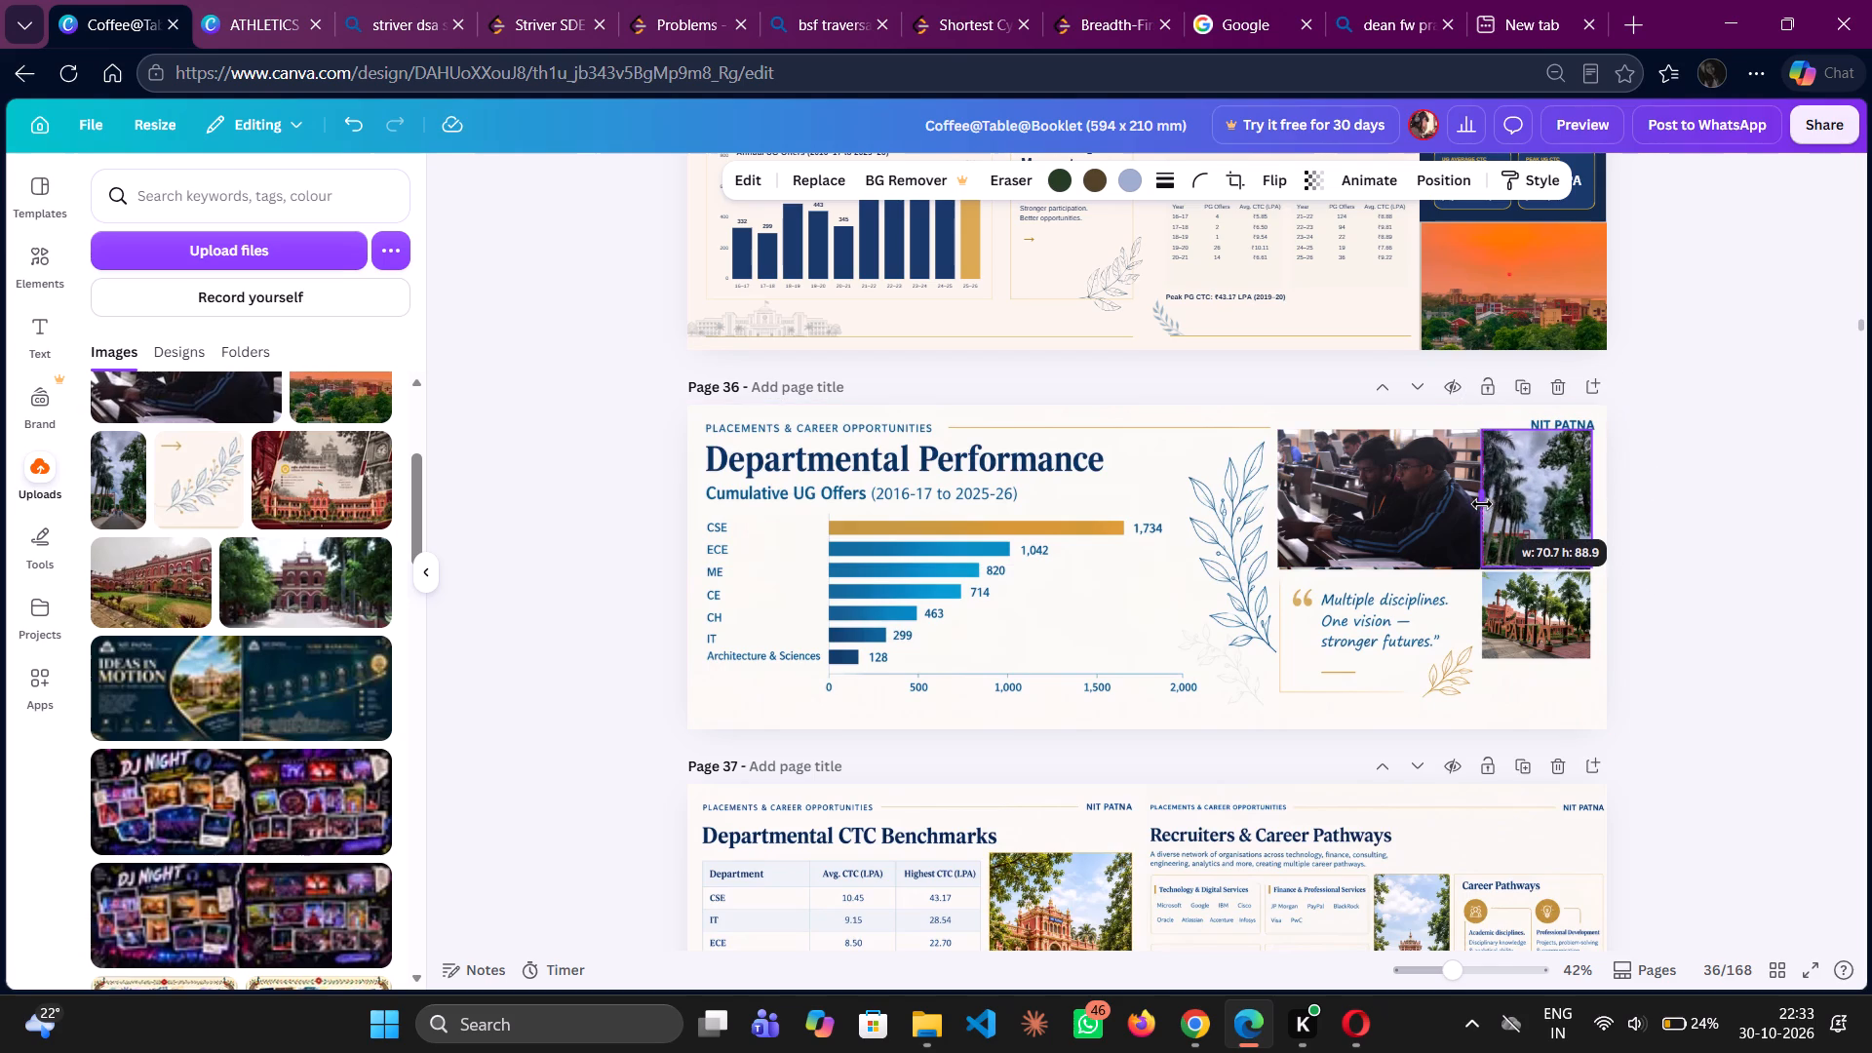
{"action": "left_click_drag", "start_coordinate": [1482, 504], "coordinate": [1481, 506]}
{"action": "left_click", "coordinate": [1634, 580]}
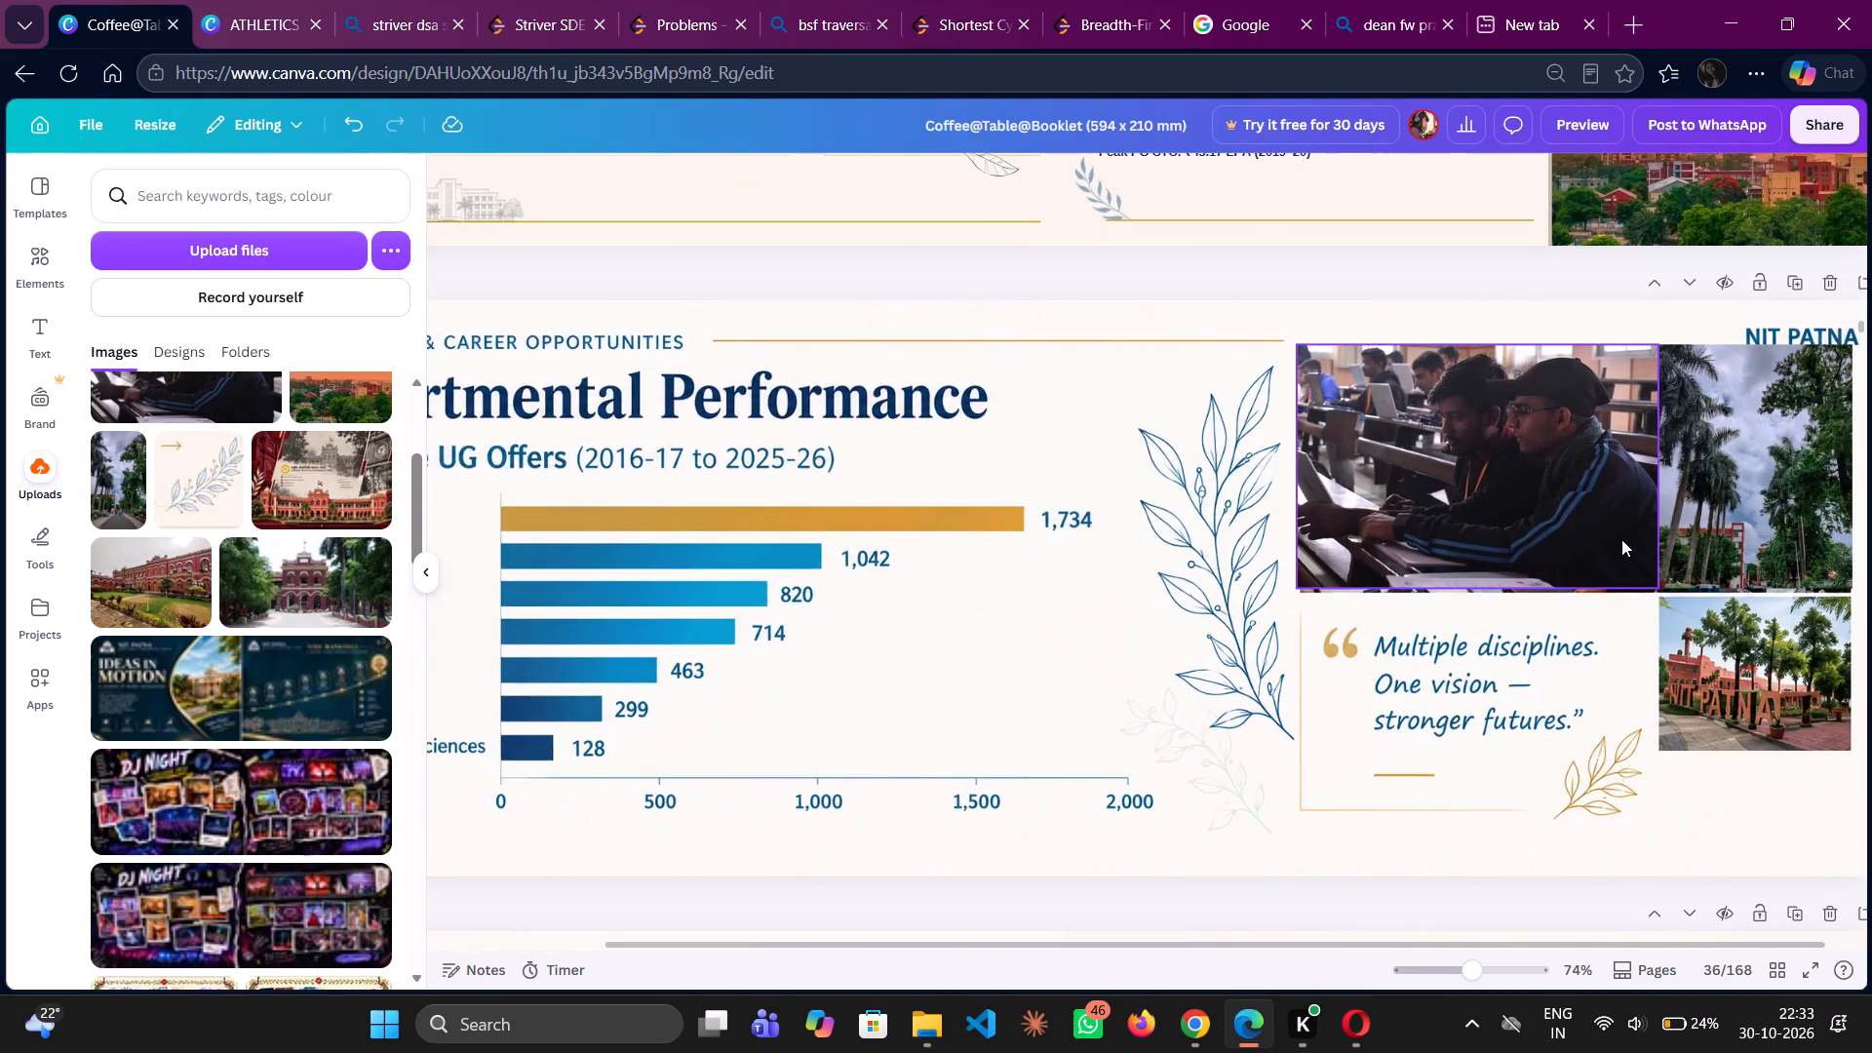
{"action": "double_click", "coordinate": [1768, 545]}
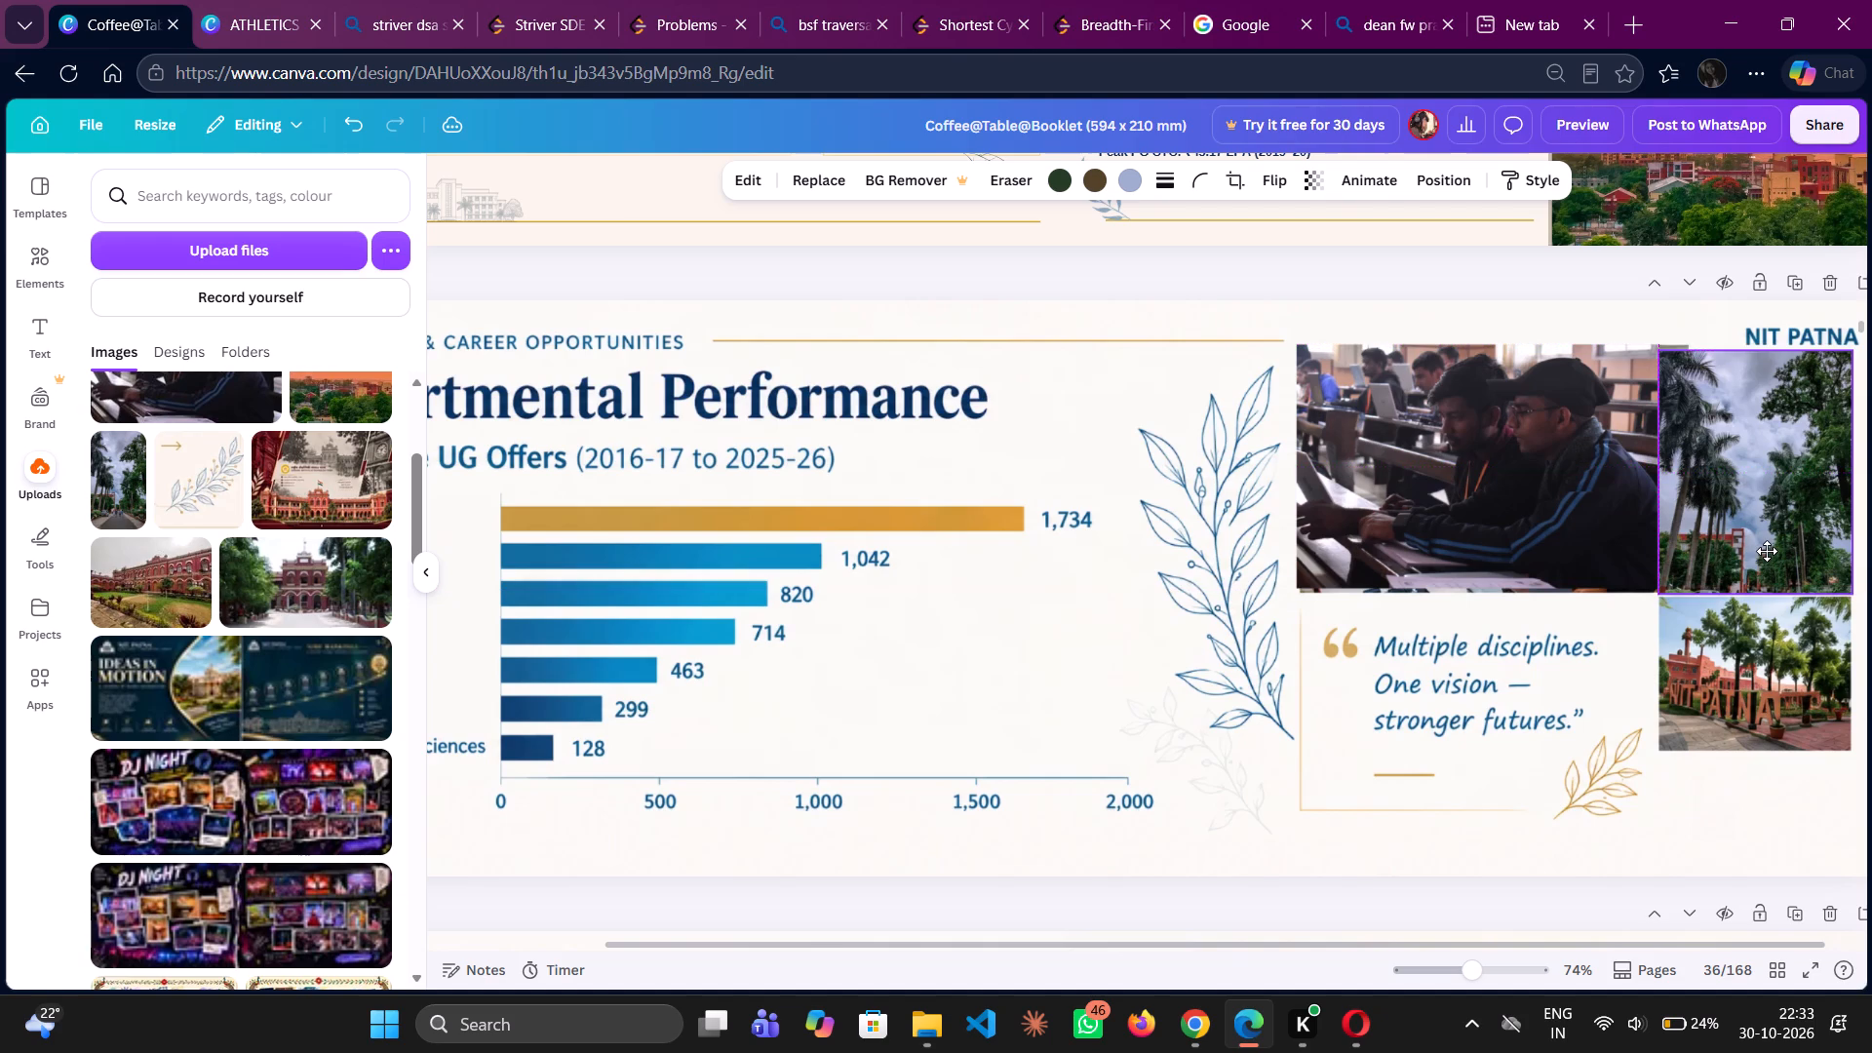
{"action": "left_click", "coordinate": [1748, 344]}
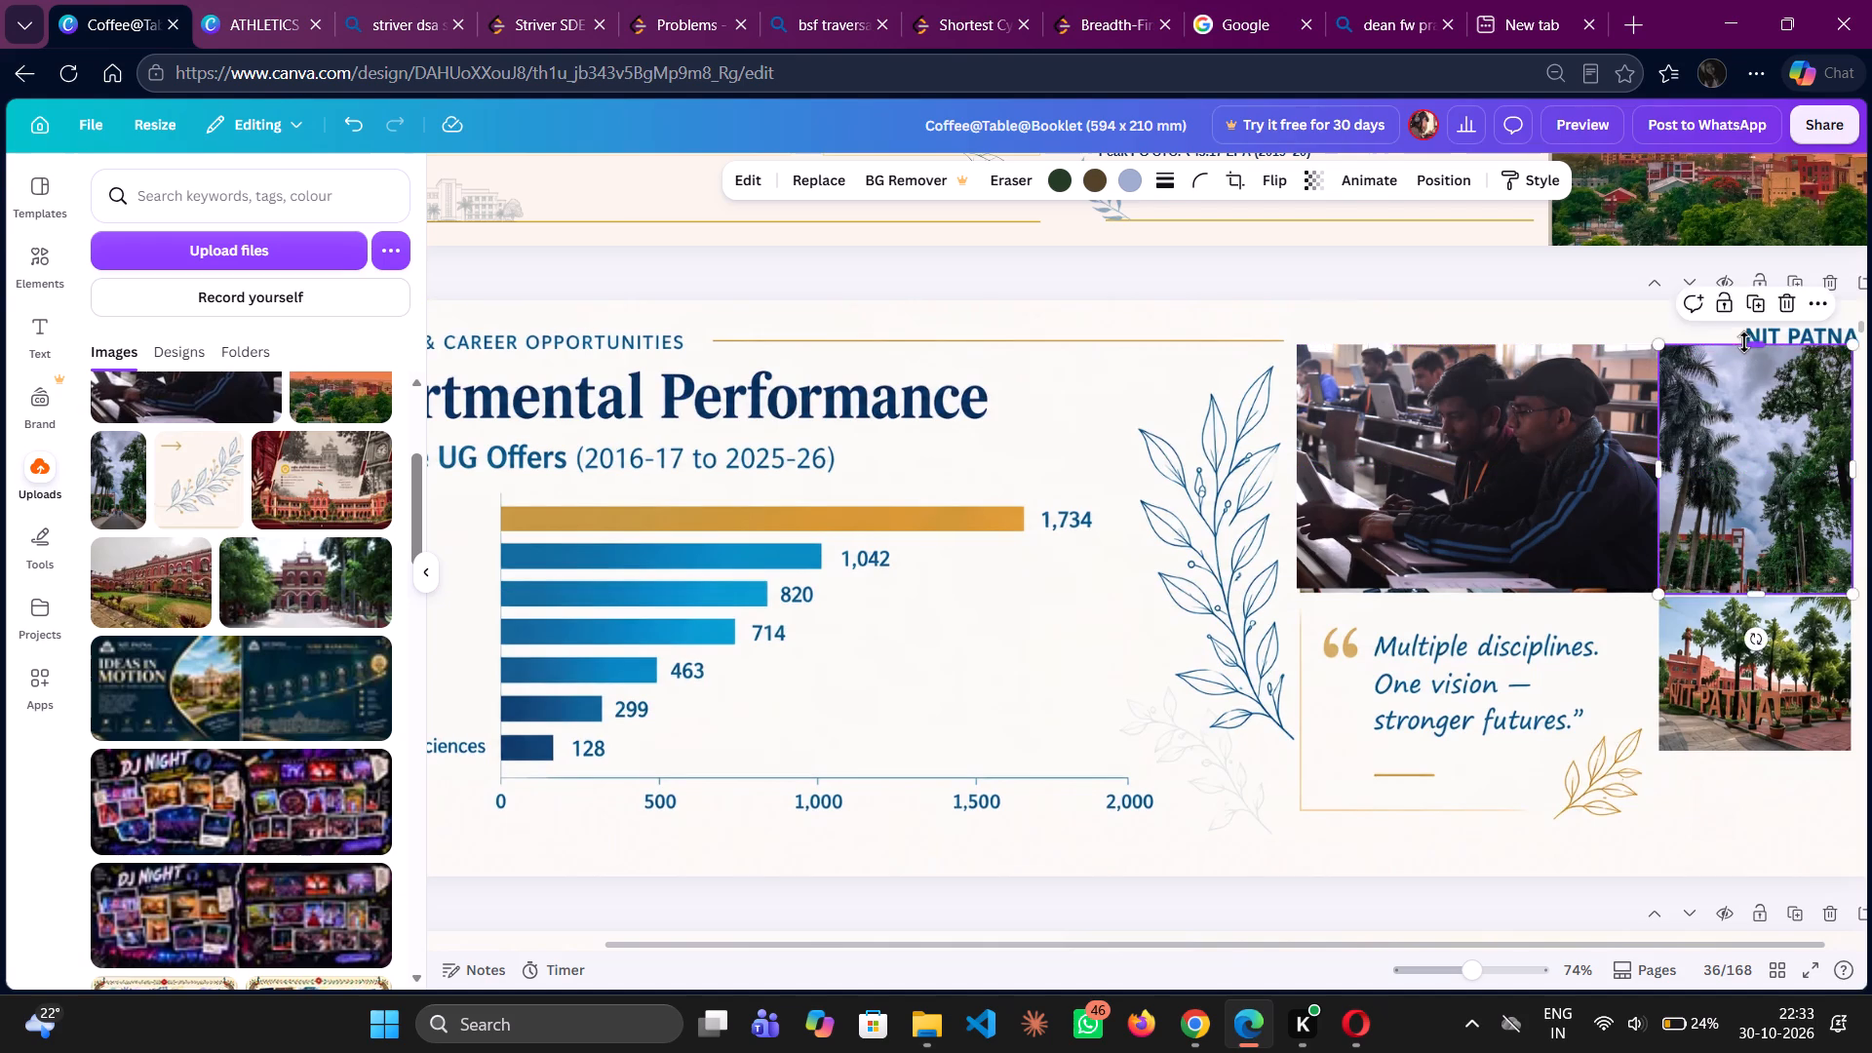
{"action": "left_click", "coordinate": [1516, 753]}
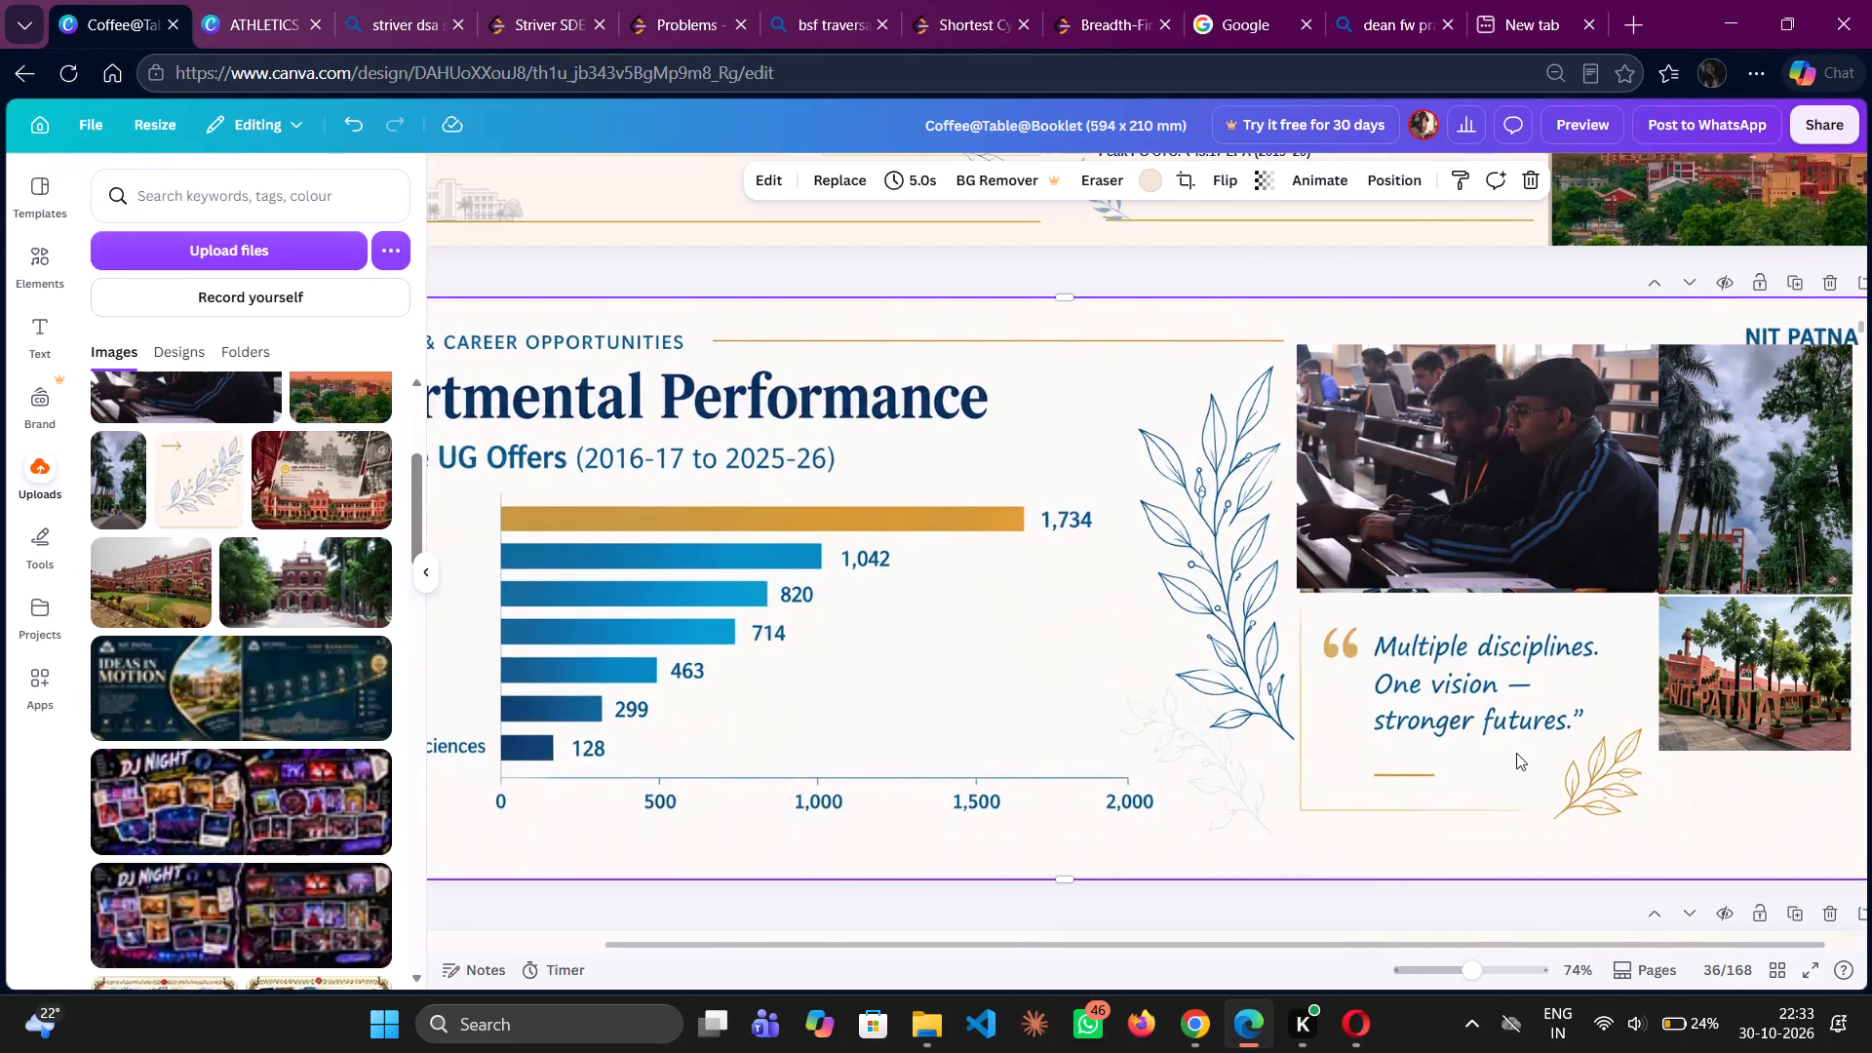
{"action": "scroll", "coordinate": [1516, 753], "scroll_direction": "left", "scroll_amount": 1}
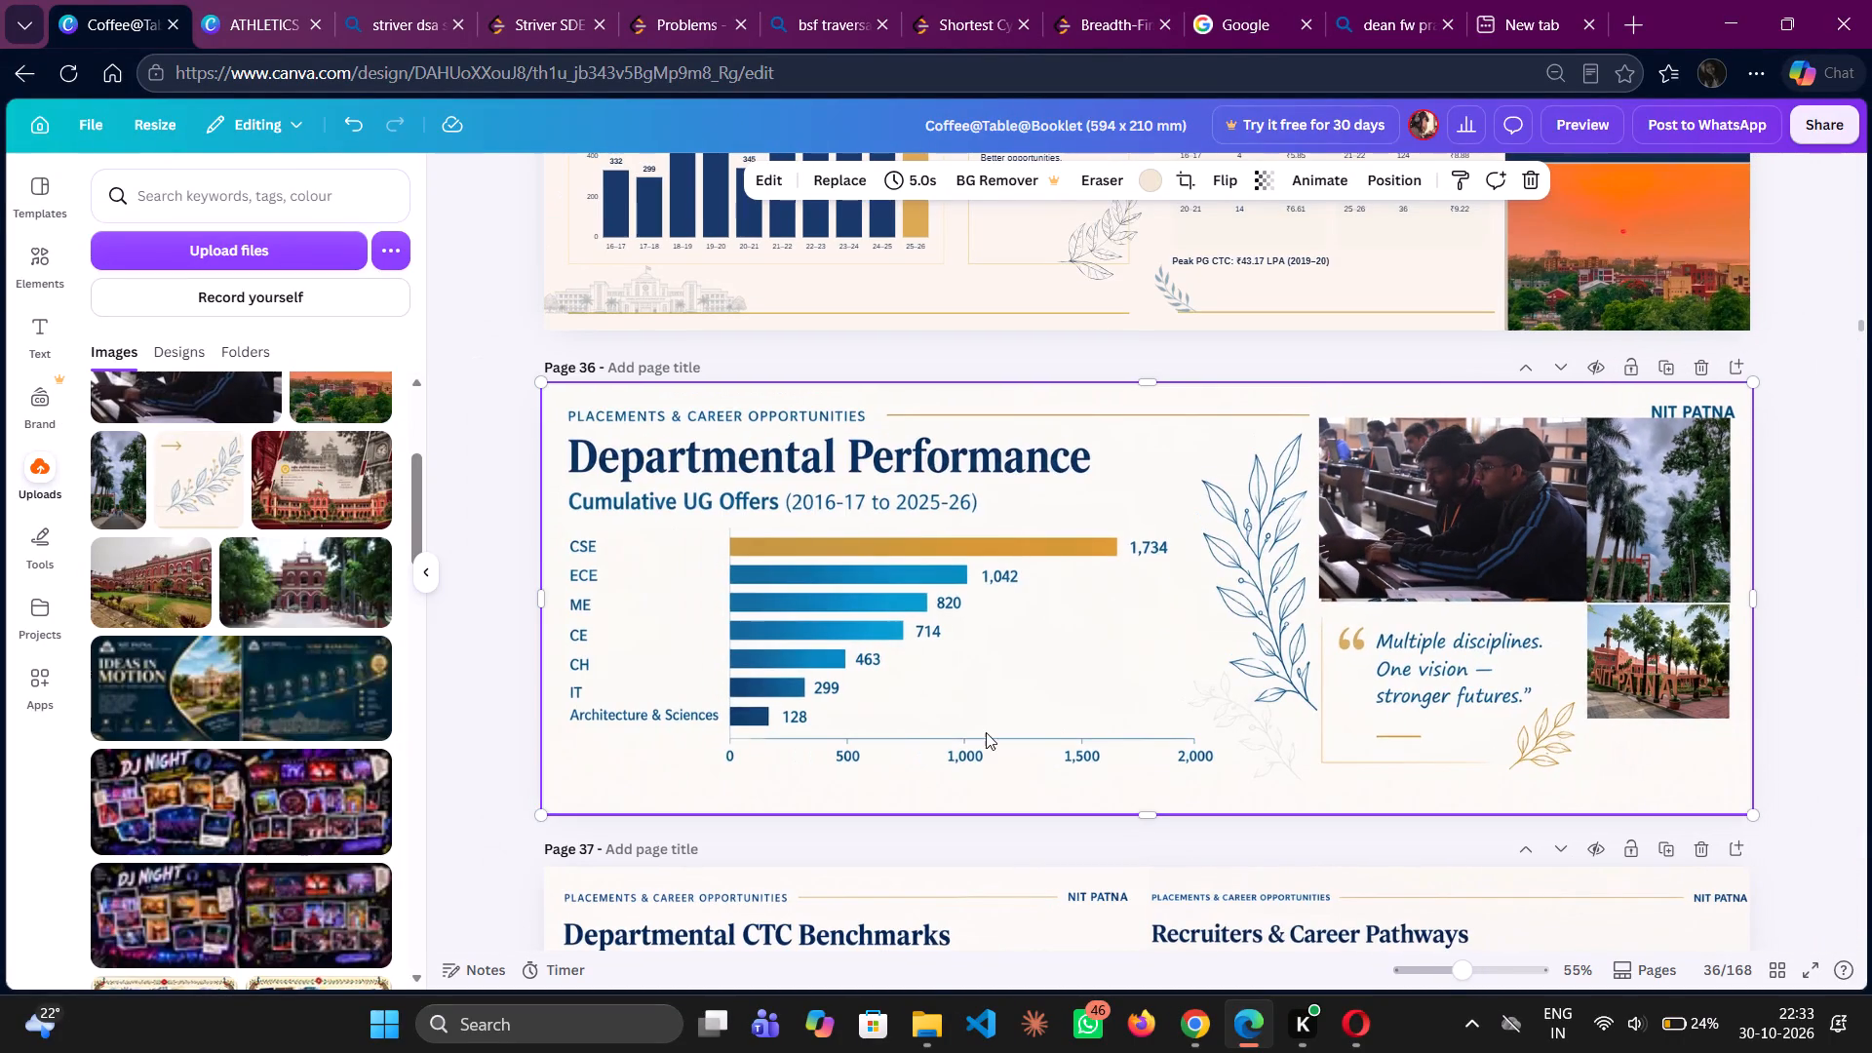
{"action": "scroll", "coordinate": [330, 832], "scroll_direction": "down", "scroll_amount": 5}
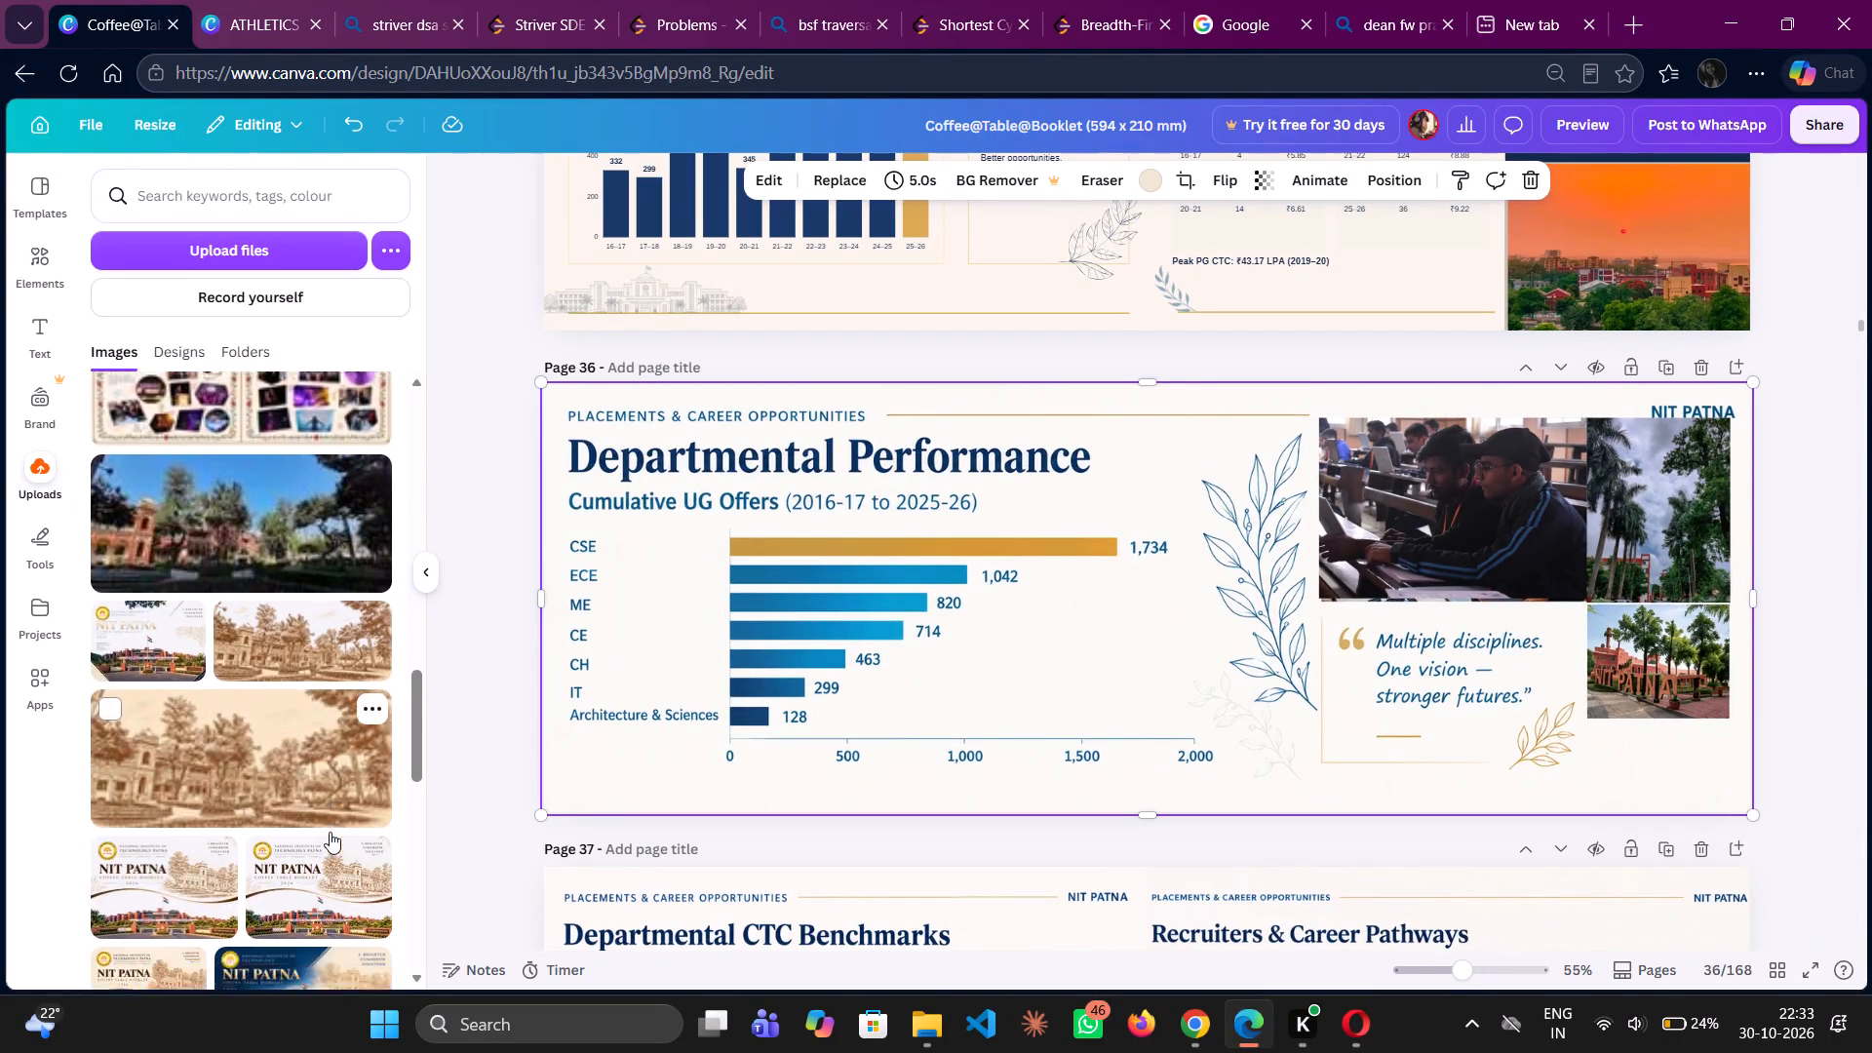
{"action": "scroll", "coordinate": [330, 832], "scroll_direction": "down", "scroll_amount": 2}
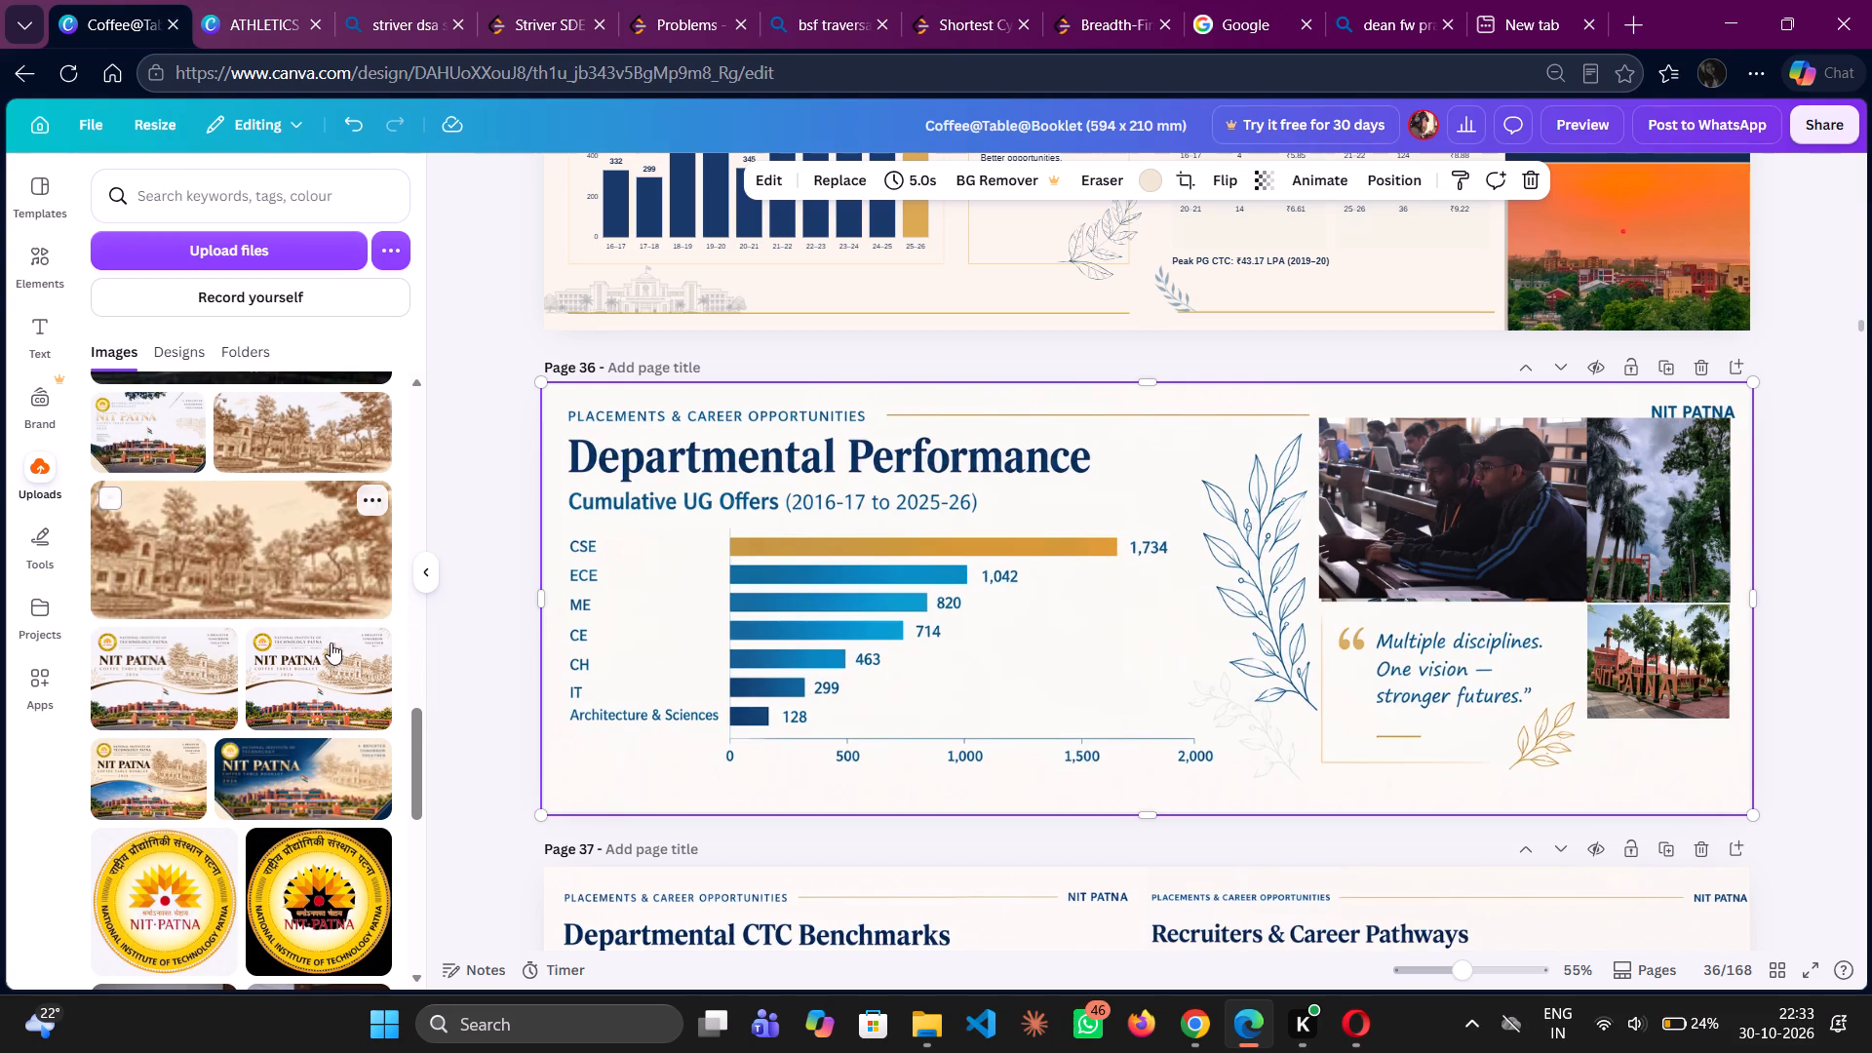
{"action": "scroll", "coordinate": [304, 513], "scroll_direction": "up", "scroll_amount": 2}
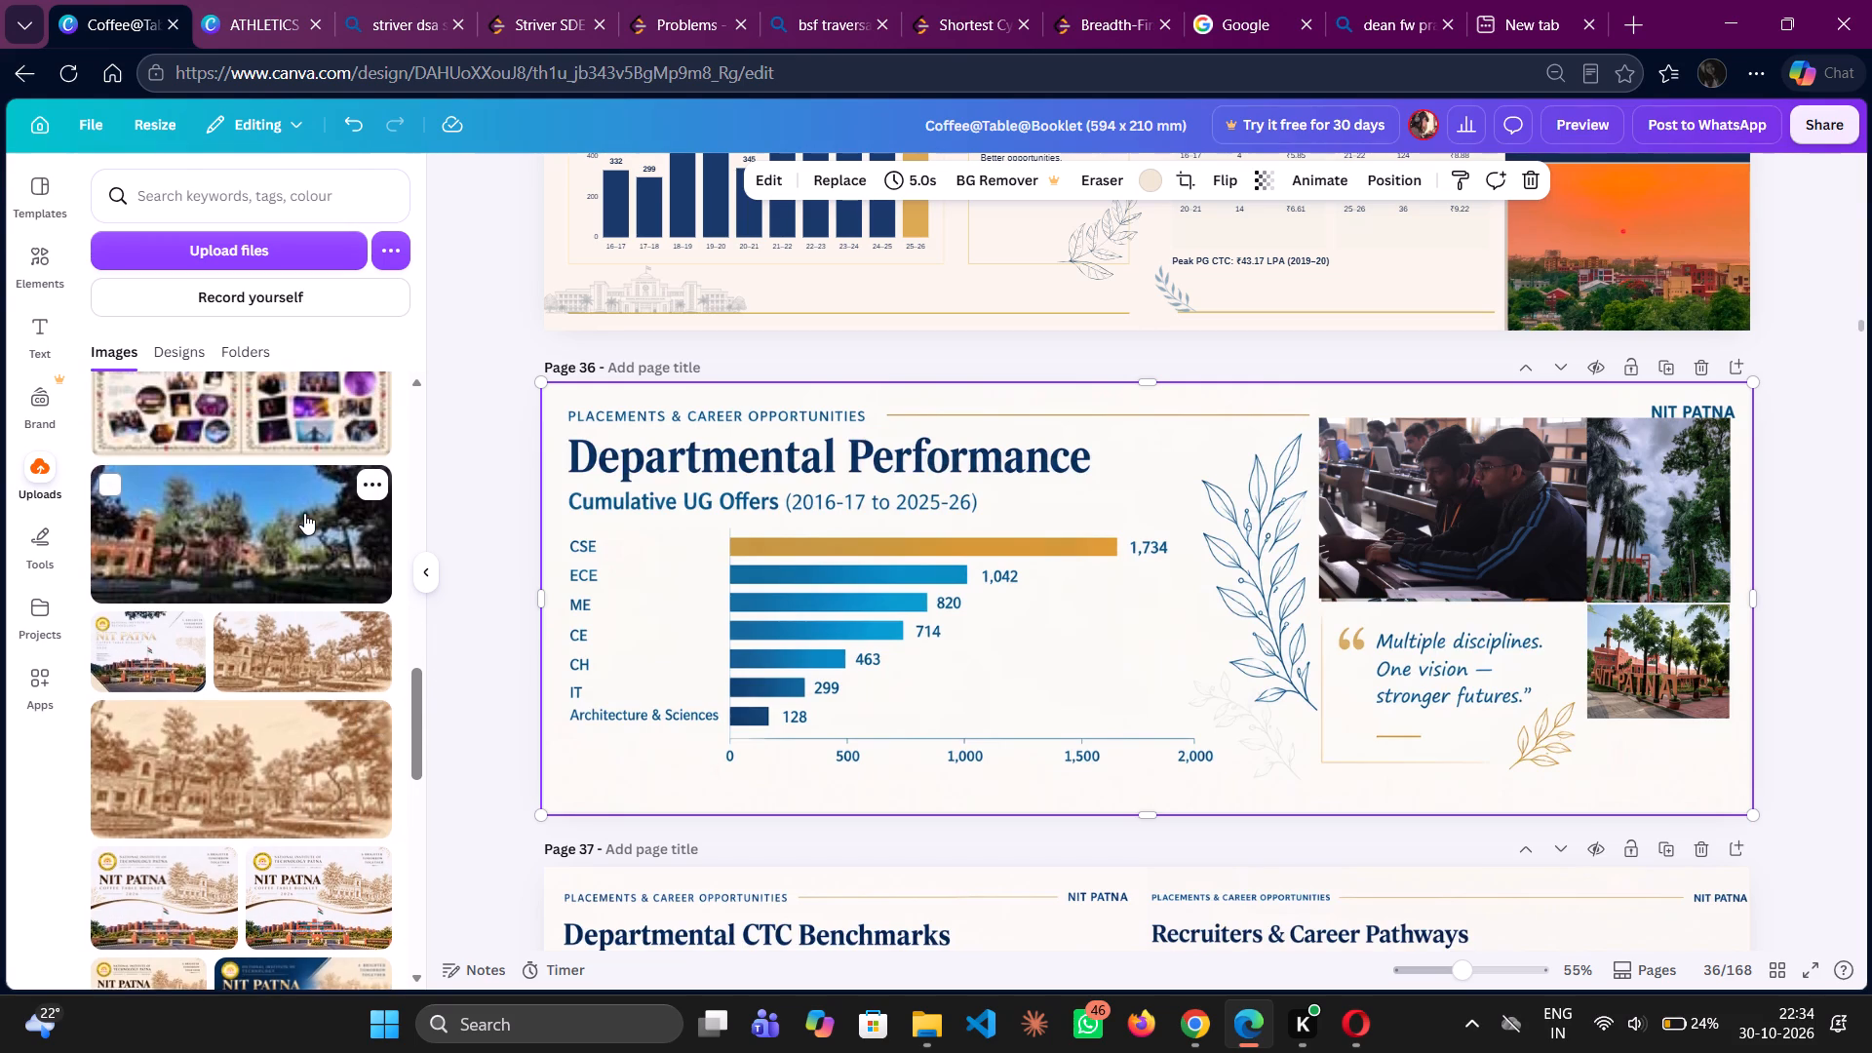
{"action": "scroll", "coordinate": [304, 513], "scroll_direction": "up", "scroll_amount": 2}
{"action": "scroll", "coordinate": [304, 513], "scroll_direction": "down", "scroll_amount": 1}
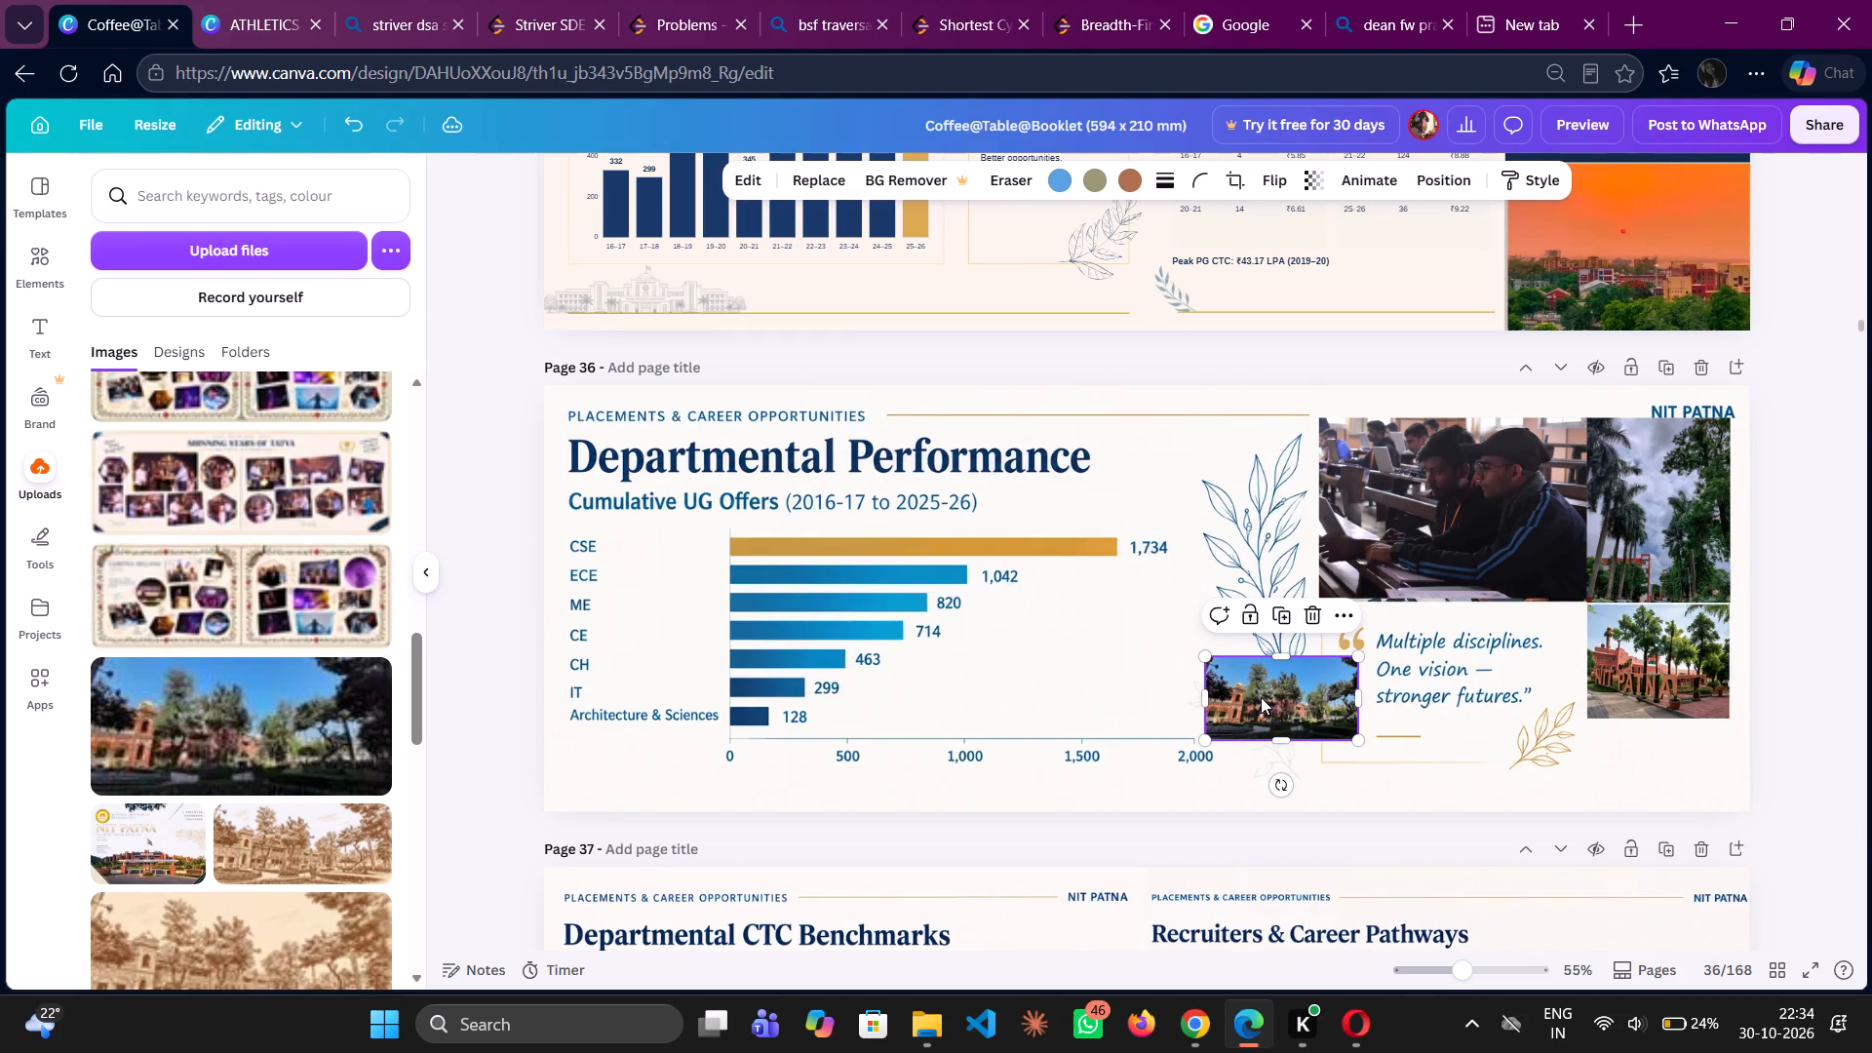
{"action": "left_click_drag", "start_coordinate": [1261, 697], "coordinate": [1634, 678]}
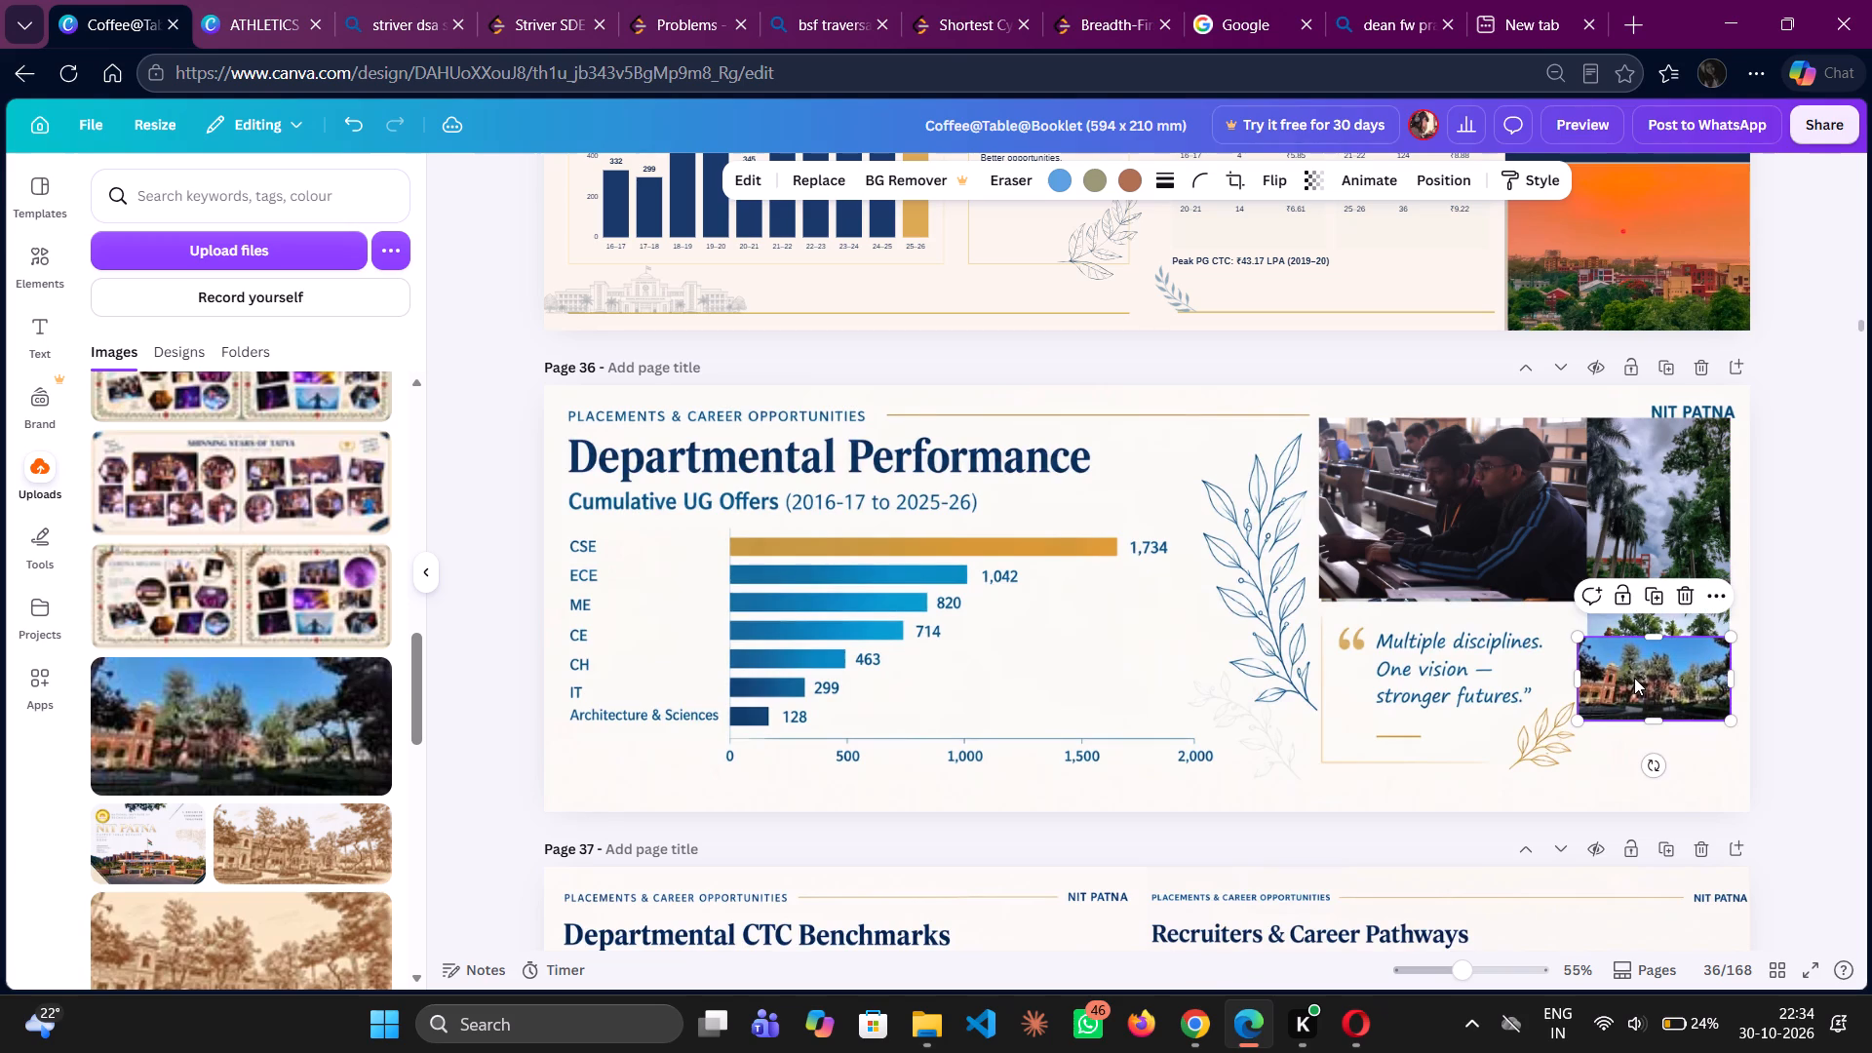
Extend the campus building photo up to the palm road photo and trim its left edge in line with that photo.
{"action": "left_click_drag", "start_coordinate": [1656, 639], "coordinate": [1656, 602]}
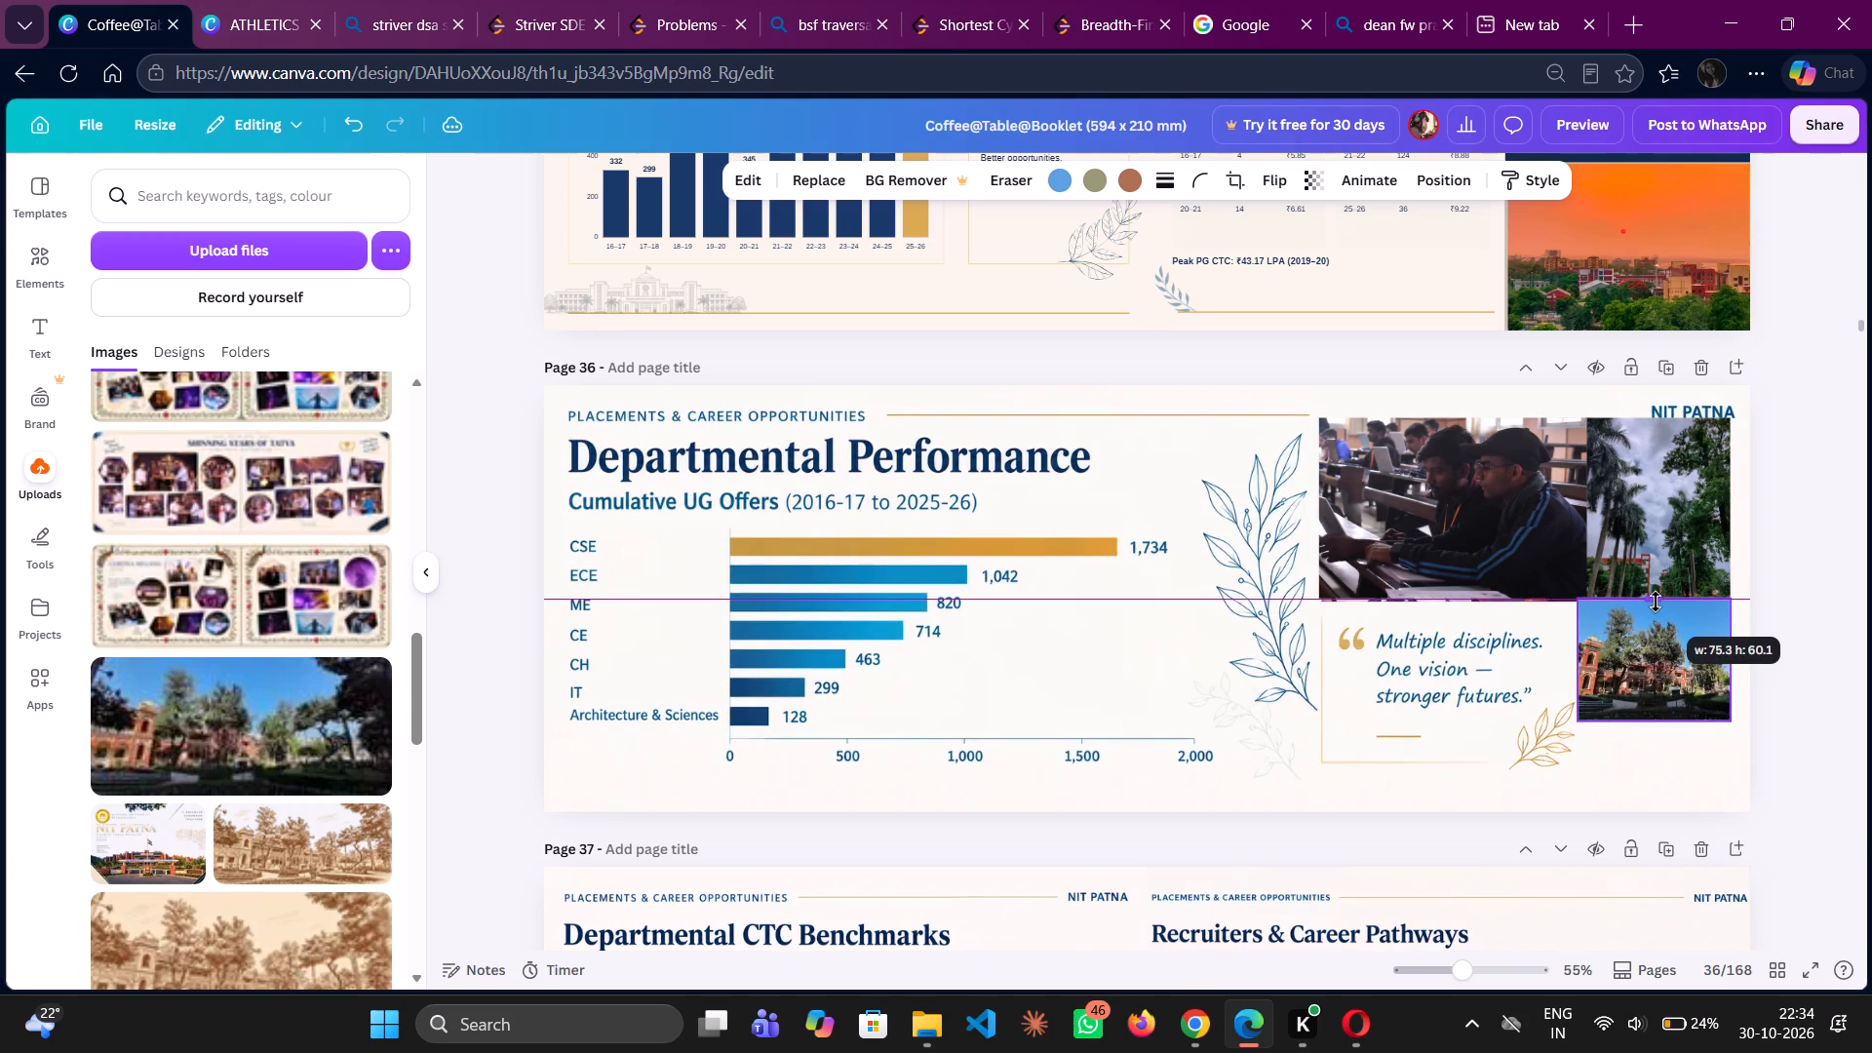
{"action": "left_click_drag", "start_coordinate": [1656, 602], "coordinate": [1657, 604]}
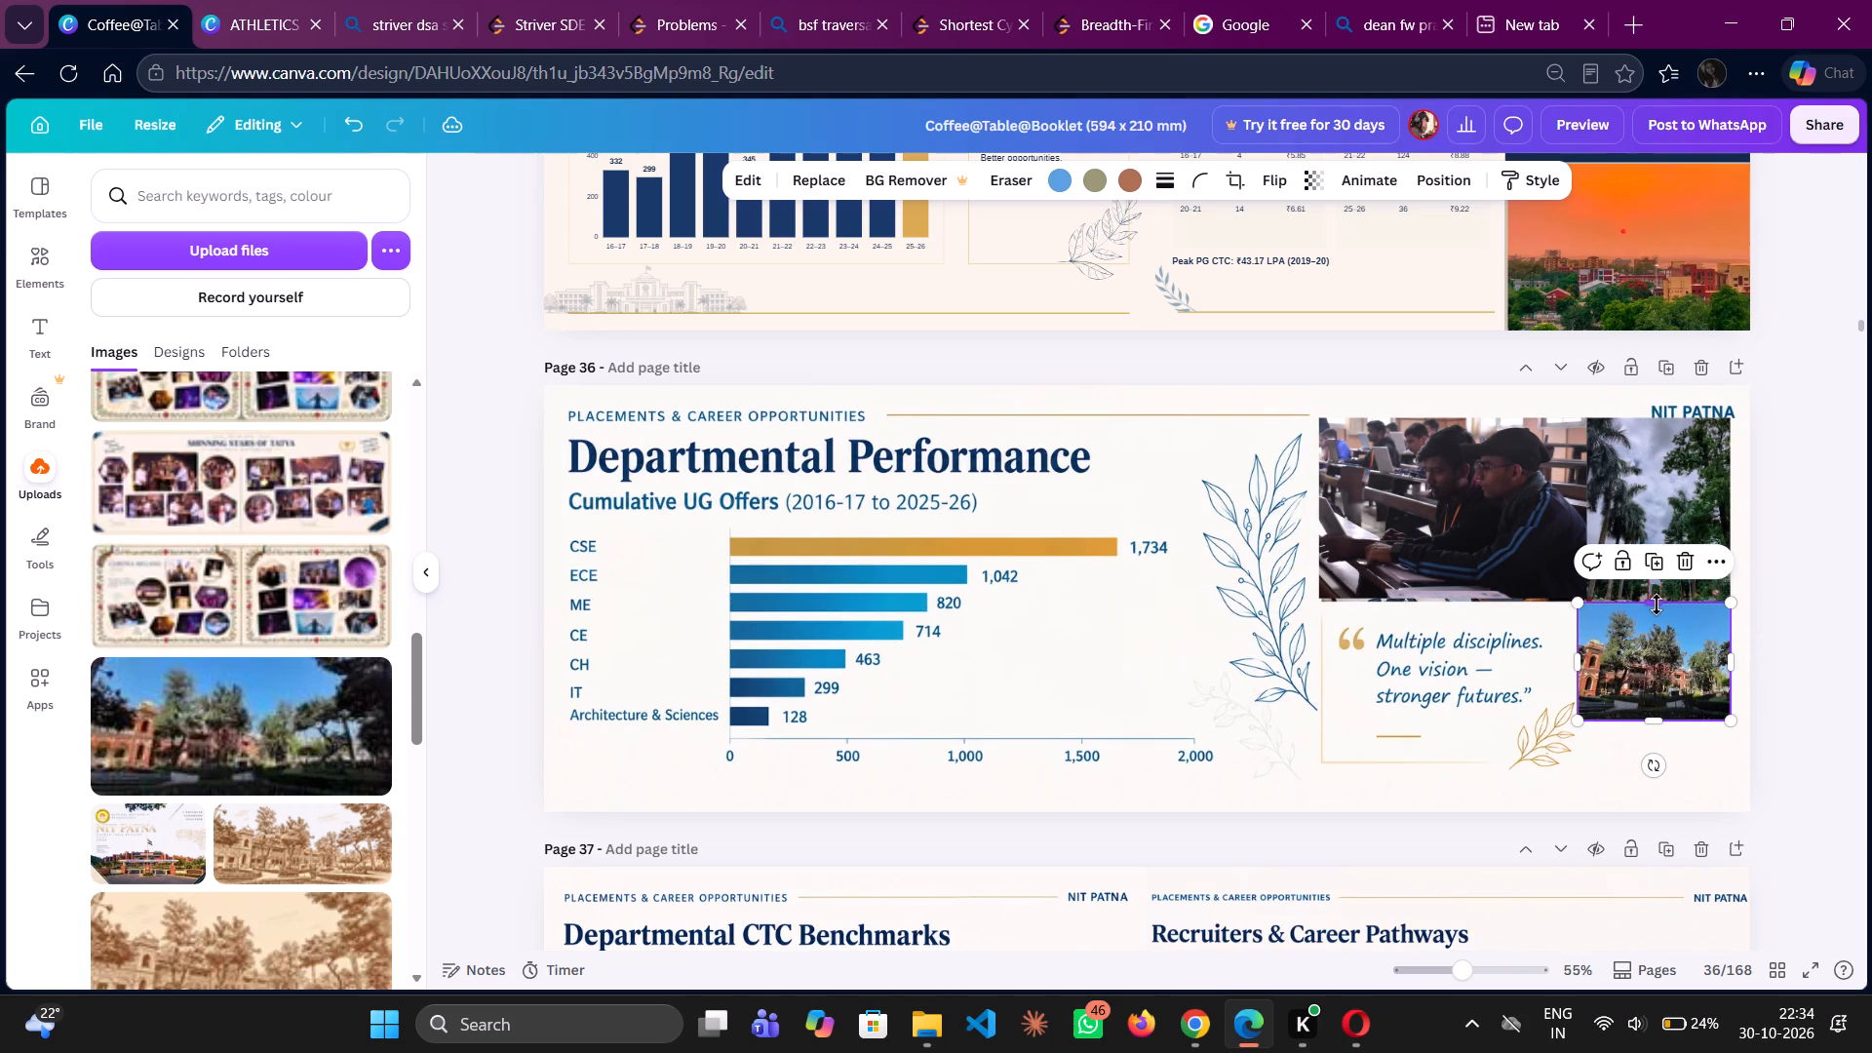
{"action": "left_click", "coordinate": [1550, 652]}
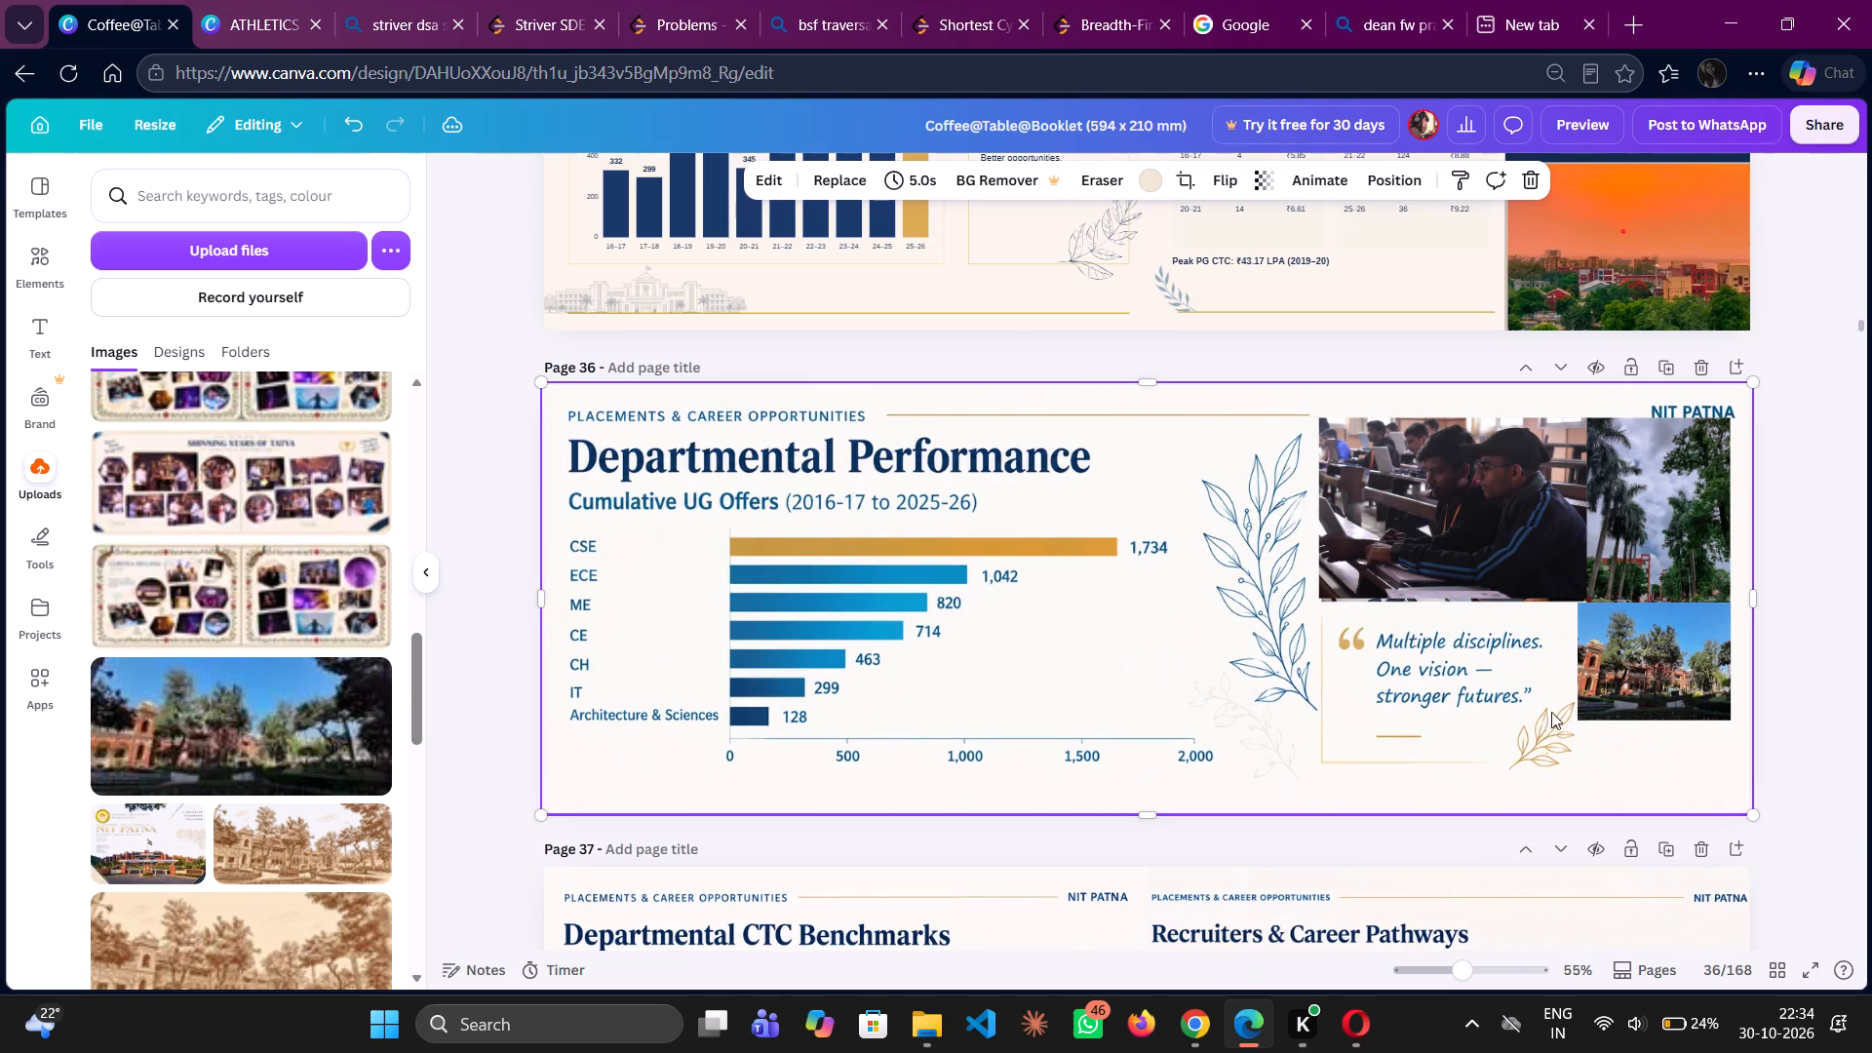
{"action": "left_click", "coordinate": [1689, 664]}
{"action": "left_click", "coordinate": [1580, 658]}
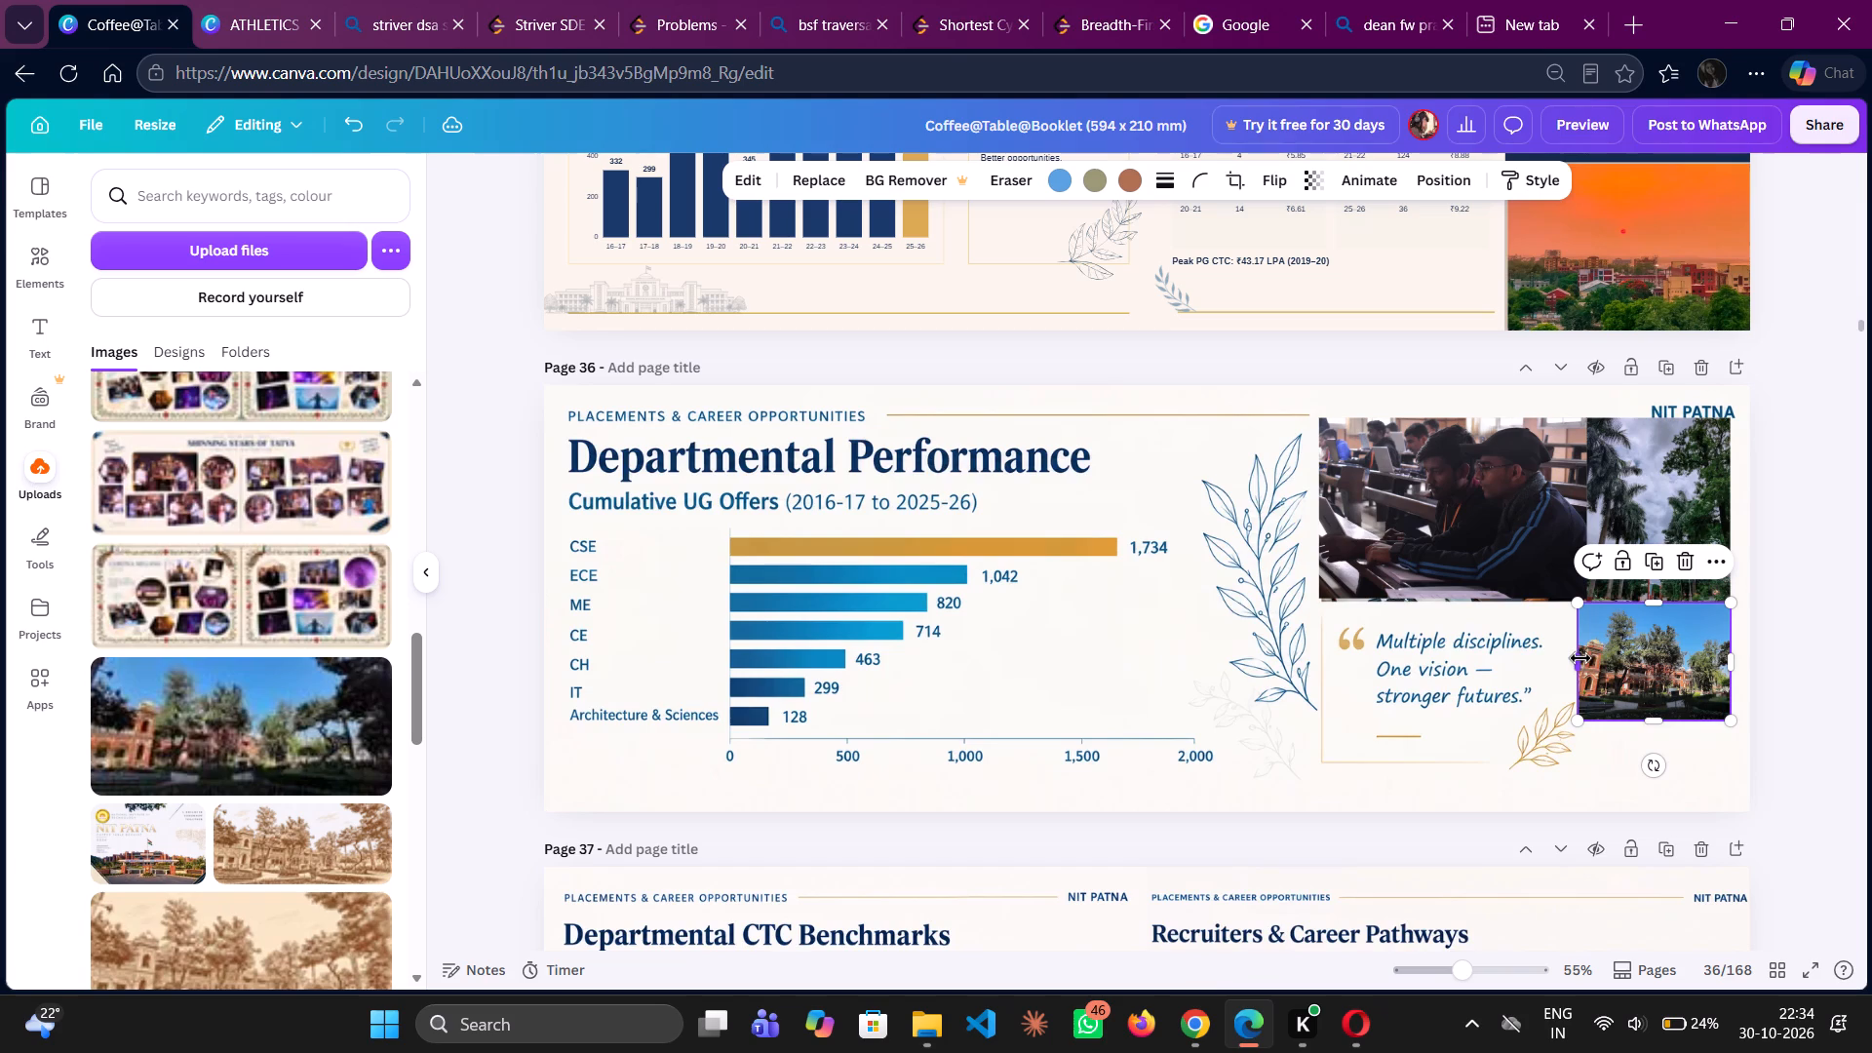
{"action": "left_click", "coordinate": [1577, 760]}
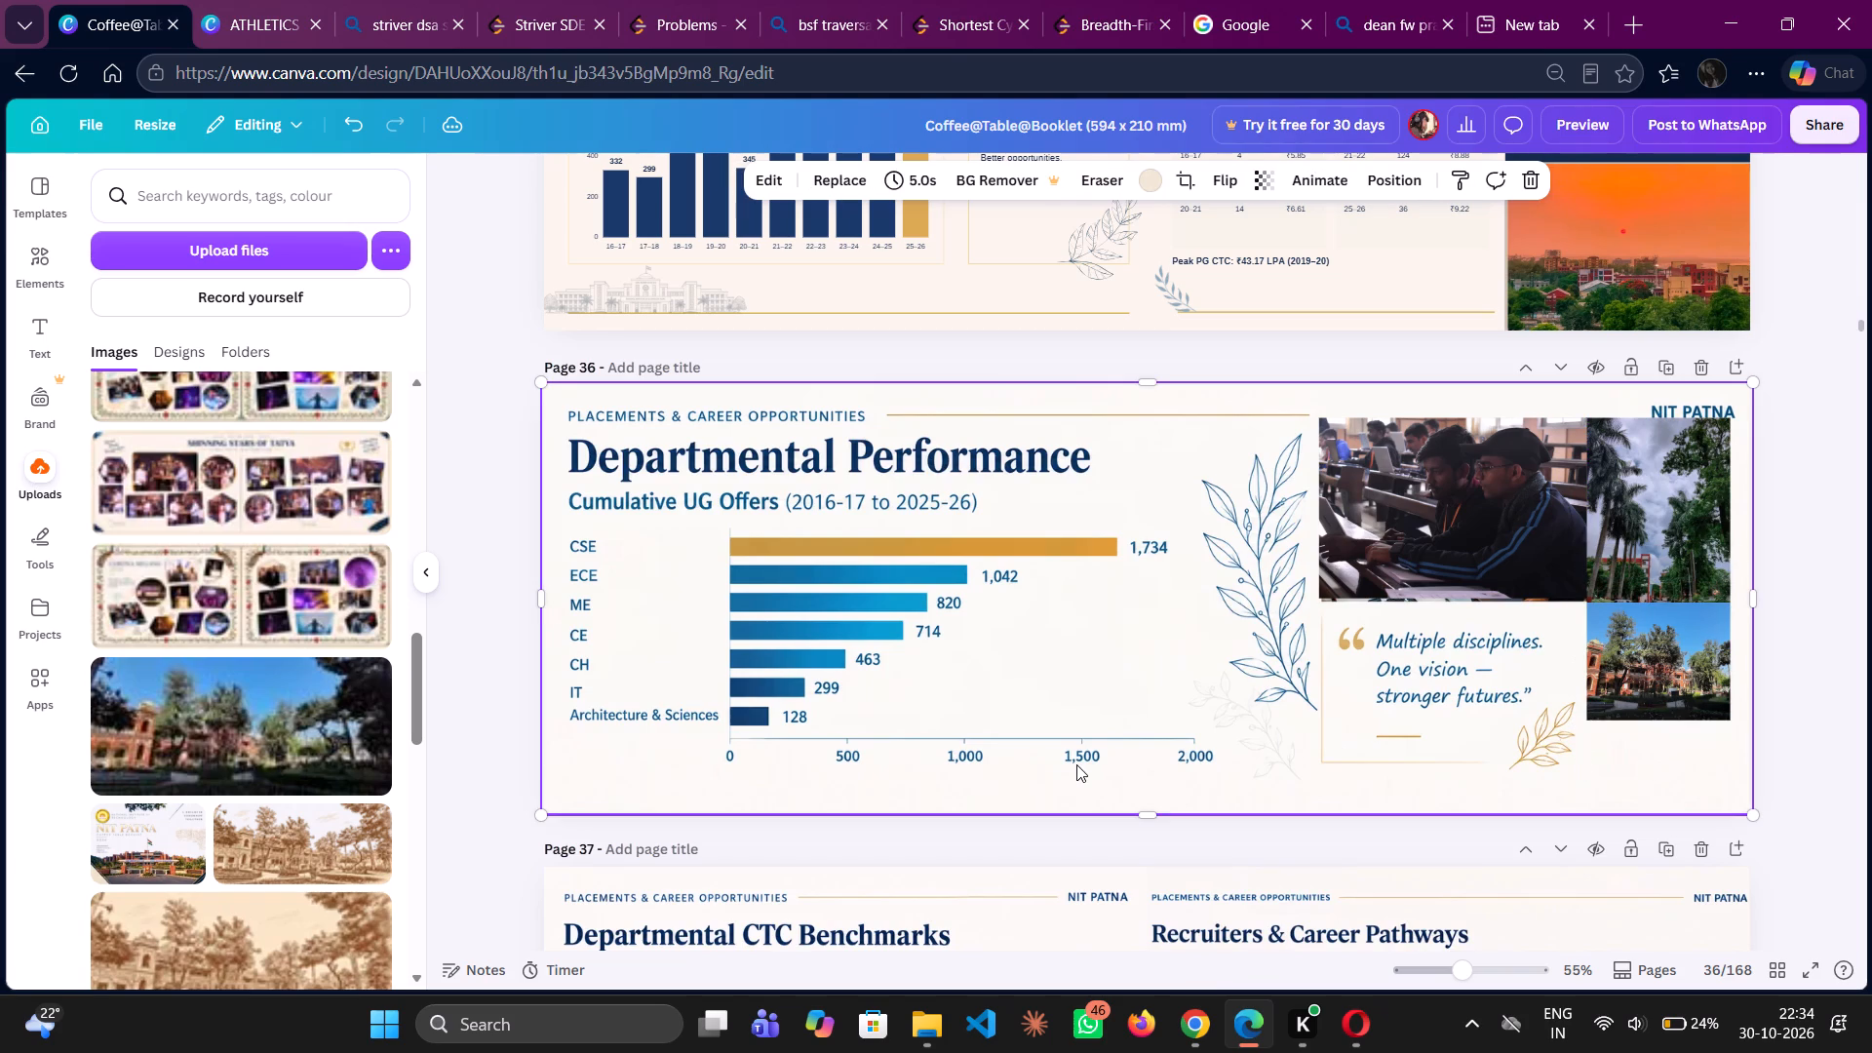
Extend the students photo's bottom edge slightly to line up with the bottom of the palm road photo.
{"action": "left_click", "coordinate": [1478, 565]}
{"action": "left_click", "coordinate": [1452, 600]}
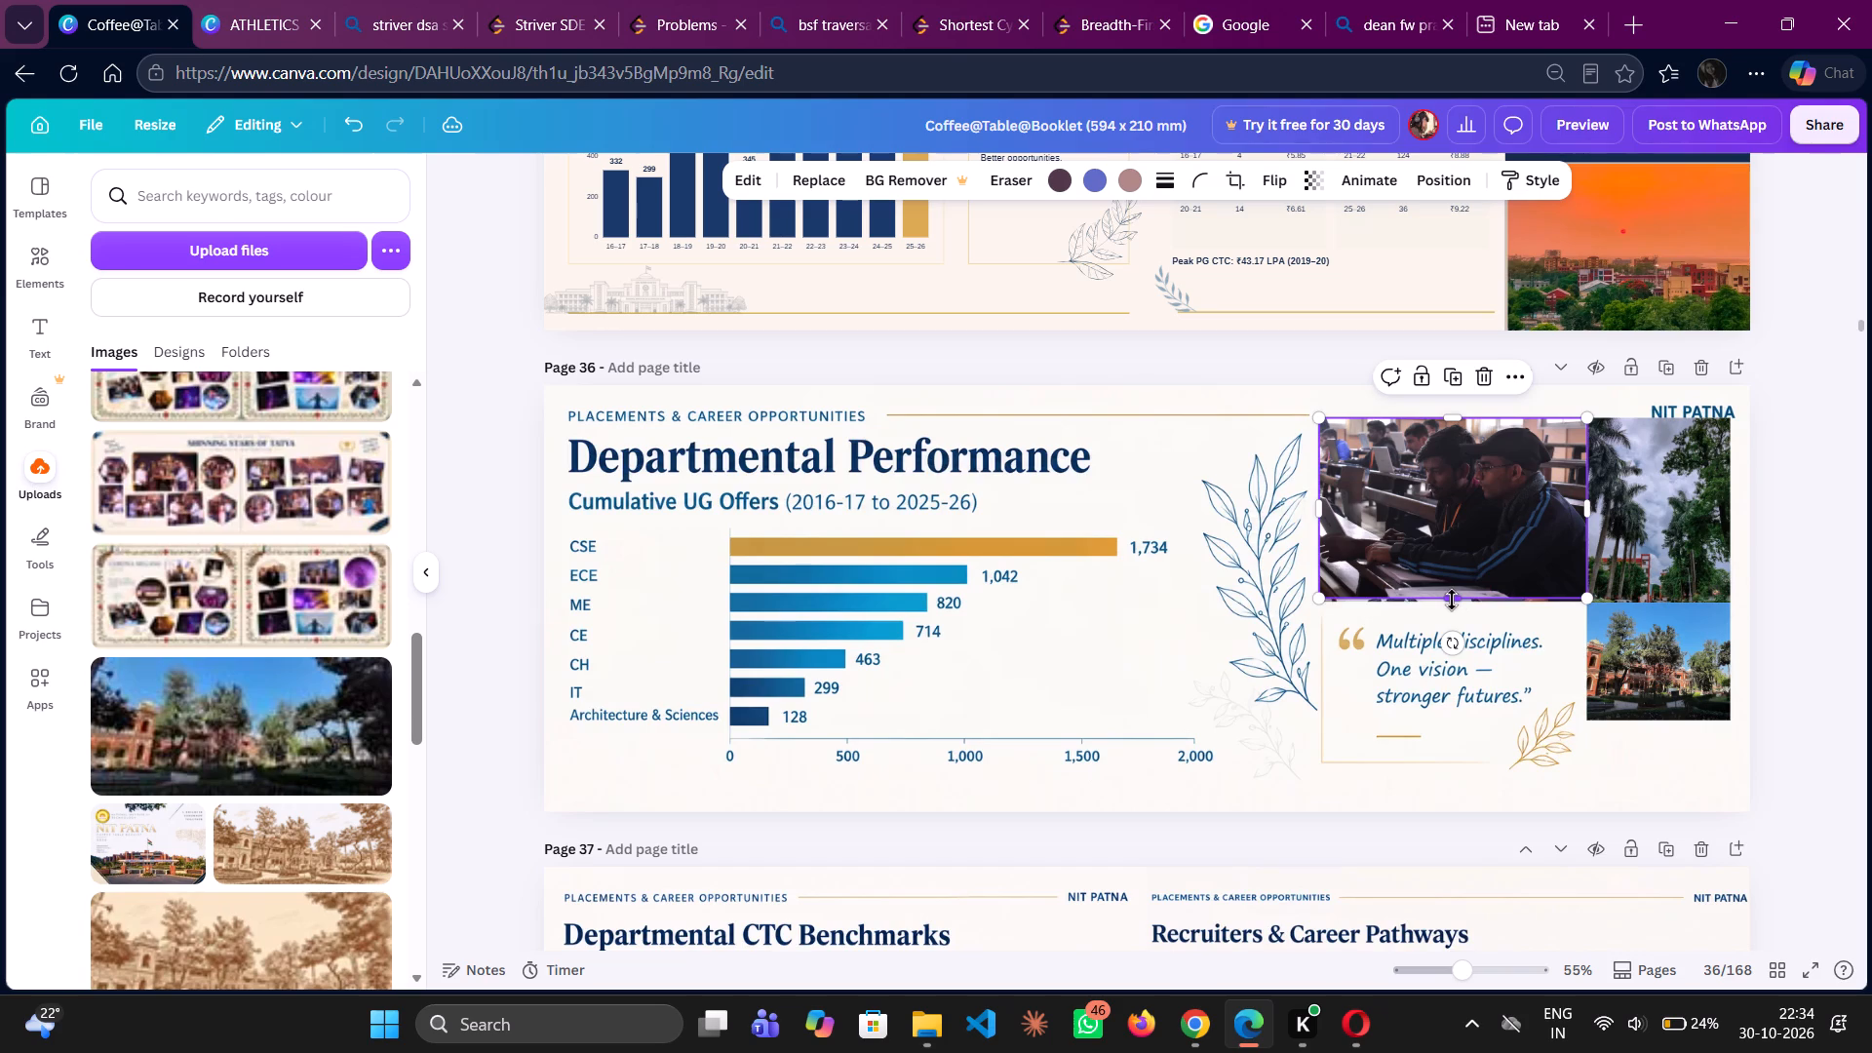
{"action": "left_click", "coordinate": [1278, 748]}
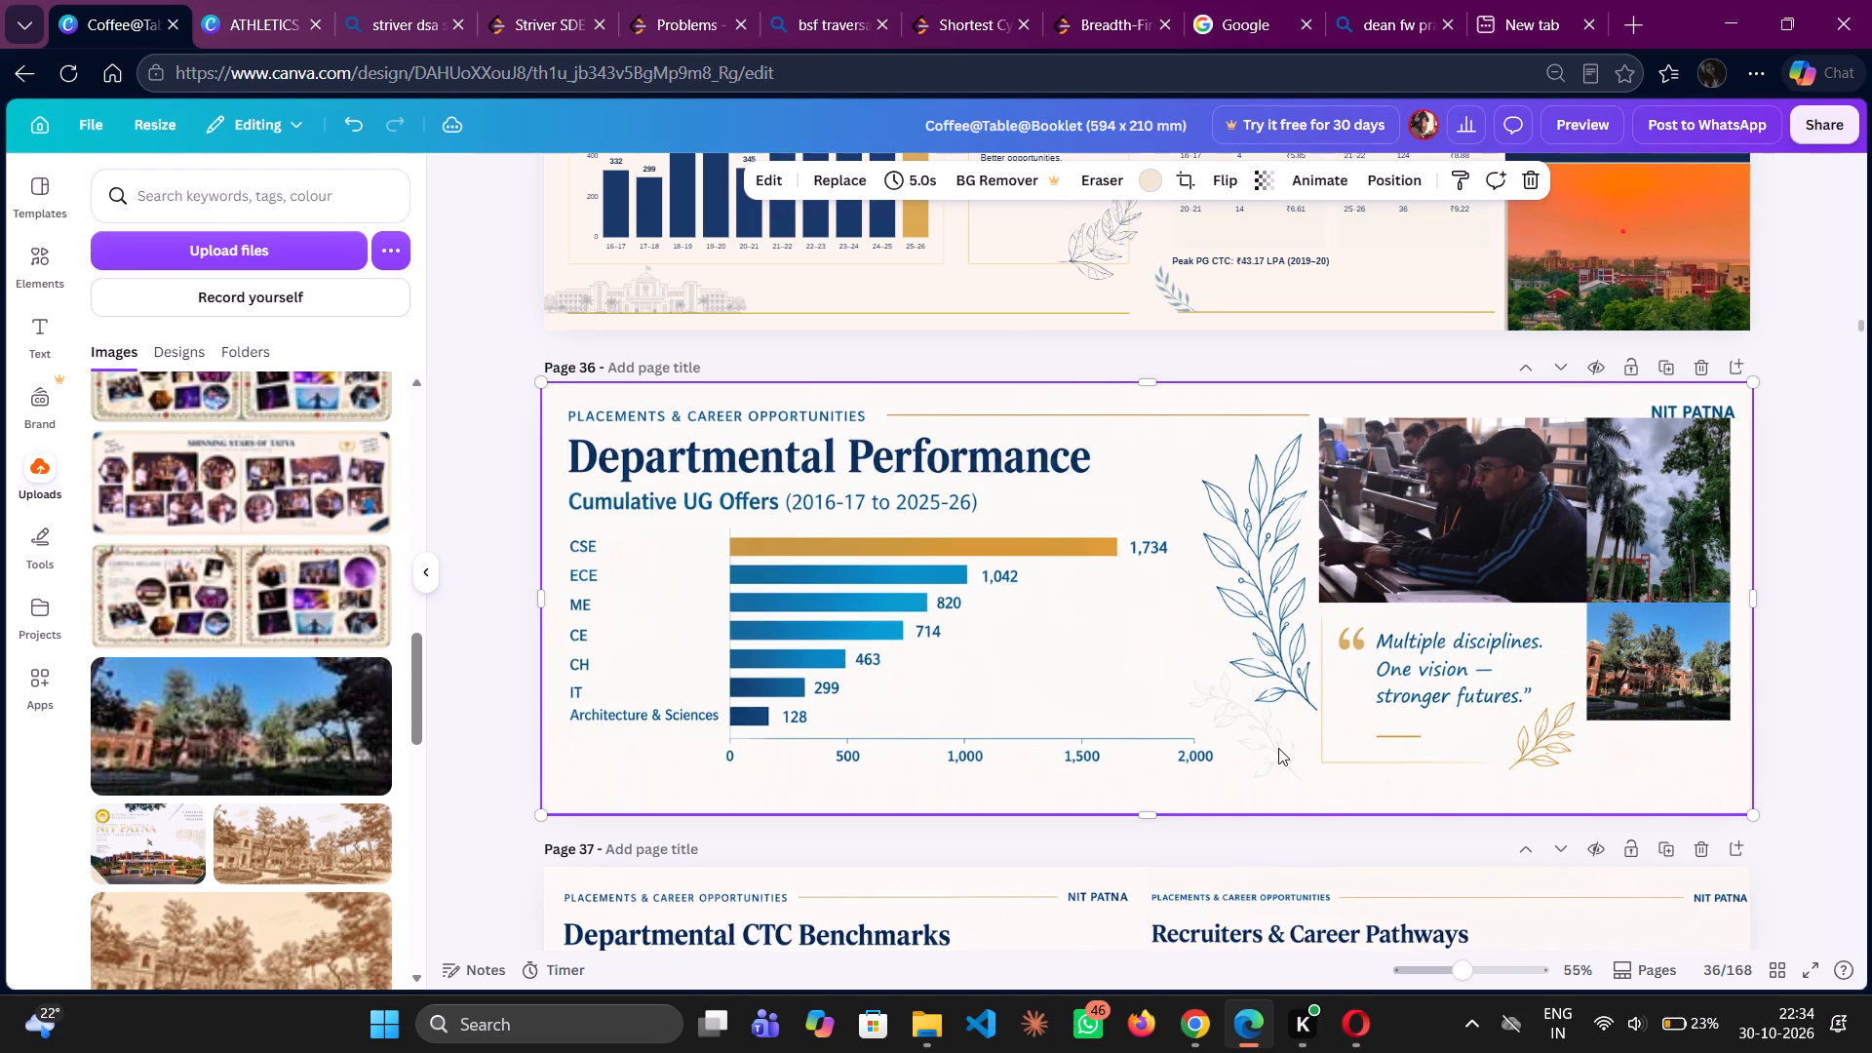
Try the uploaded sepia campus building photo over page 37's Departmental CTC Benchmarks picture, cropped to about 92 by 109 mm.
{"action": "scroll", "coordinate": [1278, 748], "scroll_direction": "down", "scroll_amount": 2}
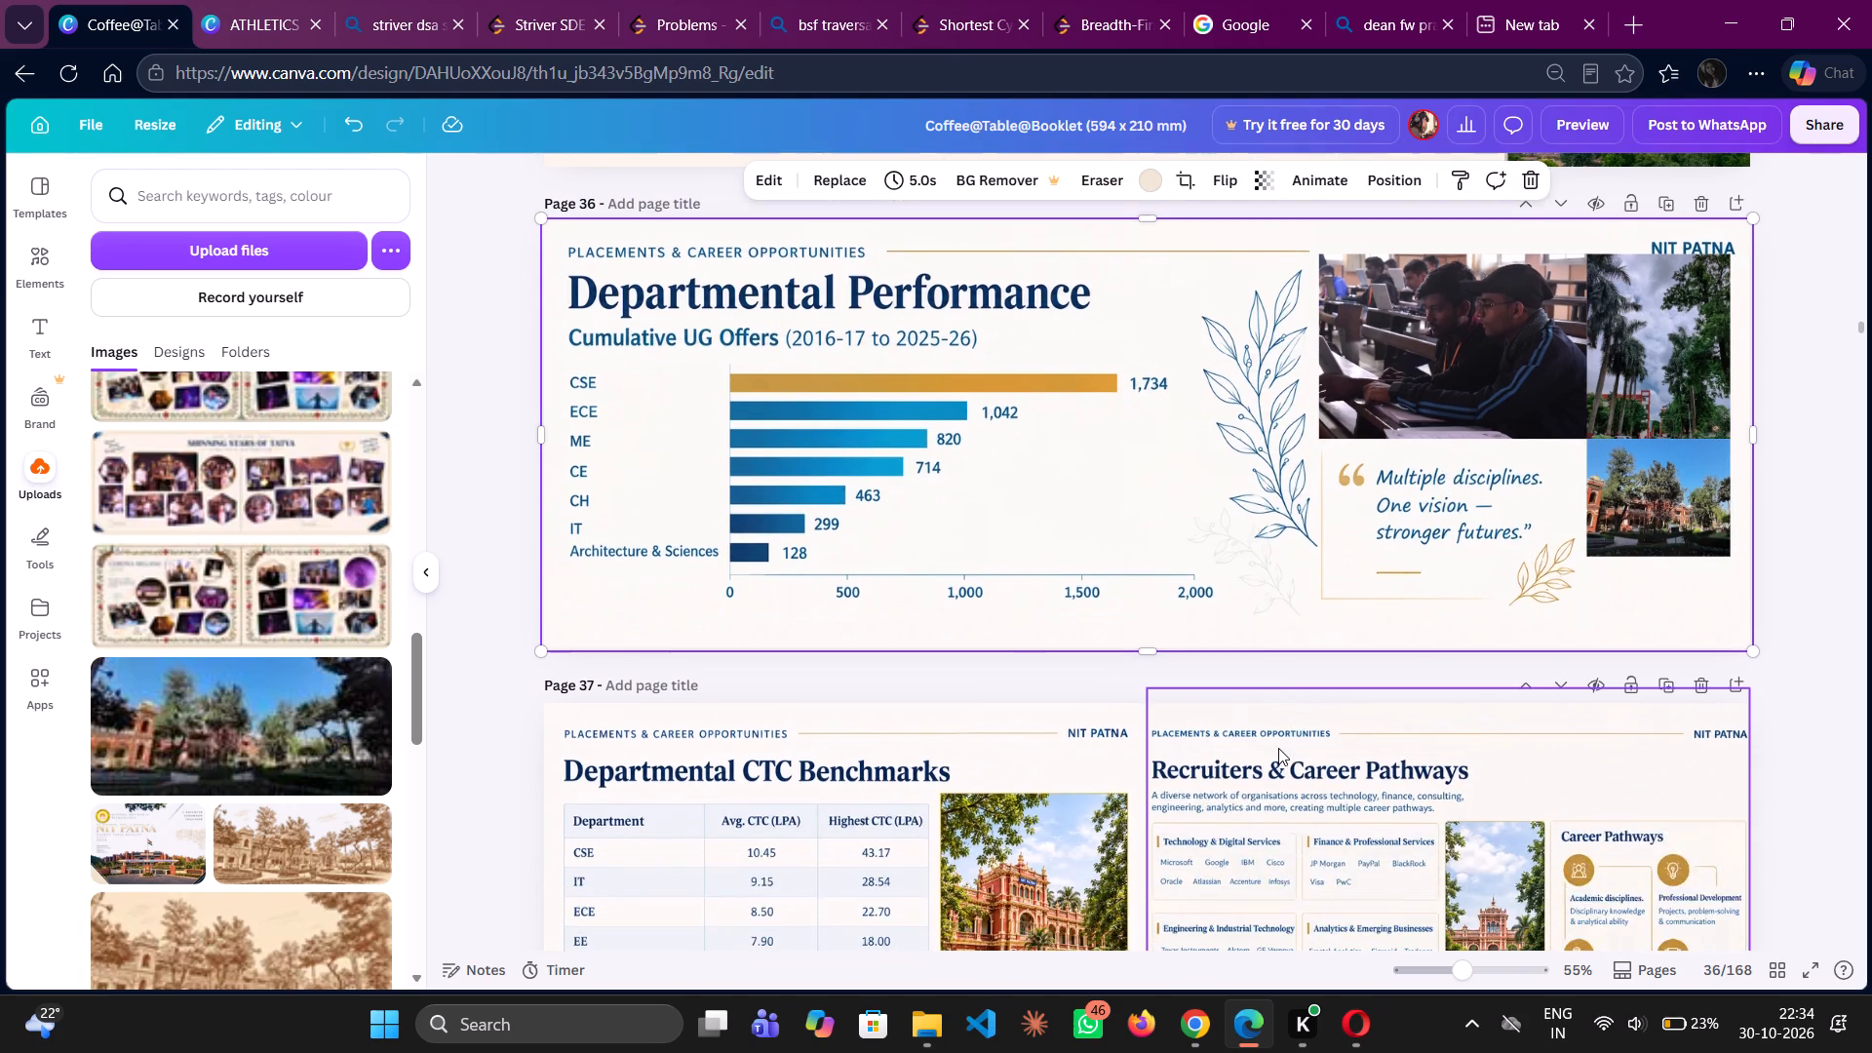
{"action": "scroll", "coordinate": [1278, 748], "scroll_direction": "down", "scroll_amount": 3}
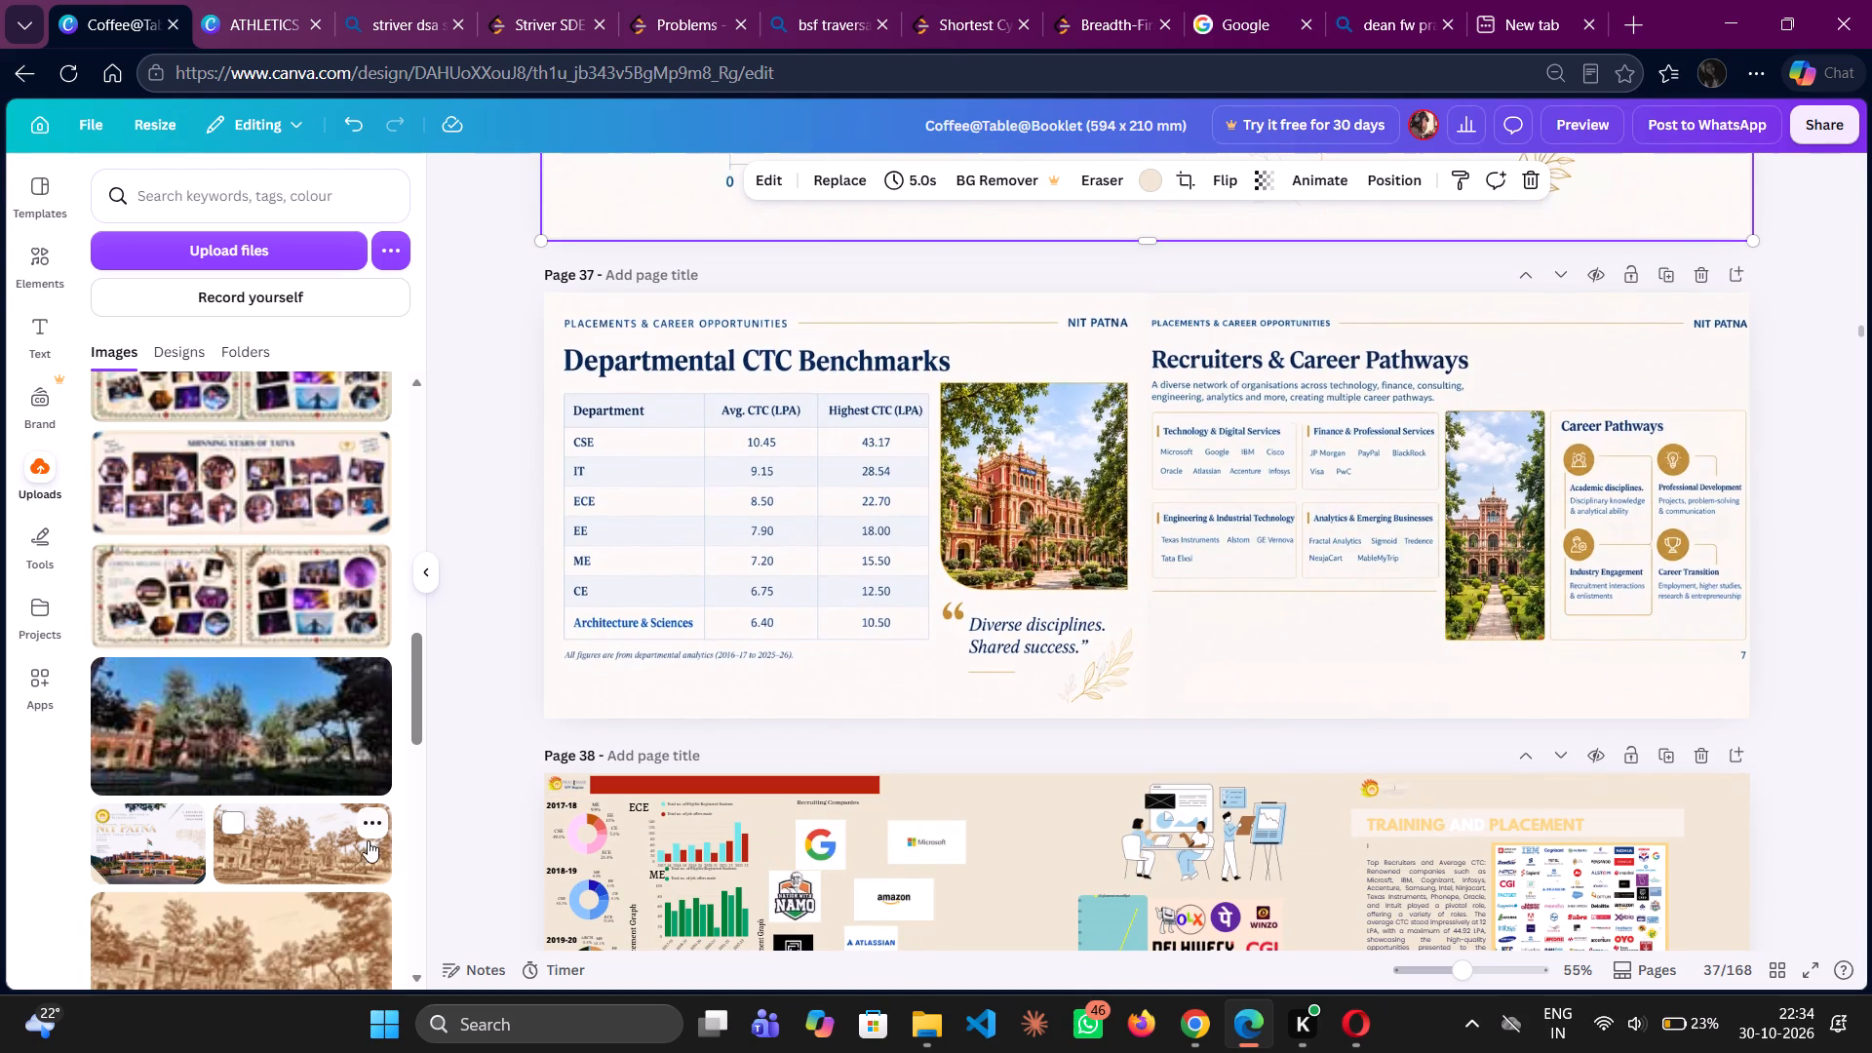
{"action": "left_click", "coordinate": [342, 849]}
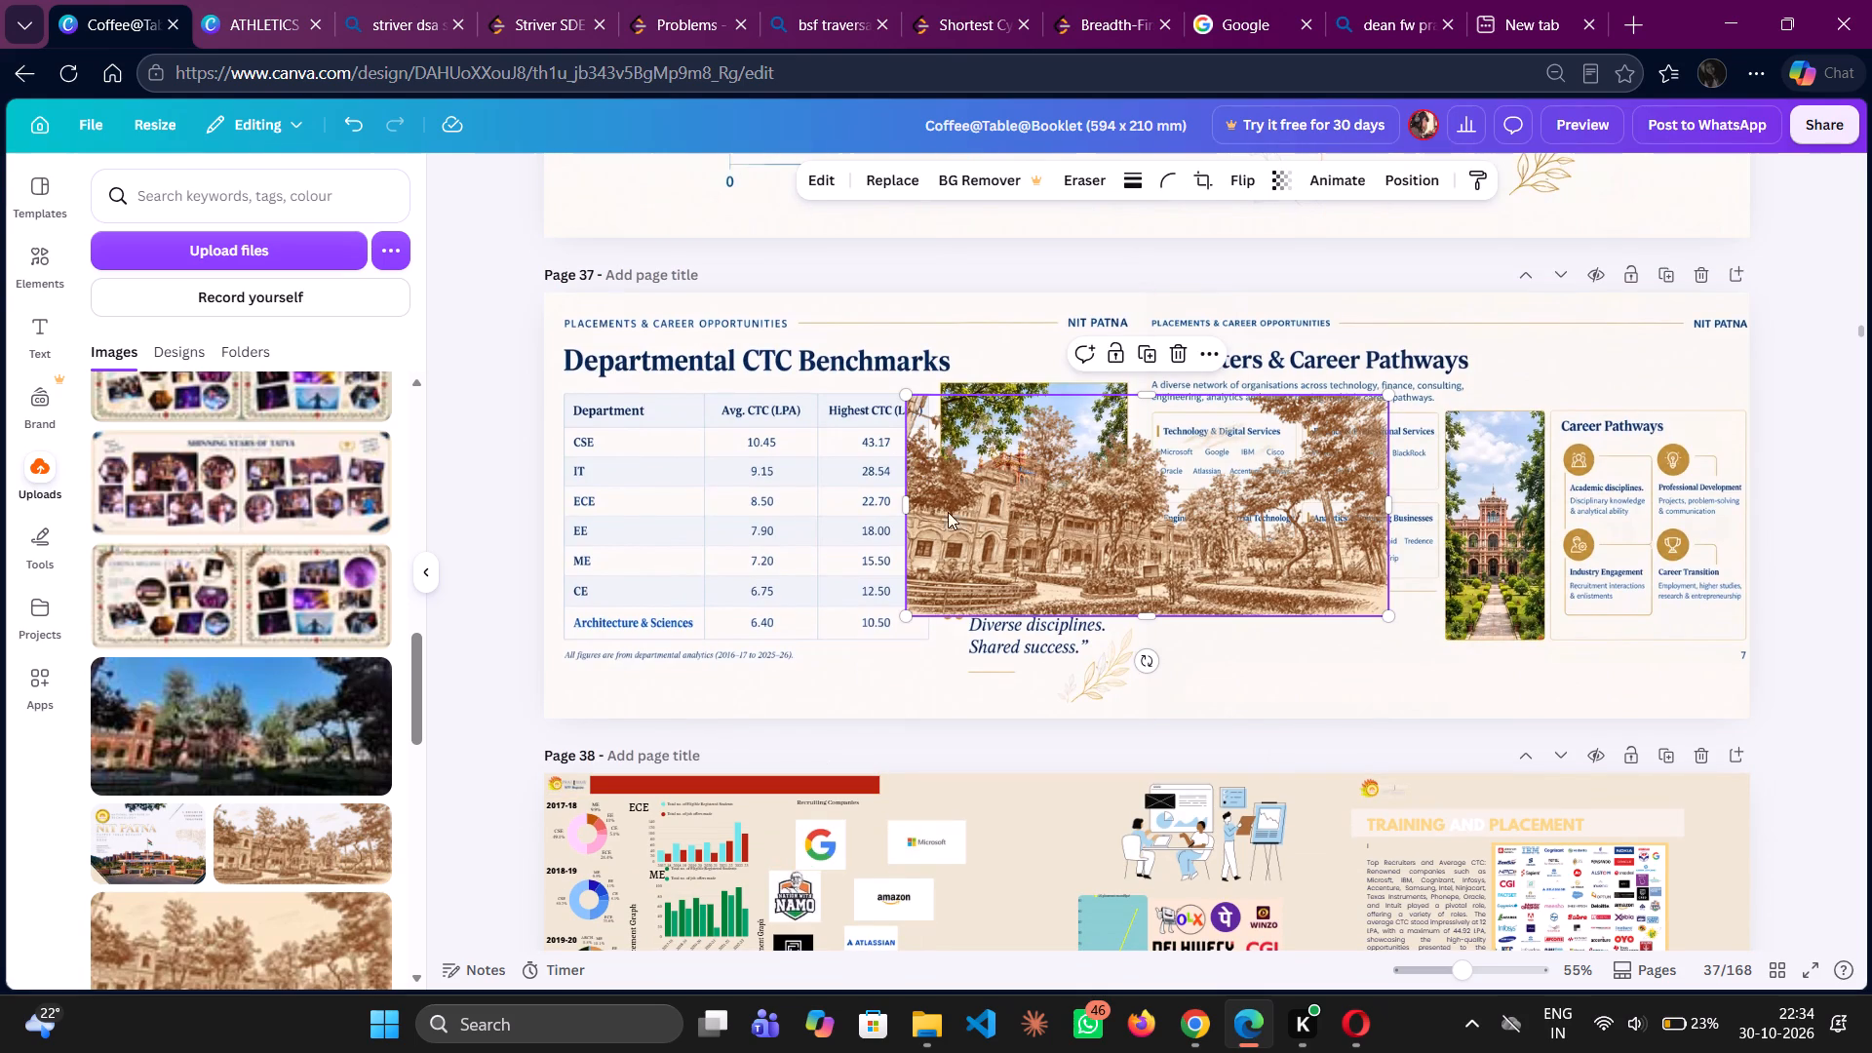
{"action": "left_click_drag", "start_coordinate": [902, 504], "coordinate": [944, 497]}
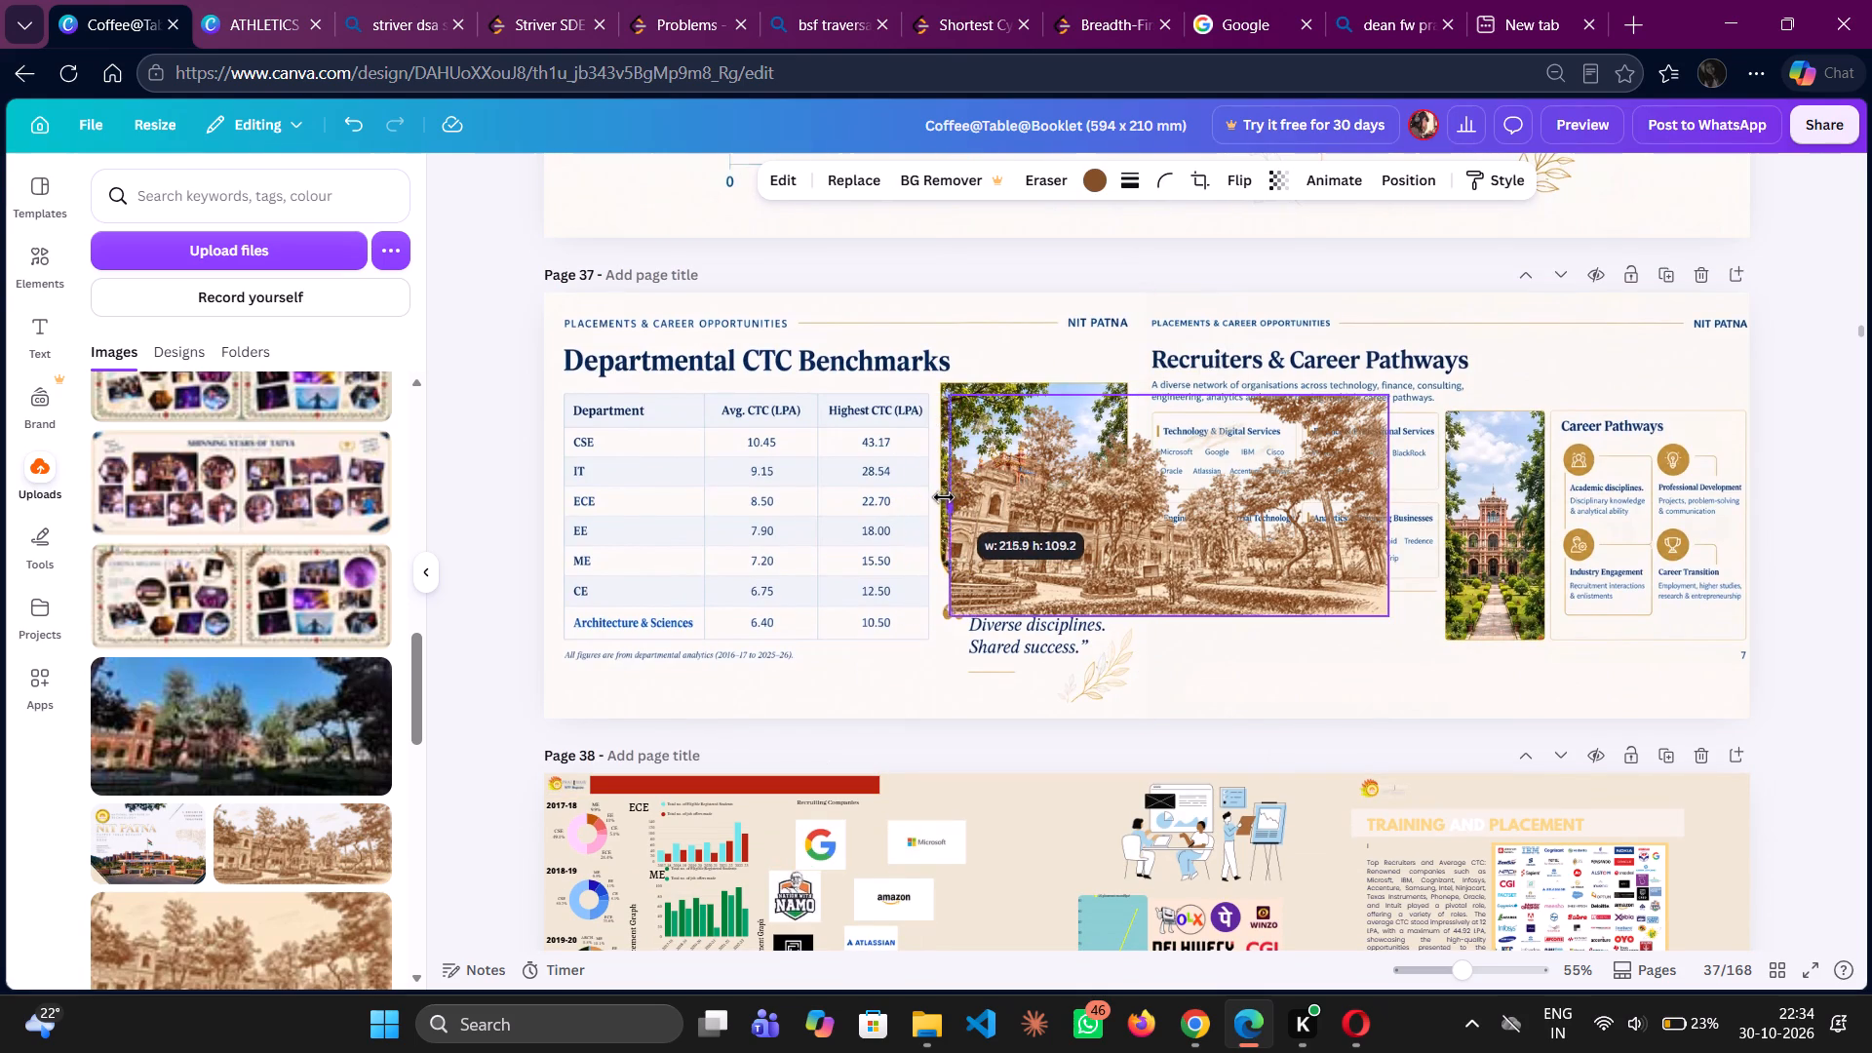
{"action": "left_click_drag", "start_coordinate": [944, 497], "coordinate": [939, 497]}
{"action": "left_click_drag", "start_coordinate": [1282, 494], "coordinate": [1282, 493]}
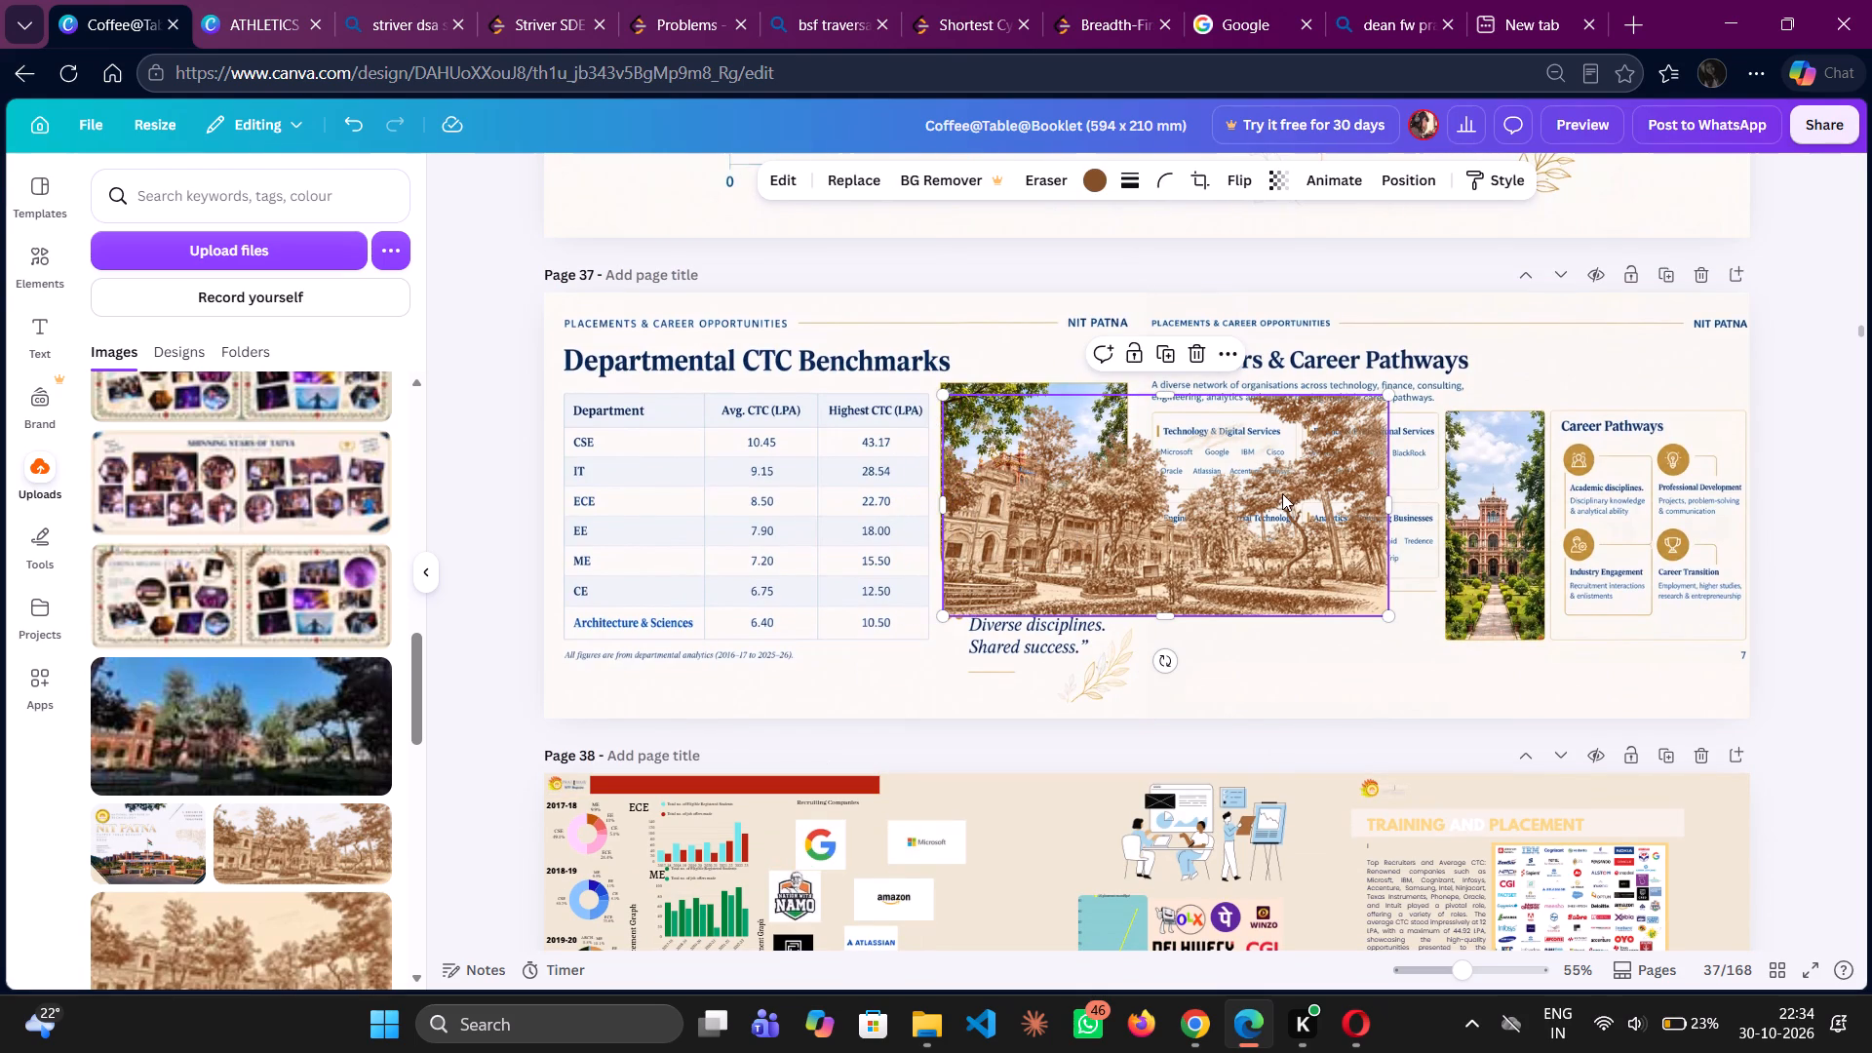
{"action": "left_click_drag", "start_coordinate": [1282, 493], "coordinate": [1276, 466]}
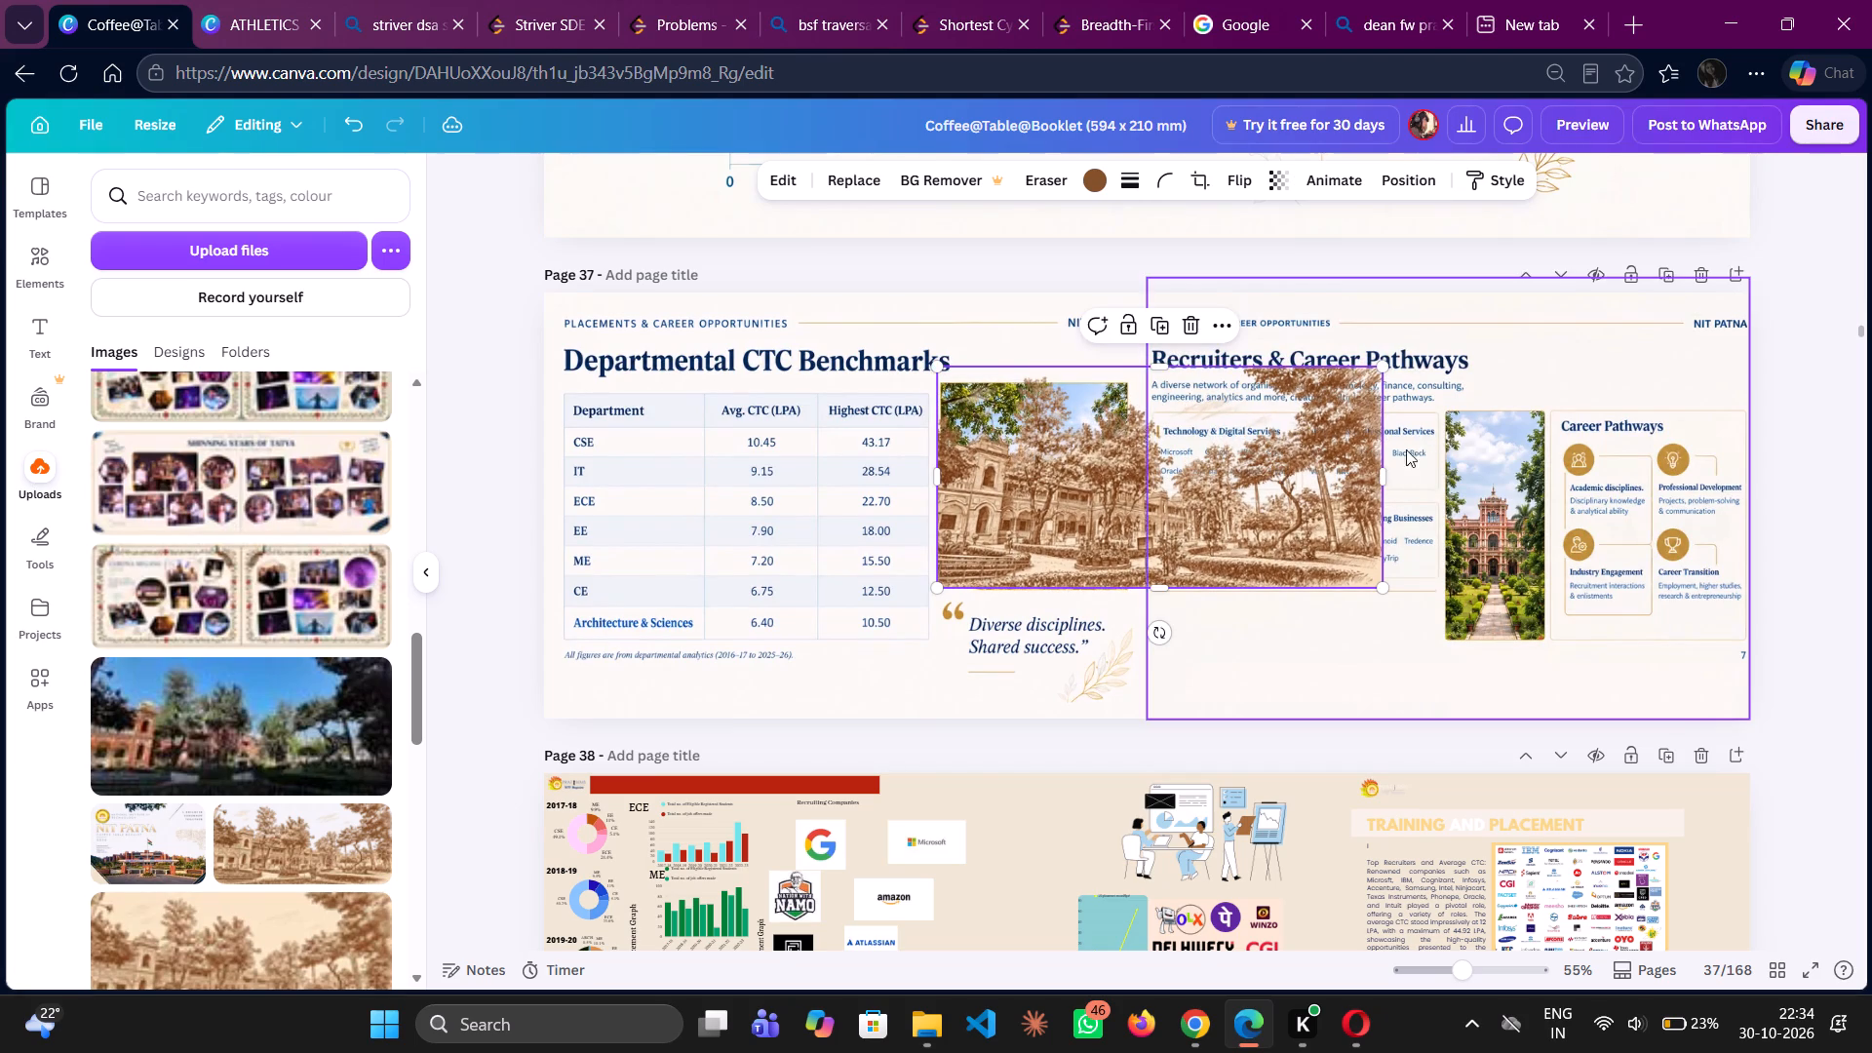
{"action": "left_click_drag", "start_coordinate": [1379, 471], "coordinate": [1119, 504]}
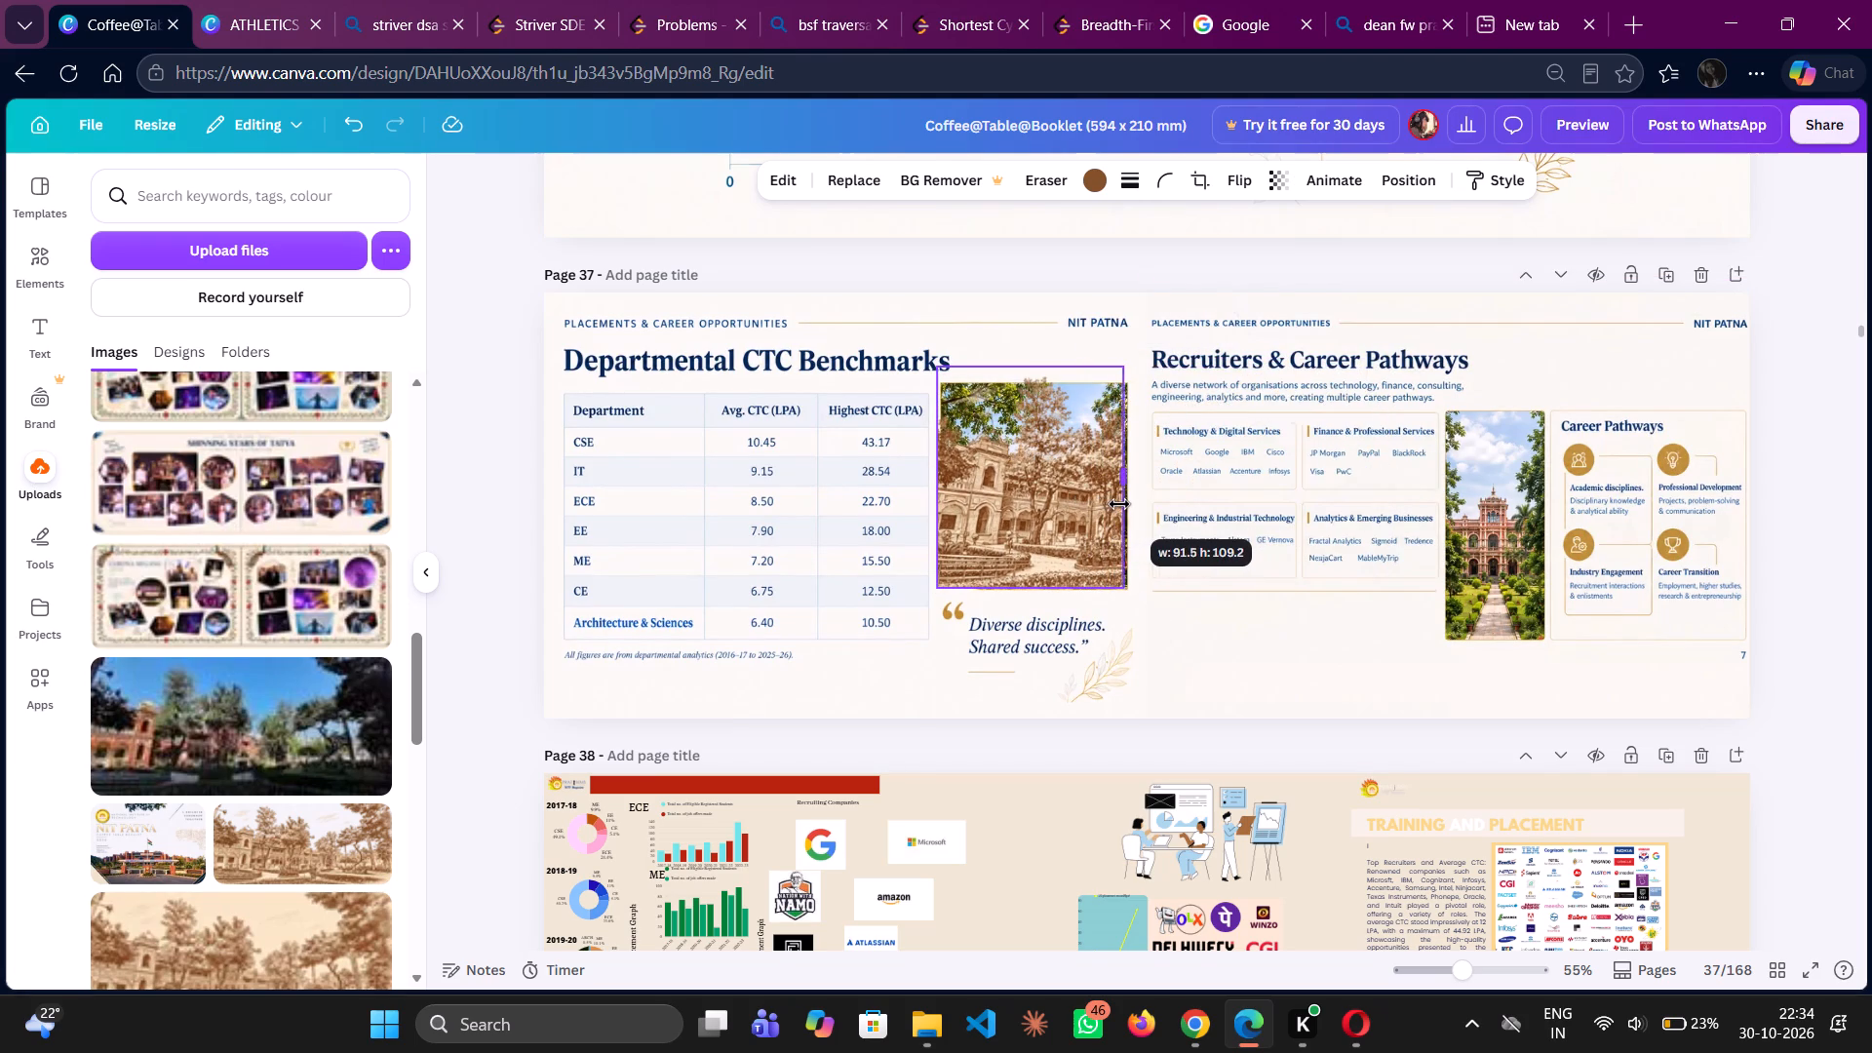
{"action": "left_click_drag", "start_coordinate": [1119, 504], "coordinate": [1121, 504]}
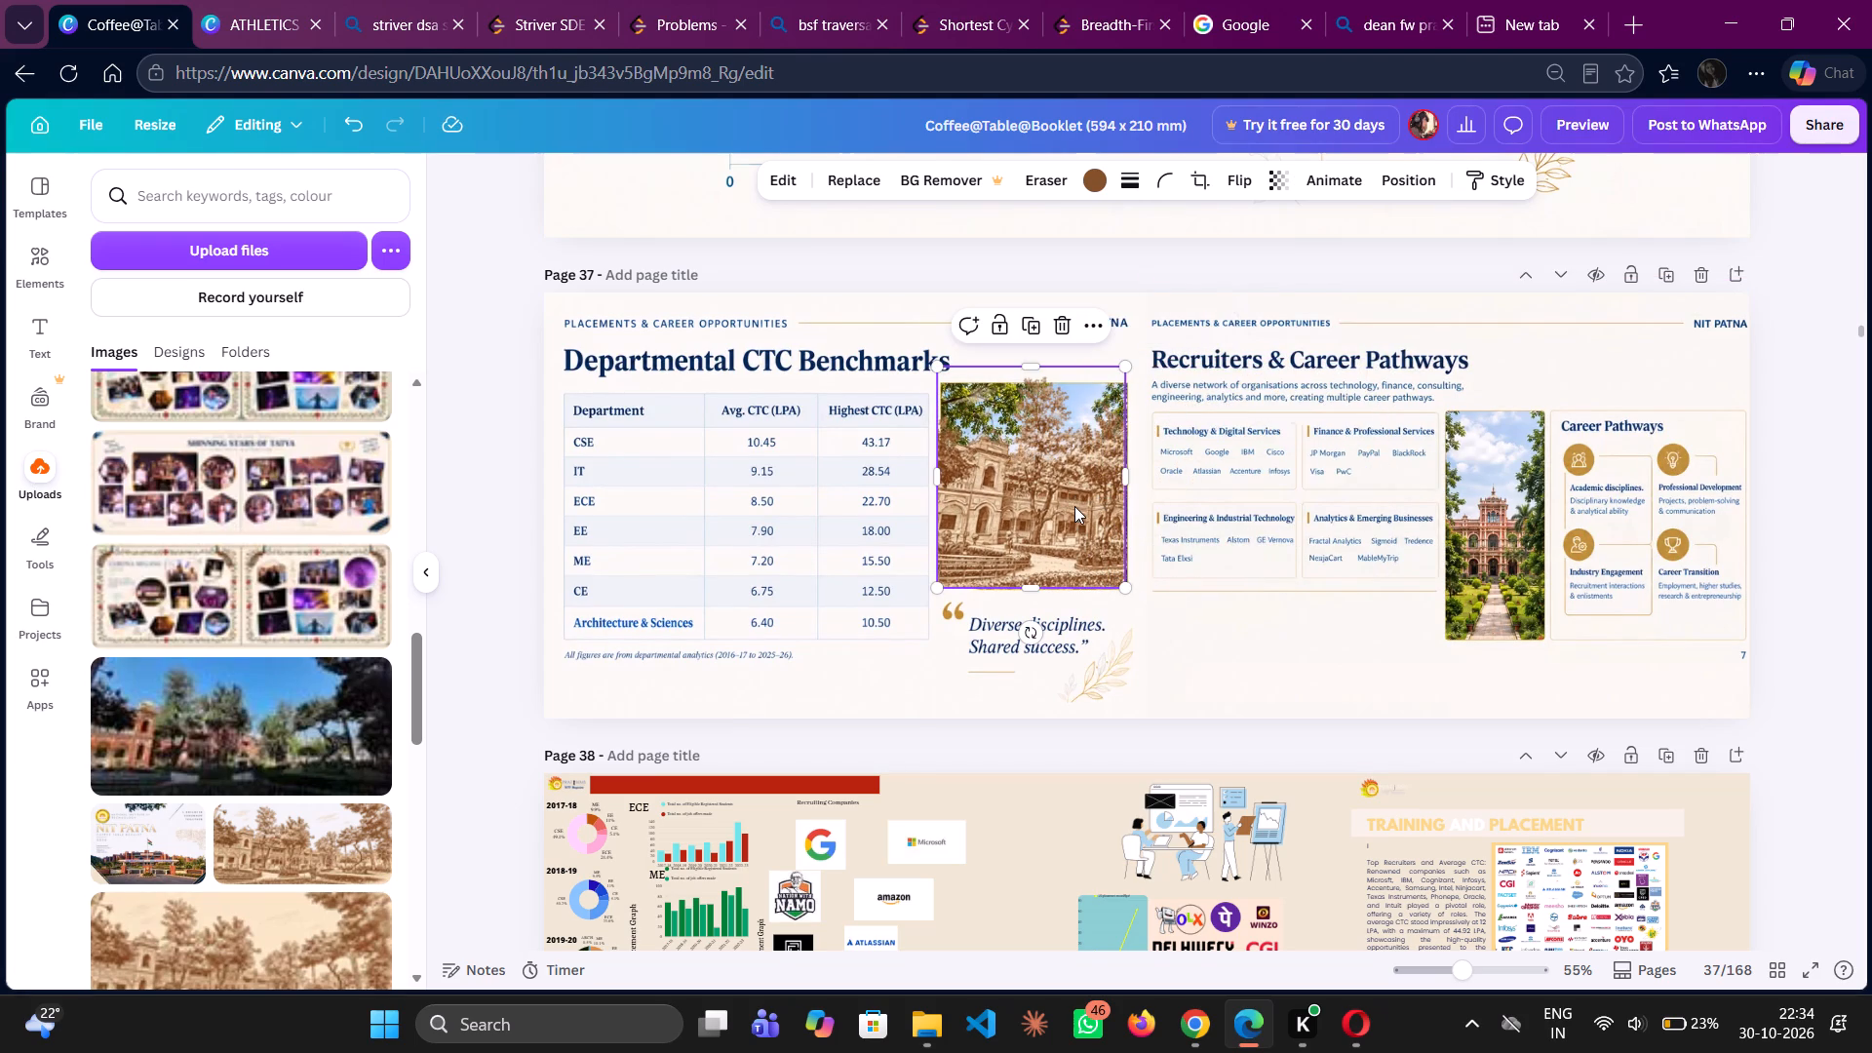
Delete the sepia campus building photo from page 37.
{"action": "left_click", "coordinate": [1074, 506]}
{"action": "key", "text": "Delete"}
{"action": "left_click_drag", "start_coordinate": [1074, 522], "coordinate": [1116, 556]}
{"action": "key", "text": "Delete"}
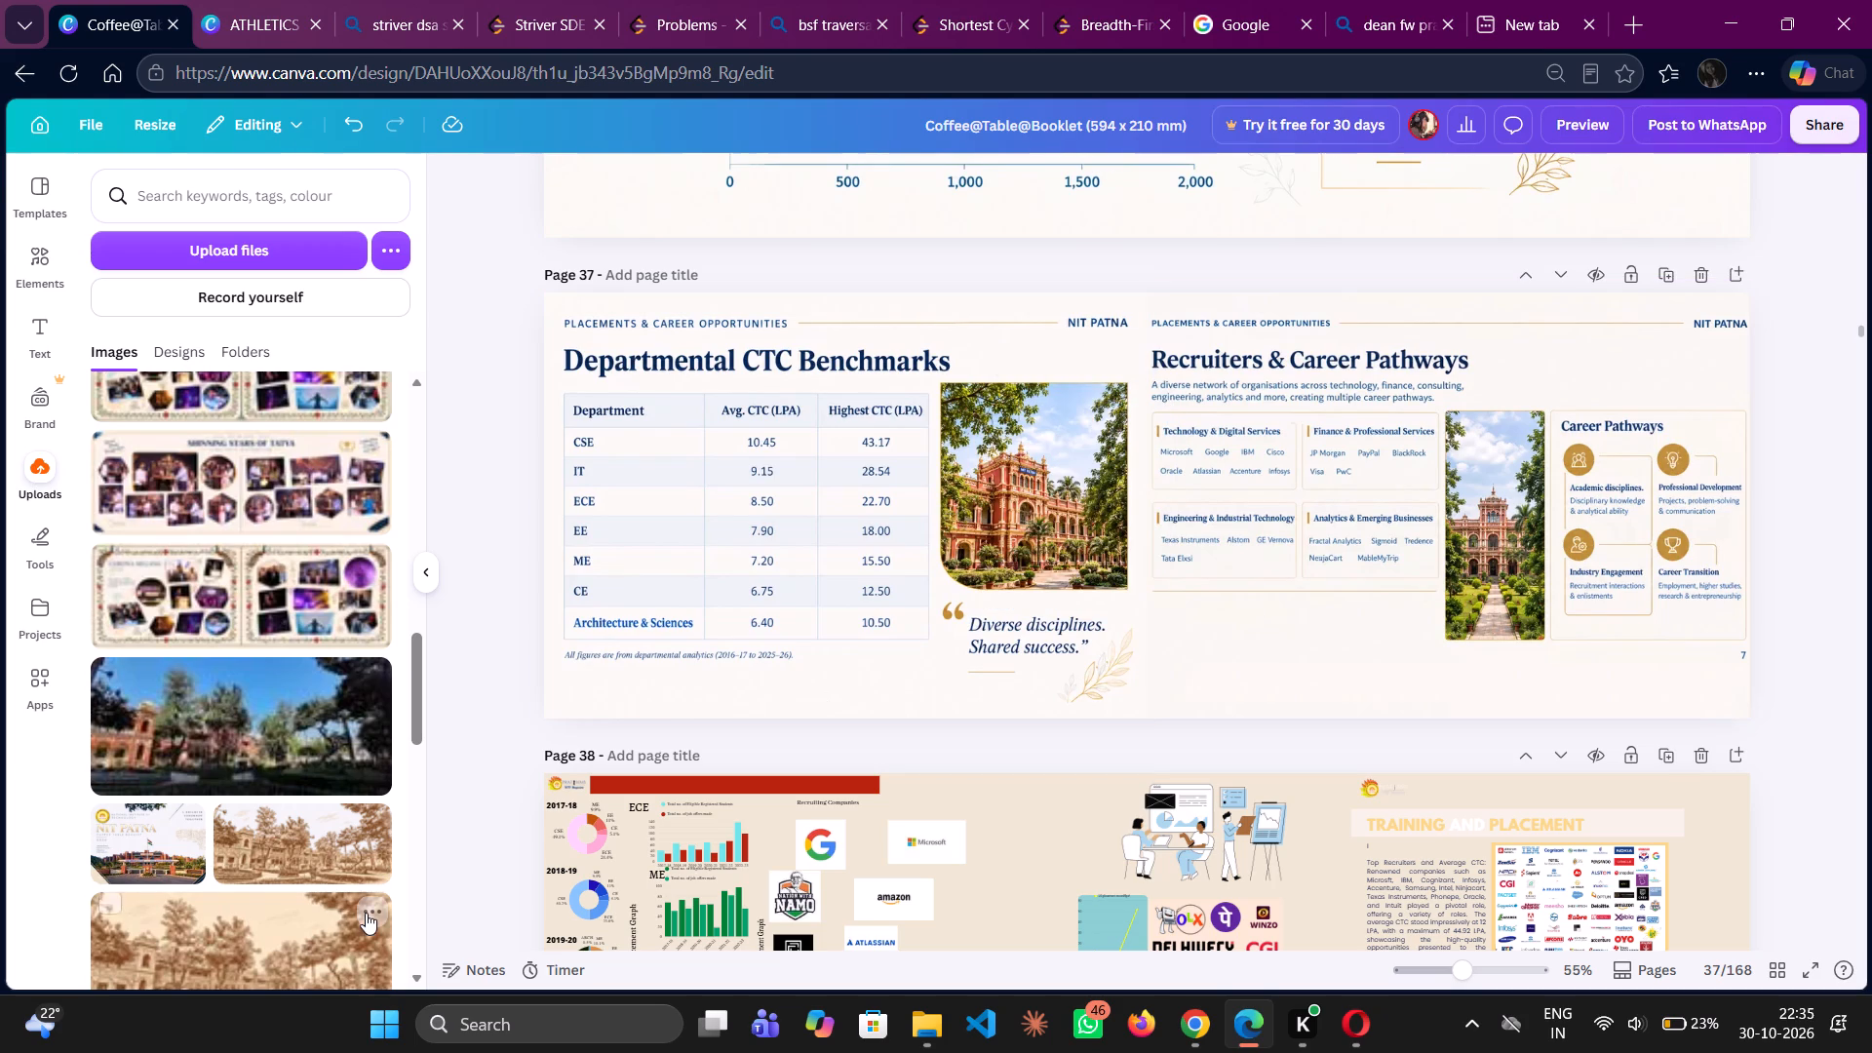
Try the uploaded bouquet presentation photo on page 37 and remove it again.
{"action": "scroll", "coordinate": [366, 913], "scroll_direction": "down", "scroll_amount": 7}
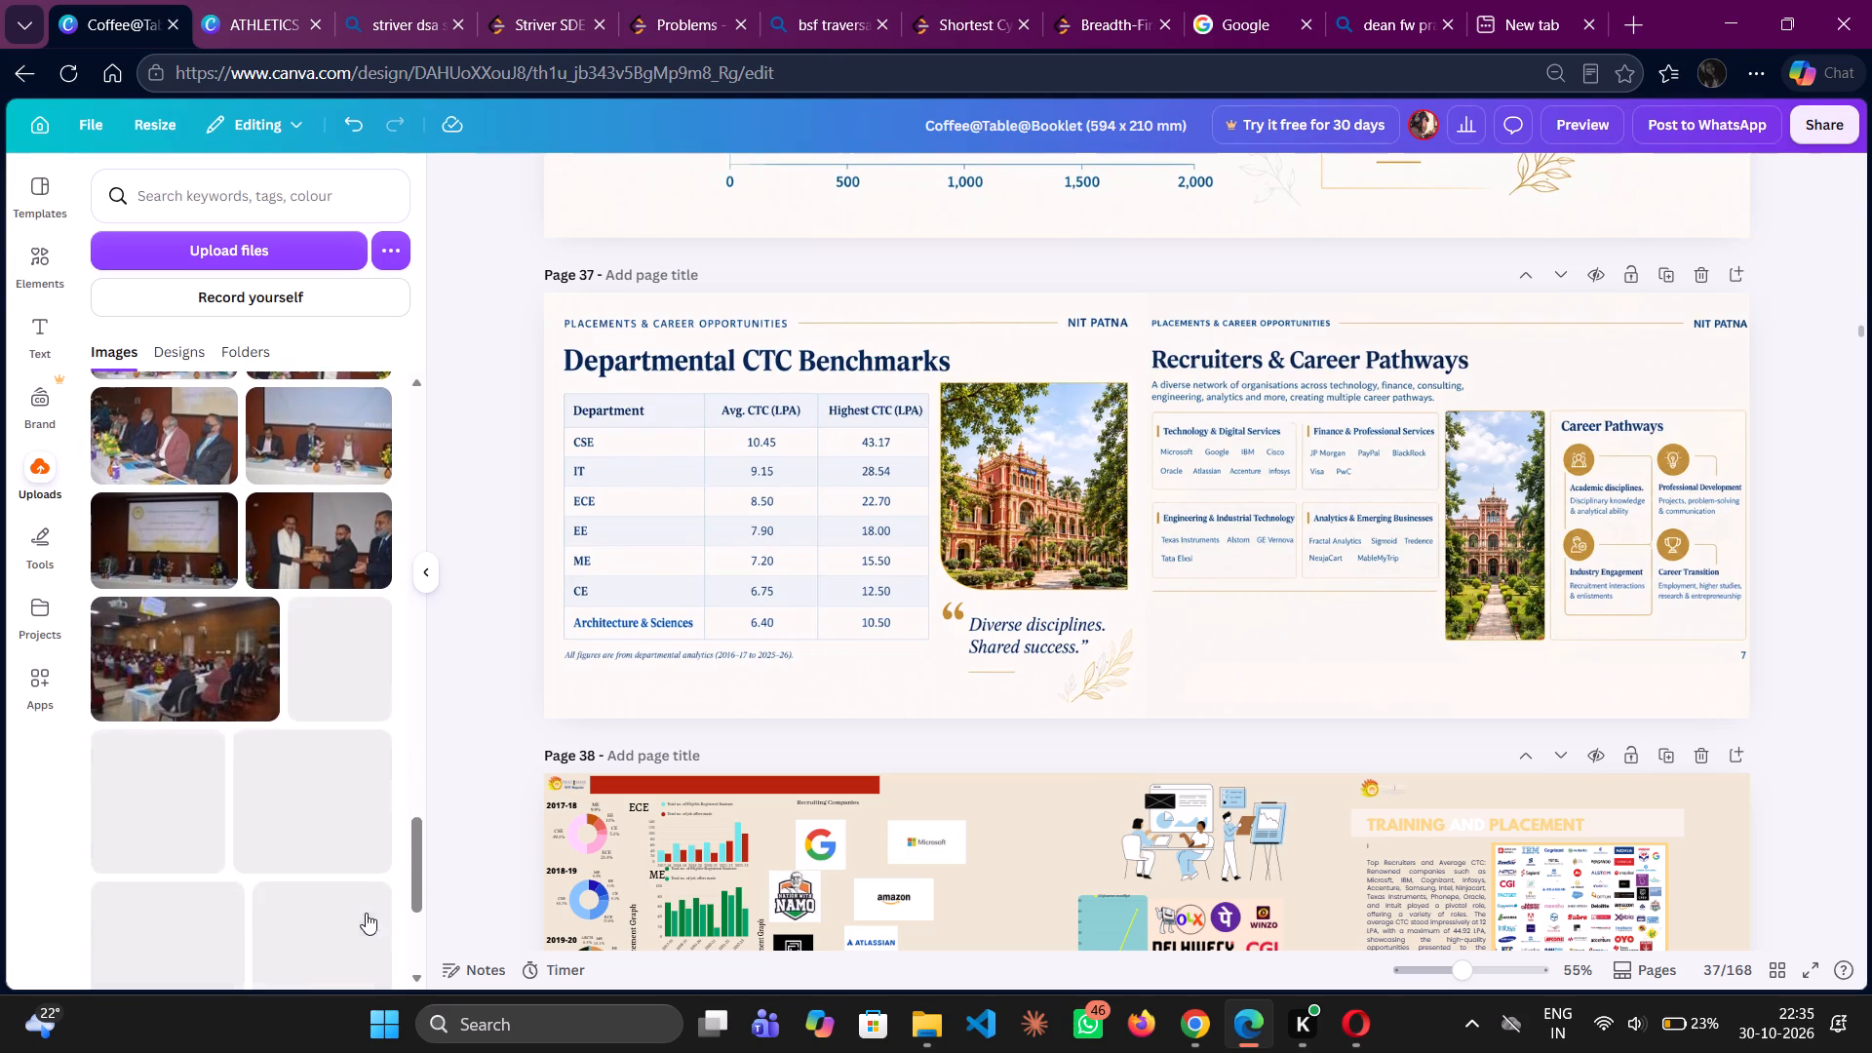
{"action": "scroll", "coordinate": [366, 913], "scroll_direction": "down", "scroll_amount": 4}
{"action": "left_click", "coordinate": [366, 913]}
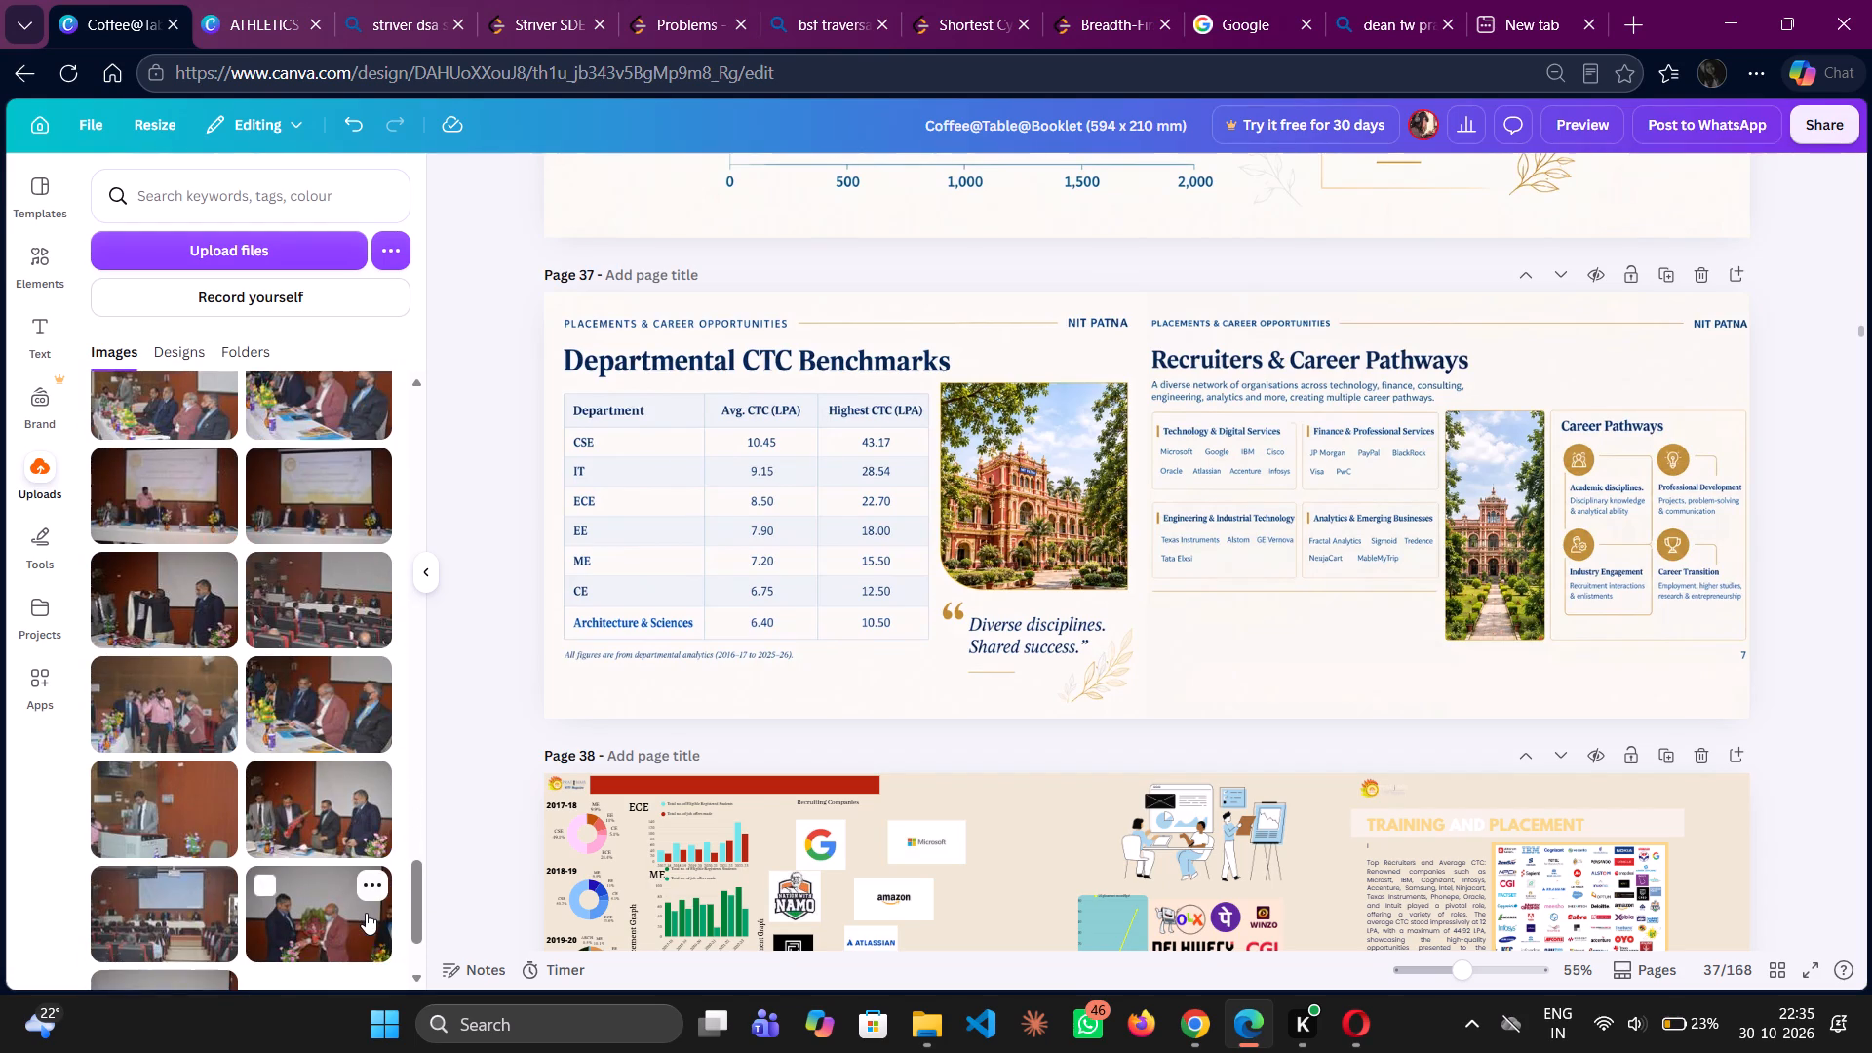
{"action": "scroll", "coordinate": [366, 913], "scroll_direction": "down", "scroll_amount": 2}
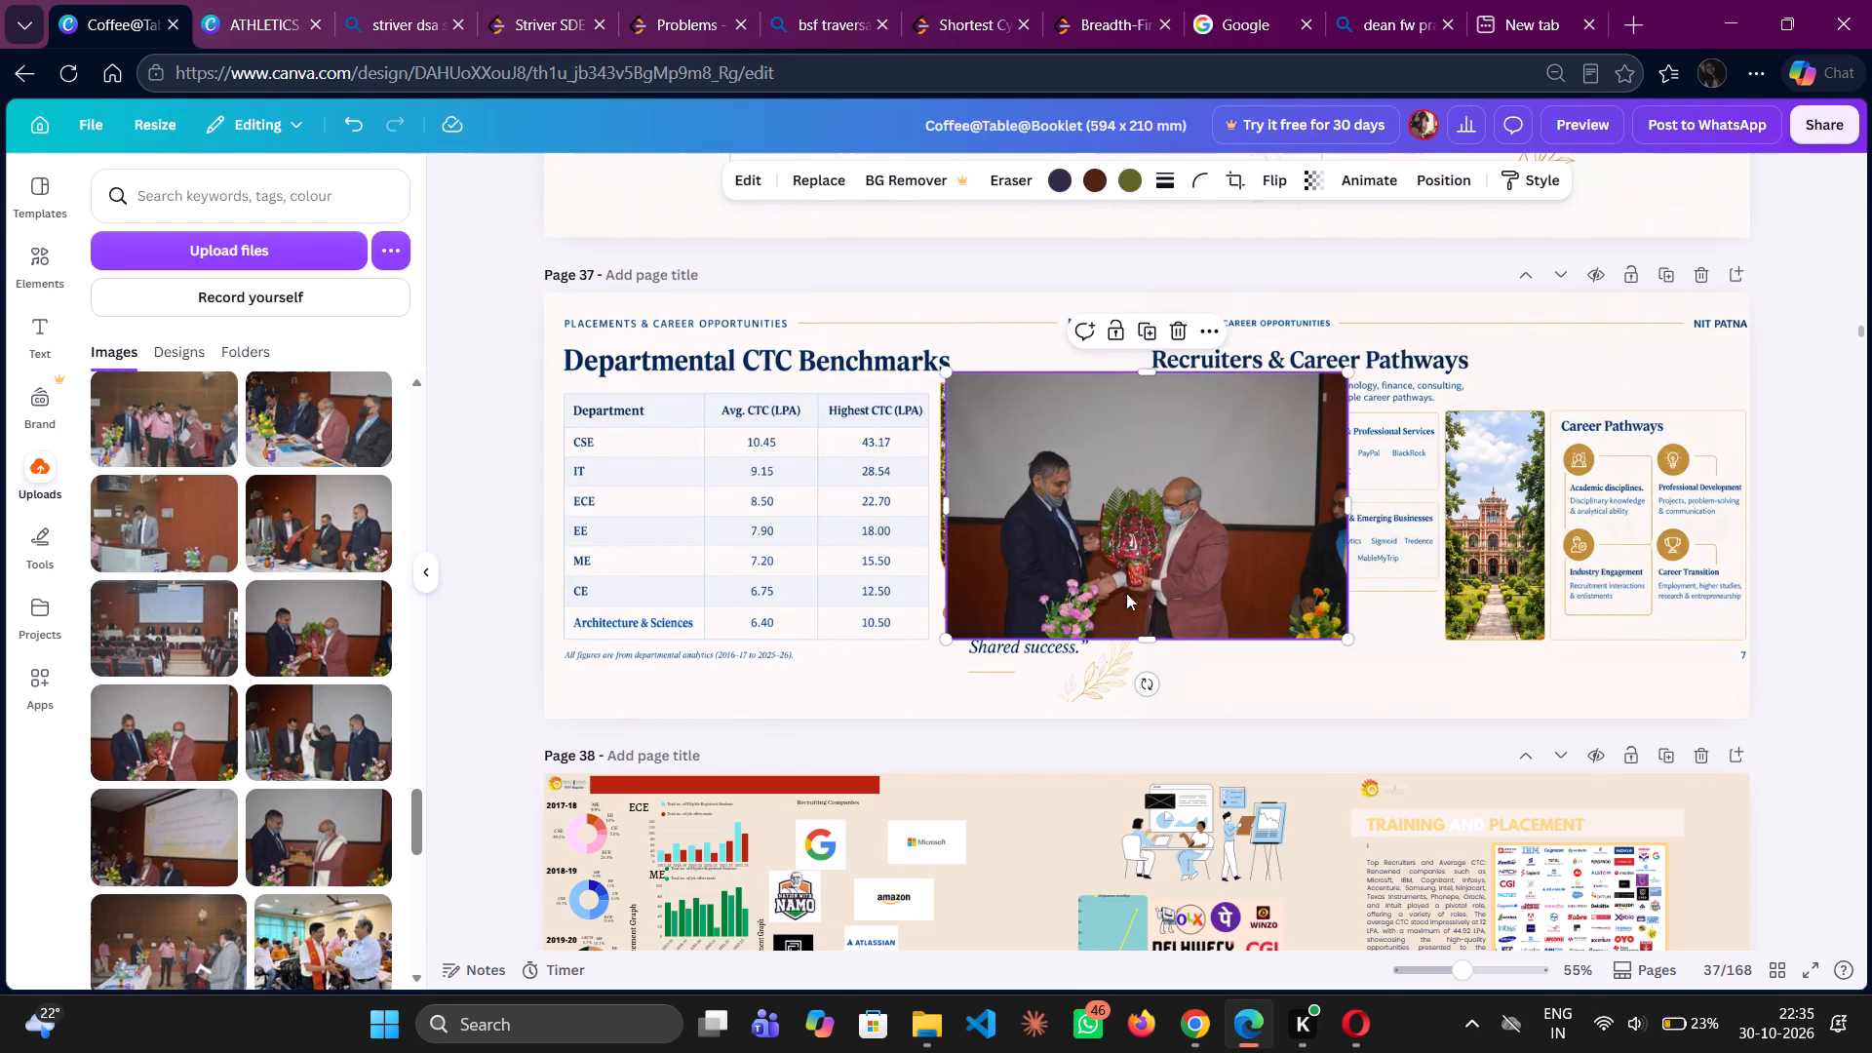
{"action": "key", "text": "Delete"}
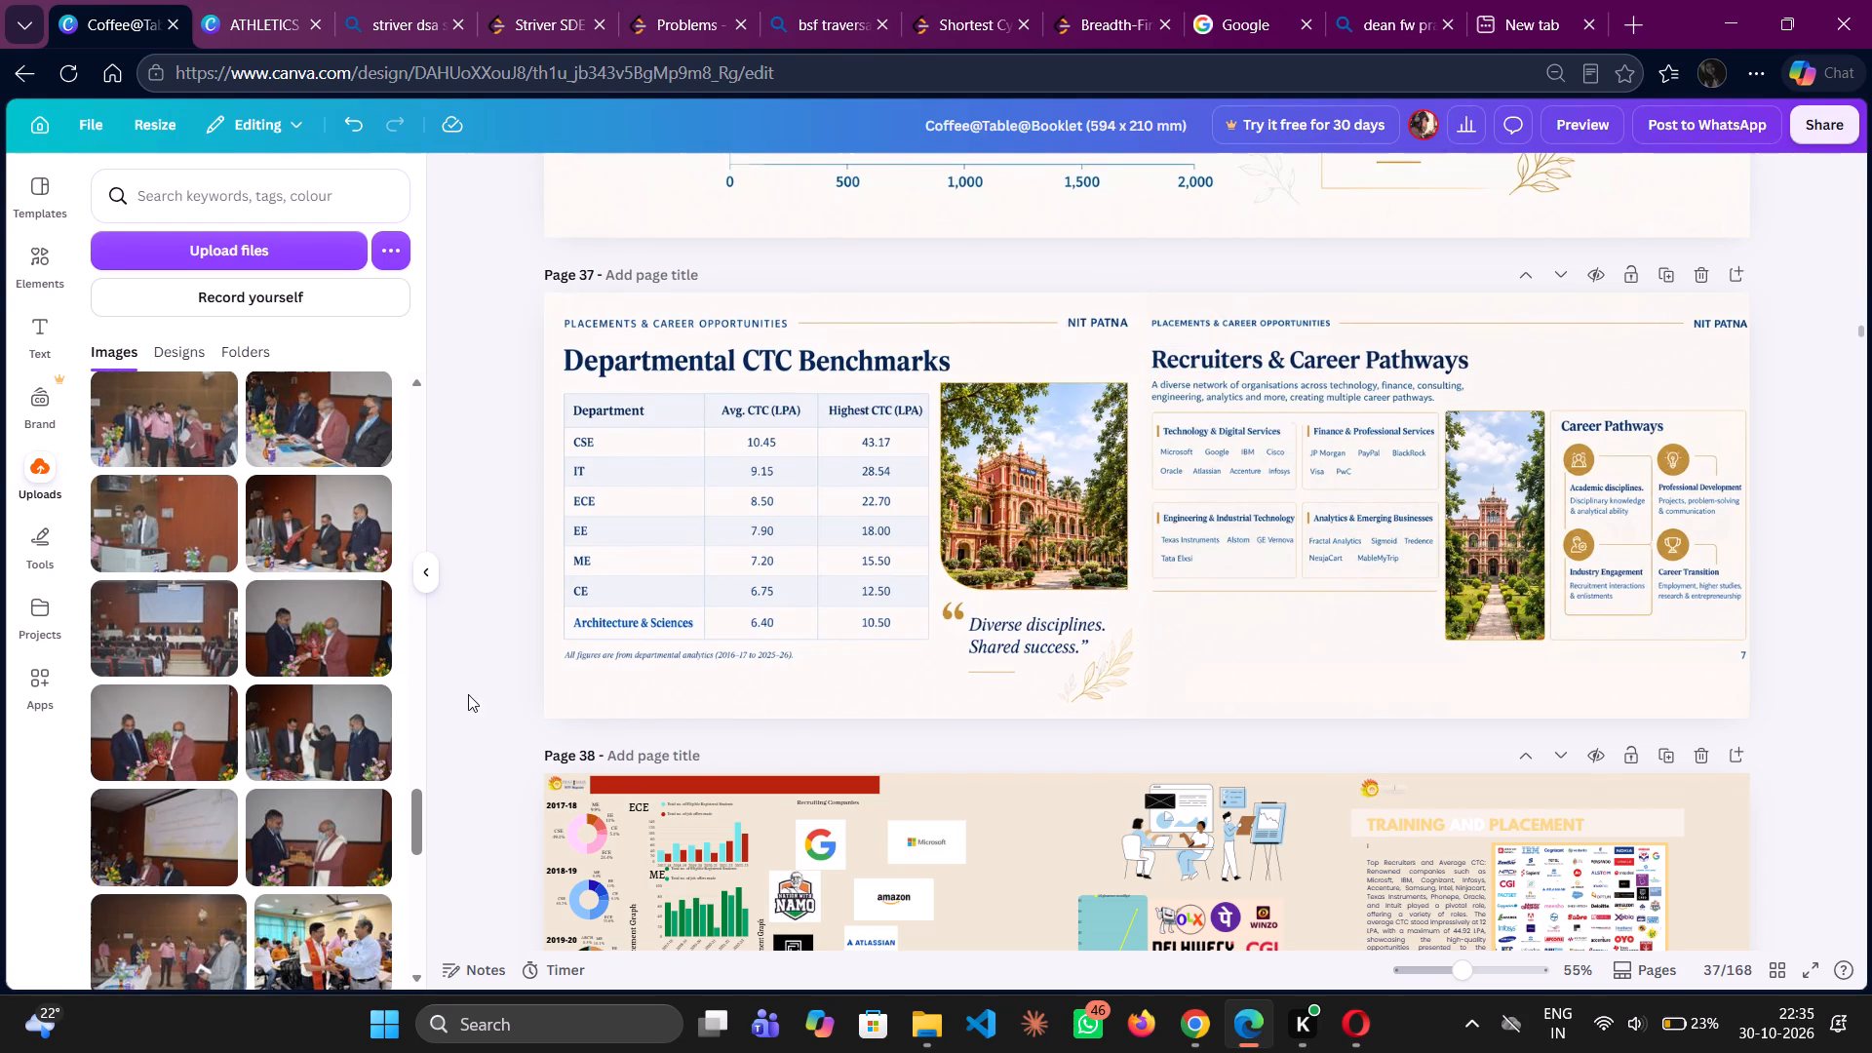
Look through the uploaded images for a campus photo suited to the page 37 spread.
{"action": "scroll", "coordinate": [331, 726], "scroll_direction": "down", "scroll_amount": 7}
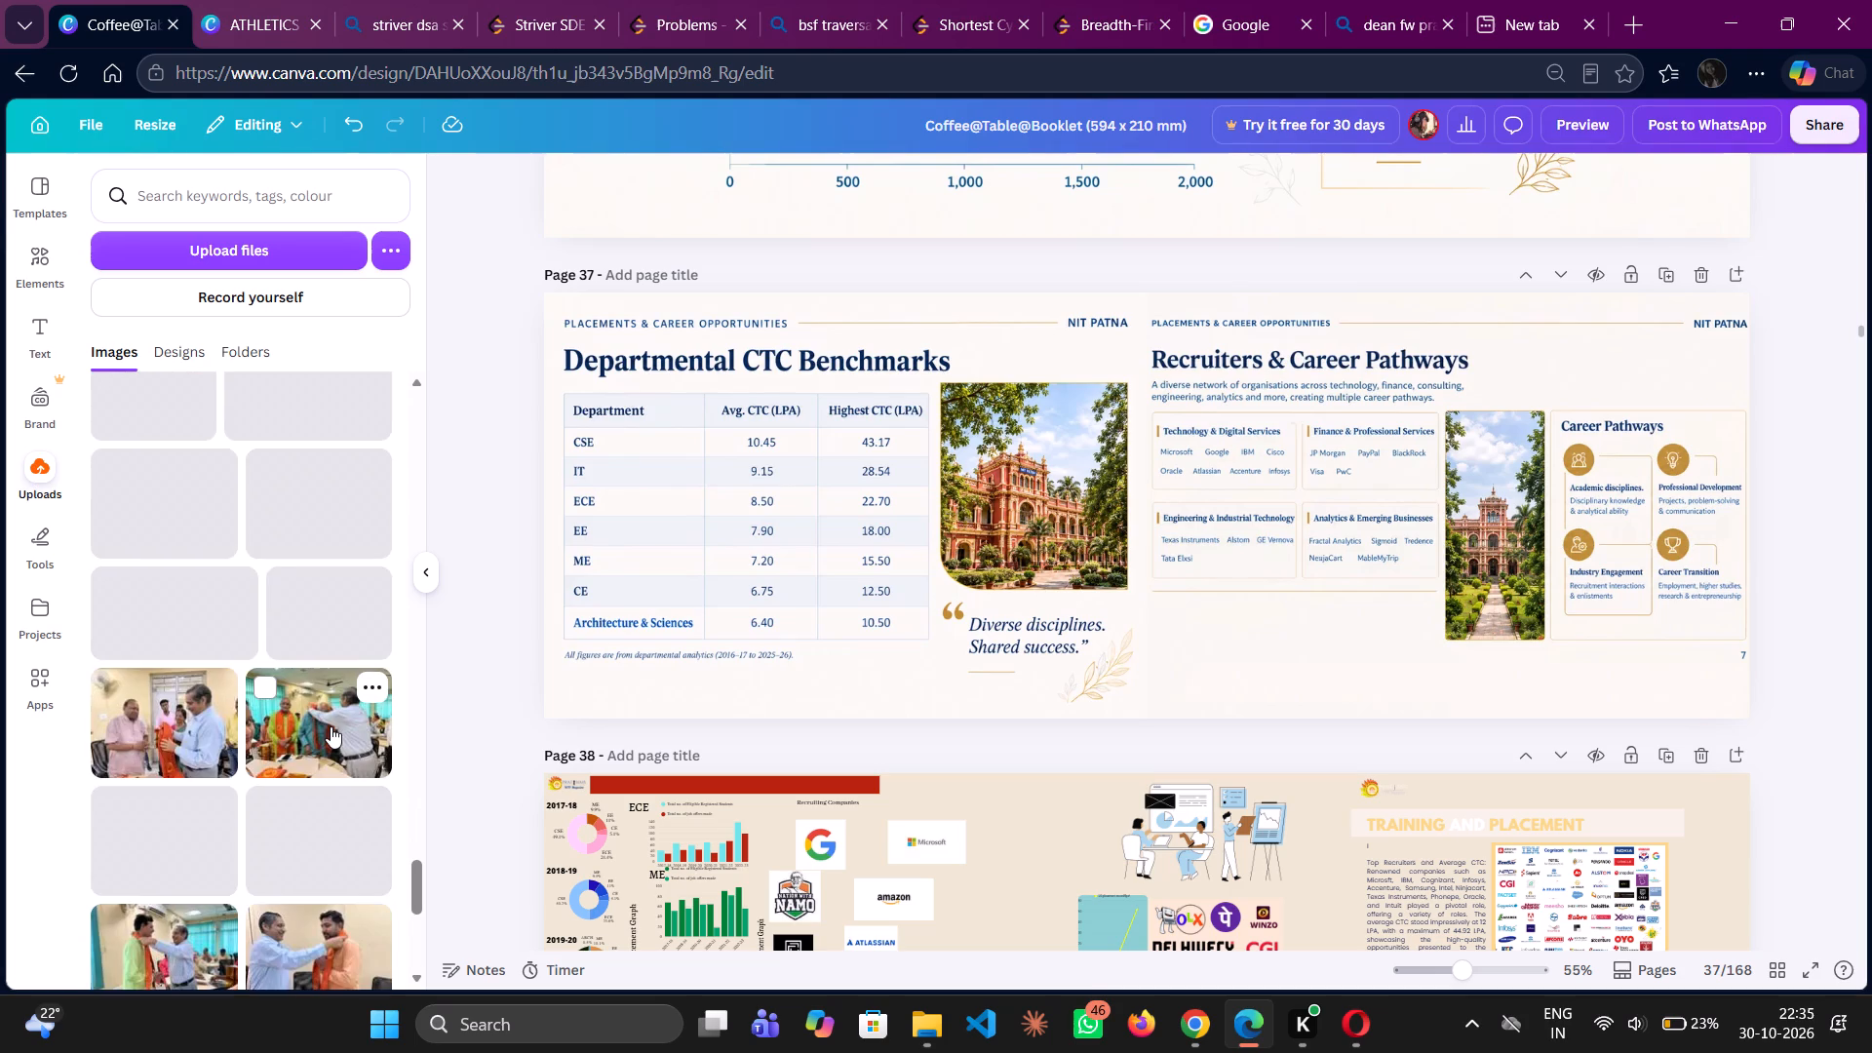
{"action": "scroll", "coordinate": [331, 726], "scroll_direction": "down", "scroll_amount": 9}
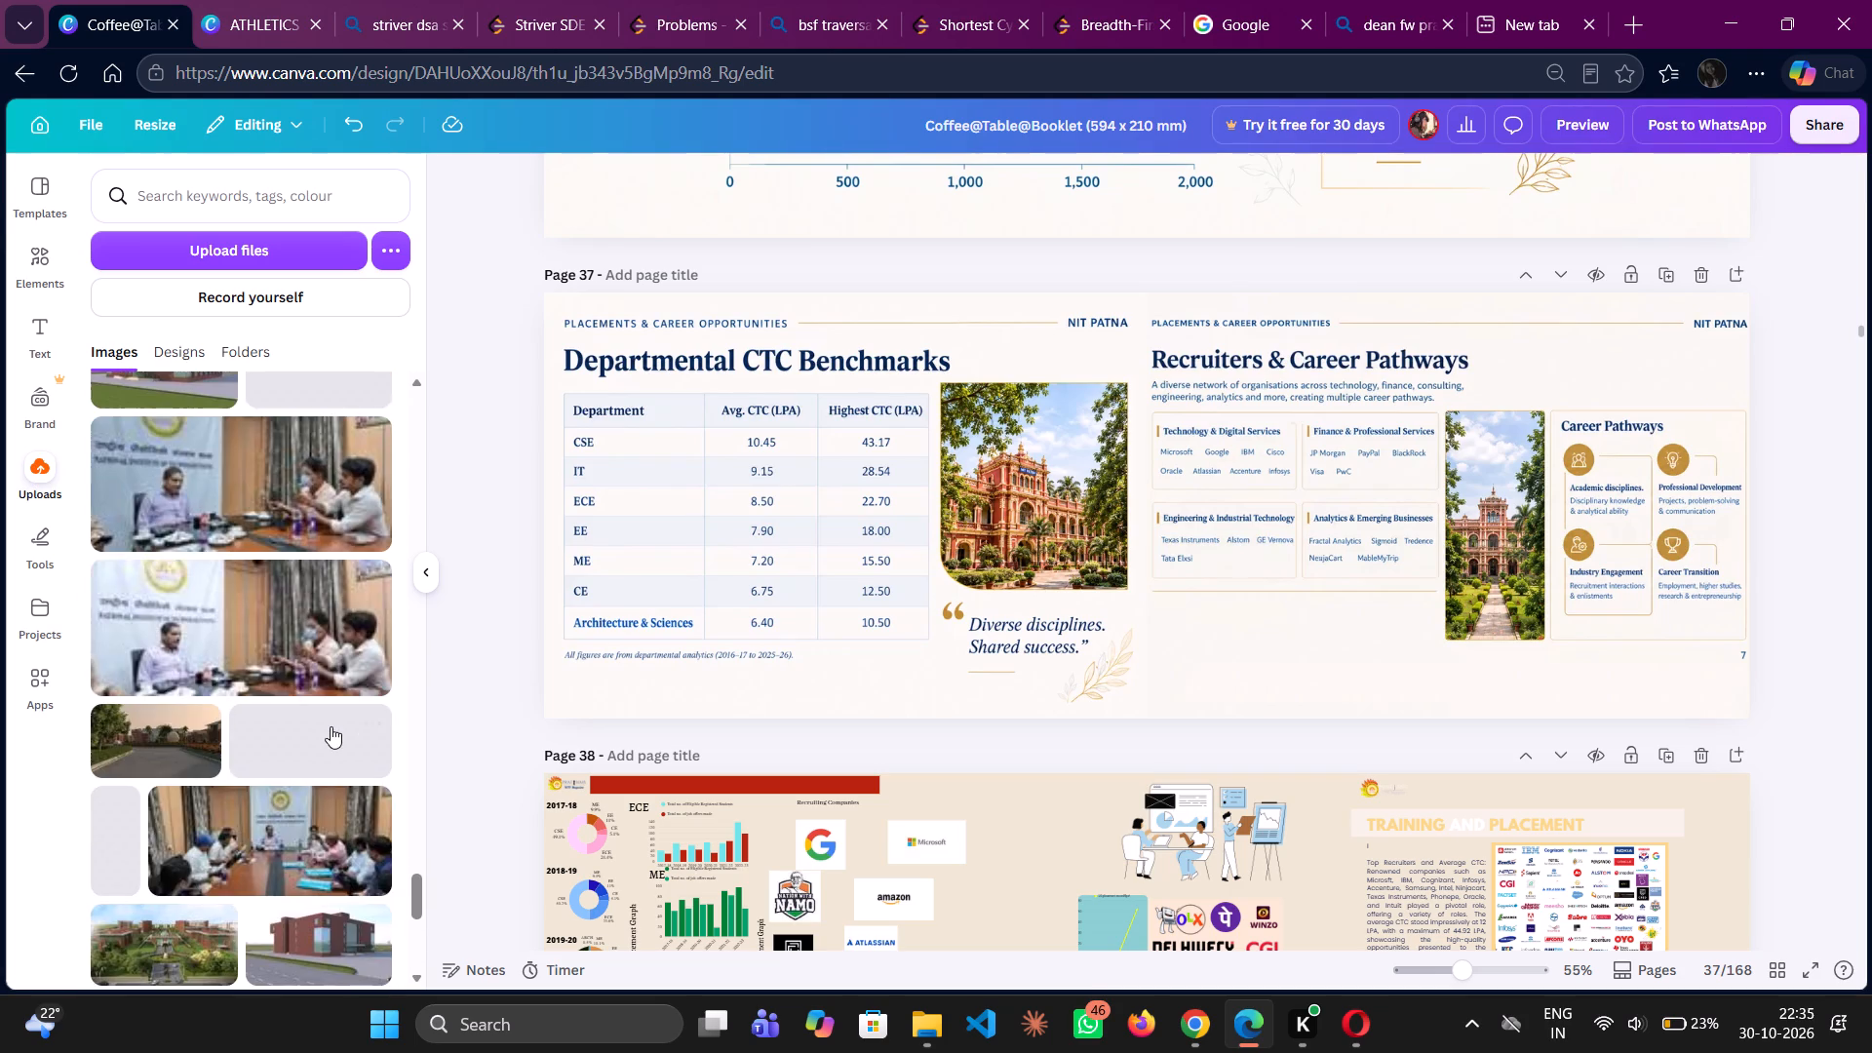
{"action": "scroll", "coordinate": [331, 726], "scroll_direction": "down", "scroll_amount": 5}
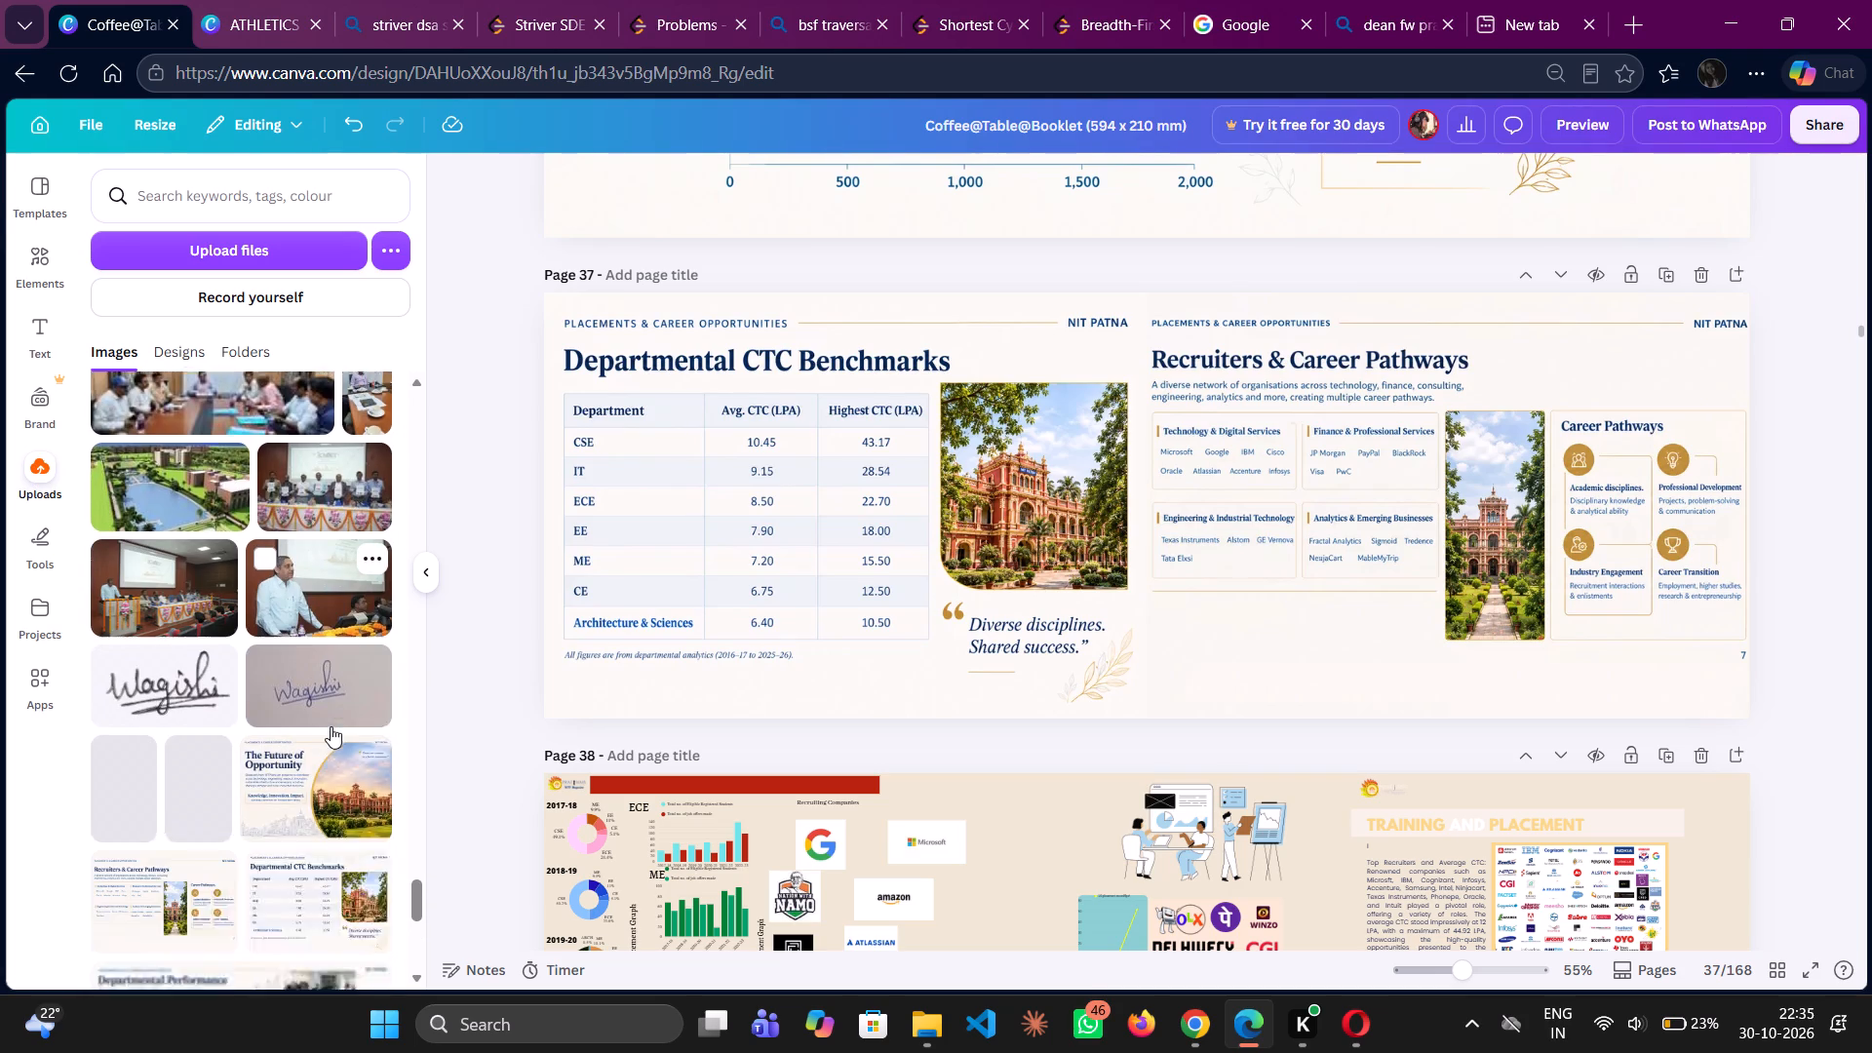
{"action": "scroll", "coordinate": [331, 726], "scroll_direction": "down", "scroll_amount": 5}
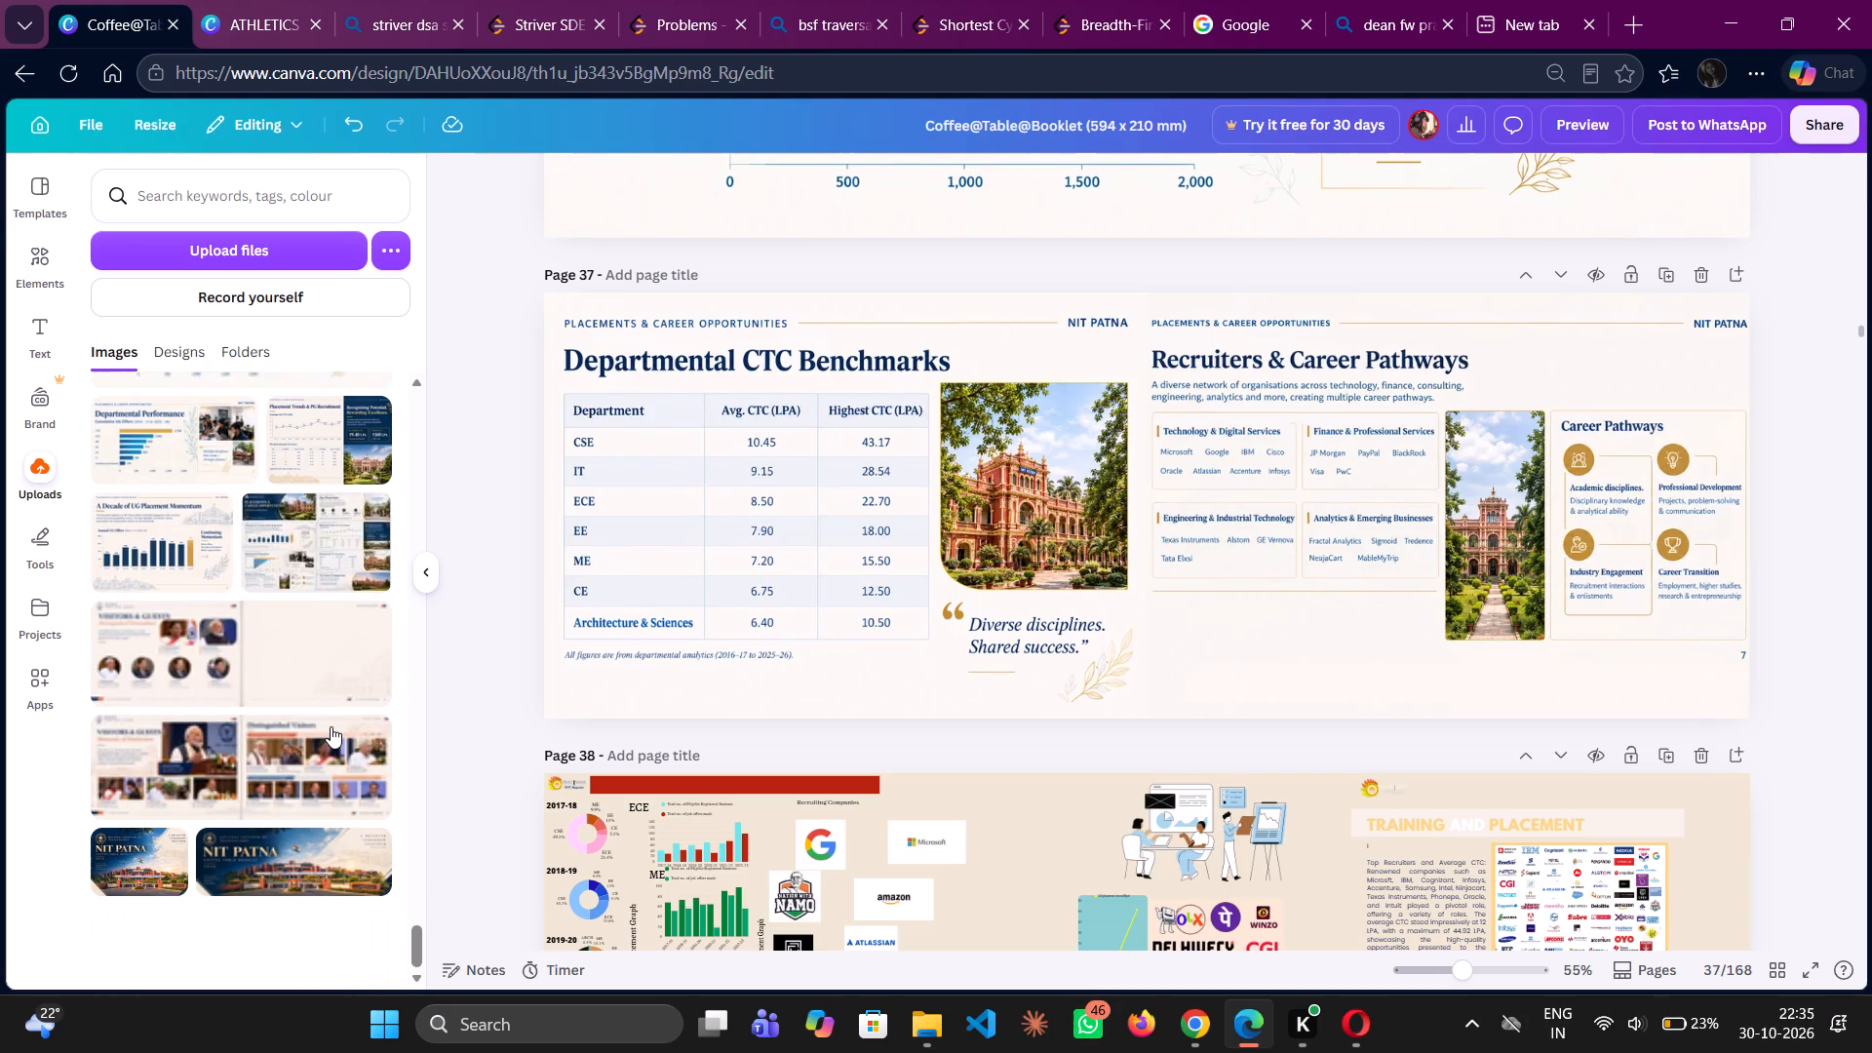
{"action": "scroll", "coordinate": [331, 726], "scroll_direction": "down", "scroll_amount": 3}
{"action": "scroll", "coordinate": [331, 726], "scroll_direction": "up", "scroll_amount": 4}
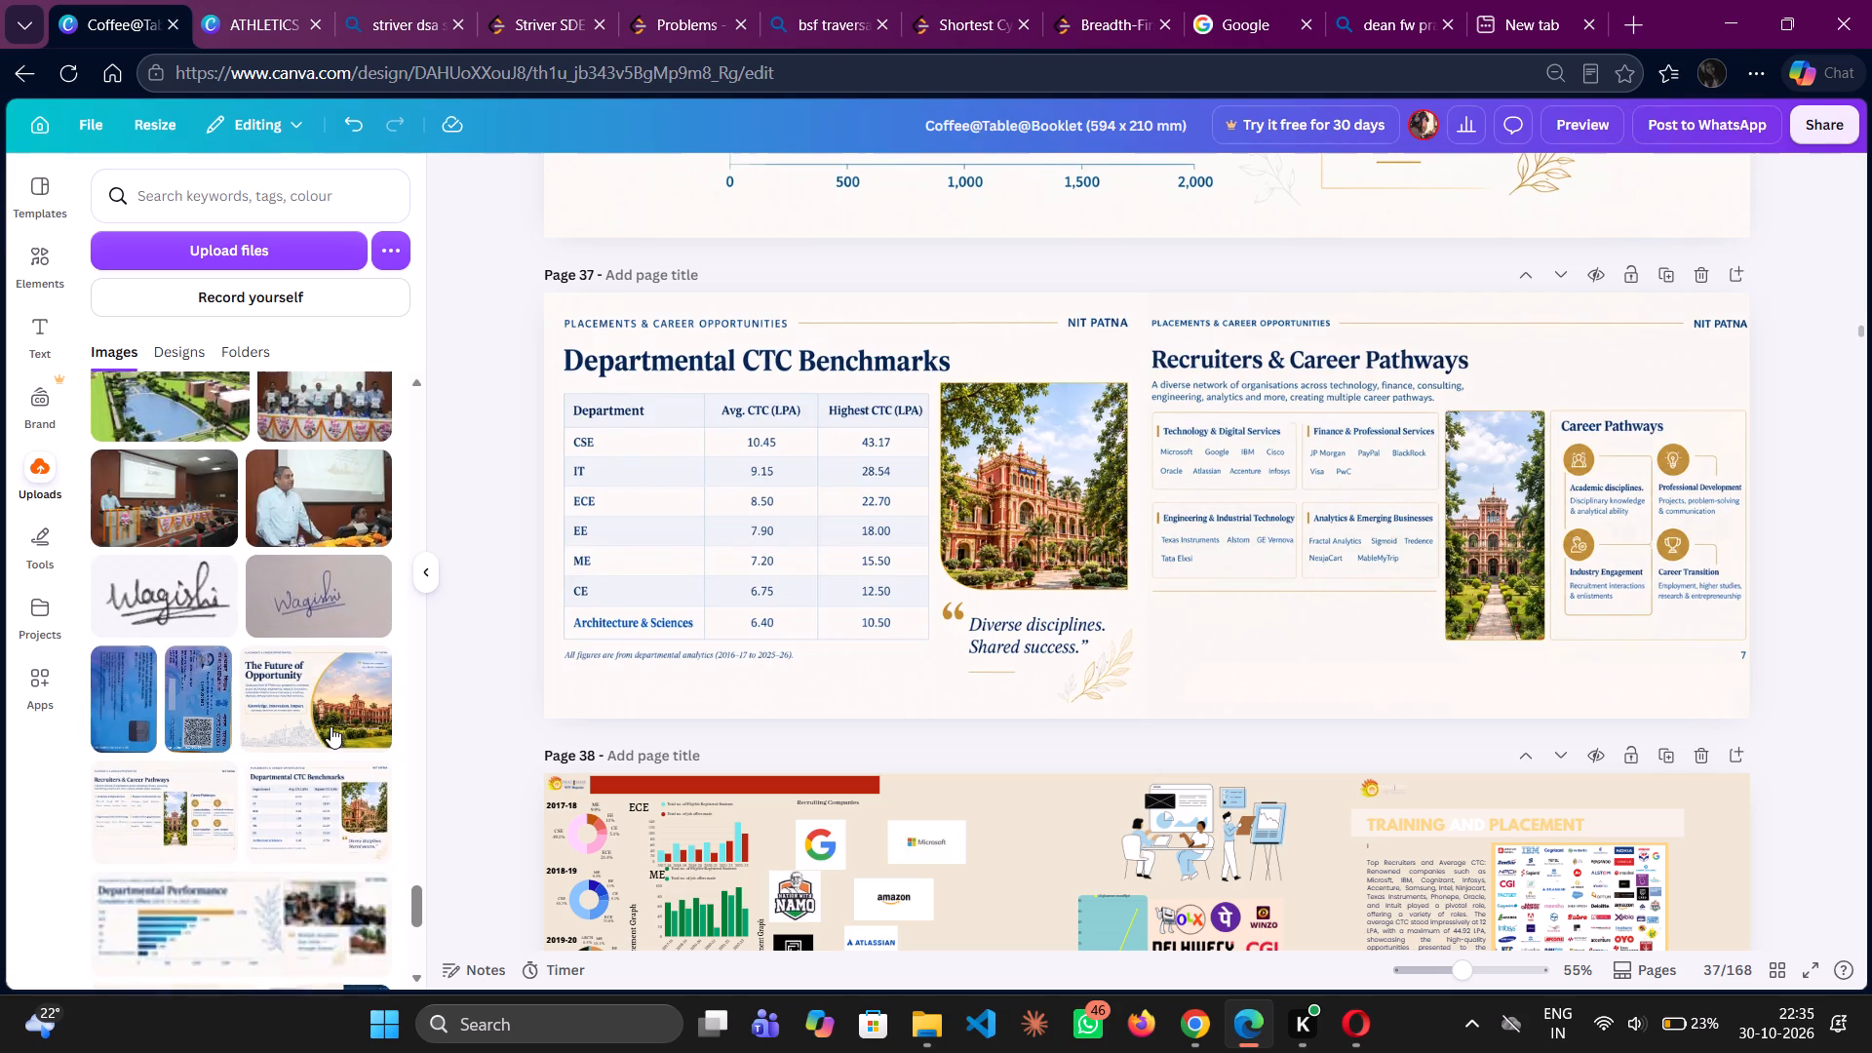
{"action": "scroll", "coordinate": [331, 726], "scroll_direction": "up", "scroll_amount": 9}
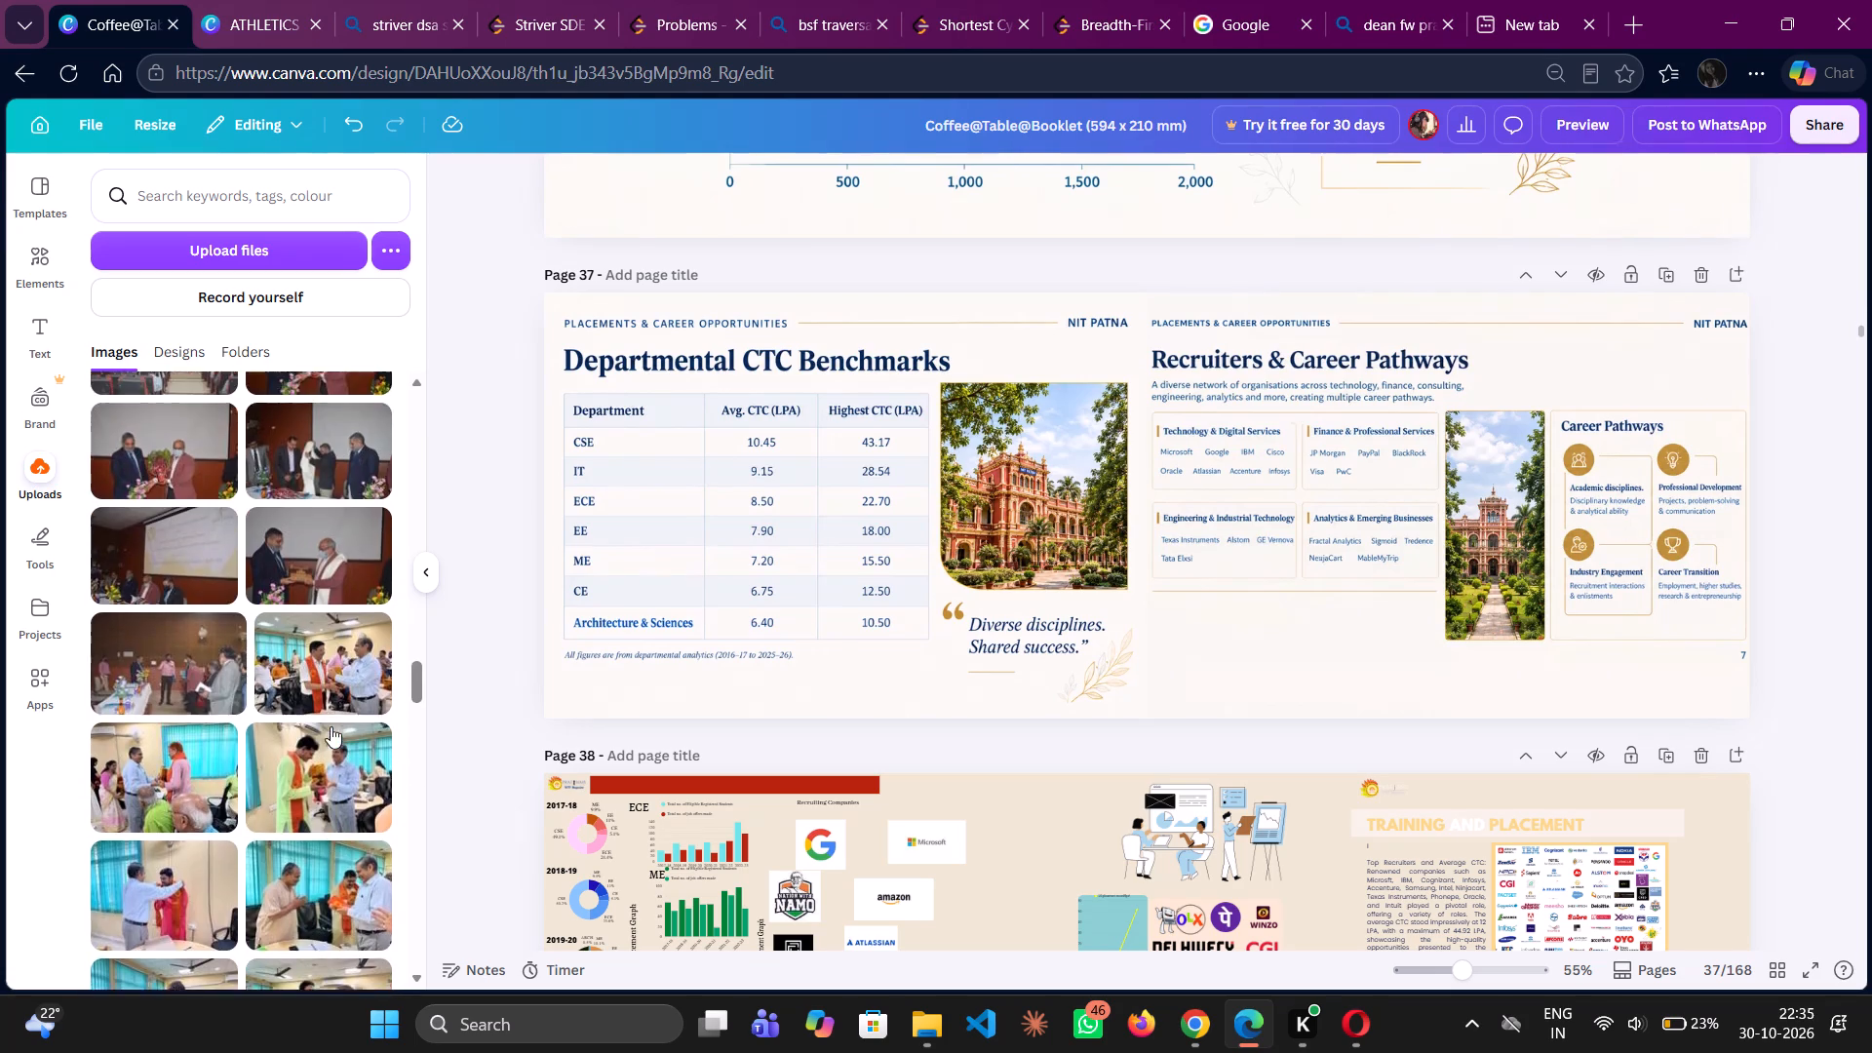
{"action": "scroll", "coordinate": [331, 726], "scroll_direction": "up", "scroll_amount": 18}
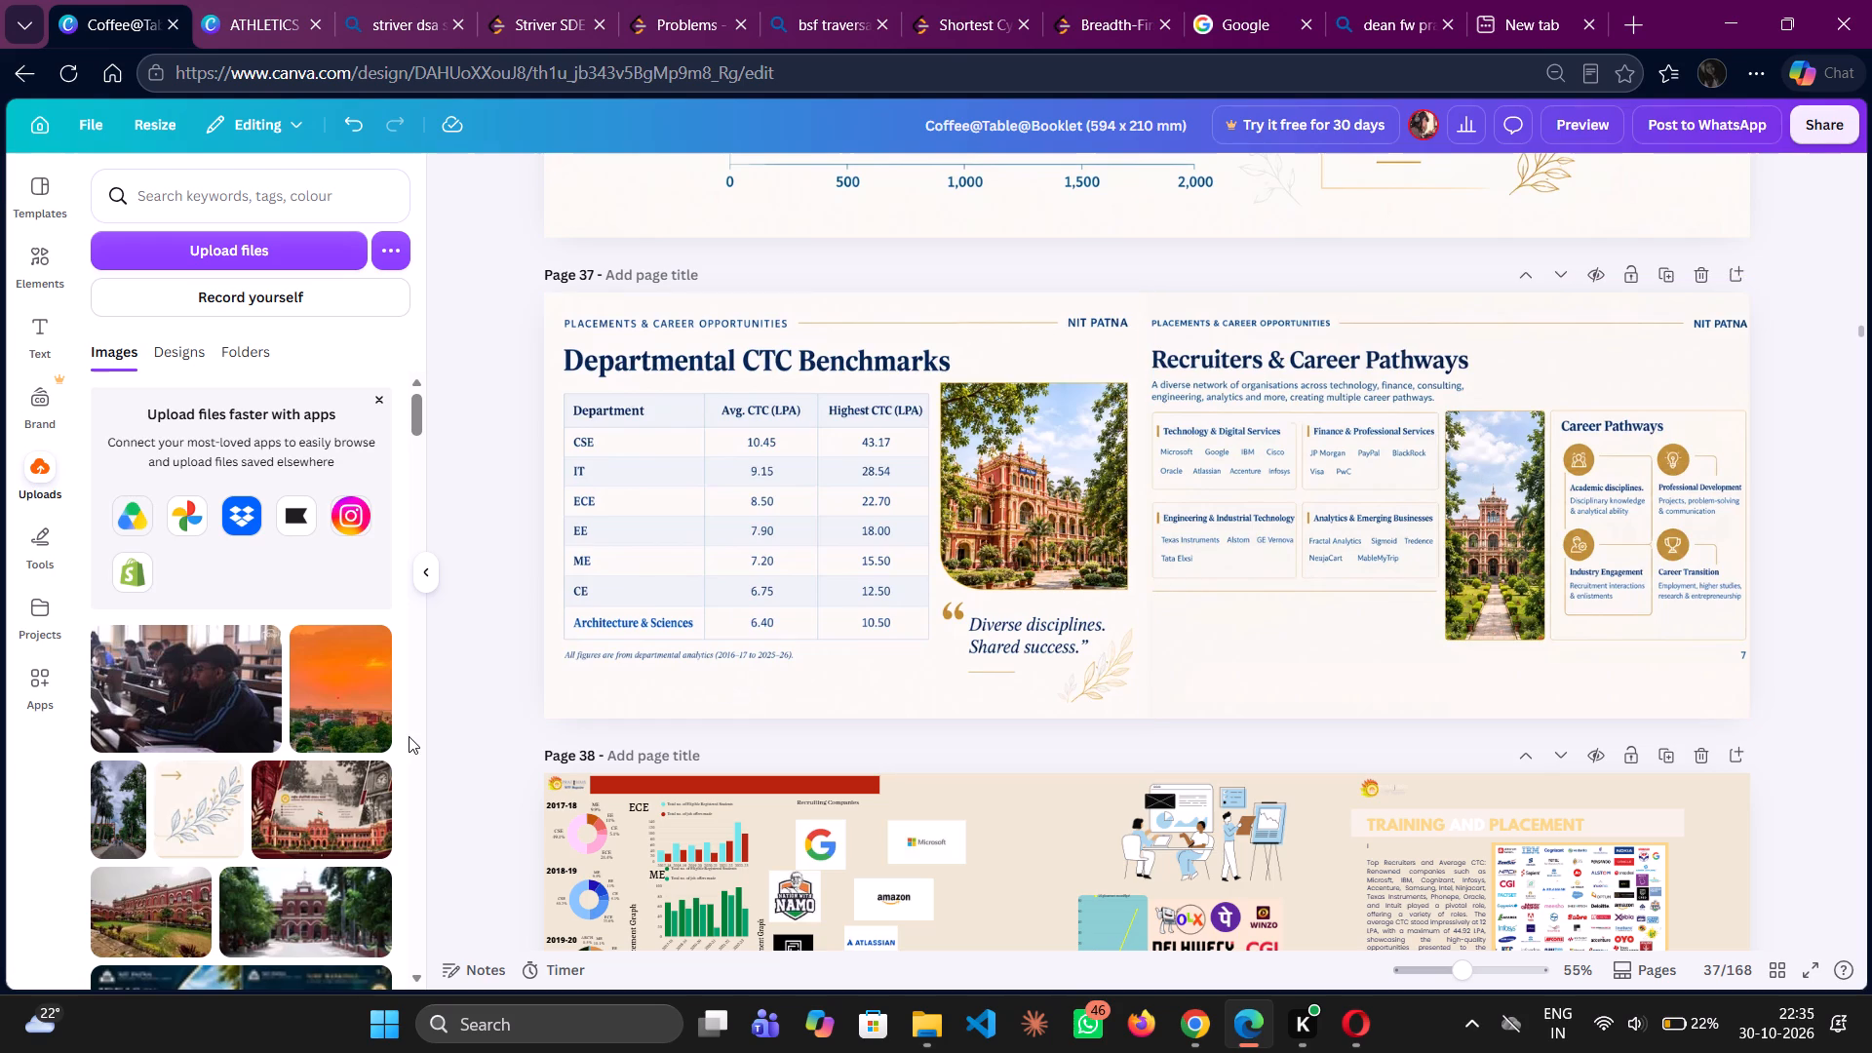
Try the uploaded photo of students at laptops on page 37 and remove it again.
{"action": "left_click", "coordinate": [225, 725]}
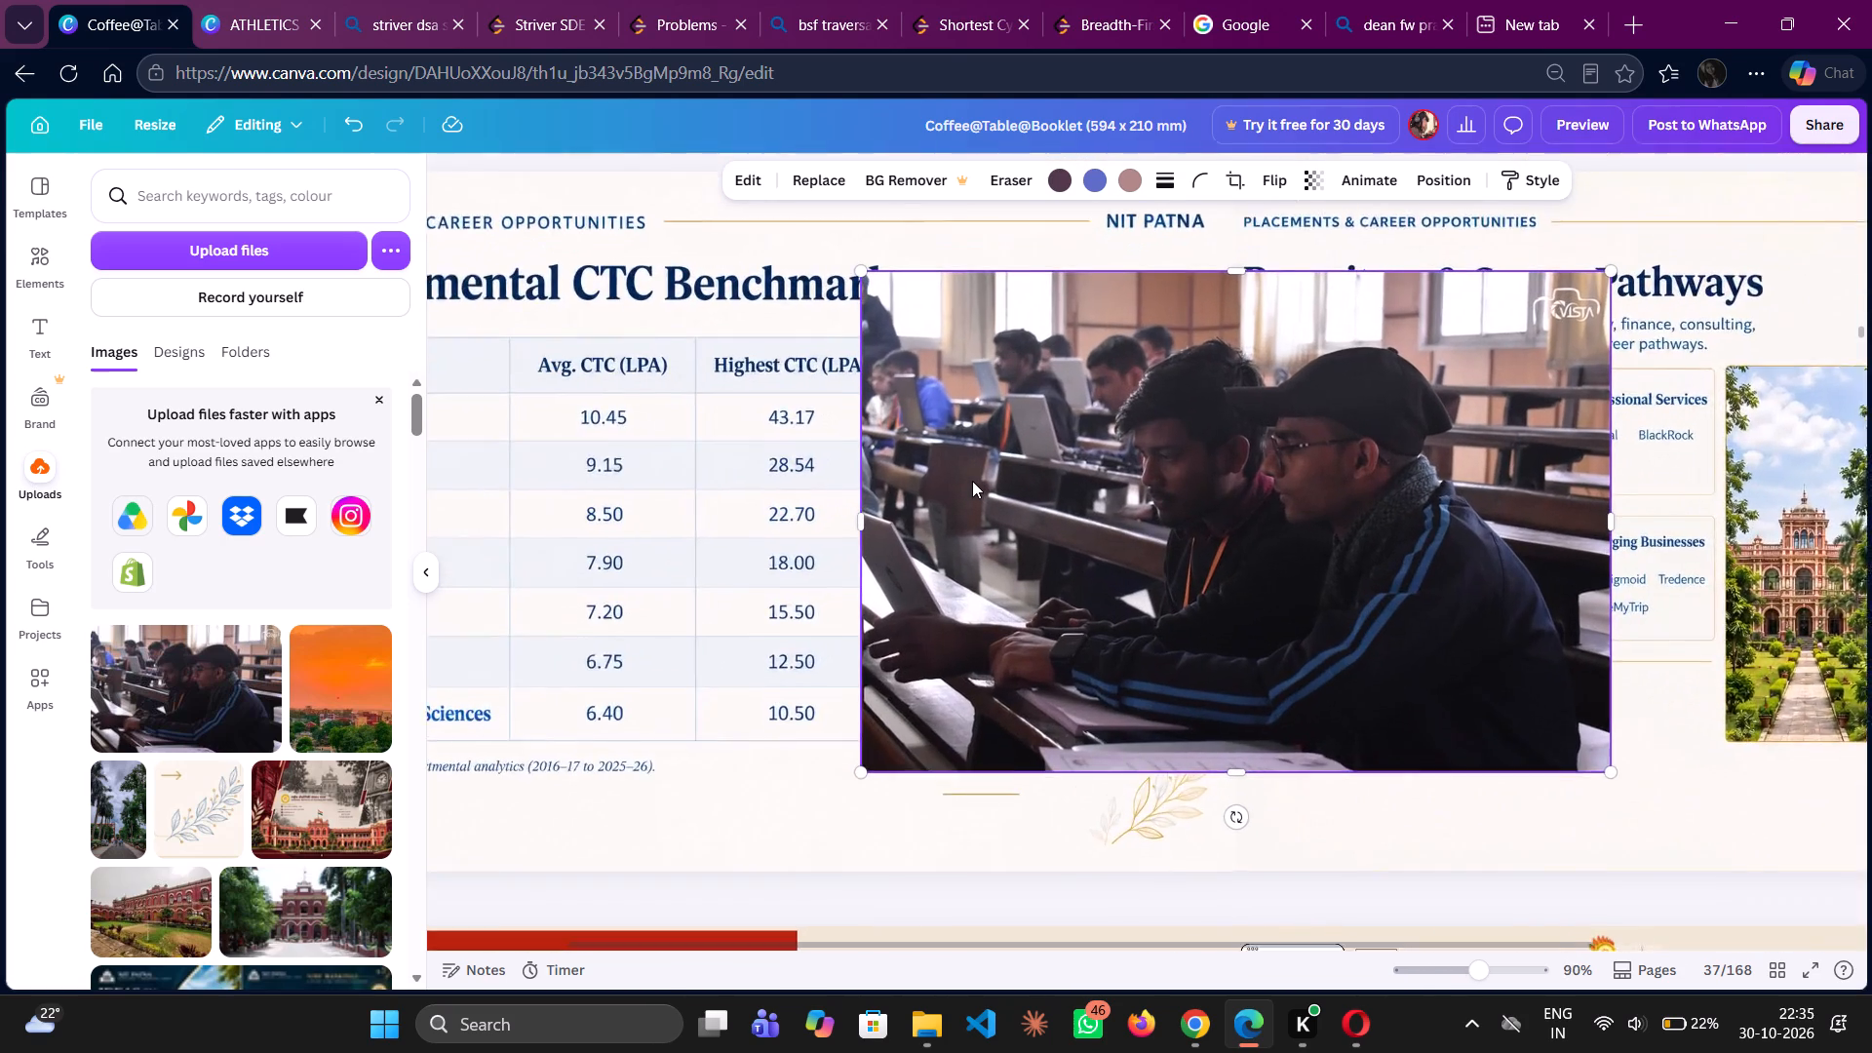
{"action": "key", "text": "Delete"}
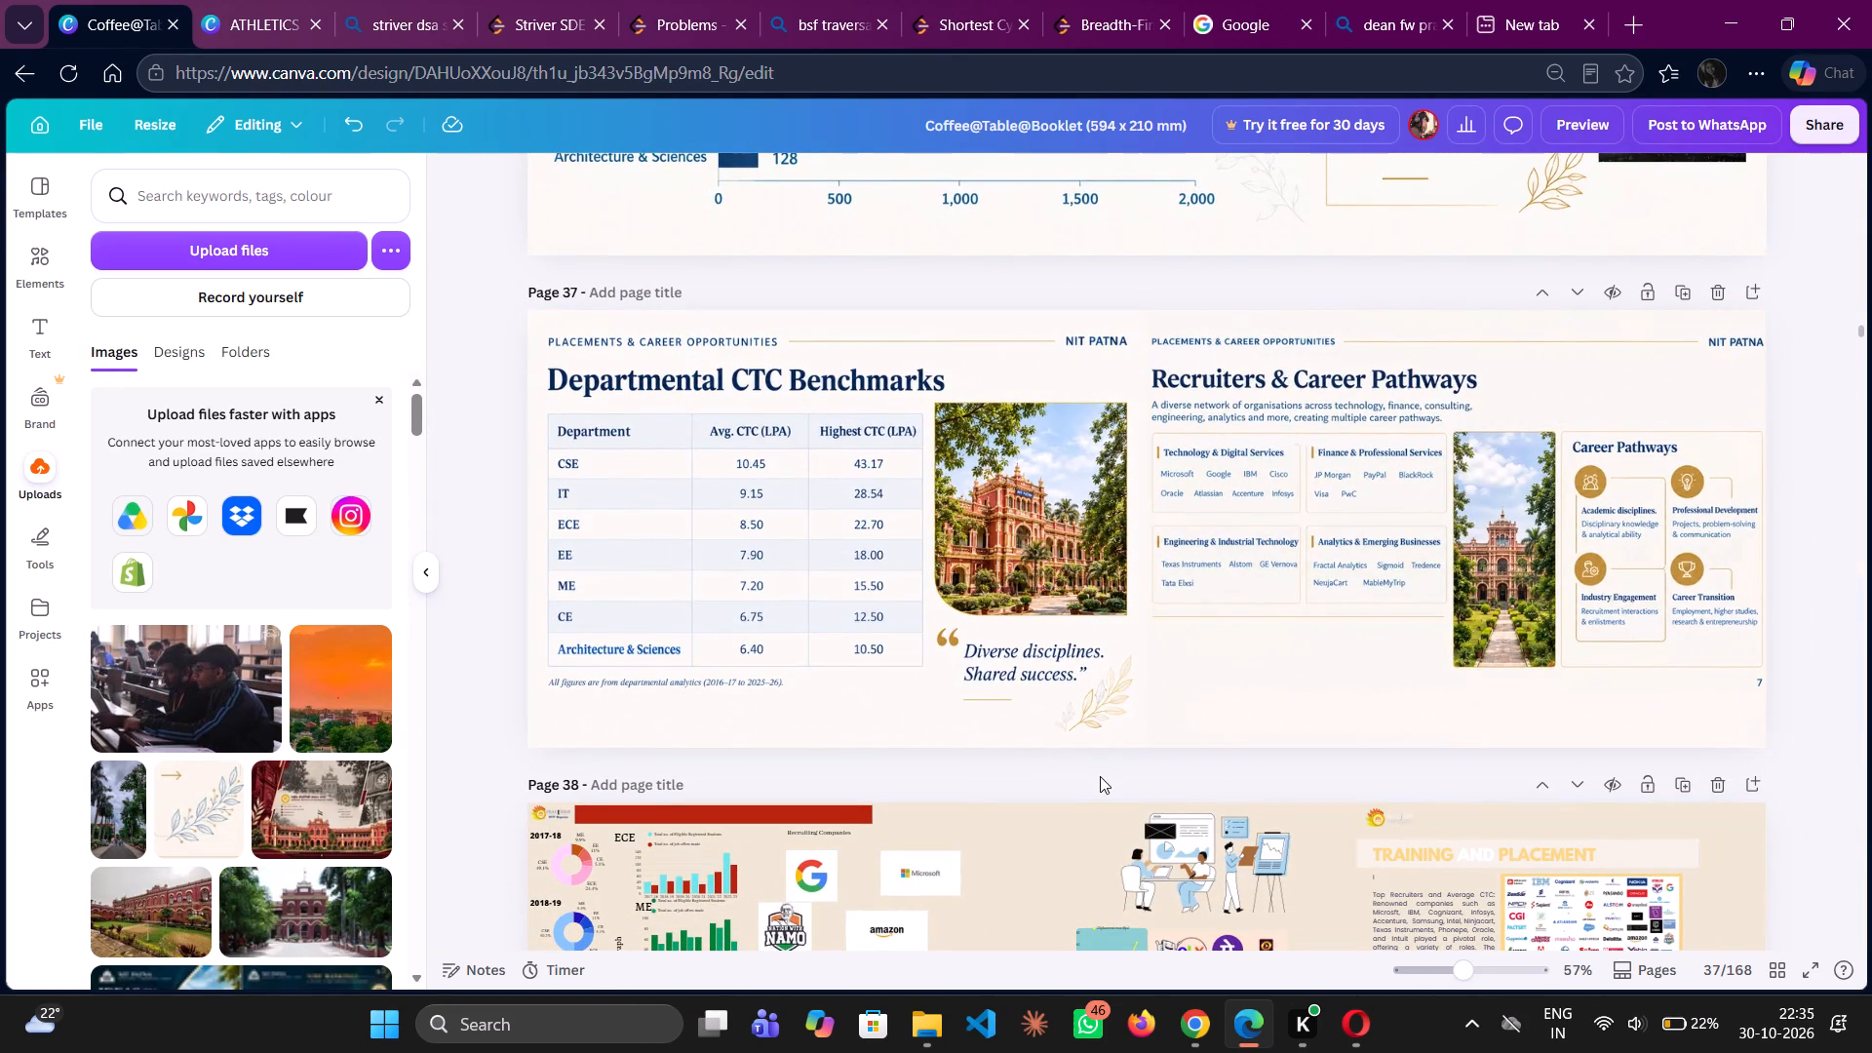
{"action": "scroll", "coordinate": [1100, 776], "scroll_direction": "down", "scroll_amount": 2}
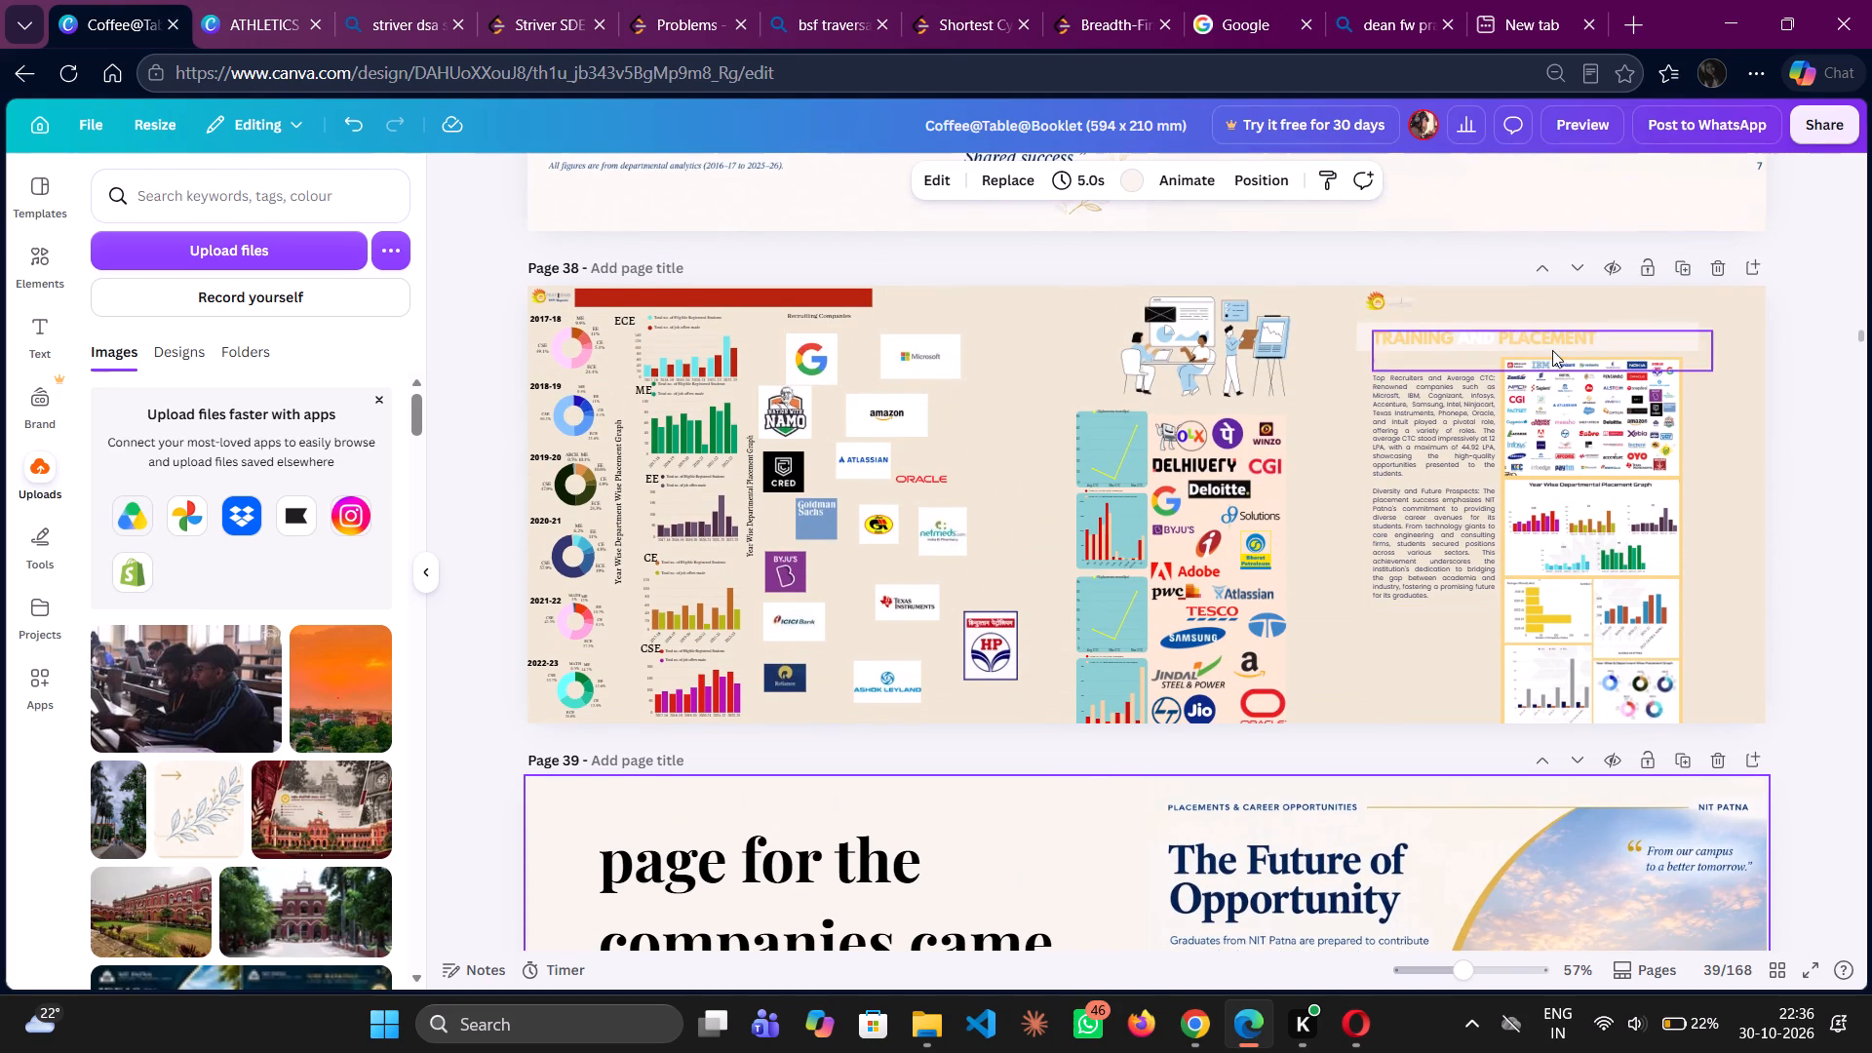
{"action": "left_click", "coordinate": [1408, 311]}
{"action": "key", "text": "Delete"}
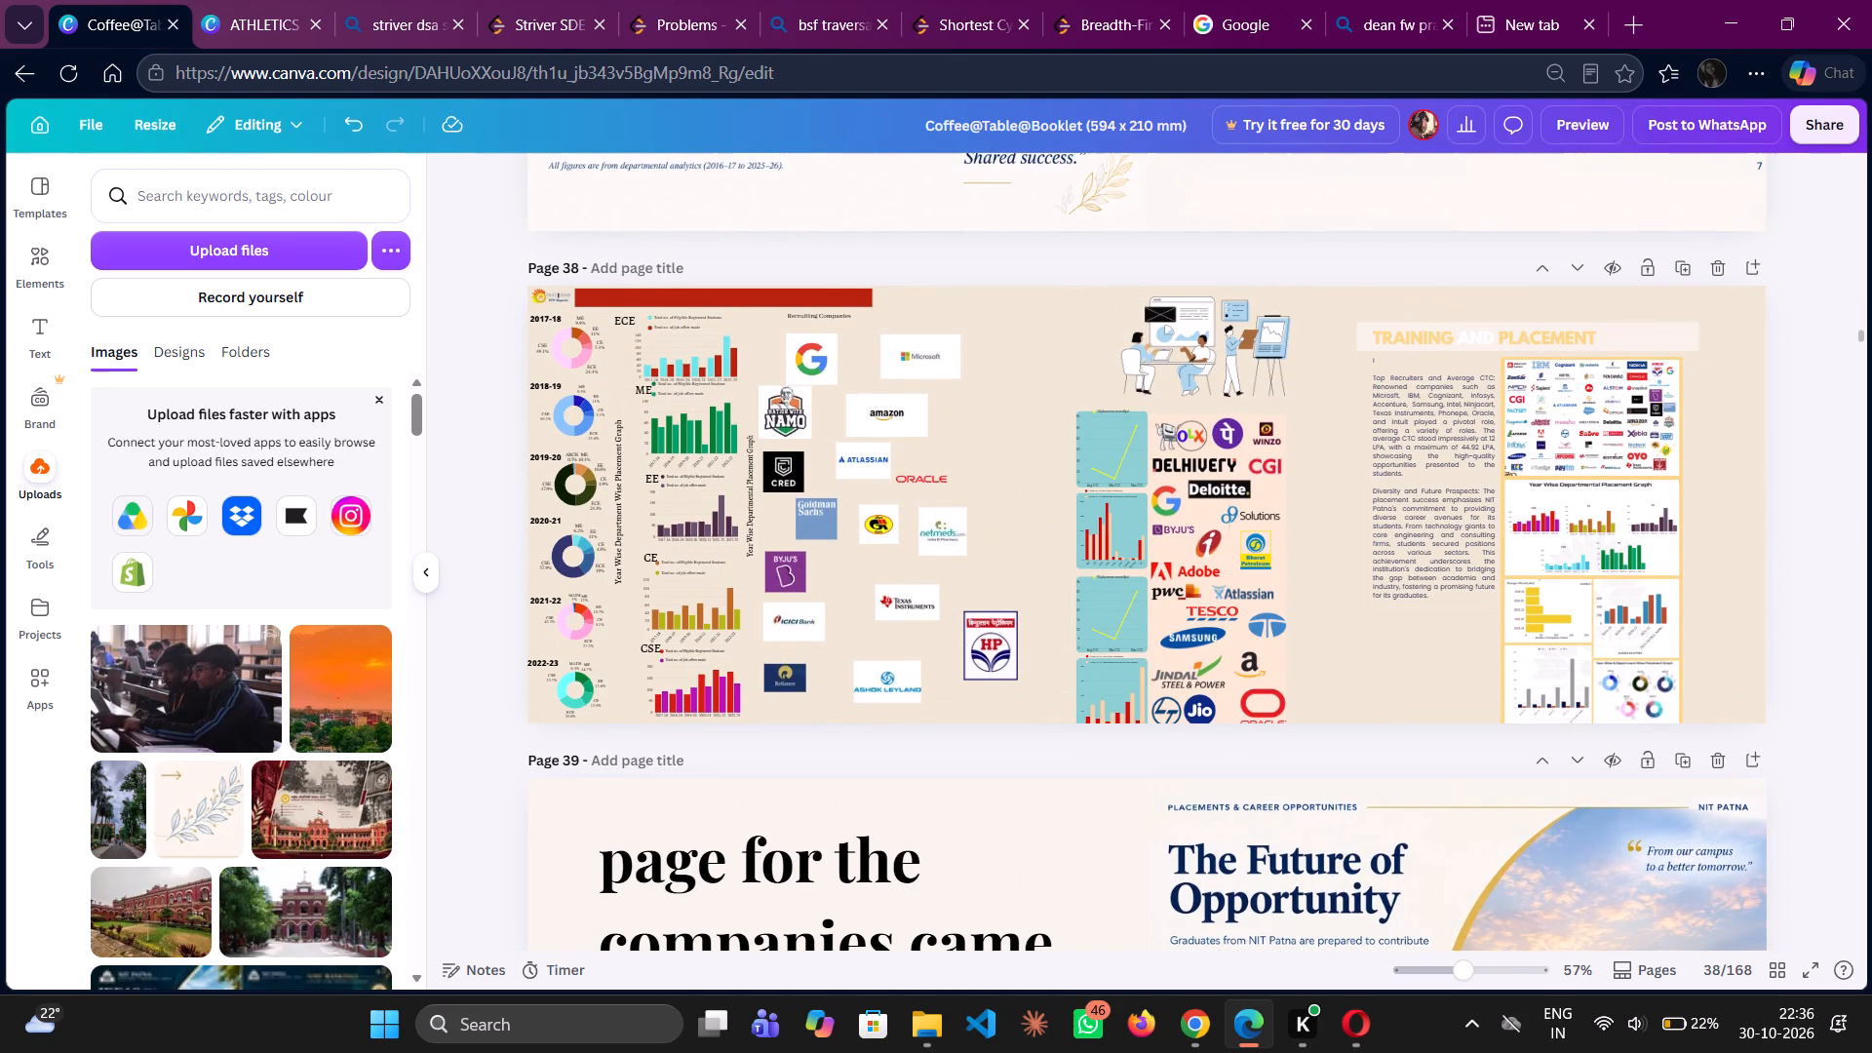
{"action": "left_click", "coordinate": [647, 300]}
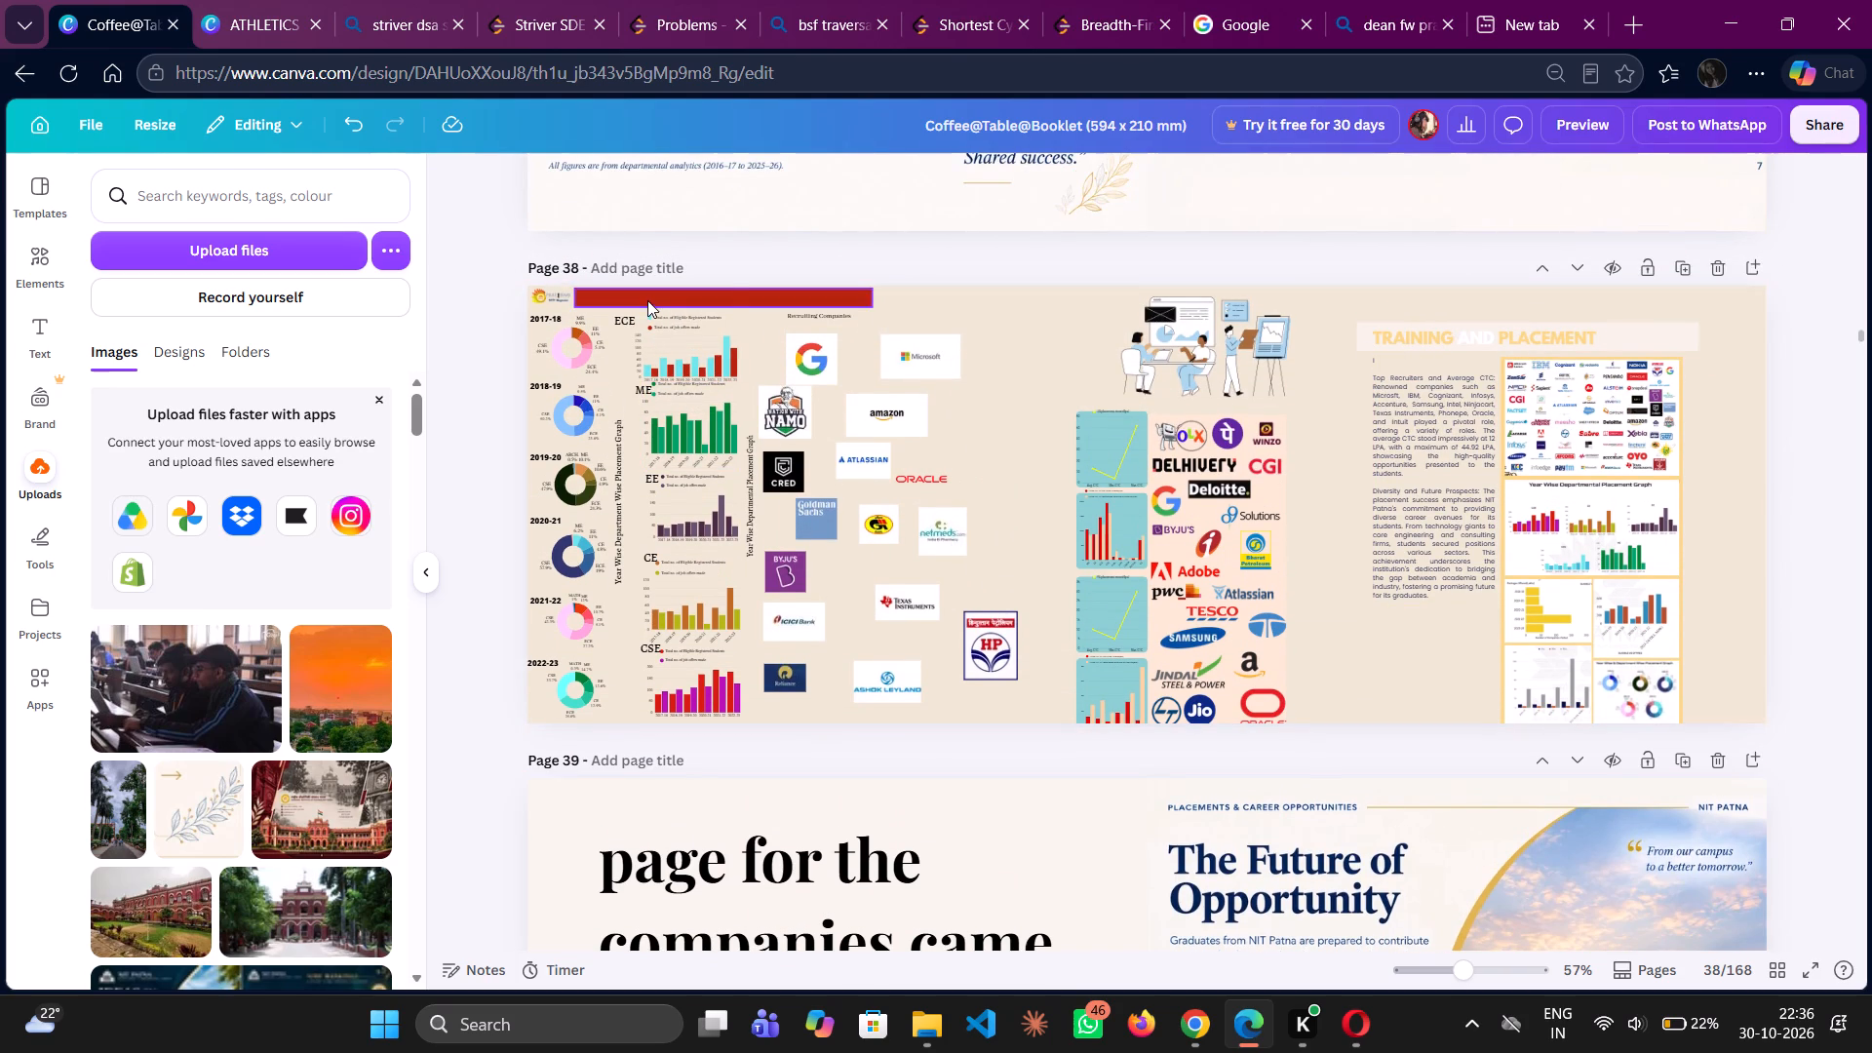
{"action": "key", "text": "Delete"}
{"action": "left_click", "coordinate": [540, 294]}
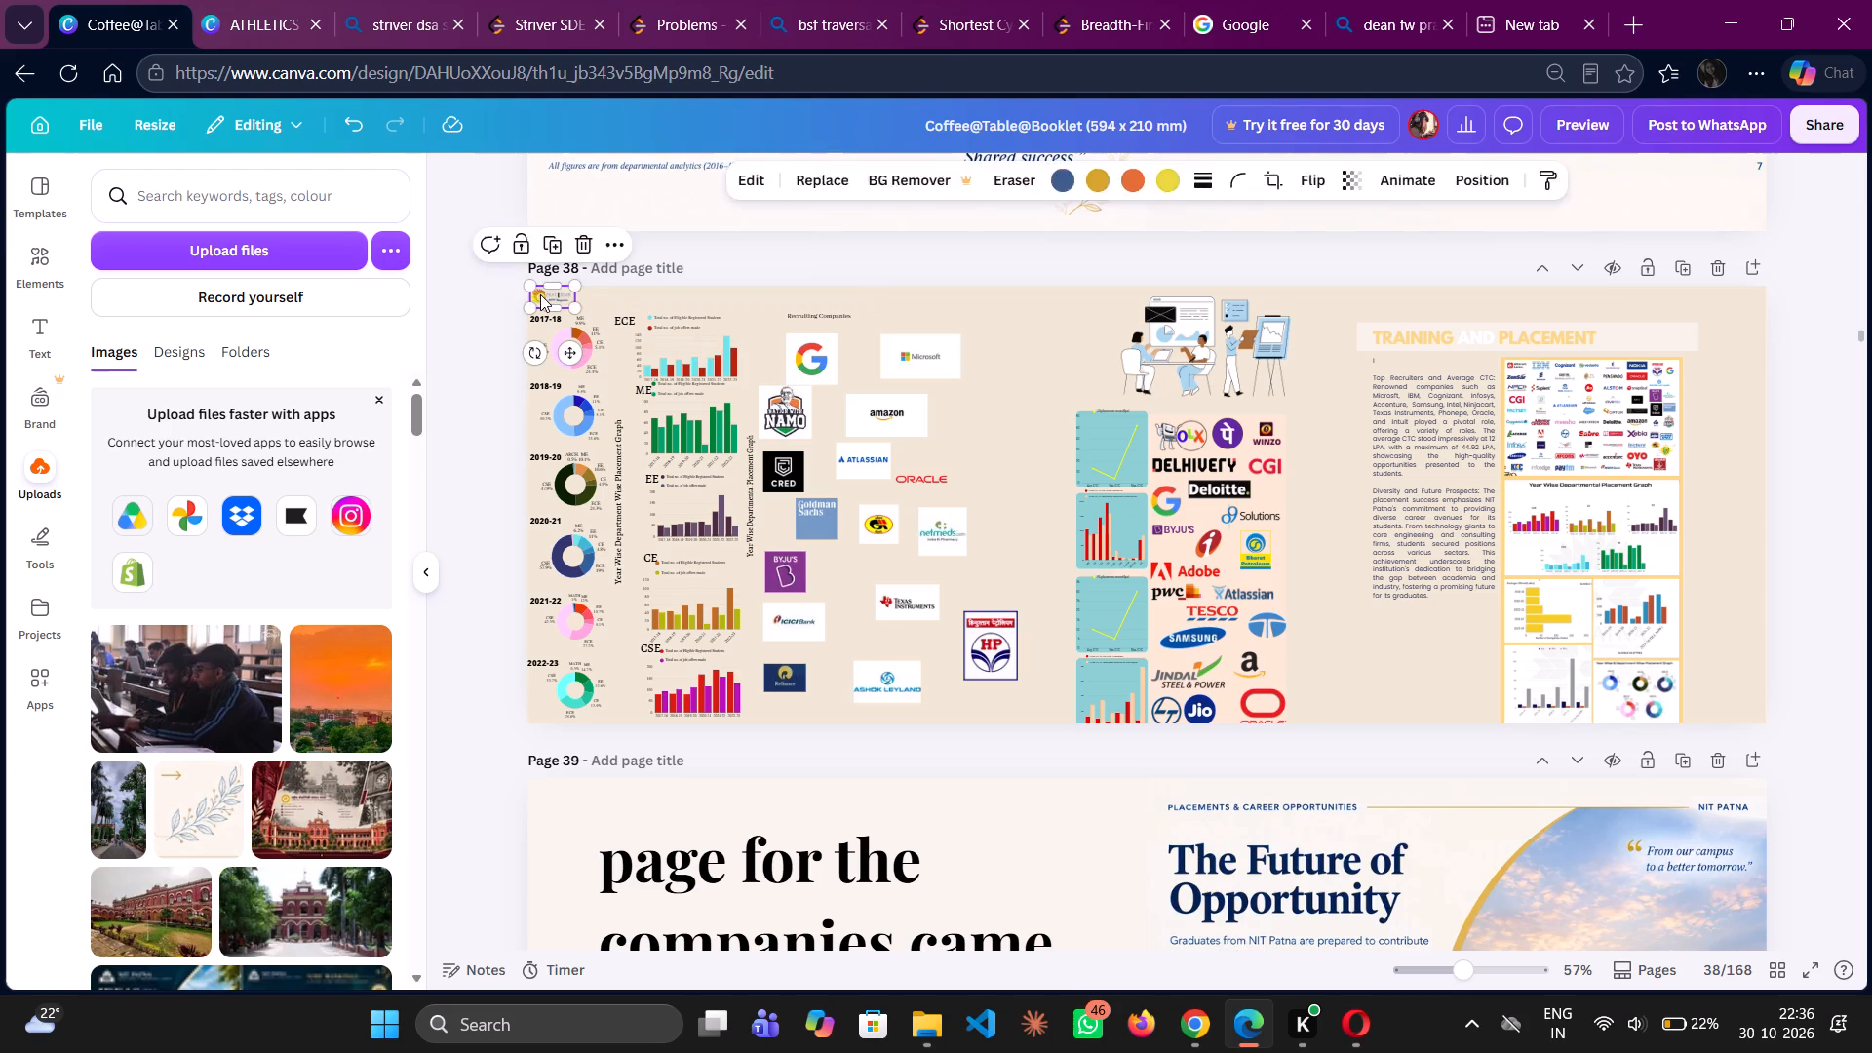
{"action": "key", "text": "Delete"}
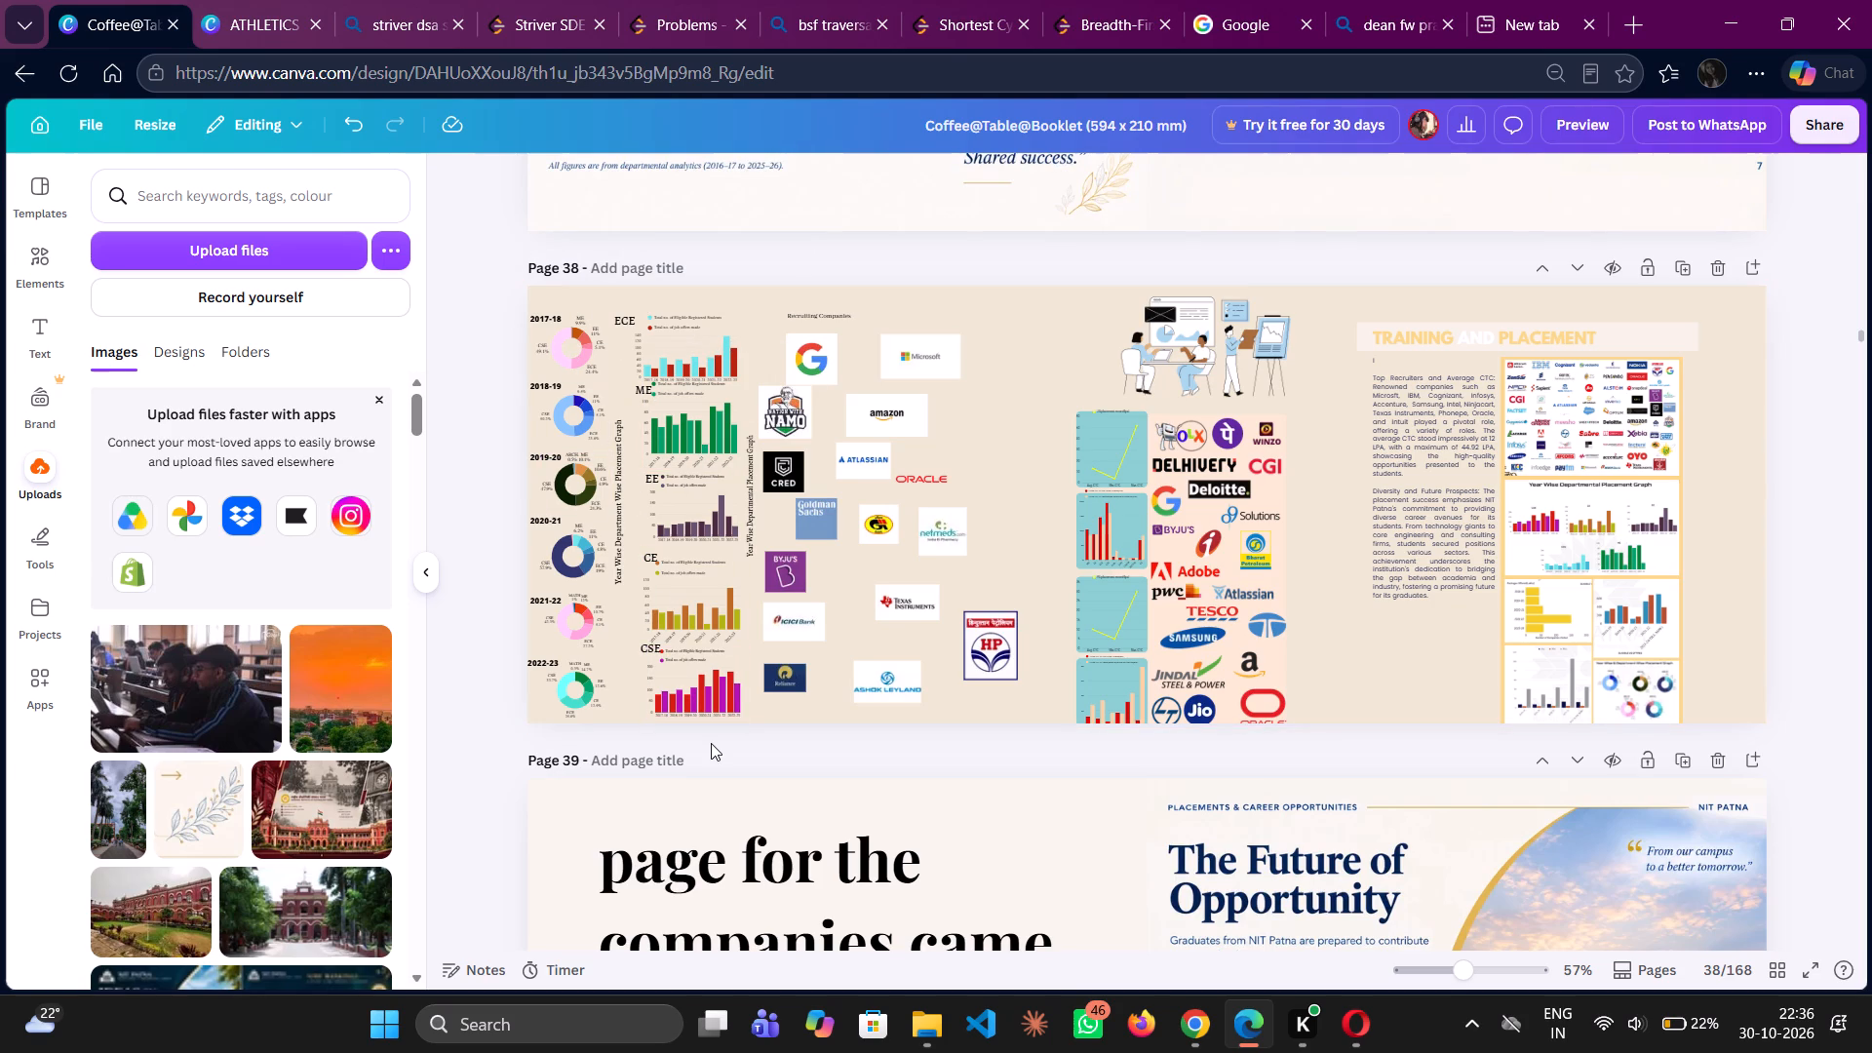
Review the placement spreads from page 37 back to the An Overview spread on page 34.
{"action": "scroll", "coordinate": [597, 667], "scroll_direction": "up", "scroll_amount": 3}
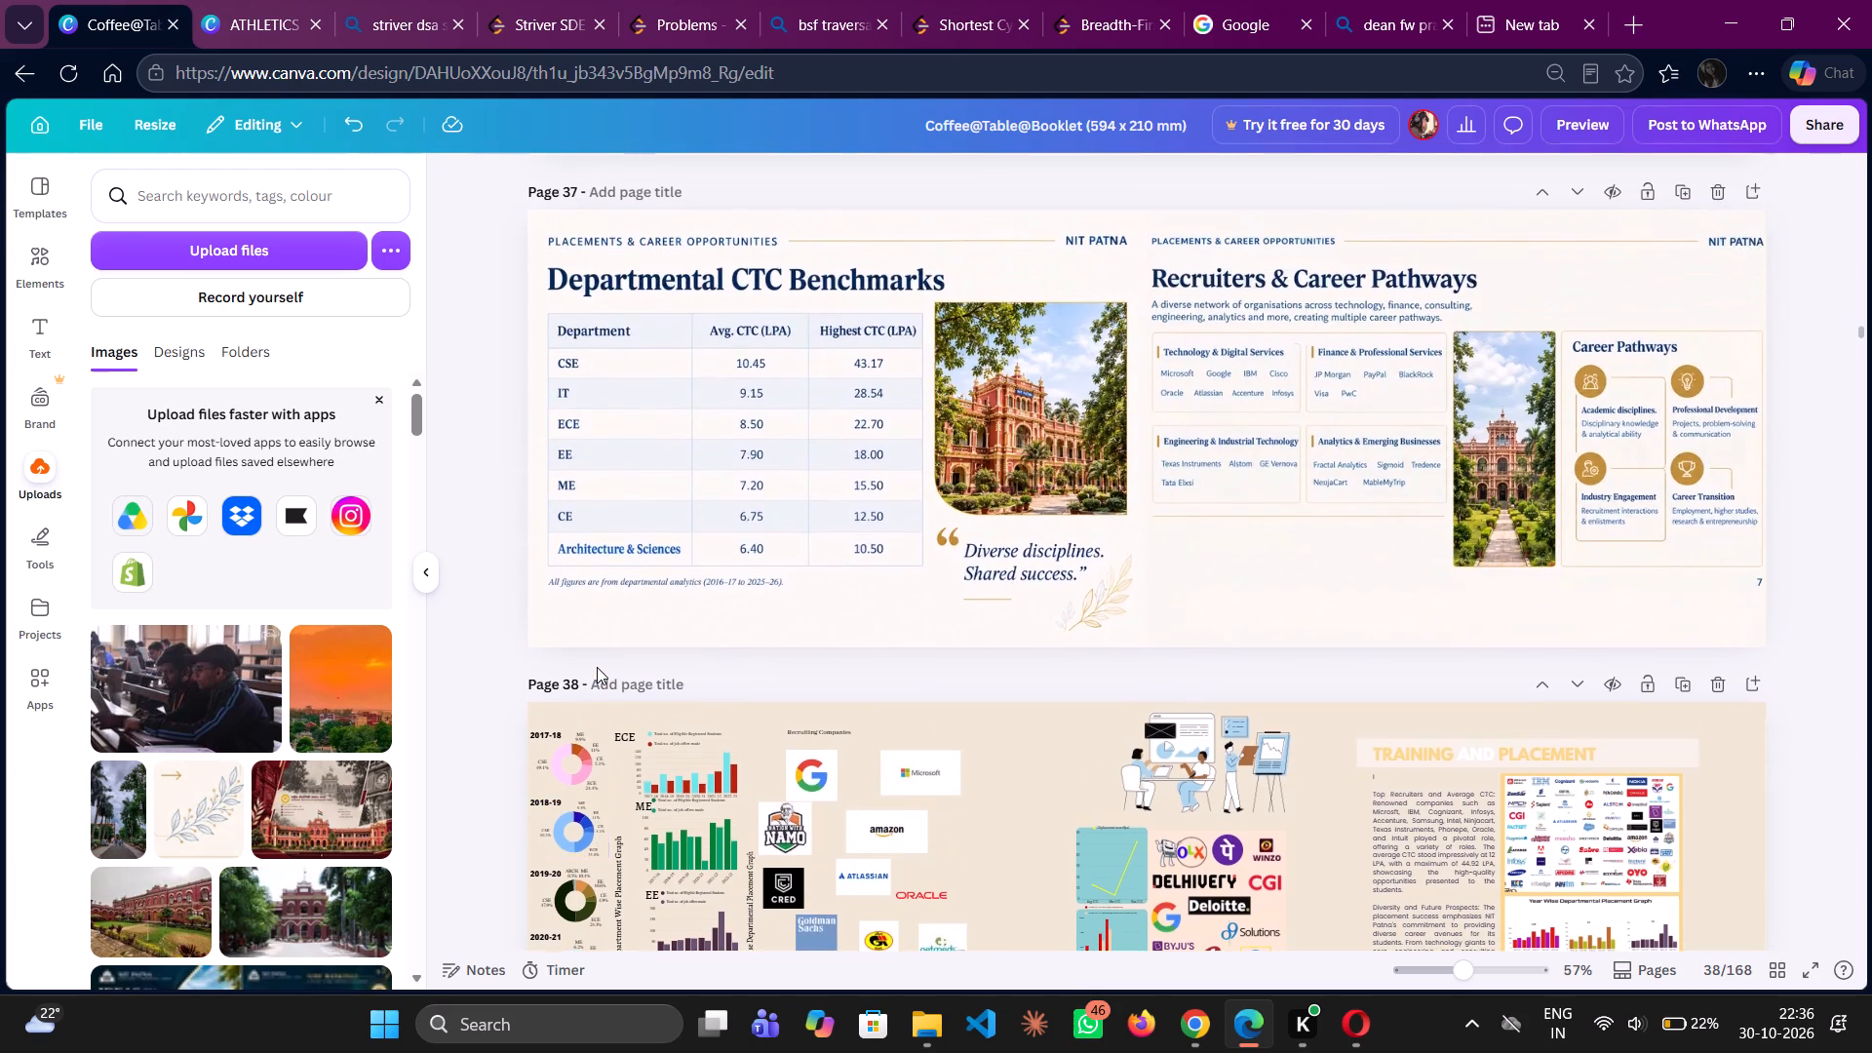
{"action": "scroll", "coordinate": [597, 667], "scroll_direction": "up", "scroll_amount": 4}
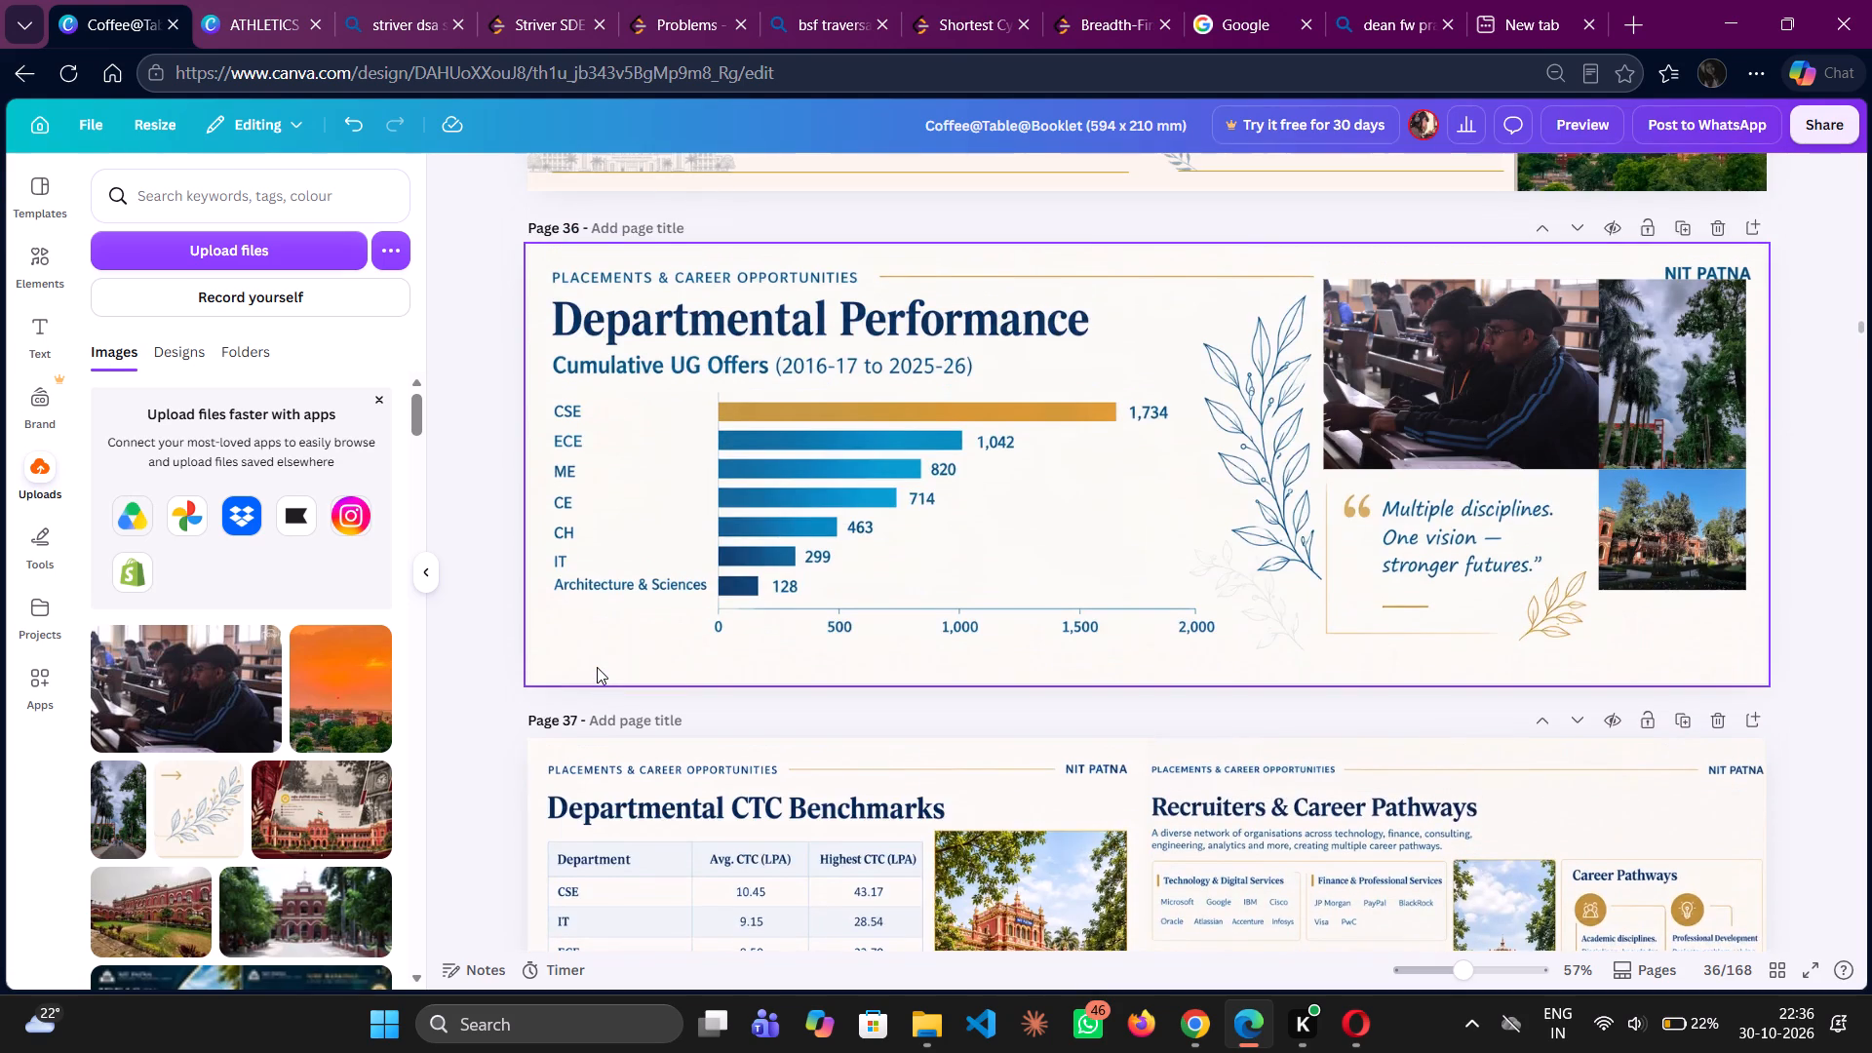
{"action": "scroll", "coordinate": [597, 667], "scroll_direction": "up", "scroll_amount": 4}
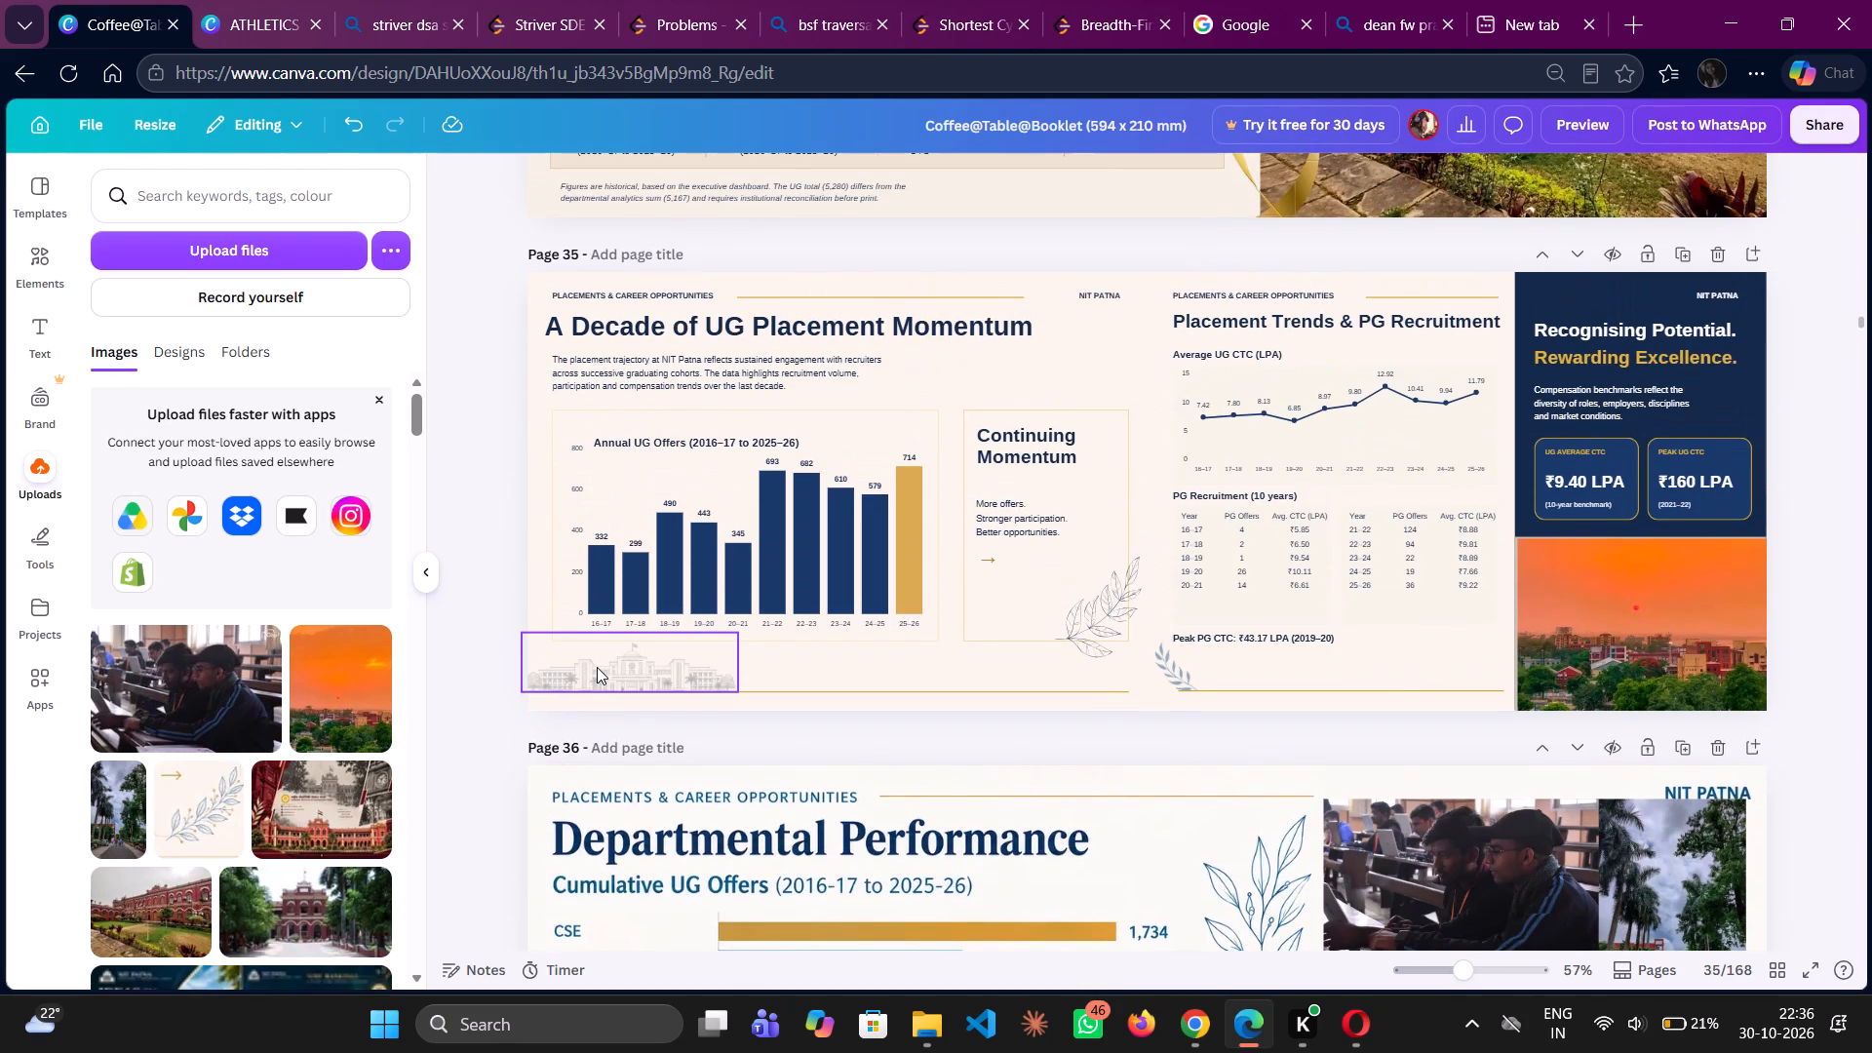
{"action": "scroll", "coordinate": [597, 667], "scroll_direction": "up", "scroll_amount": 2}
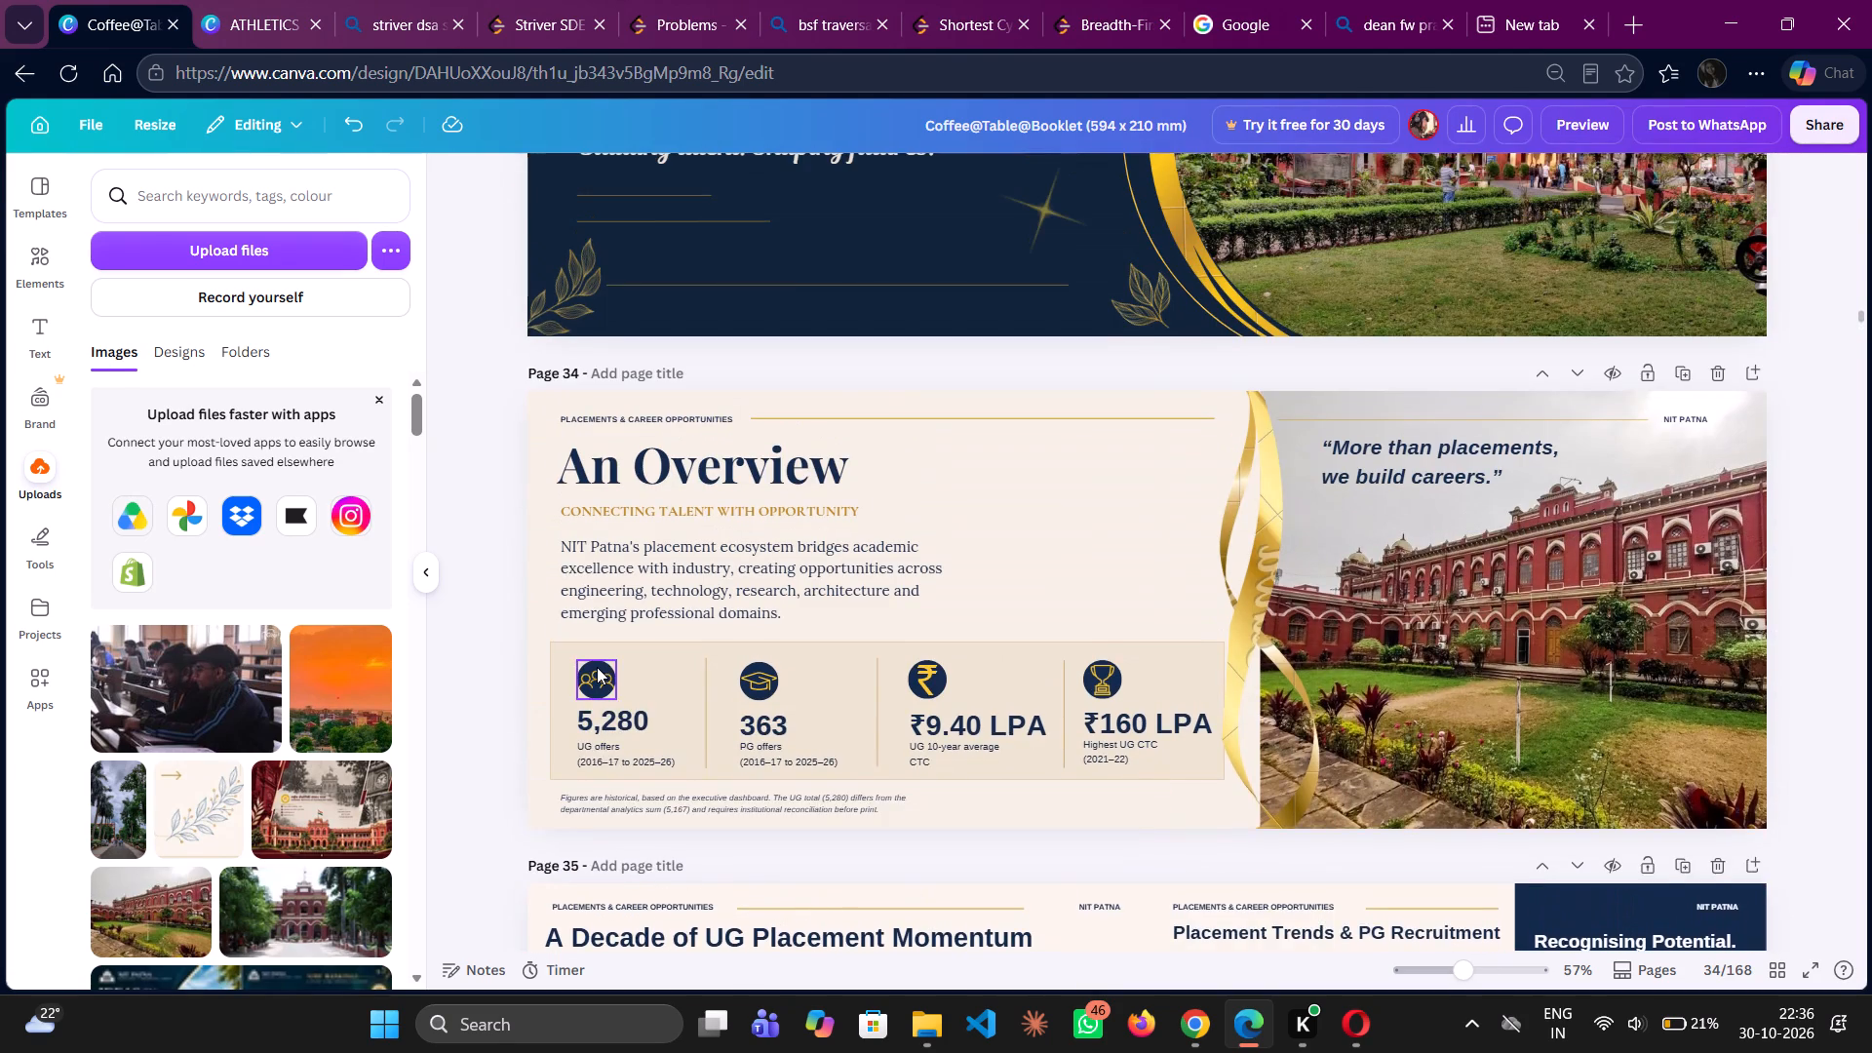
{"action": "scroll", "coordinate": [597, 667], "scroll_direction": "up", "scroll_amount": 2}
{"action": "scroll", "coordinate": [597, 667], "scroll_direction": "down", "scroll_amount": 2}
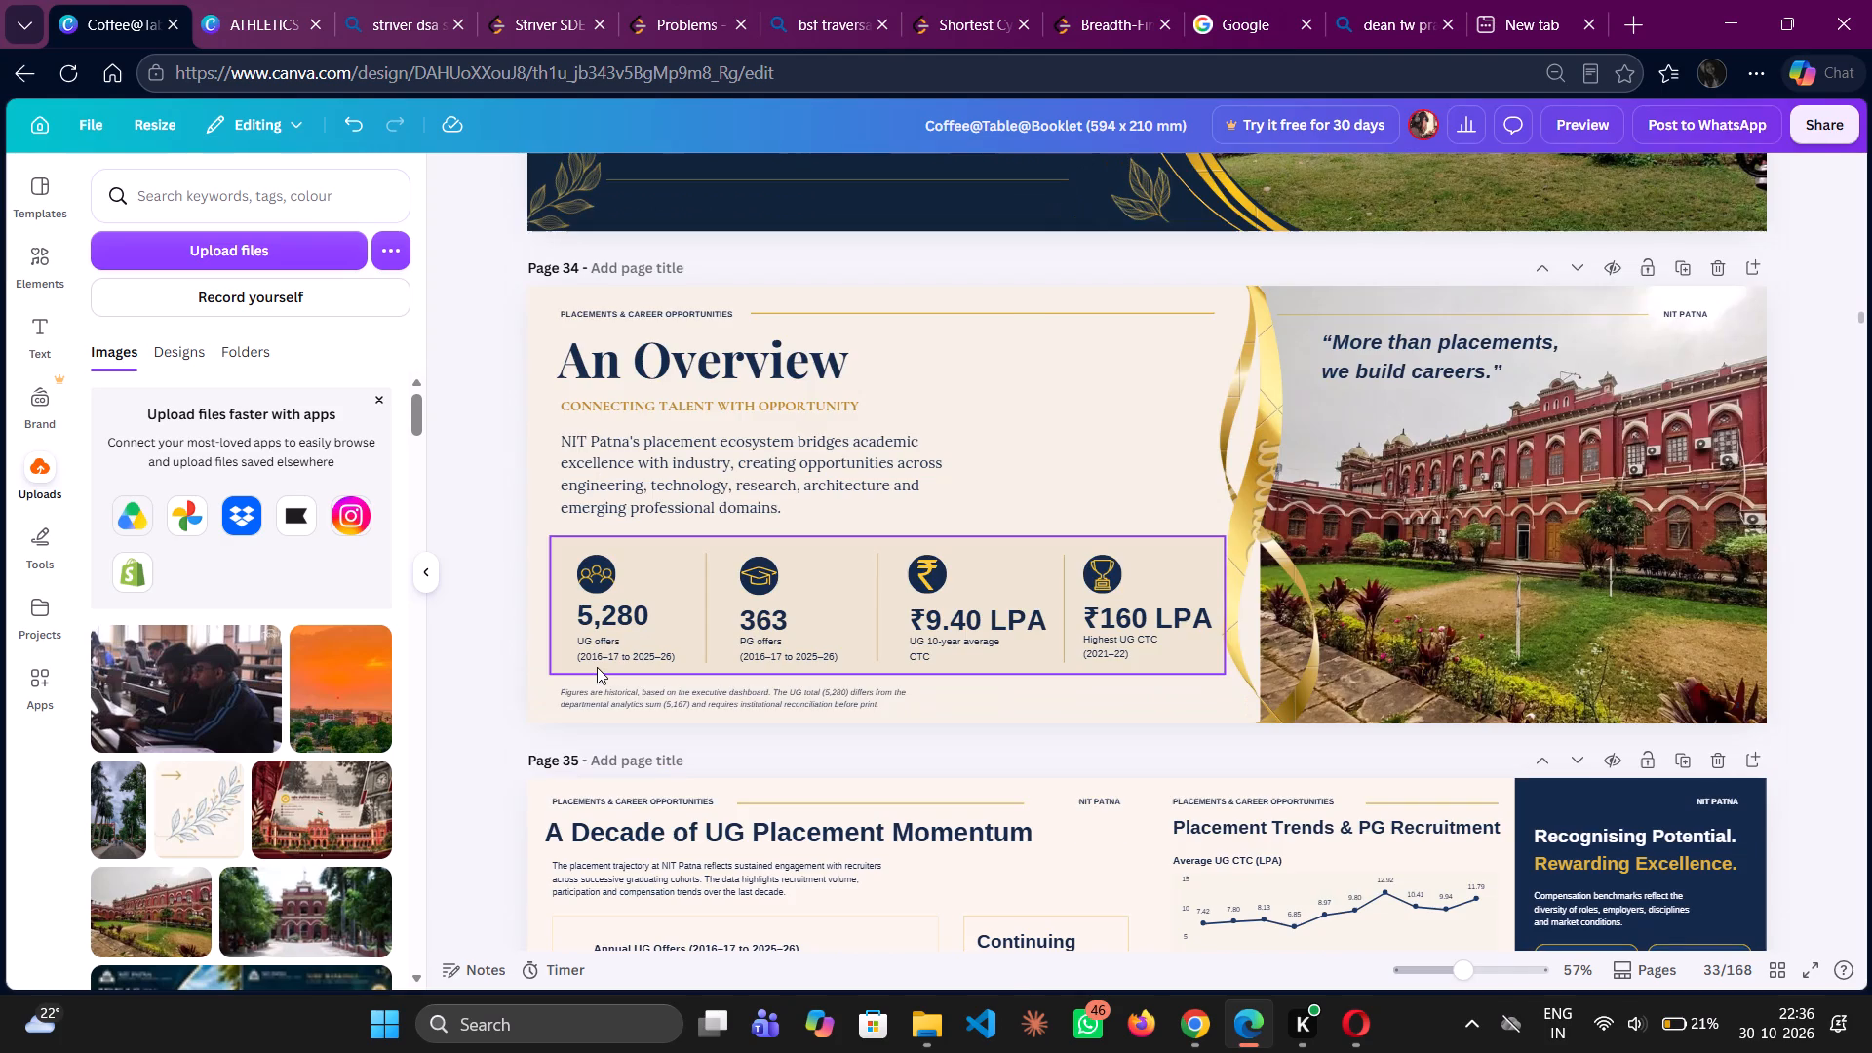
Review the placement spreads from the An Overview spread on page 34 through The Future of Opportunity on page 39.
{"action": "scroll", "coordinate": [597, 667], "scroll_direction": "up", "scroll_amount": 3}
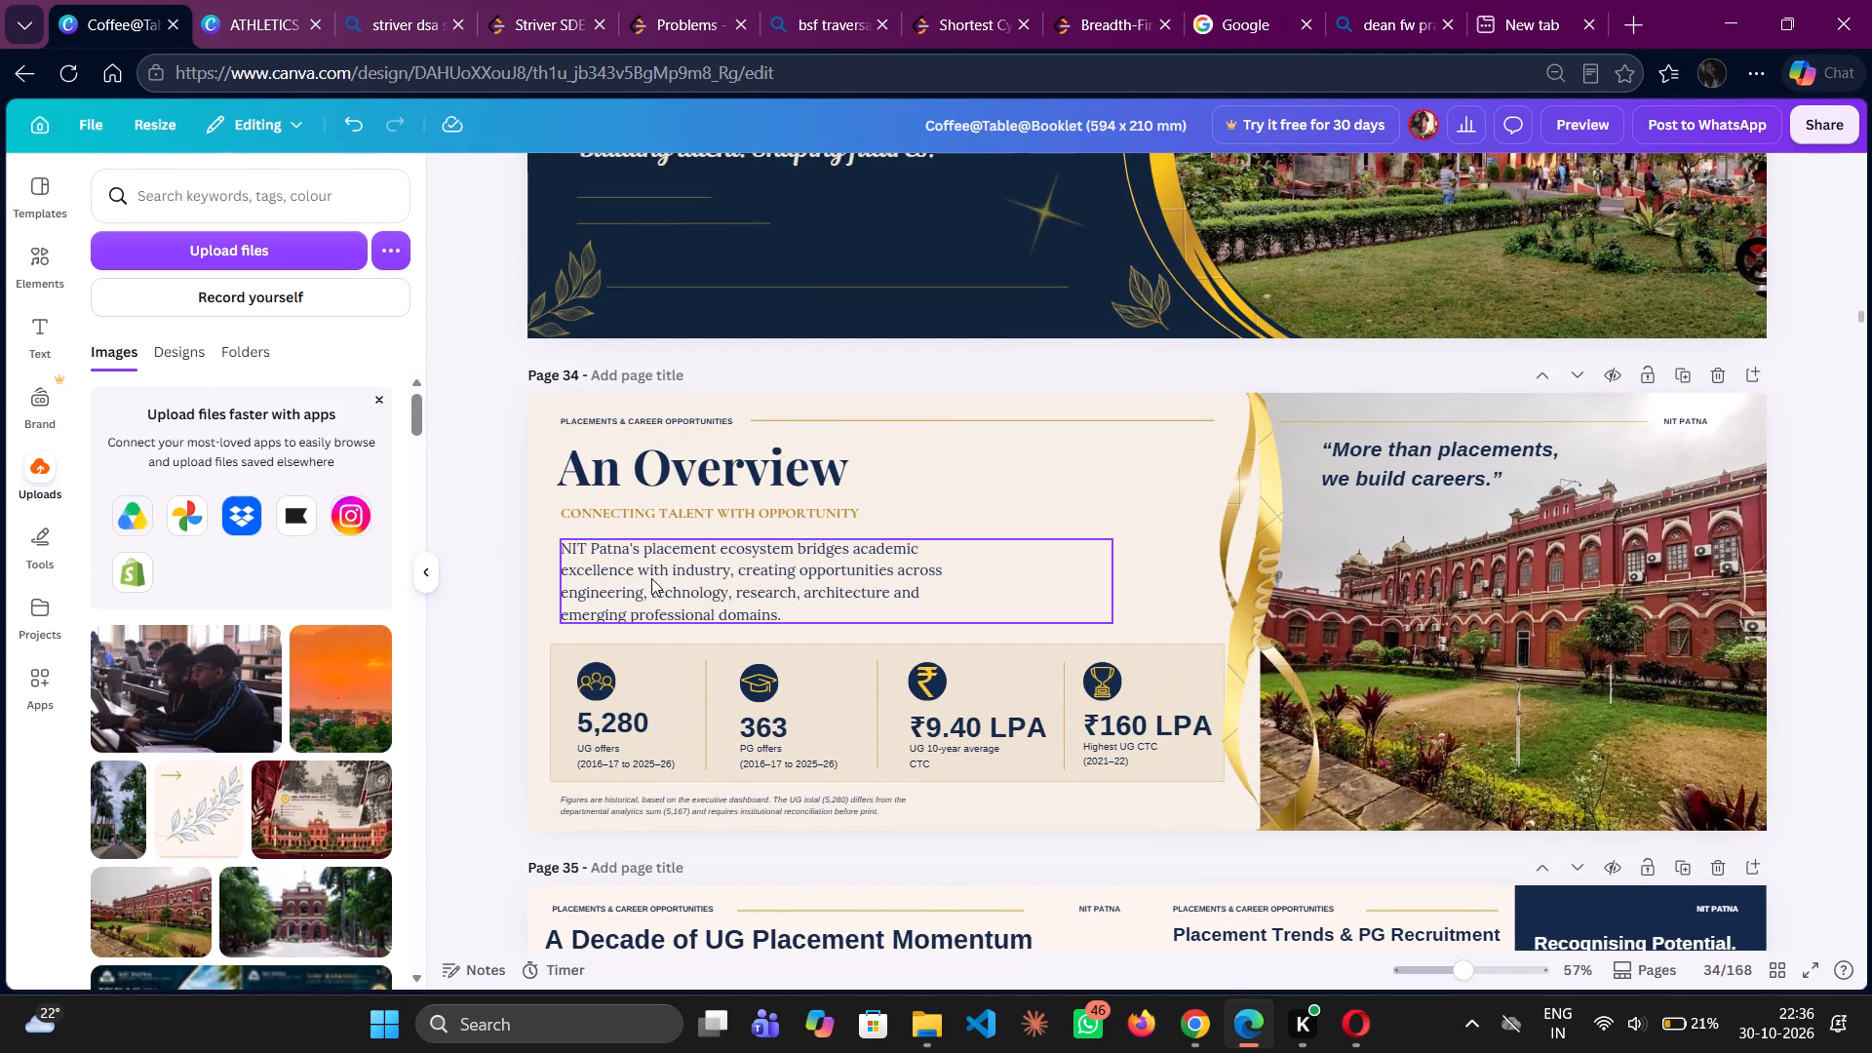
{"action": "scroll", "coordinate": [478, 706], "scroll_direction": "down", "scroll_amount": 2}
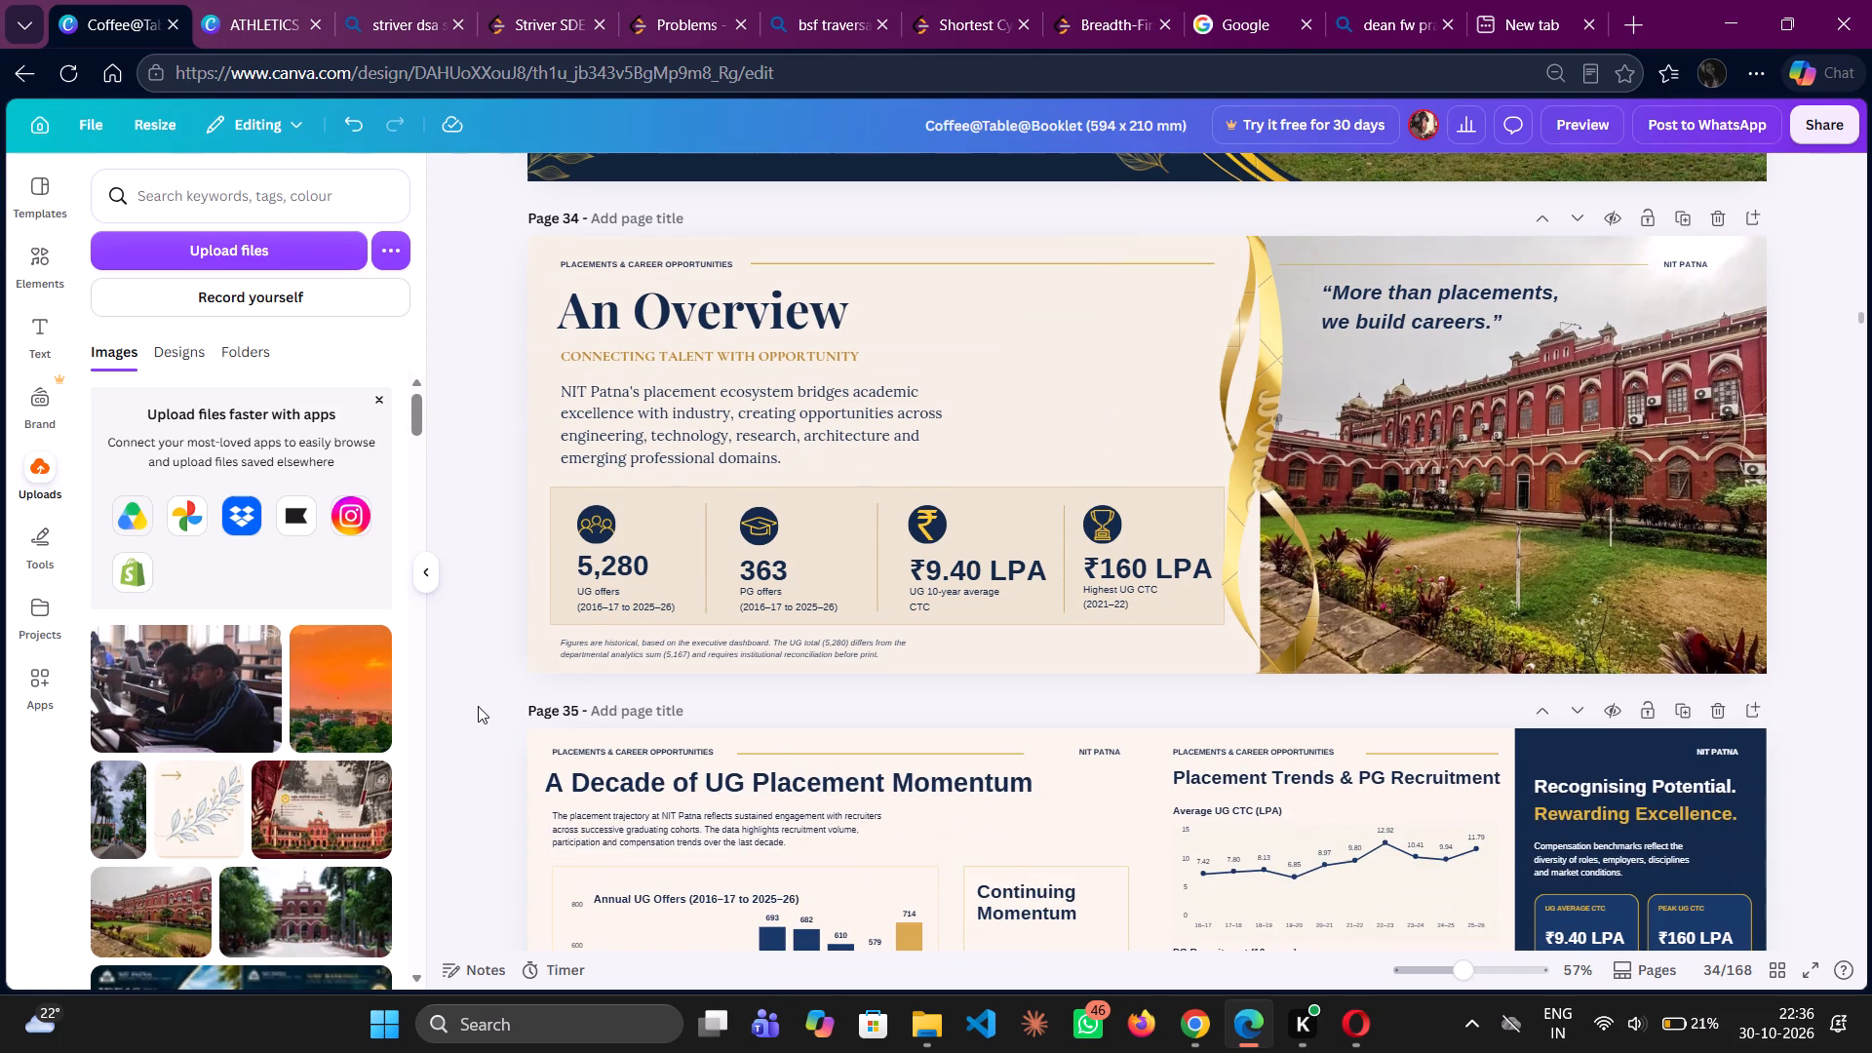
{"action": "scroll", "coordinate": [667, 758], "scroll_direction": "down", "scroll_amount": 1}
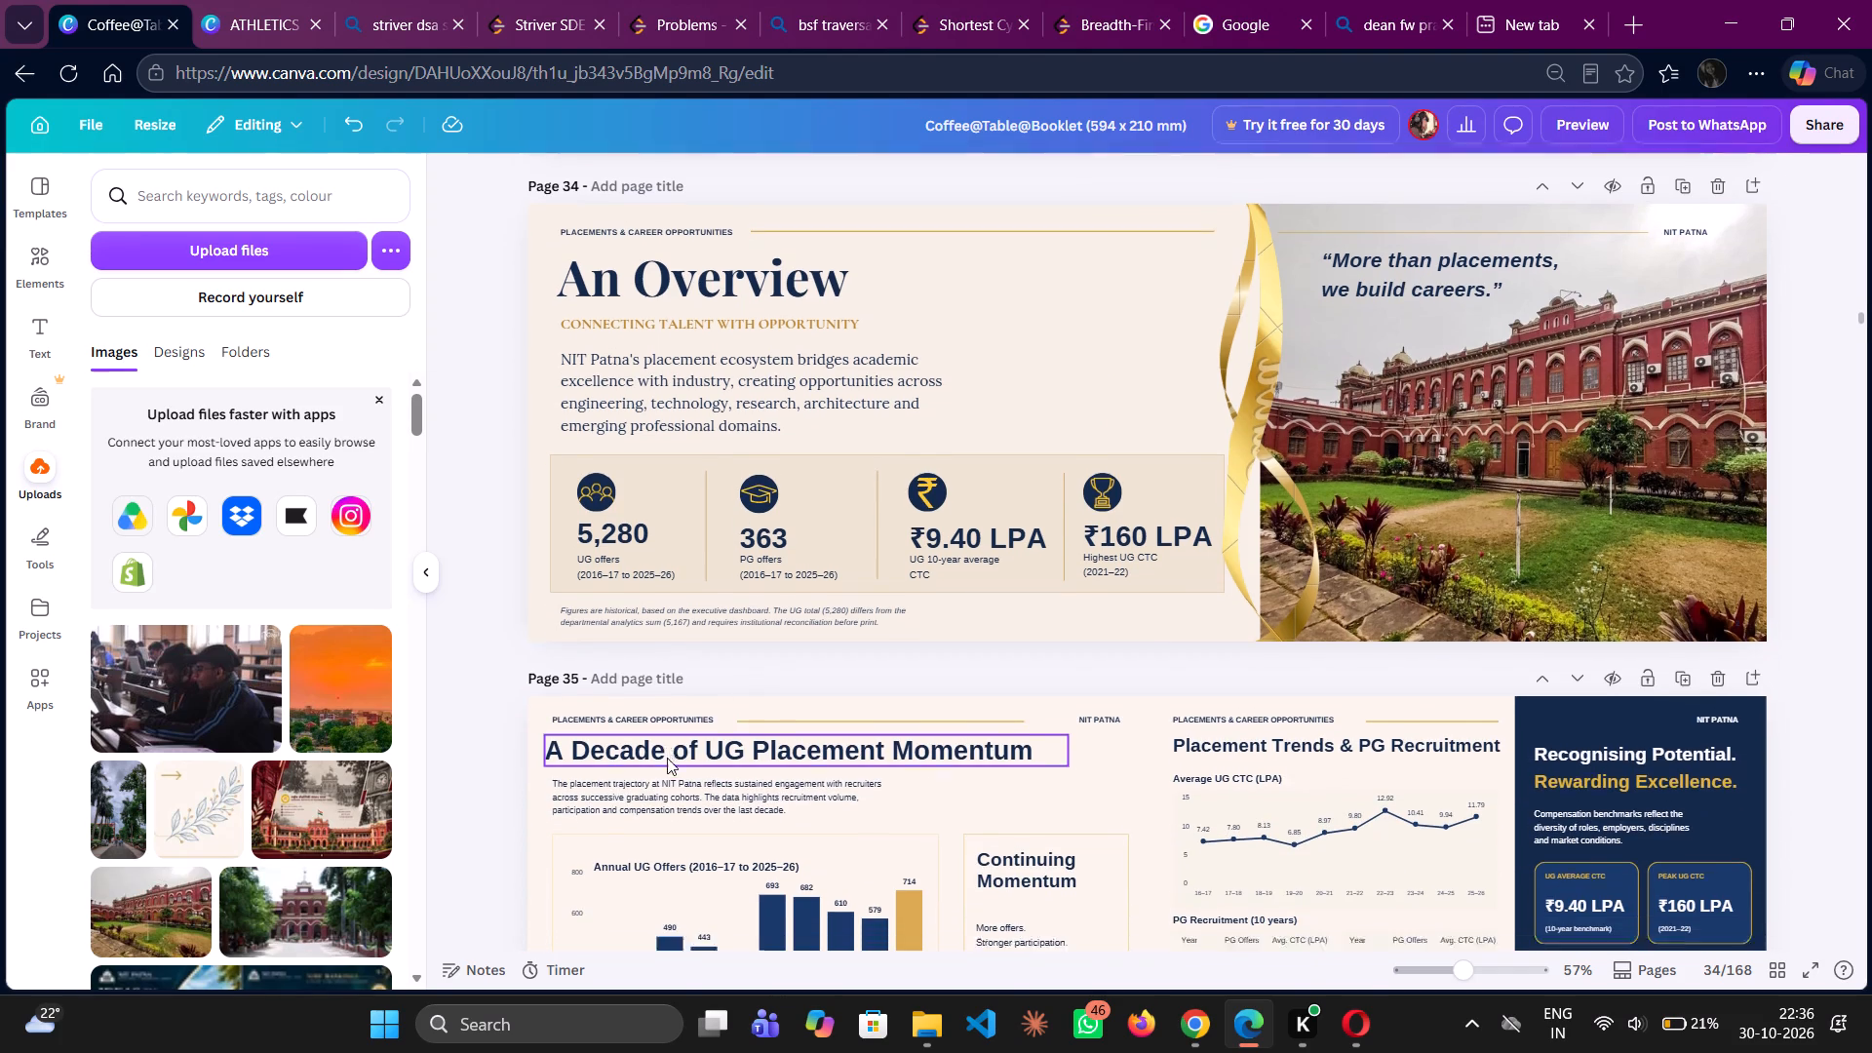
{"action": "scroll", "coordinate": [667, 758], "scroll_direction": "down", "scroll_amount": 1}
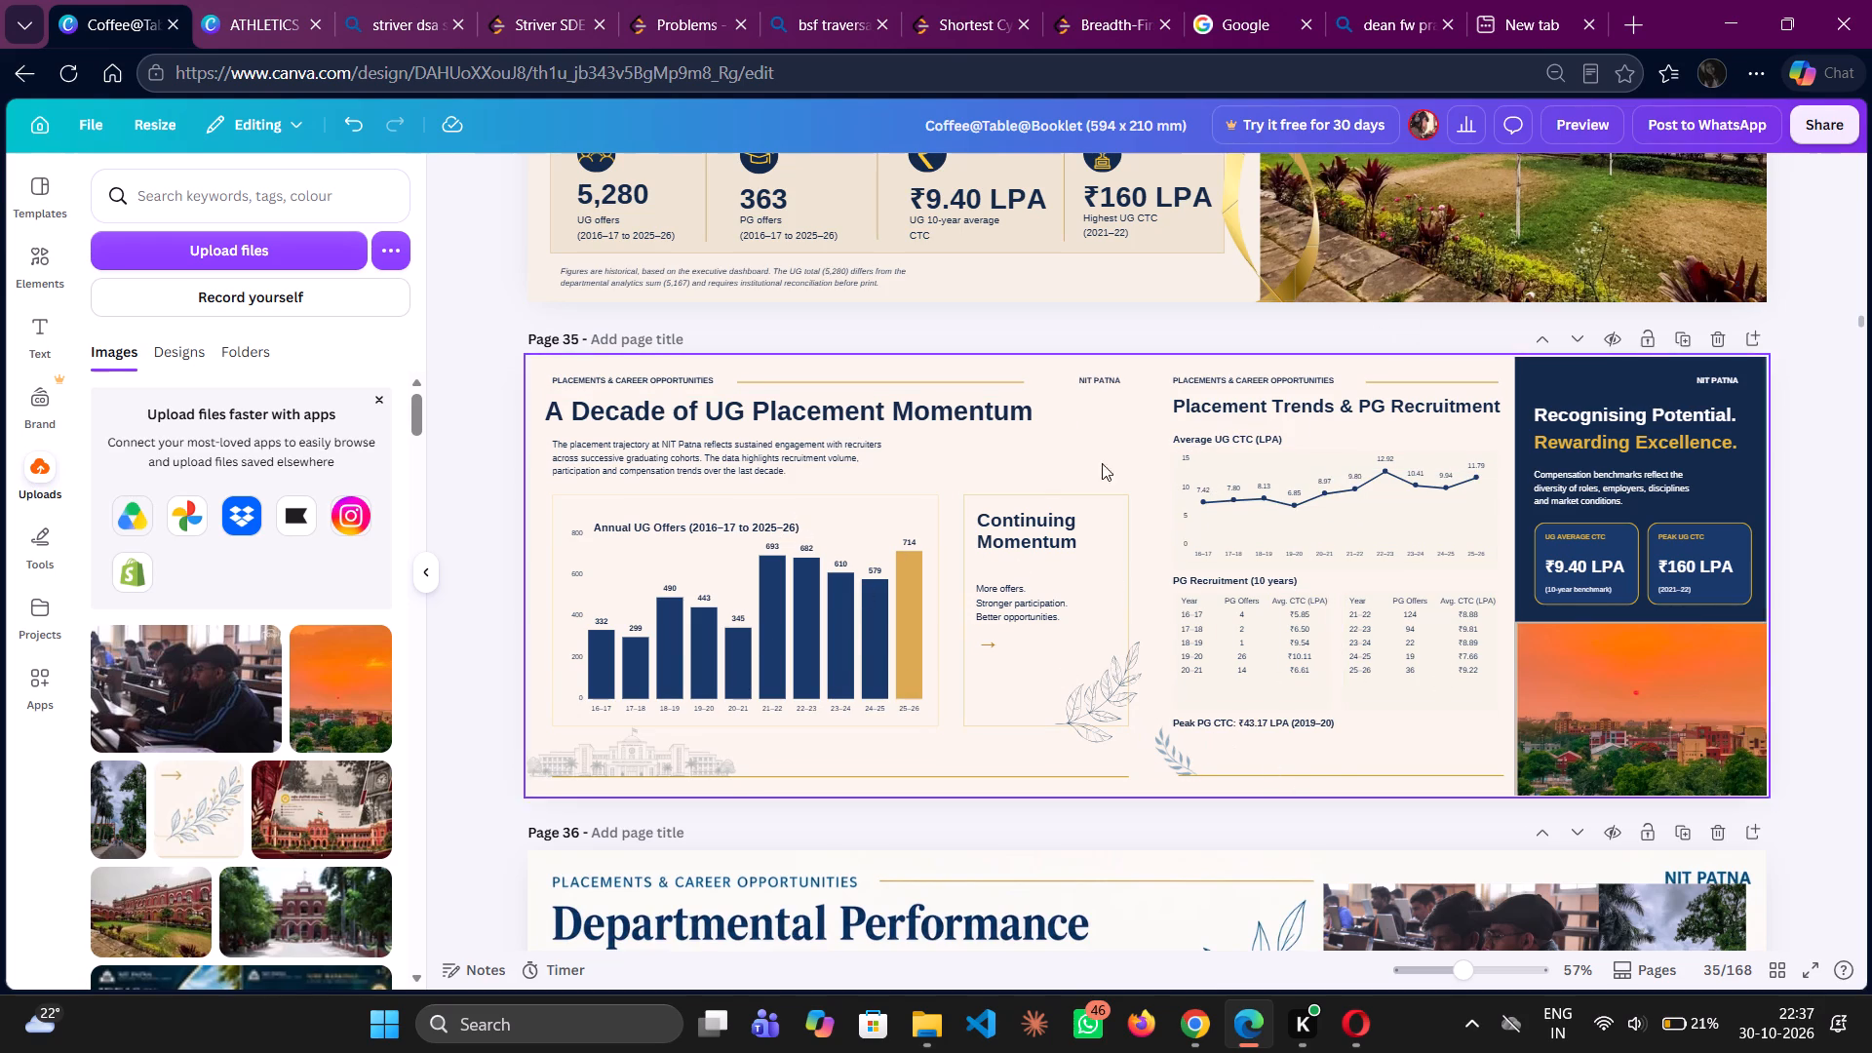
{"action": "scroll", "coordinate": [1307, 573], "scroll_direction": "down", "scroll_amount": 2}
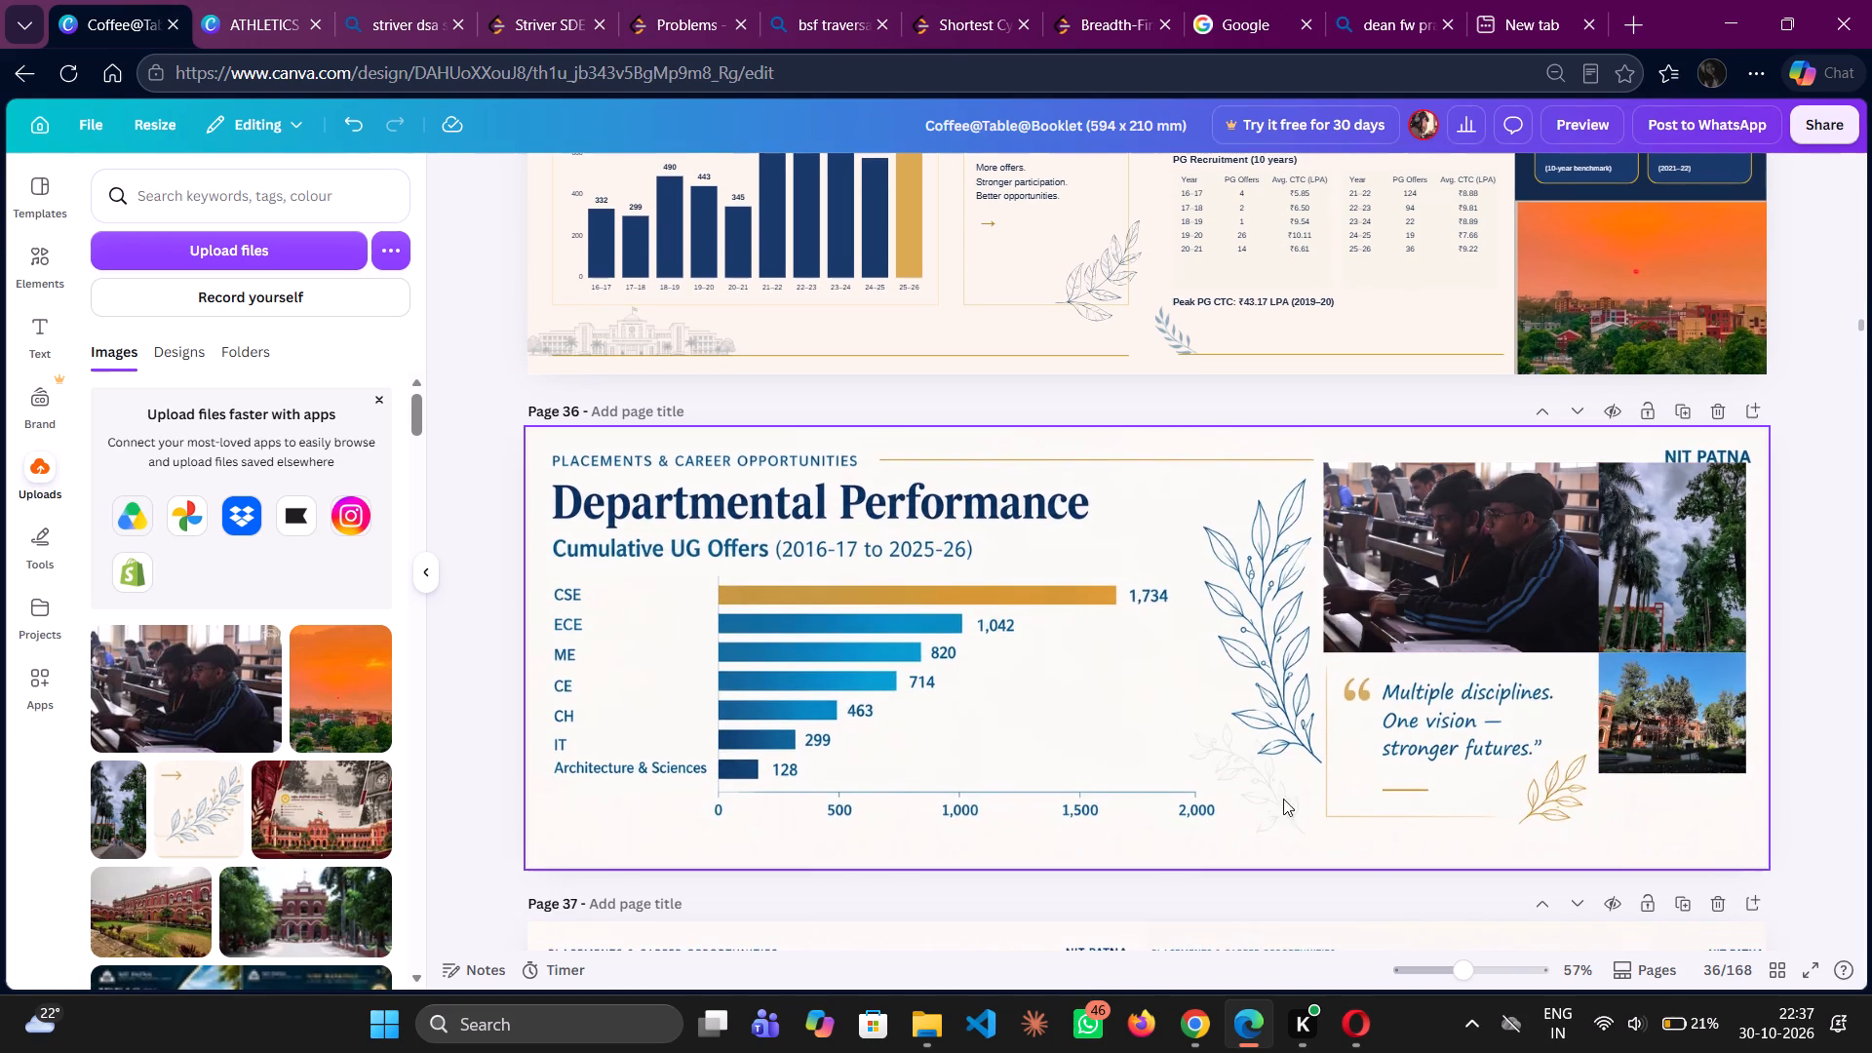
{"action": "scroll", "coordinate": [1027, 561], "scroll_direction": "down", "scroll_amount": 1}
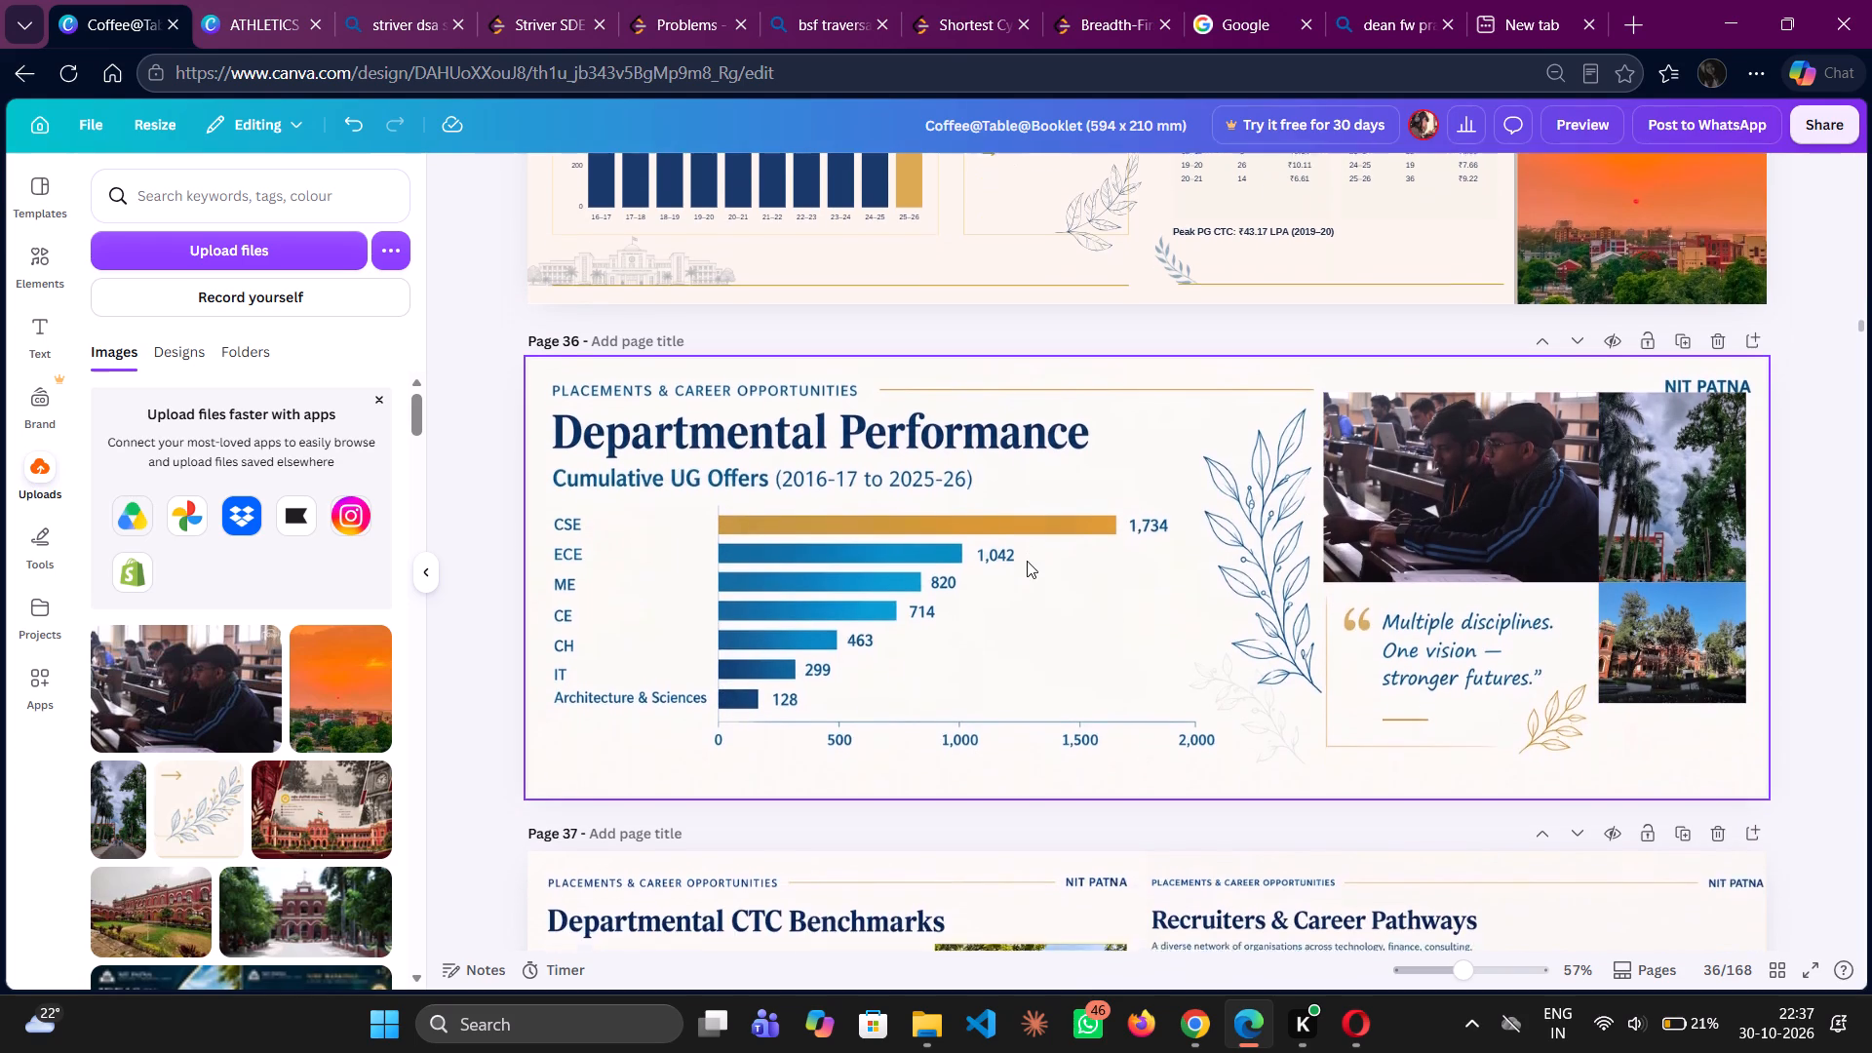
{"action": "scroll", "coordinate": [1027, 561], "scroll_direction": "down", "scroll_amount": 2}
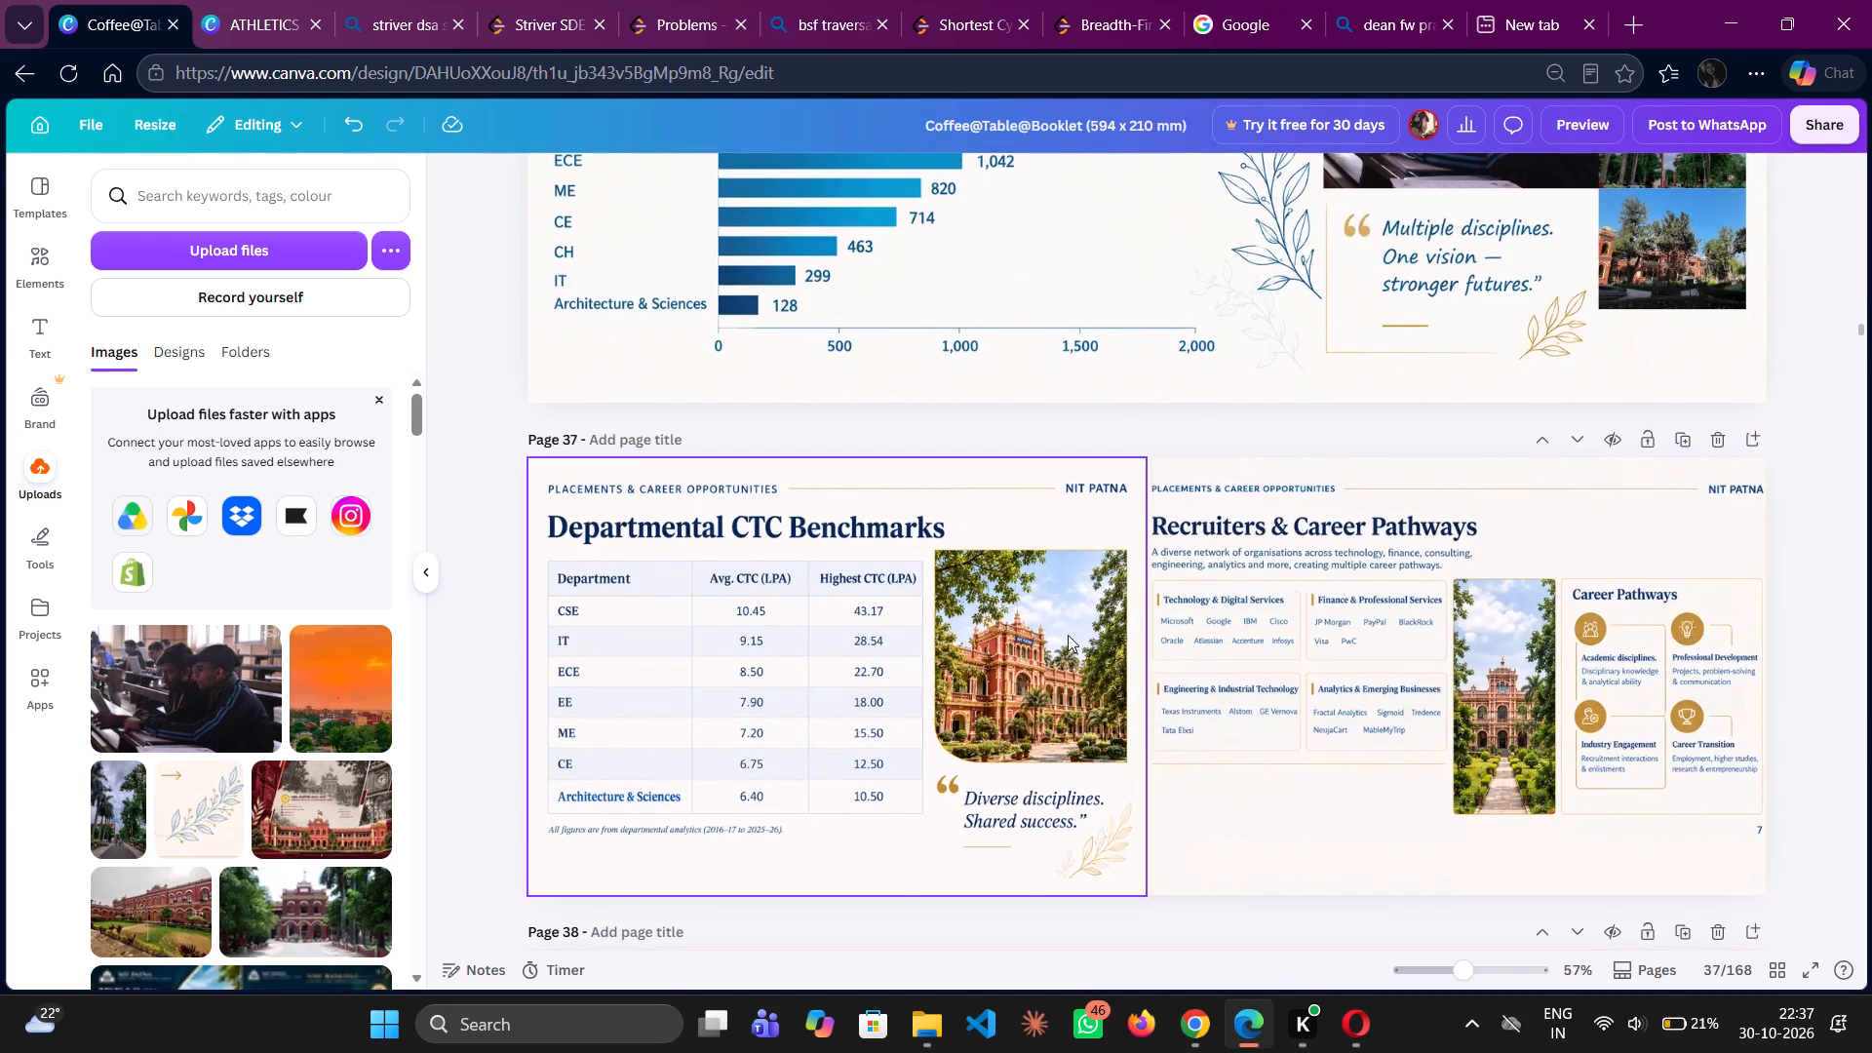
{"action": "scroll", "coordinate": [1176, 609], "scroll_direction": "down", "scroll_amount": 4}
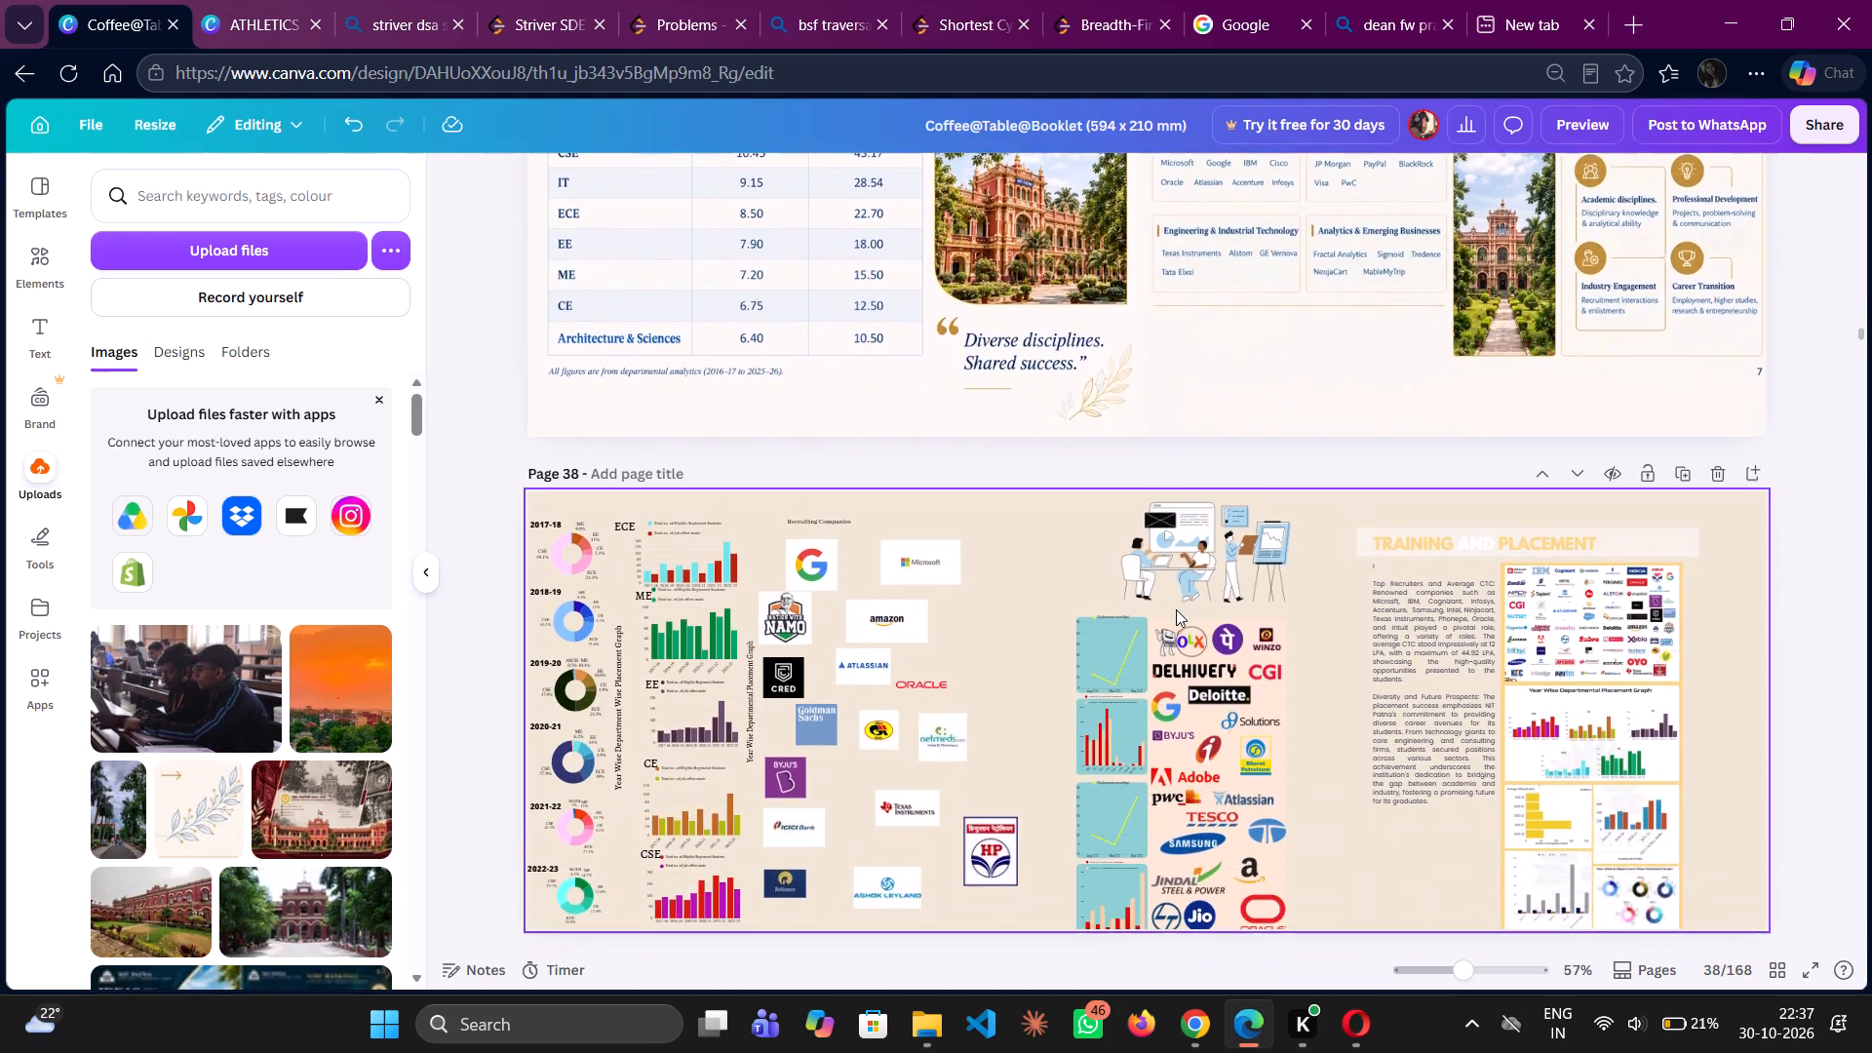
{"action": "scroll", "coordinate": [1176, 609], "scroll_direction": "down", "scroll_amount": 4}
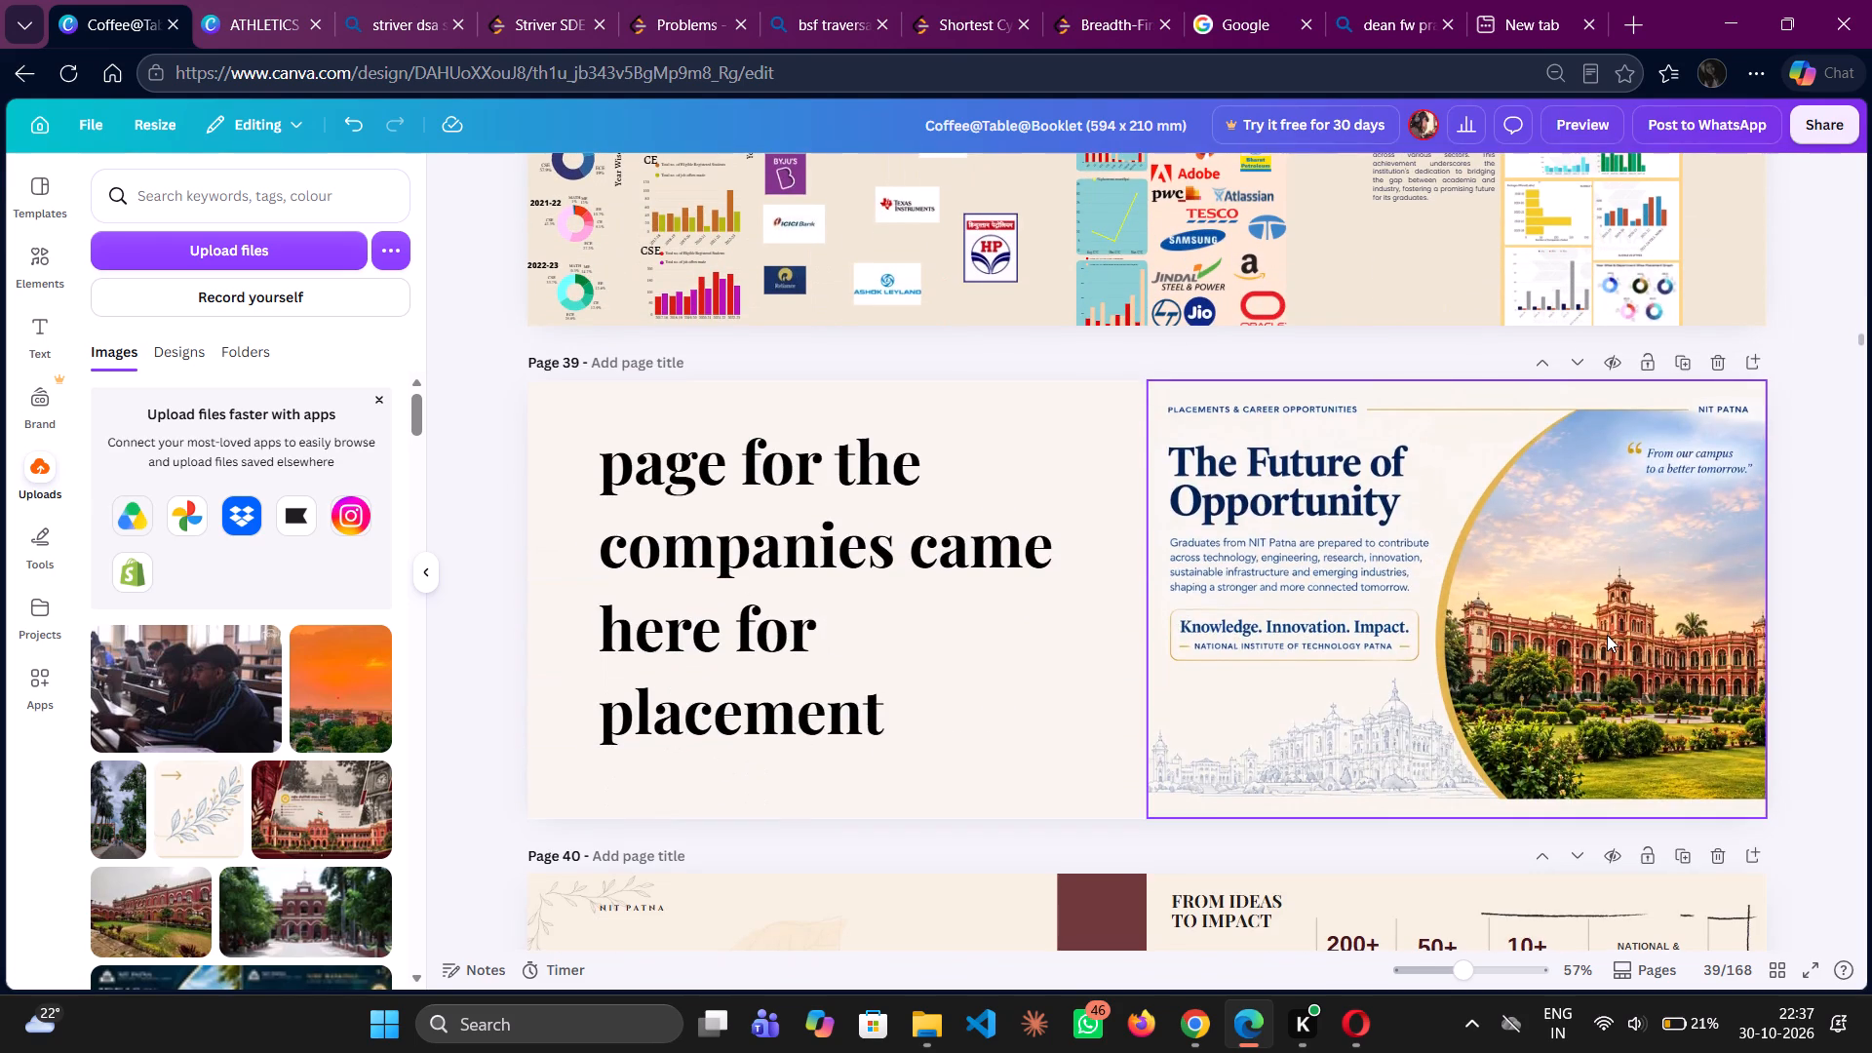
{"action": "scroll", "coordinate": [1607, 635], "scroll_direction": "up", "scroll_amount": 4}
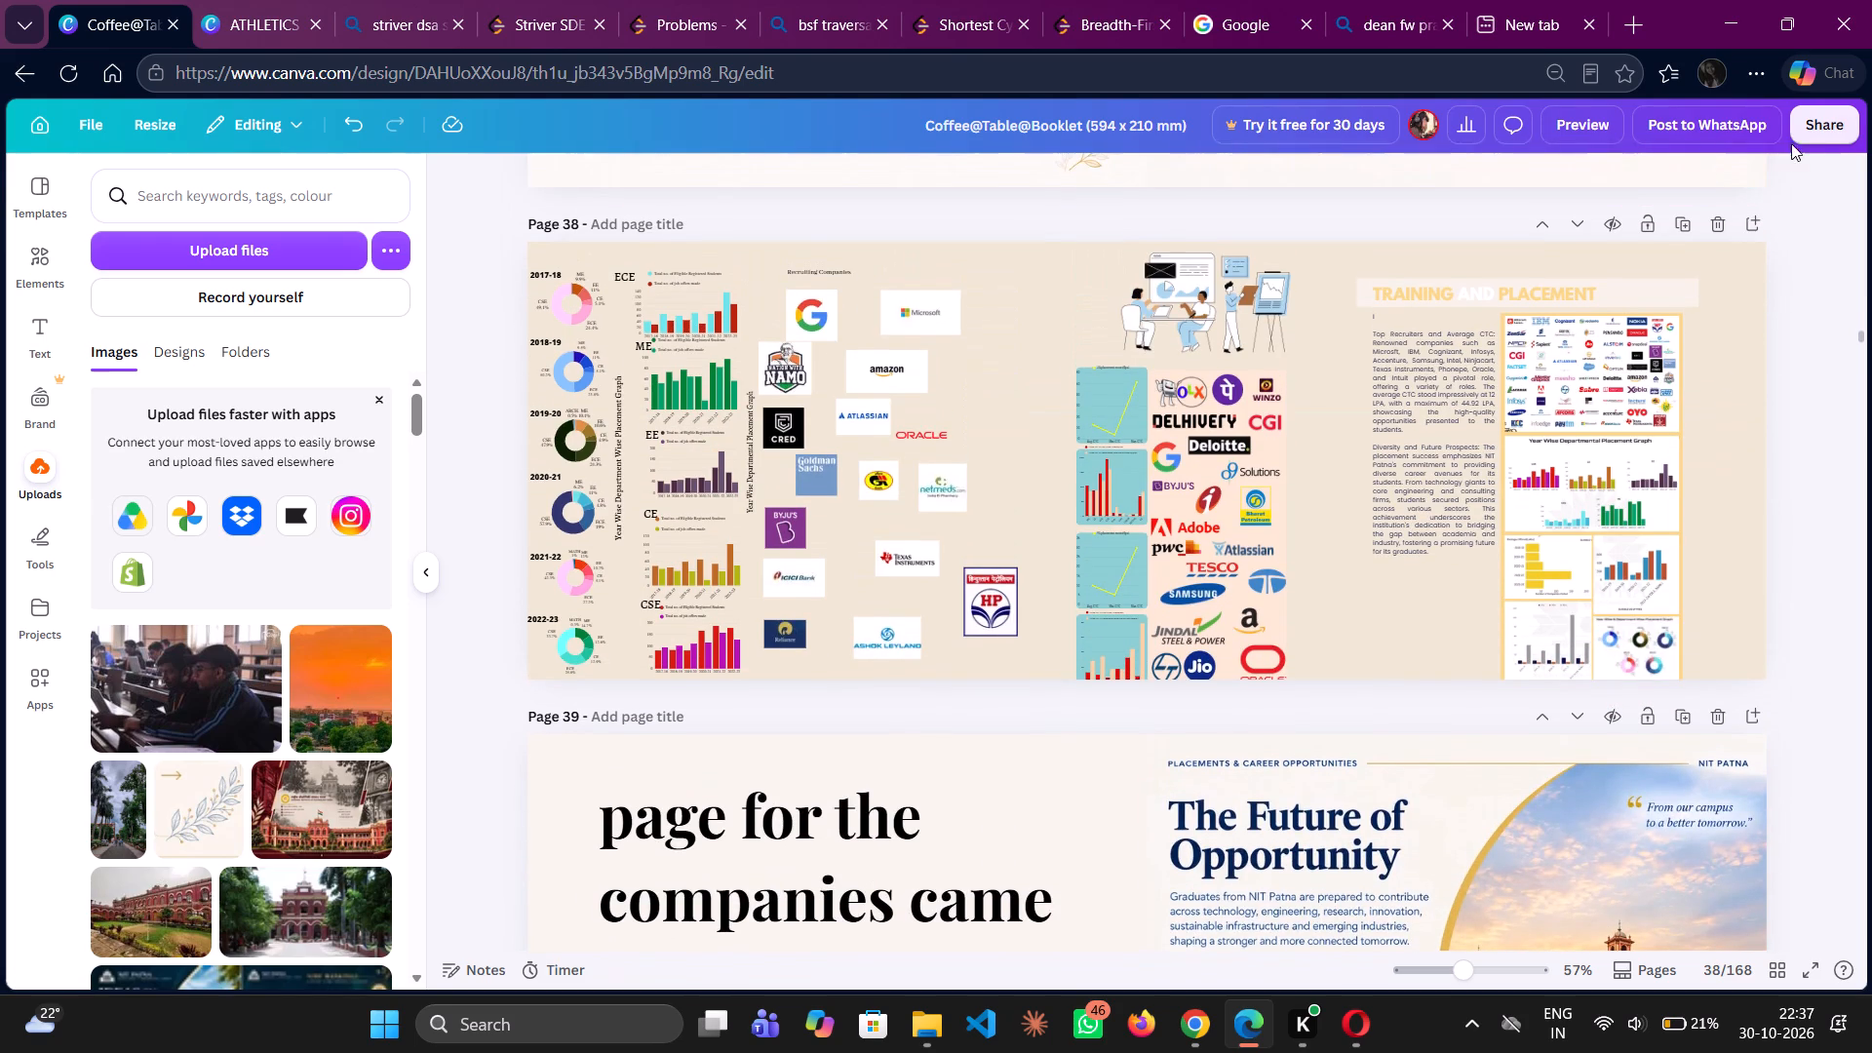